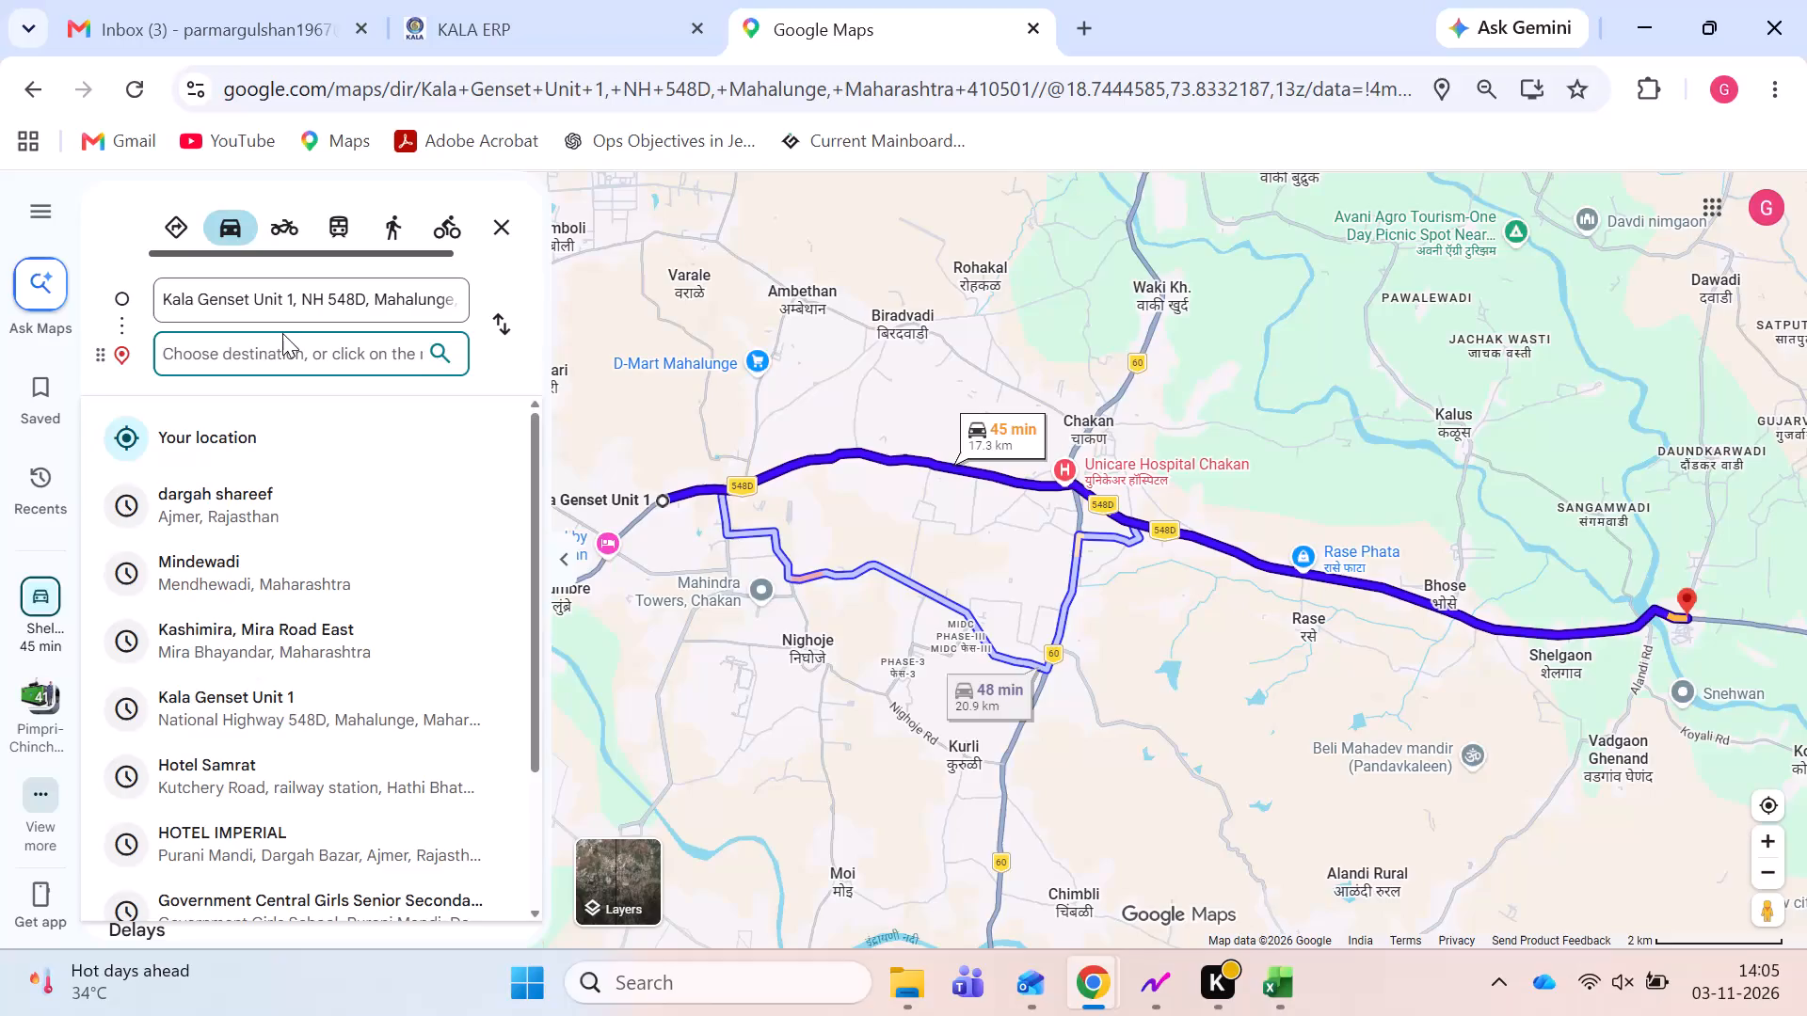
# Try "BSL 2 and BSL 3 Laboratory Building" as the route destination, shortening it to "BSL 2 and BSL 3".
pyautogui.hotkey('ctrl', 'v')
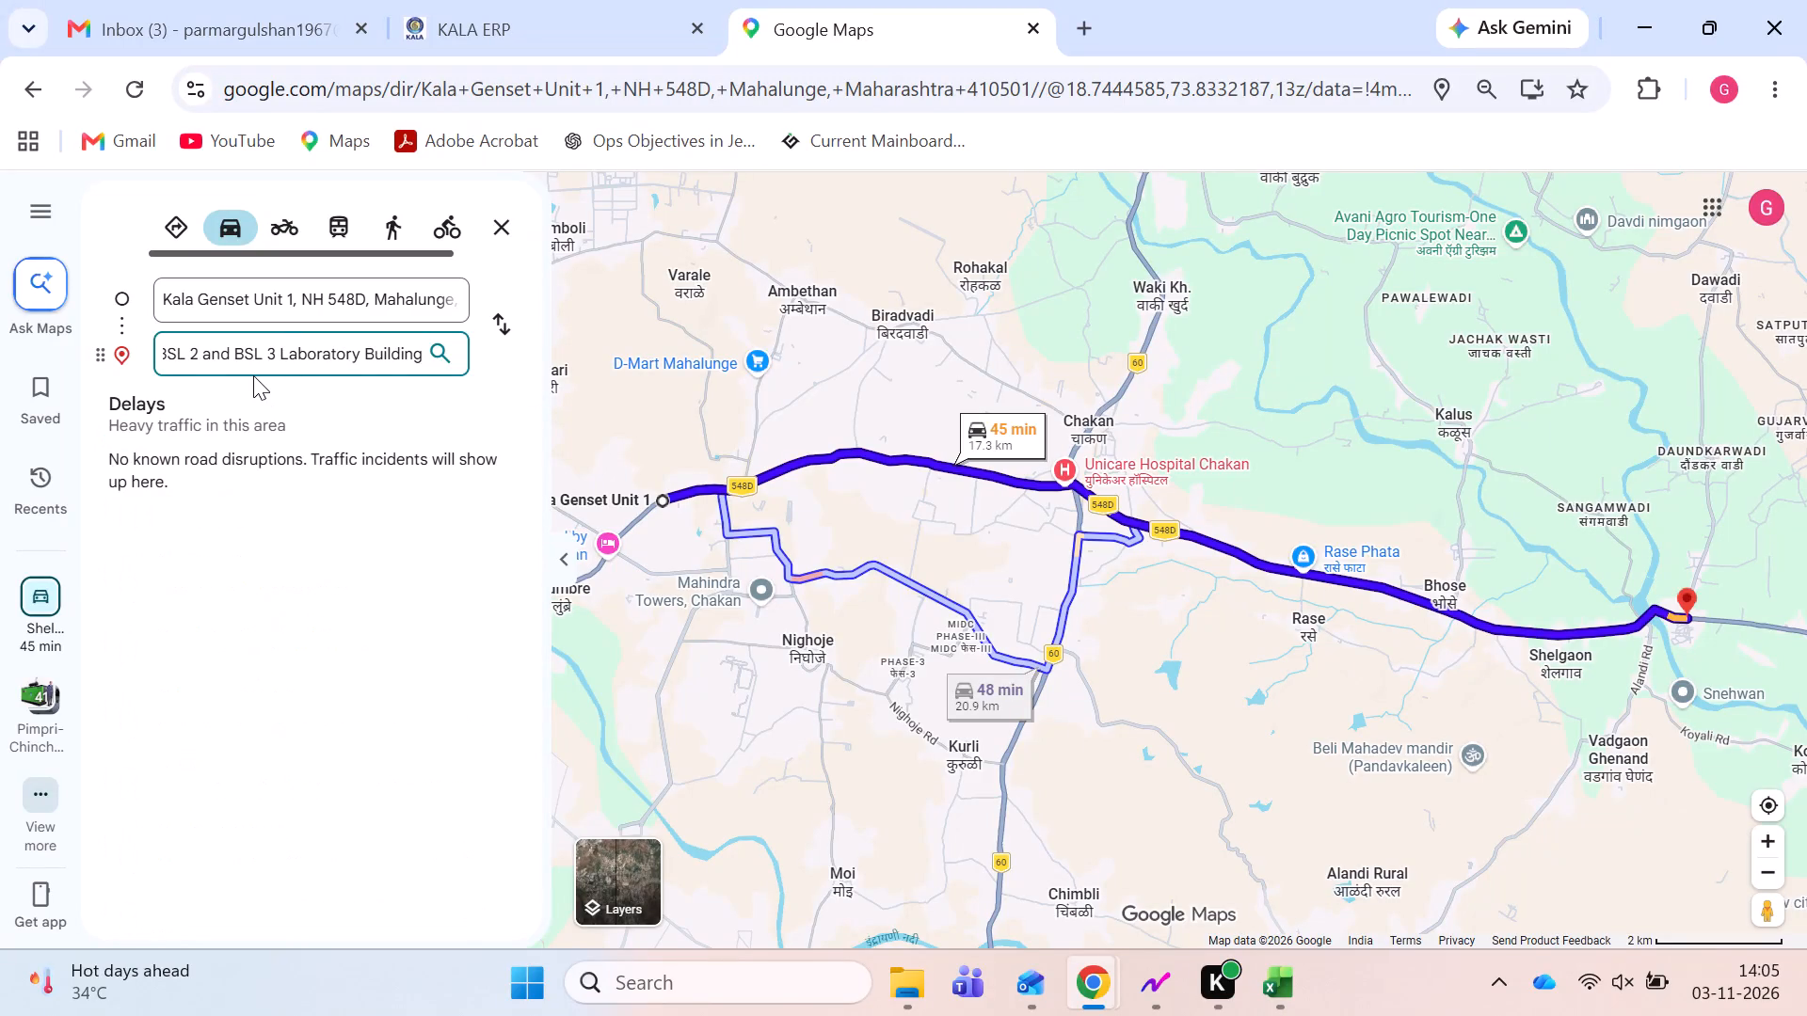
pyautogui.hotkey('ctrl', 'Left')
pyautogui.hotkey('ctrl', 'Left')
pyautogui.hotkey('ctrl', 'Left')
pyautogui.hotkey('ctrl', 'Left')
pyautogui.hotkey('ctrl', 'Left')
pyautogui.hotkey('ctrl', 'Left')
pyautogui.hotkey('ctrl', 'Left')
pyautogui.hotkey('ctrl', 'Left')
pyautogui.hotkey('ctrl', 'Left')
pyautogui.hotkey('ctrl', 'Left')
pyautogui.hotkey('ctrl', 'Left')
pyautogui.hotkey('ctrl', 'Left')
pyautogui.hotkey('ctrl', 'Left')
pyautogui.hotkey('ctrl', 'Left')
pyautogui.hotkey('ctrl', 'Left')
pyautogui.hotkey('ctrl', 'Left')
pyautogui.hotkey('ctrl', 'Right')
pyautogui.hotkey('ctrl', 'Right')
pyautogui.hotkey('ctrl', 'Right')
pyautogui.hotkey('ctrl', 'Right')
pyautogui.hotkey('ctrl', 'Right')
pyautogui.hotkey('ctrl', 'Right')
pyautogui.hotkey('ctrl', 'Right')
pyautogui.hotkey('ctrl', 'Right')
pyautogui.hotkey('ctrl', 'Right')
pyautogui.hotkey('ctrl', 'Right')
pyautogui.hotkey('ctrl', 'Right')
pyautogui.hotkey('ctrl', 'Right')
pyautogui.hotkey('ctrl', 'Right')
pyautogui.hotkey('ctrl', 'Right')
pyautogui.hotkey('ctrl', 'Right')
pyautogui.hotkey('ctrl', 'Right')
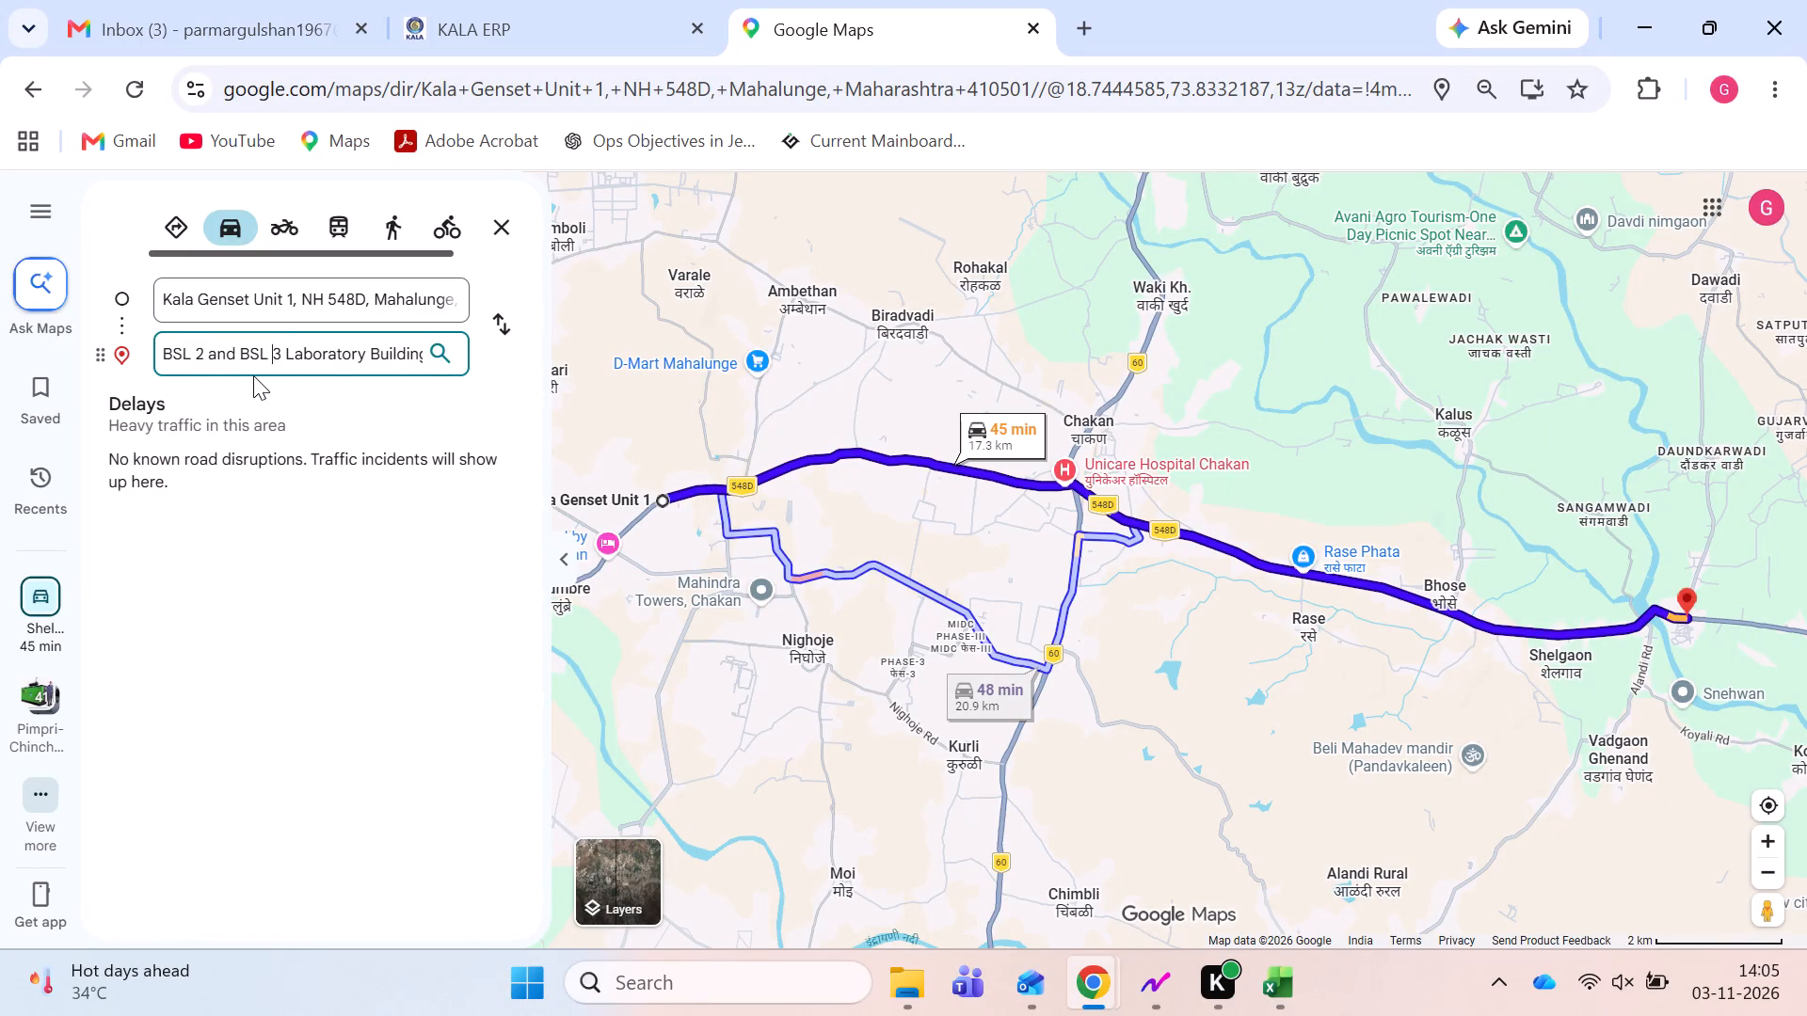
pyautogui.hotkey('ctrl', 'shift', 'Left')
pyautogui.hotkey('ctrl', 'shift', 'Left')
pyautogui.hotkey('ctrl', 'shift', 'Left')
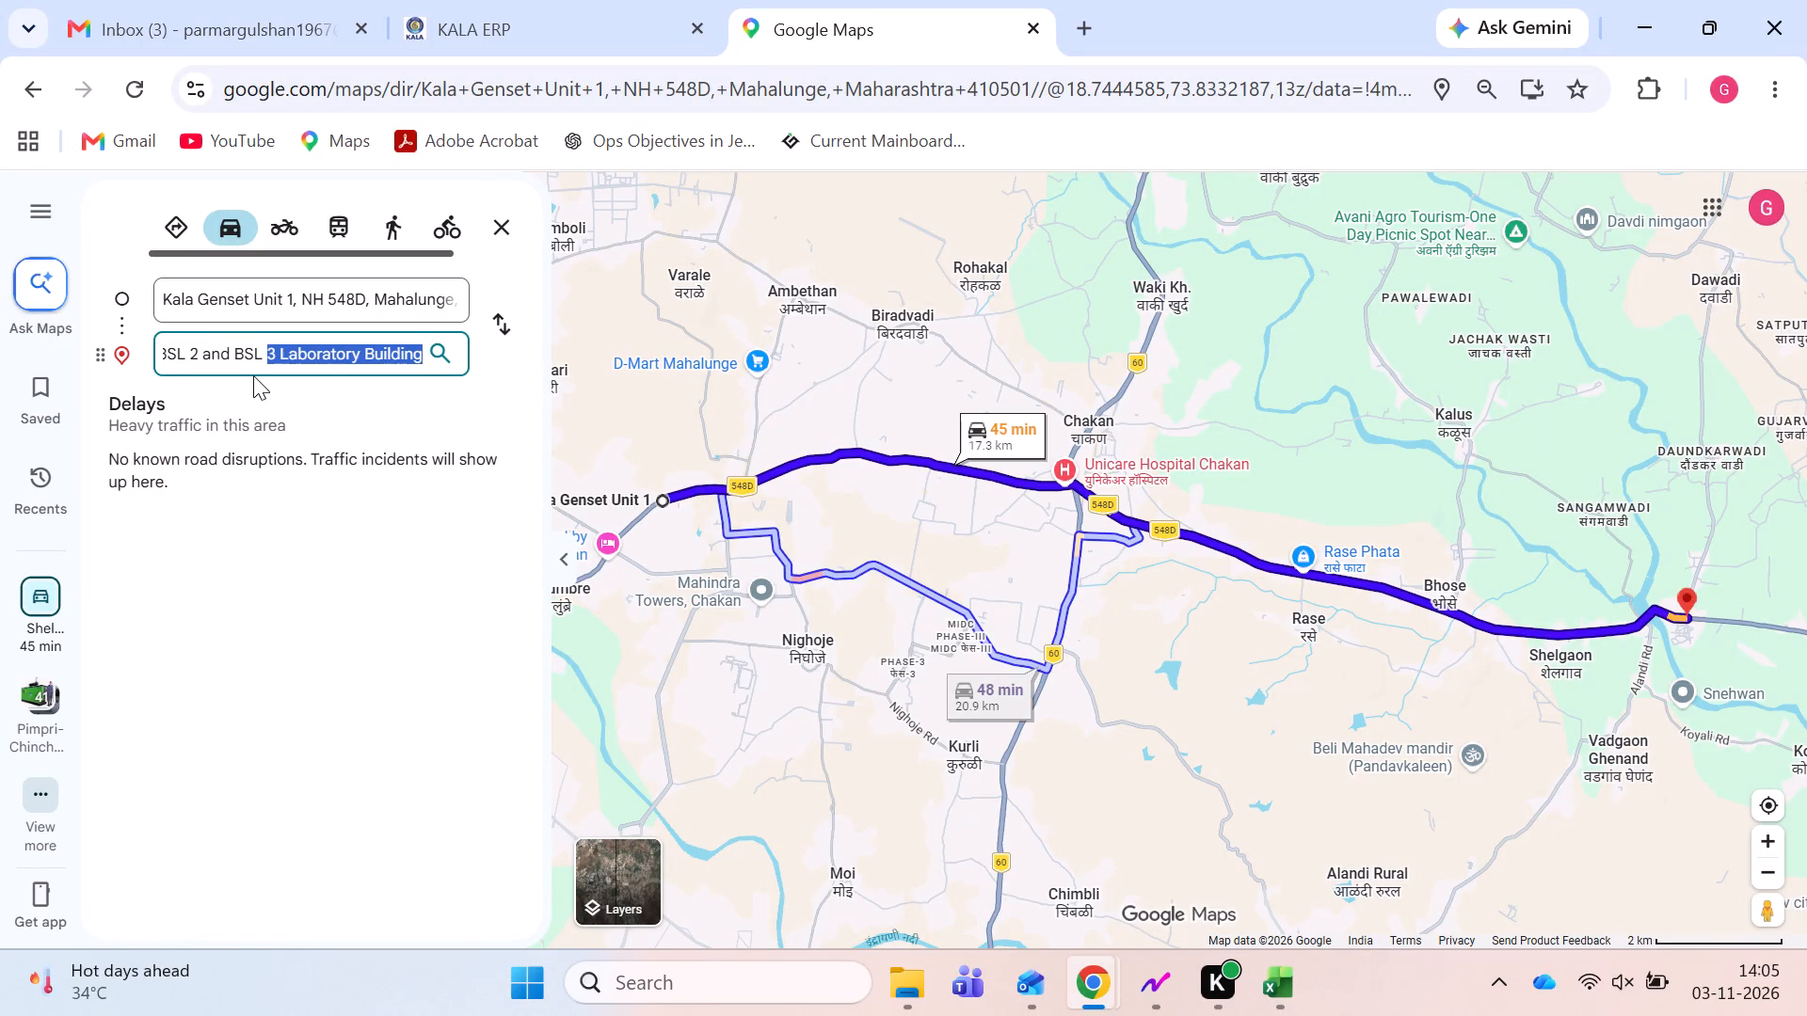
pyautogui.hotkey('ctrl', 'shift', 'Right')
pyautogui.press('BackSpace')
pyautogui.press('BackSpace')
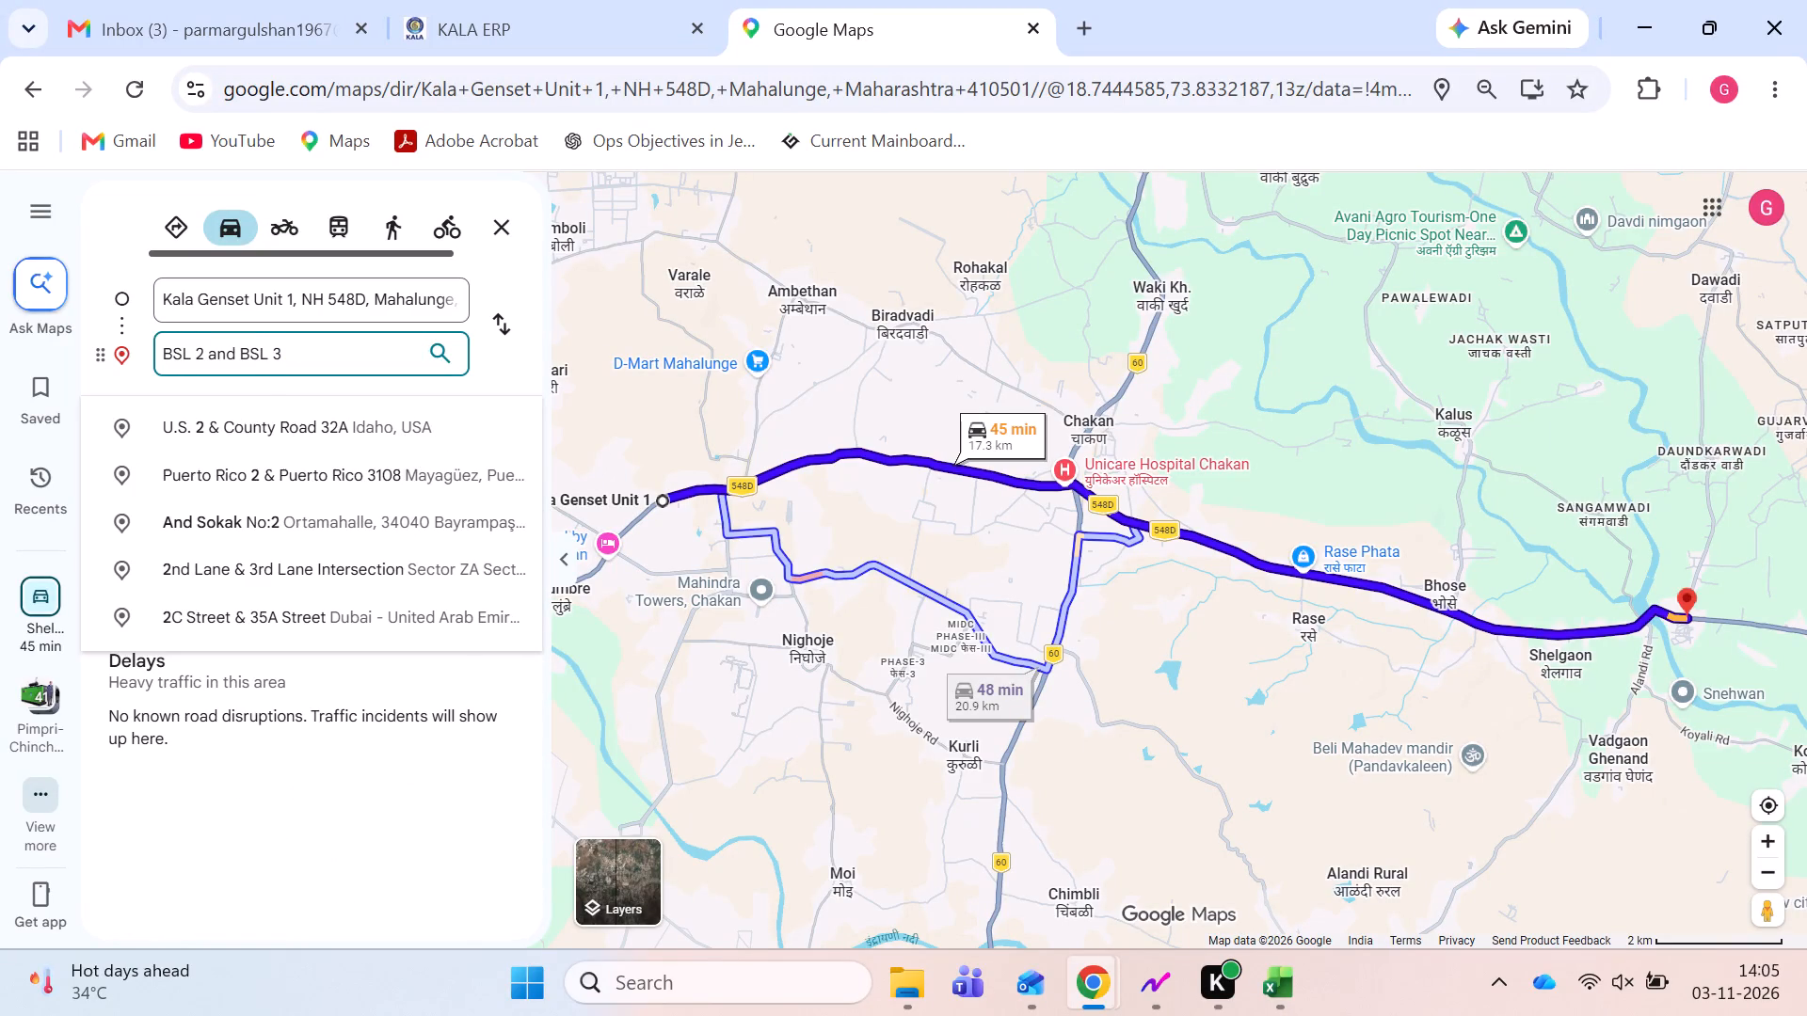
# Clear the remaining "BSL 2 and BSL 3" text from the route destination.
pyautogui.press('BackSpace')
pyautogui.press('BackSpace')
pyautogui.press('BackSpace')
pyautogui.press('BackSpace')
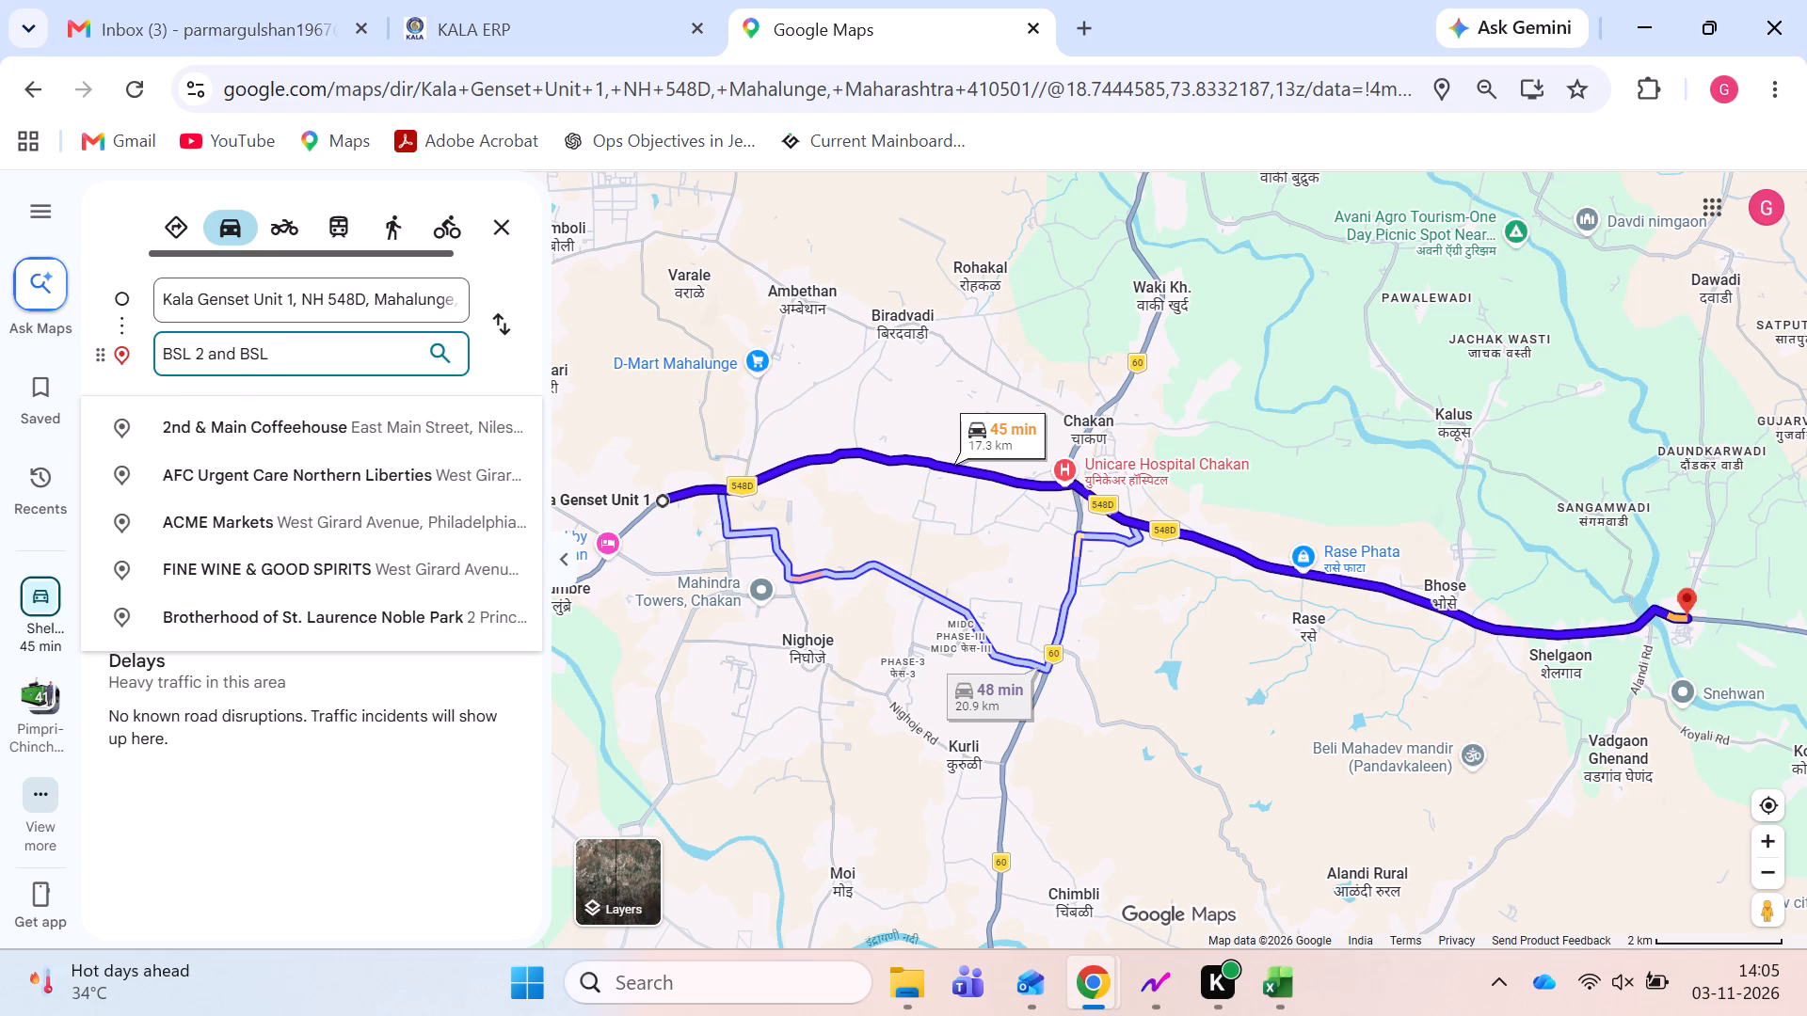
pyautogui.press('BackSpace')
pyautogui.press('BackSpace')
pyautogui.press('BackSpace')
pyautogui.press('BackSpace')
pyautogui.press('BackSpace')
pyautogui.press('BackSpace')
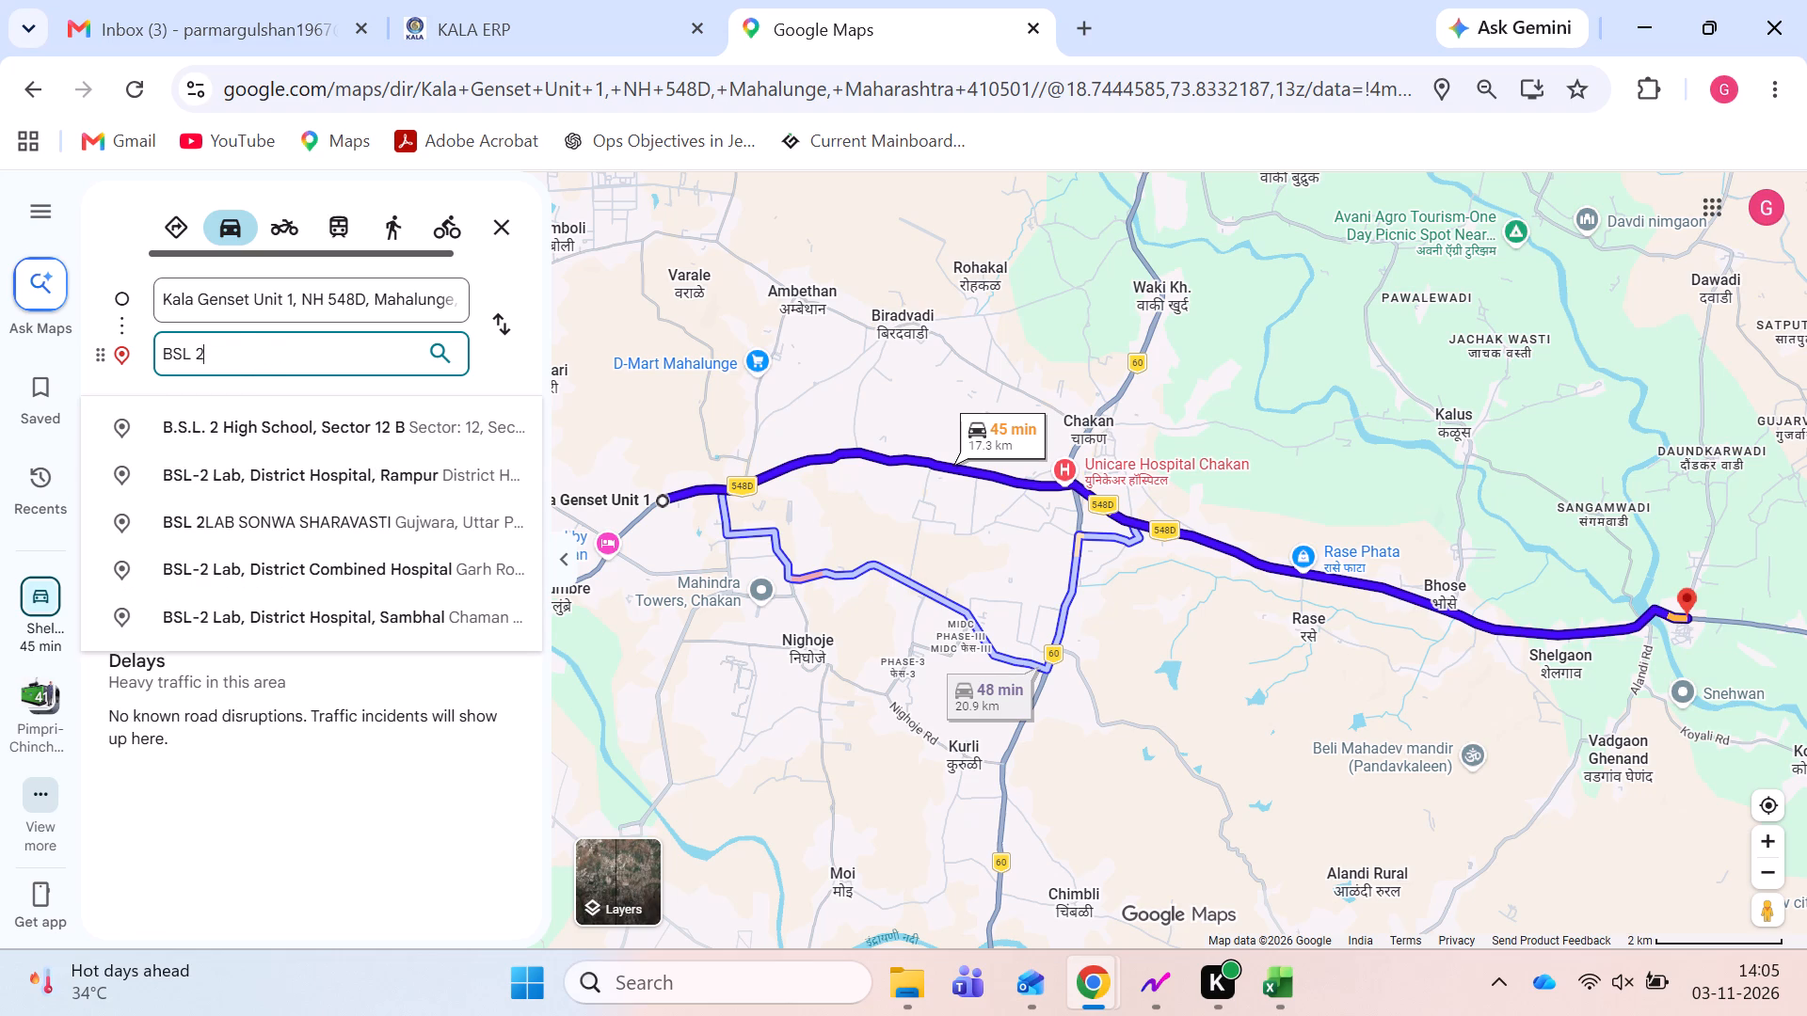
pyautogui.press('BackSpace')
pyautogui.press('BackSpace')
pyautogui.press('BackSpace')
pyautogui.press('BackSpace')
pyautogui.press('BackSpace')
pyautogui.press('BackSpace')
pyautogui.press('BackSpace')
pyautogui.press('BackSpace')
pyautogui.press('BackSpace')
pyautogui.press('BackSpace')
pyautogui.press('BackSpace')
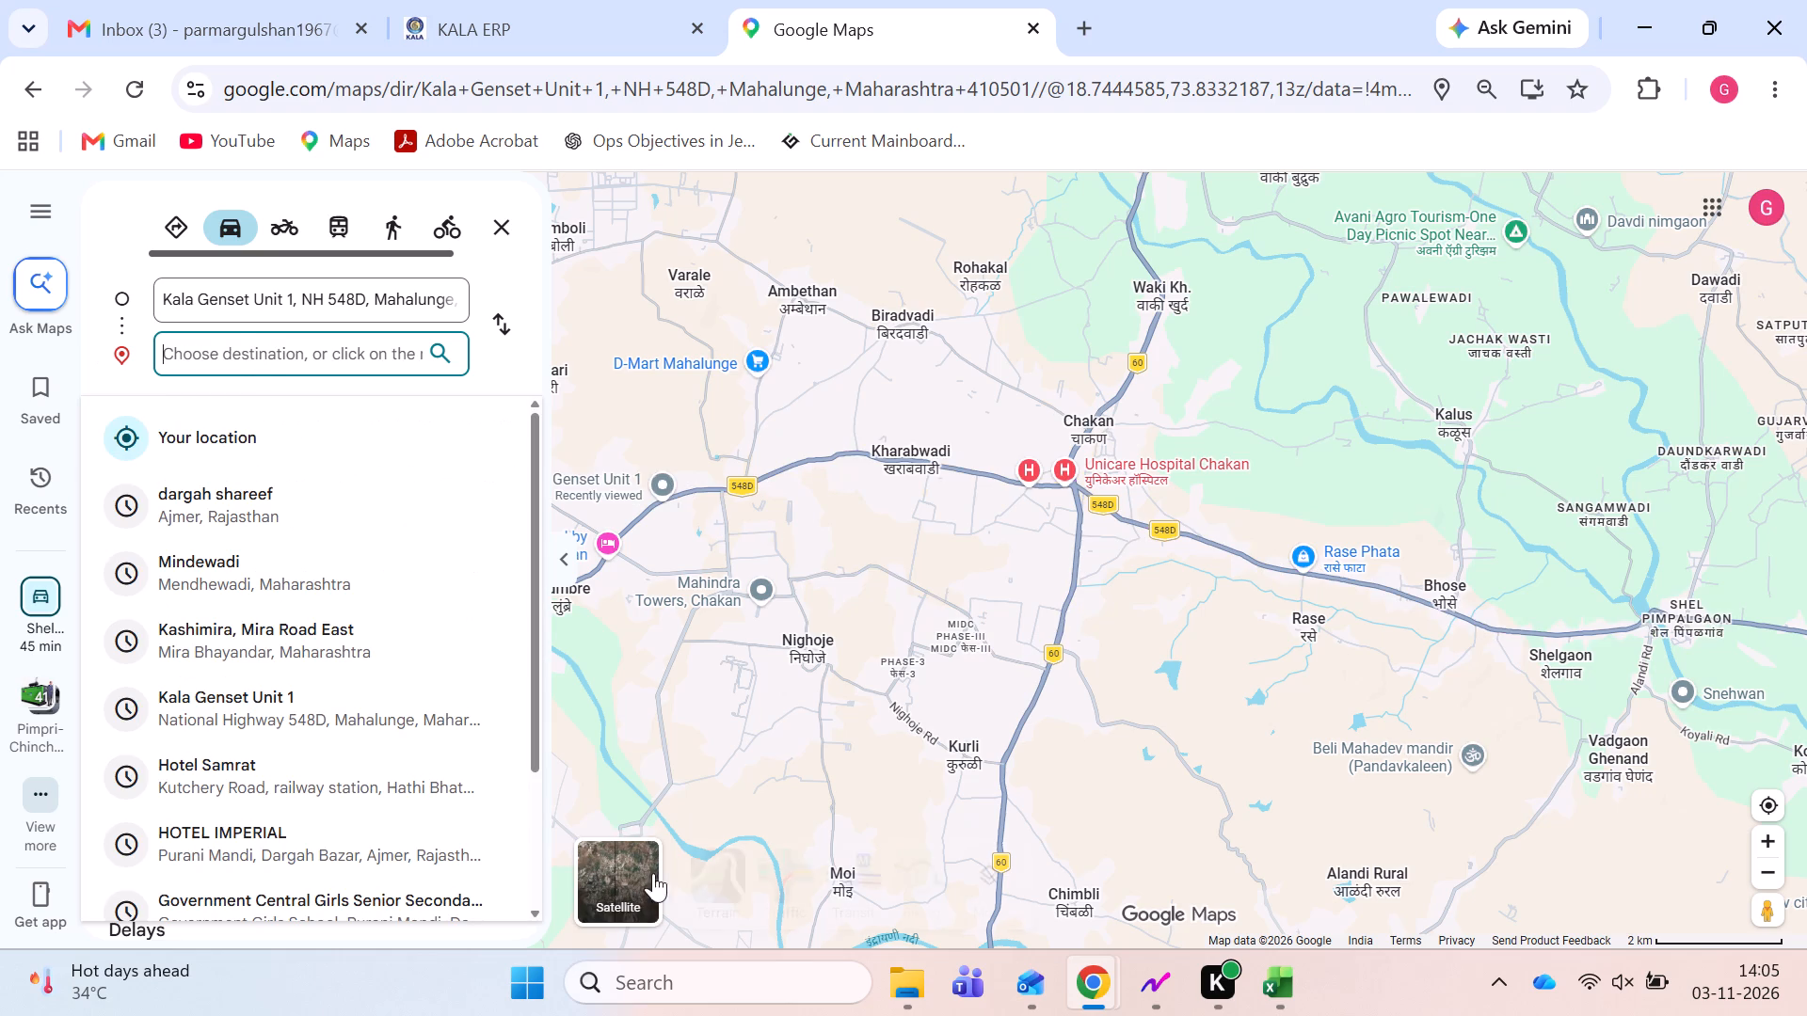
# Search destinations for "ICMR" and choose ICMR – National Institute of Translational Virology in MIDC, Bhosari, Pune, as the route's end point.
pyautogui.click(1090, 980)
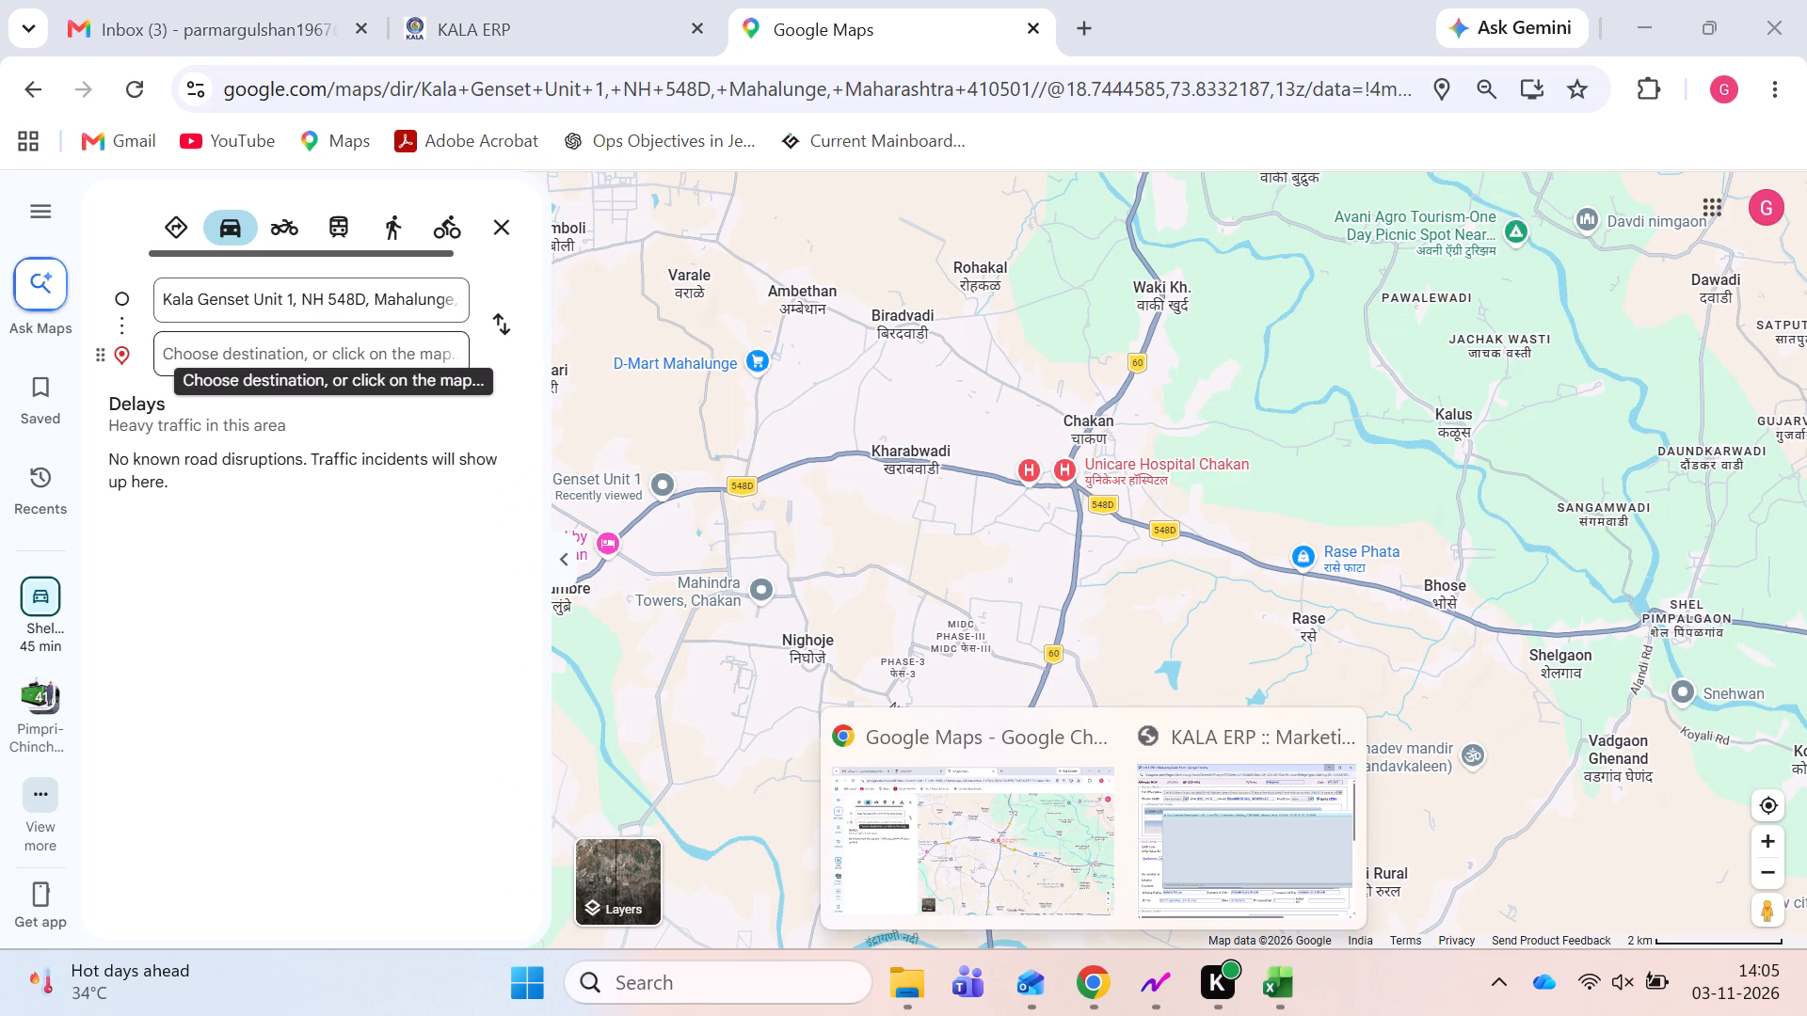
pyautogui.click(306, 357)
pyautogui.write('ICMR')
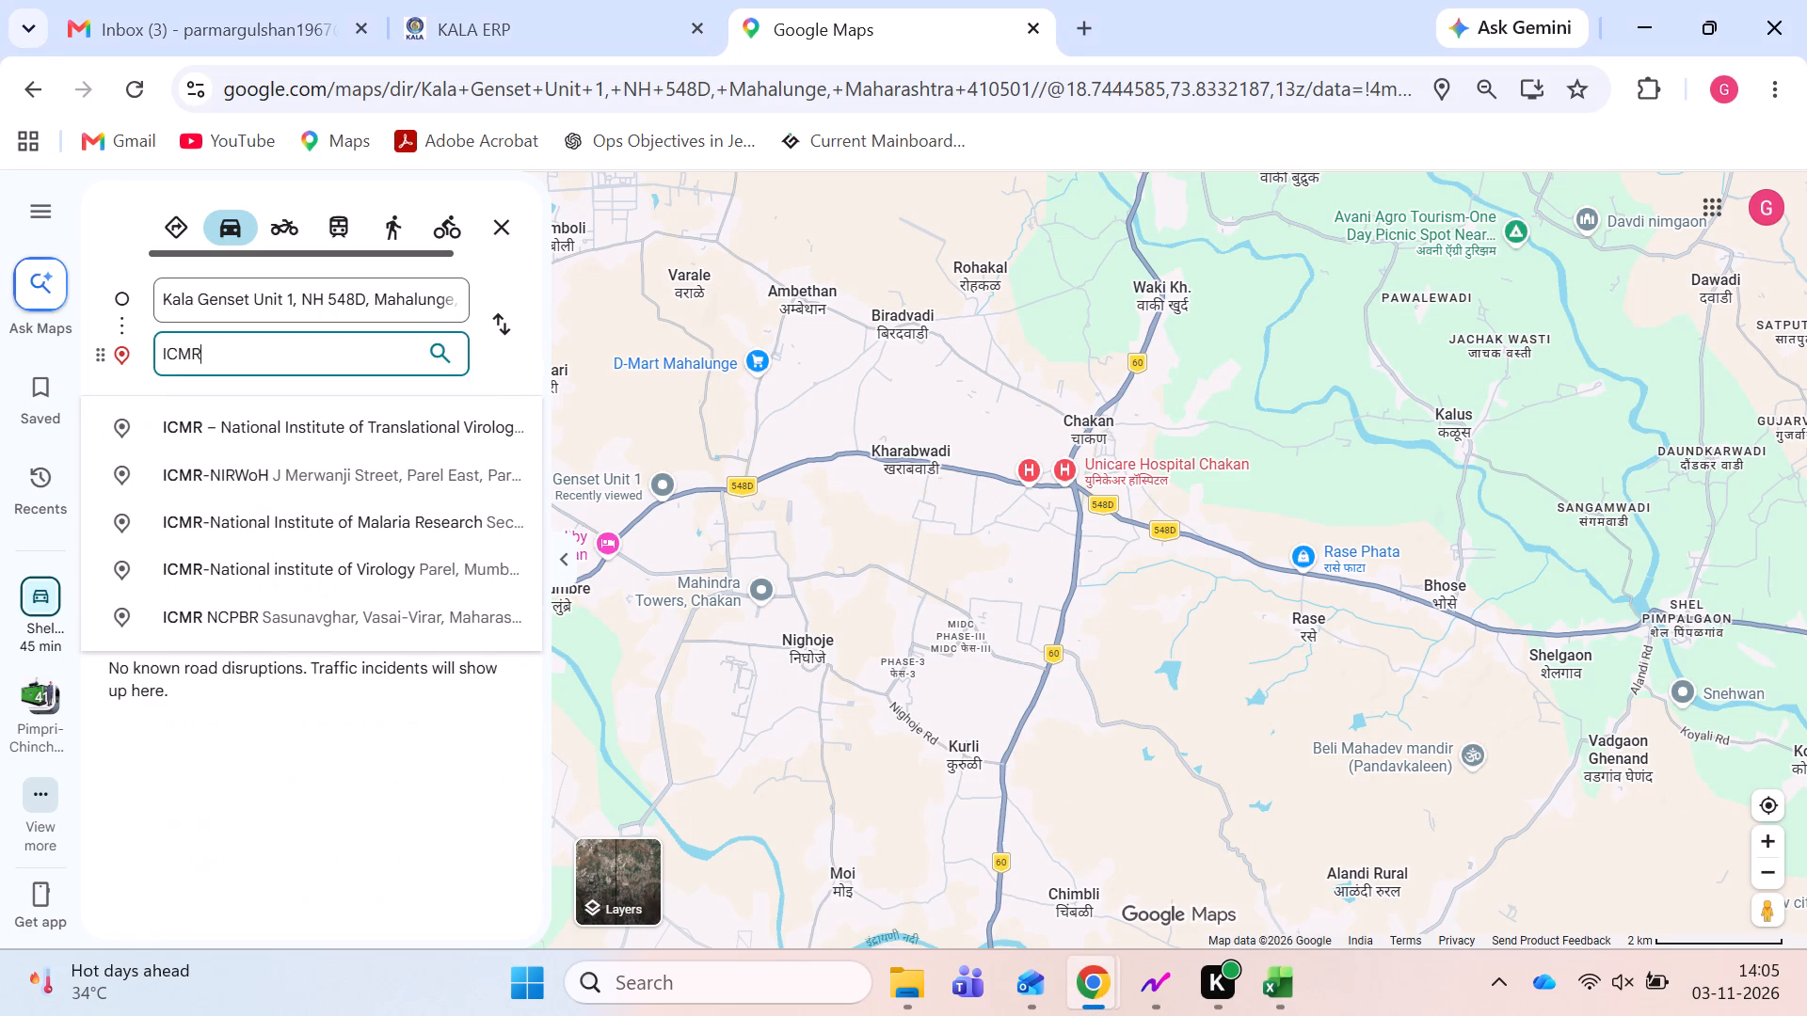
pyautogui.click(342, 419)
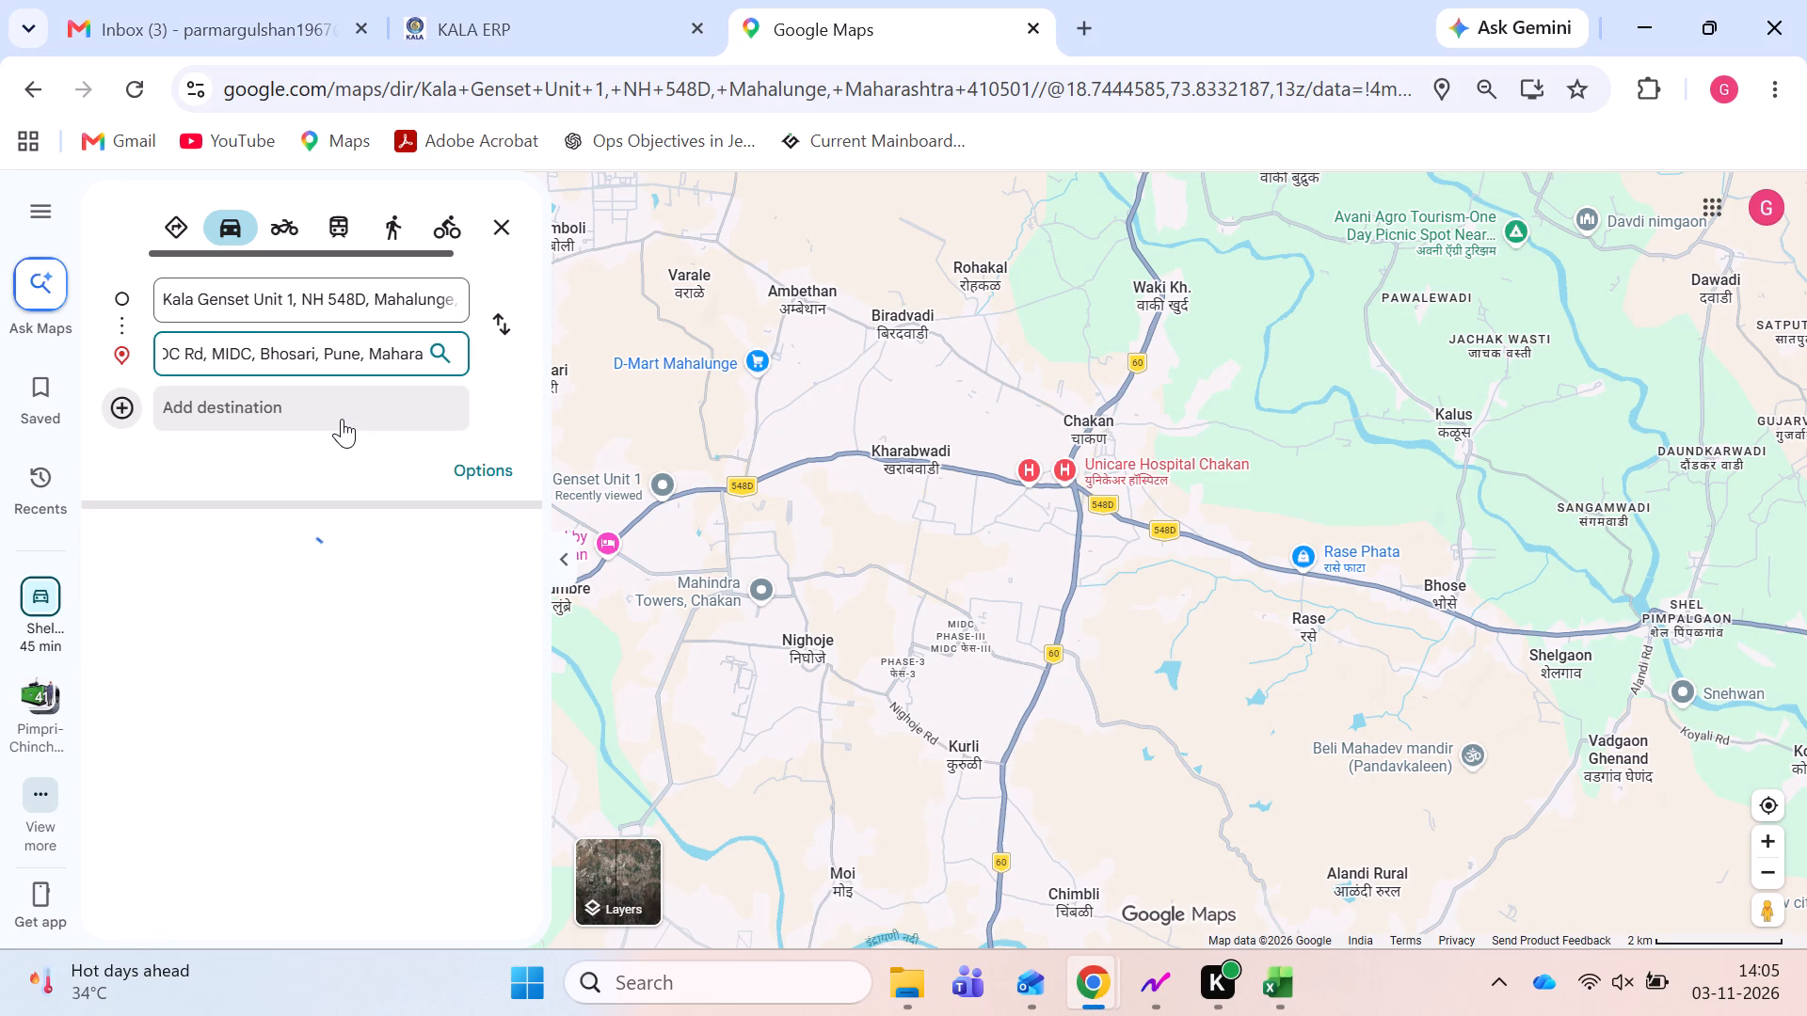
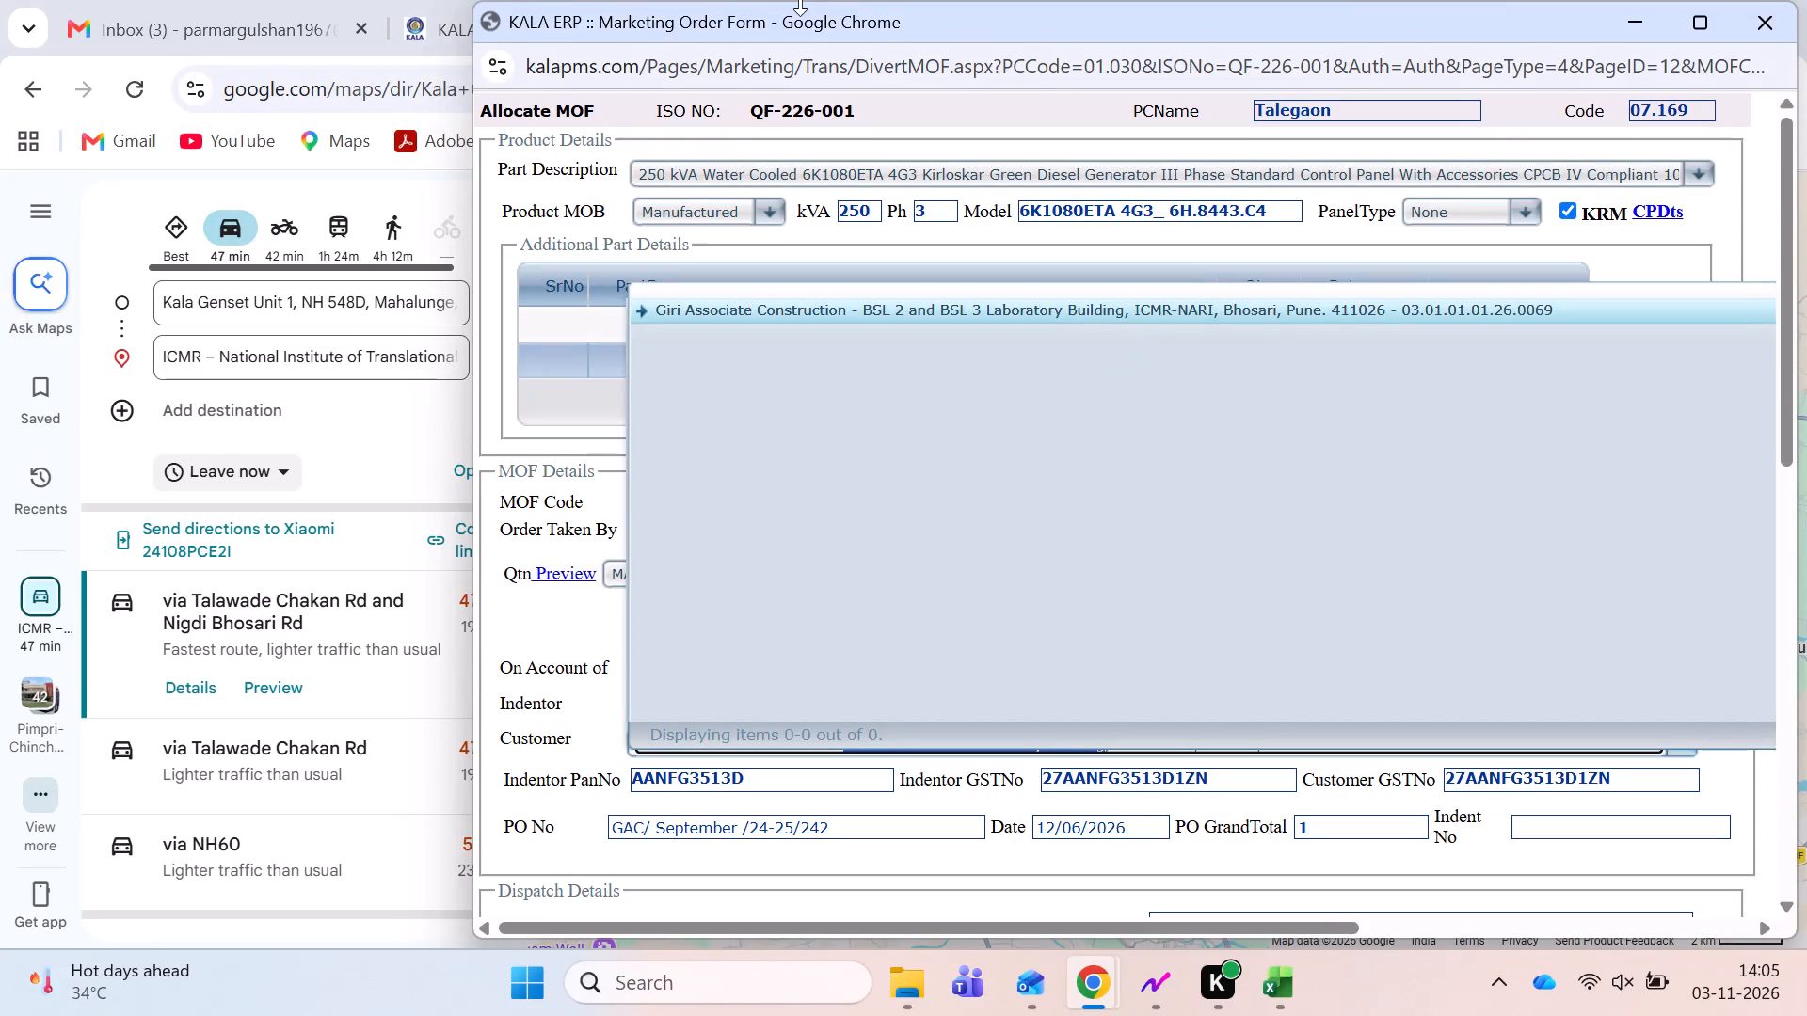
# Search the route destination for "ICMR Bhos" and choose ICMR – National Institute of Translational Virology as the end point.
pyautogui.click(1646, 31)
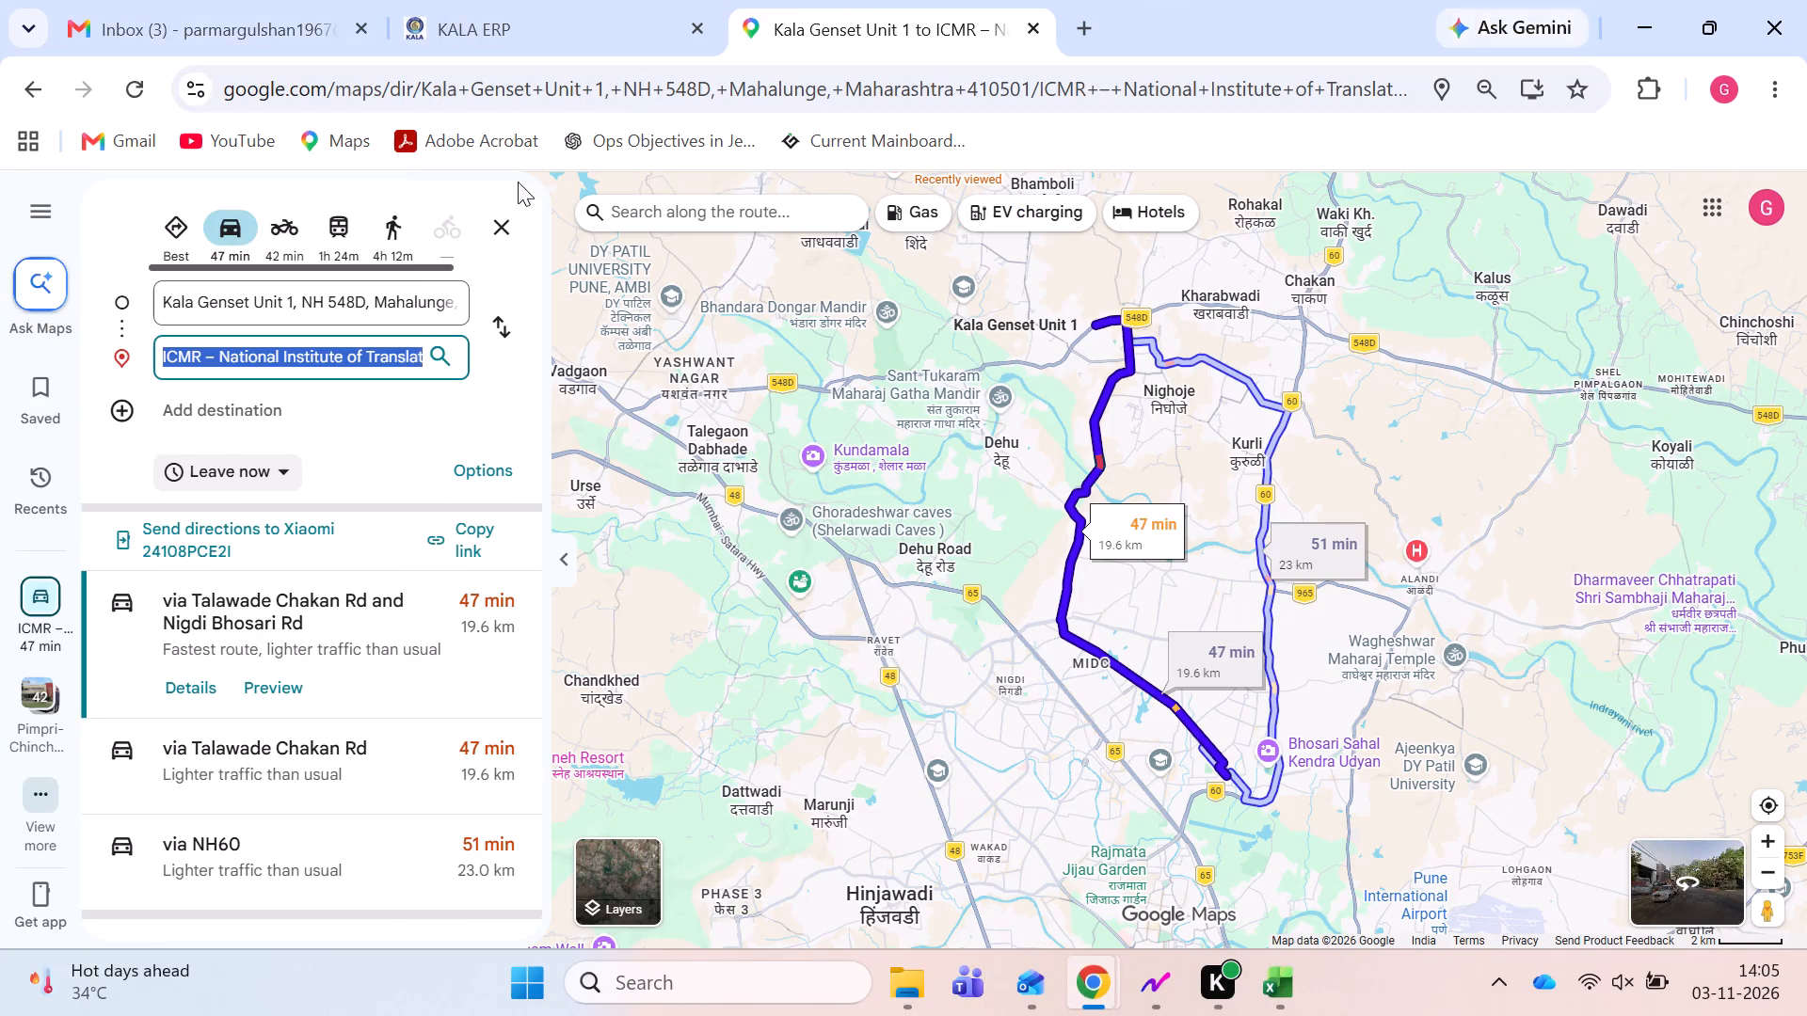
pyautogui.write('ICMR Bhos')
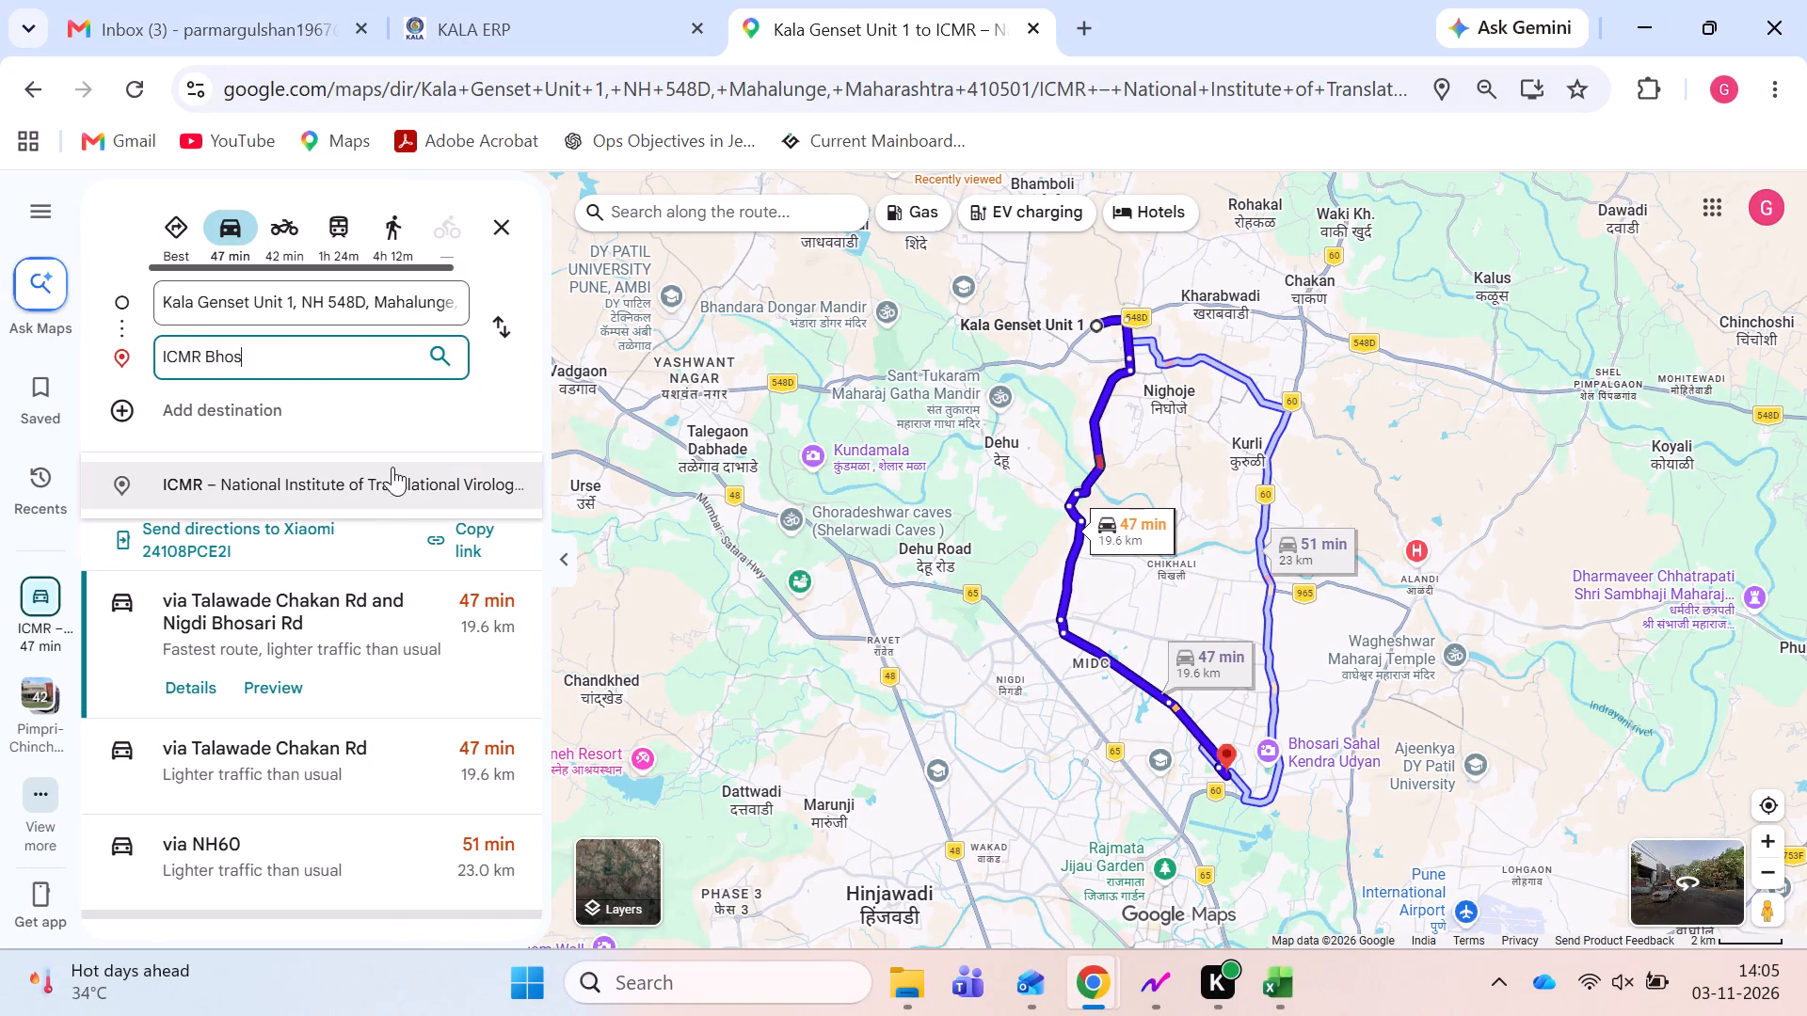
pyautogui.click(369, 468)
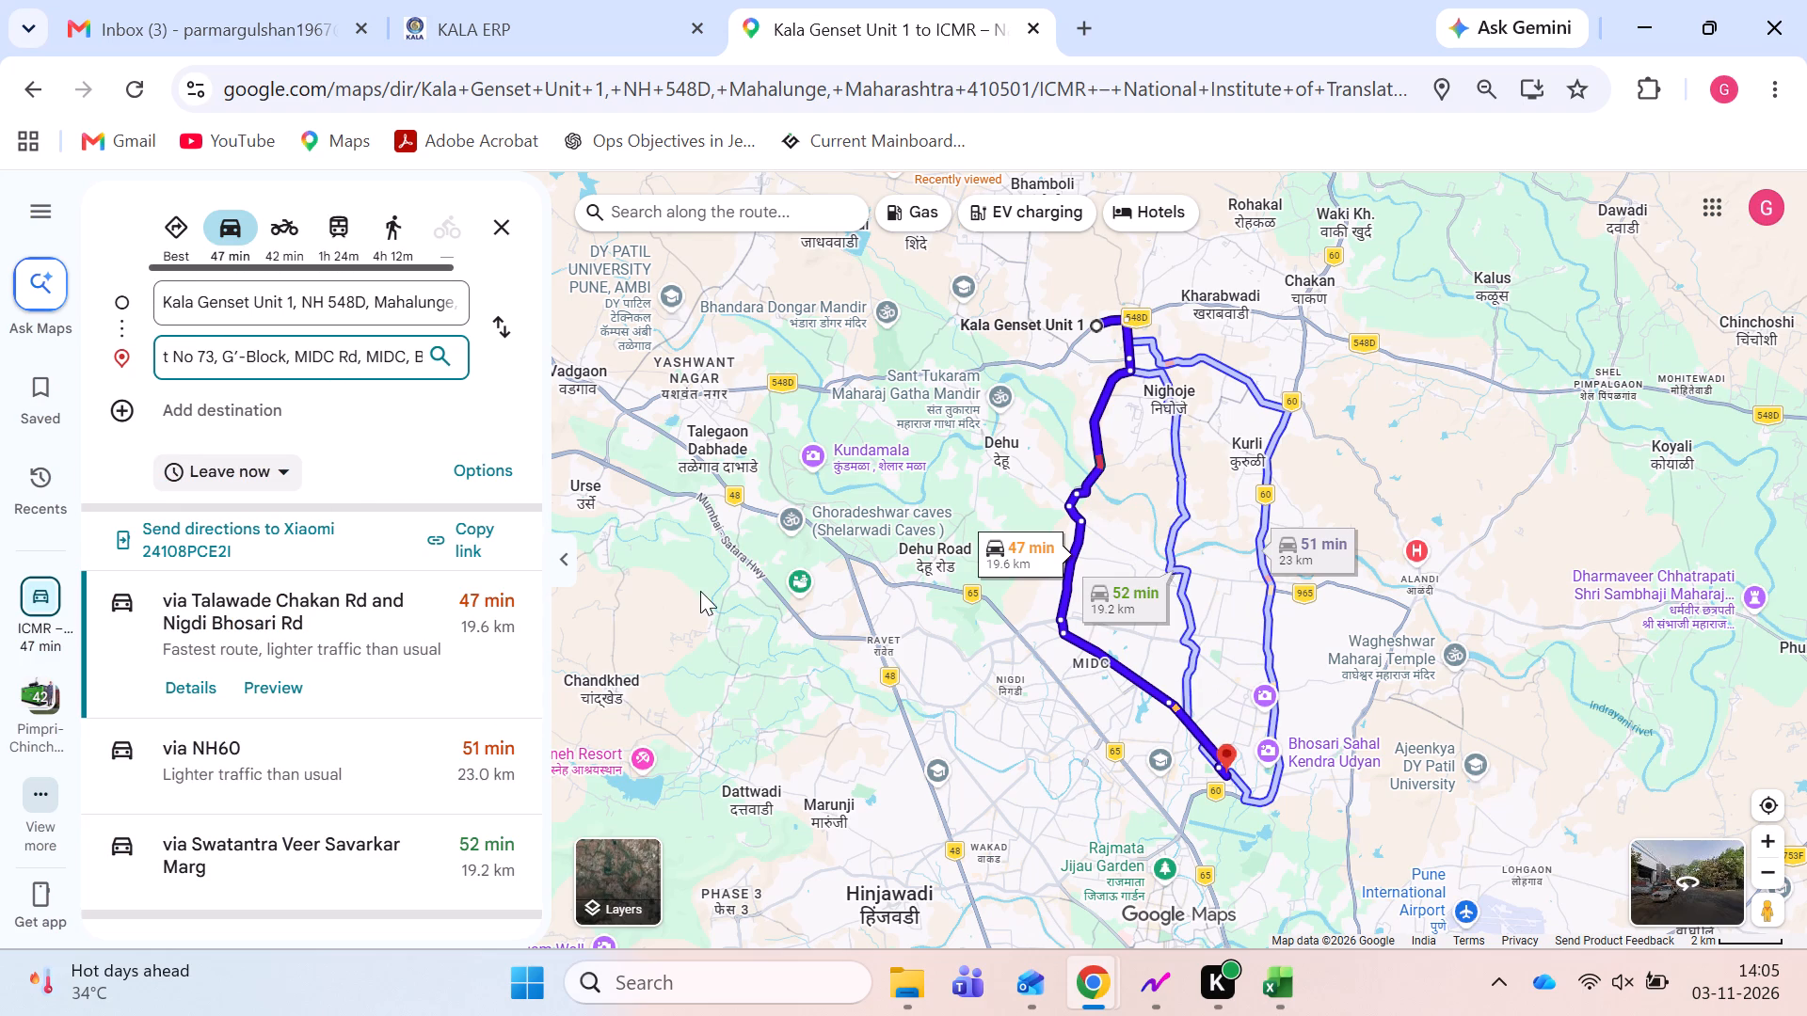
# In the Freight_Analysis workbook, enter 25 KM after the last Category column for MOF/26-27/07002759.
pyautogui.click(1252, 987)
pyautogui.click(1362, 827)
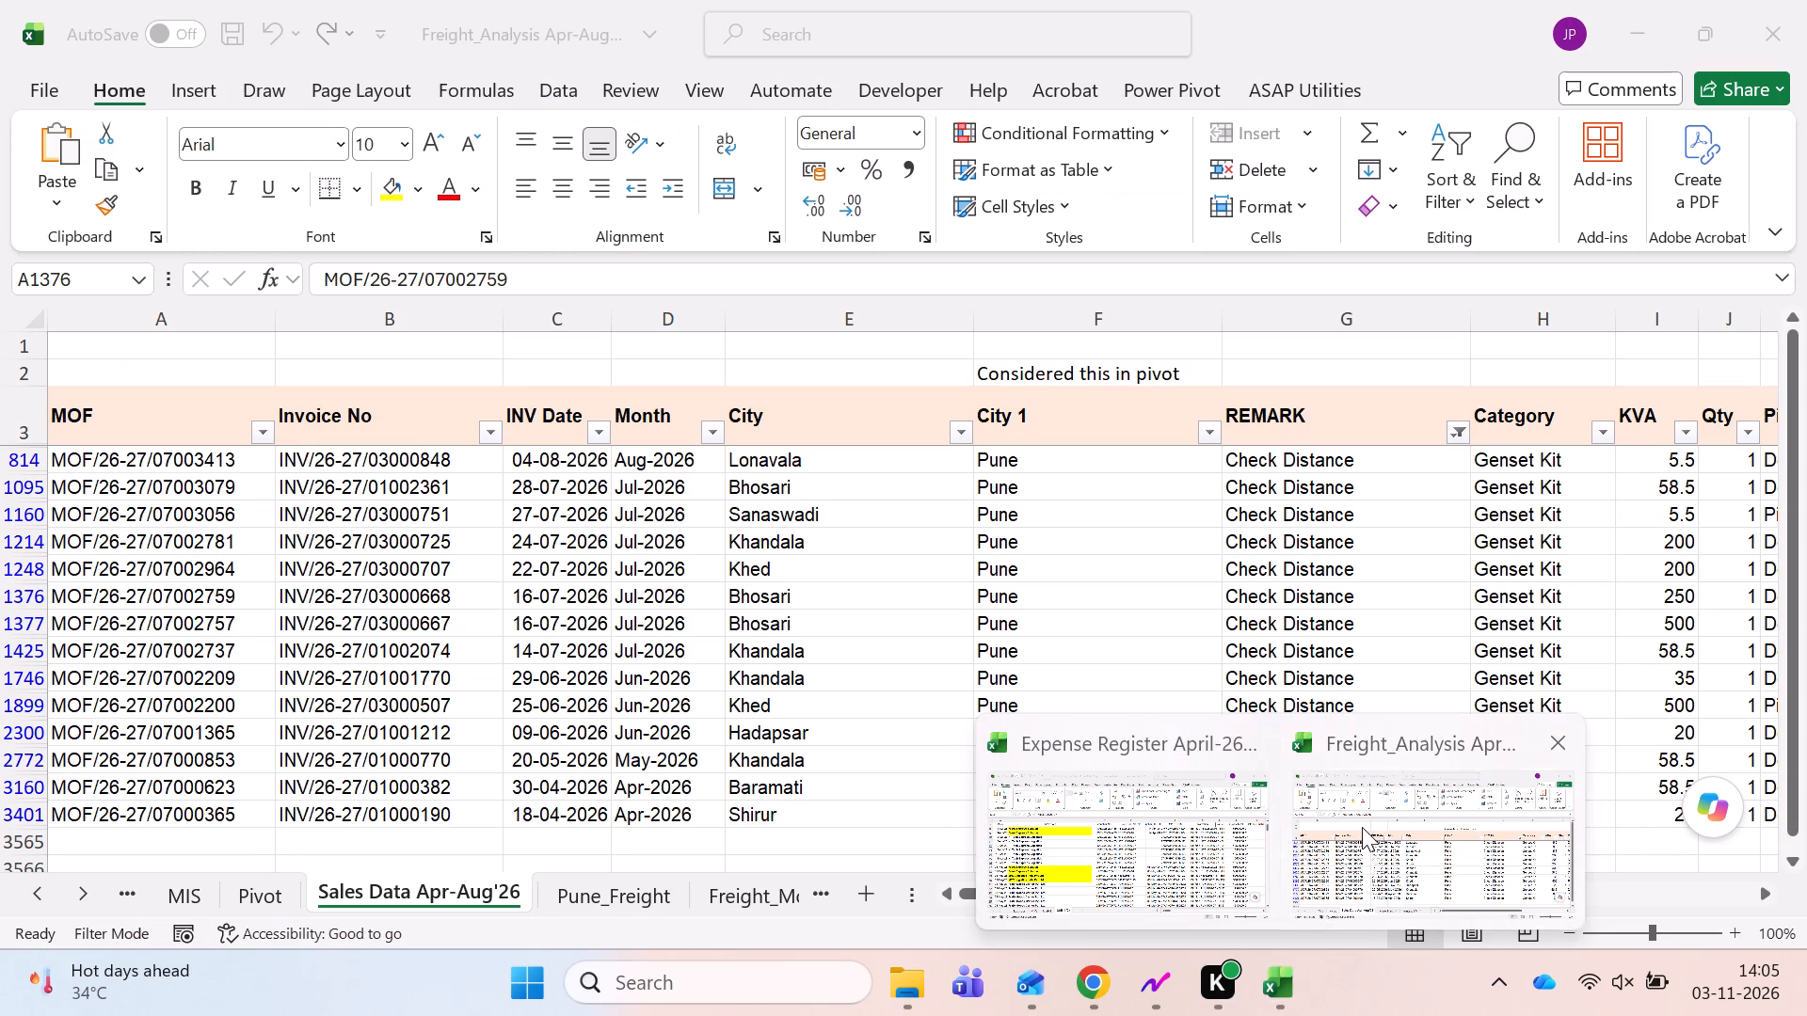
pyautogui.press('Right')
pyautogui.hotkey('ctrl', 'Right')
pyautogui.press('Right')
pyautogui.write('25 KM')
pyautogui.press('Return')
# Copy MOF/26-27/07002757 from Sales Data Apr-Aug'26 and filter the MOF Code column of Sales RAW Data Apr-Aug'26 by it.
pyautogui.press('Left')
pyautogui.hotkey('ctrl', 'Left')
pyautogui.hotkey('ctrl', 'Left')
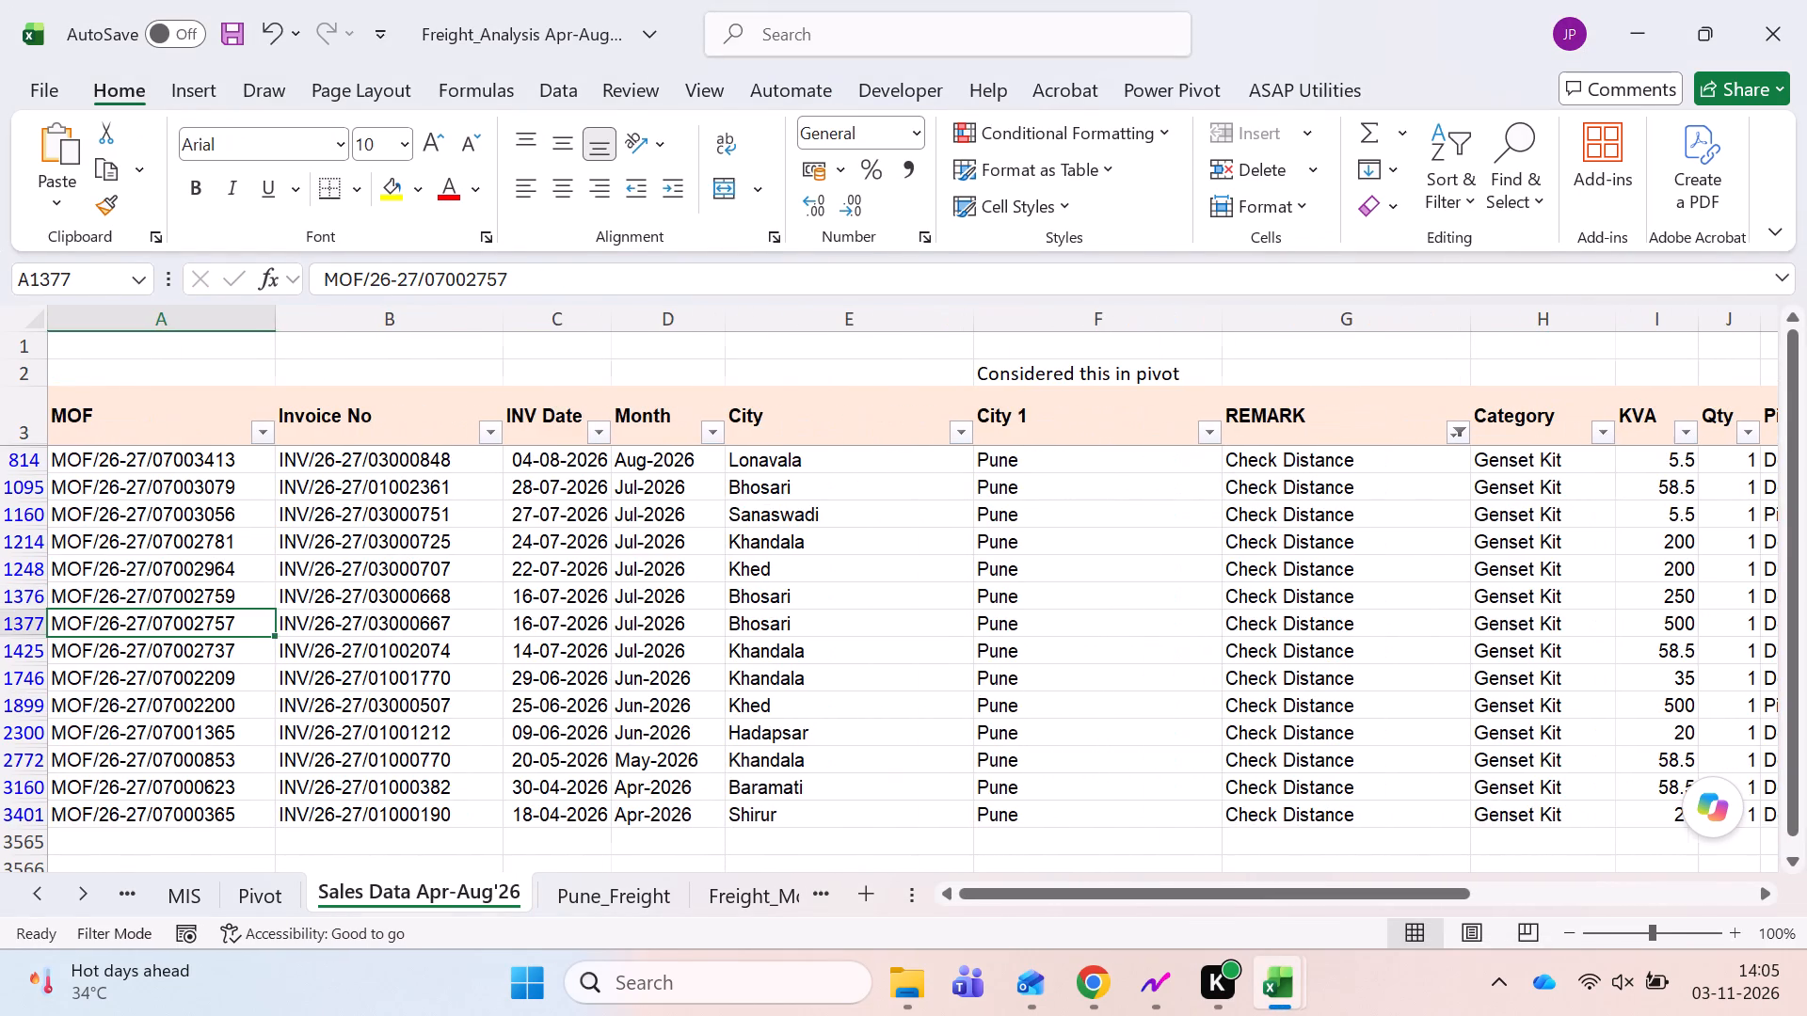
pyautogui.hotkey('ctrl', 'c')
pyautogui.hotkey('ctrl', 'pageup')
pyautogui.hotkey('ctrl', 'pageup')
pyautogui.hotkey('ctrl', 'pageup')
pyautogui.hotkey('ctrl', 'pageup')
pyautogui.hotkey('ctrl', 'pageup')
pyautogui.hotkey('ctrl', 'pageup')
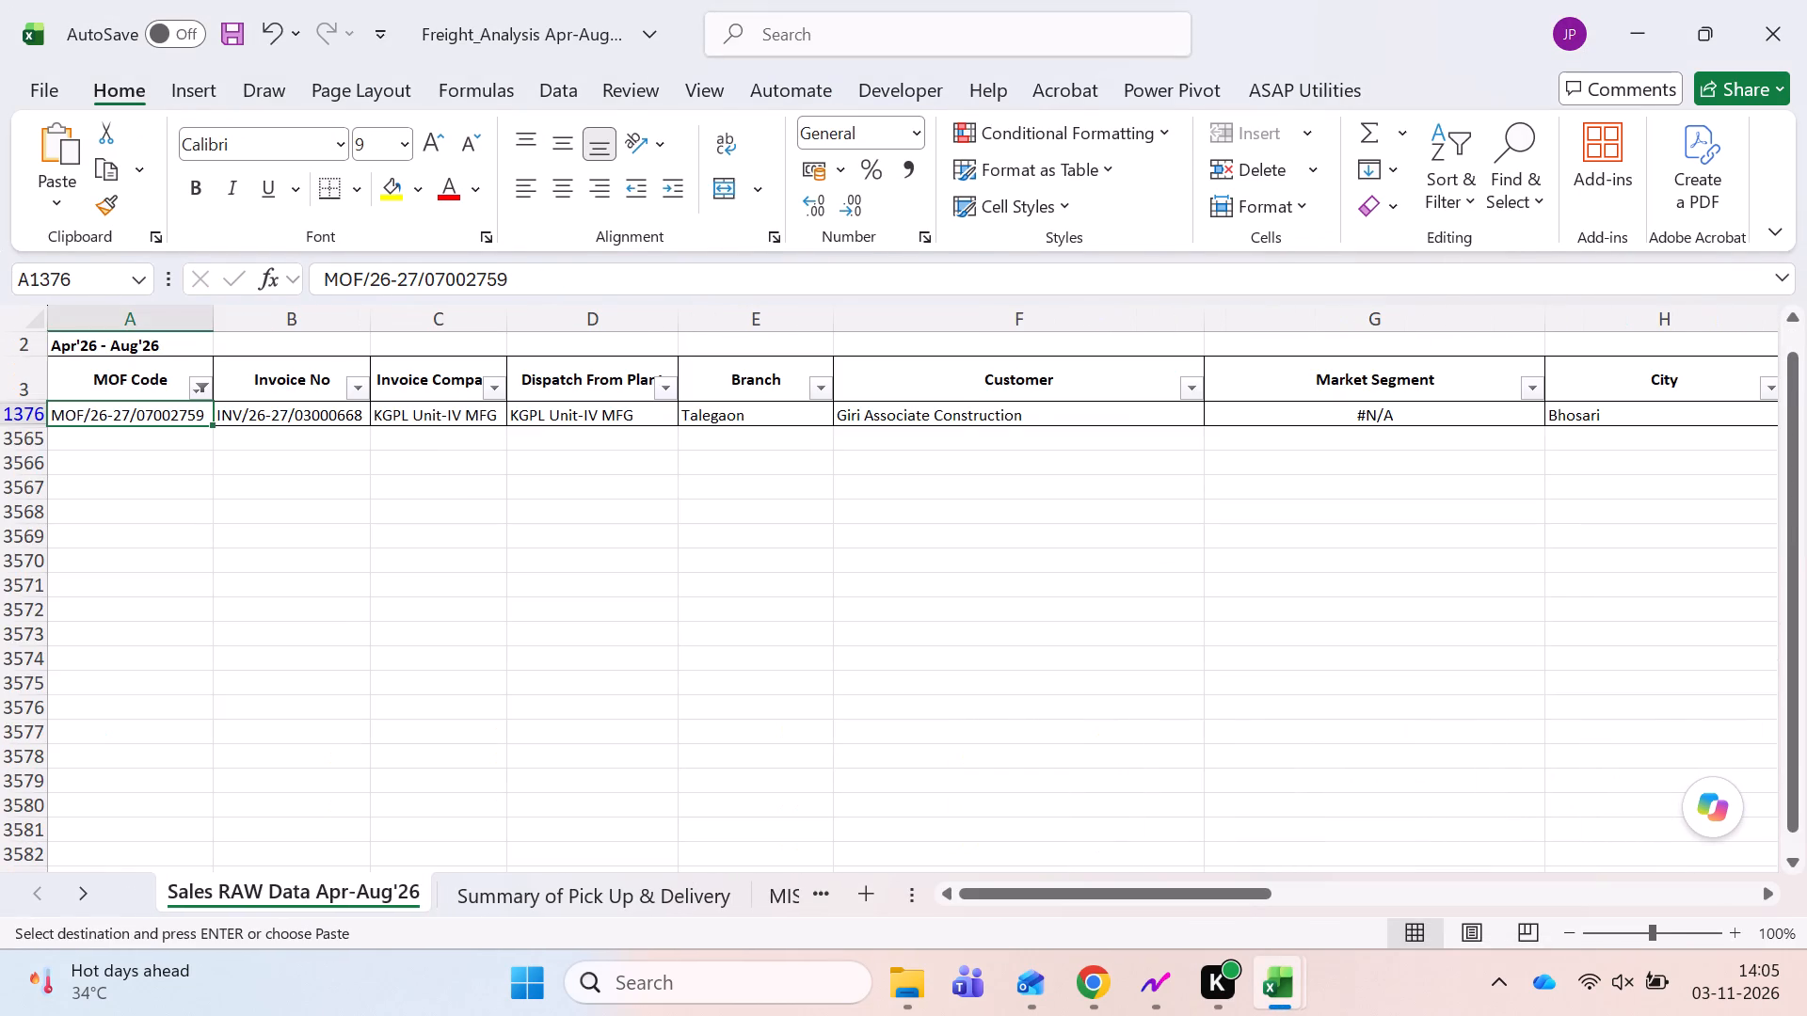
pyautogui.hotkey('ctrl', 'Left')
pyautogui.press('Up')
pyautogui.hotkey('alt', 'Down')
pyautogui.press('Down')
pyautogui.press('Down')
pyautogui.press('Down')
pyautogui.press('Down')
pyautogui.press('Down')
pyautogui.press('Down')
pyautogui.press('Down')
pyautogui.press('Down')
pyautogui.press('Down')
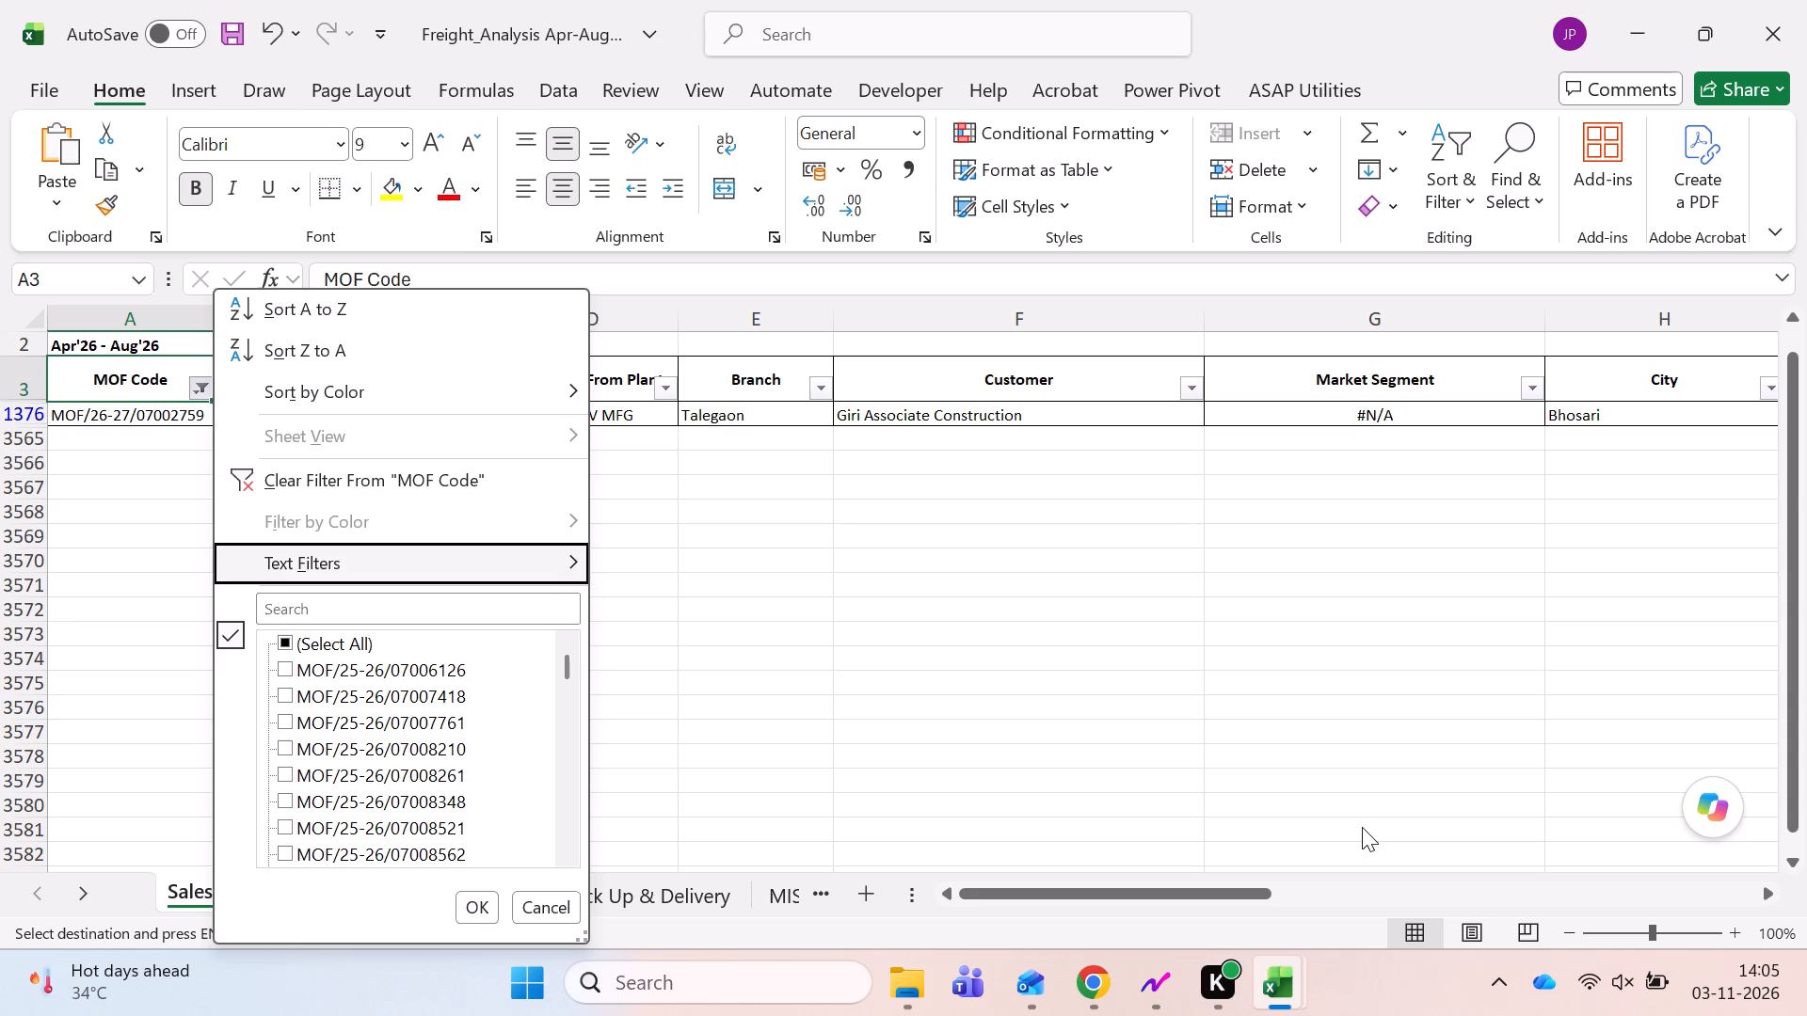
pyautogui.press('Down')
pyautogui.hotkey('ctrl', 'v')
pyautogui.press('Return')
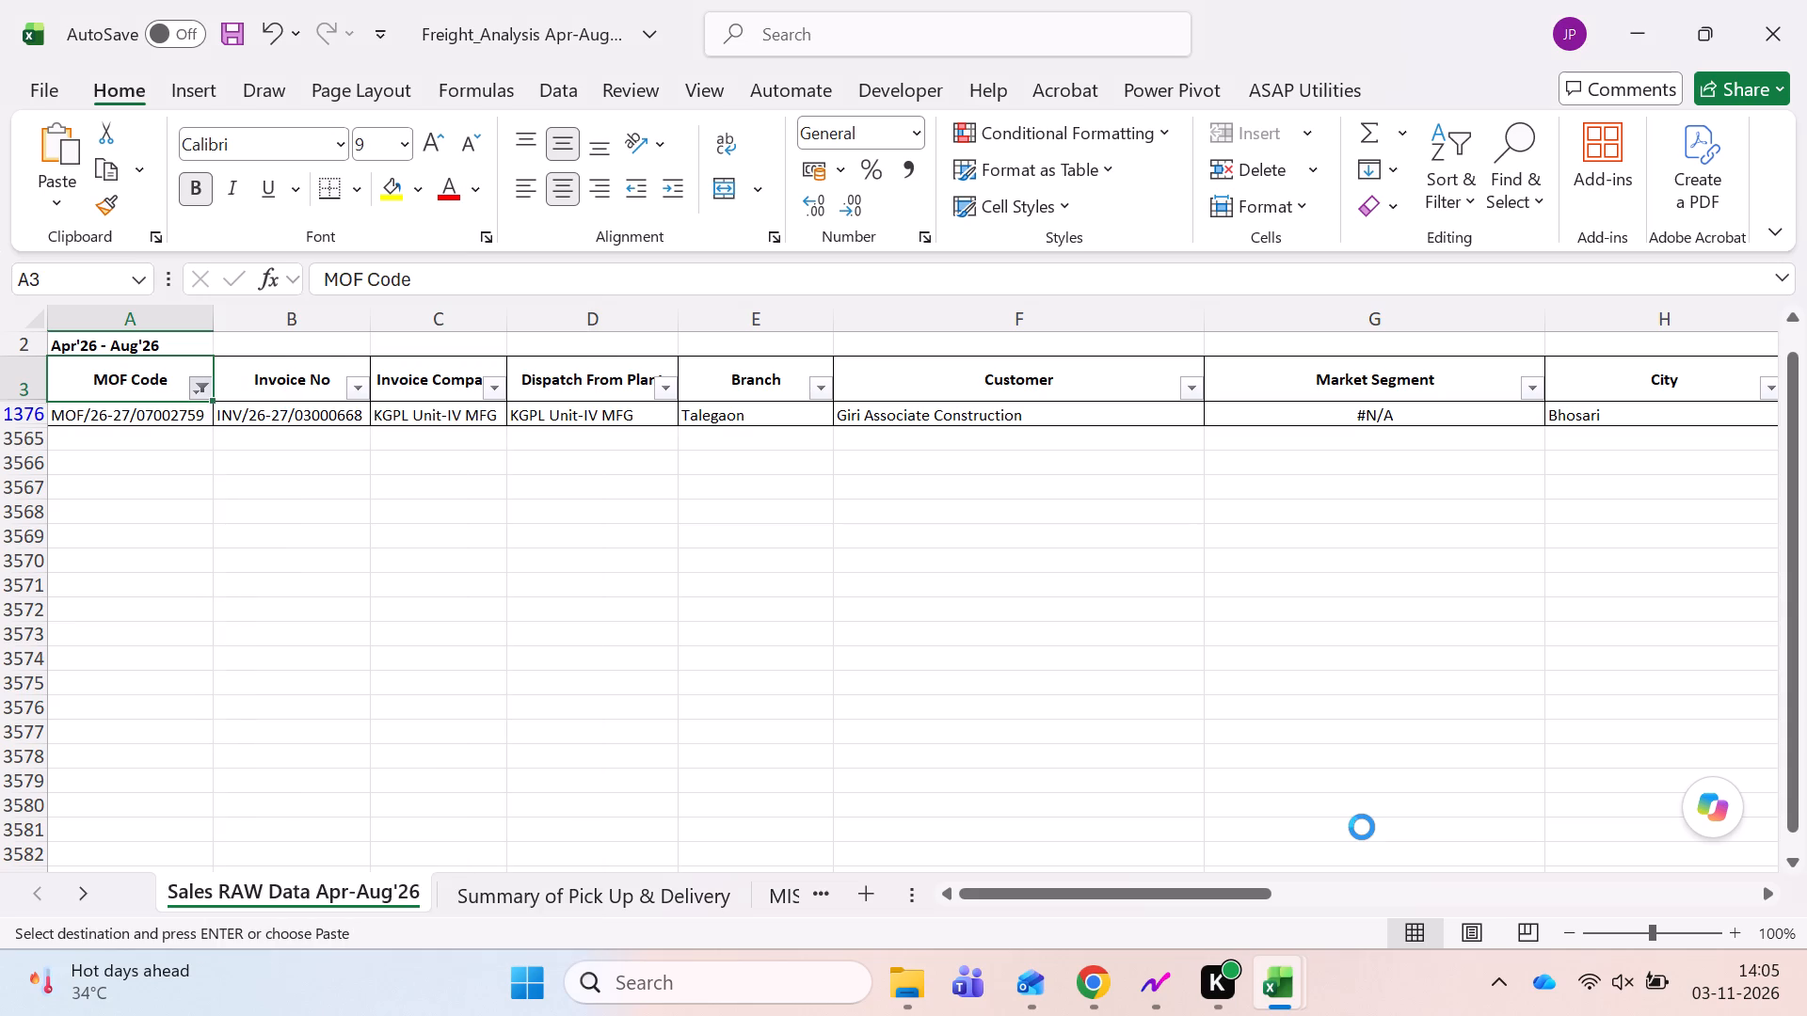
pyautogui.press('Down')
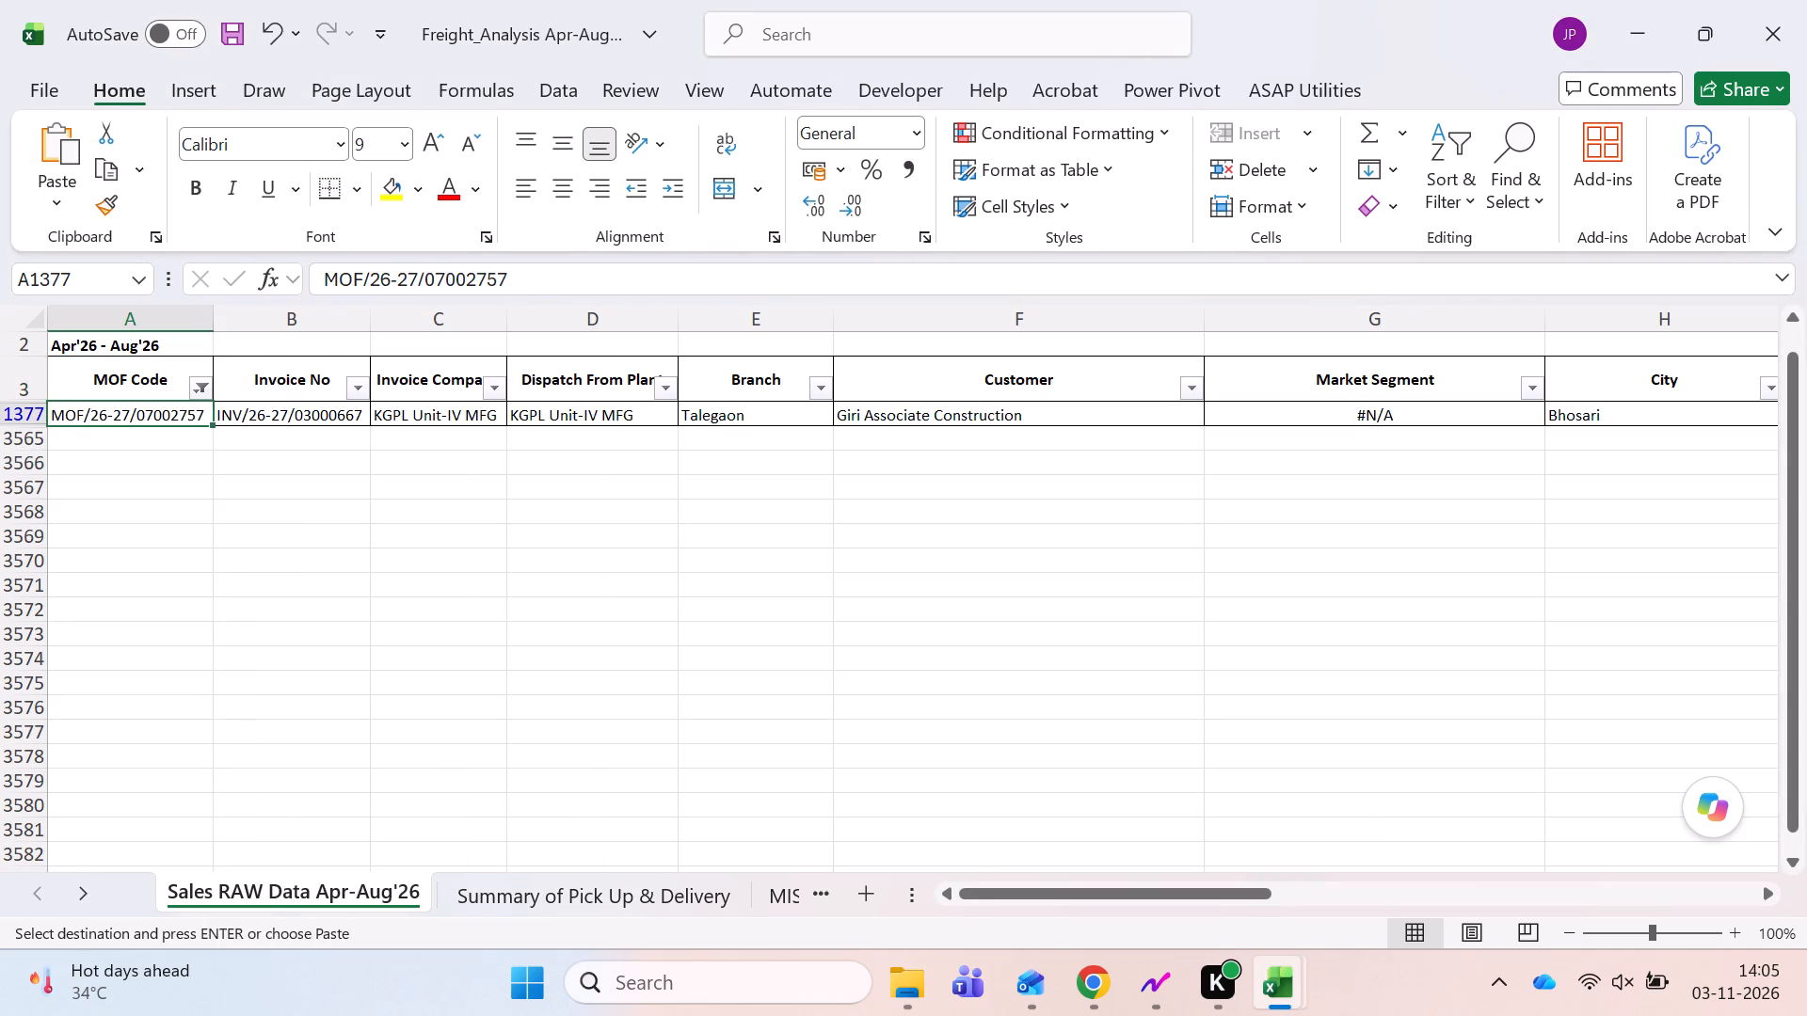
# Switch to KALA ERP in Chrome and search the Allocate MOF Report for MOF/26-27/07002757.
pyautogui.click(1323, 735)
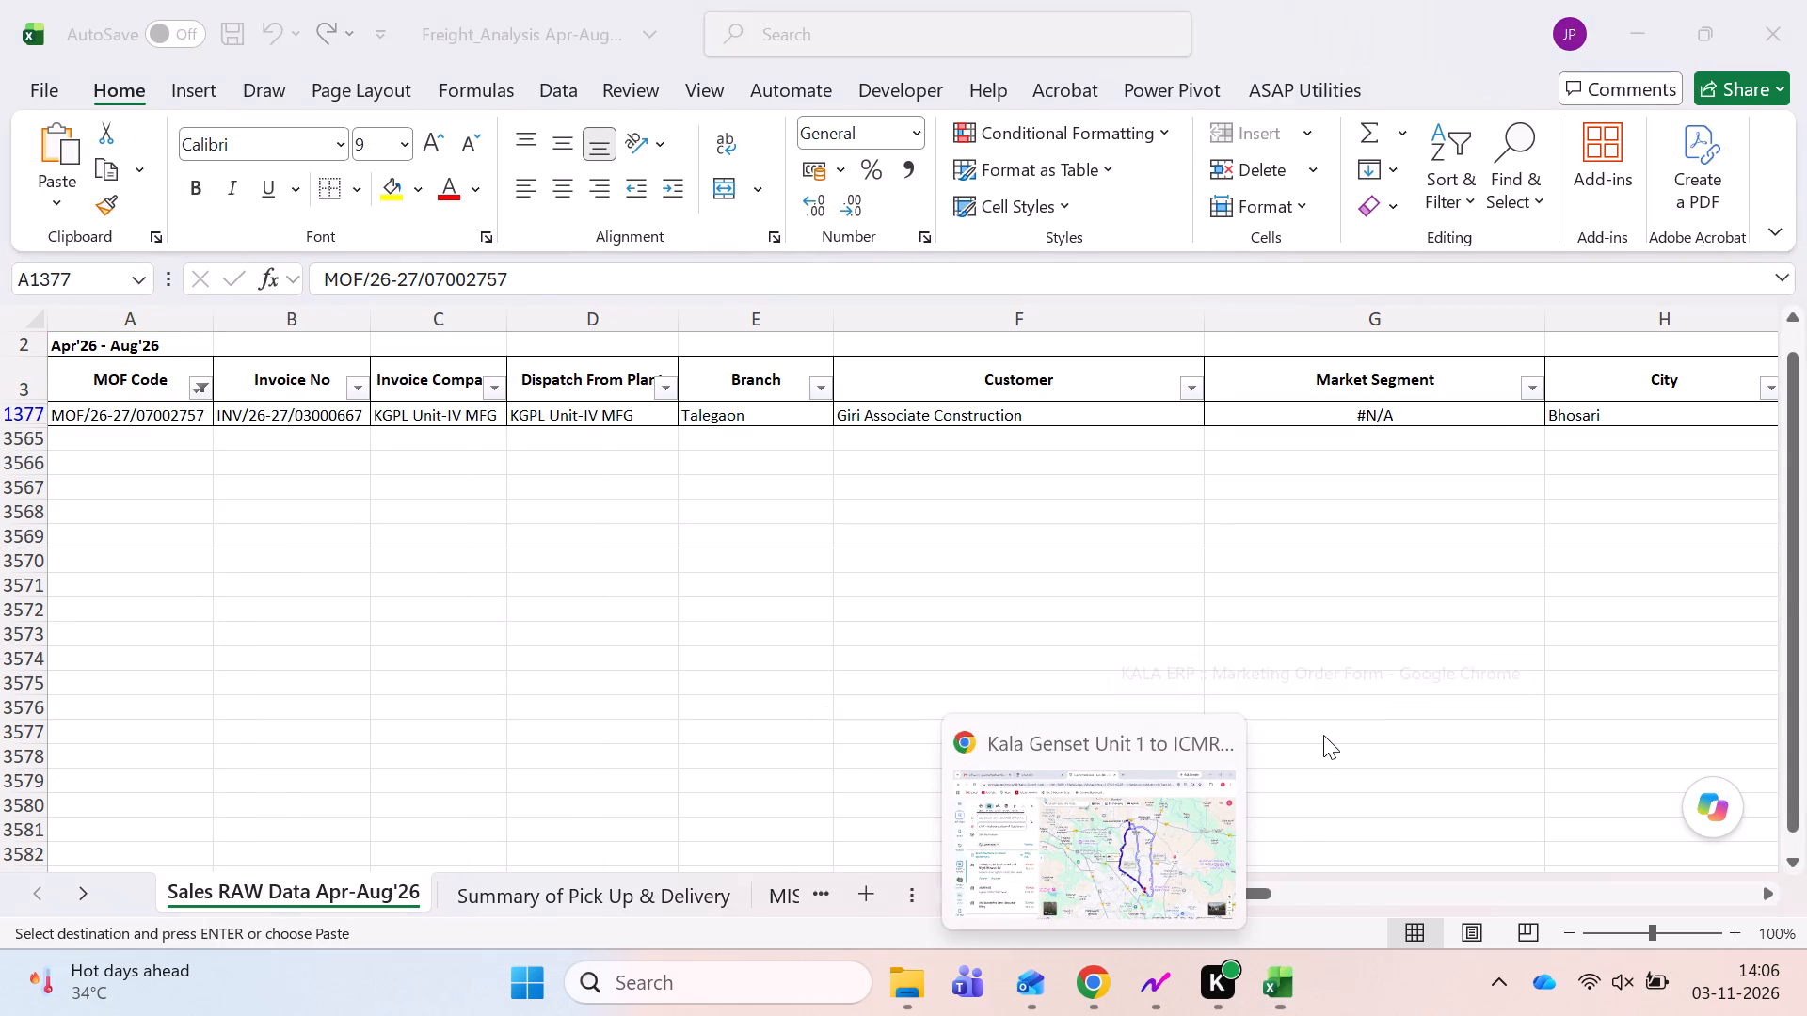
pyautogui.click(1156, 816)
pyautogui.click(573, 0)
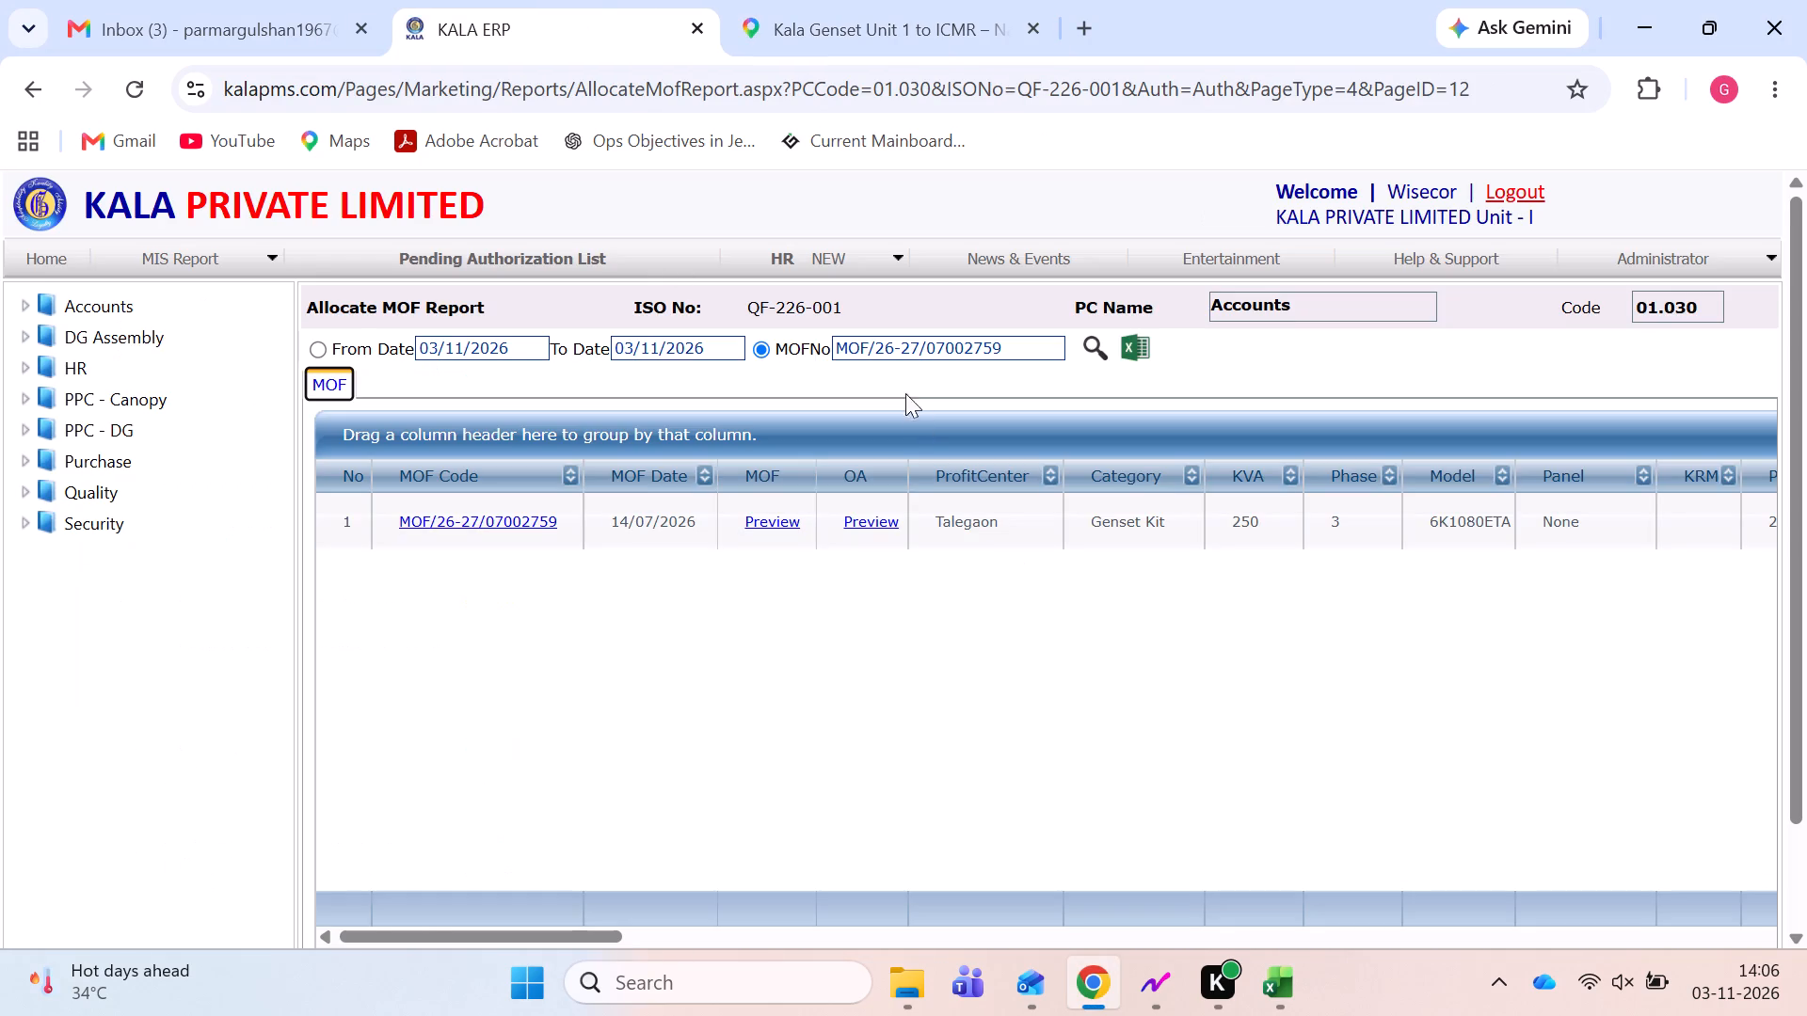
pyautogui.tripleClick(884, 343)
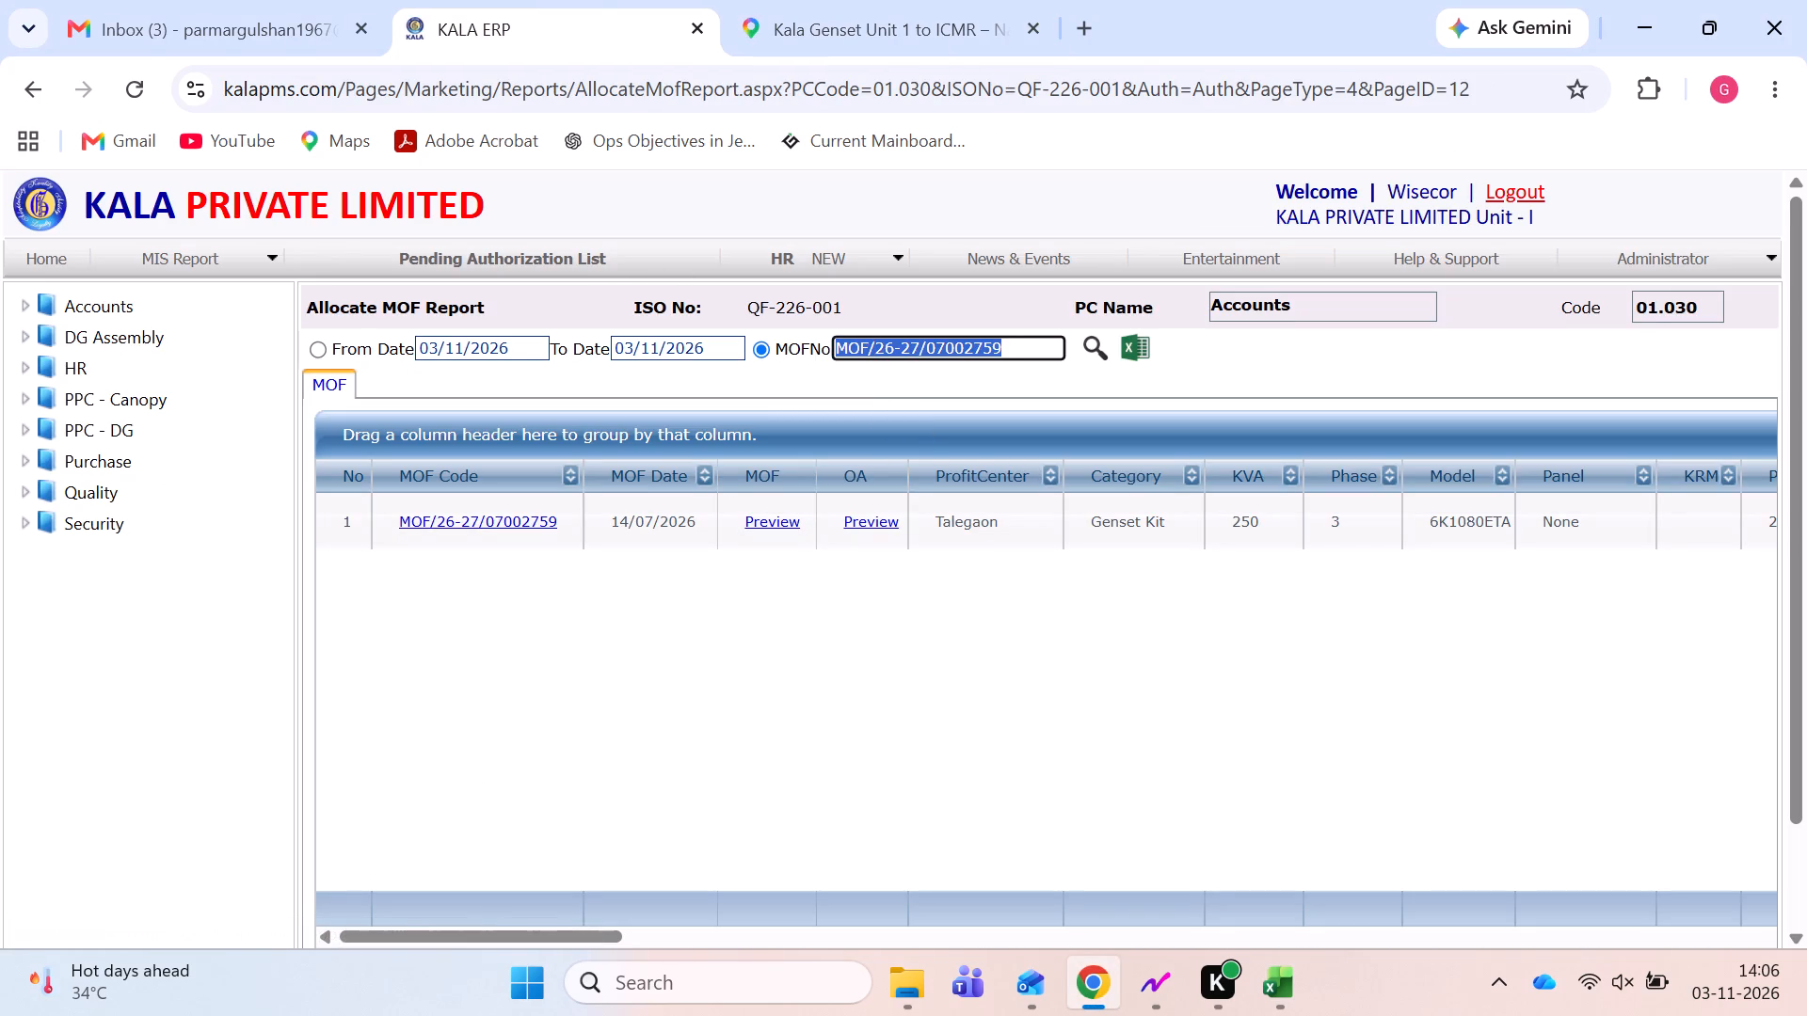
pyautogui.hotkey('ctrl', 'v')
pyautogui.press('Return')
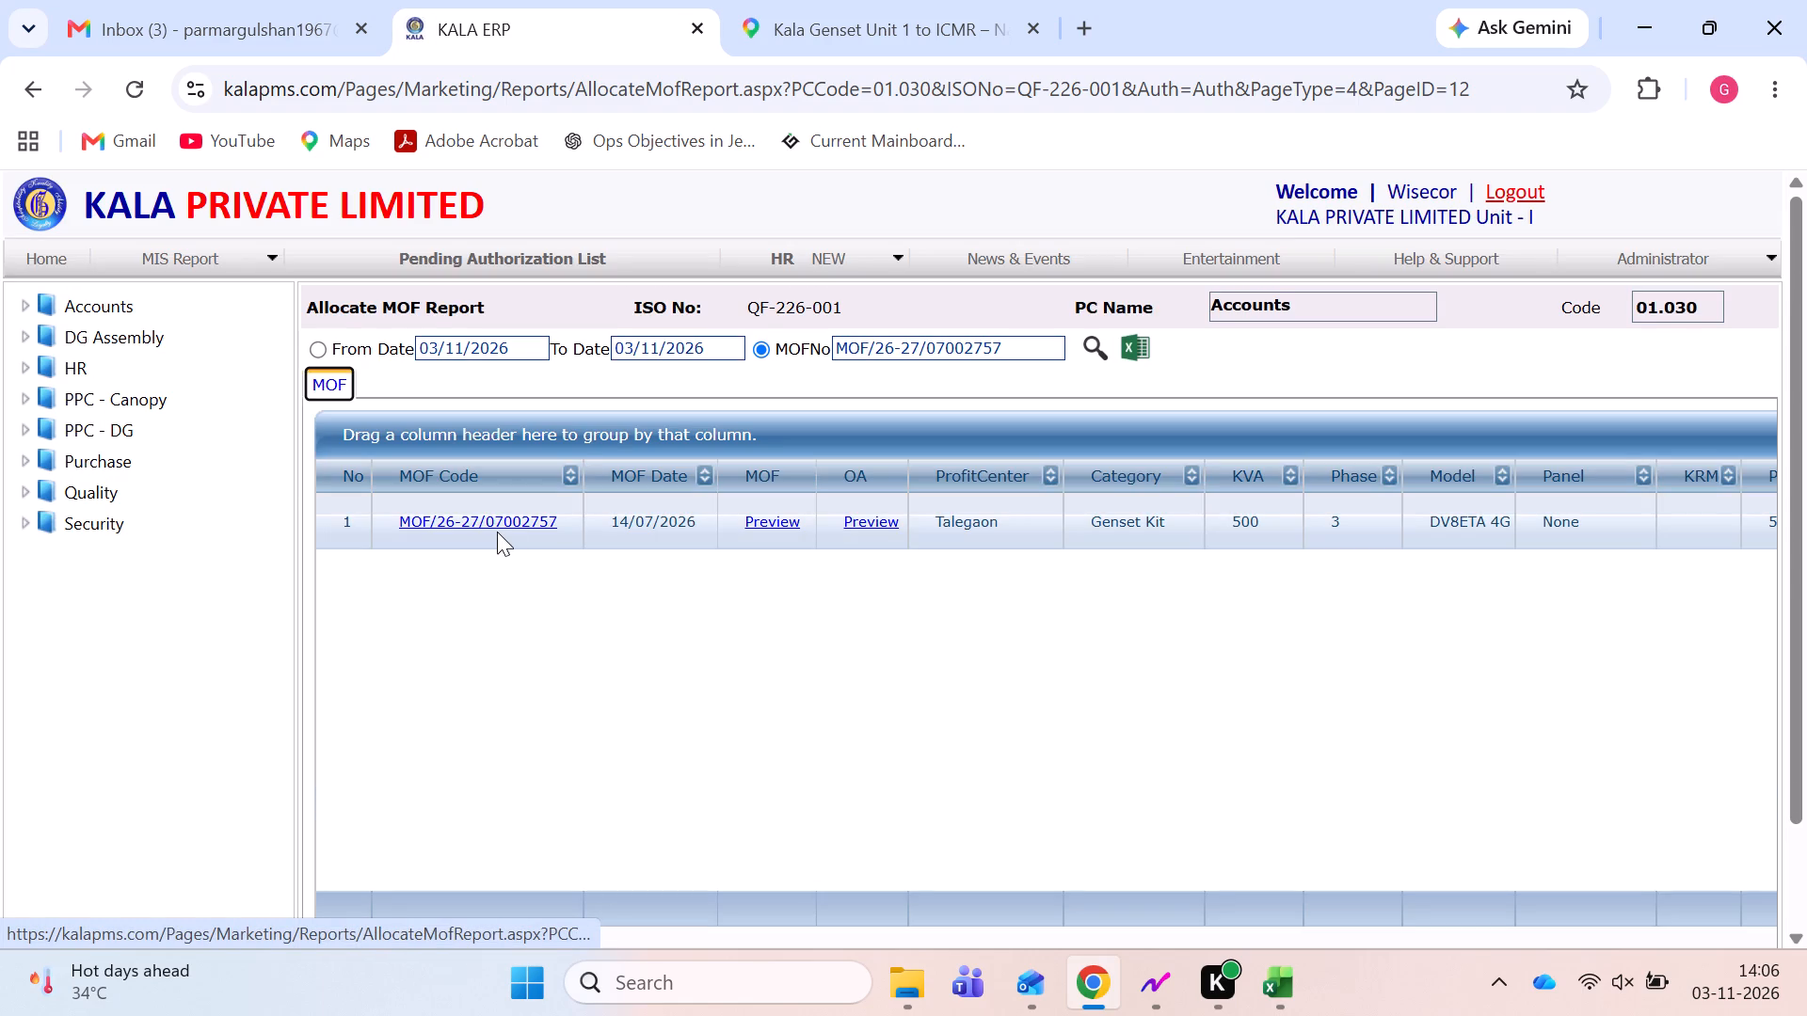
pyautogui.click(487, 520)
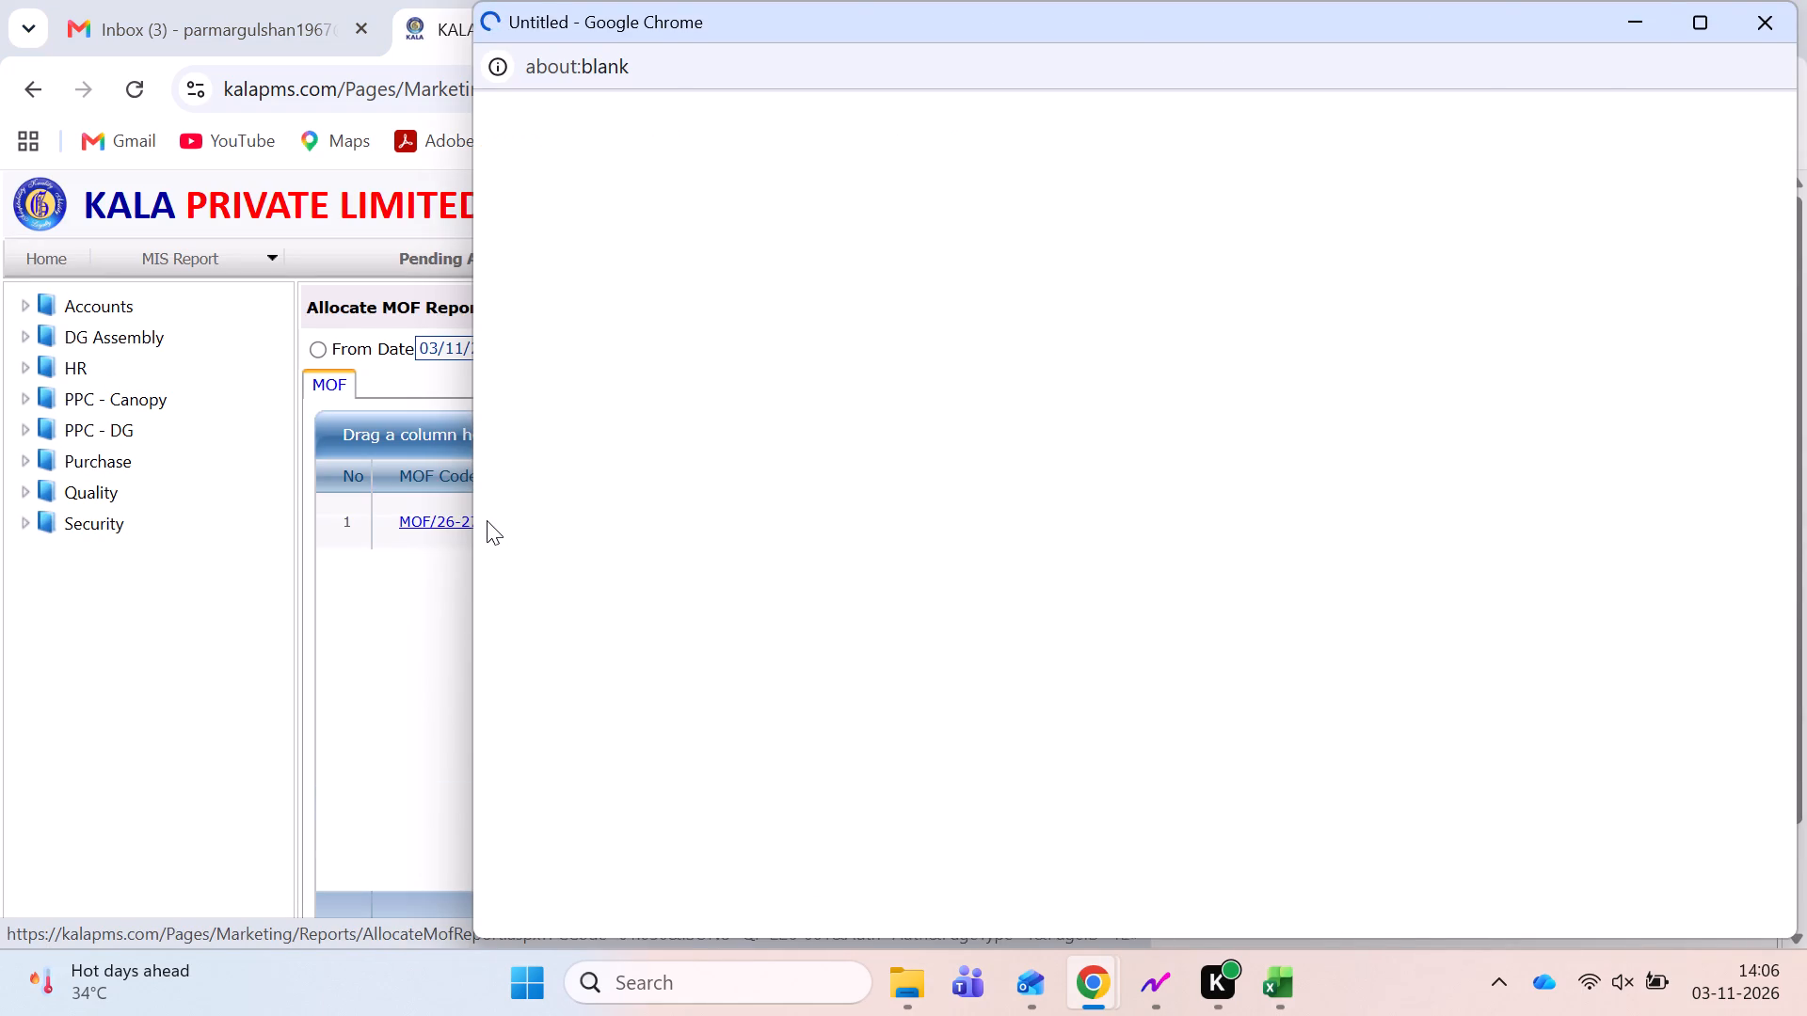
pyautogui.scroll(-1, 786, 760)
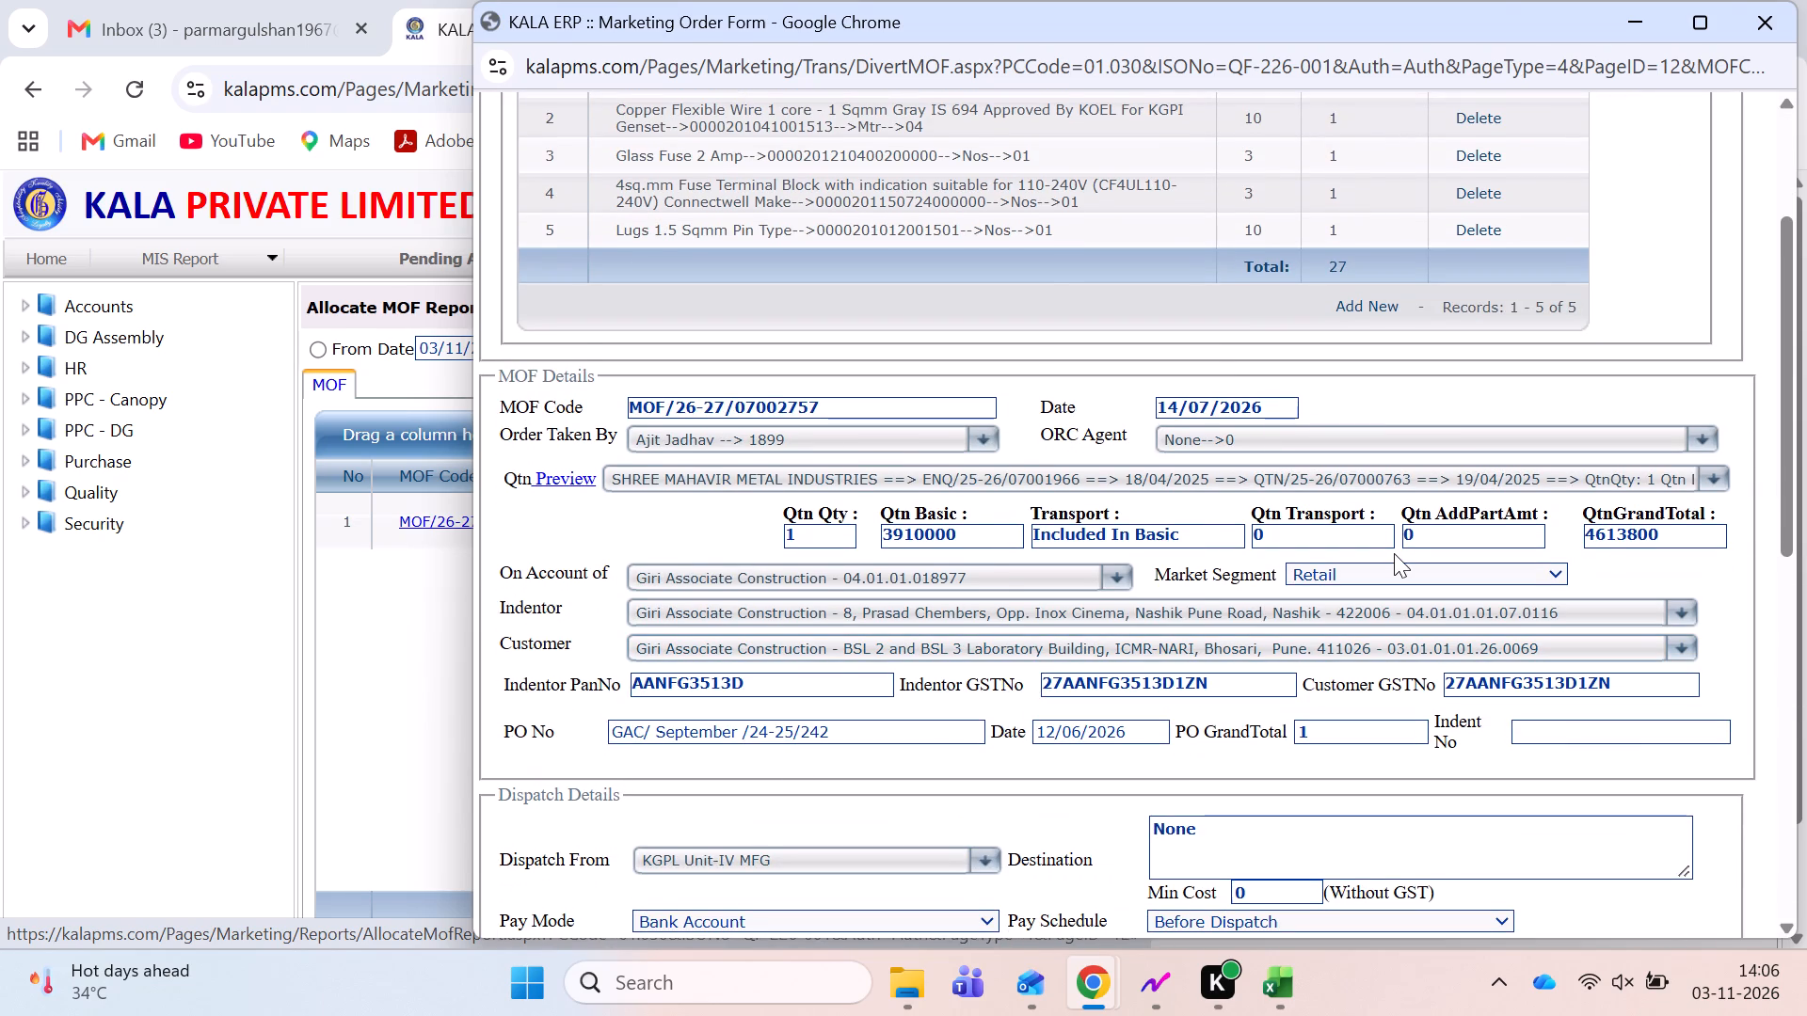
pyautogui.scroll(3, 1435, 508)
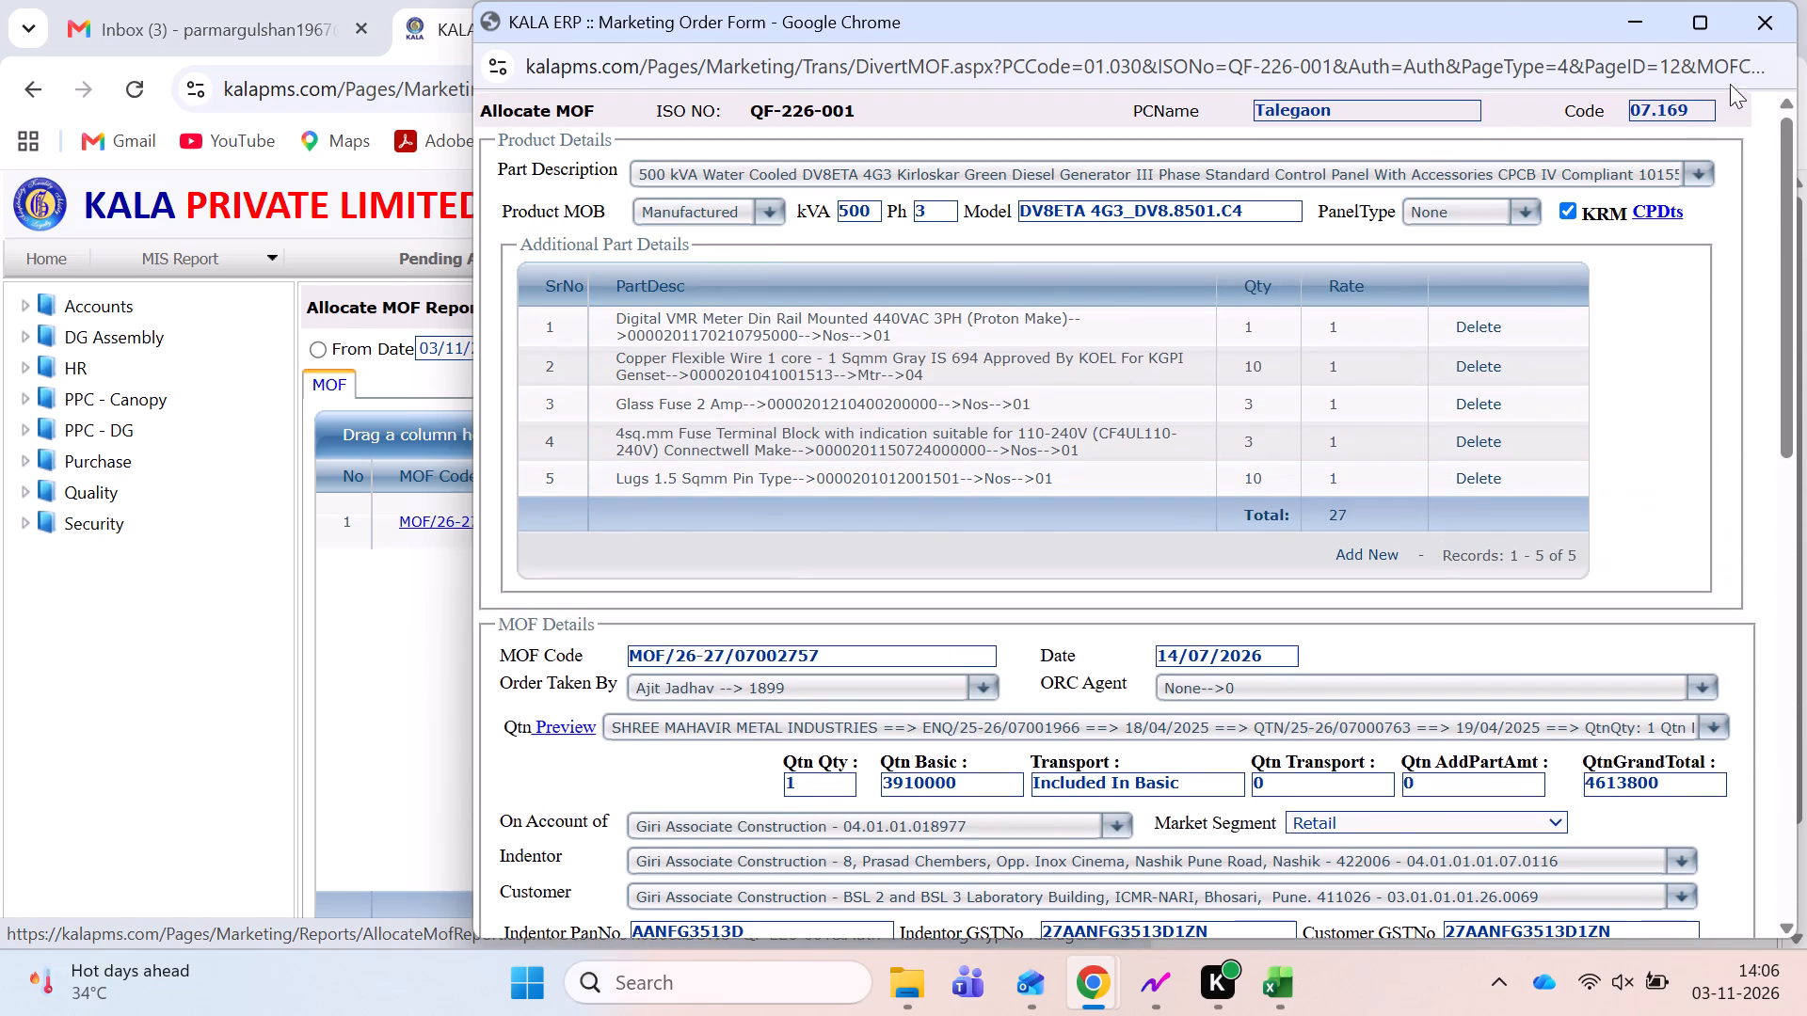
pyautogui.click(1761, 34)
# Return to the Freight_Analysis workbook and check the customer details of MOF/26-27/07002757 in Sales RAW Data Apr-Aug'26.
pyautogui.hotkey('alt', 'Tab')
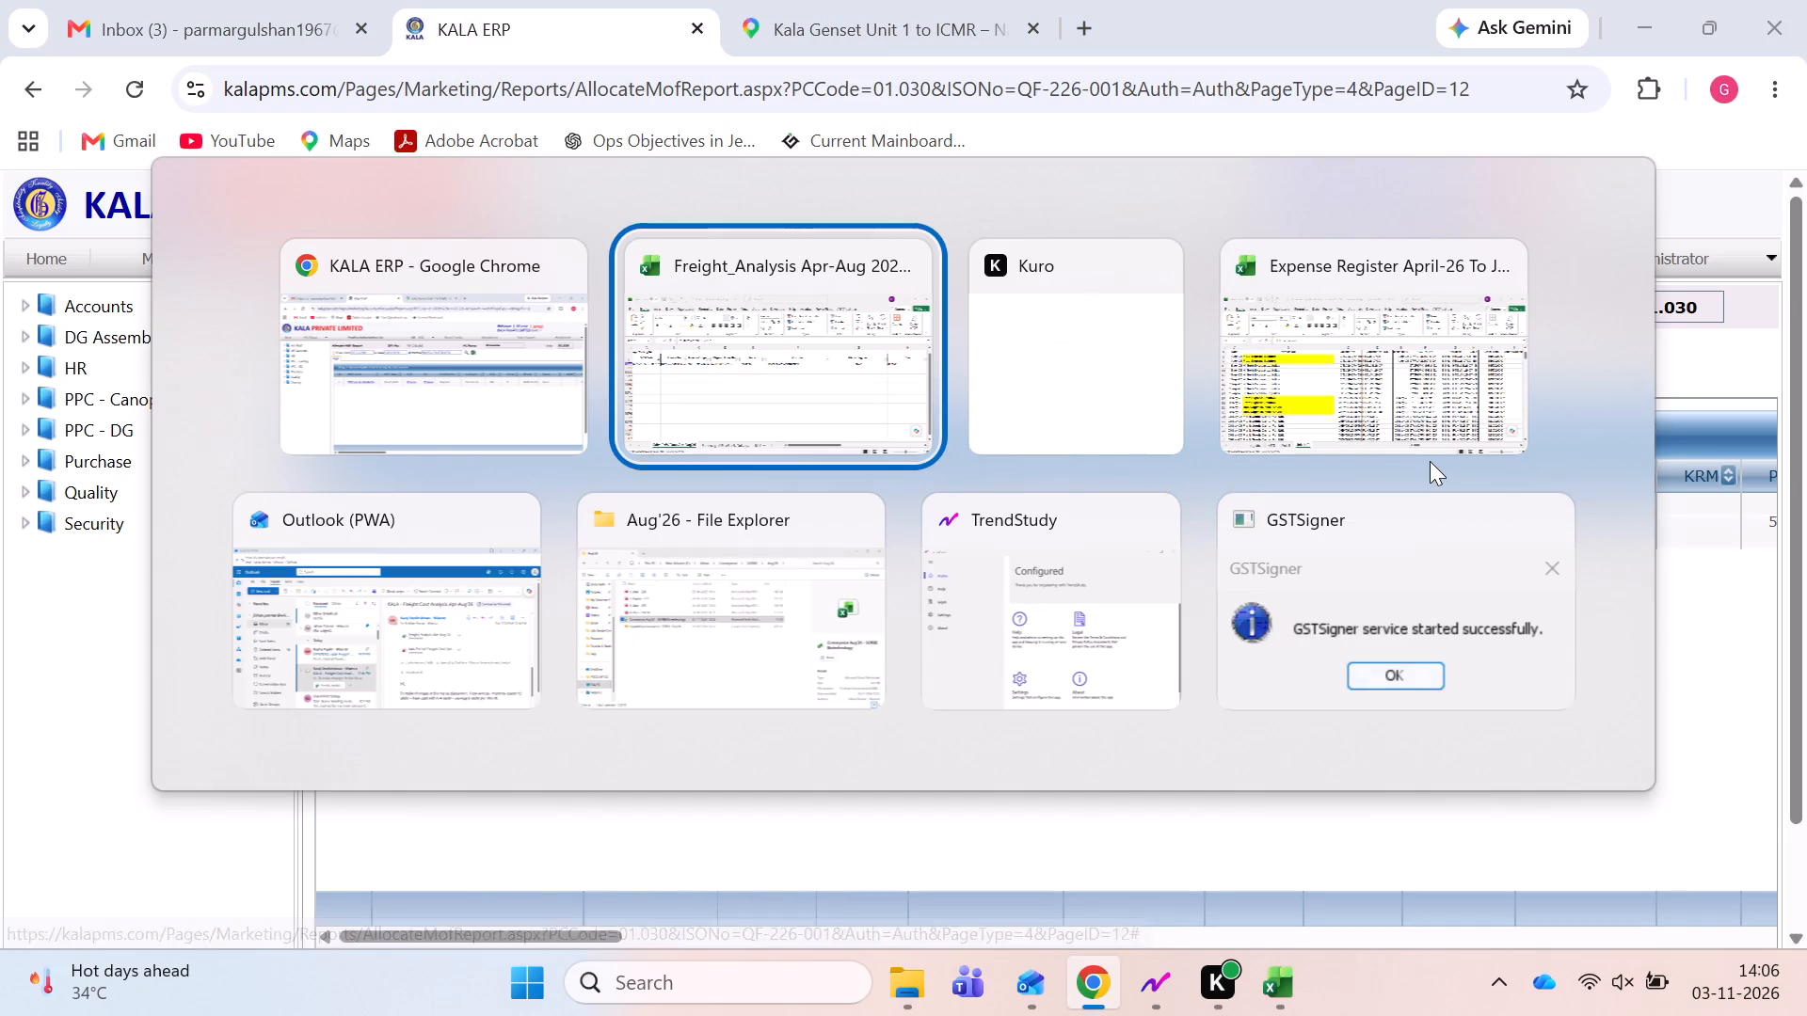
pyautogui.hotkey('alt', 'Tab')
pyautogui.hotkey('alt', 'Tab')
pyautogui.hotkey('alt', 'Tab')
pyautogui.hotkey('alt', 'Tab')
pyautogui.hotkey('alt', 'Tab')
pyautogui.hotkey('alt', 'Tab')
pyautogui.hotkey('alt', 'Tab')
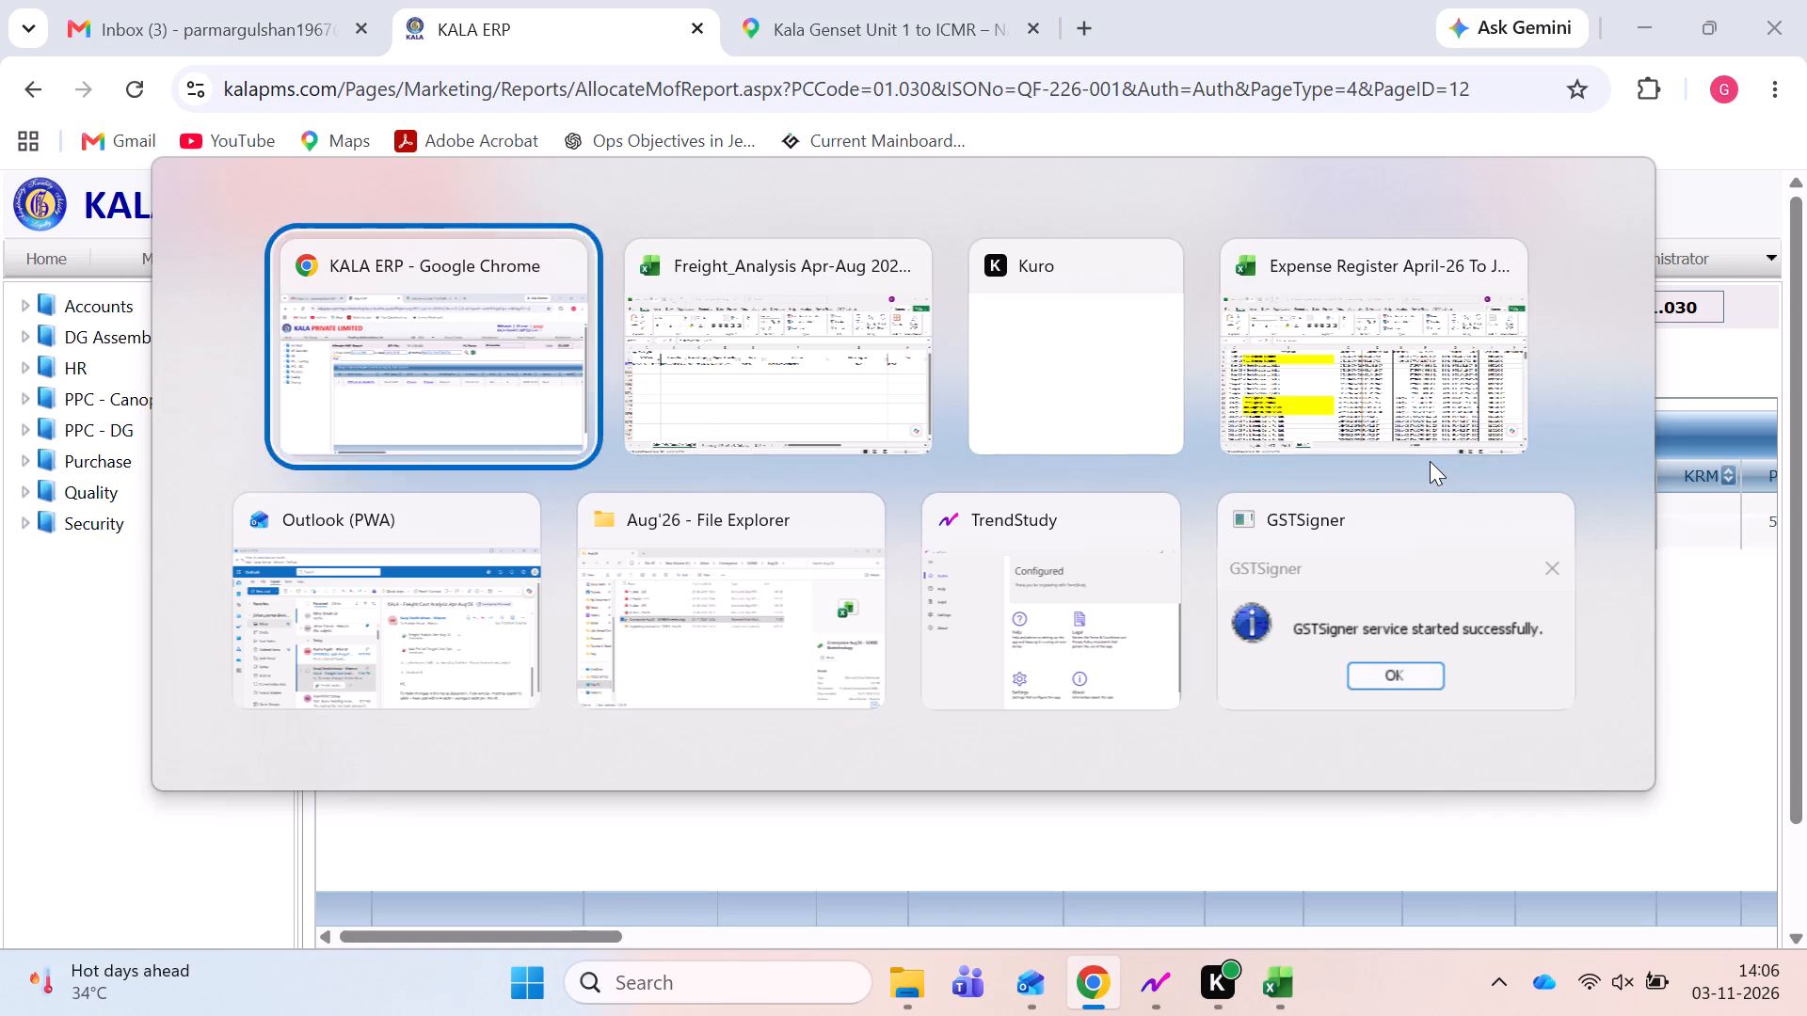
pyautogui.hotkey('alt', 'Tab')
pyautogui.press('Right')
pyautogui.press('Right')
pyautogui.press('Right')
pyautogui.press('Right')
pyautogui.press('Right')
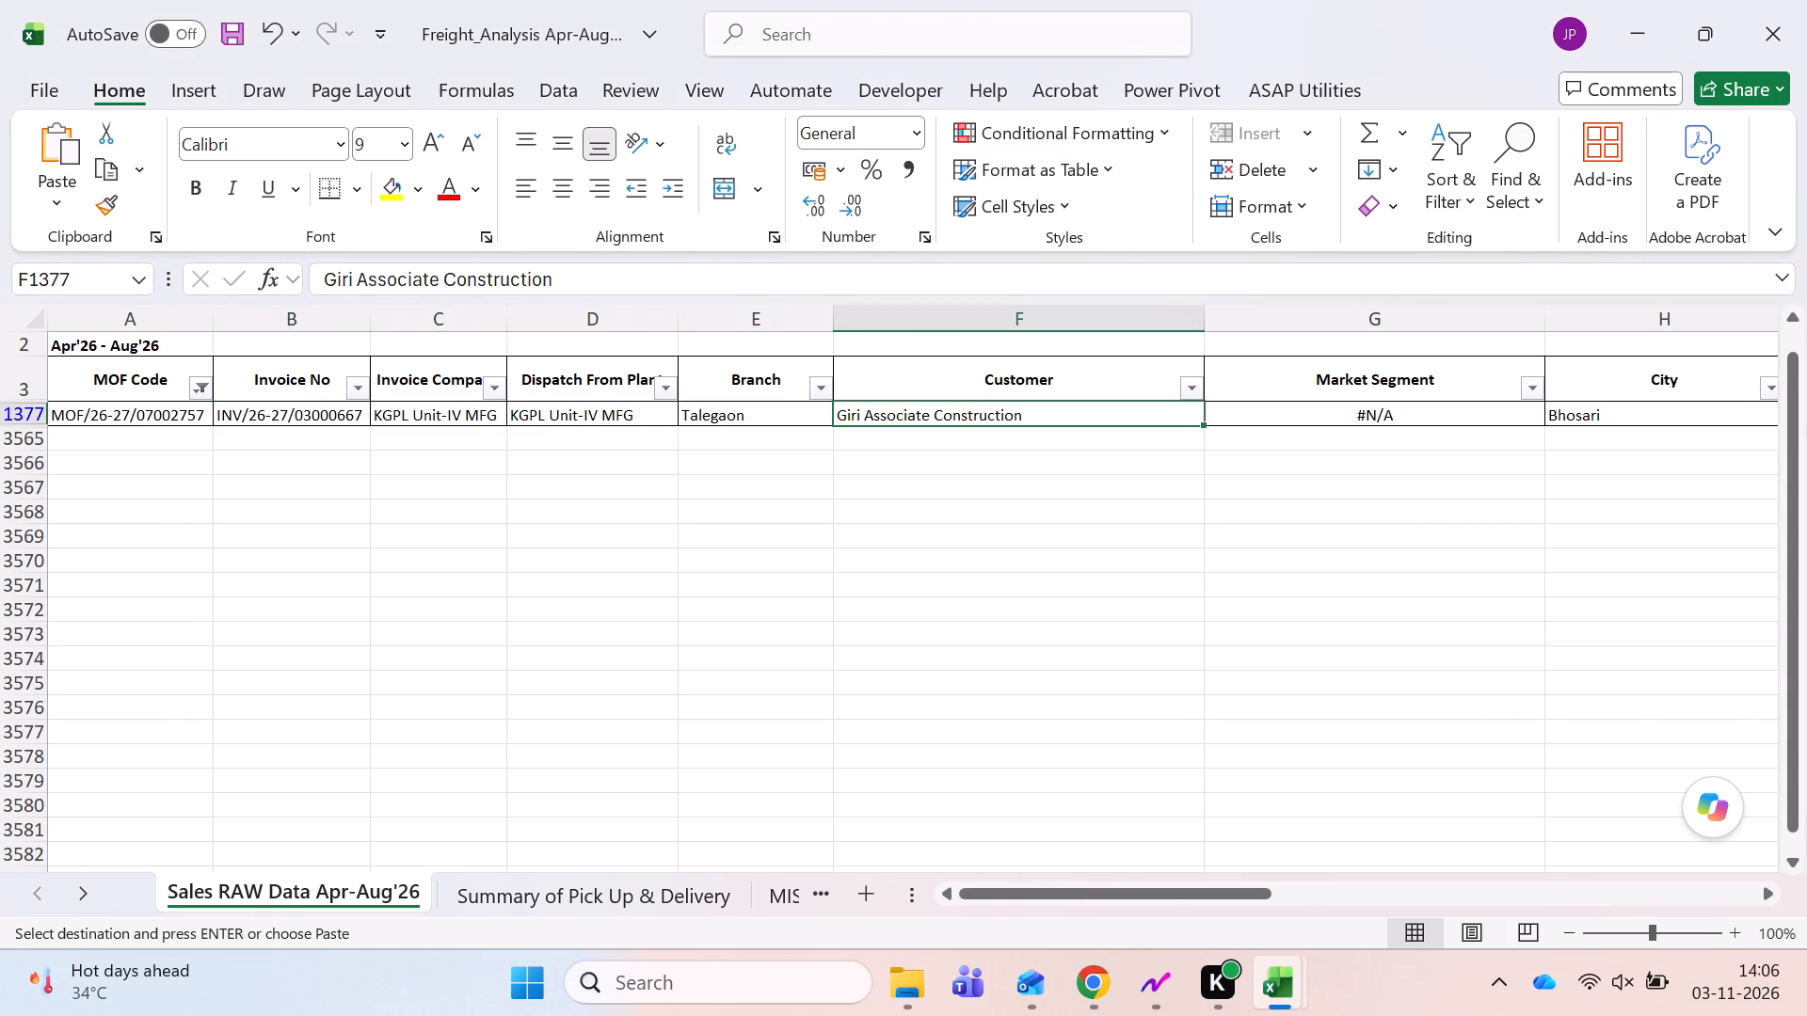
pyautogui.hotkey('ctrl', 'Right')
# In Sales Data Apr-Aug'26, copy the 25 KM distance from MOF/26-27/07002759's row to MOF/26-27/07002757's row.
pyautogui.hotkey('ctrl', 'pagedown')
pyautogui.hotkey('ctrl', 'pagedown')
pyautogui.hotkey('ctrl', 'pagedown')
pyautogui.hotkey('ctrl', 'pagedown')
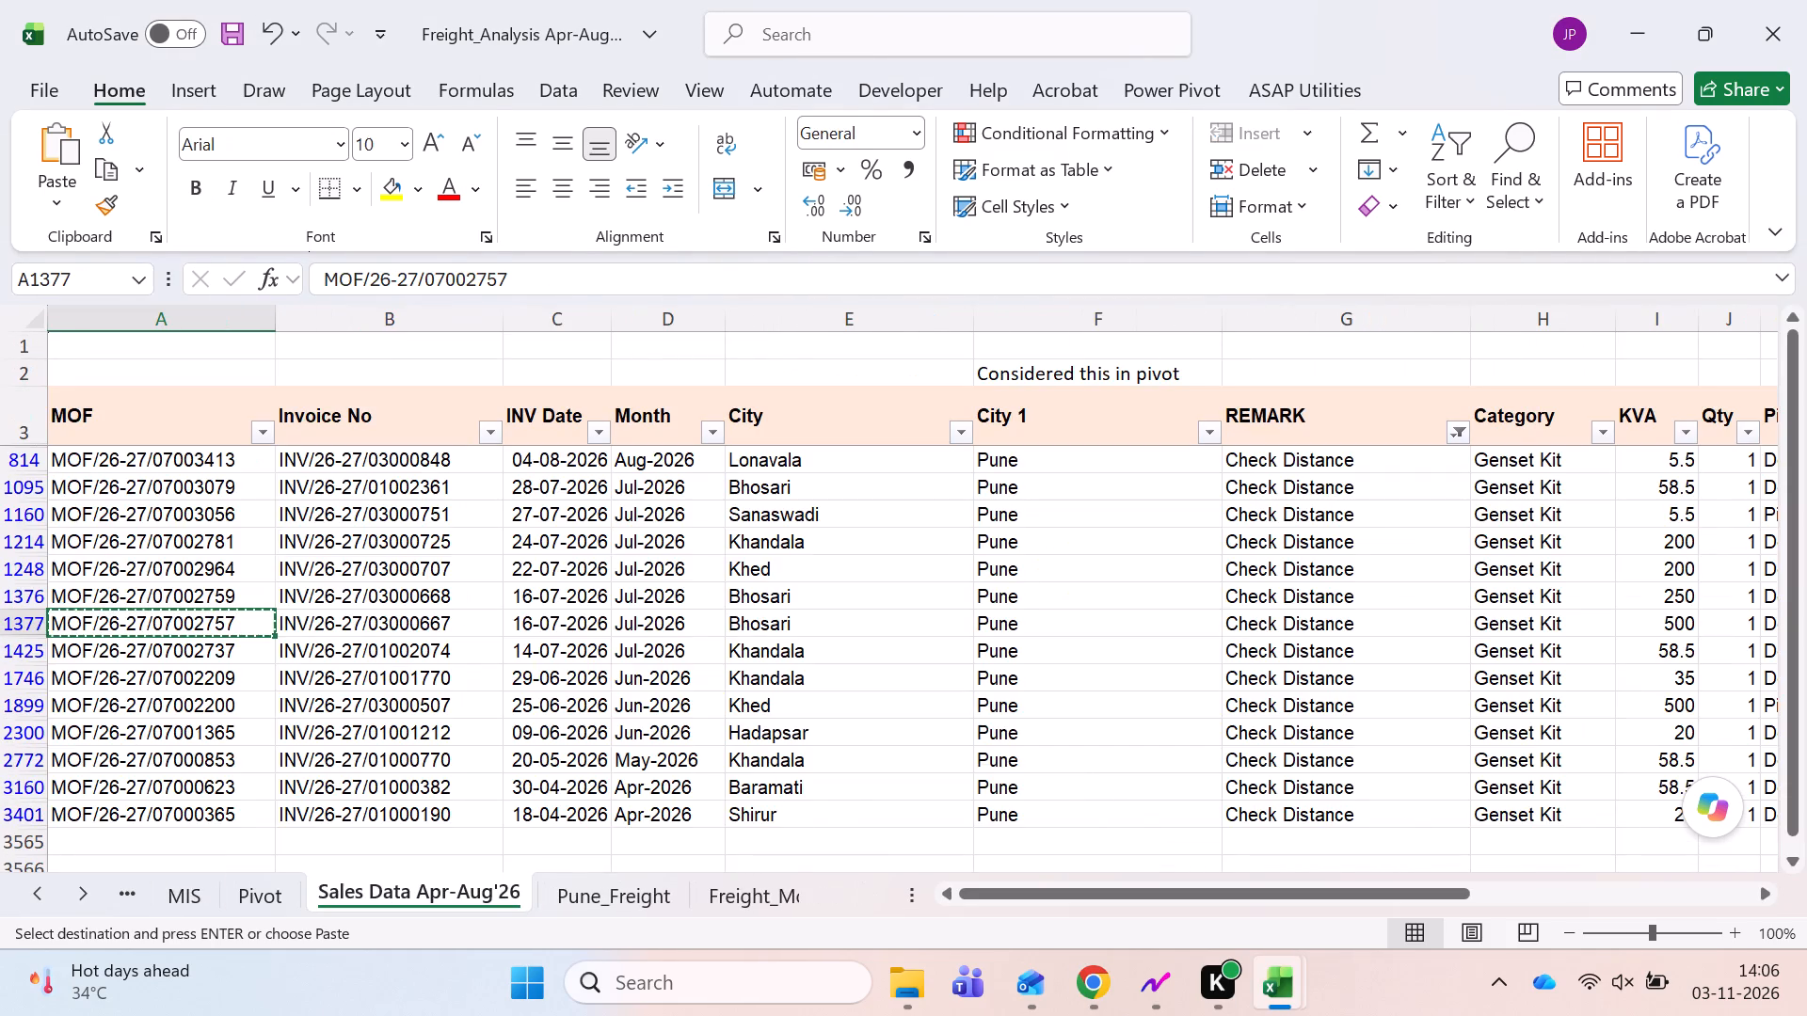
pyautogui.hotkey('ctrl', 'pagedown')
pyautogui.hotkey('ctrl', 'pageup')
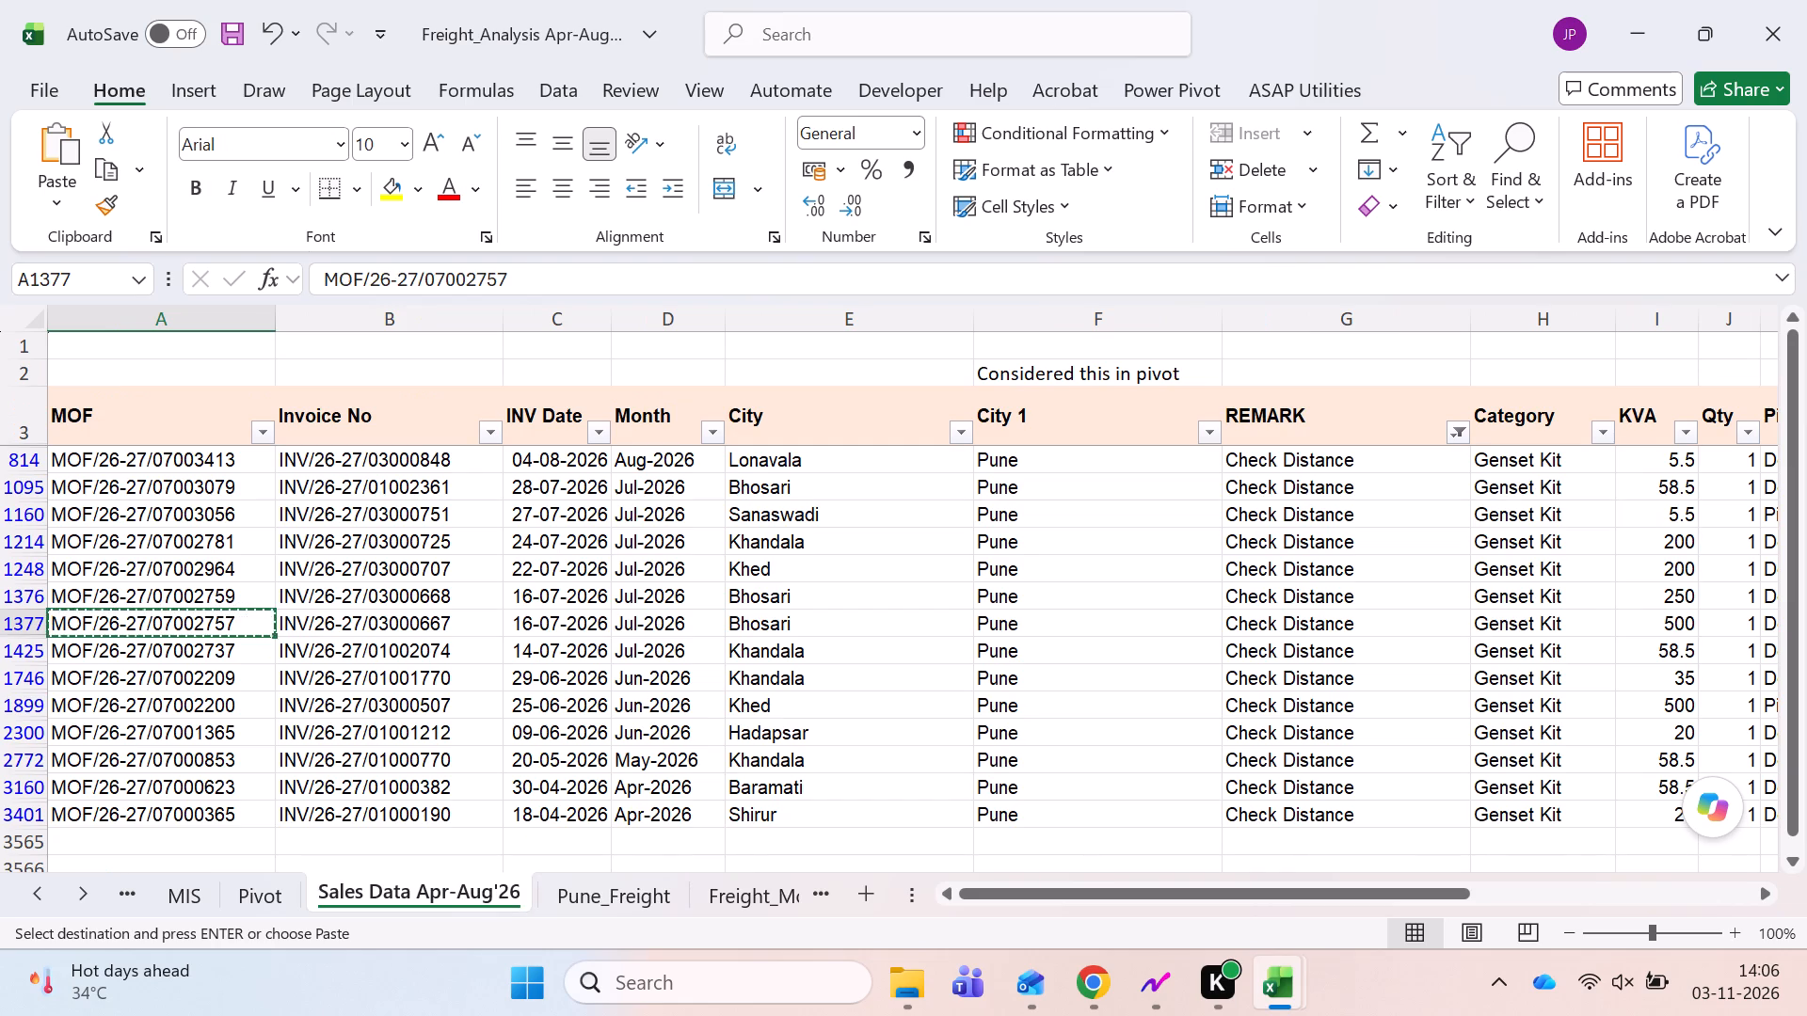
pyautogui.press('Right')
pyautogui.press('Right')
pyautogui.press('Right')
pyautogui.press('Right')
pyautogui.press('Right')
pyautogui.press('Right')
pyautogui.press('Right')
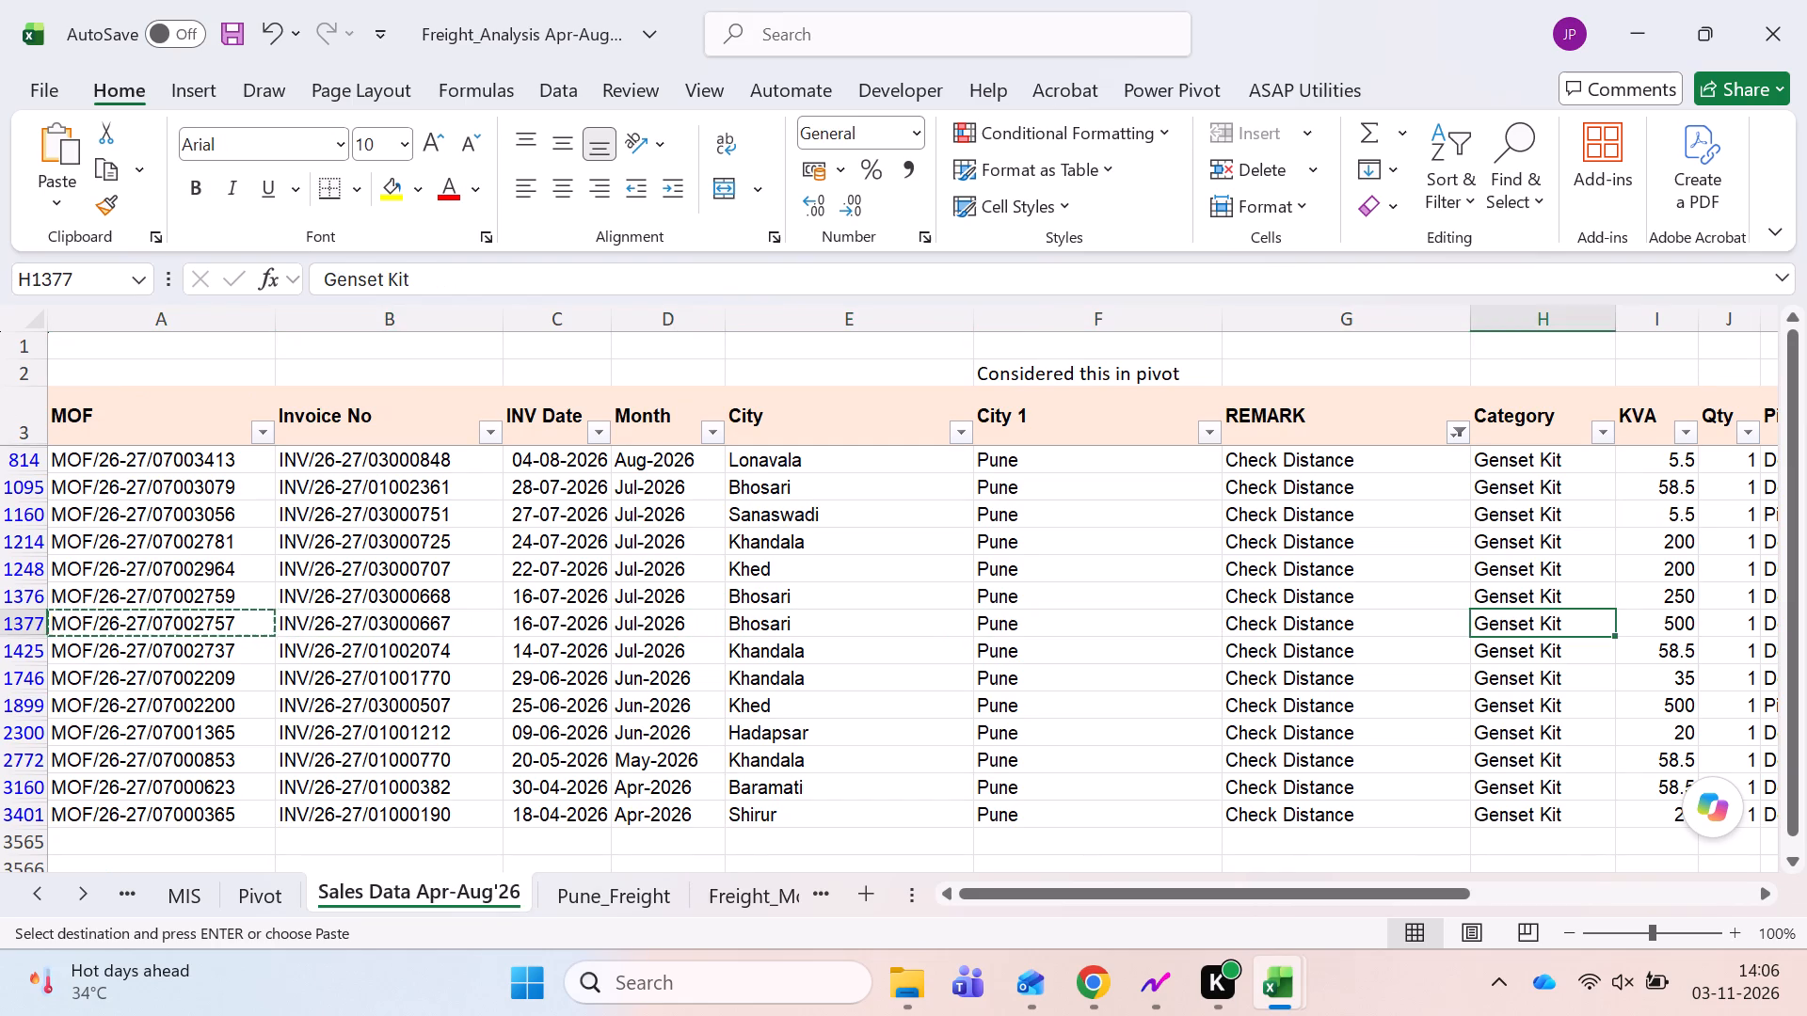
pyautogui.hotkey('ctrl', 'Right')
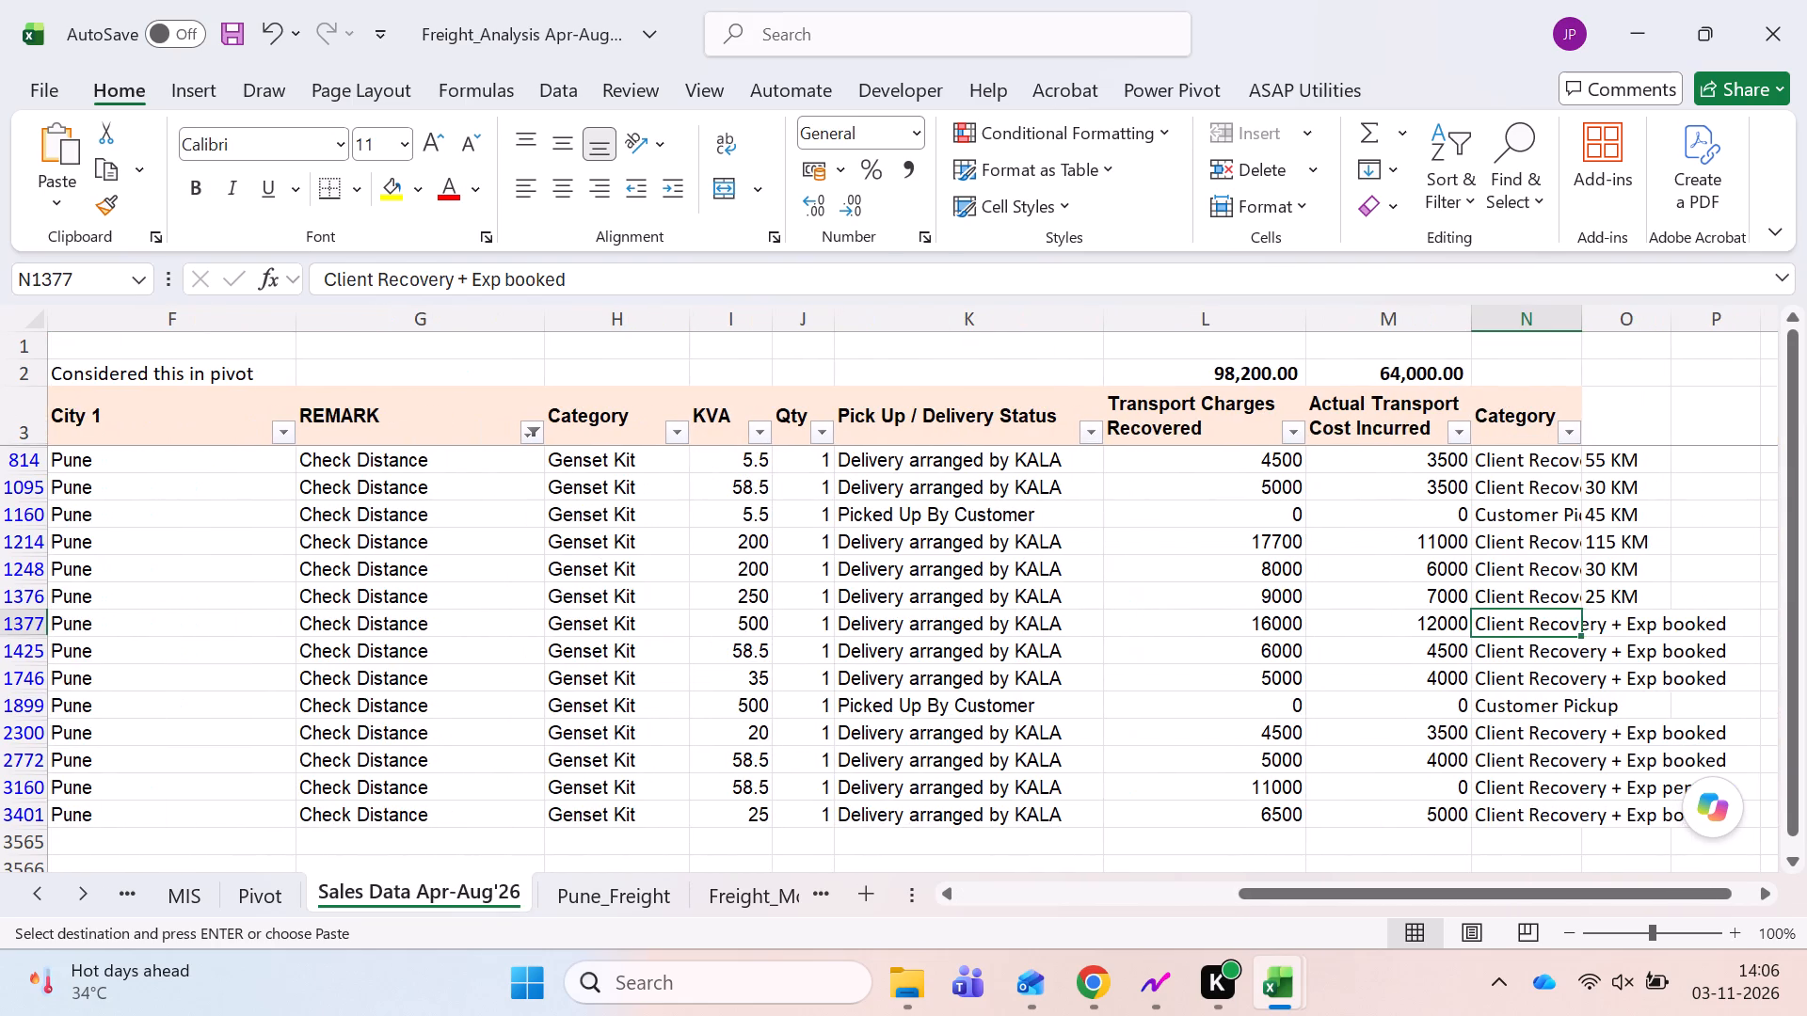
pyautogui.press('Right')
pyautogui.press('Up')
pyautogui.hotkey('ctrl', 'c')
pyautogui.press('Down')
pyautogui.press('Return')
# Review the KVA, delivery status and transport cost entries in the next row, MOF/26-27/07002737.
pyautogui.press('Down')
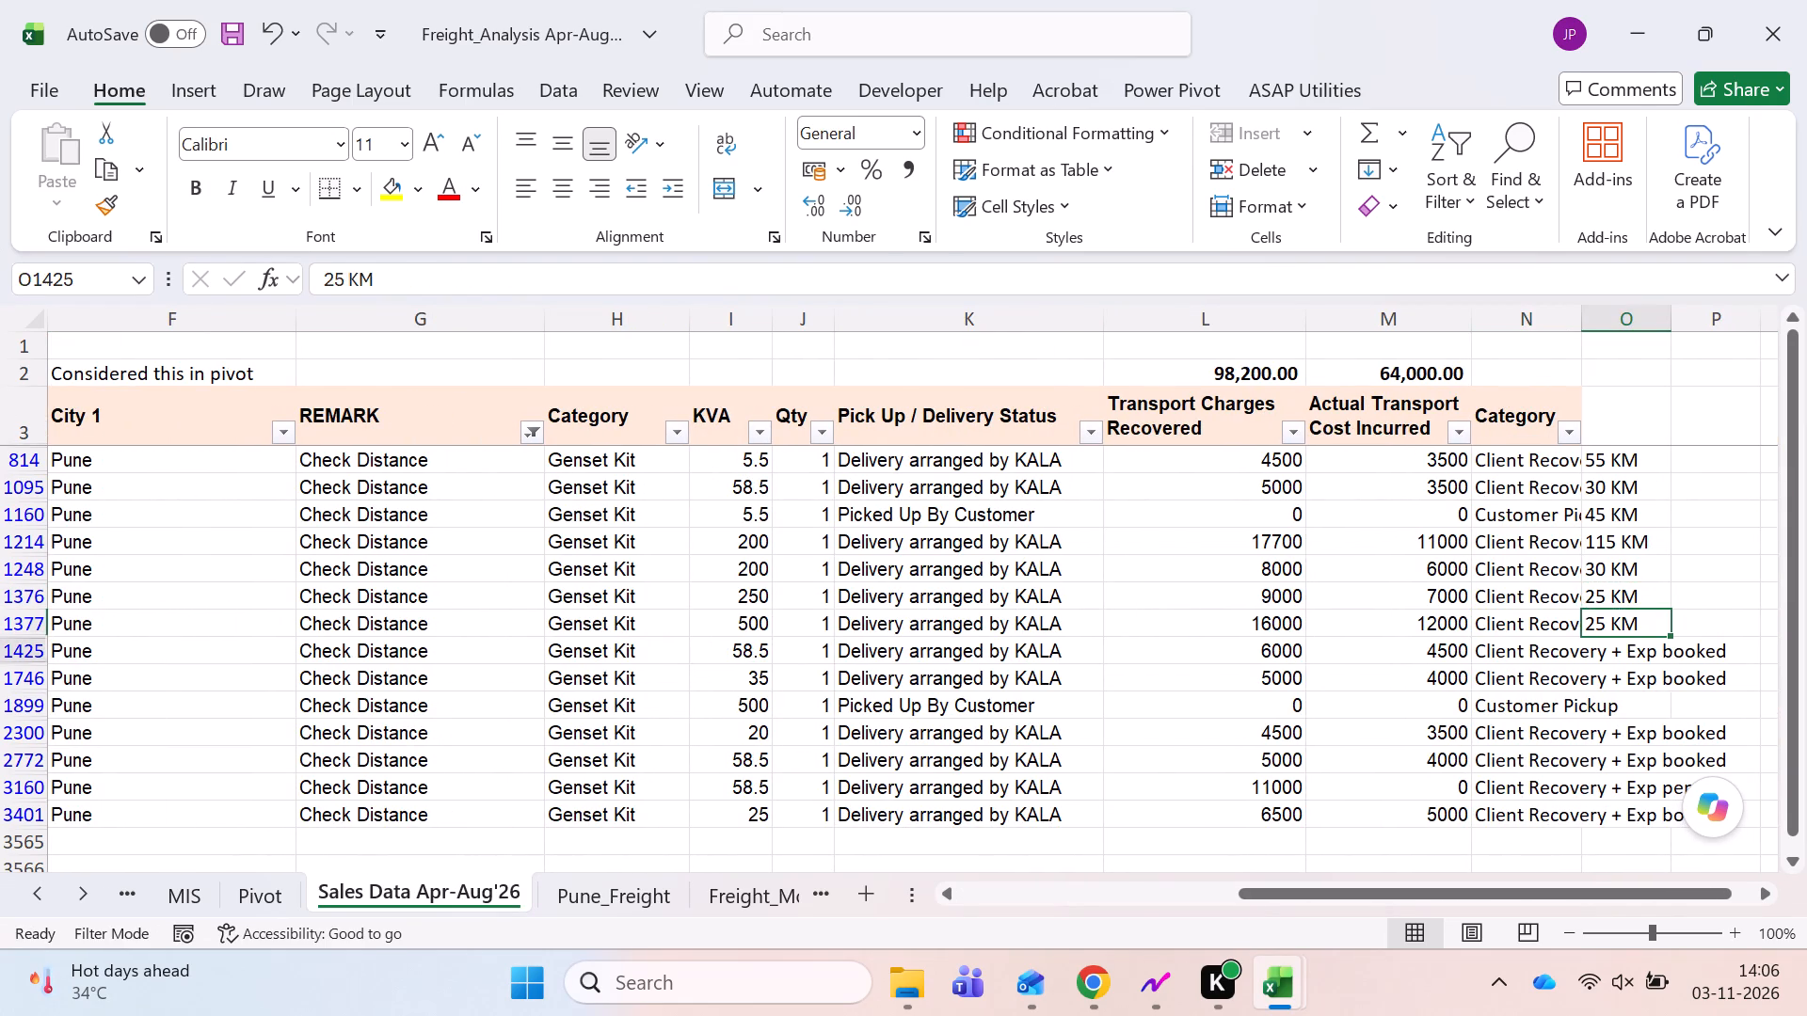
pyautogui.press('Left')
pyautogui.press('Left')
pyautogui.press('Left')
pyautogui.hotkey('ctrl', 'Left')
pyautogui.hotkey('ctrl', 'Right')
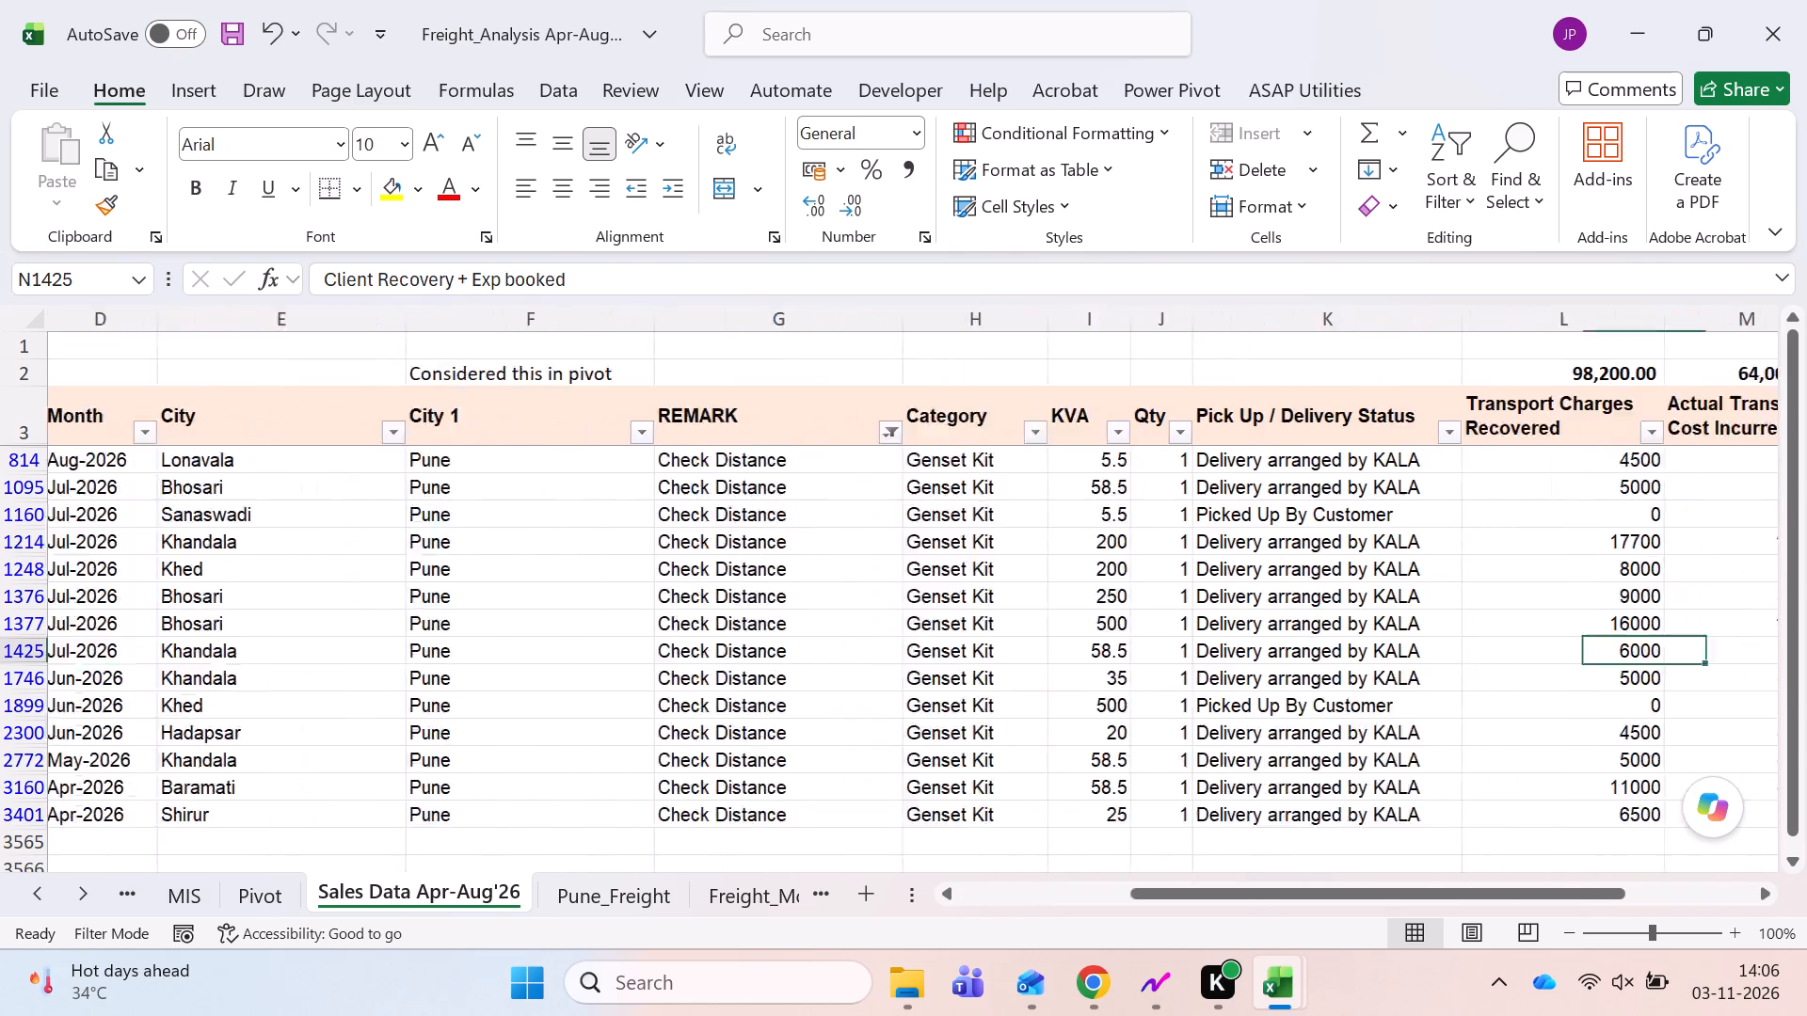
pyautogui.press('Left')
pyautogui.press('Left')
pyautogui.press('Left')
pyautogui.press('Left')
pyautogui.press('Left')
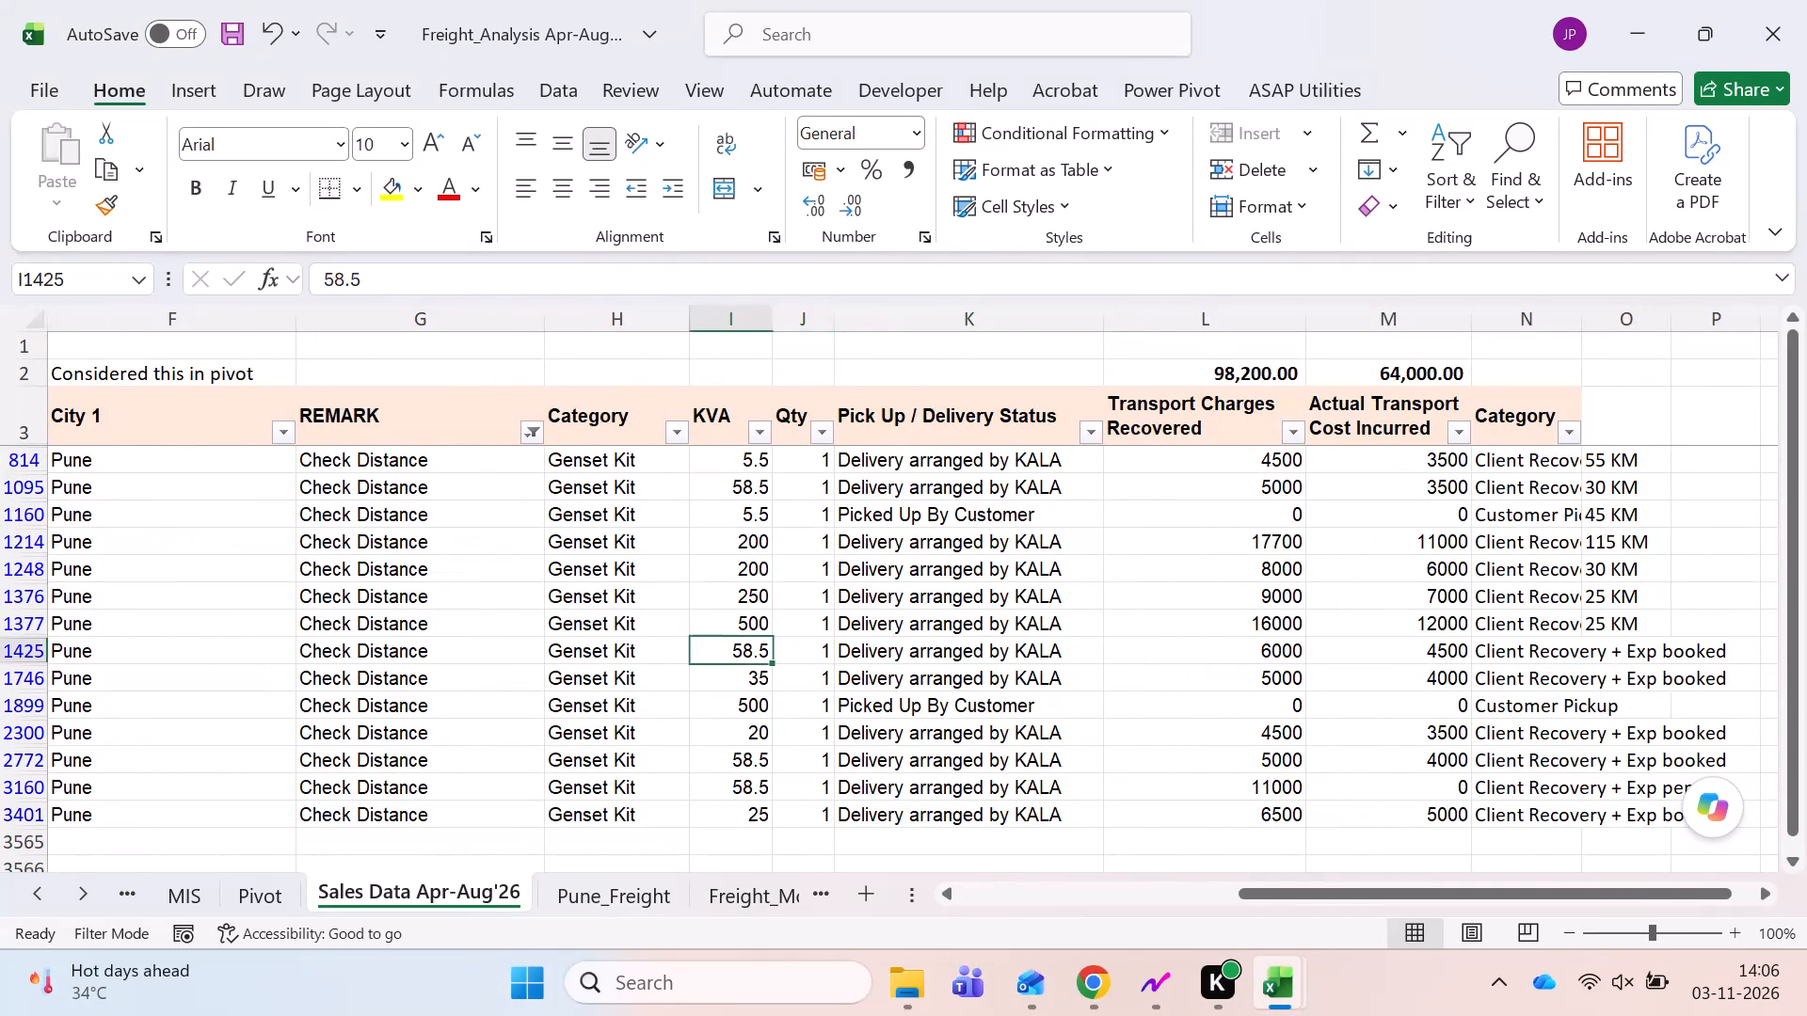
pyautogui.press('Right')
pyautogui.press('Right')
pyautogui.press('Right')
pyautogui.press('Right')
pyautogui.press('Right')
pyautogui.press('Right')
pyautogui.press('Down')
pyautogui.press('Up')
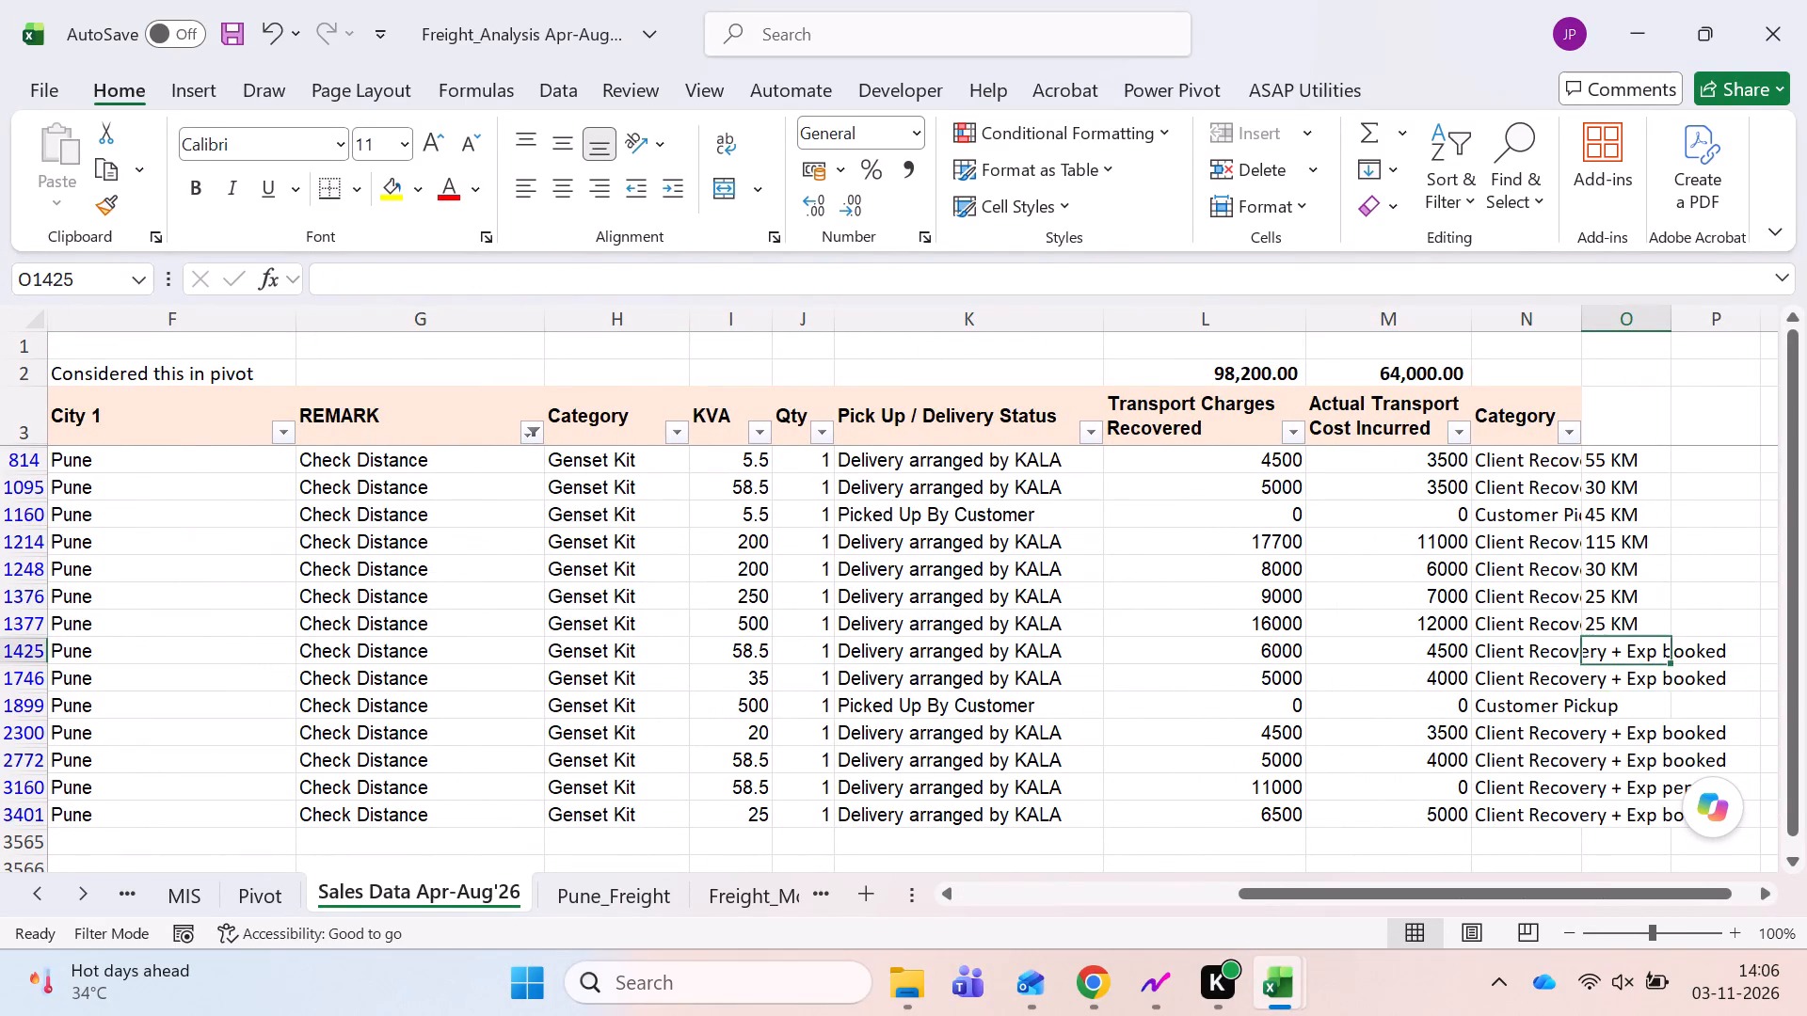
# Copy MOF/26-27/07002737 from Sales Data Apr-Aug'26 and filter the MOF Code column of Sales RAW Data Apr-Aug'26 by it.
pyautogui.press('Left')
pyautogui.hotkey('ctrl', 'Left')
pyautogui.hotkey('ctrl', 'Left')
pyautogui.hotkey('ctrl', 'Left')
pyautogui.hotkey('ctrl', 'c')
pyautogui.hotkey('ctrl', 'pageup')
pyautogui.hotkey('ctrl', 'pageup')
pyautogui.hotkey('ctrl', 'pageup')
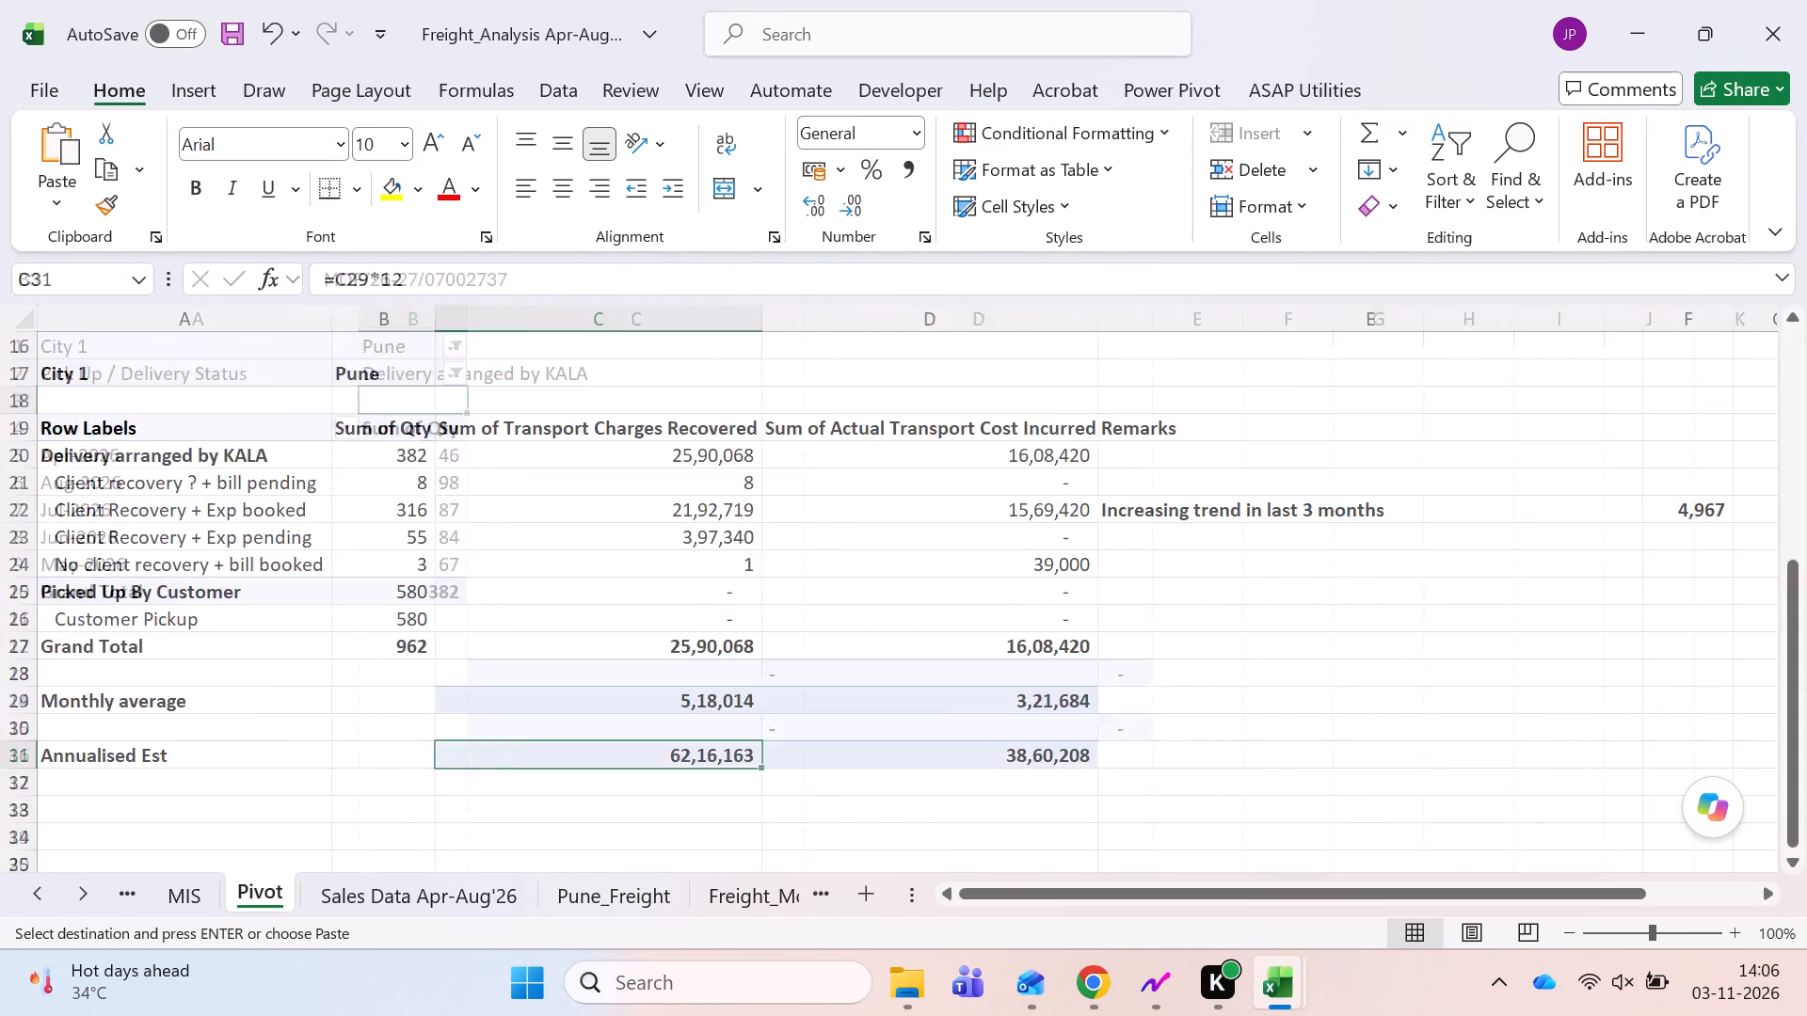
pyautogui.hotkey('ctrl', 'pageup')
pyautogui.hotkey('ctrl', 'pageup')
pyautogui.hotkey('ctrl', 'Up')
pyautogui.hotkey('ctrl', 'Left')
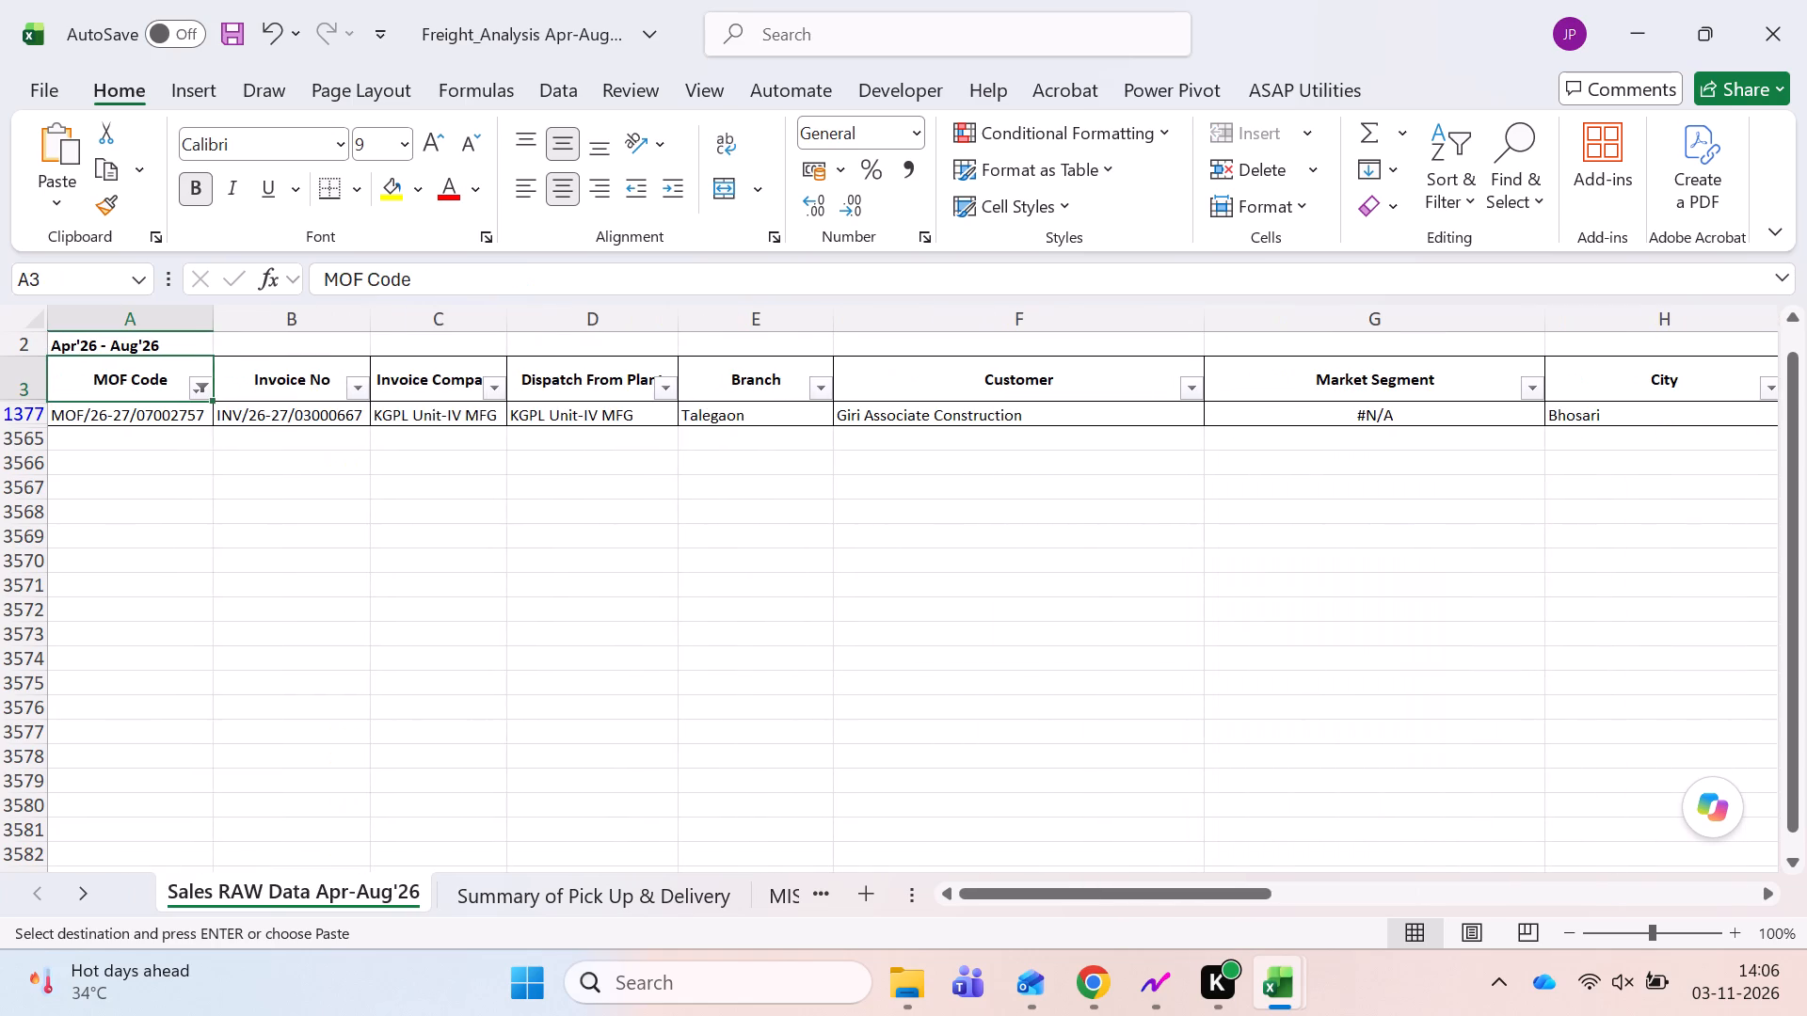
pyautogui.hotkey('alt', 'Down')
pyautogui.hotkey('alt', 'Down')
pyautogui.hotkey('alt', 'Down')
pyautogui.hotkey('alt', 'Down')
pyautogui.hotkey('alt', 'Down')
pyautogui.hotkey('alt', 'Down')
pyautogui.hotkey('alt', 'Down')
pyautogui.hotkey('alt', 'Down')
pyautogui.hotkey('alt', 'Down')
pyautogui.press('Down')
pyautogui.hotkey('ctrl', 'v')
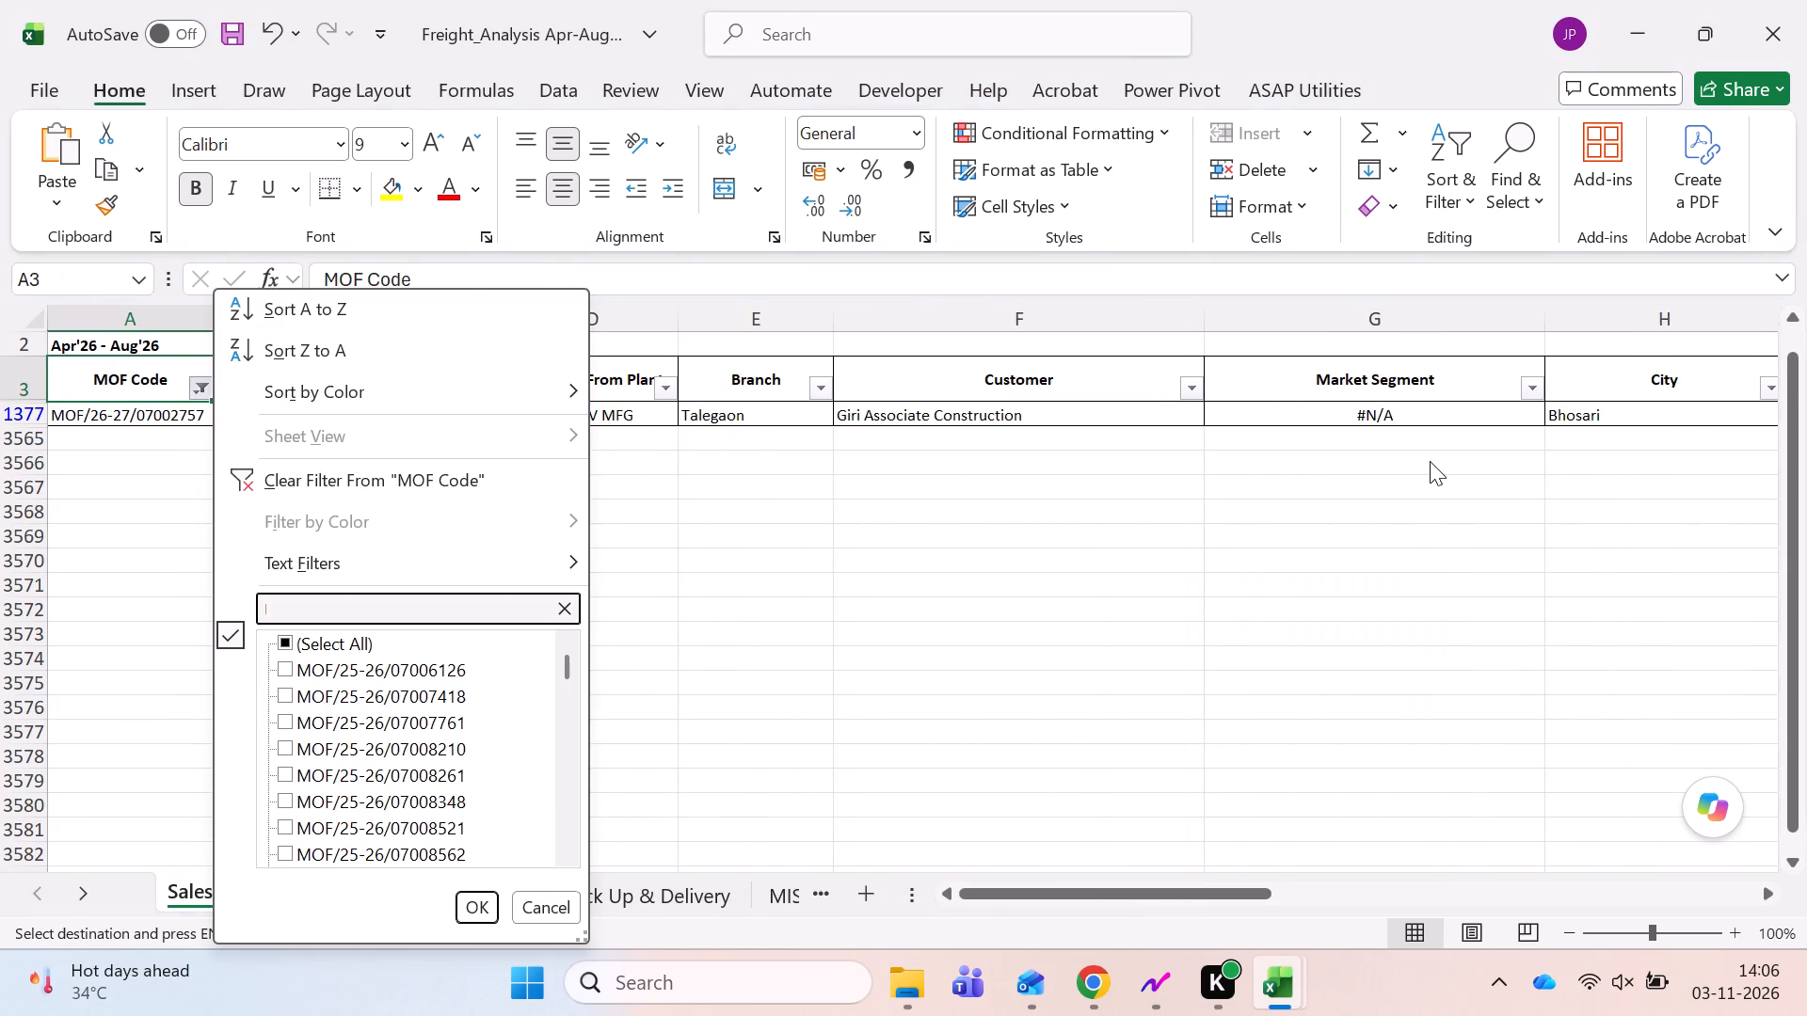
pyautogui.press('Return')
pyautogui.press('Down')
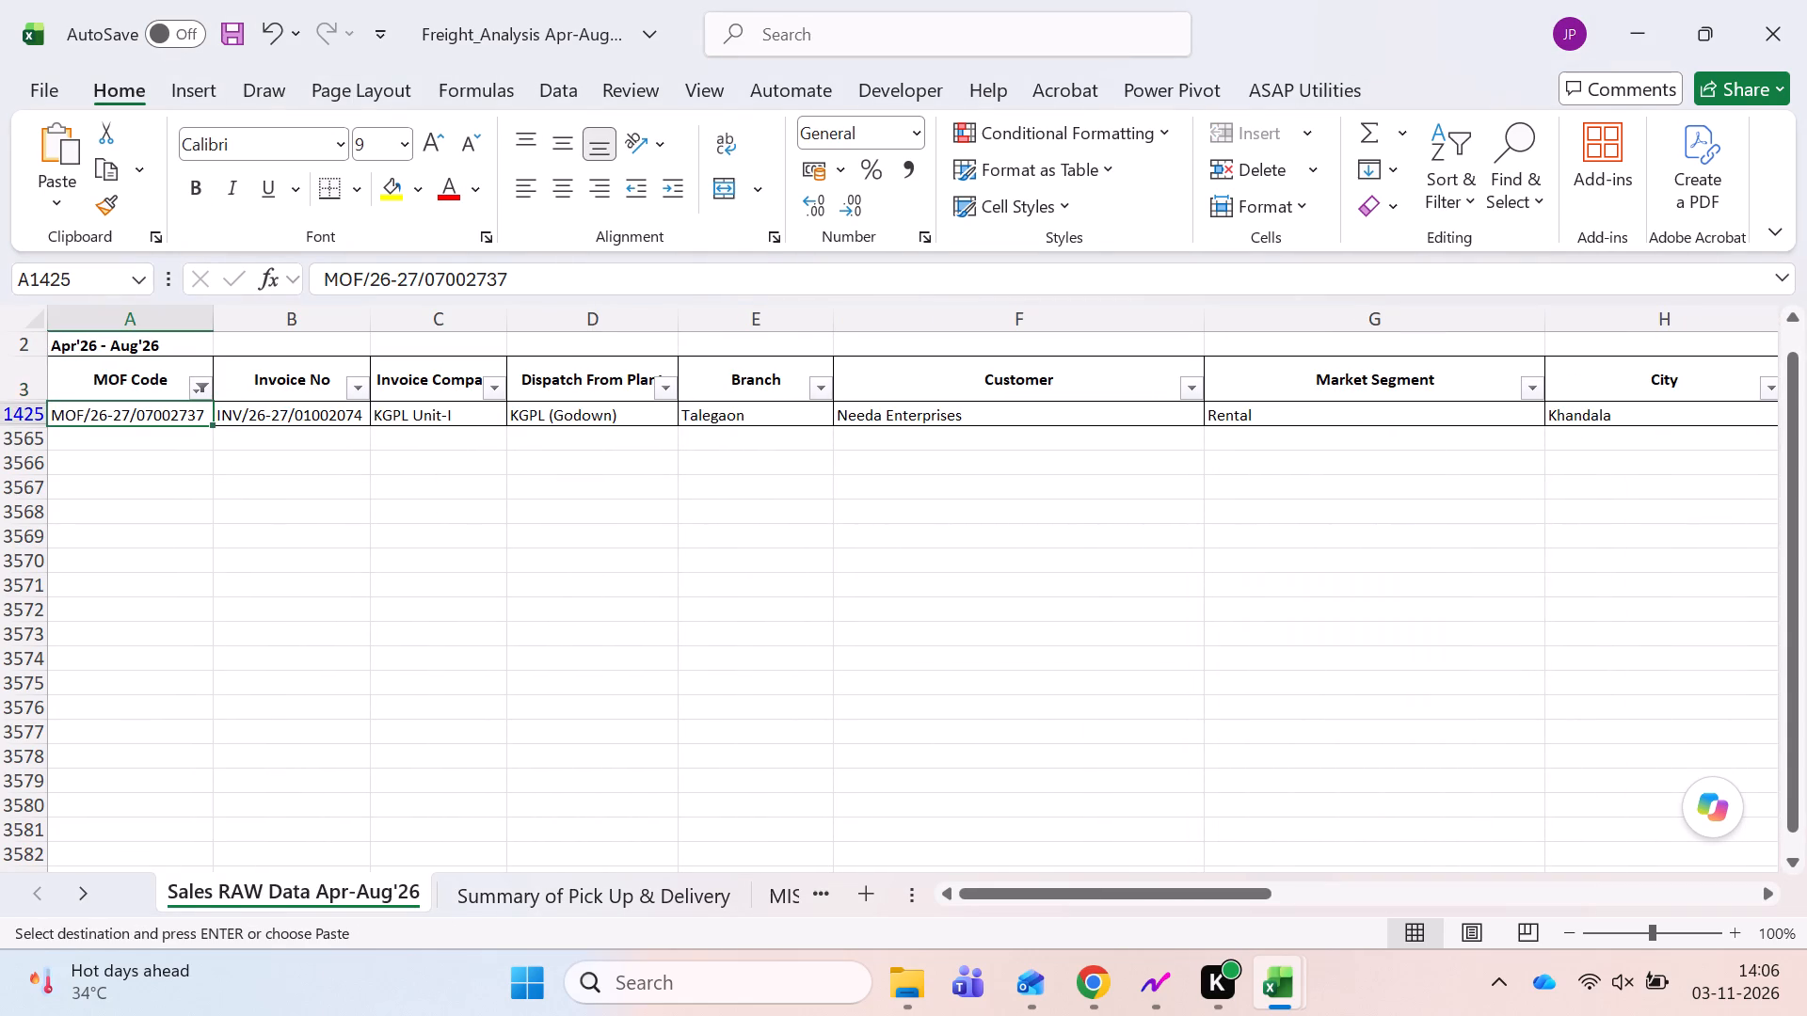
# Switch to KALA ERP in Chrome and search the Allocate MOF Report for MOF/26-27/07002737.
pyautogui.click(1095, 966)
pyautogui.tripleClick(941, 354)
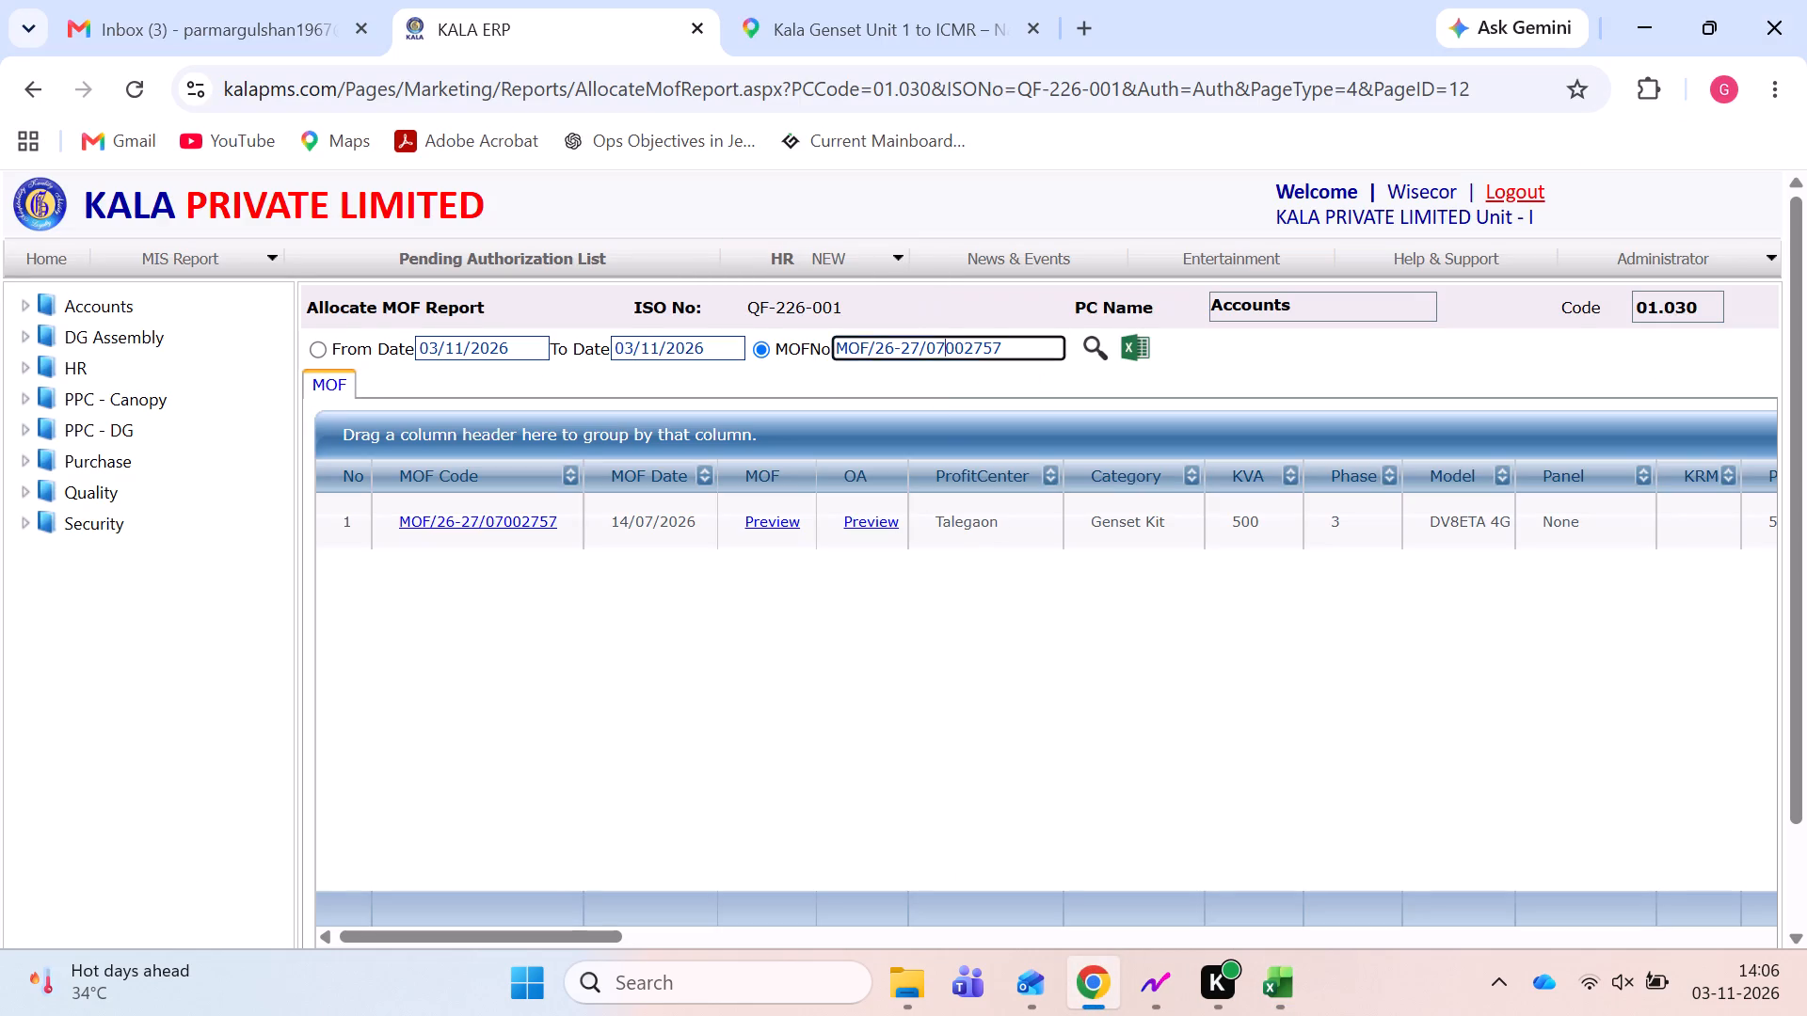
pyautogui.hotkey('ctrl', 'v')
pyautogui.press('Return')
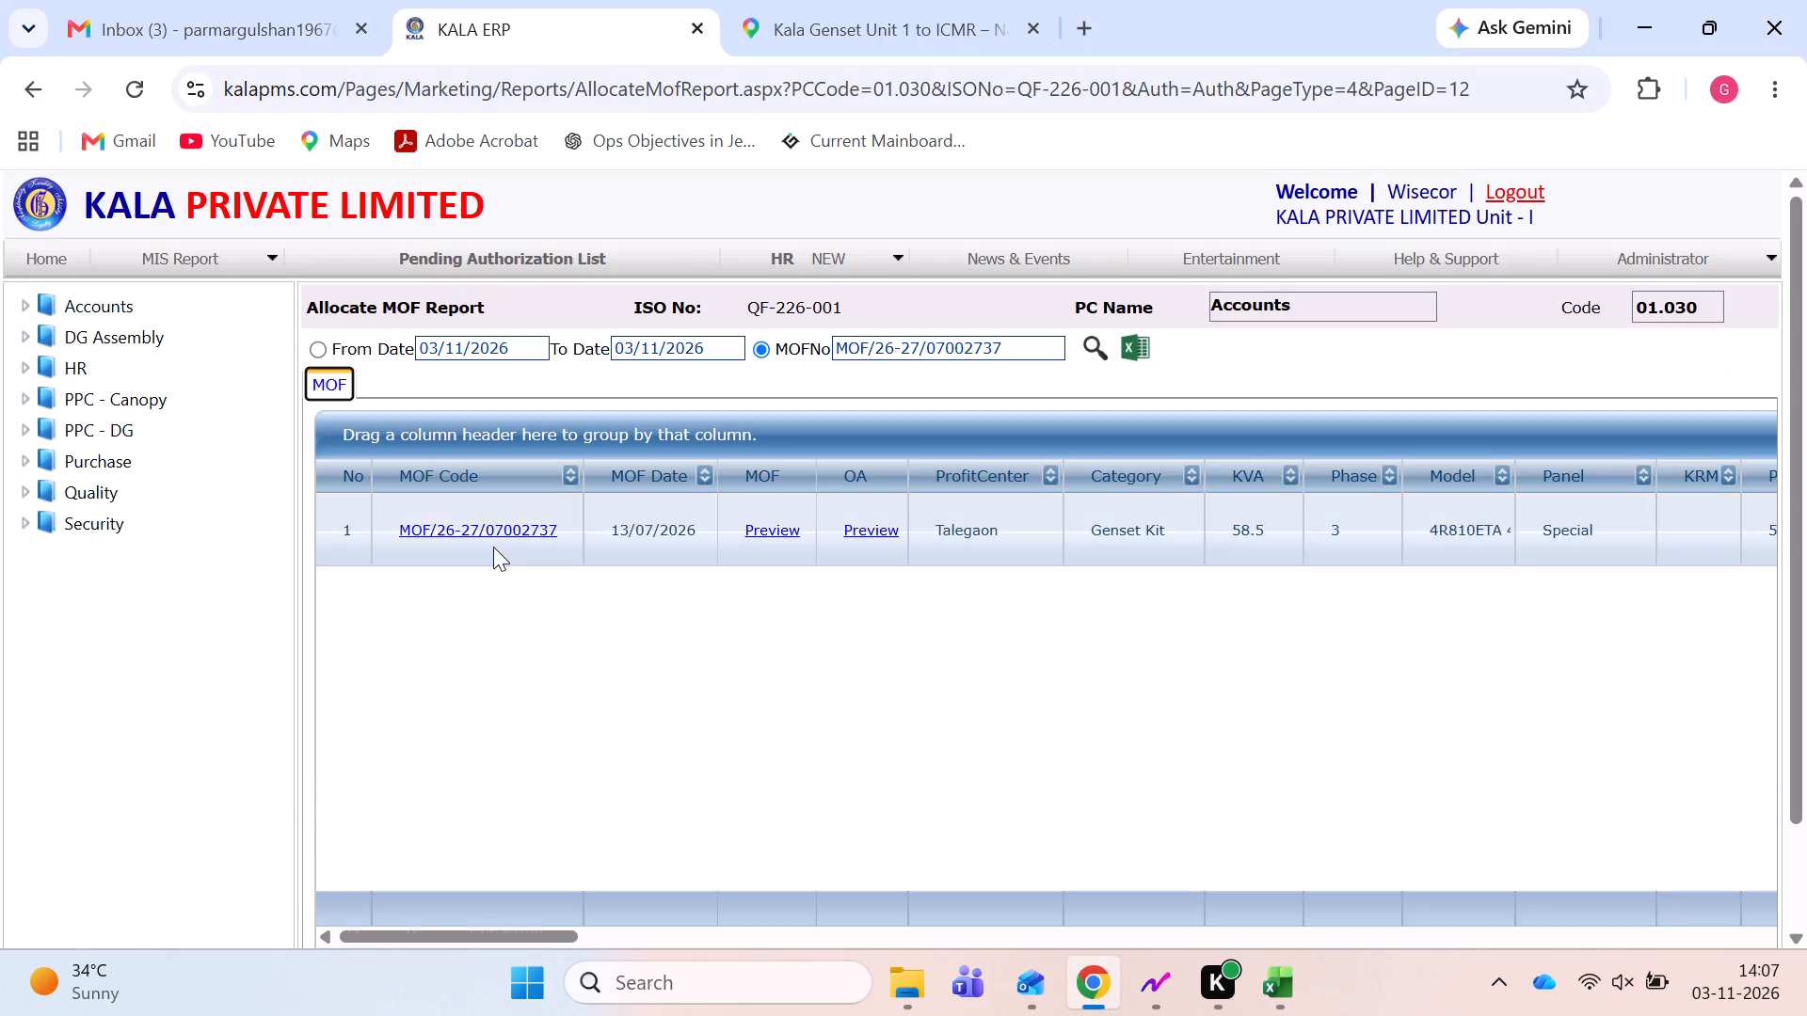
# Open the MOF/26-27/07002737 order form and copy the locality part "RTPS TALUKA MAVAL, LONAVALA" from the Indentor address.
pyautogui.click(493, 547)
pyautogui.click(488, 534)
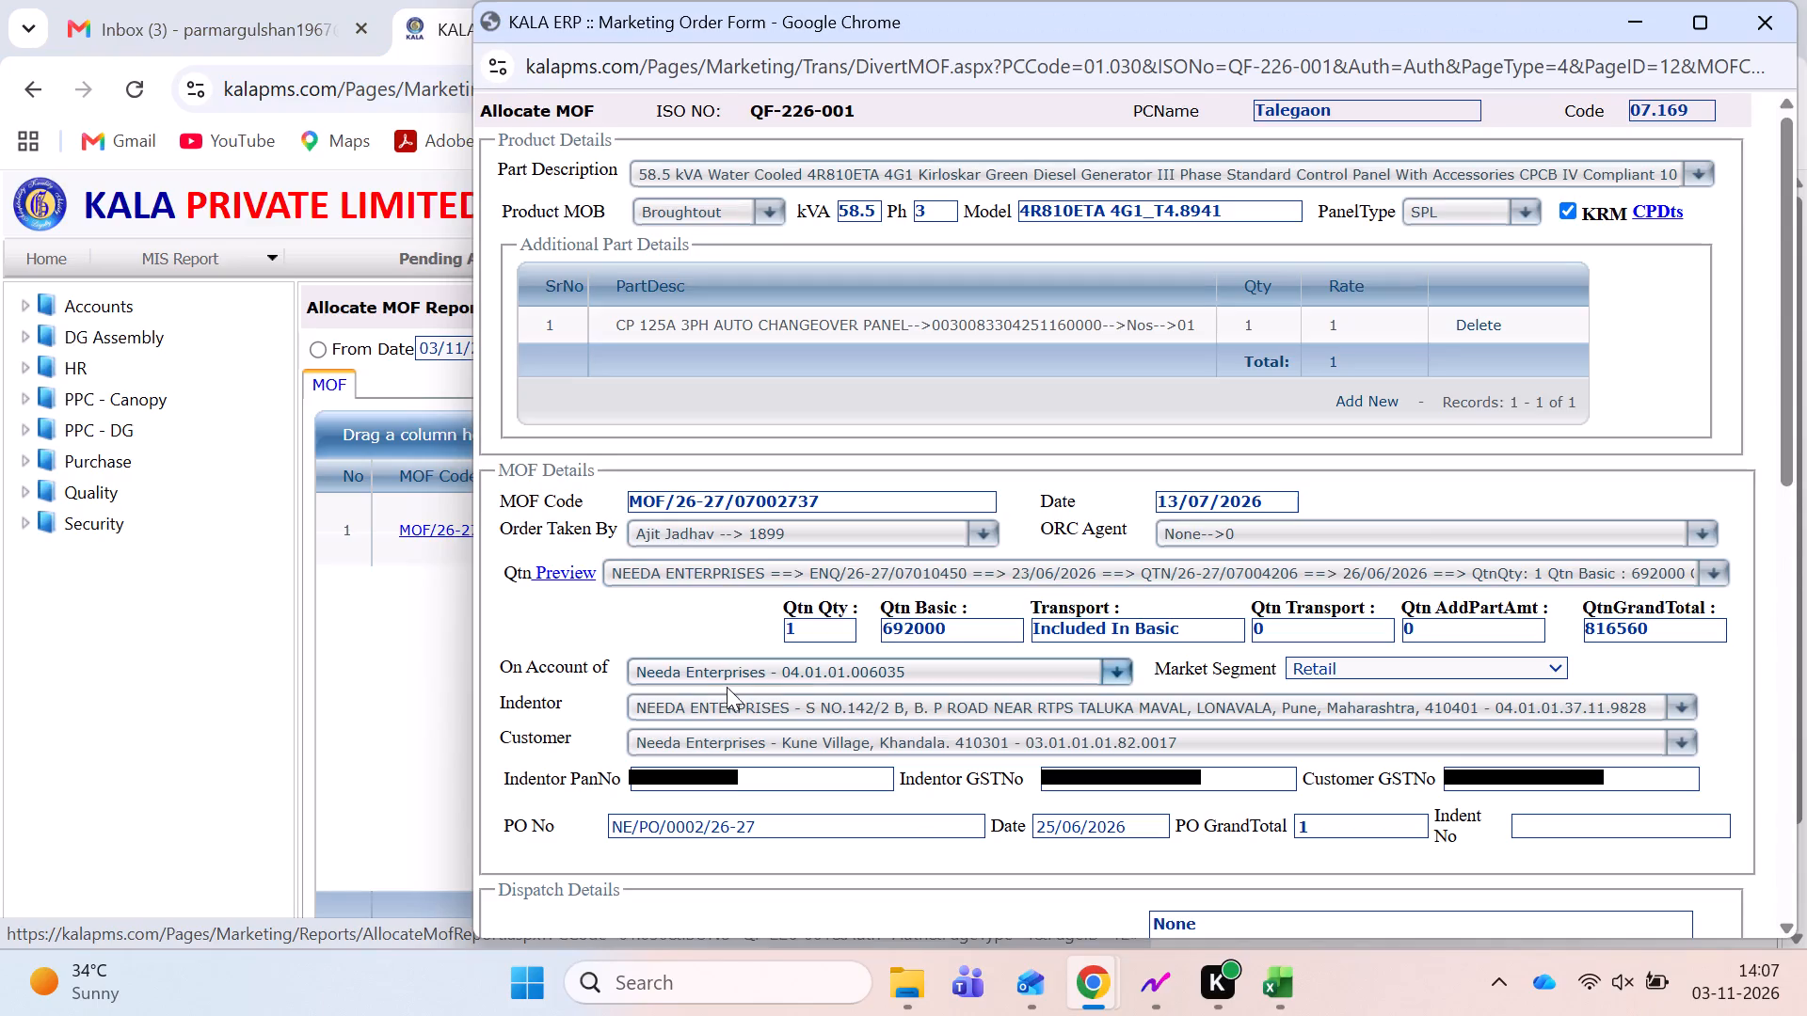
pyautogui.click(1024, 715)
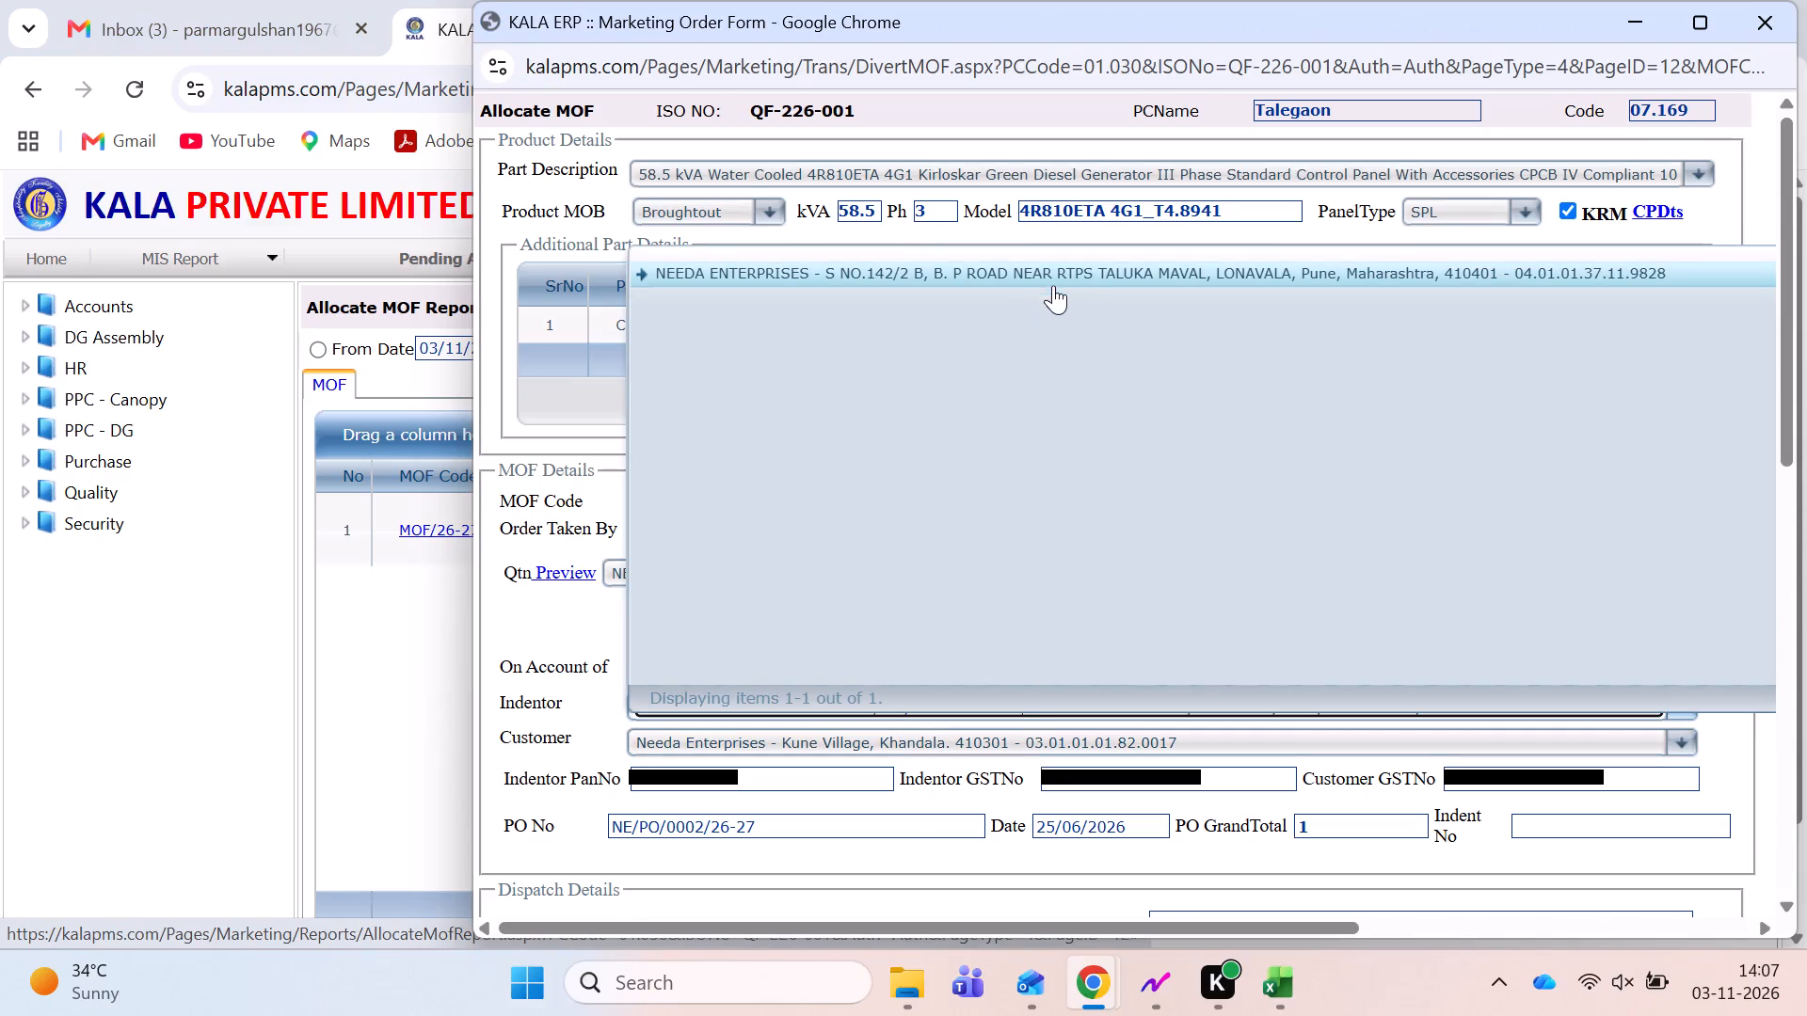
pyautogui.click(1058, 274)
pyautogui.press('Right')
pyautogui.press('Right')
pyautogui.press('Right')
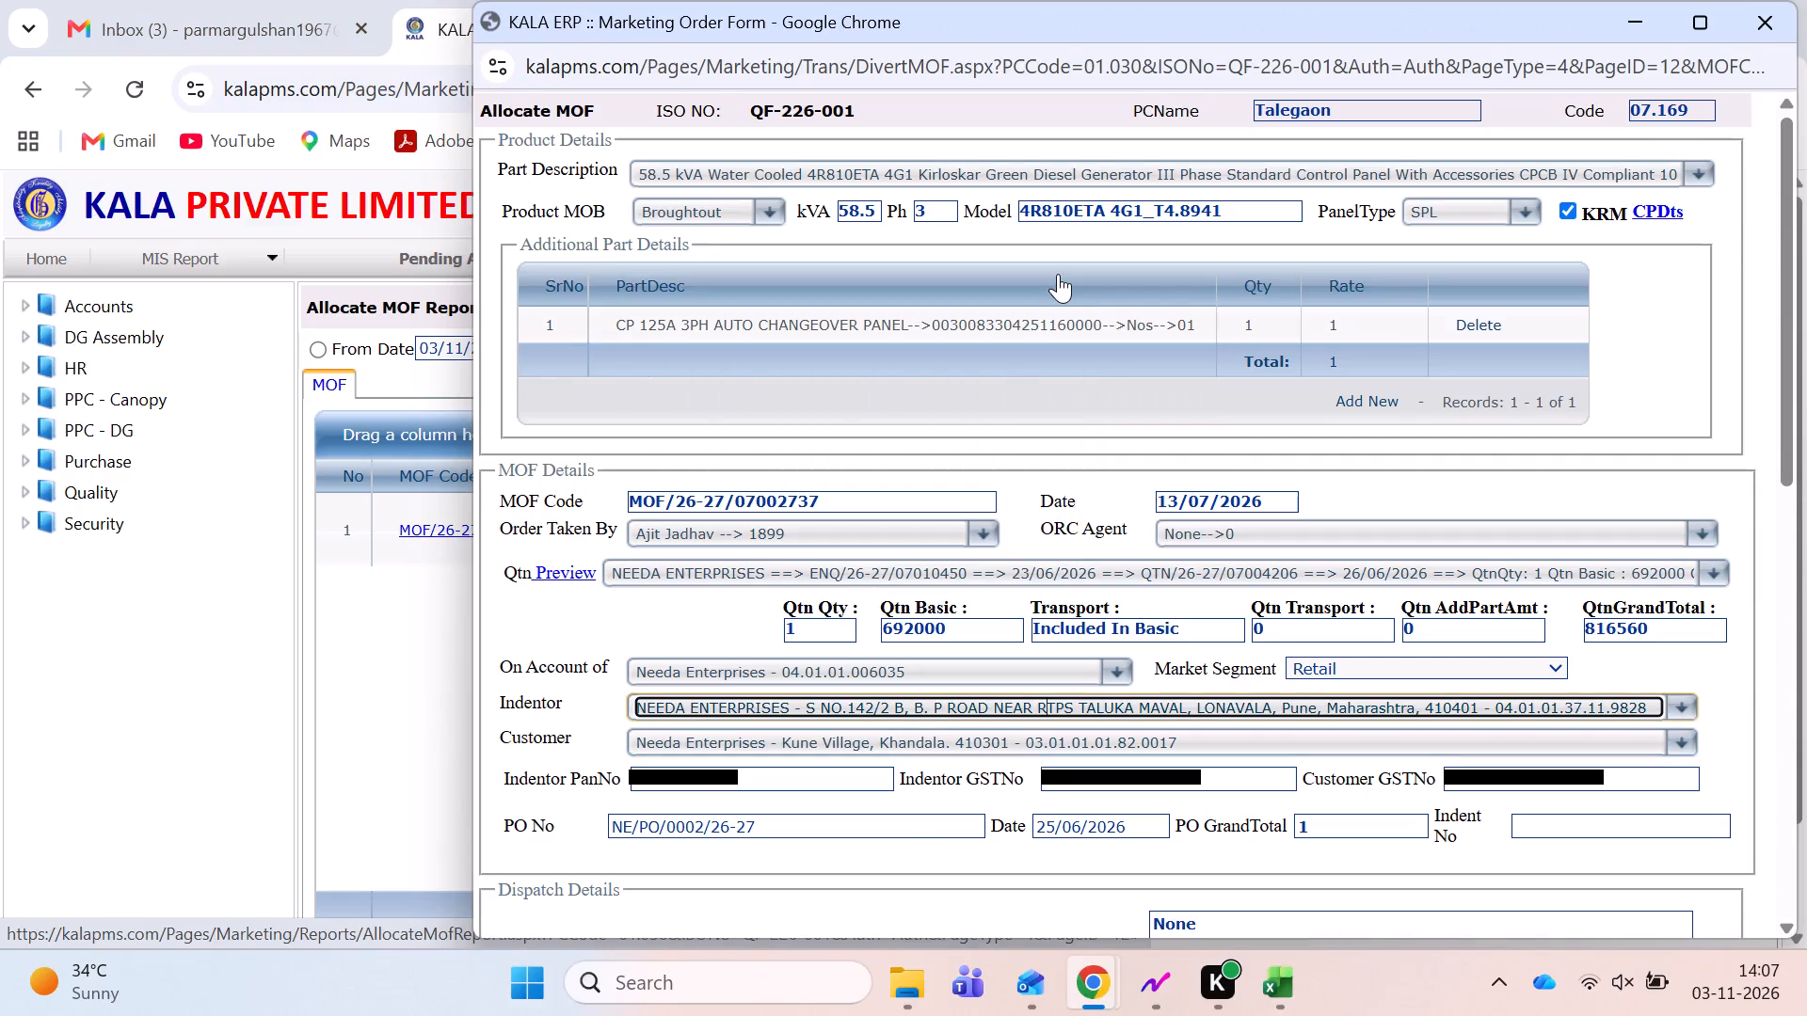
pyautogui.press('Left')
pyautogui.hotkey('shift', 'Right')
pyautogui.hotkey('shift', 'Right')
pyautogui.hotkey('shift', 'Right')
pyautogui.hotkey('shift', 'Right')
pyautogui.hotkey('shift', 'Right')
pyautogui.hotkey('shift', 'Right')
pyautogui.hotkey('shift', 'Right')
pyautogui.hotkey('shift', 'Right')
pyautogui.hotkey('shift', 'Right')
pyautogui.hotkey('shift', 'Right')
pyautogui.hotkey('shift', 'Right')
pyautogui.hotkey('shift', 'Right')
pyautogui.hotkey('shift', 'Right')
pyautogui.hotkey('shift', 'Right')
pyautogui.hotkey('shift', 'Right')
pyautogui.hotkey('shift', 'Right')
pyautogui.hotkey('shift', 'Right')
pyautogui.hotkey('shift', 'Right')
pyautogui.hotkey('shift', 'Right')
pyautogui.hotkey('shift', 'Right')
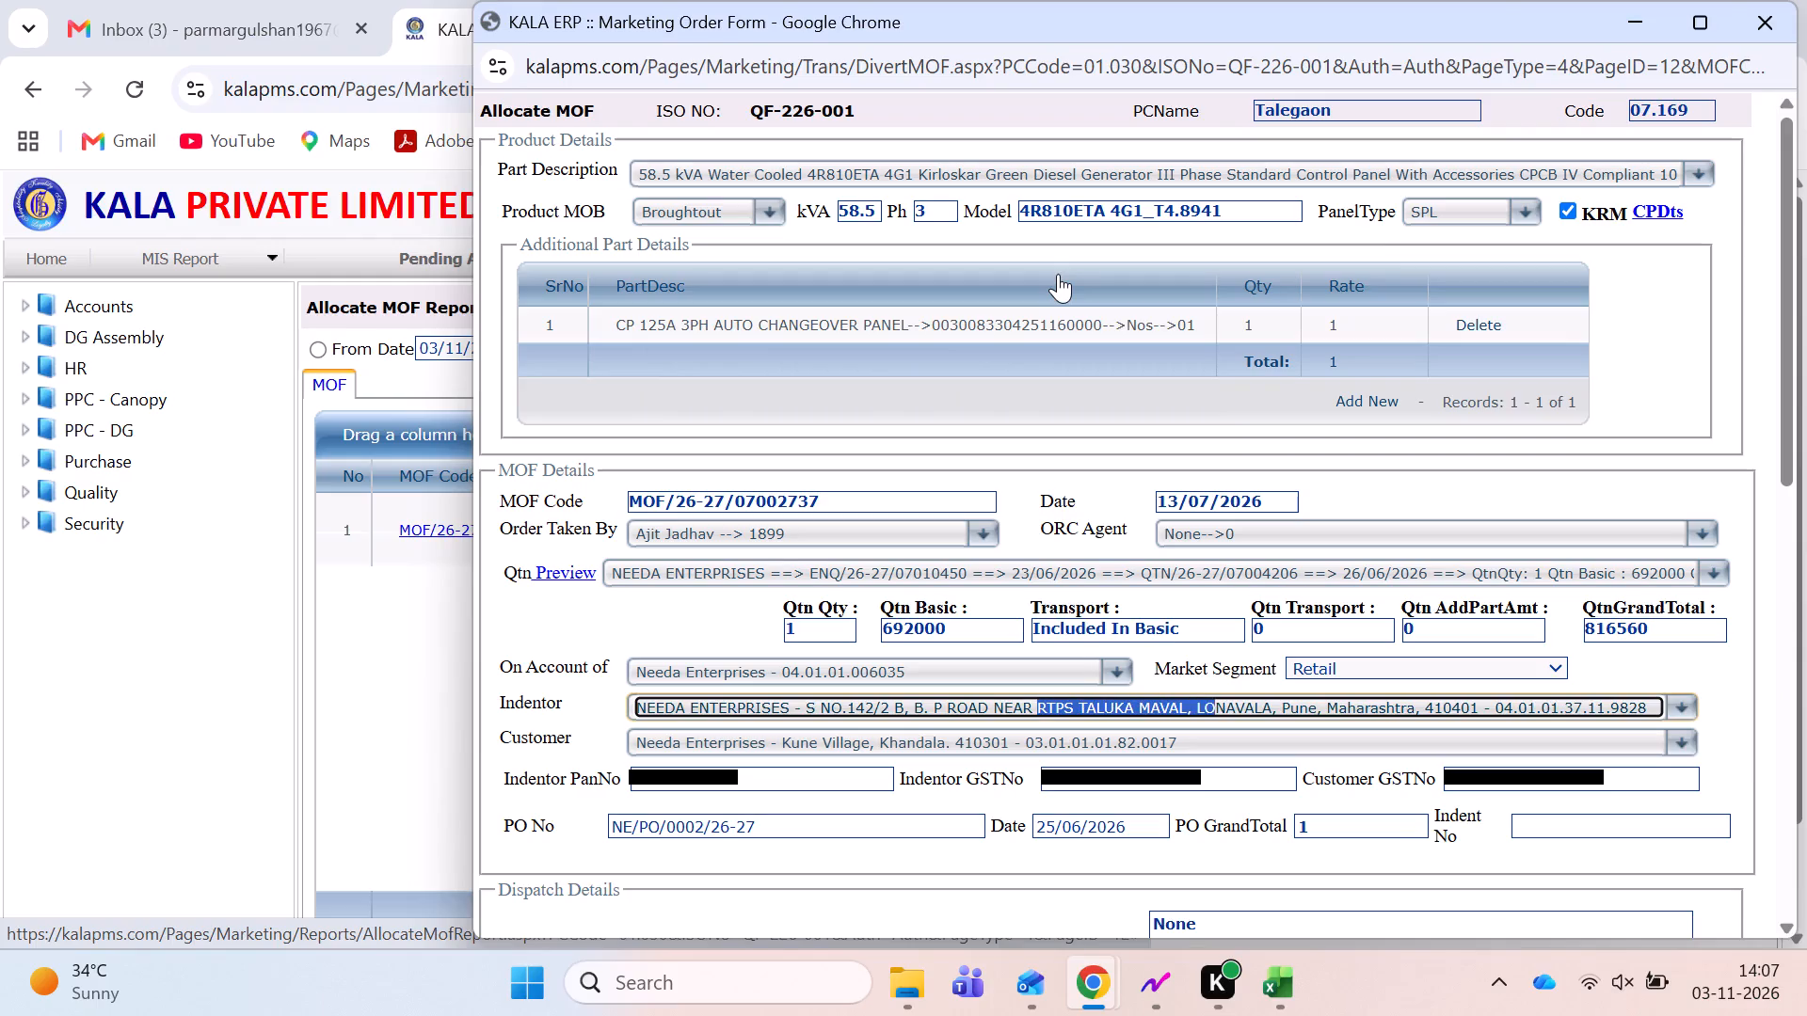
pyautogui.hotkey('ctrl', 'c')
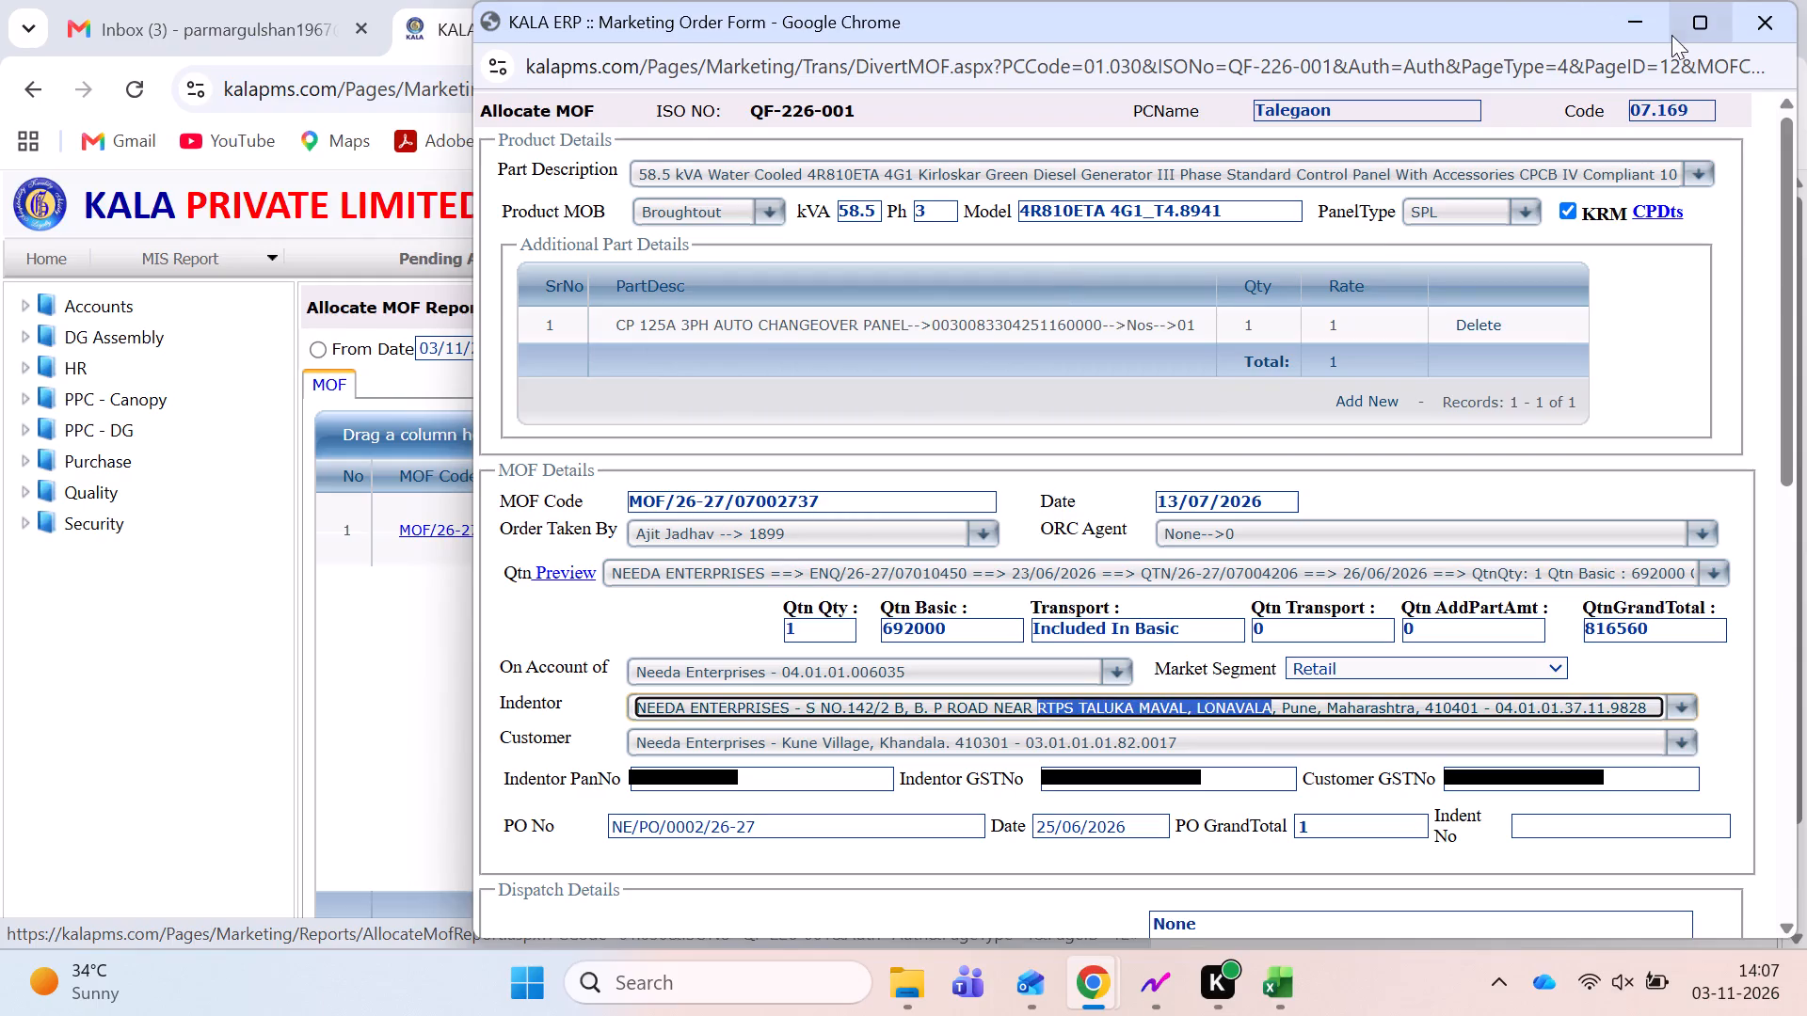
# In Google Maps, change the destination from Kala Genset Unit 1 to Maval, Lonavala, Maharashtra, and review the driving route distances.
pyautogui.click(1650, 10)
pyautogui.click(831, 15)
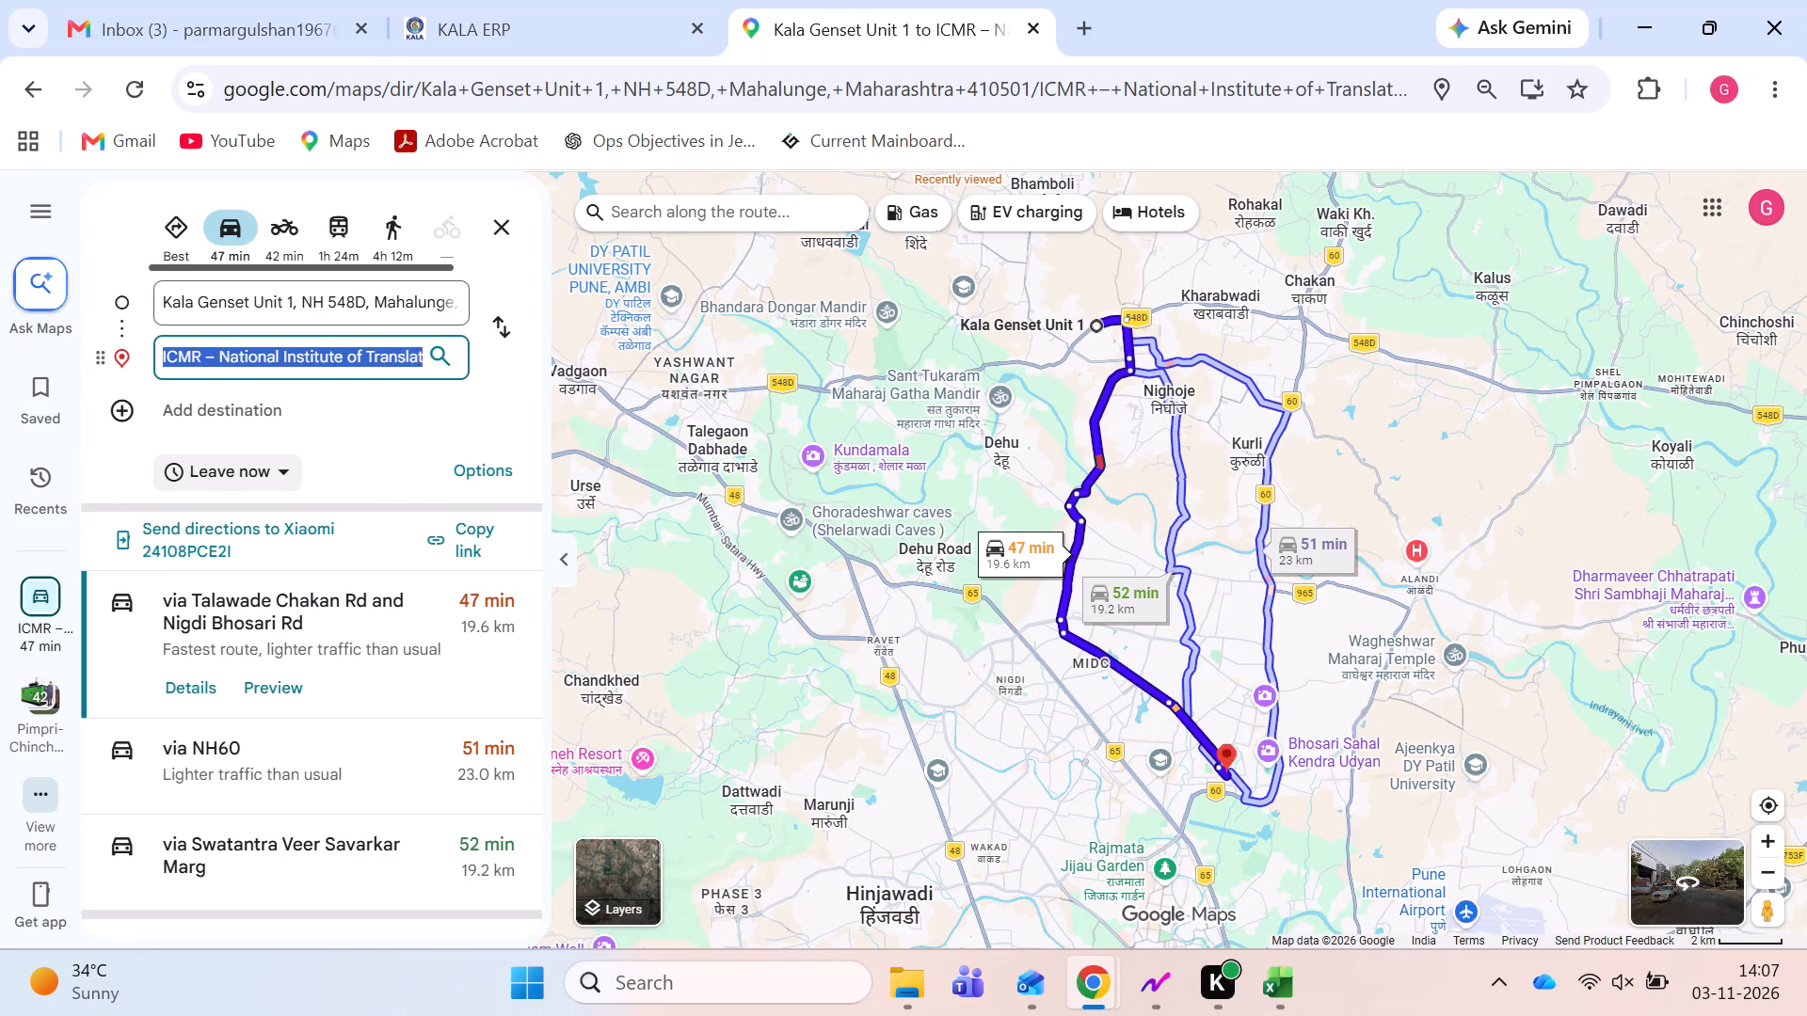
pyautogui.hotkey('ctrl', 'v')
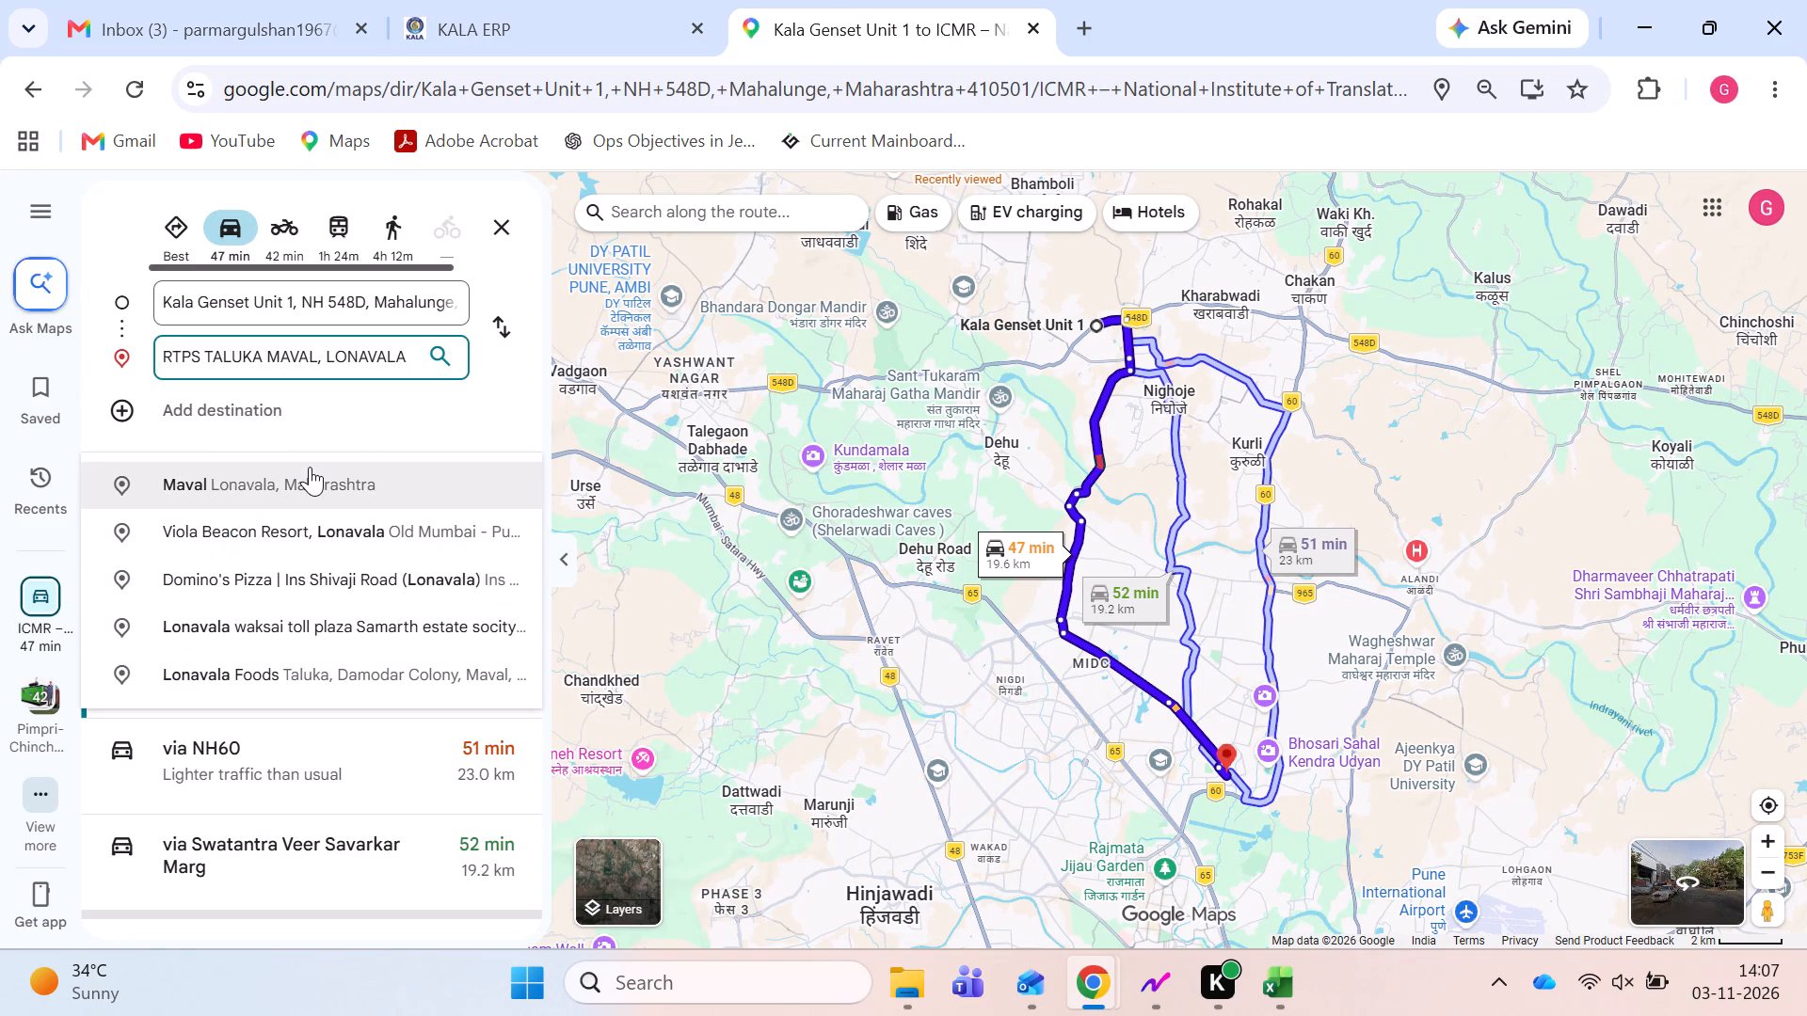
pyautogui.click(310, 467)
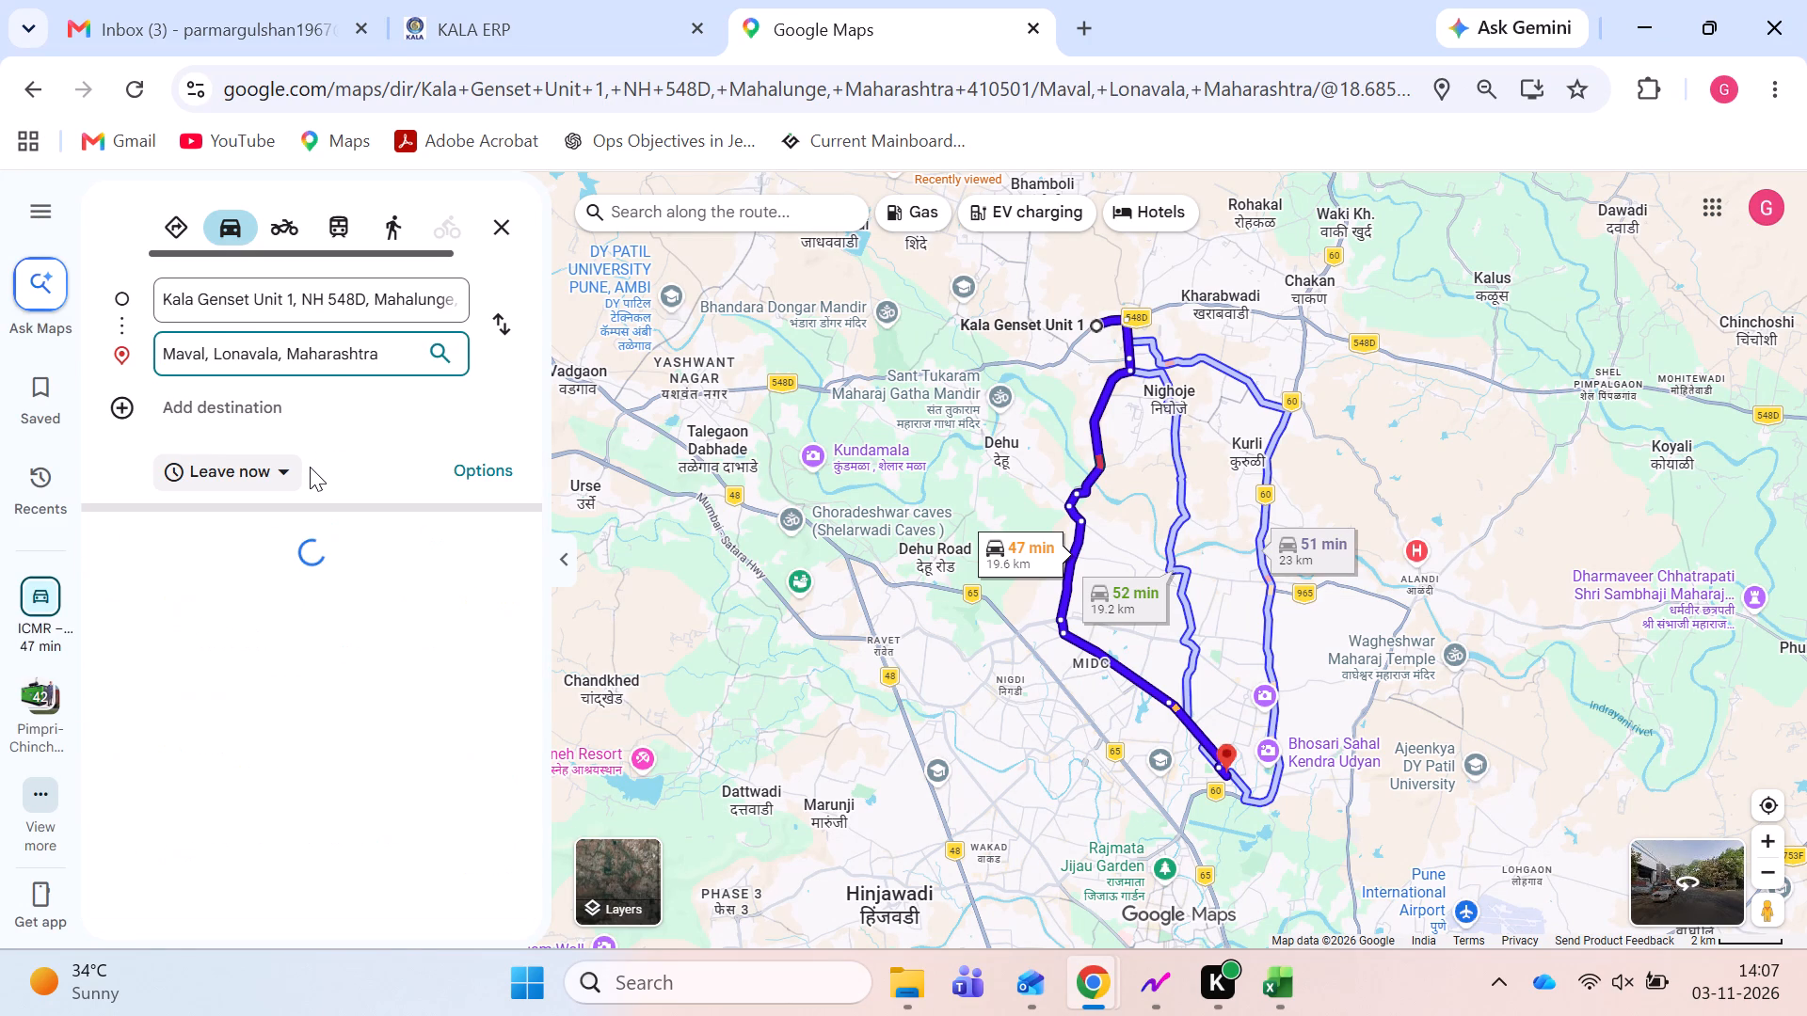
pyautogui.scroll(-1, 372, 620)
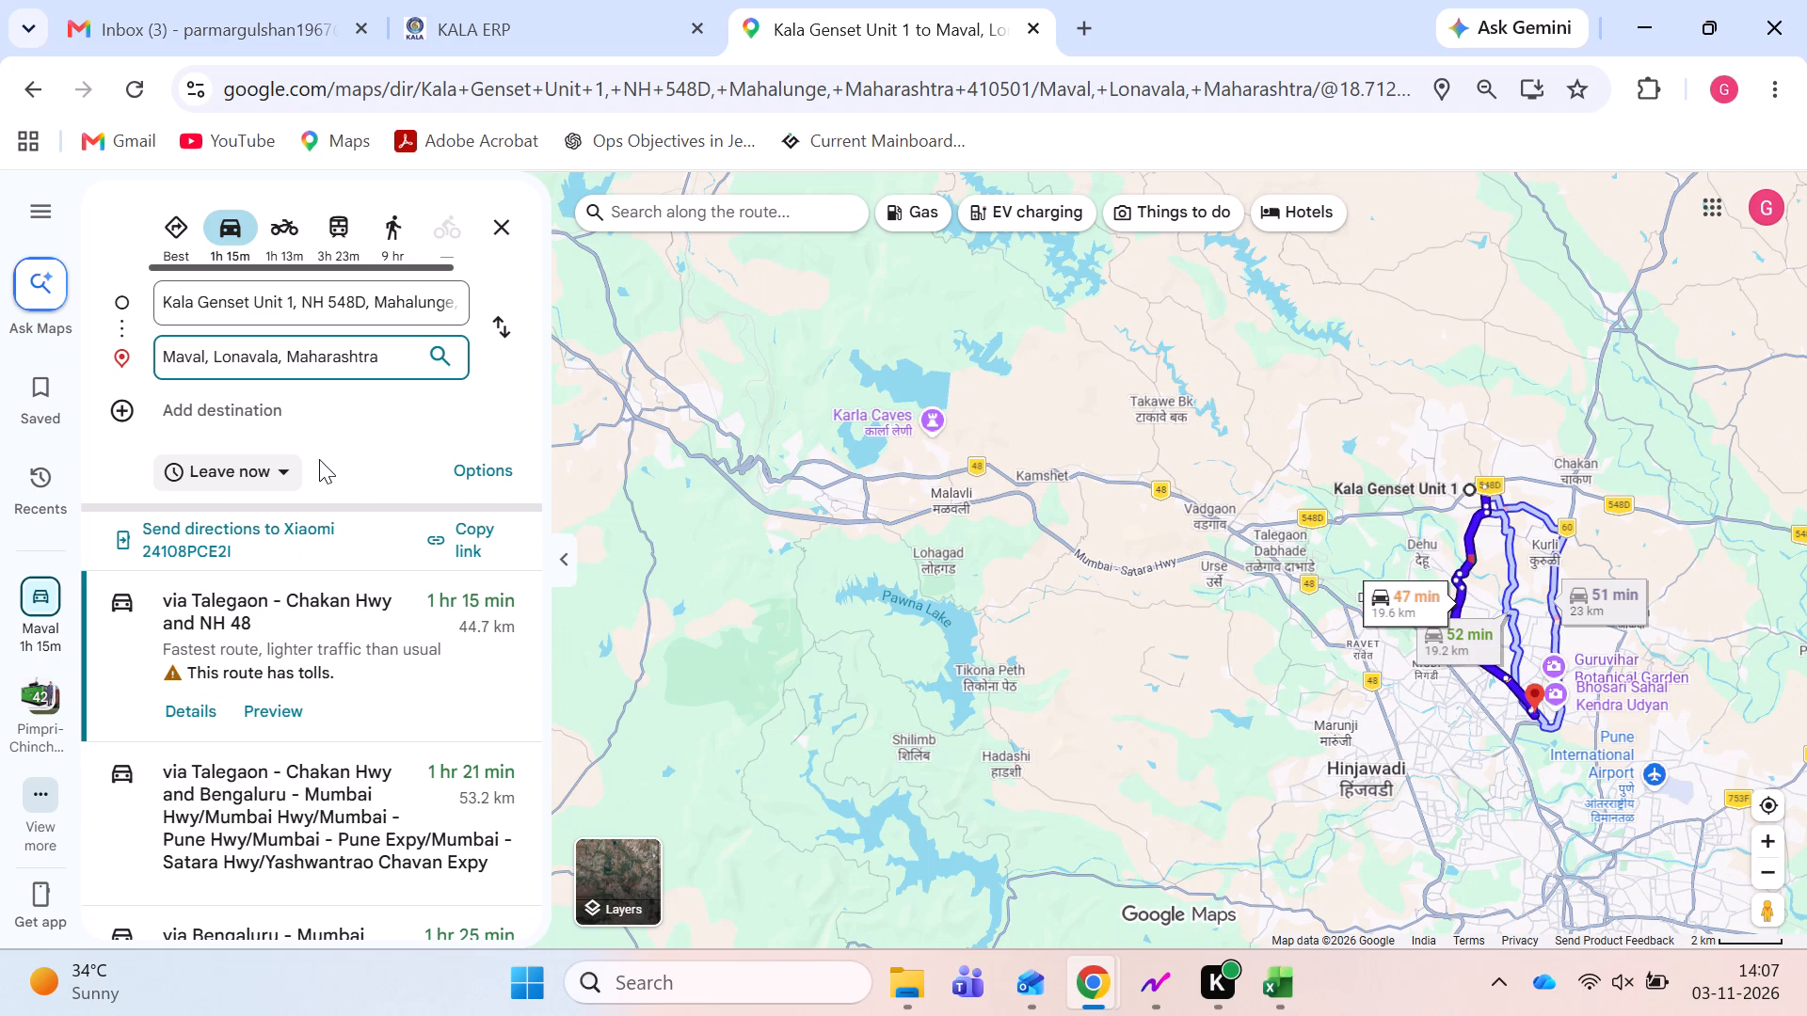
pyautogui.scroll(-1, 319, 459)
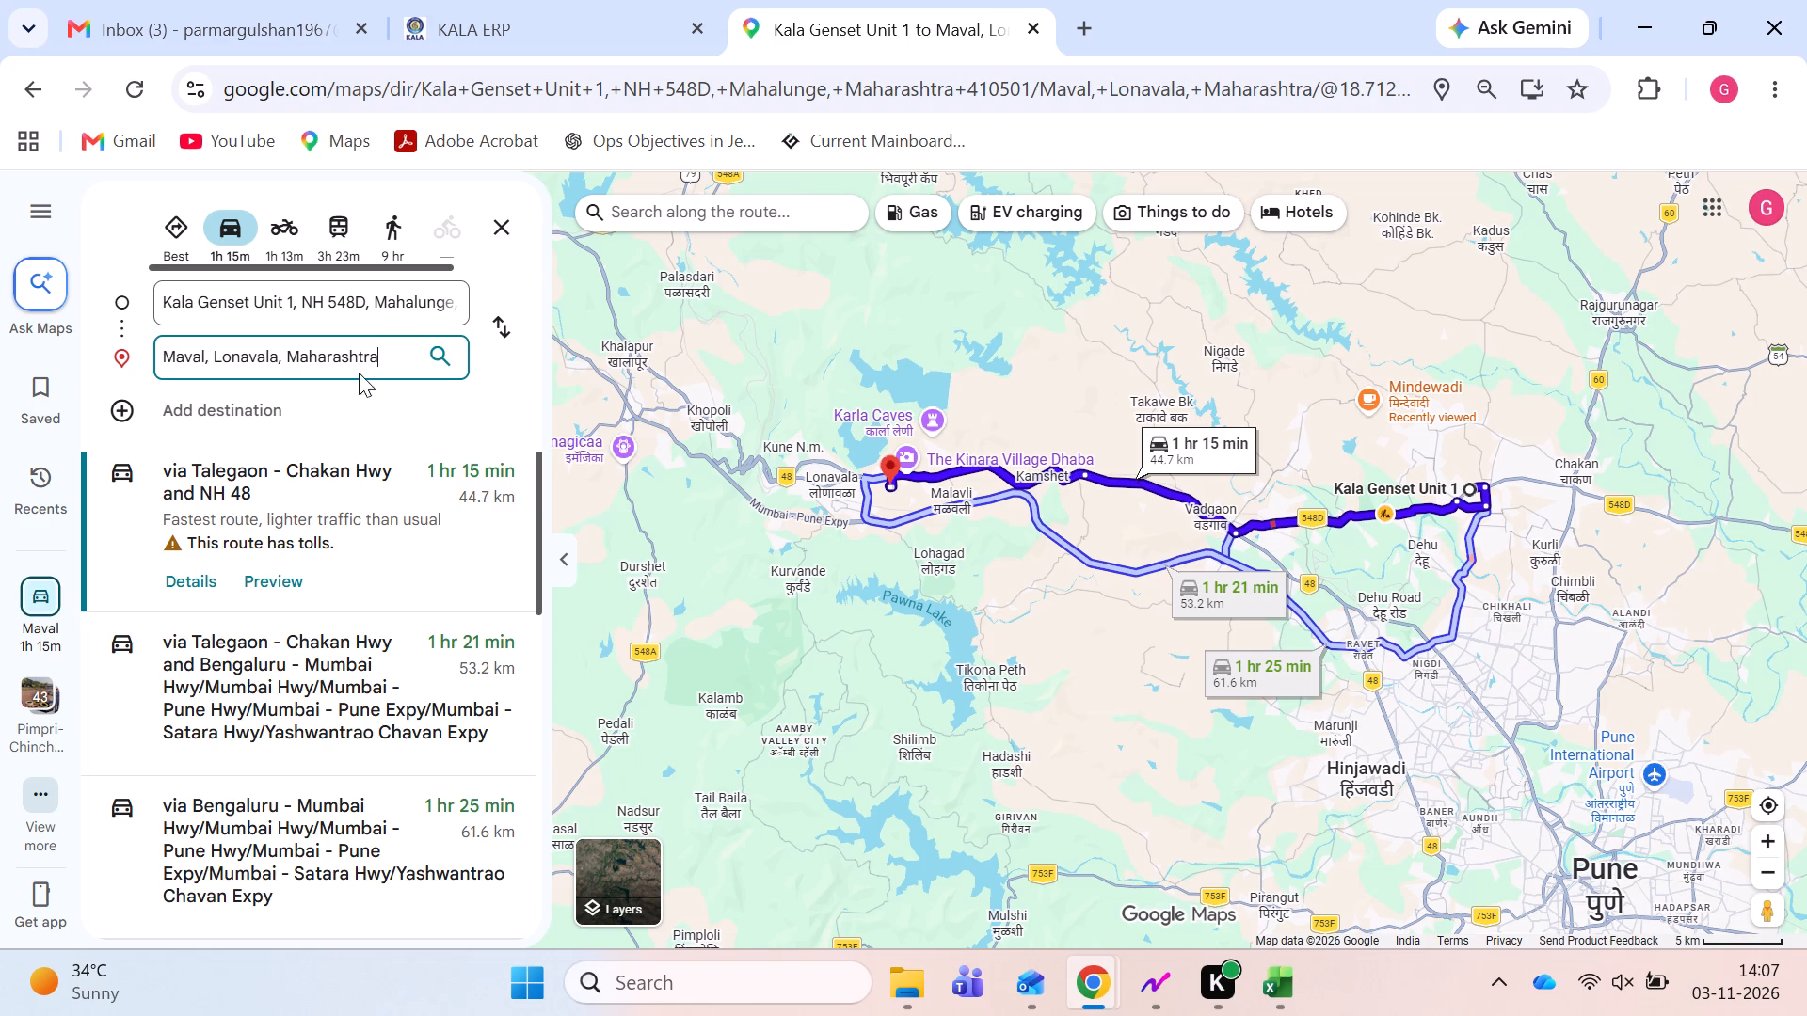
pyautogui.click(341, 239)
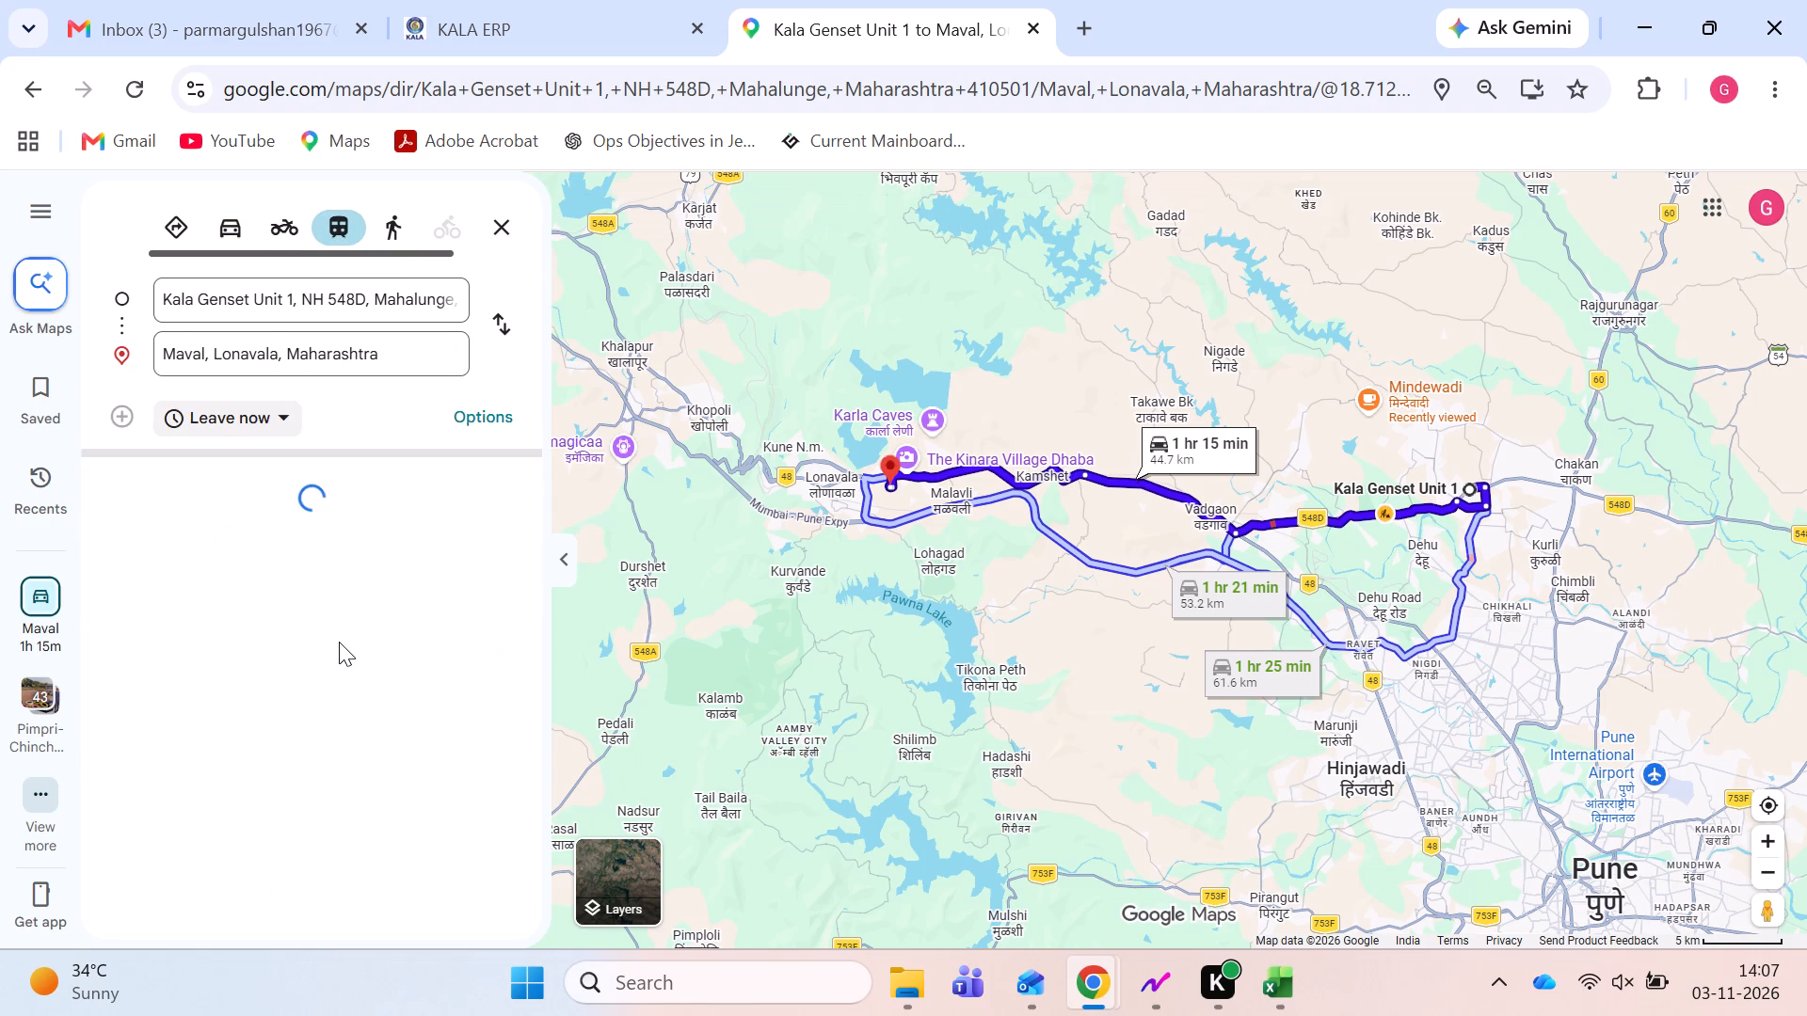
pyautogui.click(233, 234)
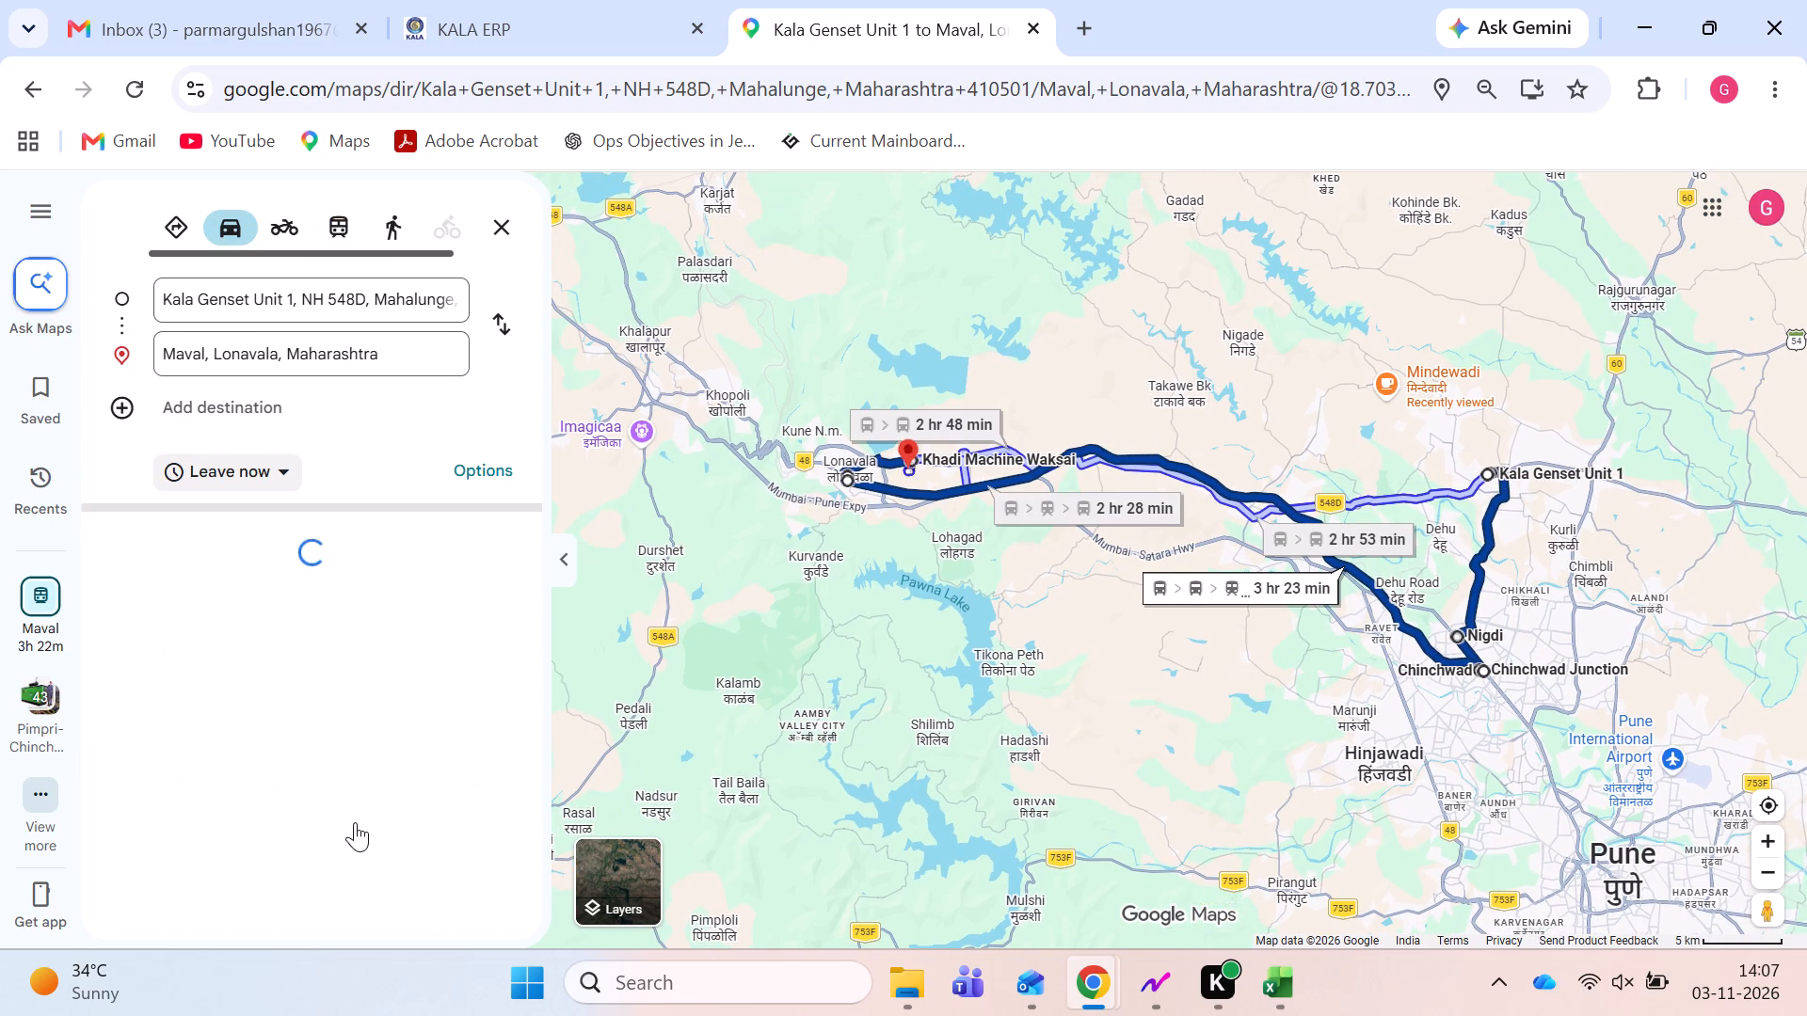
pyautogui.scroll(-1, 355, 822)
pyautogui.scroll(1, 355, 822)
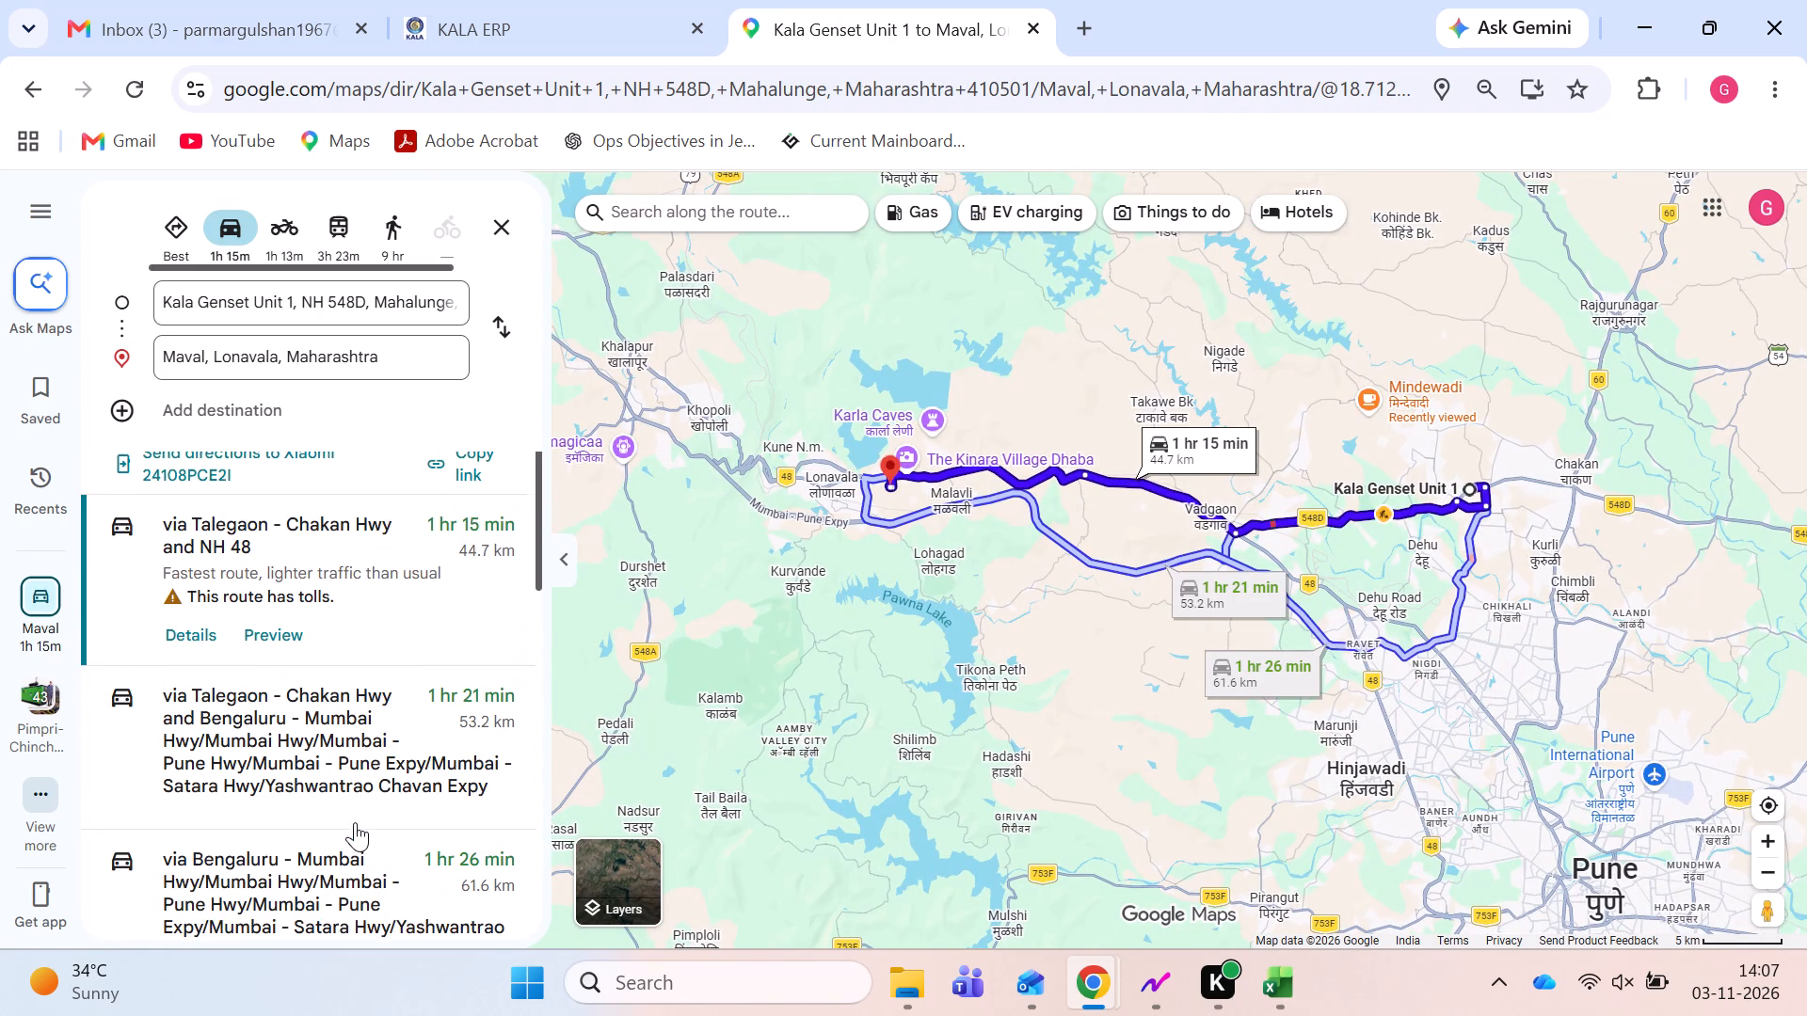
pyautogui.scroll(1, 355, 822)
# Switch to the Freight_Analysis workbook, enter 55 KM beside MOF/26-27/07002737 in Sales Data Apr-Aug'26, and save.
pyautogui.click(1278, 977)
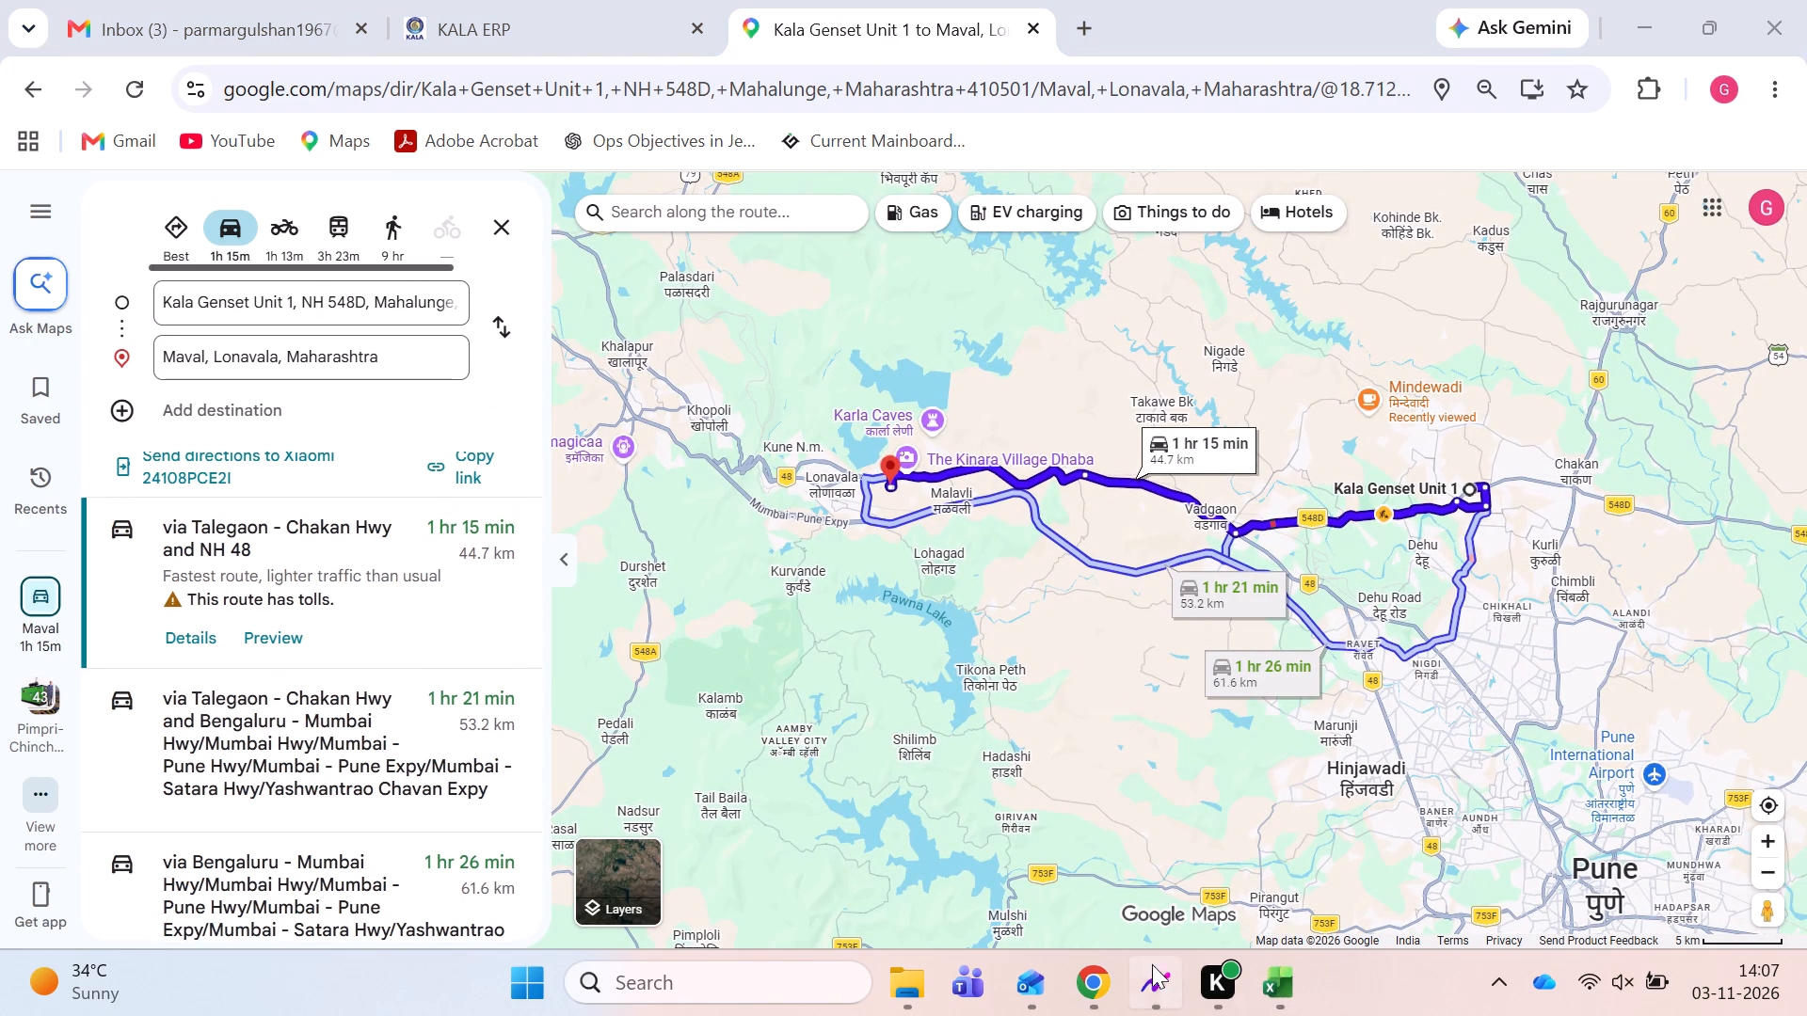
pyautogui.click(1103, 992)
pyautogui.click(1338, 738)
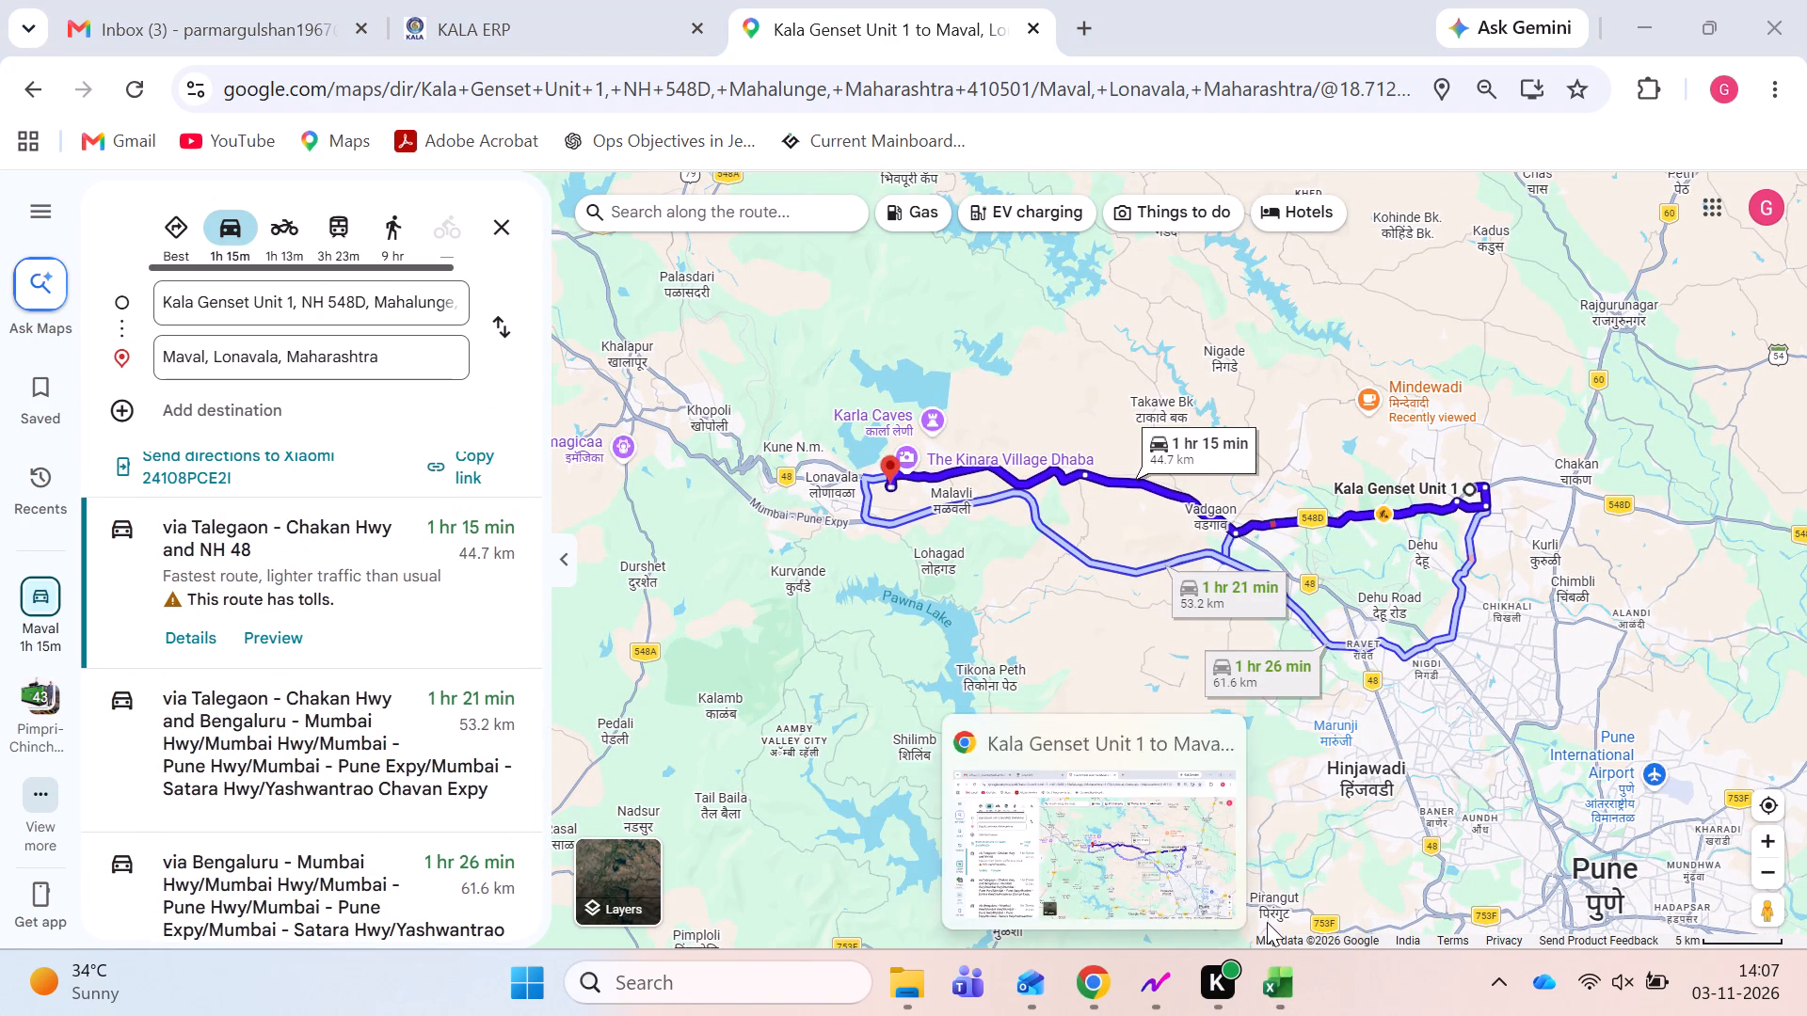
pyautogui.click(1271, 986)
pyautogui.click(1359, 853)
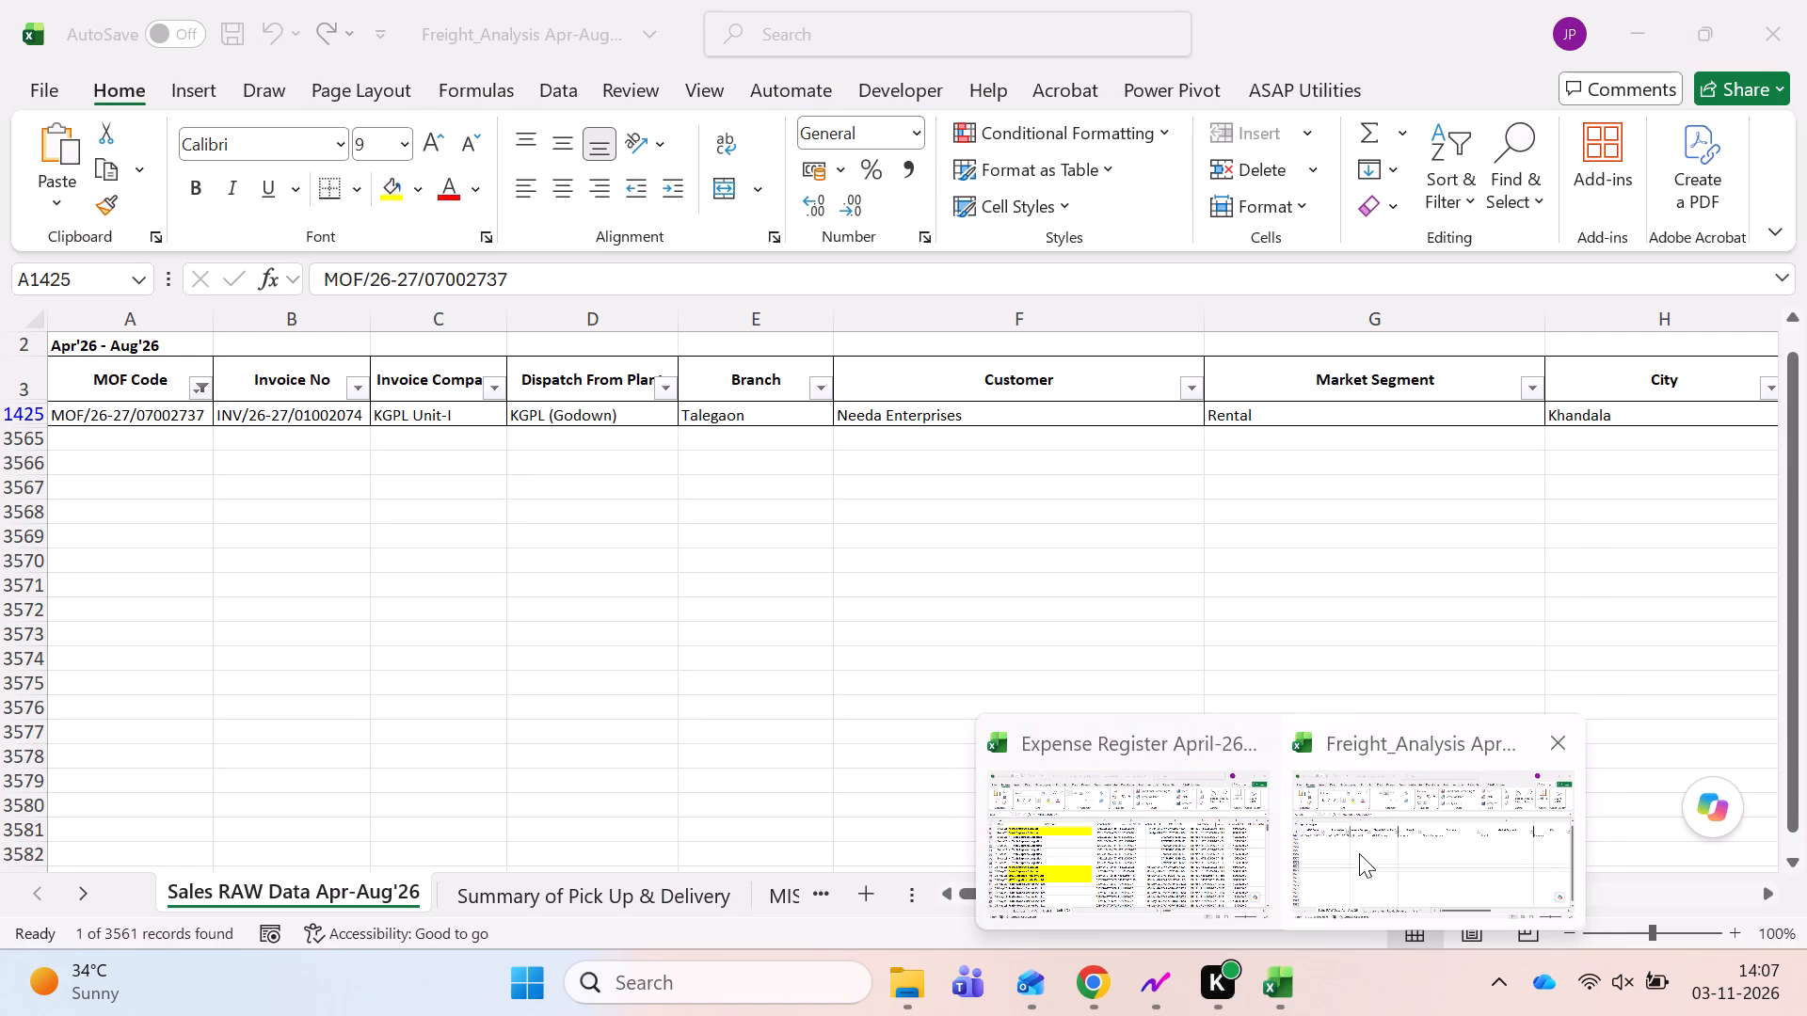
pyautogui.hotkey('ctrl', 'pagedown')
pyautogui.hotkey('ctrl', 'pagedown')
pyautogui.hotkey('ctrl', 'pagedown')
pyautogui.hotkey('ctrl', 'pagedown')
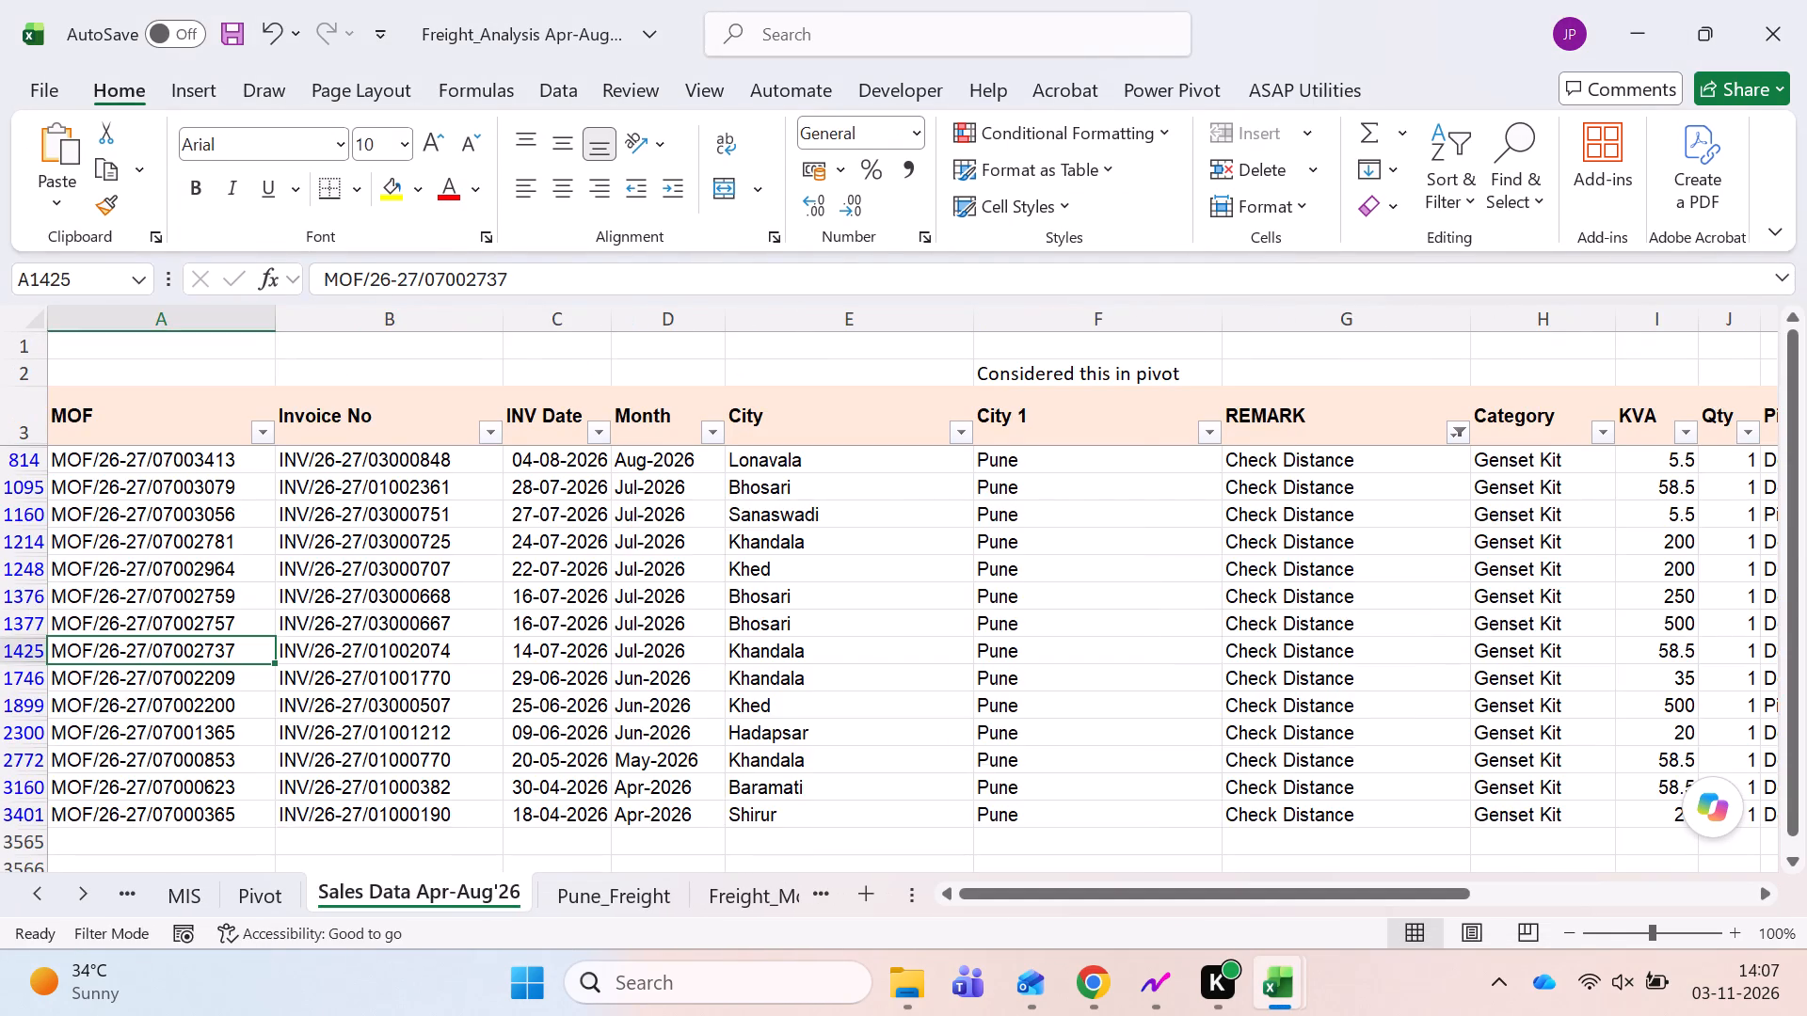
pyautogui.hotkey('ctrl', 'Right')
pyautogui.press('Right')
pyautogui.press('4')
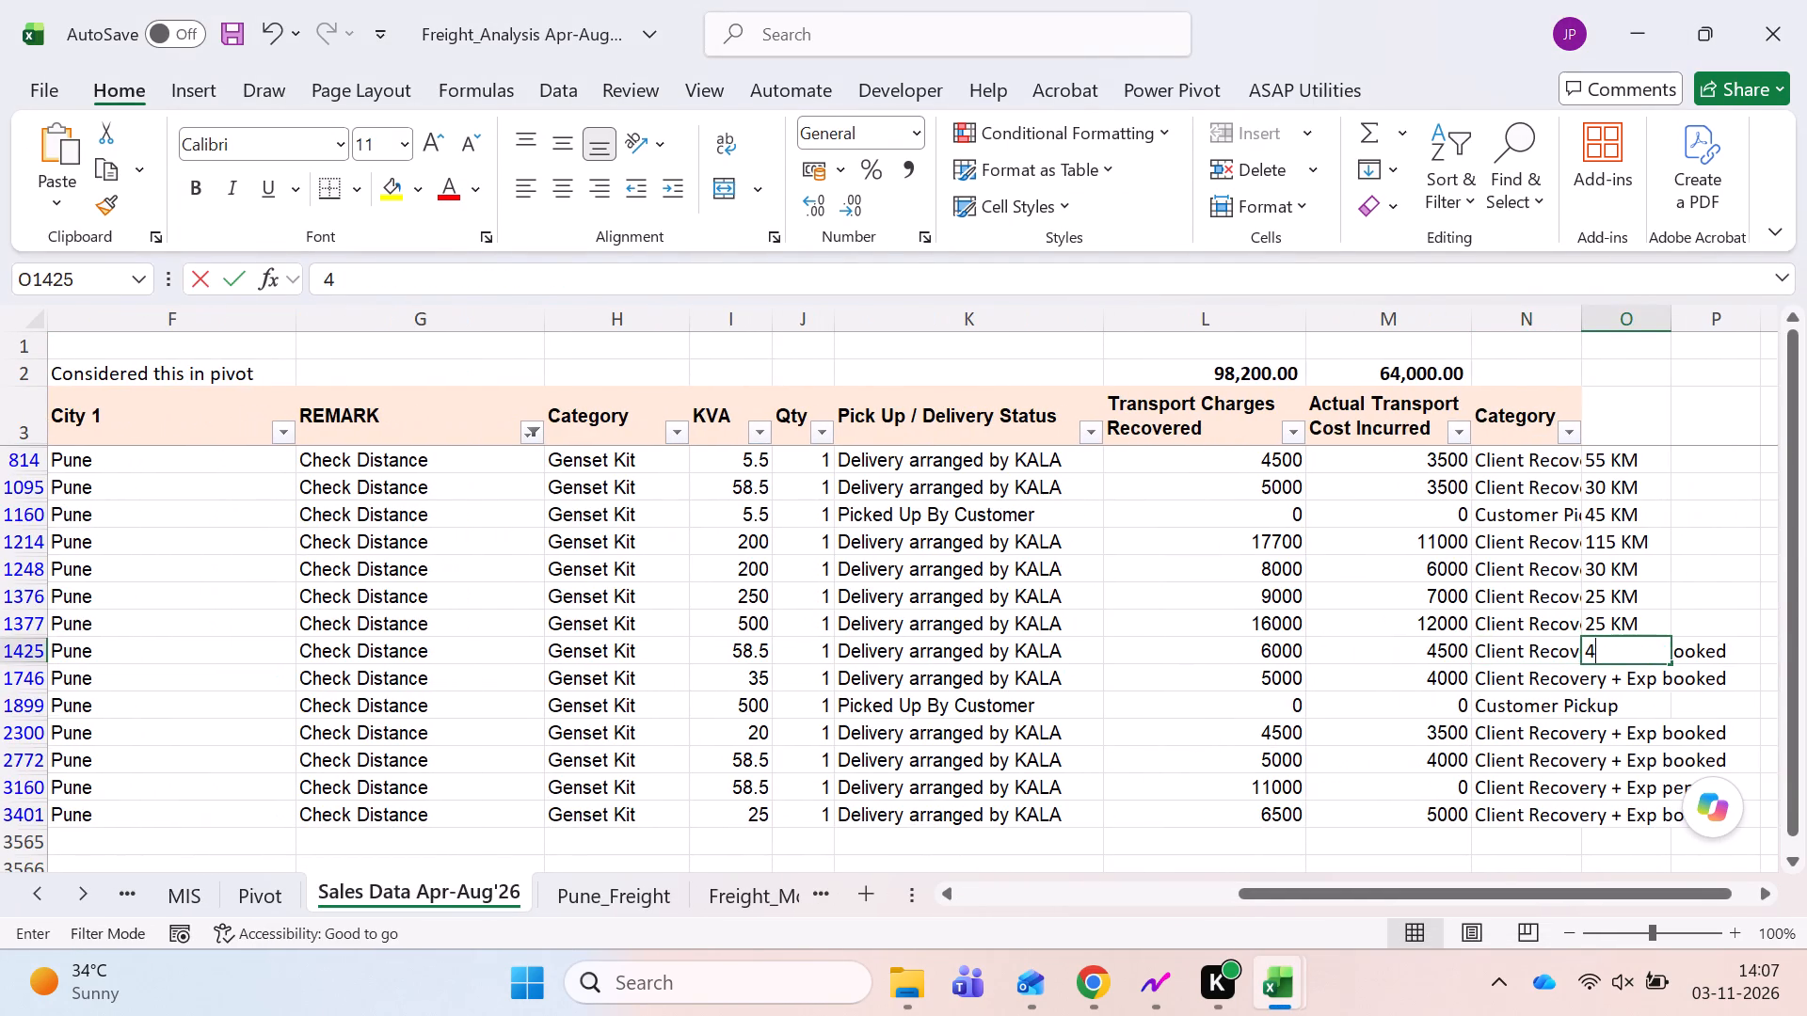
pyautogui.press('BackSpace')
pyautogui.write('55 KM')
pyautogui.press('Return')
pyautogui.press('Left')
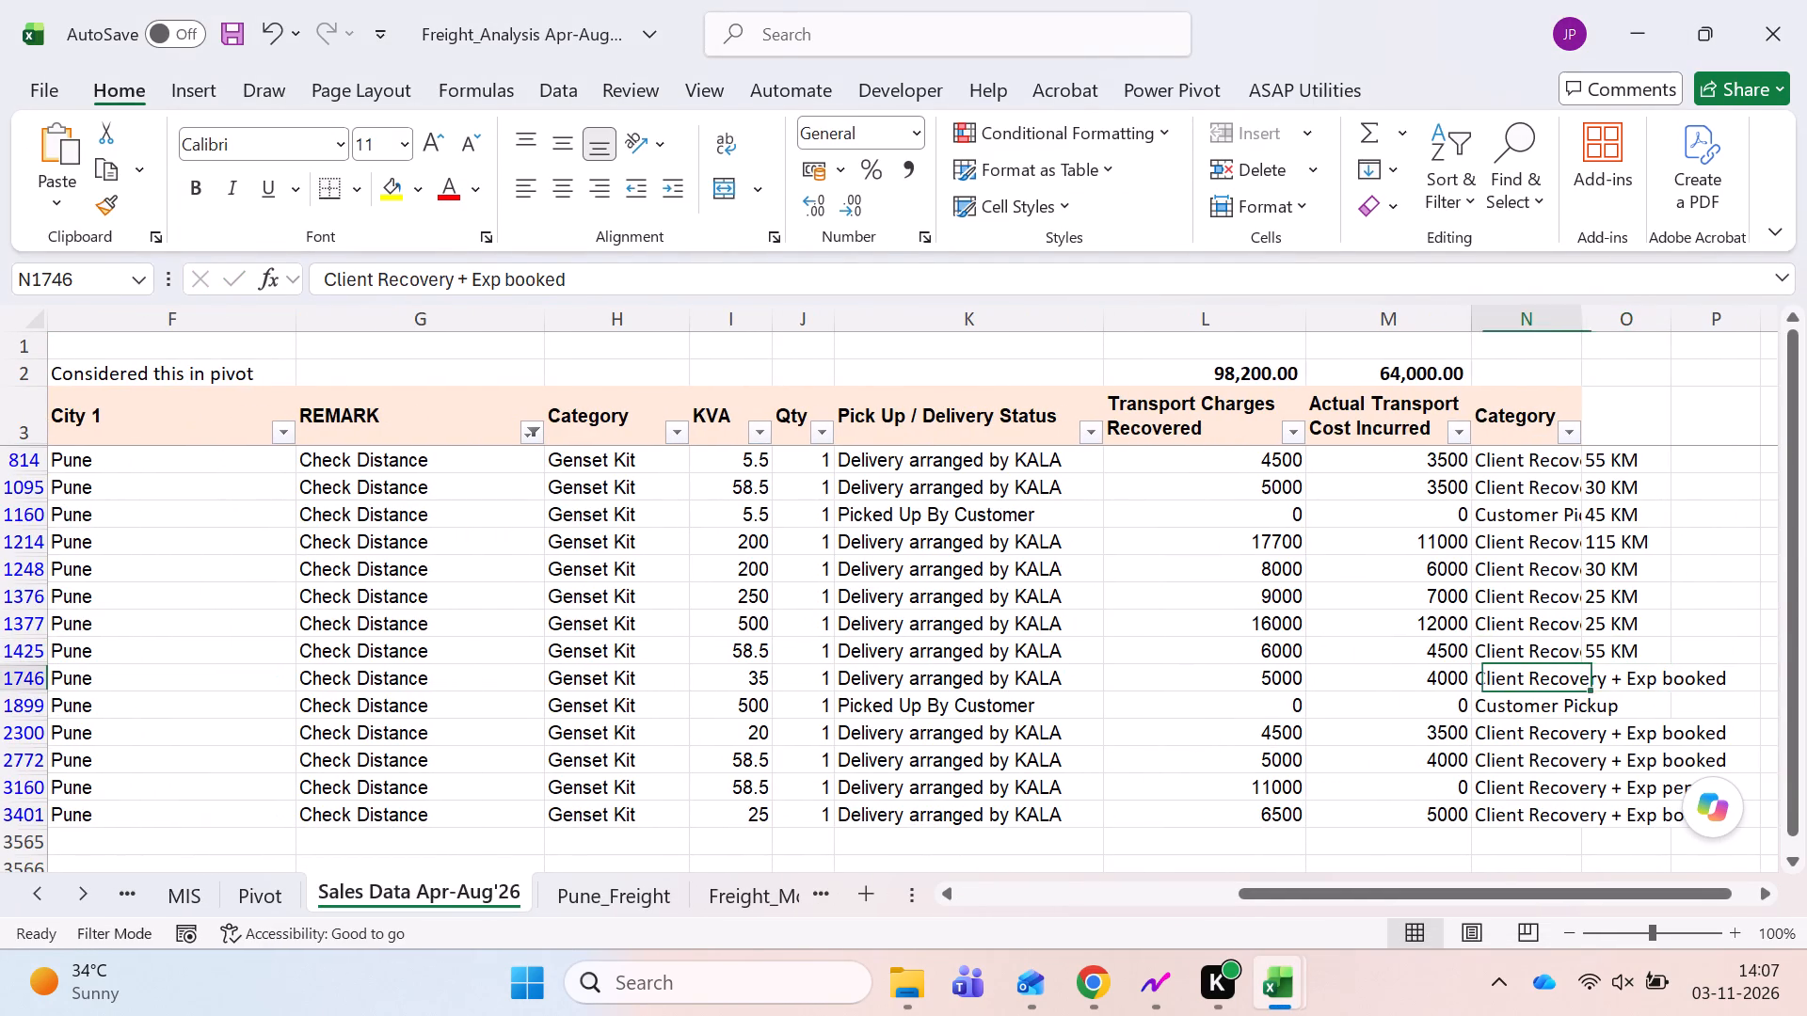
pyautogui.hotkey('ctrl', 's')
# Copy MOF/26-27/07002209 from Sales Data Apr-Aug'26 and filter the MOF Code column of Sales RAW Data Apr-Aug'26 by it.
pyautogui.hotkey('ctrl', 'Left')
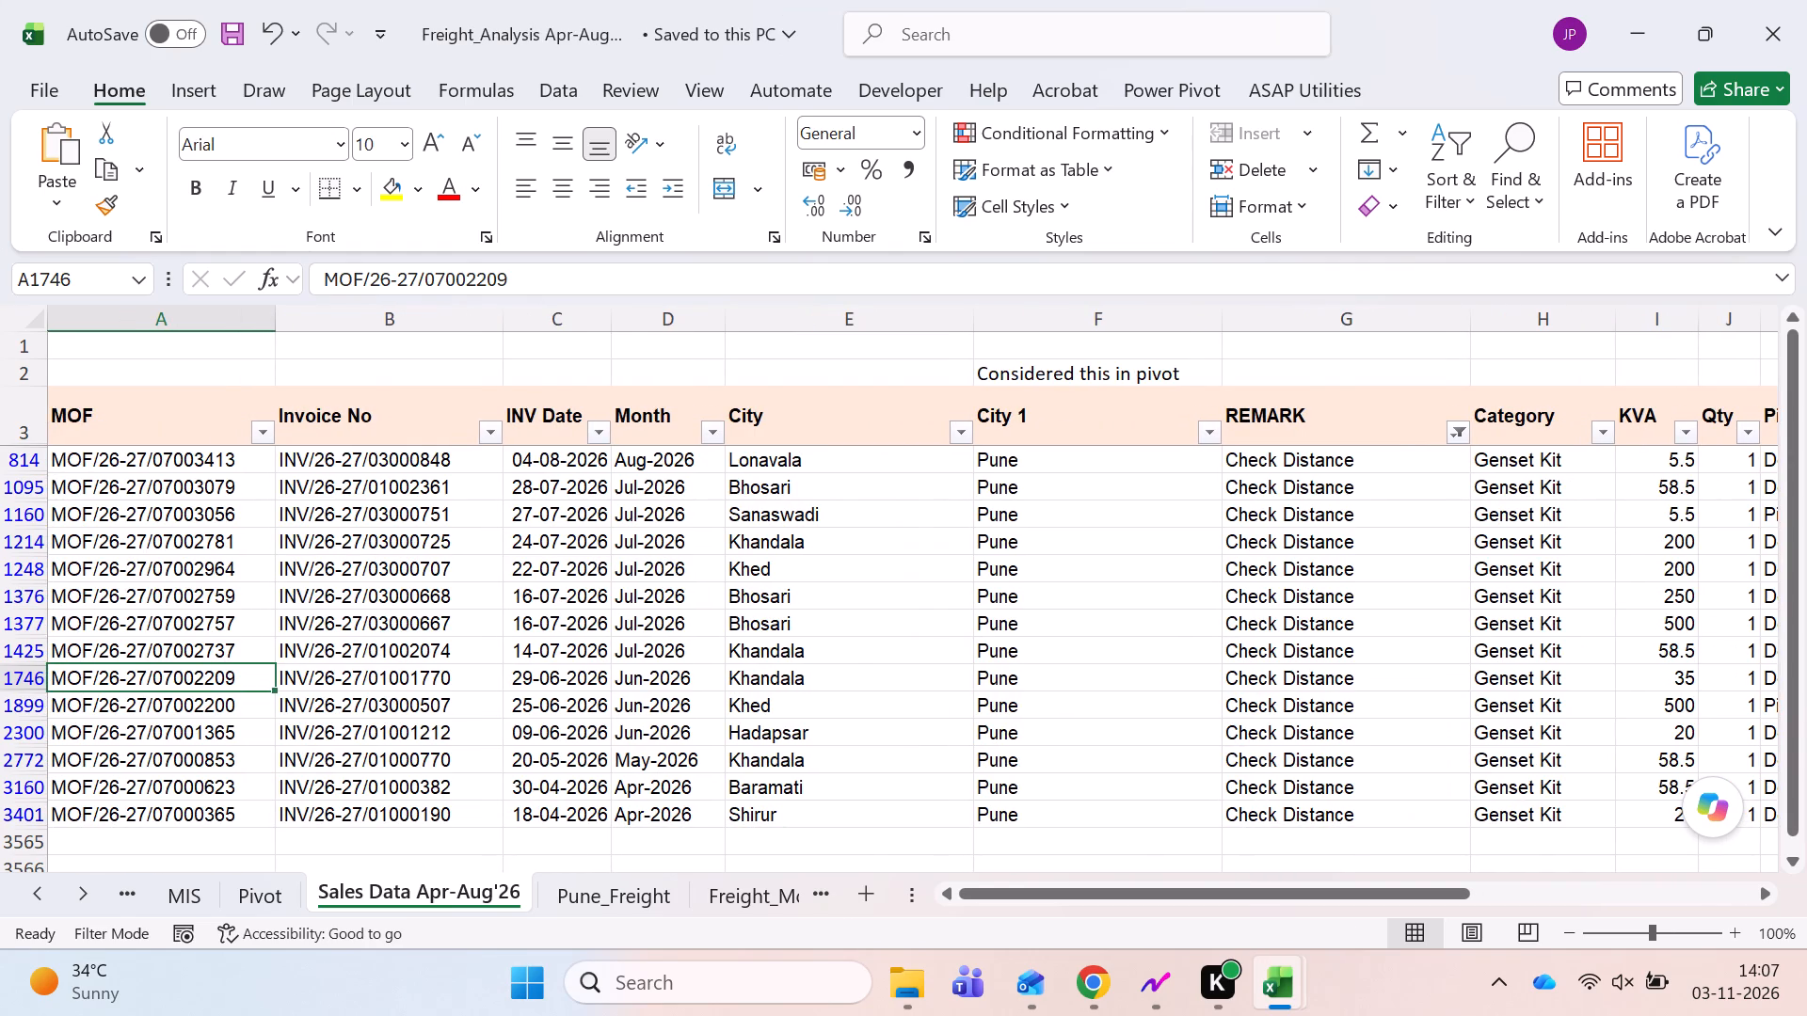
pyautogui.hotkey('ctrl', 'c')
pyautogui.hotkey('ctrl', 'pageup')
pyautogui.hotkey('ctrl', 'pageup')
pyautogui.hotkey('ctrl', 'pageup')
pyautogui.hotkey('ctrl', 'pageup')
pyautogui.hotkey('ctrl', 'pageup')
pyautogui.hotkey('ctrl', 'pageup')
pyautogui.hotkey('ctrl', 'pageup')
pyautogui.hotkey('ctrl', 'Left')
pyautogui.press('Up')
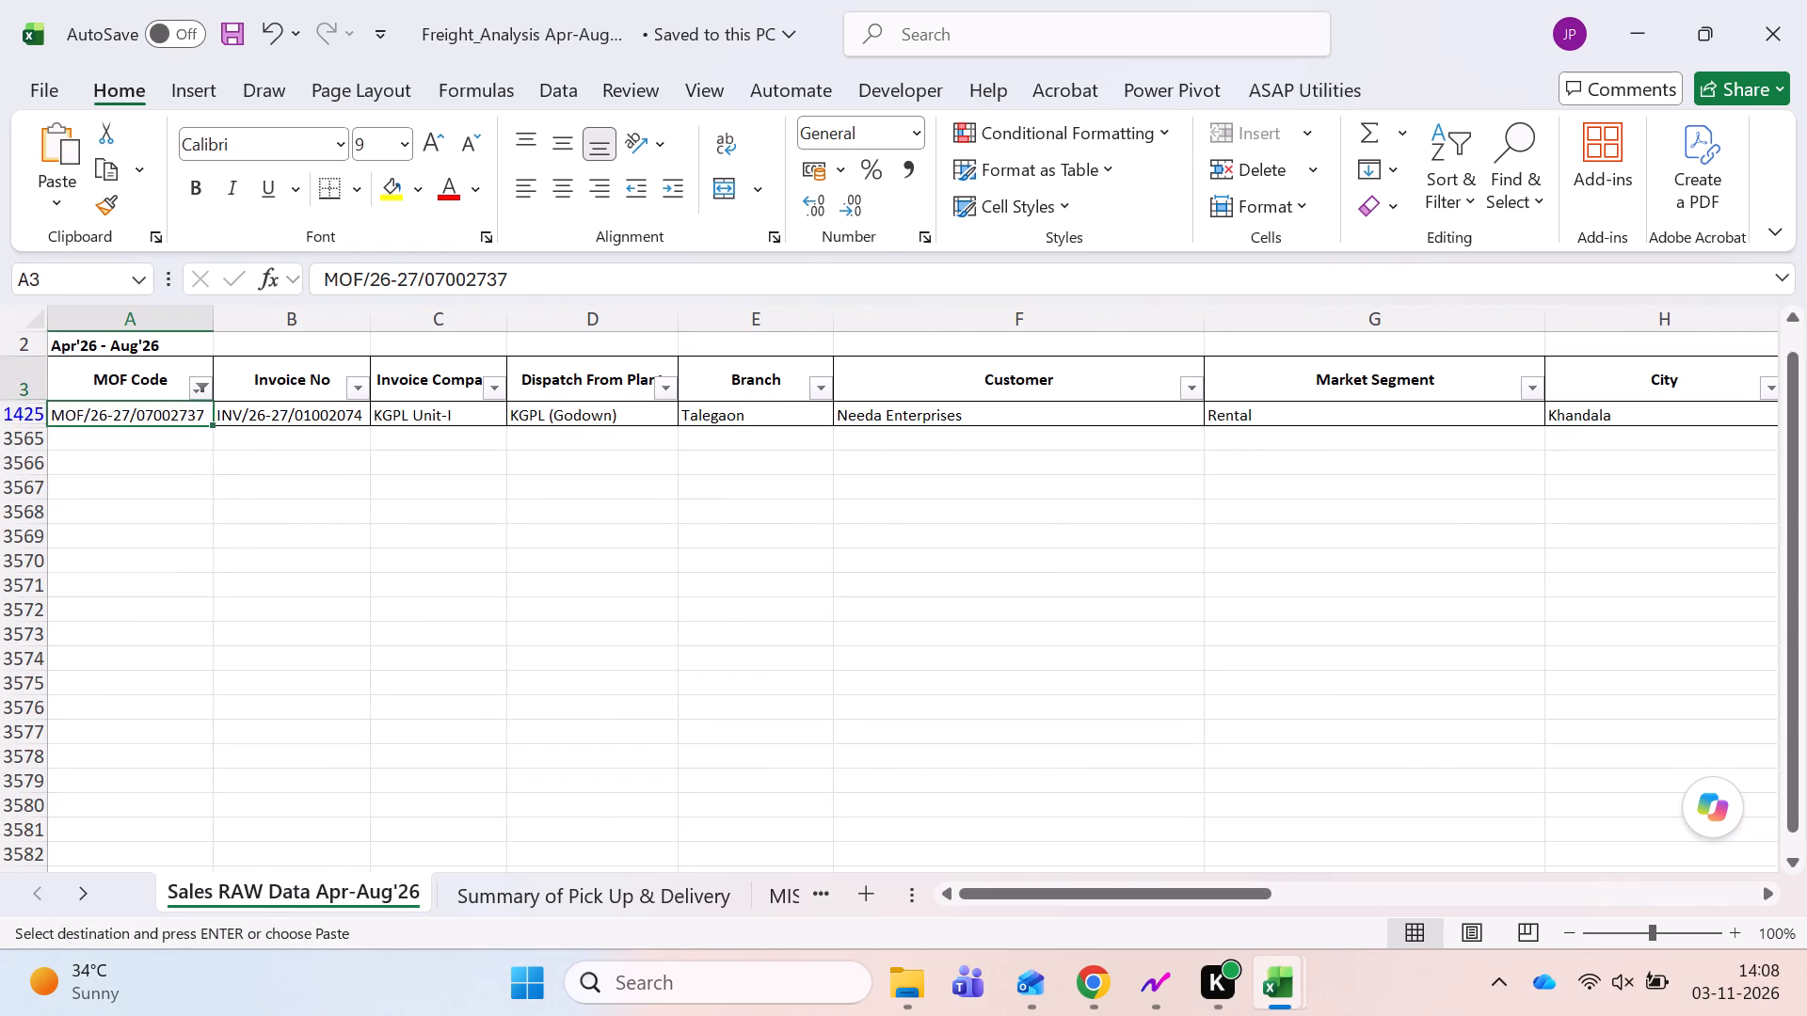
pyautogui.hotkey('alt', 'Down')
pyautogui.press('Down')
pyautogui.press('Down')
pyautogui.press('Down')
pyautogui.press('Down')
pyautogui.press('Down')
pyautogui.press('Down')
pyautogui.press('Down')
pyautogui.press('Down')
pyautogui.press('Down')
pyautogui.press('Down')
pyautogui.hotkey('ctrl', 'v')
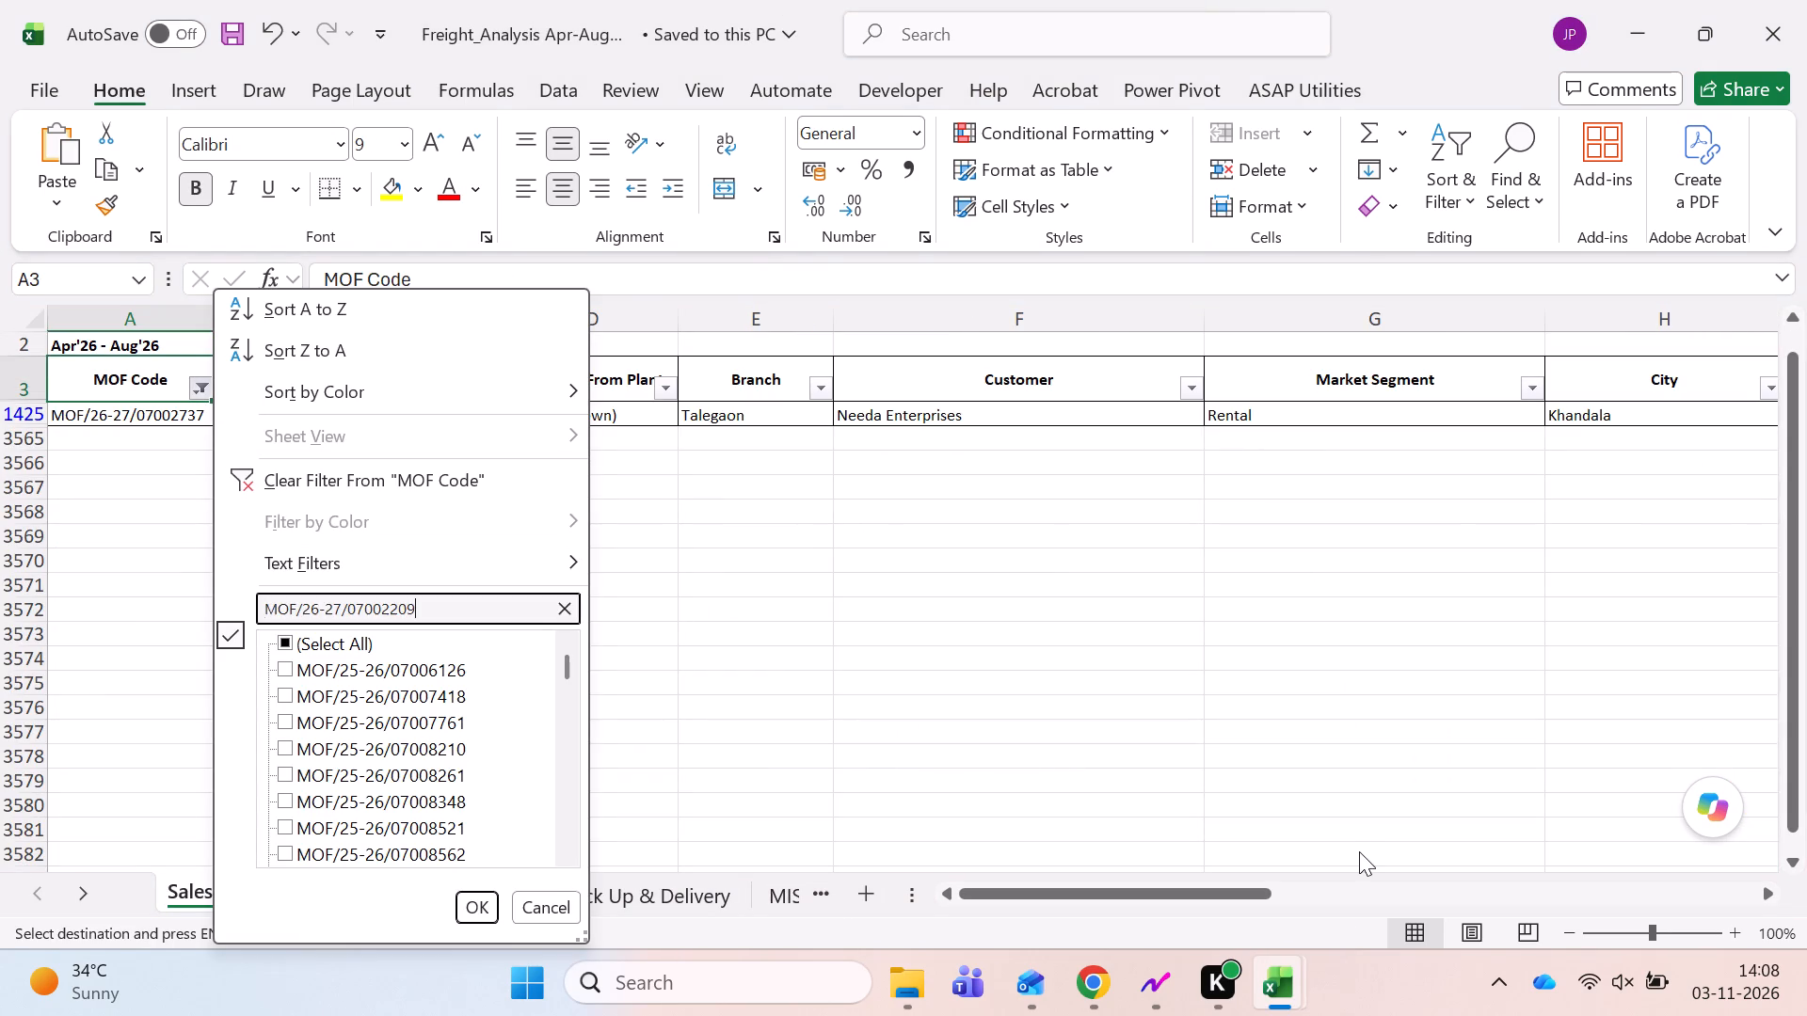
pyautogui.press('Return')
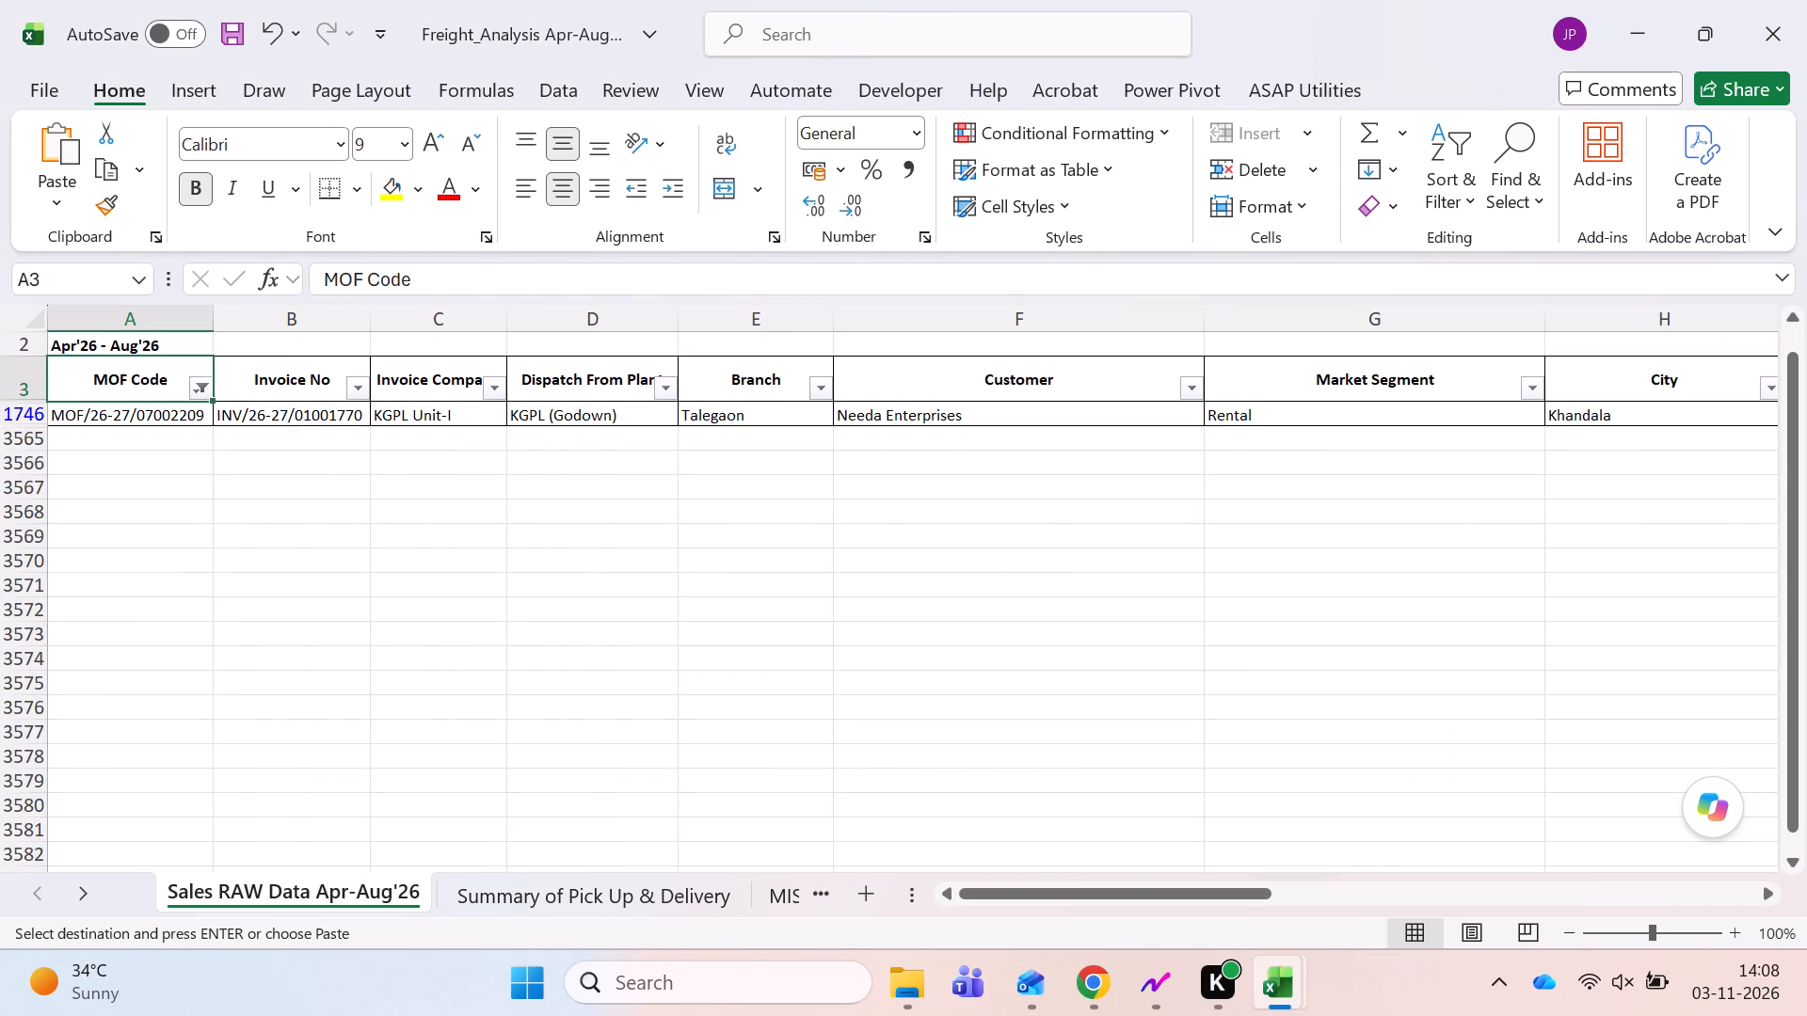
# Switch to KALA ERP in Chrome and search the Allocate MOF Report for MOF/26-27/07002209.
pyautogui.click(1084, 966)
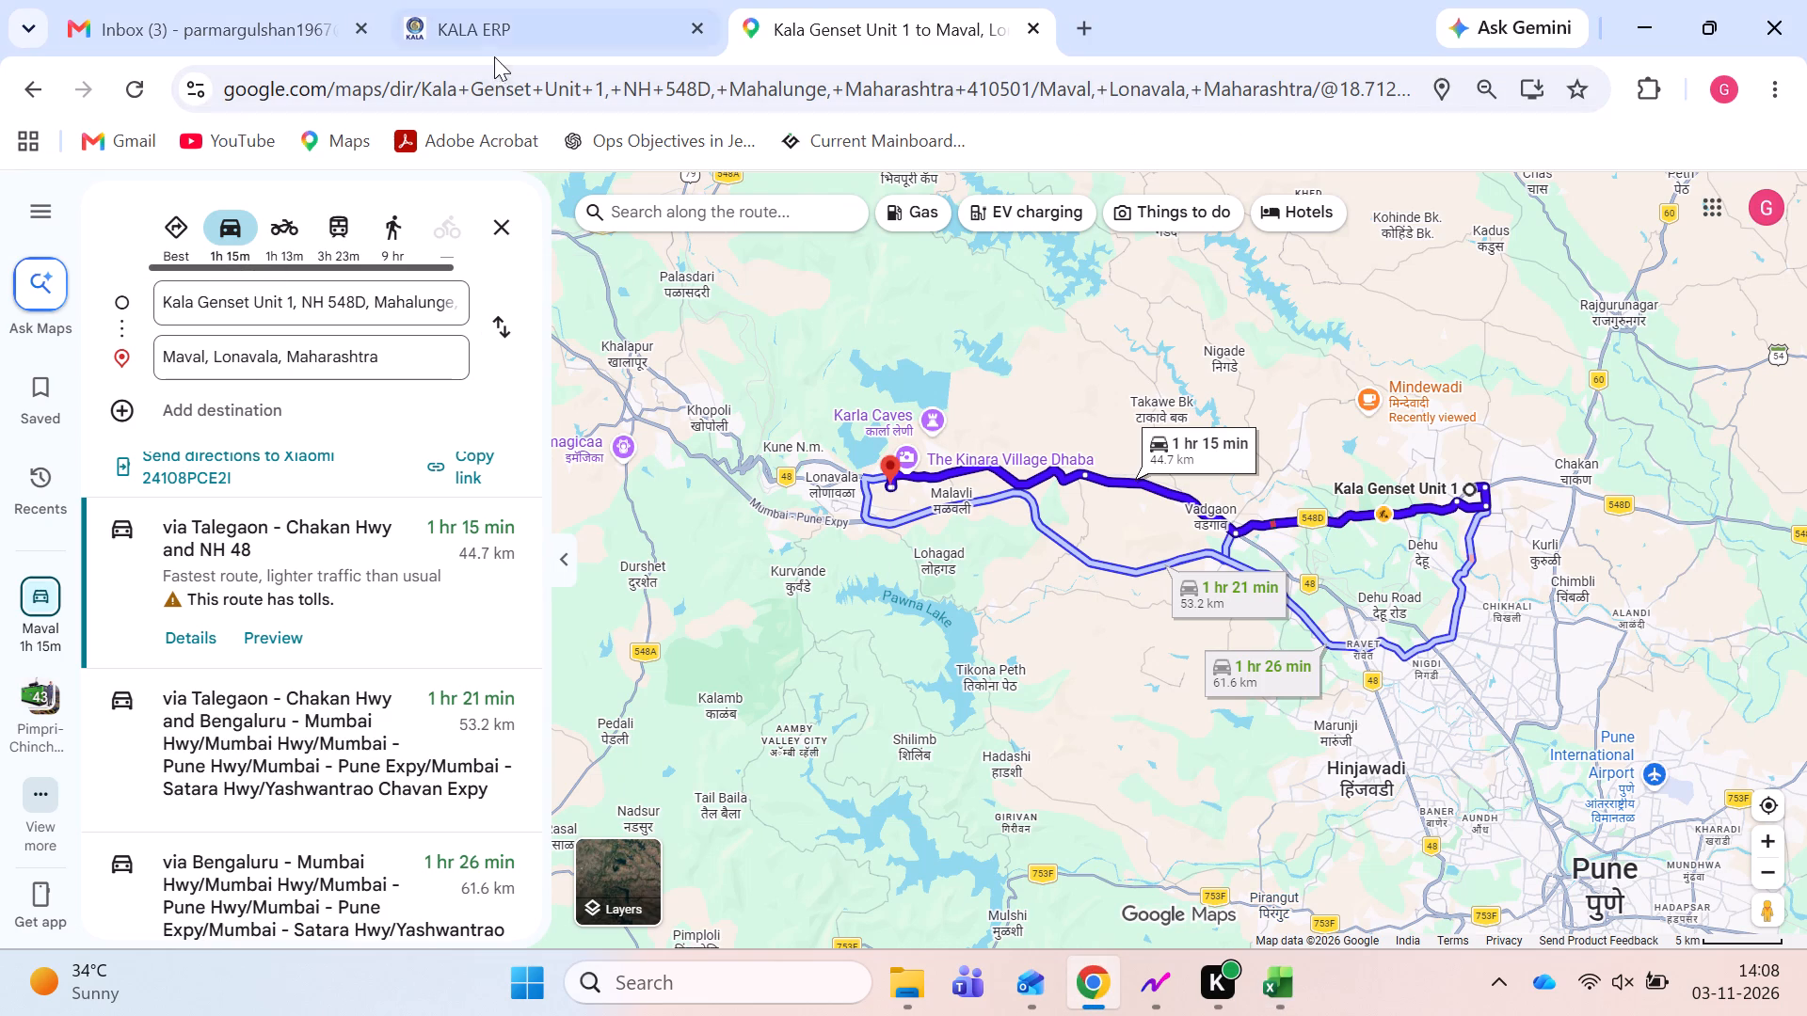
pyautogui.click(493, 32)
pyautogui.tripleClick(972, 350)
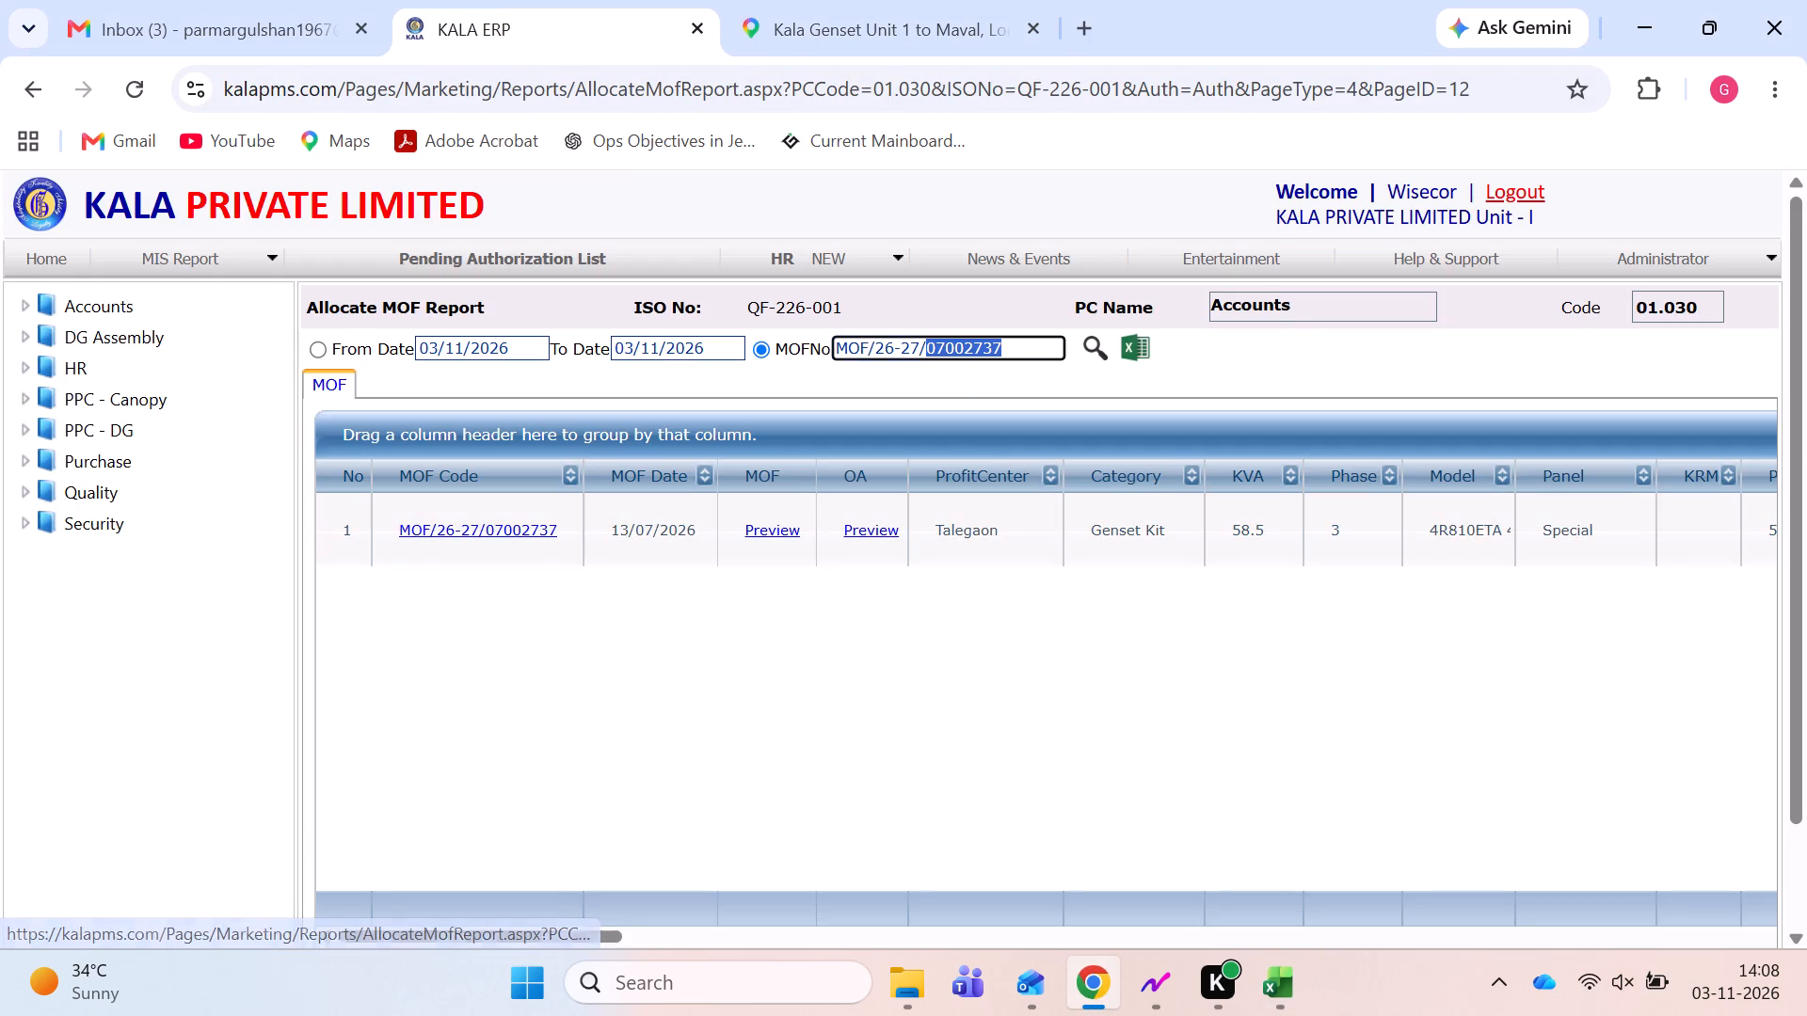
pyautogui.hotkey('ctrl', 'v')
pyautogui.press('Return')
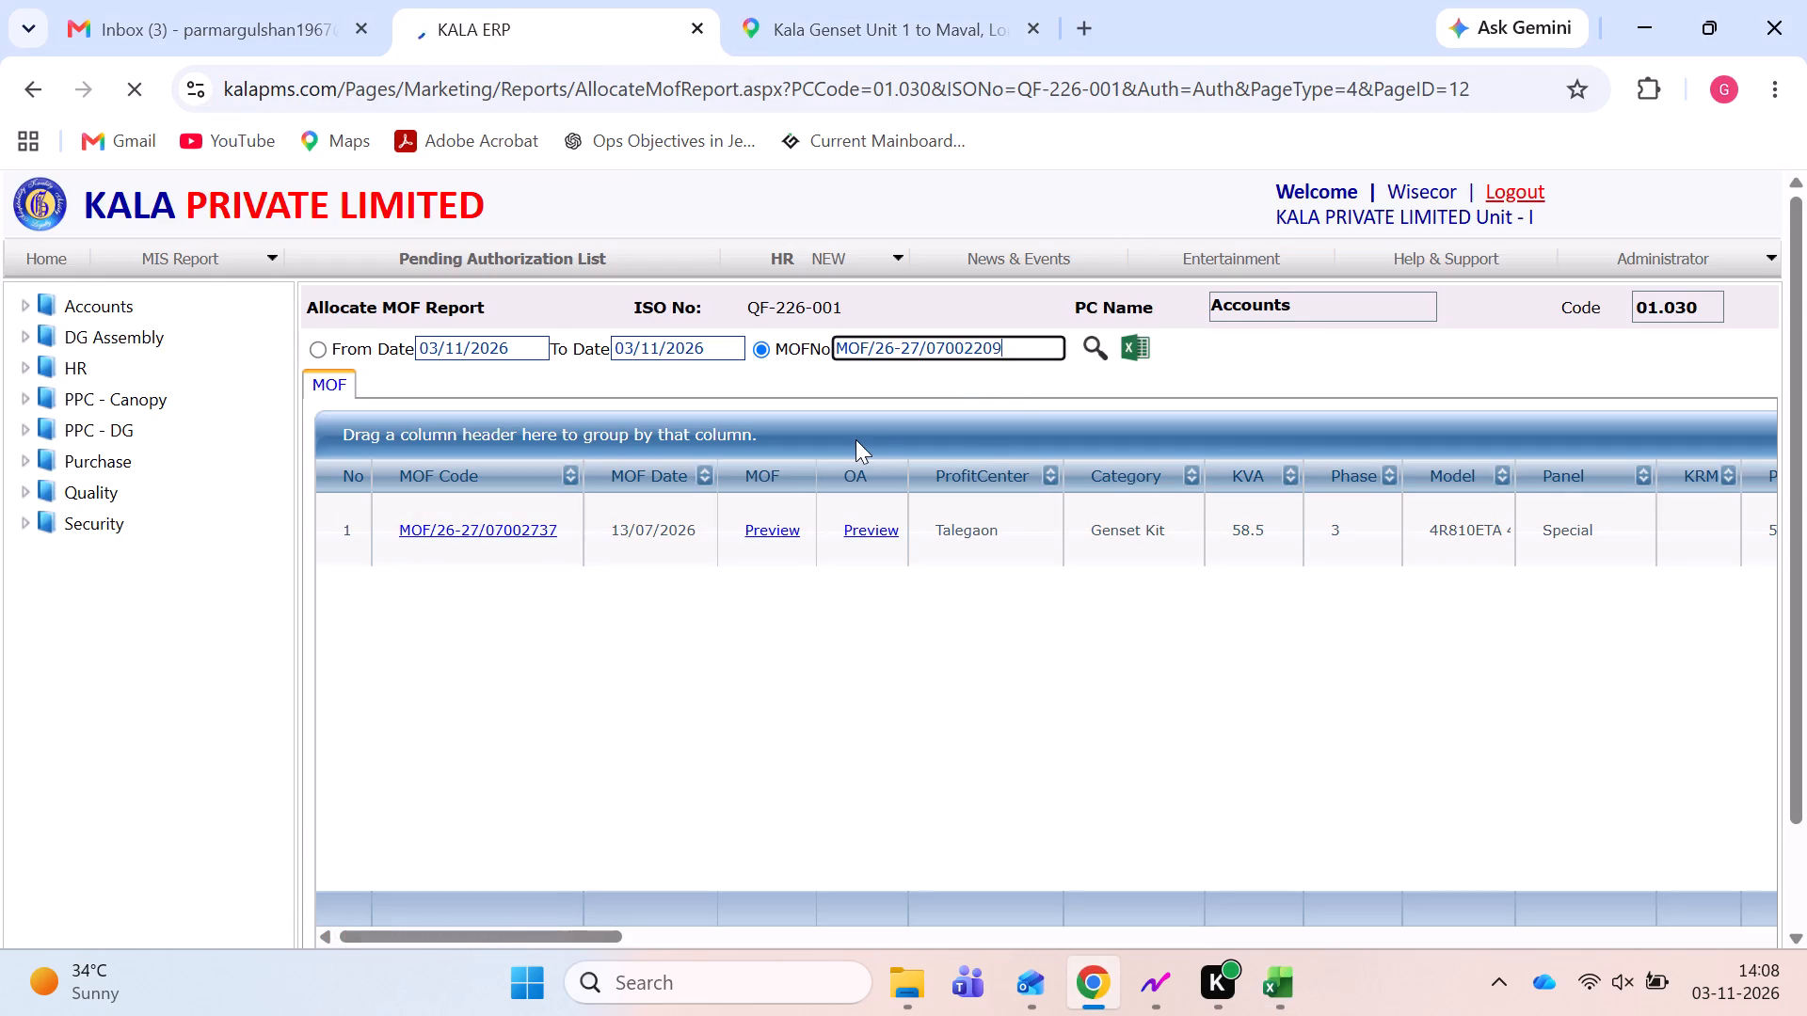
pyautogui.click(494, 521)
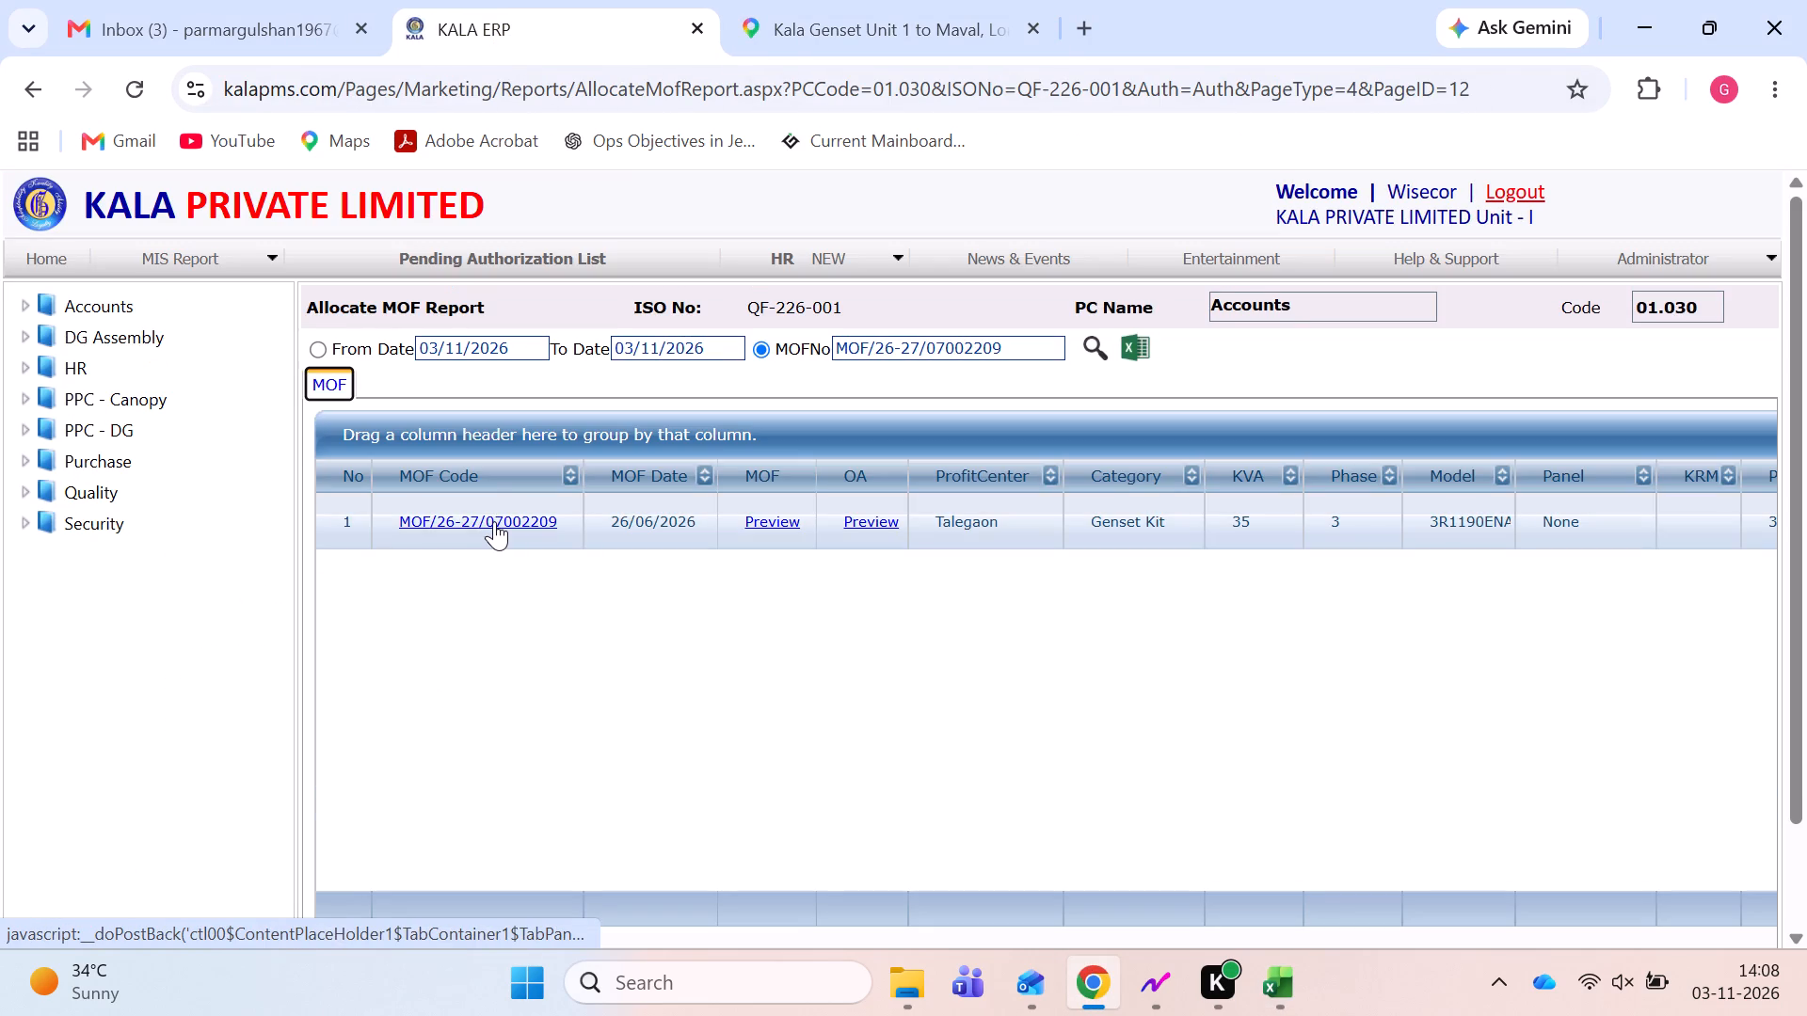
pyautogui.click(494, 521)
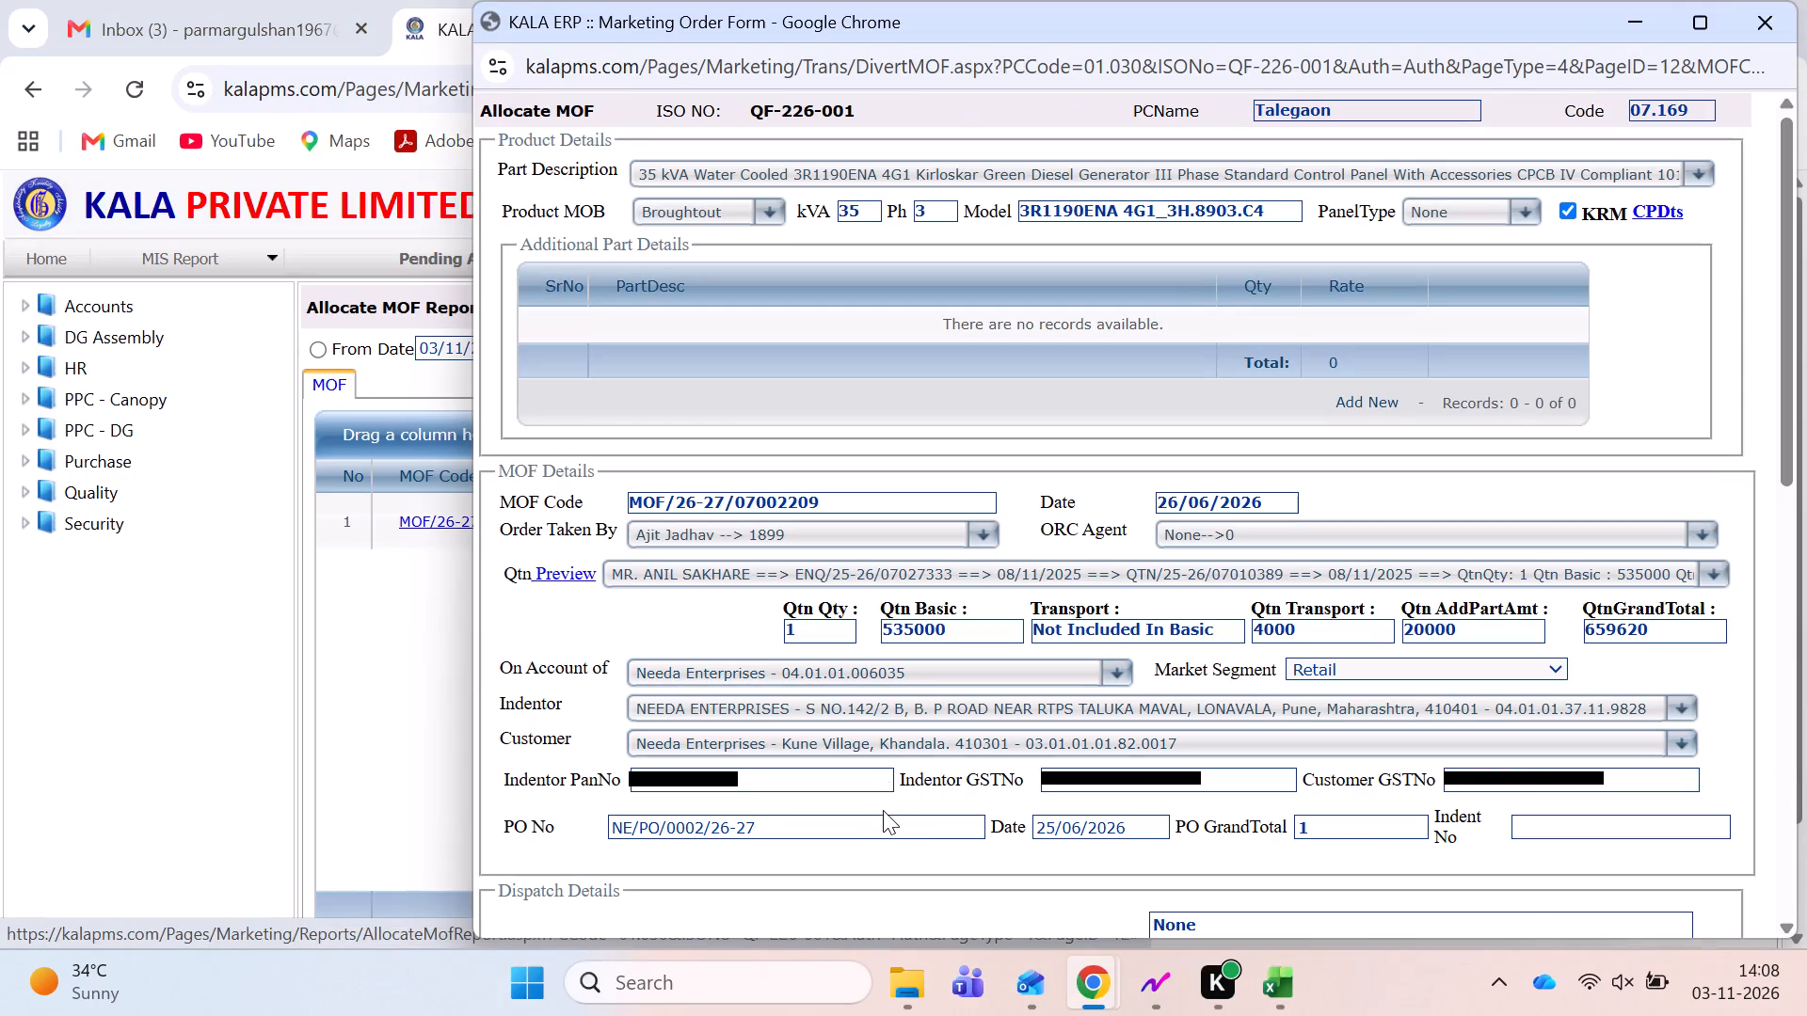
pyautogui.click(1751, 36)
# Back in Sales Data Apr-Aug'26, copy the 55 KM distance from MOF/26-27/07002737's row to MOF/26-27/07002209's row and save the workbook.
pyautogui.hotkey('alt', 'Tab')
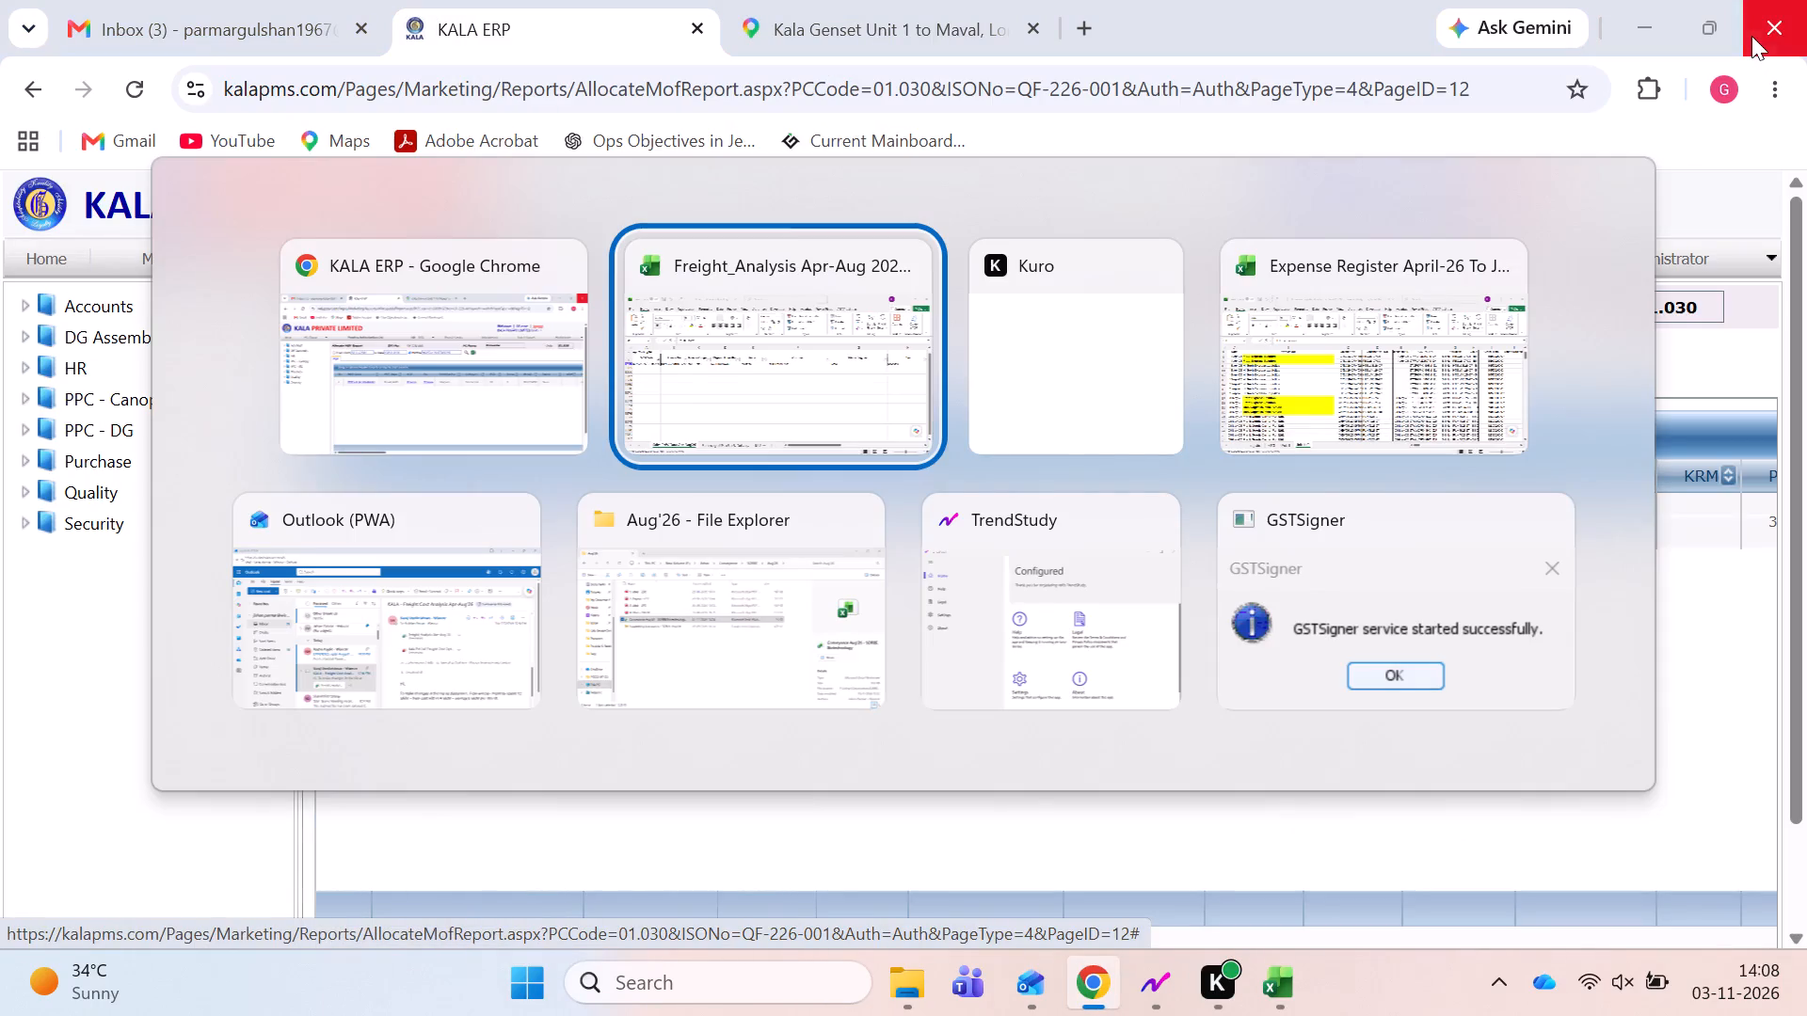
pyautogui.hotkey('ctrl', 'Right')
pyautogui.hotkey('ctrl', 'pagedown')
pyautogui.hotkey('ctrl', 'pagedown')
pyautogui.hotkey('ctrl', 'pagedown')
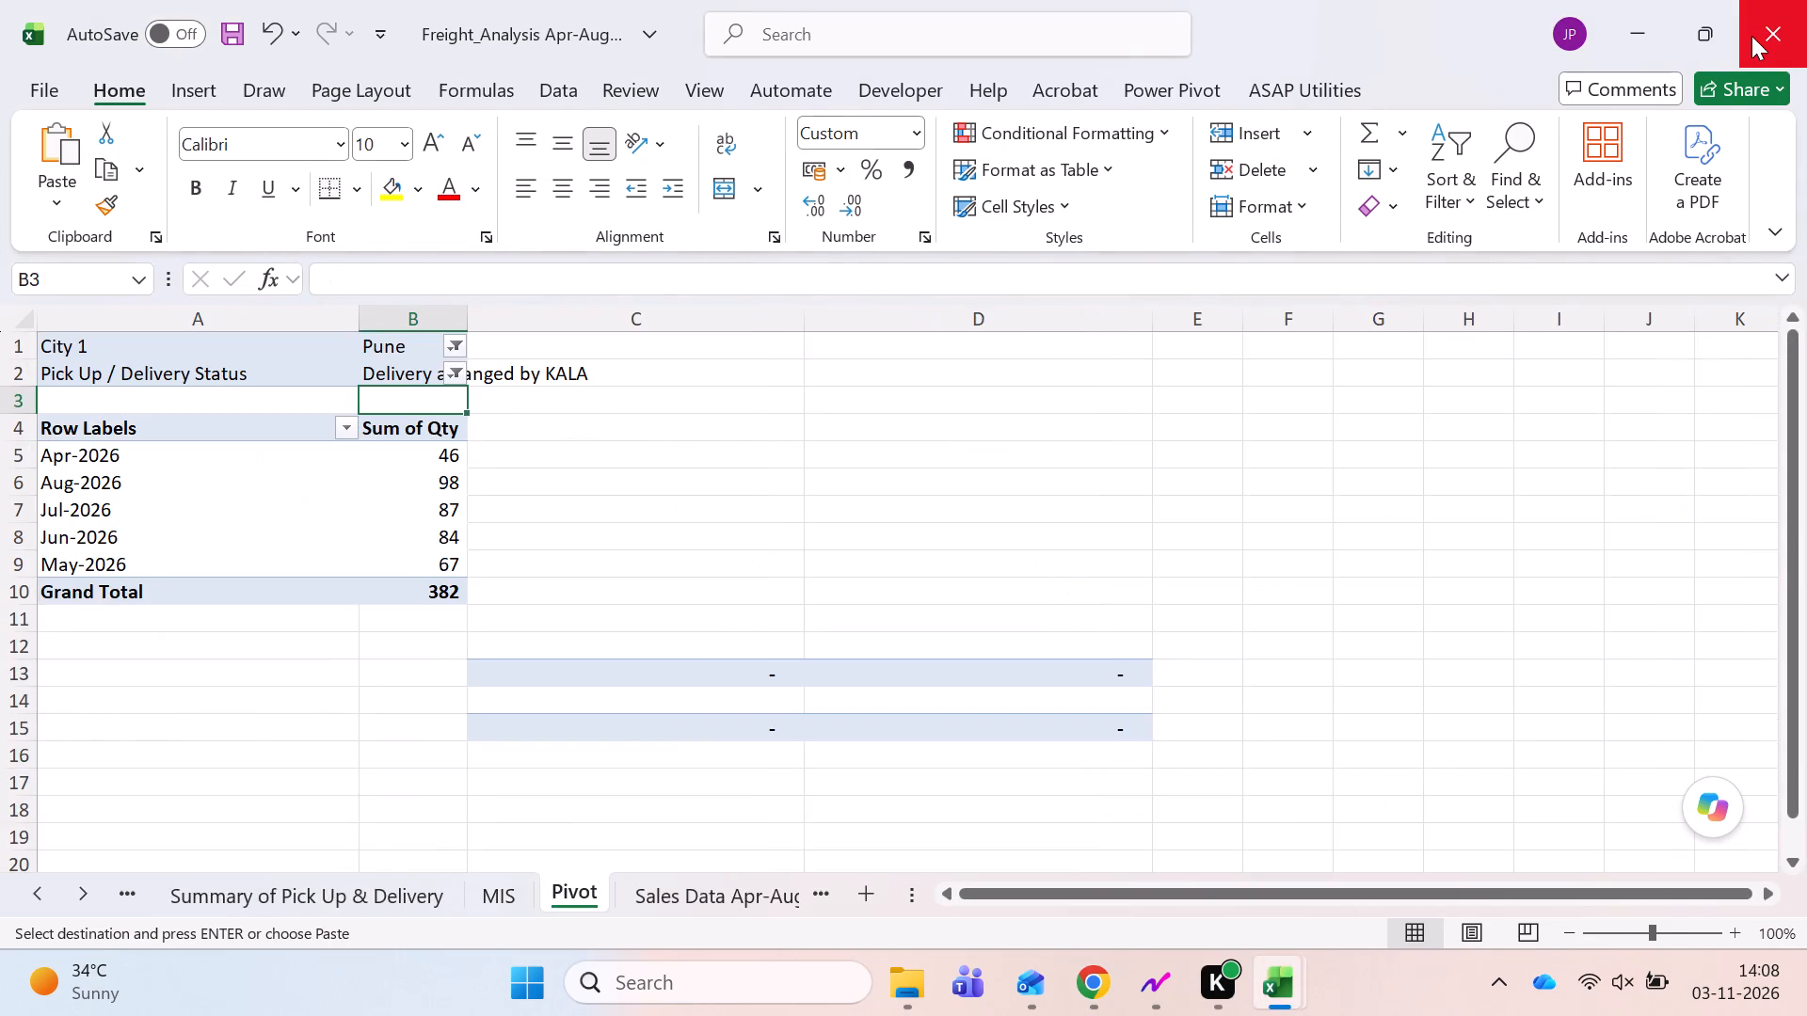
pyautogui.hotkey('ctrl', 'pagedown')
pyautogui.hotkey('ctrl', 'Right')
pyautogui.press('Right')
pyautogui.press('Up')
pyautogui.press('Down')
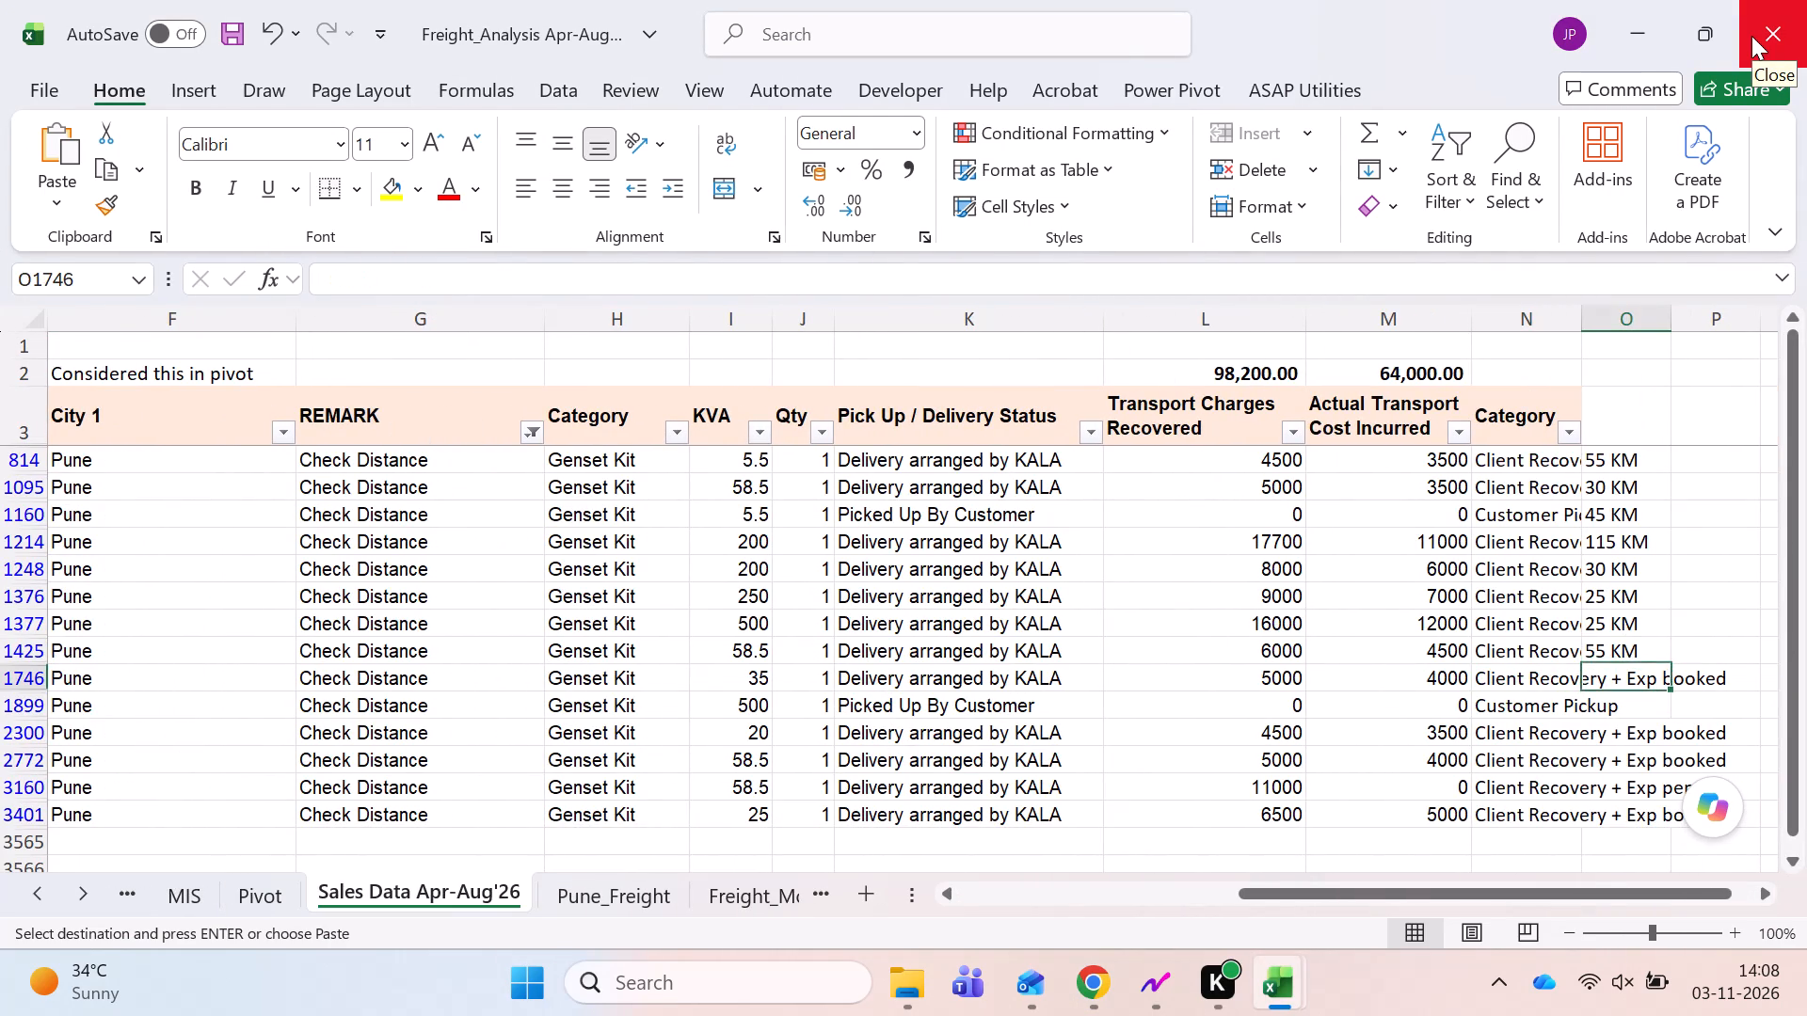
pyautogui.press('Down')
pyautogui.press('Up')
pyautogui.press('Up')
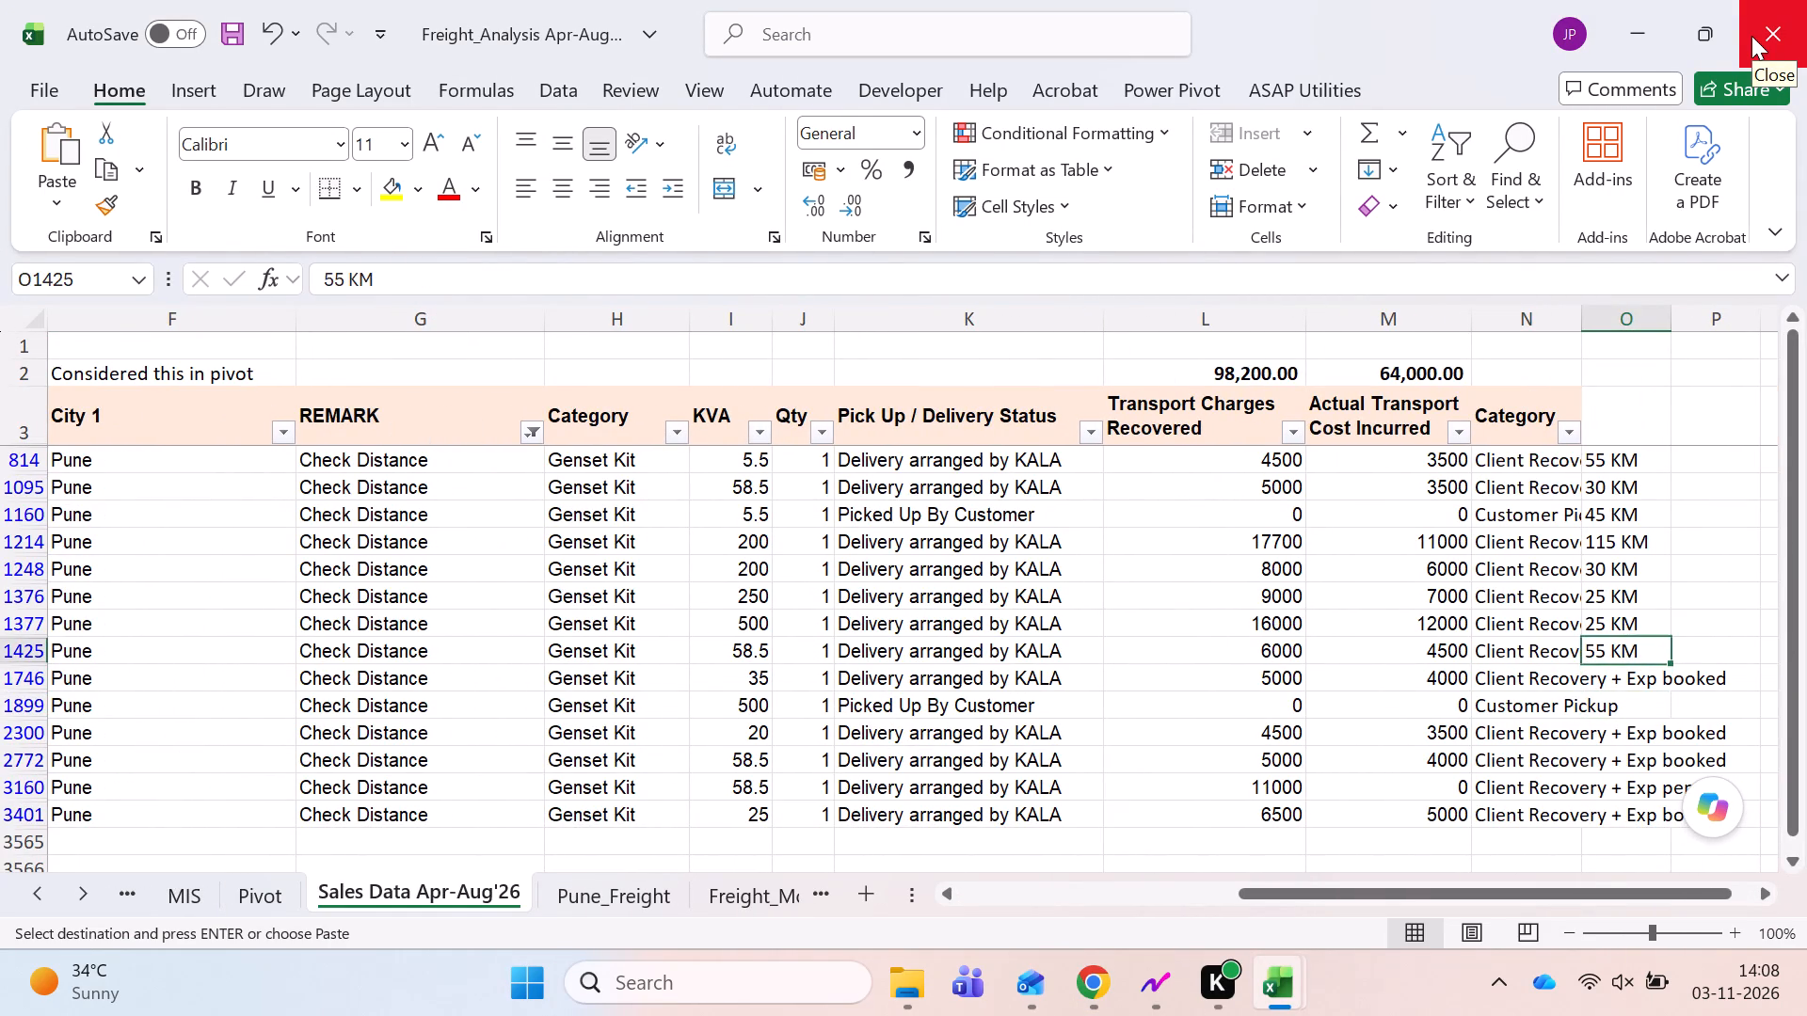
pyautogui.hotkey('ctrl', 'c')
pyautogui.press('Down')
pyautogui.press('Return')
pyautogui.press('Down')
pyautogui.hotkey('ctrl', 's')
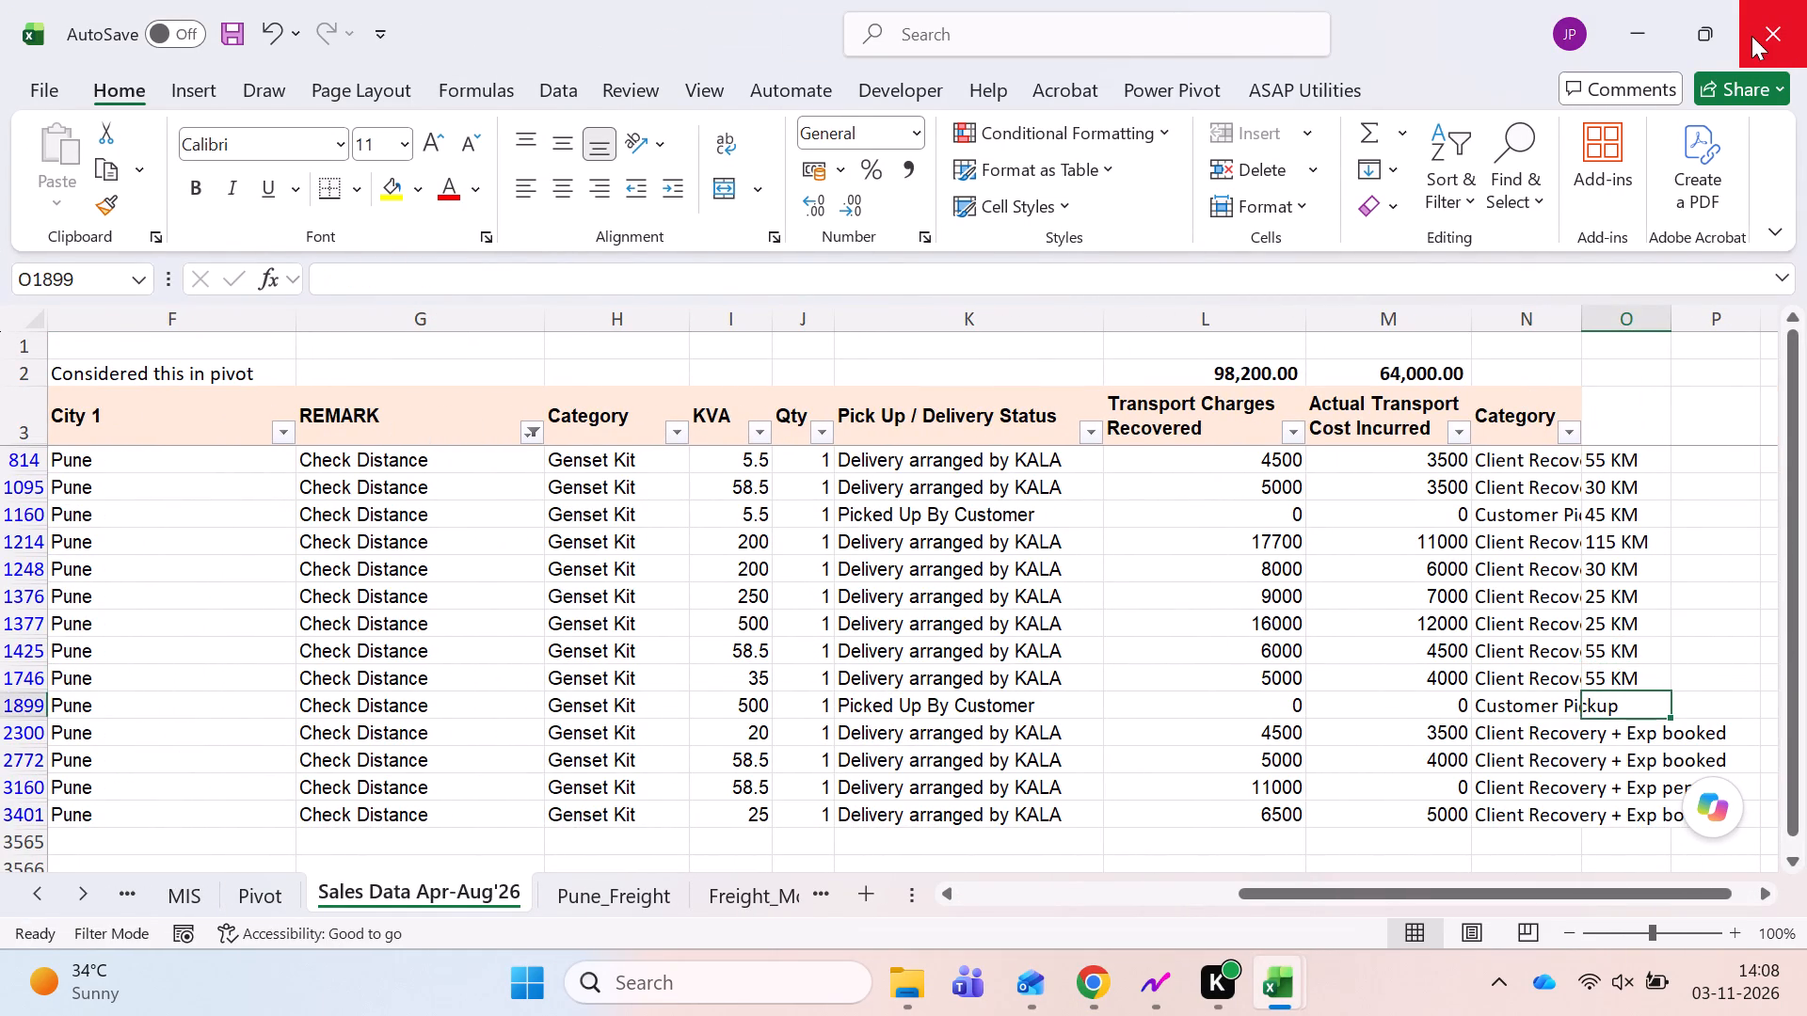
# Copy MOF/26-27/07002200 from Sales Data Apr-Aug'26 and filter the MOF Code column of Sales RAW Data Apr-Aug'26 by it.
pyautogui.hotkey('ctrl', 'Left')
pyautogui.hotkey('ctrl', 'Left')
pyautogui.hotkey('ctrl', 'Left')
pyautogui.press('Right')
pyautogui.press('Right')
pyautogui.press('Right')
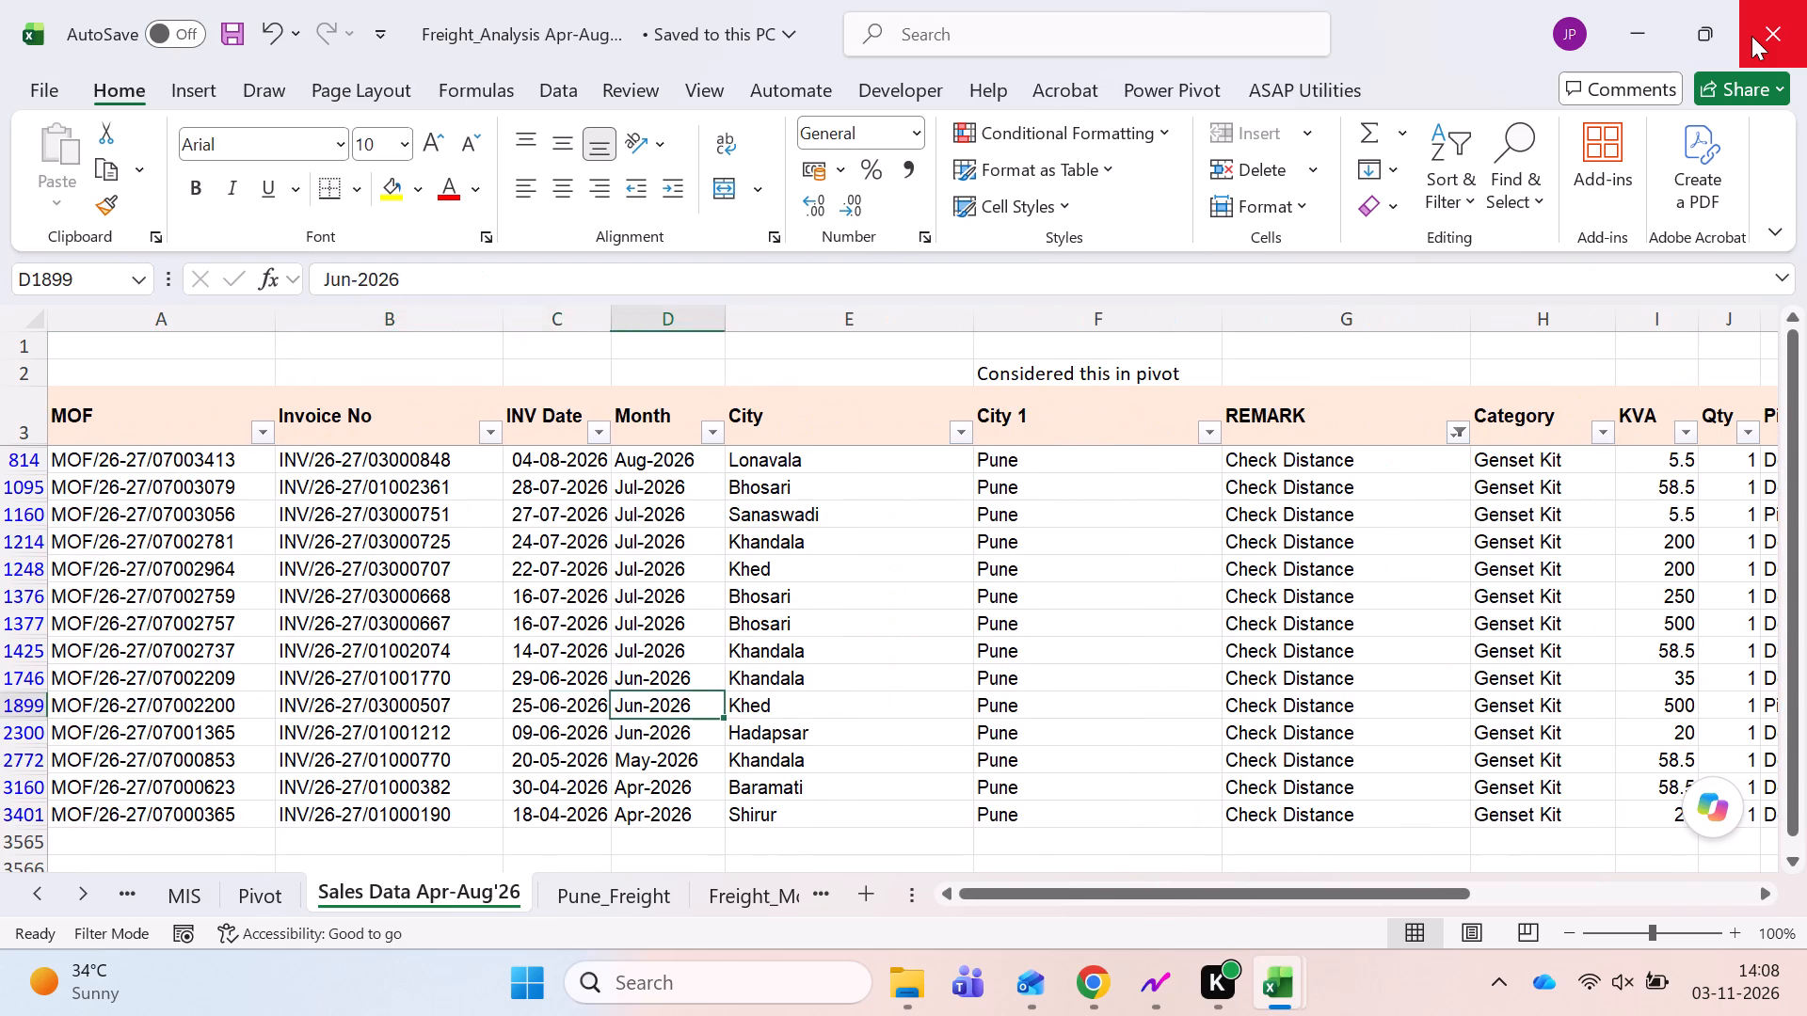
pyautogui.press('Left')
pyautogui.press('Left')
pyautogui.press('Left')
pyautogui.hotkey('ctrl', 'c')
pyautogui.hotkey('ctrl', 'pageup')
pyautogui.hotkey('ctrl', 'pageup')
pyautogui.hotkey('ctrl', 'pageup')
pyautogui.hotkey('ctrl', 'pageup')
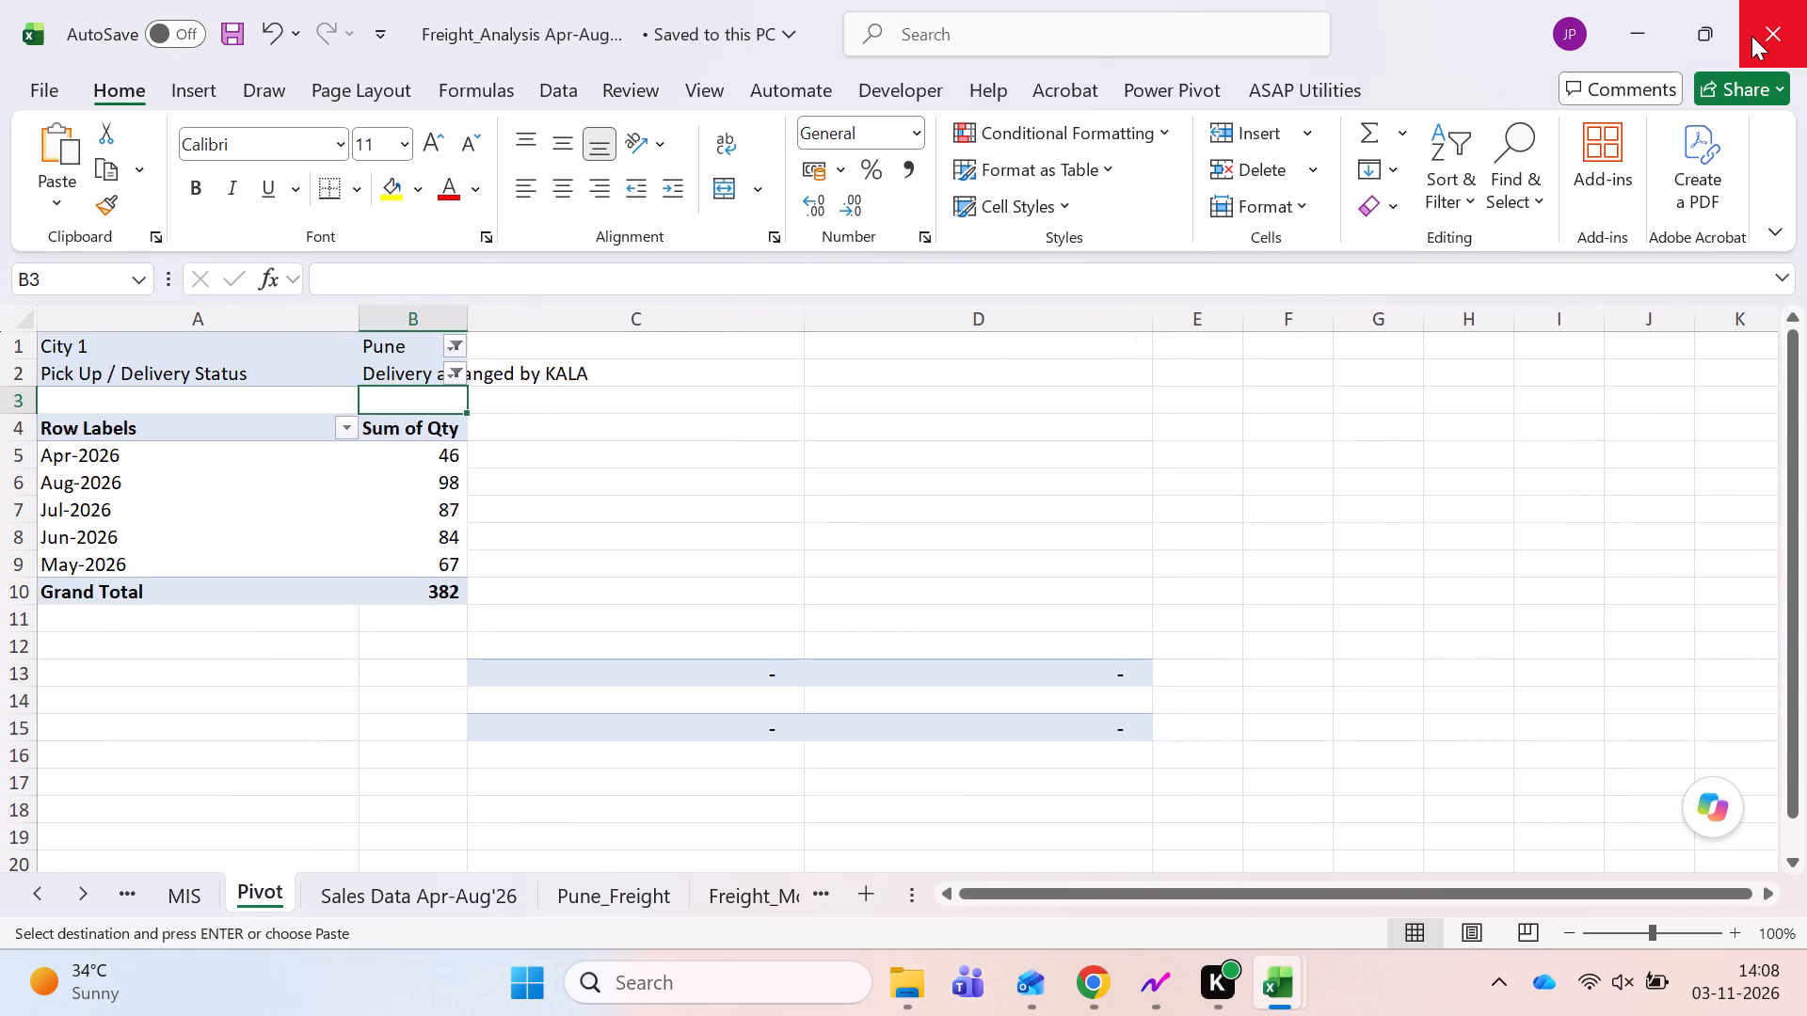
pyautogui.hotkey('ctrl', 'pageup')
pyautogui.hotkey('ctrl', 'Left')
pyautogui.hotkey('ctrl', 'Up')
pyautogui.press('Down')
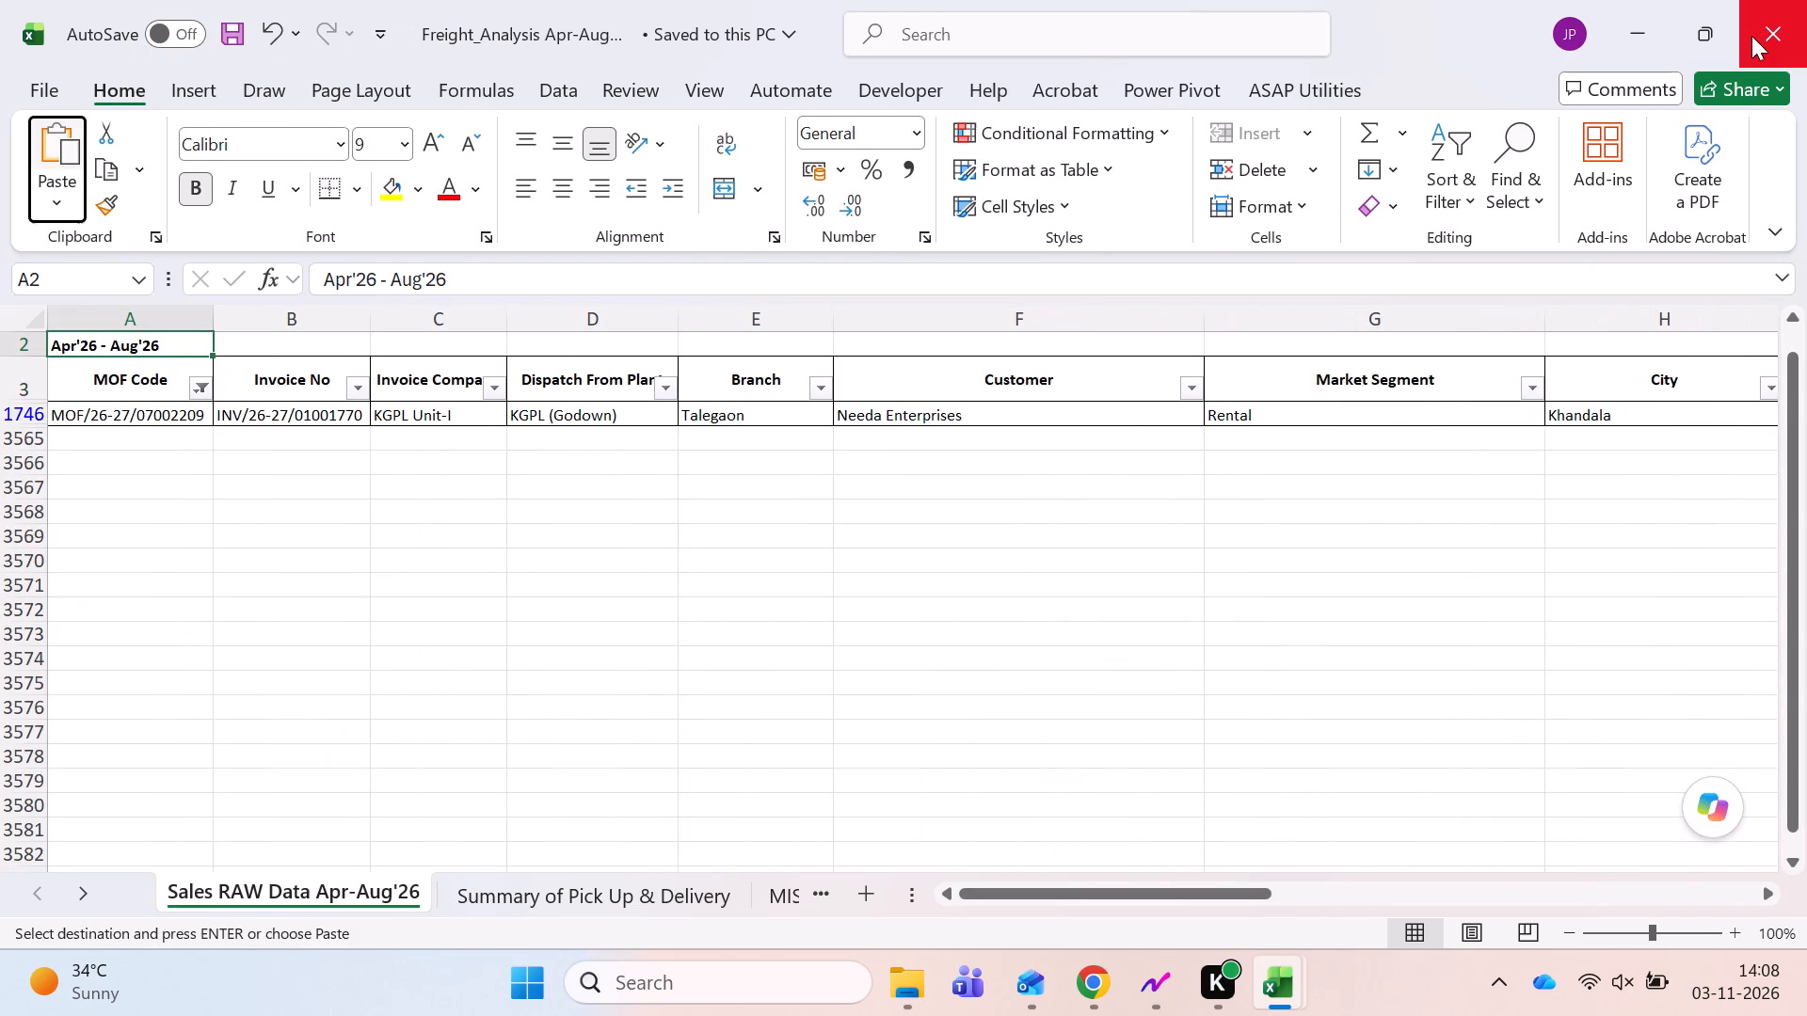
pyautogui.press('Down')
pyautogui.press('Escape')
pyautogui.press('Down')
pyautogui.hotkey('alt', 'Down')
pyautogui.press('Down')
pyautogui.press('Down')
pyautogui.press('Down')
pyautogui.press('Down')
pyautogui.press('Down')
pyautogui.press('Down')
pyautogui.press('Down')
pyautogui.press('Down')
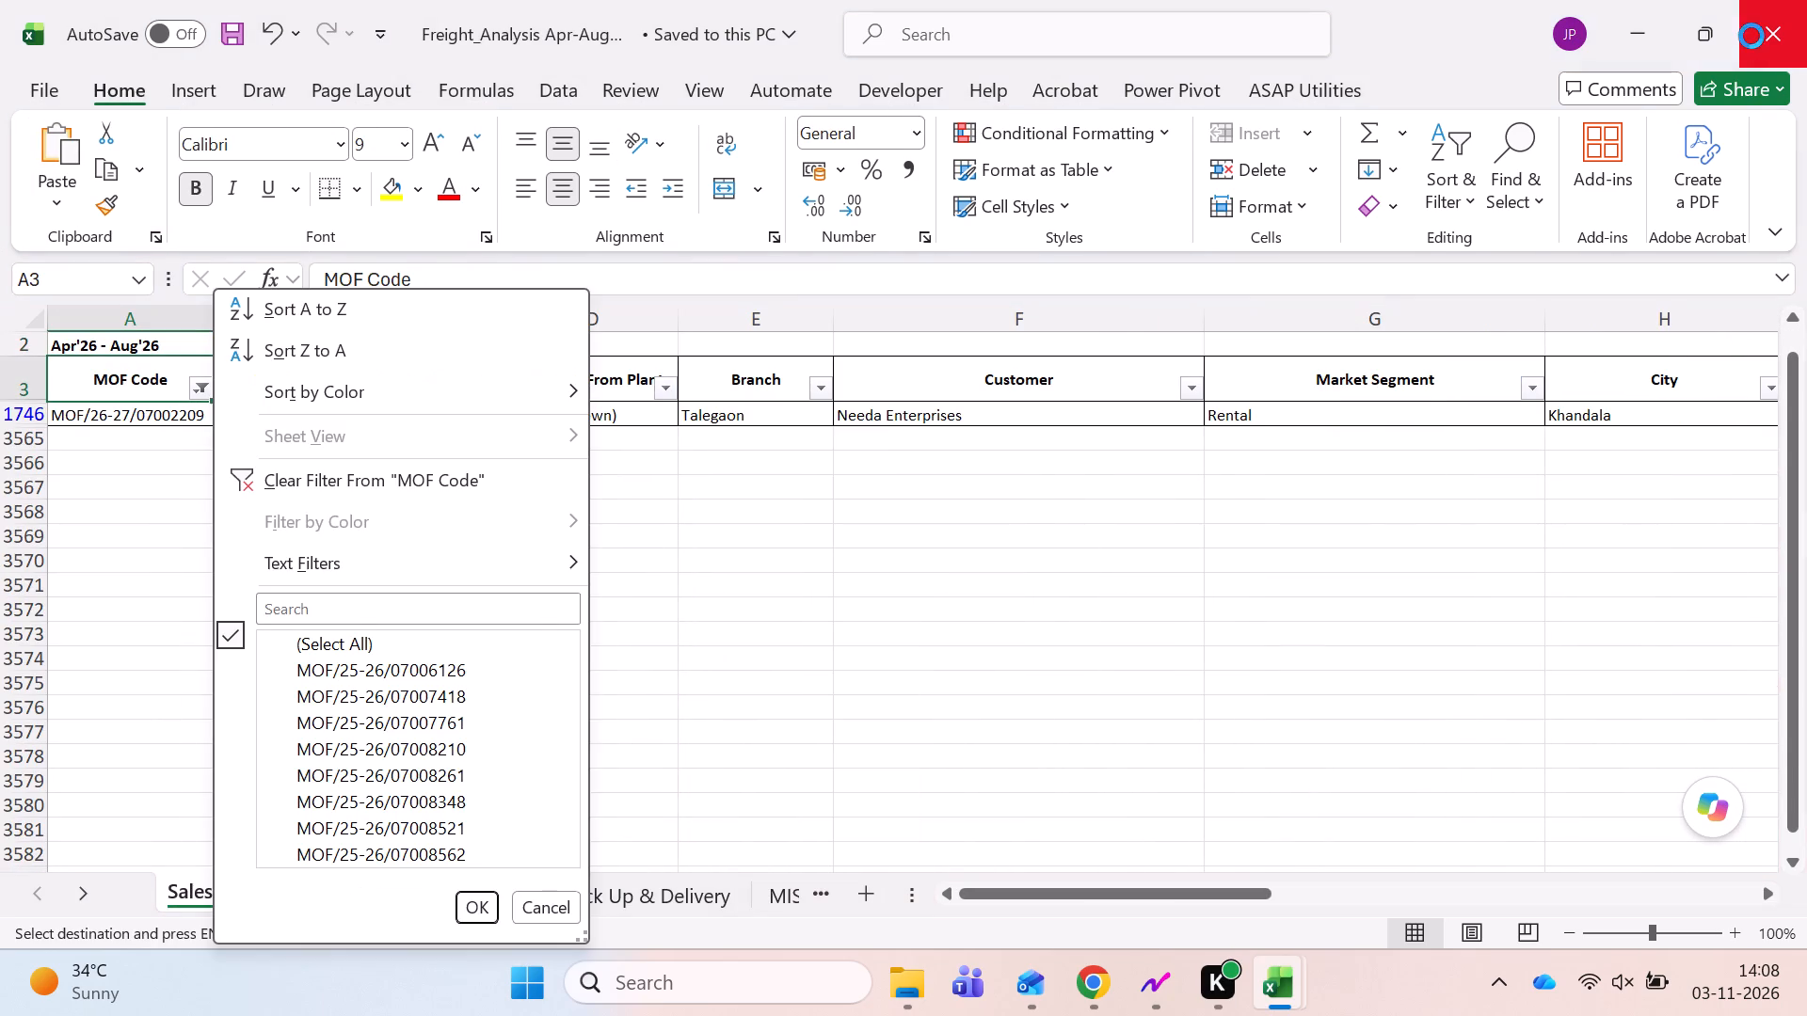
pyautogui.press('Down')
pyautogui.press('Down')
pyautogui.hotkey('ctrl', 'v')
pyautogui.press('Return')
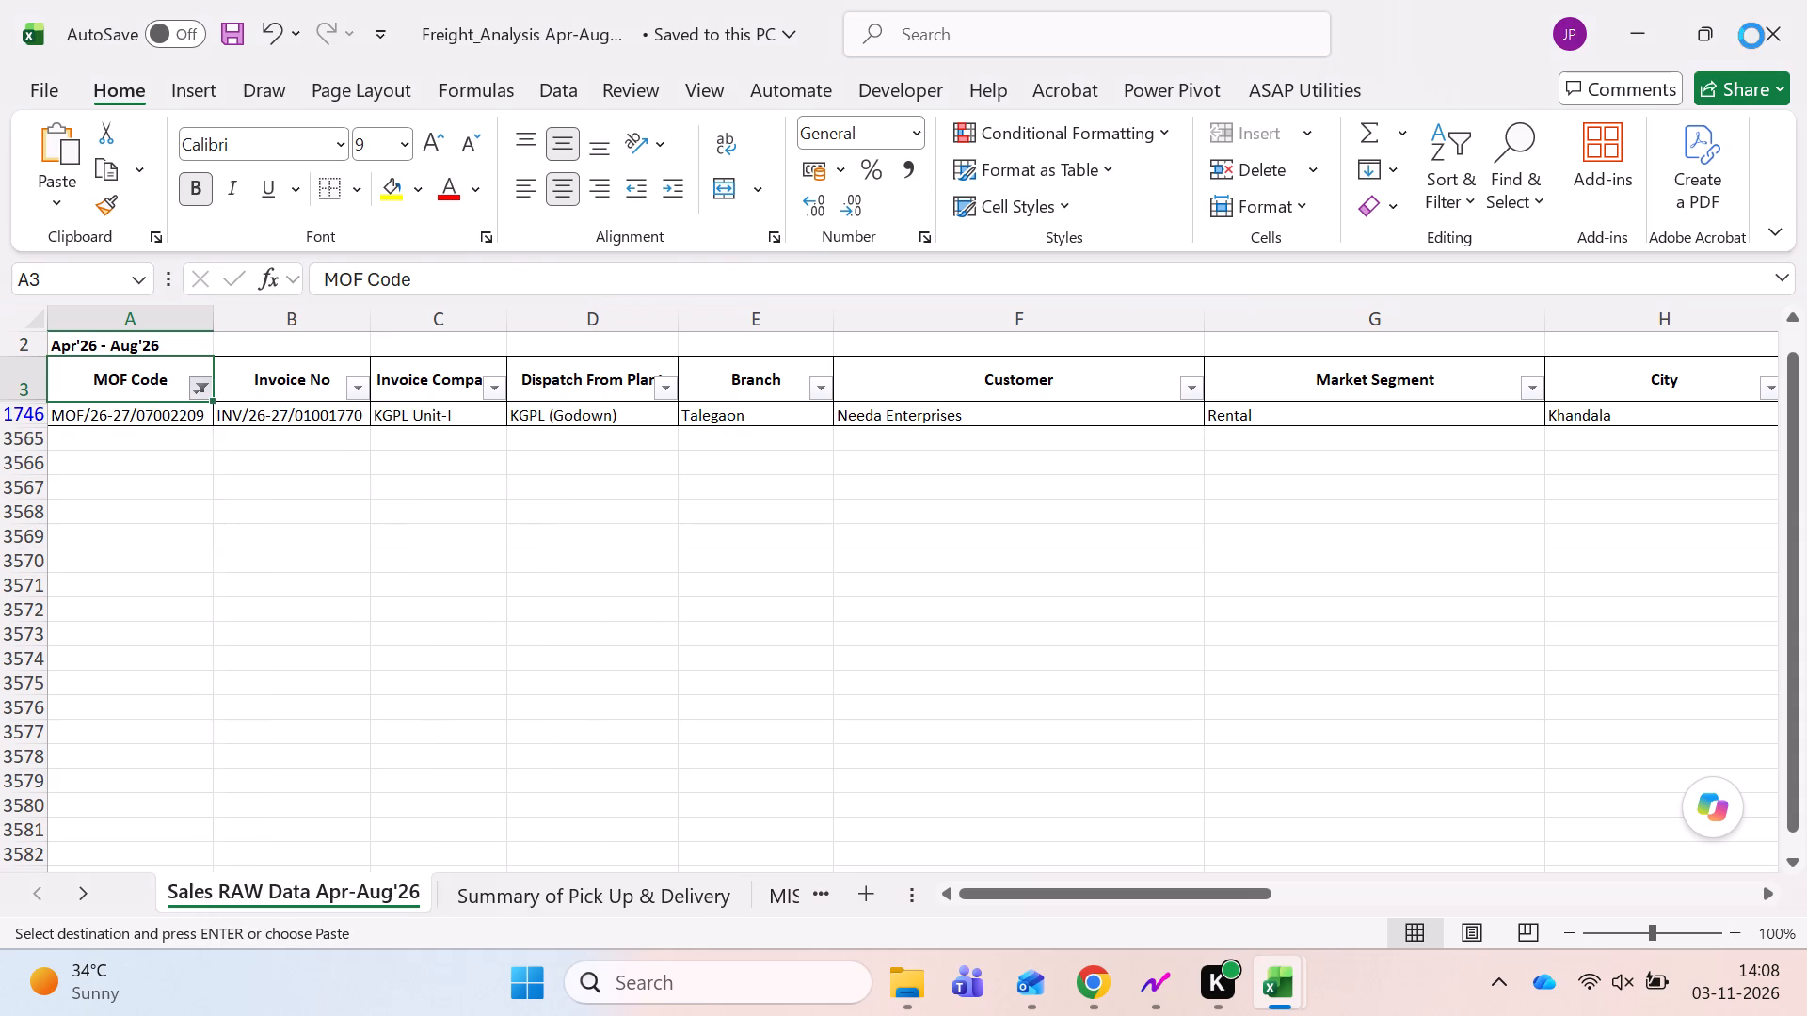
pyautogui.press('Down')
pyautogui.press('Right')
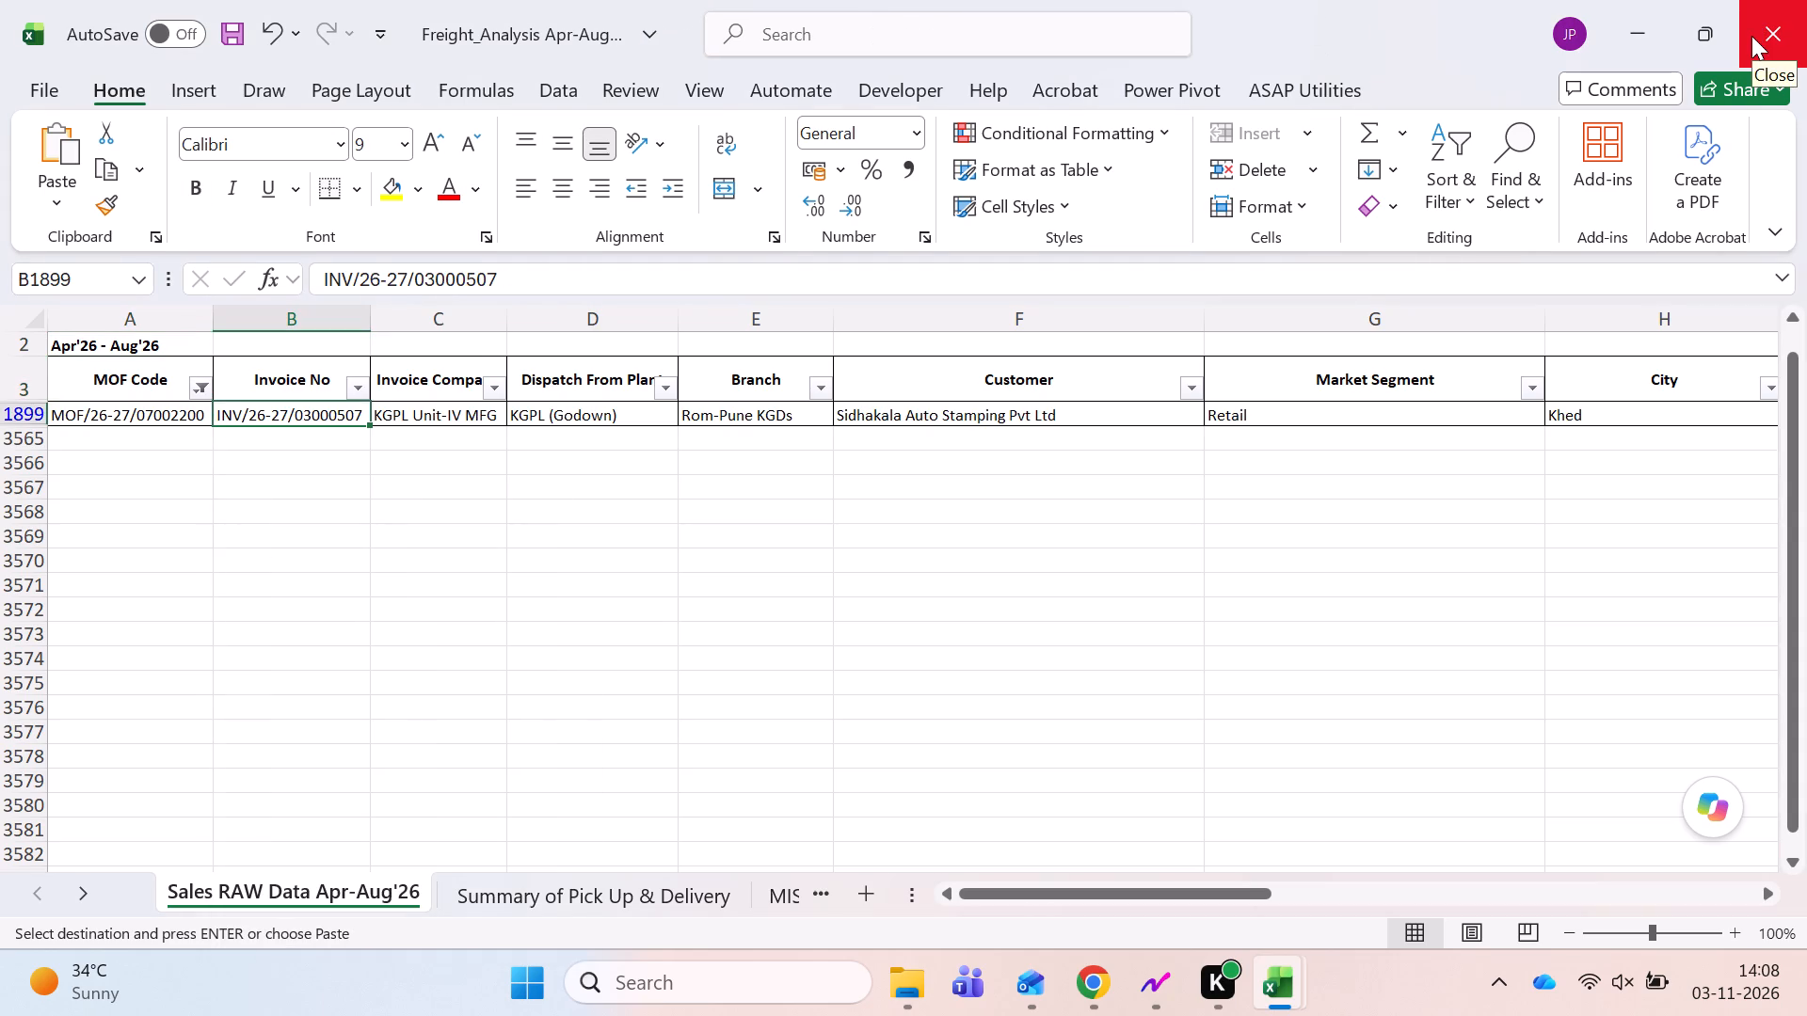
# Return to Sales Data Apr-Aug'26, then switch to KALA ERP in Chrome and search the Allocate MOF Report for MOF/26-27/07002200.
pyautogui.hotkey('ctrl', 'pagedown')
pyautogui.hotkey('ctrl', 'pagedown')
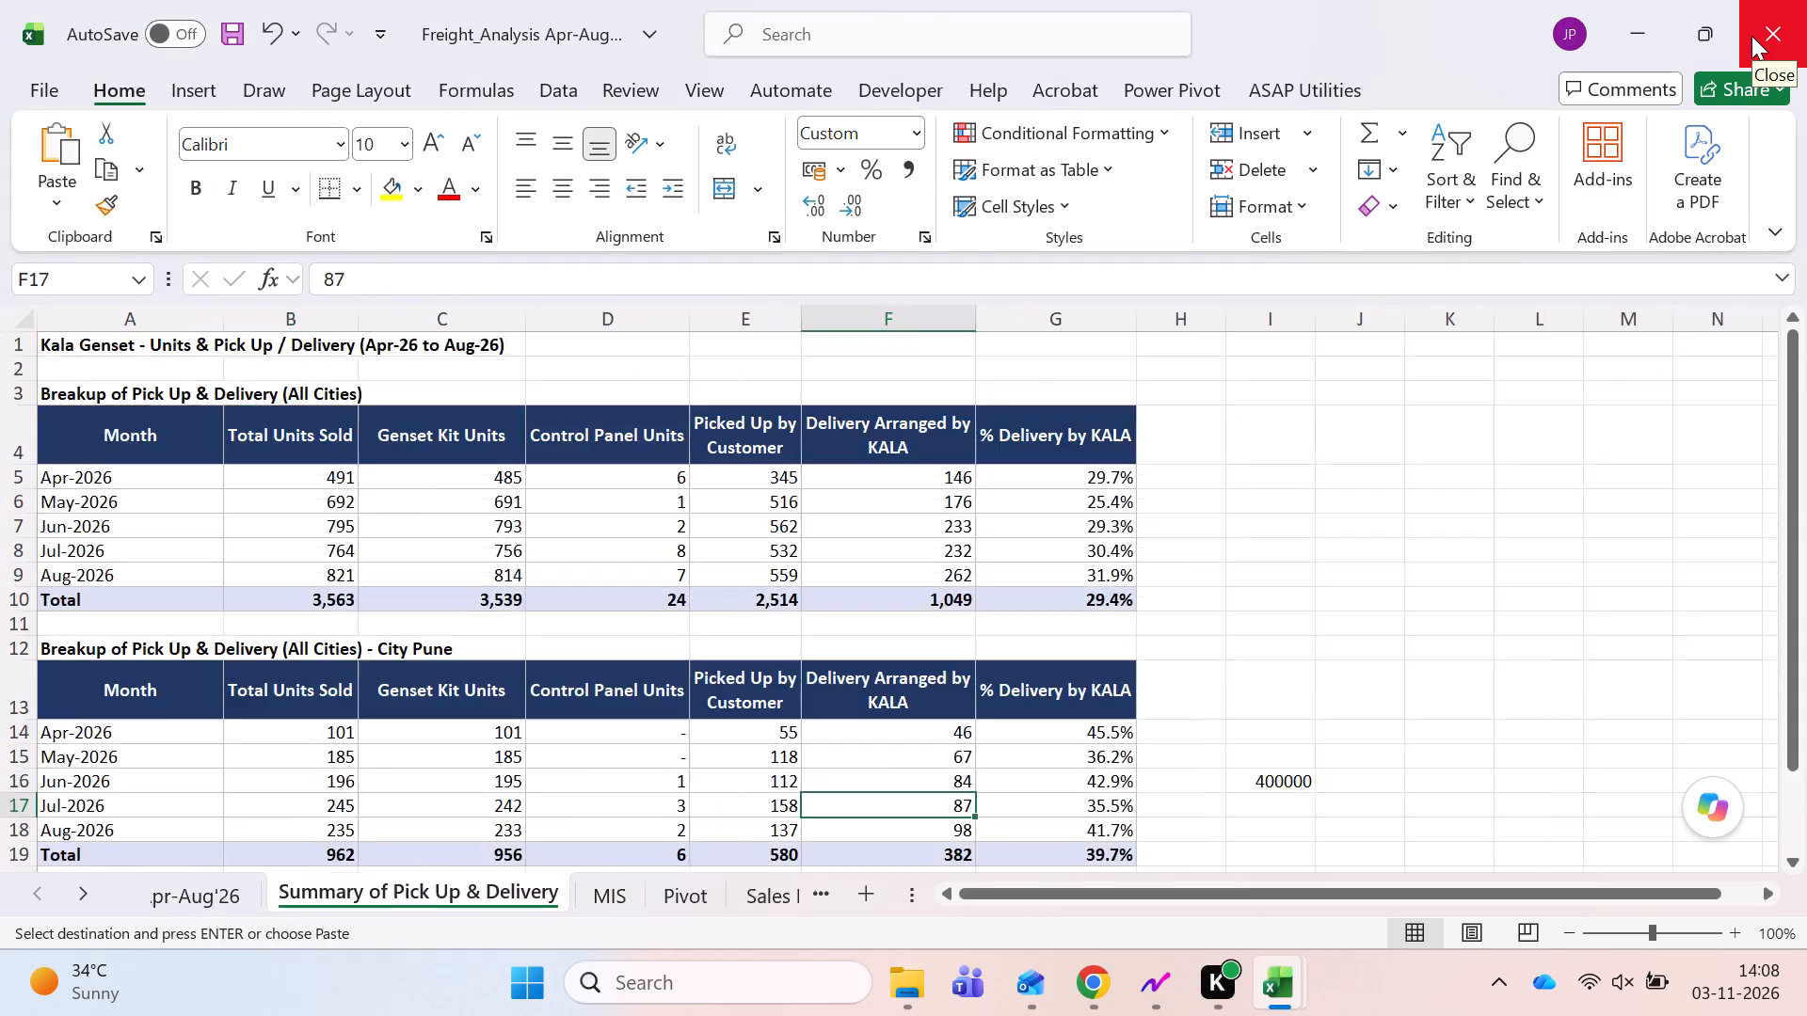
pyautogui.hotkey('ctrl', 'pagedown')
pyautogui.hotkey('ctrl', 'pagedown')
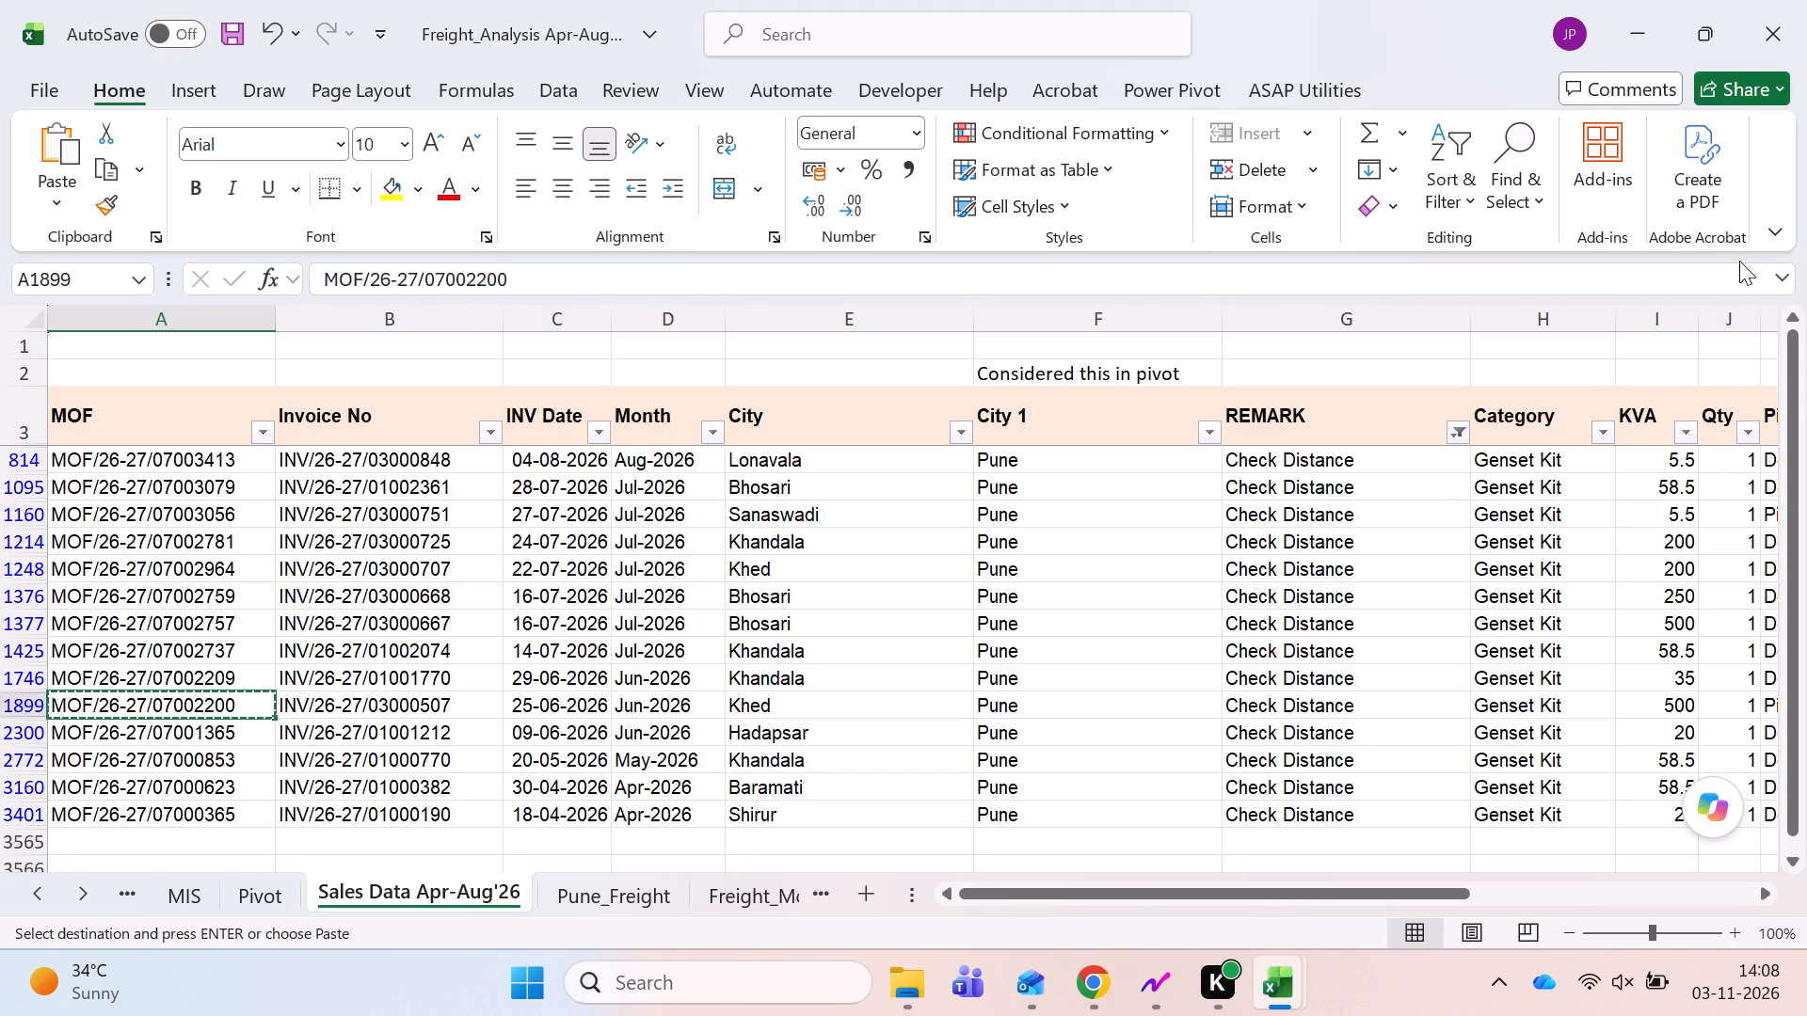
pyautogui.click(1079, 961)
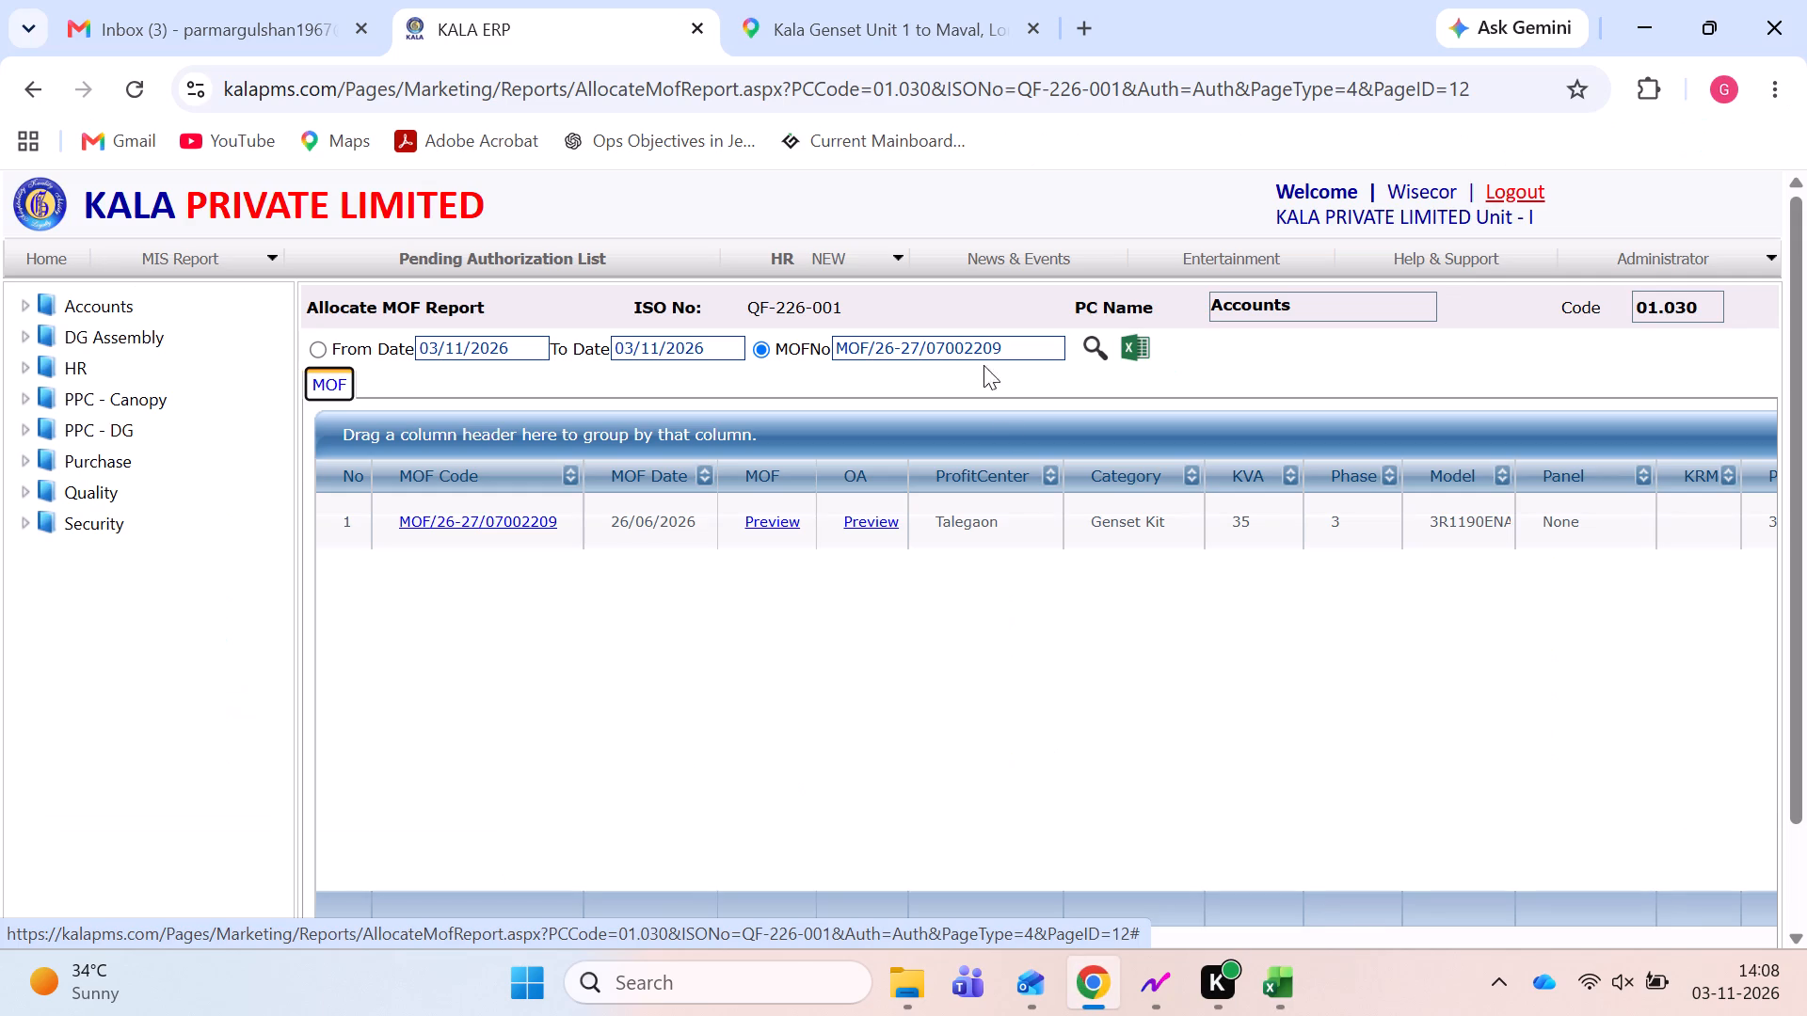
pyautogui.tripleClick(955, 344)
pyautogui.hotkey('ctrl', 'v')
pyautogui.press('Return')
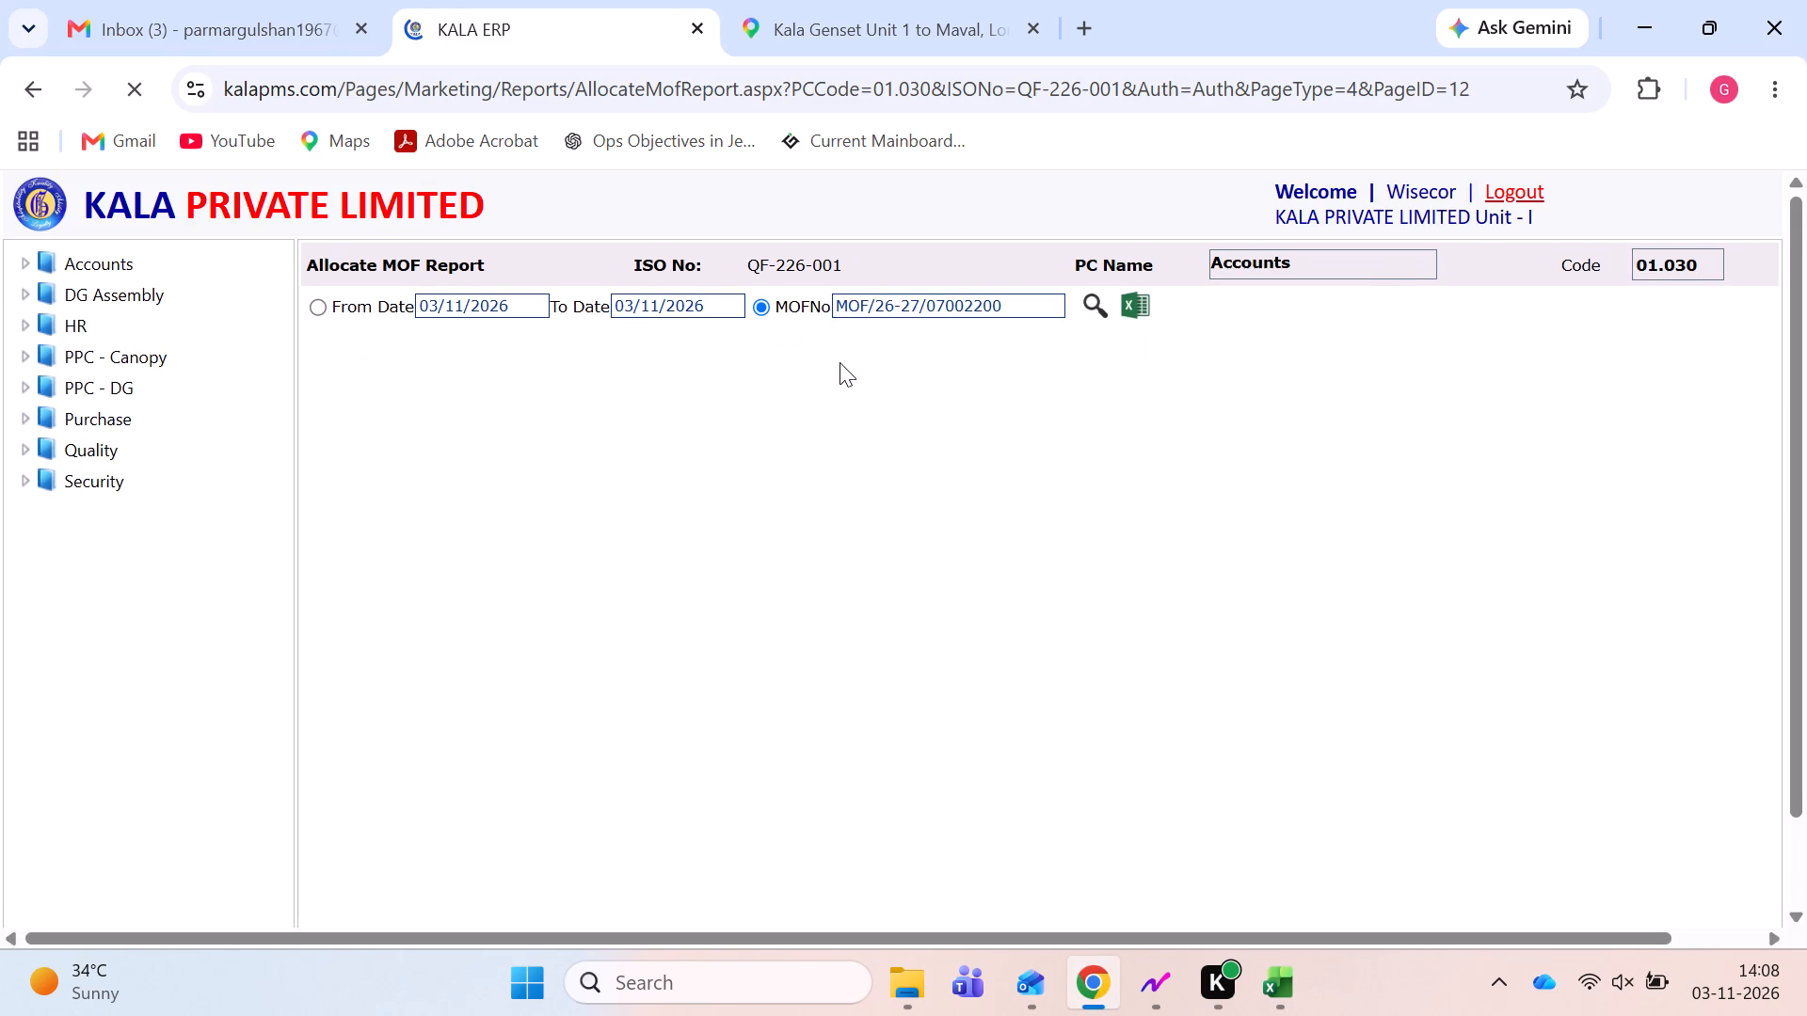
# Open the MOF/26-27/07002200 order form, copy the customer name Sidhakala Auto Stamping Pvt Ltd, and minimize the form.
pyautogui.click(493, 510)
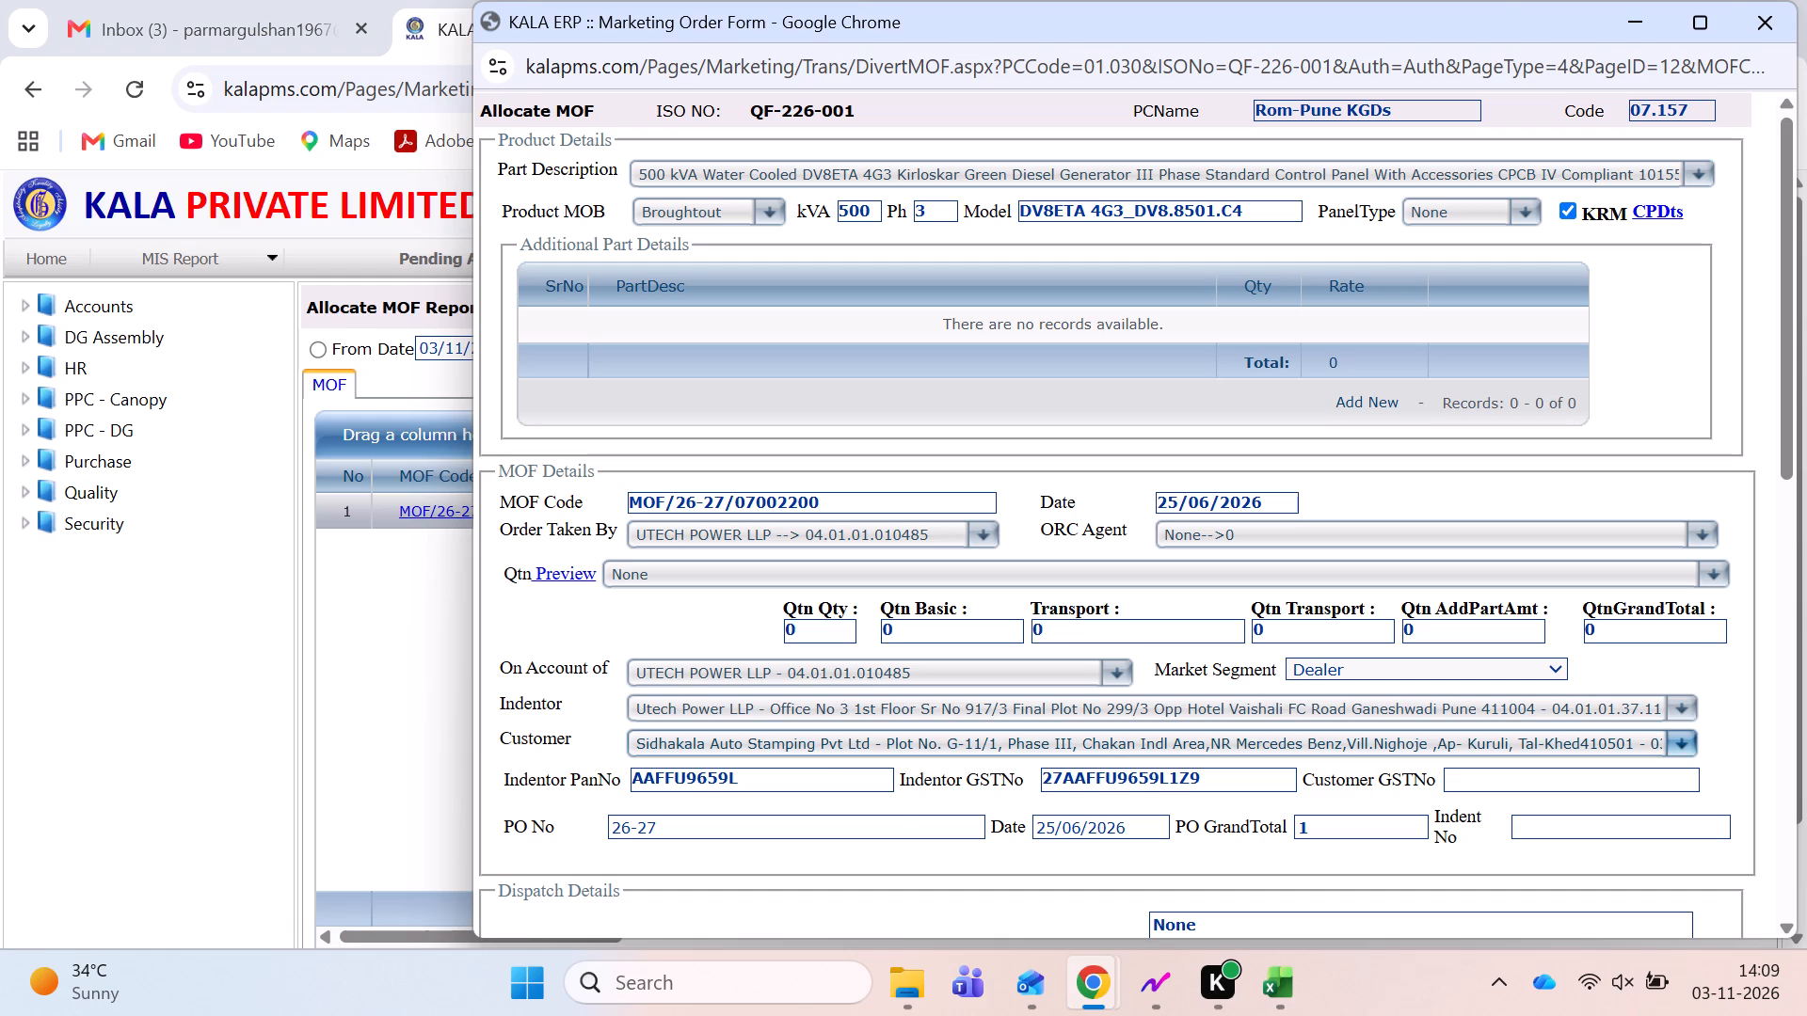
pyautogui.moveTo(869, 744); pyautogui.dragTo(802, 731)
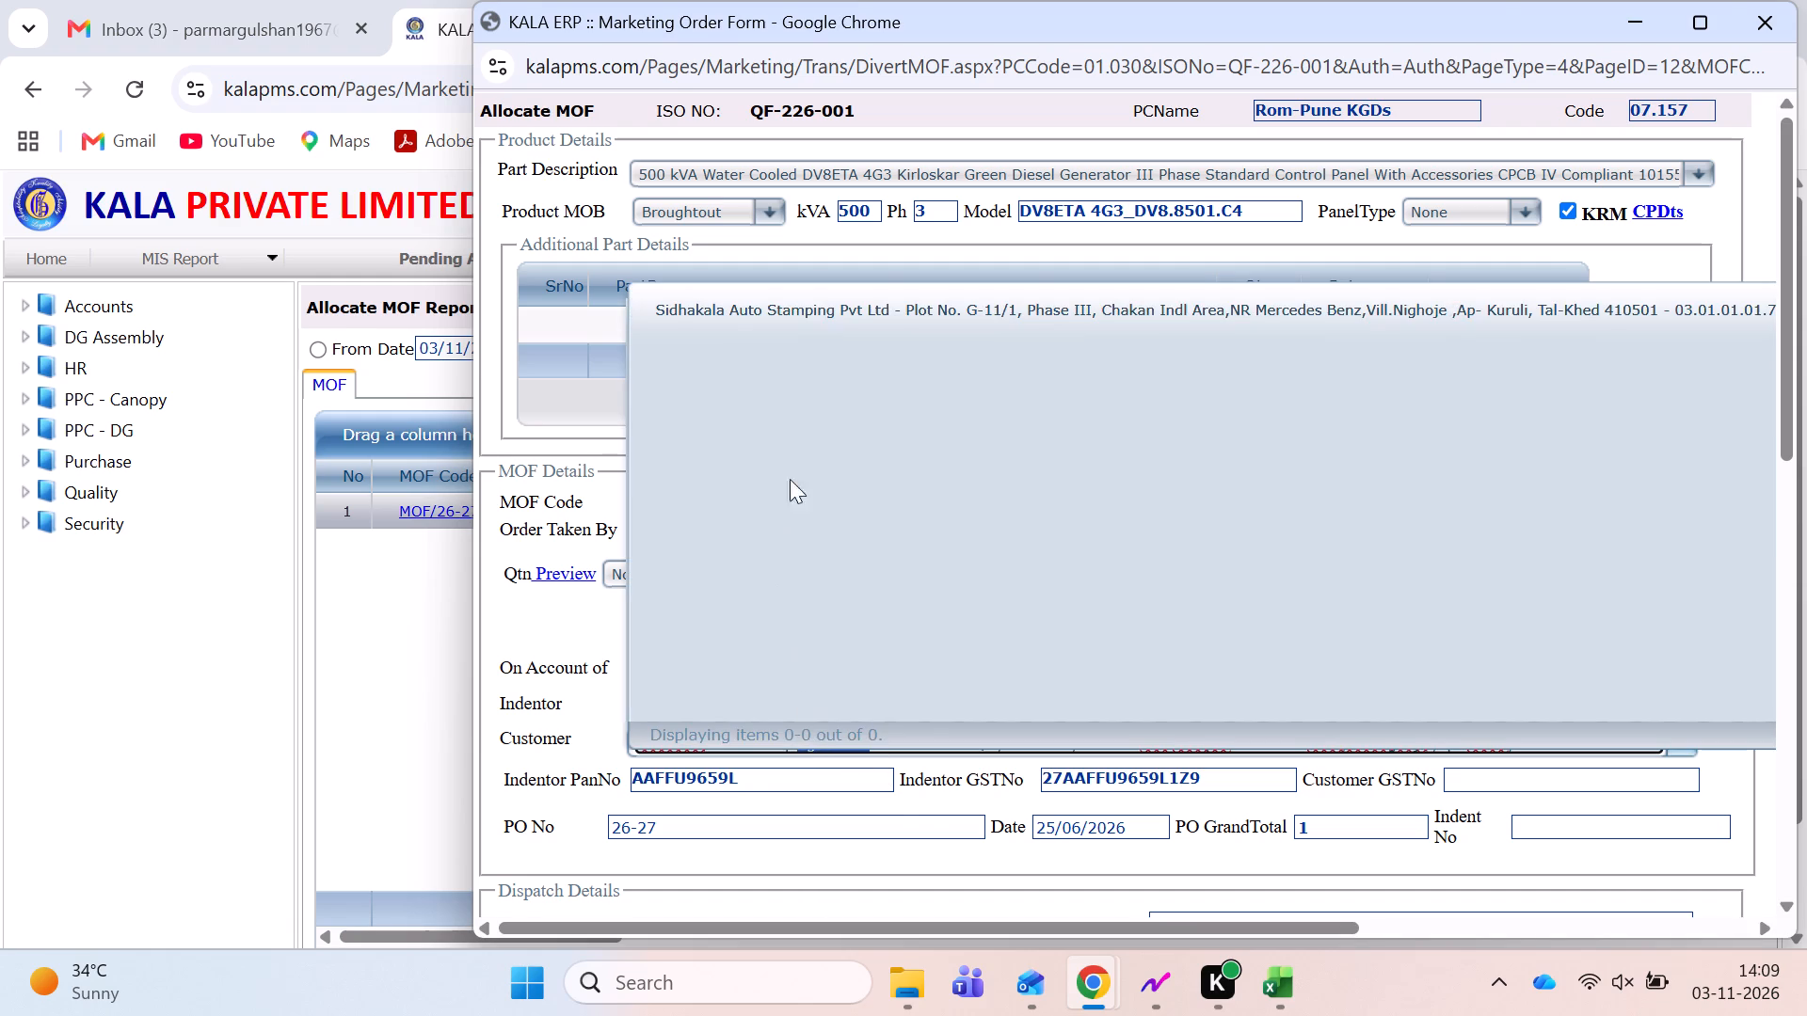
pyautogui.click(888, 312)
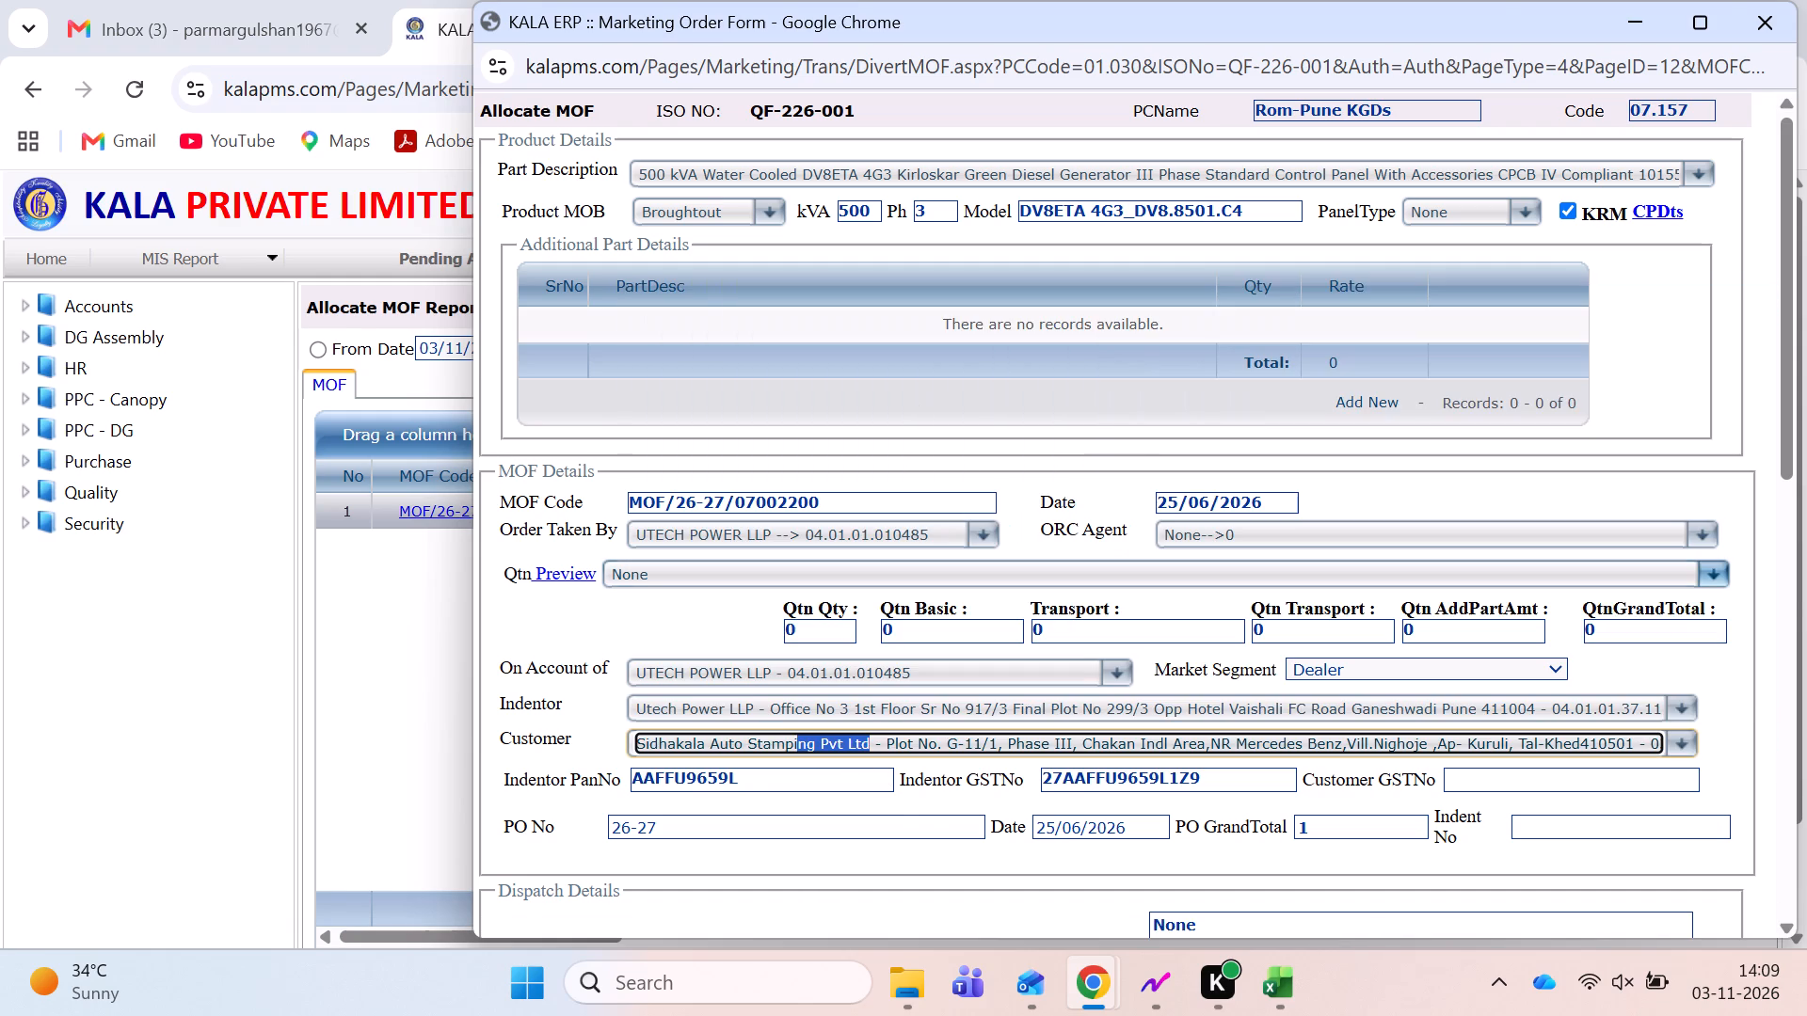
pyautogui.hotkey('shift', 'Left')
pyautogui.hotkey('ctrl', 'shift', 'Left')
pyautogui.hotkey('ctrl', 'shift', 'Left')
pyautogui.hotkey('ctrl', 'shift', 'Left')
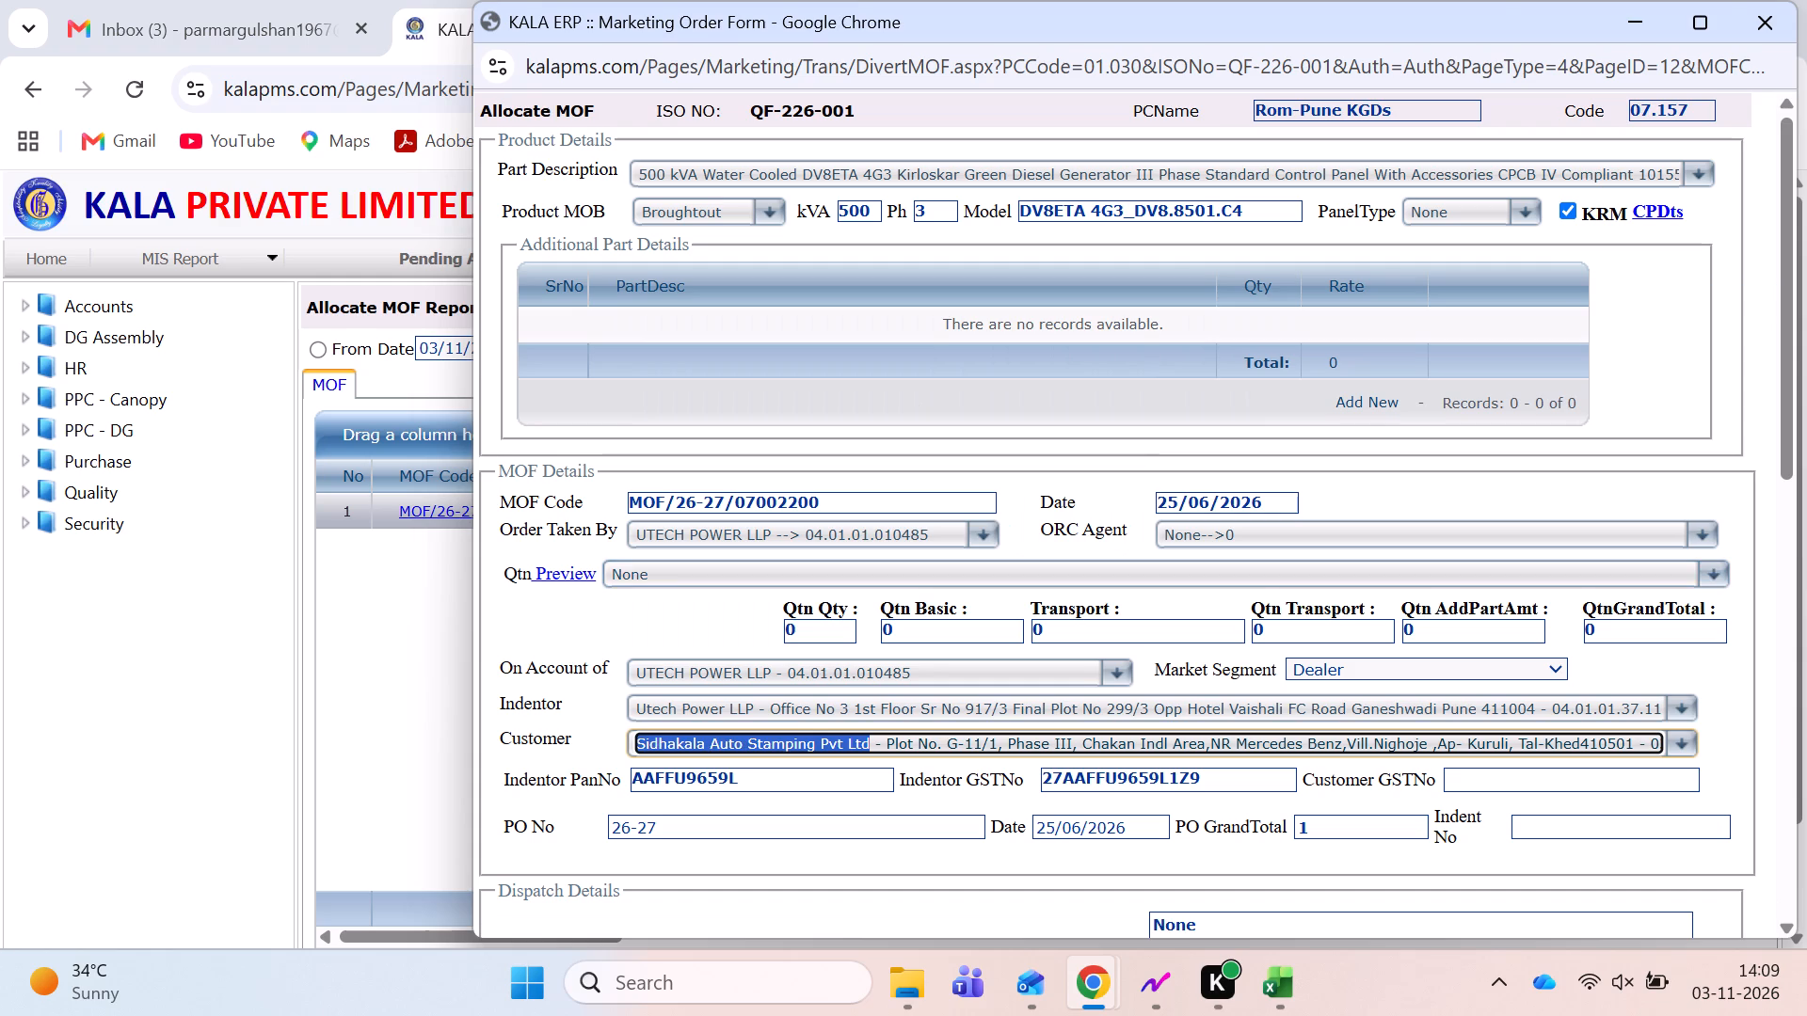
pyautogui.hotkey('ctrl', 'c')
pyautogui.hotkey('ctrl', 'c')
pyautogui.hotkey('ctrl', 'c')
pyautogui.hotkey('ctrl', 'c')
pyautogui.hotkey('ctrl', 'c')
pyautogui.hotkey('ctrl', 'c')
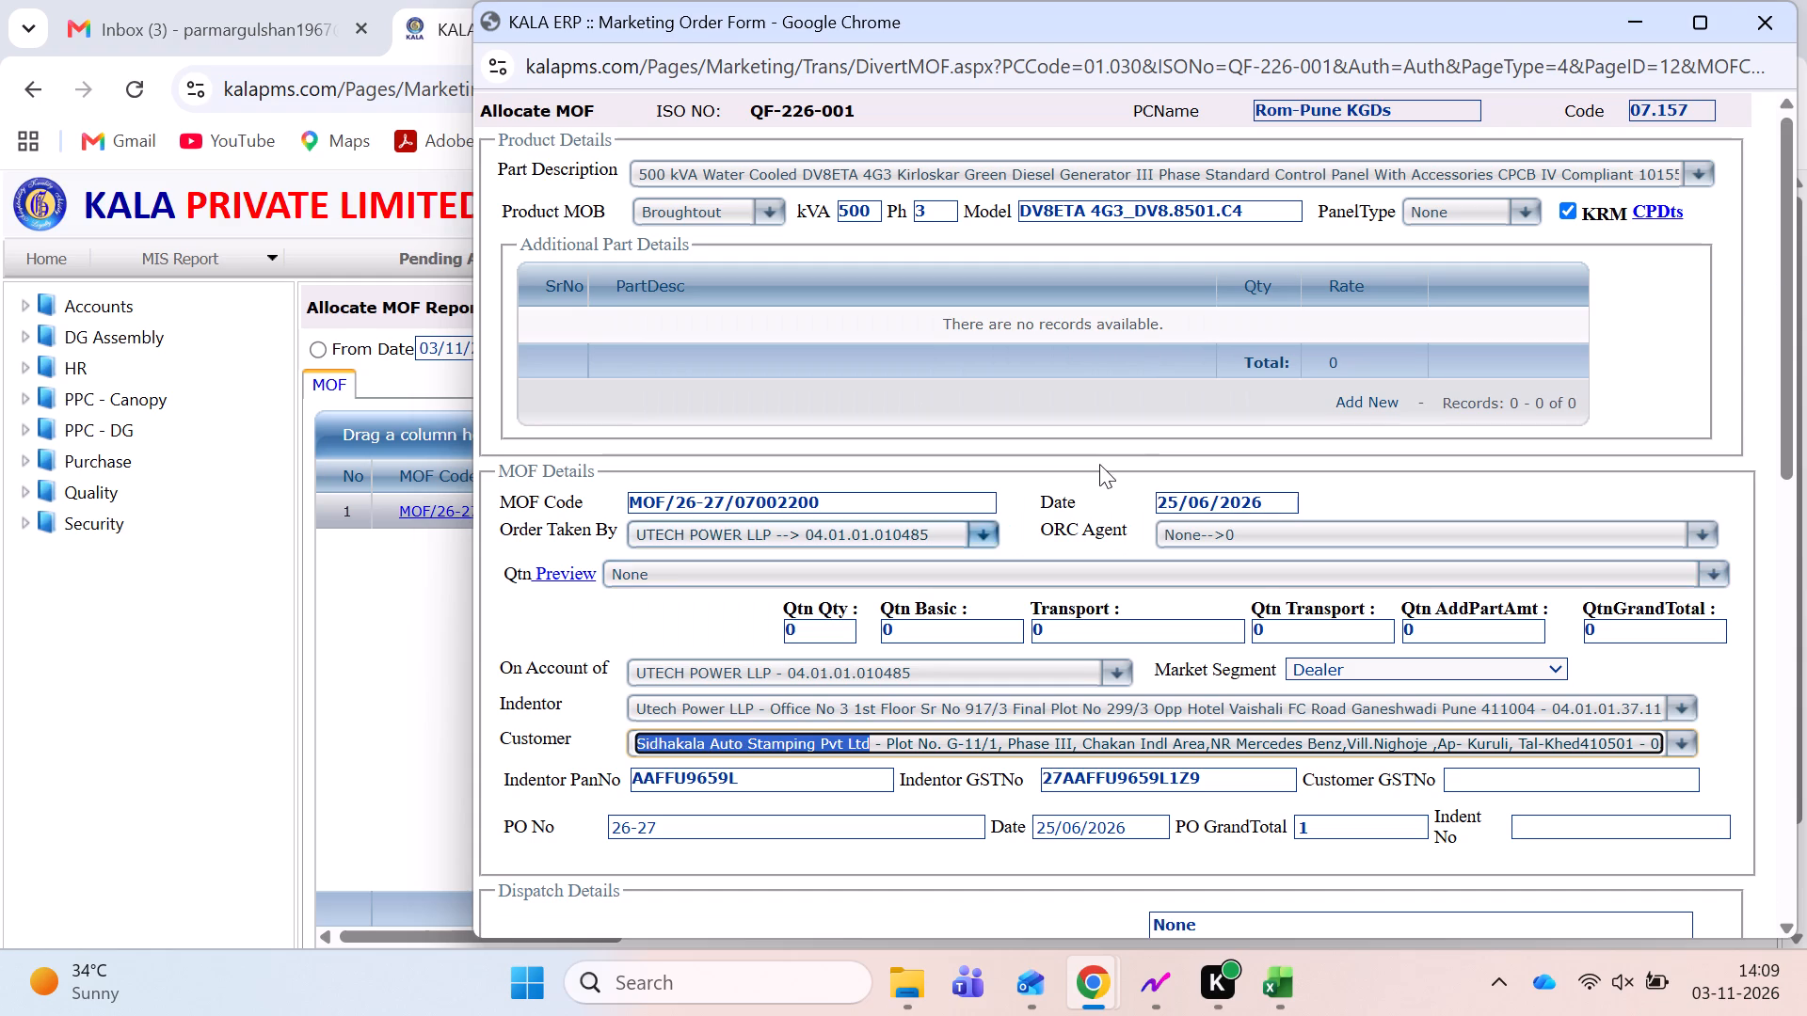
pyautogui.click(1639, 27)
# In Google Maps, search the route destination for Sidhakala Auto Stamping Pvt Ltd and pick the suggested Progressive stamping pvt Ltd, MIDC Phase-III.
pyautogui.click(810, 43)
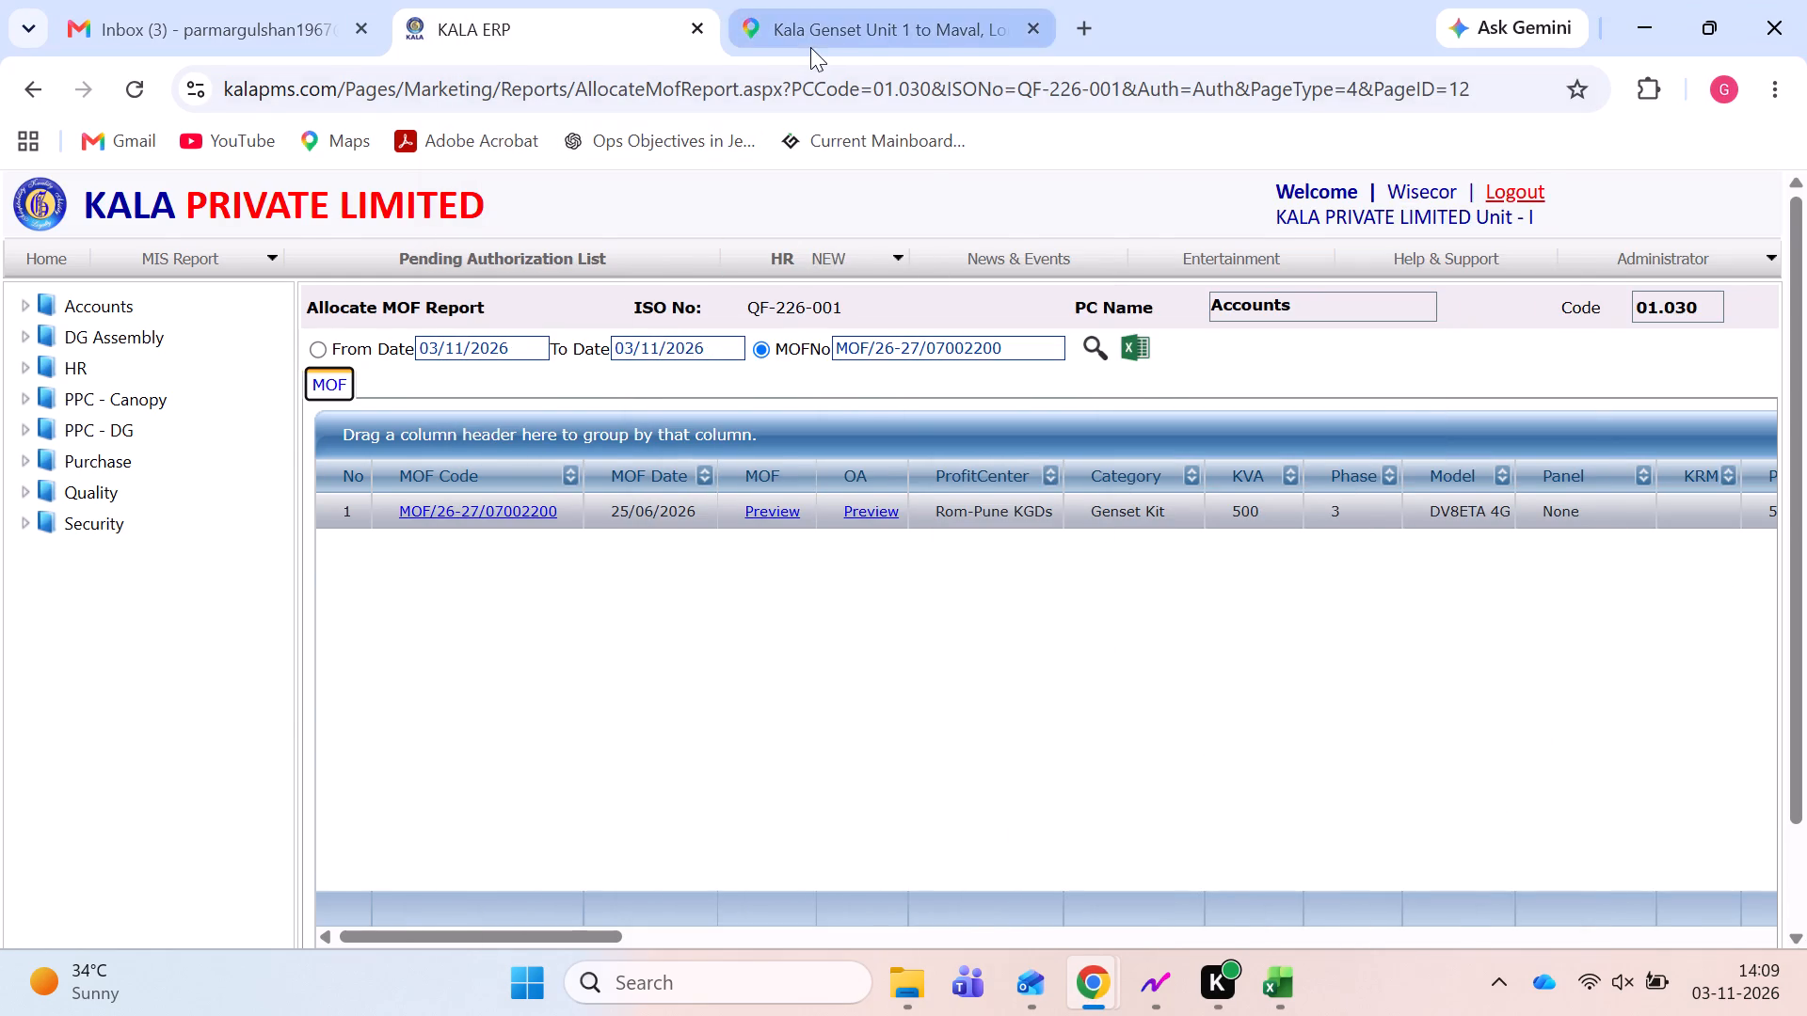
pyautogui.click(297, 351)
pyautogui.hotkey('ctrl', 'v')
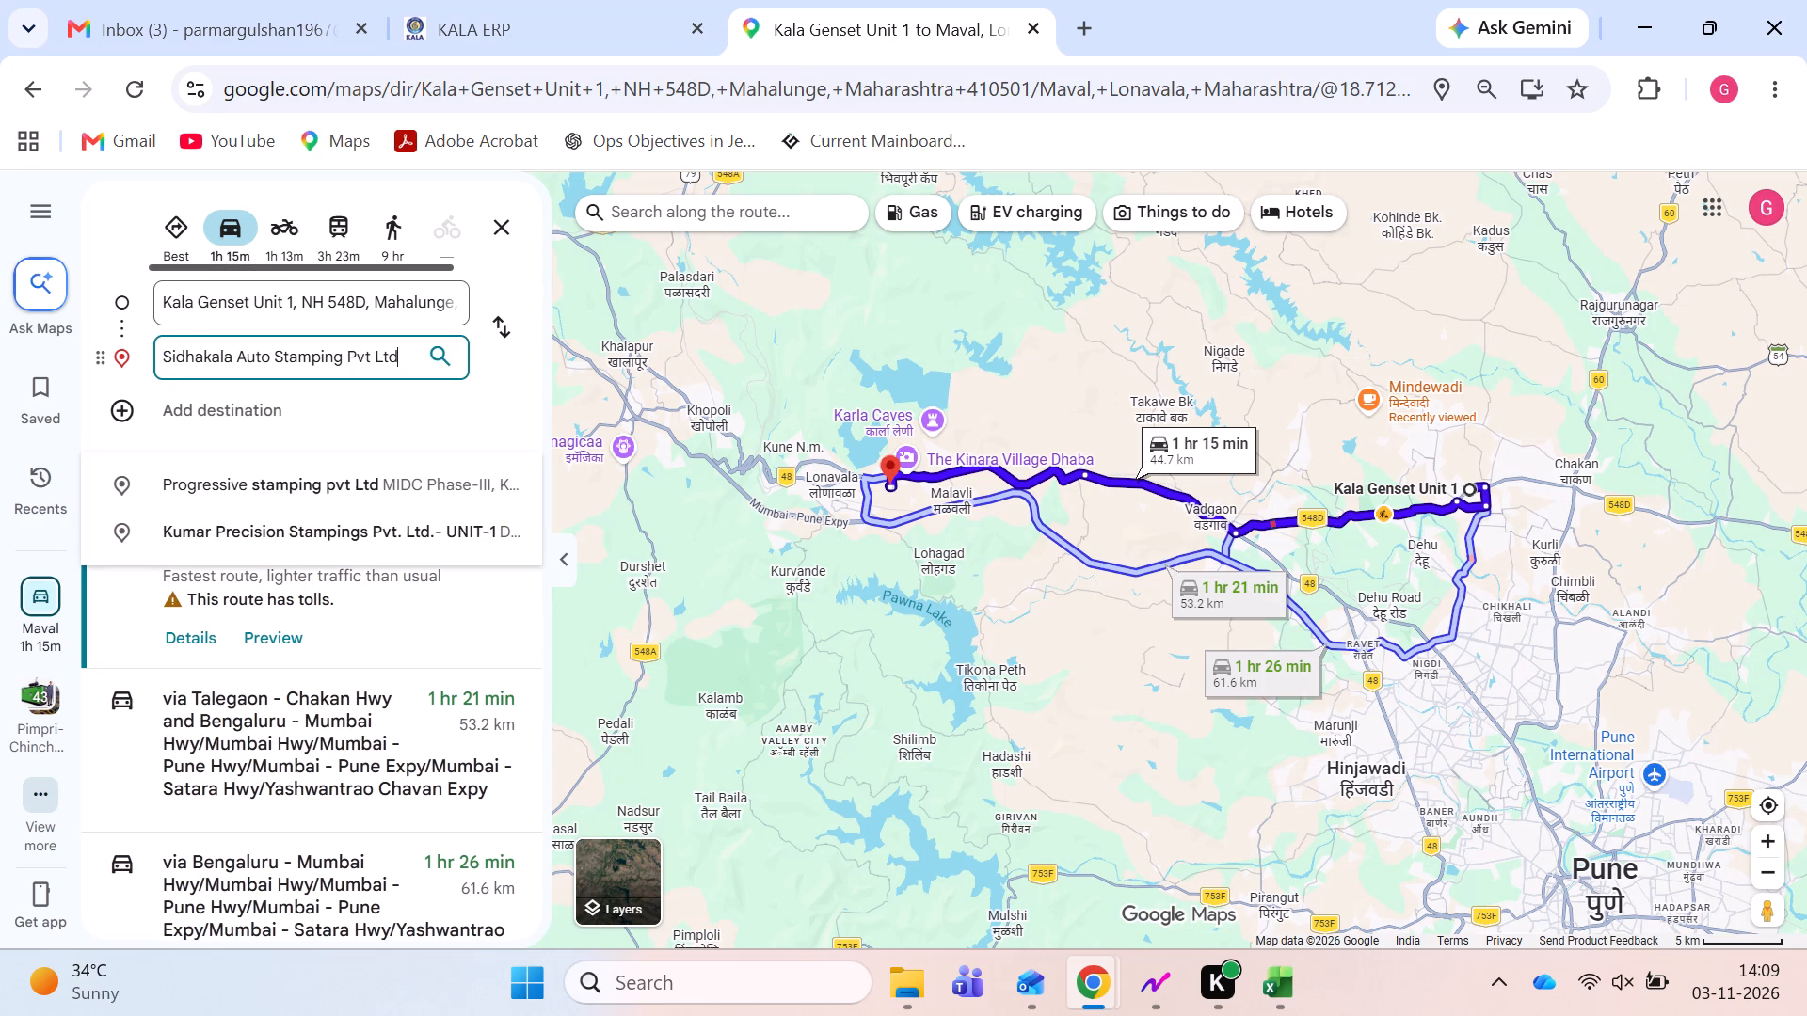
pyautogui.click(353, 487)
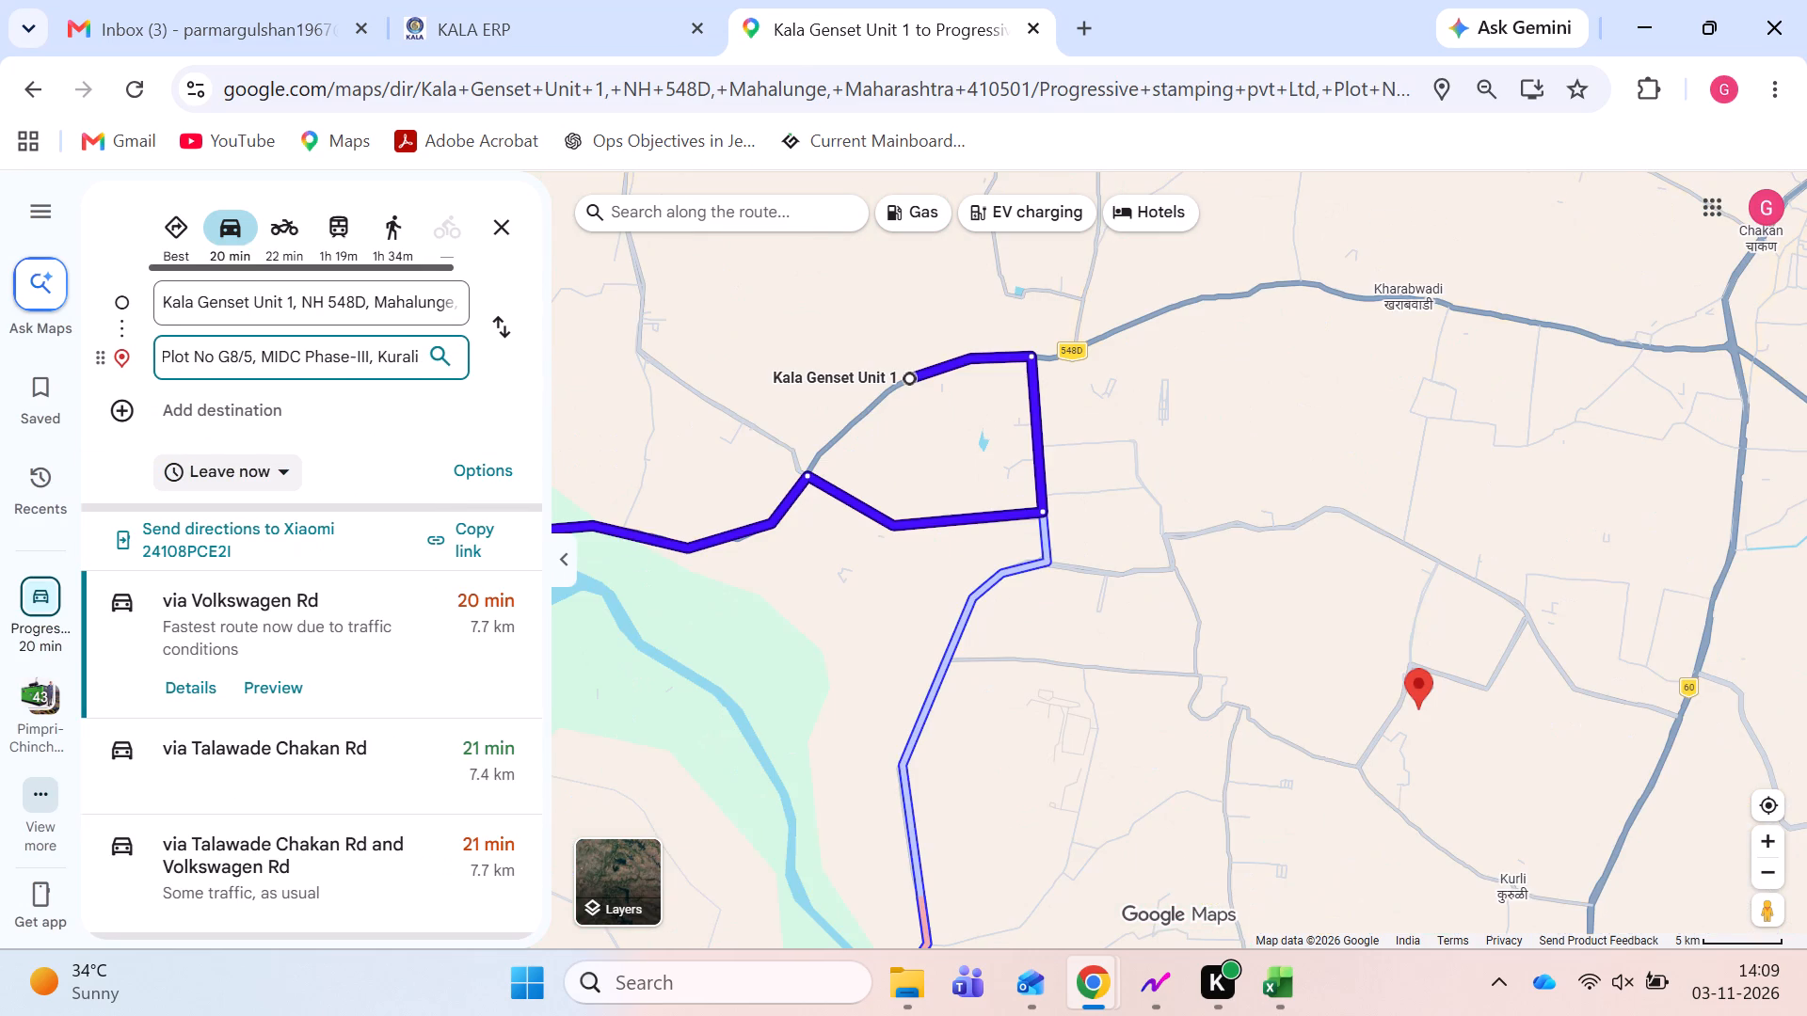
# Examine the full Maps destination address against the customer address in the ERP order form, and review the route distances.
pyautogui.click(344, 366)
pyautogui.press('Right')
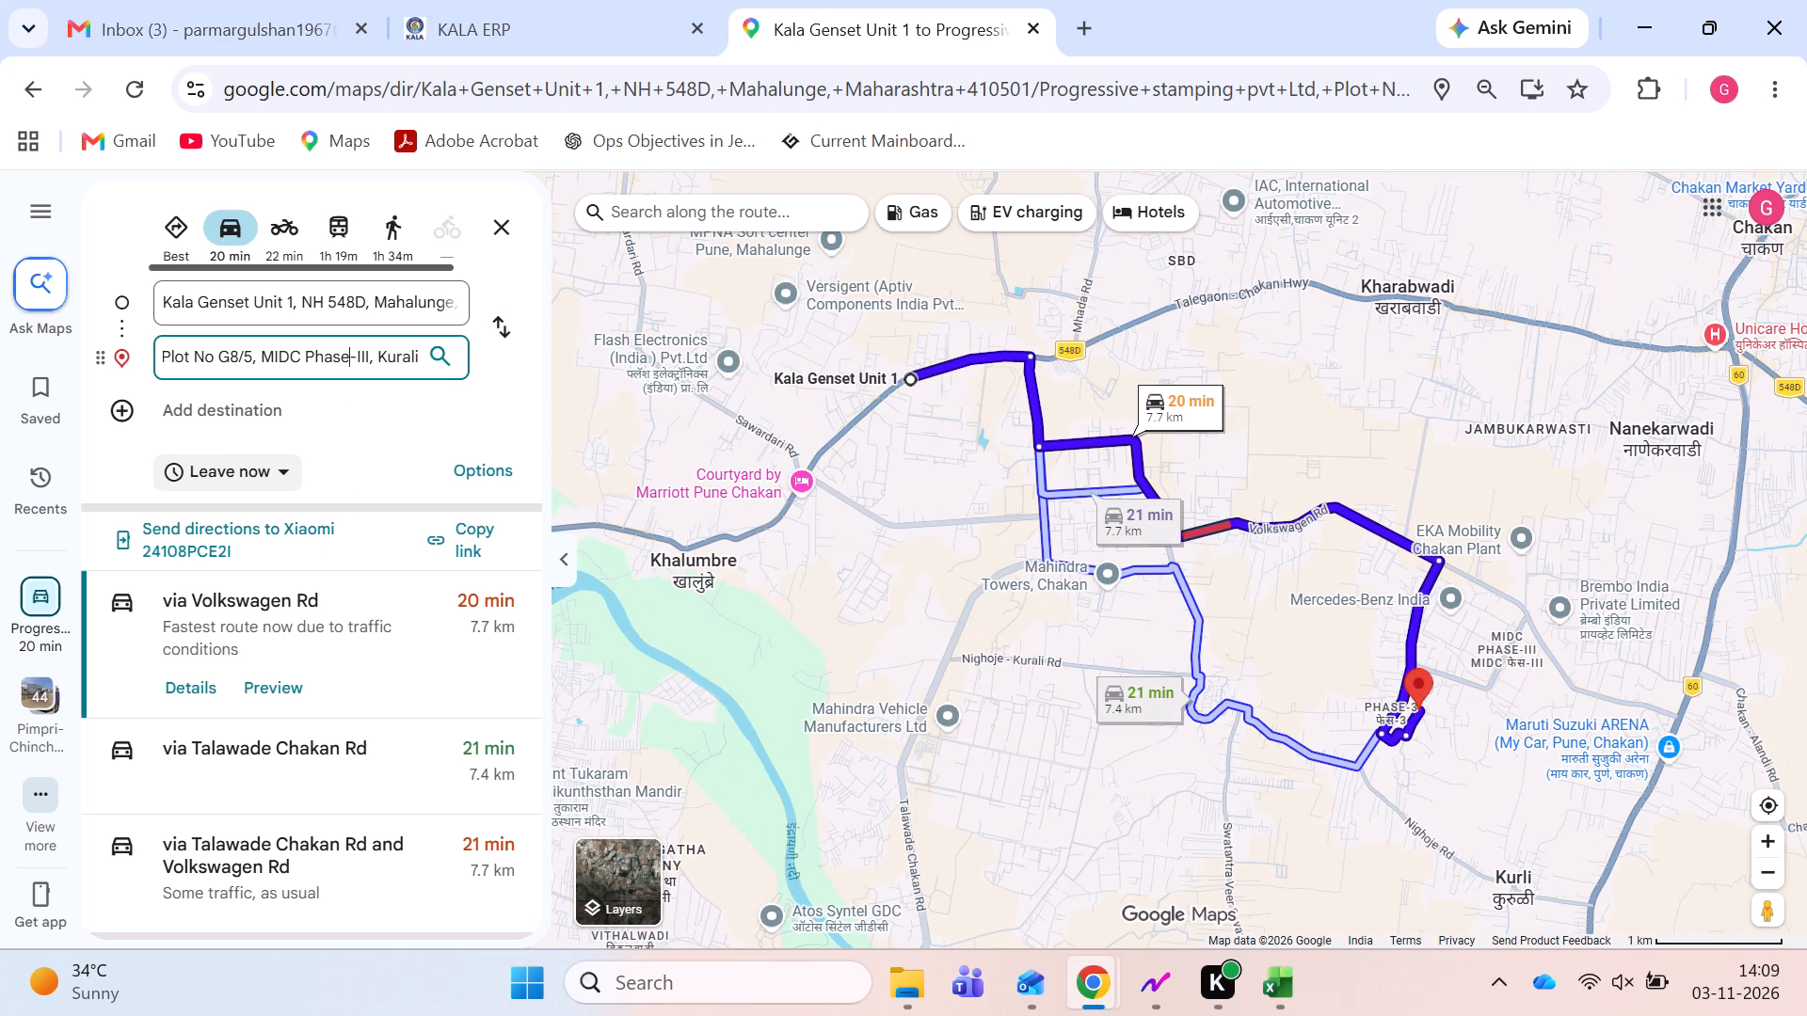
pyautogui.hotkey('ctrl', 'Right')
pyautogui.hotkey('ctrl', 'Right')
pyautogui.hotkey('ctrl', 'Right')
pyautogui.hotkey('ctrl', 'Right')
pyautogui.hotkey('ctrl', 'Right')
pyautogui.hotkey('ctrl', 'Right')
pyautogui.hotkey('ctrl', 'Right')
pyautogui.hotkey('ctrl', 'Right')
pyautogui.hotkey('ctrl', 'Right')
pyautogui.hotkey('ctrl', 'Right')
pyautogui.hotkey('ctrl', 'Right')
pyautogui.hotkey('ctrl', 'Right')
pyautogui.hotkey('ctrl', 'Right')
pyautogui.hotkey('ctrl', 'Right')
pyautogui.hotkey('ctrl', 'Right')
pyautogui.hotkey('ctrl', 'Right')
pyautogui.hotkey('ctrl', 'Right')
pyautogui.hotkey('ctrl', 'Right')
pyautogui.hotkey('ctrl', 'Right')
pyautogui.hotkey('ctrl', 'Left')
pyautogui.hotkey('ctrl', 'Left')
pyautogui.hotkey('ctrl', 'Left')
pyautogui.hotkey('ctrl', 'Left')
pyautogui.hotkey('ctrl', 'Left')
pyautogui.hotkey('ctrl', 'Left')
pyautogui.hotkey('ctrl', 'Left')
pyautogui.hotkey('ctrl', 'Left')
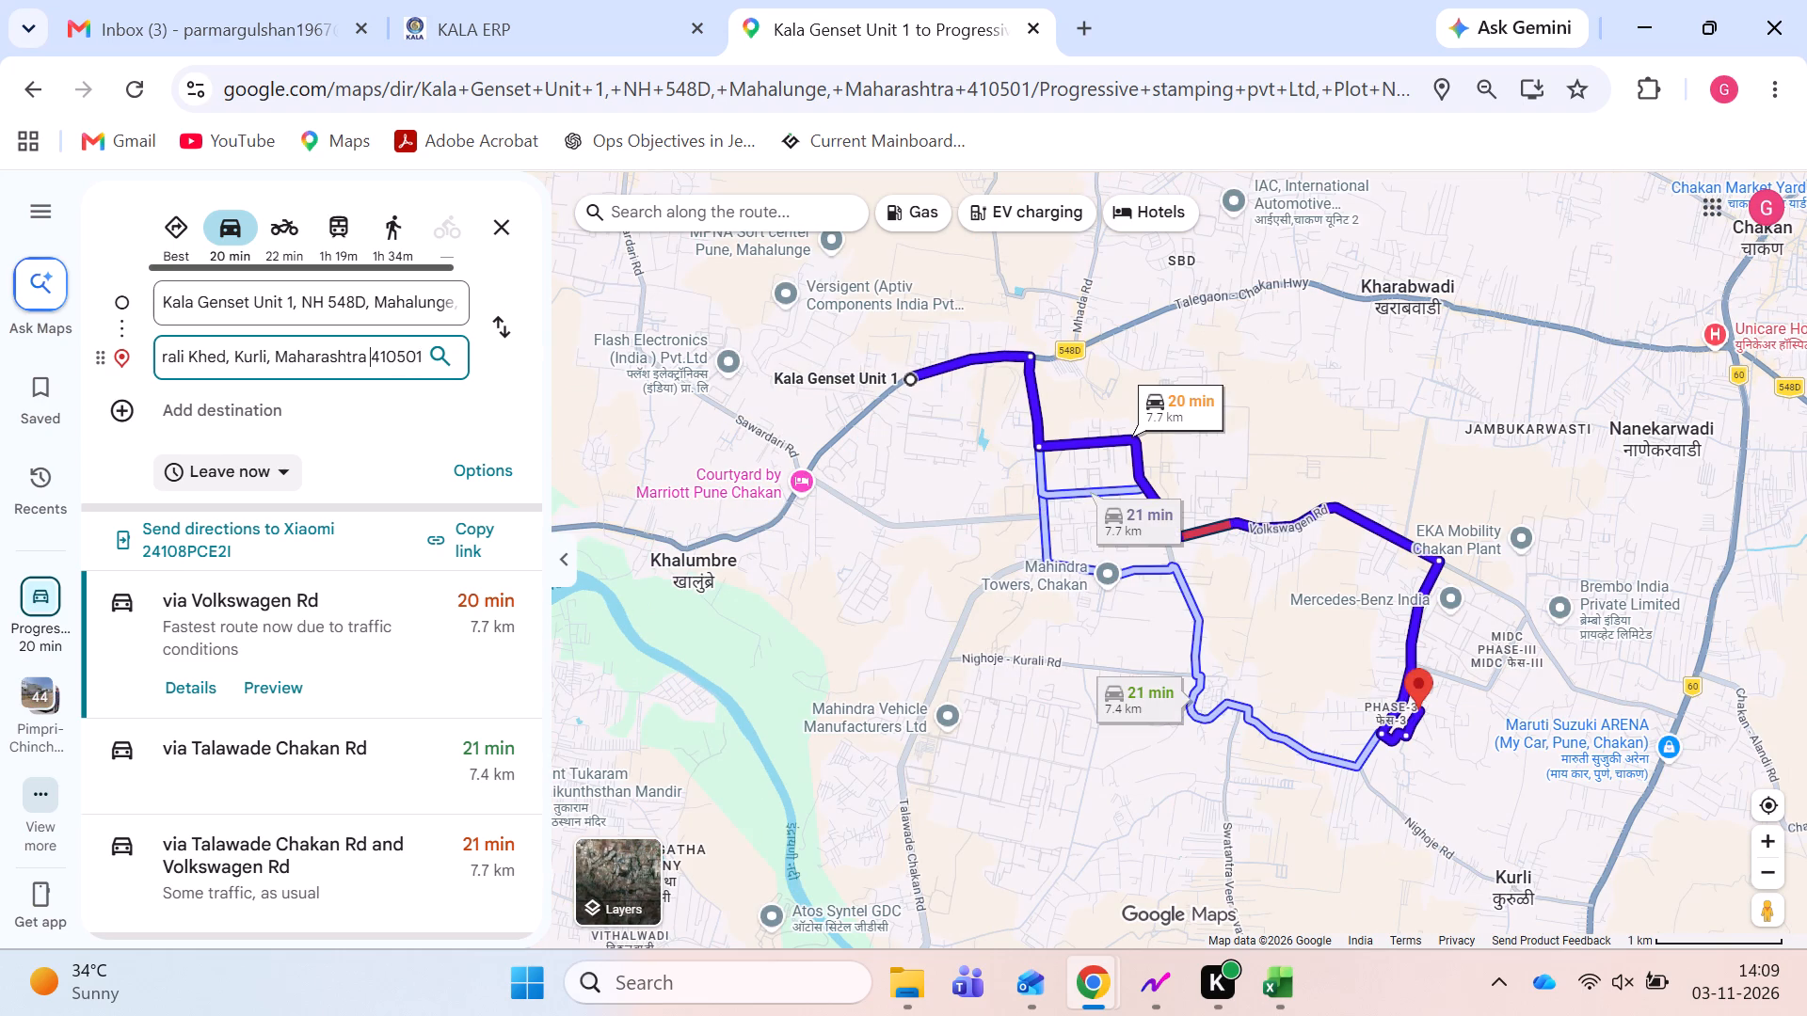
pyautogui.click(1107, 1015)
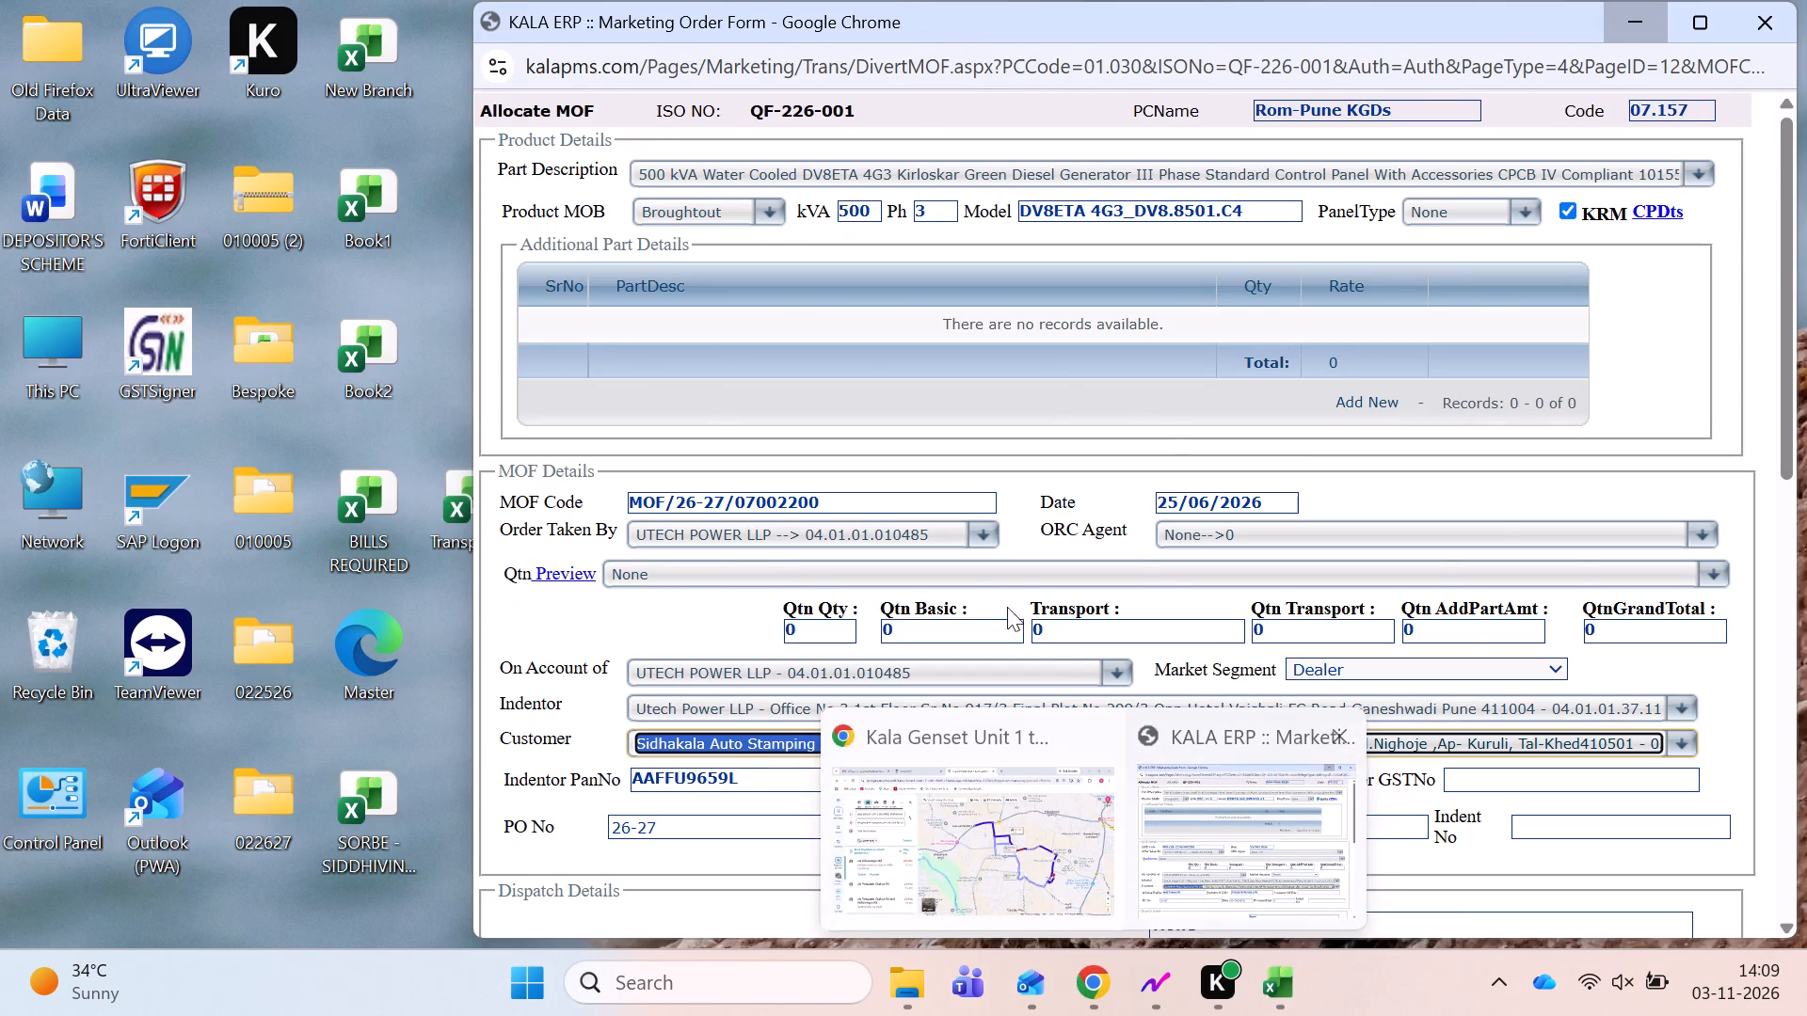
pyautogui.scroll(-1, 419, 688)
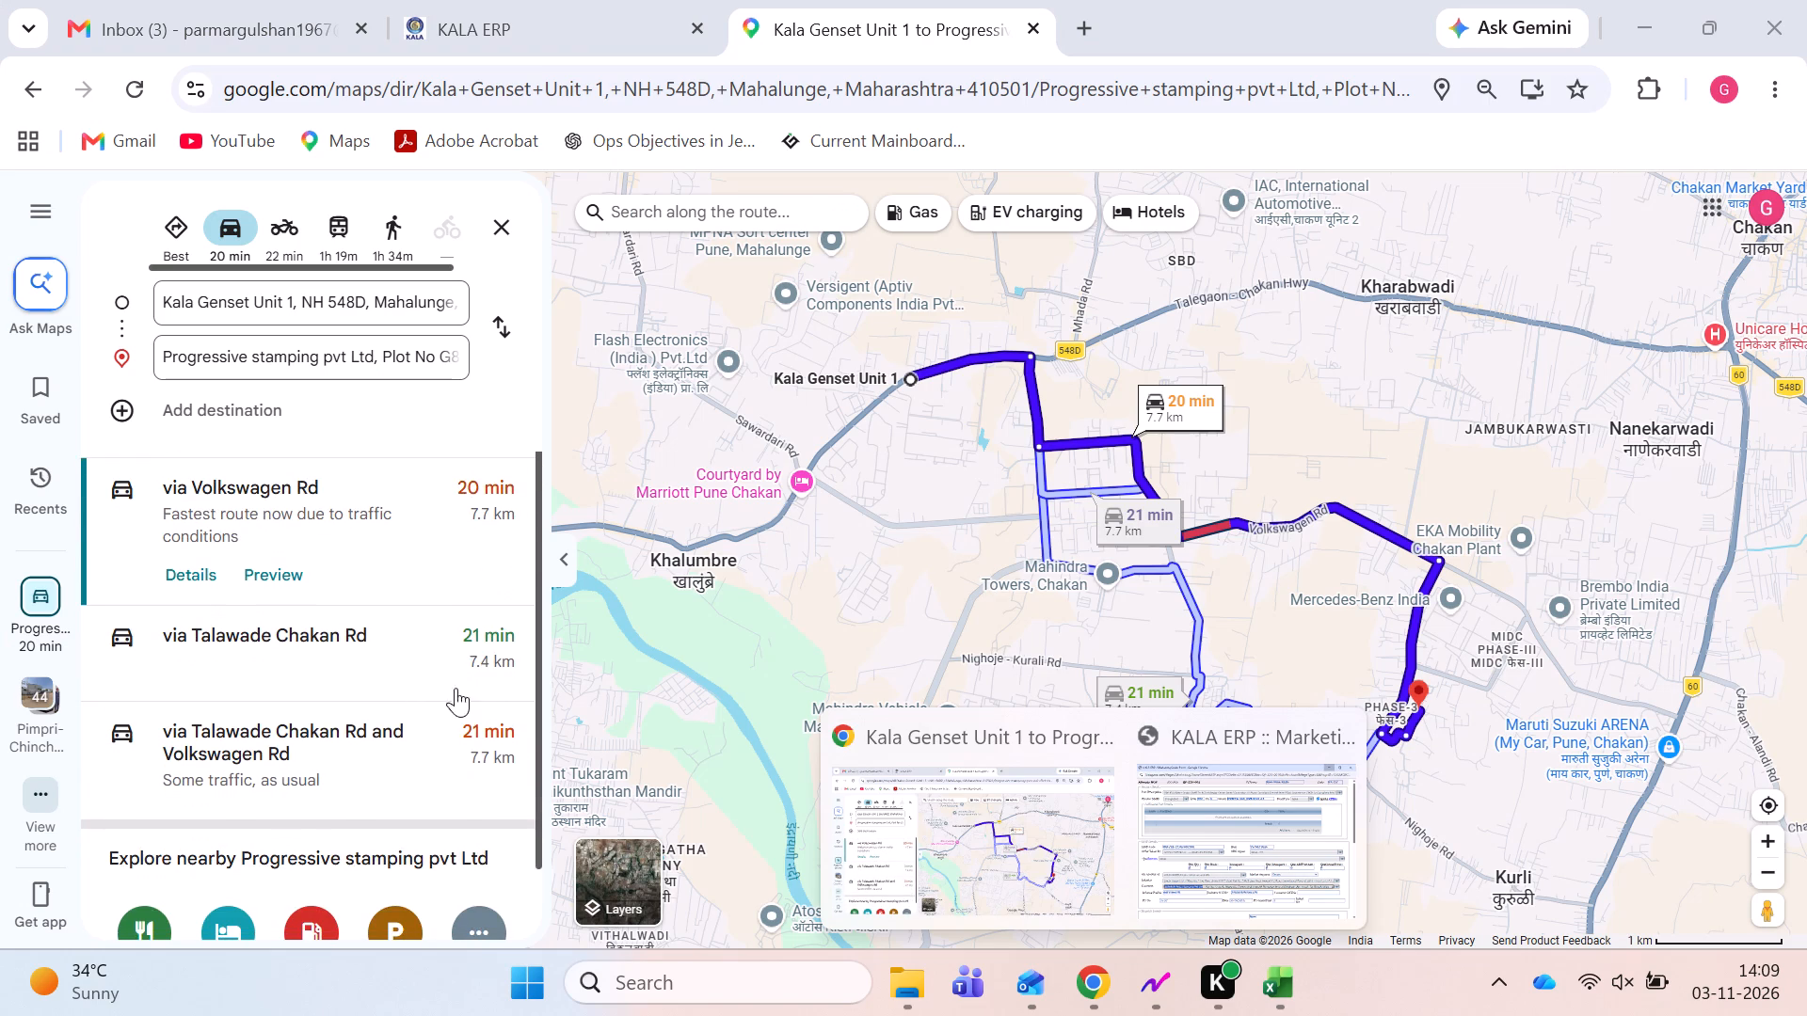
# Switch to the Freight_Analysis workbook and enter 10 KM as the distance beside MOF/26-27/07002200's row in column O.
pyautogui.click(1284, 981)
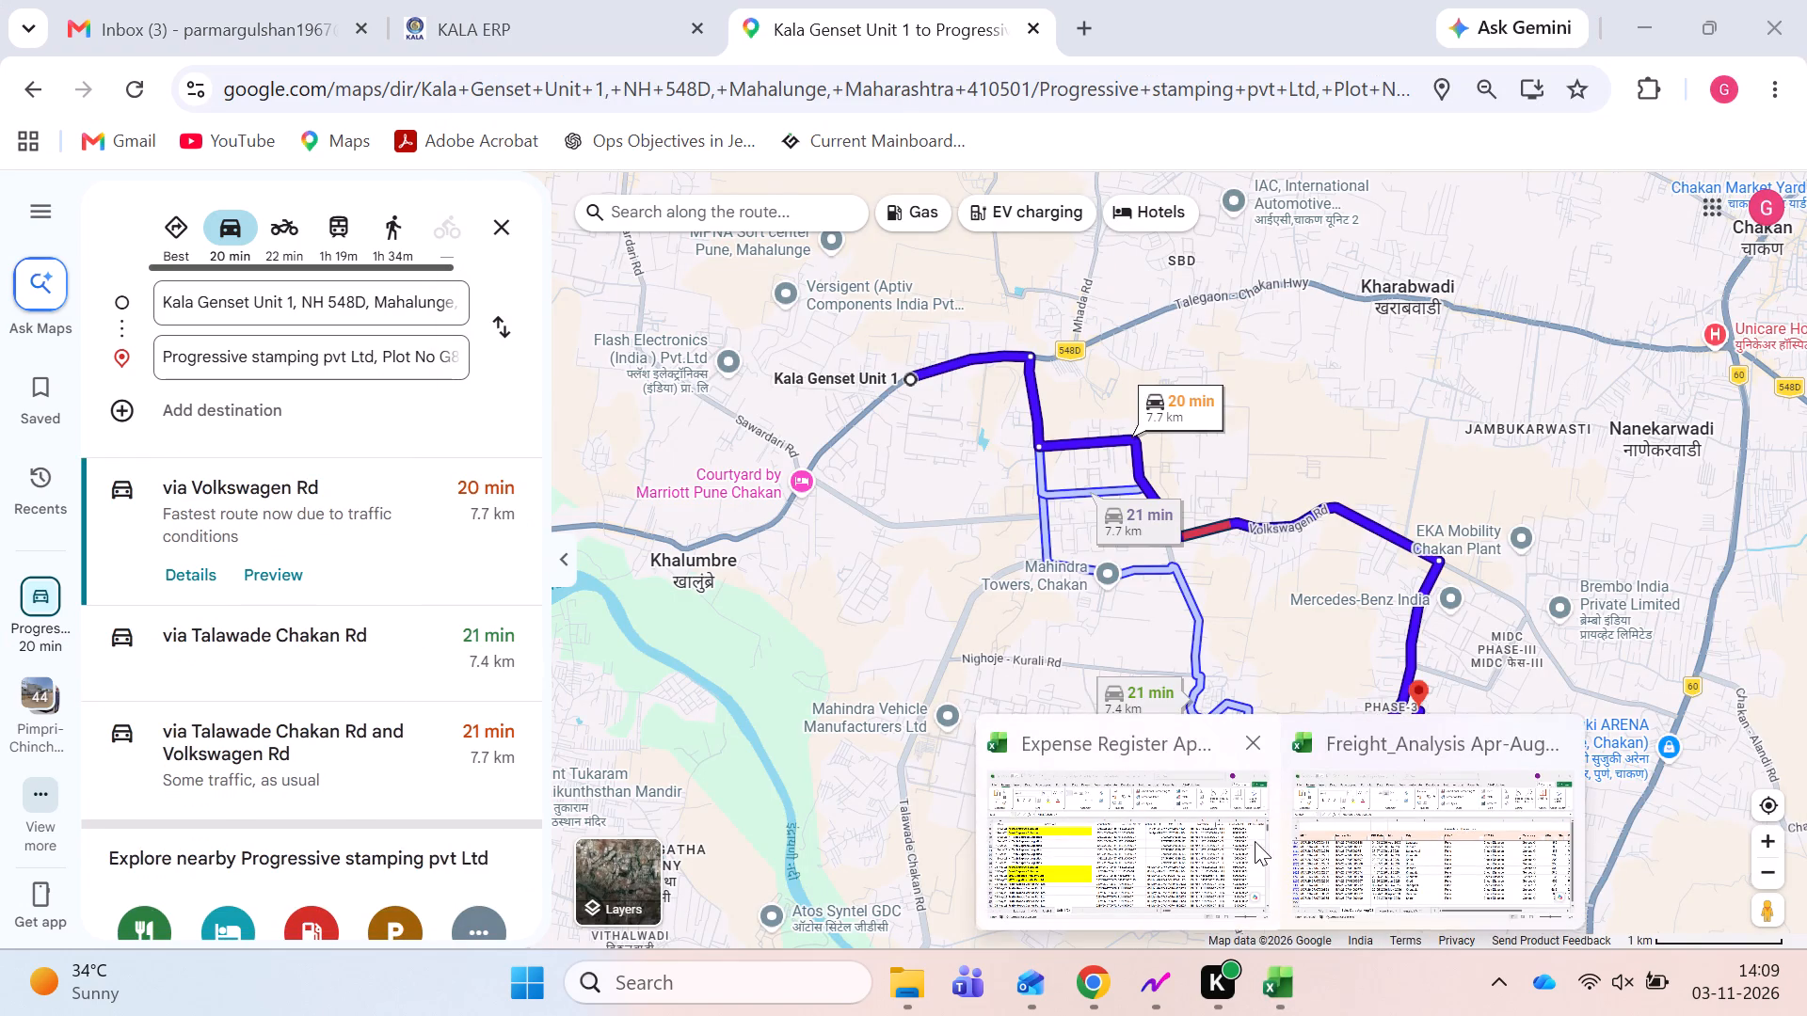
pyautogui.click(1339, 836)
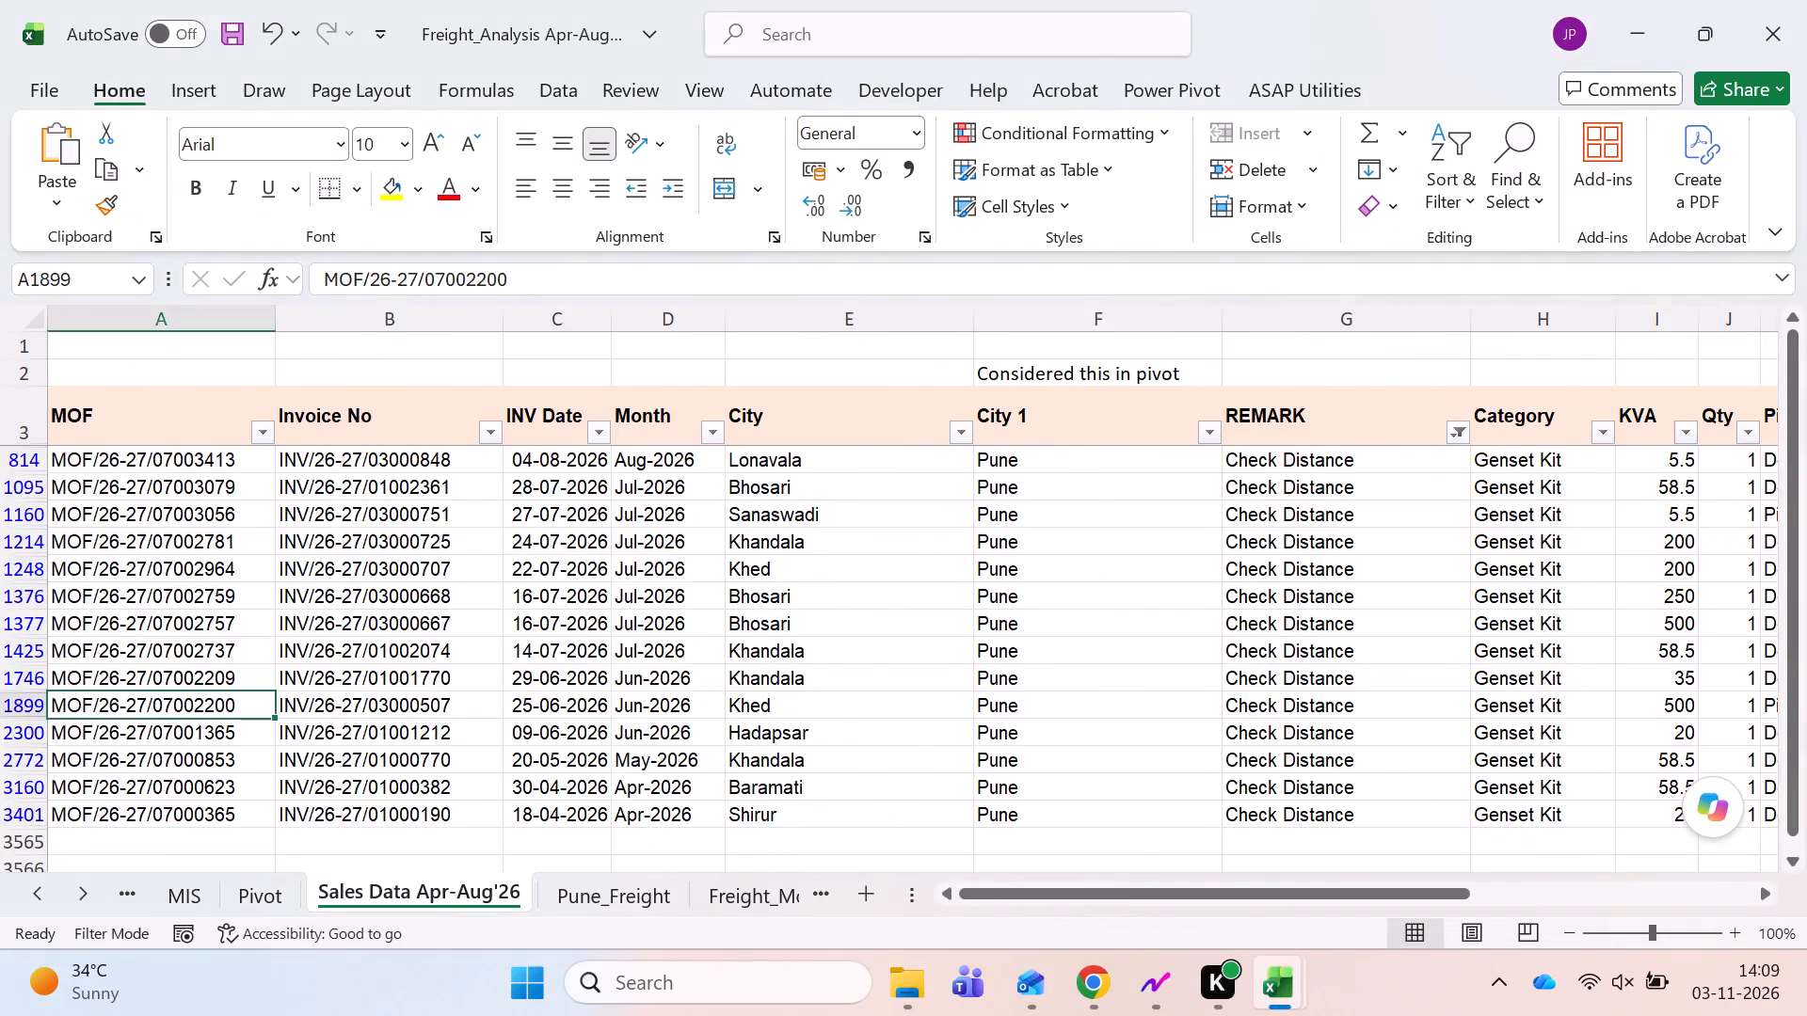
pyautogui.hotkey('ctrl', 'Right')
pyautogui.press('Right')
pyautogui.write('10 KM')
pyautogui.press('Return')
# Copy MOF/26-27/07001365 from Sales Data Apr-Aug'26 and filter the MOF Code column of Sales RAW Data Apr-Aug'26 by it.
pyautogui.press('Left')
pyautogui.press('Left')
pyautogui.hotkey('ctrl', 'Left')
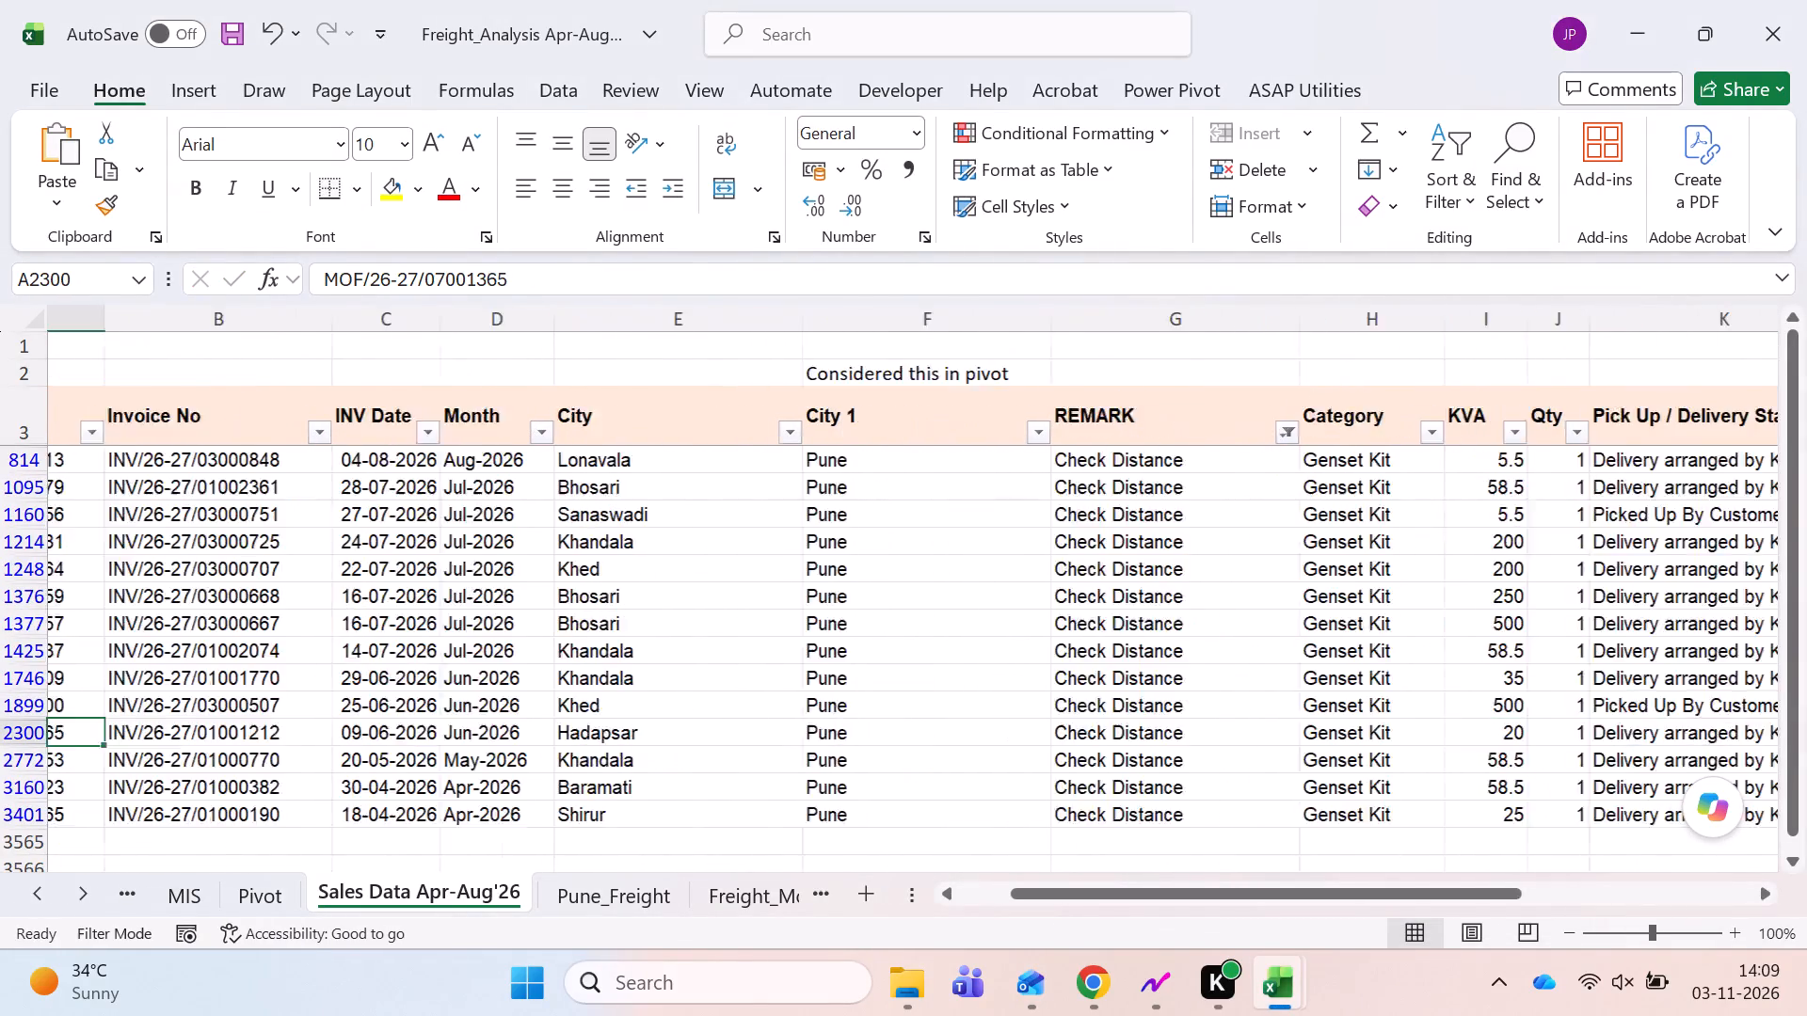
pyautogui.hotkey('ctrl', 'c')
pyautogui.hotkey('ctrl', 'pageup')
pyautogui.hotkey('ctrl', 'pageup')
pyautogui.hotkey('ctrl', 'pageup')
pyautogui.hotkey('ctrl', 'pageup')
pyautogui.hotkey('ctrl', 'pageup')
pyautogui.hotkey('ctrl', 'pageup')
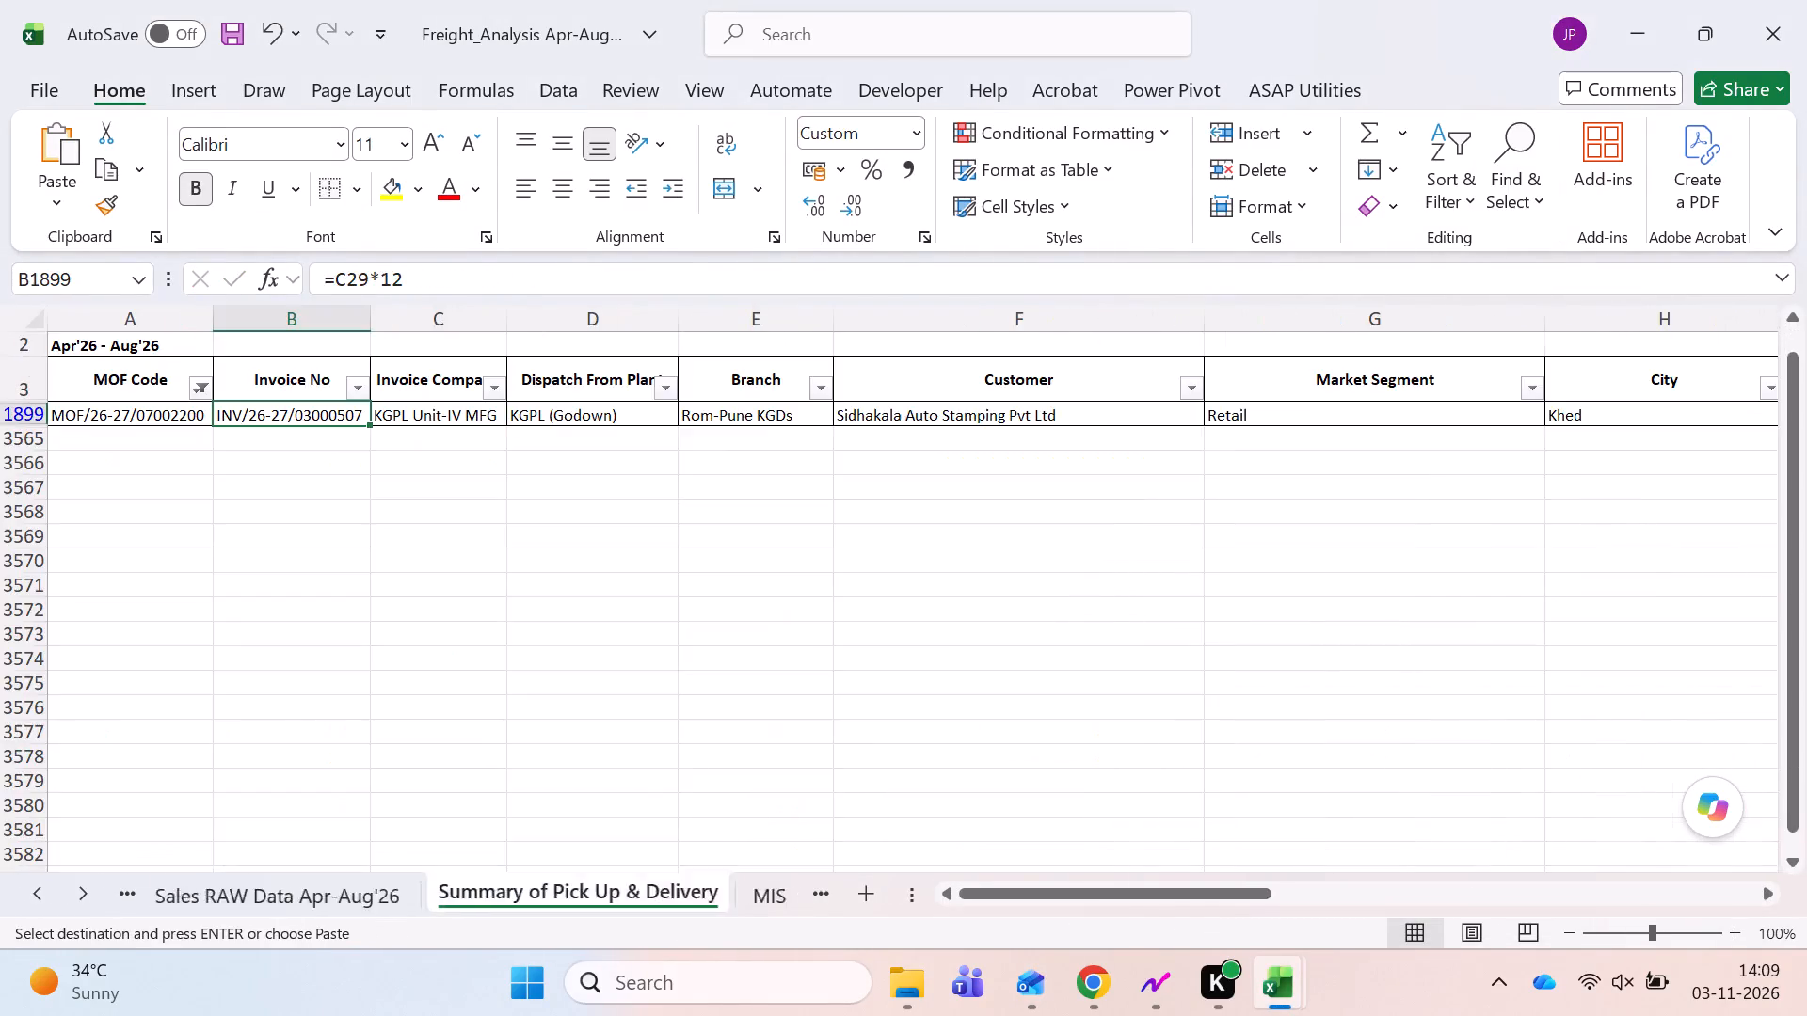
pyautogui.hotkey('ctrl', 'Left')
pyautogui.press('Up')
pyautogui.hotkey('alt', 'Down')
pyautogui.hotkey('alt', 'Down')
pyautogui.hotkey('alt', 'Down')
pyautogui.hotkey('alt', 'Down')
pyautogui.hotkey('alt', 'Down')
pyautogui.hotkey('alt', 'Down')
pyautogui.hotkey('alt', 'Down')
pyautogui.hotkey('alt', 'Down')
pyautogui.hotkey('alt', 'Down')
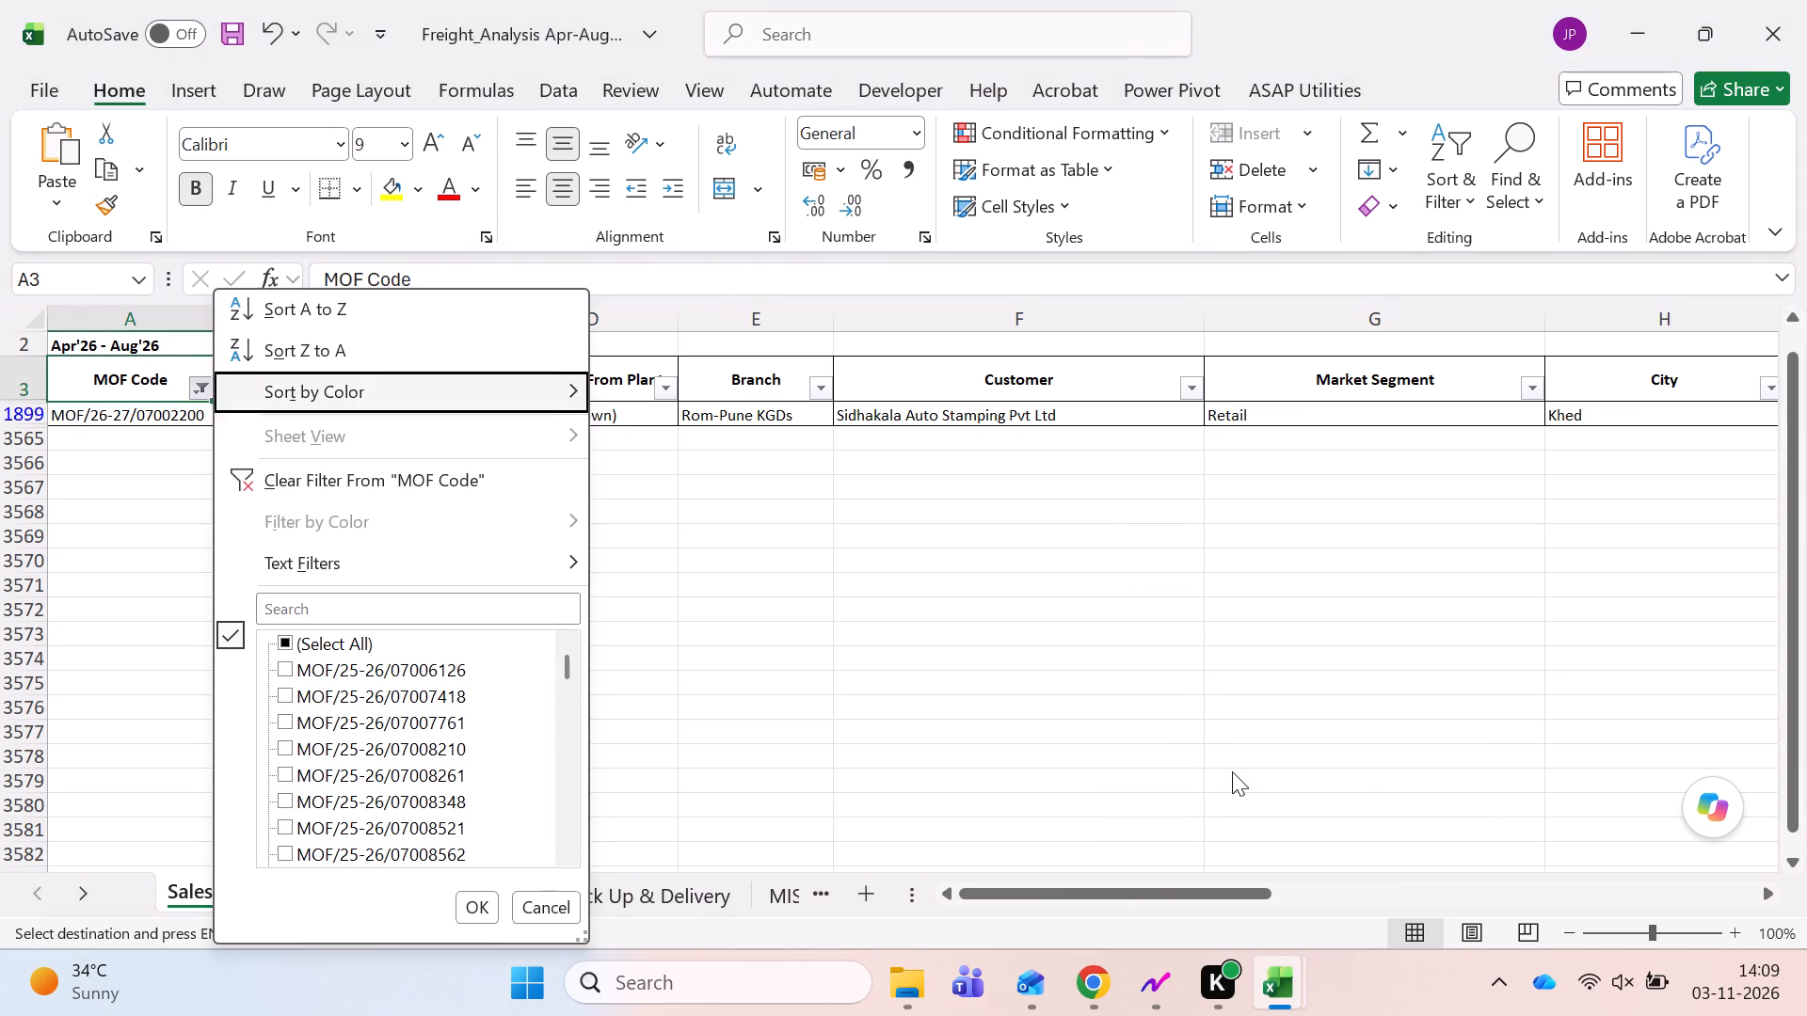
pyautogui.press('Down')
pyautogui.hotkey('ctrl', 'v')
pyautogui.press('Return')
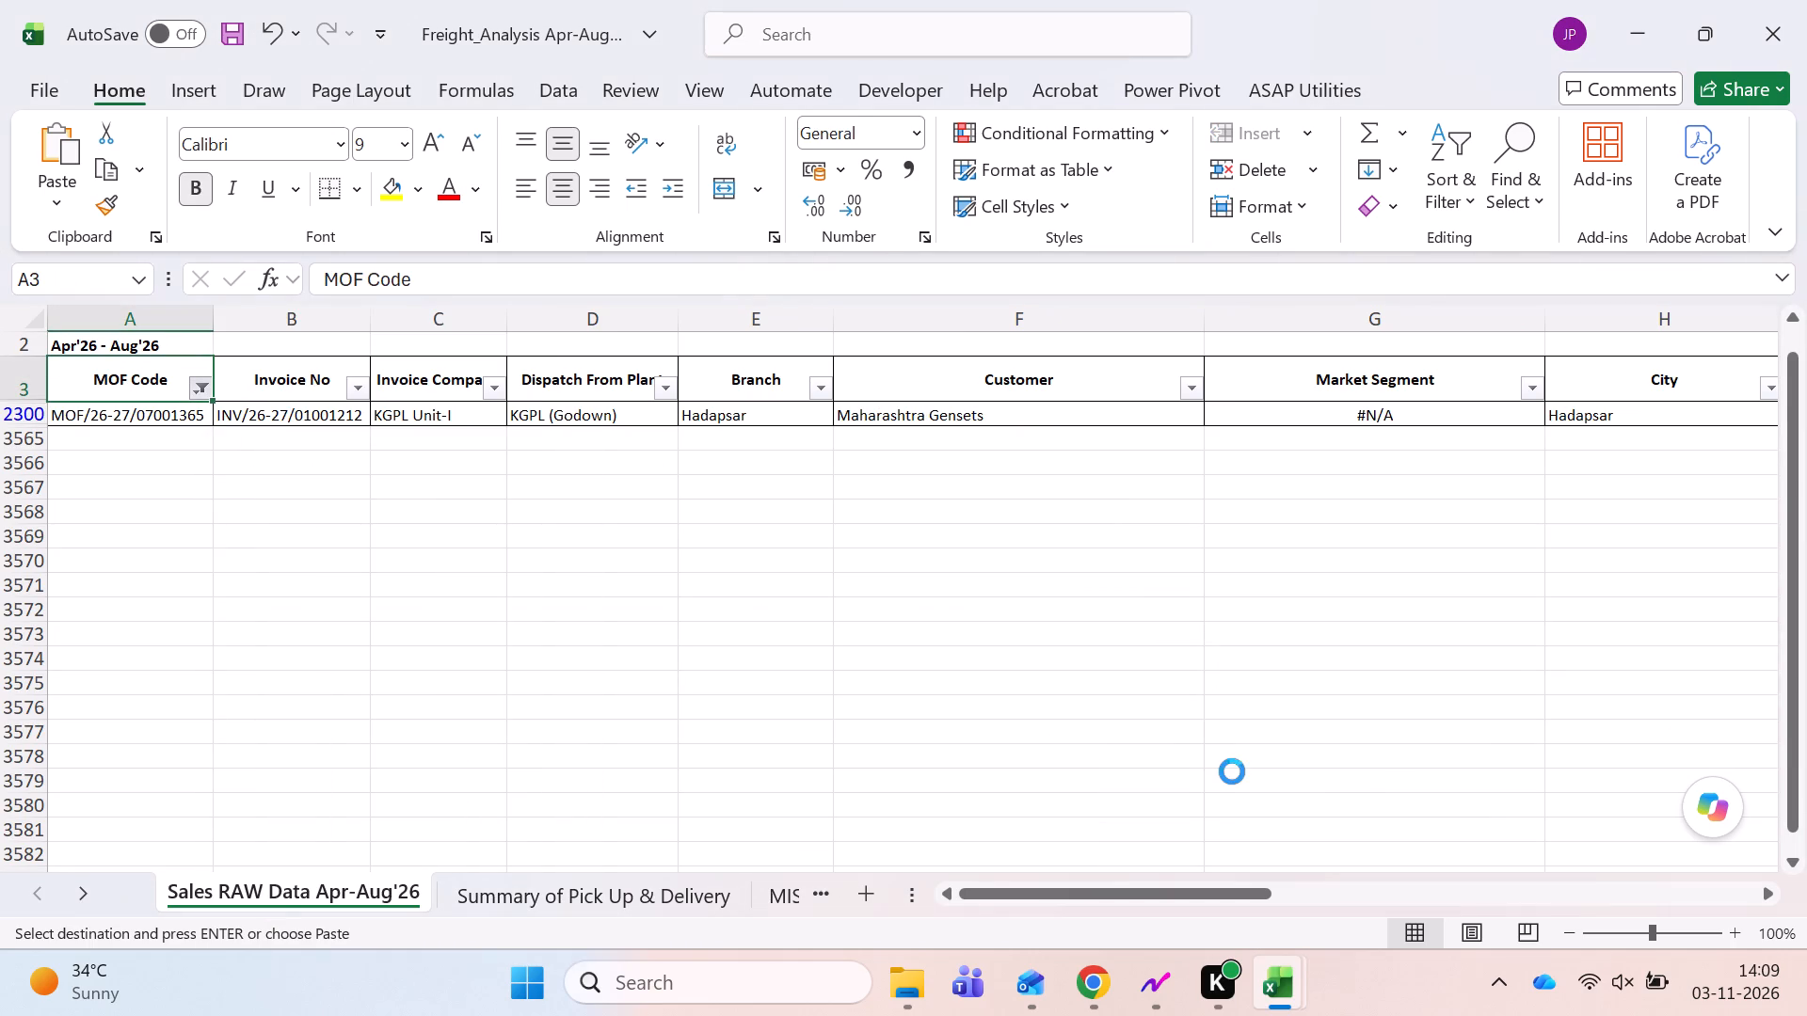
pyautogui.press('Down')
pyautogui.press('Right')
pyautogui.press('Left')
# Return to Sales Data Apr-Aug'26 and close the minimized ERP order form for MOF/26-27/07002200.
pyautogui.hotkey('ctrl', 'pagedown')
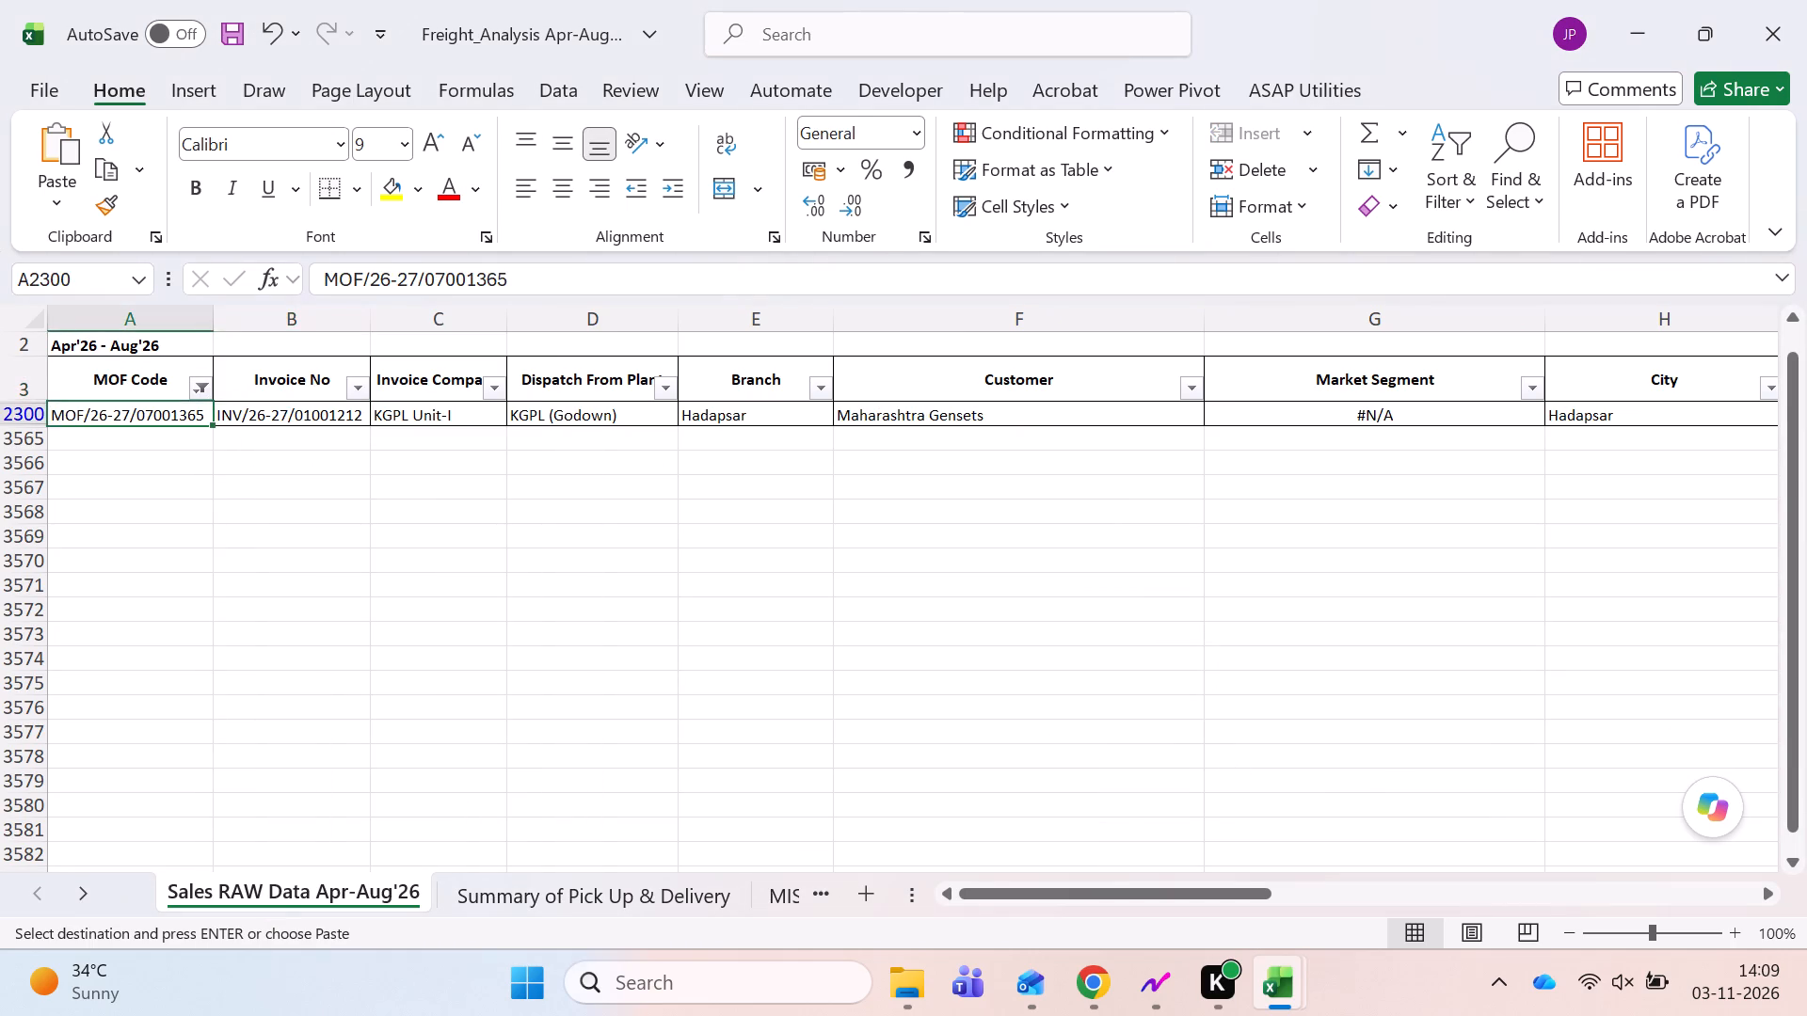
pyautogui.hotkey('ctrl', 'pagedown')
pyautogui.hotkey('ctrl', 'pagedown')
pyautogui.hotkey('ctrl', 'pagedown')
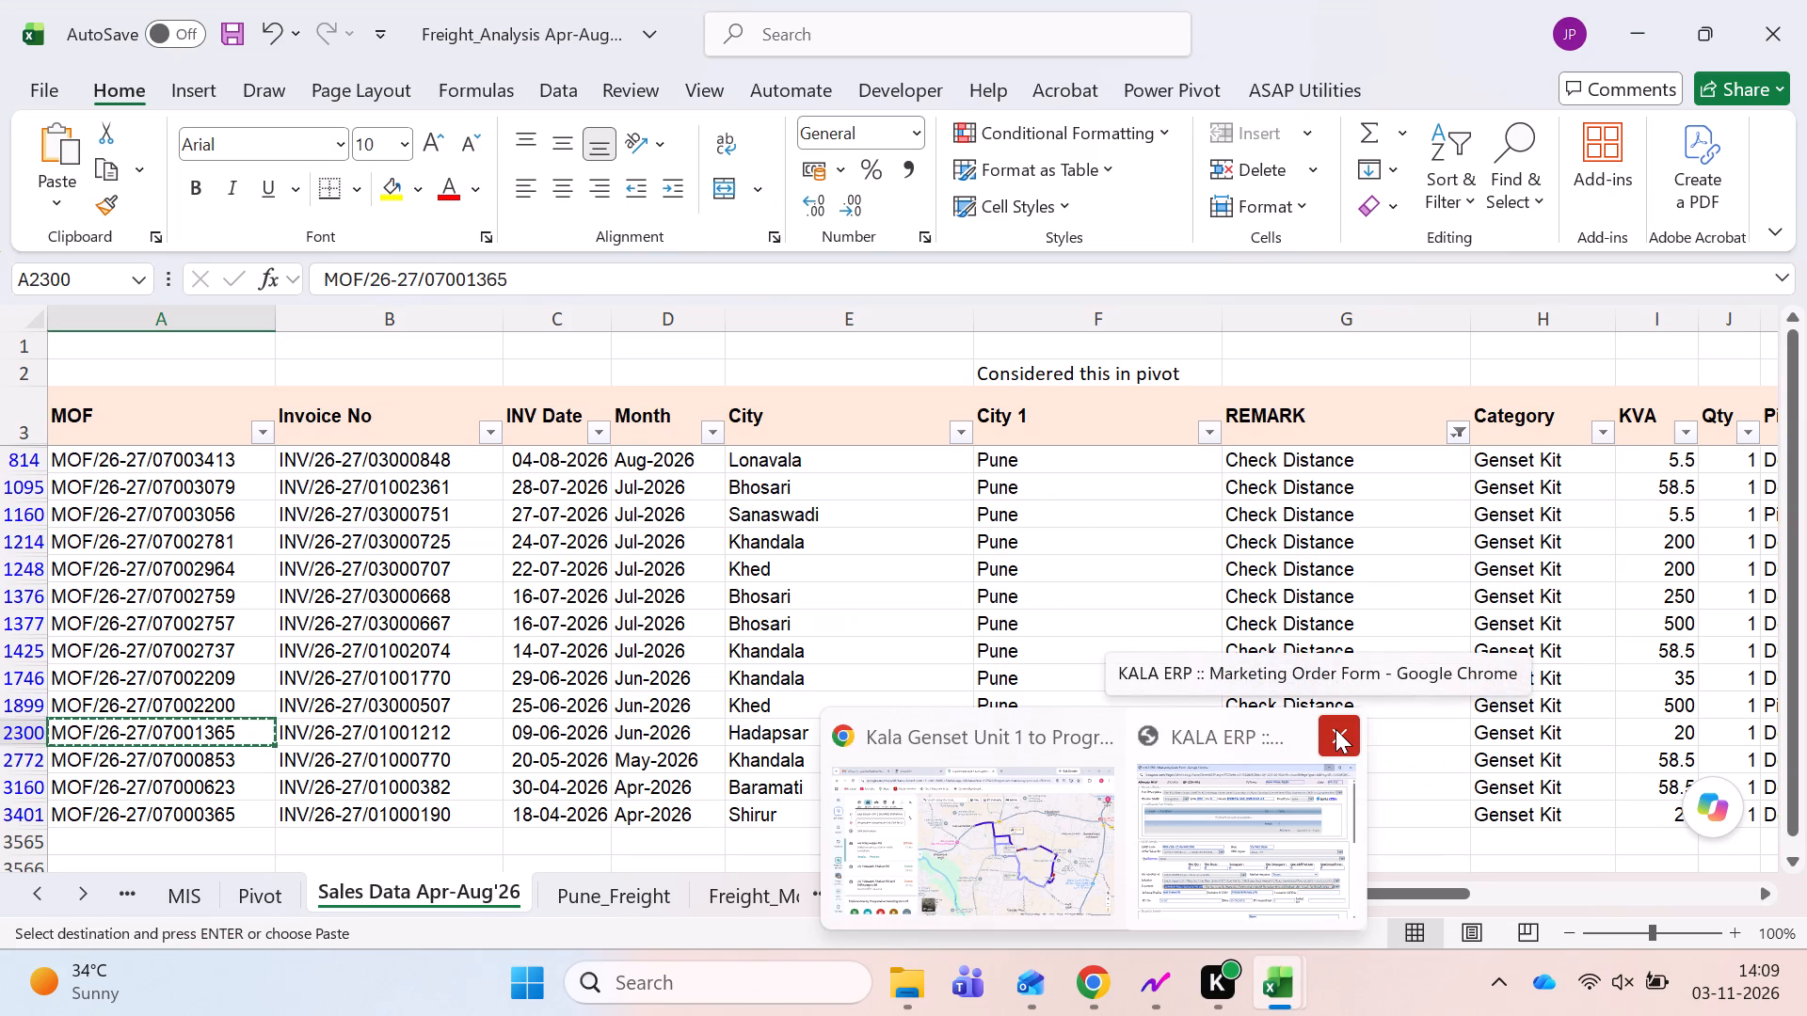
pyautogui.click(1272, 794)
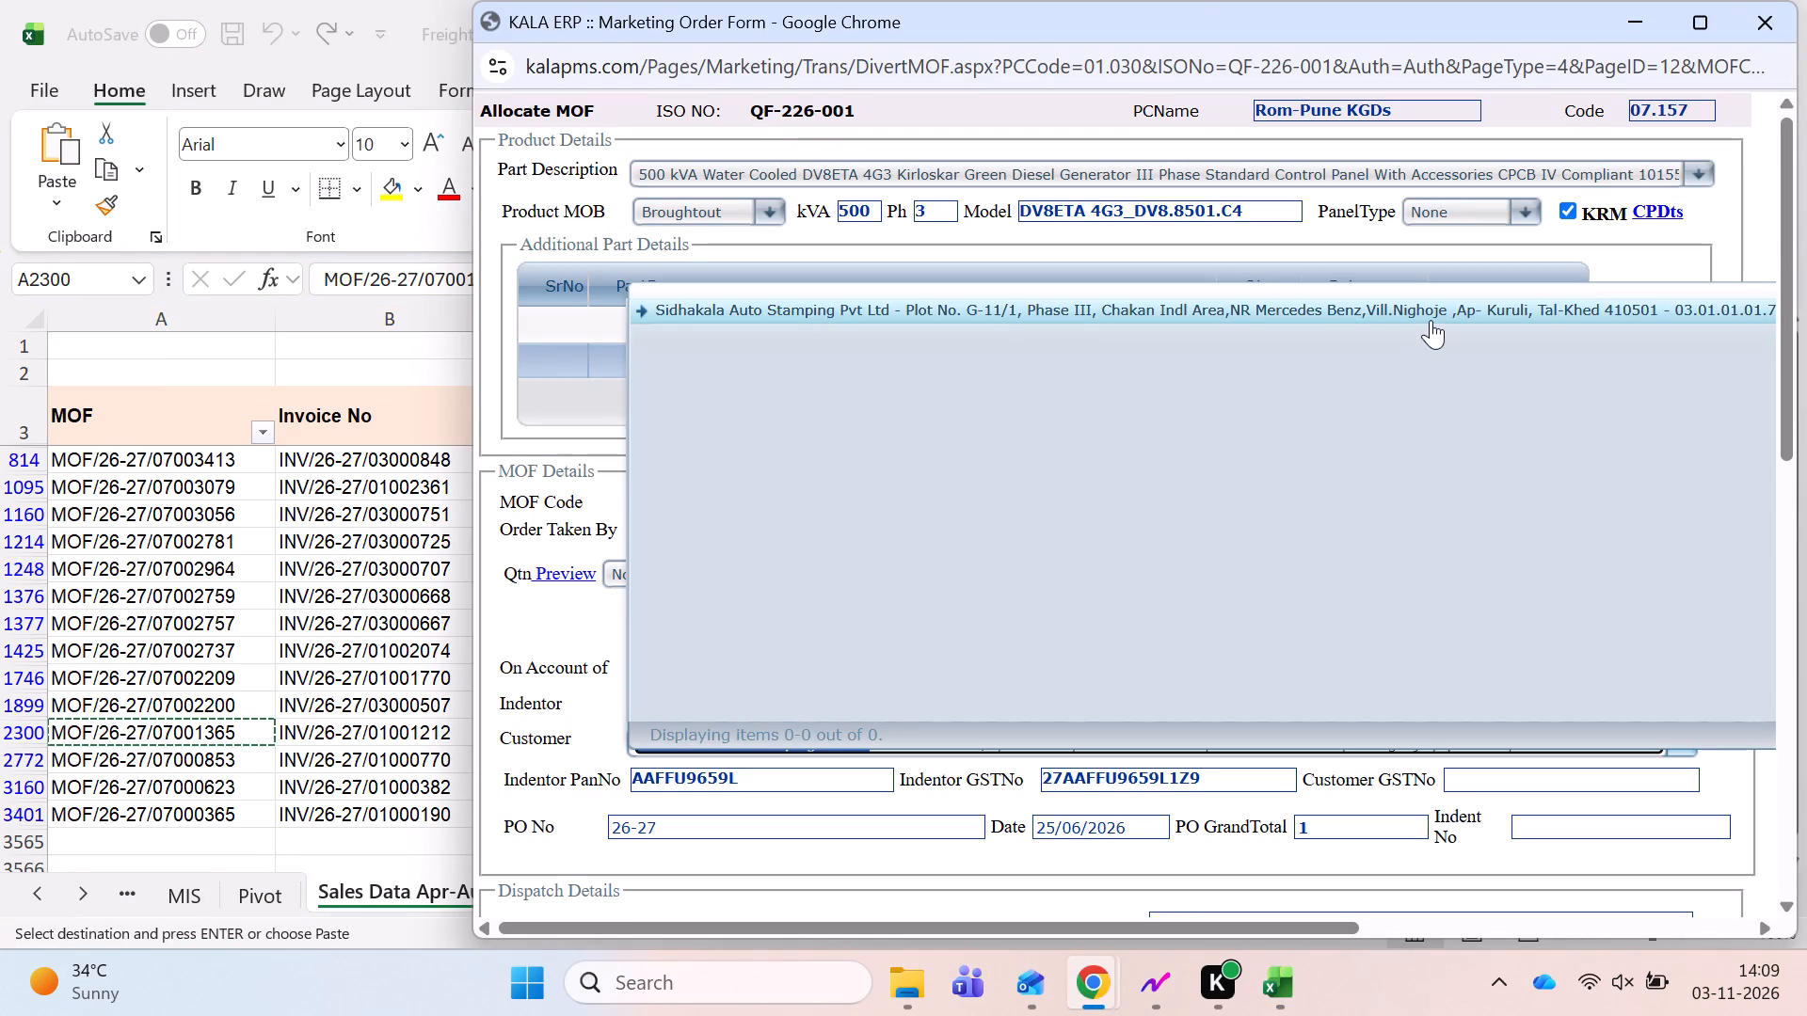
pyautogui.click(1771, 1)
pyautogui.click(1771, 19)
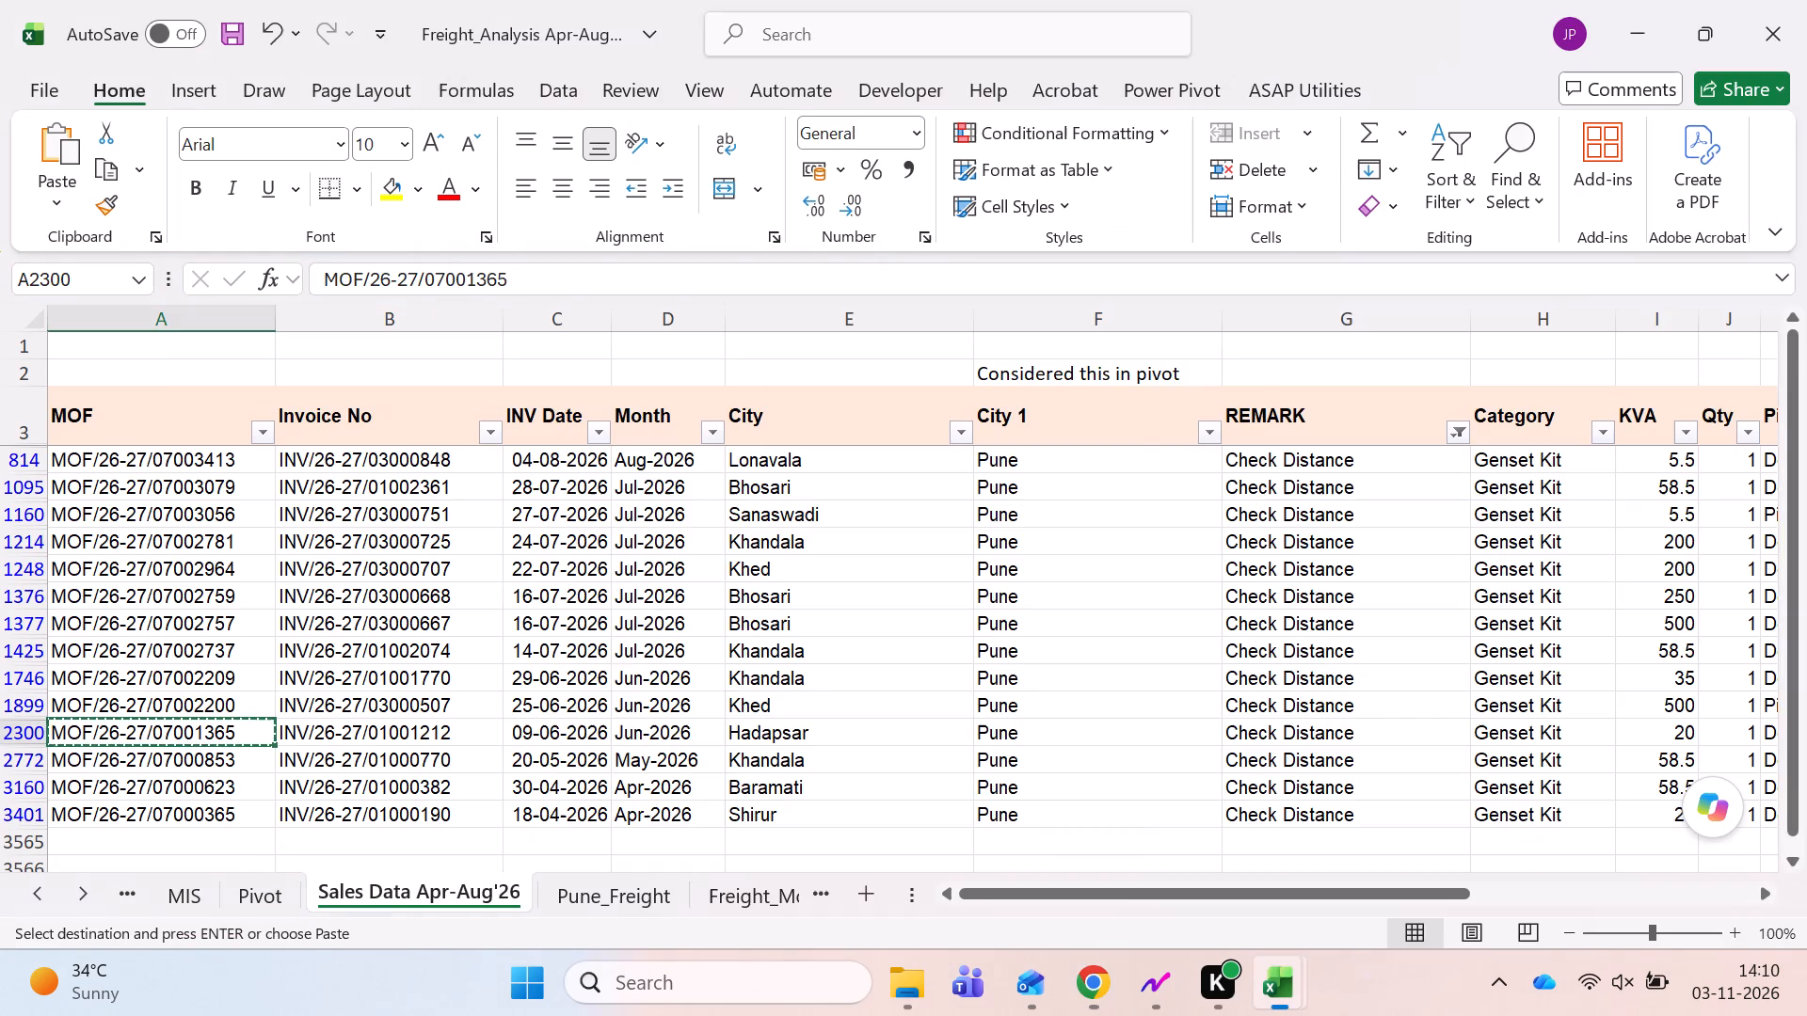
# Switch to KALA ERP in Chrome and search the Allocate MOF Report for MOF/26-27/07001365.
pyautogui.click(1098, 976)
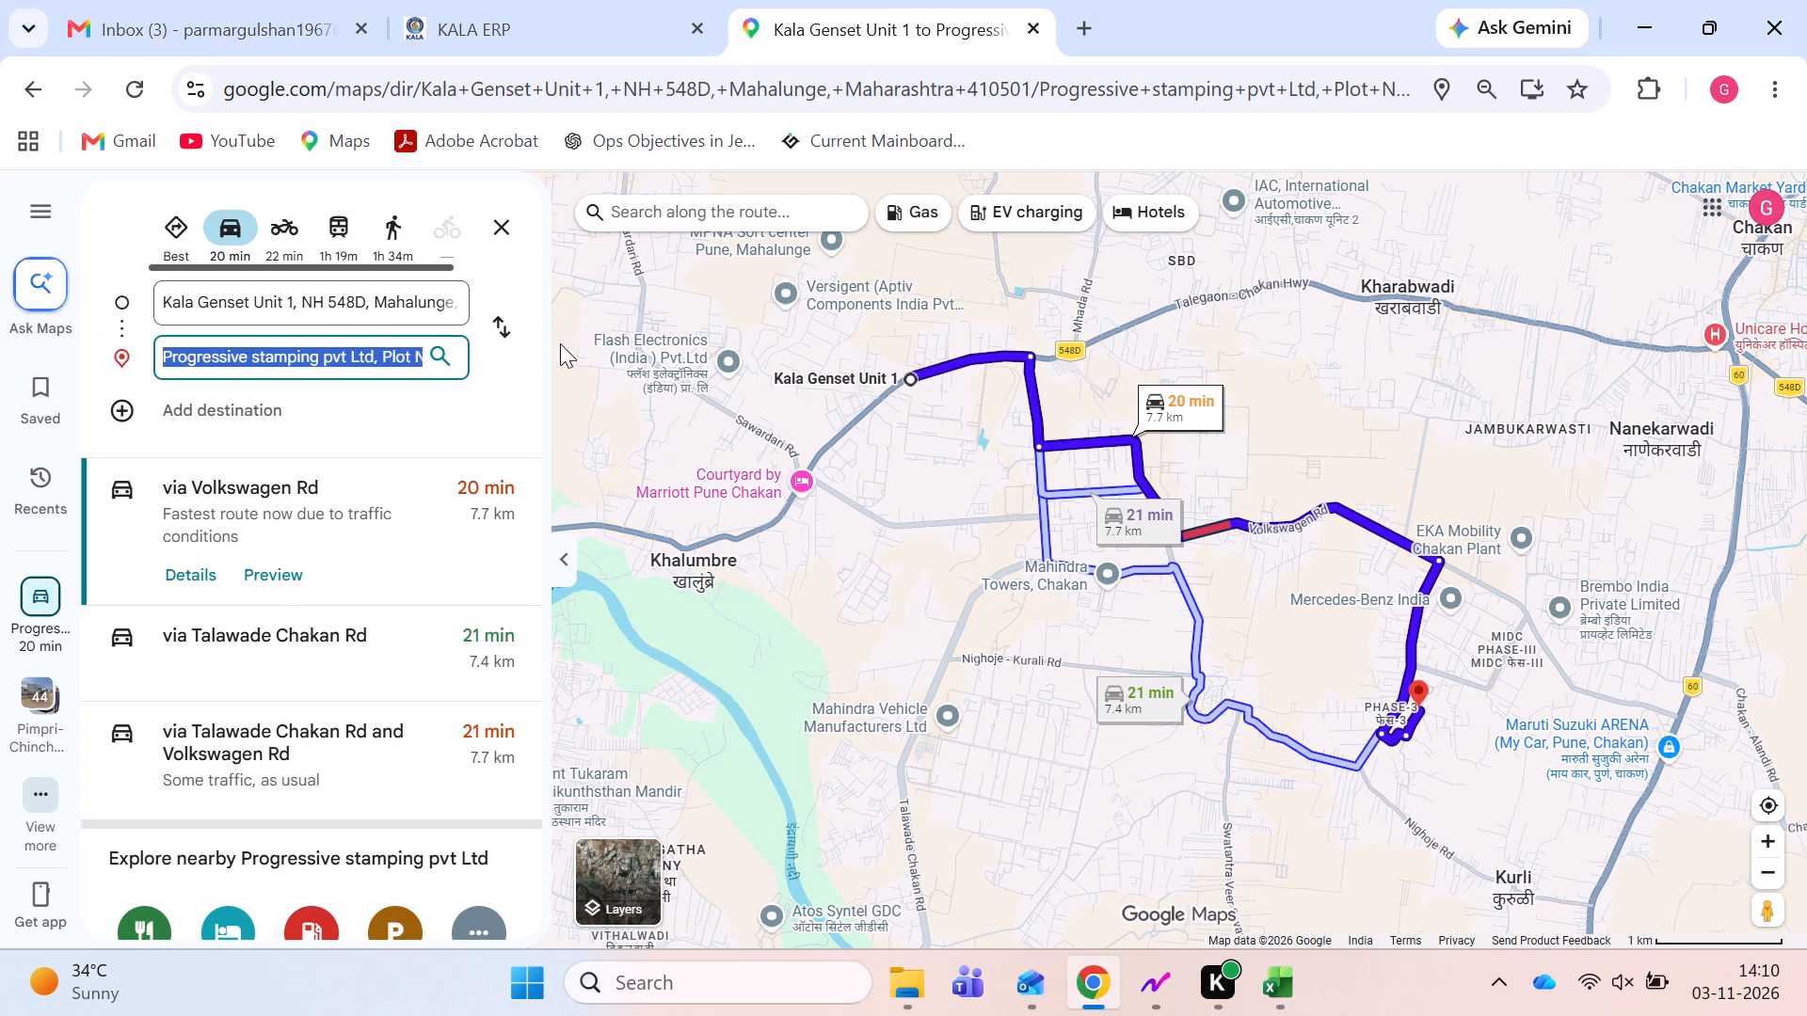
pyautogui.click(539, 0)
pyautogui.tripleClick(871, 347)
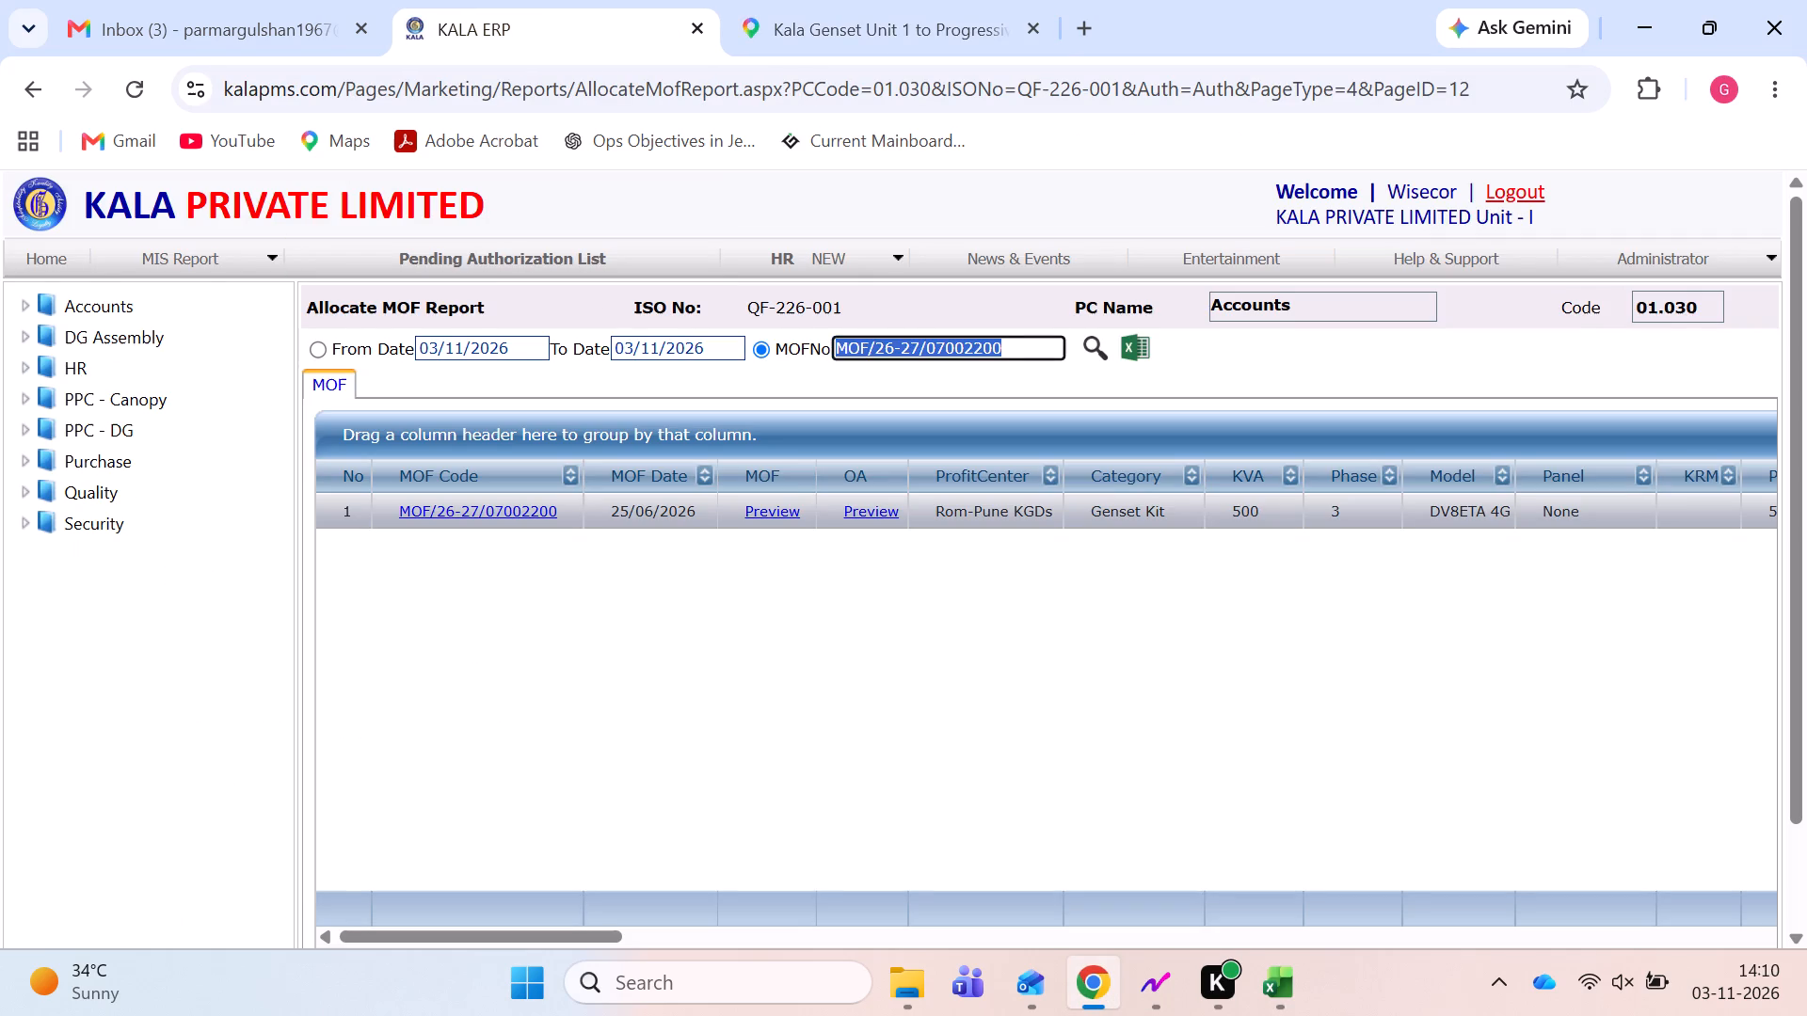
pyautogui.hotkey('ctrl', 'v')
pyautogui.press('Return')
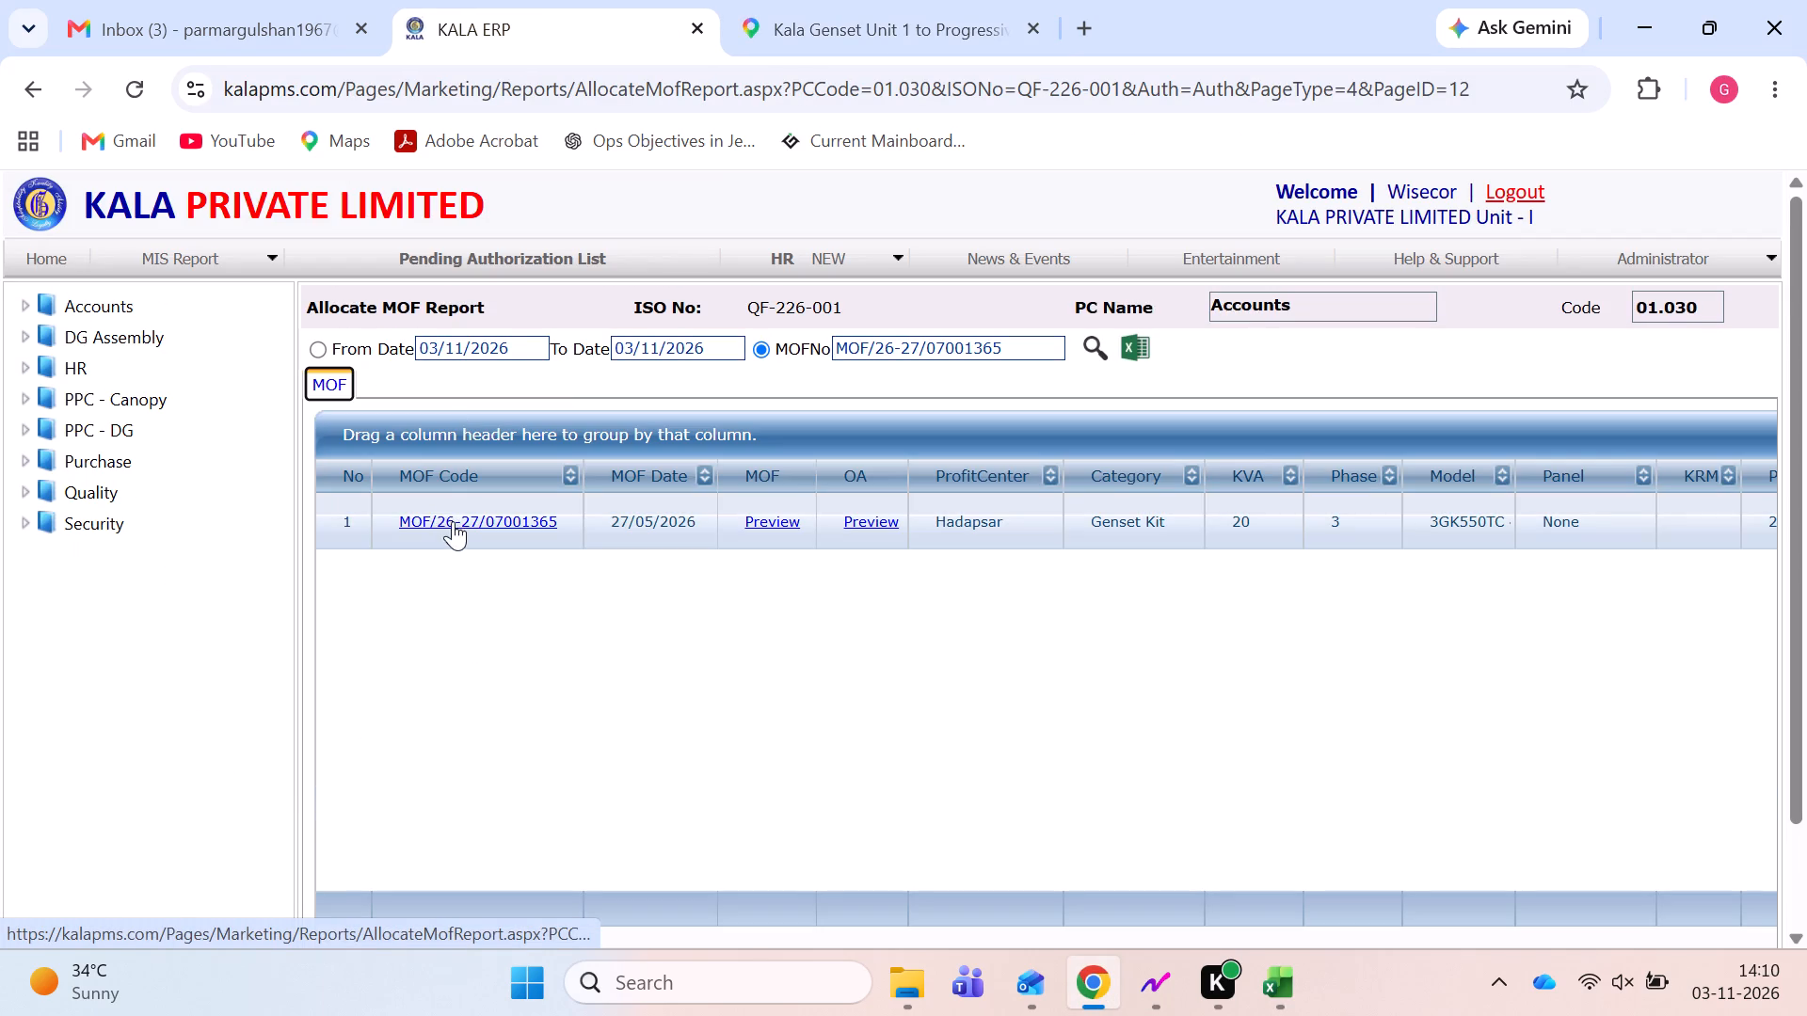
pyautogui.click(453, 521)
pyautogui.click(453, 522)
pyautogui.click(455, 521)
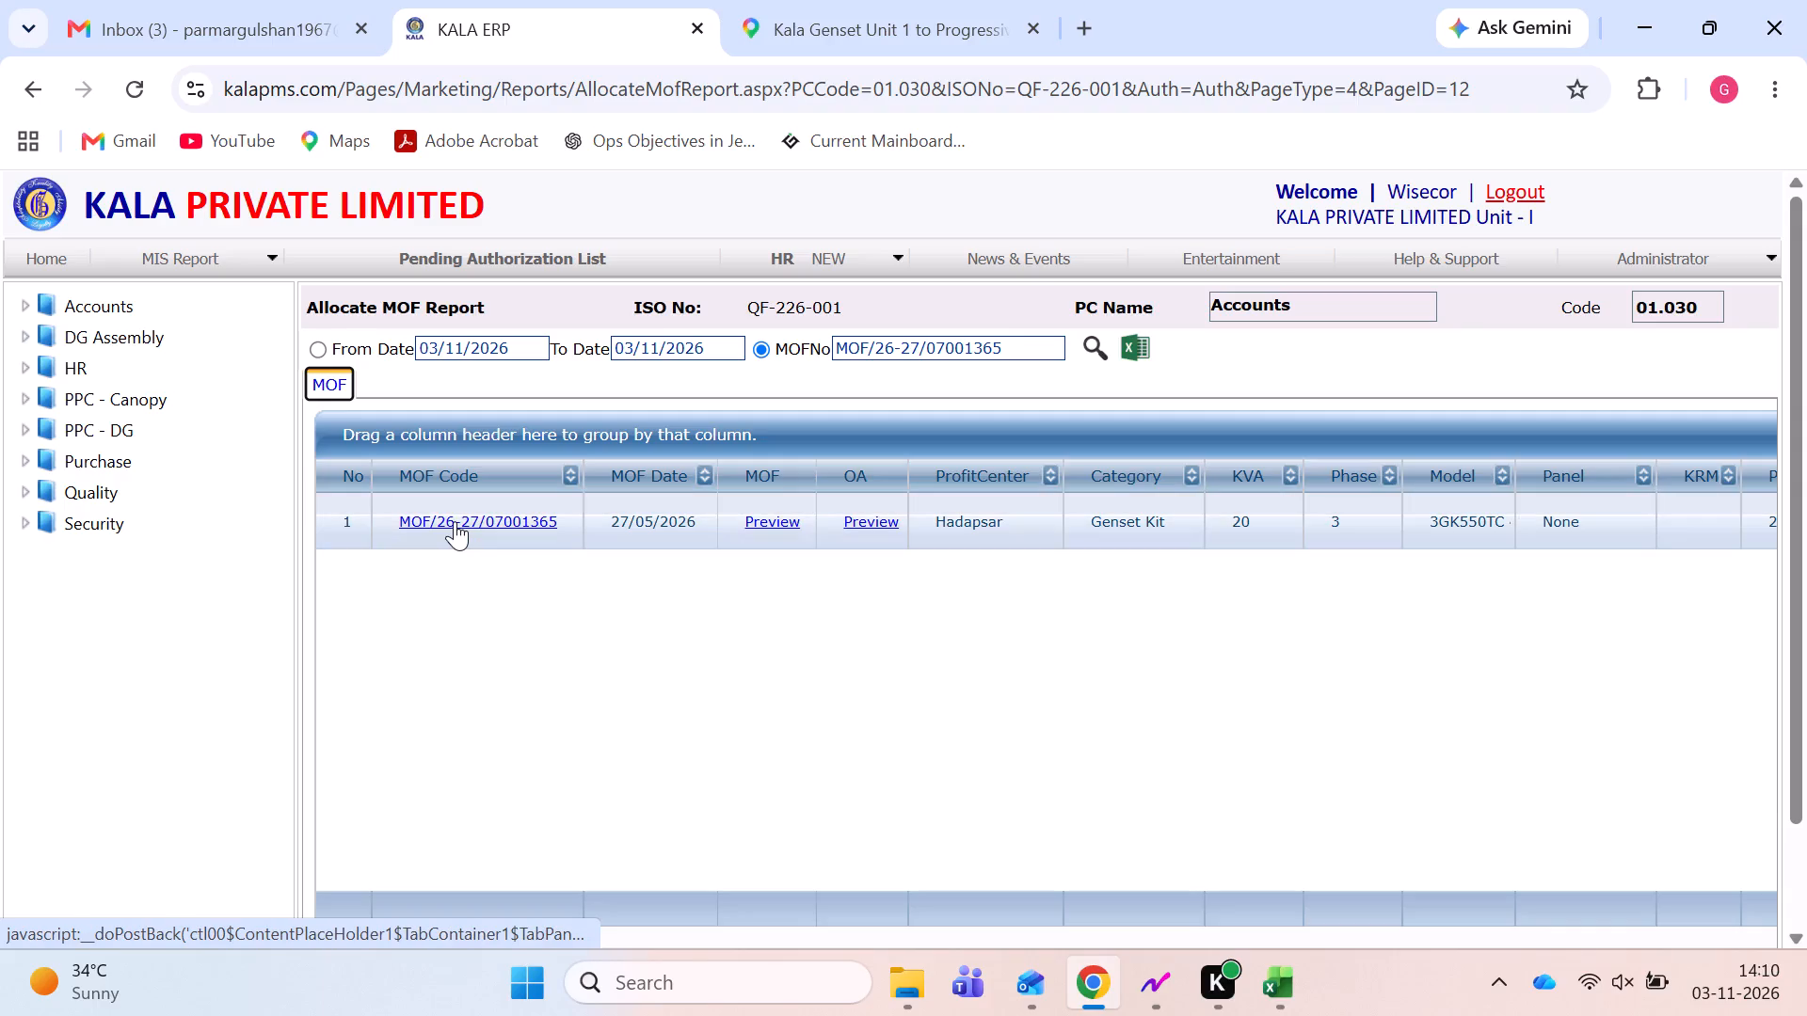
pyautogui.click(455, 521)
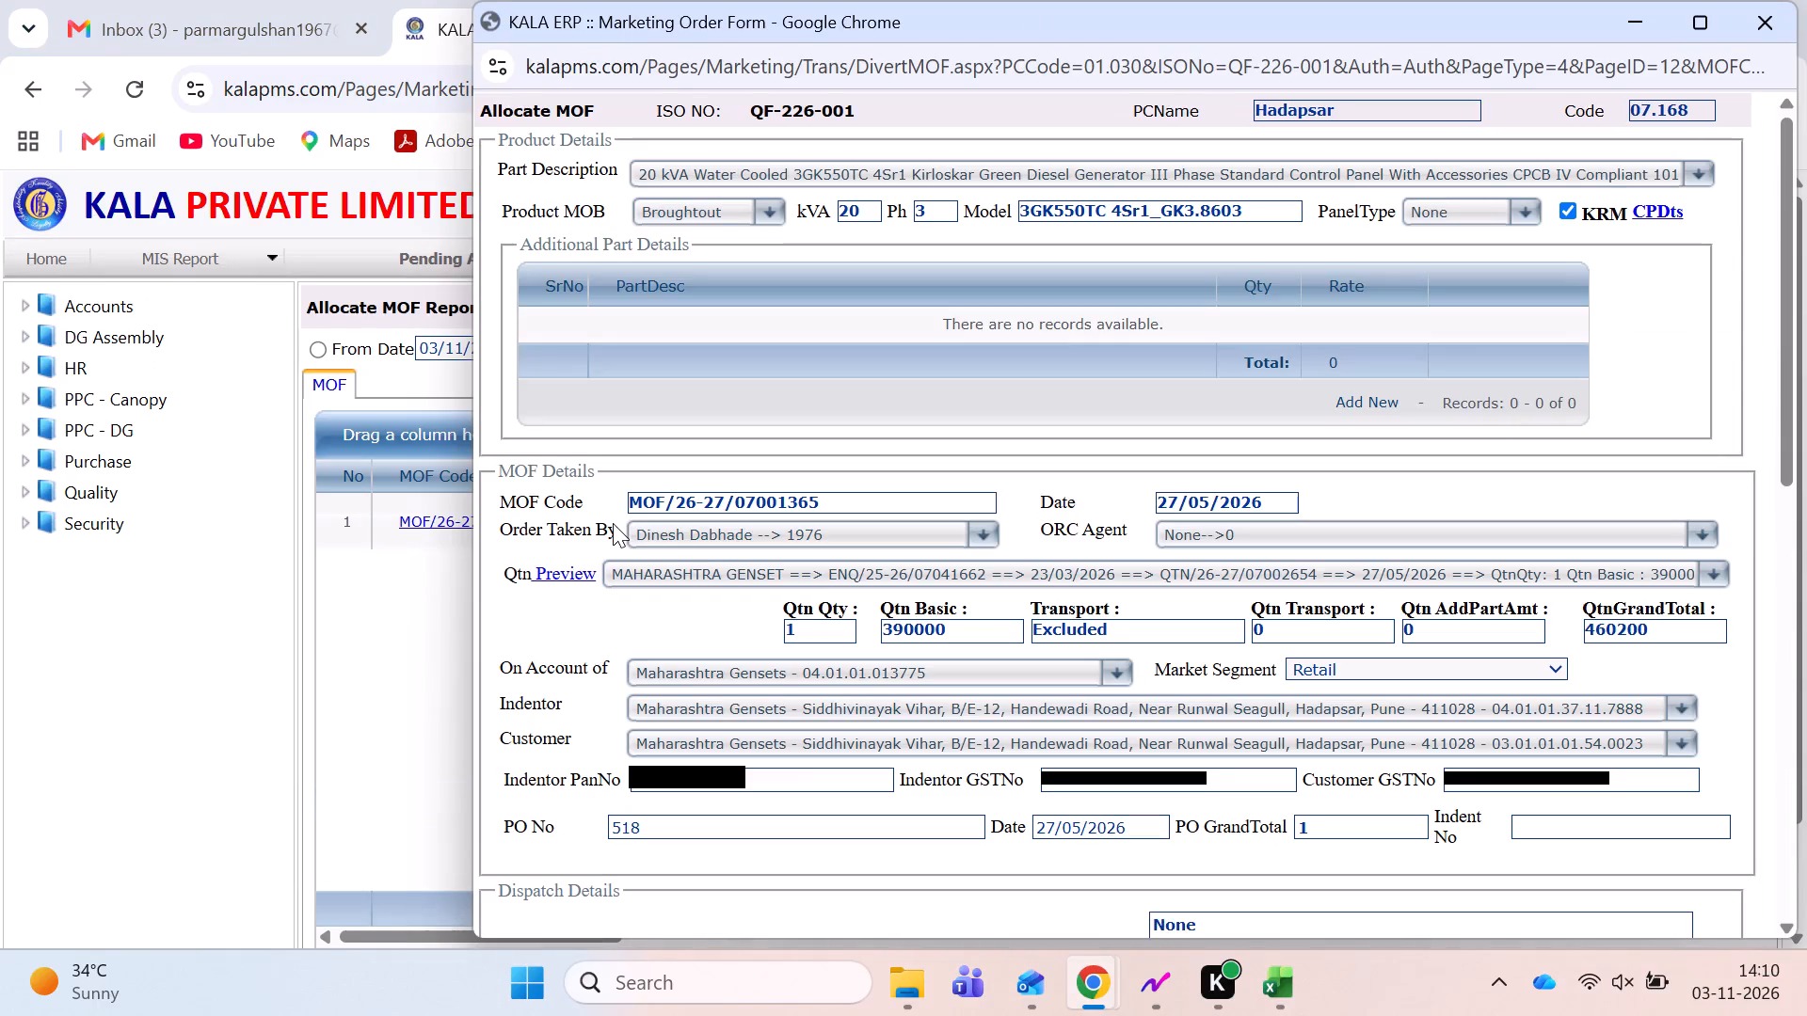
pyautogui.click(1176, 746)
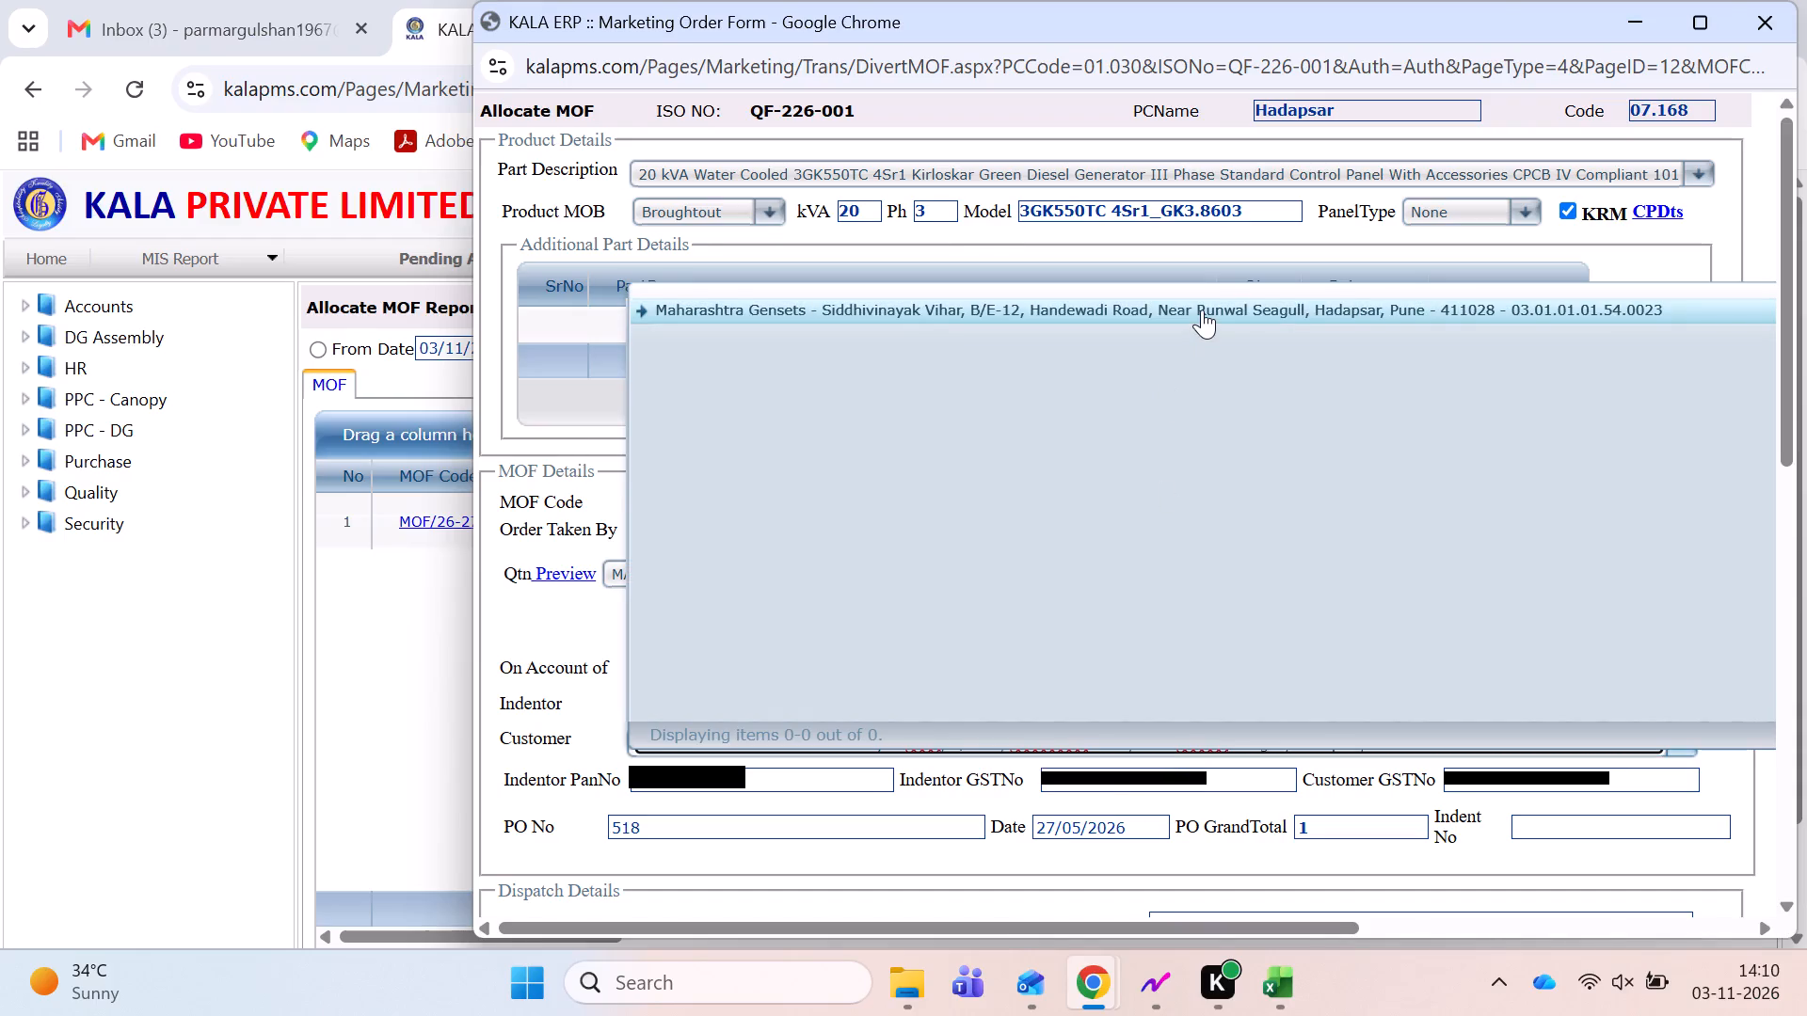
pyautogui.click(1202, 310)
pyautogui.hotkey('ctrl', 'shift', 'Right')
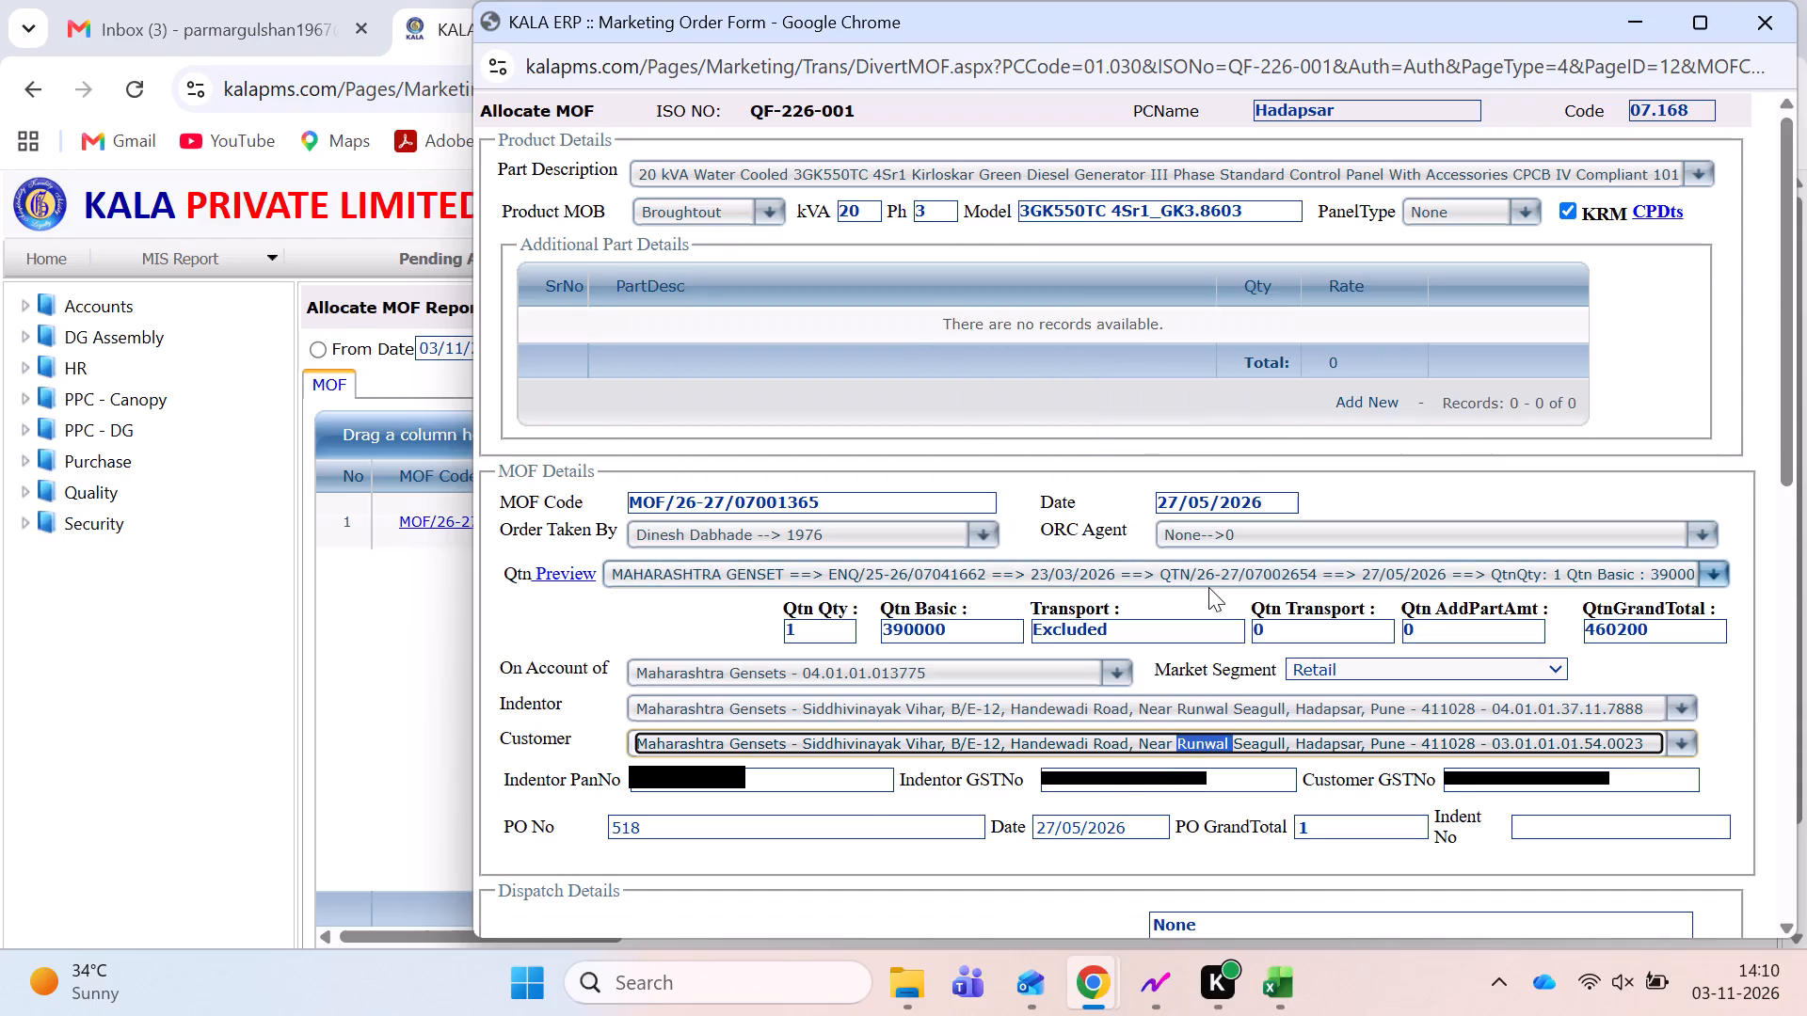
pyautogui.hotkey('ctrl', 'shift', 'Right')
pyautogui.hotkey('ctrl', 'shift', 'Right')
pyautogui.hotkey('ctrl', 'shift', 'Right')
pyautogui.hotkey('ctrl', 'c')
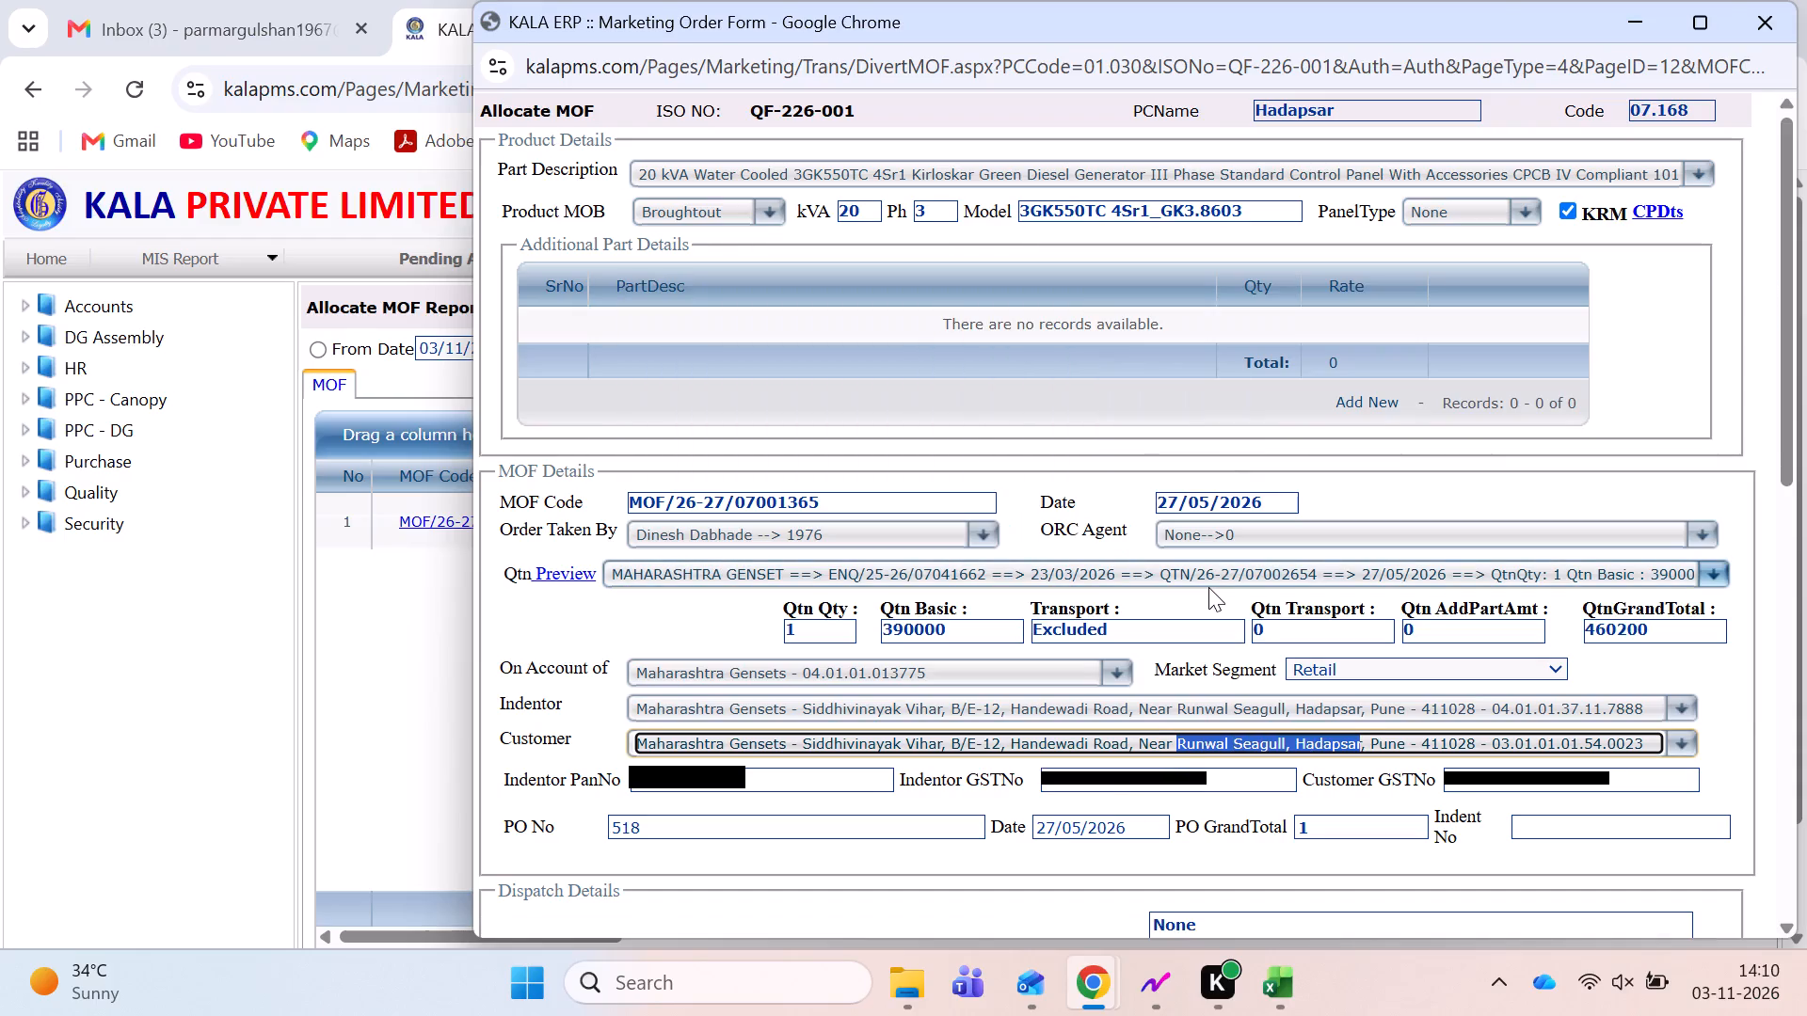
# Minimize the order form and set the Google Maps route destination to the Runwal Seagull suggestion on Handewadi Road.
pyautogui.click(1621, 34)
pyautogui.click(845, 0)
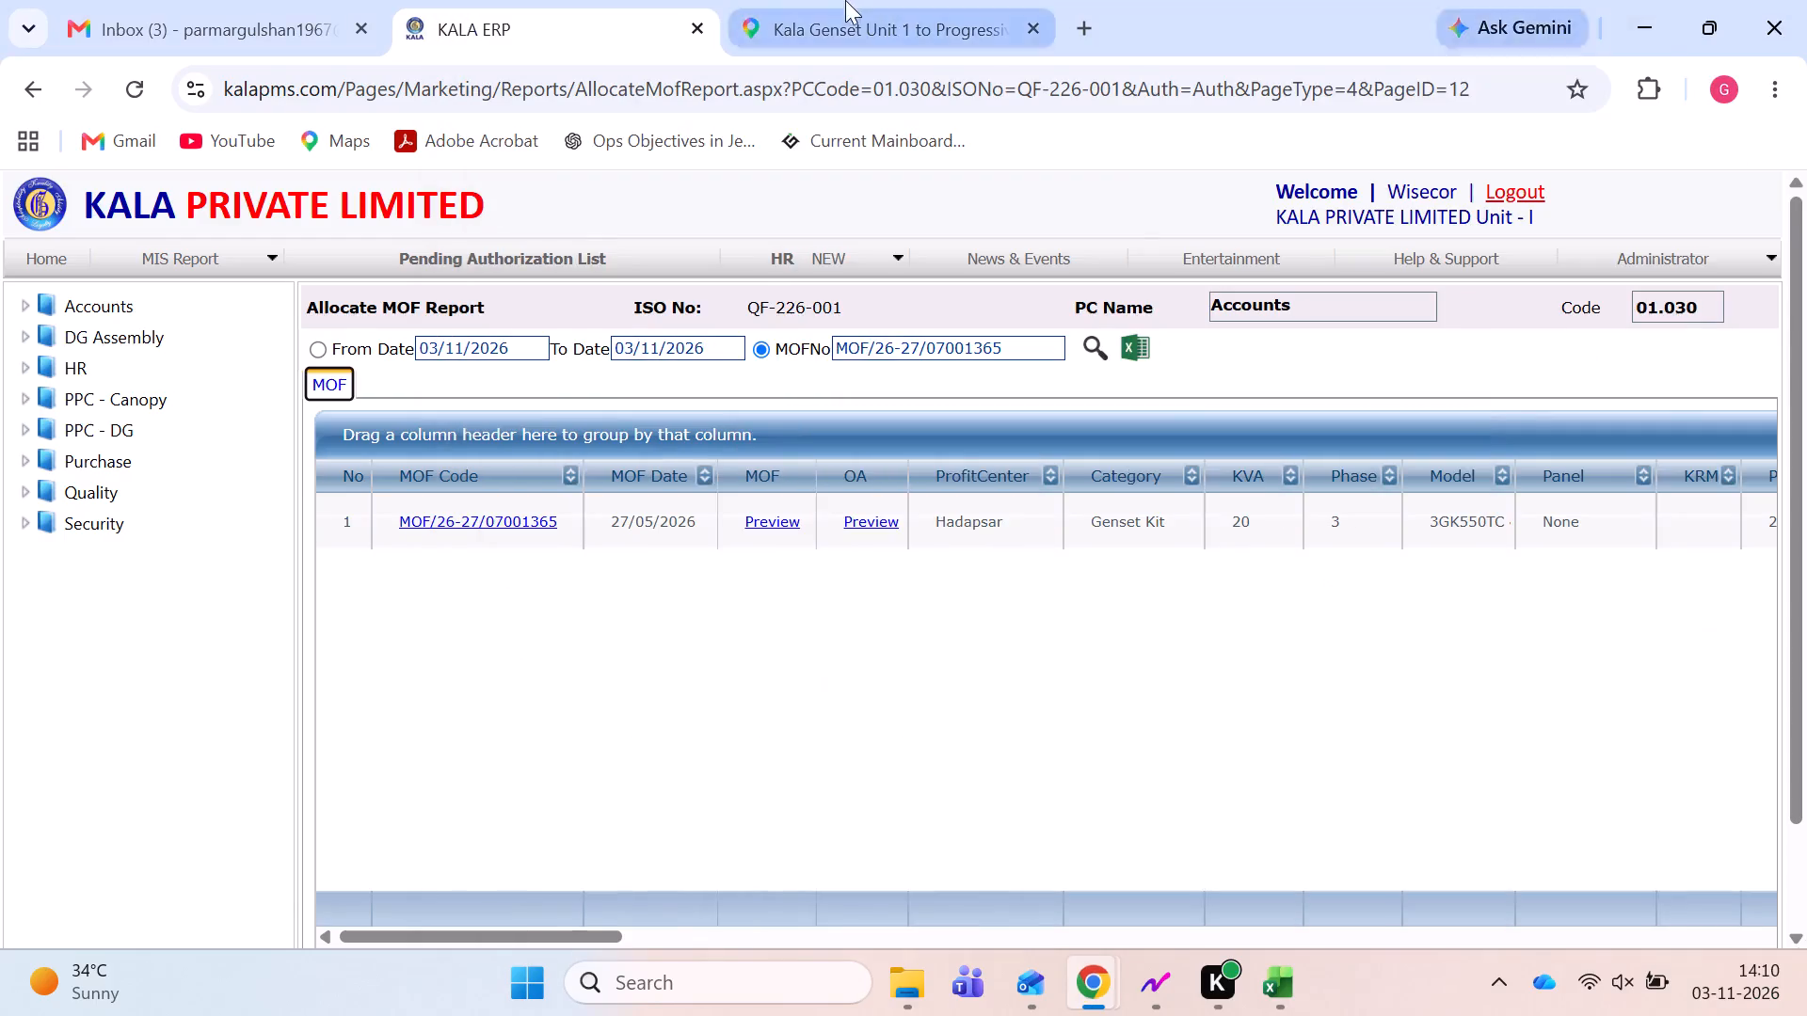
pyautogui.hotkey('ctrl', 'v')
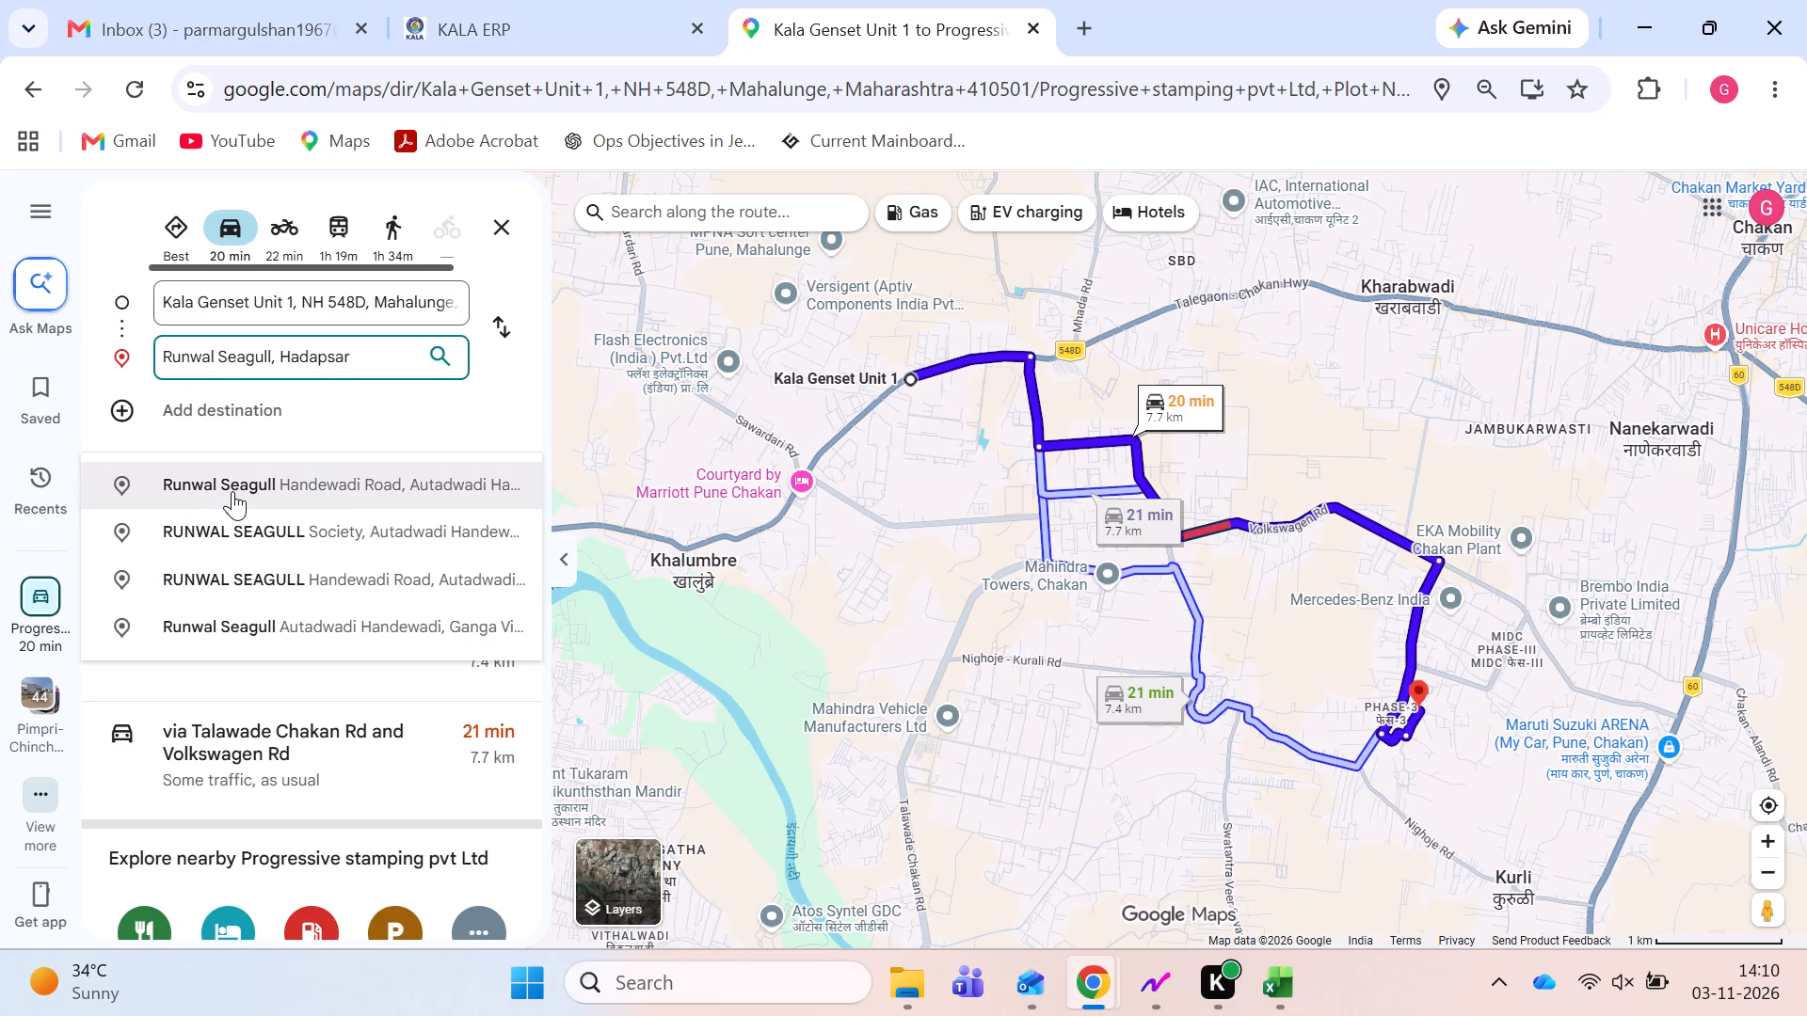
pyautogui.click(232, 491)
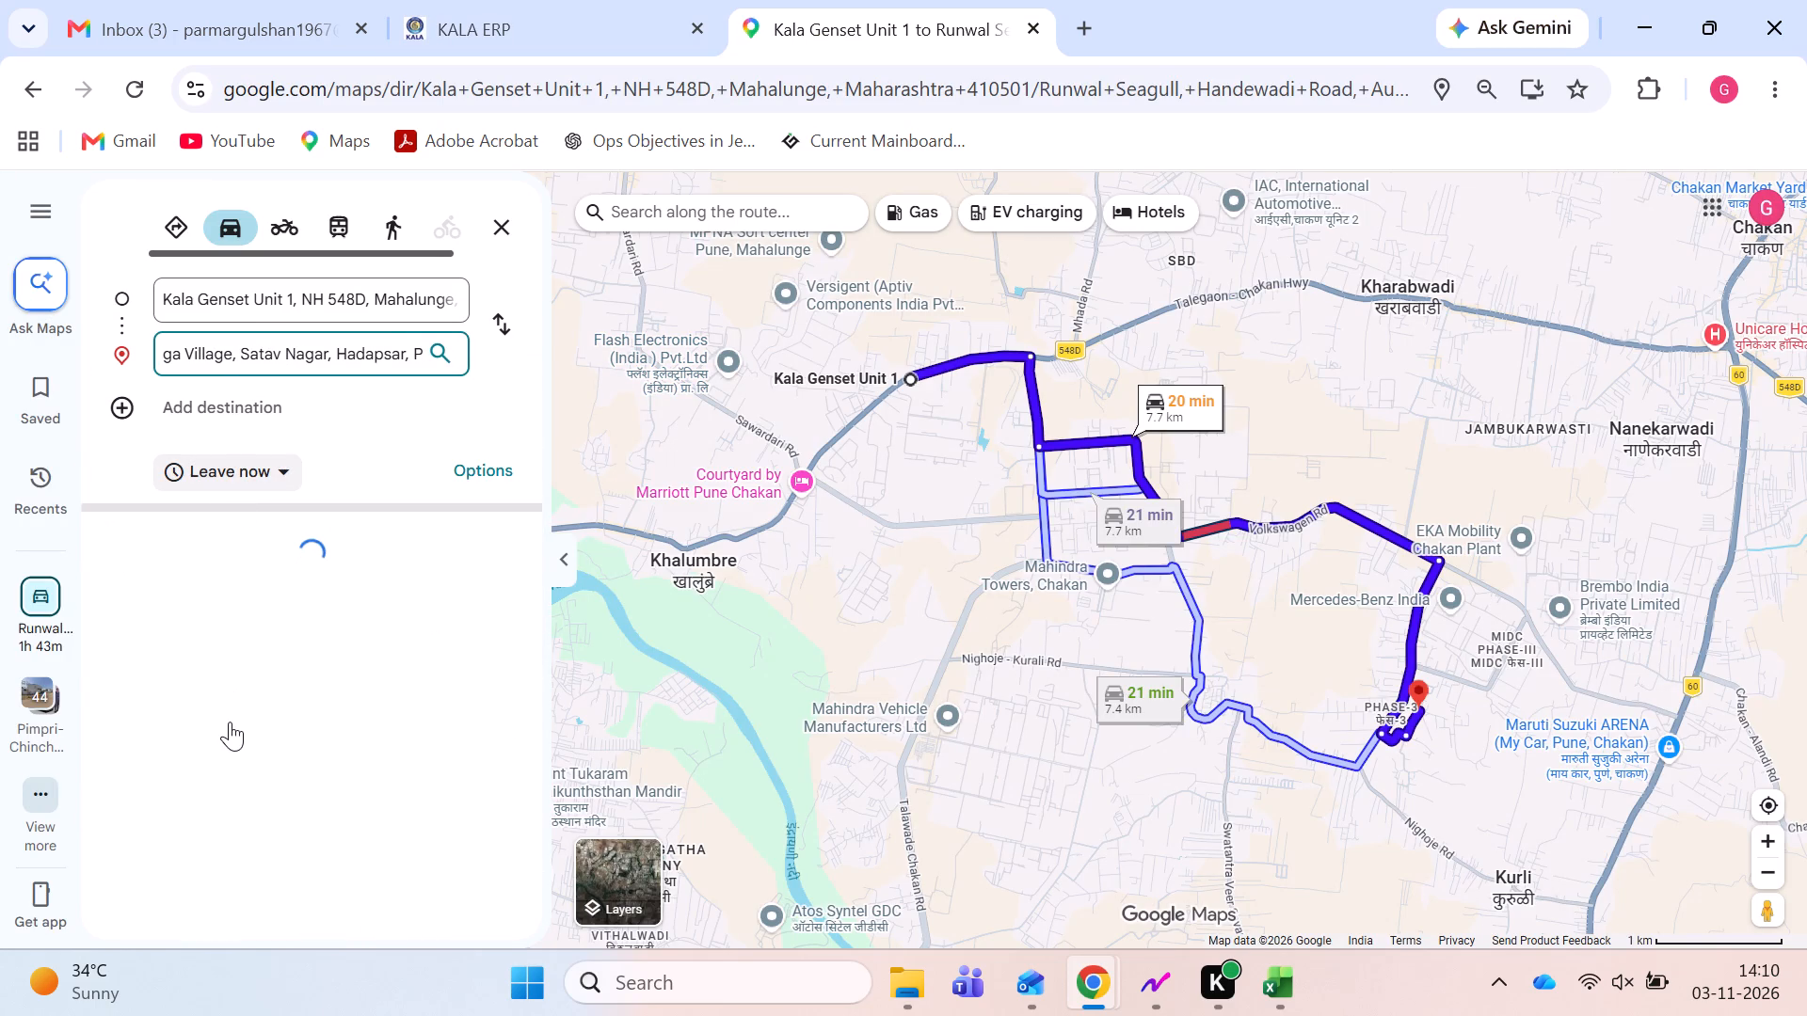
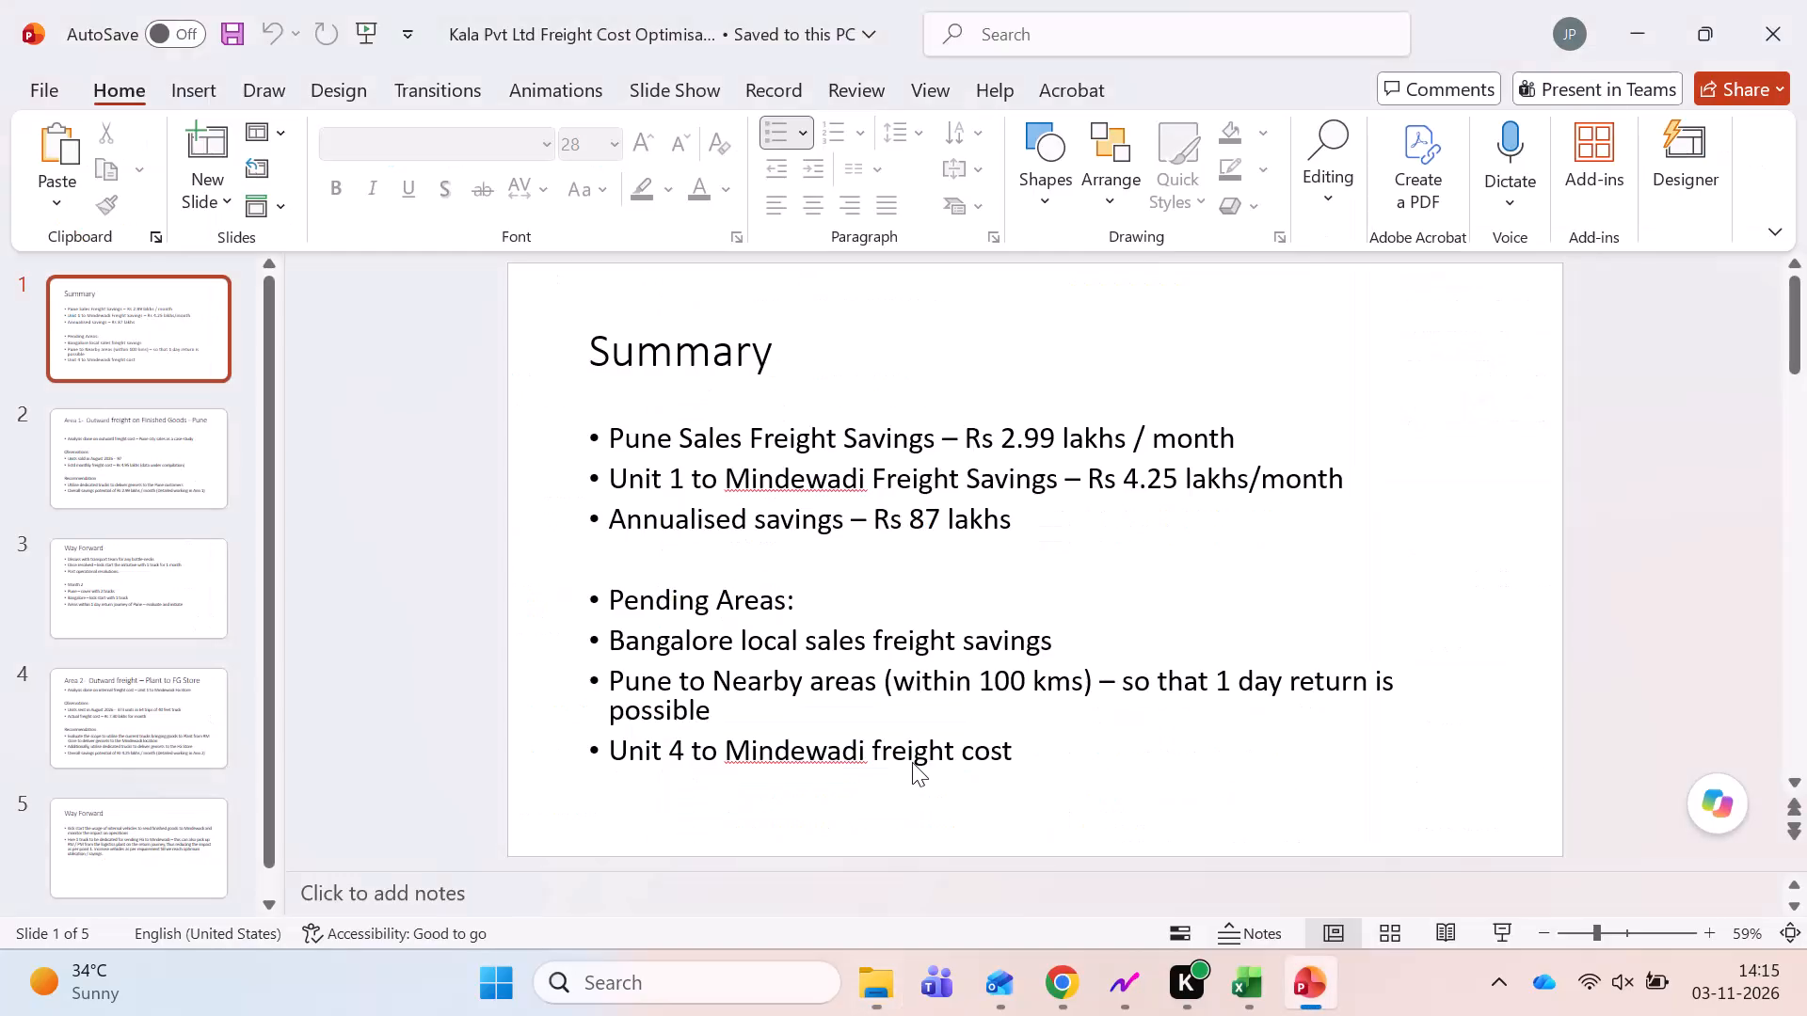
# Switch to the Freight_Analysis workbook in Excel and look through its sheets from Pune_Freight to Freight_Month_City_KVA and back to Sales RAW Data.
pyautogui.hotkey('alt', 'Tab')
pyautogui.hotkey('alt', 'Tab')
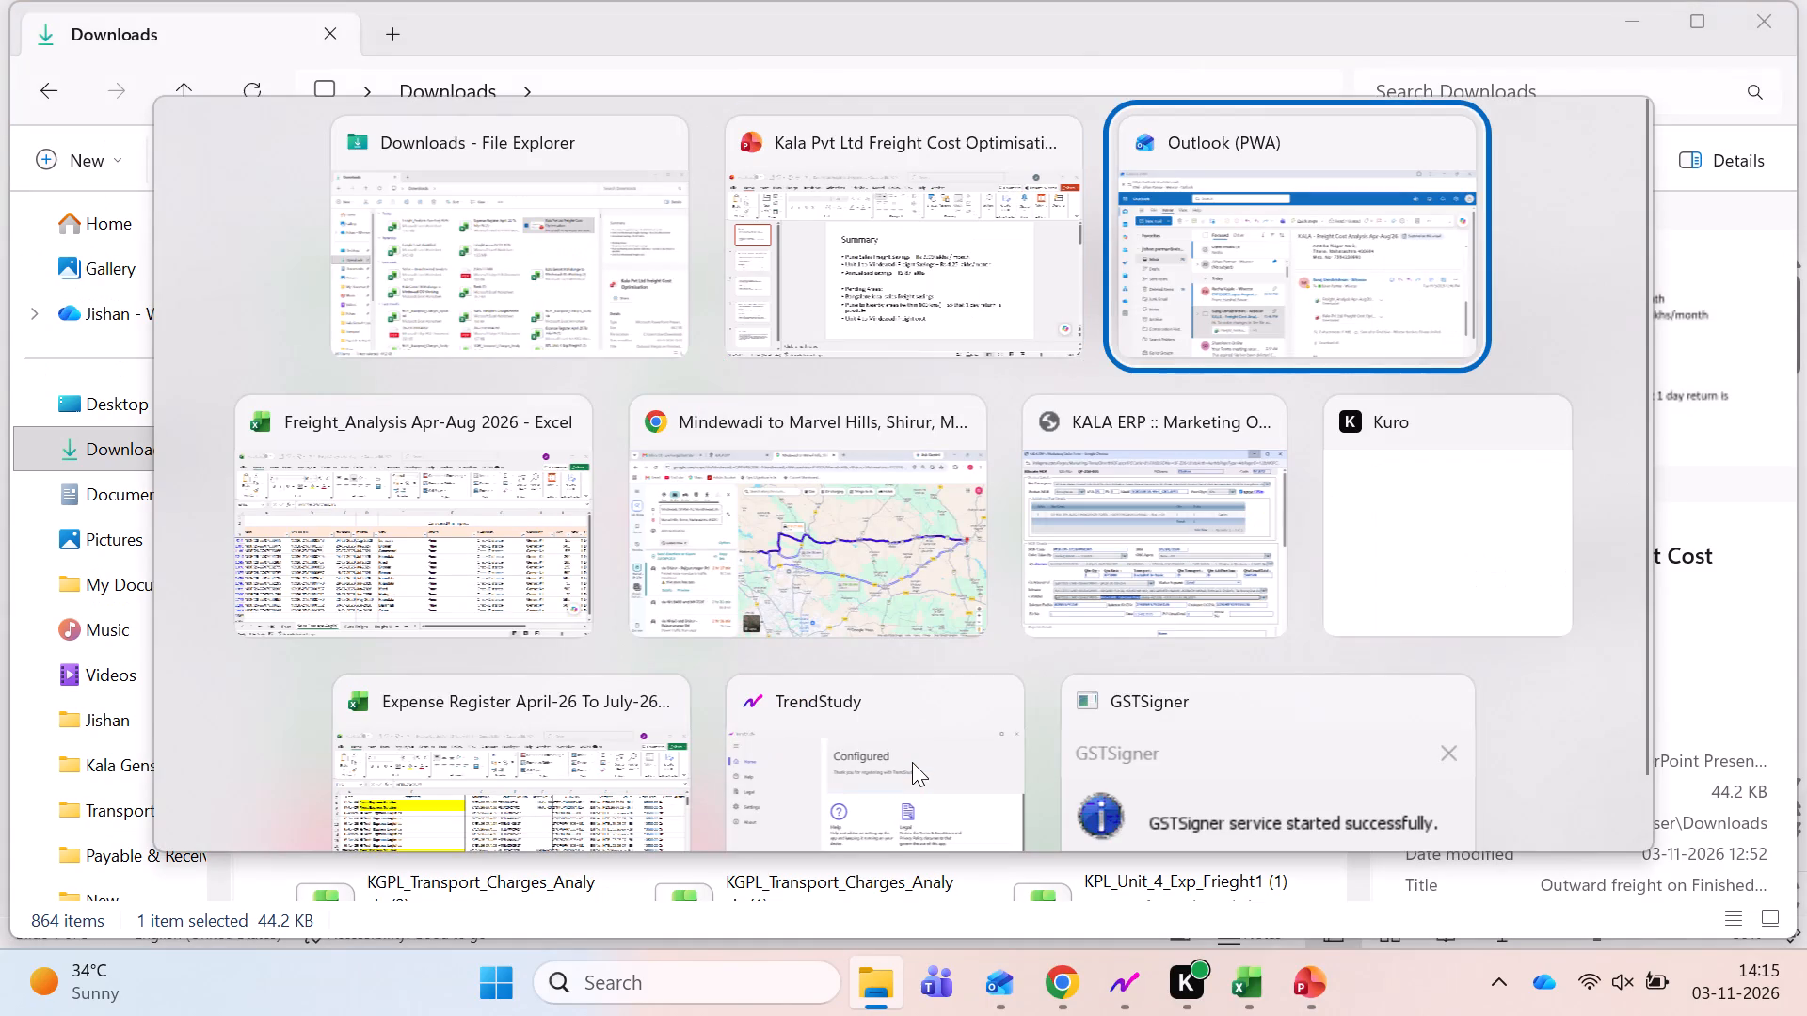
pyautogui.hotkey('alt', 'Tab')
pyautogui.hotkey('ctrl', 'pagedown')
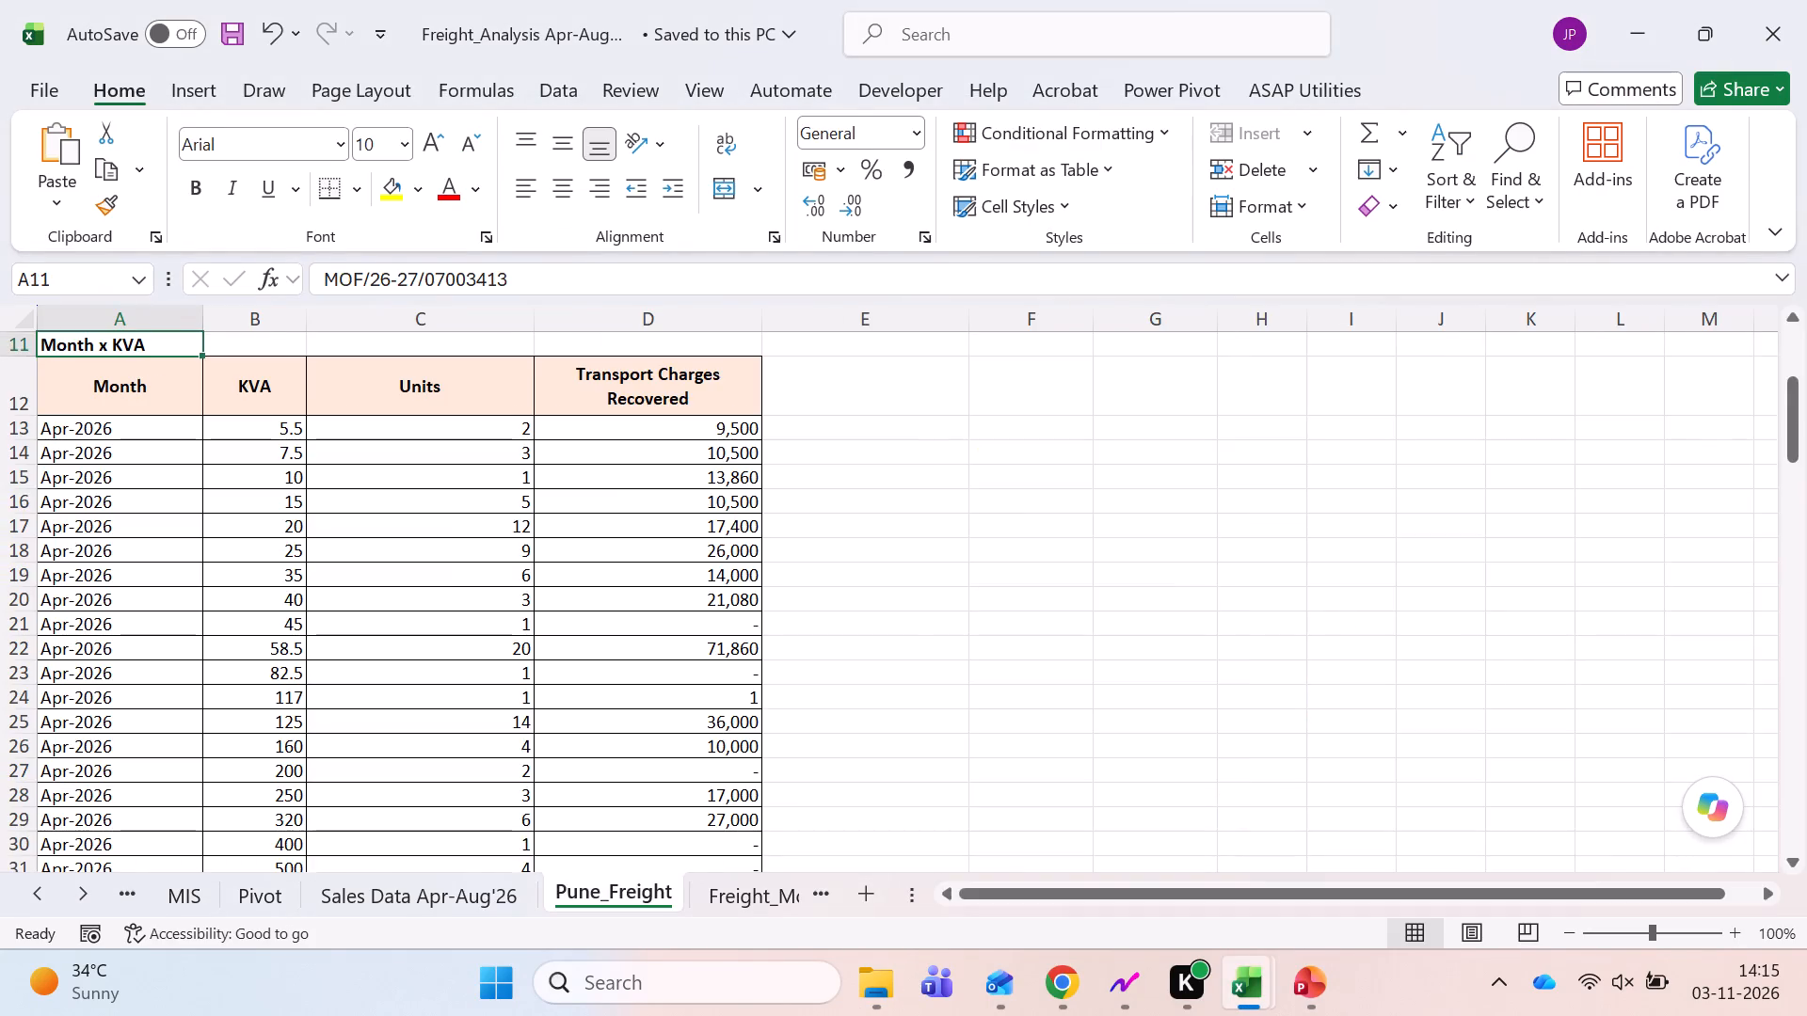
pyautogui.hotkey('ctrl', 'pagedown')
pyautogui.hotkey('ctrl', 'pagedown')
pyautogui.hotkey('ctrl', 'pagedown')
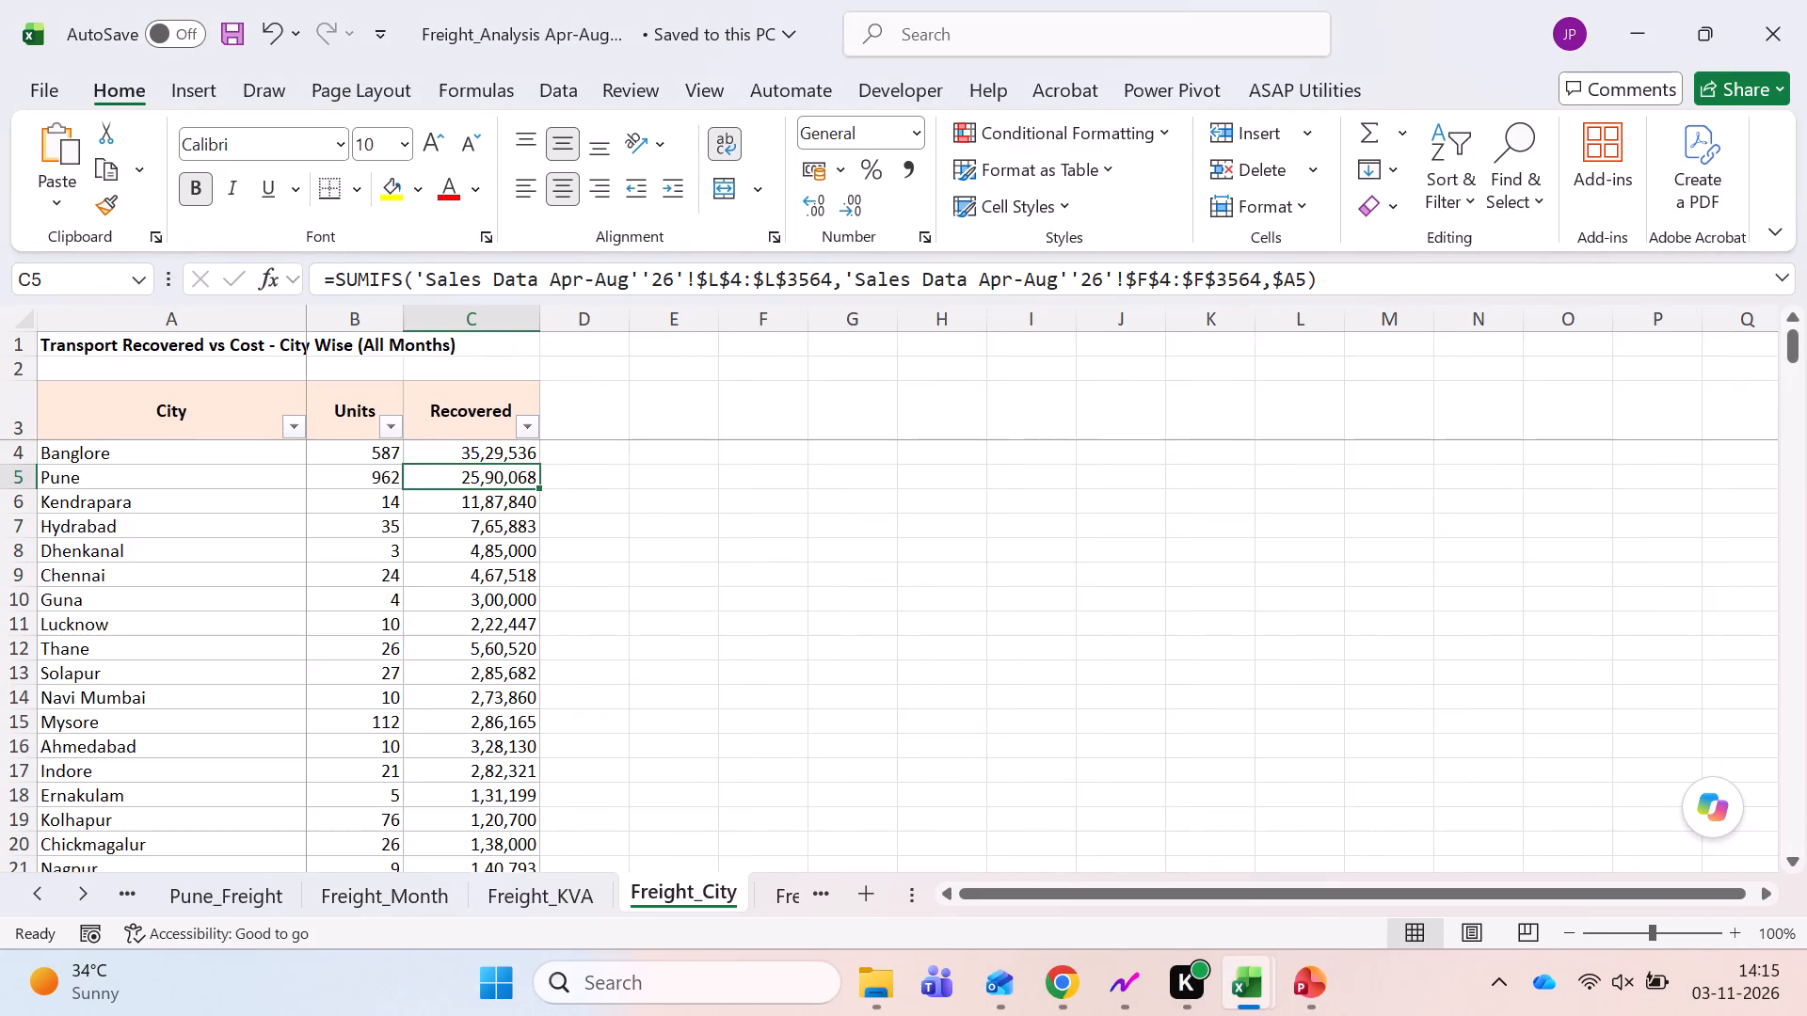
pyautogui.hotkey('ctrl', 'pagedown')
pyautogui.hotkey('ctrl', 'pagedown')
pyautogui.hotkey('ctrl', 'pageup')
pyautogui.hotkey('ctrl', 'pageup')
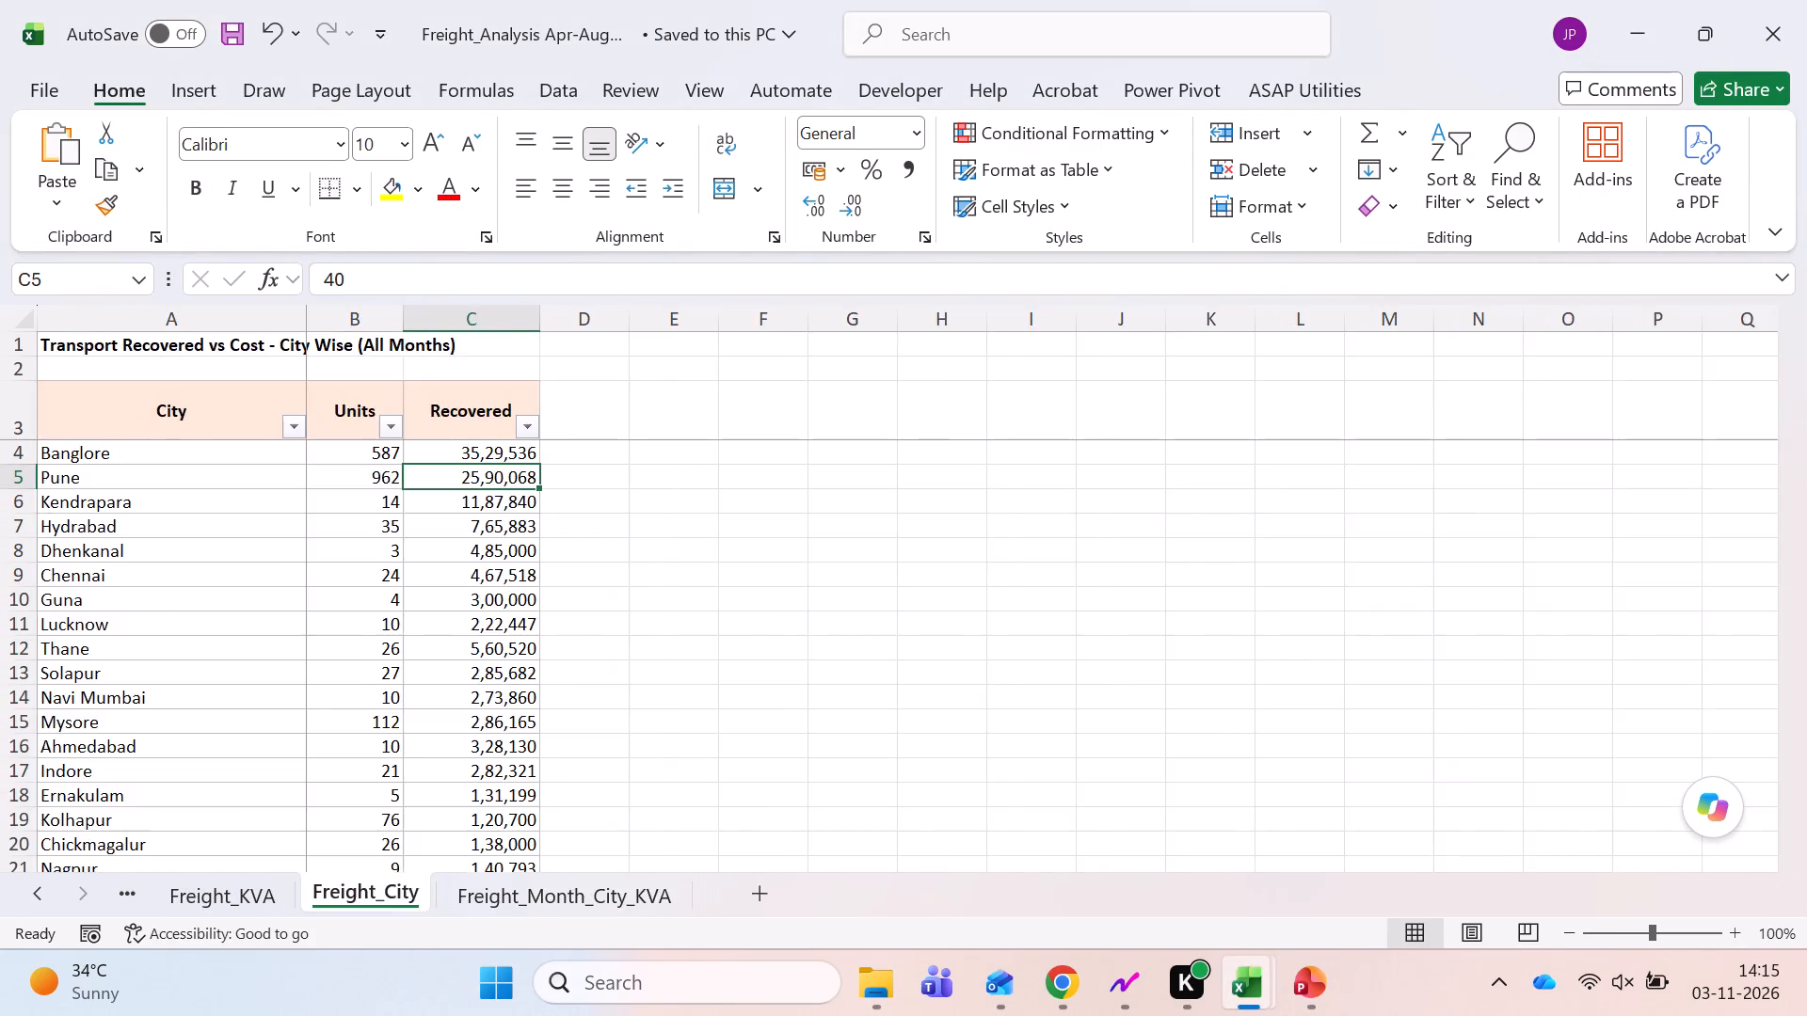
pyautogui.hotkey('ctrl', 'pageup')
pyautogui.hotkey('ctrl', 'pageup')
pyautogui.hotkey('ctrl', 'pageup')
pyautogui.hotkey('ctrl', 'pageup')
pyautogui.hotkey('ctrl', 'pageup')
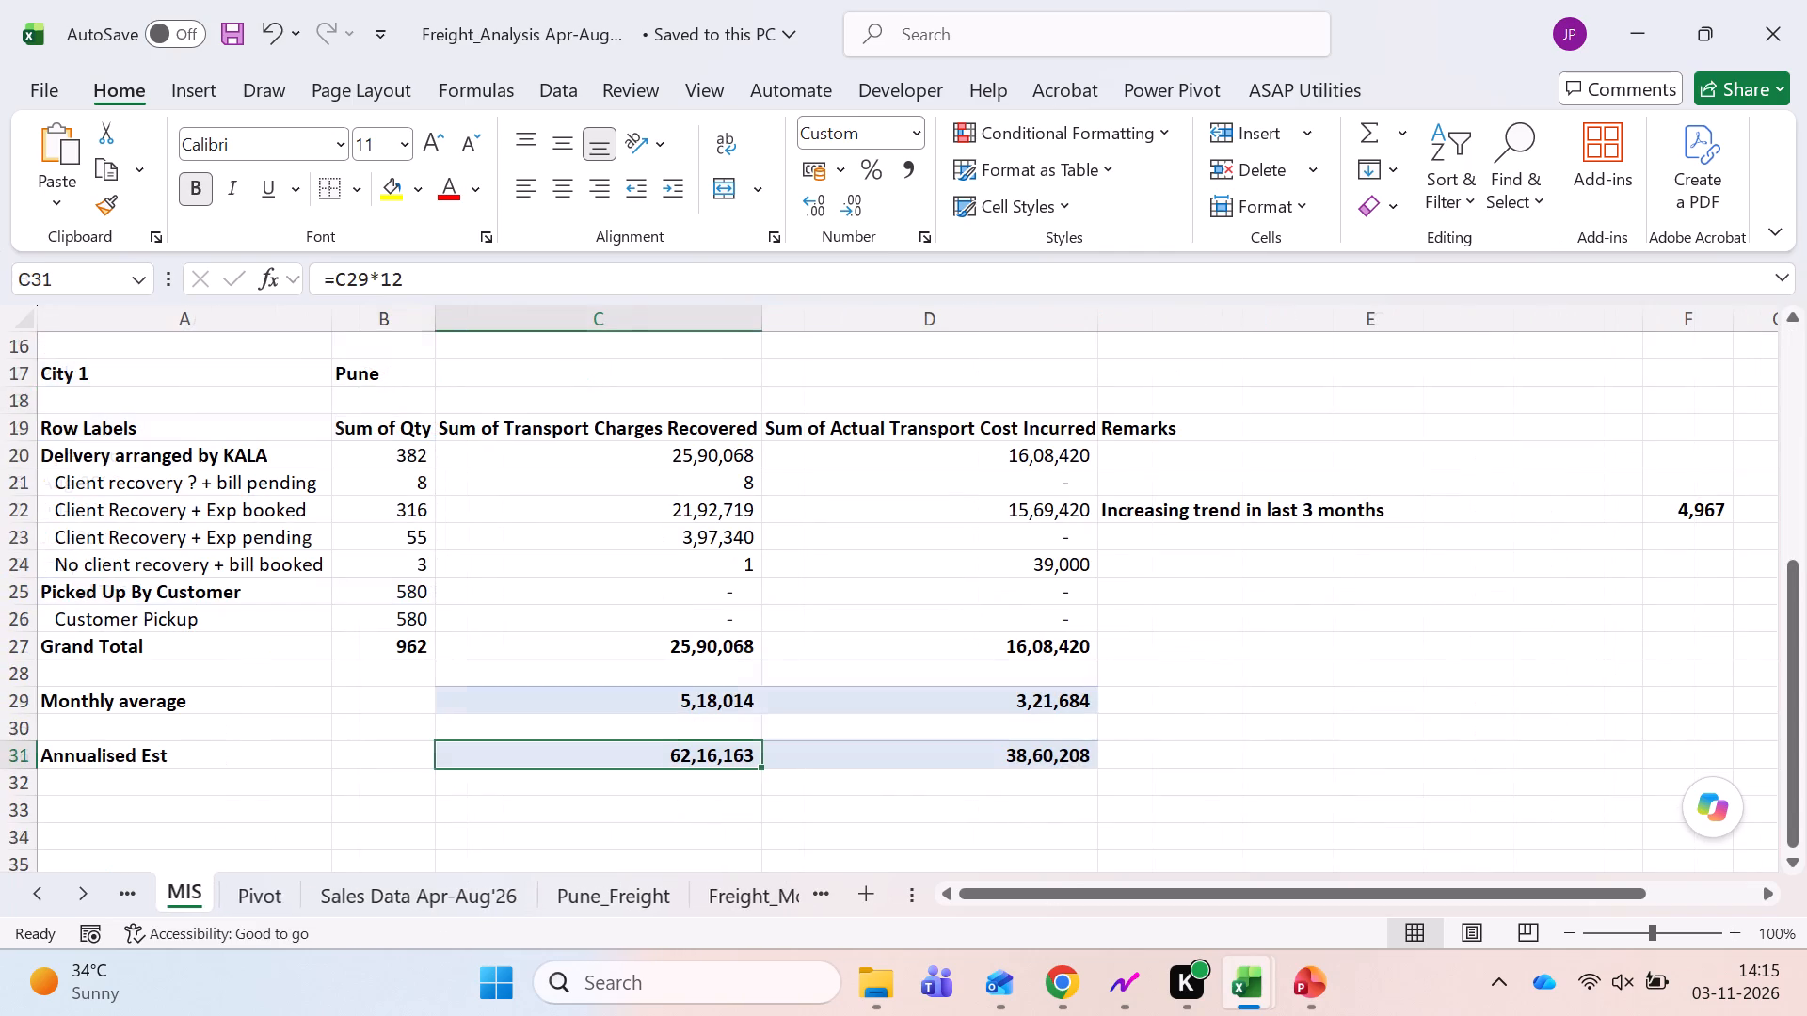
pyautogui.hotkey('ctrl', 'pageup')
pyautogui.hotkey('ctrl', 'pageup')
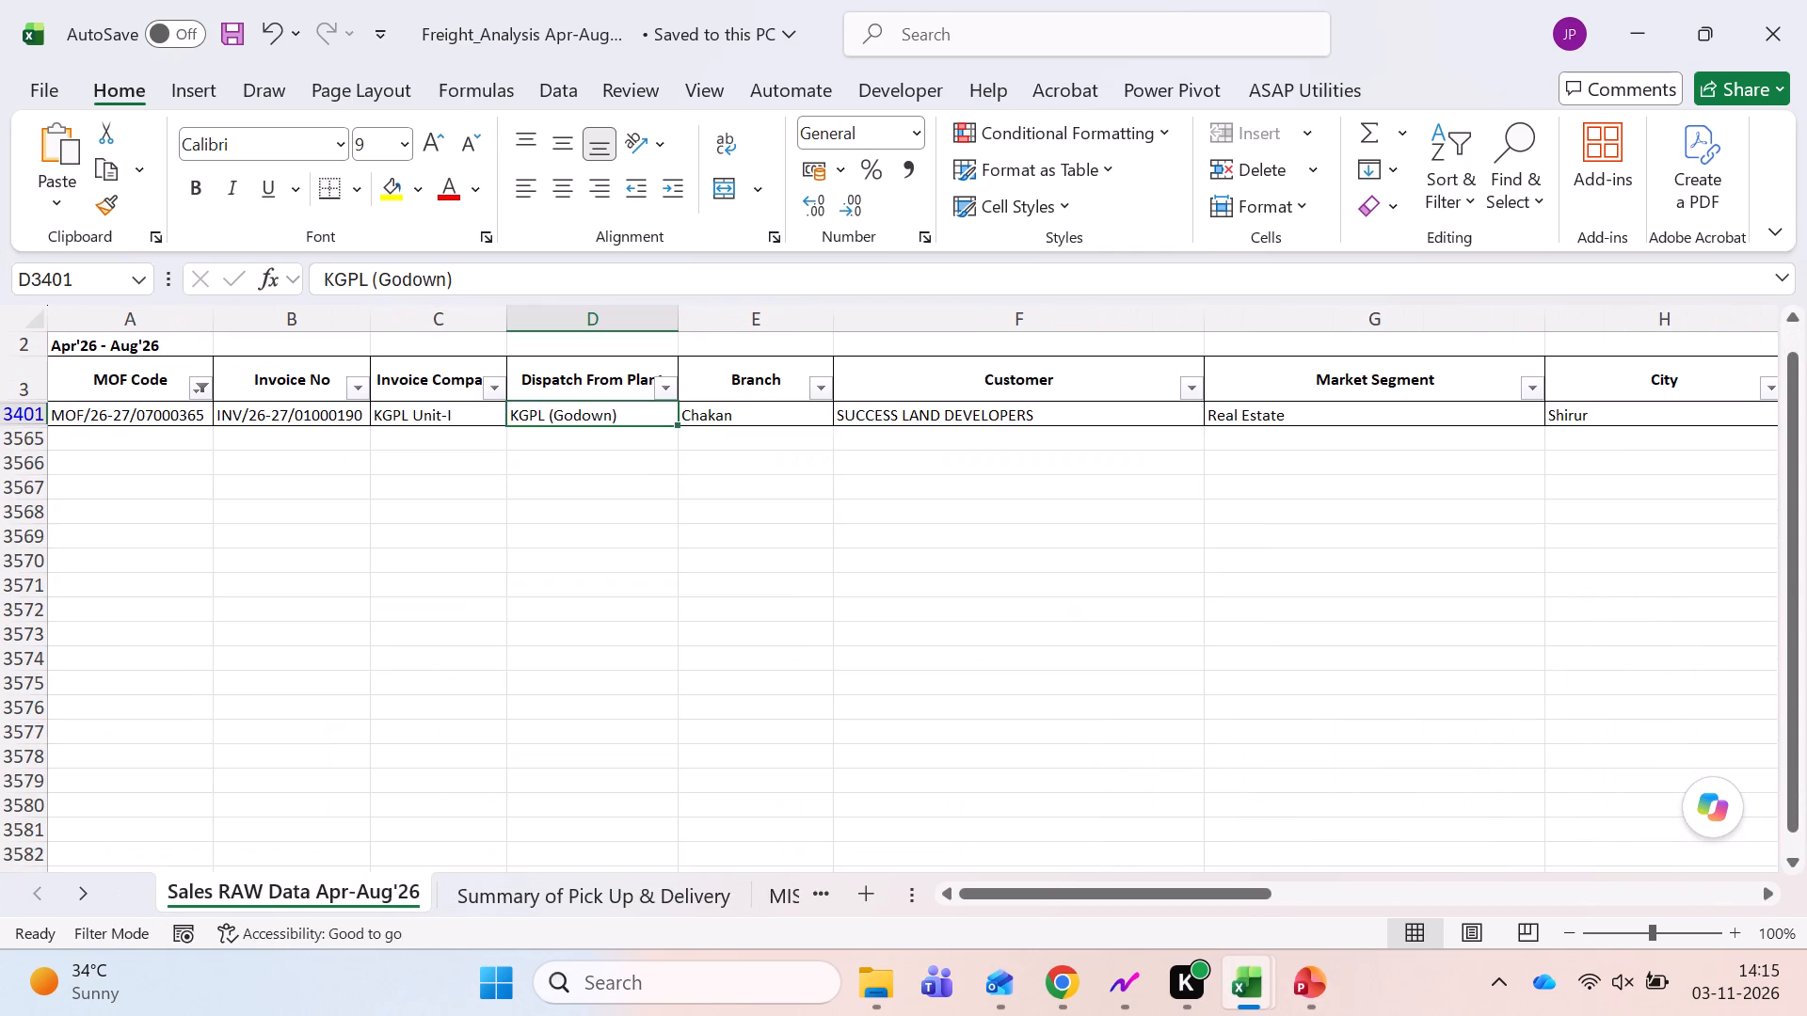
pyautogui.hotkey('ctrl', 'pageup')
# Examine the all-cities and Pune breakup tables on the Summary of Pick Up & Delivery sheet.
pyautogui.hotkey('ctrl', 'pagedown')
pyautogui.hotkey('ctrl', 'Left')
pyautogui.hotkey('ctrl', 'Left')
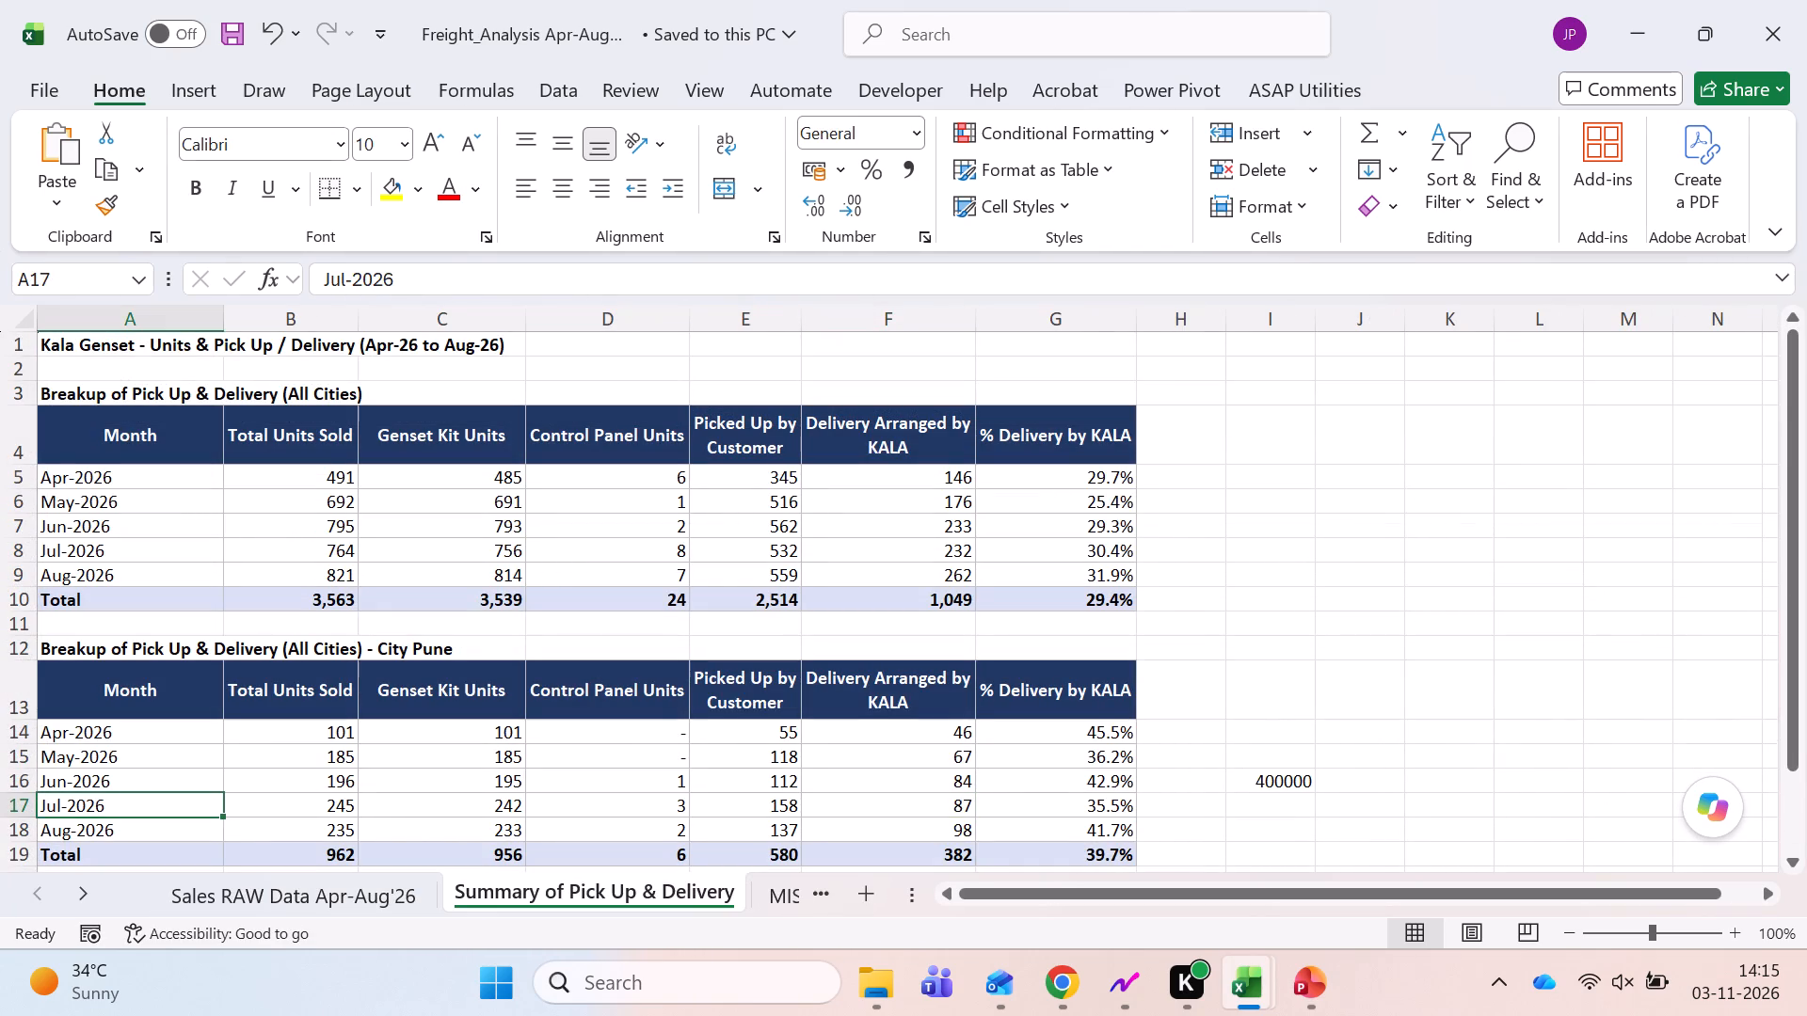
pyautogui.press('Down')
pyautogui.press('Down')
pyautogui.press('Down')
pyautogui.press('Down')
pyautogui.press('Down')
pyautogui.hotkey('ctrl', 'Up')
pyautogui.hotkey('ctrl', 'Up')
pyautogui.hotkey('ctrl', 'Up')
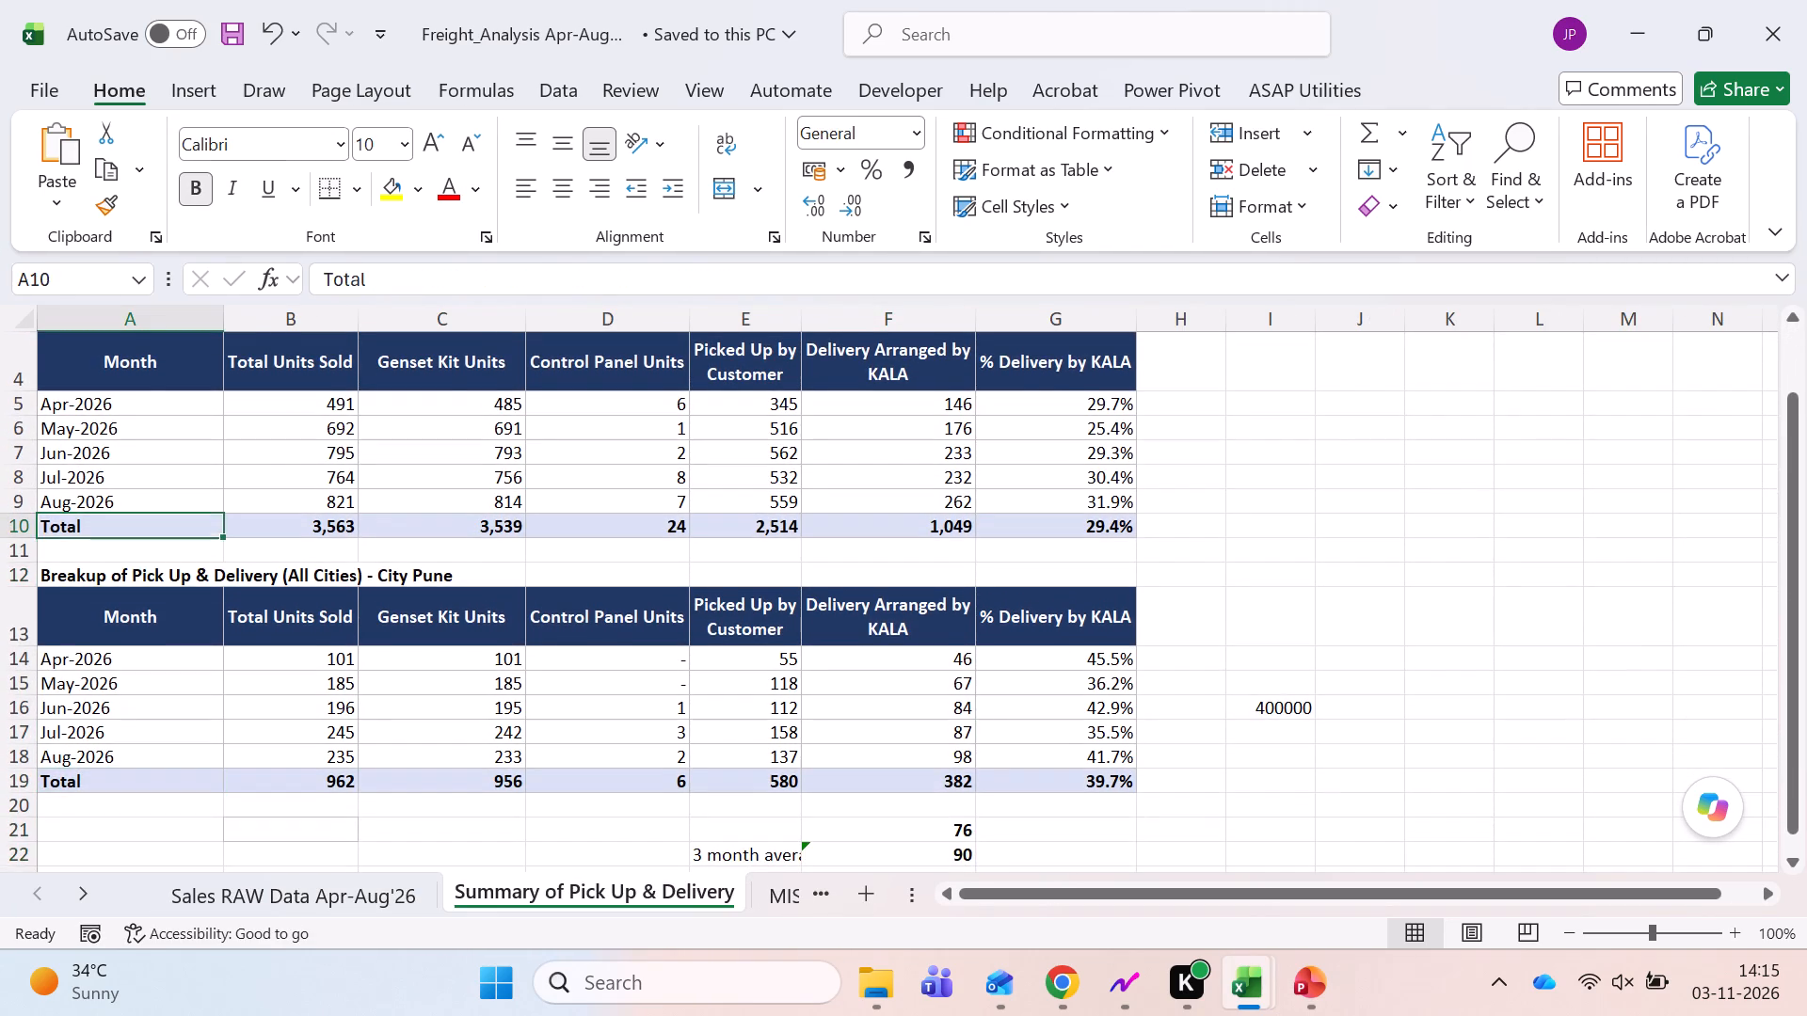
pyautogui.hotkey('ctrl', 'Up')
pyautogui.hotkey('ctrl', 'Up')
pyautogui.hotkey('ctrl', 'Up')
# Review the MIS, Pivot, Sales Data and Pune_Freight sheets and the freight sheets through Freight_Month_City_KVA.
pyautogui.hotkey('ctrl', 'pagedown')
pyautogui.hotkey('ctrl', 'pagedown')
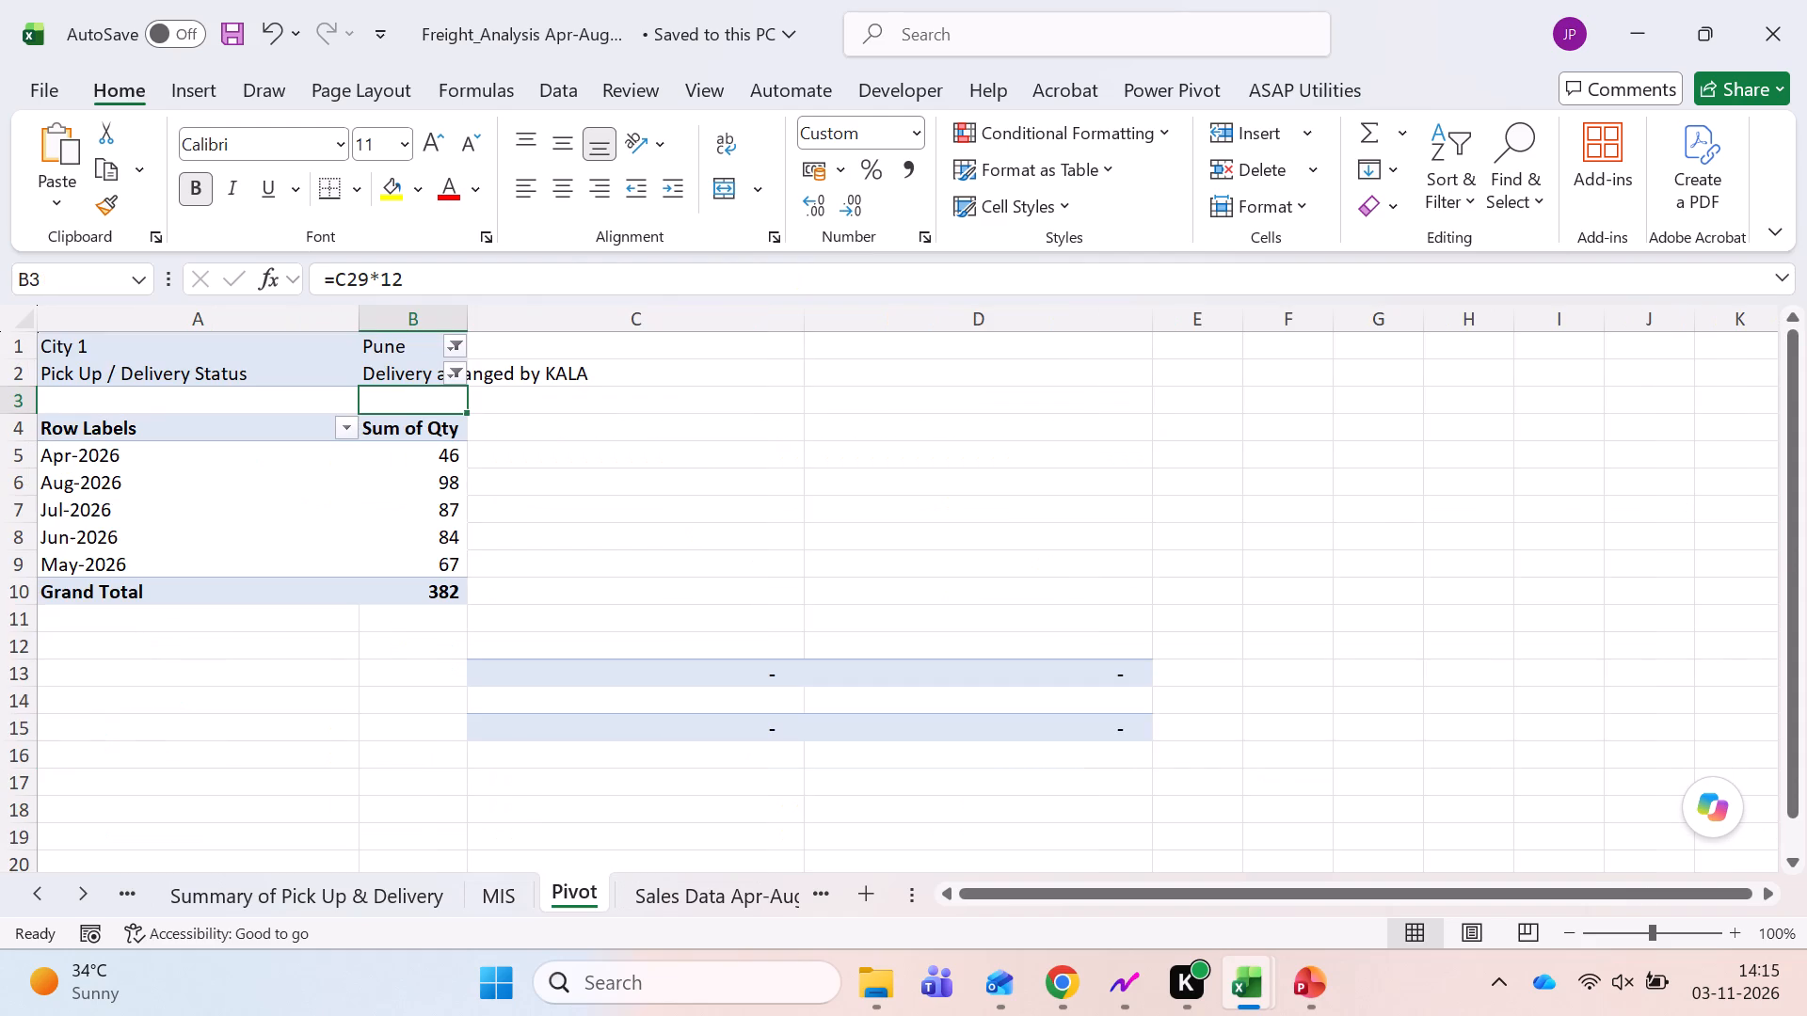
pyautogui.hotkey('ctrl', 'pagedown')
pyautogui.hotkey('ctrl', 'pagedown')
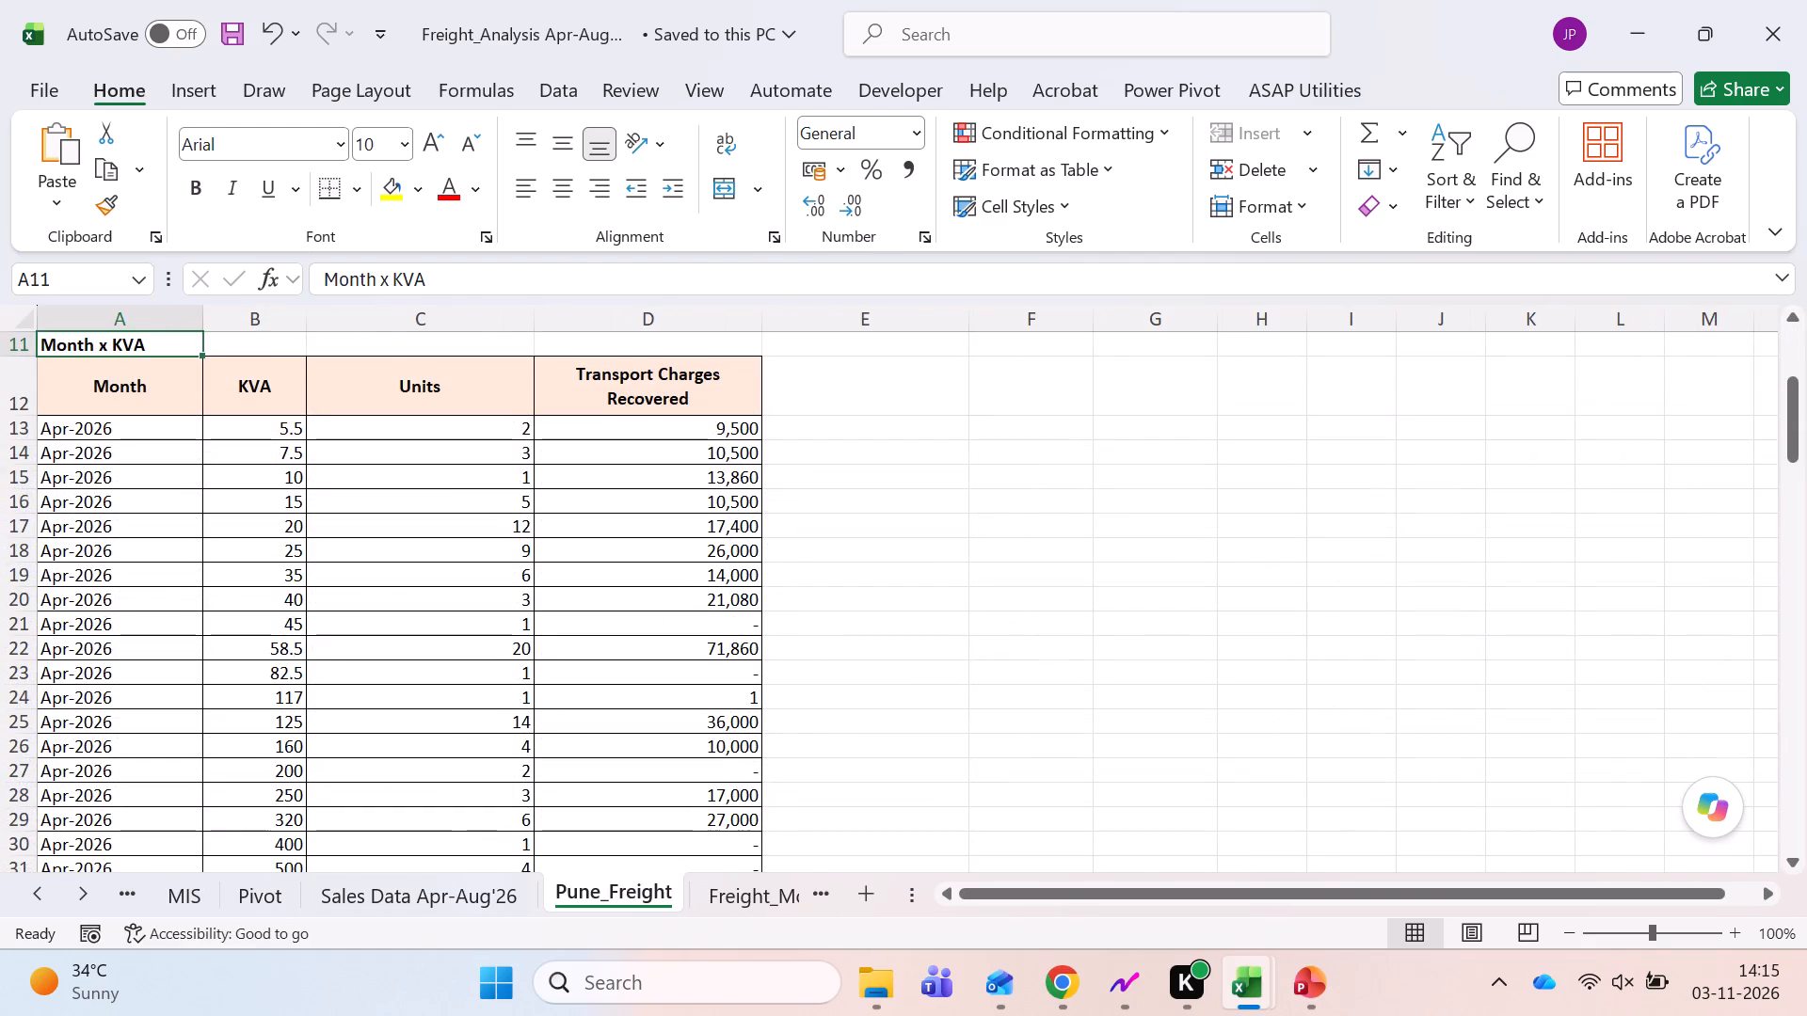
pyautogui.hotkey('ctrl', 'Up')
pyautogui.press('Down')
pyautogui.press('Down')
pyautogui.press('Down')
pyautogui.hotkey('ctrl', 'Up')
pyautogui.hotkey('ctrl', 'Up')
pyautogui.hotkey('ctrl', 'Up')
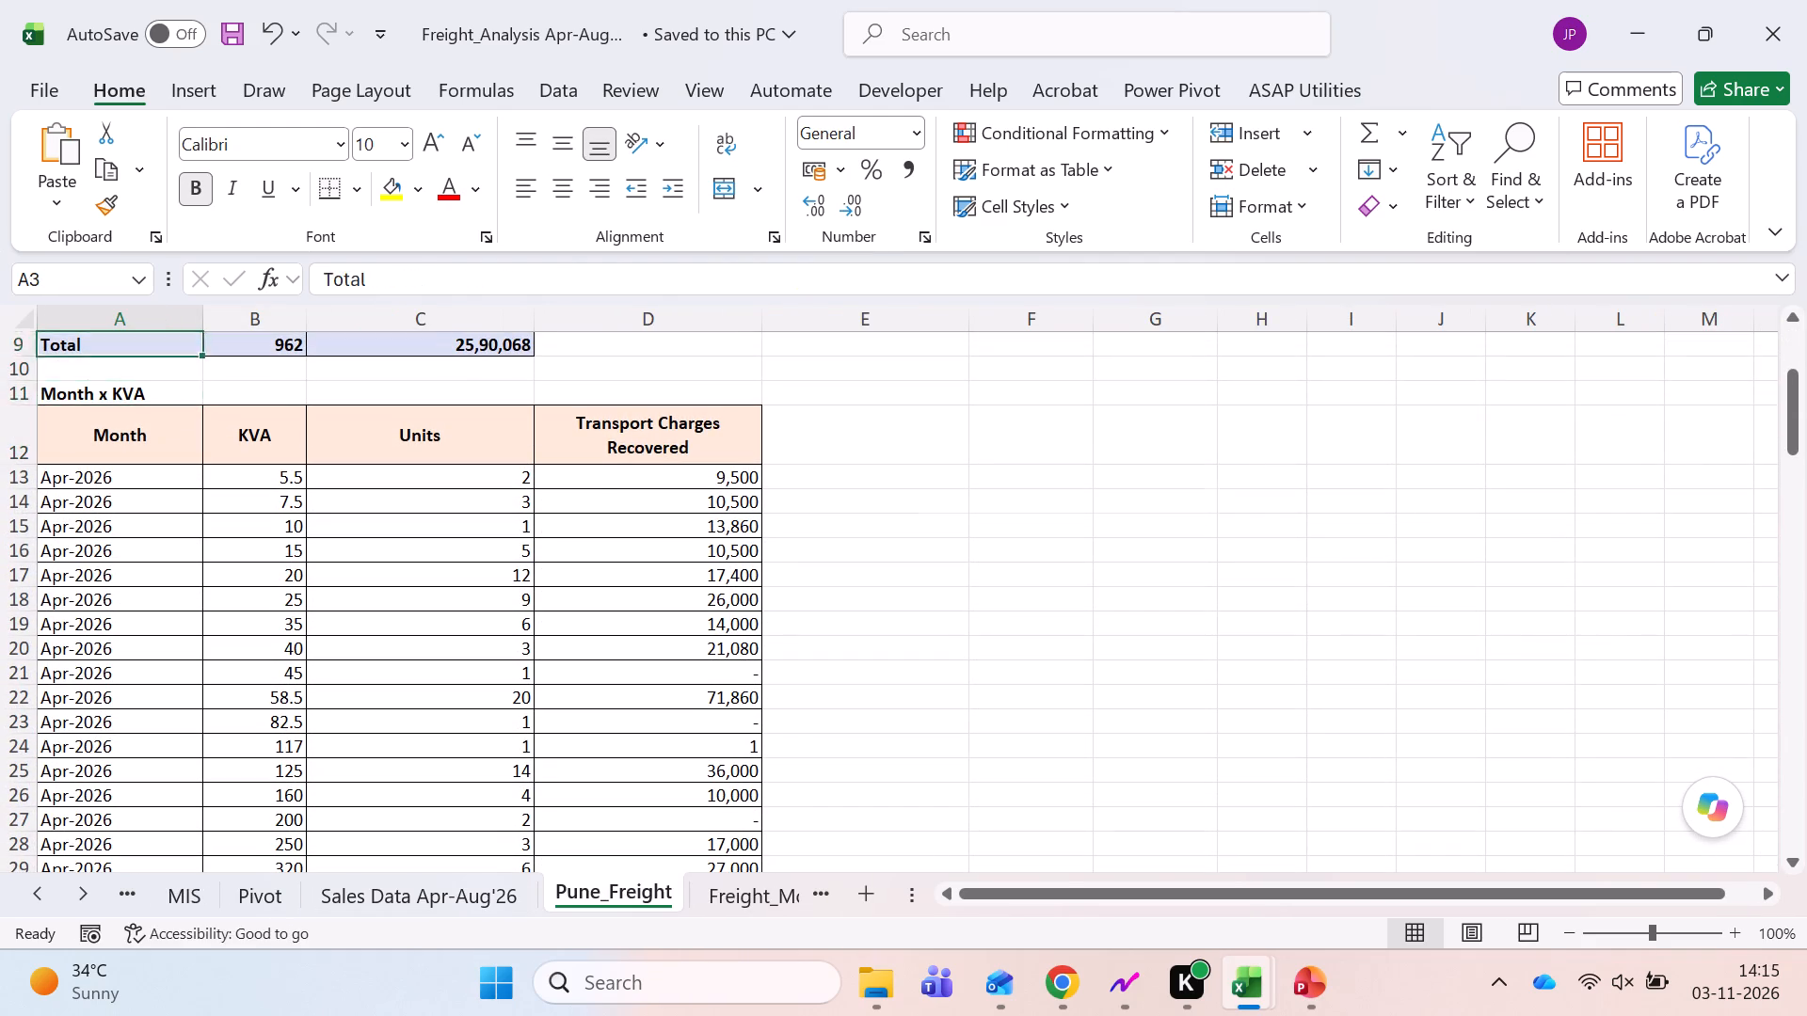
pyautogui.press('Down')
pyautogui.hotkey('ctrl', 'pagedown')
pyautogui.hotkey('ctrl', 'pagedown')
pyautogui.hotkey('ctrl', 'pagedown')
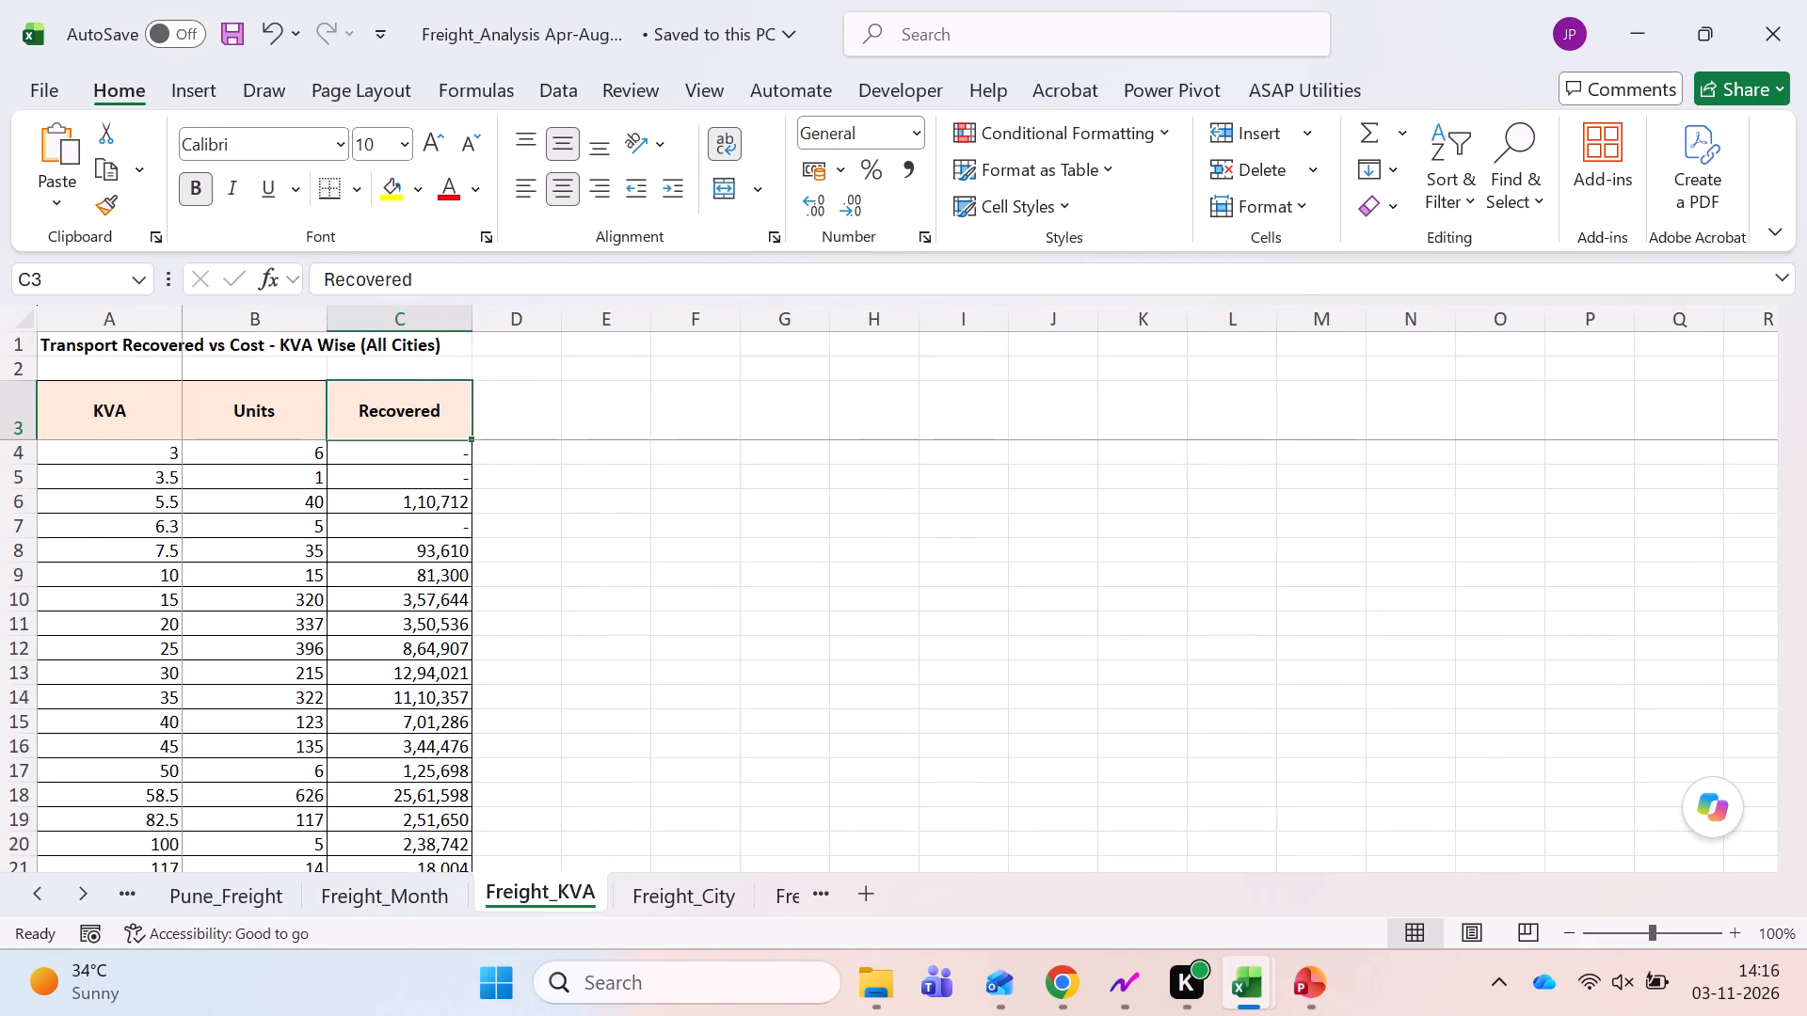
pyautogui.hotkey('ctrl', 'pagedown')
pyautogui.hotkey('ctrl', 'pagedown')
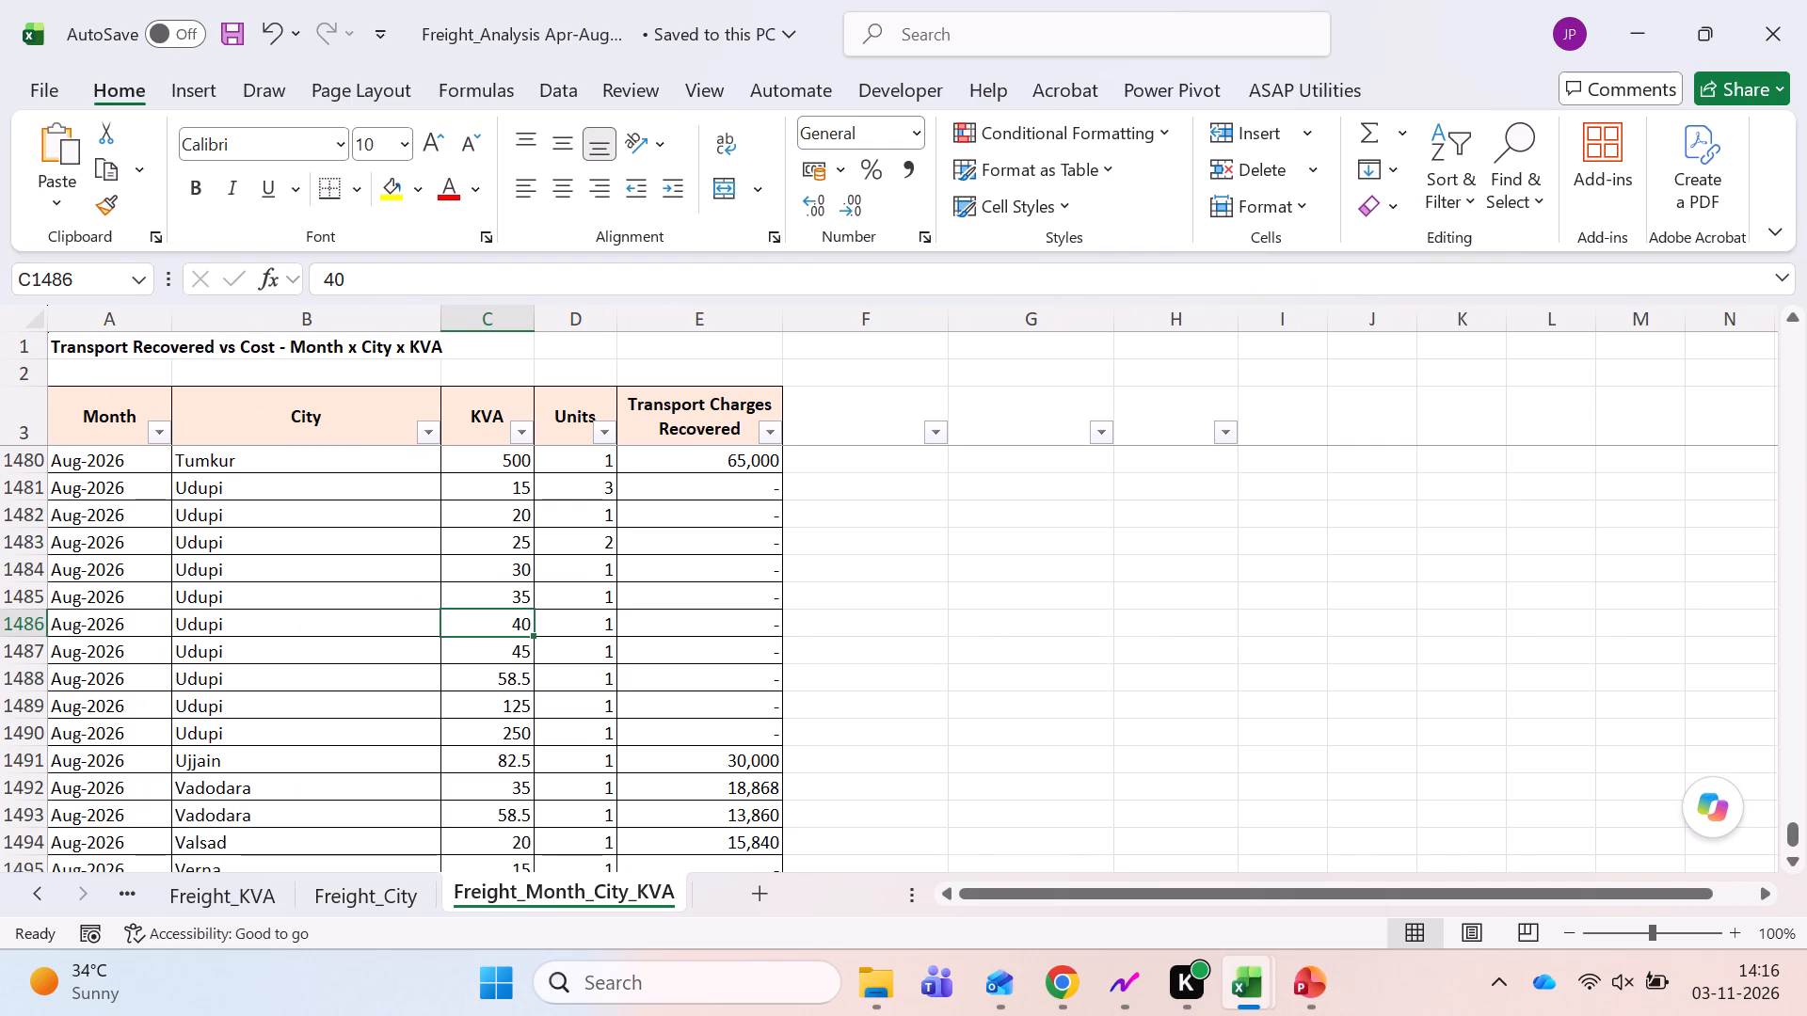
pyautogui.hotkey('alt', 'Tab')
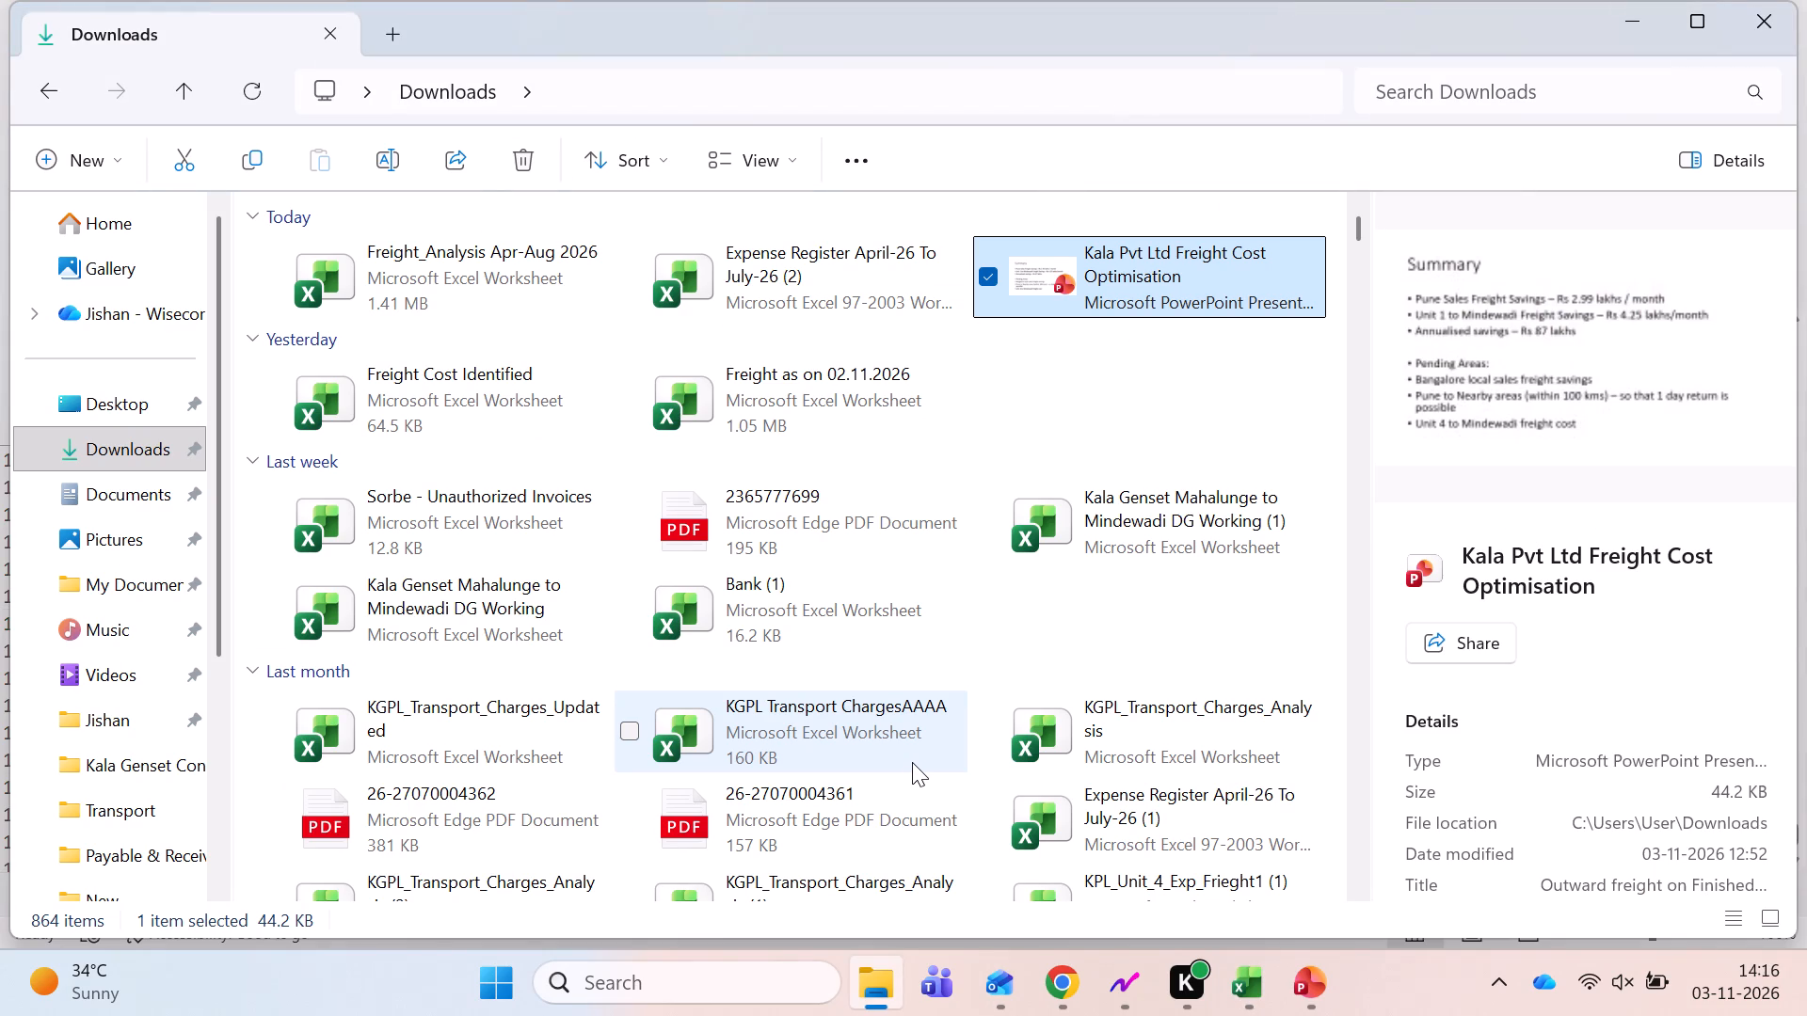
pyautogui.hotkey('alt', 'Tab')
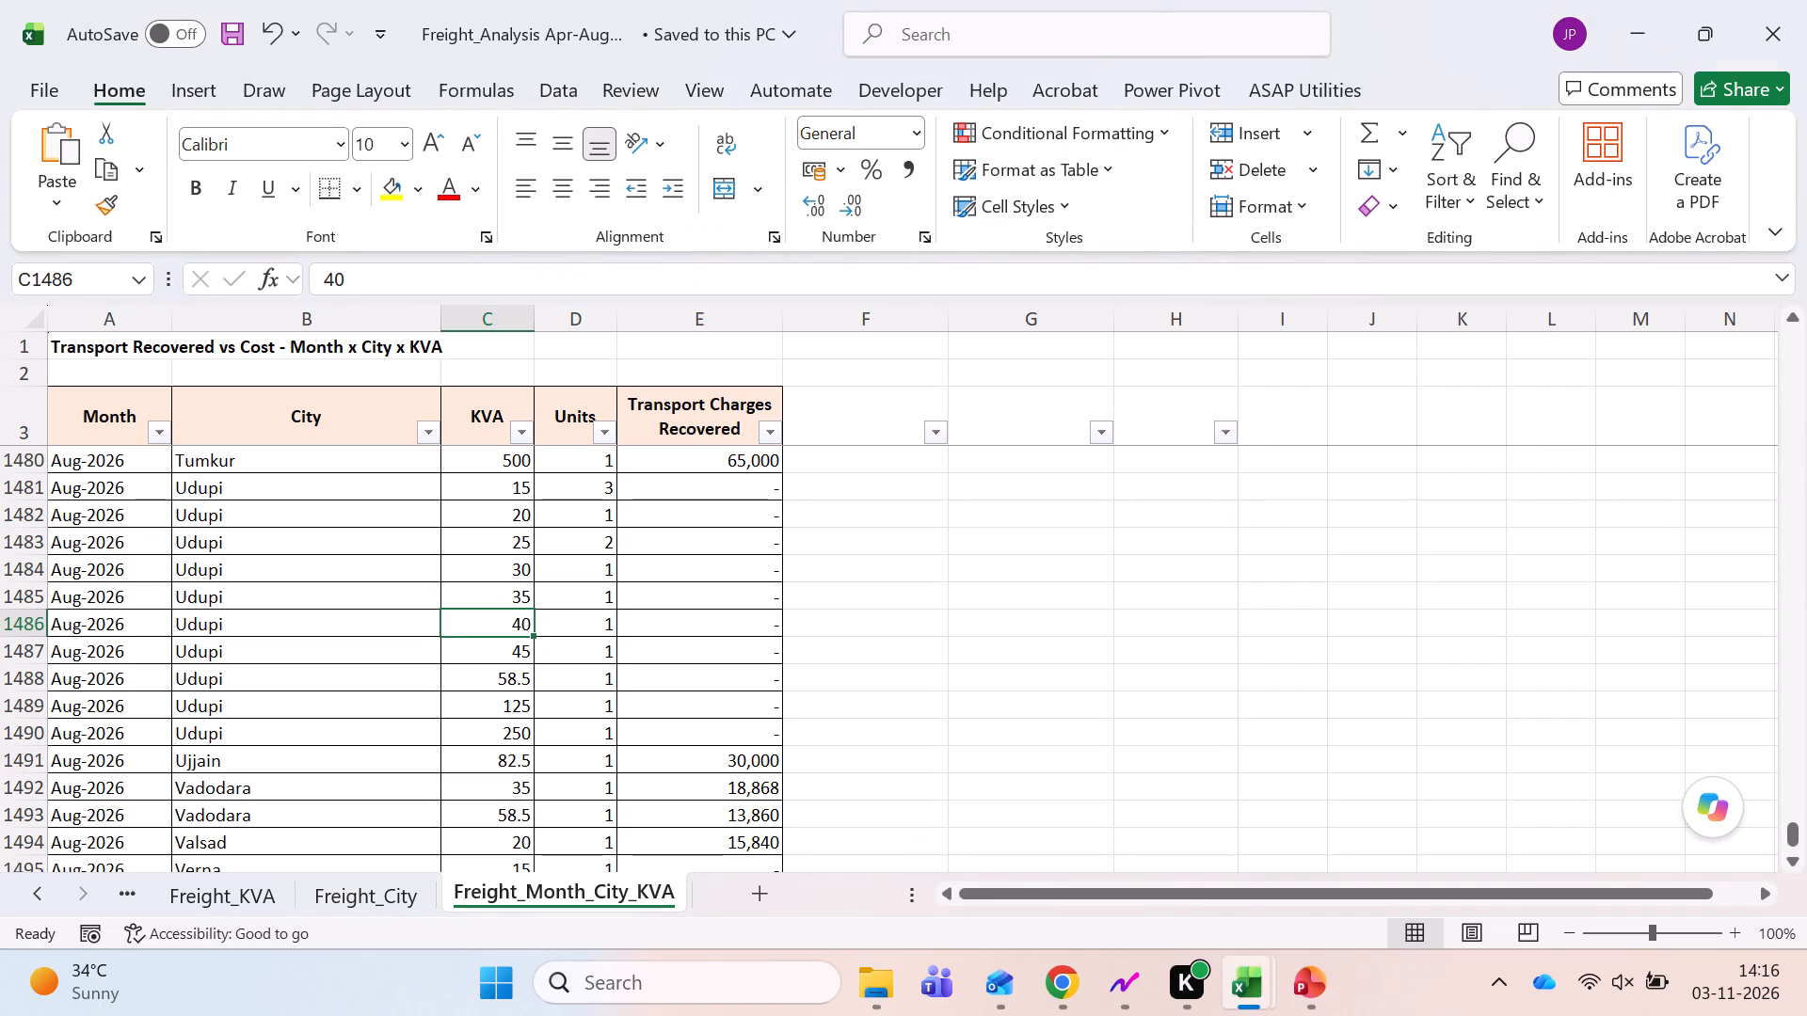
# Shorten the Freight_Month_City_KVA sheet's title to "Transport Recovered Month x City x KVA" and save the workbook.
pyautogui.click(121, 352)
pyautogui.press('F2')
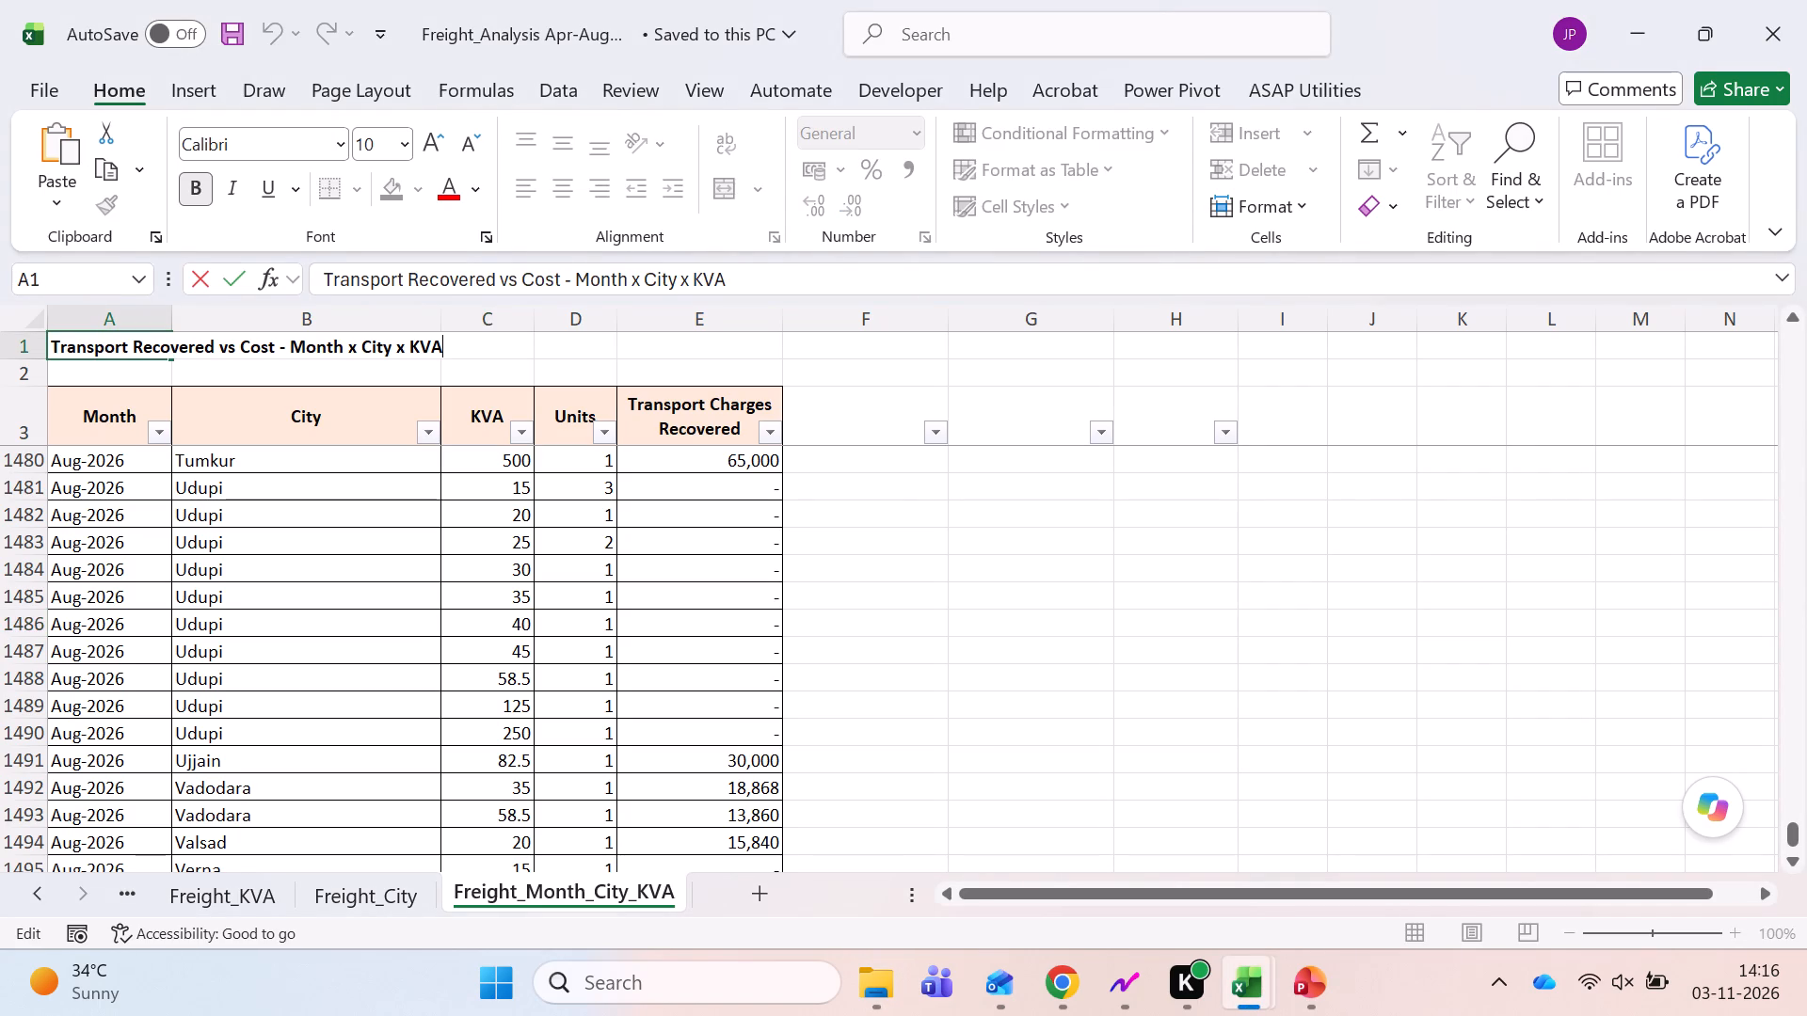
pyautogui.hotkey('ctrl', 'Left')
pyautogui.hotkey('ctrl', 'Left')
pyautogui.hotkey('ctrl', 'Left')
pyautogui.hotkey('ctrl', 'Left')
pyautogui.hotkey('ctrl', 'Left')
pyautogui.hotkey('ctrl', 'shift', 'Left')
pyautogui.hotkey('ctrl', 'shift', 'Left')
pyautogui.hotkey('ctrl', 'shift', 'Left')
pyautogui.press('BackSpace')
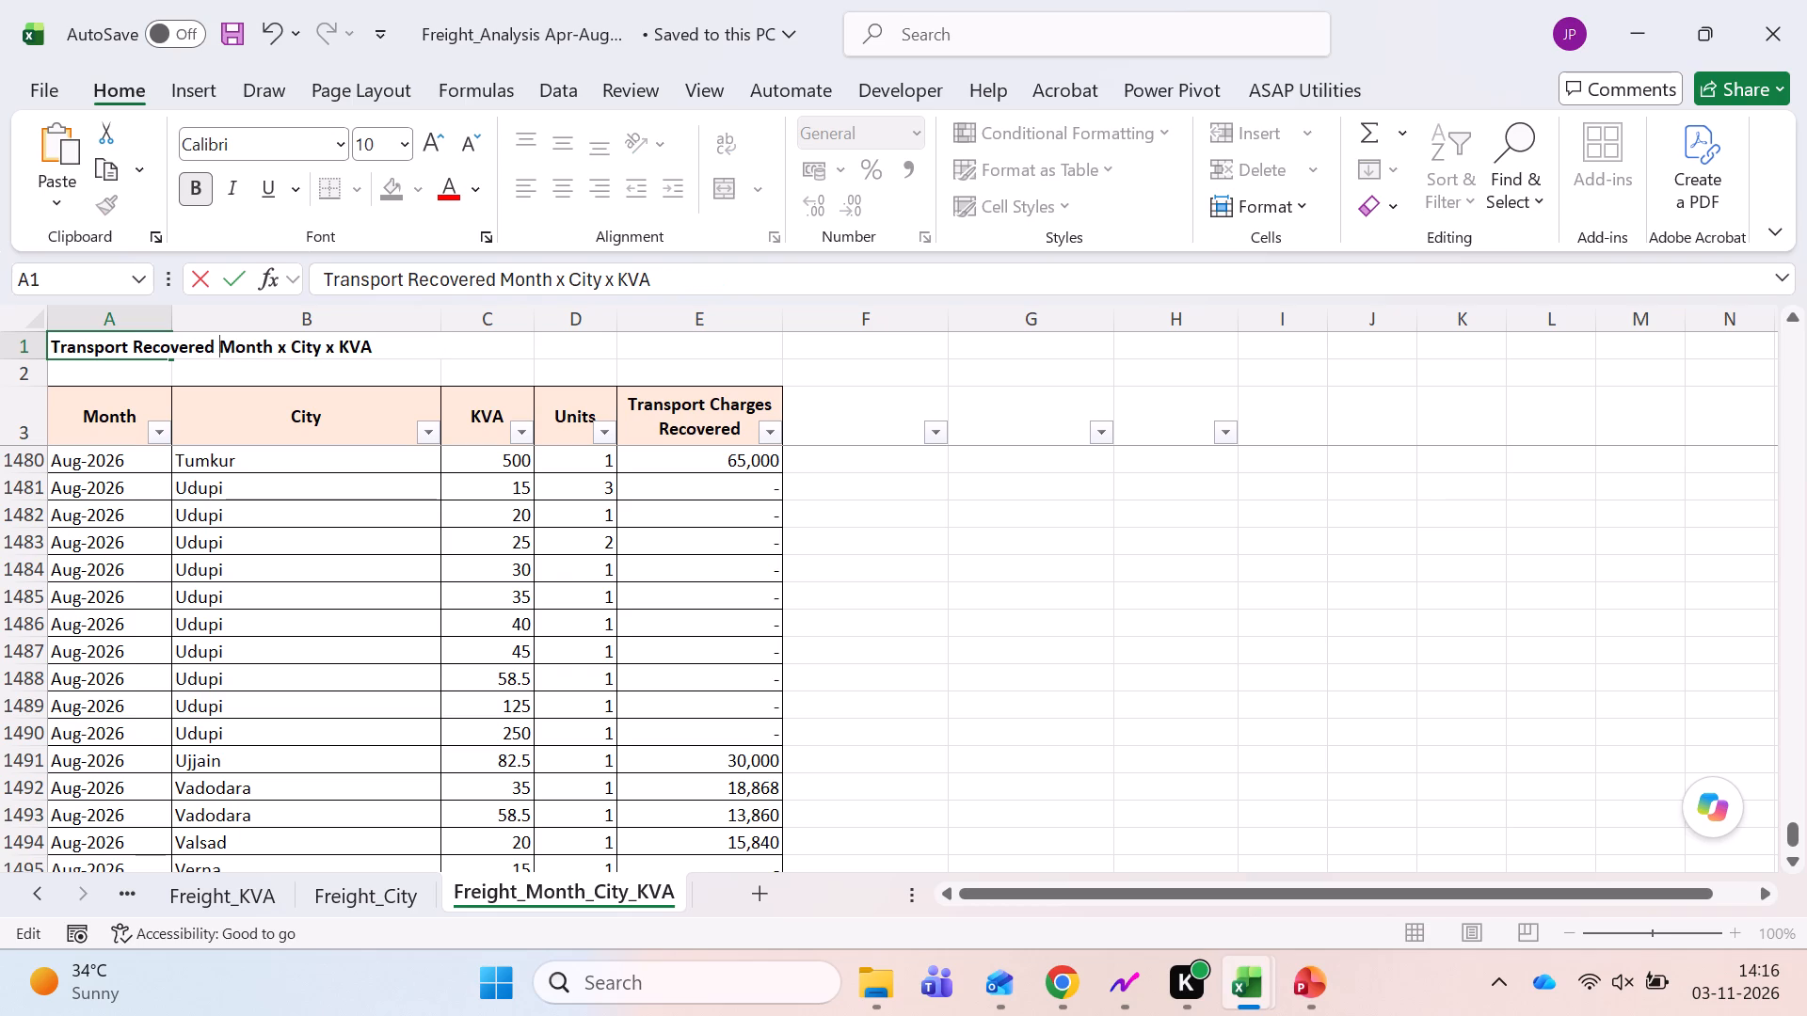
pyautogui.press('Return')
pyautogui.press('Up')
pyautogui.hotkey('ctrl', 's')
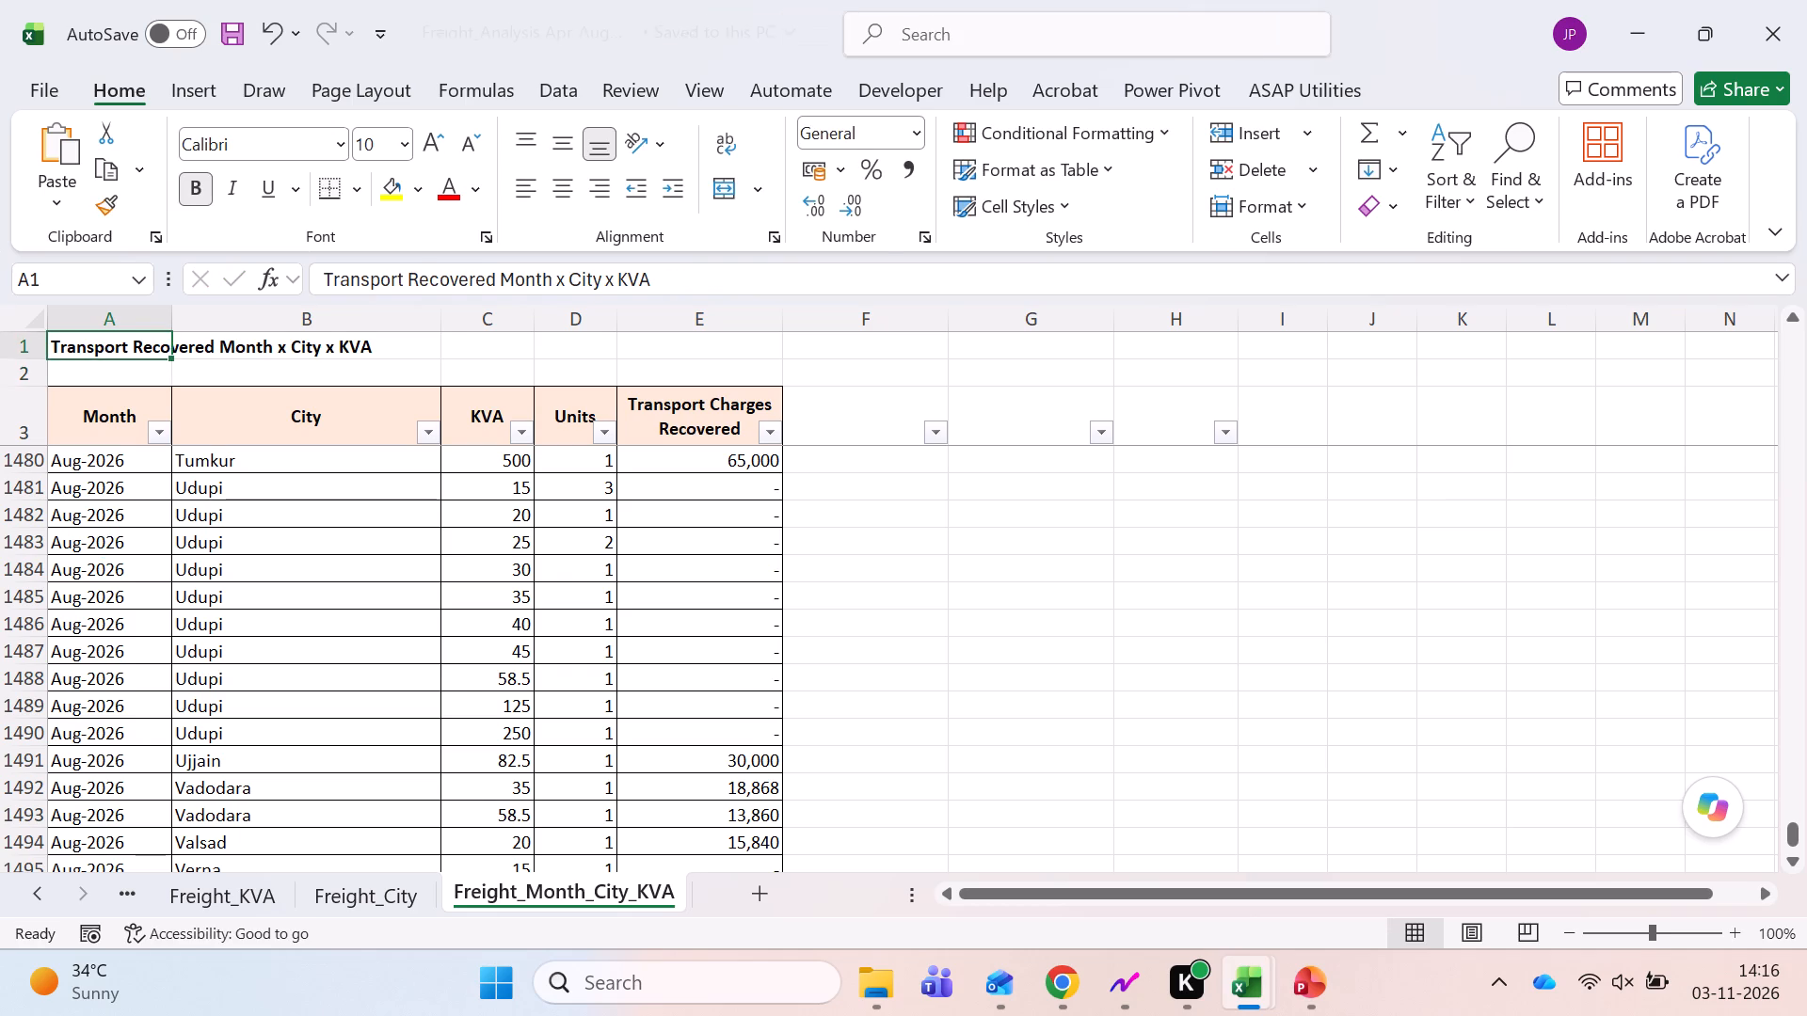
# Remove "vs Cost" from the Freight_City sheet's title so it reads "Transport Recovered - City Wise (All Months)".
pyautogui.hotkey('ctrl', 'pageup')
pyautogui.click(88, 353)
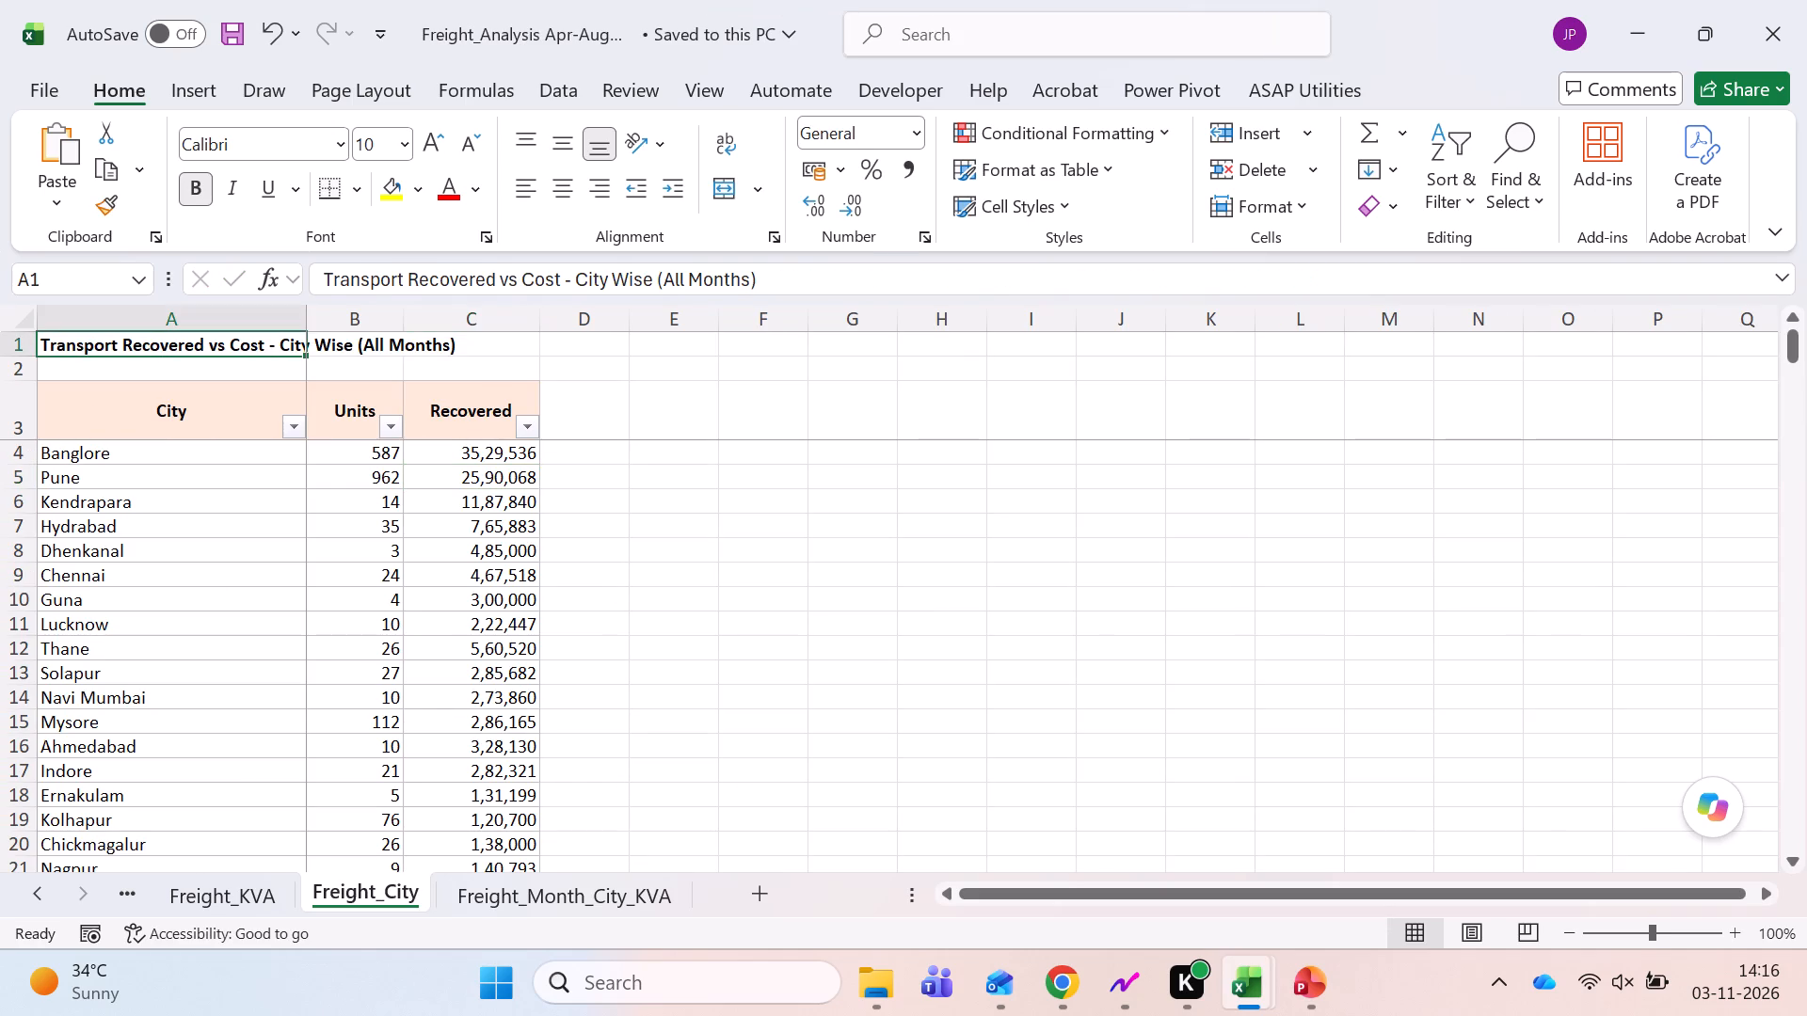
pyautogui.click(560, 279)
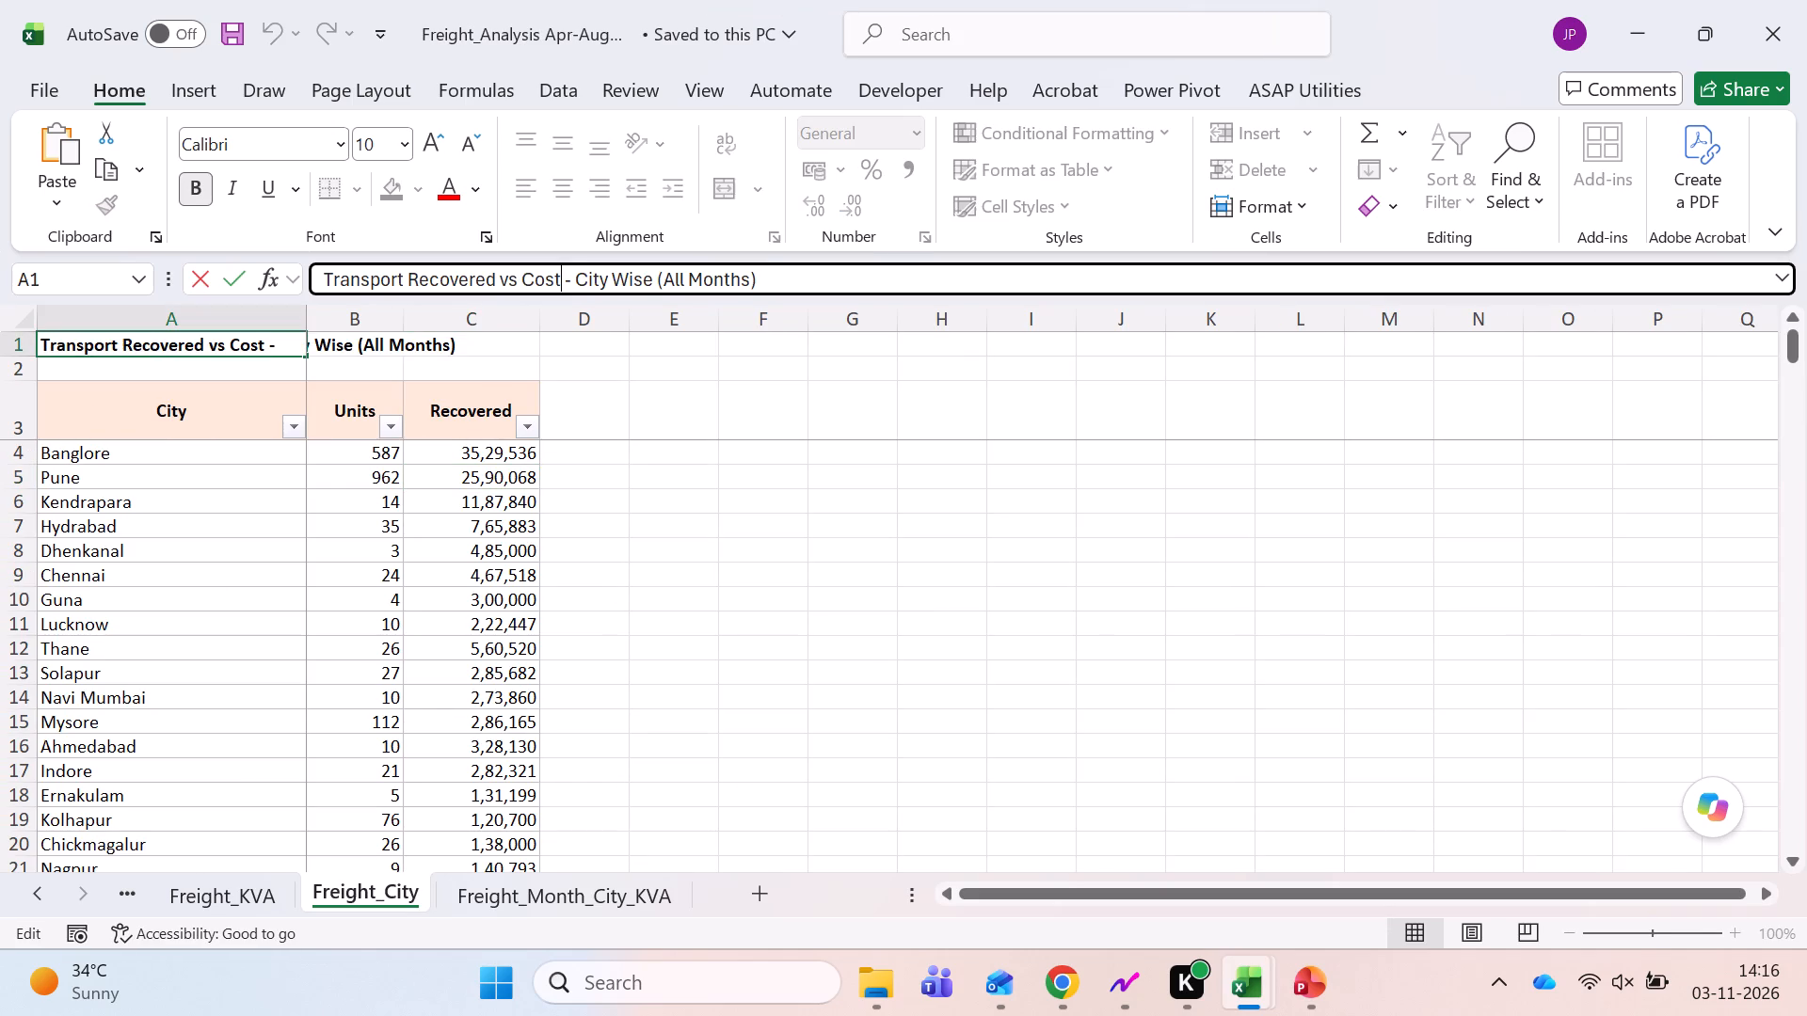
pyautogui.hotkey('ctrl', 'shift', 'Left')
pyautogui.hotkey('ctrl', 'shift', 'Left')
pyautogui.press('BackSpace')
pyautogui.press('Return')
# Remove "vs Cost" from the Freight_KVA sheet's title so it reads "Transport Recovered - KVA Wise (All Cities)".
pyautogui.hotkey('ctrl', 'pageup')
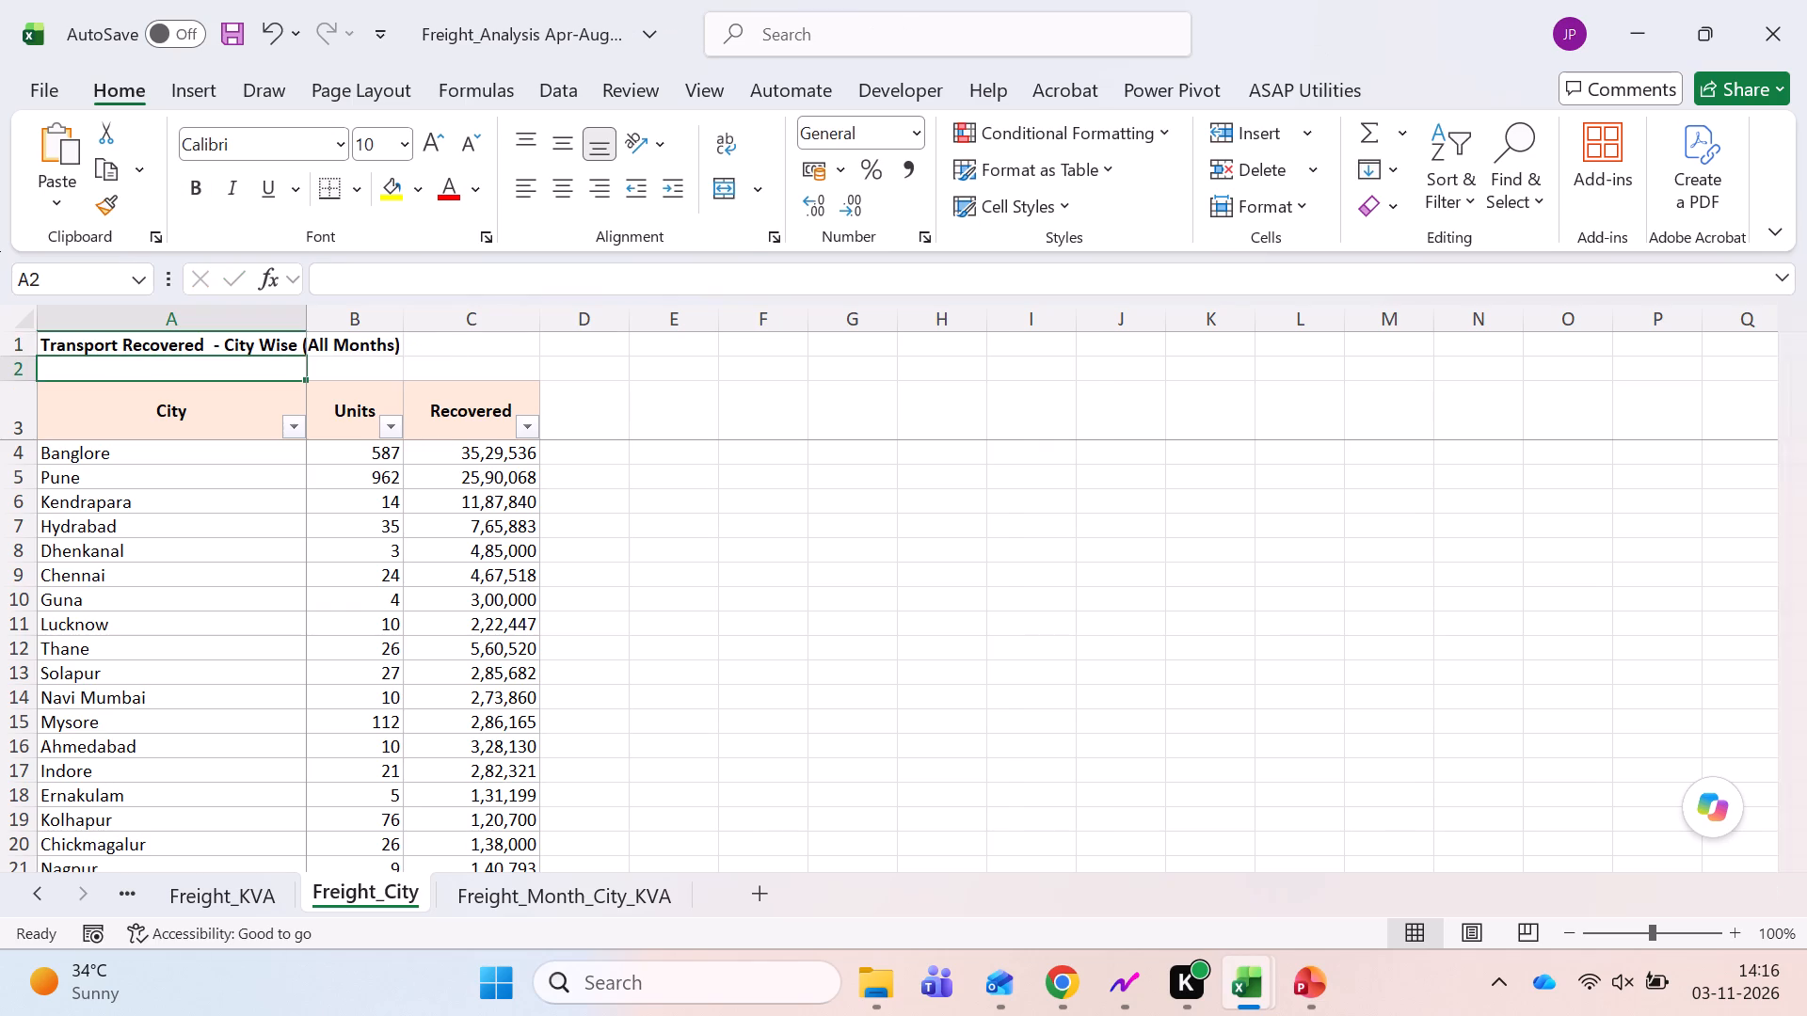
pyautogui.click(67, 345)
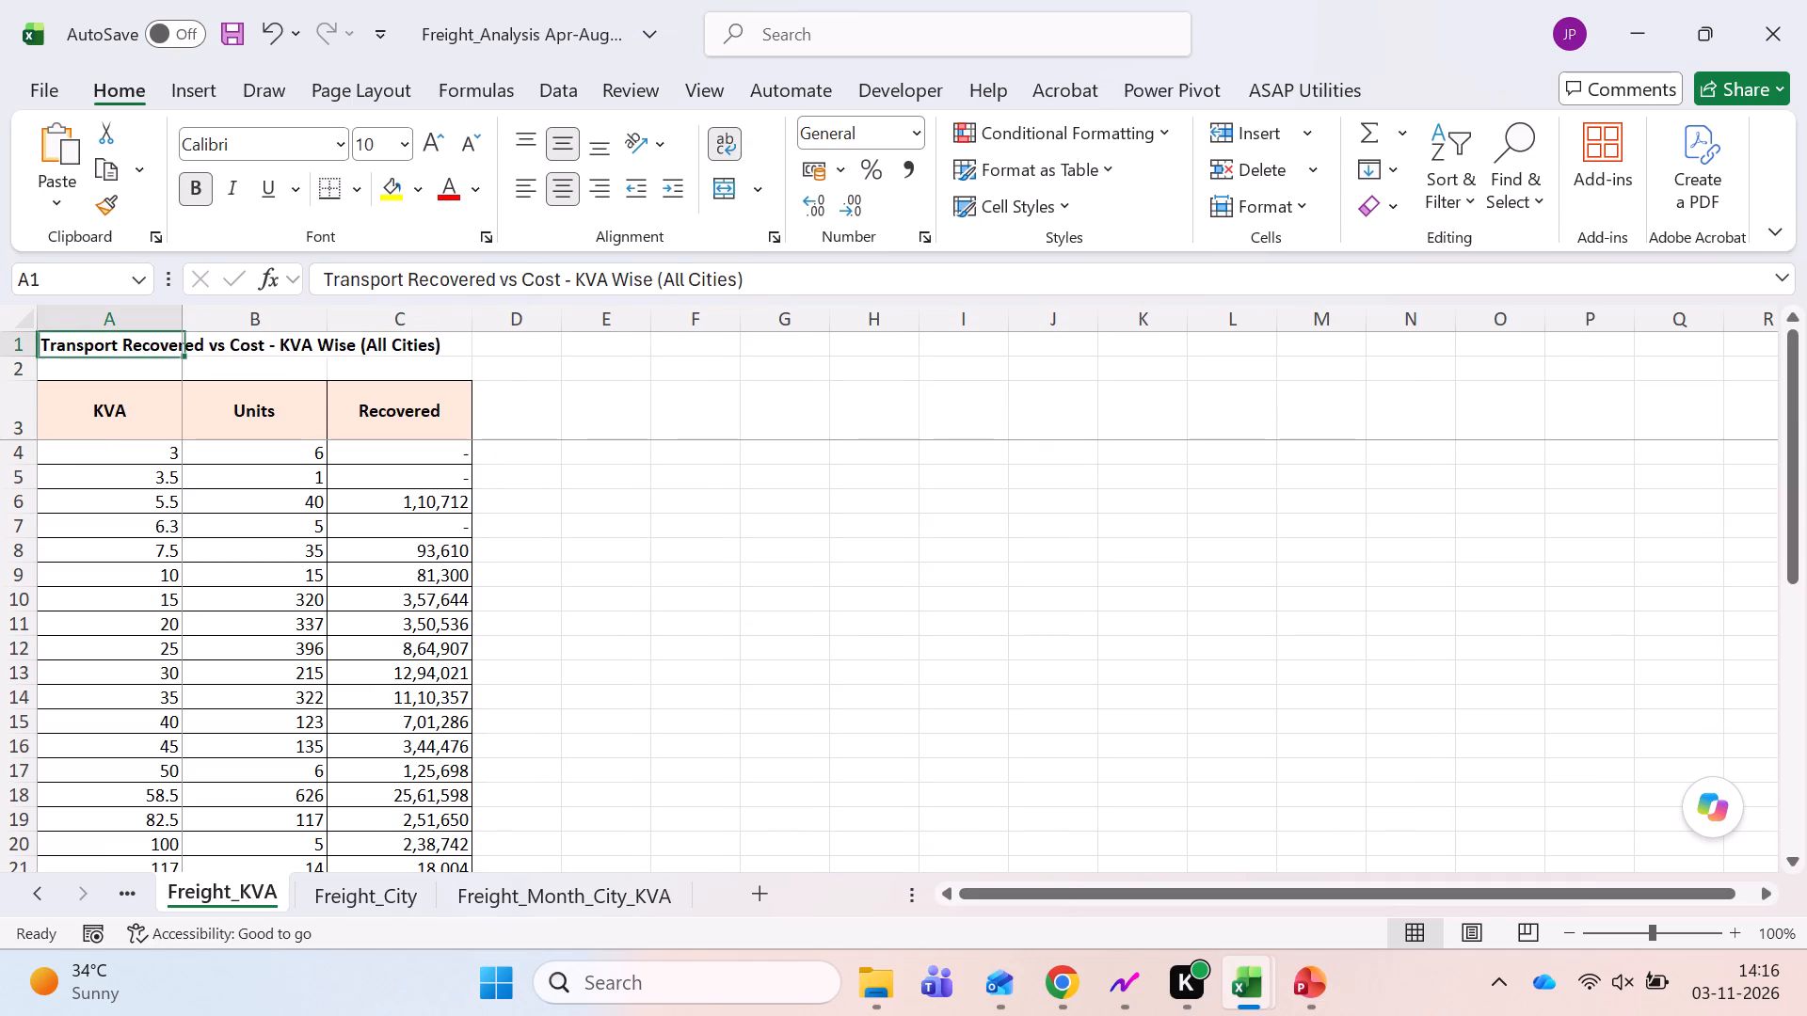
pyautogui.click(556, 283)
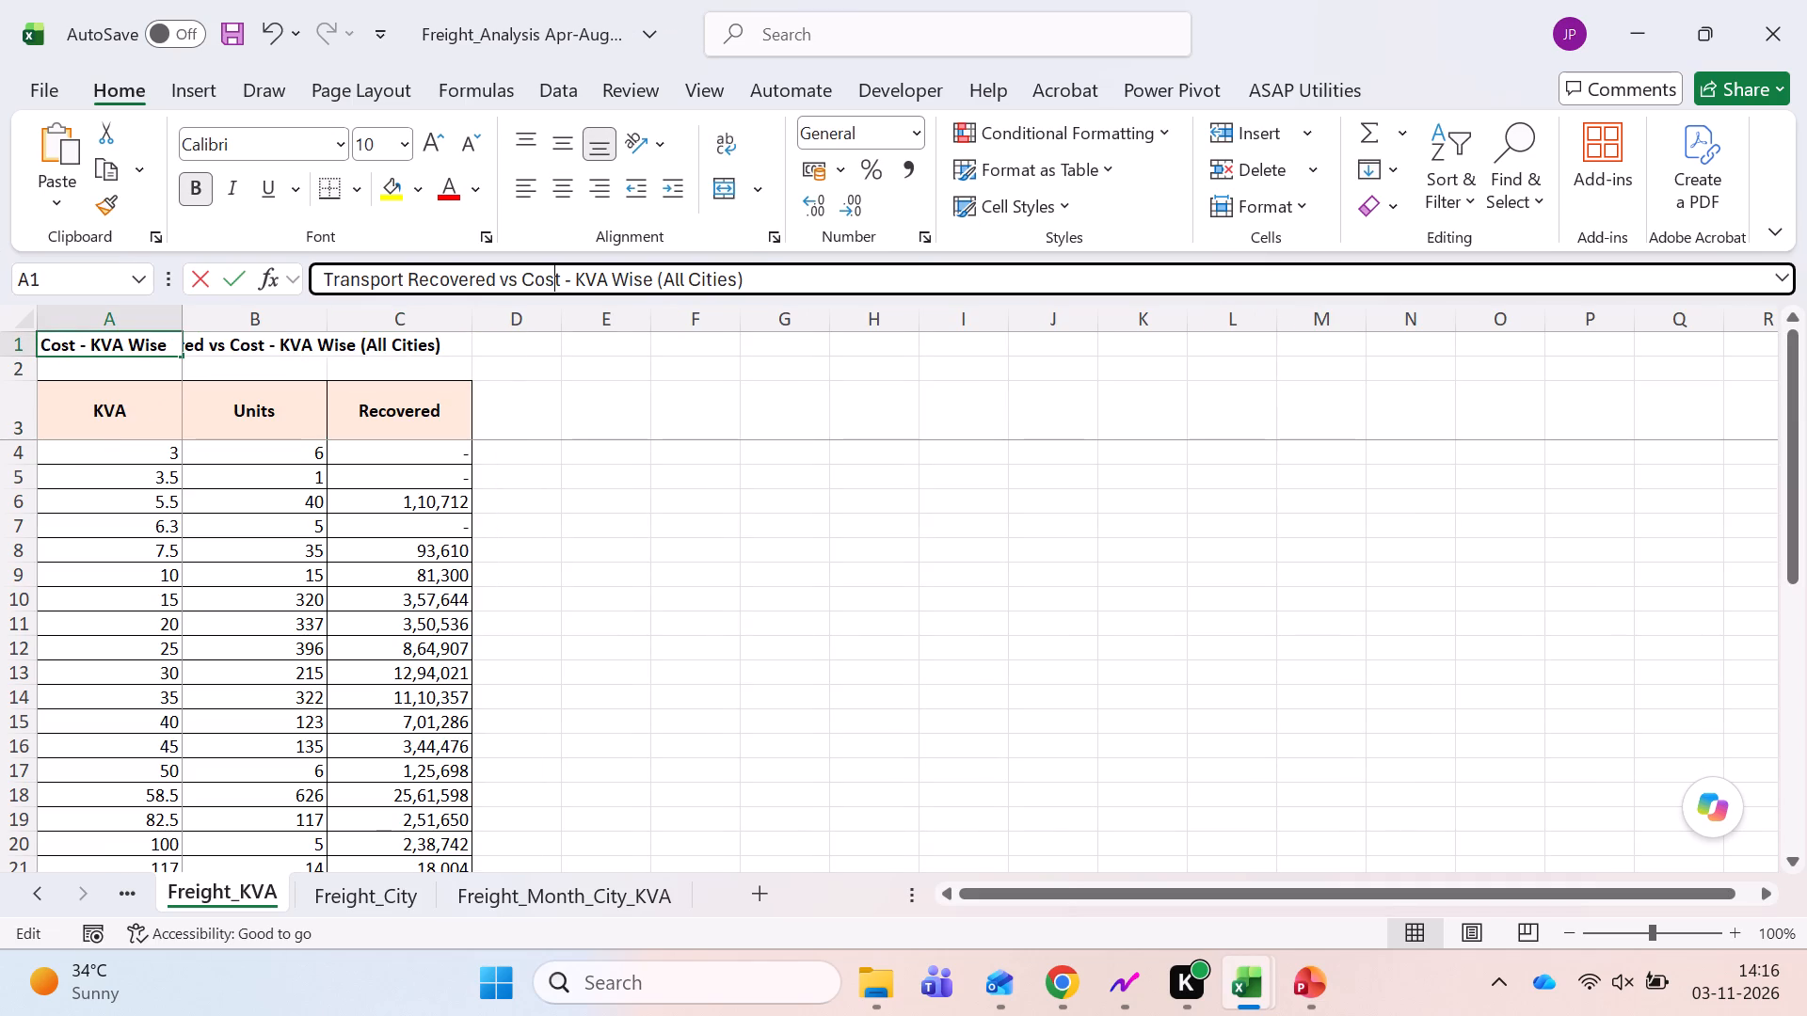
pyautogui.press('Right')
pyautogui.hotkey('ctrl', 'shift', 'Left')
pyautogui.hotkey('ctrl', 'shift', 'Left')
pyautogui.press('BackSpace')
pyautogui.press('Return')
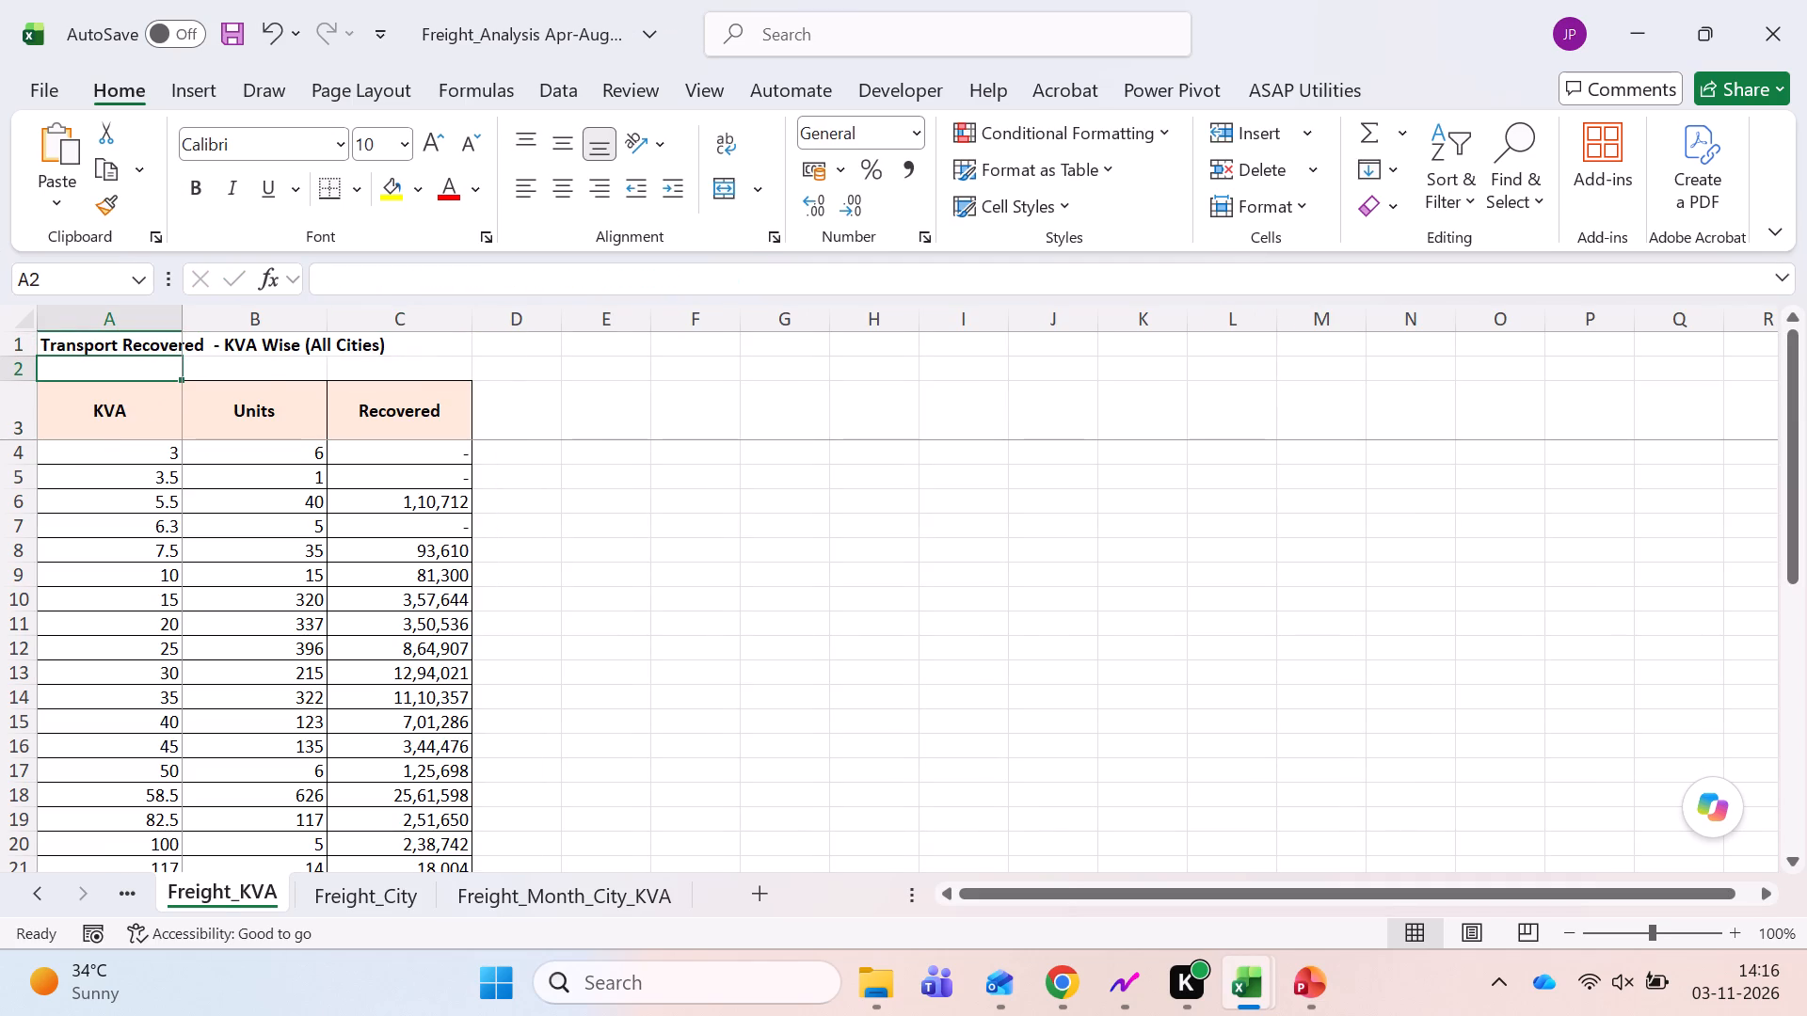
# Go to the Apr-2026 Units cell on the Freight_Month sheet.
pyautogui.hotkey('ctrl', 'pageup')
pyautogui.scroll(1, 524, 441)
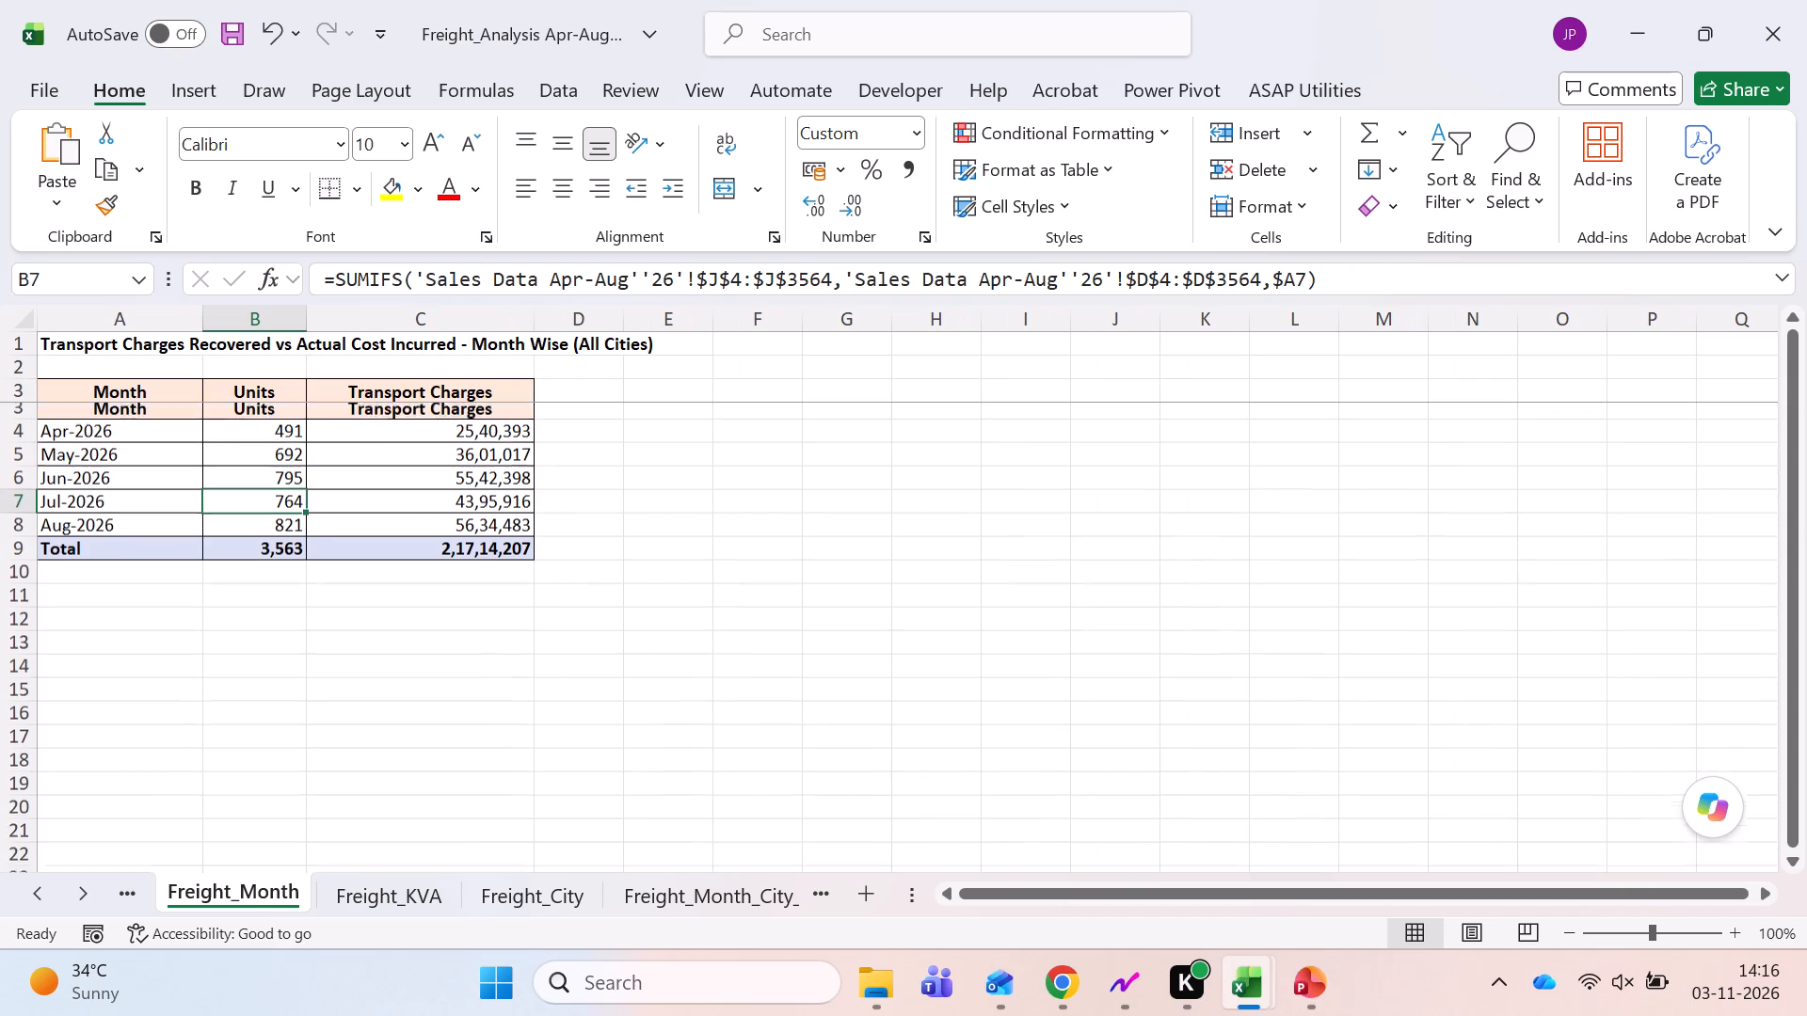
pyautogui.scroll(2, 524, 441)
pyautogui.press('Up')
pyautogui.press('Up')
pyautogui.press('Up')
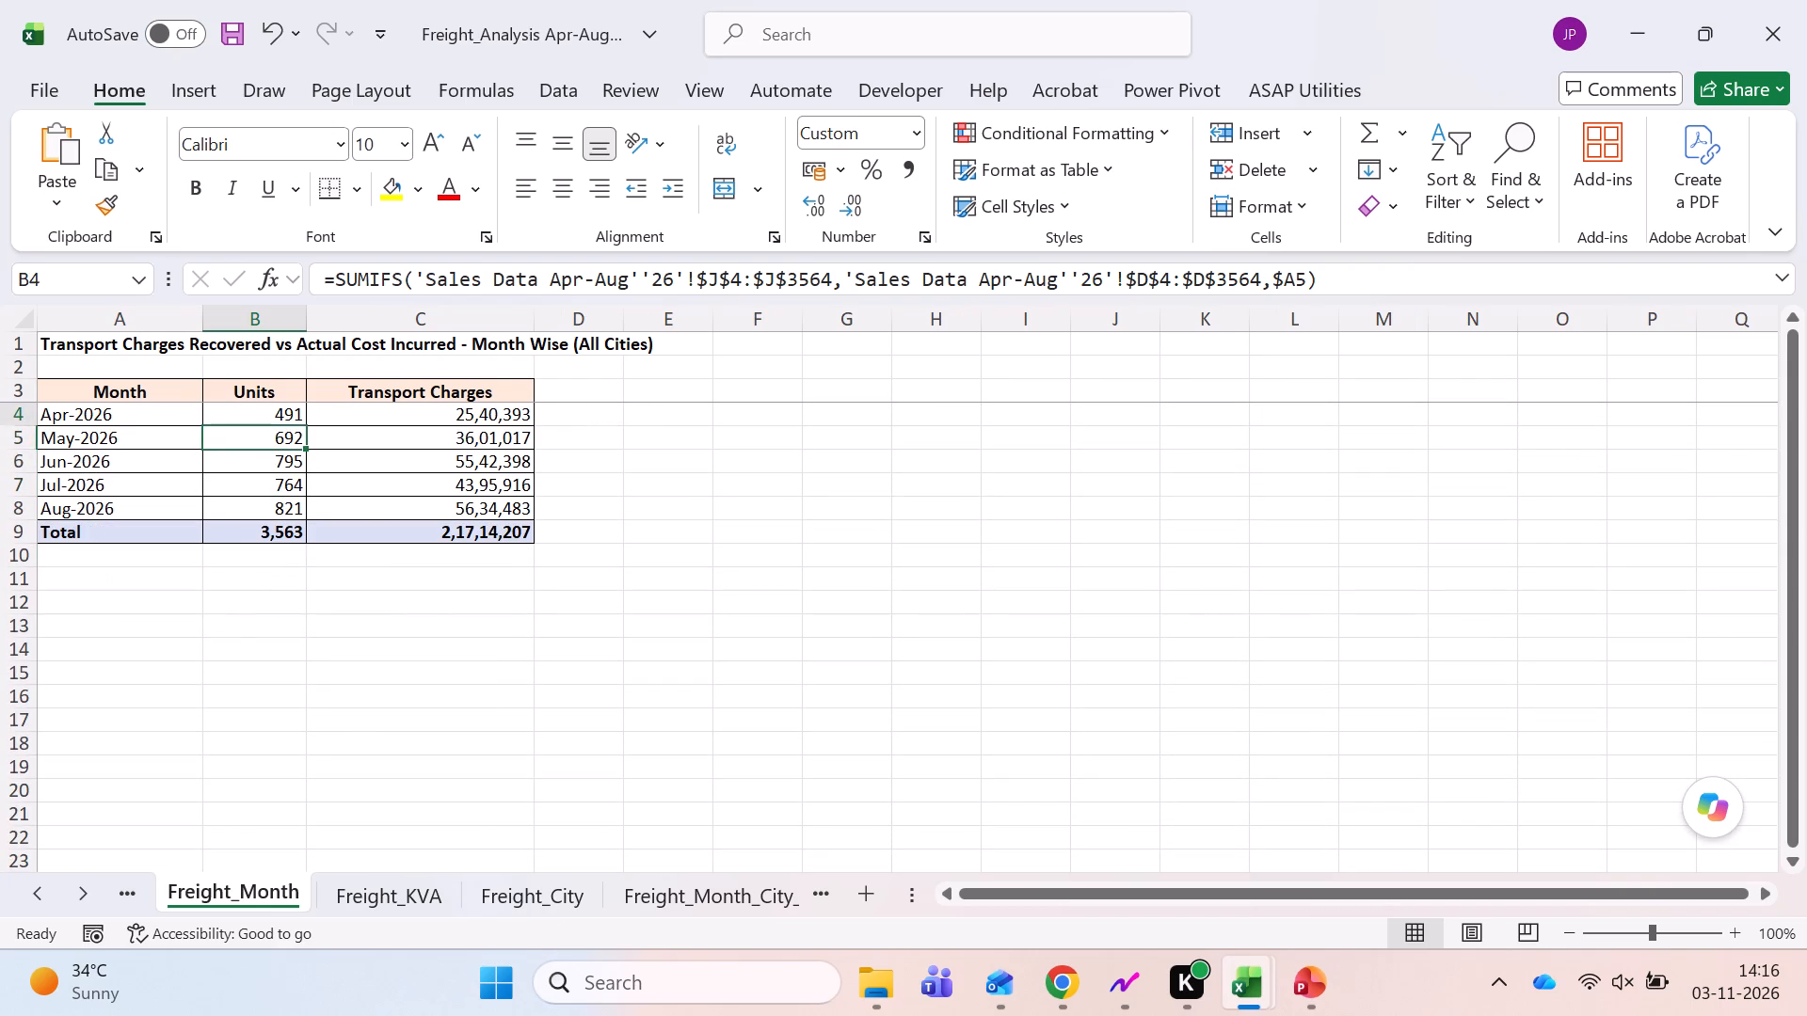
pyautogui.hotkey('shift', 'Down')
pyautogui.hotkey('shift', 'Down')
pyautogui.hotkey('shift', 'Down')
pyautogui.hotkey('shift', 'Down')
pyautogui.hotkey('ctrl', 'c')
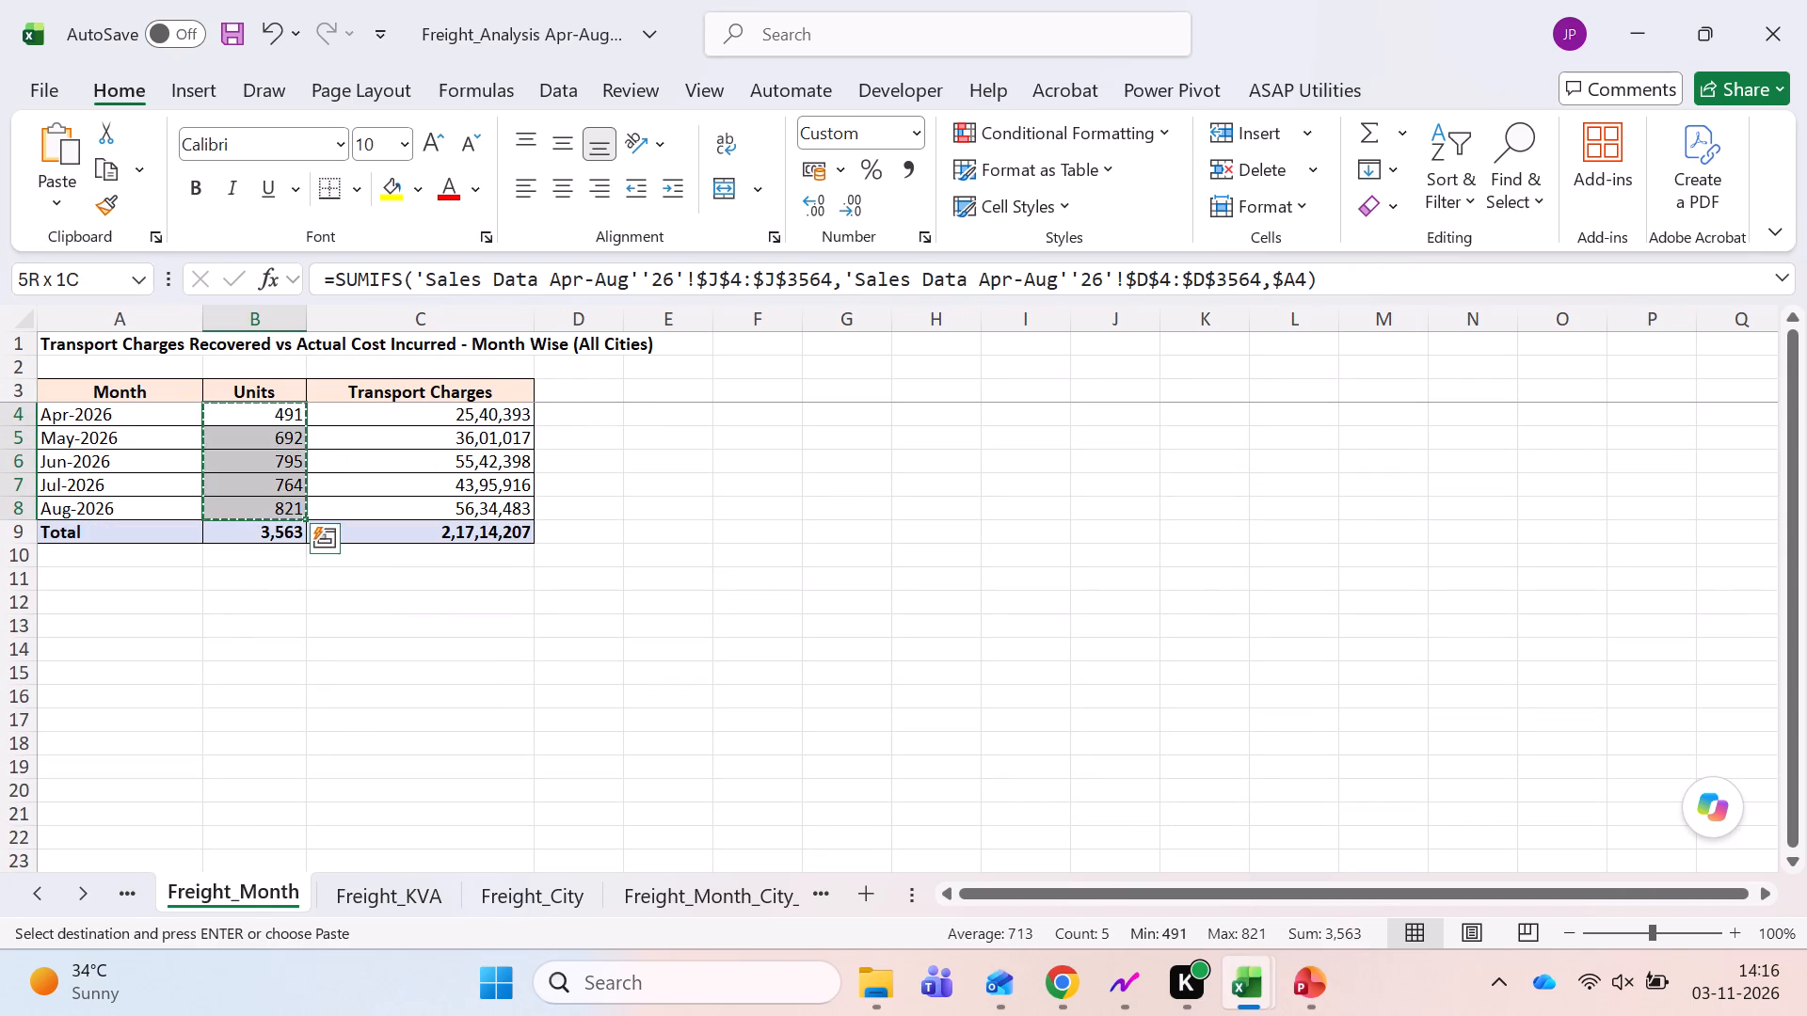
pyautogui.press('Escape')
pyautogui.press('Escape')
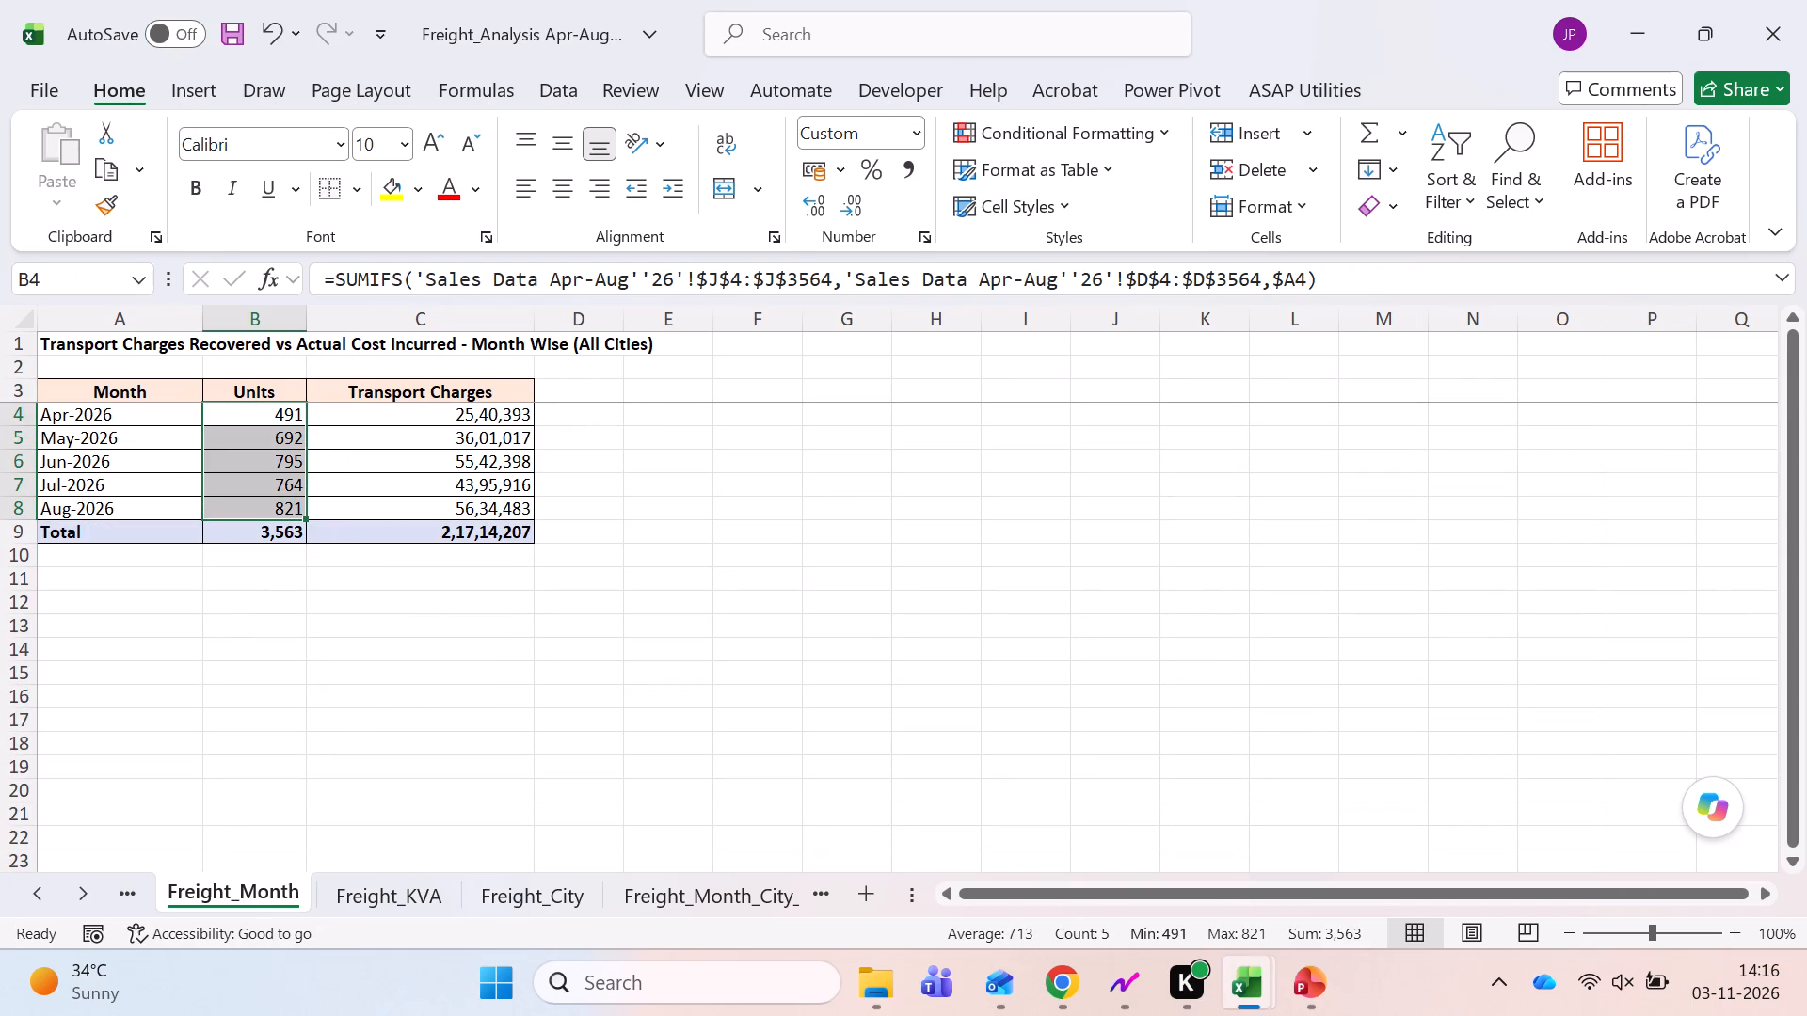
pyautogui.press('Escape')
# Replace the Units formulas for Apr-2026 to Aug-2026 (B4:B8) on the Freight_Month sheet with their values using Paste Special.
pyautogui.press('Right')
pyautogui.press('Left')
pyautogui.hotkey('shift', 'Down')
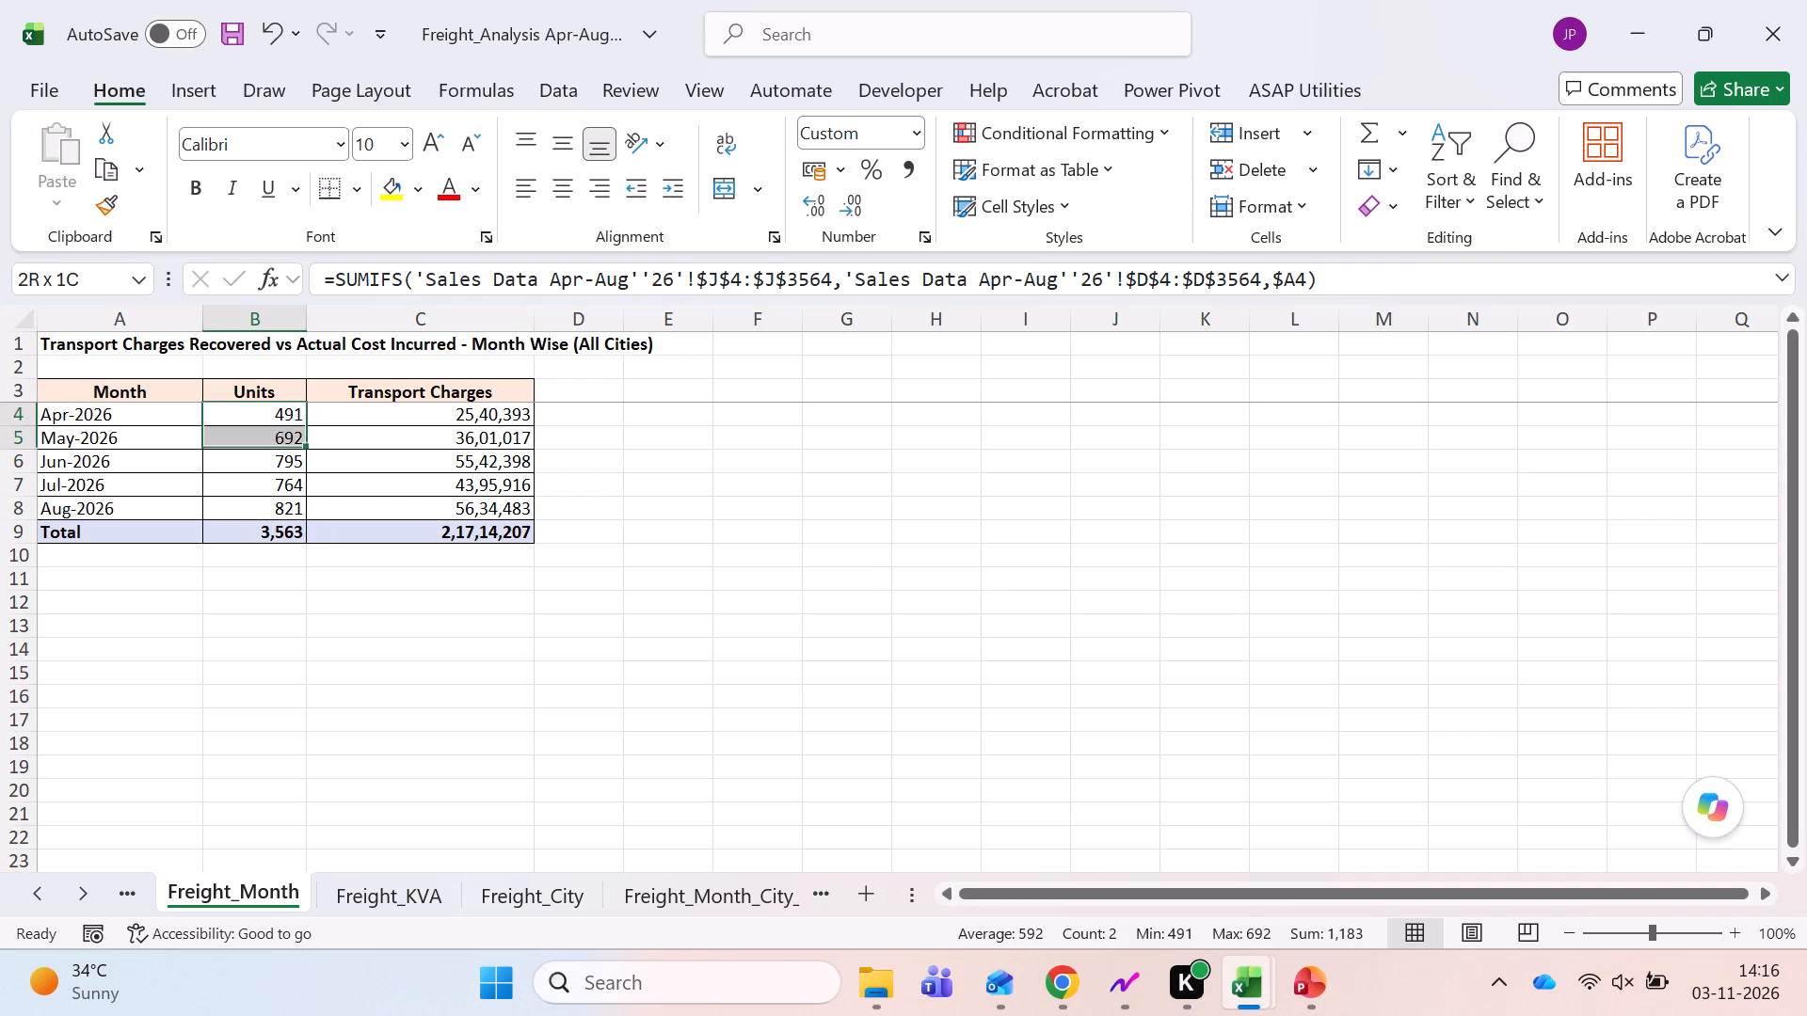
pyautogui.hotkey('shift', 'Down')
pyautogui.hotkey('shift', 'Down')
pyautogui.hotkey('shift', 'Down')
pyautogui.hotkey('ctrl', 'c')
pyautogui.hotkey('alt', 'e')
pyautogui.write('sv')
pyautogui.press('Return')
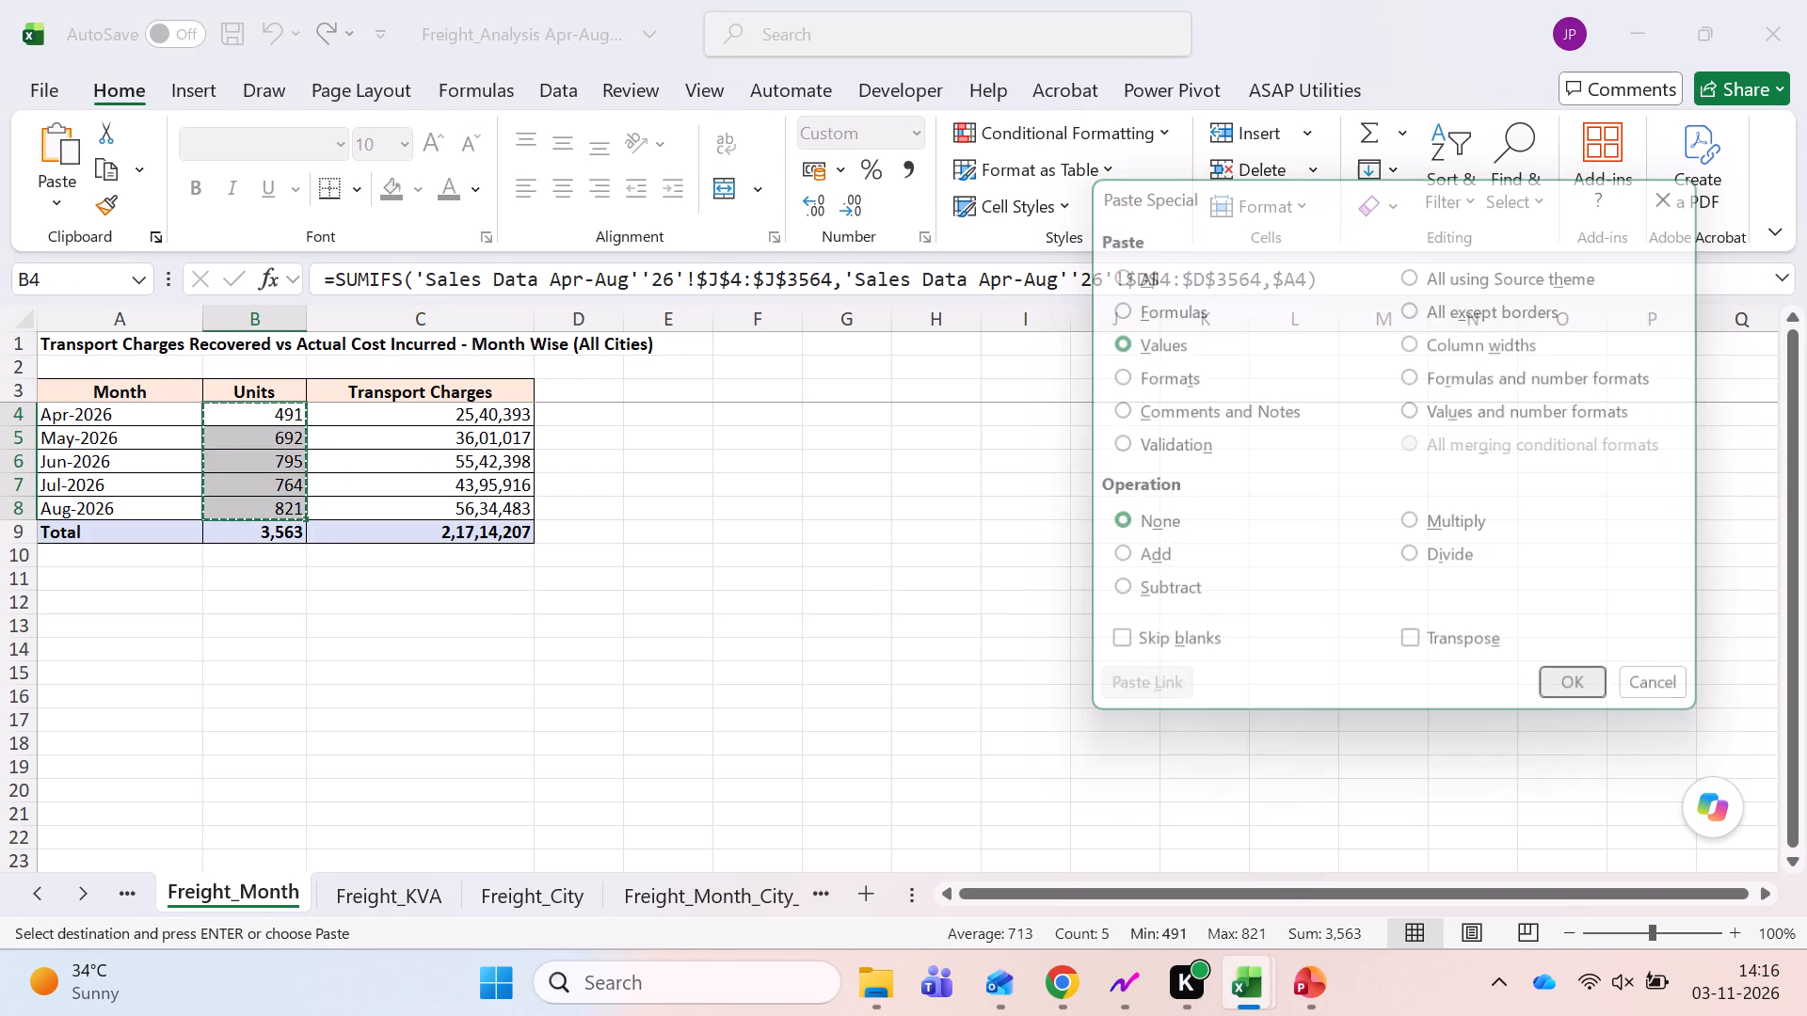
pyautogui.press('Escape')
# Remove "vs Actual Cost Incurred" from the Freight_Month title so it reads "Transport Charges Recovered - Month Wise (All Cities)".
pyautogui.press('Up')
pyautogui.press('Up')
pyautogui.press('Up')
pyautogui.press('Left')
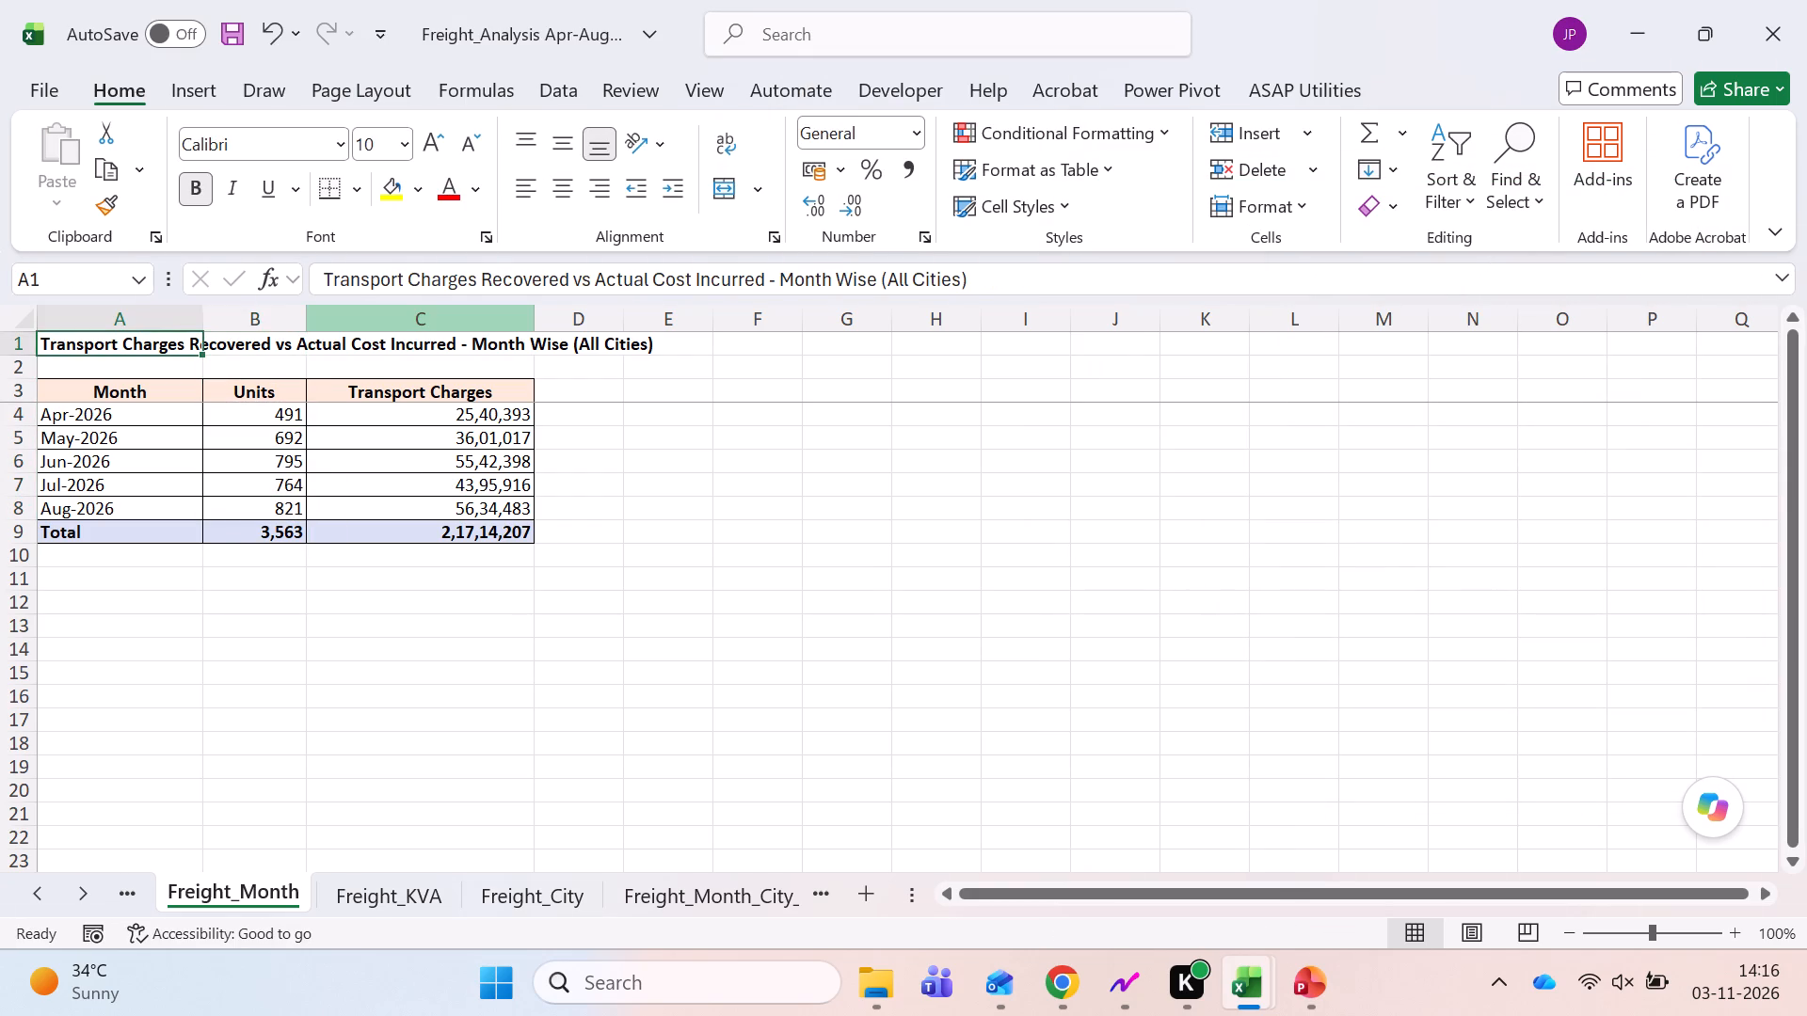
pyautogui.click(769, 274)
pyautogui.hotkey('ctrl', 'shift', 'Left')
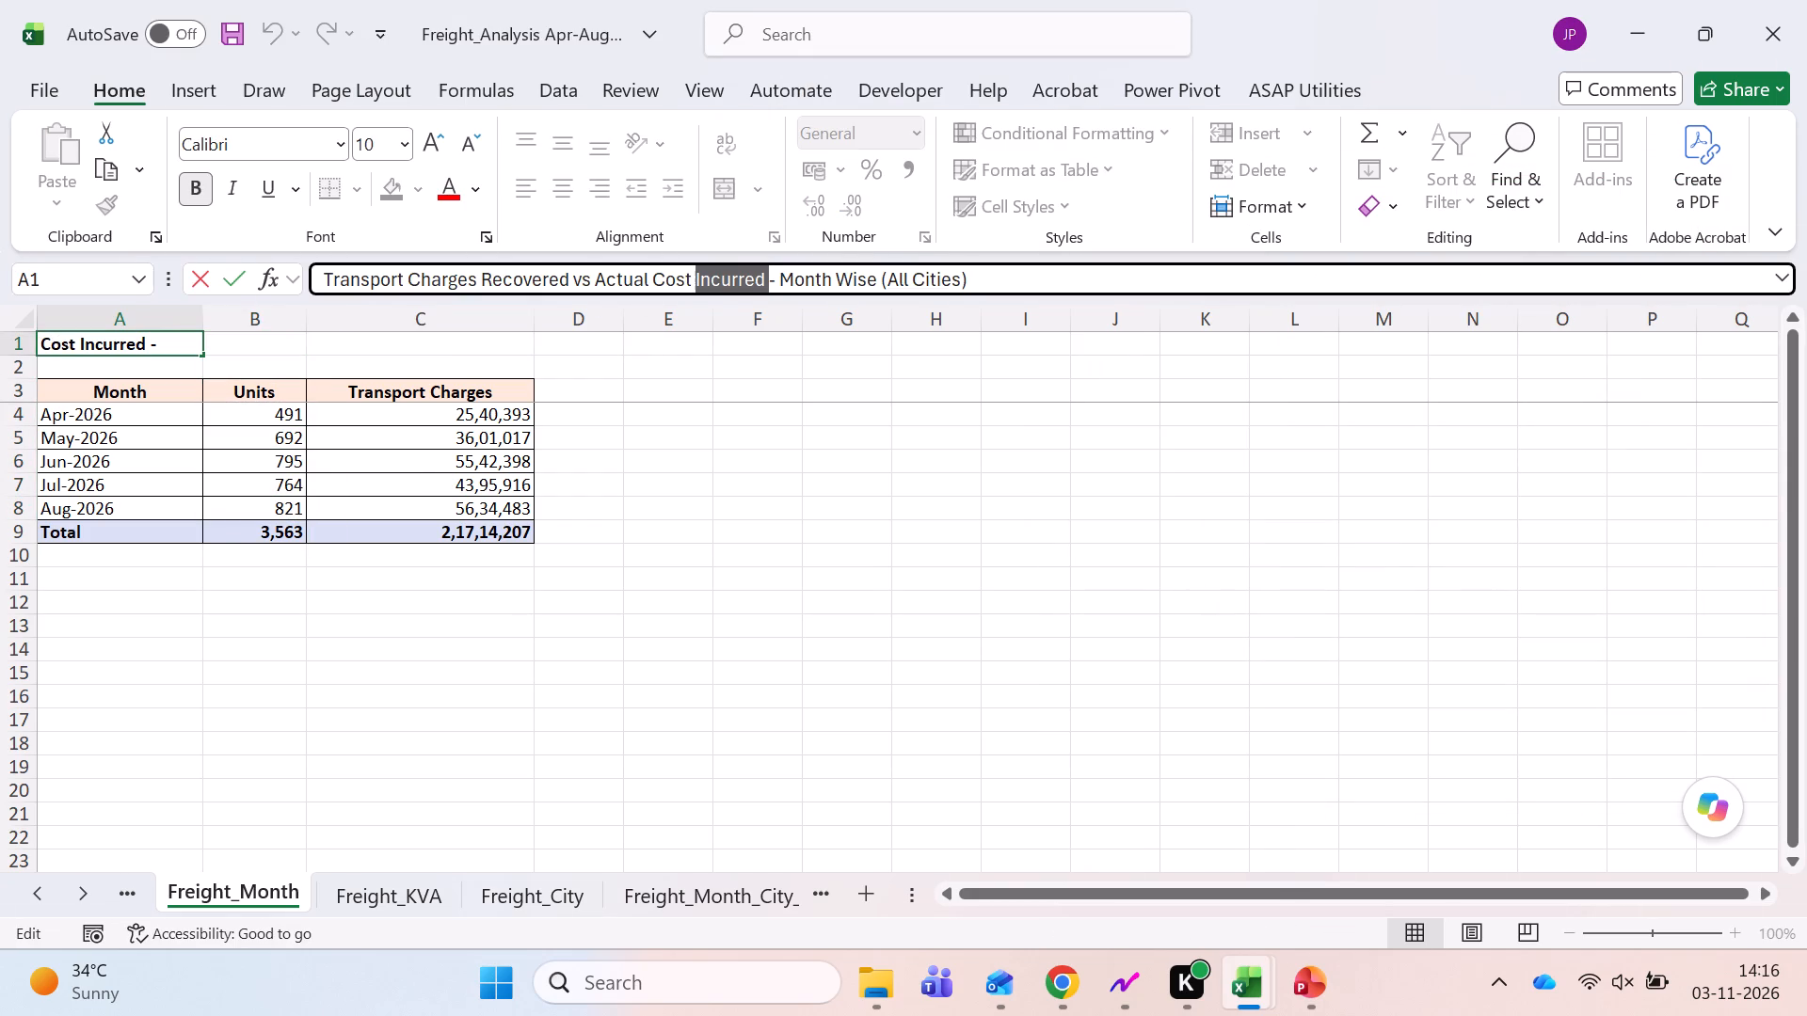
pyautogui.hotkey('ctrl', 'shift', 'Left')
pyautogui.hotkey('ctrl', 'shift', 'Left')
pyautogui.hotkey('ctrl', 'shift', 'Left')
pyautogui.press('BackSpace')
pyautogui.press('Return')
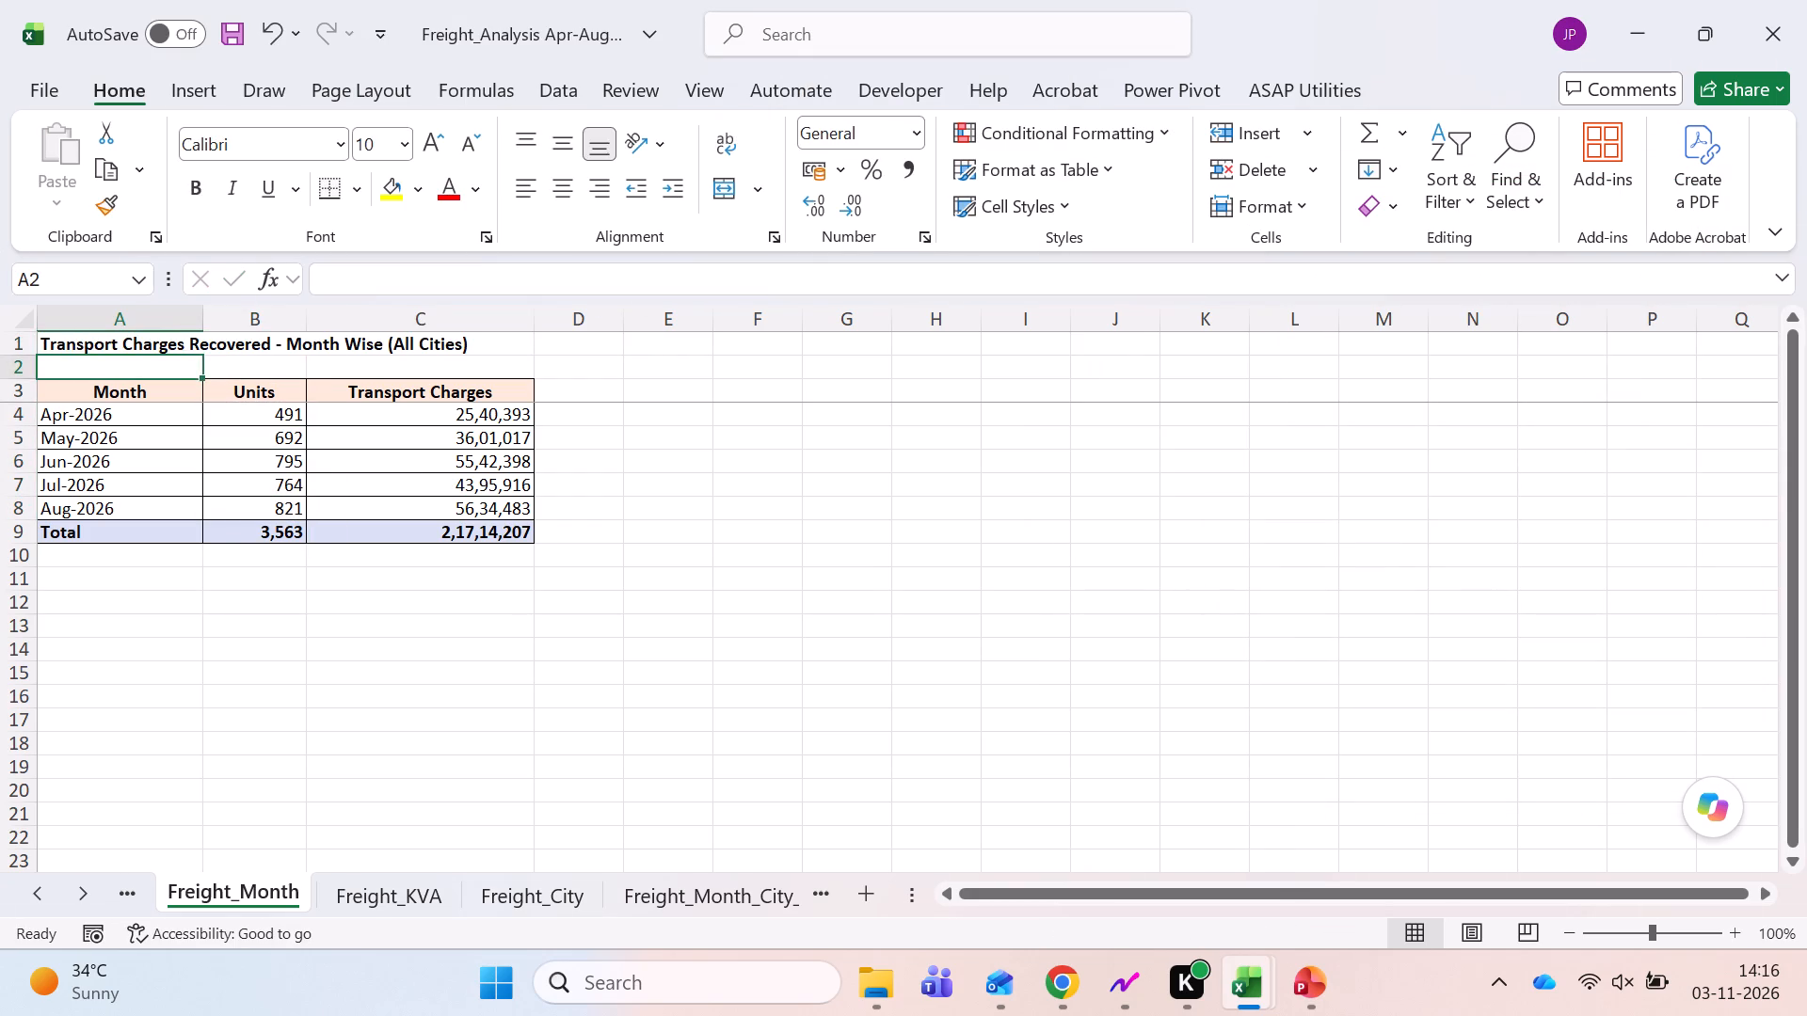
pyautogui.press('Down')
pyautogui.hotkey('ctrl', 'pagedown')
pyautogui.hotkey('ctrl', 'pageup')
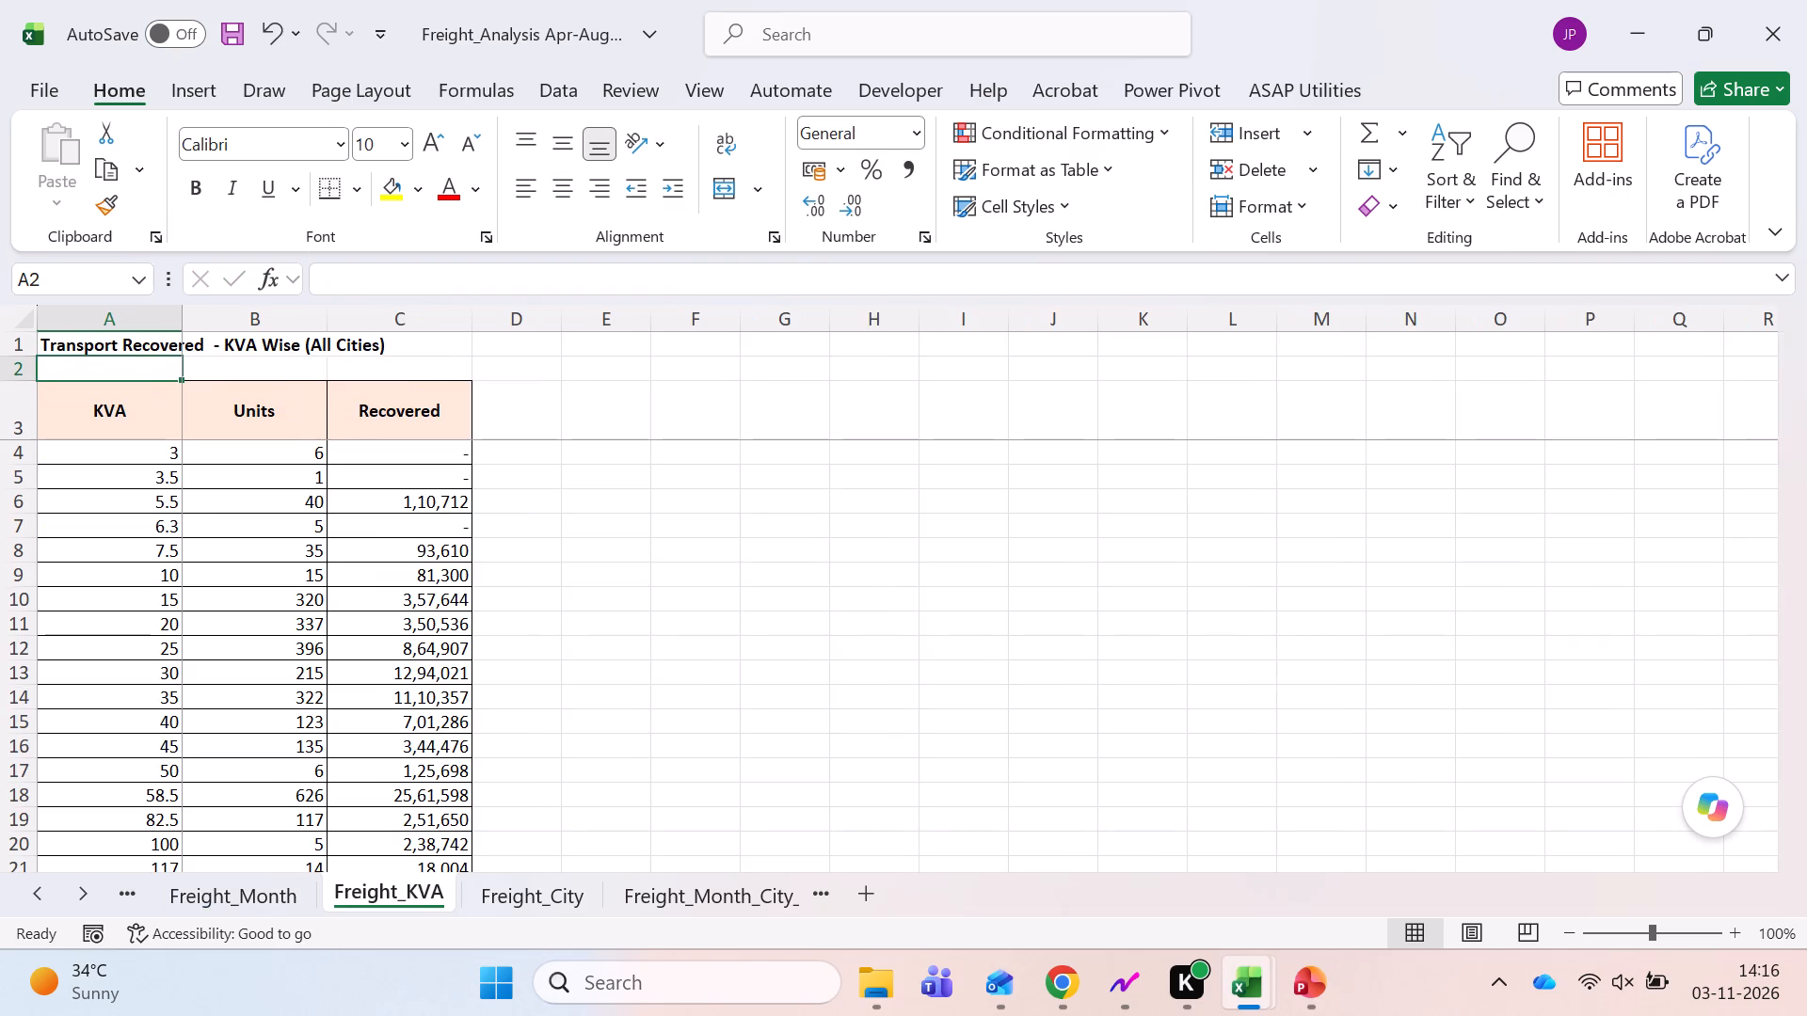
# Remove "vs Actual Cost" from the Pune_Freight sheet's title so it reads "City Pune - Transport Recovered (Month & KVA Wise)".
pyautogui.hotkey('ctrl', 'pageup')
pyautogui.hotkey('ctrl', 's')
pyautogui.hotkey('ctrl', 'Up')
pyautogui.hotkey('ctrl', 'Up')
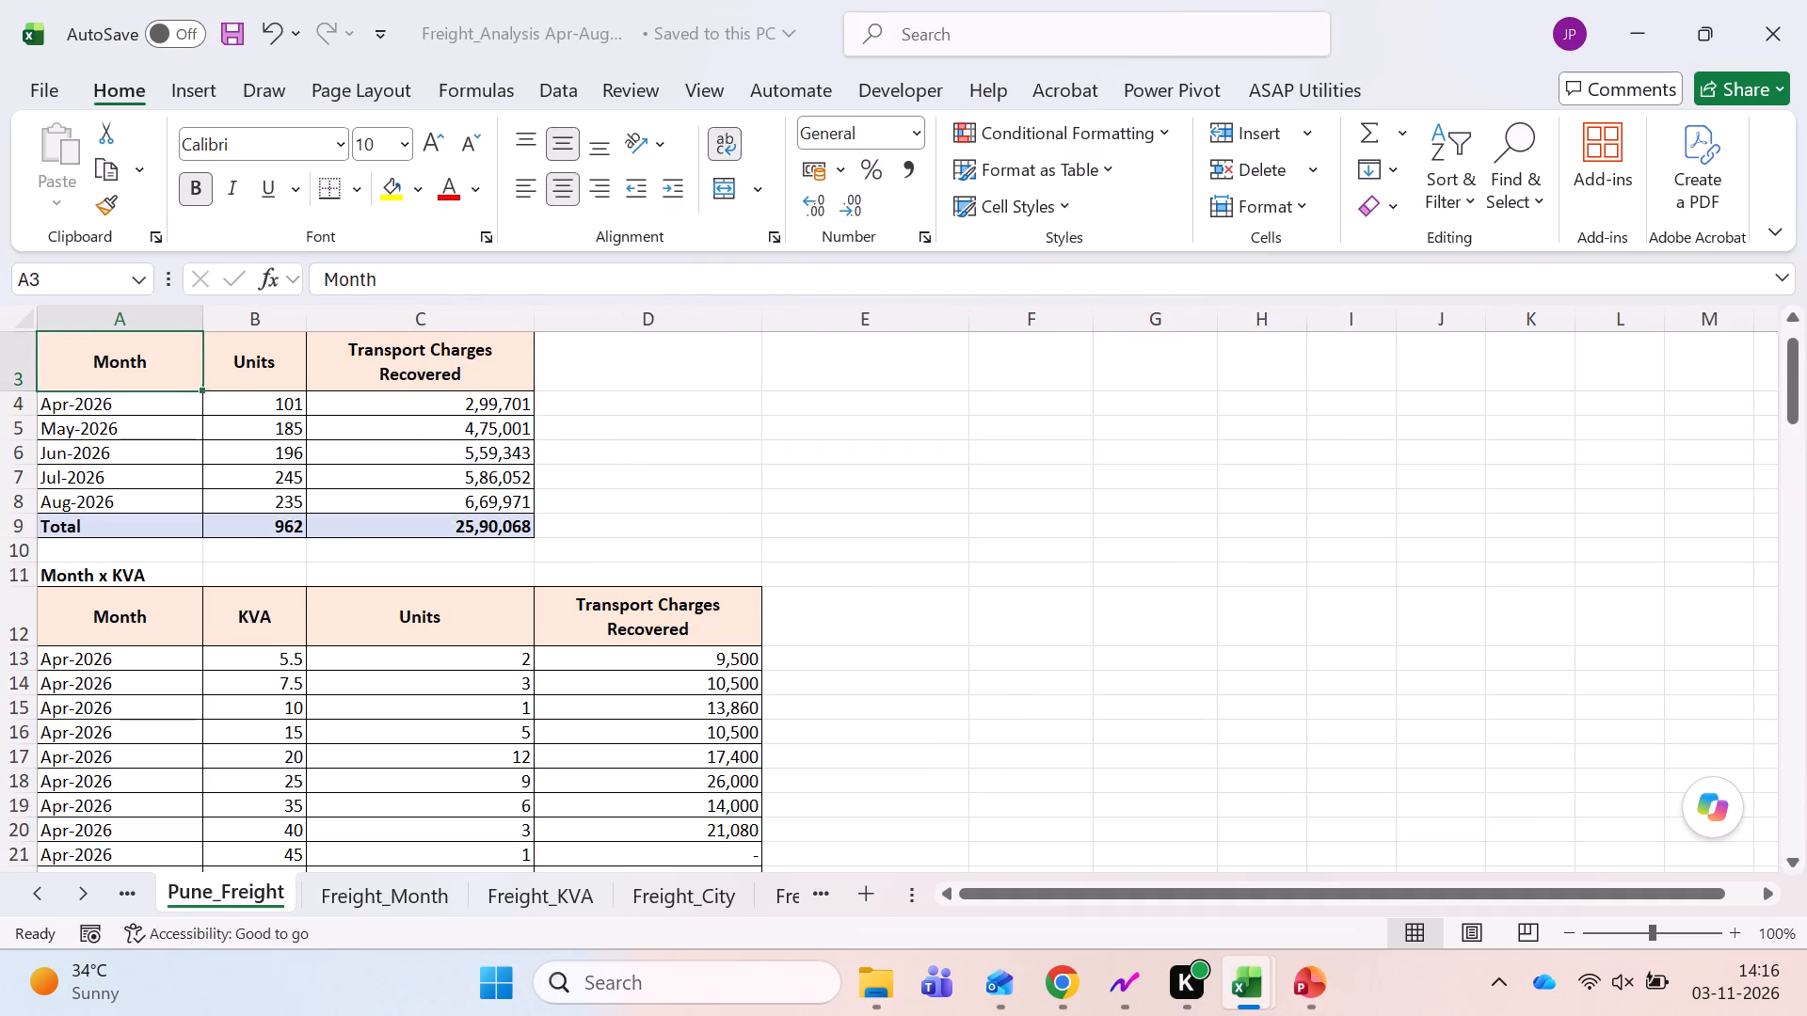
pyautogui.hotkey('ctrl', 'Up')
pyautogui.hotkey('ctrl', 'Up')
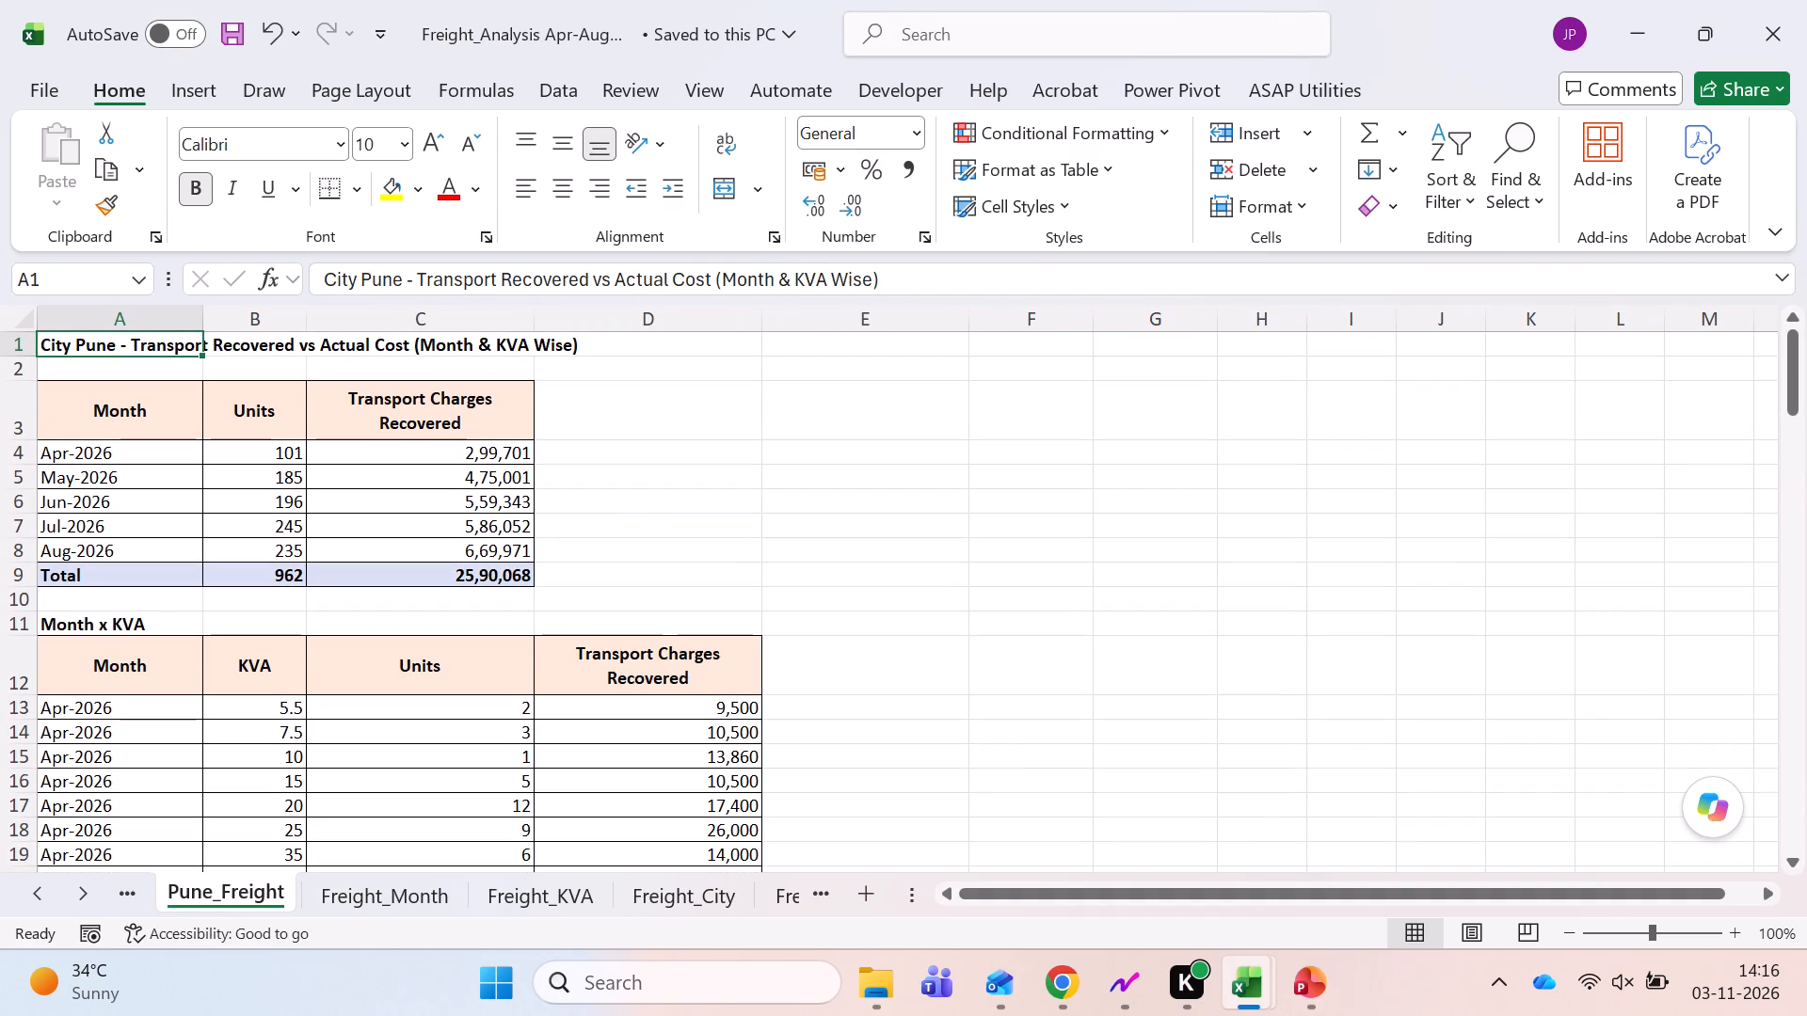
pyautogui.click(707, 280)
pyautogui.press('Right')
pyautogui.press('Left')
pyautogui.press('Right')
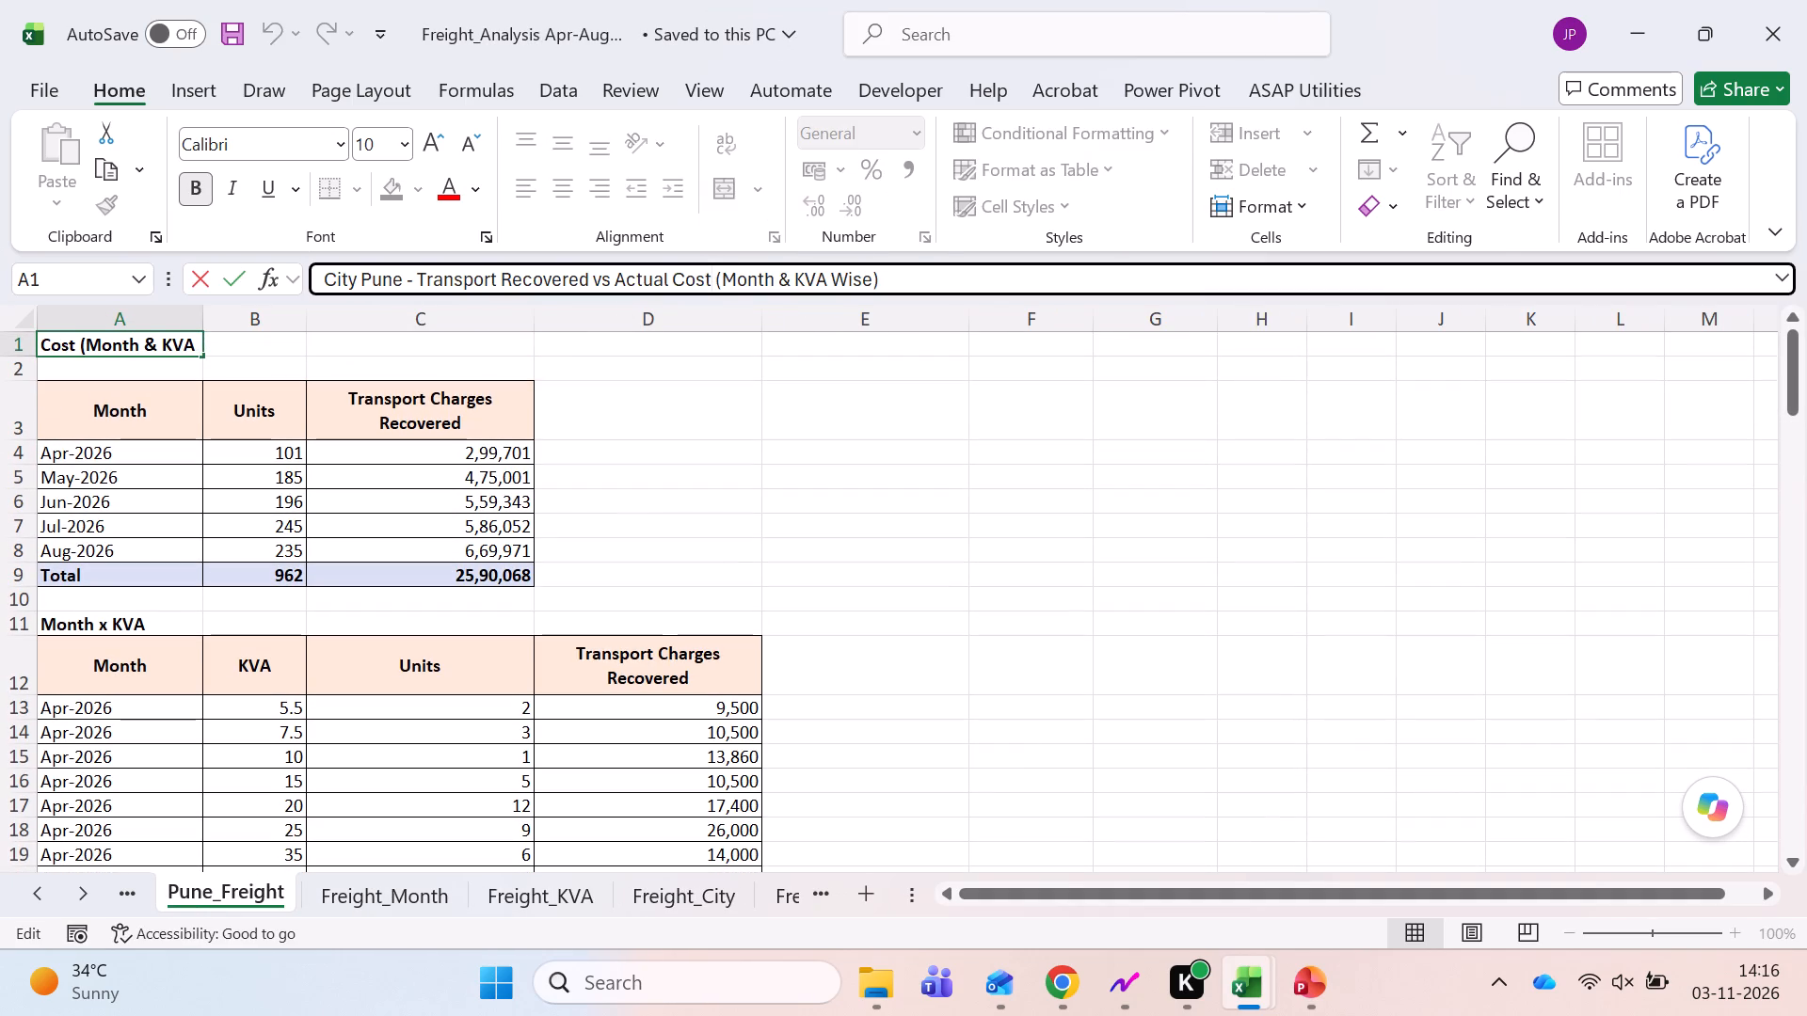
pyautogui.hotkey('ctrl', 'shift', 'Left')
pyautogui.hotkey('ctrl', 'shift', 'Left')
pyautogui.hotkey('ctrl', 'shift', 'Left')
pyautogui.press('\\')
pyautogui.press('Return')
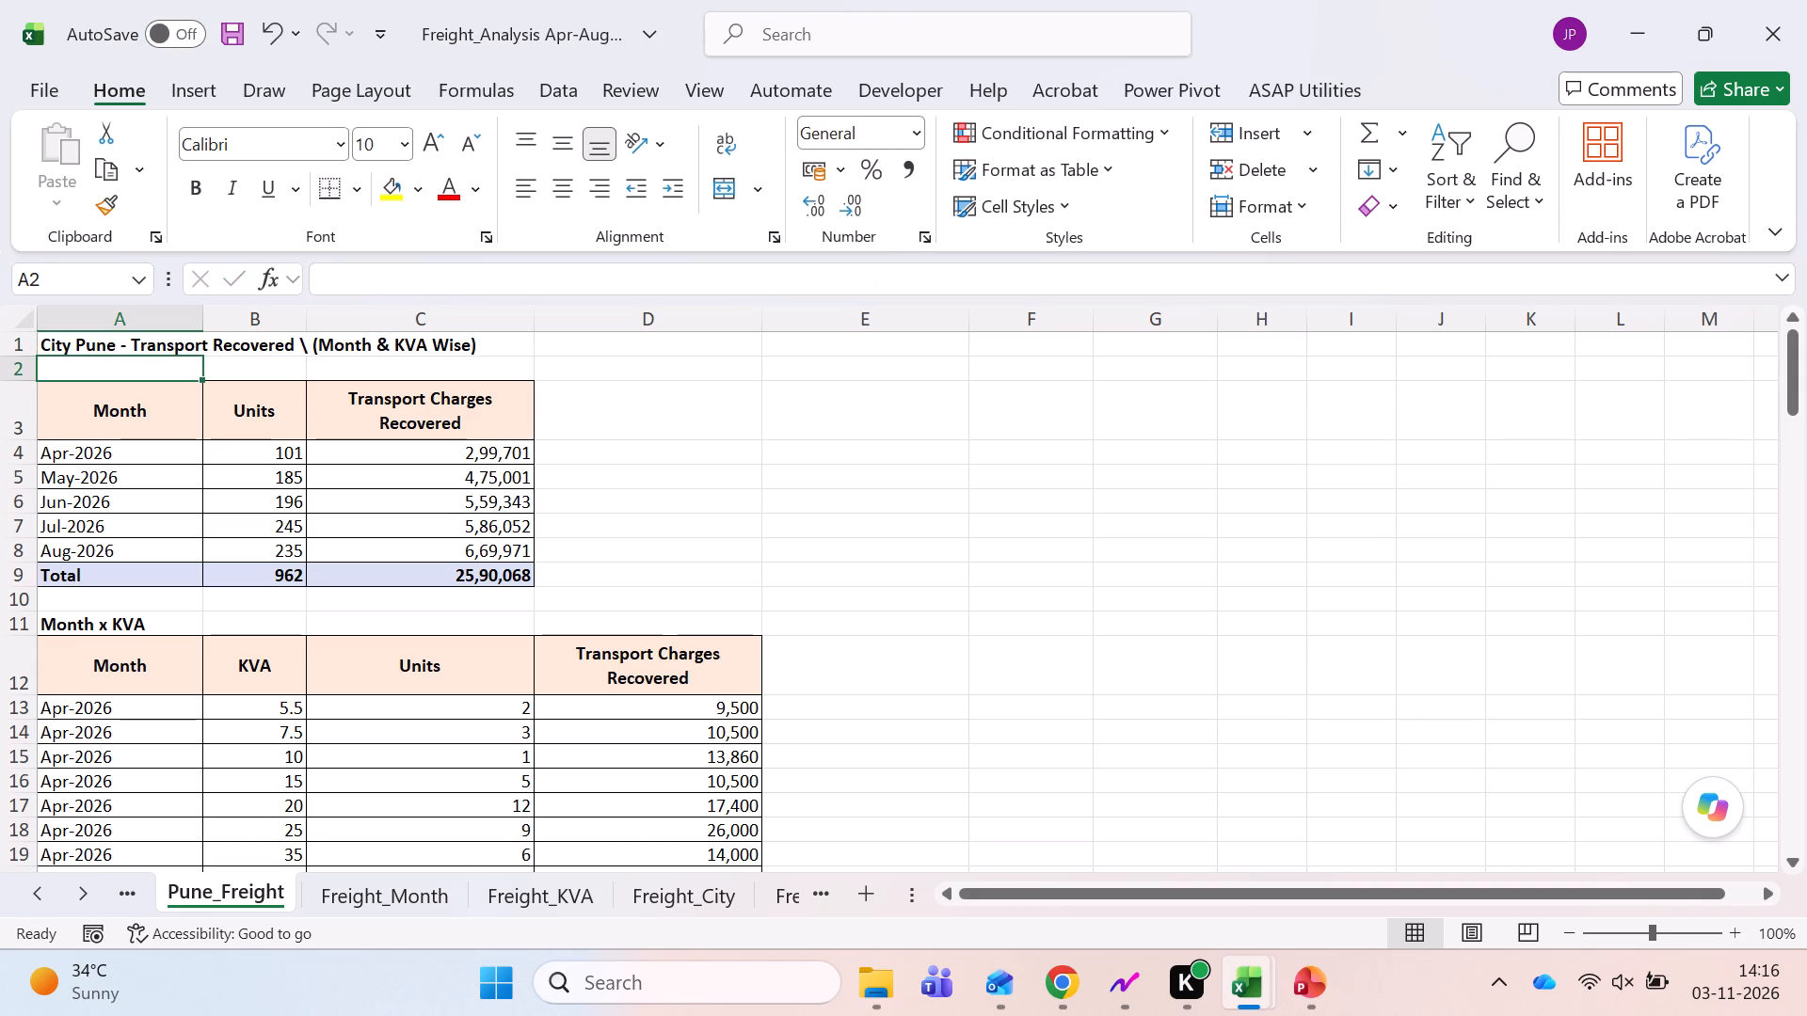
pyautogui.press('Up')
pyautogui.hotkey('ctrl', 's')
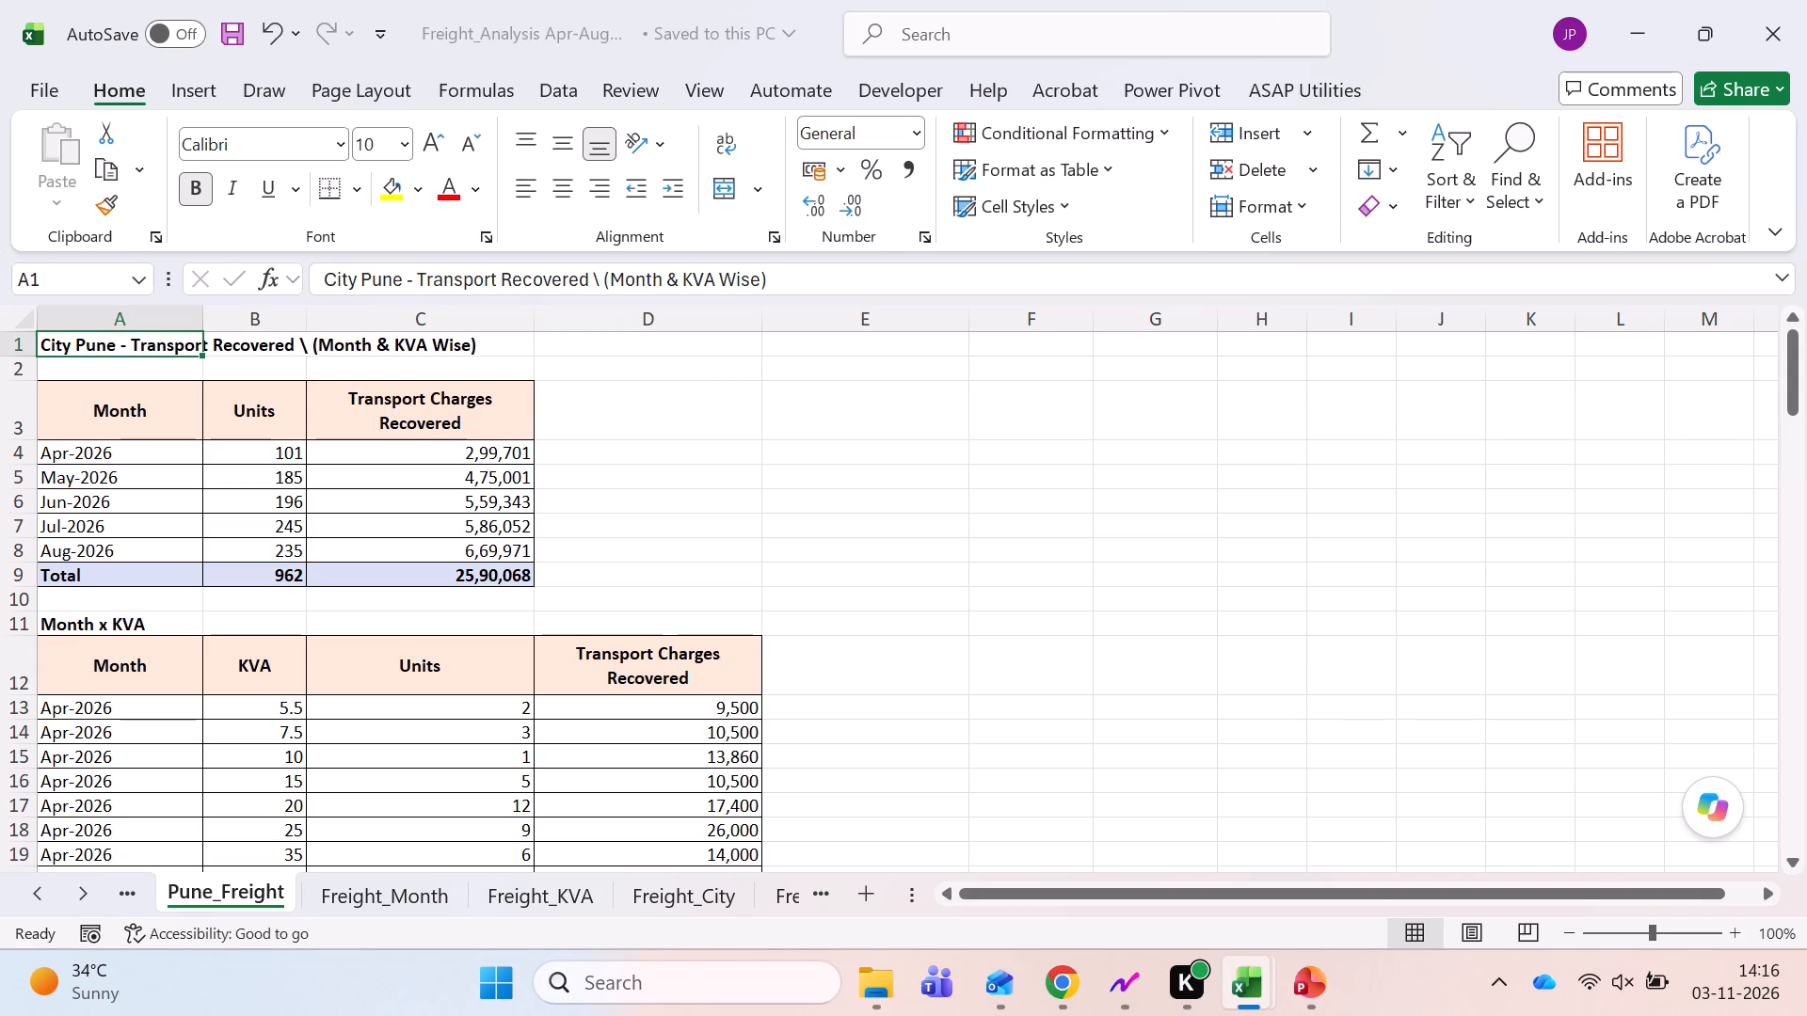
pyautogui.click(604, 277)
pyautogui.press('BackSpace')
pyautogui.press('BackSpace')
pyautogui.press('Return')
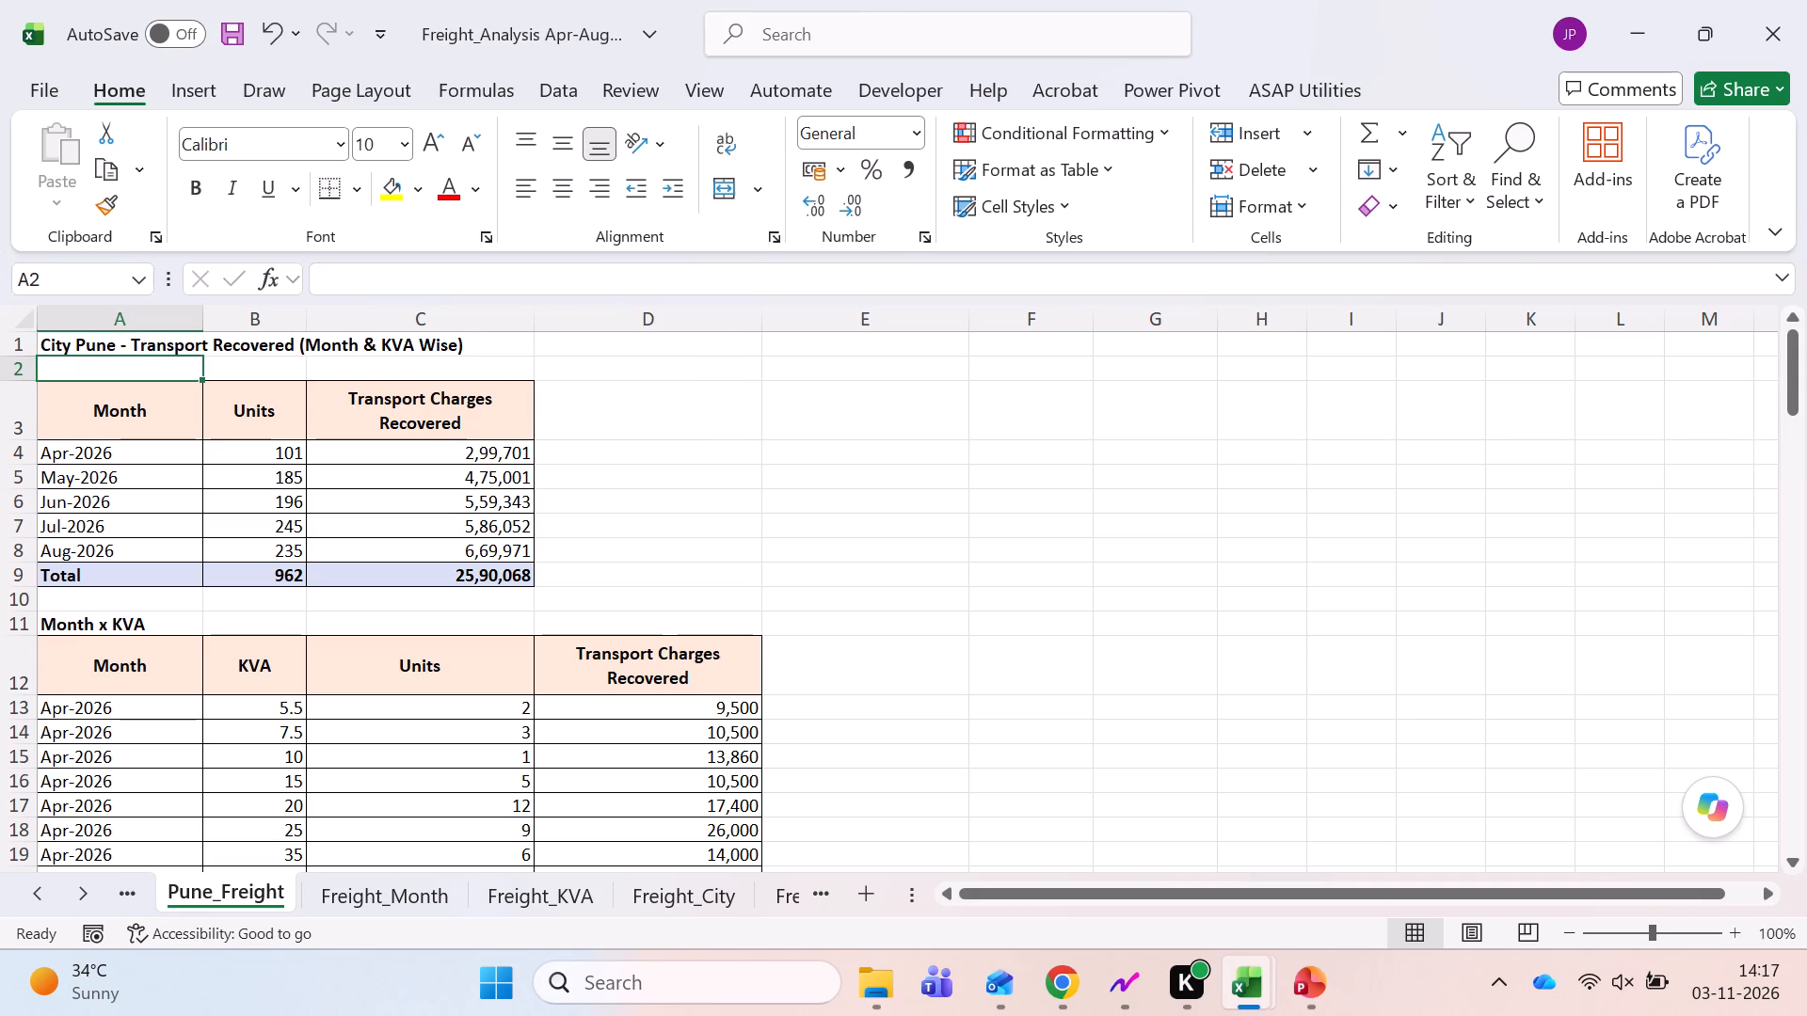
# Save the workbook and go to the REMARK header cell (G3) on the Sales Data Apr-Aug'26 sheet.
pyautogui.hotkey('ctrl', 'pageup')
pyautogui.hotkey('ctrl', 's')
pyautogui.press('Right')
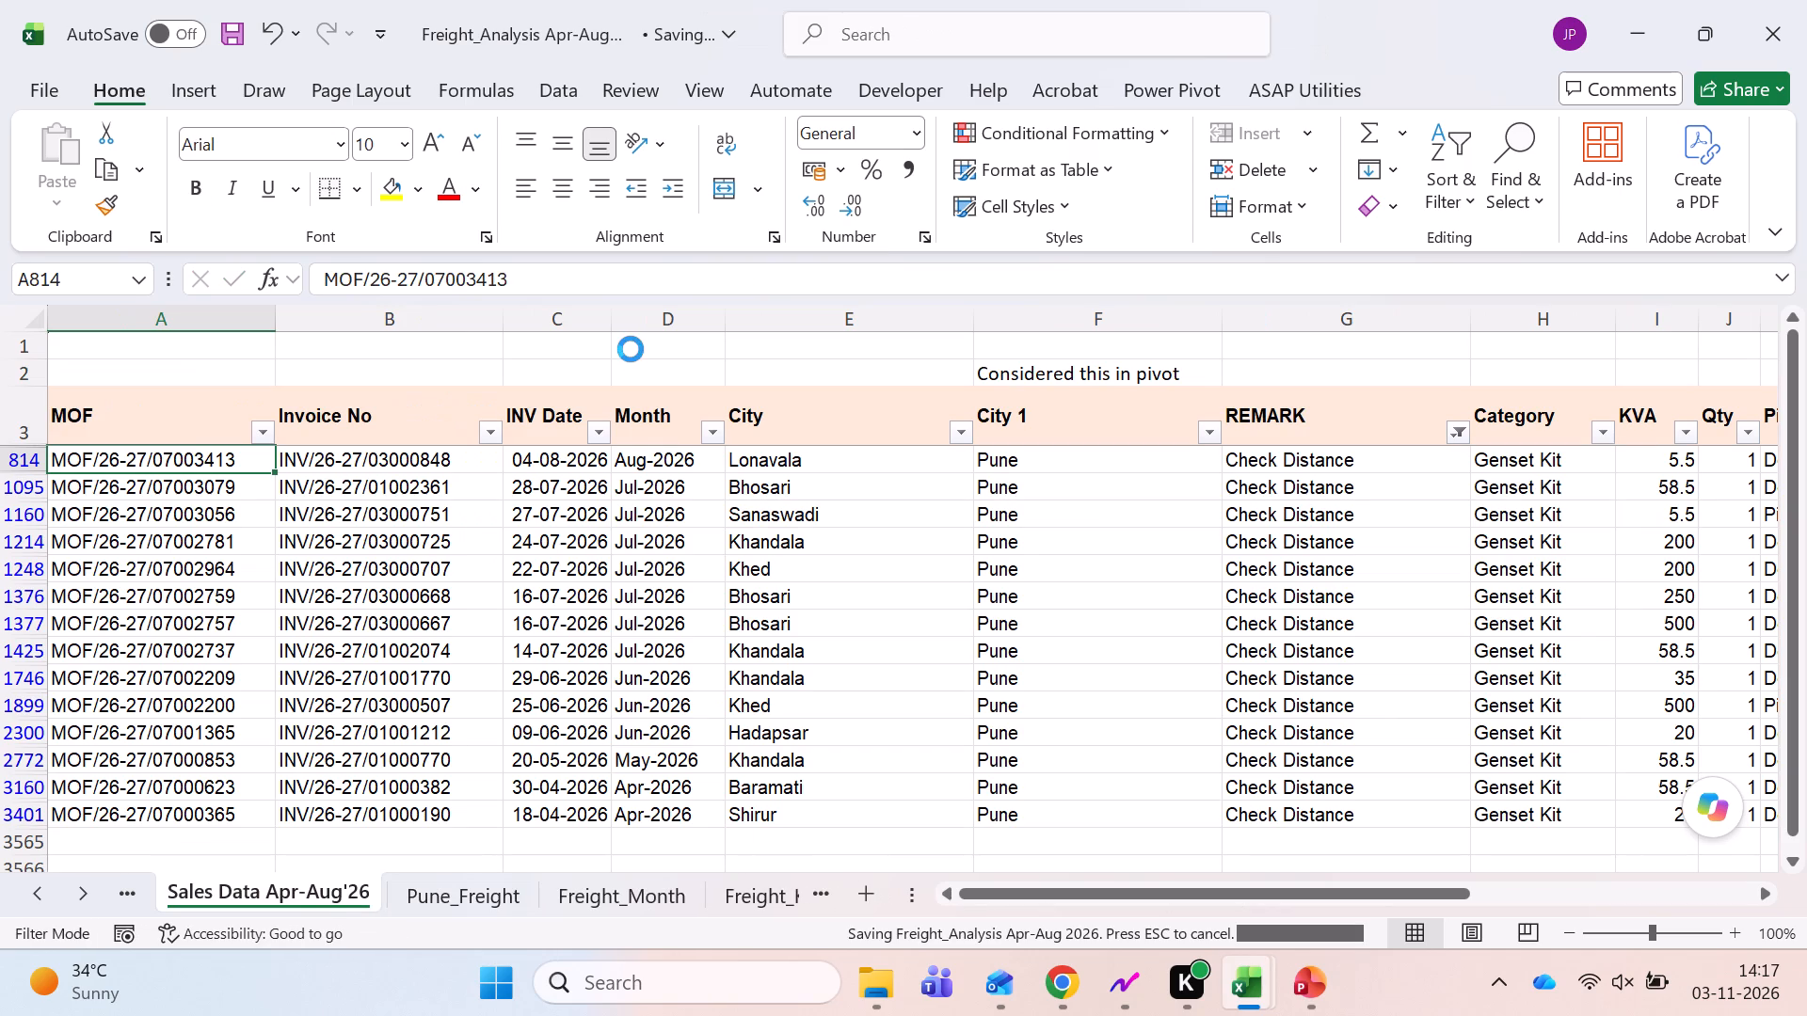
pyautogui.press('Right')
pyautogui.press('Right')
pyautogui.press('Right')
pyautogui.press('Right')
pyautogui.press('Right')
pyautogui.press('Up')
pyautogui.hotkey('ctrl', 'Right')
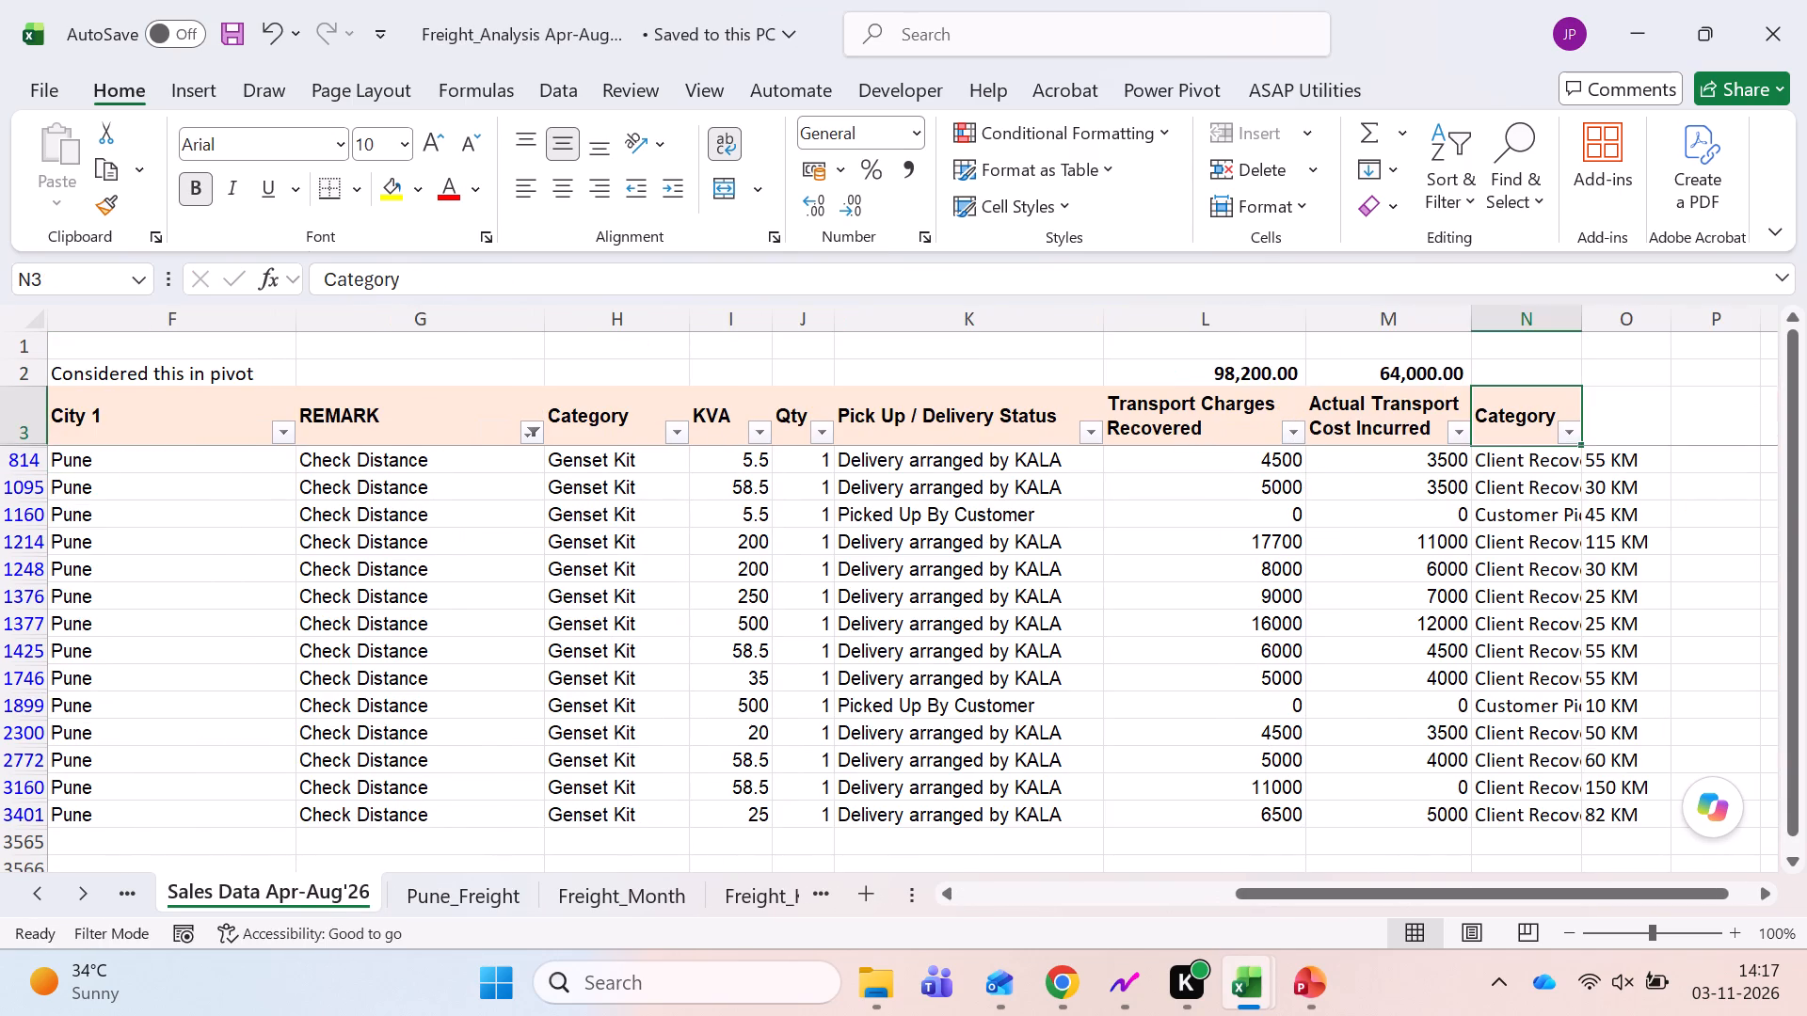
pyautogui.hotkey('ctrl', 'Left')
pyautogui.press('Right')
pyautogui.press('Right')
pyautogui.press('Right')
pyautogui.press('Right')
pyautogui.press('Right')
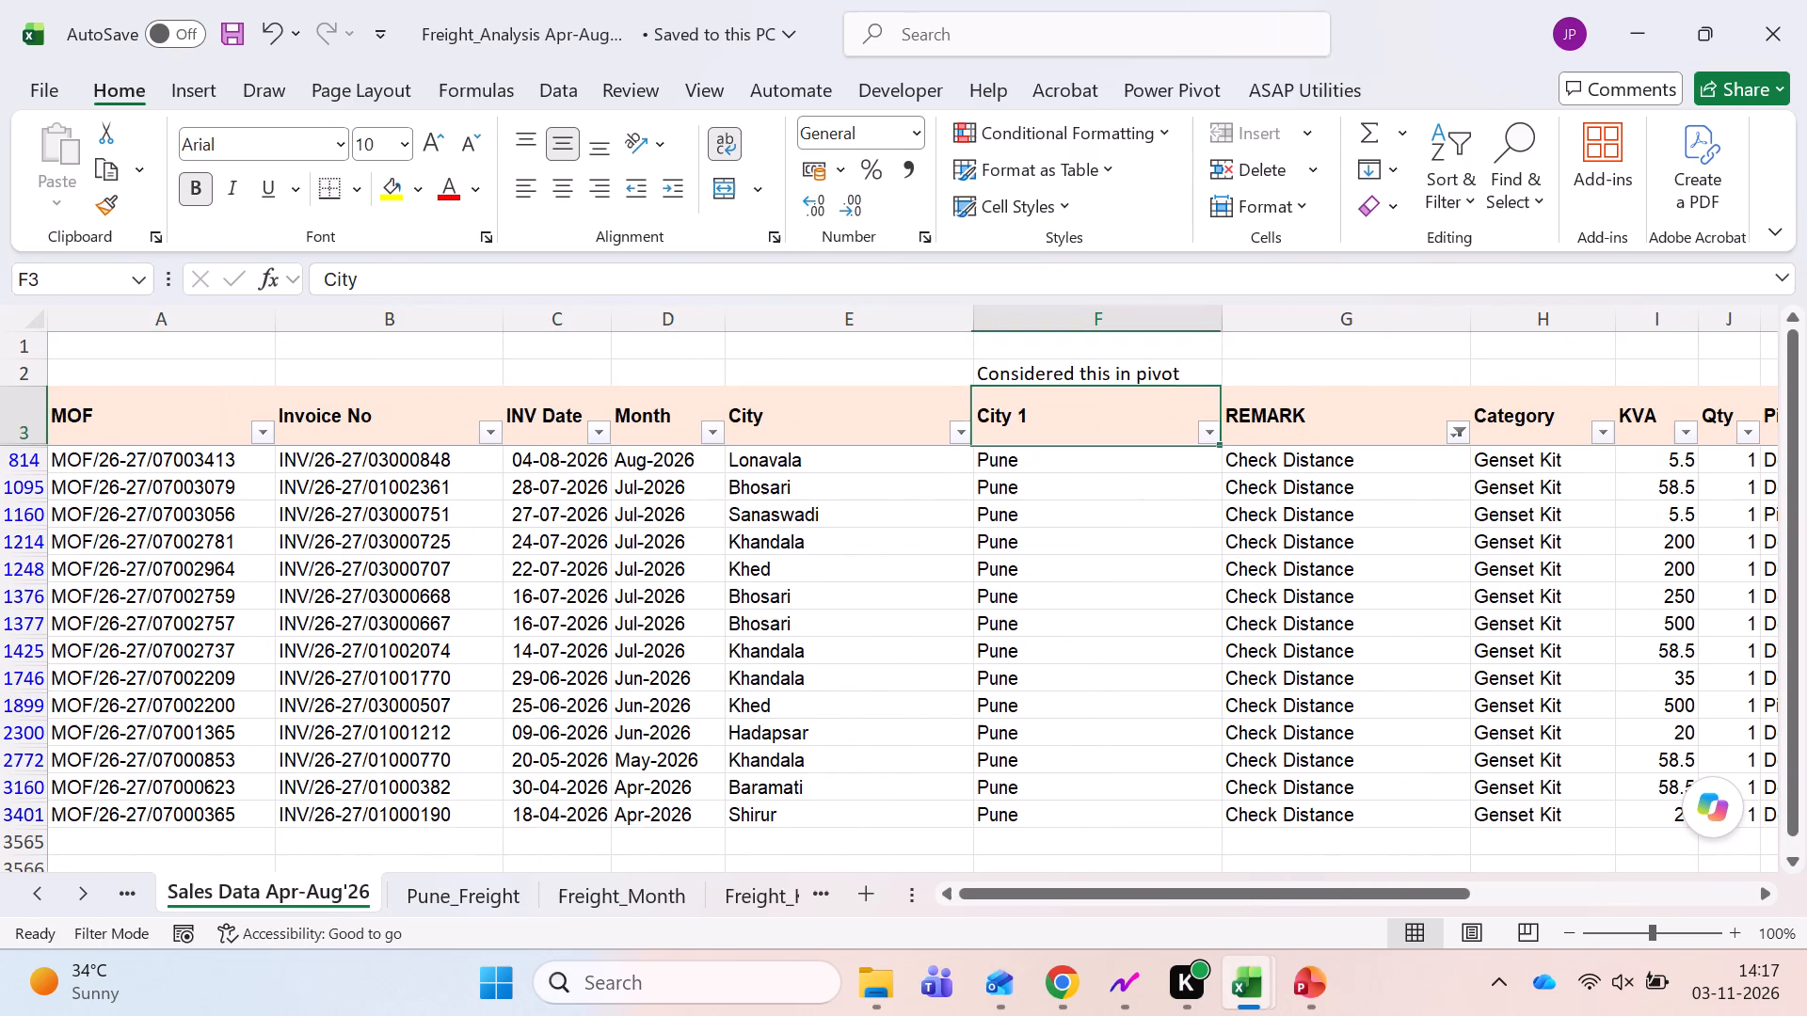
pyautogui.press('Right')
pyautogui.press('Right')
pyautogui.press('Left')
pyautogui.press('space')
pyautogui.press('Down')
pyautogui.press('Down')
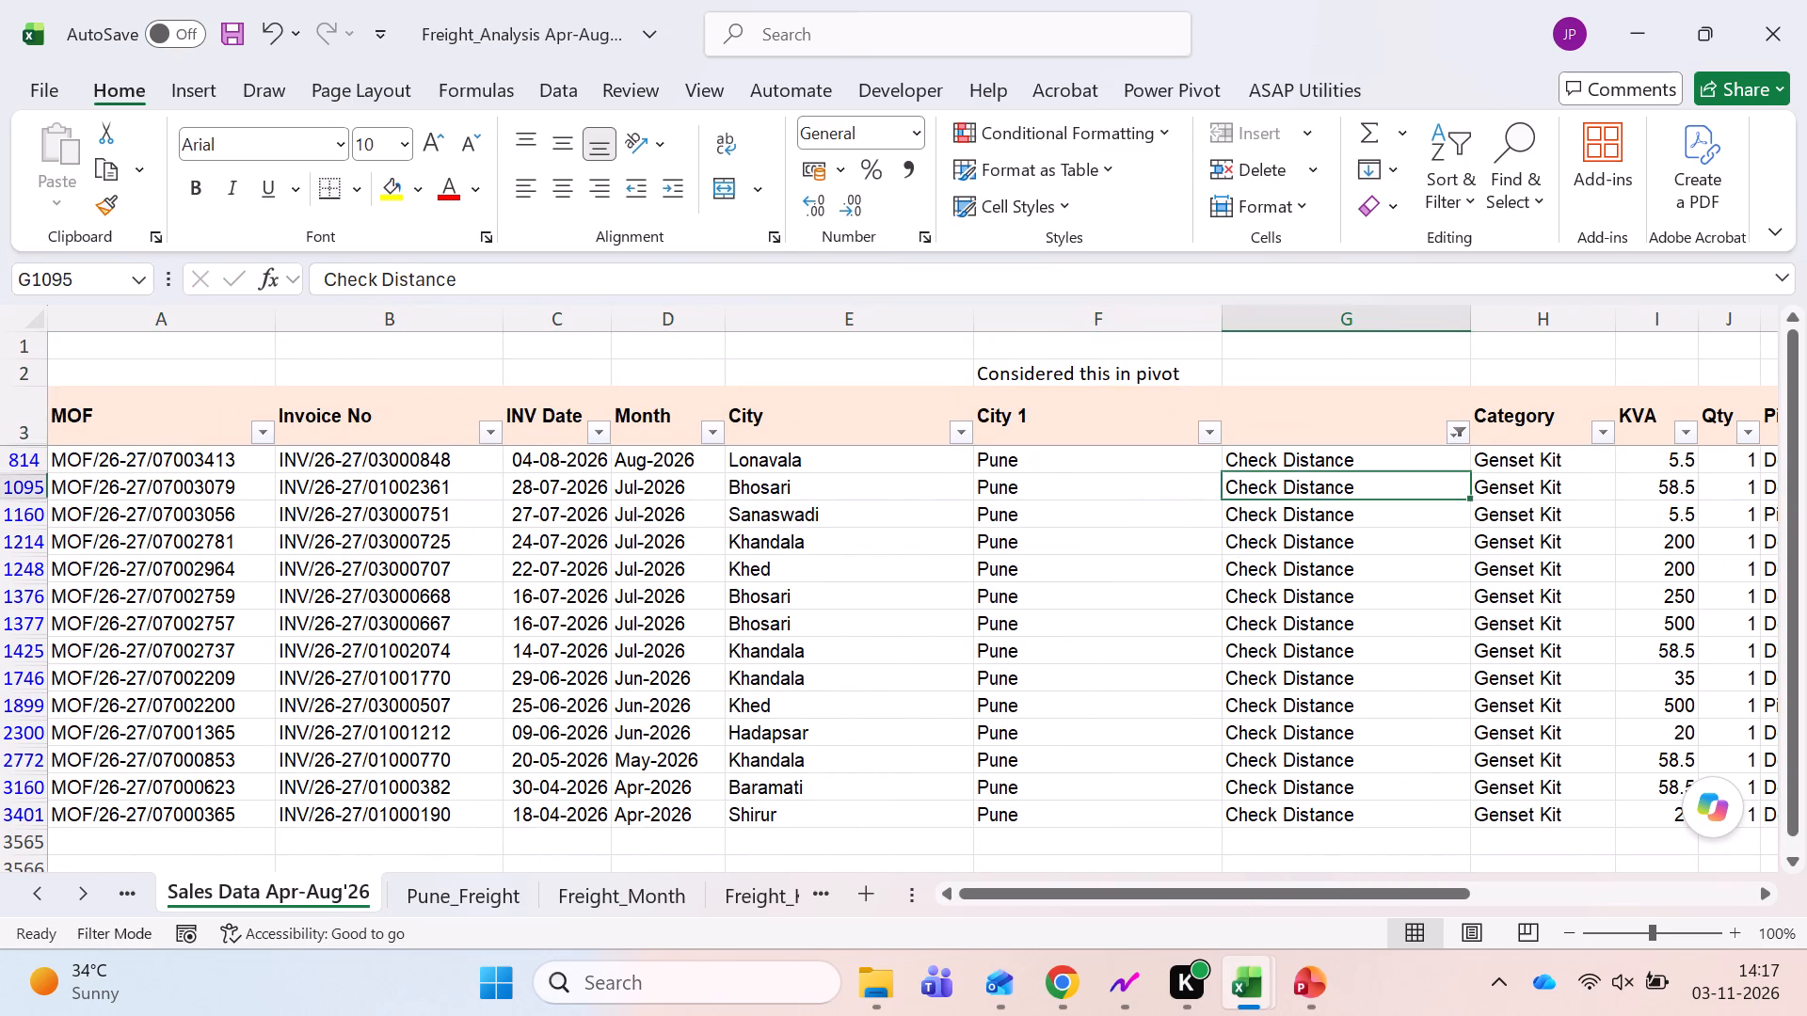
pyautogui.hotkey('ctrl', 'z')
# Open the REMARK column's filter on the Sales Data Apr-Aug'26 sheet and deselect all of its values.
pyautogui.hotkey('alt', 'Down')
pyautogui.hotkey('alt', 'Down')
pyautogui.hotkey('alt', 'Down')
pyautogui.hotkey('alt', 'Down')
pyautogui.hotkey('alt', 'Down')
pyautogui.hotkey('alt', 'Down')
pyautogui.hotkey('alt', 'Down')
pyautogui.hotkey('alt', 'Down')
pyautogui.hotkey('alt', 'Down')
pyautogui.hotkey('alt', 'Down')
pyautogui.hotkey('alt', 'Down')
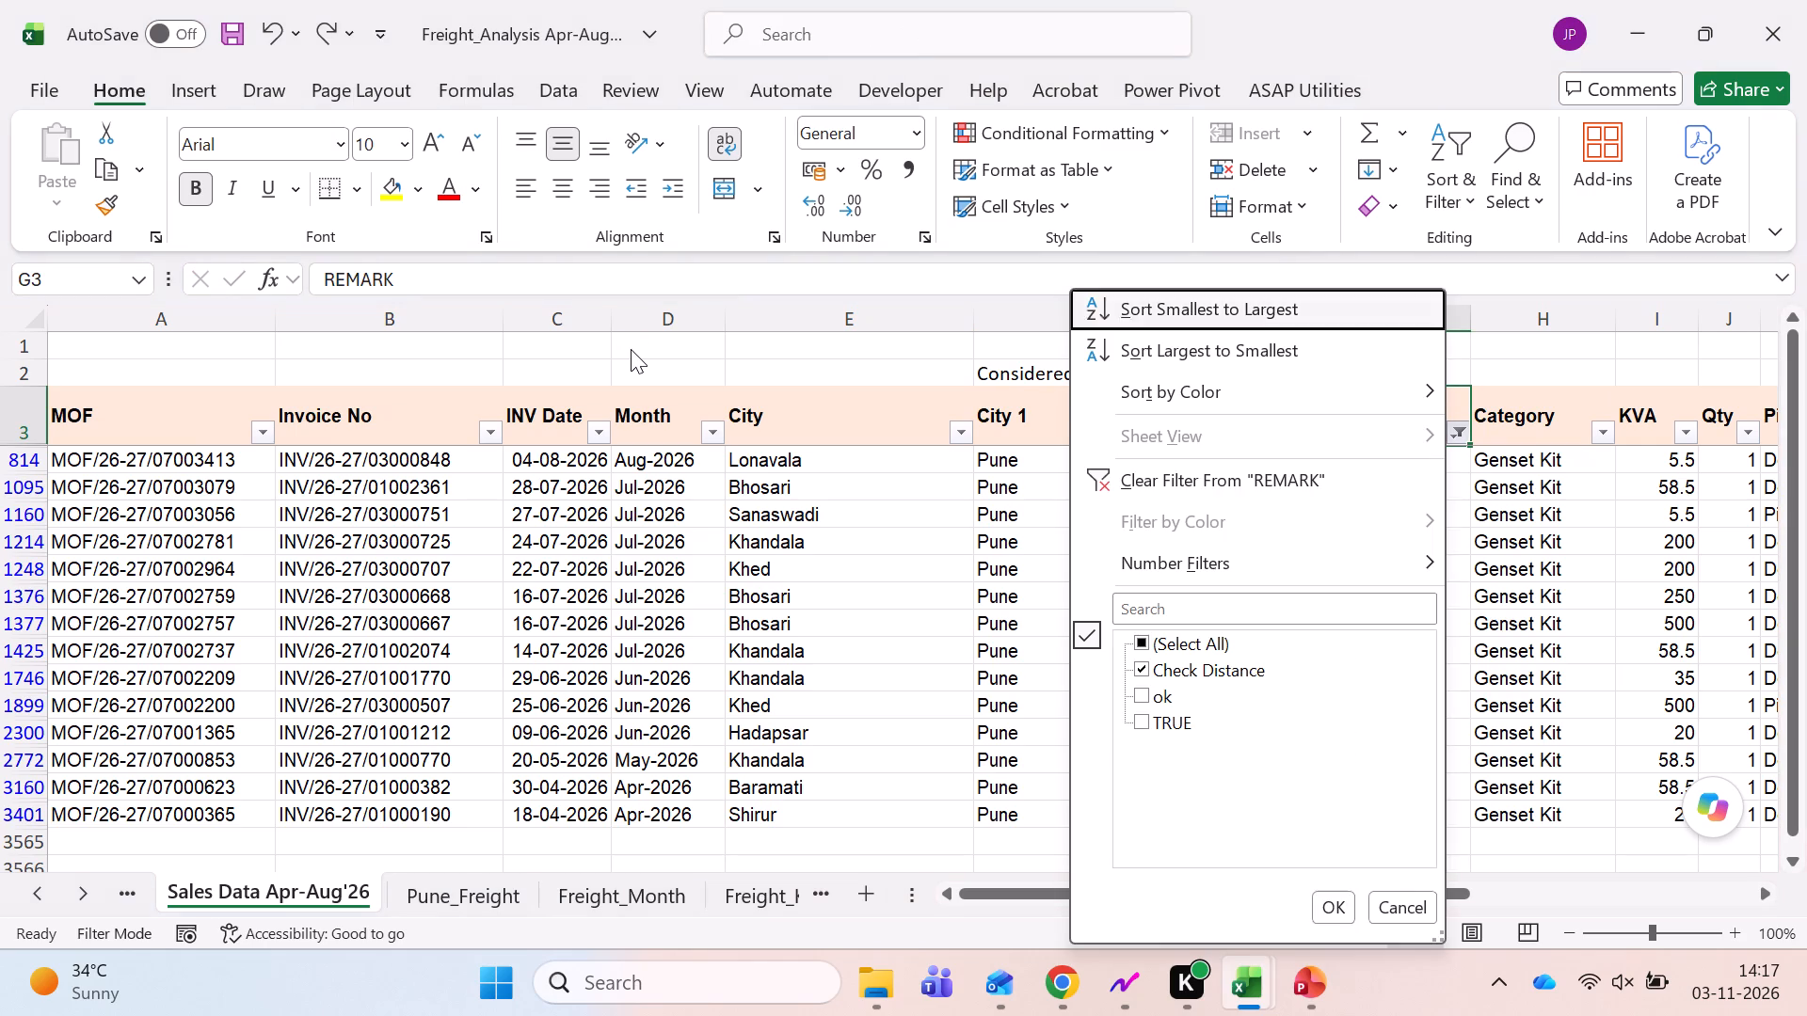
pyautogui.press('space')
pyautogui.press('space')
pyautogui.press('Down')
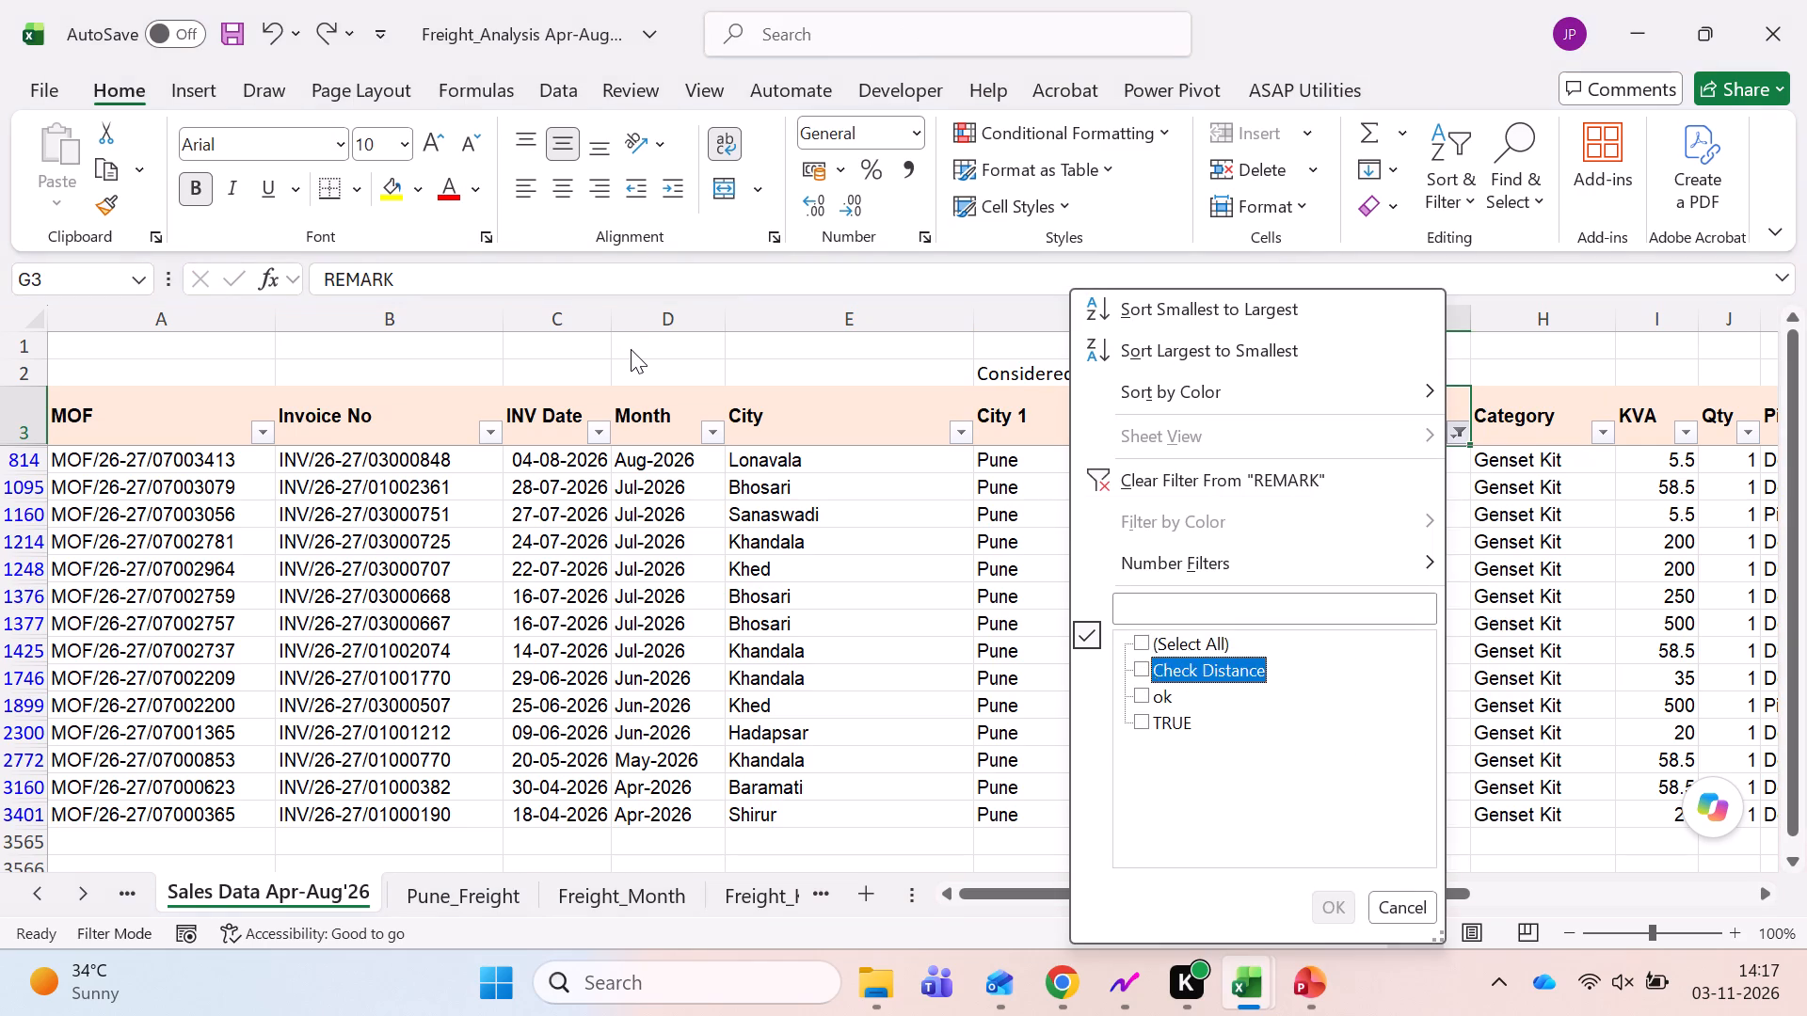
# Filter the REMARK column to show only the rows marked "ok".
pyautogui.press('Down')
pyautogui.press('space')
pyautogui.press('Return')
pyautogui.press('Down')
pyautogui.press('Up')
# Switch the REMARK filter from "ok" to "TRUE" so only the TRUE rows are listed.
pyautogui.hotkey('alt', 'Down')
pyautogui.press('Down')
pyautogui.press('Down')
pyautogui.press('Down')
pyautogui.press('Down')
pyautogui.press('Down')
pyautogui.press('Down')
pyautogui.press('Down')
pyautogui.press('Down')
pyautogui.press('Down')
pyautogui.press('Down')
pyautogui.press('Down')
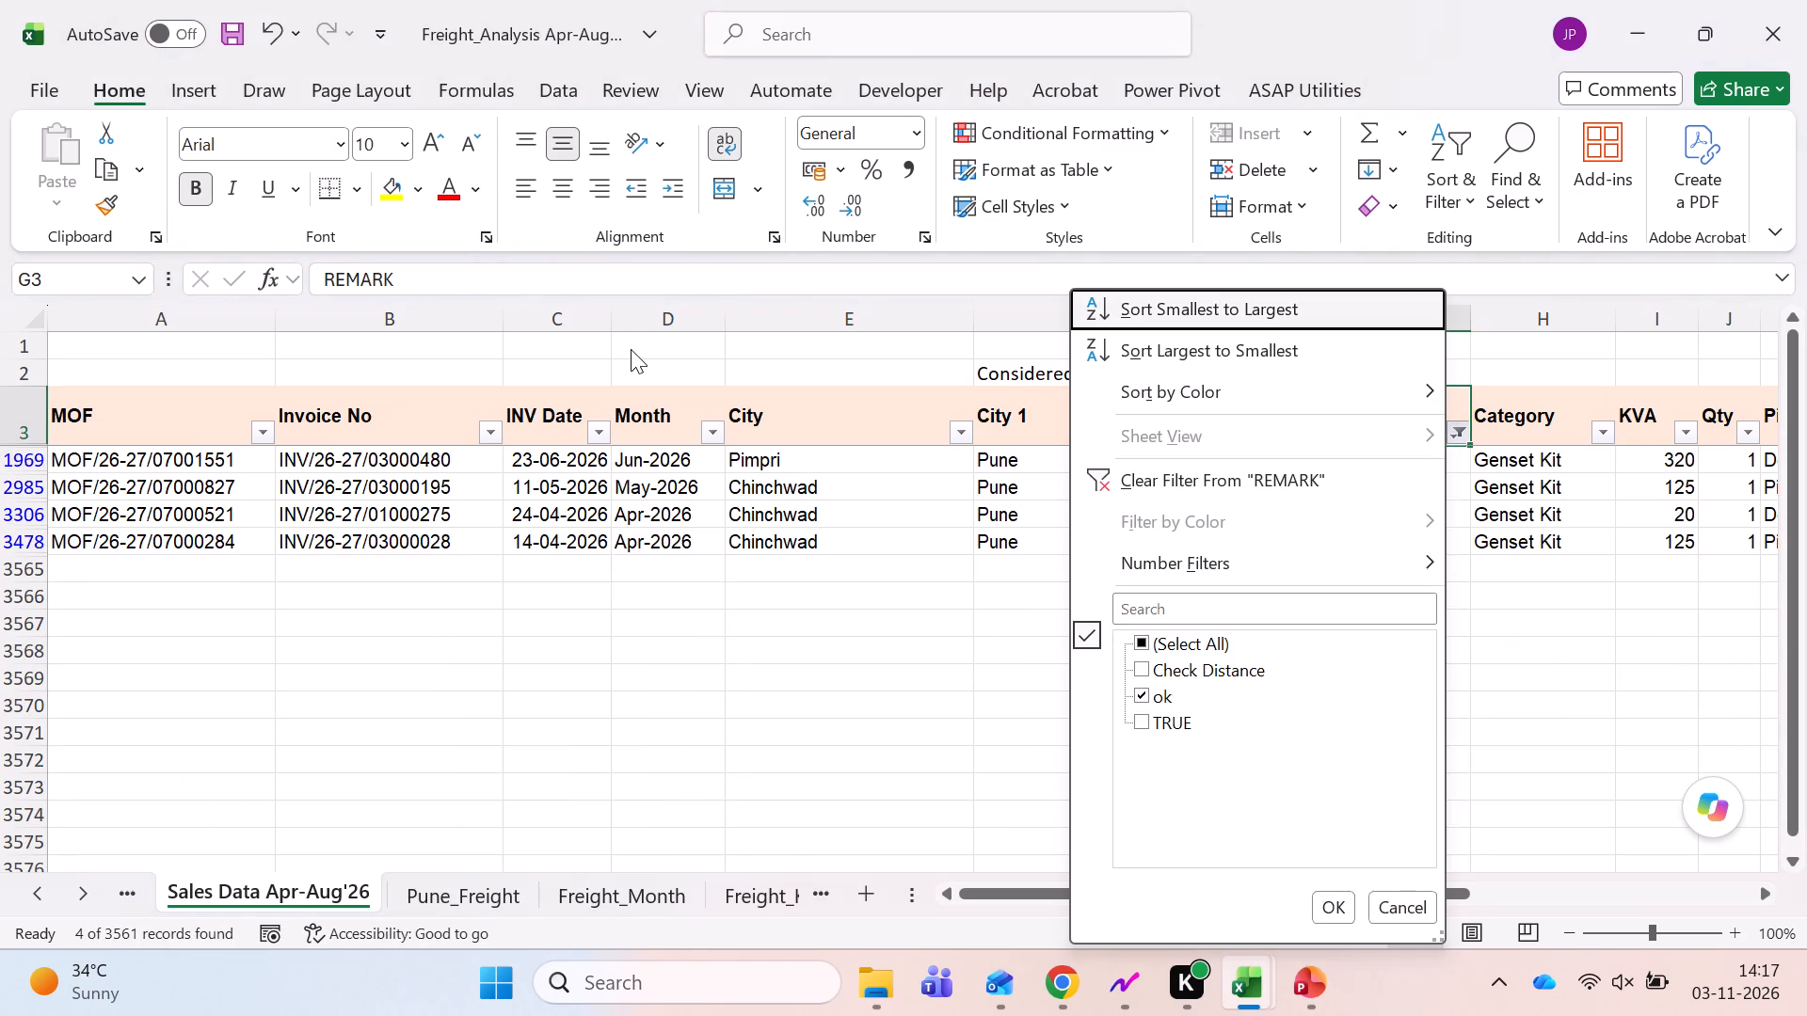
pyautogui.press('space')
pyautogui.press('Down')
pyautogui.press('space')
pyautogui.press('Return')
pyautogui.press('Down')
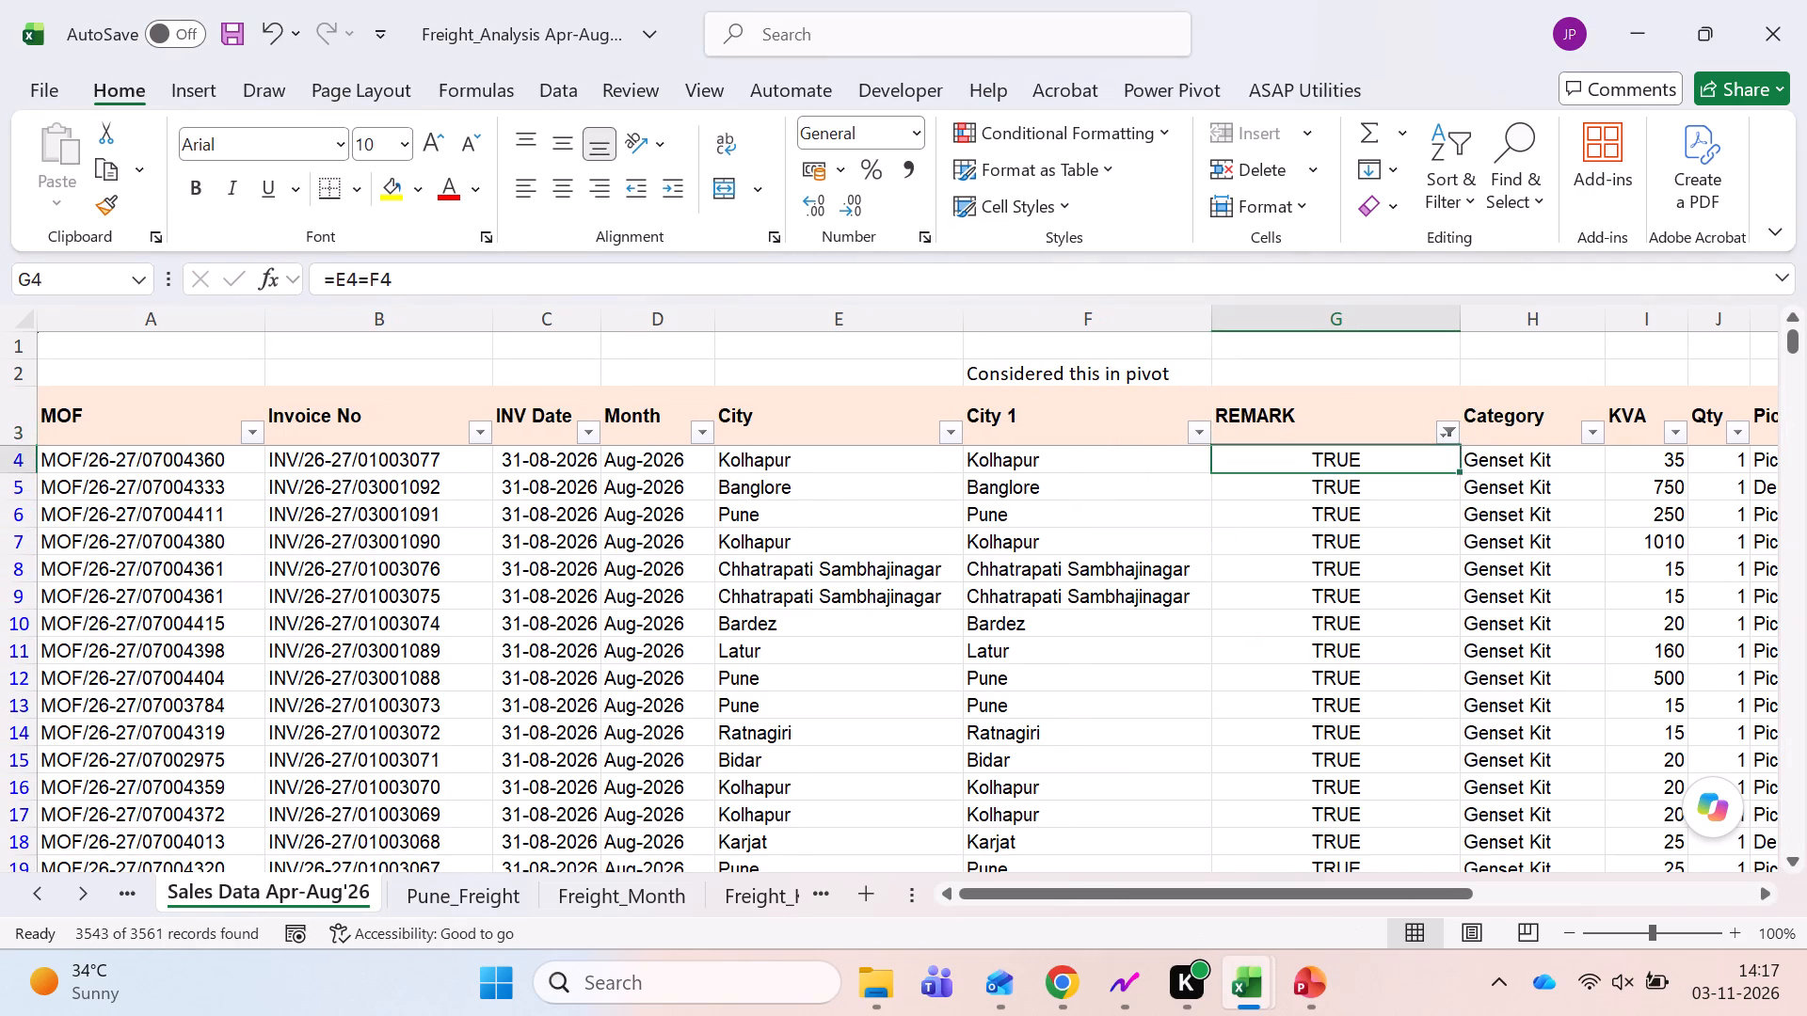
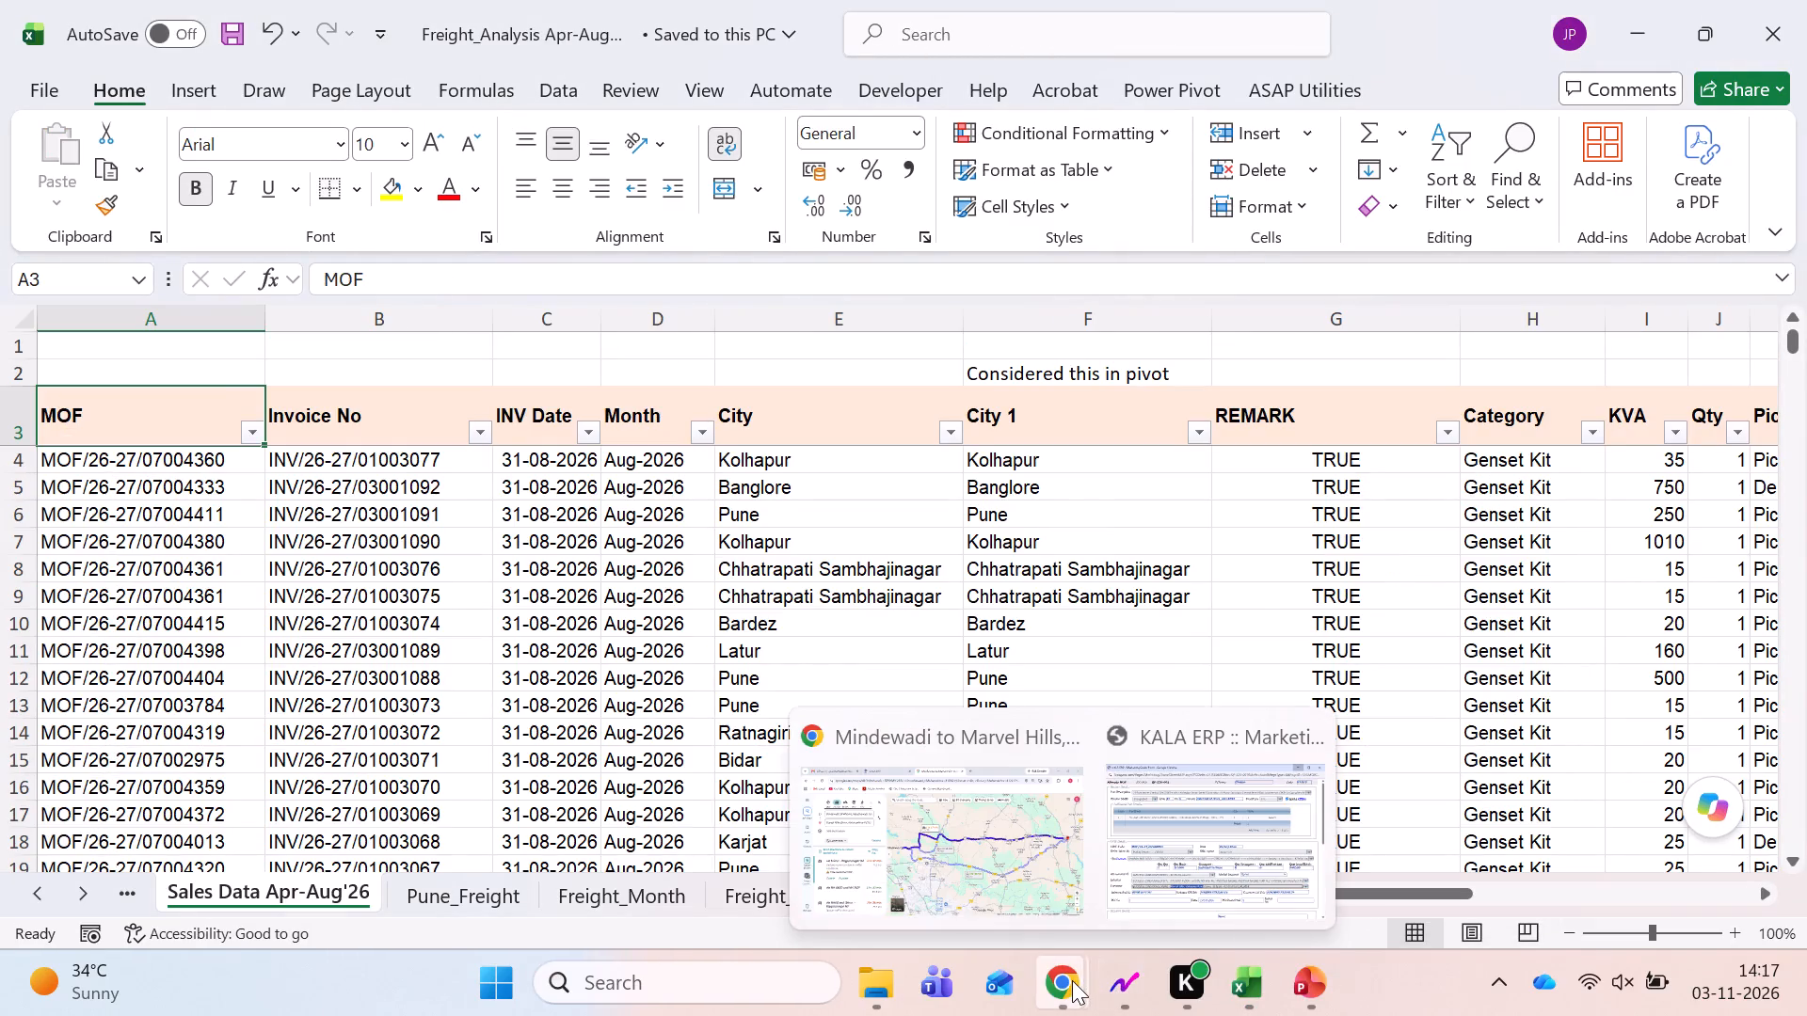
# Close the KALA ERP browser window while leaving the Mindewadi to Marvel Hills map window open.
pyautogui.click(1309, 741)
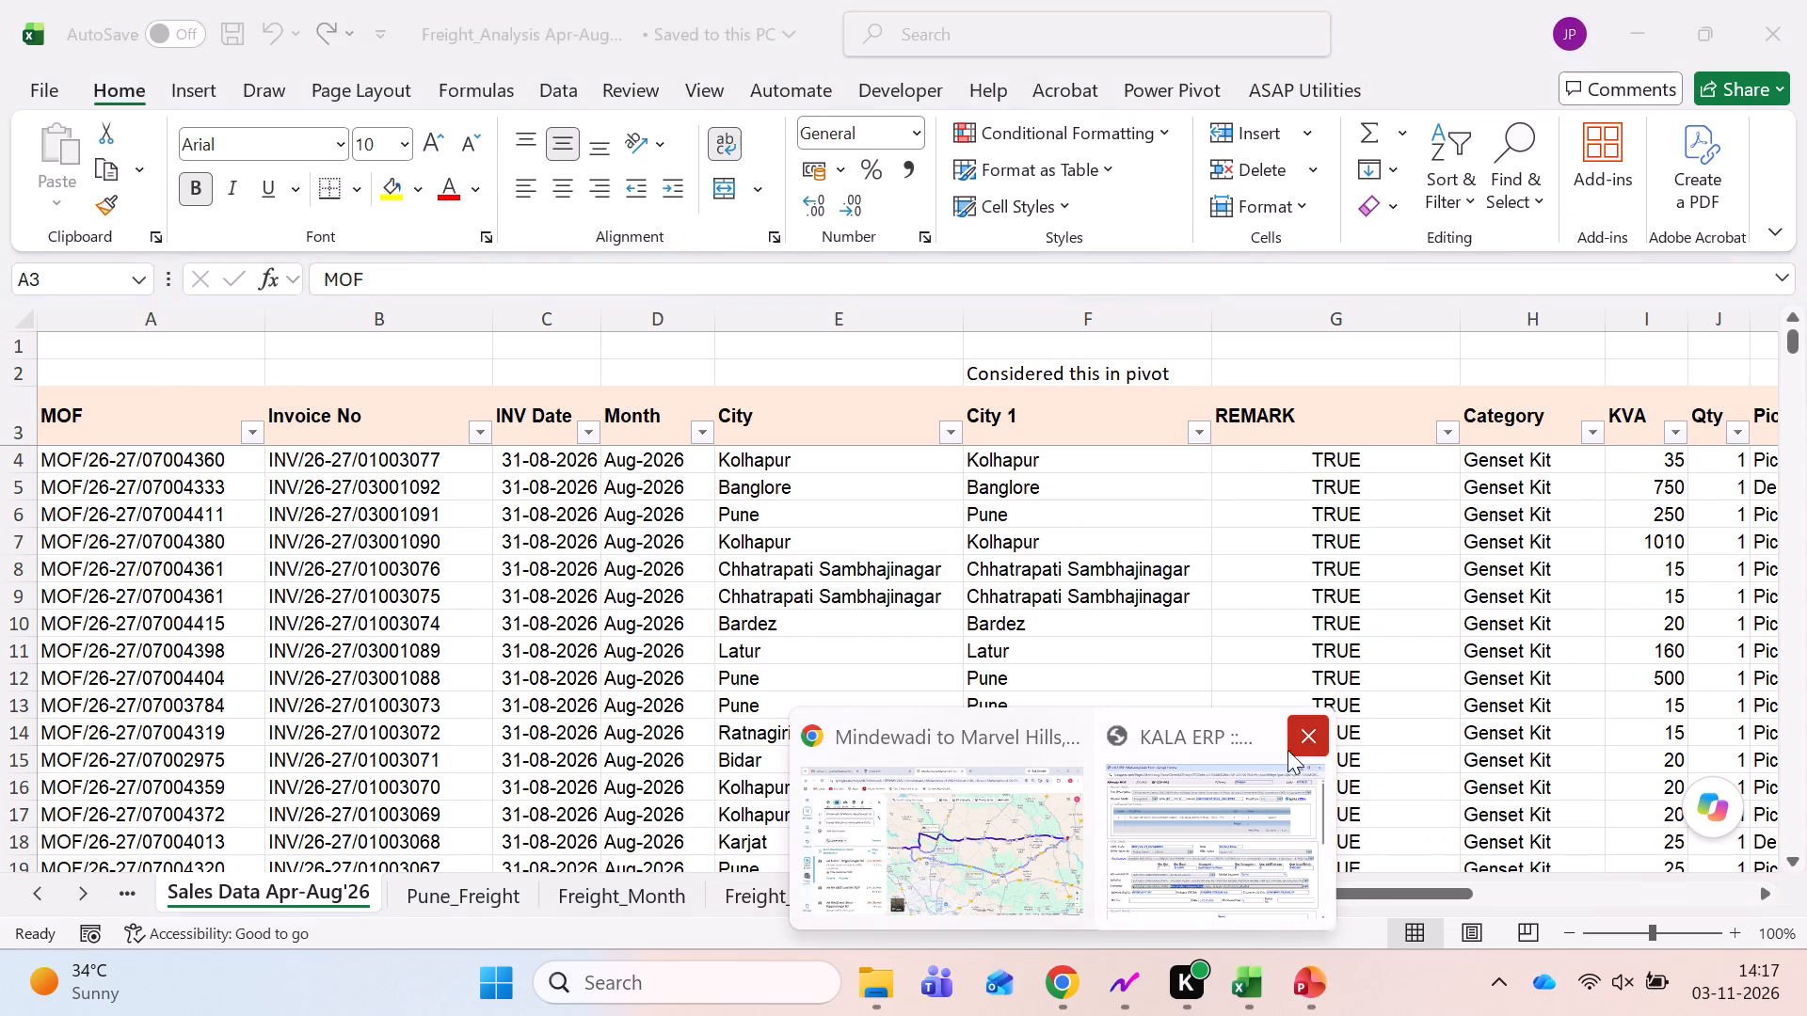
# Switch to the Mindewadi to Marvel Hills map window in Chrome and open the list of browser extensions.
pyautogui.click(1034, 815)
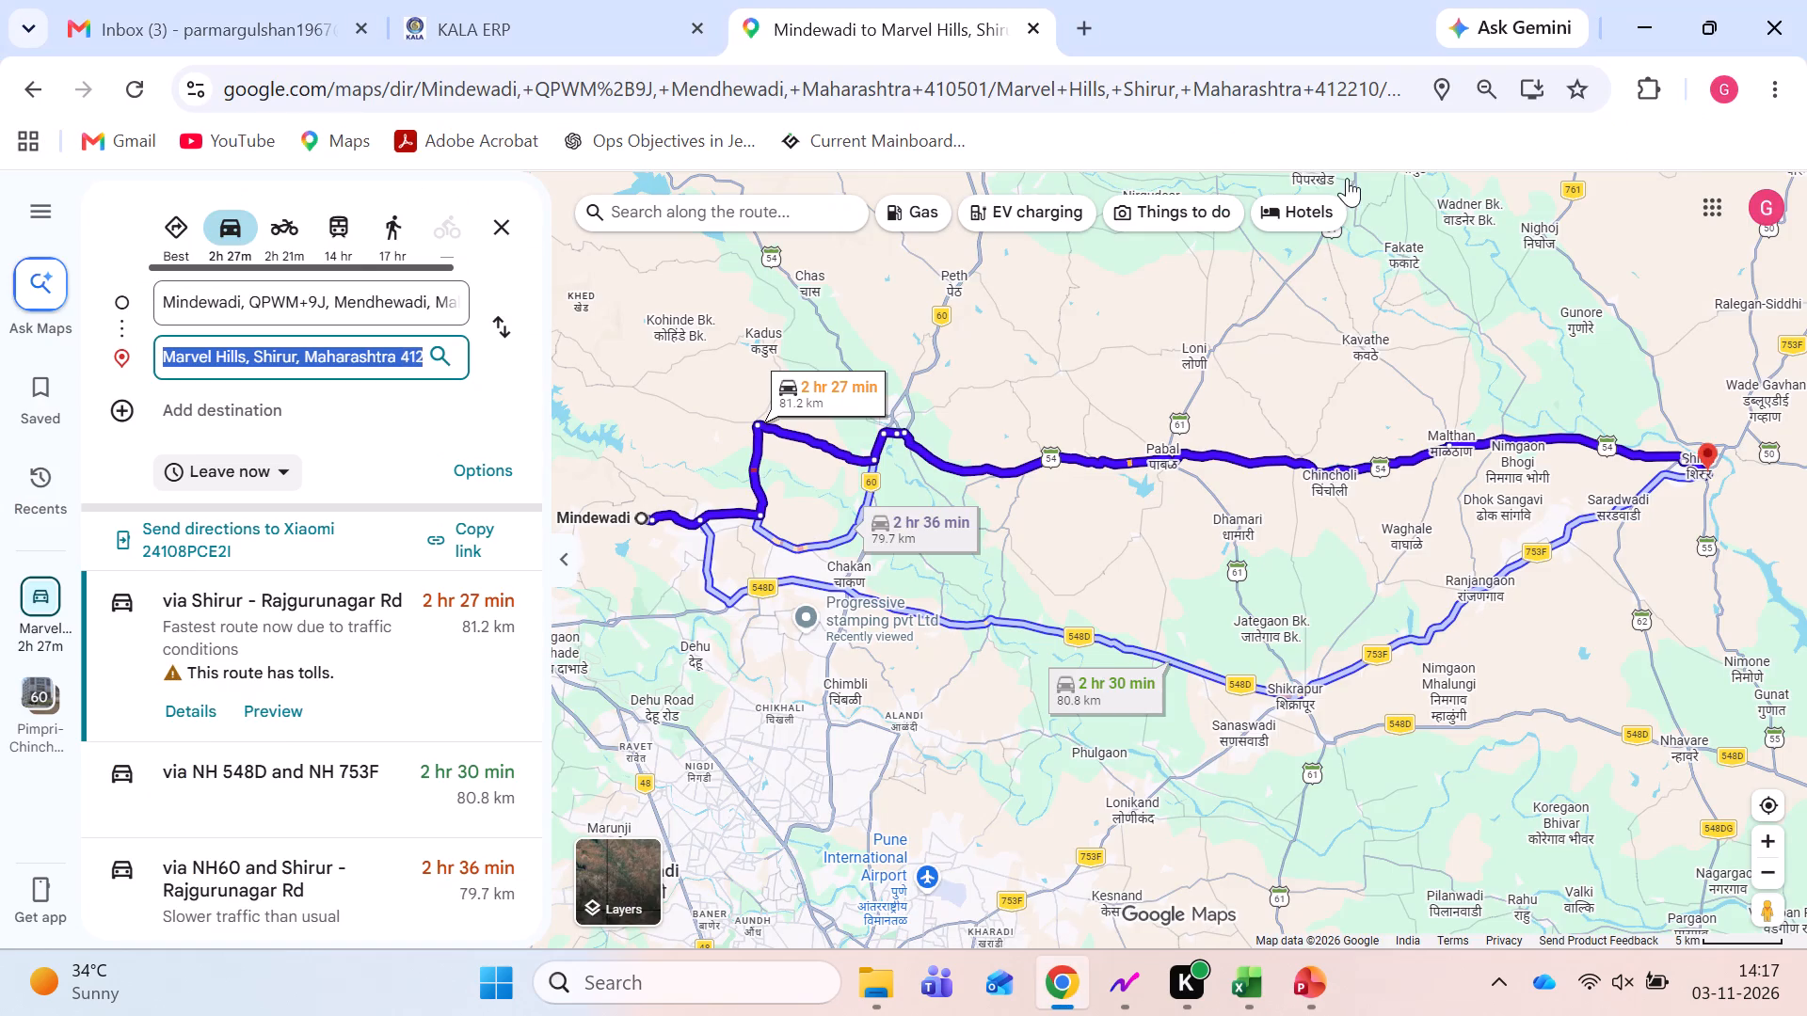
pyautogui.click(1664, 90)
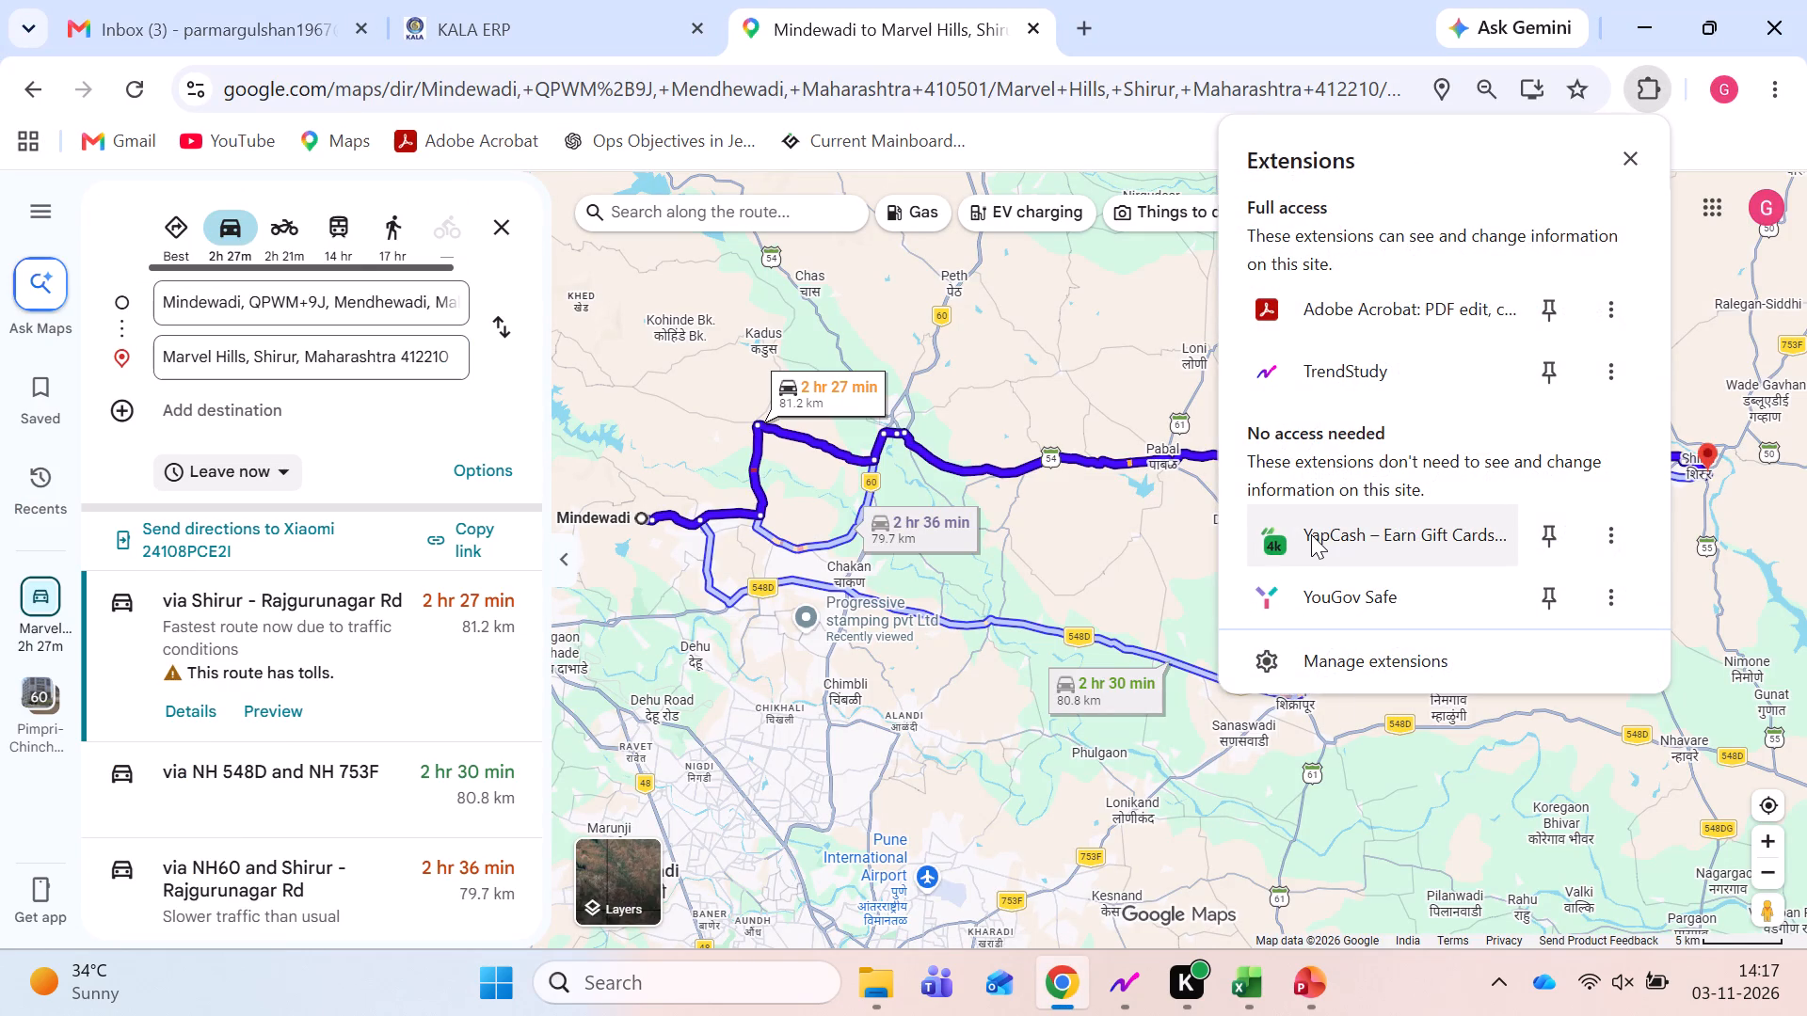
pyautogui.moveTo(1311, 534); pyautogui.dragTo(1071, 150)
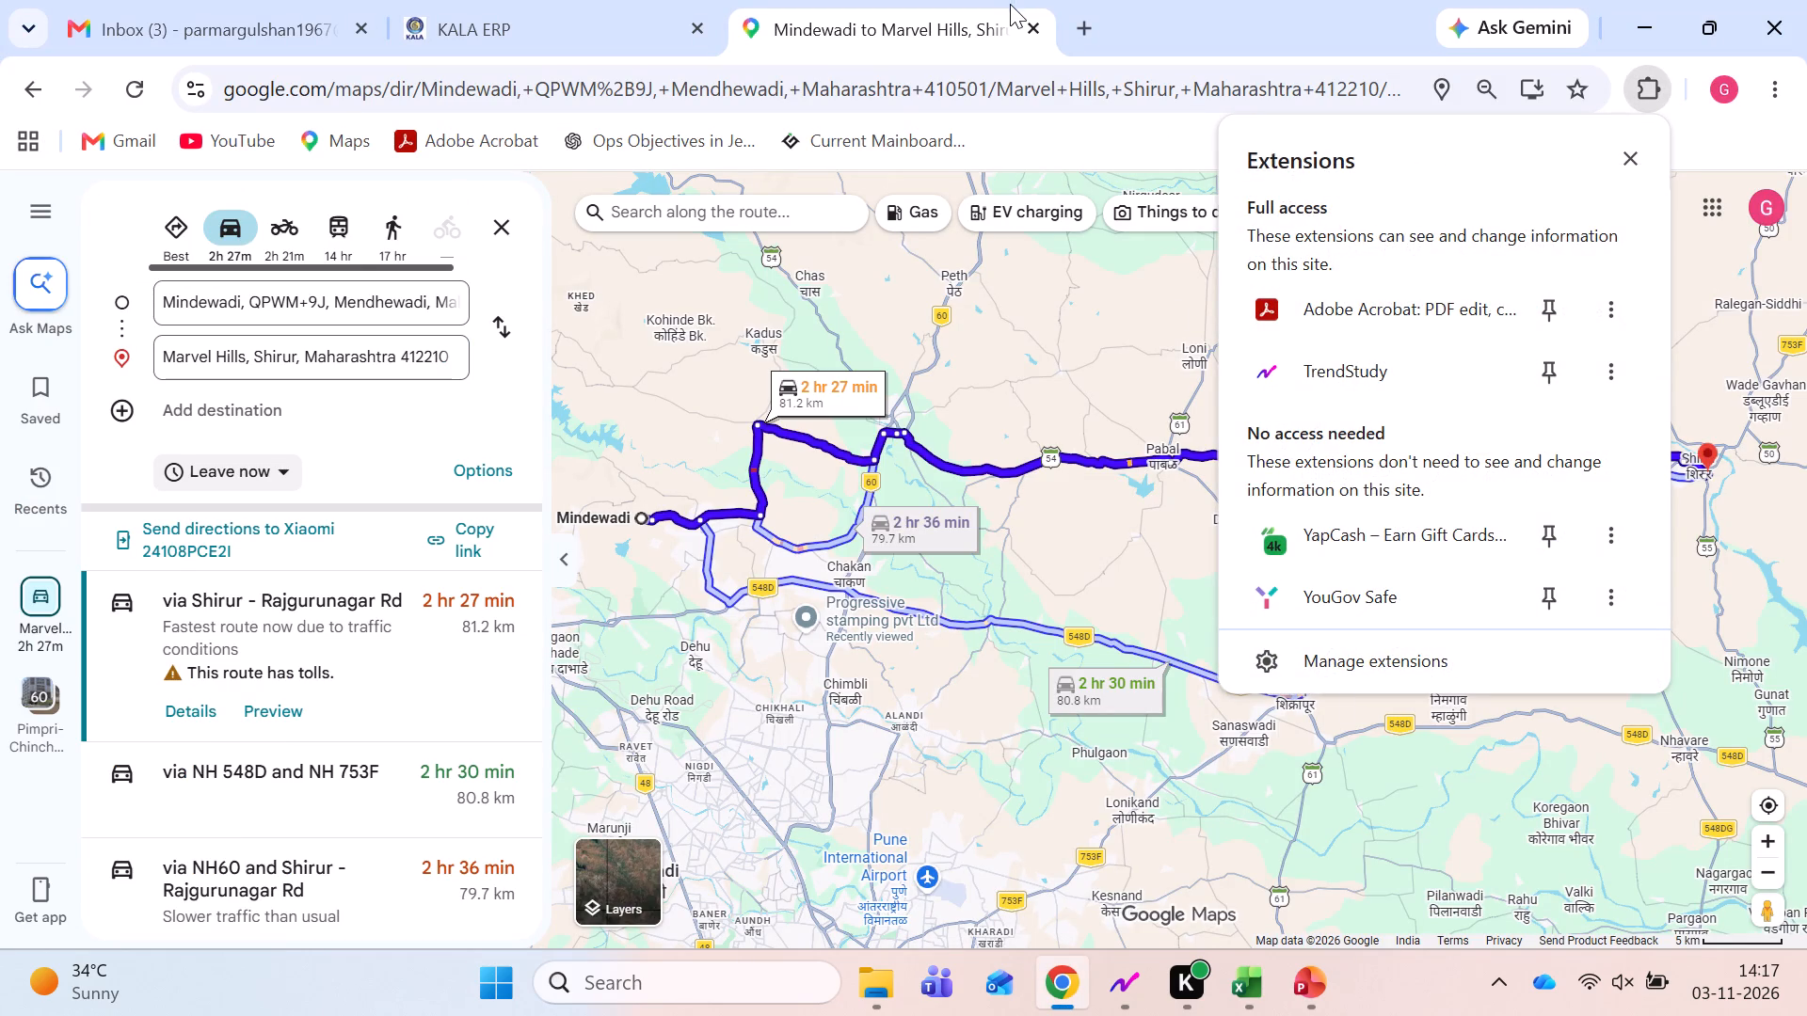
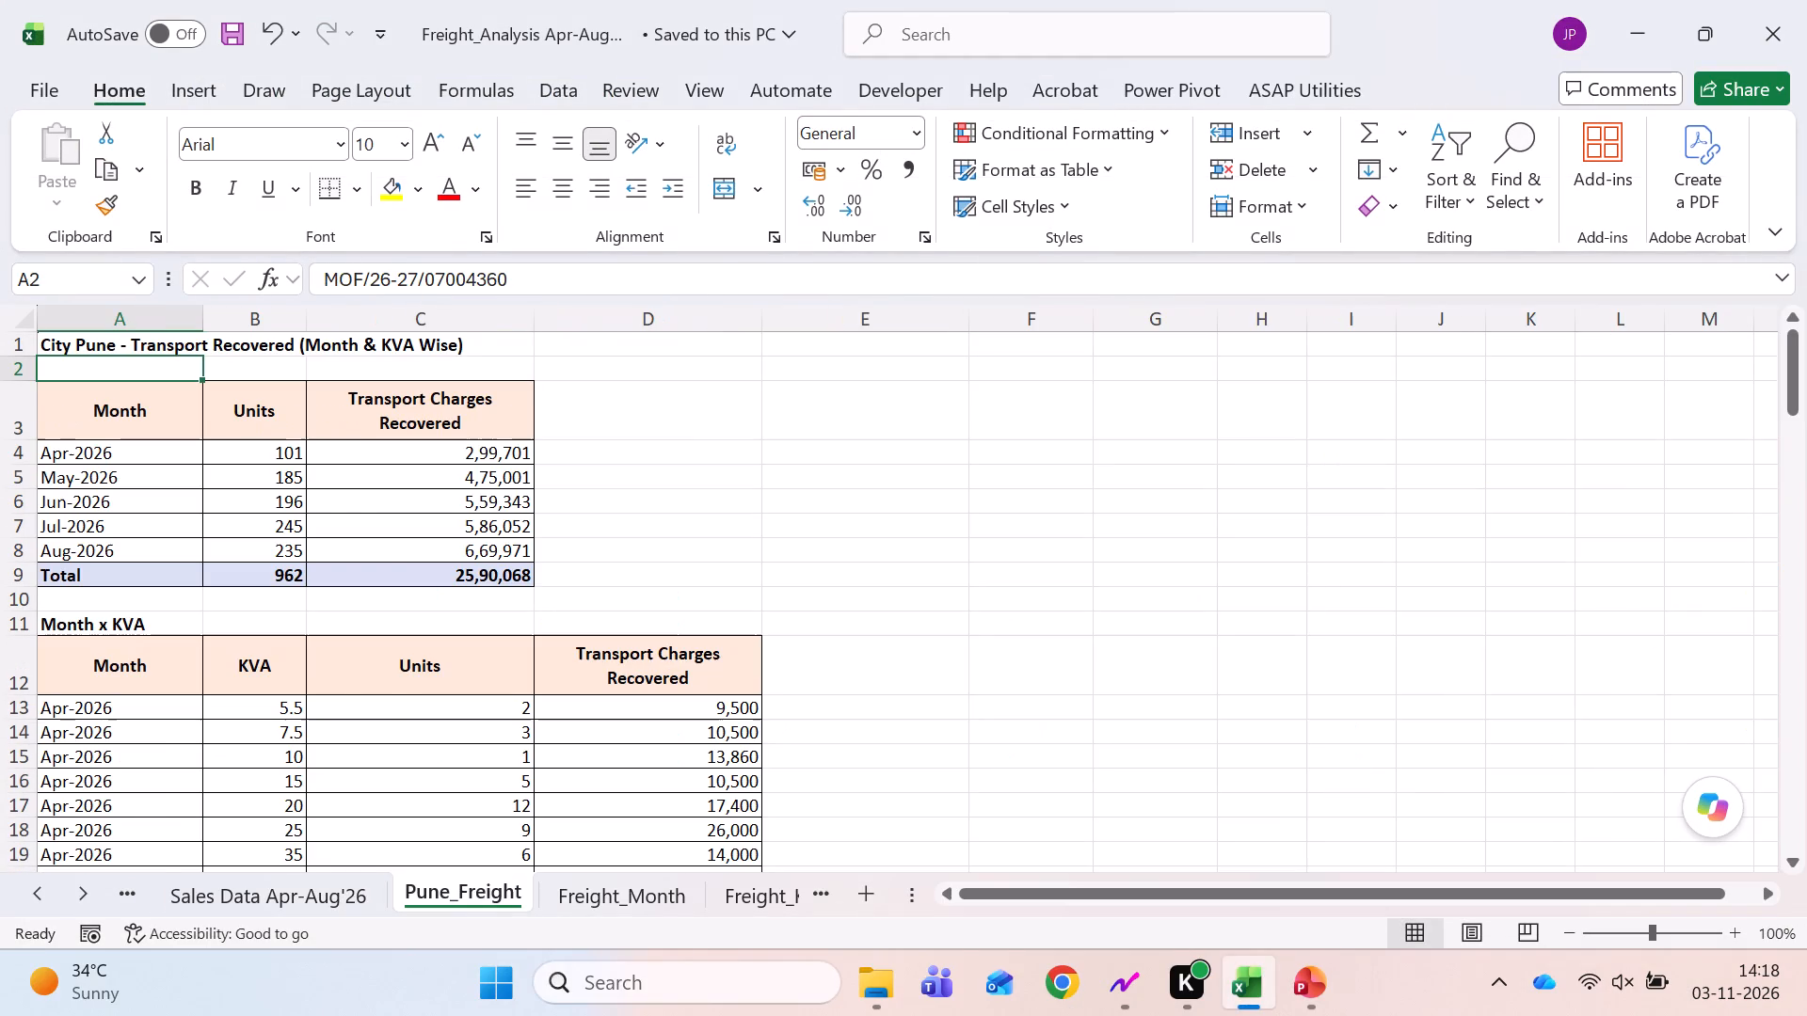
# Go back through the Pivot sheet to the MIS sheet and return to its first cell, A1.
pyautogui.hotkey('ctrl', 'pageup')
pyautogui.hotkey('ctrl', 'pageup')
pyautogui.hotkey('ctrl', 'pageup')
pyautogui.hotkey('ctrl', 'pagedown')
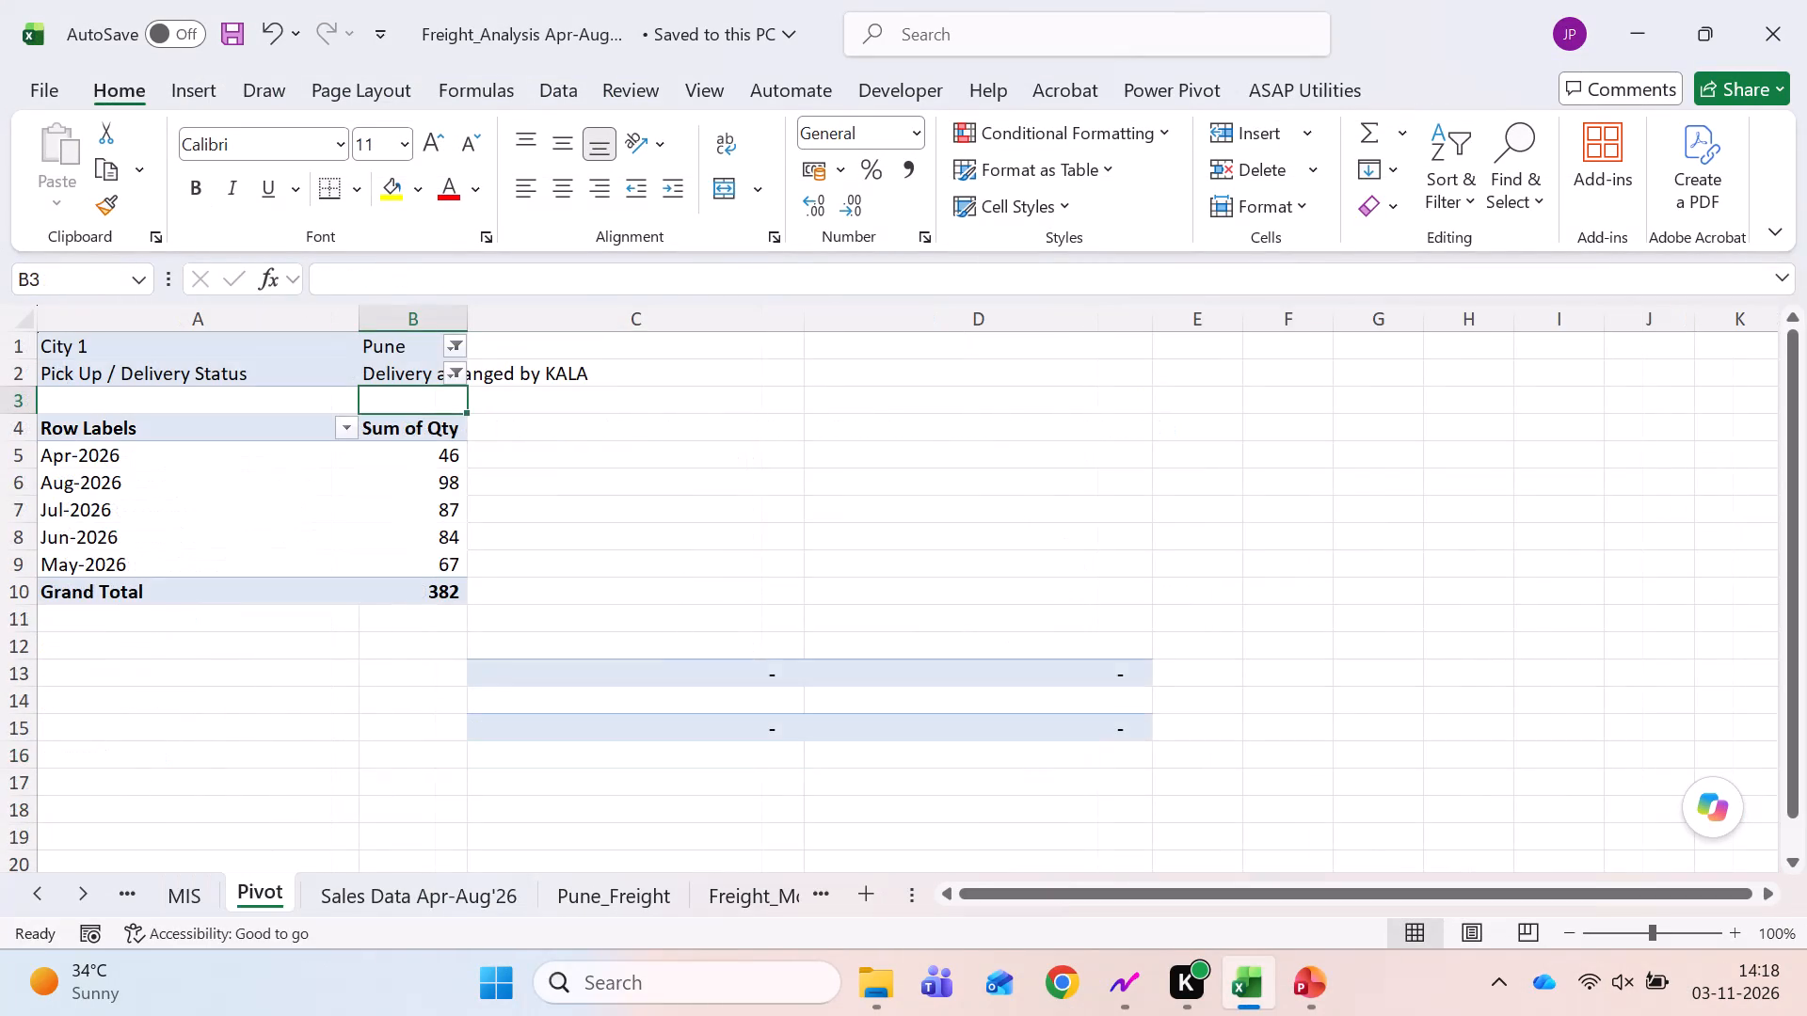
pyautogui.hotkey('ctrl', 'Left')
pyautogui.hotkey('ctrl', 'pageup')
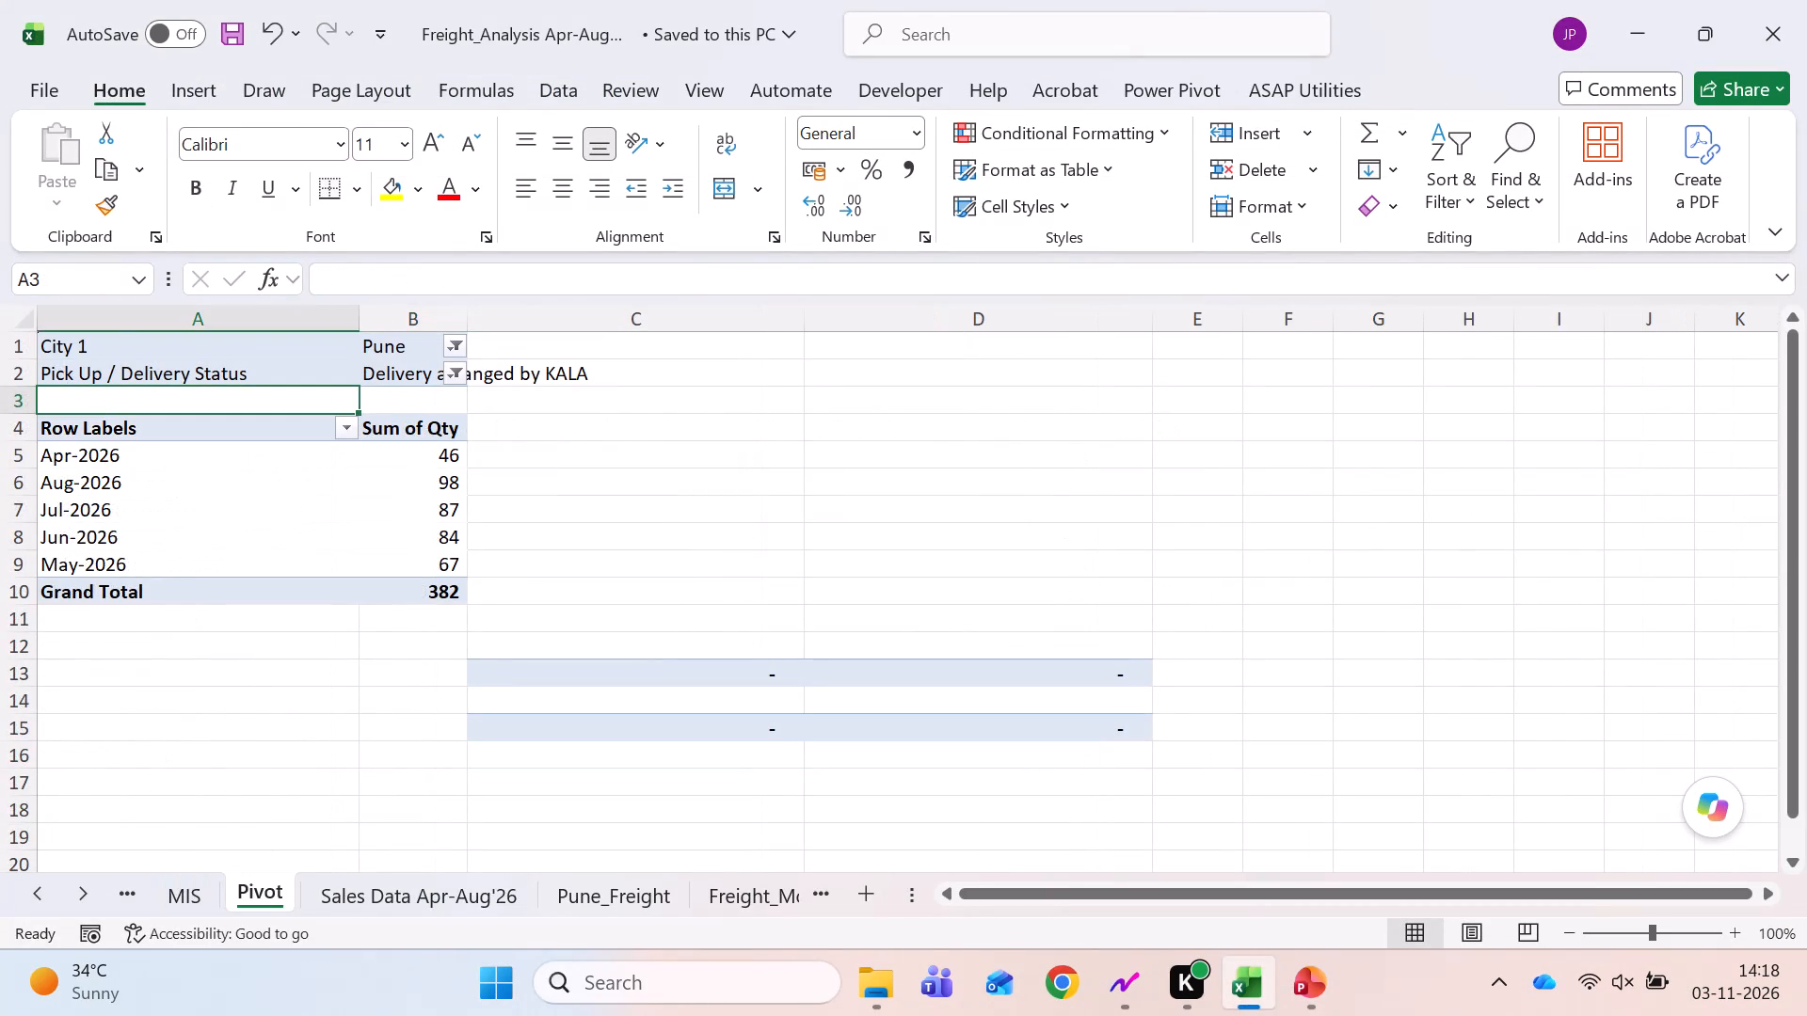
pyautogui.hotkey('ctrl', 'pageup')
pyautogui.hotkey('ctrl', 'Left')
pyautogui.hotkey('ctrl', 'pagedown')
pyautogui.hotkey('ctrl', 'Left')
pyautogui.hotkey('ctrl', 'Up')
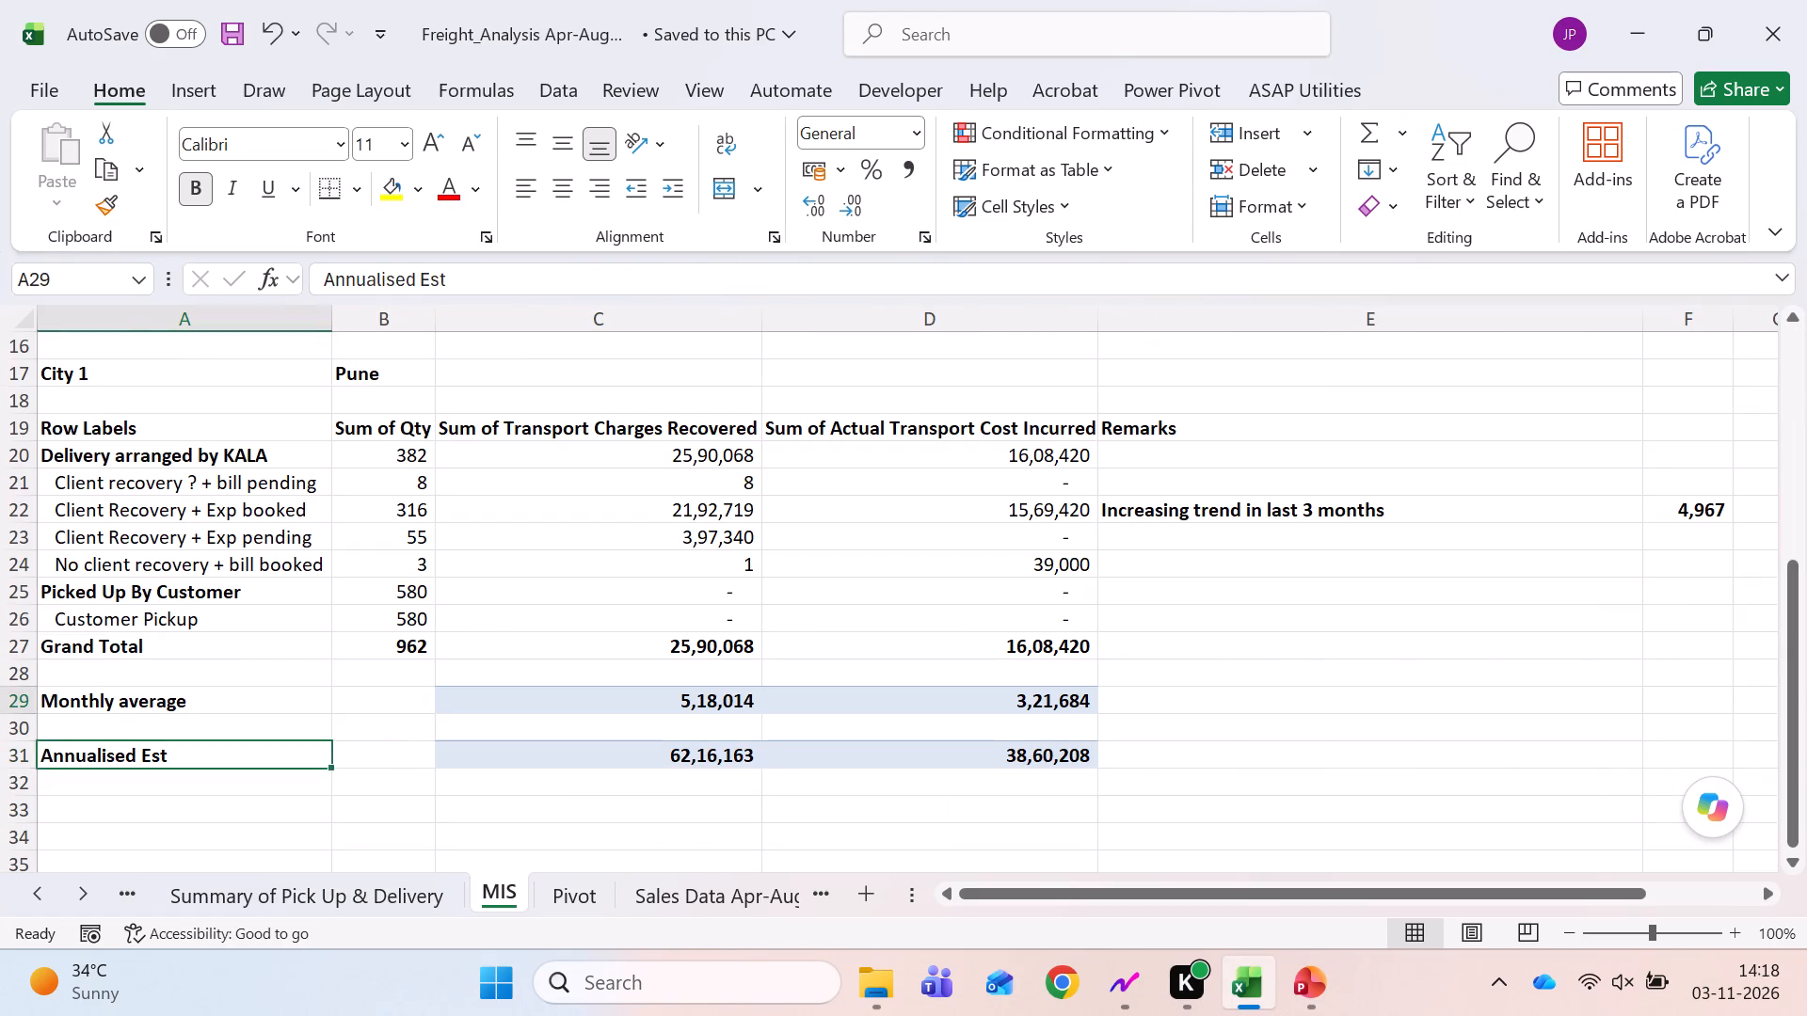
pyautogui.hotkey('ctrl', 'Up')
pyautogui.hotkey('ctrl', 'Up')
pyautogui.hotkey('ctrl', 'Up')
pyautogui.hotkey('ctrl', 'Up')
pyautogui.hotkey('ctrl', 'Up')
pyautogui.hotkey('ctrl', 'Up')
pyautogui.hotkey('ctrl', 'Up')
pyautogui.hotkey('ctrl', 'Up')
pyautogui.hotkey('ctrl', 'Up')
pyautogui.hotkey('ctrl', 'Up')
pyautogui.hotkey('ctrl', 'Up')
pyautogui.hotkey('ctrl', 'Up')
pyautogui.hotkey('ctrl', 'Up')
pyautogui.hotkey('ctrl', 'Up')
pyautogui.hotkey('ctrl', 'Up')
pyautogui.hotkey('ctrl', 'Up')
pyautogui.hotkey('ctrl', 'Up')
pyautogui.hotkey('ctrl', 'Up')
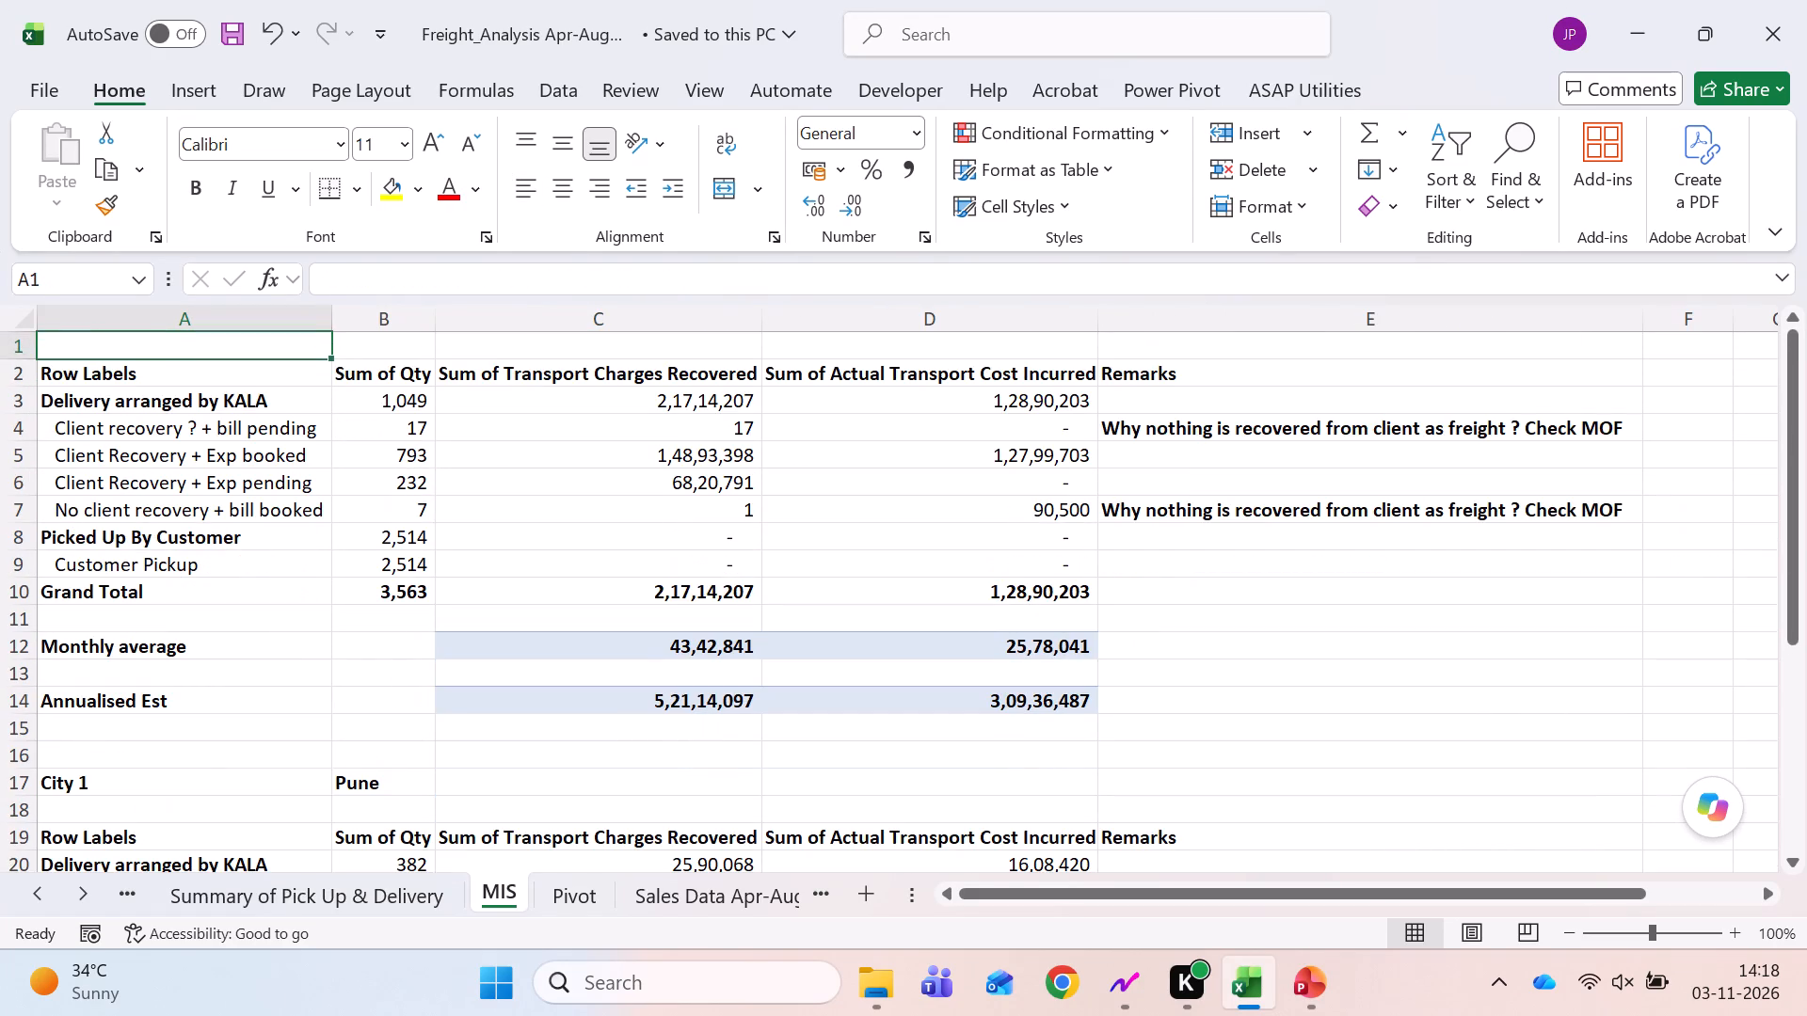
# Examine the quantity, recovered charges and actual transport cost in the MIS sheet's "Client recovery ? + bill pending" row under Delivery arranged by KALA.
pyautogui.press('Down')
pyautogui.press('Down')
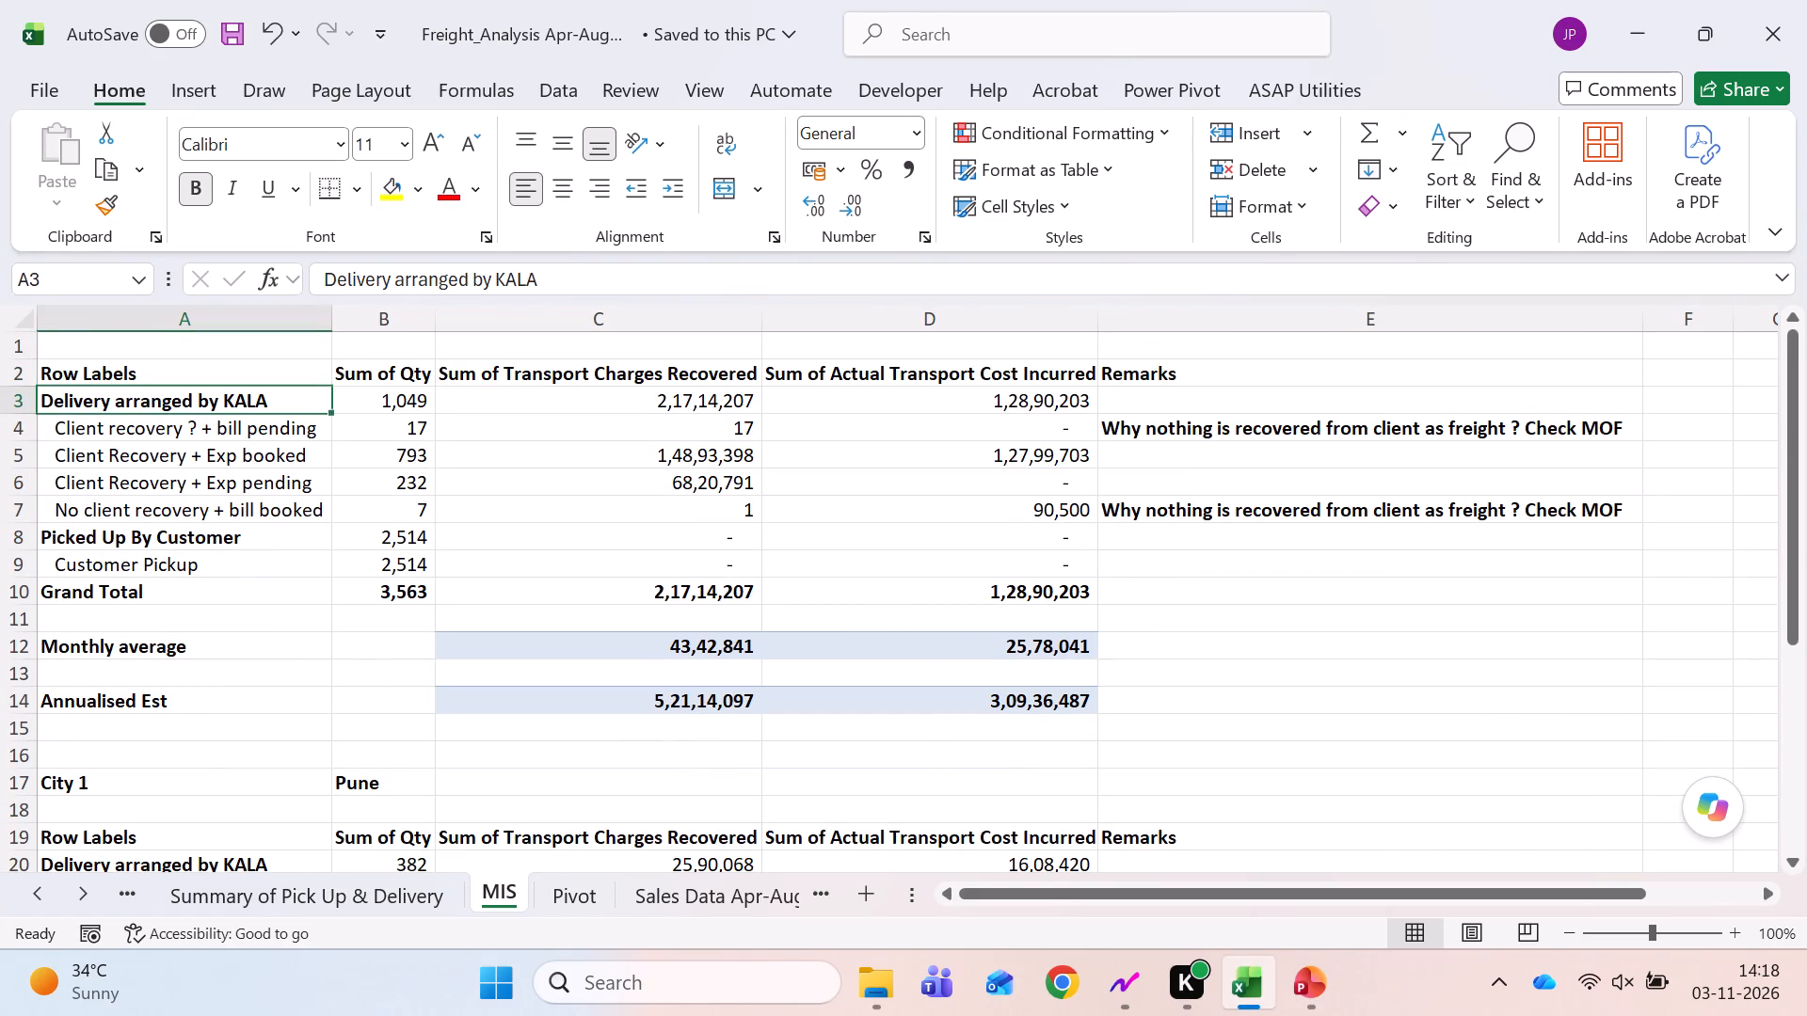
pyautogui.press('Down')
pyautogui.press('Right')
pyautogui.press('Right')
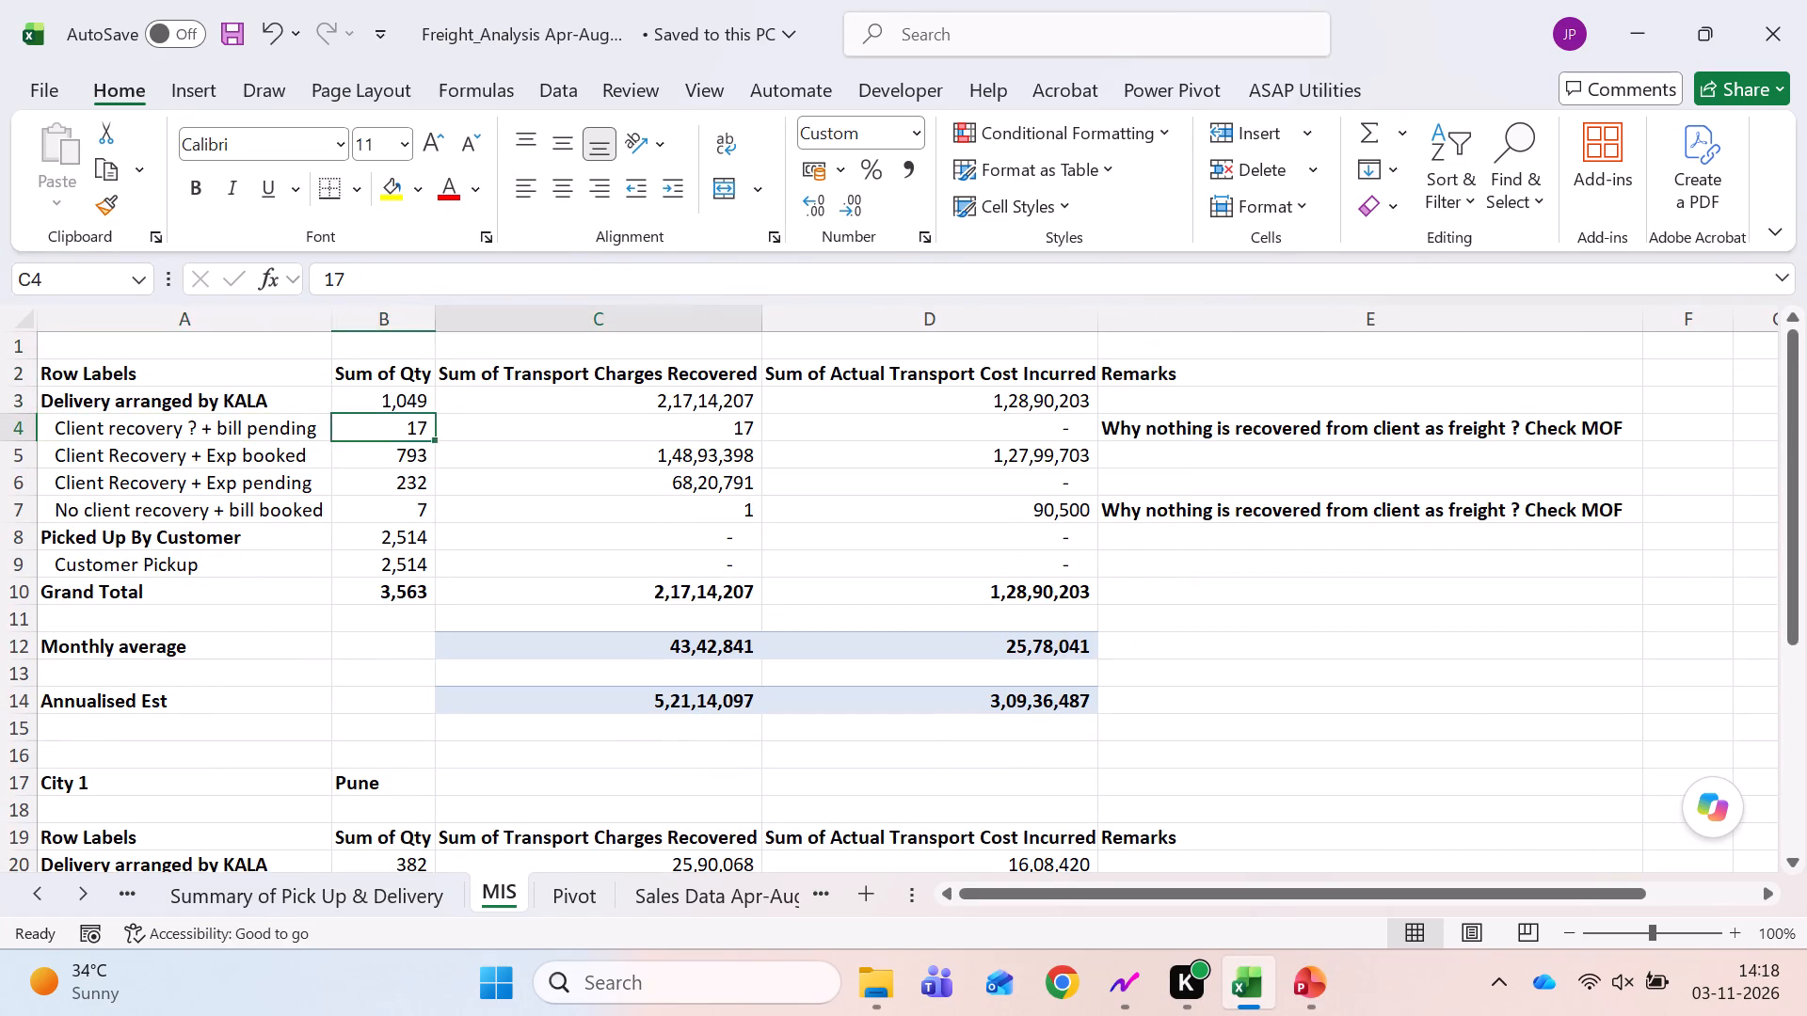
pyautogui.press('Left')
pyautogui.press('Left')
pyautogui.press('Right')
pyautogui.press('Right')
pyautogui.press('Right')
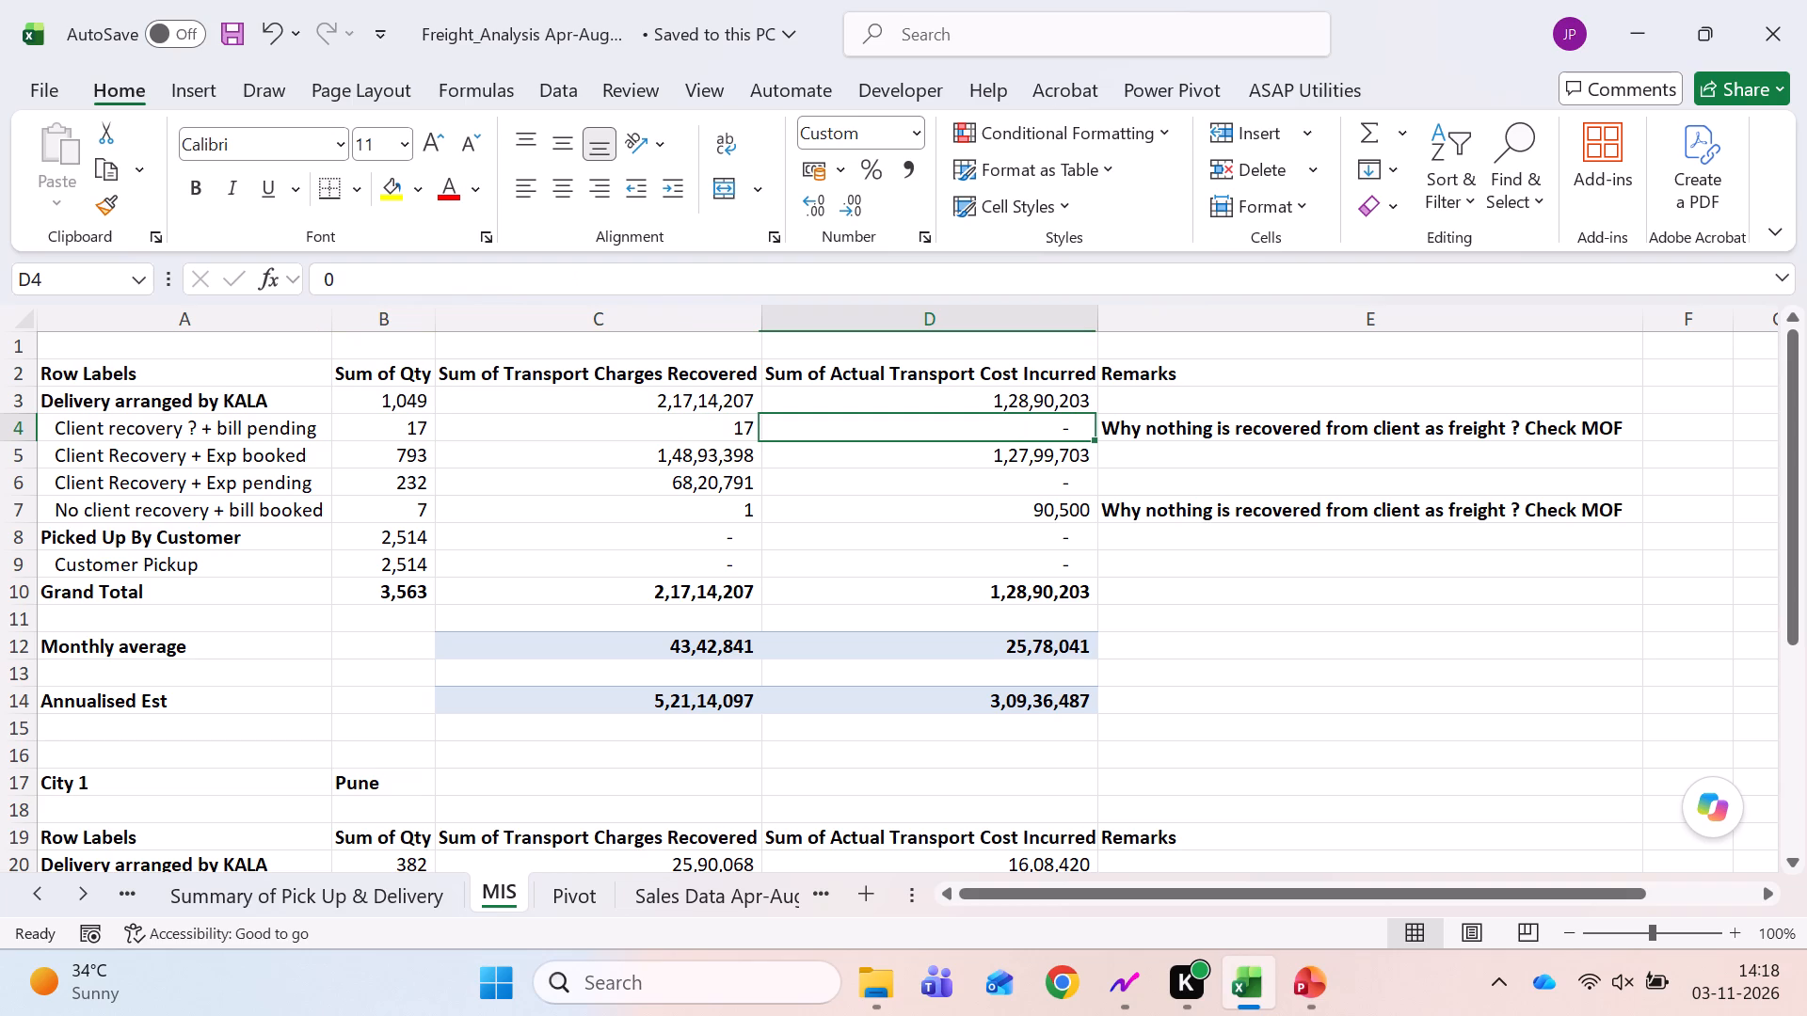
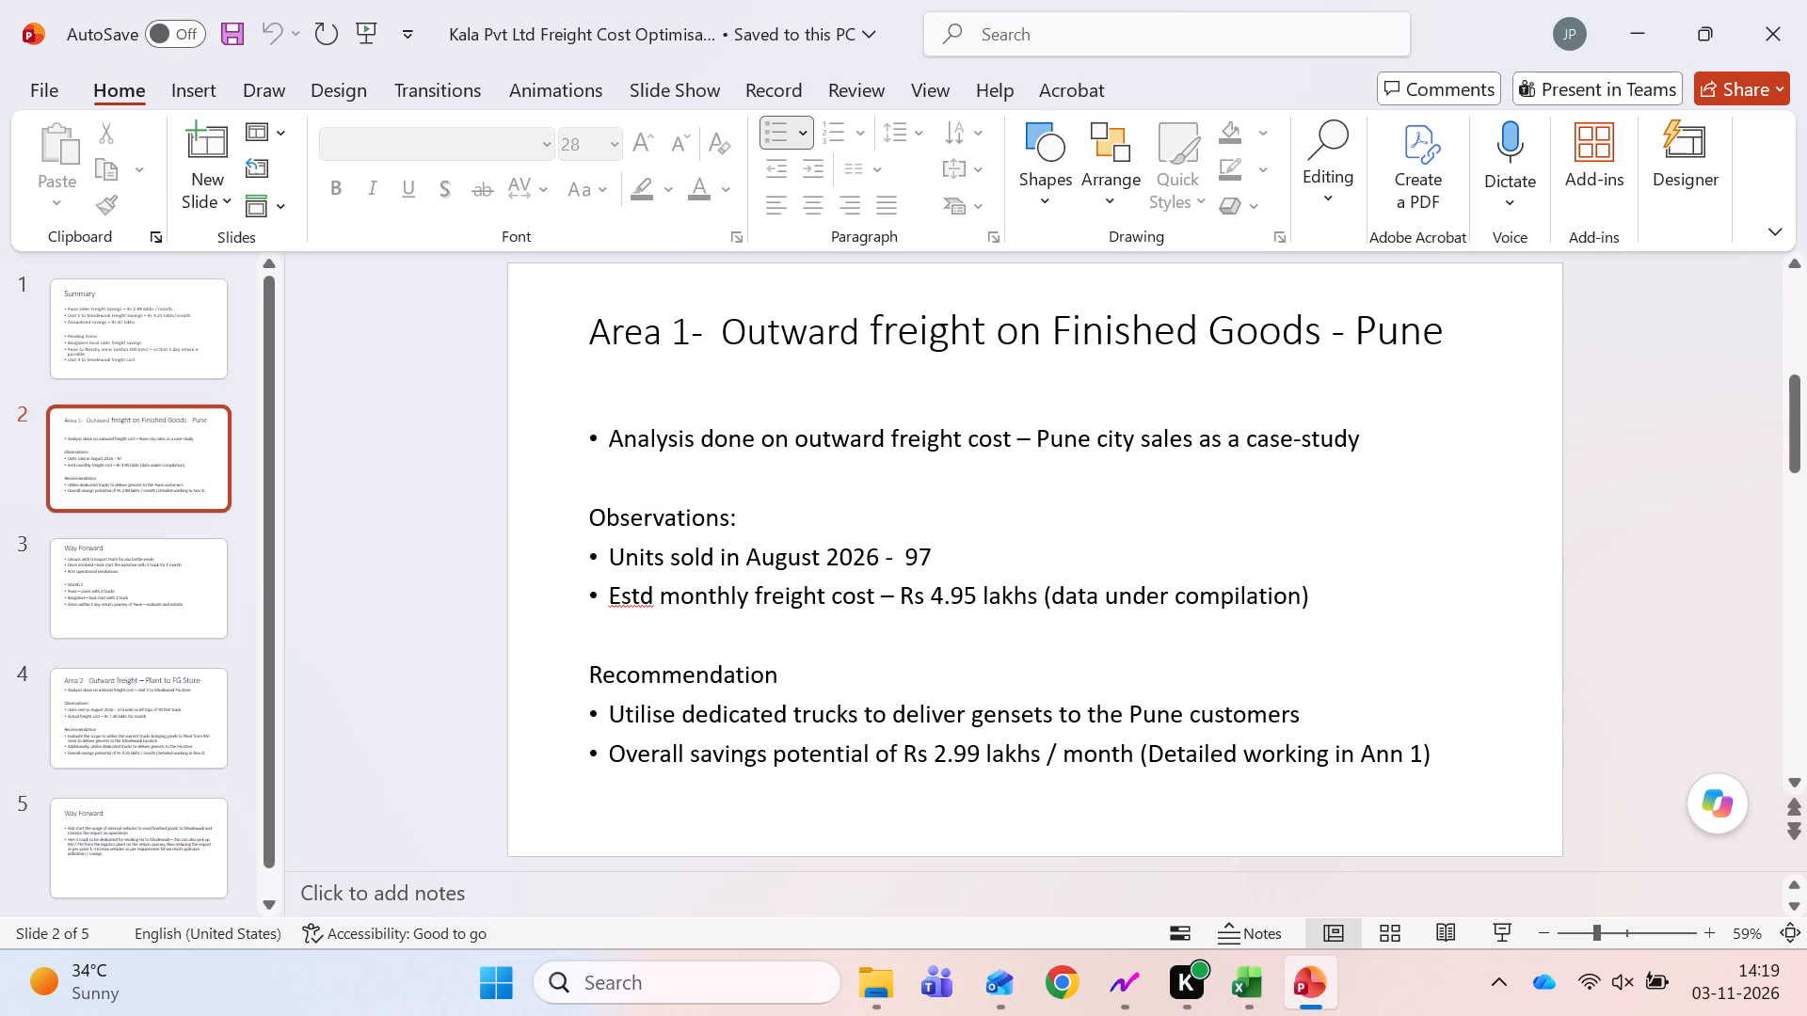
# Move on from the Area 1 Pune freight slide to review the Way Forward slide that follows it.
pyautogui.press('pagedown')
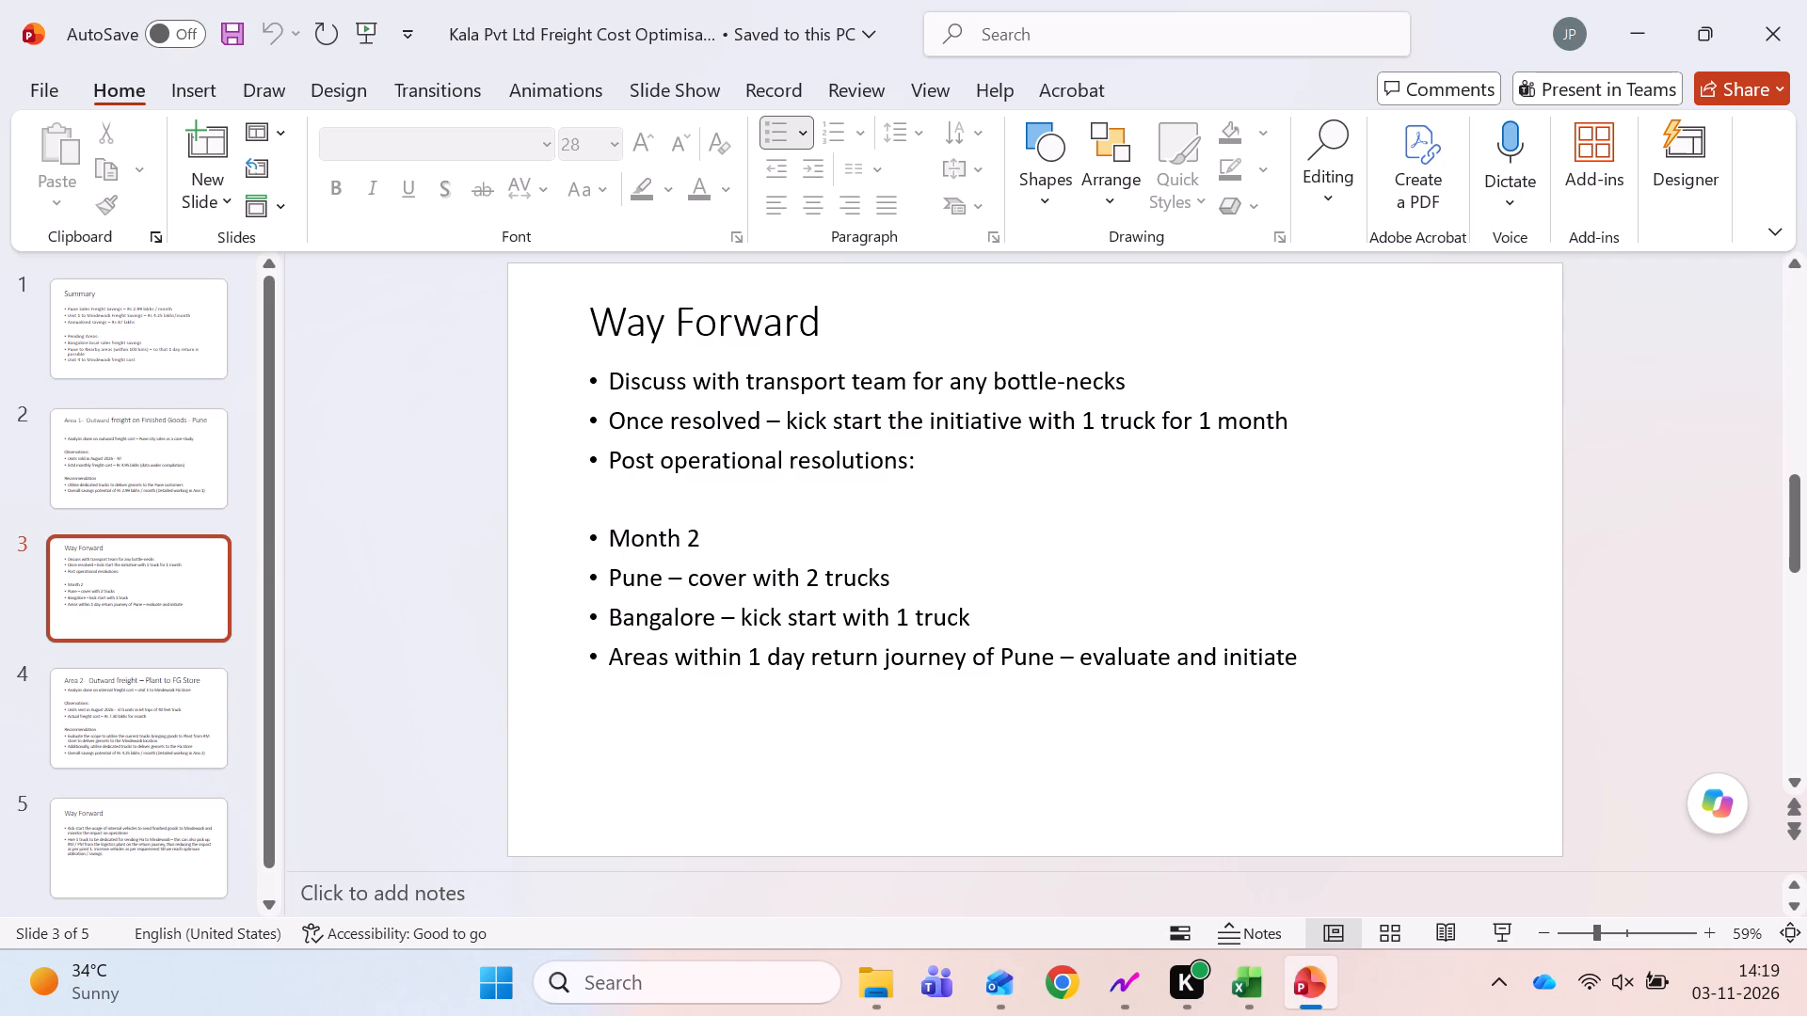
# Review the Area 2 Plant to FG Store freight slide and the closing Way Forward slide that follows it.
pyautogui.press('pagedown')
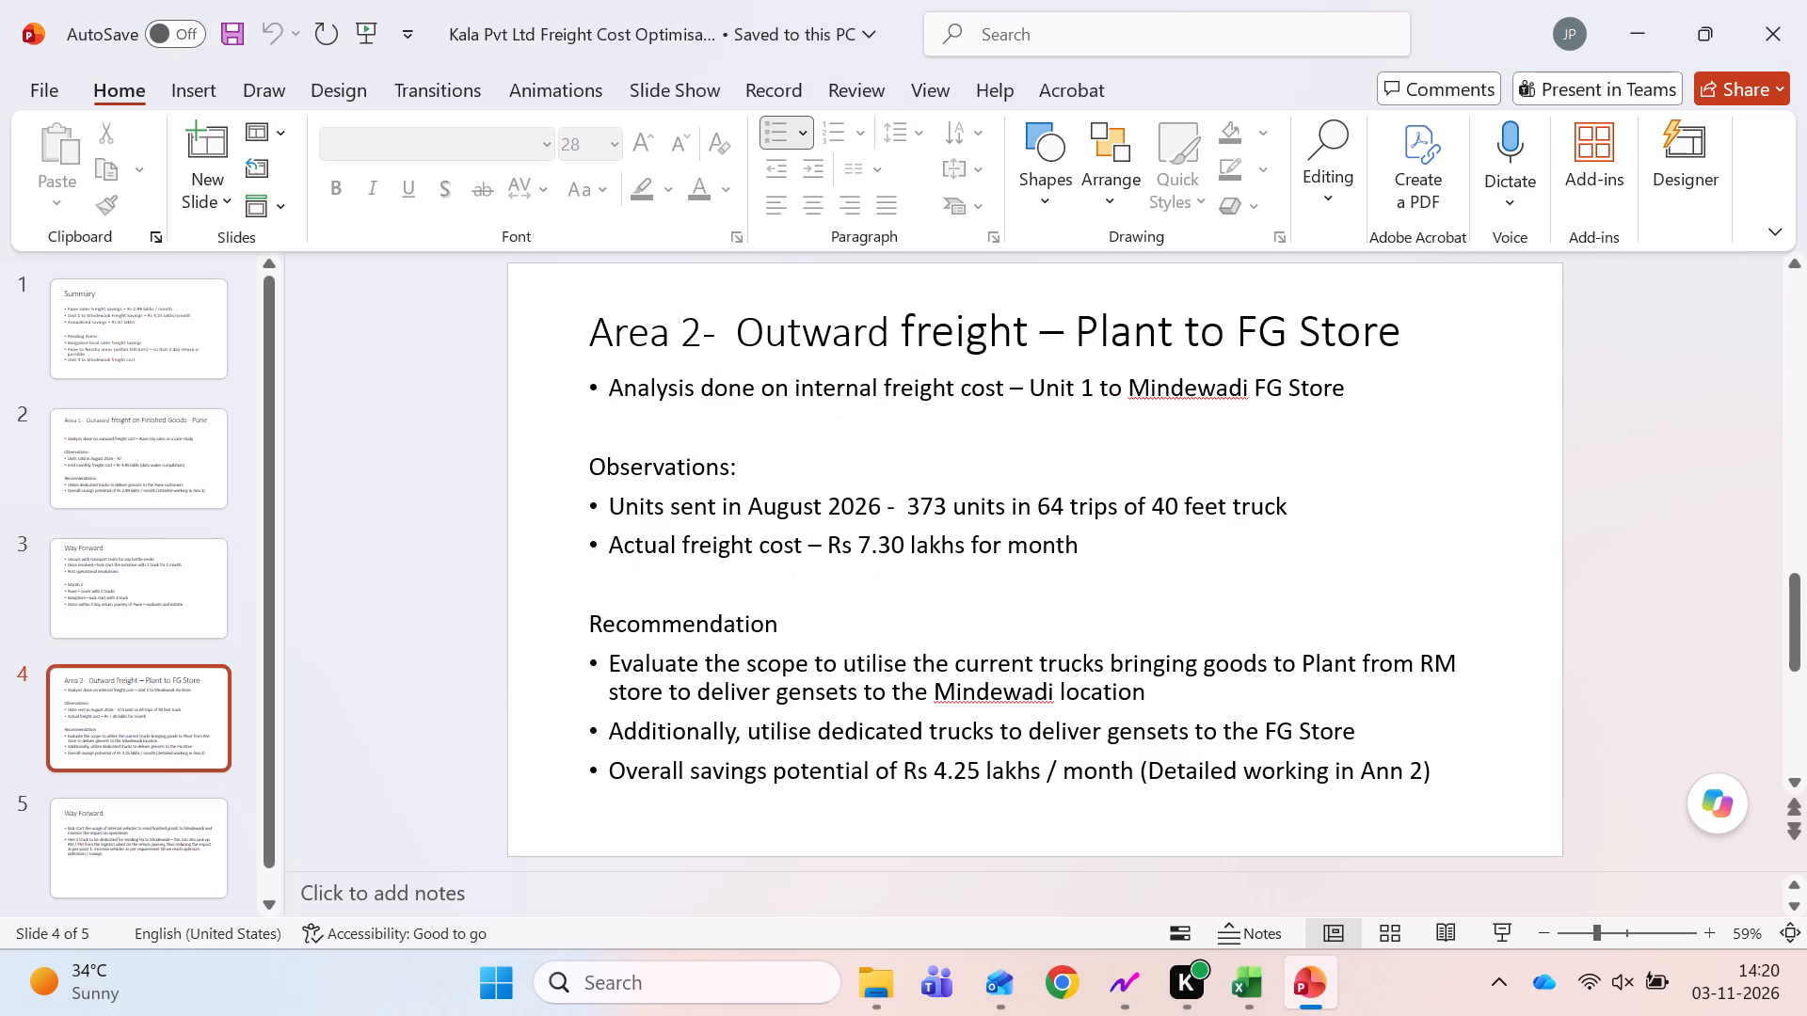
pyautogui.press('pagedown')
pyautogui.press('pagedown')
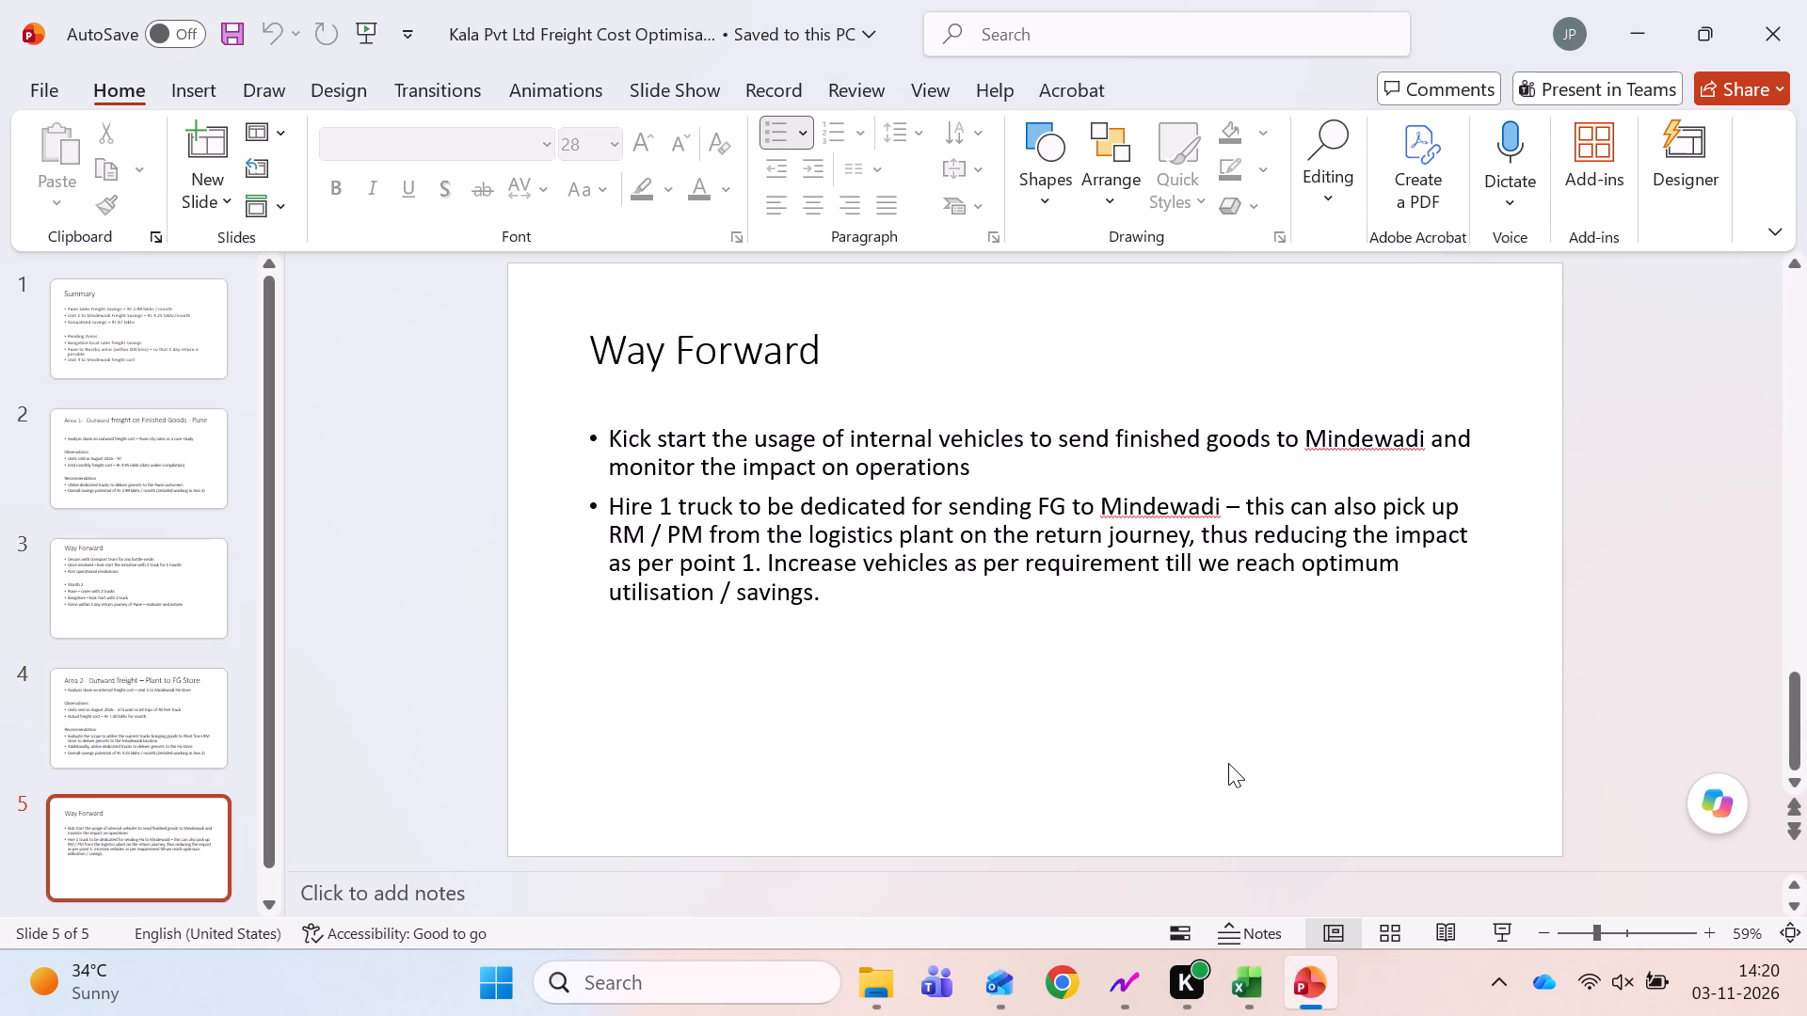
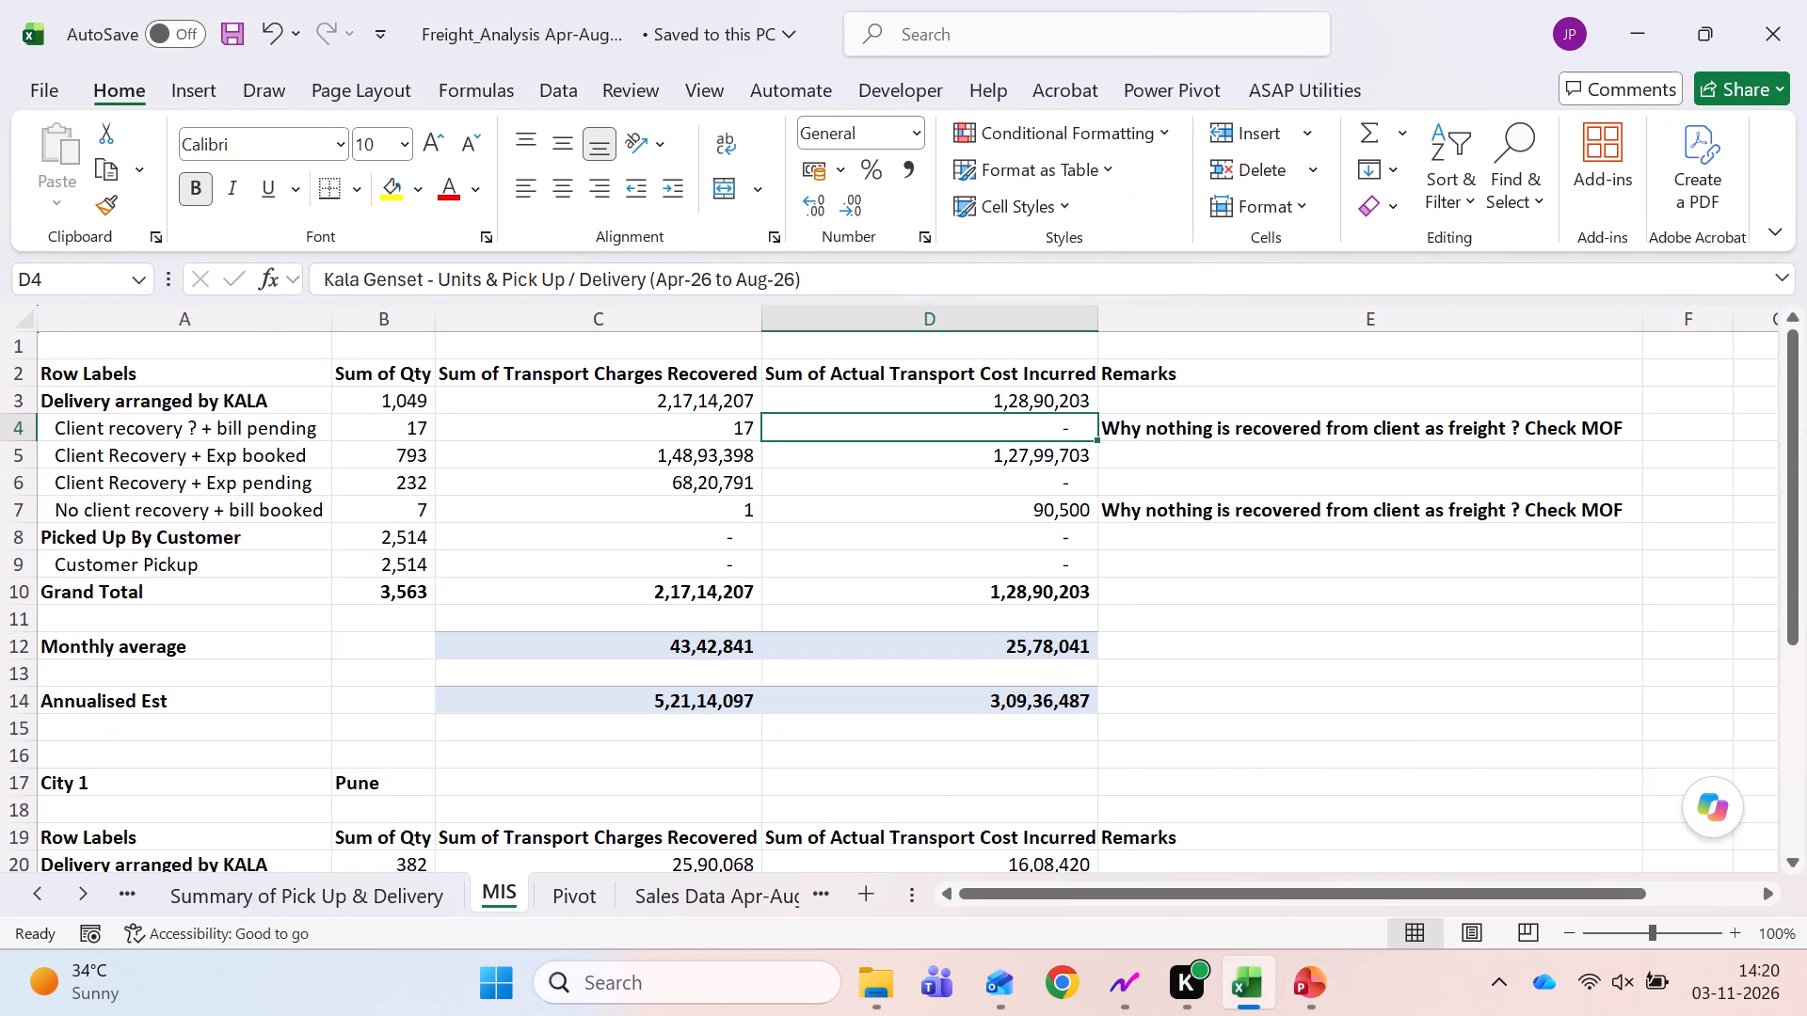
# Look through the freight workbook's sheets from MIS to the last one, Freight_Month_City_KVA, and go back to the Freight_City sheet.
pyautogui.hotkey('ctrl', 'pagedown')
pyautogui.hotkey('ctrl', 'pagedown')
pyautogui.hotkey('ctrl', 'pagedown')
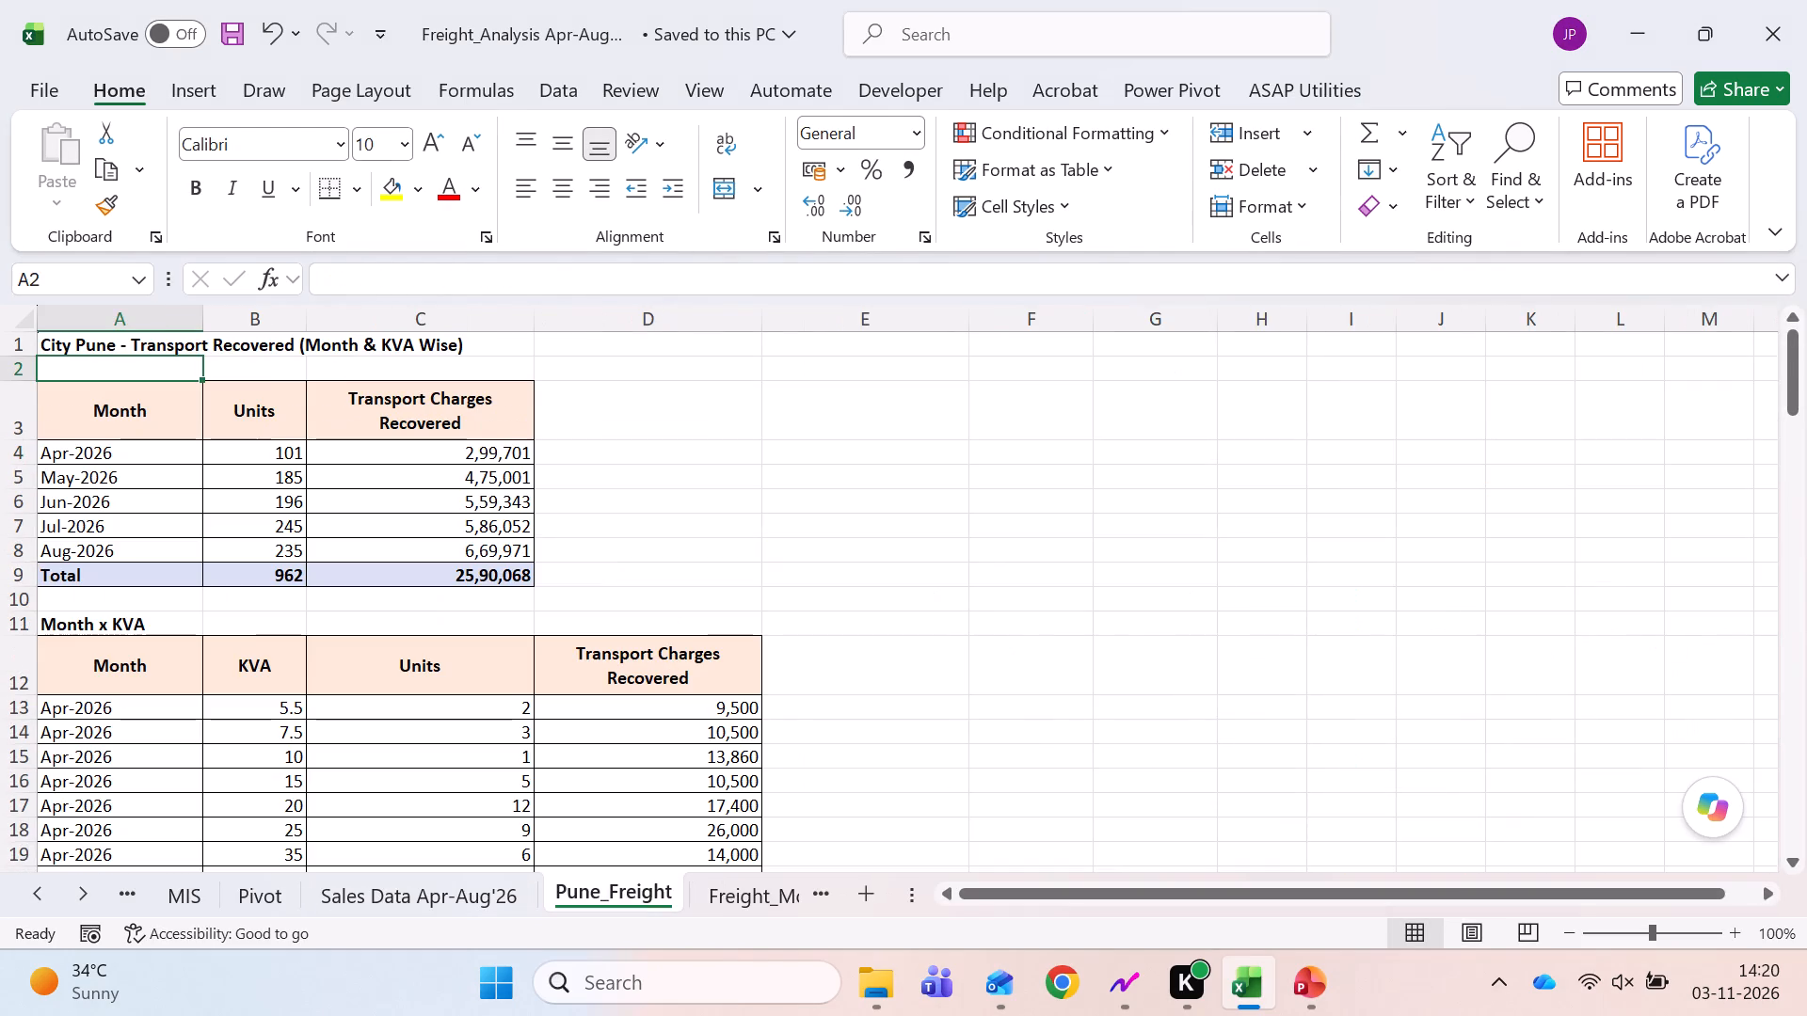
pyautogui.hotkey('ctrl', 'pagedown')
pyautogui.hotkey('ctrl', 'pagedown')
pyautogui.hotkey('ctrl', 'pagedown')
pyautogui.hotkey('ctrl', 'pagedown')
pyautogui.hotkey('ctrl', 'pagedown')
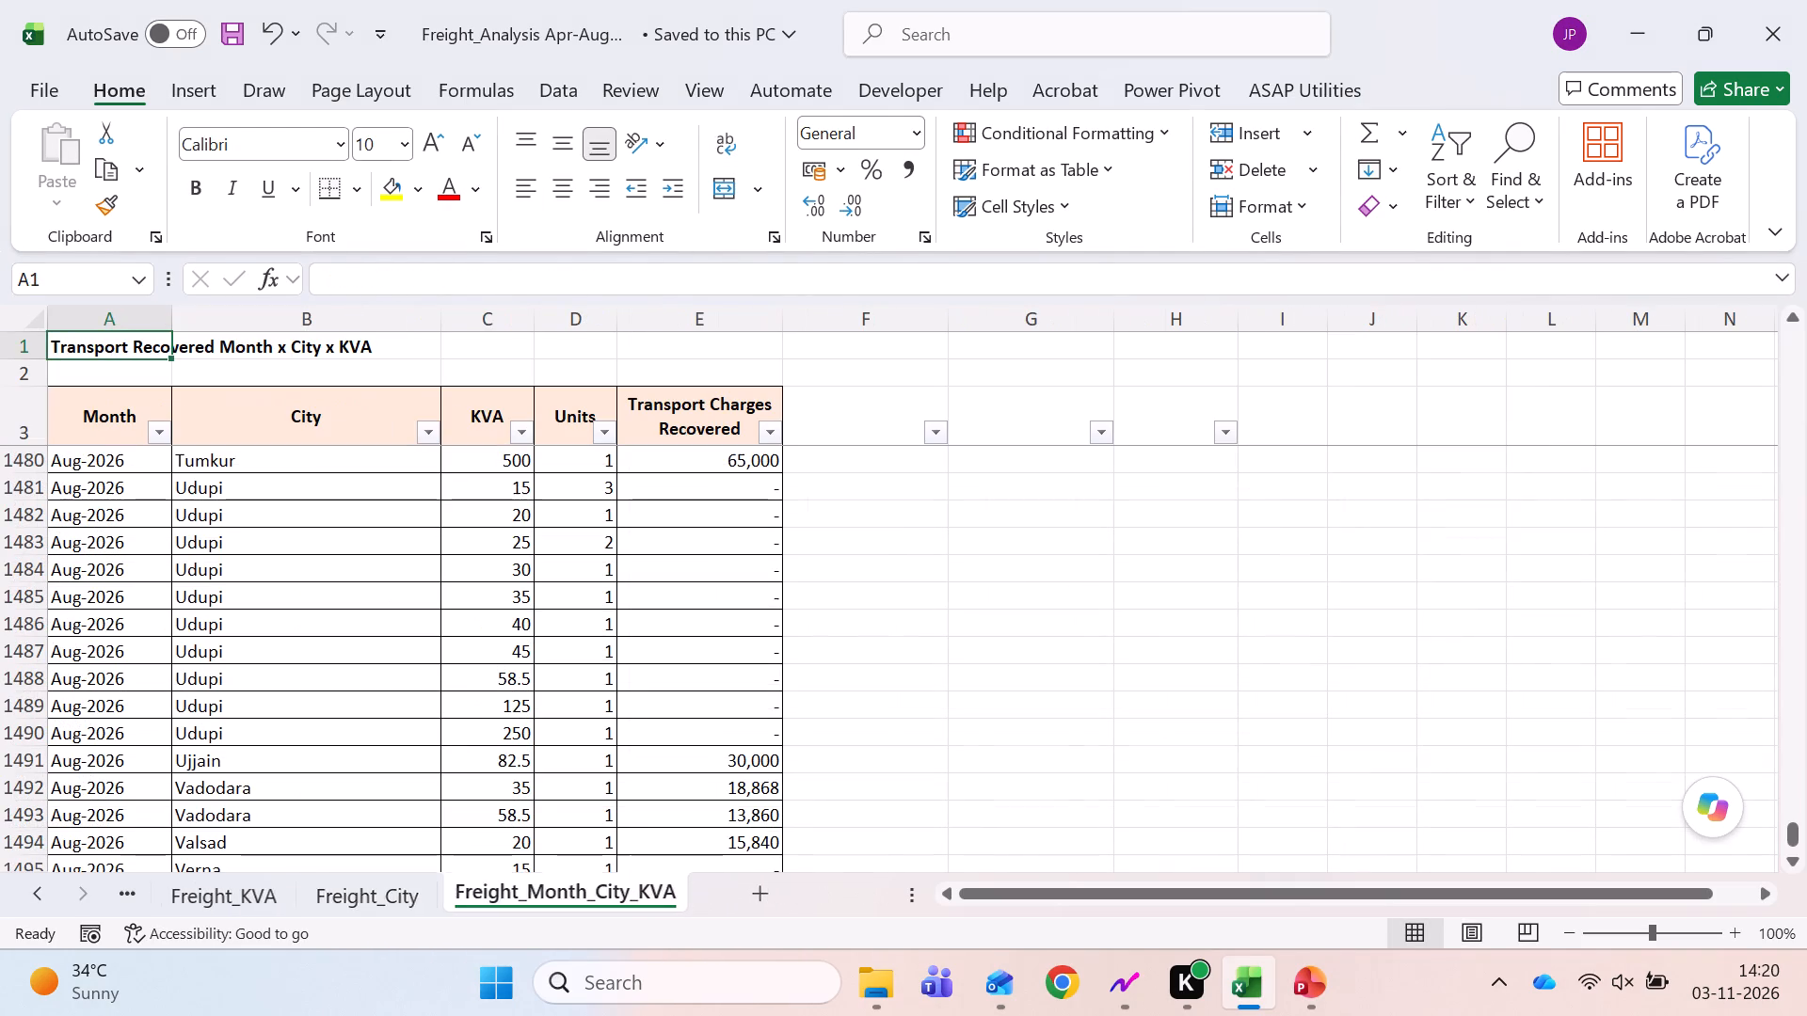
pyautogui.hotkey('ctrl', 'pagedown')
pyautogui.hotkey('ctrl', 'pagedown')
pyautogui.hotkey('ctrl', 'pagedown')
pyautogui.hotkey('ctrl', 'pagedown')
pyautogui.hotkey('ctrl', 'pageup')
pyautogui.hotkey('ctrl', 'pagedown')
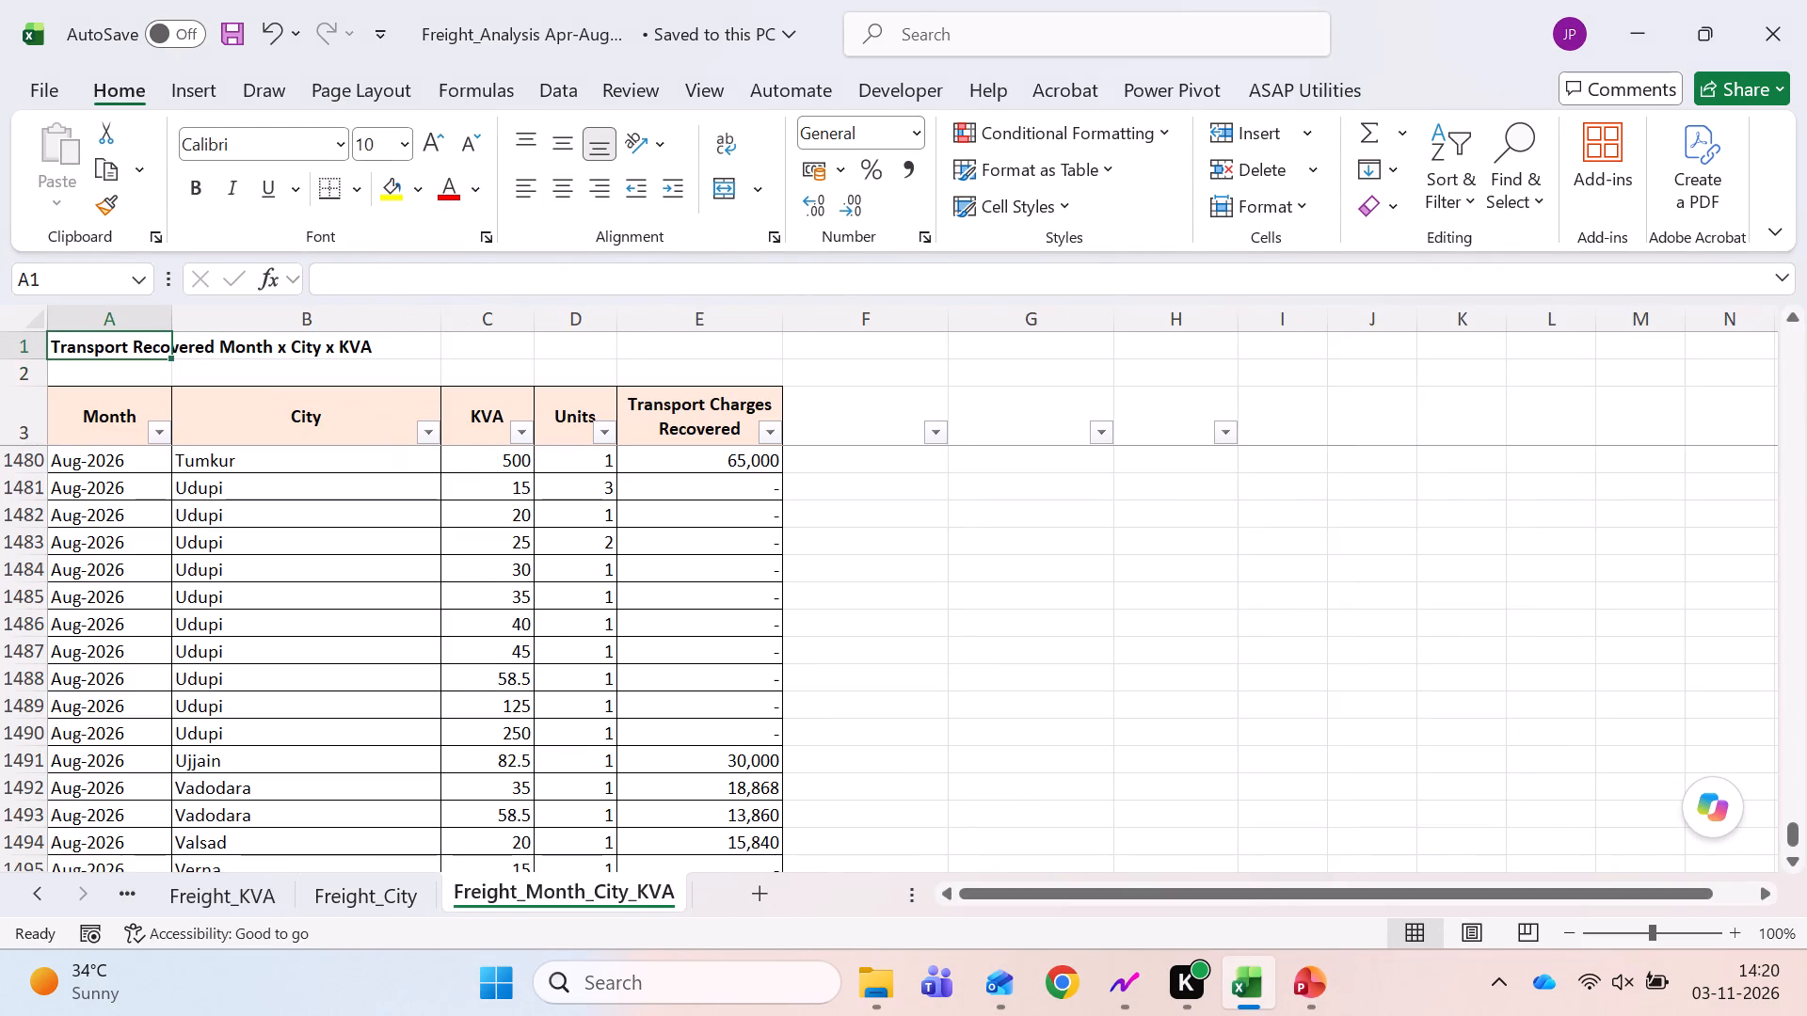
pyautogui.hotkey('ctrl', 'pageup')
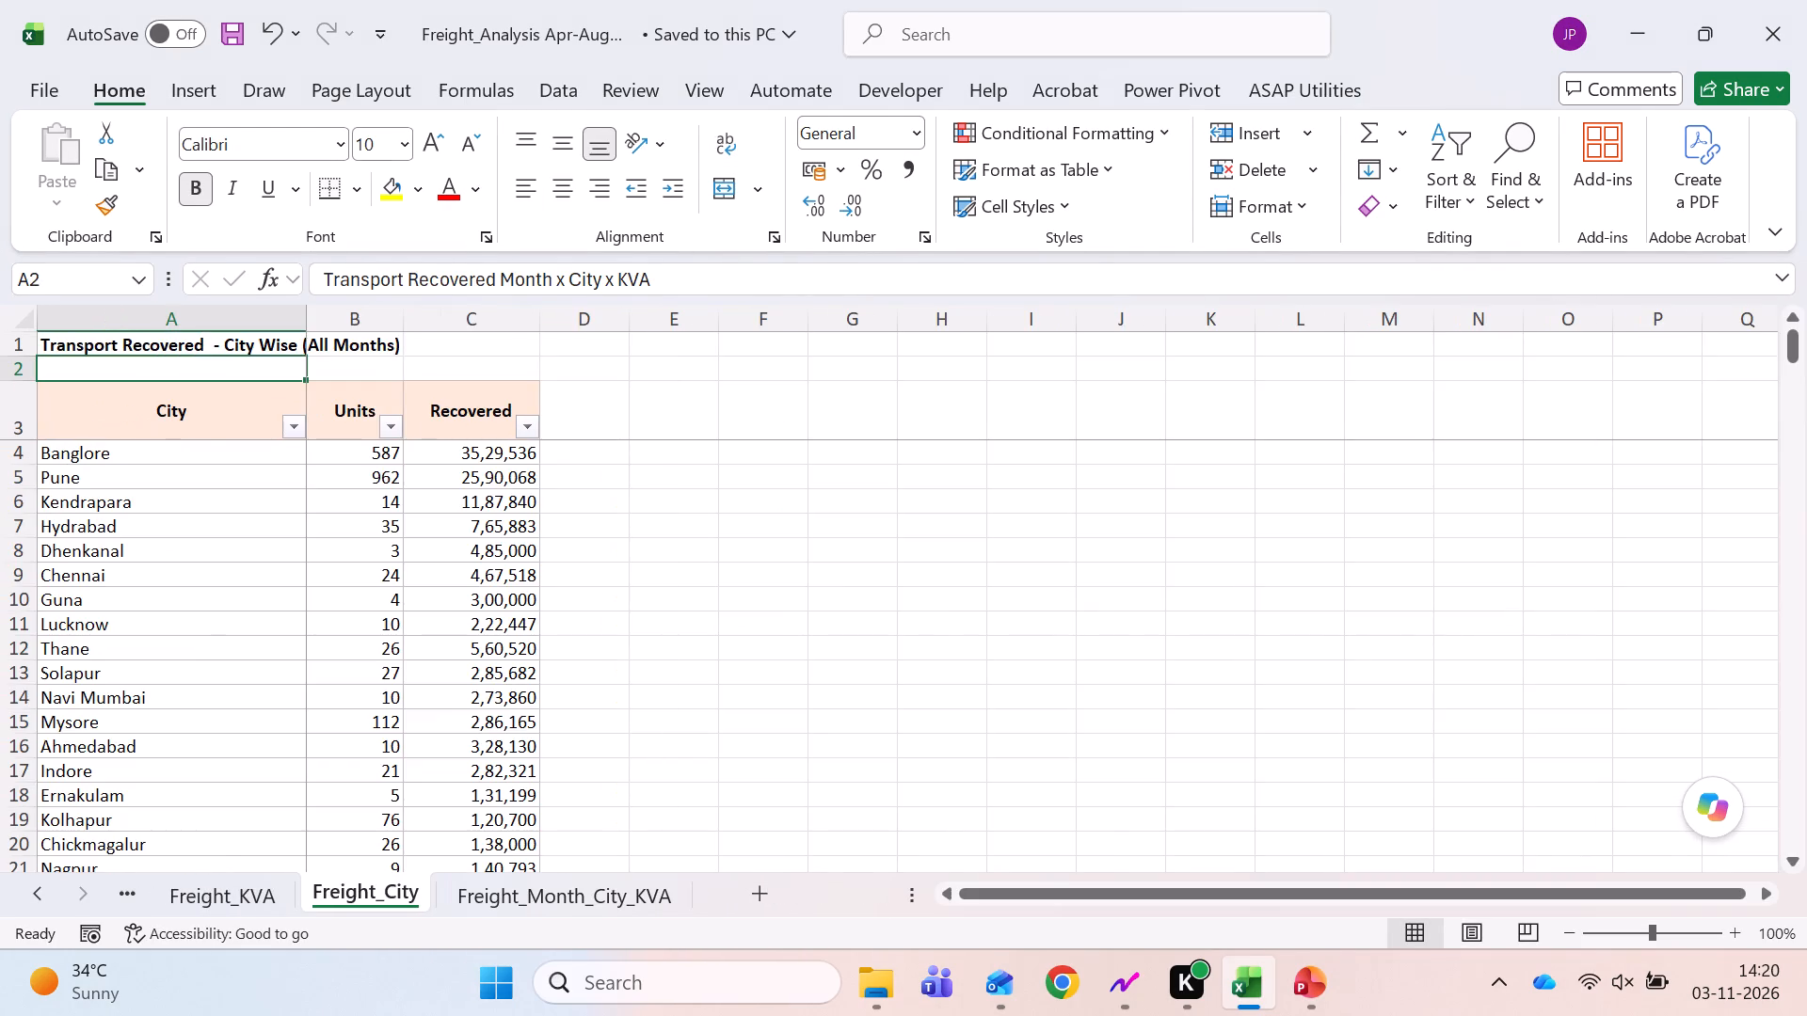
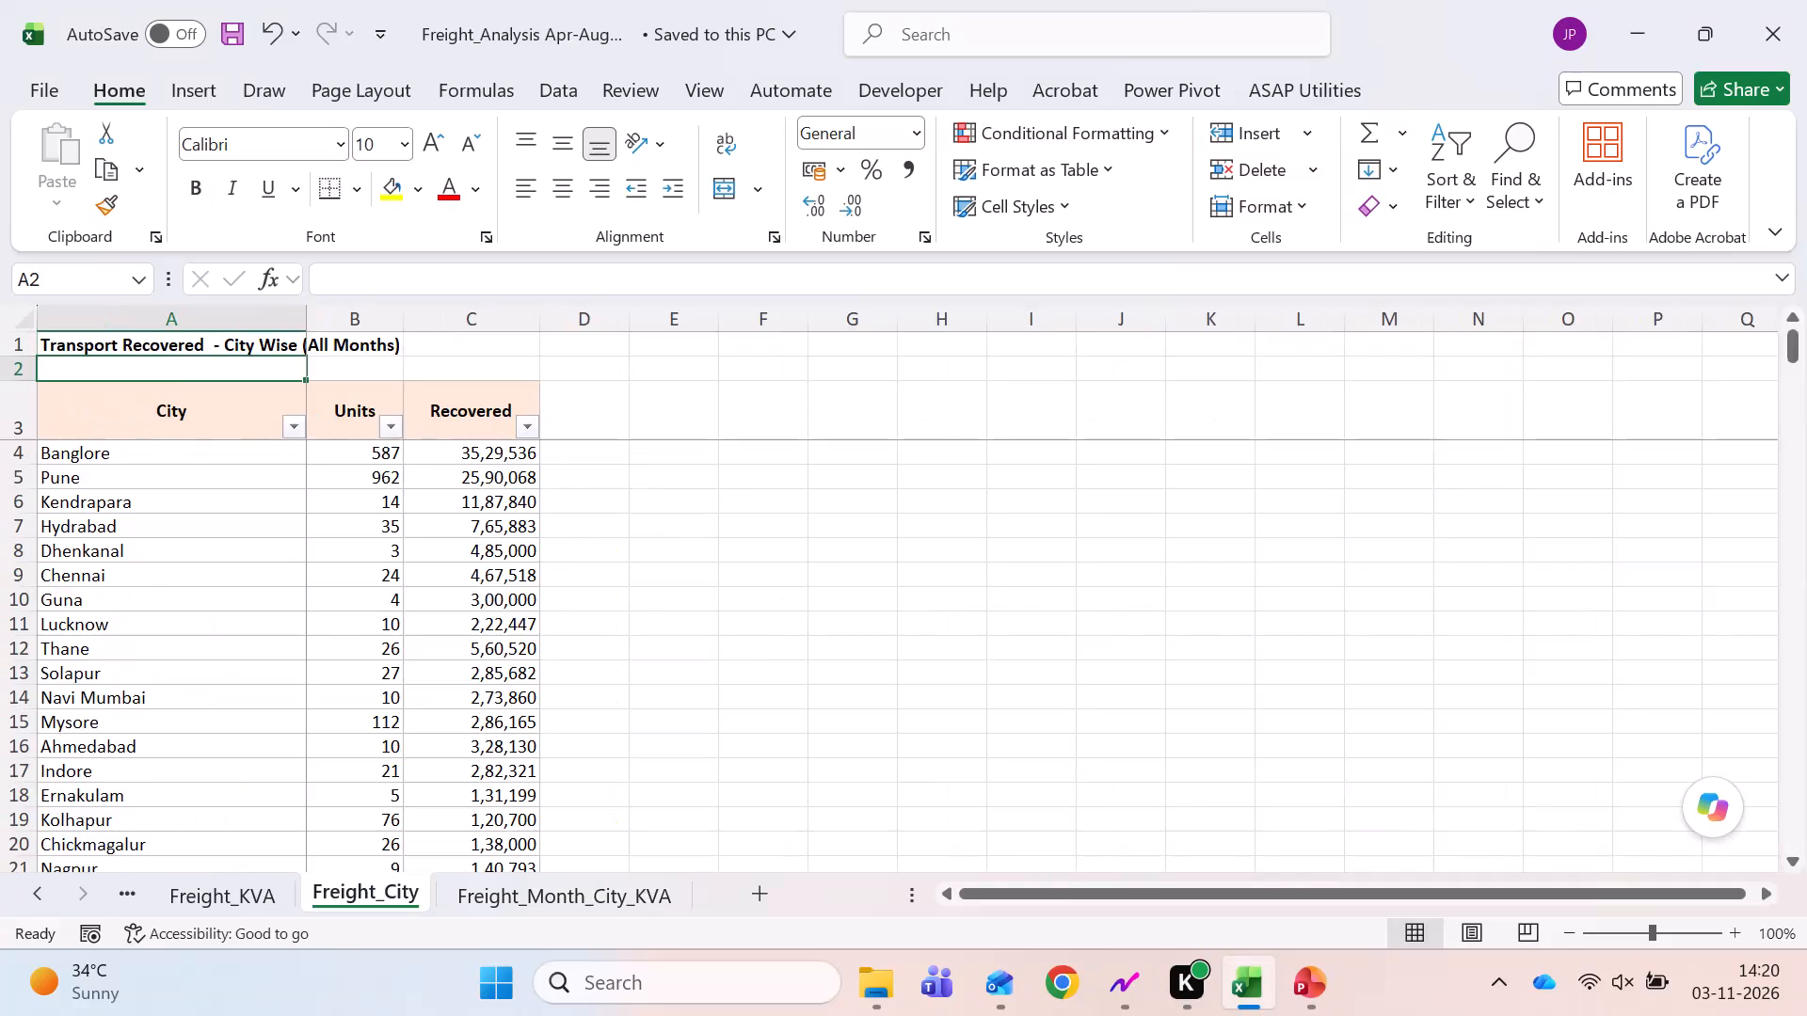
# Go back to the workbook's first sheet and page forward through the pickup and delivery summary to the Pune_Freight sheet.
pyautogui.hotkey('ctrl', 'pageup')
pyautogui.hotkey('ctrl', 'pageup')
pyautogui.hotkey('ctrl', 'pageup')
pyautogui.hotkey('ctrl', 'pageup')
pyautogui.hotkey('ctrl', 'pageup')
pyautogui.hotkey('ctrl', 'pageup')
pyautogui.hotkey('ctrl', 'pageup')
pyautogui.hotkey('ctrl', 'pageup')
pyautogui.hotkey('ctrl', 'pageup')
pyautogui.hotkey('ctrl', 'pageup')
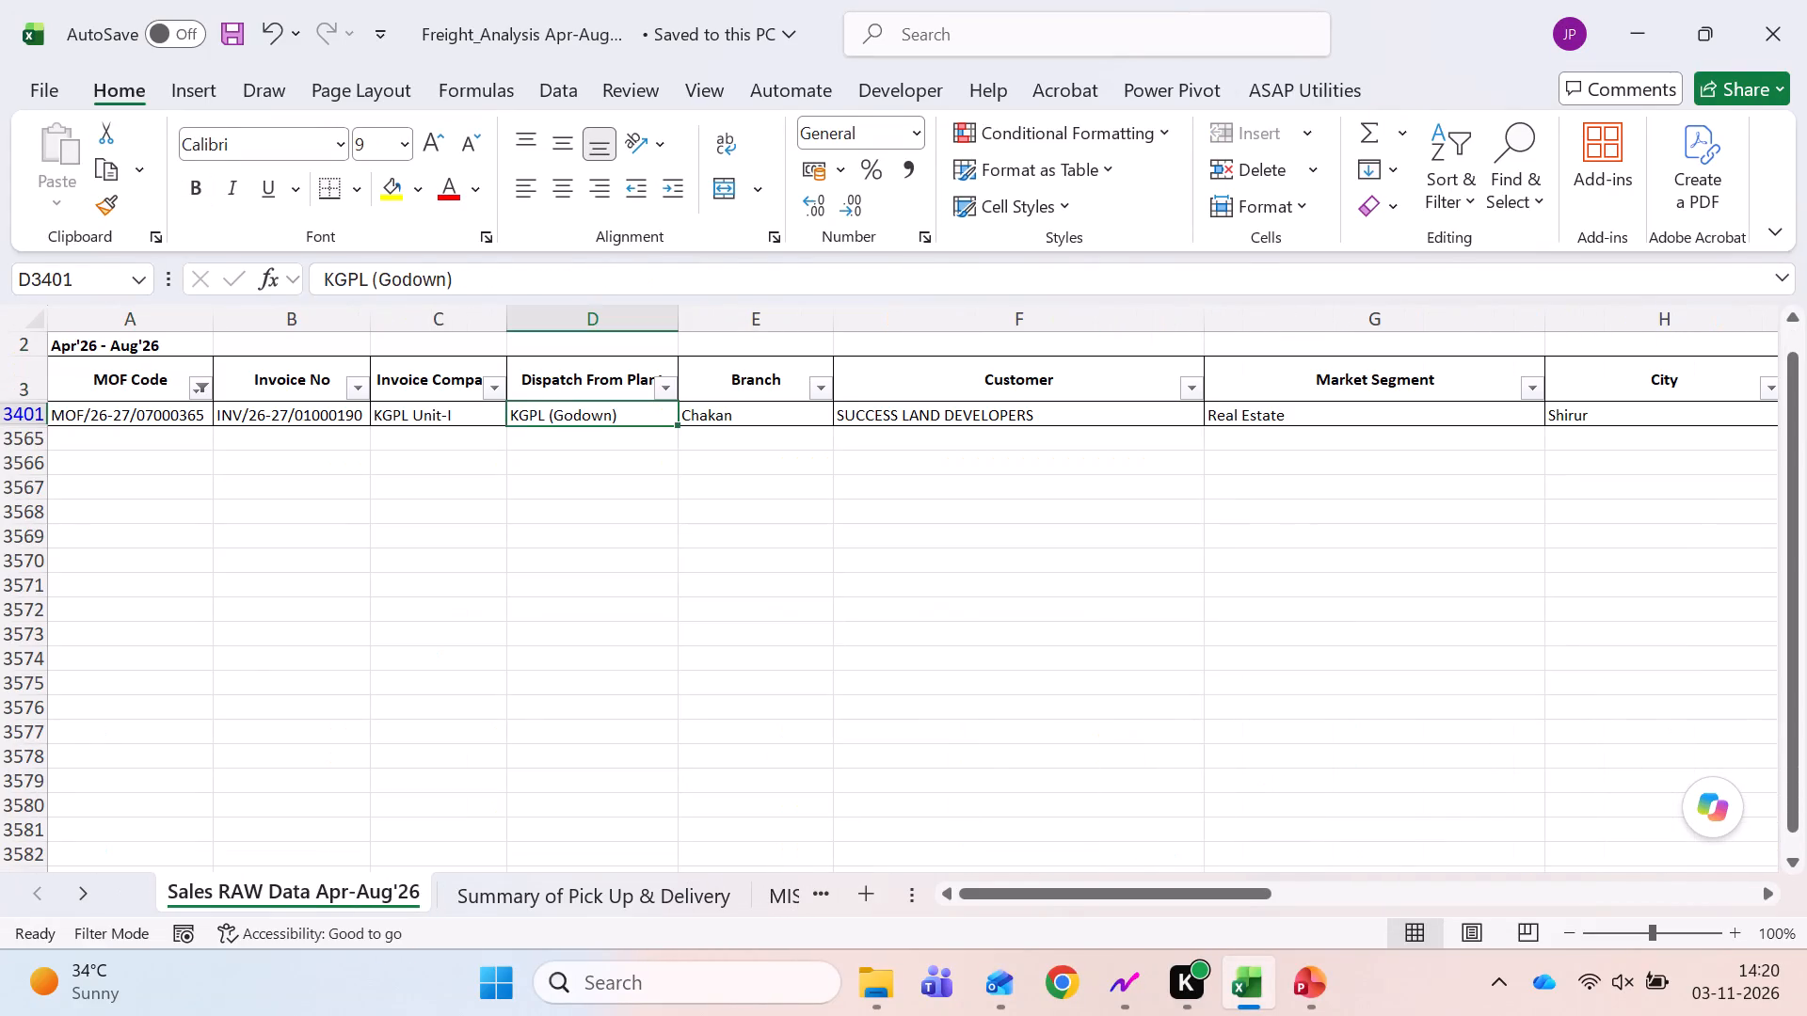
pyautogui.hotkey('ctrl', 'pagedown')
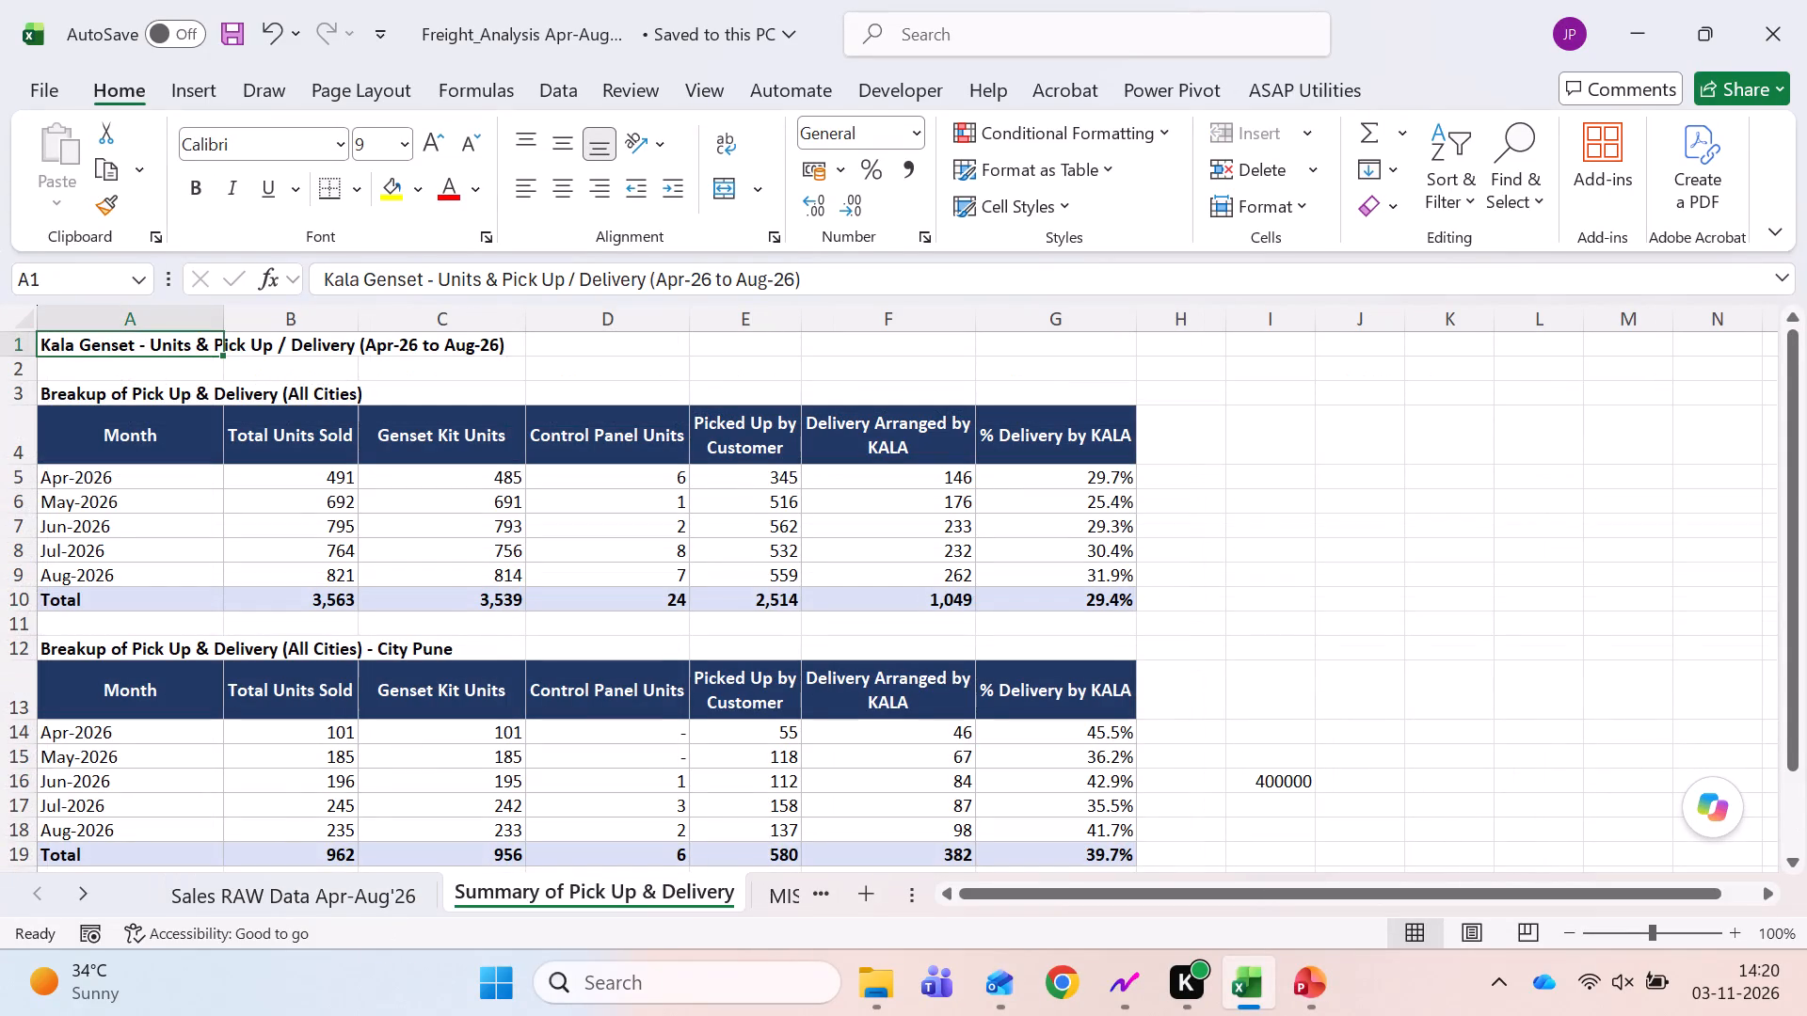
pyautogui.hotkey('ctrl', 'pagedown')
pyautogui.hotkey('ctrl', 'pagedown')
pyautogui.hotkey('ctrl', 'pagedown')
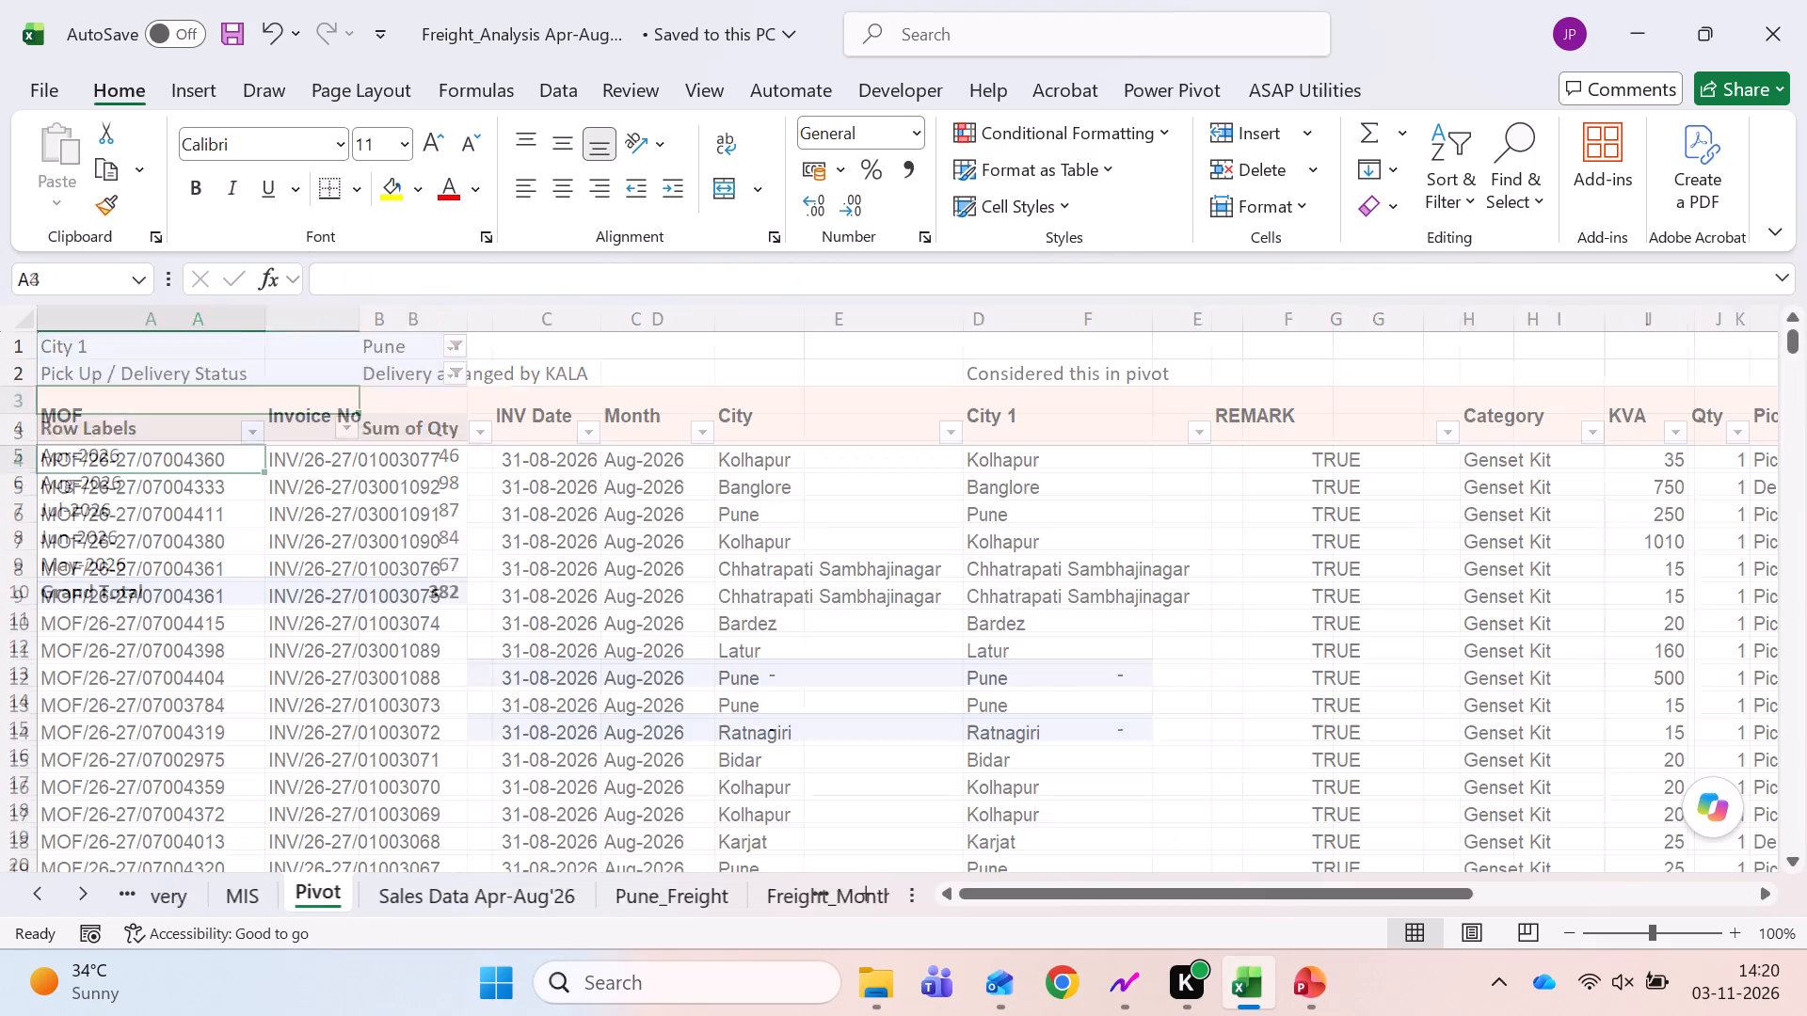
pyautogui.hotkey('ctrl', 'pagedown')
# Examine the Month x KVA table on Pune_Freight, including the full Transport Charges Recovered column down to its Total row.
pyautogui.hotkey('ctrl', 'Down')
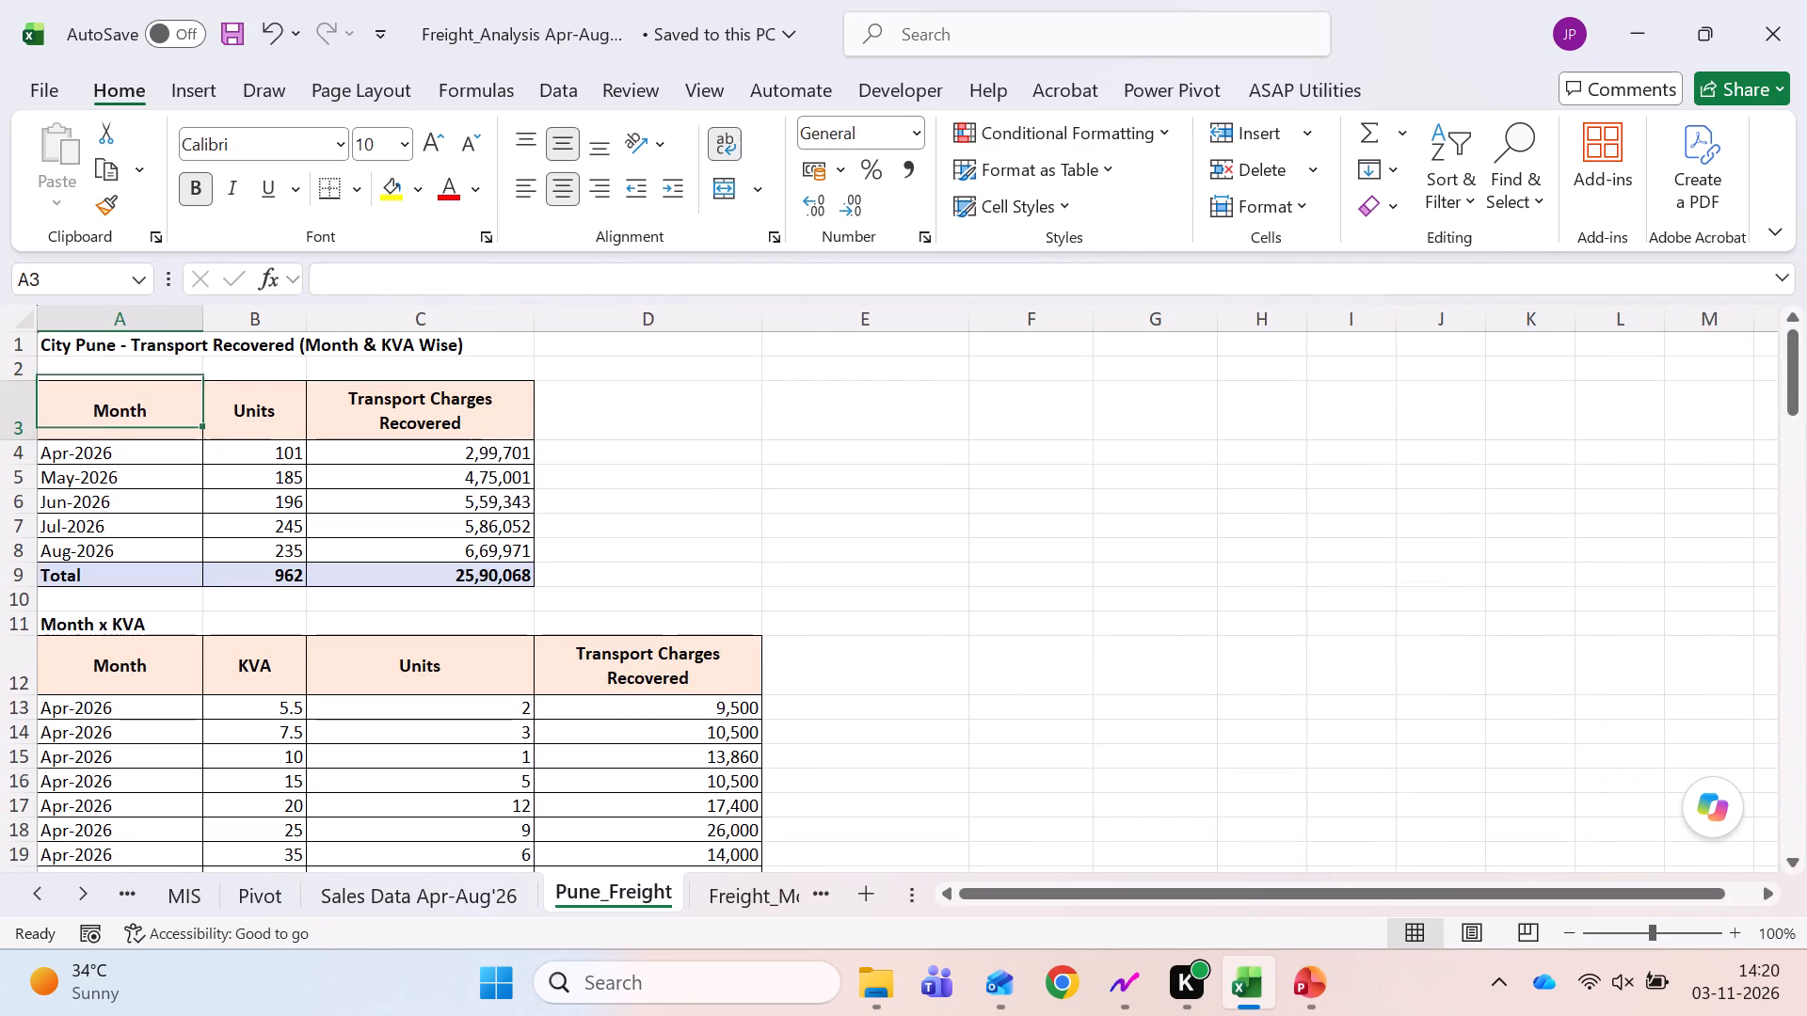
pyautogui.hotkey('ctrl', 'Down')
pyautogui.hotkey('ctrl', 'Down')
pyautogui.hotkey('ctrl', 'Down')
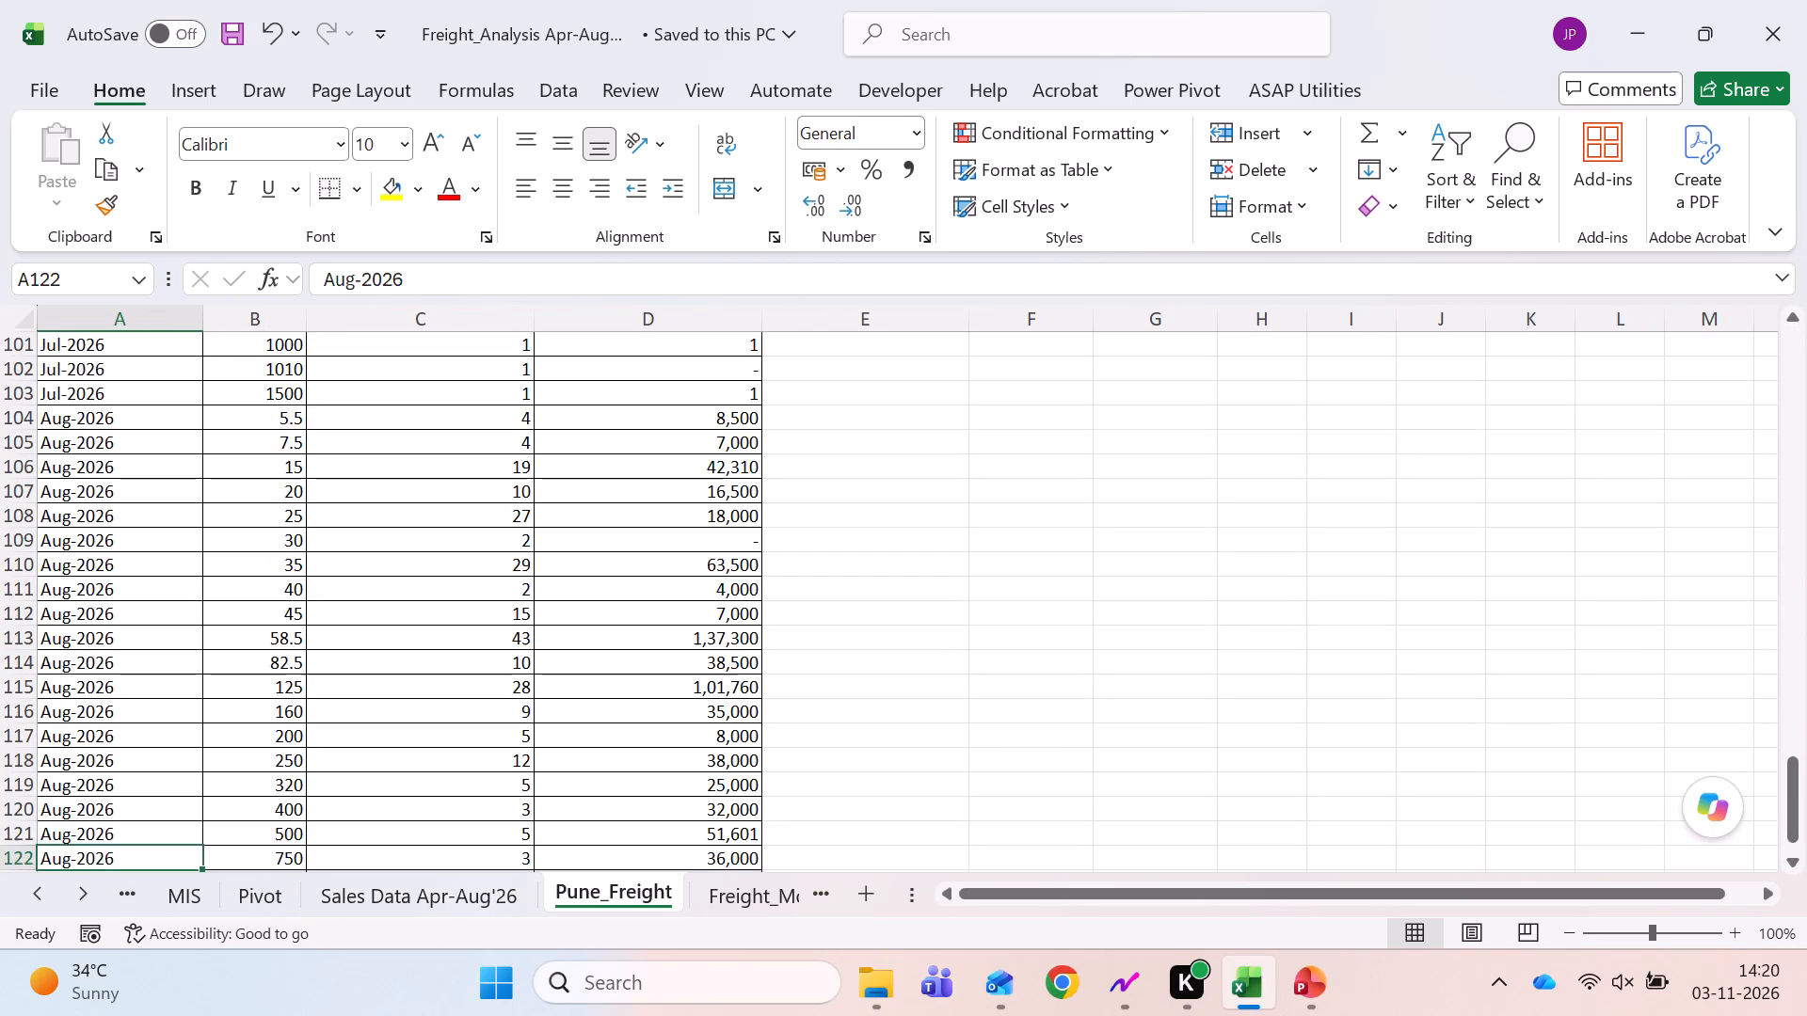
pyautogui.press('Down')
pyautogui.press('Up')
pyautogui.press('Up')
pyautogui.hotkey('ctrl', 'Up')
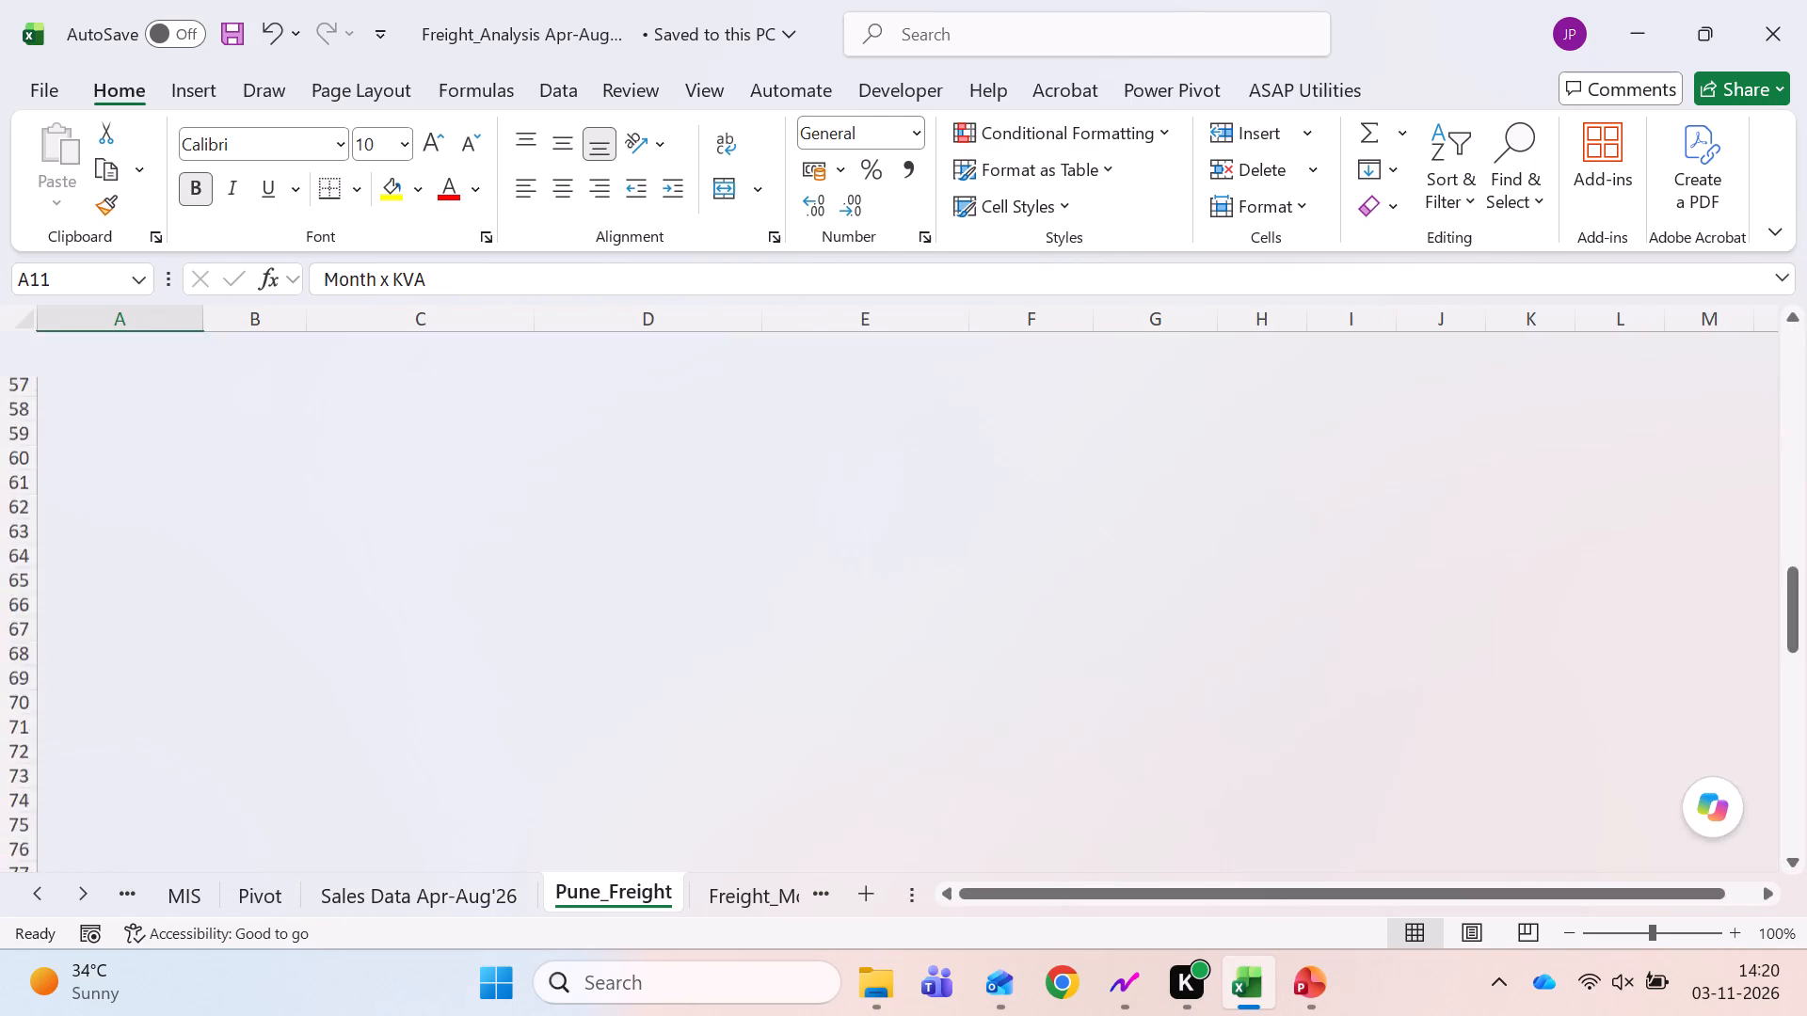
pyautogui.press('Down')
pyautogui.press('Down')
pyautogui.press('Right')
pyautogui.press('Right')
pyautogui.press('Right')
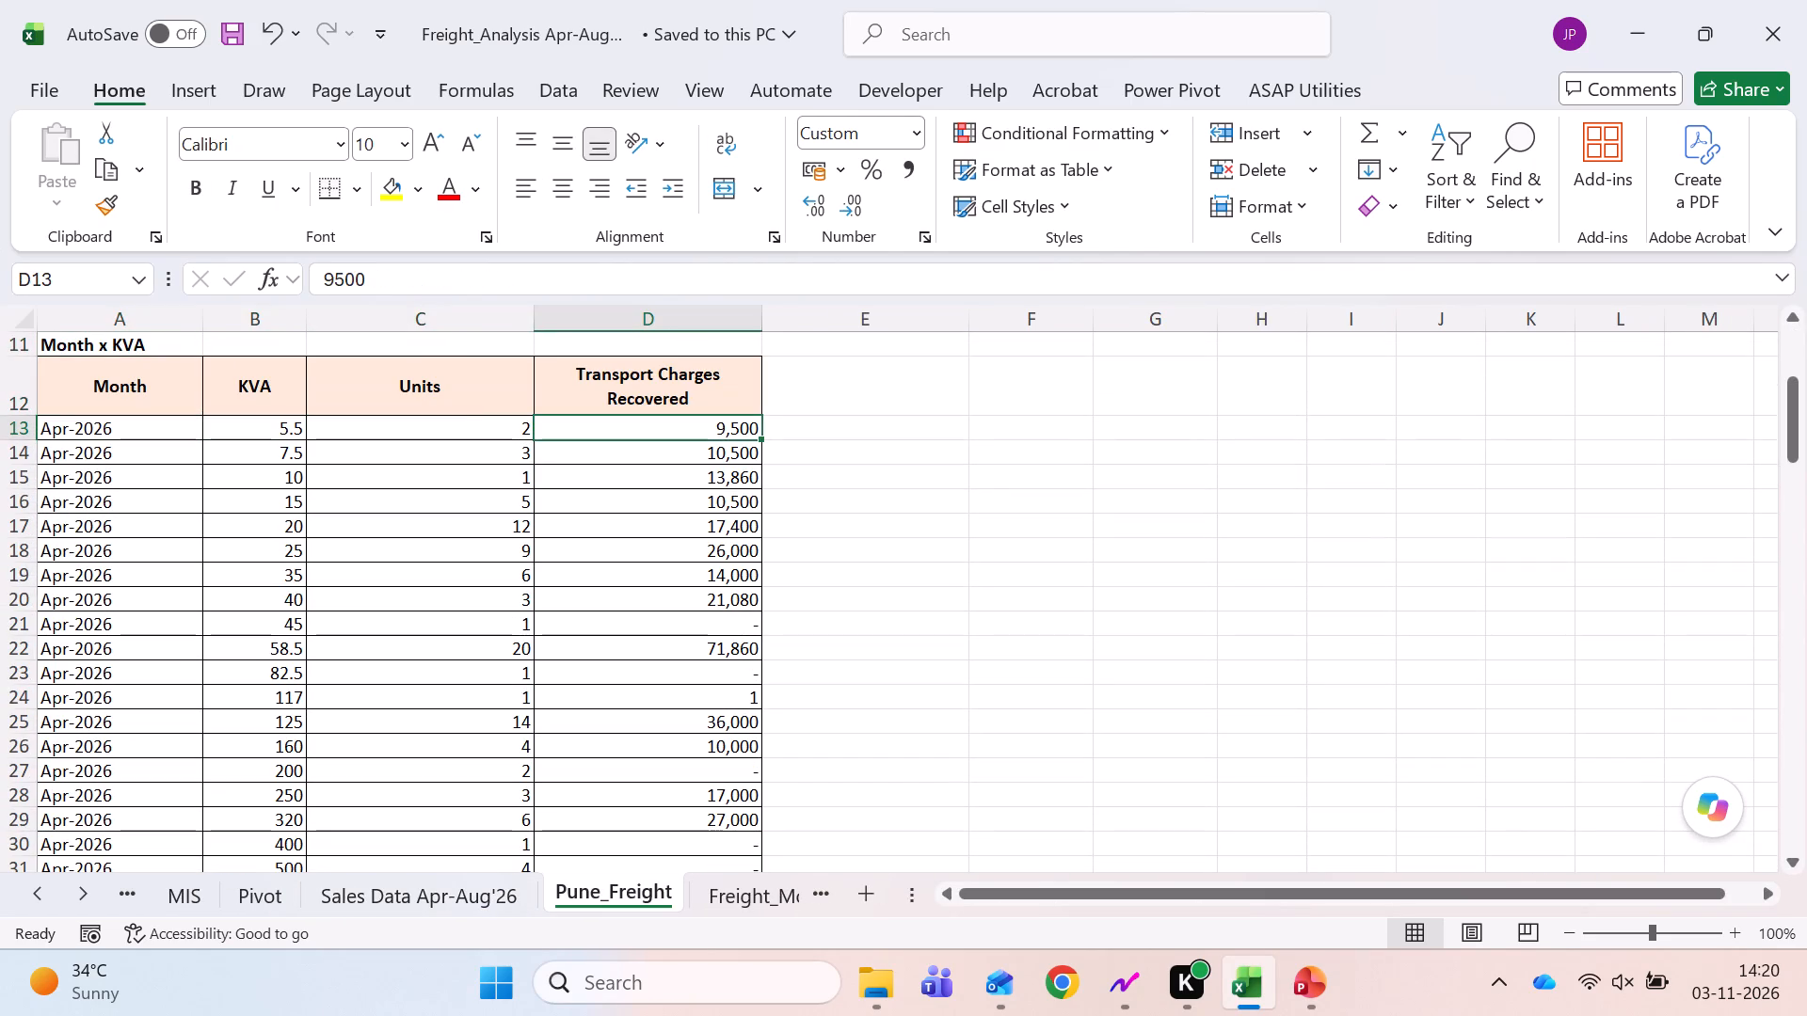
pyautogui.press('Down')
pyautogui.press('Up')
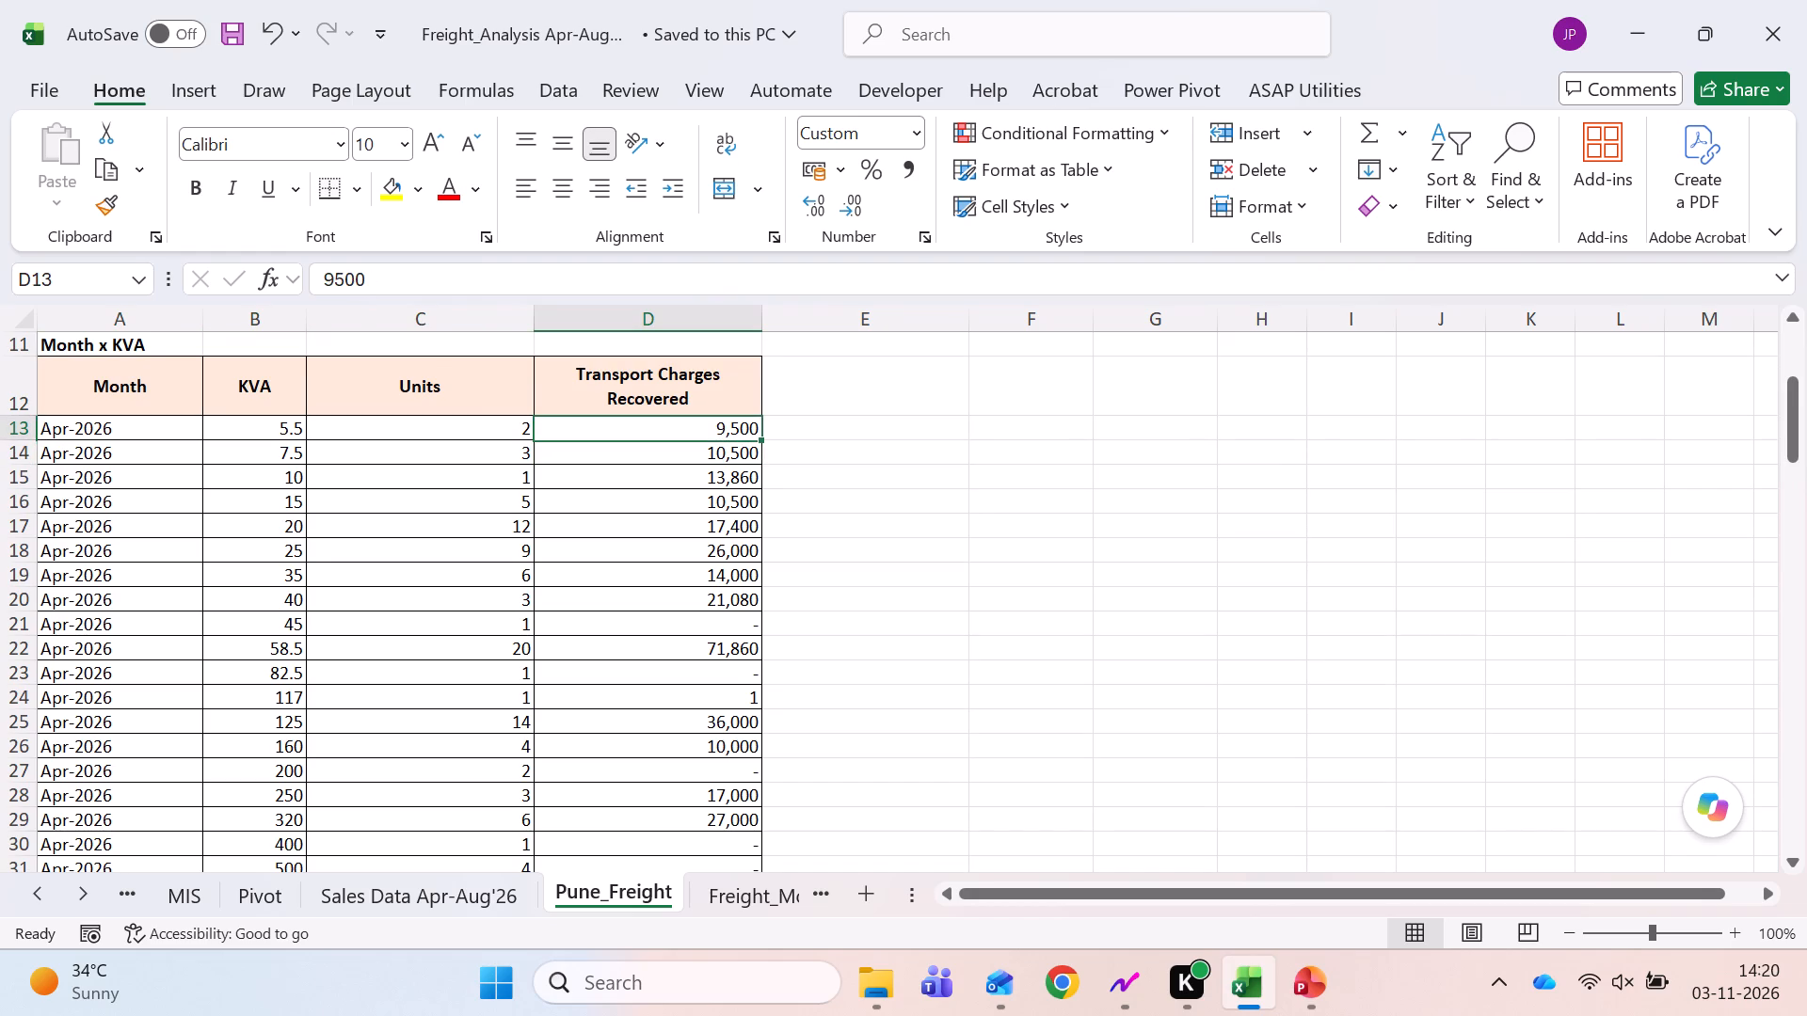
pyautogui.hotkey('ctrl', 'shift', 'Down')
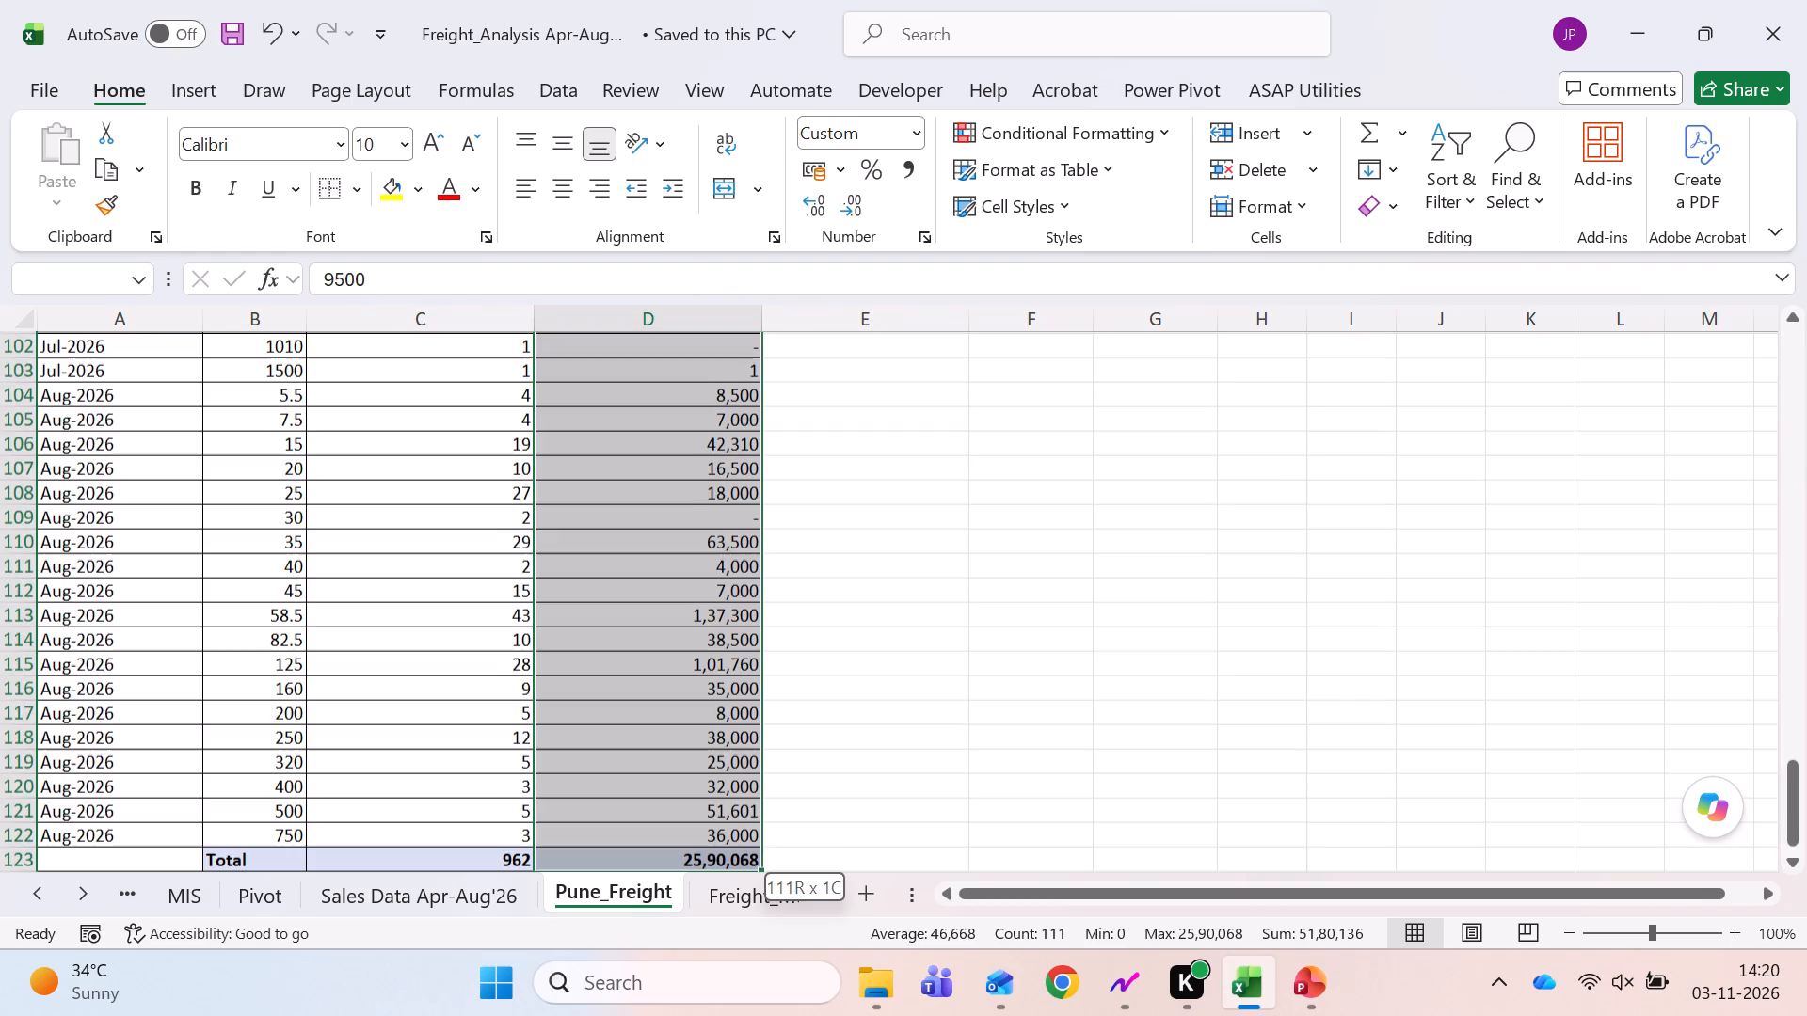
pyautogui.hotkey('ctrl', 'Up')
pyautogui.press('Down')
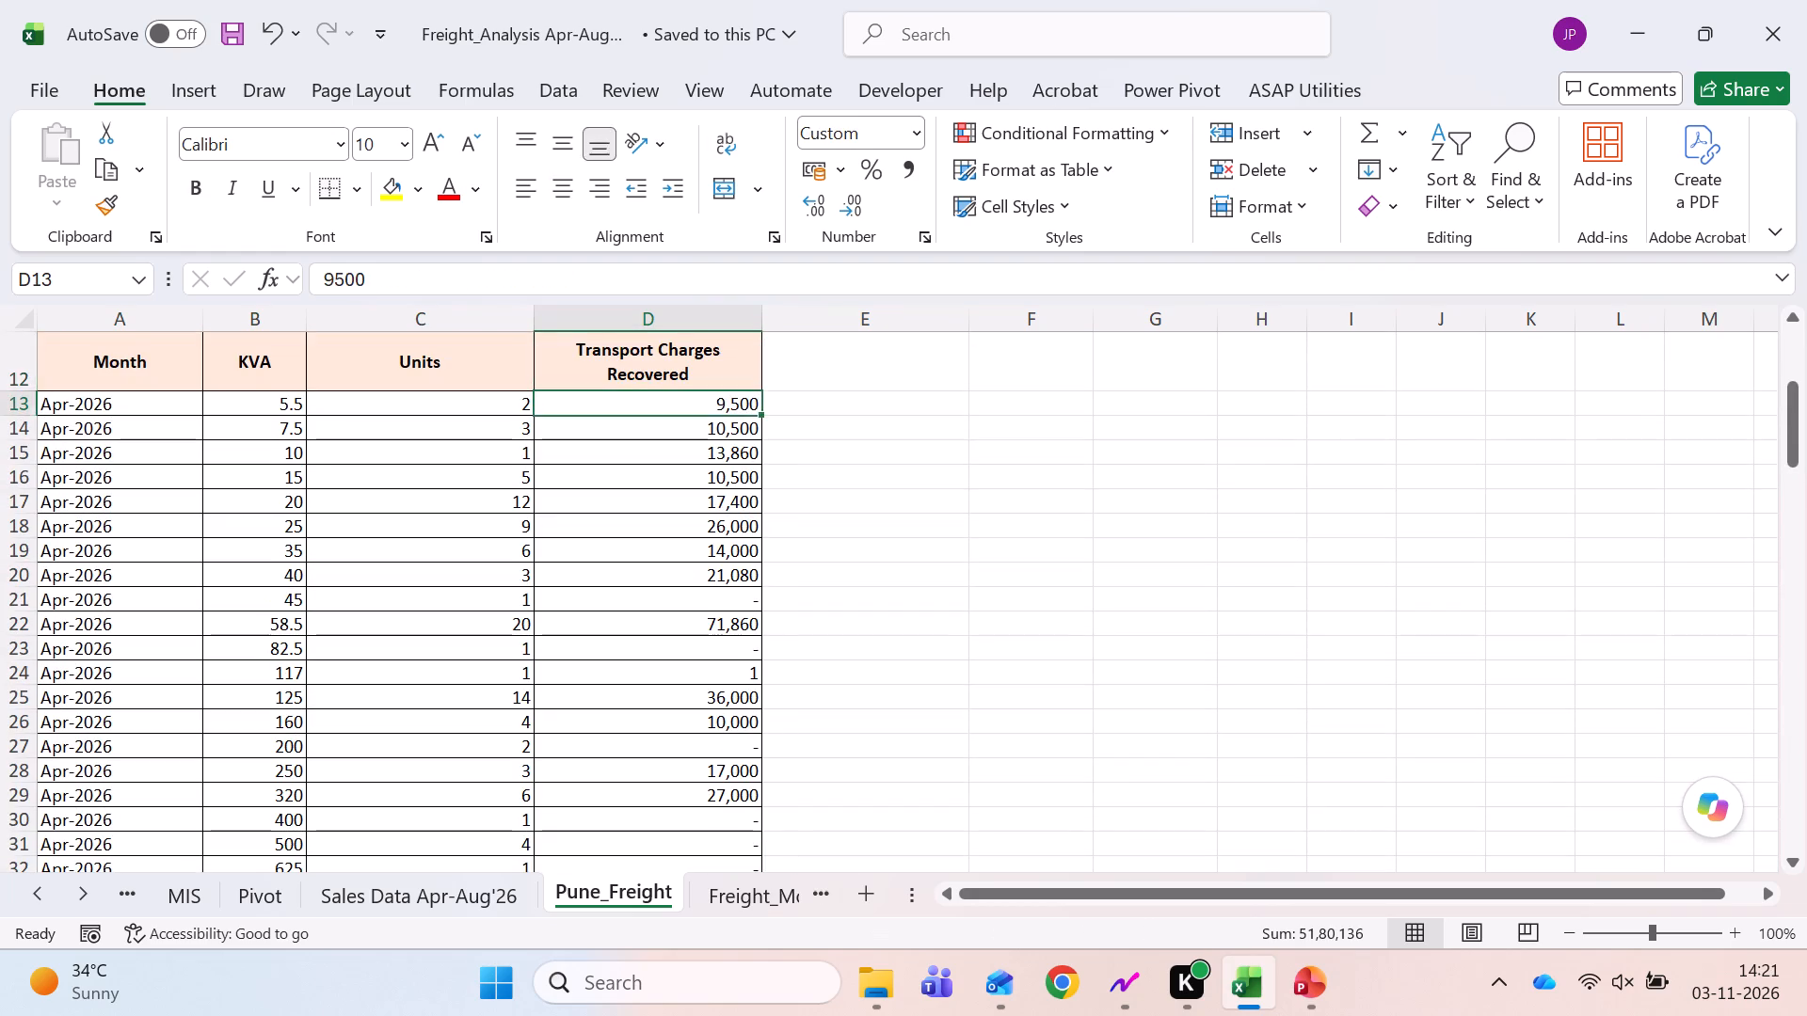
# Add filters to the Month x KVA table's header row, row 12, on Pune_Freight.
pyautogui.press('Up')
pyautogui.press('Up')
pyautogui.press('Up')
pyautogui.press('Down')
pyautogui.press('Down')
pyautogui.hotkey('shift', 'space')
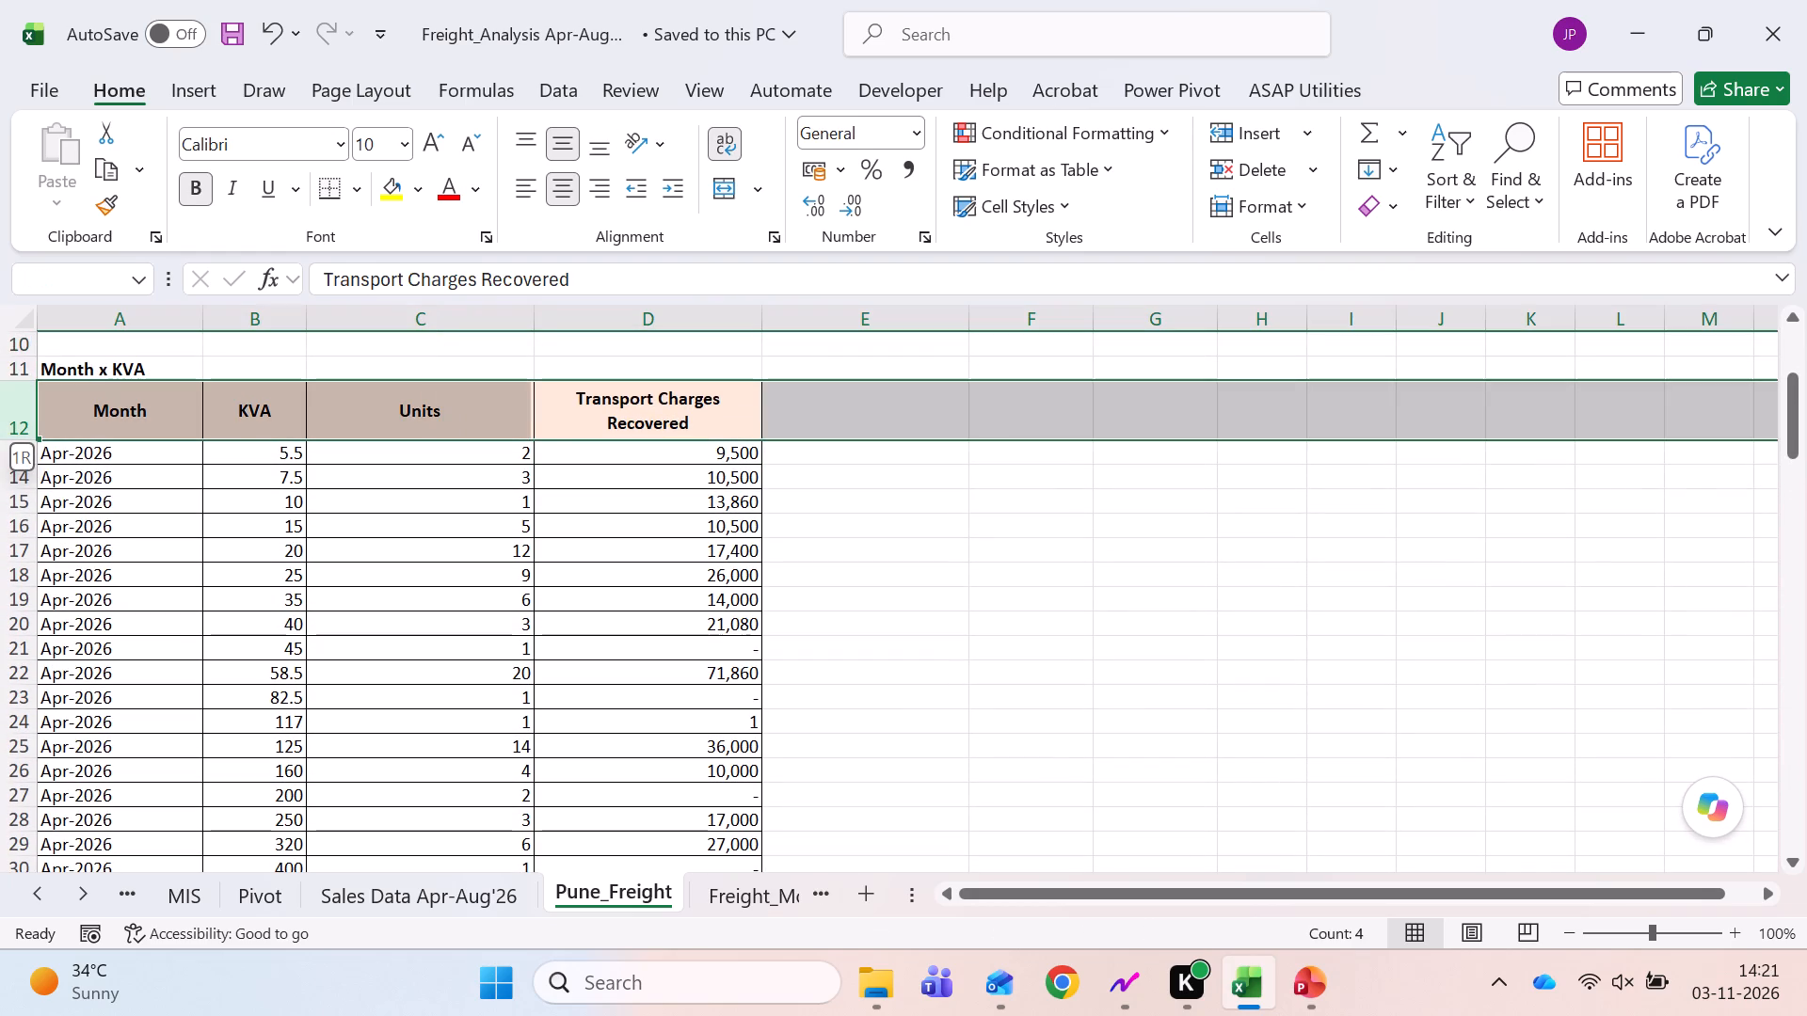
pyautogui.hotkey('ctrl', 'shift', 'l')
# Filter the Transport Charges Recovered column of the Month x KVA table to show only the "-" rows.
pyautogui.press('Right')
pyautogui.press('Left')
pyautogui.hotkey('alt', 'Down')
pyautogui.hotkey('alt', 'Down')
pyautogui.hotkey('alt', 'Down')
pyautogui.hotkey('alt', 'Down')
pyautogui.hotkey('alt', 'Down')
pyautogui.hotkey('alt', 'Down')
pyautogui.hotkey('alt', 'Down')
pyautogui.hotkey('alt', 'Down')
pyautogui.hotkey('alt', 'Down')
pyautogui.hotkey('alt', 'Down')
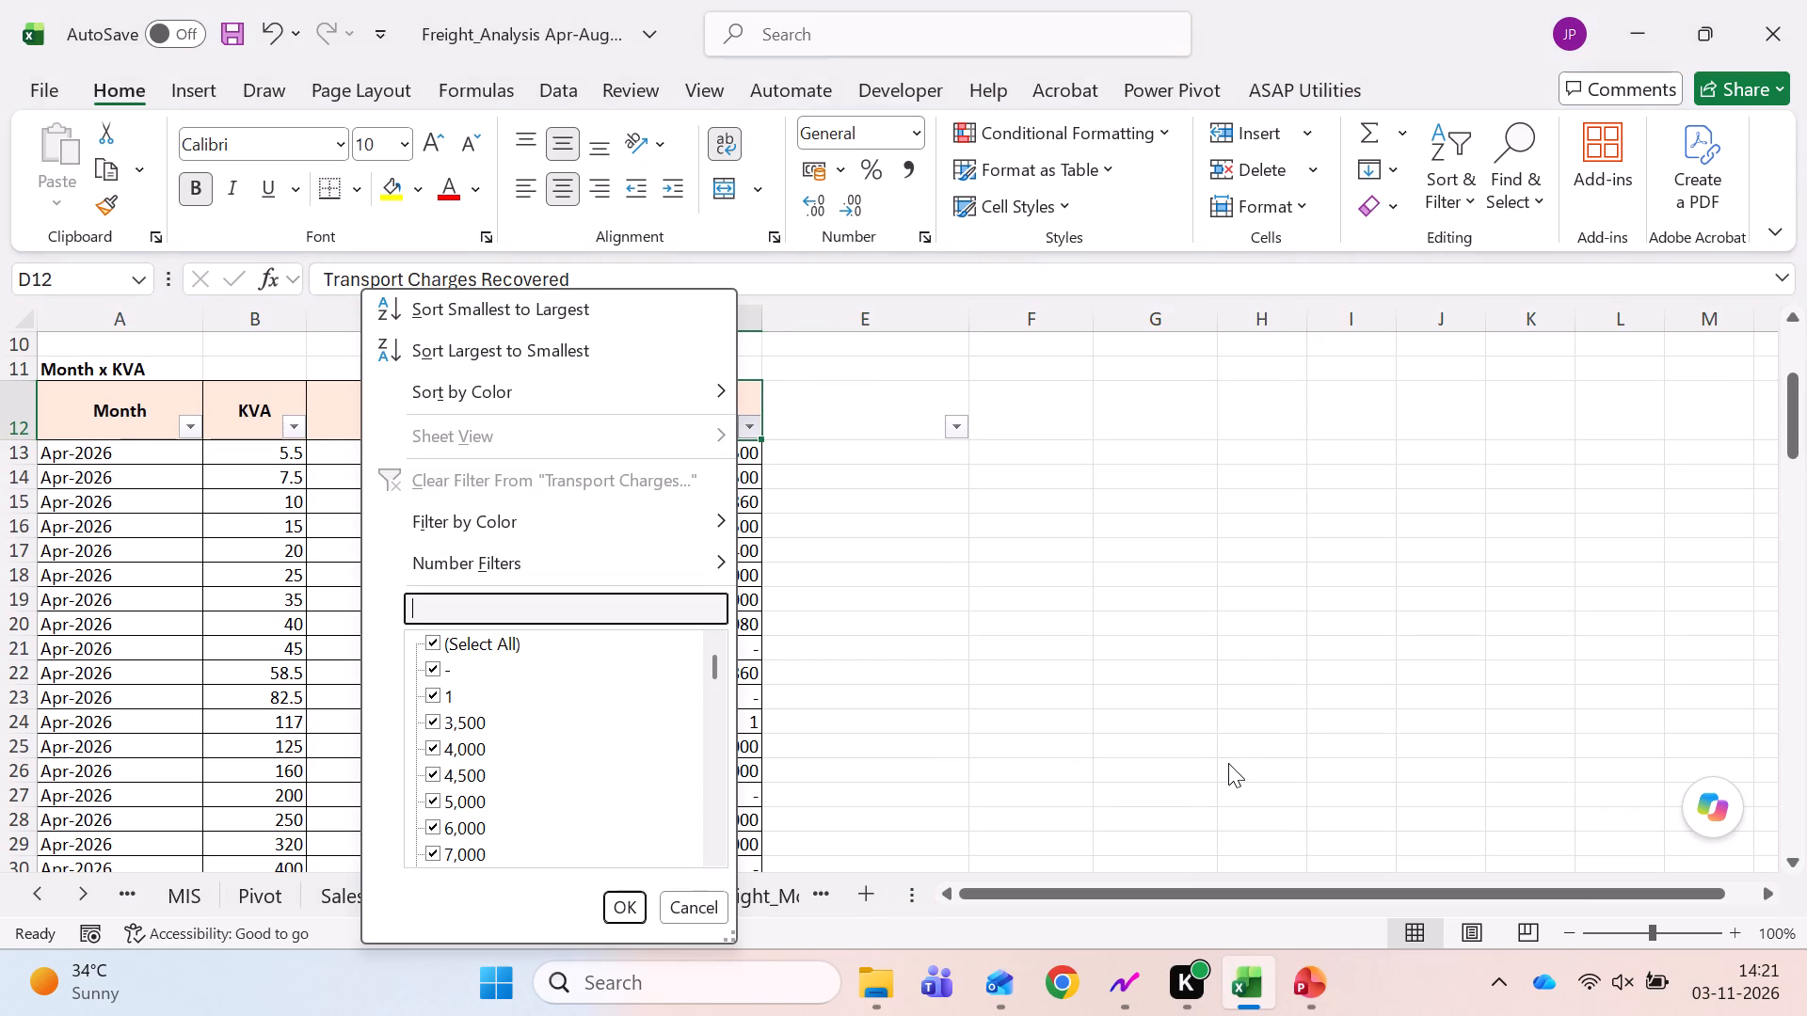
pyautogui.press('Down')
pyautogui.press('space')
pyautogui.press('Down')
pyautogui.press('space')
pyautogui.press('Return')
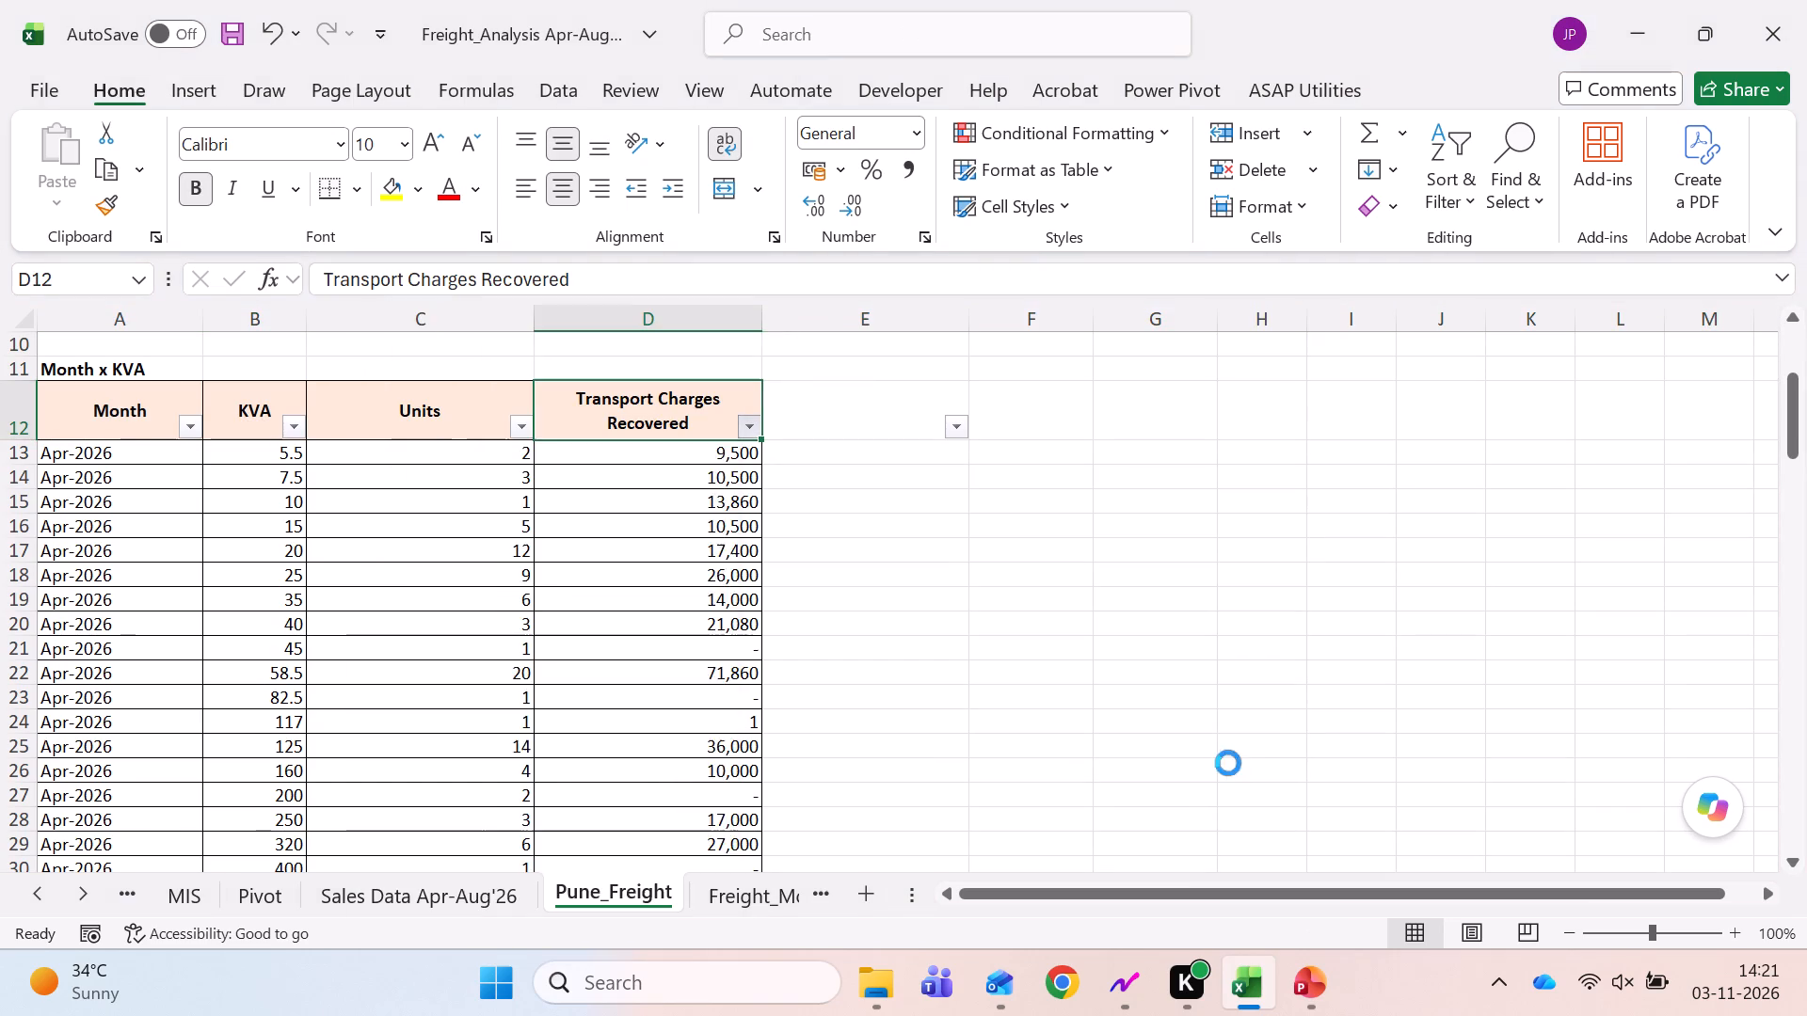
# Check the filtered rows by selecting their Transport Charges Recovered cells and the matching Units cells.
pyautogui.press('Down')
pyautogui.hotkey('ctrl', 'shift', 'Down')
pyautogui.hotkey('shift', 'Up')
pyautogui.hotkey('shift', 'Down')
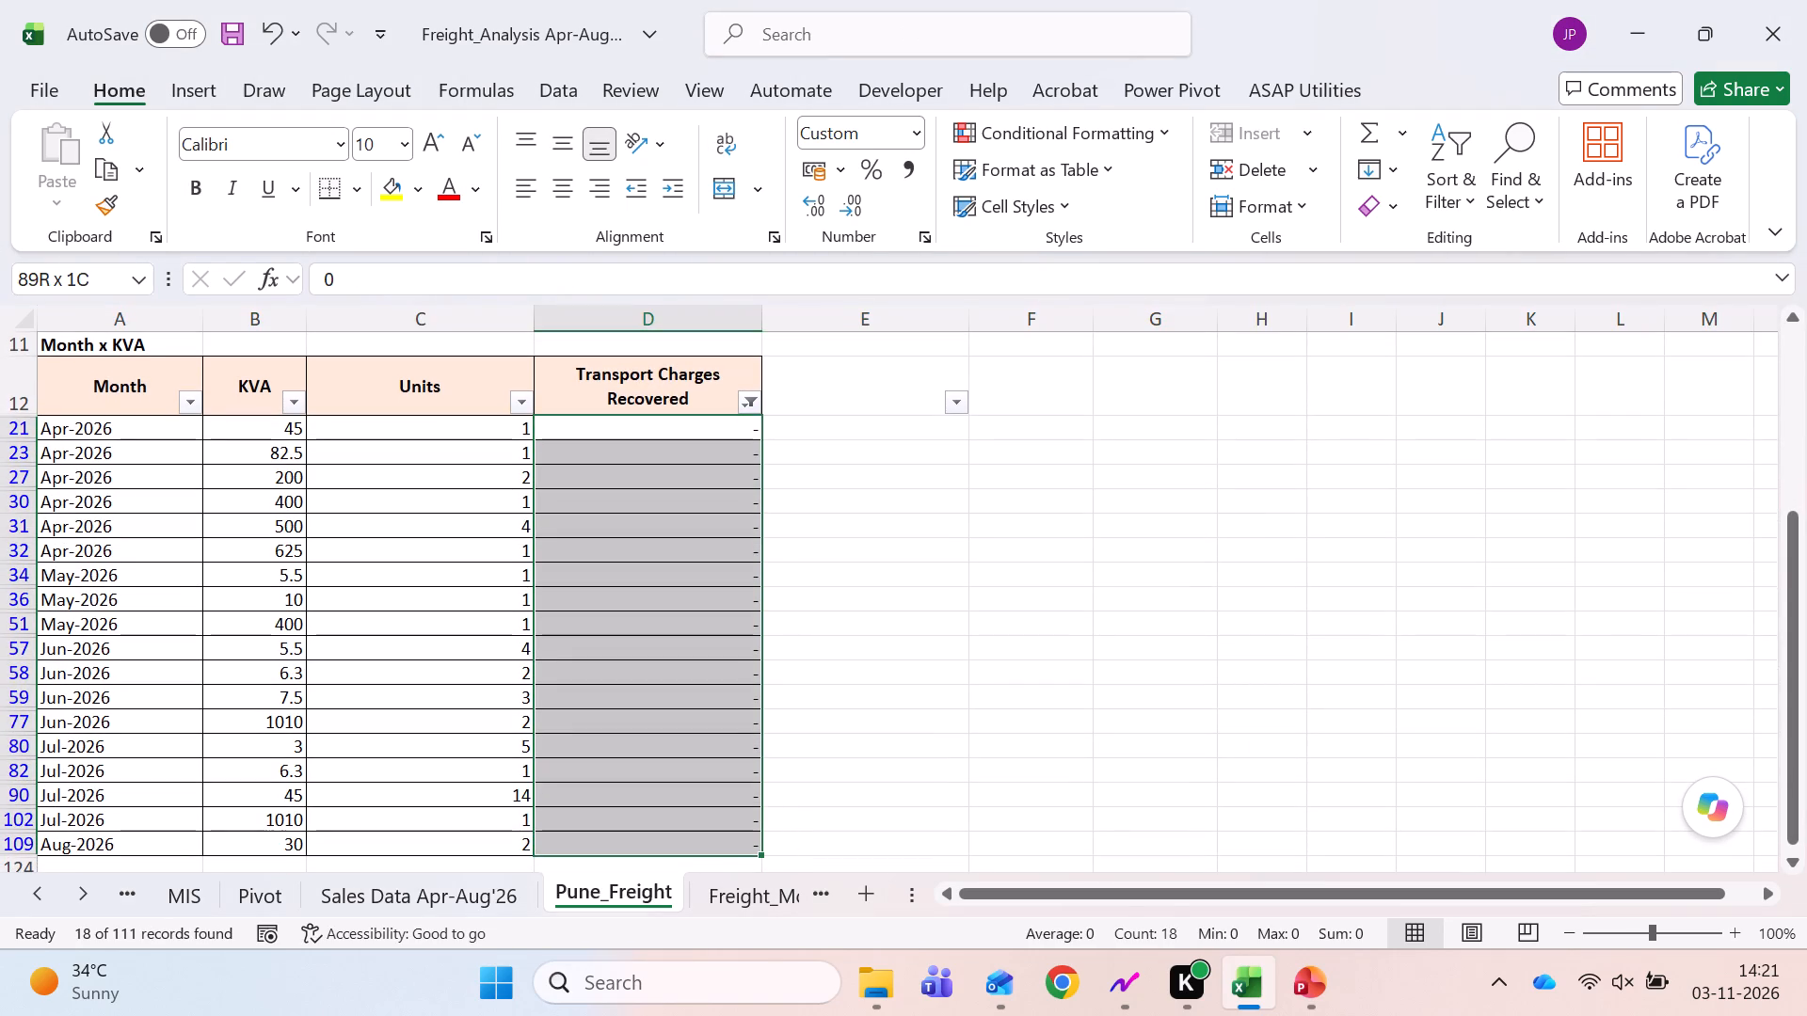
pyautogui.press('Up')
pyautogui.press('Down')
pyautogui.press('Left')
pyautogui.press('Left')
pyautogui.press('Right')
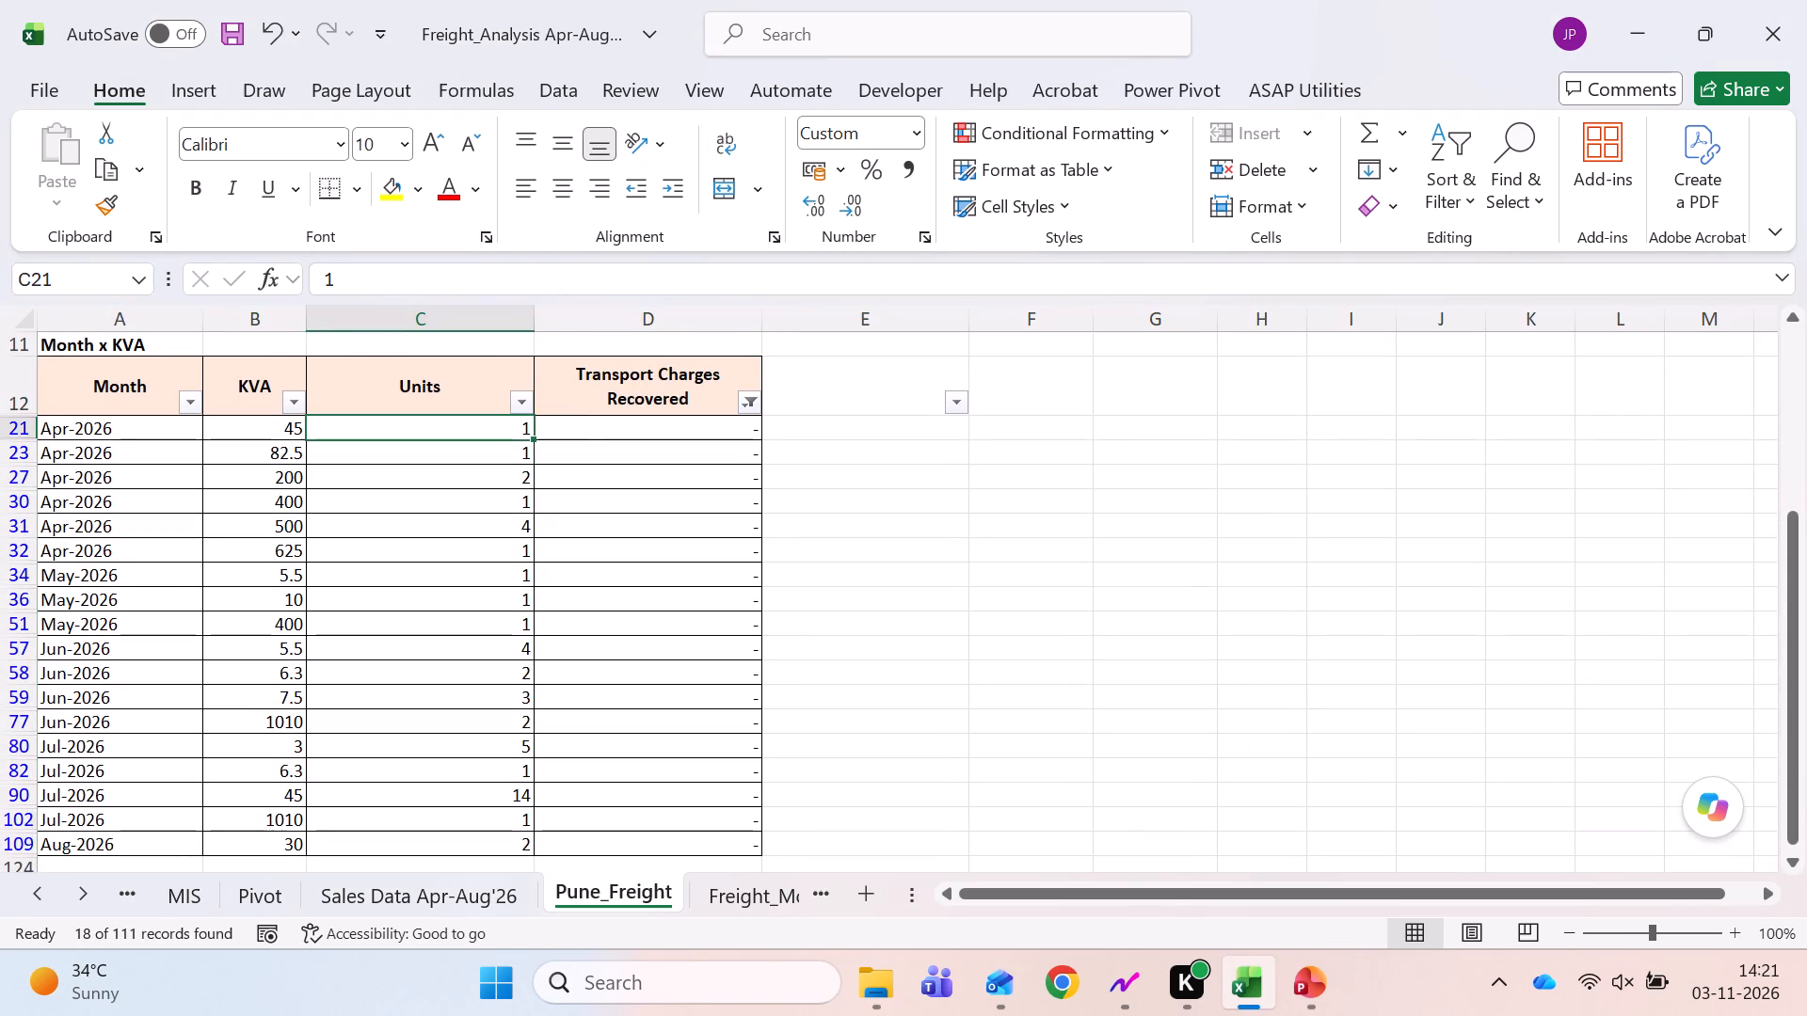
pyautogui.hotkey('ctrl', 'shift', 'Down')
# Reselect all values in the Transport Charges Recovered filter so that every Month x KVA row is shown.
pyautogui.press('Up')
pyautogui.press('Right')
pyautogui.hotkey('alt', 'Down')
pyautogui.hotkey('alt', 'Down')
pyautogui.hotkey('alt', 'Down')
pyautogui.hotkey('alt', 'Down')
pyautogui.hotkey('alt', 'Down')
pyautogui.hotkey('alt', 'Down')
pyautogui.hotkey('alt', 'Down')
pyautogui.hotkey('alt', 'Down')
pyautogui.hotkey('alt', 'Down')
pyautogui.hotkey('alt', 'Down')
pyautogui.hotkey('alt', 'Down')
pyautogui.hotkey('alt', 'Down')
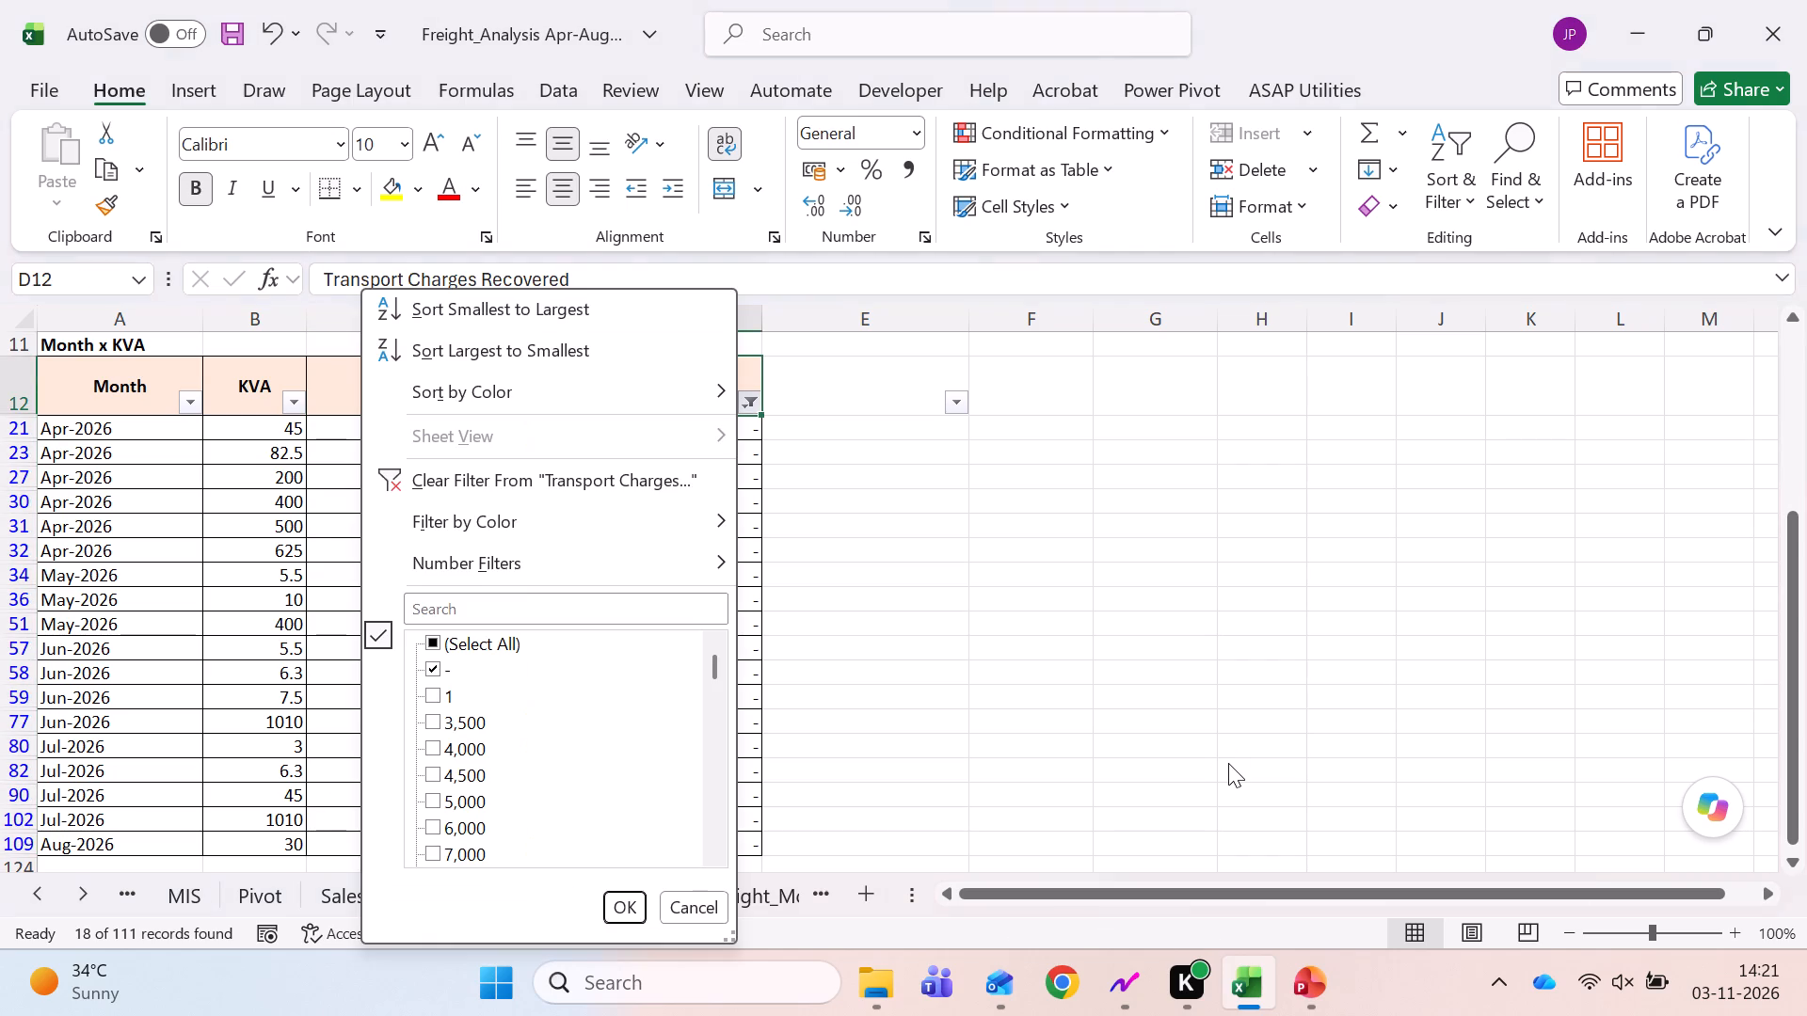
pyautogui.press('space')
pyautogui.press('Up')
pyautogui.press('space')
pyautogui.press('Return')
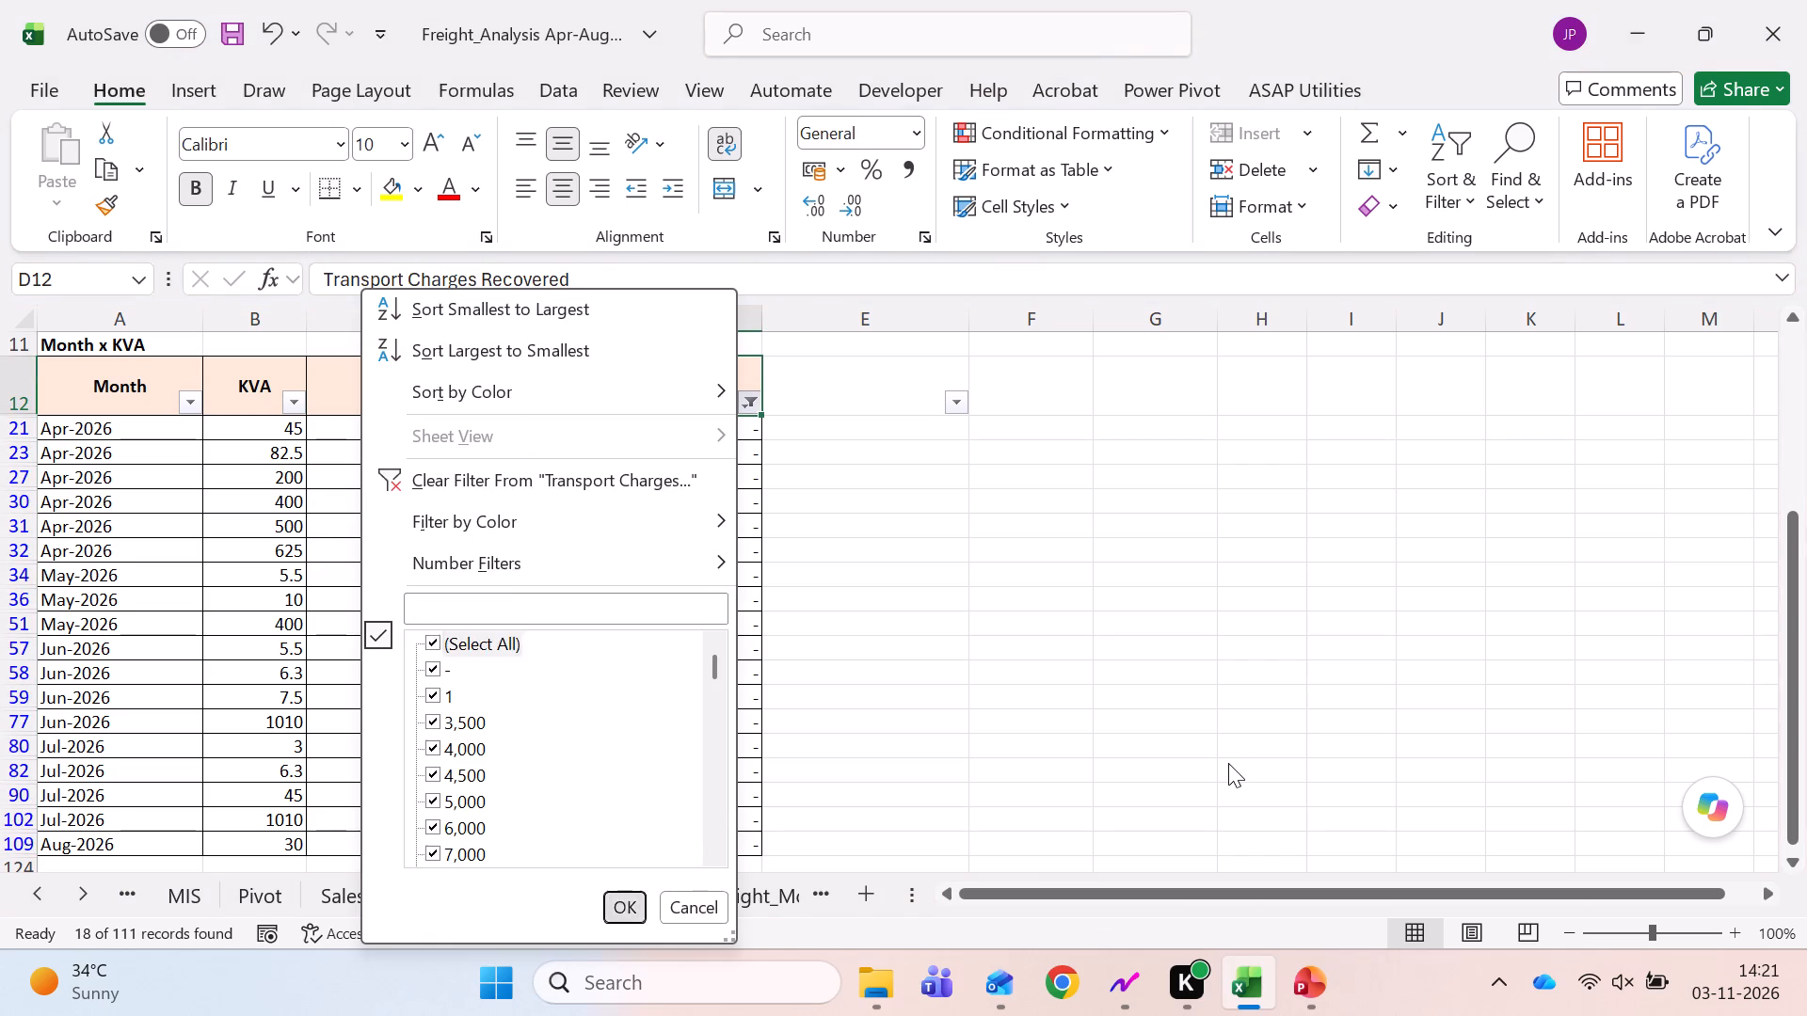
# Return to the month-wise table at the start of Pune_Freight and save the workbook.
pyautogui.press('Down')
pyautogui.press('Left')
pyautogui.hotkey('ctrl', 'Left')
pyautogui.hotkey('ctrl', 'Left')
pyautogui.hotkey('ctrl', 'Up')
pyautogui.hotkey('ctrl', 'Up')
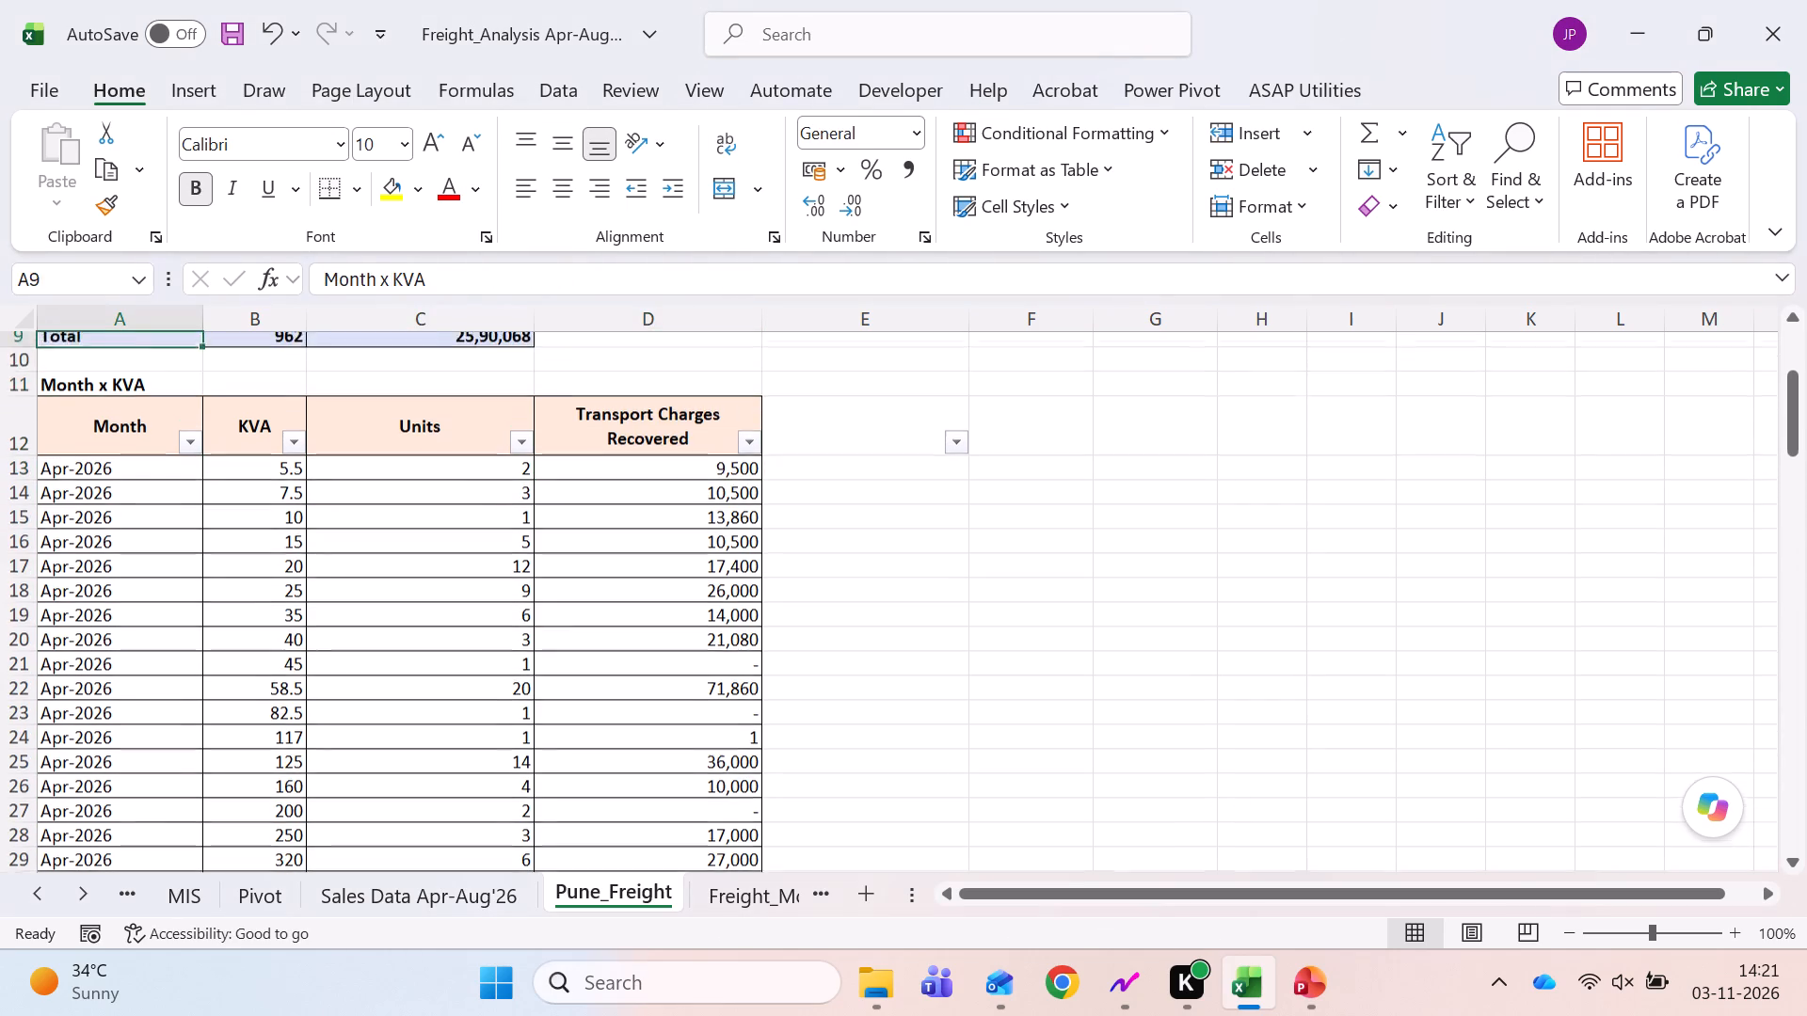
pyautogui.hotkey('ctrl', 'Up')
pyautogui.hotkey('ctrl', 'Up')
pyautogui.hotkey('ctrl', 'Up')
pyautogui.hotkey('ctrl', 'Up')
pyautogui.press('Down')
pyautogui.press('Down')
pyautogui.press('Down')
pyautogui.press('Down')
pyautogui.hotkey('ctrl', 's')
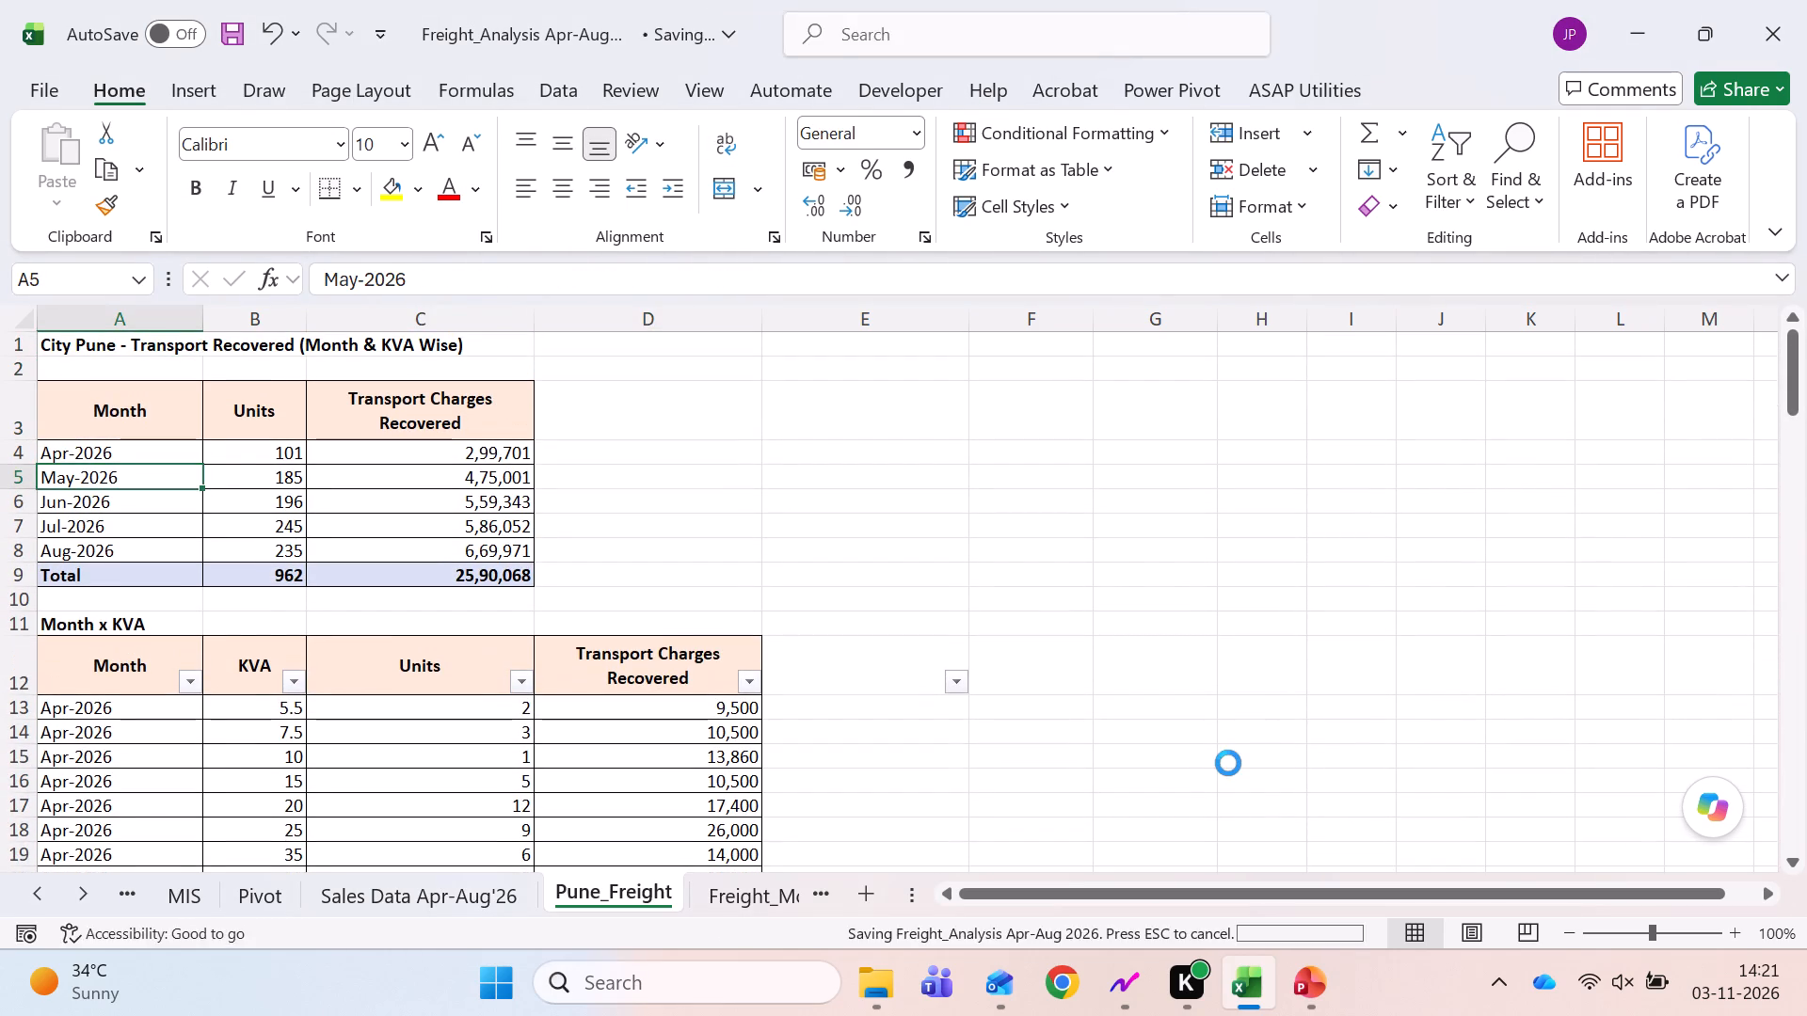
# Look over the Freight_Month and Freight_KVA sheets and go back to Pune_Freight.
pyautogui.hotkey('ctrl', 'pagedown')
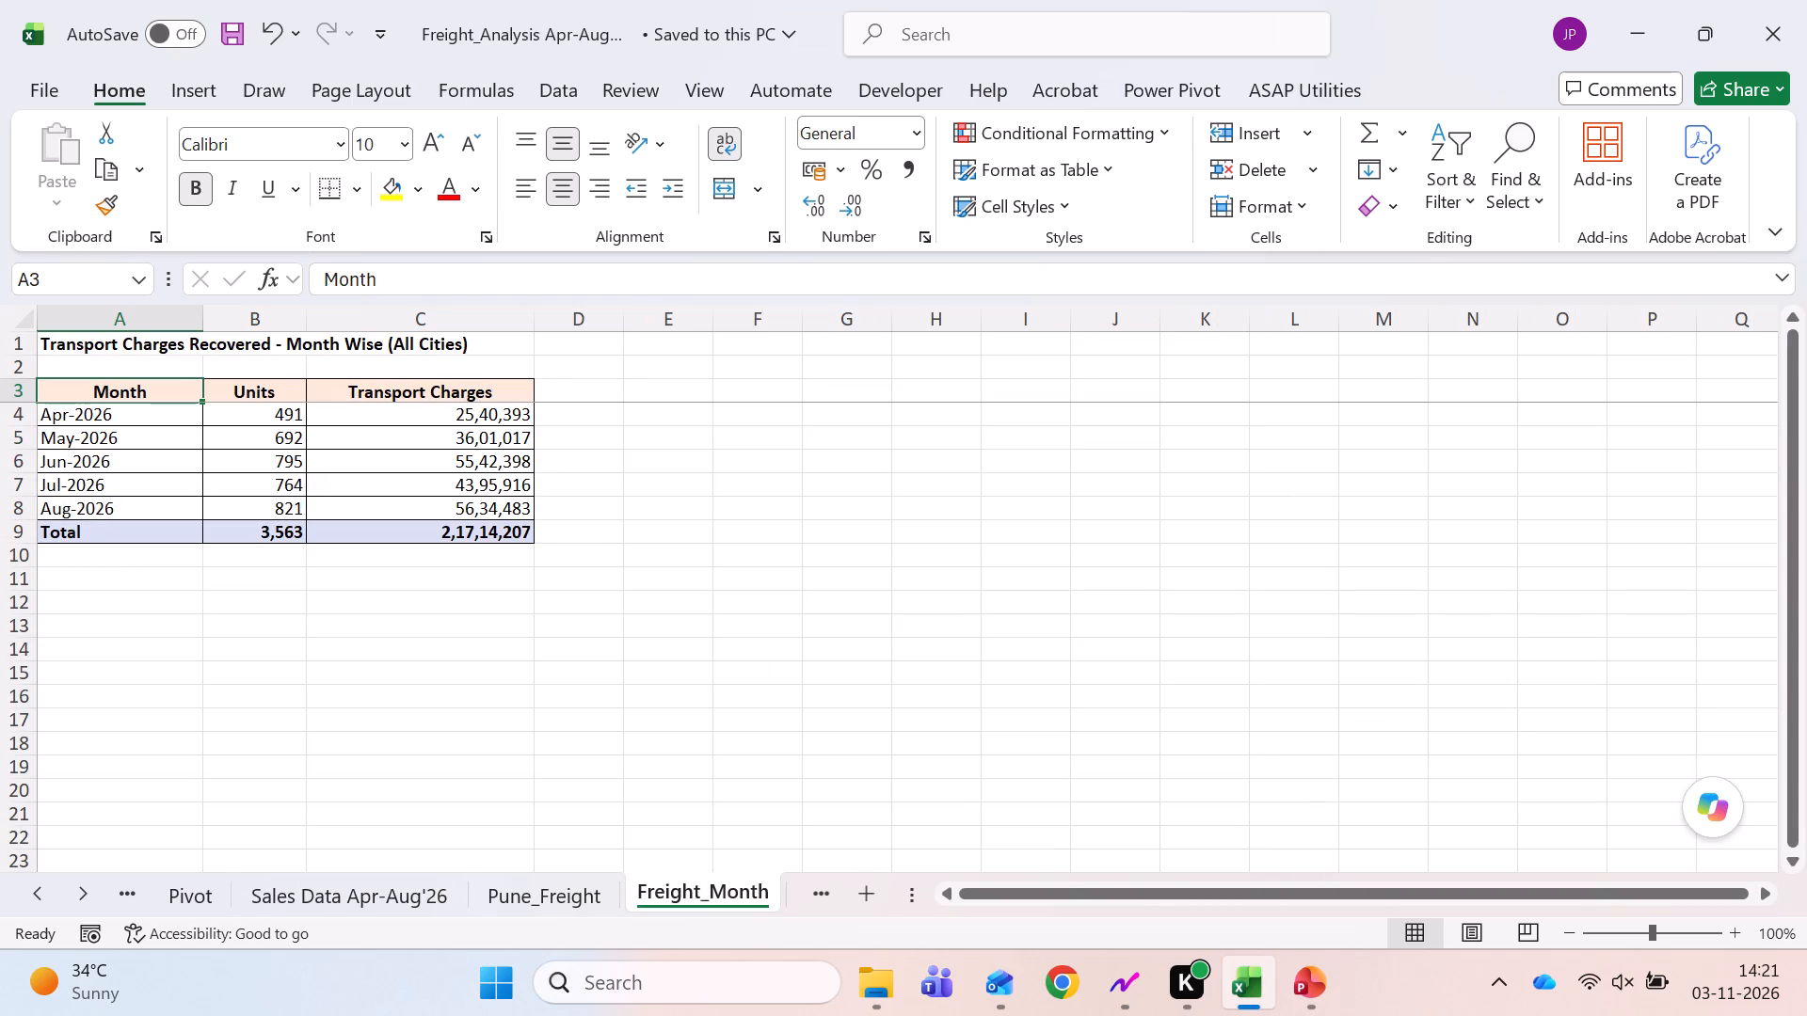
pyautogui.hotkey('ctrl', 'pagedown')
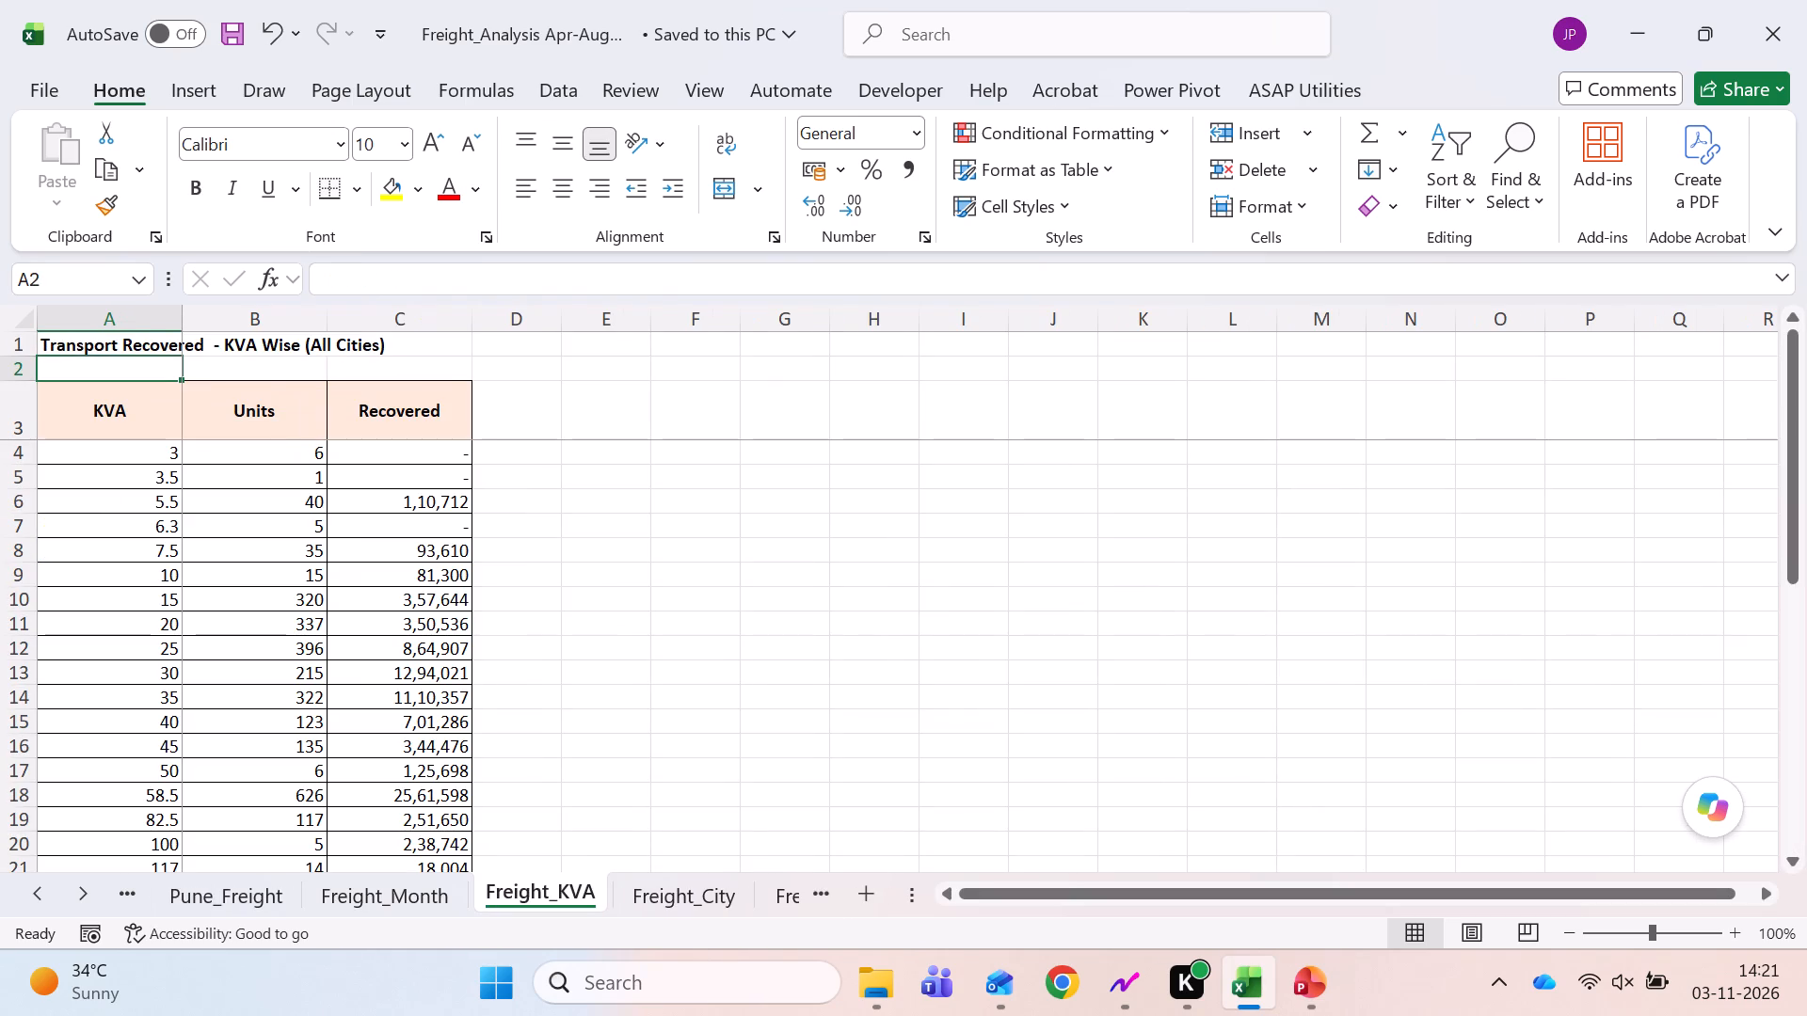
pyautogui.hotkey('ctrl', 'pageup')
pyautogui.hotkey('ctrl', 'pageup')
pyautogui.hotkey('ctrl', 'pagedown')
pyautogui.hotkey('ctrl', 'pageup')
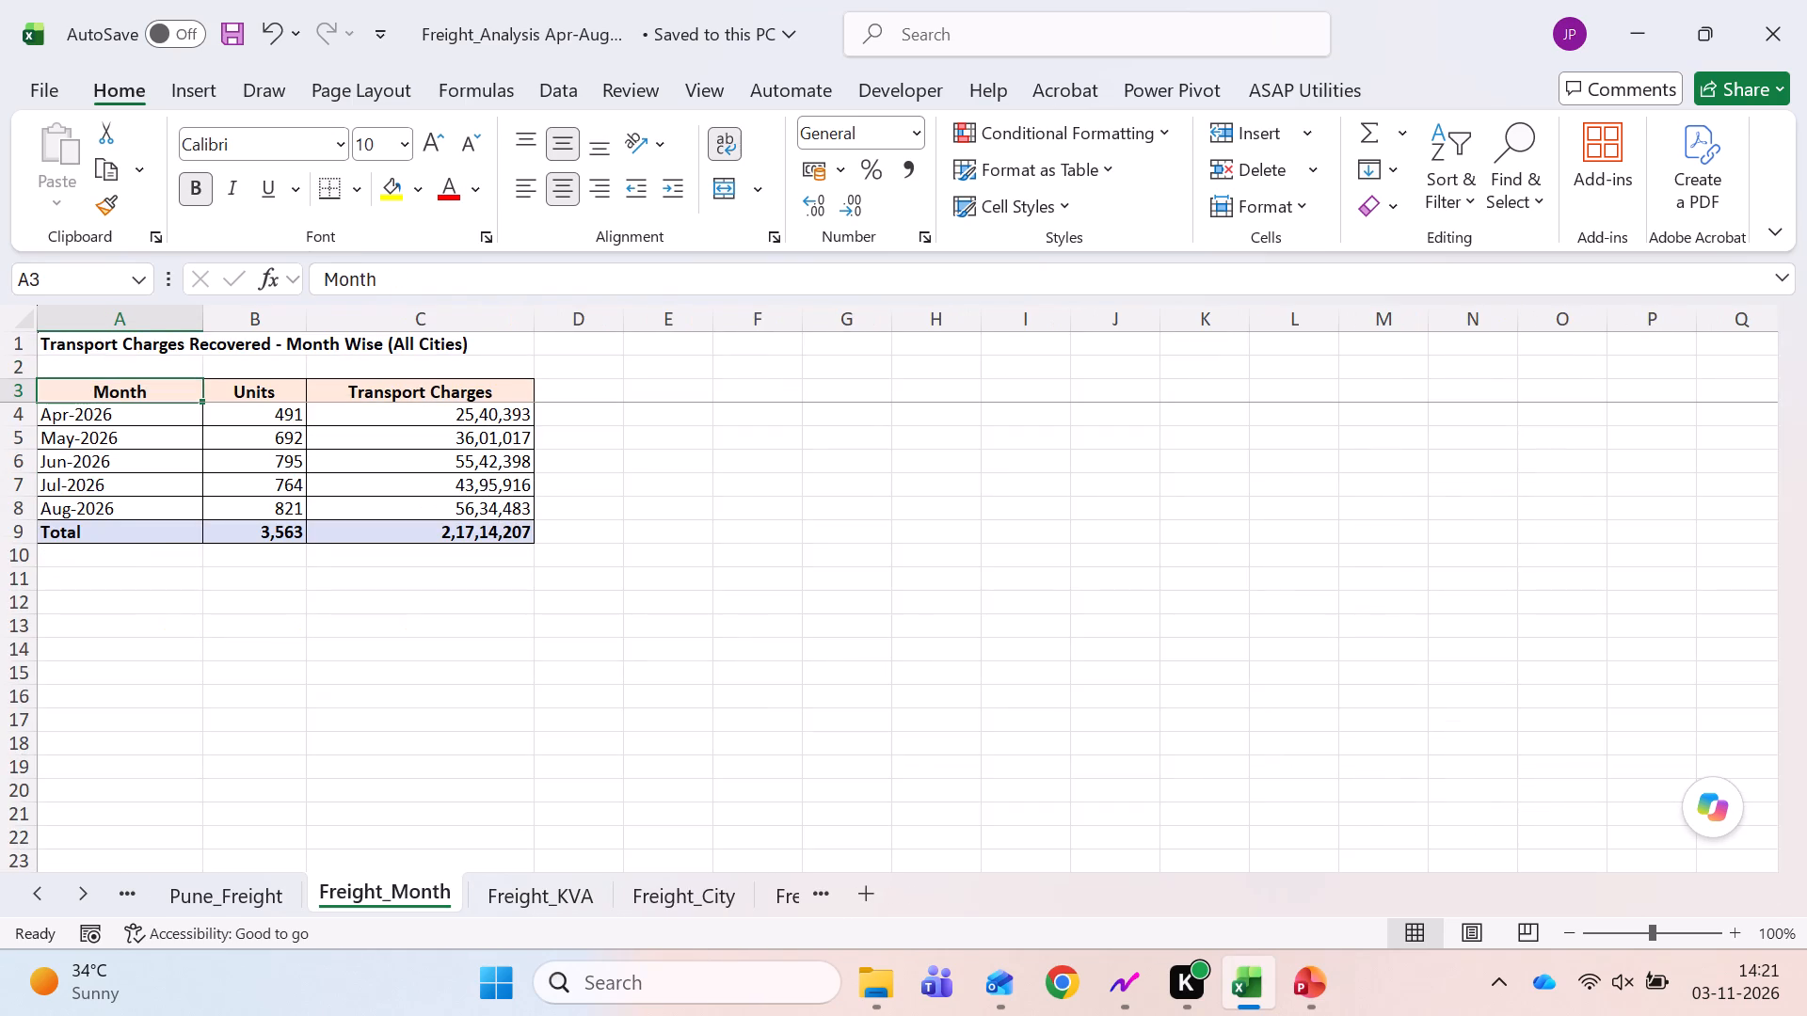
# Switch to the PowerPoint presentation and read the Summary slide's freight savings and pending areas.
pyautogui.hotkey('alt', 'Tab')
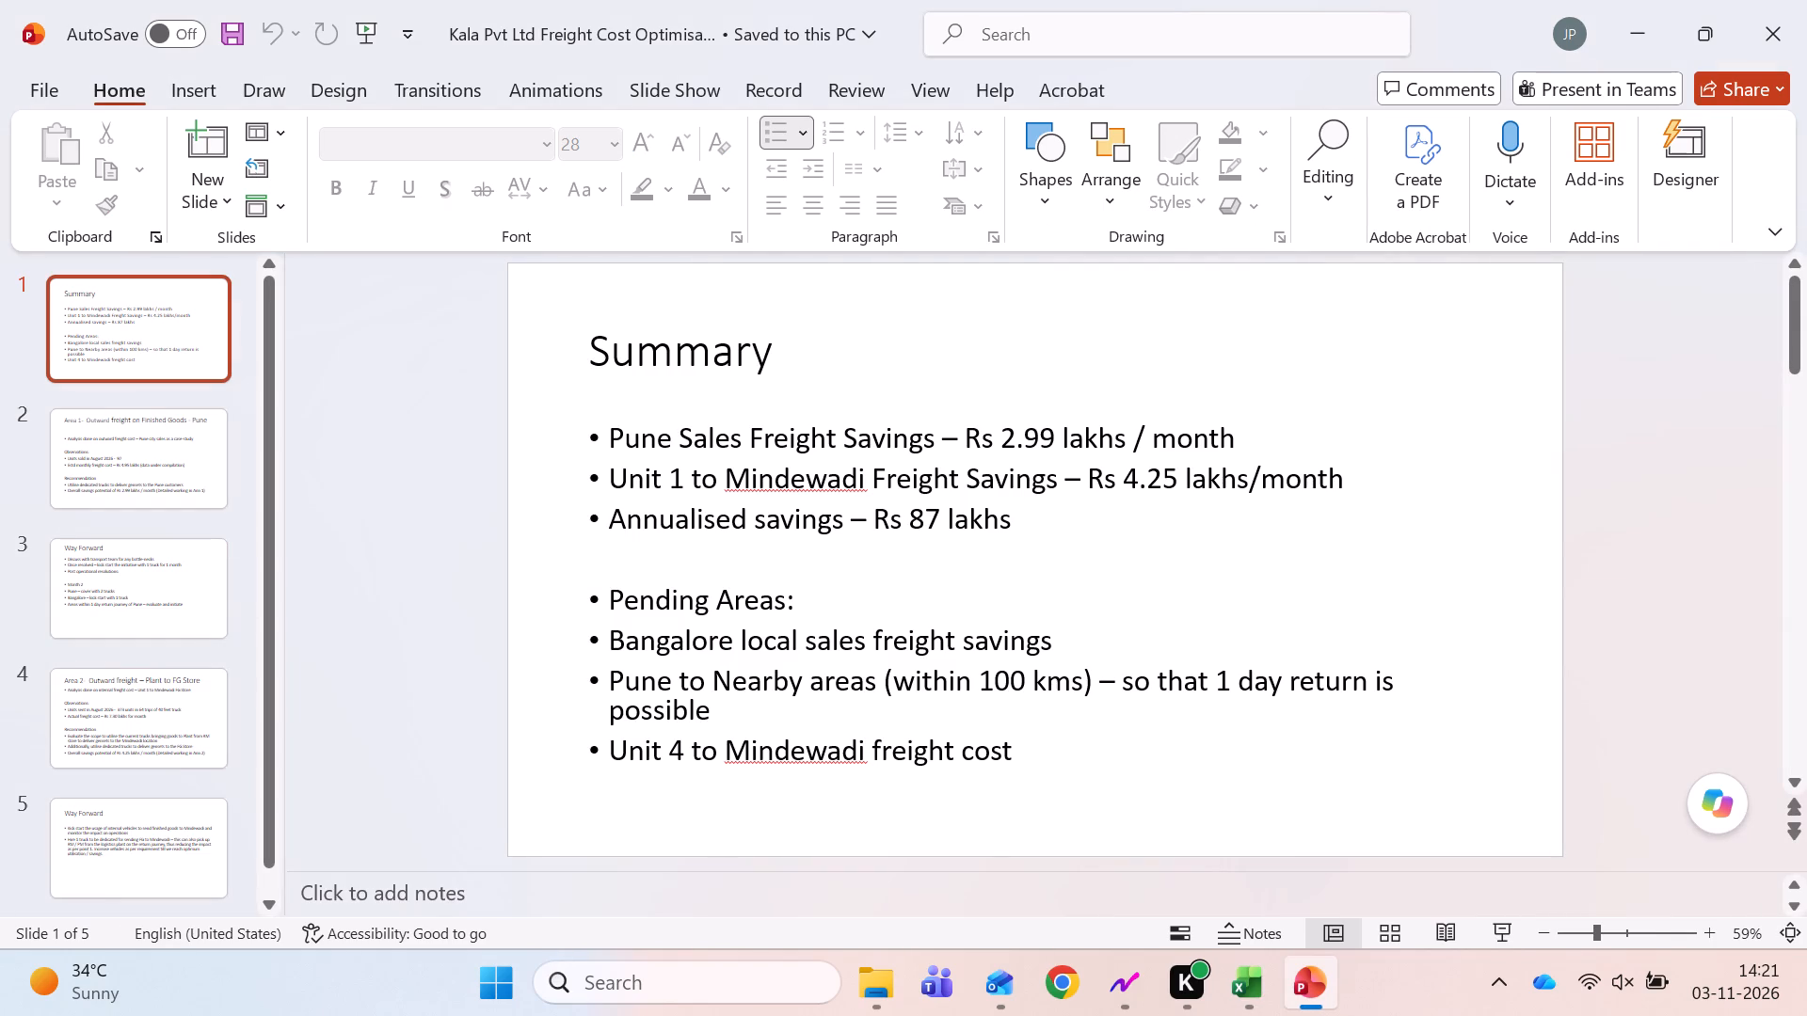
# Switch back to the Excel workbook and page through the freight sheets to reach Sales Data Apr-Aug'26.
pyautogui.hotkey('alt', 'Tab')
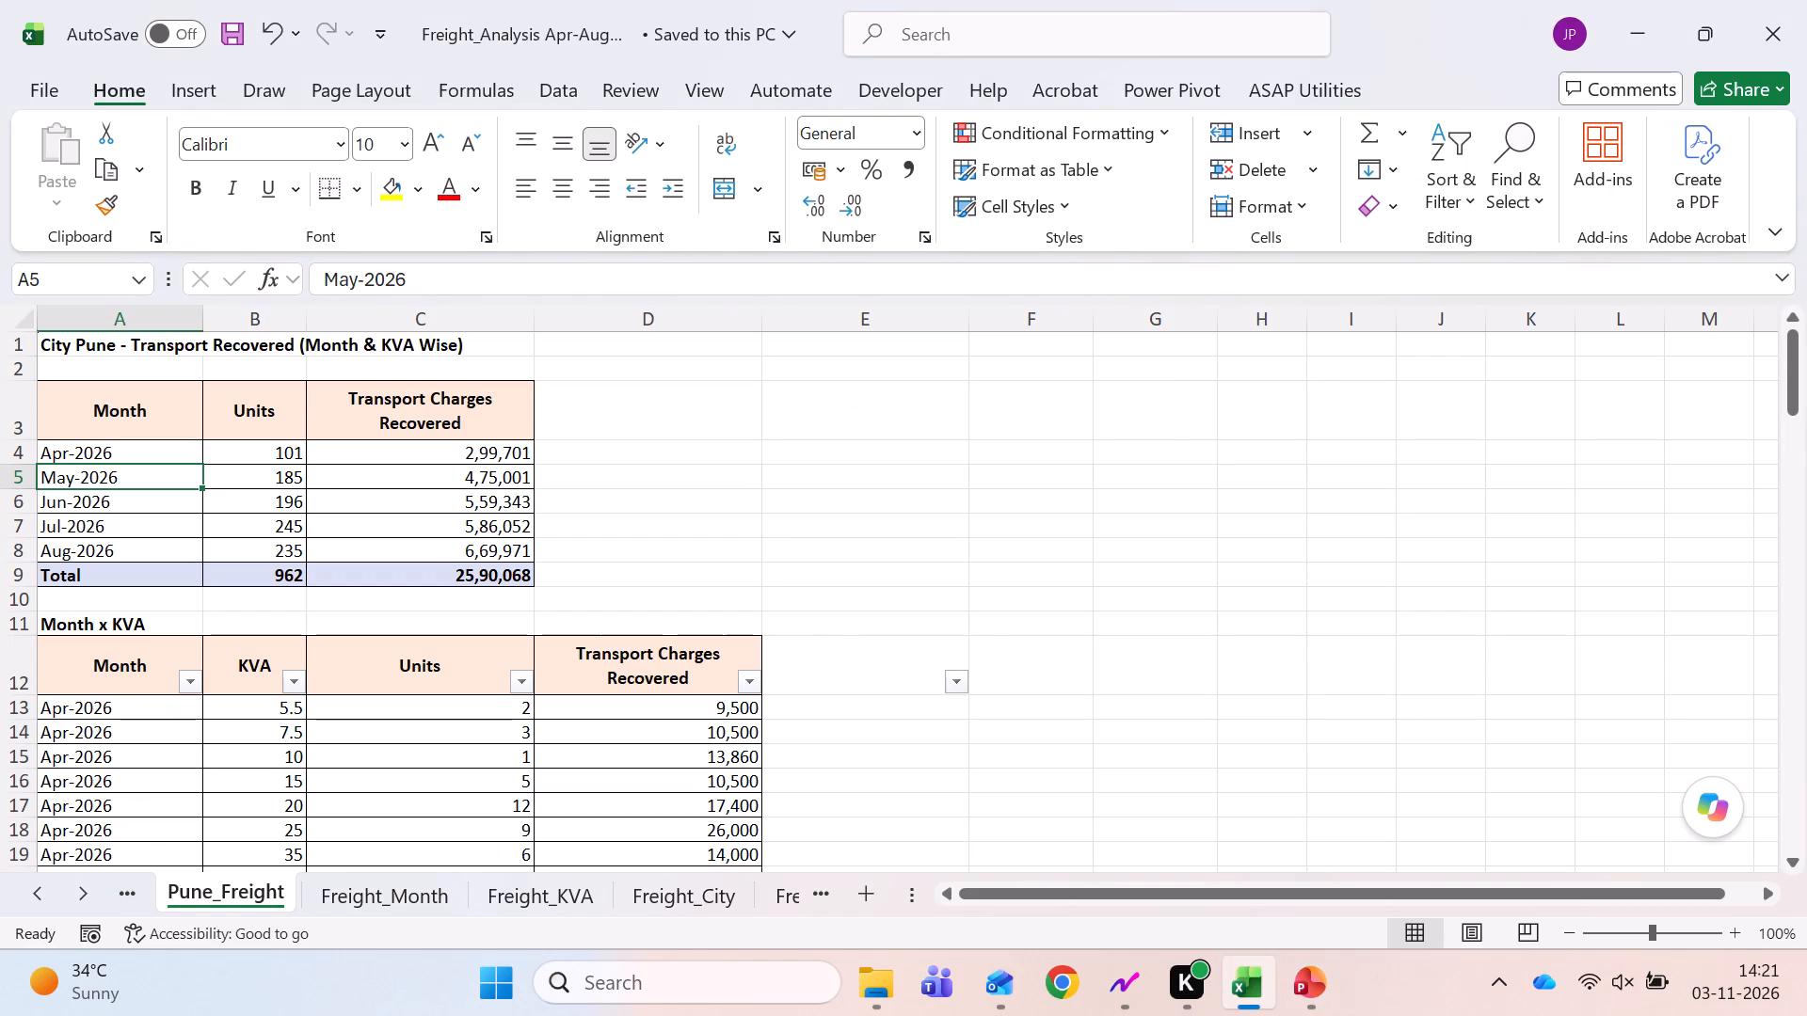
pyautogui.hotkey('ctrl', 'pagedown')
pyautogui.hotkey('ctrl', 'pagedown')
pyautogui.hotkey('ctrl', 'pagedown')
pyautogui.hotkey('ctrl', 'pagedown')
pyautogui.hotkey('ctrl', 'pagedown')
pyautogui.hotkey('ctrl', 'pageup')
pyautogui.hotkey('ctrl', 'pageup')
pyautogui.hotkey('ctrl', 'pageup')
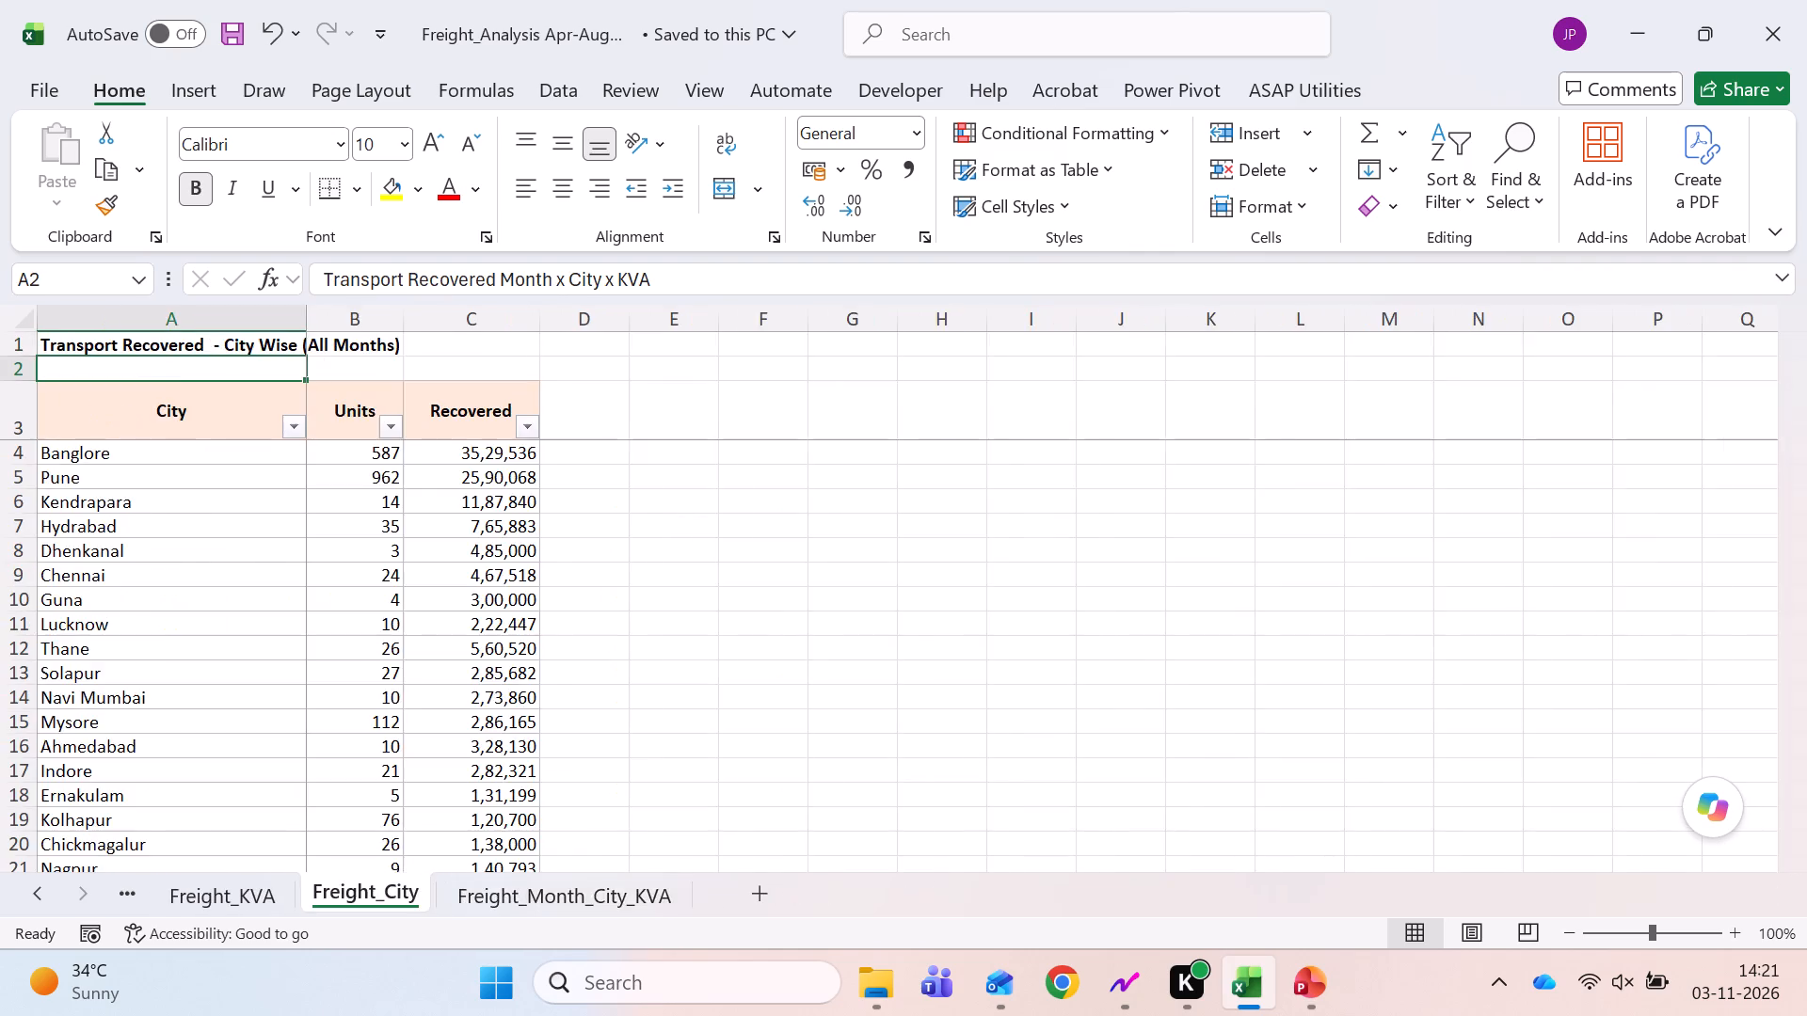
pyautogui.hotkey('ctrl', 'pageup')
pyautogui.hotkey('ctrl', 'pageup')
pyautogui.hotkey('ctrl', 'pageup')
pyautogui.hotkey('ctrl', 'pagedown')
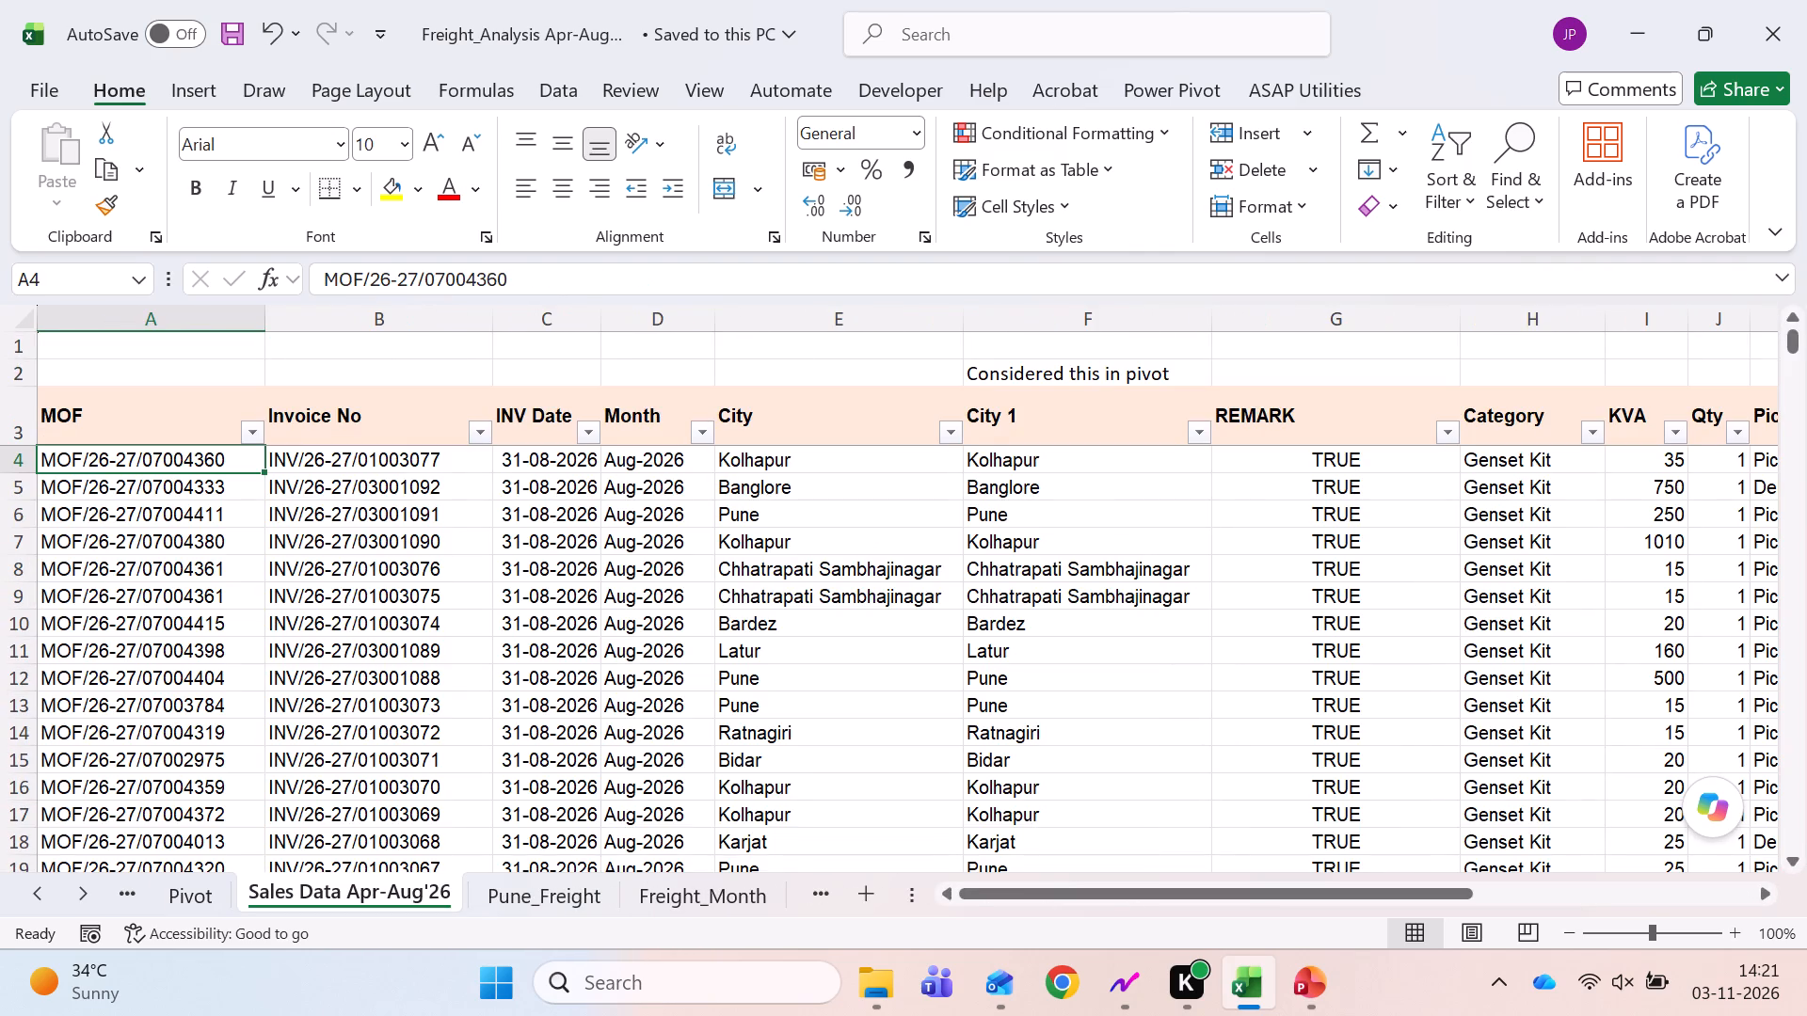
# Filter the City 1 column on the Sales Data Apr-Aug'26 sheet to Pune.
pyautogui.hotkey('ctrl', 'Left')
pyautogui.hotkey('ctrl', 'Left')
pyautogui.hotkey('ctrl', 'Up')
pyautogui.hotkey('ctrl', 'Up')
pyautogui.hotkey('ctrl', 'Down')
pyautogui.press('Down')
pyautogui.press('Right')
pyautogui.press('Right')
pyautogui.press('Right')
pyautogui.press('Right')
pyautogui.press('Right')
pyautogui.press('Up')
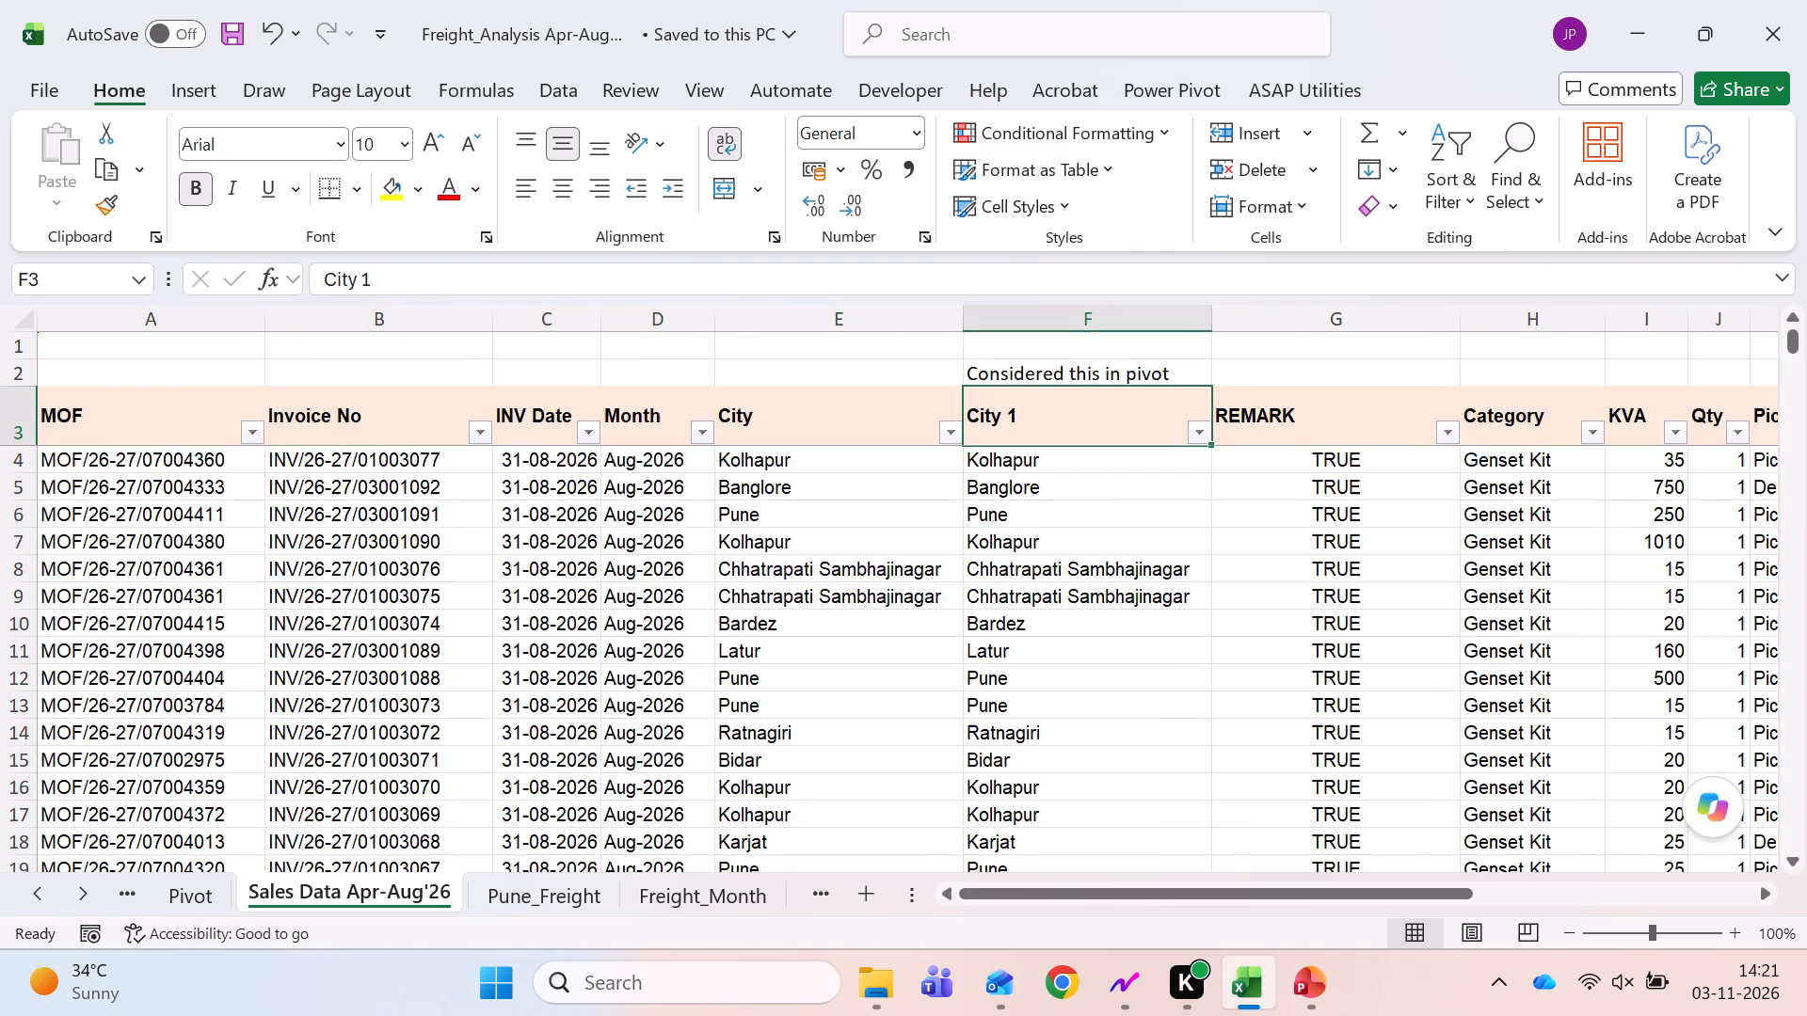
pyautogui.hotkey('alt', 'Down')
pyautogui.press('Down')
pyautogui.press('Down')
pyautogui.press('Down')
pyautogui.press('Down')
pyautogui.press('Down')
pyautogui.press('Down')
pyautogui.press('Down')
pyautogui.press('Down')
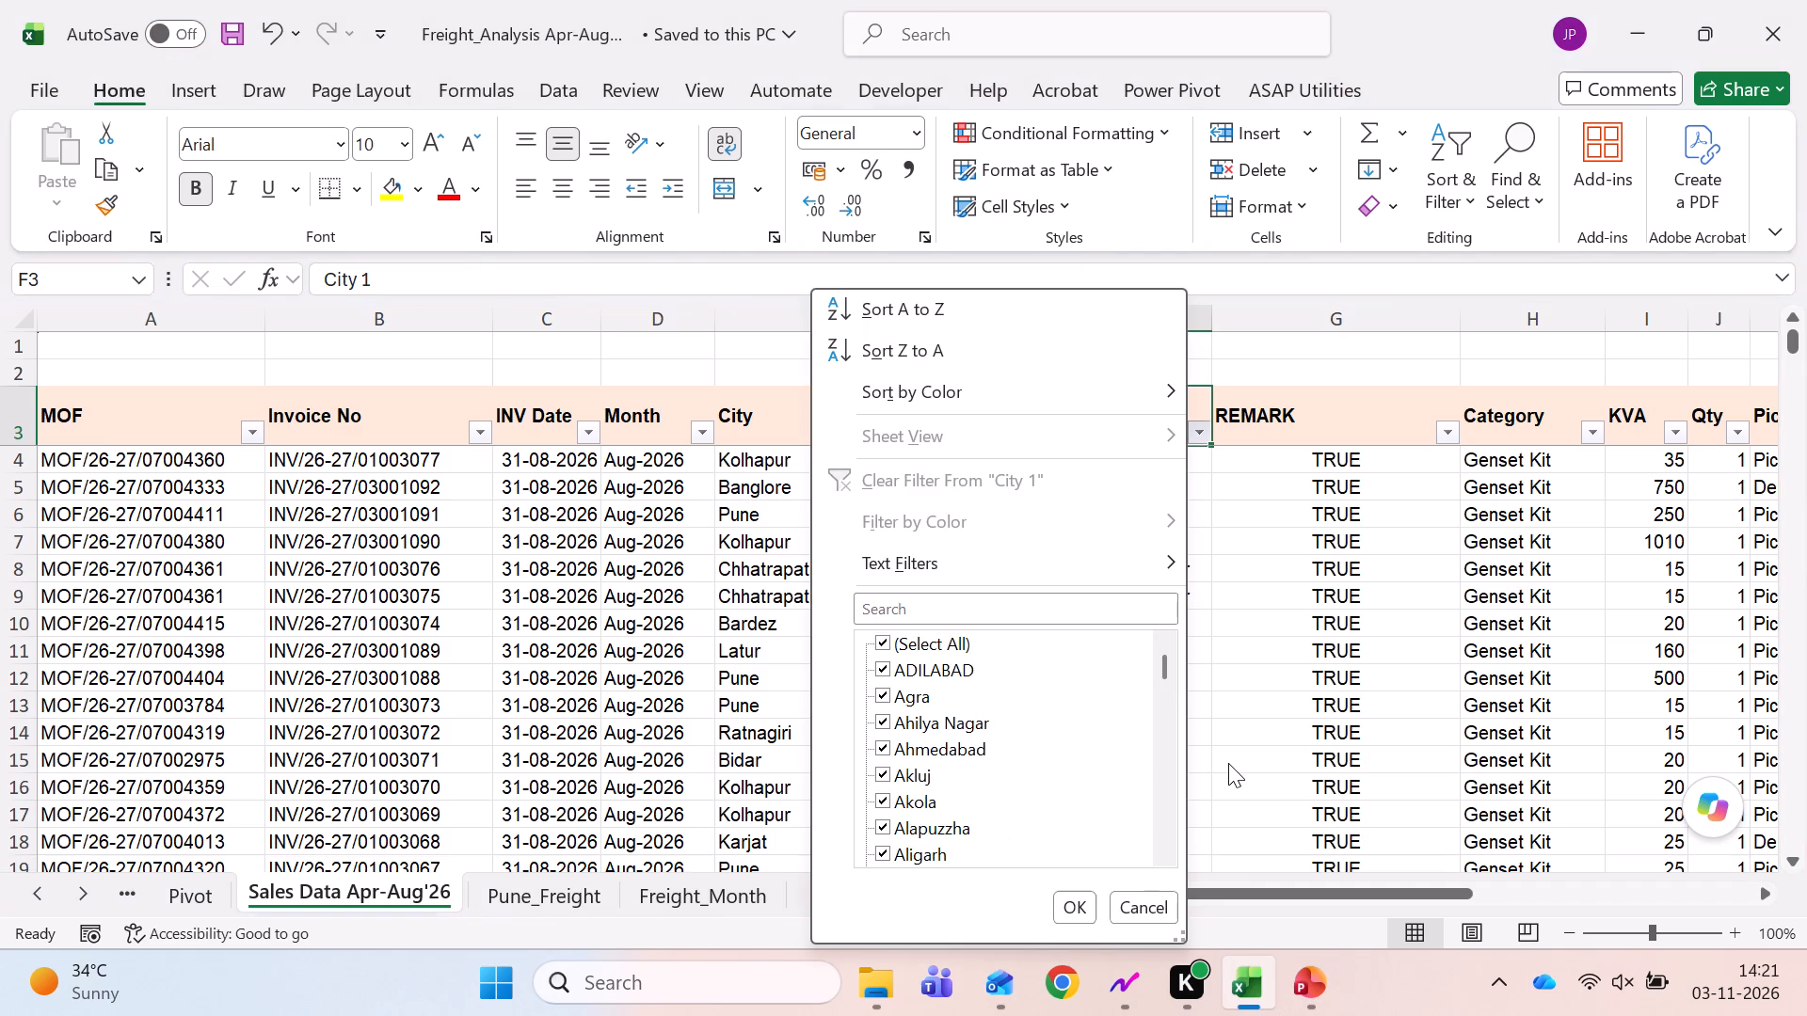
pyautogui.write('pune')
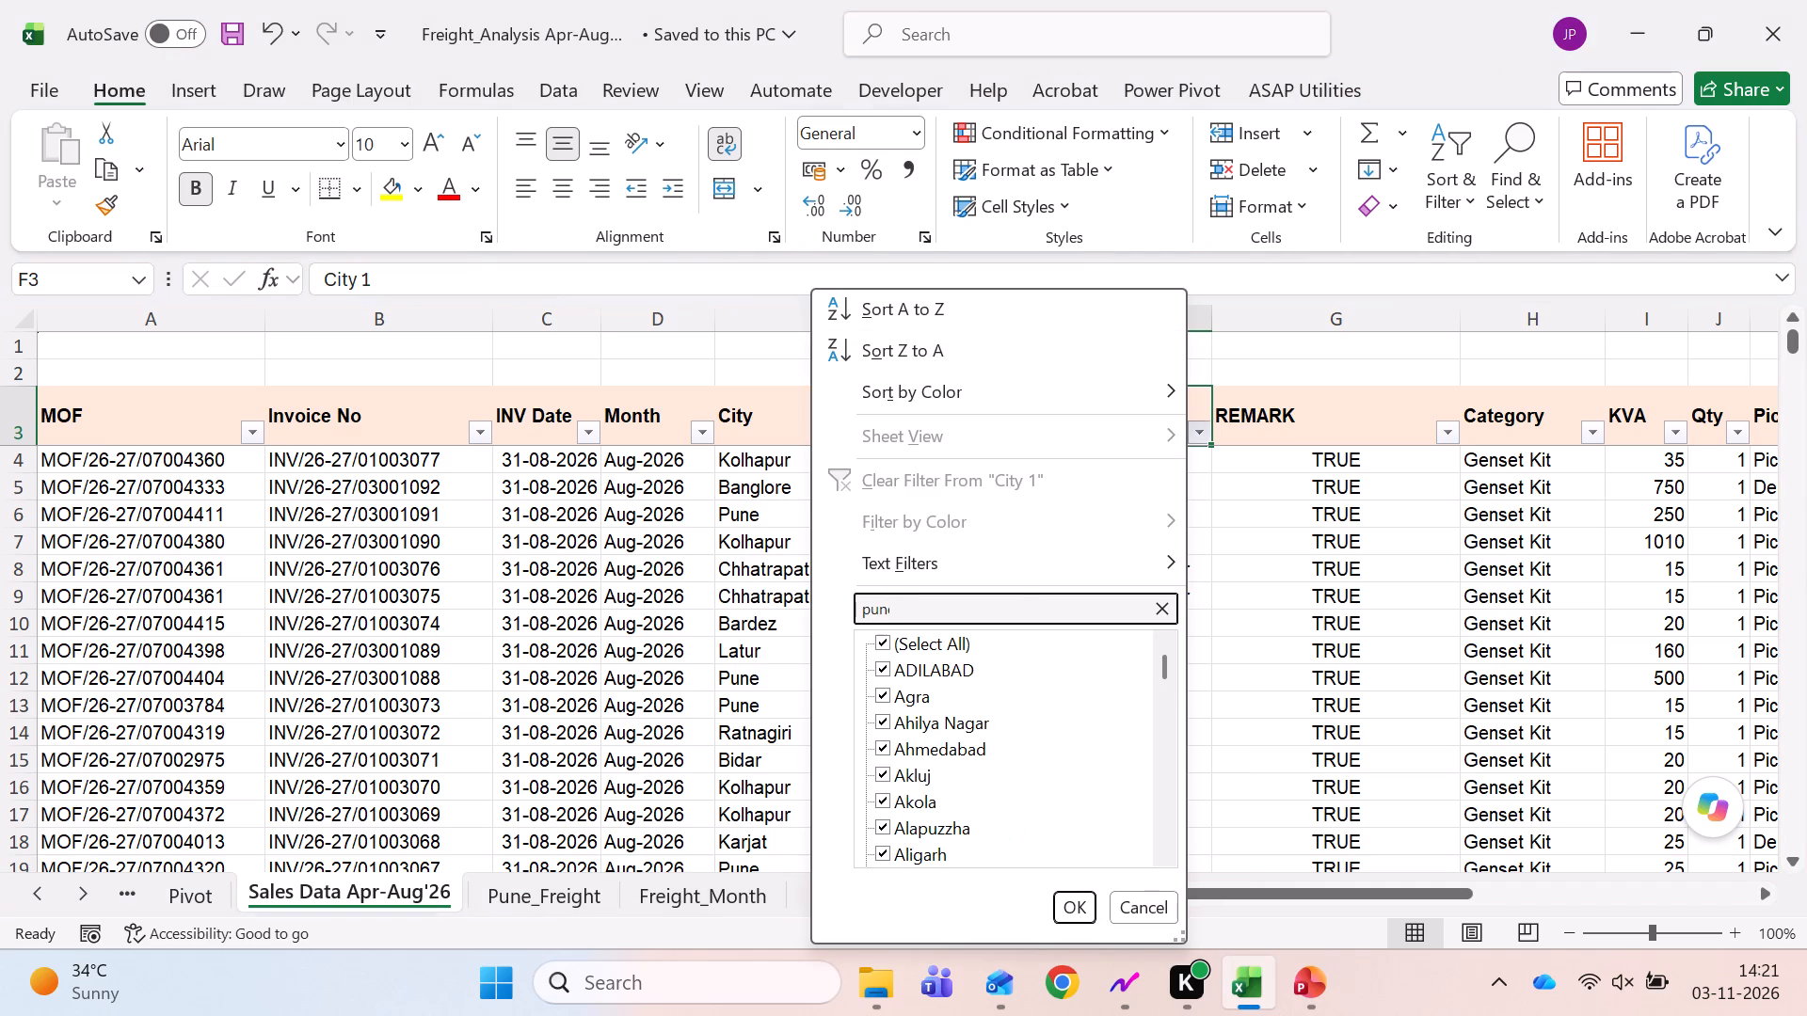
pyautogui.press('Return')
# Examine the filtered Pune records by selecting the City 1 and REMARK columns down to the last row.
pyautogui.press('Down')
pyautogui.hotkey('ctrl', 'shift', 'Down')
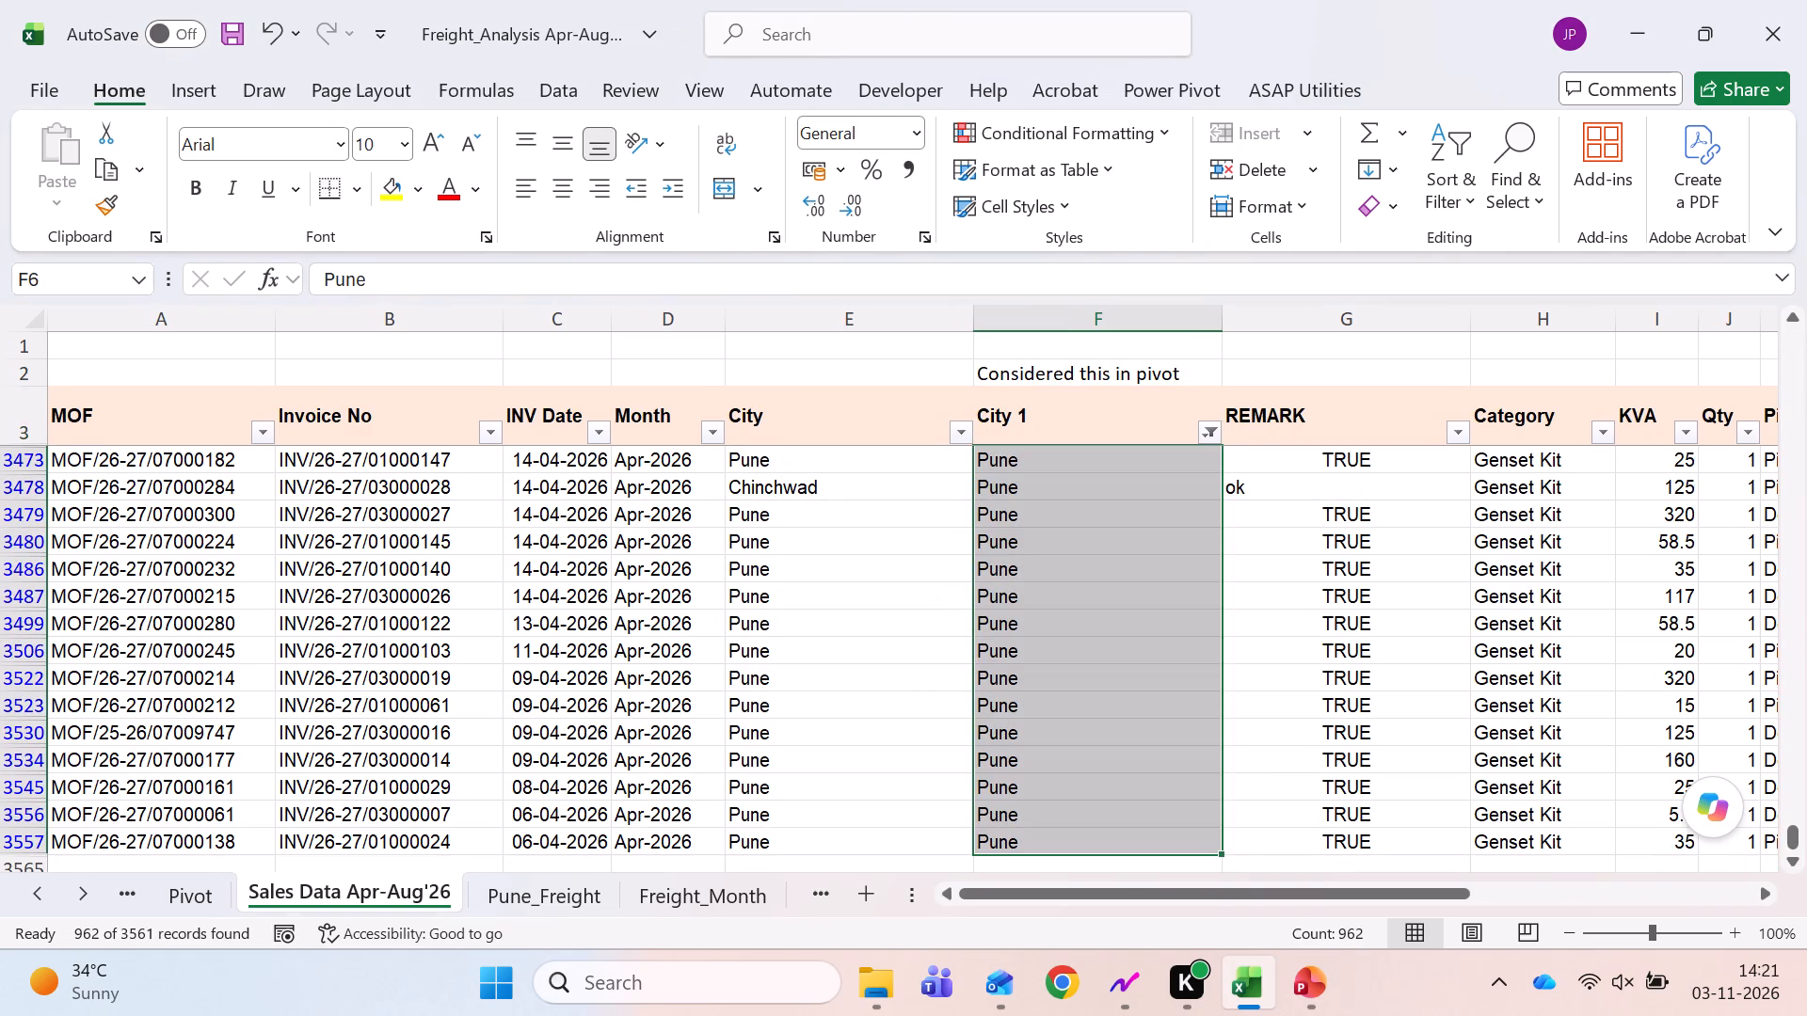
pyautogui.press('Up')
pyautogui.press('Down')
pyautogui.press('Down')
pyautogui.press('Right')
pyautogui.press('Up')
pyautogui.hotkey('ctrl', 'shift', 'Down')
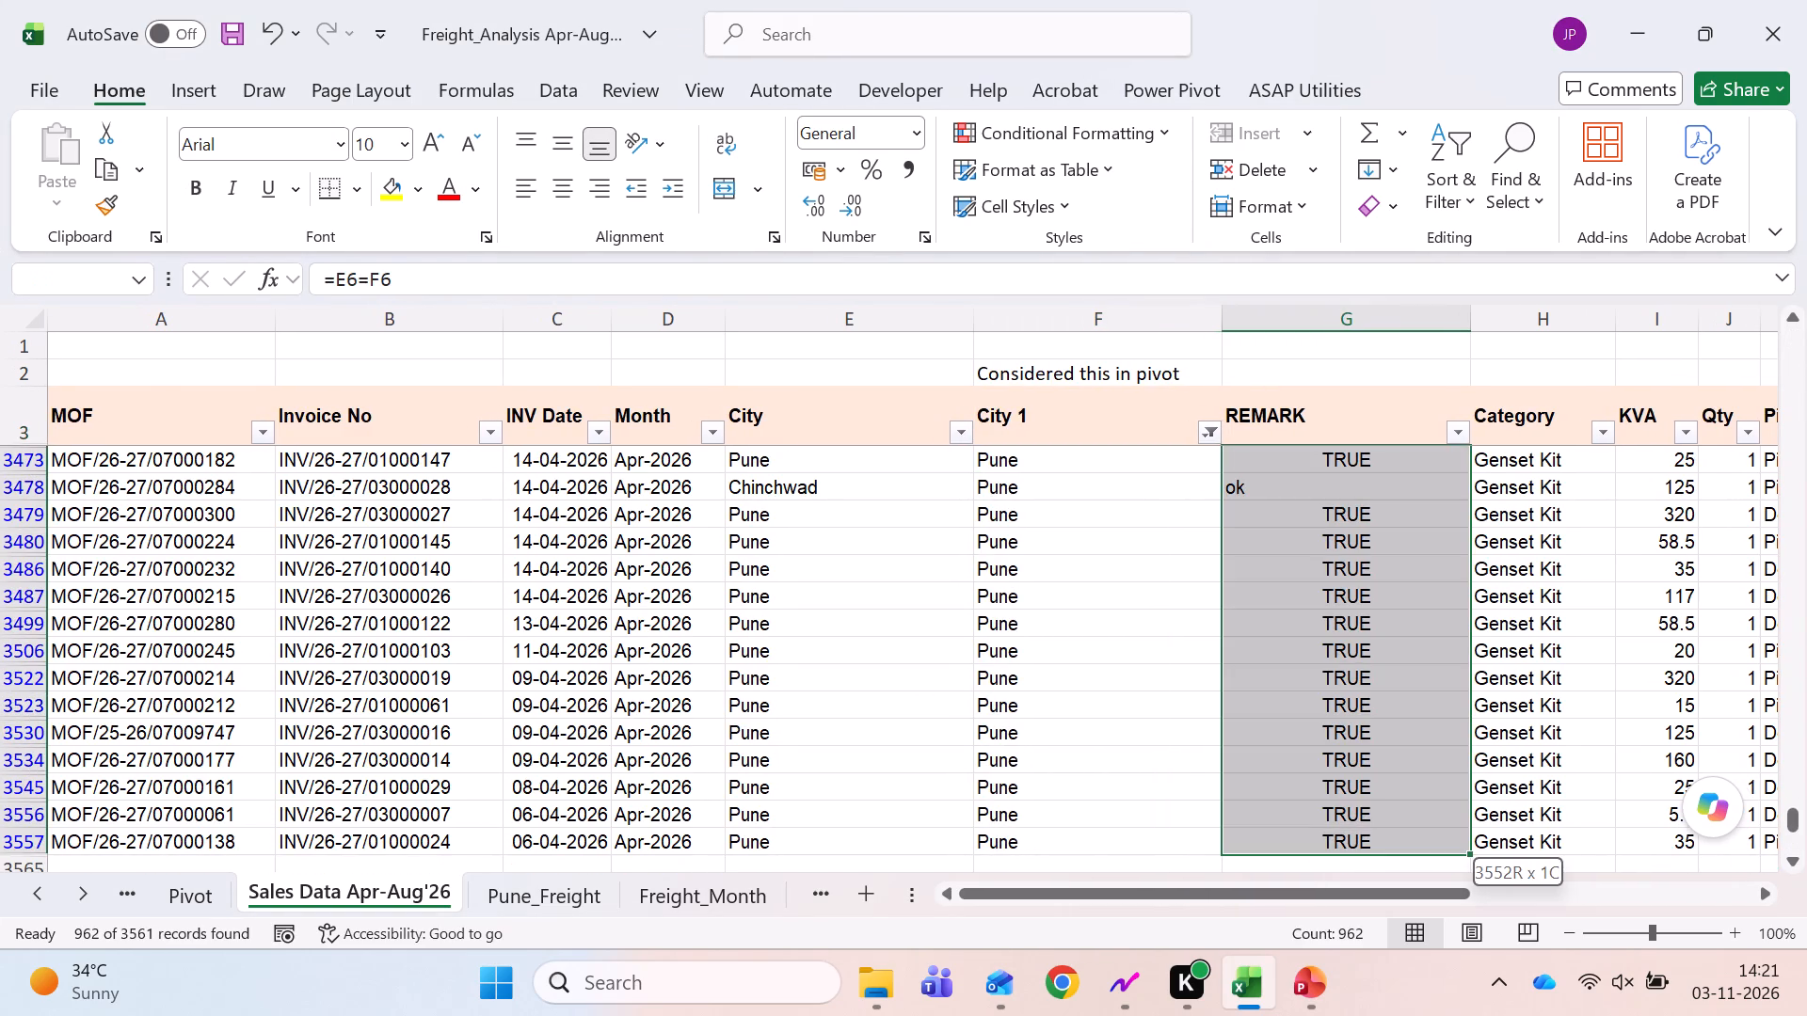
# Check the values listed in the REMARK column's filter for the Pune records.
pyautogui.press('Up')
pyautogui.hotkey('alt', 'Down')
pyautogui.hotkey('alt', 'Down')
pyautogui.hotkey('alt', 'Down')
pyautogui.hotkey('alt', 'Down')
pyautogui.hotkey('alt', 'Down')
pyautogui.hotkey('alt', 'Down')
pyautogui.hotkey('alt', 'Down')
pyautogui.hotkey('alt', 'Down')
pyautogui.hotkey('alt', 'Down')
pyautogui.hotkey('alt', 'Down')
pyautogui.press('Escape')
# Return to the Invoice No cell of the first filtered Pune record on the Sales Data Apr-Aug'26 sheet.
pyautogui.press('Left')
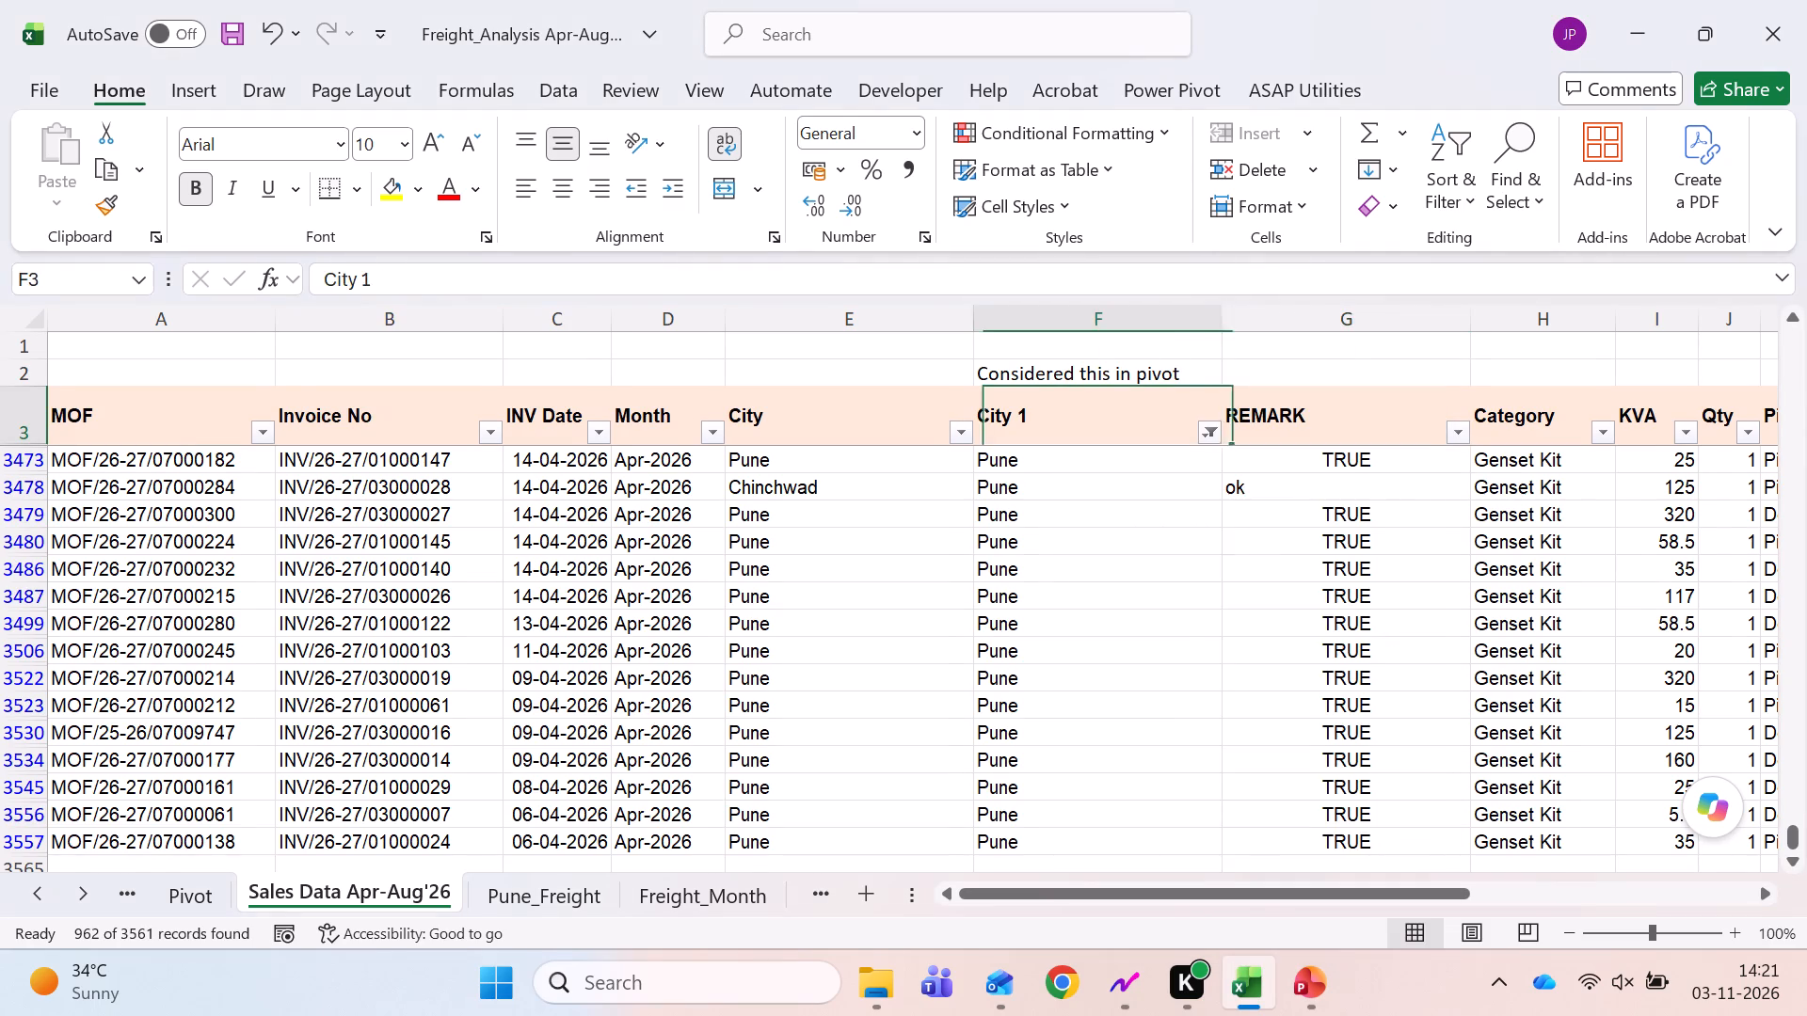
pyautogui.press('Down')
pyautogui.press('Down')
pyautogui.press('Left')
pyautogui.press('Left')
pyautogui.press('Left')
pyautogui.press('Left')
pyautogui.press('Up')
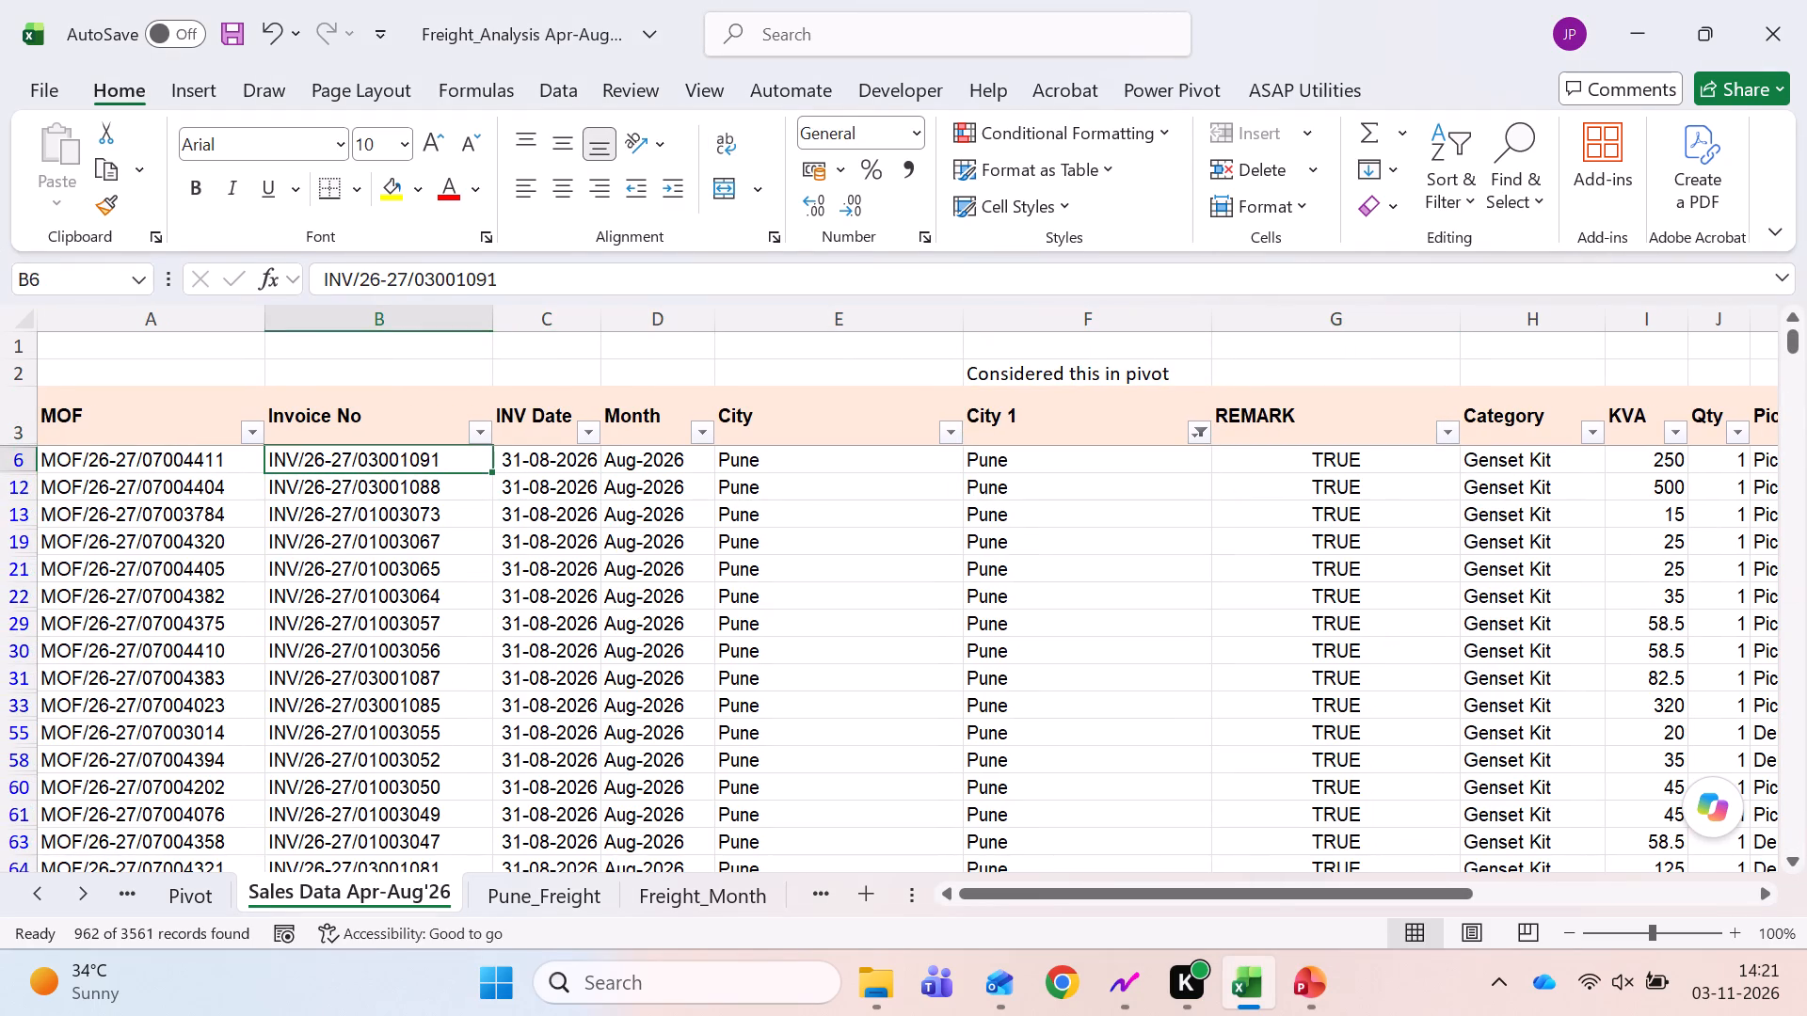
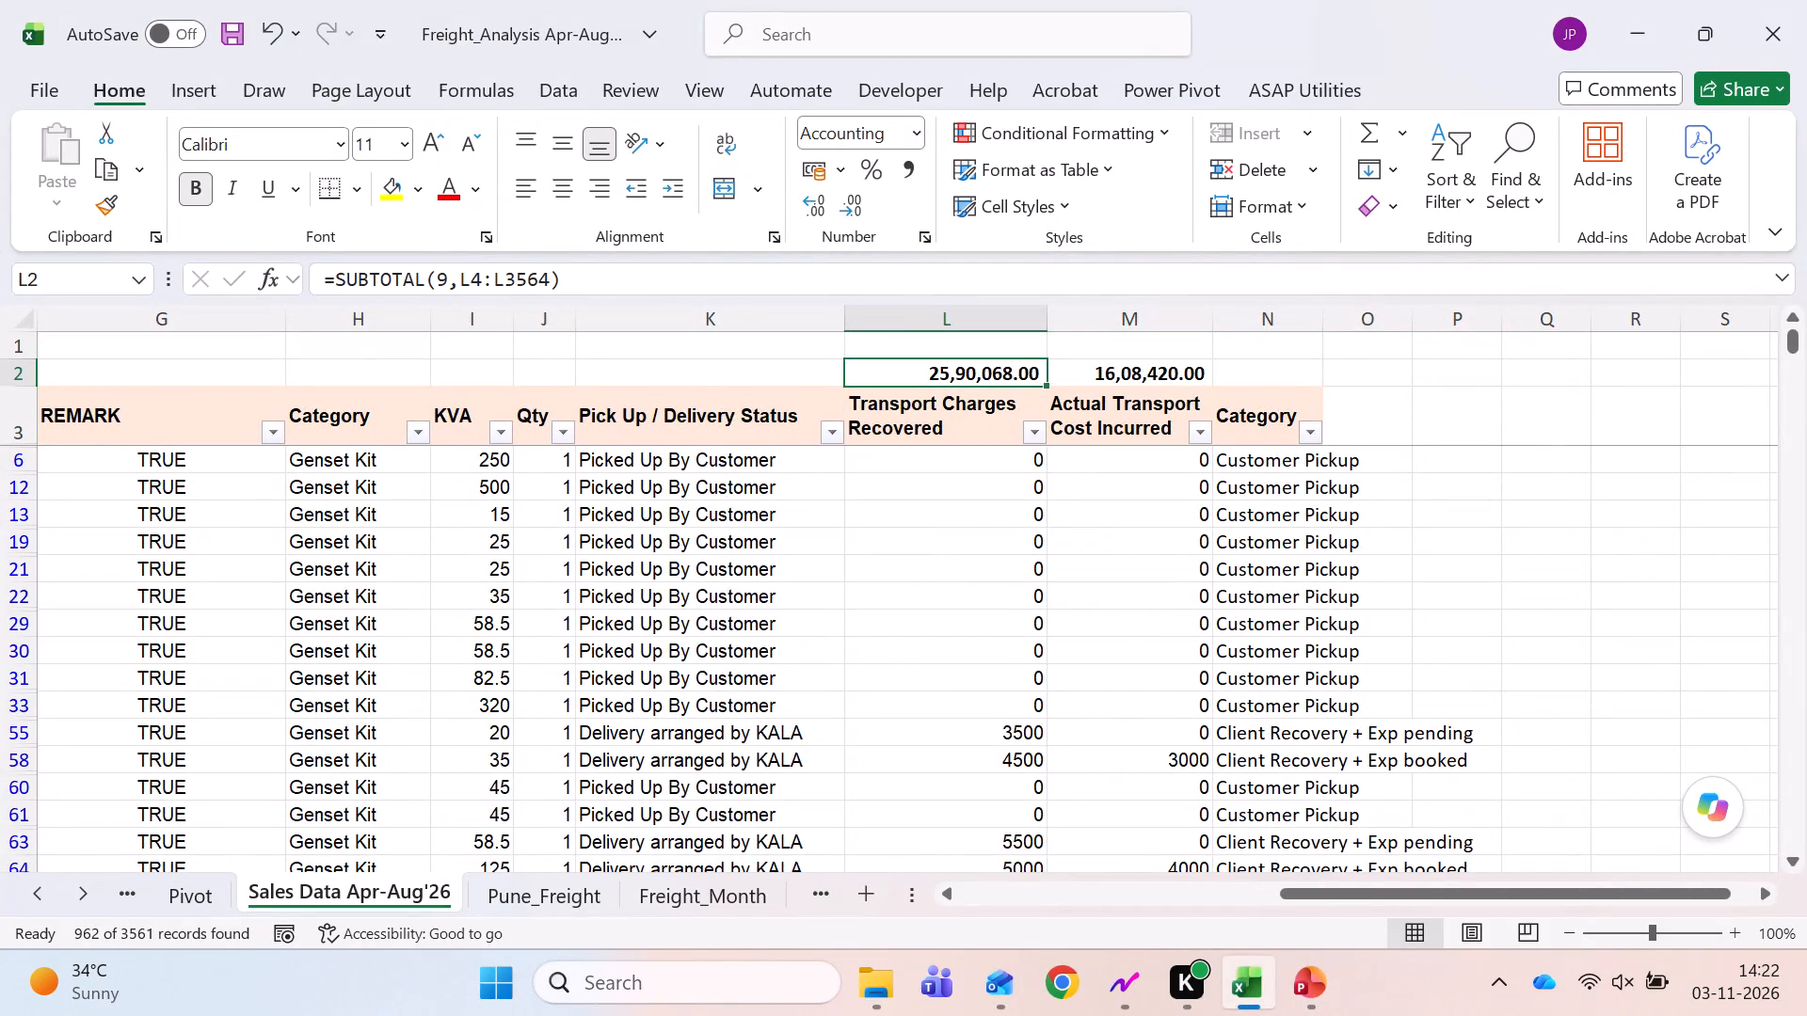
# Review row 2 of the Pune-filtered sales data, from the transport charge subtotals across to the note above City 1.
pyautogui.press('Right')
pyautogui.press('Right')
pyautogui.press('Right')
pyautogui.press('Right')
pyautogui.press('Right')
pyautogui.hotkey('ctrl', 'Left')
pyautogui.hotkey('ctrl', 'Left')
pyautogui.hotkey('ctrl', 'Left')
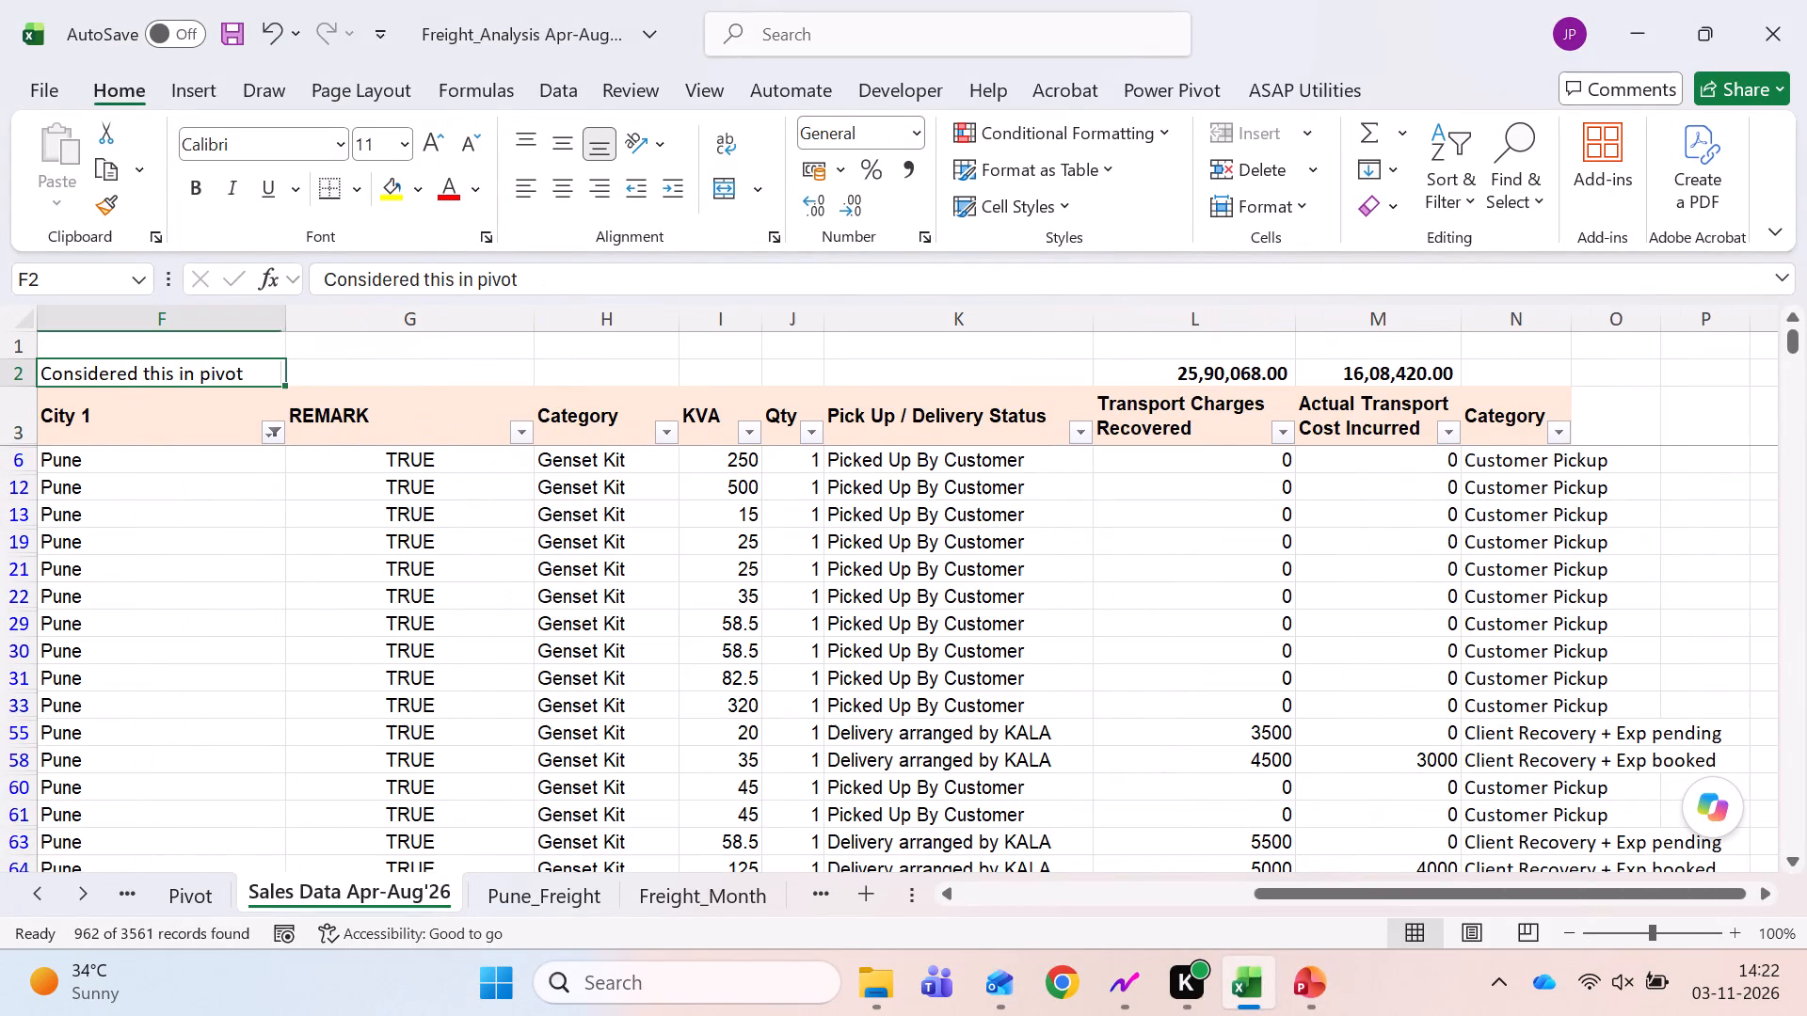
# Open the Month column's filter list in the header row of the Pune-filtered sales data.
pyautogui.press('Down')
pyautogui.press('Right')
pyautogui.press('Right')
pyautogui.hotkey('ctrl', 'Left')
pyautogui.hotkey('ctrl', 'Left')
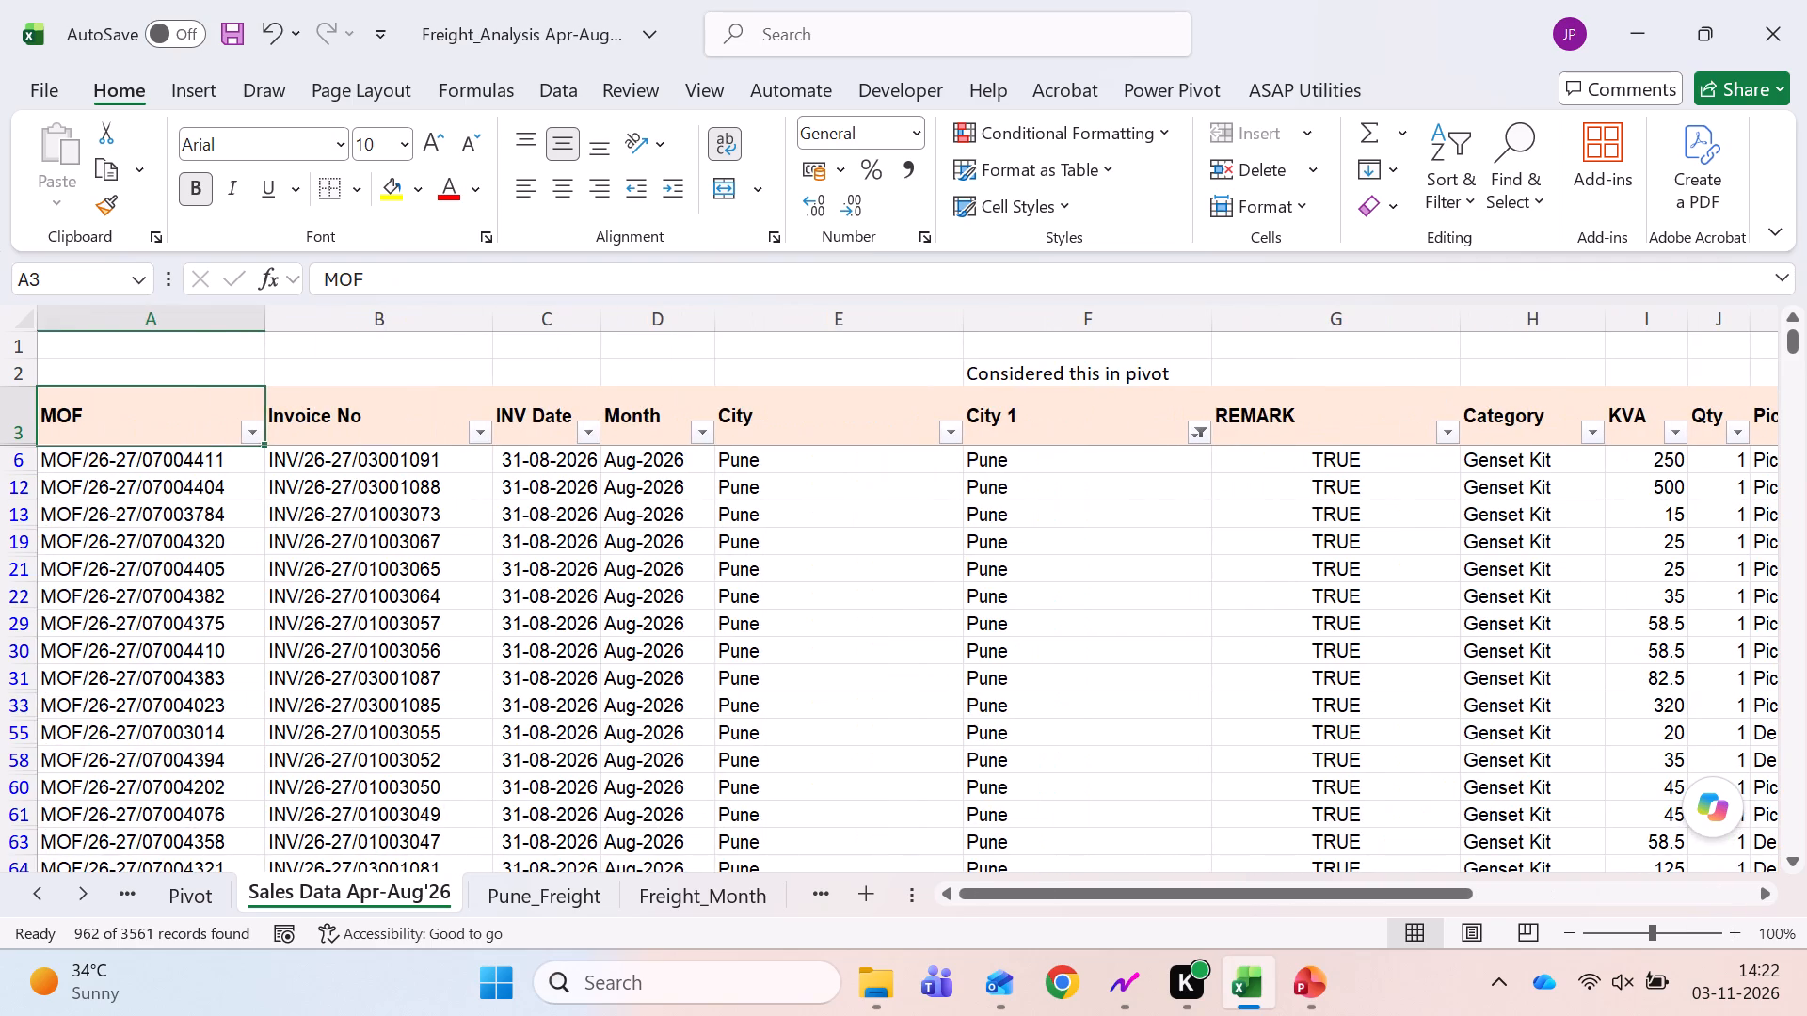
pyautogui.press('Right')
pyautogui.press('Right')
pyautogui.hotkey('alt', 'Down')
pyautogui.hotkey('alt', 'Down')
pyautogui.press('Escape')
pyautogui.press('Right')
pyautogui.hotkey('alt', 'Down')
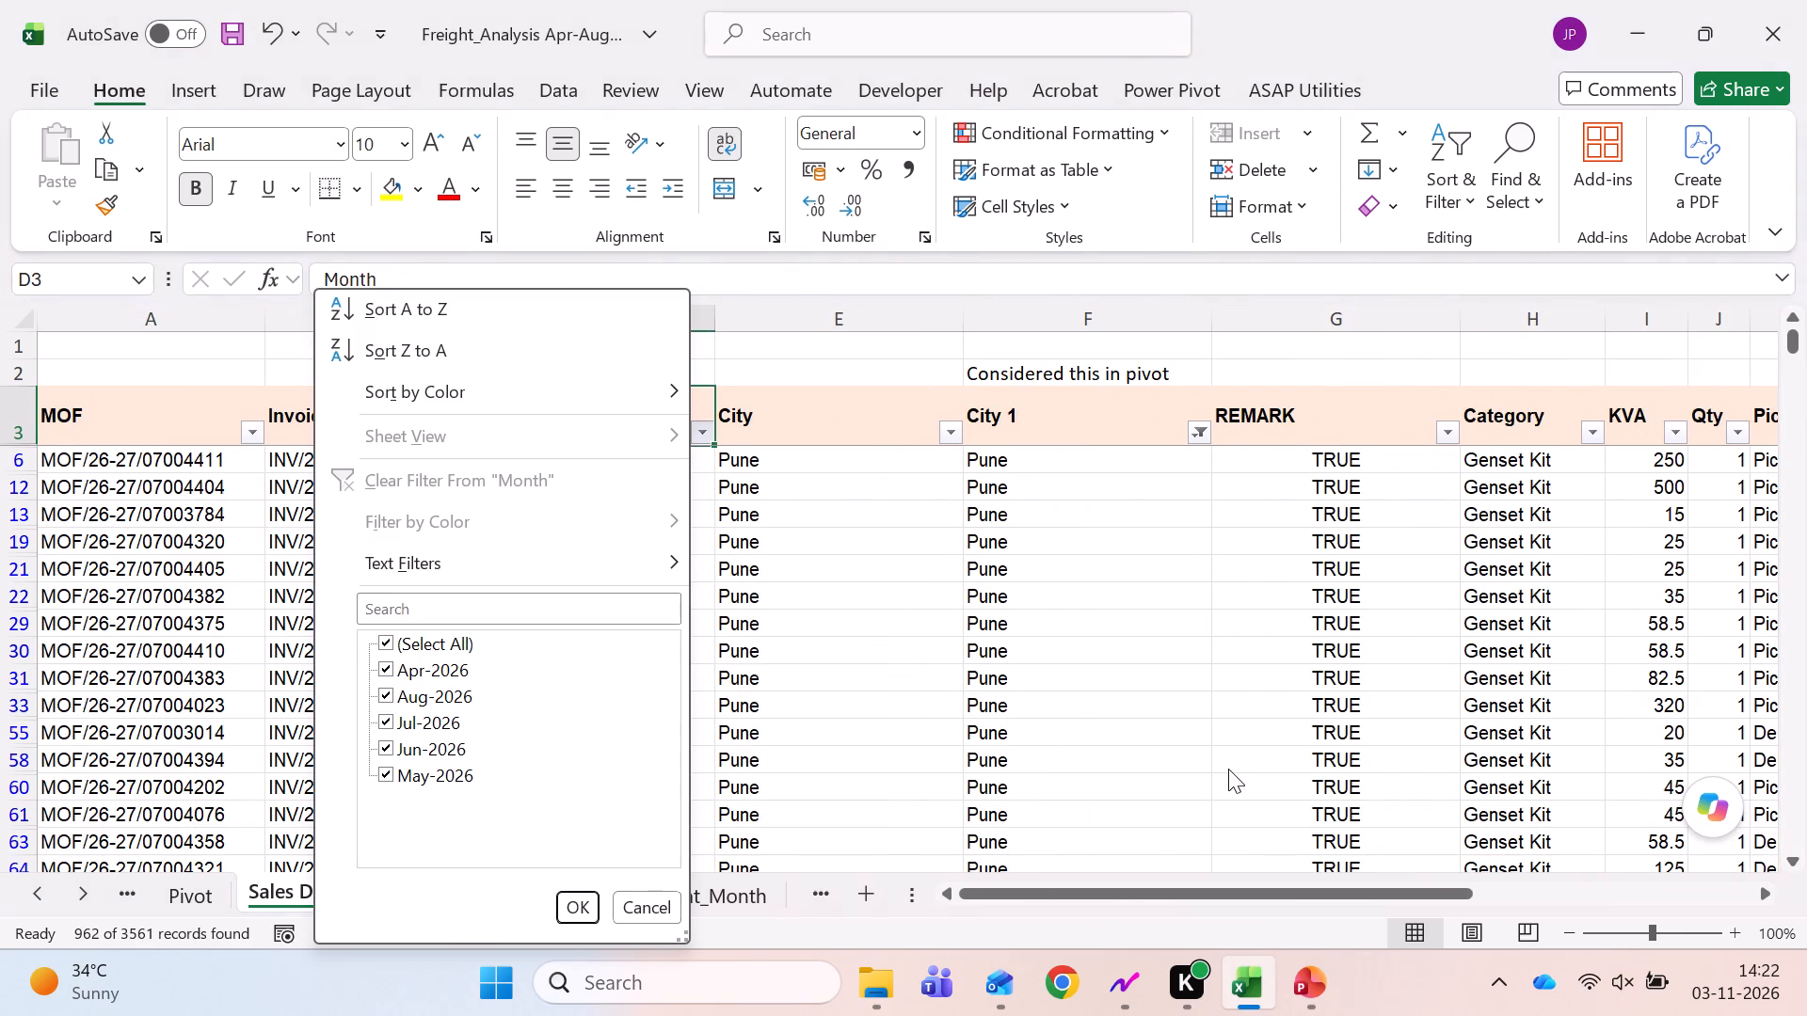
# Filter the Month column of the Pune records to show only Aug-2026.
pyautogui.click(439, 640)
pyautogui.click(443, 698)
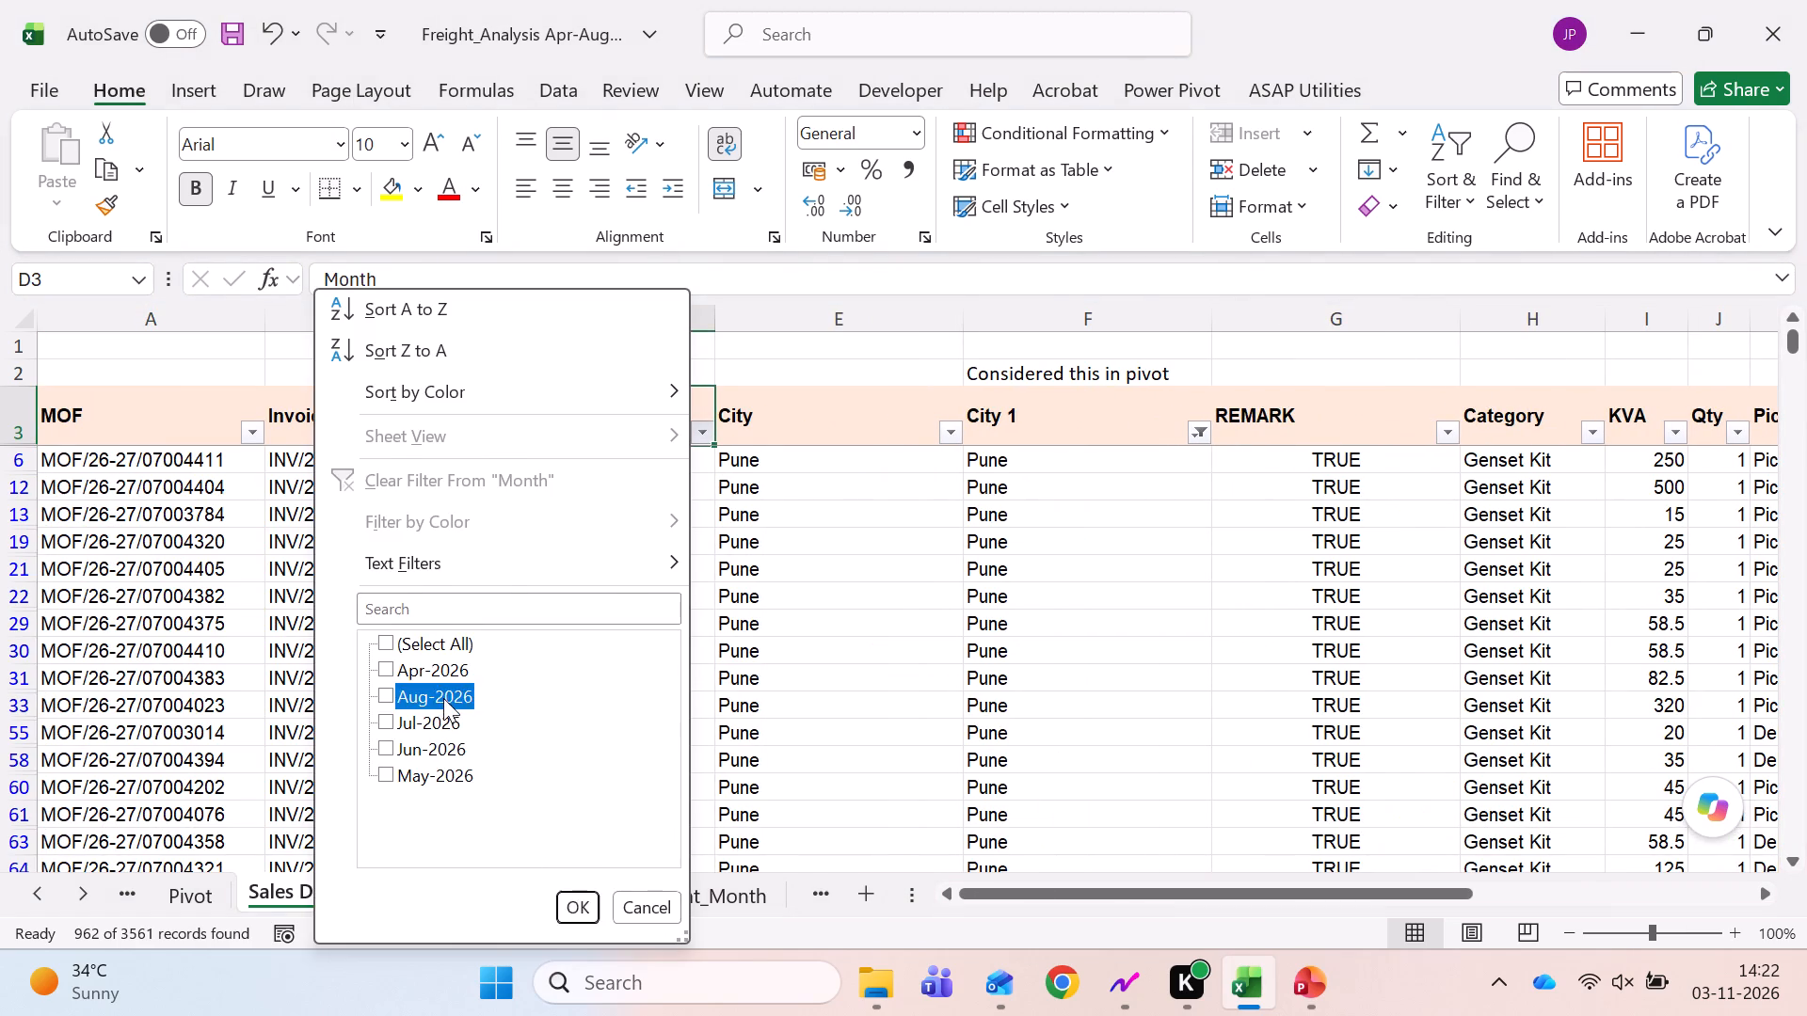
pyautogui.press('Return')
# Examine the August Pune records by selecting the Transport Charges Recovered values down to the last row.
pyautogui.hotkey('ctrl', 'Right')
pyautogui.press('Left')
pyautogui.press('Left')
pyautogui.press('Left')
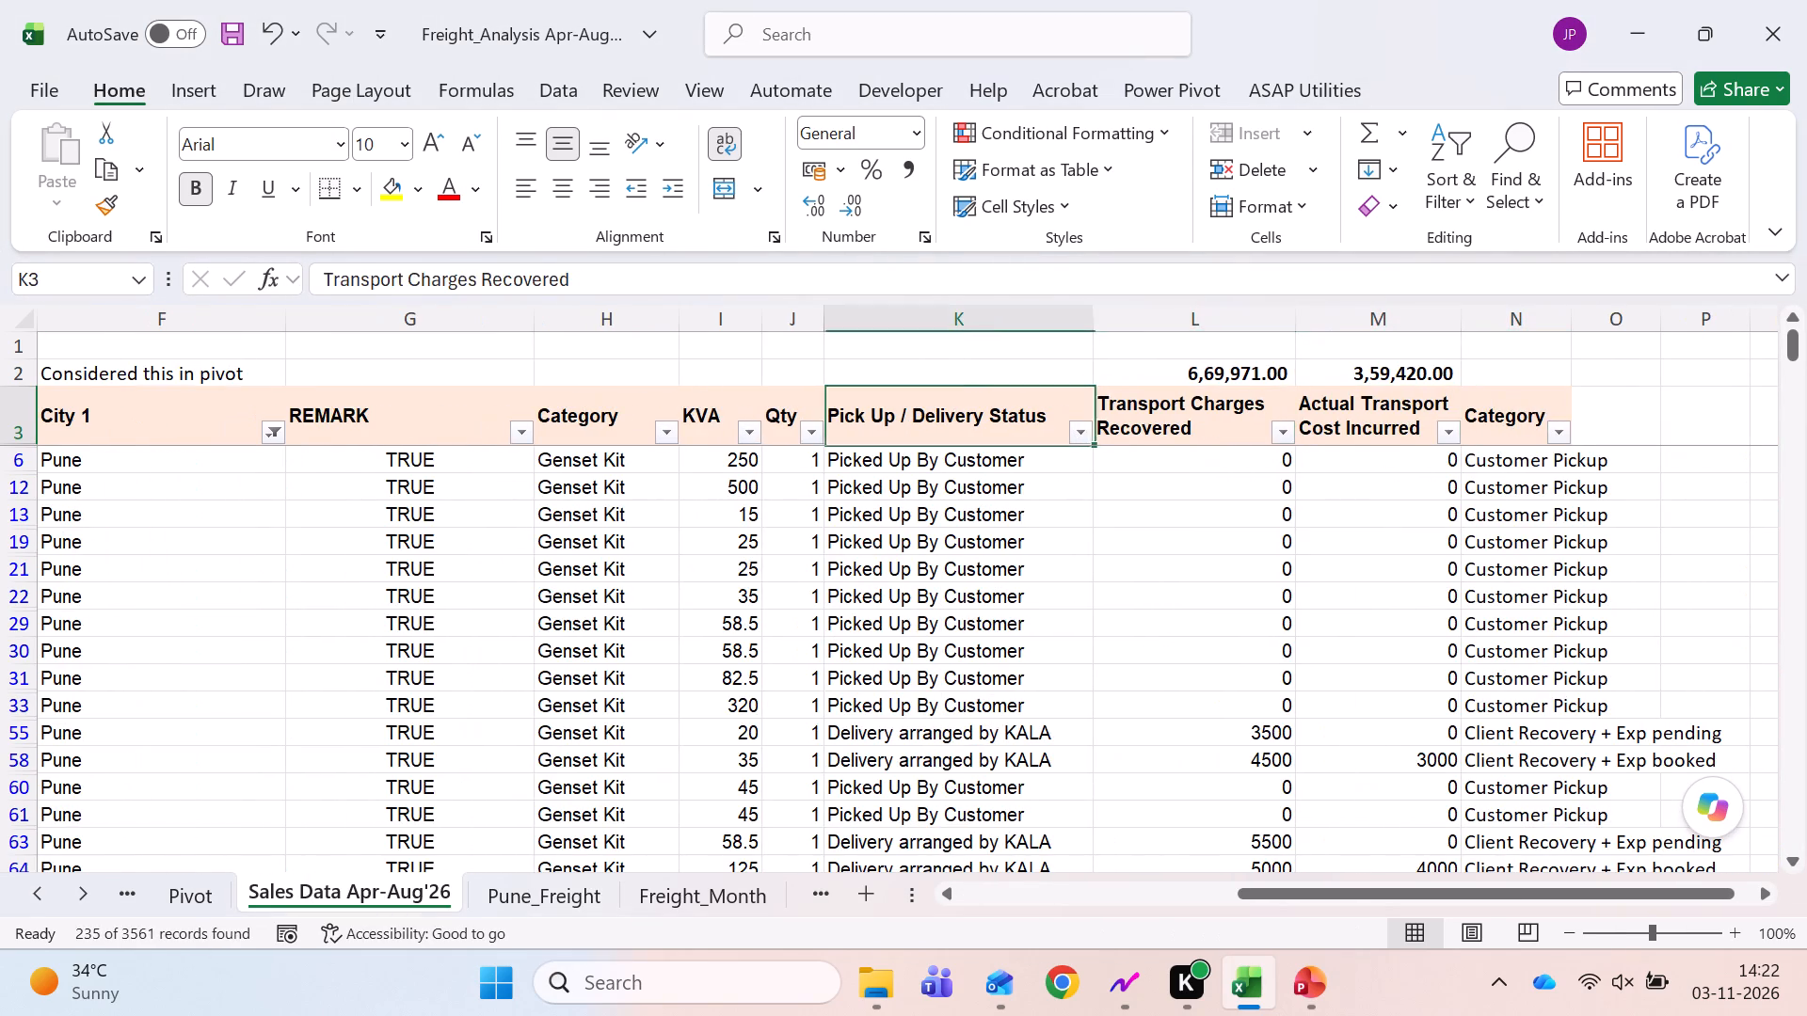
pyautogui.press('Right')
pyautogui.press('Down')
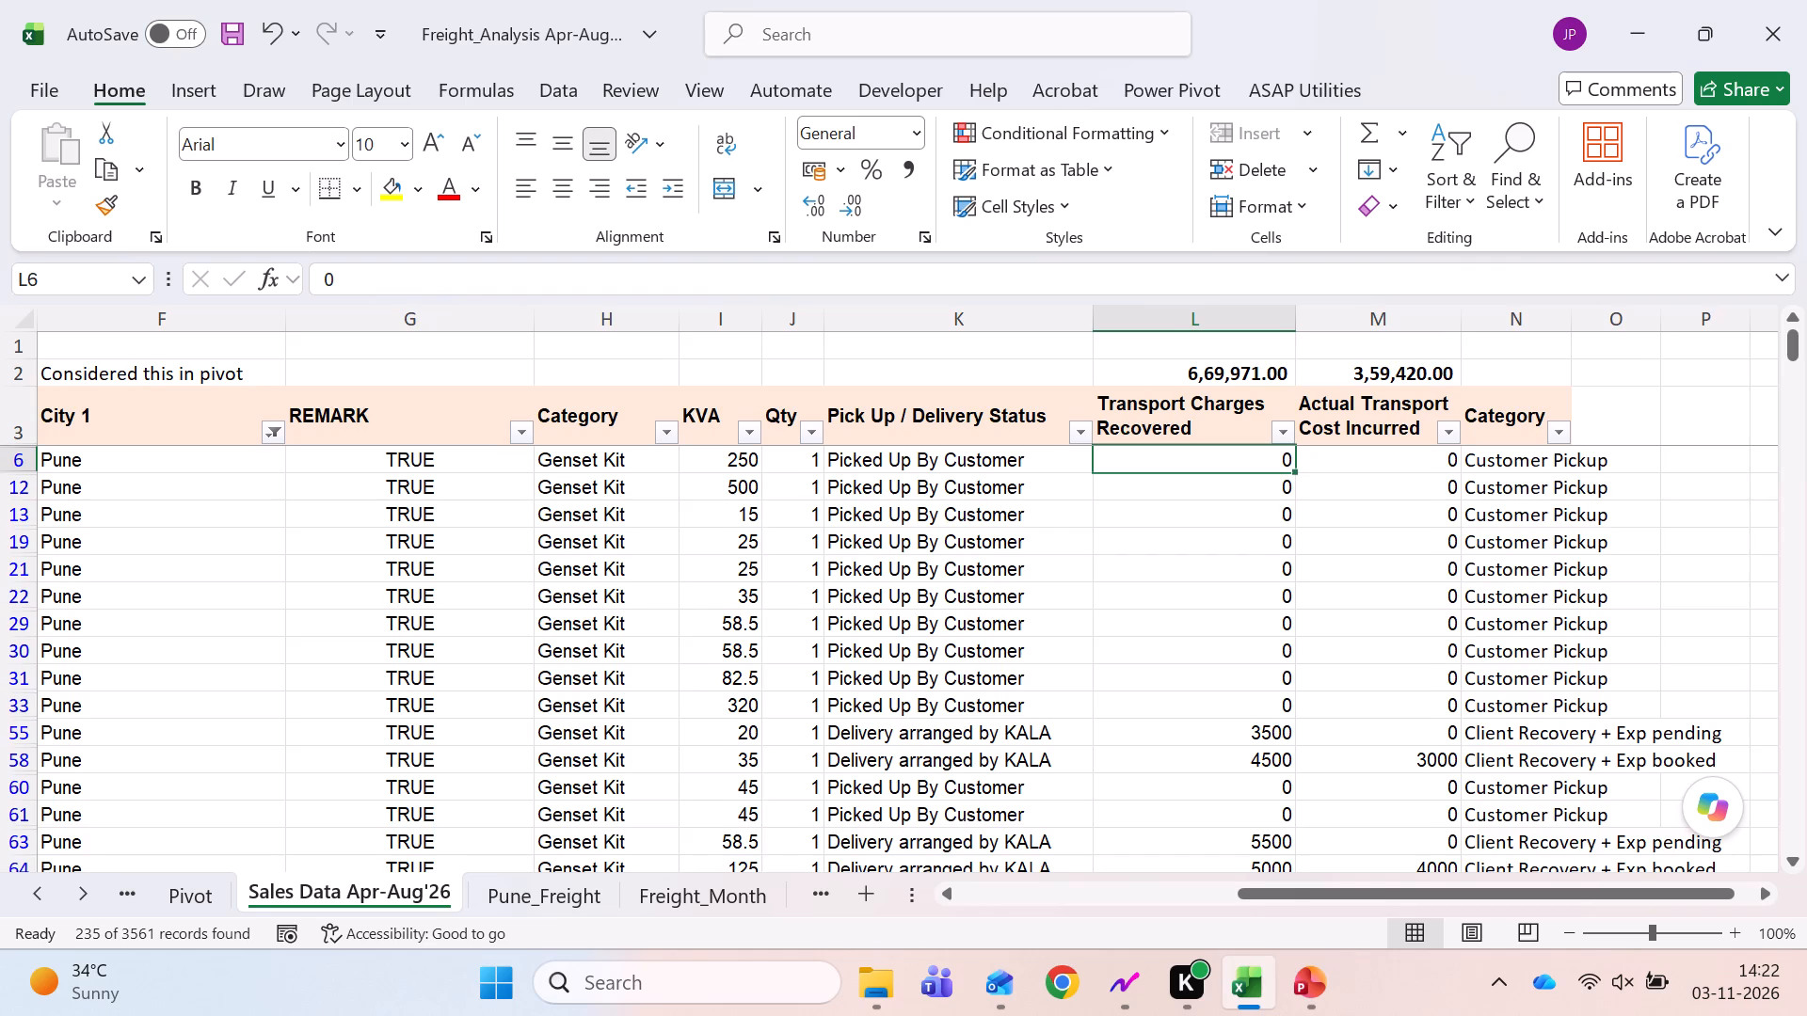
pyautogui.hotkey('ctrl', 'shift', 'Down')
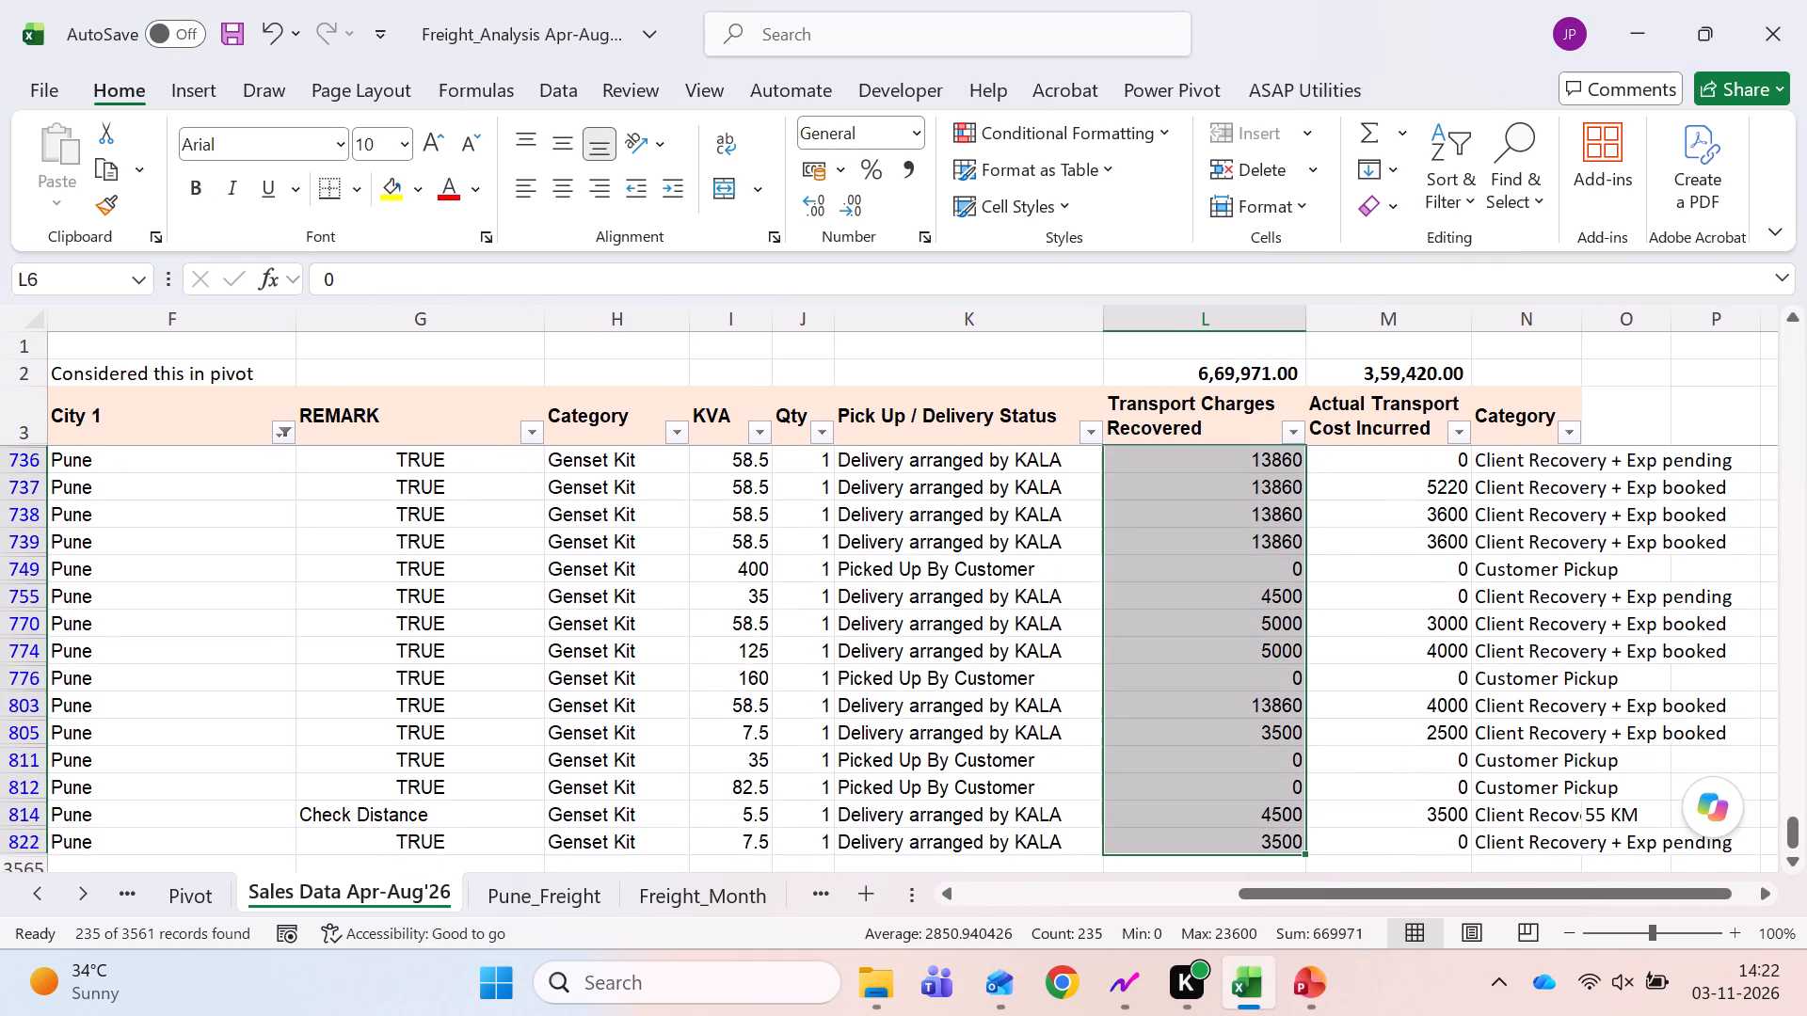
pyautogui.press('Up')
pyautogui.press('Down')
pyautogui.press('Up')
pyautogui.press('Right')
pyautogui.press('Right')
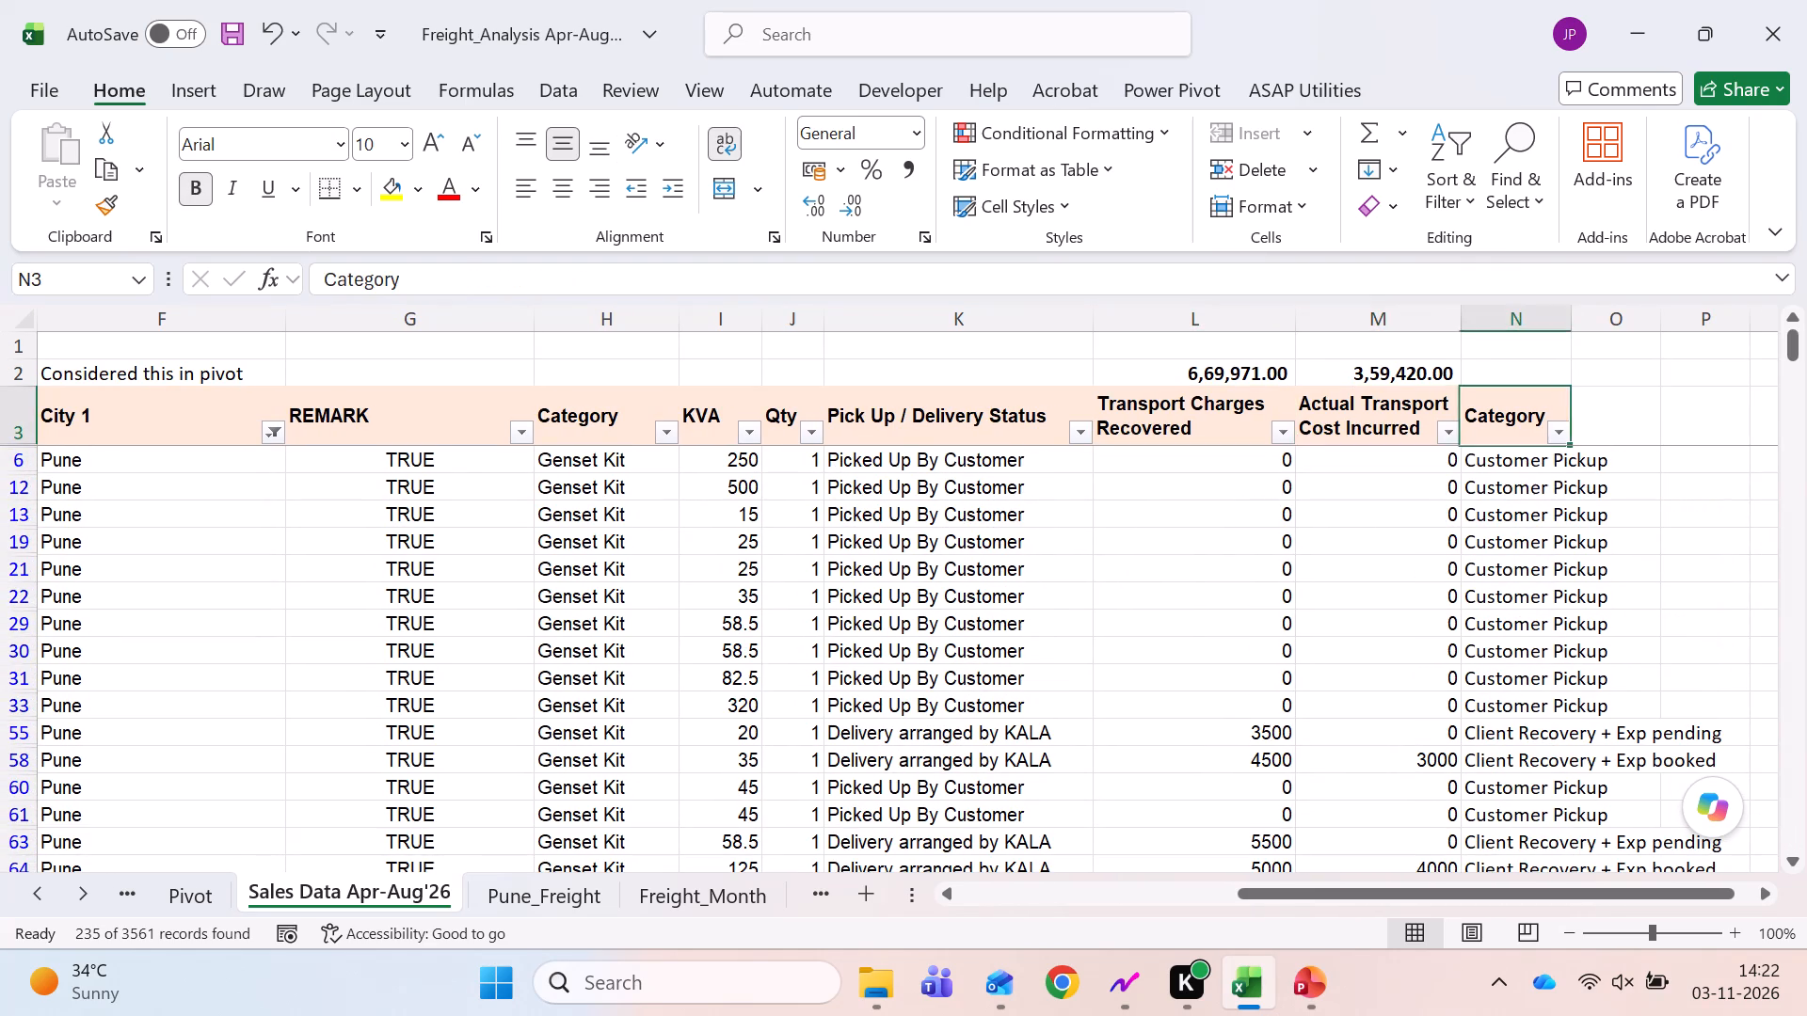
# Filter the Transport Charges Recovered column to exclude the 0 values.
pyautogui.press('Left')
pyautogui.press('Left')
pyautogui.hotkey('alt', 'Down')
pyautogui.hotkey('alt', 'Down')
pyautogui.hotkey('alt', 'Down')
pyautogui.hotkey('alt', 'Down')
pyautogui.hotkey('alt', 'Down')
pyautogui.hotkey('alt', 'Down')
pyautogui.hotkey('alt', 'Down')
pyautogui.hotkey('alt', 'Down')
pyautogui.hotkey('alt', 'Down')
pyautogui.hotkey('alt', 'Down')
pyautogui.hotkey('alt', 'Down')
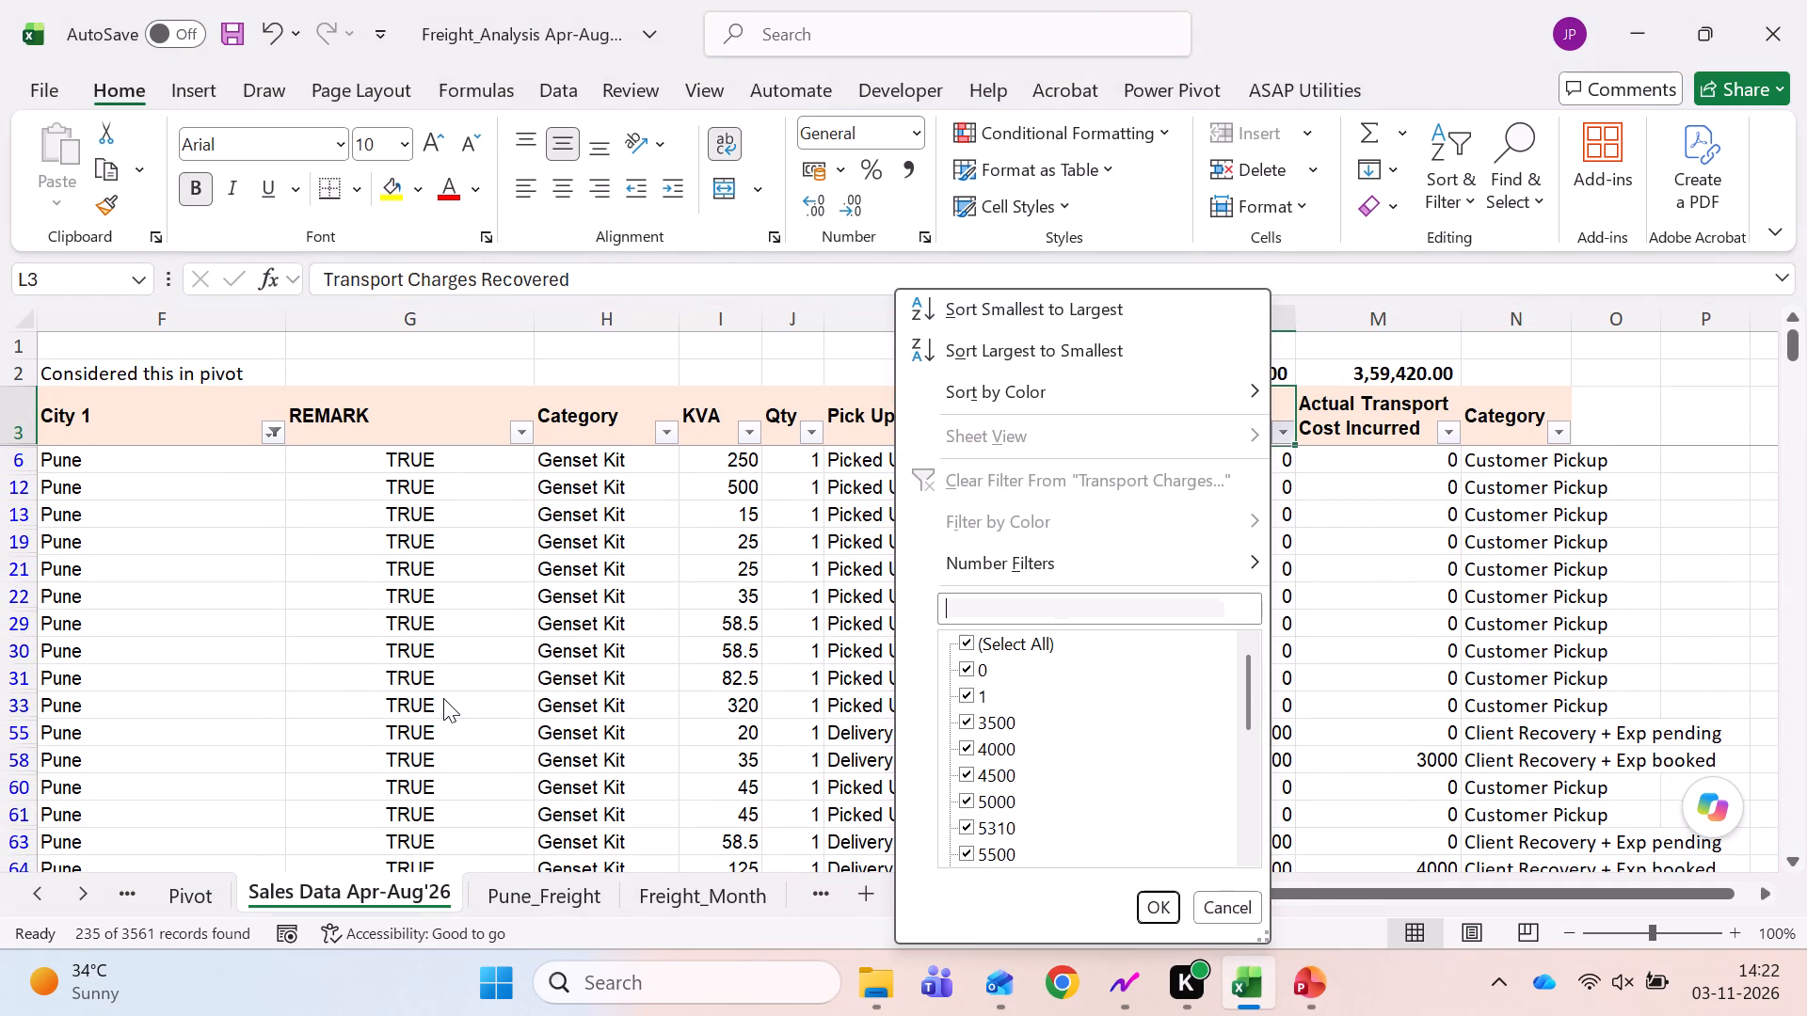
pyautogui.press('Down')
pyautogui.press('space')
pyautogui.press('End')
pyautogui.press('Return')
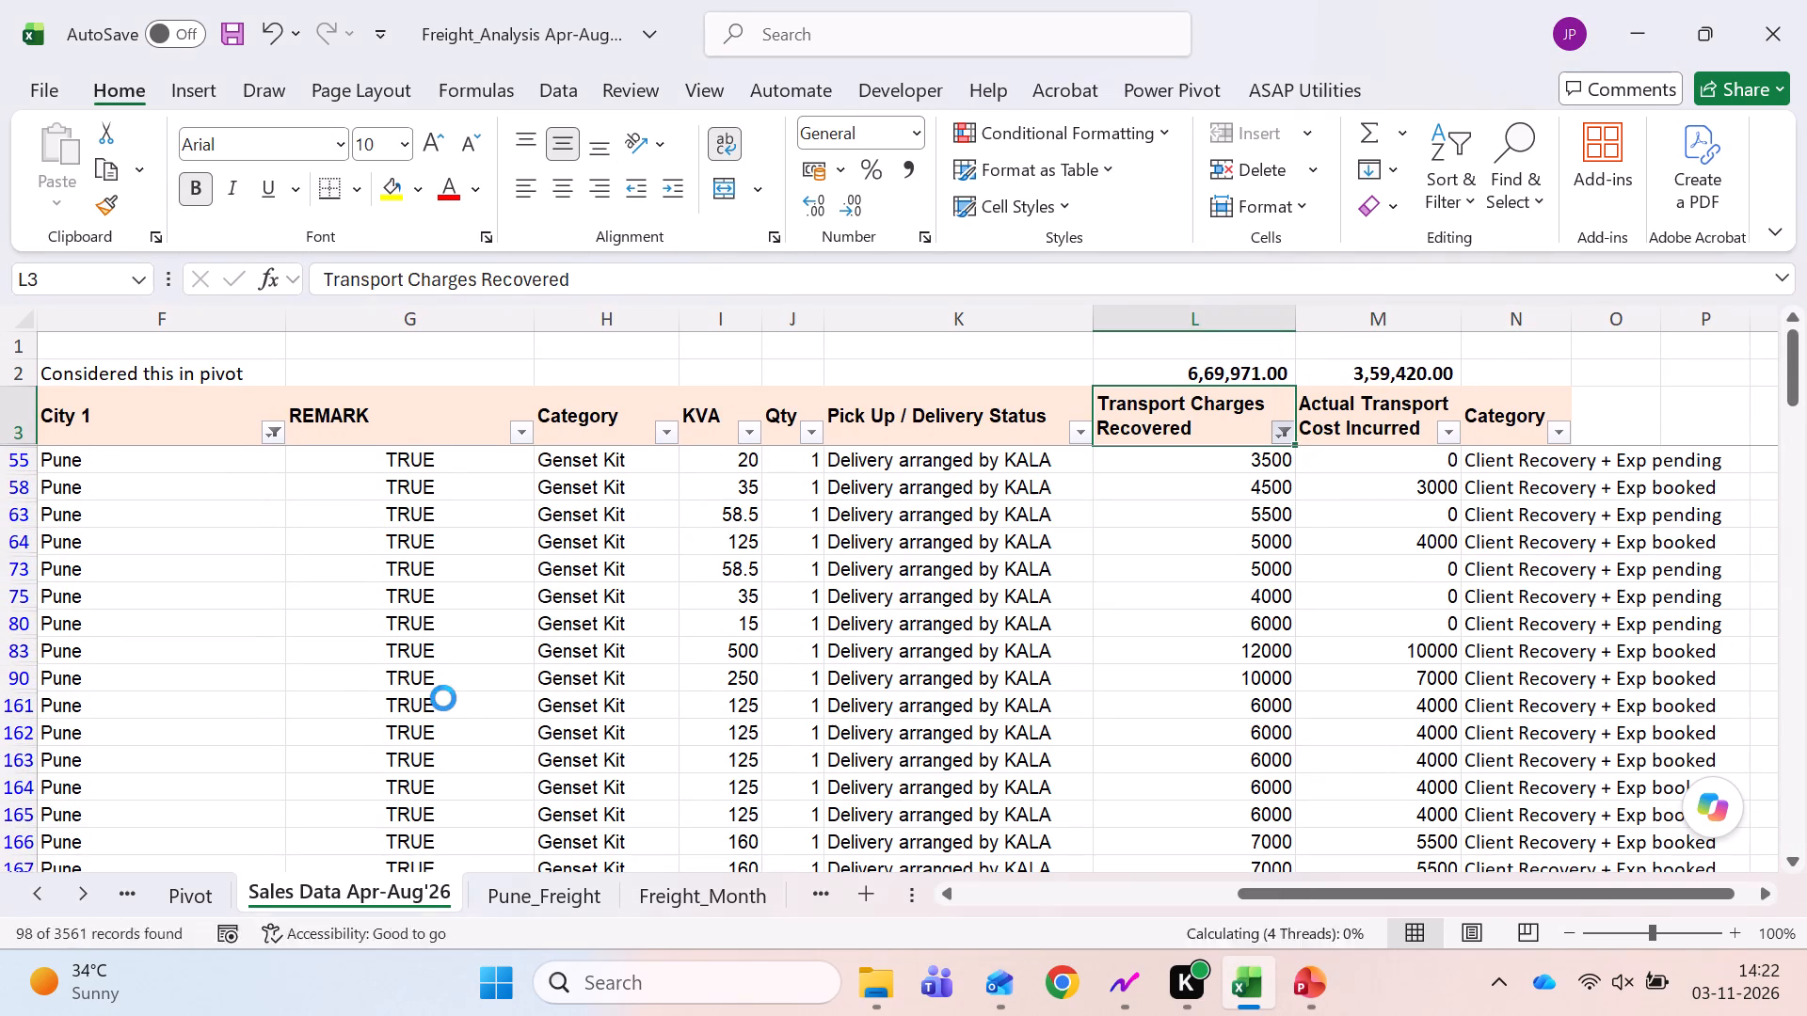
# Check the remaining non-zero Transport Charges Recovered values by selecting them down to the last row.
pyautogui.press('Down')
pyautogui.hotkey('ctrl', 'shift', 'Down')
pyautogui.press('Up')
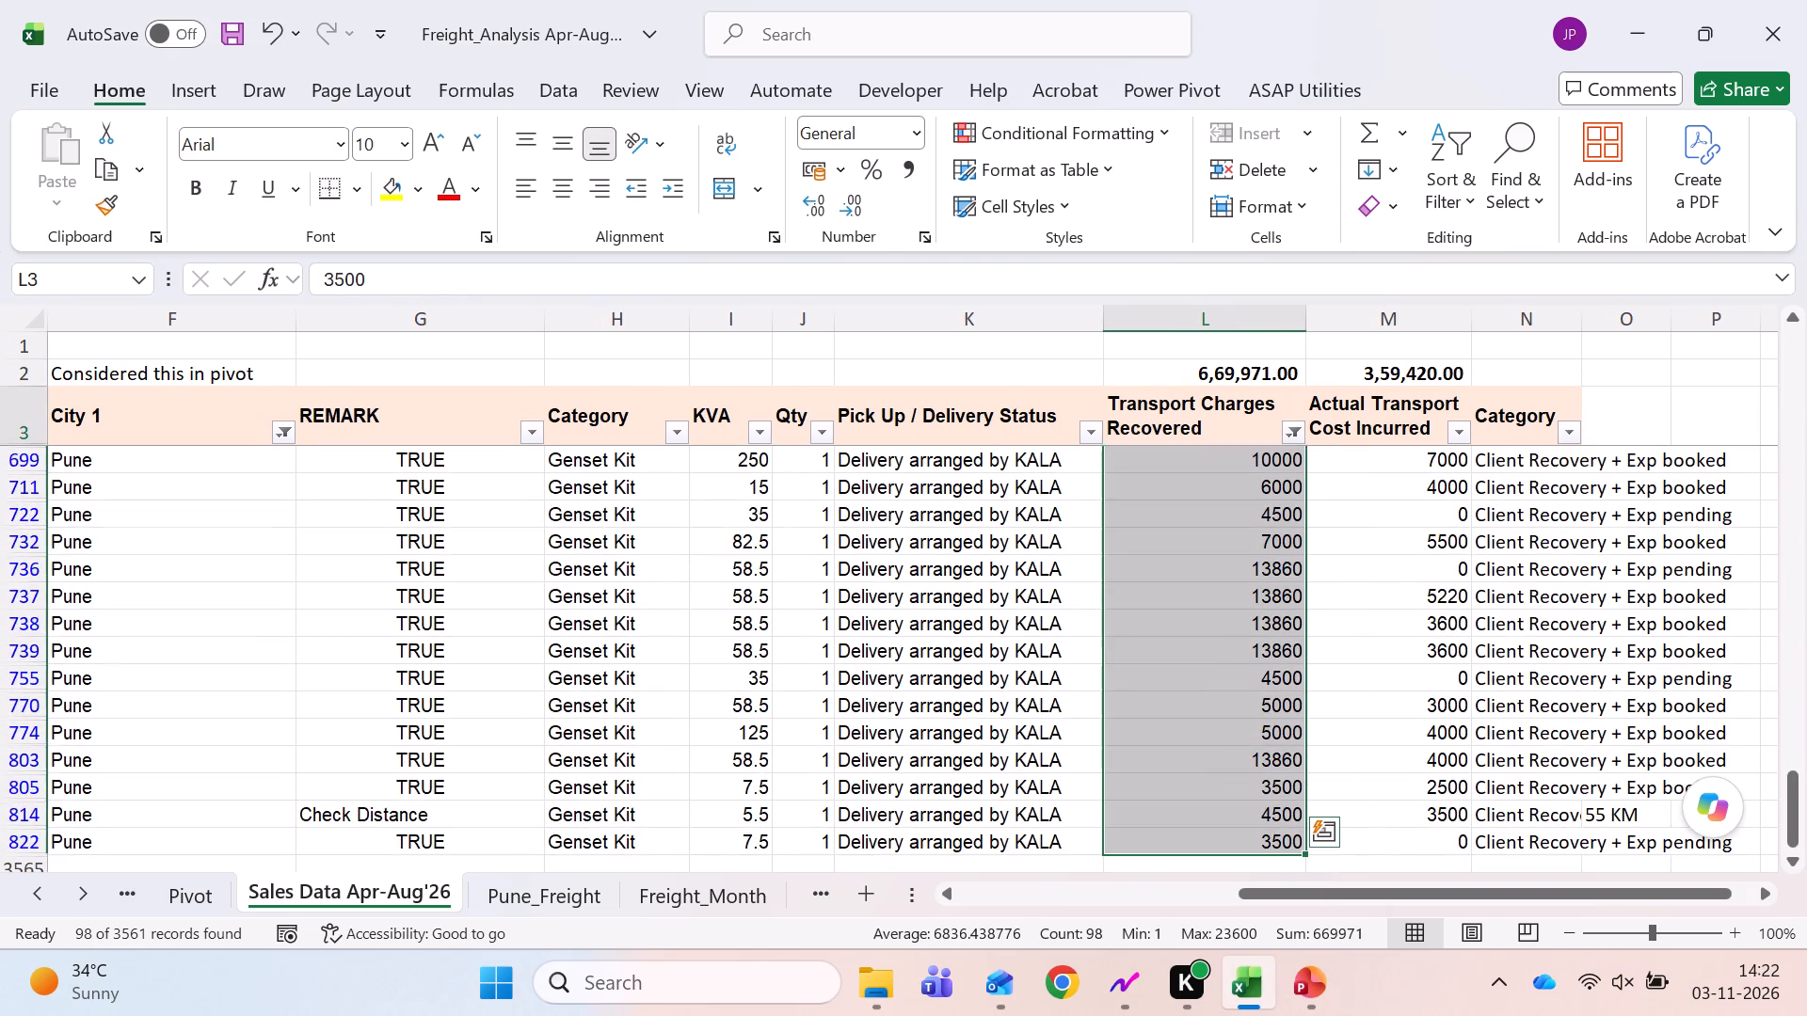
# Reset the Transport Charges Recovered filter to include all values, including 0, for the August Pune records.
pyautogui.press('Down')
pyautogui.press('Up')
pyautogui.hotkey('alt', 'Down')
pyautogui.hotkey('alt', 'Down')
pyautogui.hotkey('alt', 'Down')
pyautogui.hotkey('alt', 'Down')
pyautogui.hotkey('alt', 'Down')
pyautogui.hotkey('alt', 'Down')
pyautogui.hotkey('alt', 'Down')
pyautogui.hotkey('alt', 'Down')
pyautogui.hotkey('alt', 'Down')
pyautogui.hotkey('alt', 'Down')
pyautogui.hotkey('alt', 'Down')
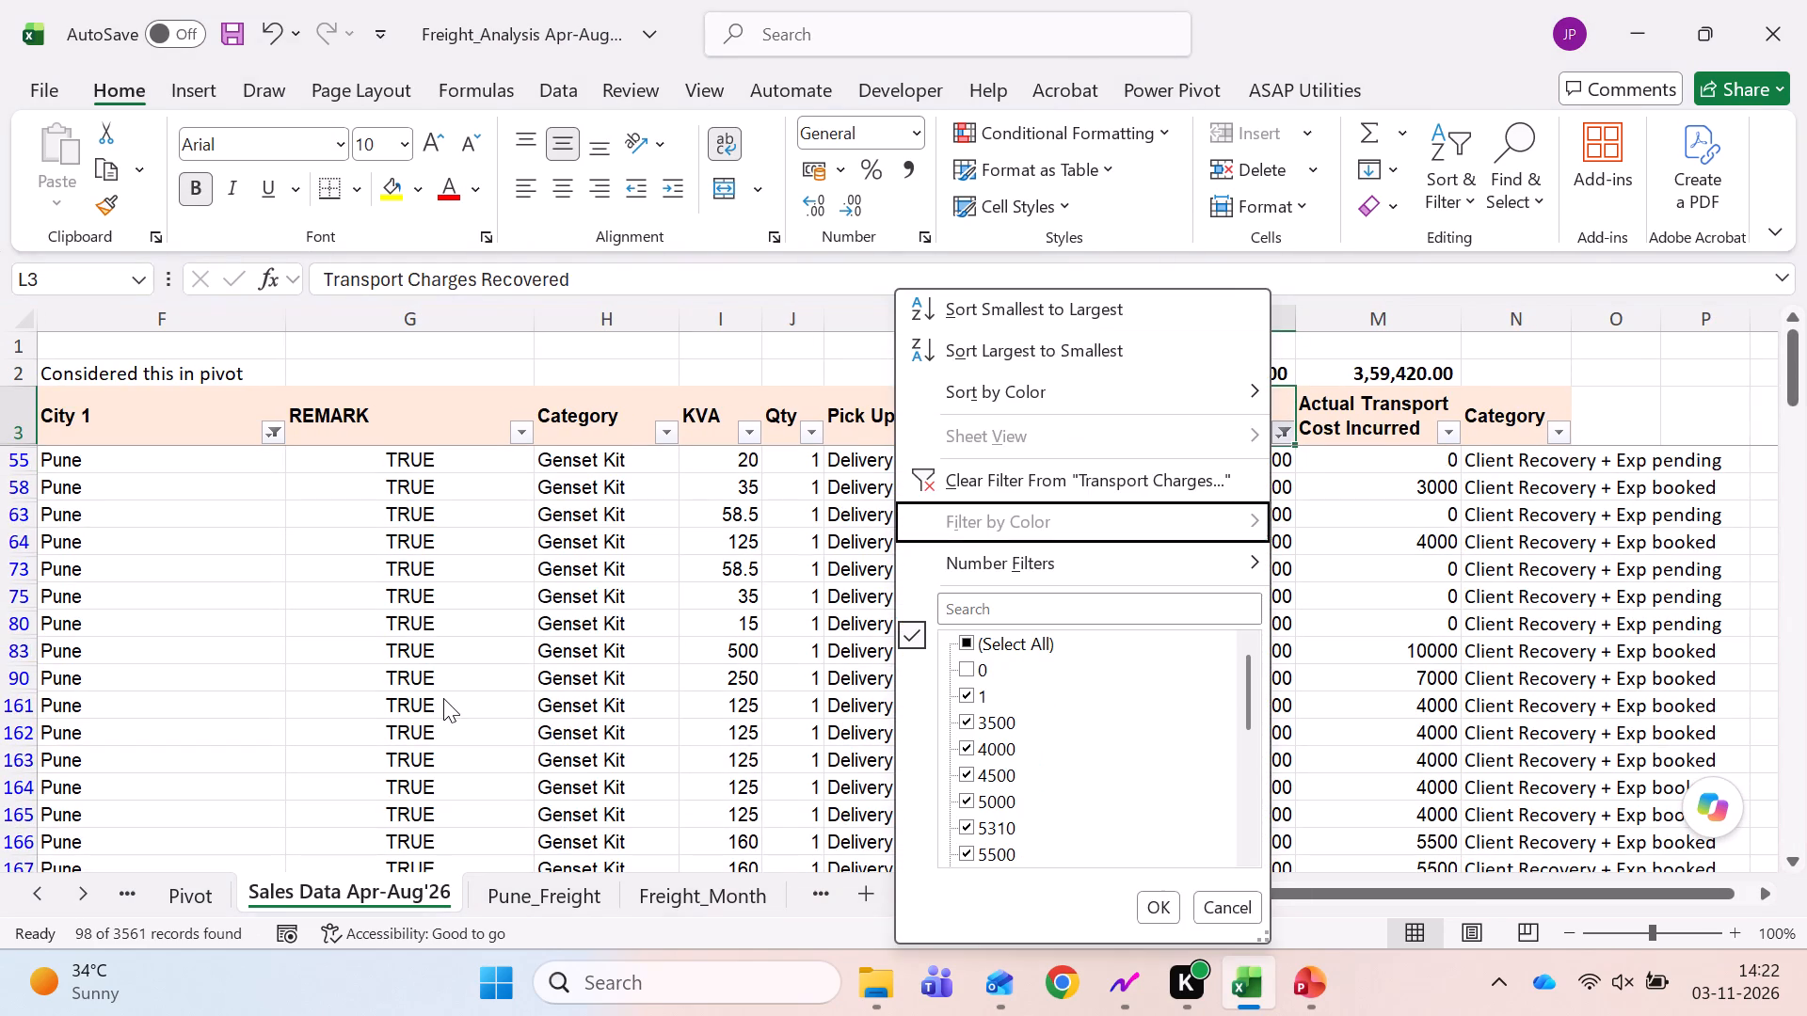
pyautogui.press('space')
pyautogui.press('Return')
# Save the freight analysis workbook.
pyautogui.hotkey('ctrl', 'Left')
pyautogui.press('Right')
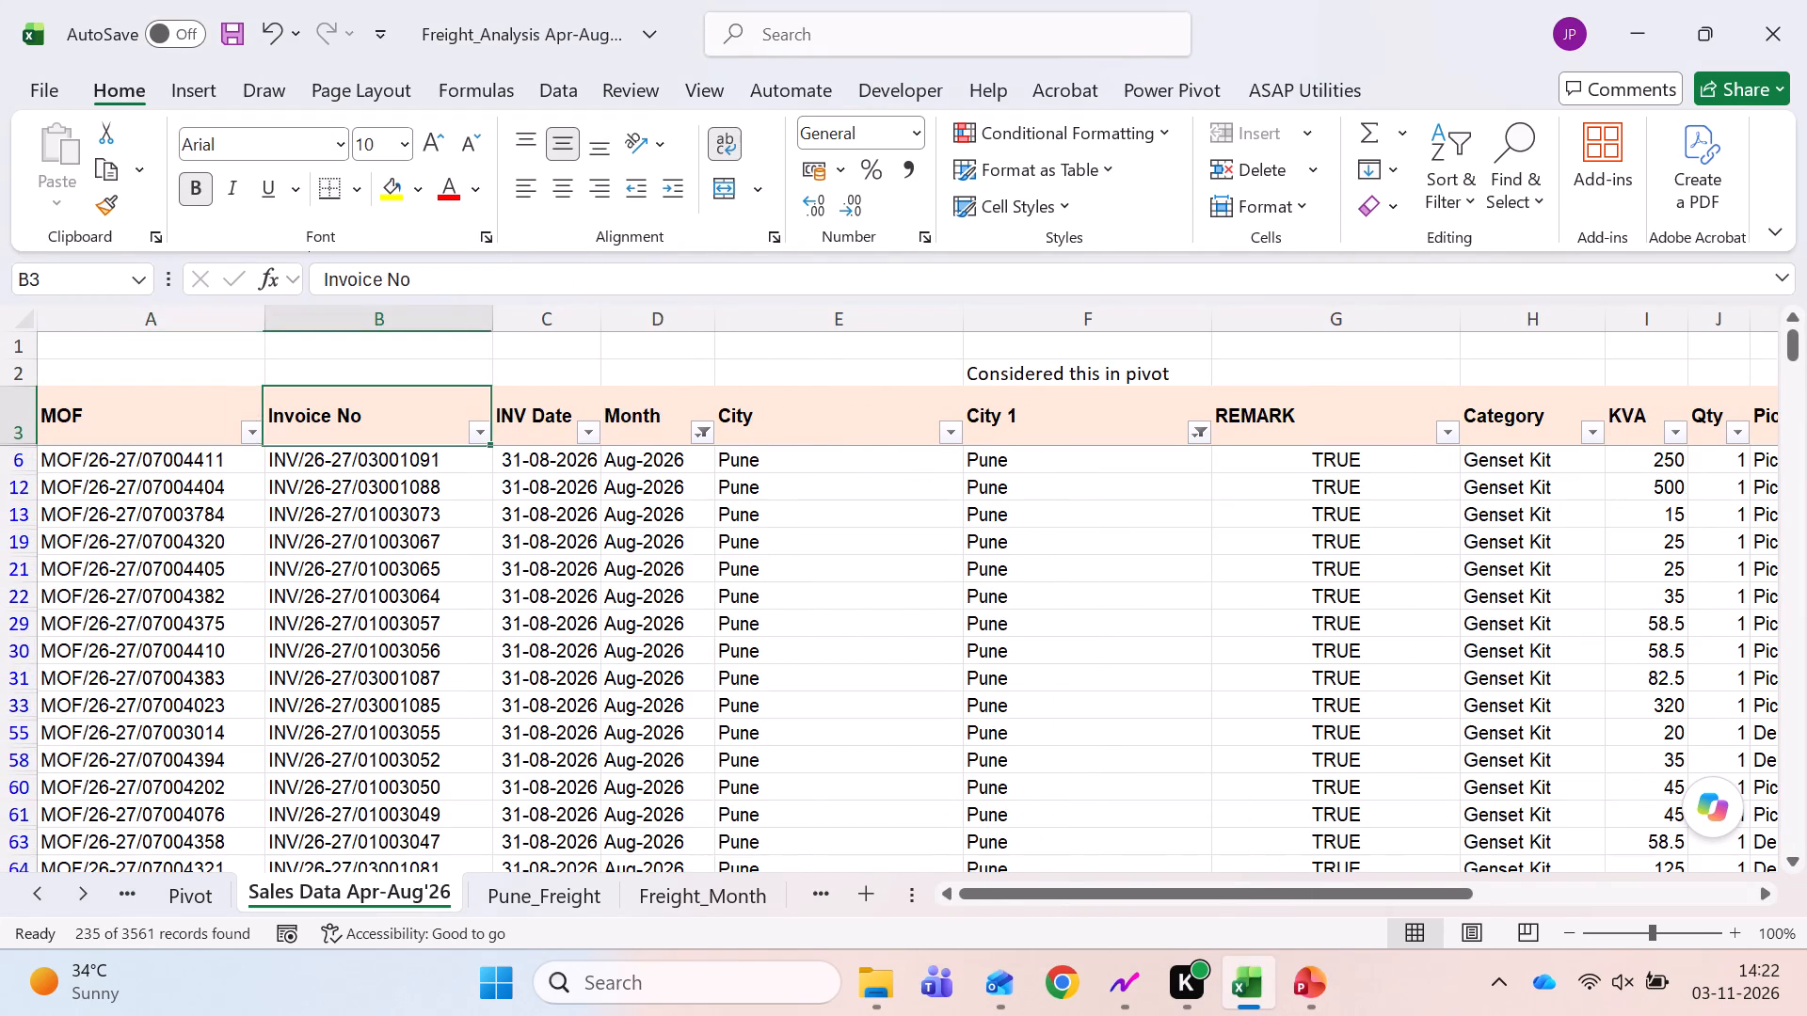
pyautogui.hotkey('ctrl', 'Left')
pyautogui.hotkey('ctrl', 's')
pyautogui.hotkey('ctrl', 'Right')
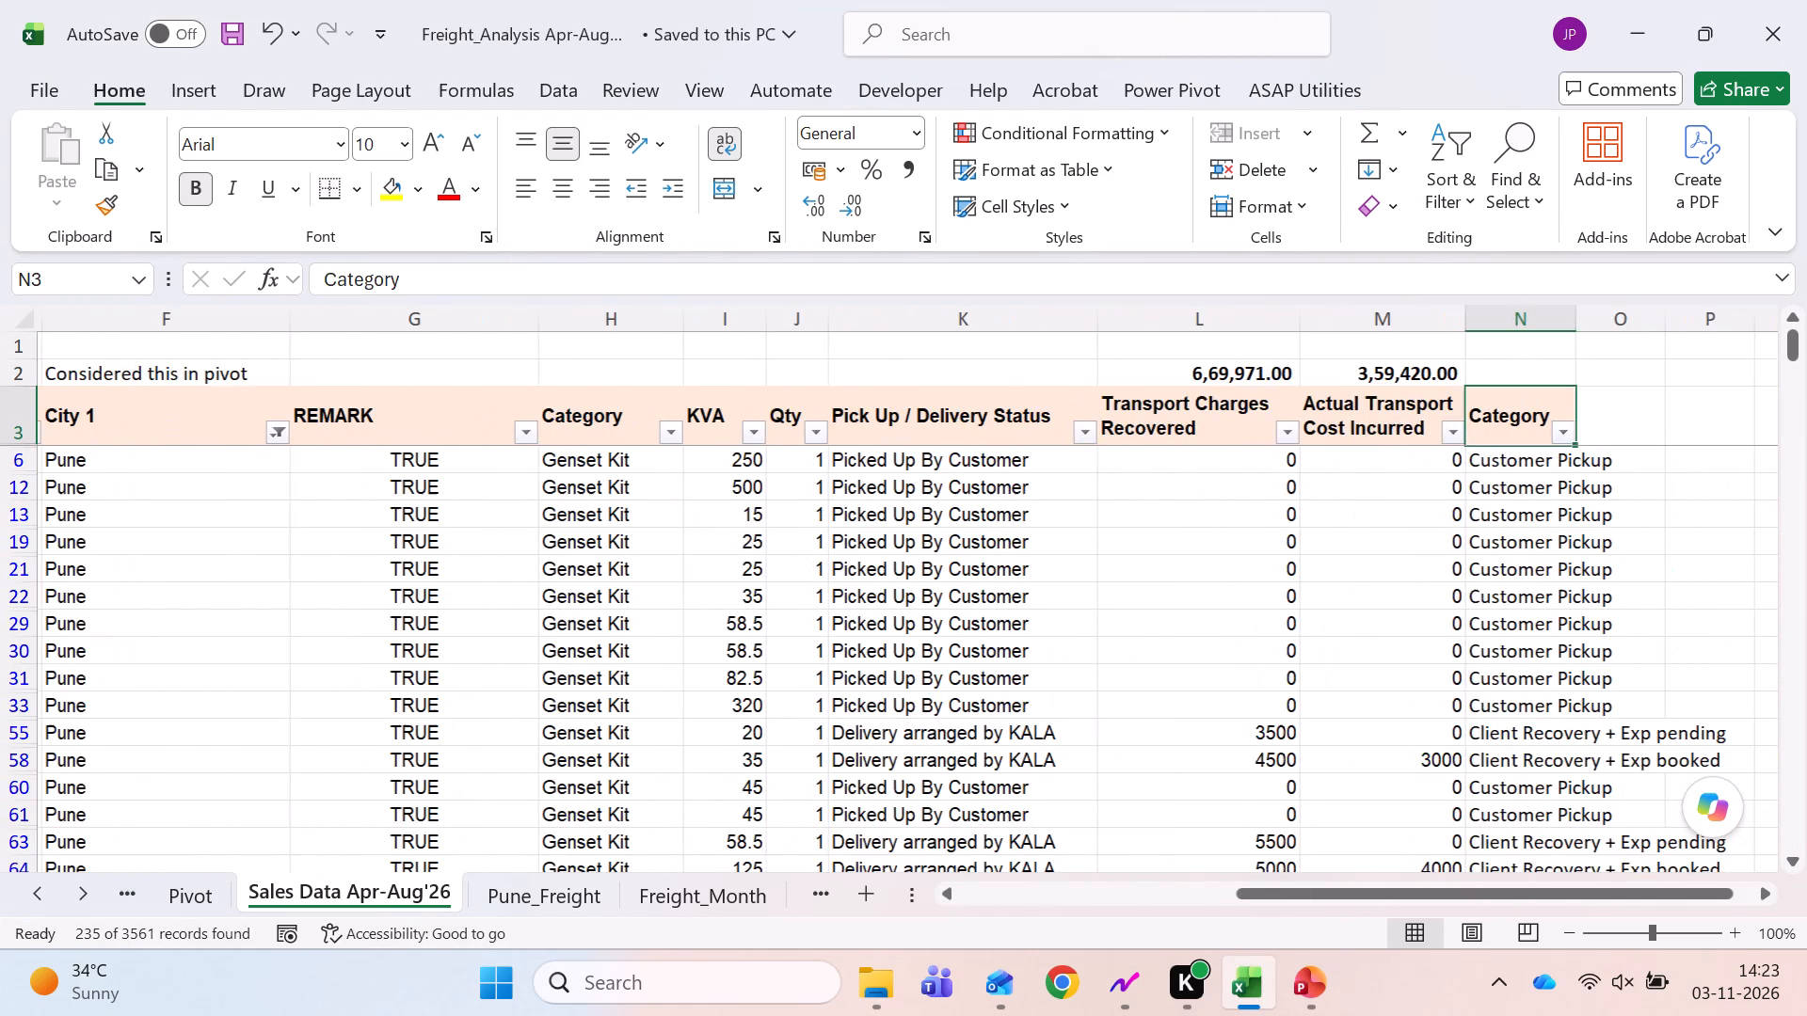
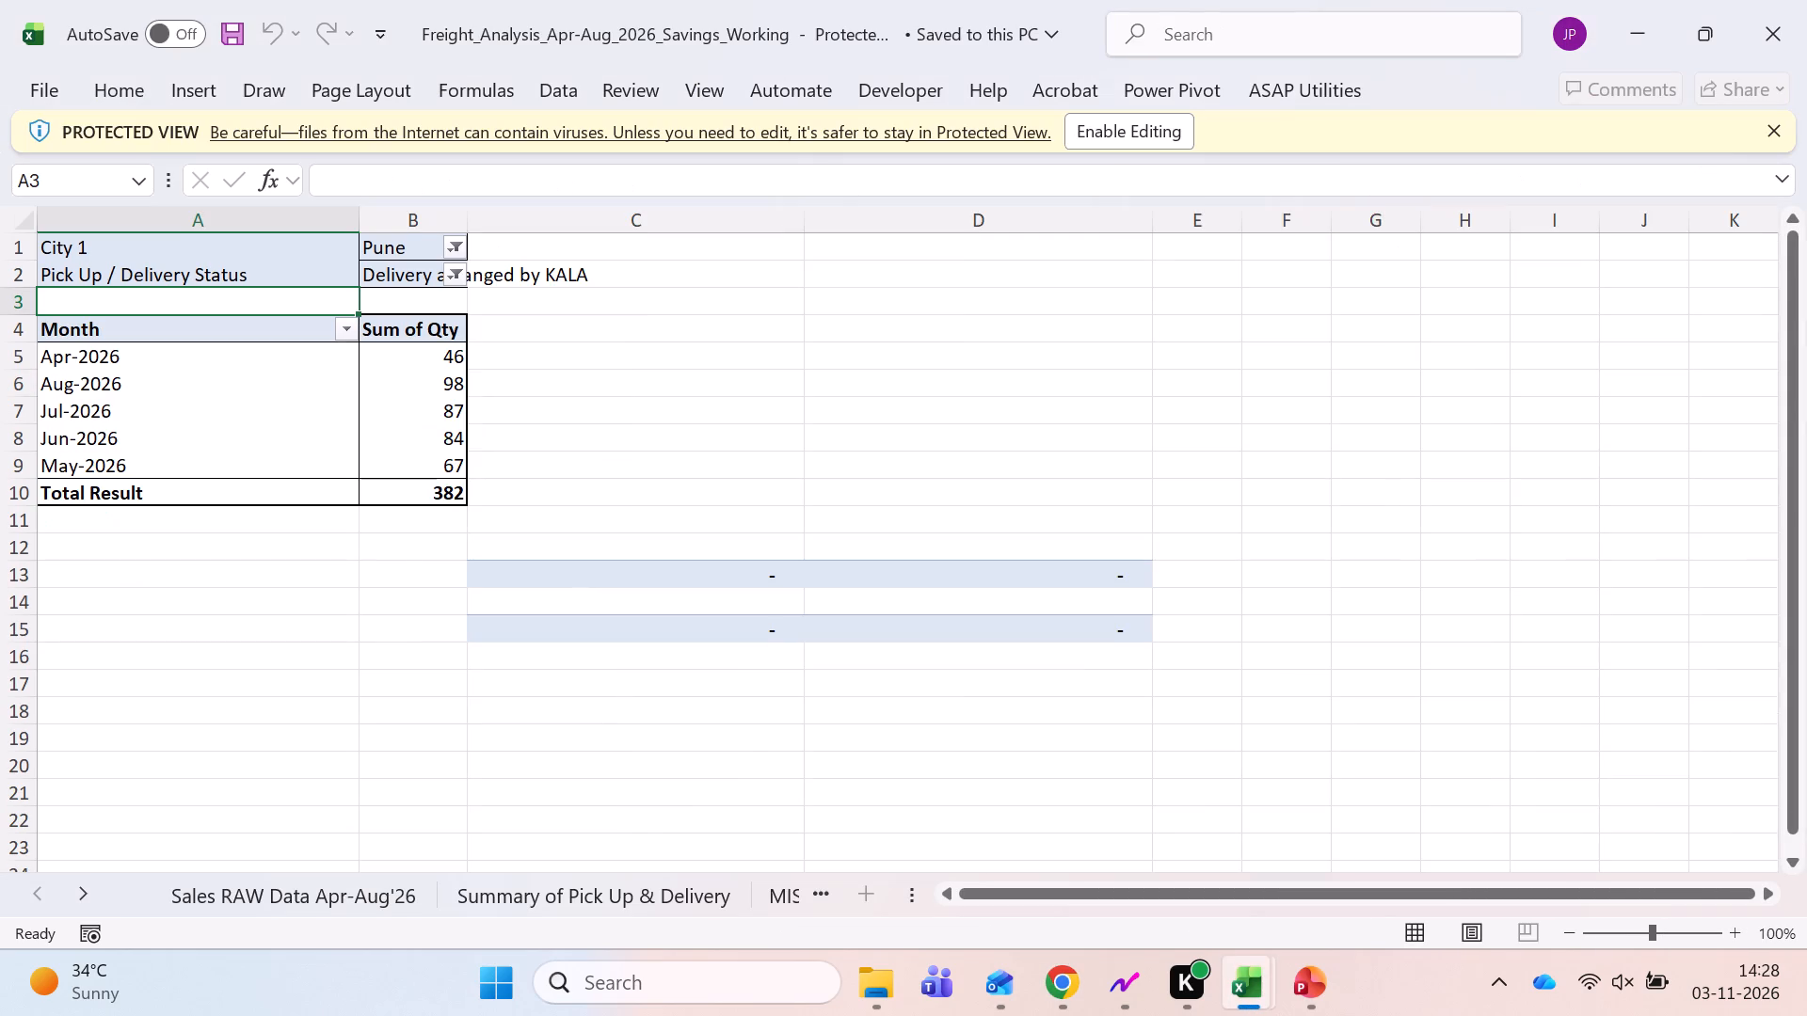
pyautogui.click(1118, 122)
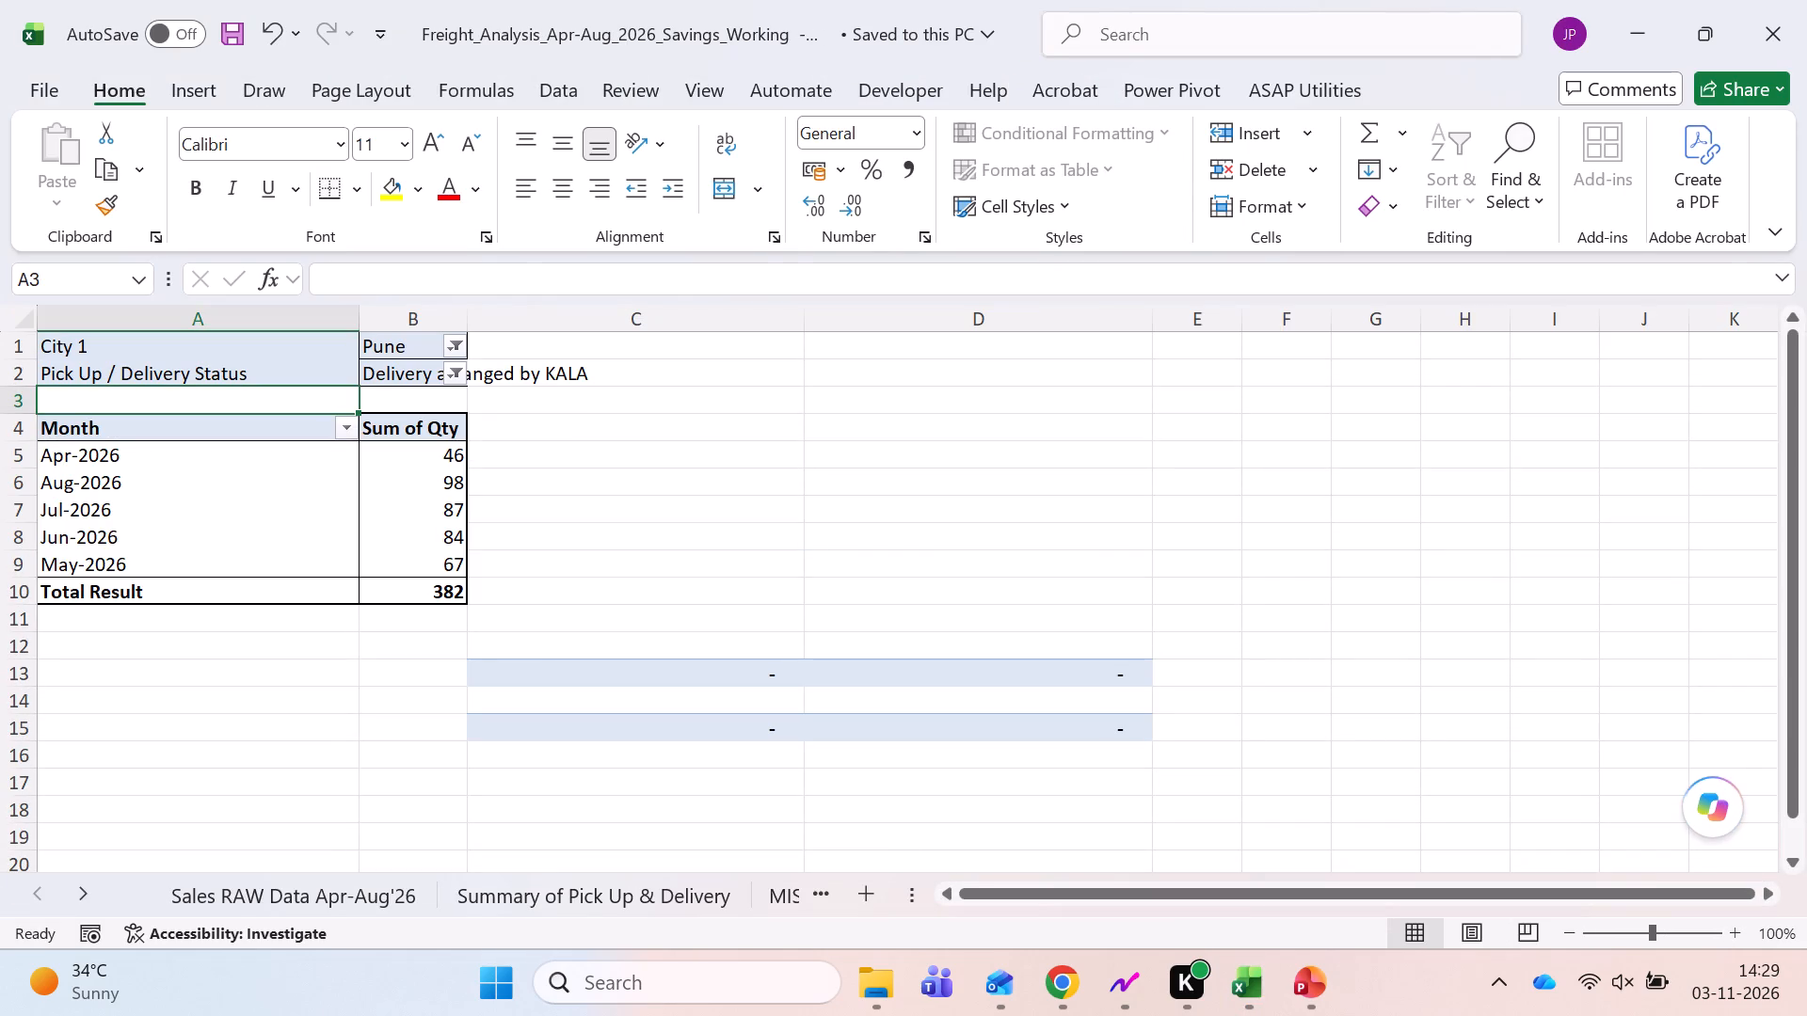
pyautogui.hotkey('ctrl', 'pageup')
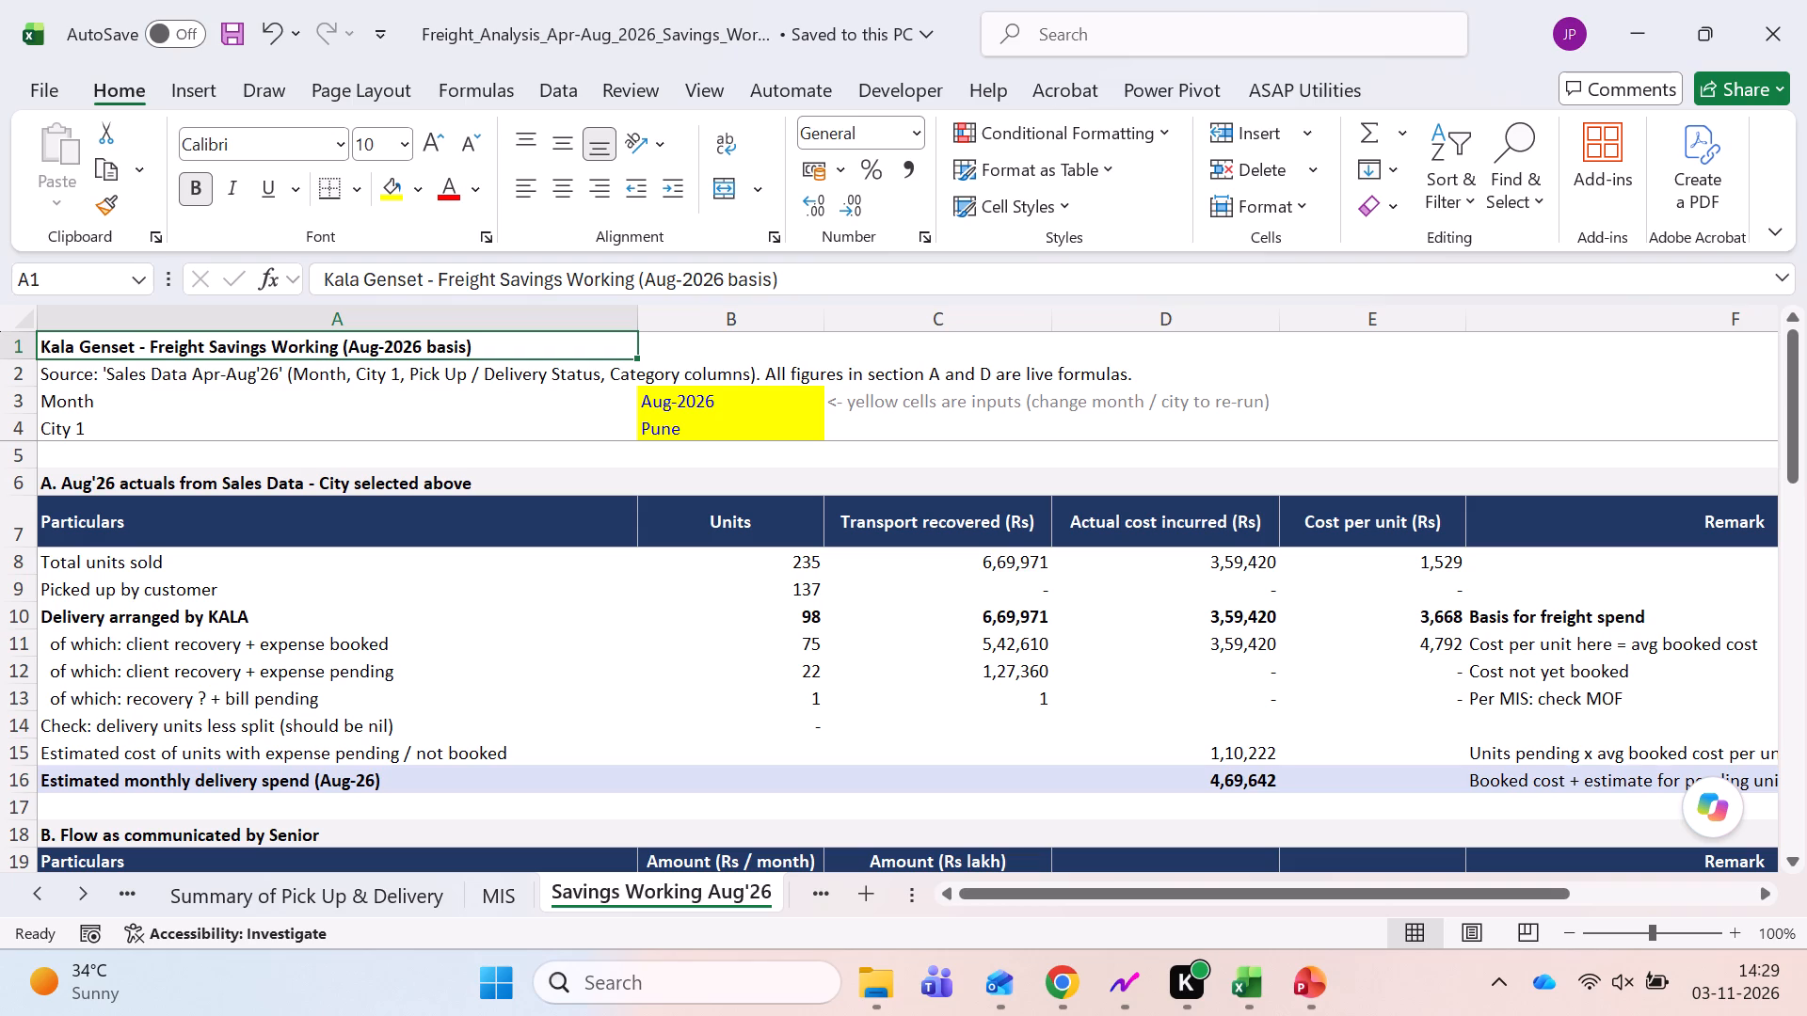
# Open the Conveyance Oct'26 workbook from the Kala Genset Conveyance folder and check the total pending amount on the Reimburse & Advance Details sheet.
pyautogui.click(884, 995)
pyautogui.click(131, 773)
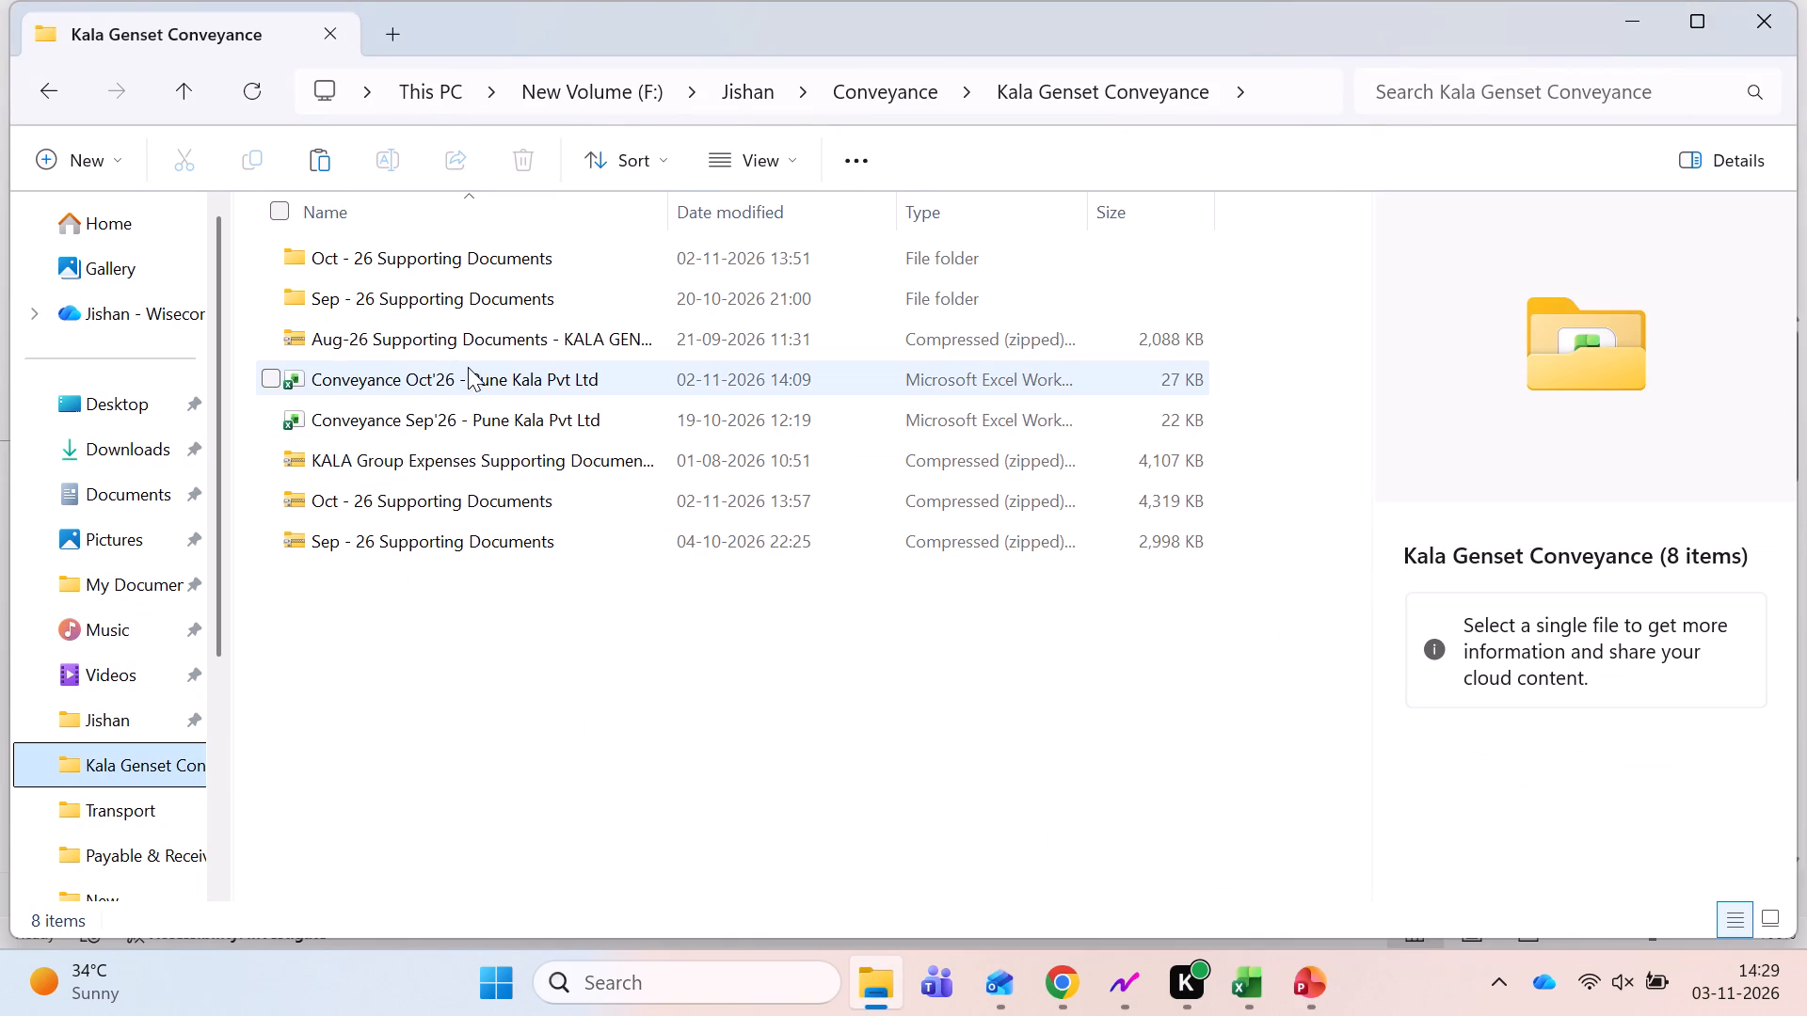
pyautogui.doubleClick(474, 376)
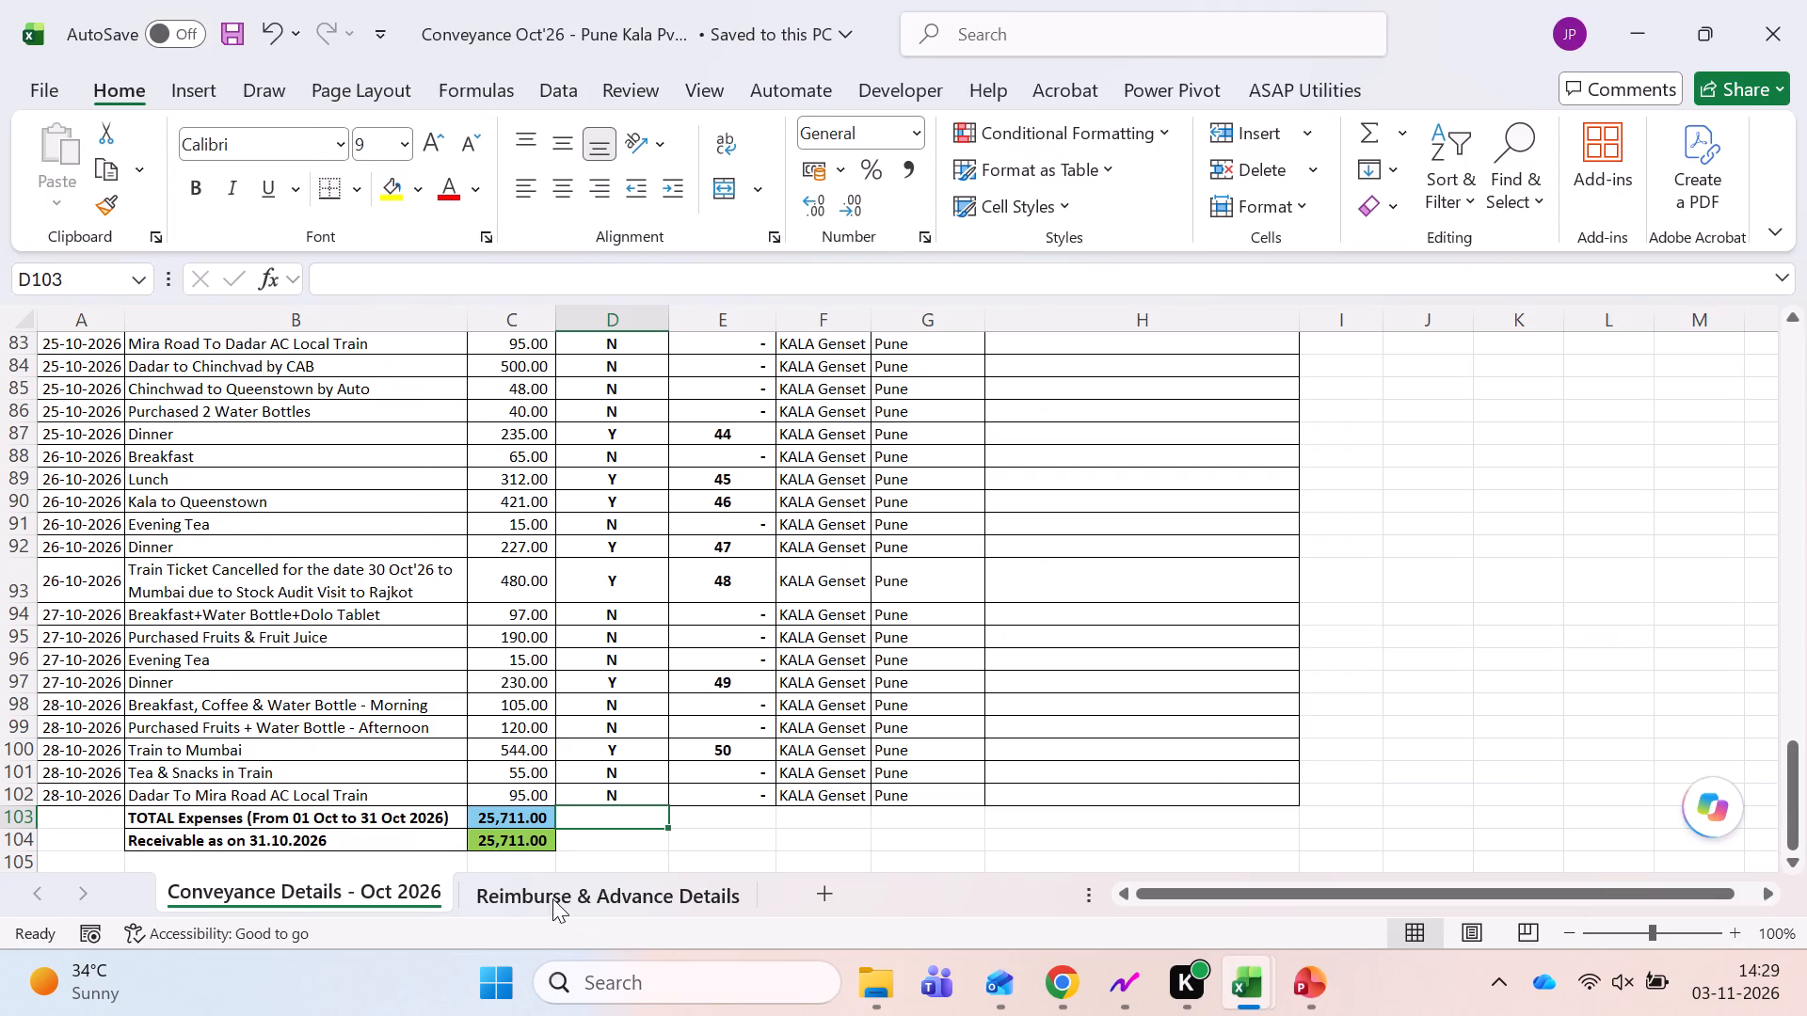
pyautogui.click(565, 895)
pyautogui.click(495, 663)
pyautogui.click(508, 551)
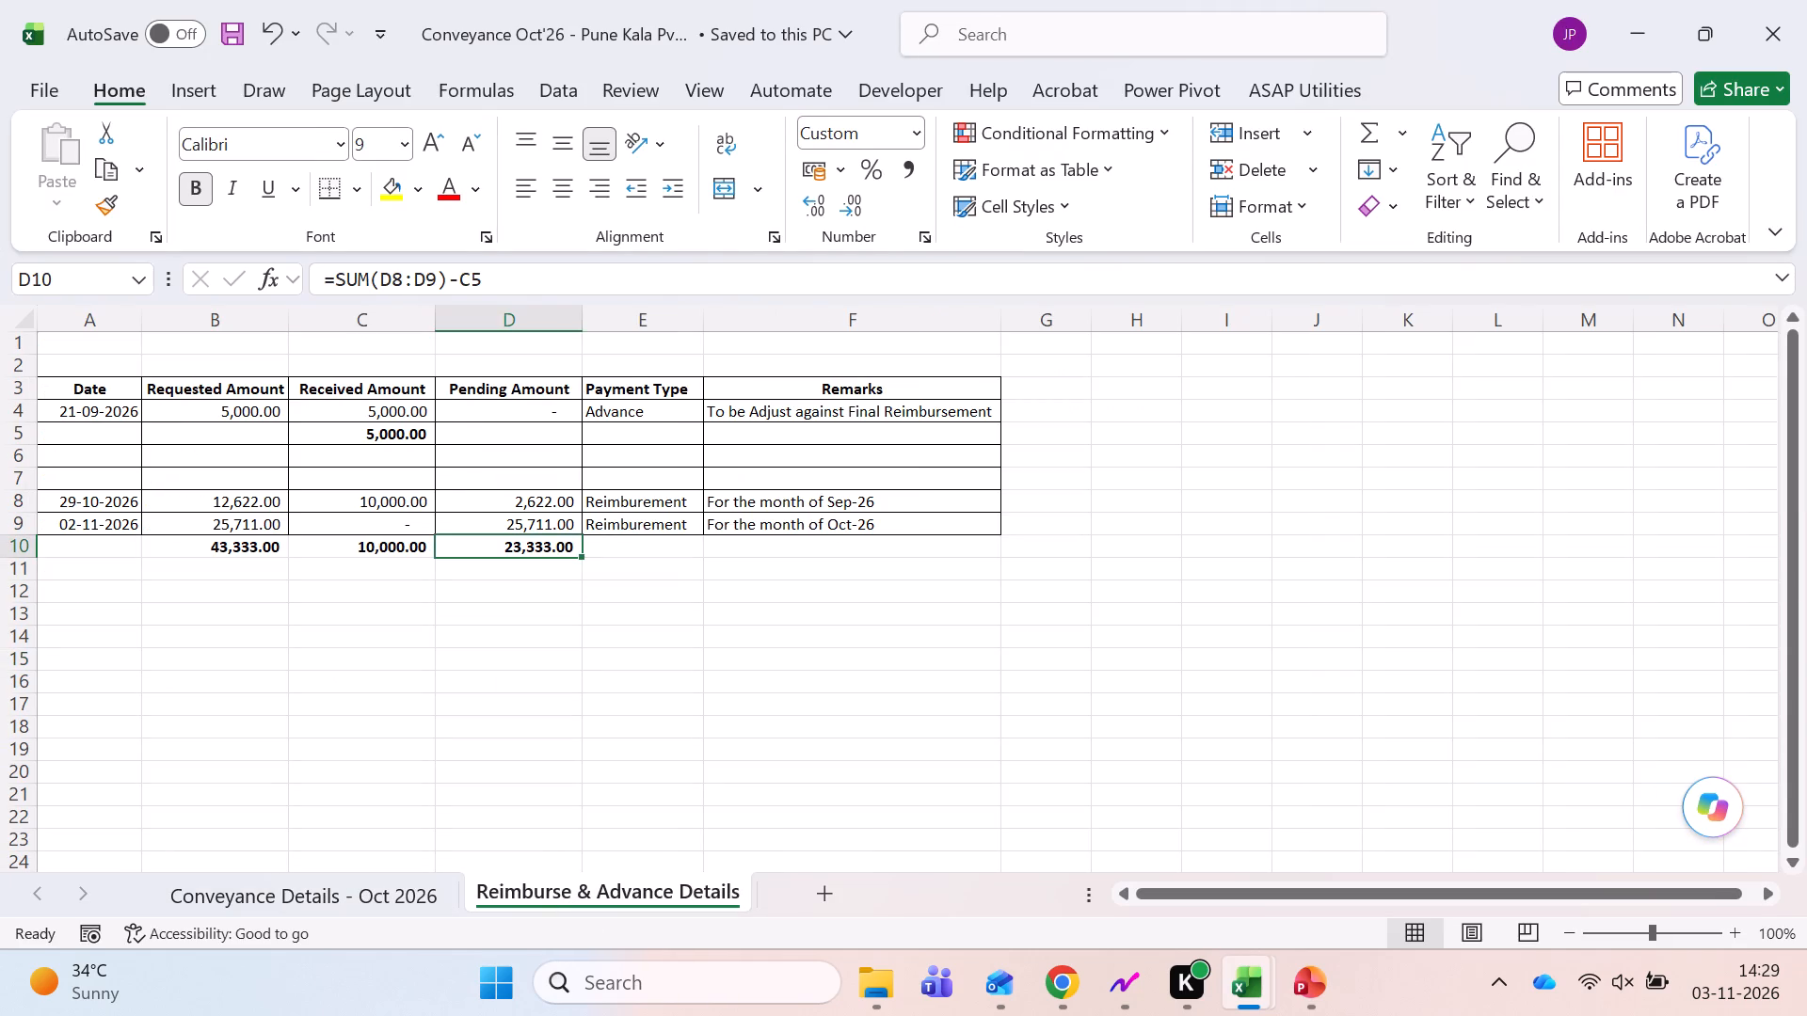
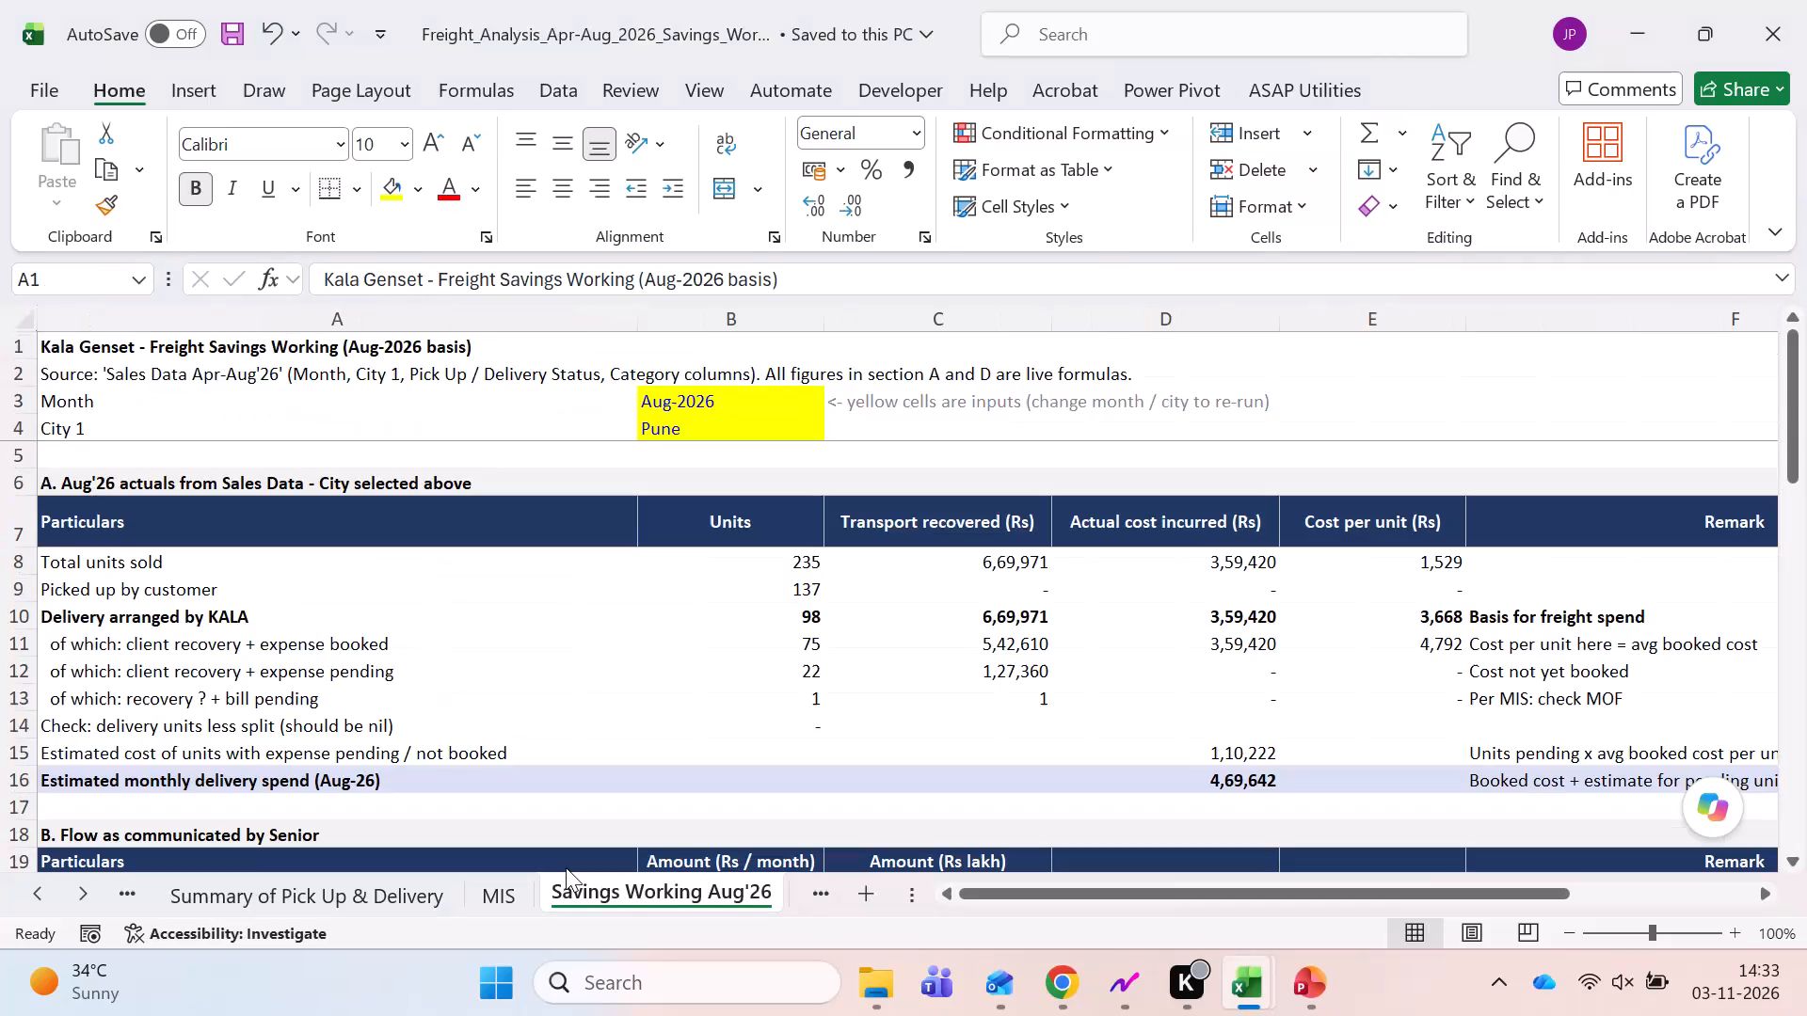
# Examine section A's total units sold and picked-up-by-customer rows on Savings Working Aug'26, including the formulas behind units, recovery and cost.
pyautogui.scroll(-1, 523, 741)
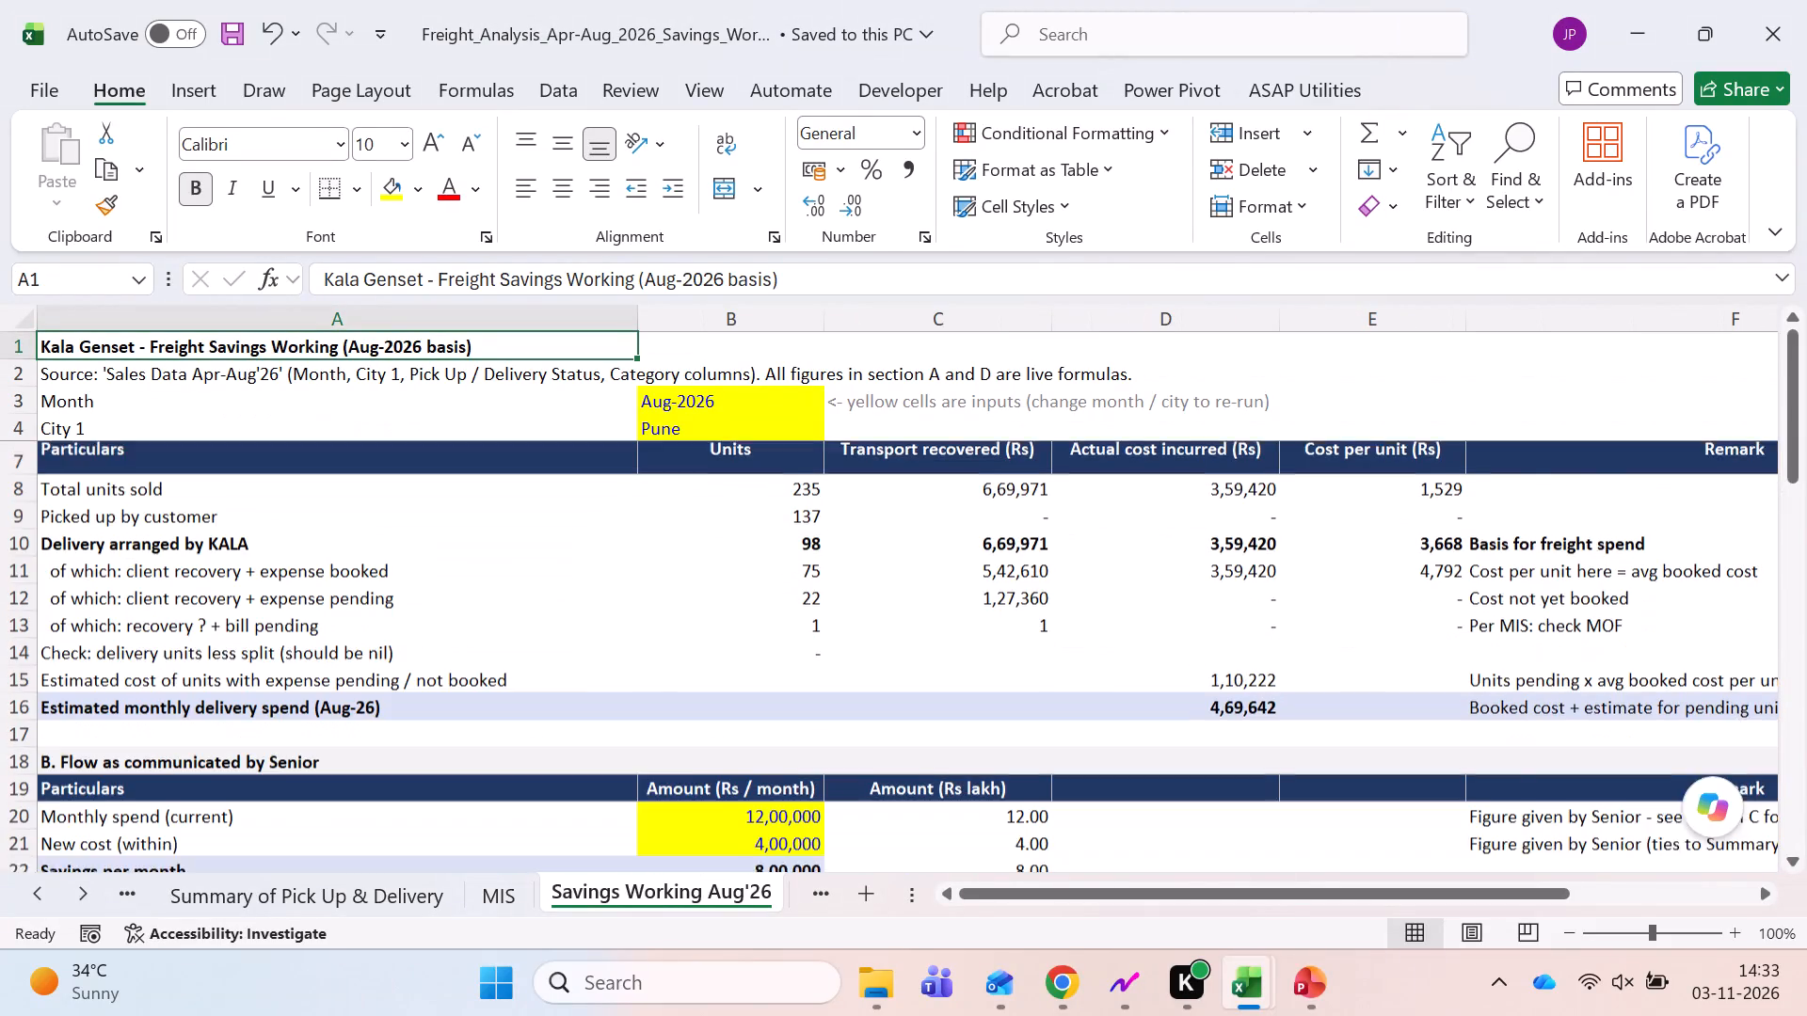
pyautogui.scroll(-1, 523, 741)
pyautogui.scroll(1, 504, 777)
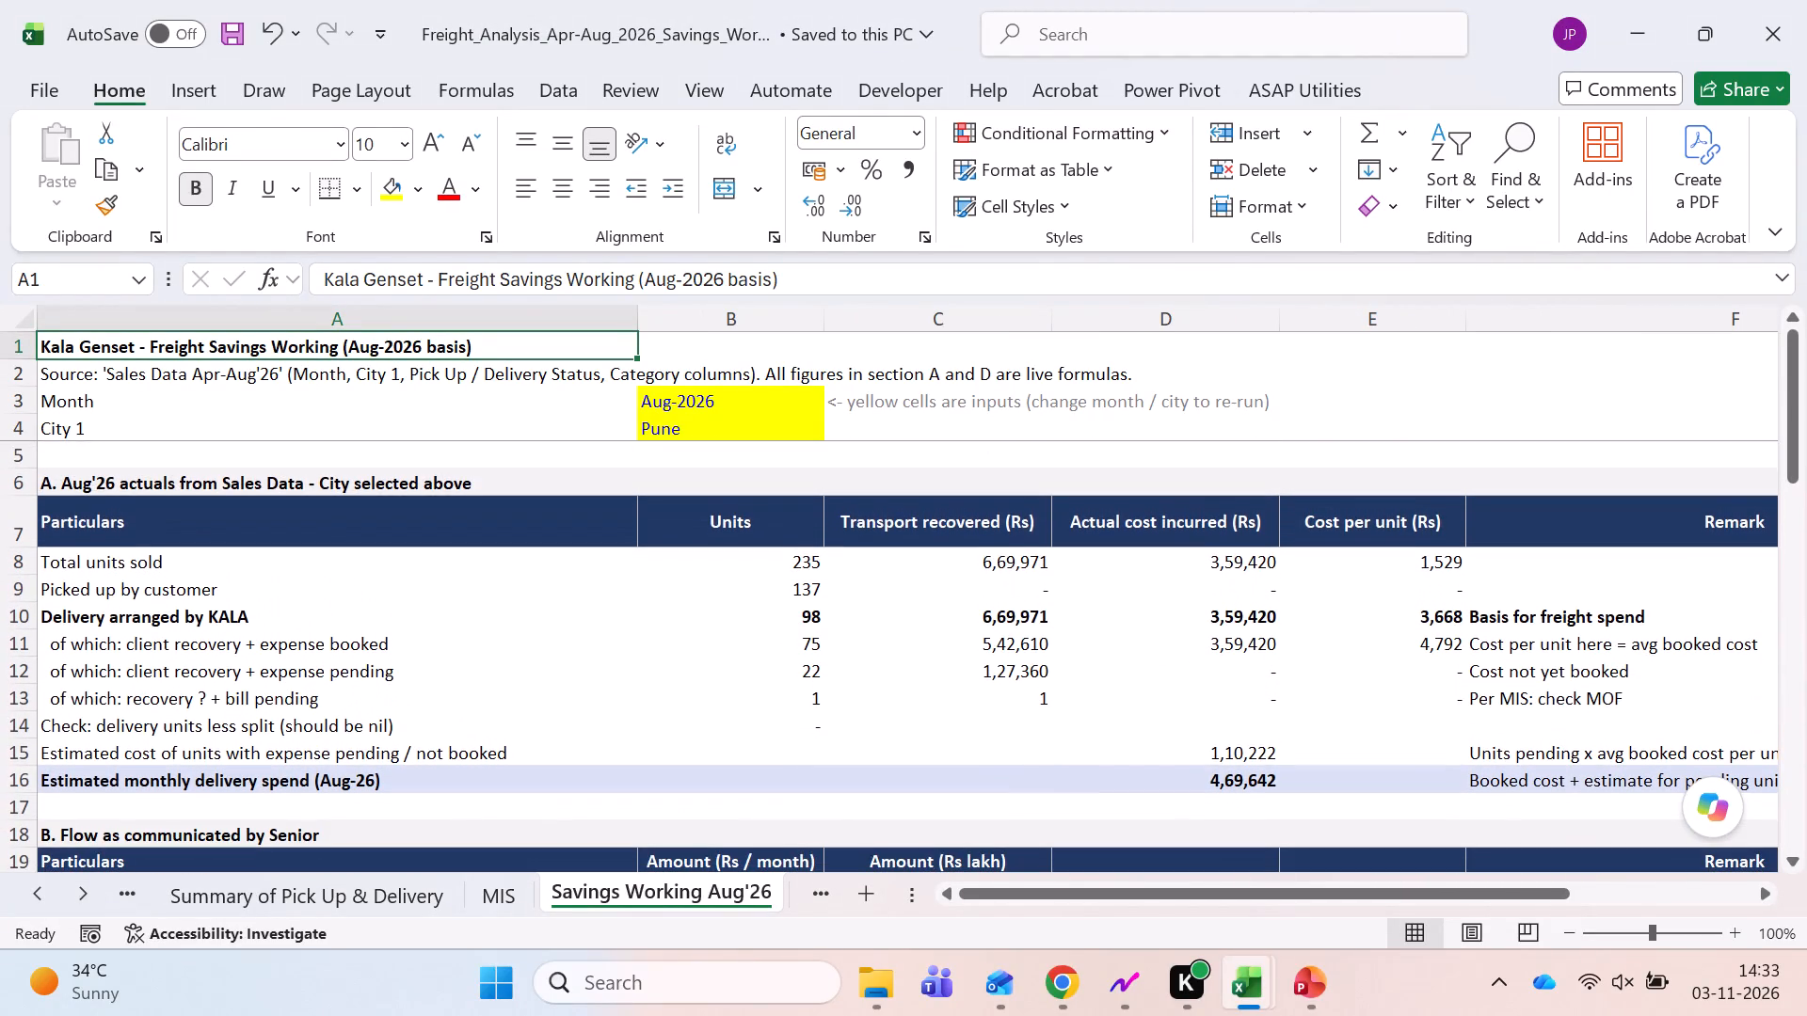
pyautogui.click(241, 571)
pyautogui.press('Right')
pyautogui.press('Right')
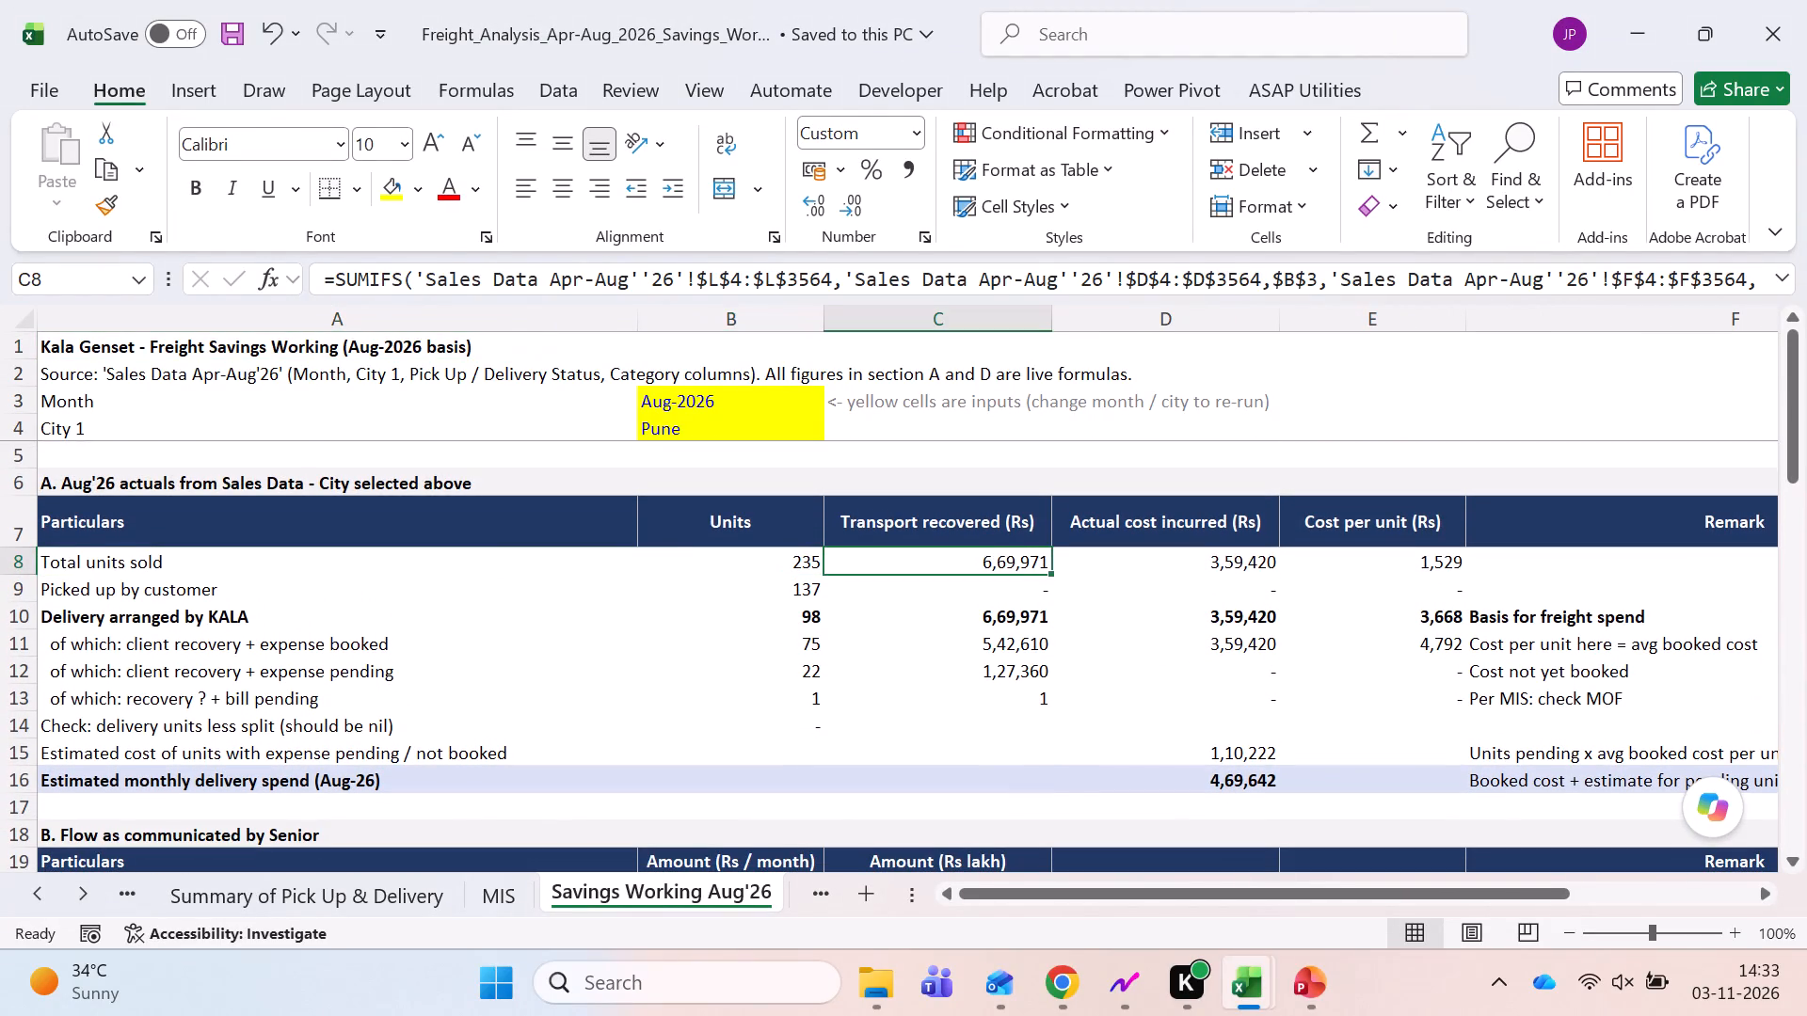
pyautogui.press('Left')
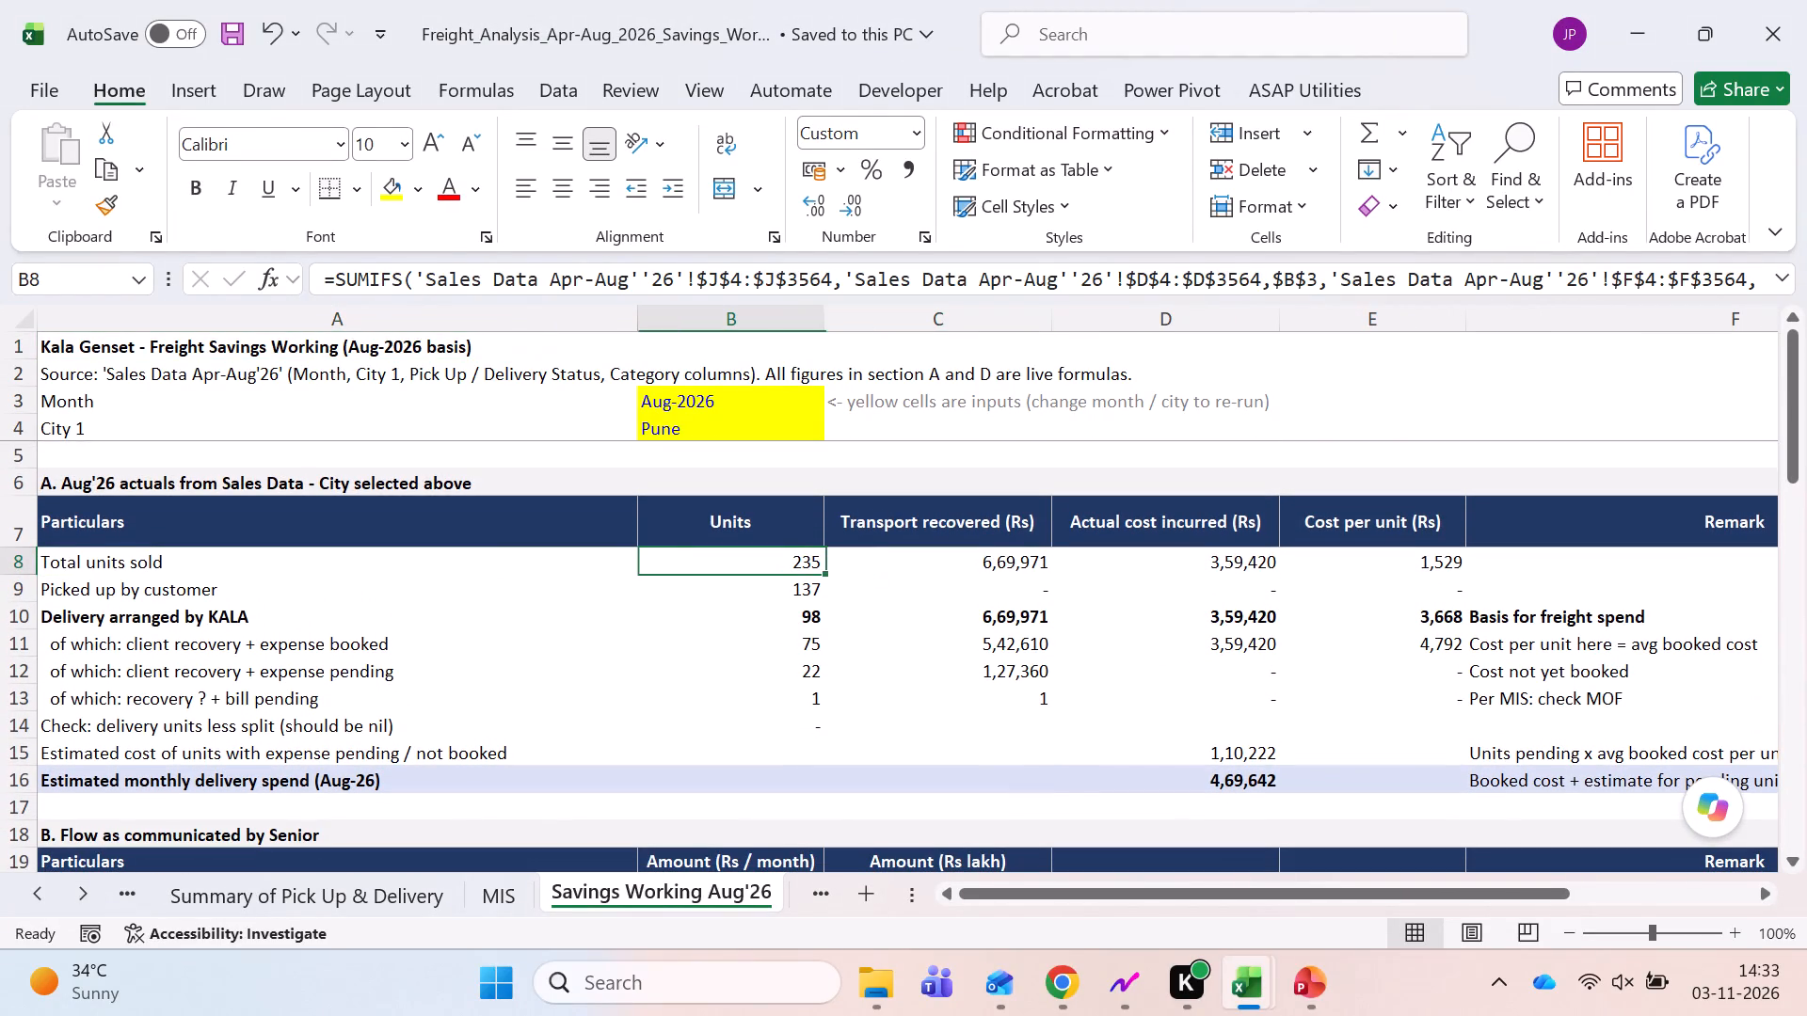
pyautogui.press('Right')
pyautogui.press('Right')
pyautogui.press('Right')
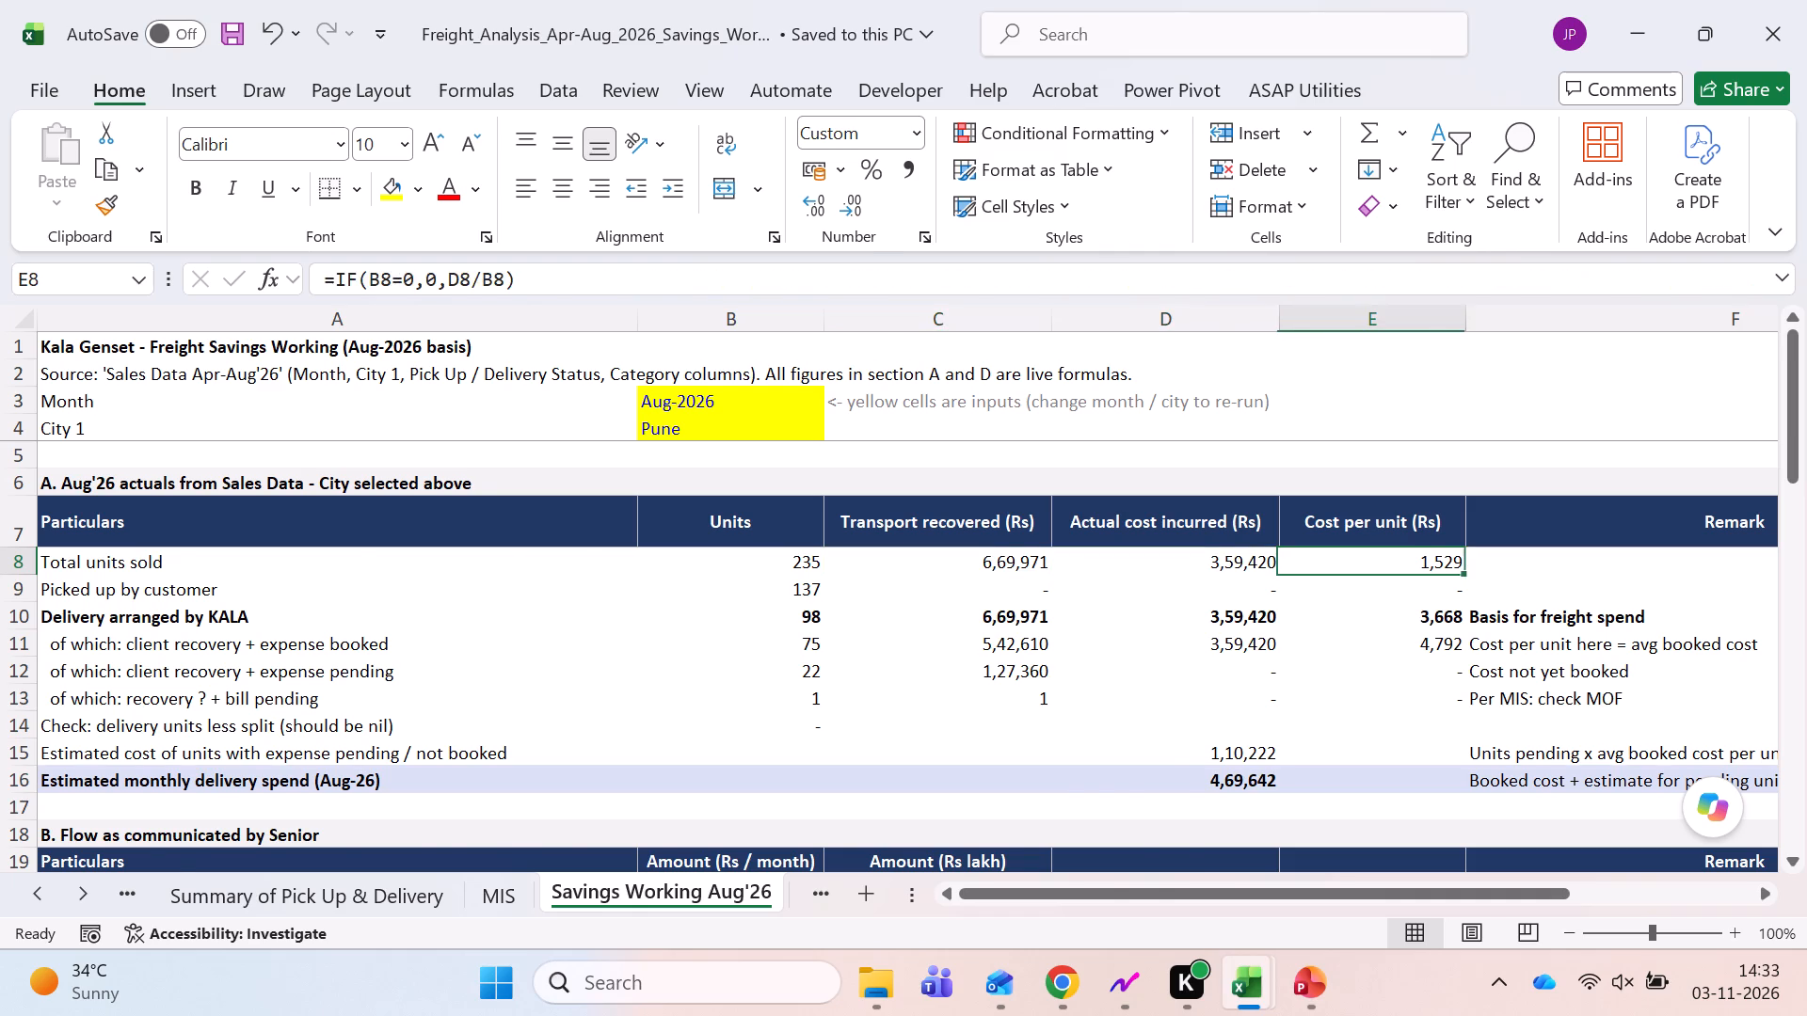
pyautogui.press('Right')
pyautogui.press('Left')
pyautogui.press('Down')
pyautogui.press('Right')
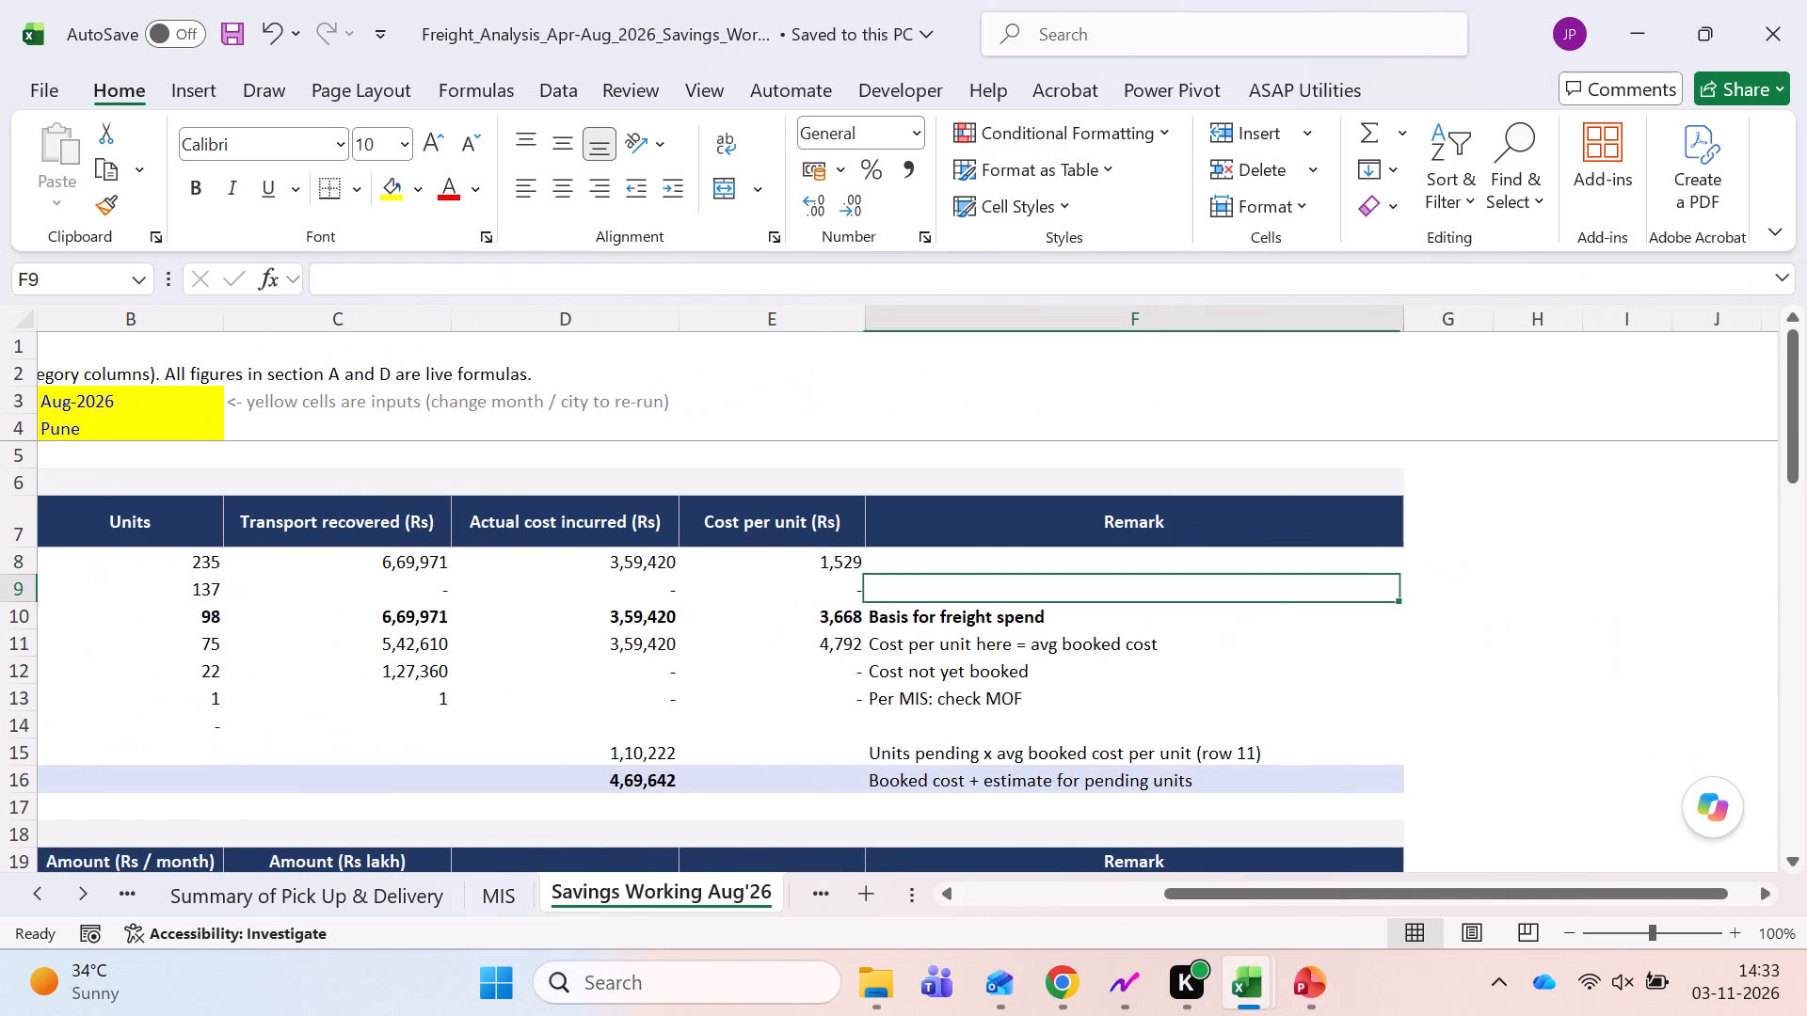
pyautogui.press('Left')
pyautogui.press('Left')
pyautogui.press('Left')
pyautogui.press('Left')
pyautogui.press('Left')
pyautogui.press('Left')
pyautogui.press('Left')
pyautogui.press('Left')
pyautogui.press('Left')
pyautogui.press('Left')
pyautogui.press('Left')
pyautogui.press('Left')
pyautogui.press('Left')
pyautogui.press('Left')
pyautogui.press('Left')
pyautogui.press('Left')
pyautogui.press('Left')
pyautogui.press('Left')
pyautogui.press('Left')
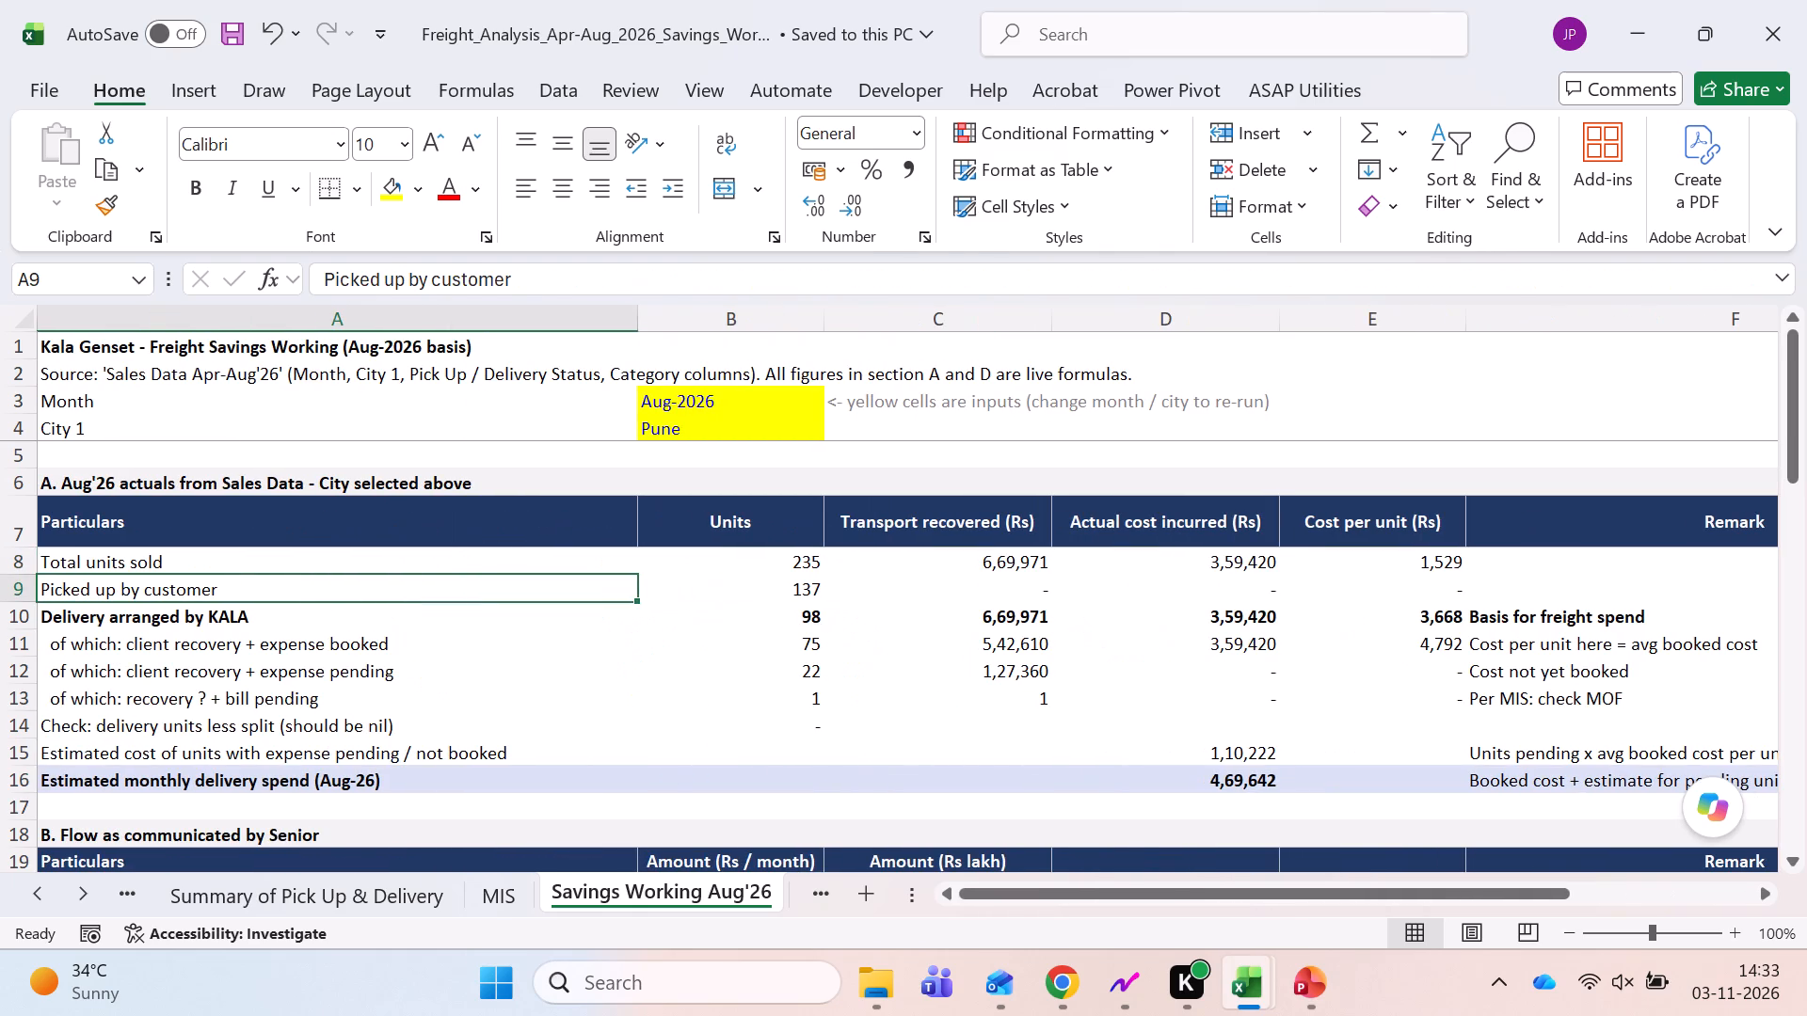
# Examine section A's delivery breakdown rows for expense booked, expense pending and bill pending, along with their remarks.
pyautogui.press('Down')
pyautogui.press('Down')
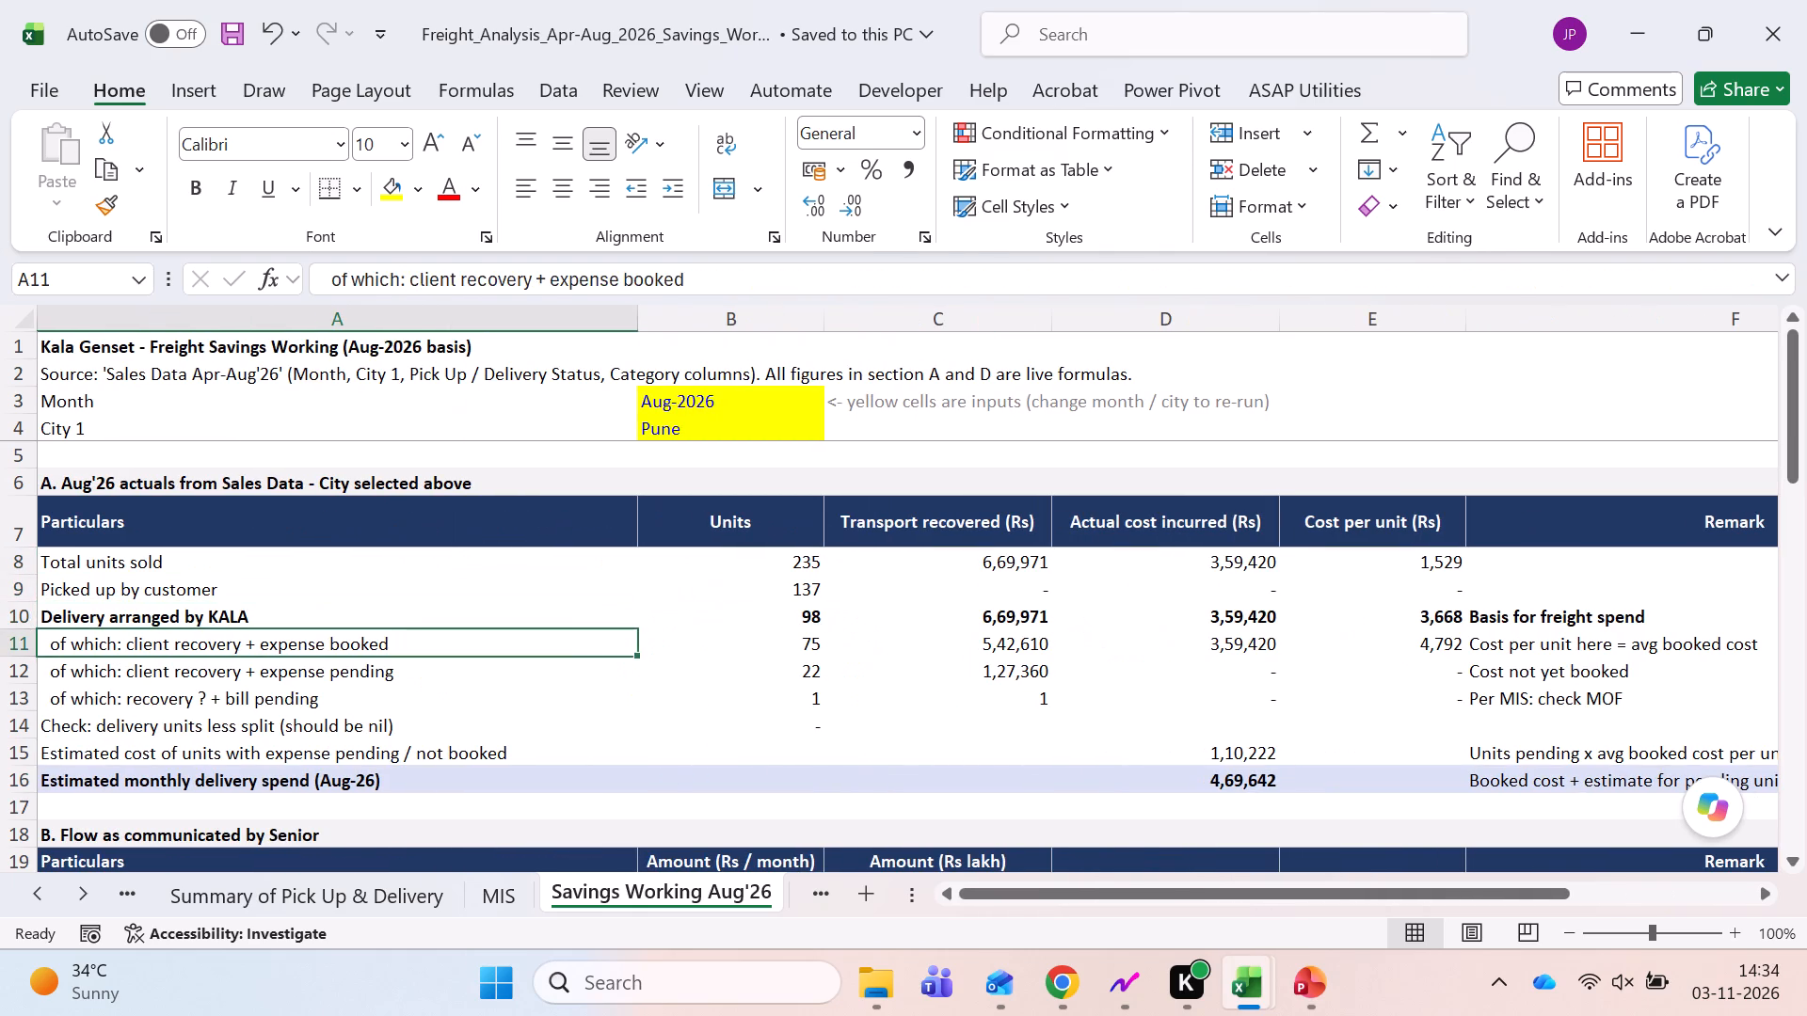
pyautogui.press('Right')
pyautogui.press('Right')
pyautogui.press('Right')
pyautogui.press('Right')
pyautogui.press('Right')
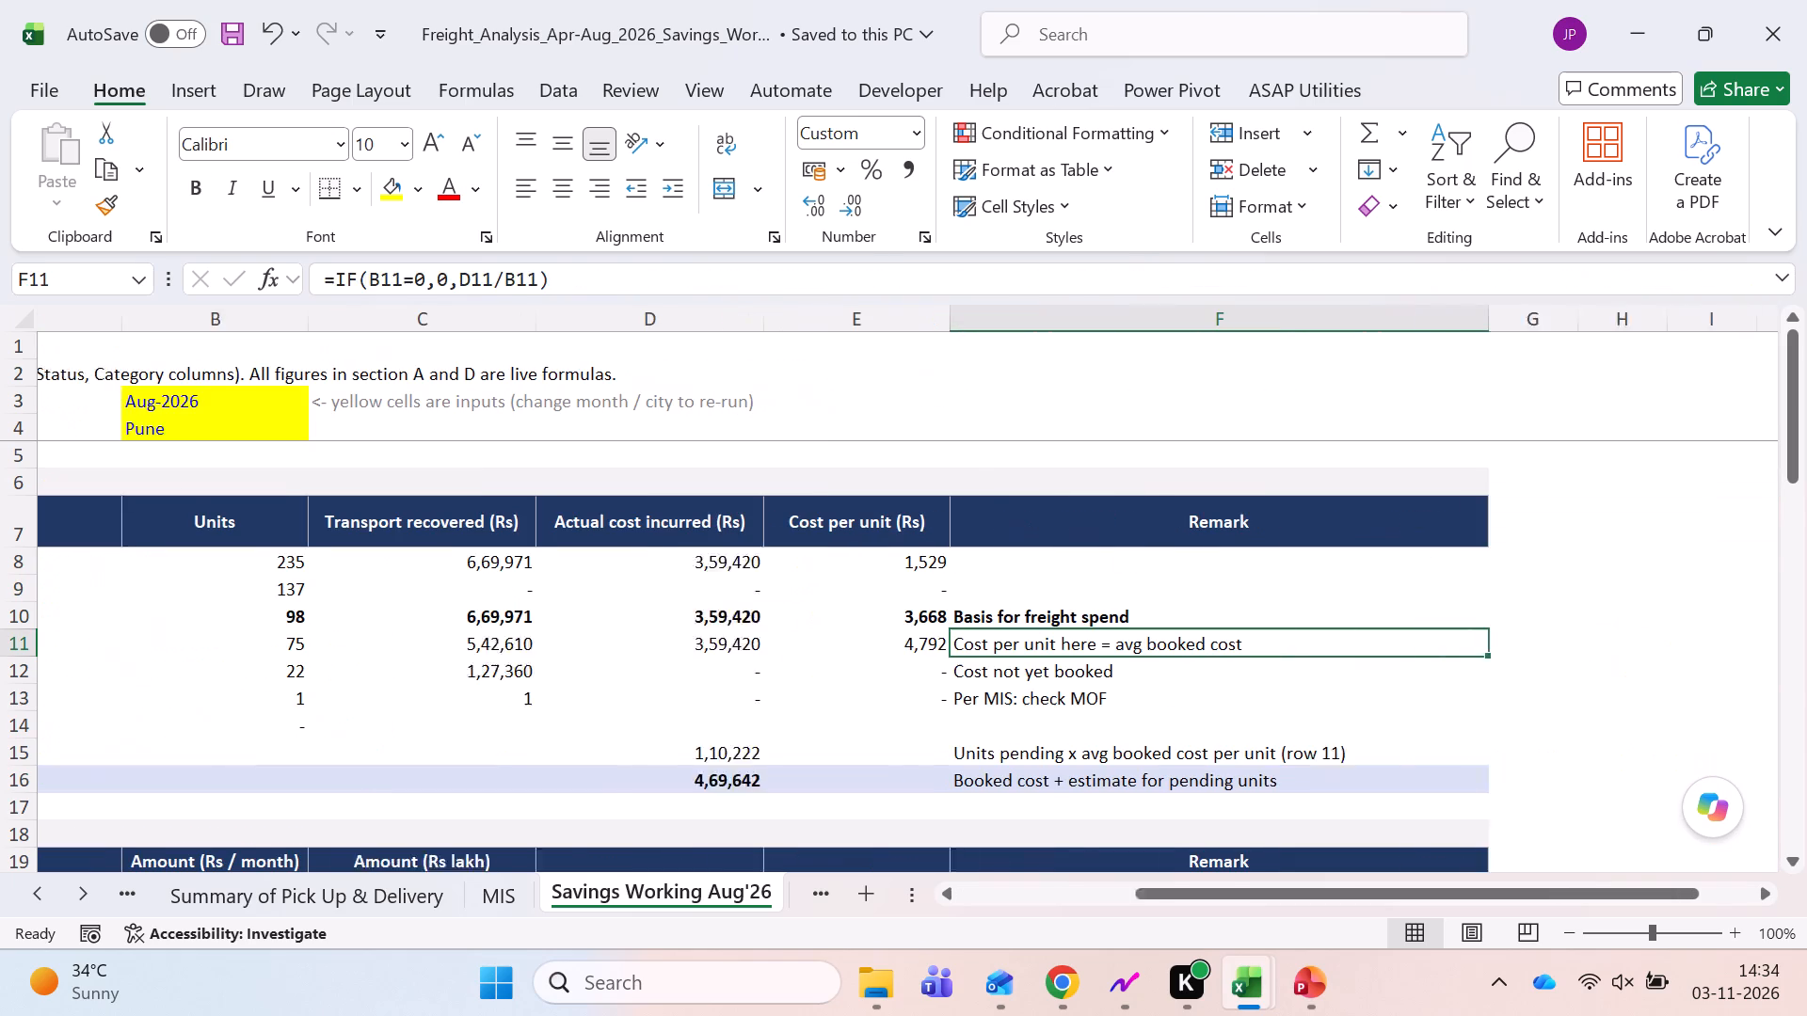
pyautogui.press('Down')
pyautogui.press('Down')
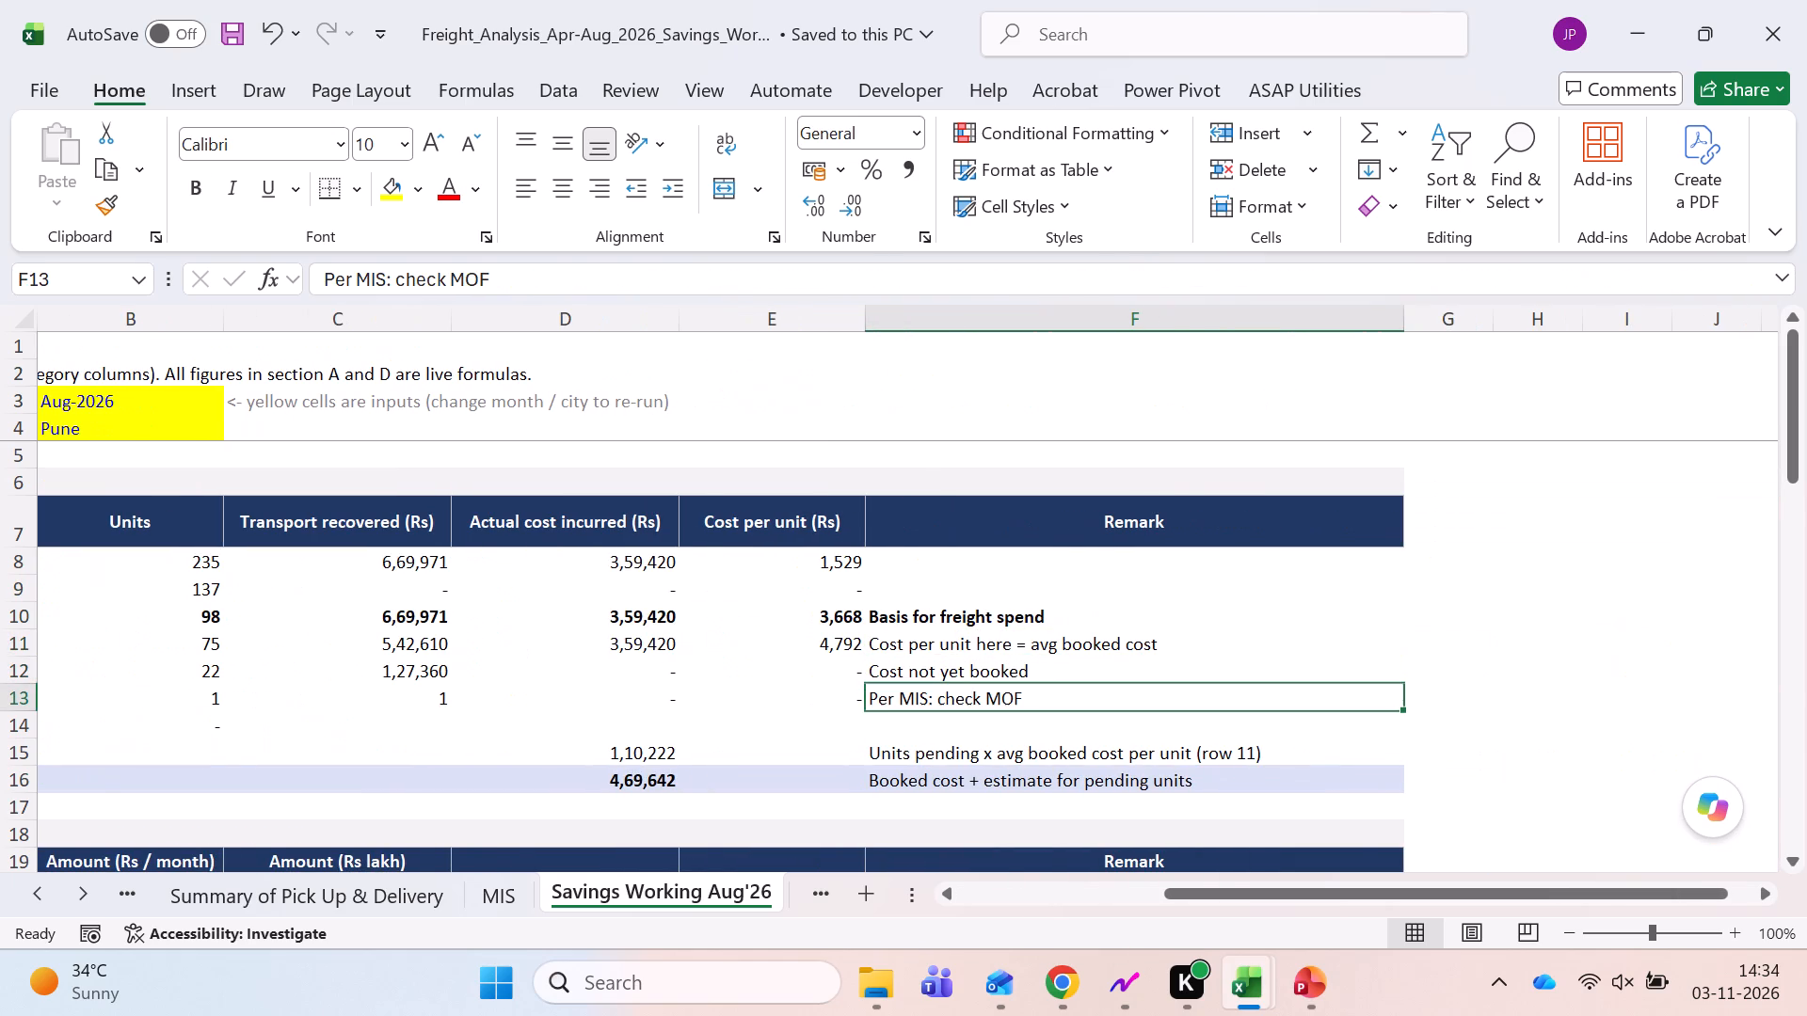
pyautogui.press('Left')
pyautogui.press('Left')
pyautogui.press('Left')
pyautogui.press('Left')
pyautogui.press('Left')
pyautogui.press('Left')
pyautogui.press('Left')
pyautogui.press('Left')
pyautogui.press('Left')
pyautogui.press('Left')
pyautogui.press('Left')
pyautogui.press('Left')
pyautogui.press('Left')
pyautogui.press('Left')
# Review section B, the flow communicated by Senior, from monthly spend to annualised savings, including the formulas and remarks.
pyautogui.press('Down')
pyautogui.press('Down')
pyautogui.press('Down')
pyautogui.press('Down')
pyautogui.press('Down')
pyautogui.press('Down')
pyautogui.press('Down')
pyautogui.press('Down')
pyautogui.press('Down')
pyautogui.press('Down')
pyautogui.press('Down')
pyautogui.press('Down')
pyautogui.press('Down')
pyautogui.press('Down')
pyautogui.press('Down')
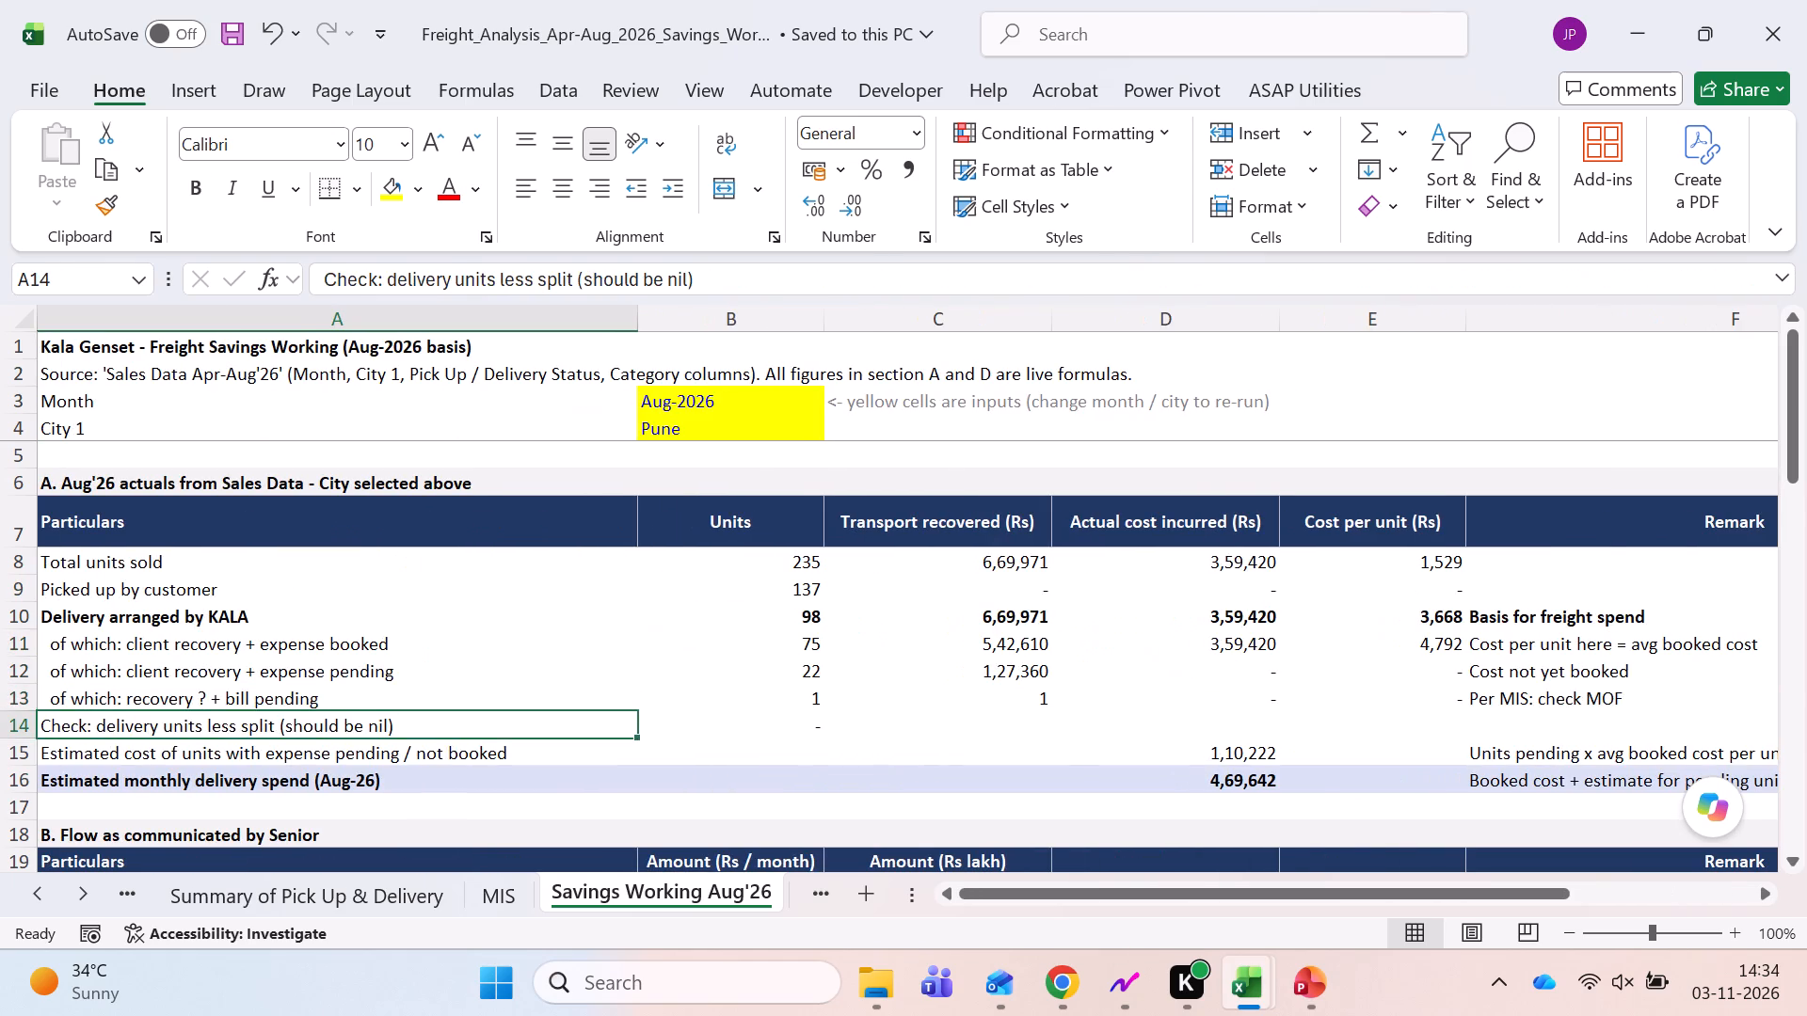
pyautogui.press('Up')
pyautogui.press('Up')
pyautogui.press('Up')
pyautogui.press('Up')
pyautogui.press('Up')
pyautogui.press('Up')
pyautogui.press('Up')
pyautogui.press('Up')
pyautogui.press('Down')
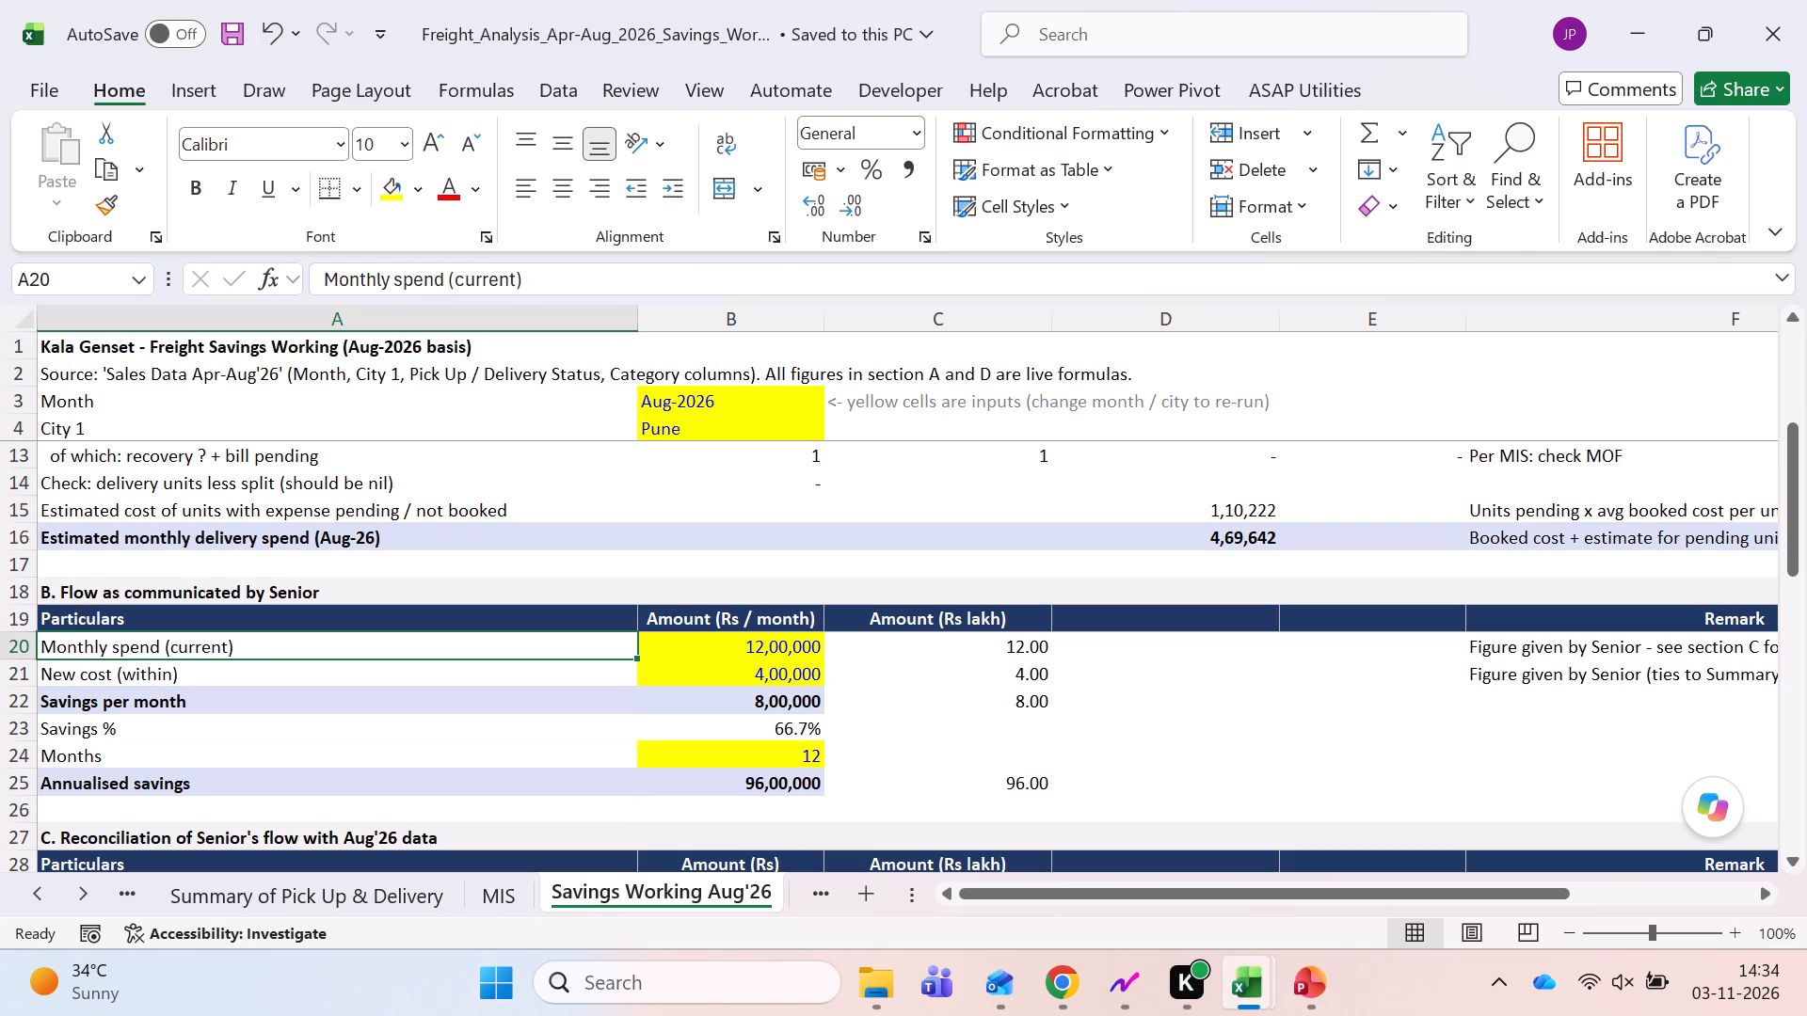
pyautogui.press('Down')
pyautogui.press('Right')
pyautogui.press('Down')
pyautogui.press('Down')
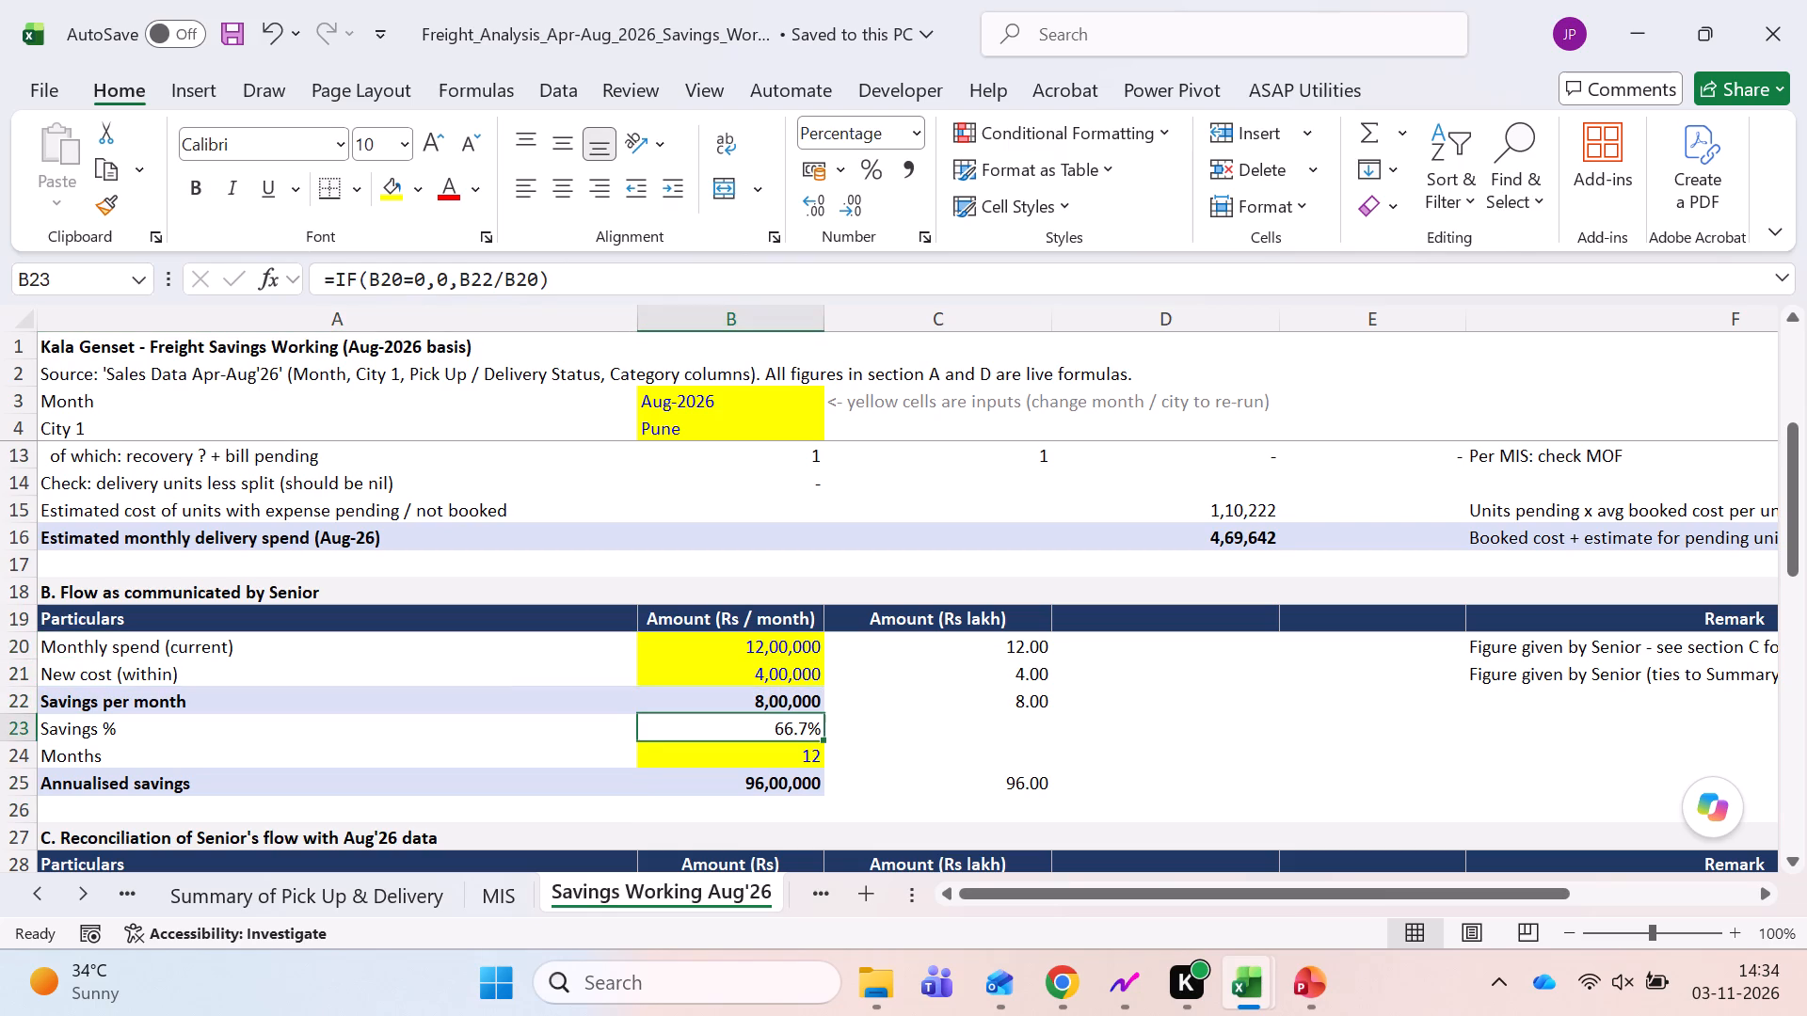
pyautogui.press('Down')
pyautogui.press('Down')
pyautogui.press('Right')
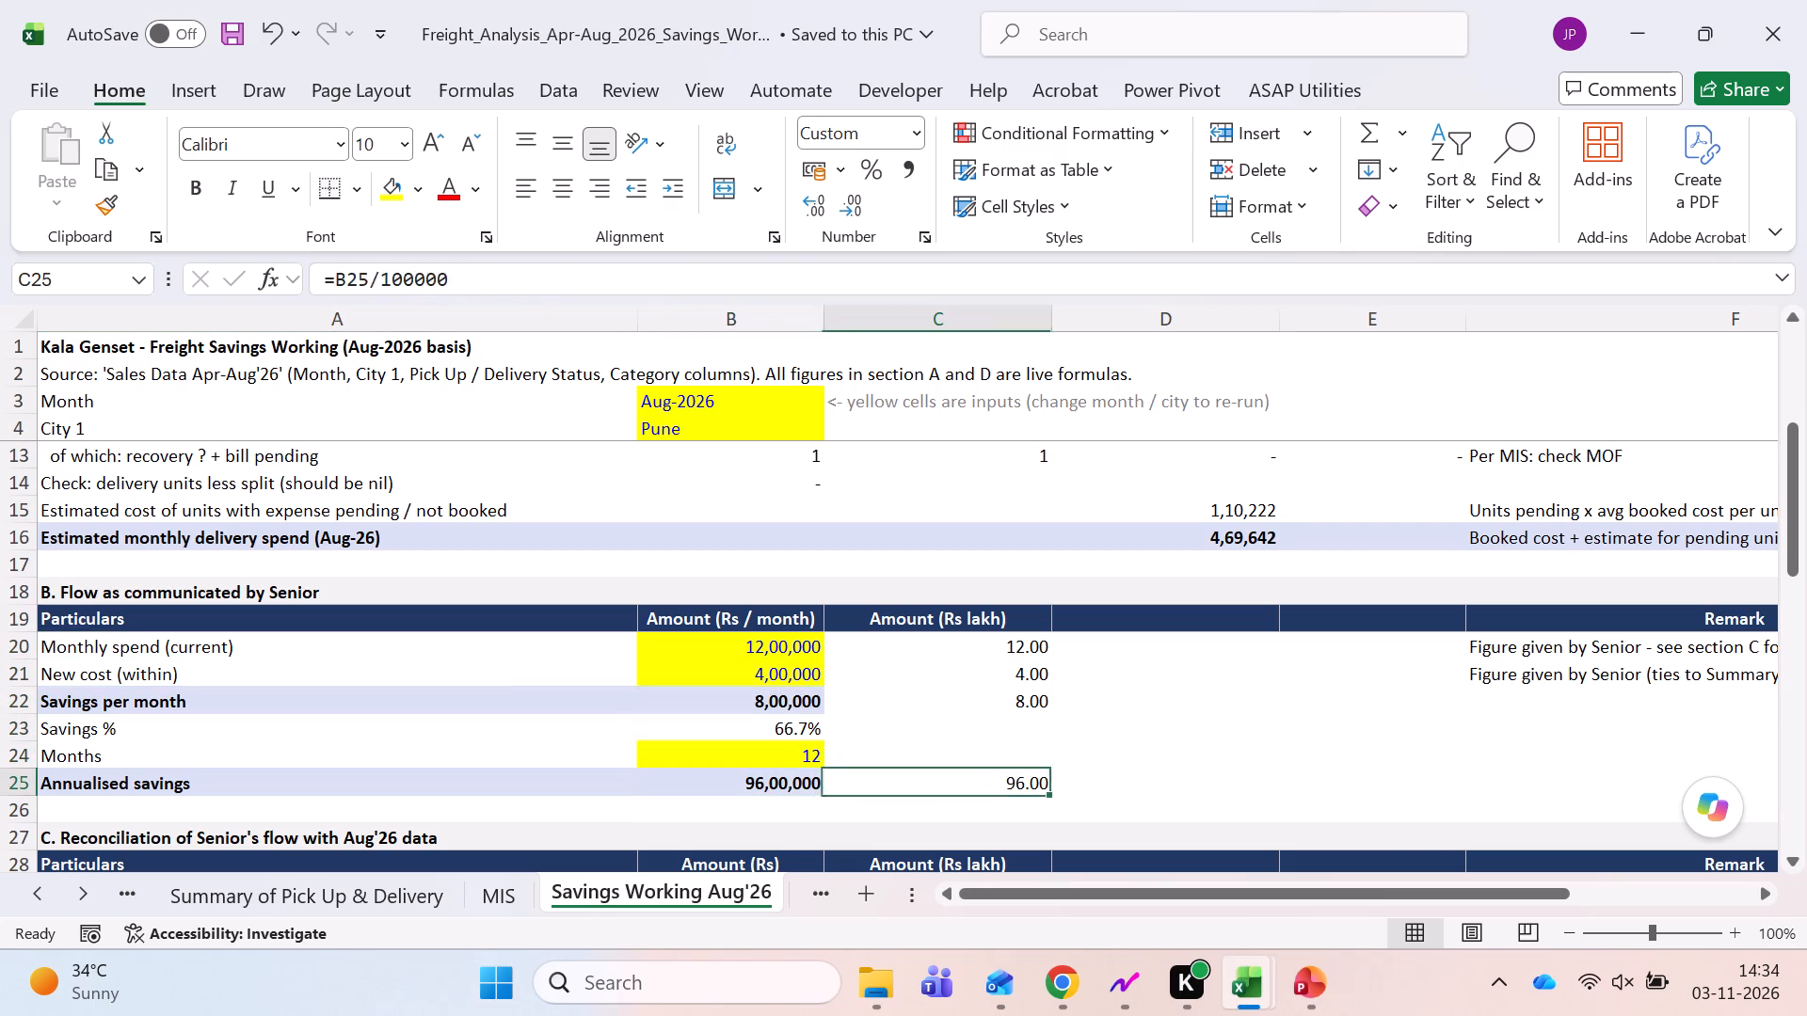
pyautogui.press('Right')
pyautogui.press('Right')
pyautogui.press('Right')
pyautogui.press('Left')
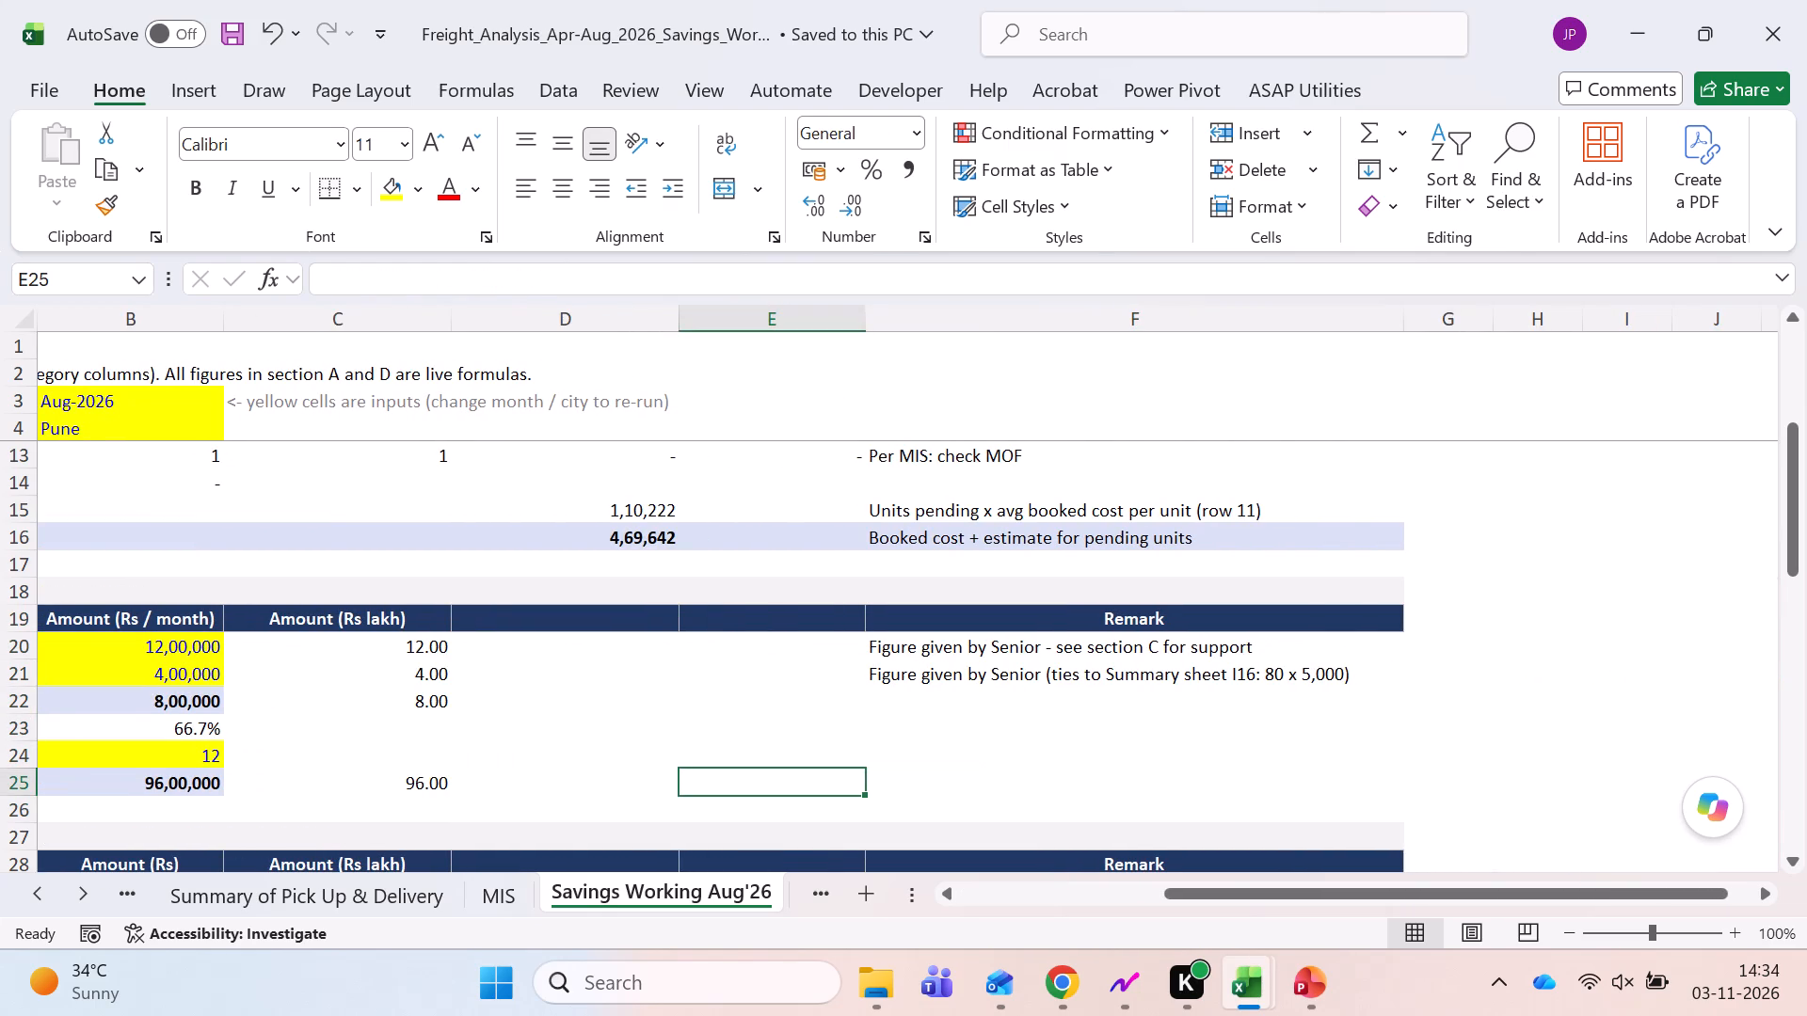
pyautogui.press('Left')
pyautogui.press('Left')
pyautogui.press('Left')
pyautogui.press('Left')
pyautogui.press('Left')
pyautogui.press('Left')
pyautogui.press('Left')
pyautogui.press('Left')
pyautogui.press('Left')
pyautogui.press('Left')
pyautogui.press('Left')
# Trace the Aug'26 estimated spend formula in section C's reconciliation back to its source cell in section A.
pyautogui.press('Right')
pyautogui.press('Down')
pyautogui.press('Down')
pyautogui.press('Down')
pyautogui.press('Down')
pyautogui.press('Down')
pyautogui.press('Down')
pyautogui.press('Down')
pyautogui.press('Down')
pyautogui.press('Down')
pyautogui.press('Down')
pyautogui.press('Down')
pyautogui.press('Down')
pyautogui.press('Down')
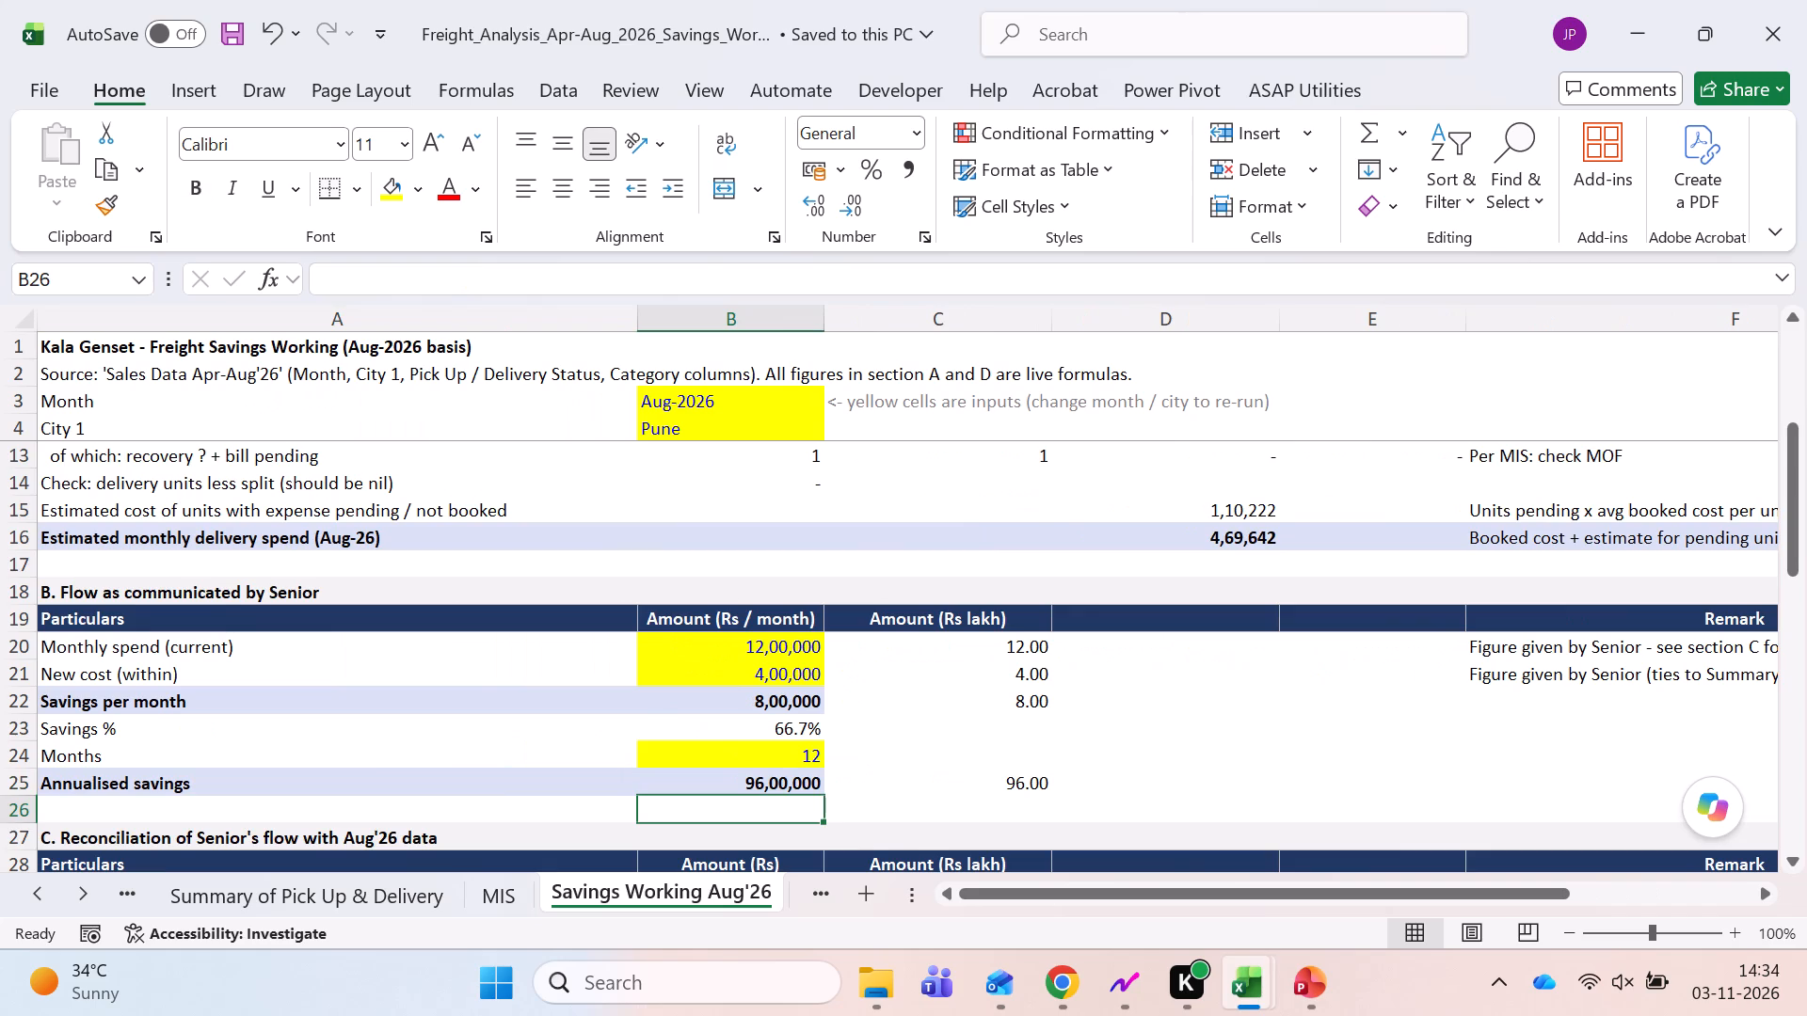
pyautogui.press('Up')
pyautogui.press('Up')
pyautogui.press('Up')
pyautogui.press('Up')
pyautogui.press('Up')
pyautogui.press('Up')
pyautogui.press('Up')
pyautogui.press('Up')
pyautogui.press('Up')
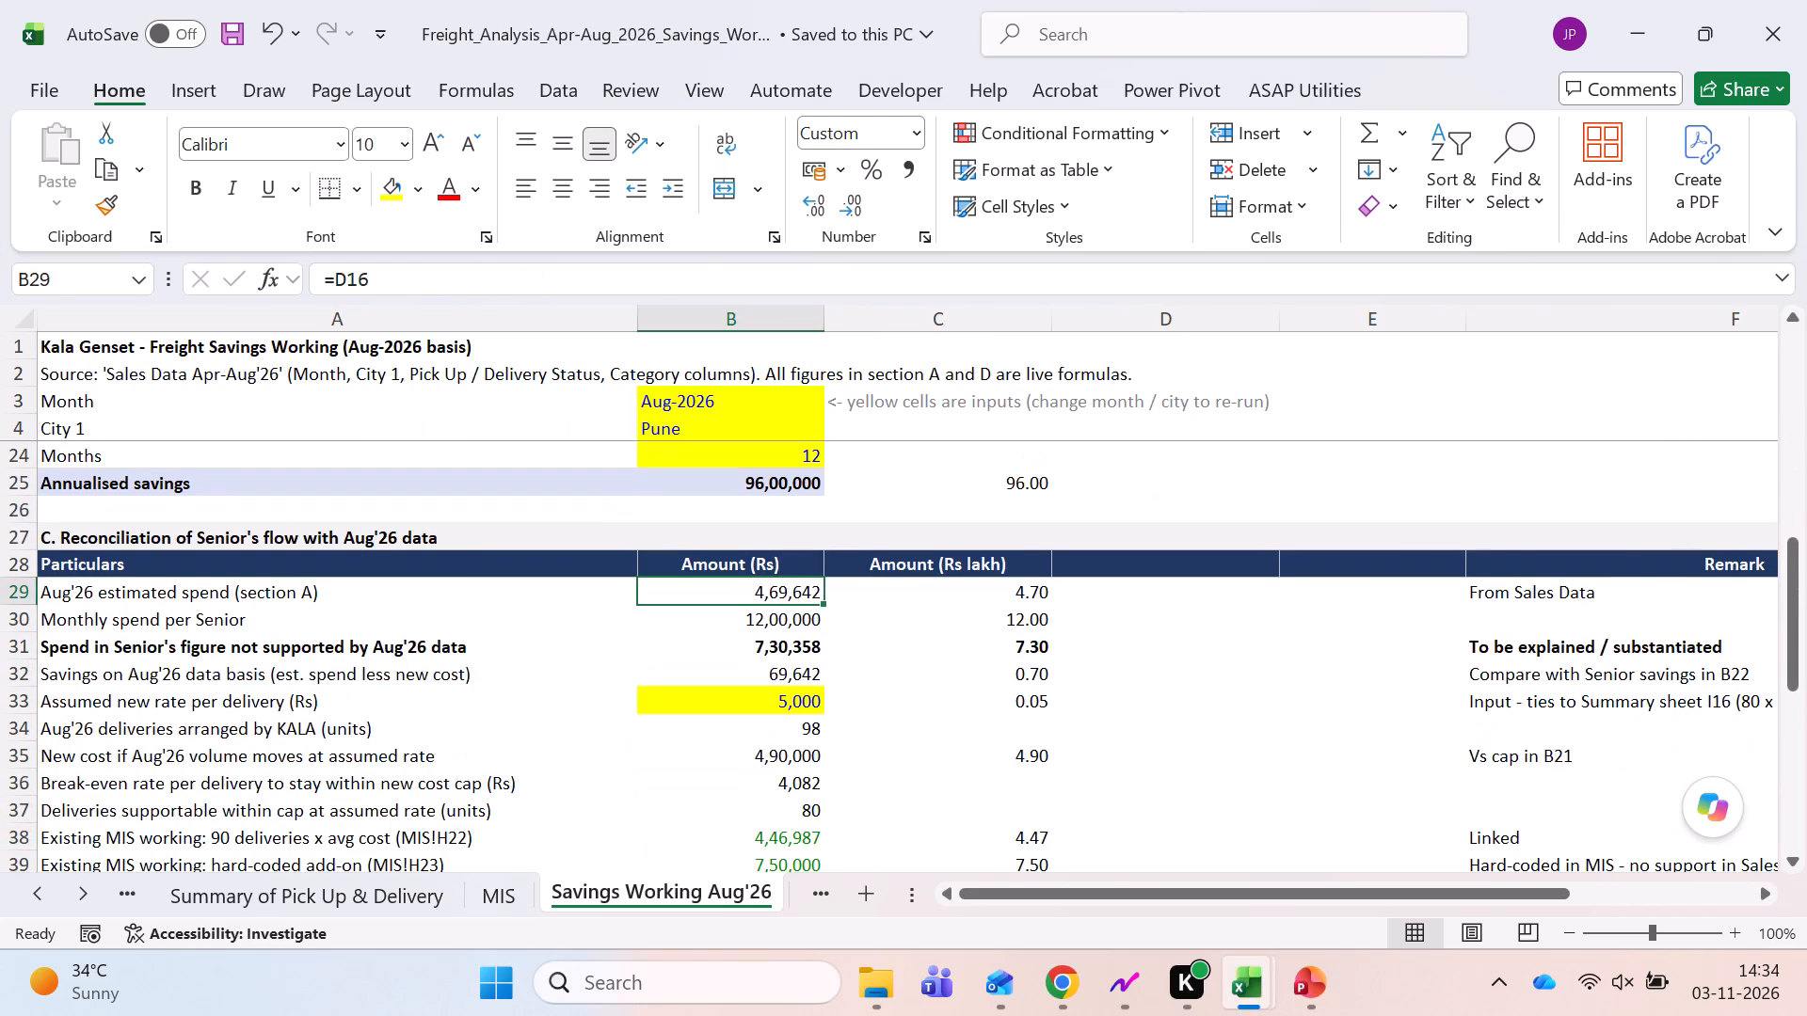
pyautogui.press('F2')
pyautogui.scroll(1, 532, 718)
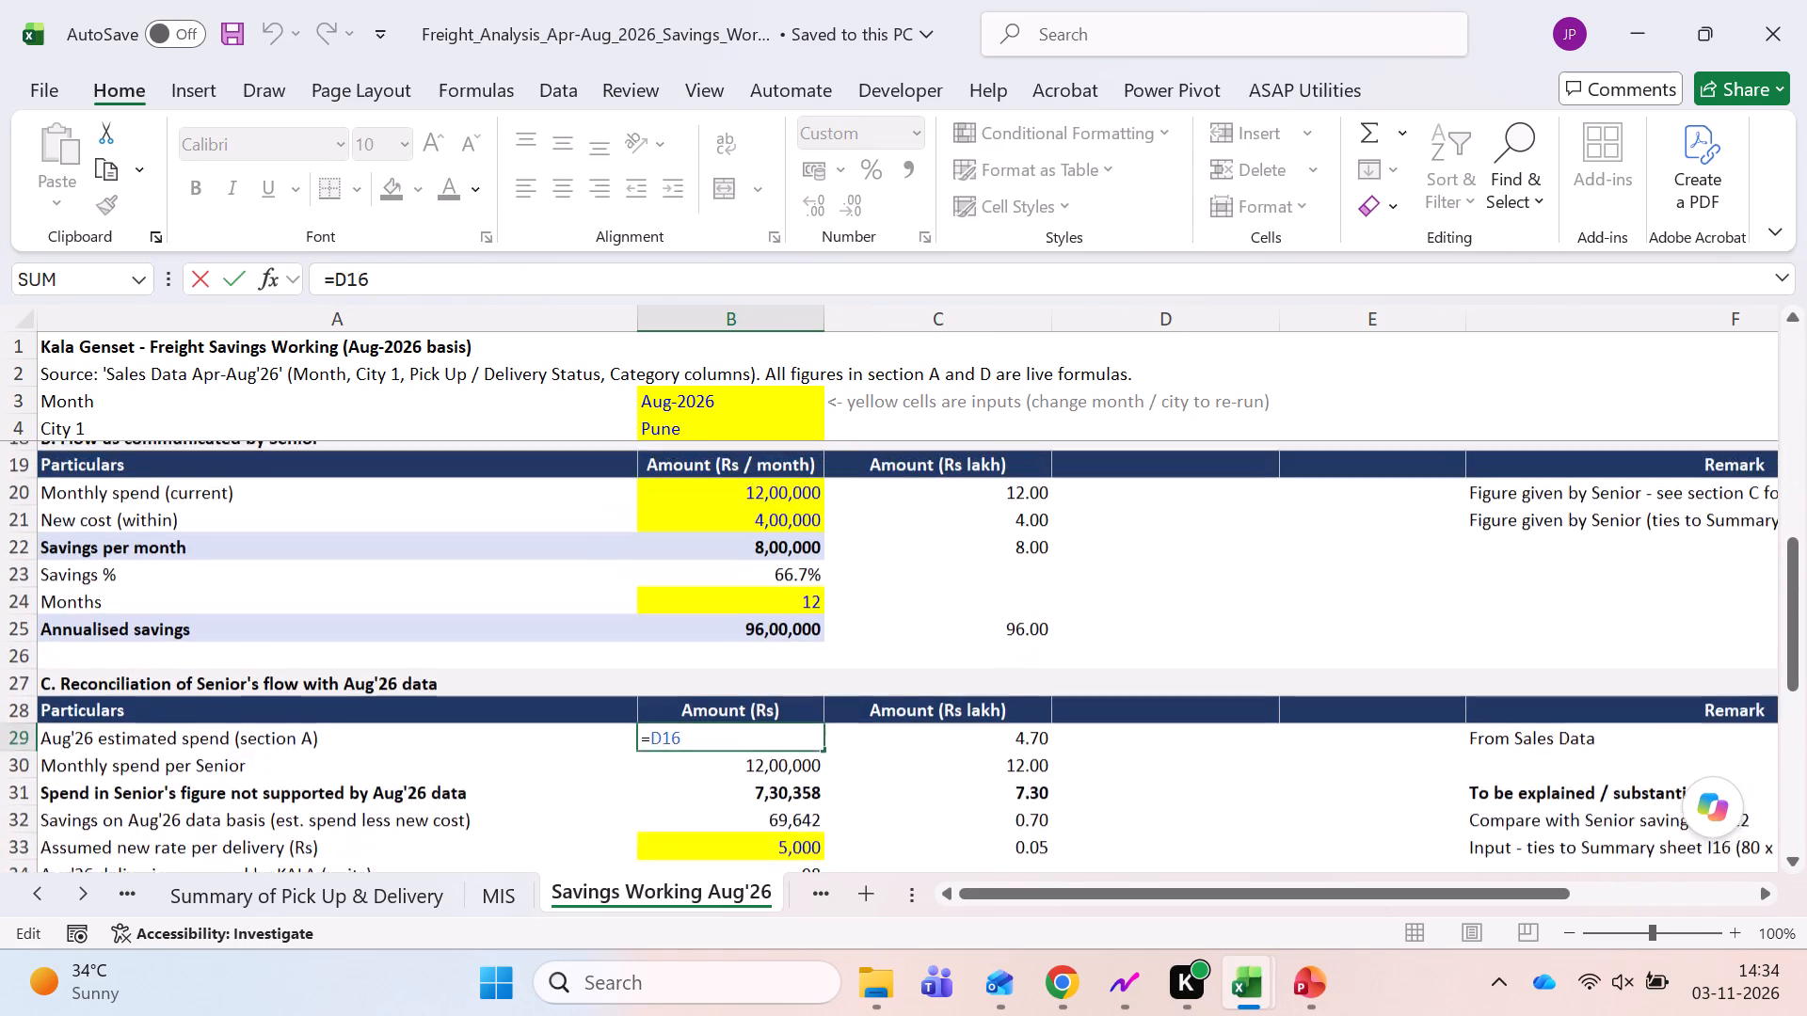
pyautogui.scroll(3, 532, 718)
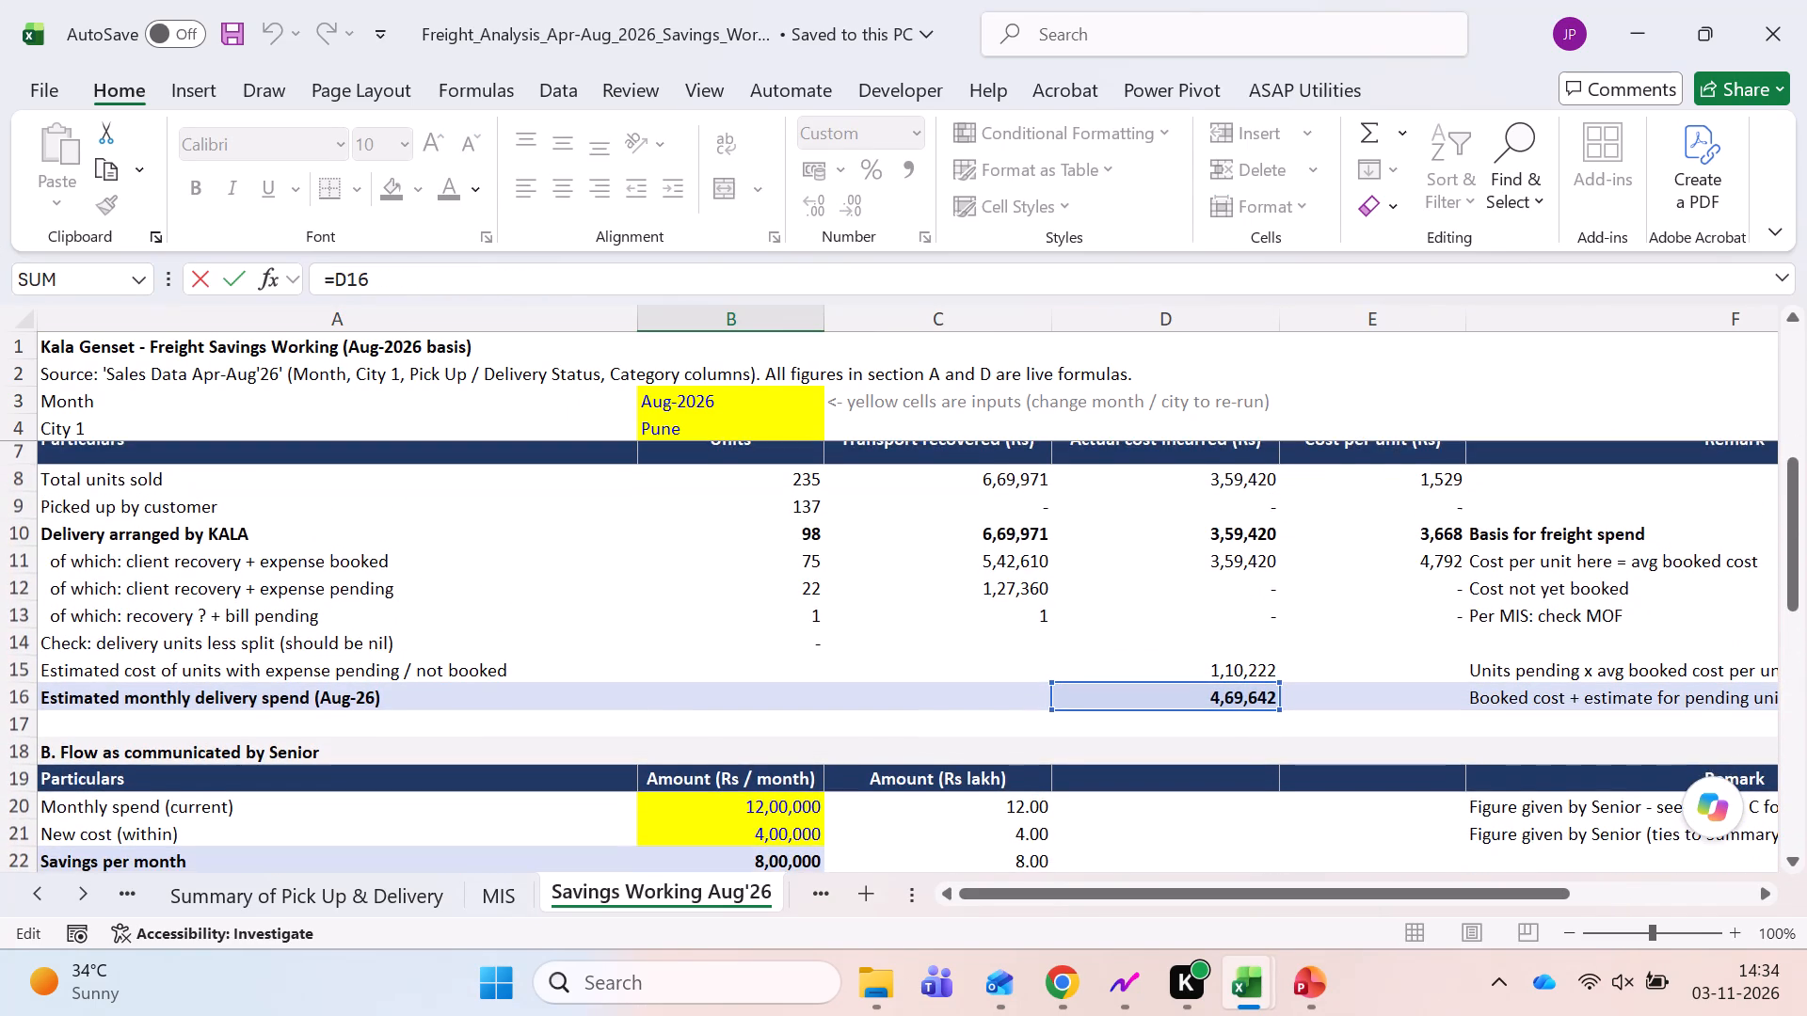
pyautogui.scroll(1, 532, 718)
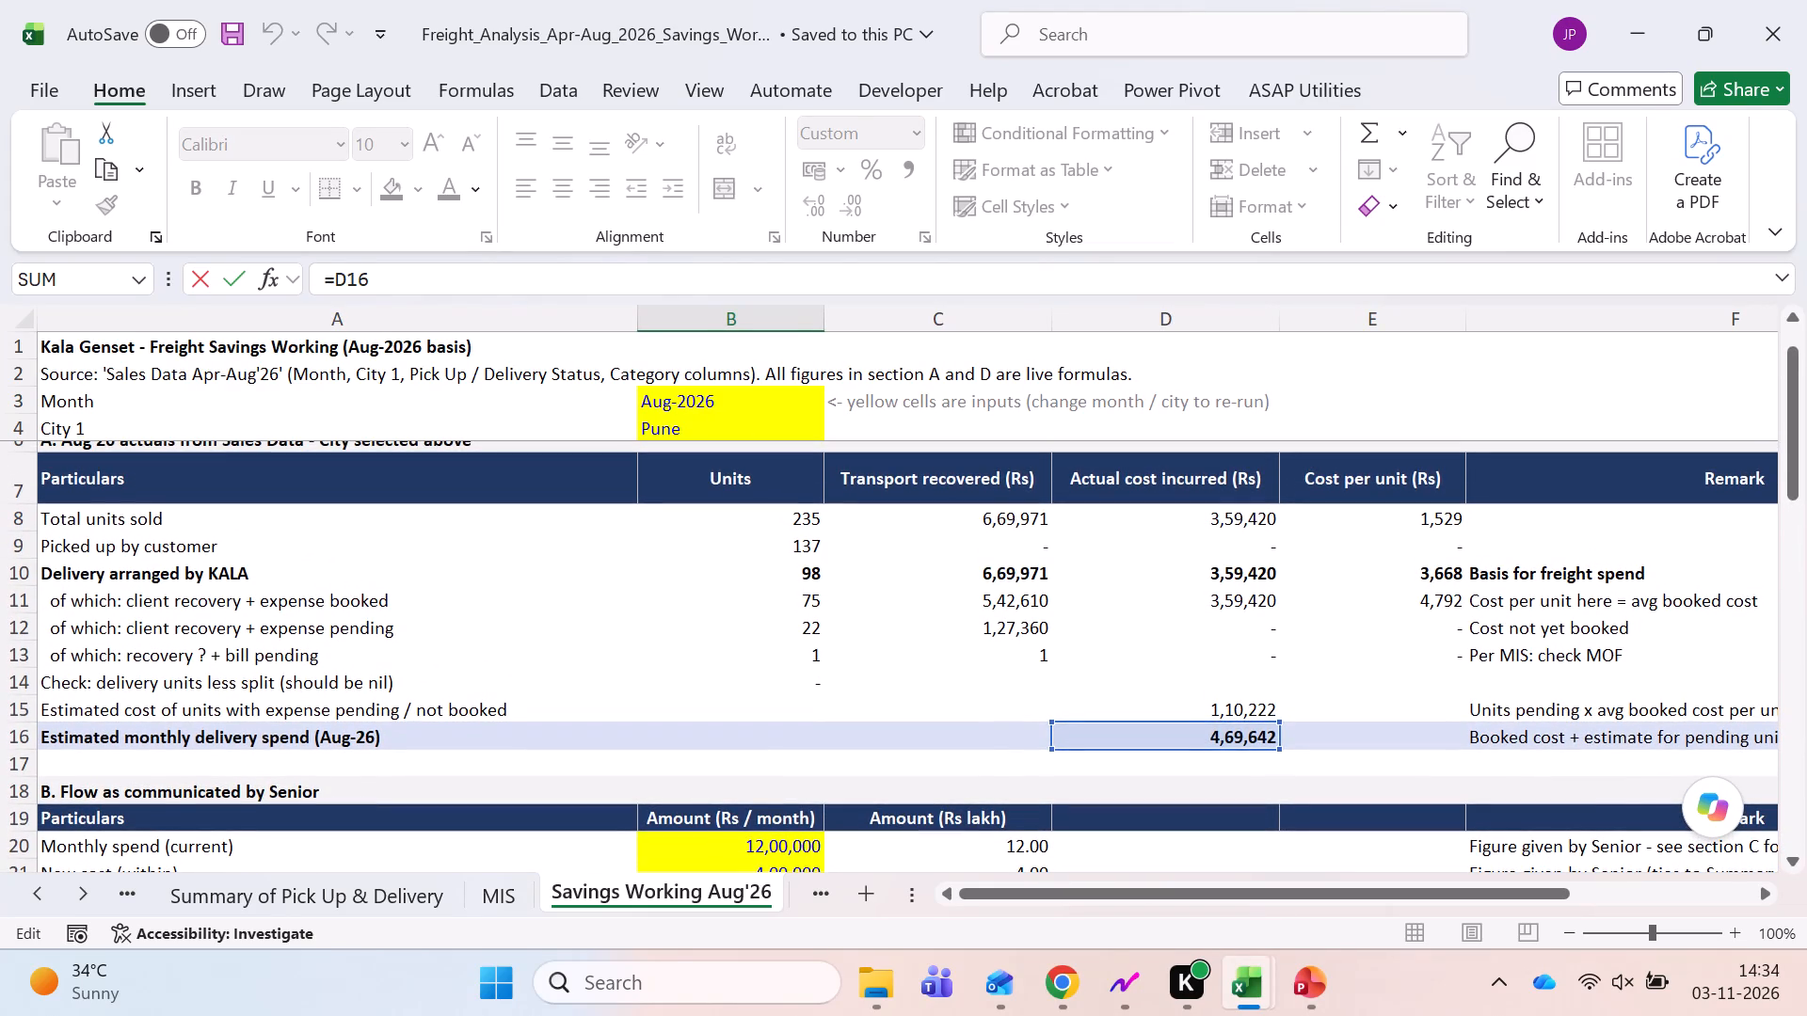
pyautogui.scroll(-1, 760, 681)
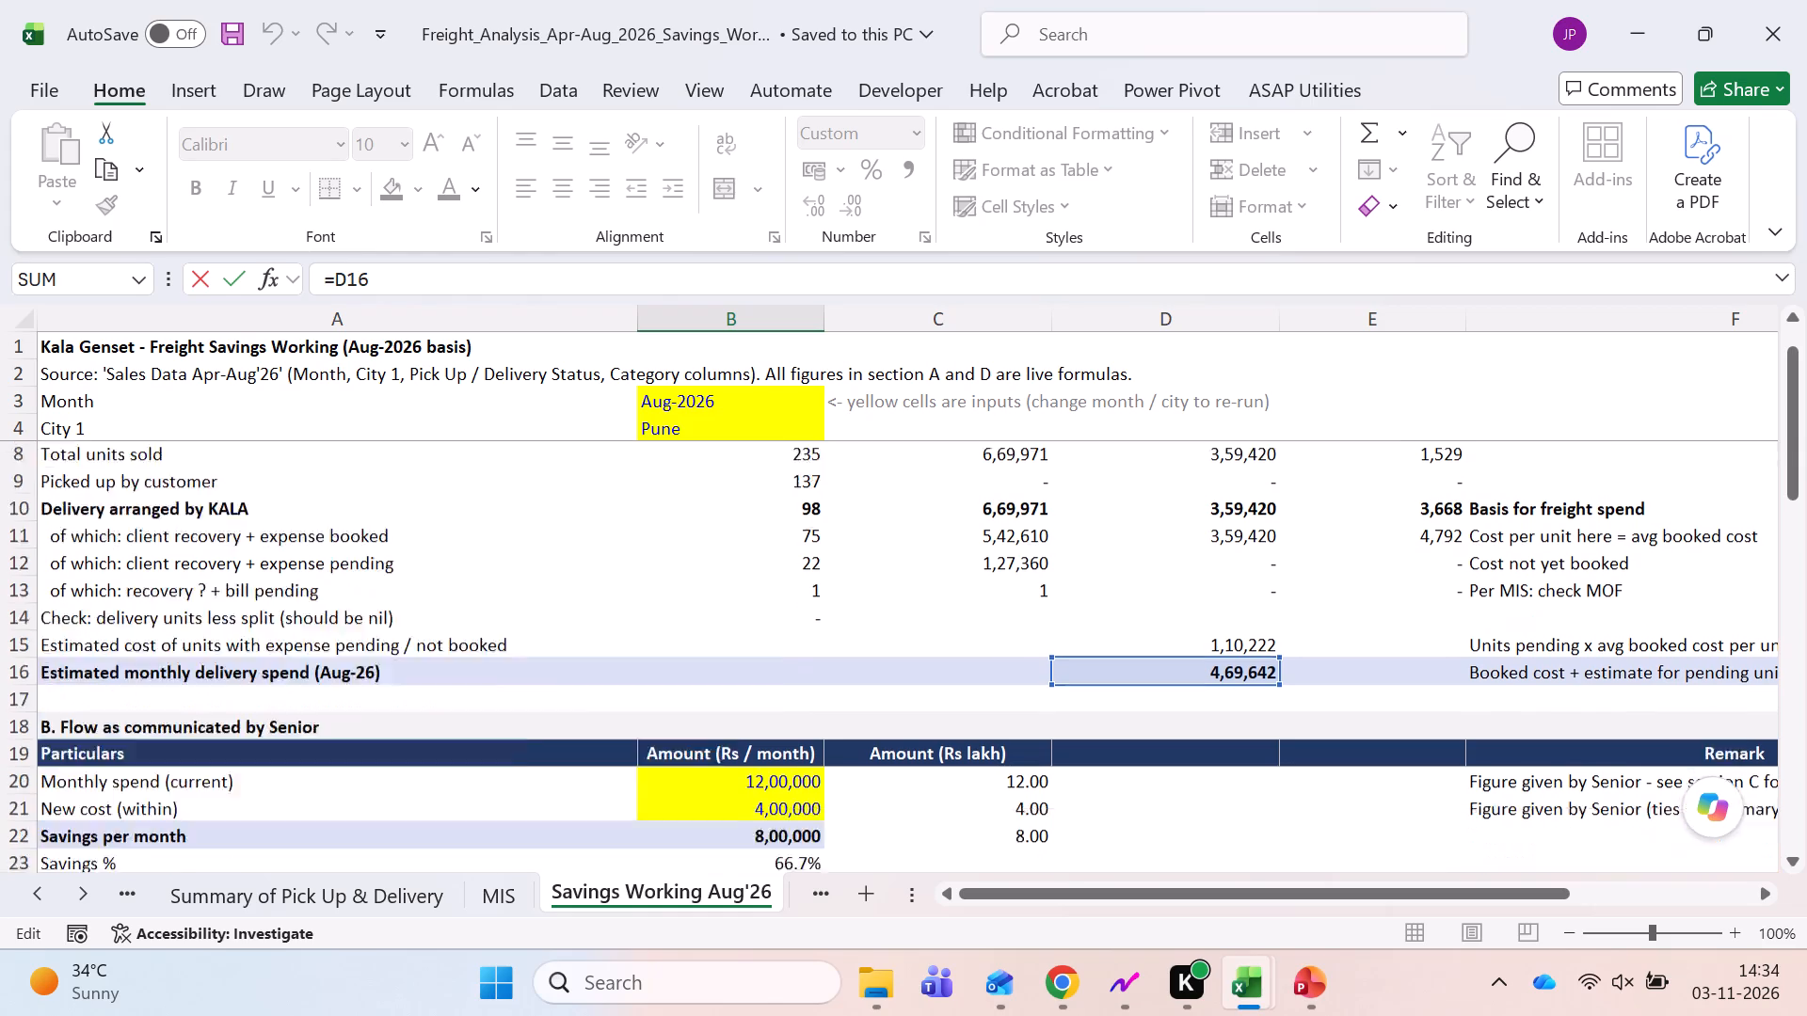
pyautogui.scroll(-2, 760, 681)
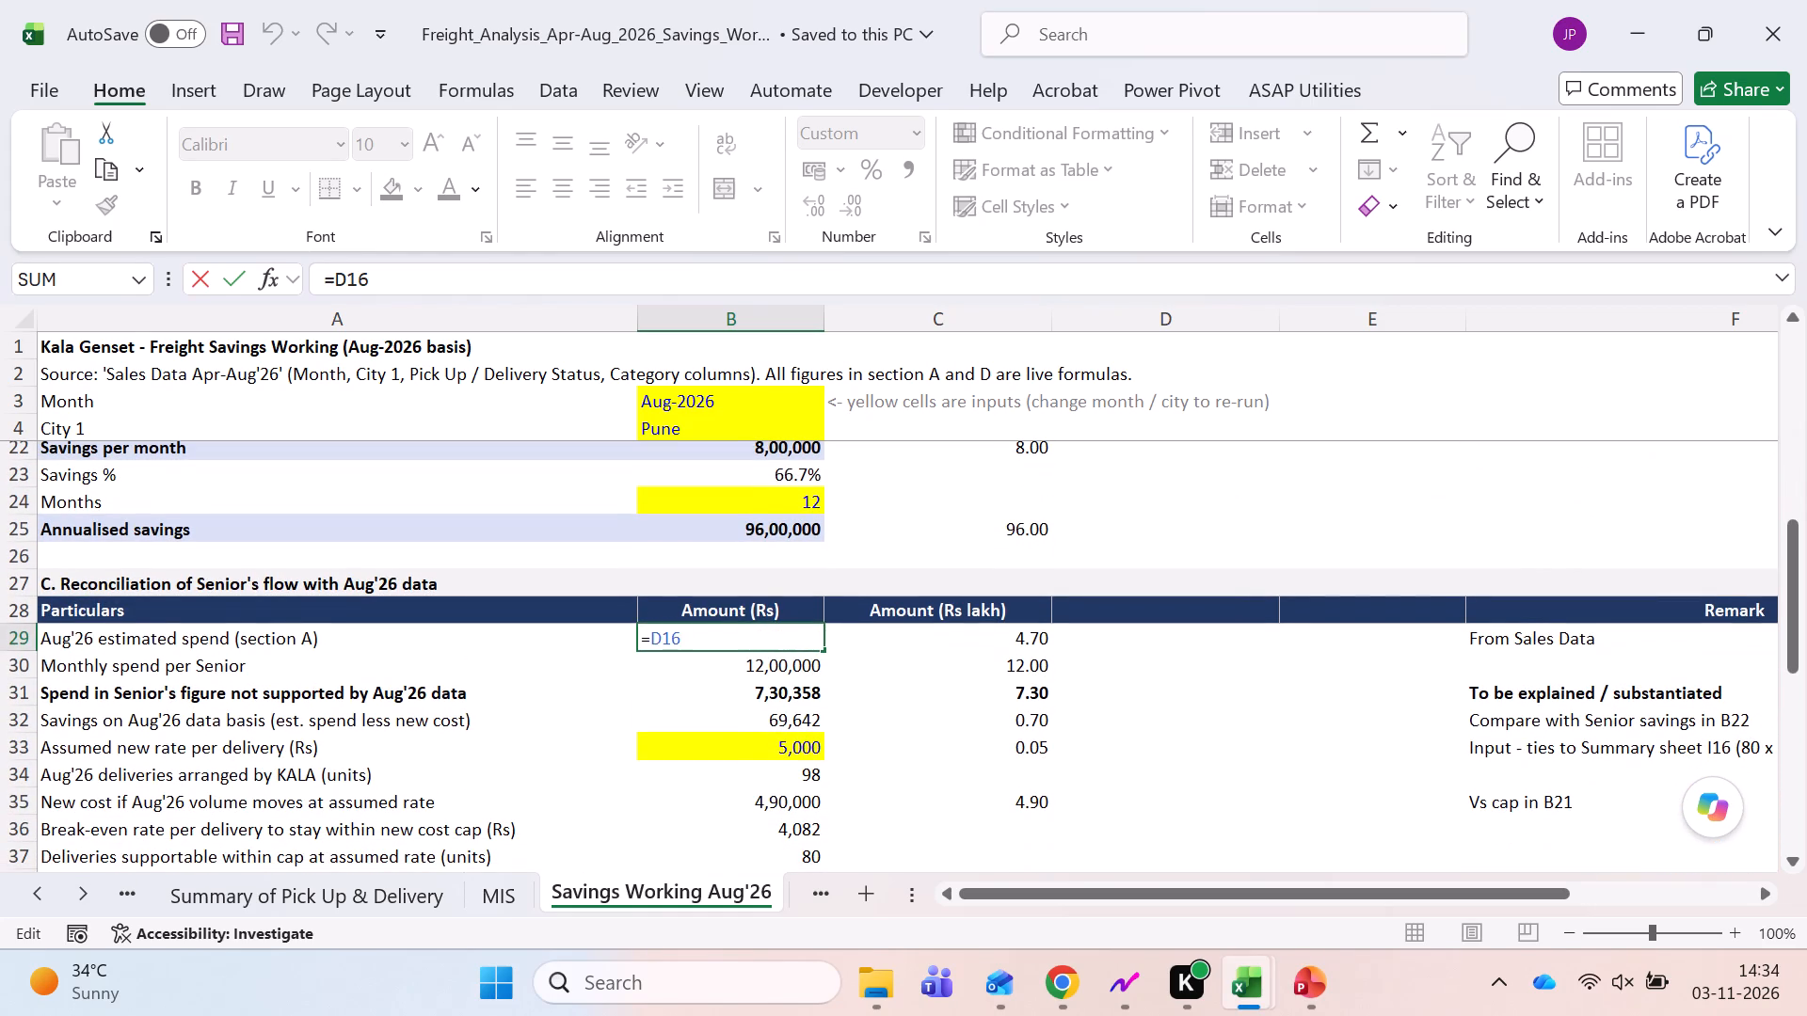
# Check the formulas for Senior's monthly spend and the unsupported spend, and read the remaining reconciliation rows, all-cities memo and notes.
pyautogui.click(741, 668)
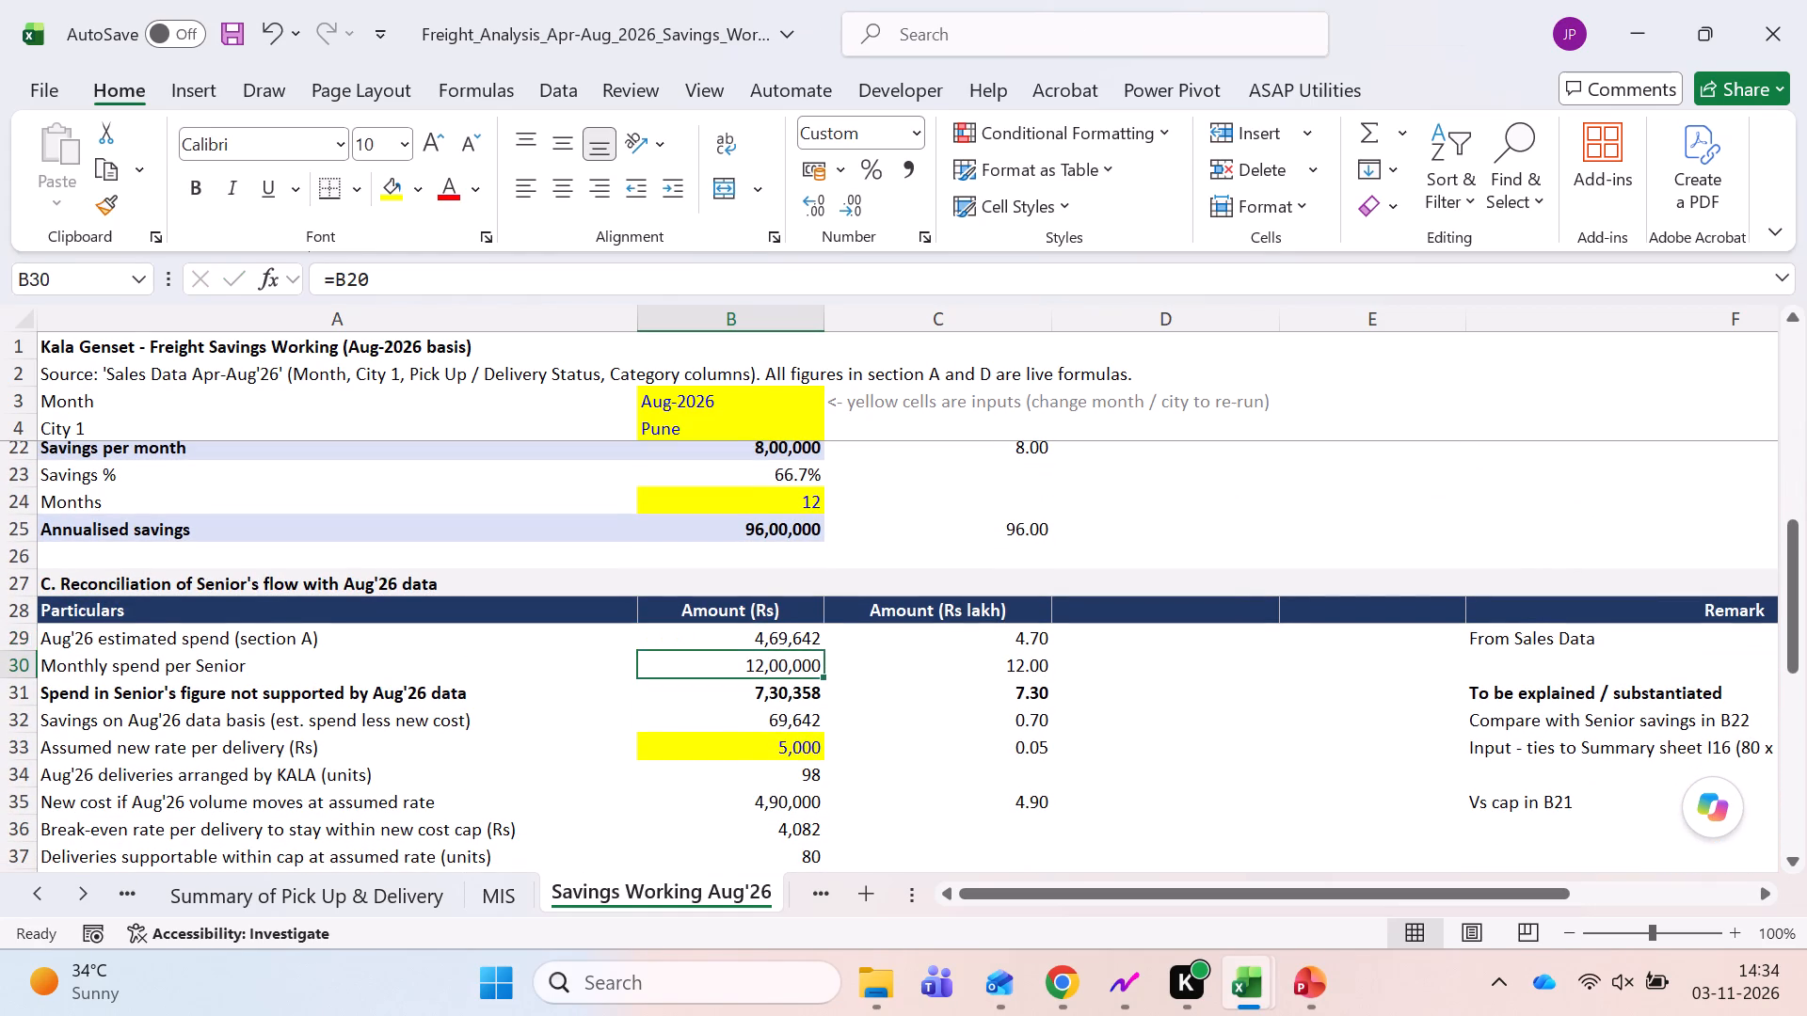
pyautogui.click(735, 695)
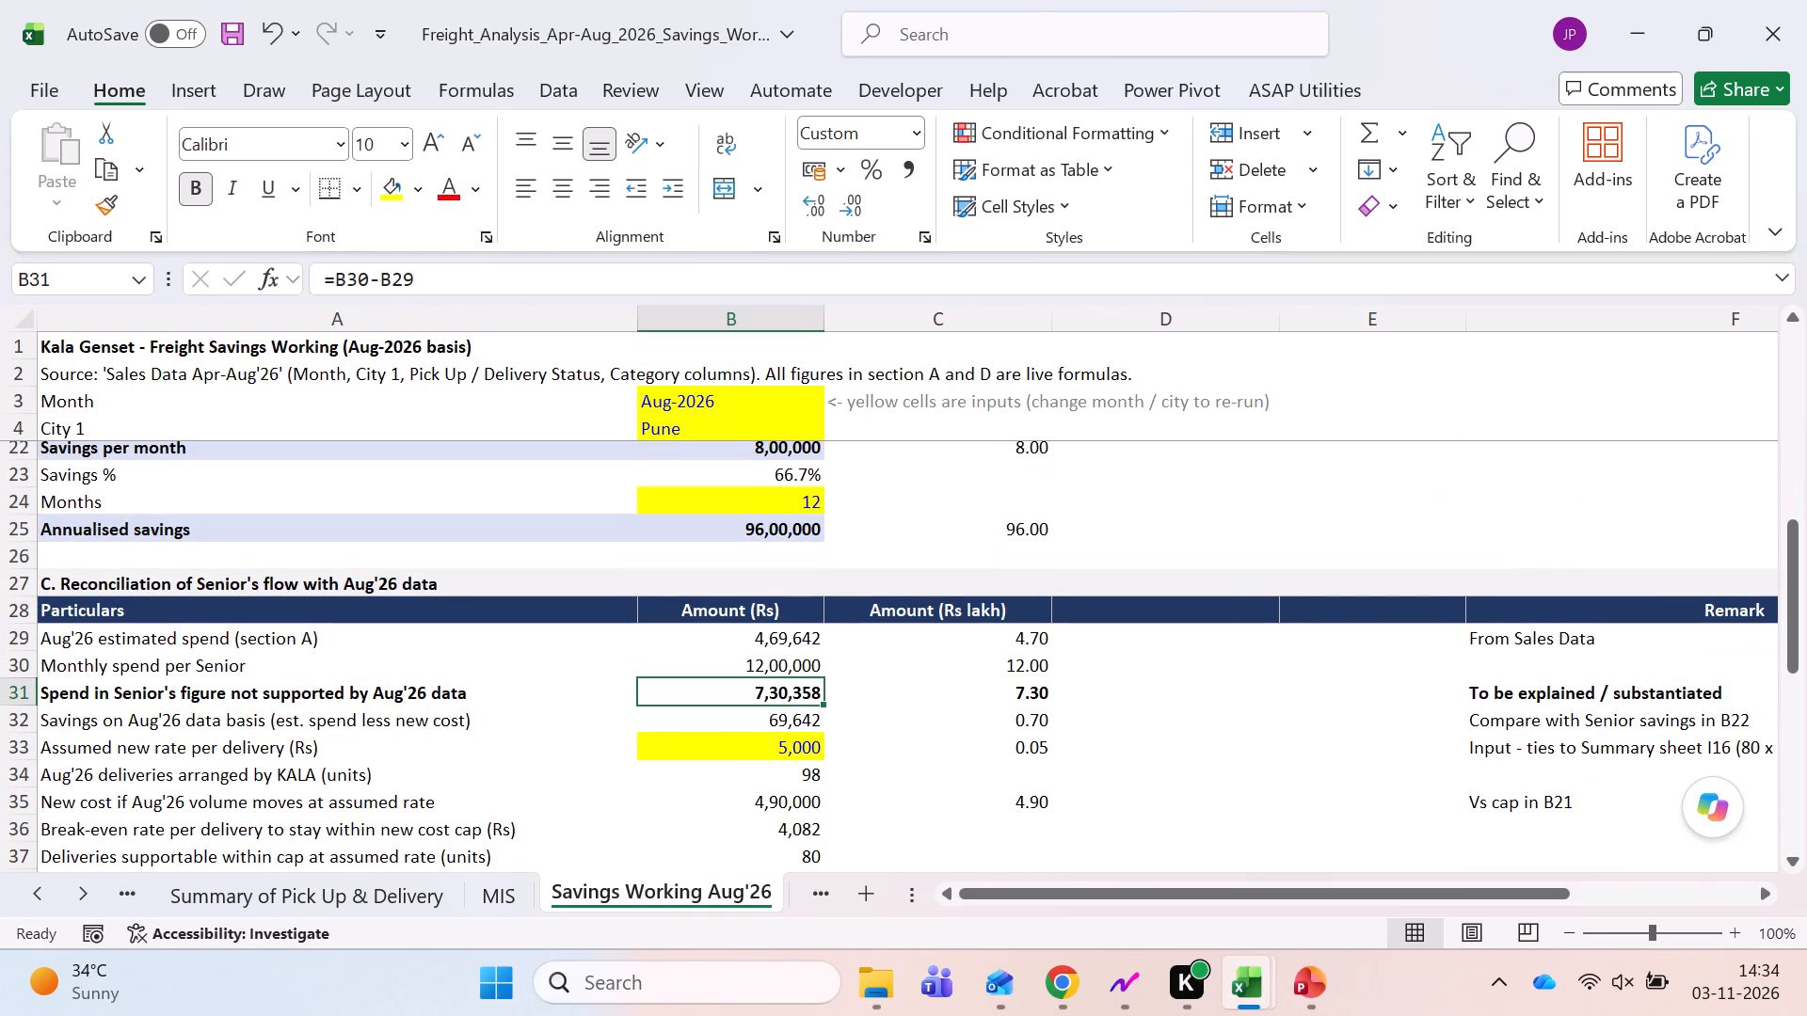
pyautogui.scroll(-3, 689, 815)
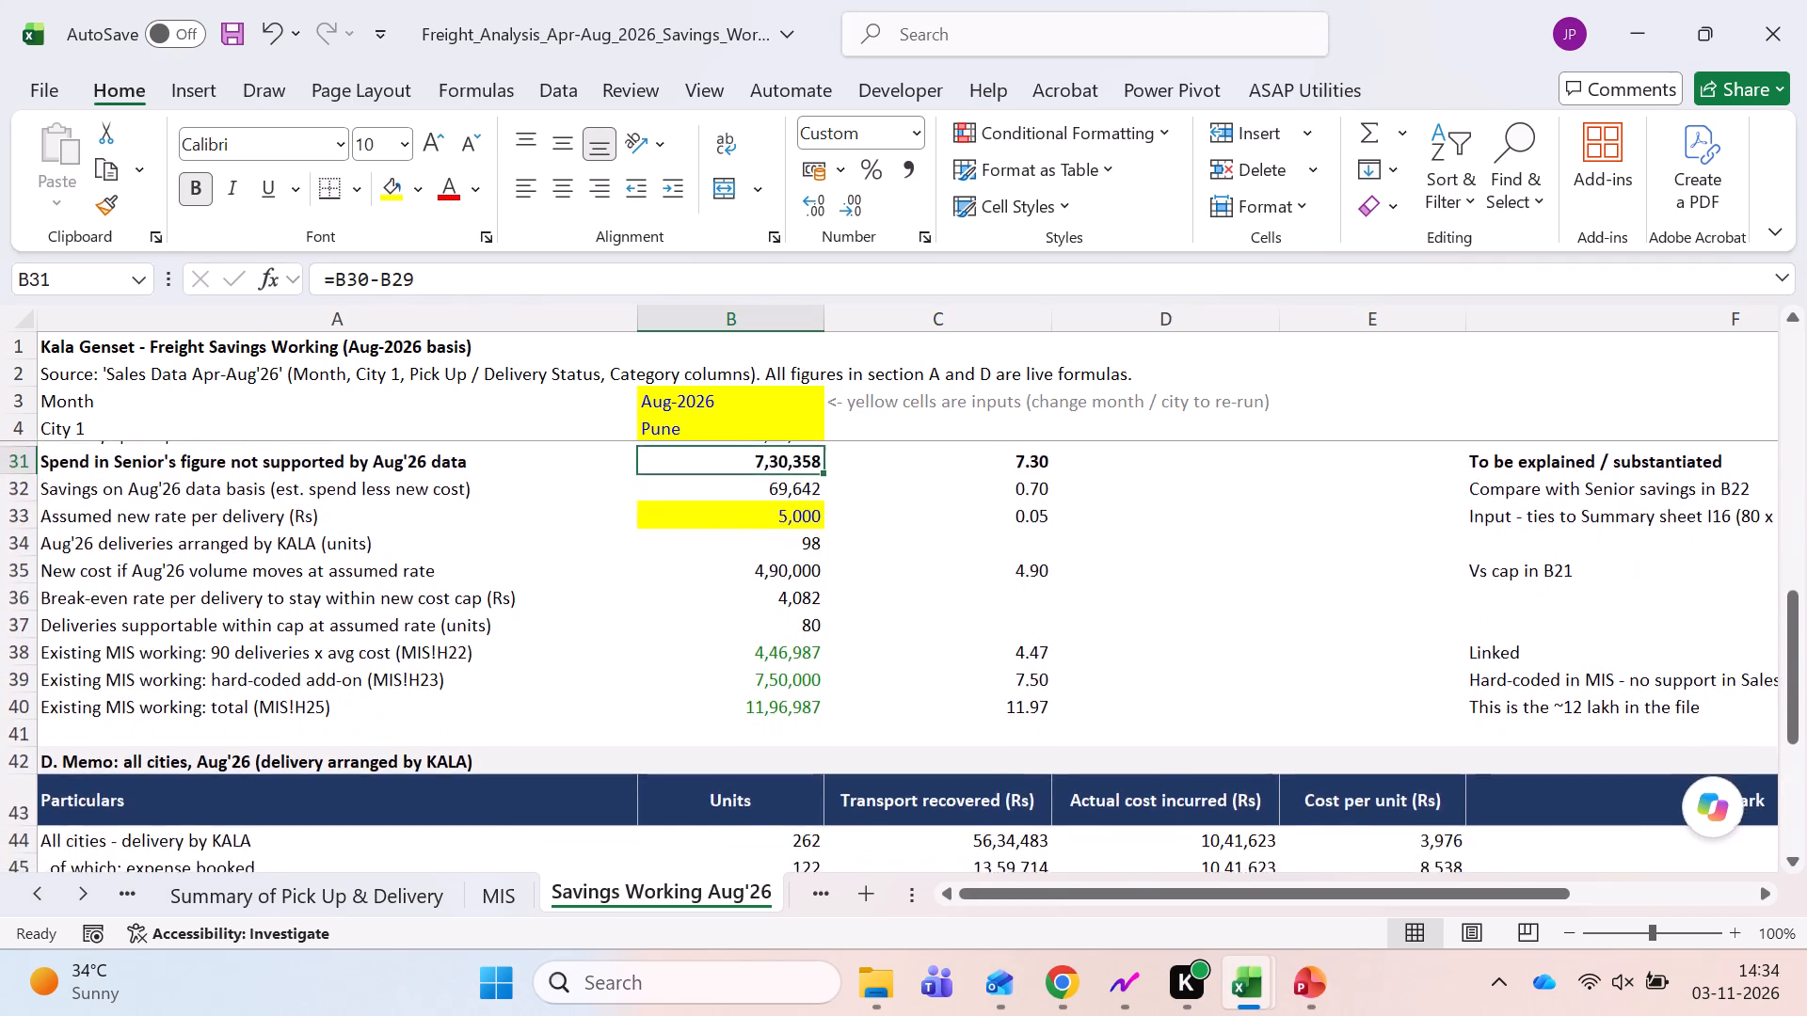
pyautogui.scroll(-3, 689, 815)
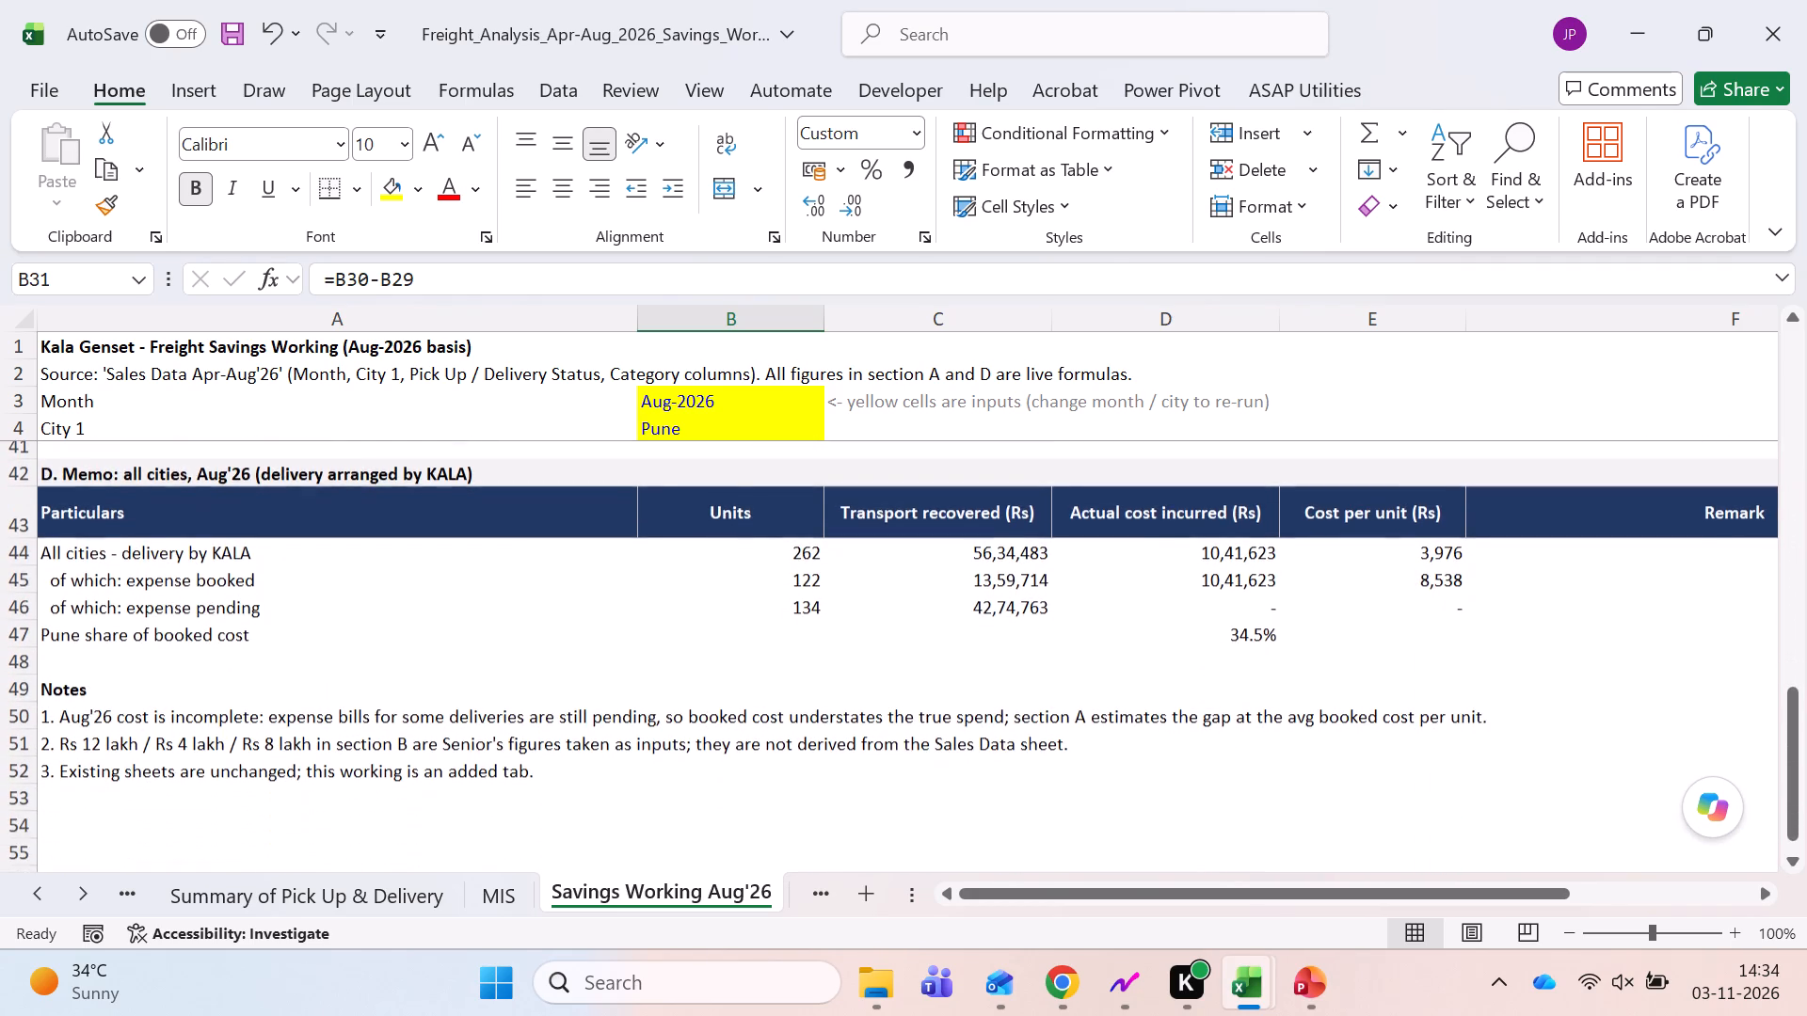
pyautogui.scroll(-1, 689, 815)
pyautogui.scroll(2, 689, 815)
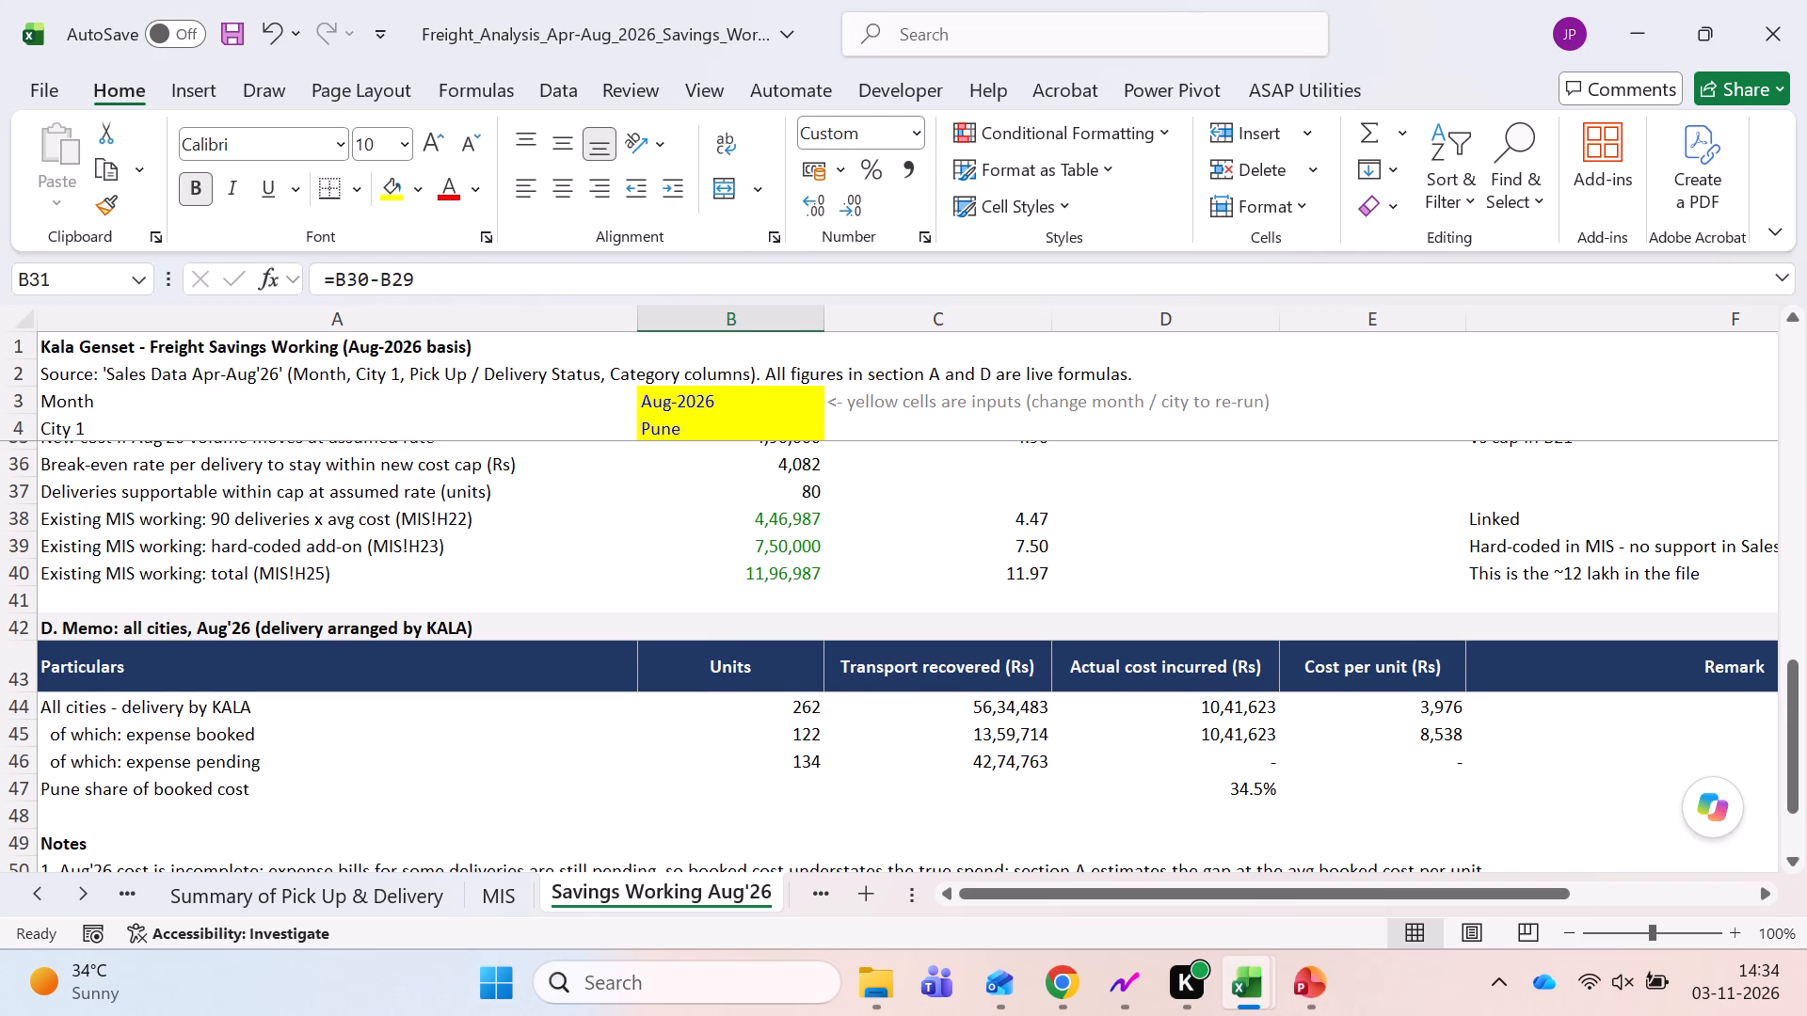
# Look through the workbook's supporting sheets from Pivot to Freight_Month_City_KVA and go back to Pune_Freight.
pyautogui.hotkey('ctrl', 'pagedown')
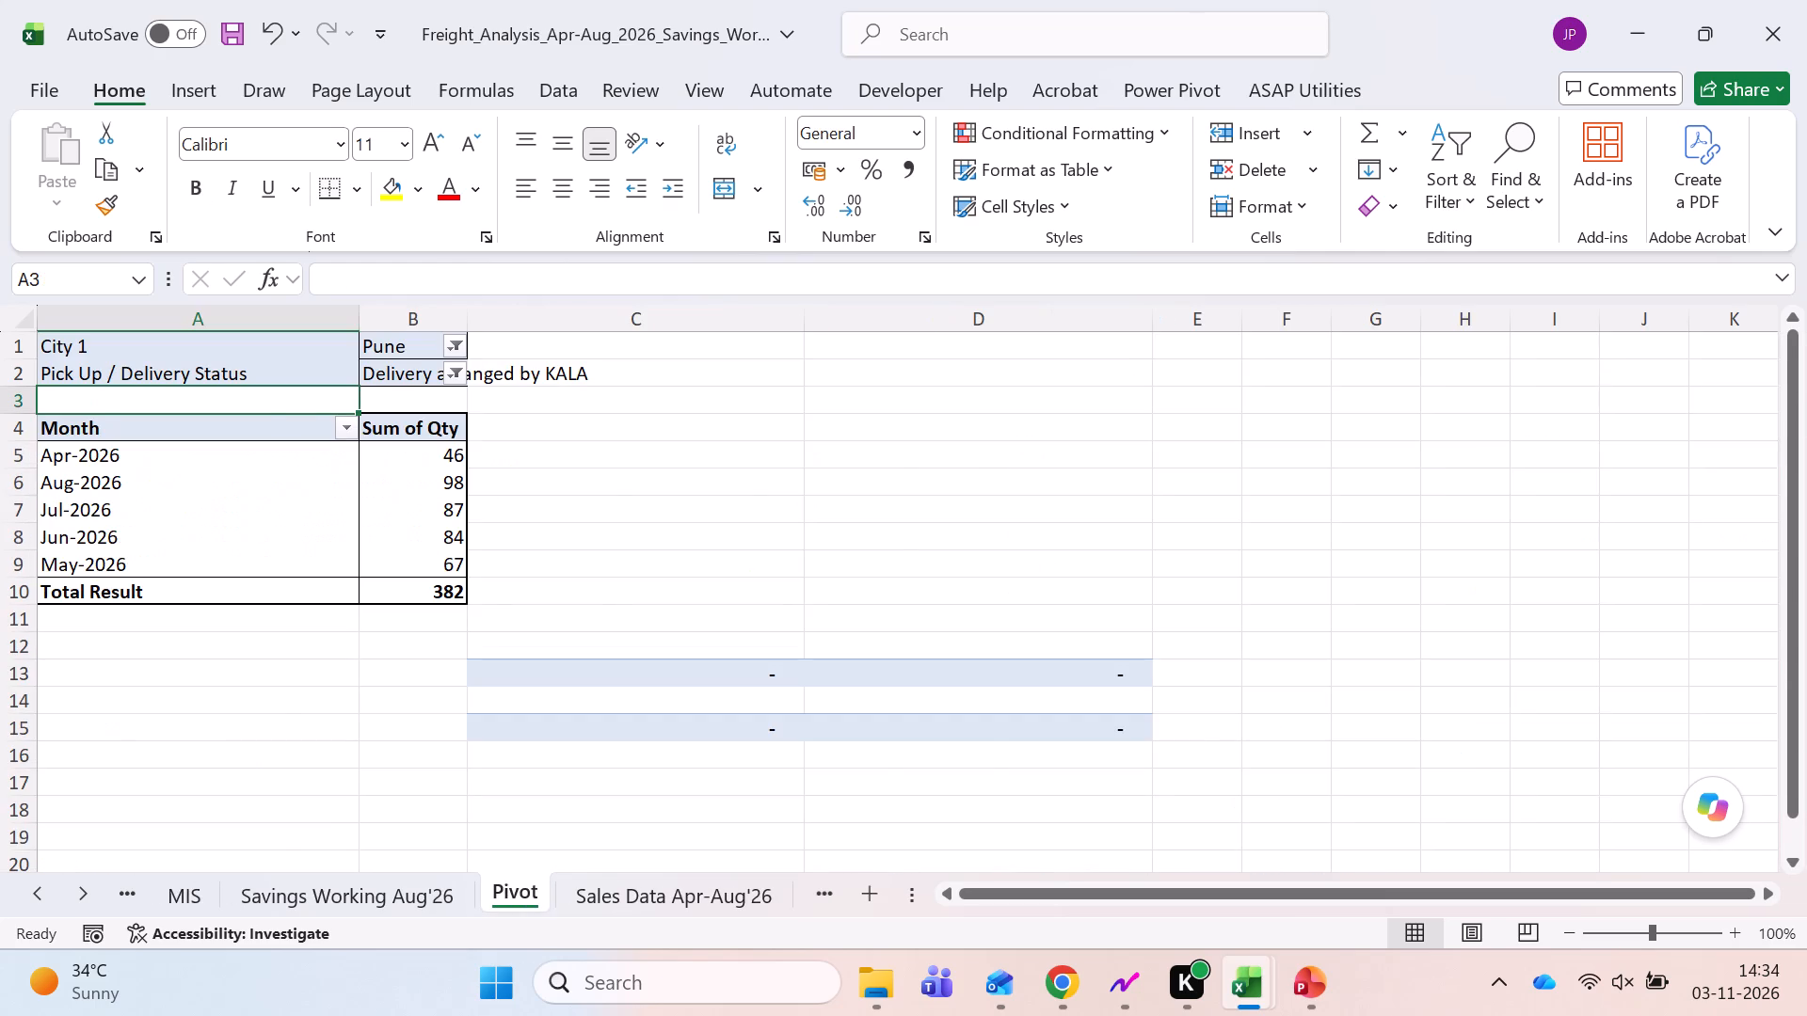
pyautogui.hotkey('ctrl', 'pagedown')
pyautogui.hotkey('ctrl', 'pagedown')
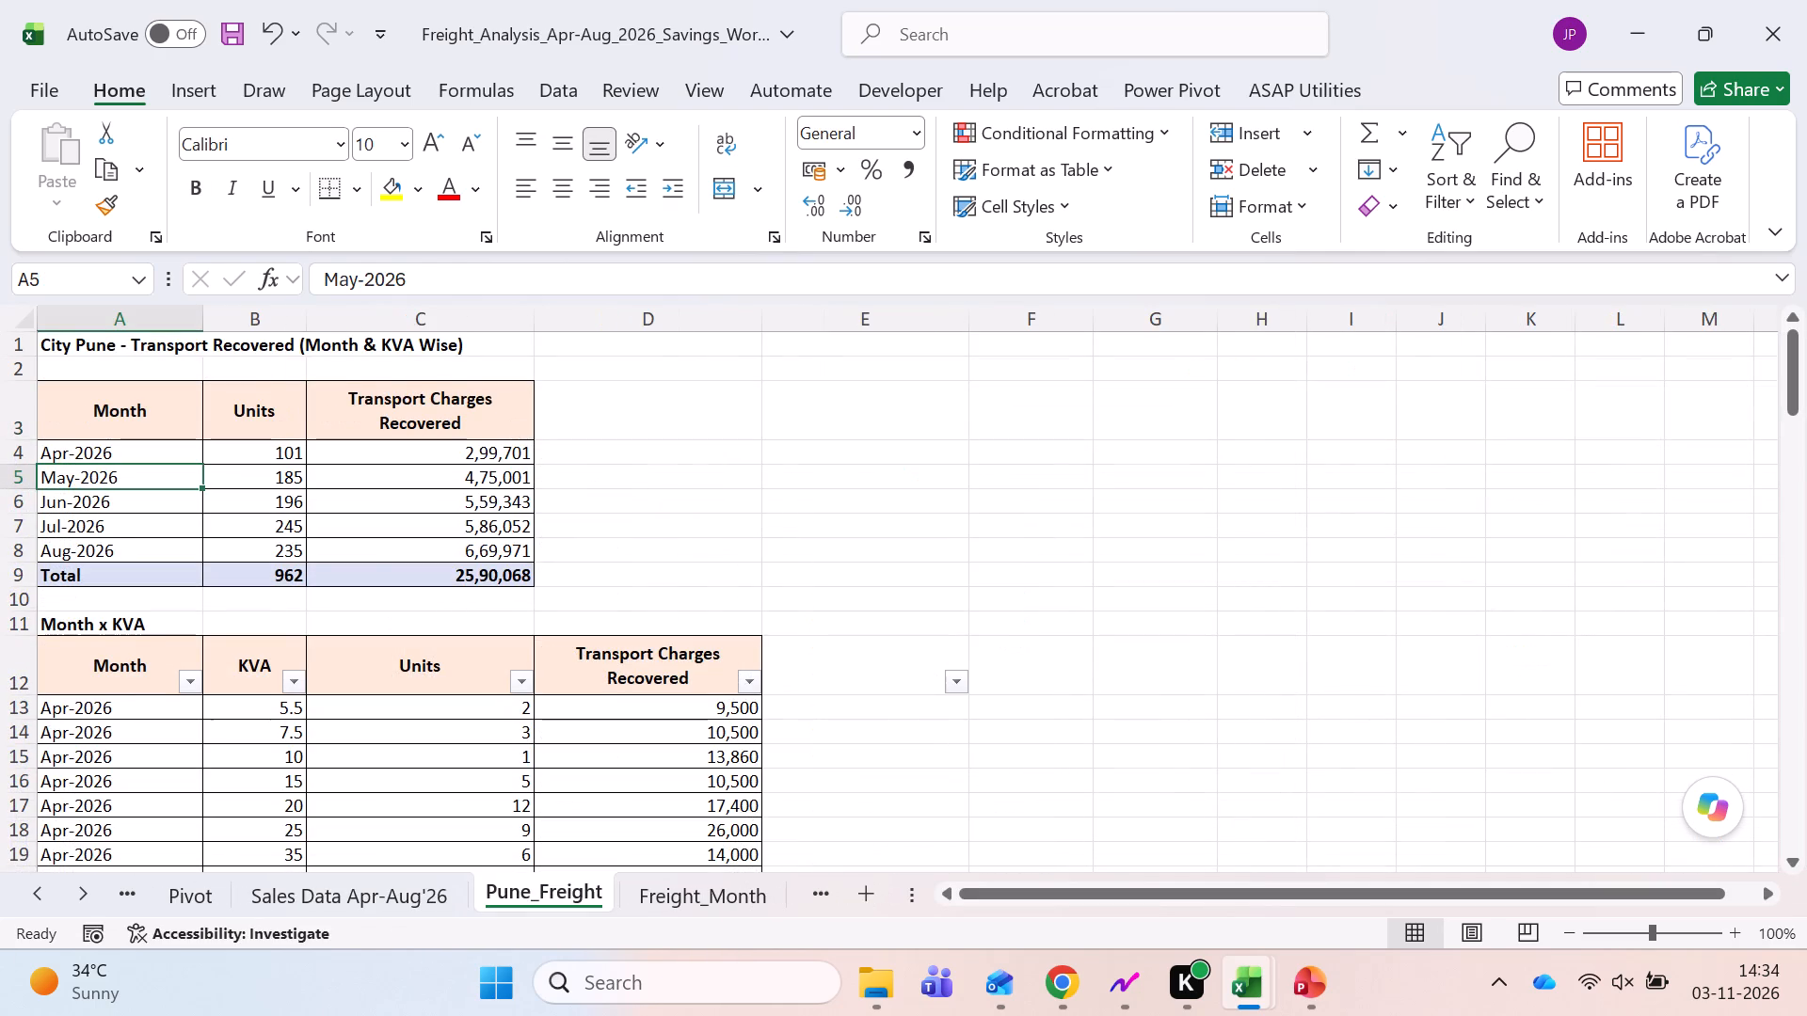
pyautogui.hotkey('ctrl', 'pagedown')
pyautogui.hotkey('ctrl', 'pagedown')
pyautogui.hotkey('ctrl', 'pagedown')
pyautogui.hotkey('ctrl', 'pagedown')
pyautogui.hotkey('ctrl', 'pagedown')
pyautogui.hotkey('ctrl', 'pagedown')
pyautogui.hotkey('ctrl', 'pagedown')
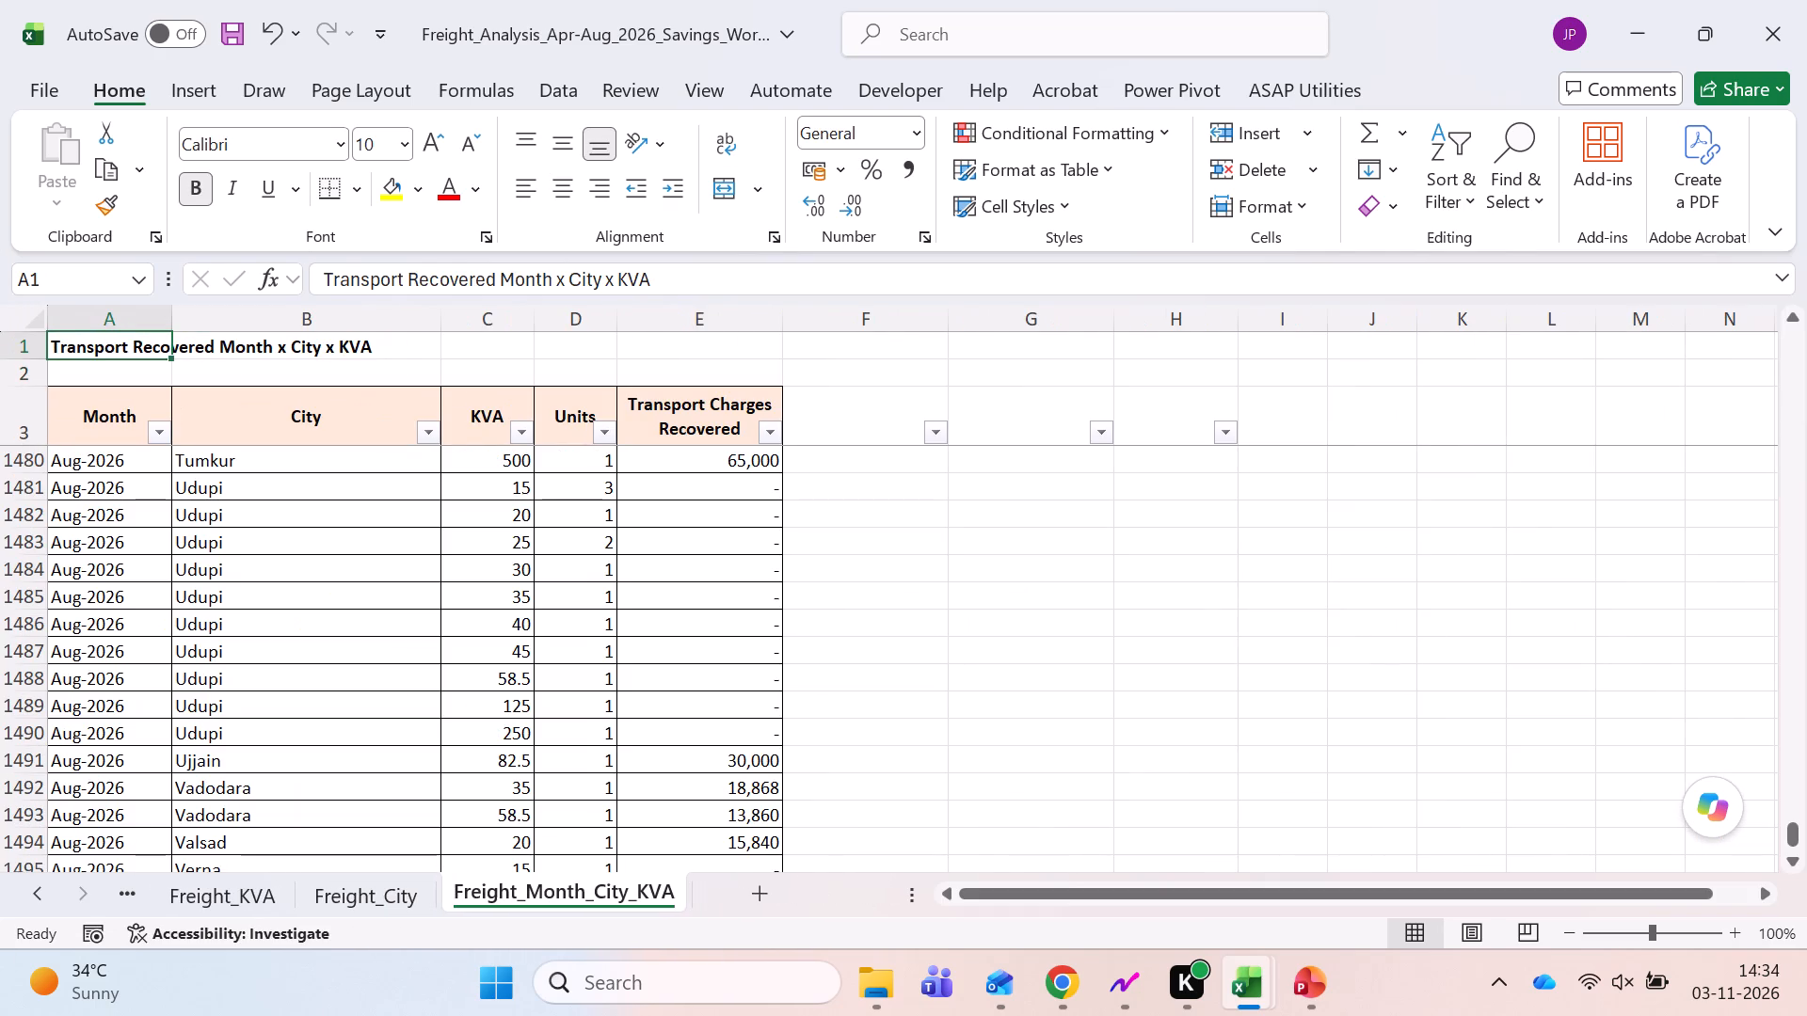
pyautogui.hotkey('ctrl', 'pageup')
pyautogui.hotkey('ctrl', 'pageup')
pyautogui.hotkey('ctrl', 'pageup')
pyautogui.hotkey('ctrl', 'pageup')
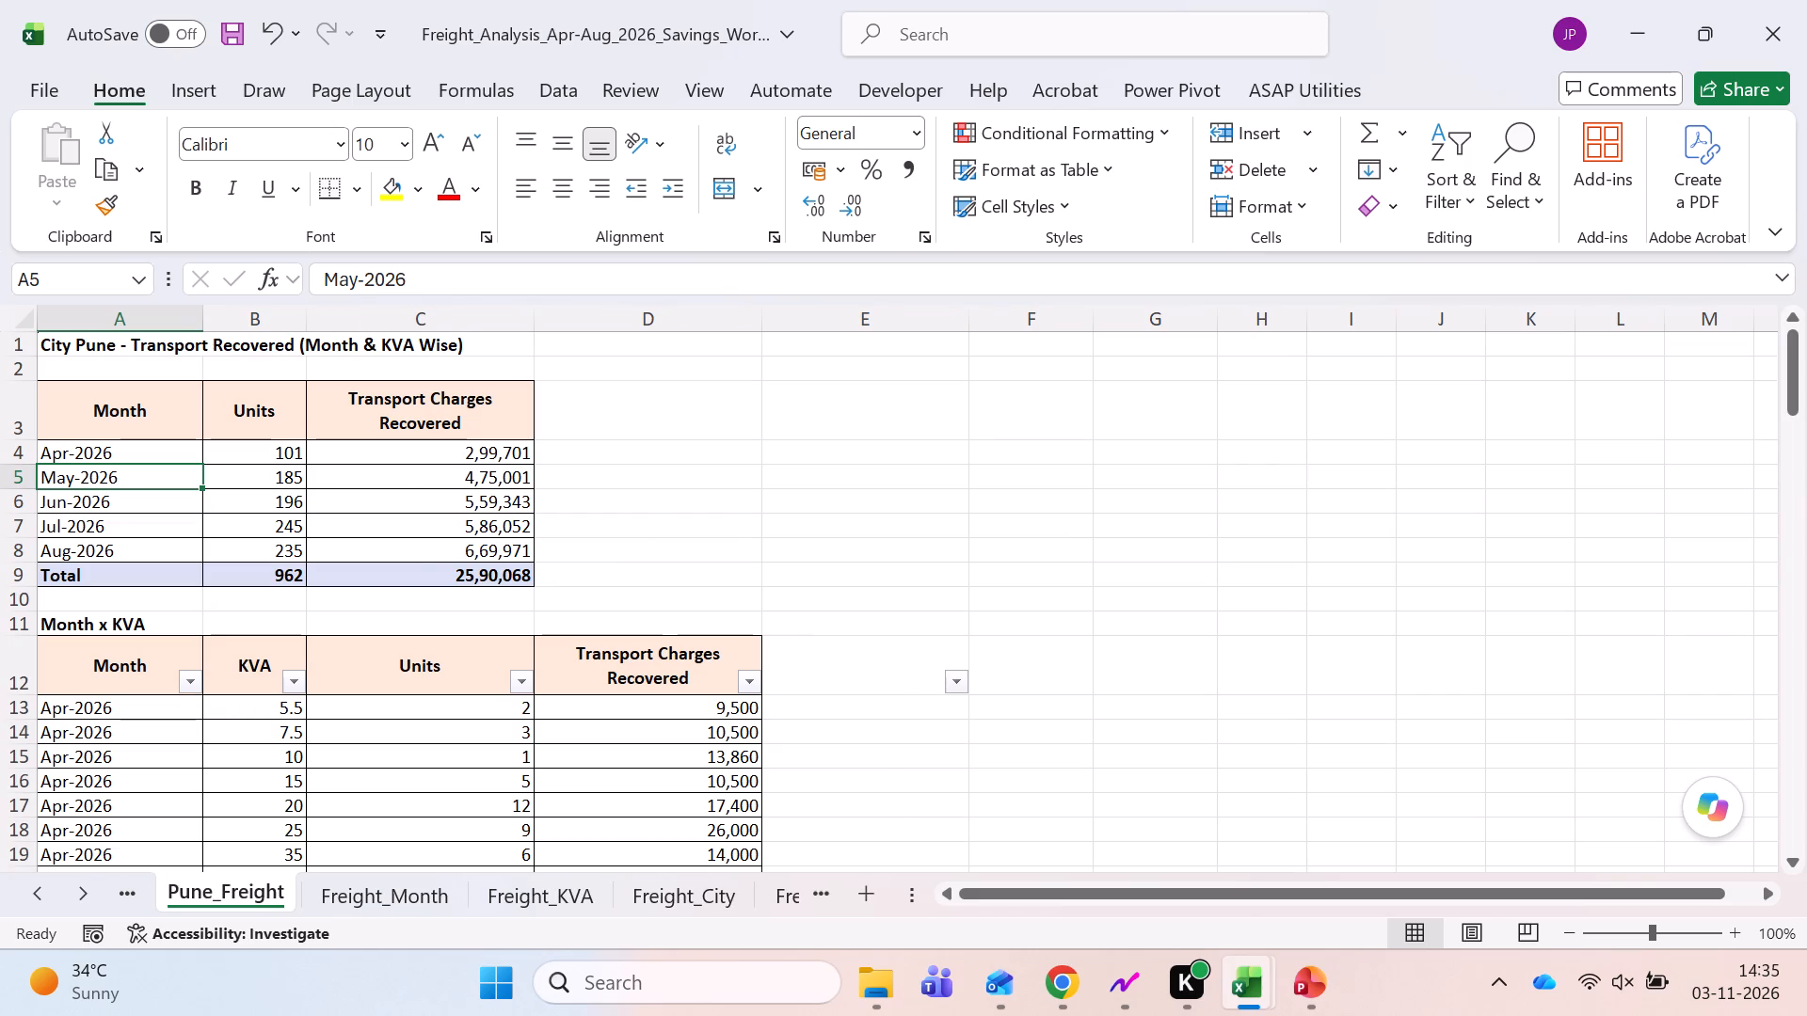
# Return to the Savings Working Aug'26 sheet and reread it from the remark on the hard-coded MIS add-on back to section A.
pyautogui.hotkey('ctrl', 'pageup')
pyautogui.hotkey('ctrl', 'pageup')
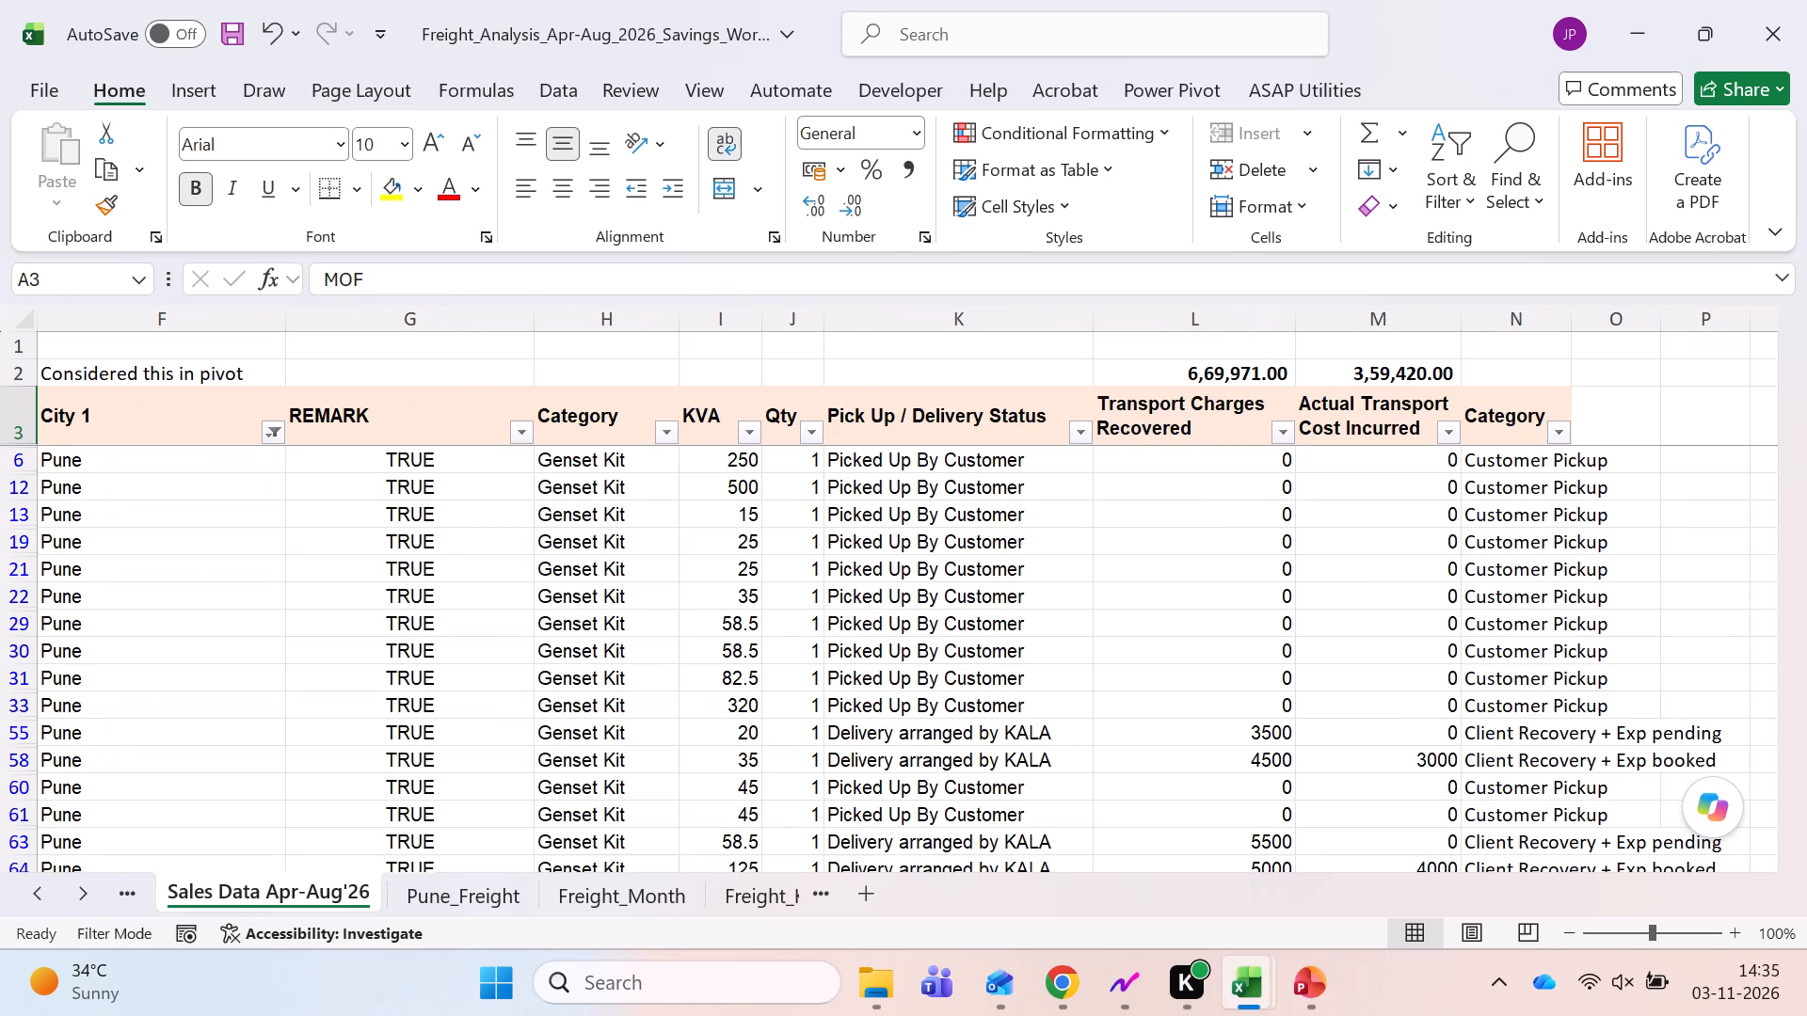
pyautogui.hotkey('ctrl', 'pageup')
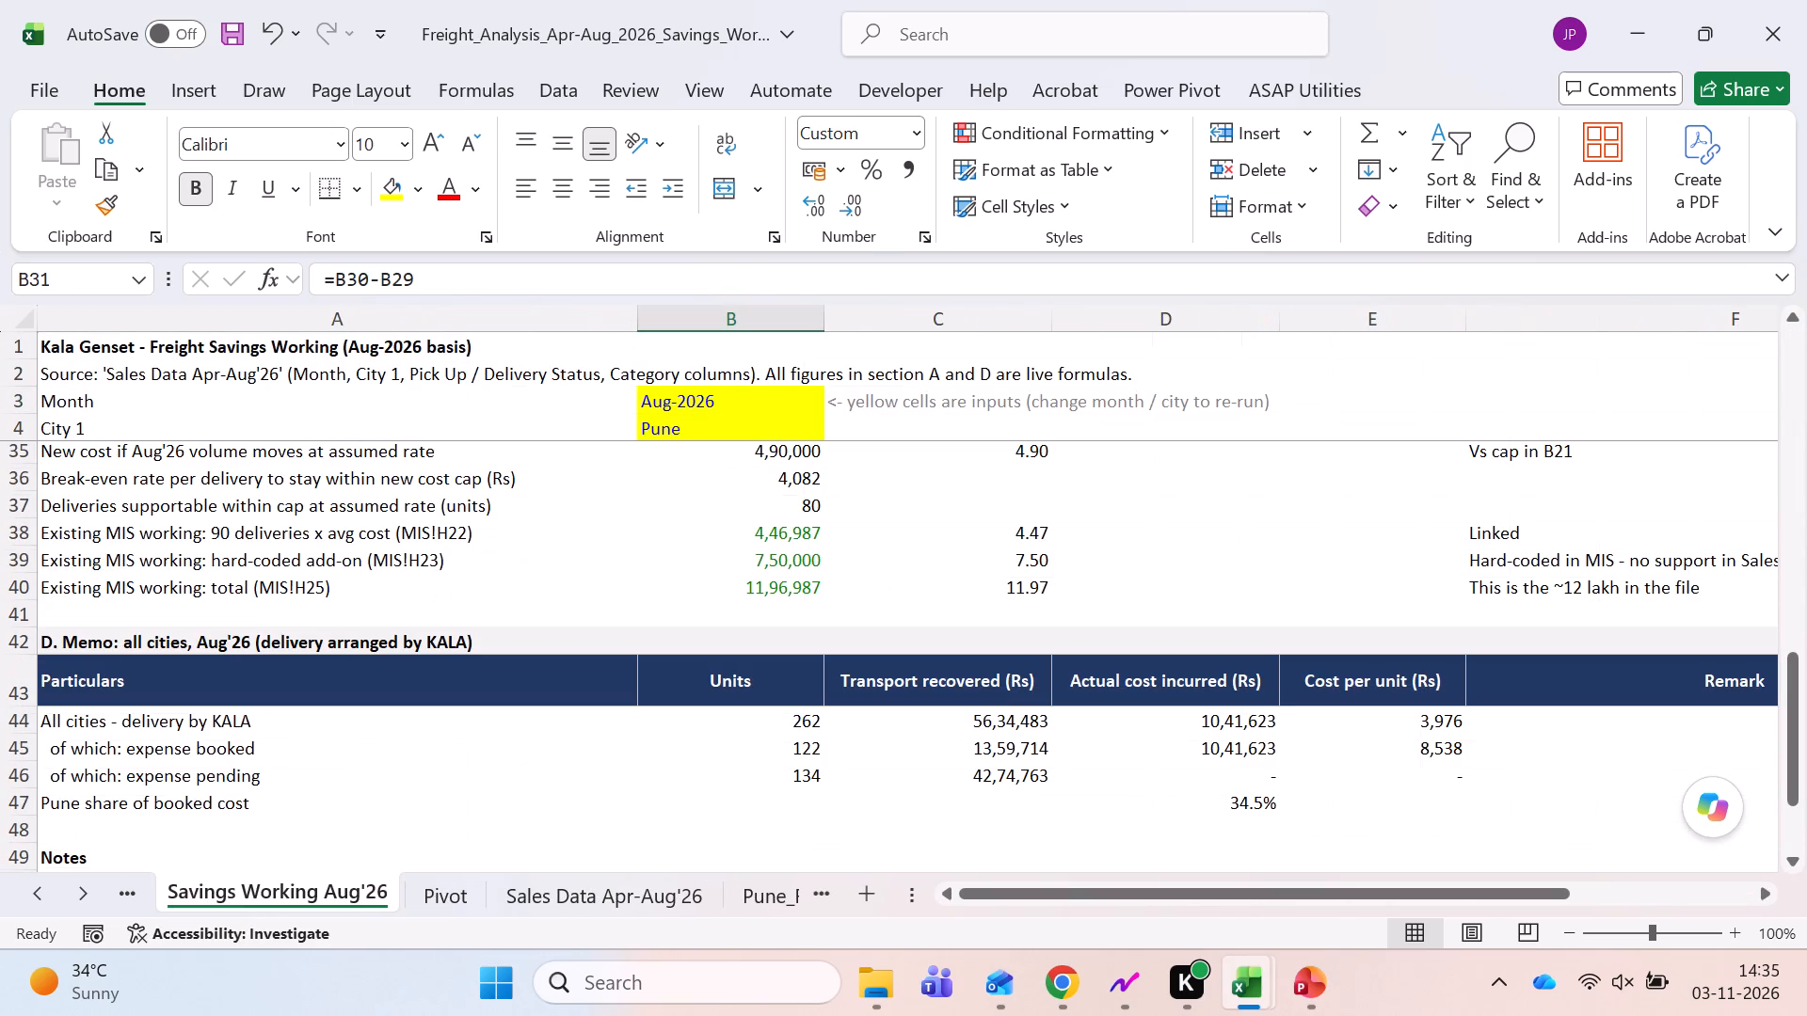
pyautogui.scroll(1, 783, 704)
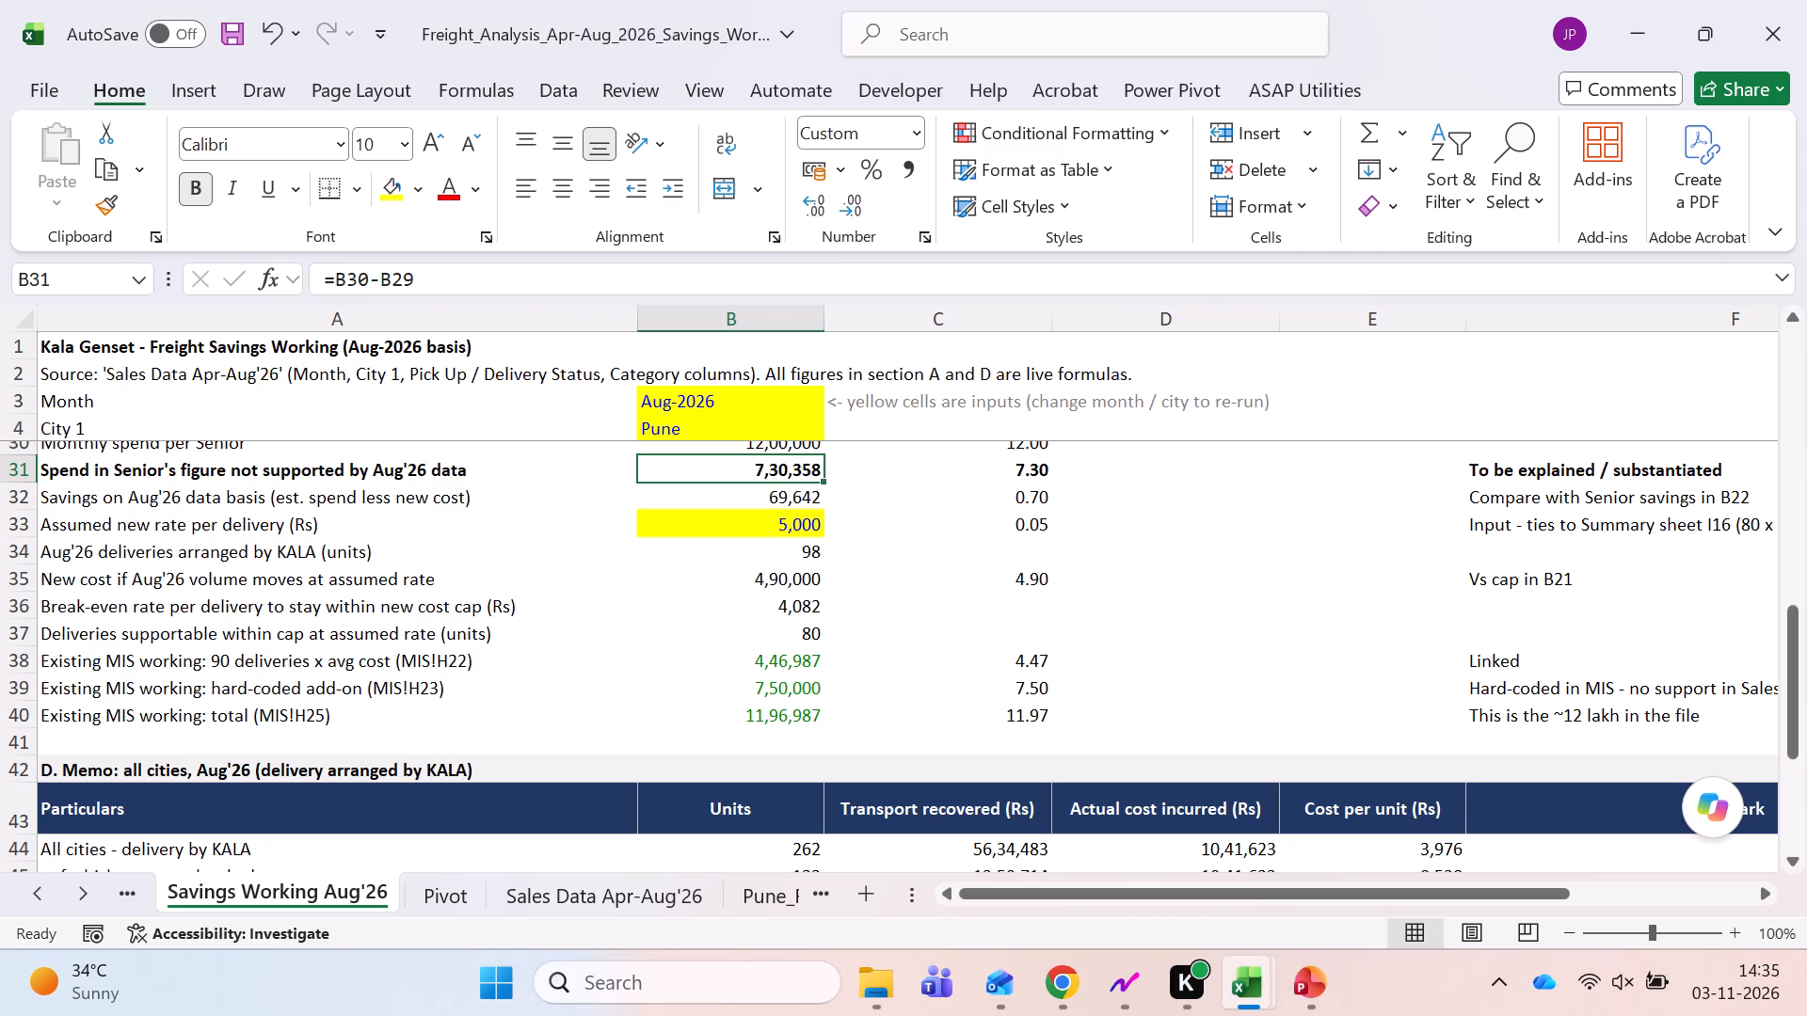
pyautogui.click(1471, 689)
pyautogui.scroll(2, 1026, 629)
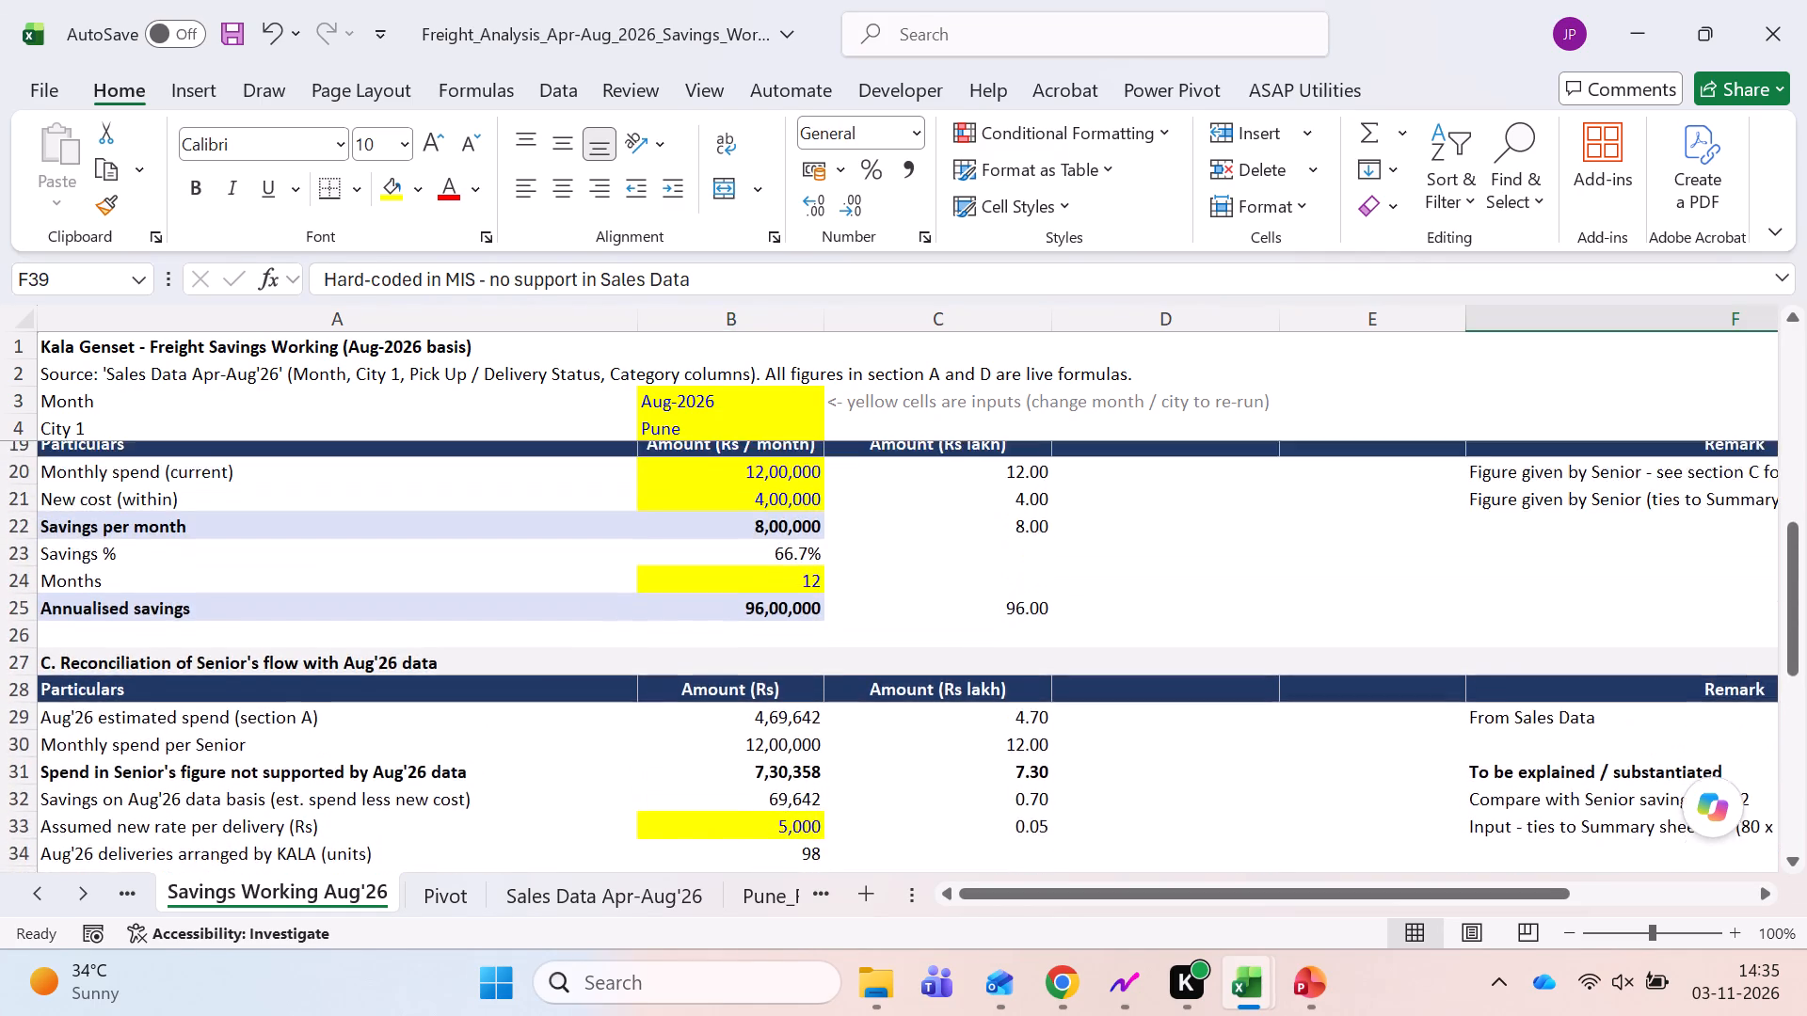
pyautogui.scroll(4, 1026, 629)
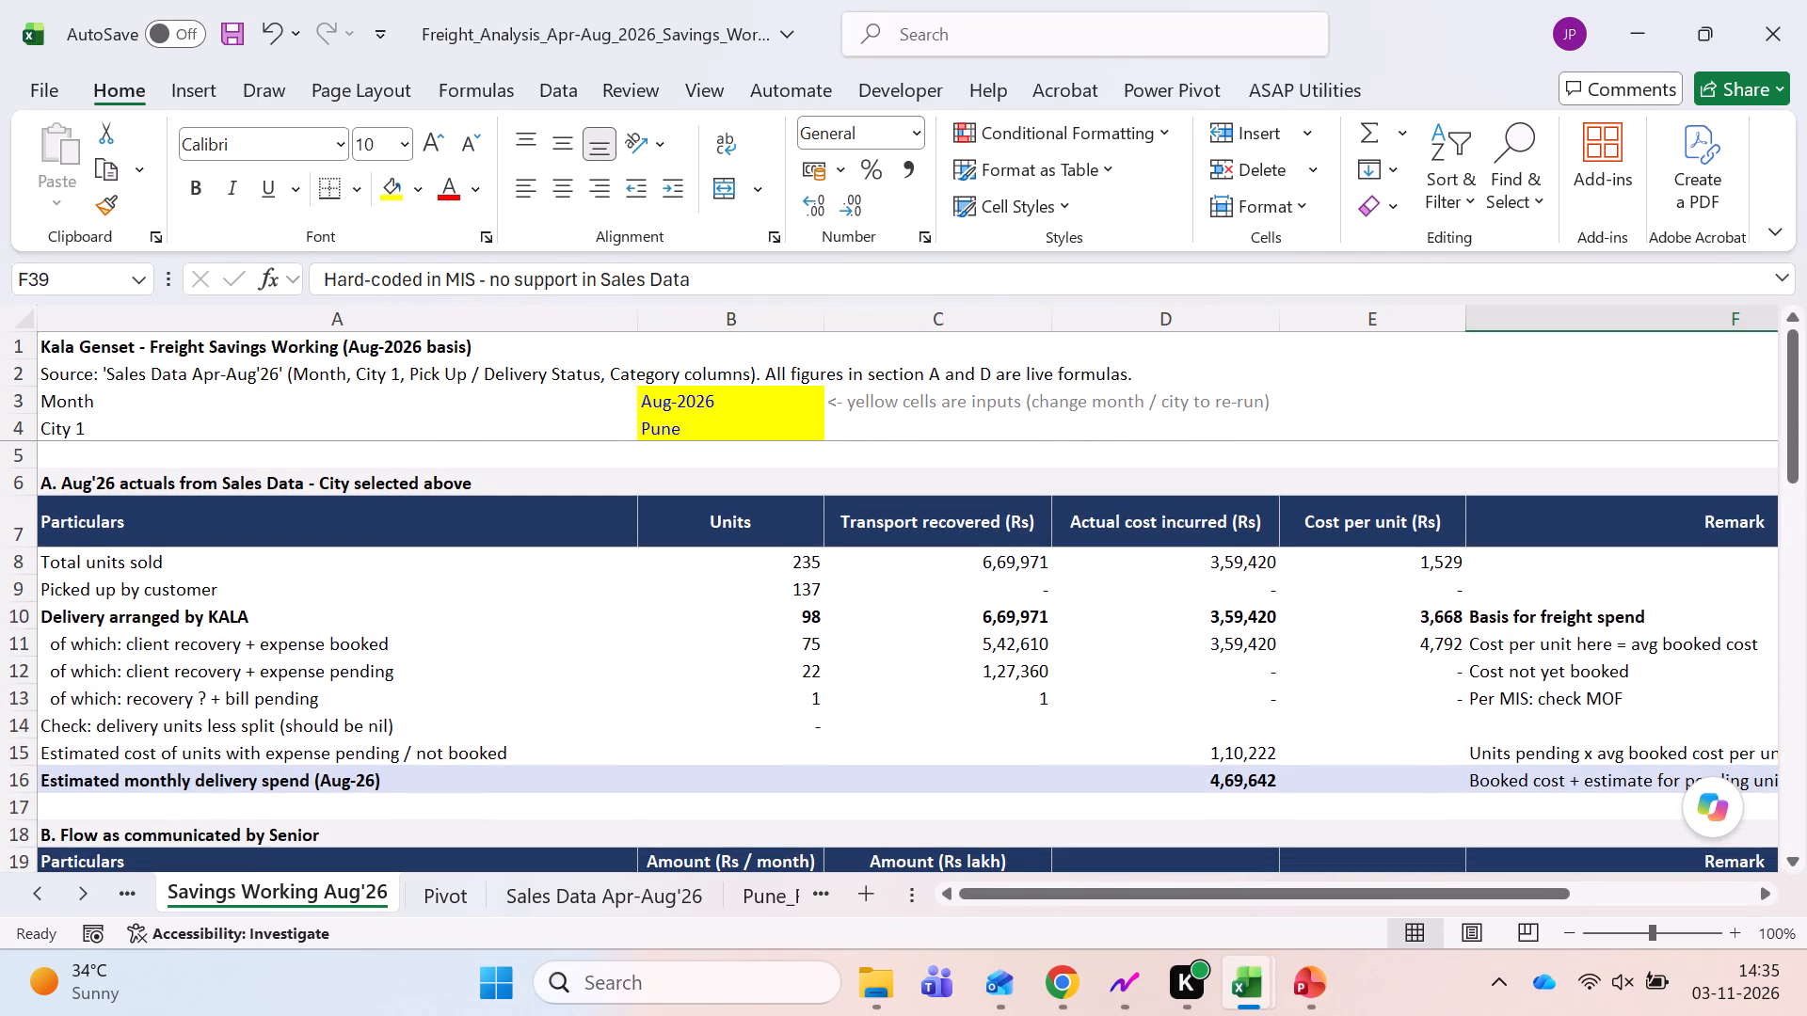
# Check the Units formulas in section A, from total units sold through the delivery split, and reread sections B and C.
pyautogui.click(796, 564)
pyautogui.click(798, 582)
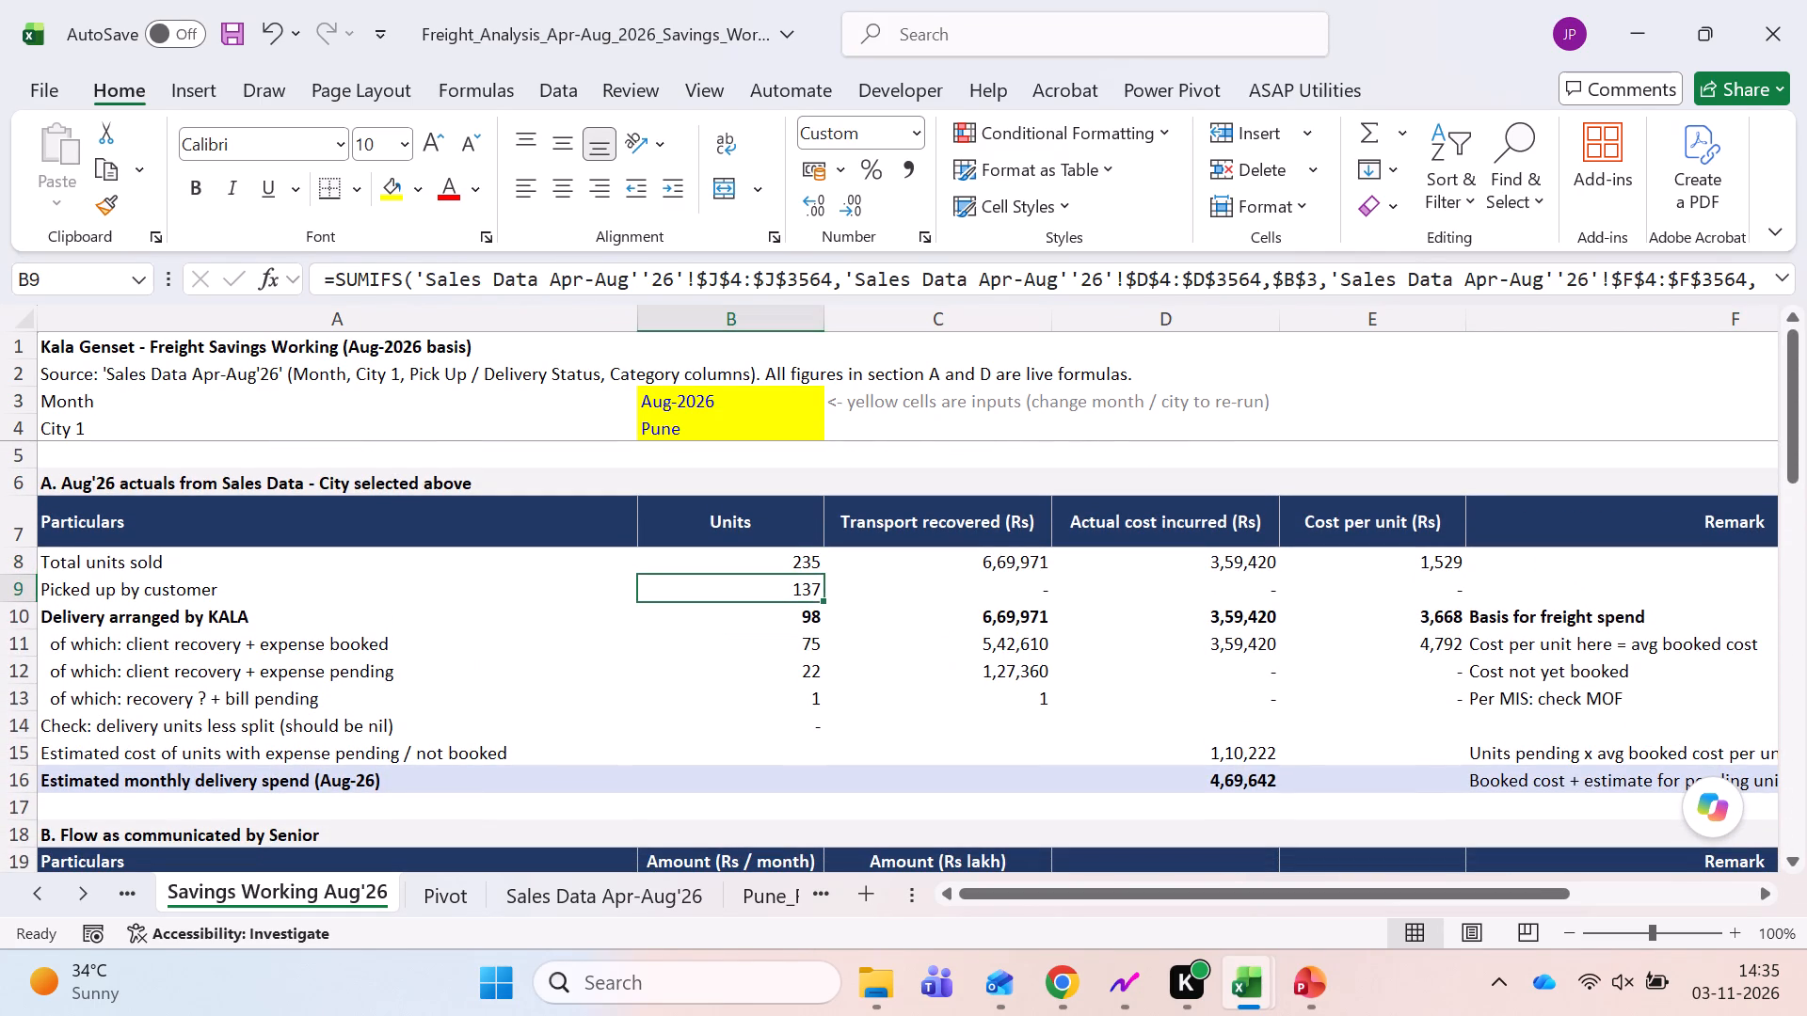
pyautogui.click(782, 618)
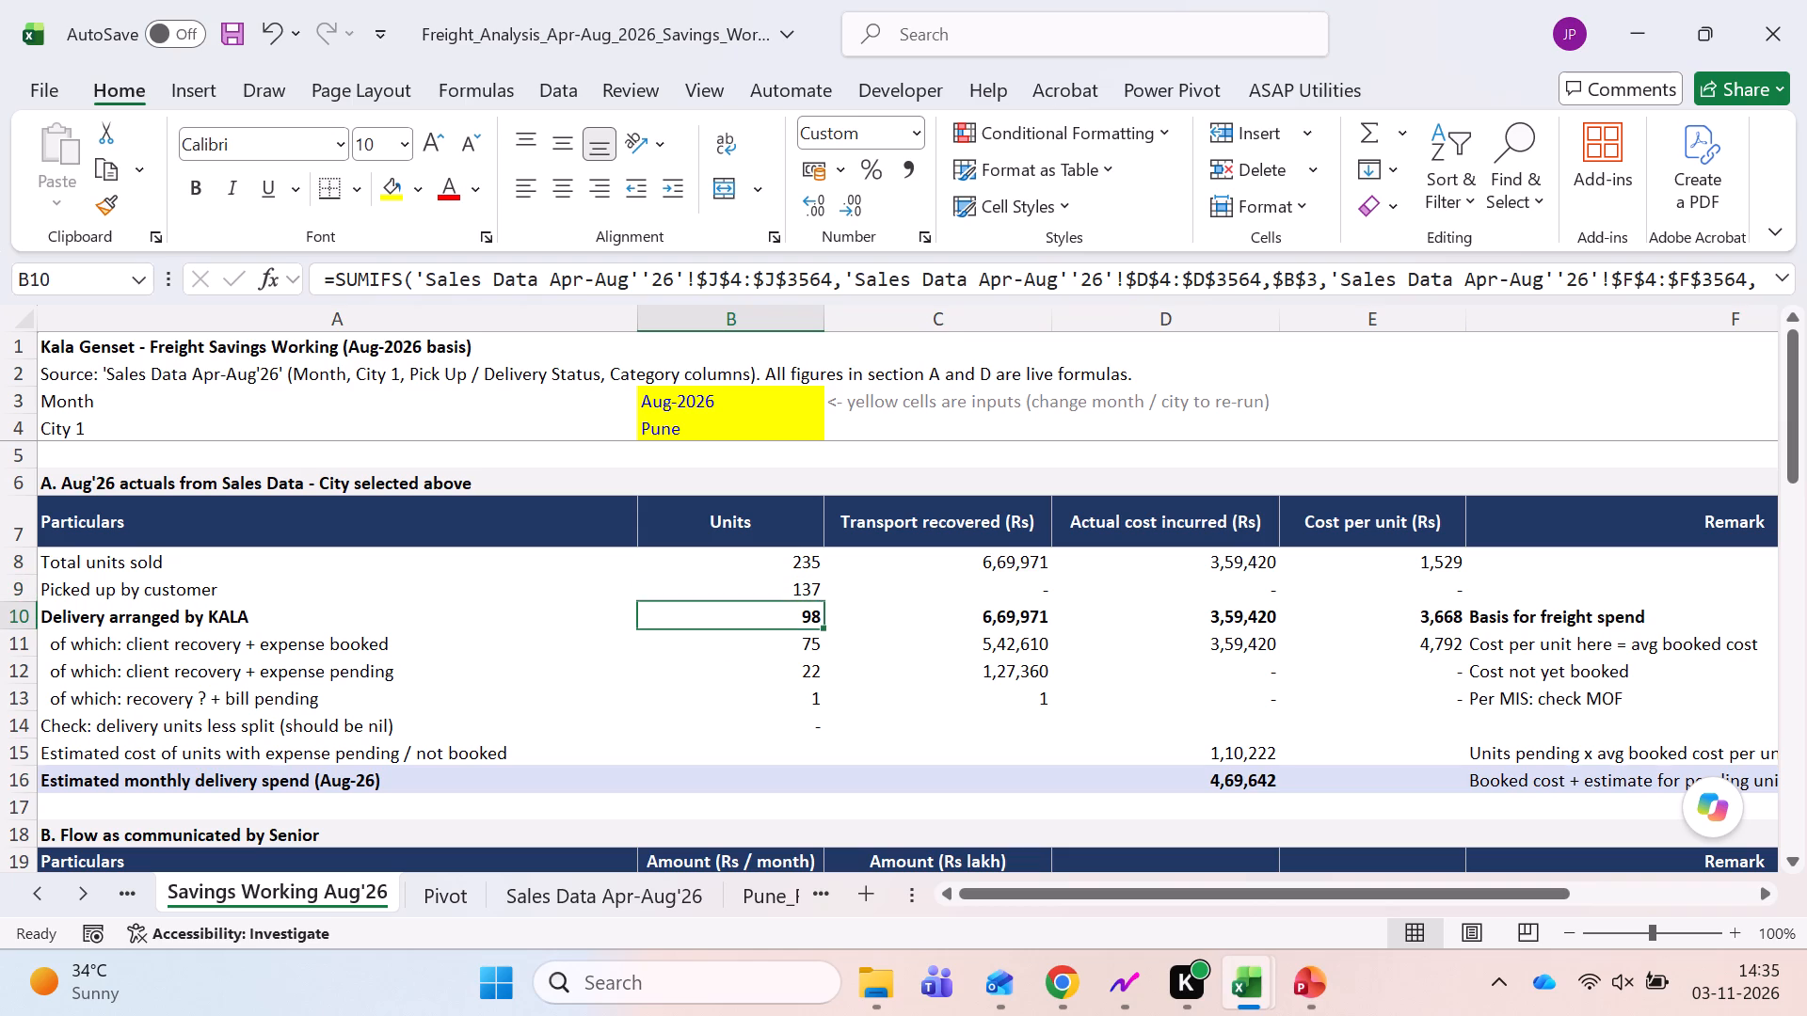
pyautogui.click(748, 636)
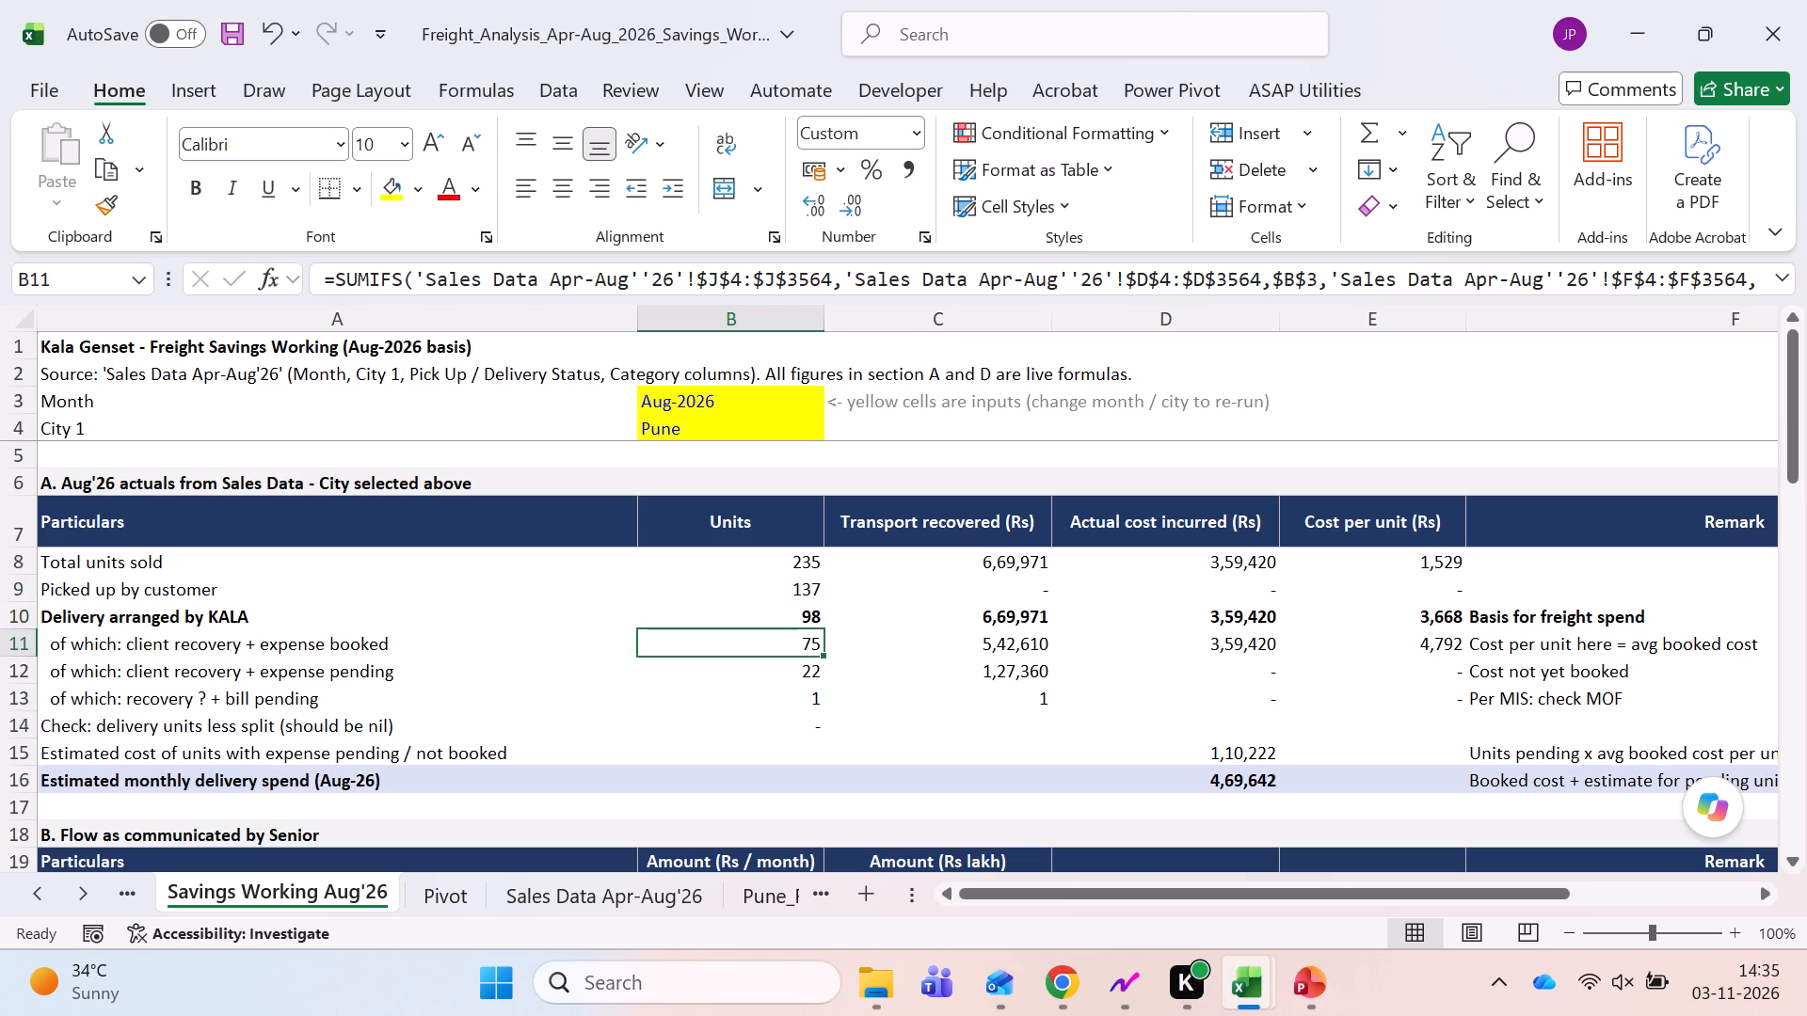
pyautogui.press('Down')
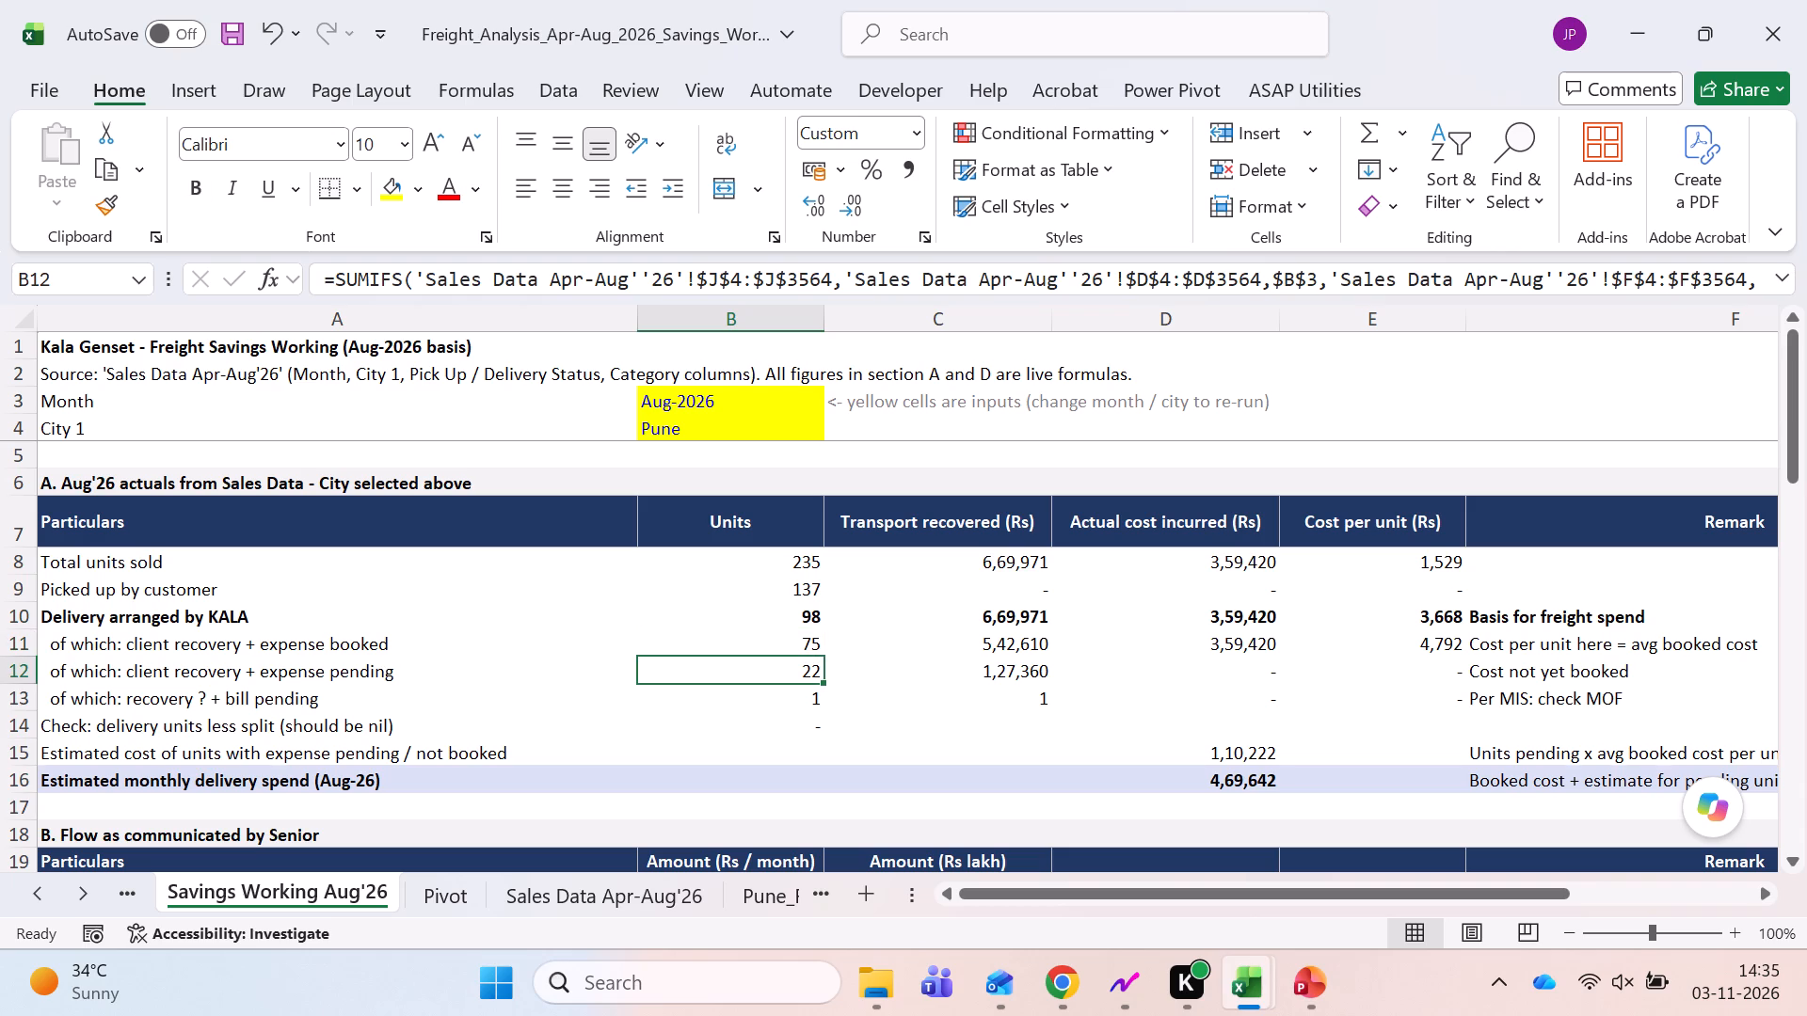
pyautogui.press('Down')
pyautogui.press('Down')
pyautogui.press('Down')
pyautogui.scroll(-1, 768, 749)
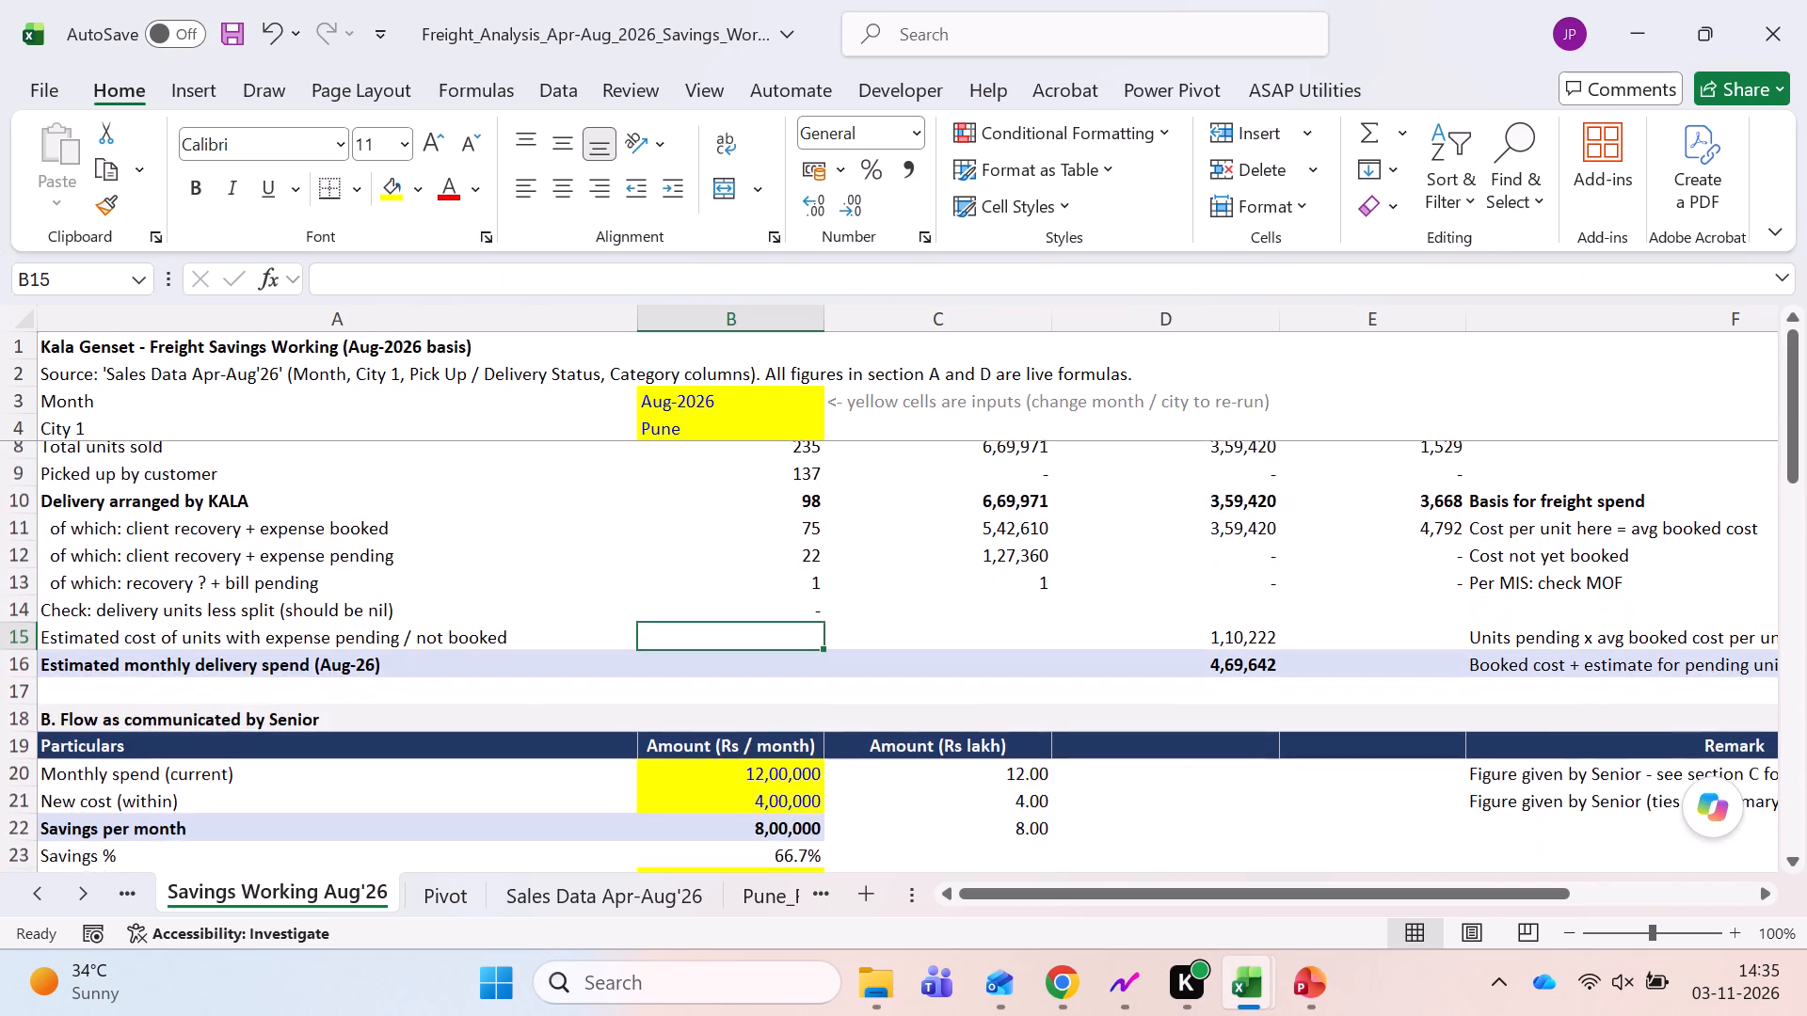
pyautogui.scroll(-1, 768, 749)
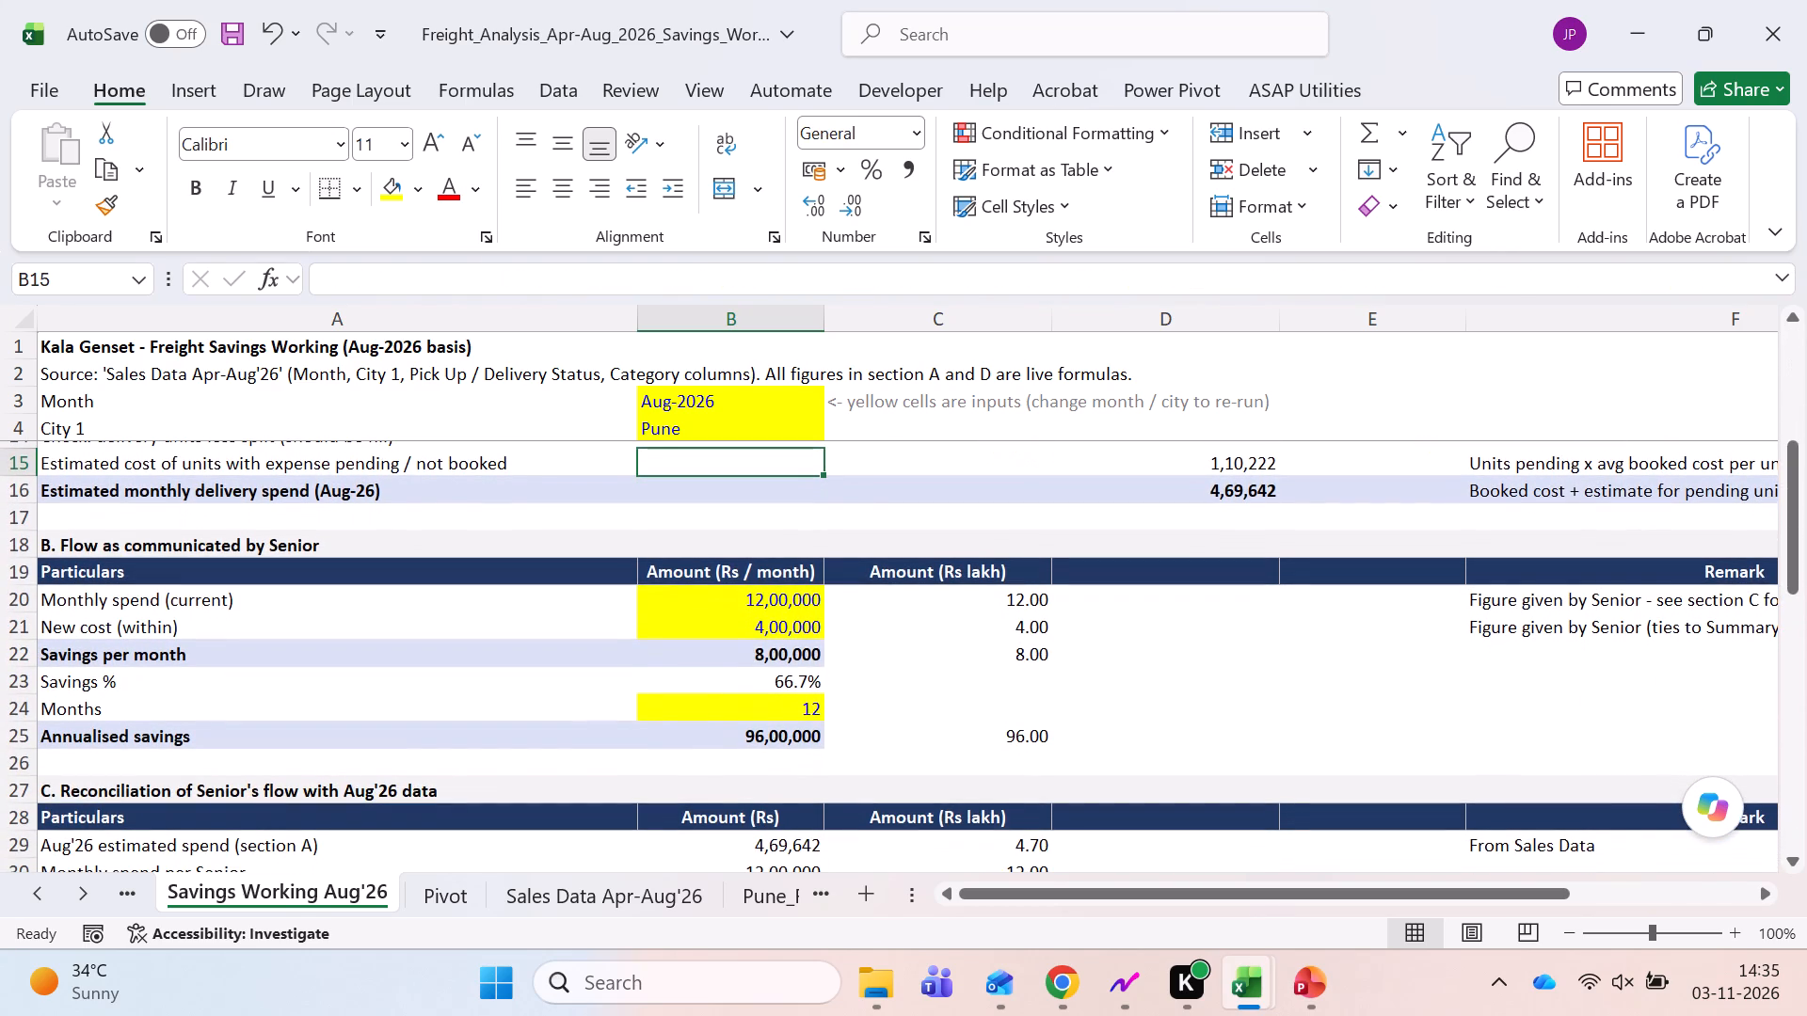
pyautogui.scroll(-1, 951, 691)
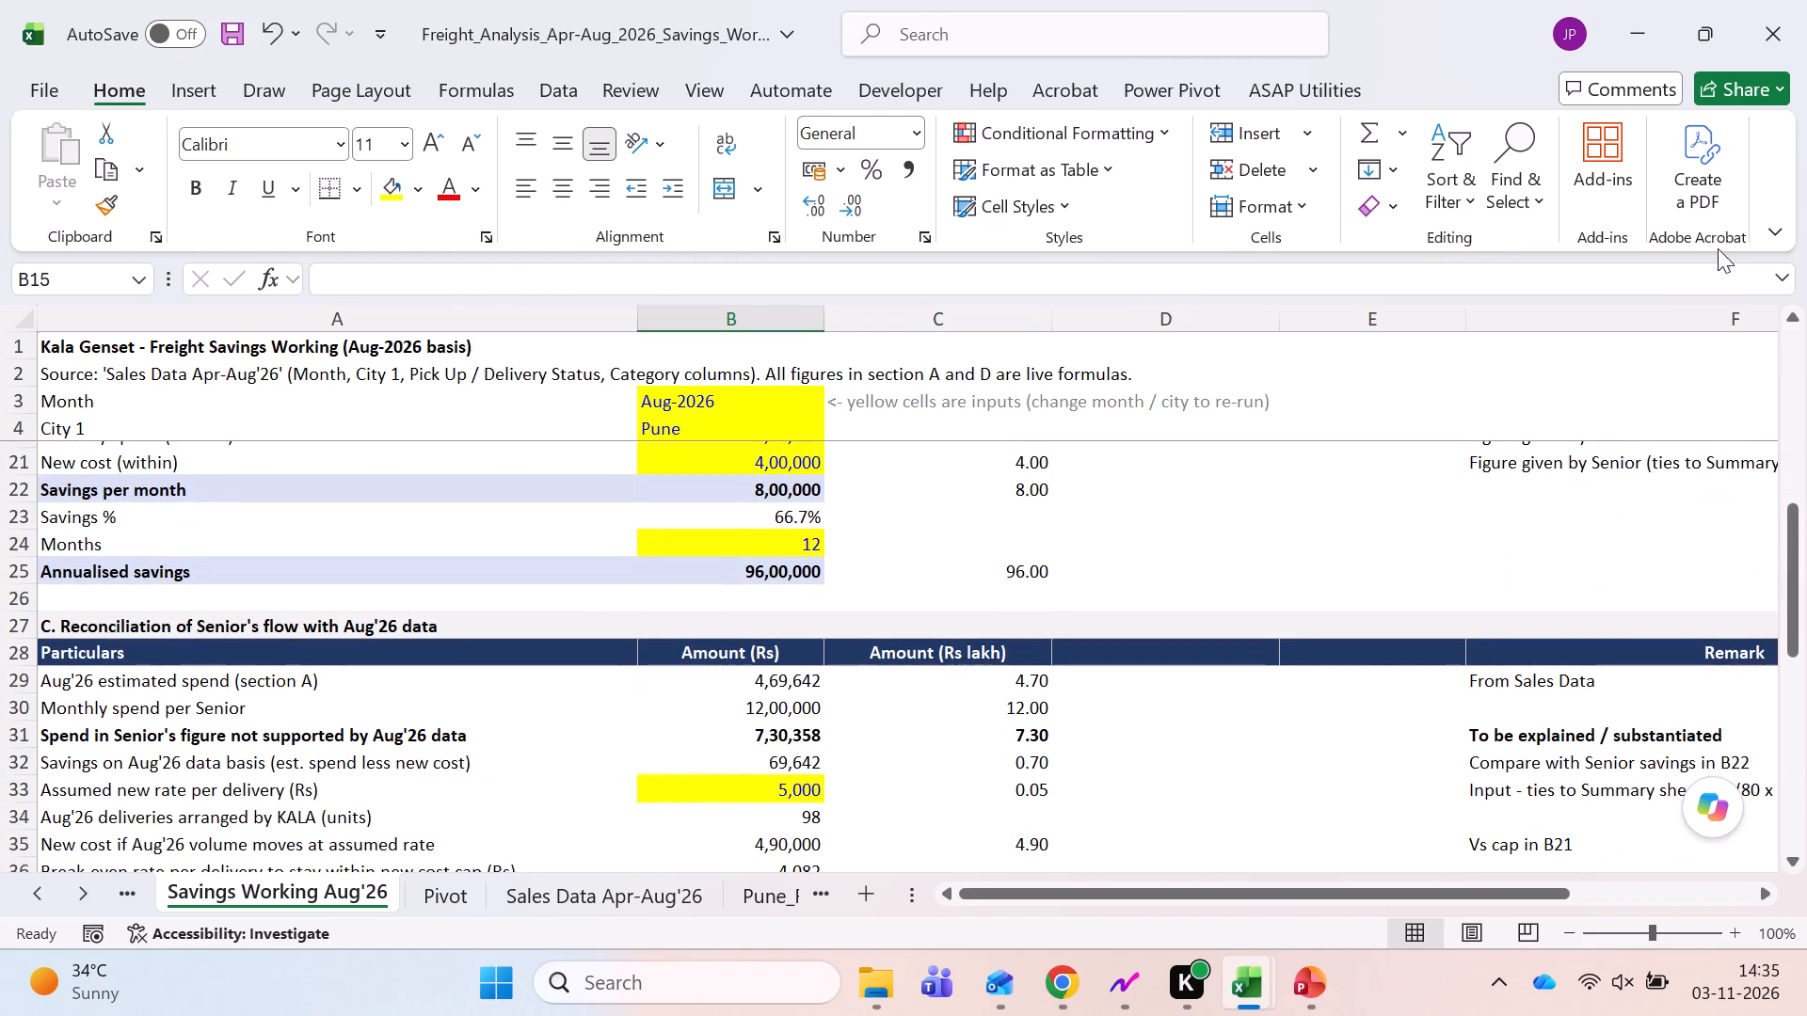
# Close the Freight_Analysis_Apr-Aug_2026_Savings_Working workbook without saving changes.
pyautogui.click(1770, 12)
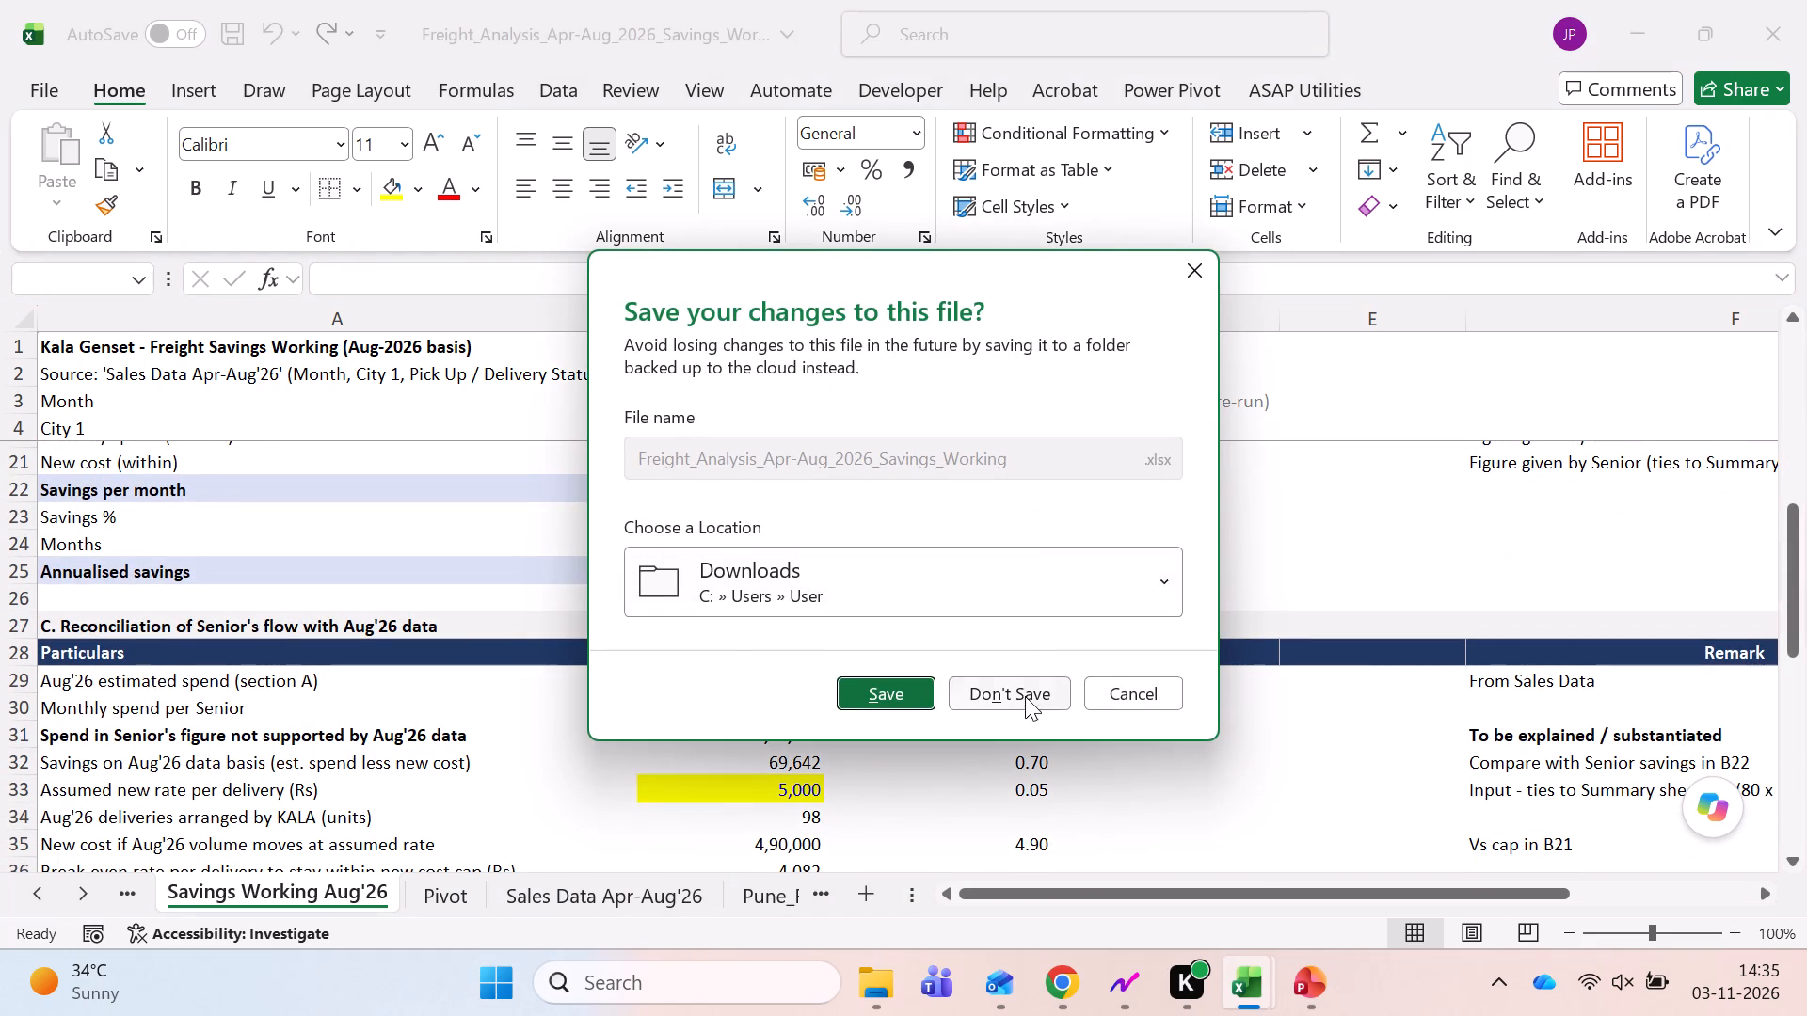
pyautogui.click(1013, 691)
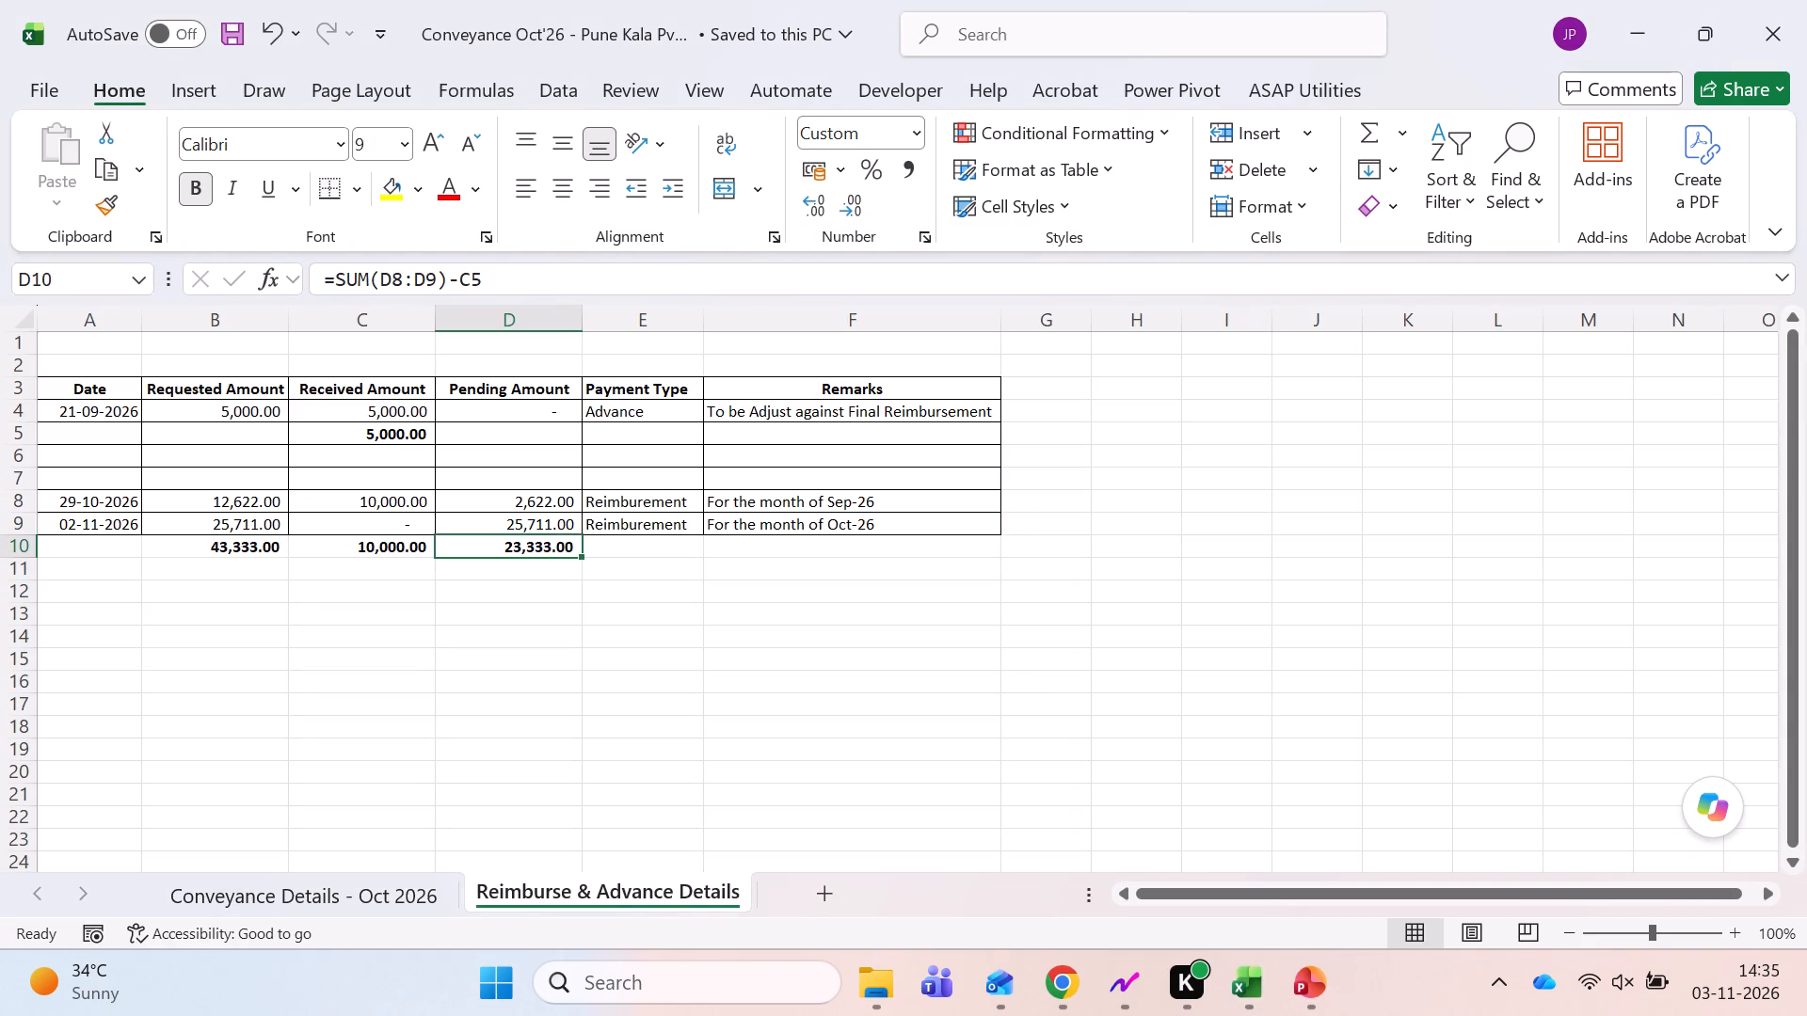
# Switch to the open Freight_Analysis Apr-Aug workbook and go from its Pivot sheet to Sales Data Apr-Aug'26.
pyautogui.click(1234, 967)
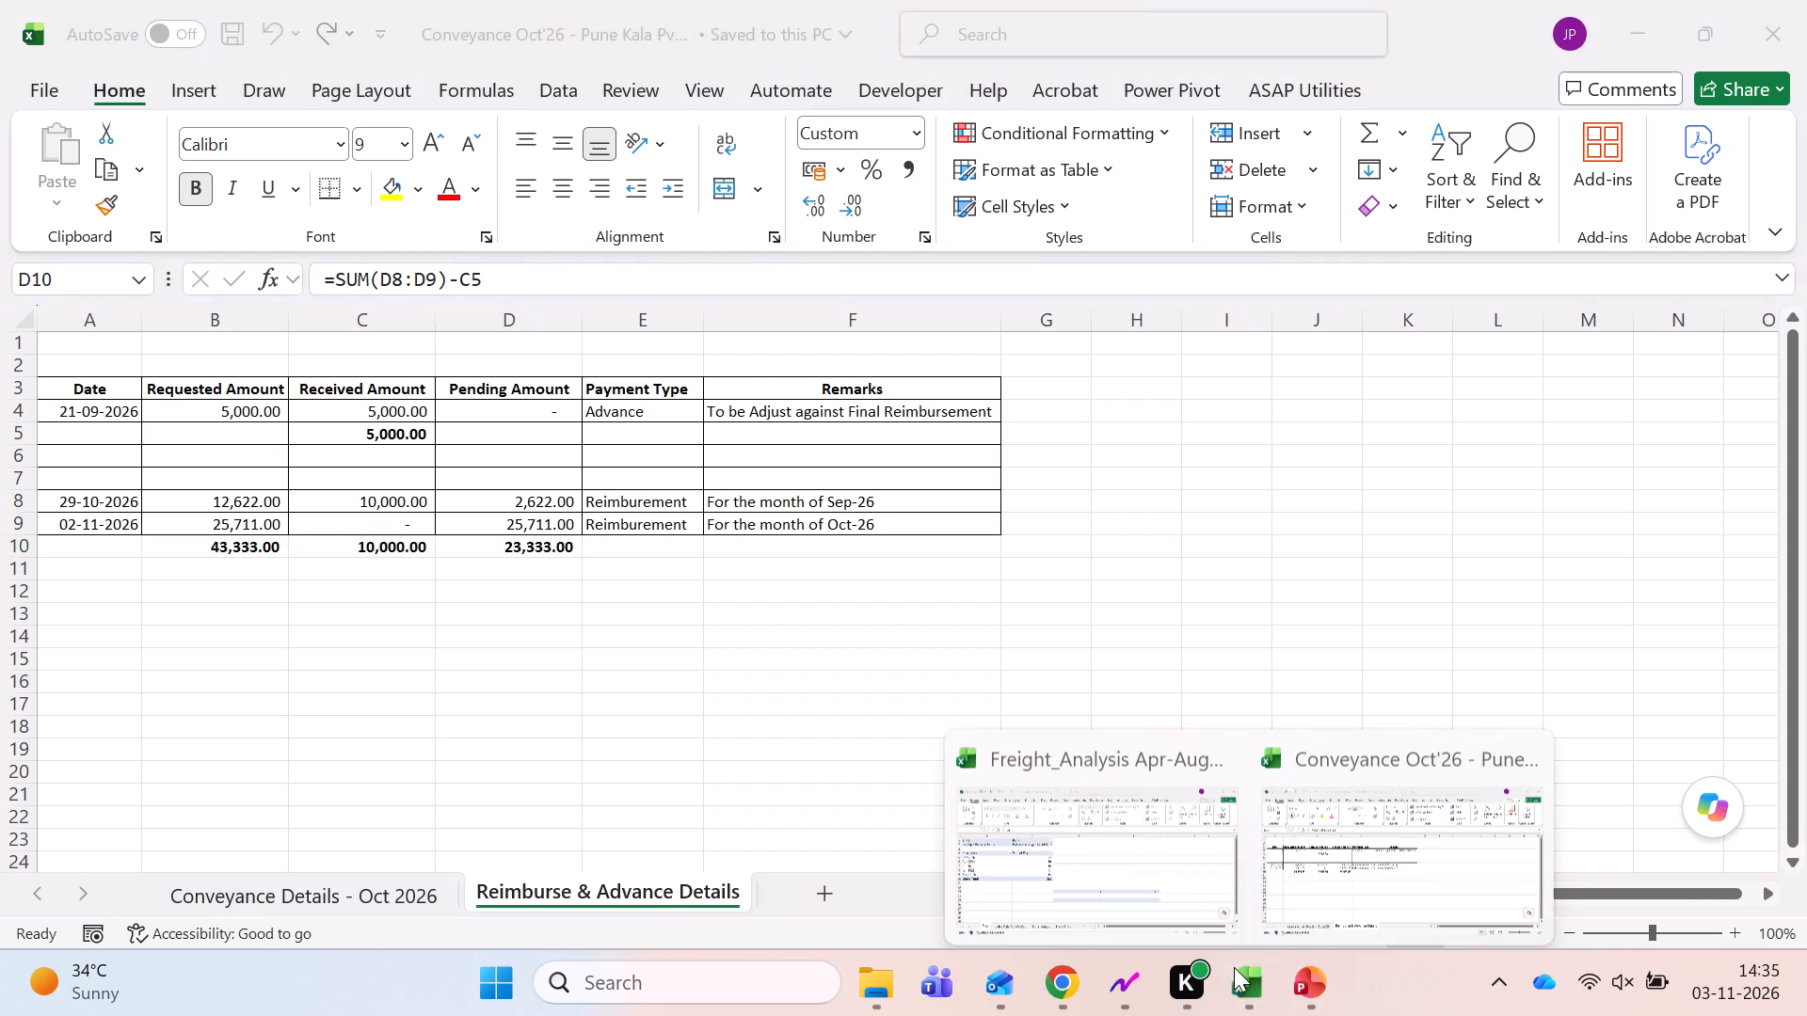
pyautogui.click(1095, 833)
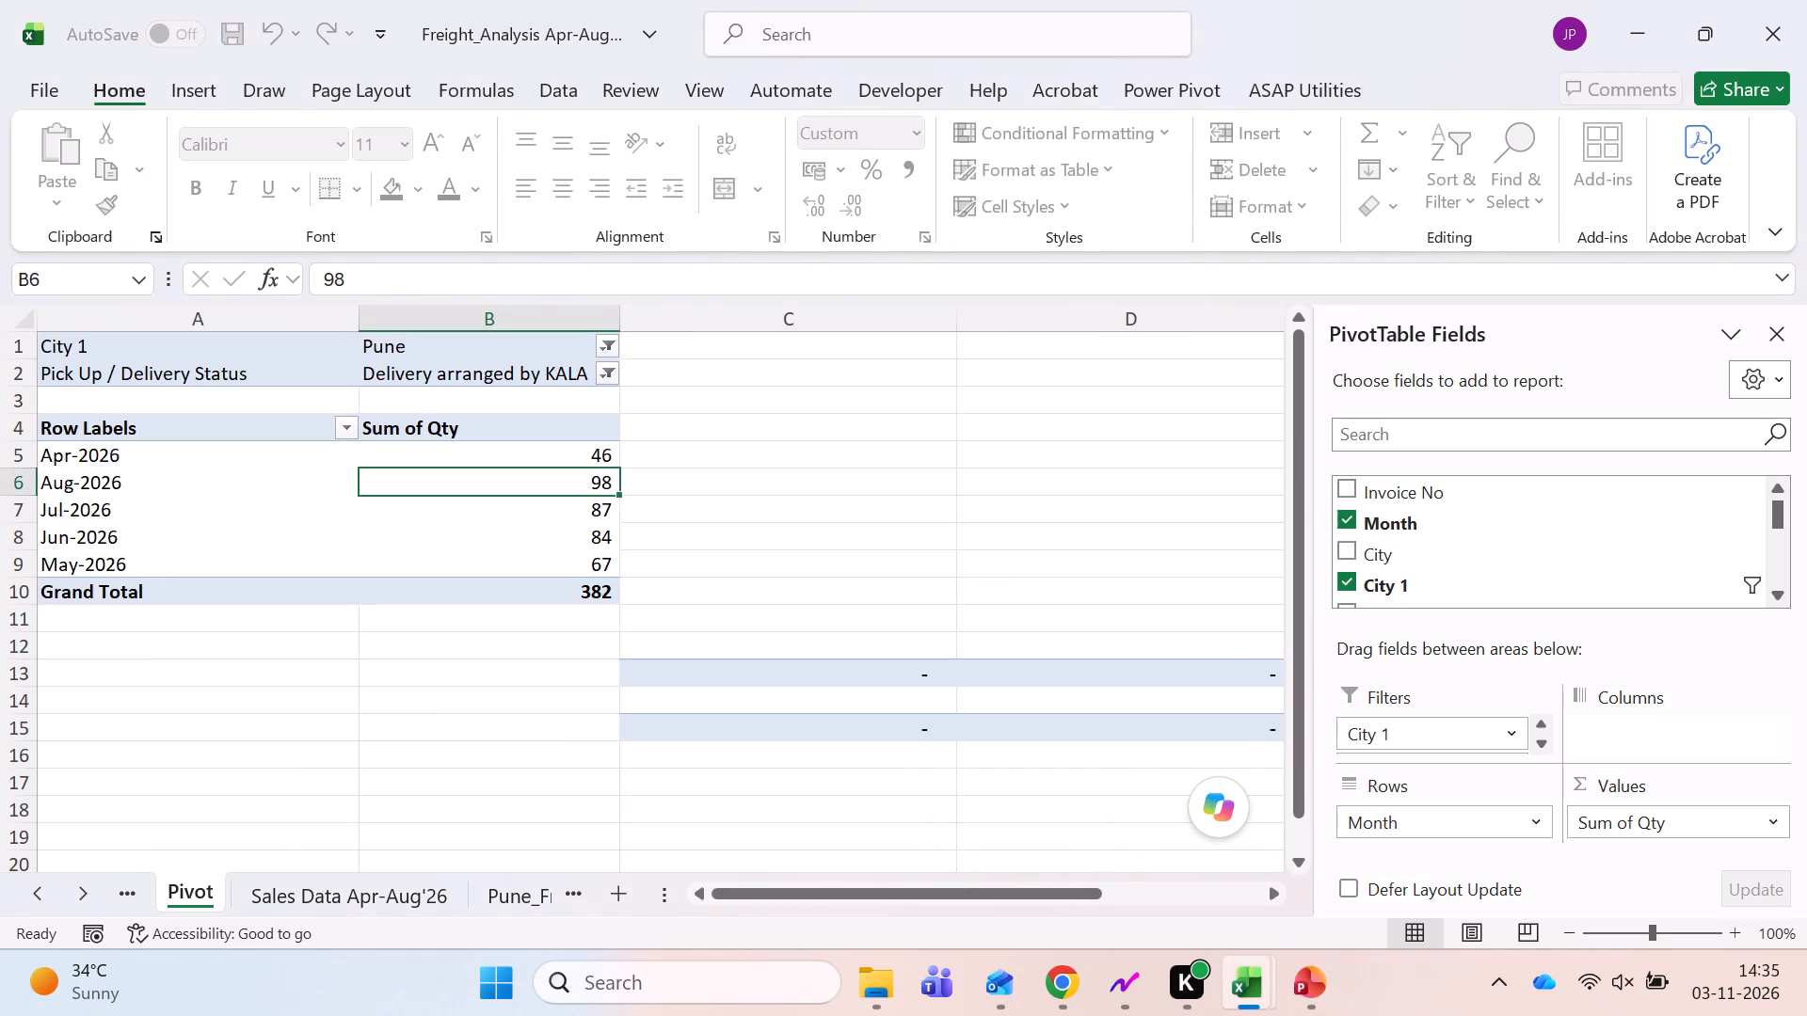
pyautogui.scroll(1, 219, 548)
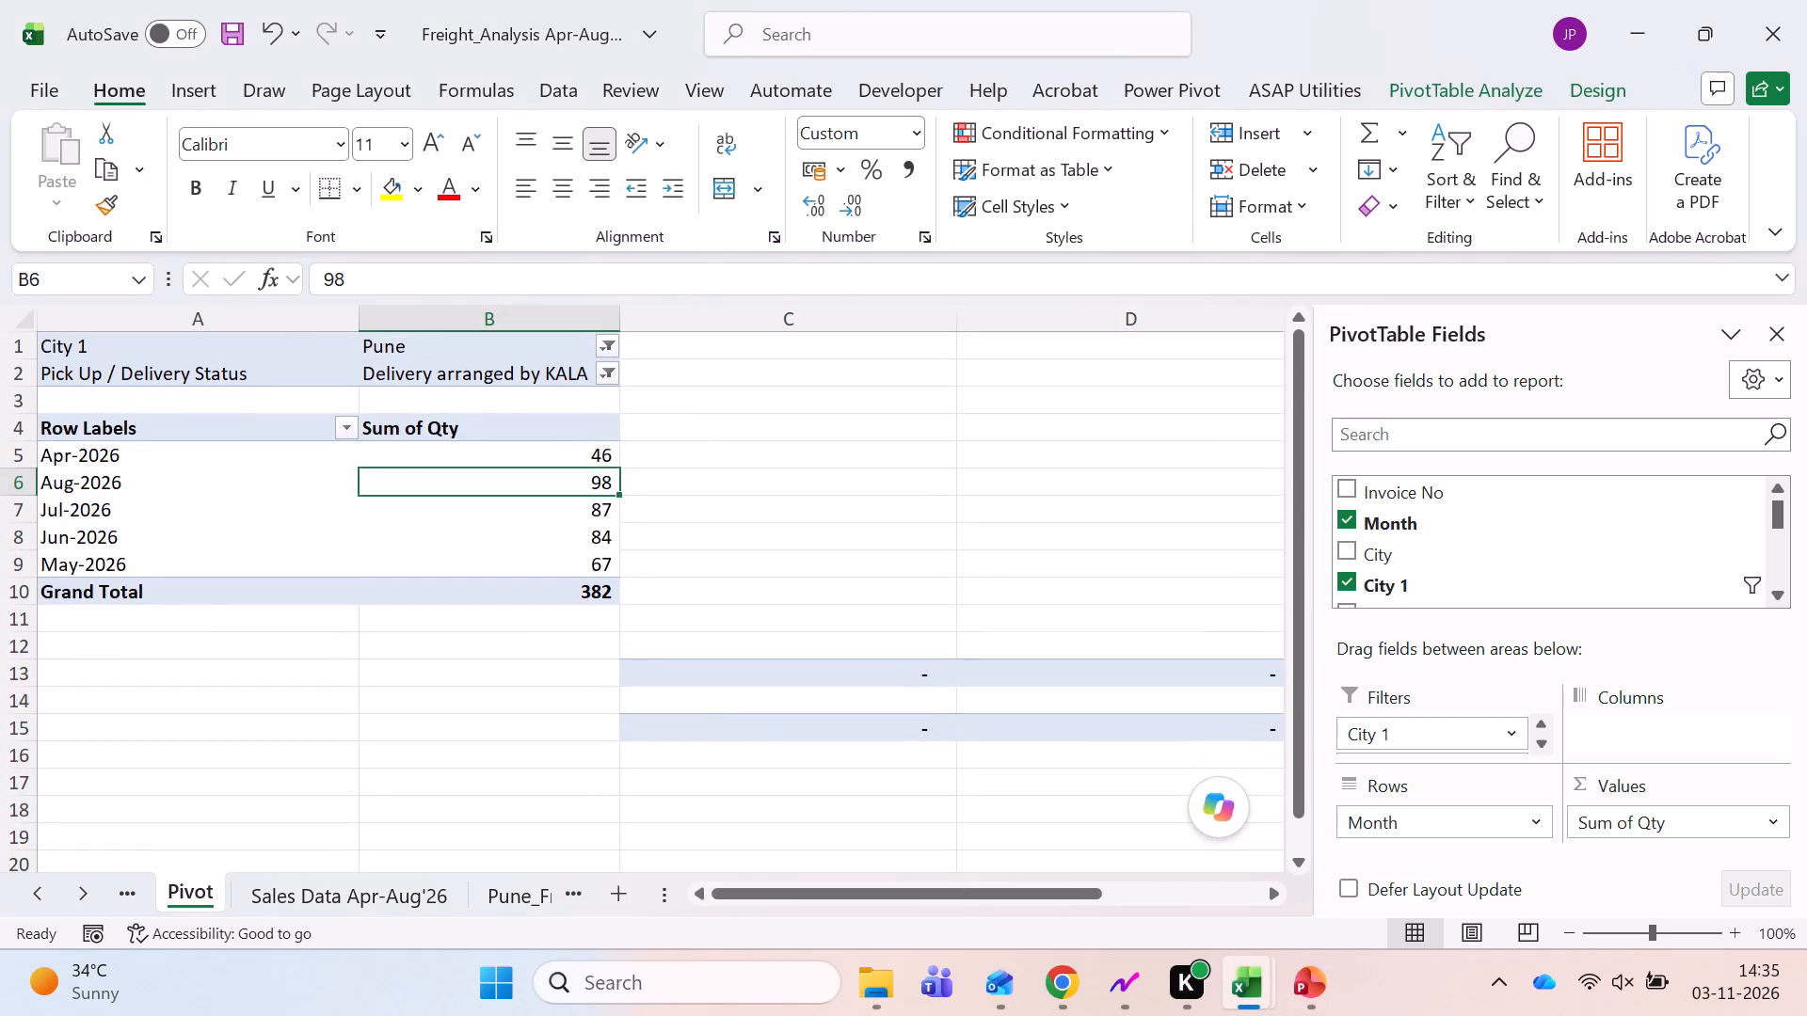
pyautogui.hotkey('ctrl', 'pagedown')
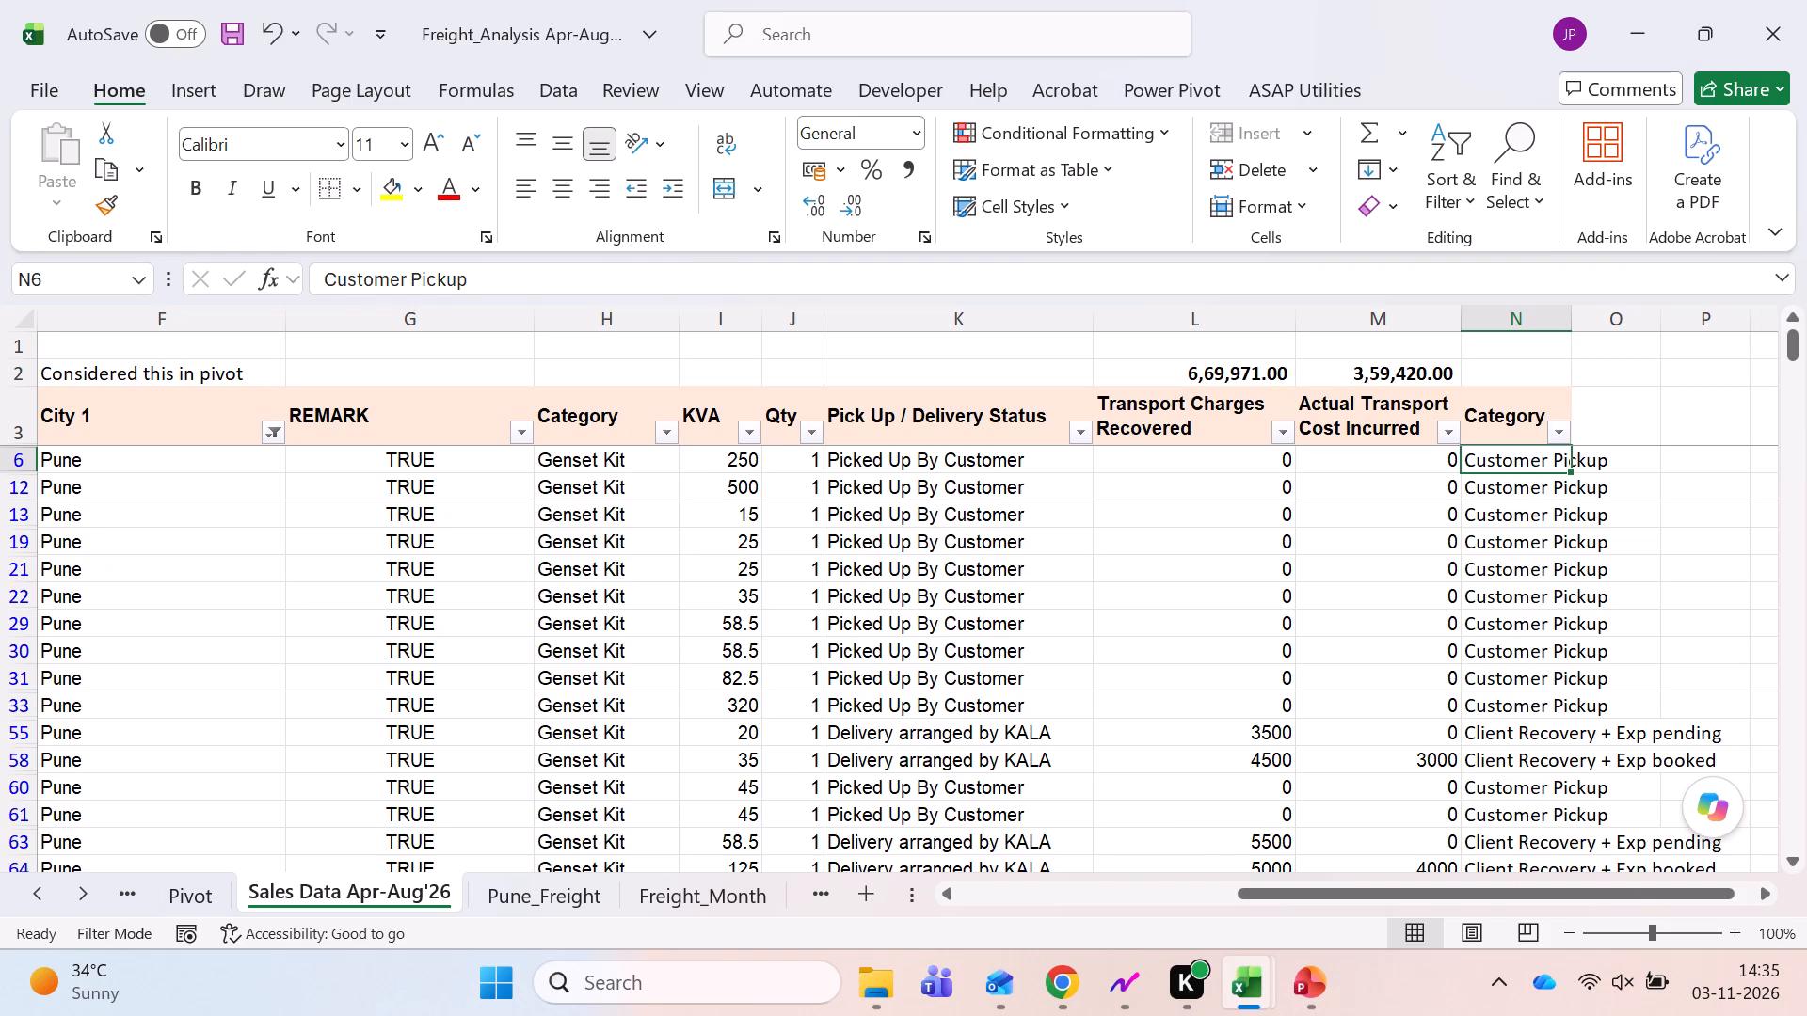
# Reset the Month column filter to include all months, keeping the City 1 filter on Pune.
pyautogui.press('Left')
pyautogui.press('Left')
pyautogui.press('Left')
pyautogui.press('Left')
pyautogui.press('Left')
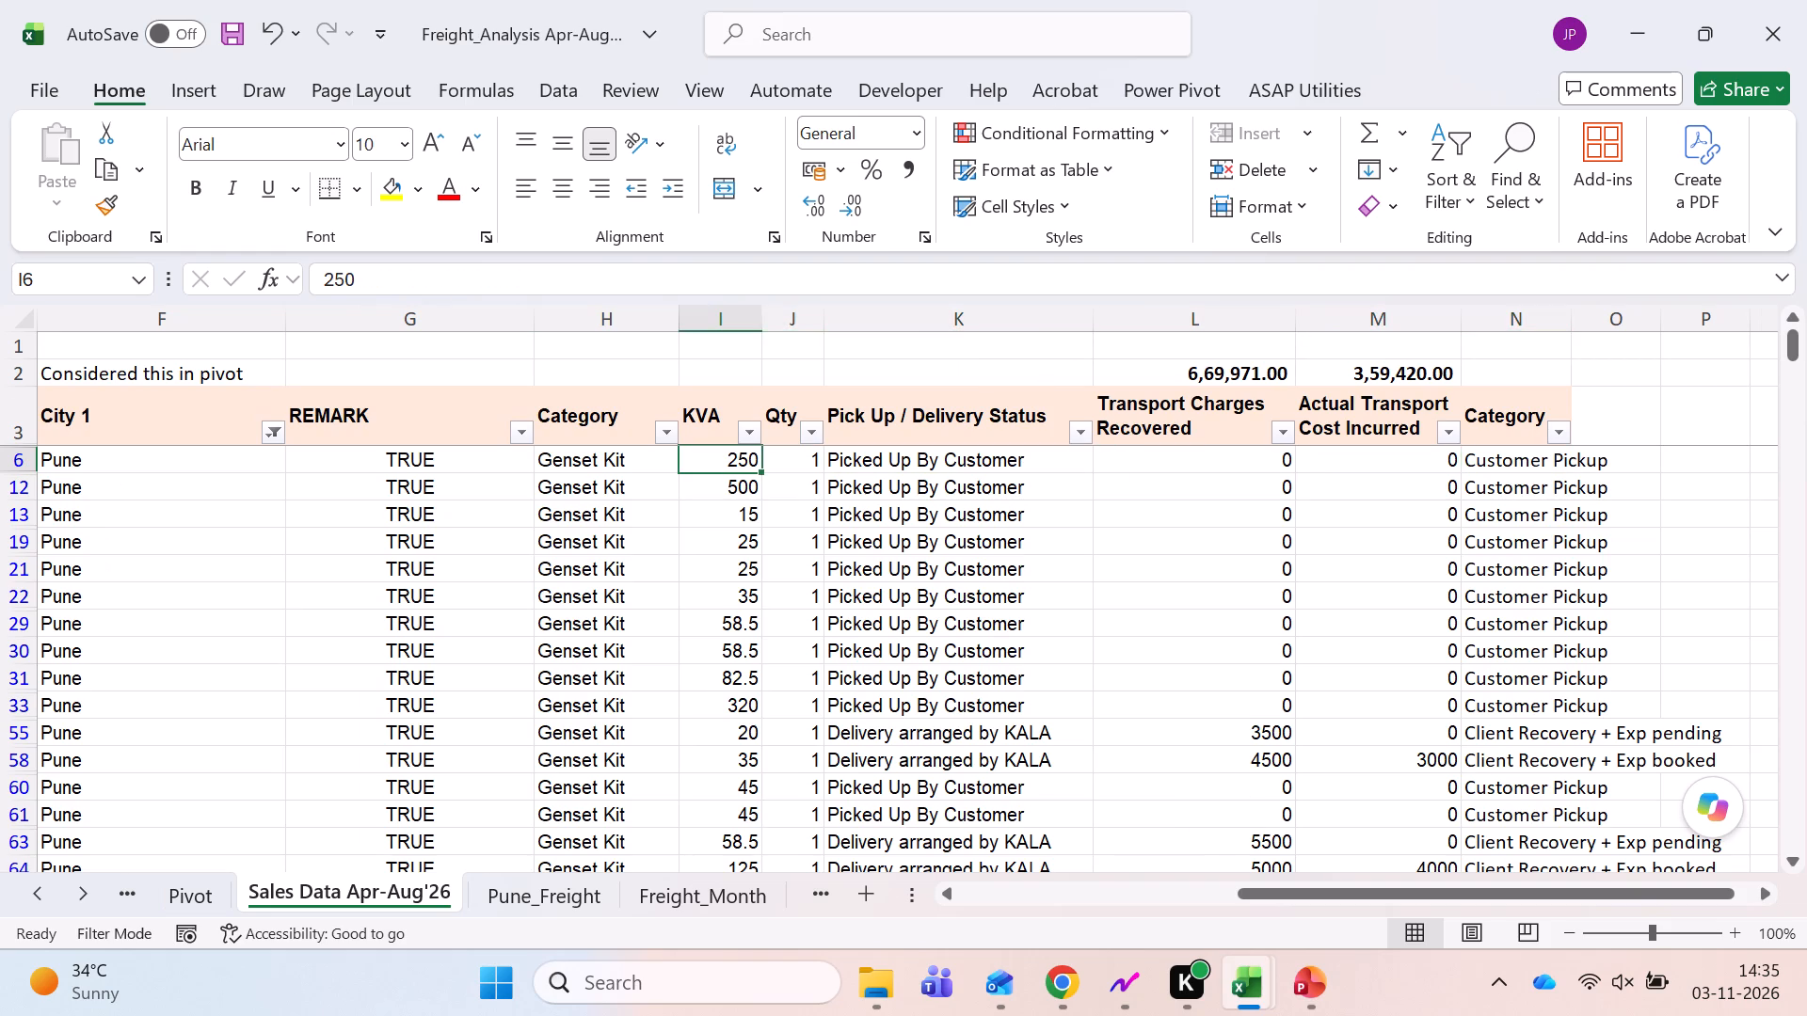
pyautogui.press('Right')
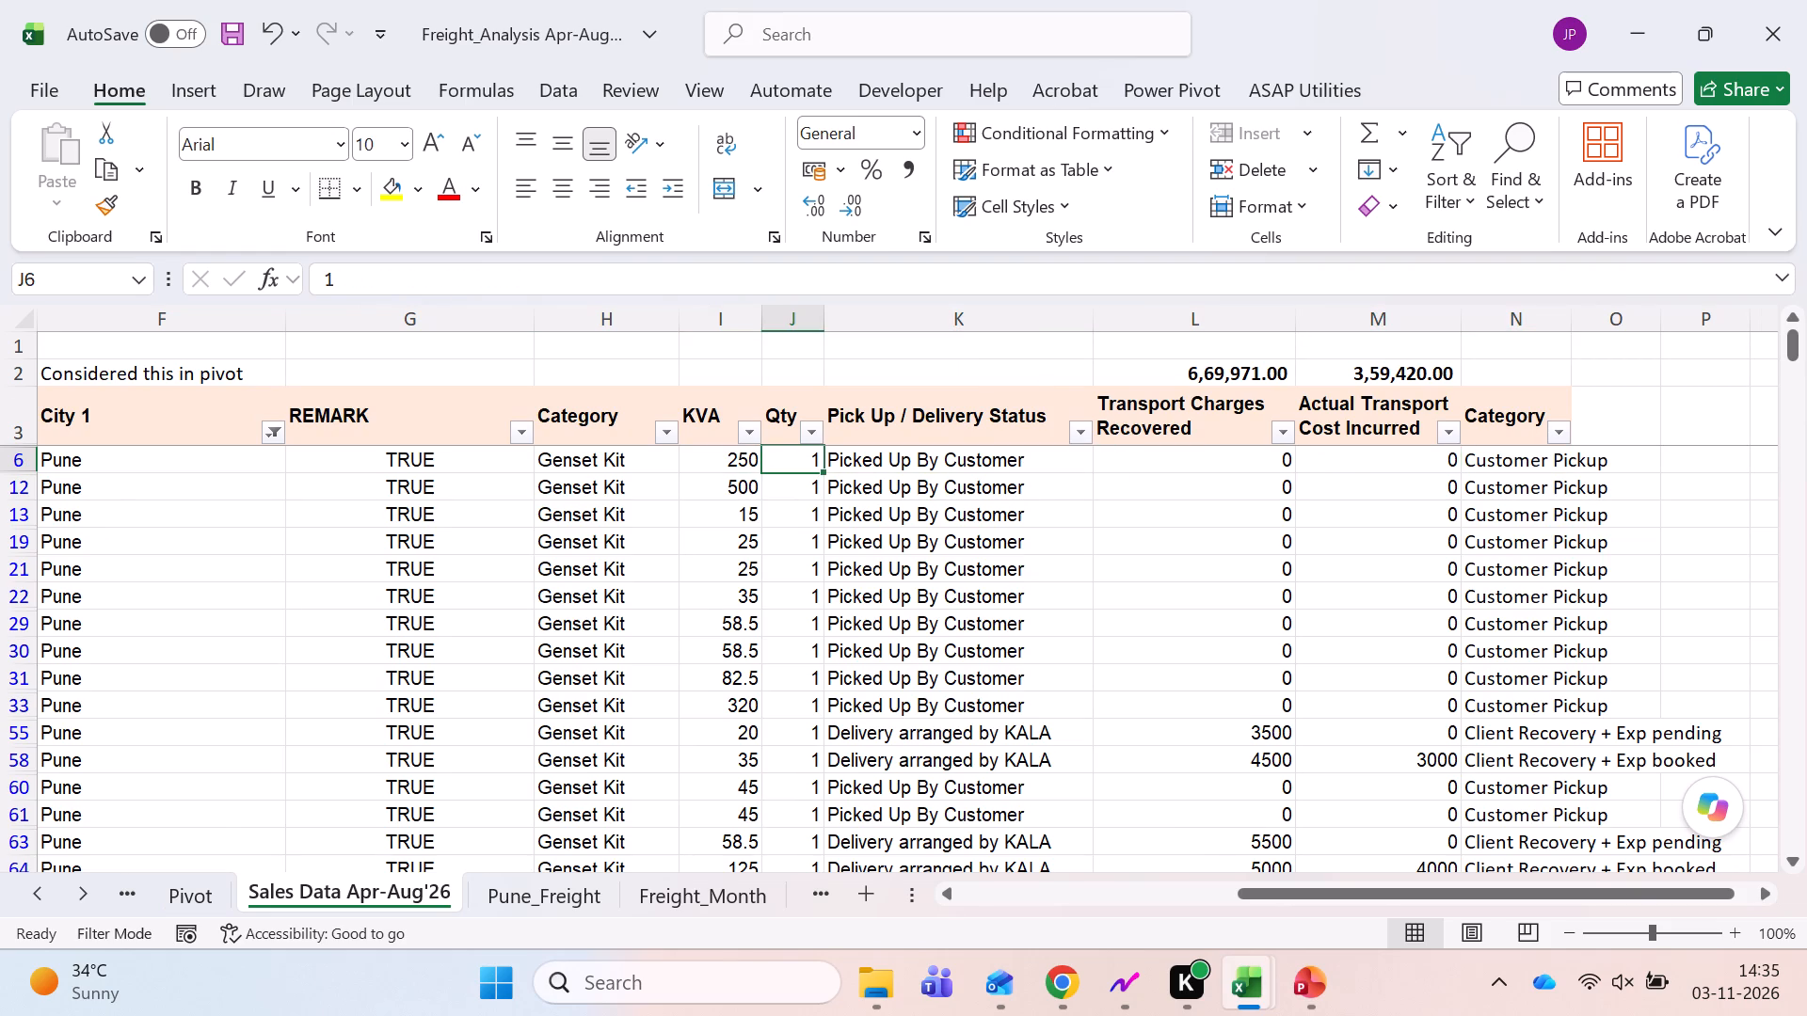
pyautogui.hotkey('ctrl', 'Left')
pyautogui.press('Right')
pyautogui.press('Right')
pyautogui.press('Right')
pyautogui.press('Up')
pyautogui.hotkey('alt', 'Down')
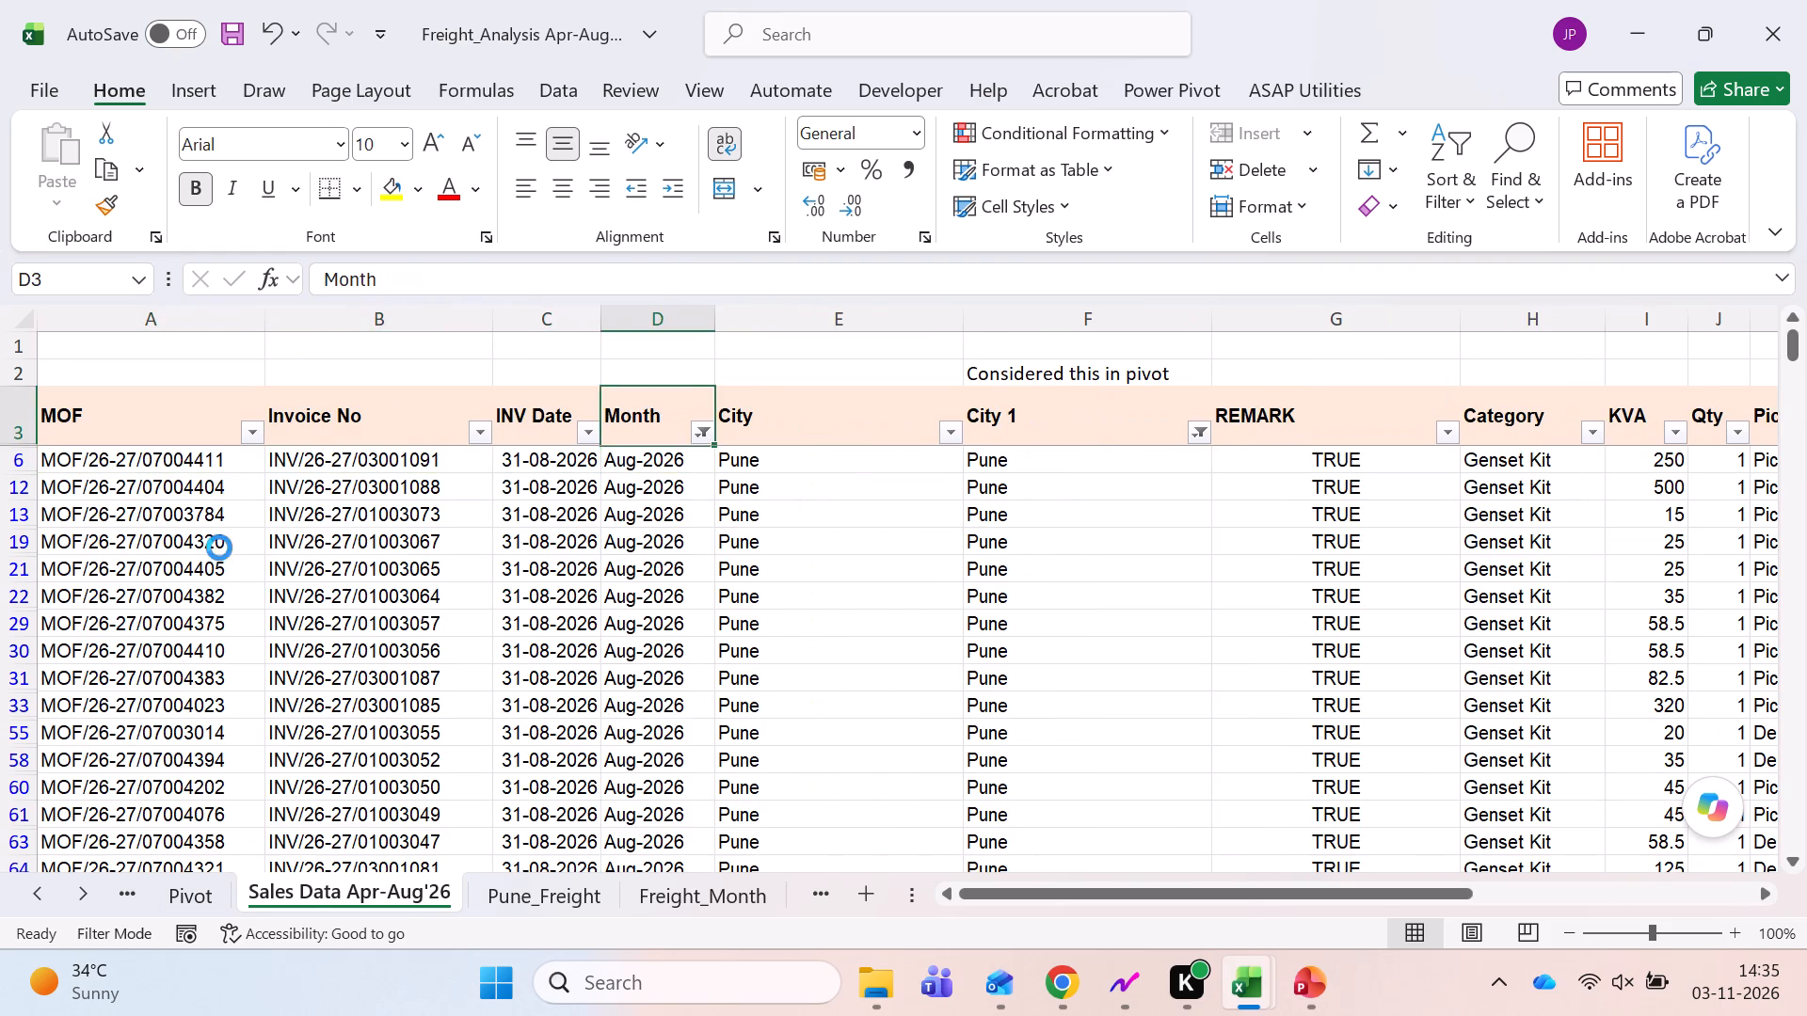
pyautogui.press('Down')
pyautogui.press('Down')
pyautogui.press('Down')
pyautogui.press('Down')
pyautogui.press('Down')
pyautogui.press('Down')
pyautogui.press('Down')
pyautogui.press('Down')
pyautogui.press('Down')
pyautogui.press('space')
pyautogui.press('Return')
pyautogui.press('Down')
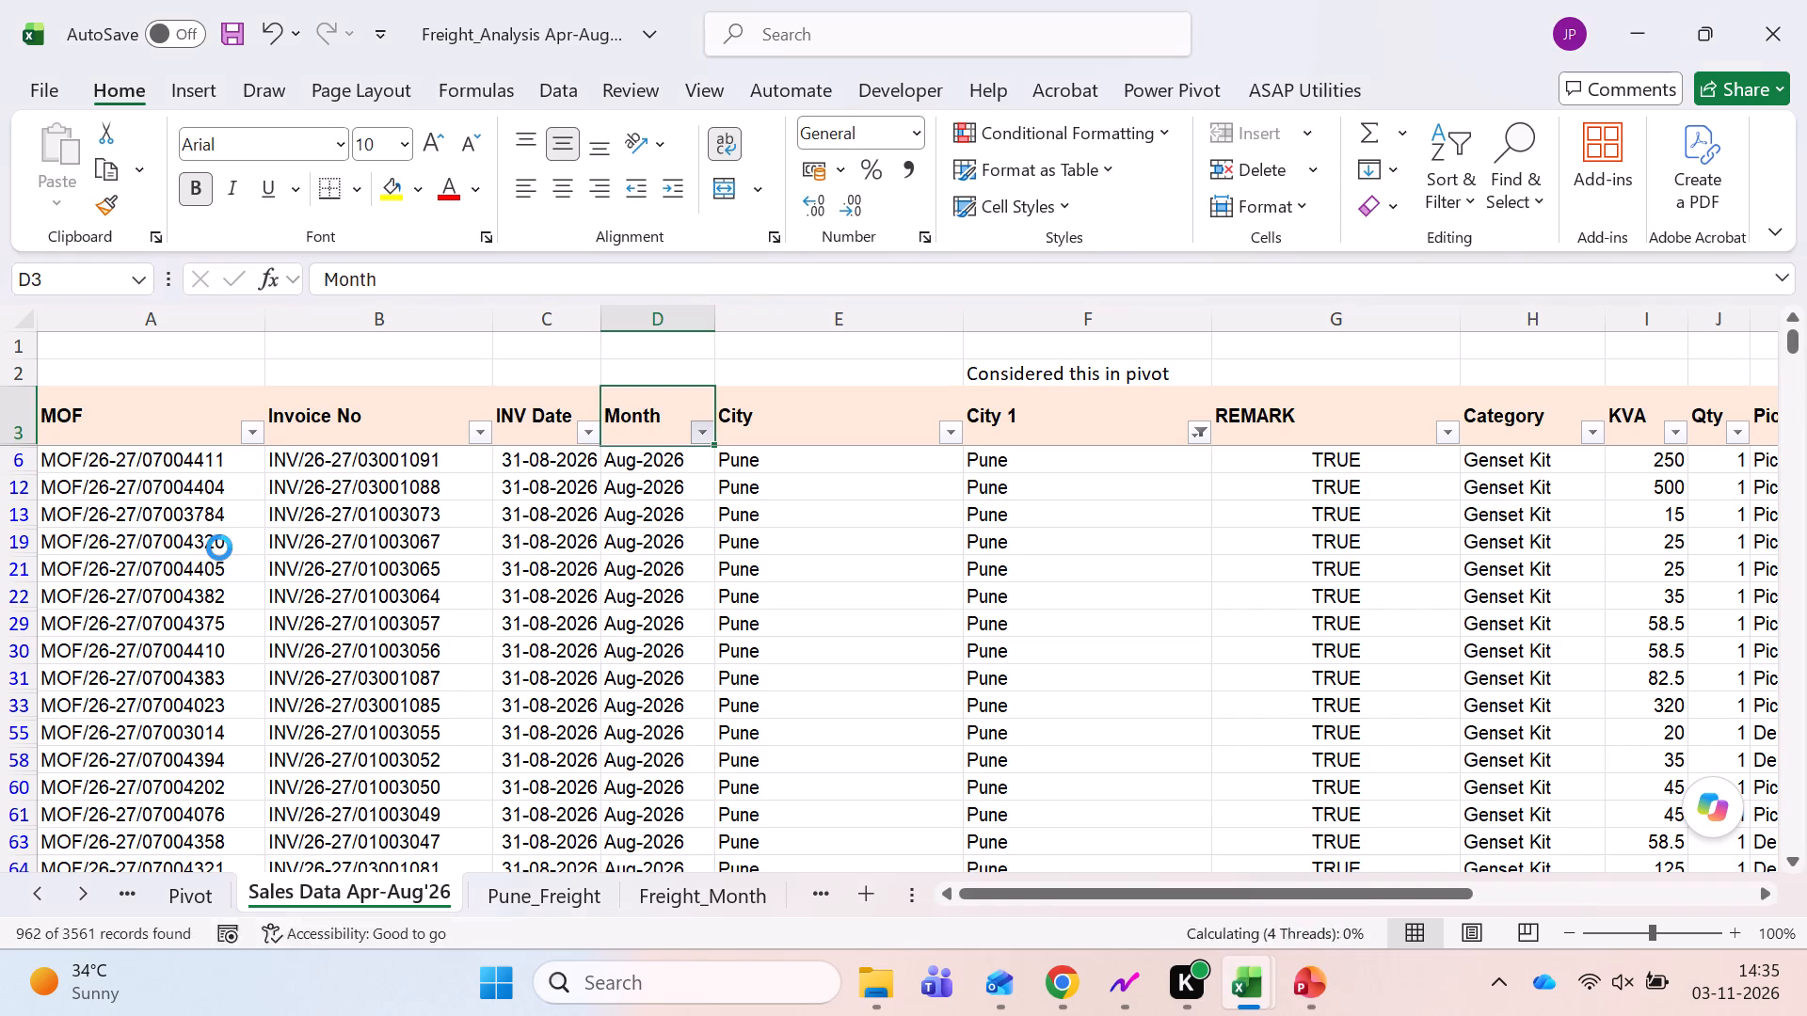
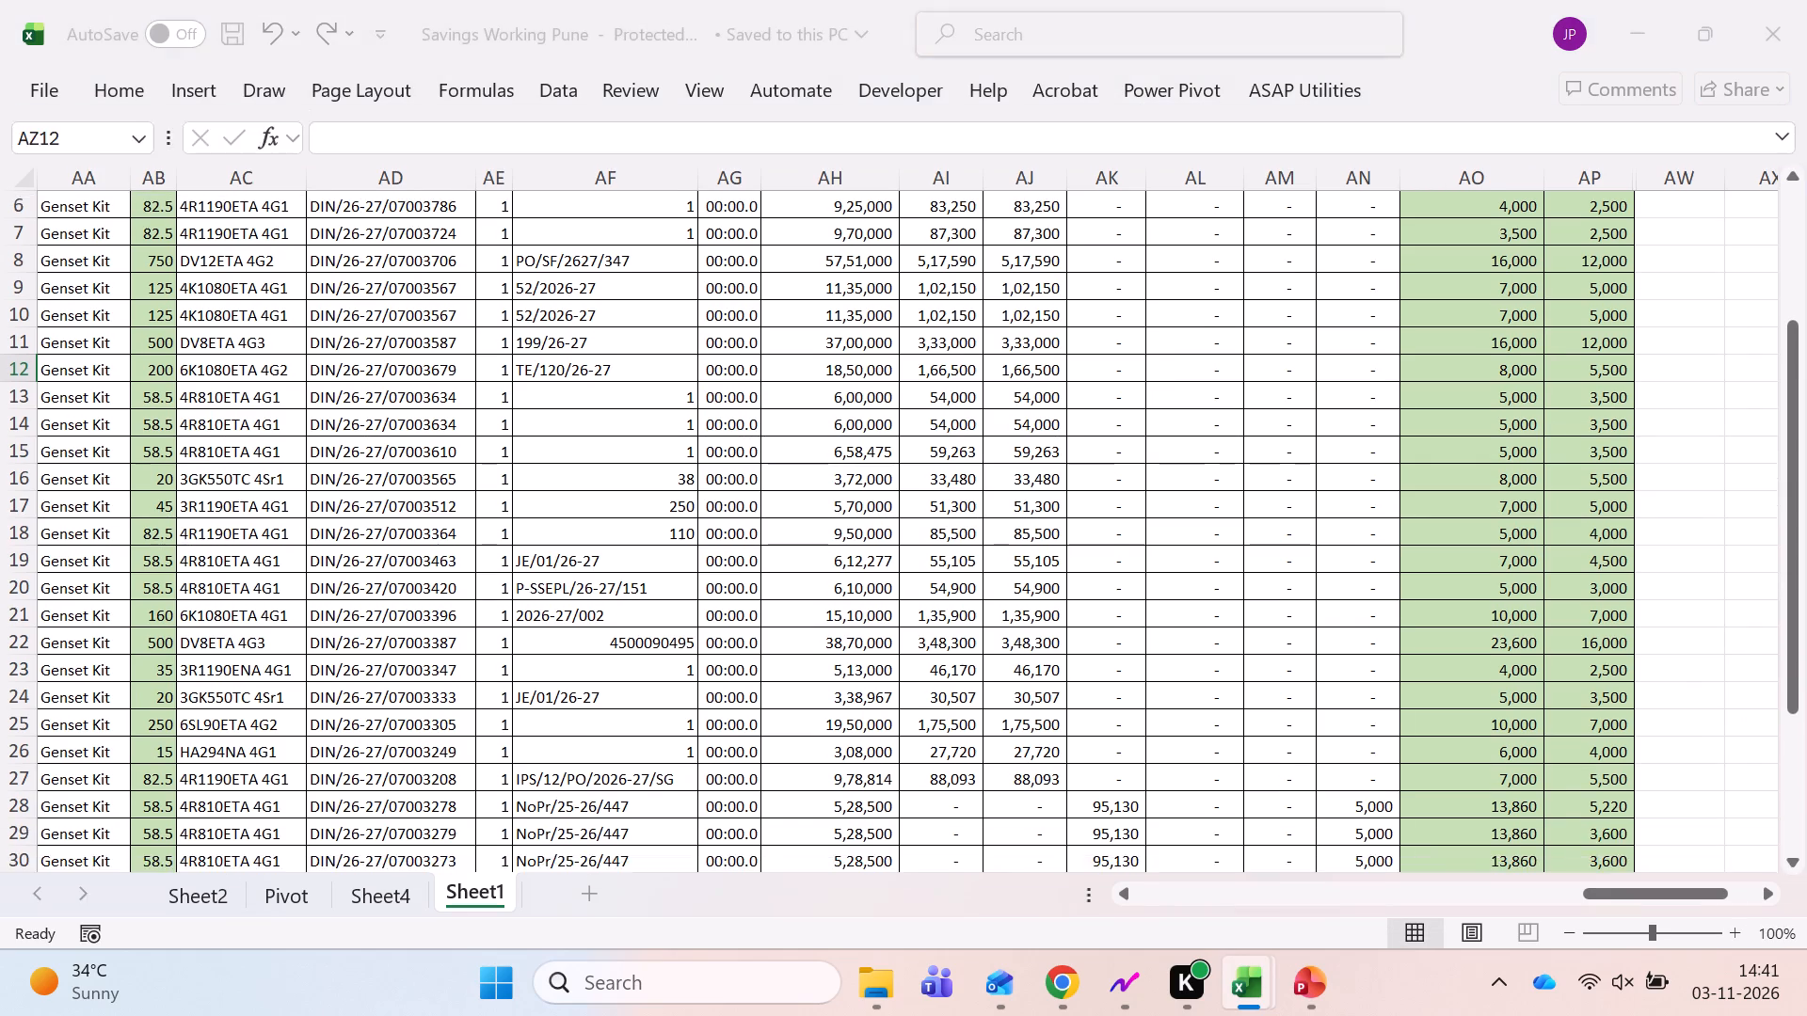
# Examine Sheet1 of the Savings Working Pune workbook, from the invoice amounts to the Recovery and transporter-billed Transport Charges columns.
pyautogui.click(418, 632)
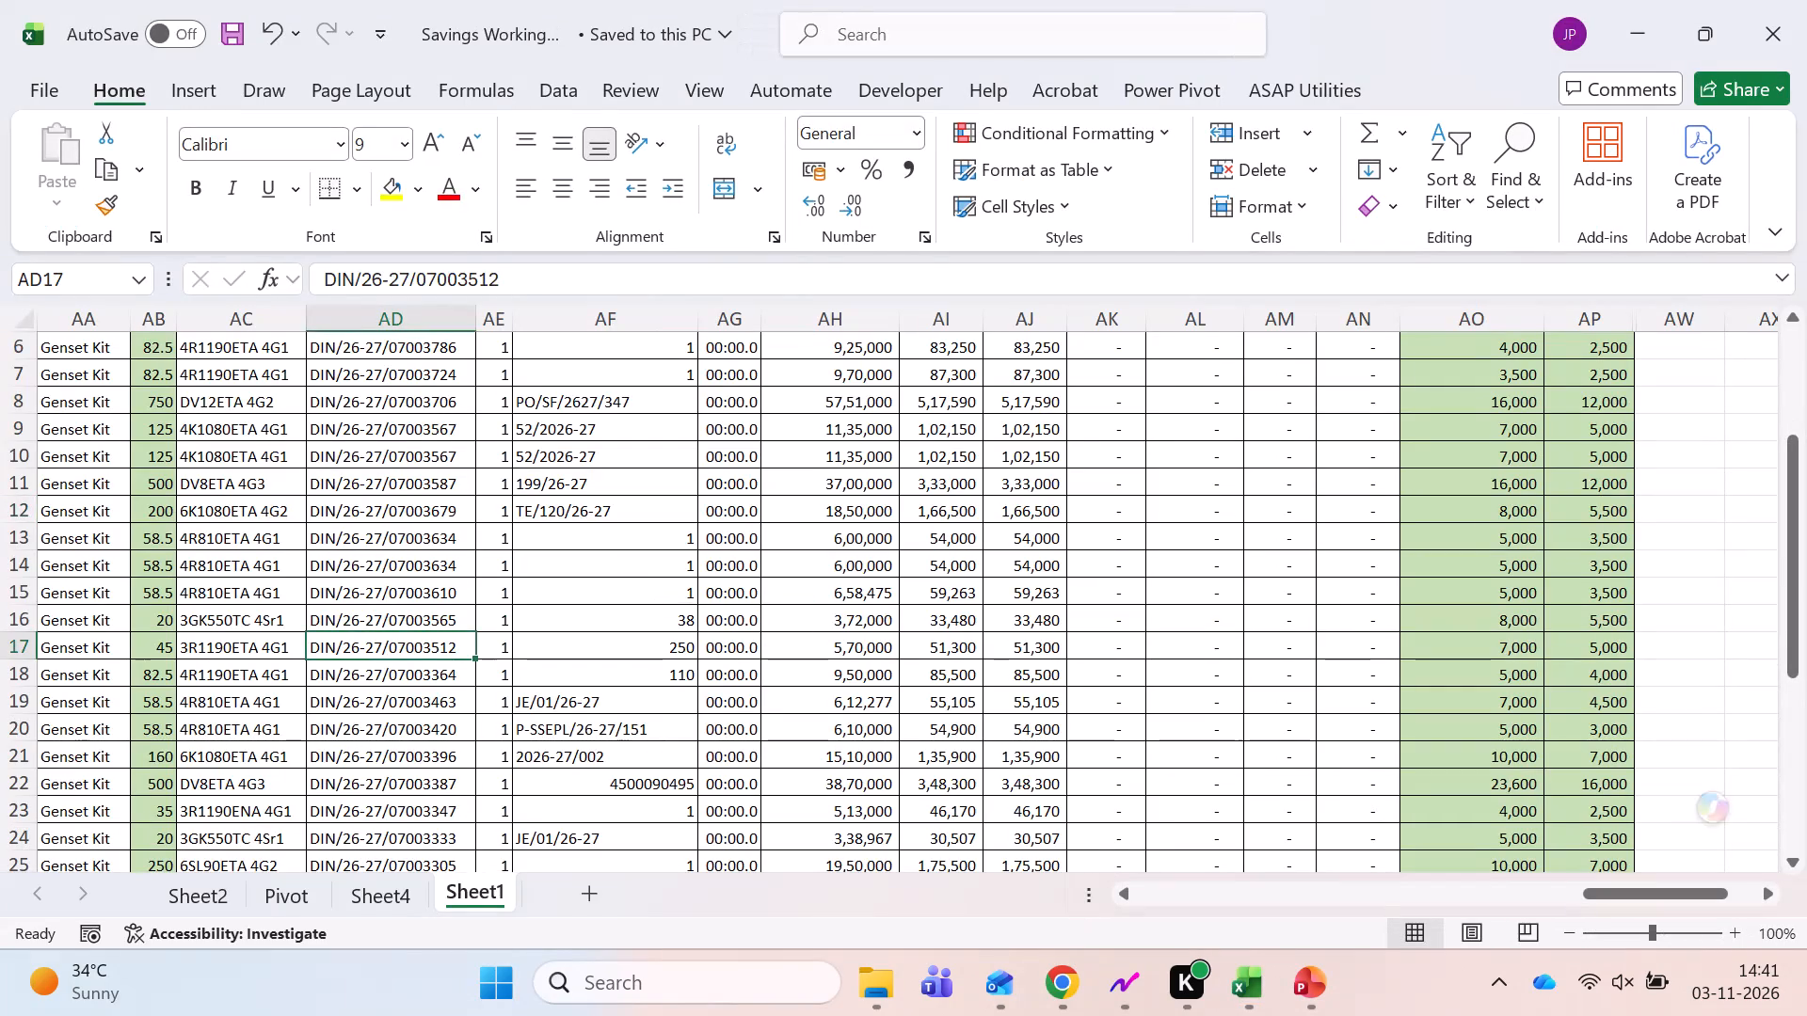
pyautogui.hotkey('ctrl', 'Up')
pyautogui.press('Down')
pyautogui.press('Right')
pyautogui.press('Right')
pyautogui.press('Right')
pyautogui.press('Right')
pyautogui.press('Right')
pyautogui.press('Right')
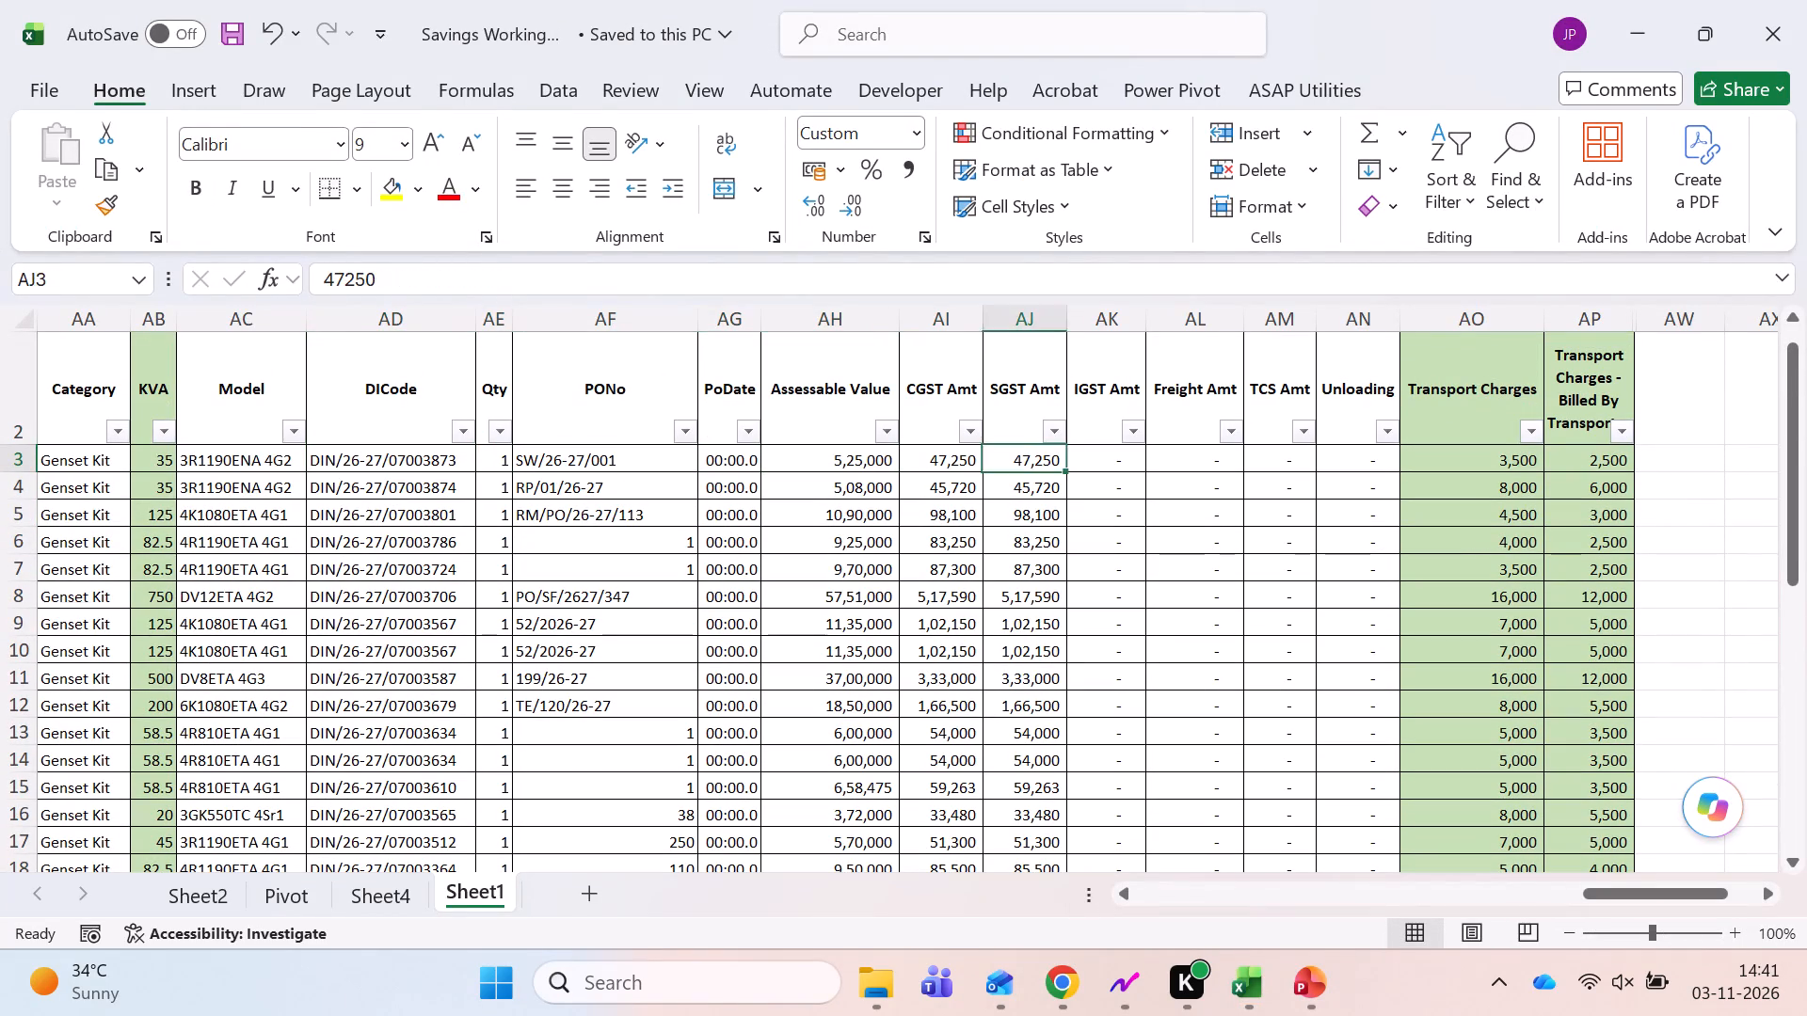
pyautogui.press('Right')
pyautogui.press('Right')
pyautogui.press('Right')
pyautogui.press('Right')
pyautogui.press('Right')
pyautogui.press('Right')
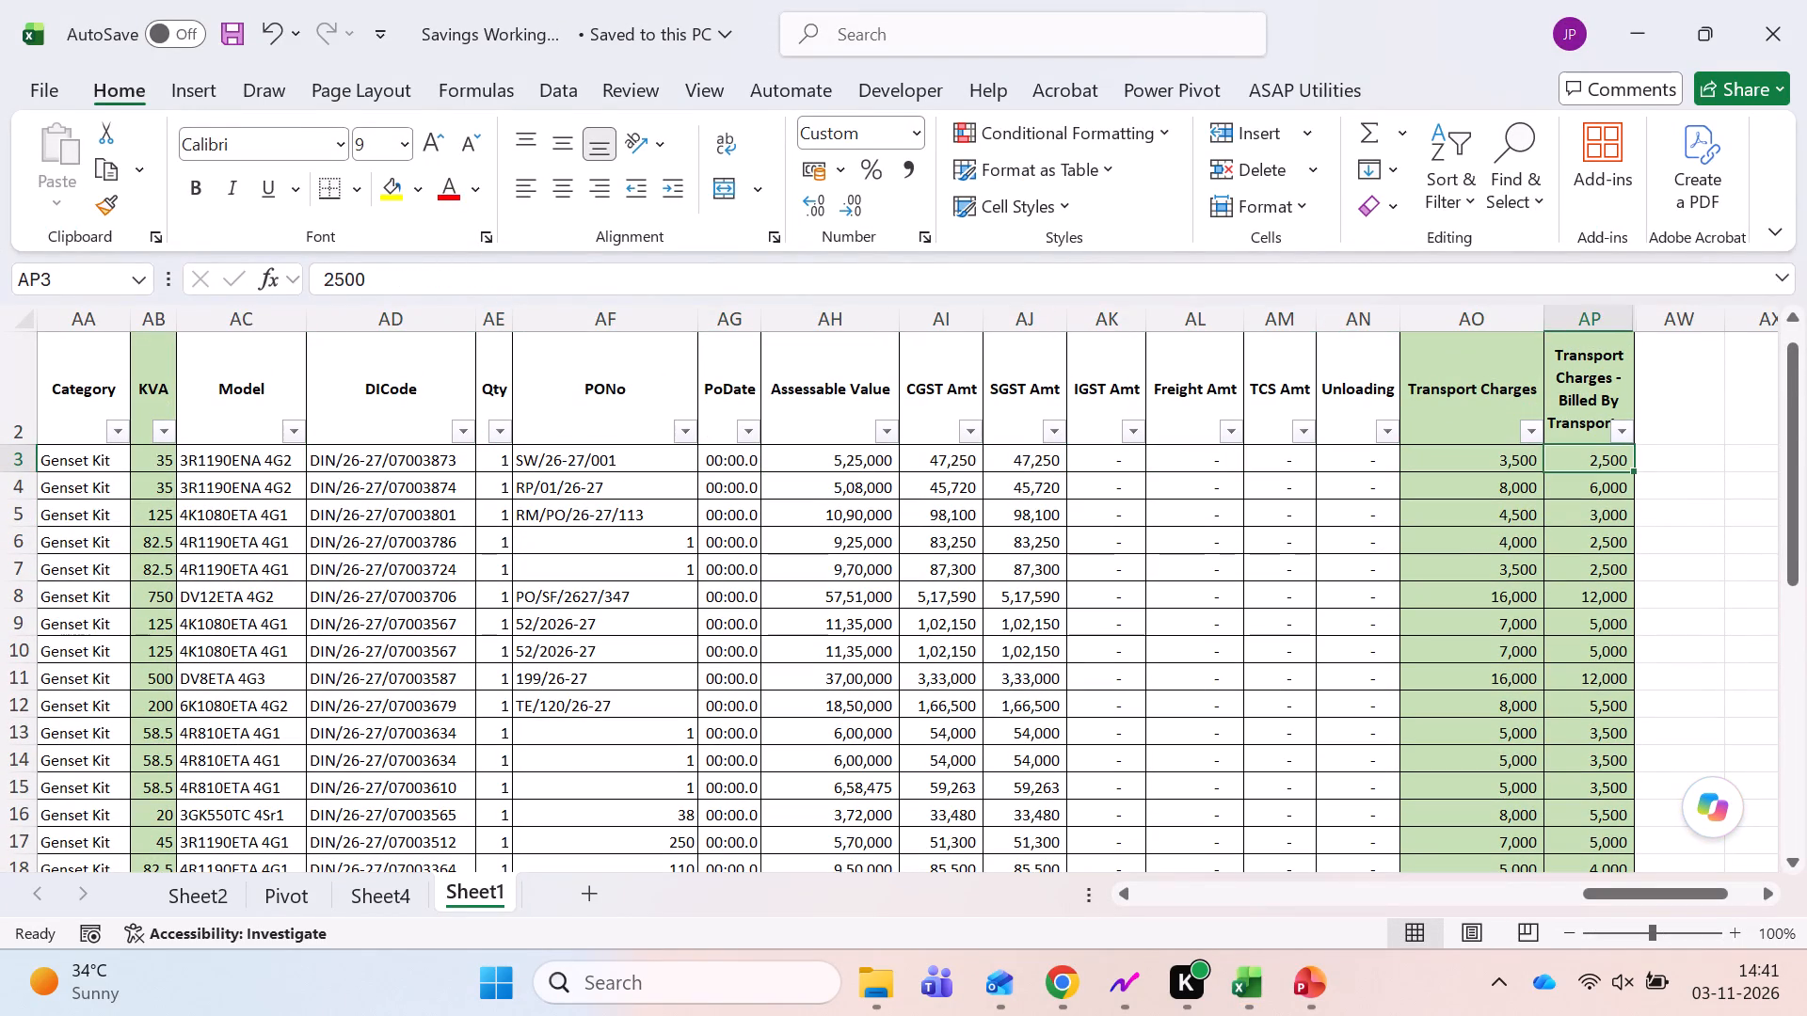
pyautogui.press('Up')
pyautogui.press('Up')
pyautogui.press('Up')
pyautogui.press('Up')
pyautogui.press('Left')
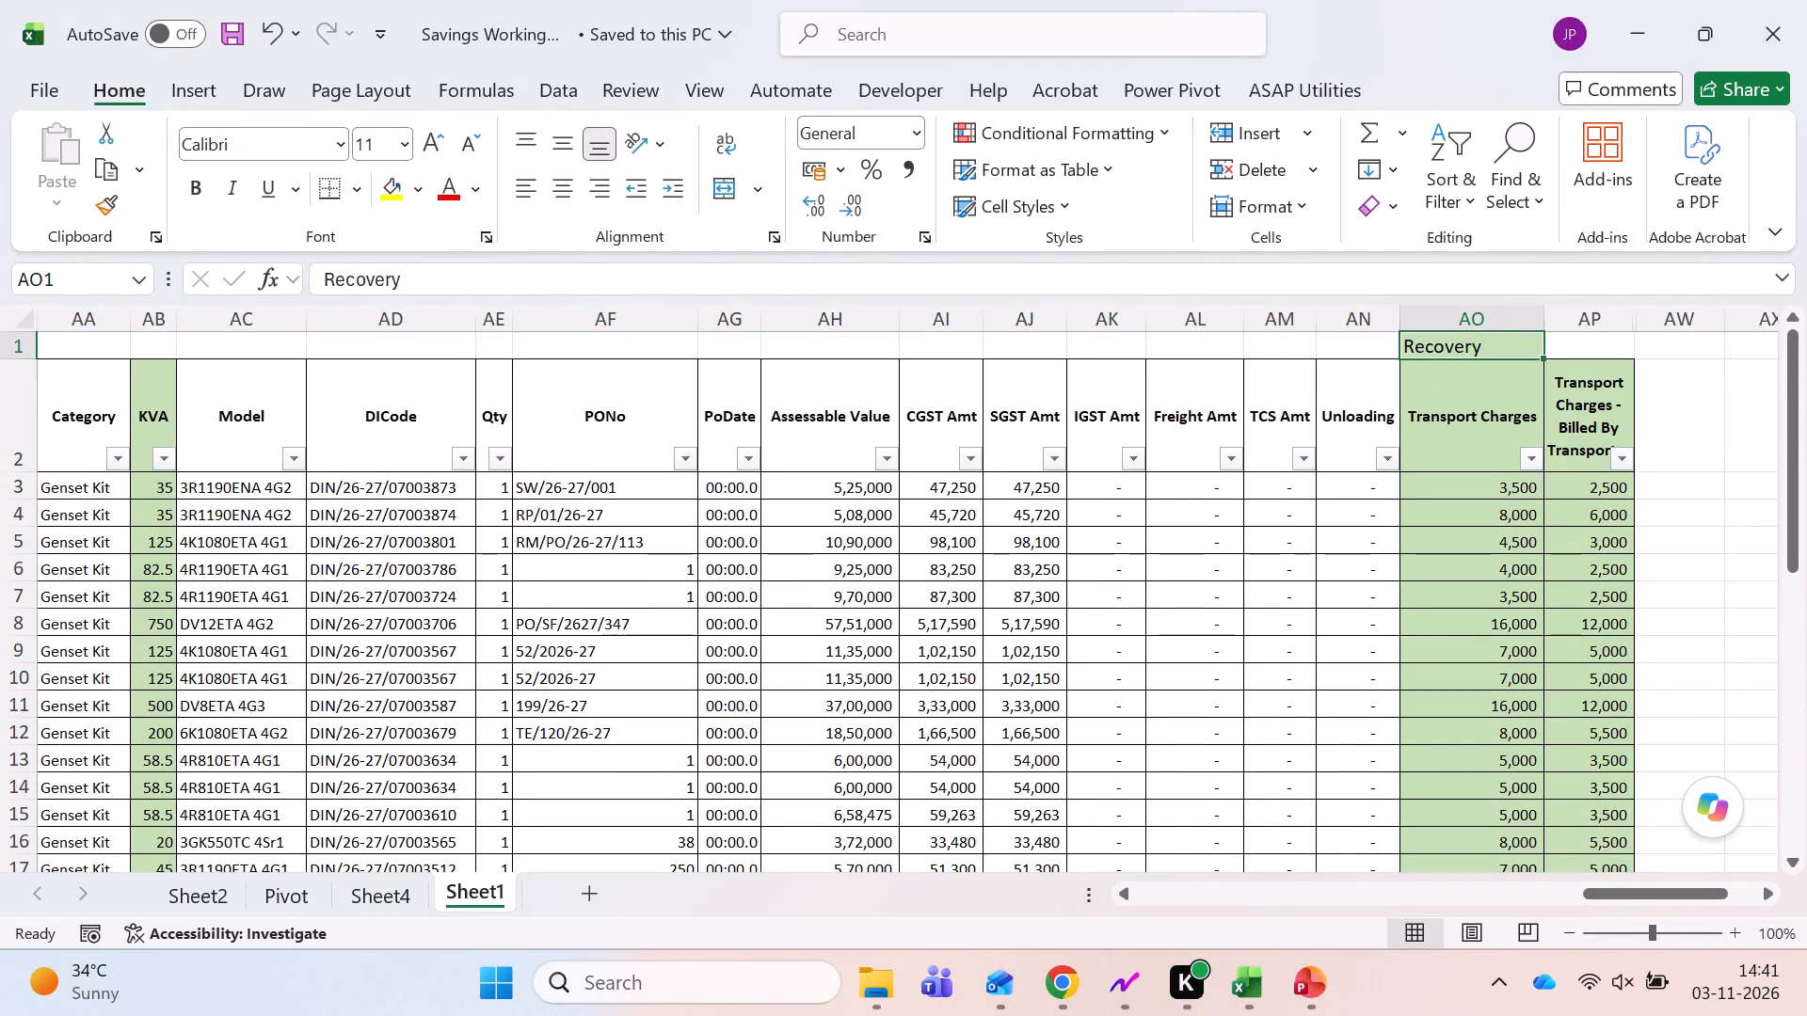
pyautogui.press('Right')
pyautogui.press('Left')
pyautogui.press('Left')
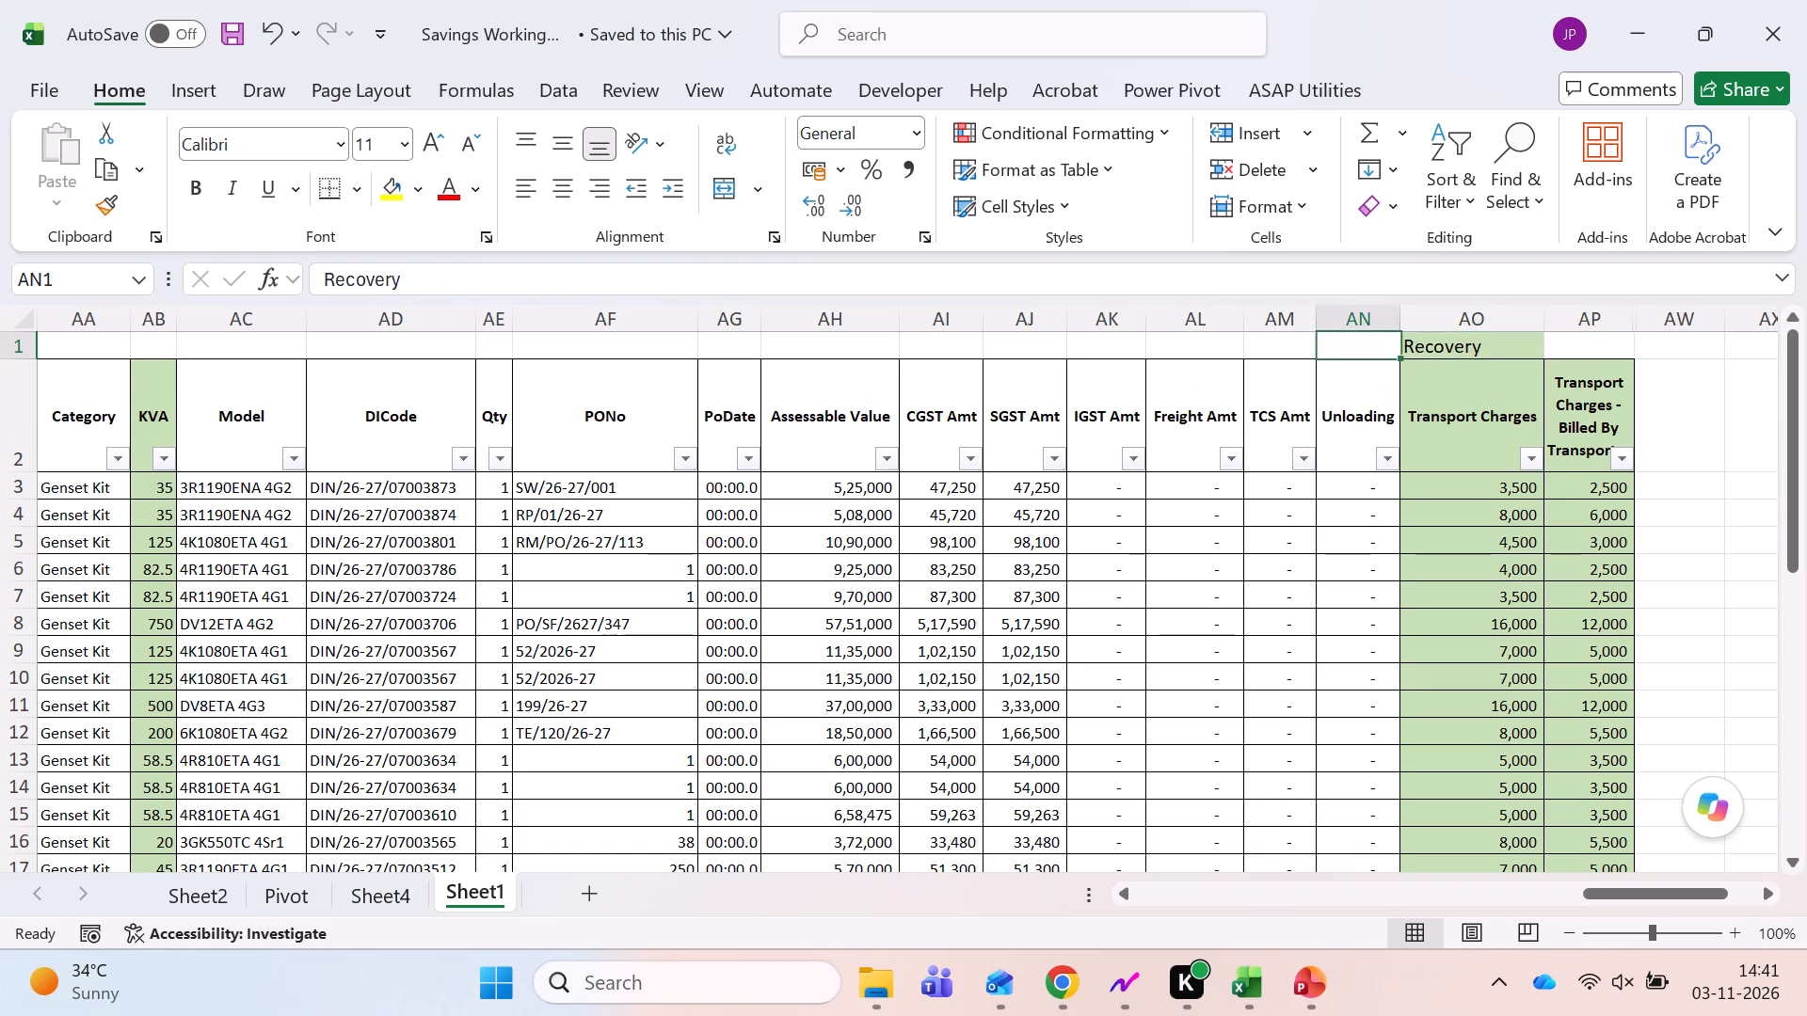
# Go back through Sheet4 and Pivot to Sheet2 and check the % formula in the Actual Expenses row.
pyautogui.hotkey('ctrl', 'Left')
pyautogui.hotkey('ctrl', 'Left')
pyautogui.hotkey('ctrl', 'pageup')
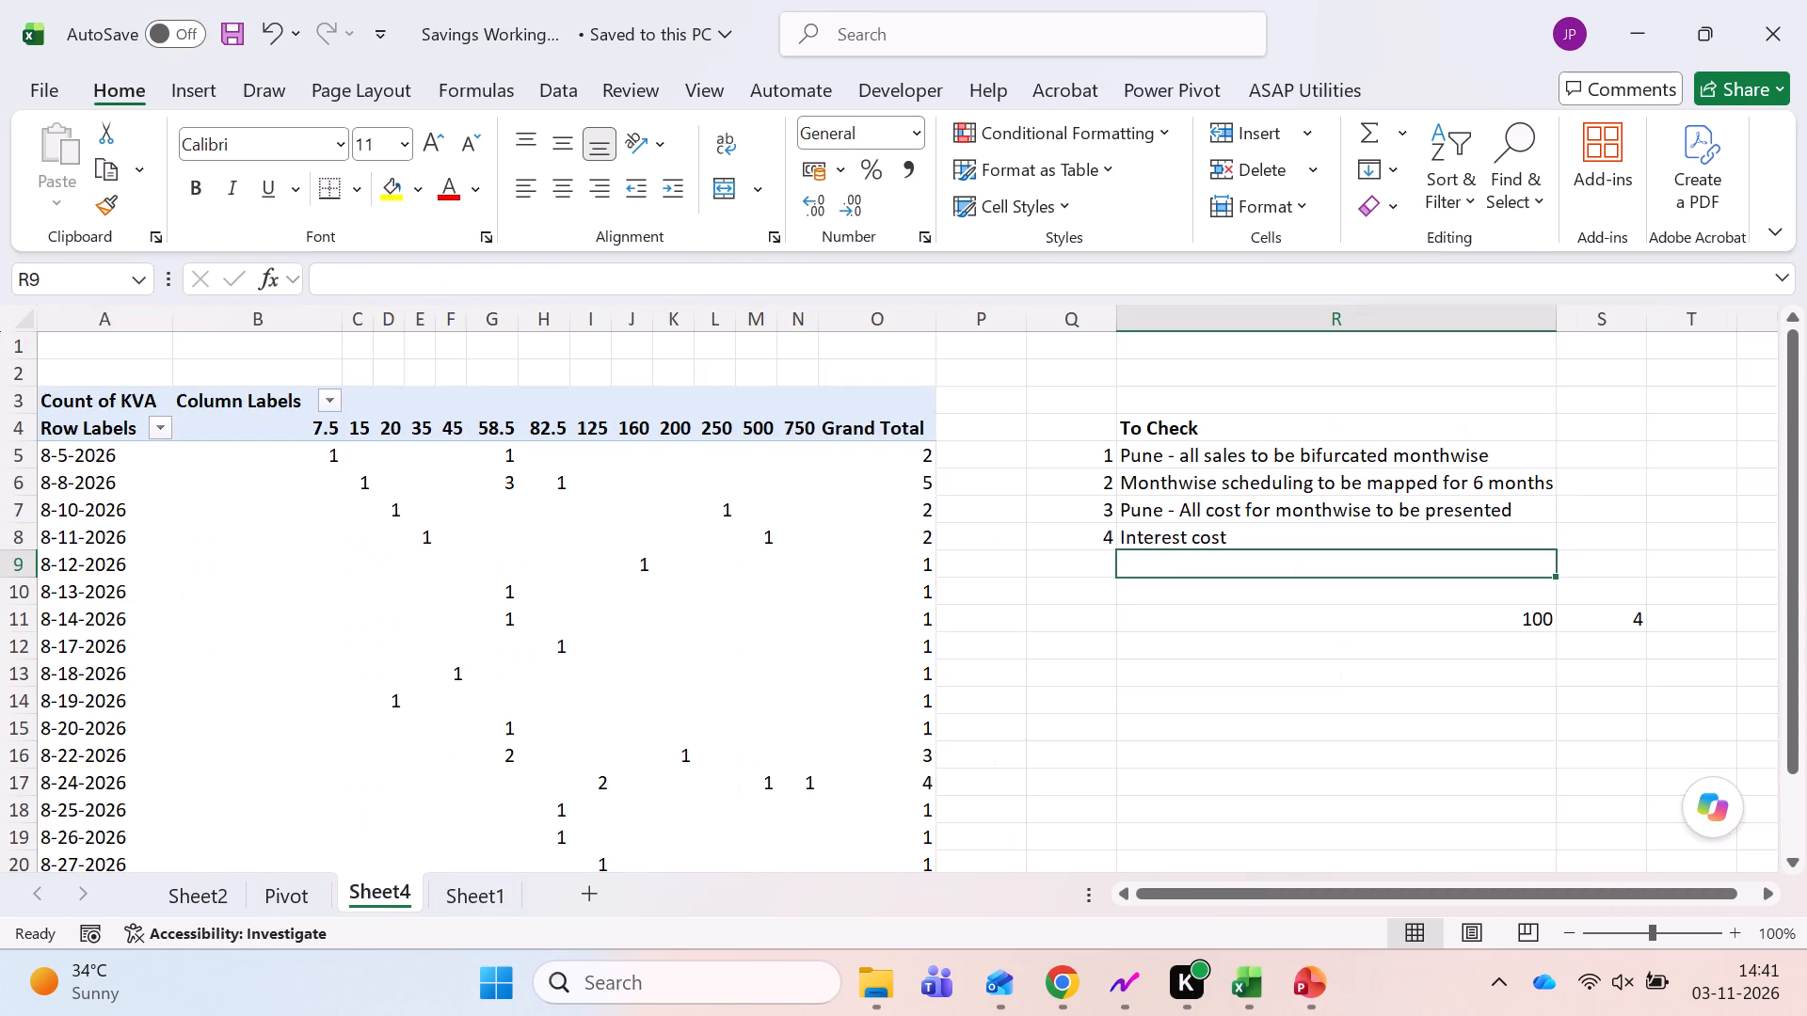
pyautogui.hotkey('ctrl', 'Left')
pyautogui.hotkey('ctrl', 'pageup')
pyautogui.hotkey('ctrl', 'pageup')
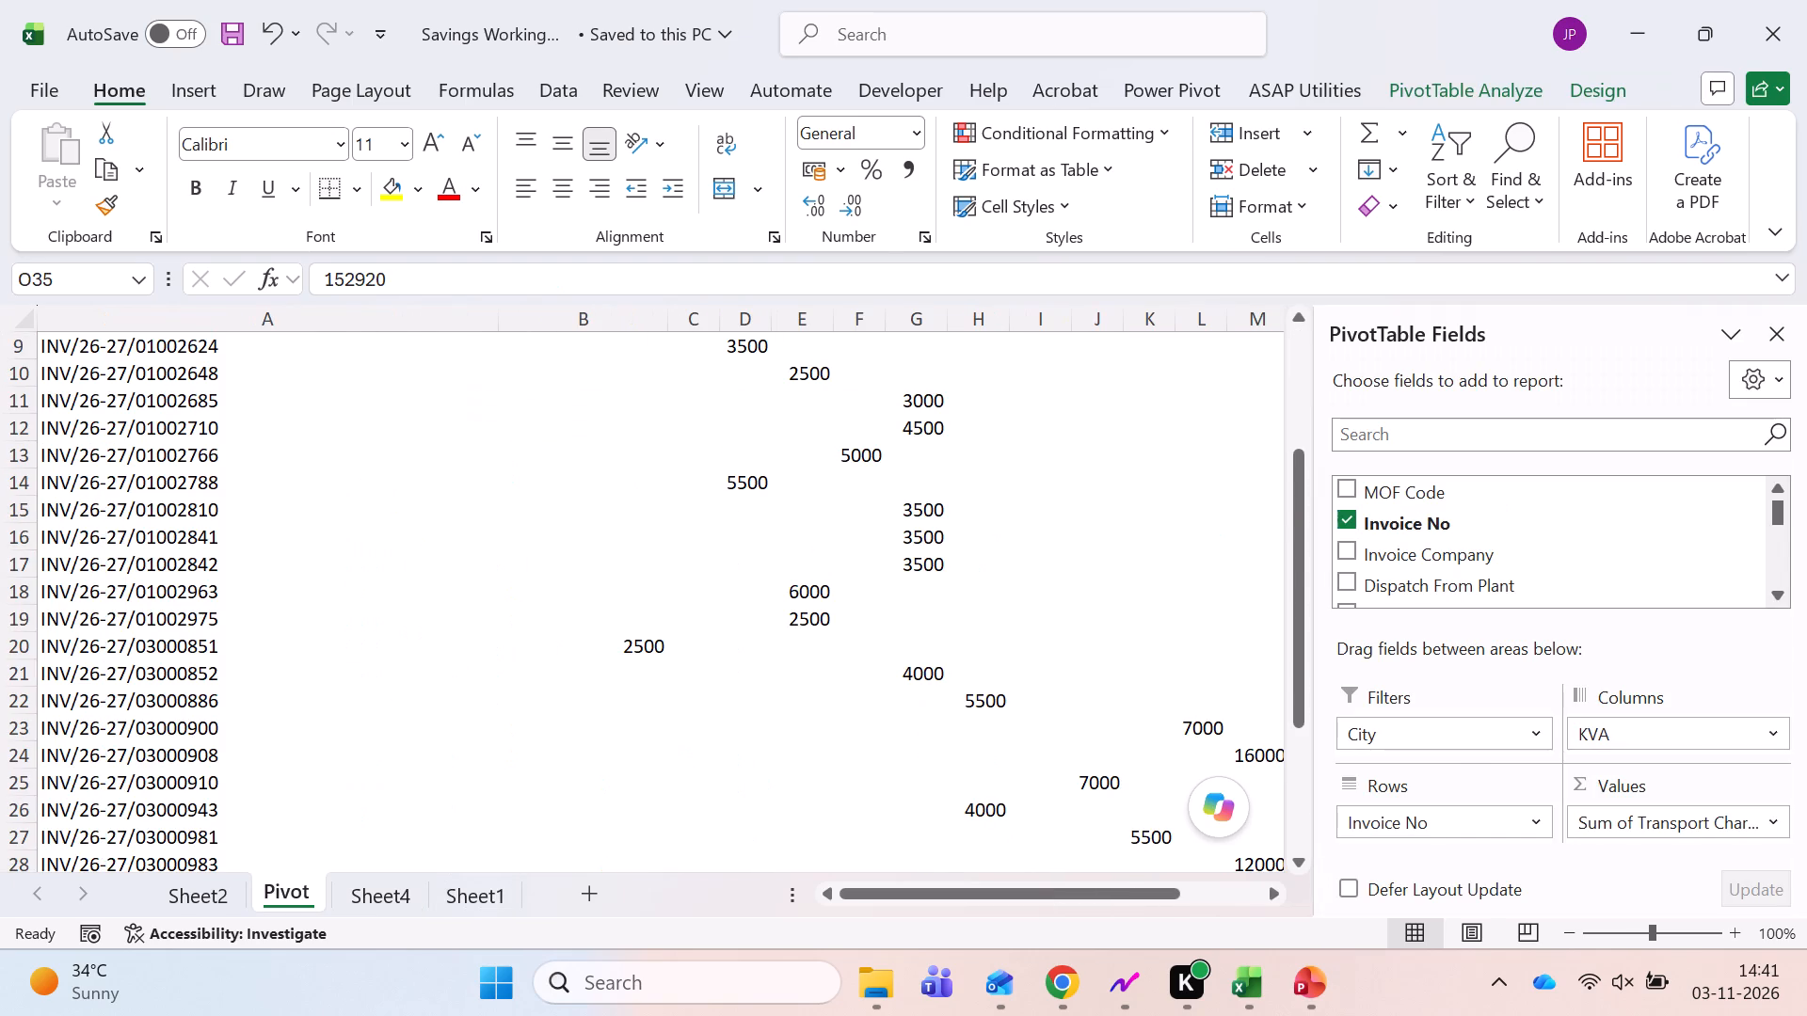
pyautogui.hotkey('ctrl', 'Left')
pyautogui.hotkey('ctrl', 'Up')
pyautogui.hotkey('ctrl', 'Up')
pyautogui.hotkey('ctrl', 'Up')
pyautogui.hotkey('ctrl', 'Up')
pyautogui.hotkey('ctrl', 'Up')
pyautogui.hotkey('ctrl', 'Up')
pyautogui.hotkey('ctrl', 'Up')
pyautogui.hotkey('ctrl', 'Up')
pyautogui.hotkey('ctrl', 'Up')
pyautogui.hotkey('ctrl', 'Up')
pyautogui.hotkey('ctrl', 'Up')
pyautogui.hotkey('ctrl', 'Up')
pyautogui.hotkey('ctrl', 'Up')
pyautogui.hotkey('ctrl', 'Up')
pyautogui.press('Down')
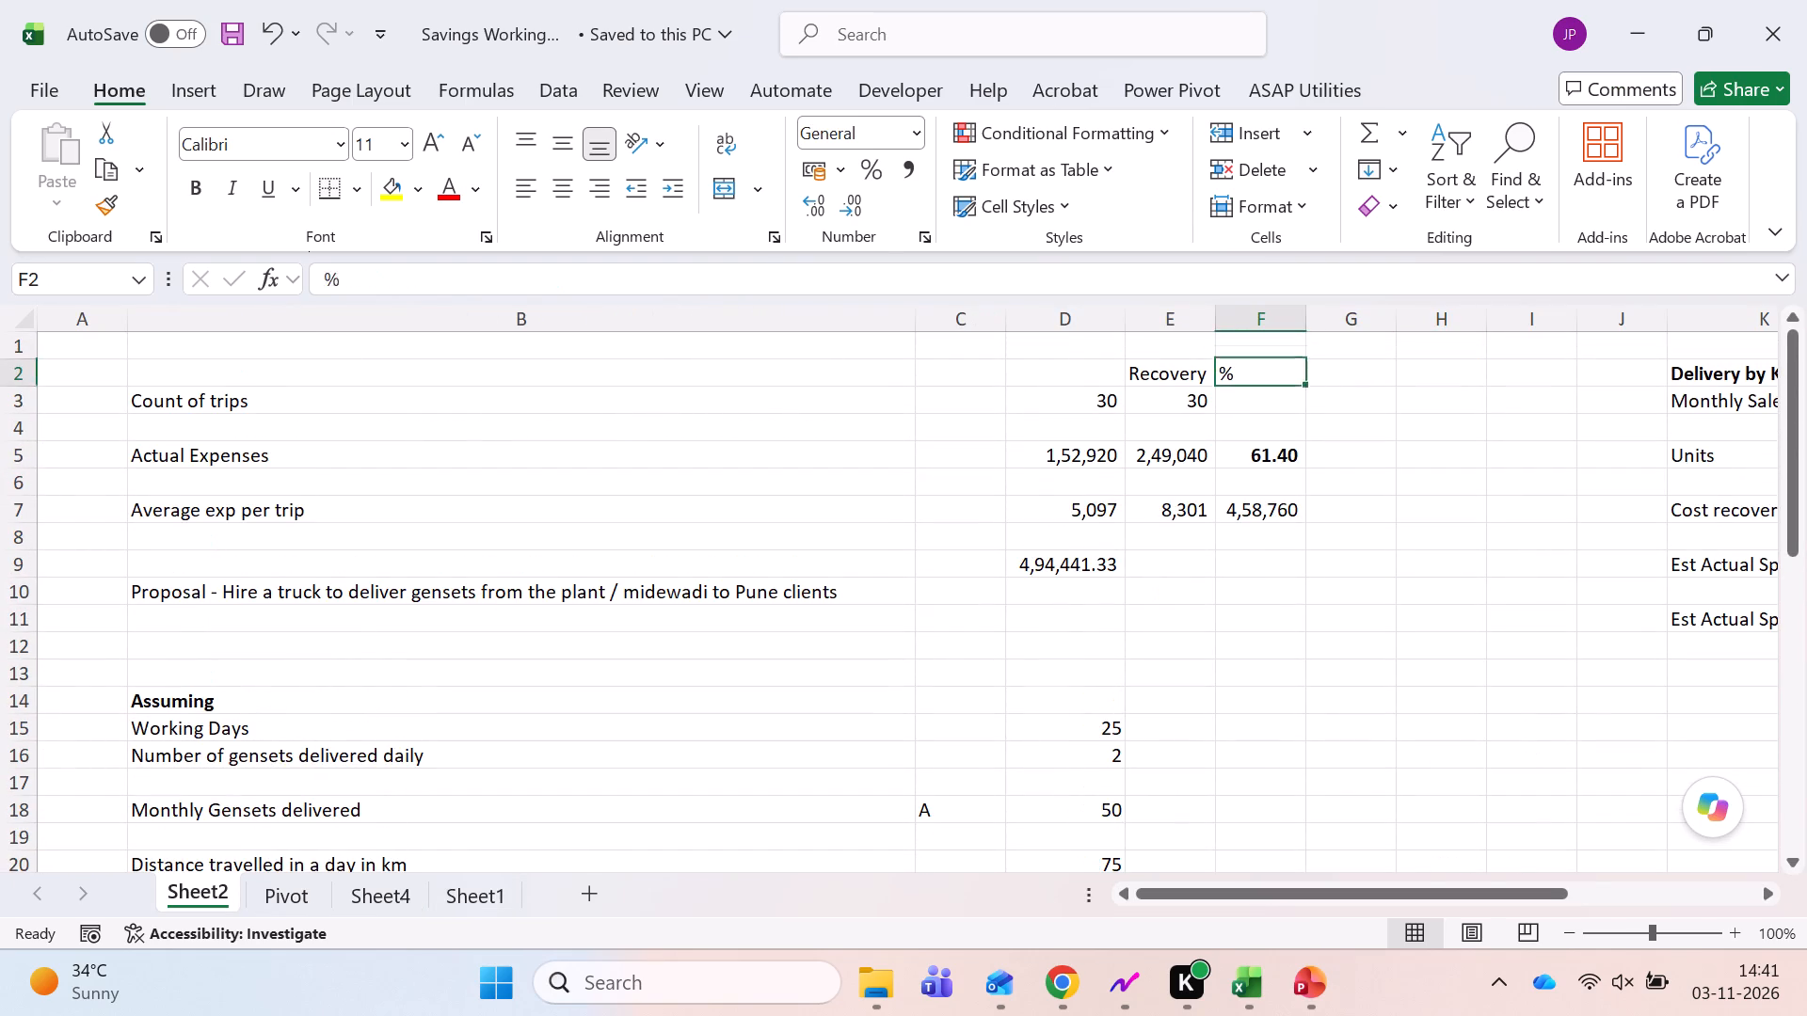
pyautogui.press('Down')
pyautogui.press('Down')
pyautogui.press('Down')
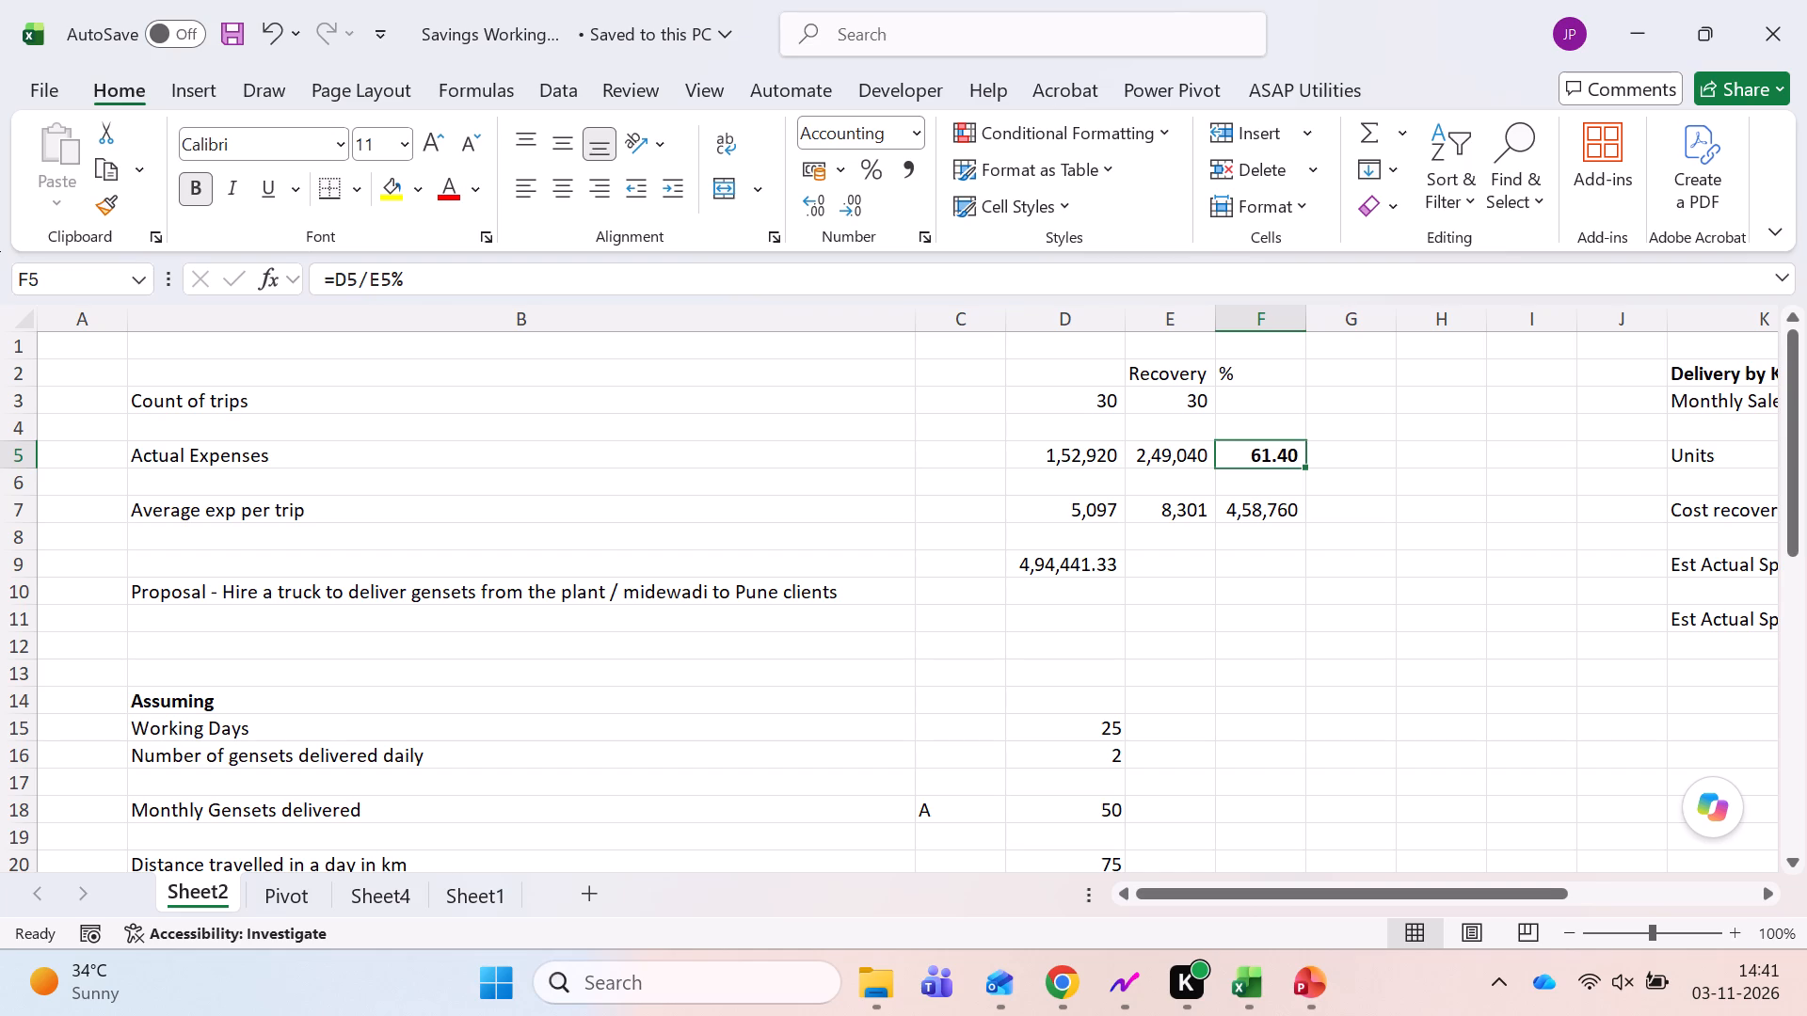
# Check the Delivery by KALA table's April recovery-per-unit formula and the percentage used for Est Actual Spend Month.
pyautogui.press('Right')
pyautogui.press('Right')
pyautogui.press('Right')
pyautogui.press('Right')
pyautogui.press('Right')
pyautogui.press('Right')
pyautogui.press('Left')
pyautogui.press('Left')
pyautogui.press('Right')
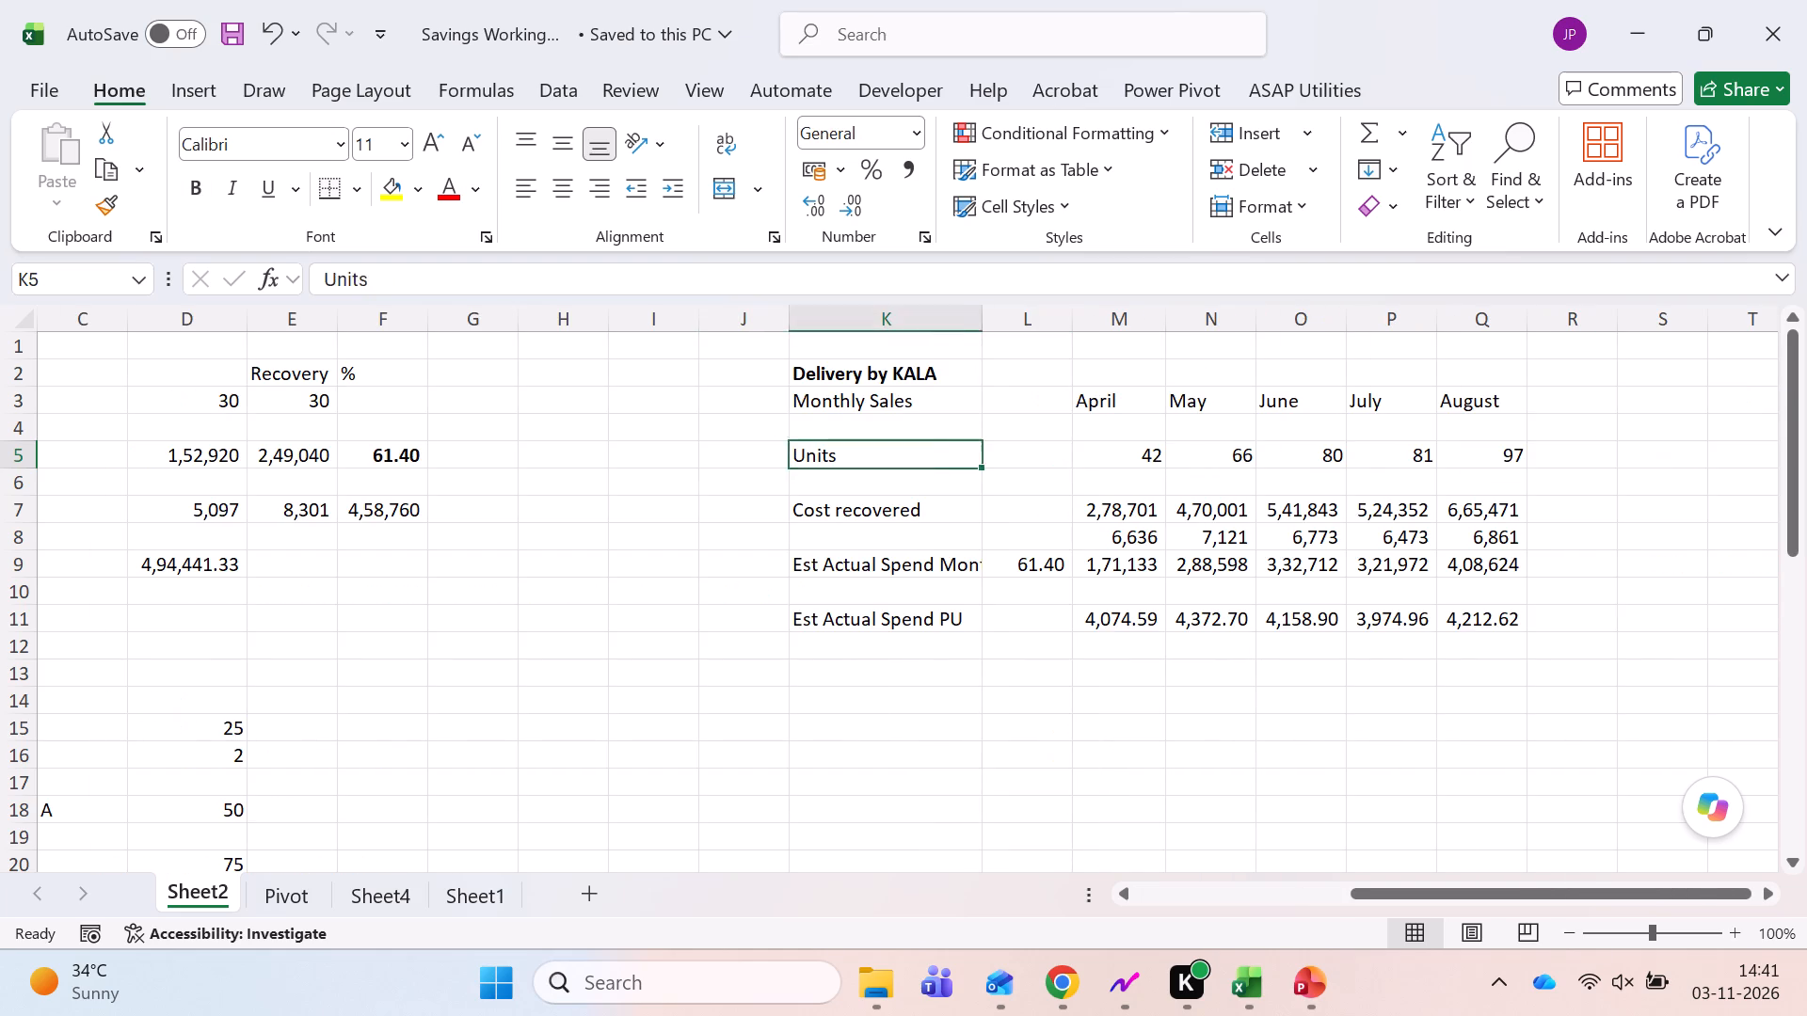
pyautogui.press('Right')
pyautogui.press('Down')
pyautogui.press('Down')
pyautogui.press('Right')
pyautogui.press('Down')
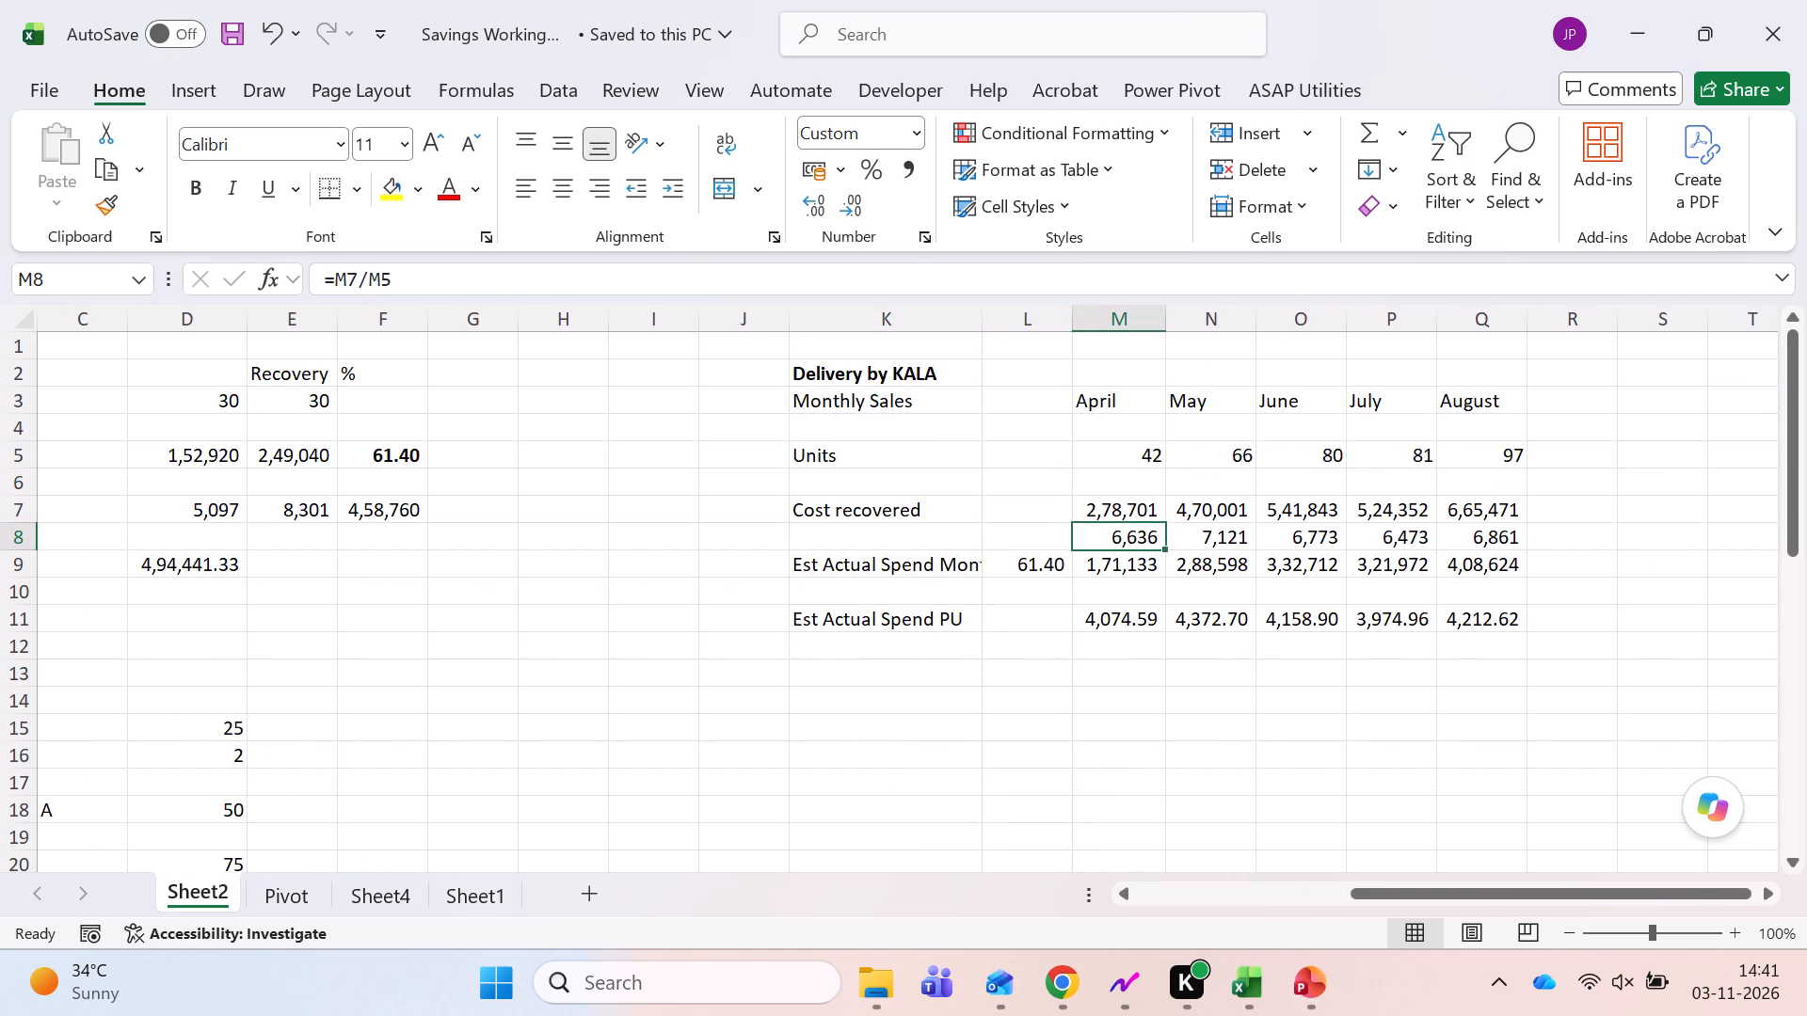
pyautogui.press('F2')
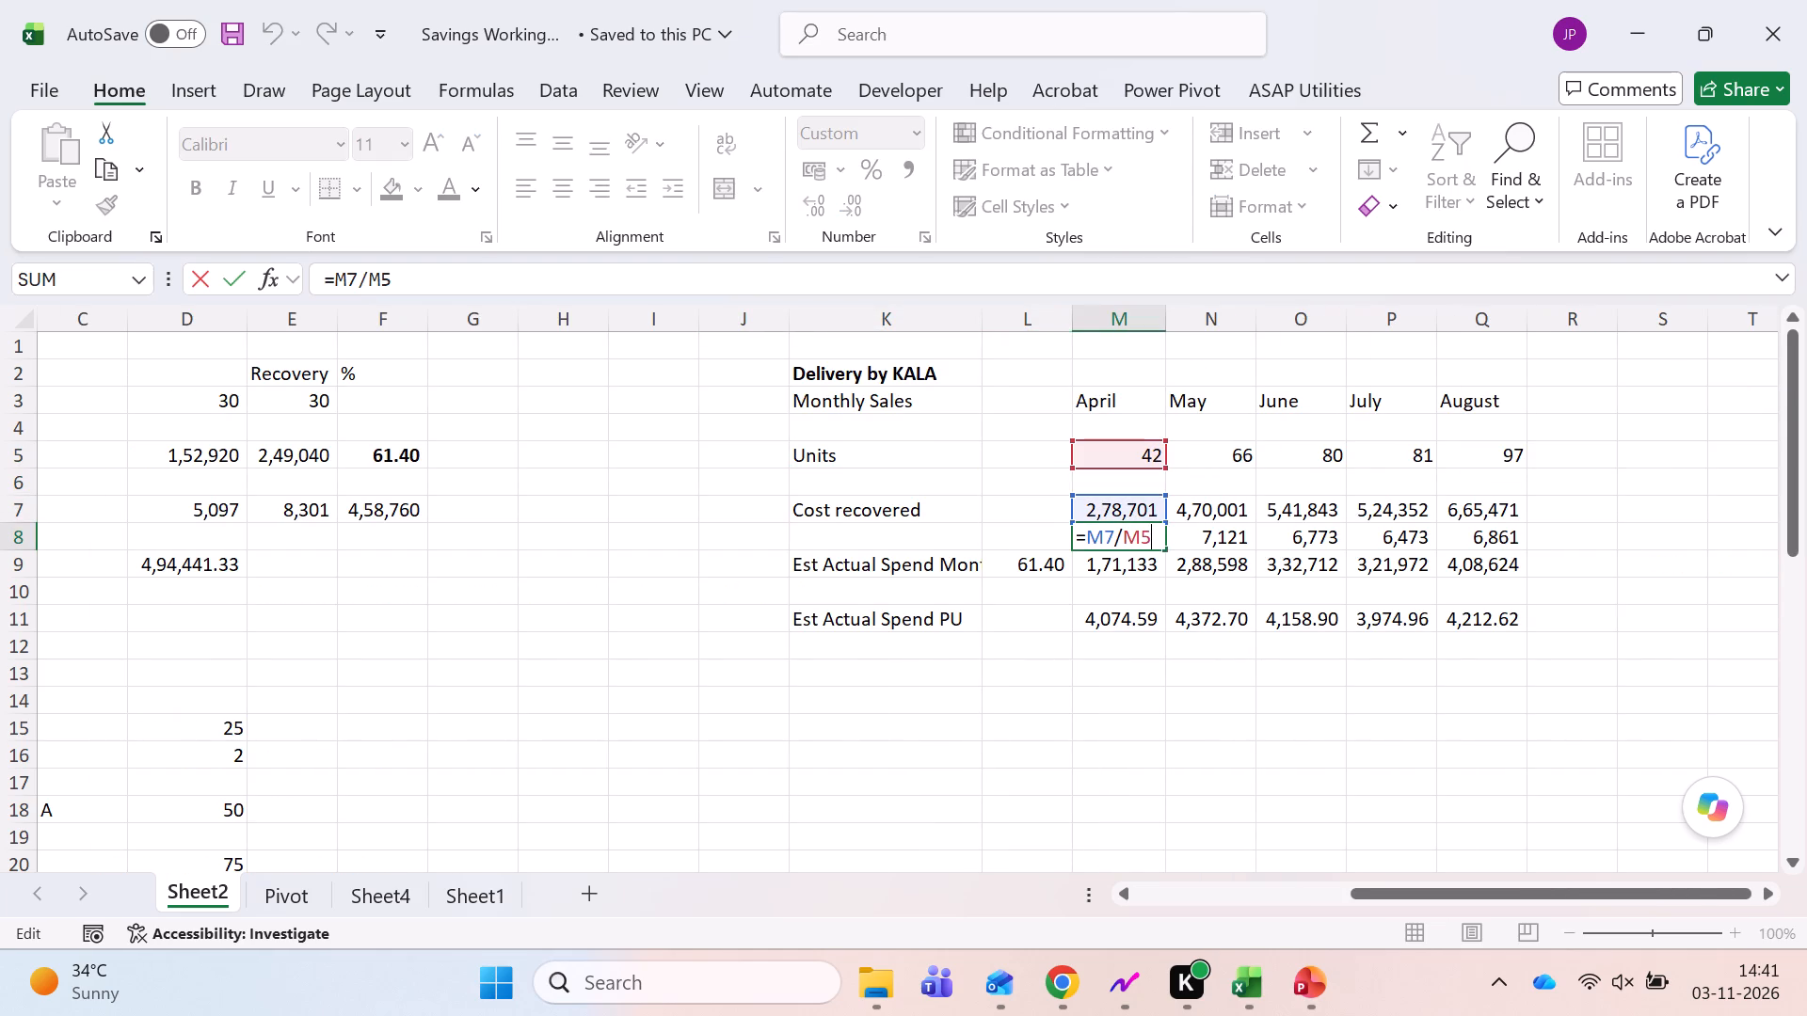
pyautogui.press('Escape')
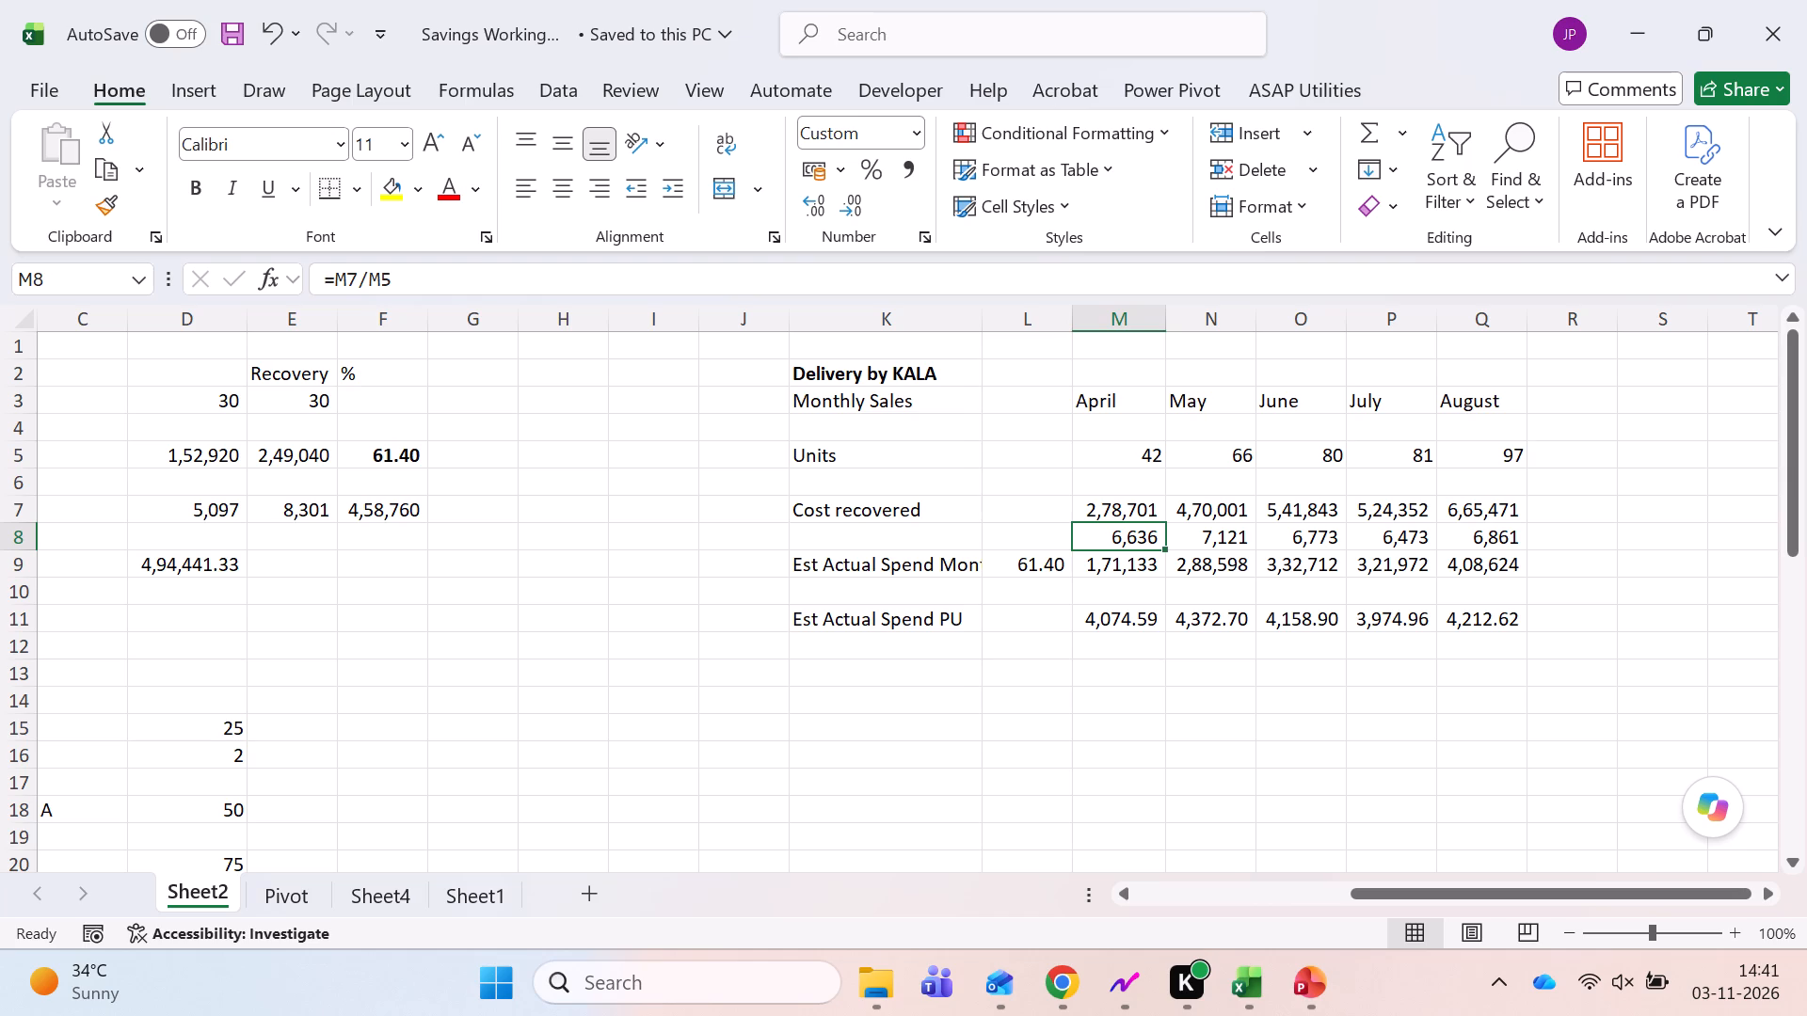
pyautogui.press('Down')
pyautogui.press('Left')
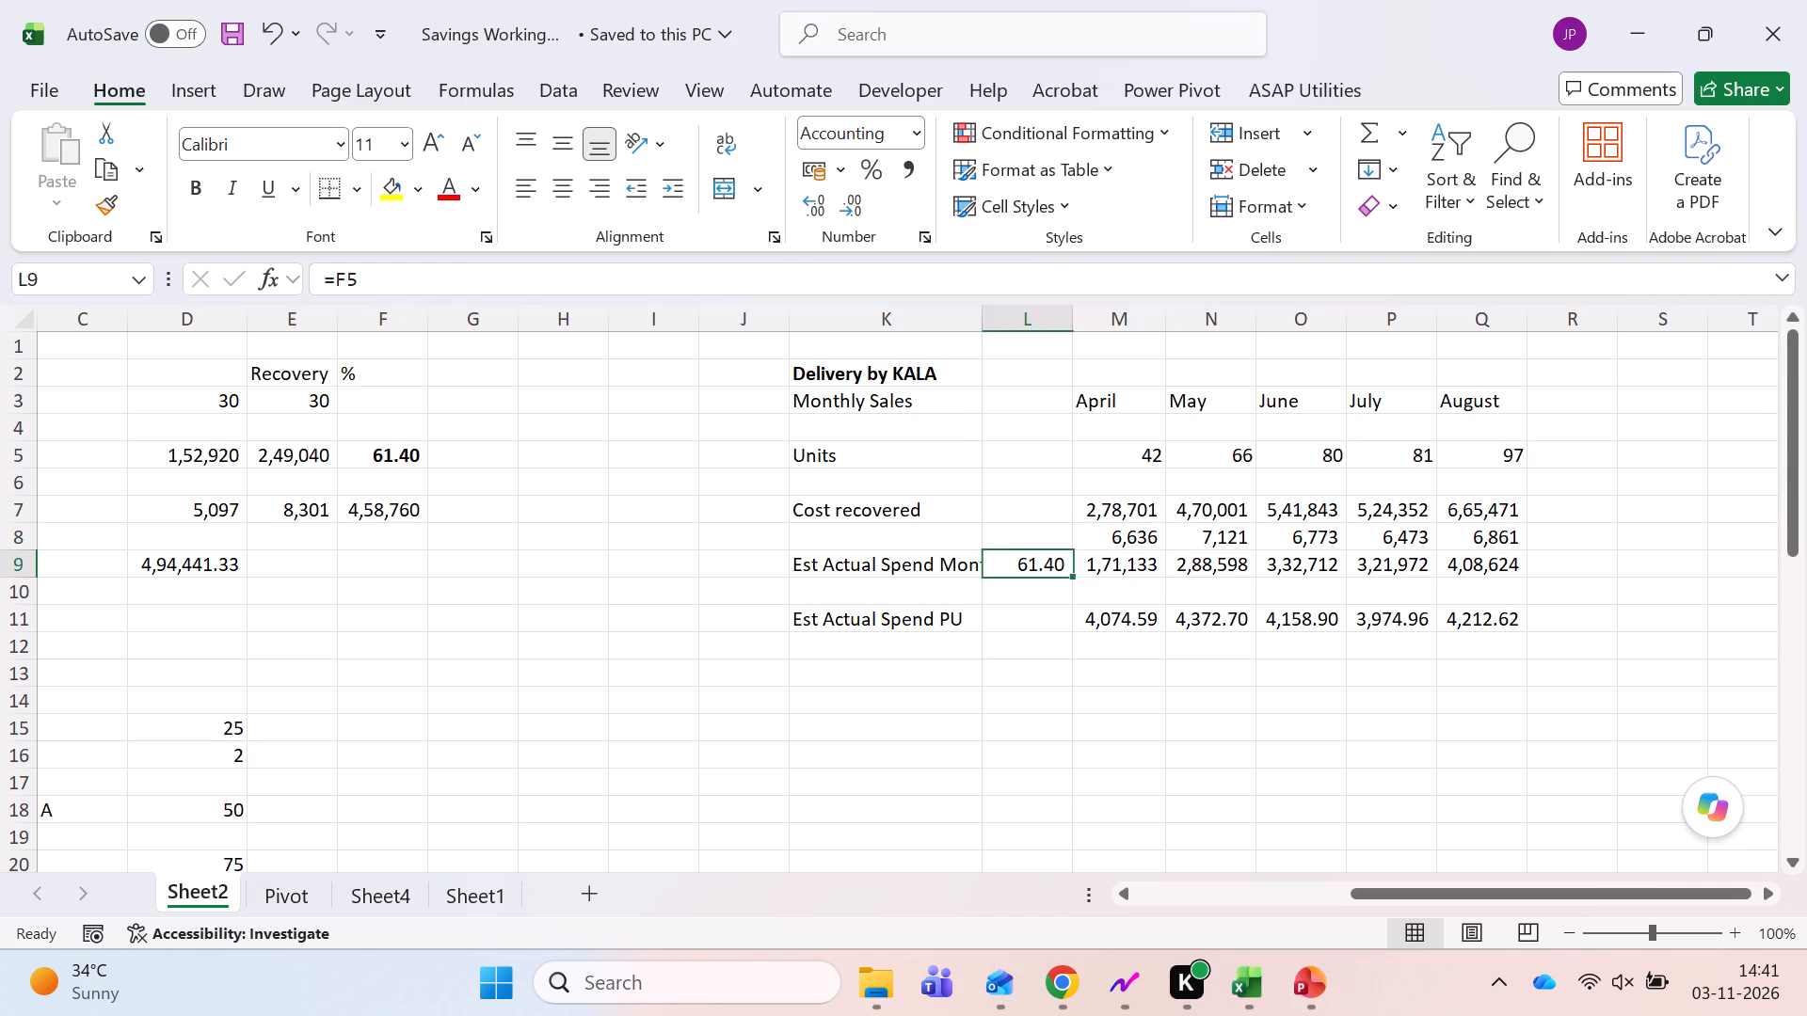
pyautogui.press('F2')
pyautogui.press('Escape')
# Trace the Actual Expenses SUMIF formula to its Sheet1 source, review the transport charge columns, and return to Sheet2.
pyautogui.press('Left')
pyautogui.press('Left')
pyautogui.press('Left')
pyautogui.press('Left')
pyautogui.press('Left')
pyautogui.press('Left')
pyautogui.press('Left')
pyautogui.press('Left')
pyautogui.press('Left')
pyautogui.press('Left')
pyautogui.press('Left')
pyautogui.press('Left')
pyautogui.press('Left')
pyautogui.press('Left')
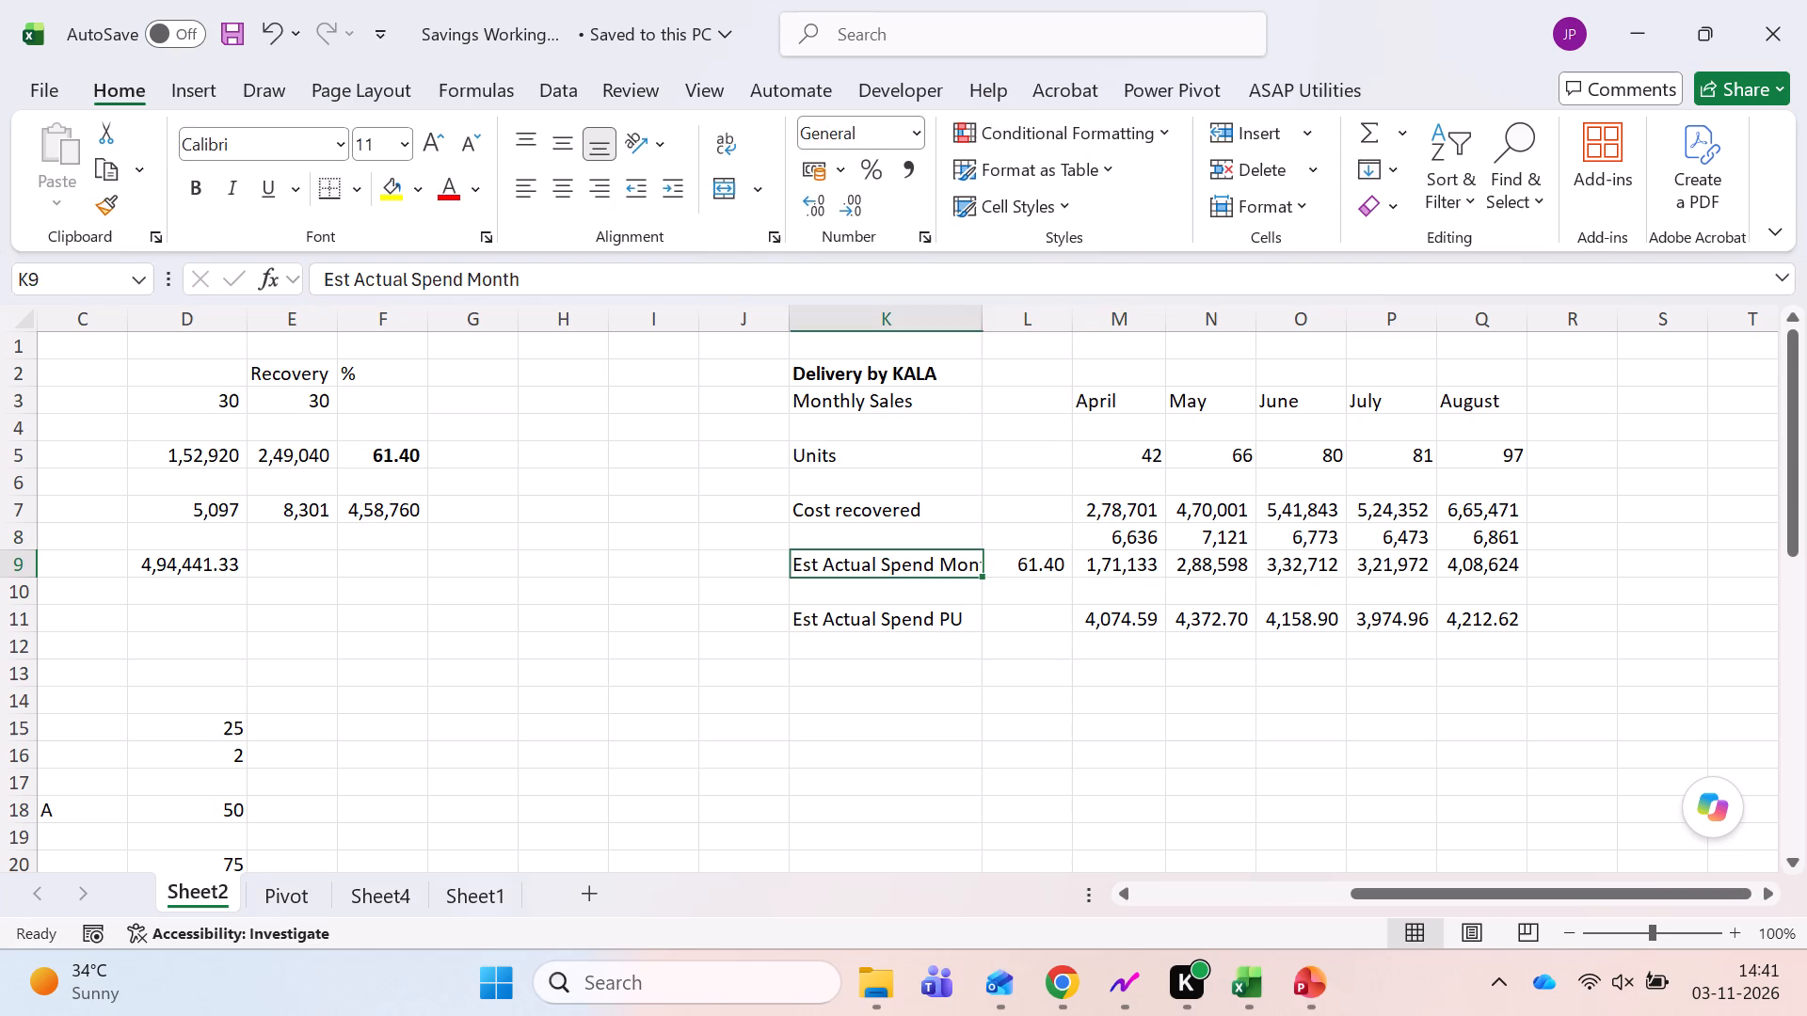
pyautogui.press('Right')
pyautogui.press('Right')
pyautogui.press('Up')
pyautogui.press('Up')
pyautogui.press('Up')
pyautogui.press('Right')
pyautogui.press('Up')
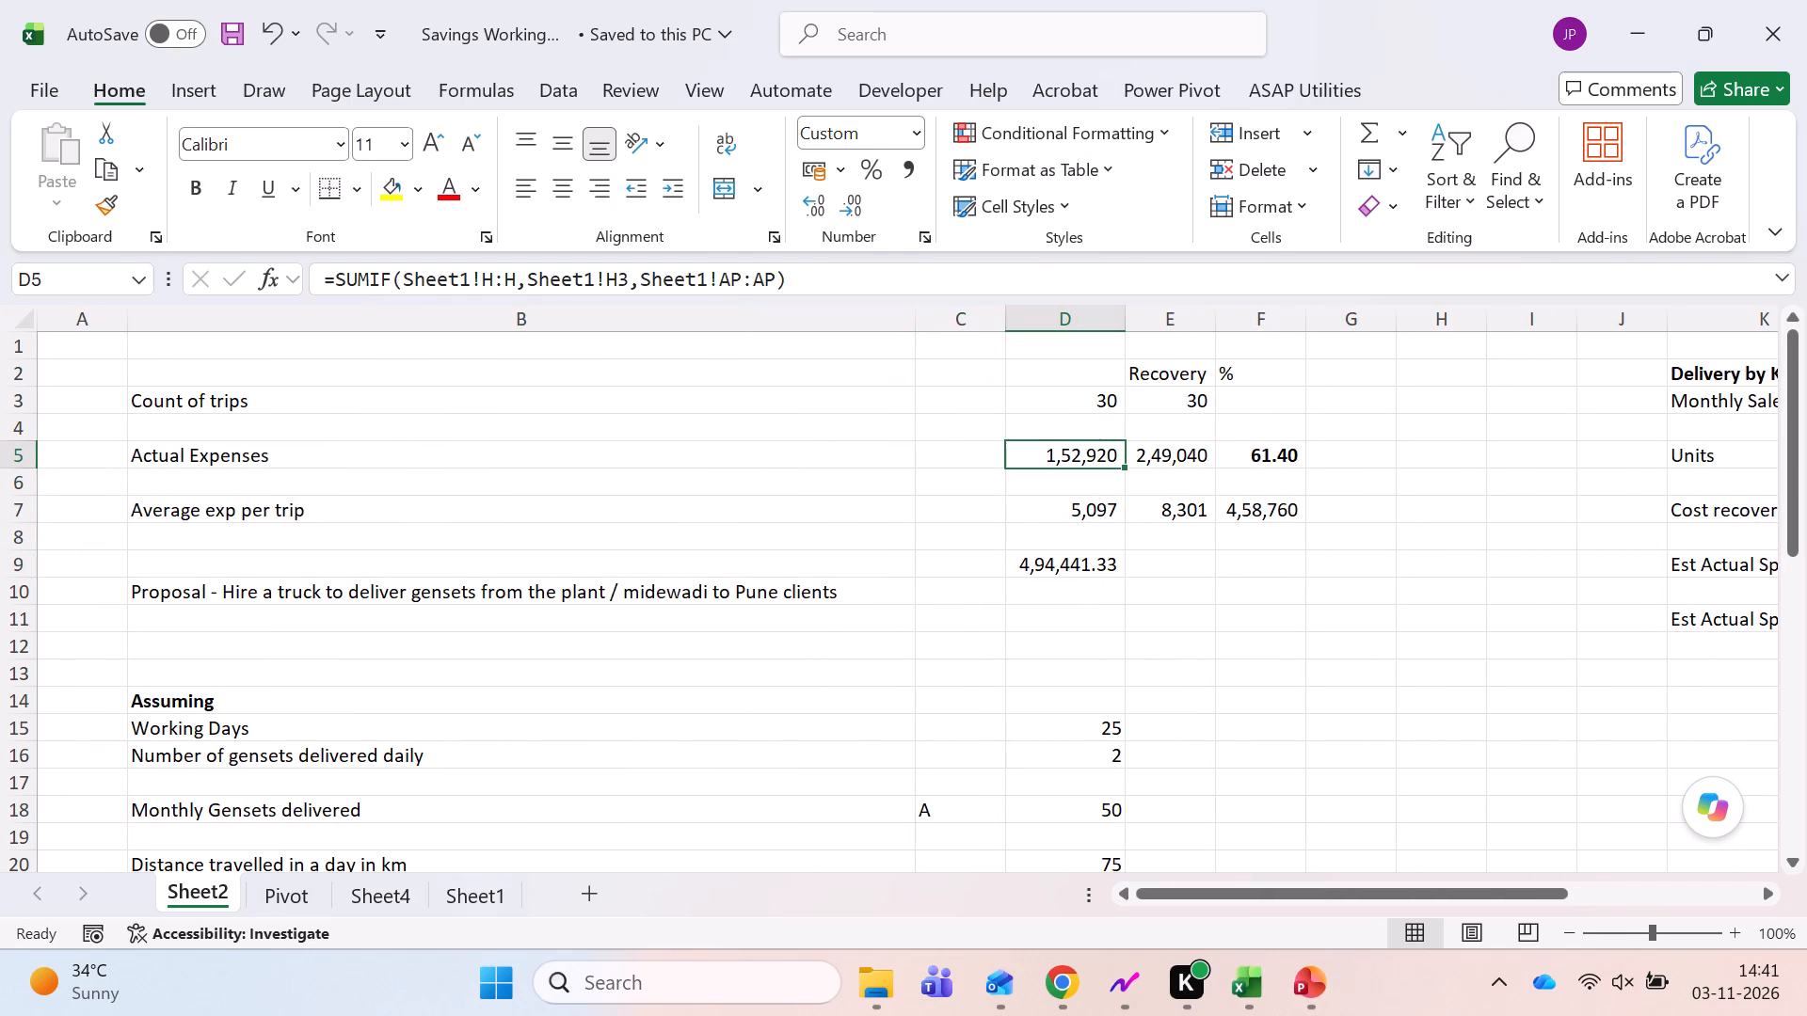
pyautogui.hotkey('ctrl', '[')
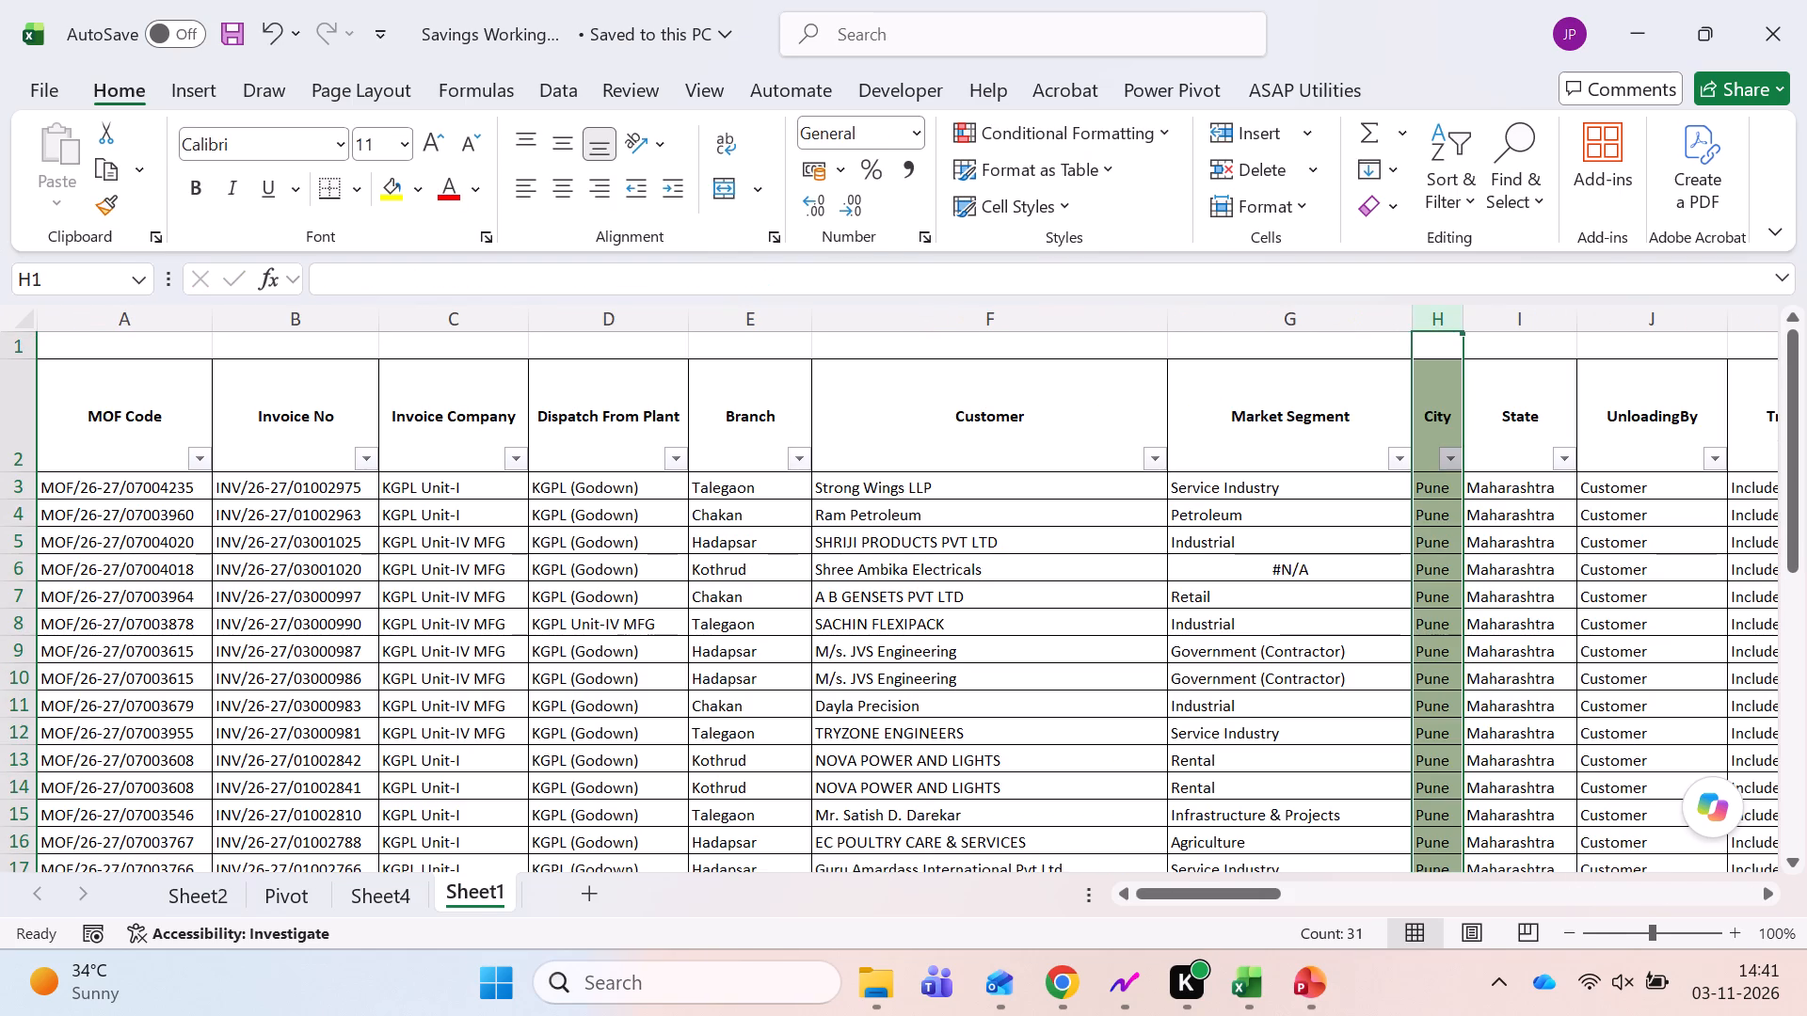
pyautogui.moveTo(1182, 887); pyautogui.dragTo(1520, 921)
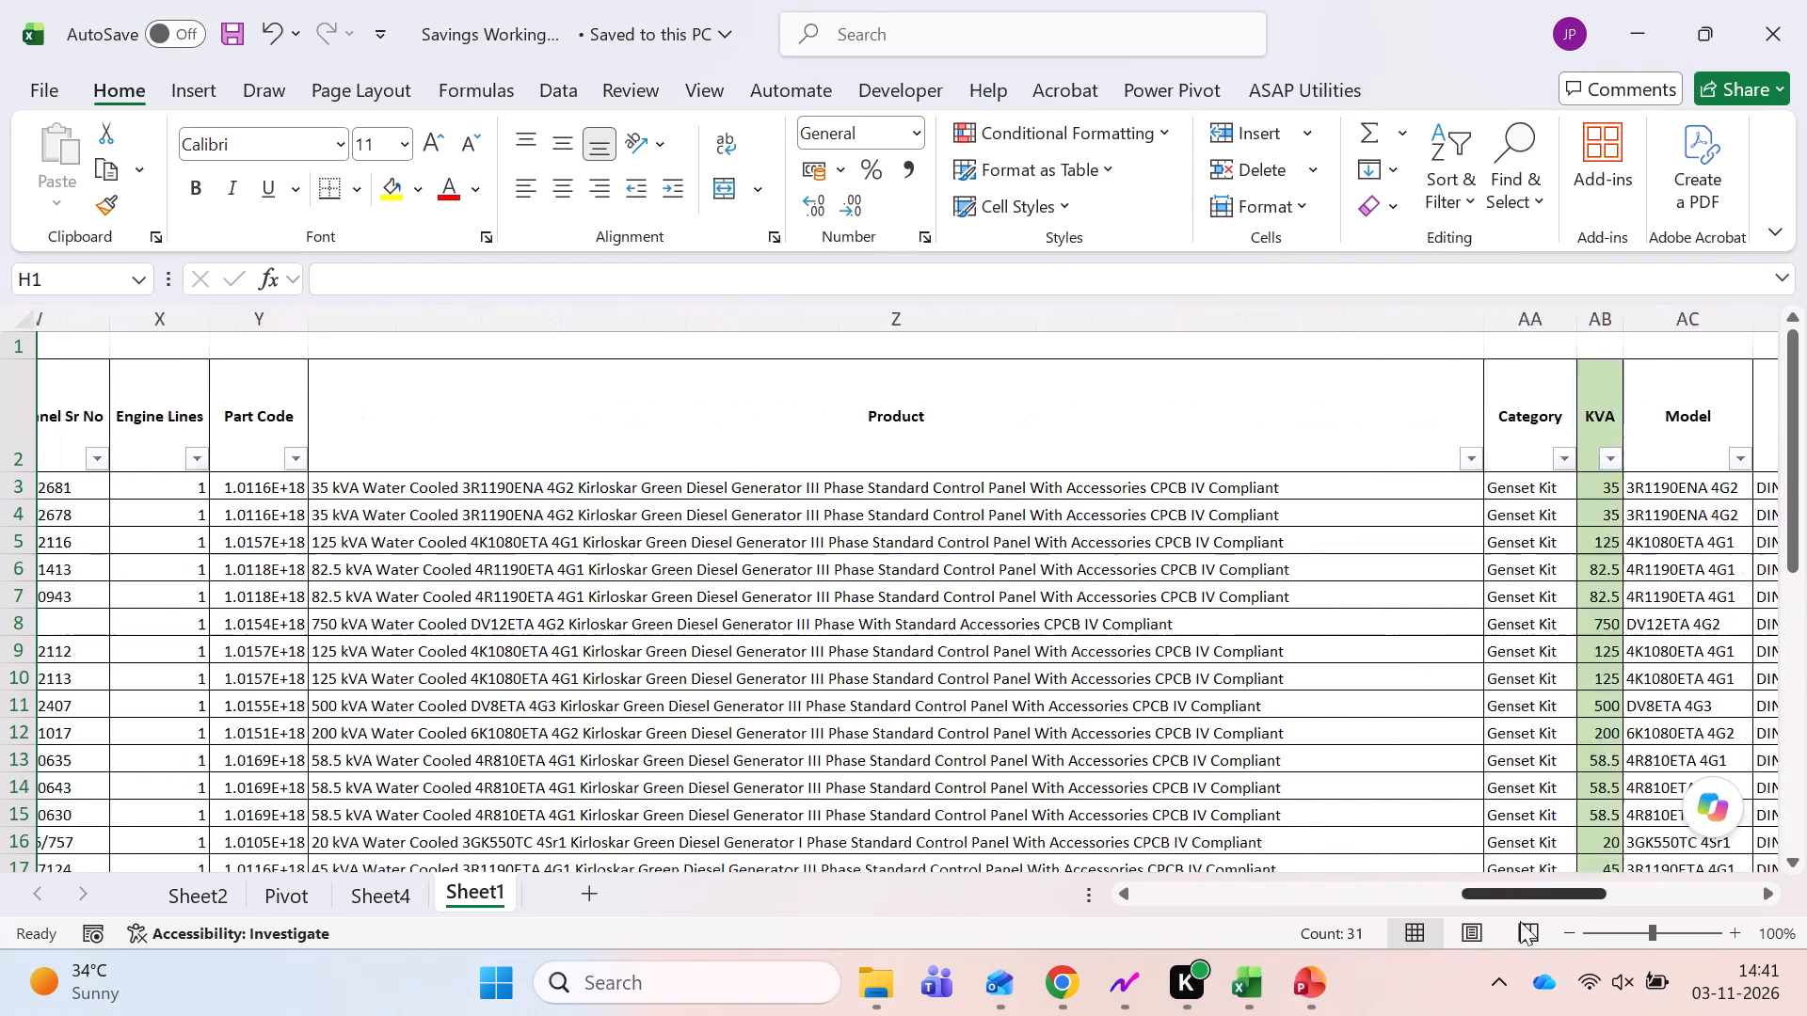
pyautogui.moveTo(1520, 921); pyautogui.dragTo(1712, 927)
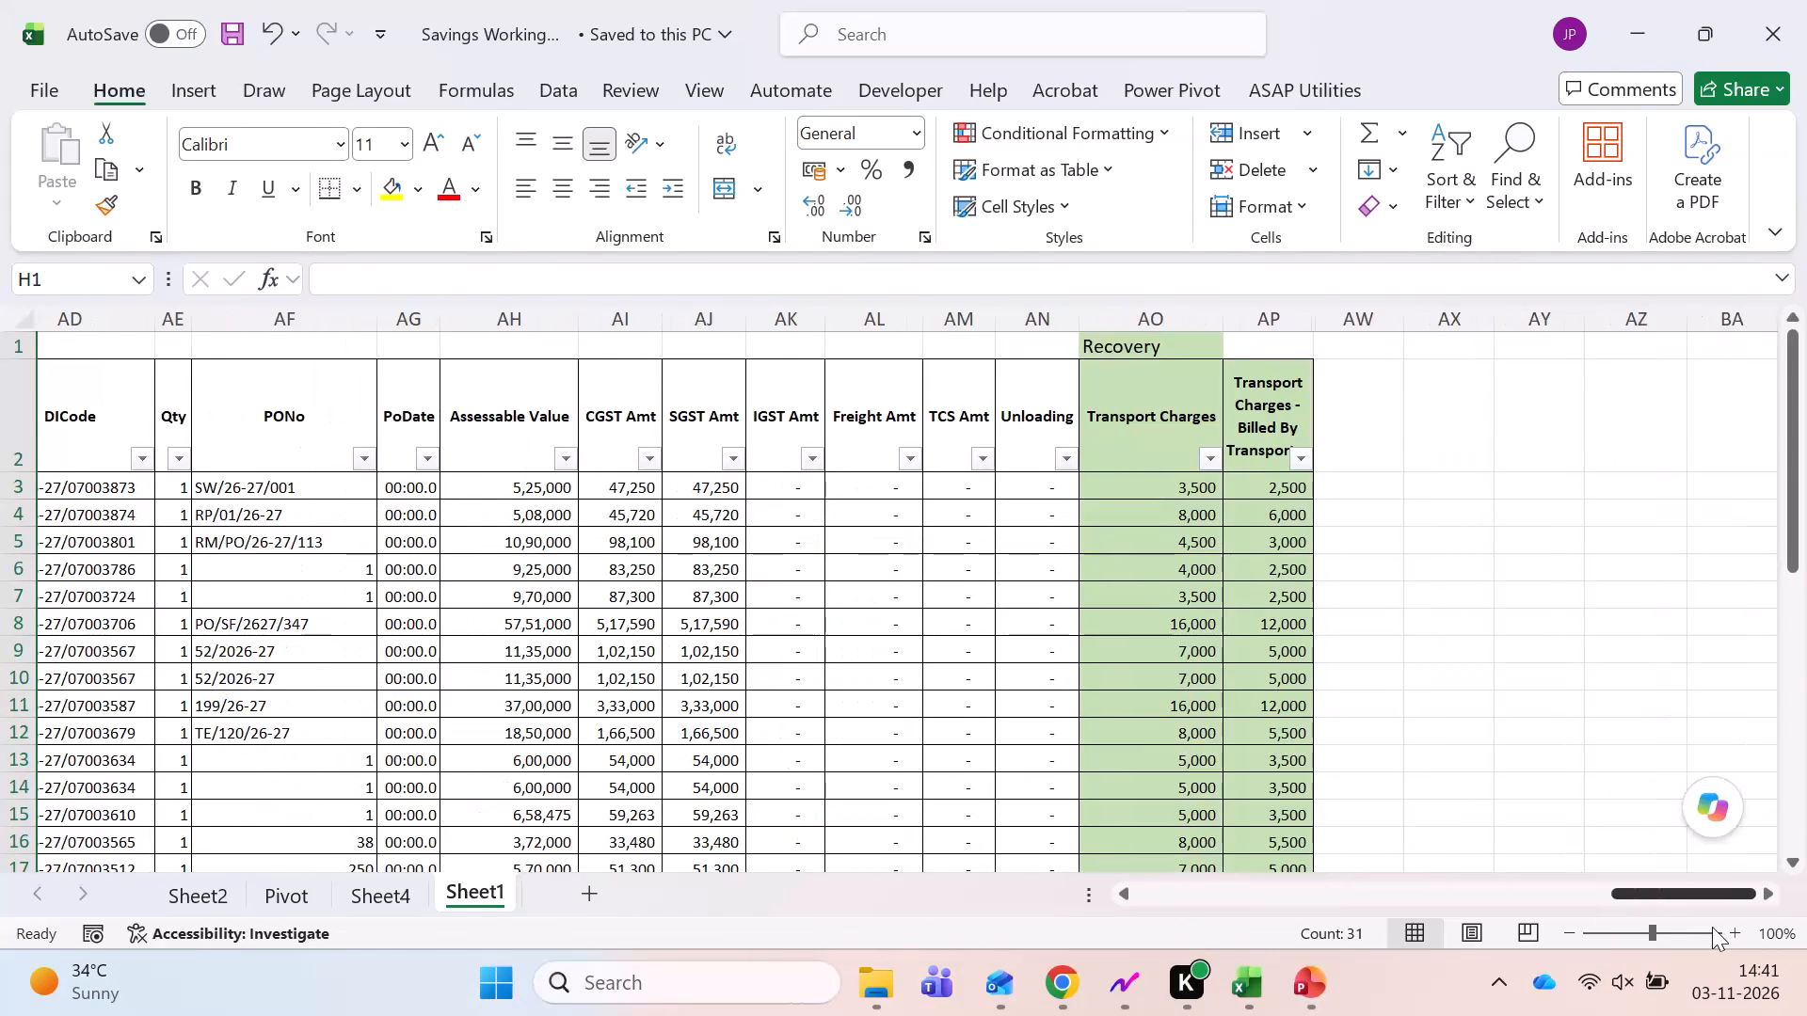
pyautogui.moveTo(1712, 927); pyautogui.dragTo(987, 867)
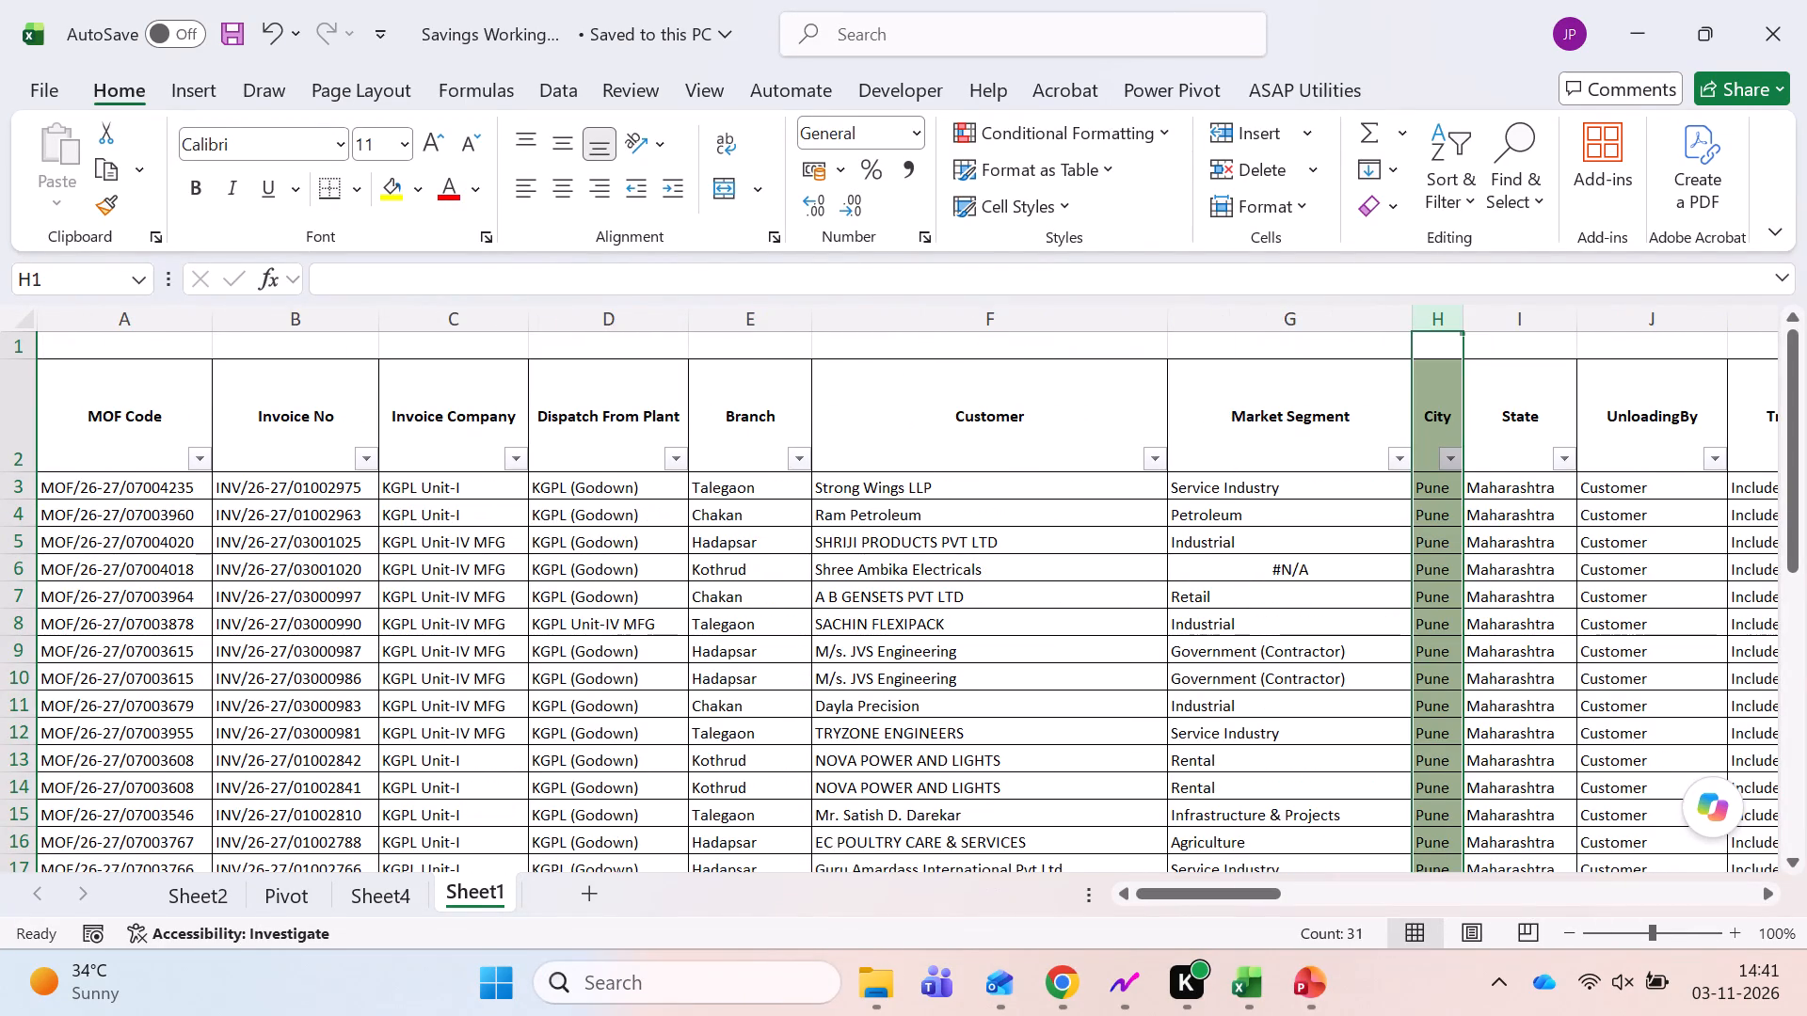
pyautogui.hotkey('ctrl', 'pageup')
pyautogui.hotkey('ctrl', 'pageup')
pyautogui.hotkey('ctrl', 'pageup')
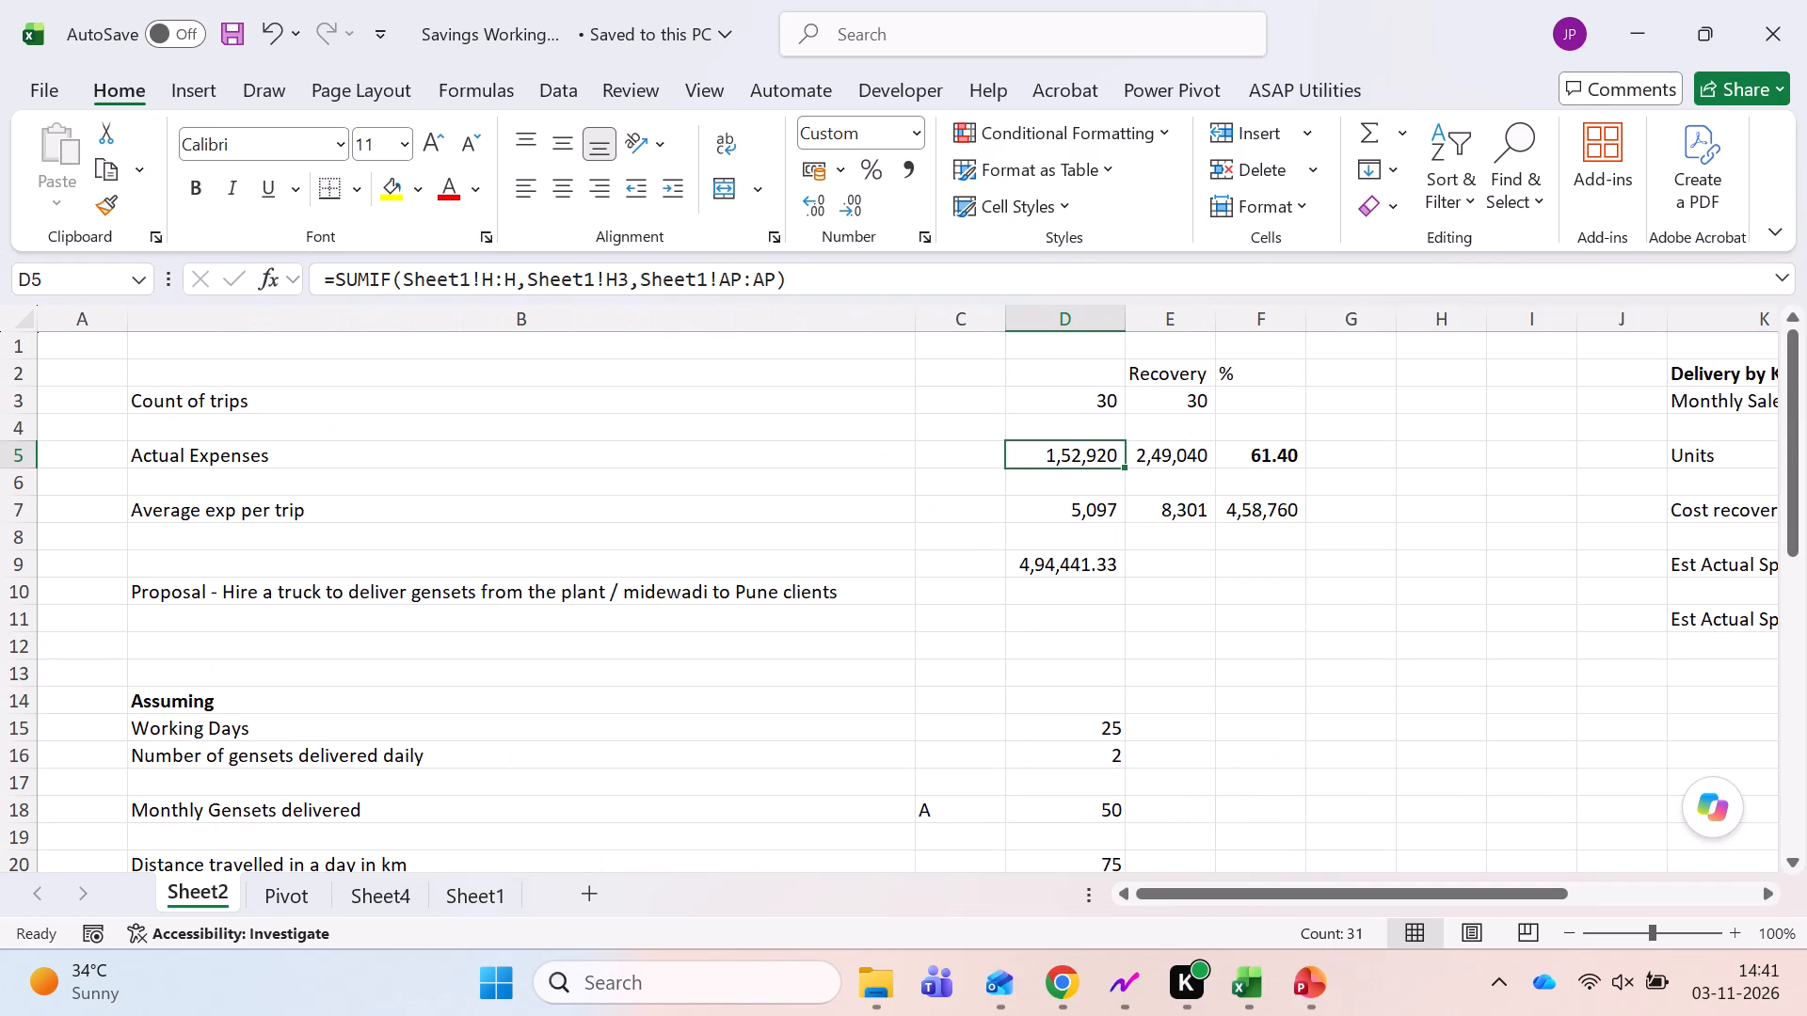
# Check the Average exp per trip formulas for actual expenses and recovery, the Recovery total formula, and the F7 calculation.
pyautogui.click(1073, 514)
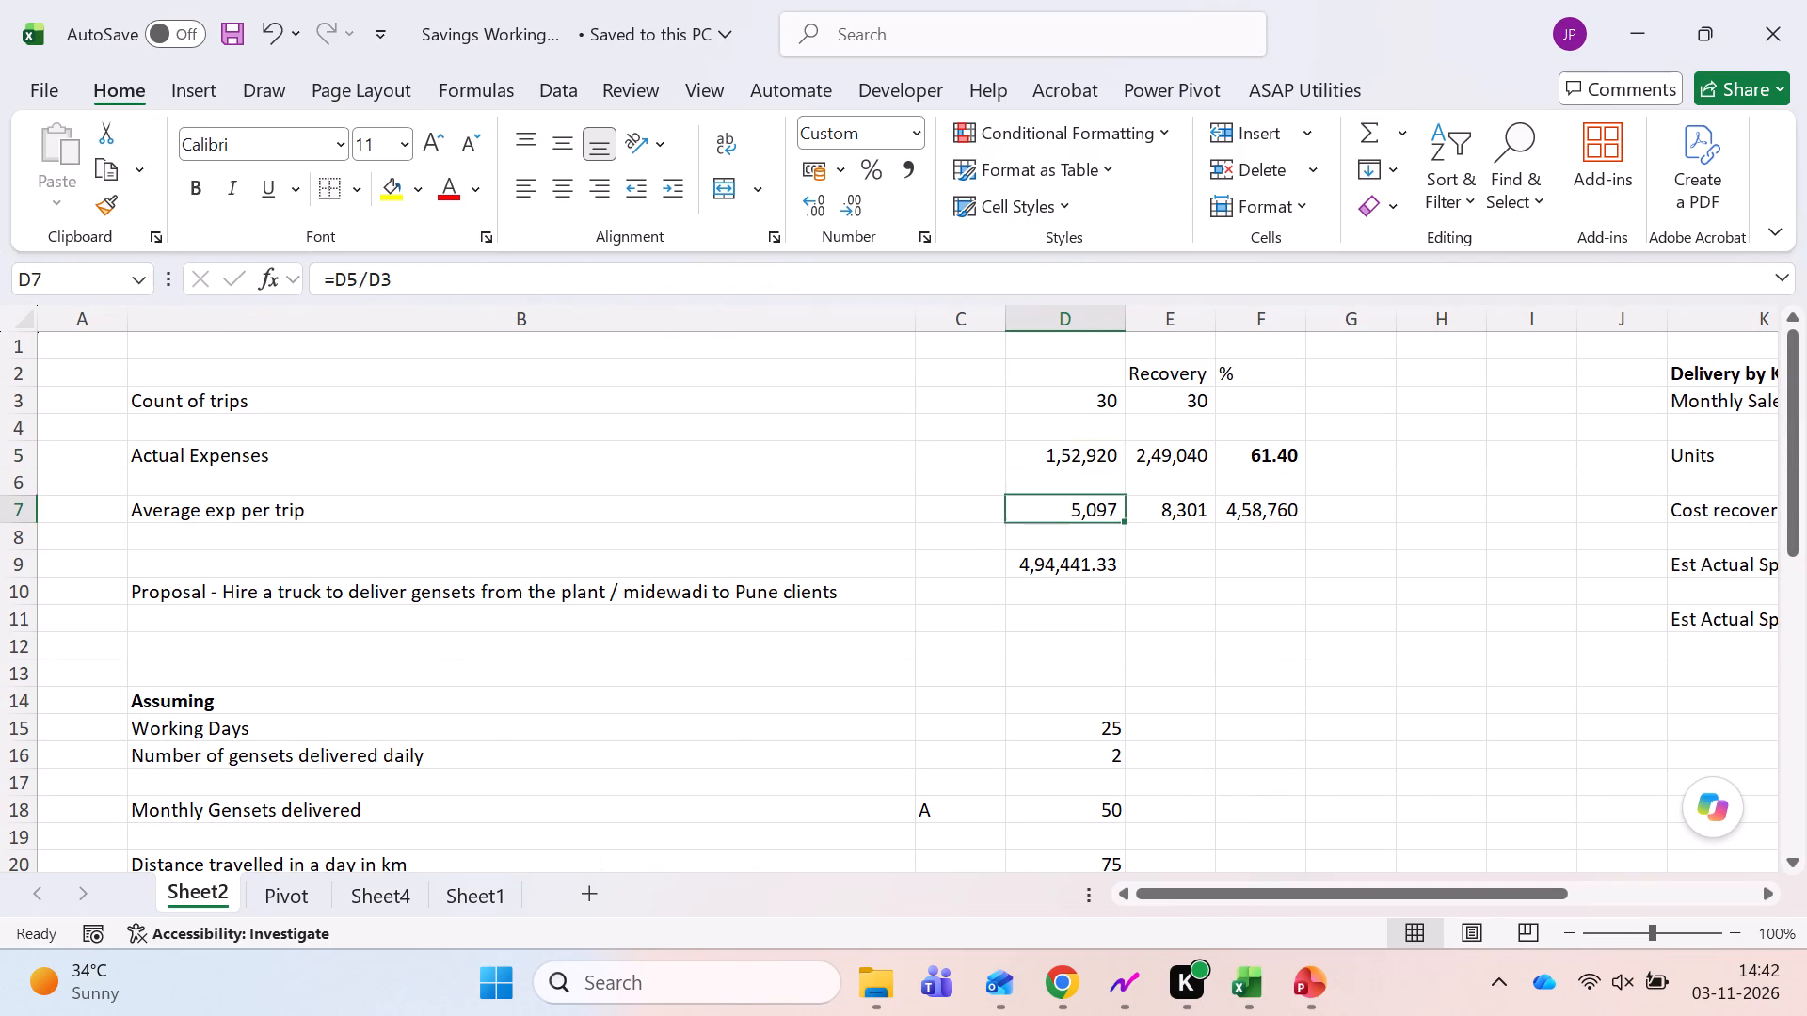
pyautogui.press('F2')
pyautogui.press('Escape')
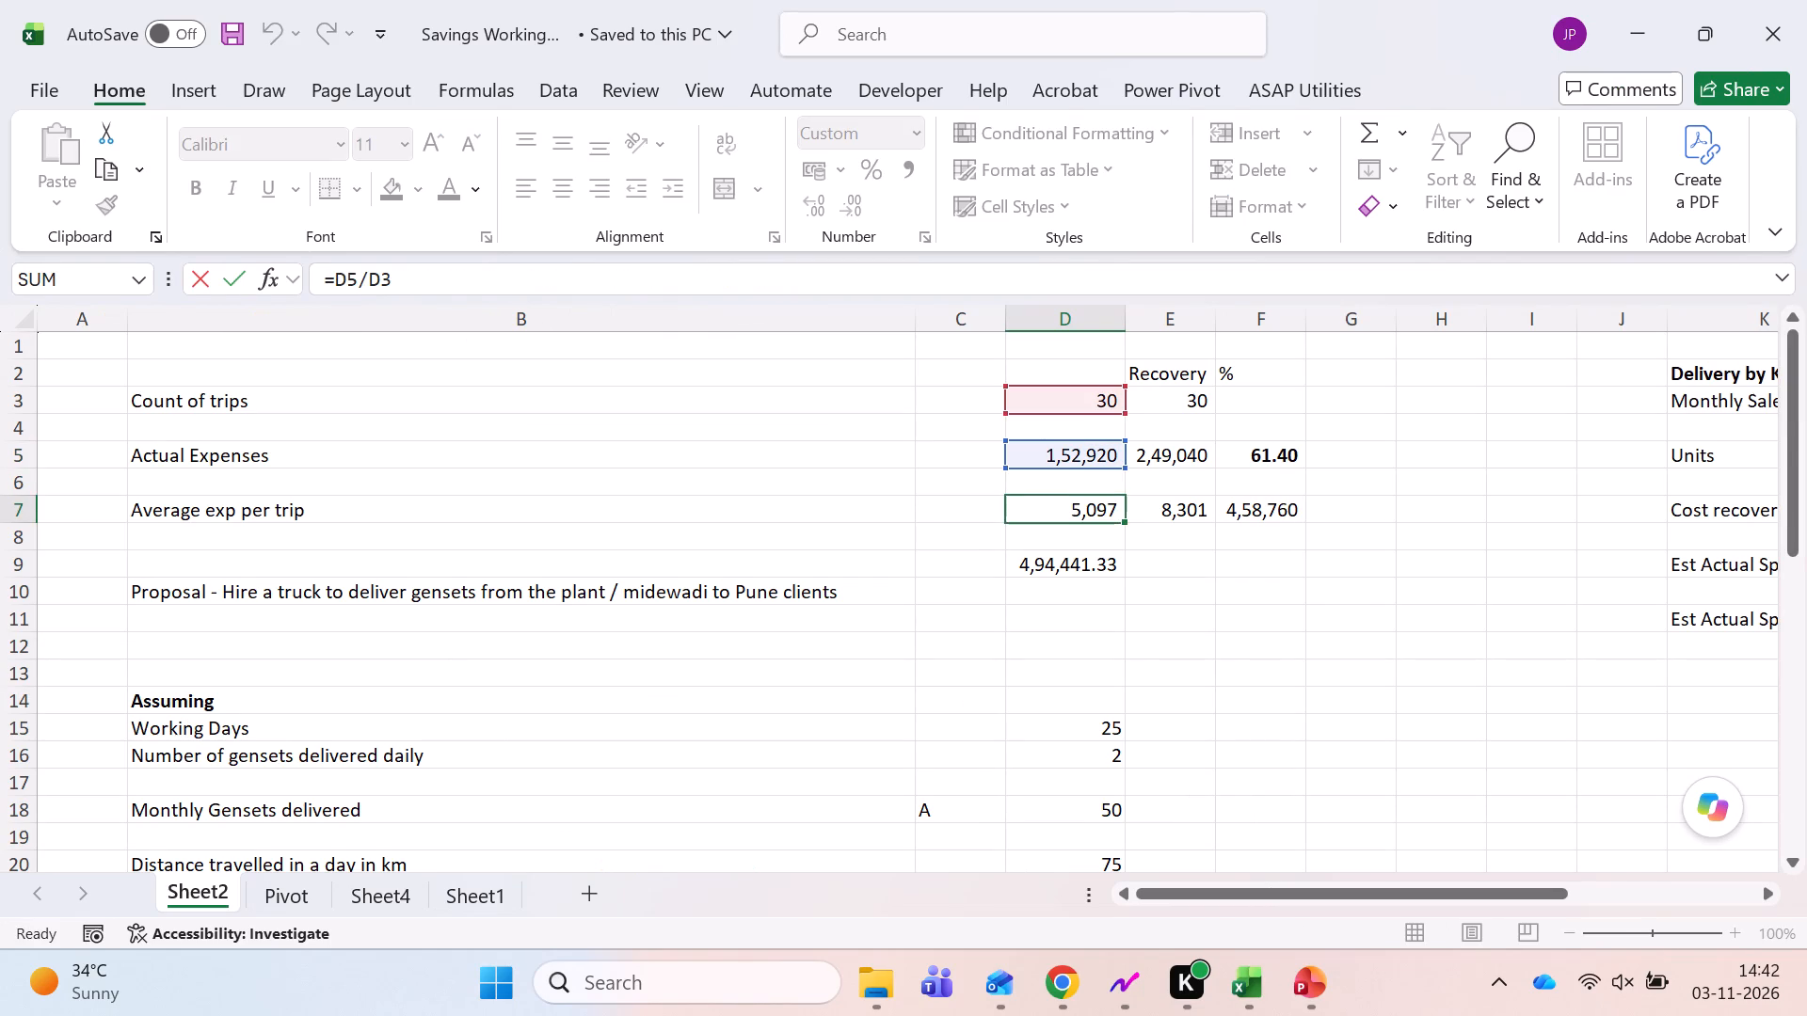
pyautogui.press('F2')
pyautogui.press('Escape')
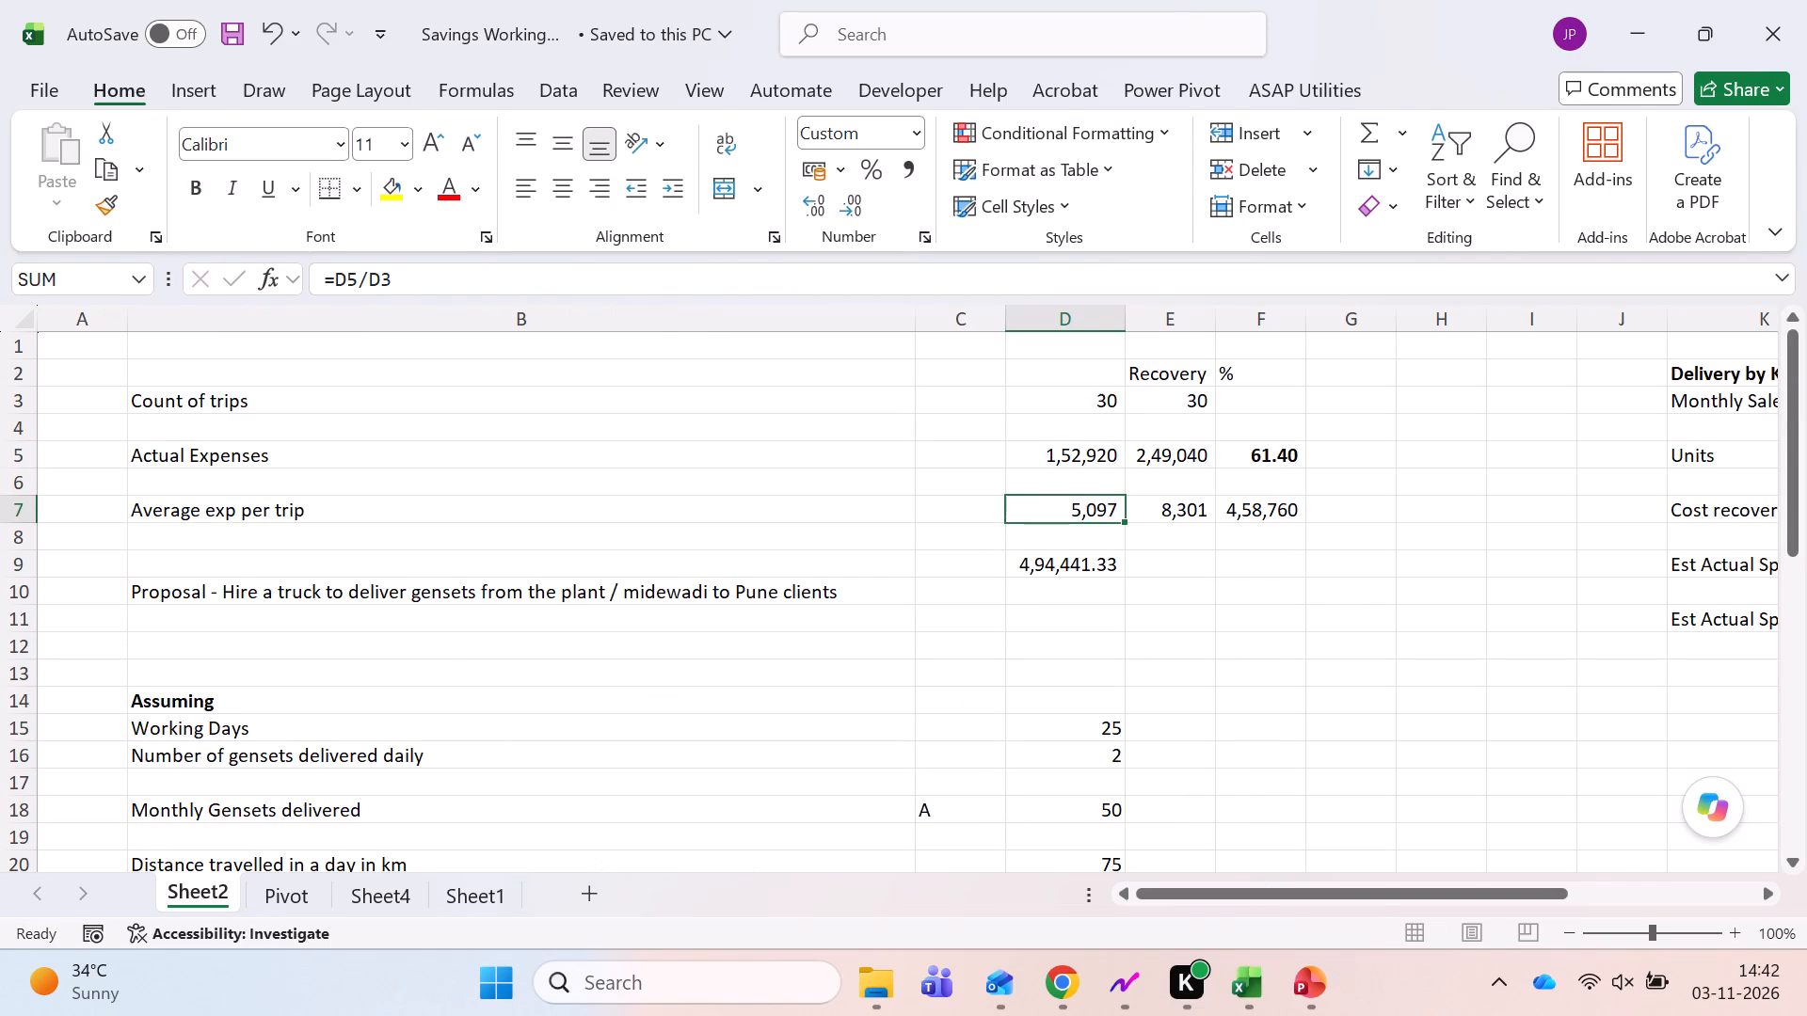
pyautogui.press('Right')
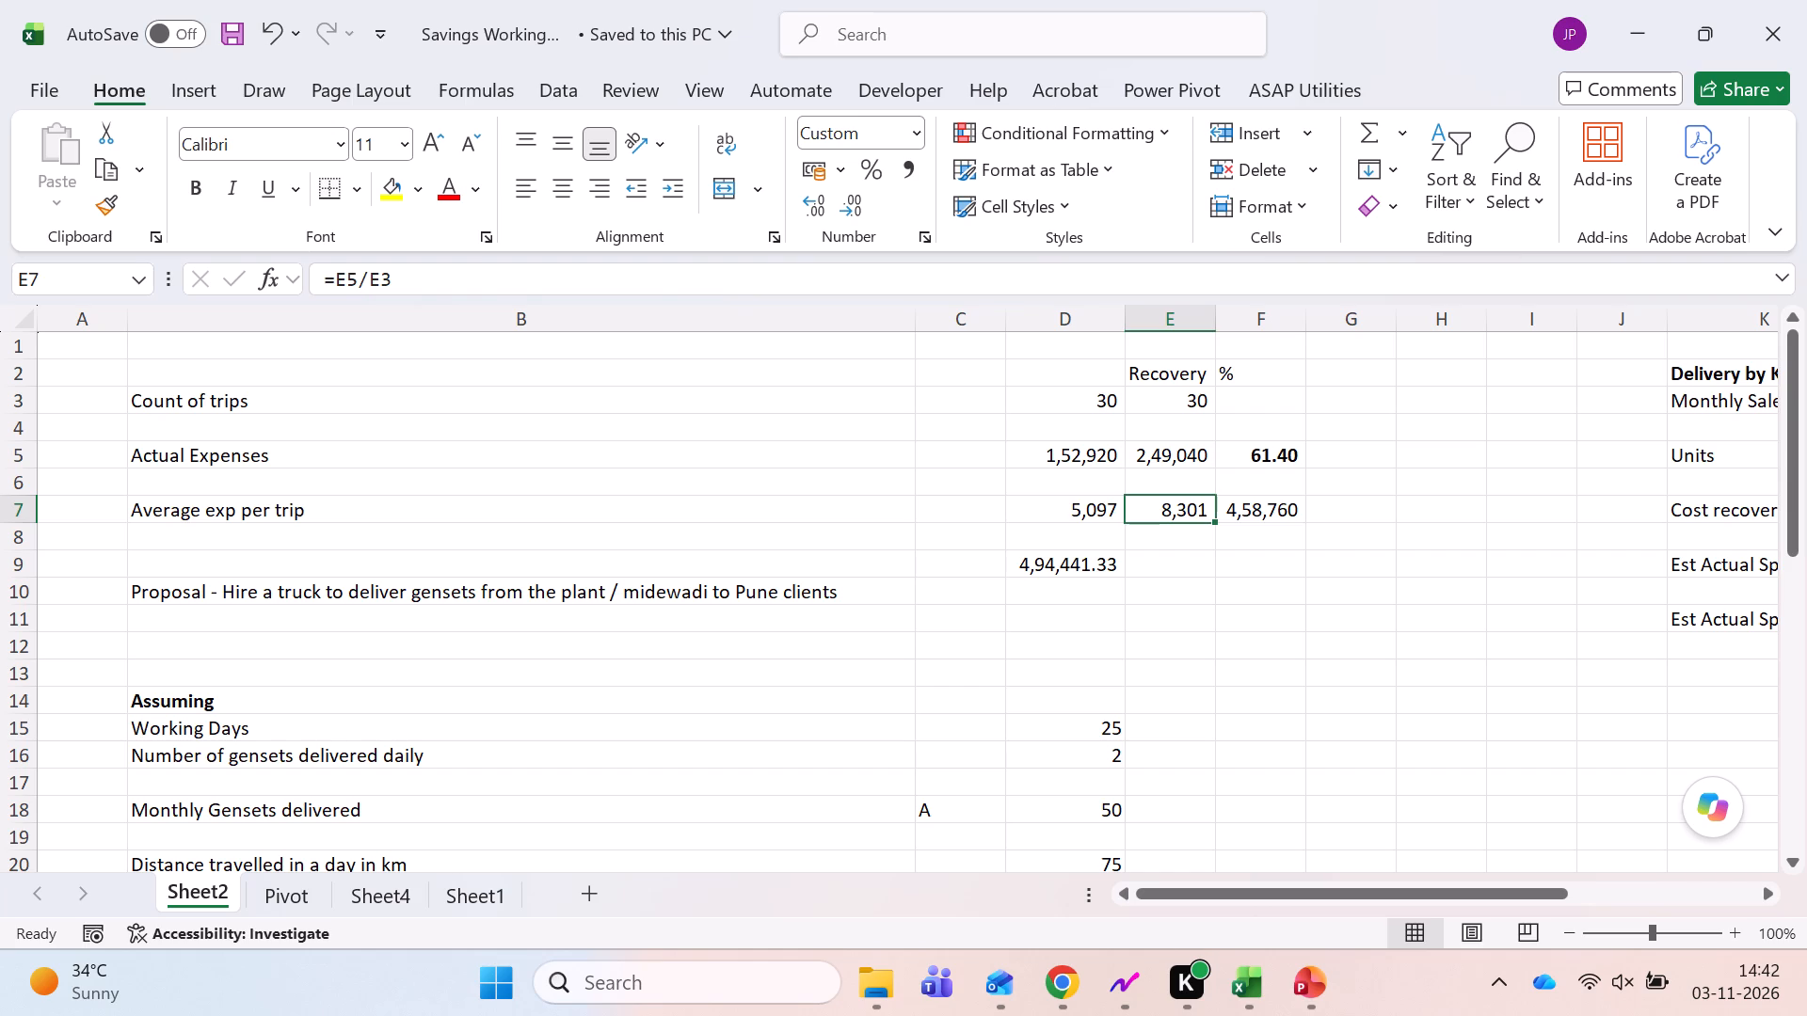
pyautogui.press('F2')
pyautogui.press('Escape')
pyautogui.press('Up')
pyautogui.press('Up')
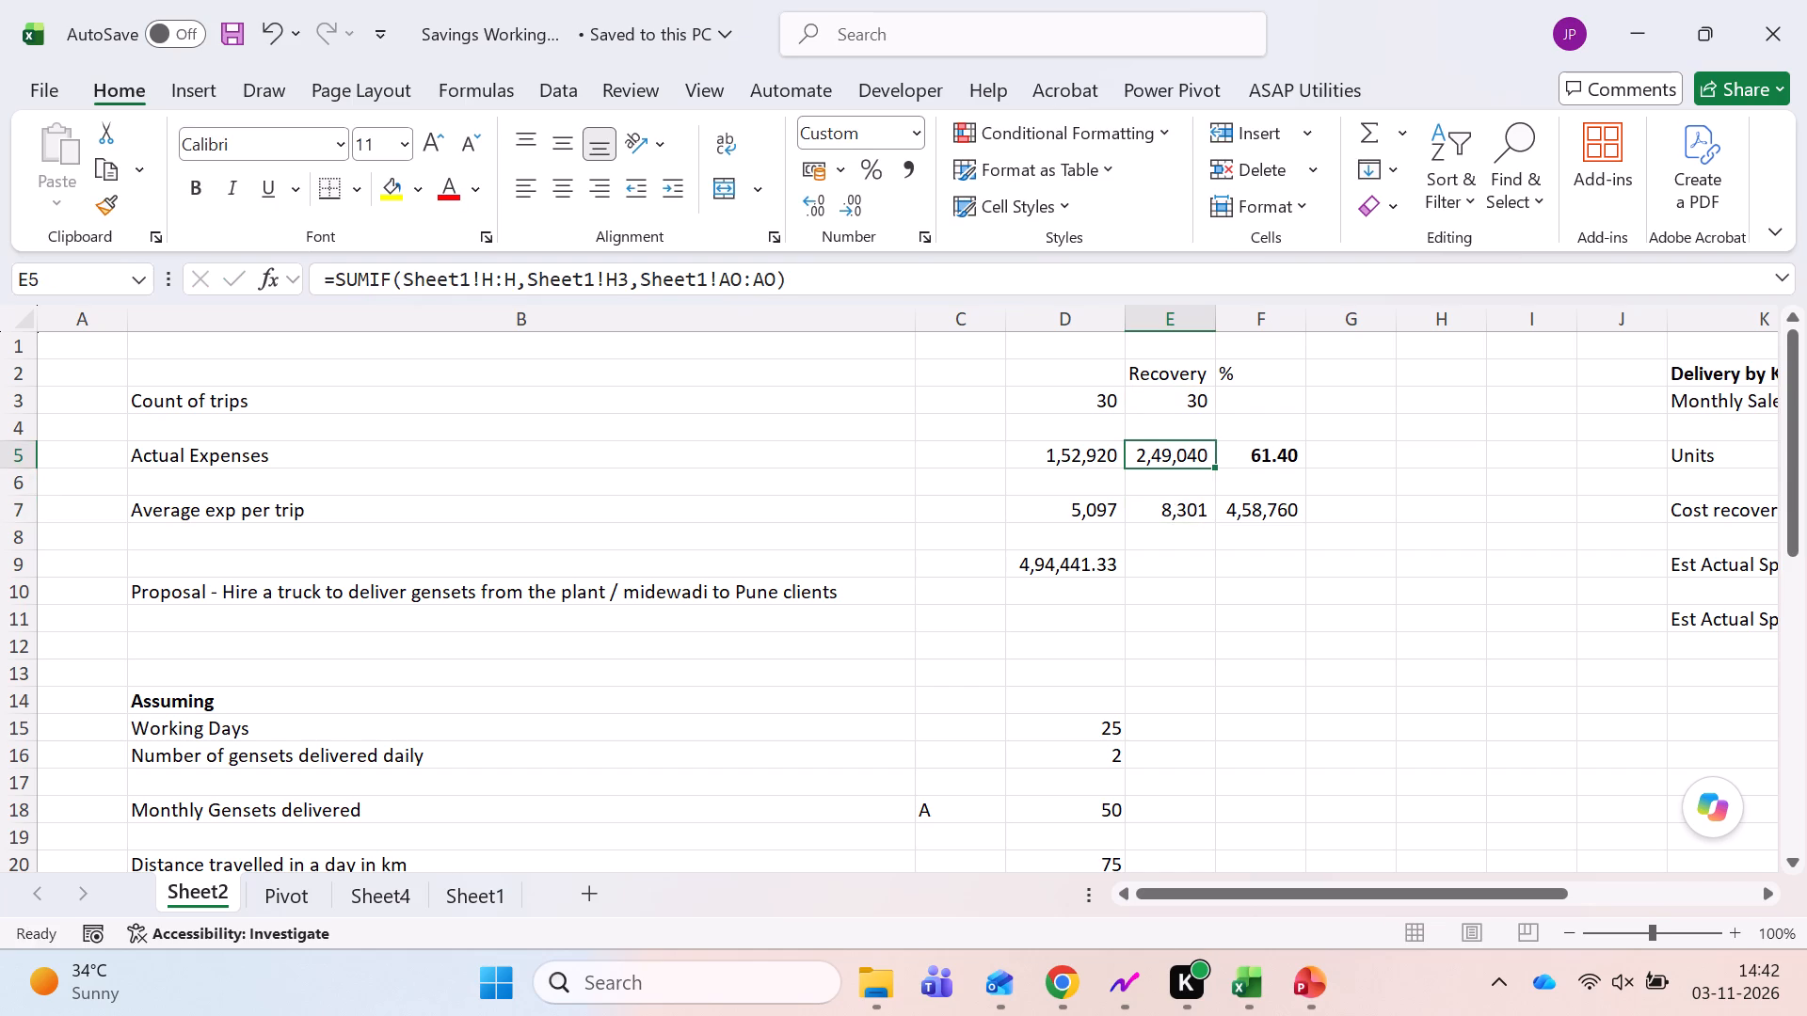
pyautogui.press('Down')
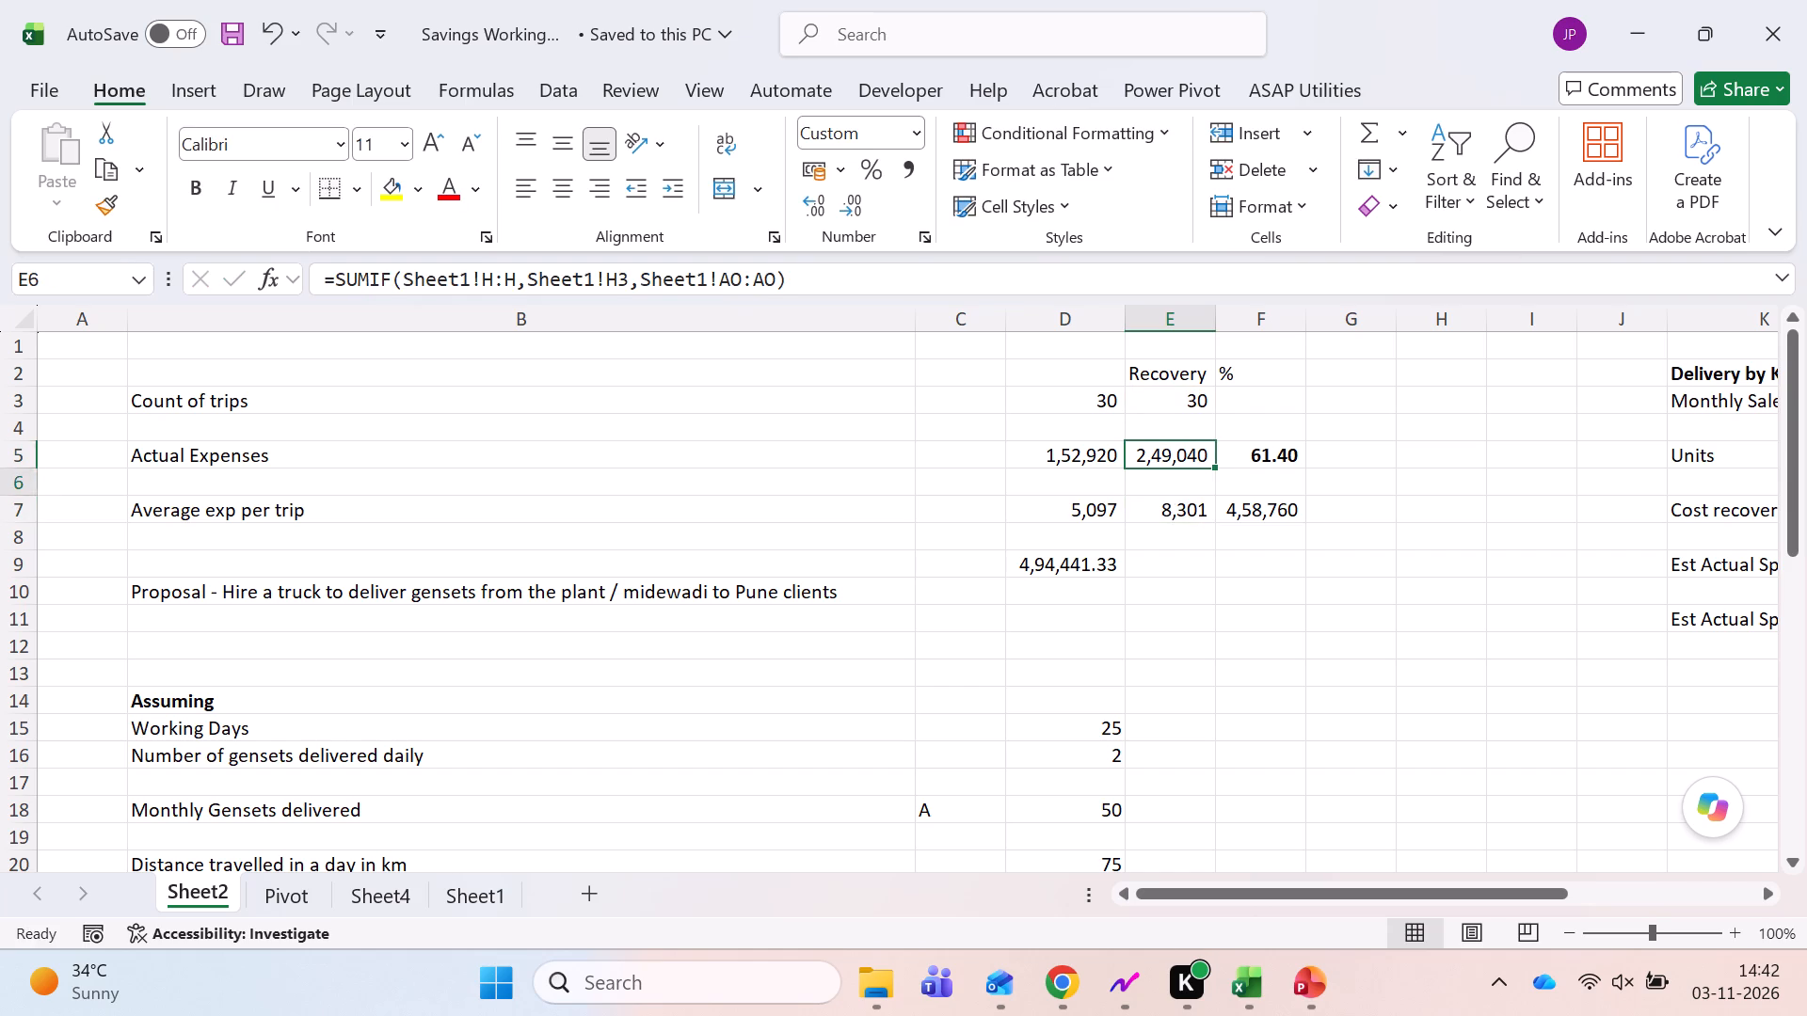
pyautogui.press('Down')
pyautogui.press('Down')
pyautogui.press('Right')
pyautogui.press('Up')
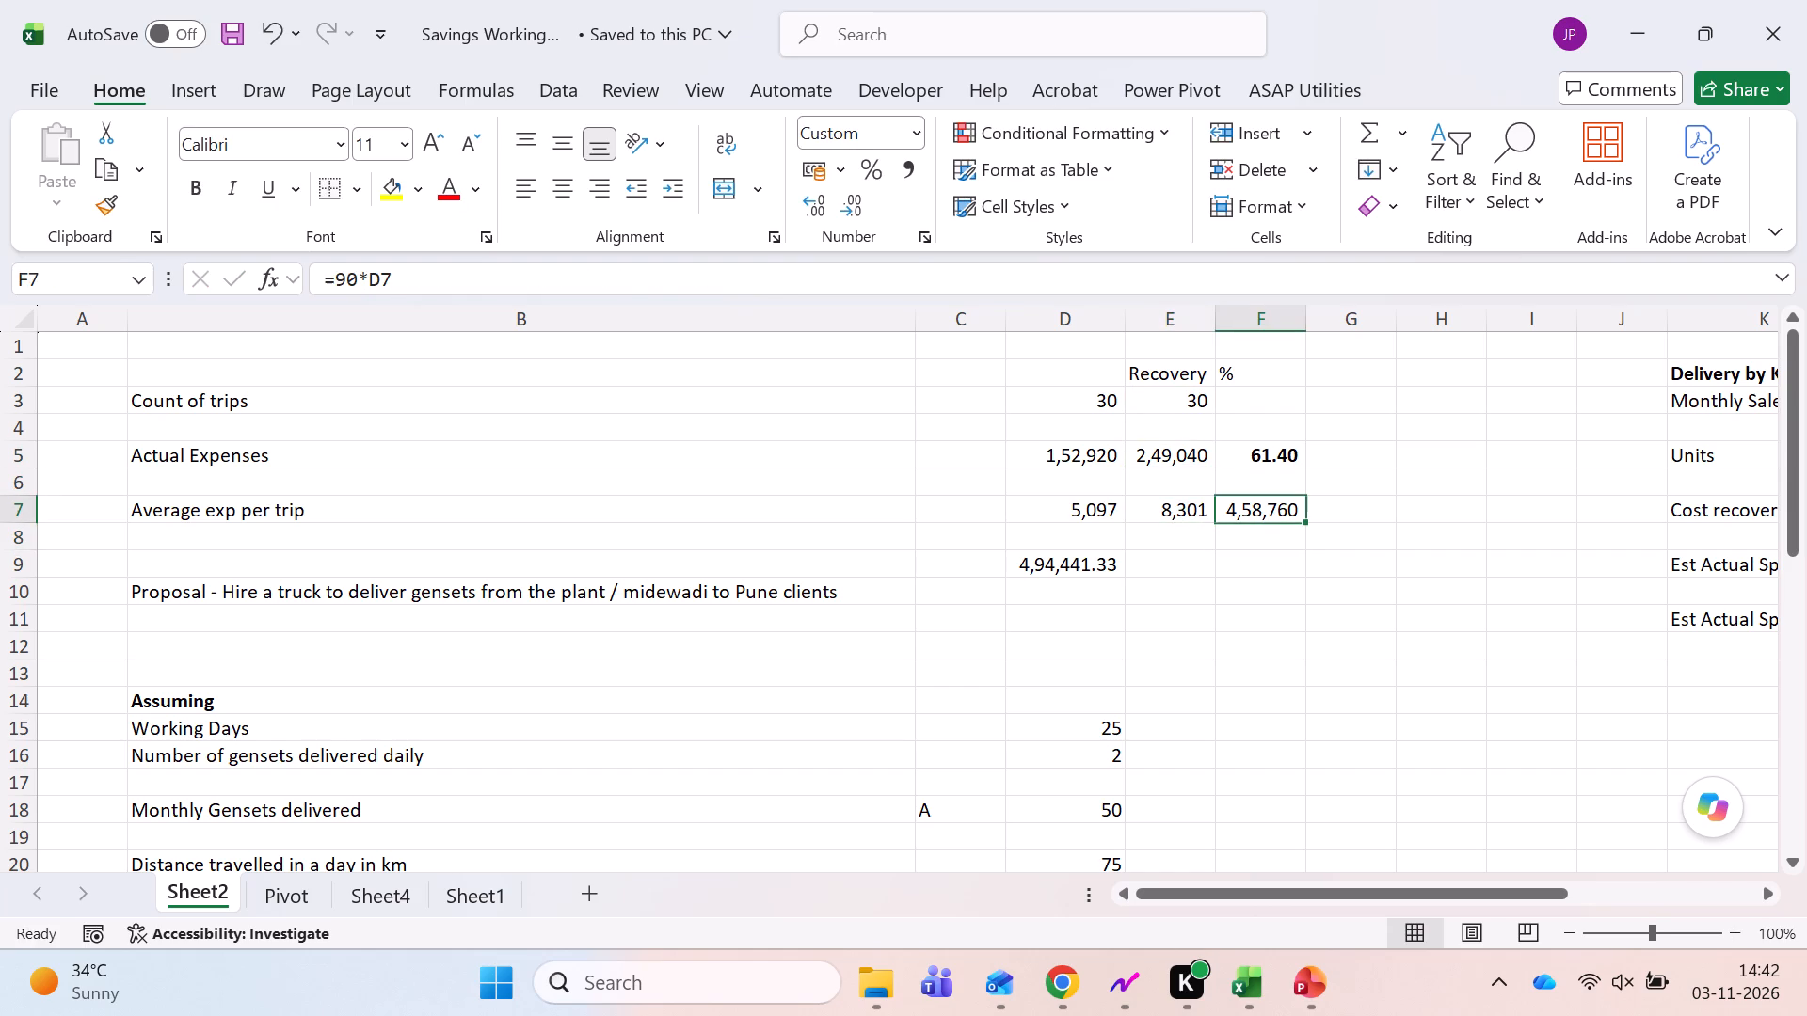
# Switch to the Conveyance Oct'26 workbook and bold the Pending Amount of the Sep-26 reimbursement.
pyautogui.hotkey('alt', 'Tab')
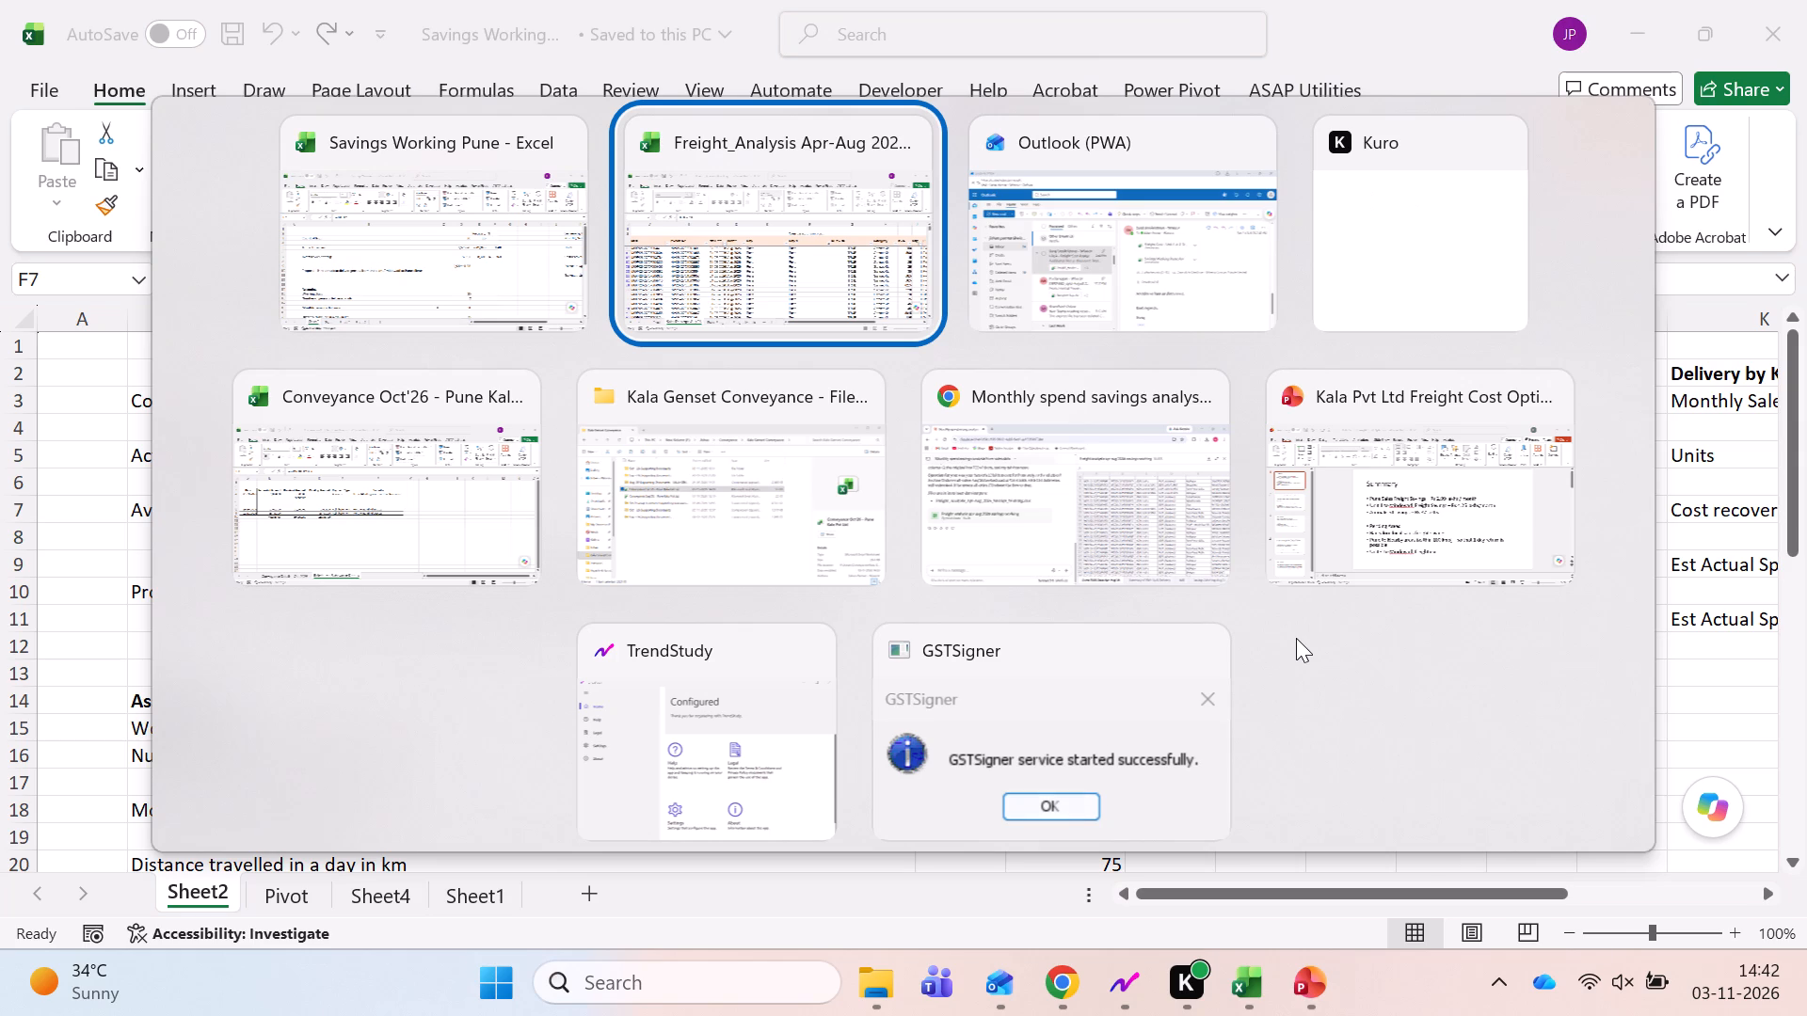
pyautogui.hotkey('alt', 'Tab')
pyautogui.hotkey('alt', 'Tab')
pyautogui.hotkey('alt', 'Tab')
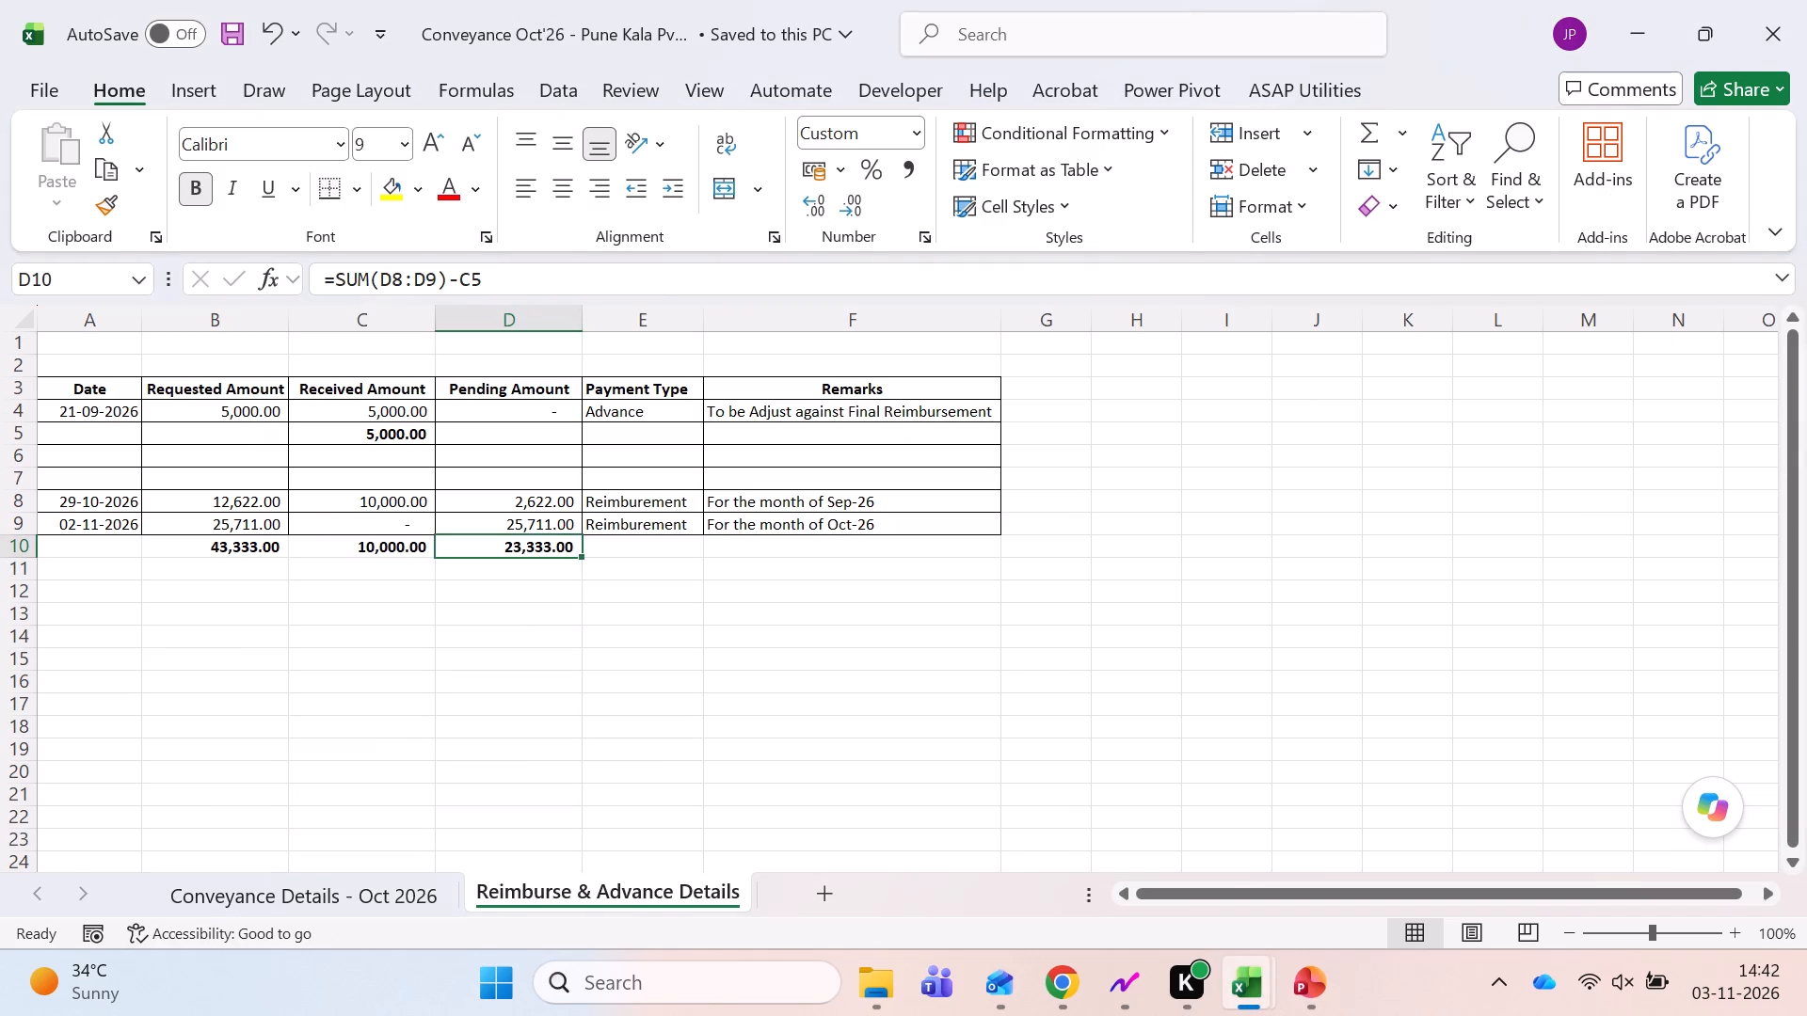
pyautogui.press('Right')
pyautogui.press('Left')
pyautogui.press('Left')
pyautogui.press('Up')
pyautogui.press('Up')
pyautogui.press('Right')
pyautogui.hotkey('ctrl', 'b')
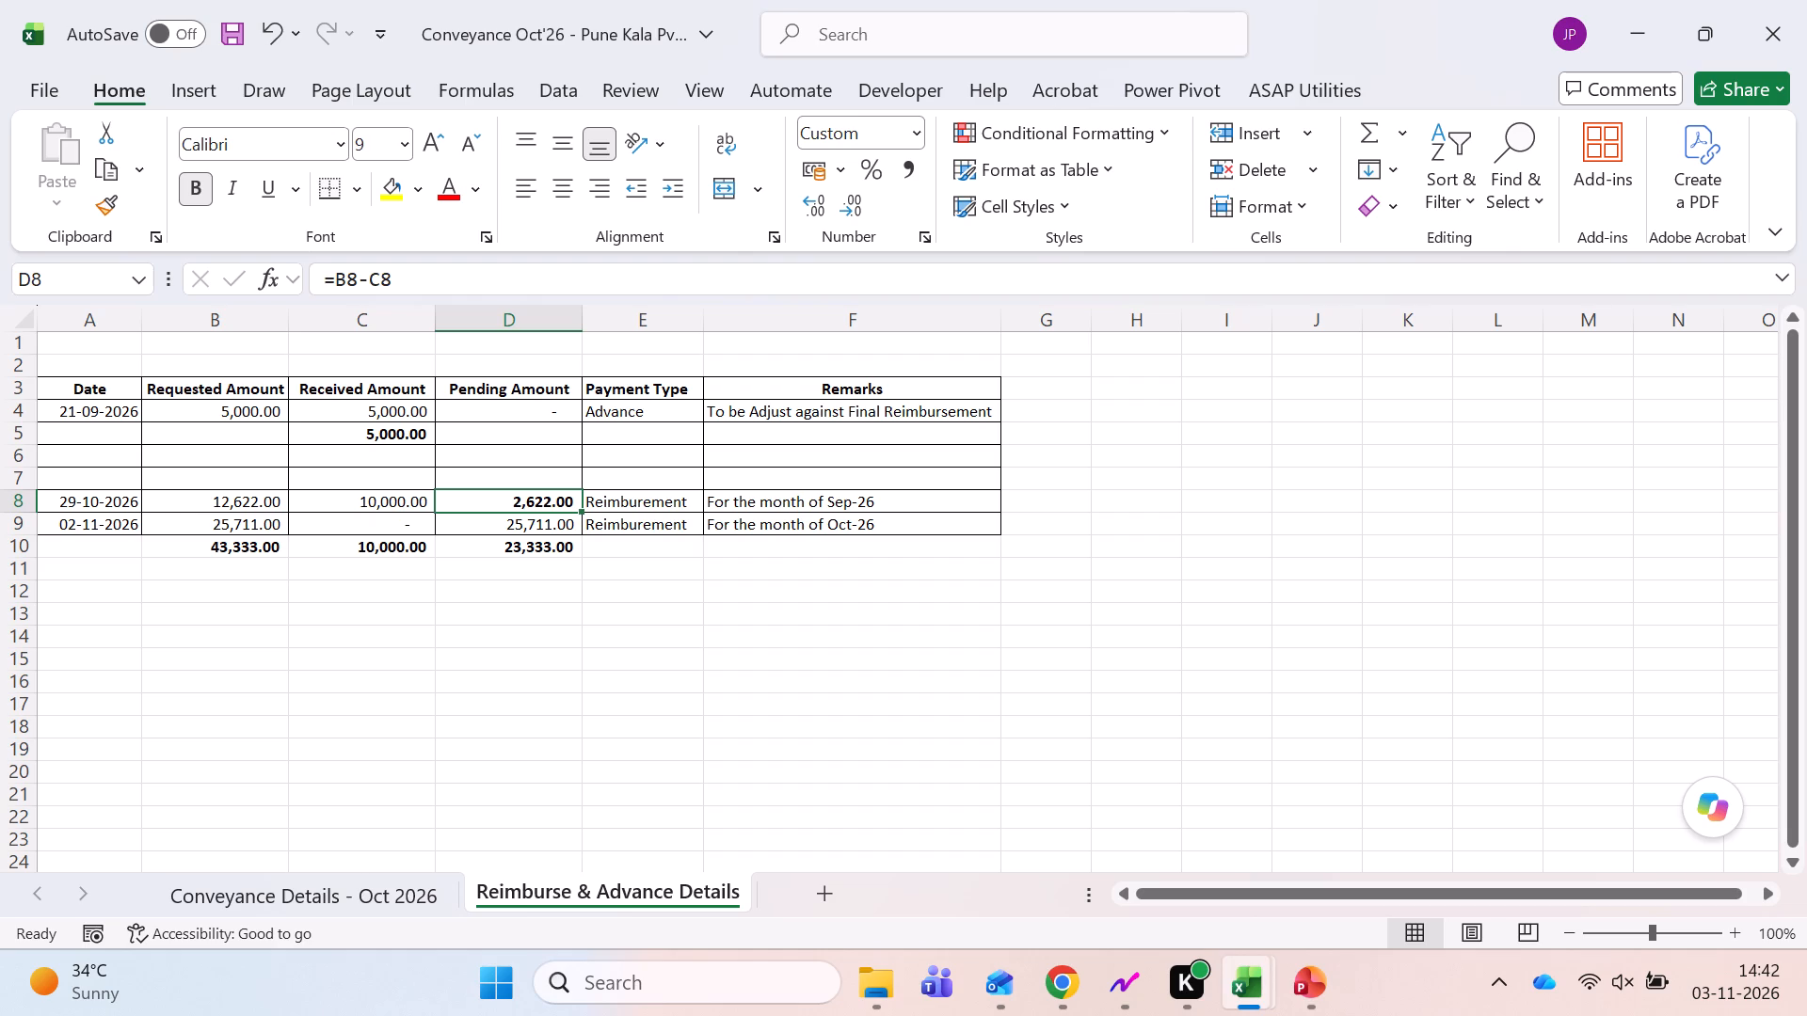
# Save the Conveyance Oct'26 workbook.
pyautogui.press('Down')
pyautogui.press('Down')
pyautogui.hotkey('ctrl', 's')
pyautogui.hotkey('ctrl', 's')
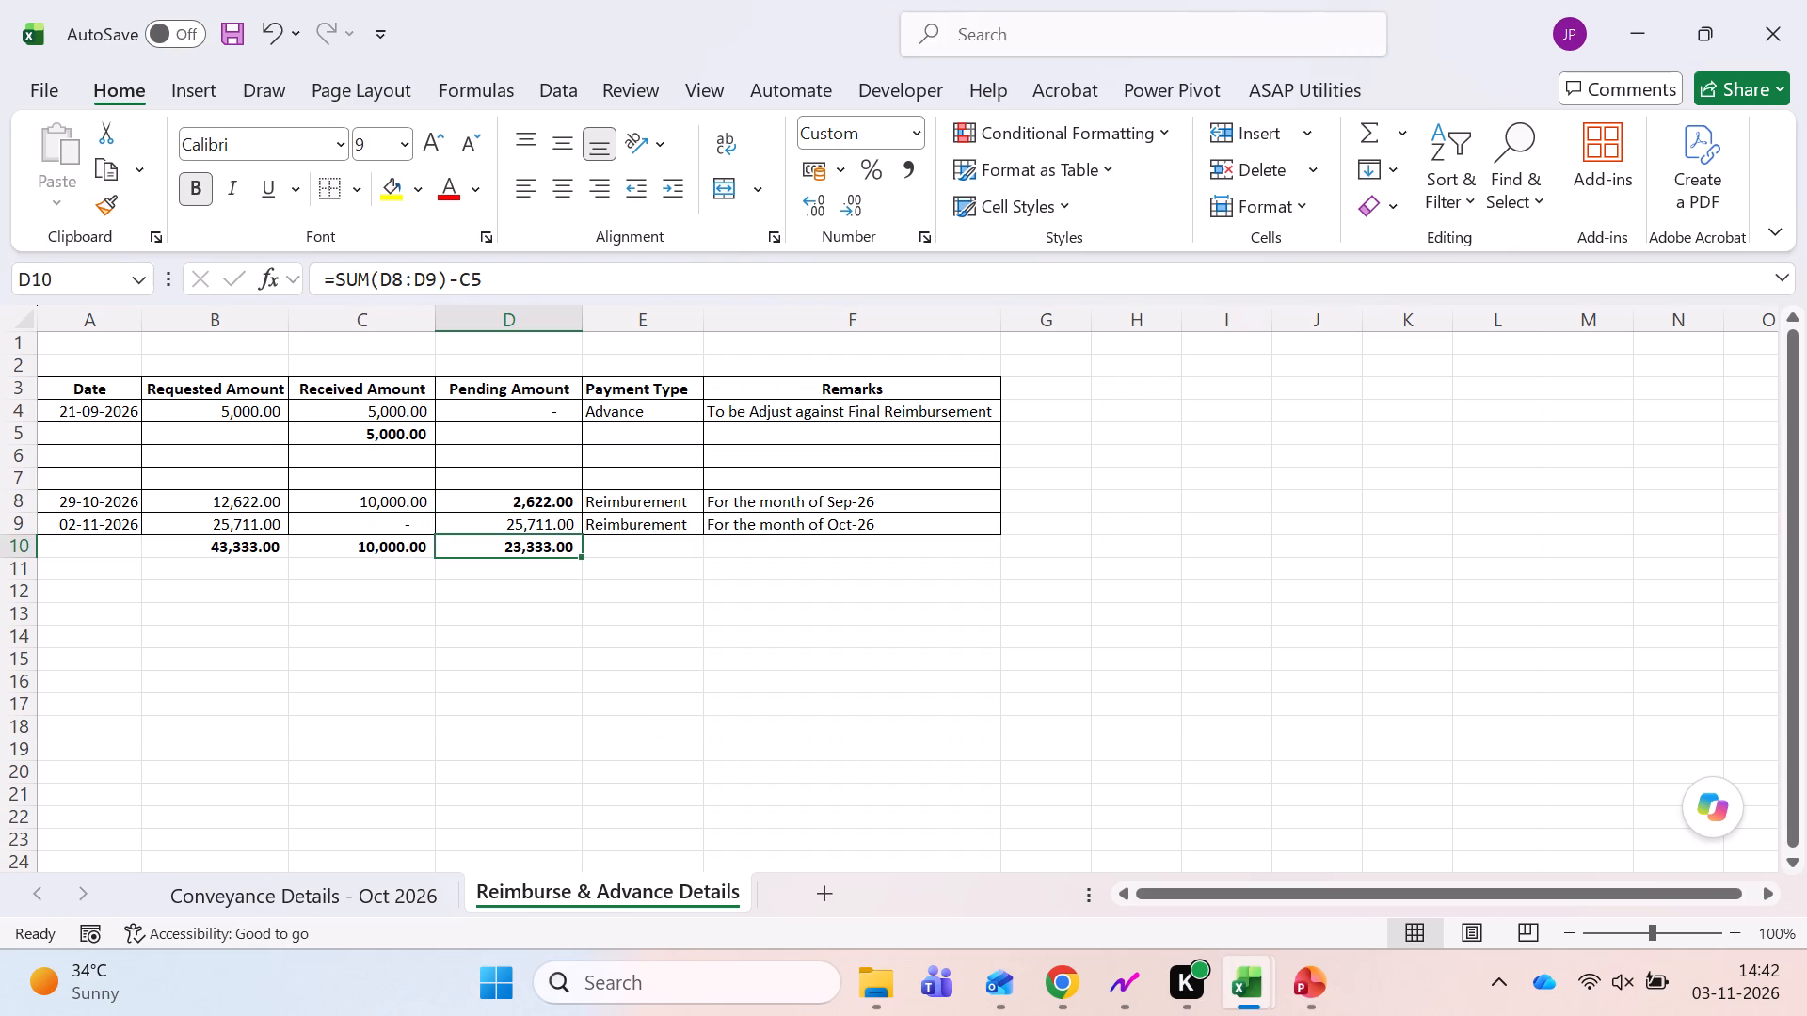
pyautogui.hotkey('ctrl', 's')
pyautogui.hotkey('ctrl', 's')
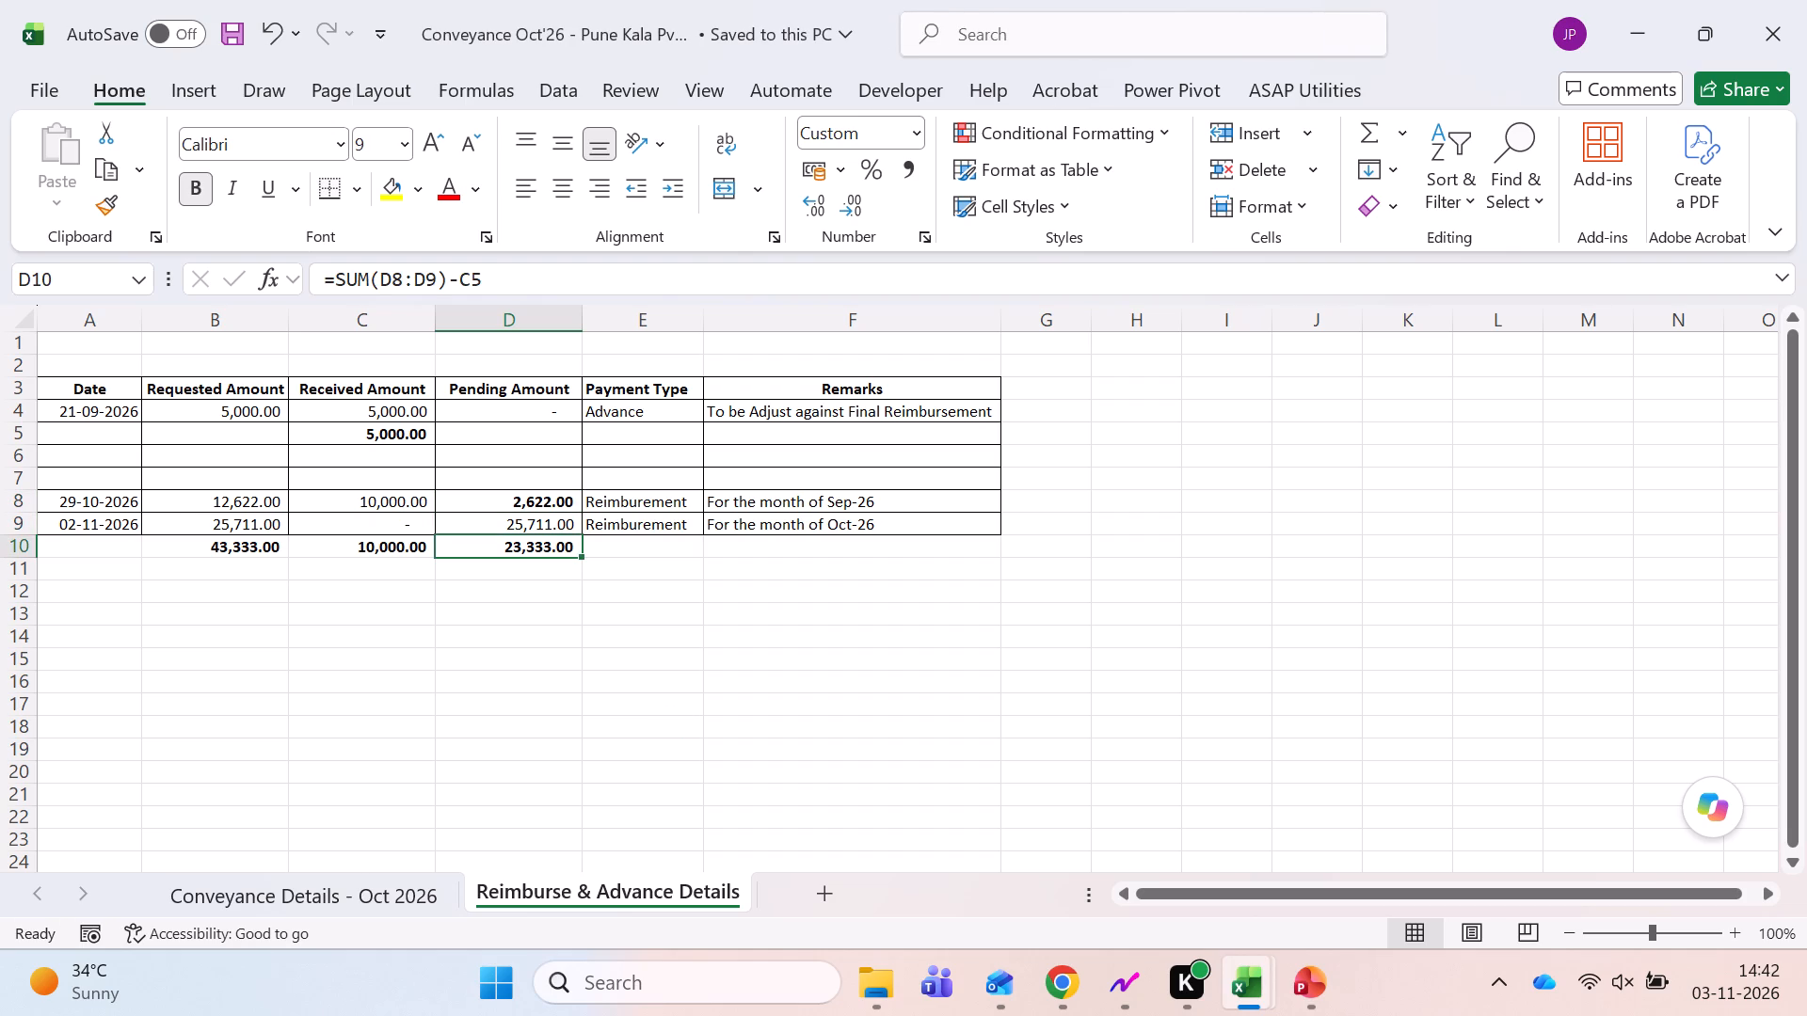
# Save and close the Conveyance Oct'26 workbook.
pyautogui.click(505, 504)
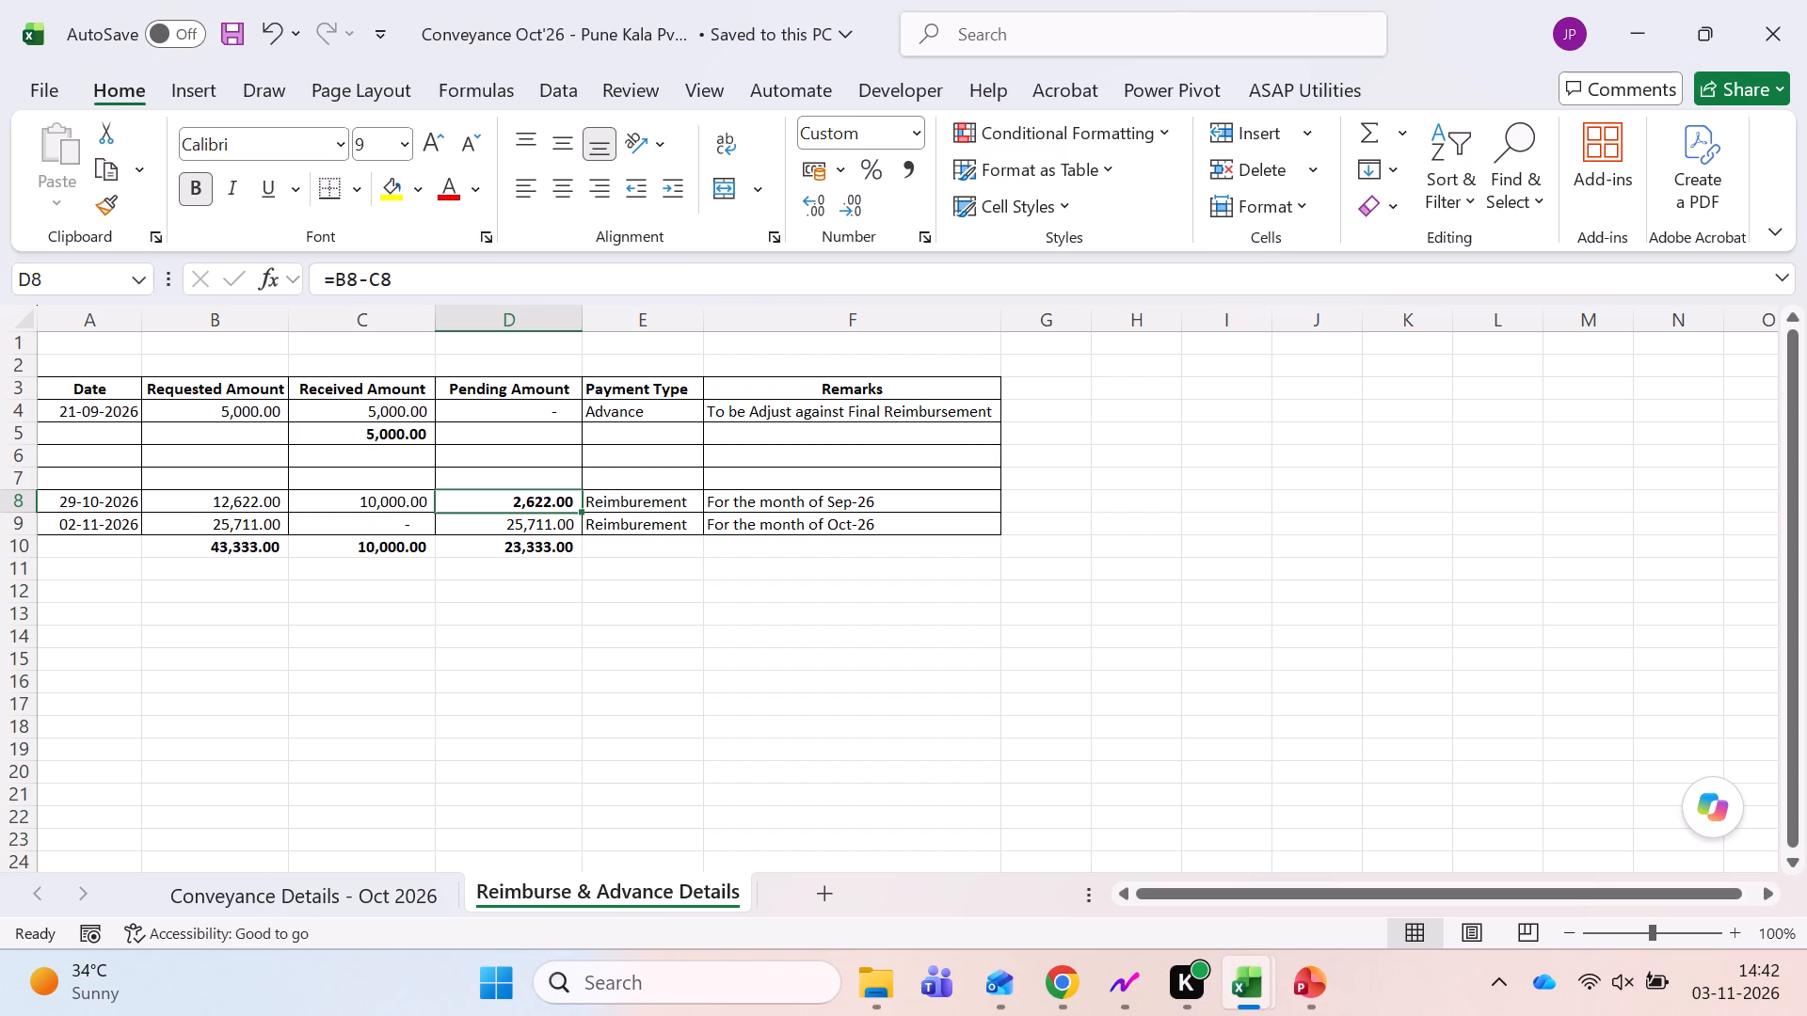
pyautogui.hotkey('ctrl', 's')
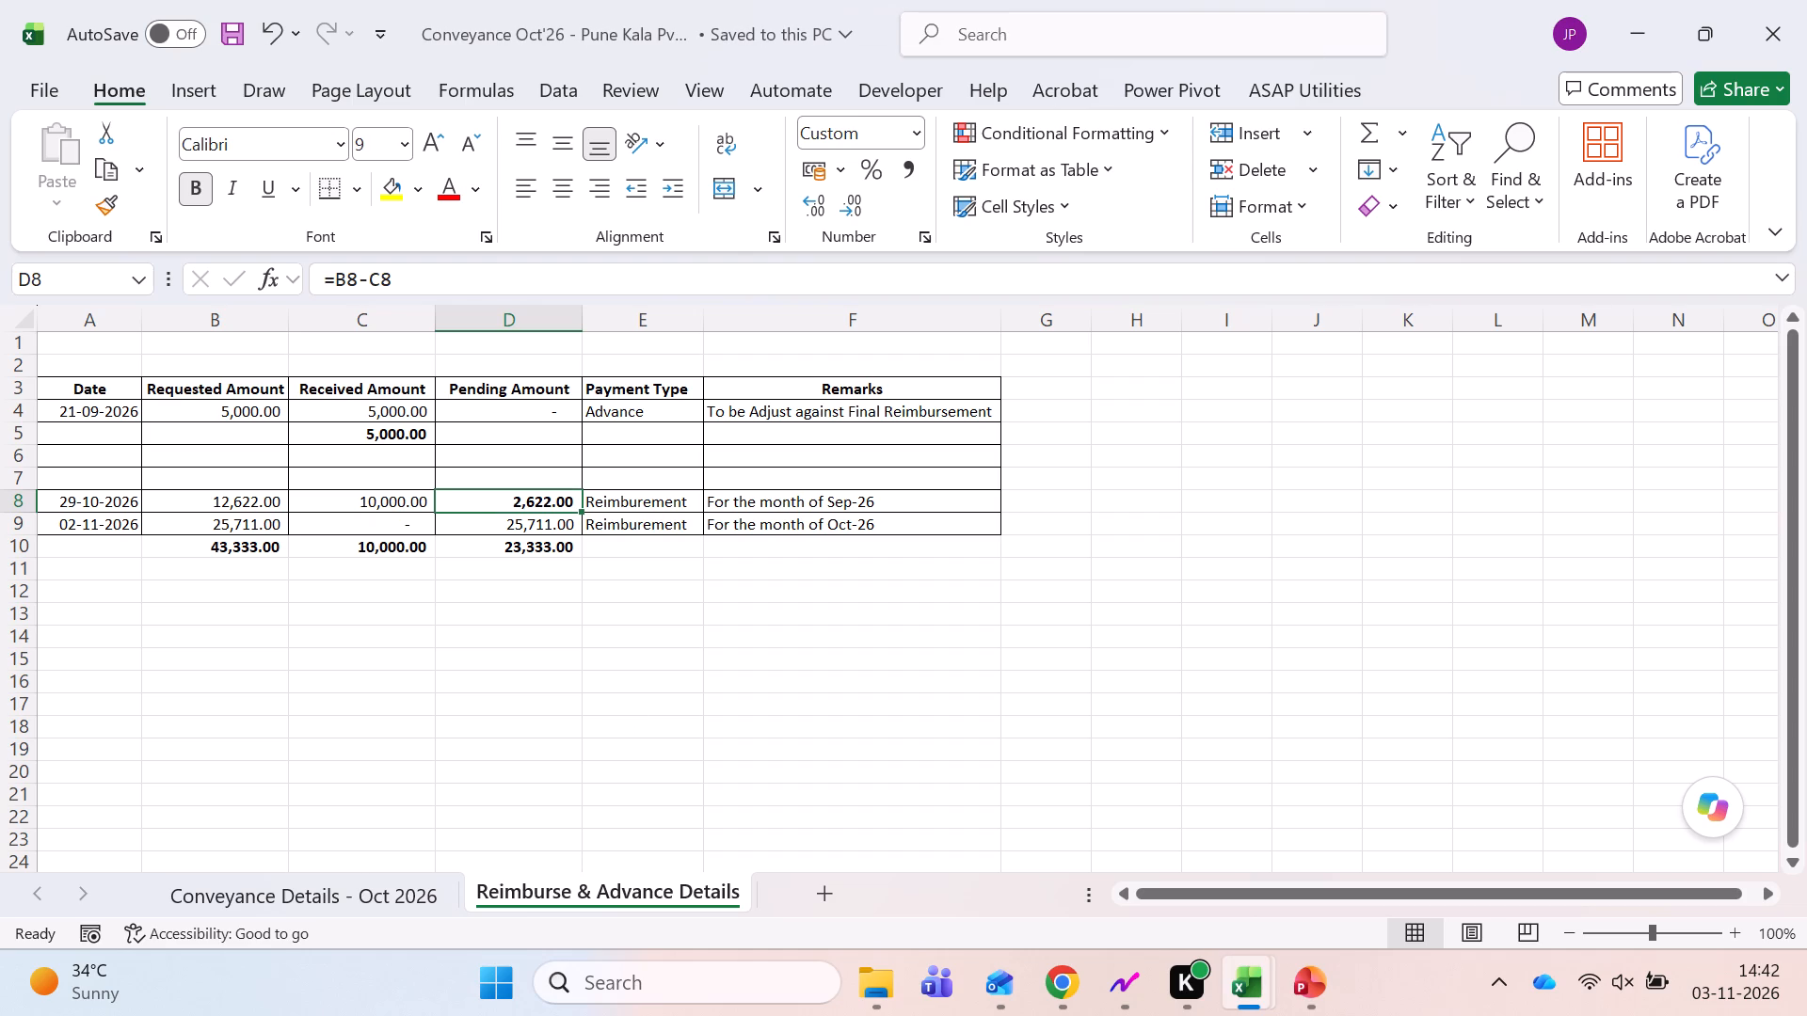
pyautogui.click(1781, 23)
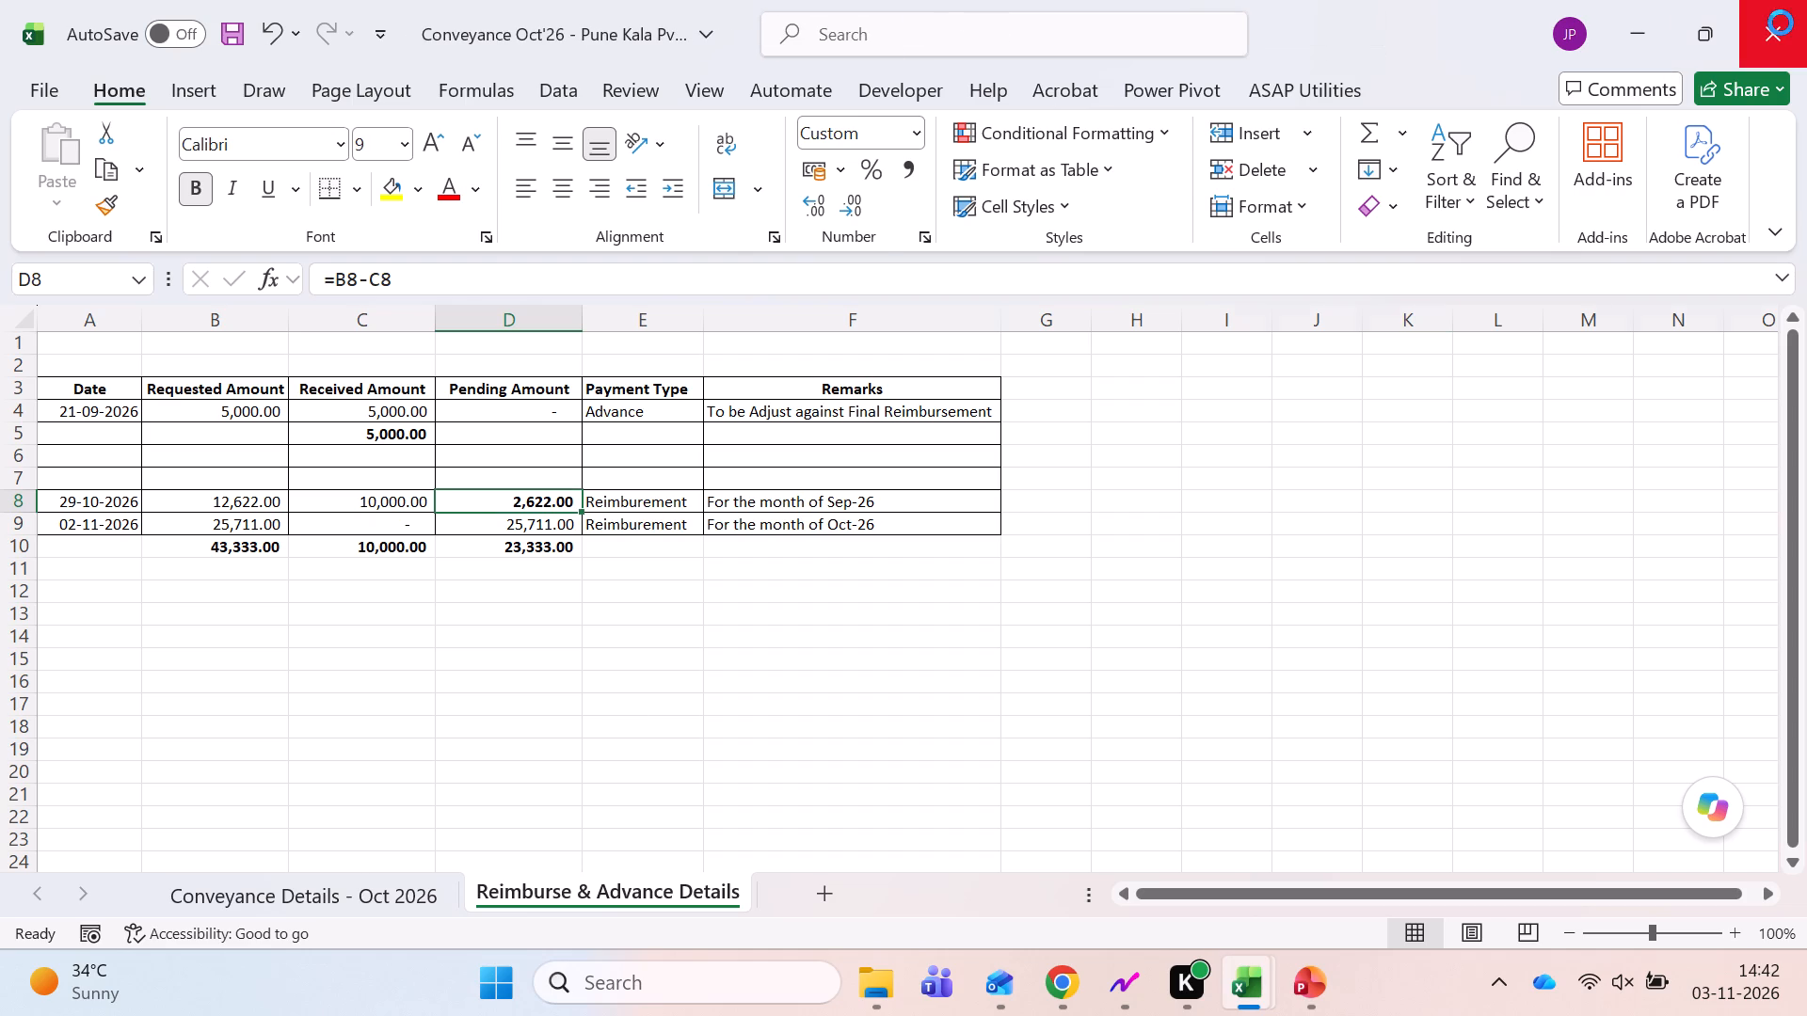
# Return to the Savings Working workbook and check the Working Days and Number of gensets delivered daily assumptions on Sheet2.
pyautogui.press('Left')
pyautogui.press('Left')
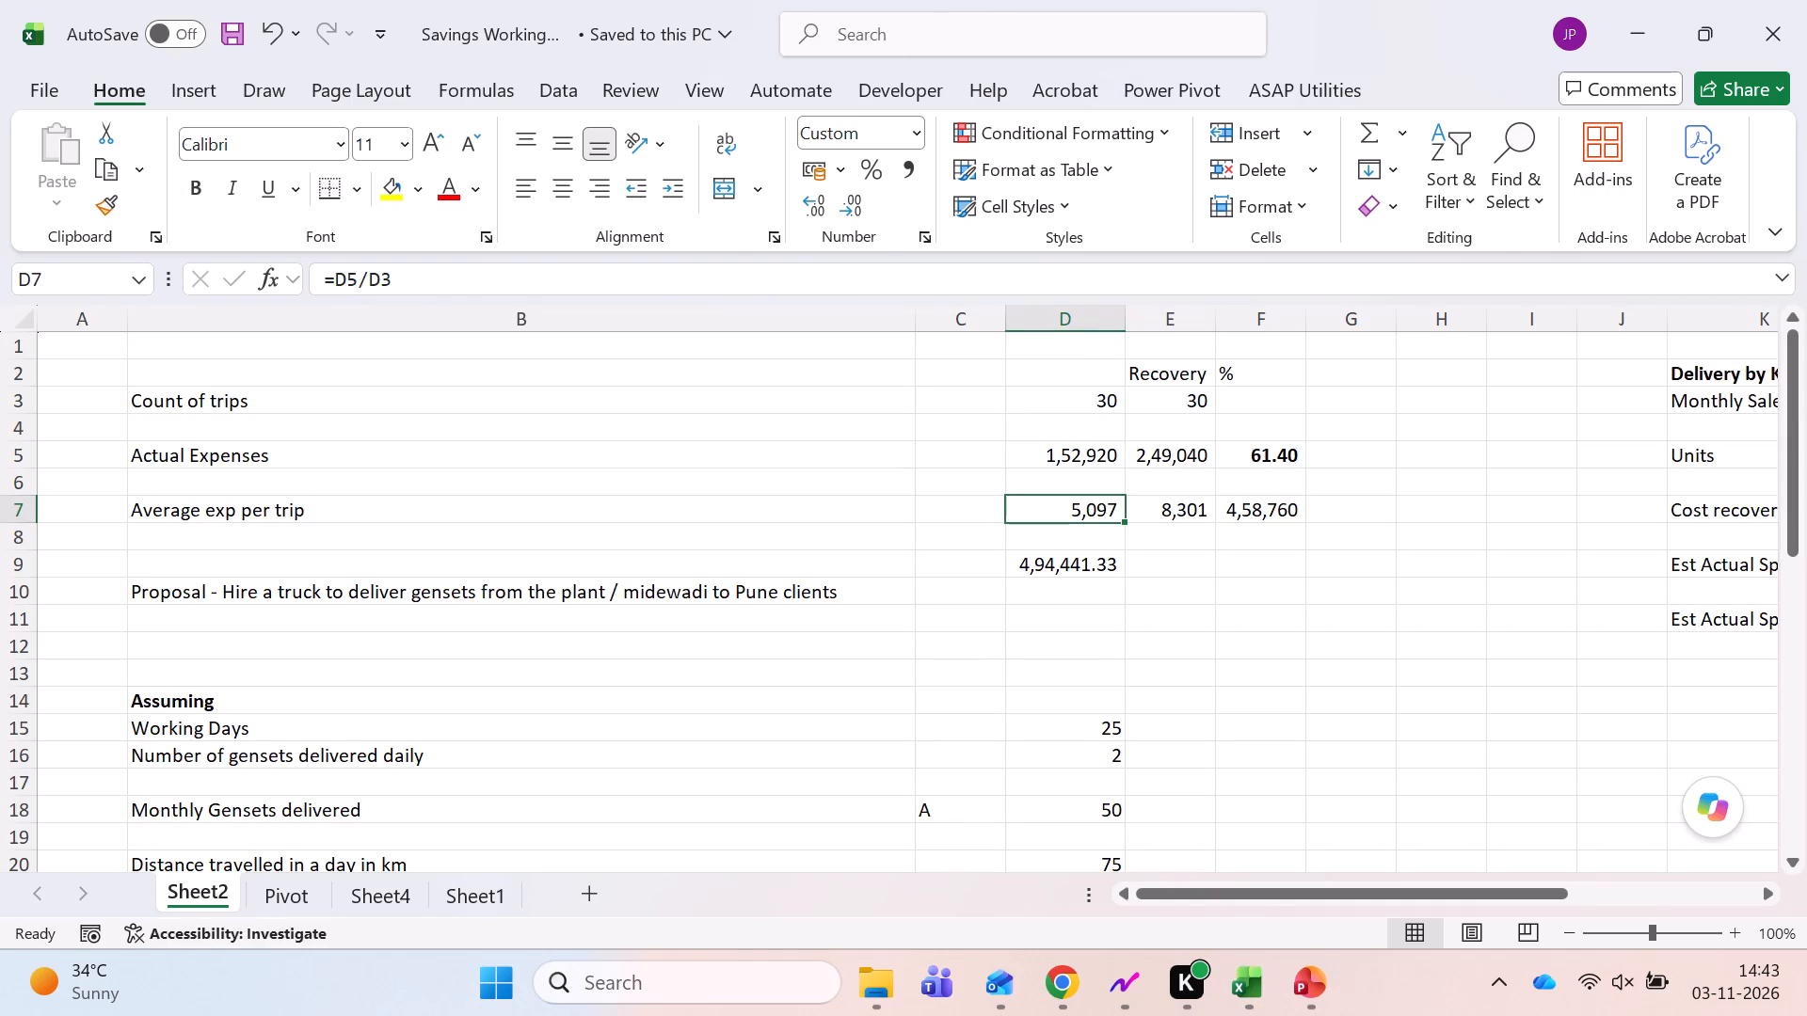
pyautogui.click(1103, 722)
pyautogui.press('Left')
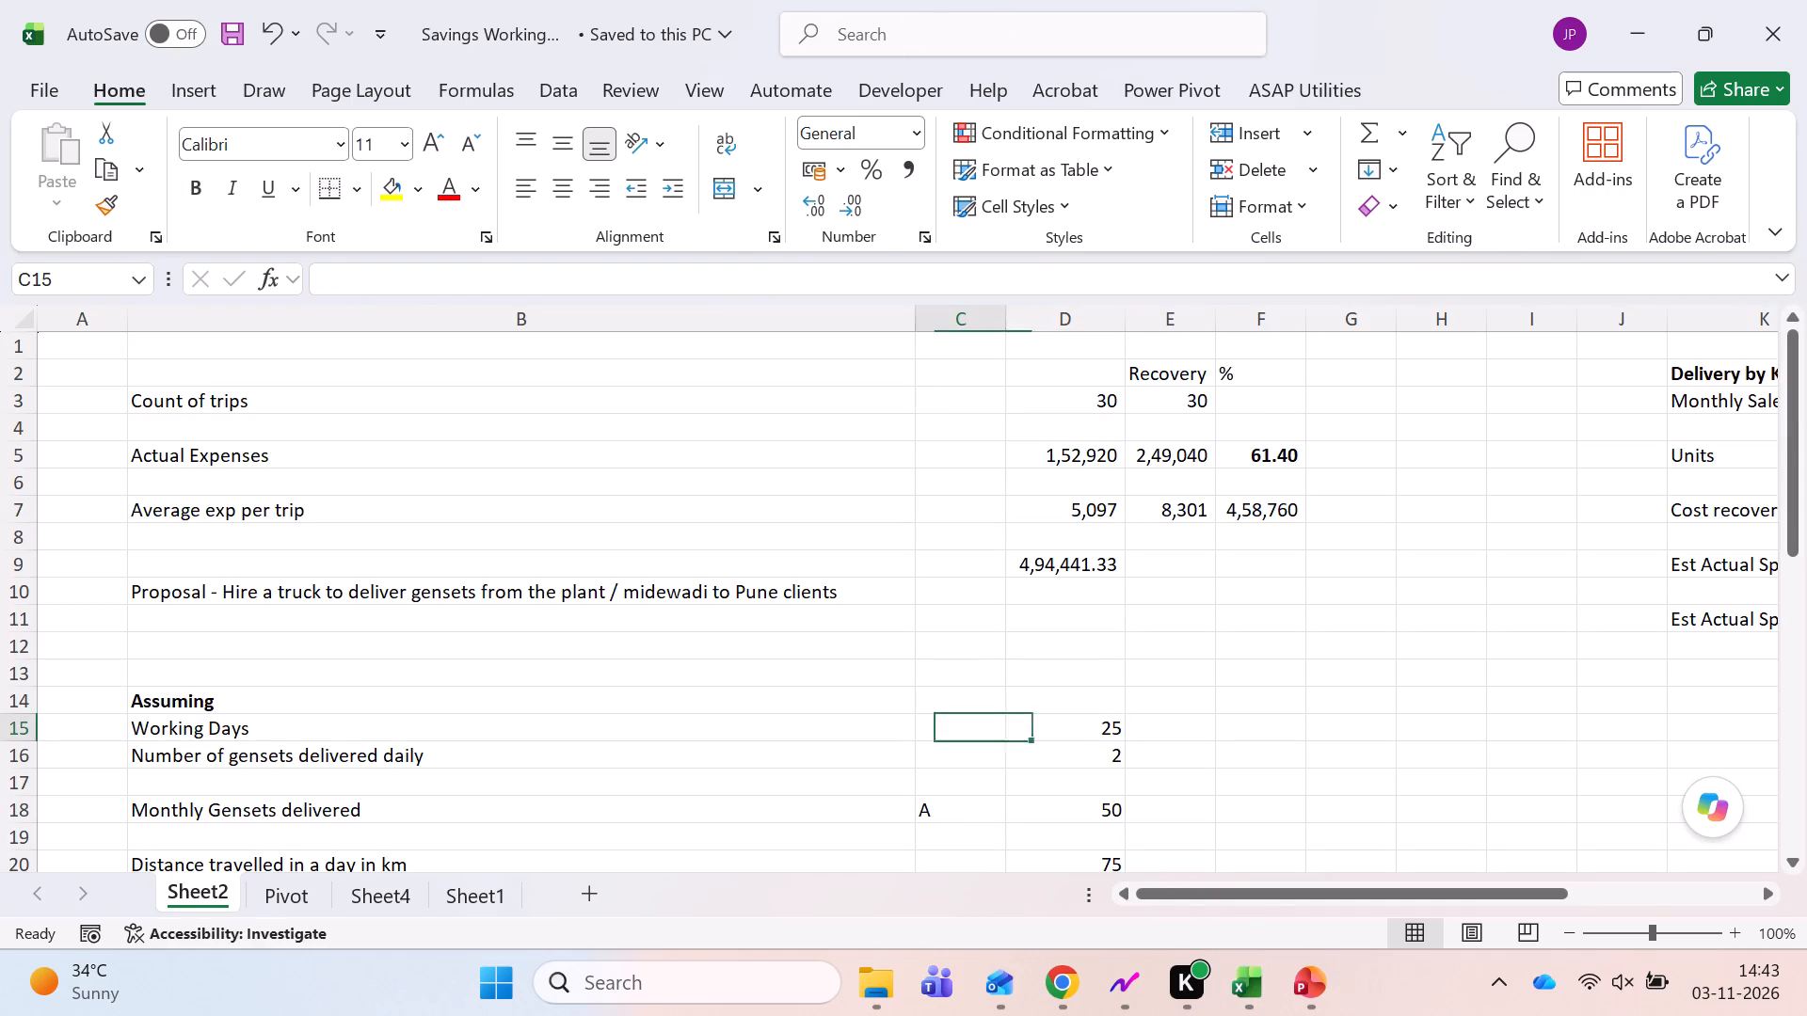
pyautogui.press('Left')
pyautogui.press('Left')
pyautogui.press('Right')
pyautogui.press('Down')
pyautogui.press('Right')
pyautogui.press('Right')
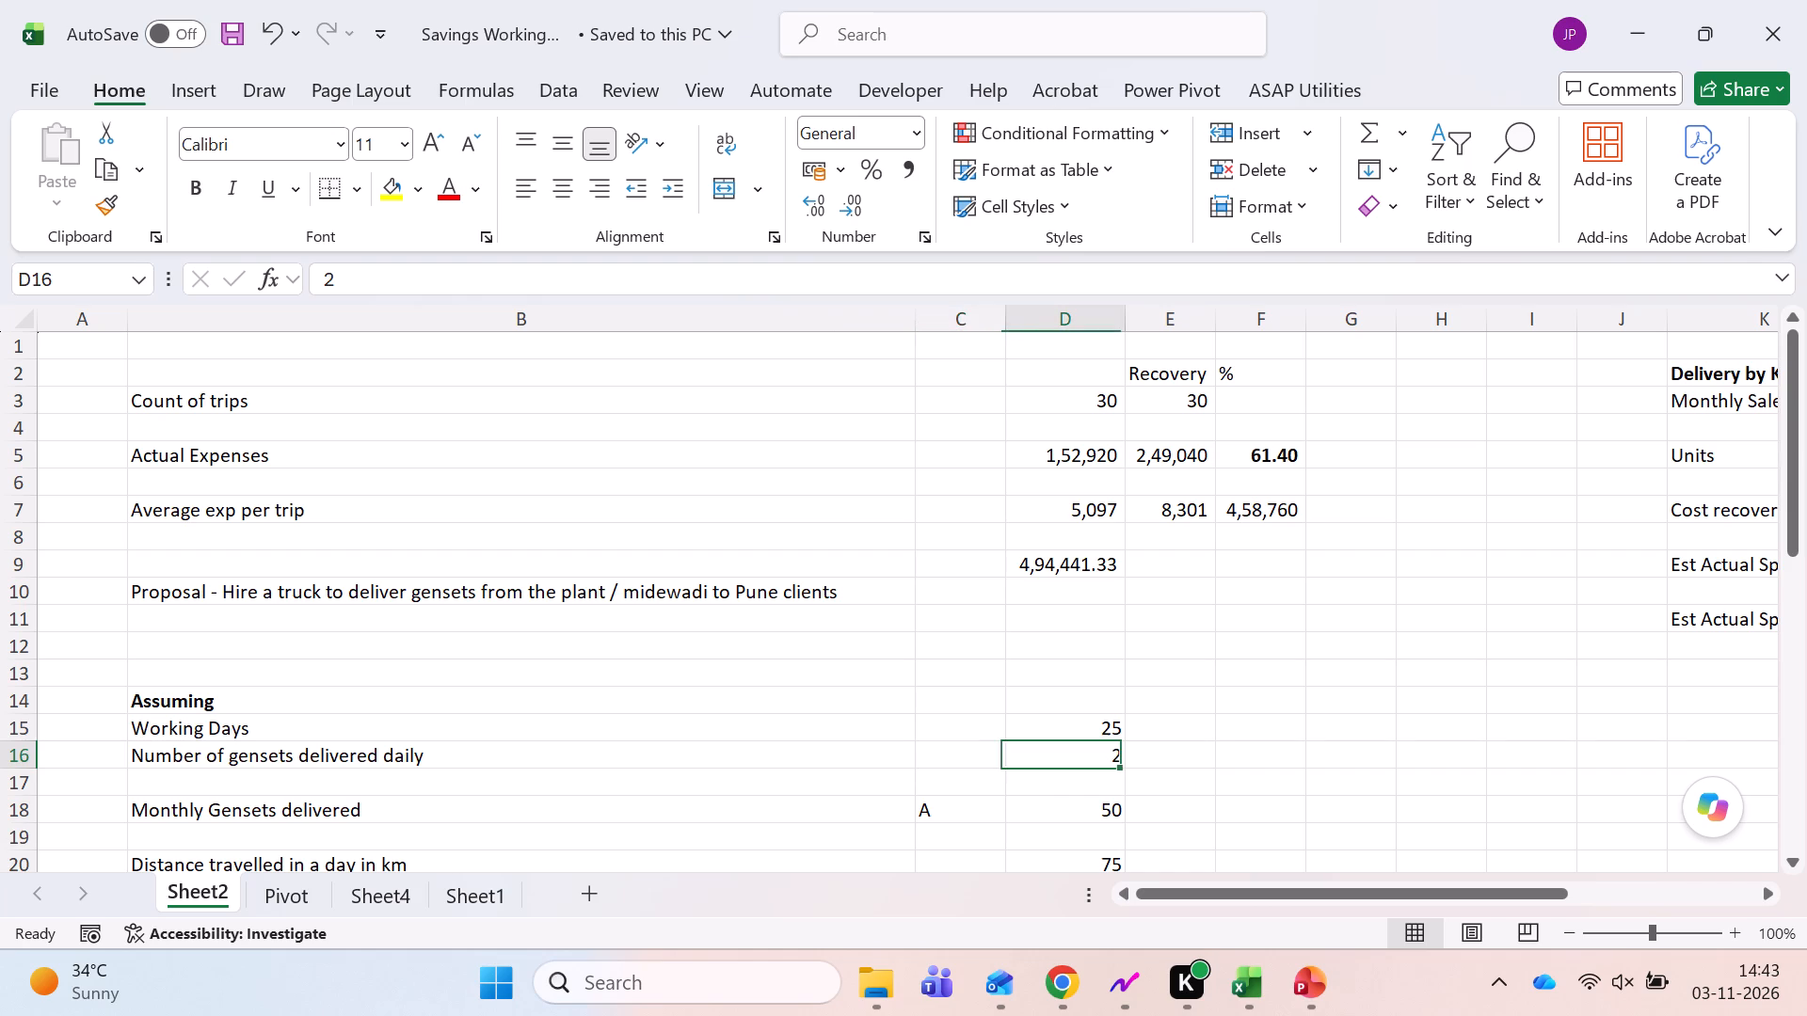
# Review the Delivery by KALA table's April to August columns on Sheet2, ending at the April Units figure.
pyautogui.press('Up')
pyautogui.press('Up')
pyautogui.press('Up')
pyautogui.press('Up')
pyautogui.press('Up')
pyautogui.press('Up')
pyautogui.press('Up')
pyautogui.press('Up')
pyautogui.press('Up')
pyautogui.press('Up')
pyautogui.press('Up')
pyautogui.press('Up')
pyautogui.press('Up')
pyautogui.press('Up')
pyautogui.press('Up')
pyautogui.press('Up')
pyautogui.press('Up')
pyautogui.press('Right')
pyautogui.press('Right')
pyautogui.press('Right')
pyautogui.press('Right')
pyautogui.press('Right')
pyautogui.press('Right')
pyautogui.press('Right')
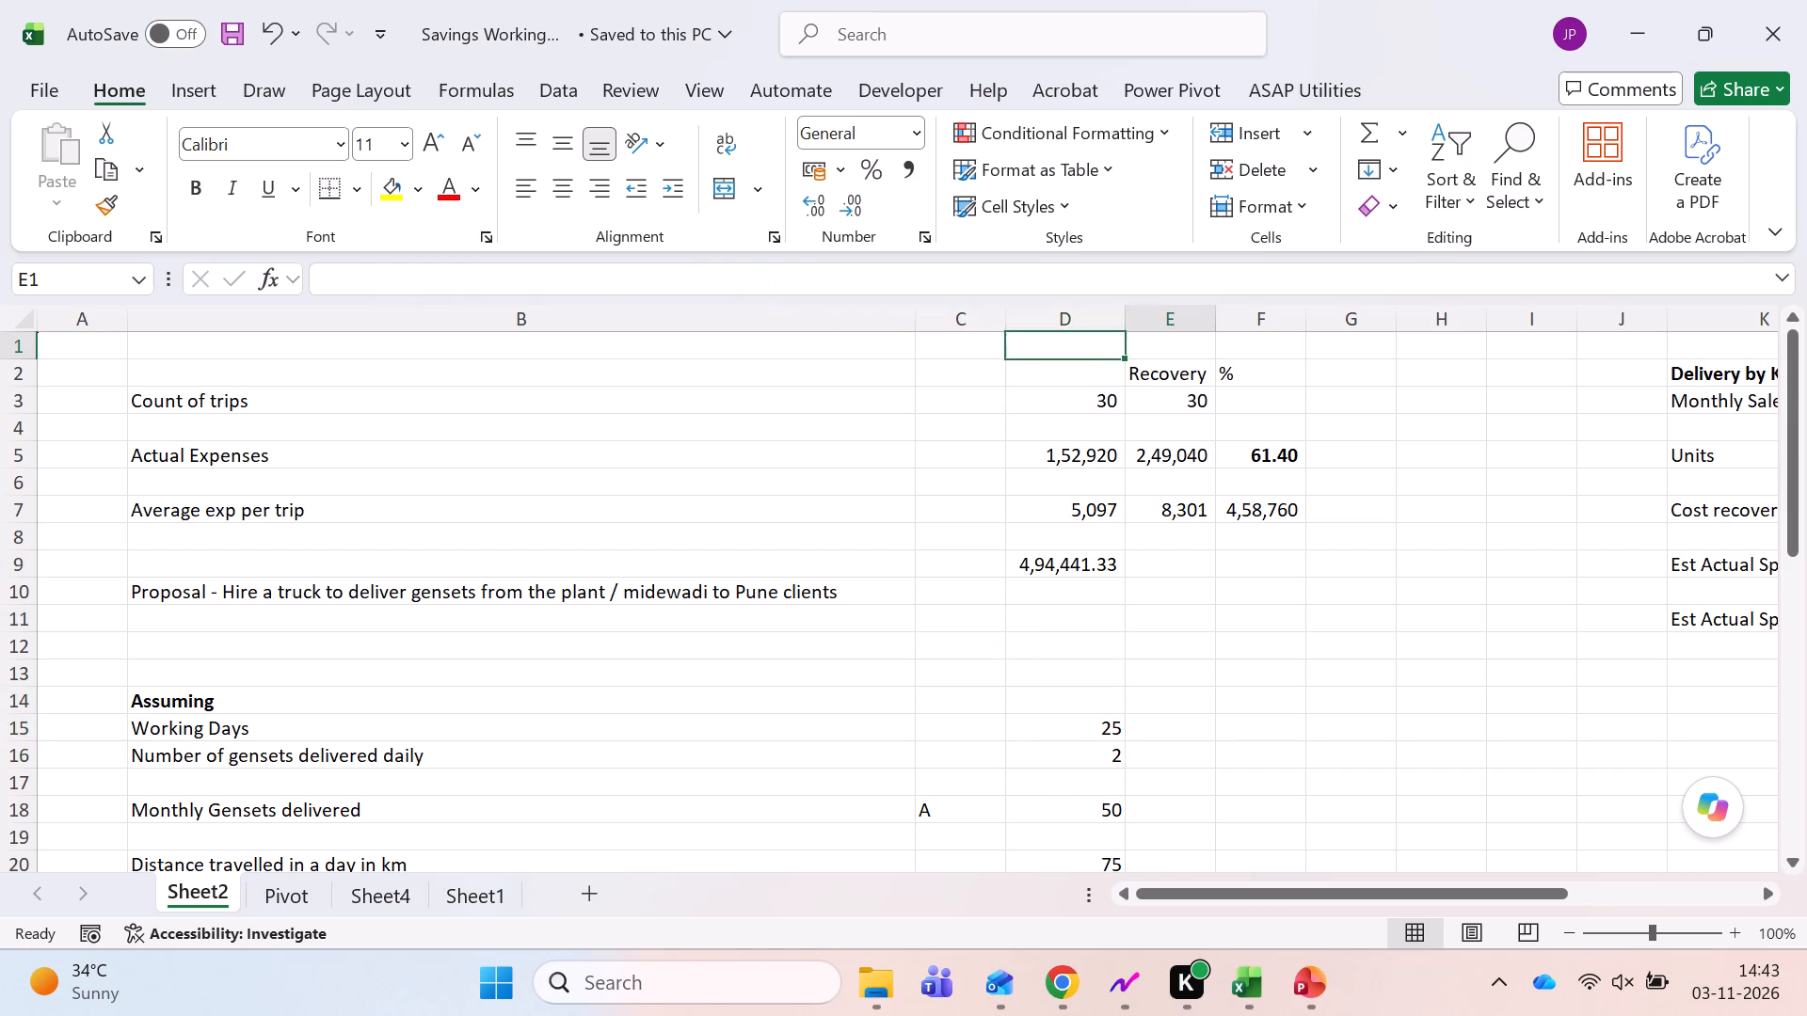
pyautogui.press('Down')
pyautogui.press('Down')
pyautogui.press('Down')
pyautogui.press('Right')
pyautogui.press('Right')
pyautogui.press('Right')
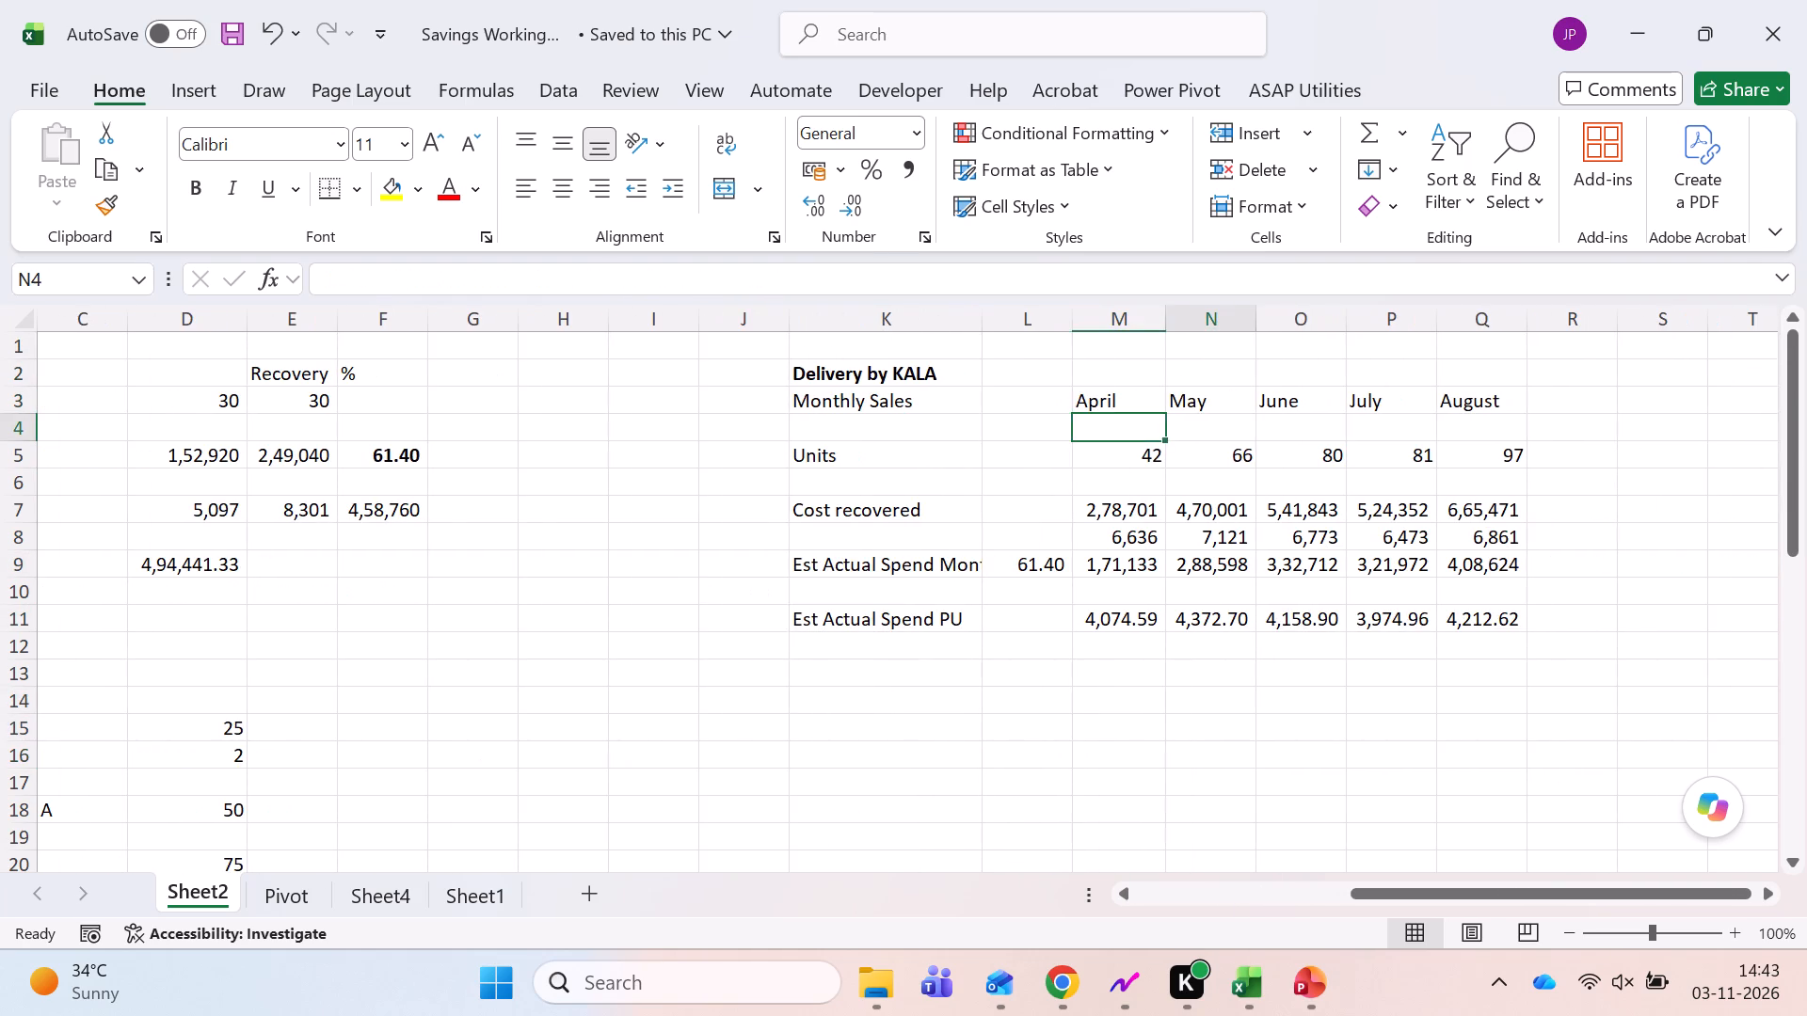
pyautogui.press('Right')
pyautogui.press('Right')
pyautogui.press('Right')
pyautogui.press('Left')
pyautogui.press('Left')
pyautogui.press('Left')
pyautogui.press('Left')
pyautogui.press('Left')
pyautogui.press('Down')
pyautogui.press('Right')
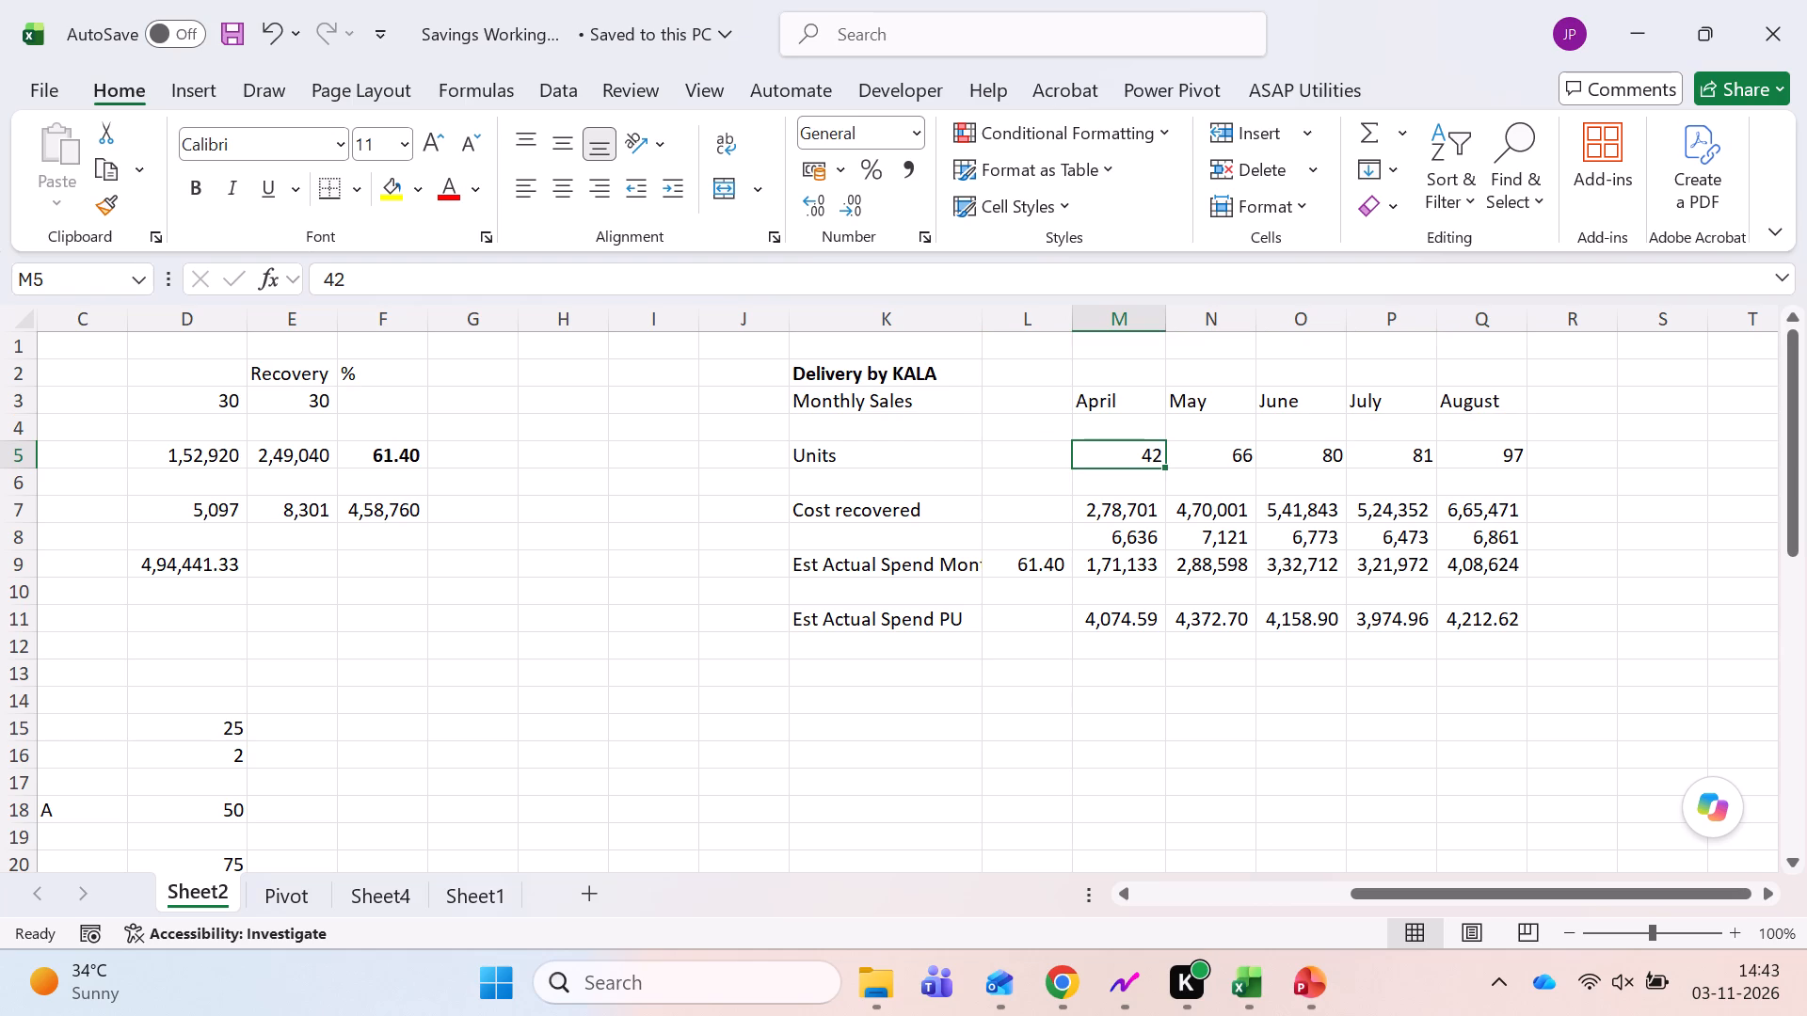
# Examine the Pivot sheet's transport charges billed by transporter, from the invoice rows across the KVA columns to the Grand Total.
pyautogui.hotkey('ctrl', 'pagedown')
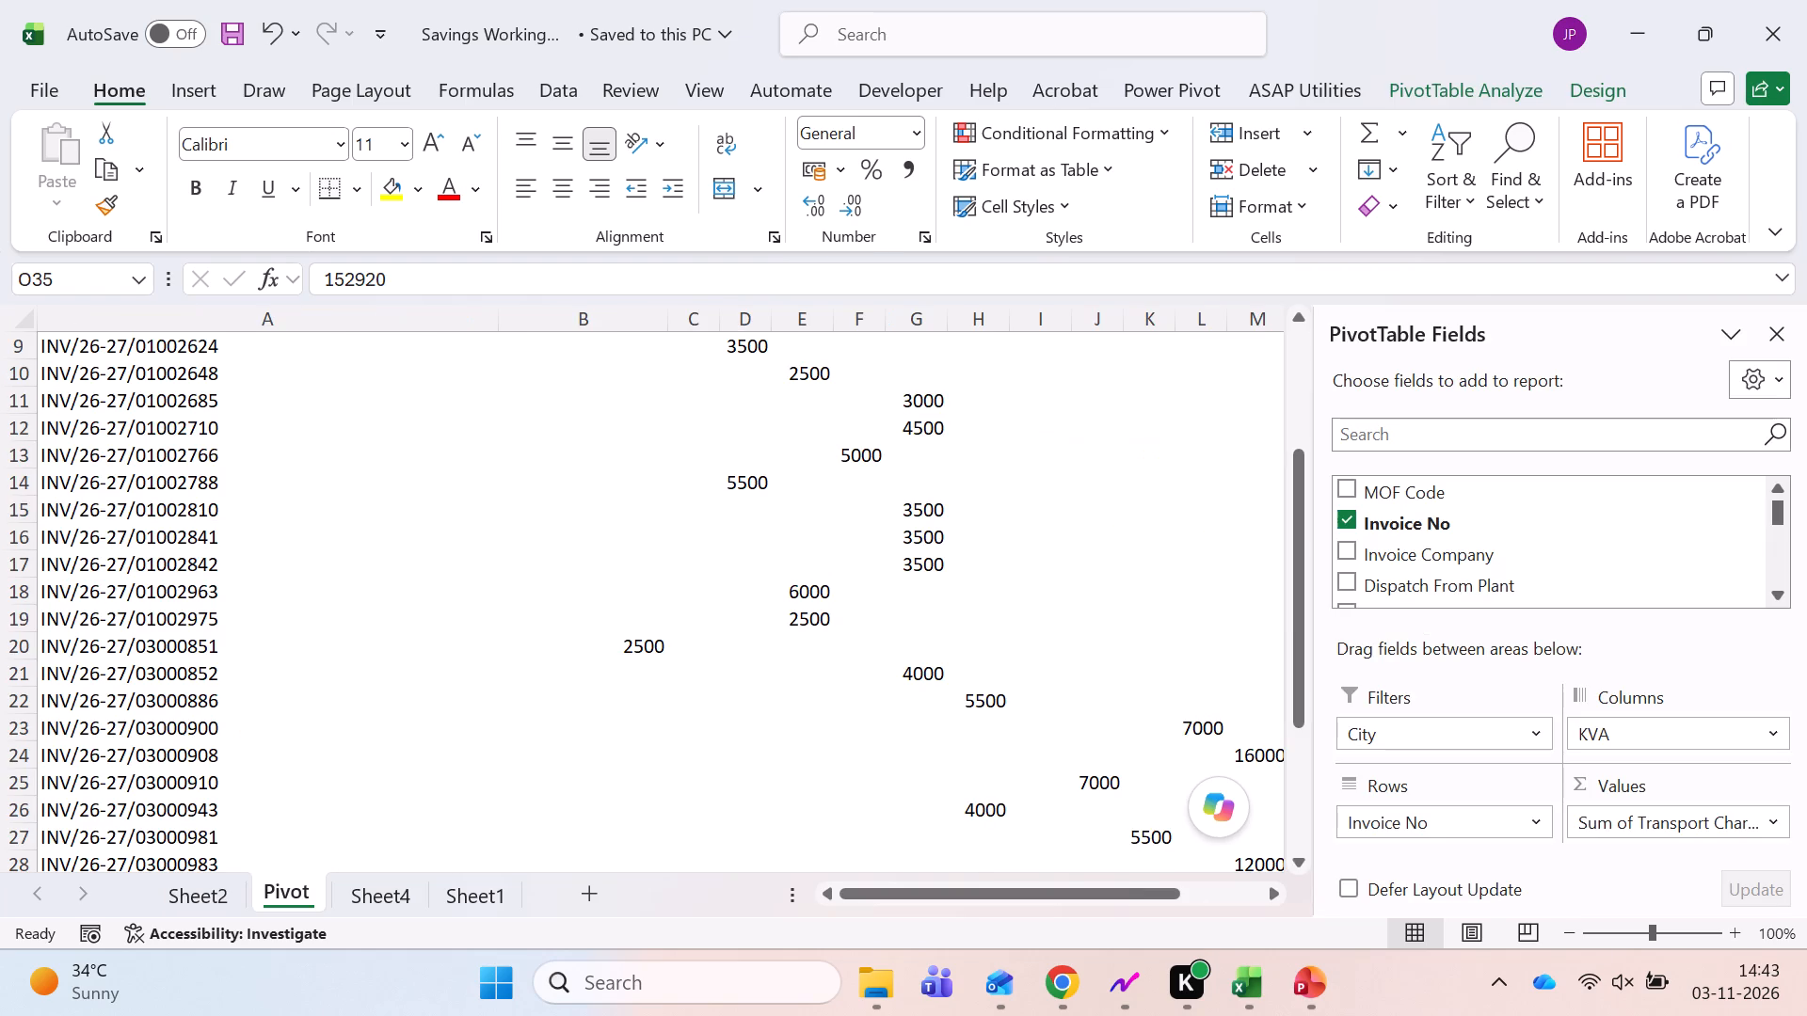
pyautogui.click(211, 655)
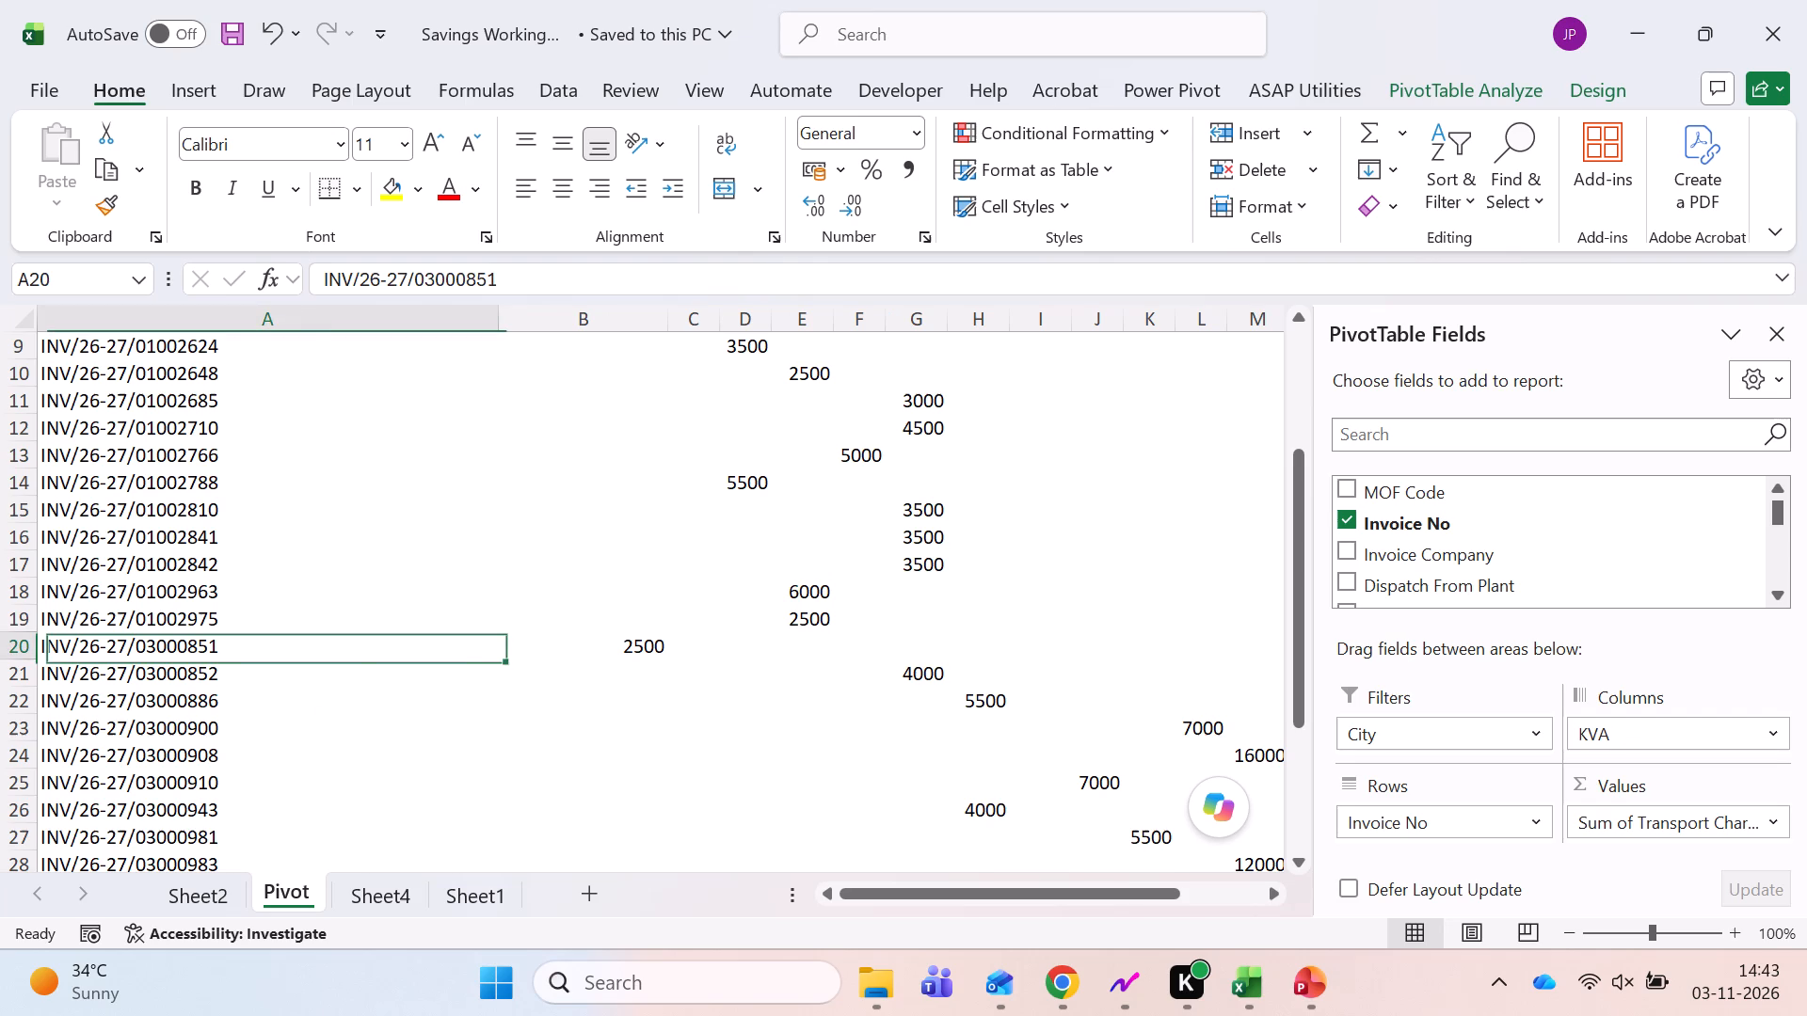
pyautogui.click(115, 565)
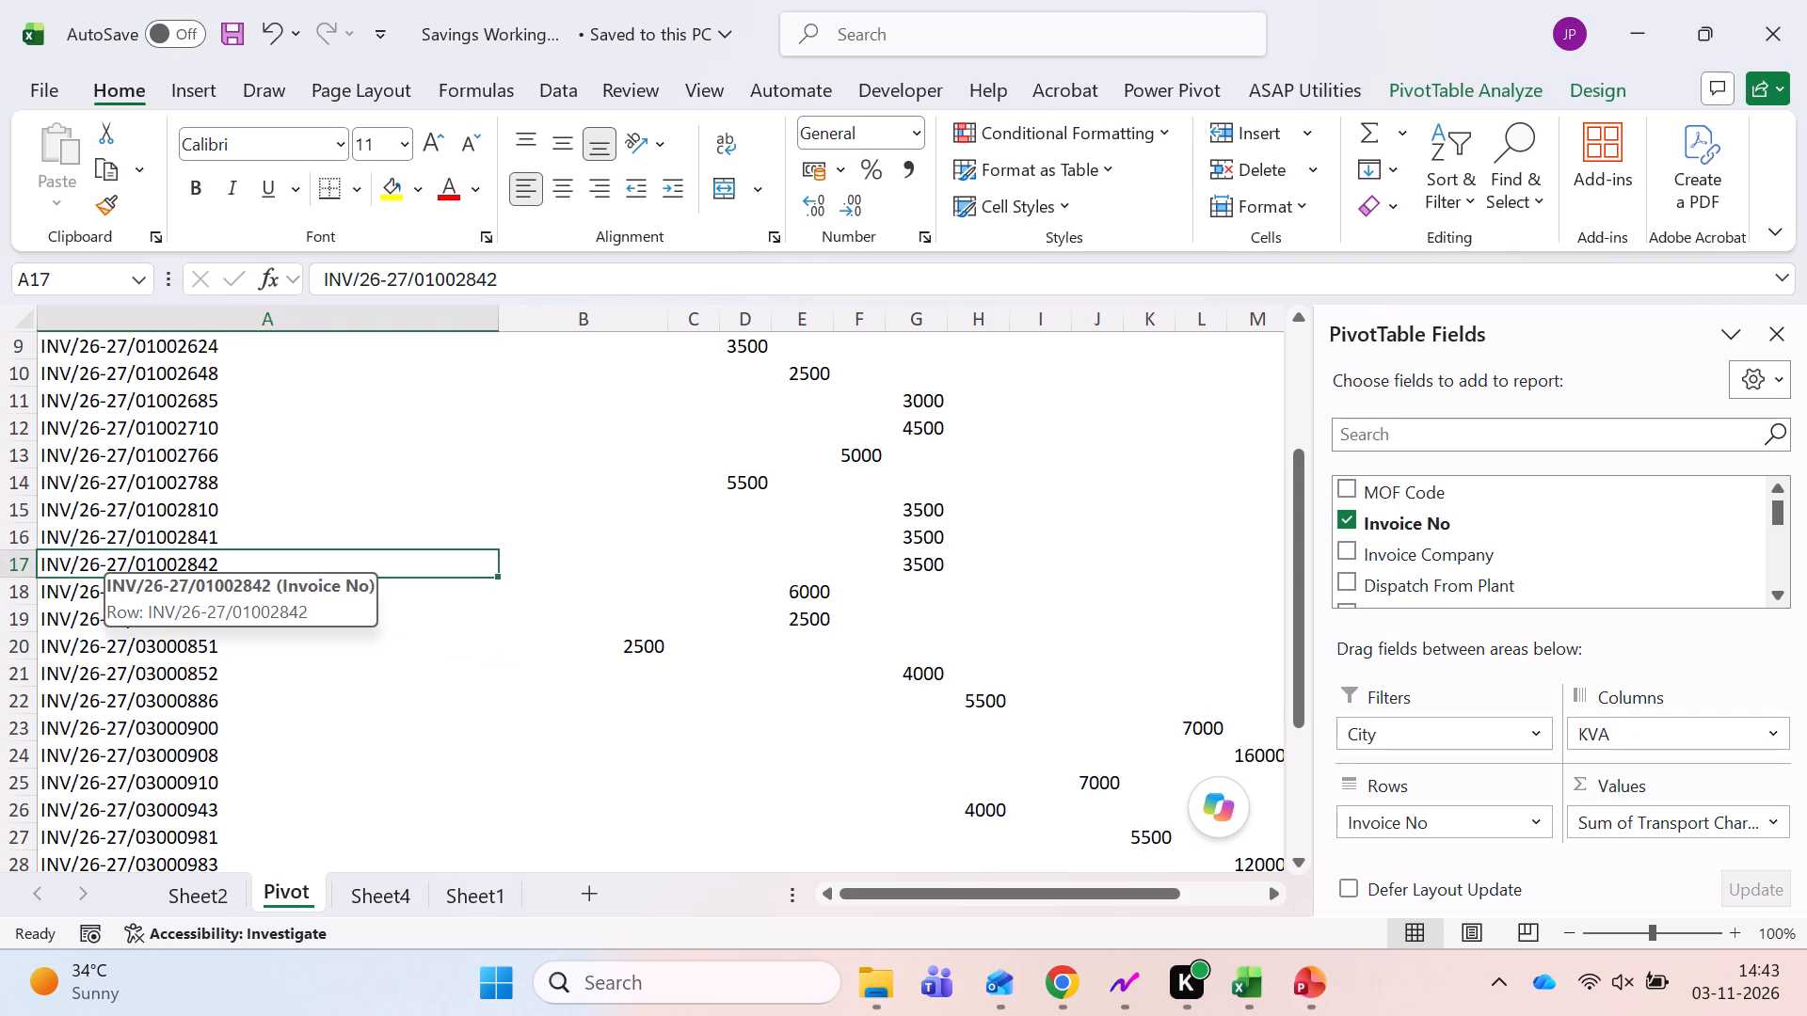
pyautogui.hotkey('ctrl', 'Up')
pyautogui.press('Down')
pyautogui.press('Right')
pyautogui.press('Right')
pyautogui.press('Right')
pyautogui.press('Right')
pyautogui.press('Right')
pyautogui.press('Right')
pyautogui.press('Right')
pyautogui.press('Right')
pyautogui.press('Right')
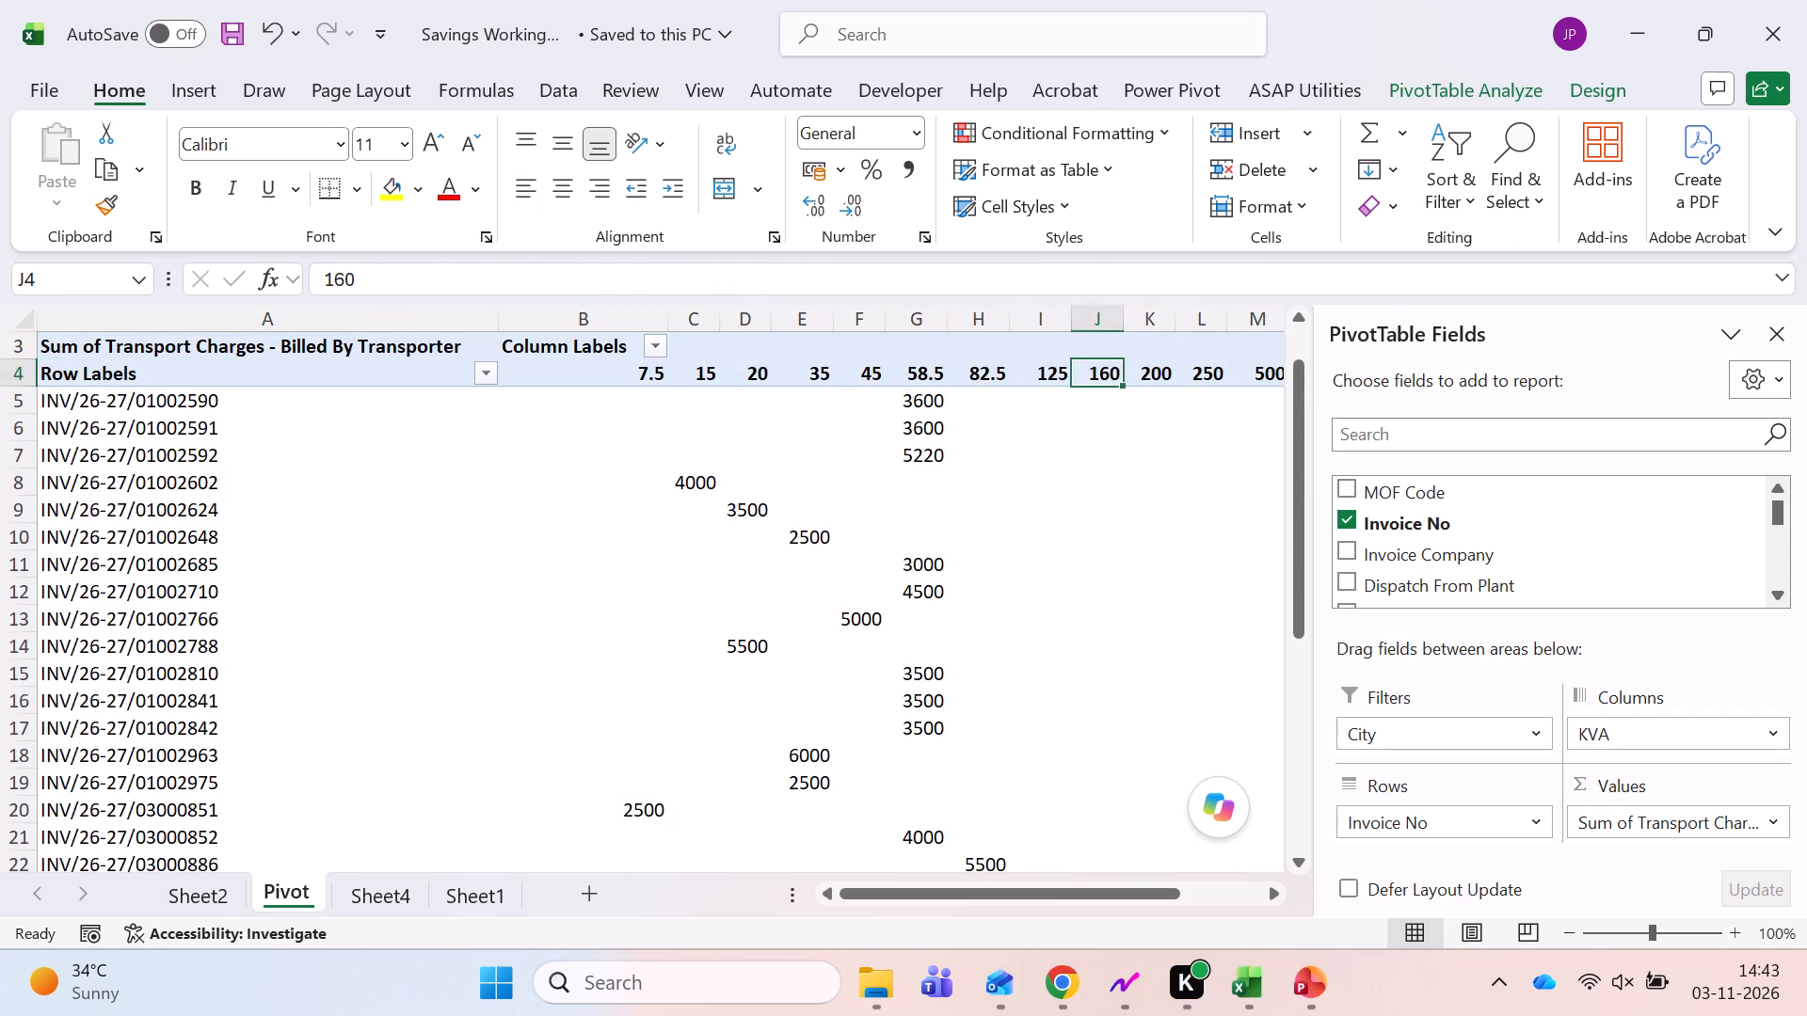
pyautogui.press('Right')
pyautogui.press('Right')
pyautogui.press('Right')
pyautogui.press('Right')
pyautogui.press('Right')
pyautogui.press('Right')
pyautogui.press('Right')
pyautogui.press('Right')
pyautogui.press('Left')
pyautogui.press('Left')
pyautogui.press('Down')
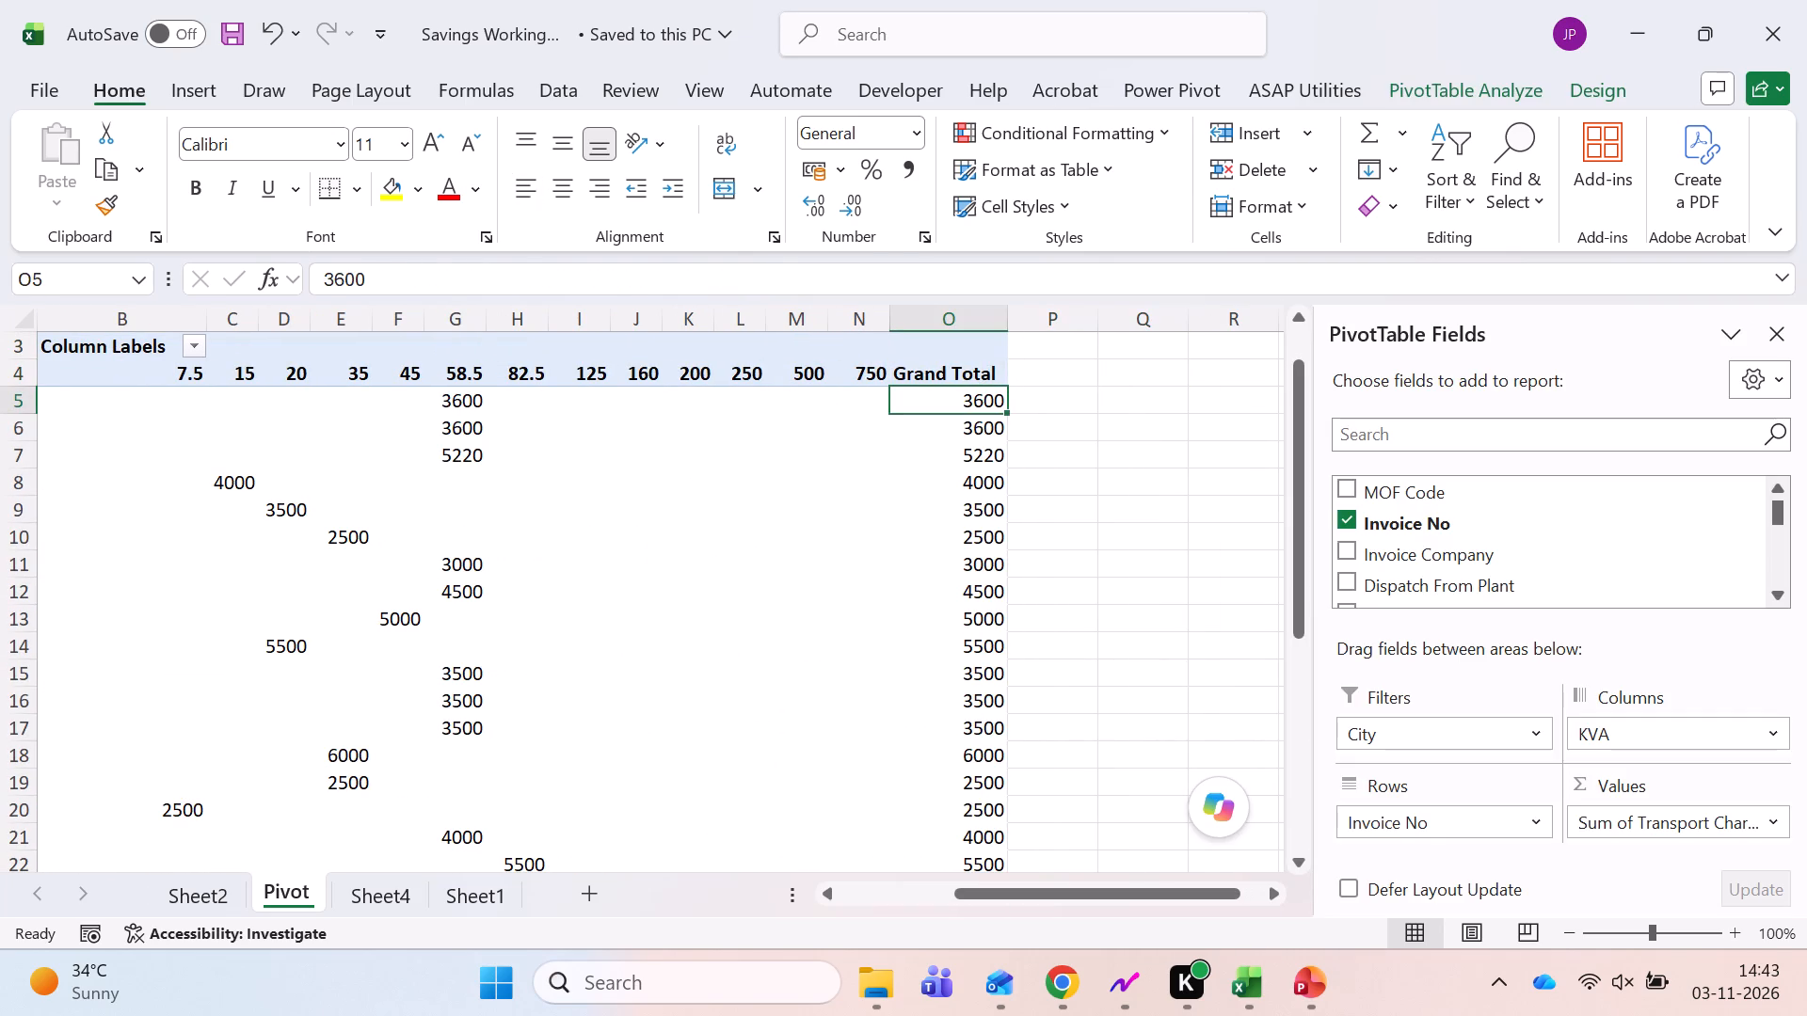
# Trace the first invoice row from its Grand Total back through the KVA columns to the invoice number.
pyautogui.press('Left')
pyautogui.press('Left')
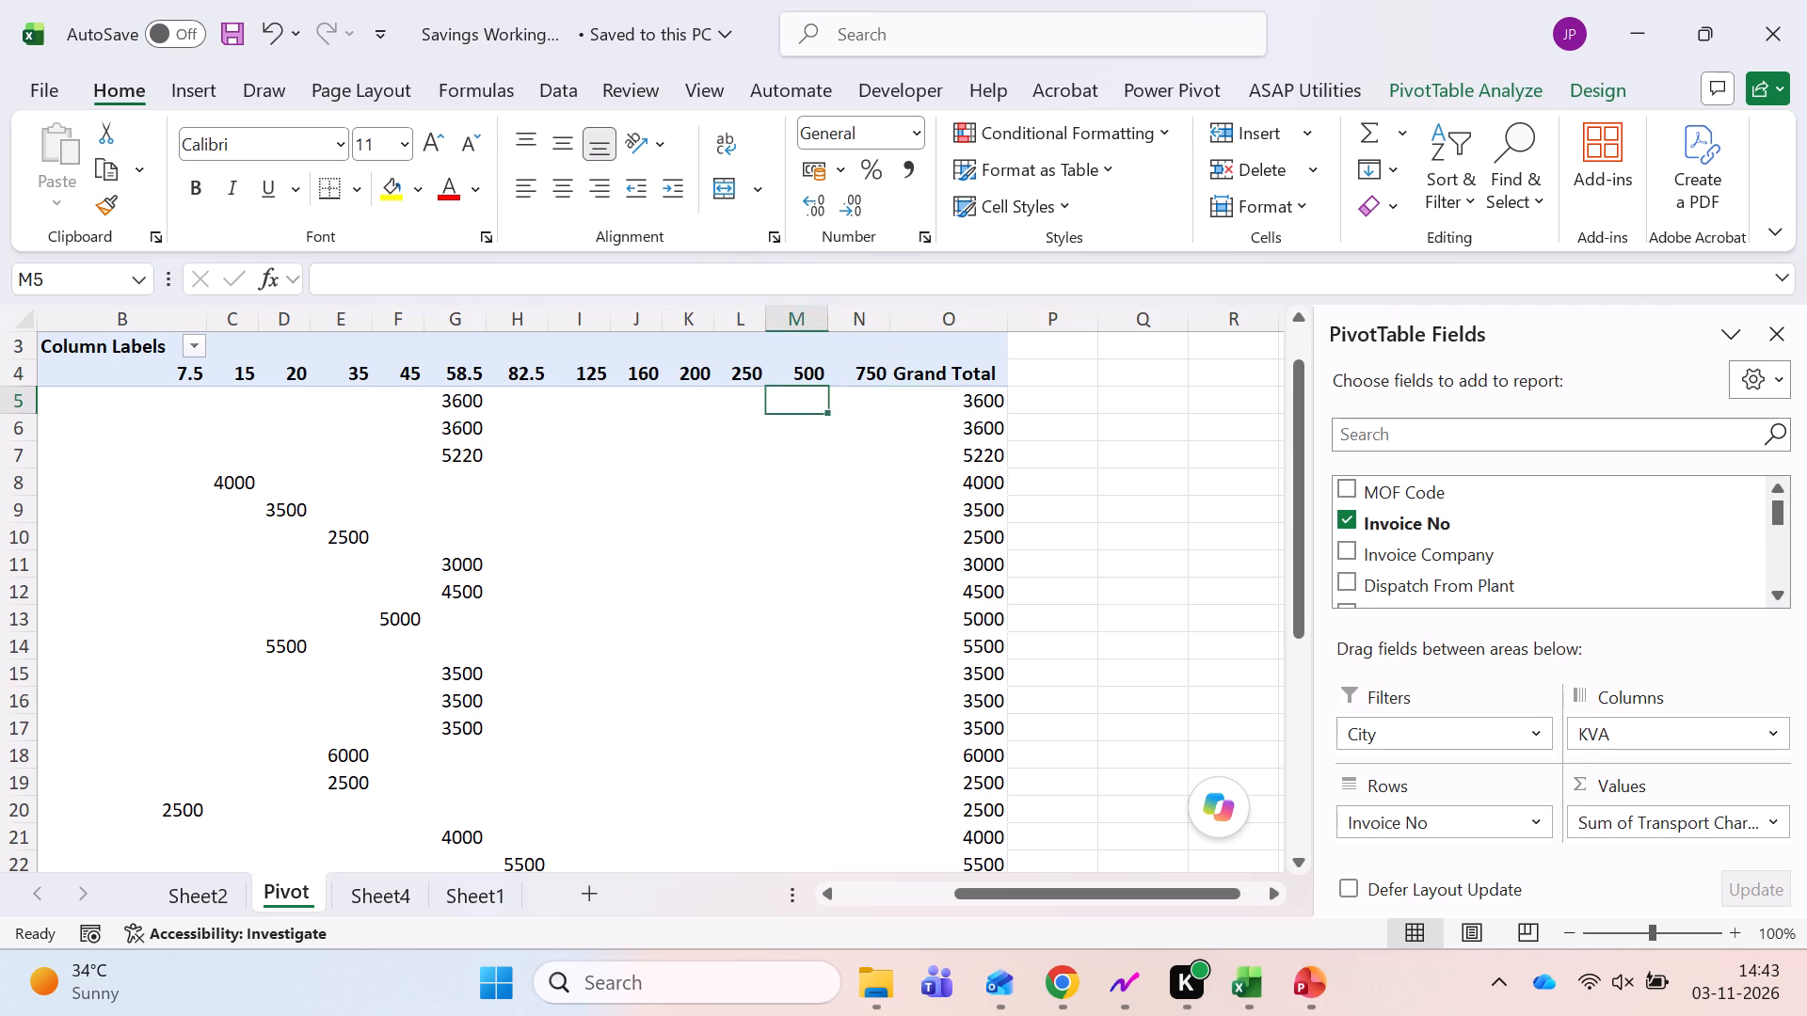
pyautogui.press('Left')
pyautogui.press('Left')
pyautogui.press('Left')
pyautogui.press('Left')
pyautogui.press('Left')
pyautogui.press('Left')
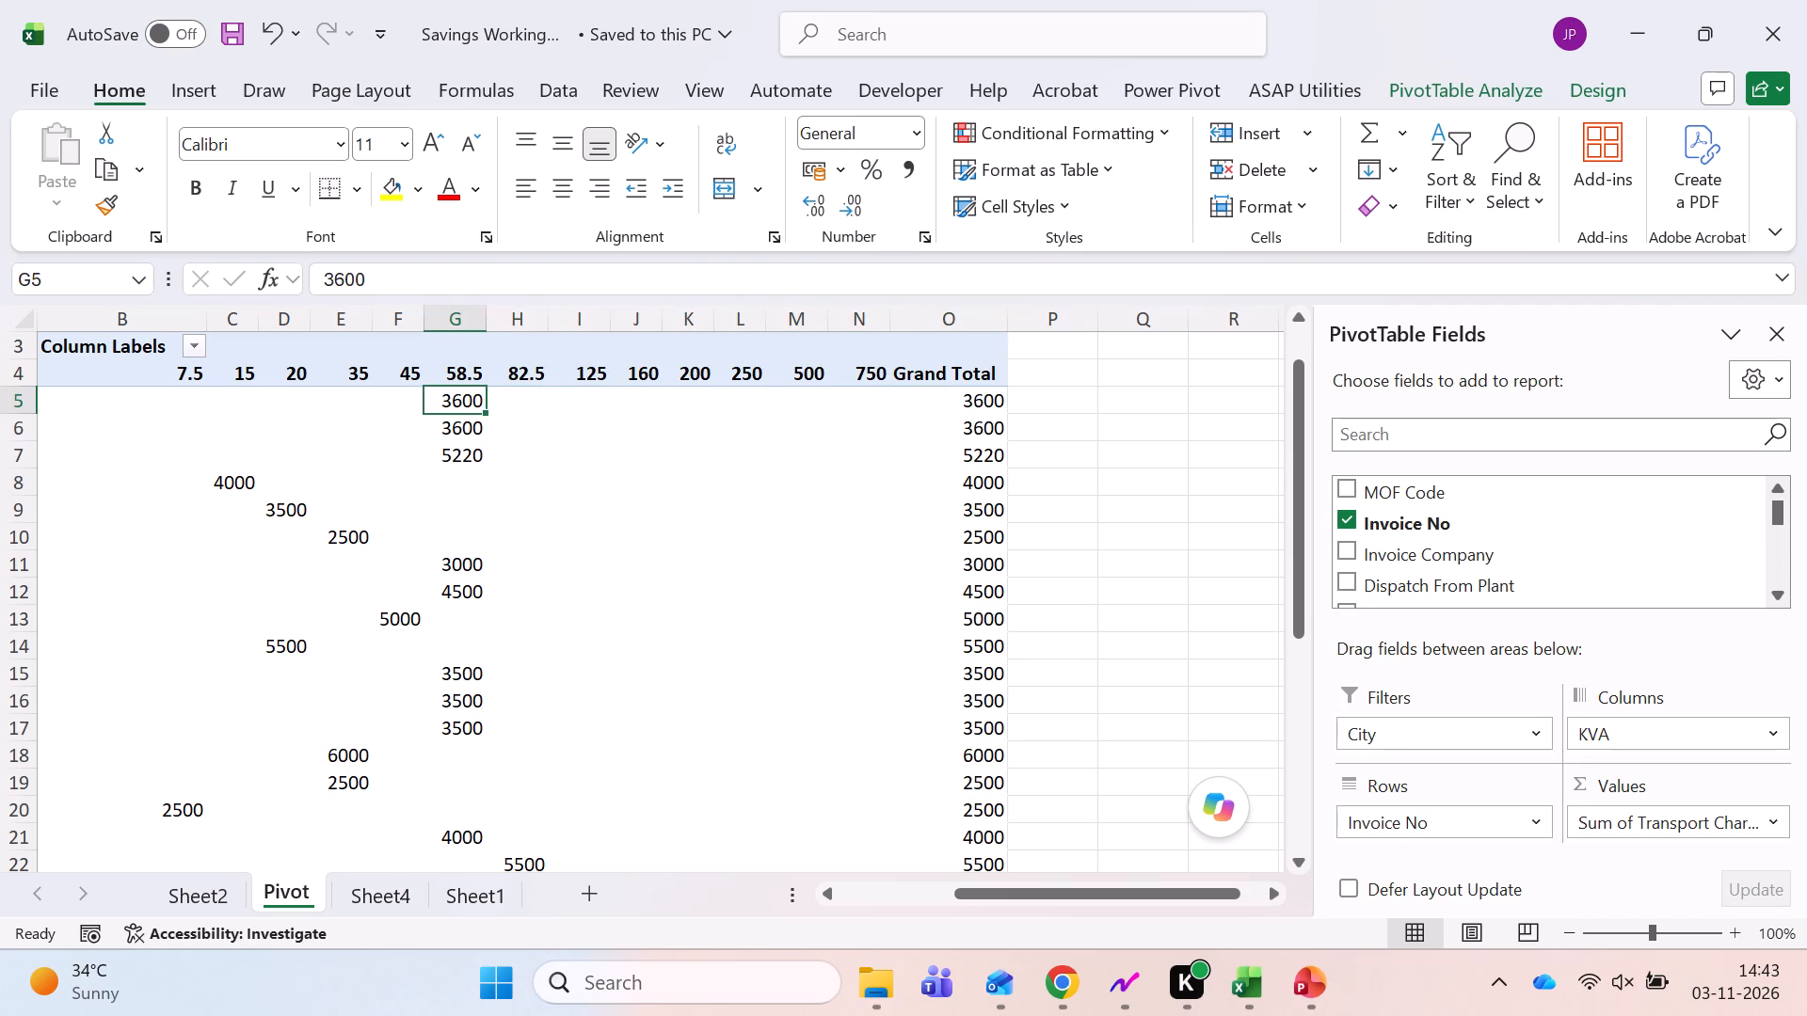
pyautogui.hotkey('ctrl', 'Left')
pyautogui.hotkey('ctrl', 'Left')
pyautogui.hotkey('ctrl', 'Left')
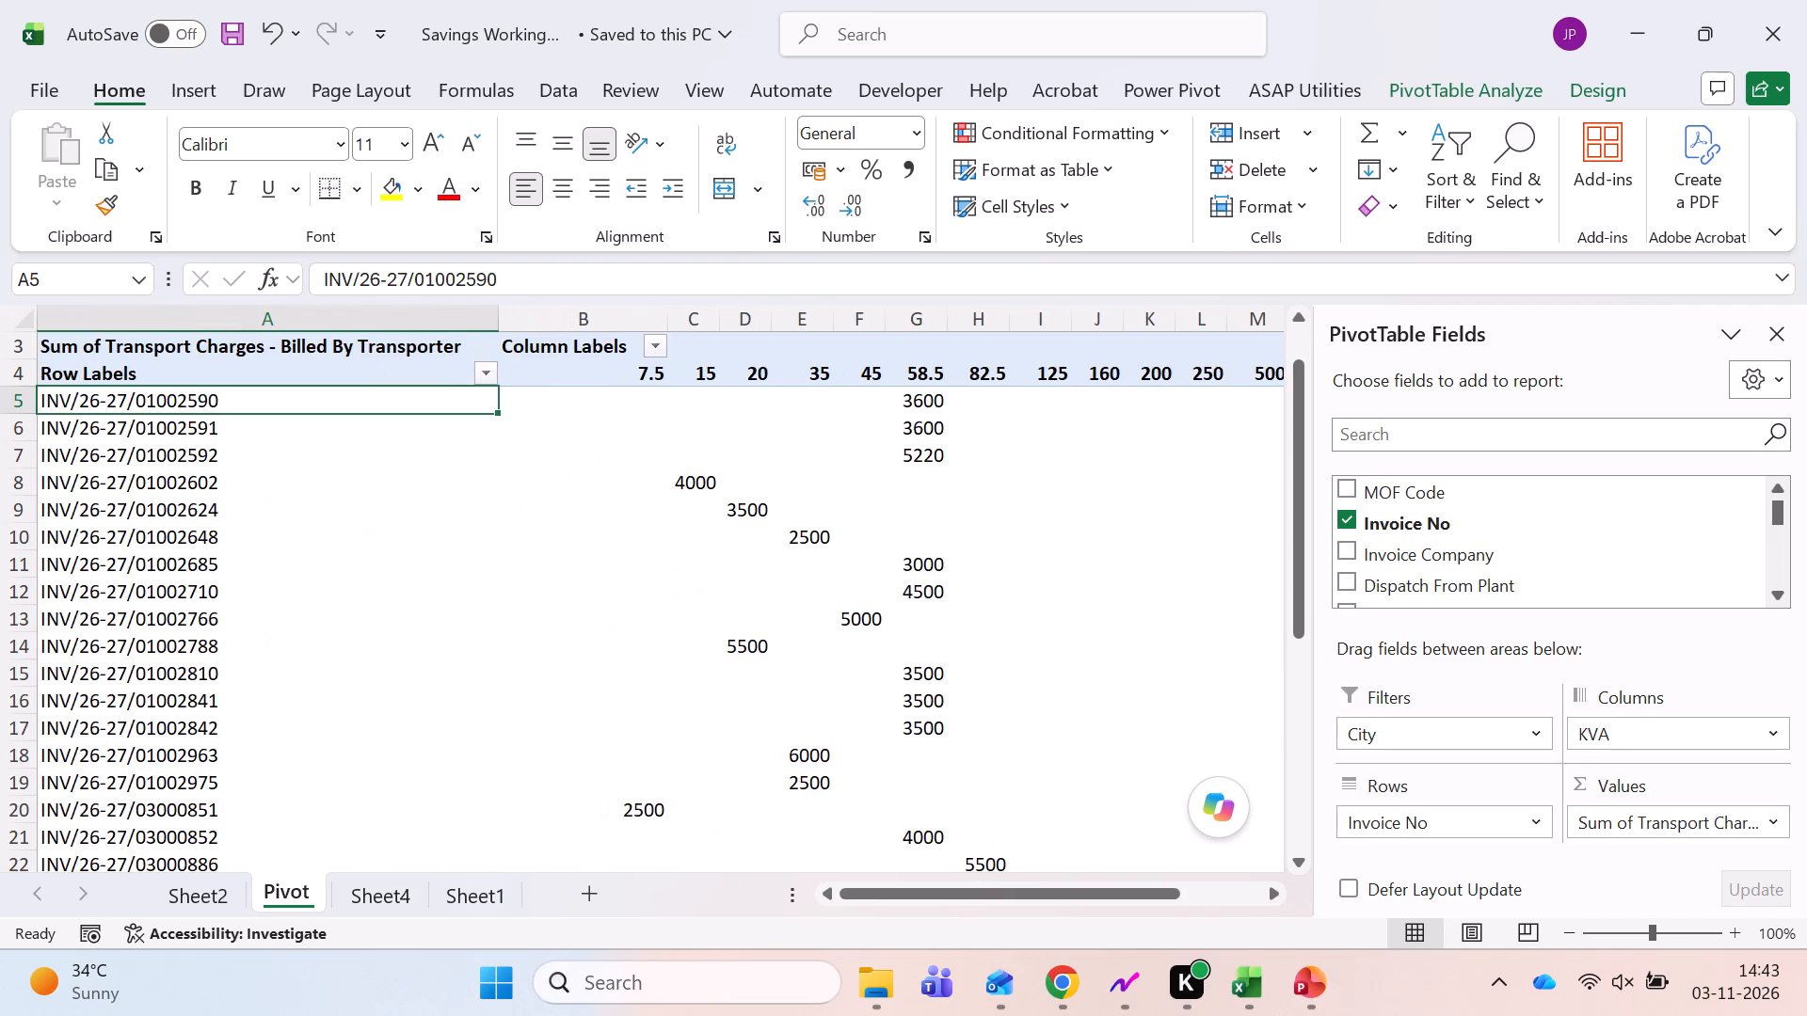
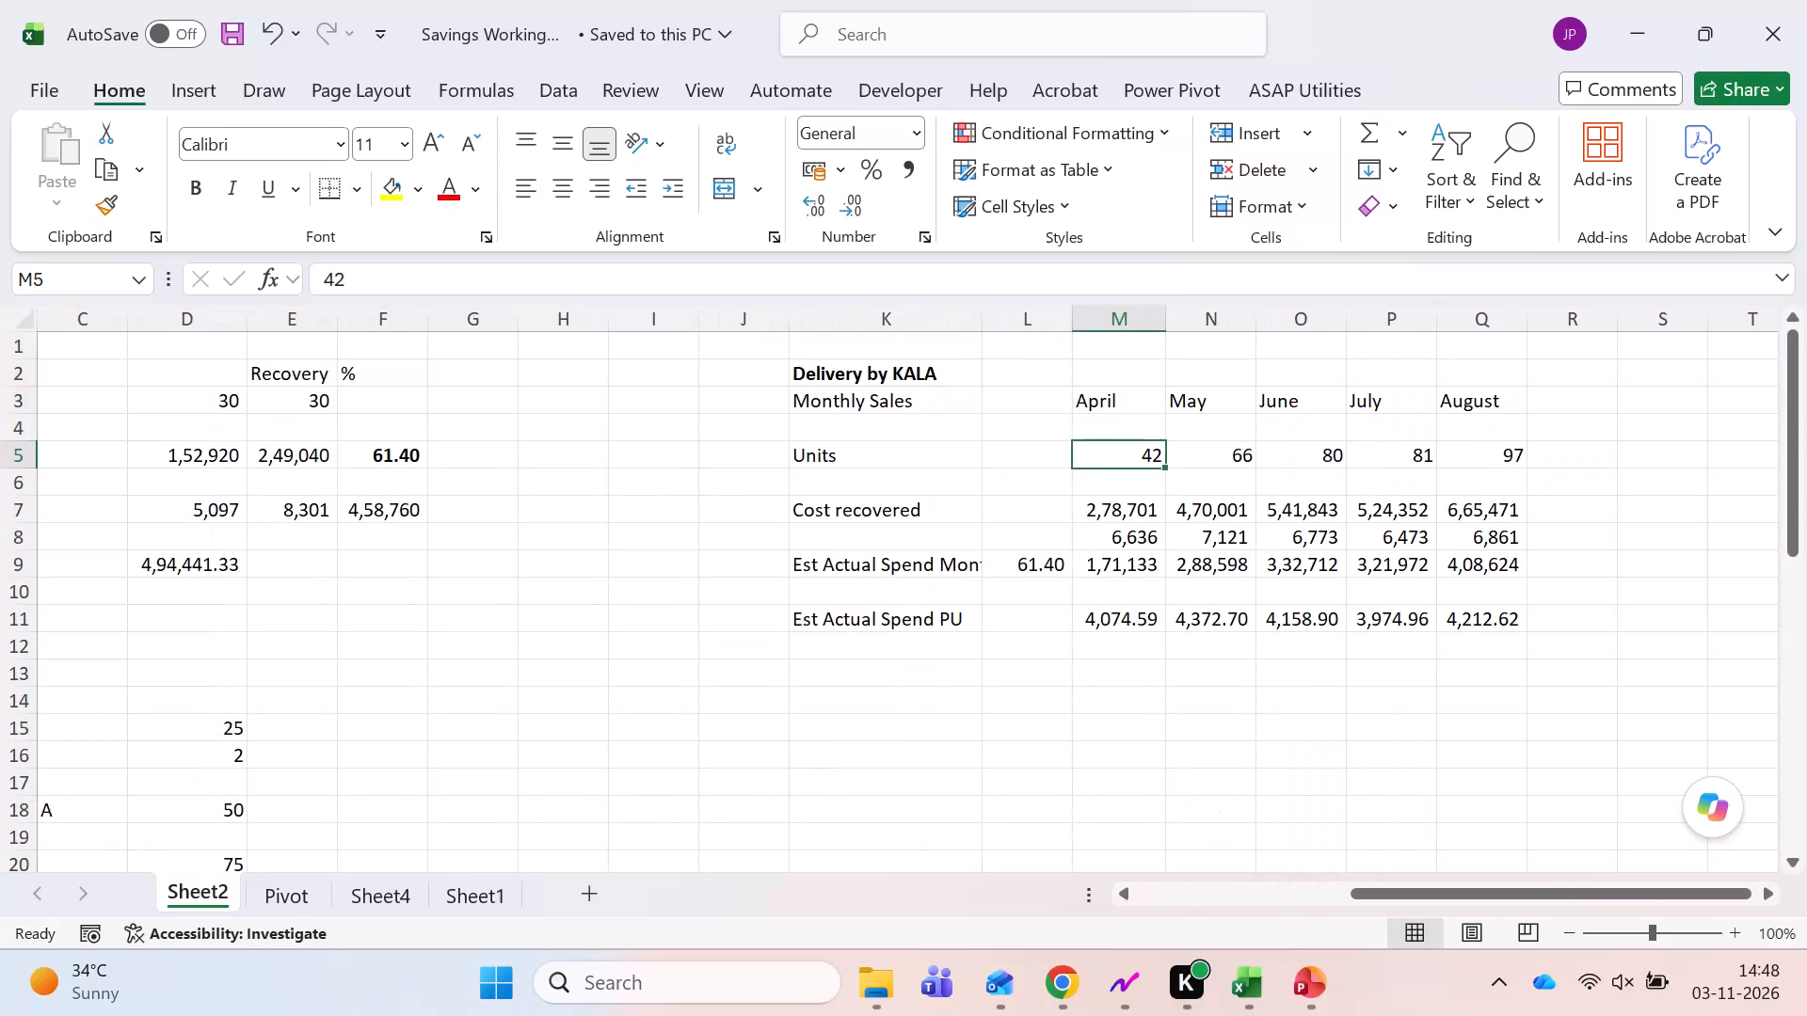
# Review the Average exp per trip row on Sheet2, including the formula dividing Actual Expenses by Count of trips.
pyautogui.press('Left')
pyautogui.press('Left')
pyautogui.press('Left')
pyautogui.press('Left')
pyautogui.press('Left')
pyautogui.press('Left')
pyautogui.press('Left')
pyautogui.press('Left')
pyautogui.press('Left')
pyautogui.press('Left')
pyautogui.press('Left')
pyautogui.press('Left')
pyautogui.press('Left')
pyautogui.press('Left')
pyautogui.press('Left')
pyautogui.press('Left')
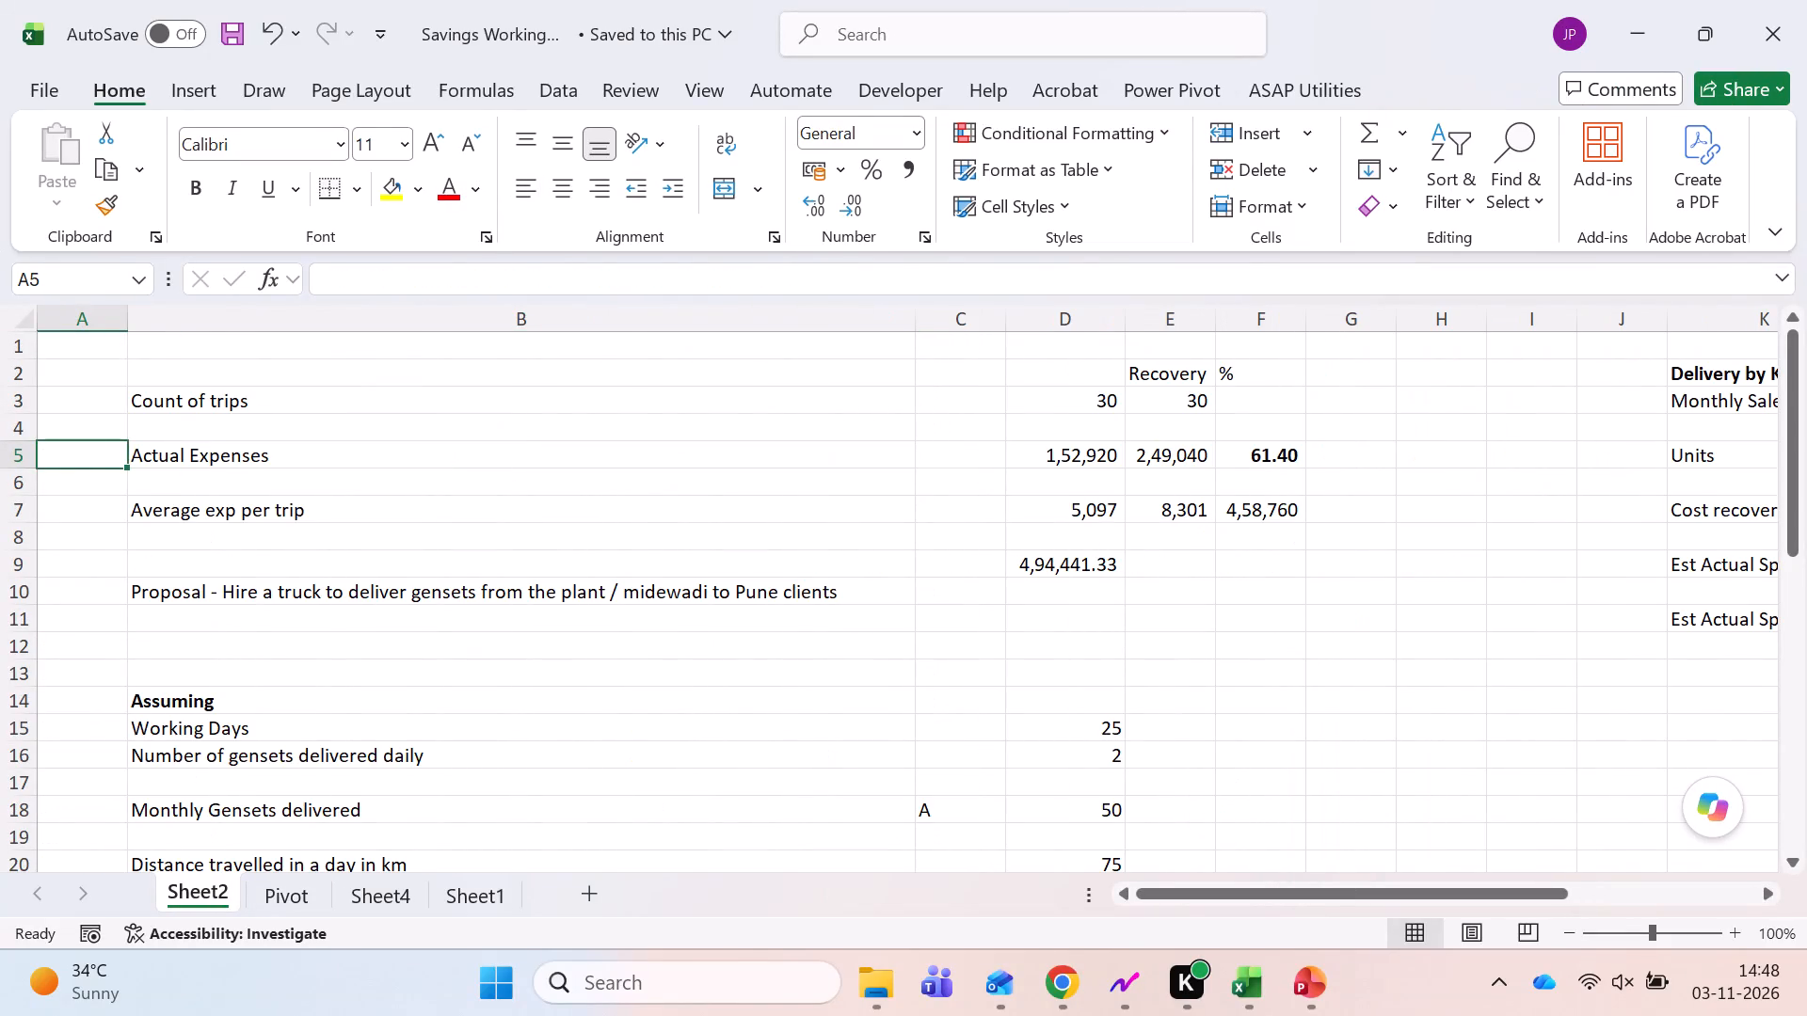
pyautogui.press('Down')
pyautogui.press('Down')
pyautogui.press('Right')
pyautogui.press('Right')
pyautogui.press('Right')
pyautogui.press('Right')
pyautogui.press('Left')
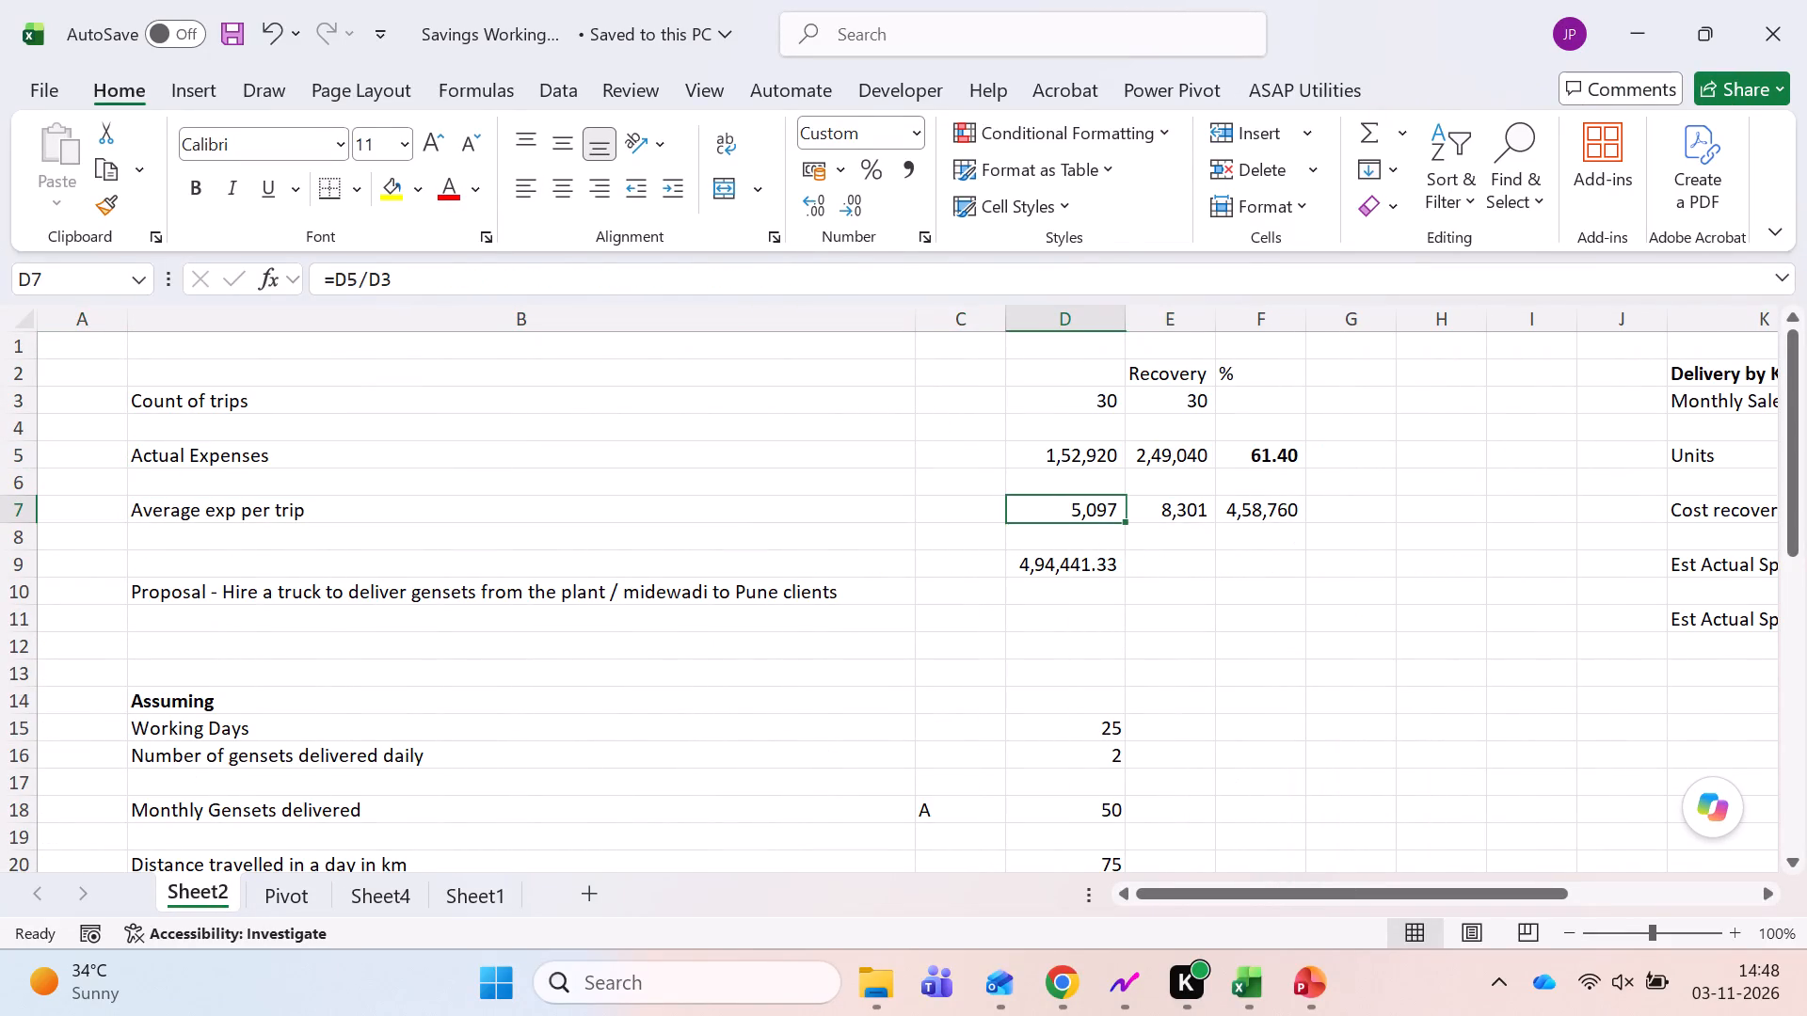
pyautogui.hotkey('shift', 'Right')
pyautogui.hotkey('shift', 'Right')
pyautogui.press('Right')
pyautogui.press('Left')
# Inspect the SUMIF formula behind the Actual Expenses figure on Sheet2, leaving it unedited.
pyautogui.press('Up')
pyautogui.press('Up')
pyautogui.press('Up')
pyautogui.press('Down')
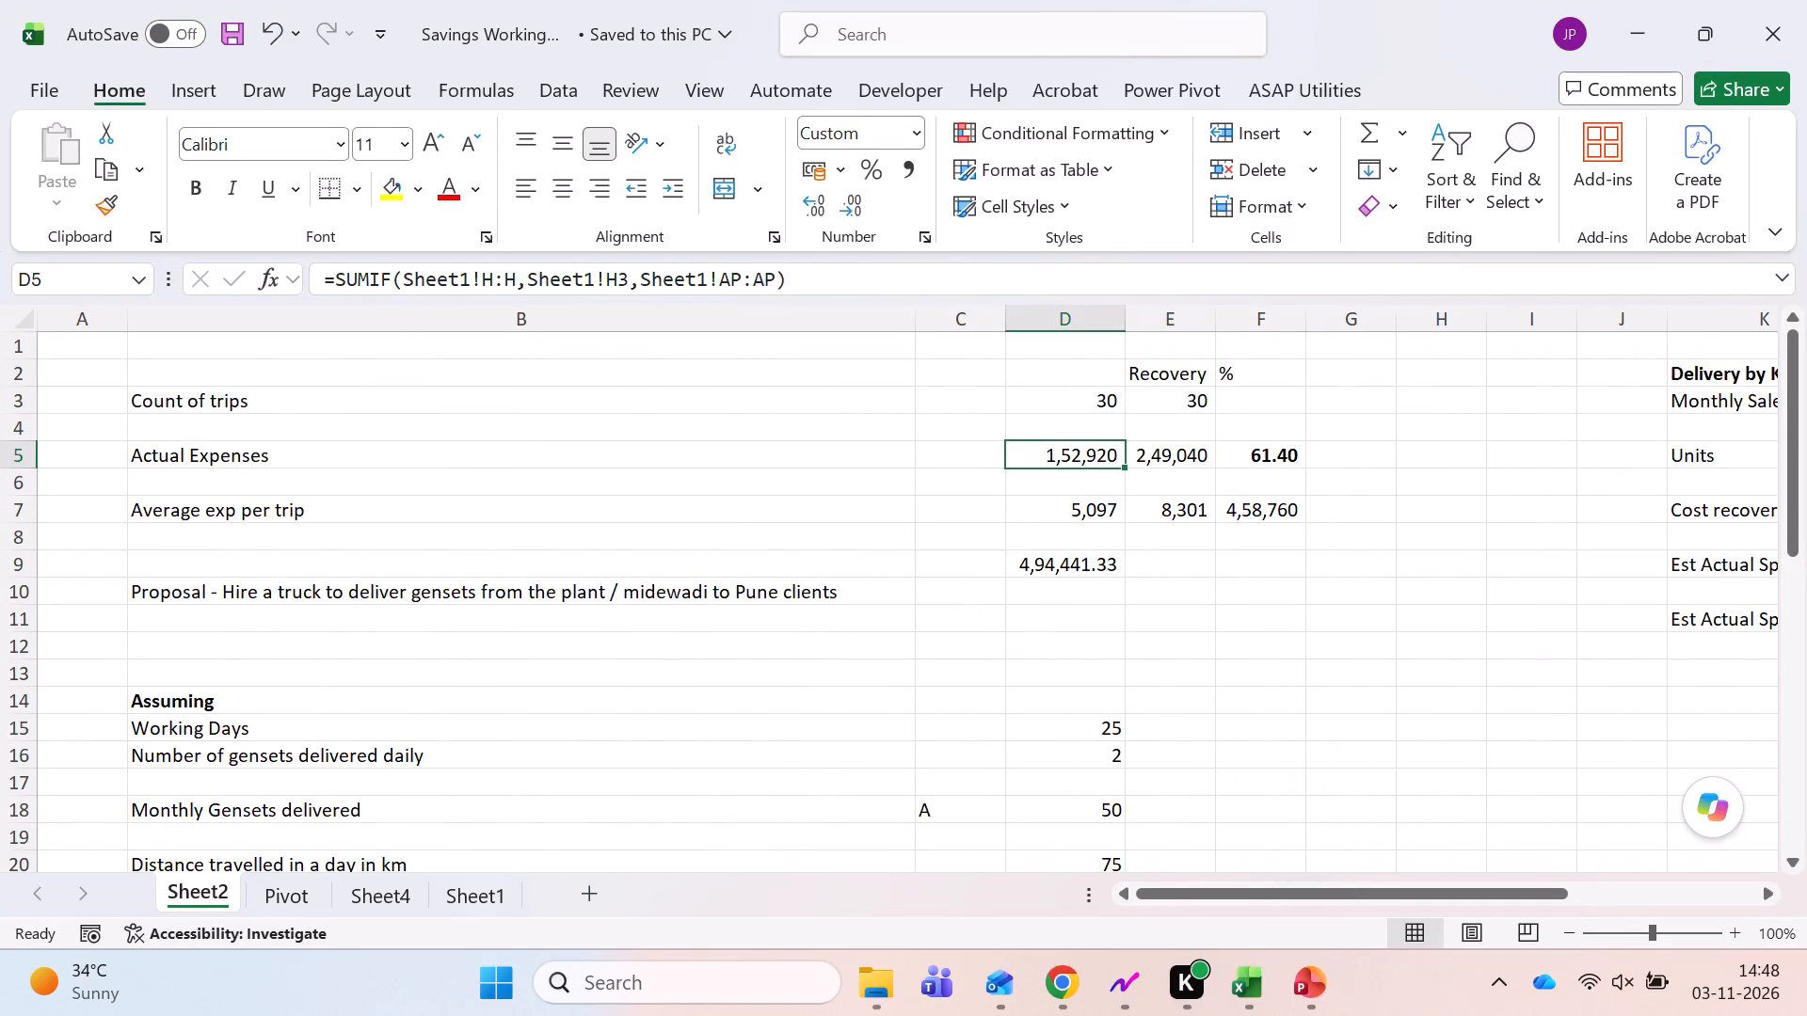
pyautogui.press('F2')
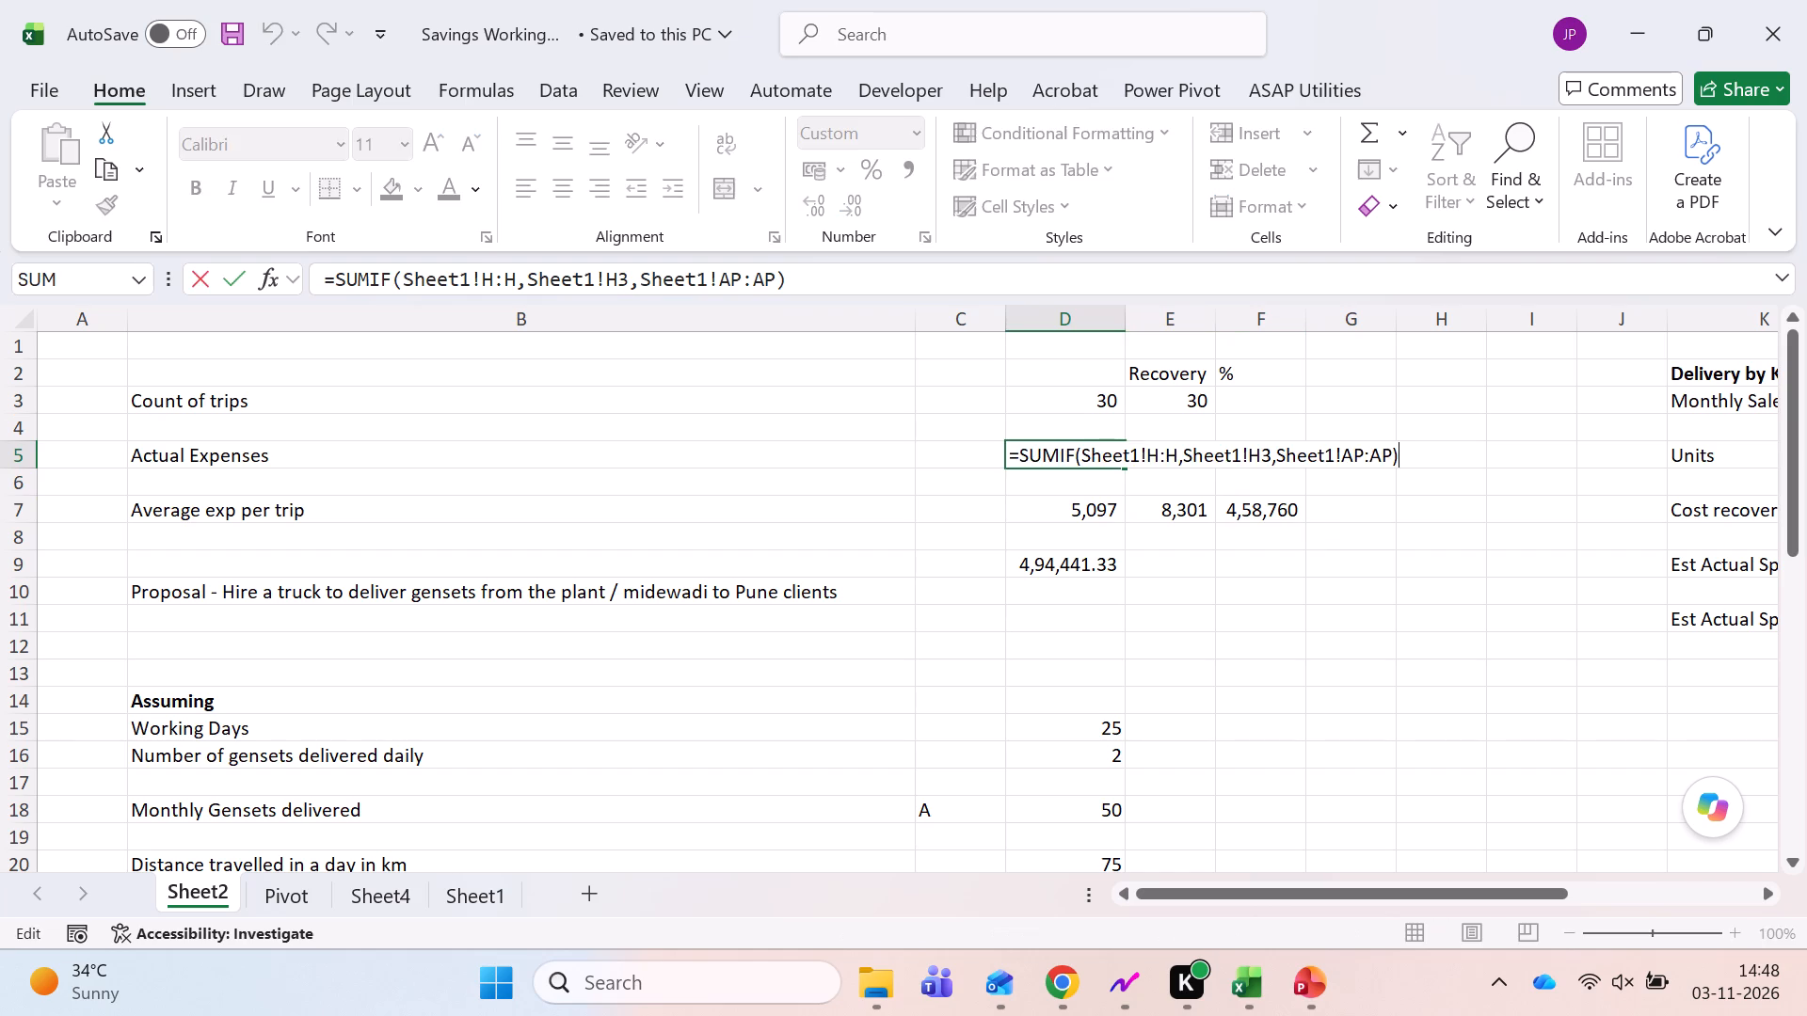
pyautogui.press('Escape')
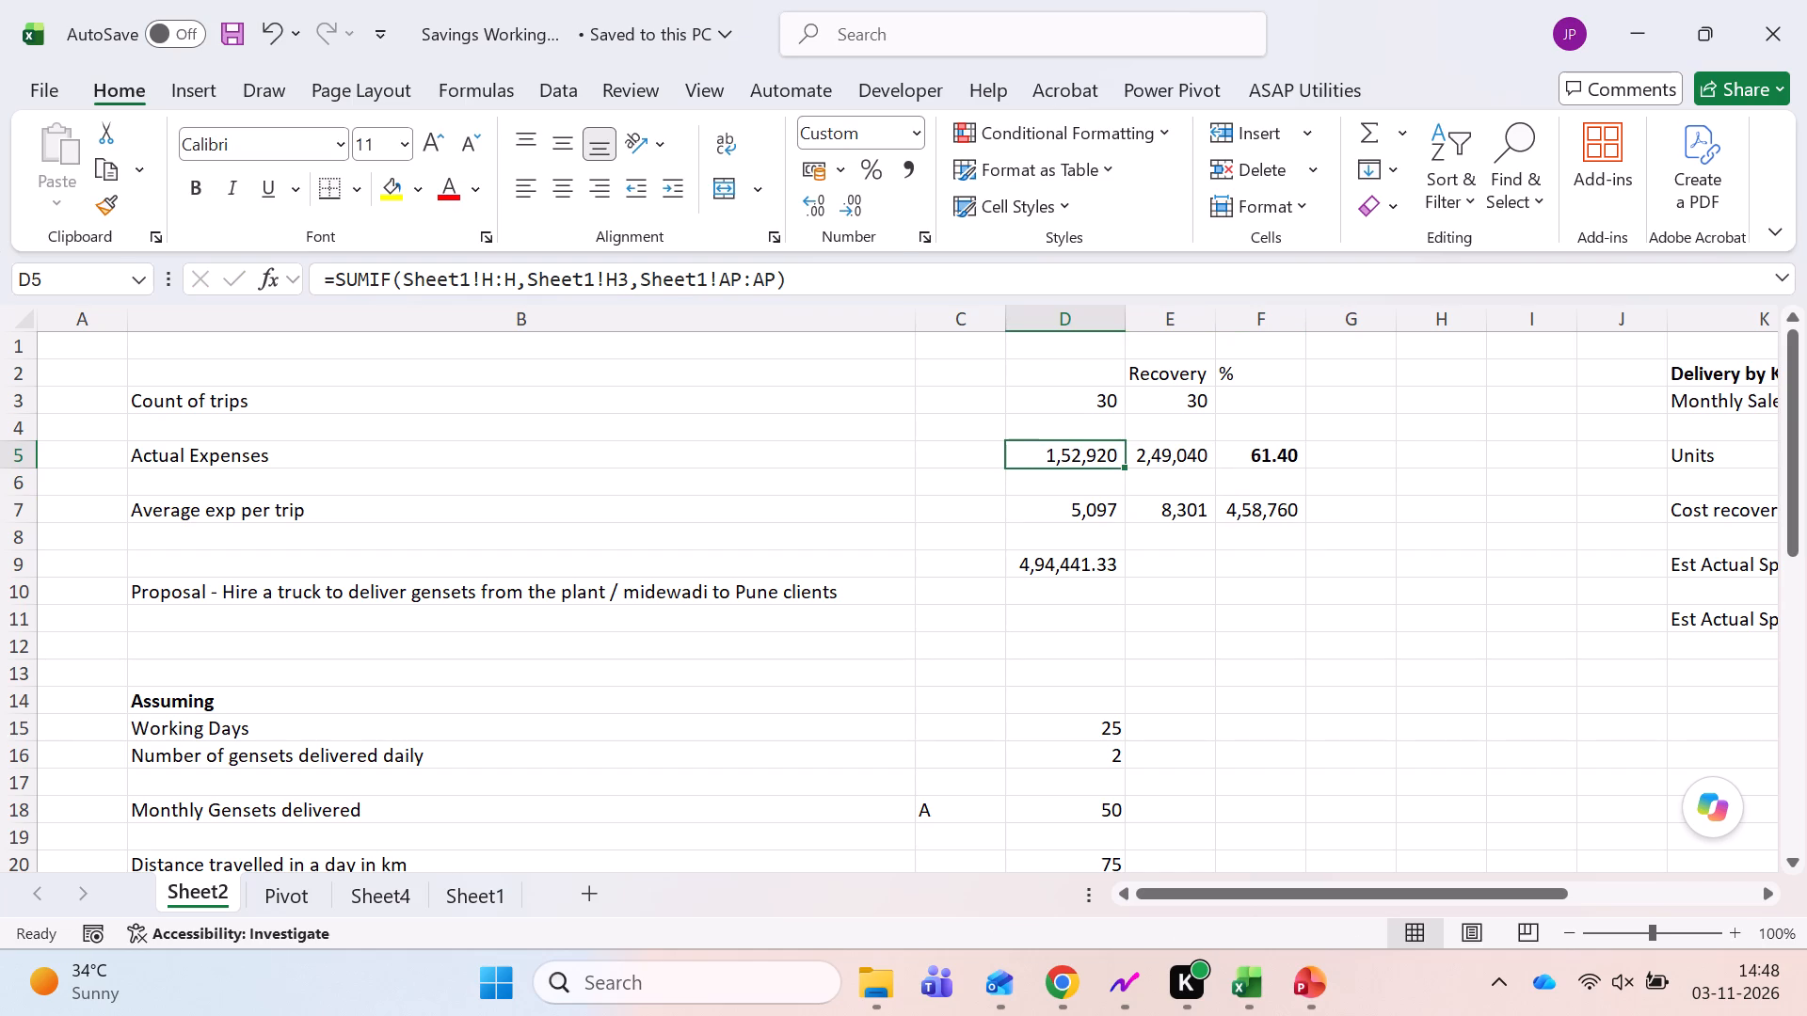
# Check the total of the Transport Charges - Billed By Transporter column across all invoice rows on Sheet1.
pyautogui.hotkey('ctrl', 'pagedown')
pyautogui.hotkey('ctrl', 'pagedown')
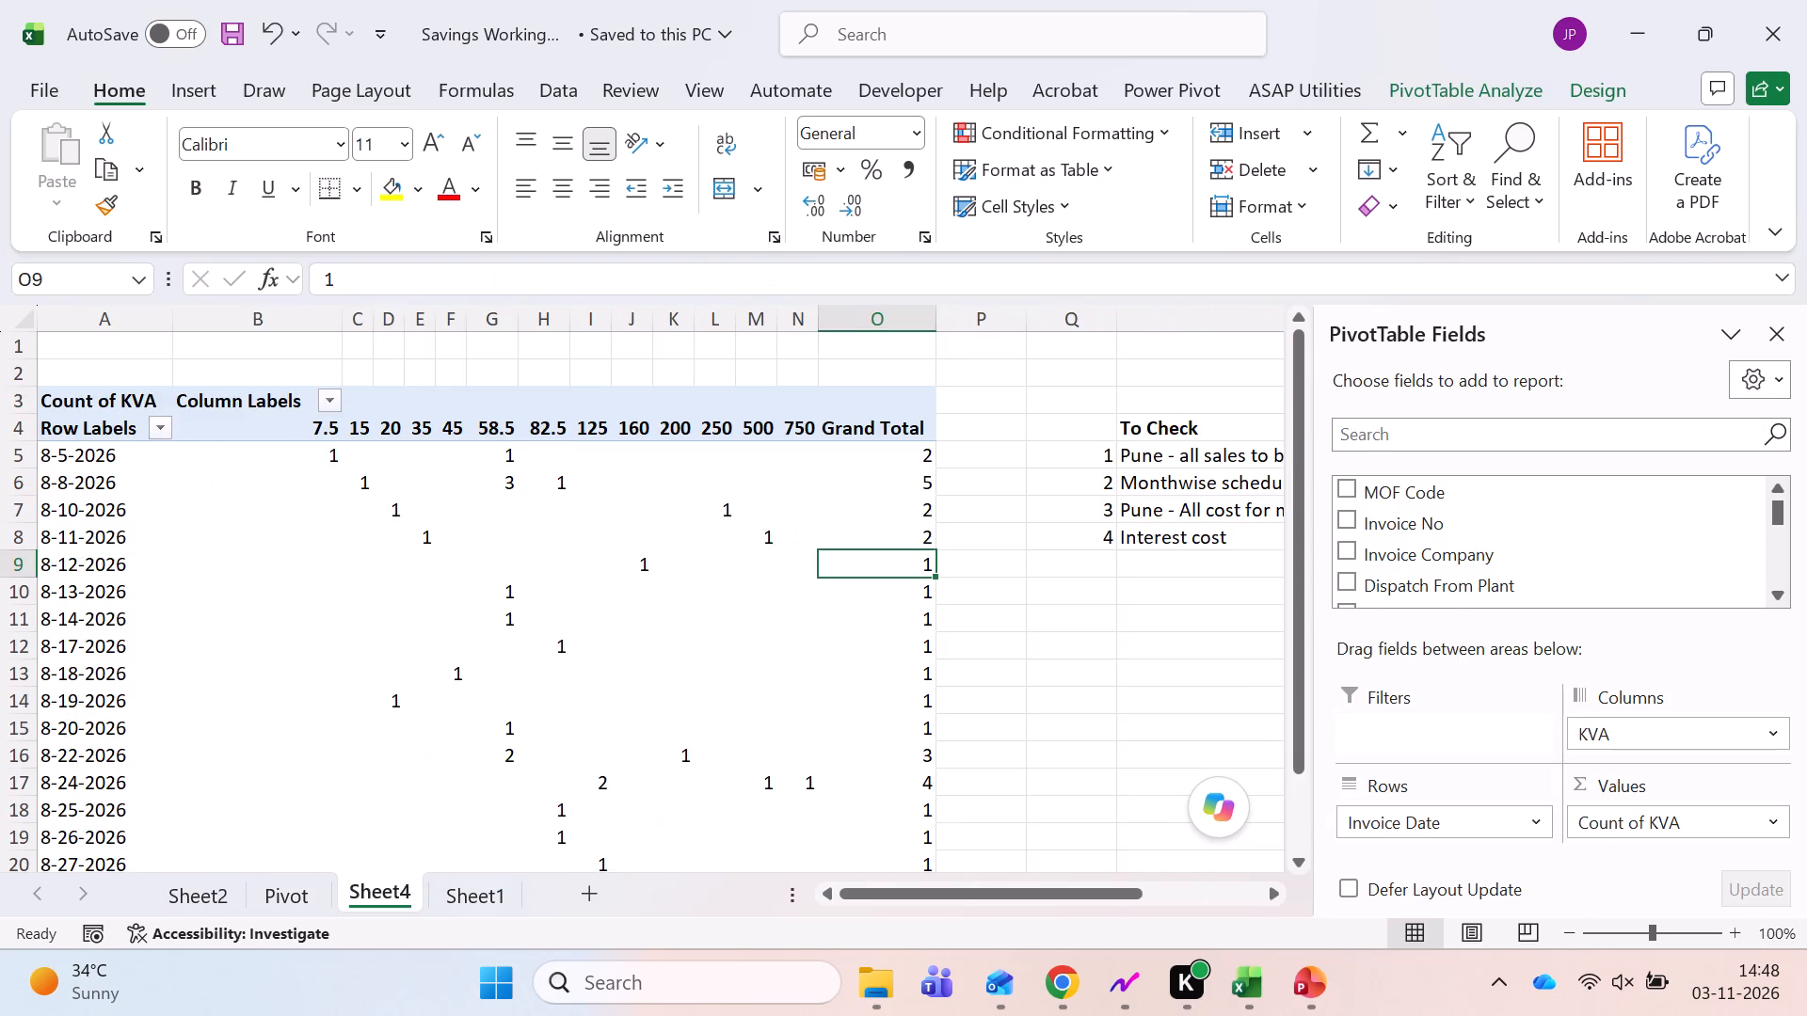
pyautogui.hotkey('ctrl', 'pagedown')
pyautogui.press('Right')
pyautogui.press('Right')
pyautogui.press('Right')
pyautogui.press('Right')
pyautogui.press('Right')
pyautogui.press('Right')
pyautogui.press('Right')
pyautogui.press('Right')
pyautogui.press('Right')
pyautogui.press('Right')
pyautogui.press('Right')
pyautogui.press('Right')
pyautogui.press('Right')
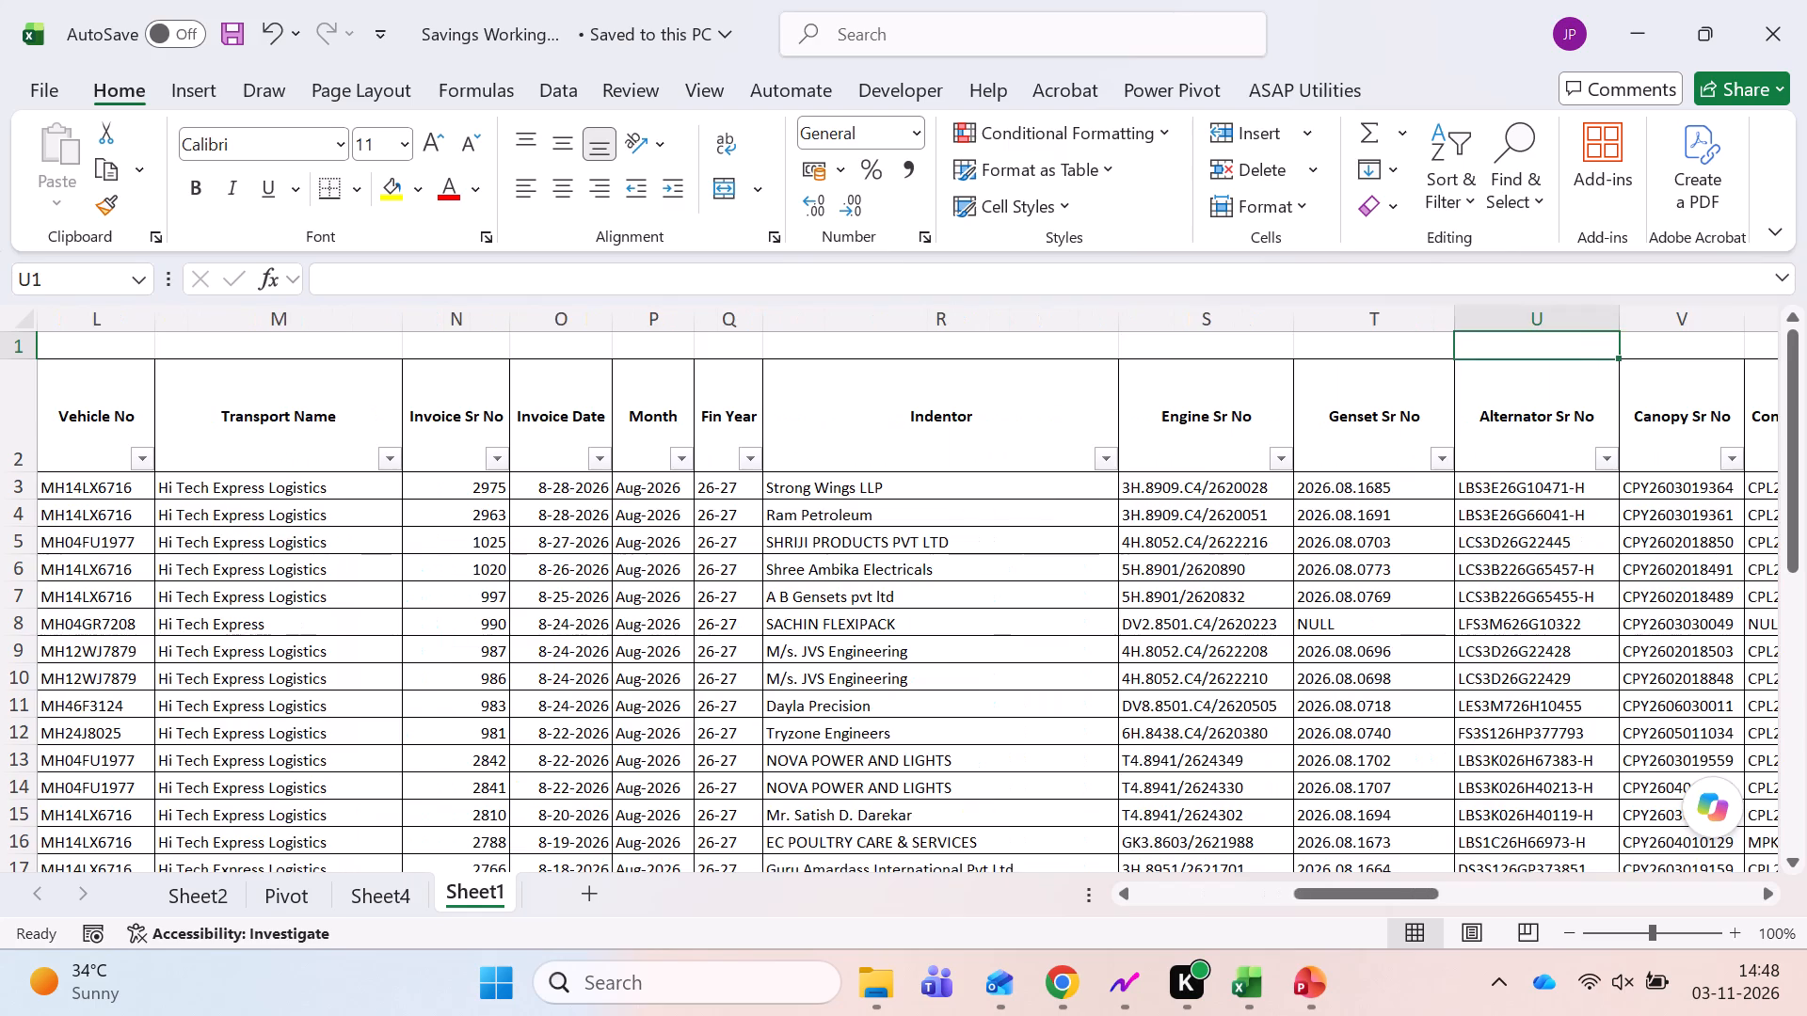
pyautogui.press('Right')
pyautogui.press('Right')
pyautogui.press('Right')
pyautogui.hotkey('ctrl', 'Right')
pyautogui.press('Down')
pyautogui.press('Left')
pyautogui.press('Right')
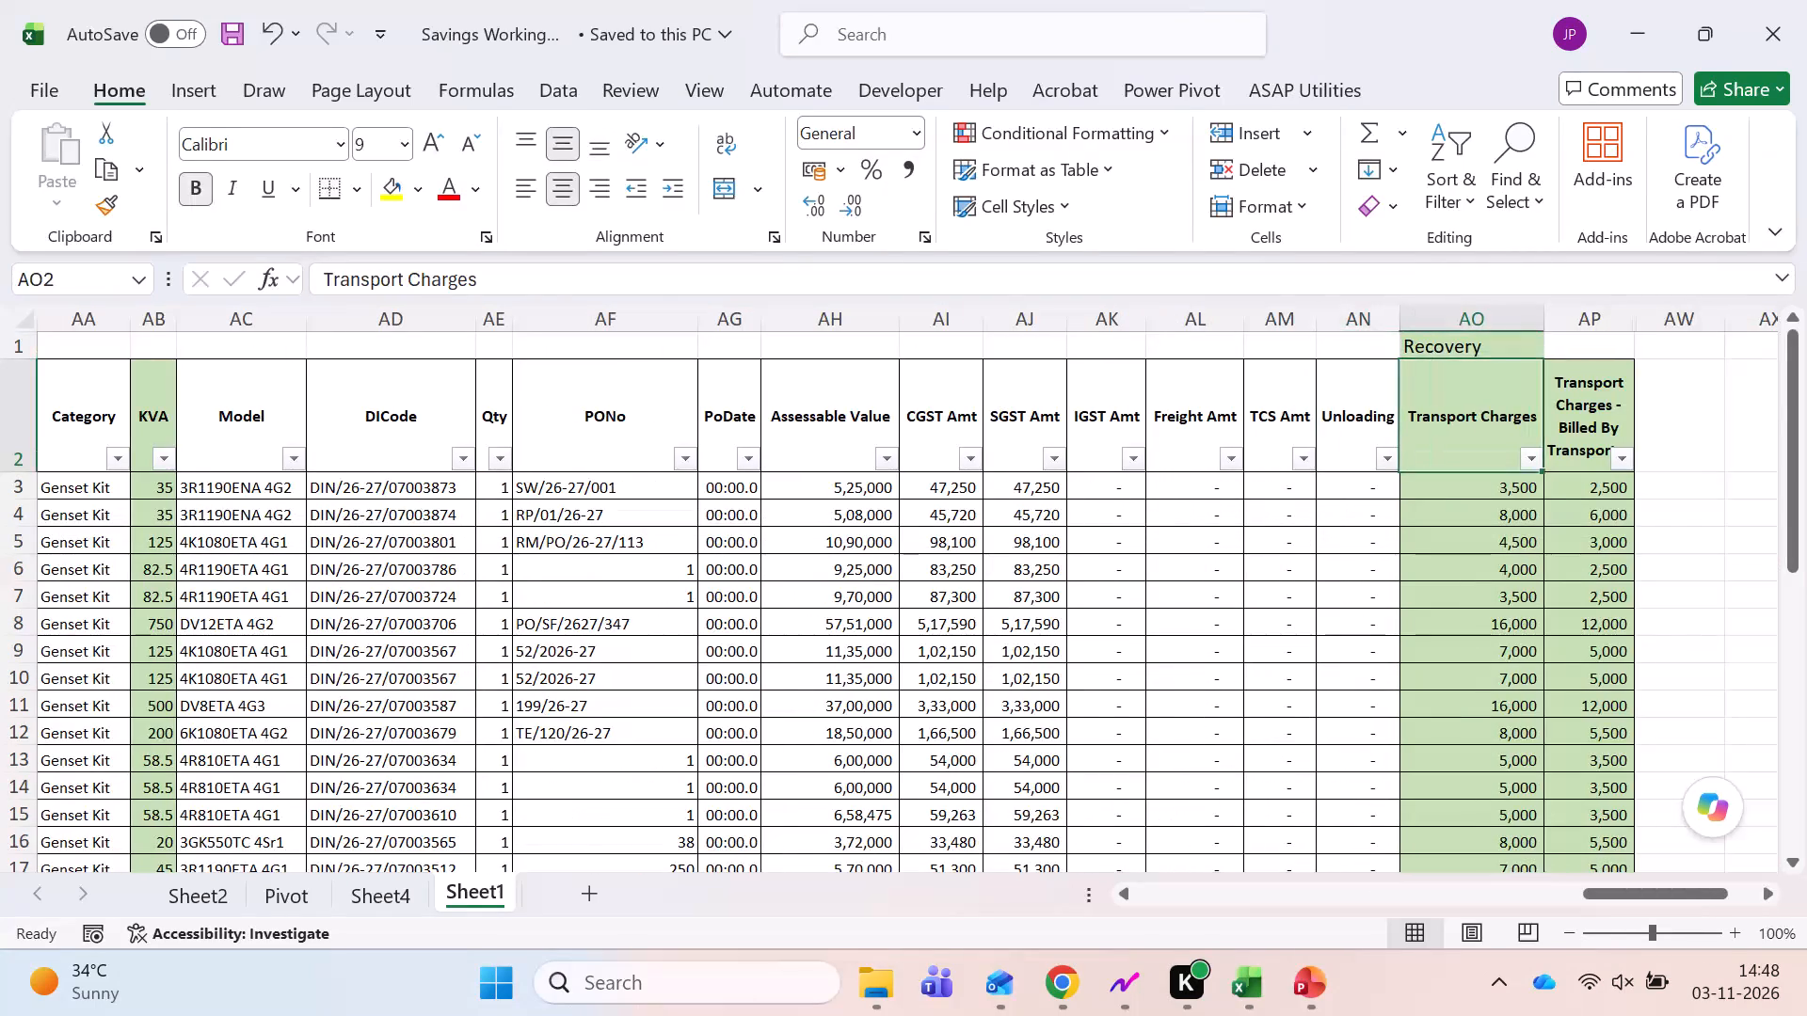
pyautogui.press('Right')
pyautogui.press('Down')
pyautogui.hotkey('ctrl', 'shift', 'Down')
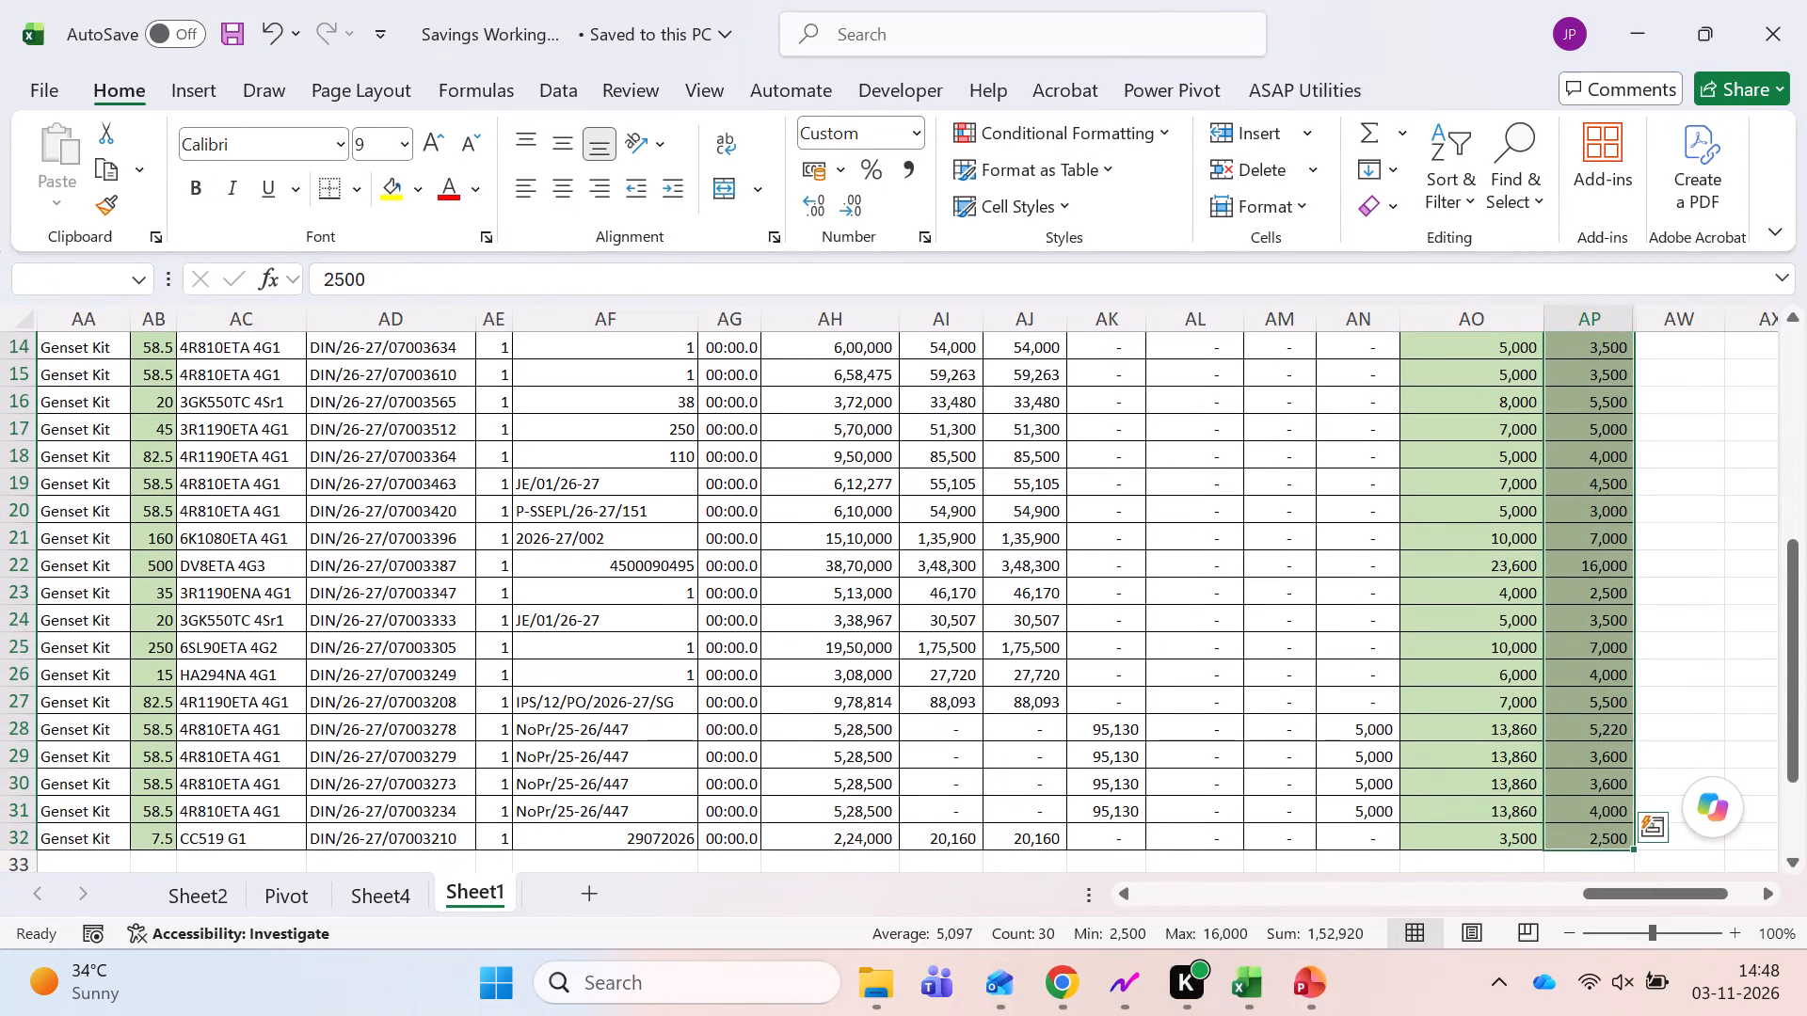
pyautogui.press('Up')
pyautogui.press('Up')
pyautogui.press('Down')
pyautogui.press('Down')
pyautogui.press('Down')
# Check the total of the Recovery Transport Charges column on Sheet1 against the adjacent billed-by-transporter column.
pyautogui.press('Left')
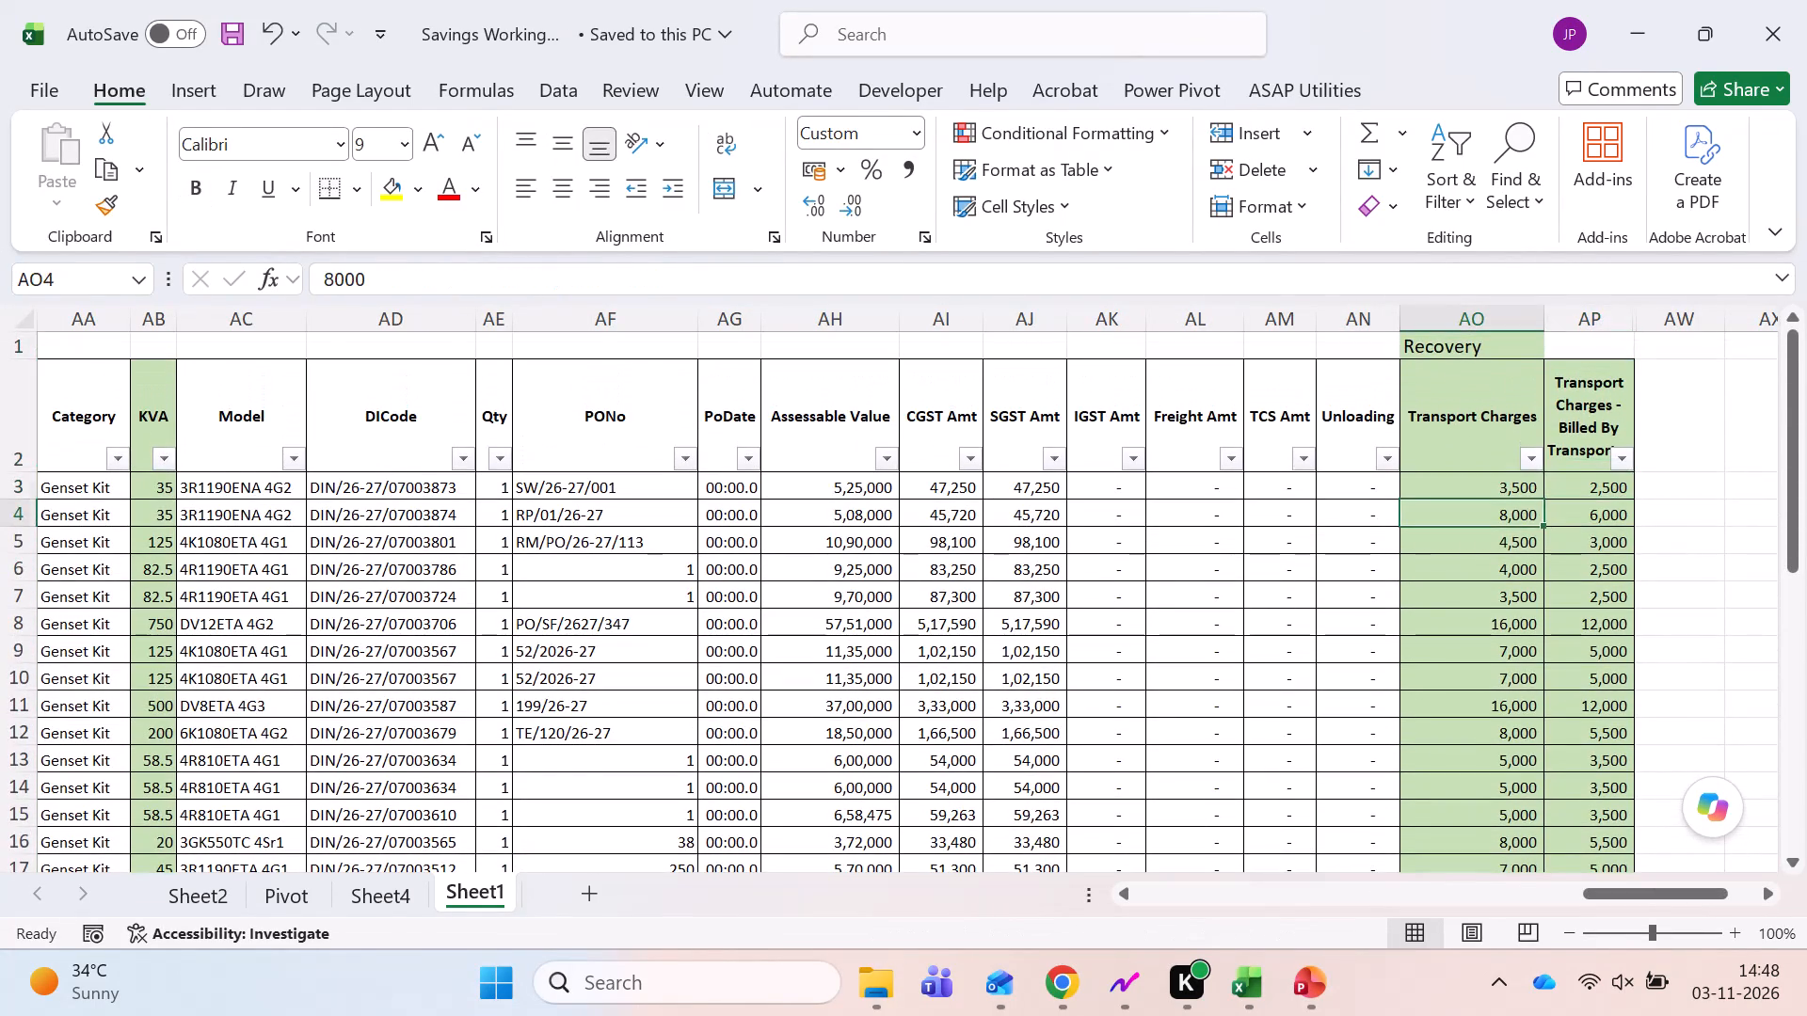
pyautogui.press('Up')
pyautogui.hotkey('ctrl', 'shift', 'Down')
pyautogui.press('Up')
pyautogui.press('Down')
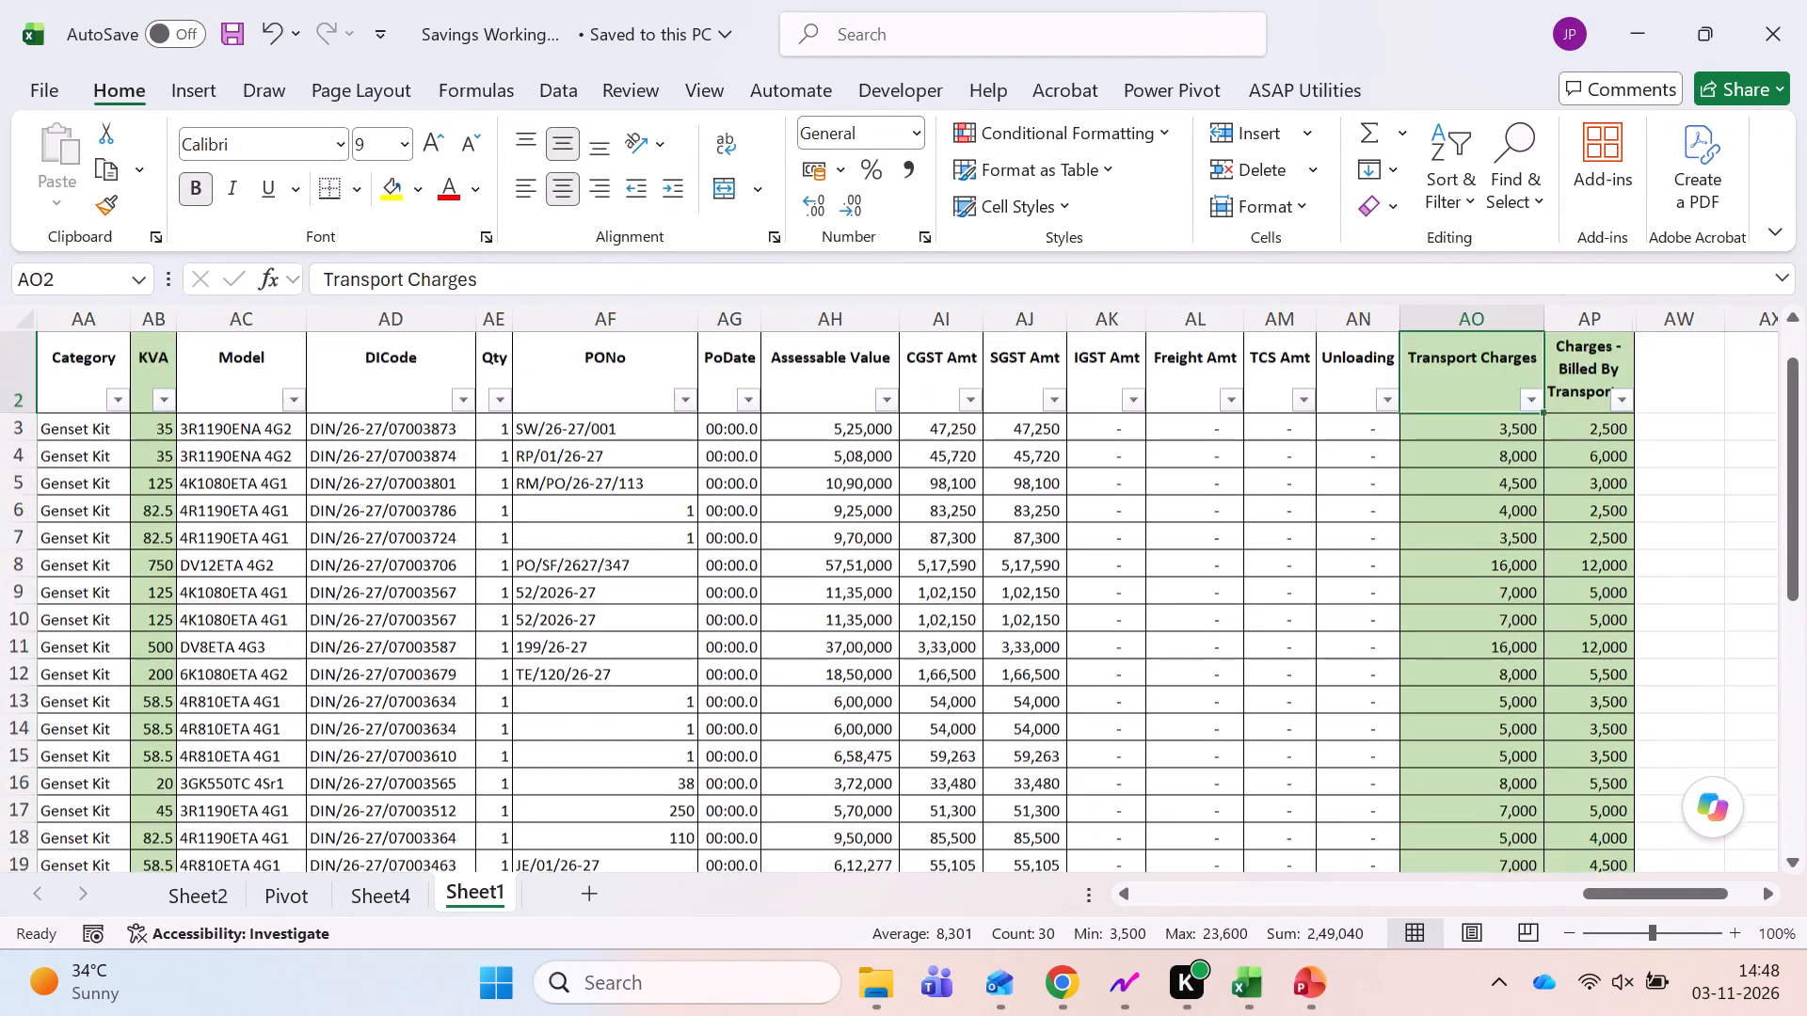
pyautogui.press('Right')
pyautogui.hotkey('ctrl', 'shift', 'Down')
pyautogui.press('Up')
# Return to Sheet2 and inspect the % formula comparing Actual Expenses with the Recovery amount, leaving it unedited.
pyautogui.hotkey('ctrl', 'pageup')
pyautogui.hotkey('ctrl', 'pageup')
pyautogui.hotkey('ctrl', 'pageup')
pyautogui.hotkey('ctrl', 'pageup')
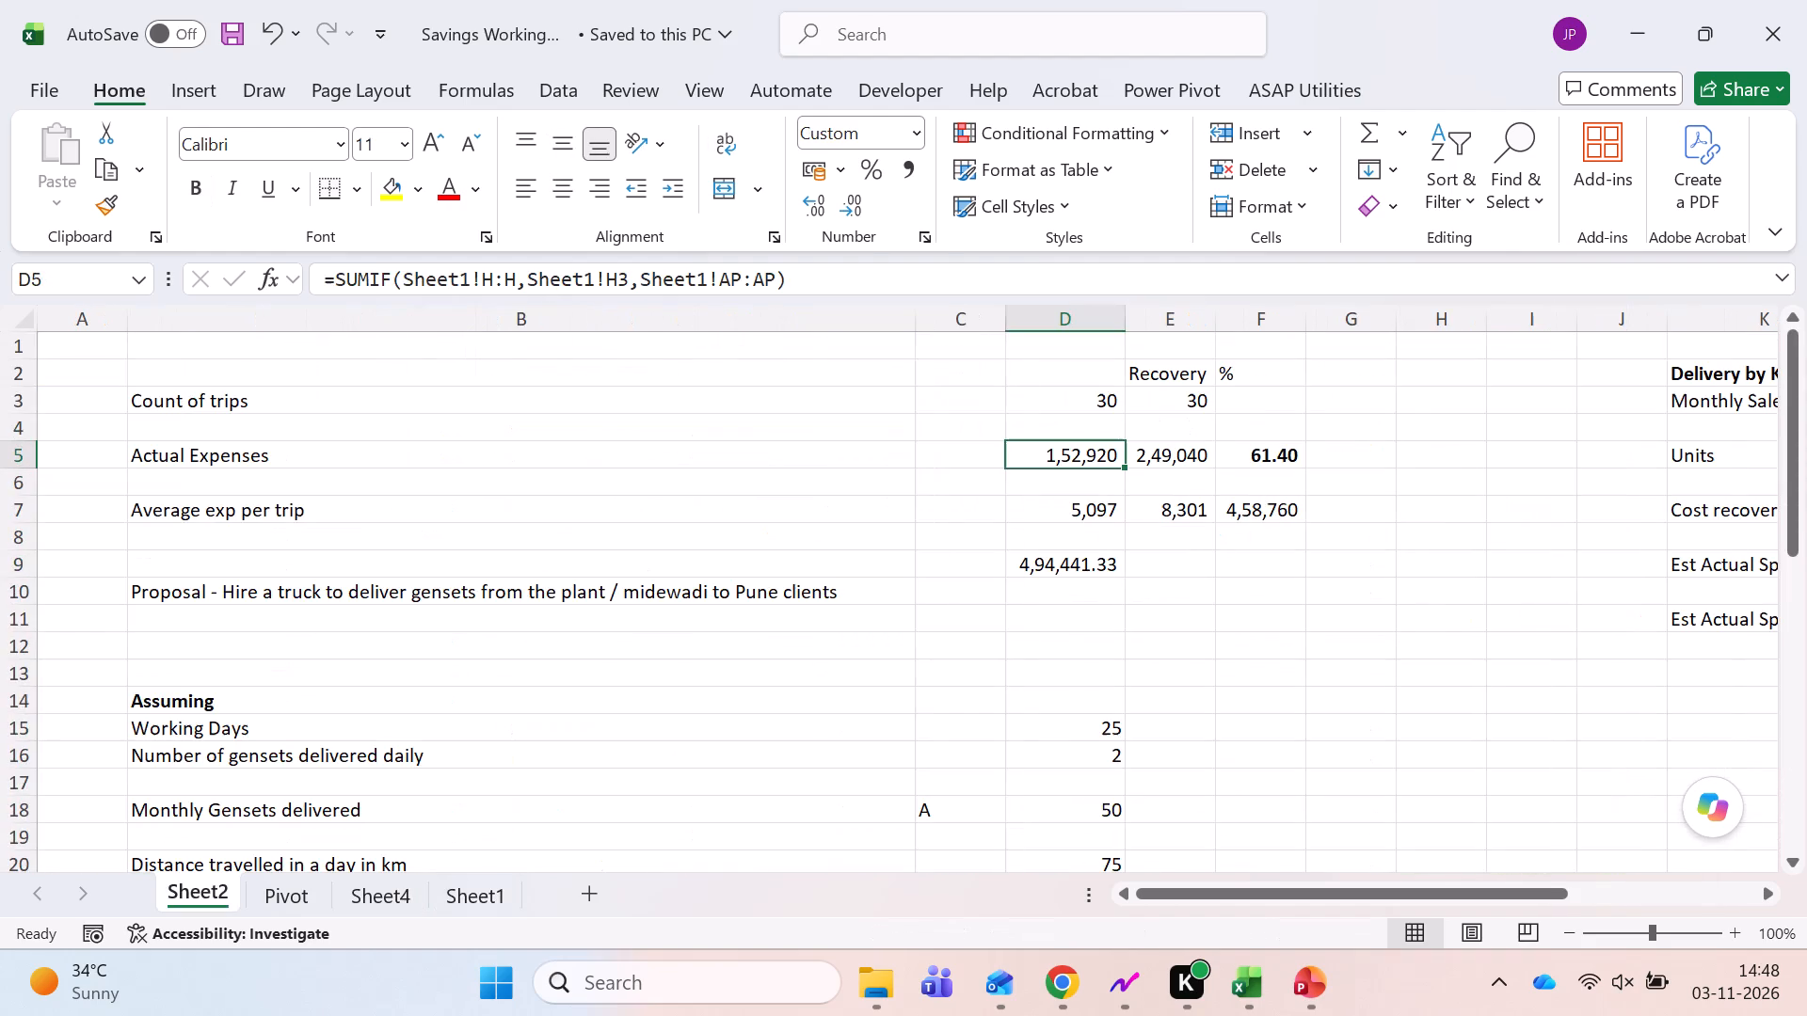
pyautogui.press('Right')
pyautogui.press('Right')
pyautogui.press('F2')
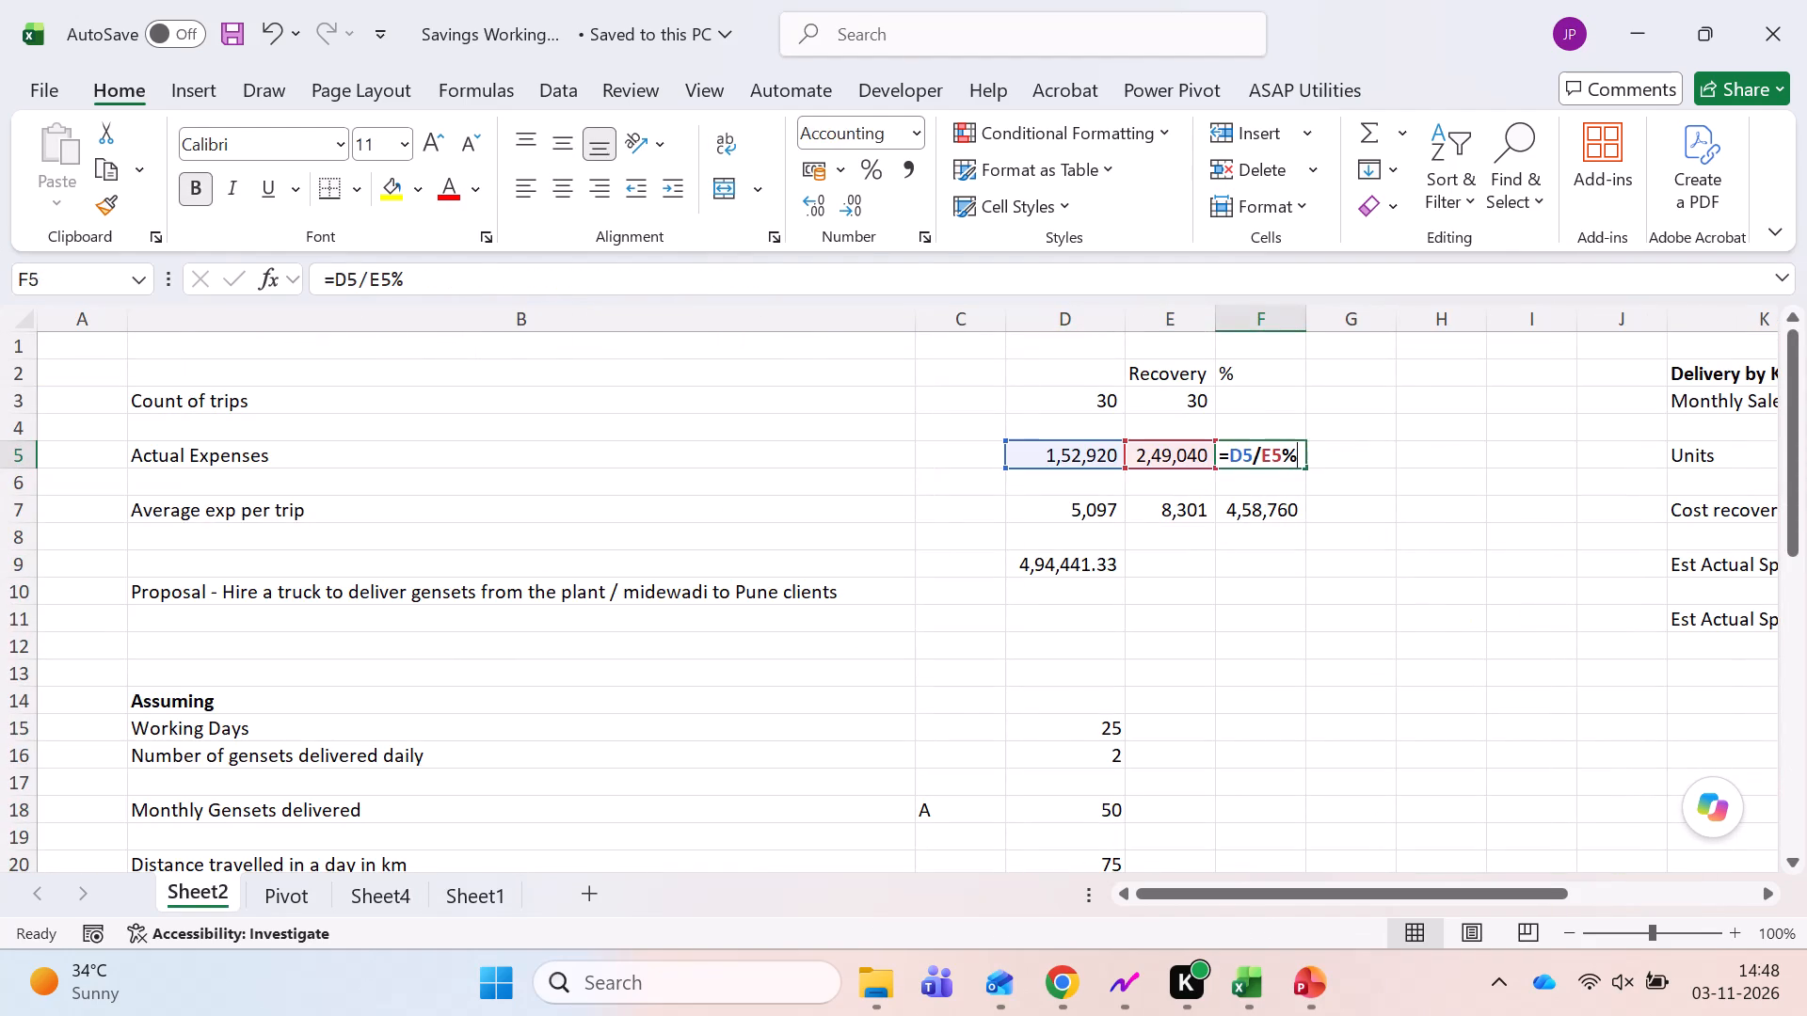
pyautogui.press('Escape')
pyautogui.press('Down')
pyautogui.press('Down')
pyautogui.press('Down')
pyautogui.hotkey('ctrl', 'Left')
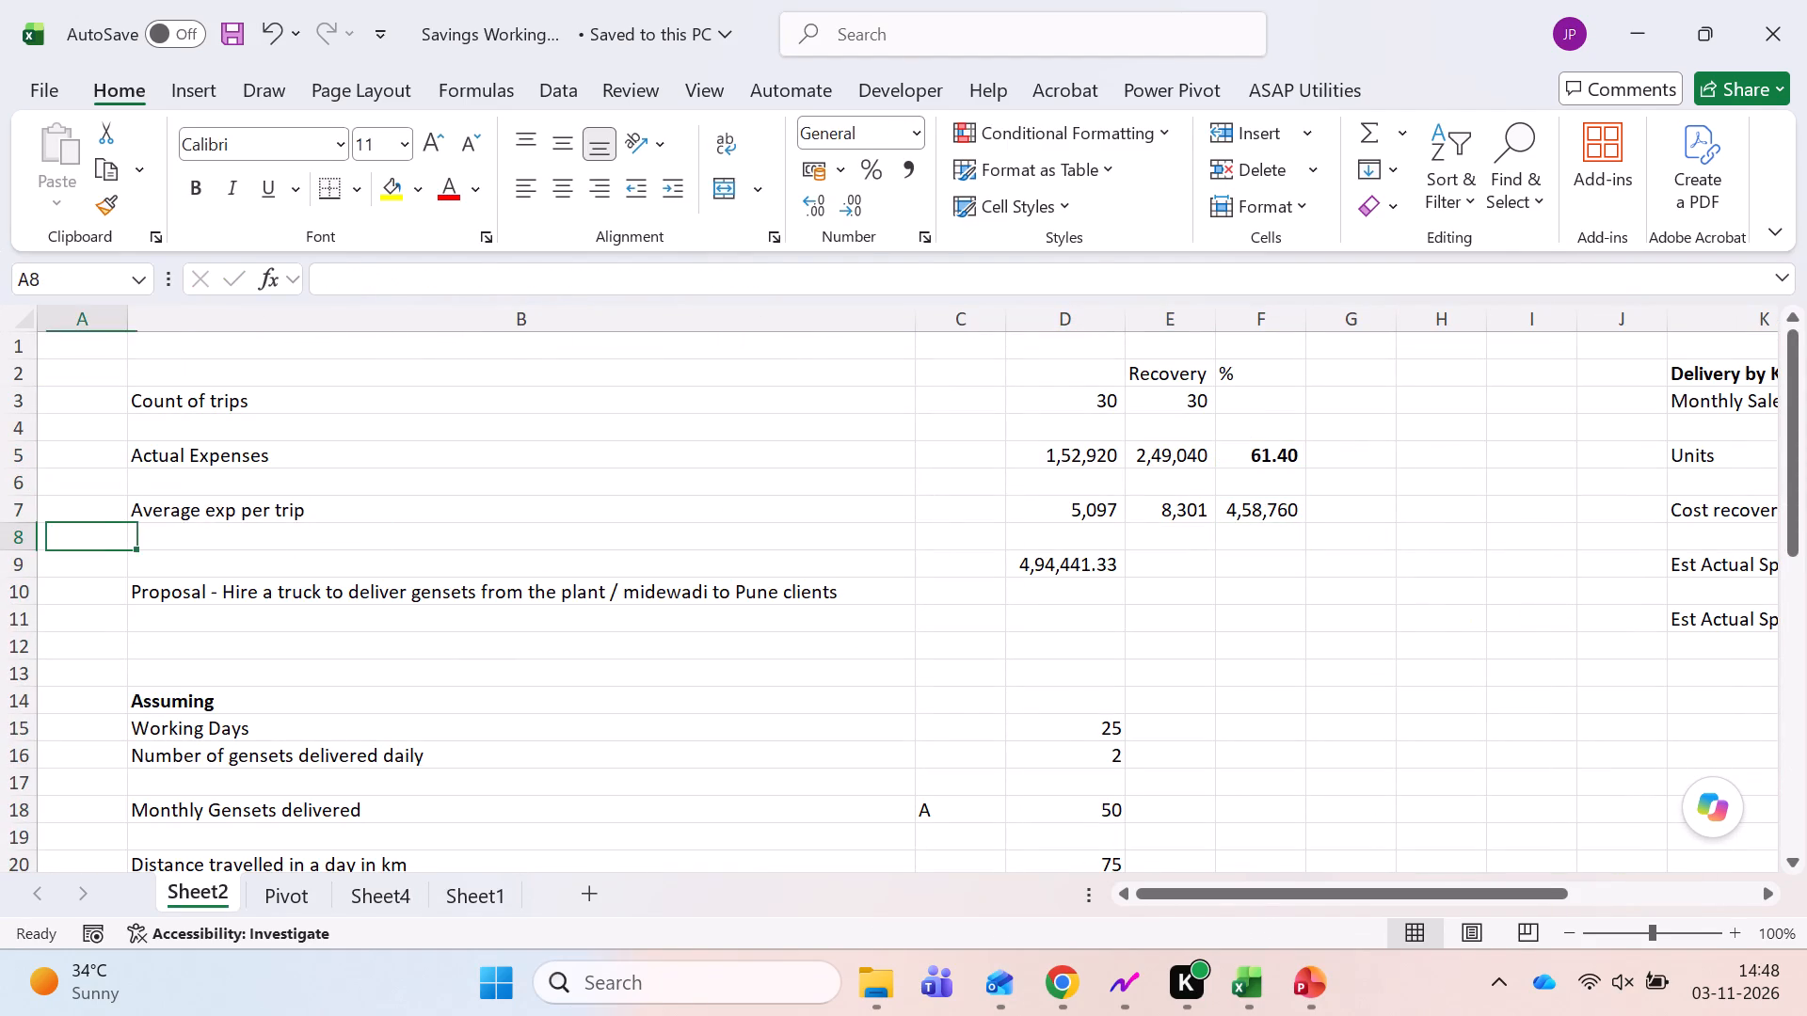
# Examine the truck-hire proposal on Sheet2, from its working-day and genset assumptions through to the rounded monthly cost row.
pyautogui.press('Right')
pyautogui.press('Right')
pyautogui.press('Down')
pyautogui.press('Down')
pyautogui.press('Left')
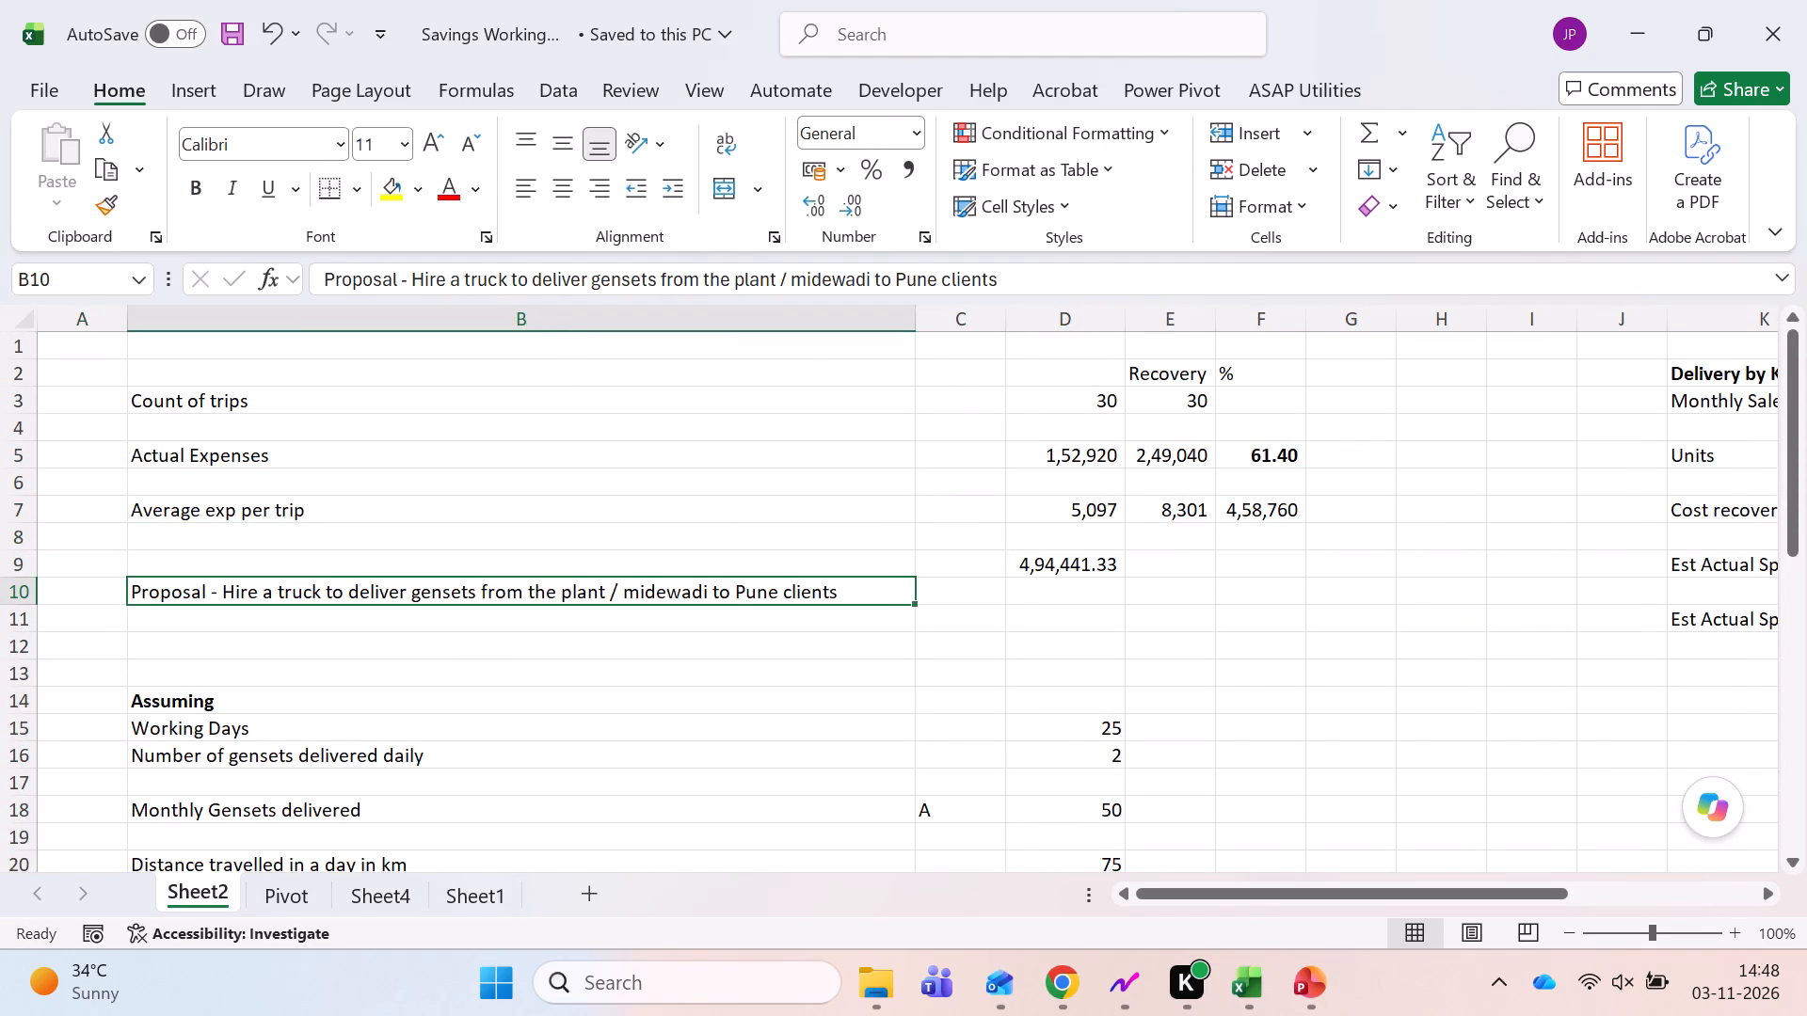
pyautogui.press('Right')
pyautogui.press('Down')
pyautogui.press('Down')
pyautogui.press('Down')
pyautogui.press('Down')
pyautogui.press('Down')
pyautogui.press('Down')
pyautogui.press('Down')
pyautogui.press('Down')
pyautogui.press('Down')
pyautogui.press('Down')
pyautogui.press('Down')
pyautogui.press('Down')
pyautogui.press('Down')
pyautogui.press('Down')
pyautogui.press('Down')
pyautogui.press('Down')
pyautogui.press('Down')
pyautogui.press('Down')
pyautogui.press('Down')
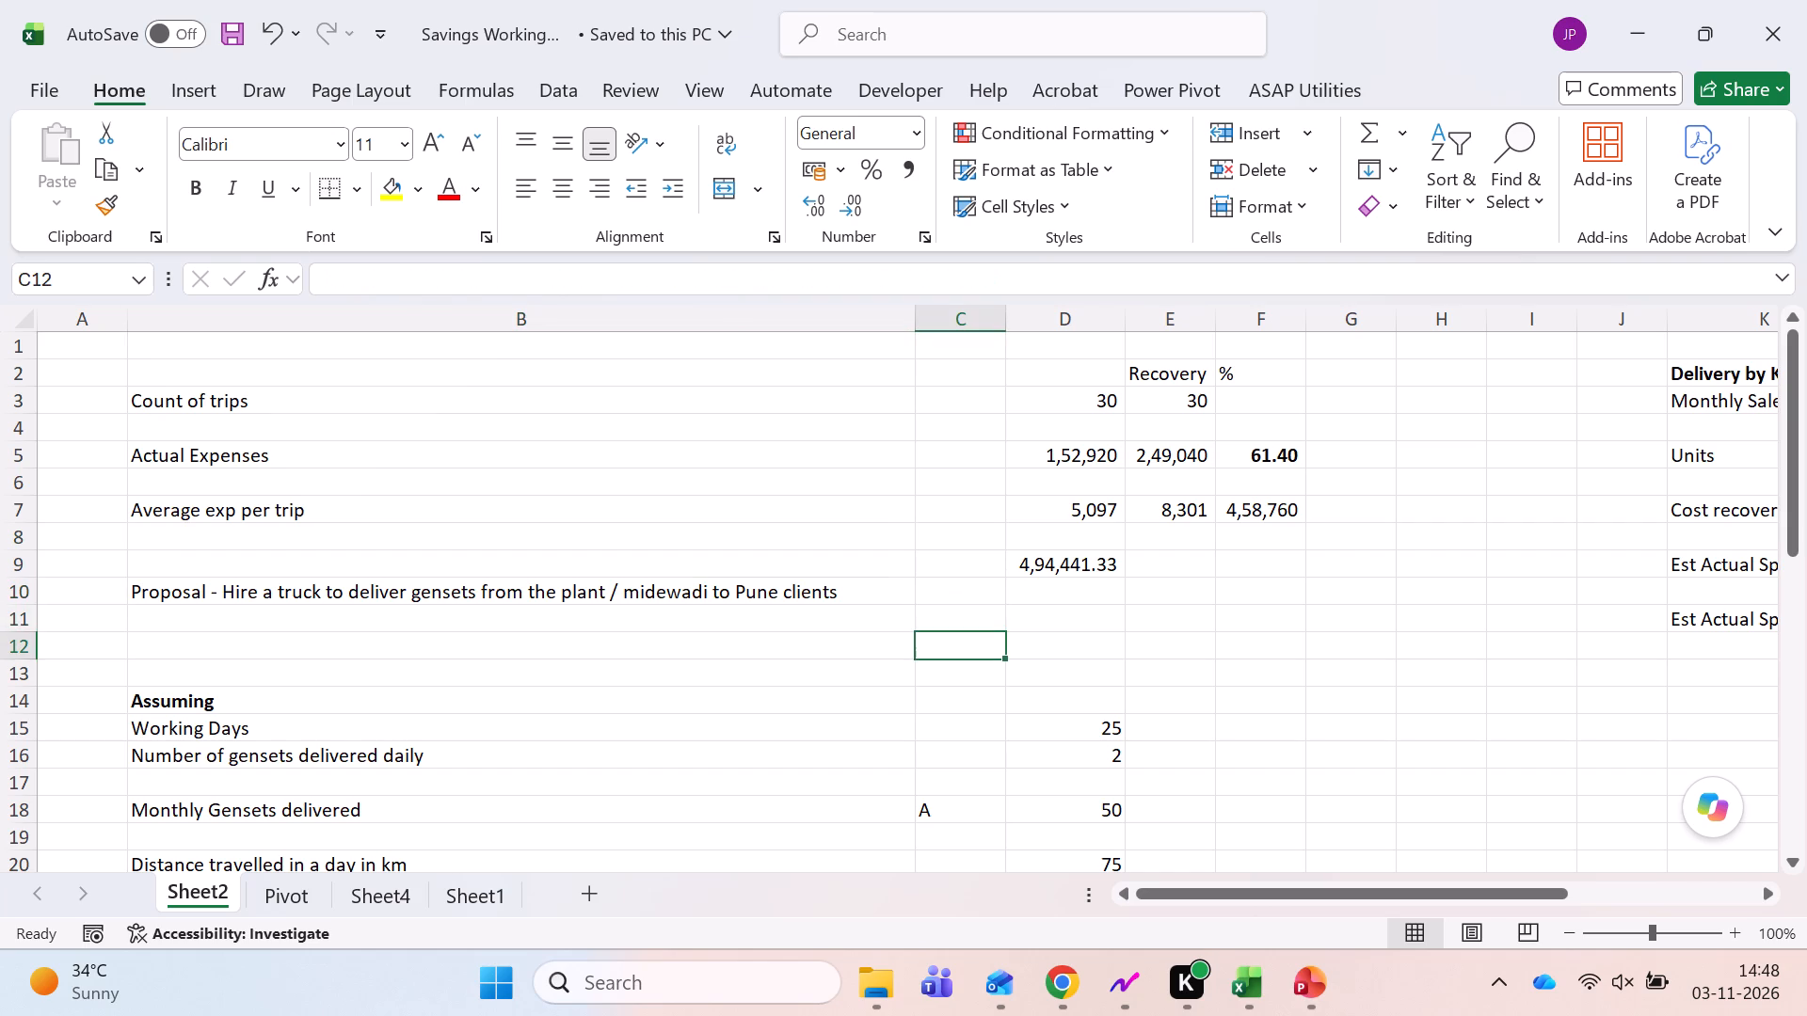
pyautogui.press('Down')
pyautogui.press('Right')
pyautogui.press('Right')
pyautogui.press('Right')
pyautogui.press('Right')
pyautogui.press('Right')
pyautogui.press('Right')
pyautogui.press('Right')
pyautogui.press('Right')
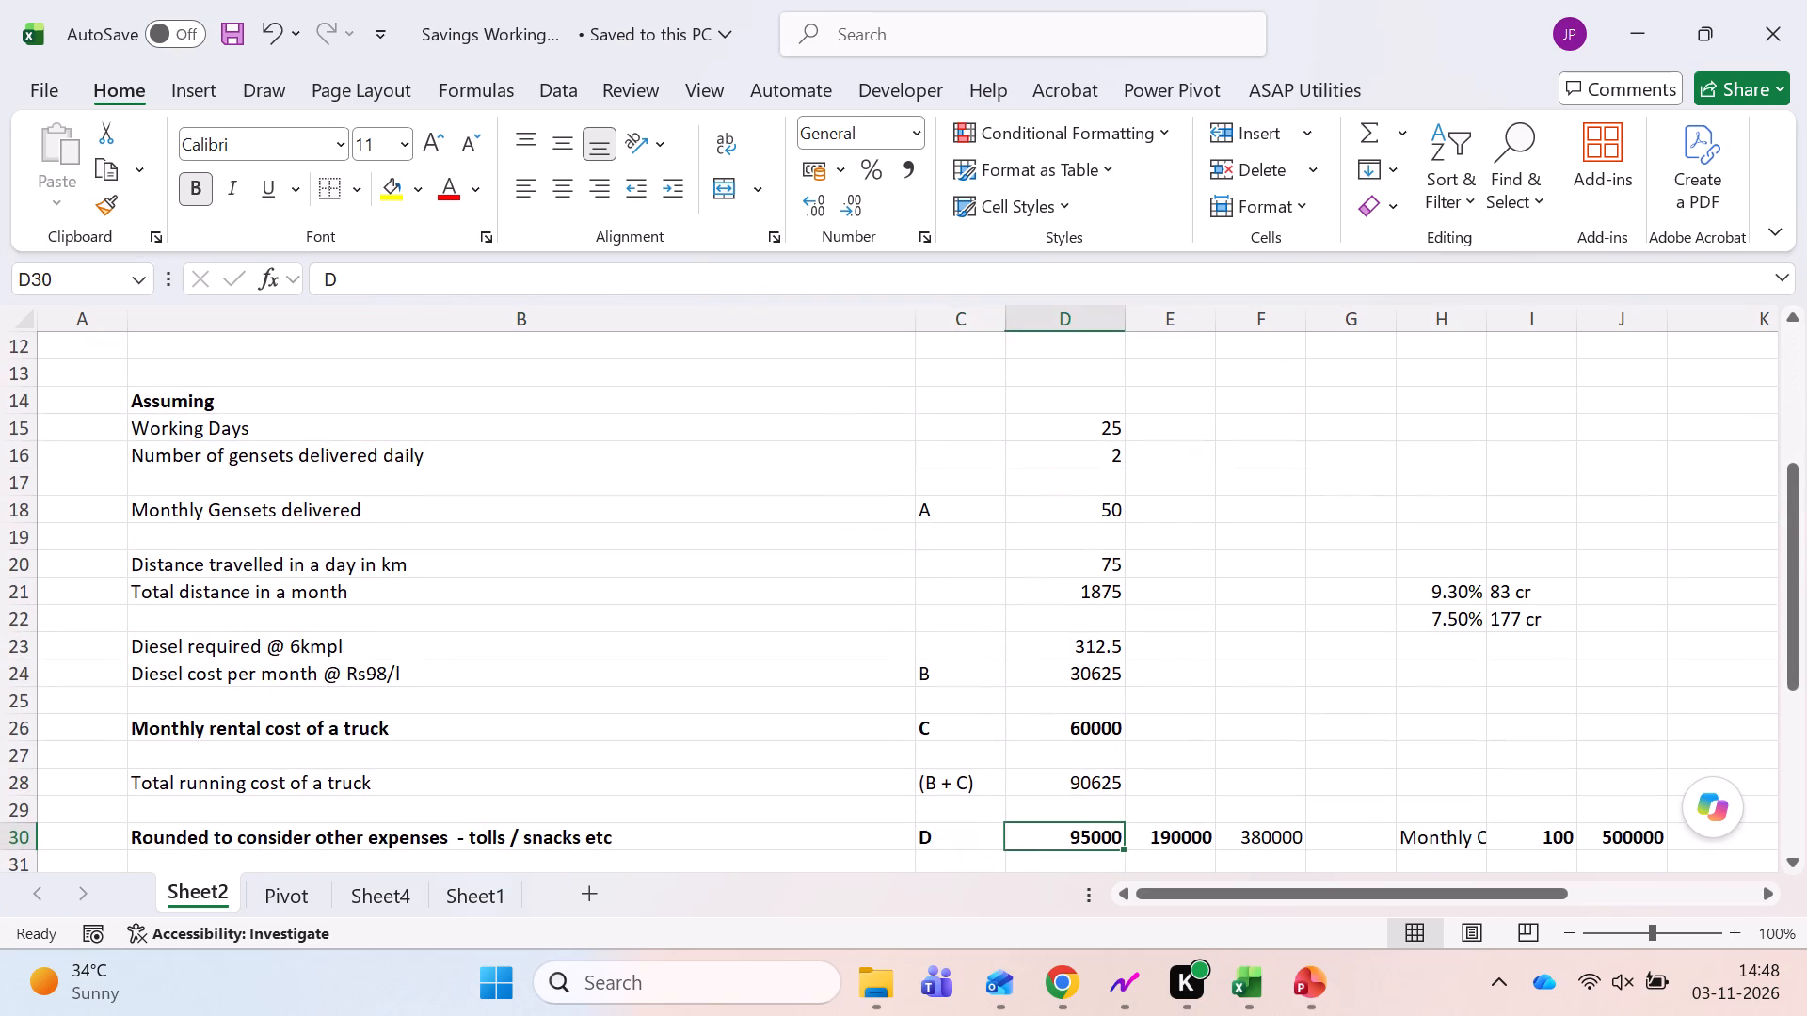
# Examine the Delivery by KALA block on Sheet2, covering monthly units, cost recovered and estimated actual spend for April to August.
pyautogui.hotkey('ctrl', 'Up')
pyautogui.hotkey('ctrl', 'Up')
pyautogui.hotkey('ctrl', 'Up')
pyautogui.hotkey('ctrl', 'Up')
pyautogui.hotkey('ctrl', 'Up')
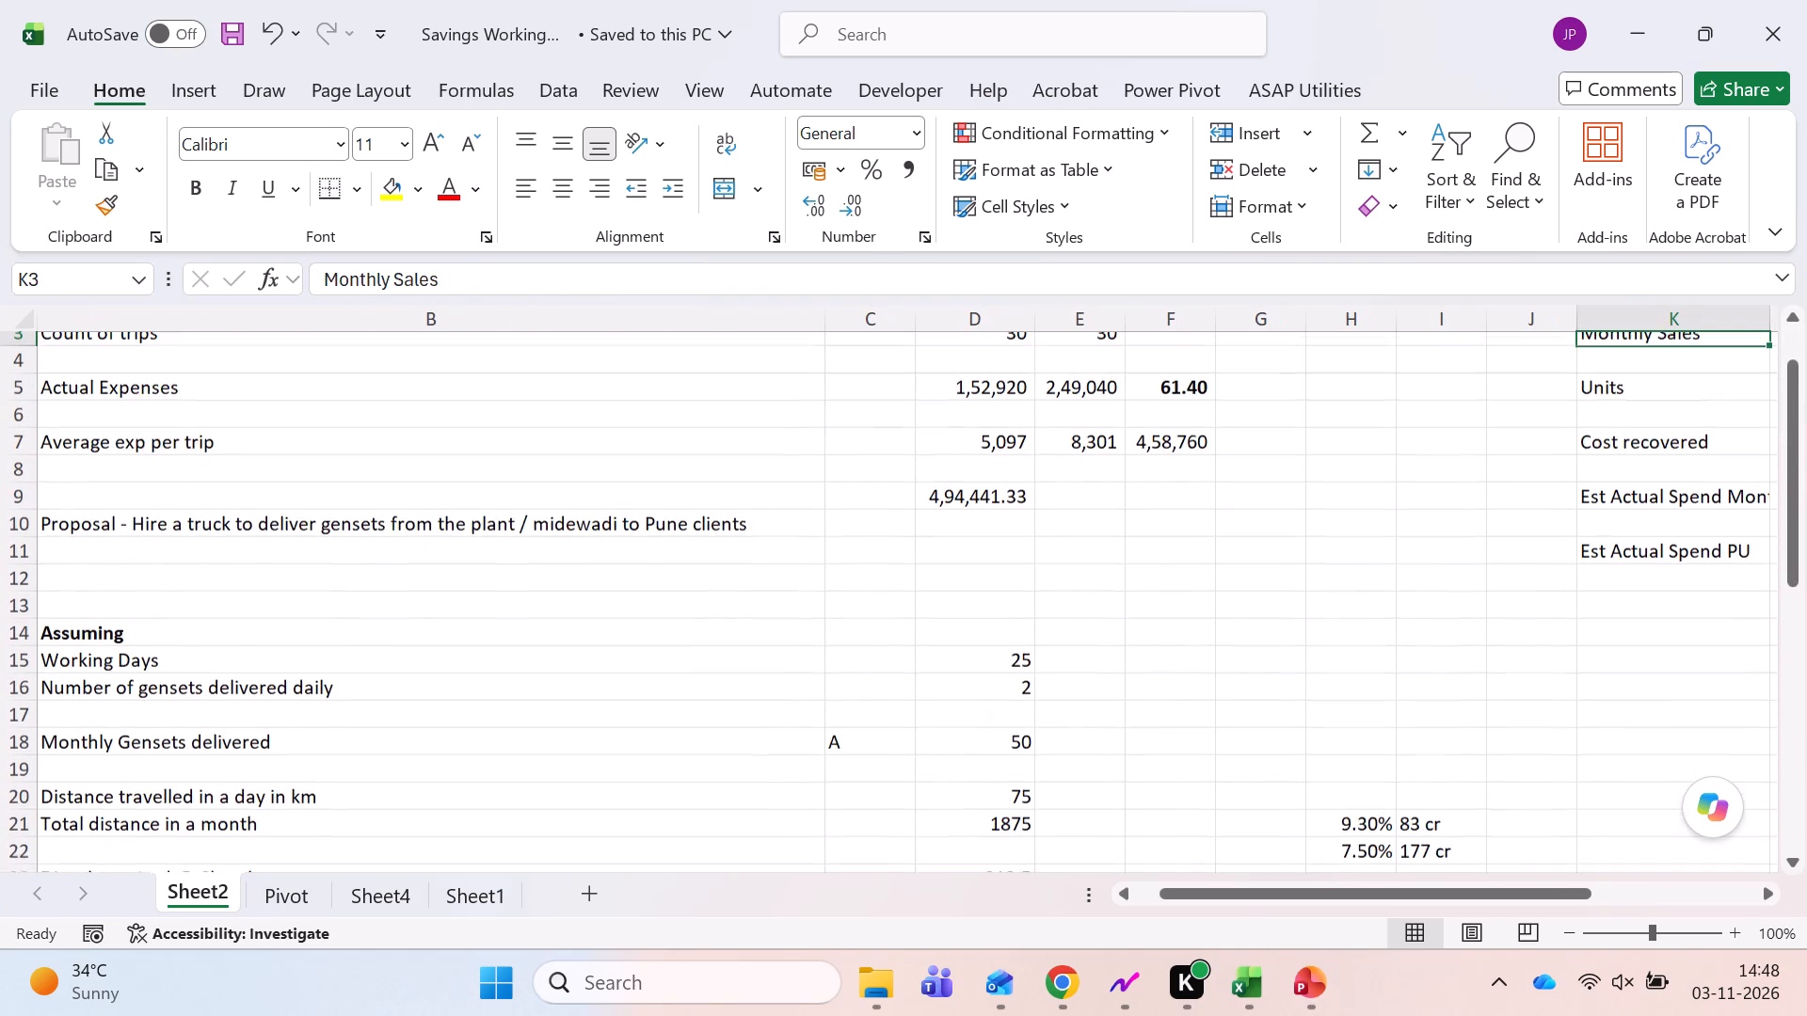
pyautogui.hotkey('ctrl', 'Up')
pyautogui.hotkey('ctrl', 'Up')
pyautogui.hotkey('ctrl', 'Up')
pyautogui.press('Down')
pyautogui.press('Right')
pyautogui.press('Right')
pyautogui.press('Right')
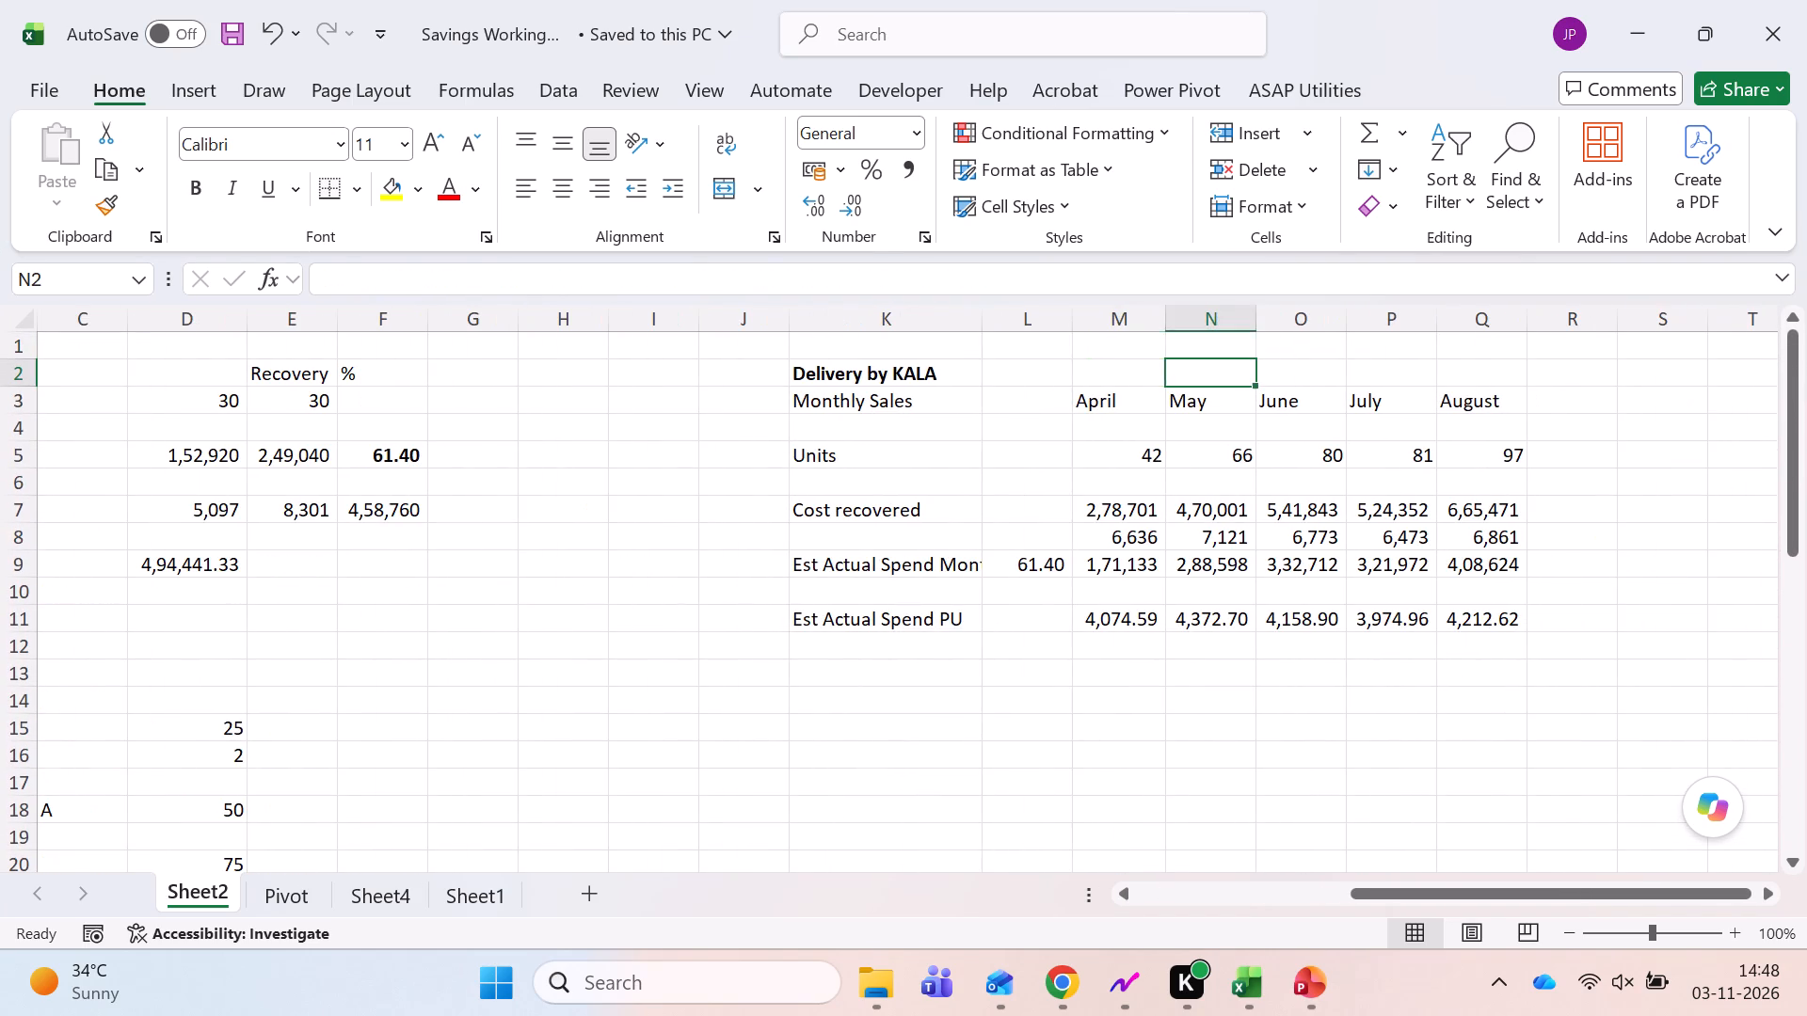
pyautogui.press('Left')
pyautogui.press('Left')
# Go to the Transport Charges columns on Sheet1, and bring up the open workbooks to switch between them.
pyautogui.hotkey('ctrl', 'pagedown')
pyautogui.hotkey('ctrl', 'pagedown')
pyautogui.hotkey('ctrl', 'pagedown')
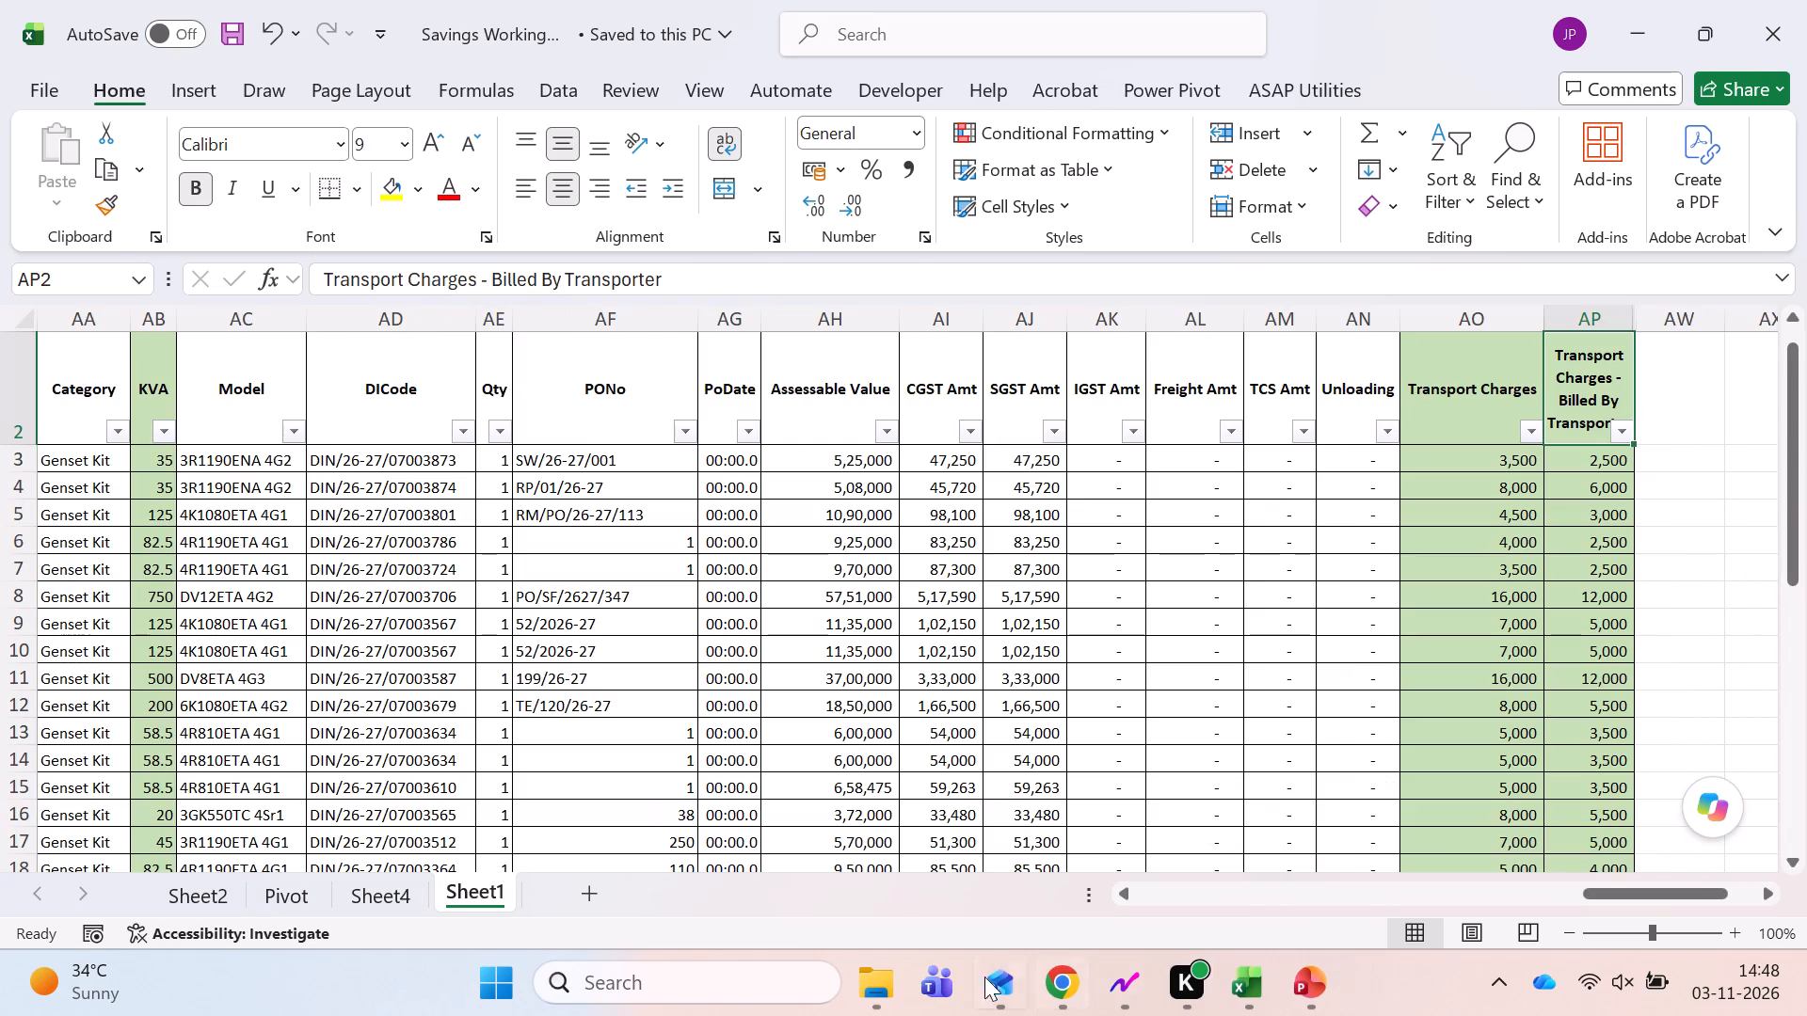
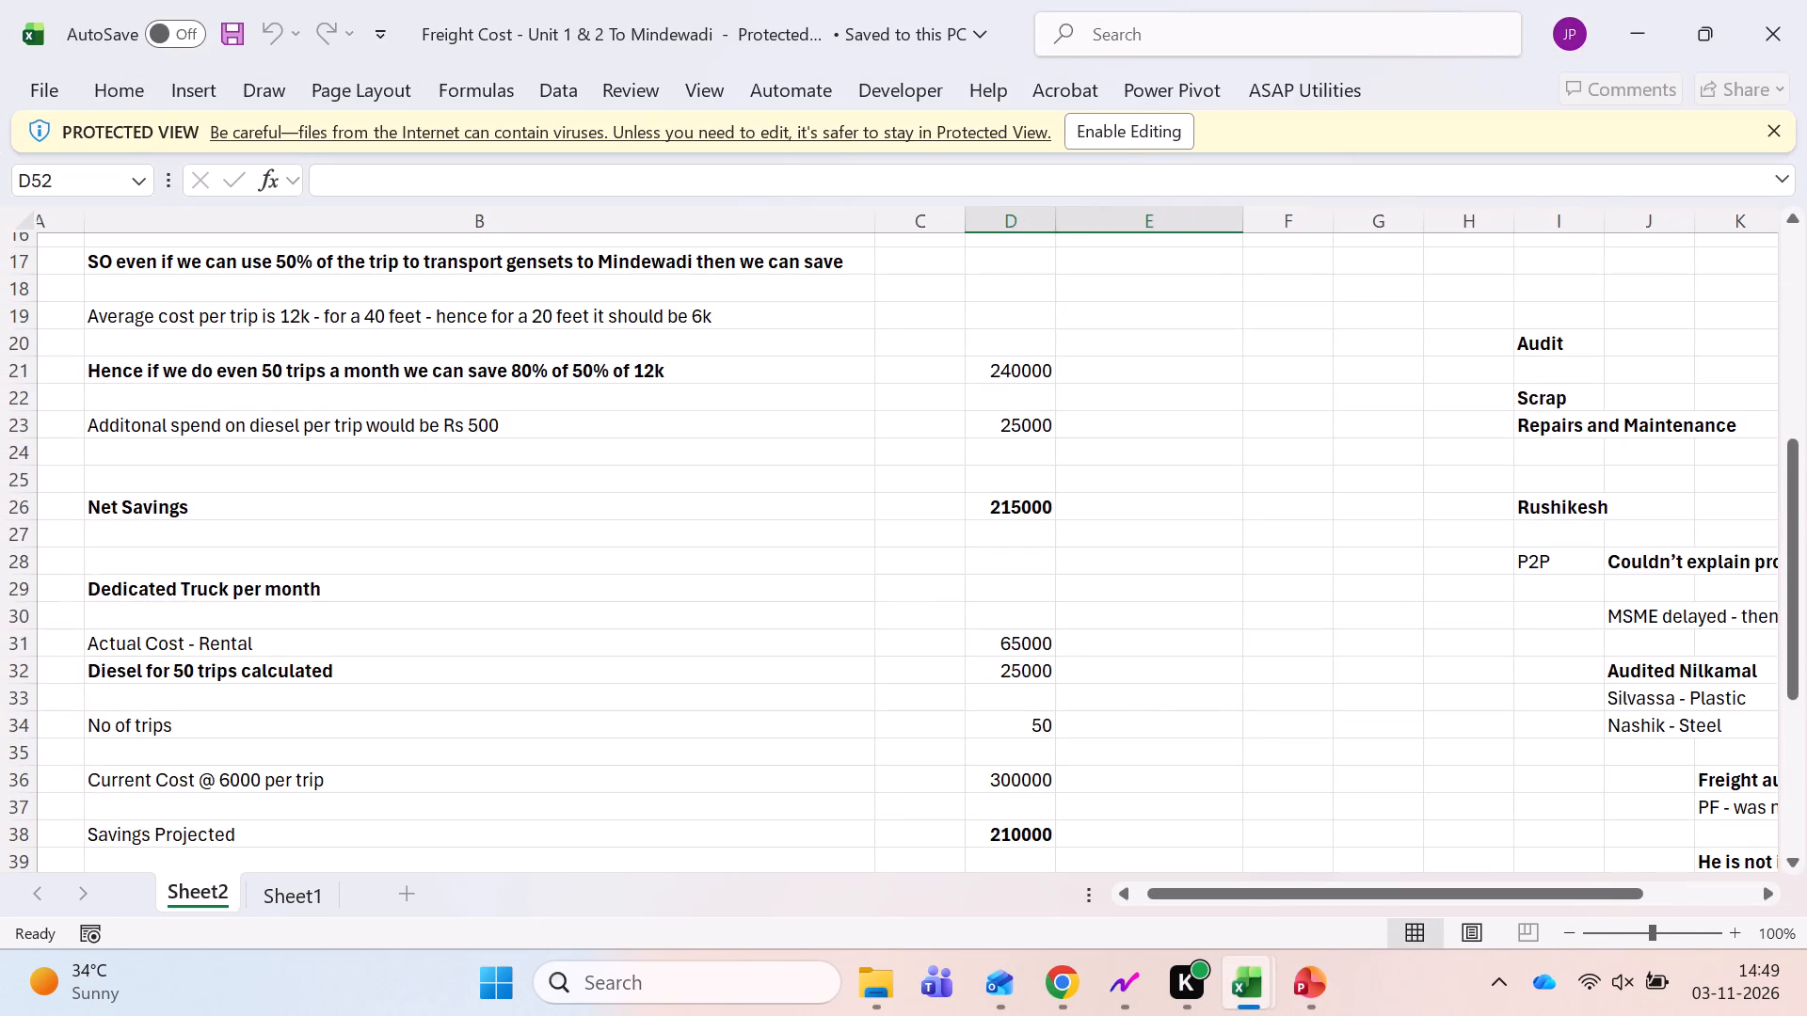
# Take the Freight Cost - Unit 1 & 2 To Mindewadi workbook out of Protected View so it can be edited.
pyautogui.click(1127, 138)
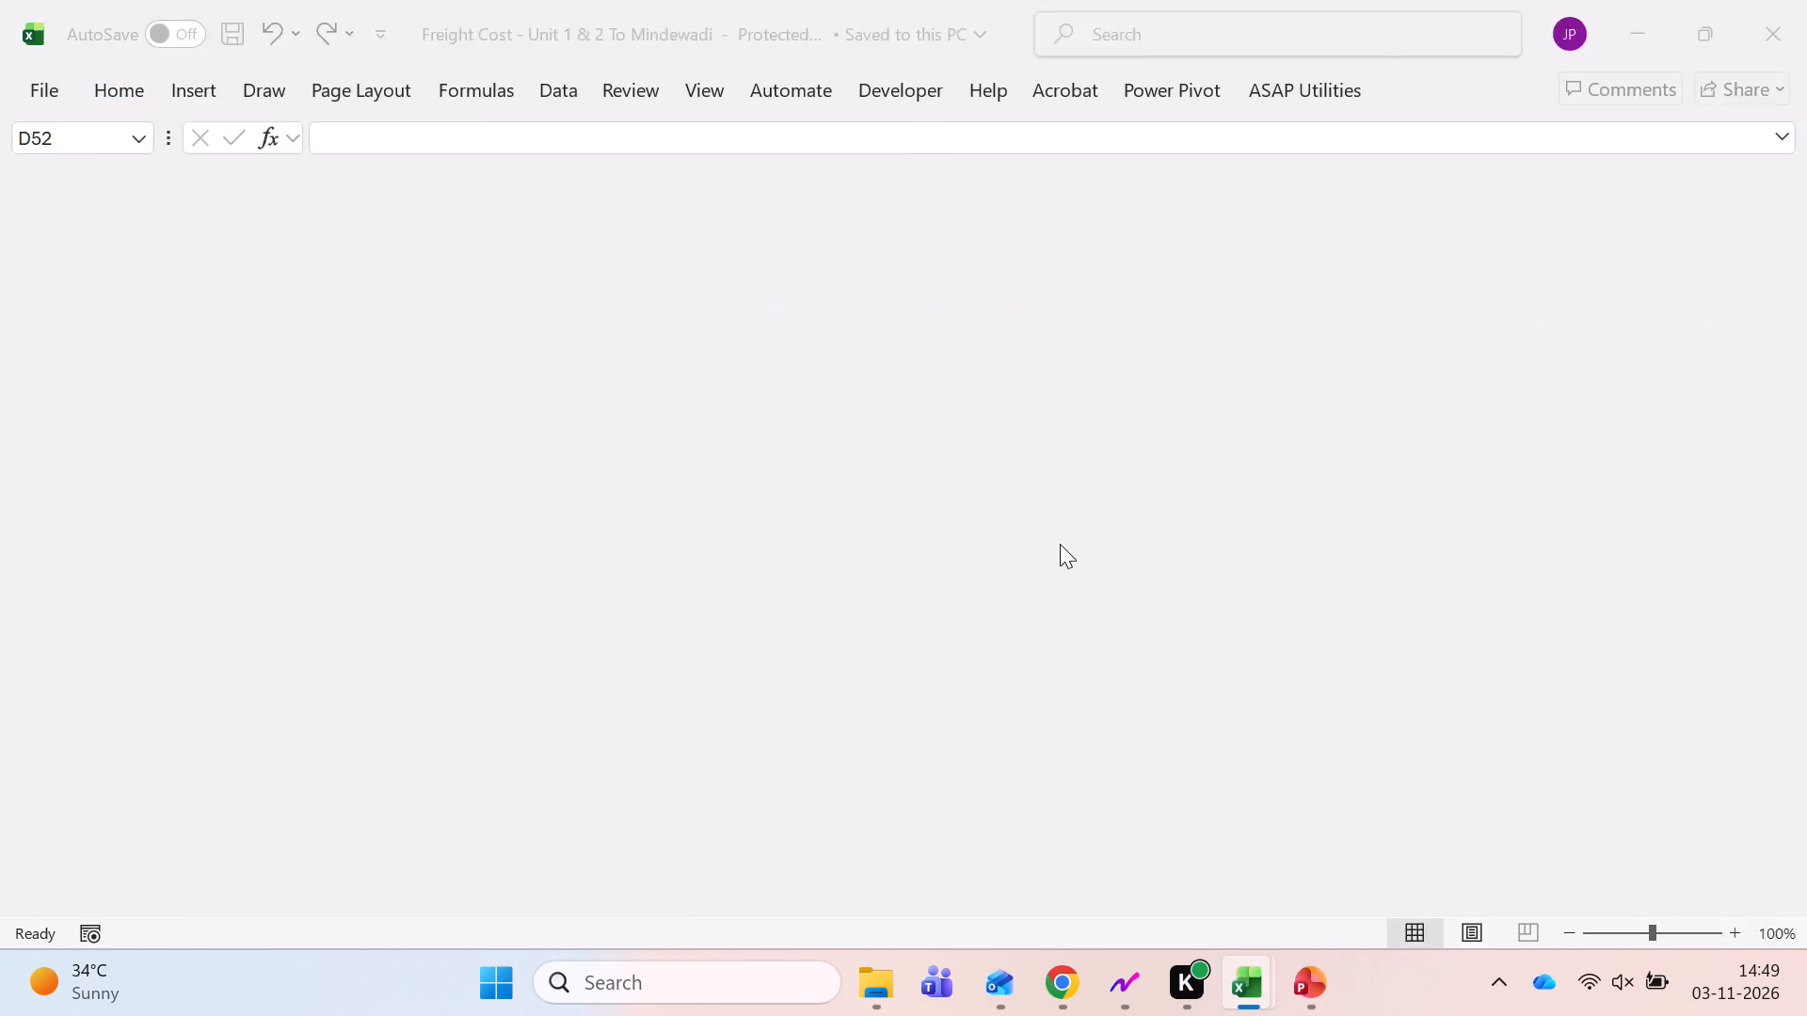
# Review the trip, total cost and cost per unit calculations and the unit rate notes on Sheet2 of the Unit 1 & 2 To Mindewadi workbook.
pyautogui.click(520, 423)
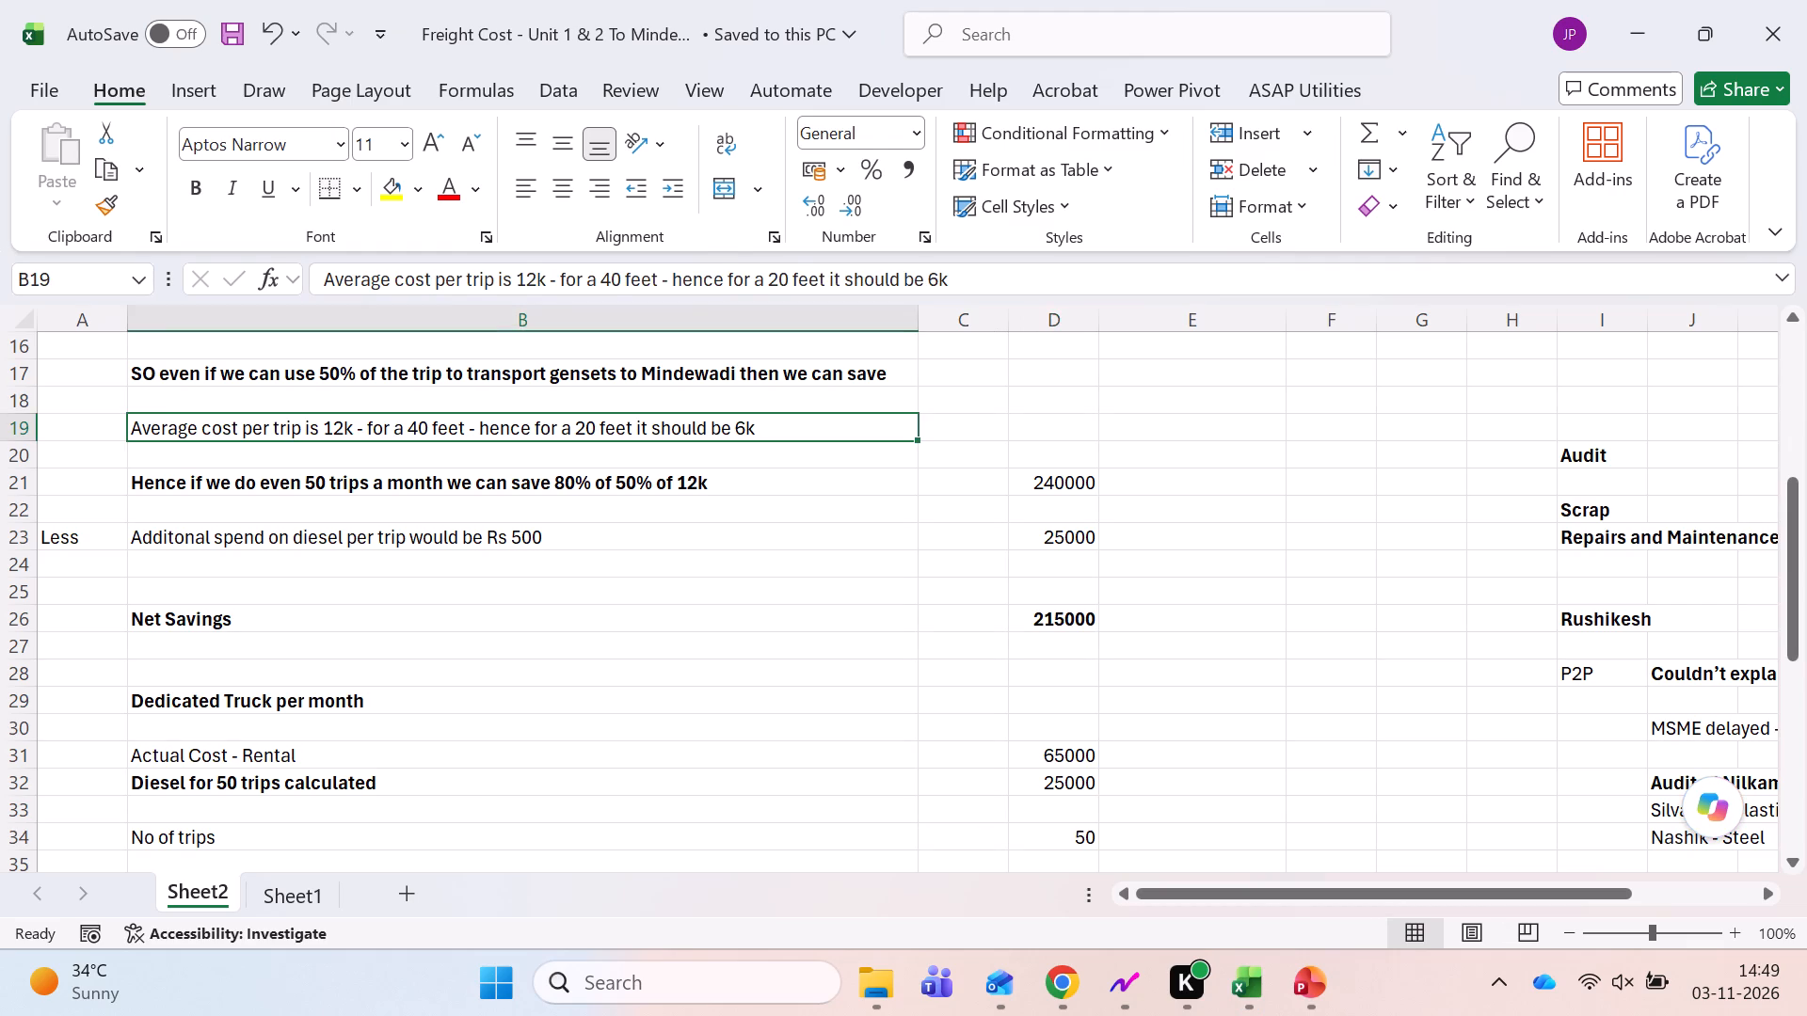
pyautogui.hotkey('ctrl', 'Up')
pyautogui.hotkey('ctrl', 'Up')
pyautogui.hotkey('ctrl', 'Up')
pyautogui.hotkey('ctrl', 'Up')
pyautogui.hotkey('ctrl', 'Up')
pyautogui.hotkey('ctrl', 'Up')
pyautogui.hotkey('ctrl', 'Up')
pyautogui.hotkey('ctrl', 'Up')
pyautogui.hotkey('ctrl', 'Up')
pyautogui.hotkey('ctrl', 'Up')
pyautogui.hotkey('ctrl', 'Up')
pyautogui.hotkey('ctrl', 'Up')
pyautogui.hotkey('ctrl', 'Up')
pyautogui.hotkey('ctrl', 'Up')
pyautogui.hotkey('ctrl', 'Up')
pyautogui.hotkey('ctrl', 'Up')
pyautogui.hotkey('ctrl', 'Up')
pyautogui.hotkey('ctrl', 'Up')
pyautogui.press('Down')
pyautogui.press('Down')
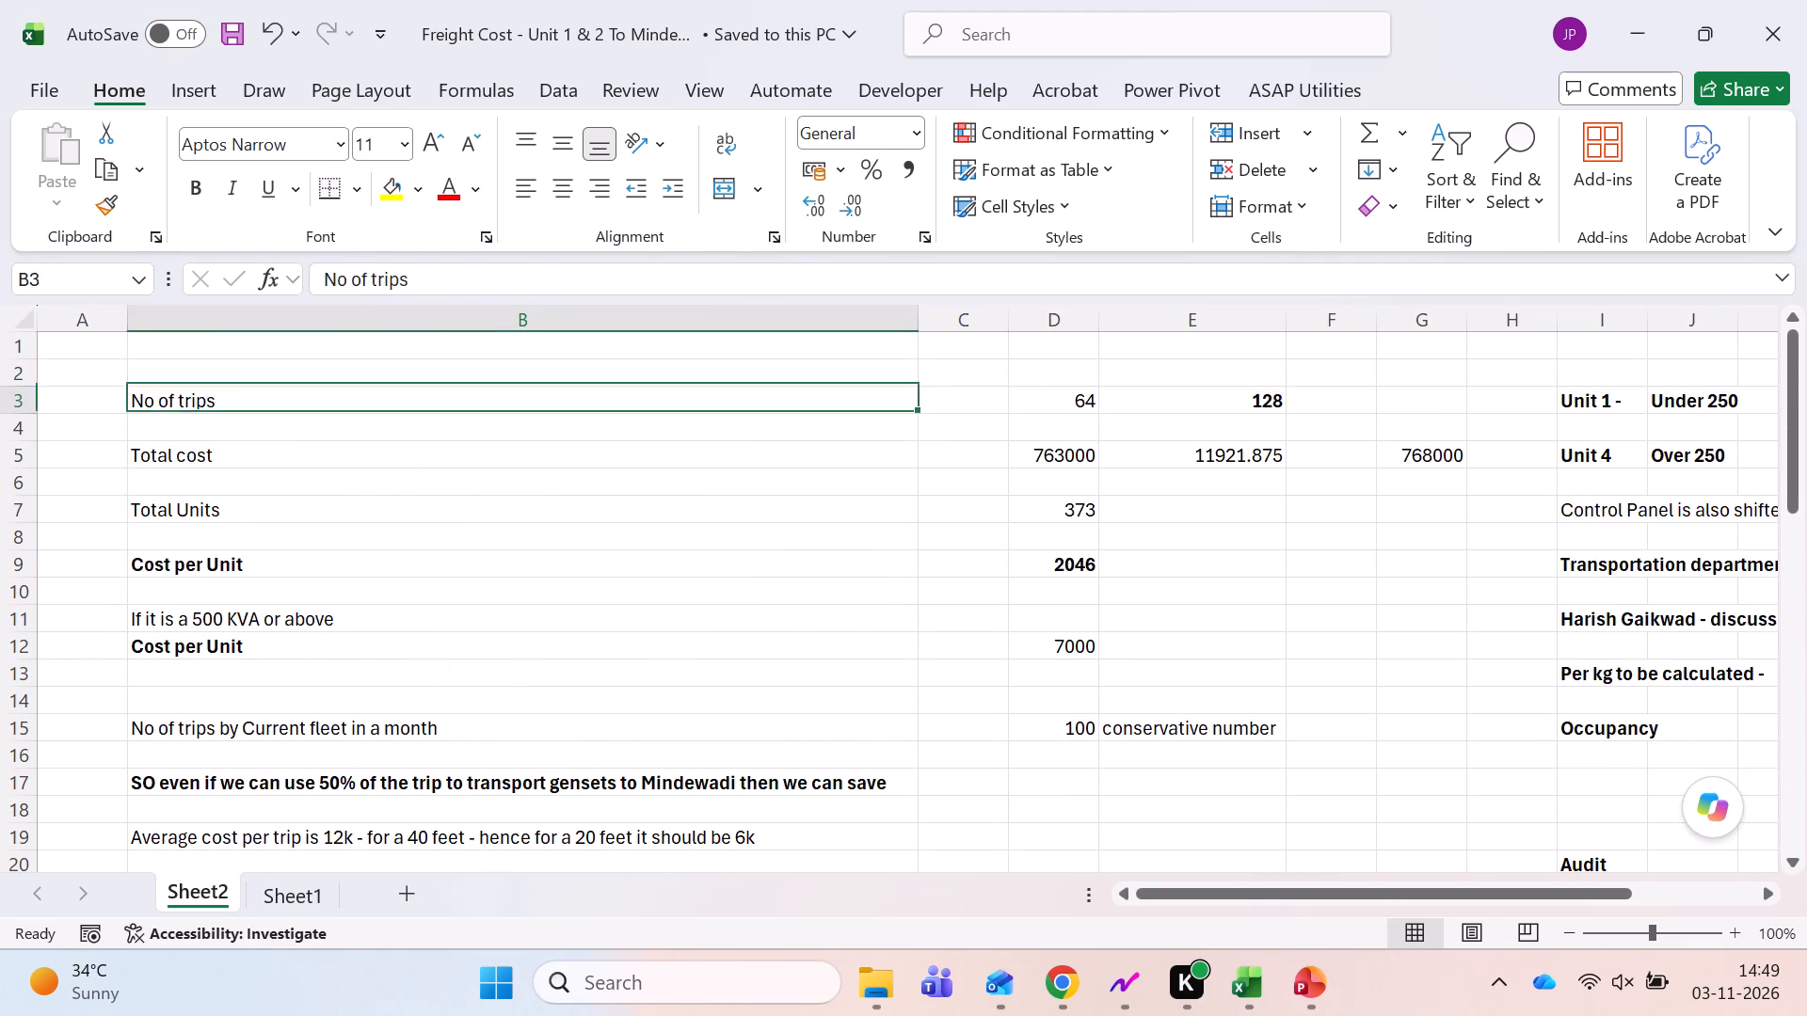
pyautogui.press('Down')
pyautogui.press('Right')
pyautogui.press('Right')
pyautogui.press('Right')
pyautogui.press('Right')
pyautogui.press('Right')
pyautogui.press('Right')
pyautogui.press('Right')
pyautogui.press('Right')
pyautogui.press('Right')
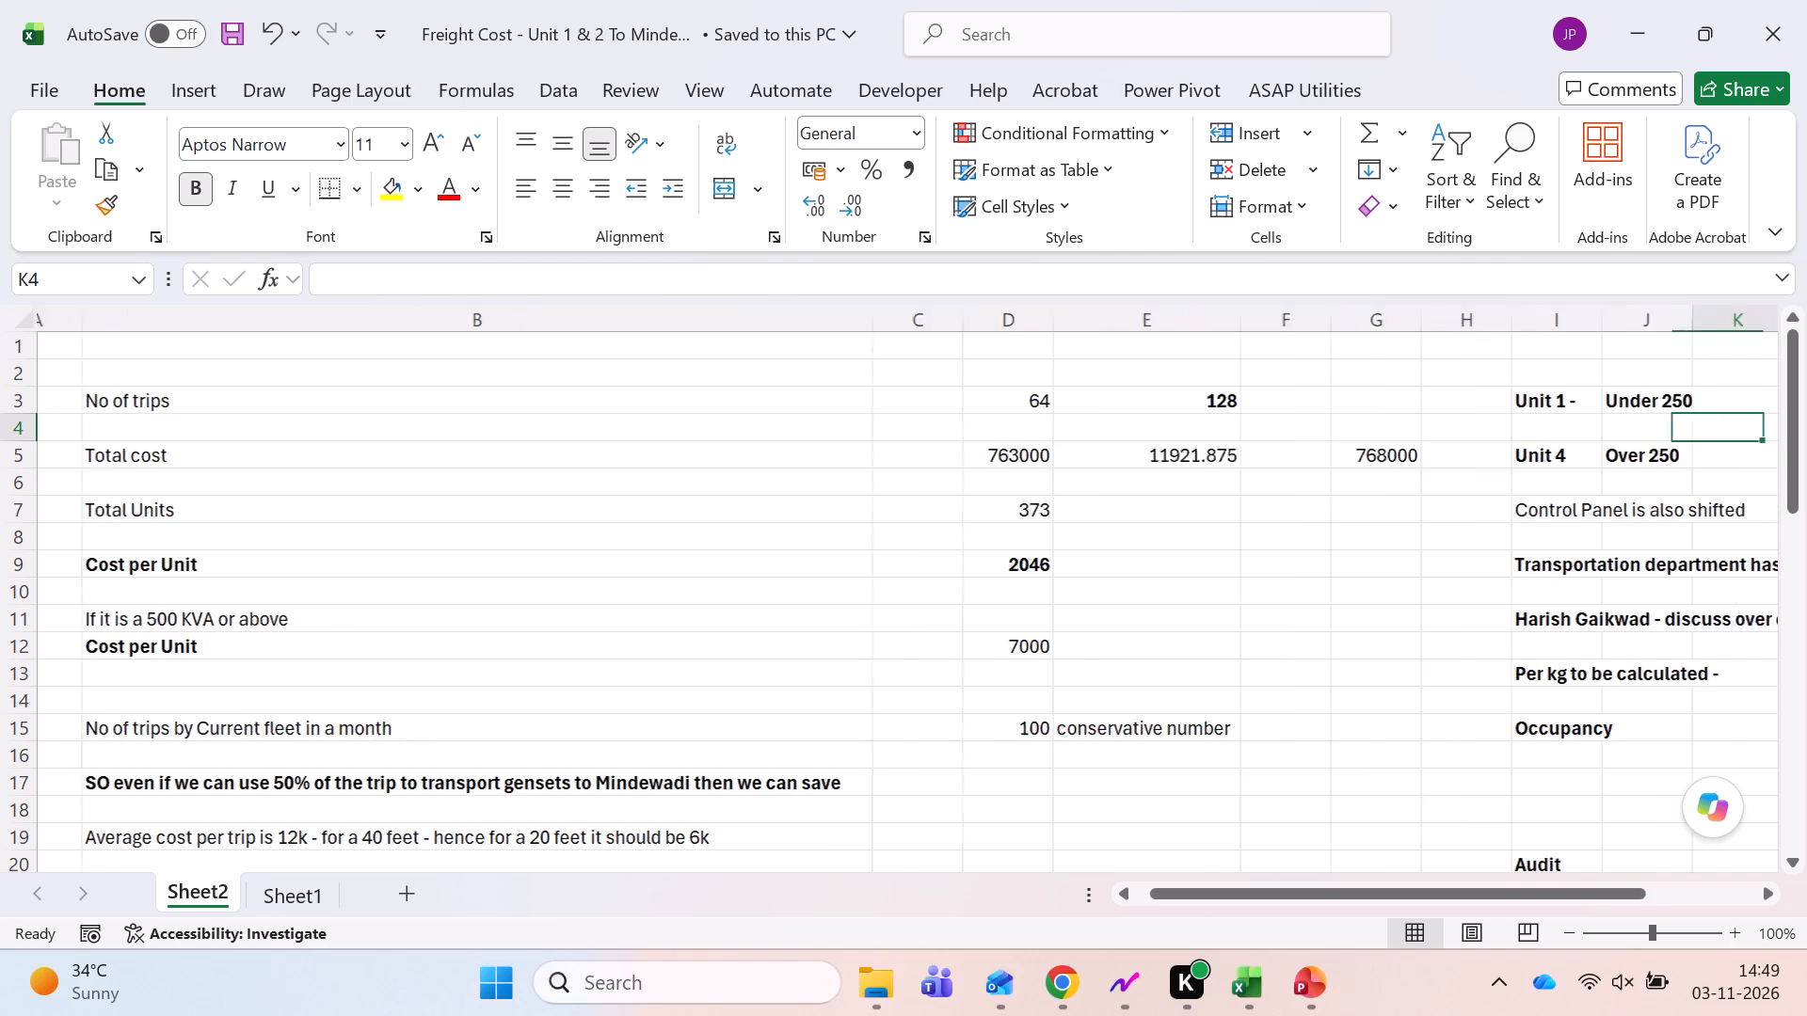
pyautogui.press('Right')
pyautogui.press('Right')
pyautogui.press('Left')
pyautogui.press('Left')
pyautogui.press('Left')
pyautogui.press('Left')
pyautogui.press('Left')
pyautogui.press('Left')
pyautogui.press('Left')
pyautogui.press('Left')
pyautogui.press('Left')
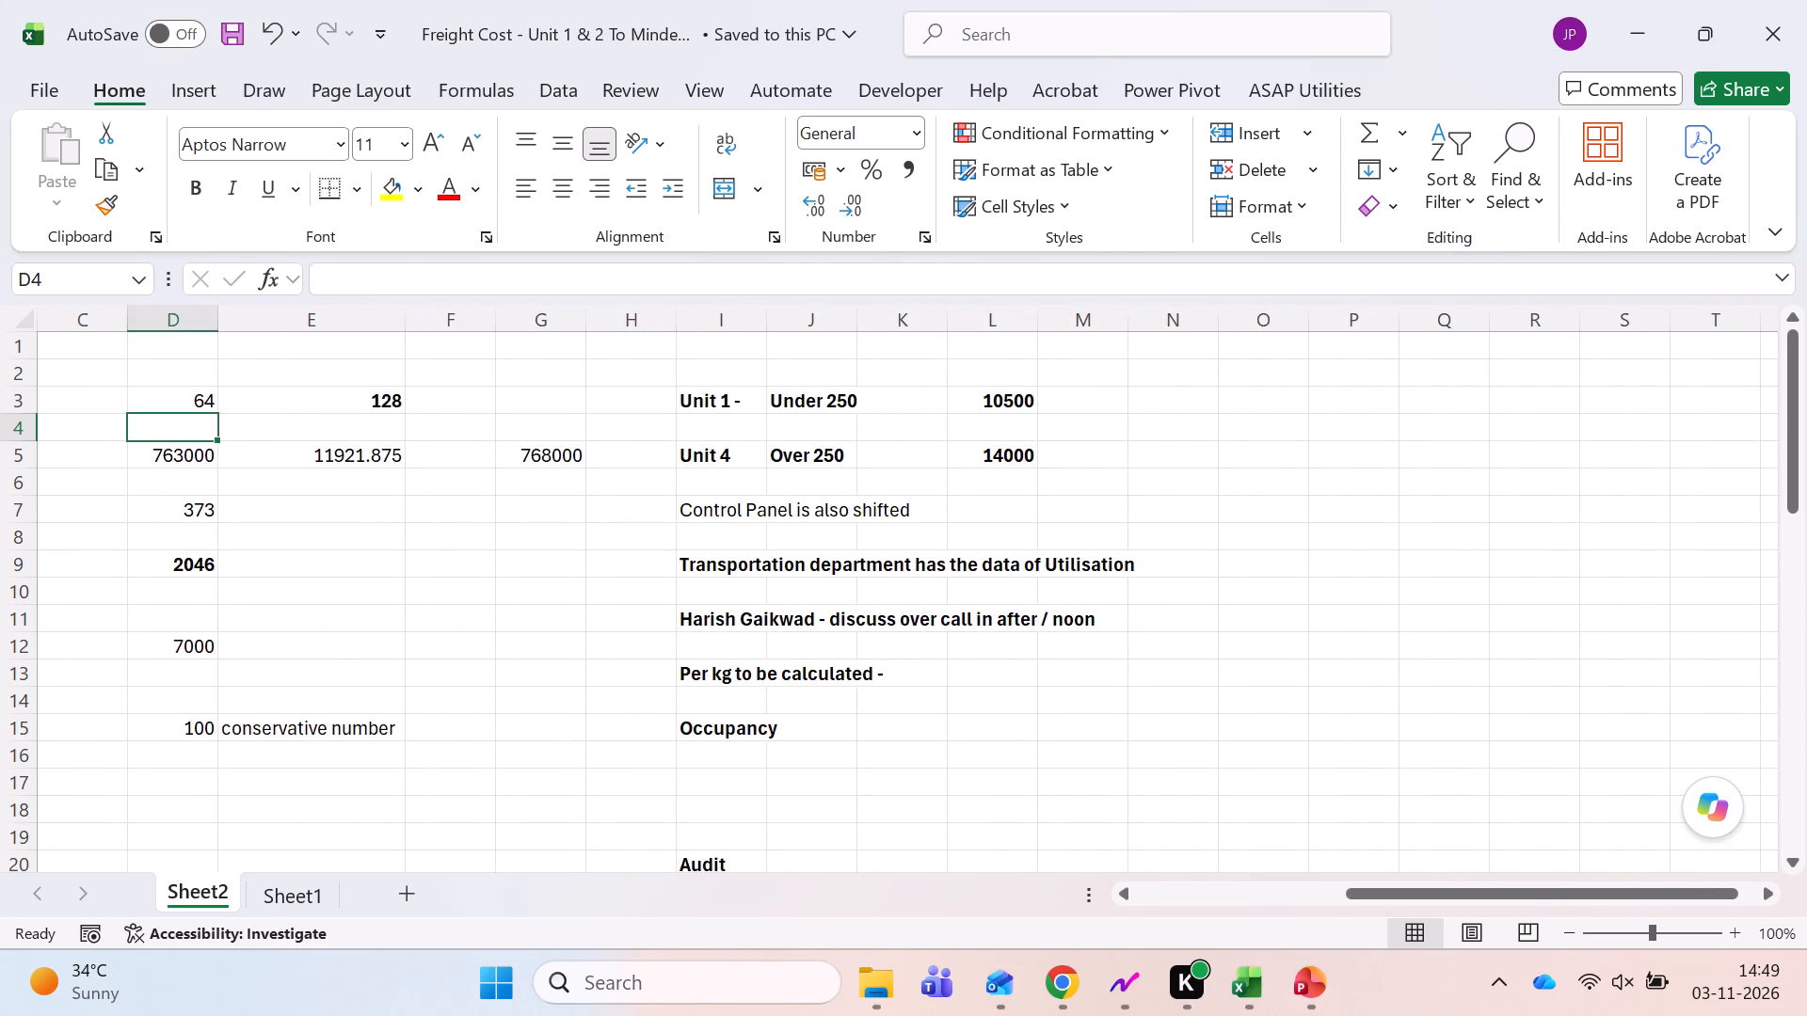
pyautogui.press('Down')
pyautogui.press('Down')
pyautogui.press('Down')
pyautogui.press('Down')
pyautogui.press('Down')
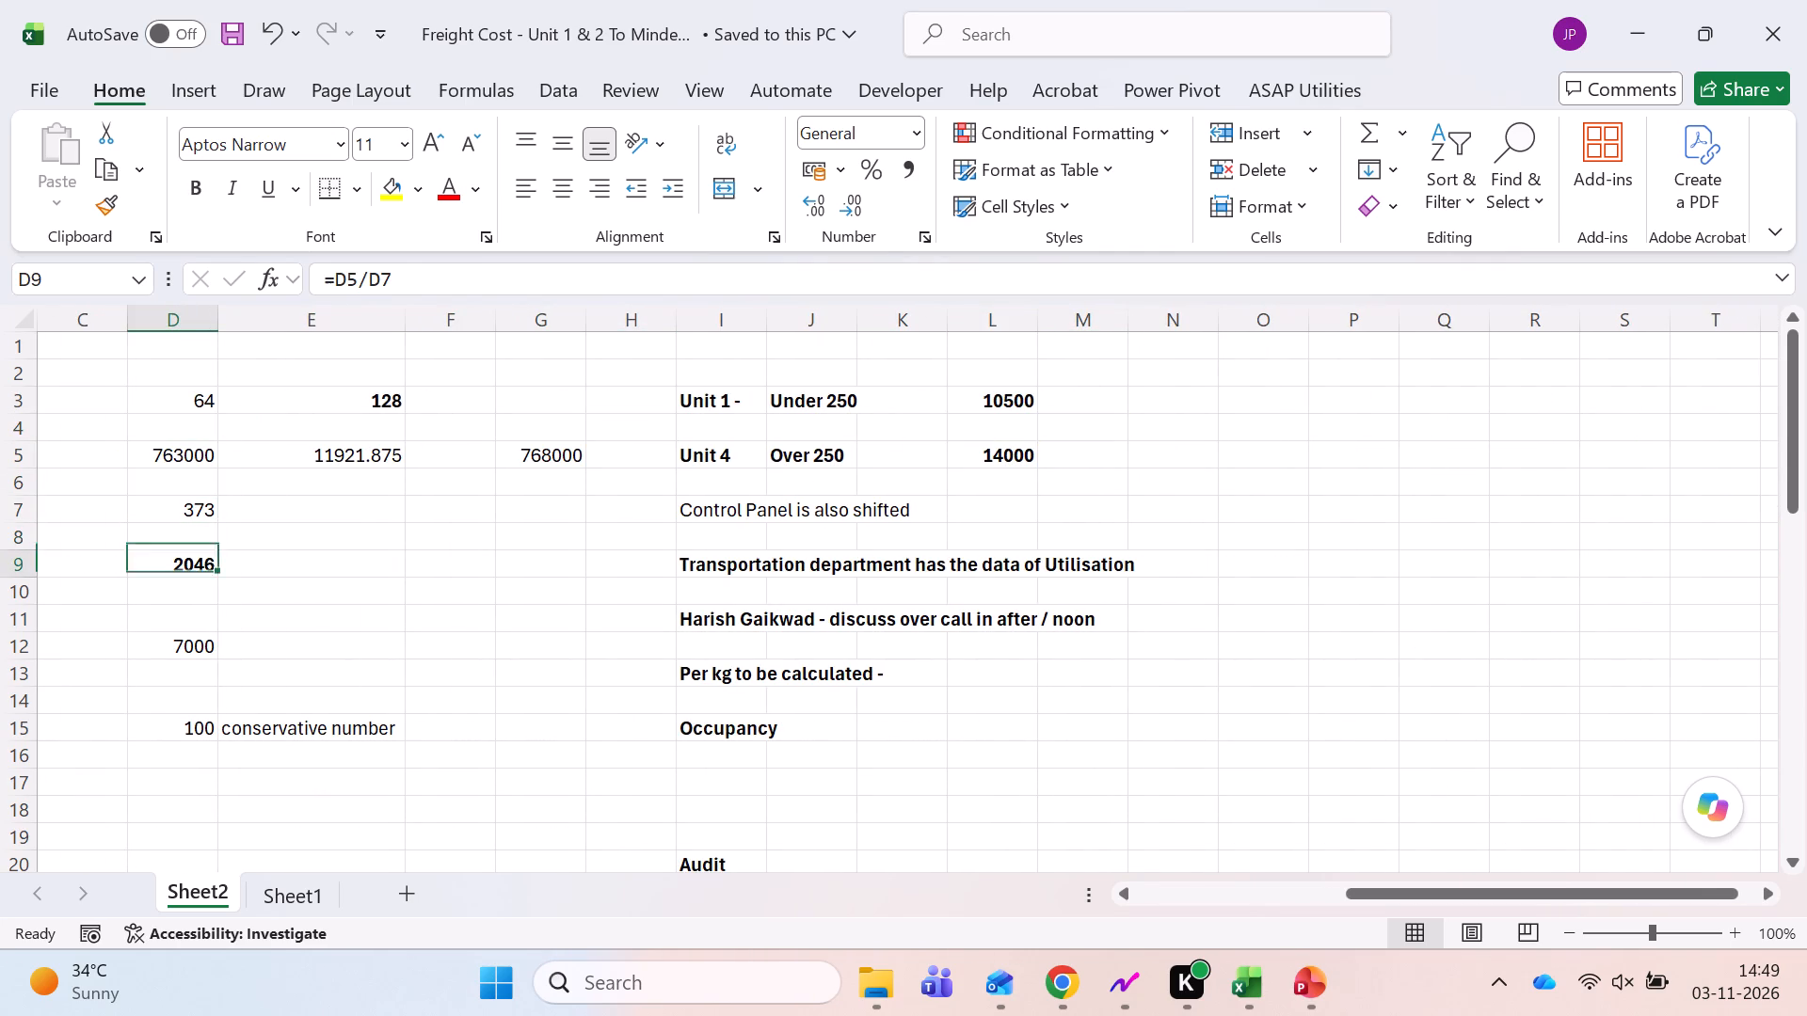
pyautogui.press('Down')
pyautogui.press('Left')
pyautogui.press('Left')
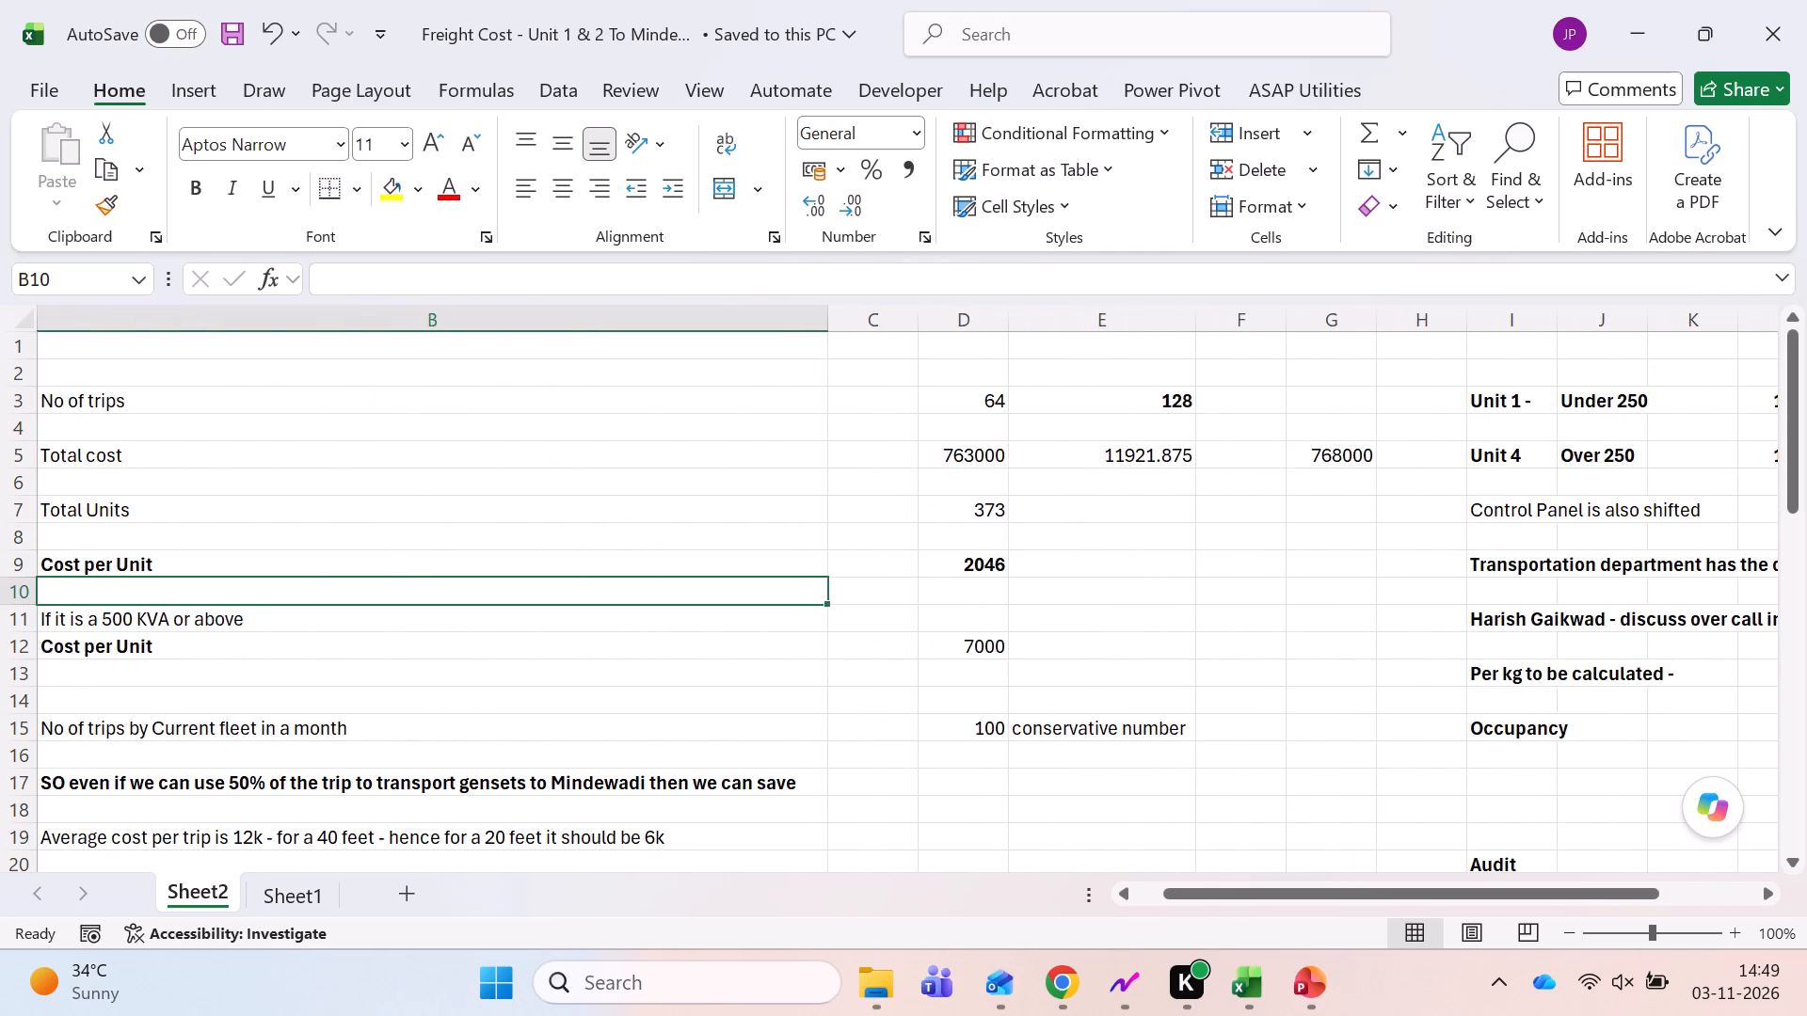
pyautogui.press('Right')
pyautogui.press('Right')
pyautogui.press('Right')
pyautogui.press('Right')
pyautogui.press('Right')
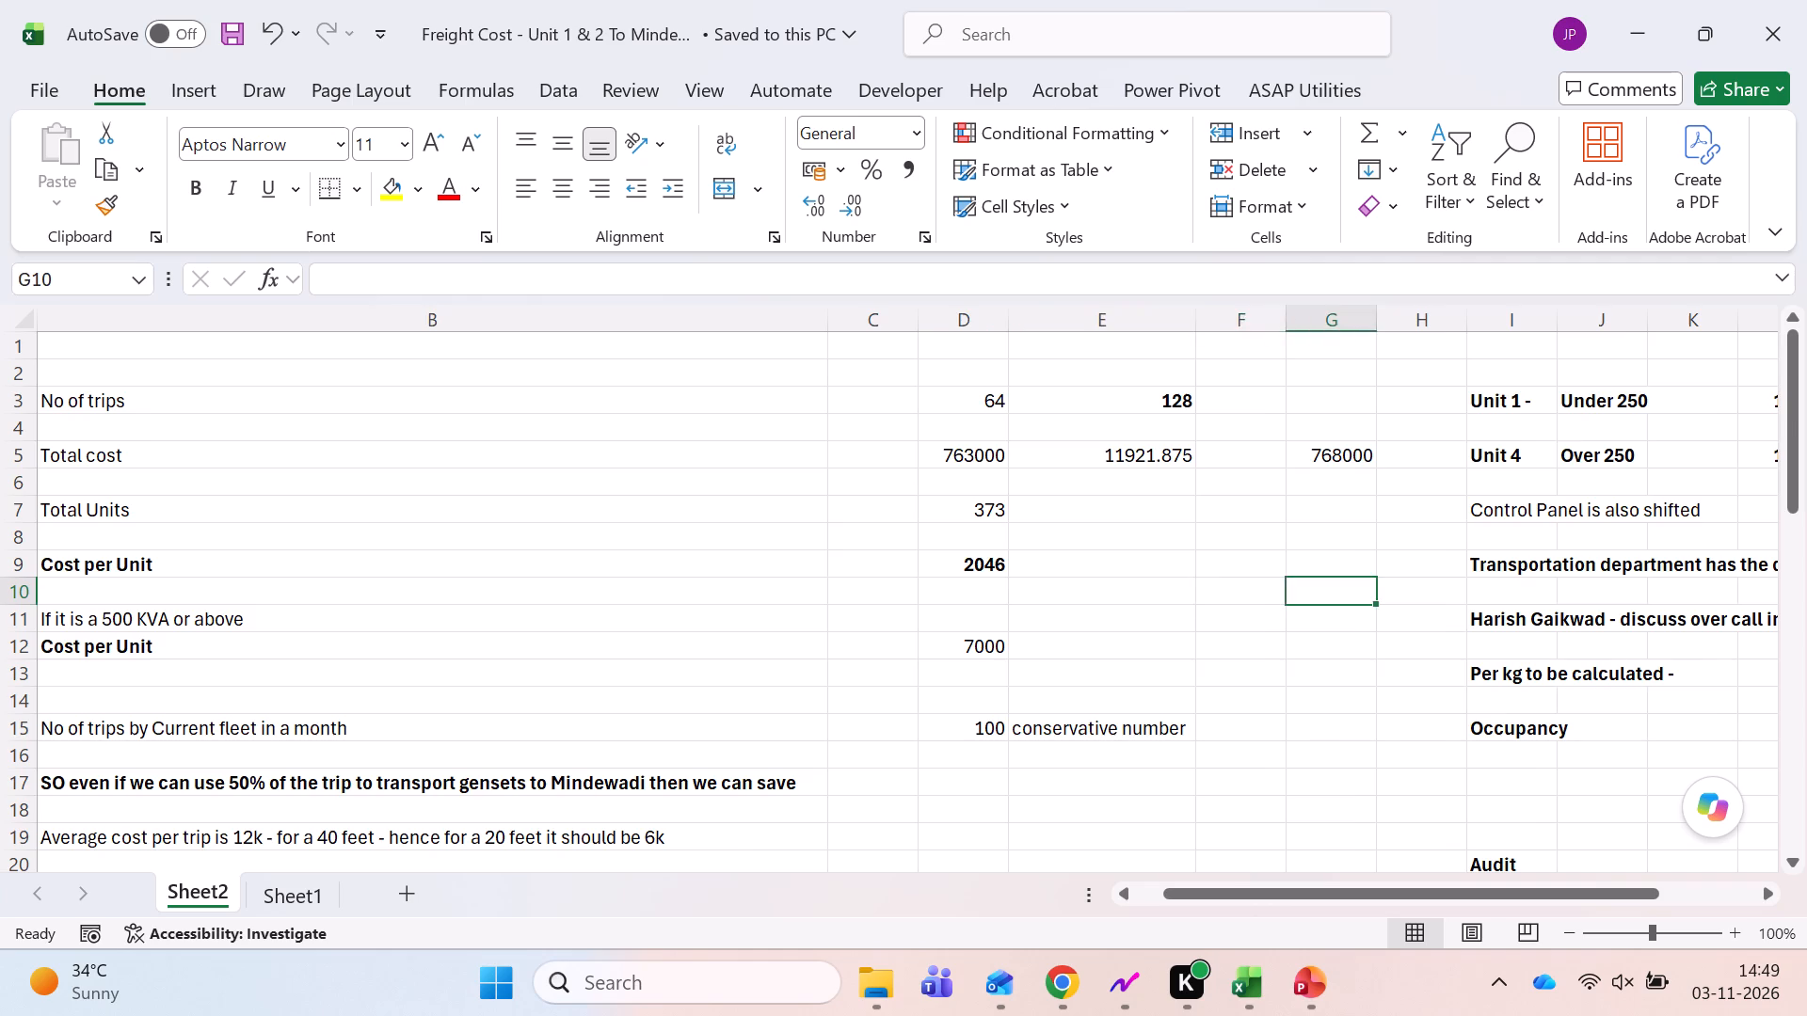
# Inspect the bold figure in the second value column of the No of trips row on Sheet2, leaving it unedited.
pyautogui.hotkey('ctrl', 'Left')
pyautogui.hotkey('ctrl', 'Left')
pyautogui.hotkey('ctrl', 'Left')
pyautogui.press('Right')
pyautogui.press('Right')
pyautogui.press('Right')
pyautogui.press('Right')
pyautogui.press('Up')
pyautogui.press('Up')
pyautogui.press('Up')
pyautogui.press('Up')
pyautogui.press('Up')
pyautogui.press('Up')
pyautogui.press('Up')
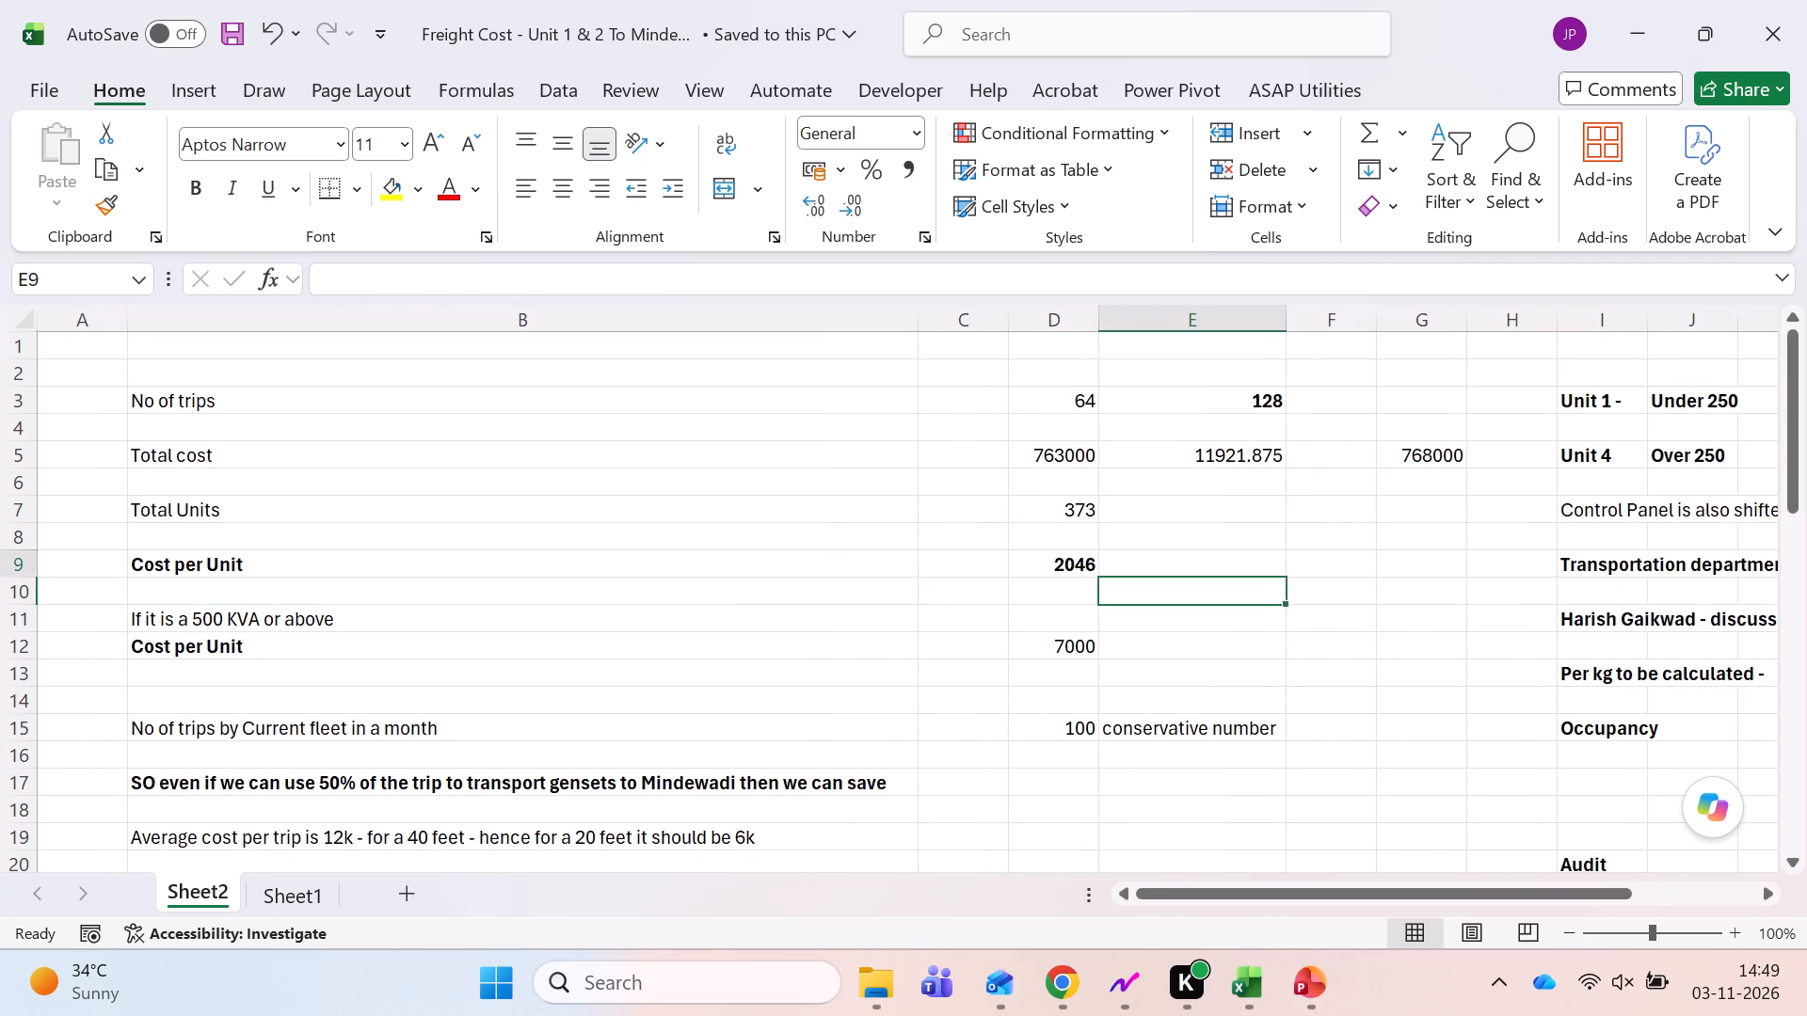
pyautogui.press('F2')
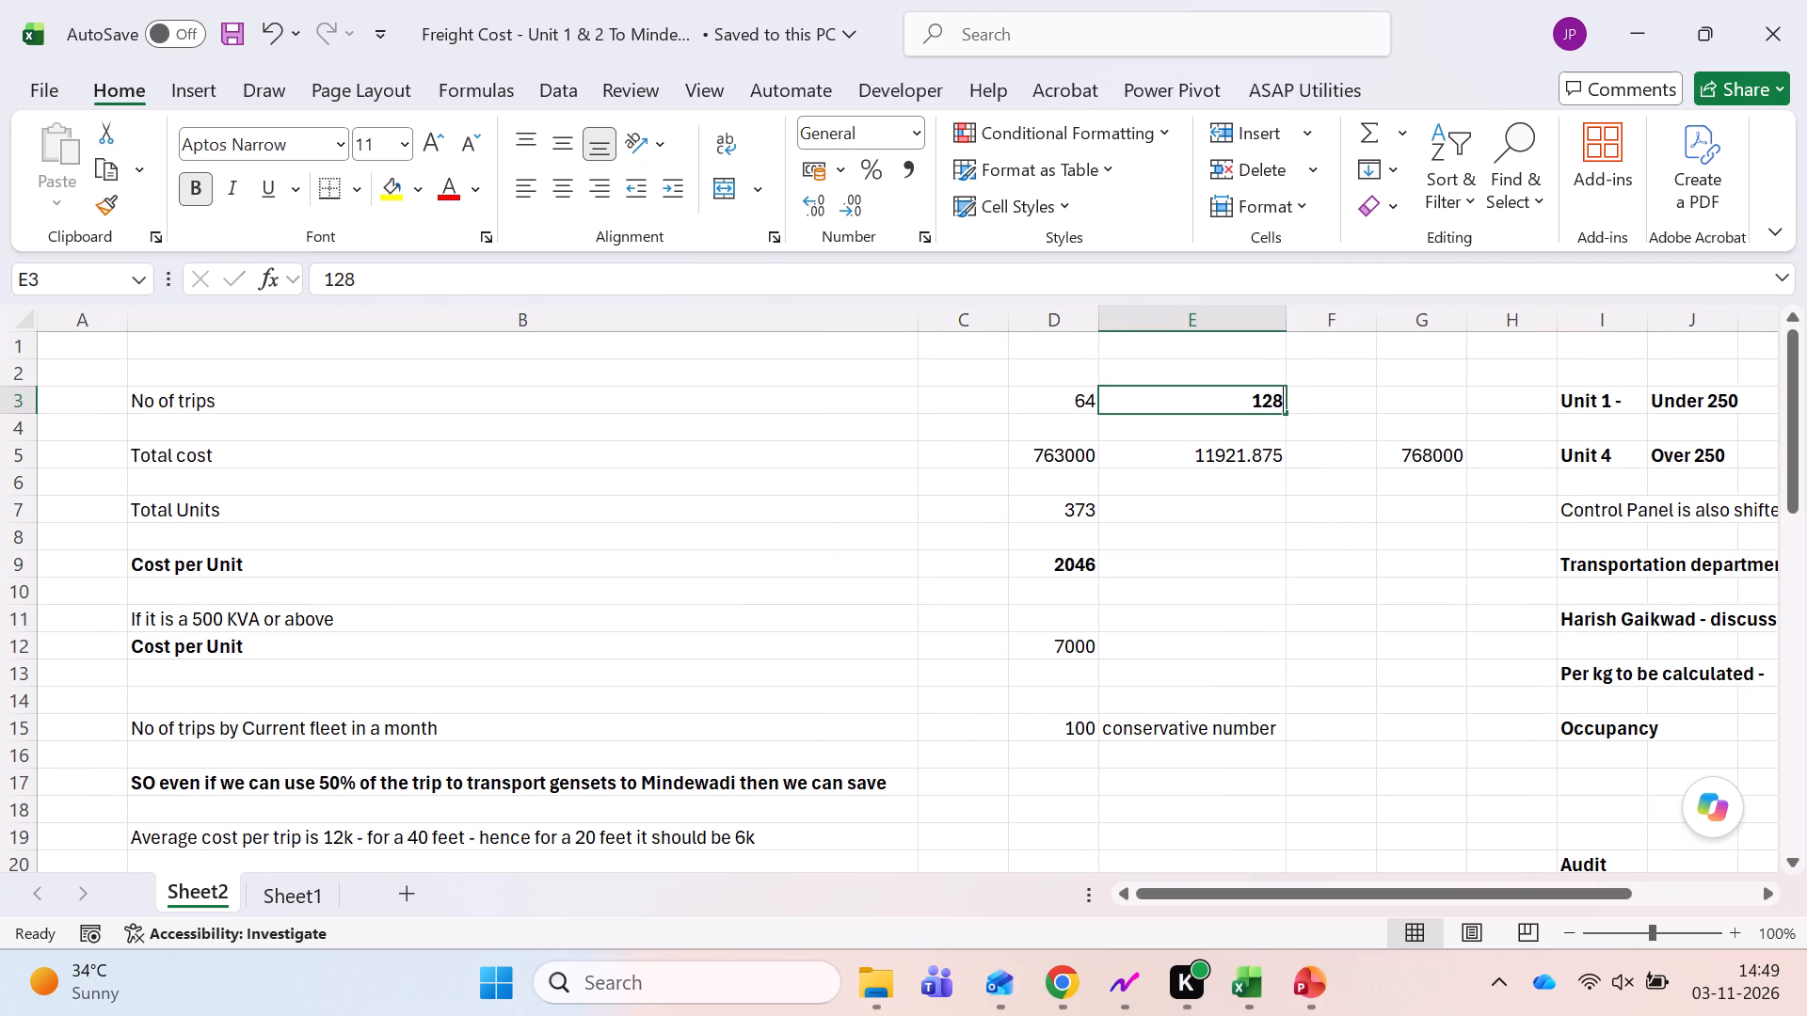
pyautogui.press('Escape')
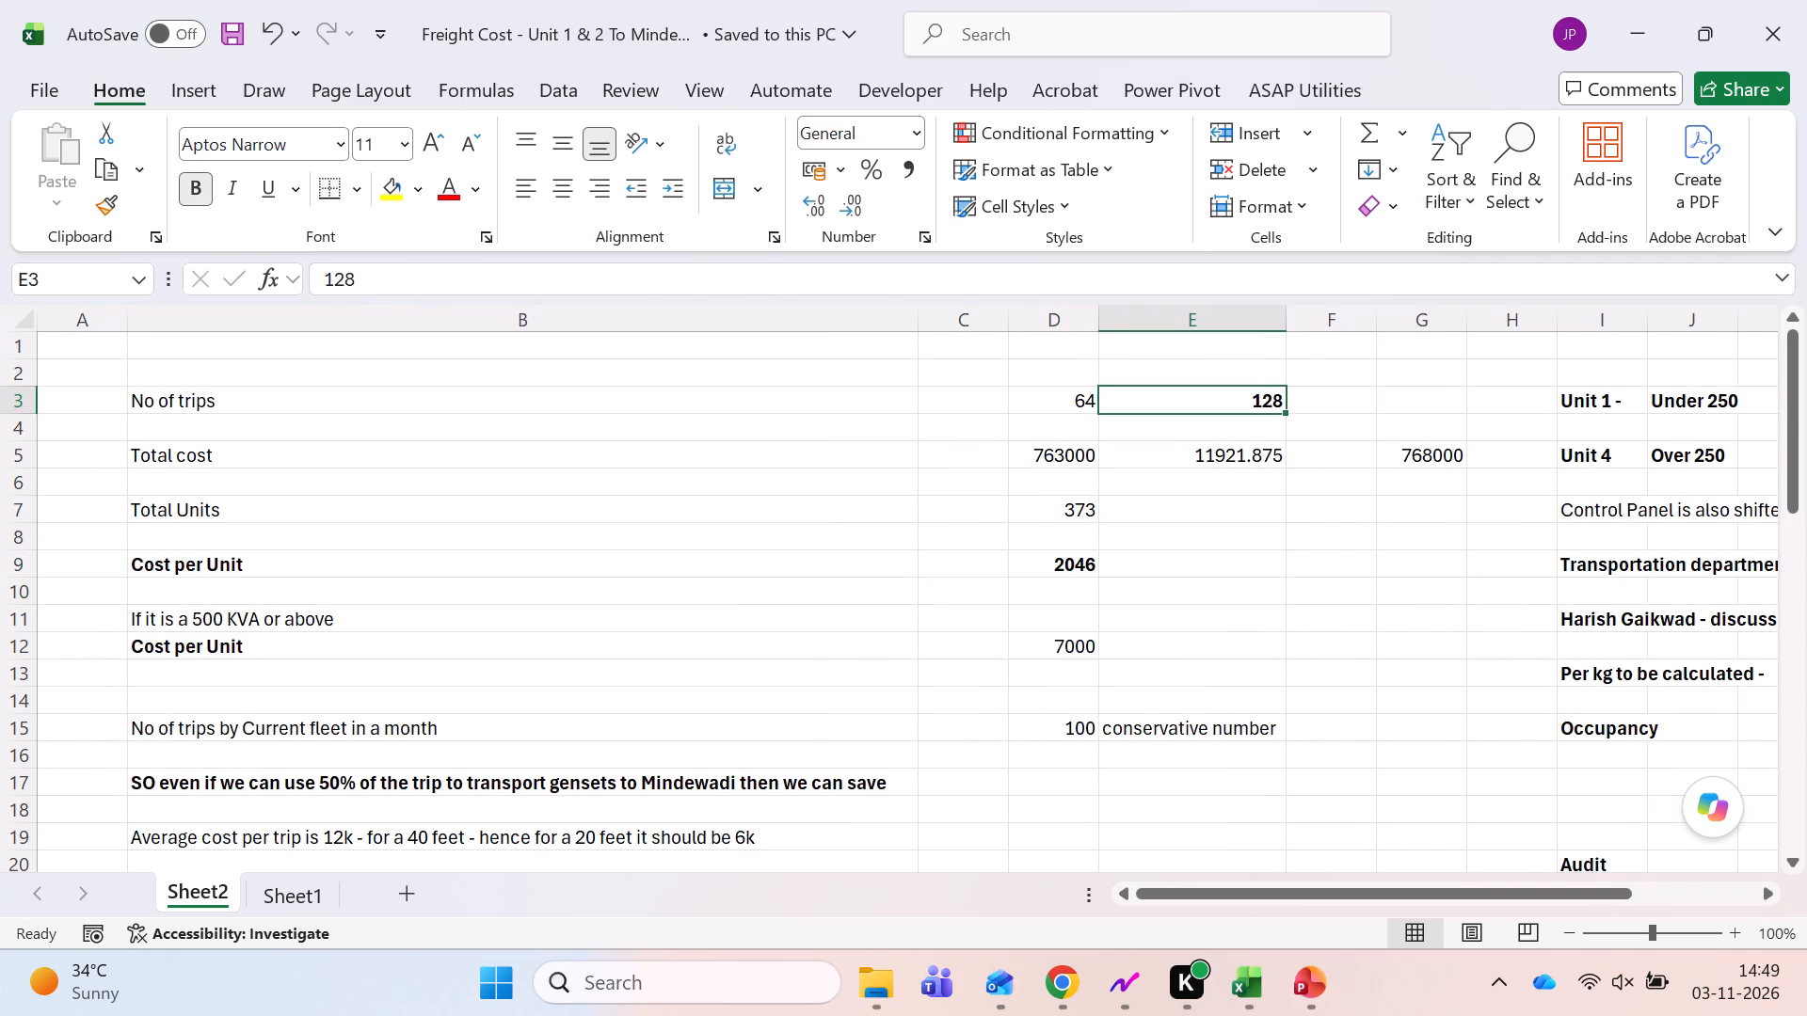
# Add a bold "Total Trip -" label in N3, in line with the Unit 1 rate on Sheet2, and fit the column width to it.
pyautogui.press('Right')
pyautogui.press('Right')
pyautogui.press('Right')
pyautogui.press('Right')
pyautogui.press('Right')
pyautogui.press('Right')
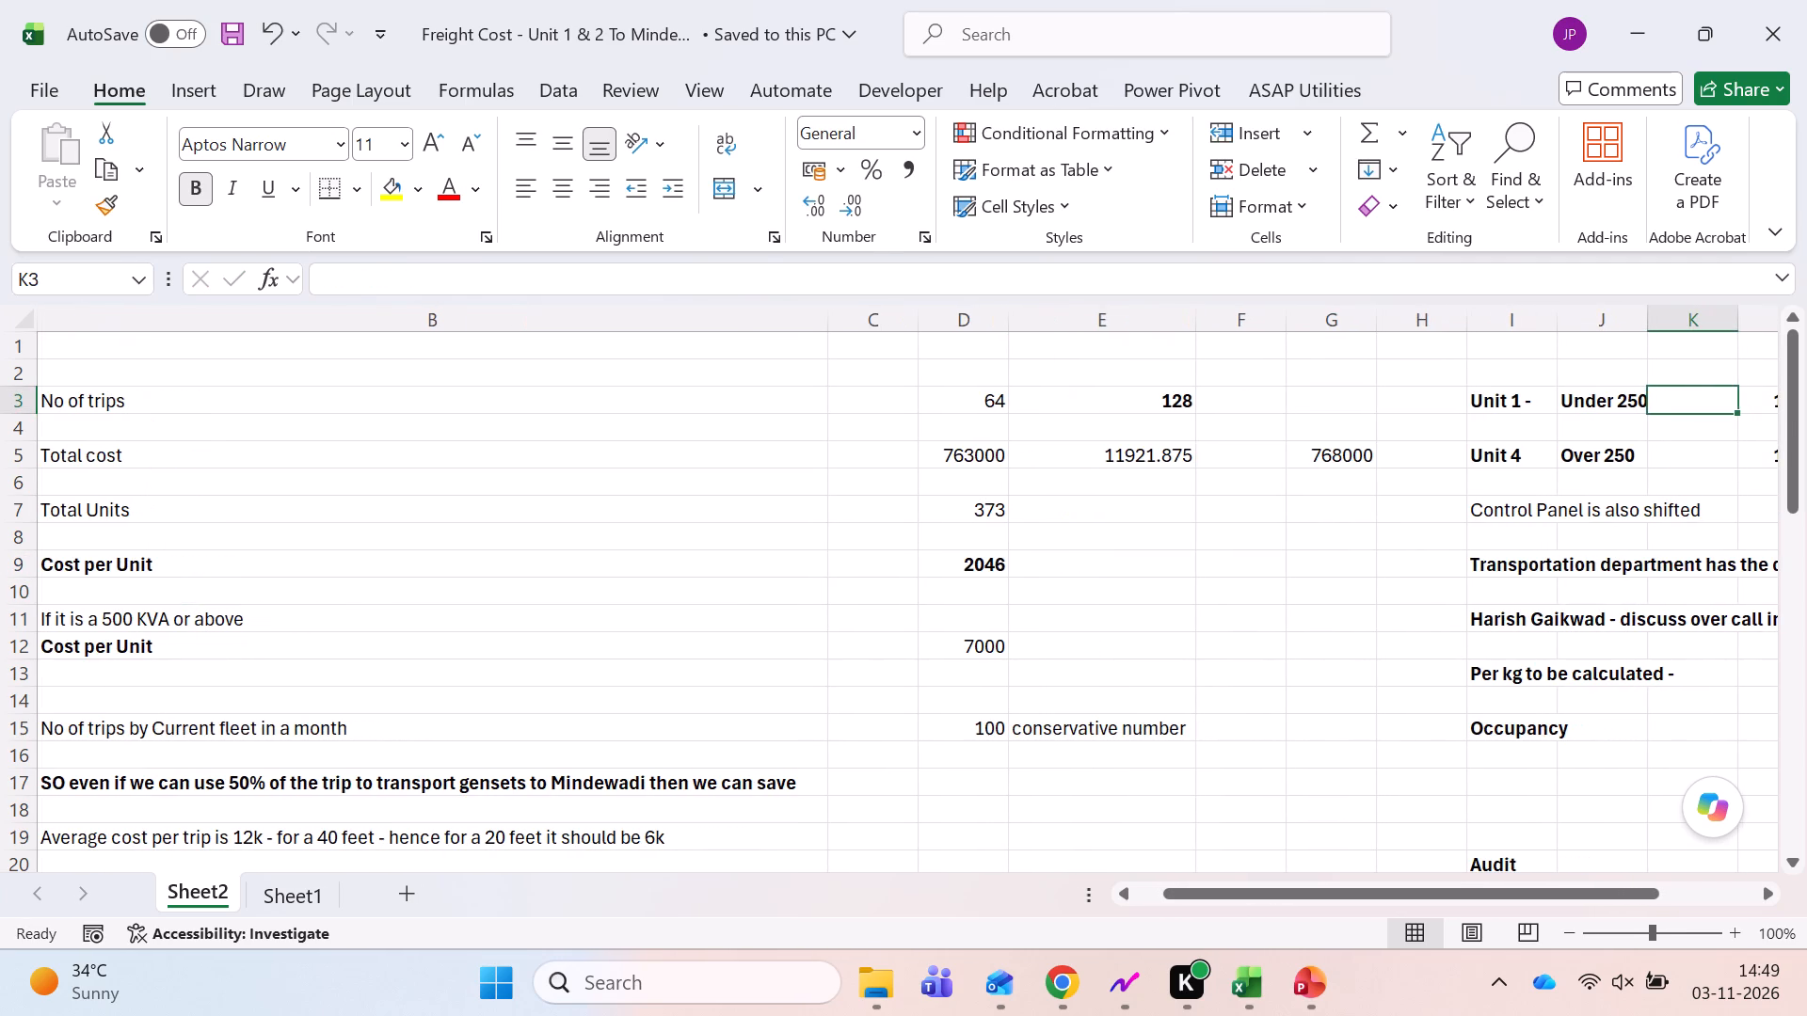
pyautogui.press('Left')
pyautogui.press('Right')
pyautogui.press('Right')
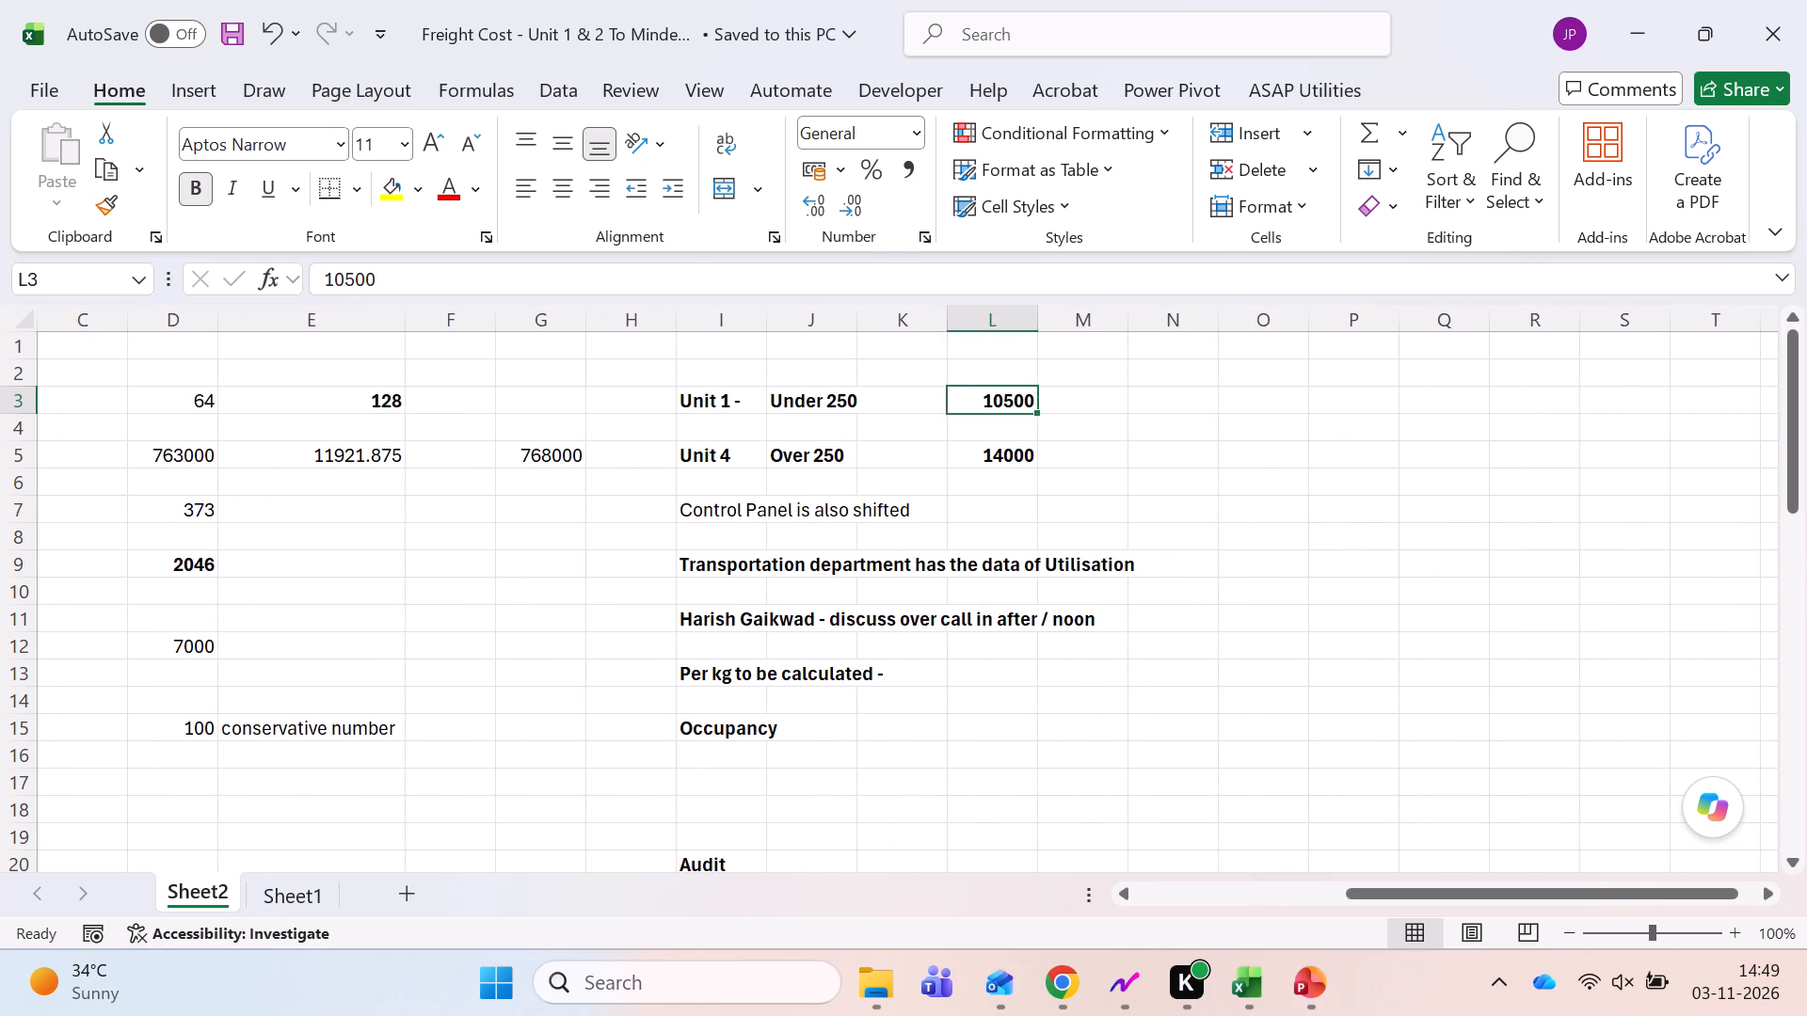
pyautogui.press('Right')
pyautogui.press('Right')
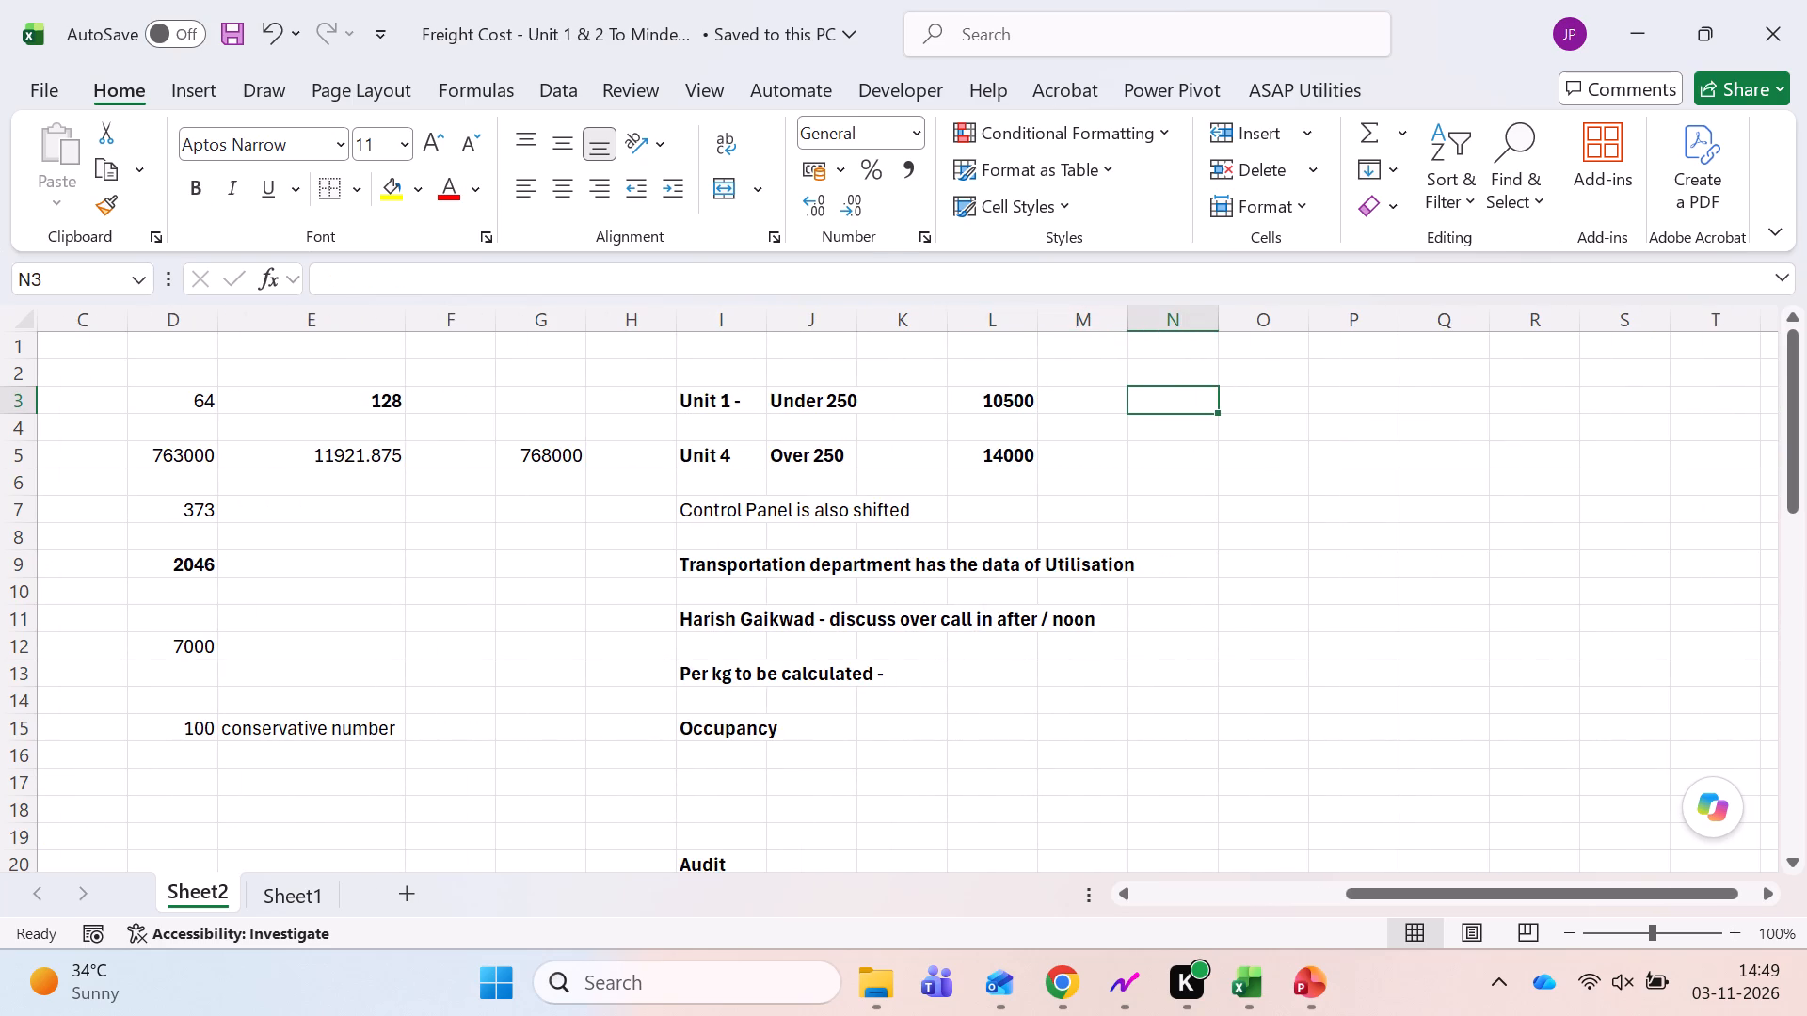
pyautogui.write('Total')
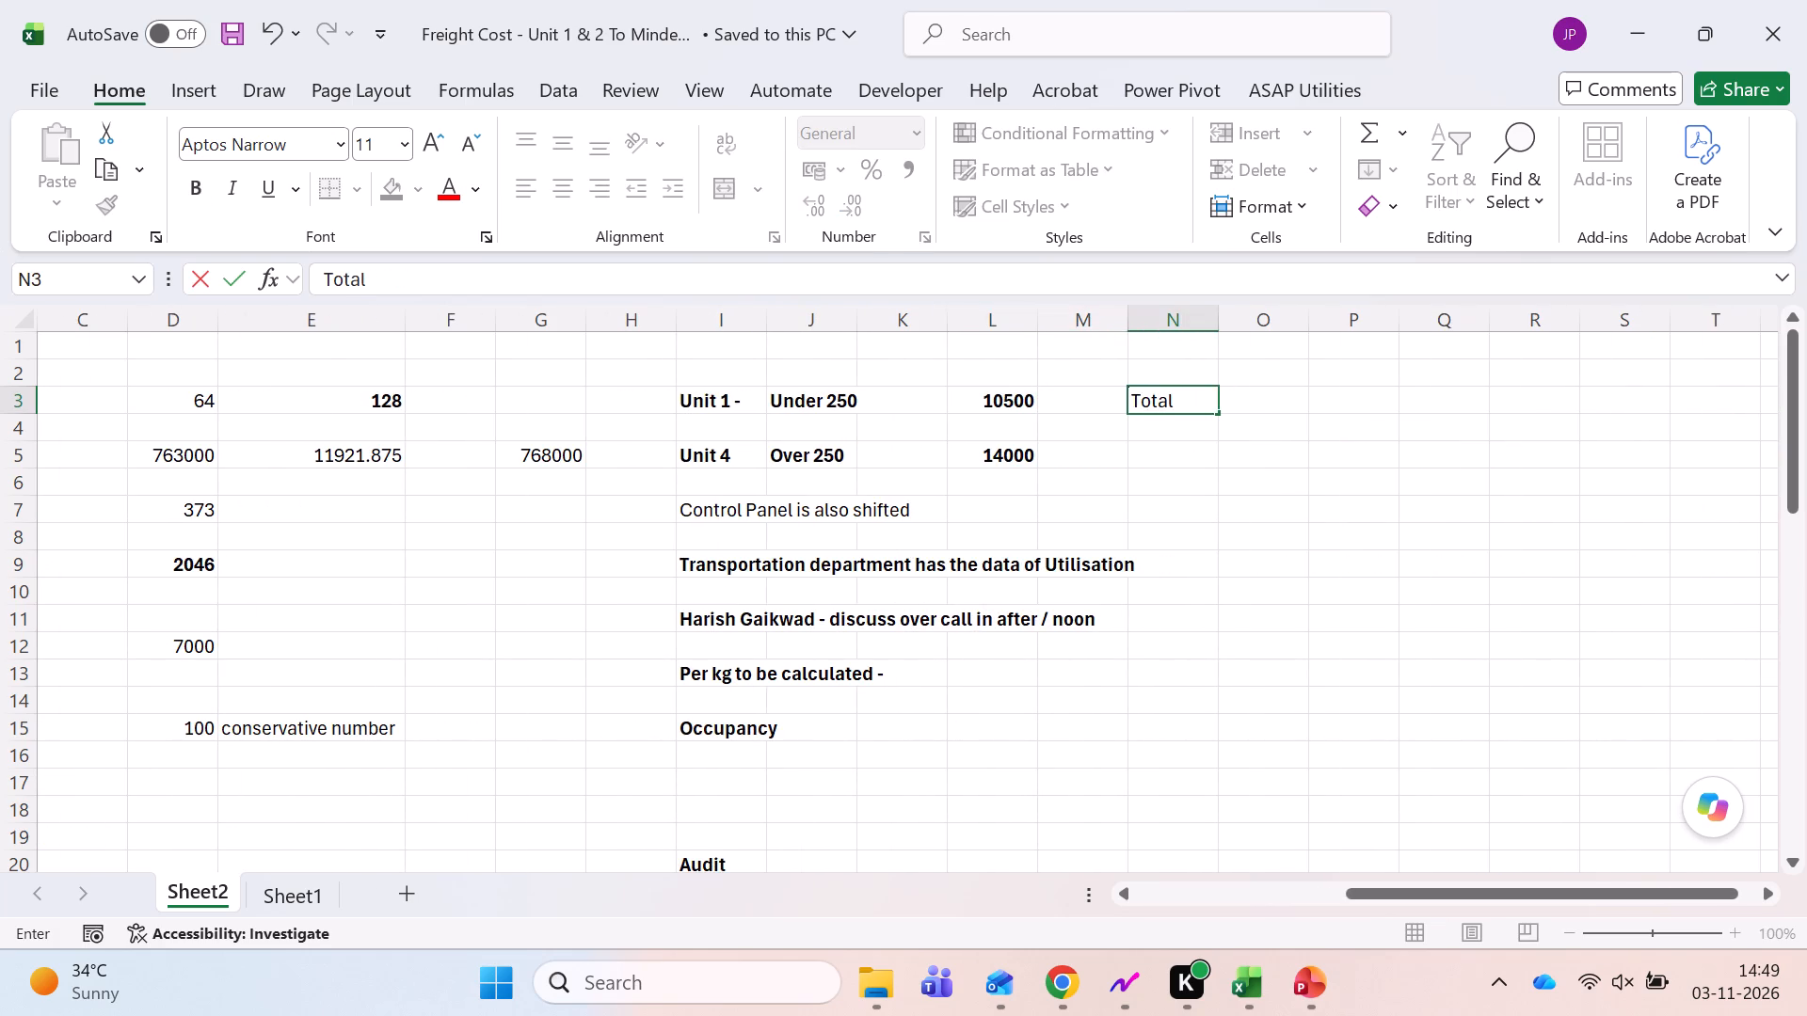
pyautogui.press('space')
pyautogui.write('Tro')
pyautogui.press('BackSpace')
pyautogui.write('ip')
pyautogui.press('space')
pyautogui.write('-')
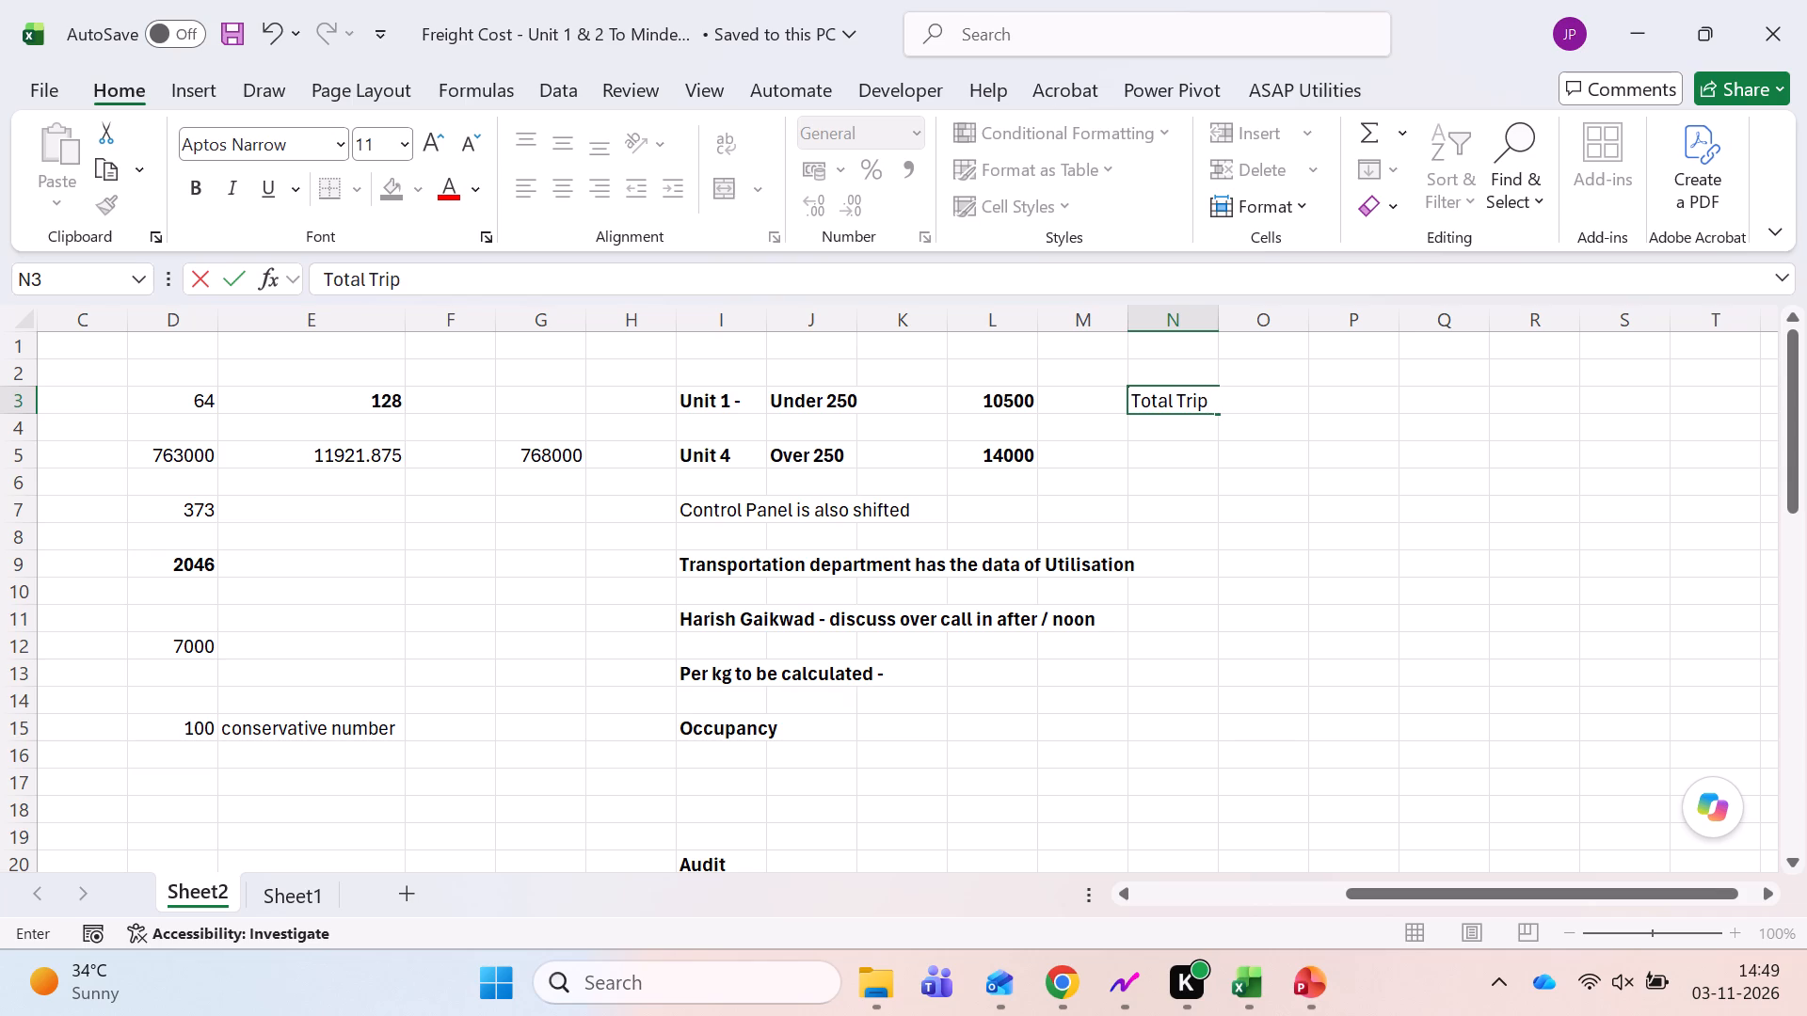
pyautogui.press('space')
pyautogui.press('Tab')
pyautogui.press('Left')
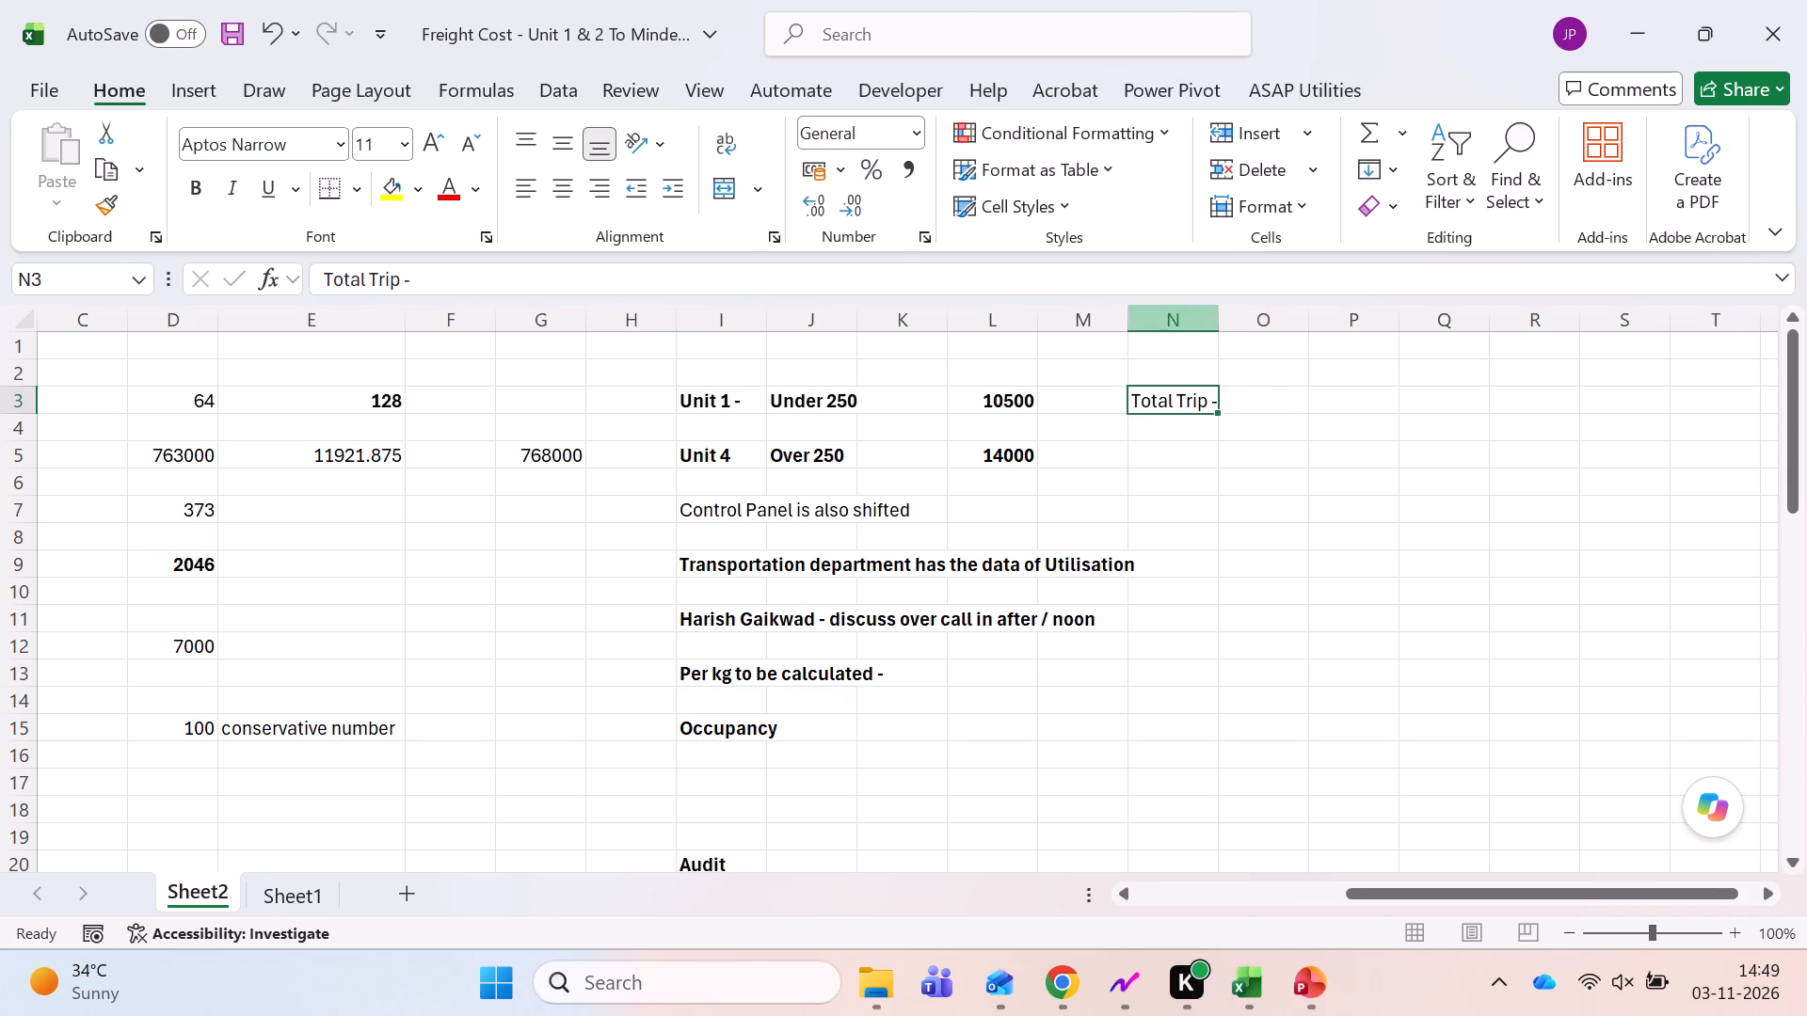
pyautogui.doubleClick(1219, 316)
pyautogui.hotkey('ctrl', 'b')
pyautogui.press('Right')
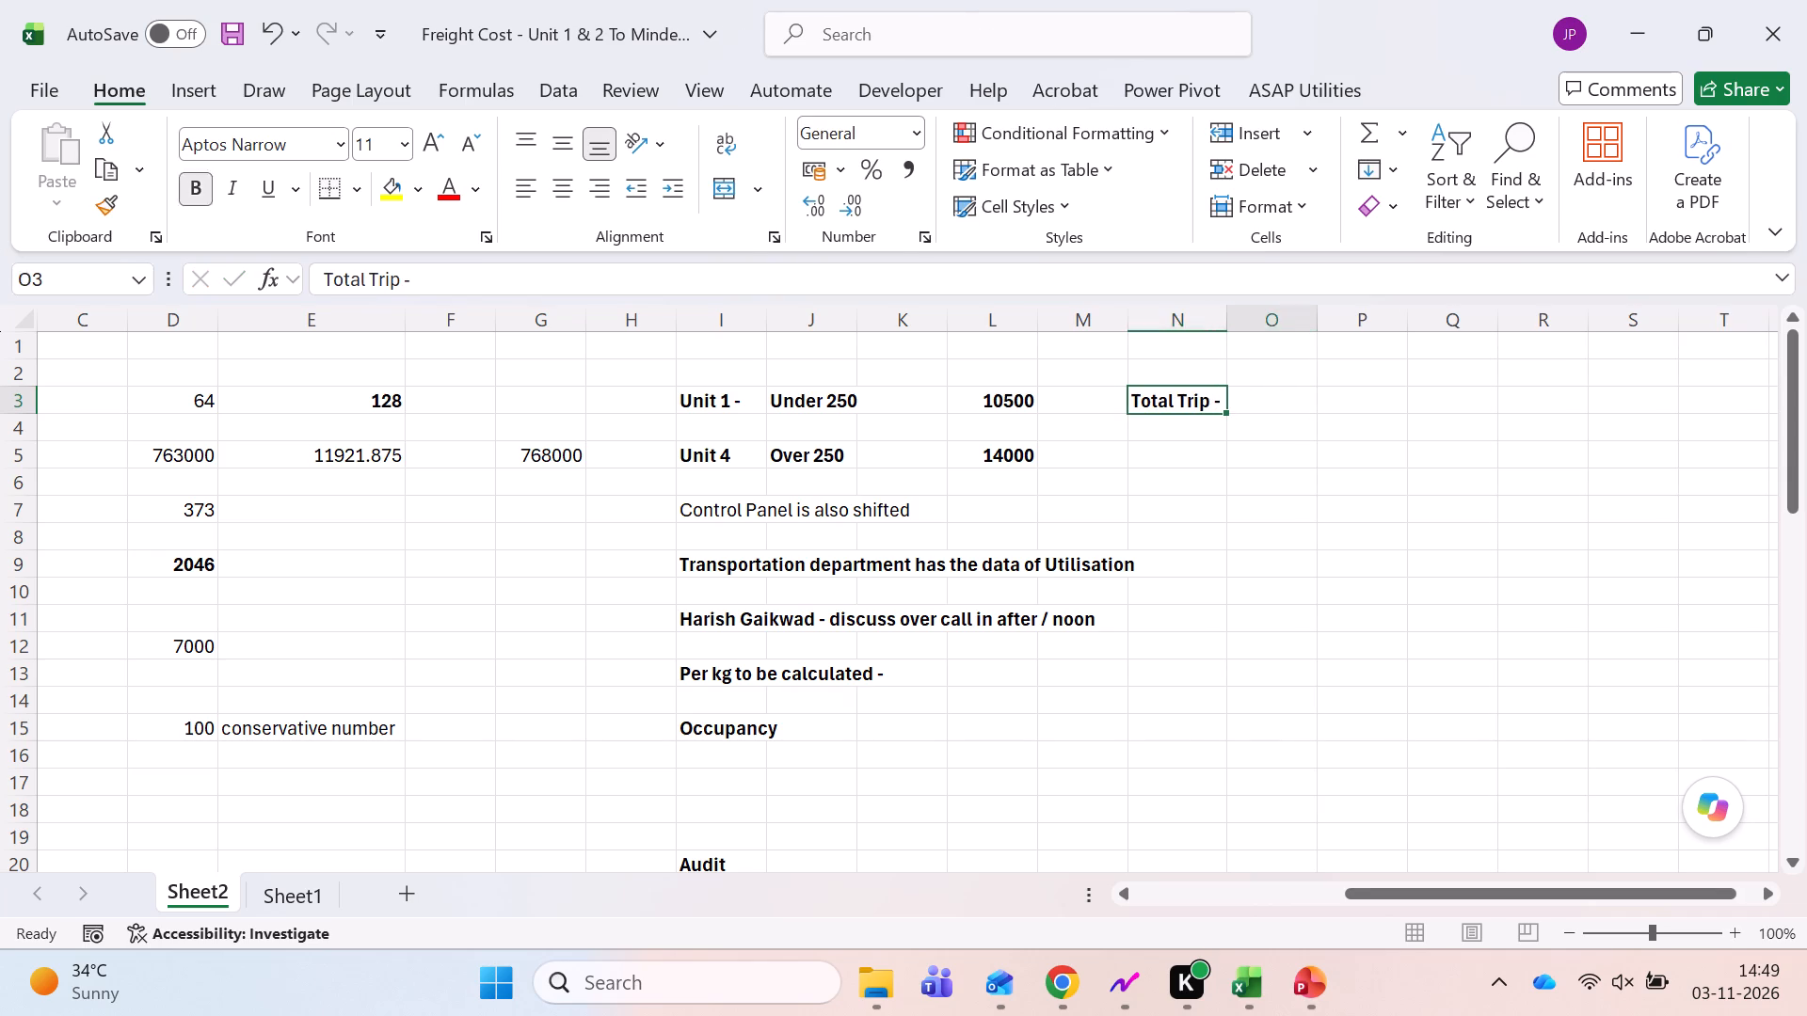
pyautogui.press('Right')
pyautogui.press('Left')
pyautogui.press('Left')
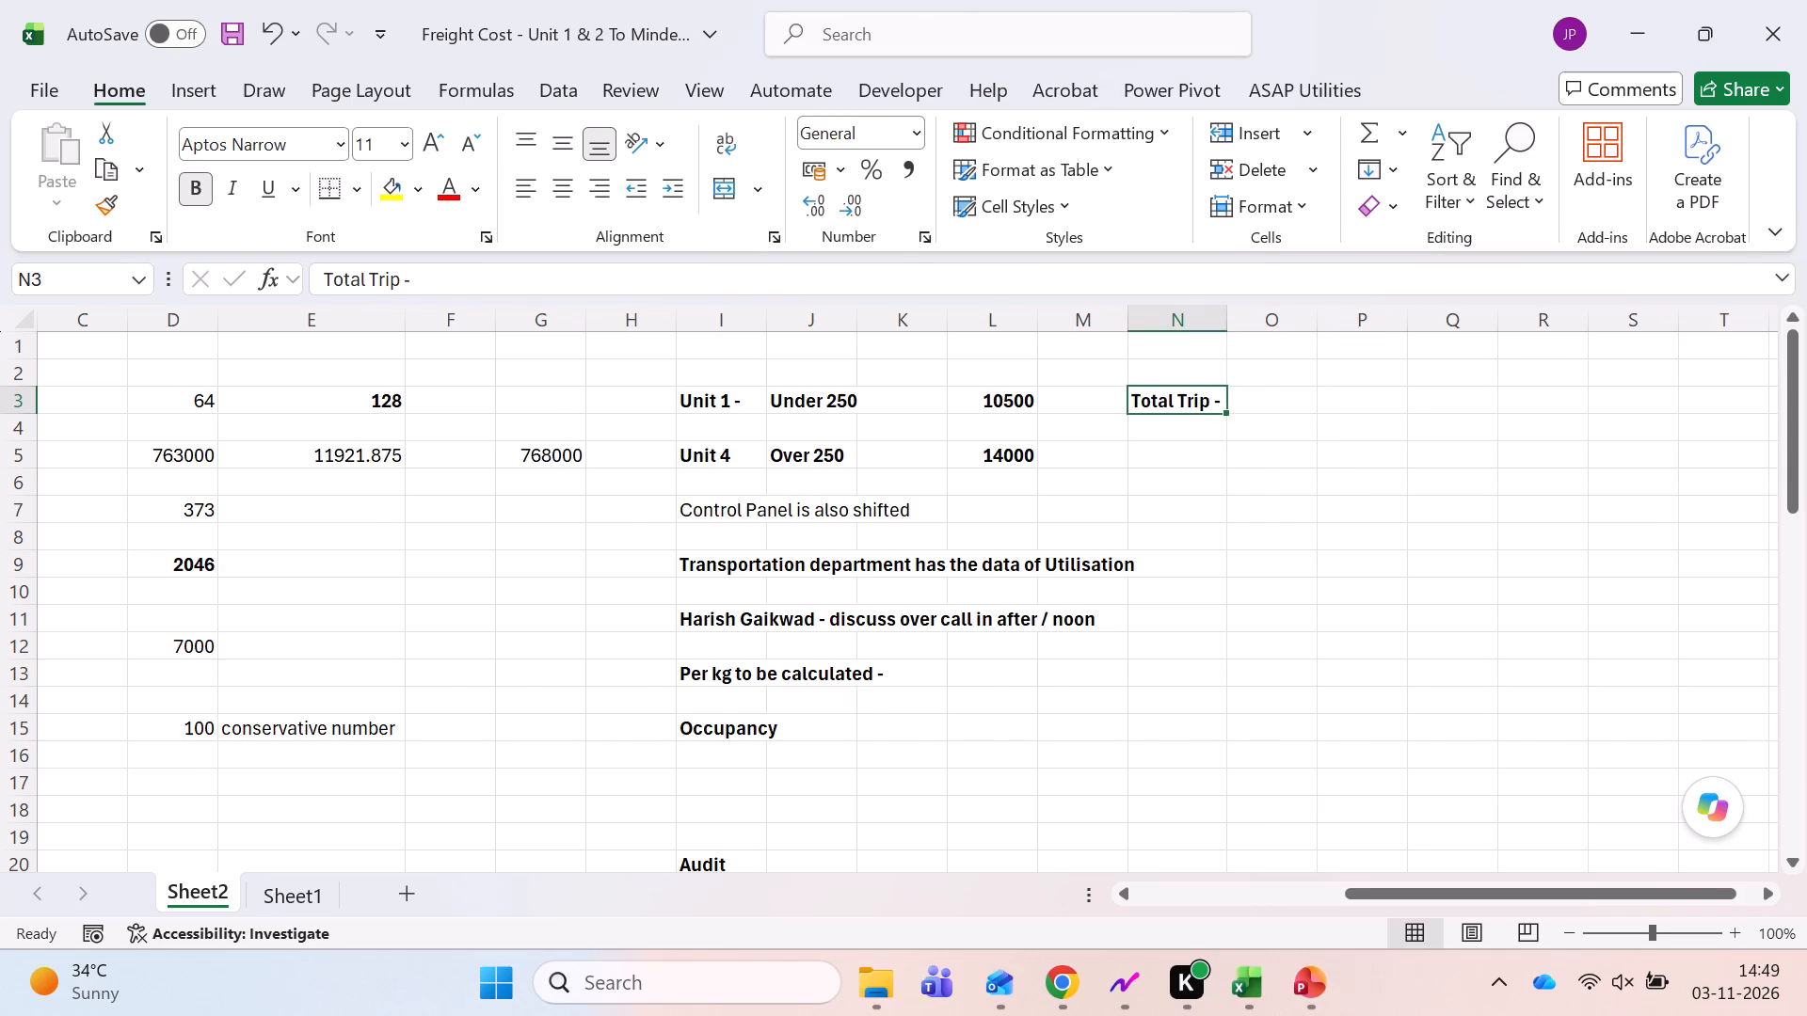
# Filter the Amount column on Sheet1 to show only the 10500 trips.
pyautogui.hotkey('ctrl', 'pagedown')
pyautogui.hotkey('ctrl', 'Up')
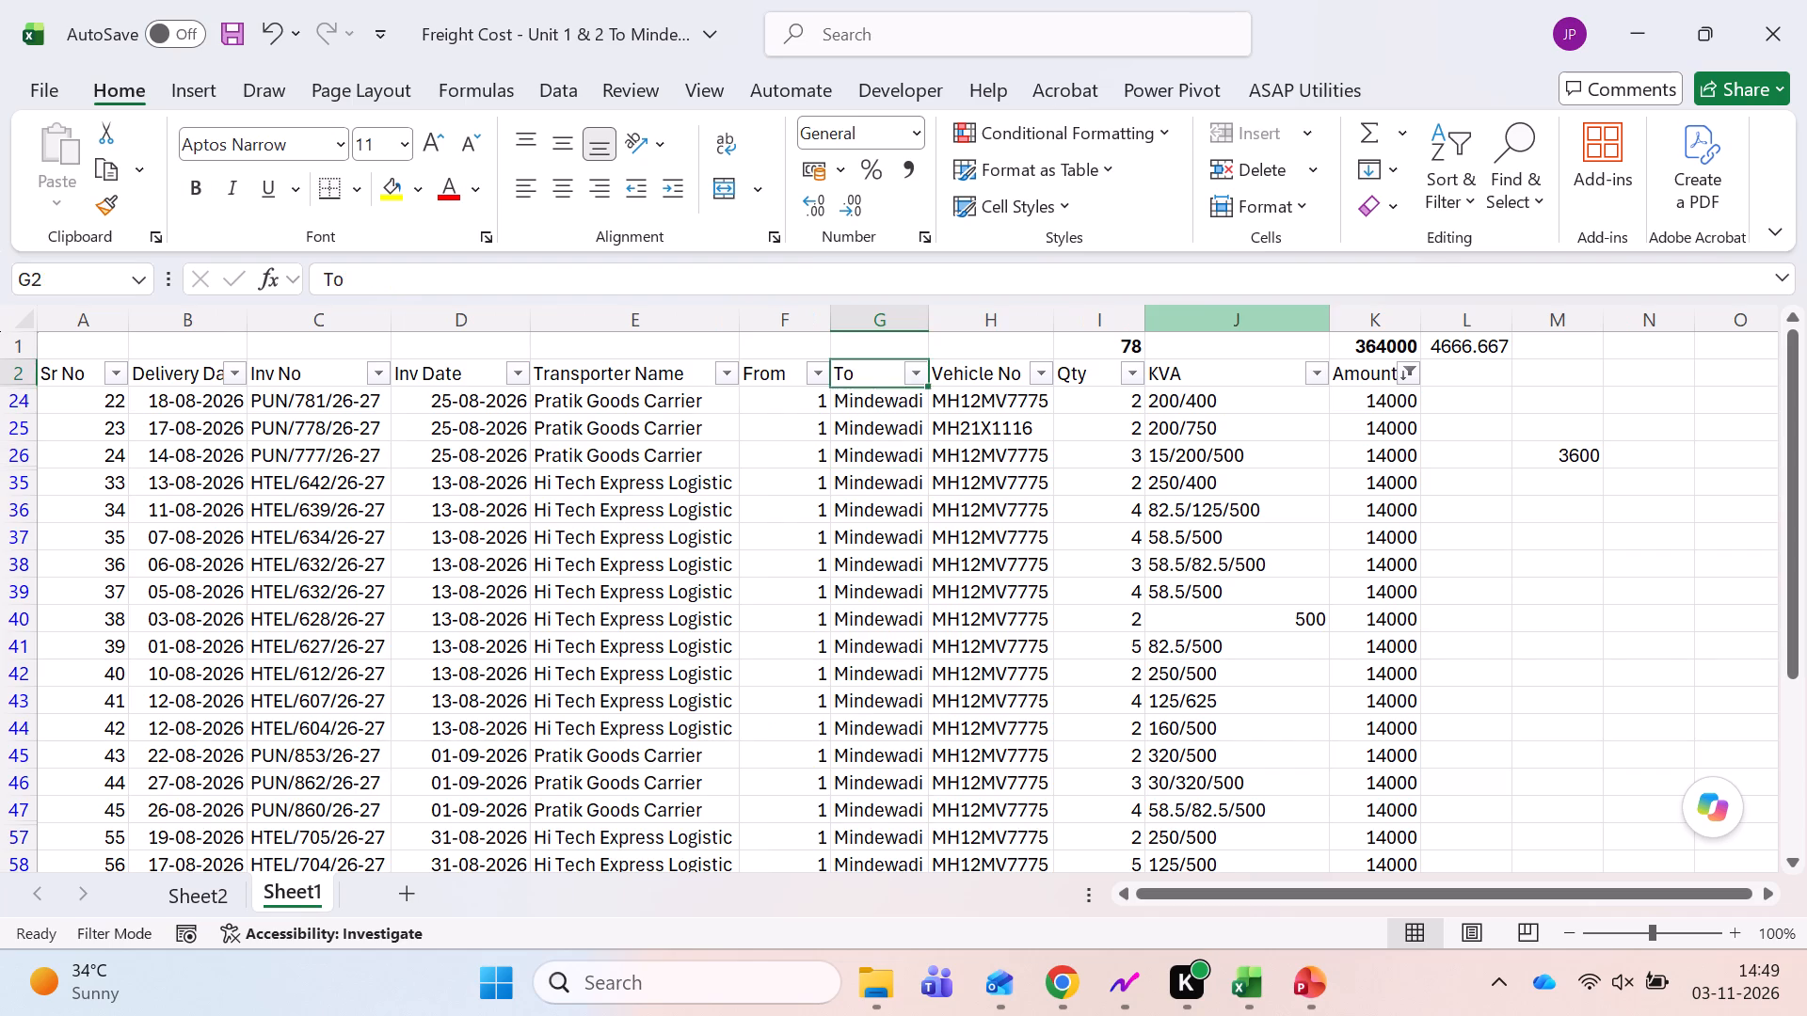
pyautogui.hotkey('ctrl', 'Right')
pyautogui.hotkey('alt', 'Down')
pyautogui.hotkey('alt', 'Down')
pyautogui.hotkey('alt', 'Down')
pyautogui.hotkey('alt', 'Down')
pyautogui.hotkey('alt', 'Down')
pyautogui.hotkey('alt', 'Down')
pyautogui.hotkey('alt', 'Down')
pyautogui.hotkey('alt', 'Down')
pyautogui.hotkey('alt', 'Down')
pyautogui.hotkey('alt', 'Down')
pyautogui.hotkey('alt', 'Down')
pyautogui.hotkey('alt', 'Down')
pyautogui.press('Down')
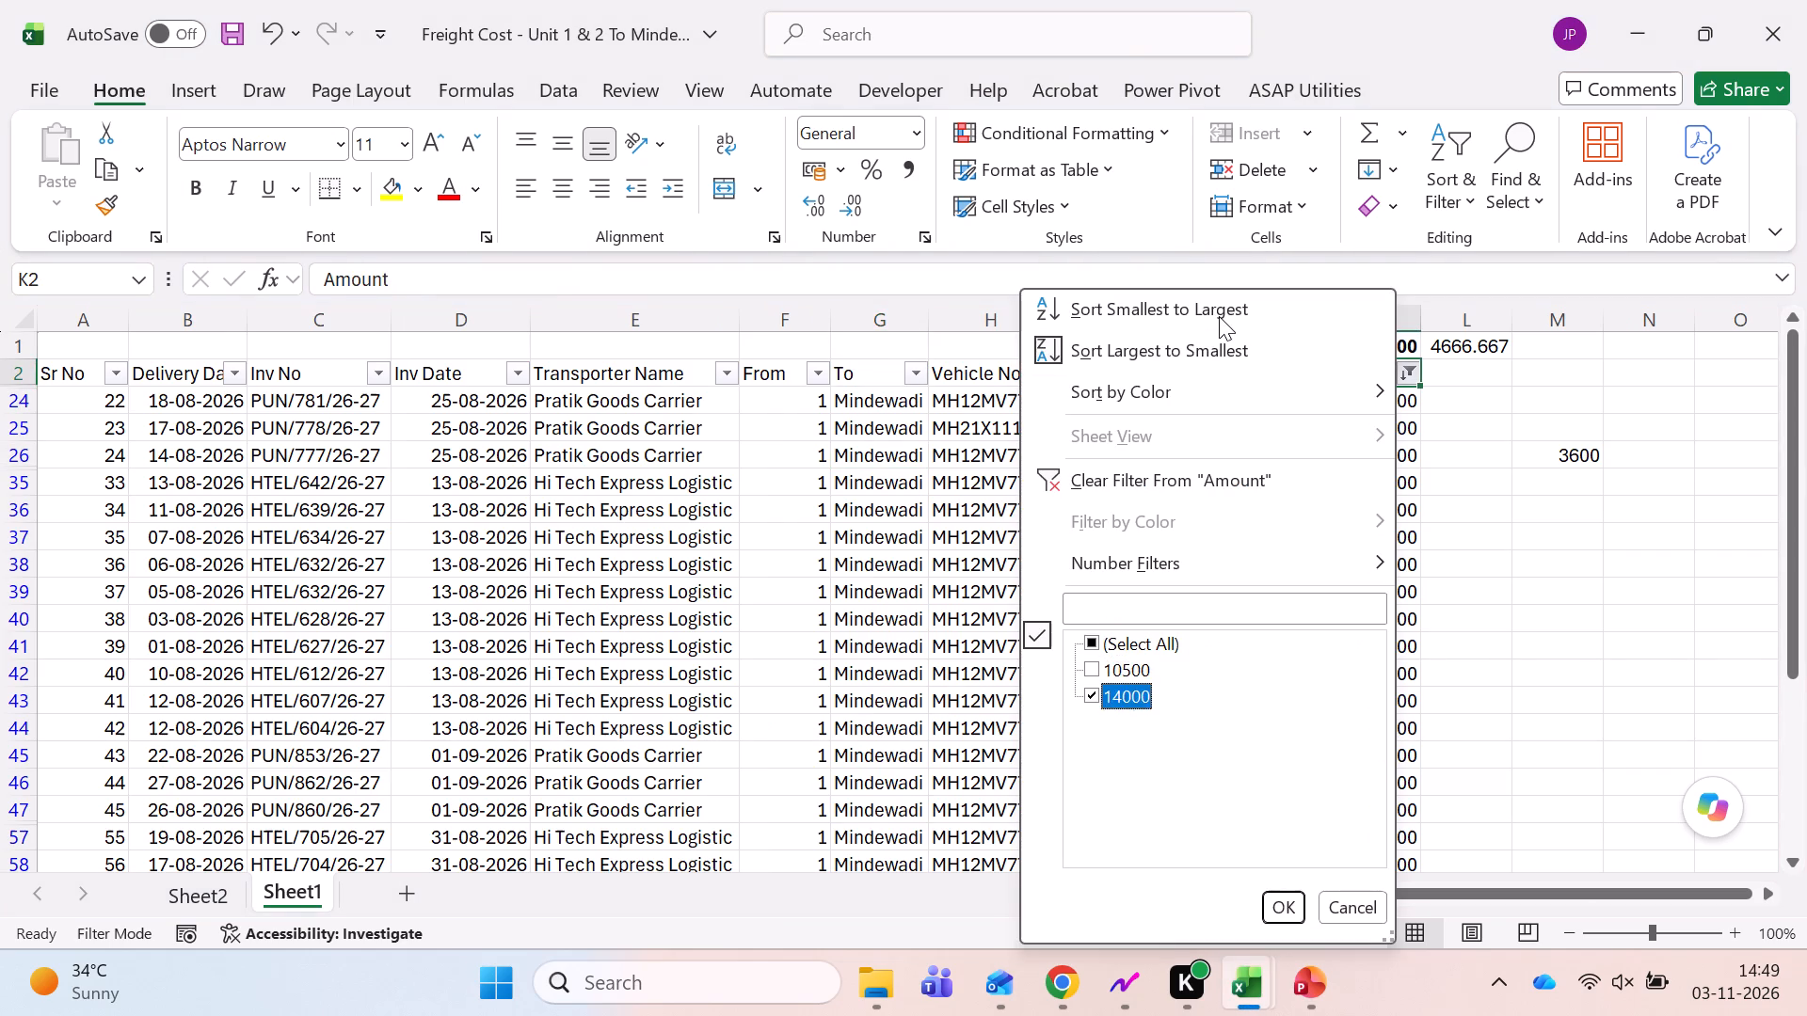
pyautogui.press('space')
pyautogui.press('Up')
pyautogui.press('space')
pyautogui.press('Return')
# Filter the Amount column on Sheet1 to show only the 14000 trips.
pyautogui.hotkey('alt', 'Down')
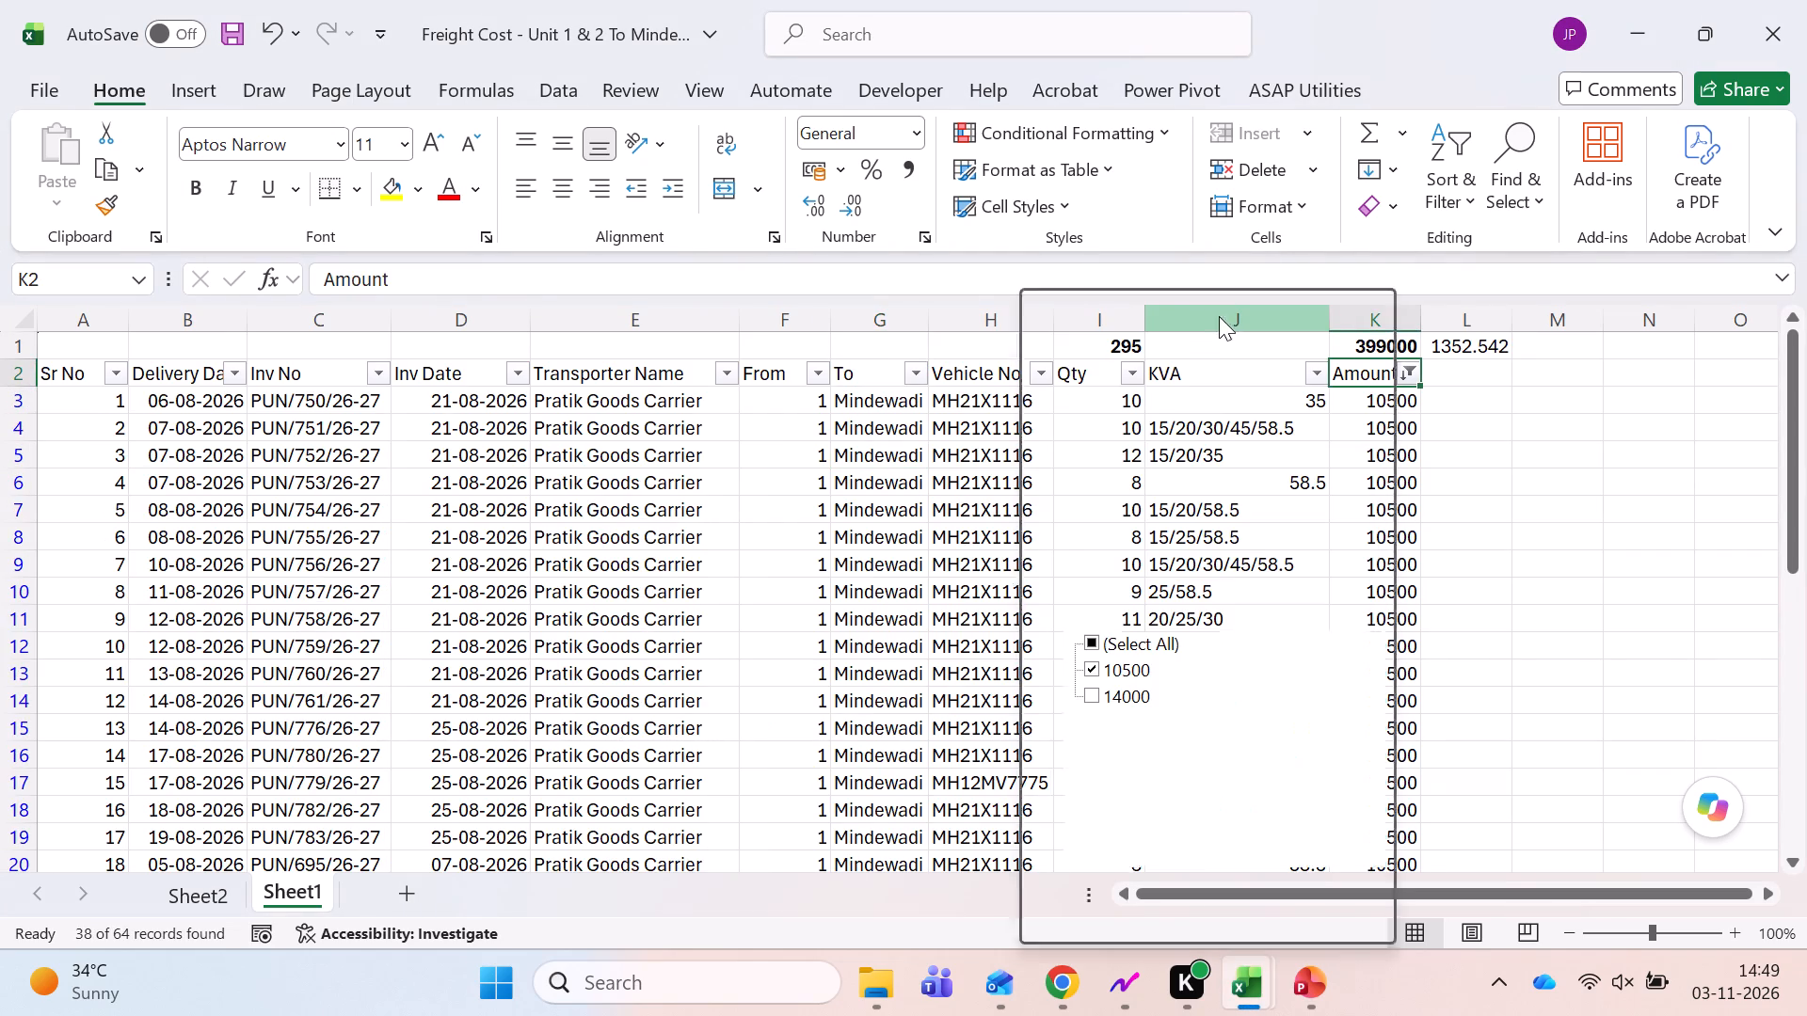
pyautogui.hotkey('alt', 'Down')
pyautogui.hotkey('alt', 'Down')
pyautogui.hotkey('alt', 'Down')
pyautogui.hotkey('alt', 'Down')
pyautogui.hotkey('alt', 'Down')
pyautogui.hotkey('alt', 'Down')
pyautogui.hotkey('alt', 'Down')
pyautogui.hotkey('alt', 'Down')
pyautogui.hotkey('alt', 'Down')
pyautogui.hotkey('alt', 'Down')
pyautogui.hotkey('alt', 'Down')
pyautogui.press('space')
pyautogui.press('Down')
pyautogui.press('space')
pyautogui.press('Return')
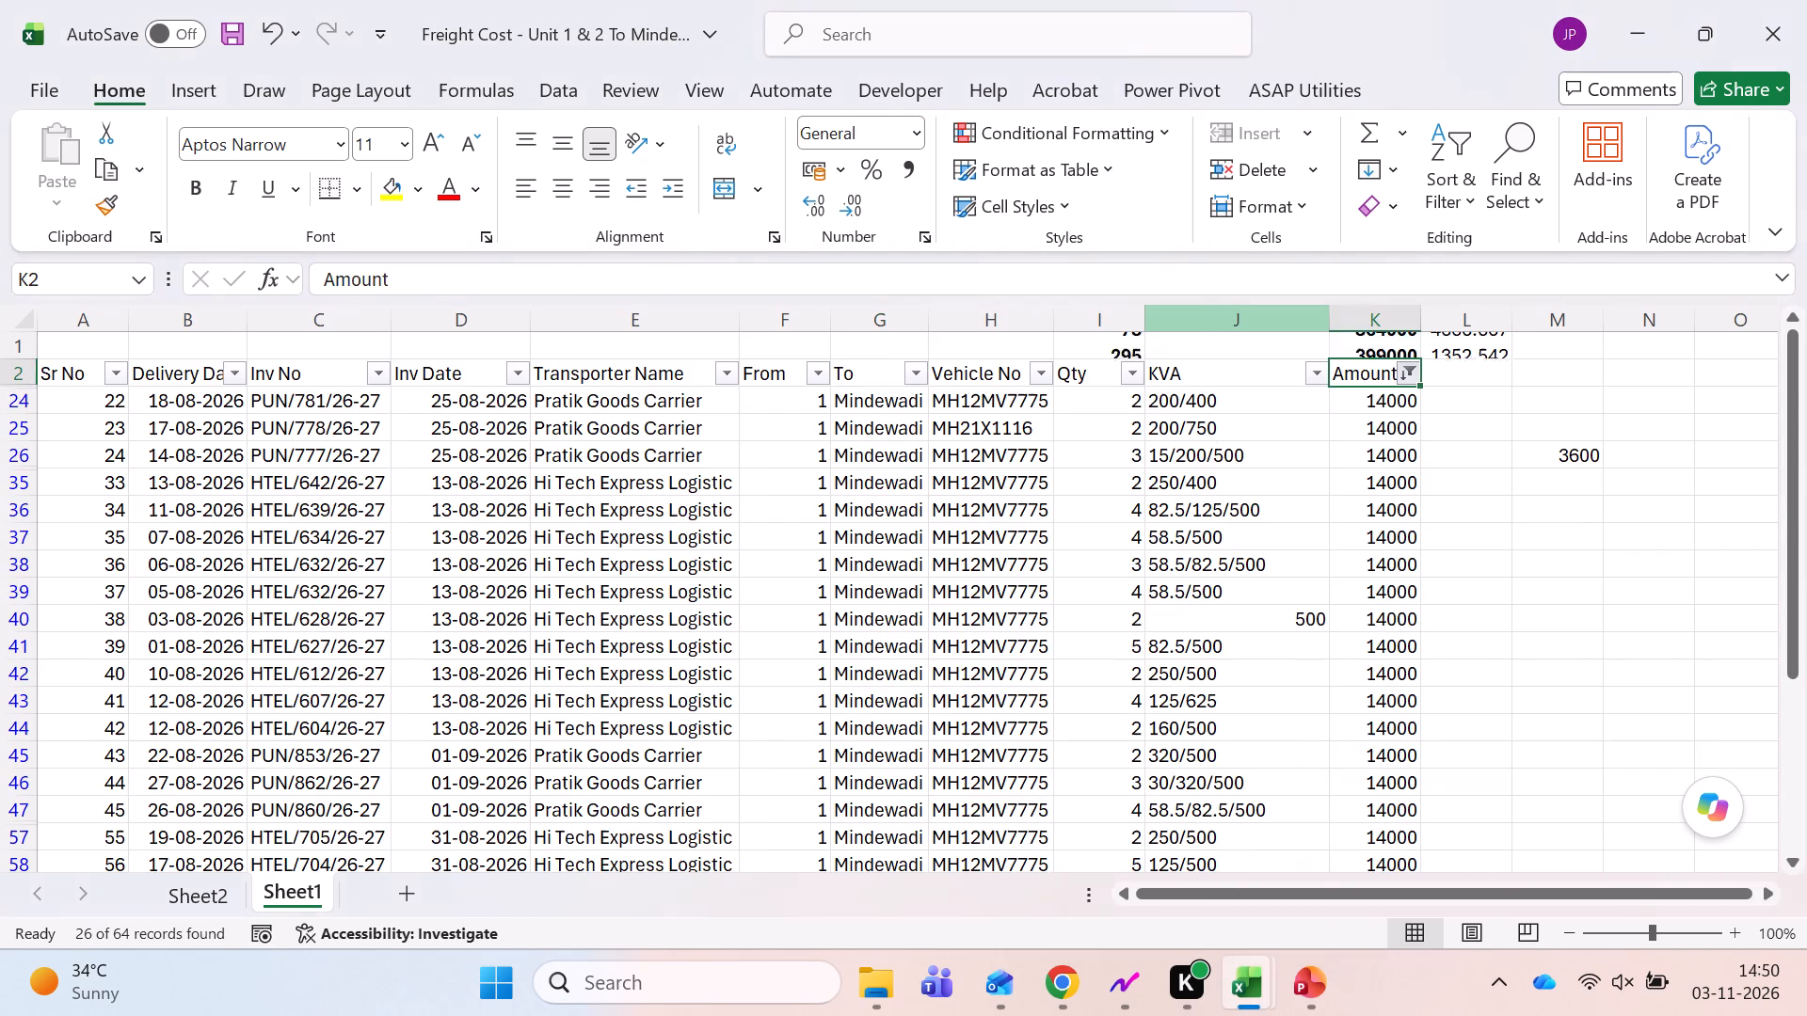
# Set the From unit to 4 for all filtered 14000 trips on Sheet1.
pyautogui.press('Down')
pyautogui.press('Left')
pyautogui.press('Left')
pyautogui.press('Left')
pyautogui.press('Left')
pyautogui.press('Left')
pyautogui.press('4')
pyautogui.press('Return')
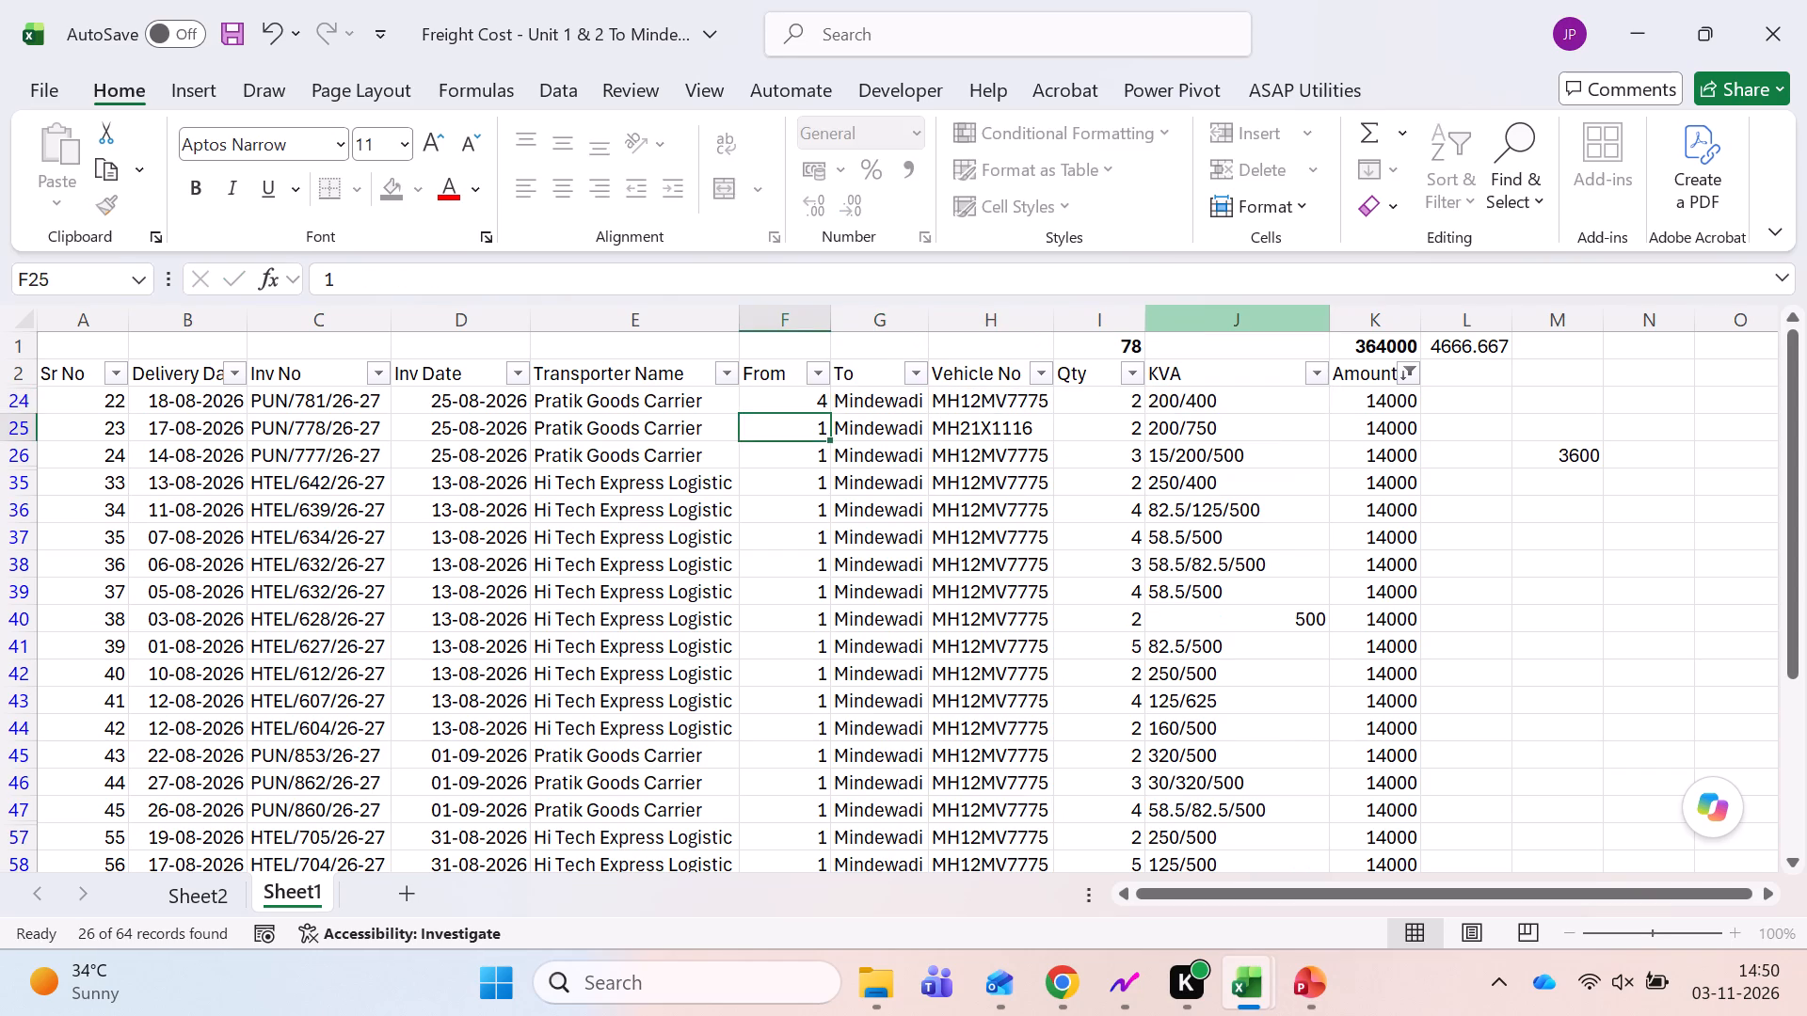
pyautogui.press('Up')
pyautogui.hotkey('ctrl', 'c')
pyautogui.press('Down')
pyautogui.hotkey('ctrl', 'shift', 'Down')
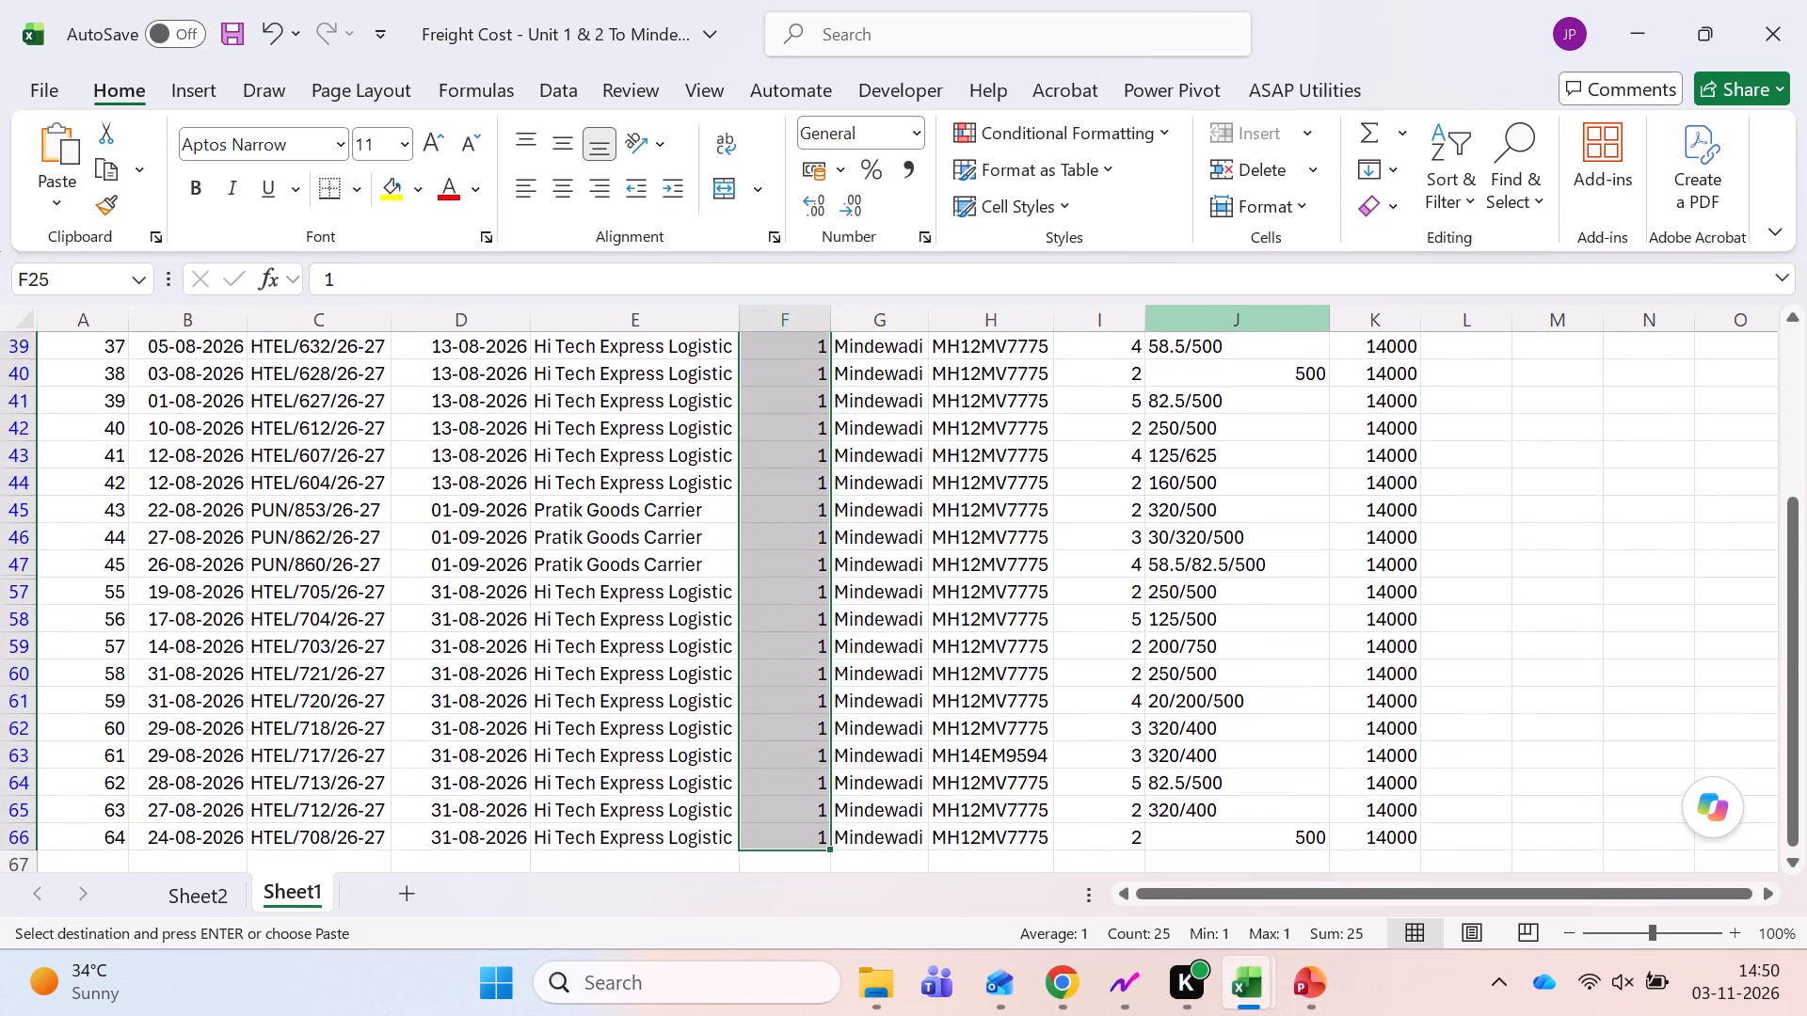
pyautogui.hotkey('ctrl', 'v')
pyautogui.press('Up')
pyautogui.press('Up')
pyautogui.press('Down')
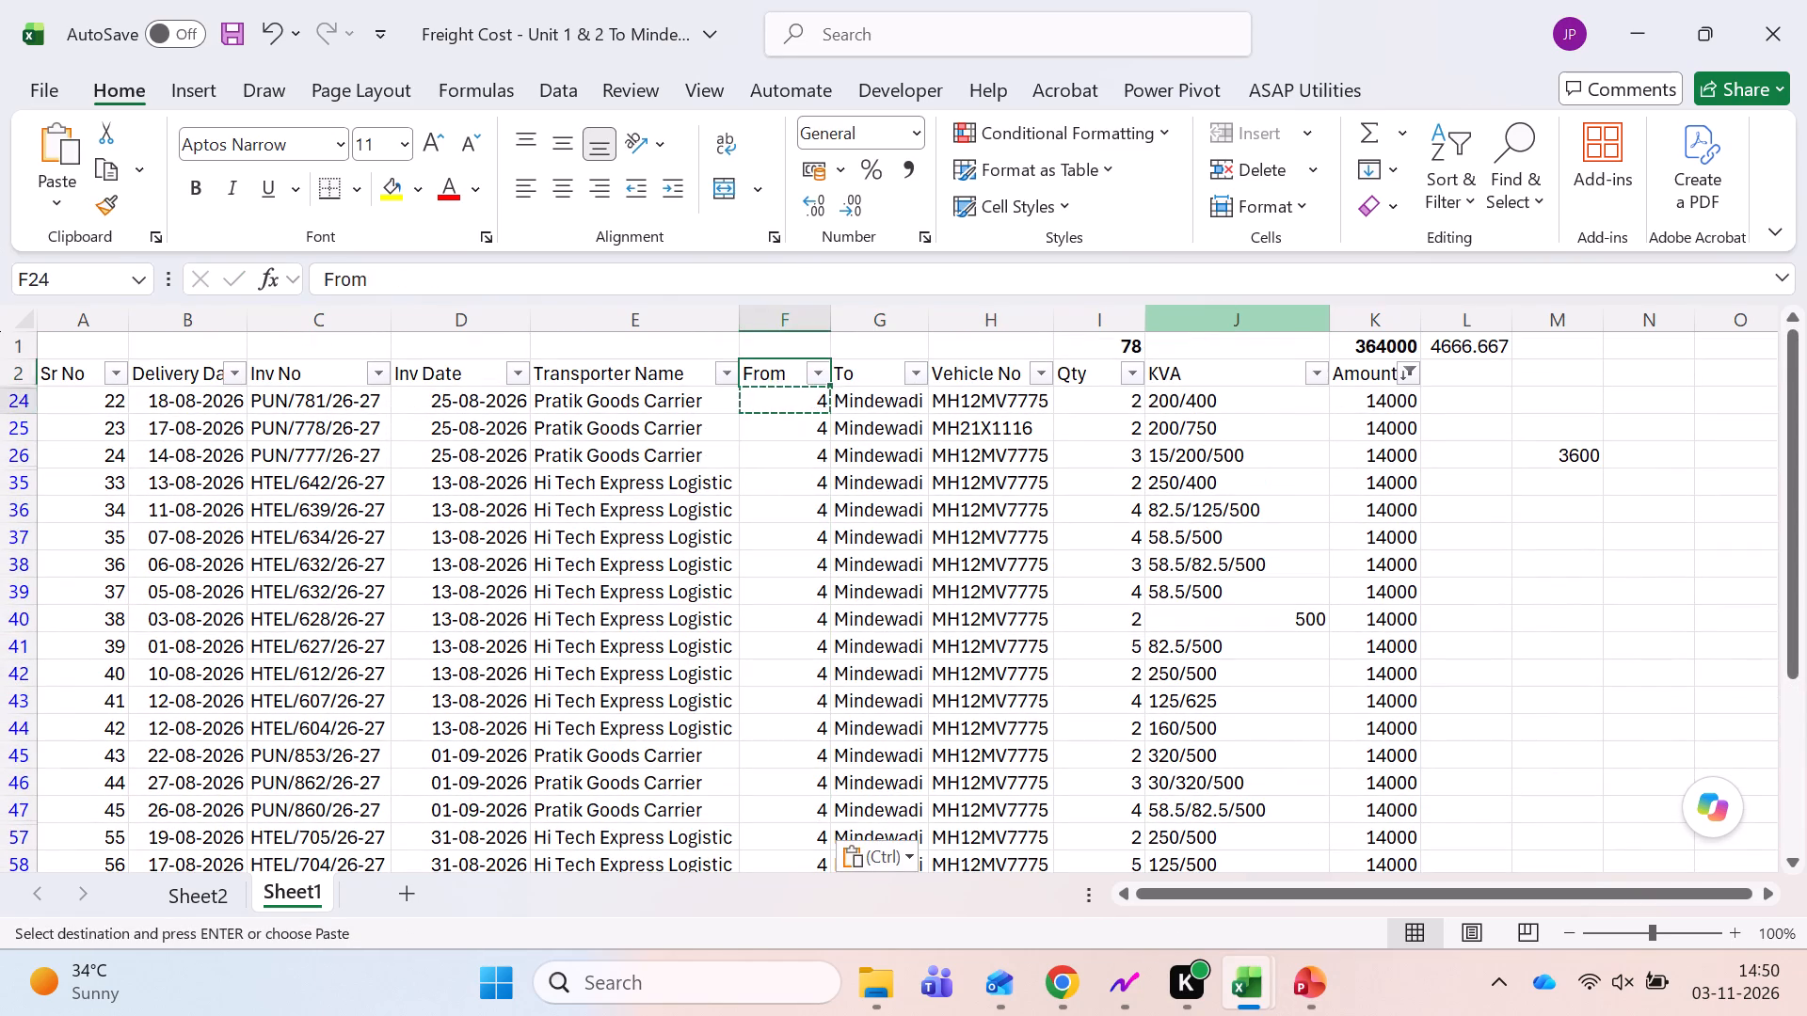
pyautogui.press('Escape')
# Filter the Amount column on Sheet1 to show only the 10500 trips.
pyautogui.press('Right')
pyautogui.press('Right')
pyautogui.press('Right')
pyautogui.press('Right')
pyautogui.press('Right')
pyautogui.press('Up')
pyautogui.press('Right')
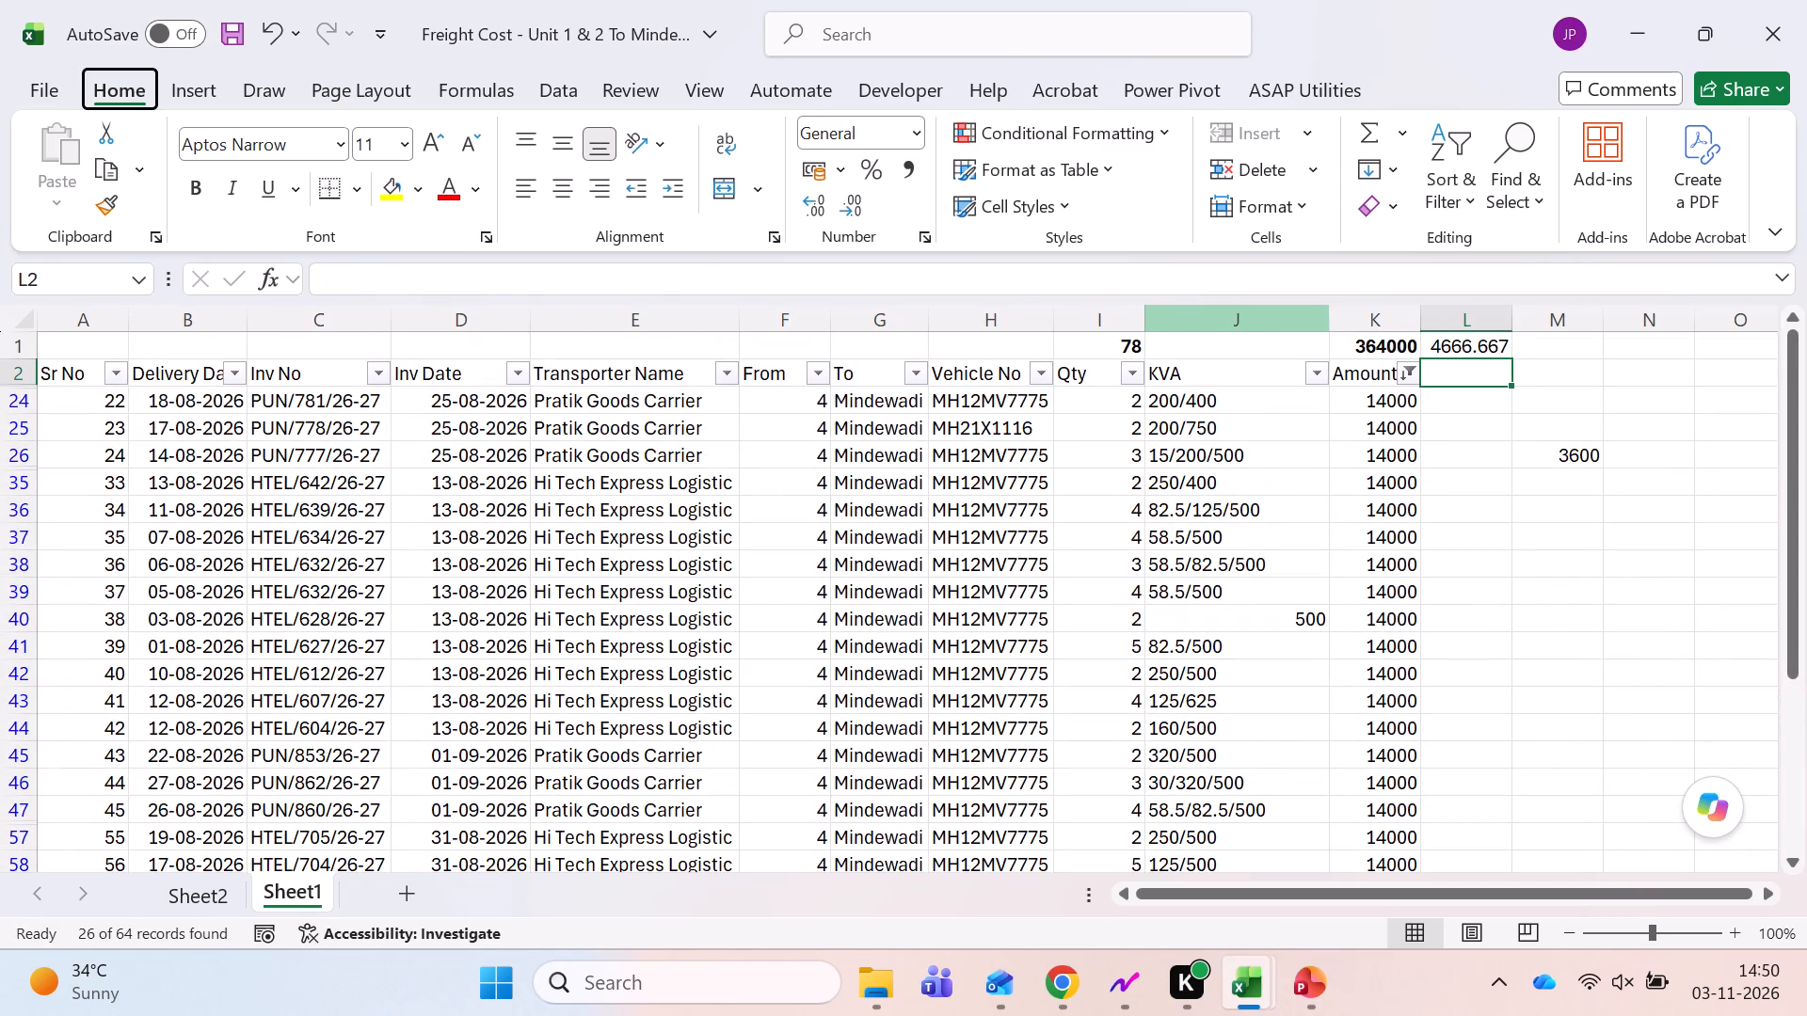
pyautogui.press('Left')
pyautogui.hotkey('alt', 'Down')
pyautogui.hotkey('alt', 'Down')
pyautogui.hotkey('alt', 'Down')
pyautogui.hotkey('alt', 'Down')
pyautogui.hotkey('alt', 'Down')
pyautogui.hotkey('alt', 'Down')
pyautogui.hotkey('alt', 'Down')
pyautogui.hotkey('alt', 'Down')
pyautogui.hotkey('alt', 'Down')
pyautogui.hotkey('alt', 'Down')
pyautogui.hotkey('alt', 'Down')
pyautogui.hotkey('alt', 'Down')
pyautogui.hotkey('alt', 'Down')
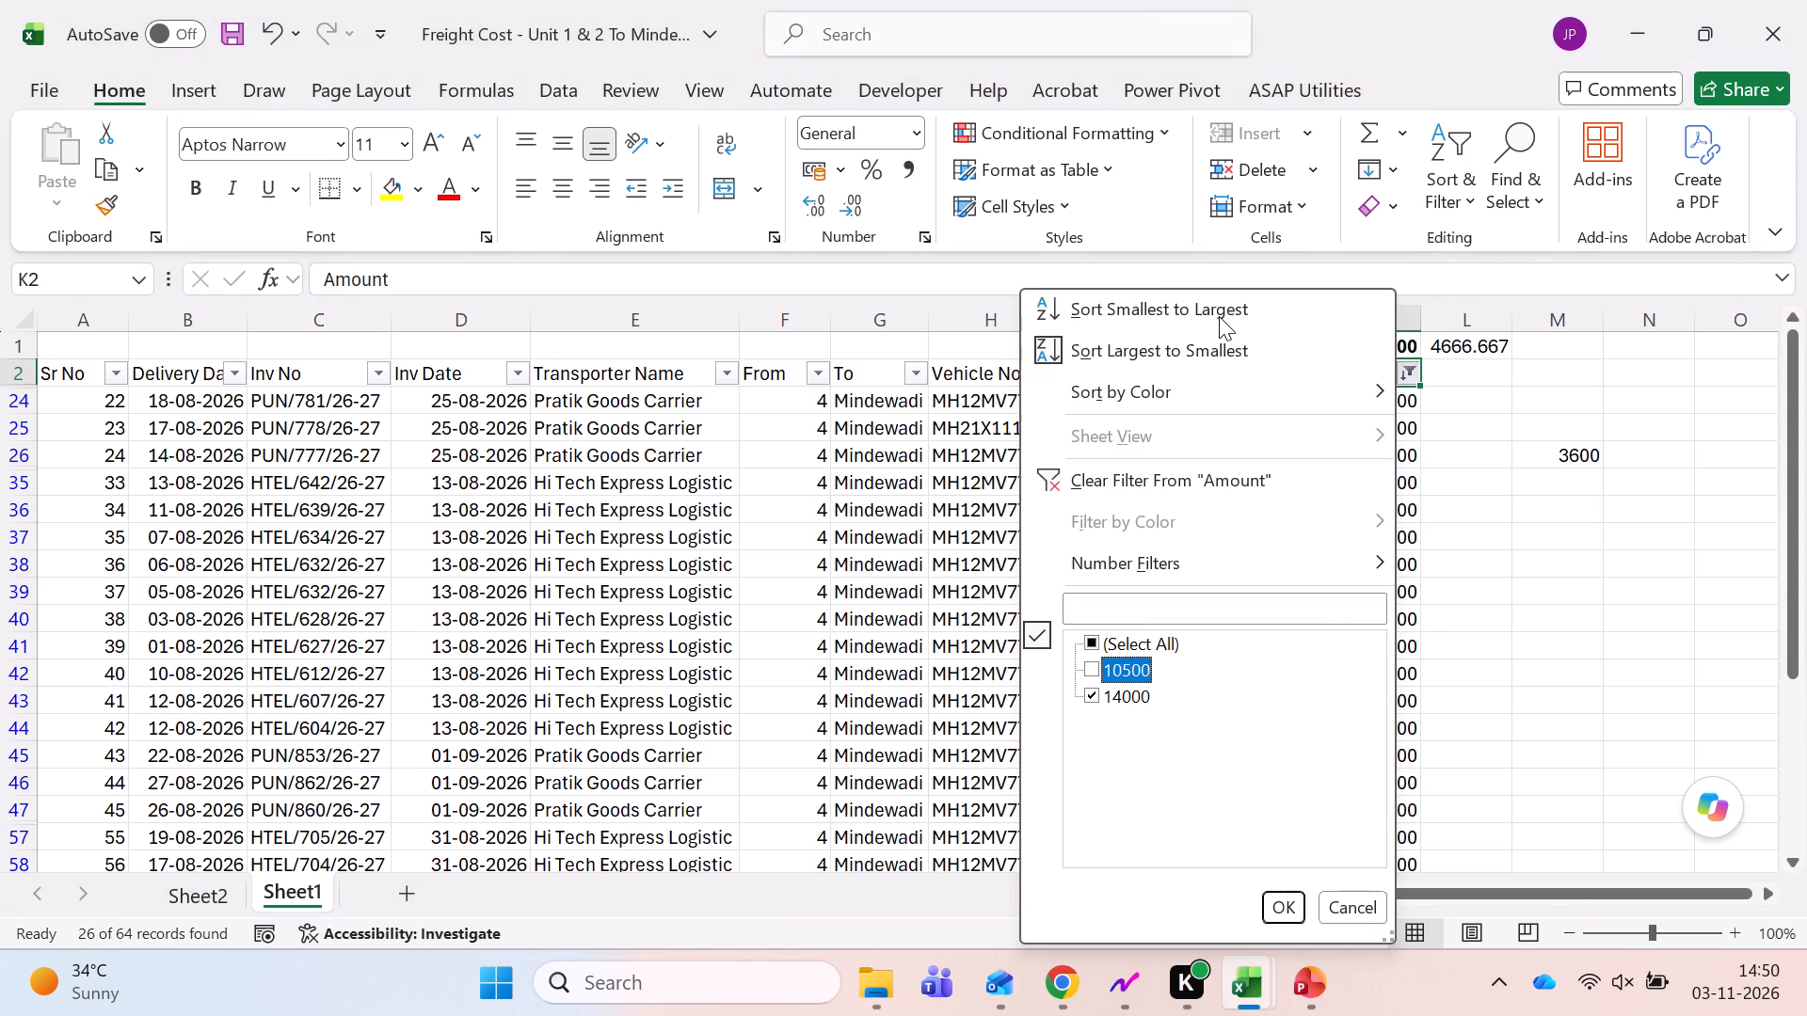
pyautogui.press('space')
pyautogui.press('Up')
pyautogui.press('space')
pyautogui.press('Return')
# Copy the sum of the filtered 10500 amounts and paste it as 399000 into P3 on Sheet2, in line with Unit 1.
pyautogui.press('Down')
pyautogui.hotkey('ctrl', 'shift', 'Down')
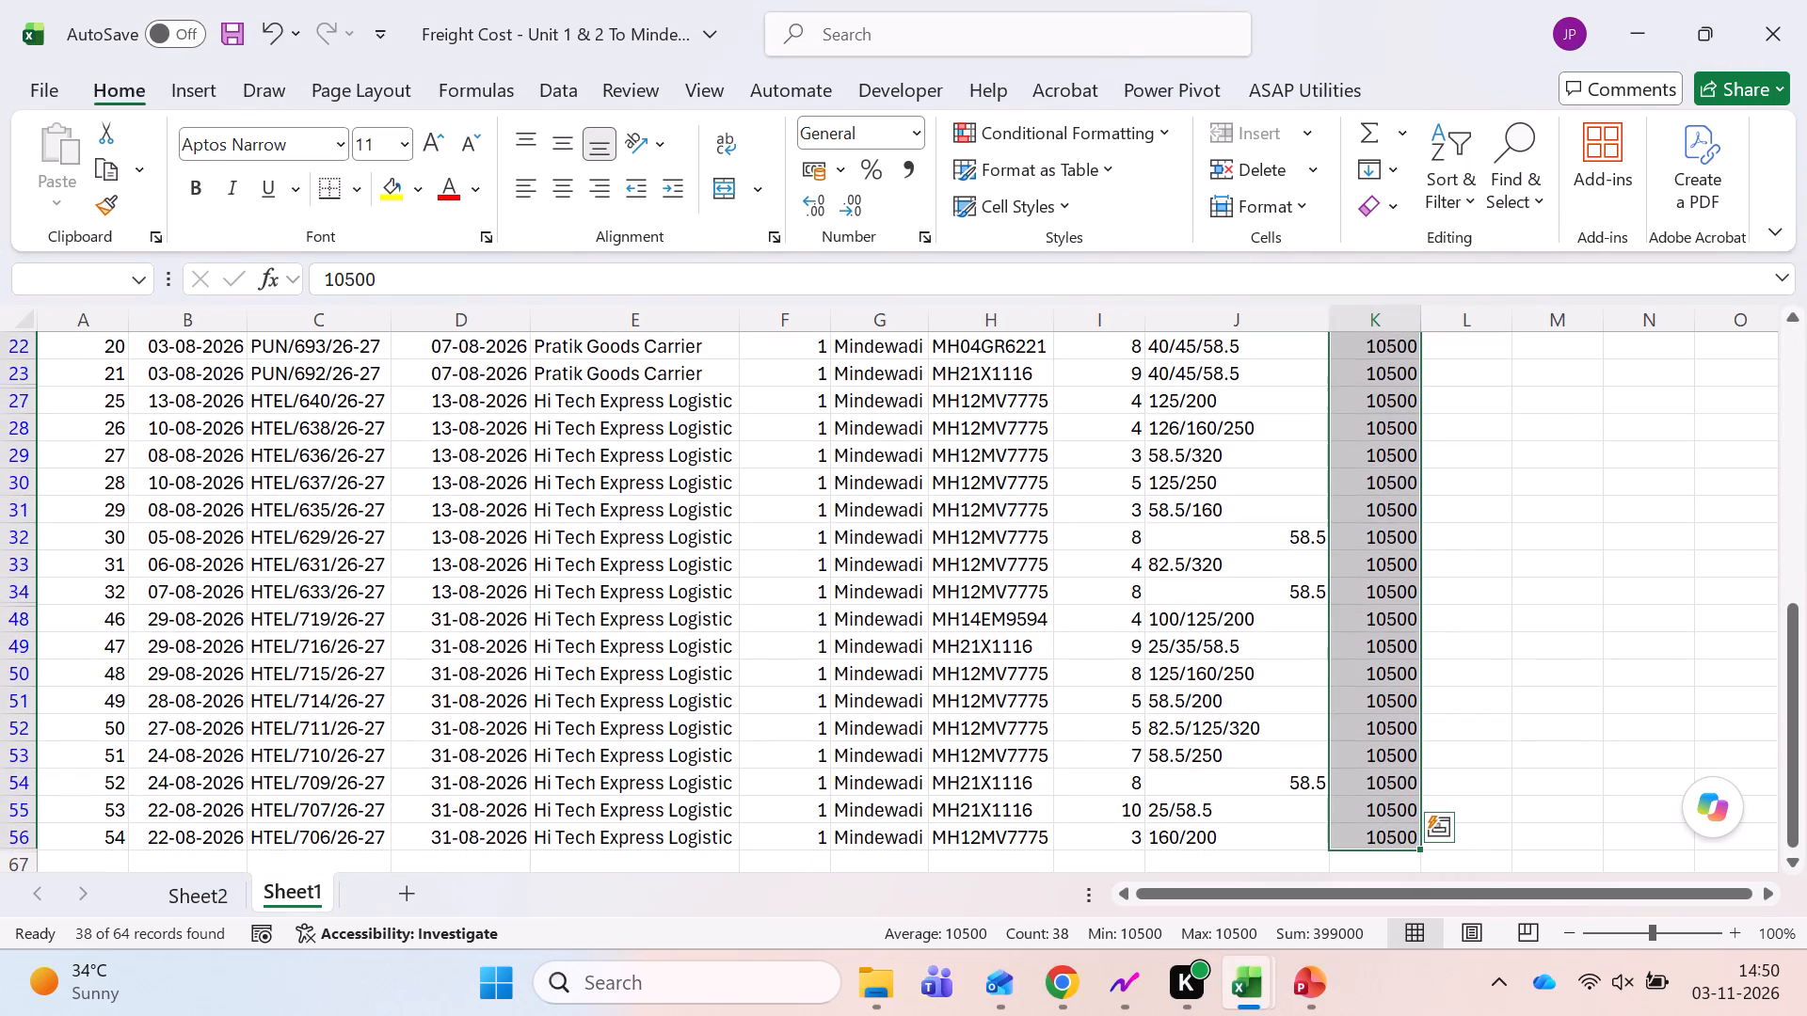
pyautogui.click(1341, 937)
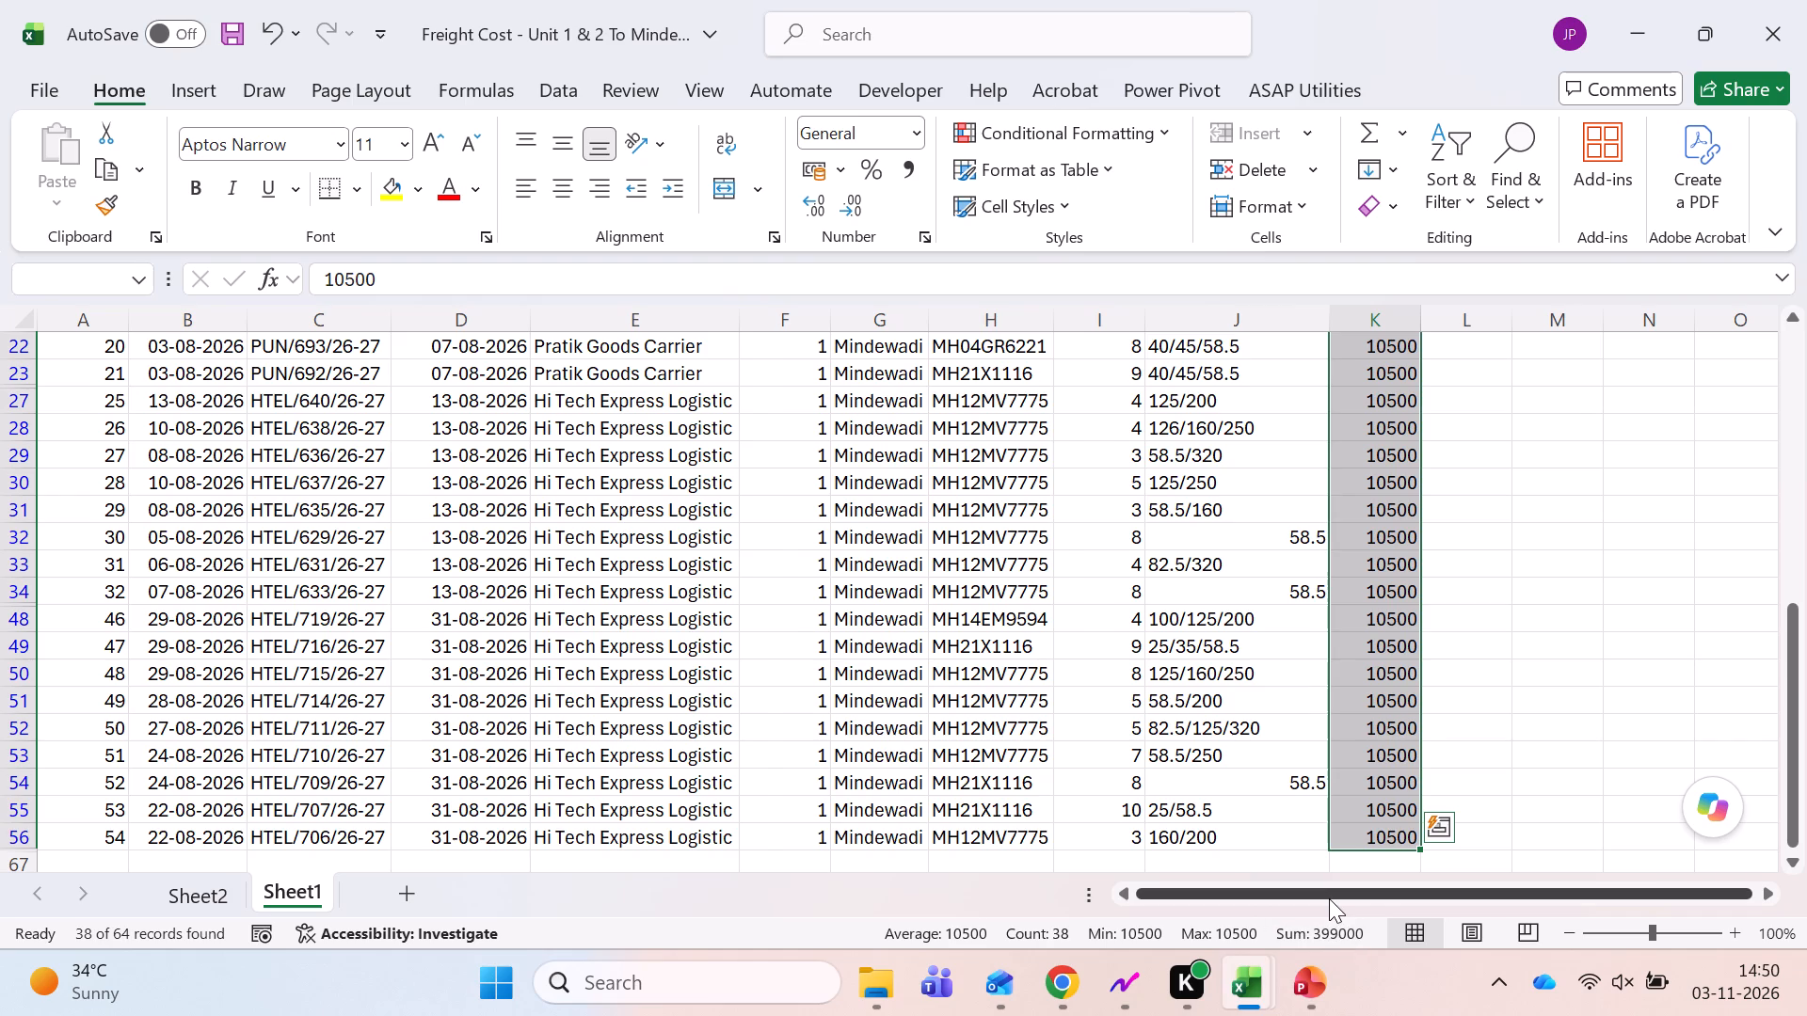
pyautogui.hotkey('ctrl', 'pageup')
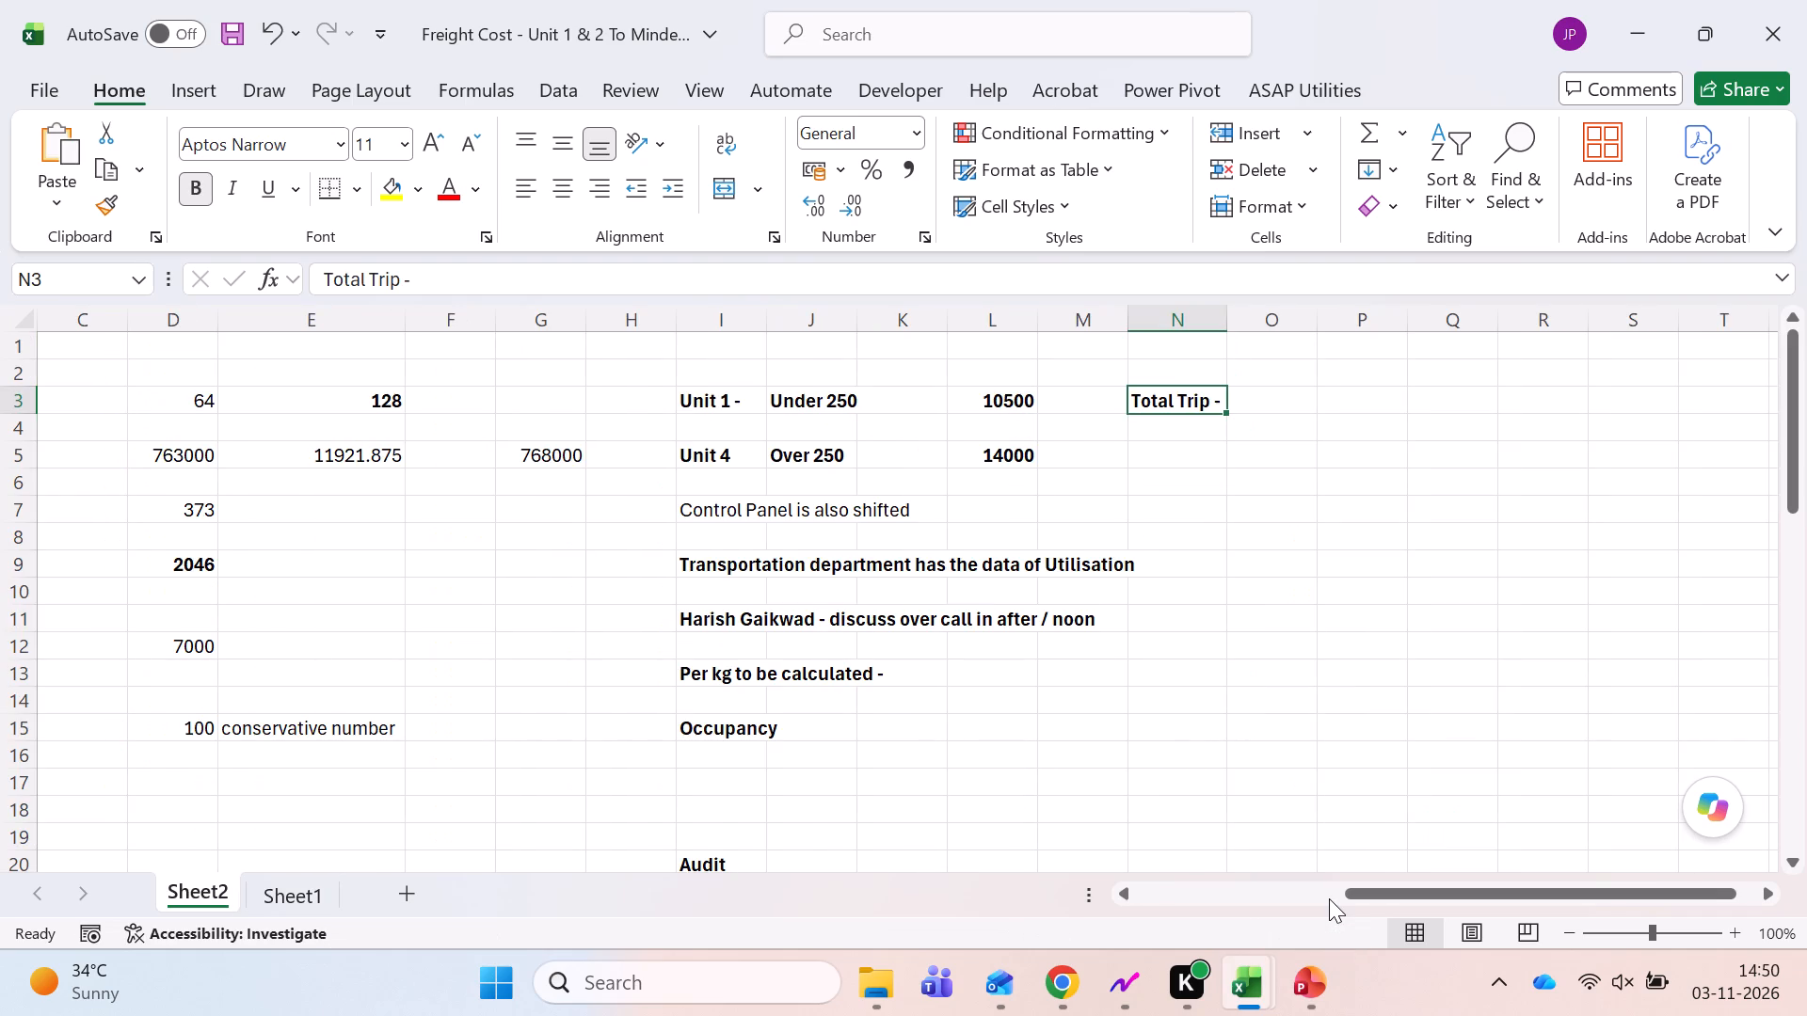
pyautogui.press('Right')
pyautogui.press('Right')
pyautogui.press('Left')
pyautogui.press('Right')
pyautogui.hotkey('alt', 'e')
pyautogui.write('sv')
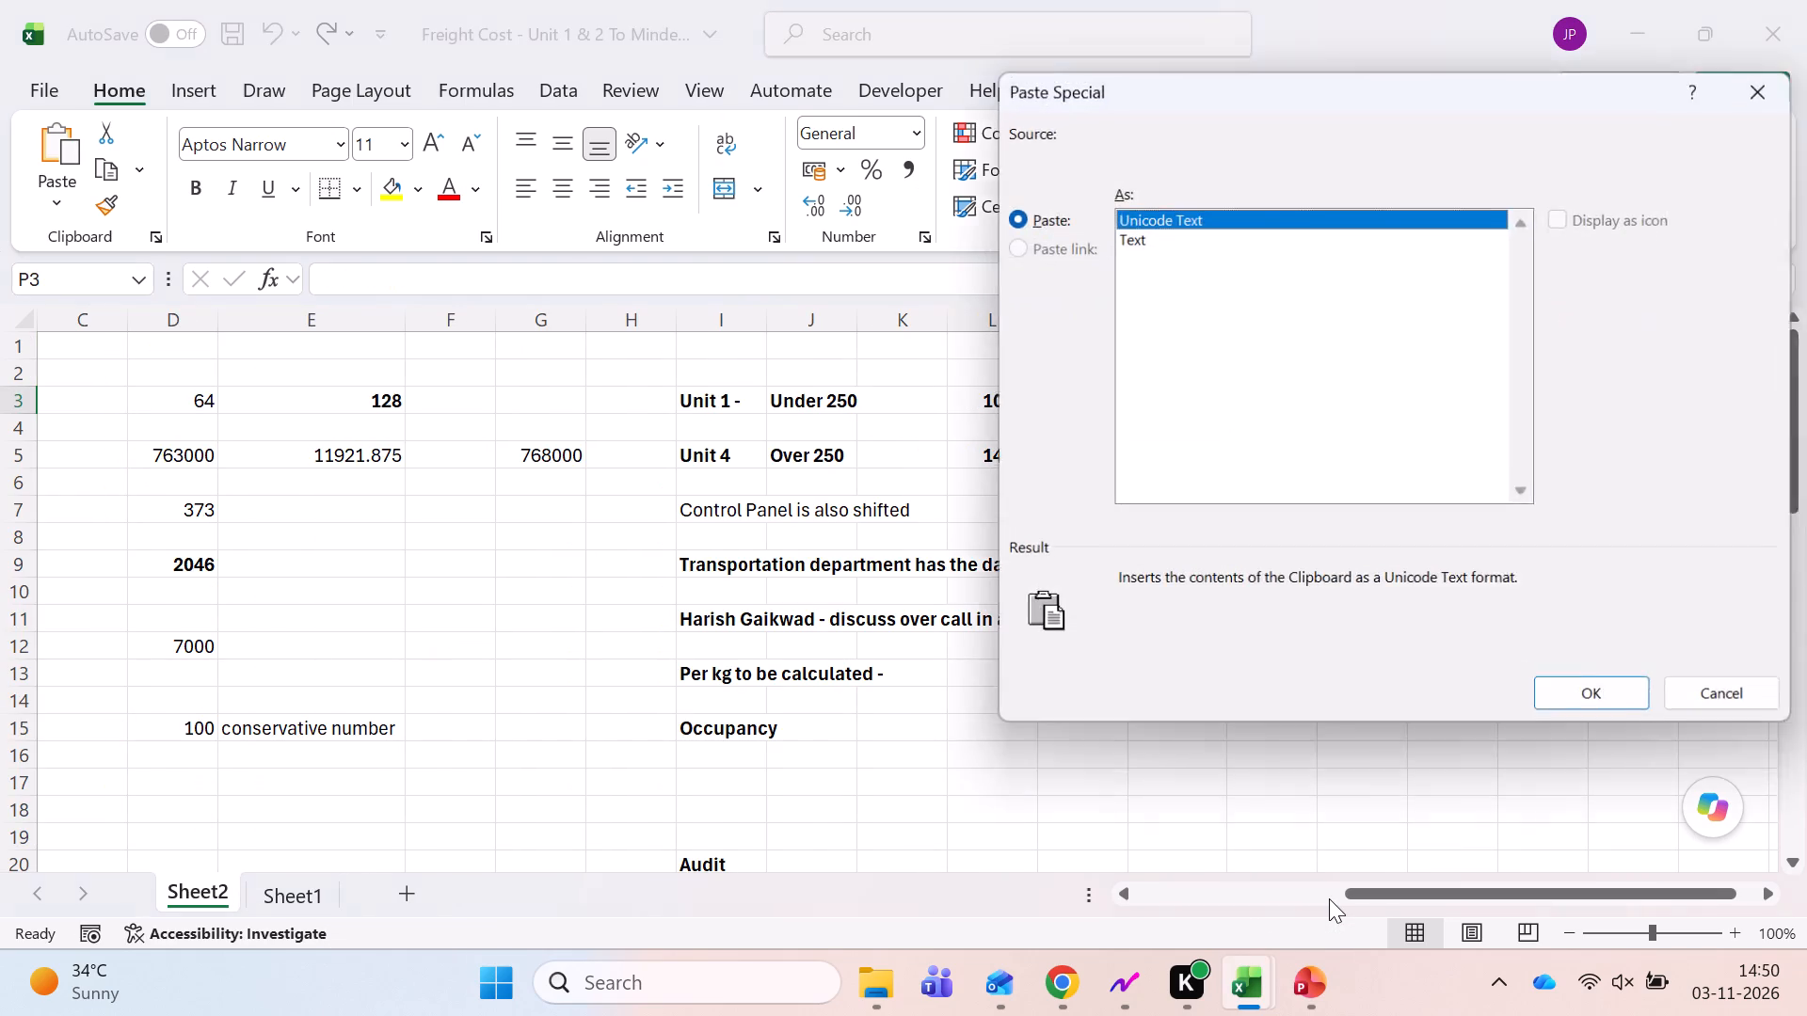
pyautogui.press('Return')
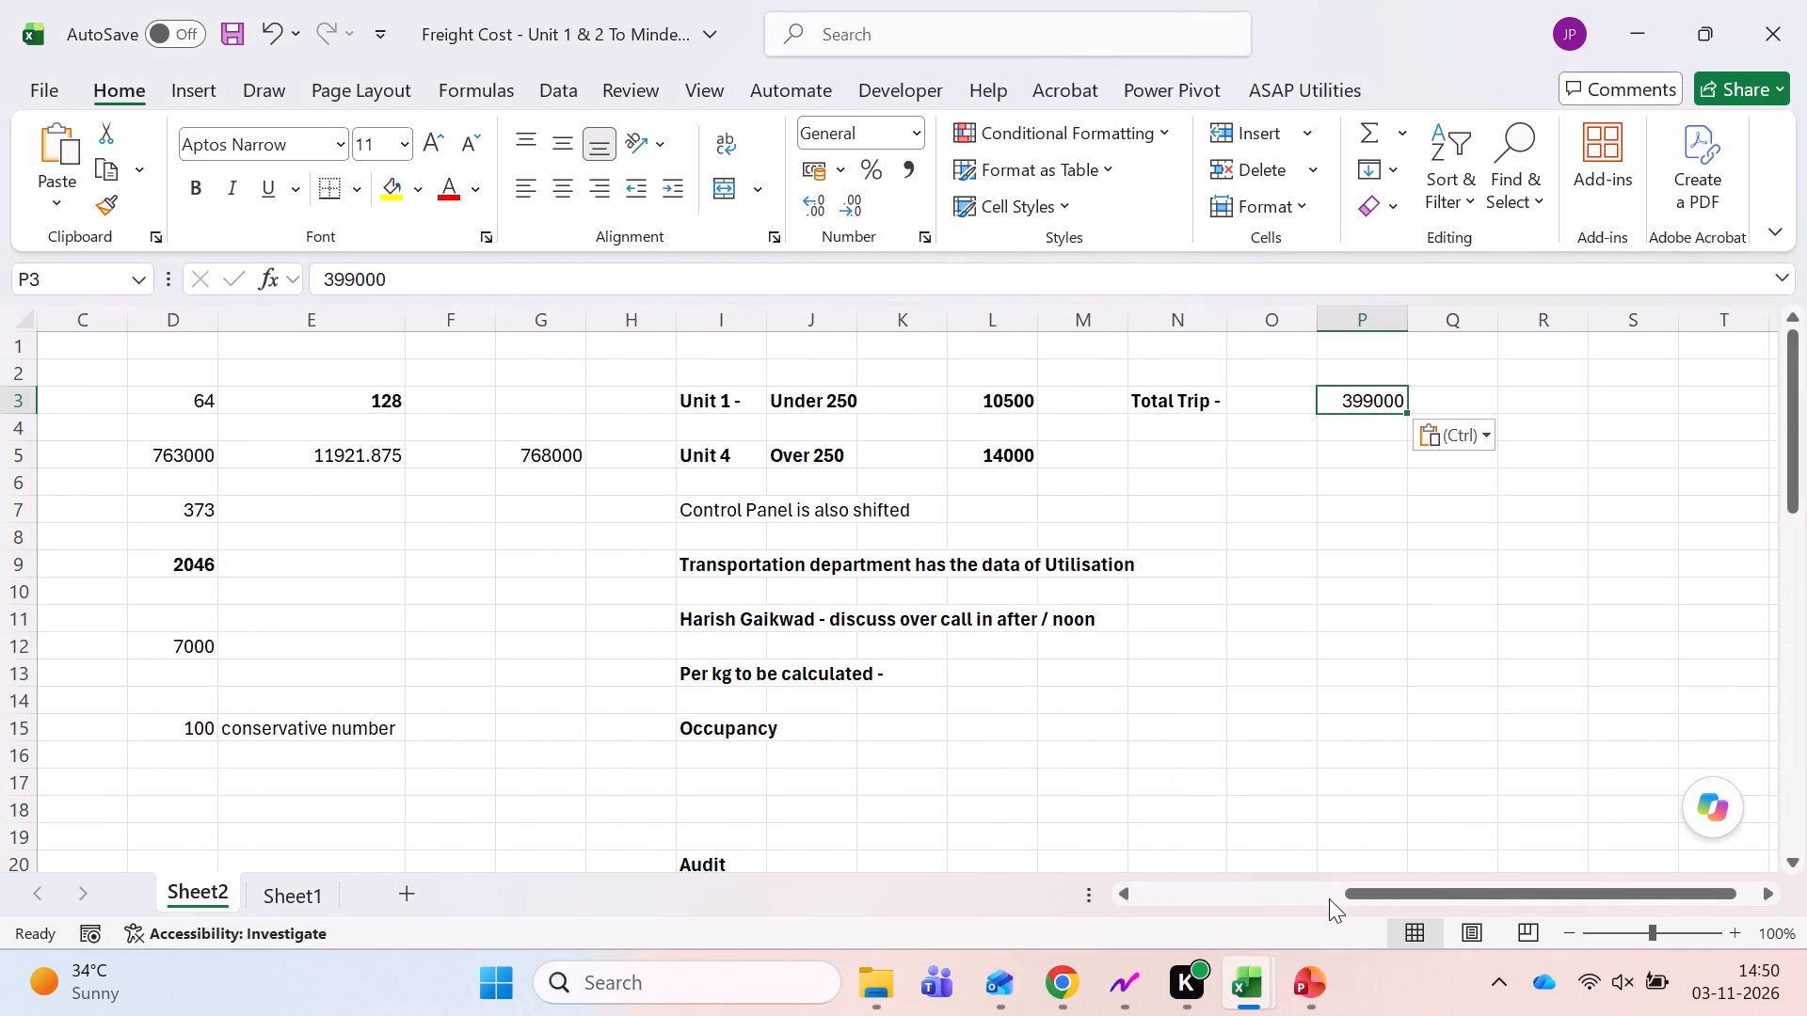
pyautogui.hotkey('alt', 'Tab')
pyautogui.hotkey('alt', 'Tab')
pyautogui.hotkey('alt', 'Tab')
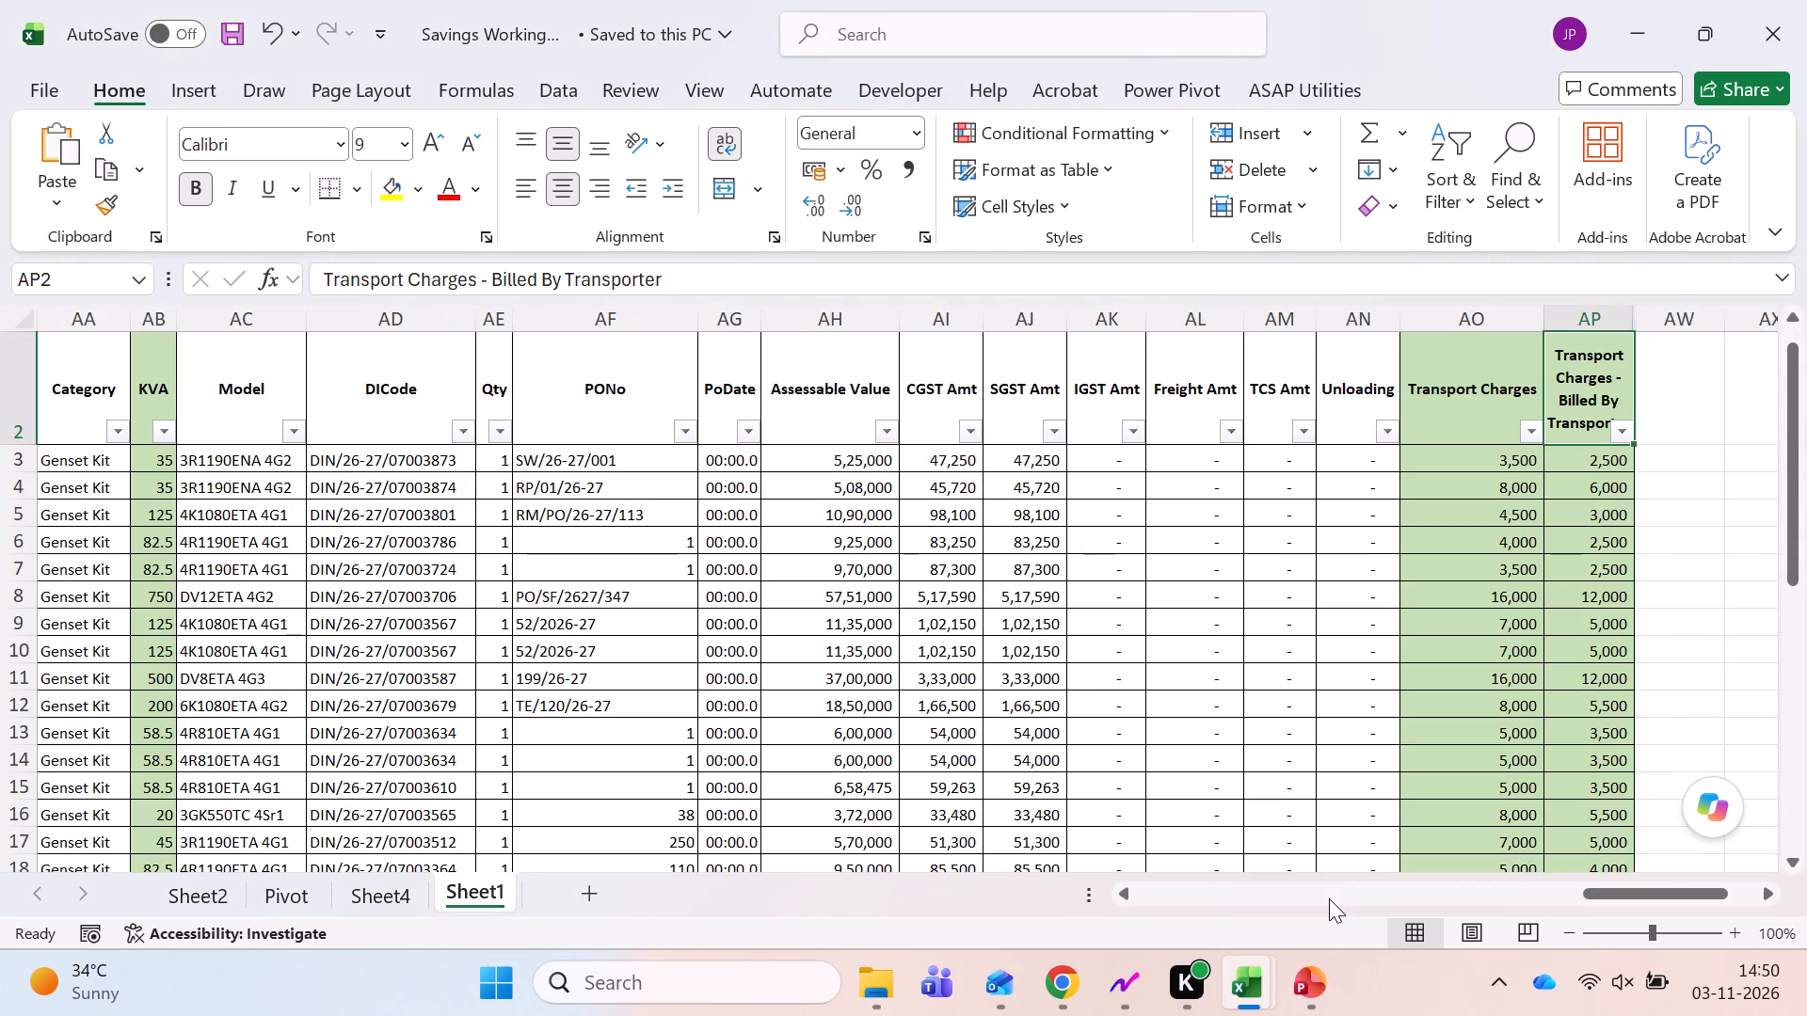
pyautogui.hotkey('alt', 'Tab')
# Filter the Amount column on Sheet1 to show only the 14000 trips.
pyautogui.hotkey('ctrl', 'pagedown')
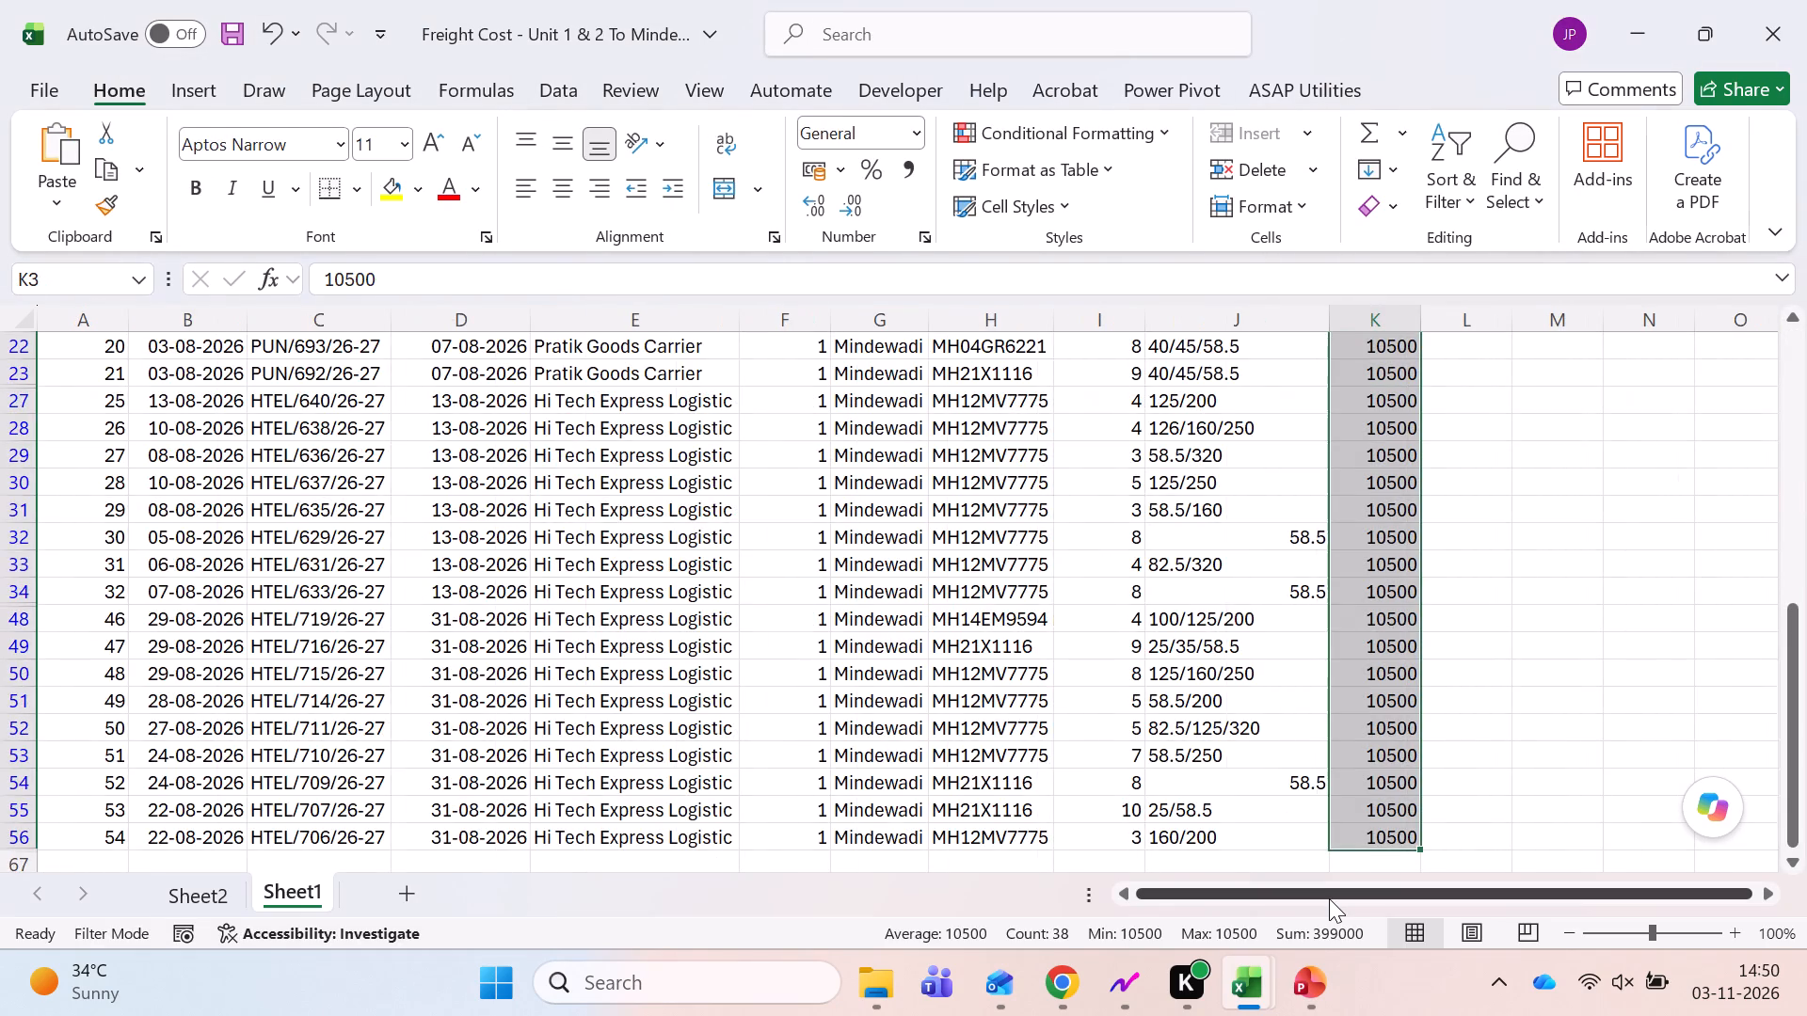
pyautogui.hotkey('ctrl', 'Up')
pyautogui.hotkey('alt', 'Down')
pyautogui.hotkey('alt', 'Down')
pyautogui.press('Down')
pyautogui.hotkey('alt', 'Down')
pyautogui.press('Down')
pyautogui.press('Down')
pyautogui.press('Down')
pyautogui.press('Down')
pyautogui.press('Down')
pyautogui.press('Down')
pyautogui.press('Down')
pyautogui.press('Down')
pyautogui.press('Down')
pyautogui.press('Down')
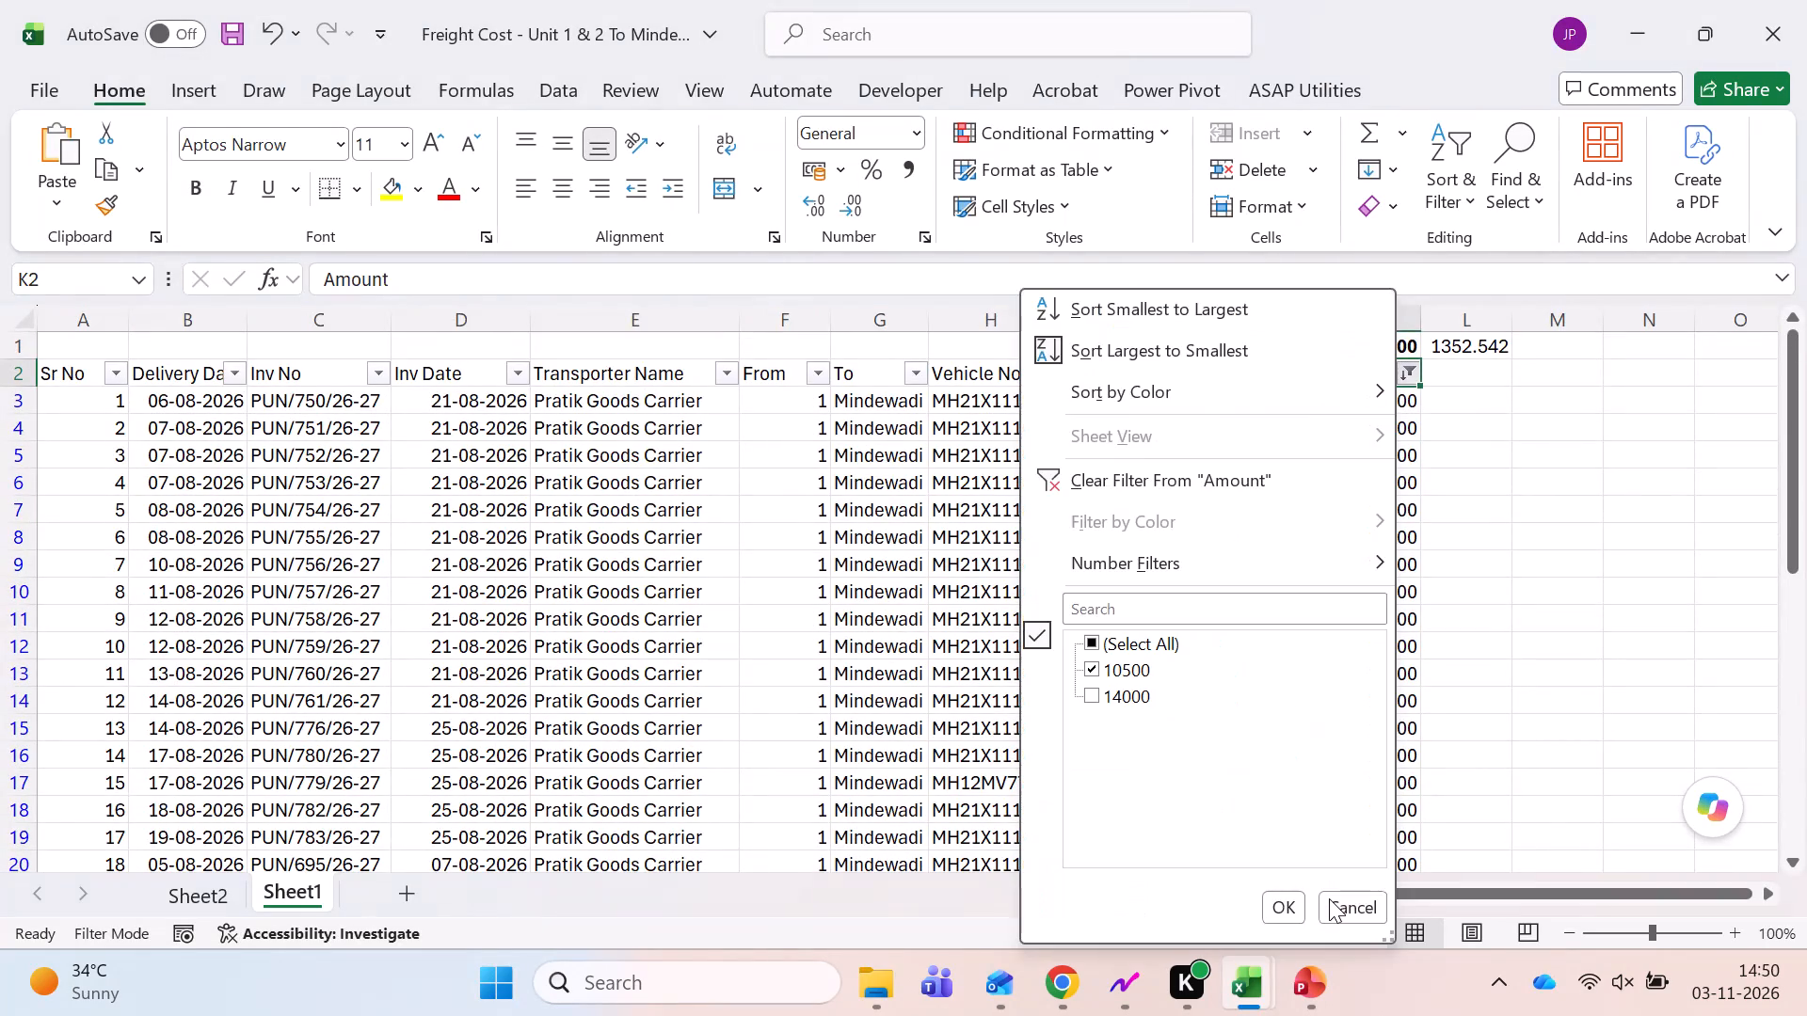
pyautogui.press('space')
pyautogui.press('Down')
pyautogui.press('space')
pyautogui.press('Return')
# Copy the sum of the filtered 14000 amounts and paste it as 364000 into P5 on Sheet2, in line with Unit 4.
pyautogui.press('Down')
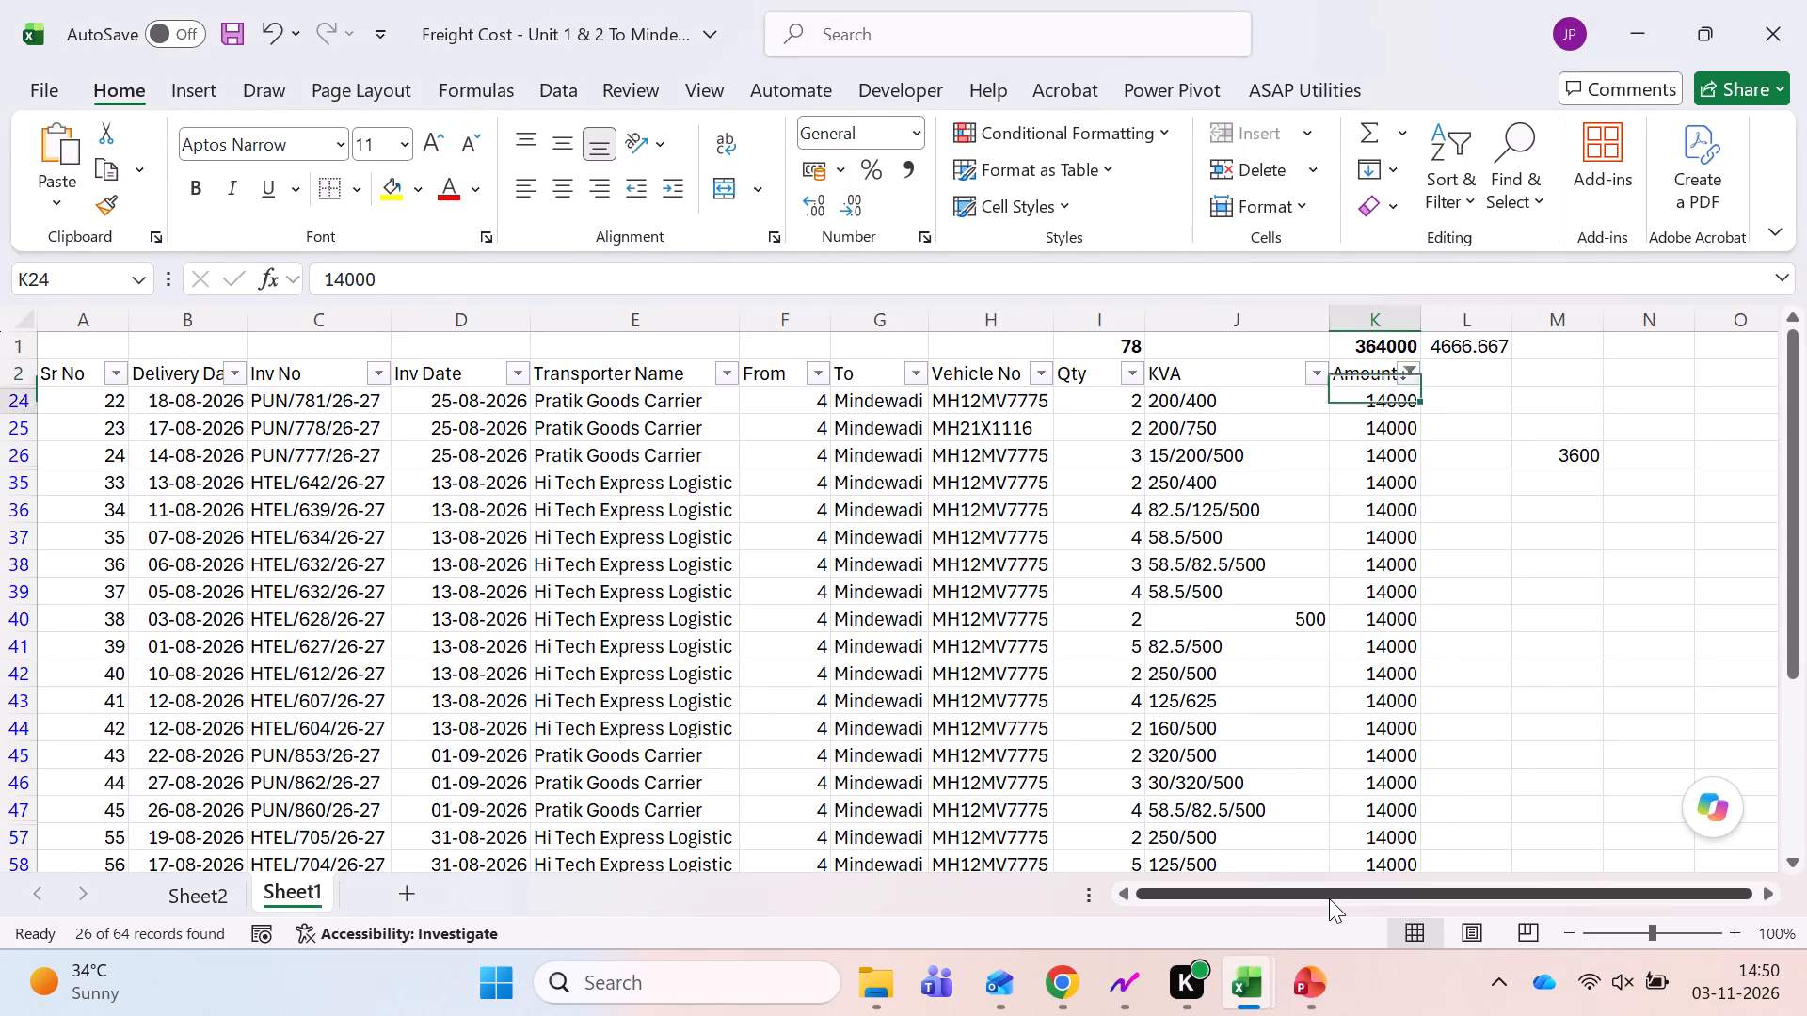
pyautogui.hotkey('ctrl', 'Down')
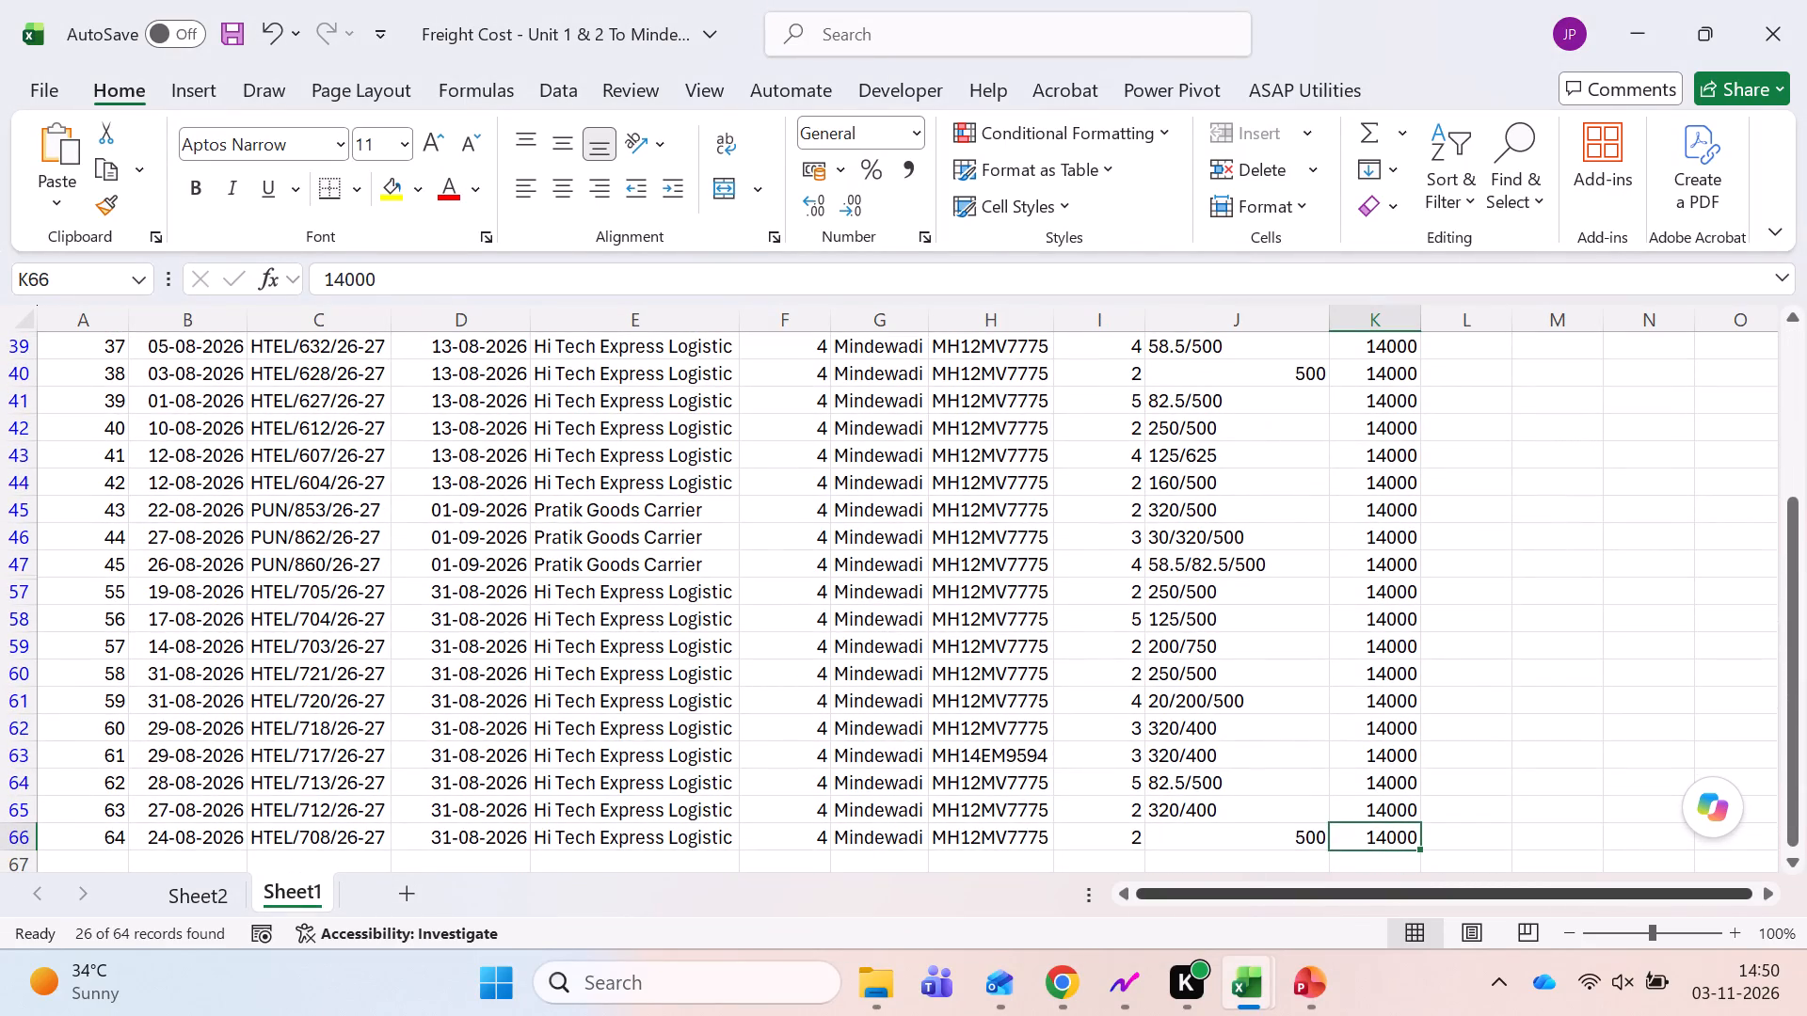
pyautogui.hotkey('ctrl', 'Up')
pyautogui.press('Down')
pyautogui.hotkey('ctrl', 'shift', 'Down')
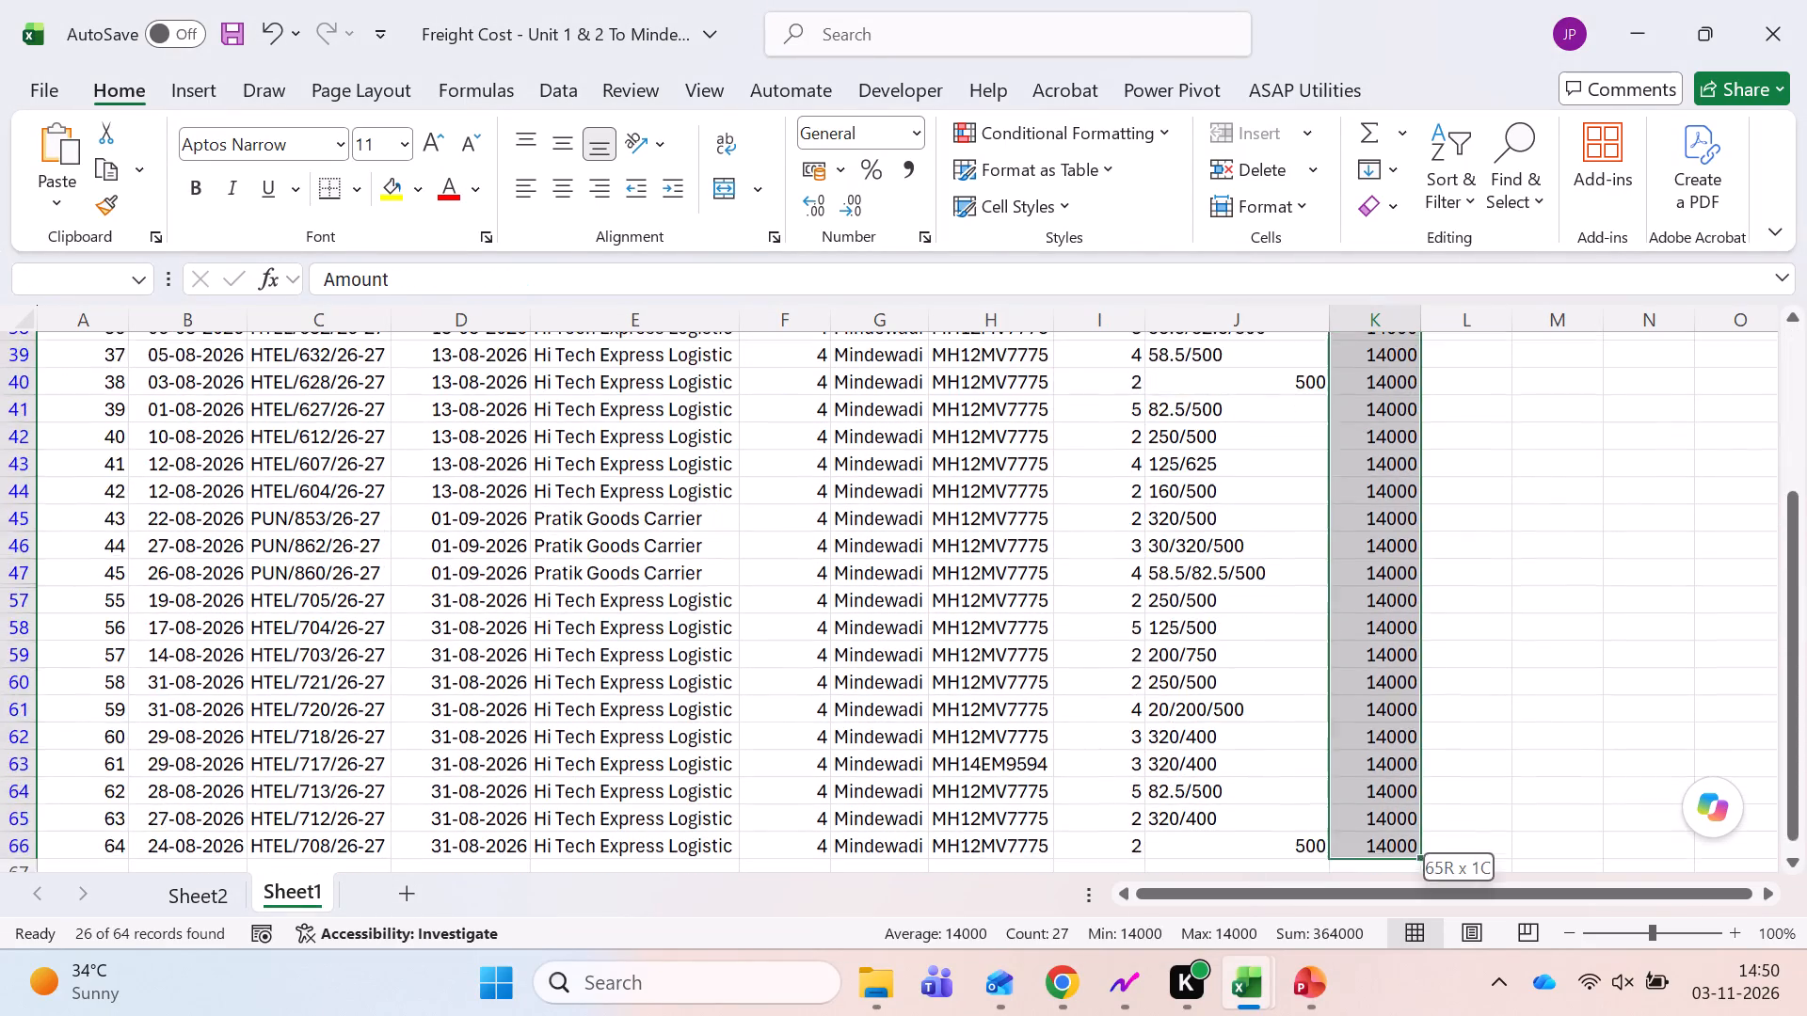
pyautogui.press('Down')
pyautogui.press('Up')
pyautogui.press('Down')
pyautogui.hotkey('ctrl', 'shift', 'Down')
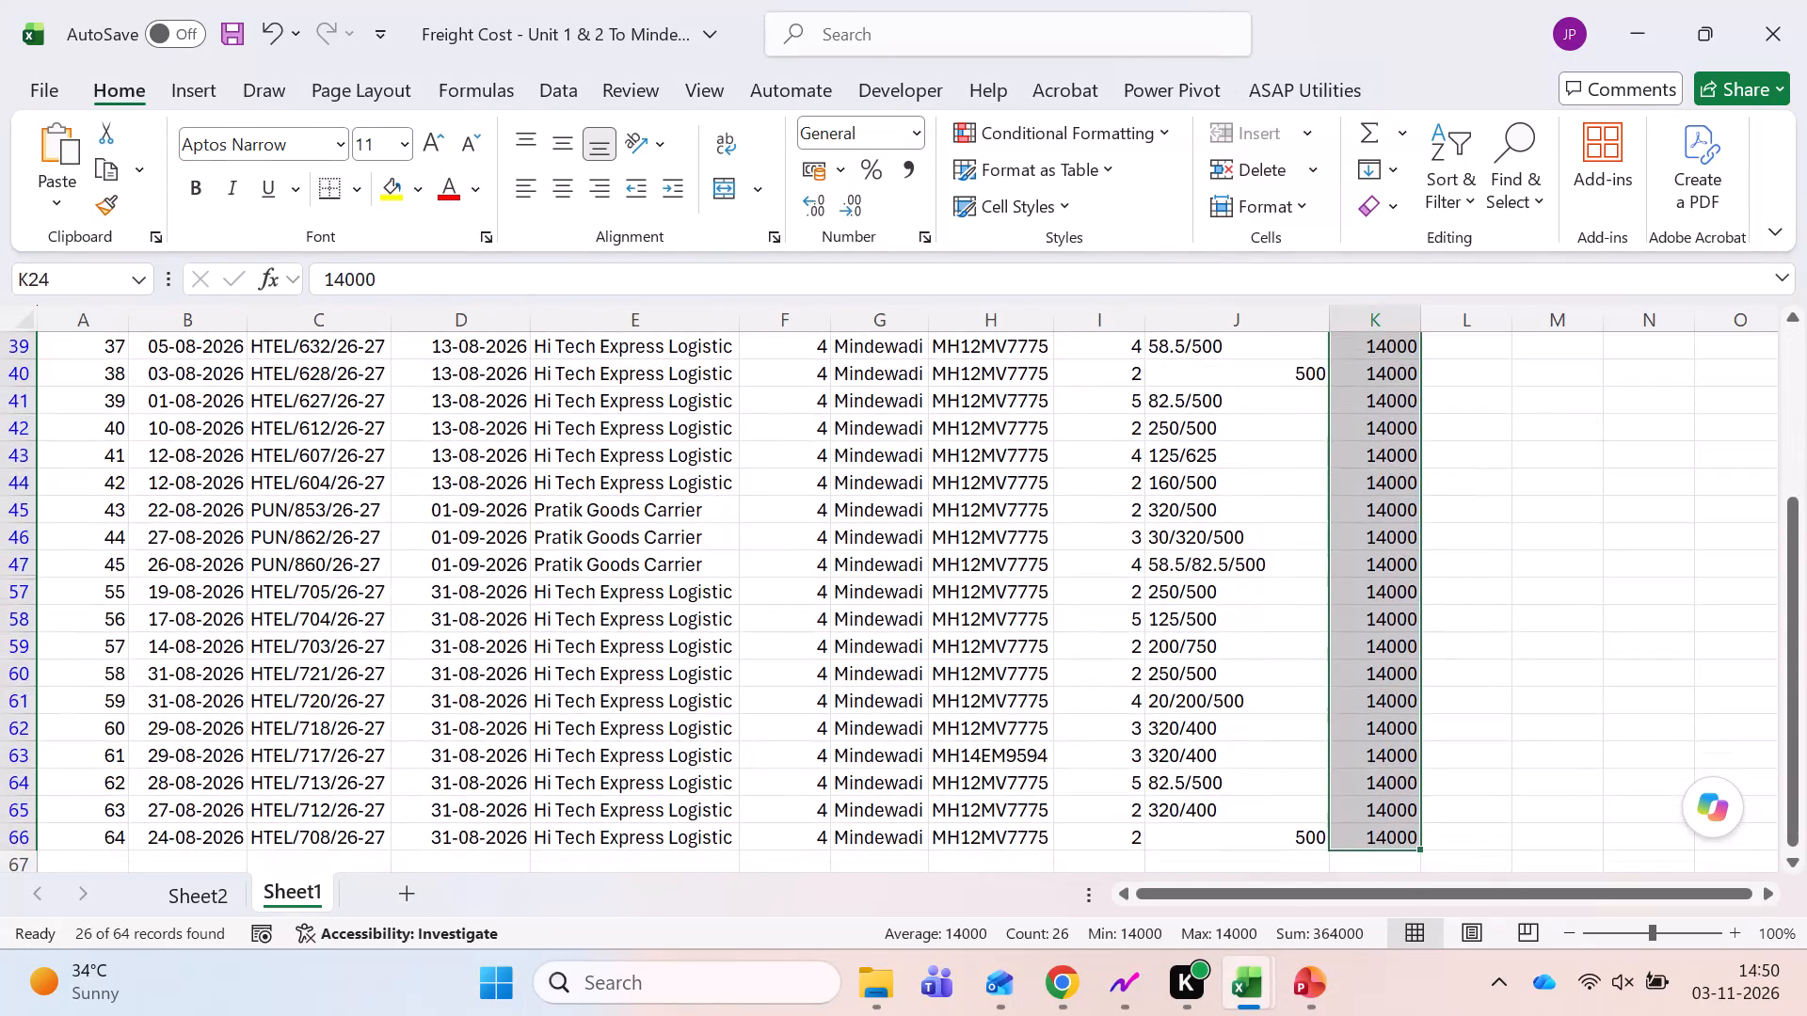
pyautogui.click(1317, 916)
pyautogui.click(1324, 927)
pyautogui.hotkey('ctrl', 'pageup')
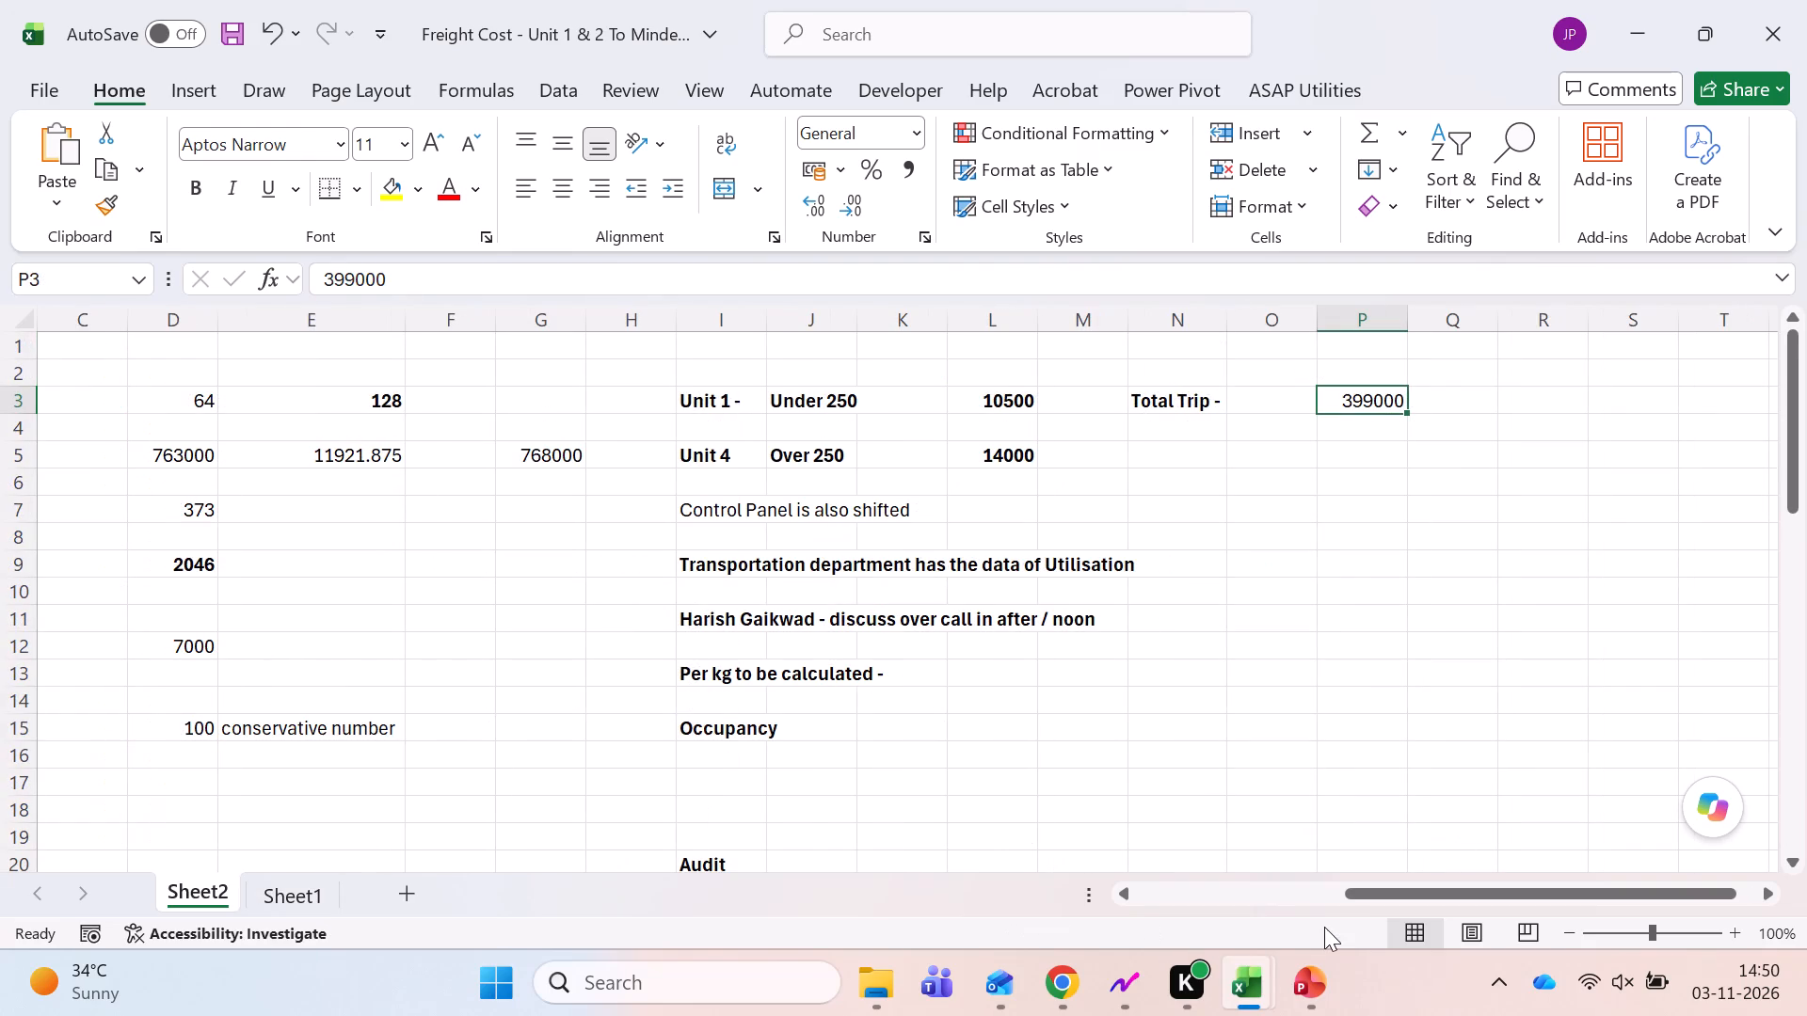
pyautogui.press('Down')
pyautogui.press('Down')
pyautogui.hotkey('alt', 'e')
pyautogui.write('sv')
pyautogui.press('Return')
# Replace the label in N3 on Sheet2 with "Total Amt" and copy it to N5 for Unit 4.
pyautogui.press('Left')
pyautogui.press('Right')
pyautogui.press('Left')
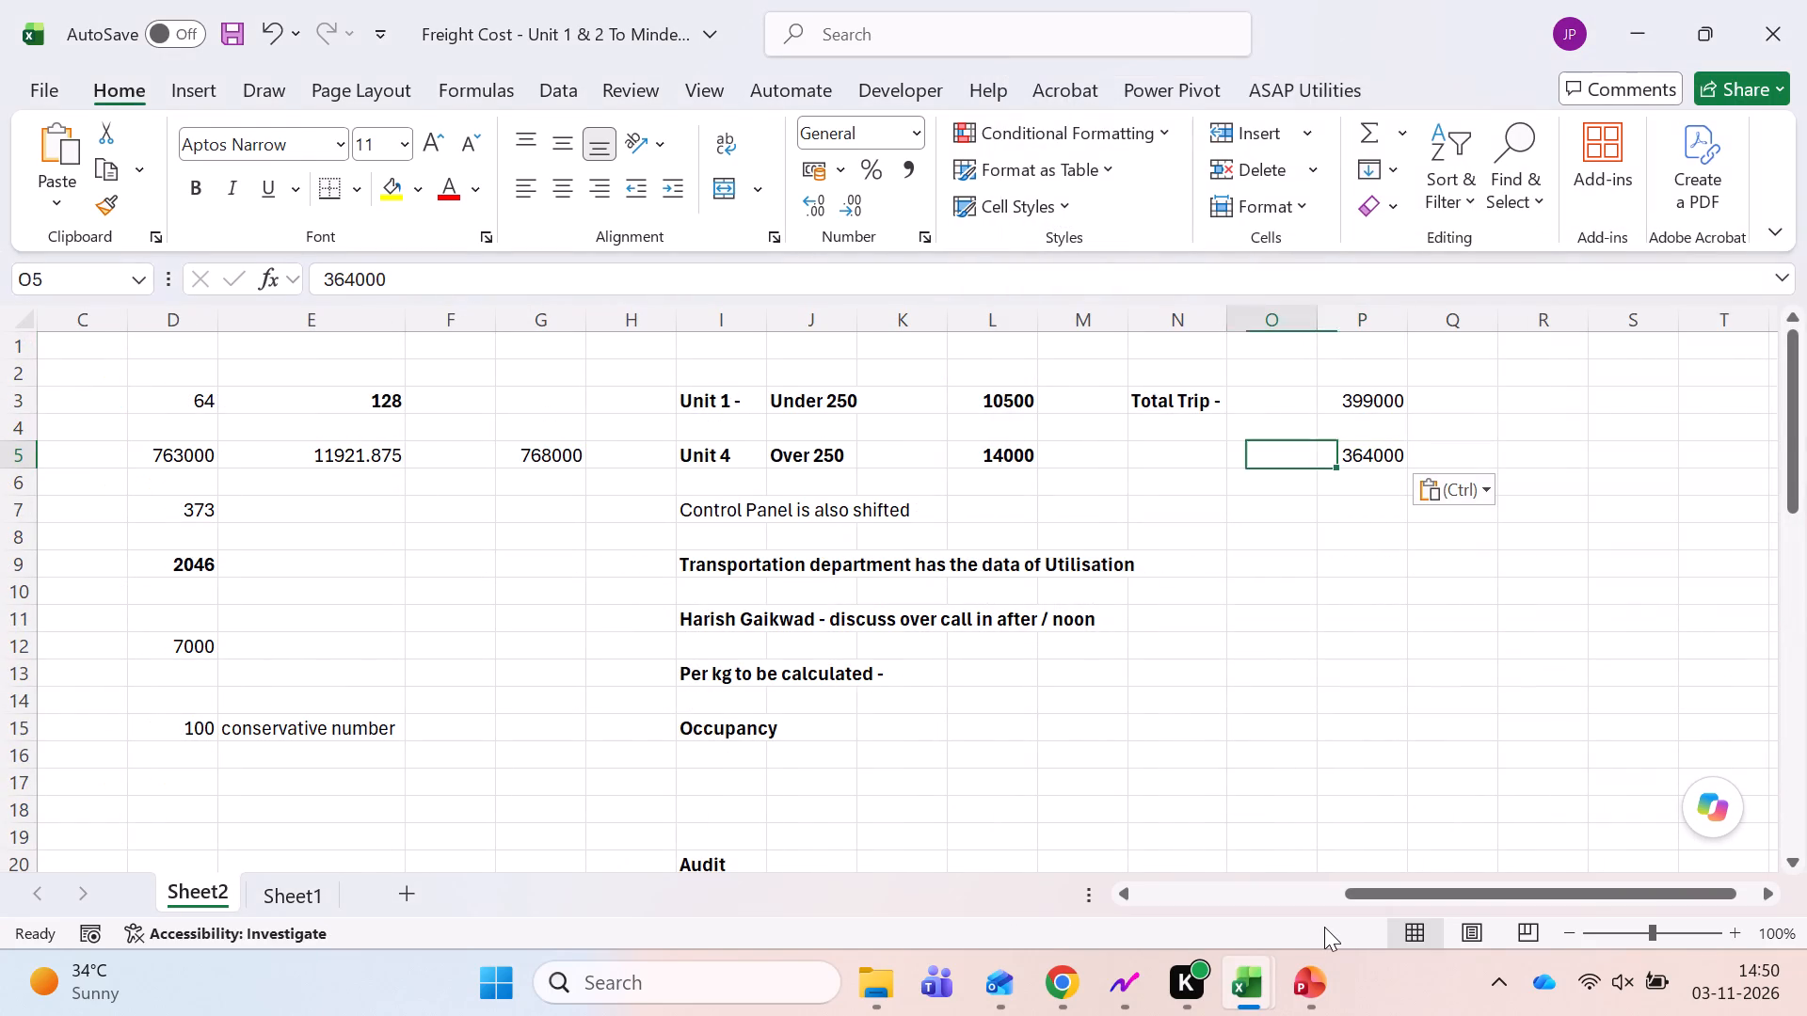
pyautogui.press('Left')
pyautogui.press('Up')
pyautogui.press('Up')
pyautogui.press('F2')
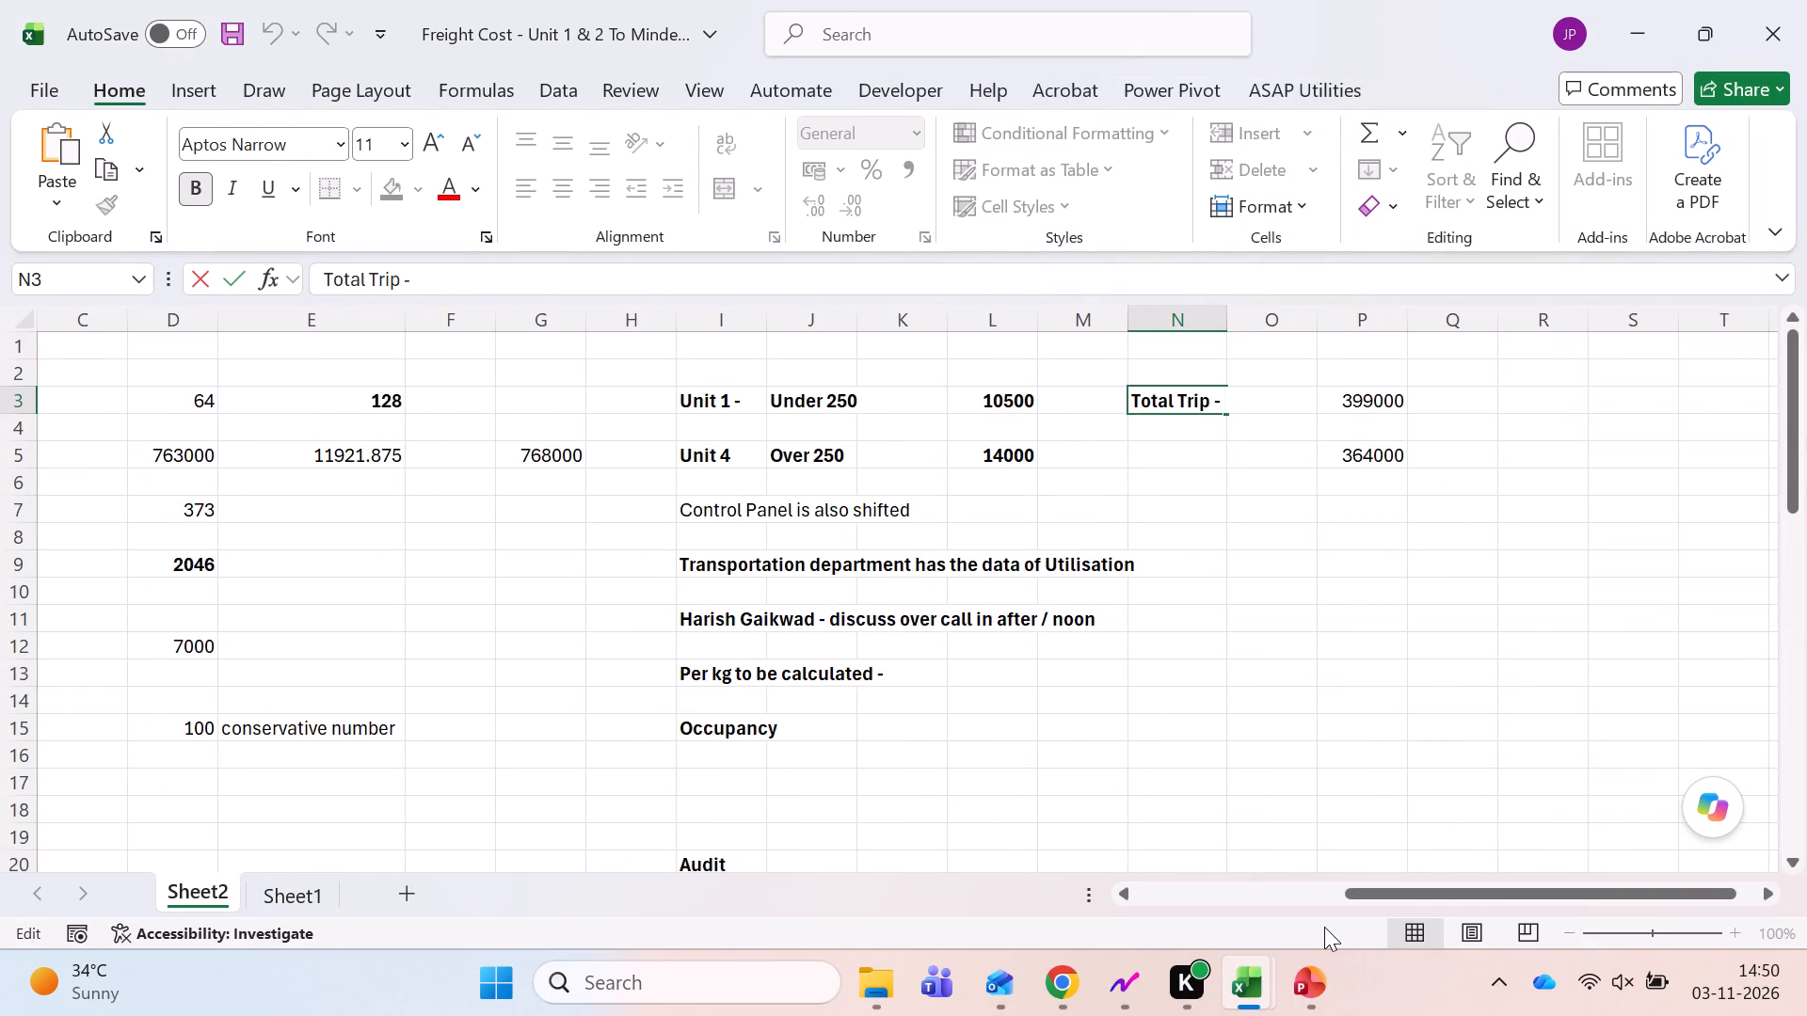
pyautogui.press('Escape')
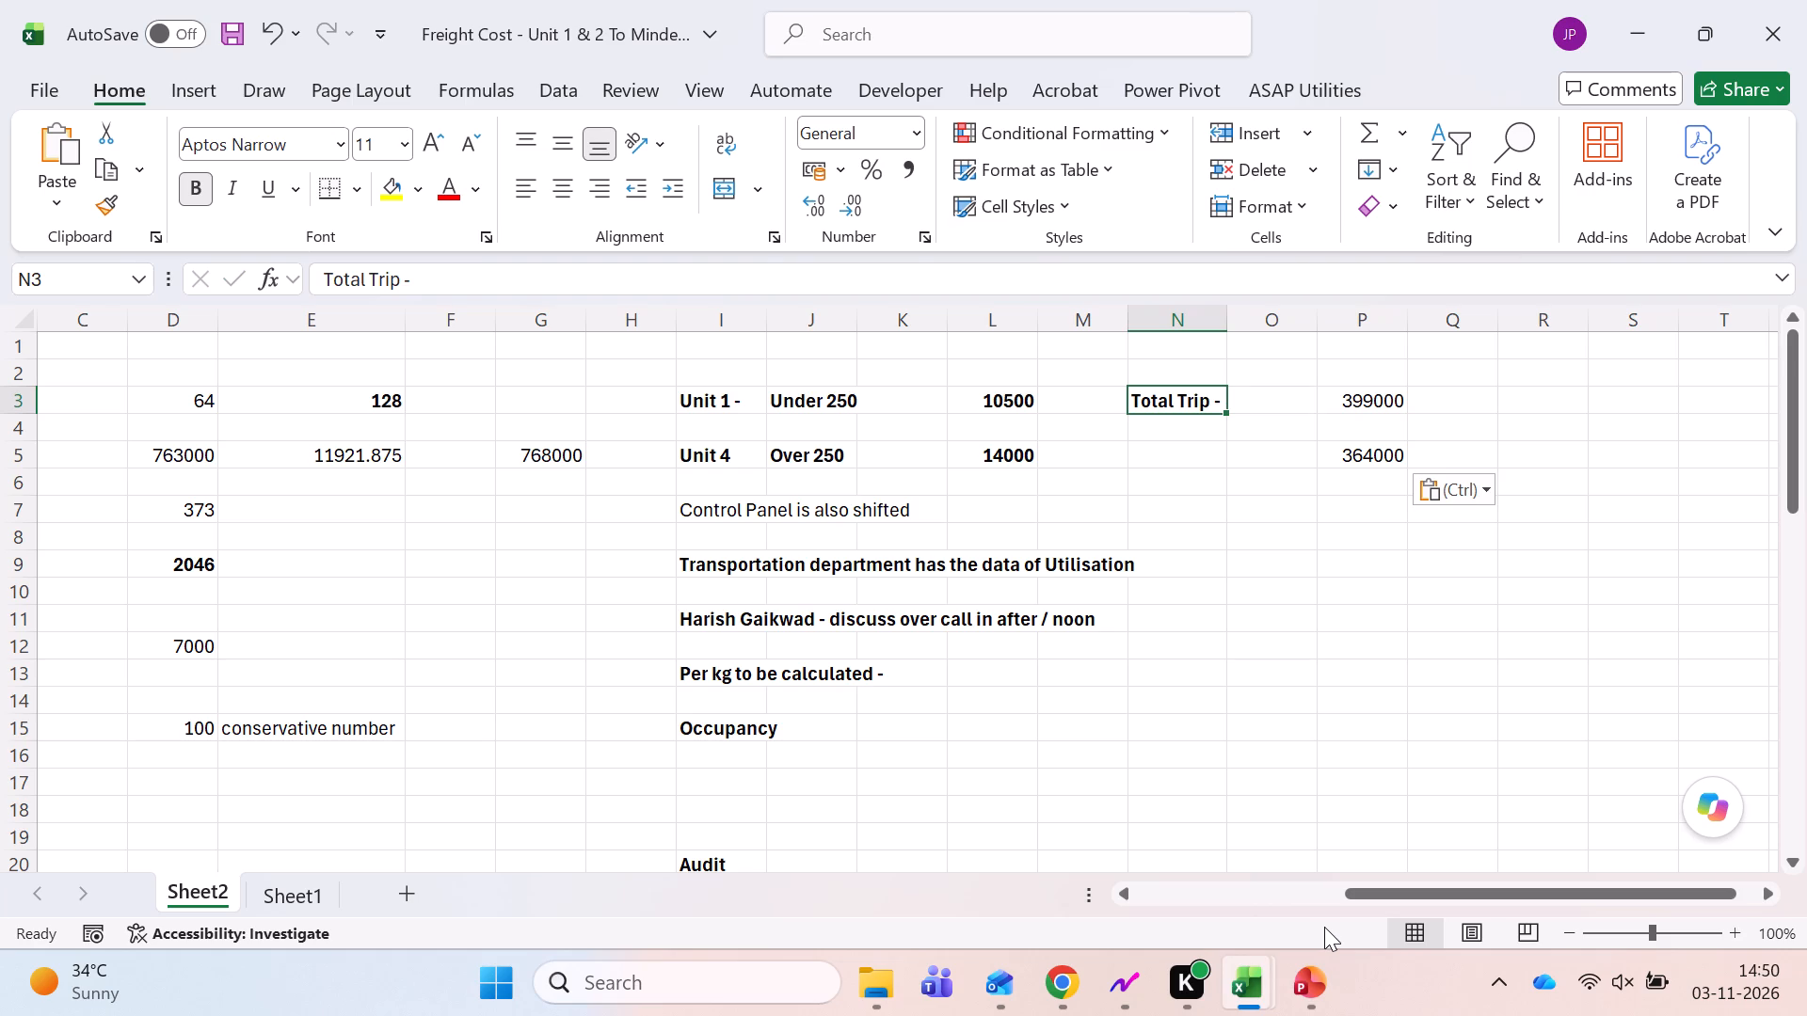
pyautogui.write('TOtam Am')
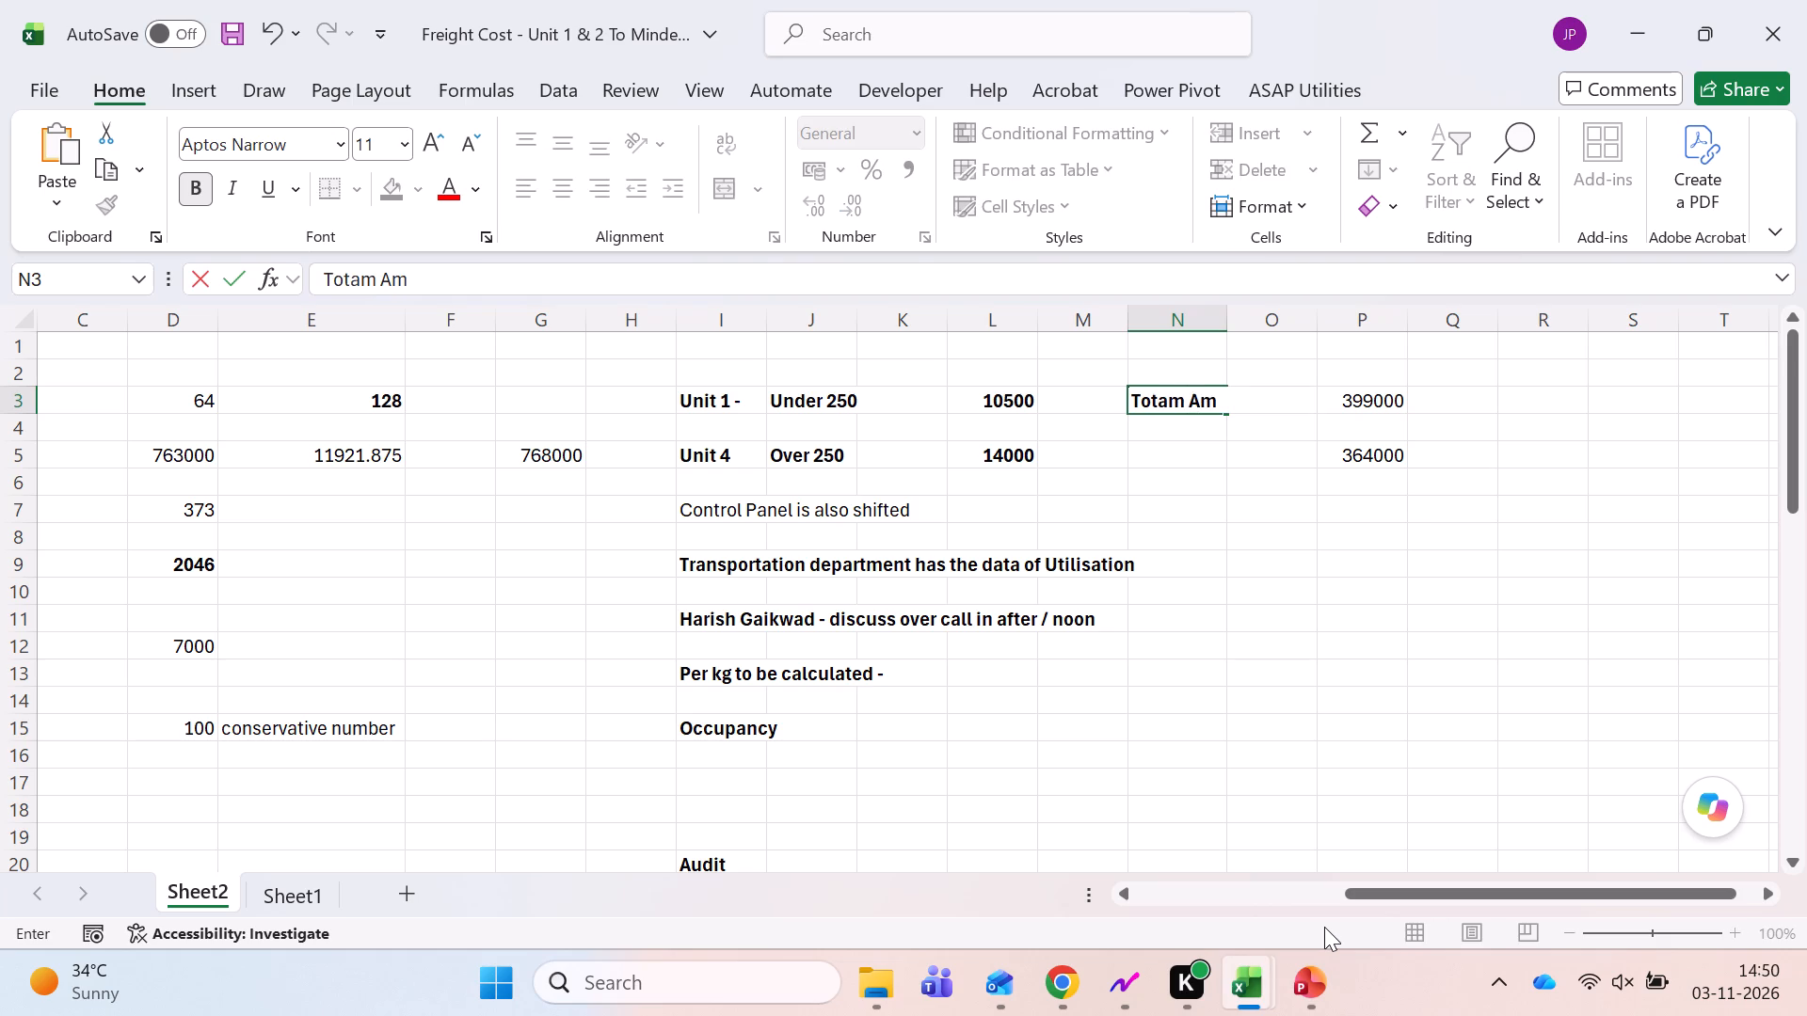
pyautogui.press('BackSpace')
pyautogui.press('BackSpace')
pyautogui.press('BackSpace')
pyautogui.press('BackSpace')
pyautogui.write('l Amt')
pyautogui.press('Return')
pyautogui.press('Up')
pyautogui.hotkey('ctrl', 'c')
pyautogui.press('Down')
pyautogui.press('Down')
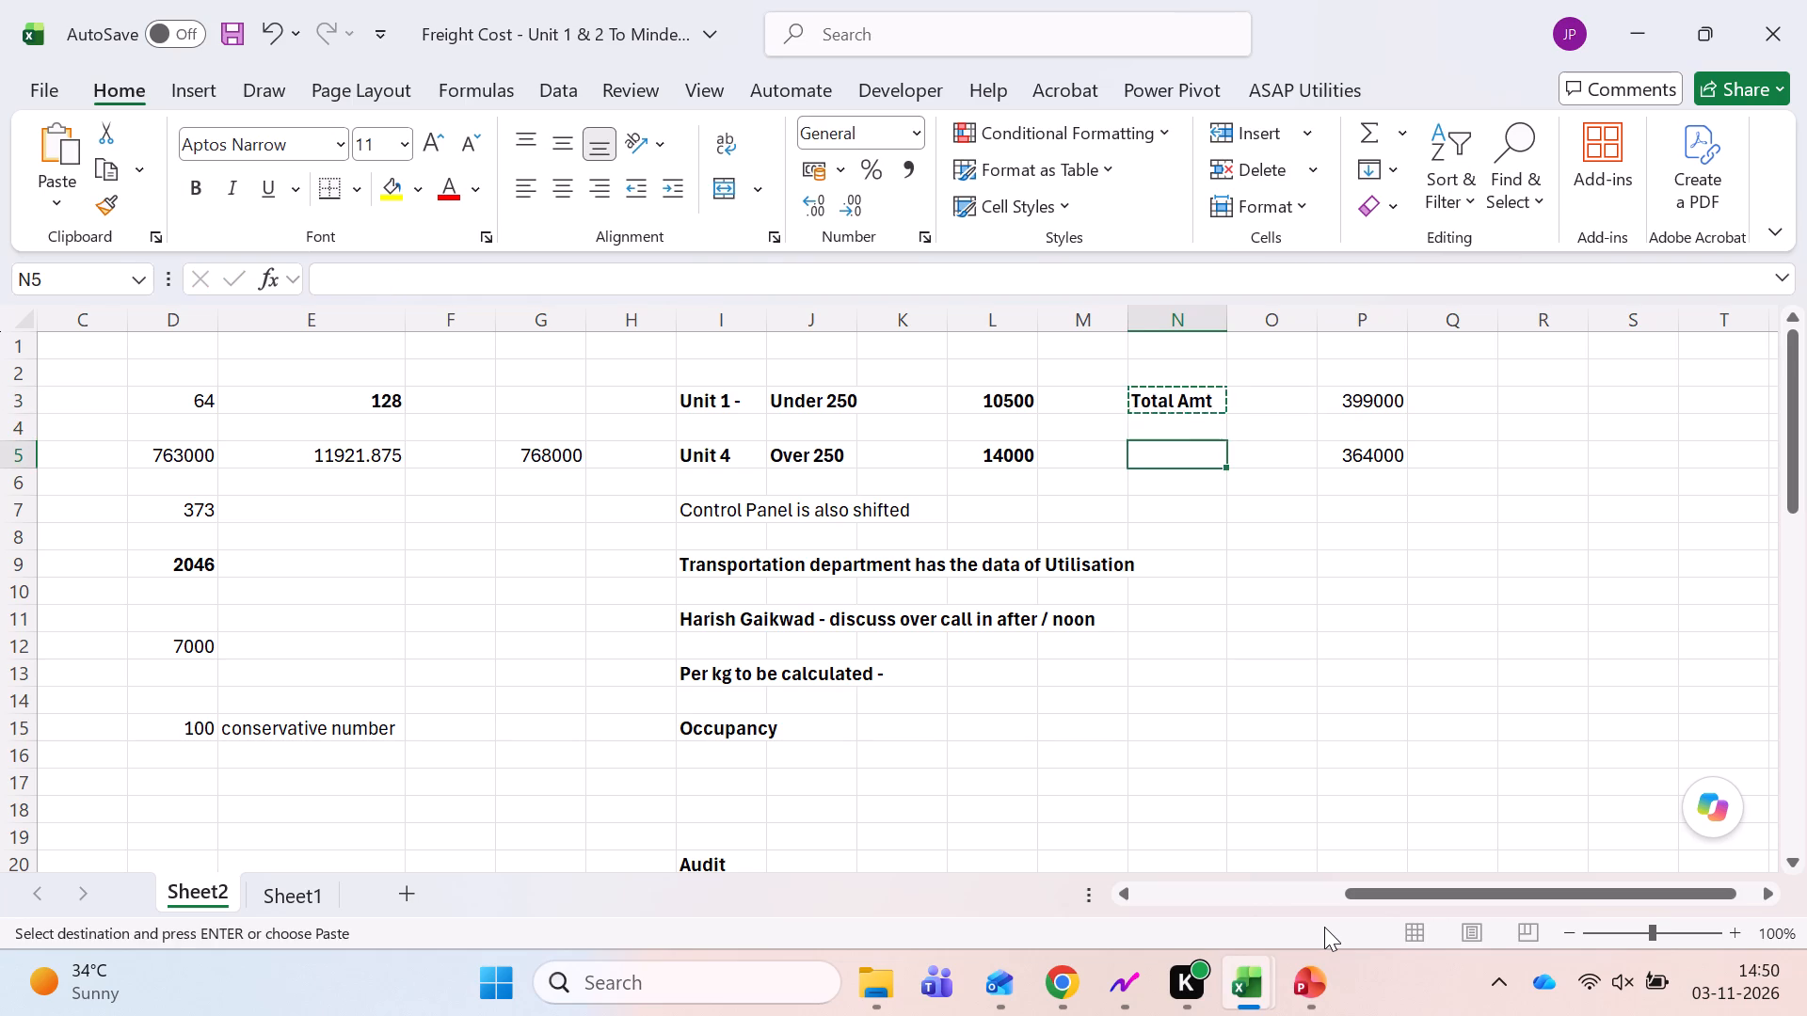
pyautogui.press('Return')
# Check the filtered Amount subtotal on Sheet1 against the unit totals on Sheet2 and the combined sum of P3:P5.
pyautogui.press('Right')
pyautogui.press('Right')
pyautogui.press('Right')
pyautogui.press('Left')
pyautogui.press('Left')
pyautogui.press('Right')
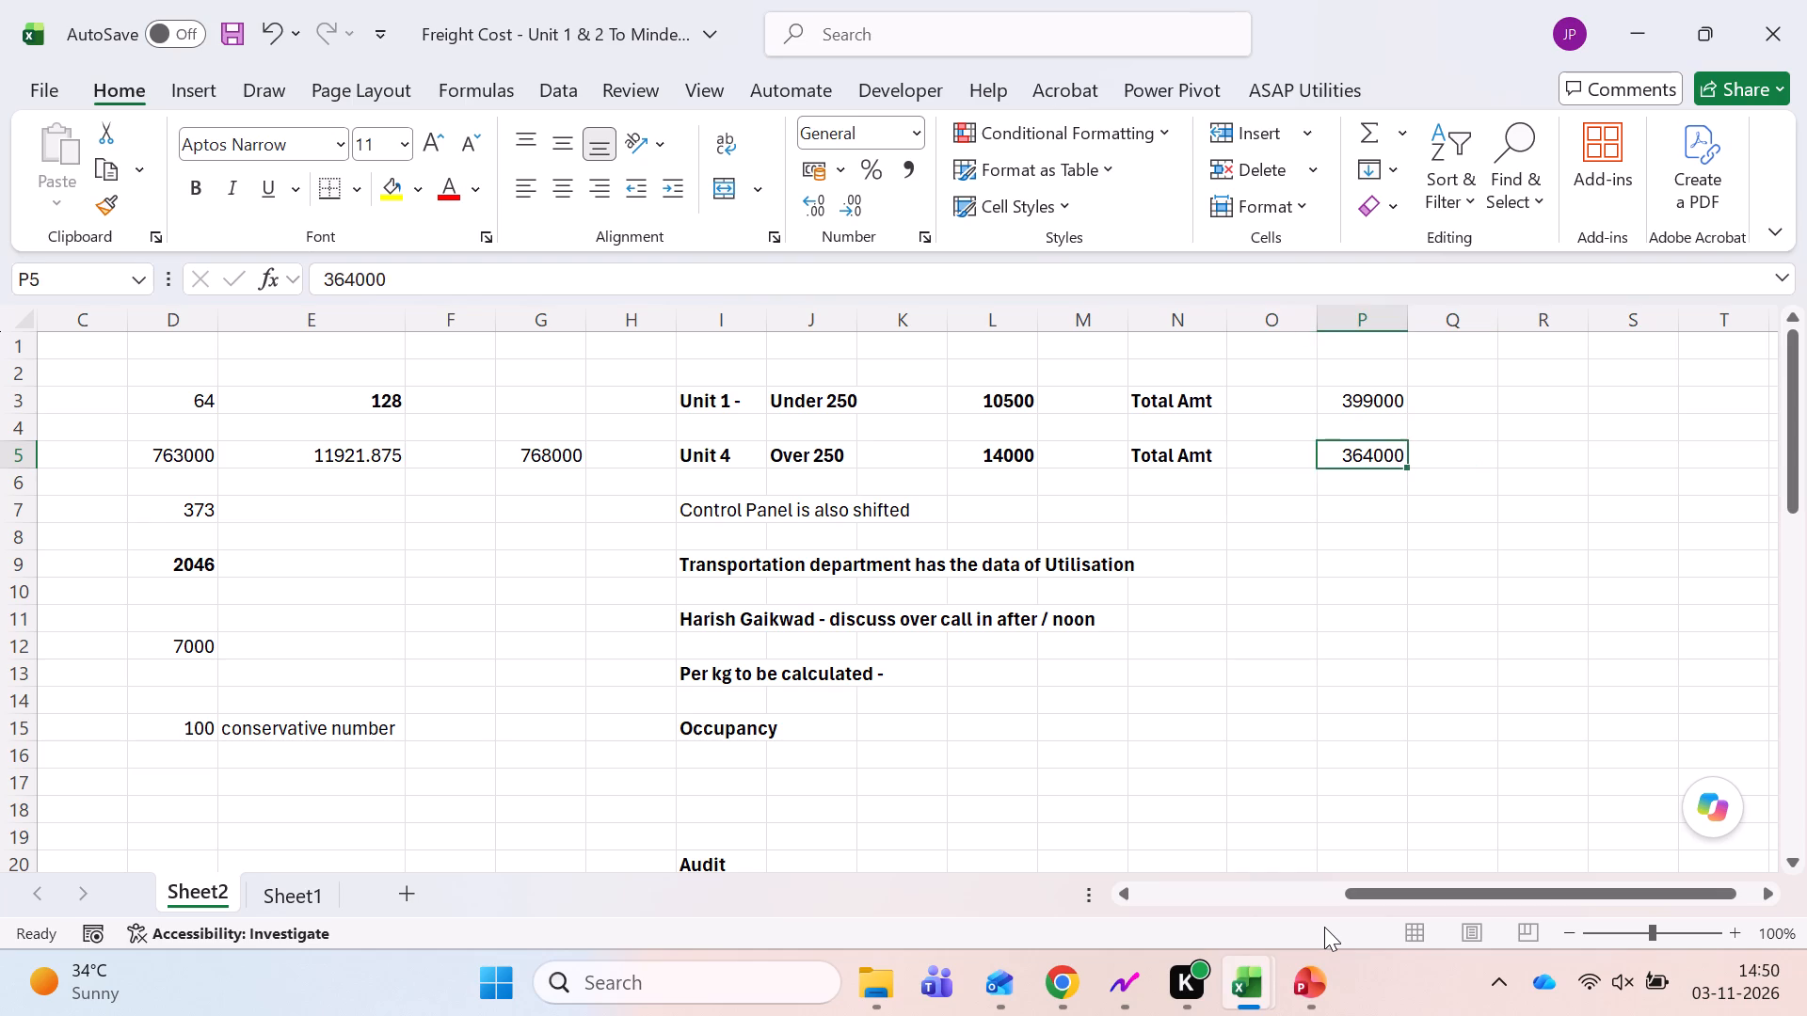
pyautogui.press('Up')
pyautogui.hotkey('ctrl', 'pagedown')
pyautogui.hotkey('ctrl', 'Up')
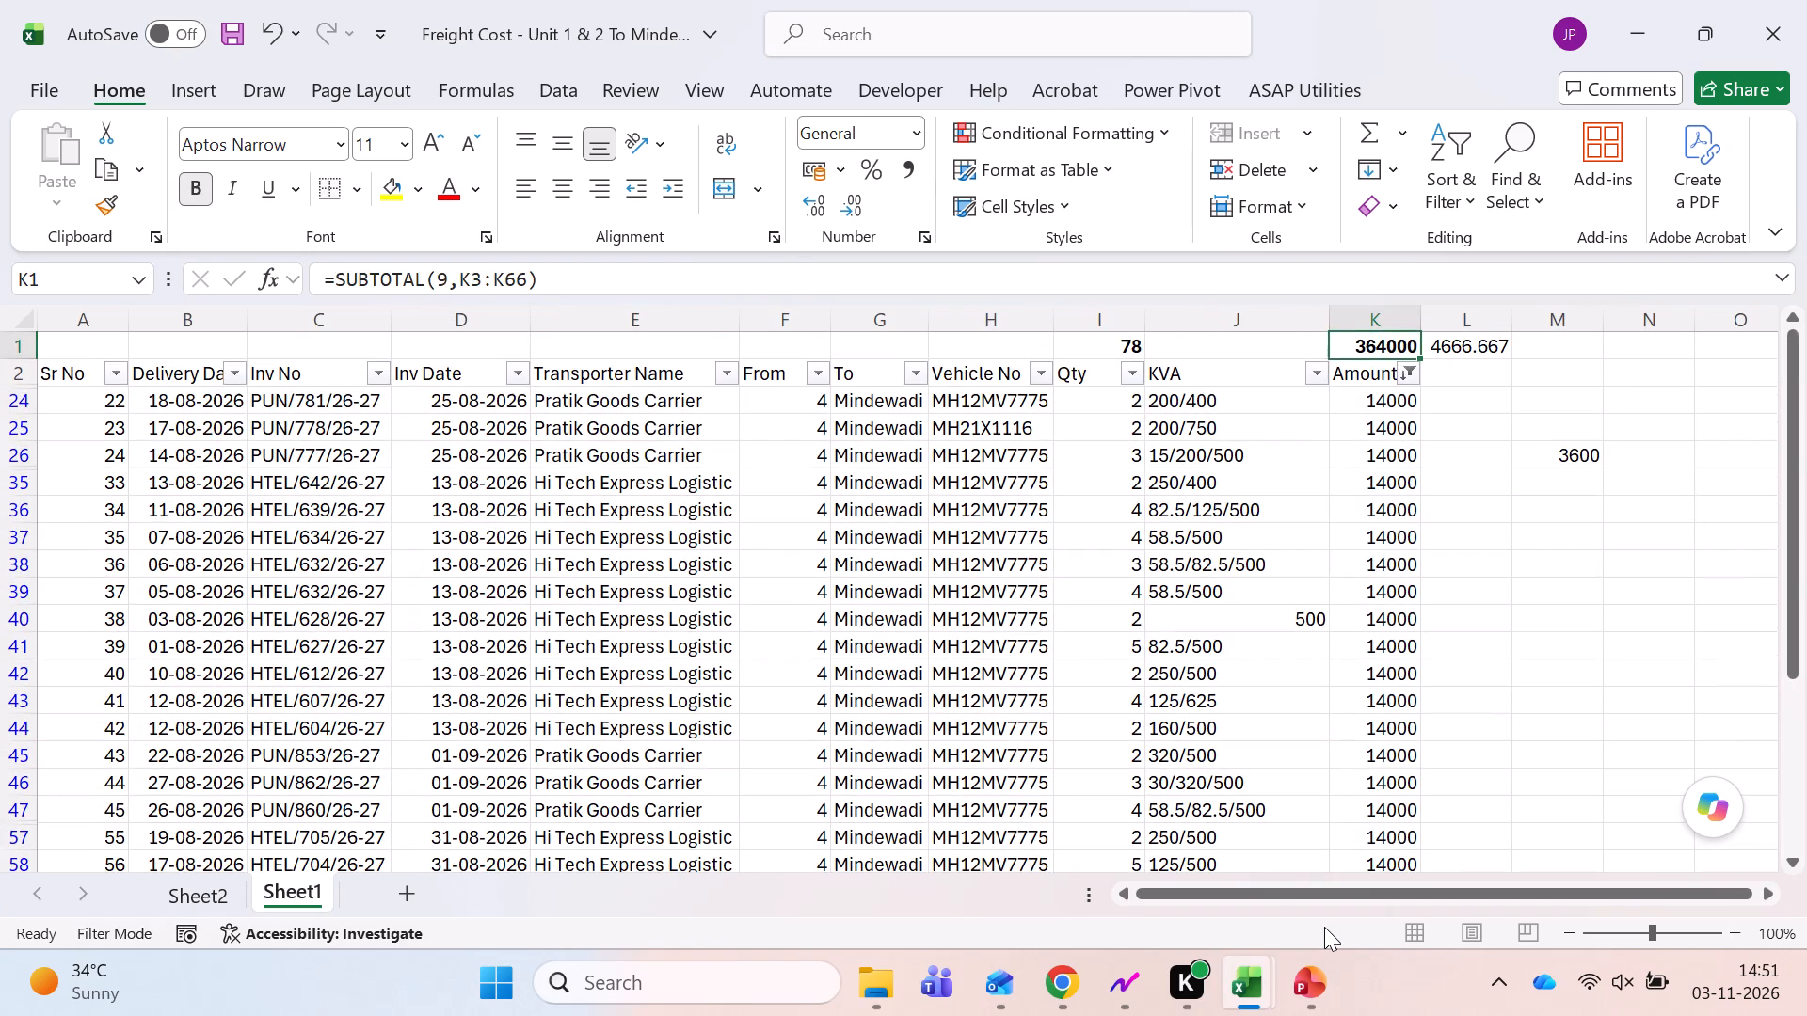
pyautogui.press('Down')
pyautogui.press('Left')
pyautogui.hotkey('ctrl', 'pageup')
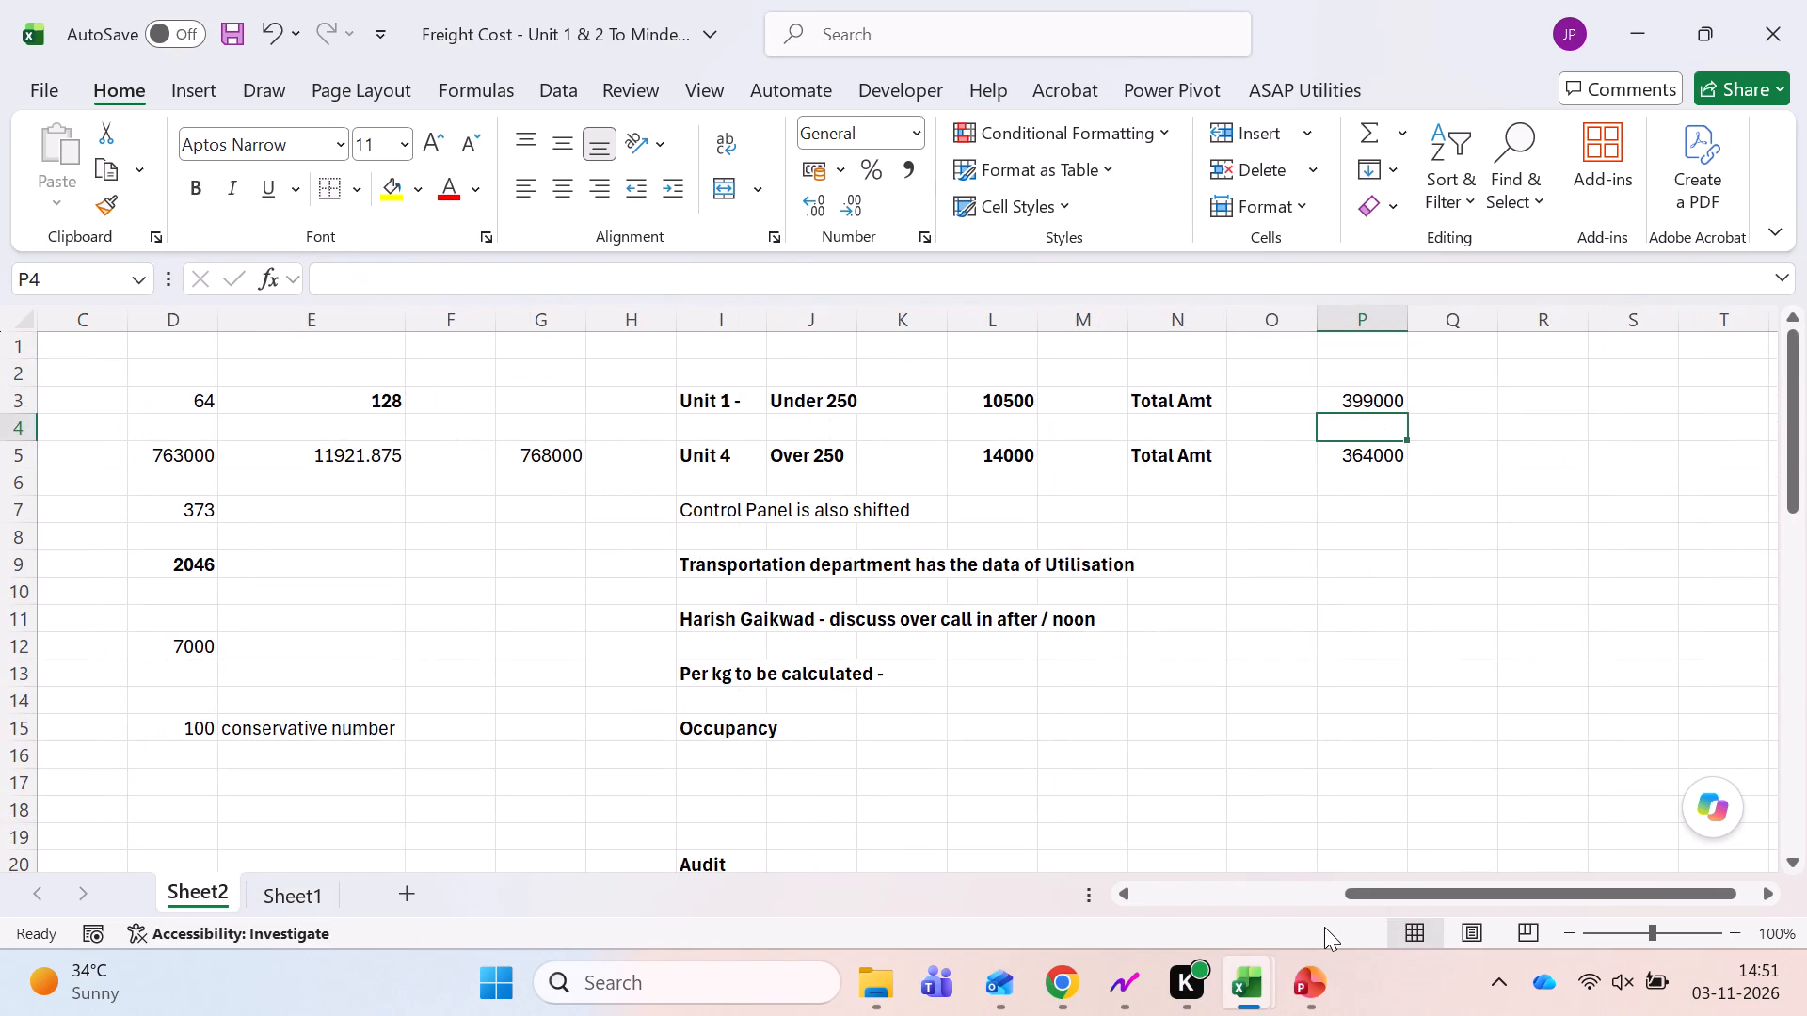
pyautogui.press('Down')
pyautogui.press('Up')
pyautogui.press('Up')
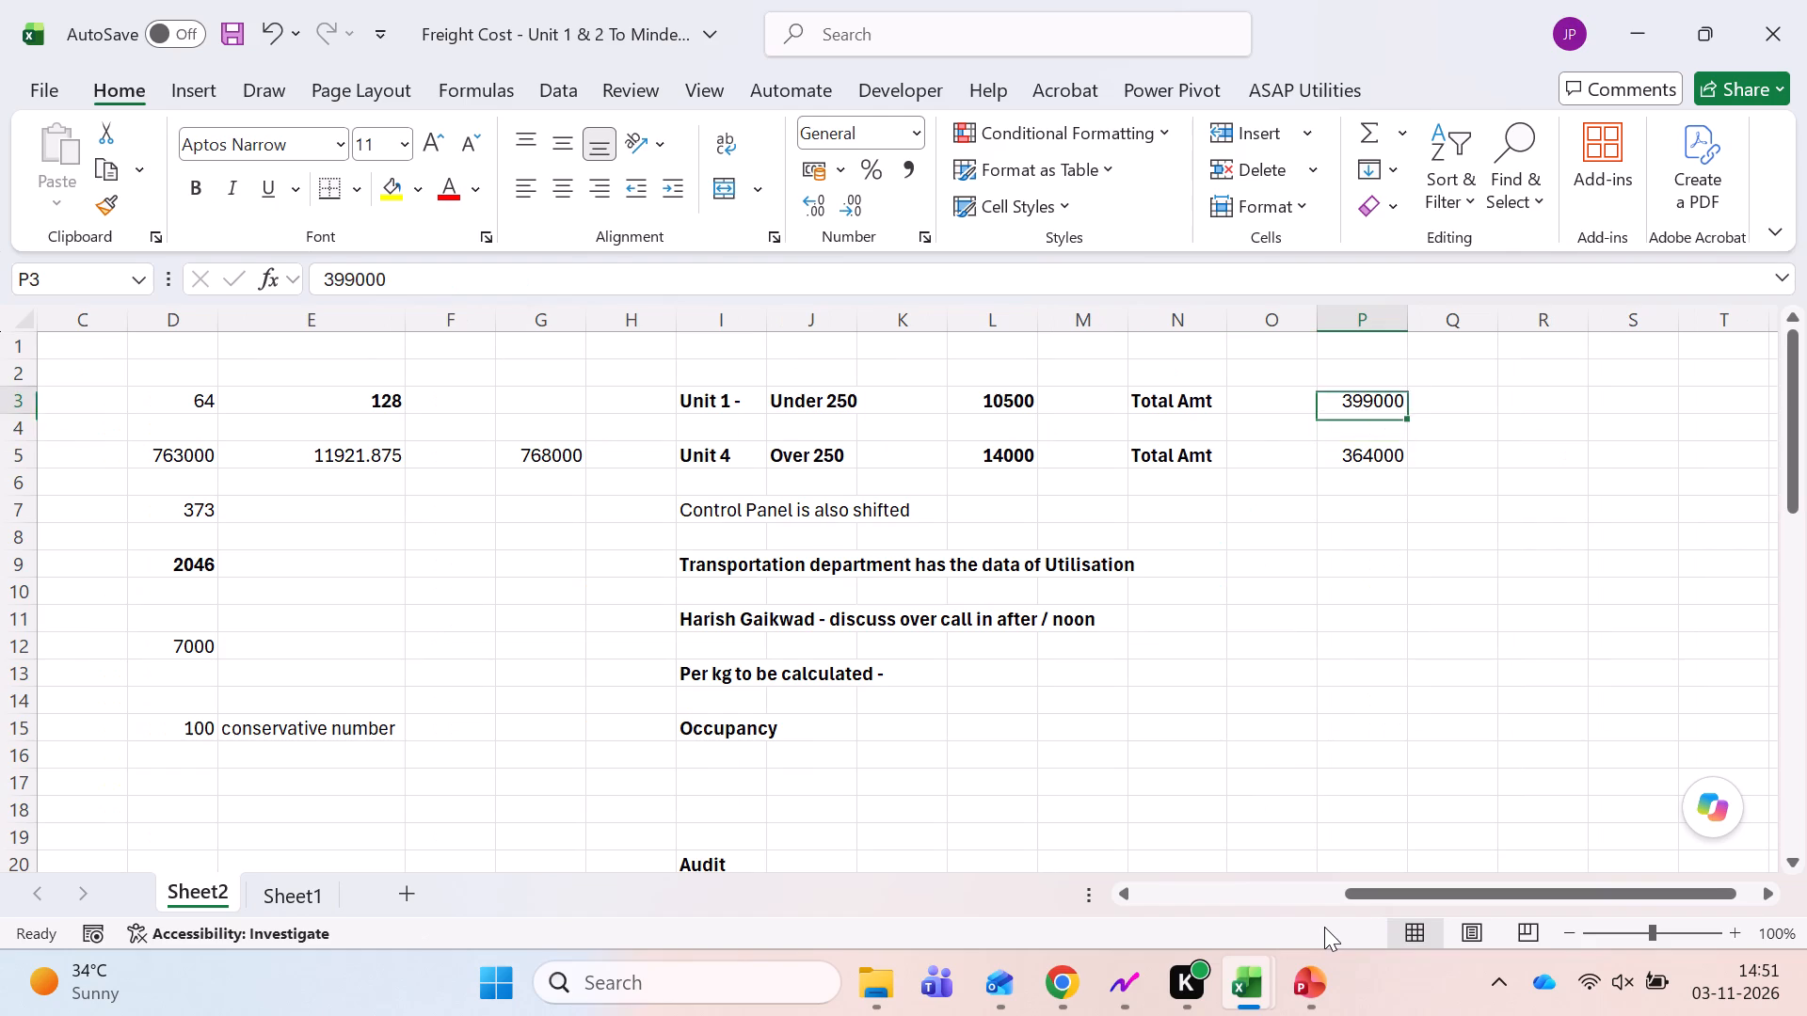
pyautogui.hotkey('shift', 'Down')
pyautogui.hotkey('shift', 'Down')
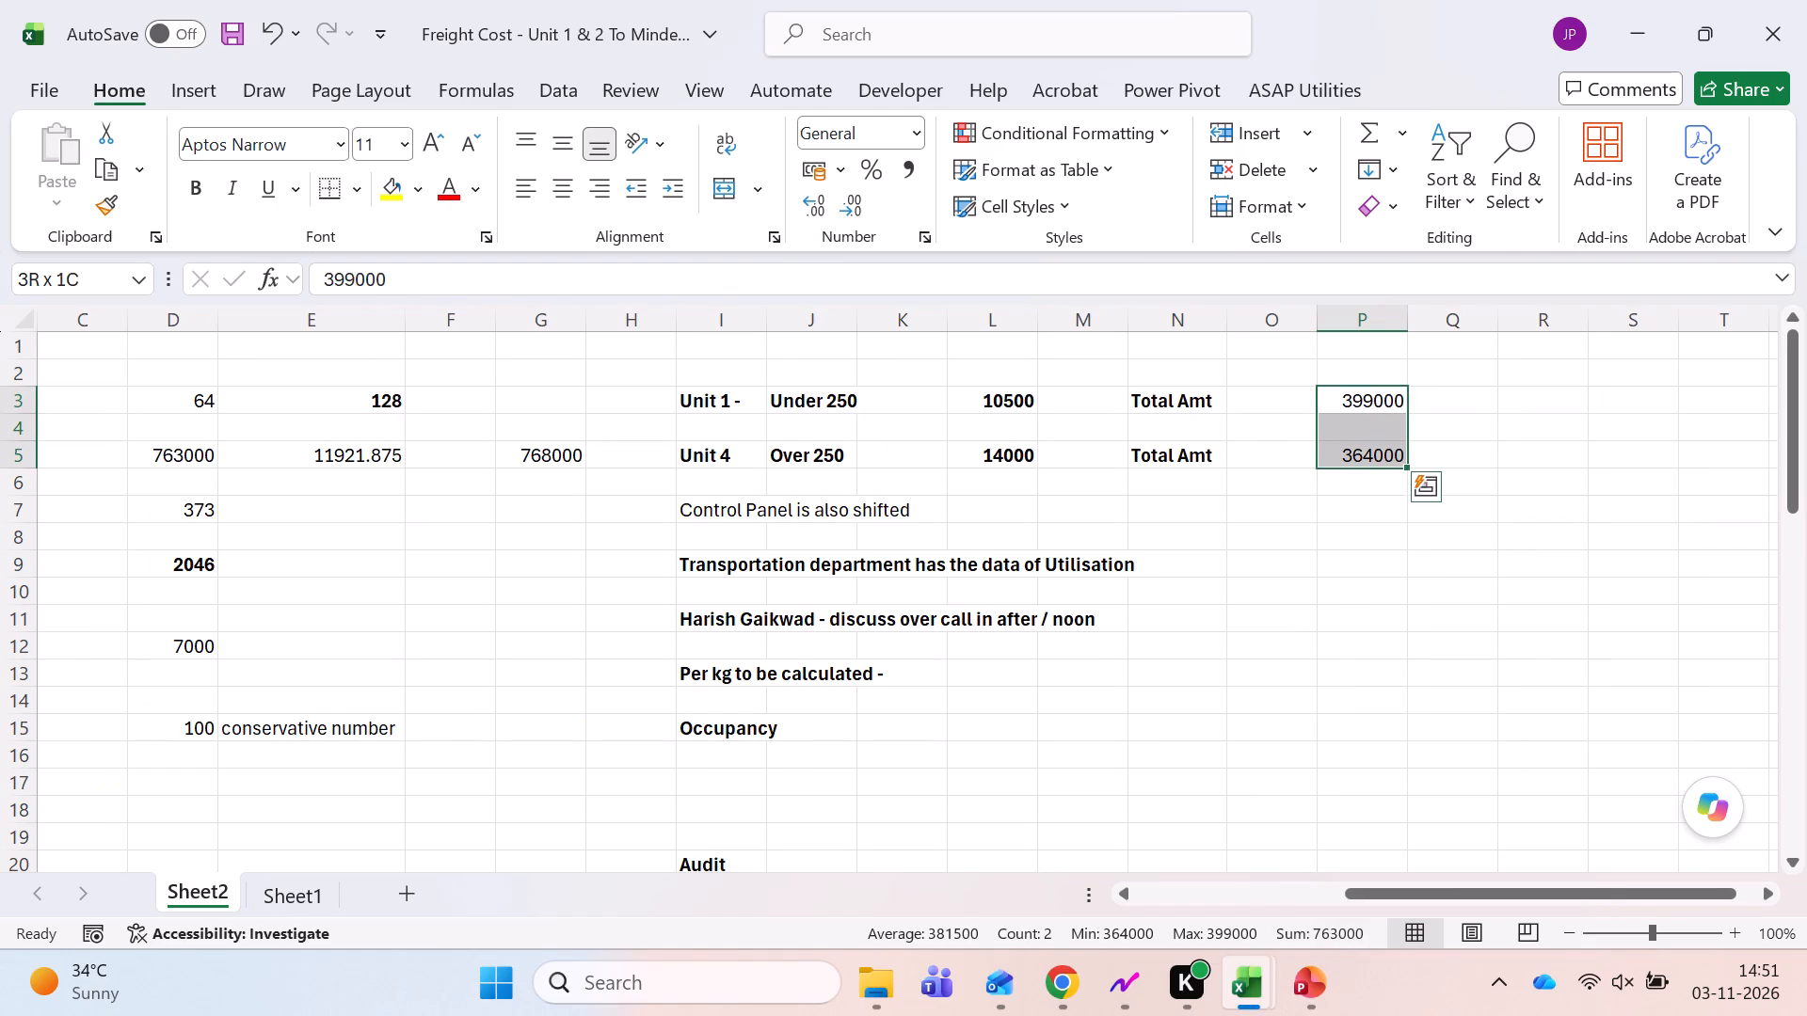
# Enter the label "Overall" in Q3 beside the Unit 1 total amount and copy it to Q5 for Unit 4.
pyautogui.press('Right')
pyautogui.press('Left')
pyautogui.press('Left')
pyautogui.press('Left')
pyautogui.press('Right')
pyautogui.press('Right')
pyautogui.press('Right')
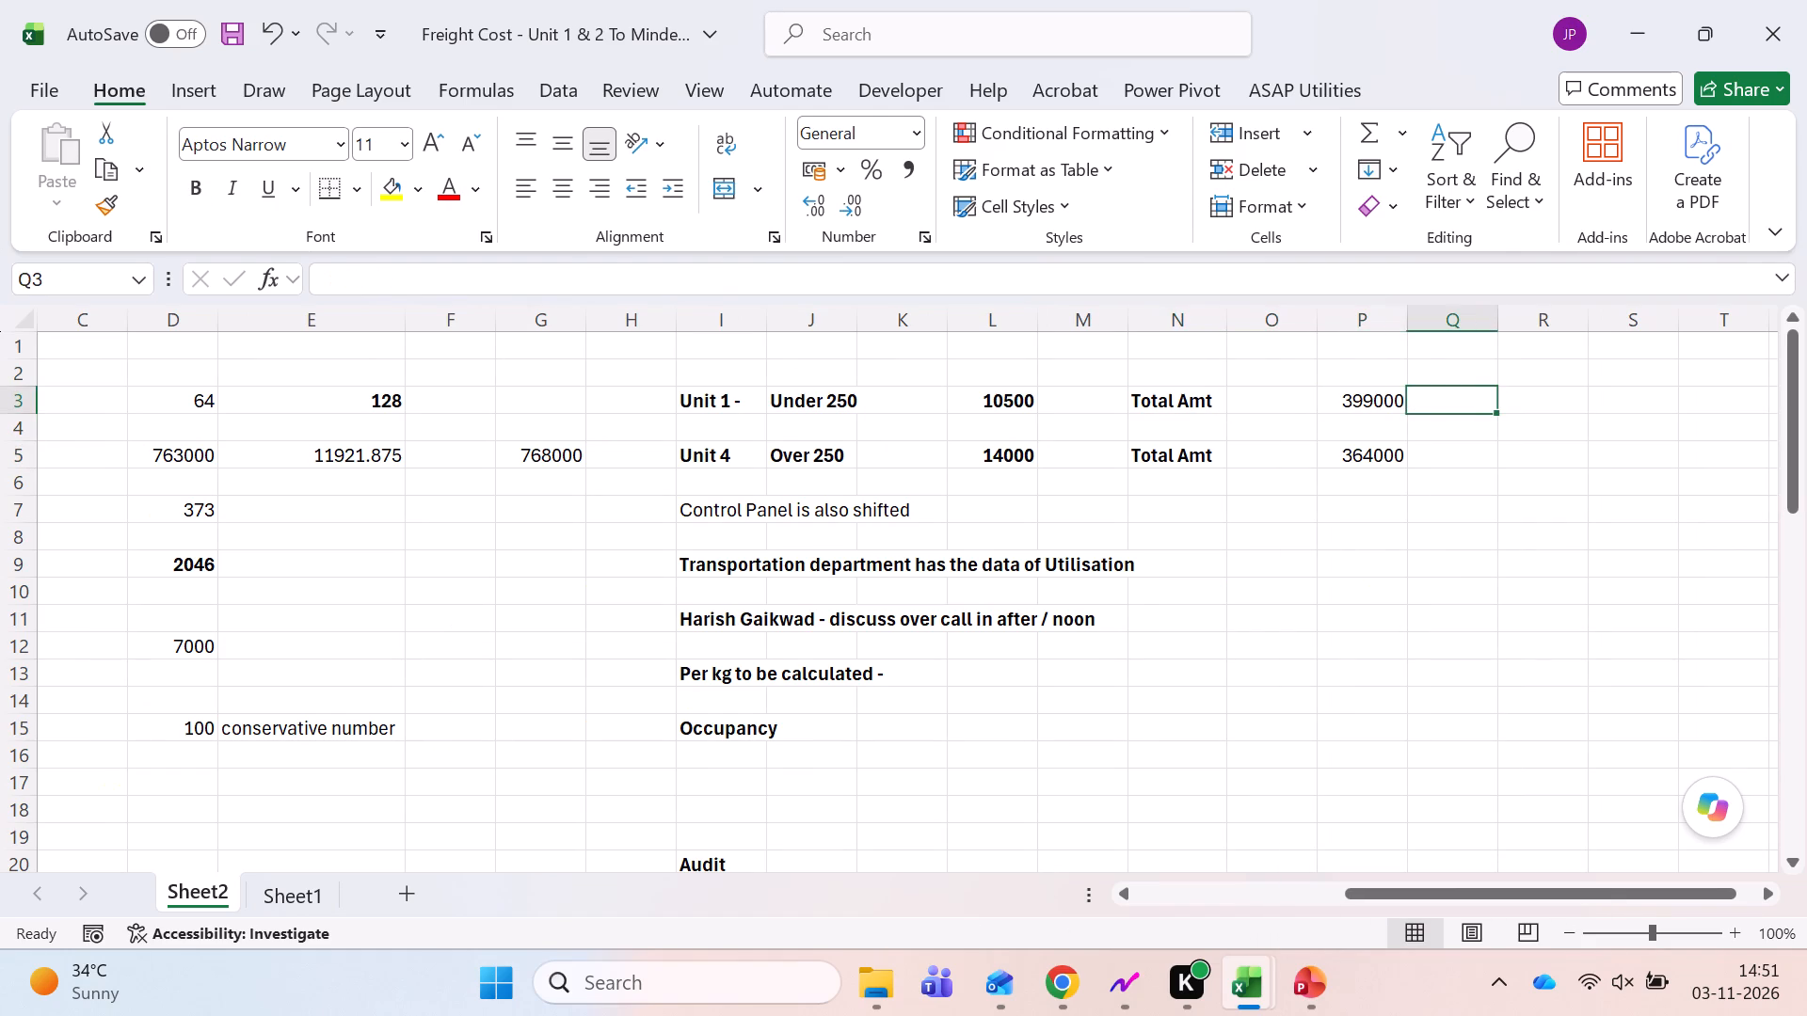
pyautogui.write('Overall')
pyautogui.press('Return')
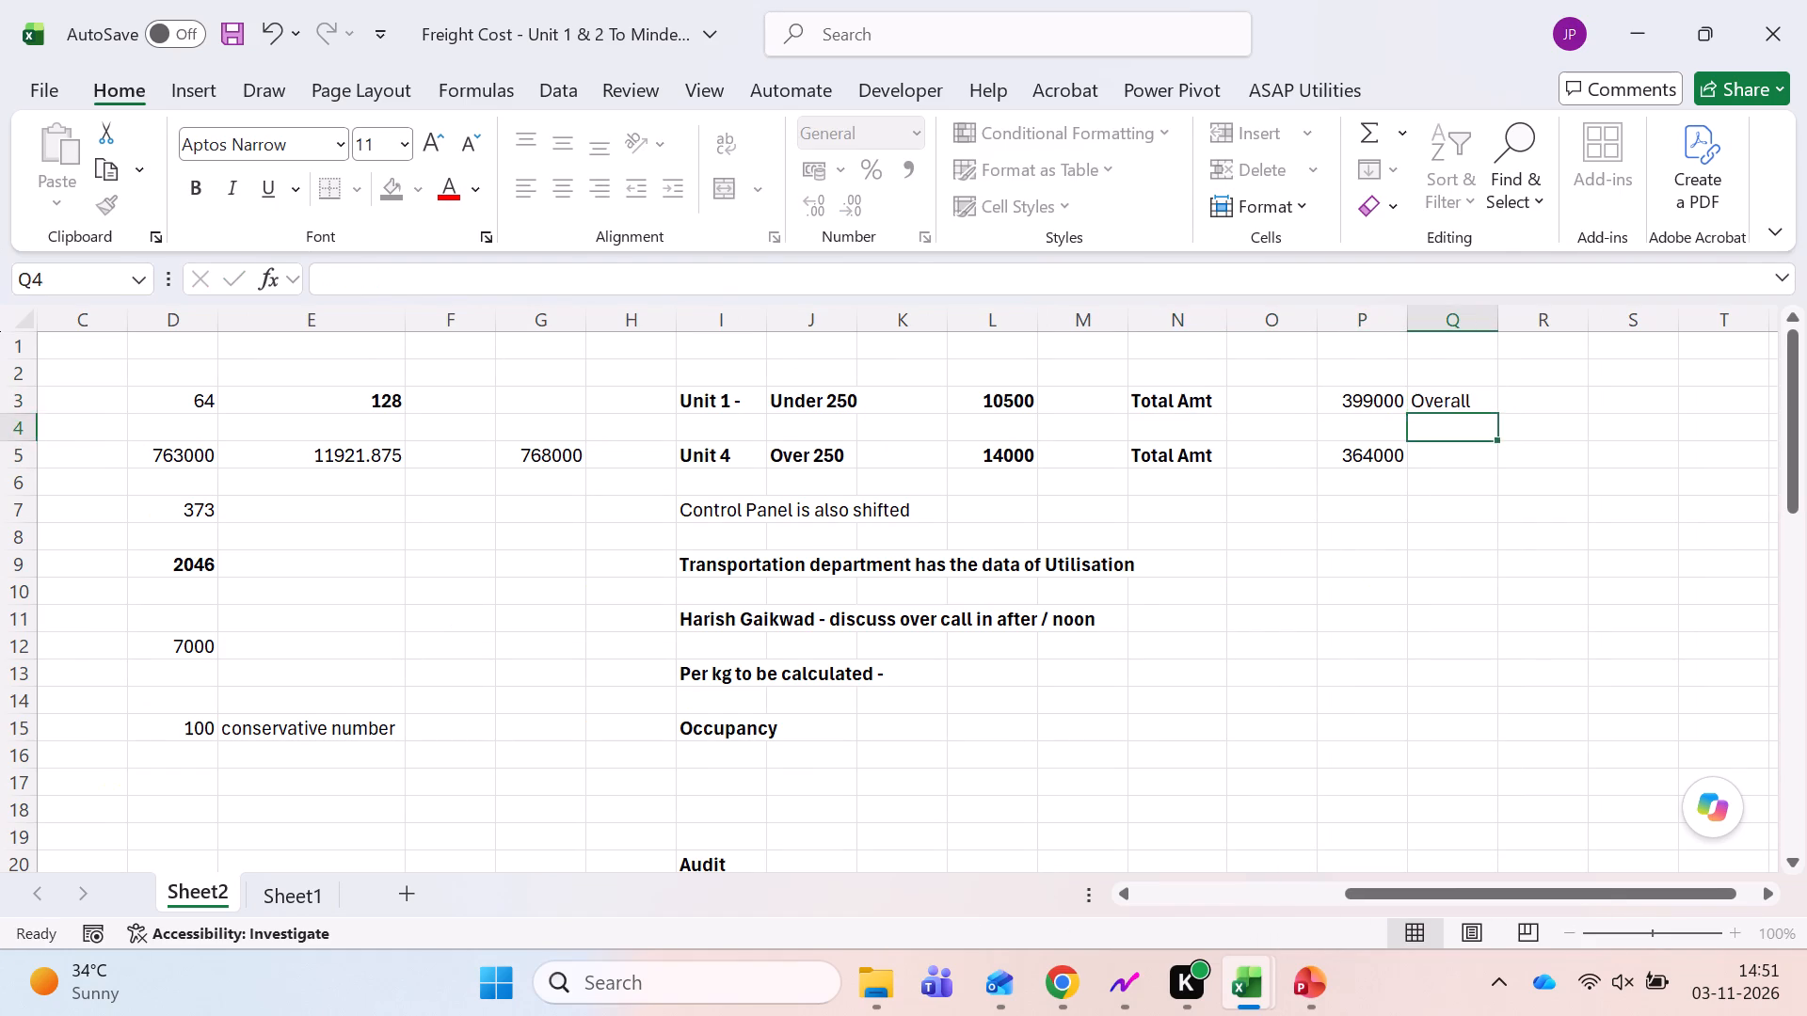
pyautogui.press('Up')
pyautogui.hotkey('ctrl', 'c')
pyautogui.press('Down')
pyautogui.press('Down')
pyautogui.press('Return')
# Return to the start of row 5 on Sheet2 and save the freight cost workbook.
pyautogui.hotkey('ctrl', 'Left')
pyautogui.hotkey('ctrl', 'Left')
pyautogui.hotkey('ctrl', 'Left')
pyautogui.hotkey('ctrl', 'Left')
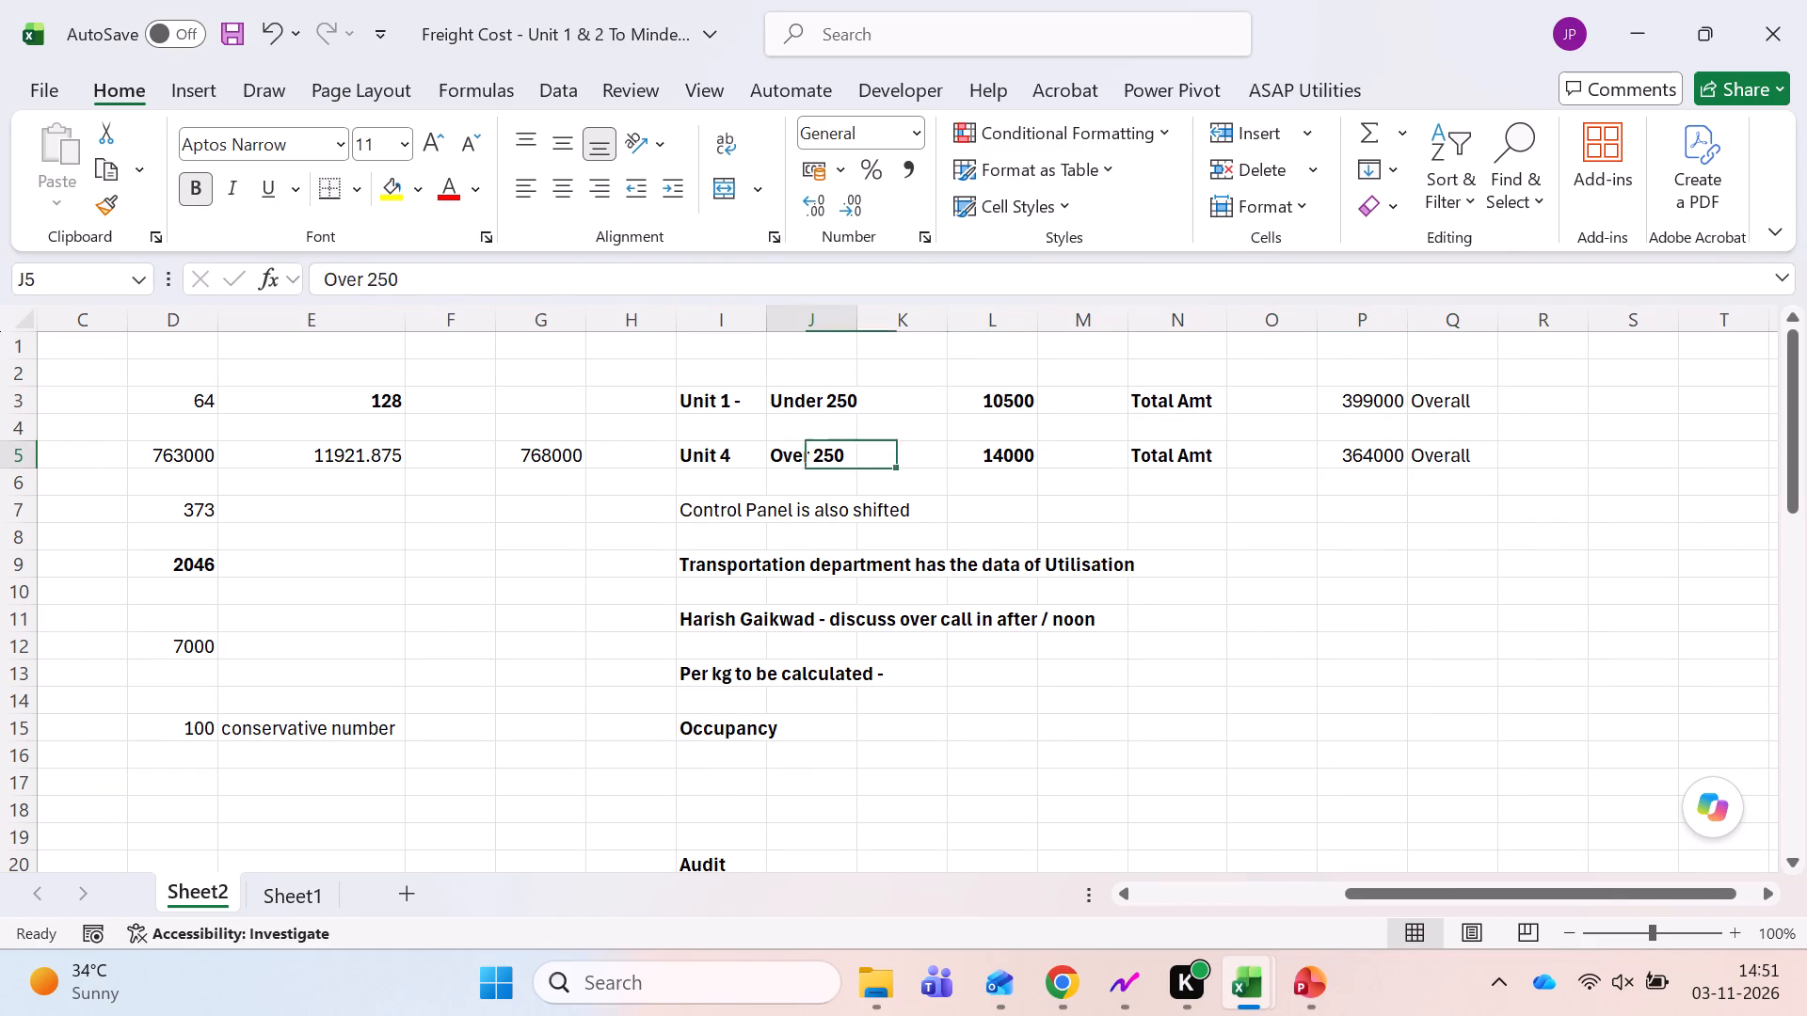
pyautogui.hotkey('ctrl', 'Left')
pyautogui.hotkey('ctrl', 'Left')
pyautogui.hotkey('ctrl', 'Left')
pyautogui.hotkey('ctrl', 'Left')
pyautogui.hotkey('ctrl', 'Left')
pyautogui.hotkey('ctrl', 'Left')
pyautogui.hotkey('ctrl', 's')
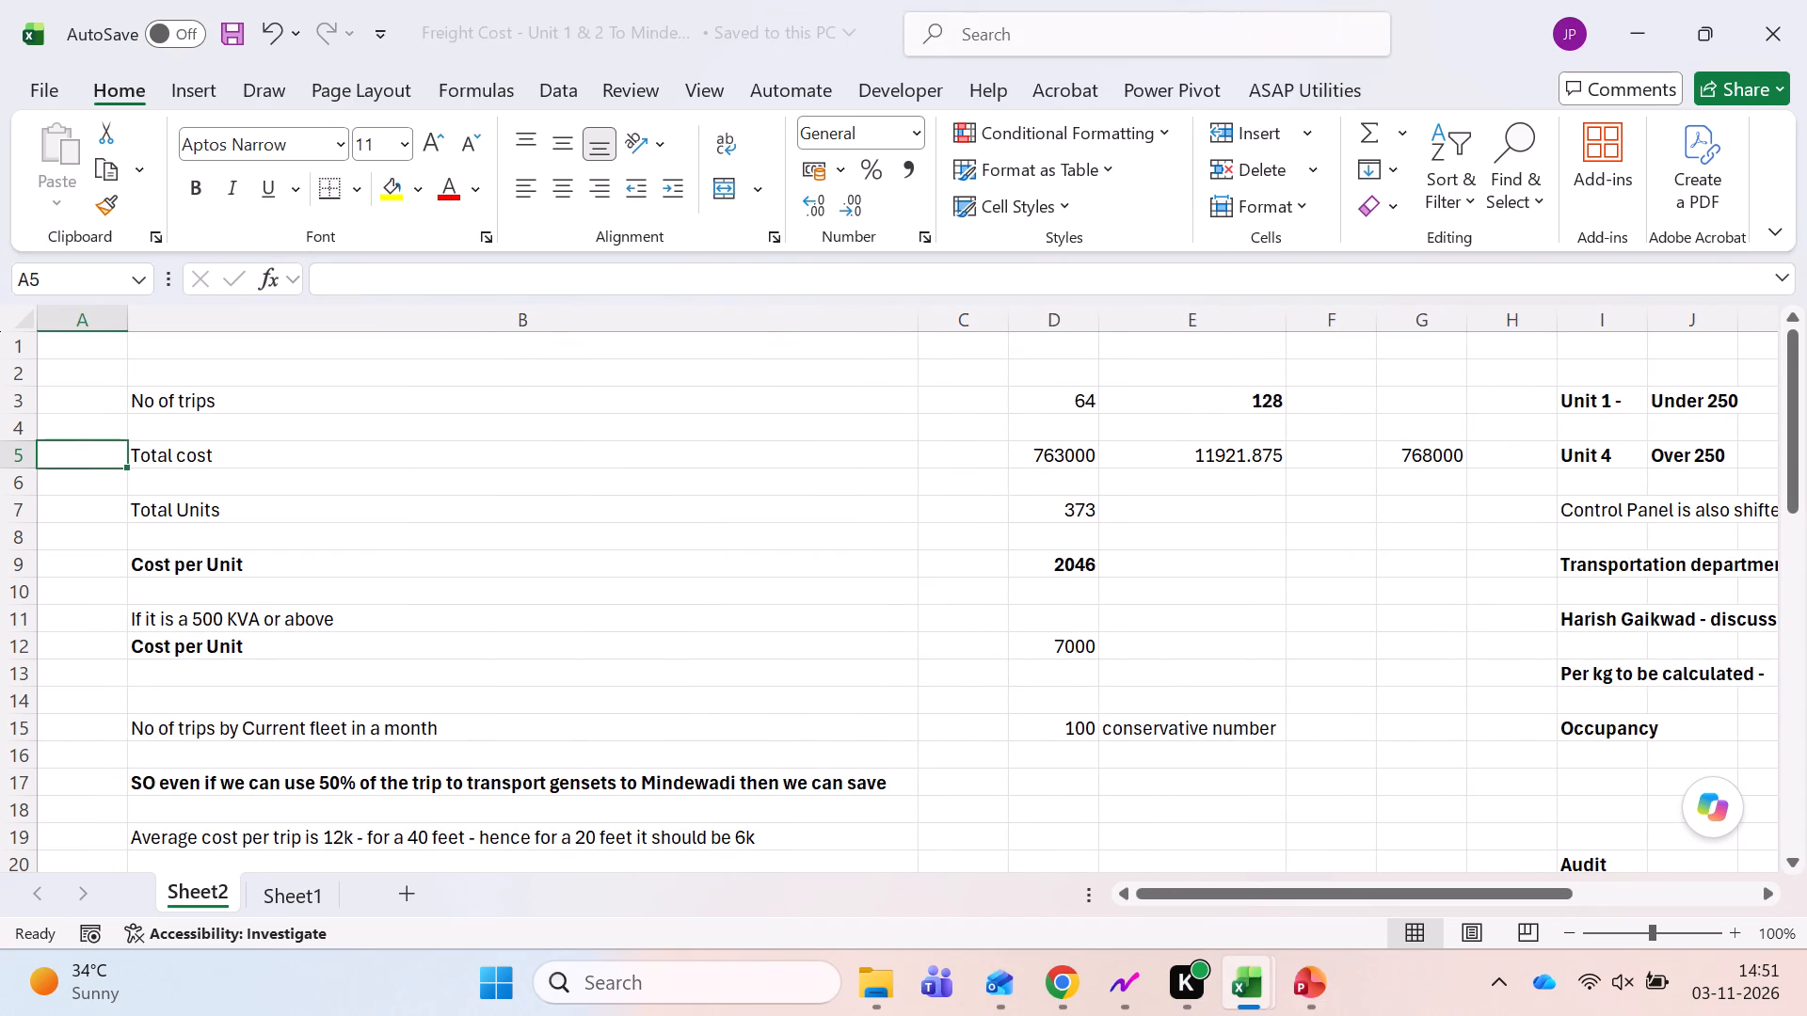
# Review the cost per unit figure in D9 on Sheet2 alongside the per-unit total amounts in columns I to Q.
pyautogui.press('Right')
pyautogui.press('Right')
pyautogui.press('Right')
pyautogui.press('Down')
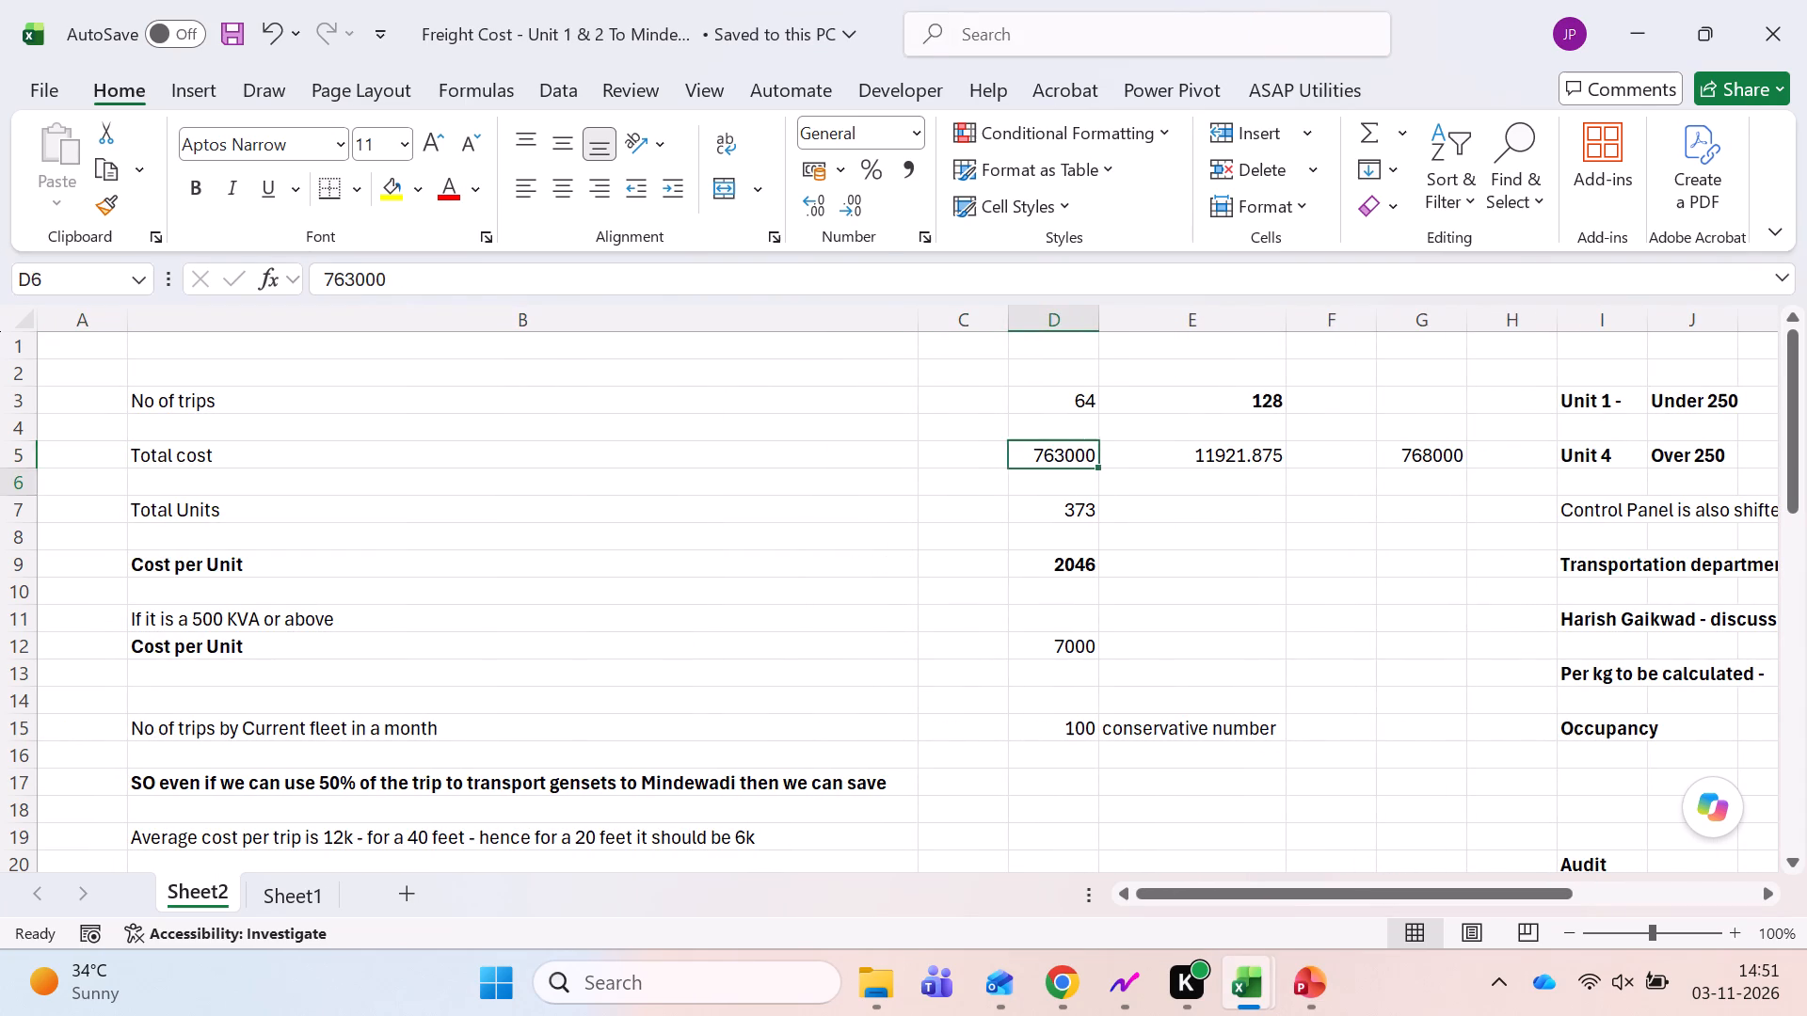
pyautogui.press('Down')
pyautogui.press('Down')
pyautogui.press('Down')
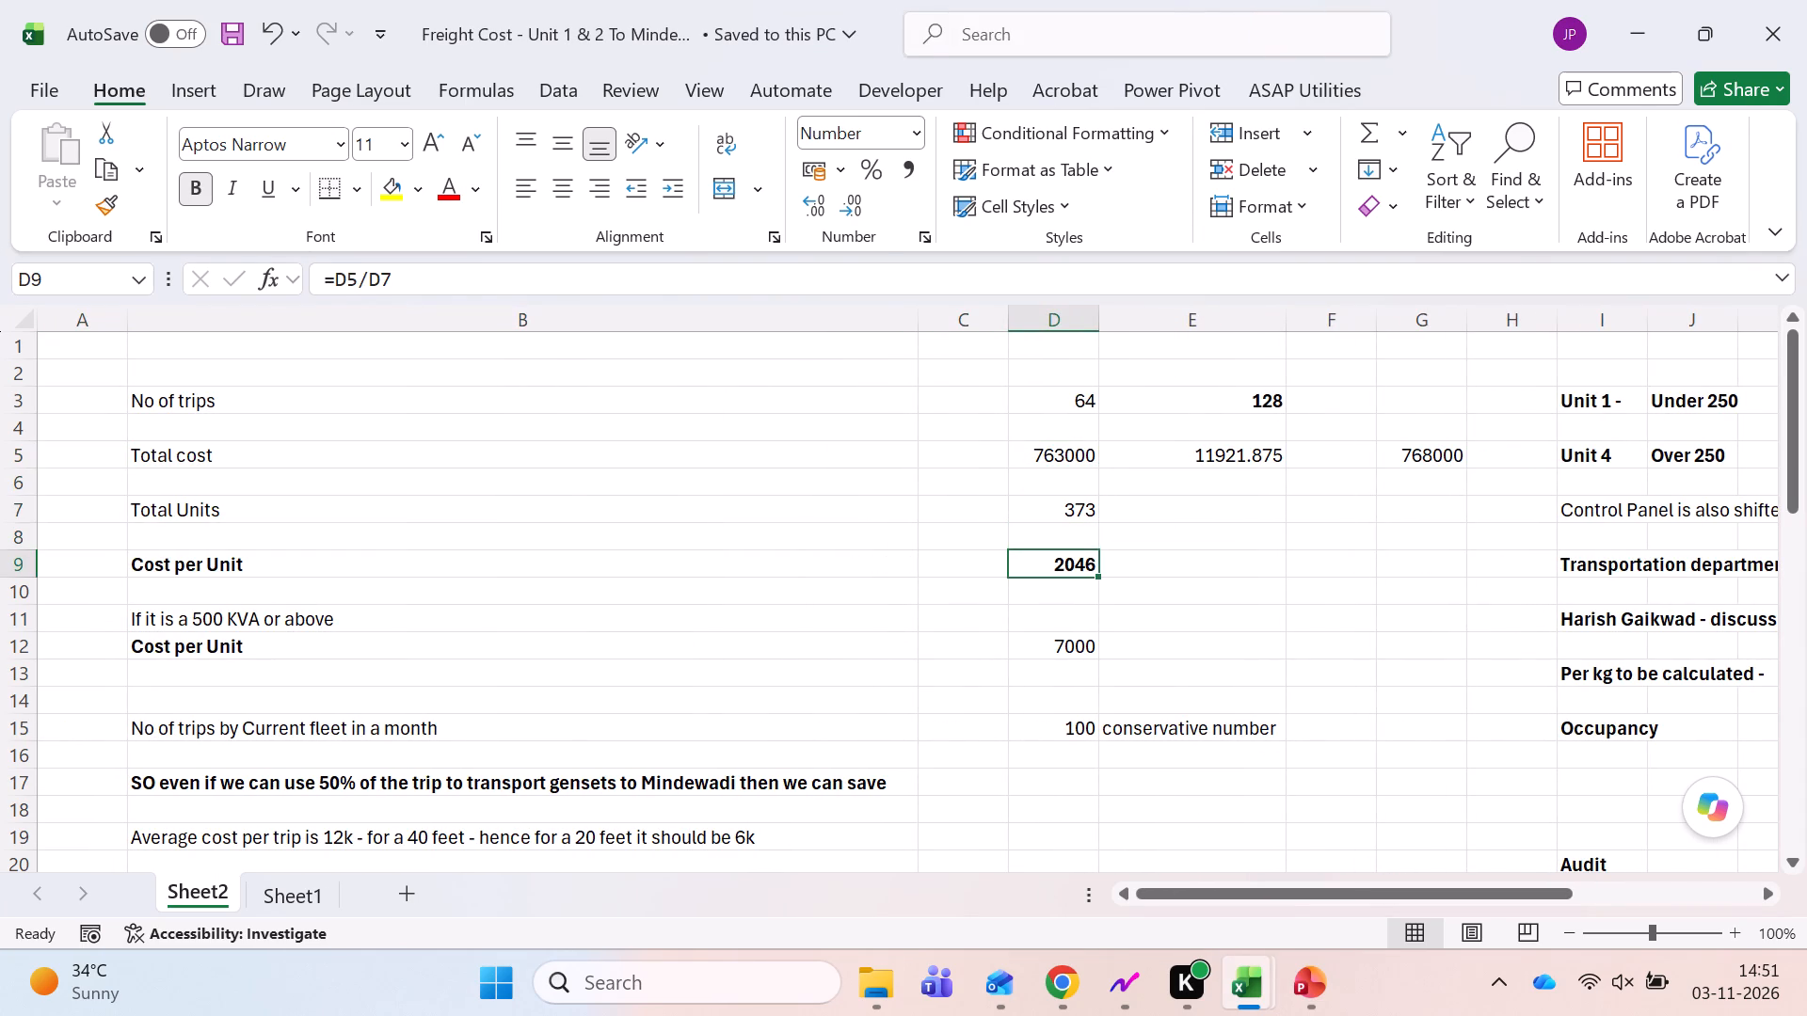
pyautogui.press('Right')
pyautogui.press('Right')
pyautogui.press('Right')
pyautogui.press('Right')
pyautogui.press('Right')
pyautogui.press('Right')
pyautogui.press('Right')
pyautogui.press('Right')
pyautogui.press('Right')
pyautogui.press('Right')
pyautogui.press('Right')
pyautogui.press('Left')
pyautogui.press('Left')
pyautogui.press('Left')
pyautogui.press('Left')
pyautogui.press('Left')
pyautogui.press('Left')
pyautogui.press('Left')
pyautogui.press('Left')
pyautogui.press('Left')
pyautogui.press('Left')
pyautogui.press('Left')
pyautogui.press('Left')
pyautogui.press('Left')
pyautogui.press('Left')
pyautogui.press('Left')
pyautogui.press('Left')
pyautogui.press('Left')
pyautogui.press('Left')
pyautogui.press('Left')
pyautogui.press('Left')
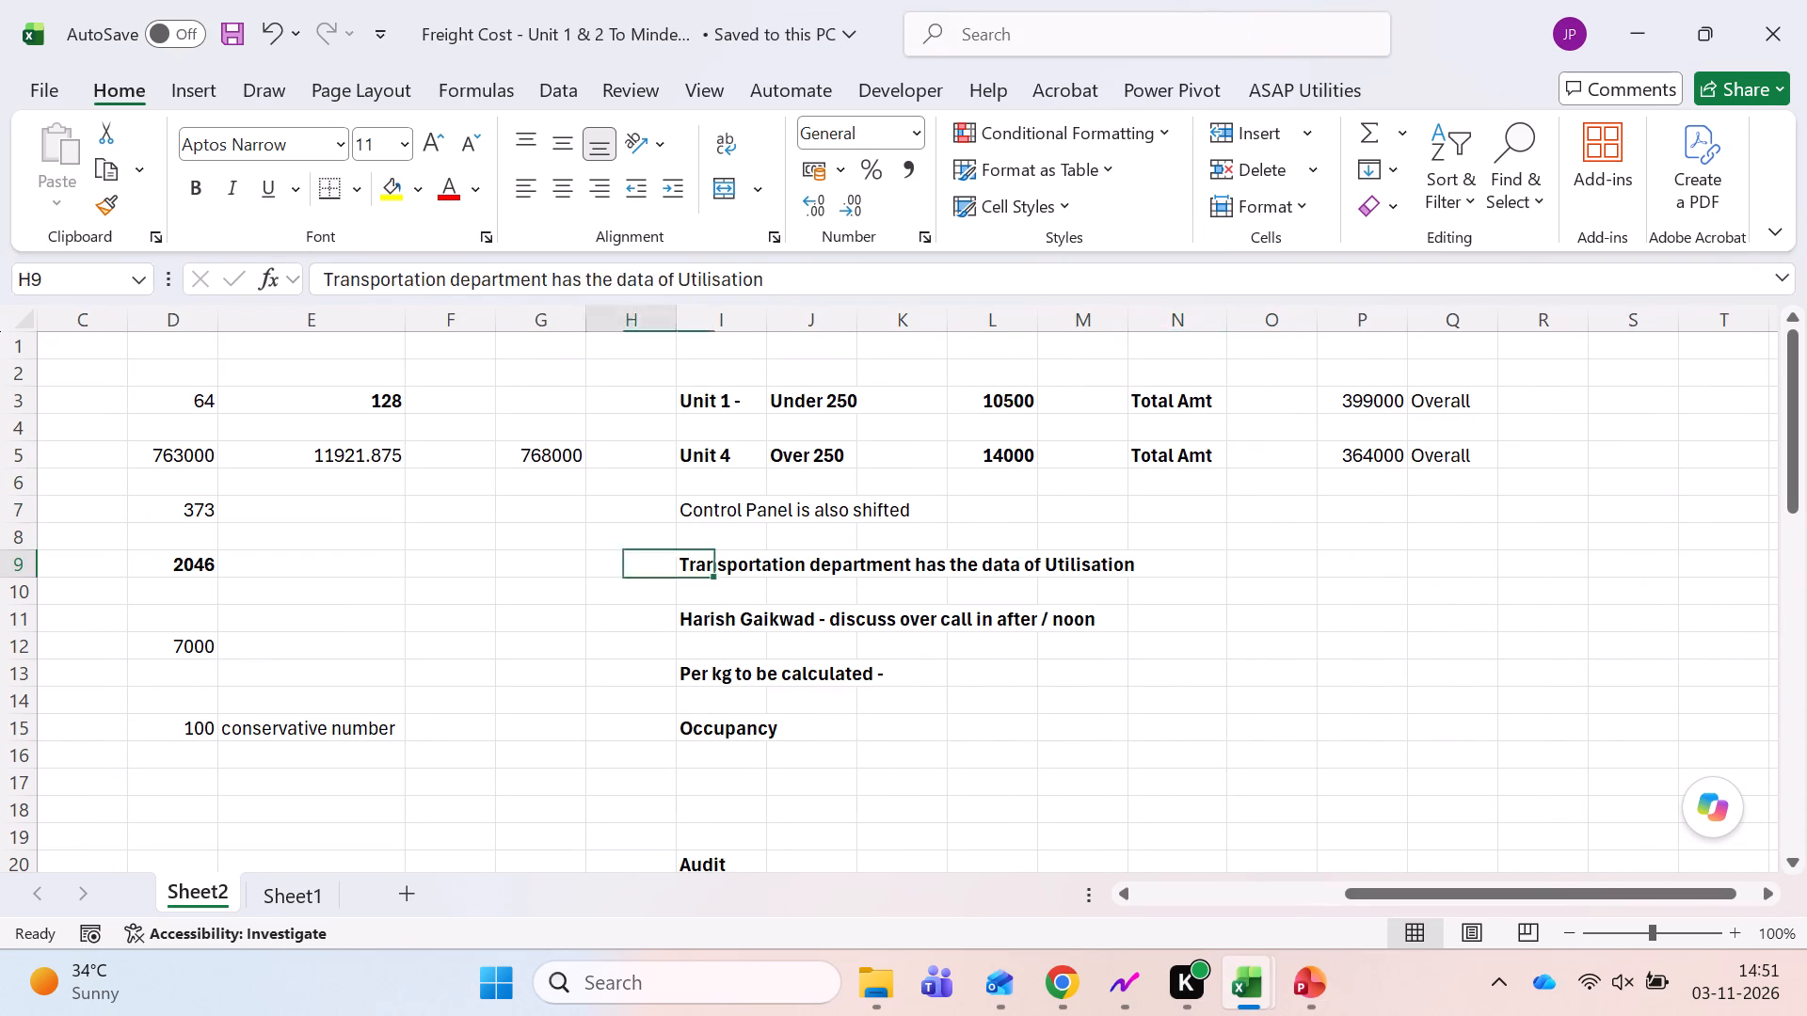
pyautogui.press('Right')
pyautogui.press('Right')
pyautogui.press('Right')
pyautogui.press('Right')
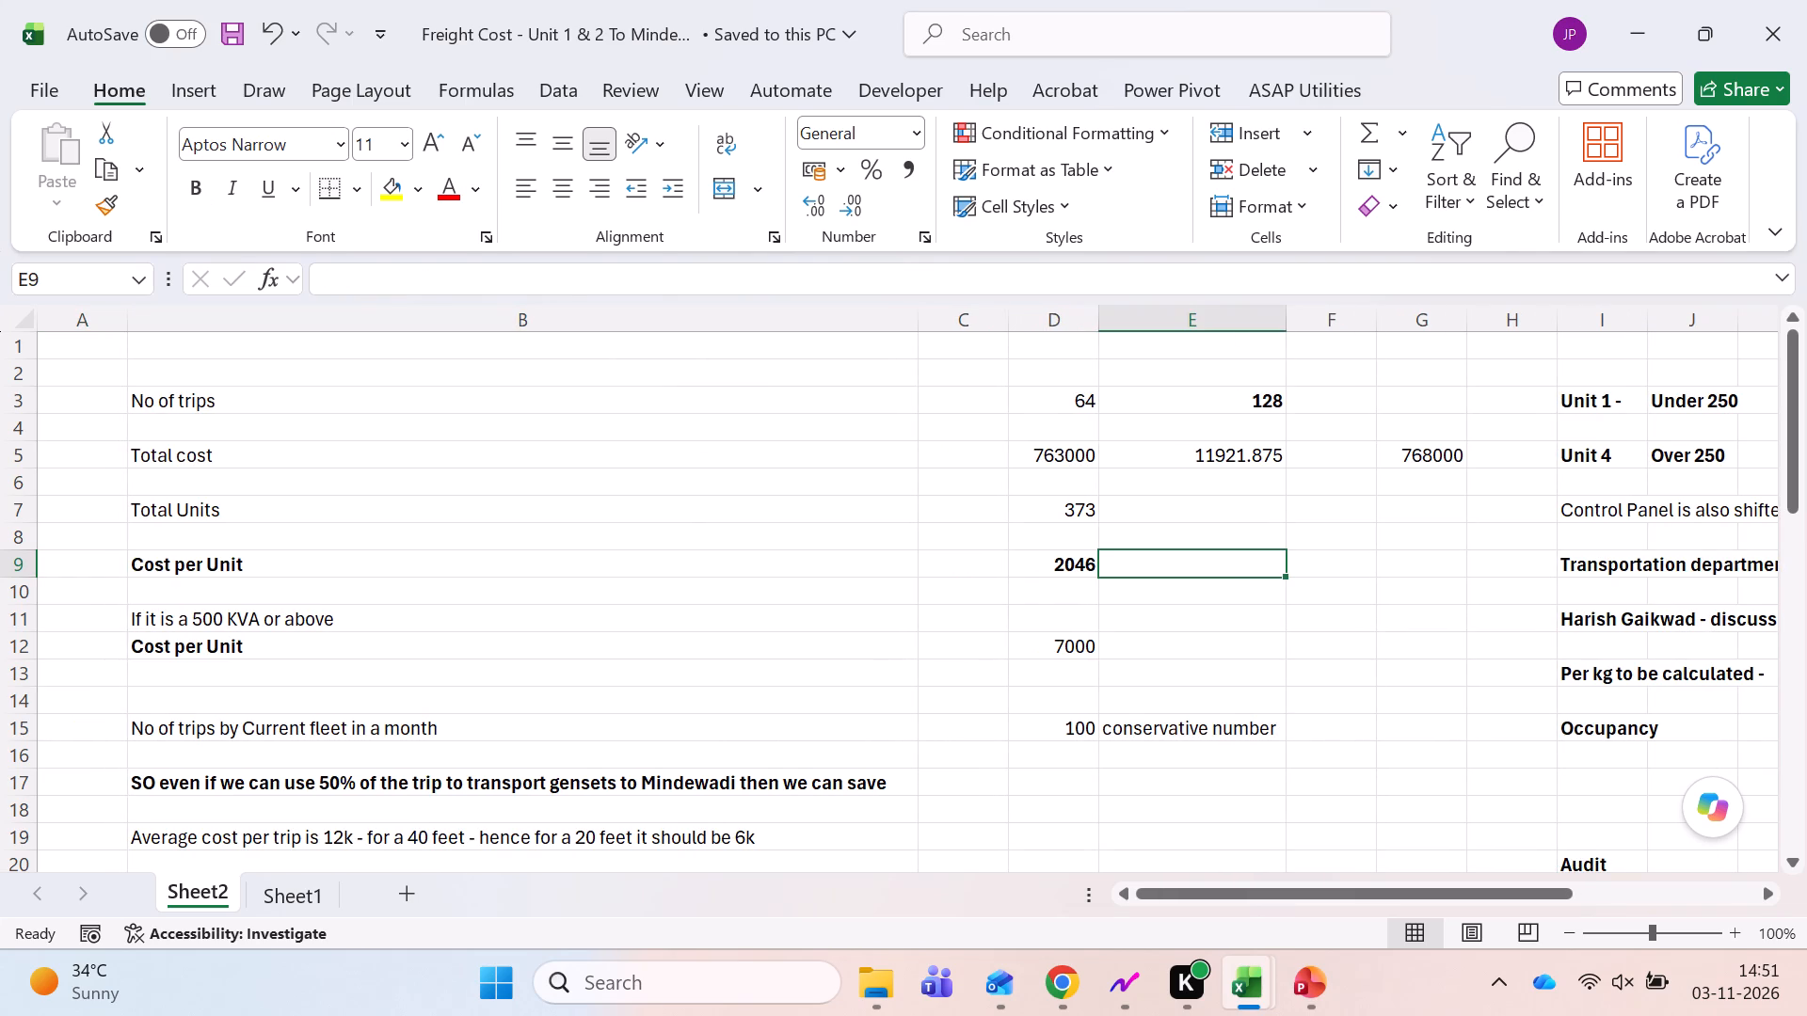
# Show all amounts again in the Amount column filter on Sheet1.
pyautogui.click(278, 888)
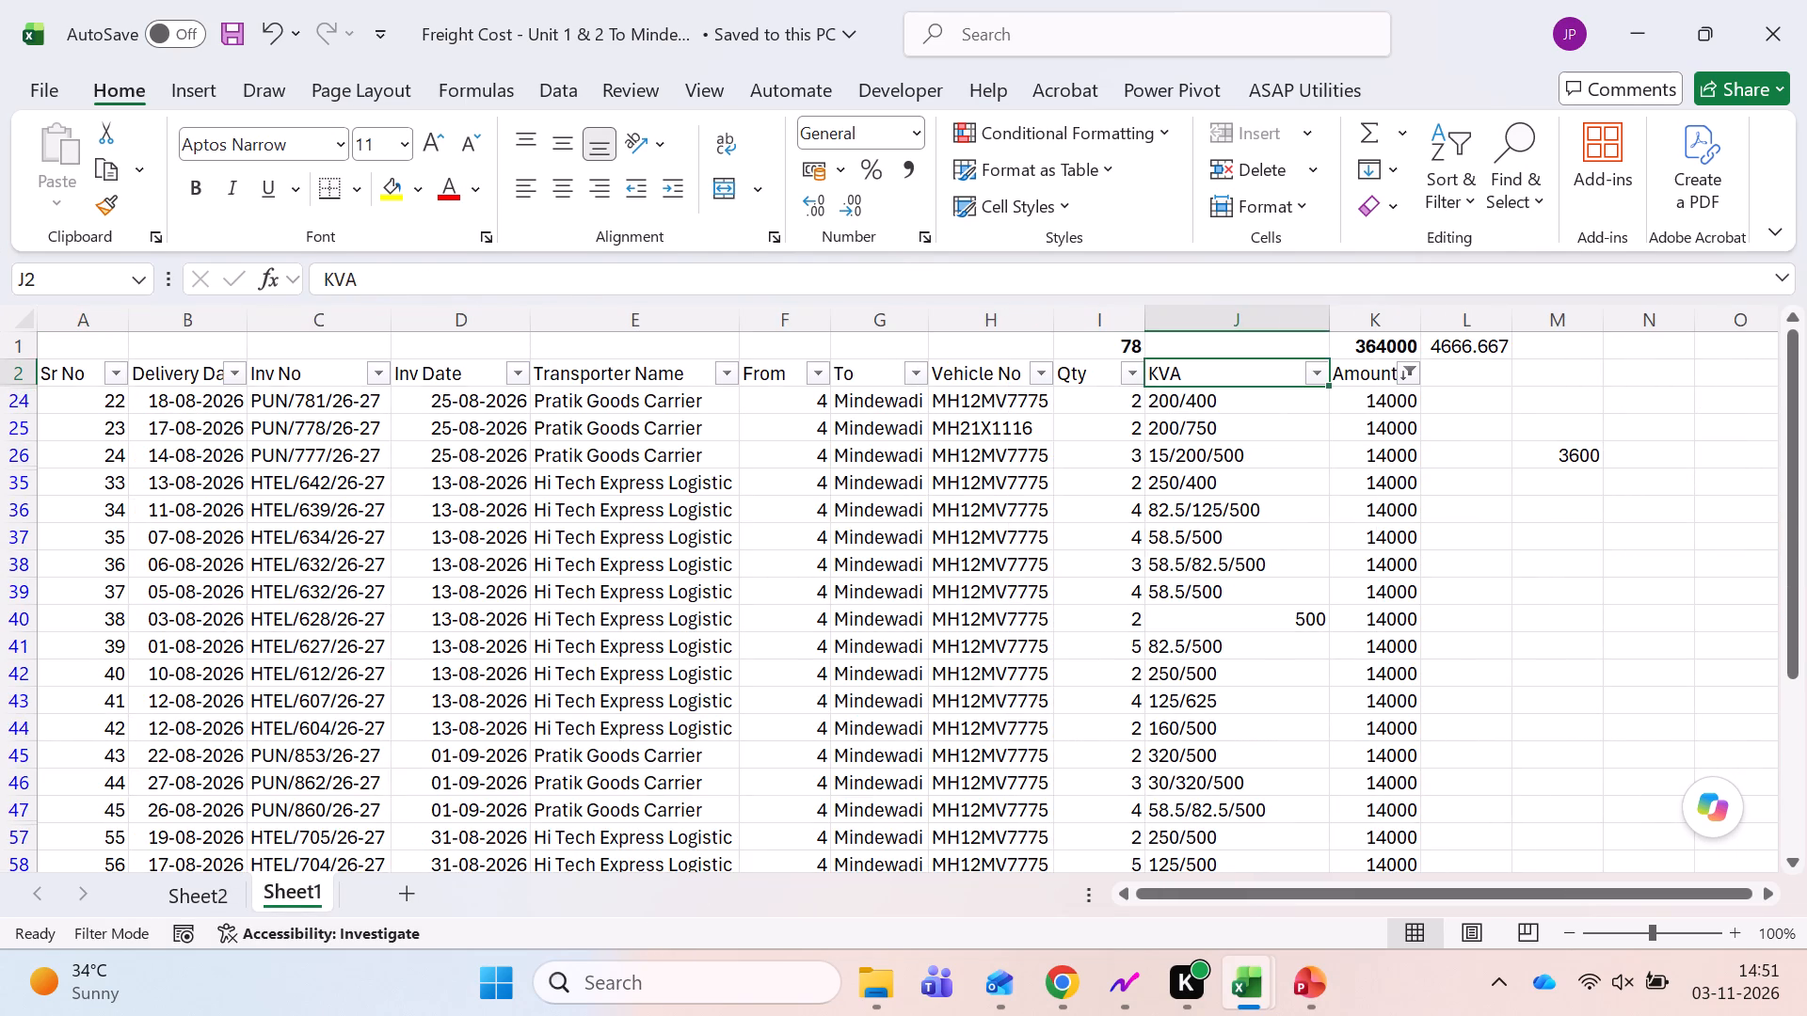
pyautogui.click(1408, 380)
pyautogui.click(1153, 641)
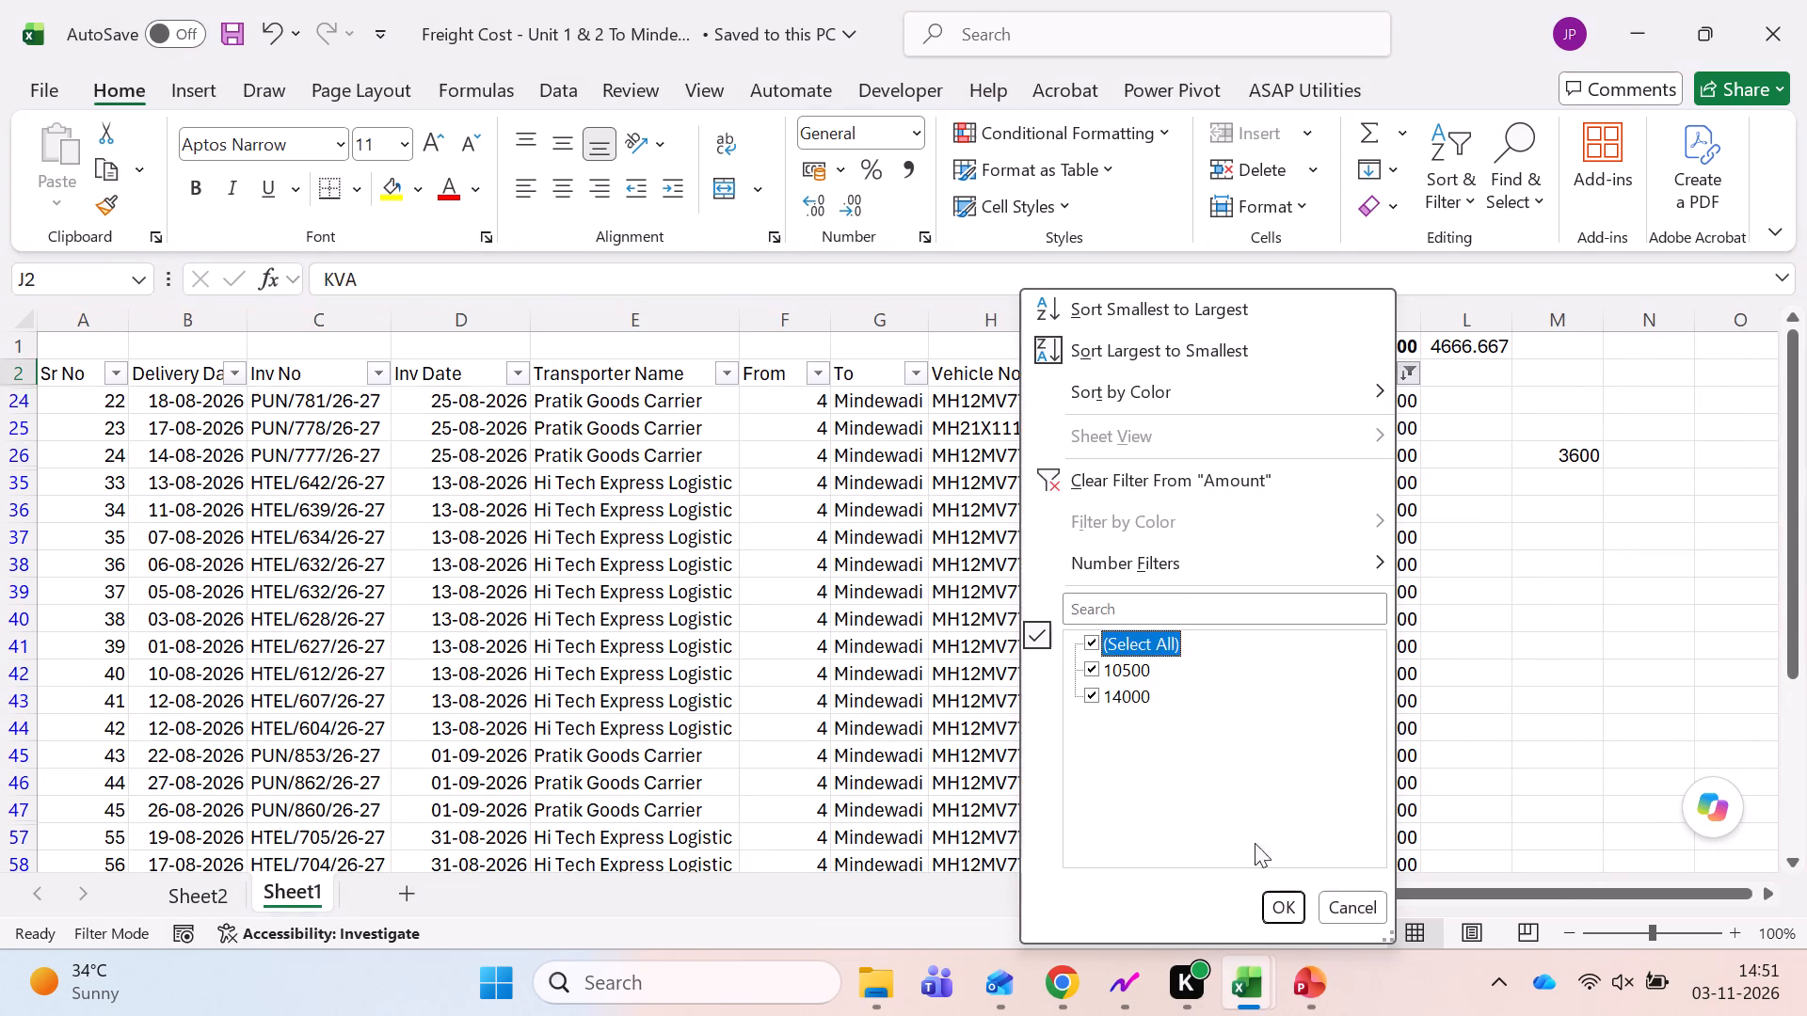
pyautogui.click(1291, 916)
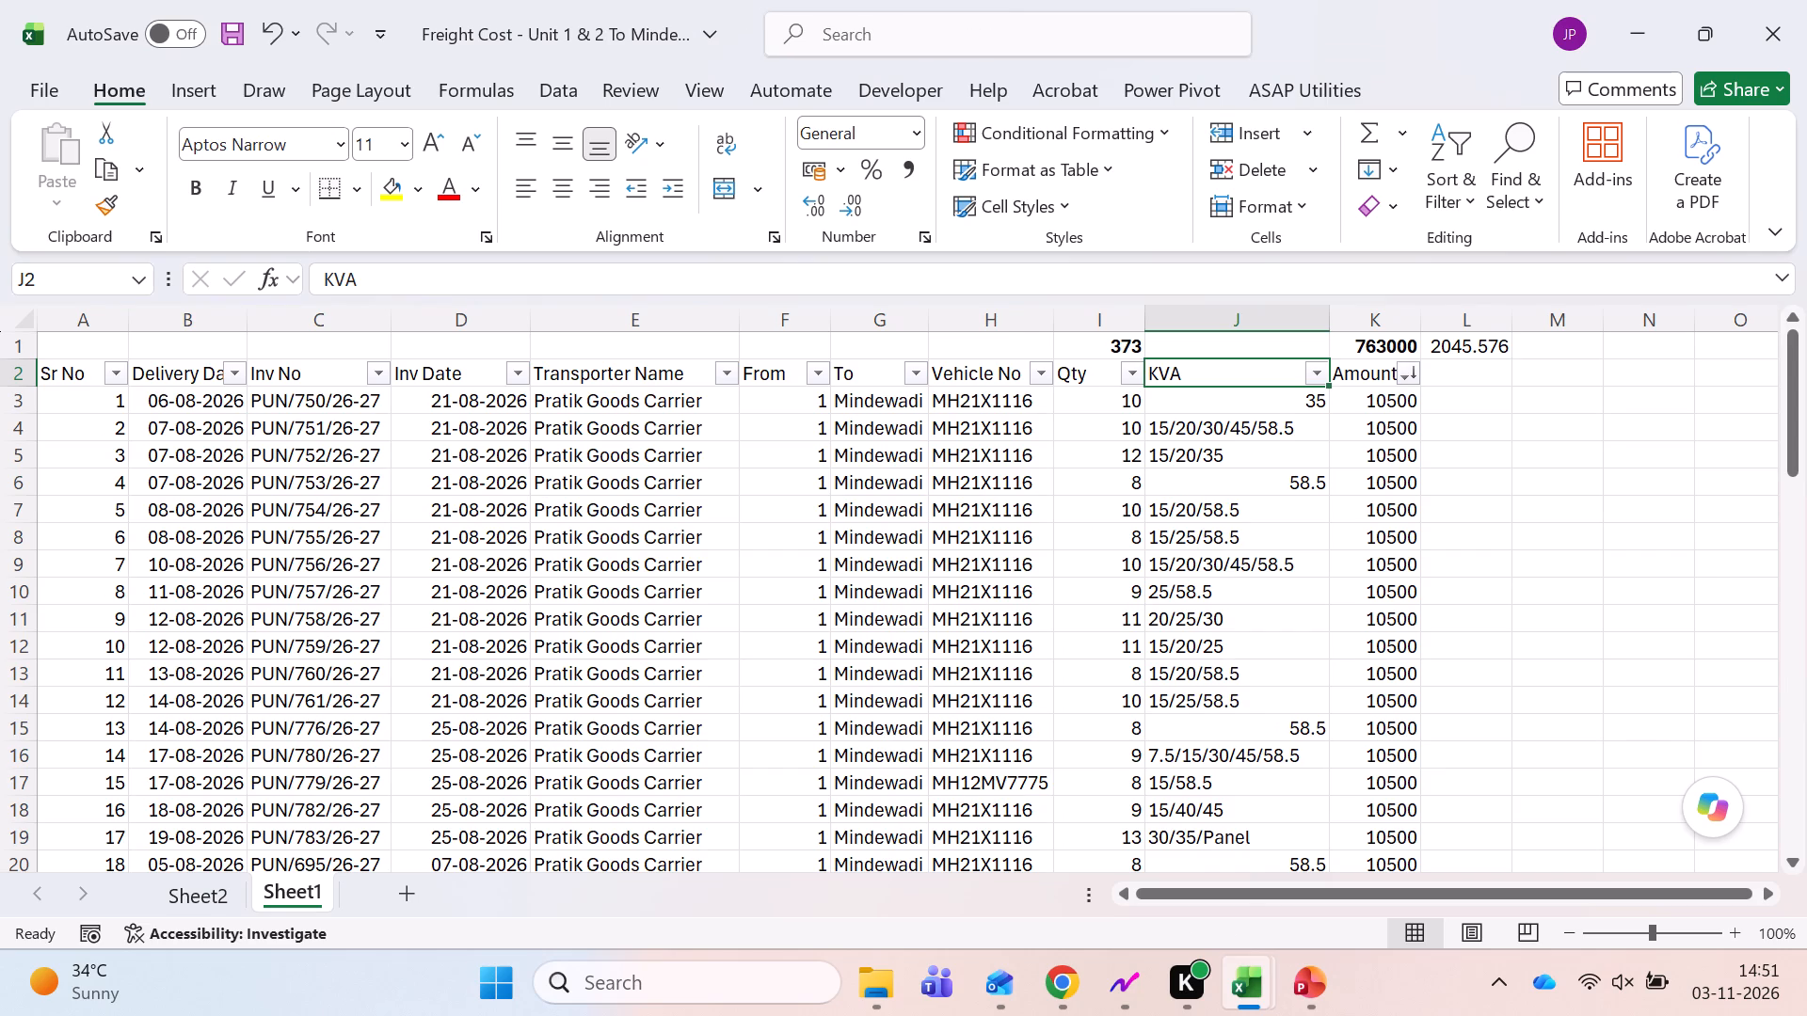
# Extend the "Total cost" label in B5 on Sheet2 to read "Total cost Unit 1".
pyautogui.hotkey('ctrl', 'pageup')
pyautogui.scroll(-1, 966, 630)
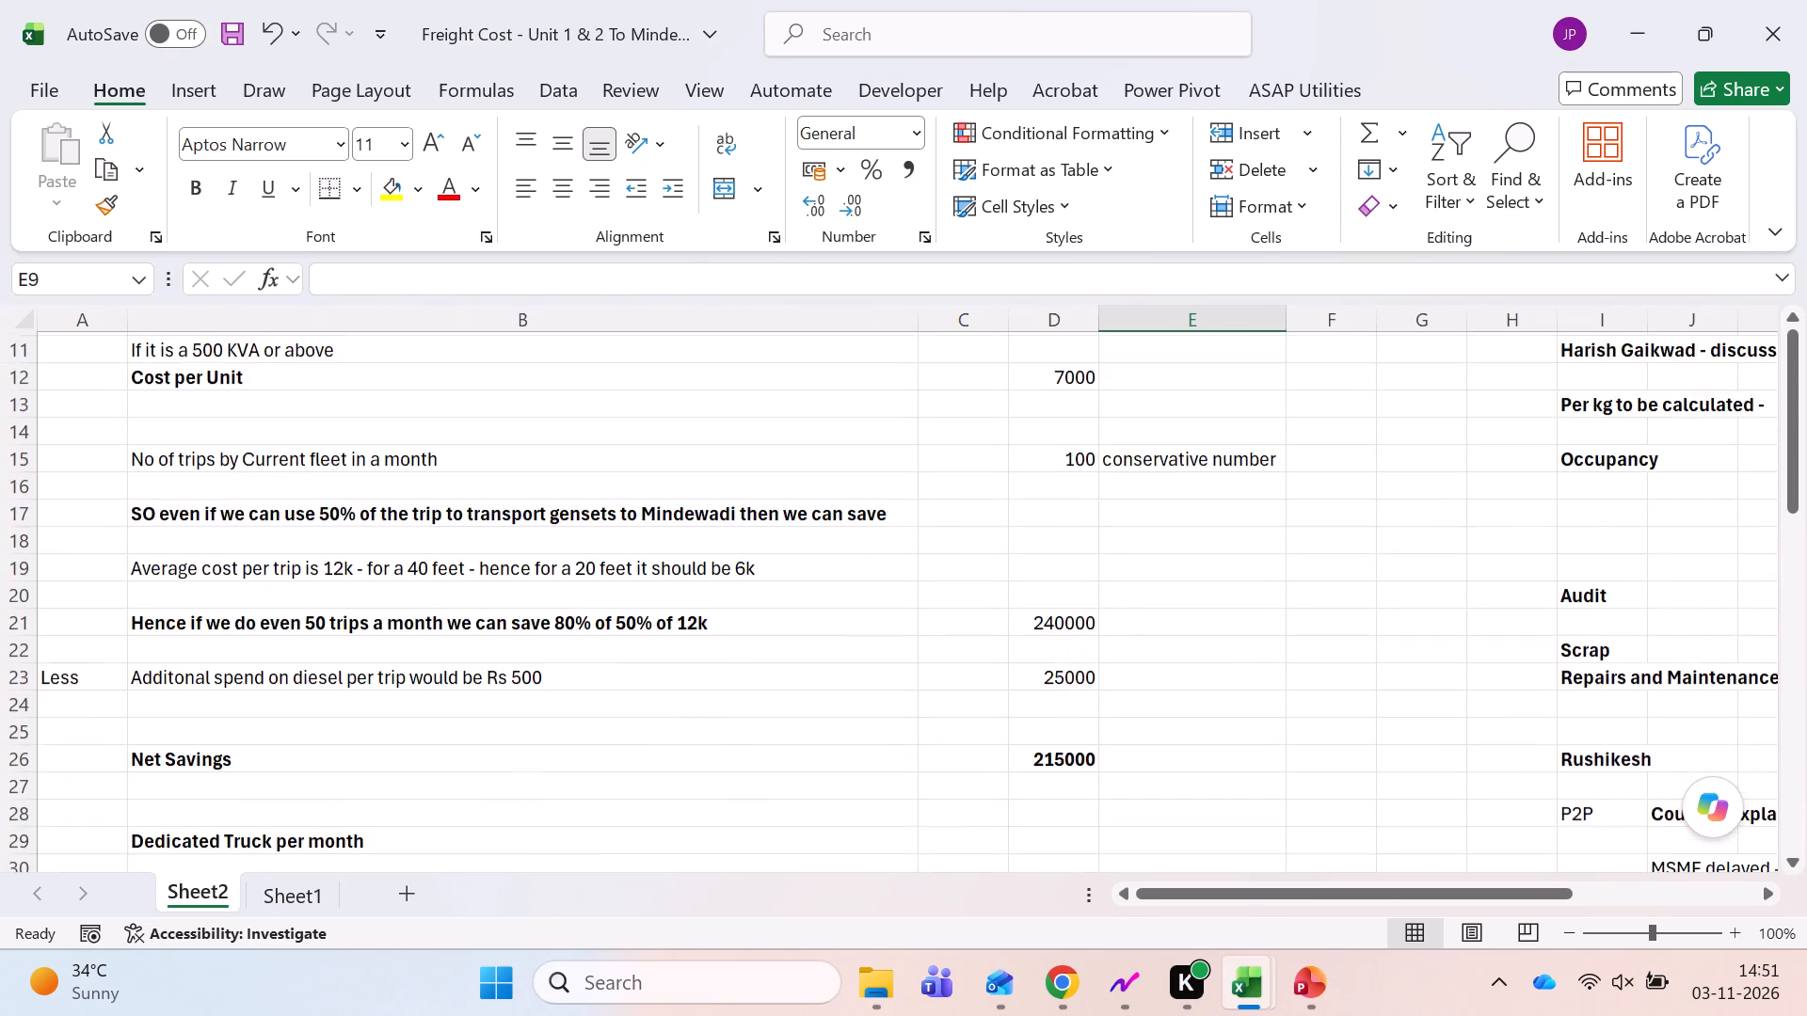
pyautogui.scroll(-2, 966, 630)
pyautogui.click(553, 565)
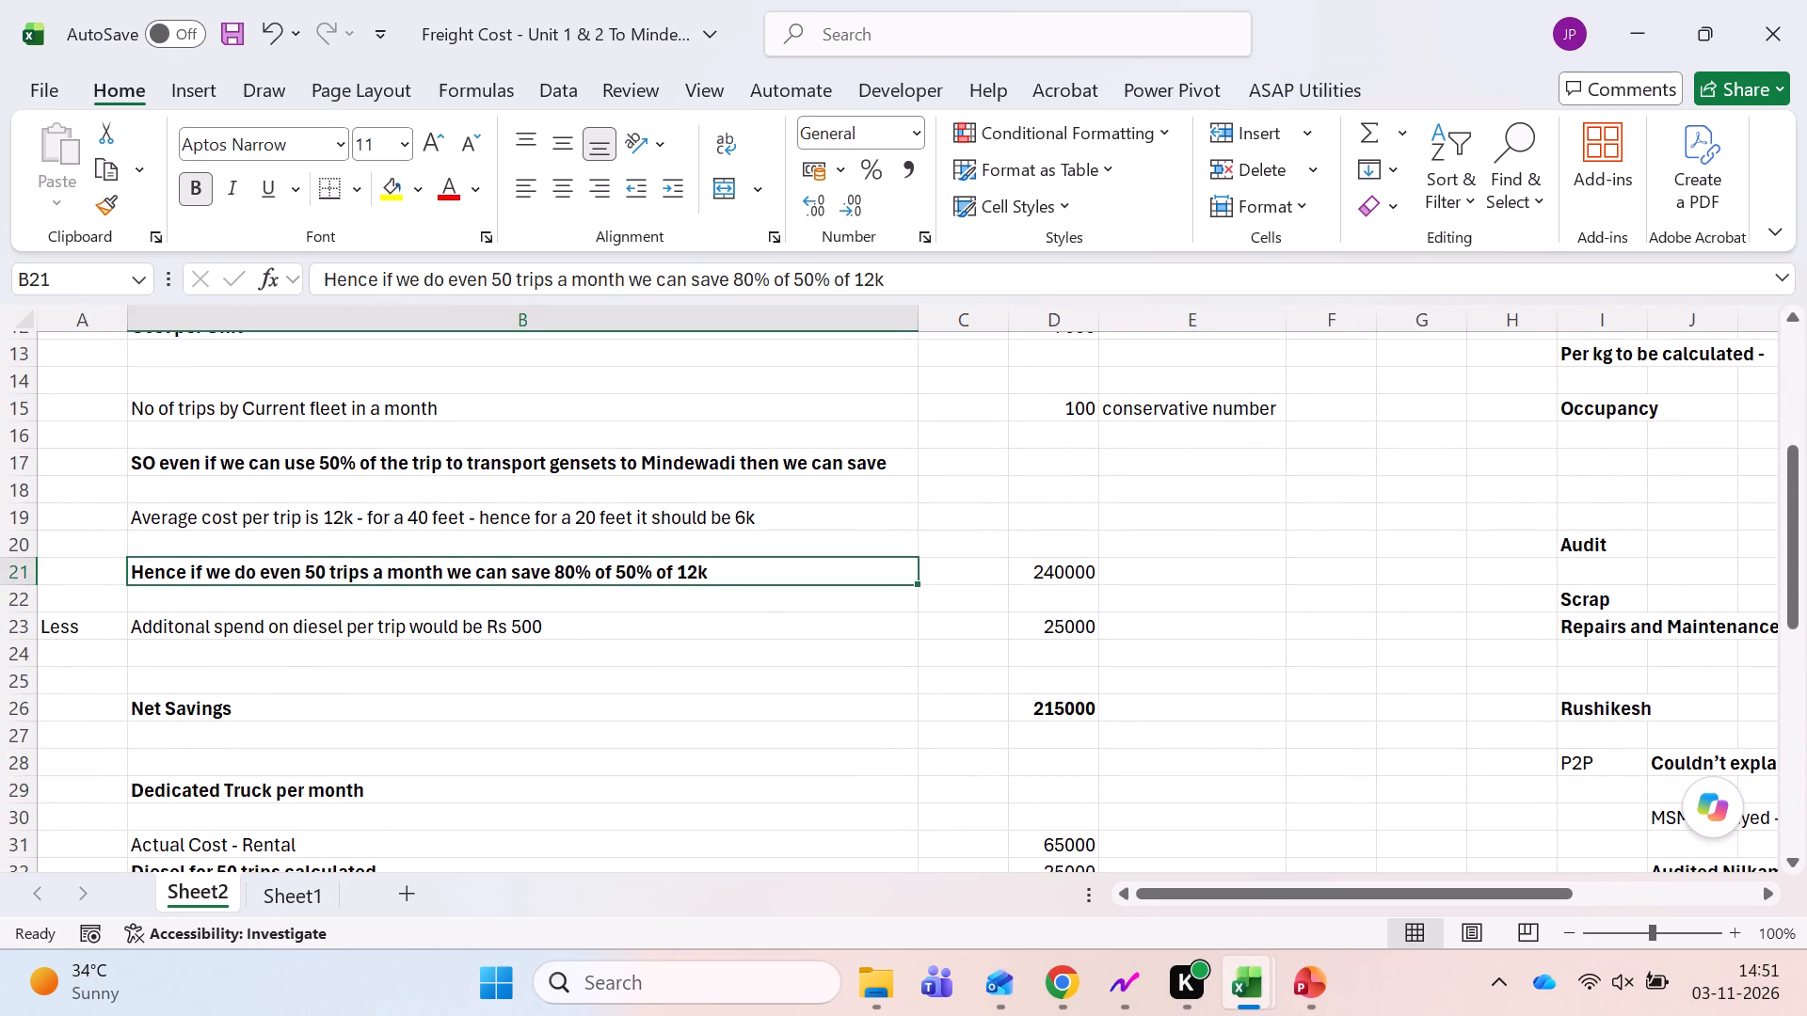
pyautogui.scroll(2, 553, 565)
pyautogui.click(1050, 407)
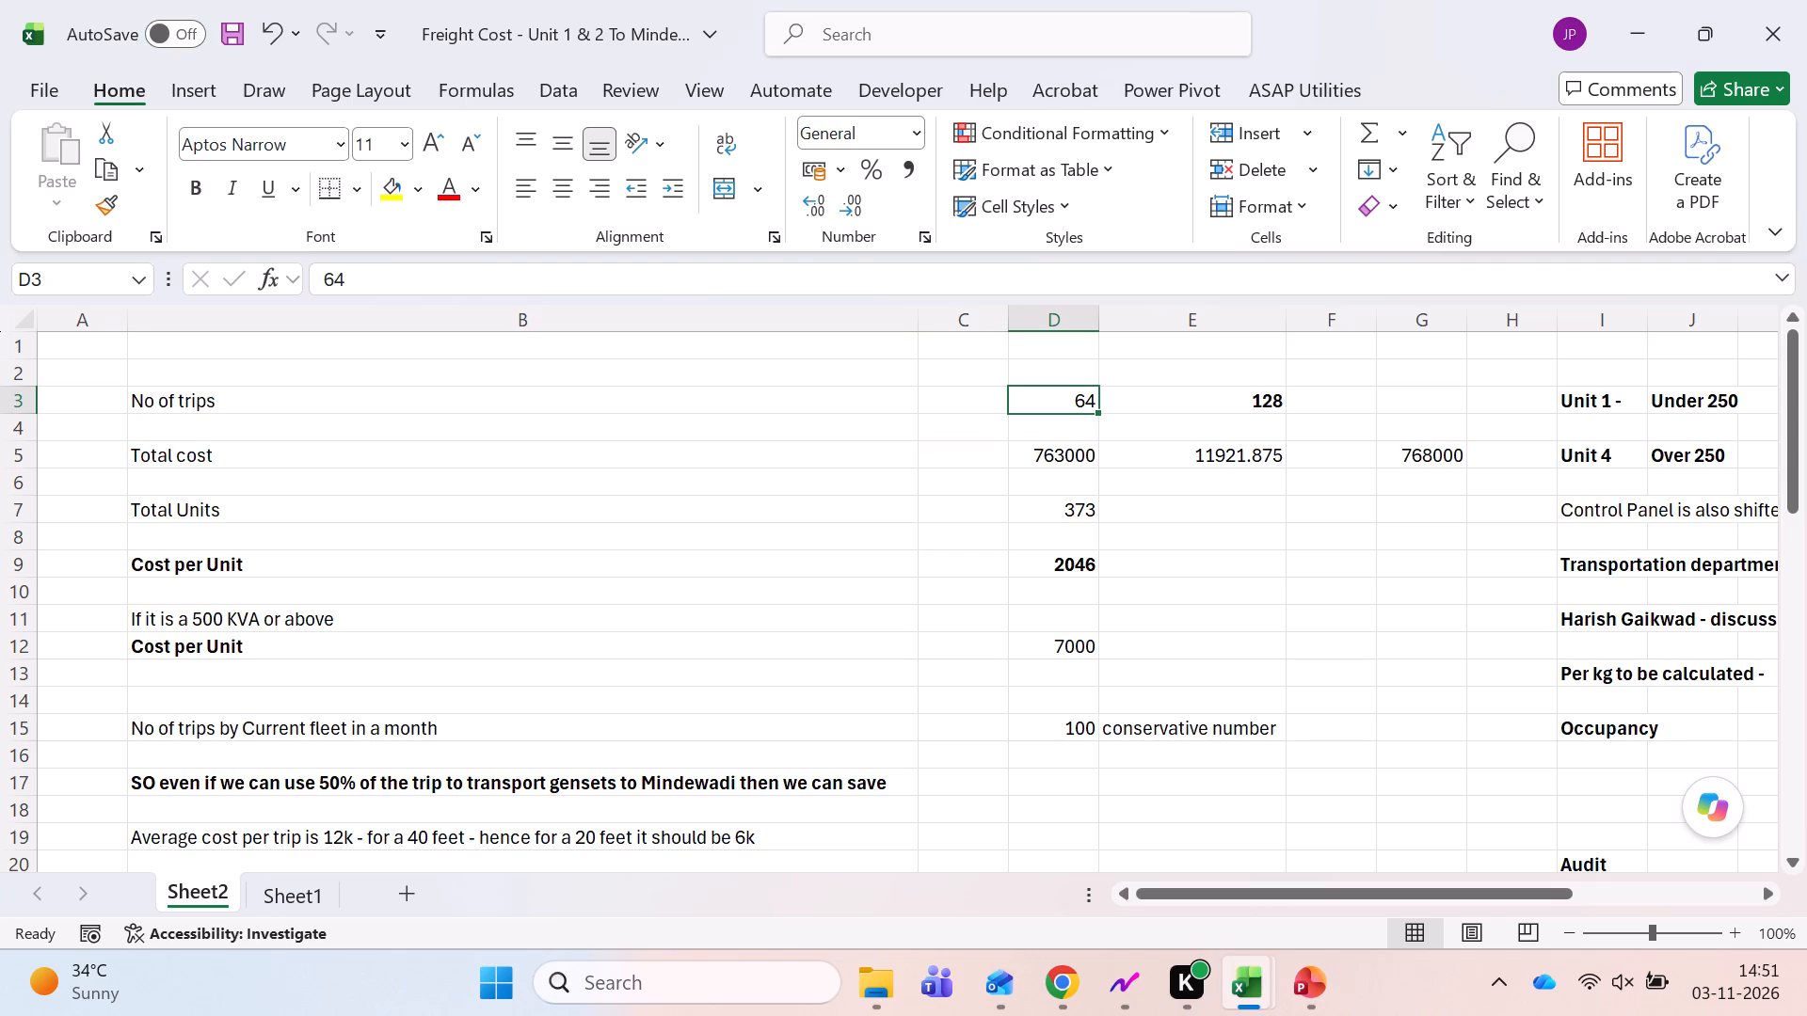
pyautogui.press('Down')
pyautogui.press('Down')
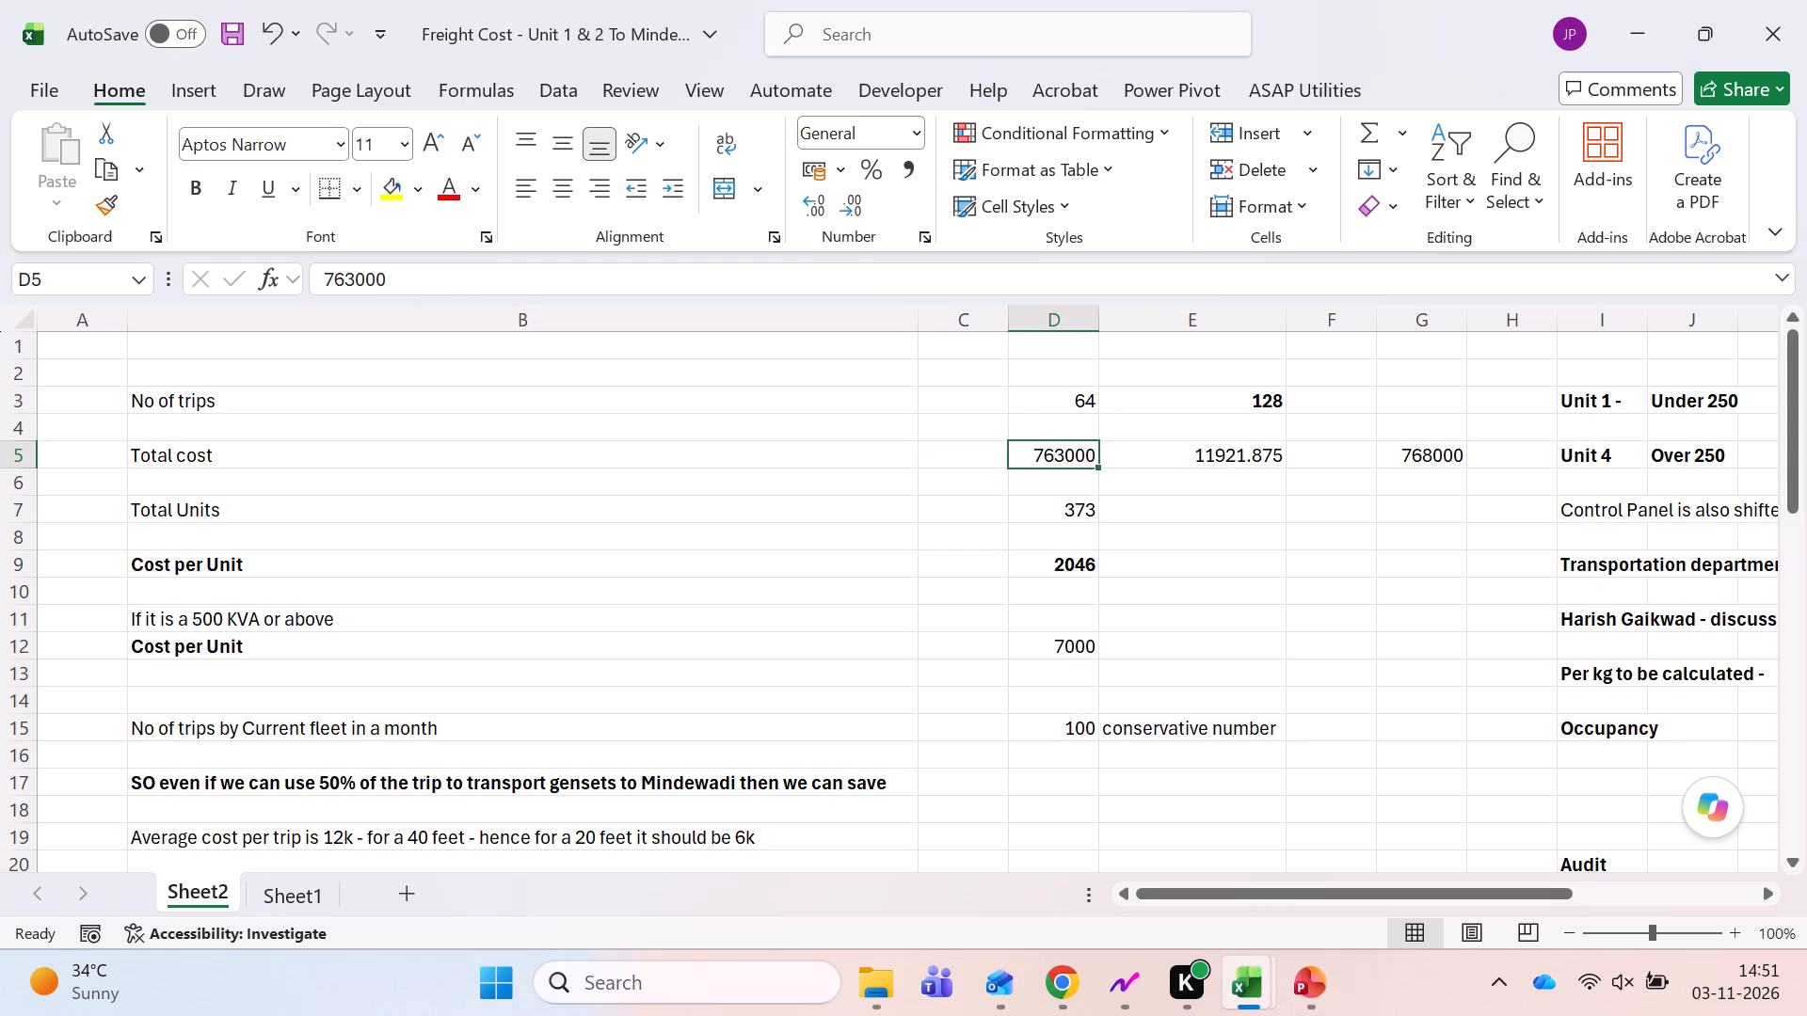
pyautogui.press('Left')
pyautogui.press('Left')
pyautogui.press('F2')
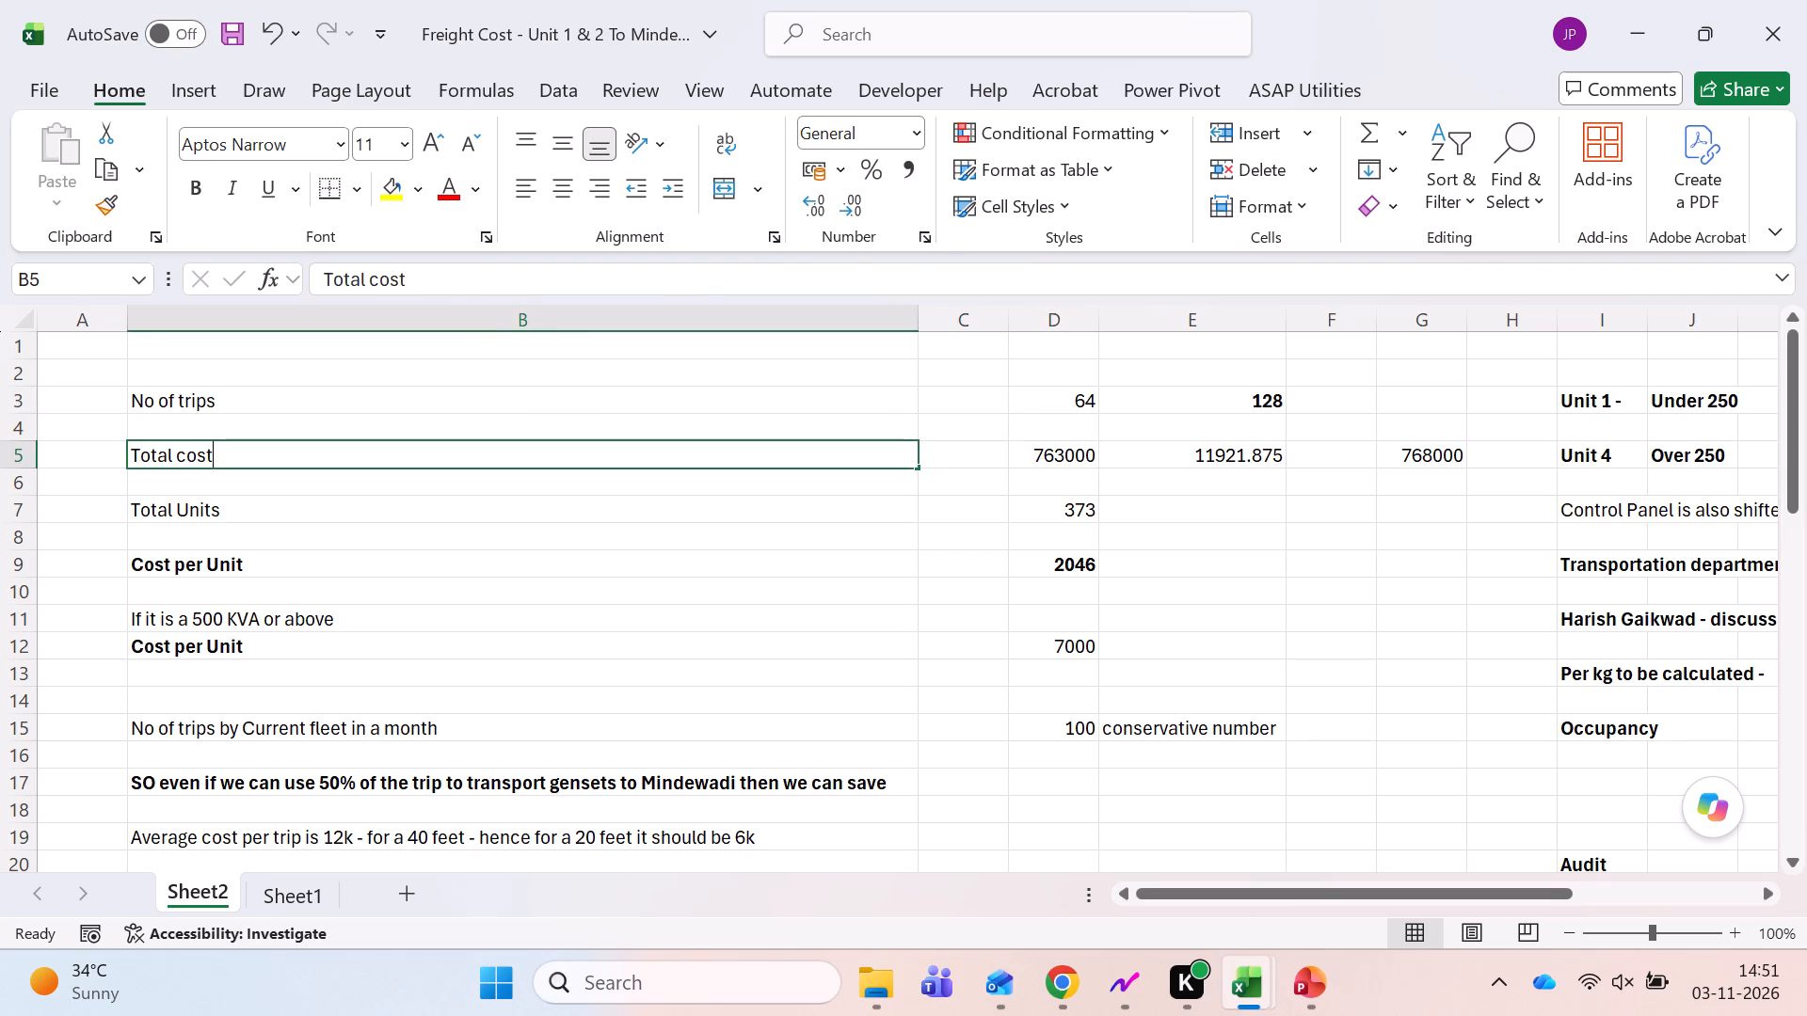
pyautogui.press('space')
pyautogui.write('Unit 1')
pyautogui.press('Return')
# Inspect the formulas in G5 and E5 and check the row 5 figures against the unit total amounts.
pyautogui.press('Up')
pyautogui.press('Right')
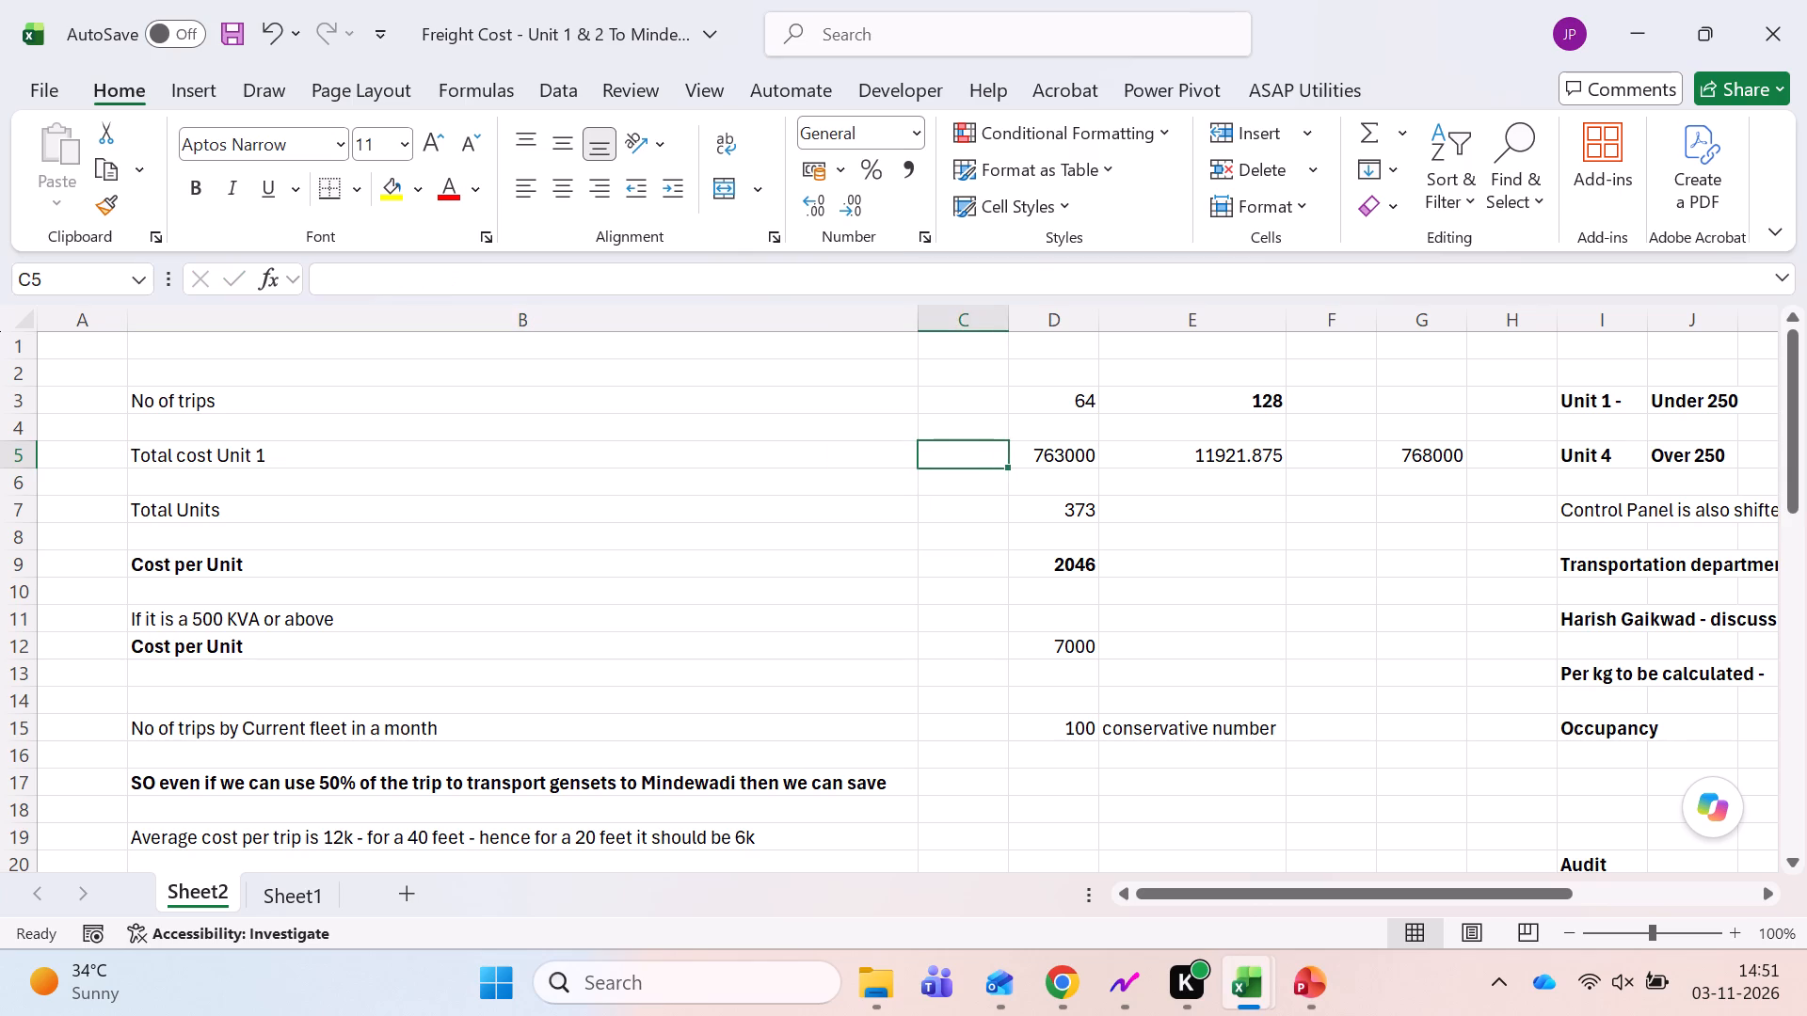
pyautogui.press('Right')
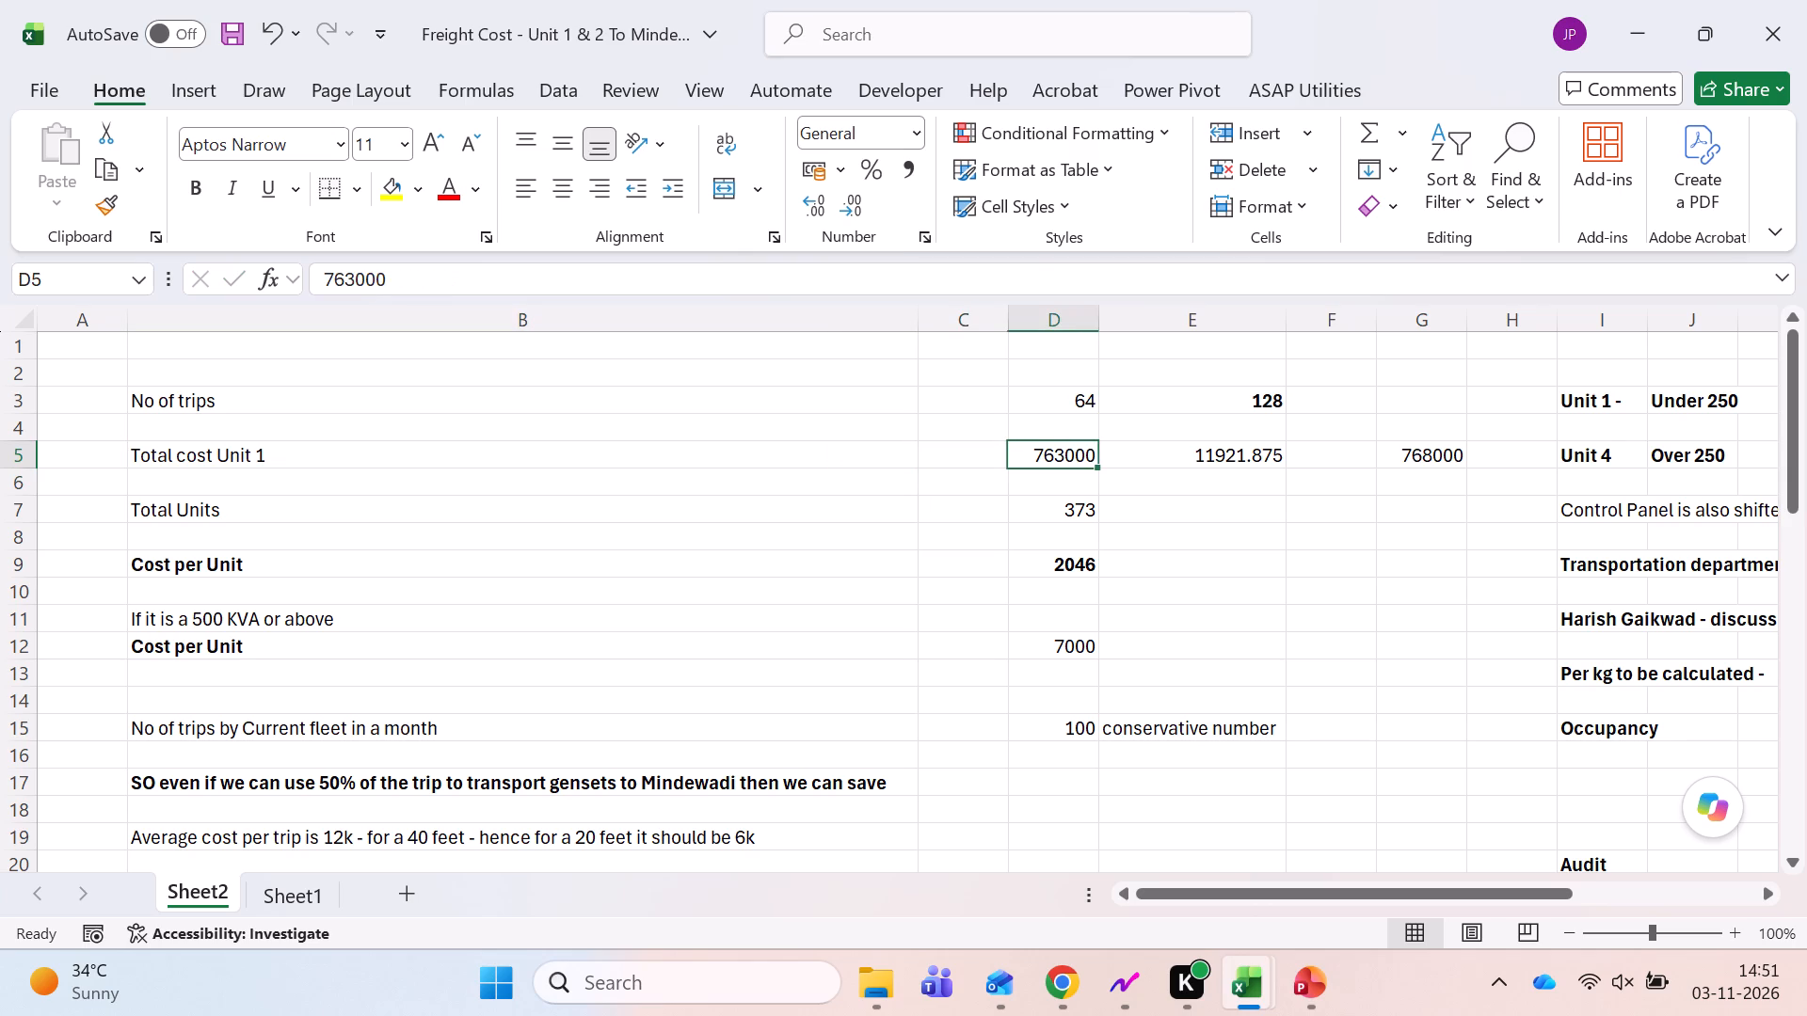
pyautogui.press('Right')
pyautogui.press('Right')
pyautogui.press('Right')
pyautogui.press('F2')
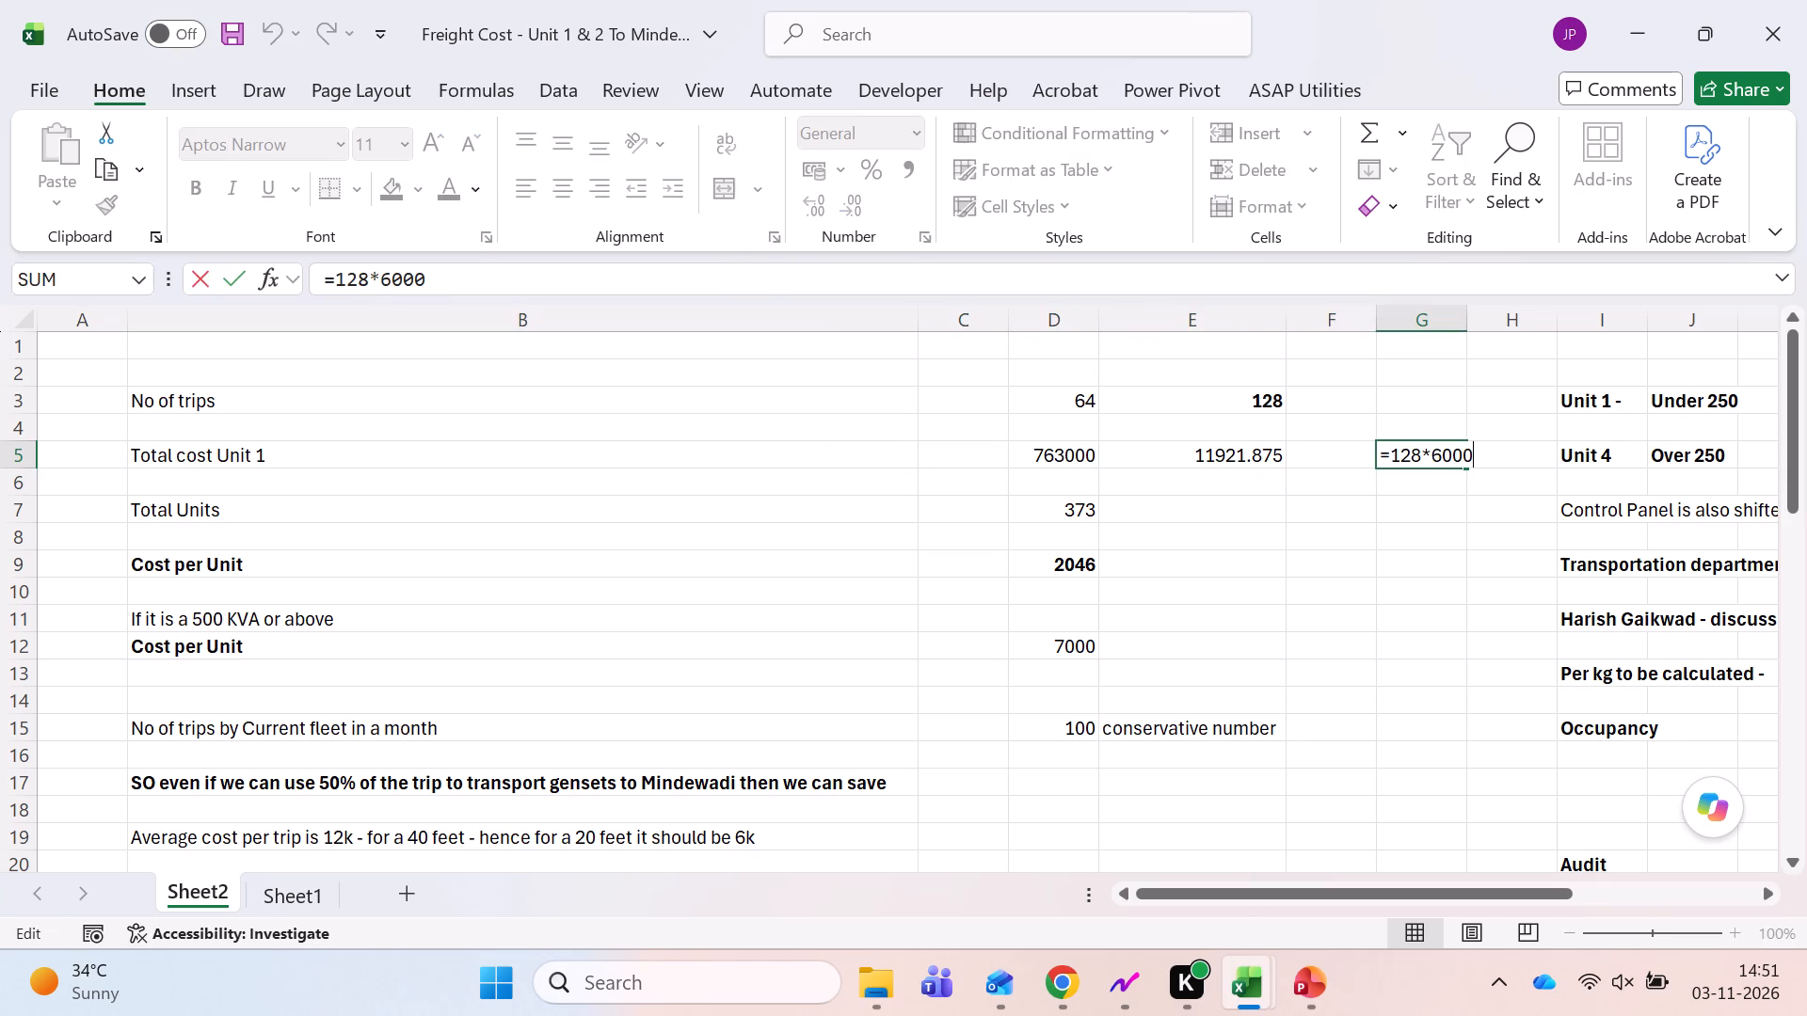
pyautogui.press('Escape')
pyautogui.press('Left')
pyautogui.press('Left')
pyautogui.press('F2')
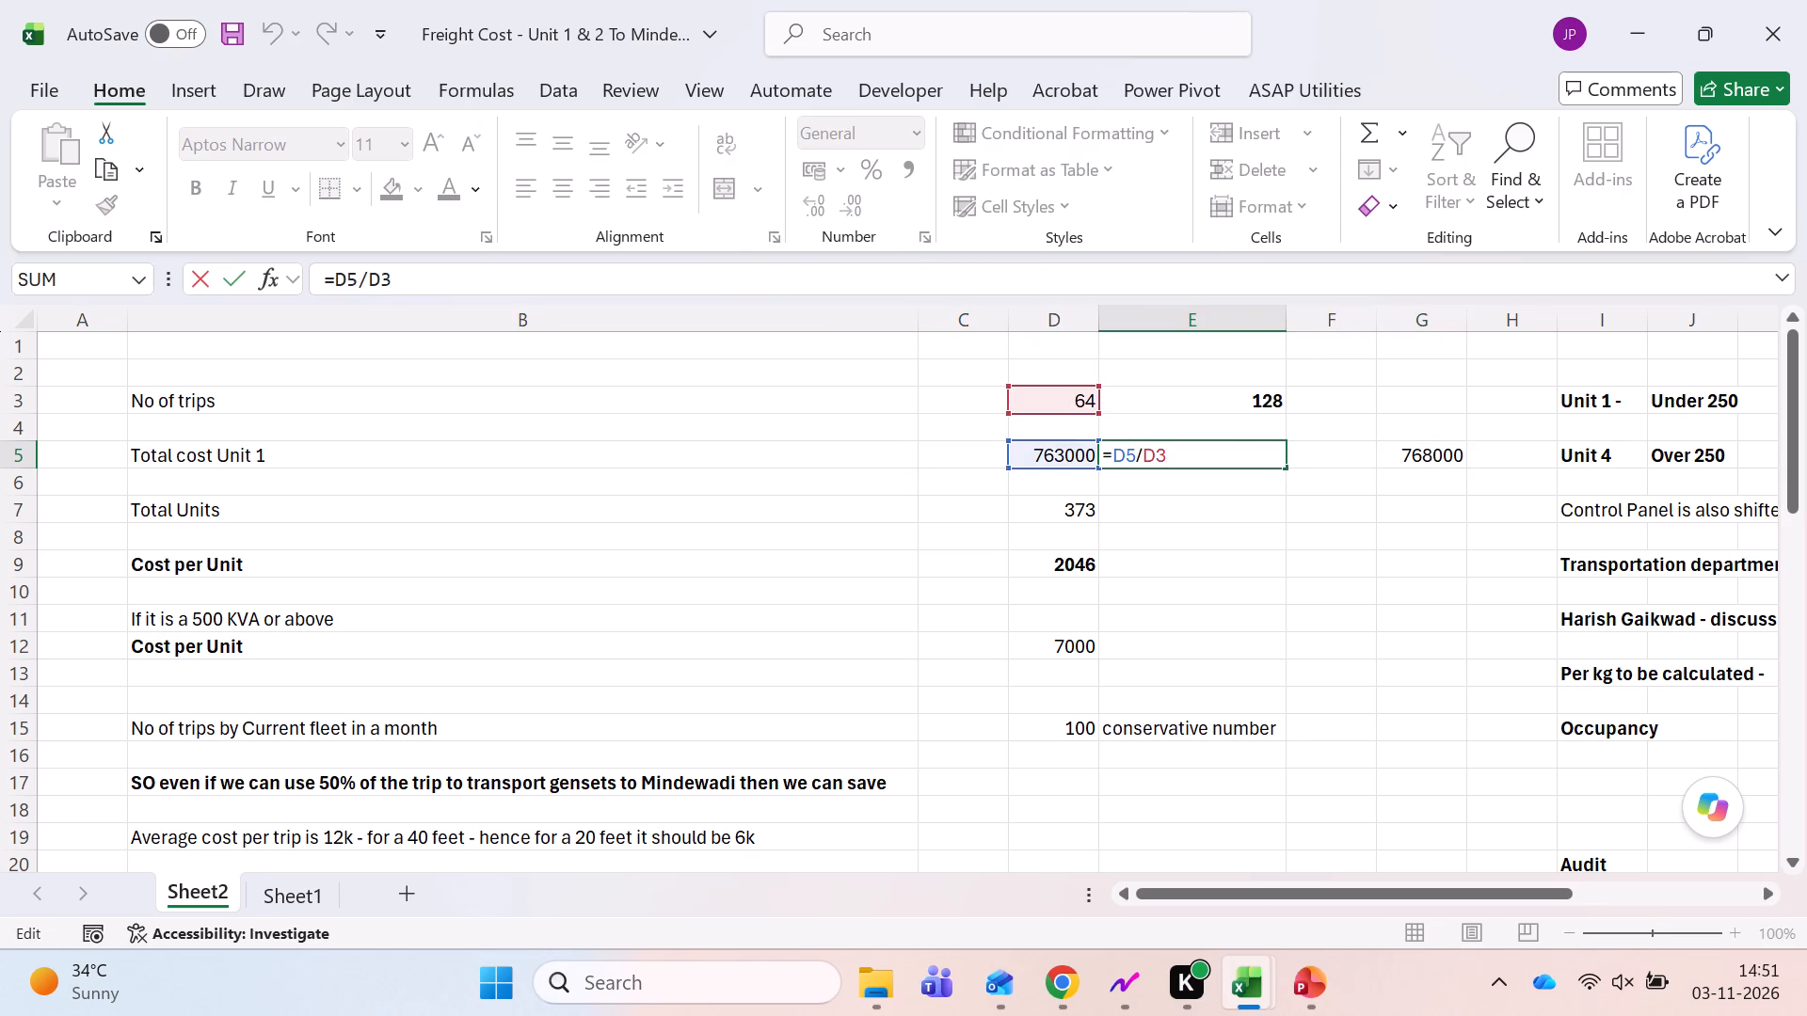
pyautogui.press('Escape')
pyautogui.press('Right')
pyautogui.press('Right')
pyautogui.press('Right')
pyautogui.press('Right')
pyautogui.press('Right')
pyautogui.press('Right')
pyautogui.press('Right')
pyautogui.press('Right')
pyautogui.press('Right')
pyautogui.press('Right')
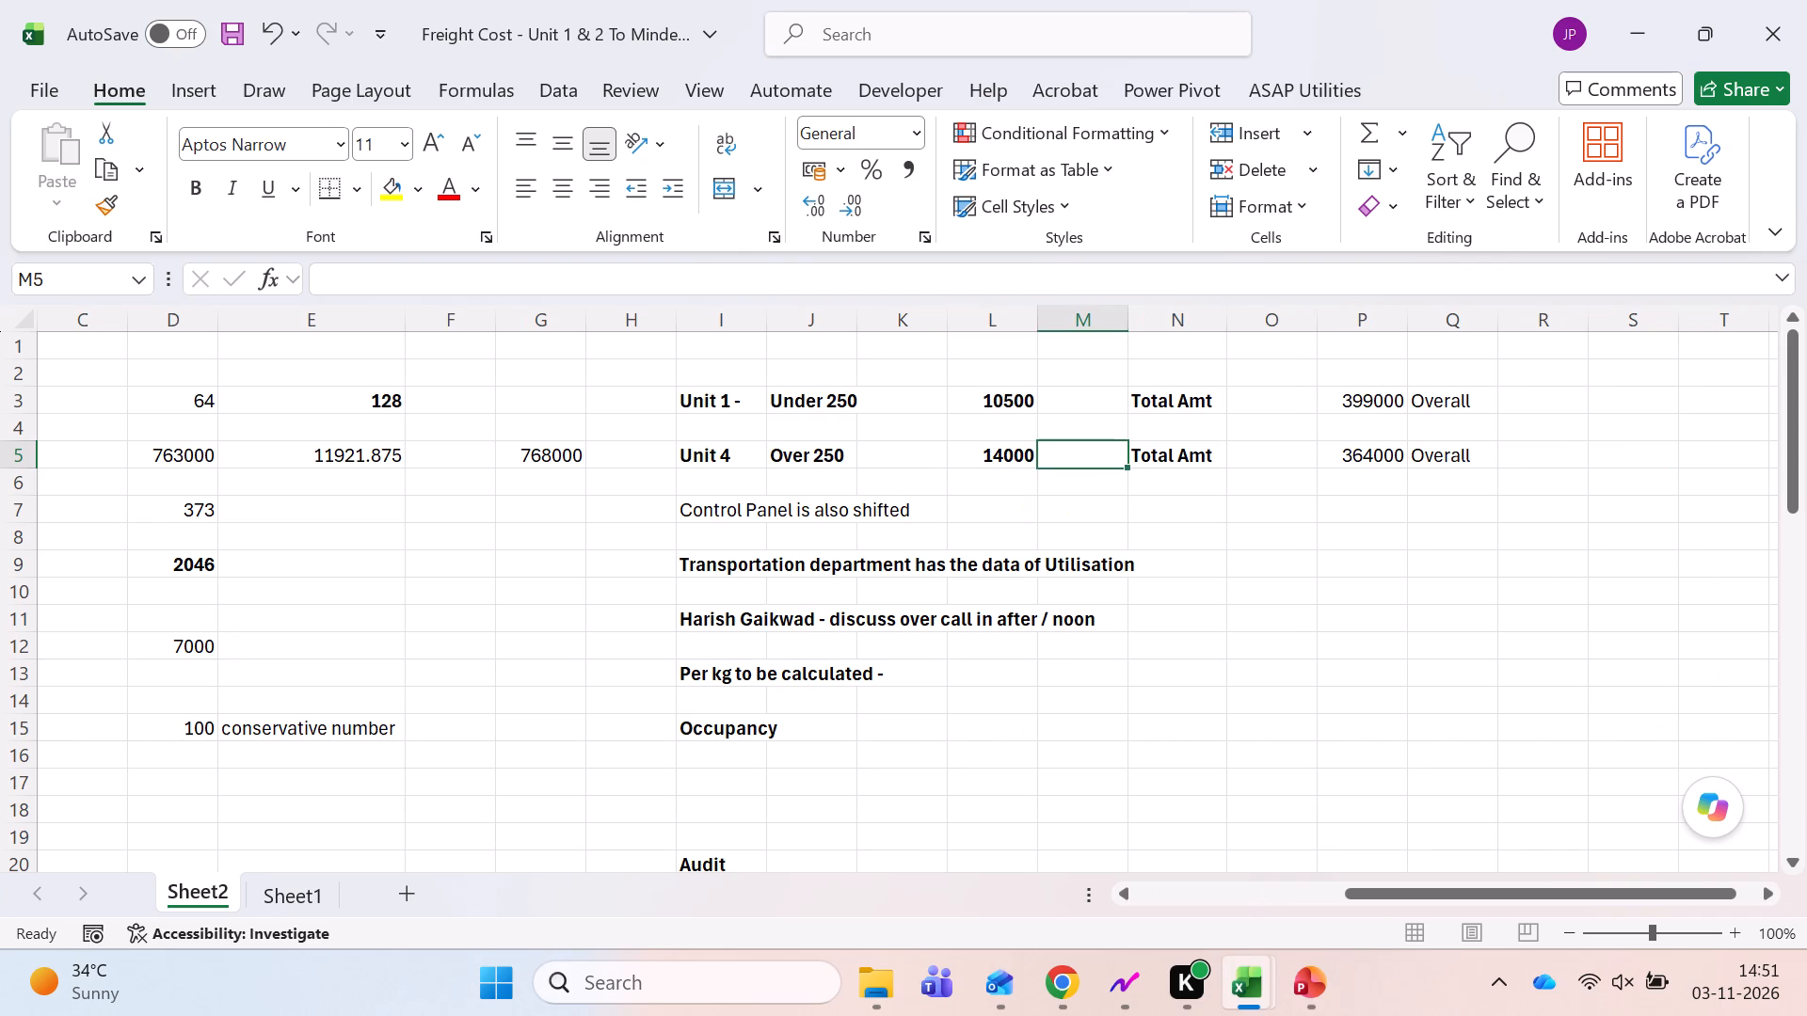
pyautogui.press('Left')
pyautogui.press('Left')
pyautogui.press('Left')
pyautogui.press('Left')
pyautogui.press('Left')
pyautogui.press('Left')
pyautogui.press('Left')
pyautogui.press('Left')
pyautogui.press('Left')
pyautogui.press('Left')
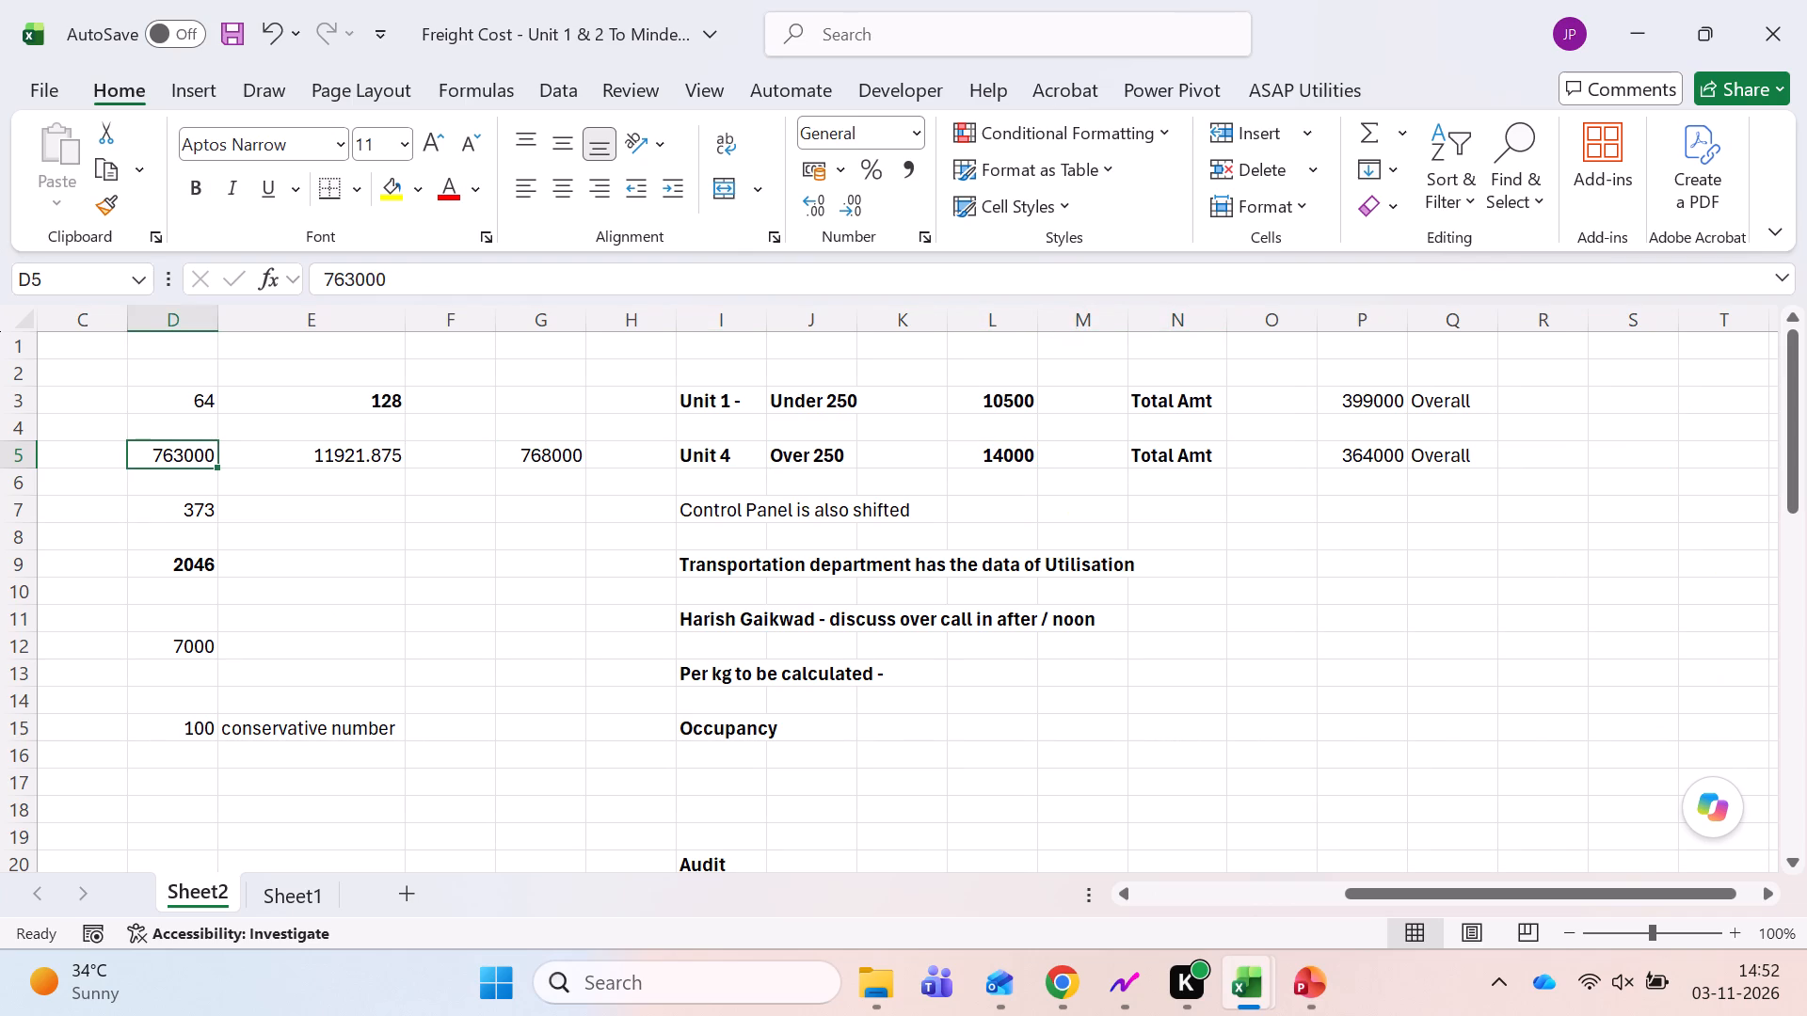
pyautogui.press('Left')
pyautogui.press('Left')
pyautogui.press('Left')
pyautogui.press('Right')
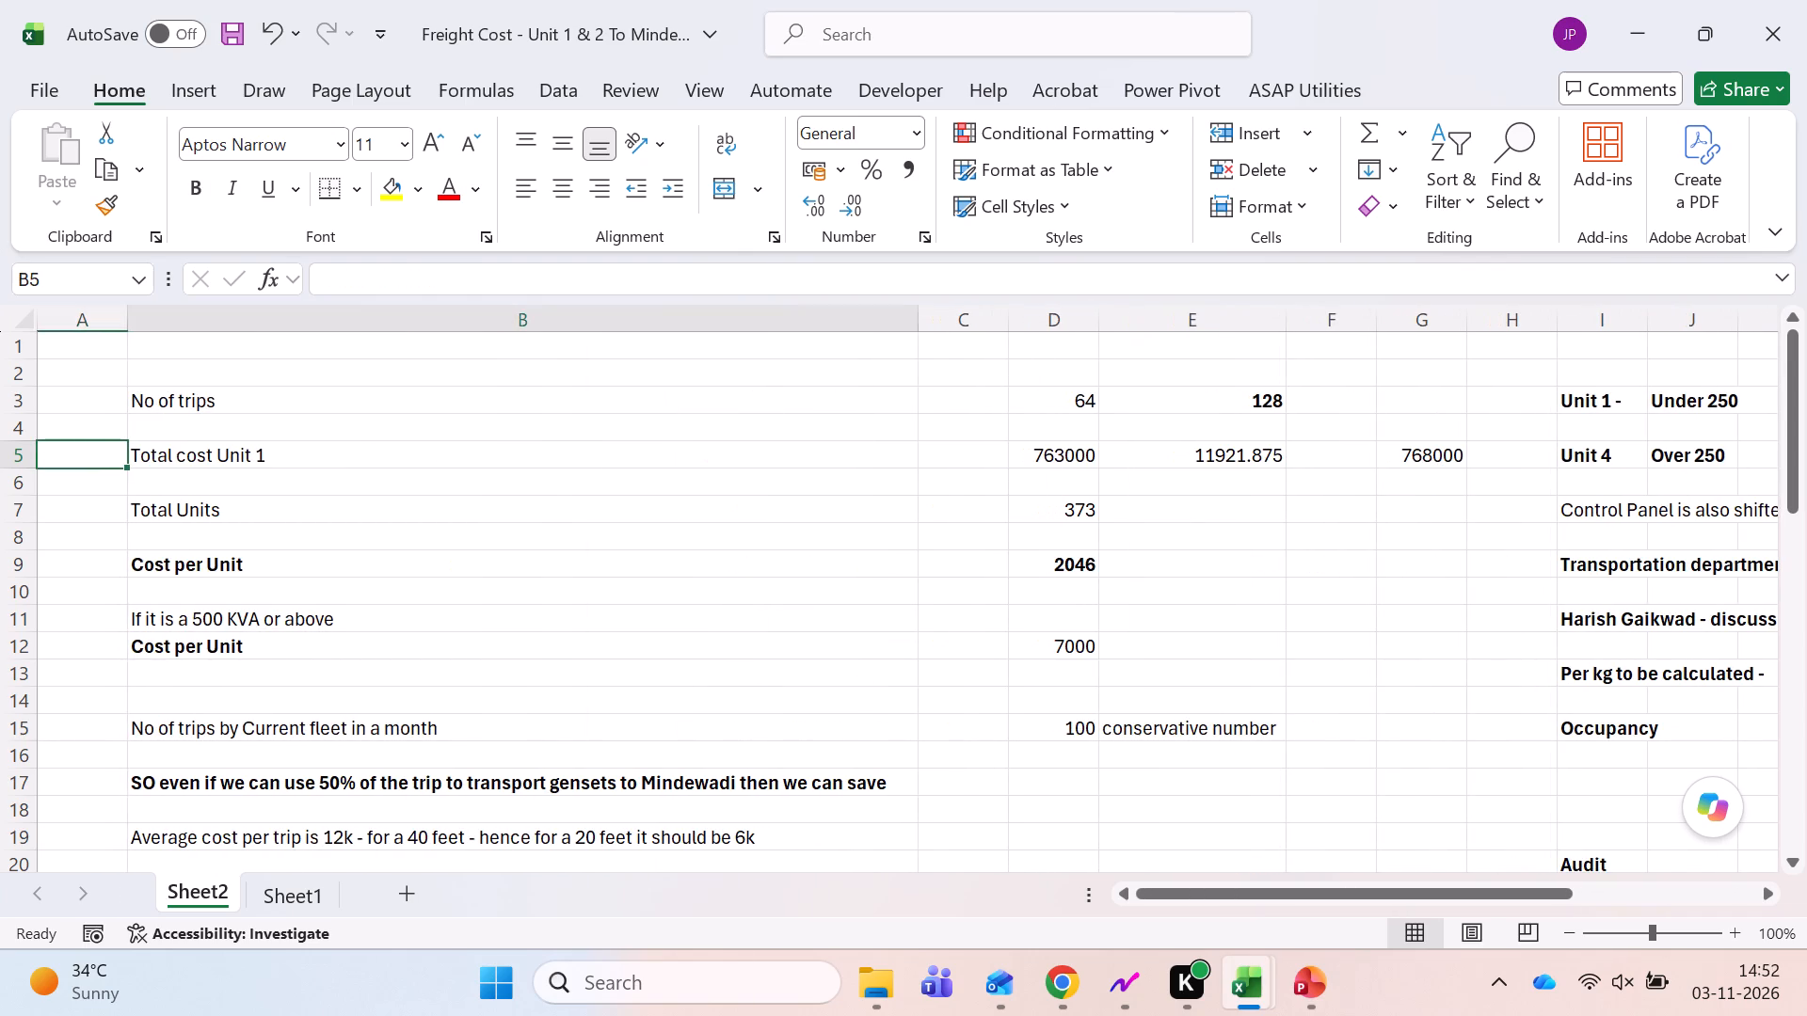
pyautogui.press('Right')
pyautogui.press('Right')
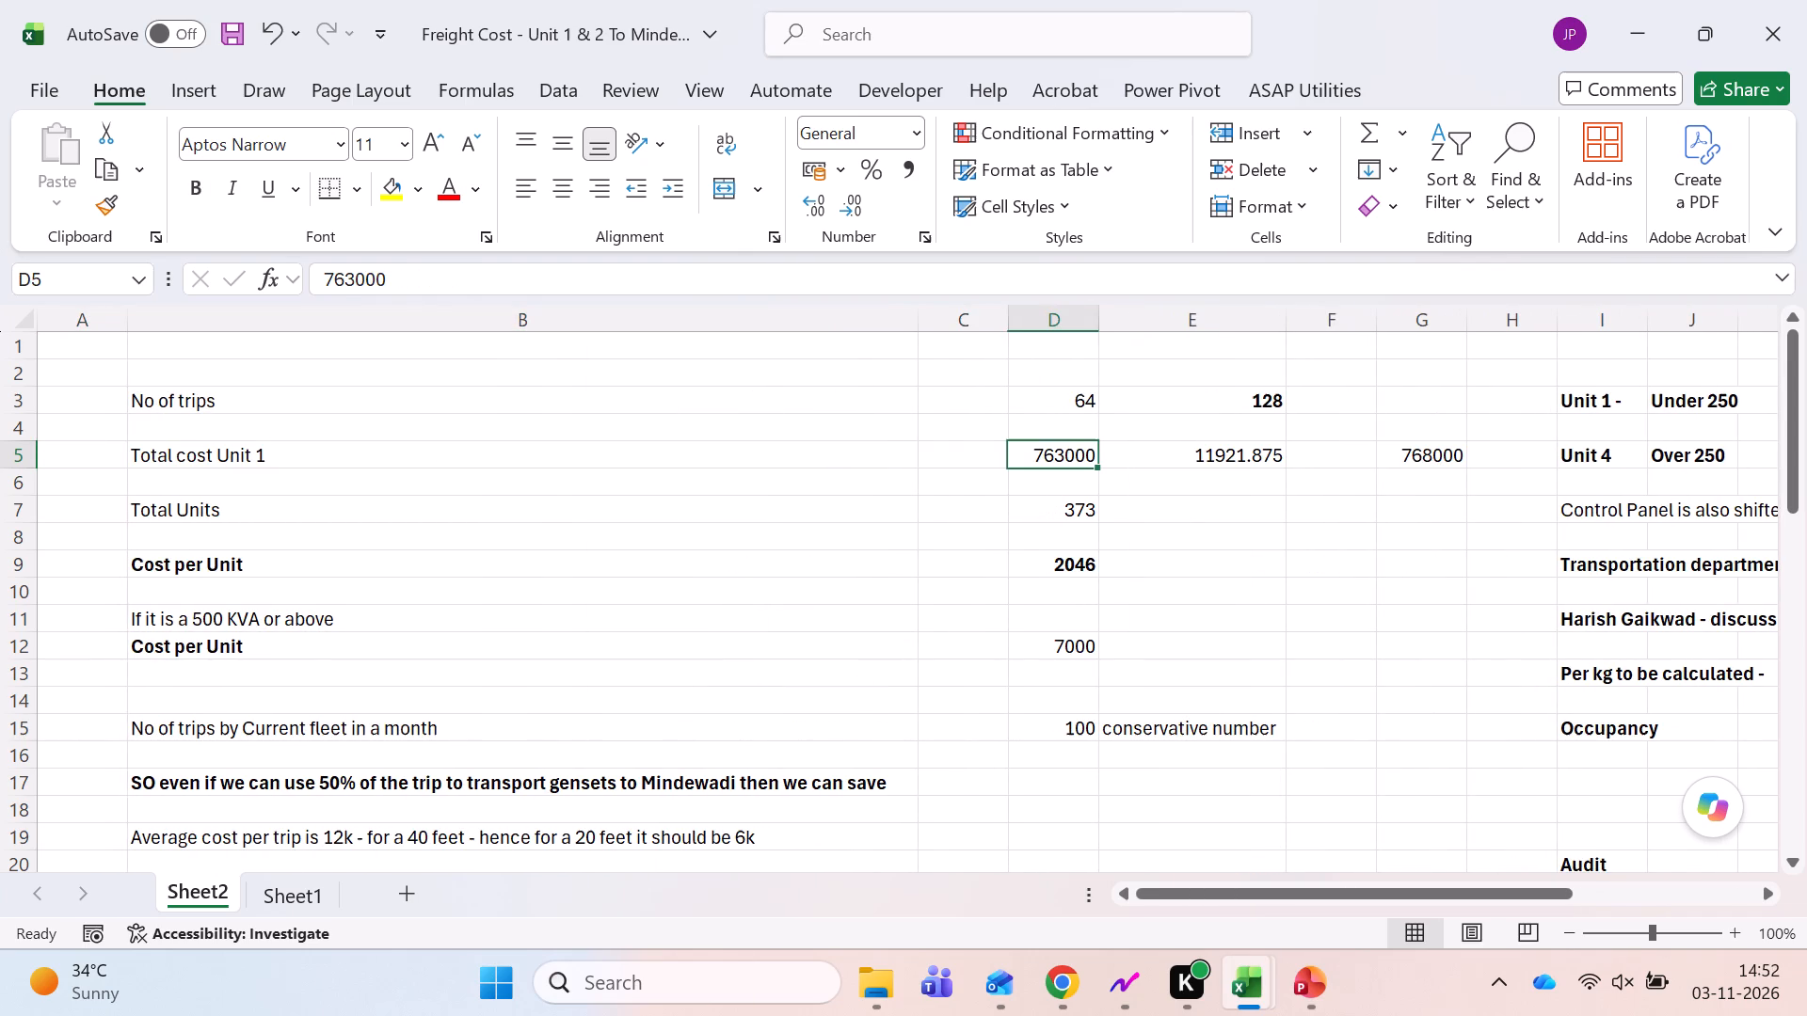
# Insert two blank rows at row 6, between the total cost row and the Total Units row.
pyautogui.hotkey('shift', 'Right')
pyautogui.press('Down')
pyautogui.hotkey('shift', 'space')
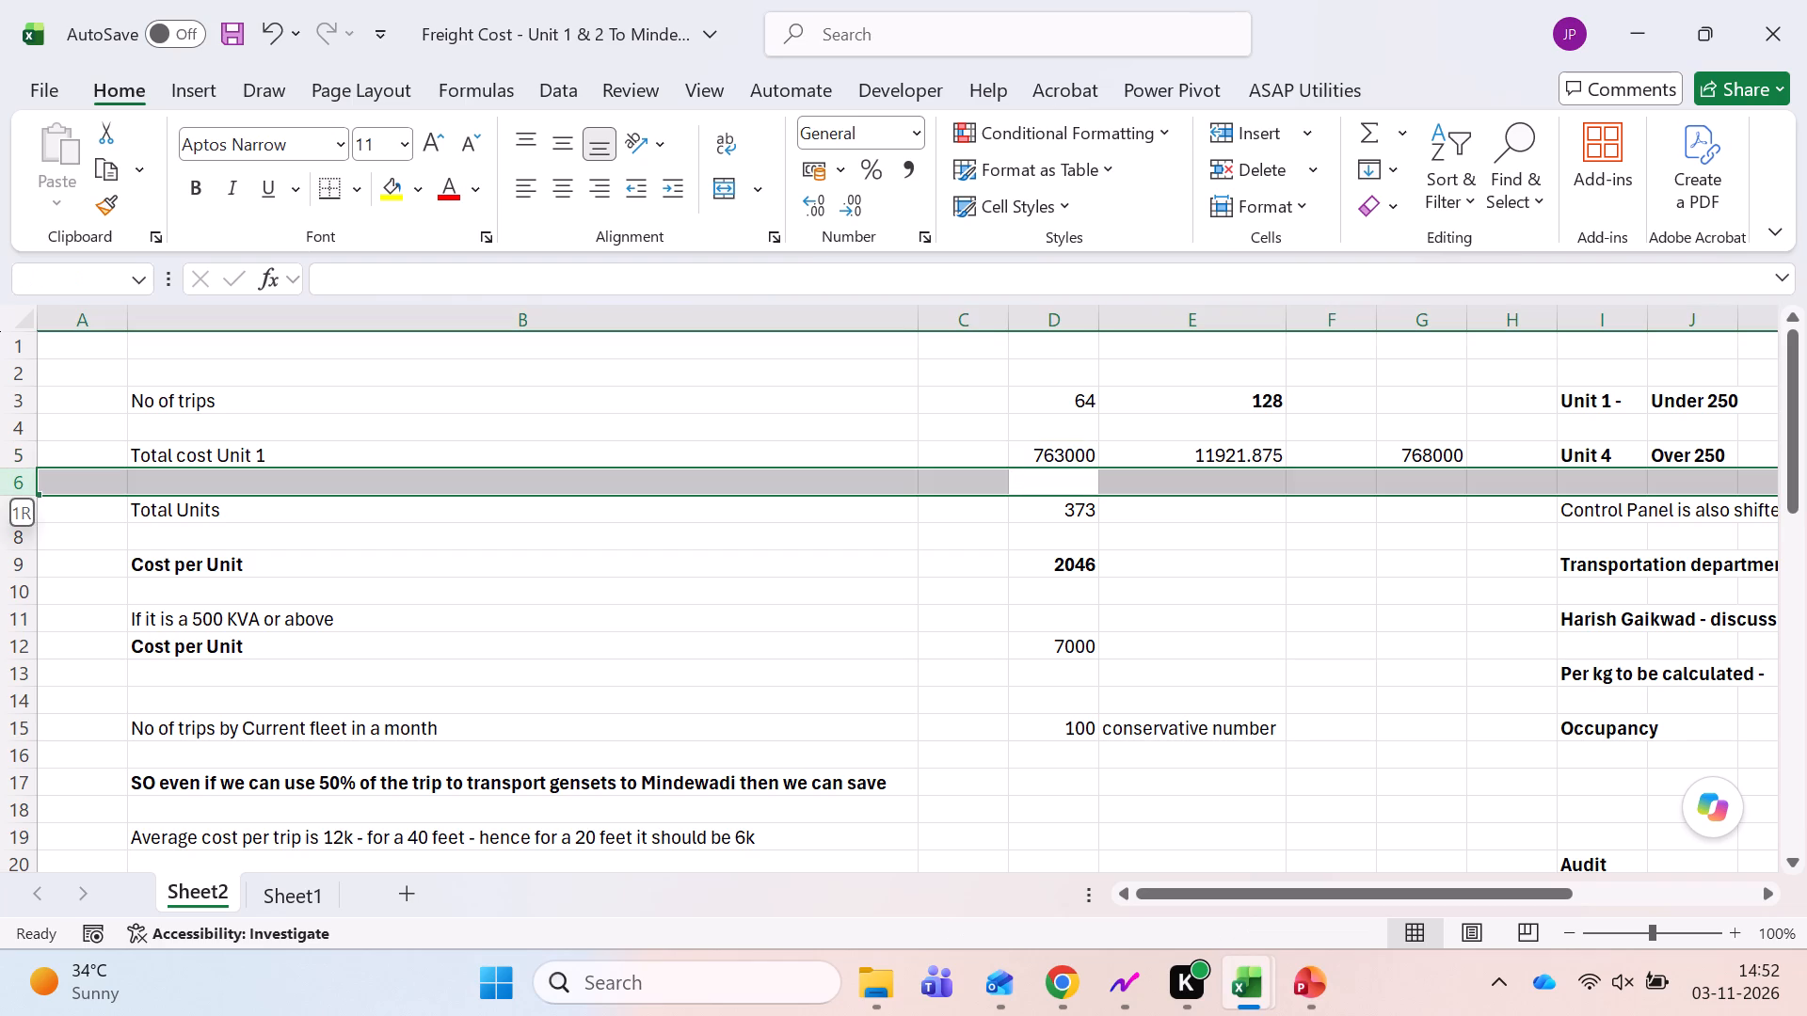
pyautogui.hotkey('ctrl', 'shift', '=')
pyautogui.hotkey('ctrl', 'shift', '=')
# Copy the Unit 1 total cost row B5:G5 into row 7, starting at B7.
pyautogui.press('Up')
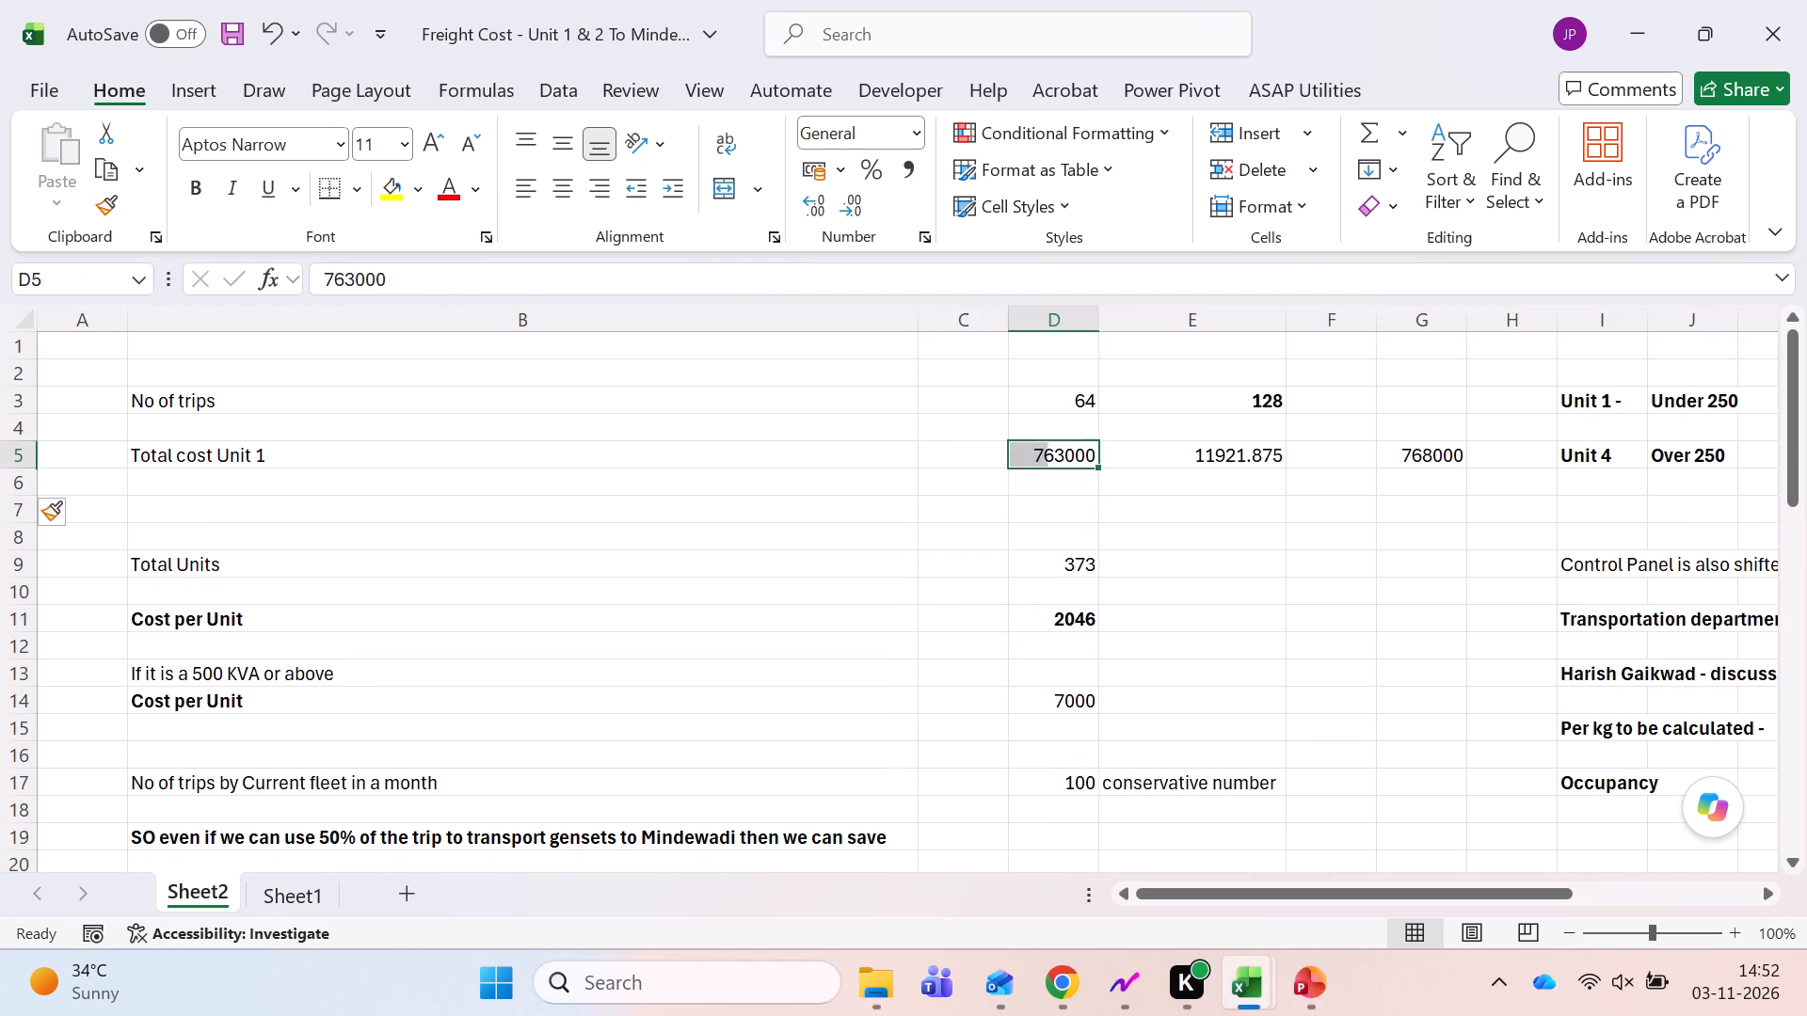
pyautogui.press('Left')
pyautogui.press('Left')
pyautogui.press('Left')
pyautogui.press('Right')
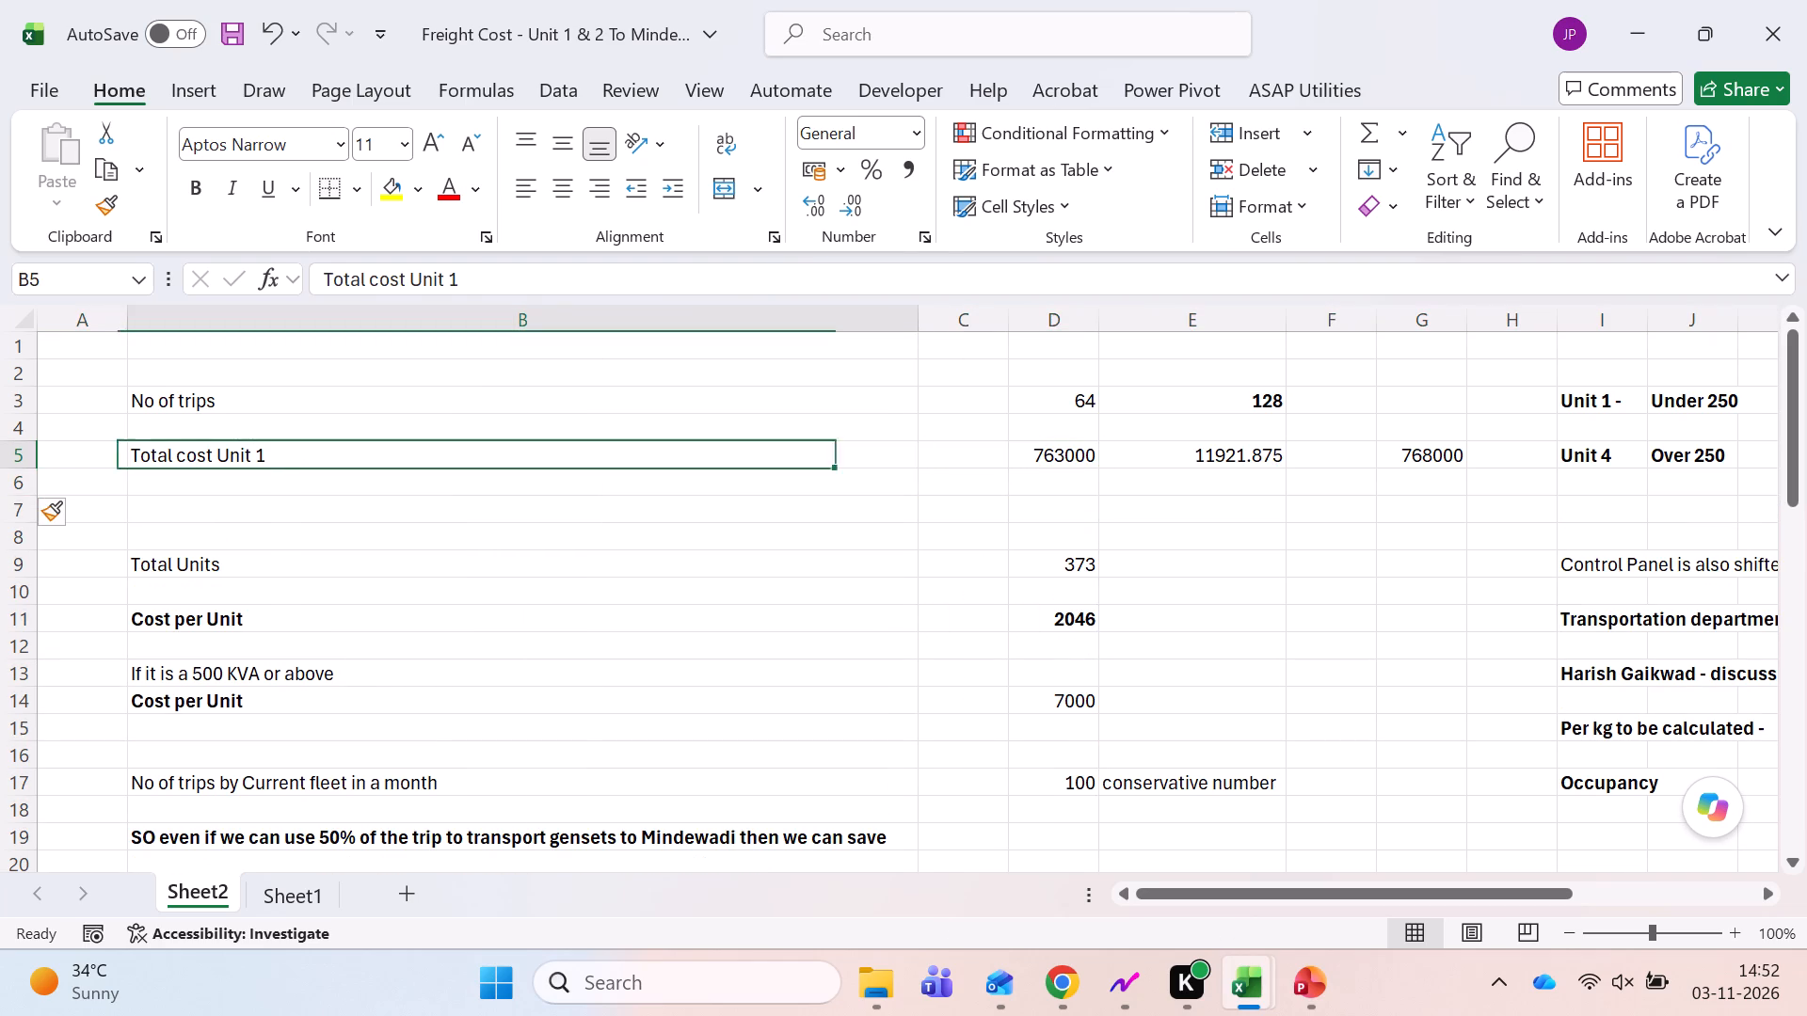
pyautogui.hotkey('shift', 'Right')
pyautogui.hotkey('shift', 'Right')
pyautogui.hotkey('shift', 'Right')
pyautogui.hotkey('shift', 'Right')
pyautogui.hotkey('shift', 'Right')
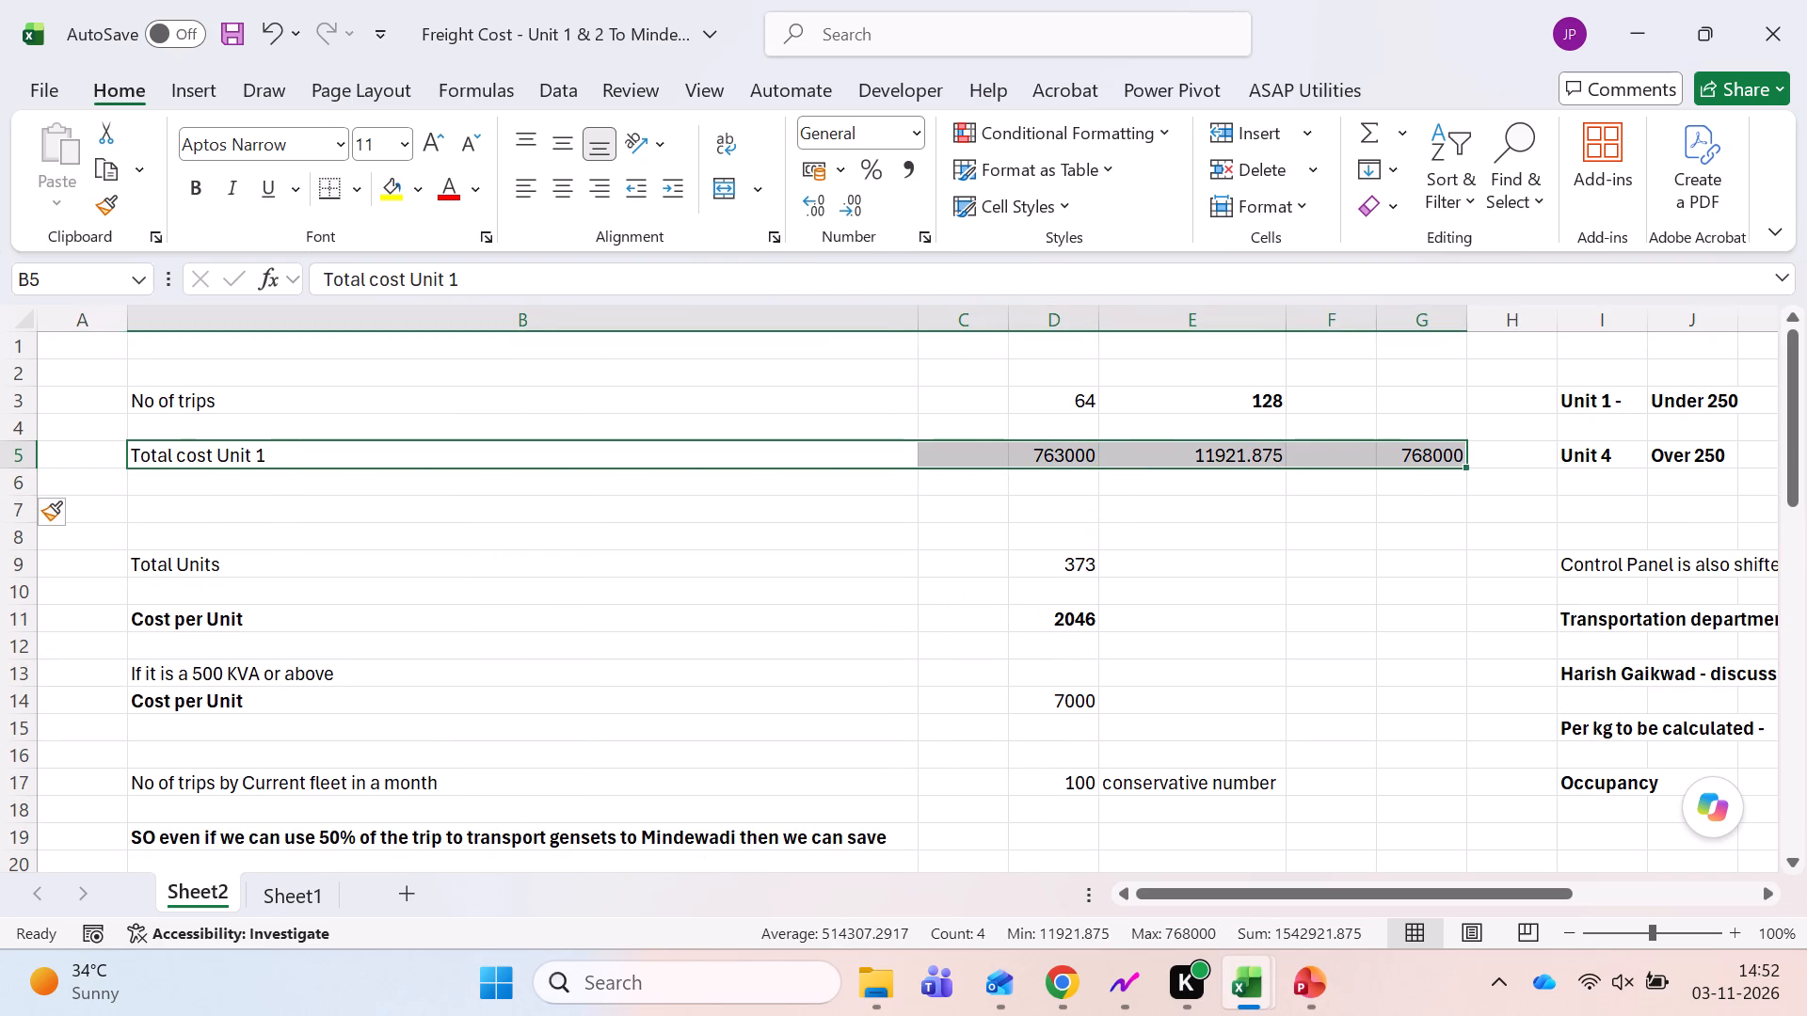
pyautogui.hotkey('ctrl', 'c')
pyautogui.press('Down')
pyautogui.press('Down')
pyautogui.press('Return')
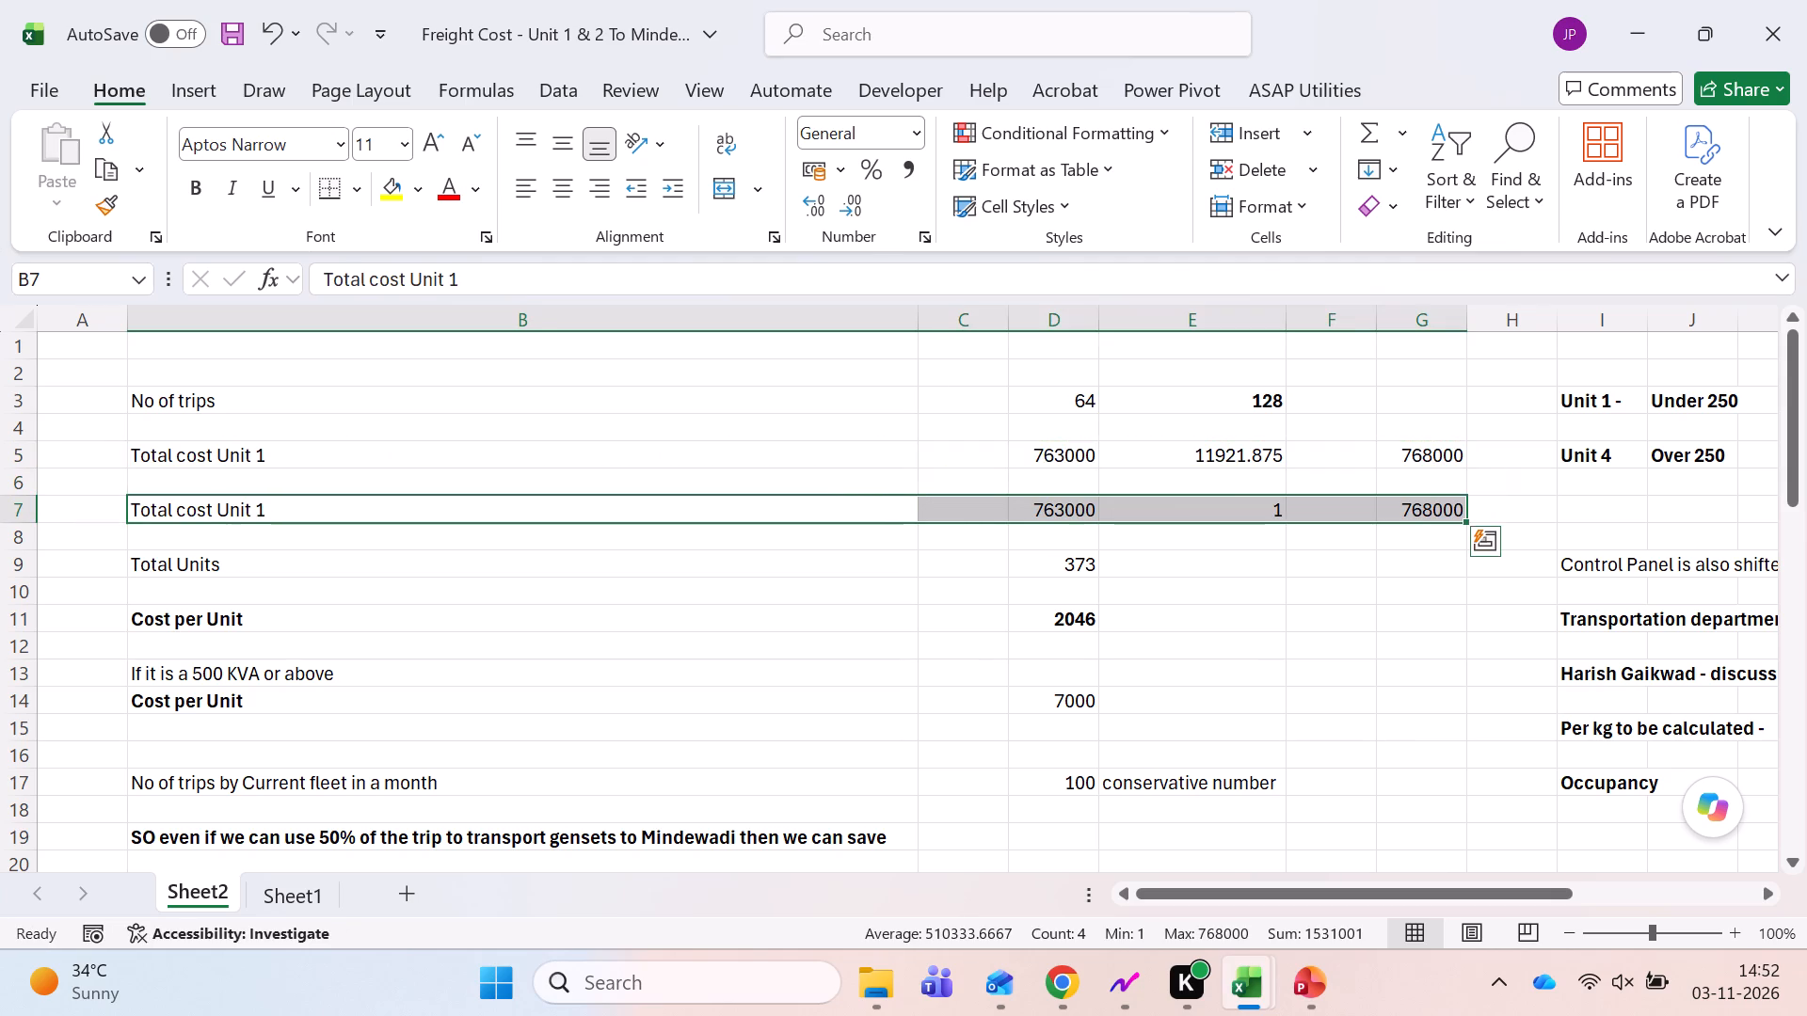
# Fill the total cost label from B5 down into B6 and change it to "Total cost Unit 4".
pyautogui.press('Up')
pyautogui.press('Up')
pyautogui.press('Down')
pyautogui.hotkey('ctrl', 'd')
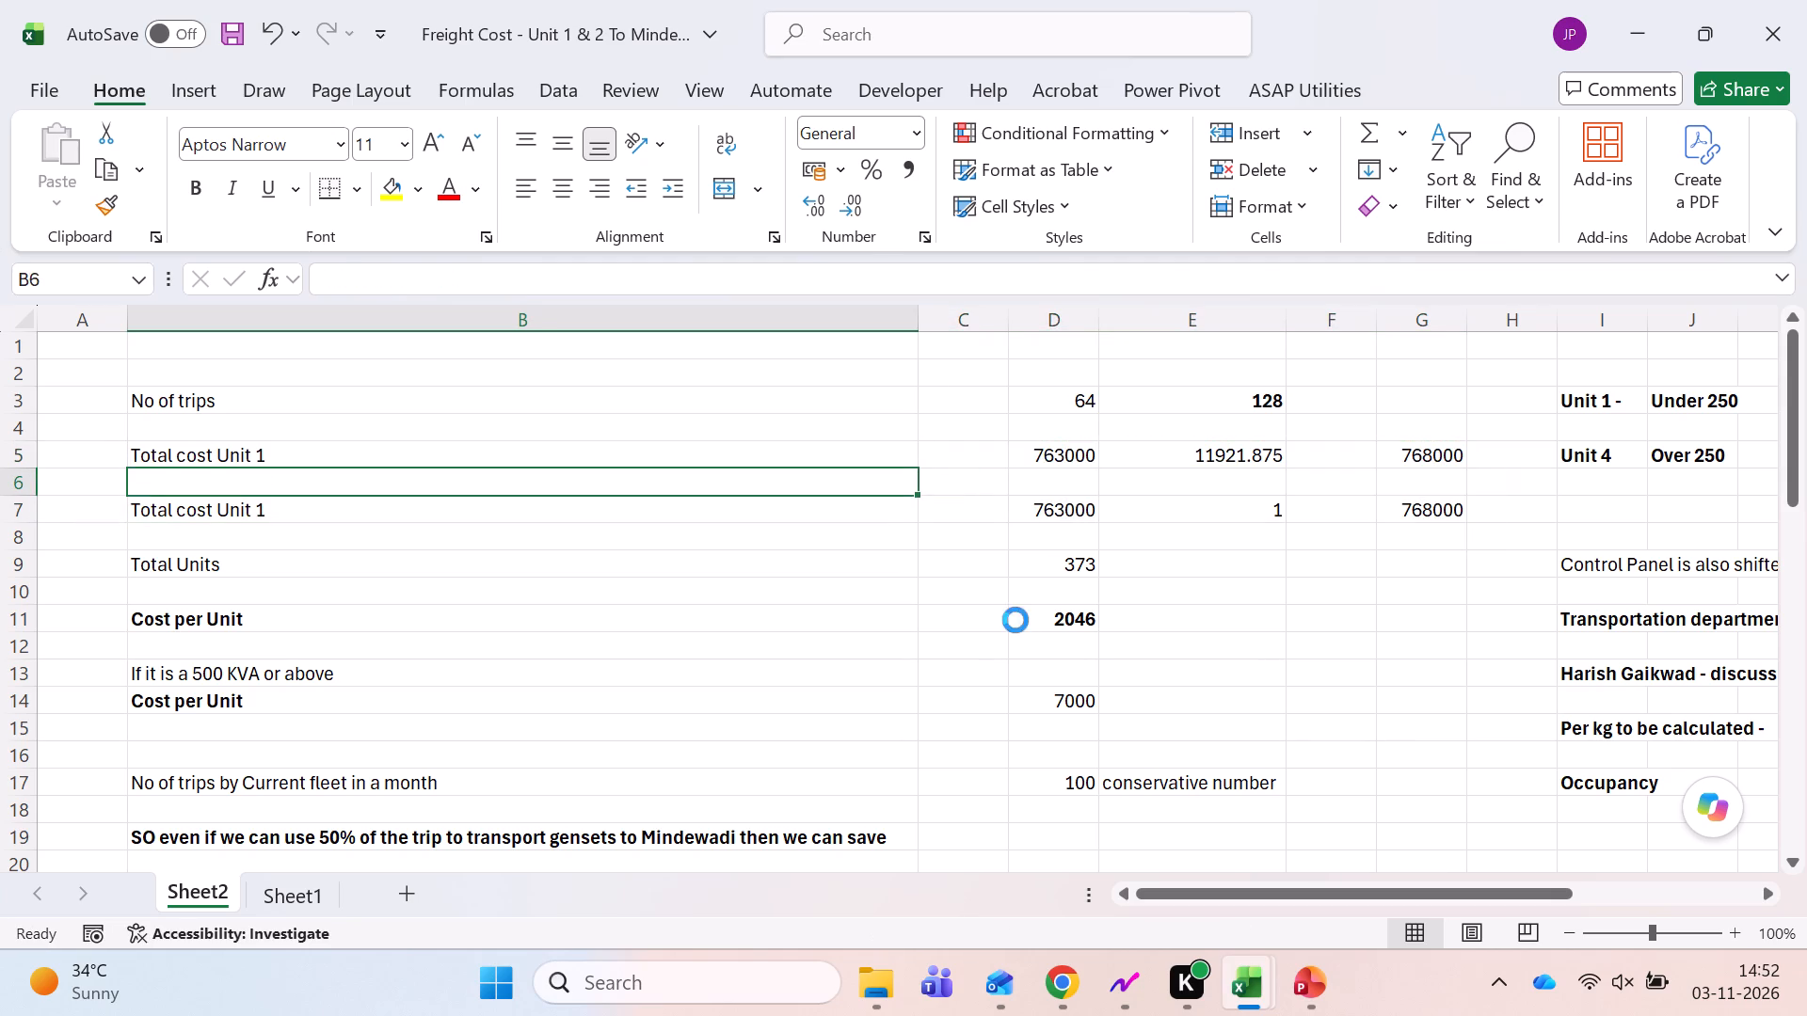
pyautogui.press('Up')
pyautogui.press('F2')
pyautogui.press('BackSpace')
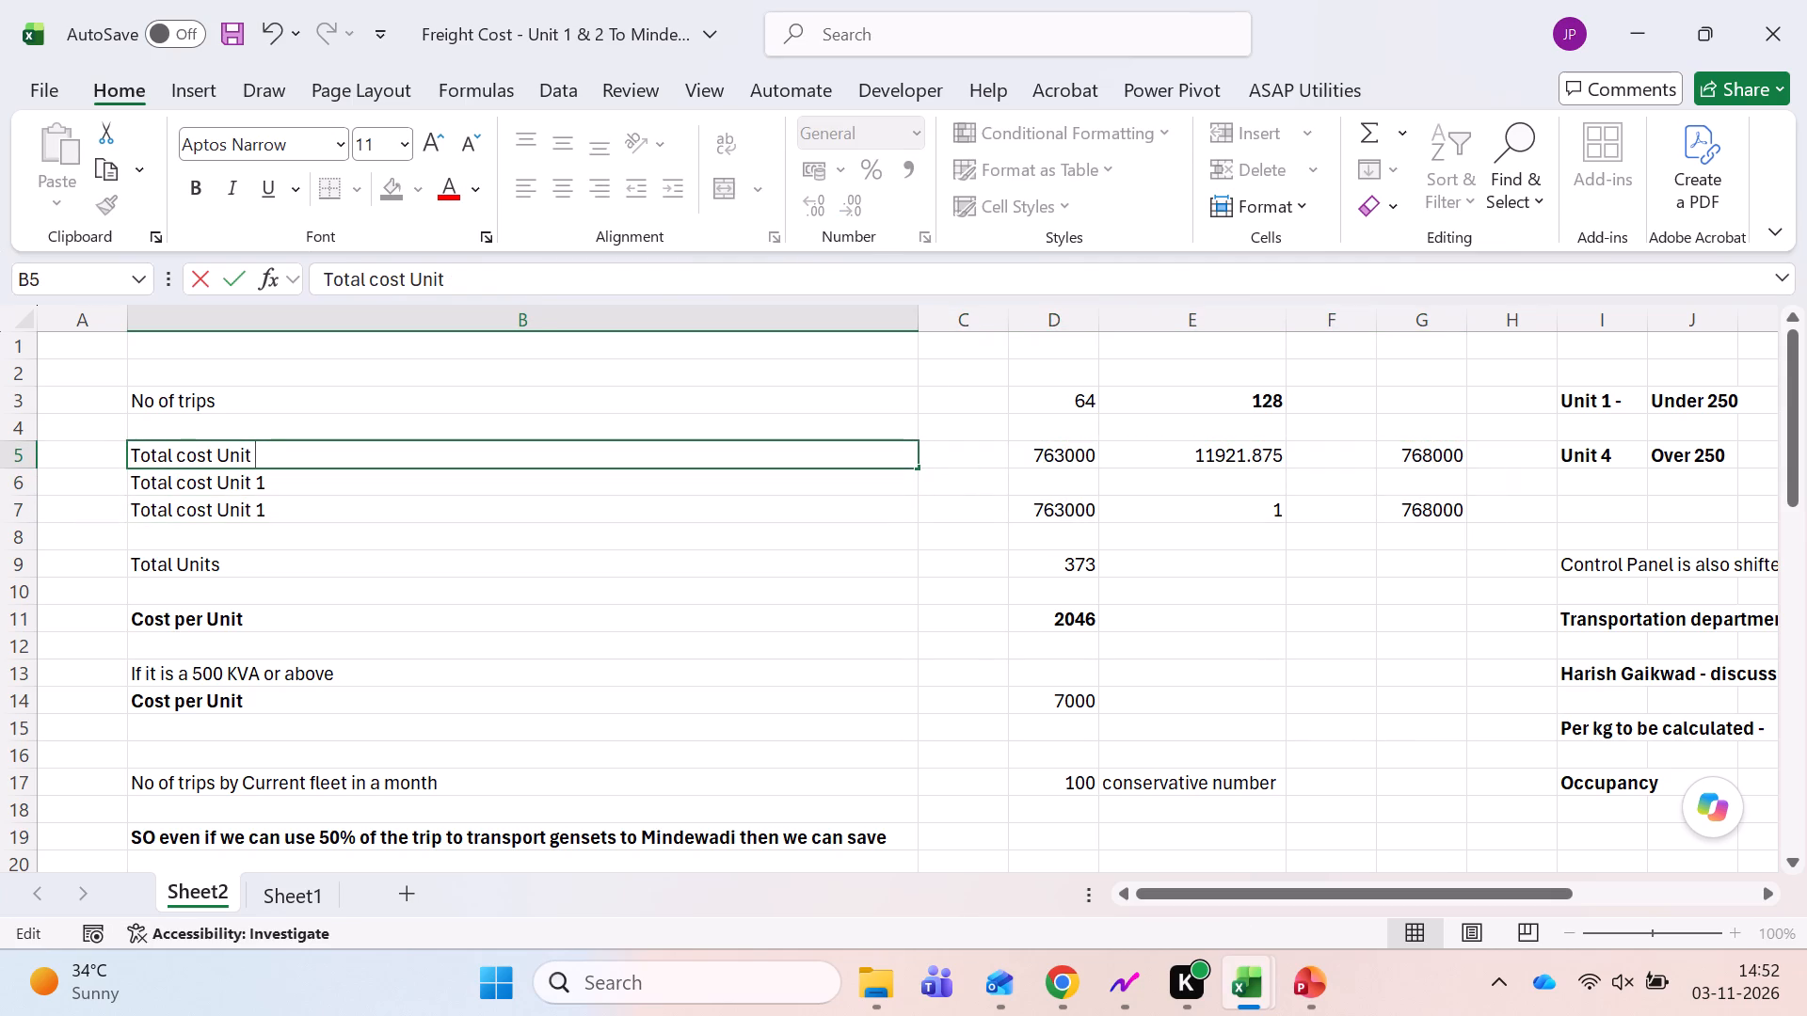
pyautogui.press('Escape')
pyautogui.press('Return')
pyautogui.press('F2')
pyautogui.press('BackSpace')
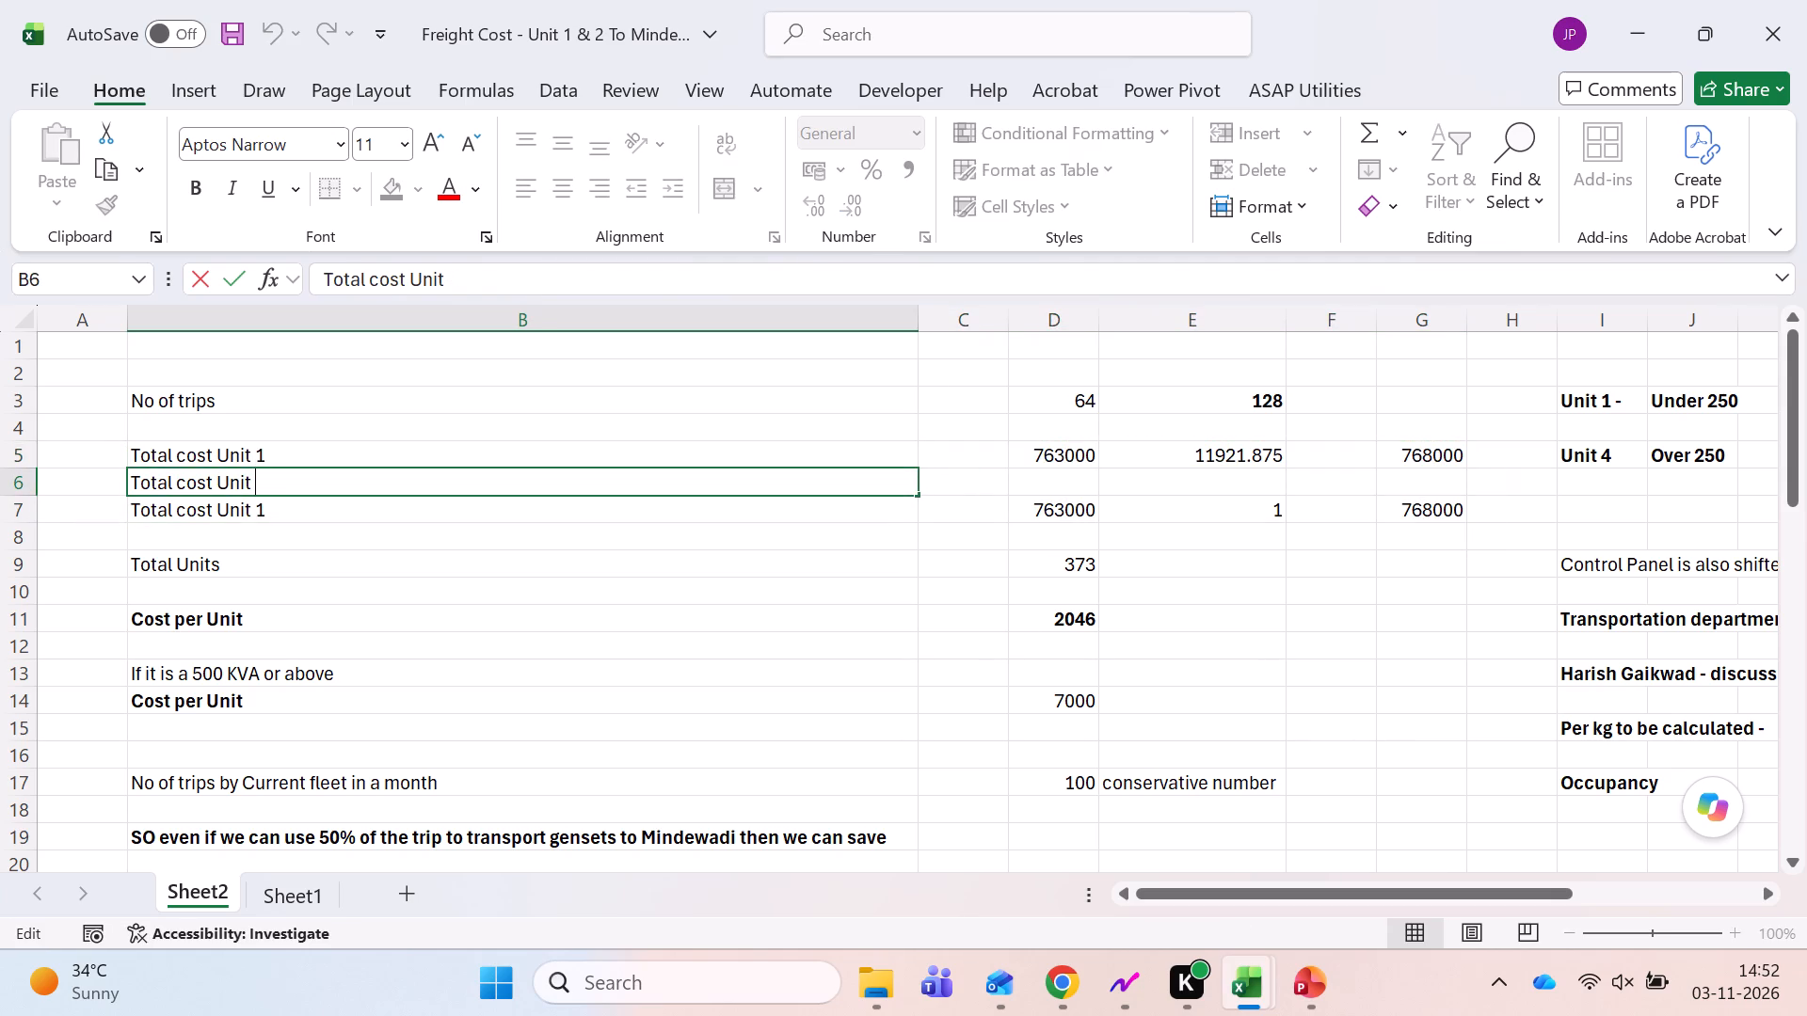
pyautogui.press('4')
pyautogui.press('Up')
pyautogui.press('Right')
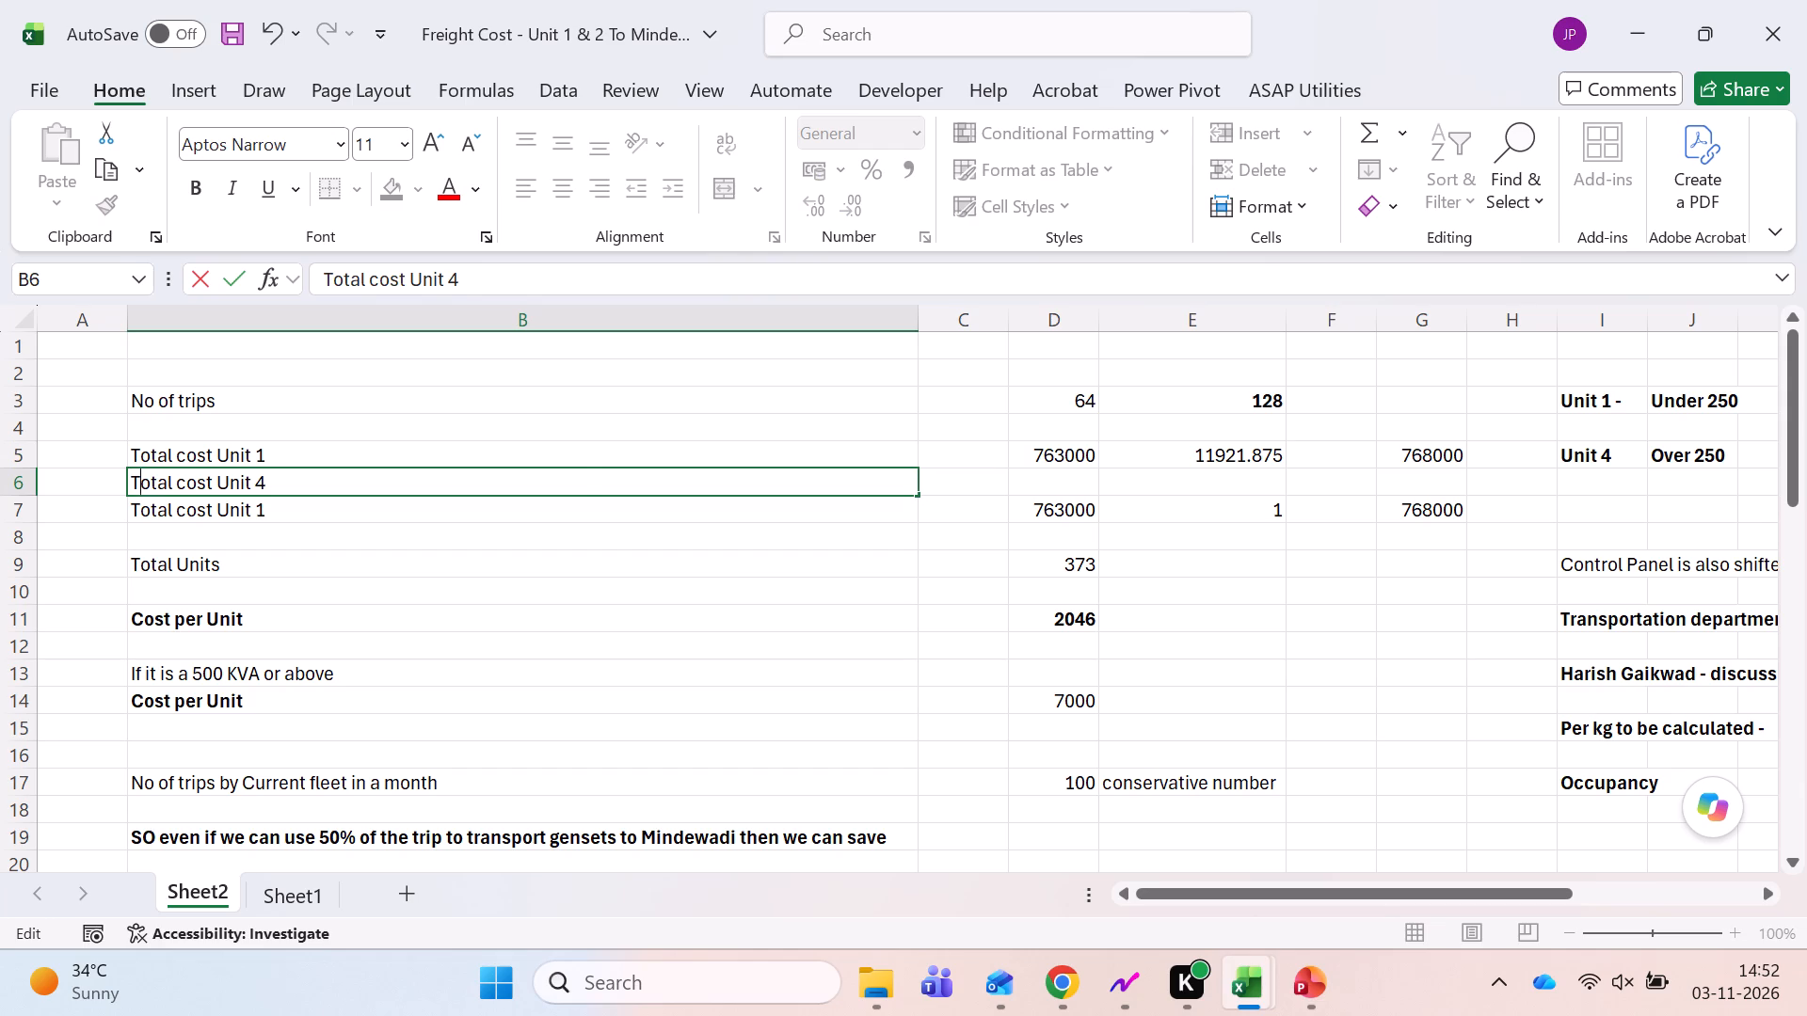
pyautogui.press('Tab')
# Replace the total cost in D5 with a formula linking to the Unit 1 total amount in P3.
pyautogui.press('Up')
pyautogui.press('Right')
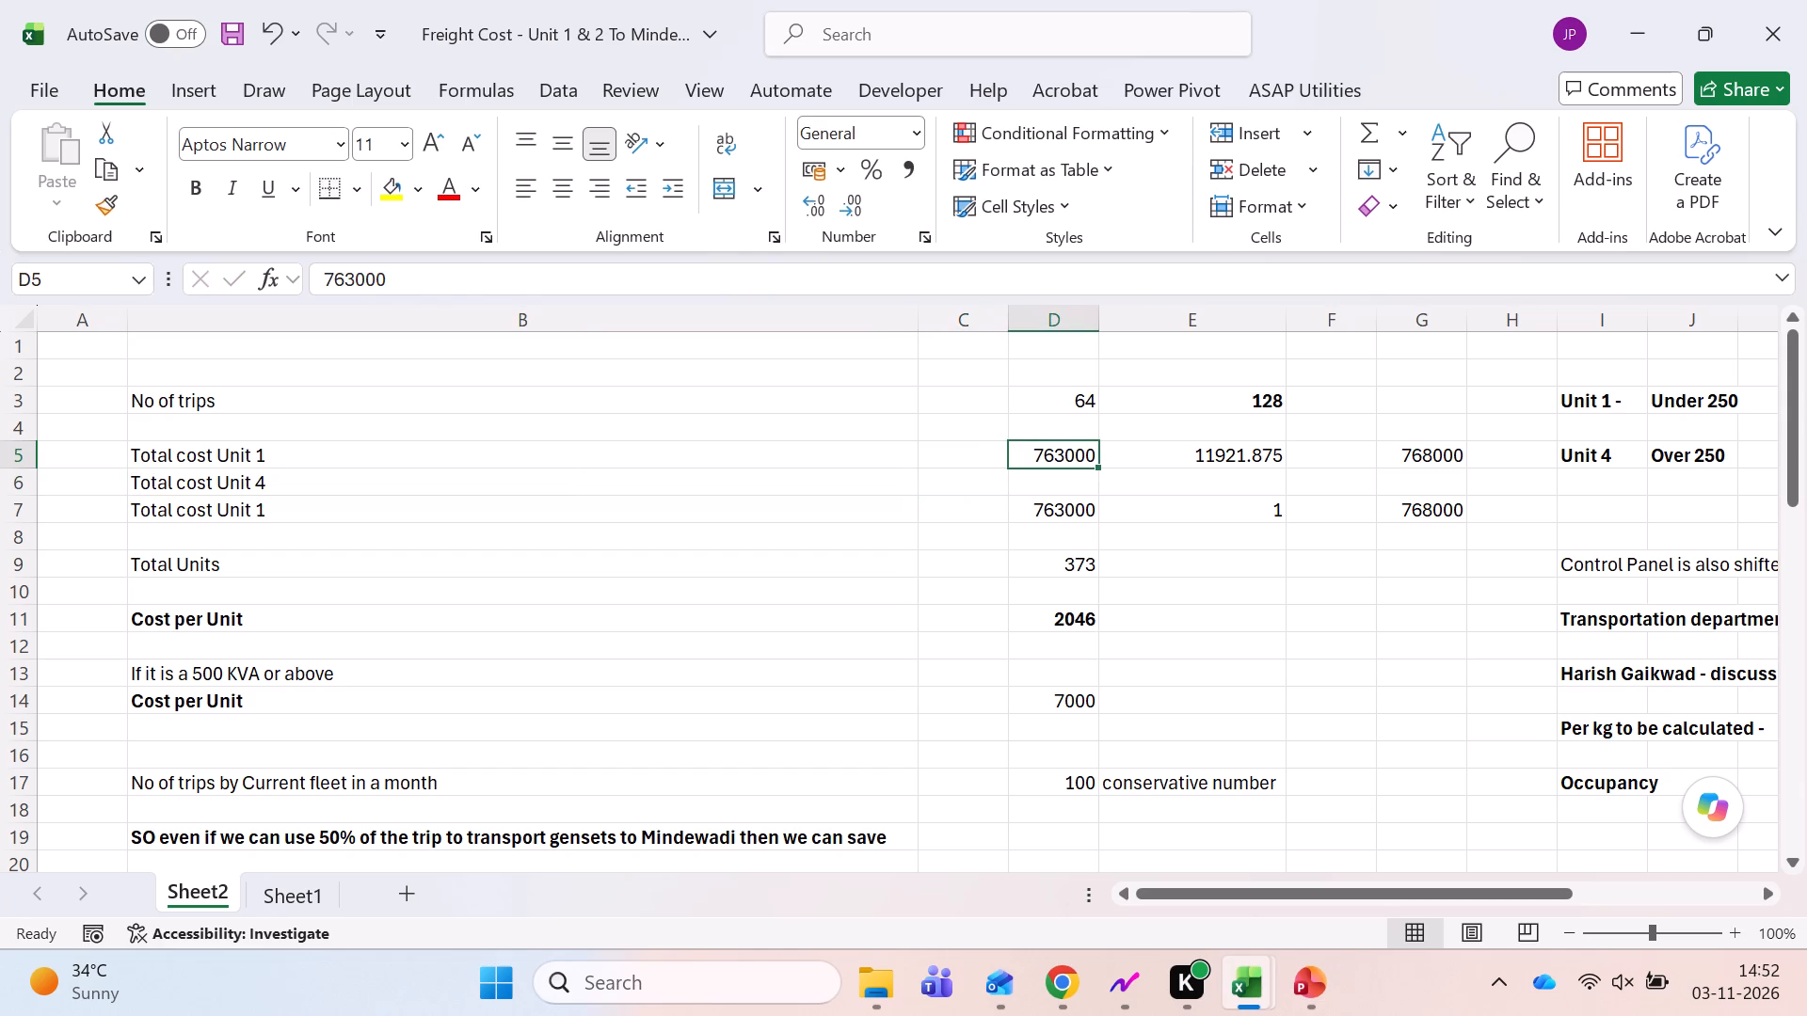
pyautogui.press('=')
pyautogui.press('Right')
pyautogui.press('Right')
pyautogui.press('Right')
pyautogui.press('Right')
pyautogui.press('Right')
pyautogui.press('Right')
pyautogui.press('Right')
pyautogui.press('Right')
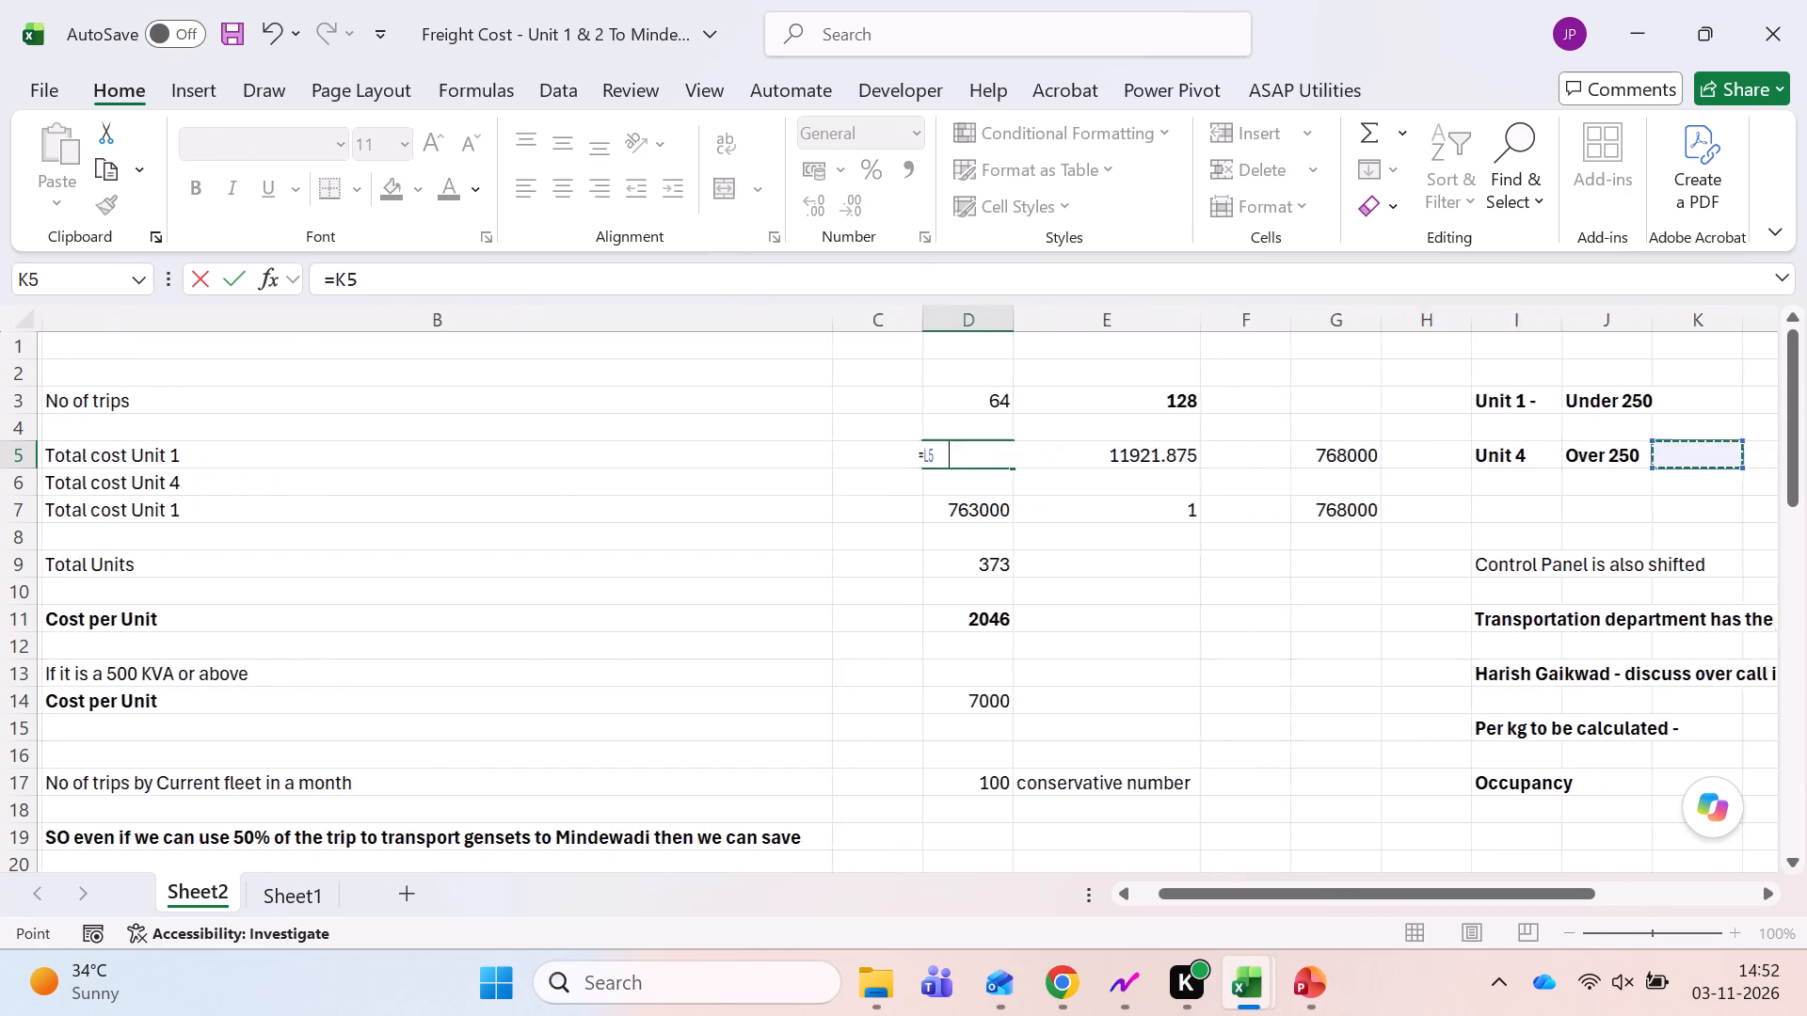
pyautogui.press('Right')
pyautogui.press('Up')
pyautogui.press('Up')
pyautogui.press('Right')
pyautogui.press('Right')
pyautogui.press('Right')
pyautogui.press('Return')
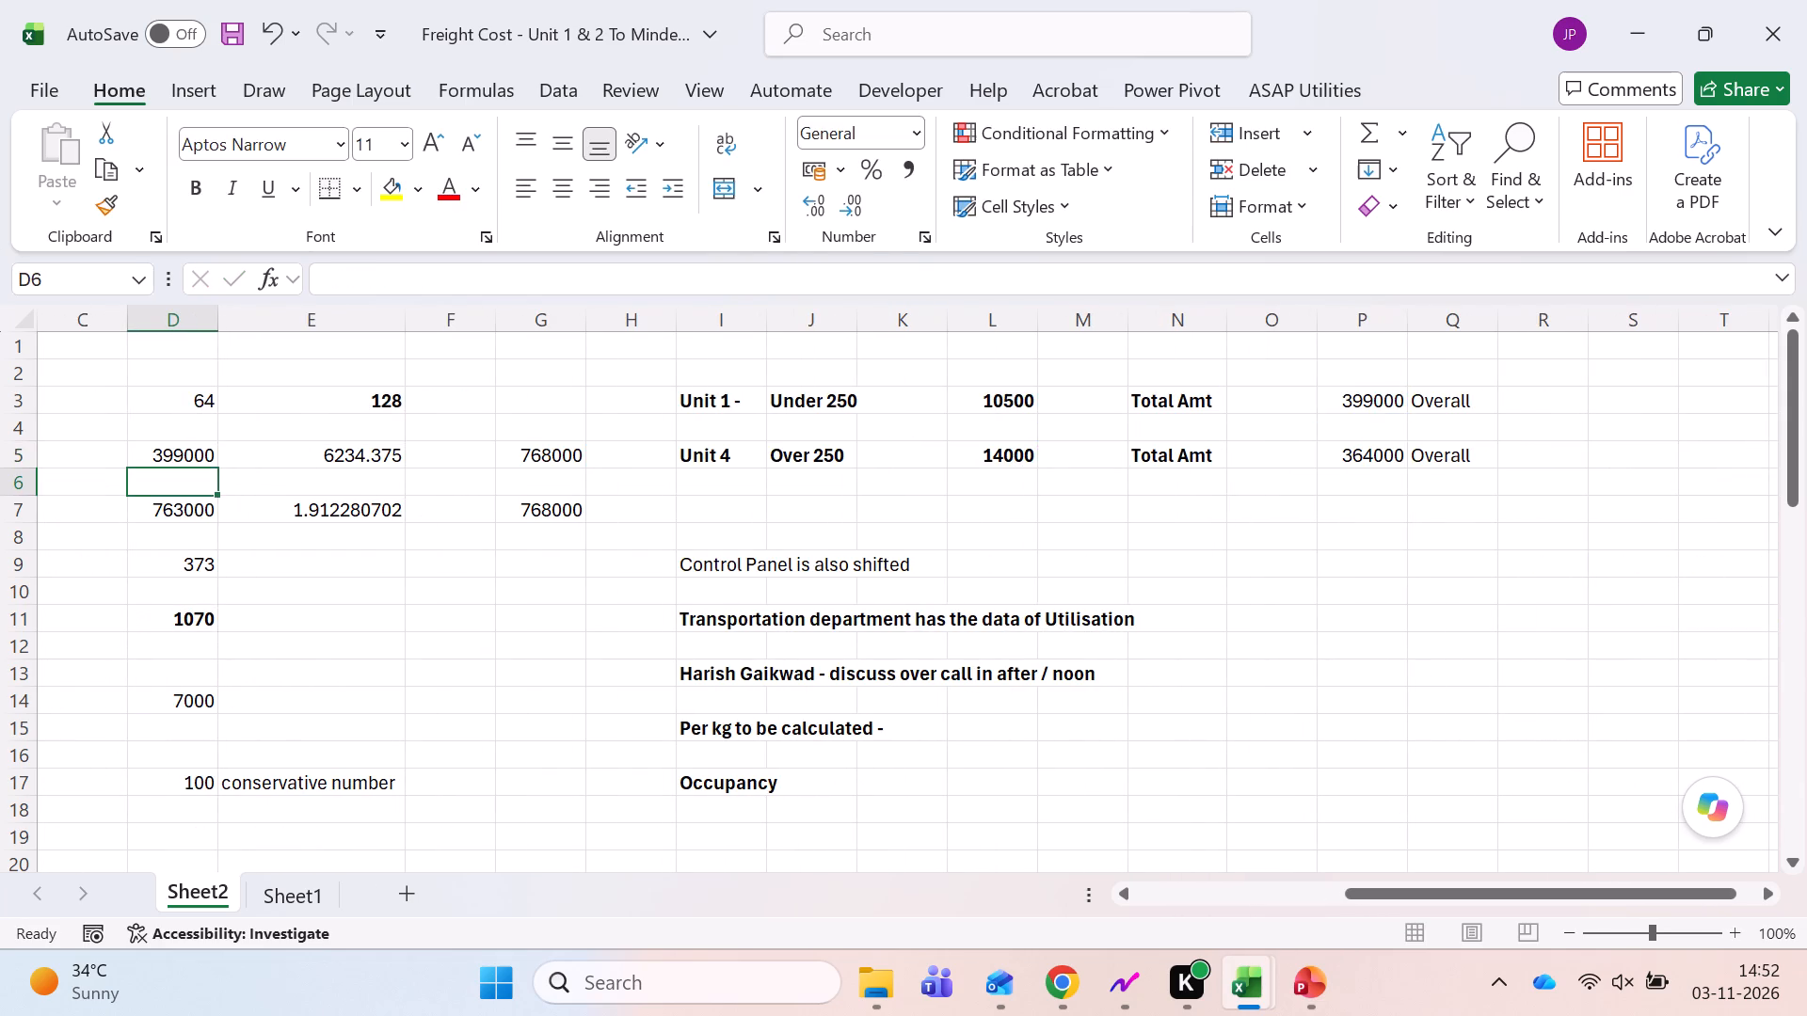
# Link the Unit 4 total cost in D6 to the Unit 4 total amount in P5.
pyautogui.press('=')
pyautogui.press('Right')
pyautogui.press('Right')
pyautogui.press('Right')
pyautogui.press('Right')
pyautogui.press('Right')
pyautogui.press('Right')
pyautogui.press('Right')
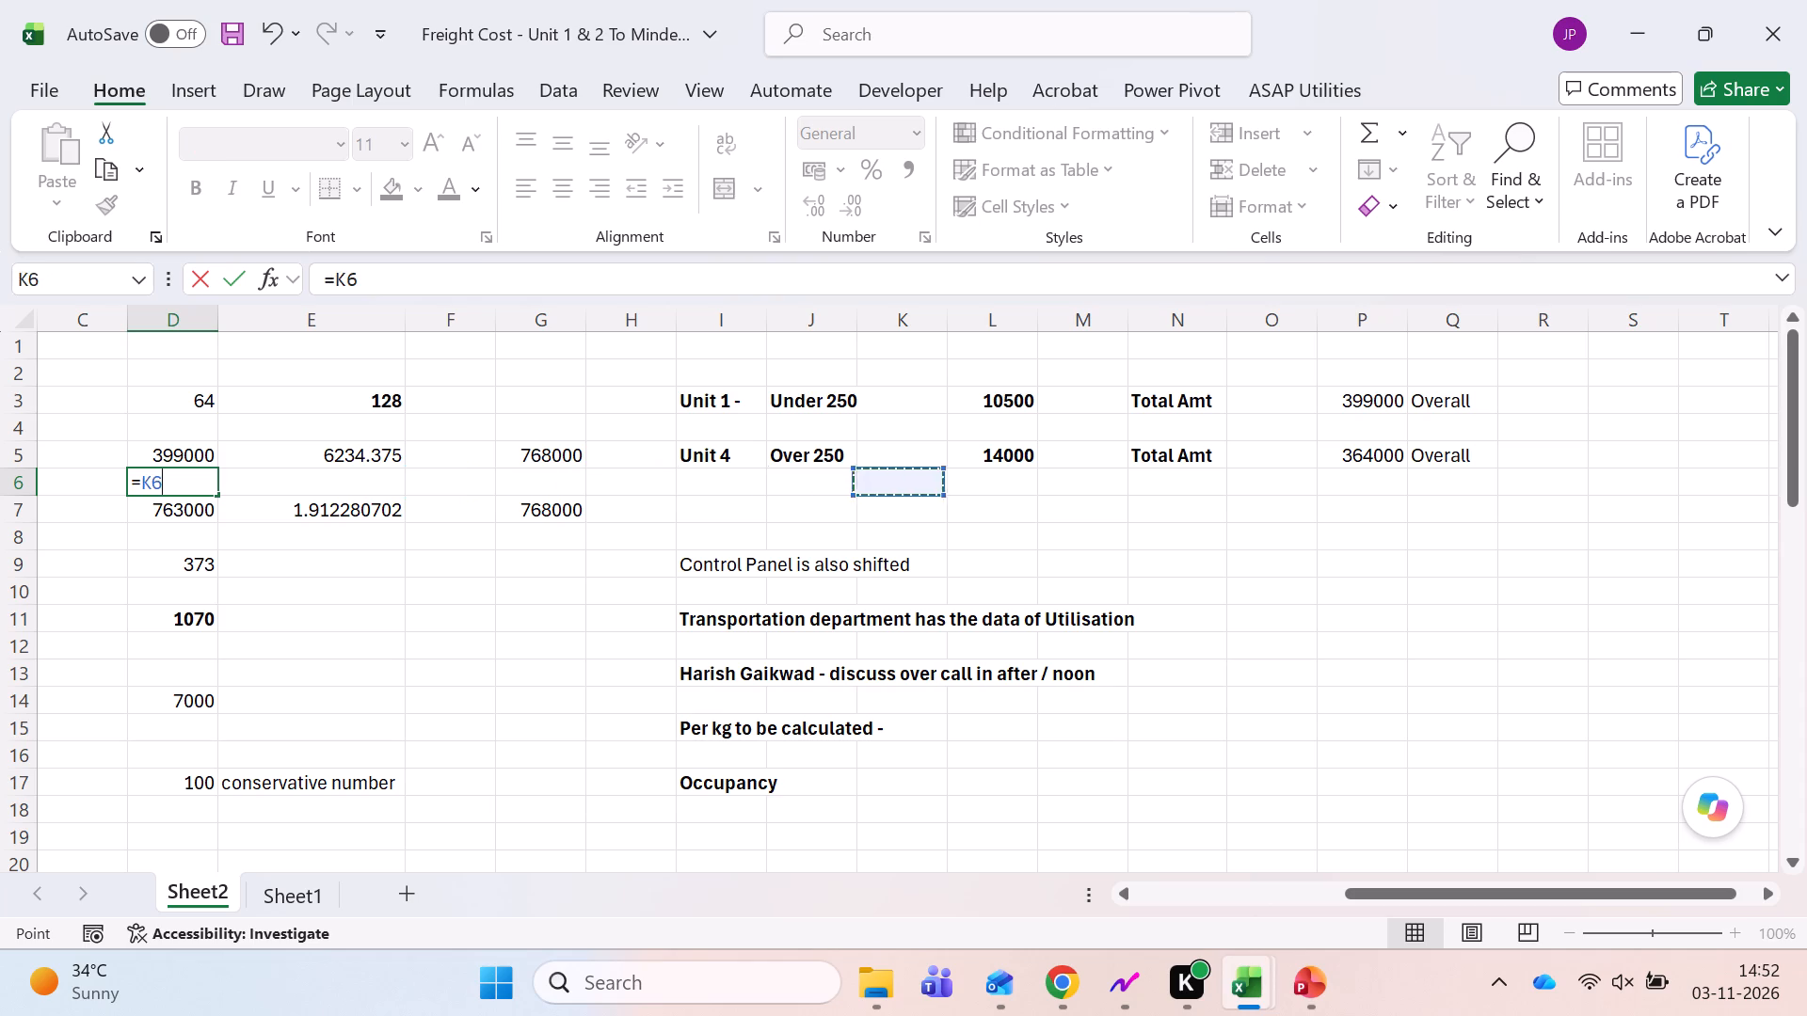
pyautogui.press('Right')
pyautogui.press('Right')
pyautogui.press('Right')
pyautogui.press('Right')
pyautogui.press('Up')
pyautogui.press('Right')
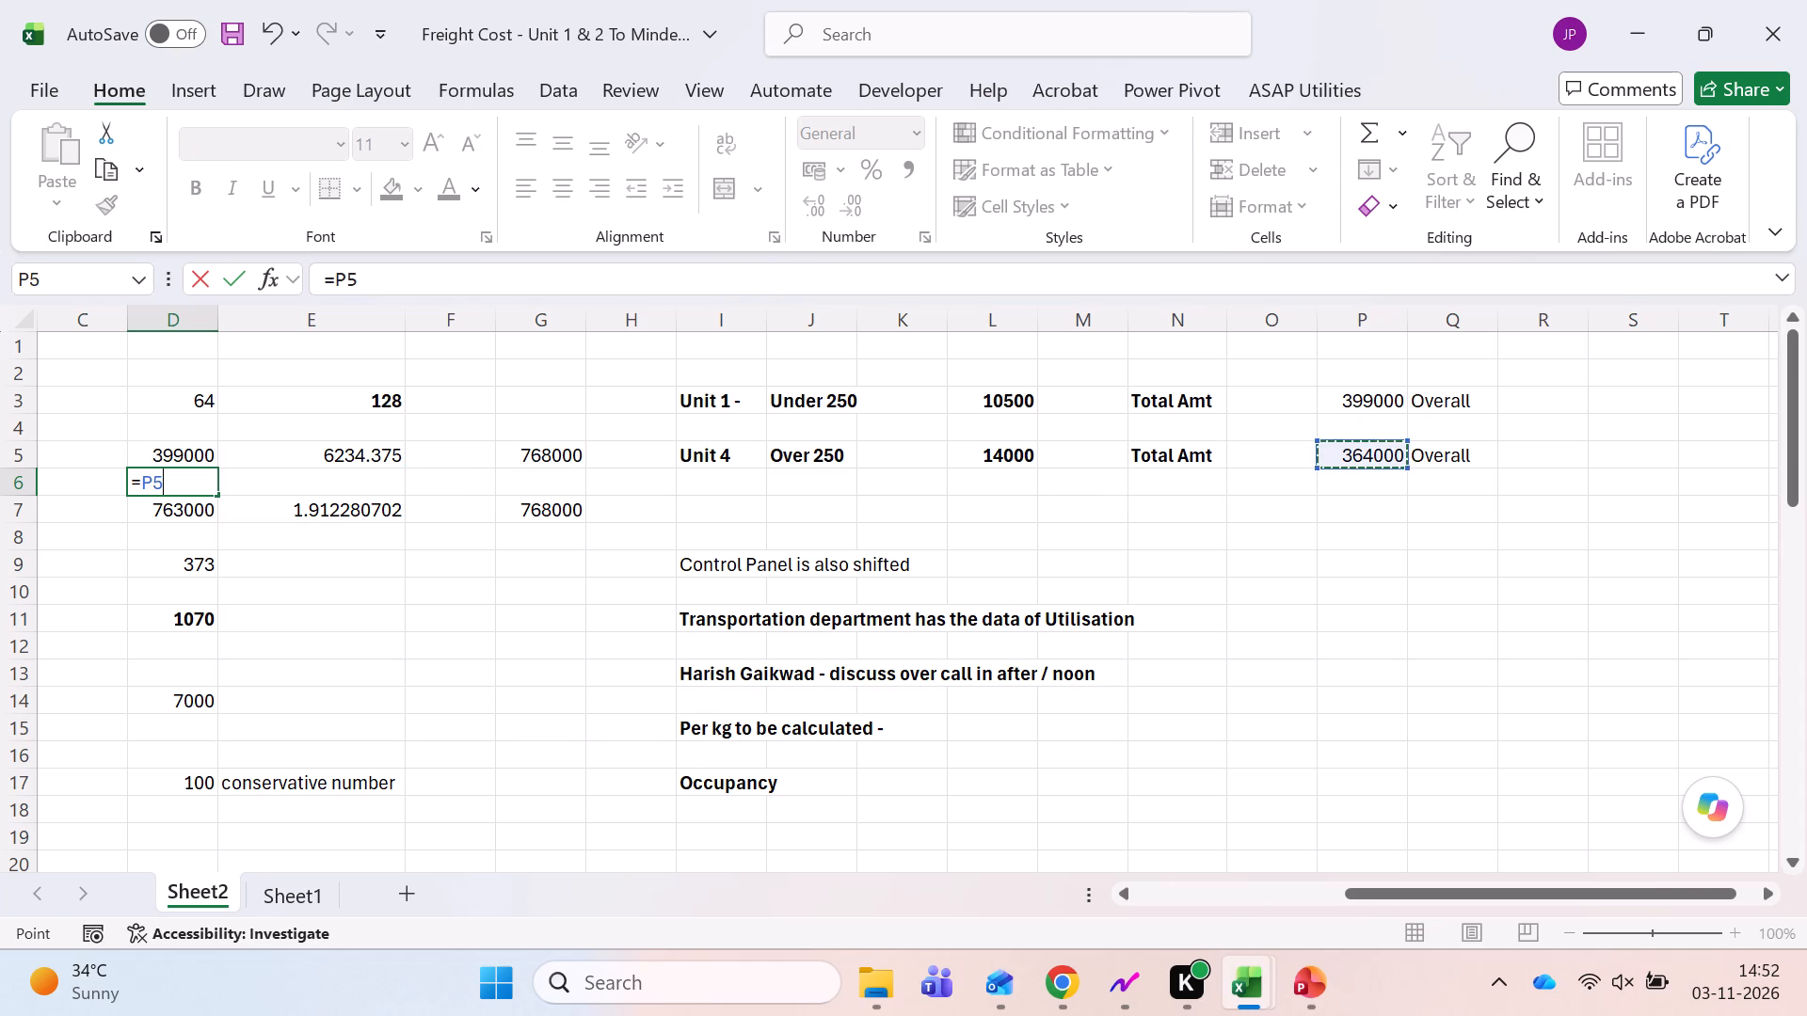
pyautogui.press('Return')
# Sum the Unit 1 and Unit 4 total costs, D5:D6, in D7 with AutoSum.
pyautogui.hotkey('alt', '=')
pyautogui.press('Tab')
pyautogui.press('Left')
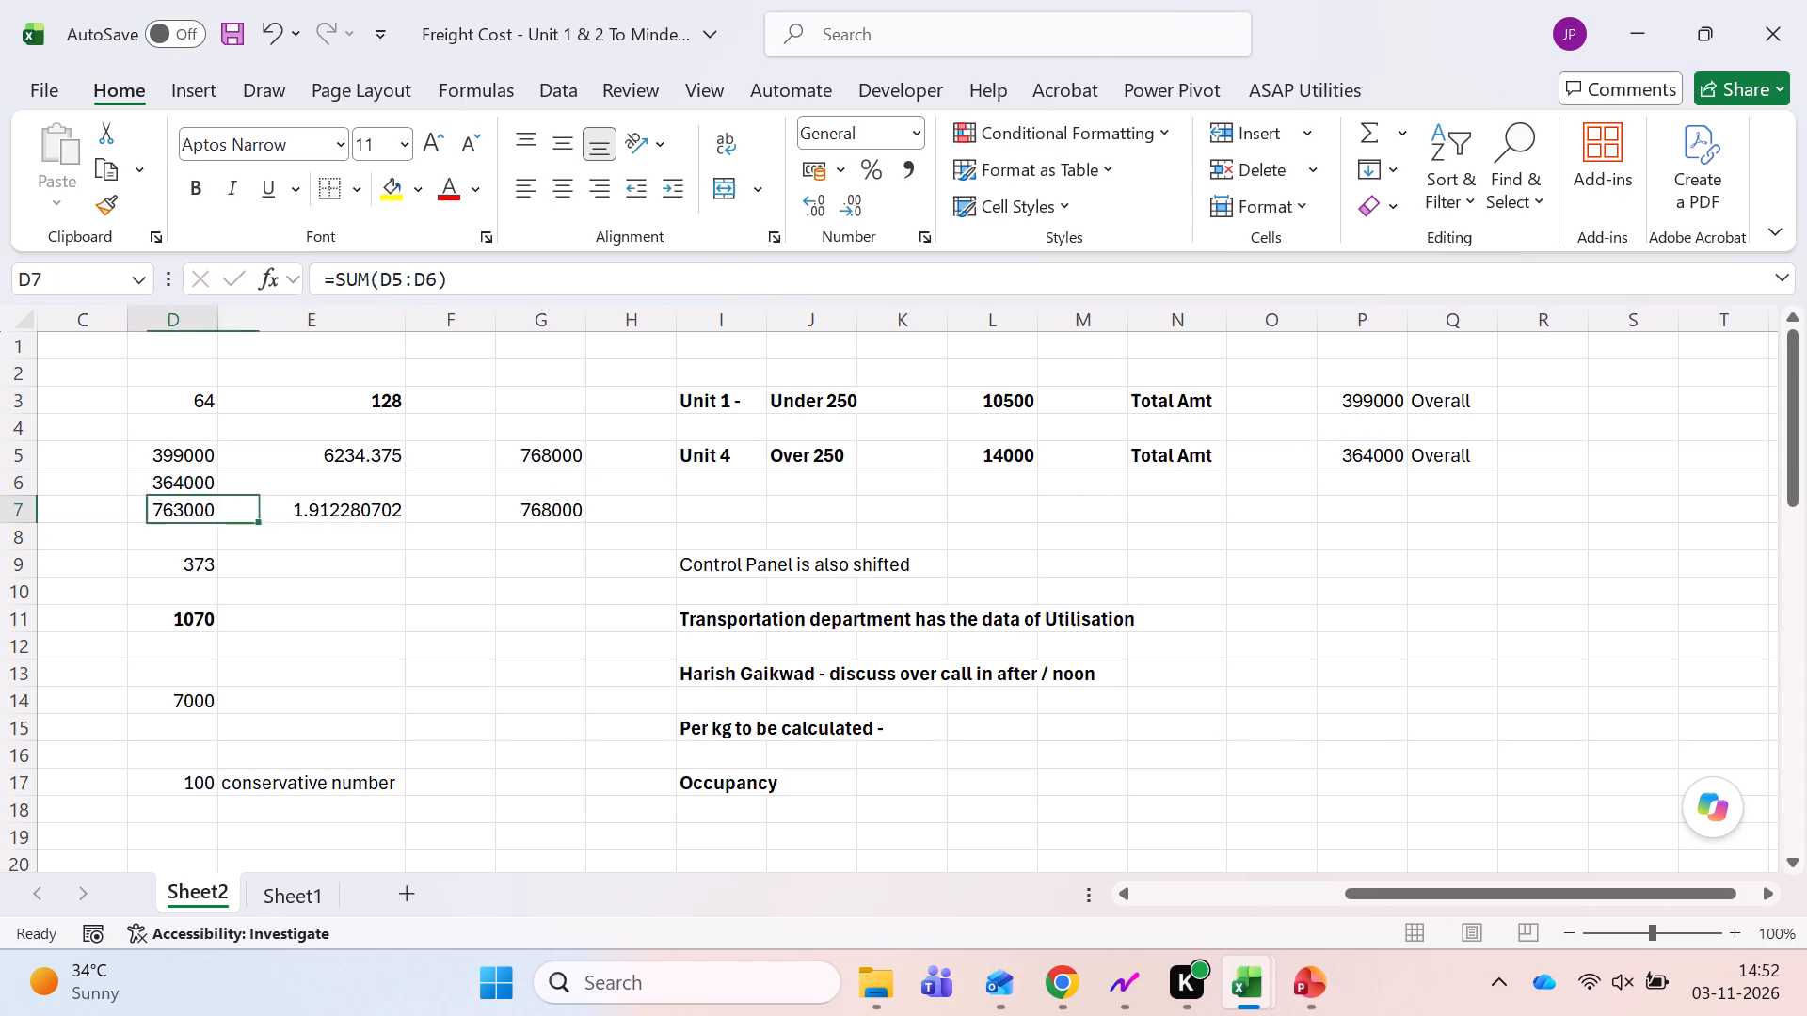
# Examine the row 7 entries and the formulas in E7 and E5.
pyautogui.press('Left')
pyautogui.press('Left')
pyautogui.press('Left')
pyautogui.press('Right')
pyautogui.press('Right')
pyautogui.press('Right')
pyautogui.press('Right')
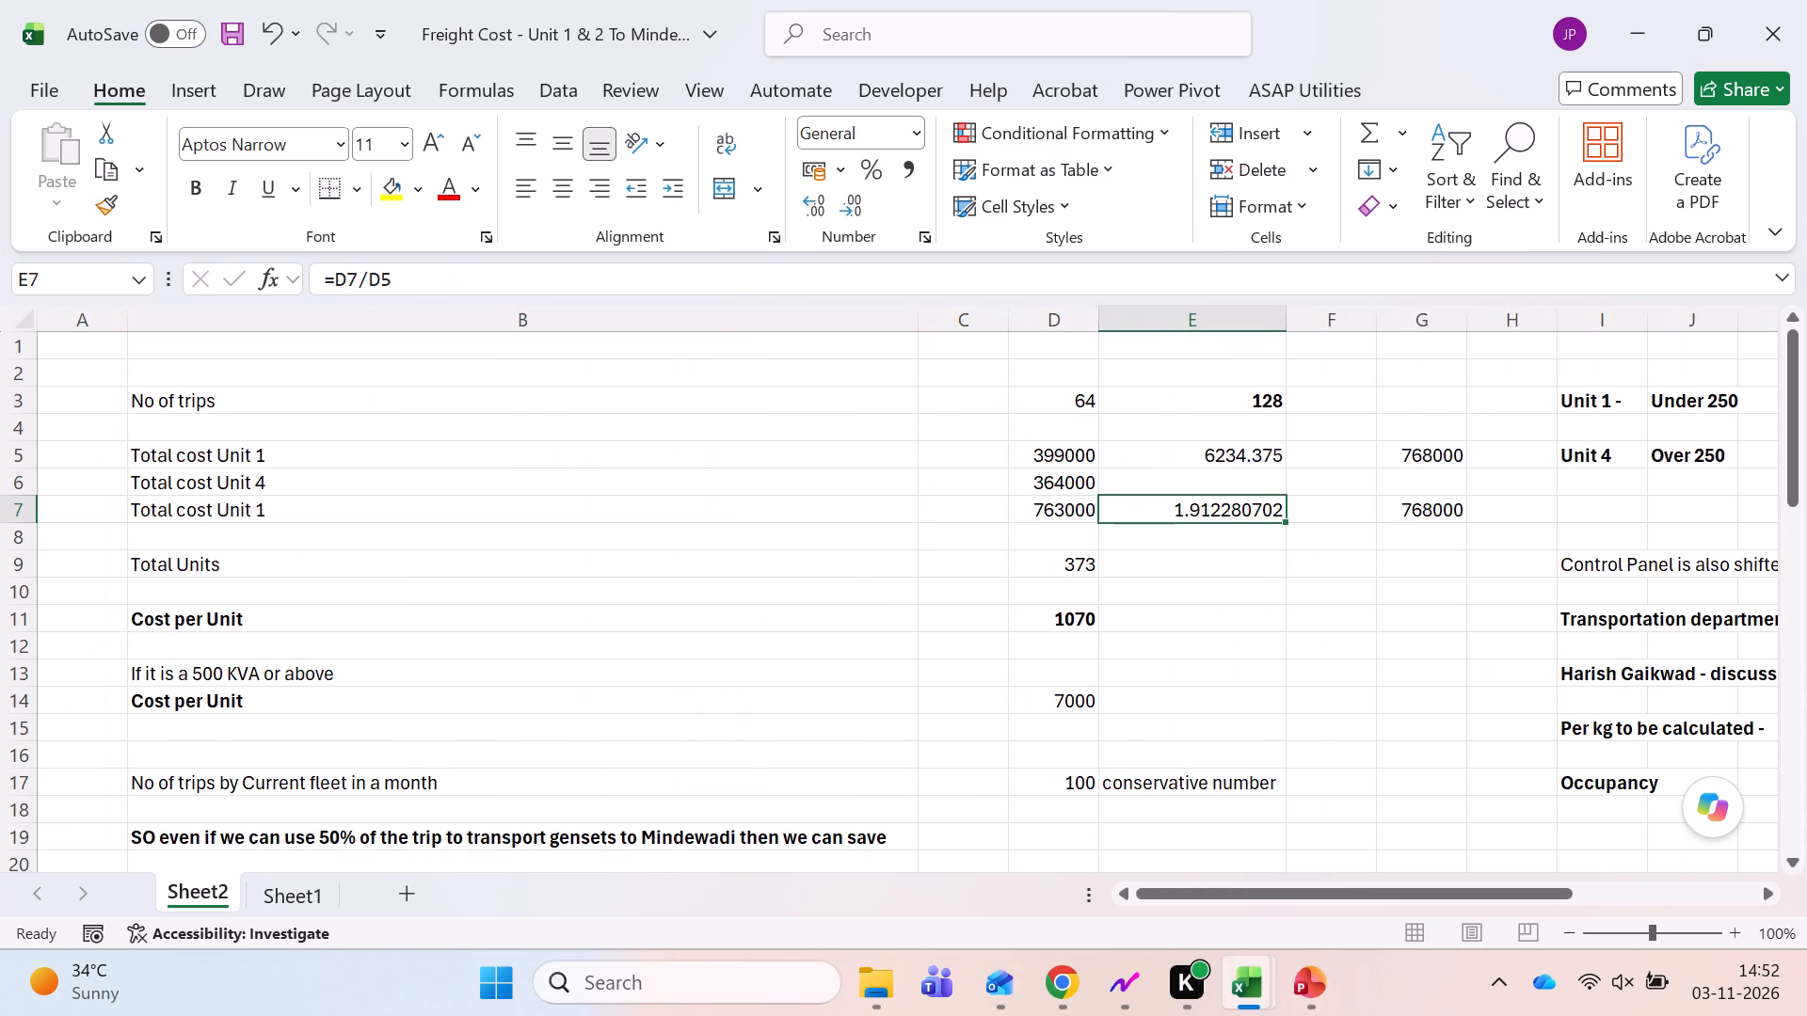
pyautogui.press('Up')
pyautogui.press('Up')
pyautogui.press('F2')
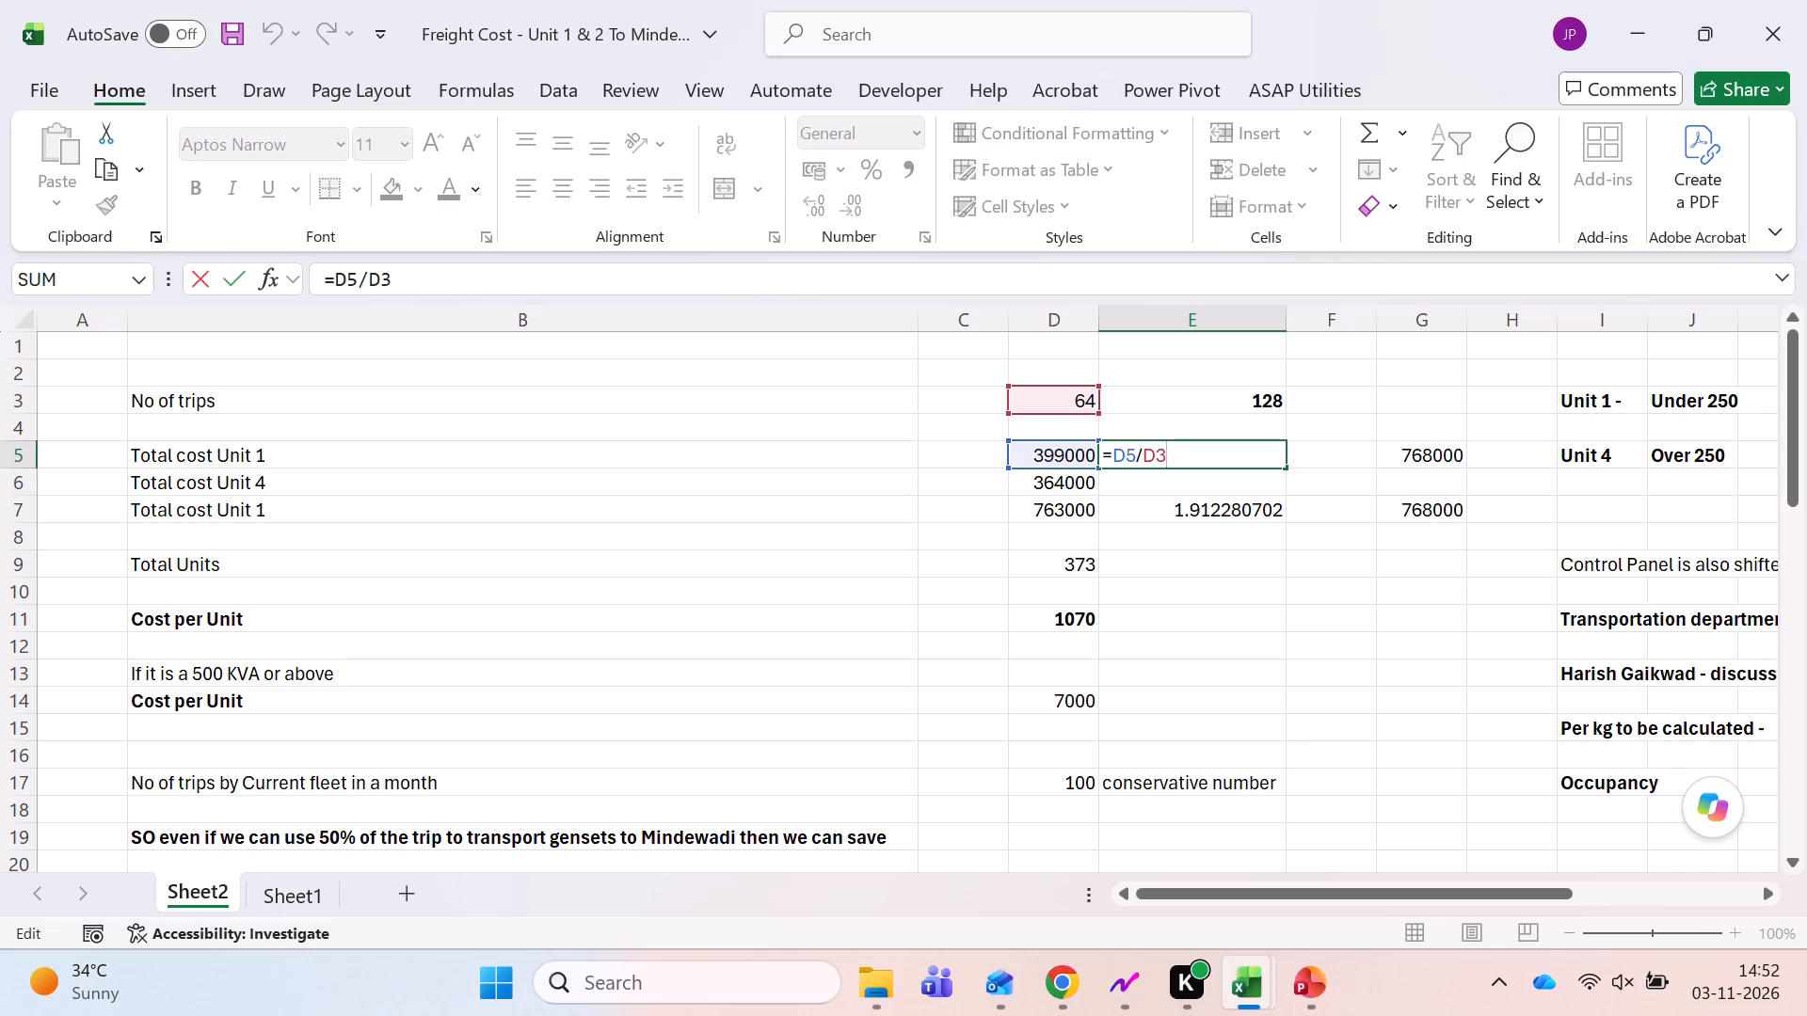
pyautogui.press('Escape')
# Apply all borders to the total cost block B5:G7.
pyautogui.press('Left')
pyautogui.press('Left')
pyautogui.press('Left')
pyautogui.press('Left')
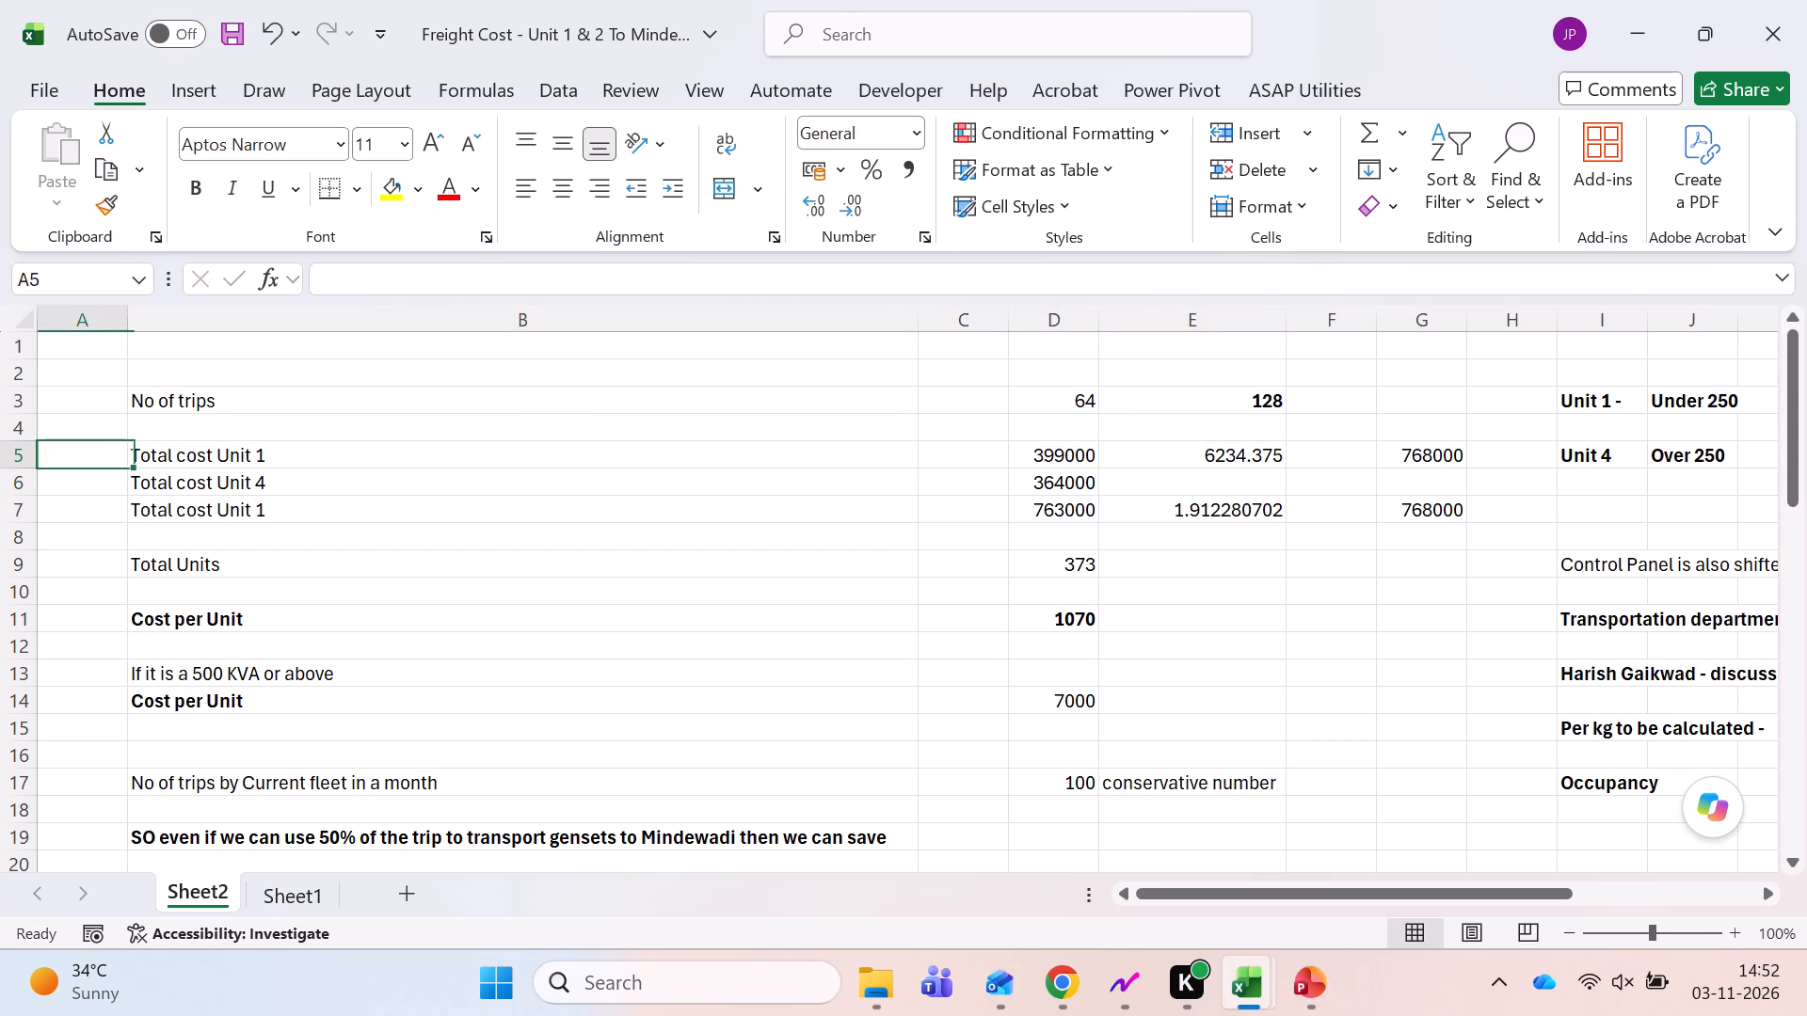
pyautogui.press('Right')
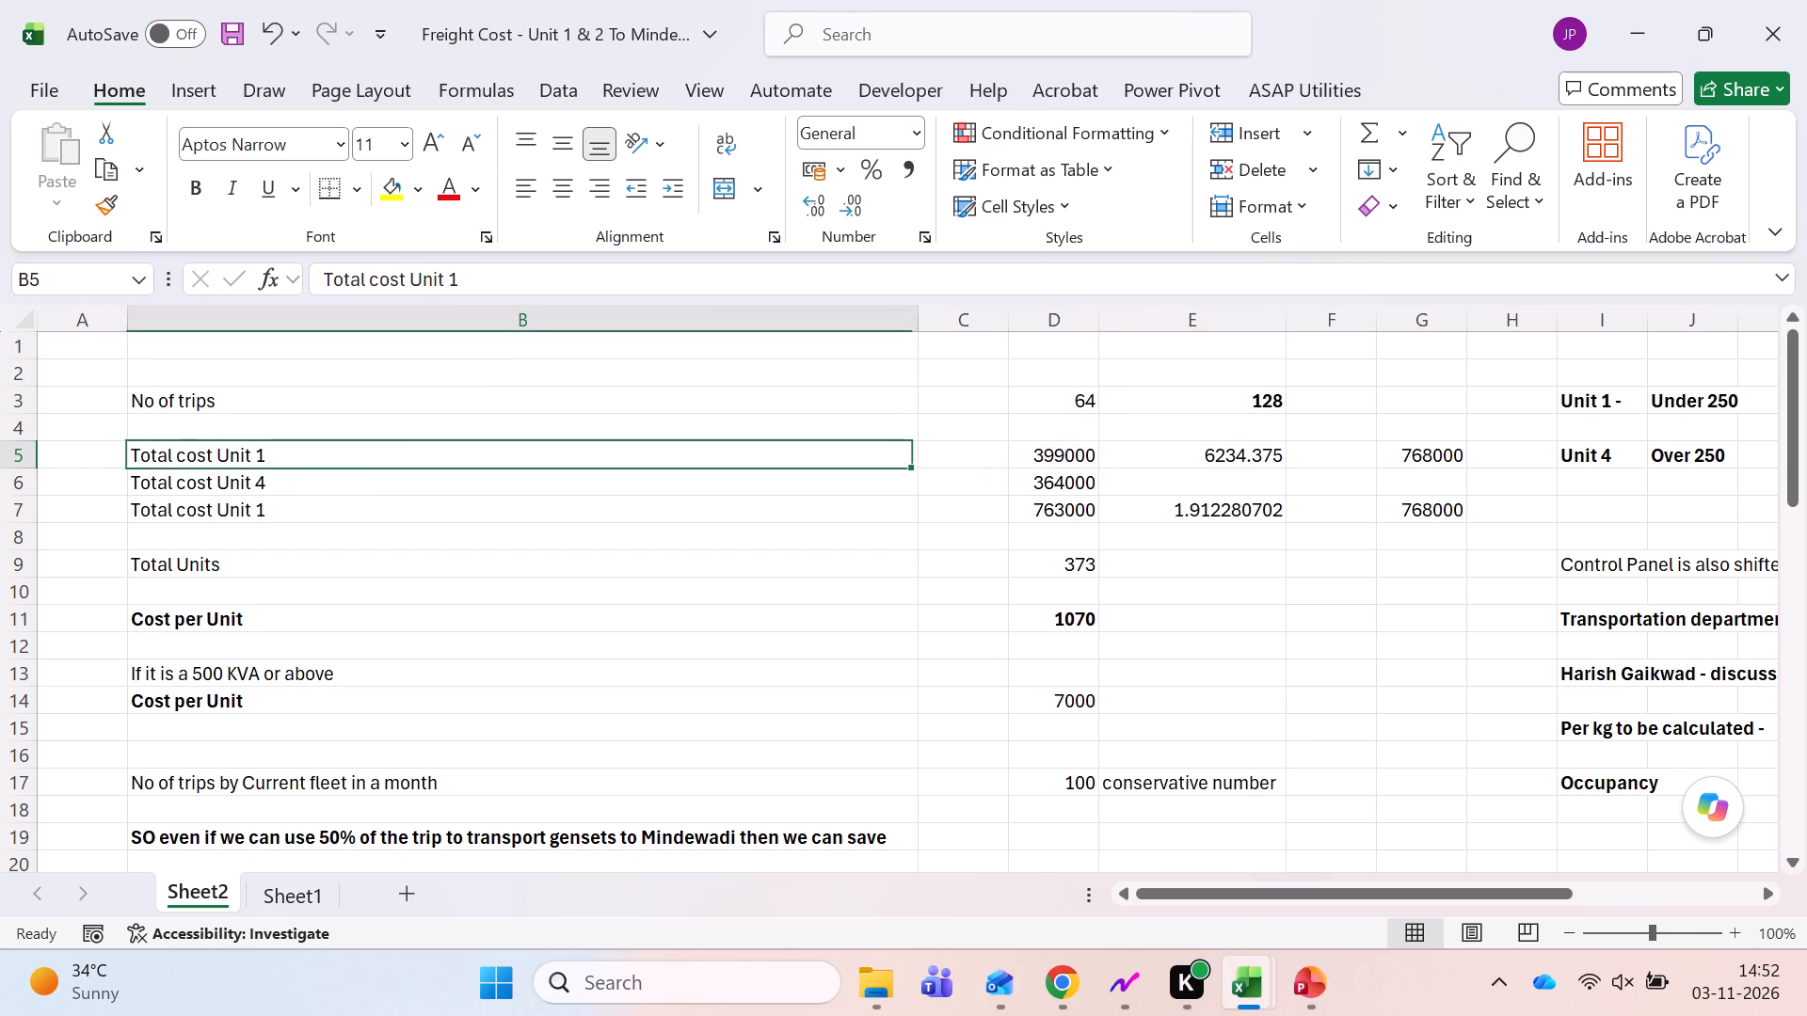
pyautogui.hotkey('shift', 'Right')
pyautogui.hotkey('shift', 'Right')
pyautogui.hotkey('shift', 'Right')
pyautogui.hotkey('shift', 'Right')
pyautogui.hotkey('shift', 'Right')
pyautogui.hotkey('shift', 'Down')
pyautogui.hotkey('shift', 'Down')
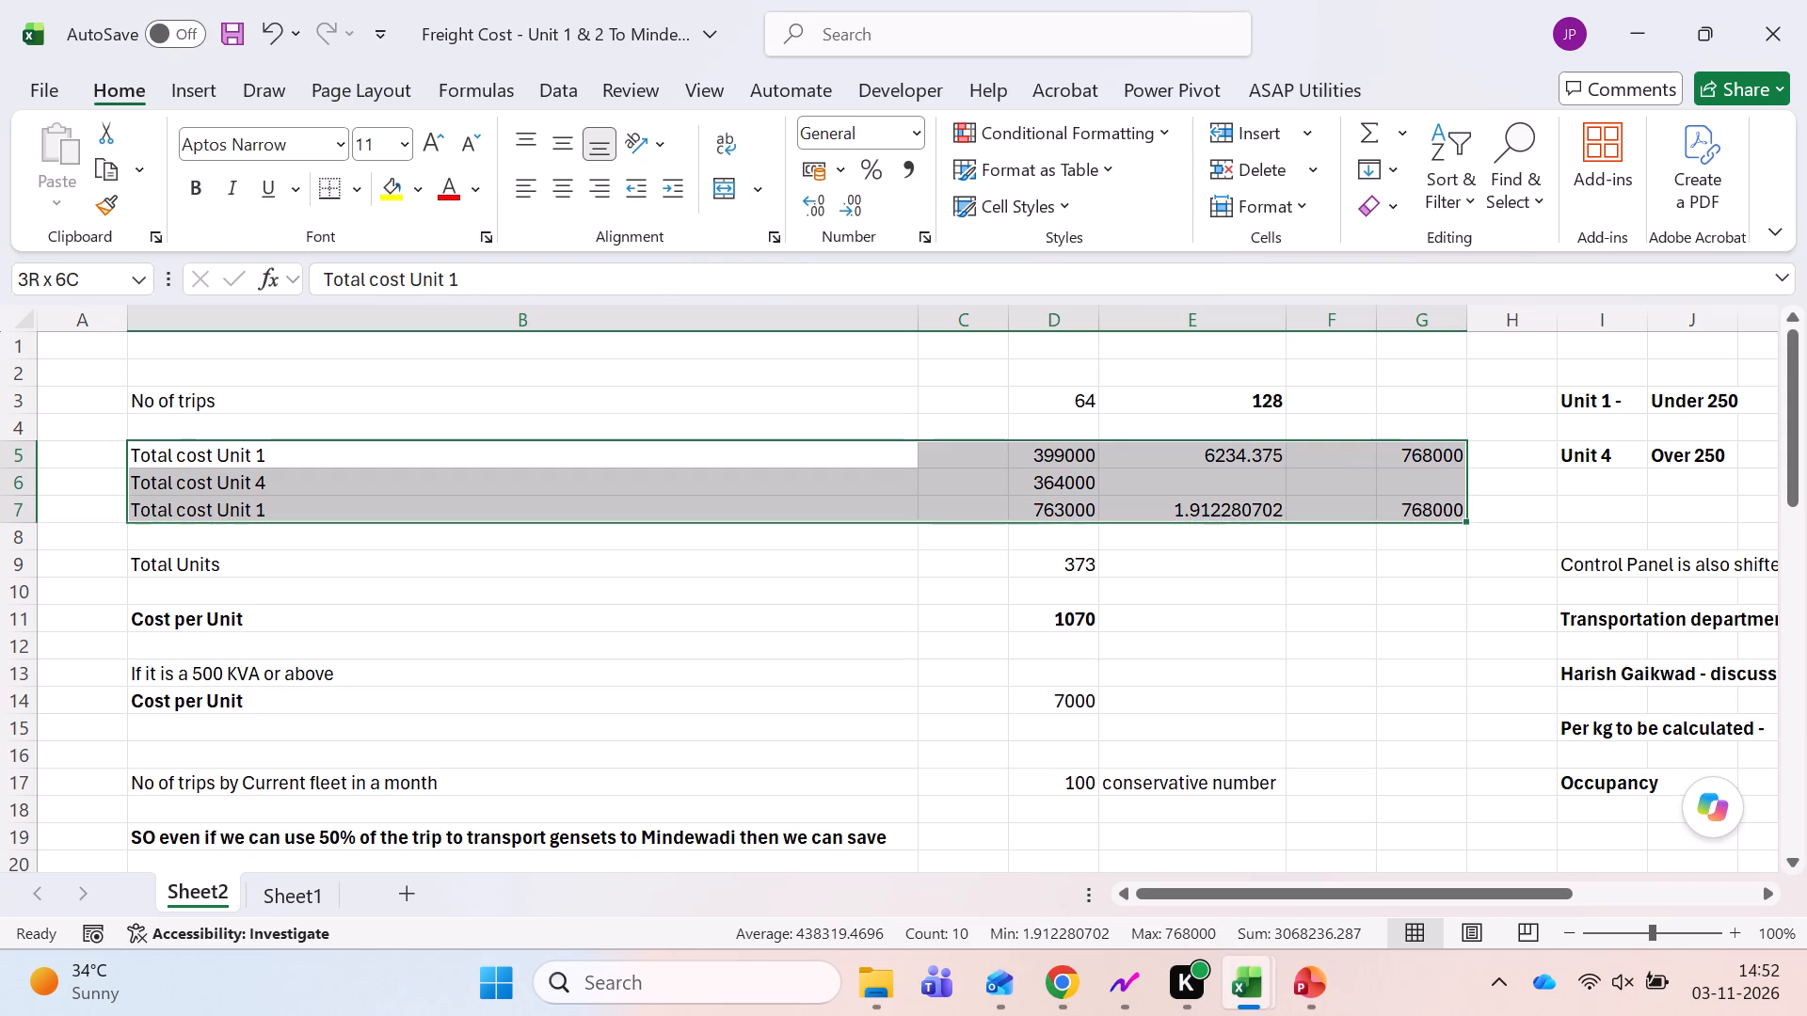
pyautogui.hotkey('alt', 'h')
pyautogui.write('ba')
# Inspect the formula in G5 of the Unit 1 total cost row.
pyautogui.press('Right')
pyautogui.press('Right')
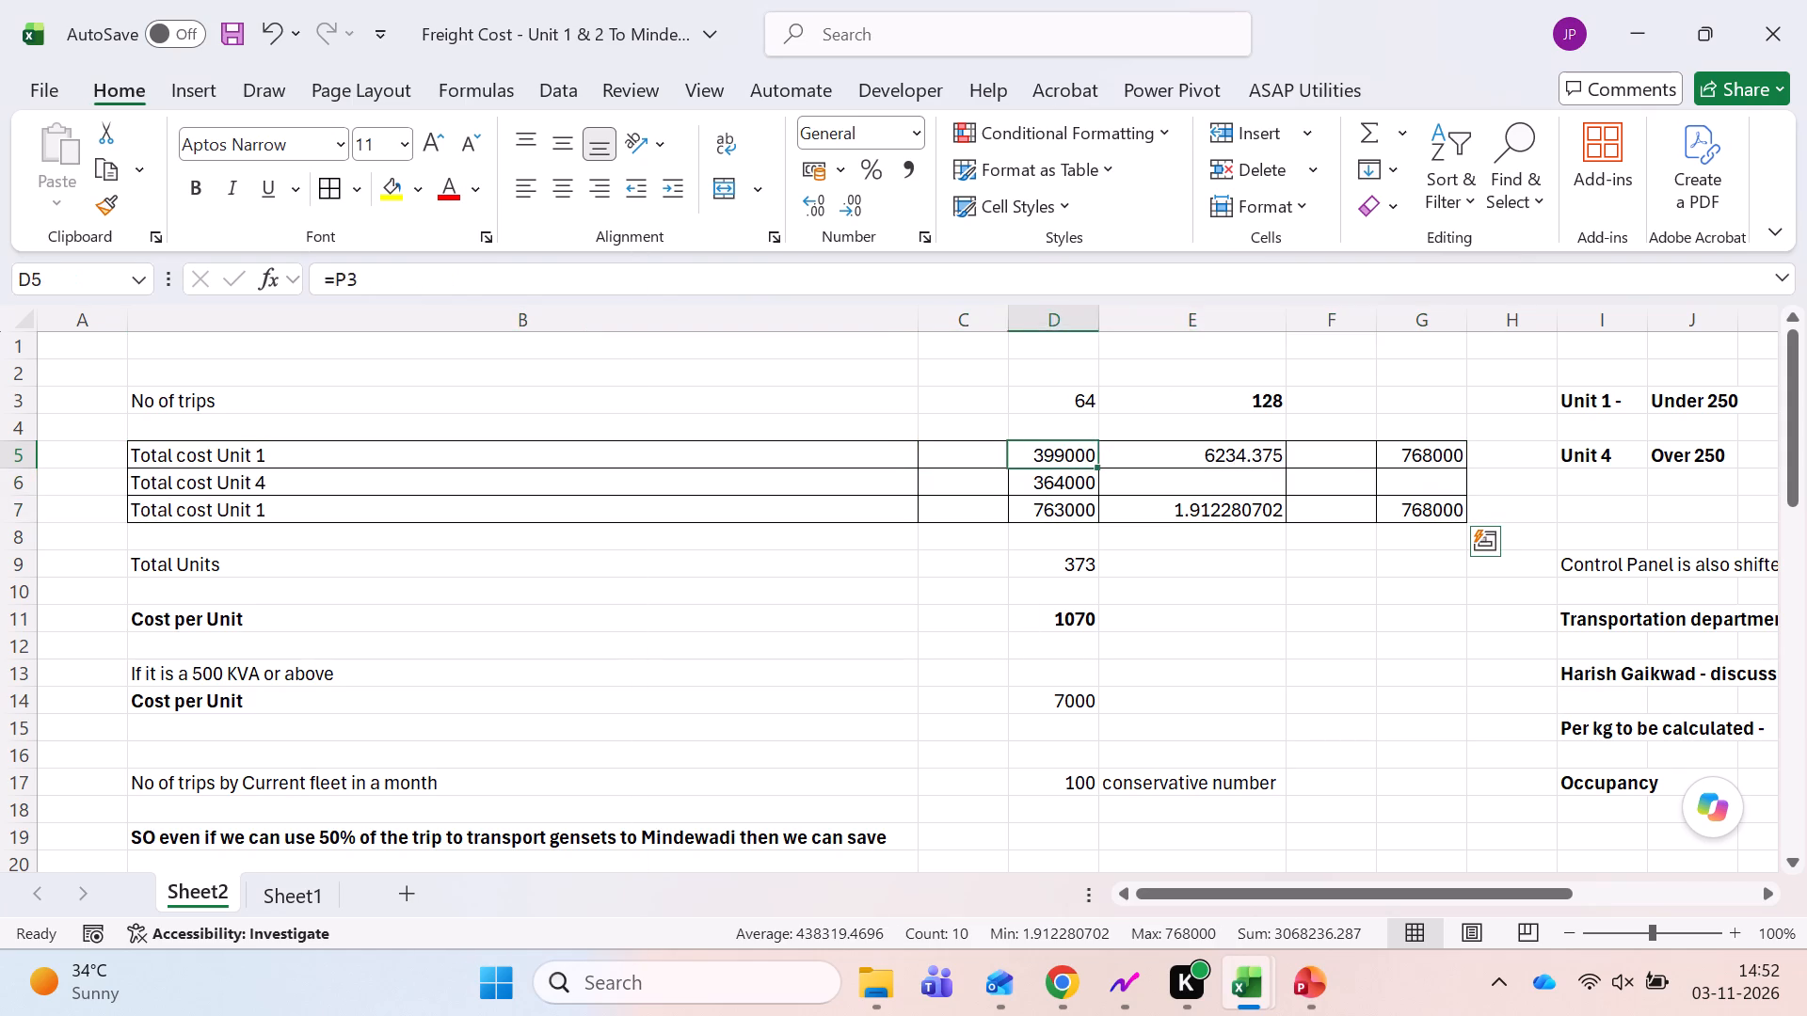
pyautogui.press('Right')
pyautogui.press('Right')
pyautogui.press('Right')
pyautogui.press('F2')
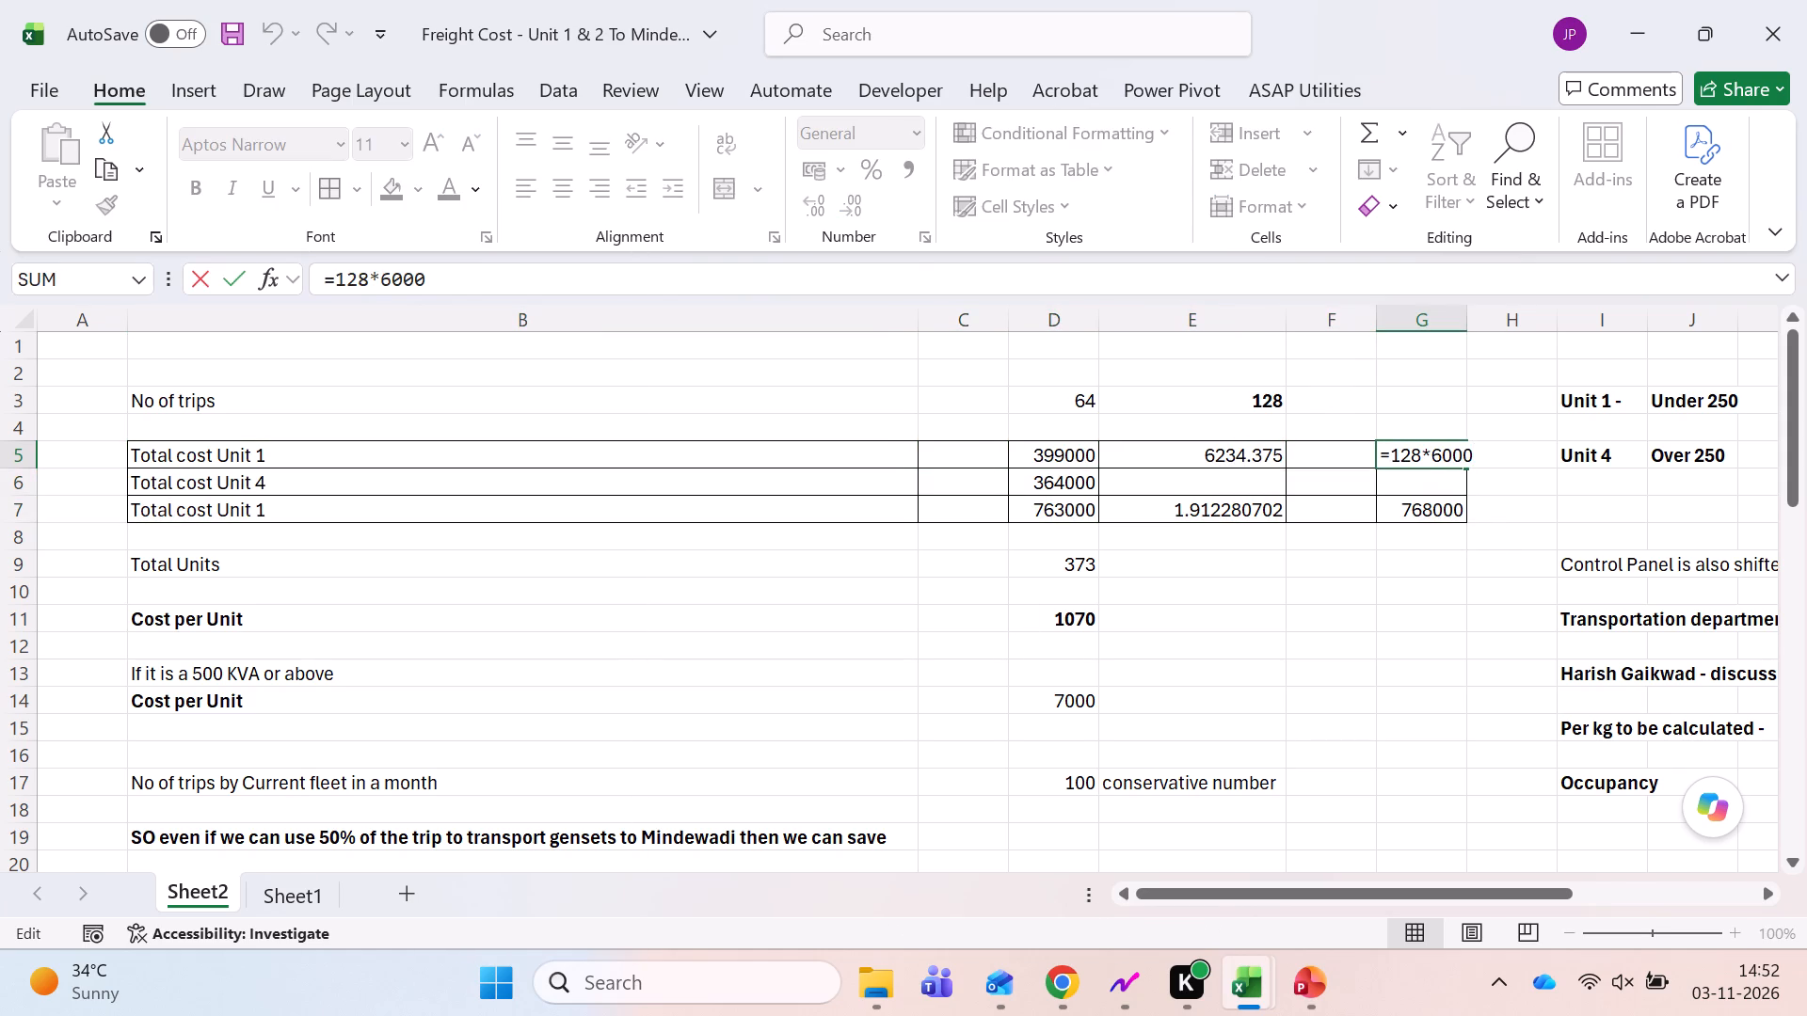
pyautogui.press('Escape')
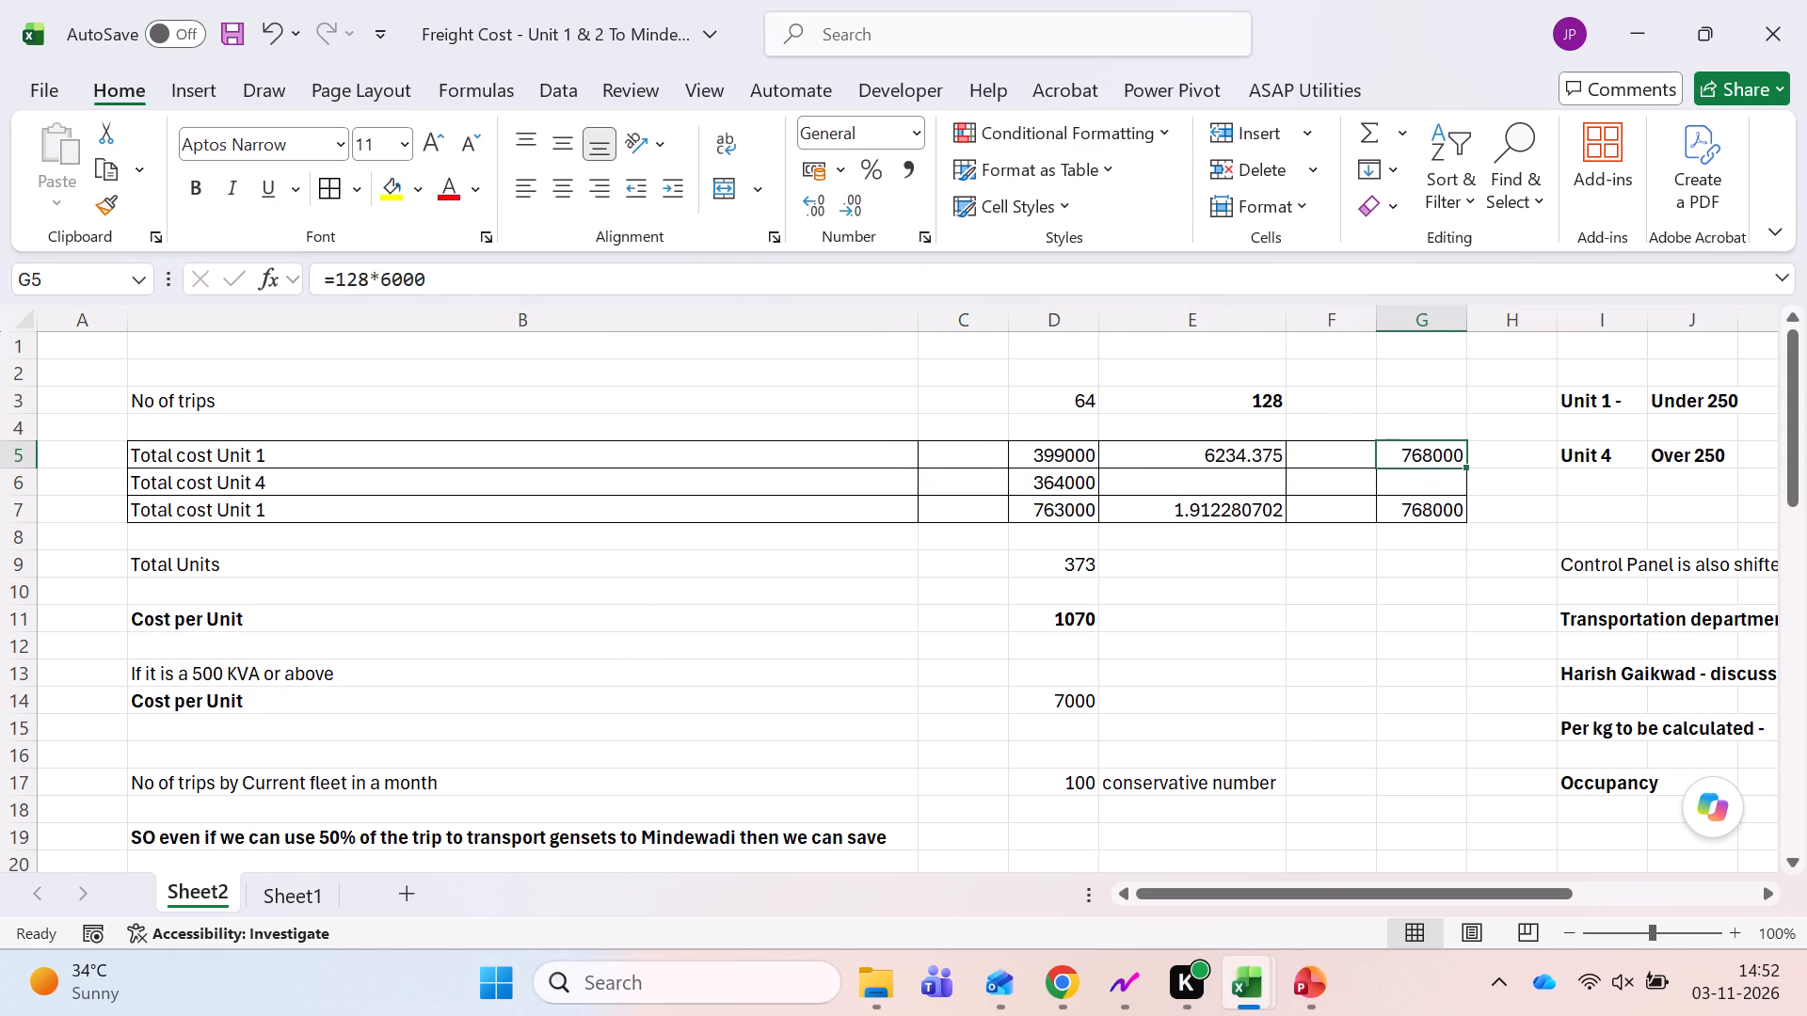
# Autofit the width of column B to its contents.
pyautogui.press('Left')
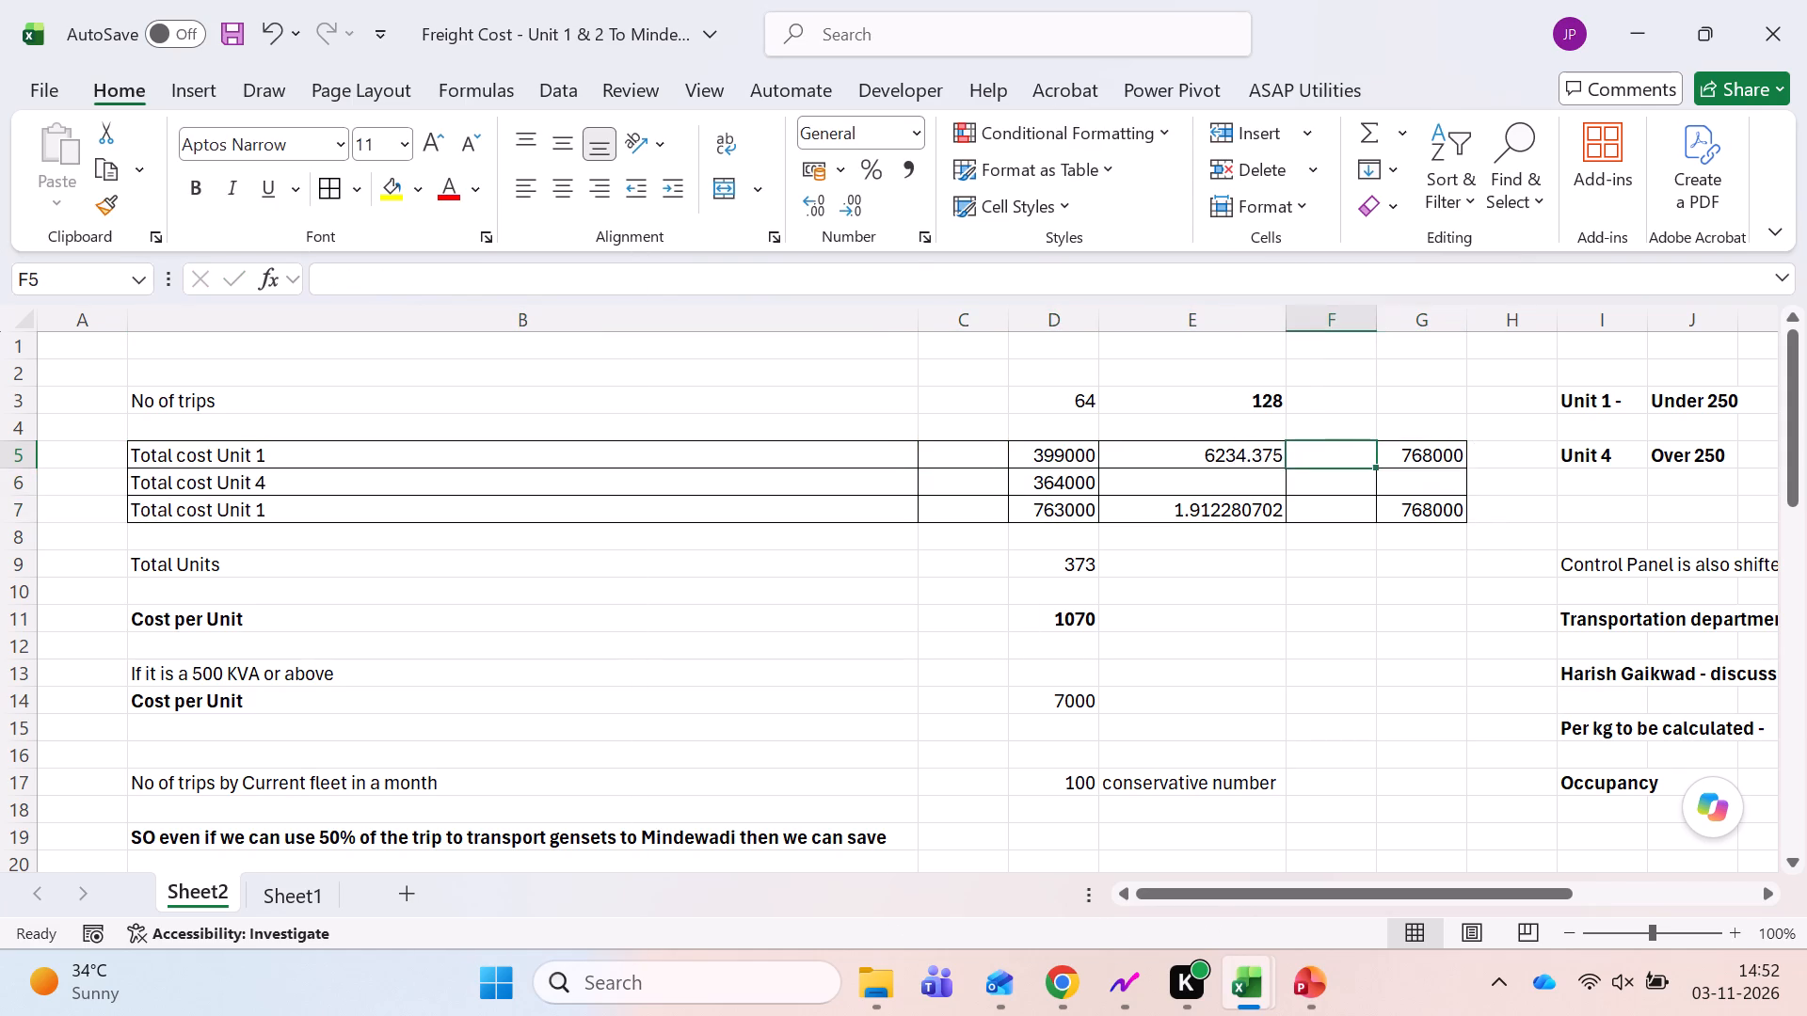
pyautogui.press('Left')
pyautogui.press('Left')
pyautogui.press('Left')
pyautogui.press('Left')
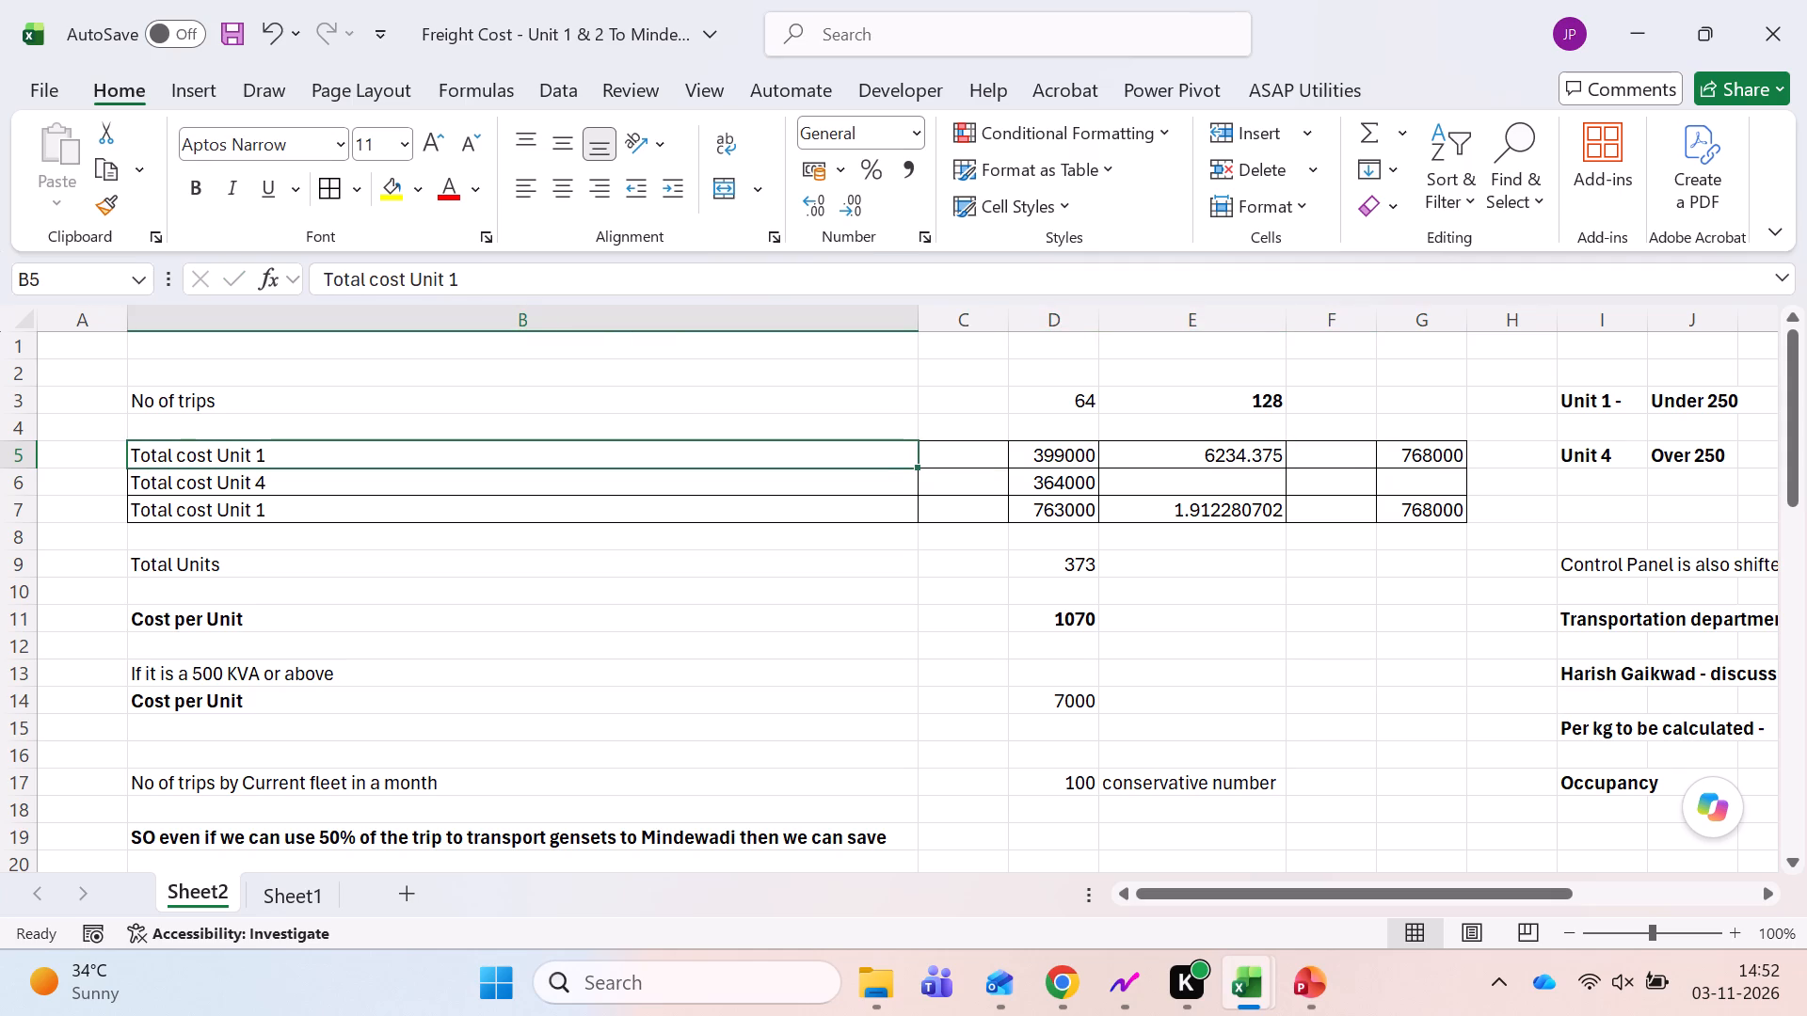
pyautogui.doubleClick(917, 318)
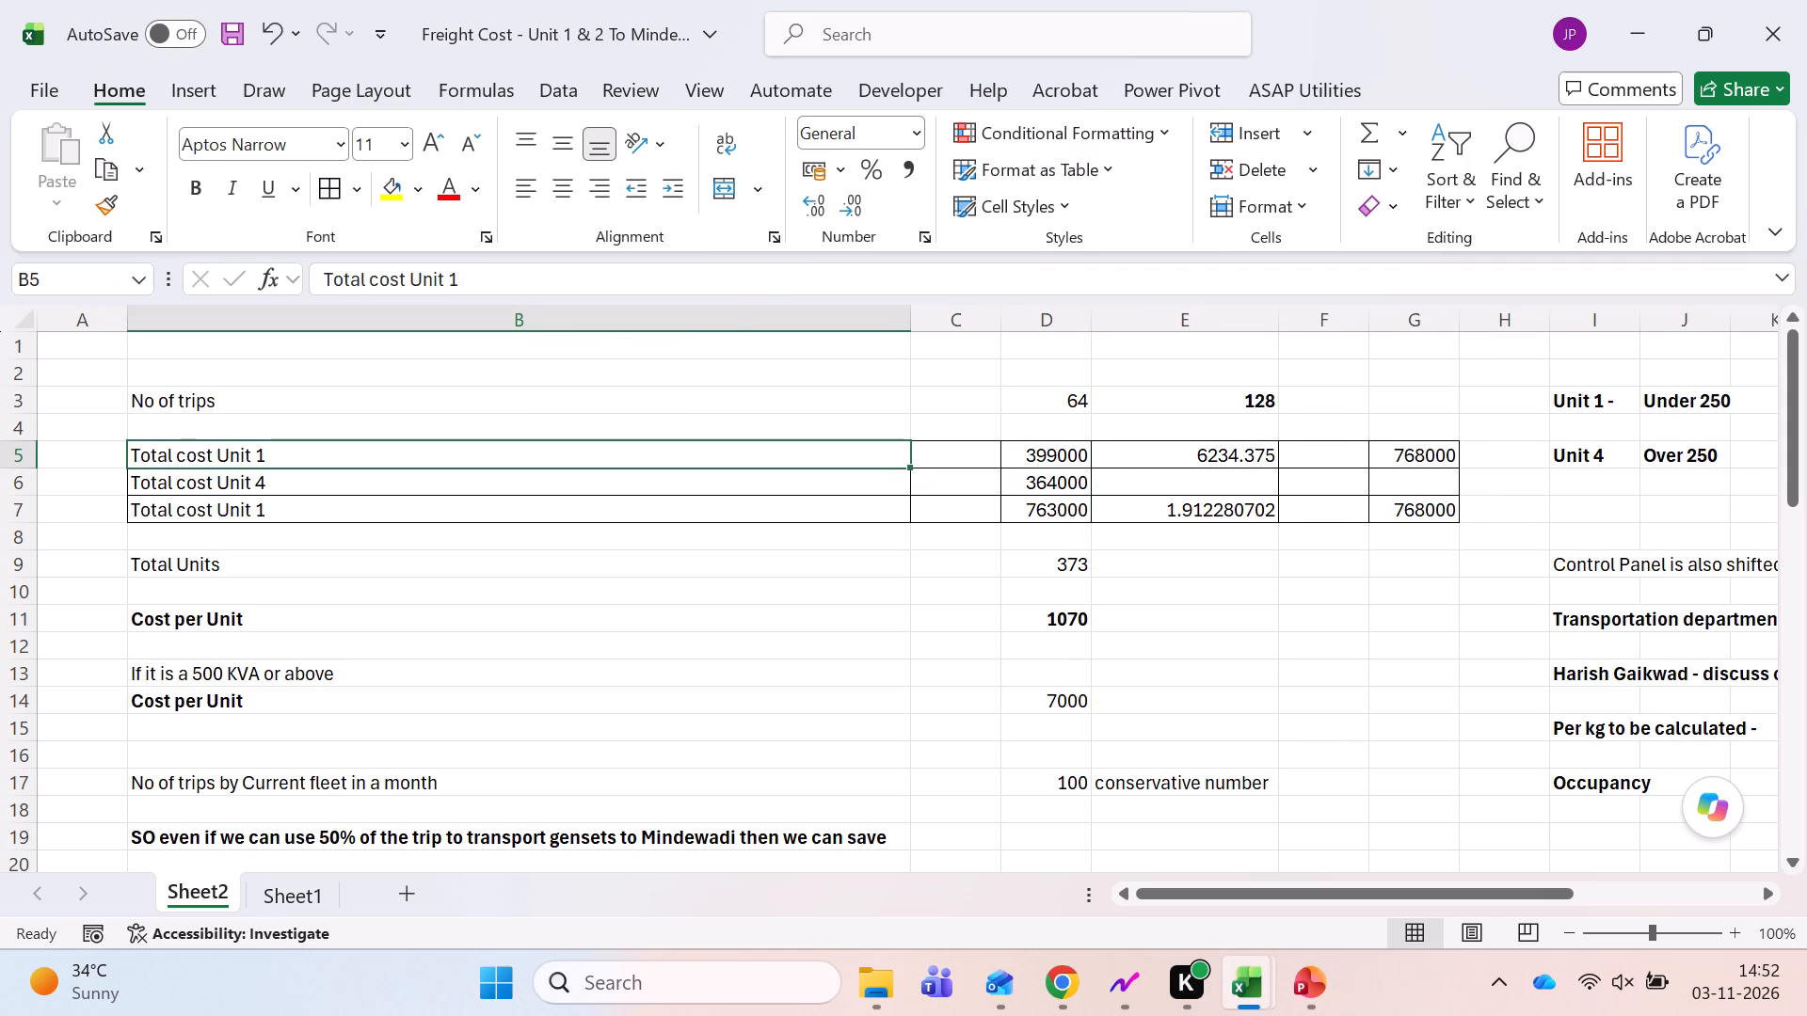
# Enter the header "Trip" in C4 above the total cost block.
pyautogui.click(931, 433)
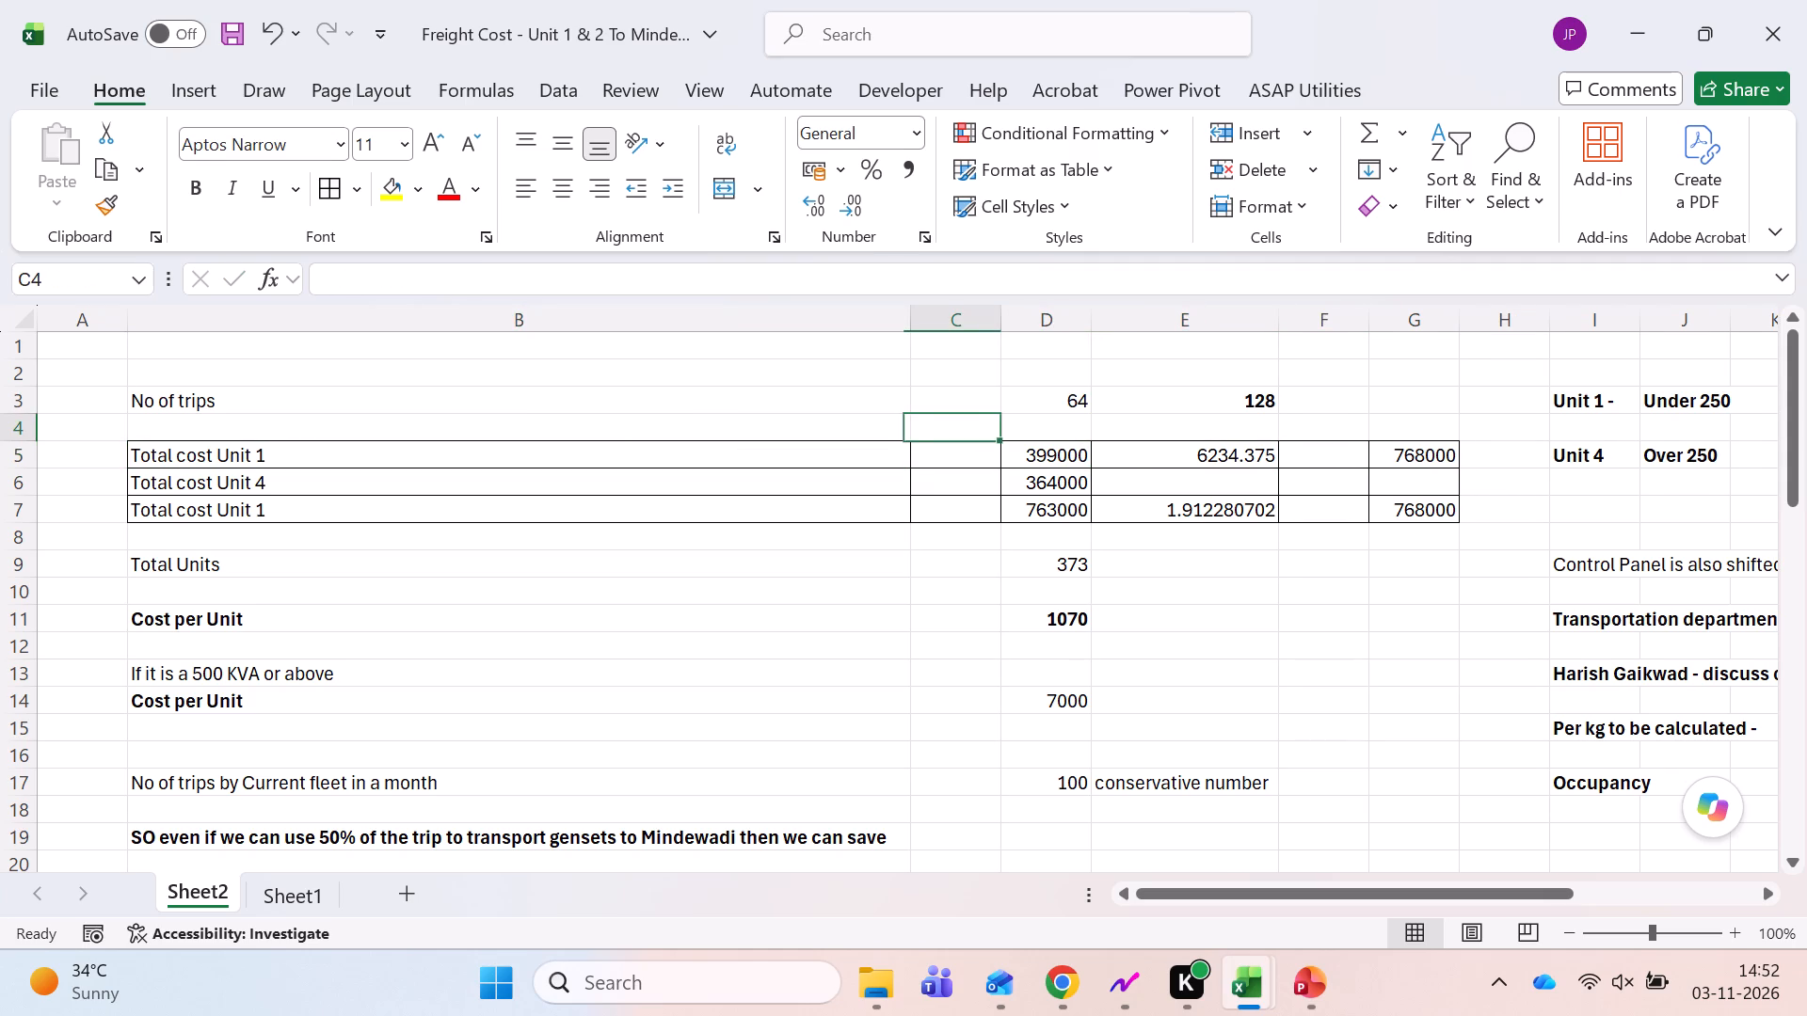
pyautogui.write('Trip')
pyautogui.press('Return')
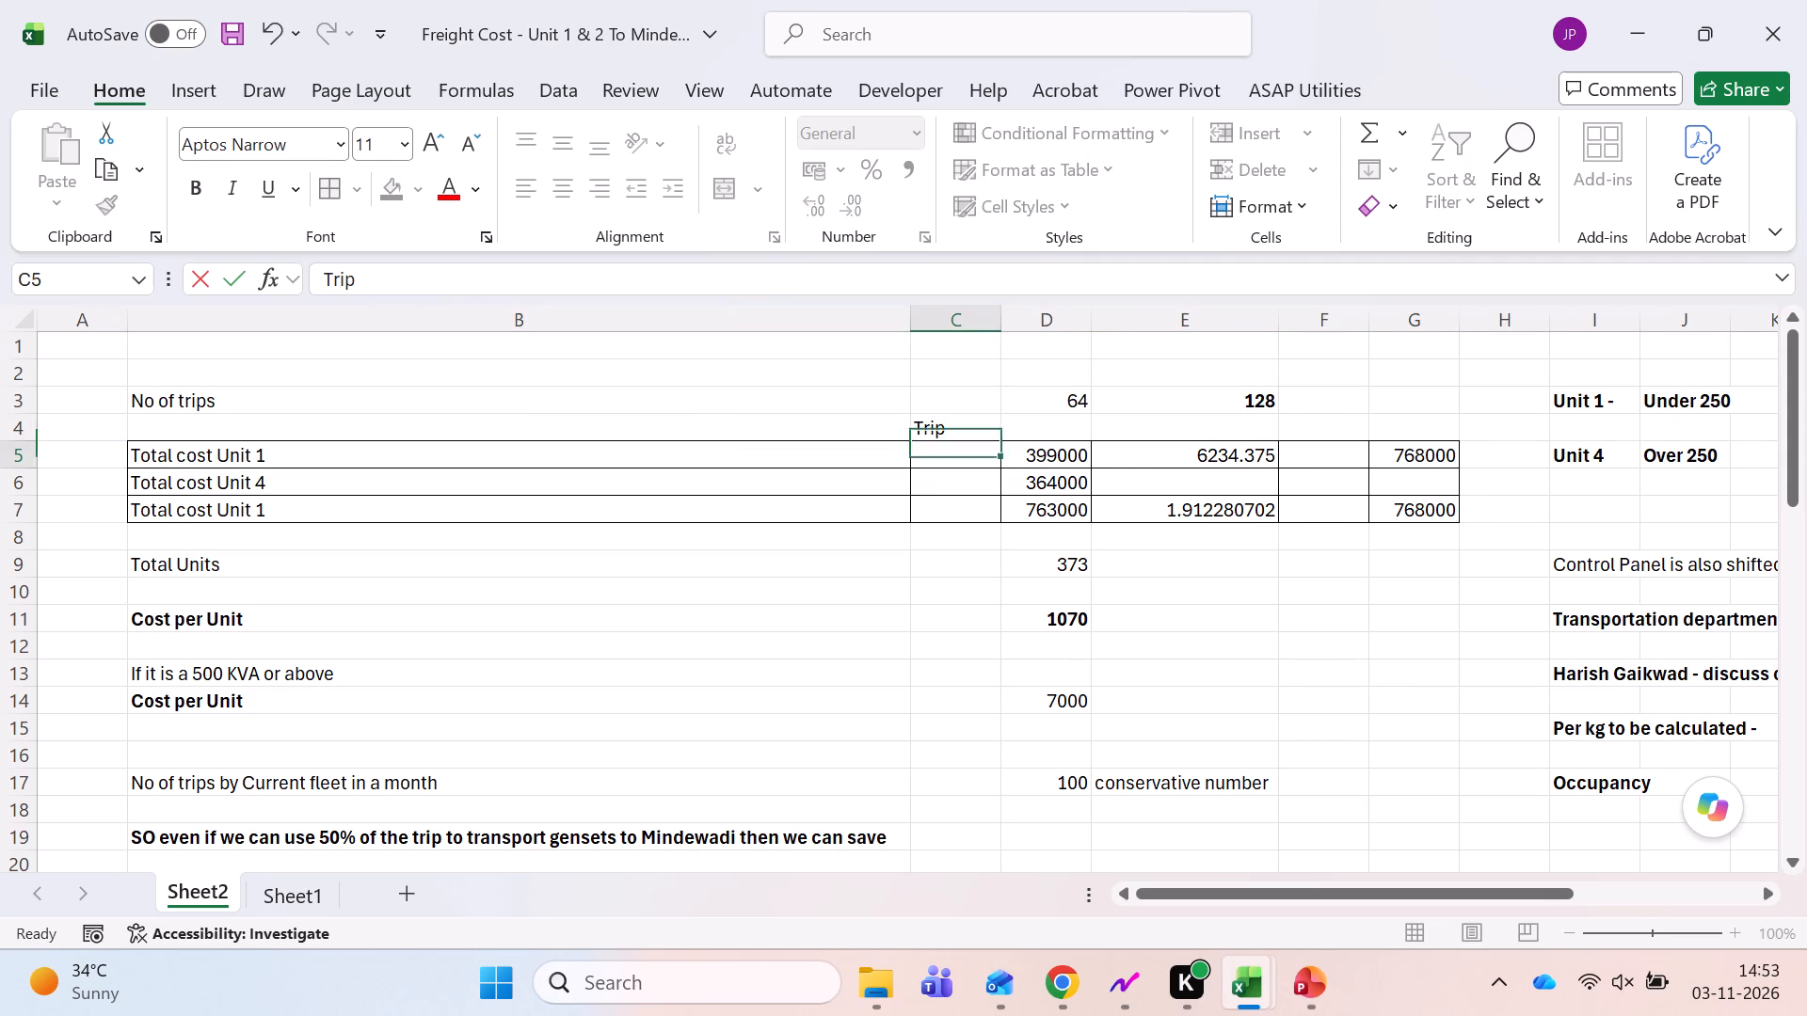
# Filter the Amount column on Sheet1 to 10500 and select the filtered amounts to count the Unit 1 trips.
pyautogui.hotkey('ctrl', 'pagedown')
pyautogui.press('Right')
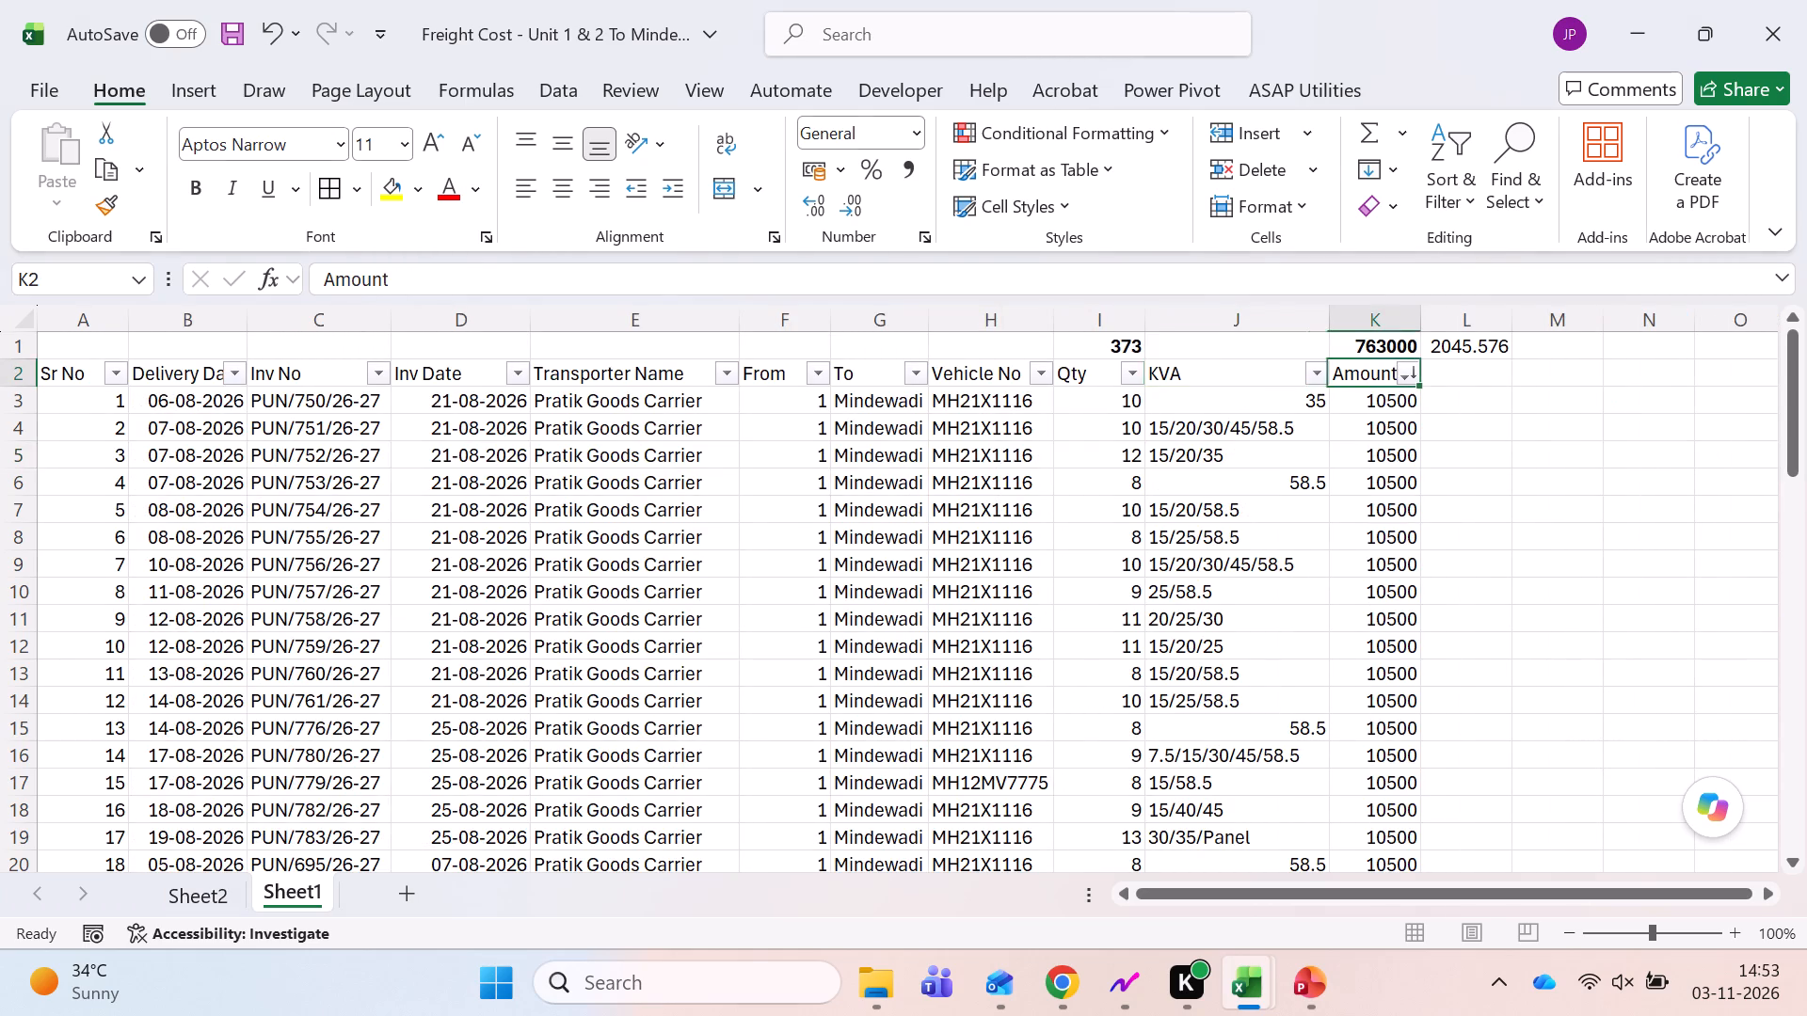
pyautogui.hotkey('alt', 'Down')
pyautogui.hotkey('alt', 'Down')
pyautogui.hotkey('alt', 'Down')
pyautogui.hotkey('alt', 'Down')
pyautogui.hotkey('alt', 'Down')
pyautogui.hotkey('alt', 'Down')
pyautogui.hotkey('alt', 'Down')
pyautogui.hotkey('alt', 'Down')
pyautogui.hotkey('alt', 'Down')
pyautogui.press('Down')
pyautogui.press('Down')
pyautogui.press('space')
pyautogui.press('Down')
pyautogui.press('space')
pyautogui.press('Return')
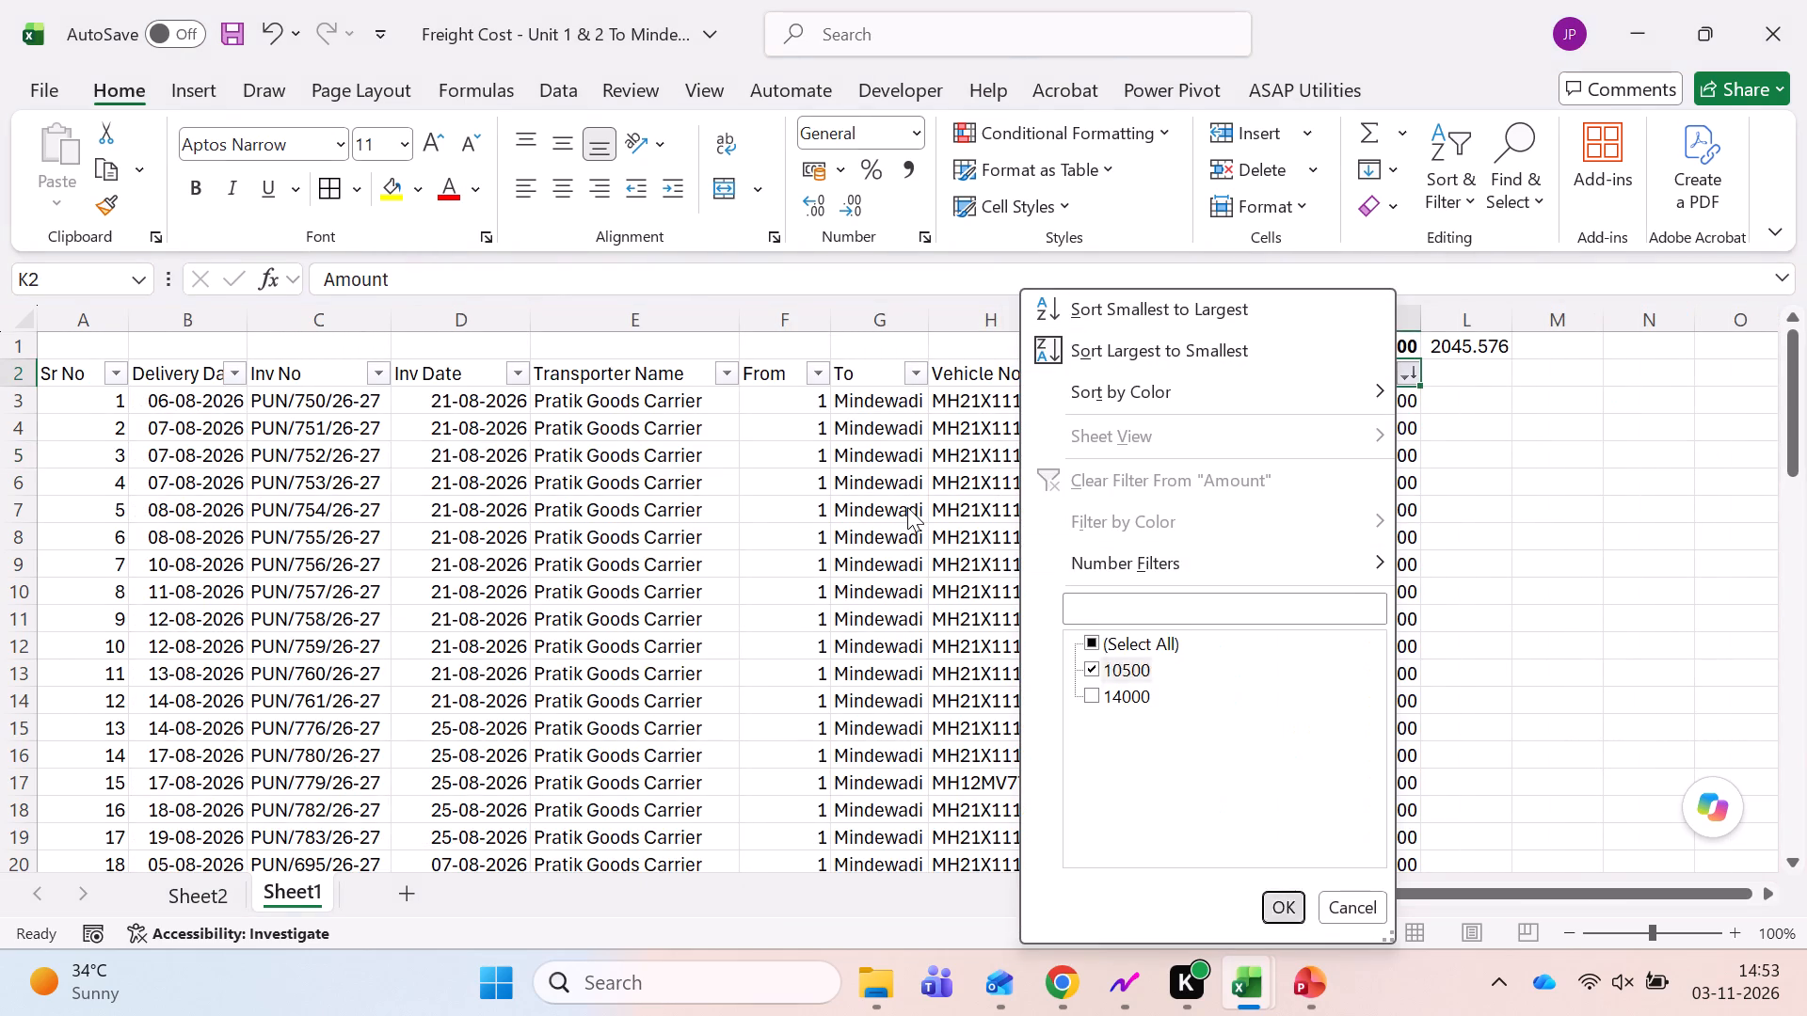
pyautogui.press('Down')
pyautogui.hotkey('ctrl', 'shift', 'Down')
pyautogui.press('Up')
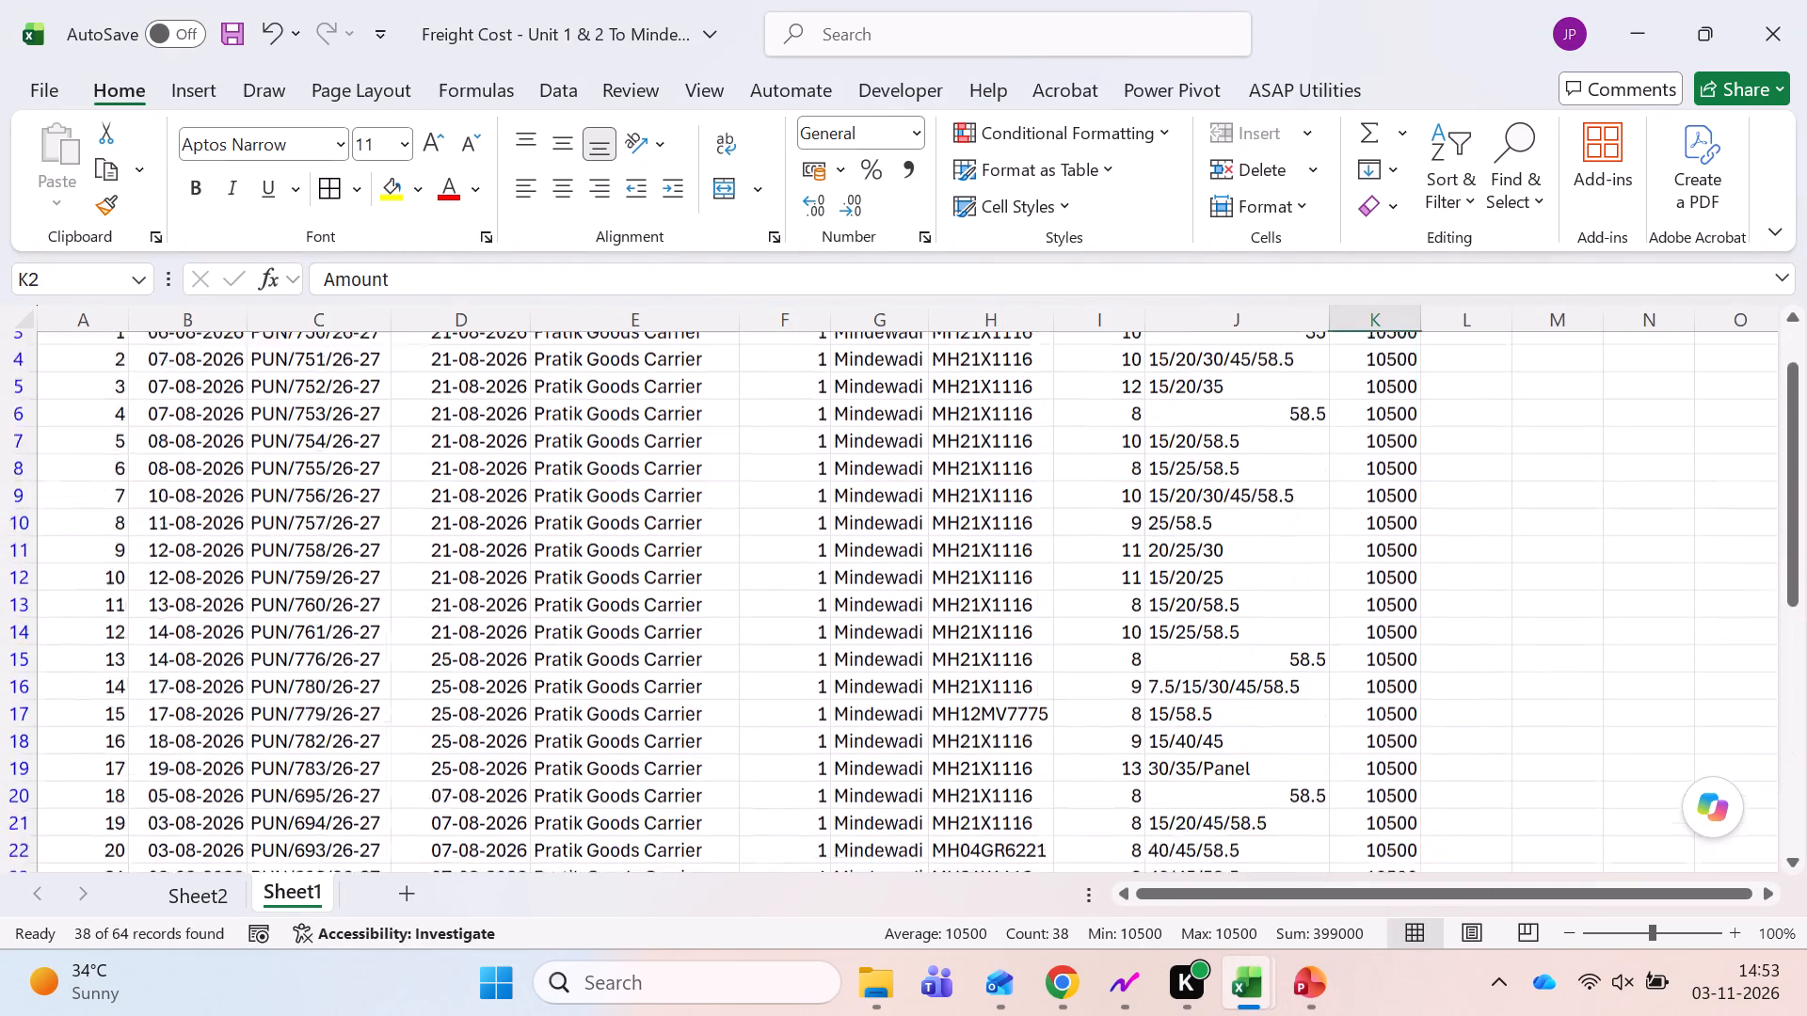
# Switch the Amount filter to 14000 and select the filtered amounts to count the Unit 4 trips.
pyautogui.hotkey('alt', 'Down')
pyautogui.press('Down')
pyautogui.press('Down')
pyautogui.press('Down')
pyautogui.press('Down')
pyautogui.press('Down')
pyautogui.press('Down')
pyautogui.press('Down')
pyautogui.press('Down')
pyautogui.press('Down')
pyautogui.press('Down')
pyautogui.press('space')
pyautogui.press('Down')
pyautogui.press('space')
pyautogui.press('Return')
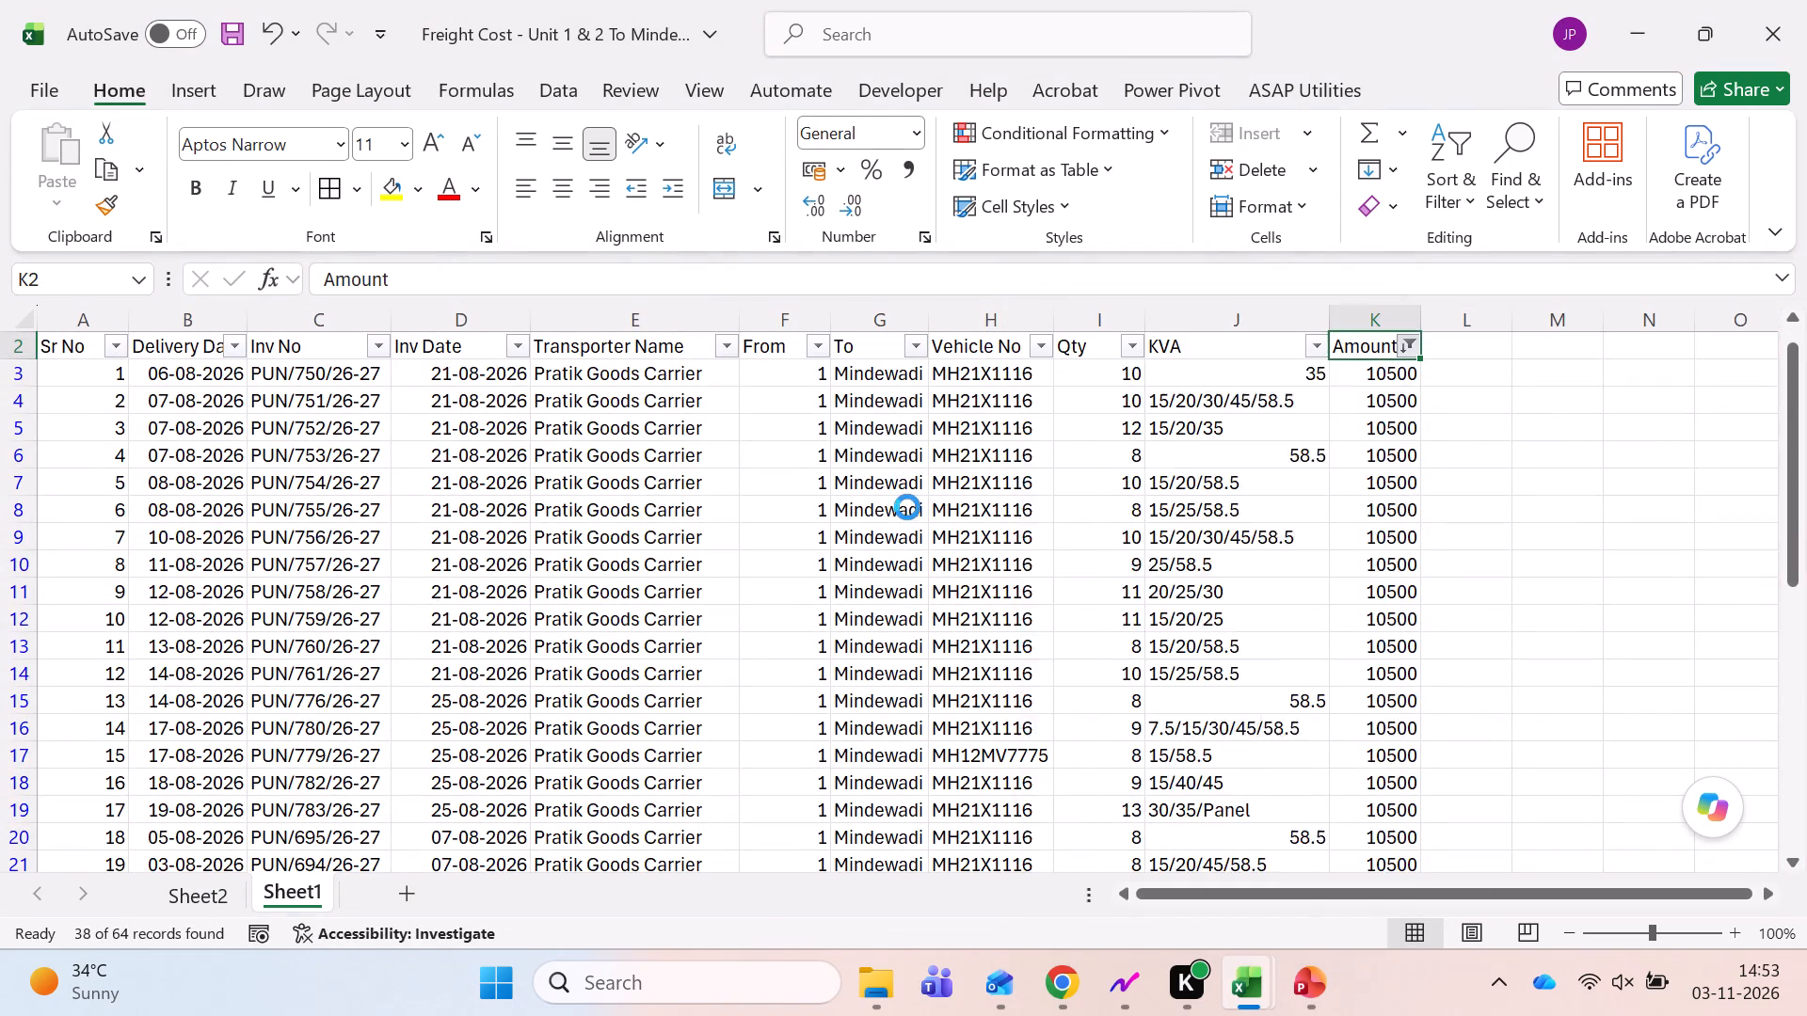
pyautogui.press('Down')
pyautogui.hotkey('ctrl', 'shift', 'Down')
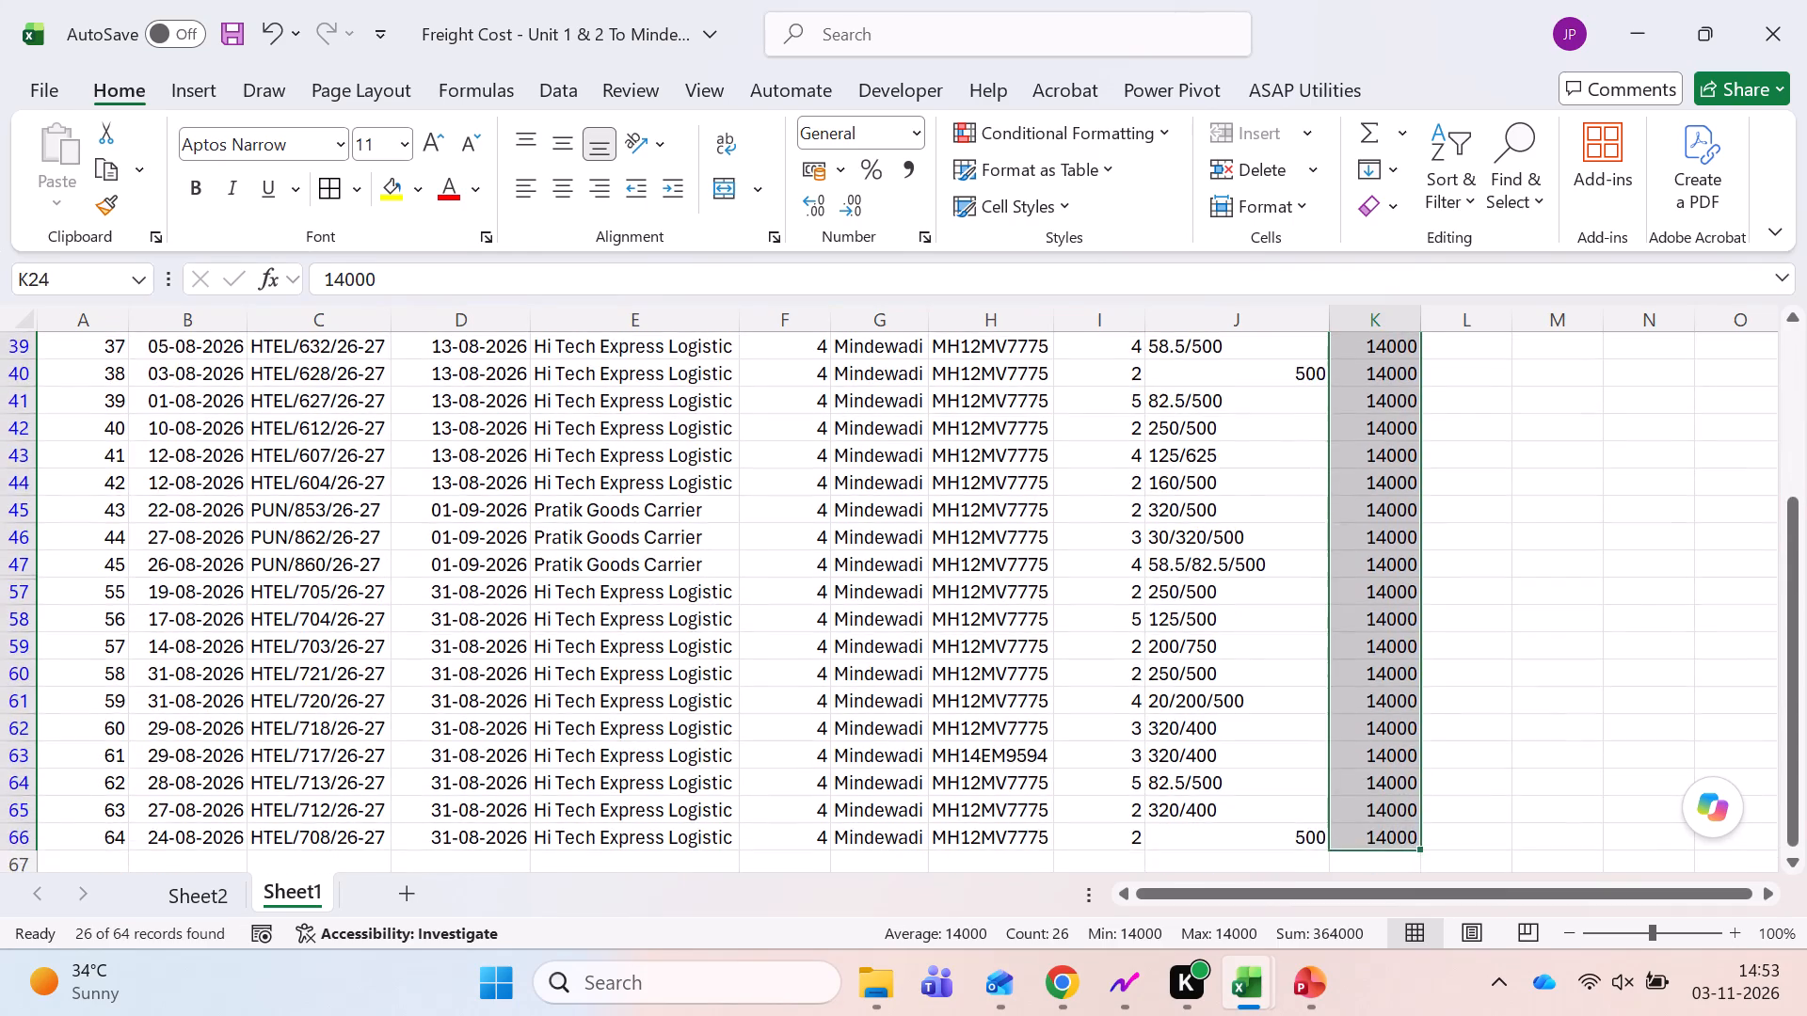
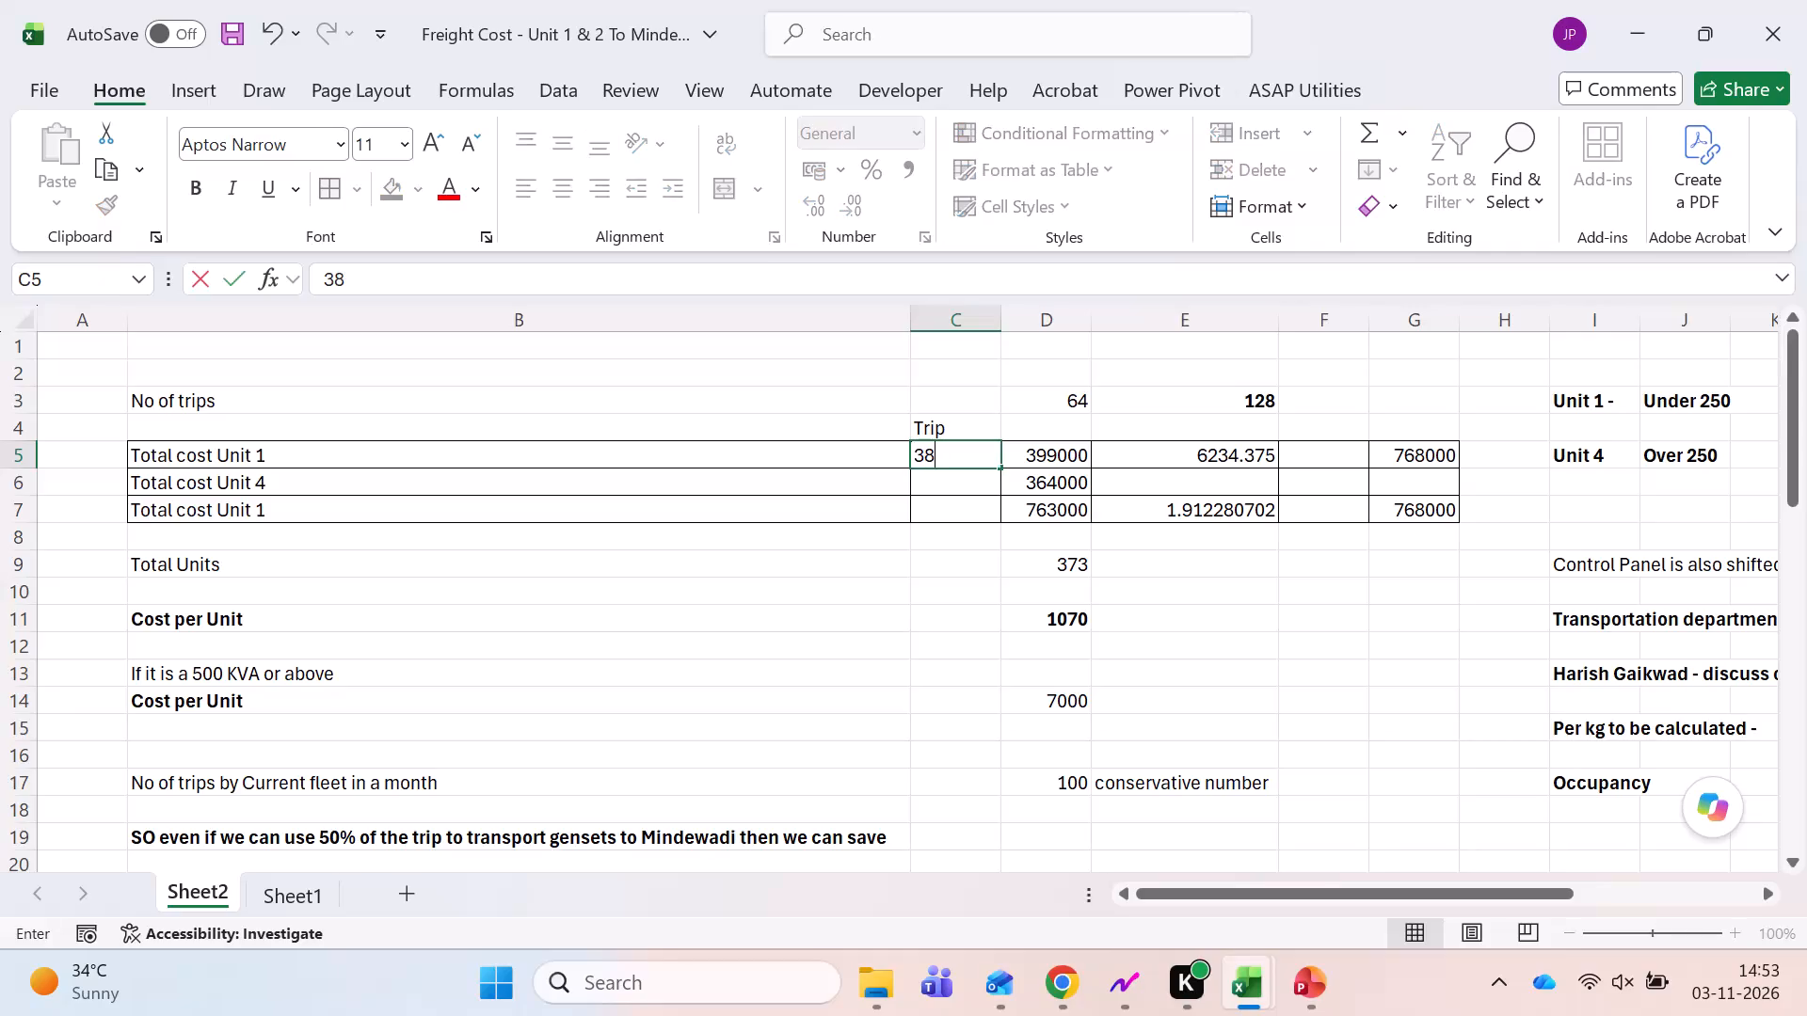
# Enter the trip counts in the Trip column: 38 for Unit 1 and 26 for Unit 4.
pyautogui.press('Return')
pyautogui.write('26')
pyautogui.press('Return')
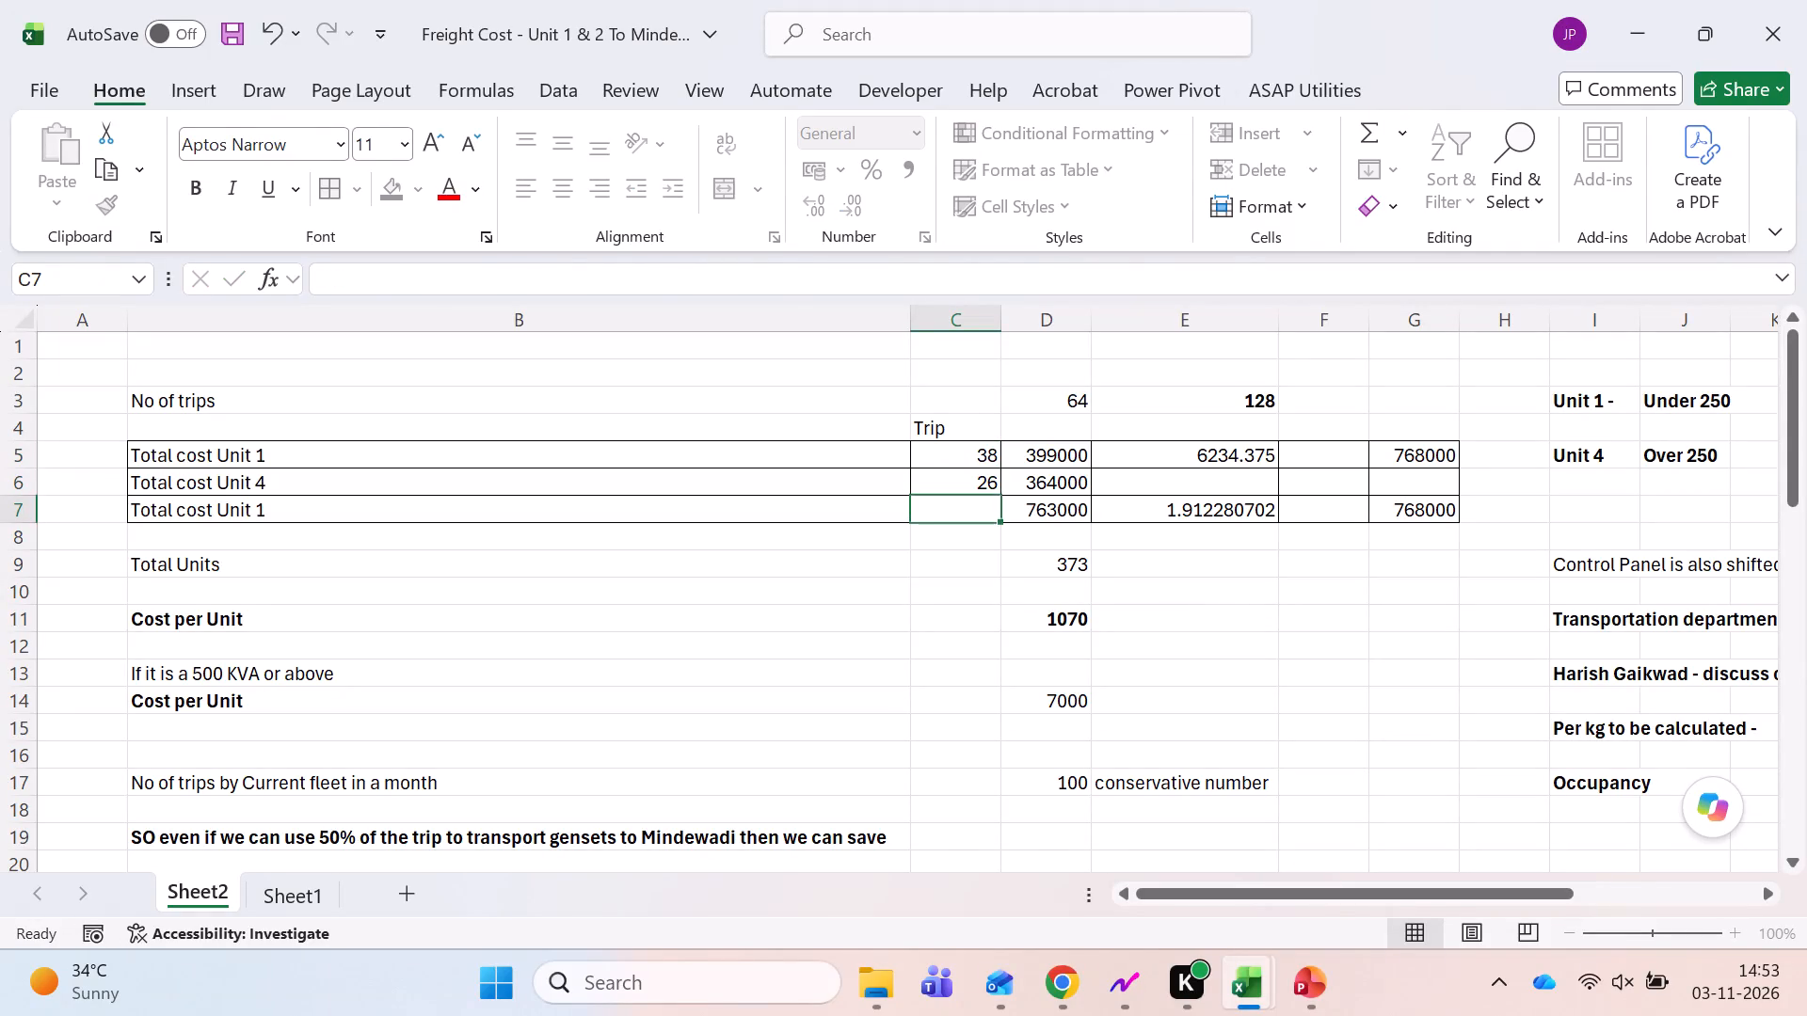
# Total the two trip counts in C7 with a SUM formula and make the total bold.
pyautogui.hotkey('alt', '=')
pyautogui.press('Tab')
pyautogui.press('Left')
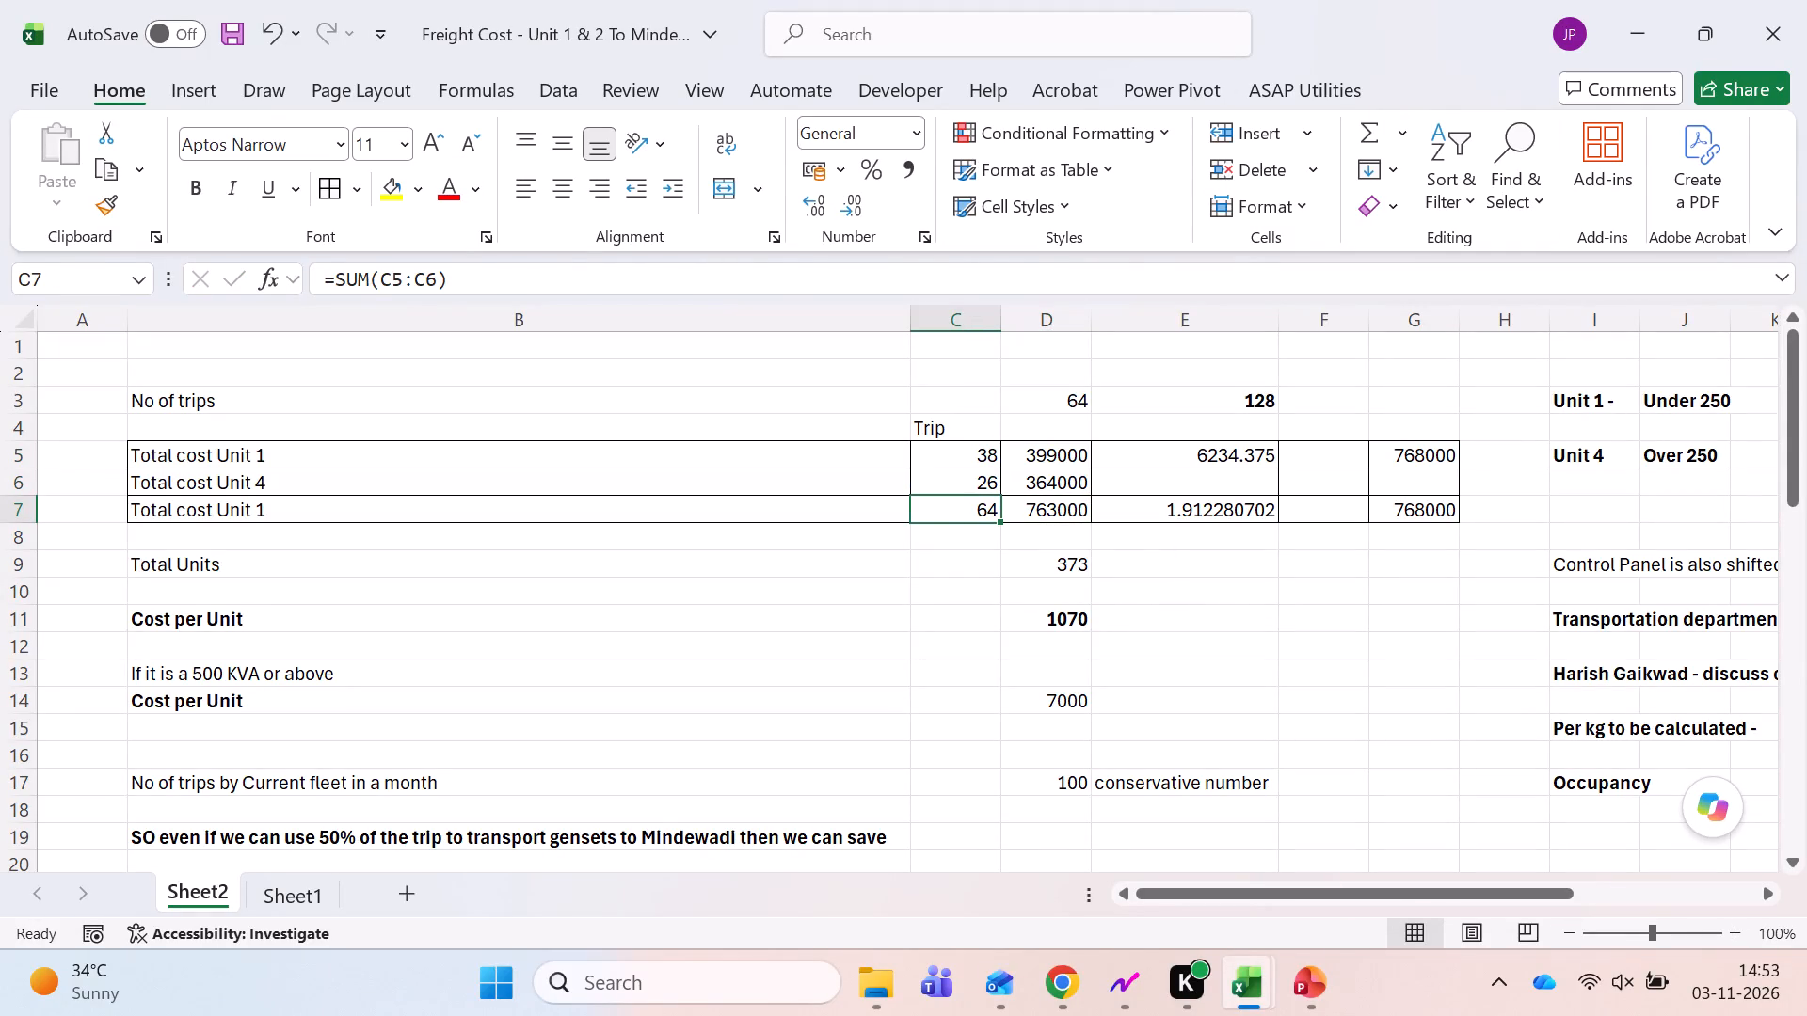
pyautogui.hotkey('ctrl', 'b')
# Examine the formulas in the total cost block, checking E5, G5, D7, E7 and G7.
pyautogui.press('Right')
pyautogui.press('Right')
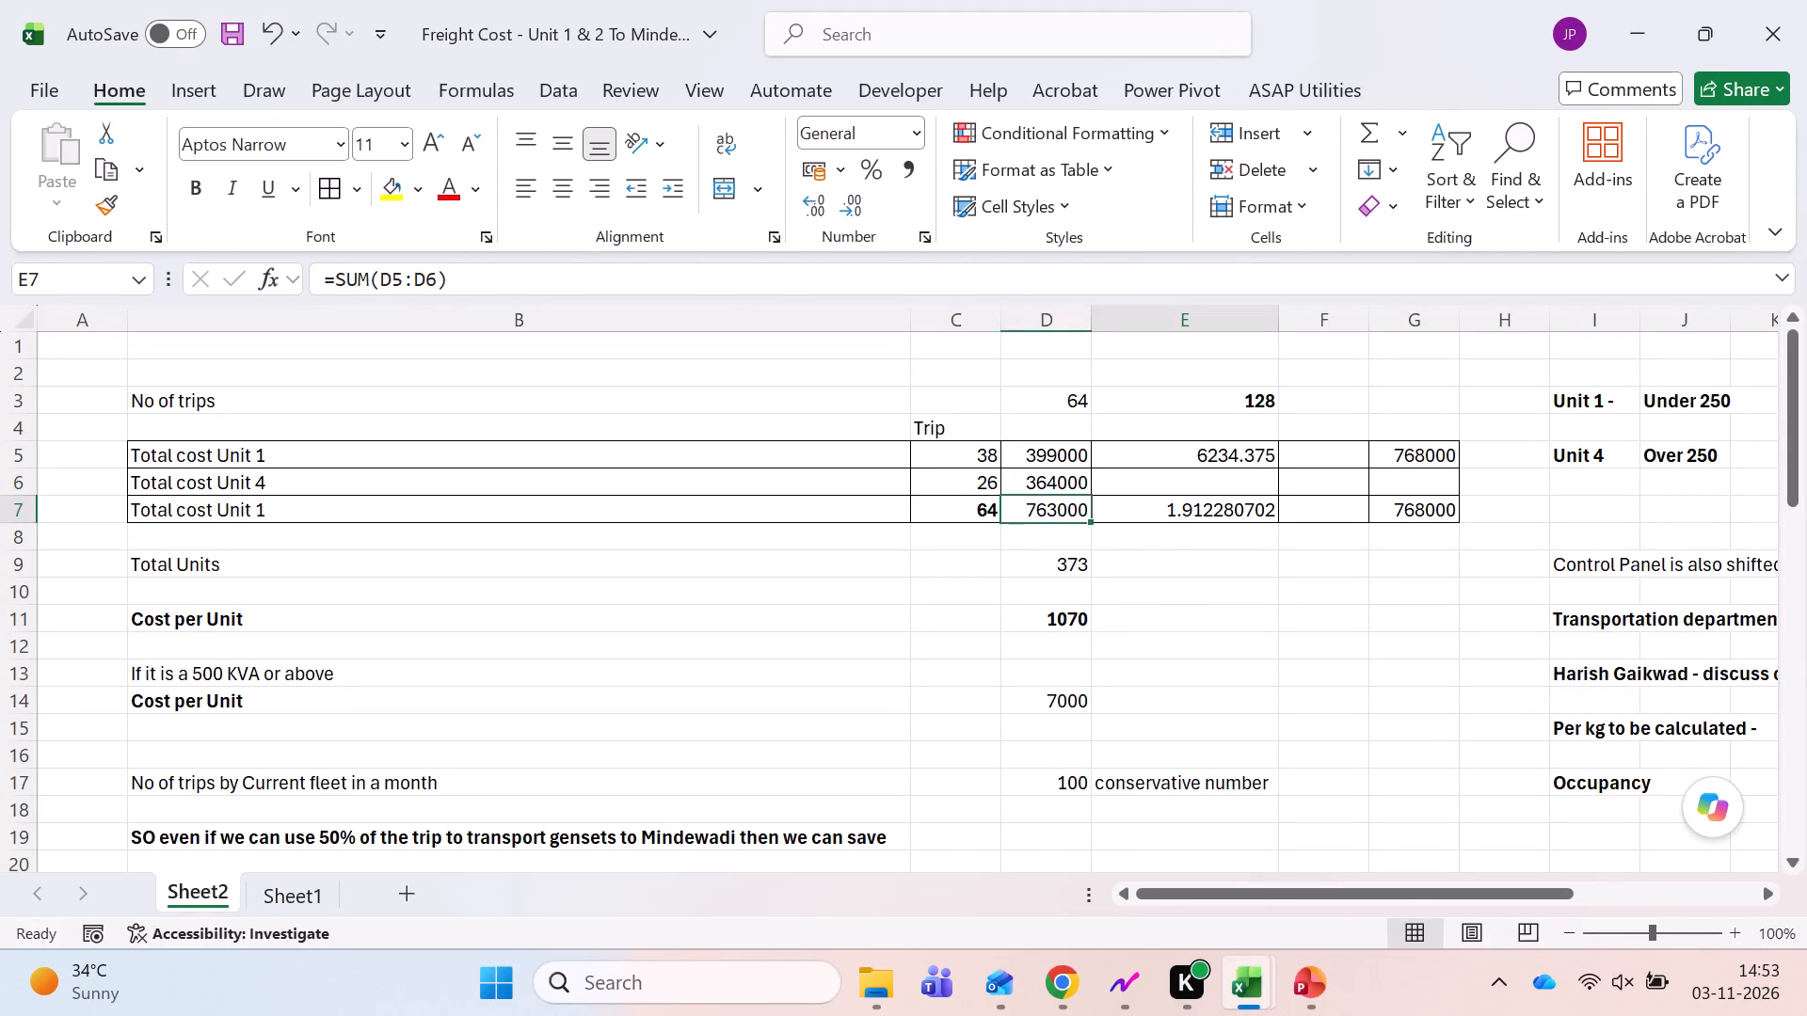
pyautogui.press('Right')
pyautogui.press('Left')
pyautogui.press('Left')
pyautogui.press('Left')
pyautogui.press('Left')
pyautogui.press('Right')
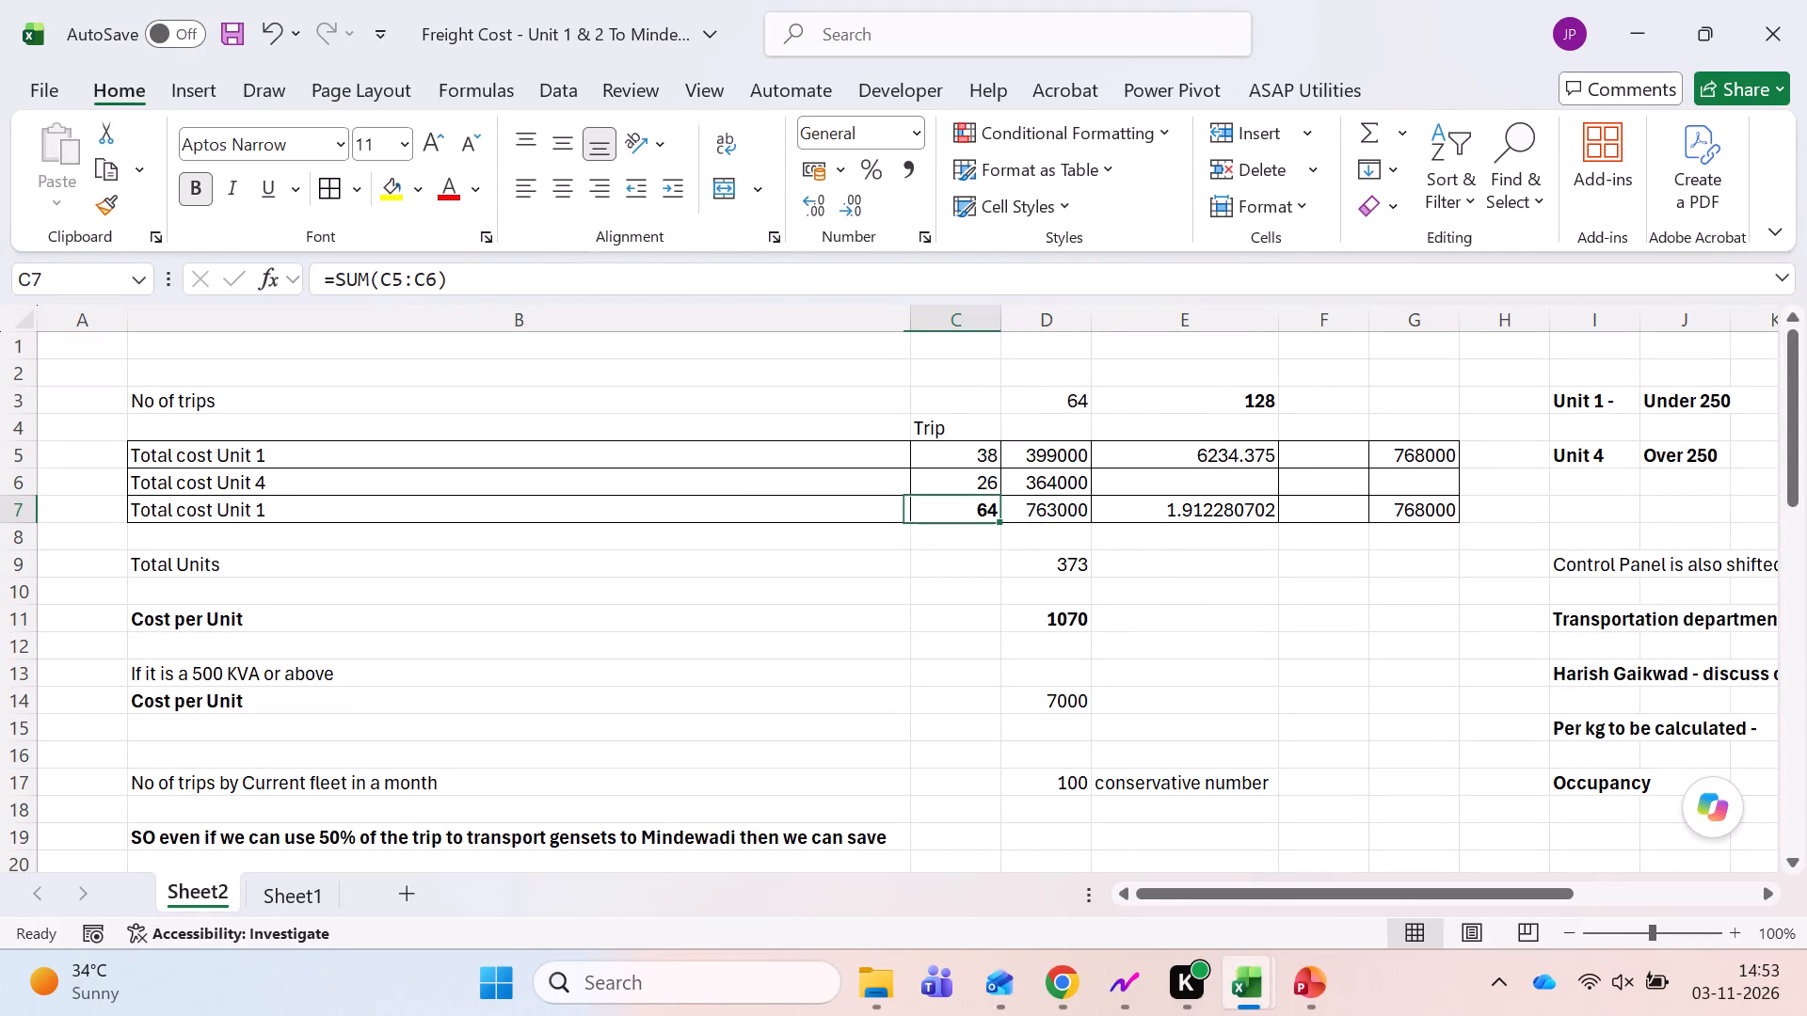
pyautogui.press('Right')
pyautogui.press('Right')
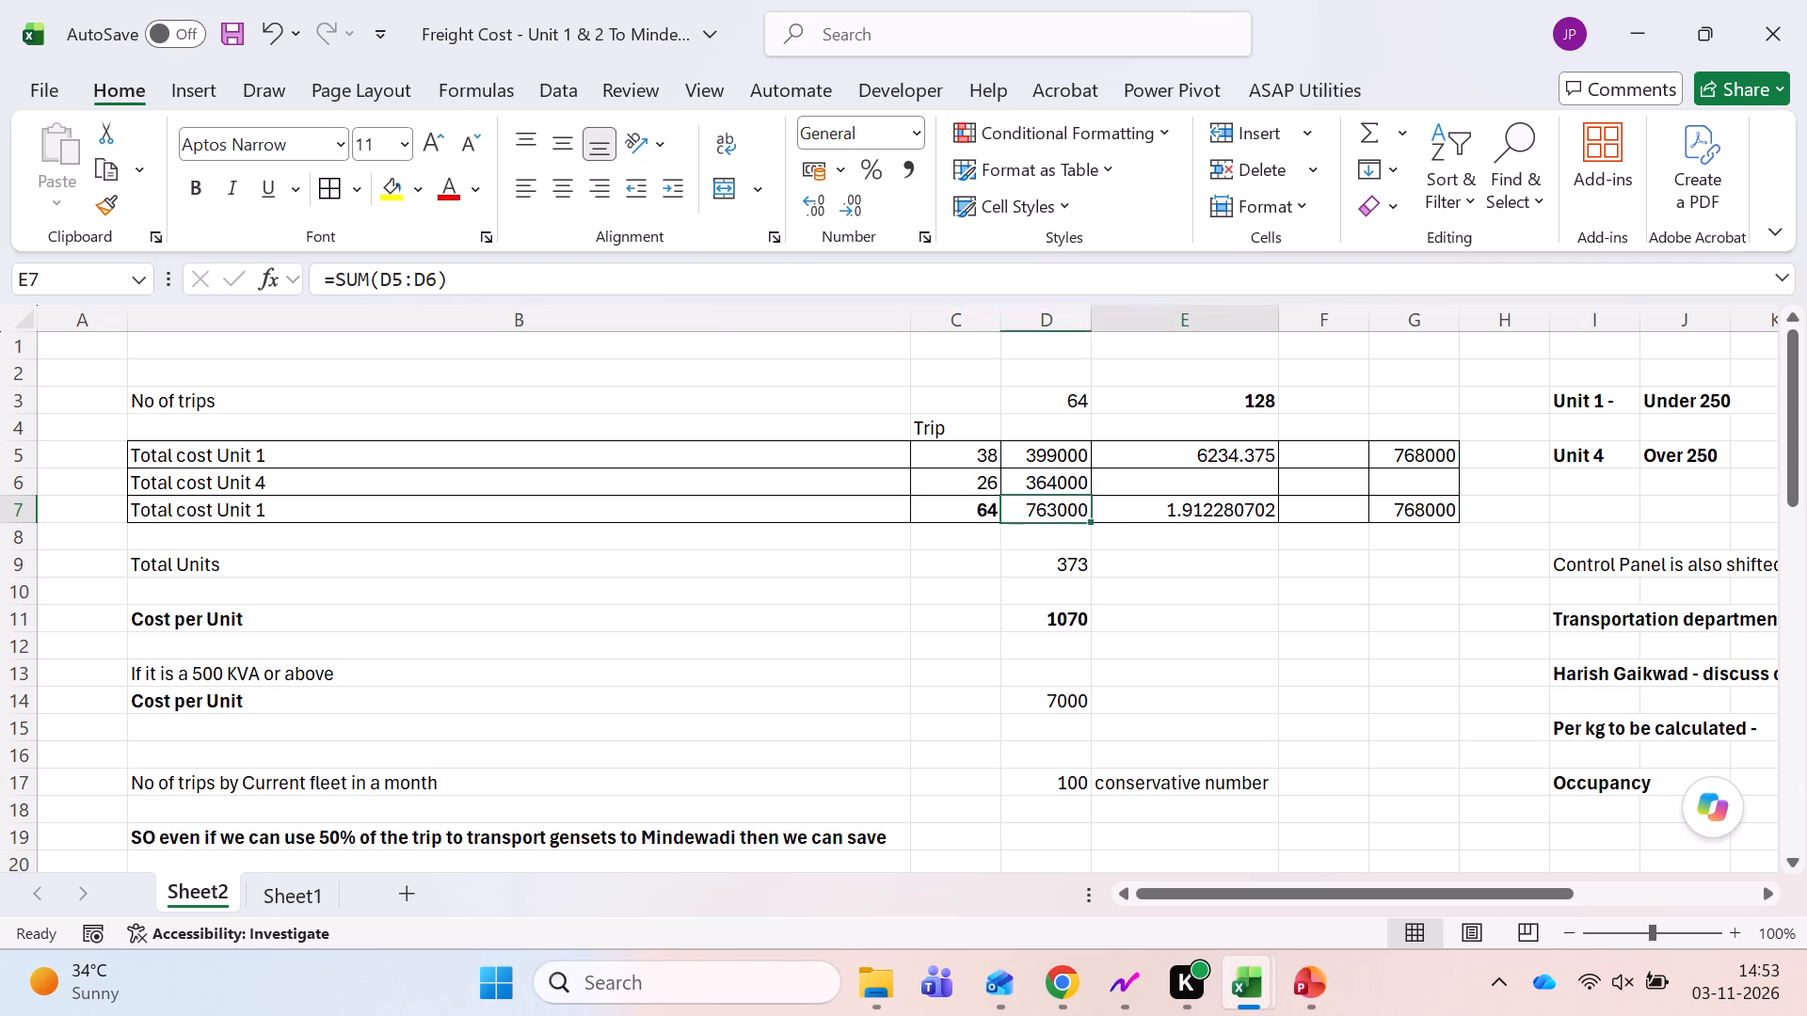
pyautogui.press('Right')
pyautogui.press('Right')
pyautogui.press('Up')
pyautogui.press('Up')
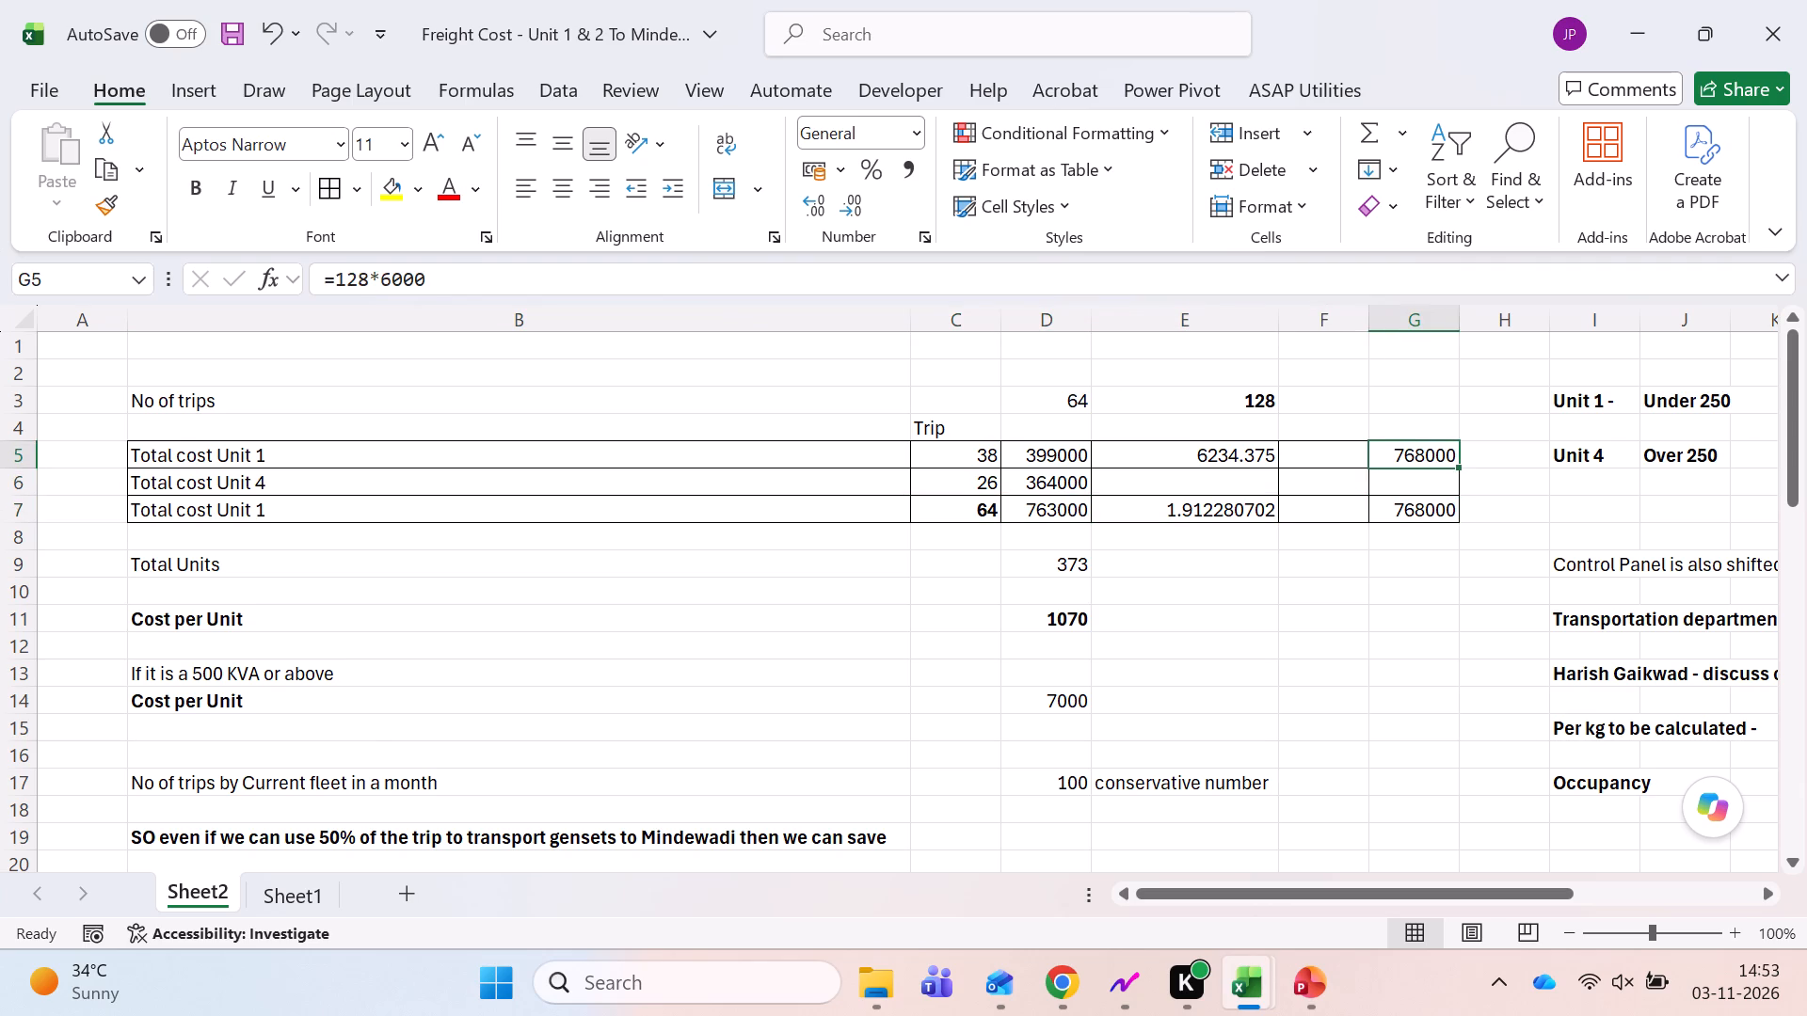
pyautogui.press('Left')
pyautogui.press('Left')
pyautogui.press('F2')
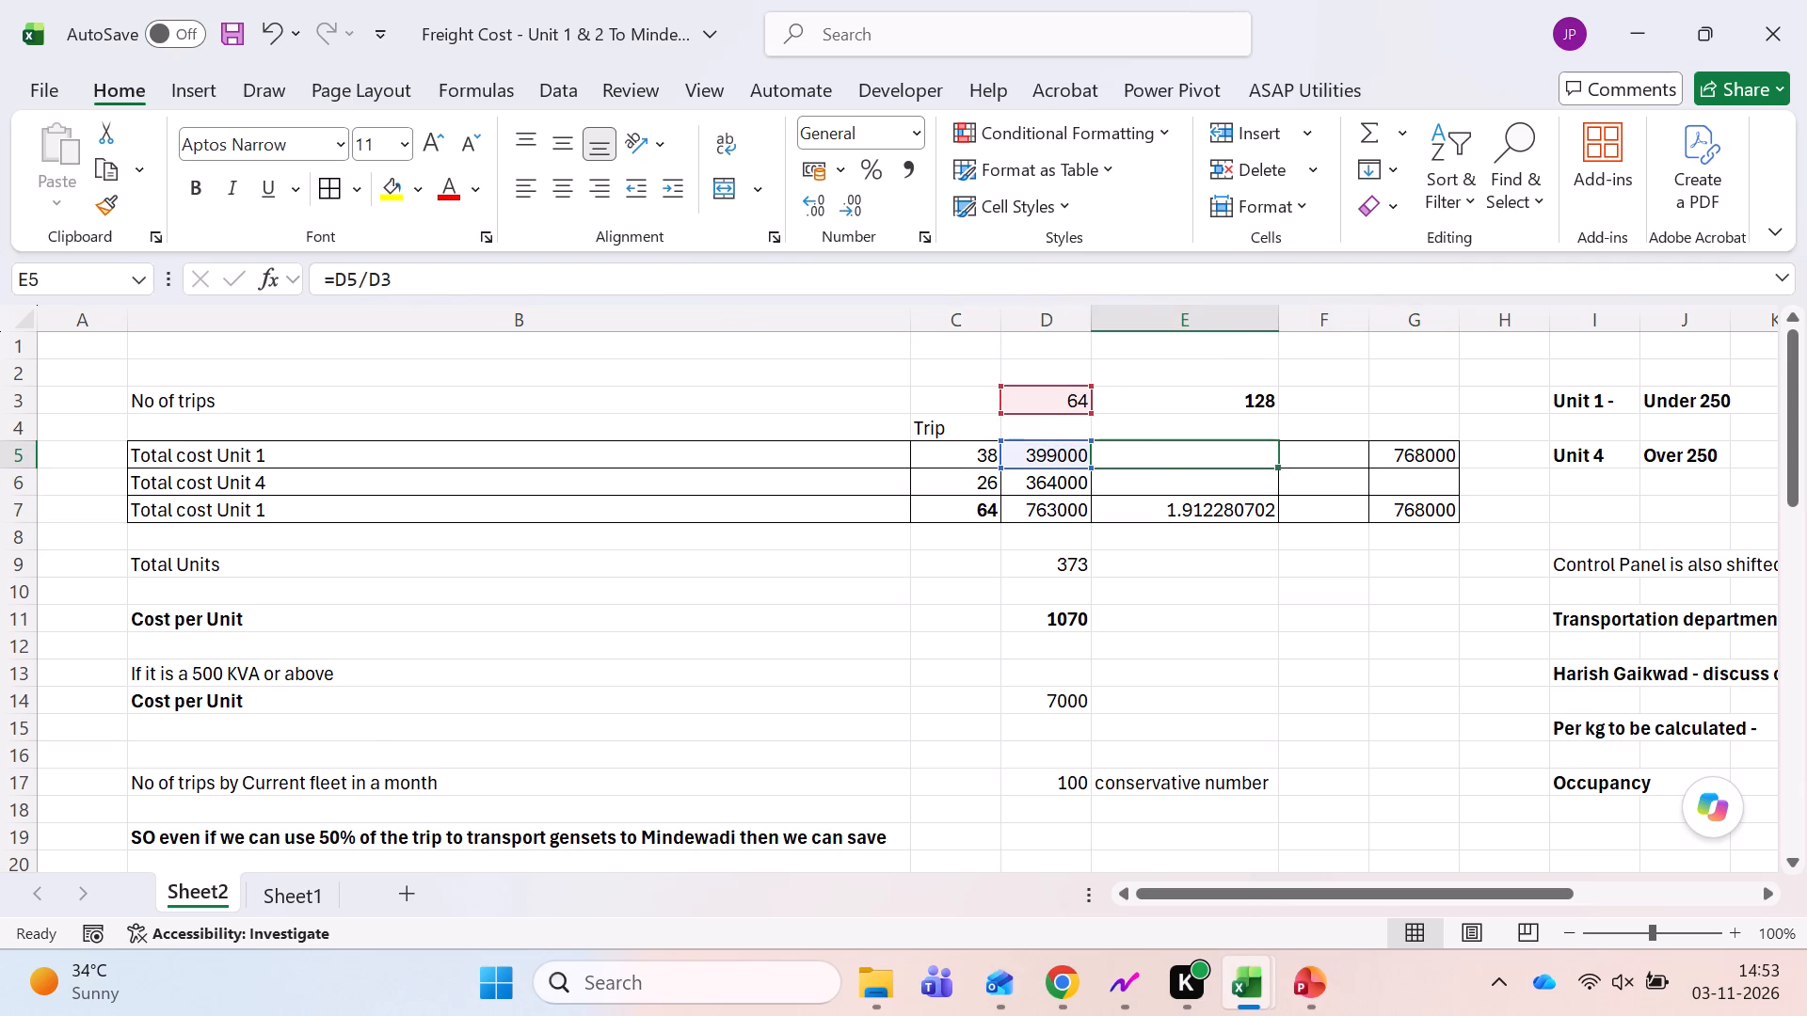
pyautogui.press('Escape')
pyautogui.press('Right')
pyautogui.press('Right')
pyautogui.press('F2')
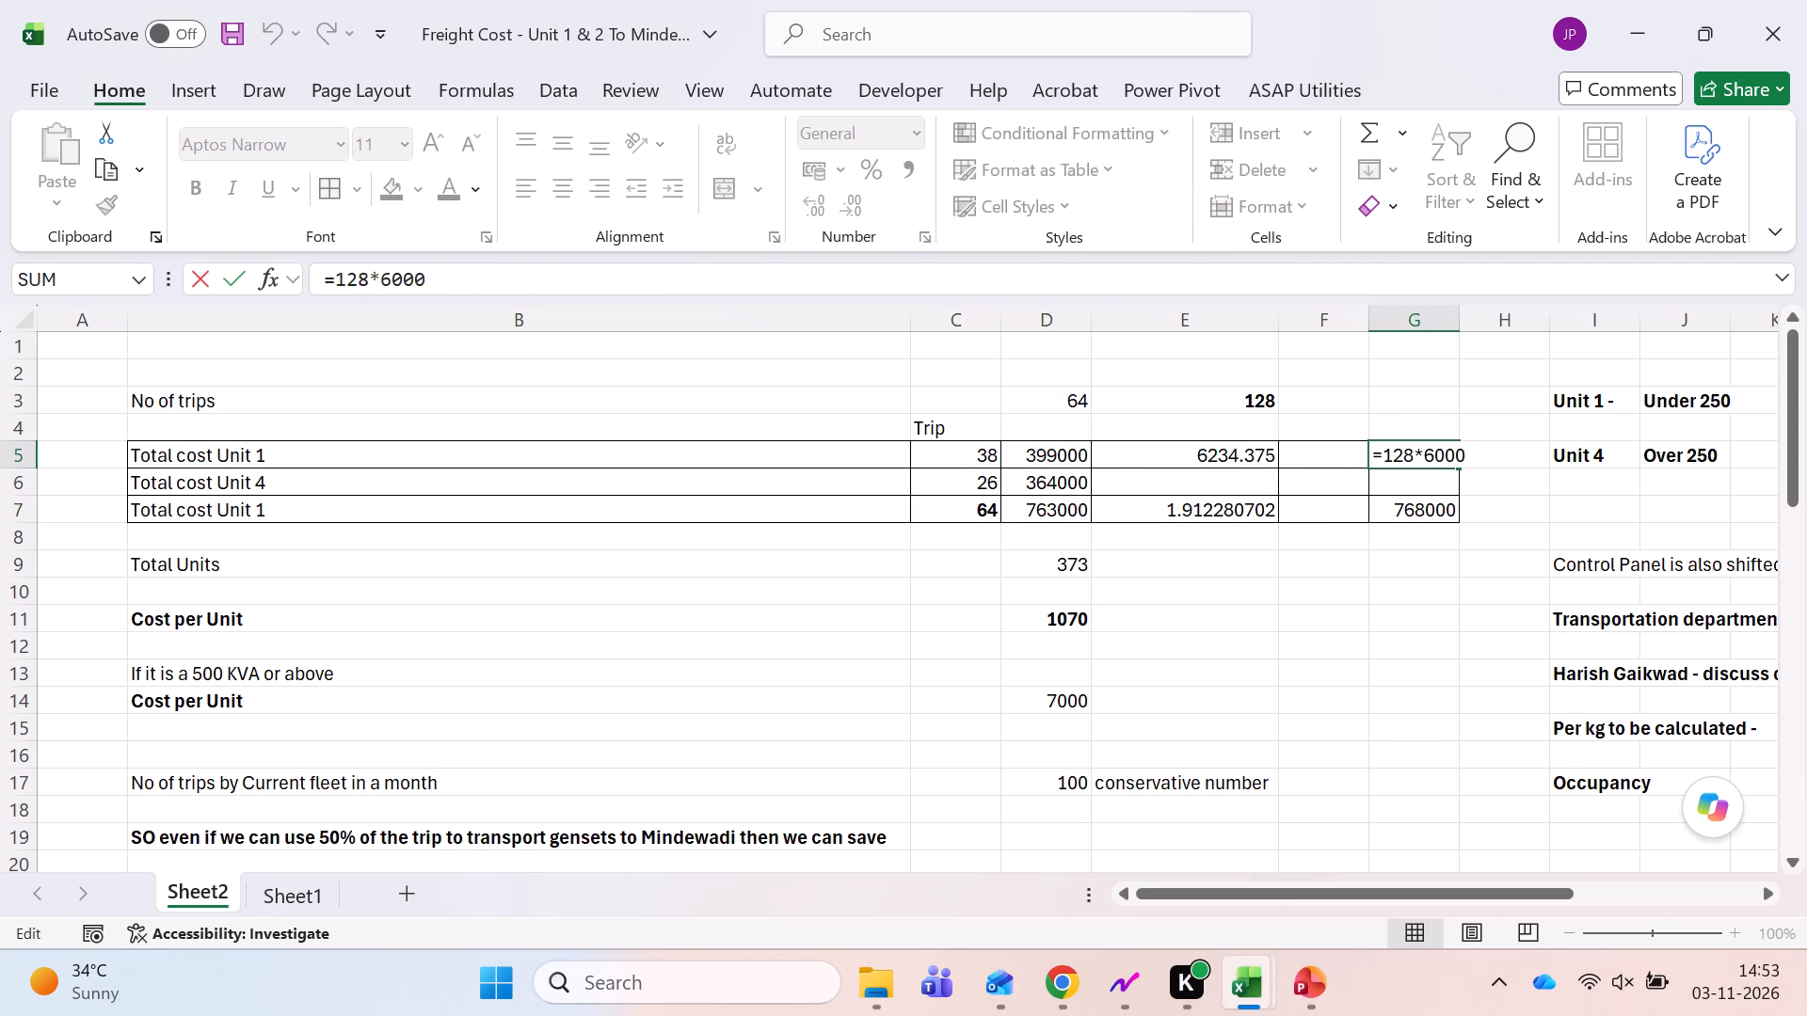
pyautogui.press('Escape')
pyautogui.press('Left')
pyautogui.press('Left')
pyautogui.press('Left')
pyautogui.press('Down')
pyautogui.press('Down')
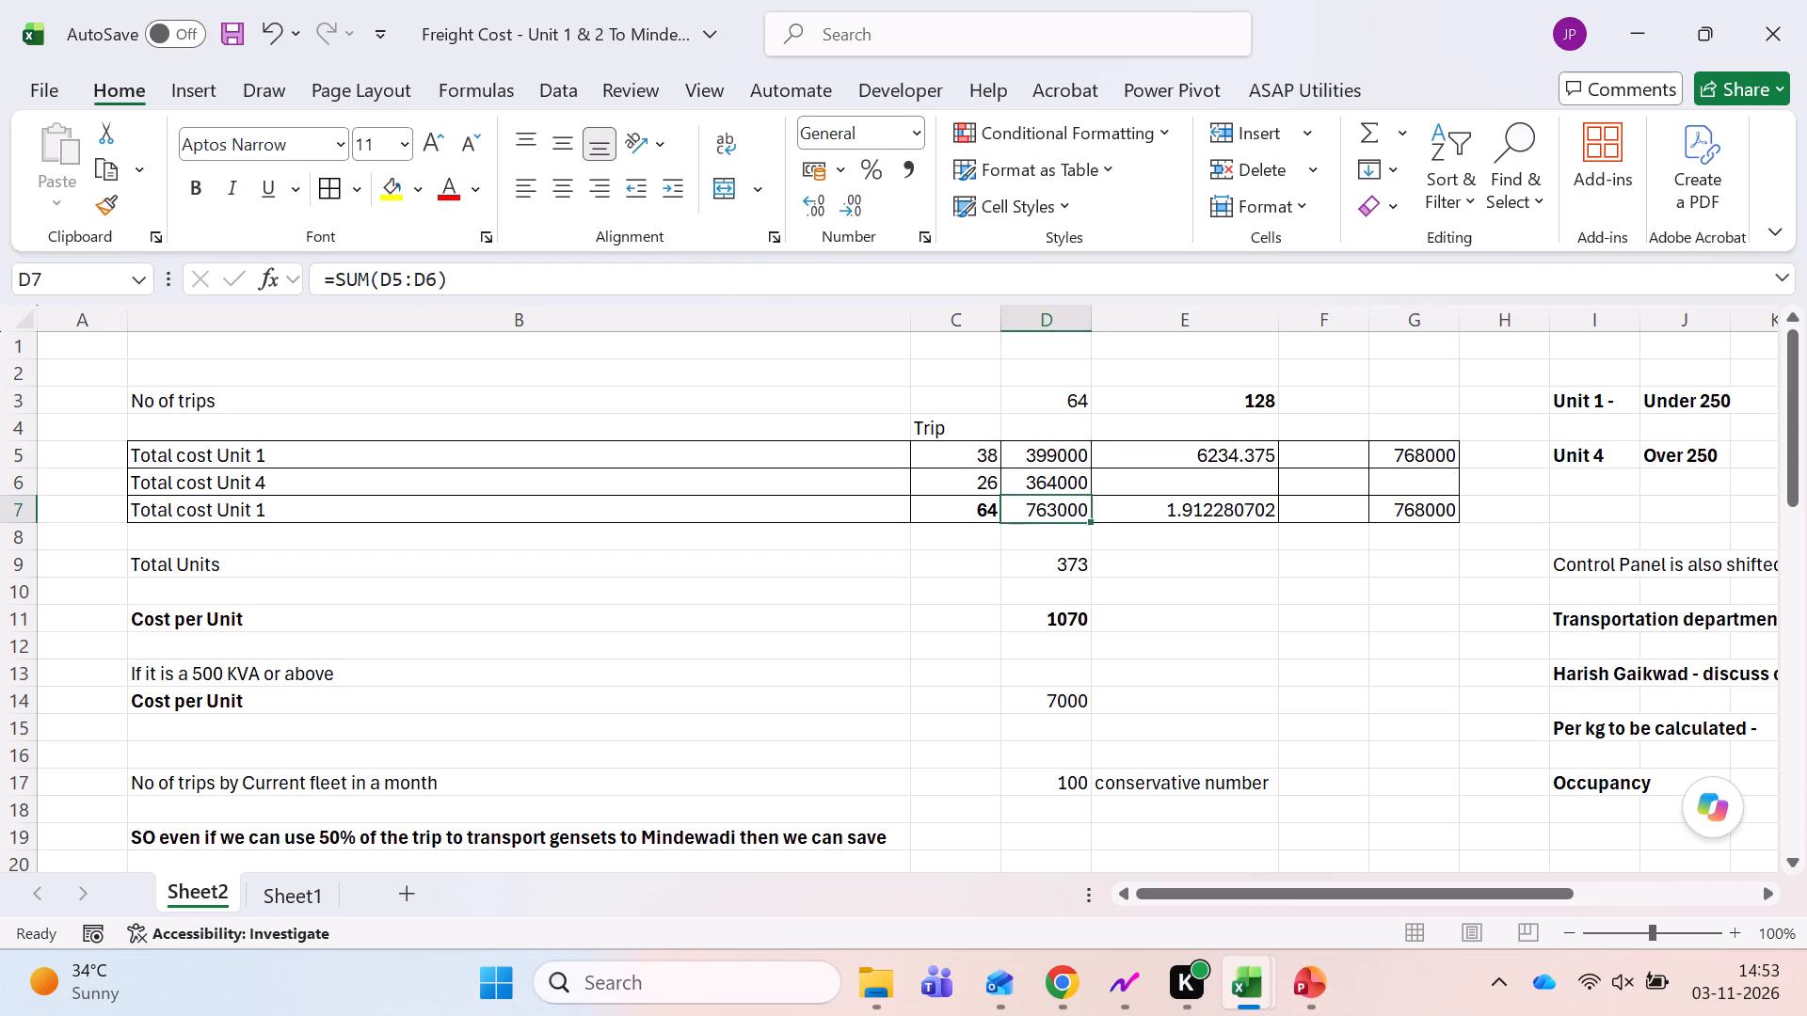
pyautogui.press('F2')
pyautogui.press('Escape')
pyautogui.press('Right')
pyautogui.press('F2')
pyautogui.press('Escape')
pyautogui.press('Right')
pyautogui.press('Right')
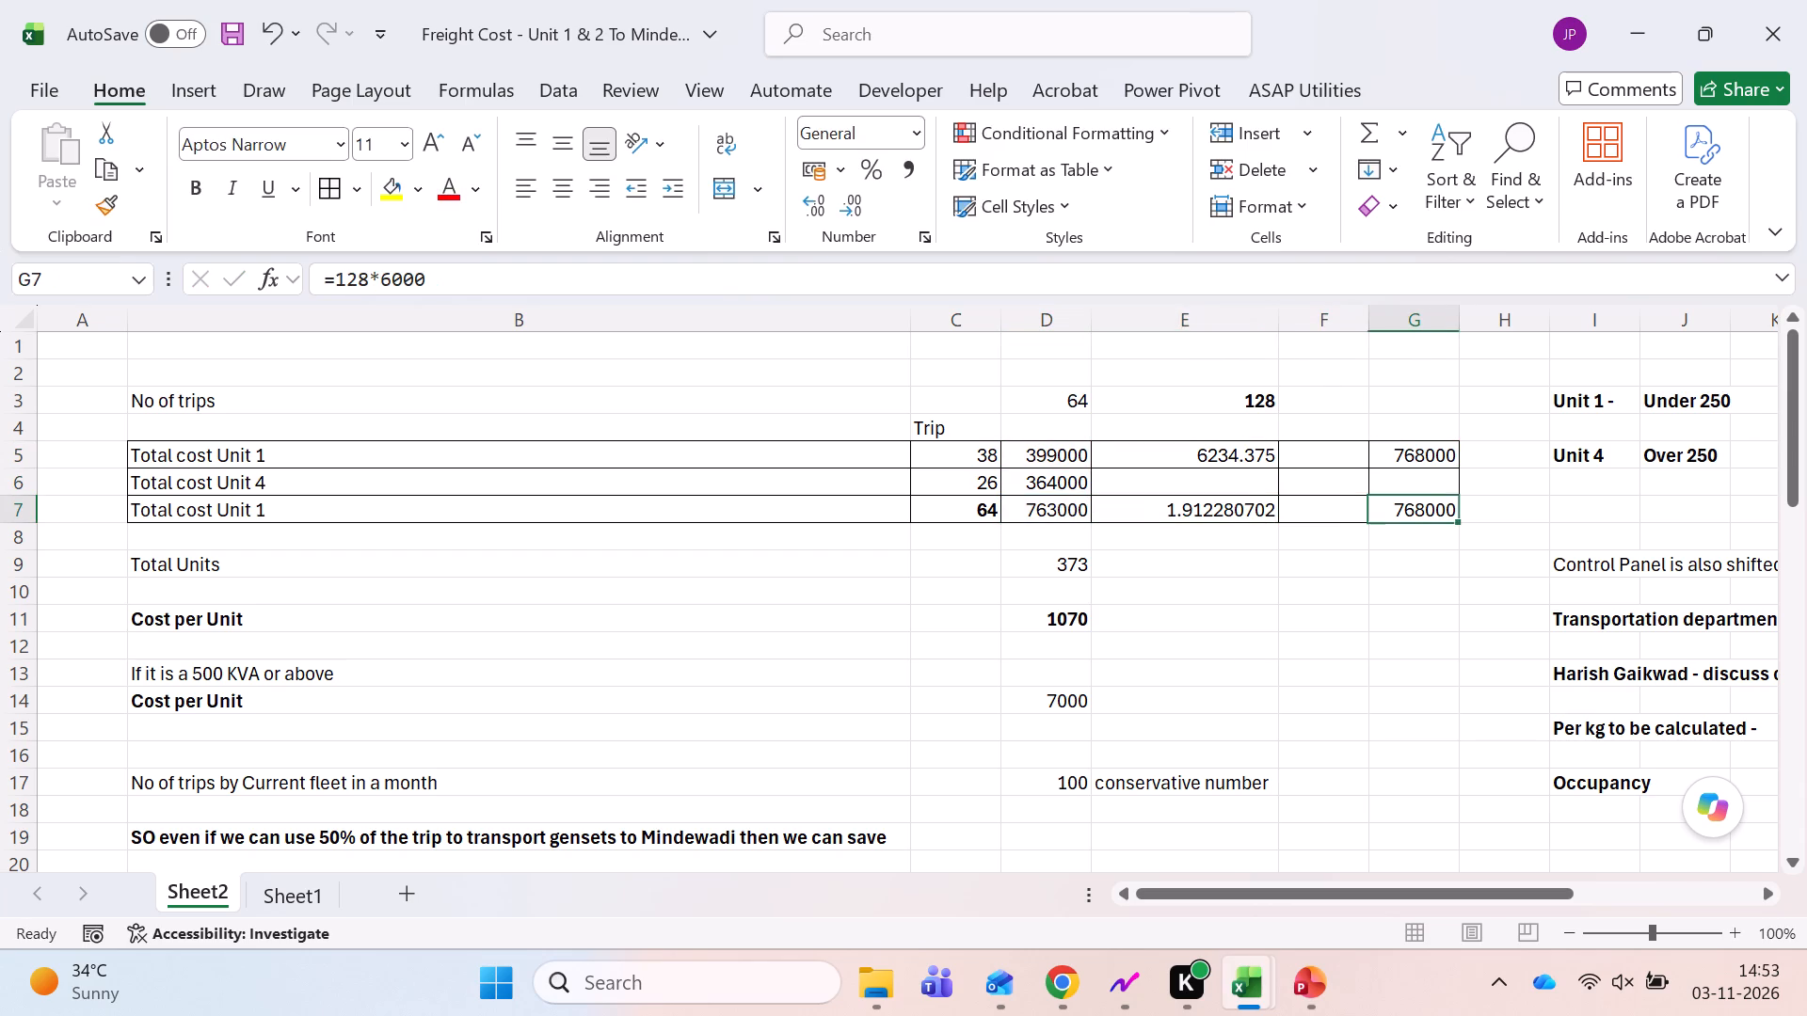
pyautogui.press('F2')
pyautogui.press('Escape')
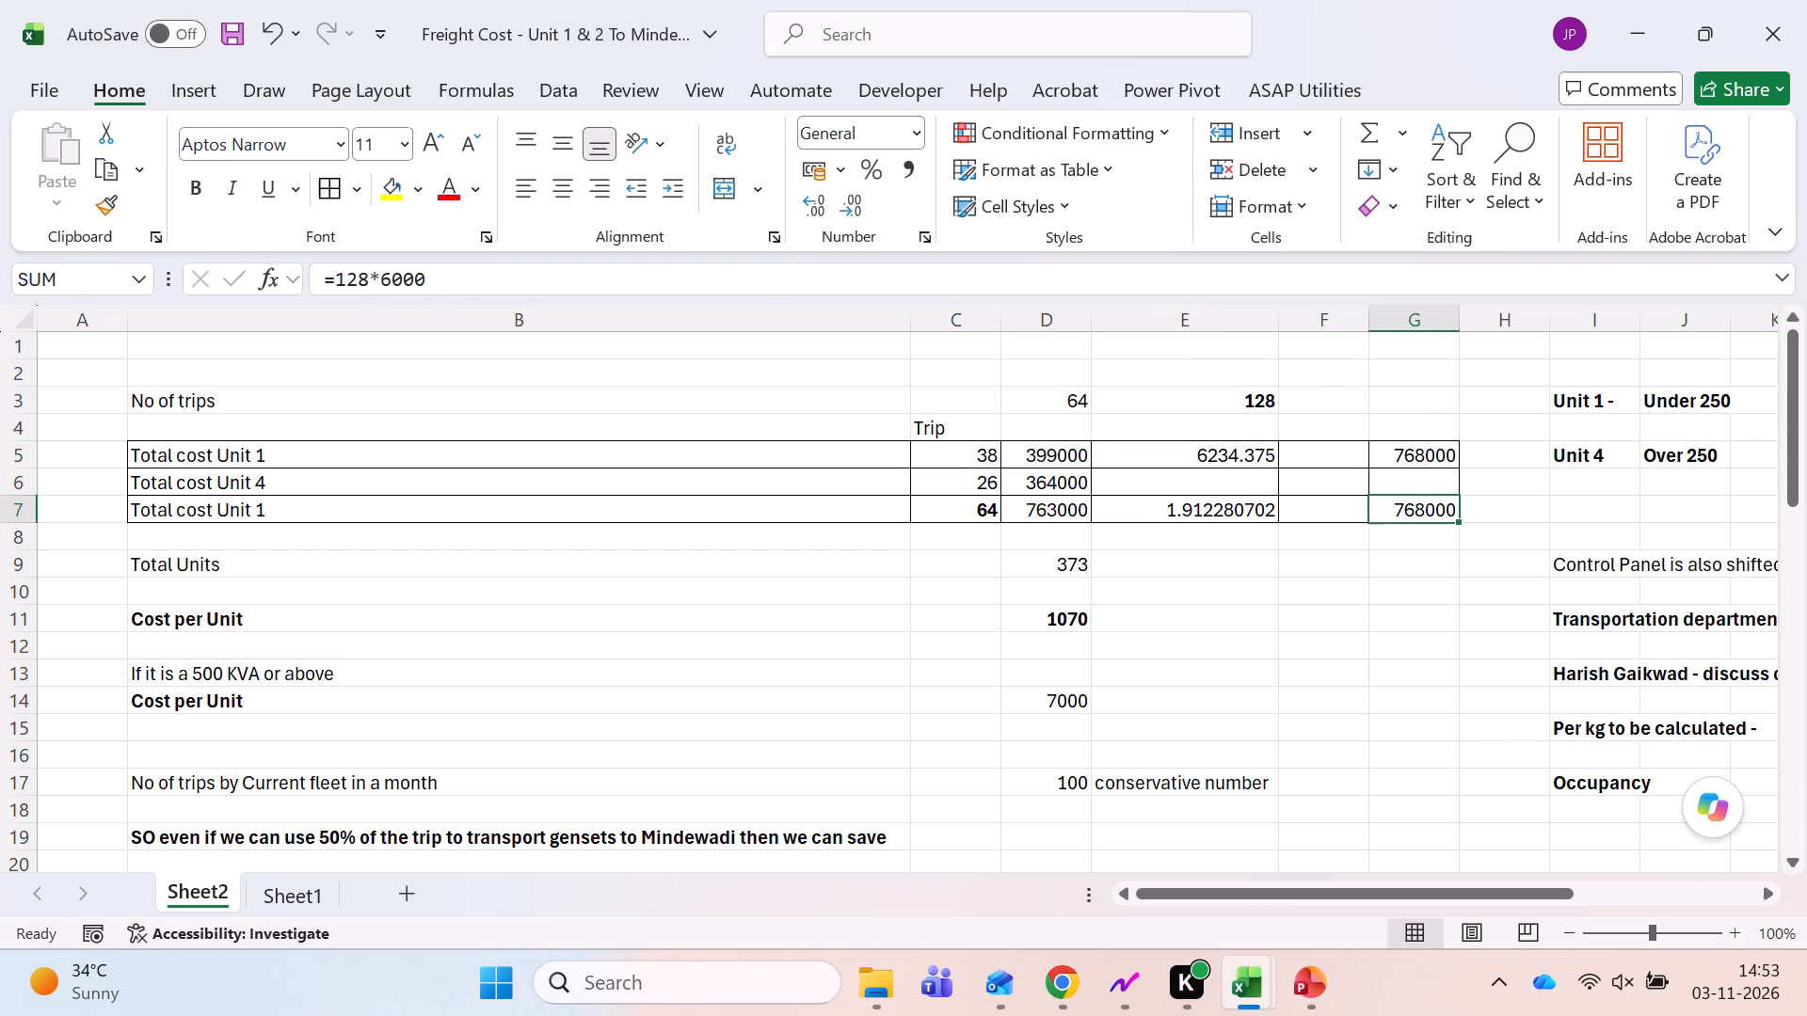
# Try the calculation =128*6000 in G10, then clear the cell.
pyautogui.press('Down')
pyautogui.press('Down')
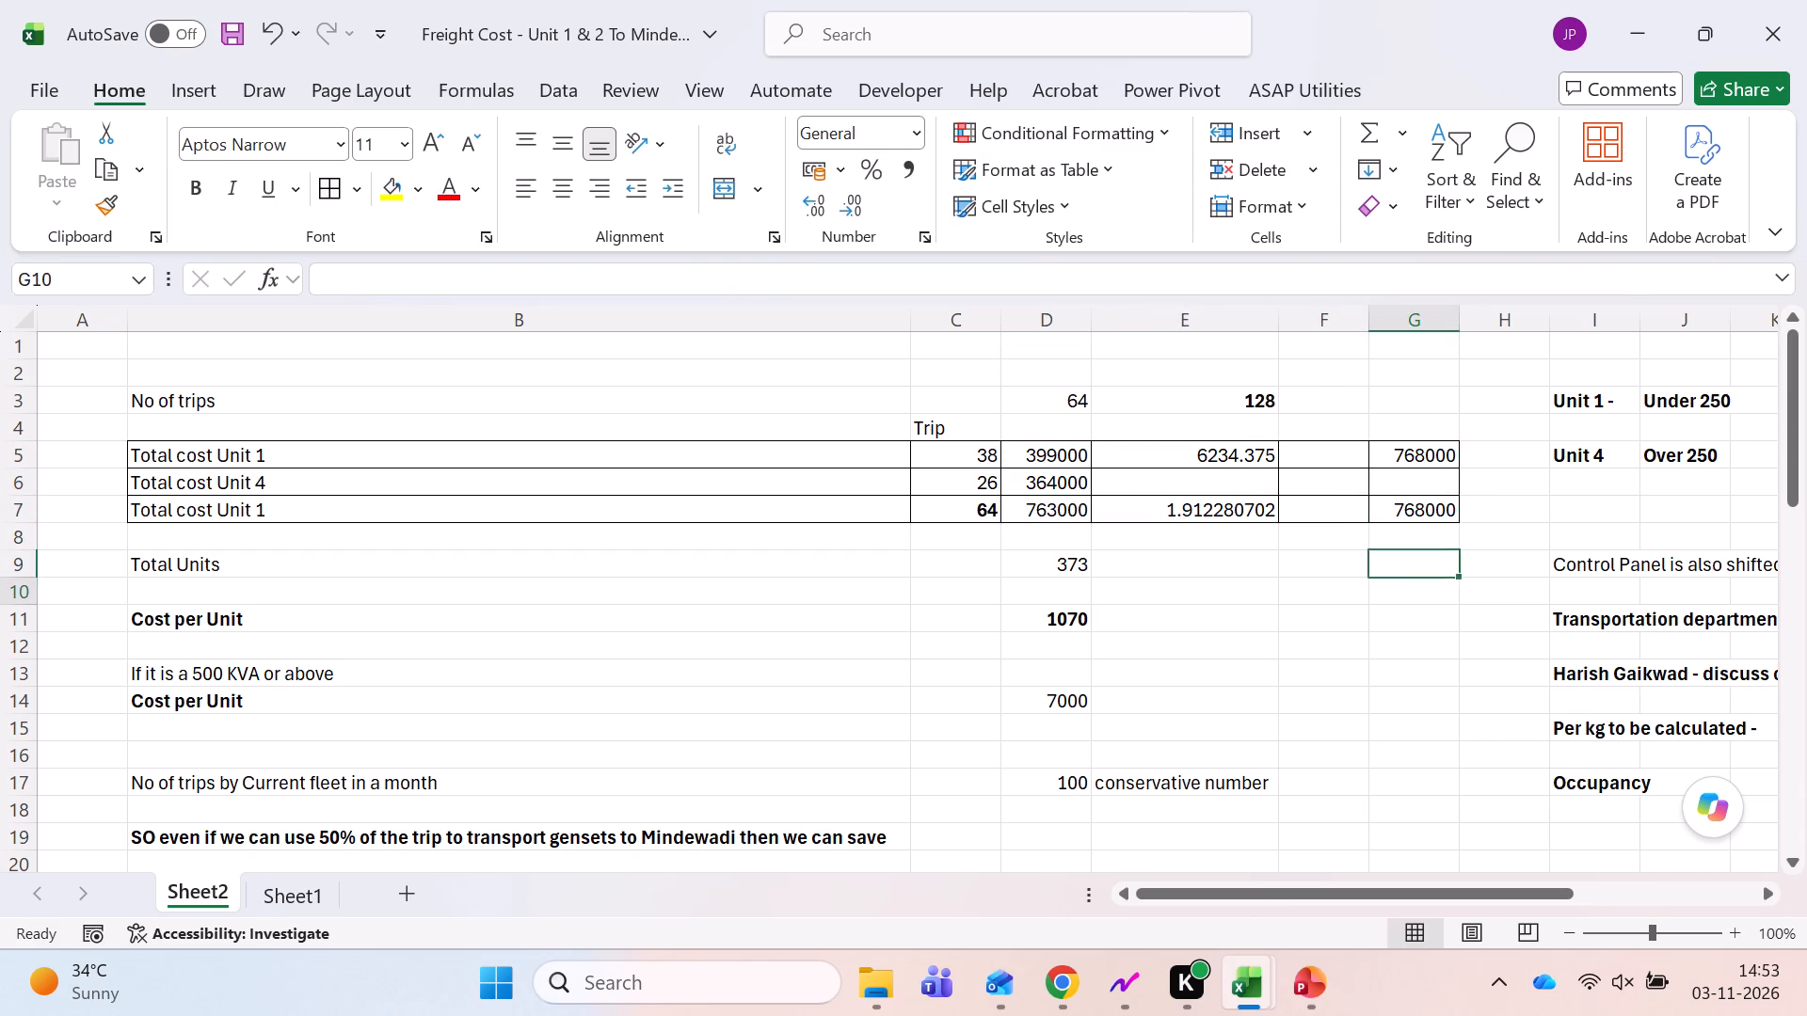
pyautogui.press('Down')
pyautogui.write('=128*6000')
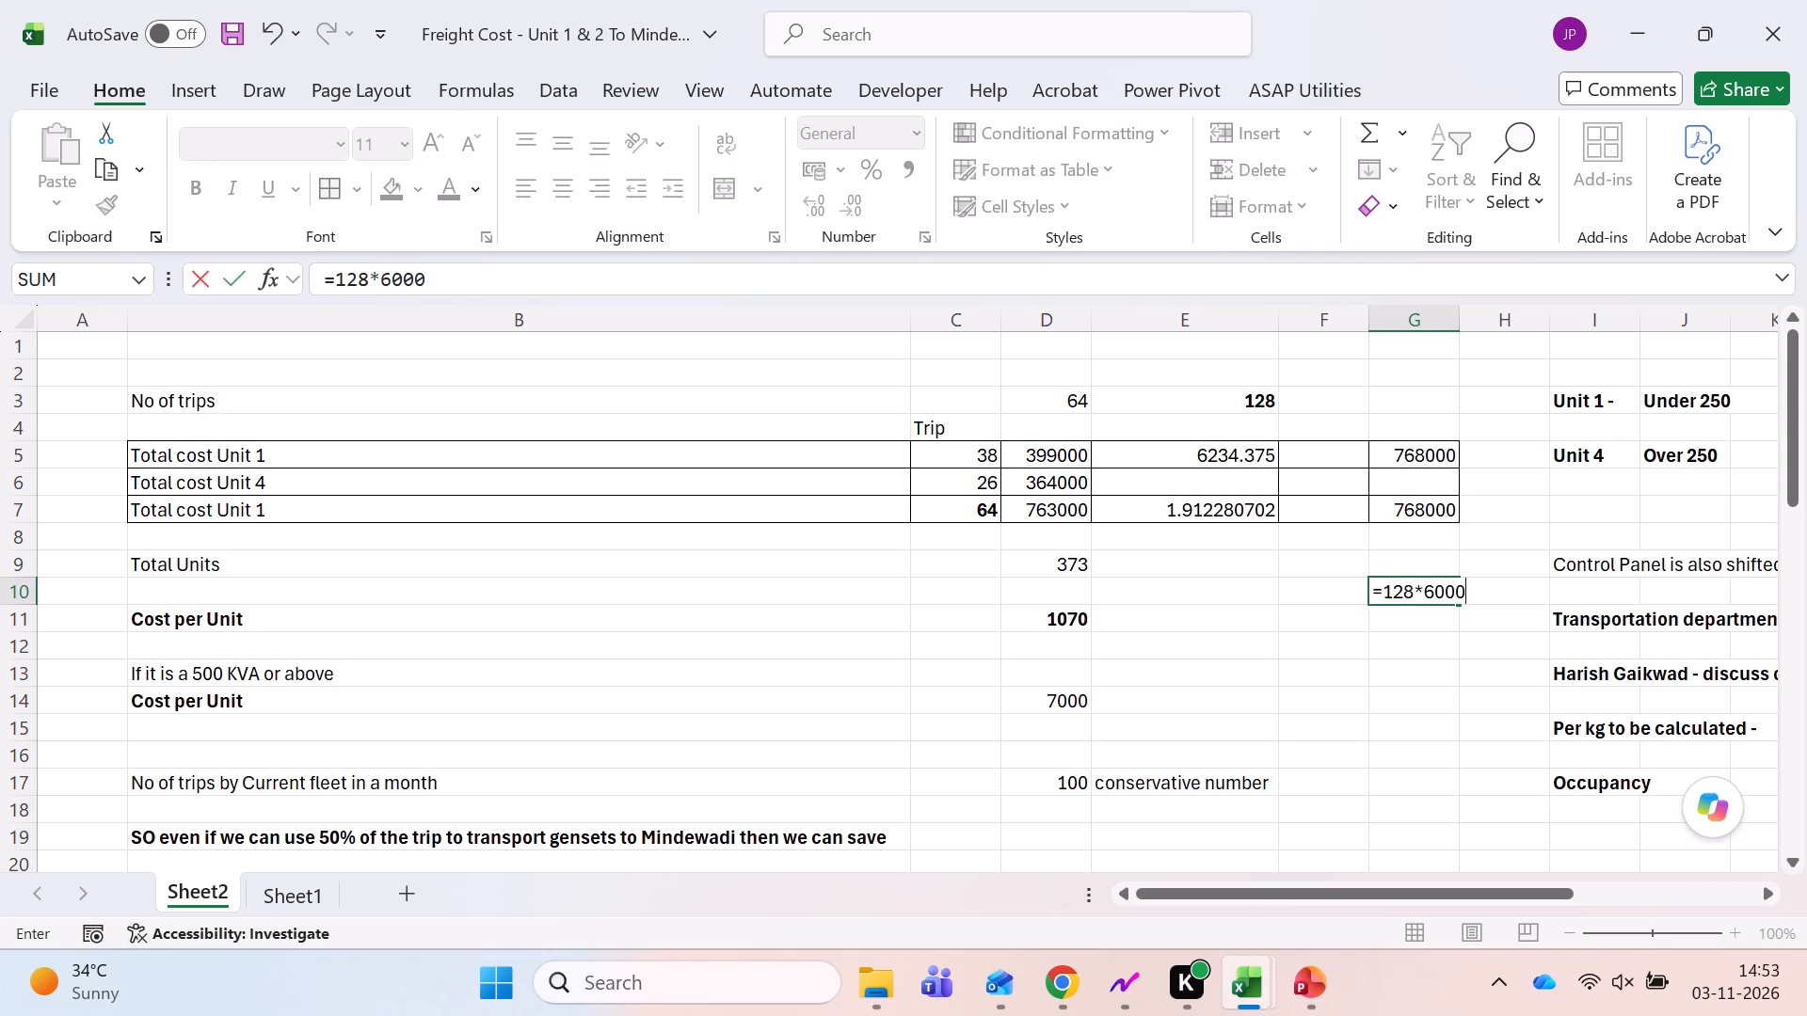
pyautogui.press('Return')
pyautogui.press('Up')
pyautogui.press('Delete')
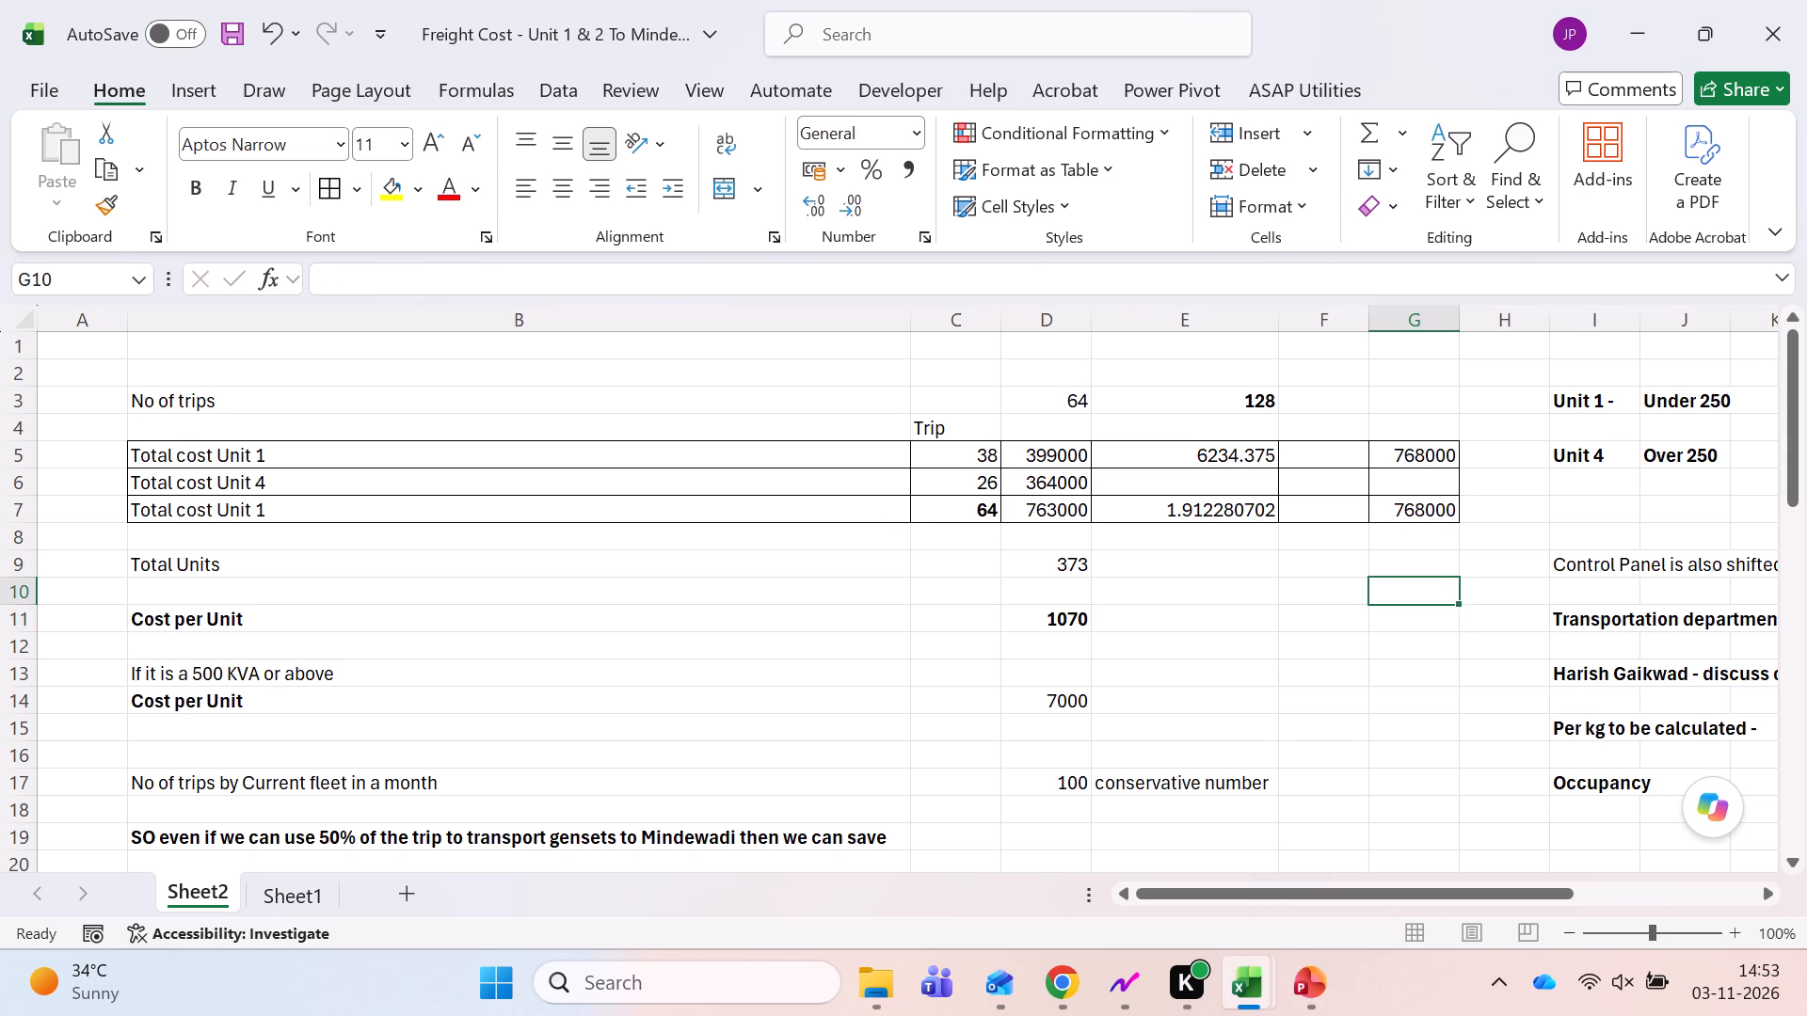
# Recheck the formulas in G5 and E5 of the total cost block.
pyautogui.press('Up')
pyautogui.press('Up')
pyautogui.press('Up')
pyautogui.press('Up')
pyautogui.press('Up')
pyautogui.press('Up')
pyautogui.press('Down')
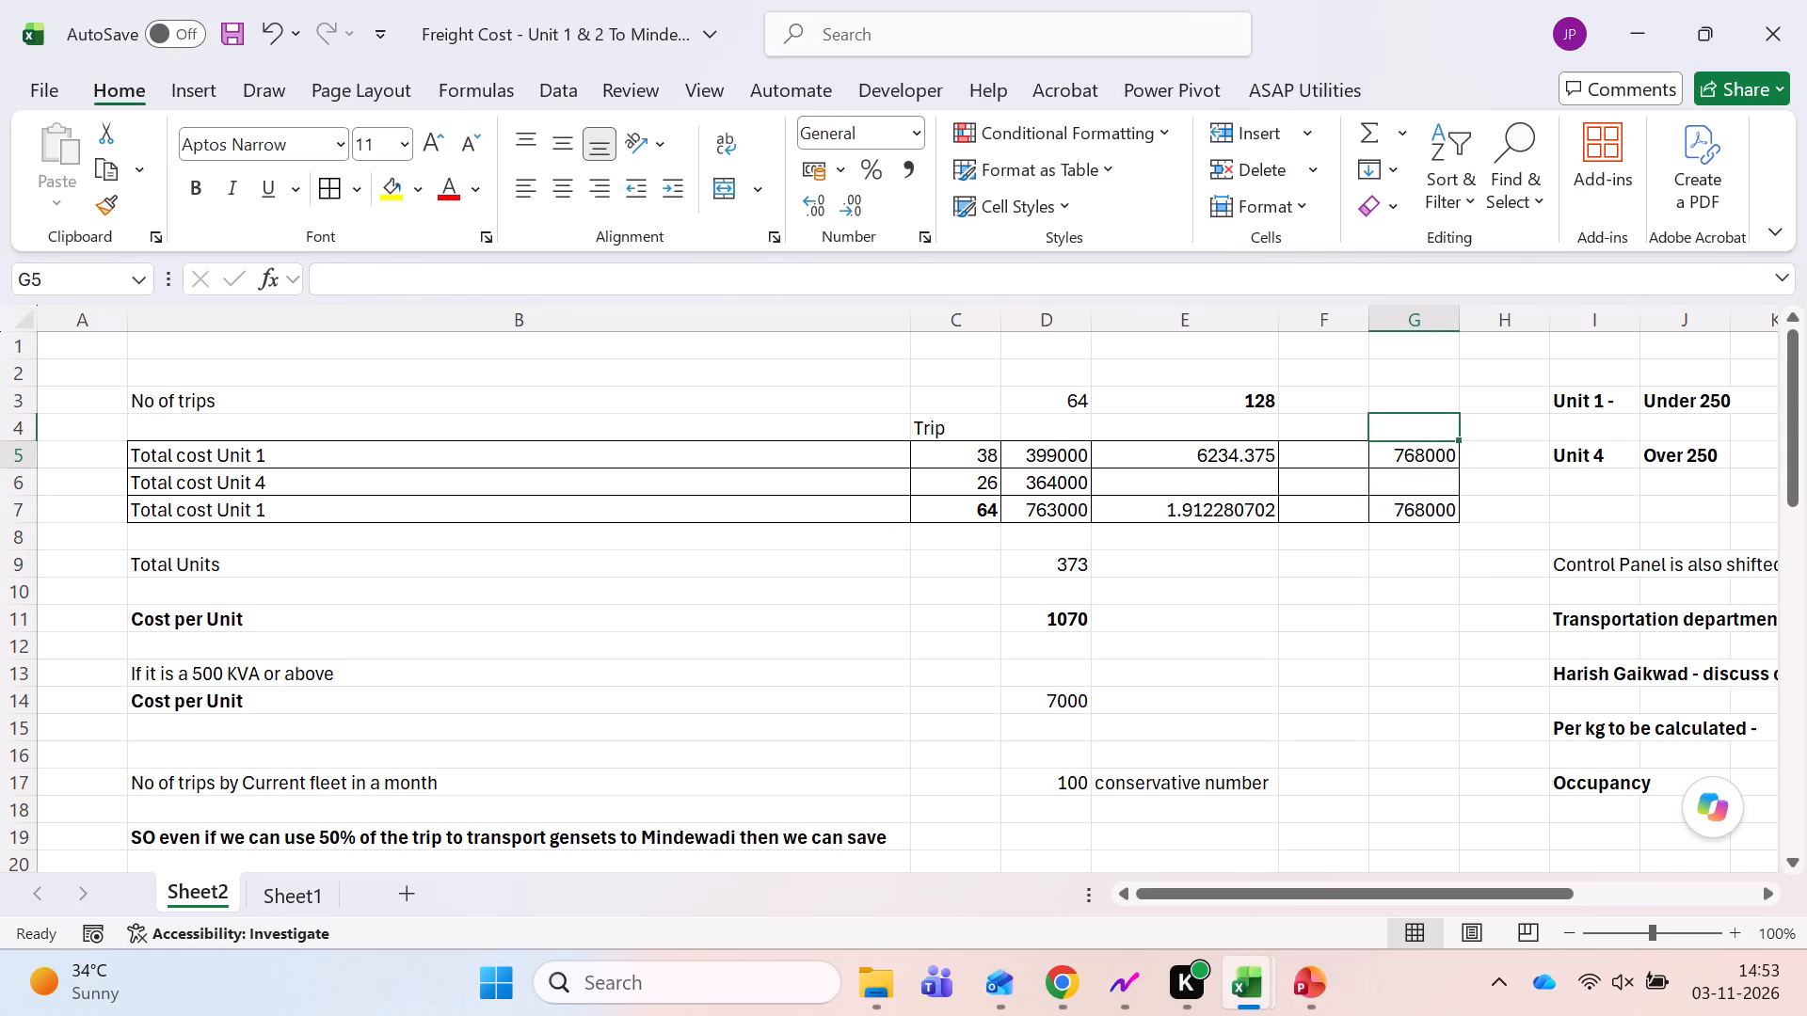
pyautogui.press('Down')
pyautogui.press('Down')
pyautogui.press('Up')
pyautogui.press('Up')
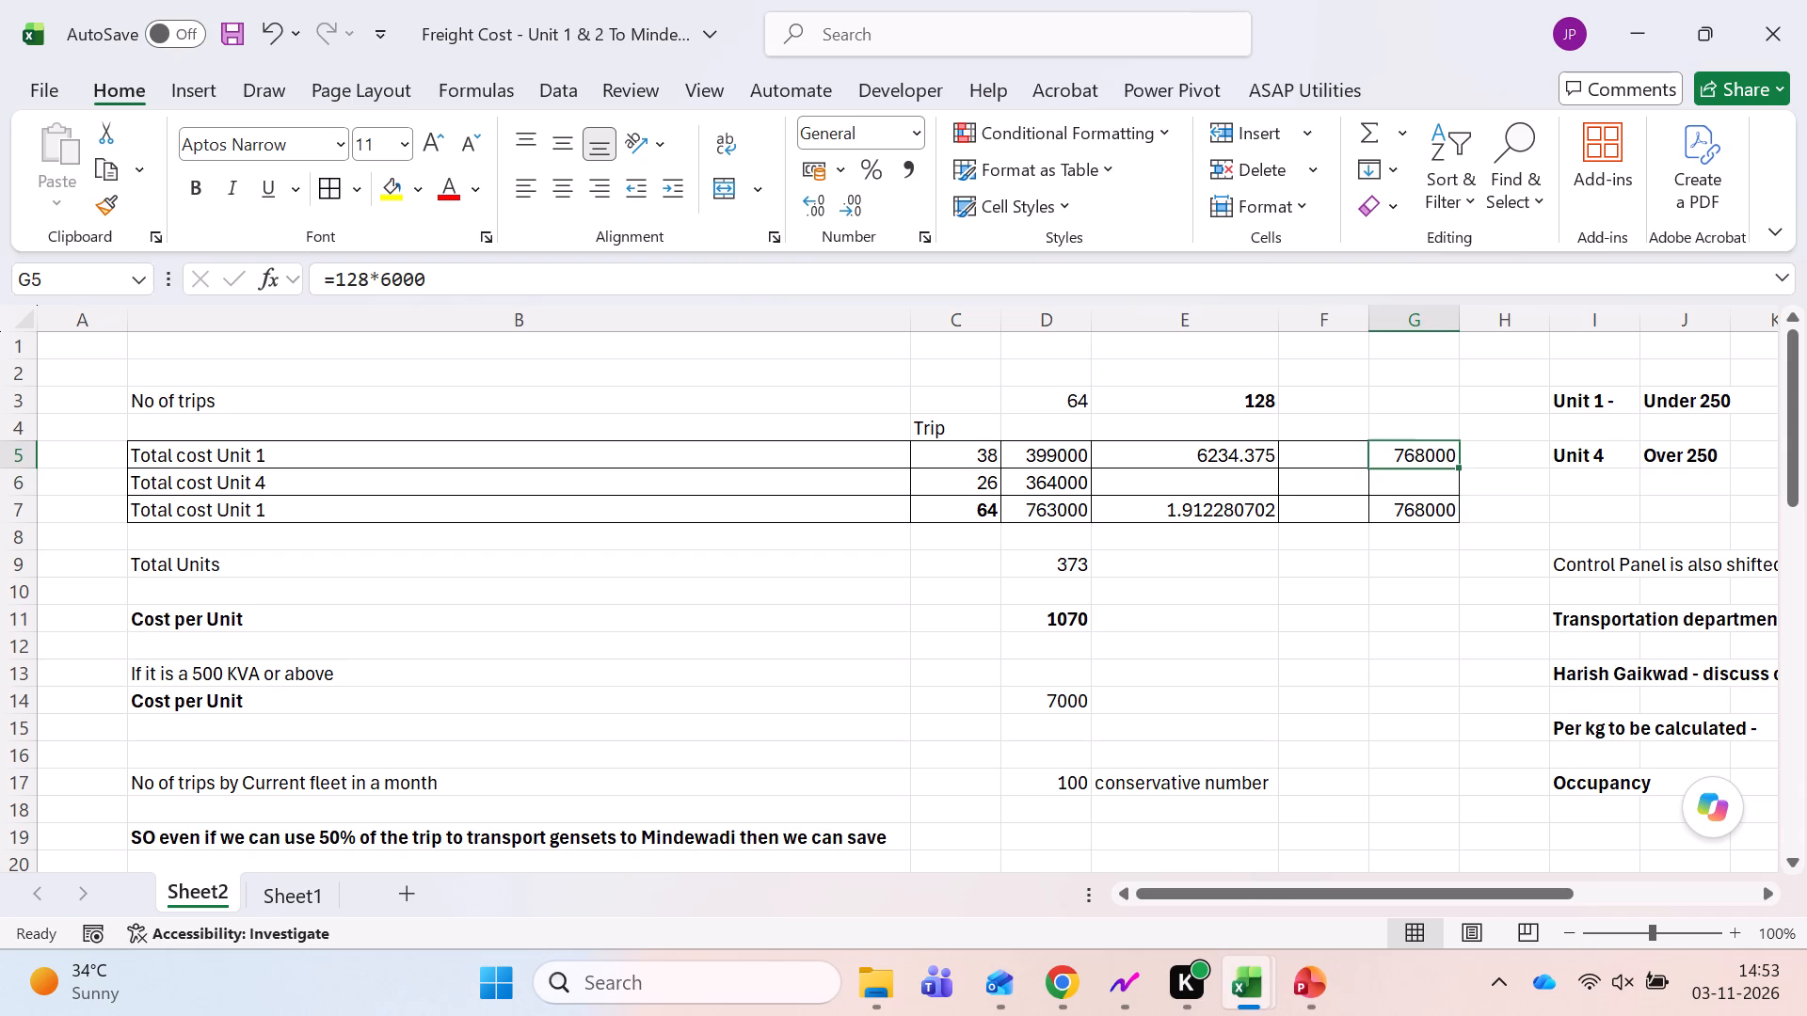
pyautogui.press('Left')
pyautogui.press('Left')
pyautogui.press('F2')
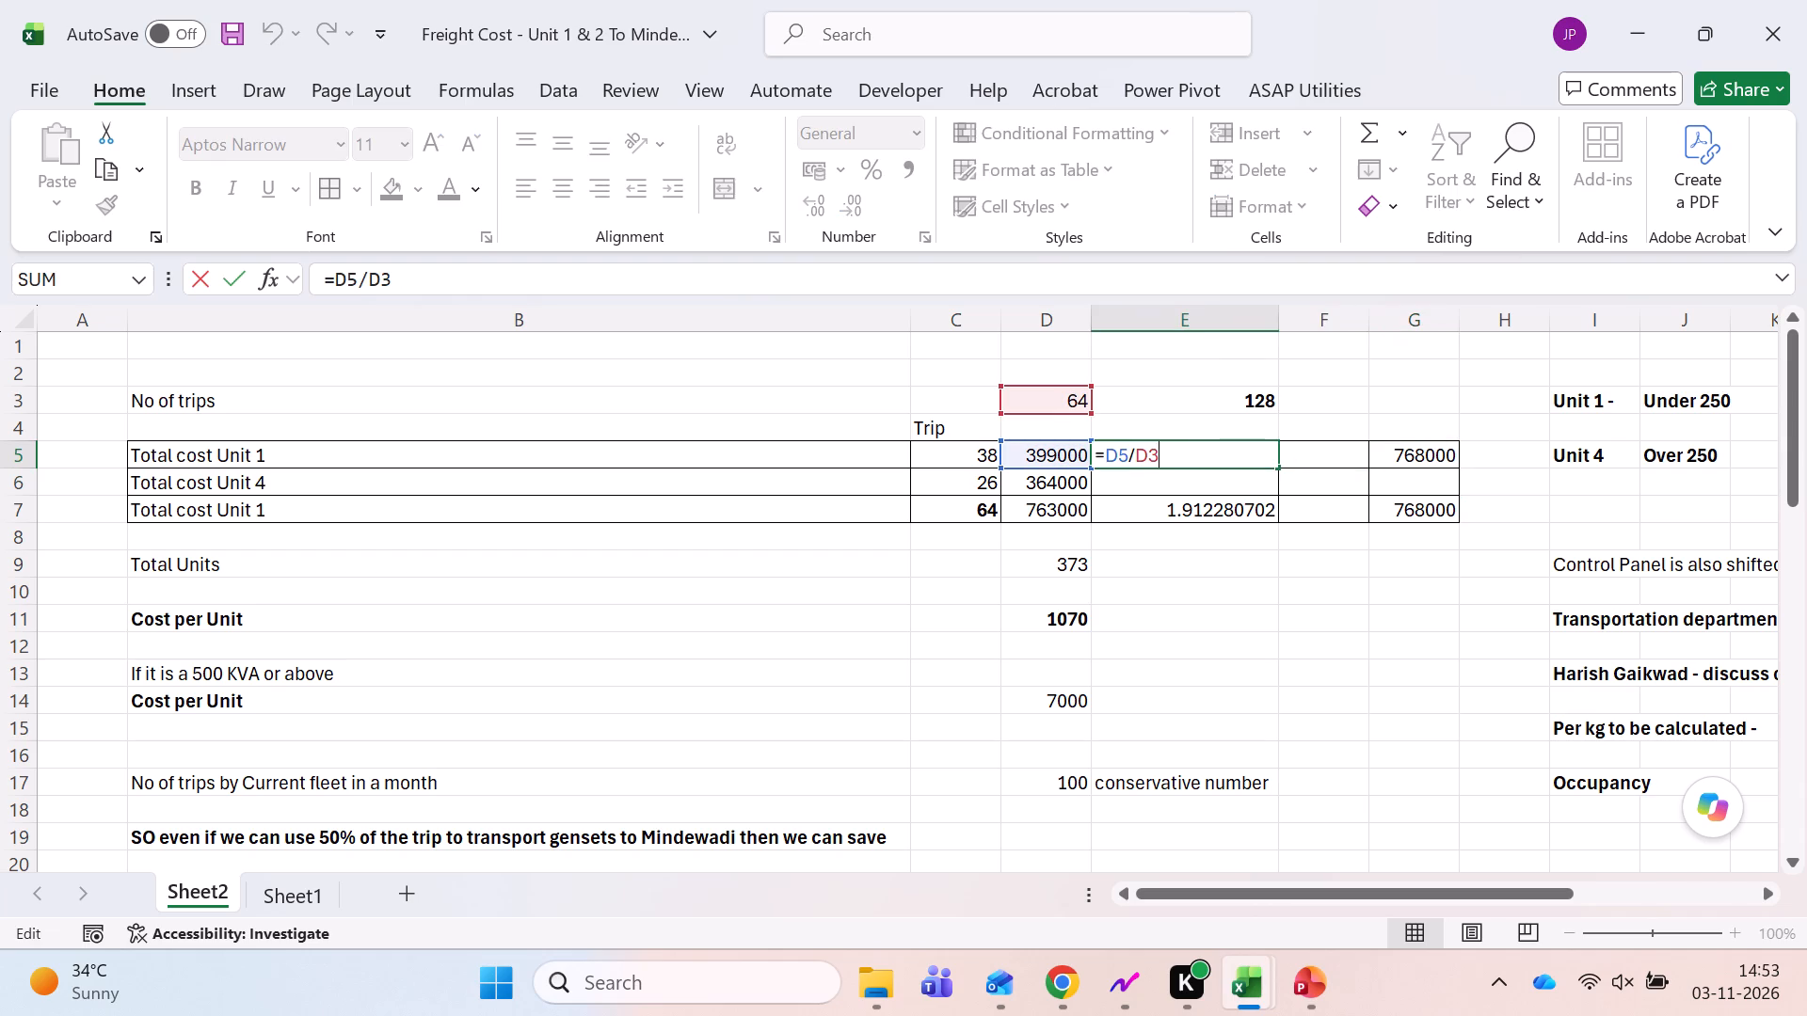
pyautogui.press('Escape')
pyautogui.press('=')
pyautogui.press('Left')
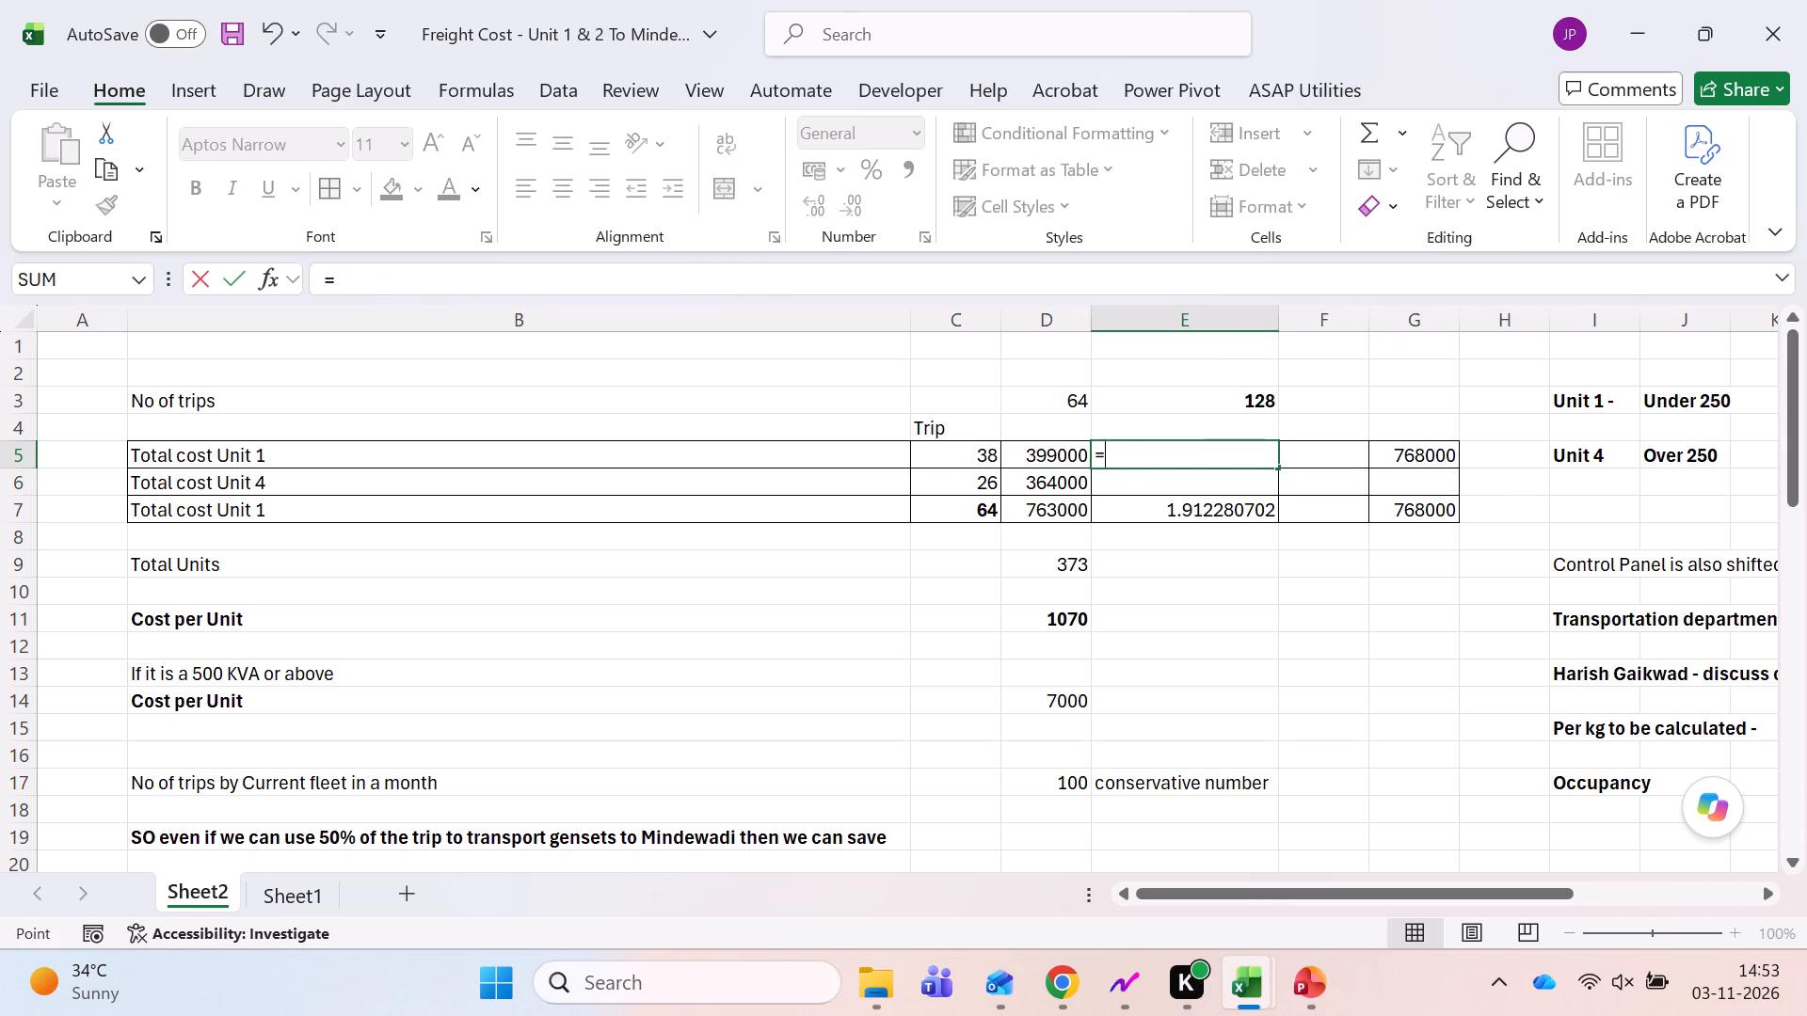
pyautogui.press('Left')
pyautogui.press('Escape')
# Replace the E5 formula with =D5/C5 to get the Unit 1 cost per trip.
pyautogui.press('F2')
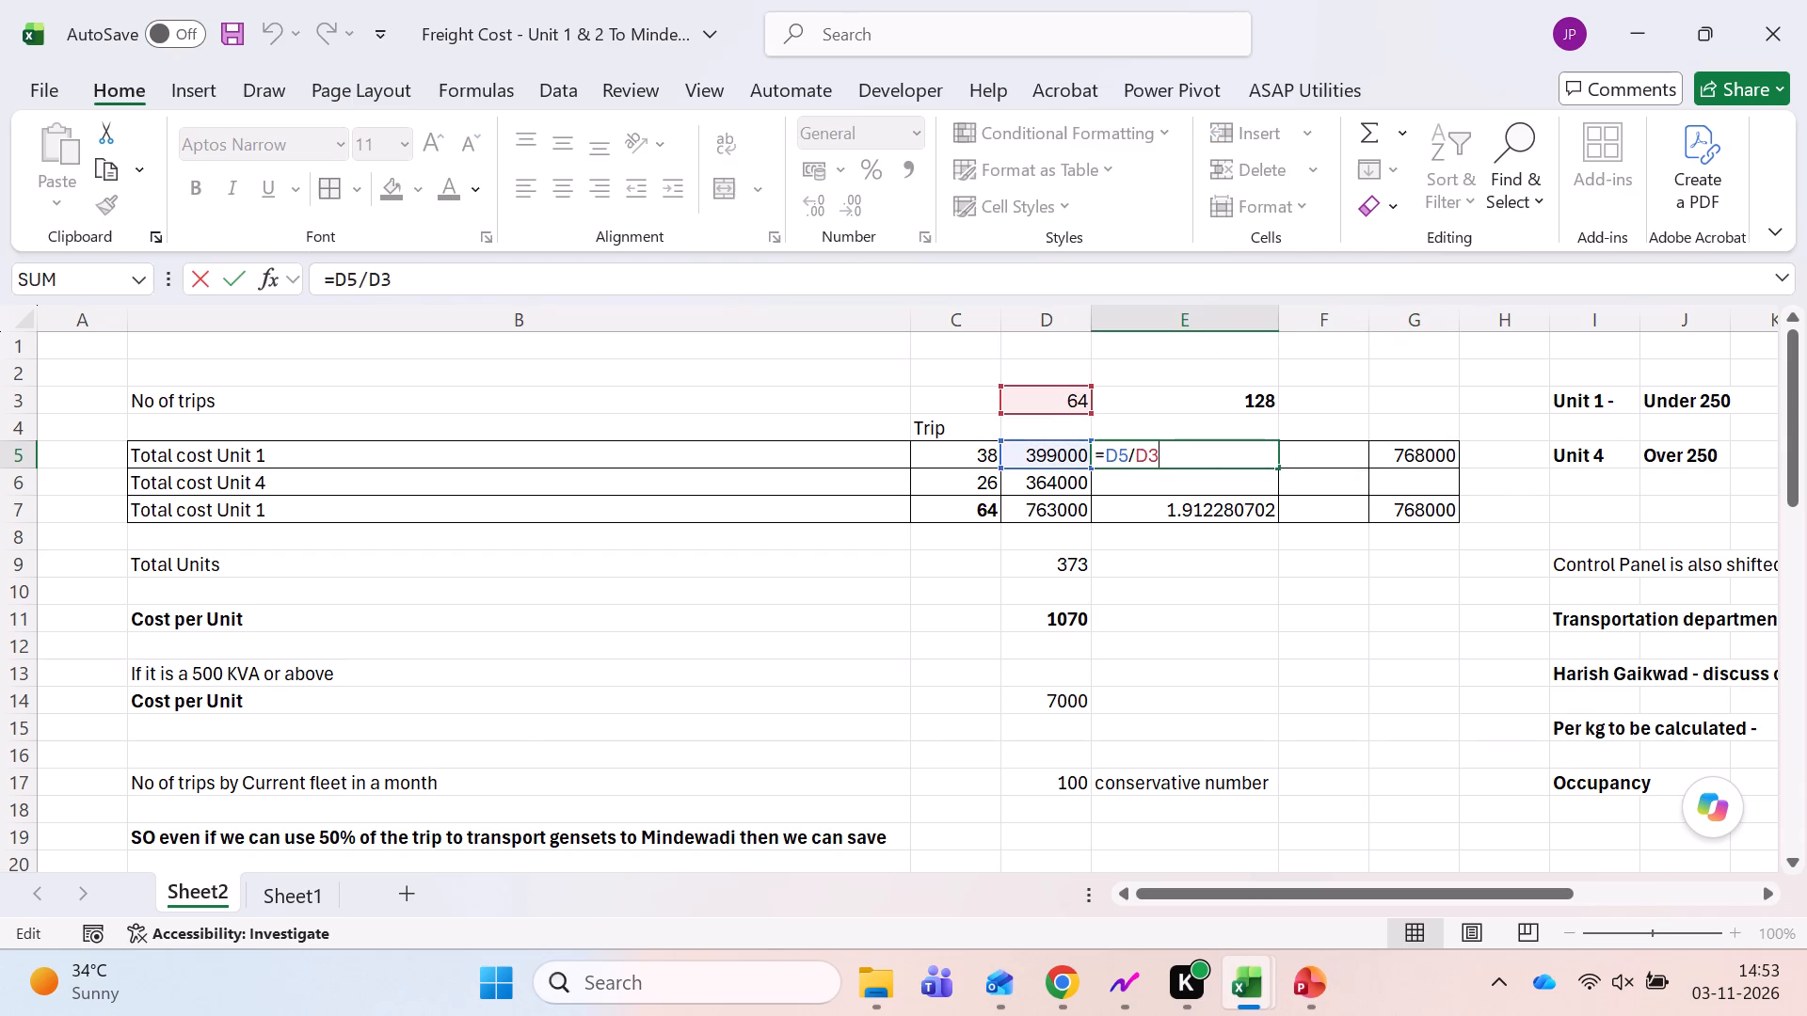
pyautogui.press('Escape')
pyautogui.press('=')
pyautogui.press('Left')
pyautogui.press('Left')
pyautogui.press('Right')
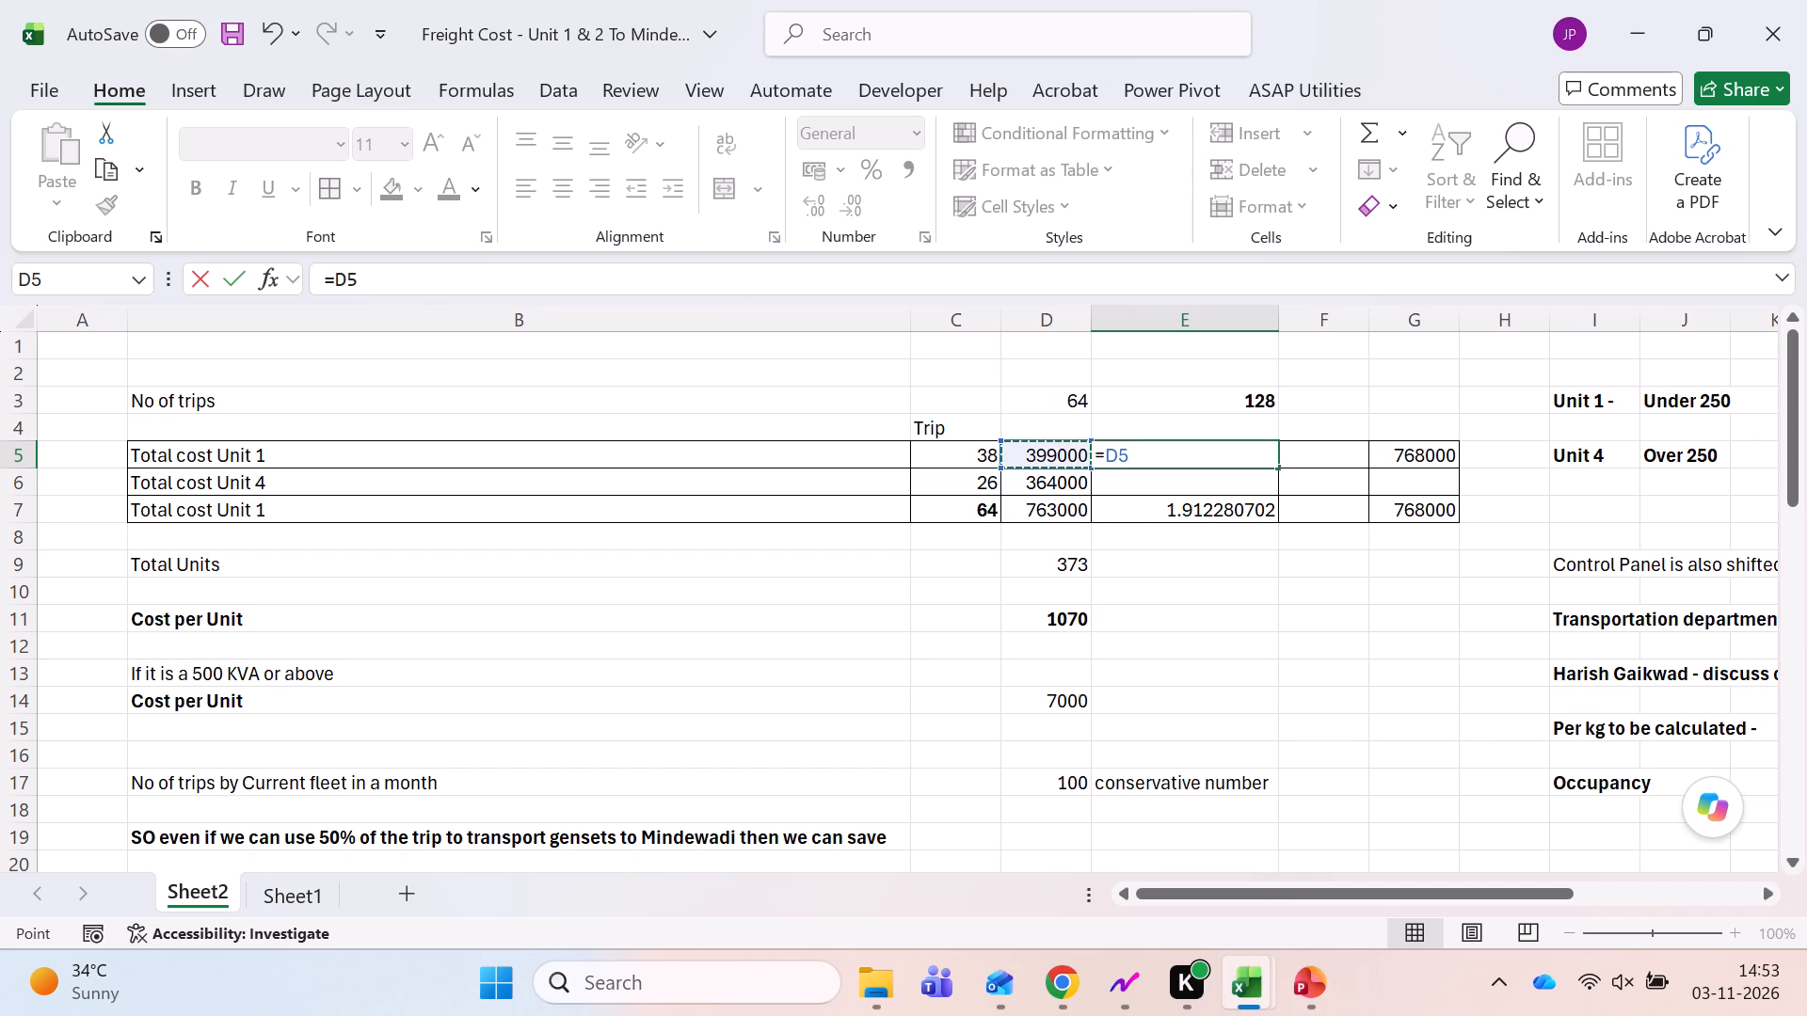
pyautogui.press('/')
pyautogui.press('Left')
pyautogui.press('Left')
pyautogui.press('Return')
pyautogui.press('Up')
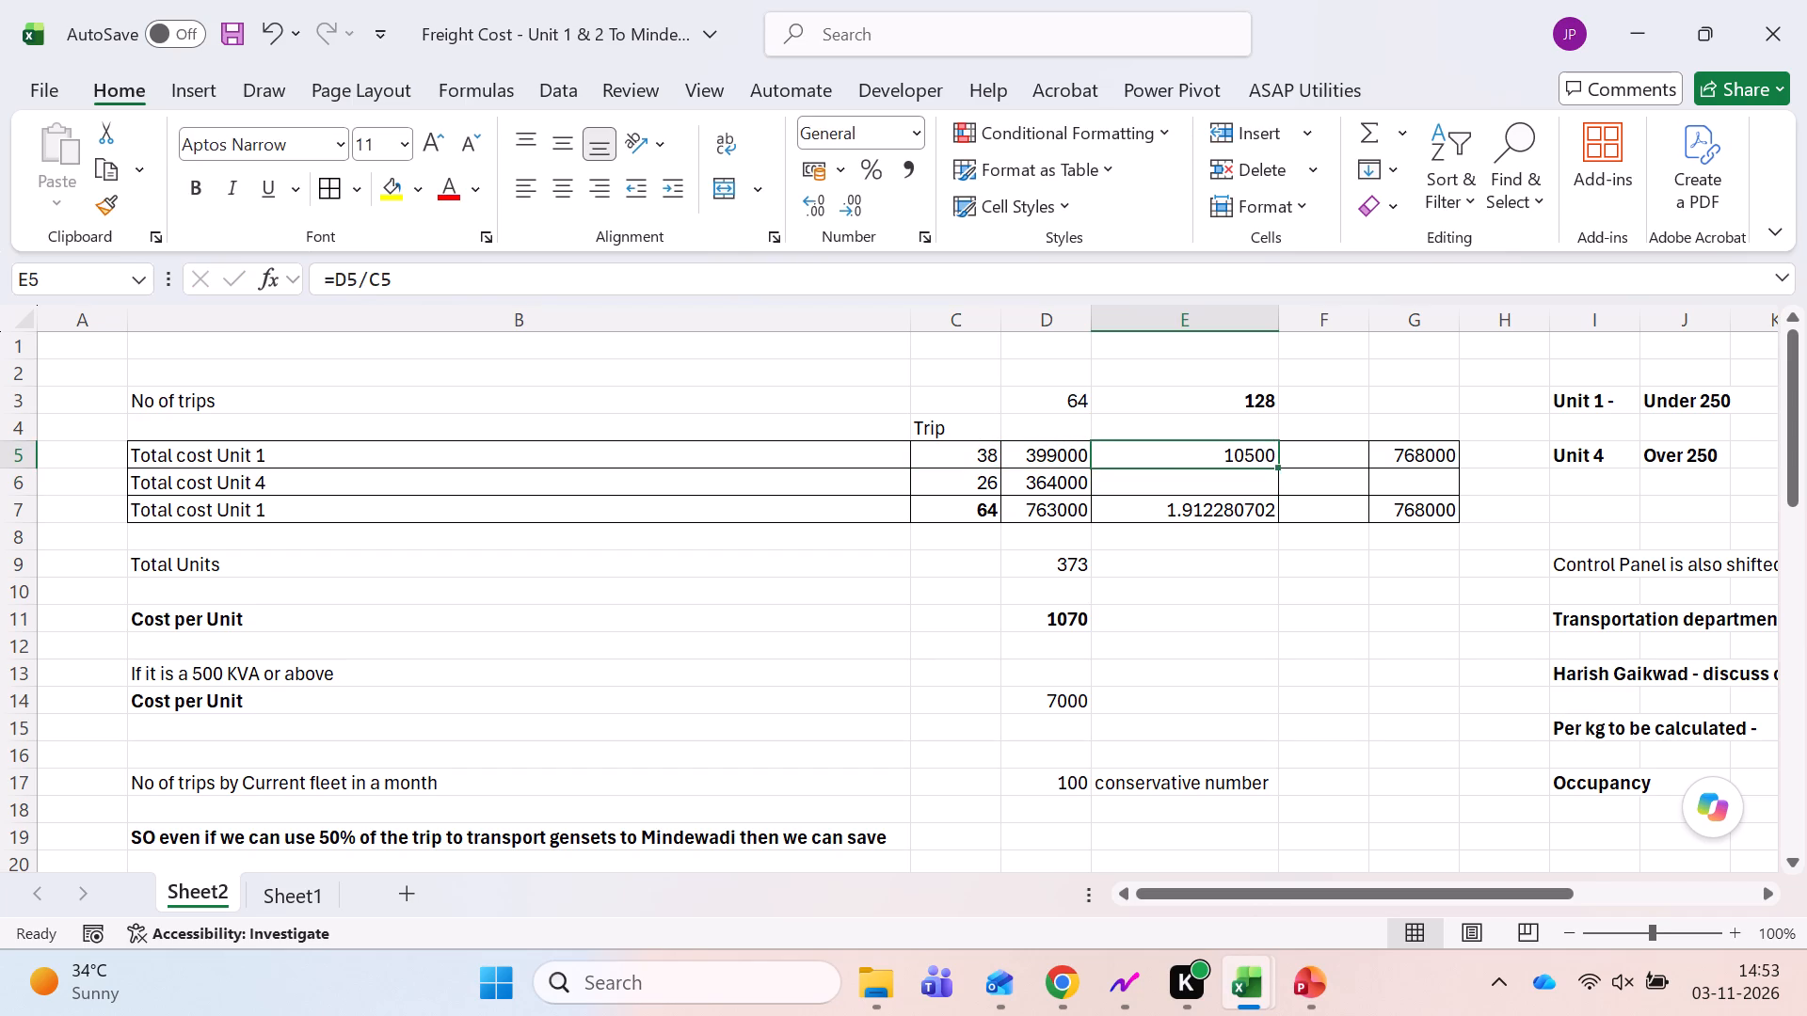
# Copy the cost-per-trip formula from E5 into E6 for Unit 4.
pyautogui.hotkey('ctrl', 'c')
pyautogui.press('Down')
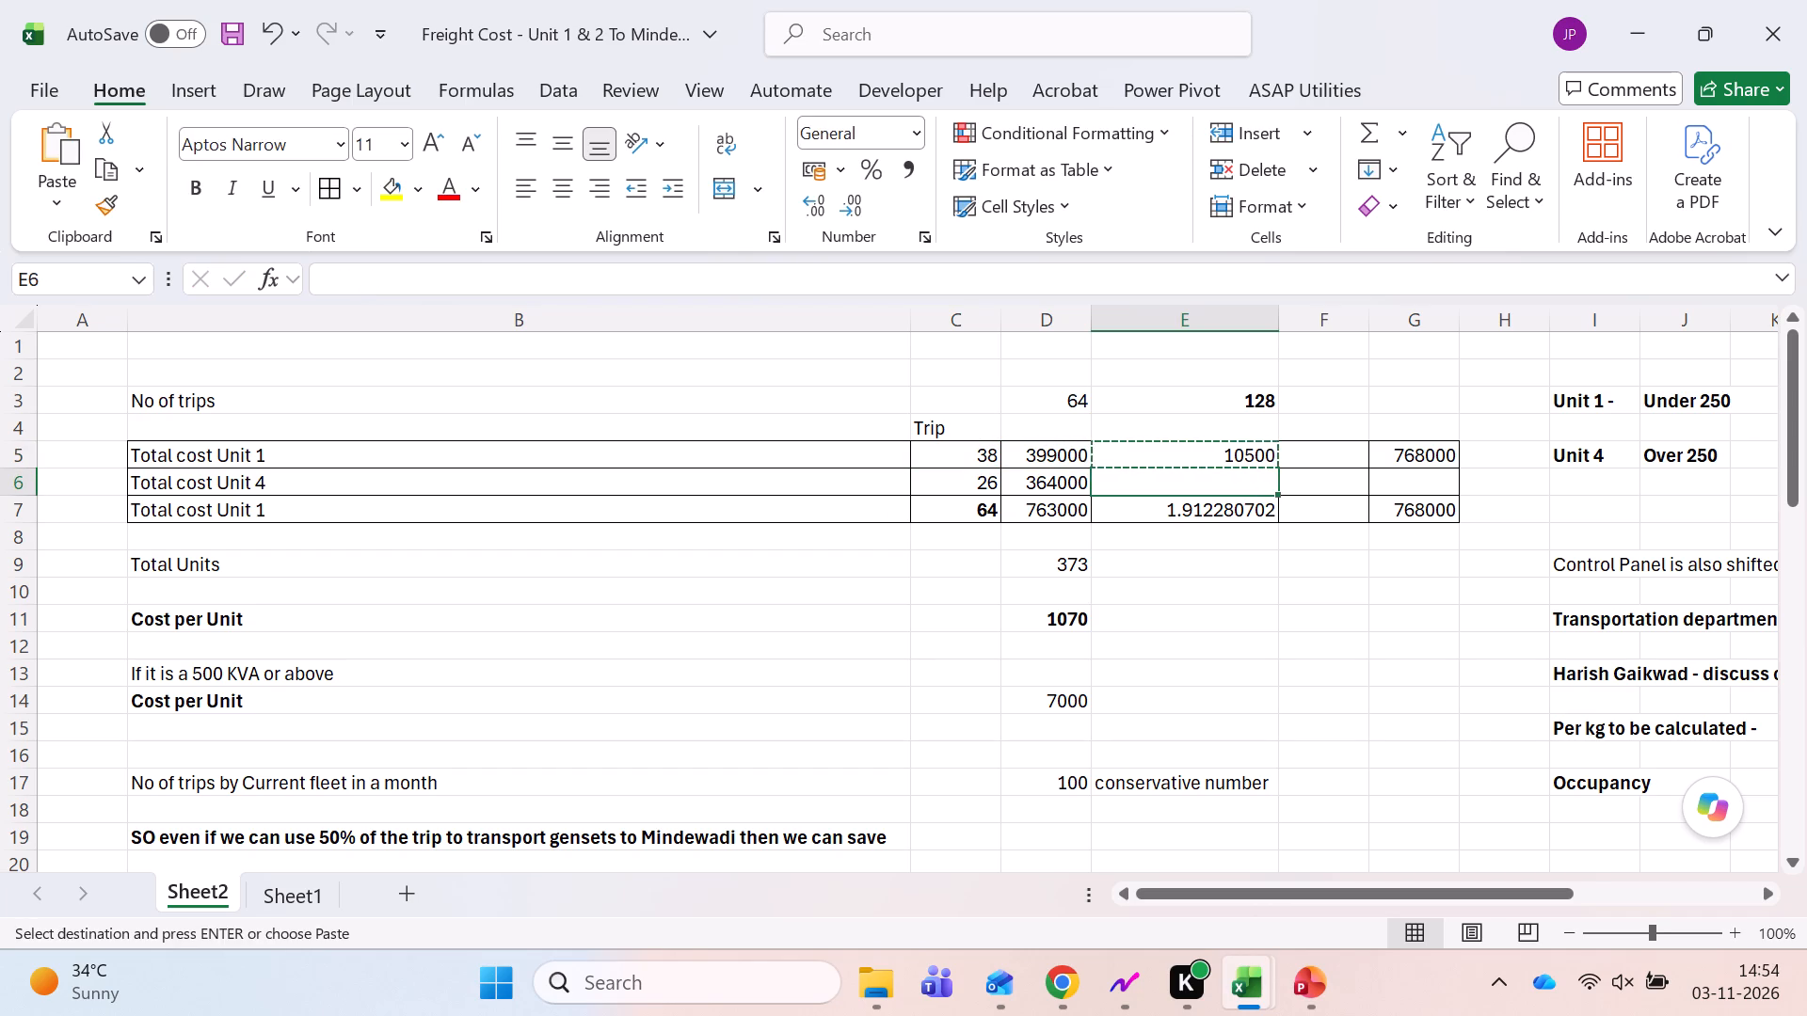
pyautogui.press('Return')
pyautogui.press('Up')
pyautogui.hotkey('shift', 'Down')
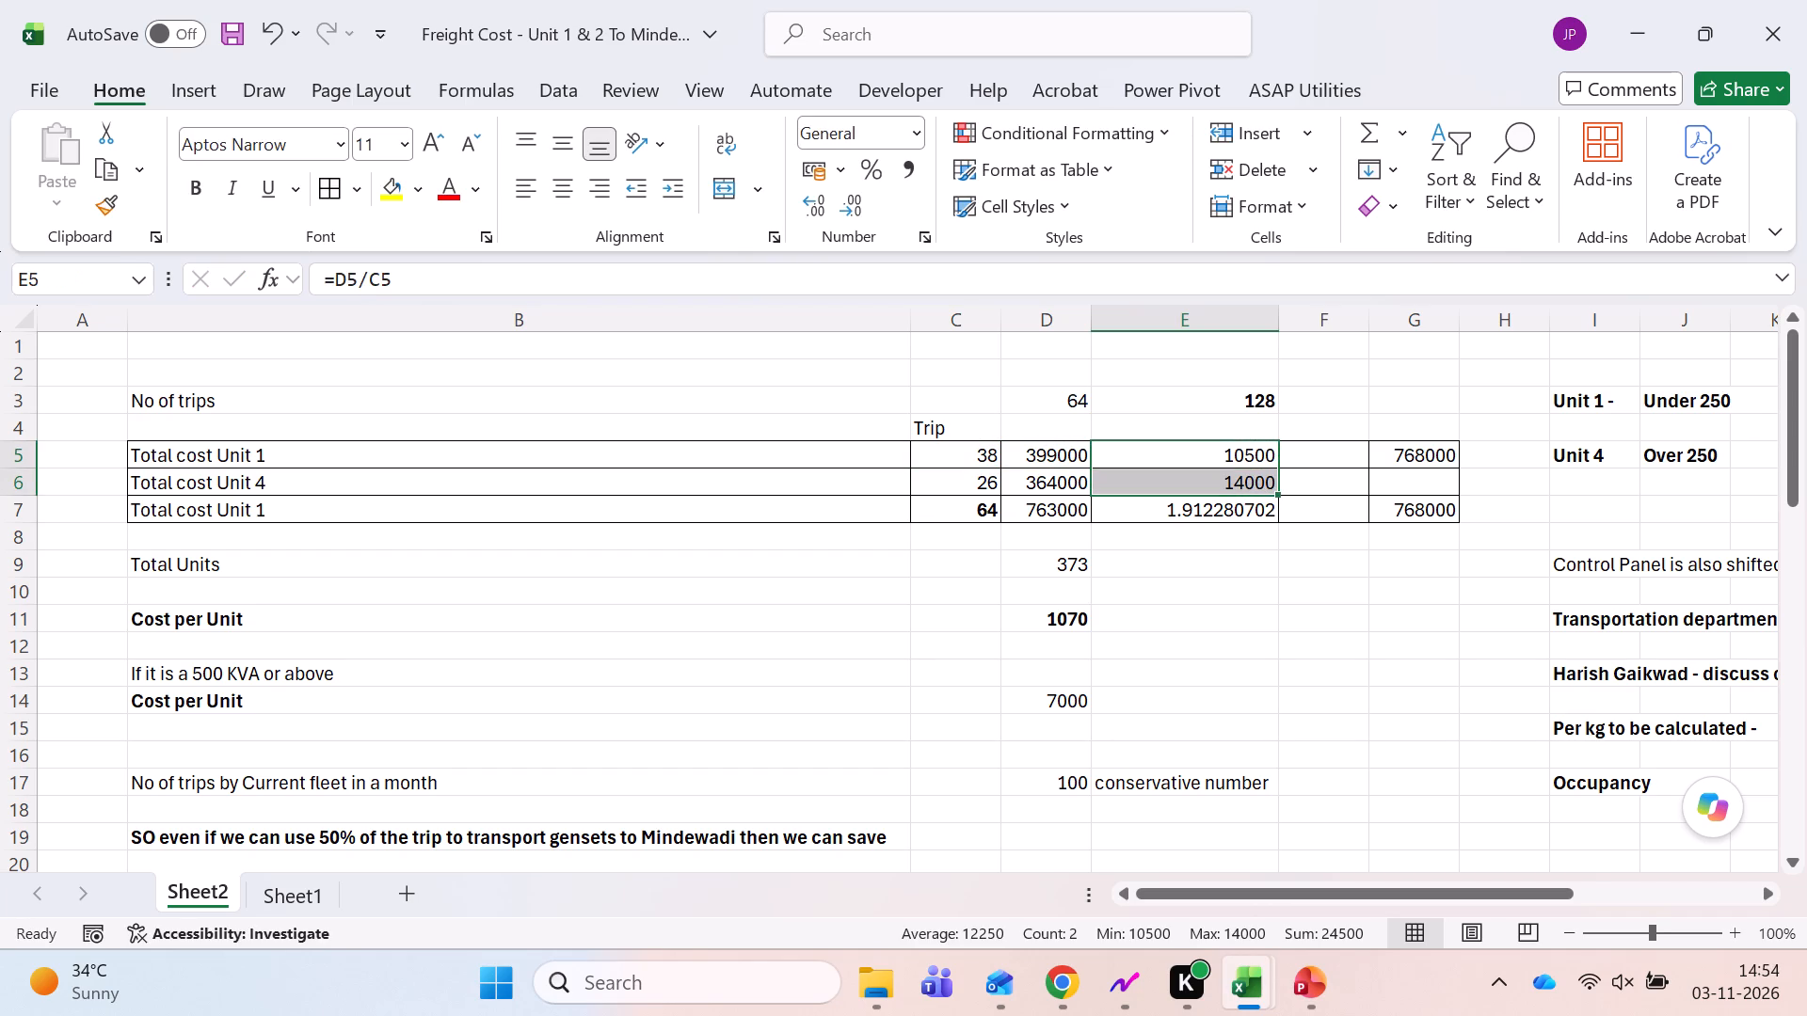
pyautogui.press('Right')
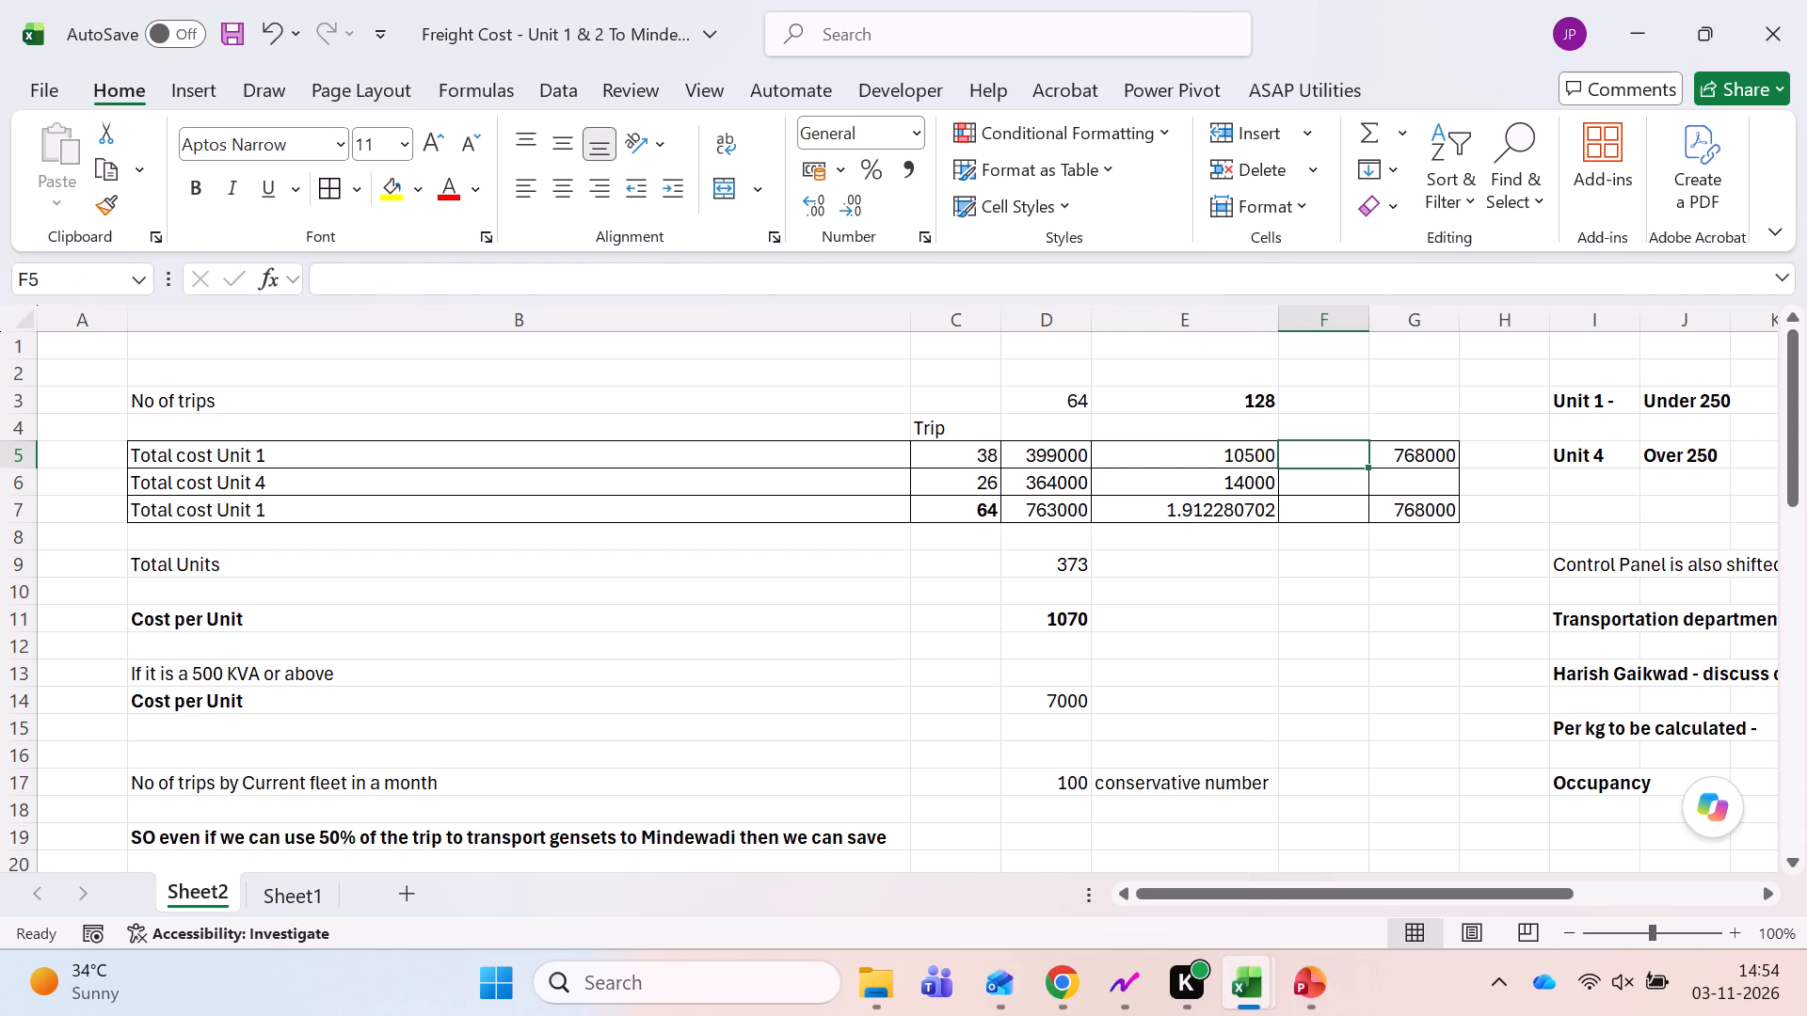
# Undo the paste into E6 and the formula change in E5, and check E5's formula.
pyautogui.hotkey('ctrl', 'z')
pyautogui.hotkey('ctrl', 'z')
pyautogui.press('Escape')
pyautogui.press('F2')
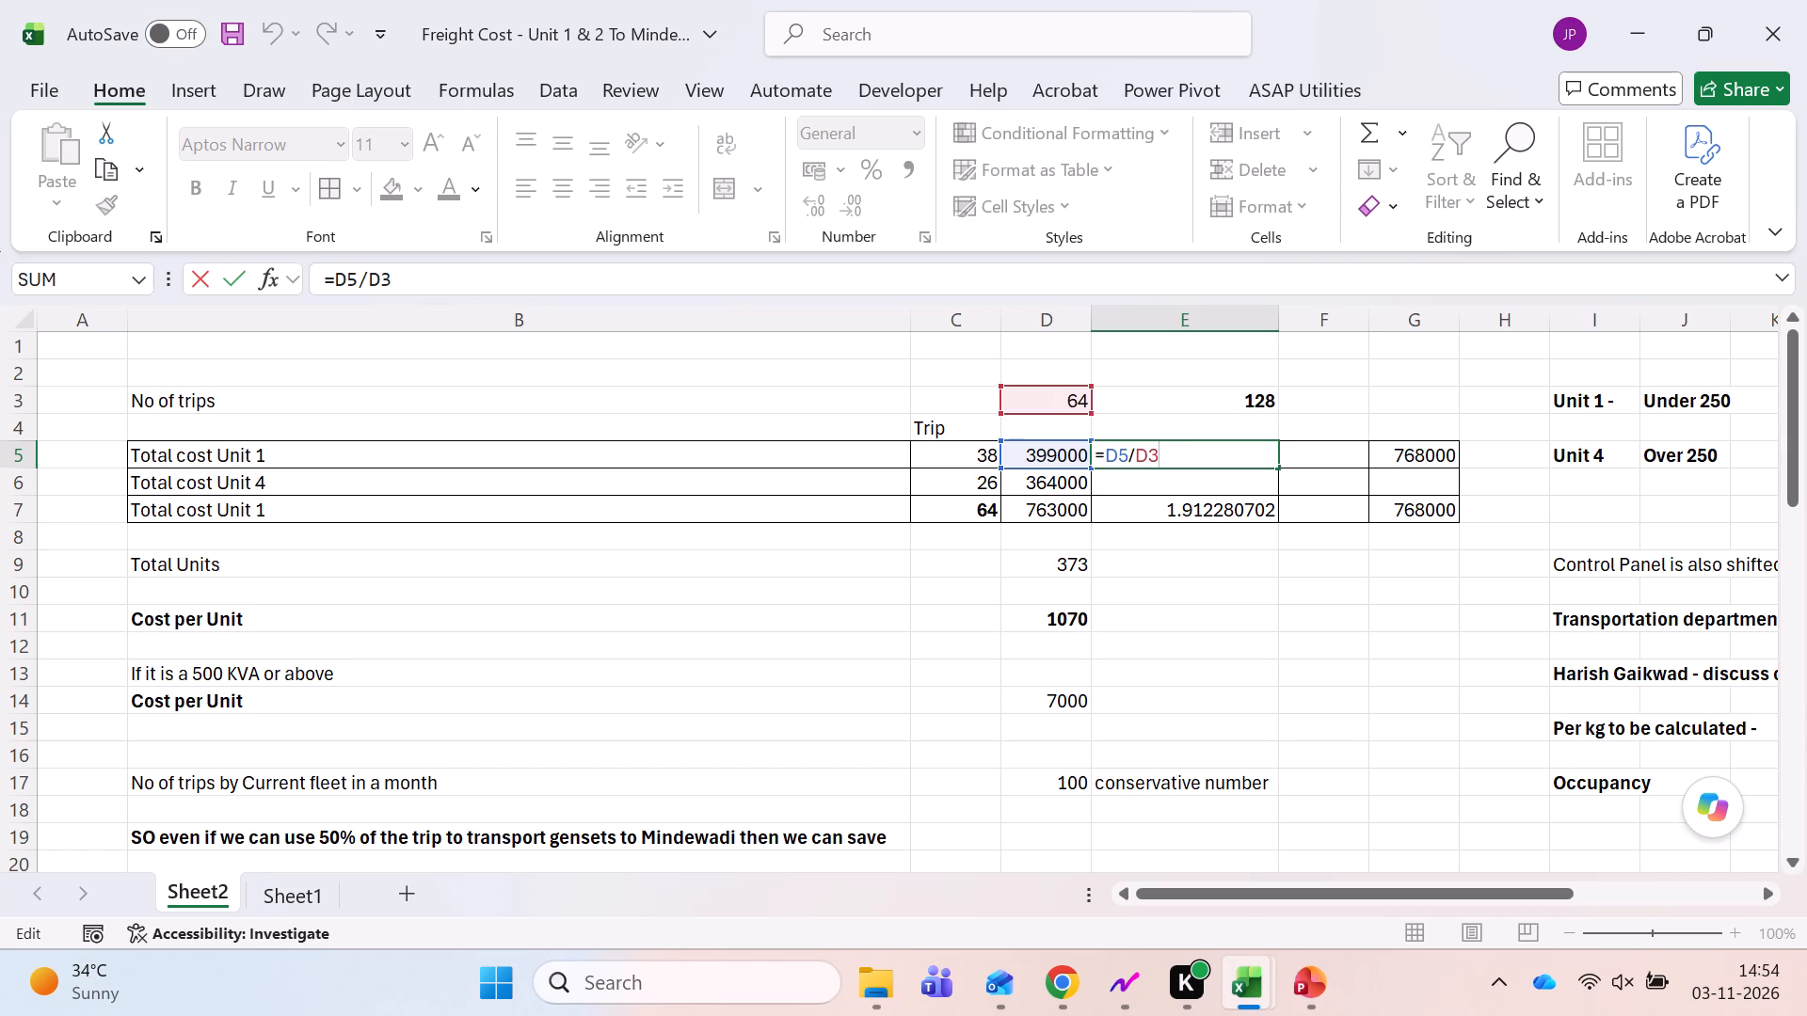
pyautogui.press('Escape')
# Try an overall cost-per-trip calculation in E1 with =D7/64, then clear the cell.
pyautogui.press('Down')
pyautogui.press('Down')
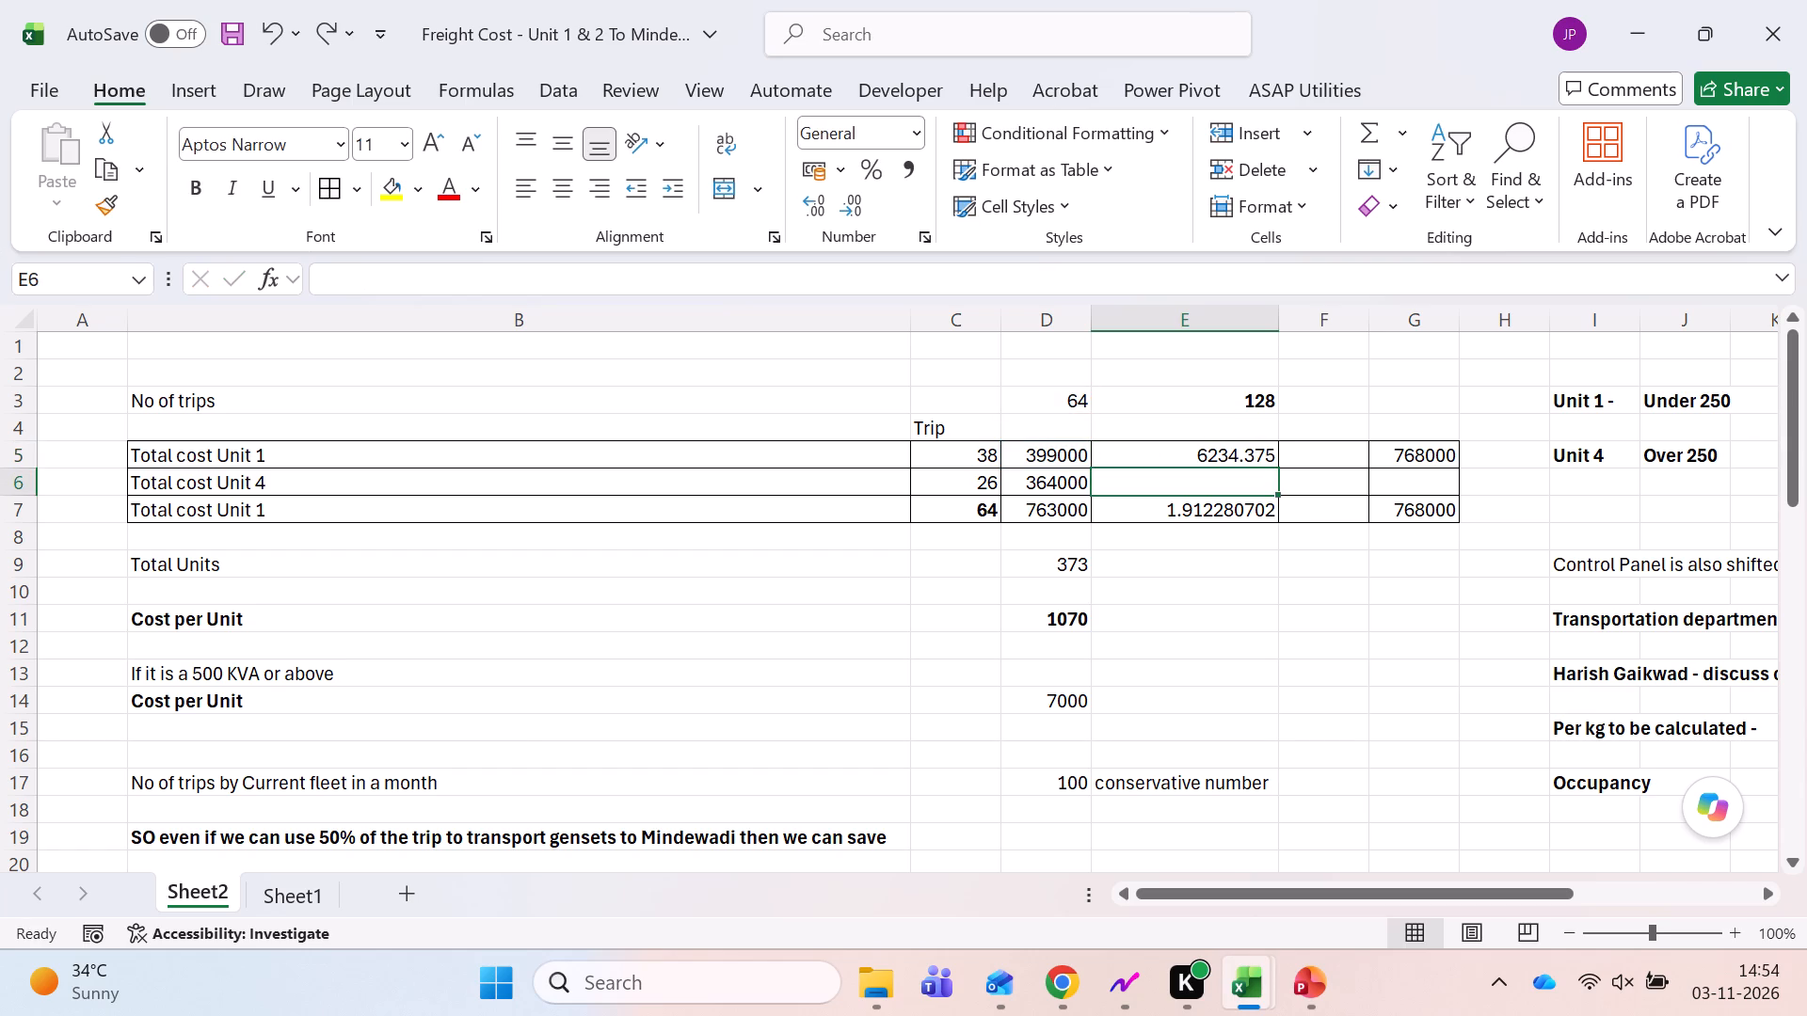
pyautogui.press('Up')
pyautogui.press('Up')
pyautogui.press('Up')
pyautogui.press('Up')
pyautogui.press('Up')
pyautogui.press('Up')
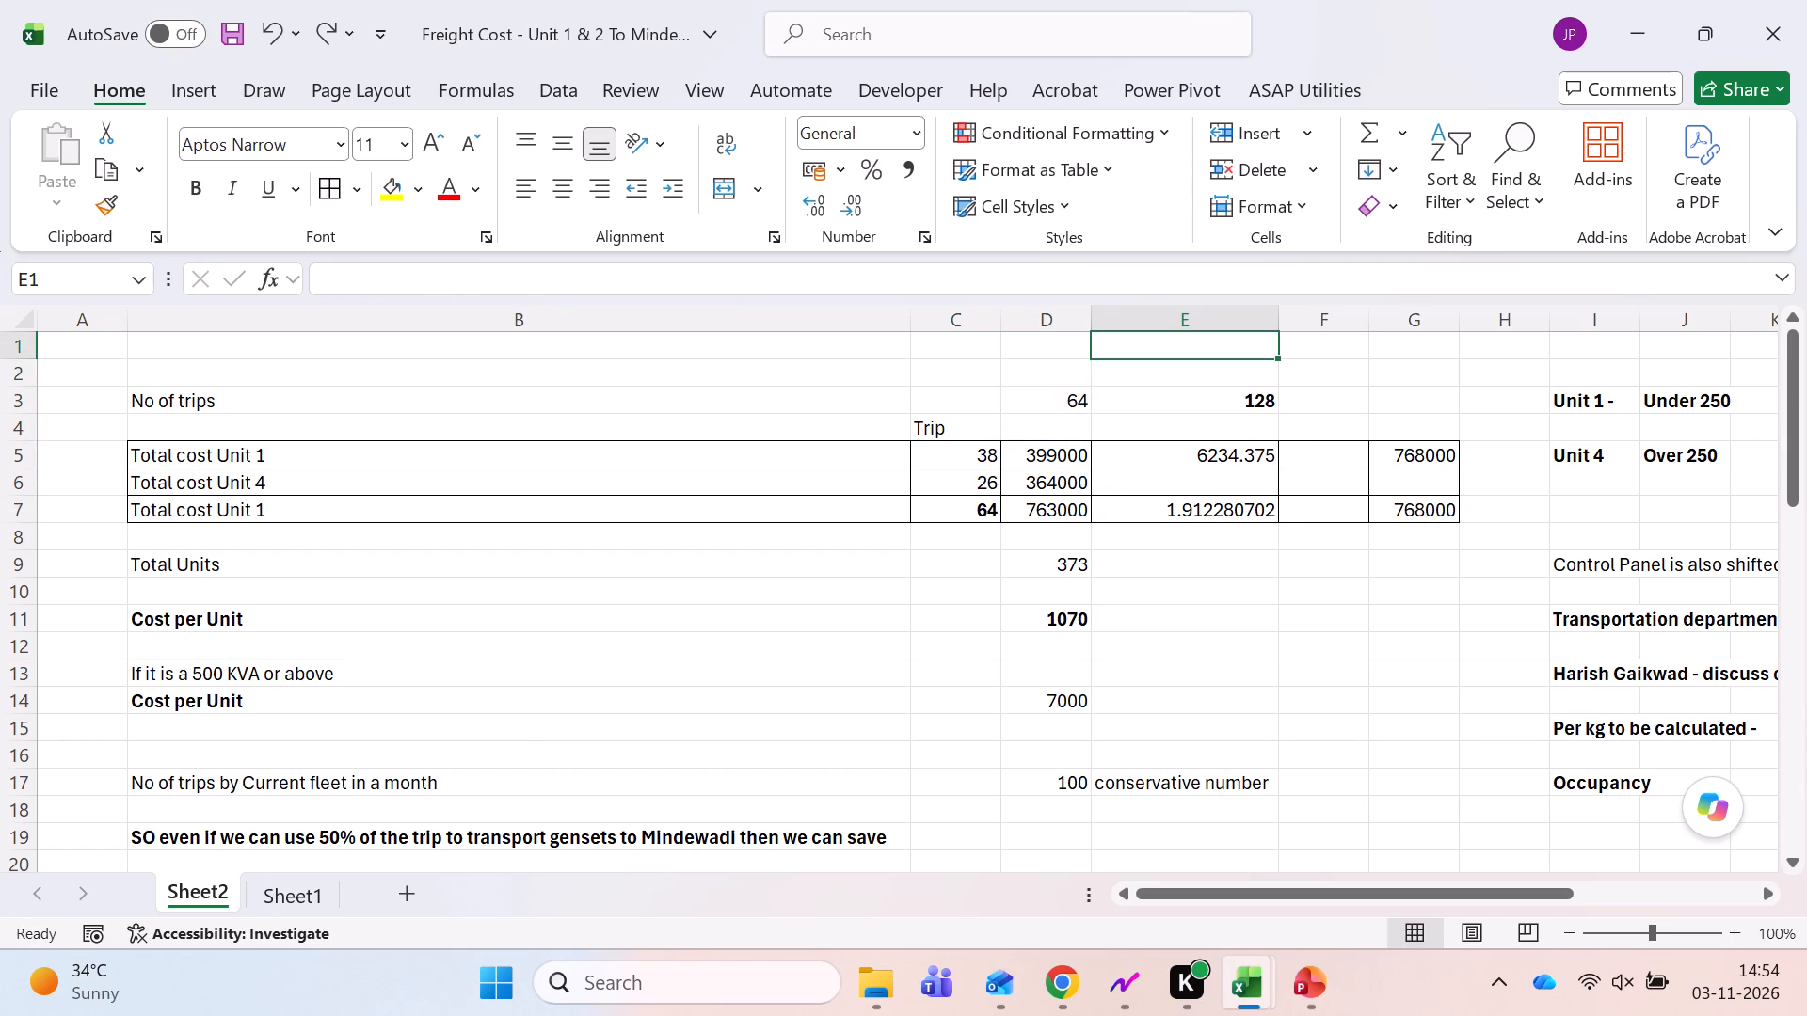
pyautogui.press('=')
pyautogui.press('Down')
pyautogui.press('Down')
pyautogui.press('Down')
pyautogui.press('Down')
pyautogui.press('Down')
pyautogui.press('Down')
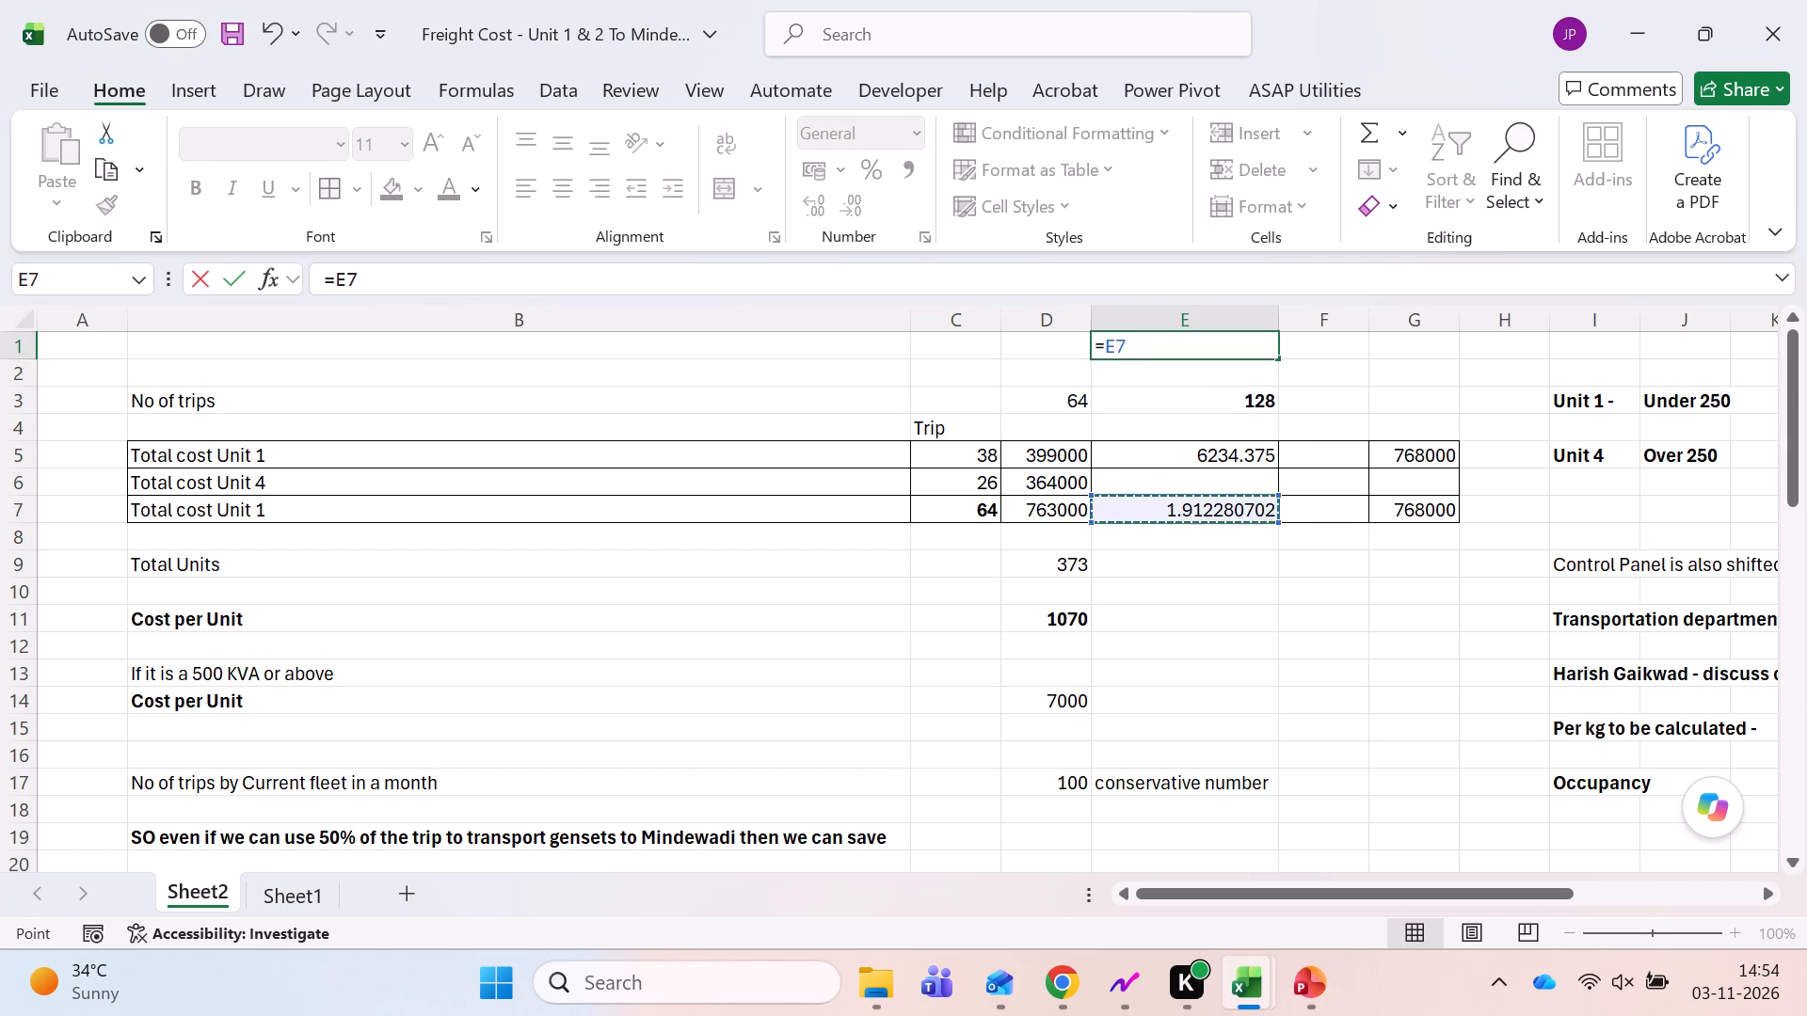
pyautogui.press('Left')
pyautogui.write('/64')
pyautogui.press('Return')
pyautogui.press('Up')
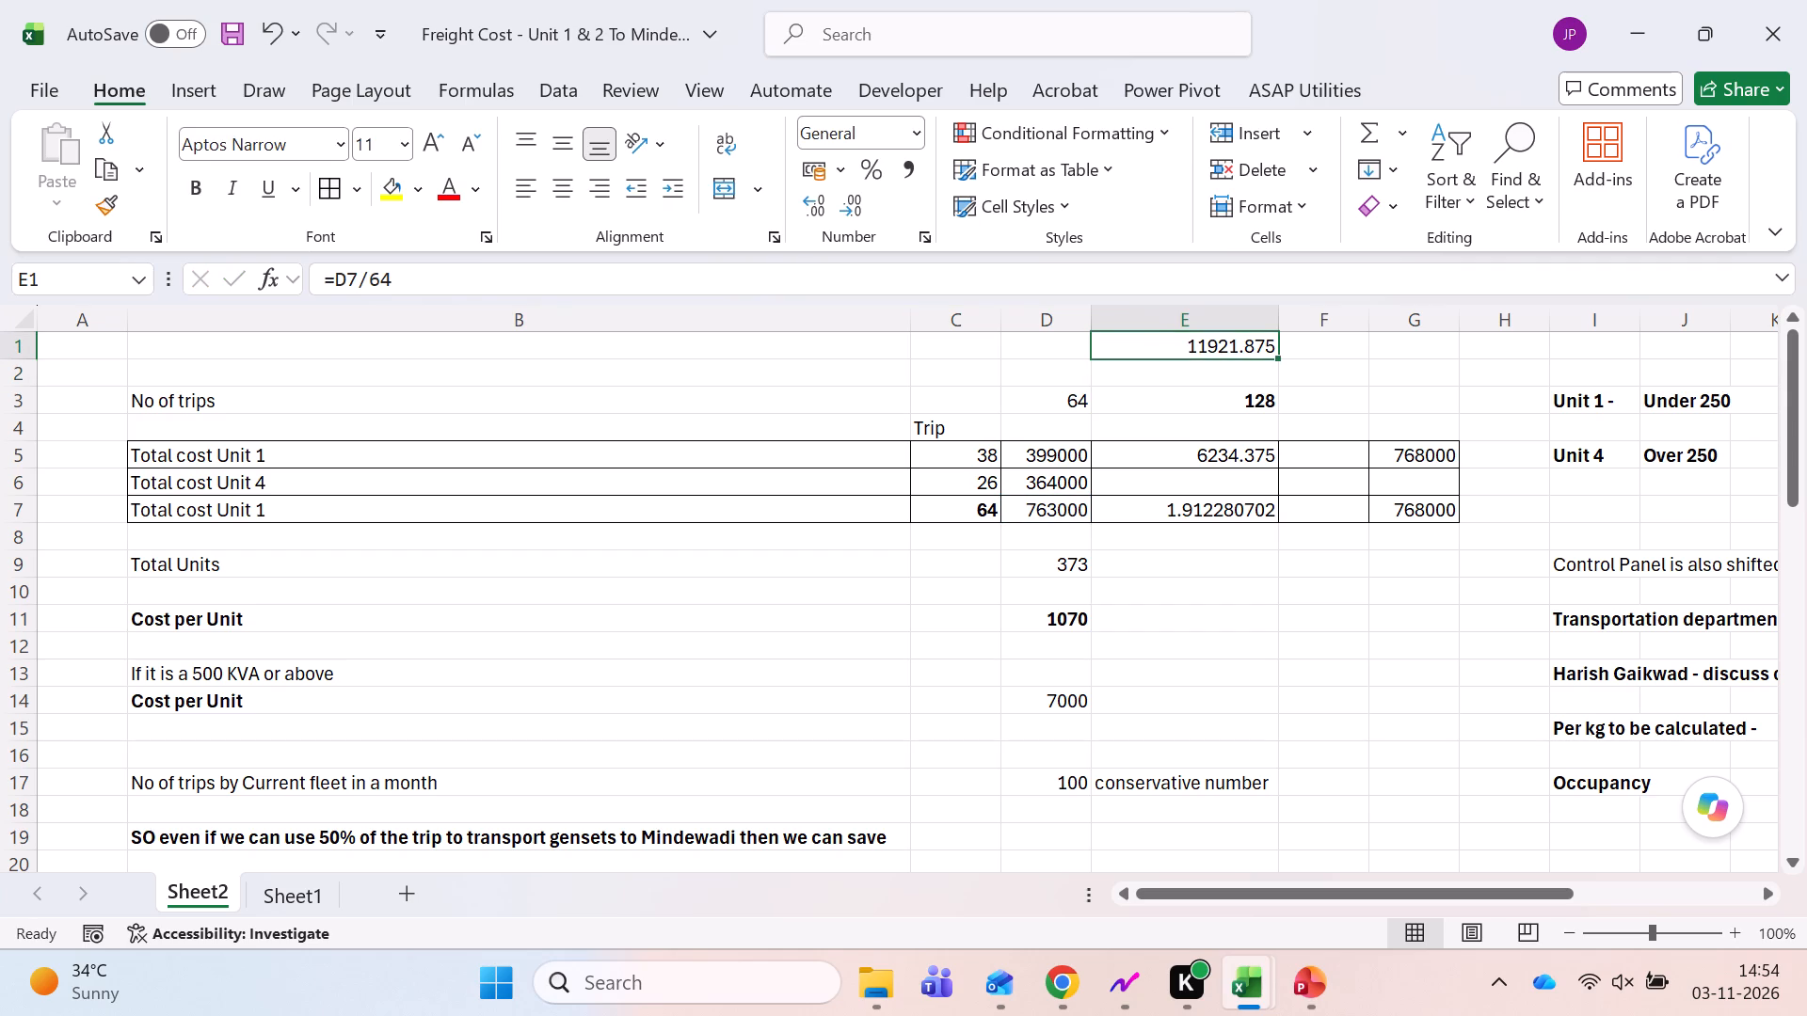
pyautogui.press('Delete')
# Examine which cells the cost-per-trip formula in E5 refers to.
pyautogui.press('Down')
pyautogui.press('Down')
pyautogui.press('Down')
pyautogui.press('Down')
pyautogui.press('F2')
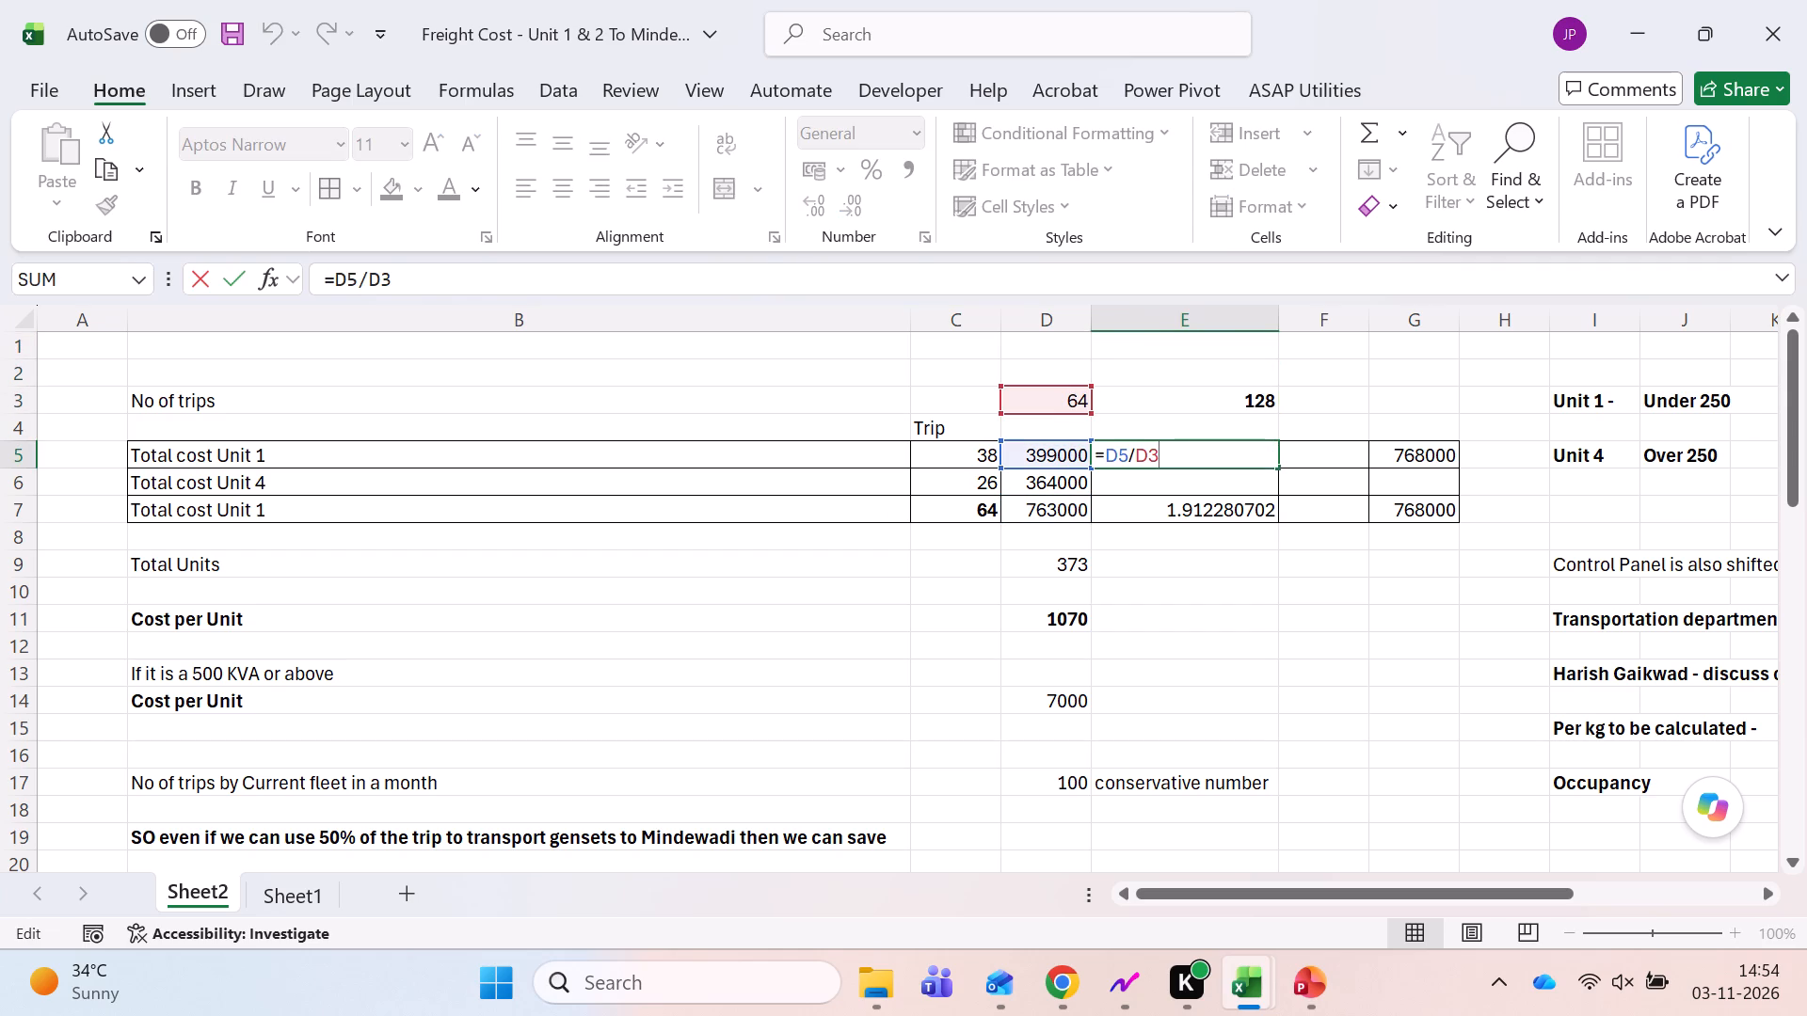
pyautogui.press('Escape')
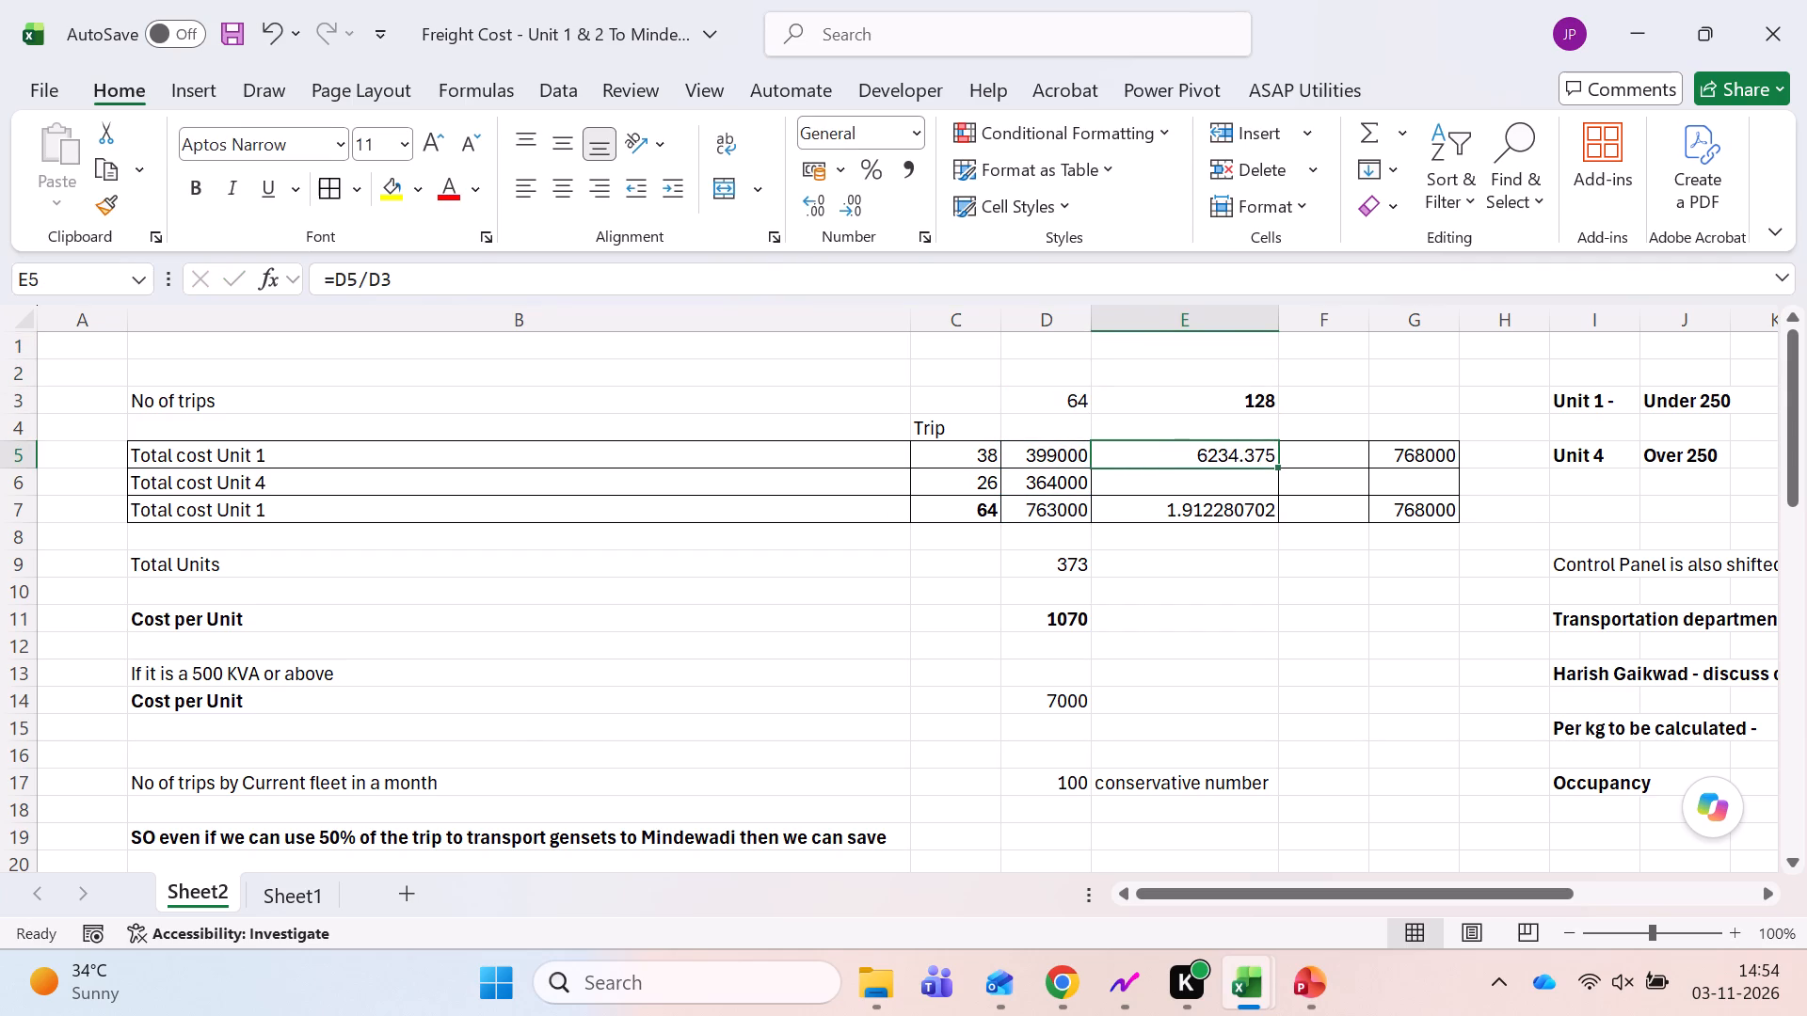
pyautogui.press('F2')
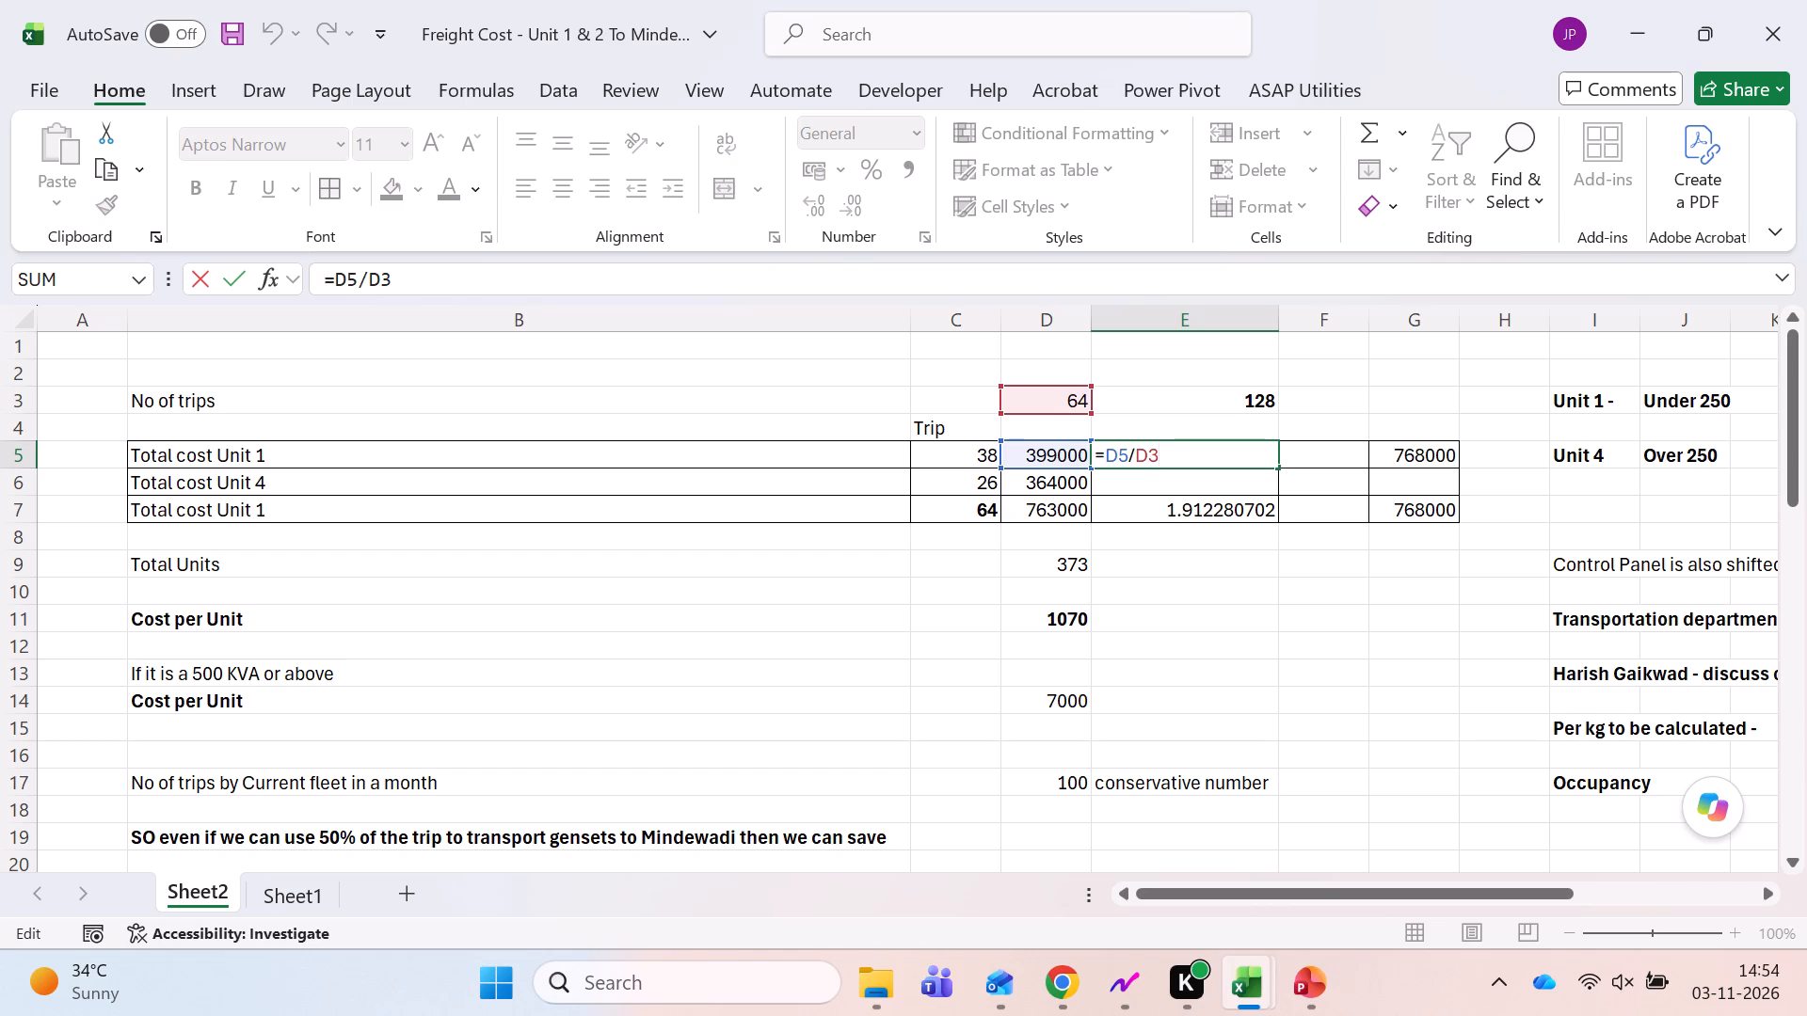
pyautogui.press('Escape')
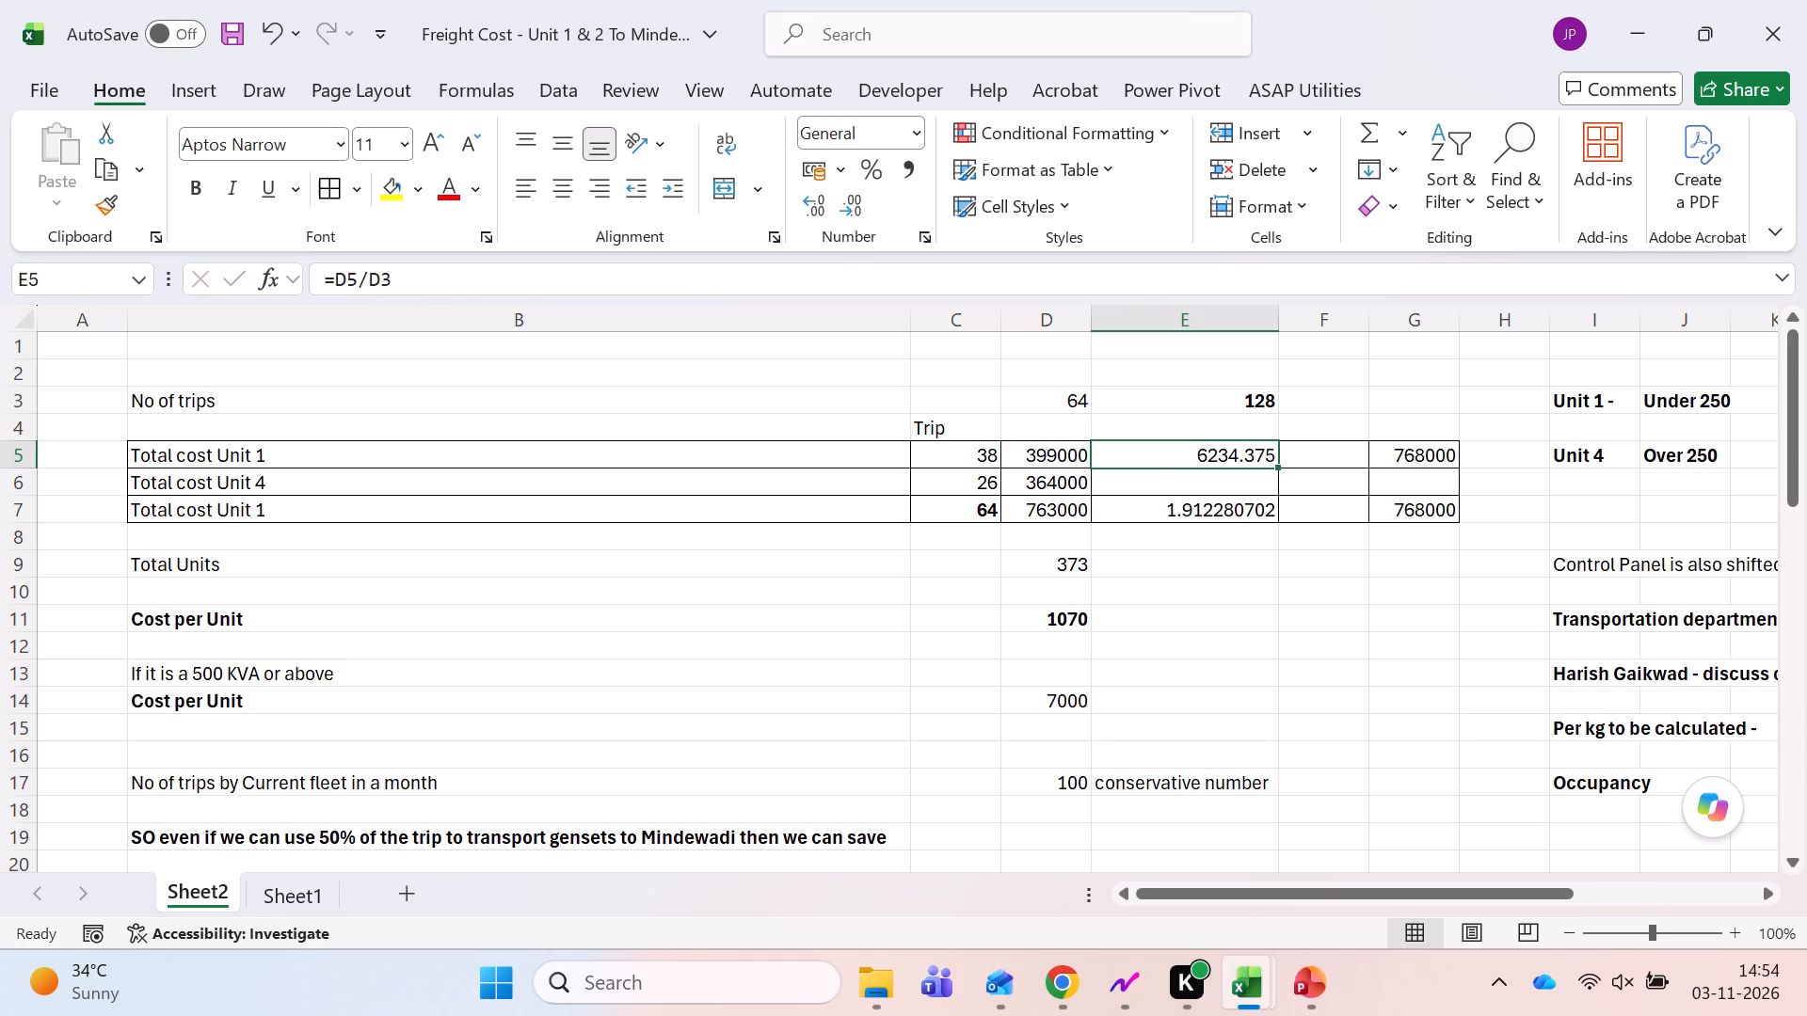
# Undo the recent worksheet edits back to before the Trip heading was entered in C4.
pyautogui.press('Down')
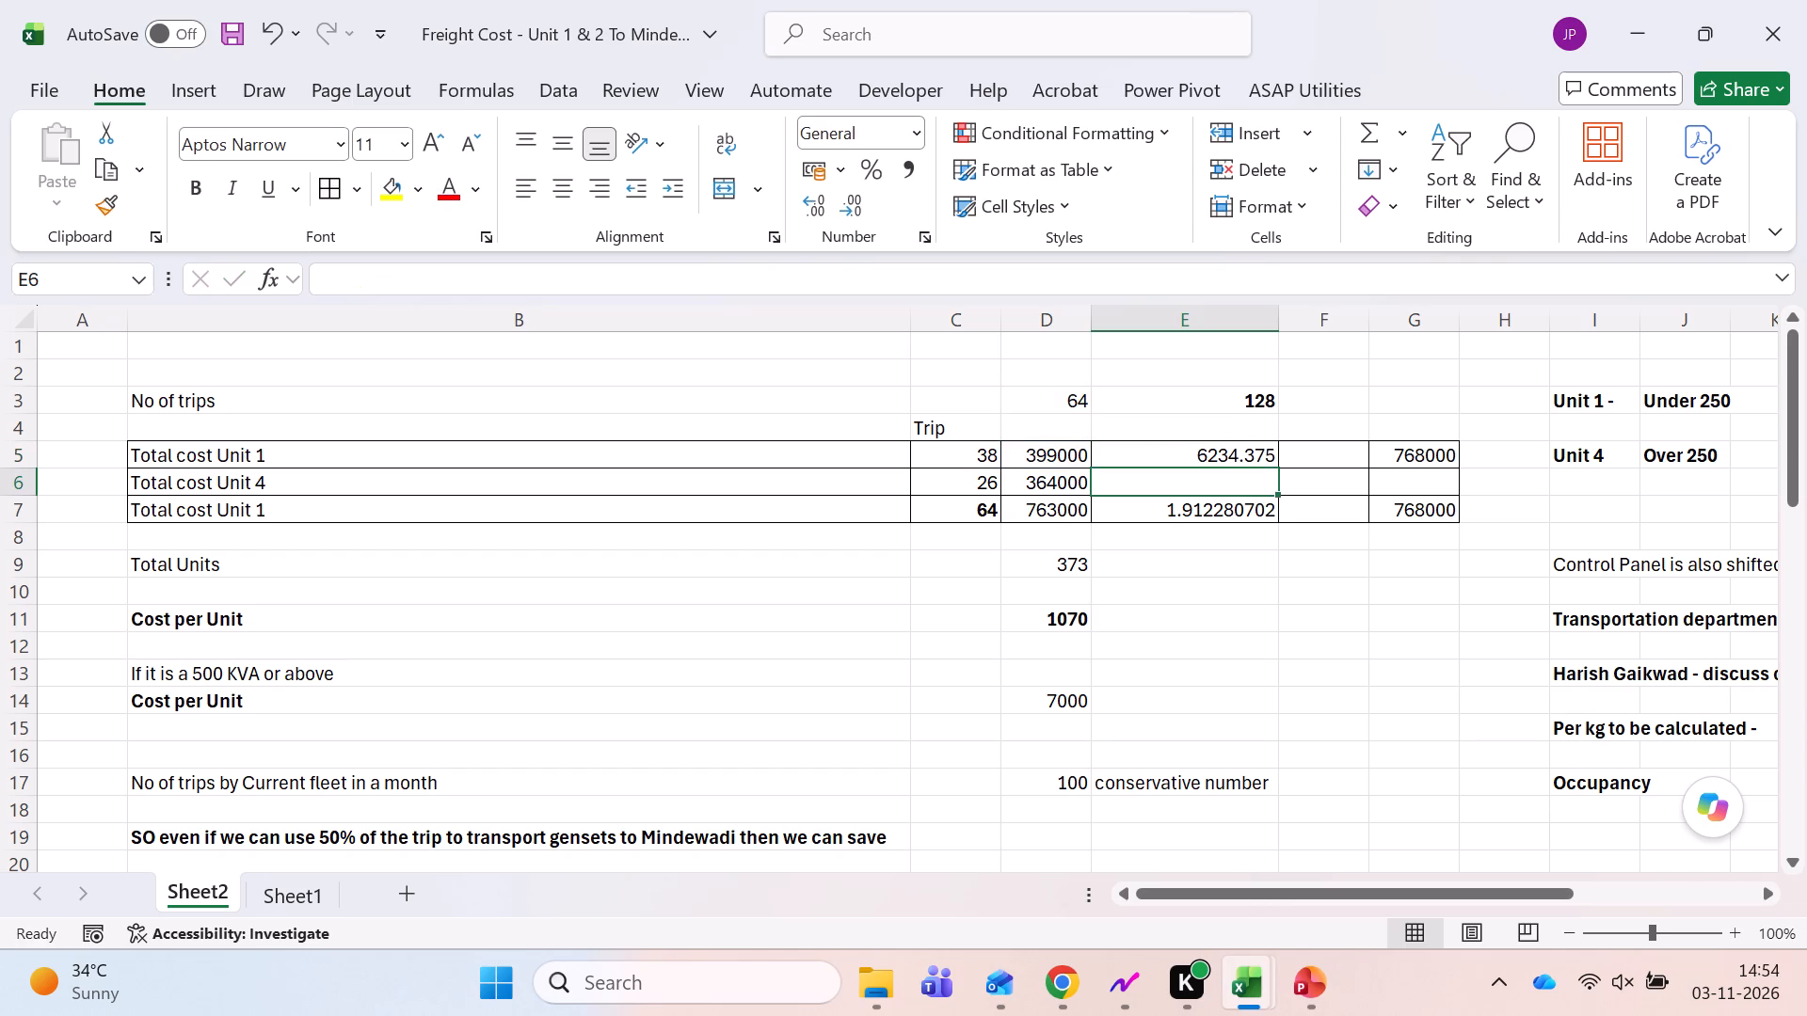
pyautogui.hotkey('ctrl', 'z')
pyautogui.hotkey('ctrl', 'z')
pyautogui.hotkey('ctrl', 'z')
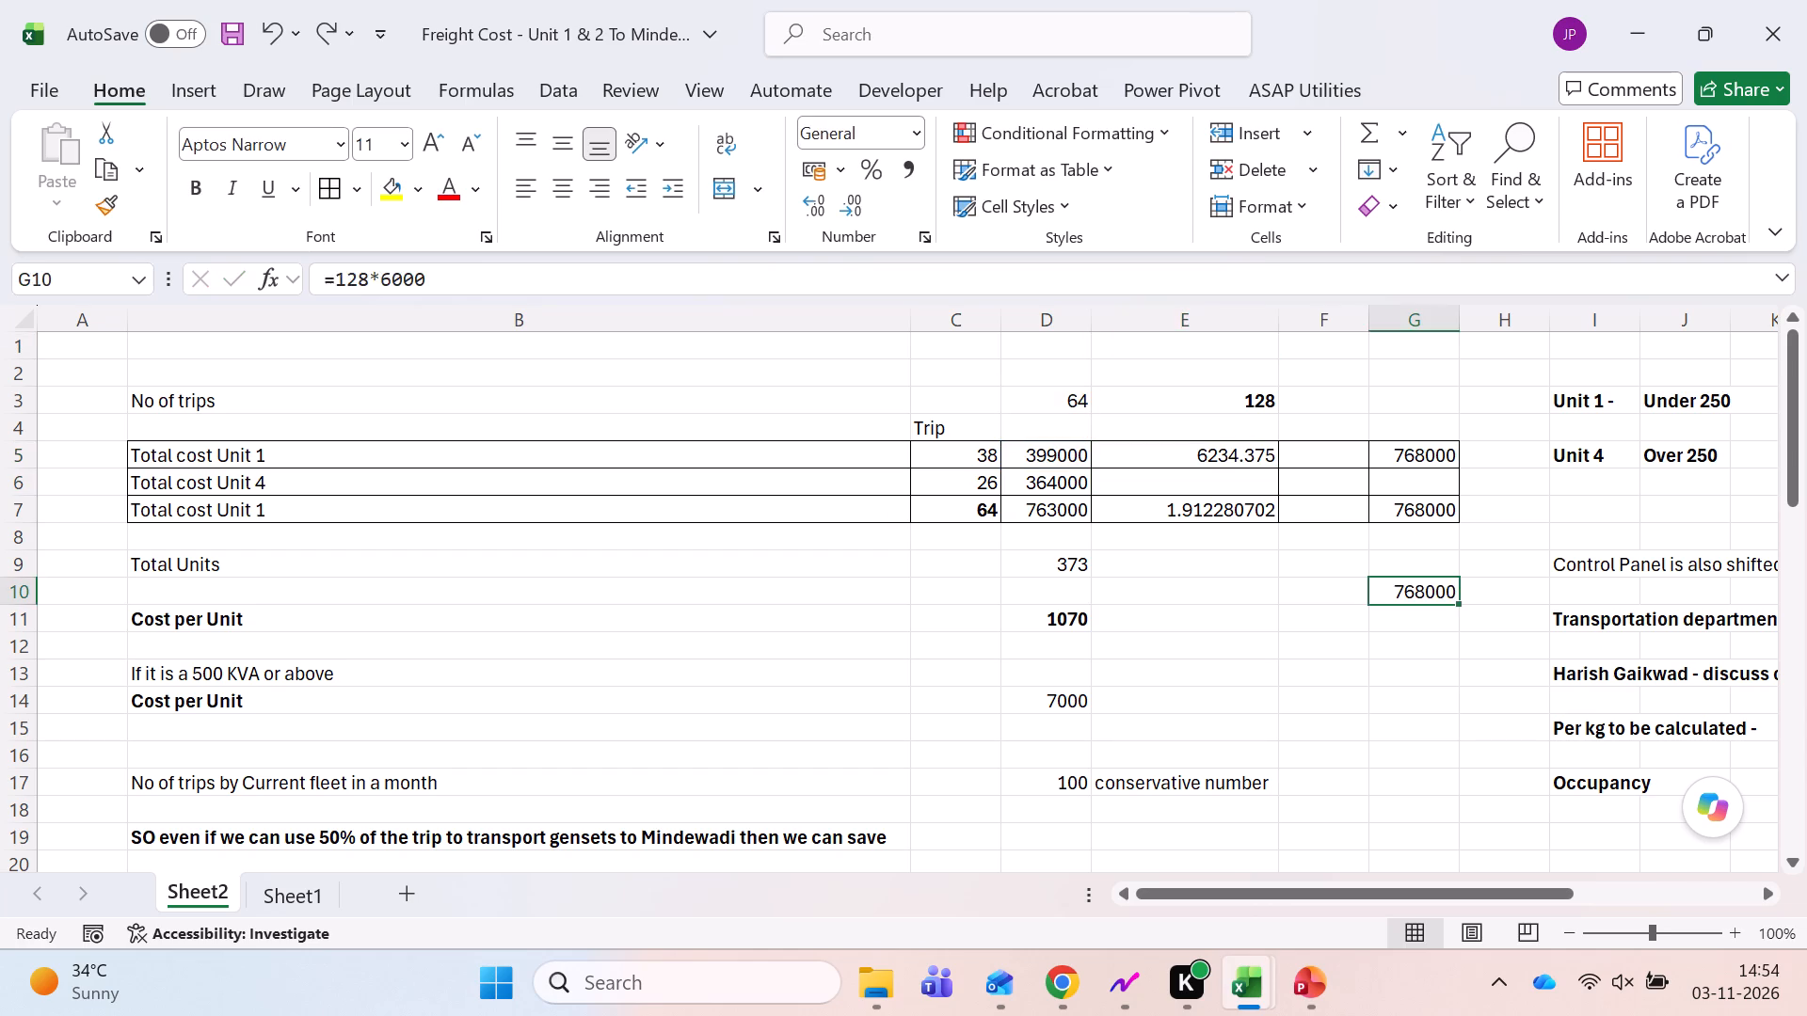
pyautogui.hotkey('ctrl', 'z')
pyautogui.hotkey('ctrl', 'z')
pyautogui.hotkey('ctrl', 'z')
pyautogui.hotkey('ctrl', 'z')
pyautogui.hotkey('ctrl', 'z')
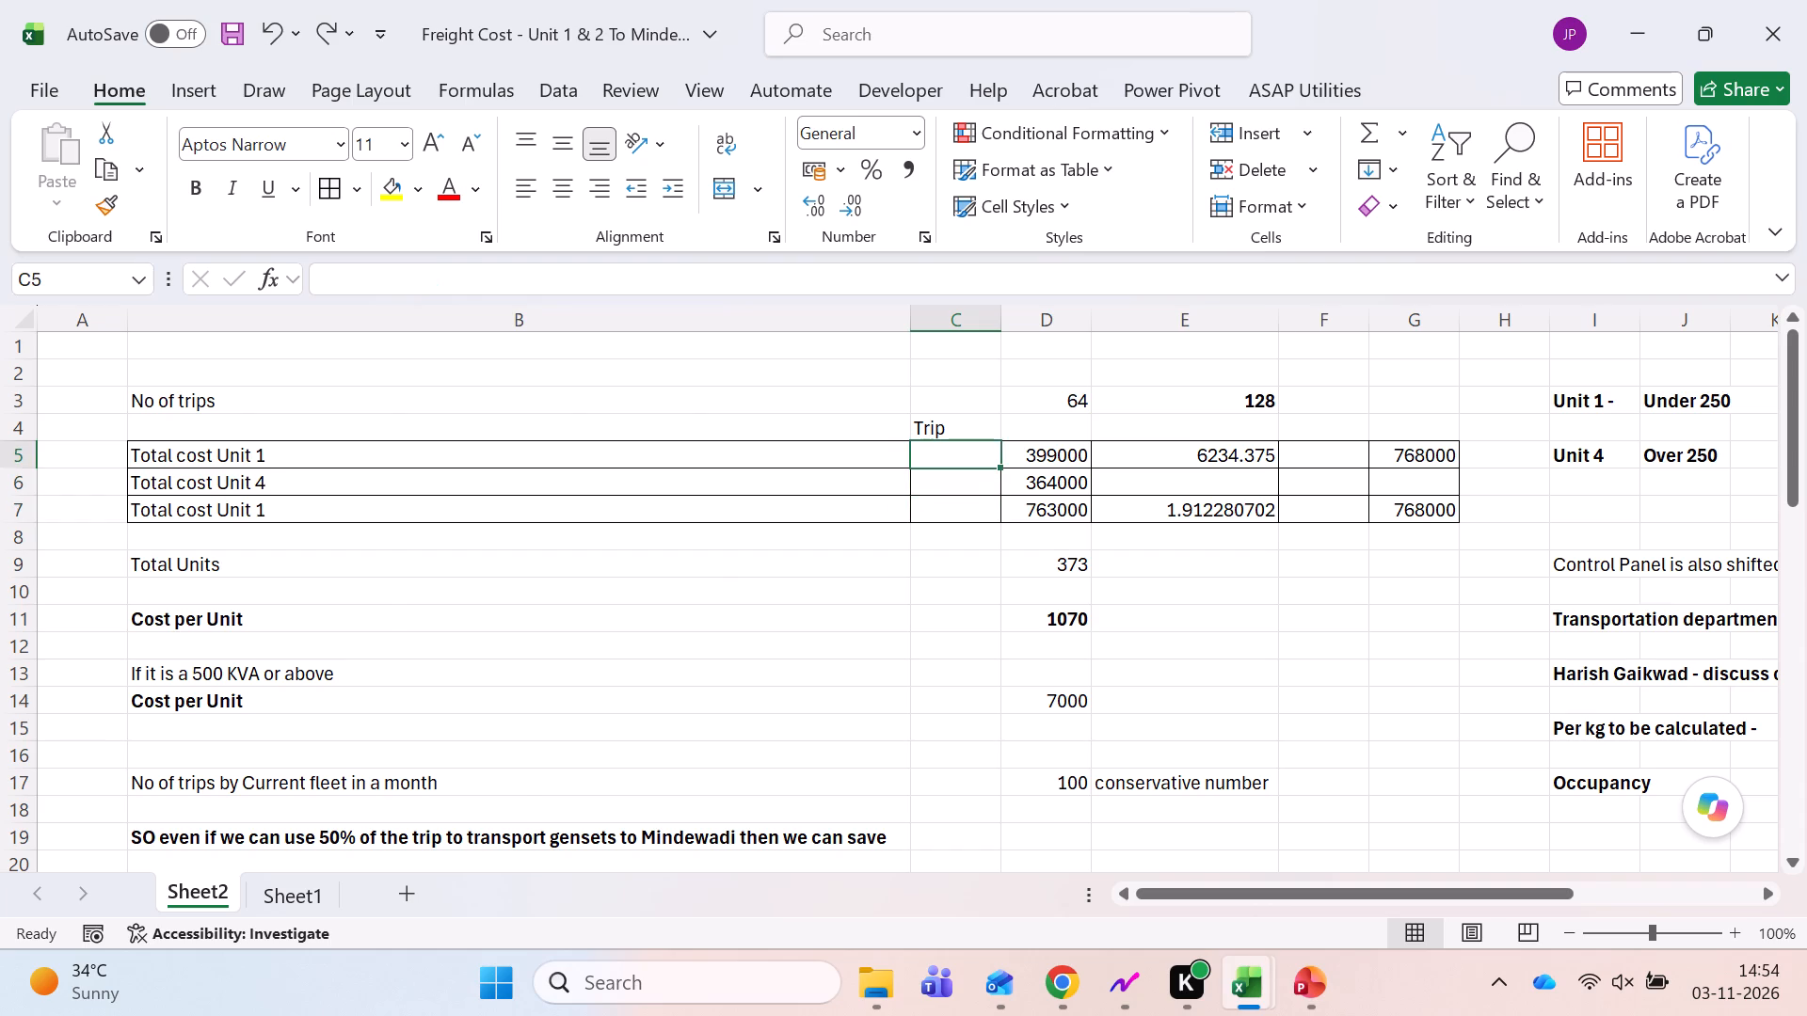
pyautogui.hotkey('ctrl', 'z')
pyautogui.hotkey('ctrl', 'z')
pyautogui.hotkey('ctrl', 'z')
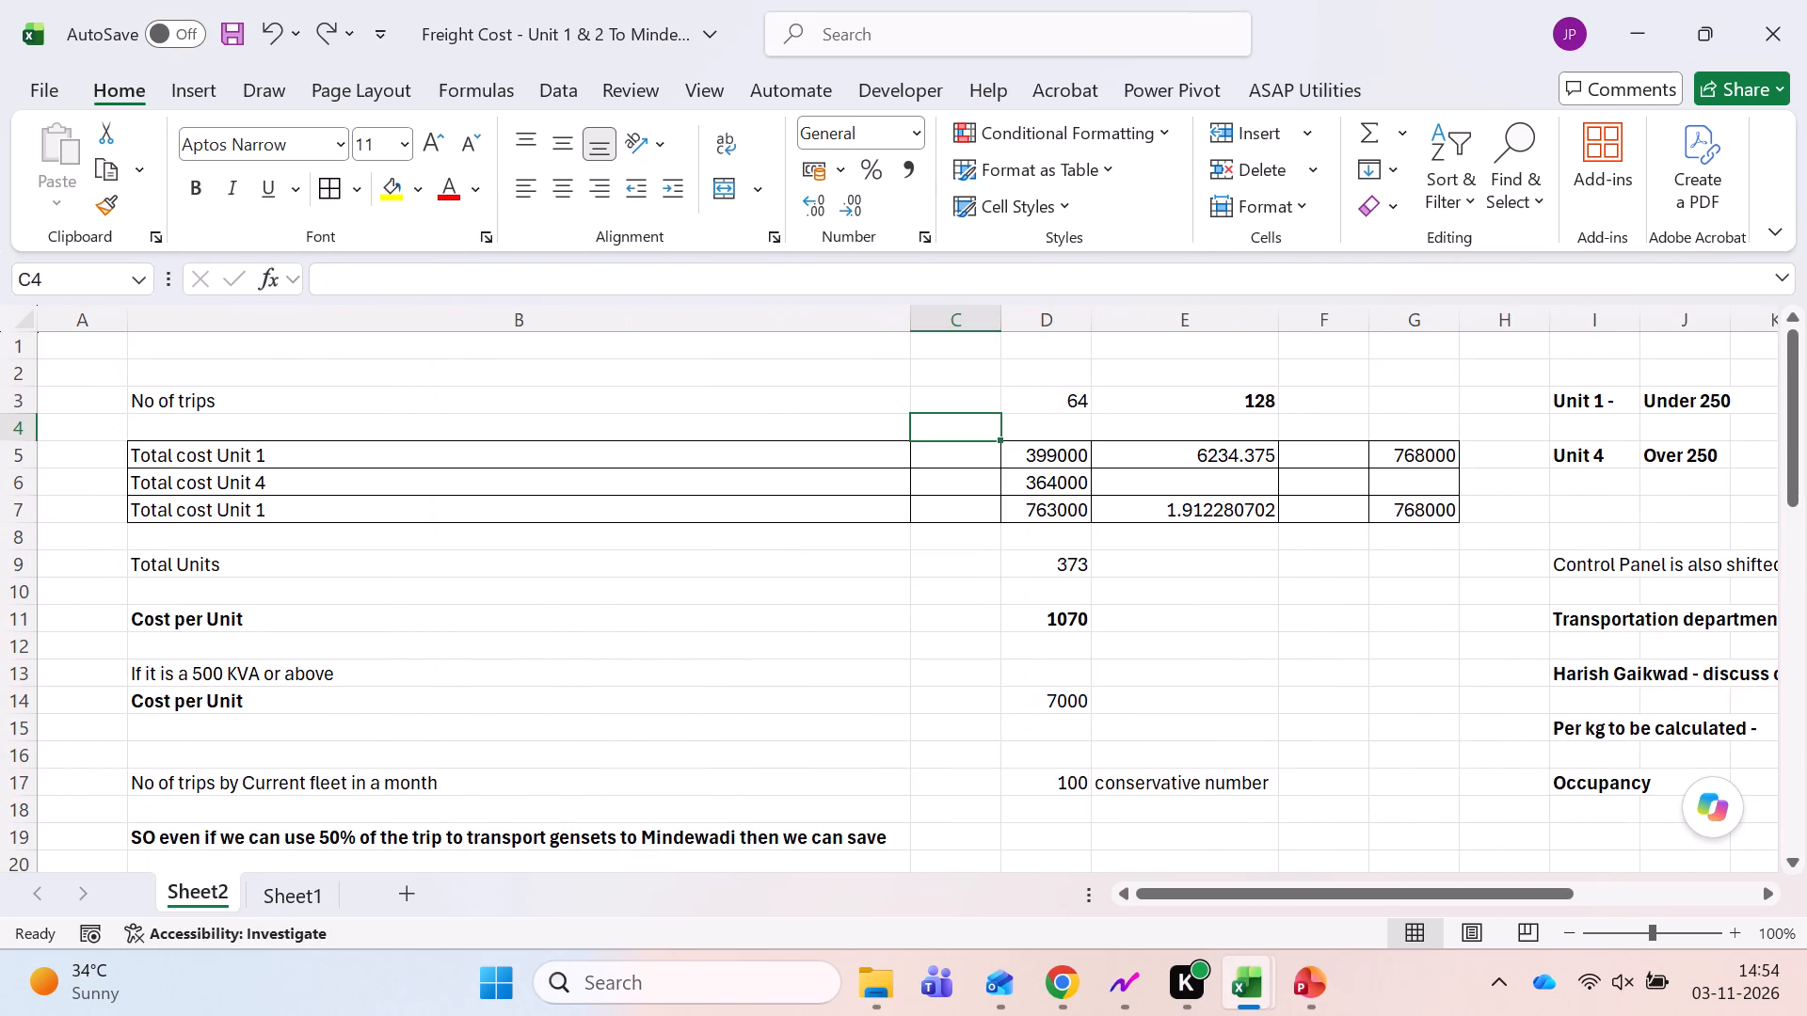
# Redo the Trip heading in C4, the trip counts 38 and 26, and the =SUM(C5:C6) total in C7.
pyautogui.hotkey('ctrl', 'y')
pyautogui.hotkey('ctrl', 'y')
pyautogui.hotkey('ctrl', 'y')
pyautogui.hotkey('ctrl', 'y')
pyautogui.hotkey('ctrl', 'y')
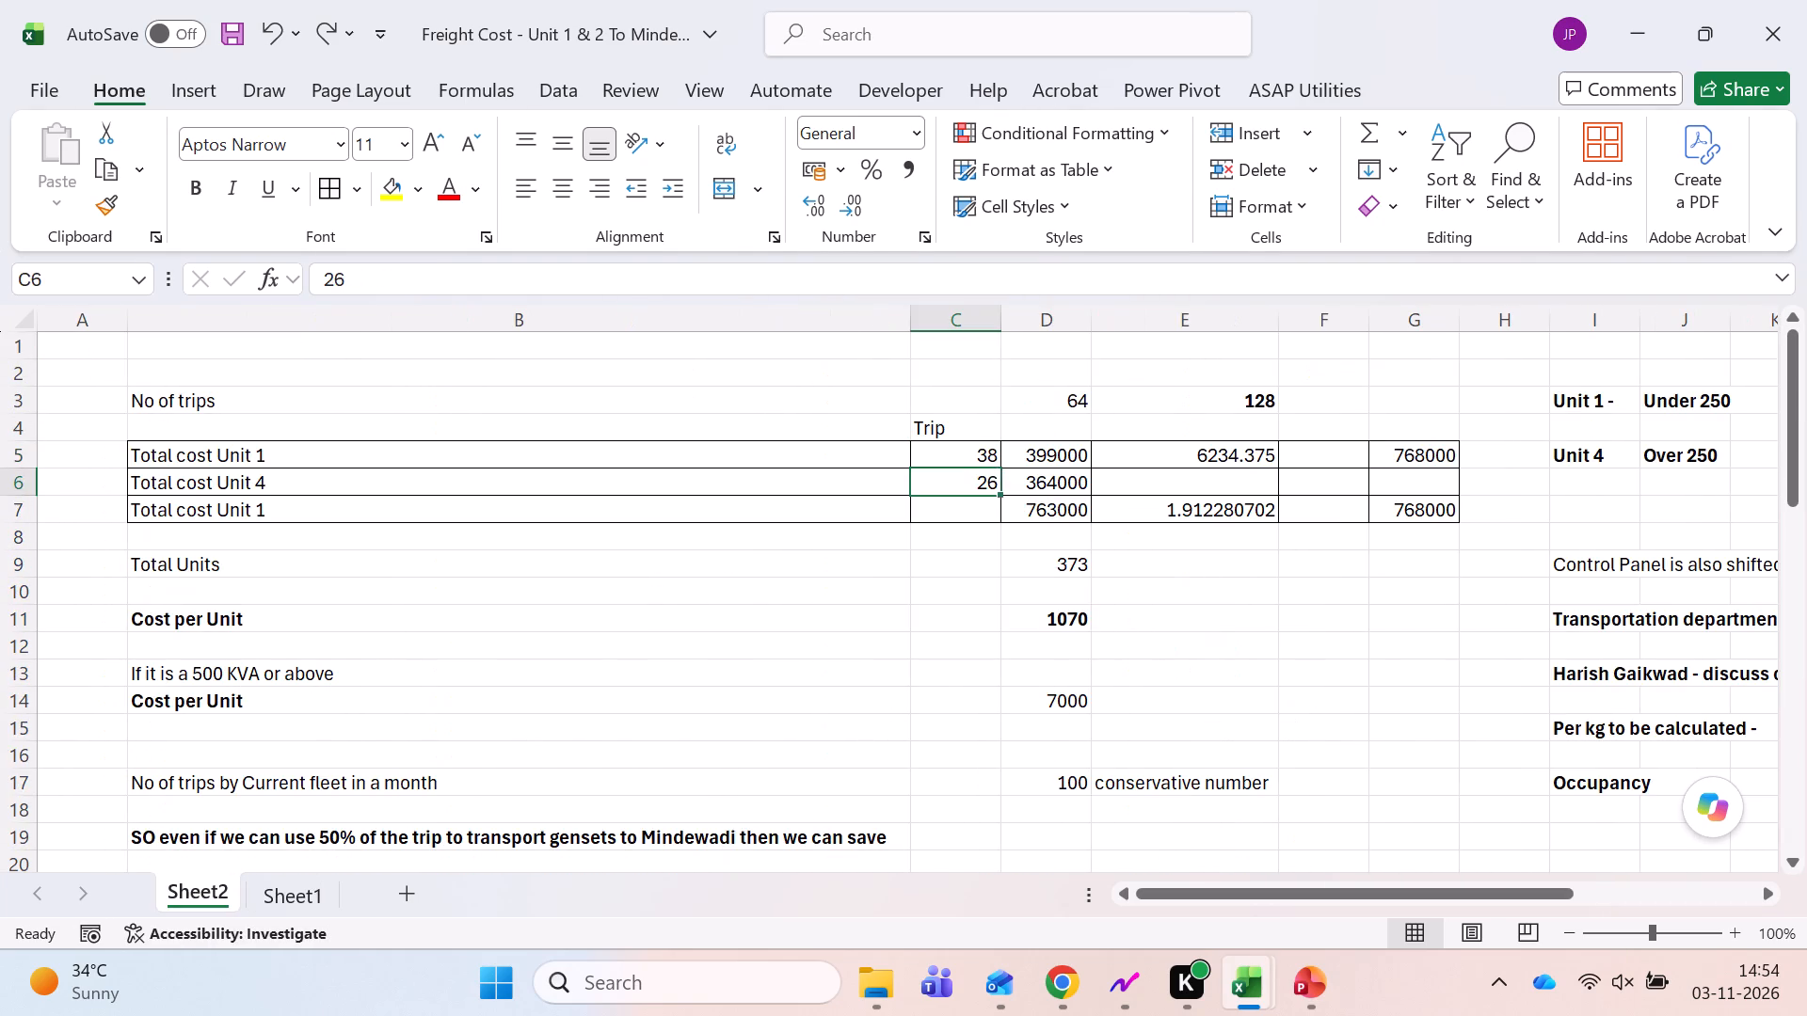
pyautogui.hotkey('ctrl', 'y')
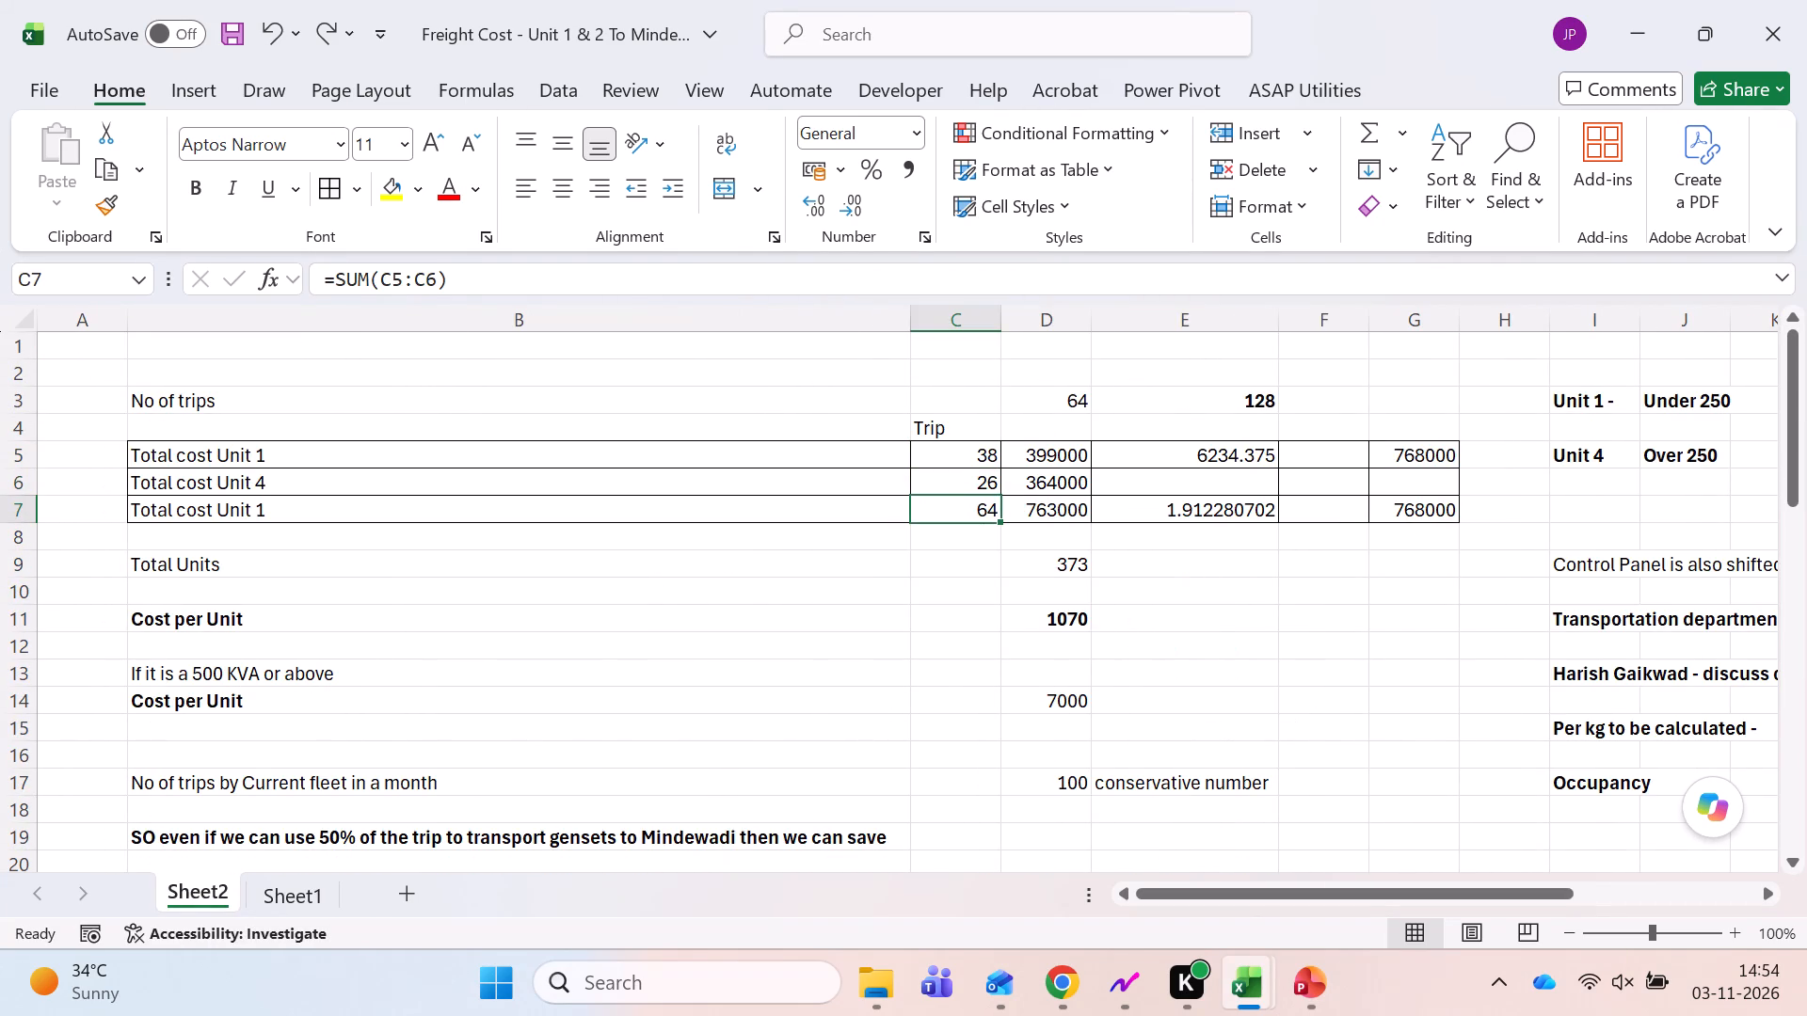
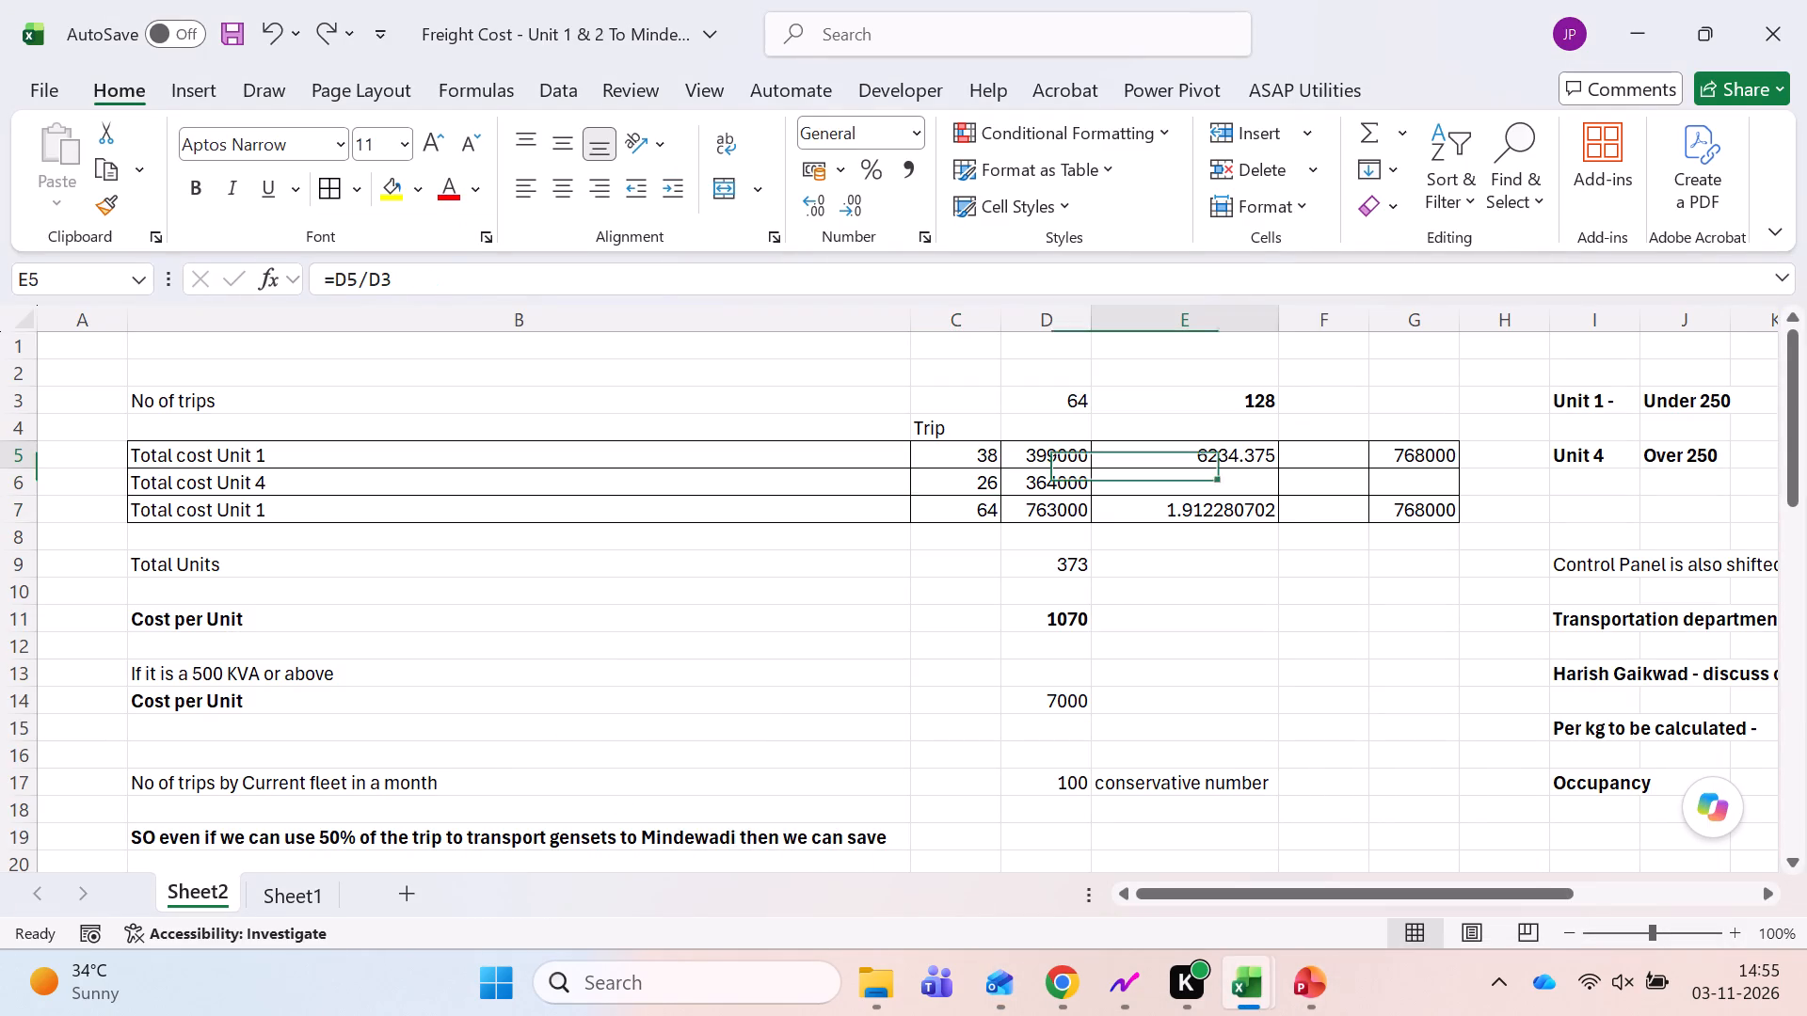
# Recheck which cells the Unit 1 cost-per-trip formula in E5 refers to.
pyautogui.press('F1')
pyautogui.press('F2')
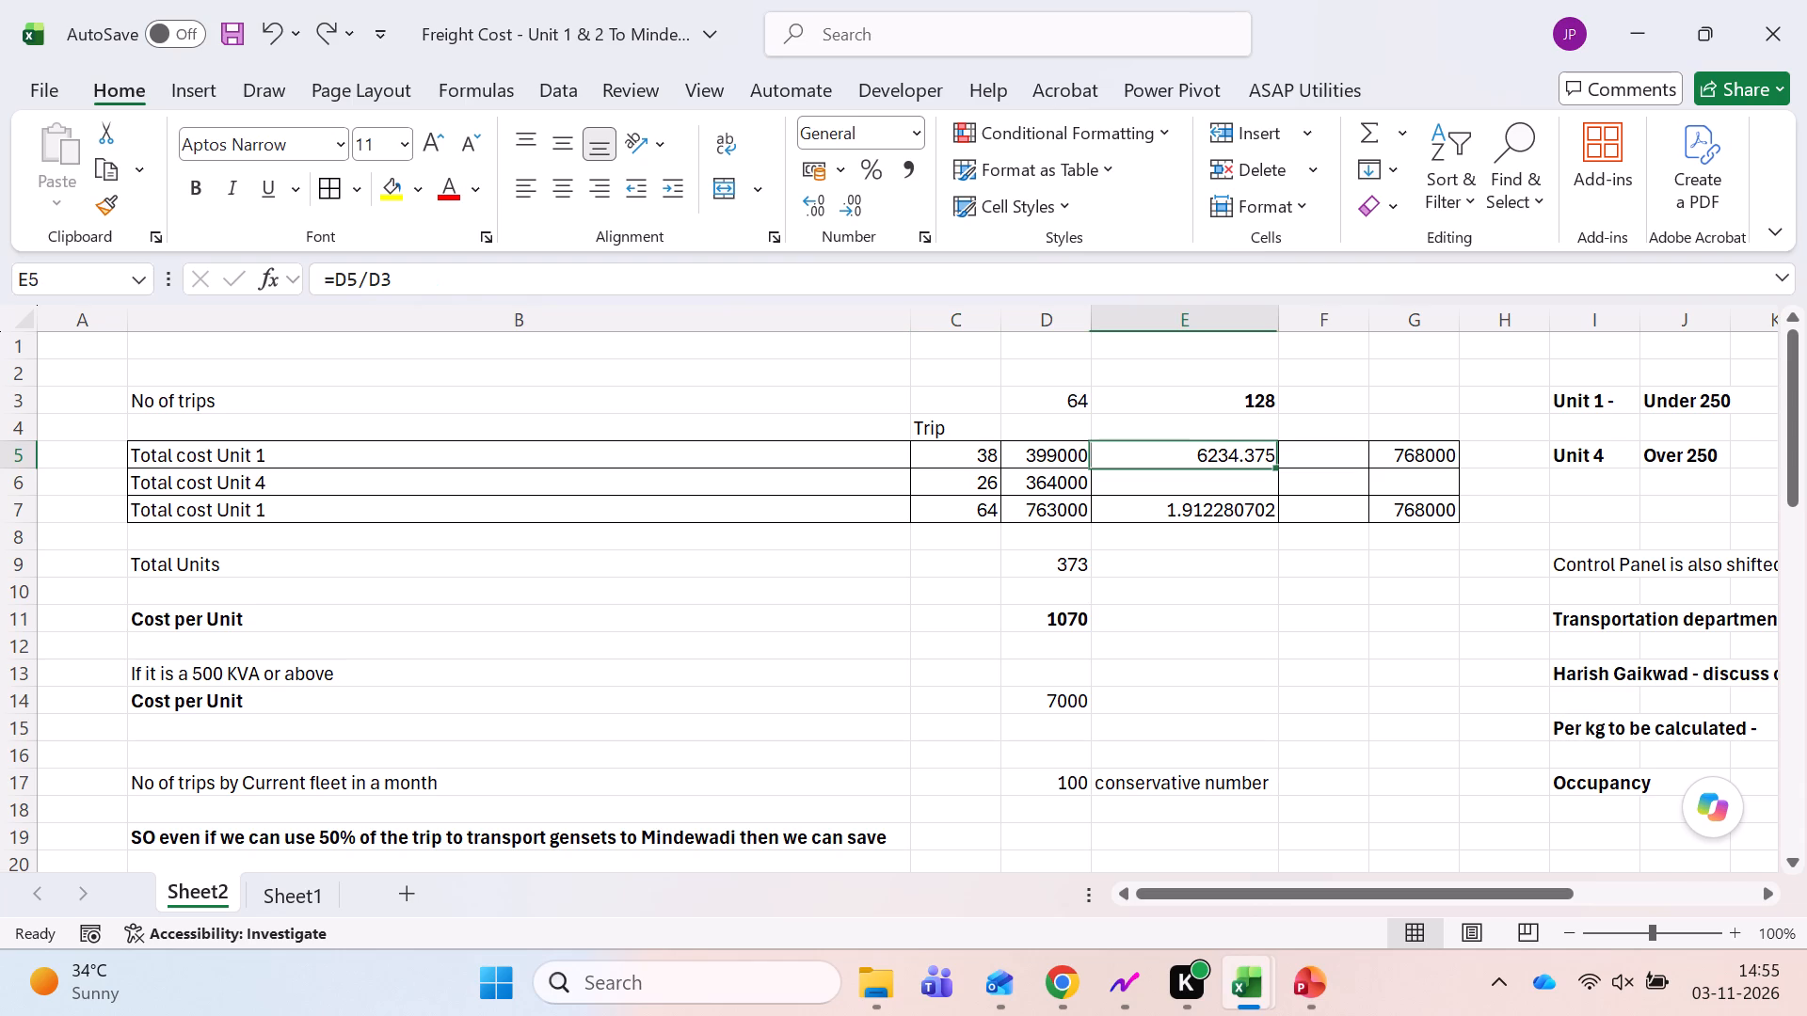
pyautogui.click(1772, 327)
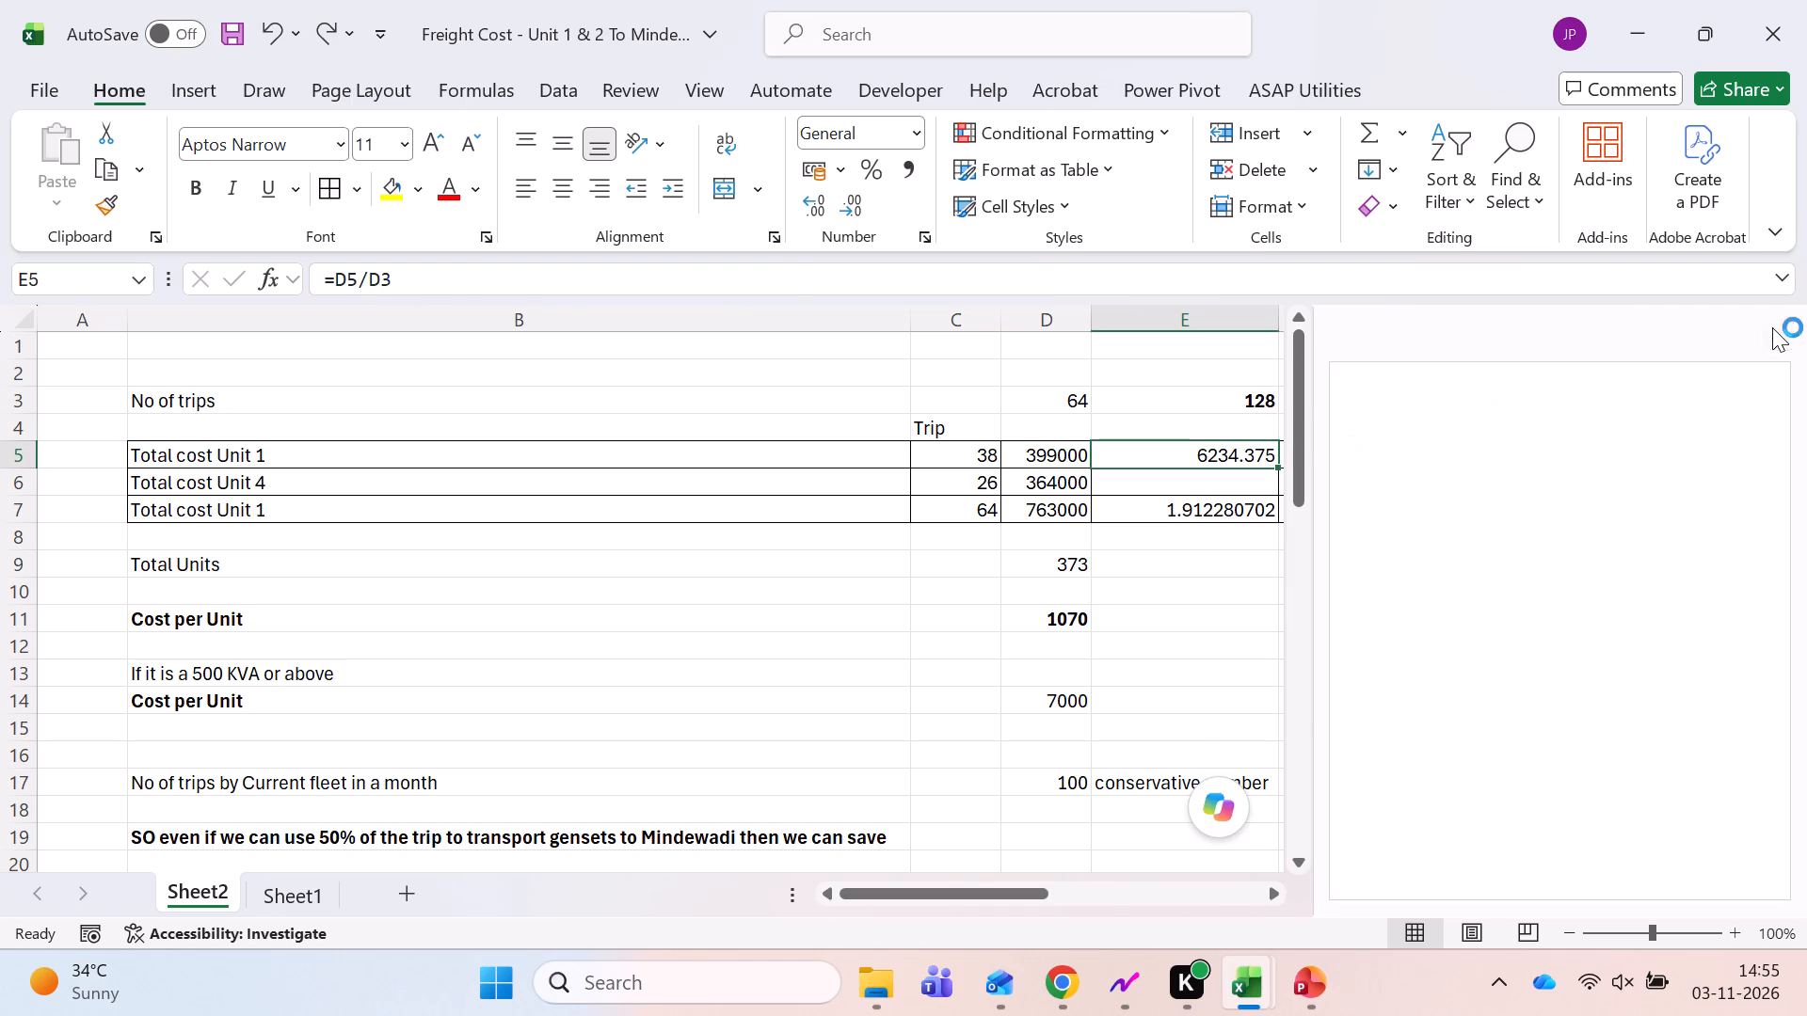
pyautogui.press('F2')
pyautogui.press('Escape')
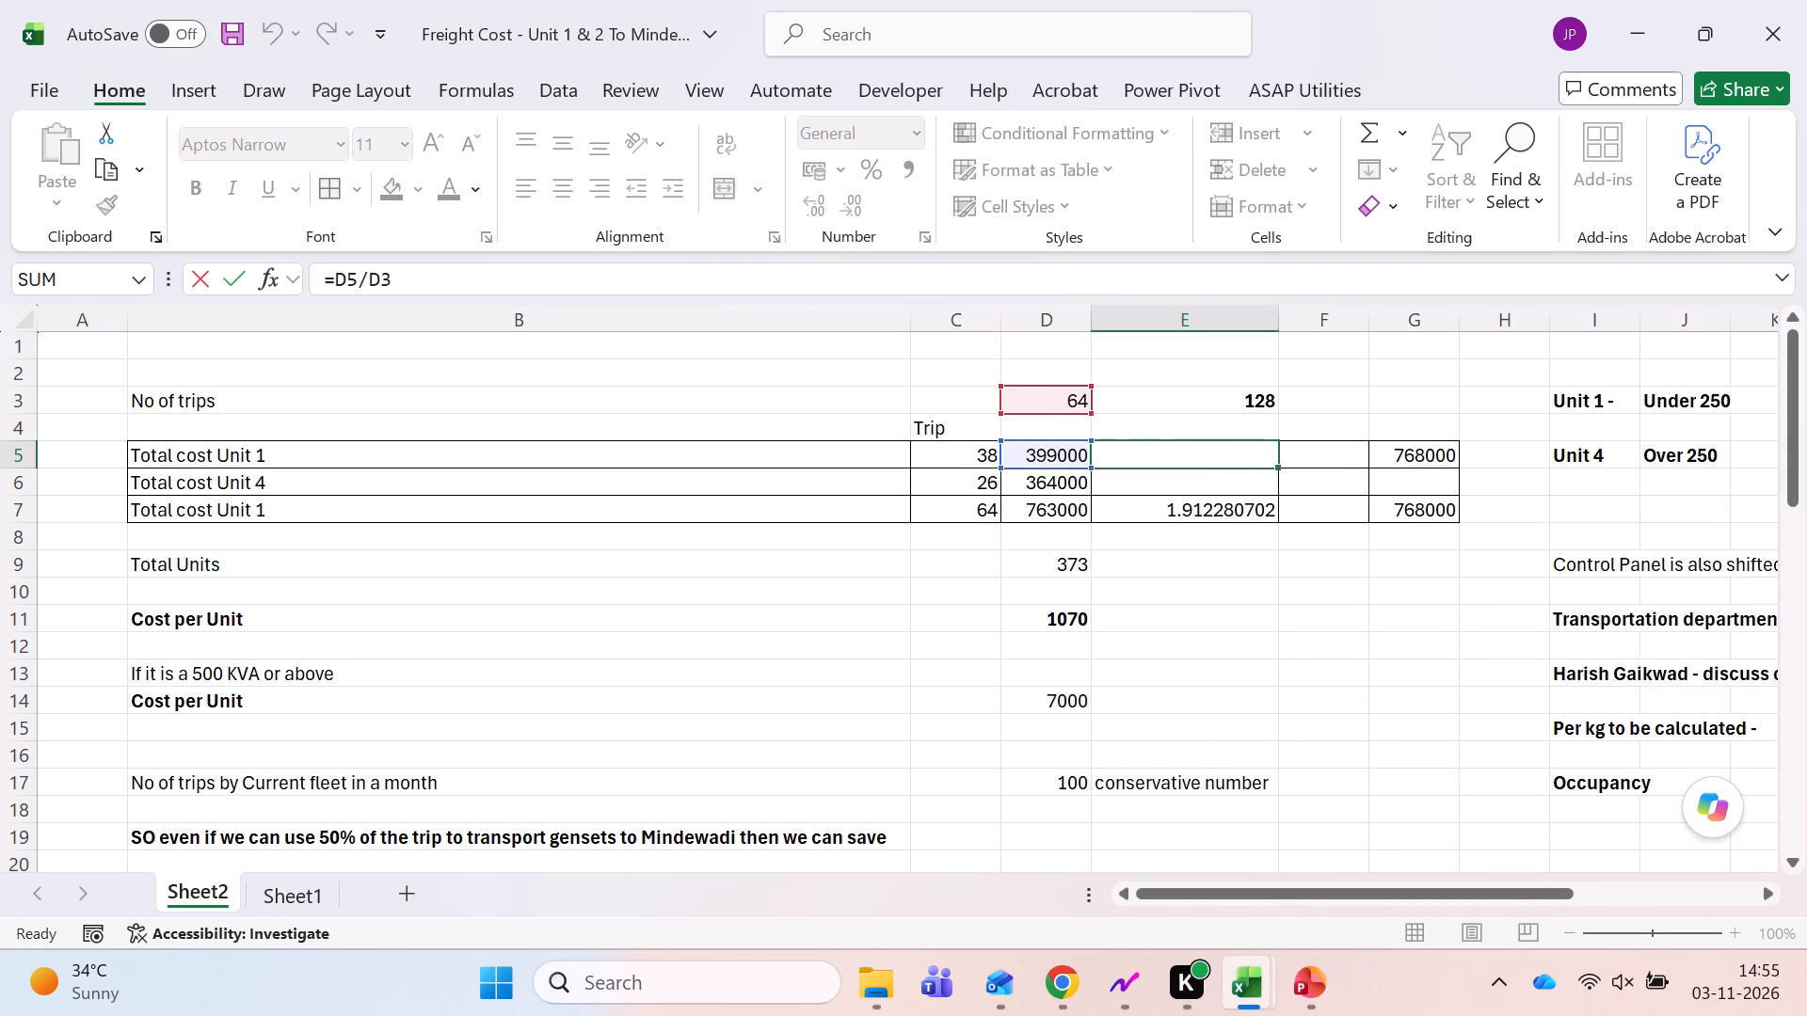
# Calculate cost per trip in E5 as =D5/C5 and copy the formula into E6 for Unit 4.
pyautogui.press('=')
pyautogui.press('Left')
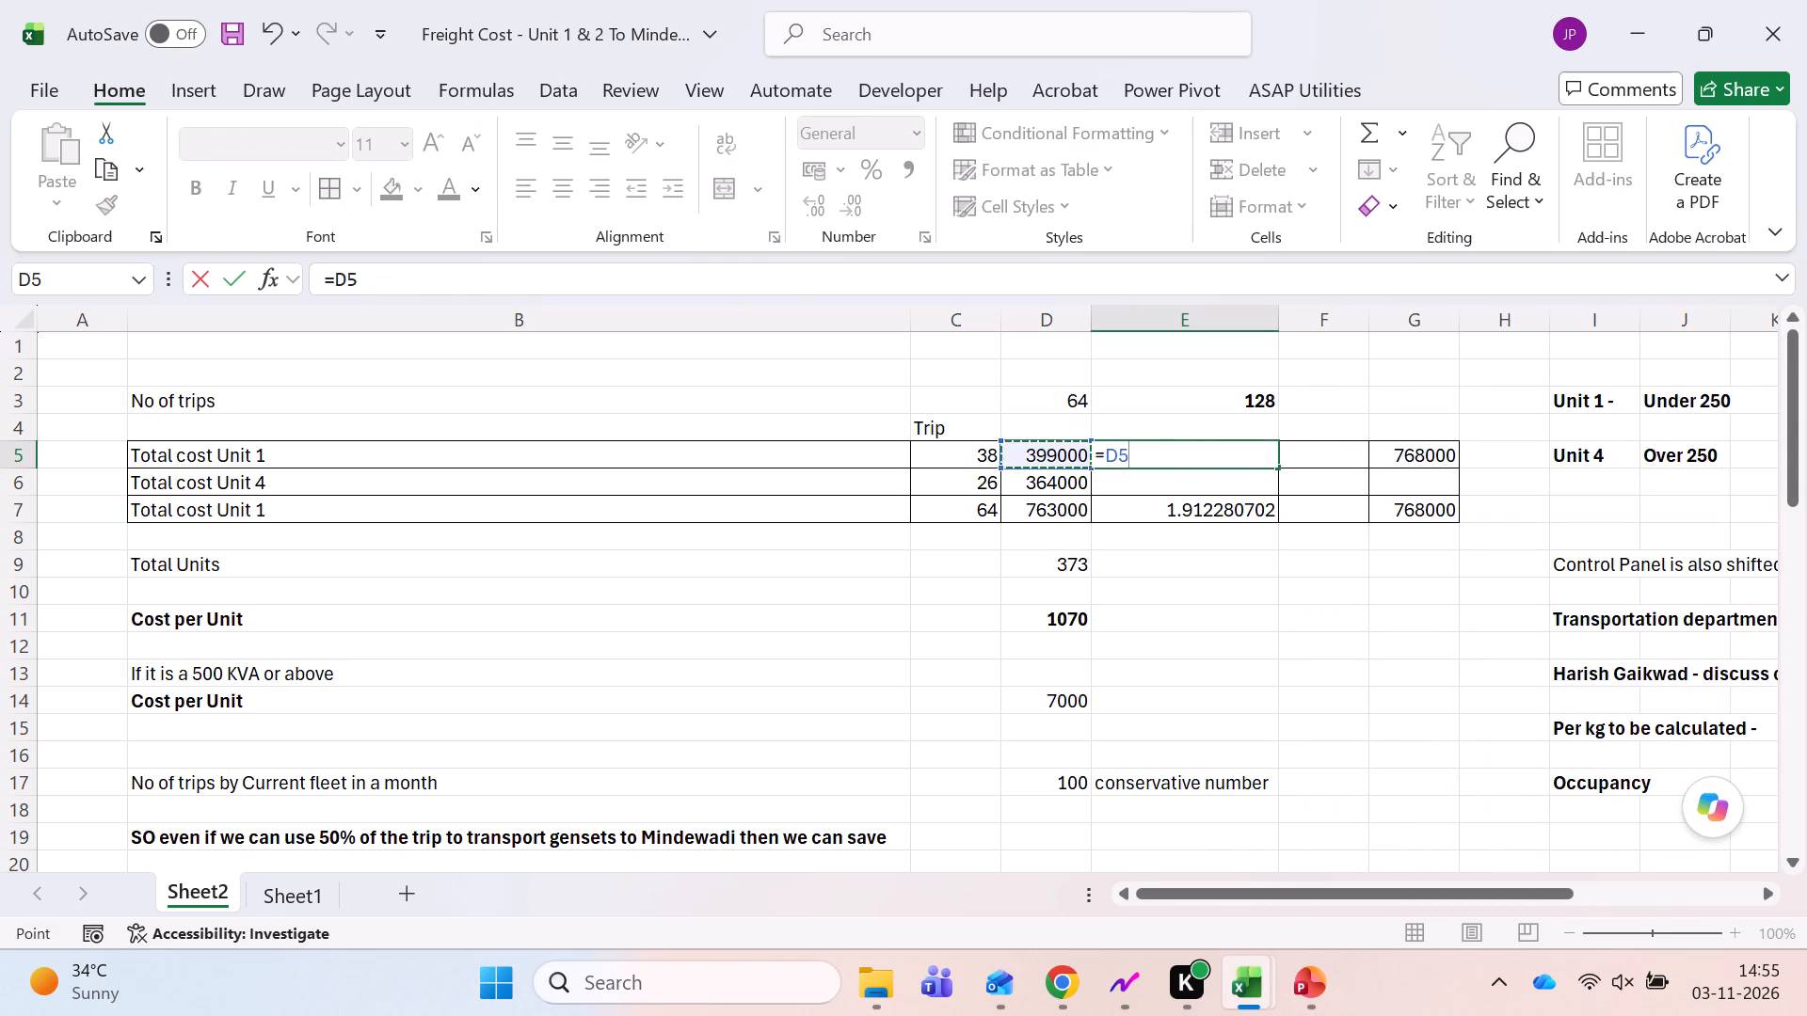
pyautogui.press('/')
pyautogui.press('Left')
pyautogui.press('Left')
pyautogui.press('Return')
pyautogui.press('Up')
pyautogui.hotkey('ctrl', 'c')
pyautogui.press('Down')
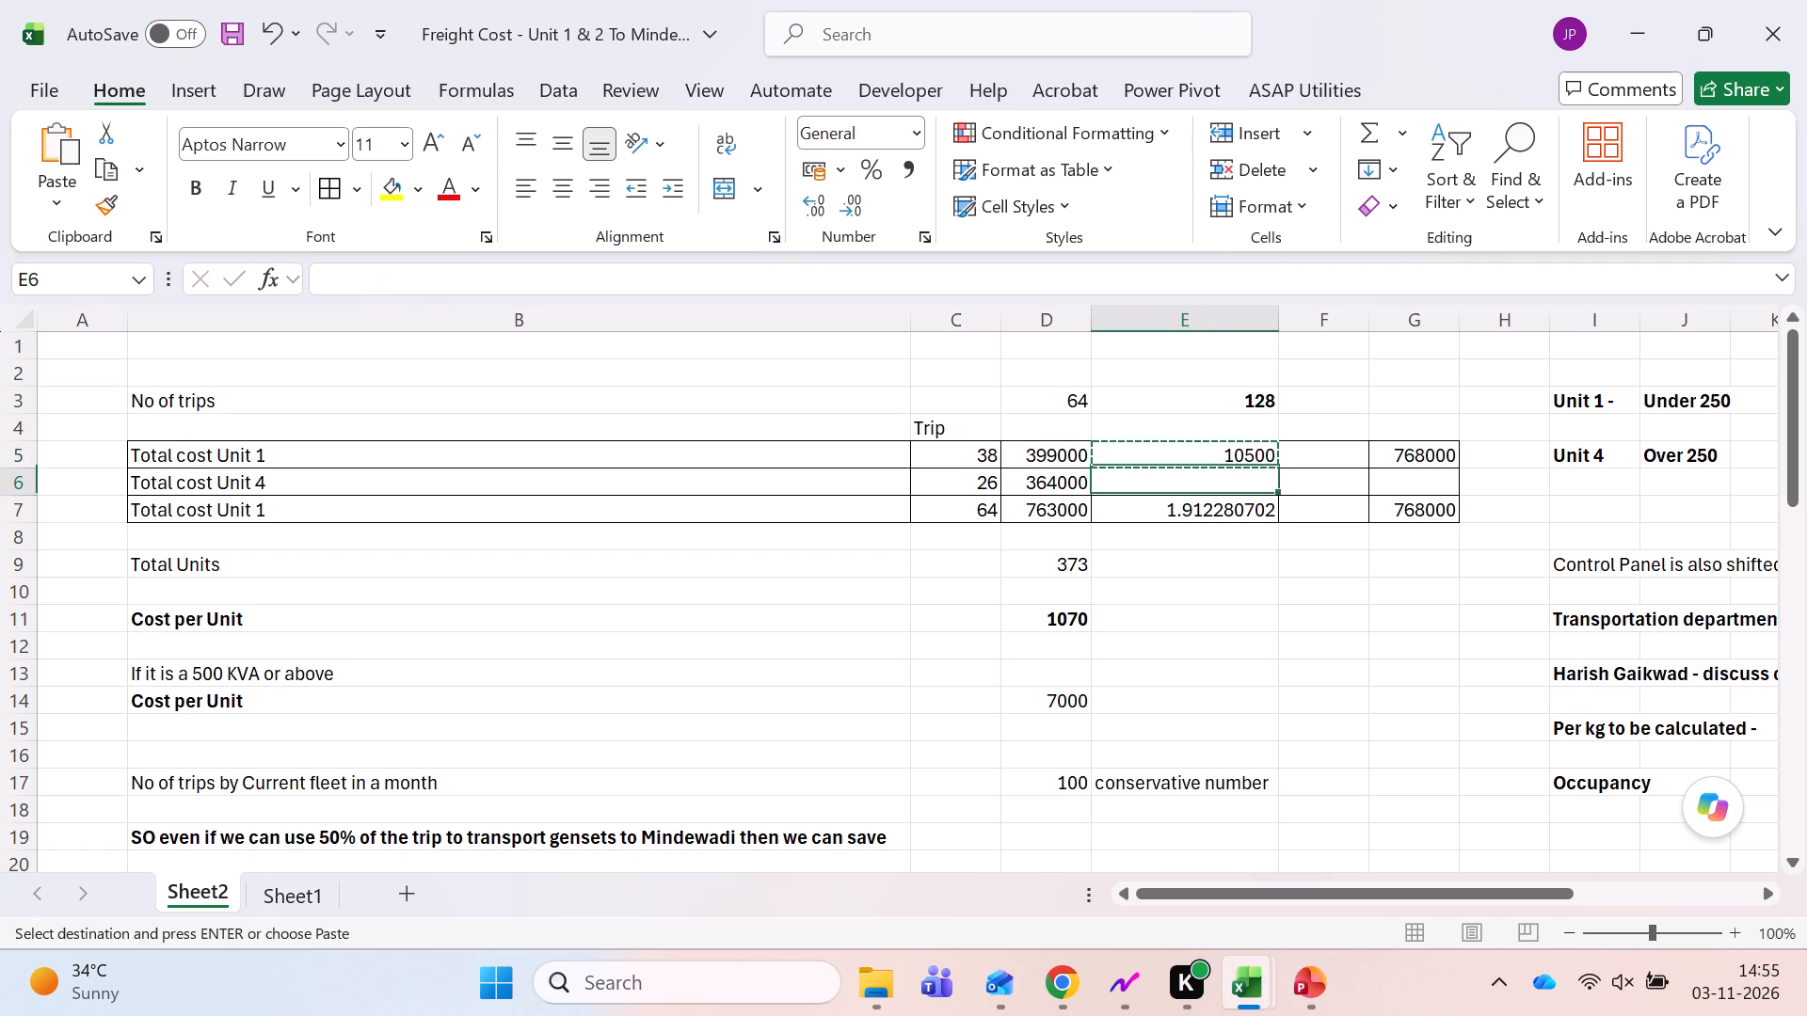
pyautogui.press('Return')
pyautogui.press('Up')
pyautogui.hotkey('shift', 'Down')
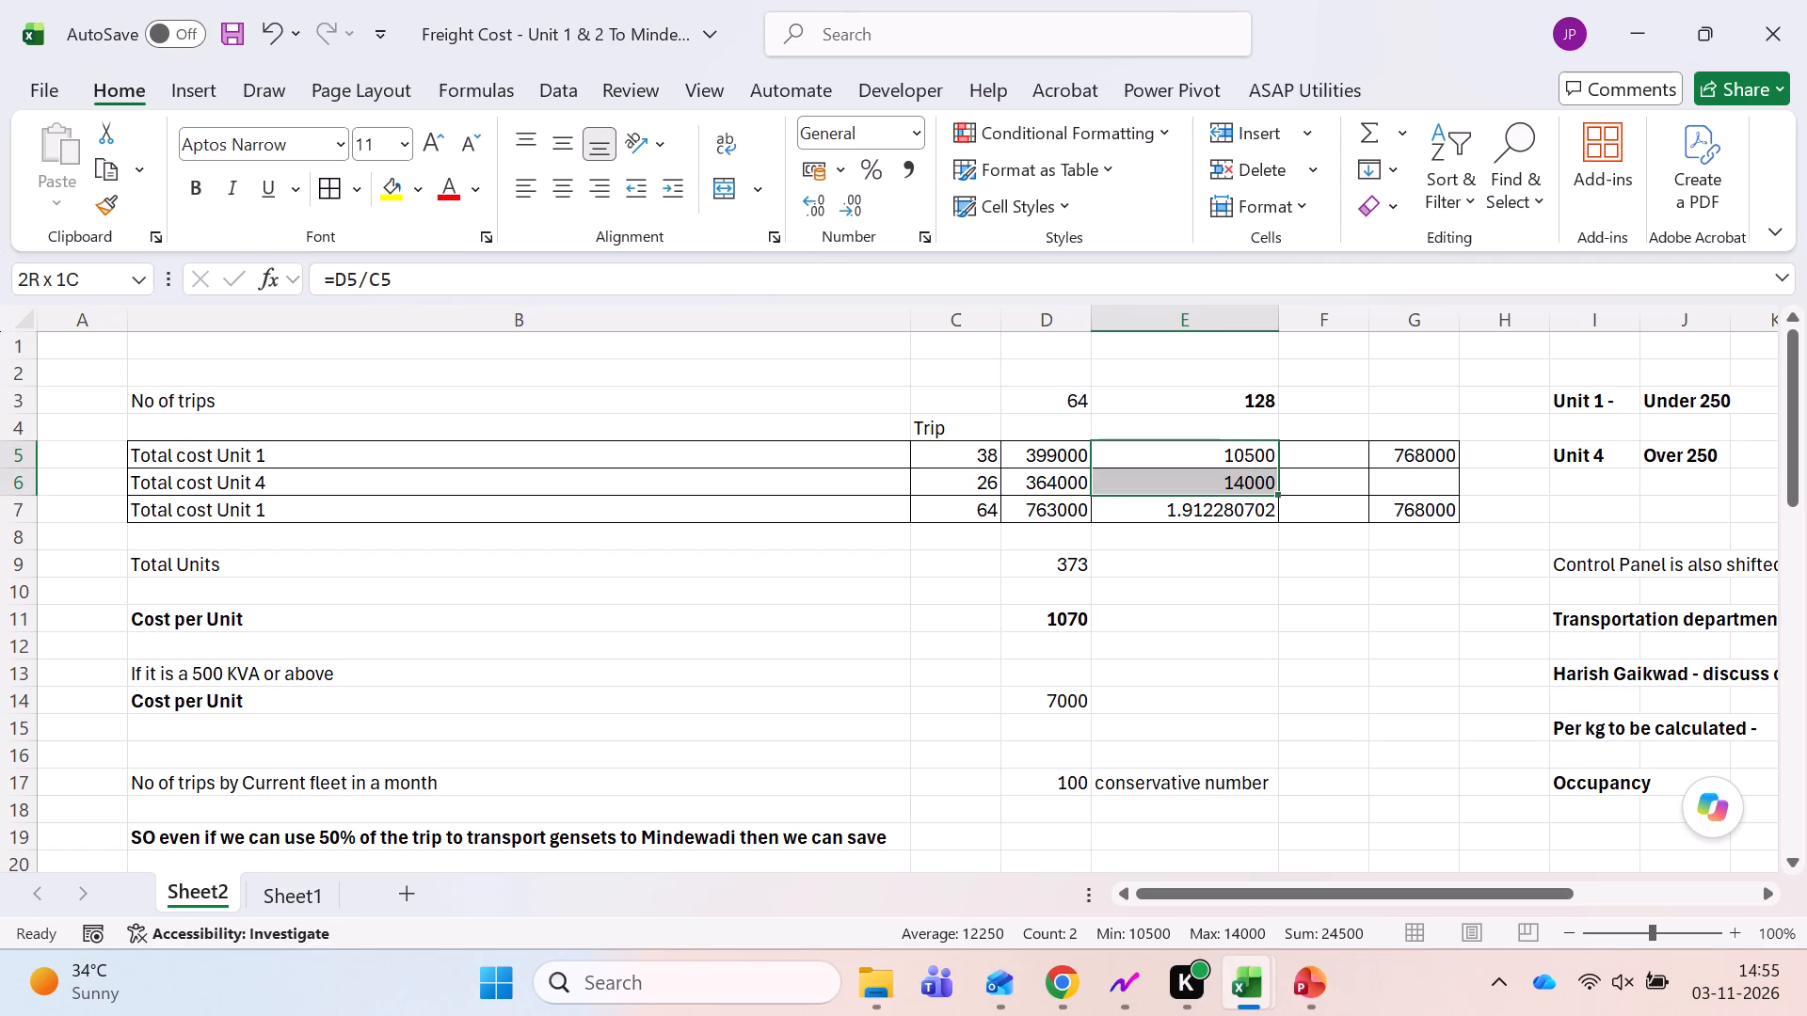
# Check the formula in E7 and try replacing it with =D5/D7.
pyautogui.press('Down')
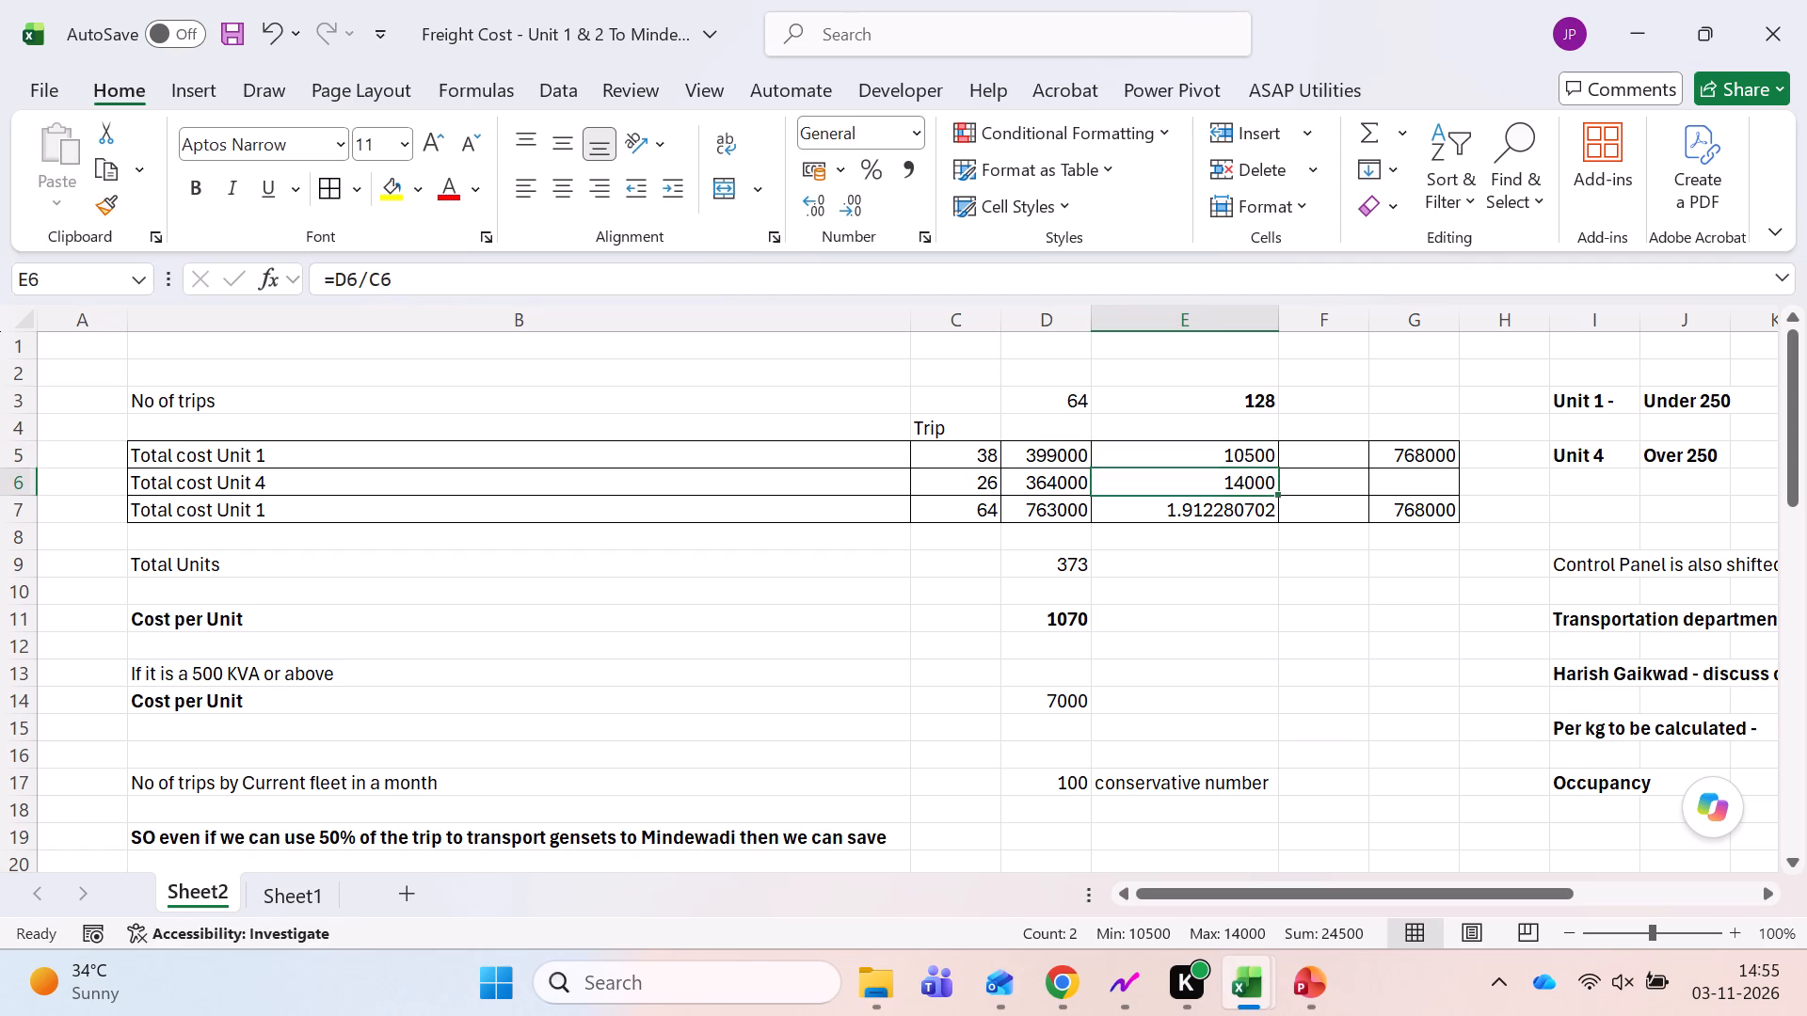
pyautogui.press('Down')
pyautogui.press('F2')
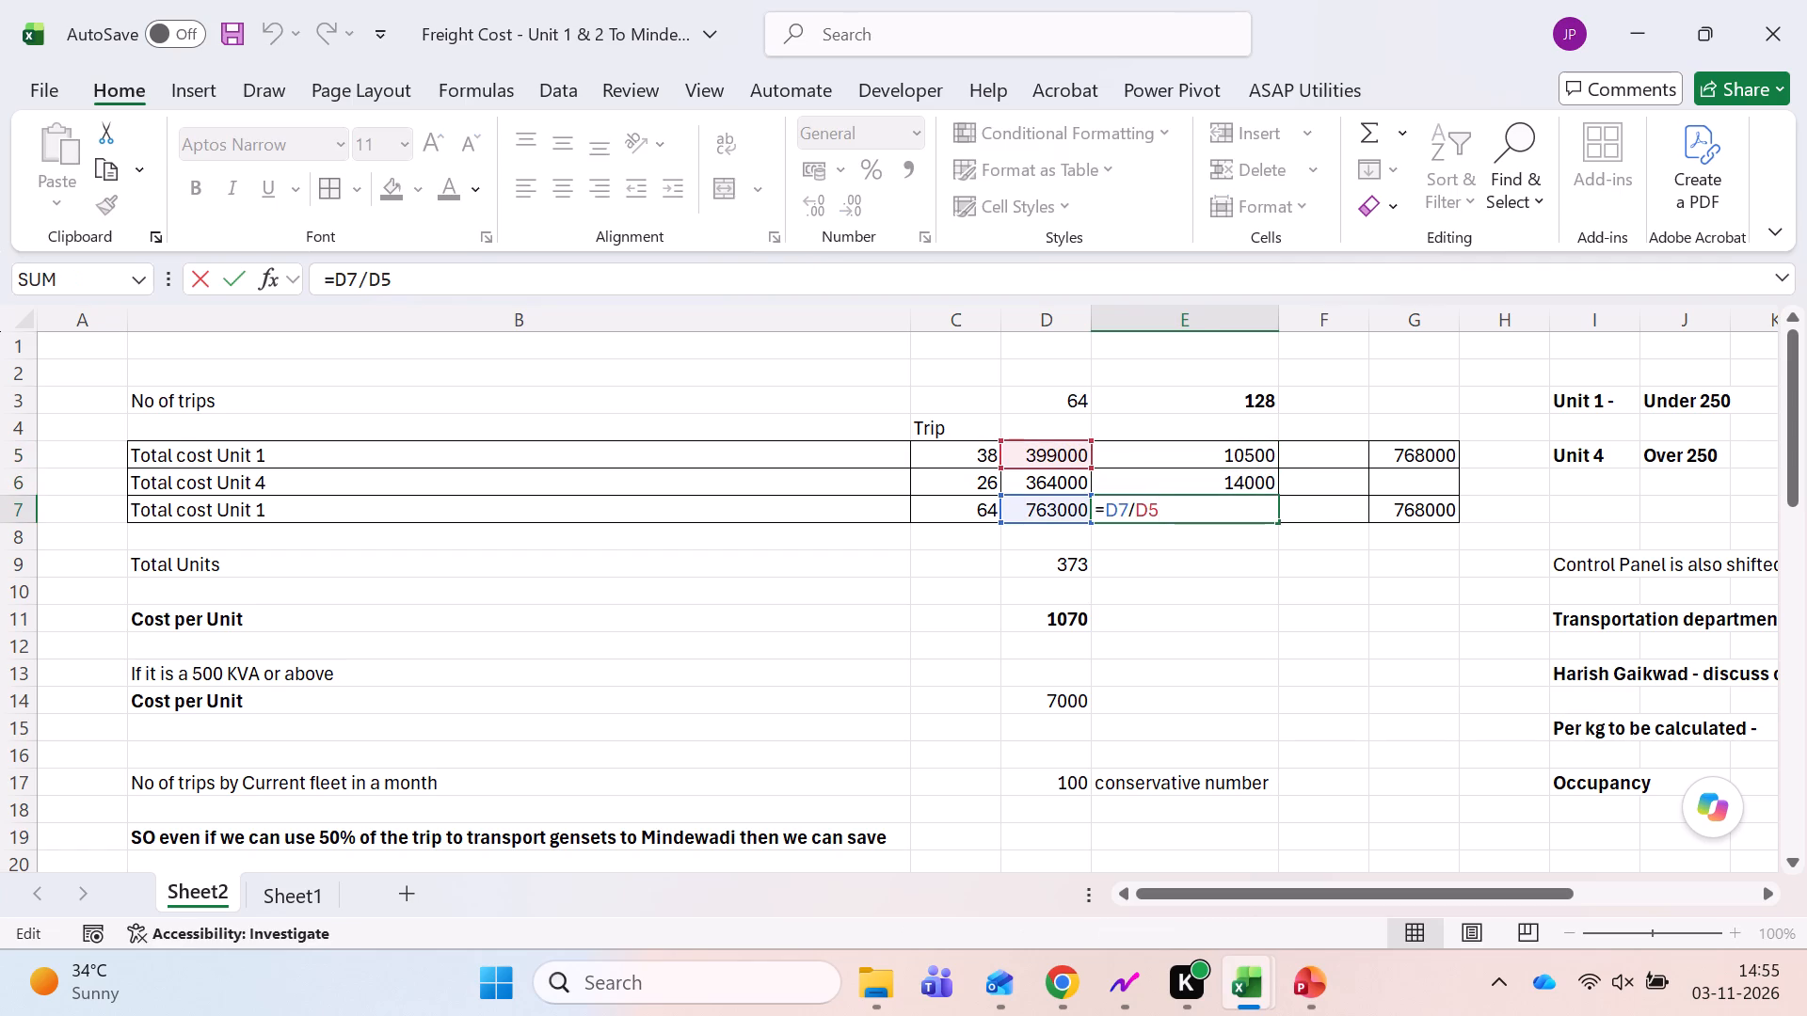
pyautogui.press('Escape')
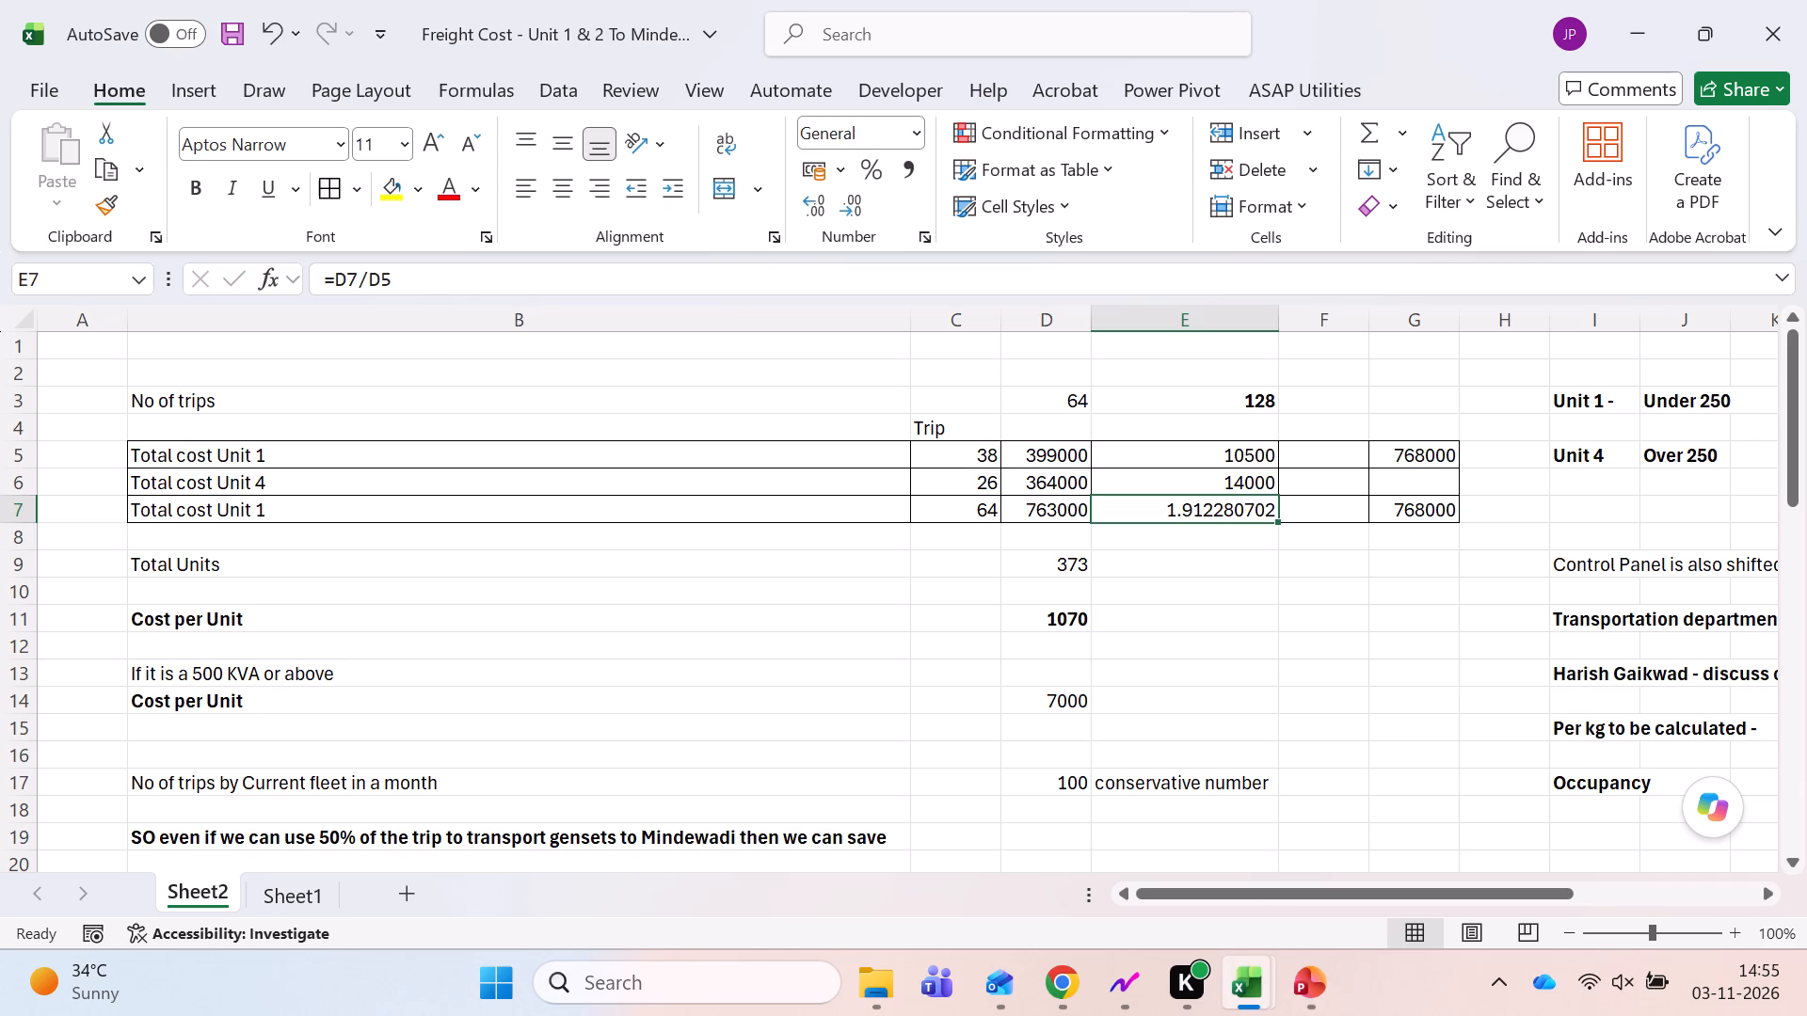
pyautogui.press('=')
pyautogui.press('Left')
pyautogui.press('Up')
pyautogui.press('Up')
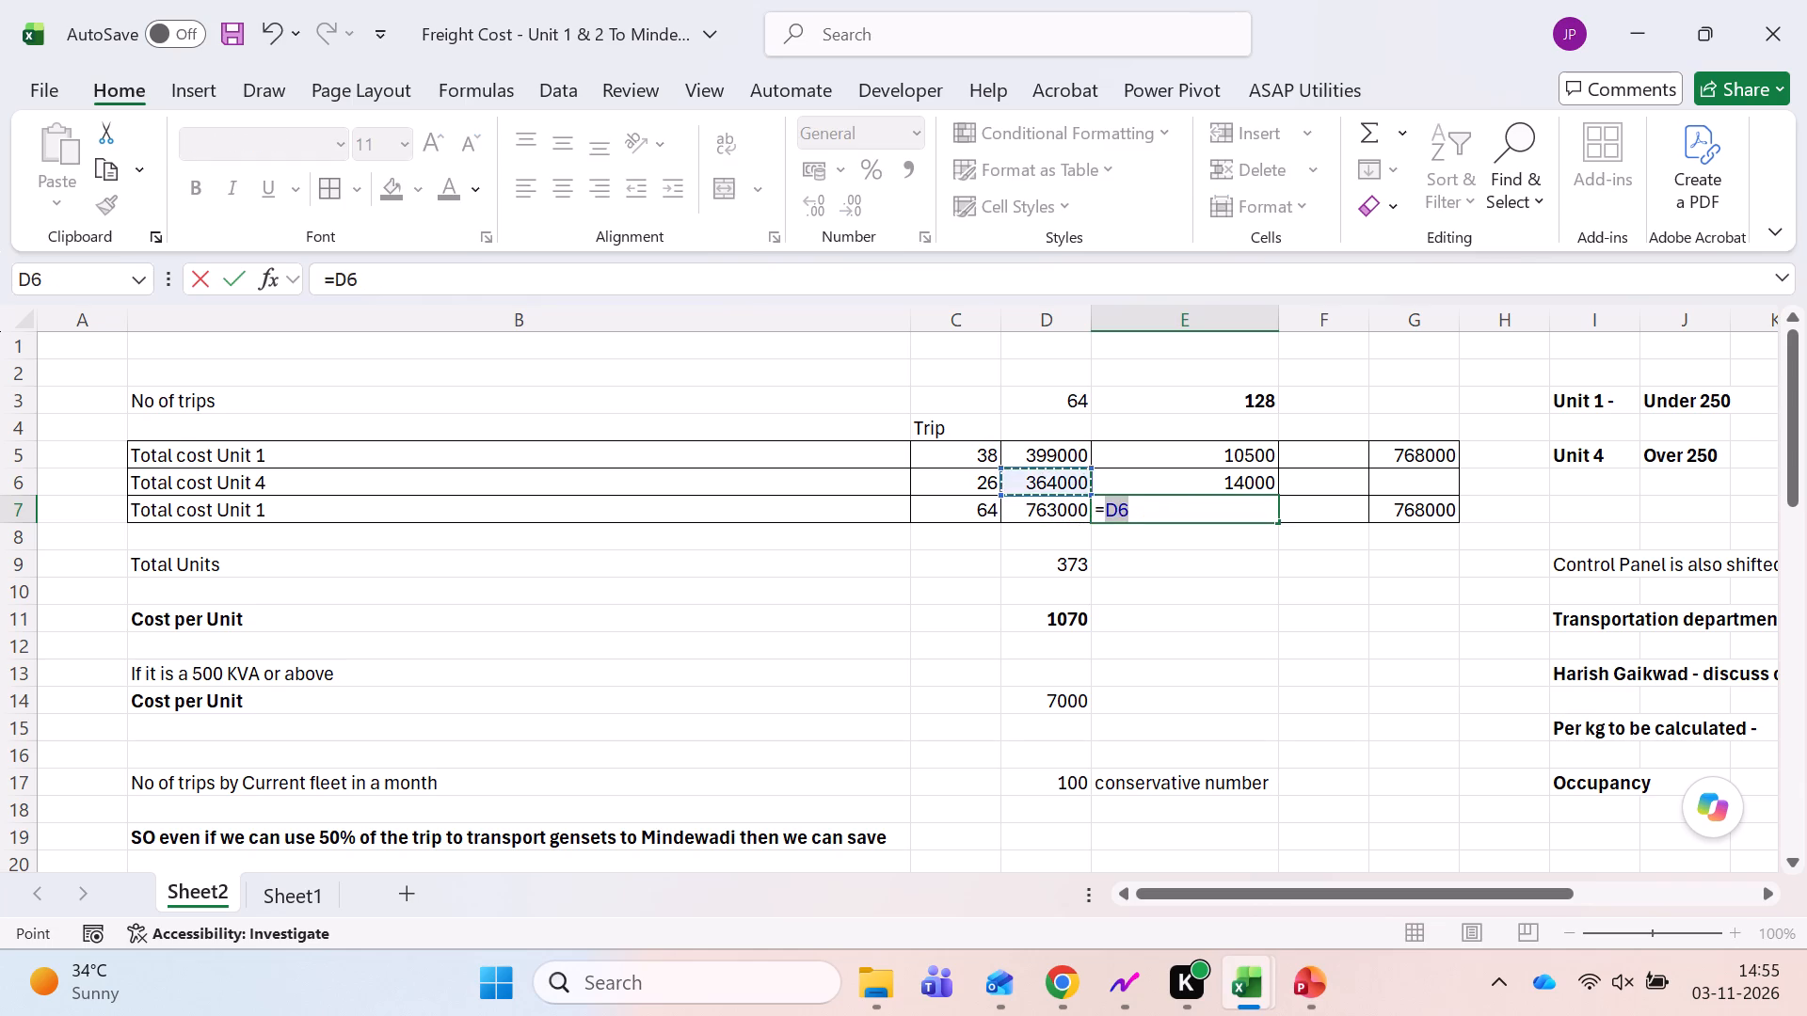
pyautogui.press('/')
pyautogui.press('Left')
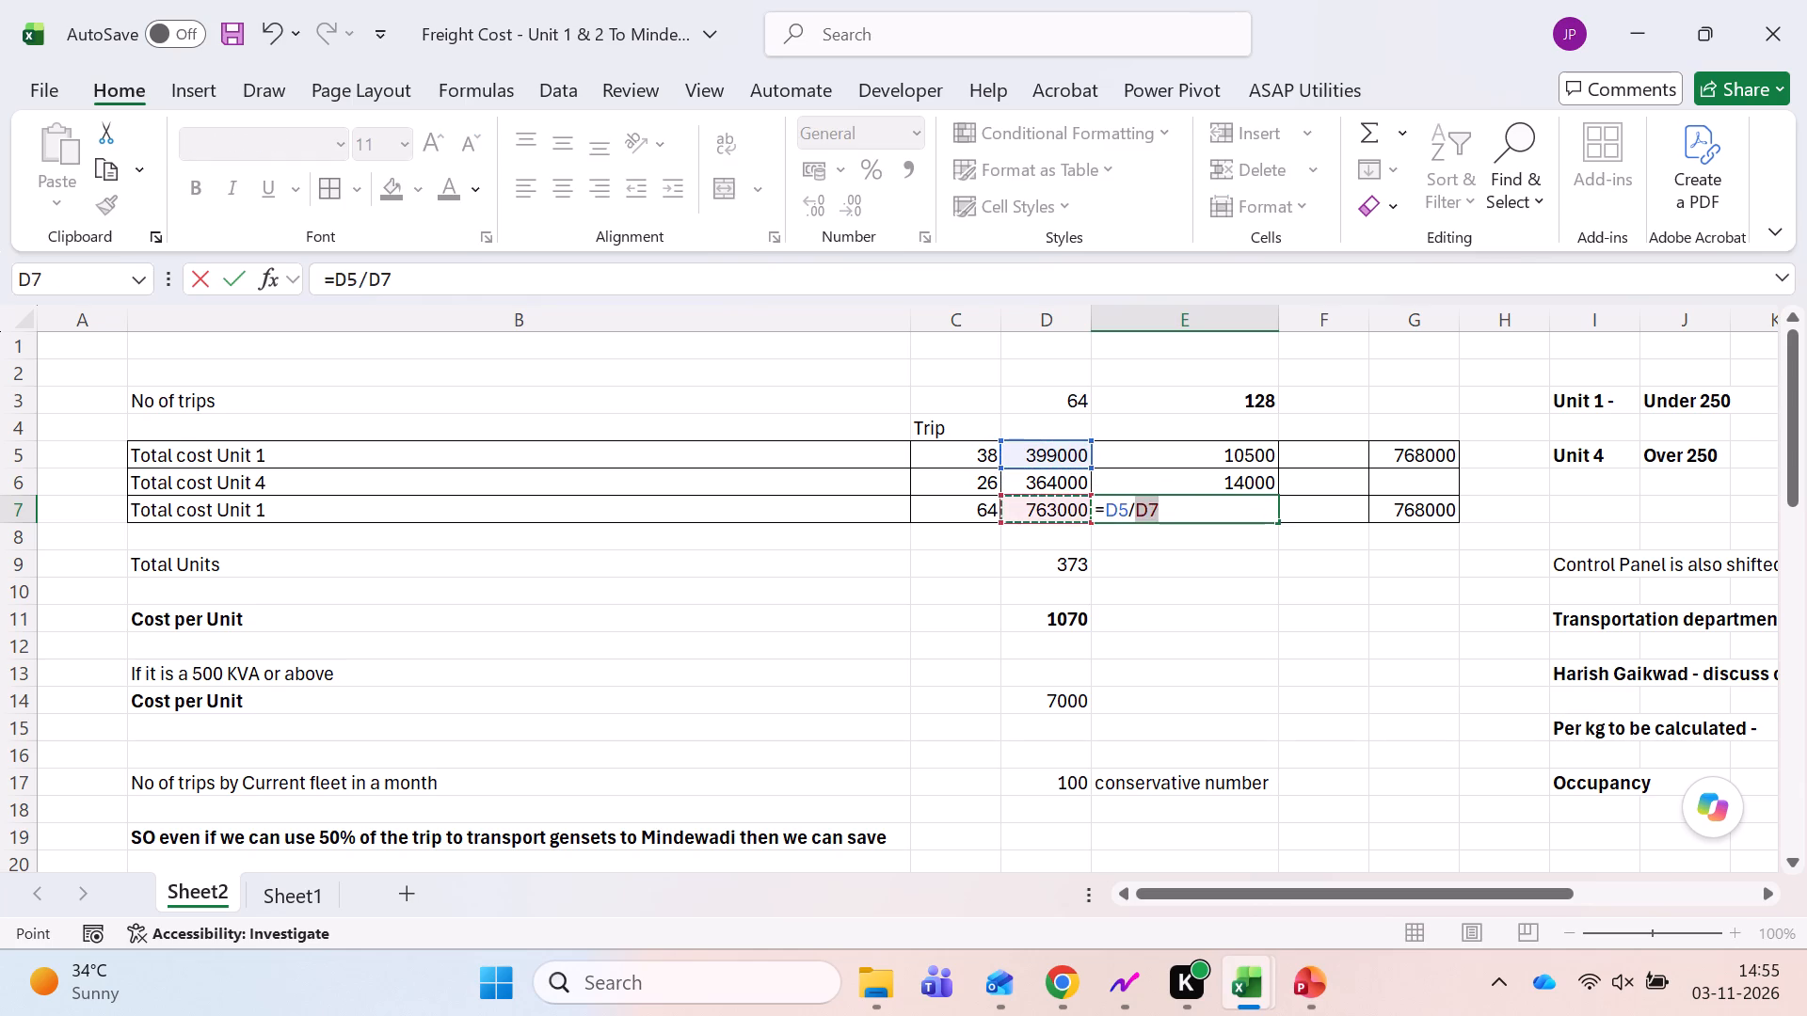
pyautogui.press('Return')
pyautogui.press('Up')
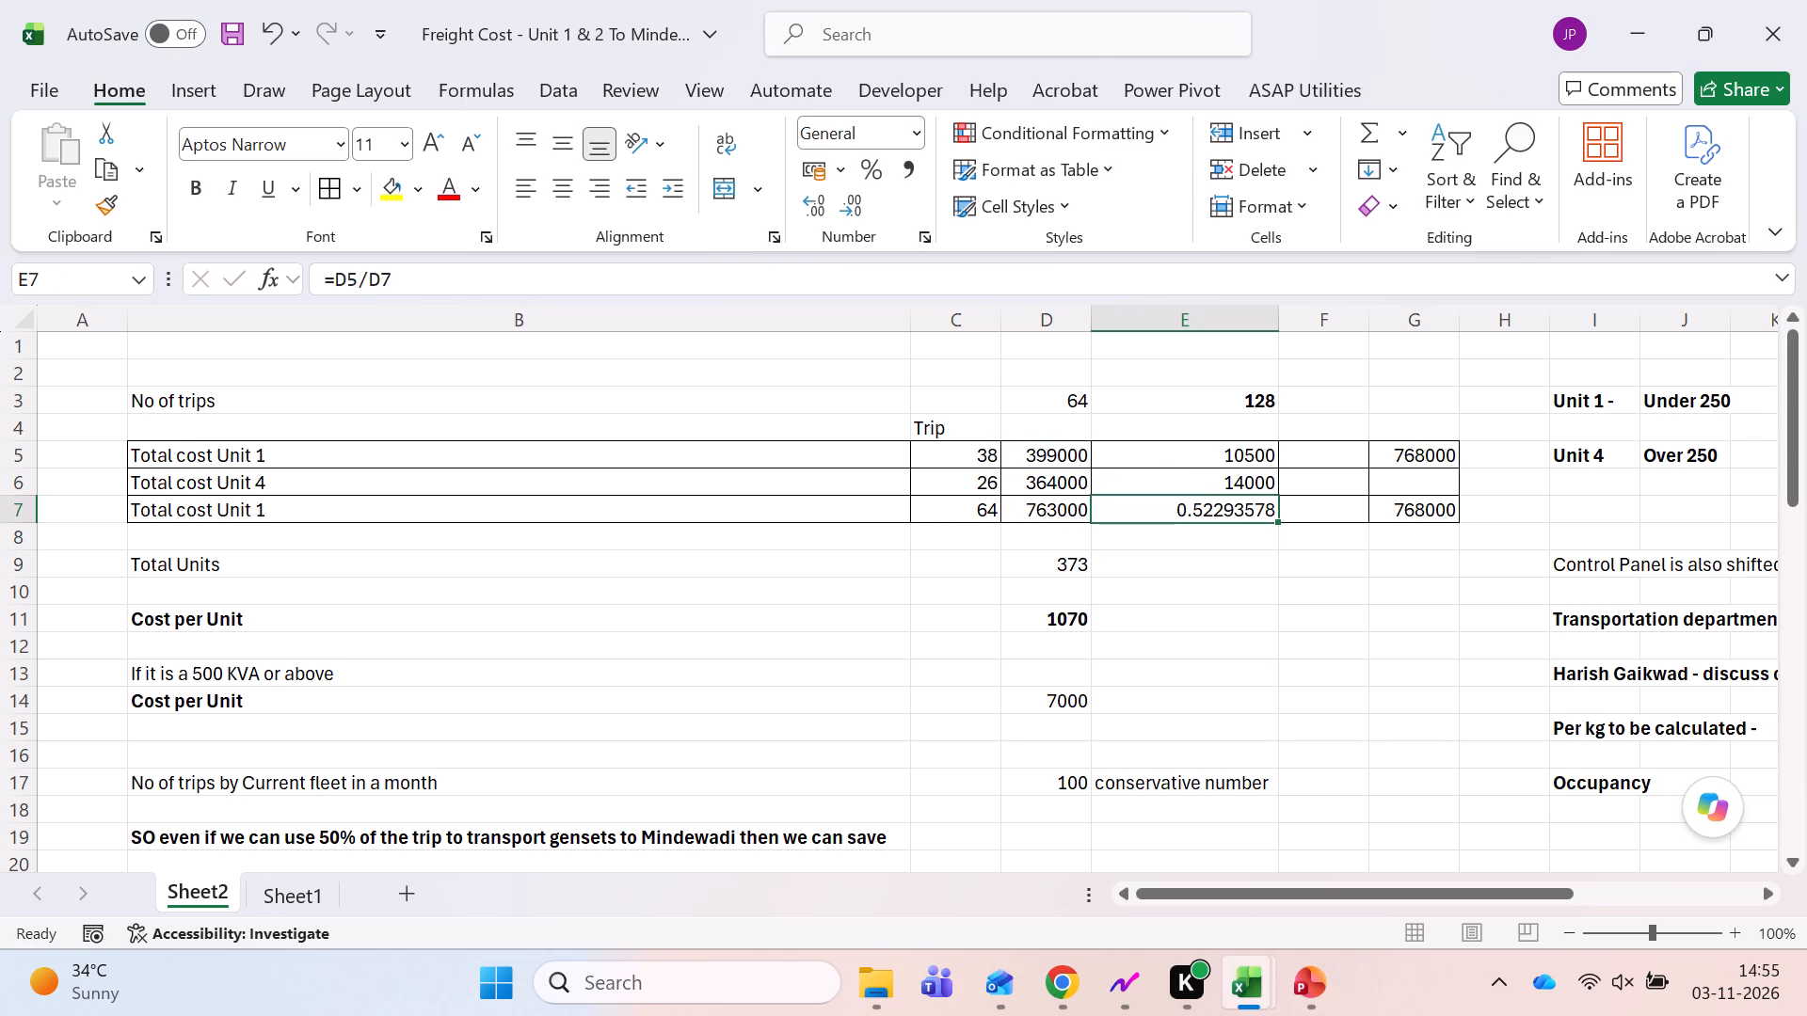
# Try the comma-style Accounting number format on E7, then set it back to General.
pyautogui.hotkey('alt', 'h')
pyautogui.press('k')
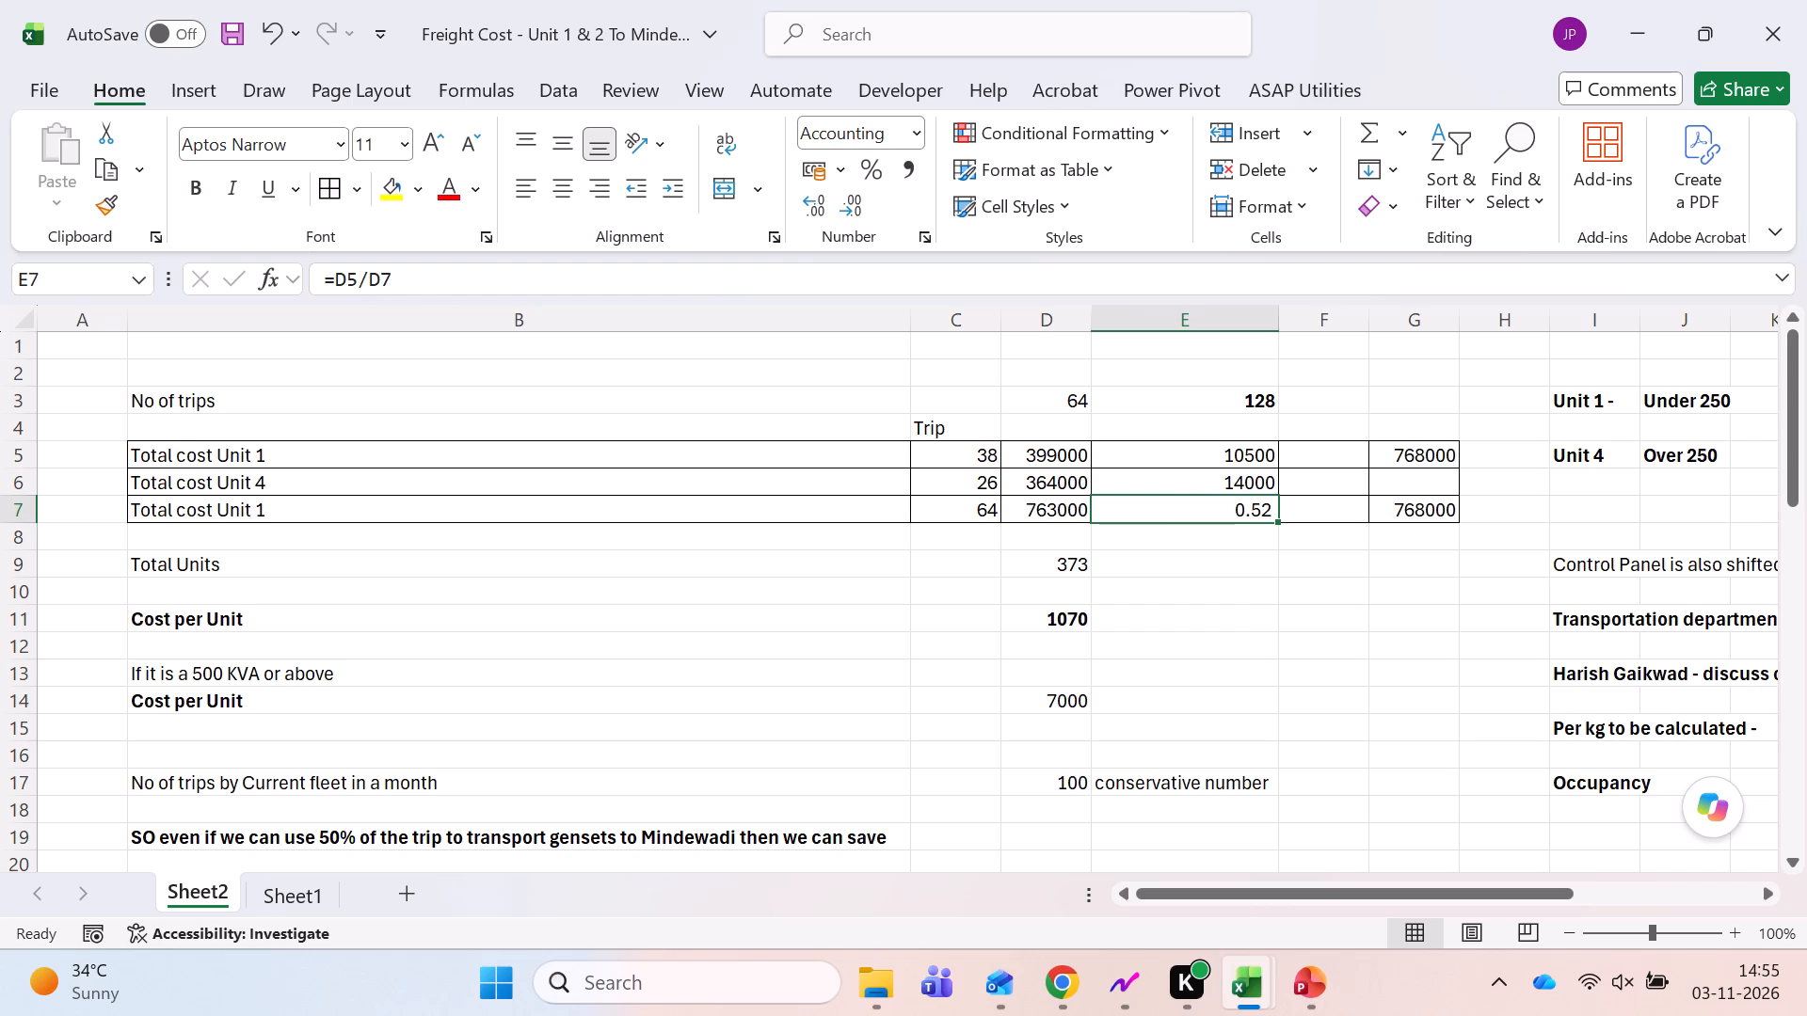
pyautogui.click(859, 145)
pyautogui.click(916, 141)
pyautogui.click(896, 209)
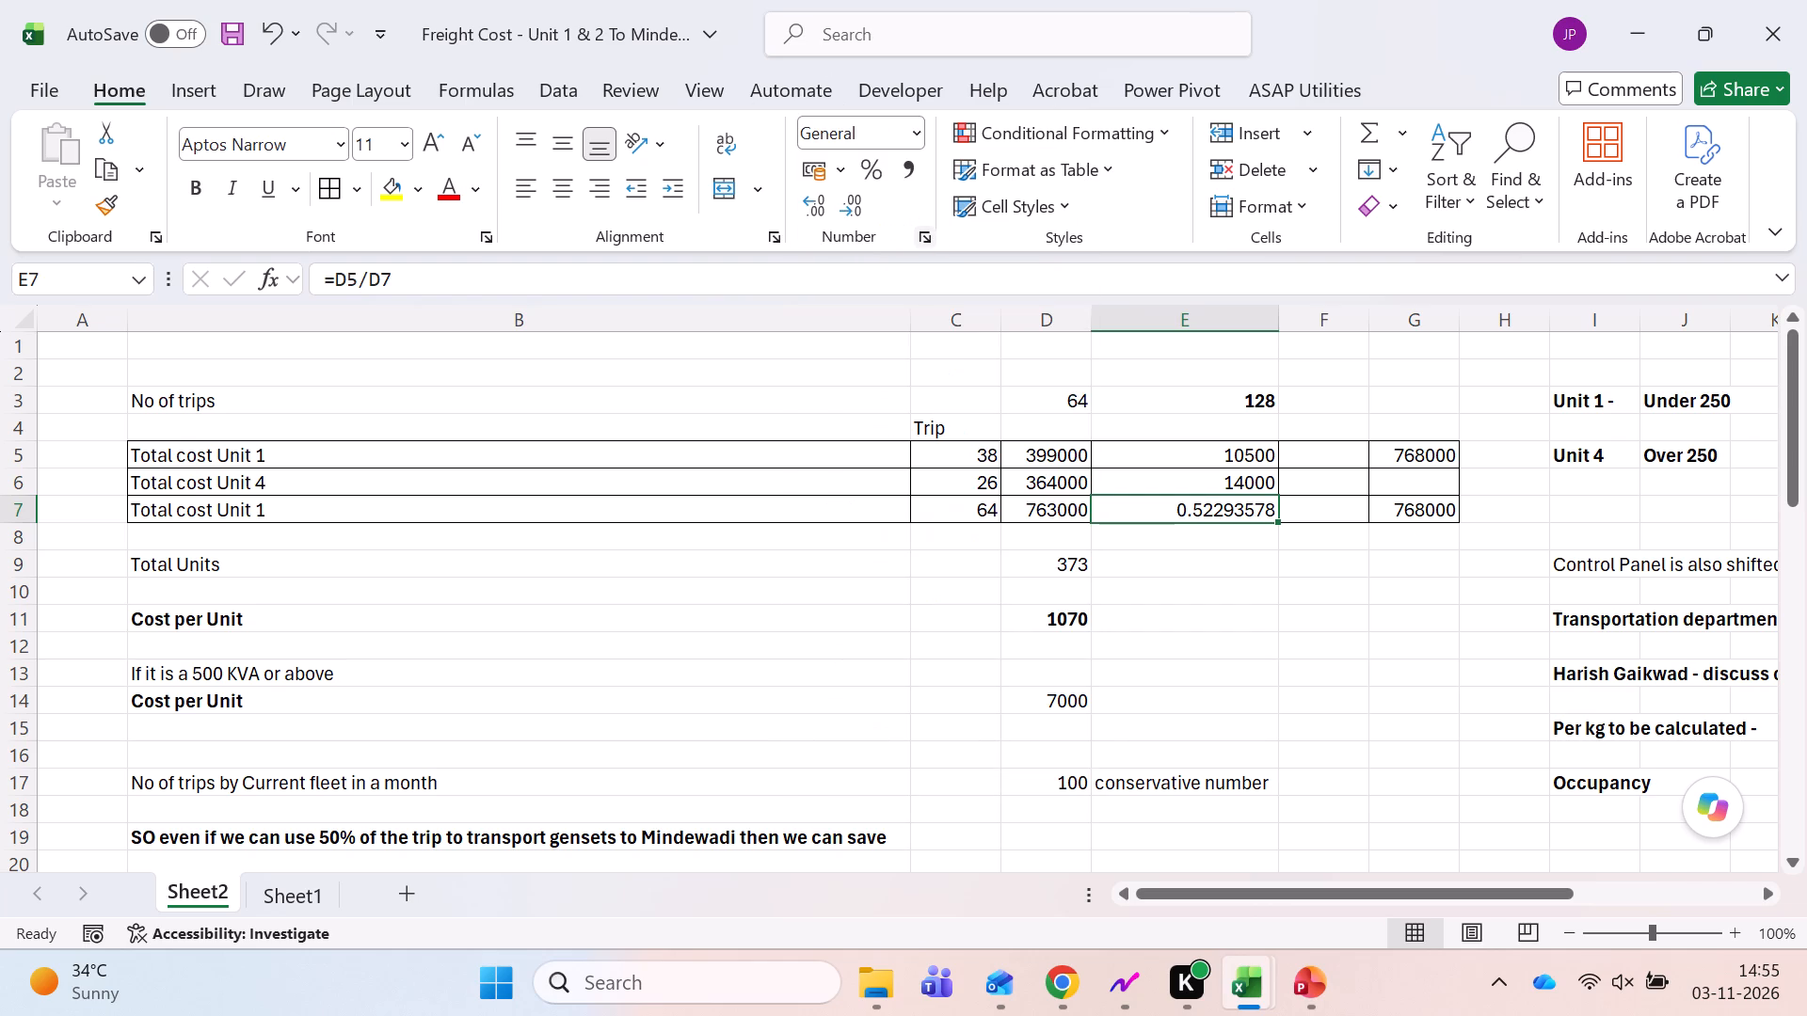
# Clear the formula from the total row's cell E7.
pyautogui.press('Delete')
pyautogui.click(1242, 627)
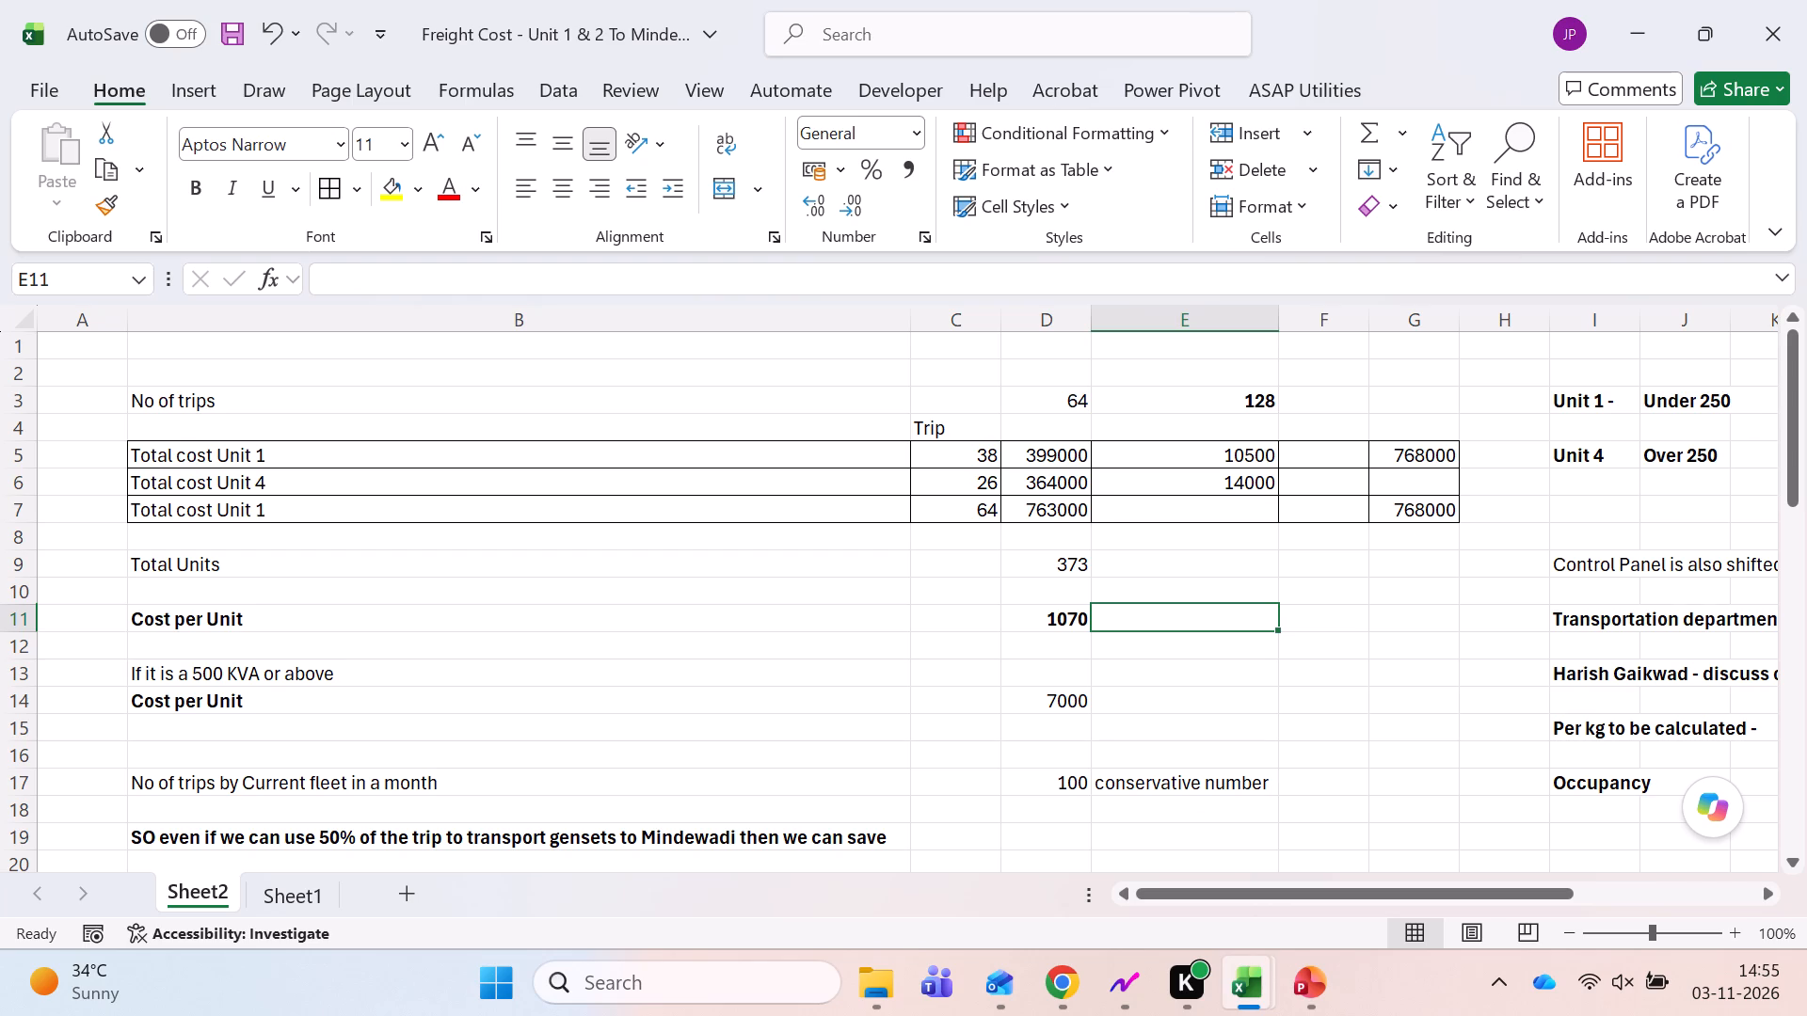
# Calculate the Unit 1 number of trips in D3 as twice the C5 trip count with =C5*2.
pyautogui.click(986, 503)
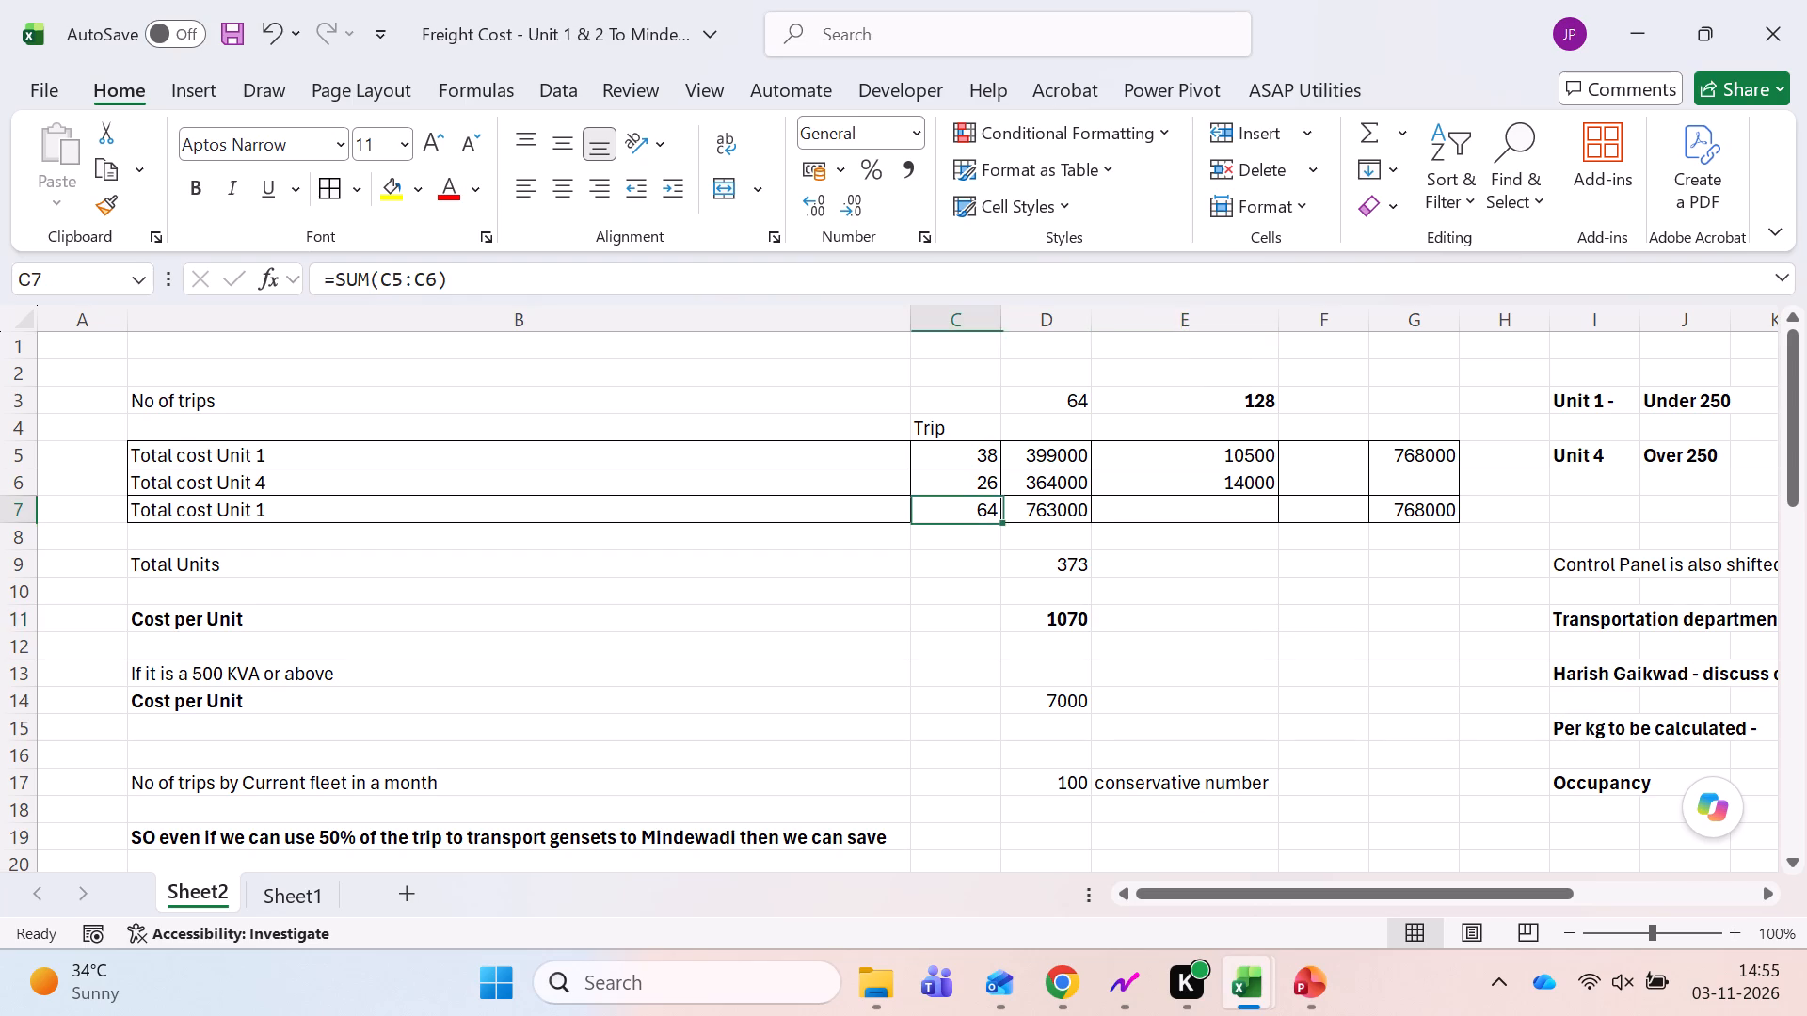
pyautogui.click(960, 462)
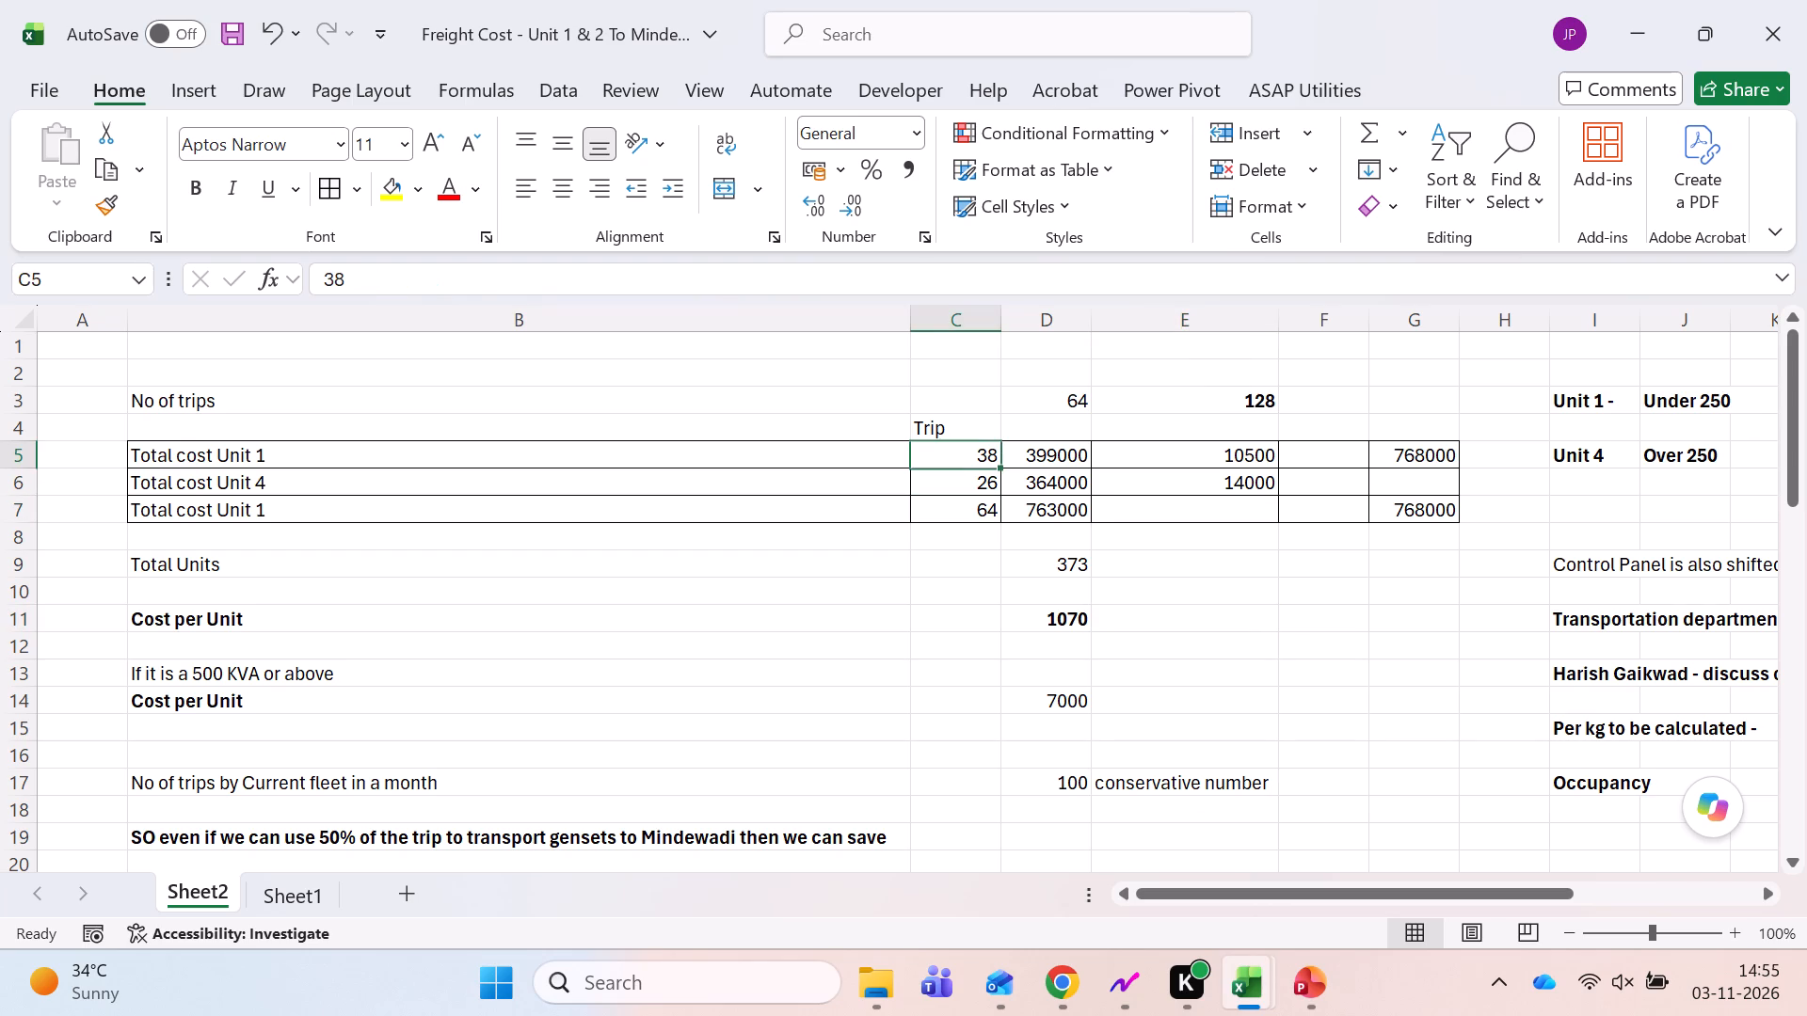
pyautogui.click(1052, 396)
pyautogui.press('=')
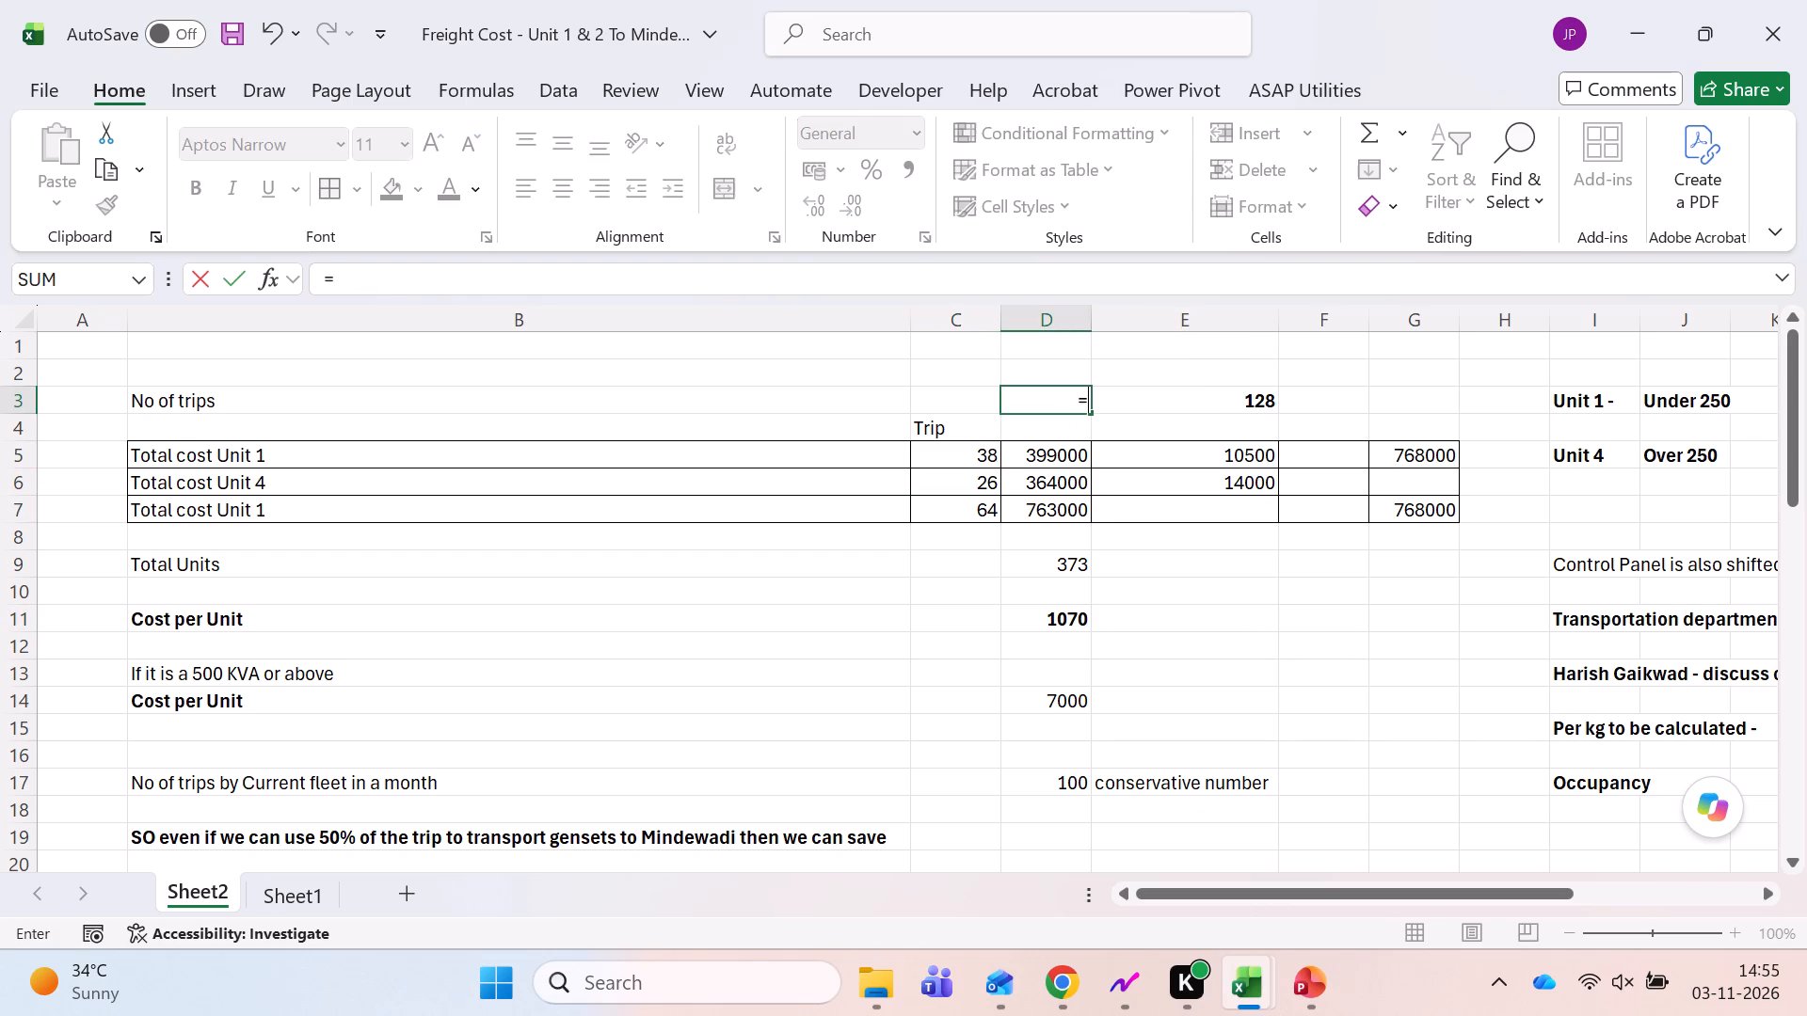
pyautogui.press('Left')
pyautogui.press('Down')
pyautogui.press('Down')
pyautogui.write('*2')
pyautogui.press('Return')
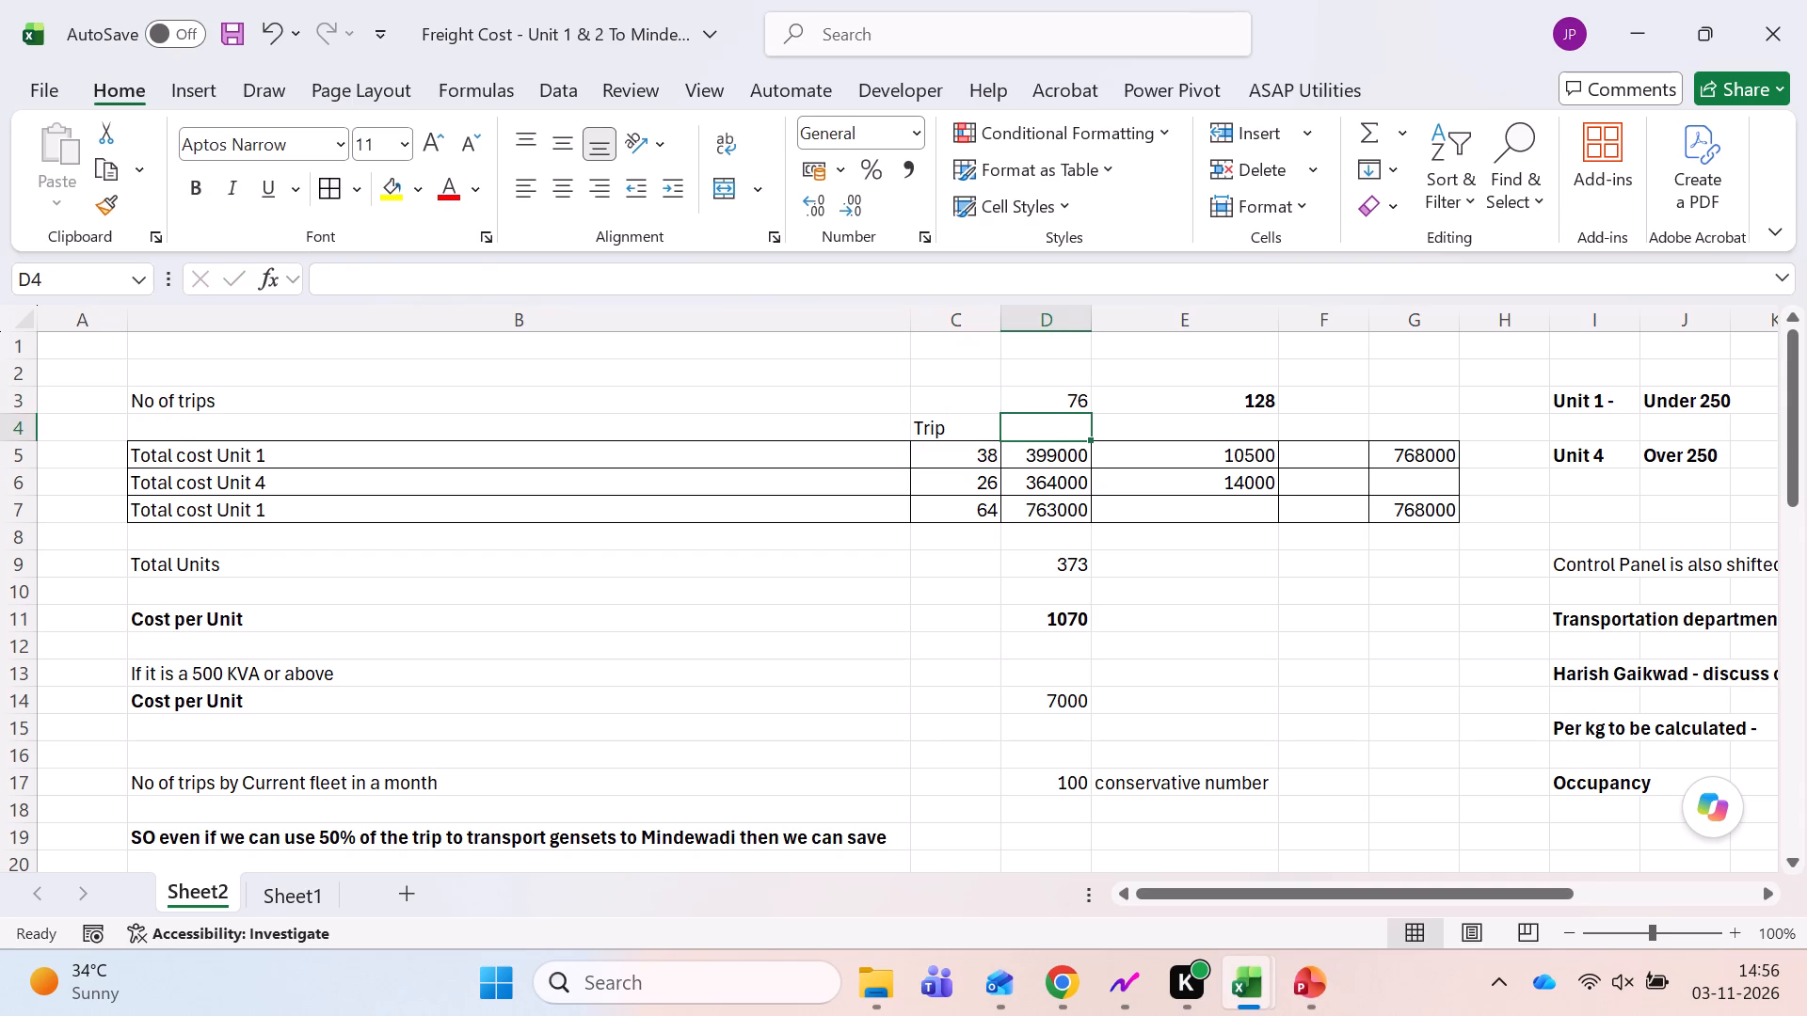
# Calculate the Unit 4 number of trips in D4 with =C6*2.
pyautogui.press('=')
pyautogui.press('Left')
pyautogui.press('Down')
pyautogui.press('Down')
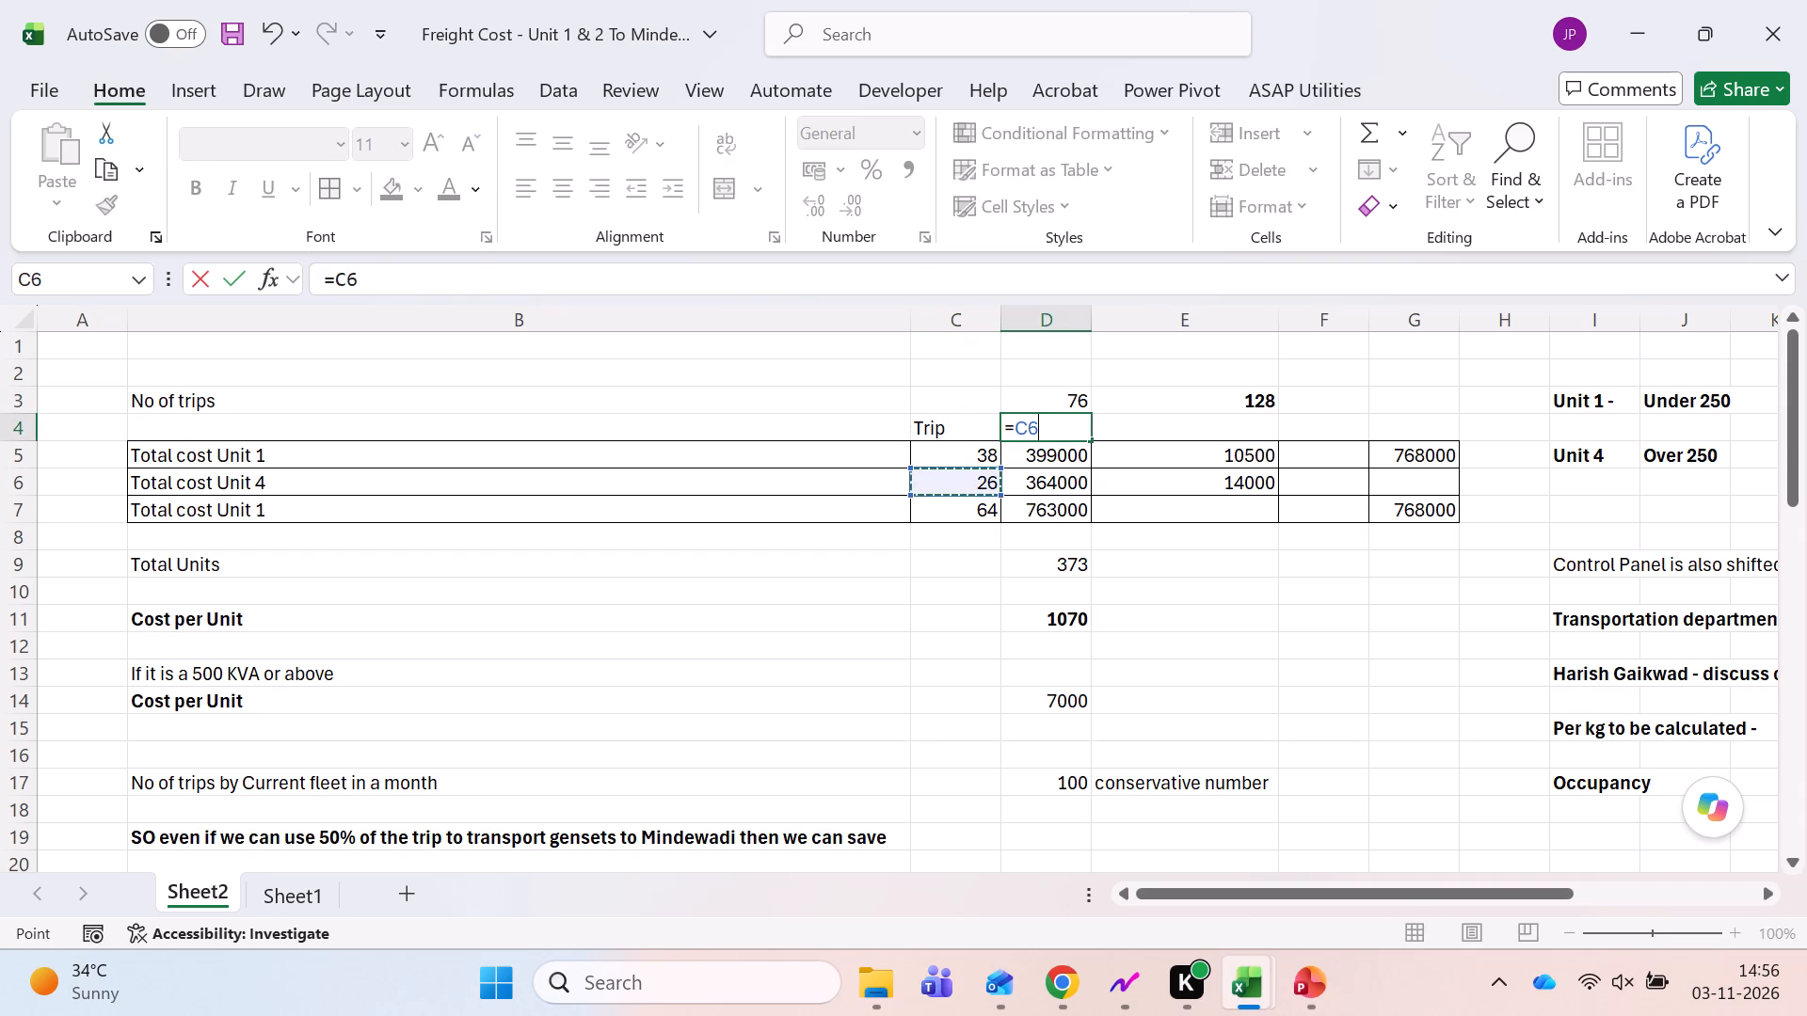
pyautogui.write('*2')
pyautogui.press('Tab')
# Set the Unit 1 cost per trip in E5 to =D5/D3.
pyautogui.press('Down')
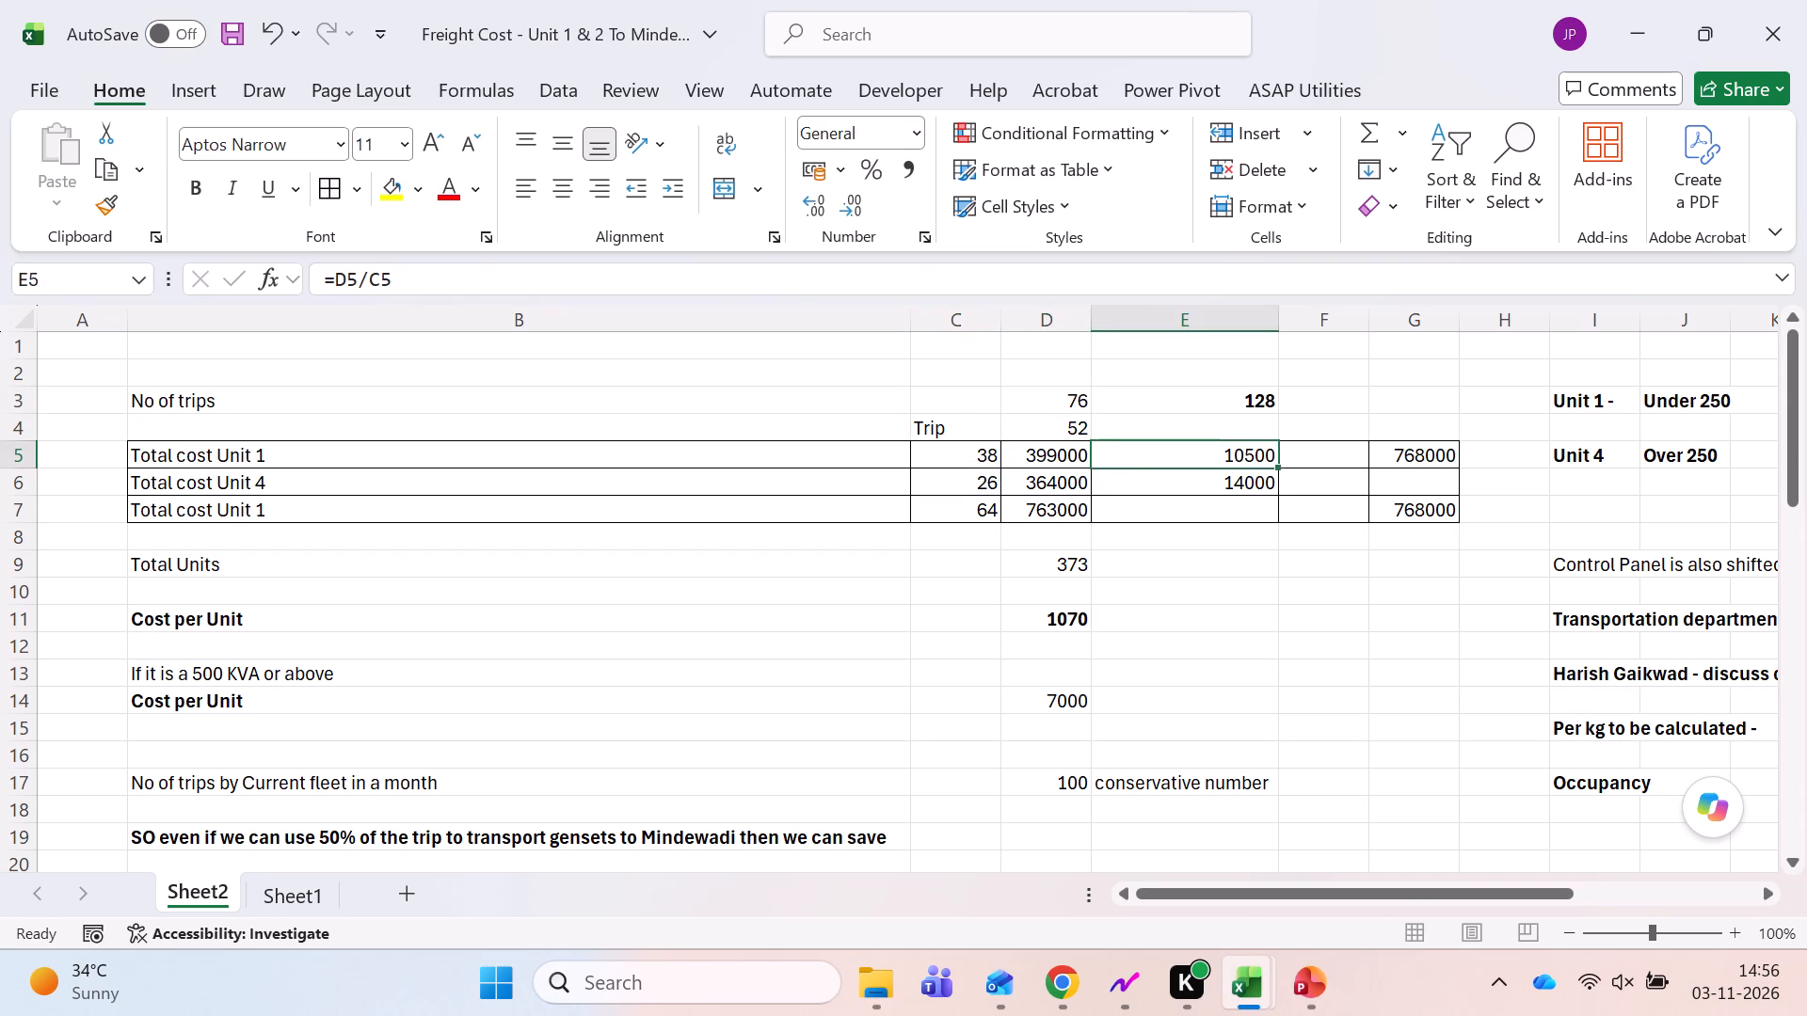
pyautogui.press('=')
pyautogui.press('Left')
pyautogui.press('/')
pyautogui.press('Up')
pyautogui.press('Up')
pyautogui.press('Left')
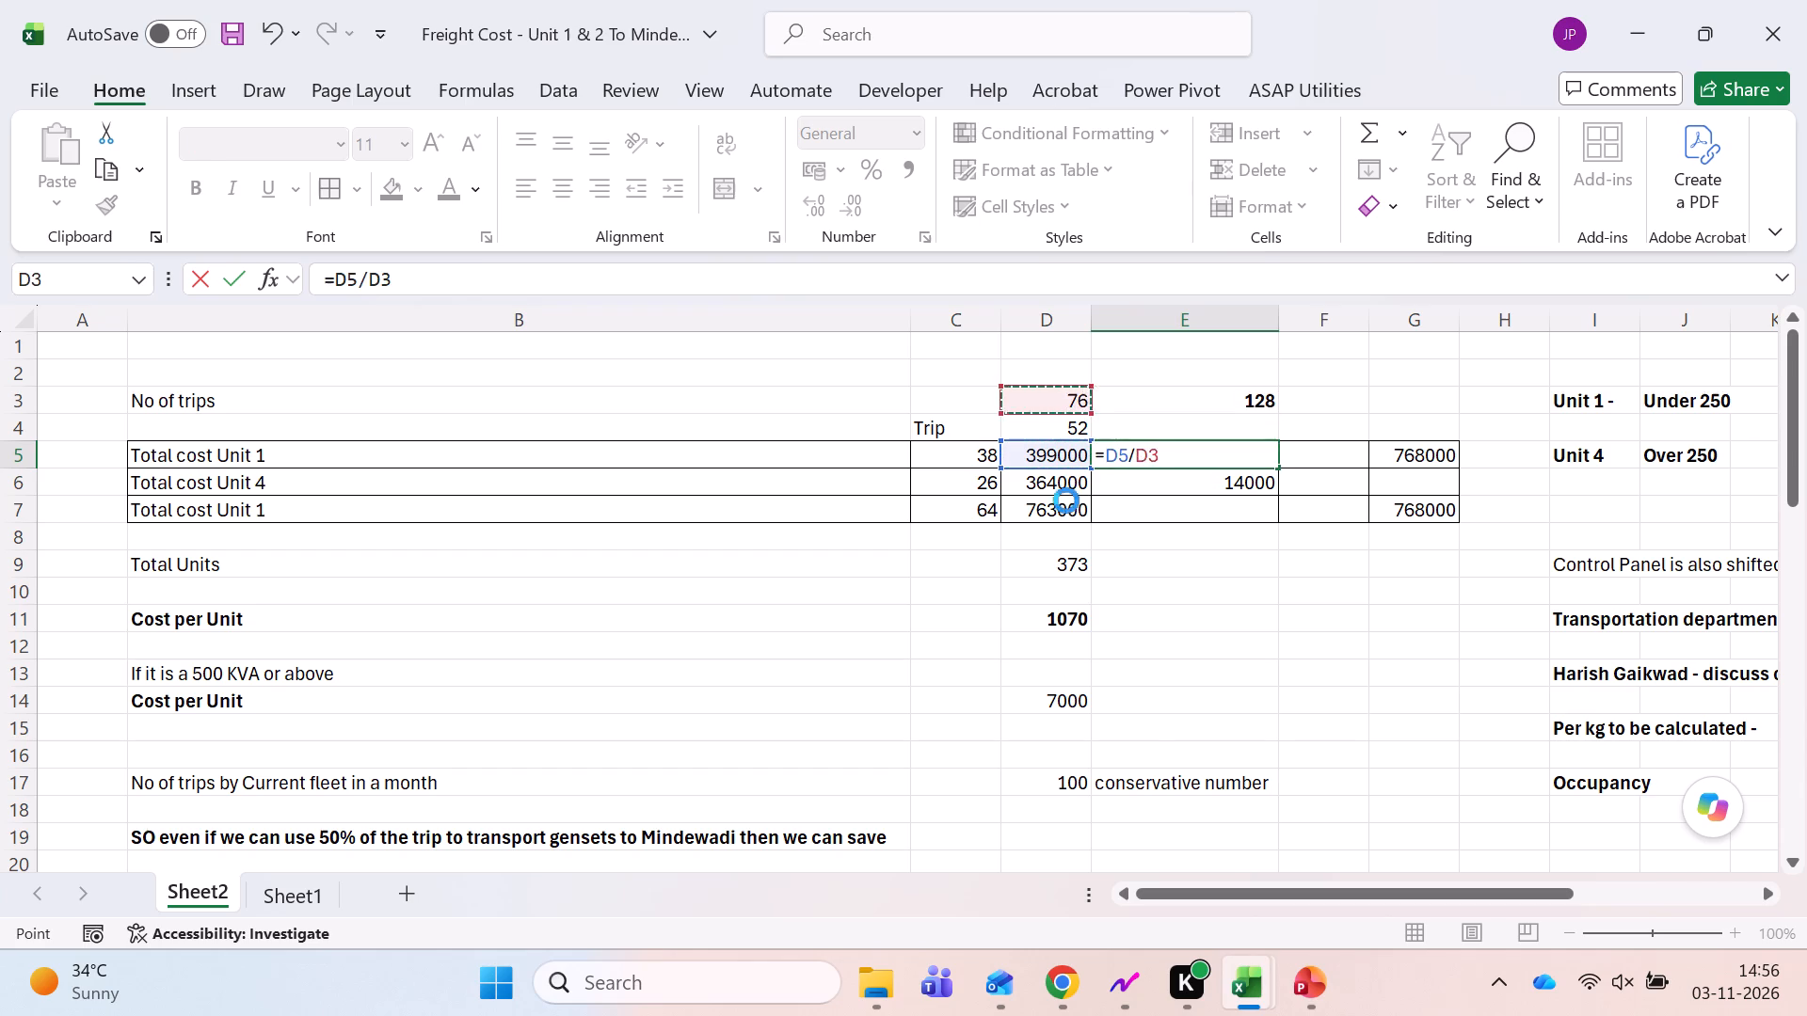
pyautogui.press('Return')
# Set the Unit 4 cost per trip in E6 to =D6/D4.
pyautogui.press('=')
pyautogui.press('Left')
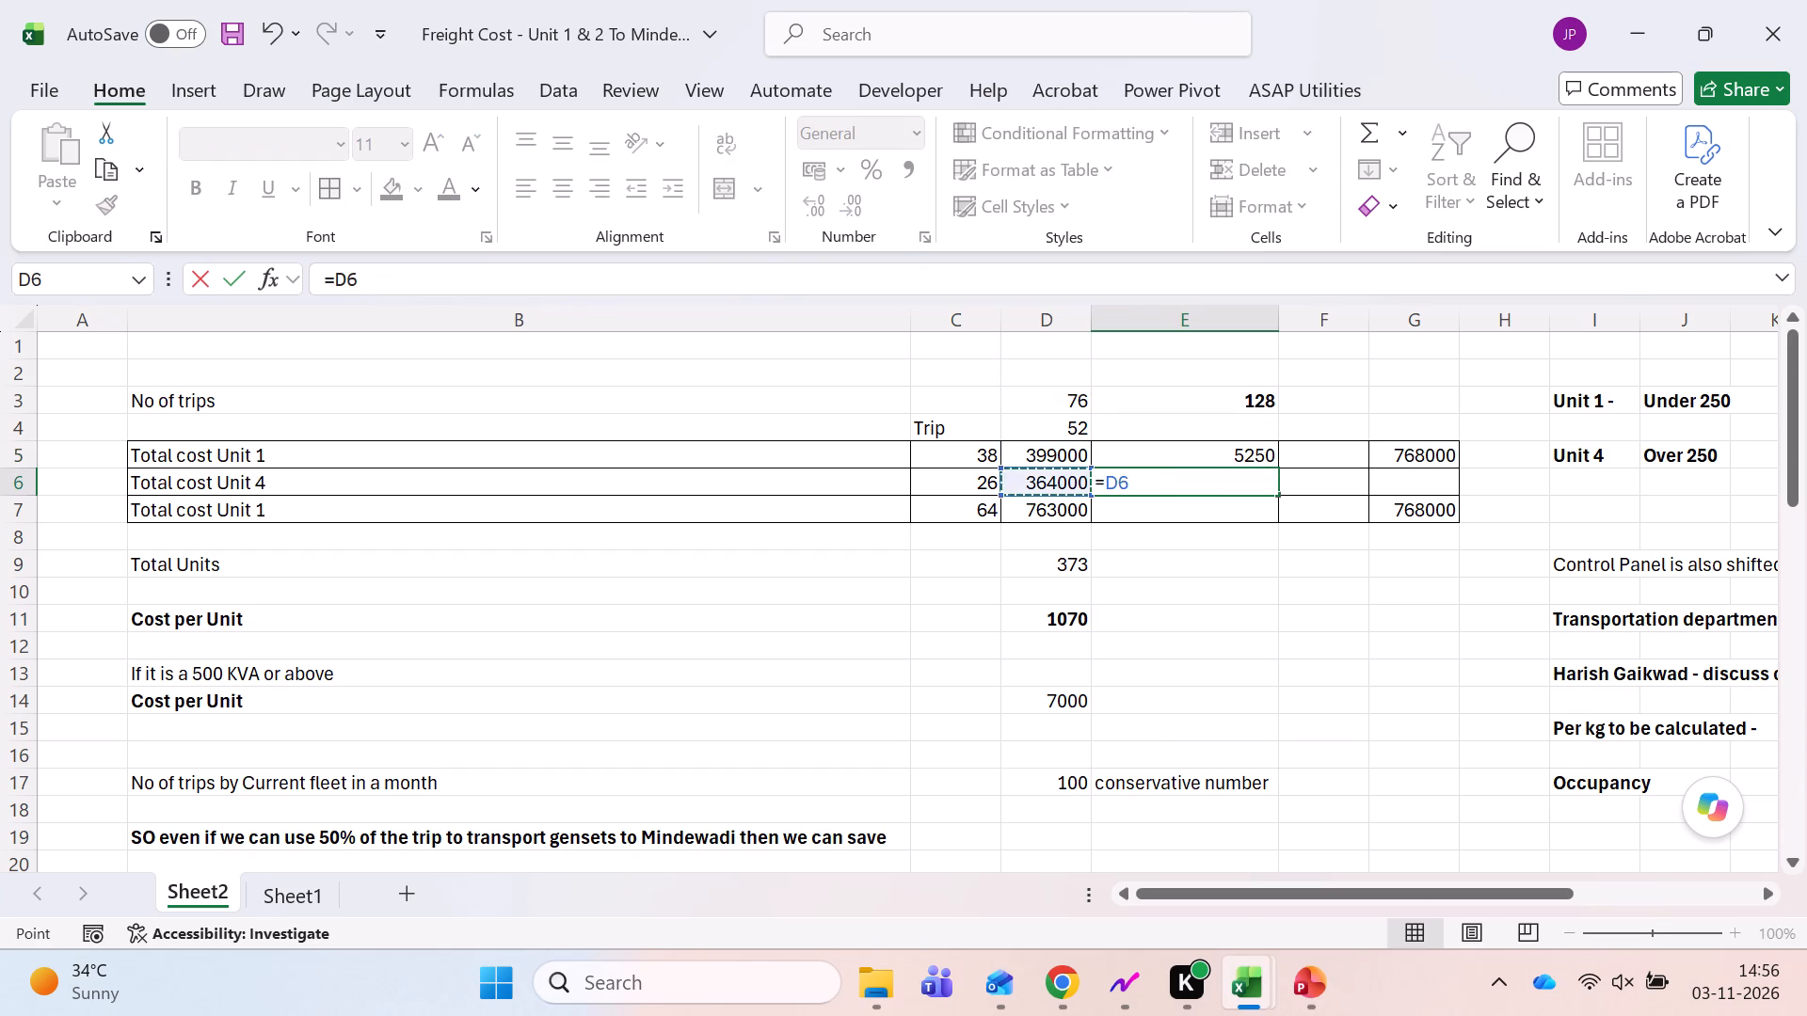
pyautogui.press('/')
pyautogui.press('Left')
pyautogui.press('Up')
pyautogui.press('Up')
pyautogui.press('Return')
# Examine the cost-per-trip results in E5:E6 and compare them with the rate used in G5's formula.
pyautogui.press('Down')
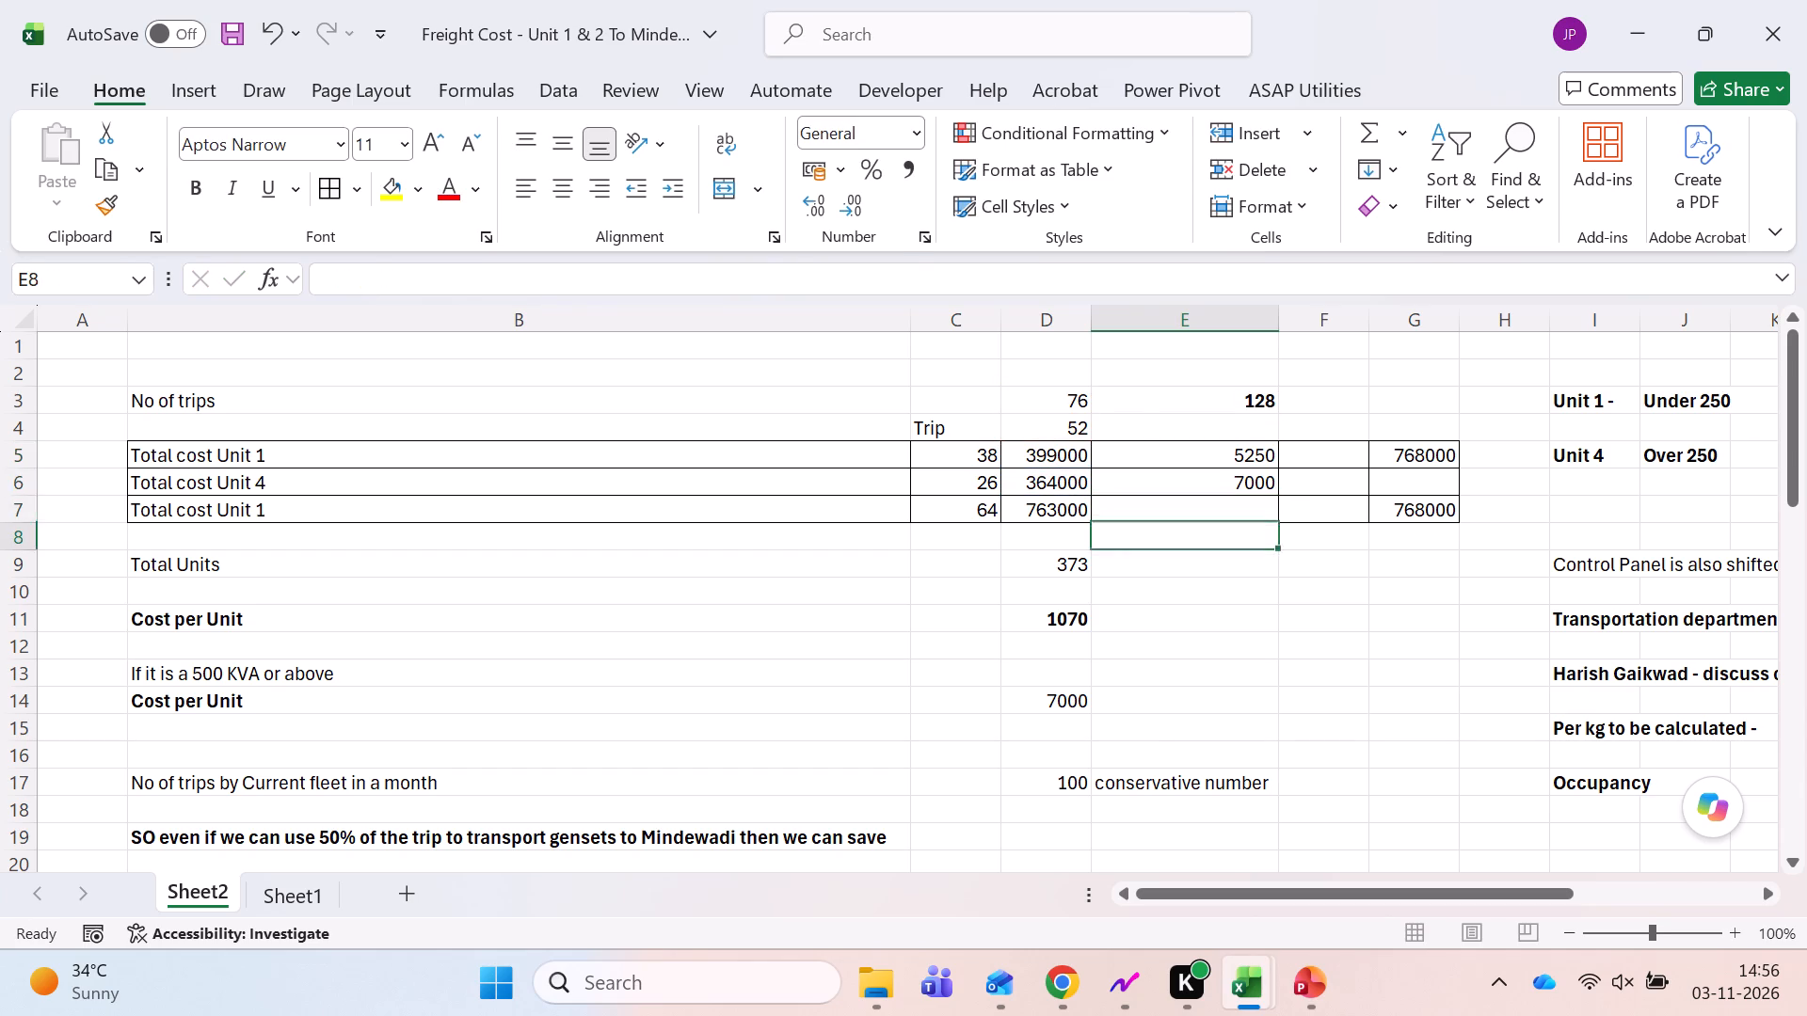
pyautogui.press('Up')
pyautogui.press('Up')
pyautogui.press('Up')
pyautogui.hotkey('shift', 'Down')
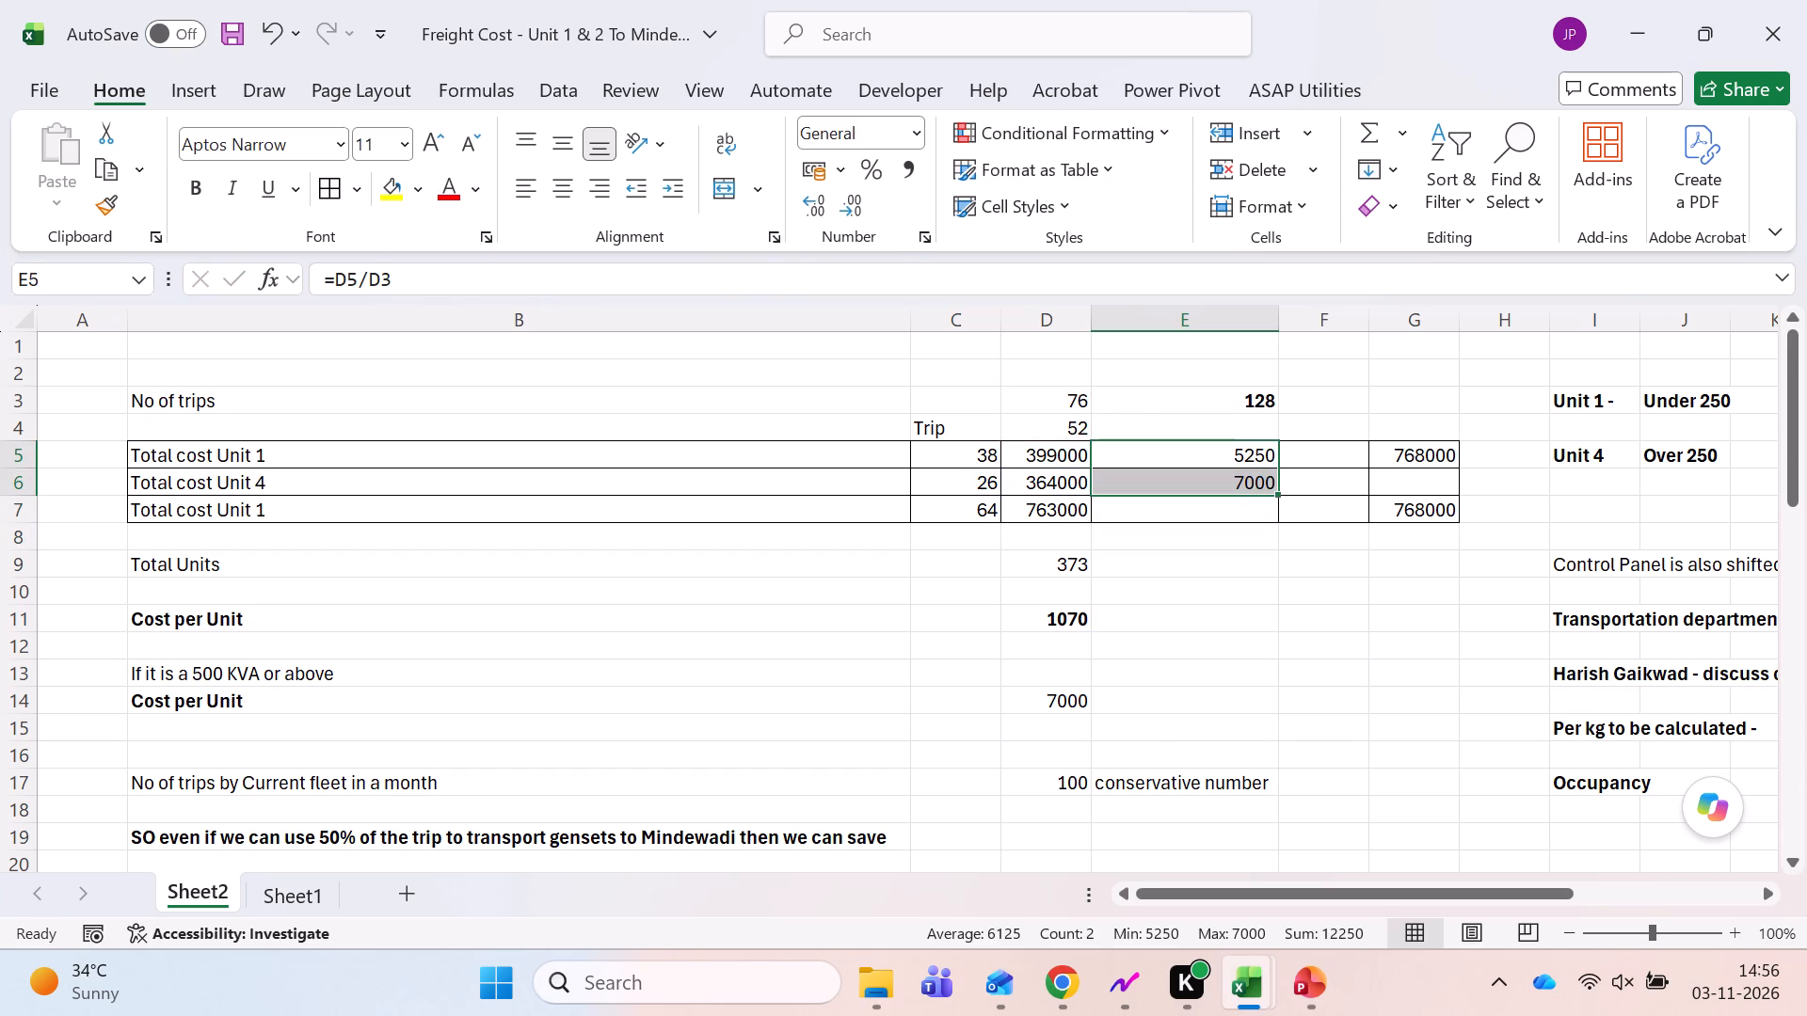
pyautogui.press('Down')
pyautogui.press('Right')
pyautogui.press('Right')
pyautogui.press('Up')
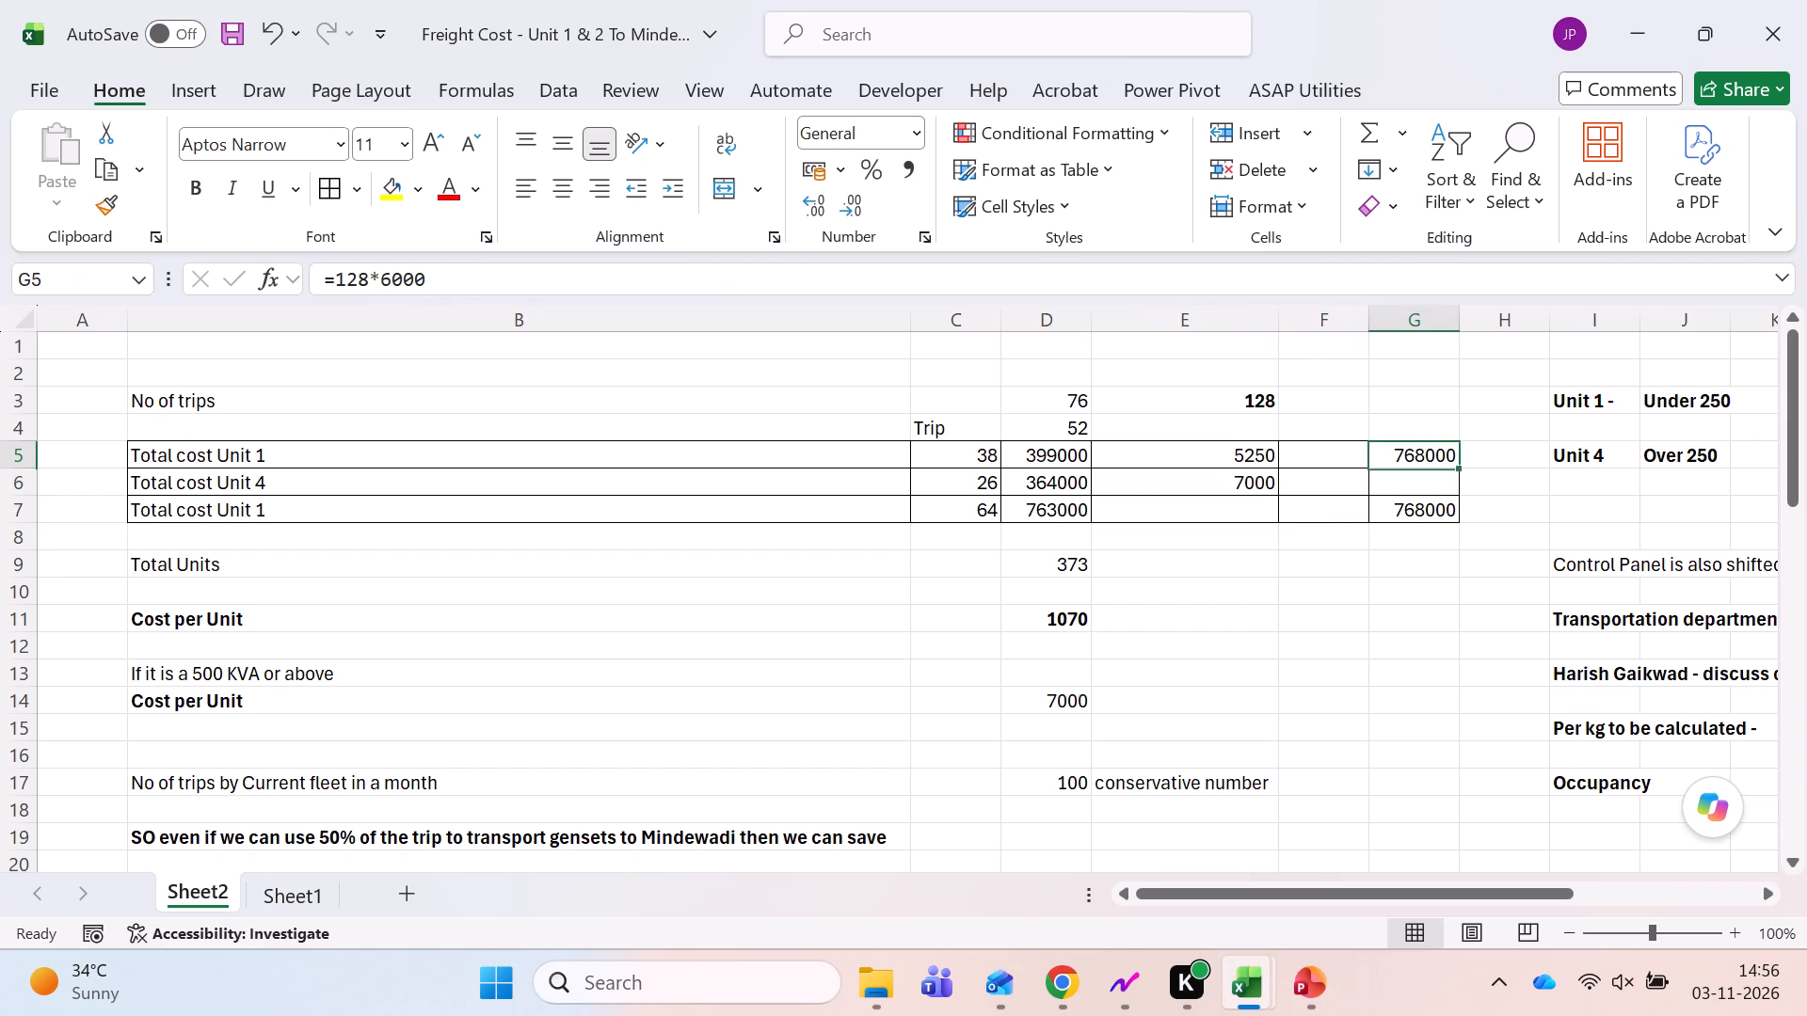
pyautogui.press('F2')
pyautogui.press('Escape')
pyautogui.press('Left')
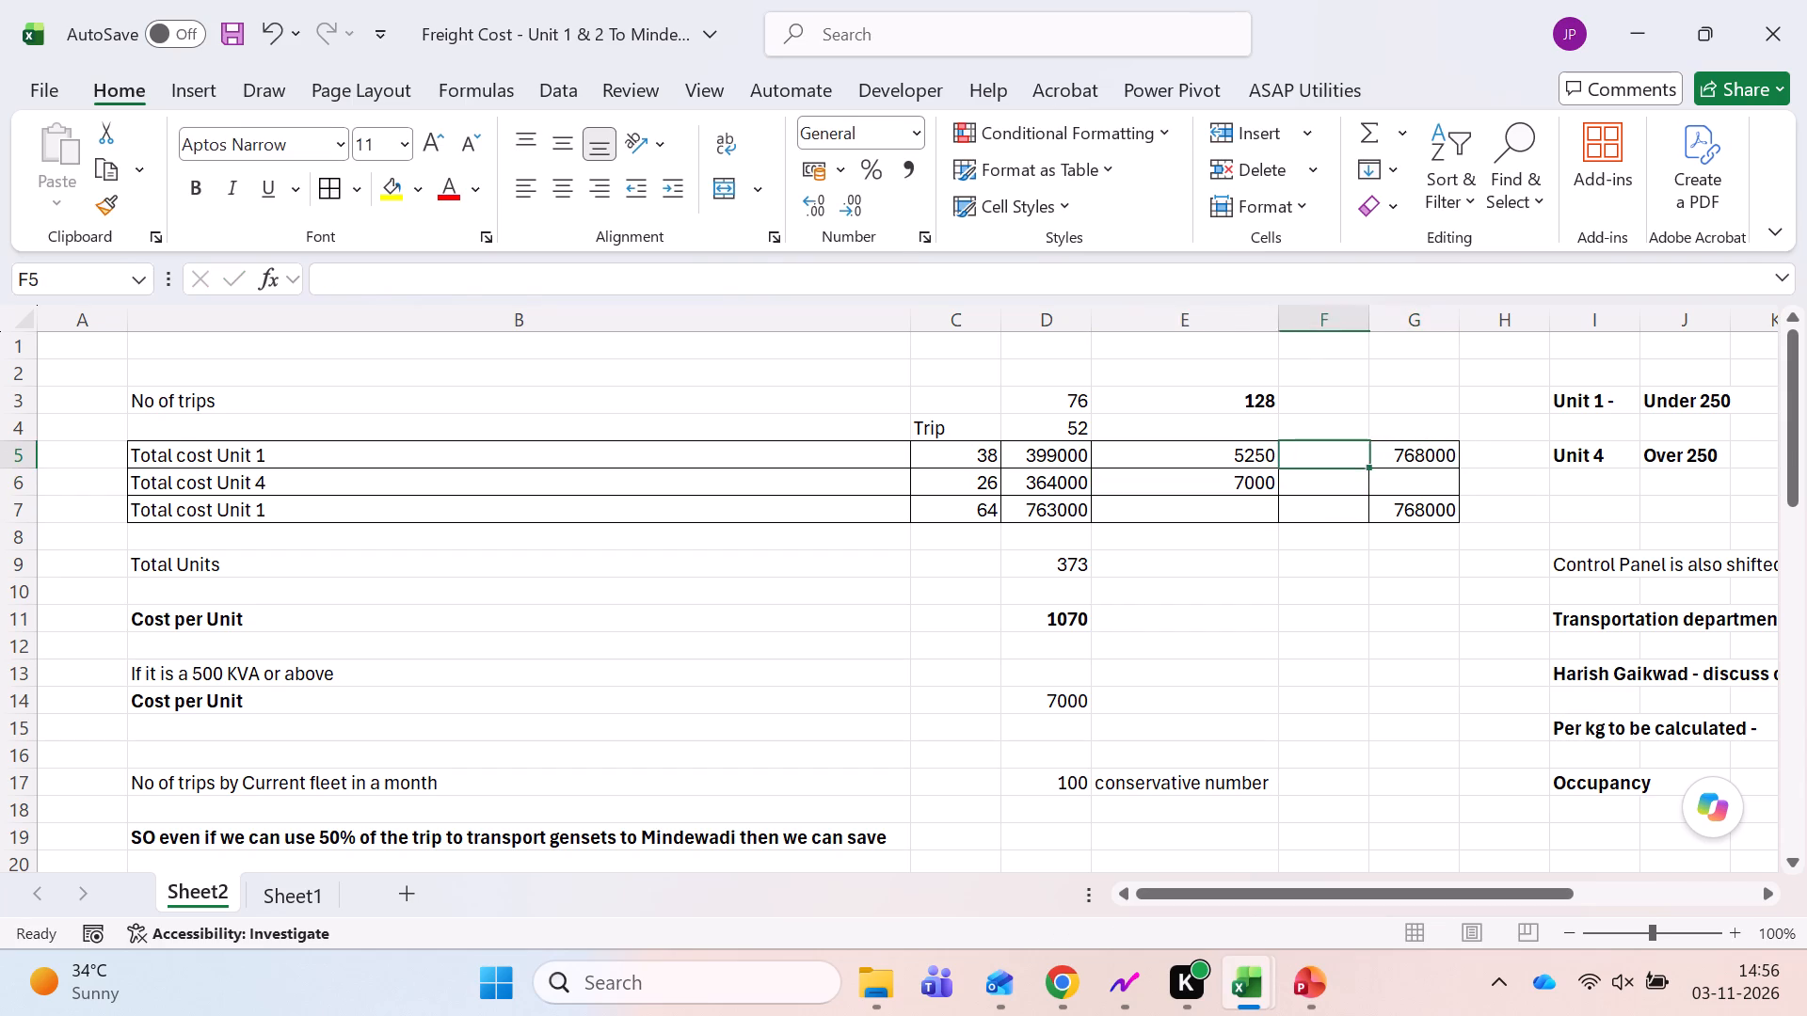
pyautogui.press('Left')
pyautogui.press('Right')
pyautogui.press('Right')
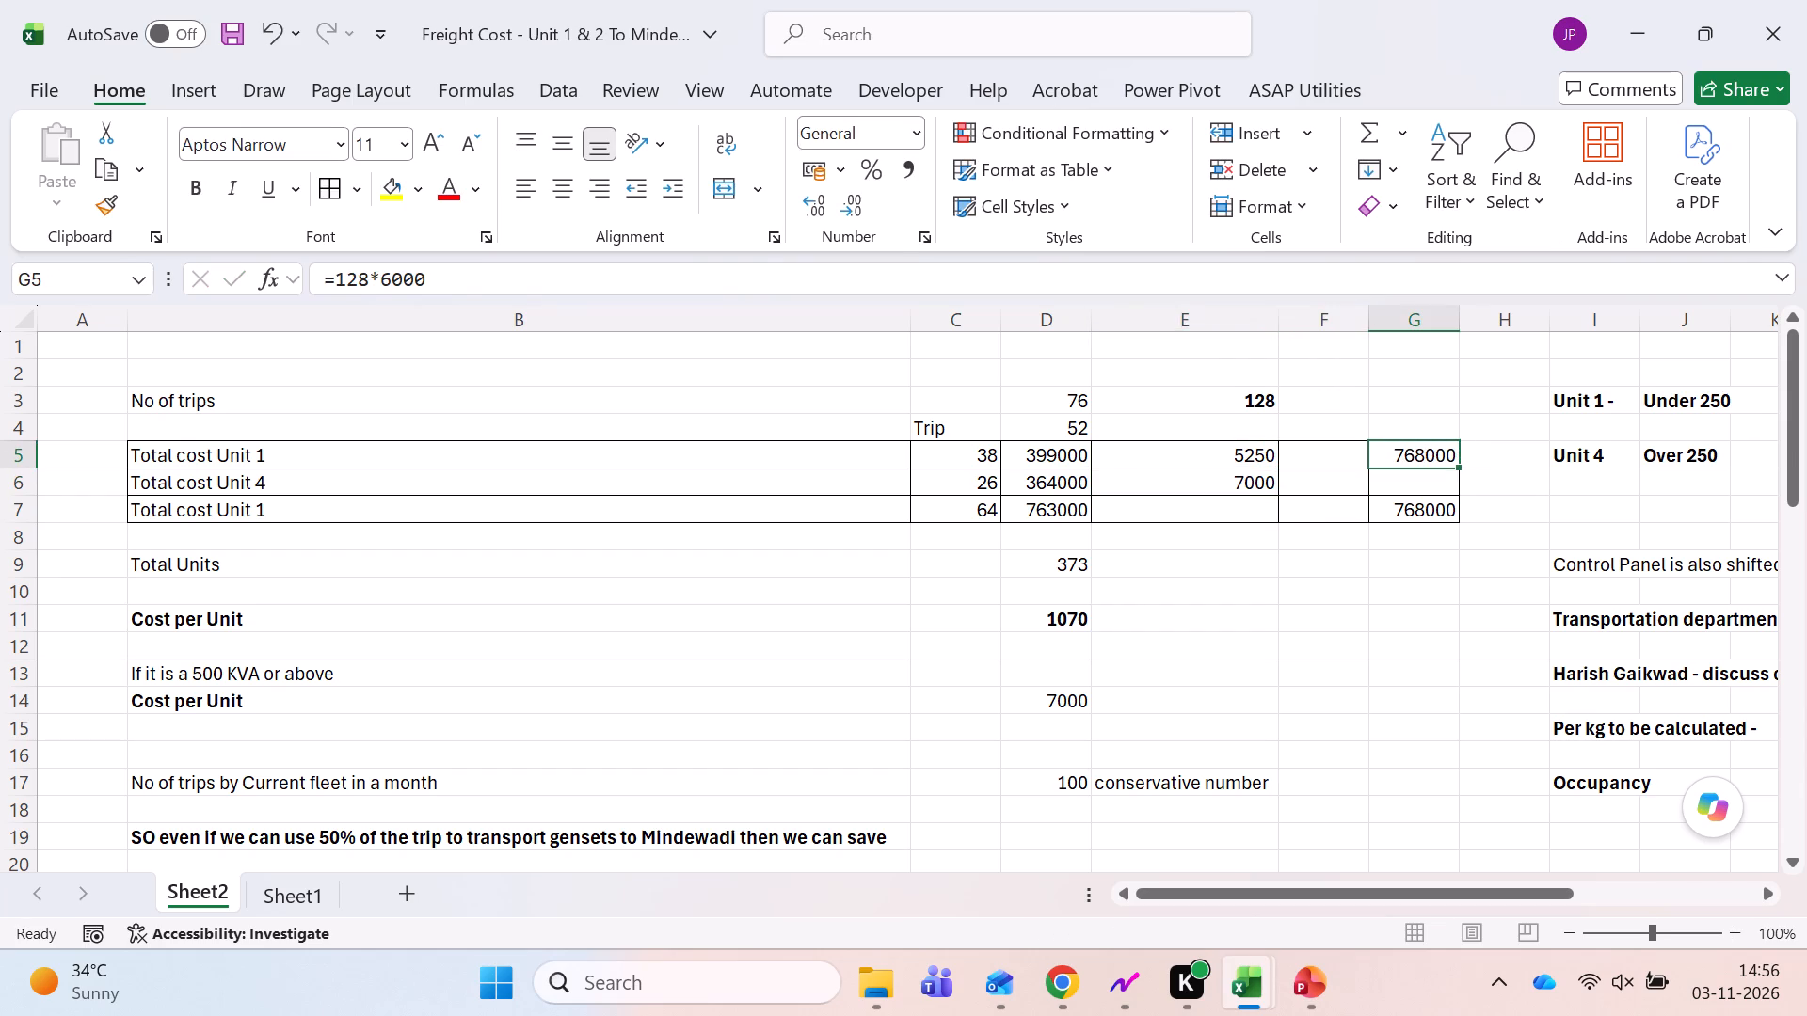
pyautogui.press('F2')
pyautogui.press('Escape')
pyautogui.press('Left')
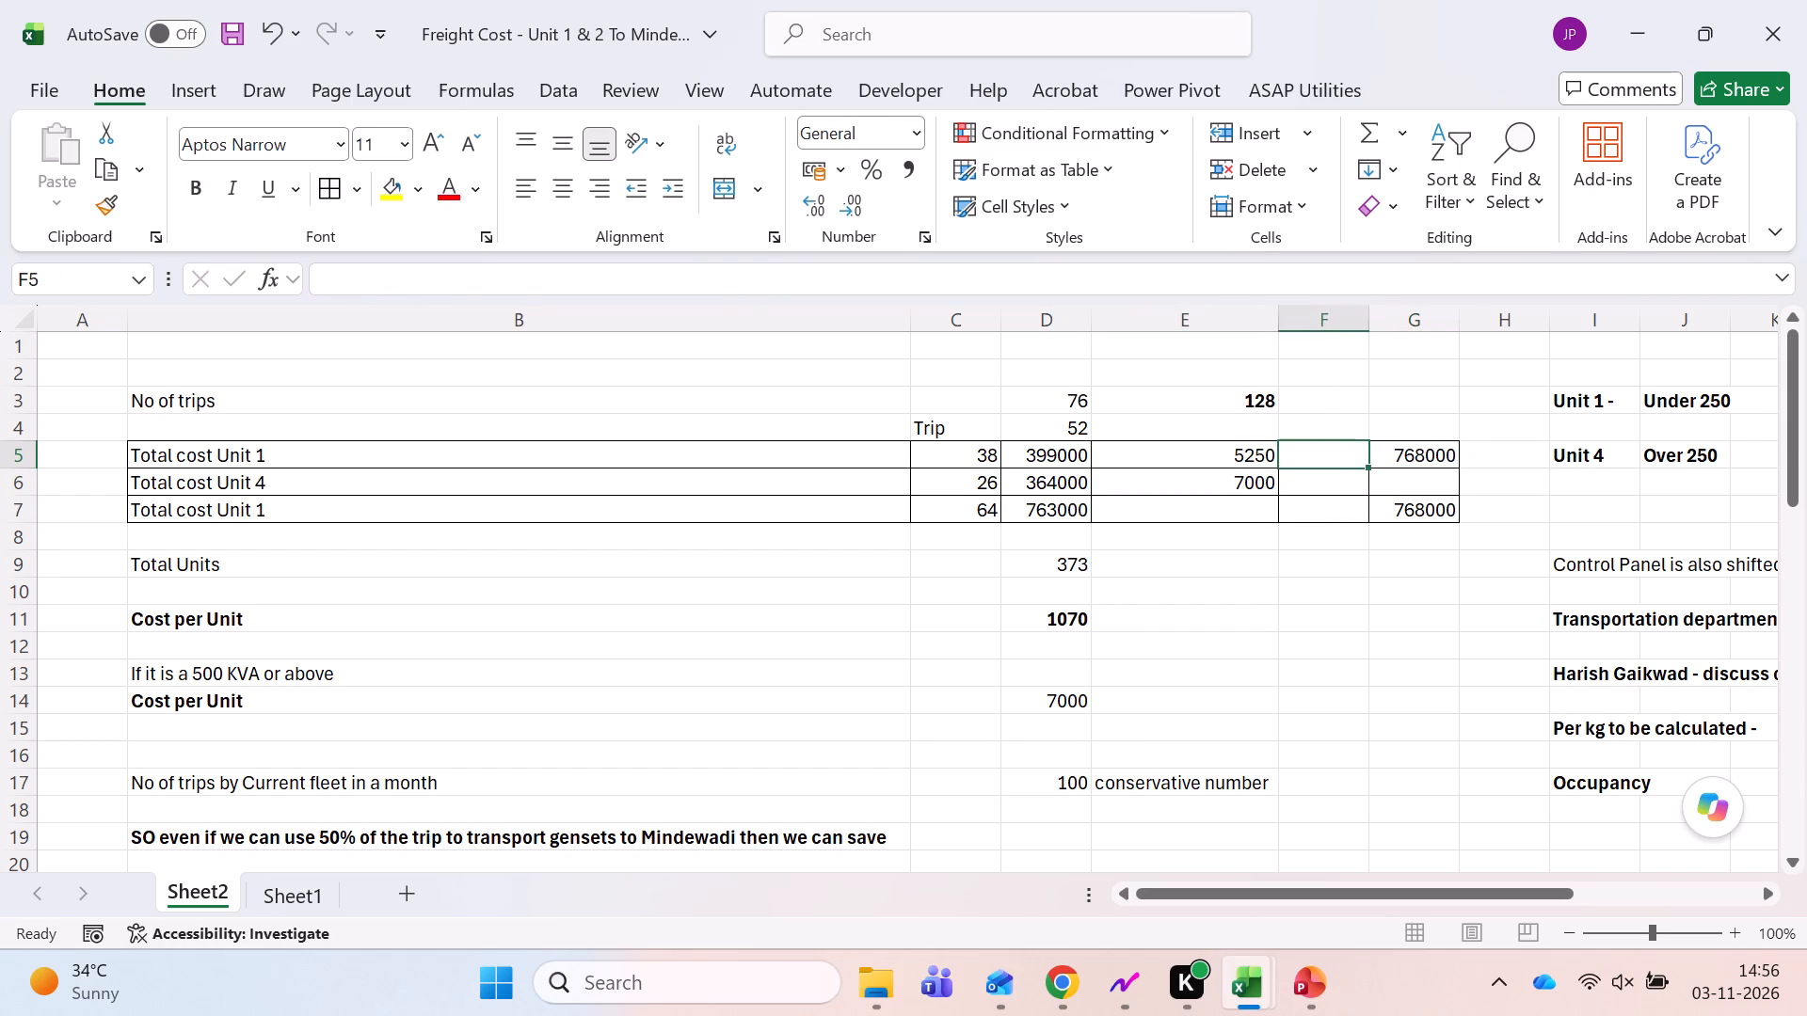
pyautogui.press('Left')
pyautogui.press('Right')
pyautogui.press('Right')
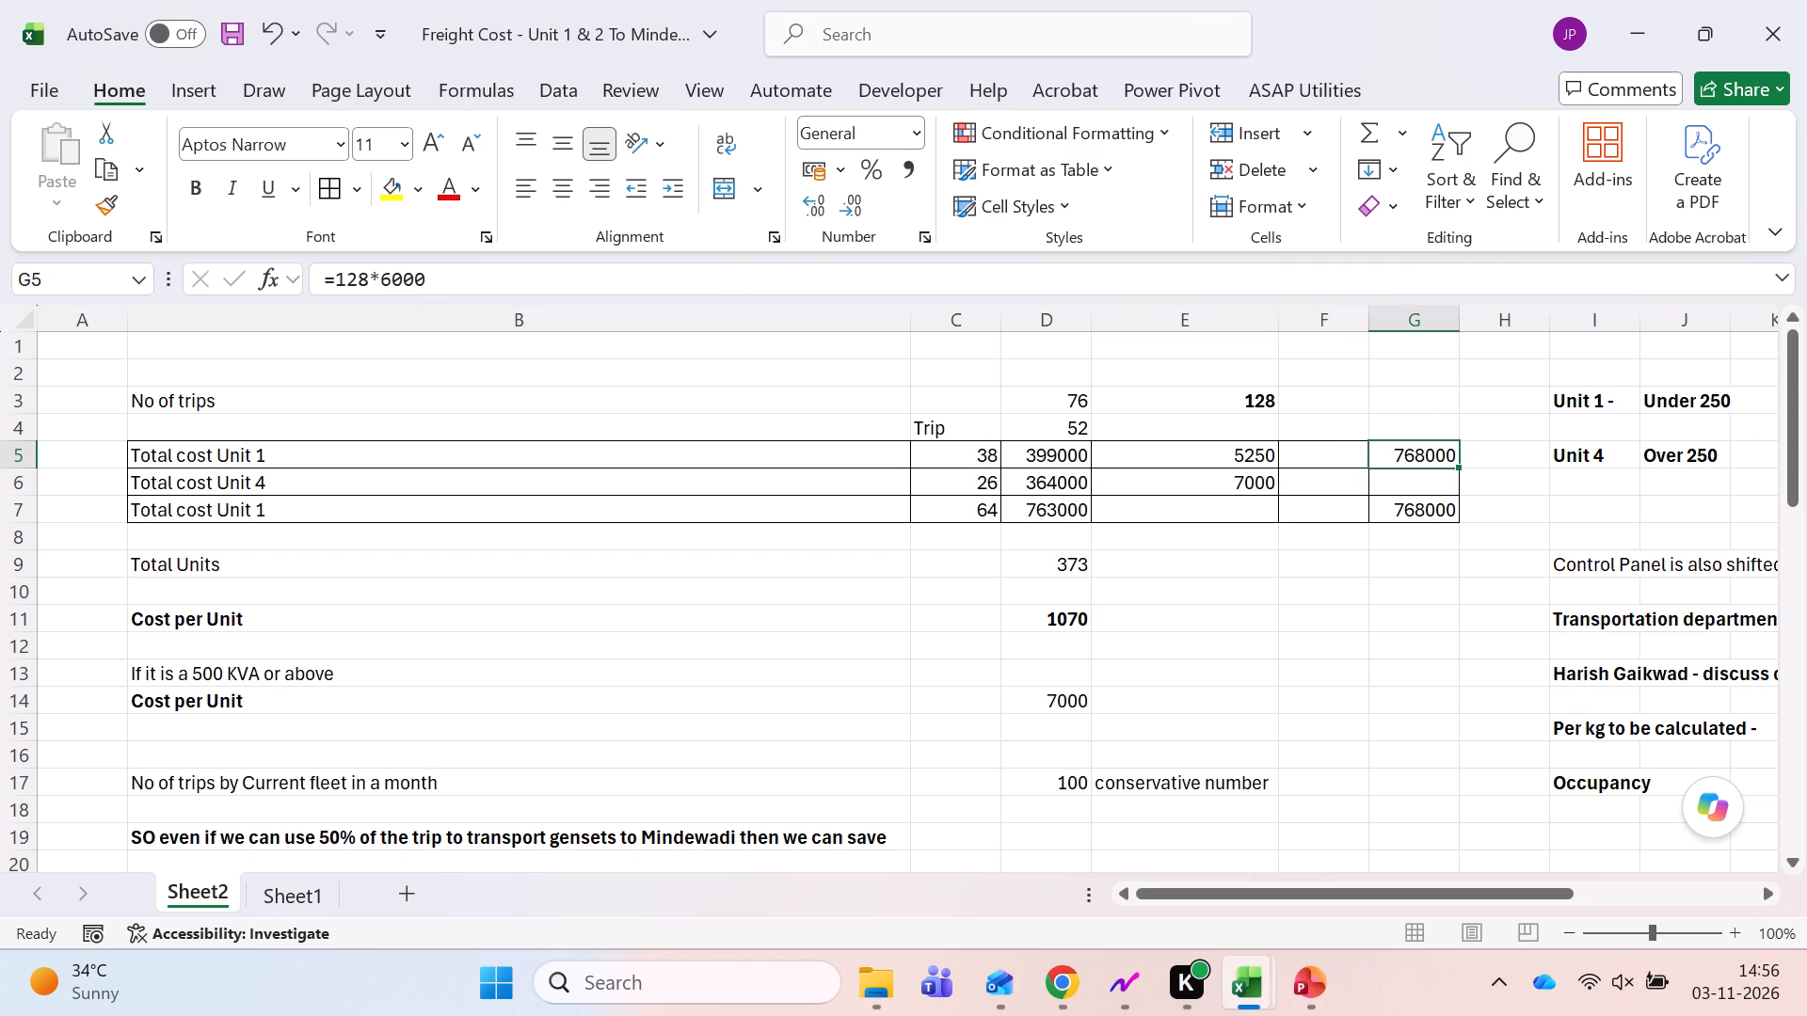
pyautogui.press('F2')
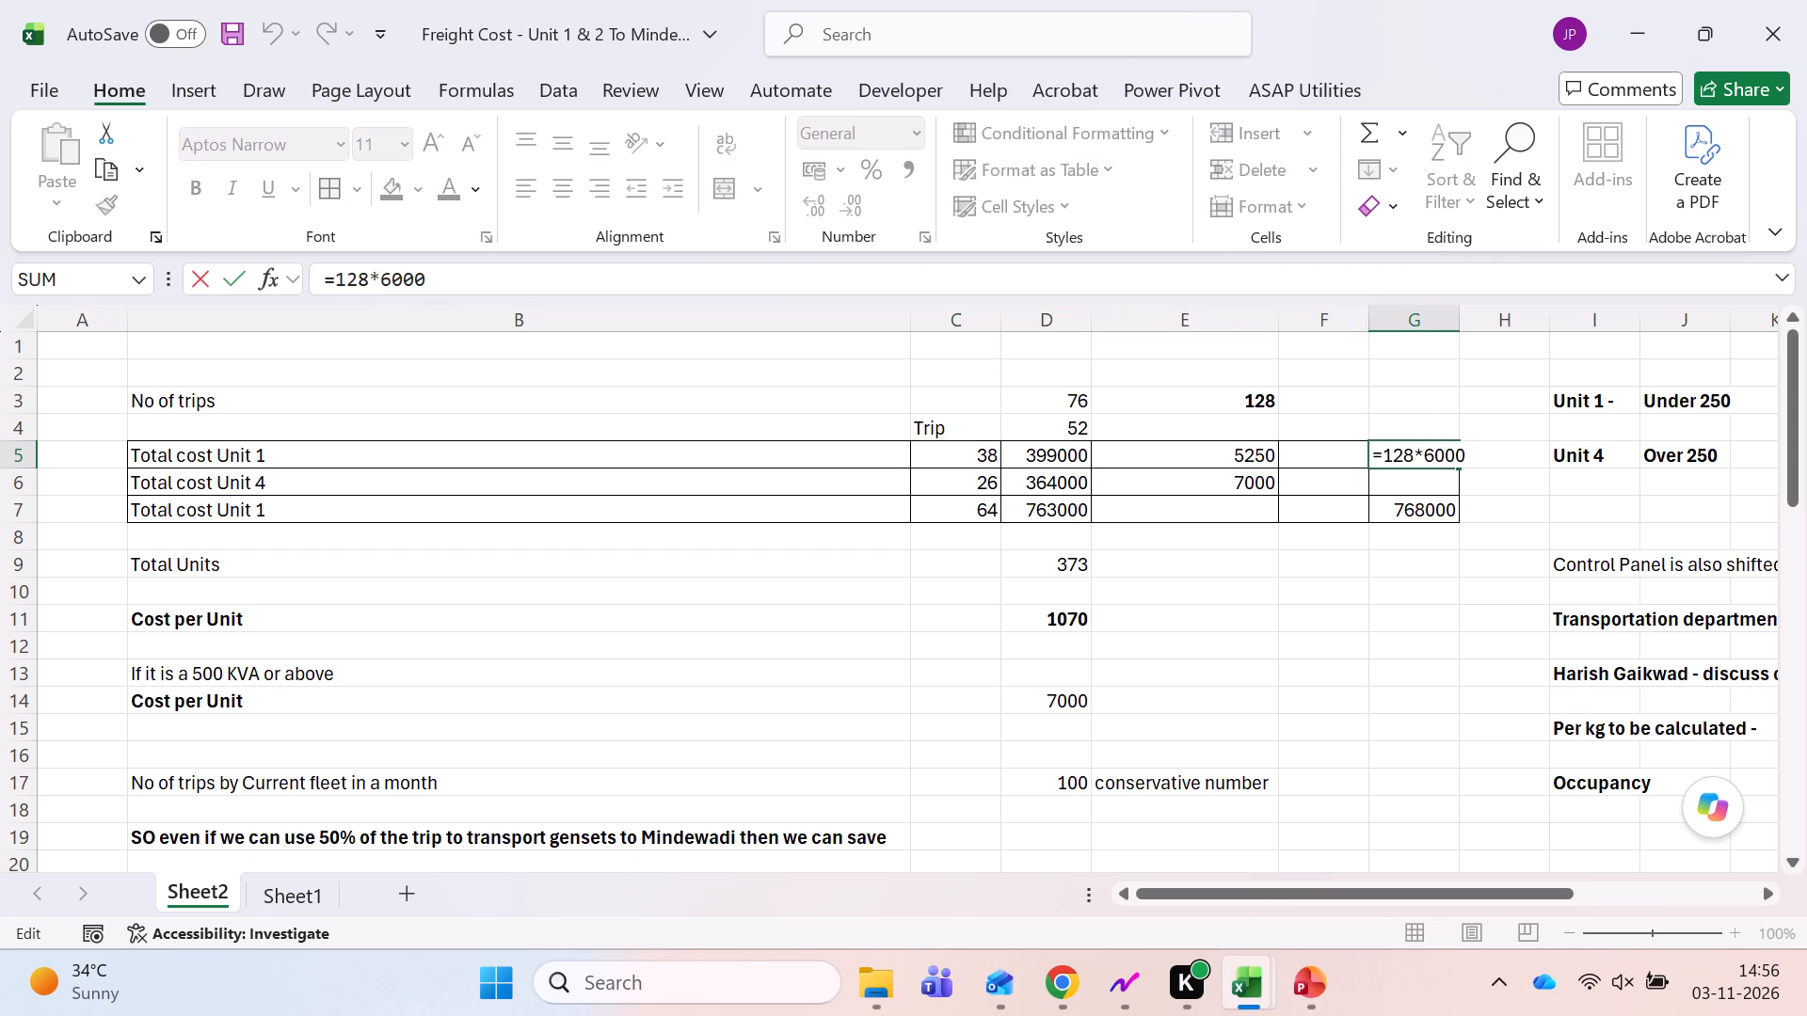
pyautogui.press('Escape')
pyautogui.press('Left')
pyautogui.press('Left')
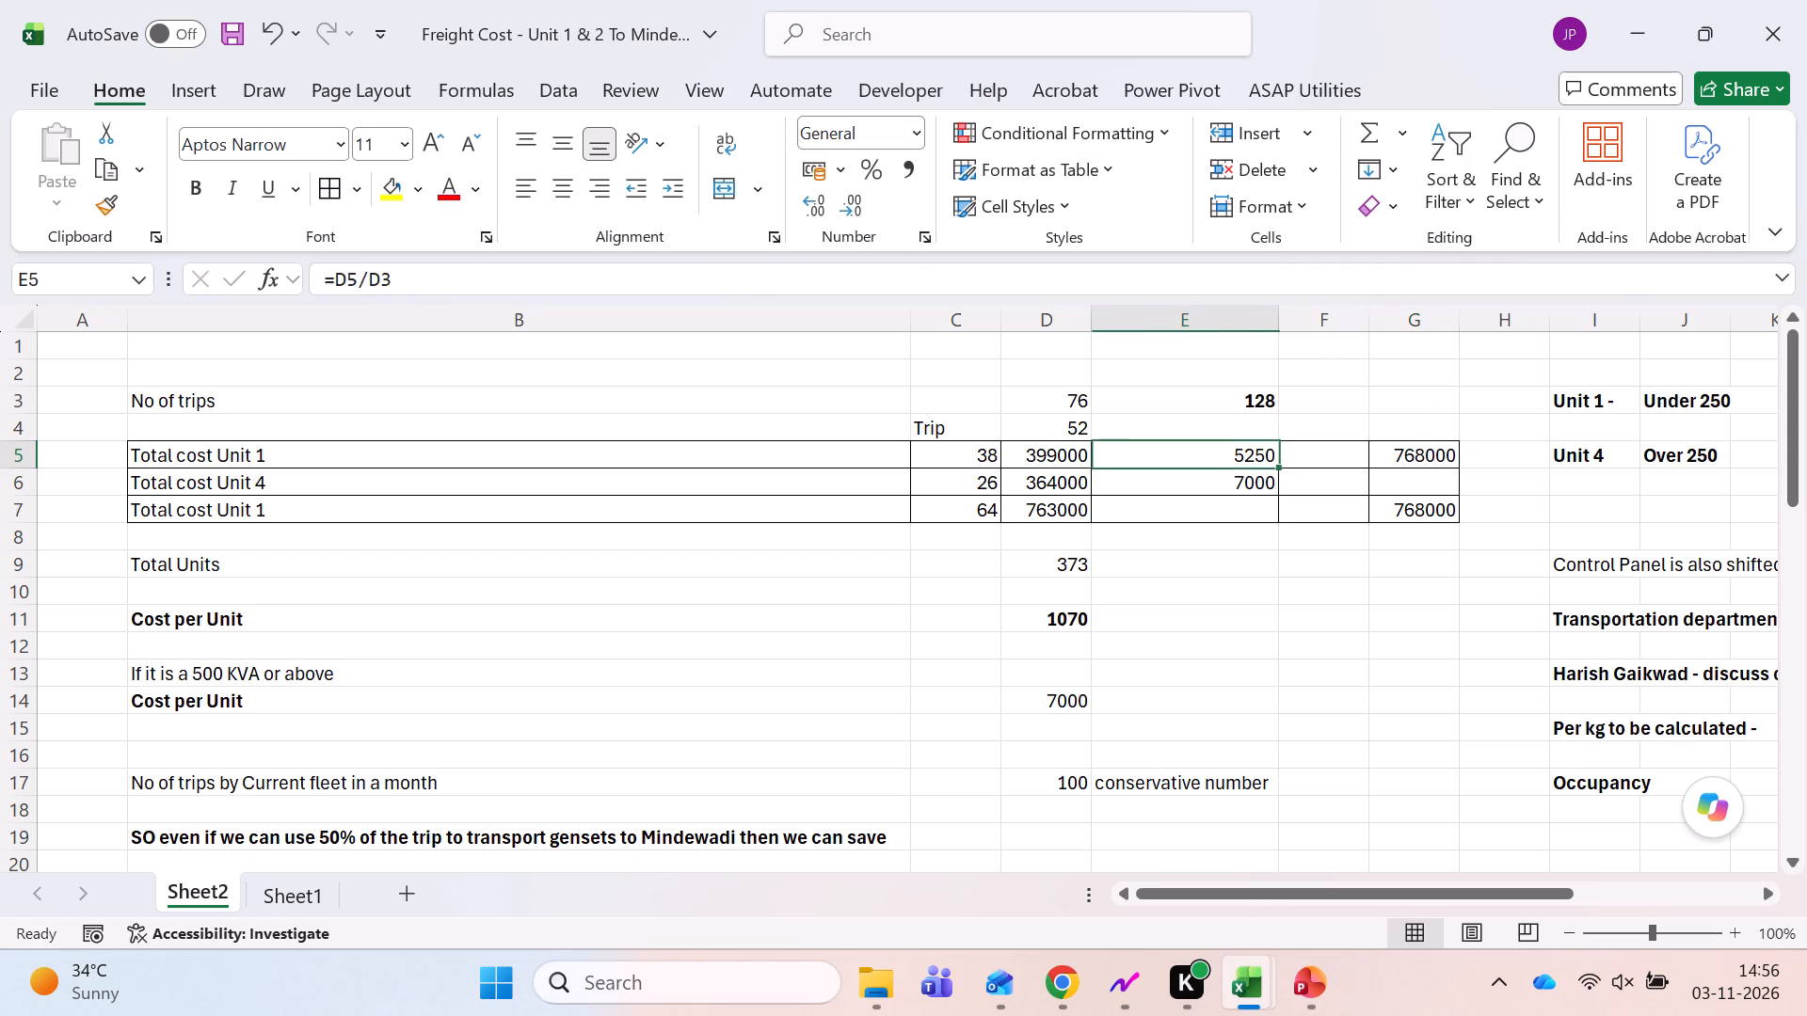
pyautogui.press('Right')
pyautogui.press('Right')
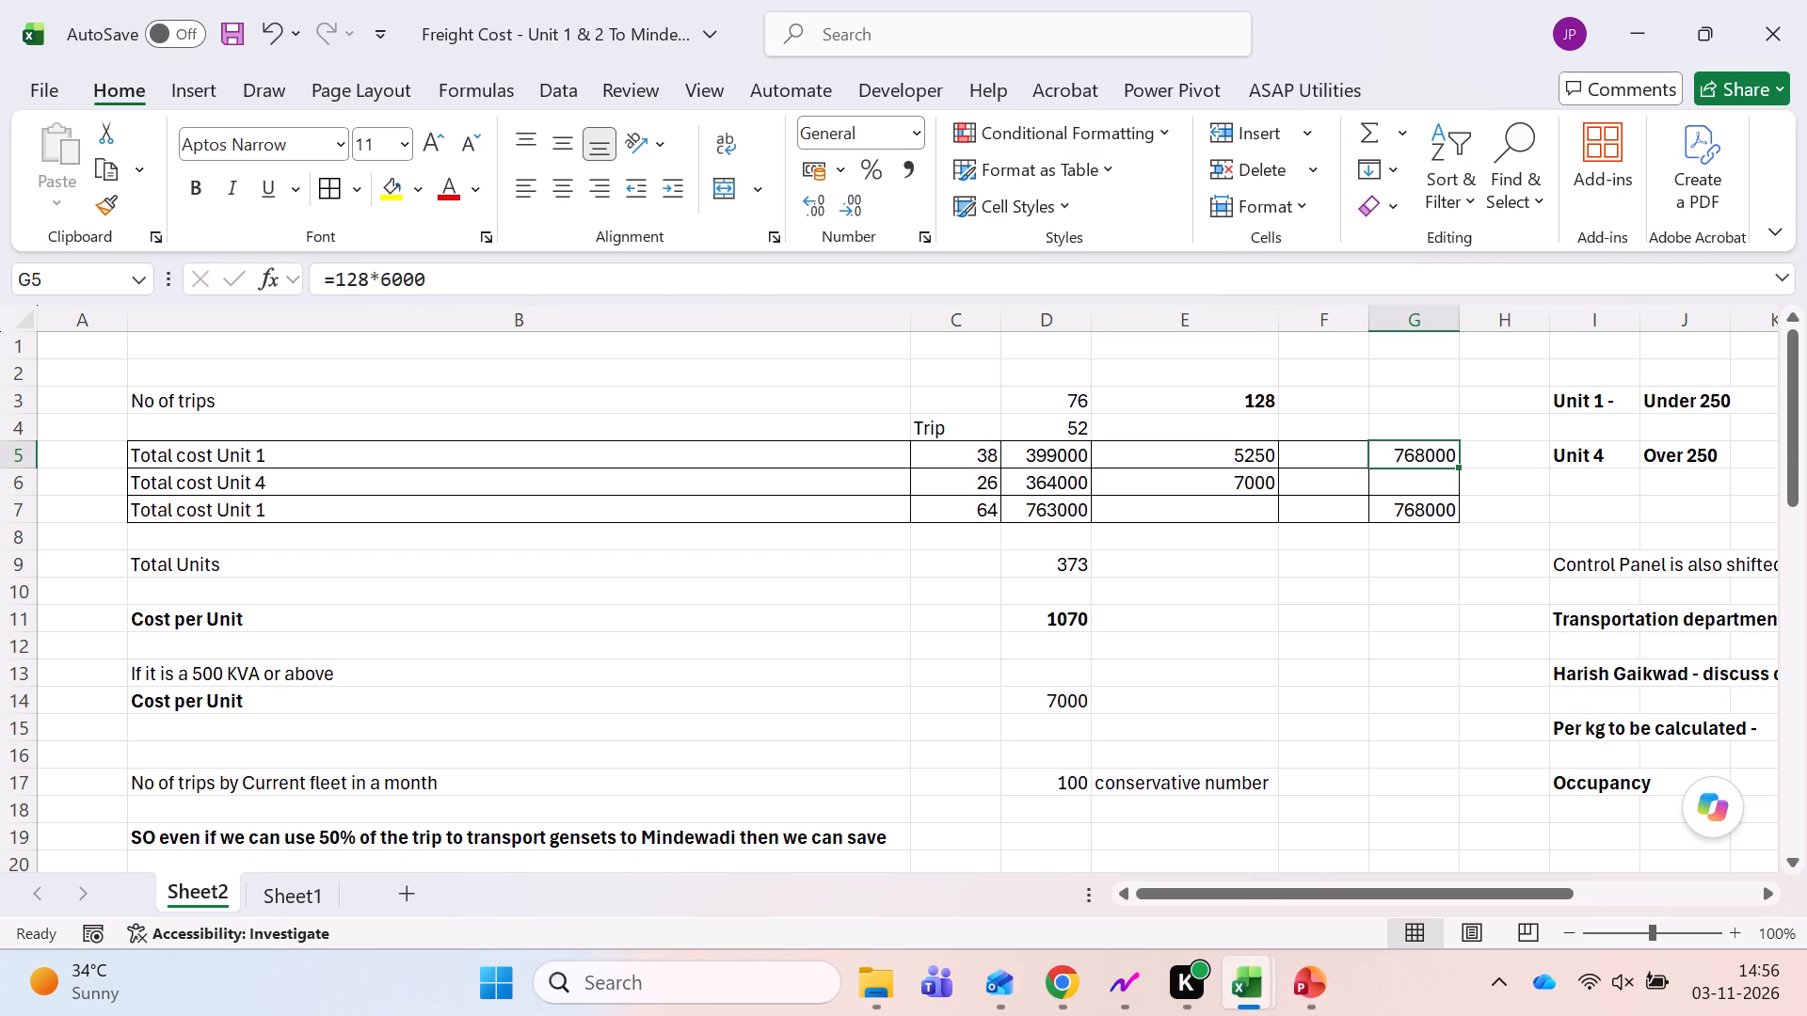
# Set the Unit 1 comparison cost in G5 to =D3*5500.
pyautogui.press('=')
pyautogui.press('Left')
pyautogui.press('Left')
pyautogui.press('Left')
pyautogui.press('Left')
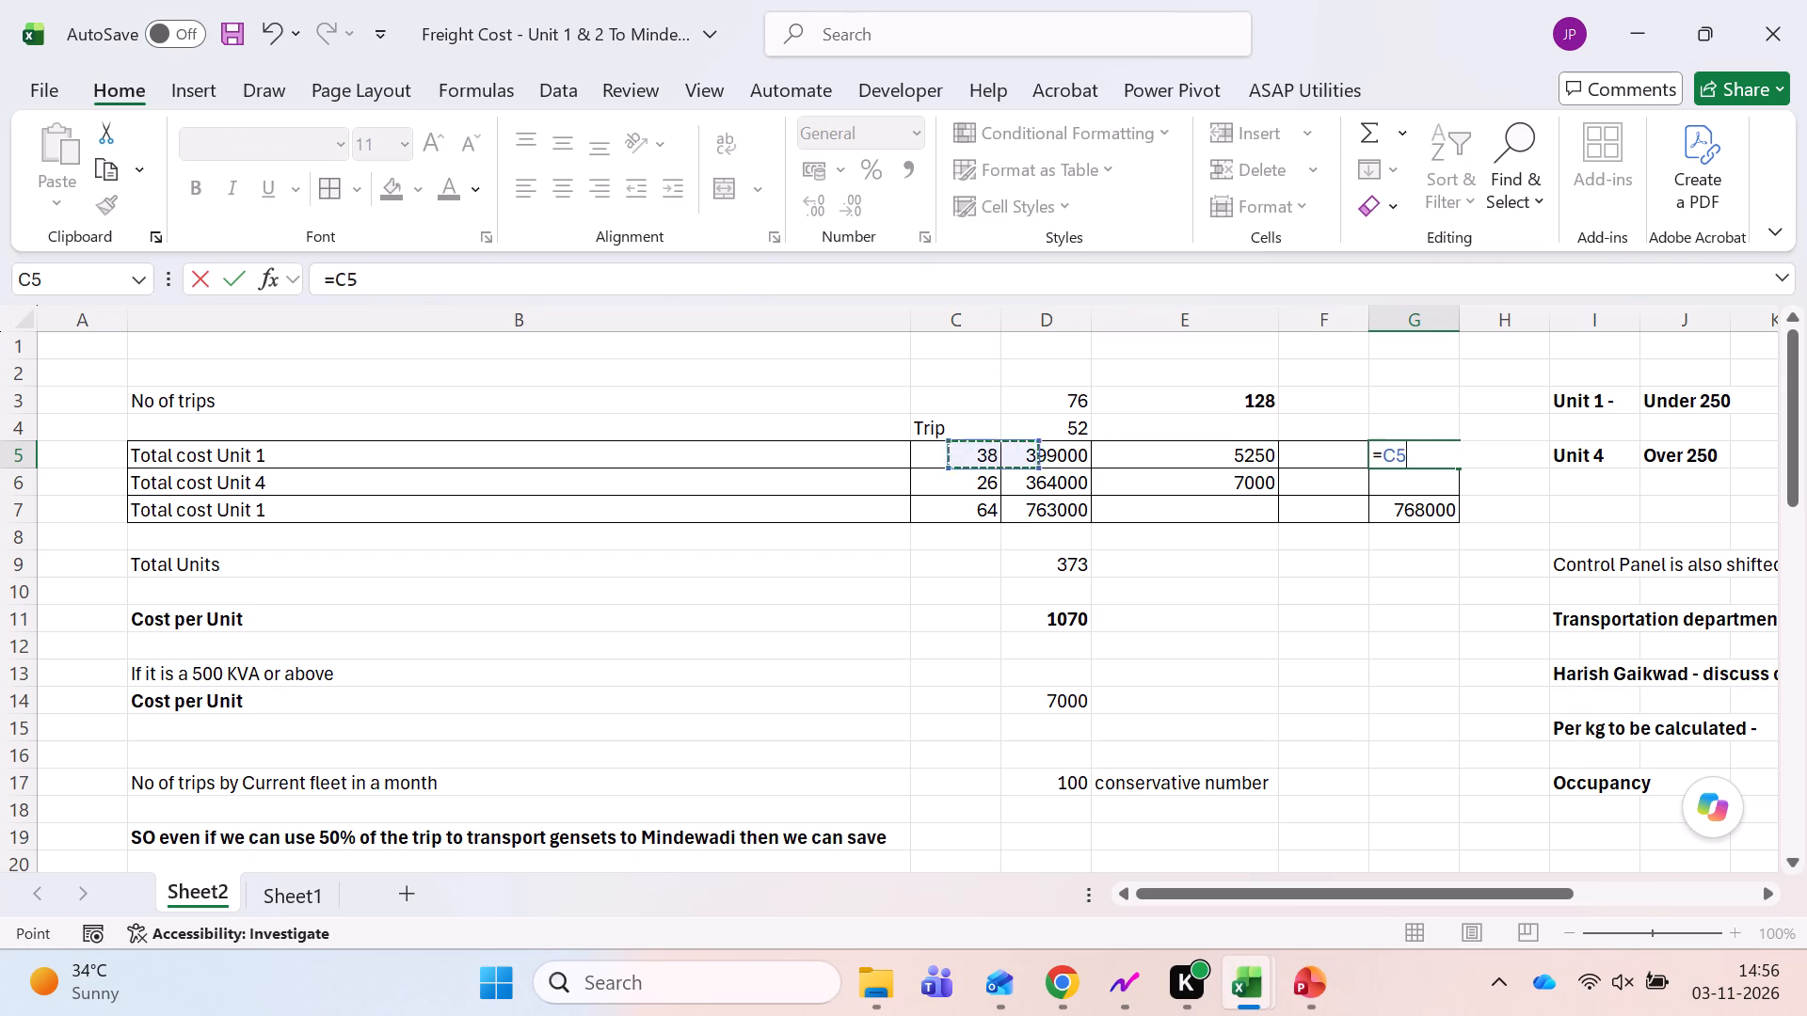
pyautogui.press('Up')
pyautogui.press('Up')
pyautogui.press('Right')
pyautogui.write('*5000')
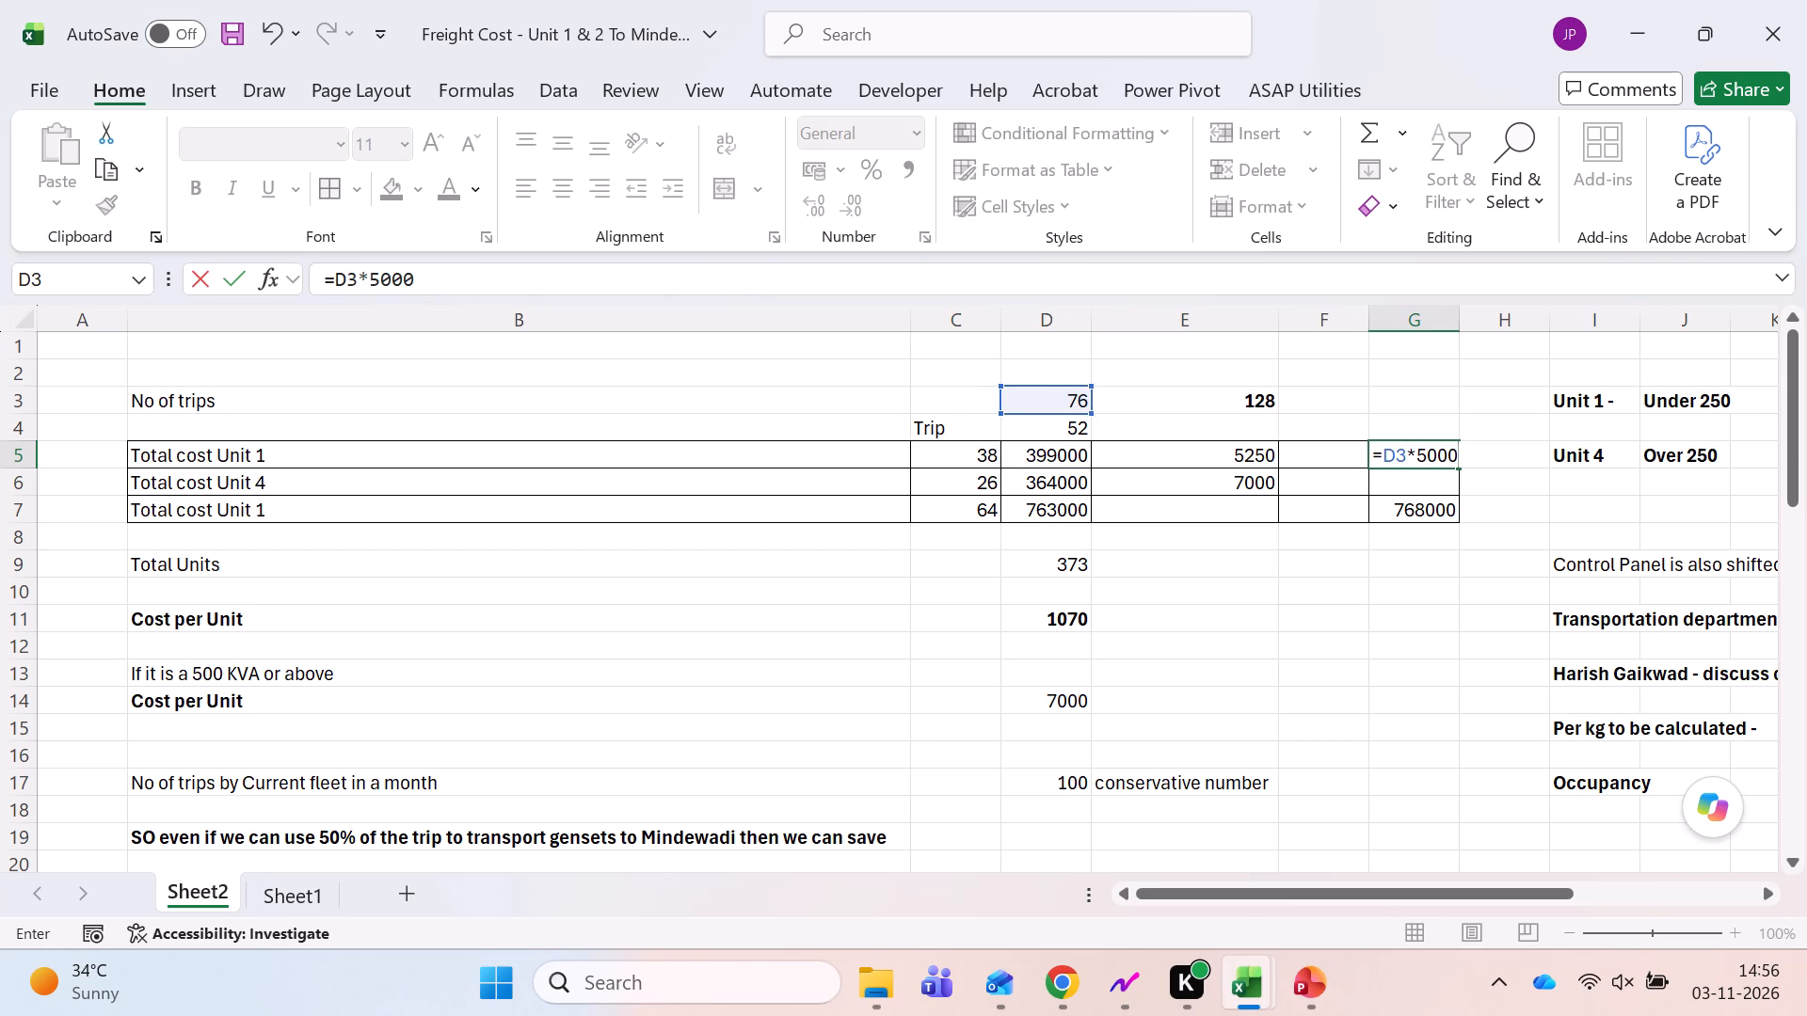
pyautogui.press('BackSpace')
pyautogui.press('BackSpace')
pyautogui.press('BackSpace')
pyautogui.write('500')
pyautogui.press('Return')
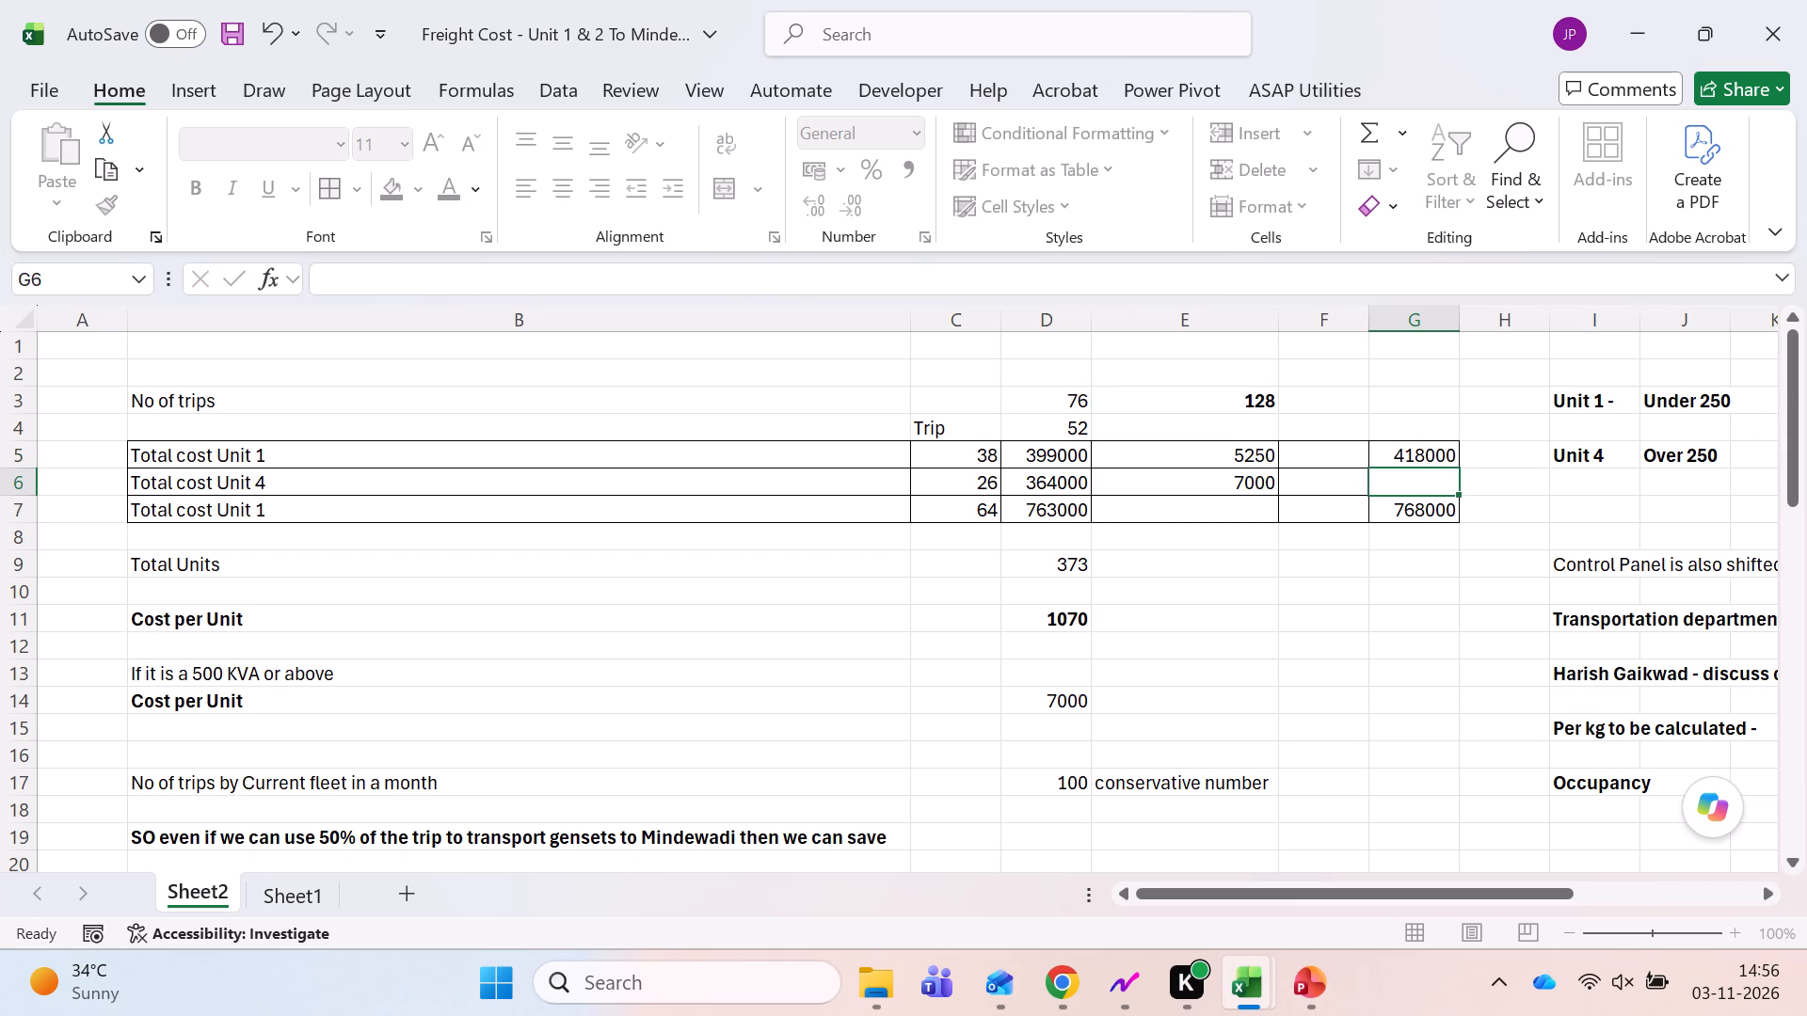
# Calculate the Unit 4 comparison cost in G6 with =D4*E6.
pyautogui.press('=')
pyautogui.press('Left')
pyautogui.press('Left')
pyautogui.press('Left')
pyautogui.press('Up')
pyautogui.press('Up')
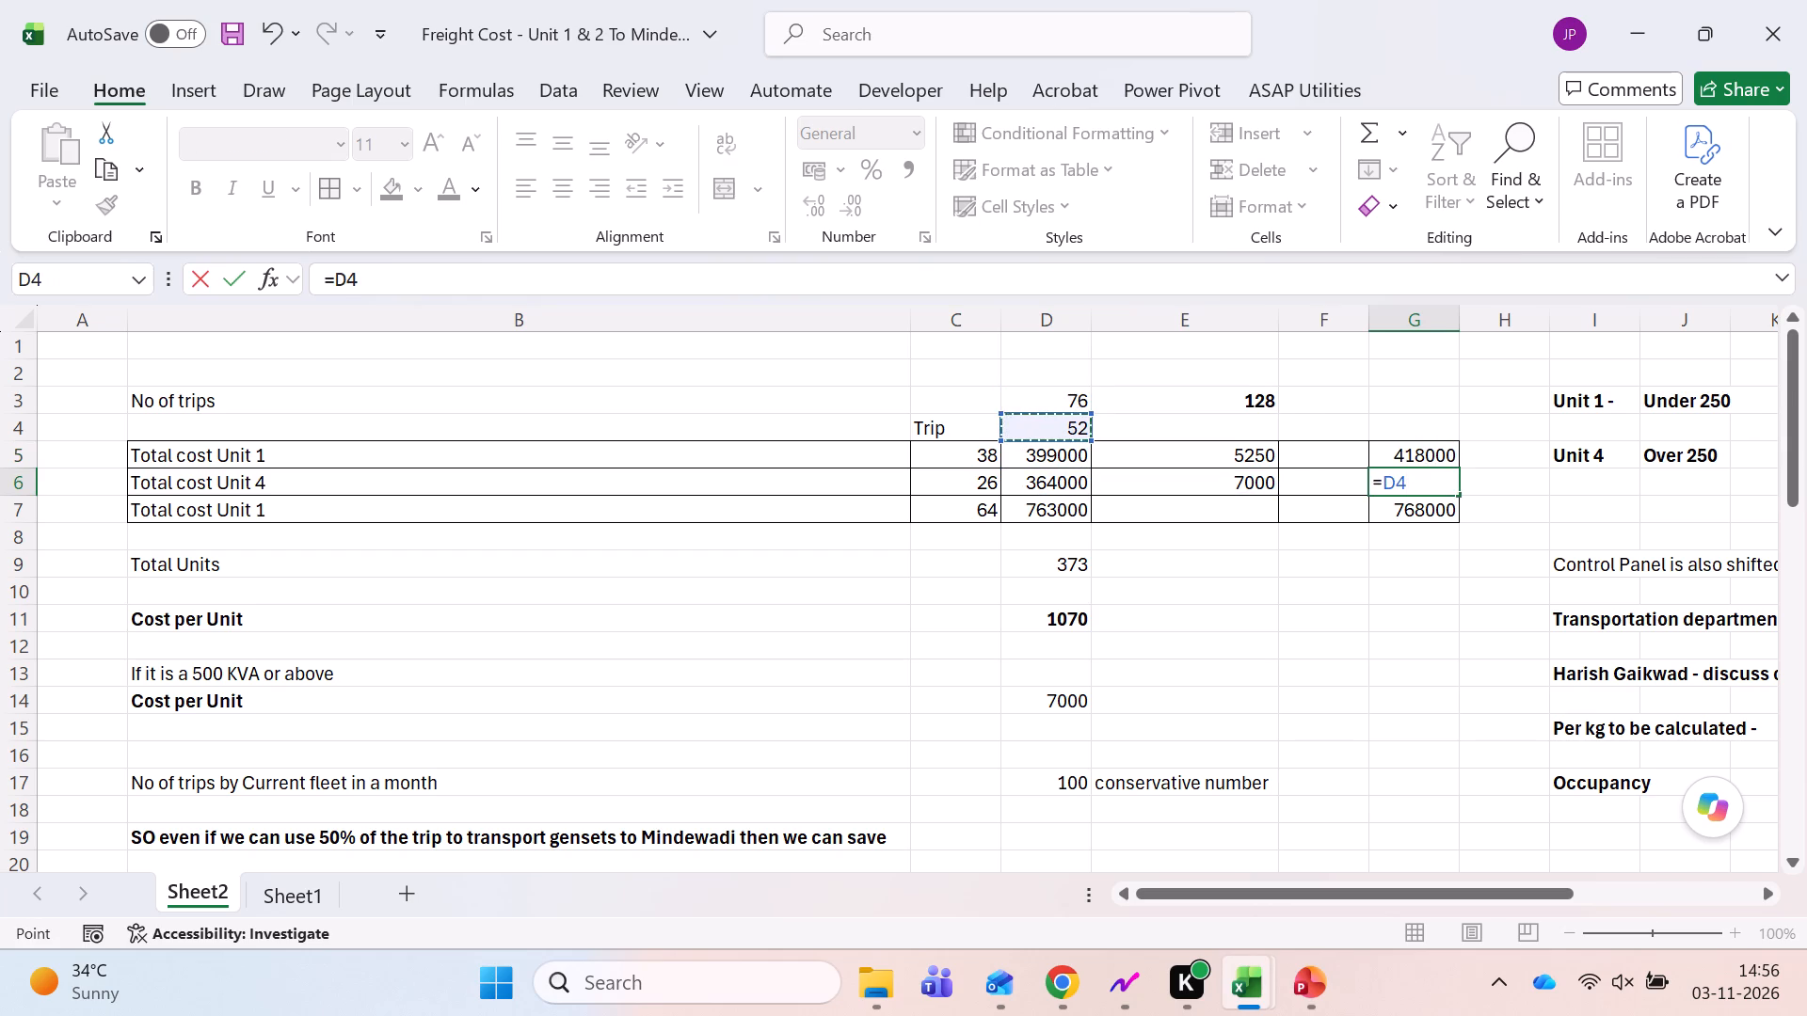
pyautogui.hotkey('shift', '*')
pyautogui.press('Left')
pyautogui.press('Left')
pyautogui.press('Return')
# Examine the comparison cost formulas in G5:G7.
pyautogui.press('Up')
pyautogui.press('Up')
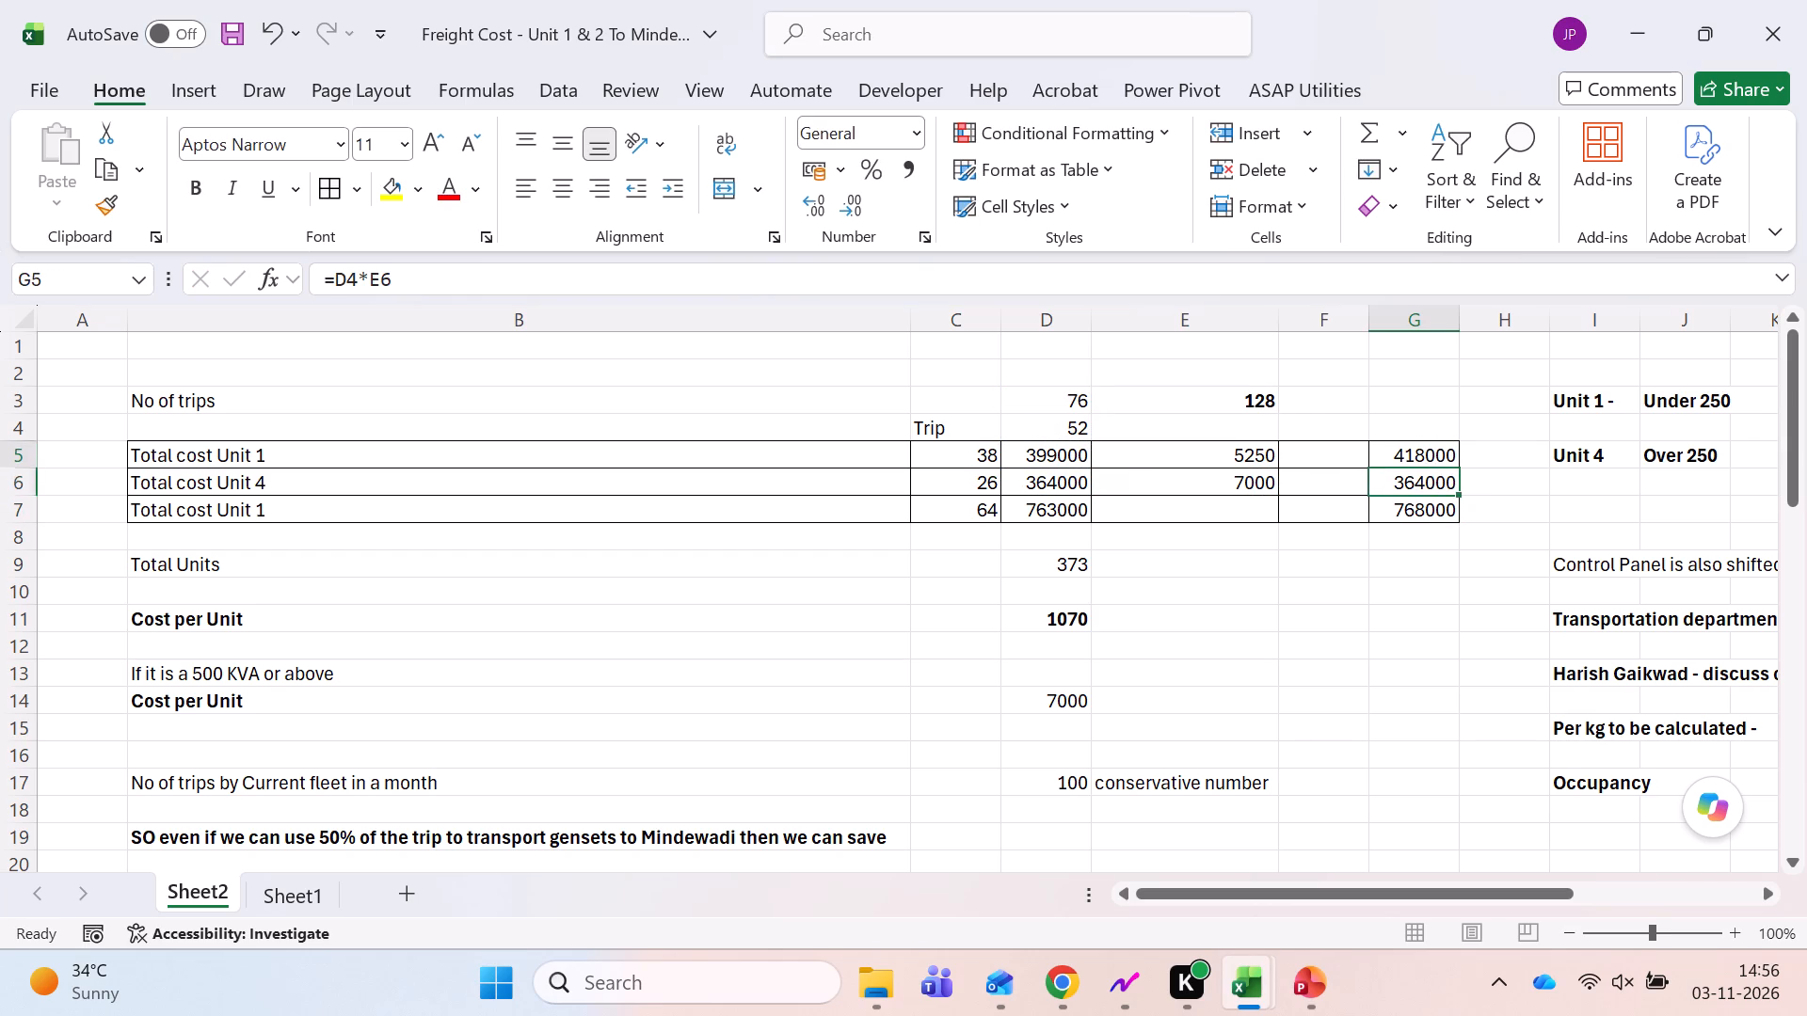
pyautogui.hotkey('shift', 'Down')
pyautogui.press('Down')
pyautogui.press('Down')
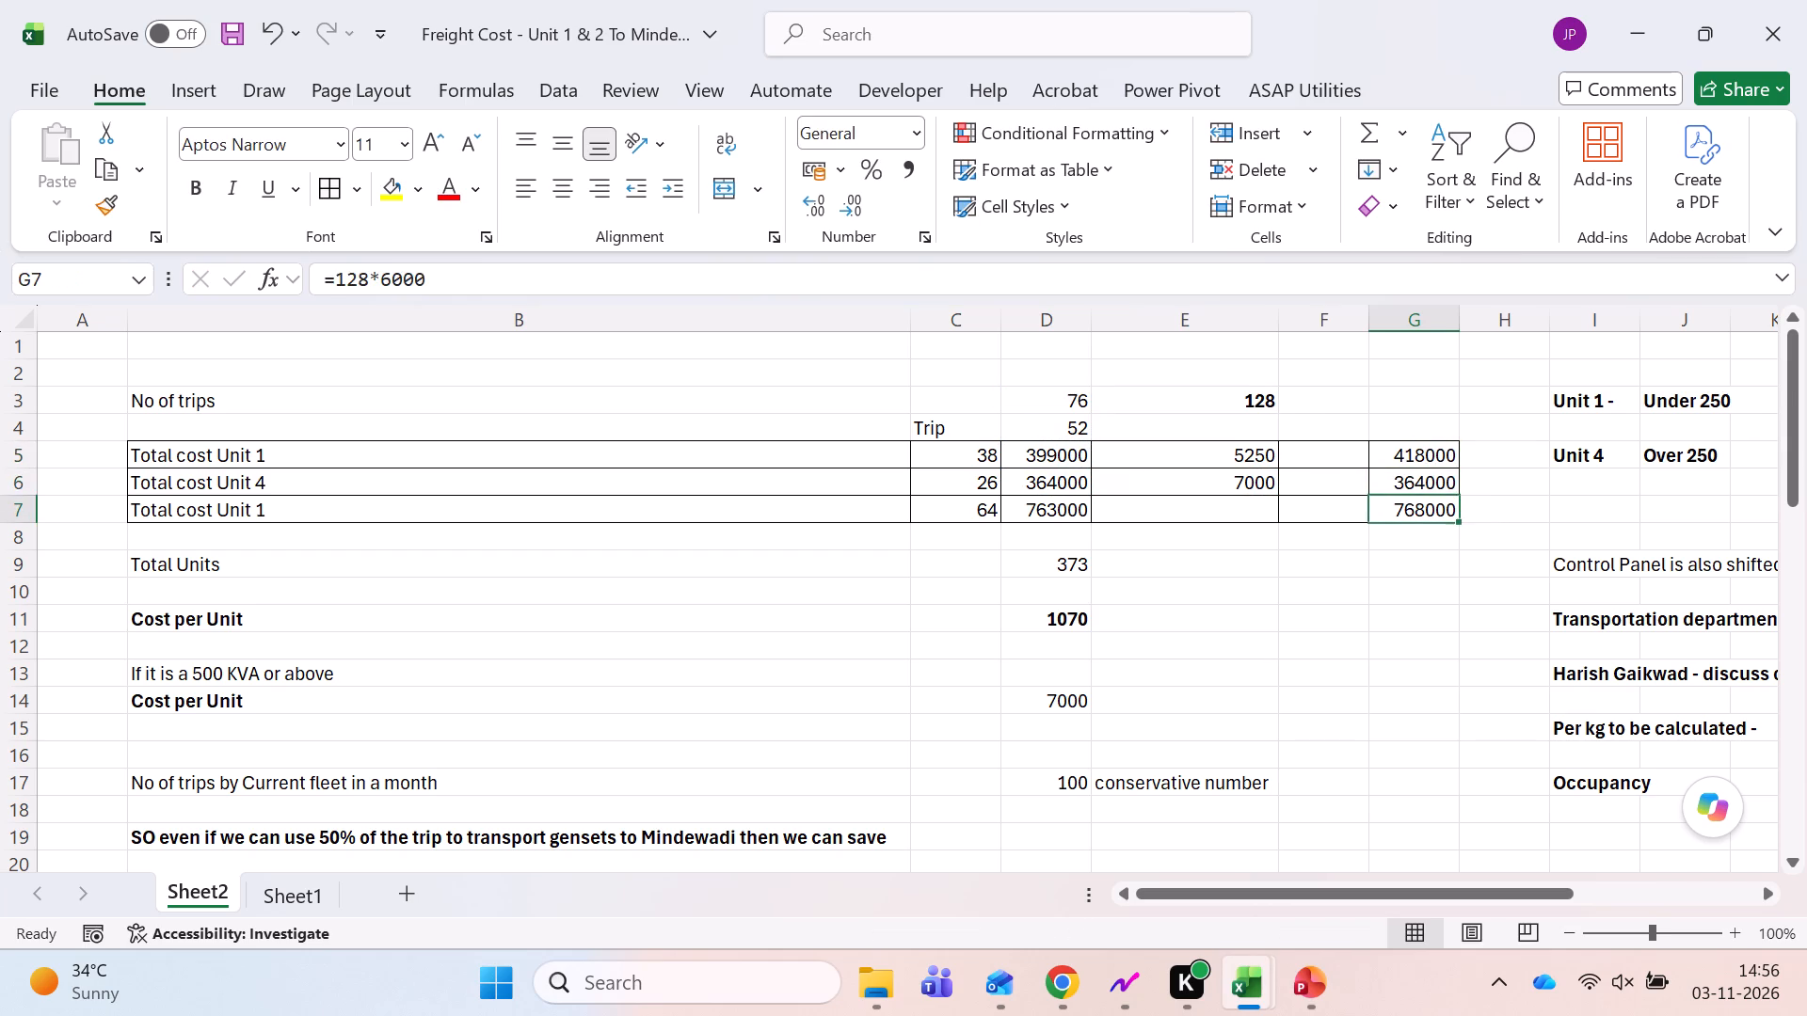
pyautogui.press('Up')
pyautogui.press('Up')
pyautogui.hotkey('shift', 'Down')
pyautogui.hotkey('shift', 'Down')
pyautogui.hotkey('shift', 'Down')
pyautogui.press('Down')
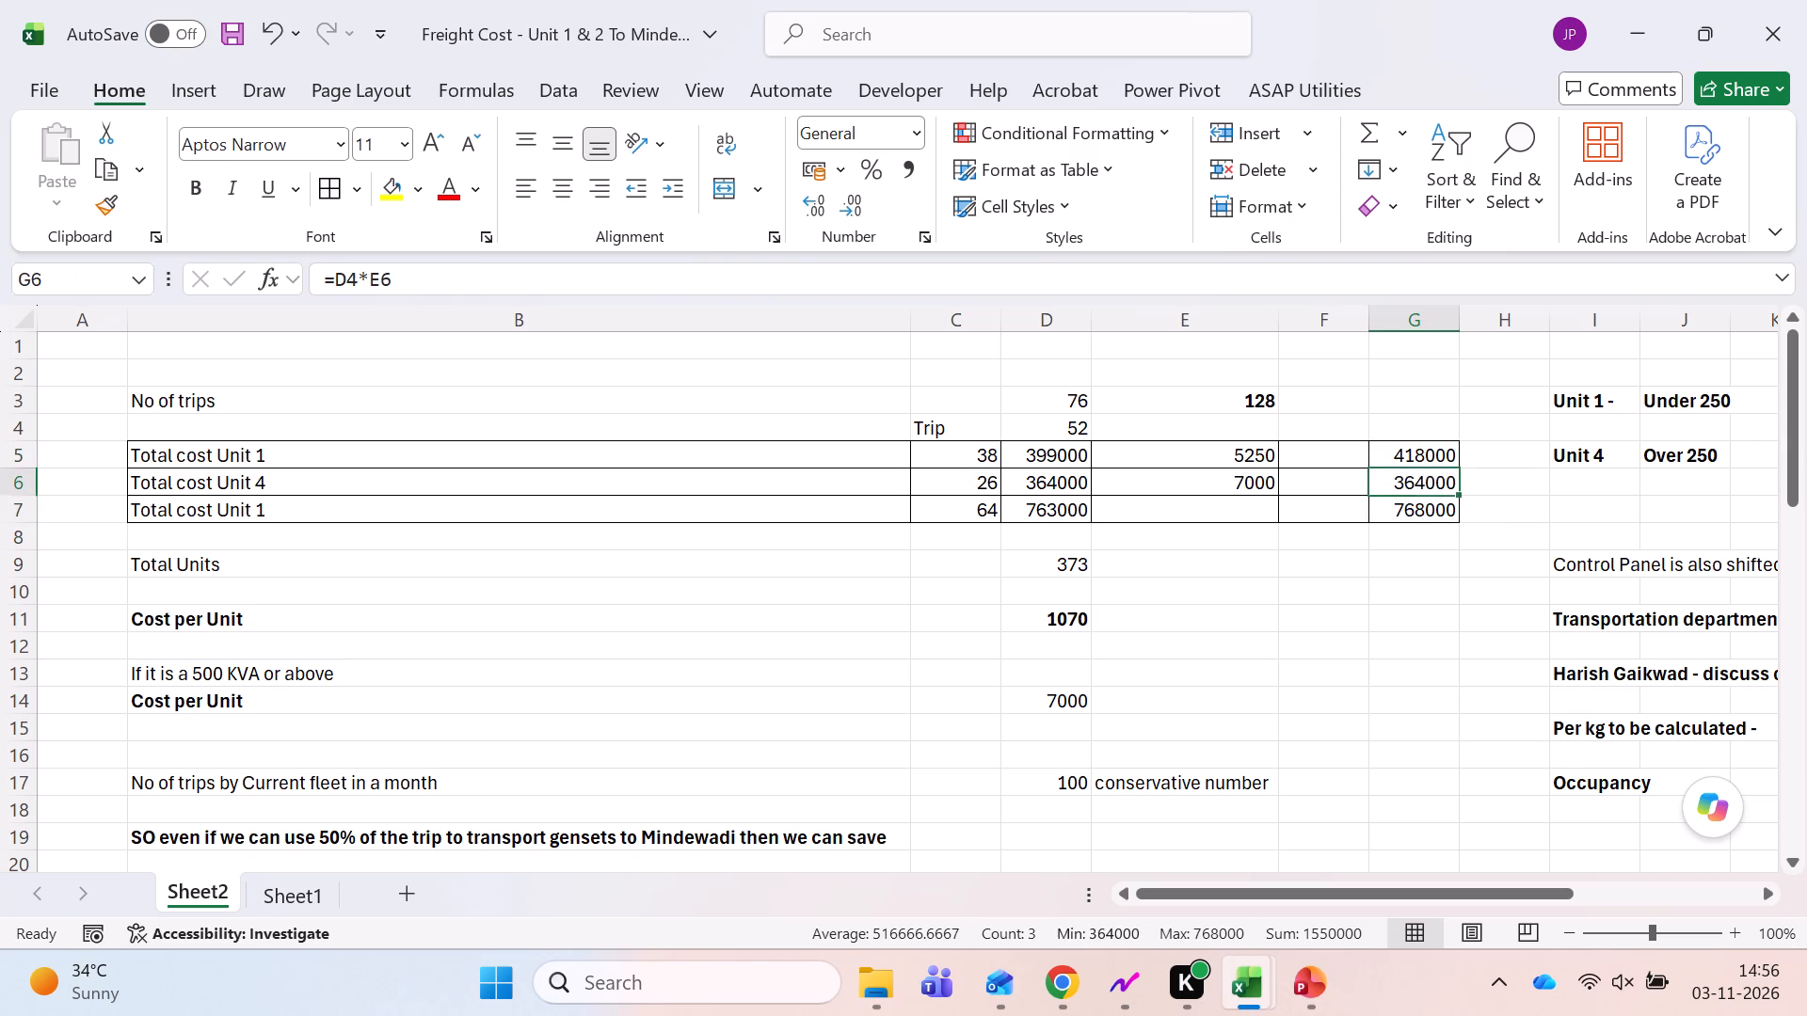
# Examine the Unit 1 figures in row 5 and the formula behind Cost per Unit in D11.
pyautogui.press('Up')
pyautogui.press('Left')
pyautogui.press('Left')
pyautogui.press('Left')
pyautogui.press('Left')
pyautogui.press('Left')
pyautogui.press('Left')
pyautogui.press('Right')
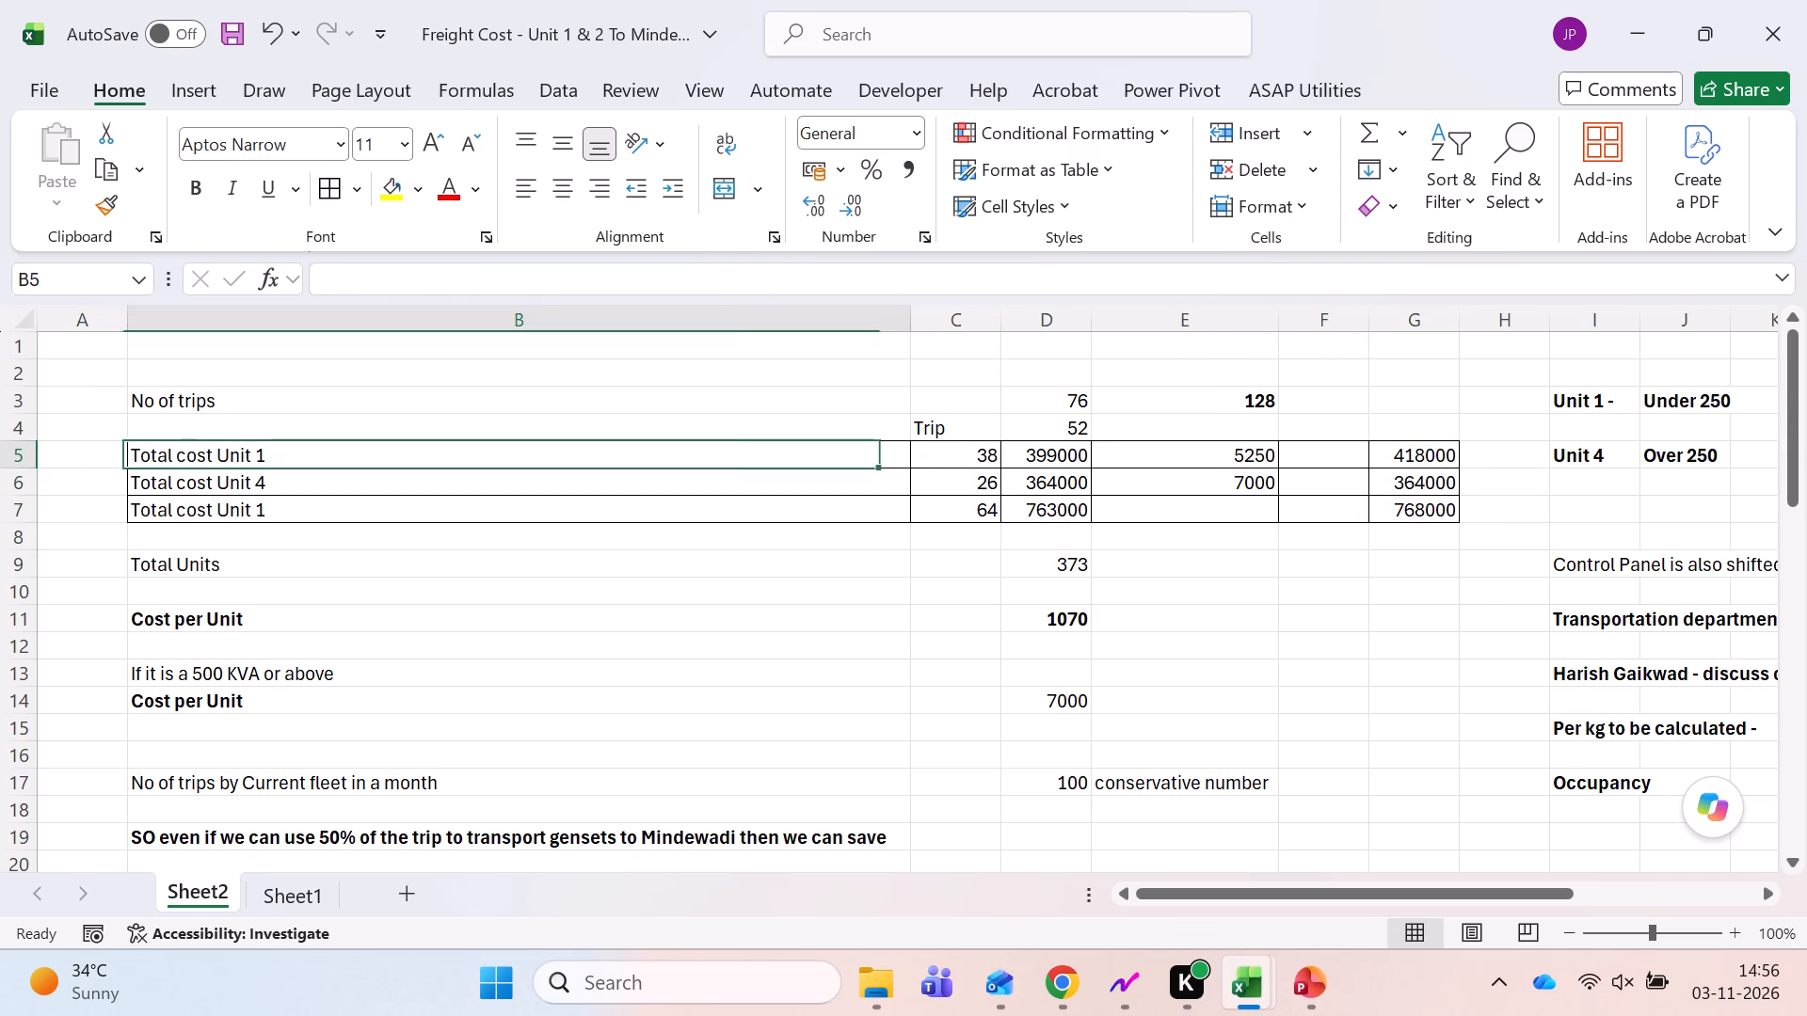
pyautogui.press('Right')
pyautogui.press('Right')
pyautogui.press('Right')
pyautogui.press('Left')
pyautogui.press('Left')
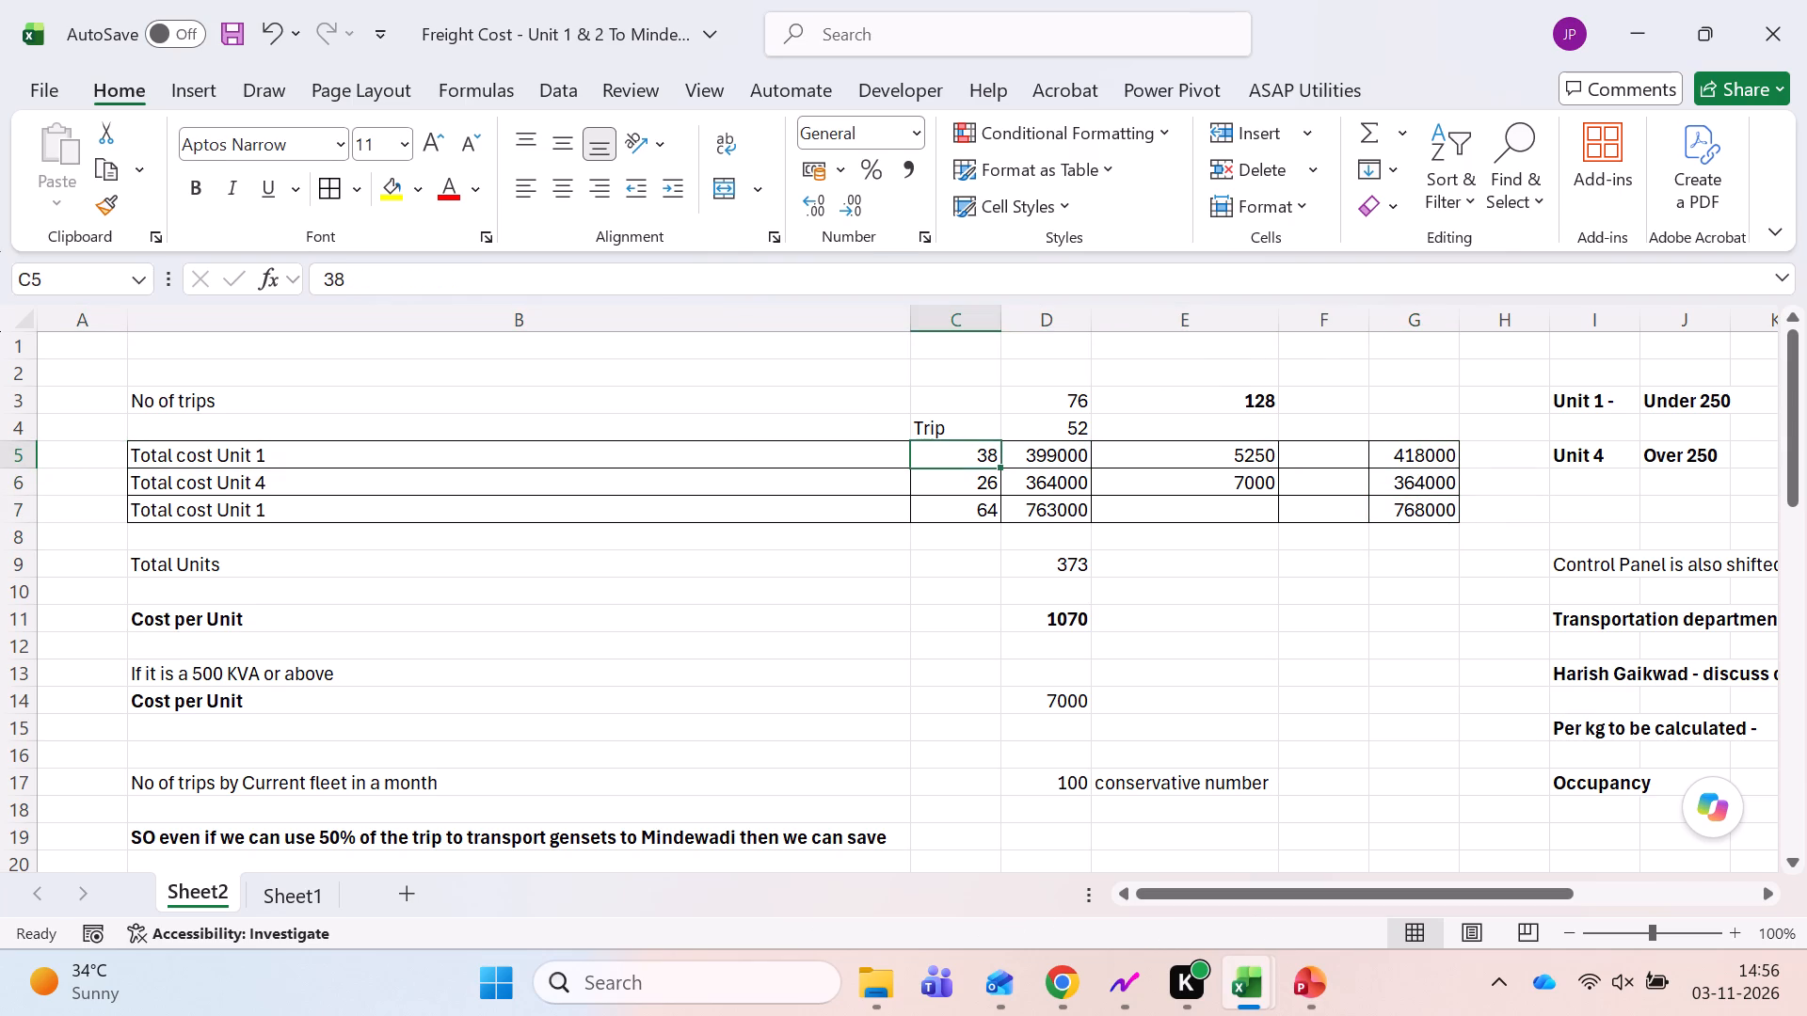
pyautogui.press('Down')
pyautogui.press('Down')
pyautogui.press('Down')
pyautogui.press('Down')
pyautogui.press('Right')
pyautogui.press('Down')
pyautogui.press('Down')
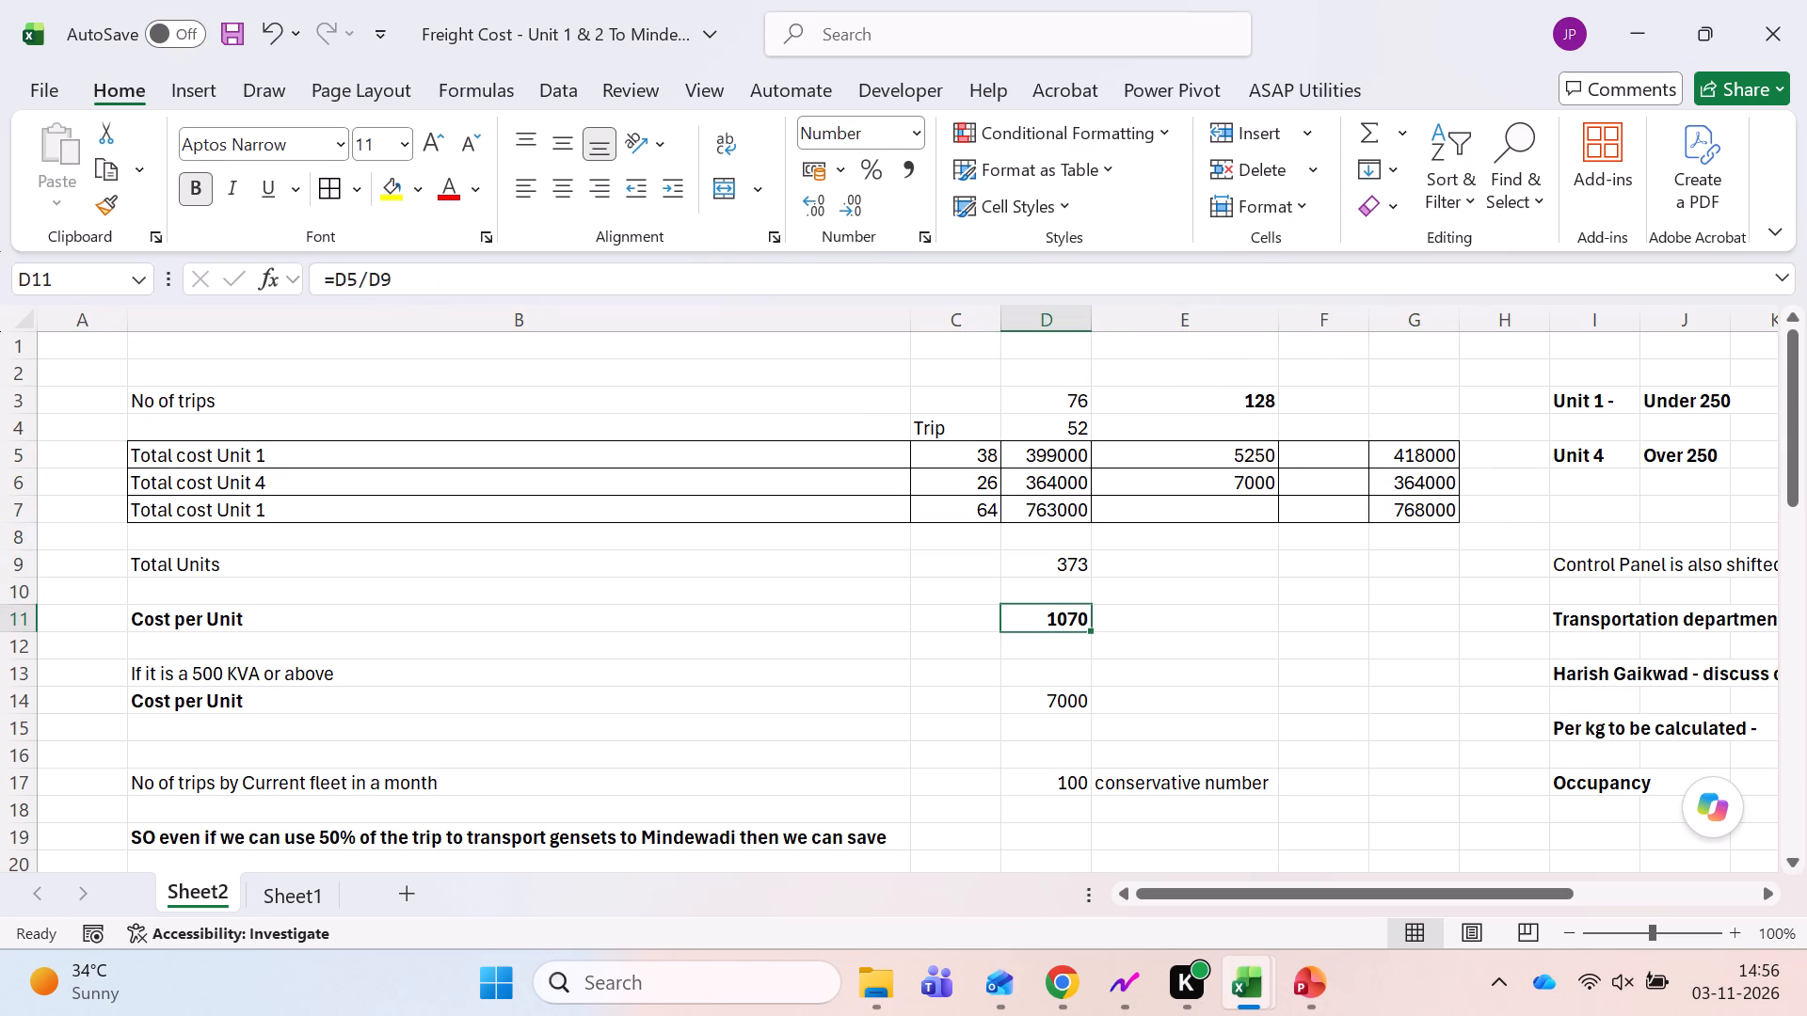
pyautogui.press('F2')
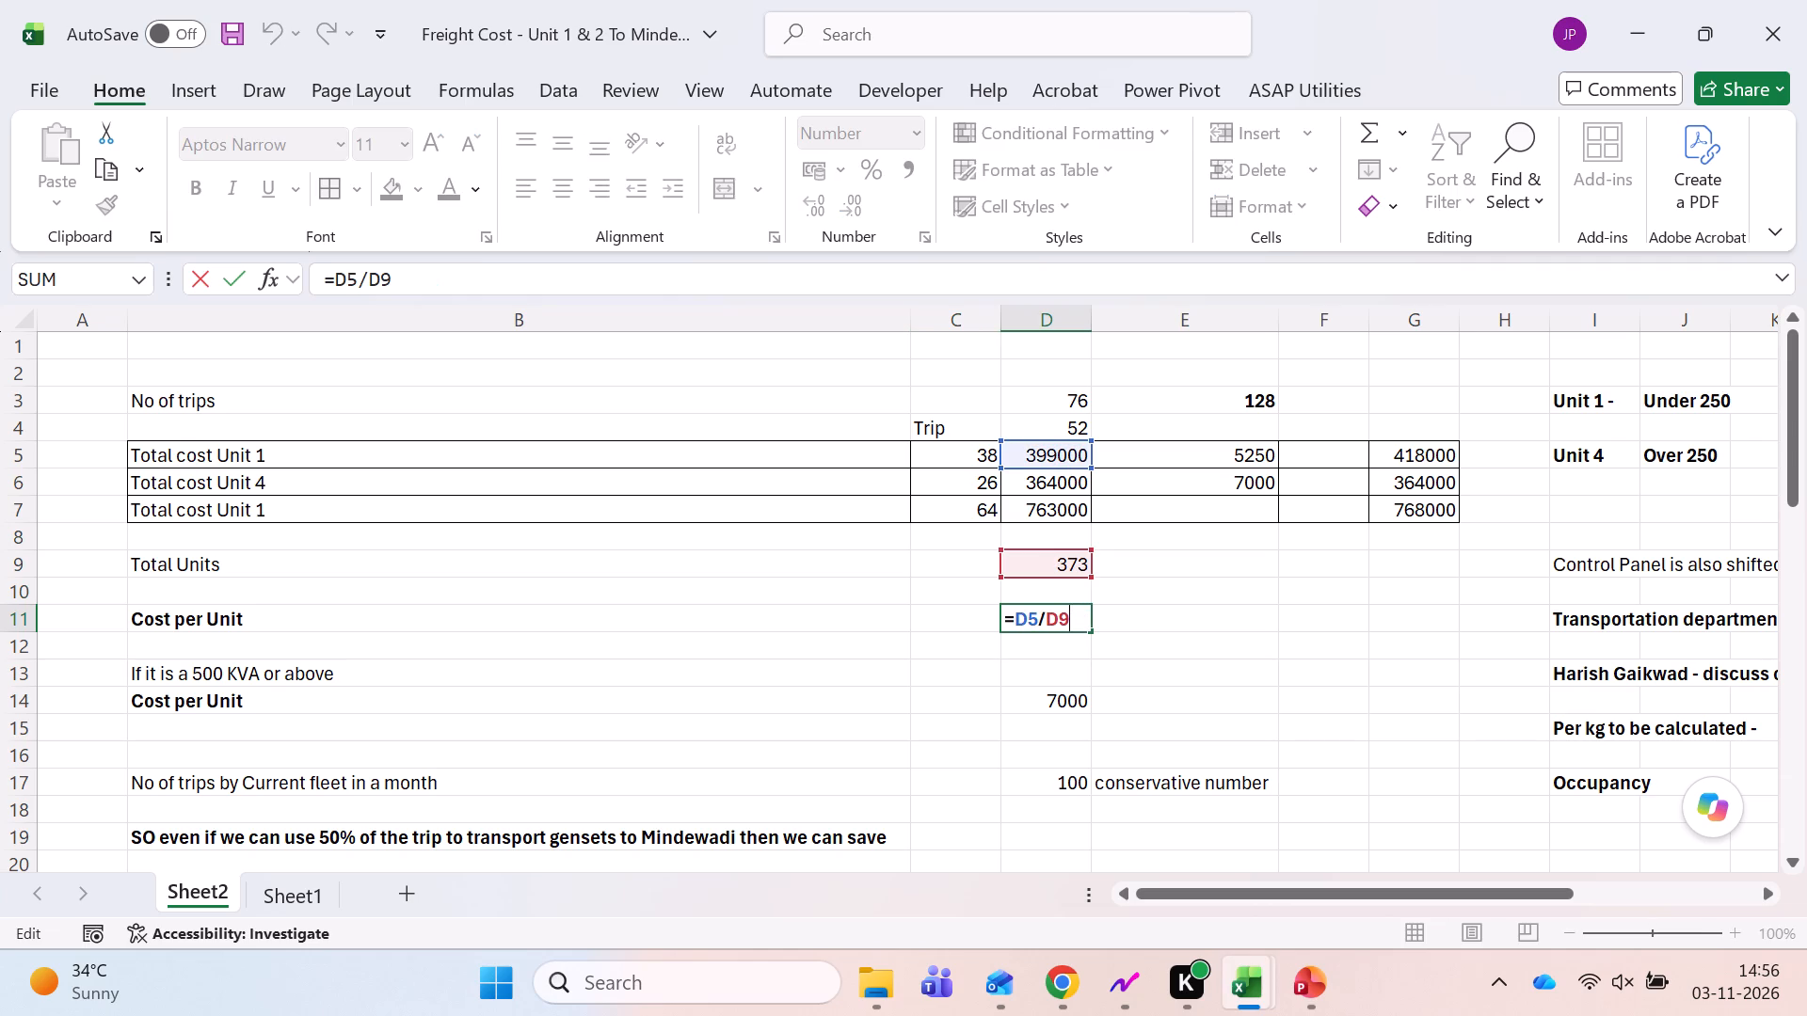
pyautogui.press('Escape')
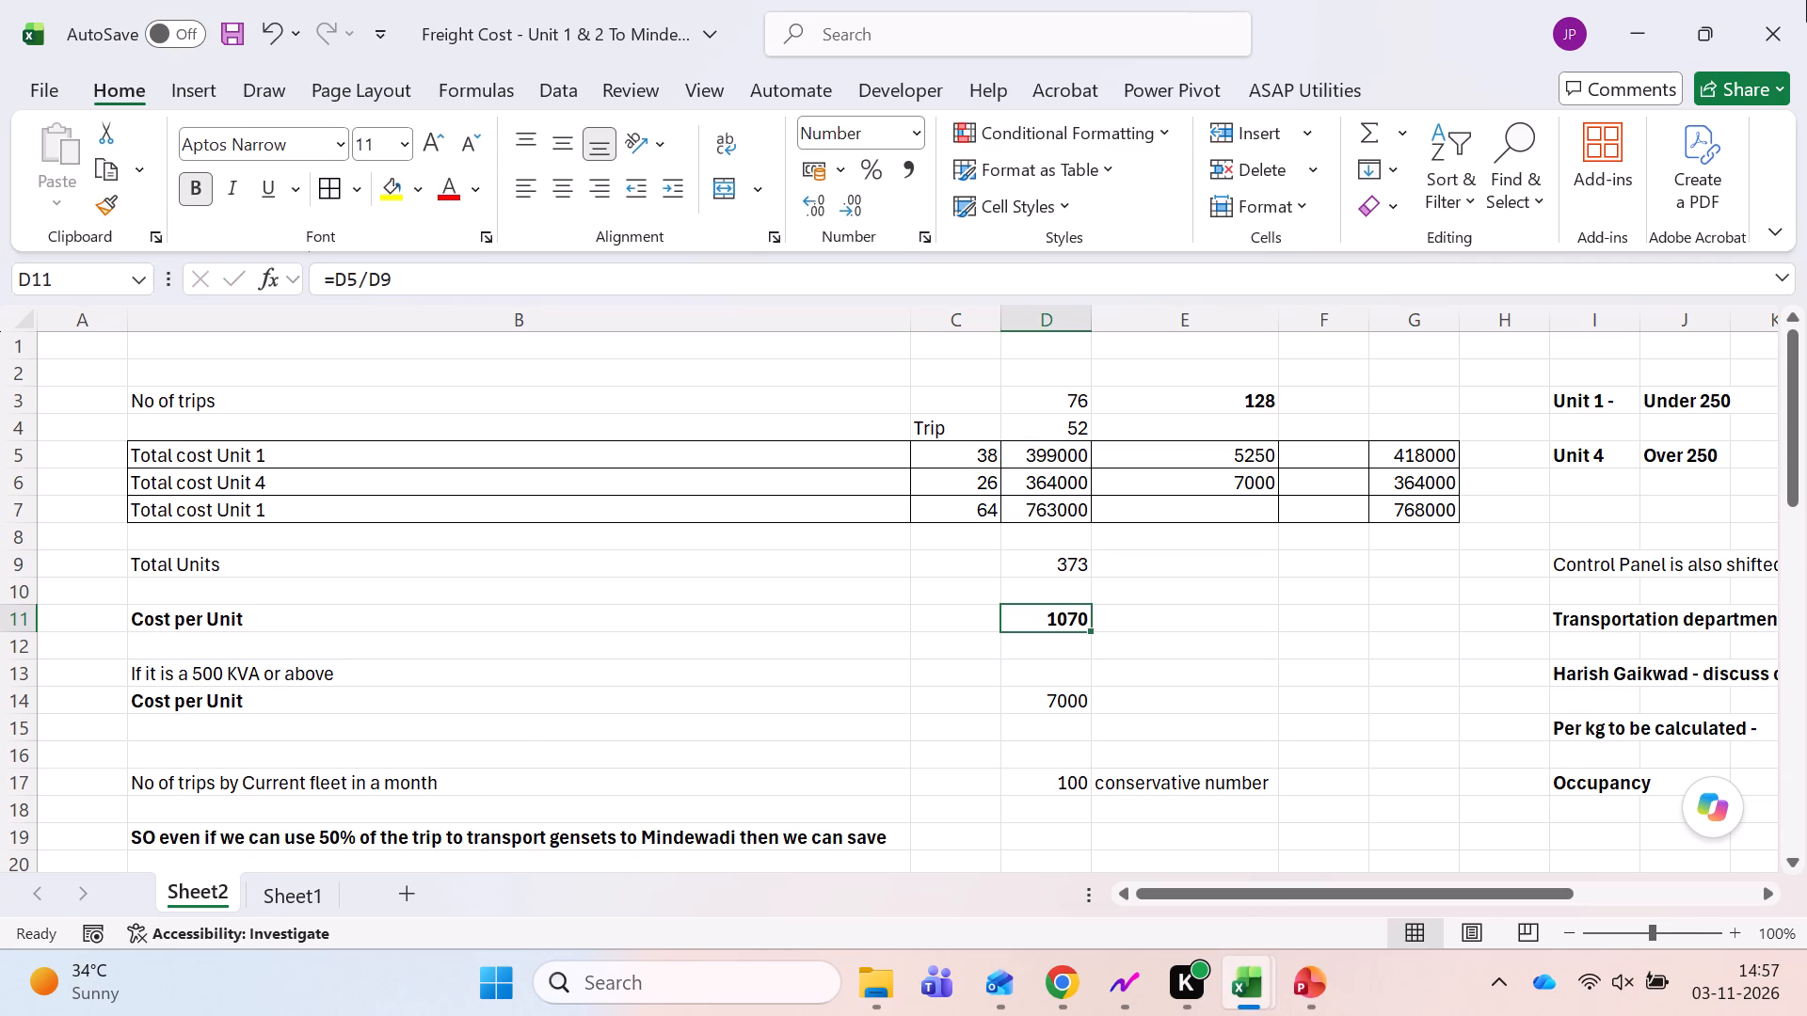
# Close the freight cost workbook without saving the changes.
pyautogui.click(1806, 0)
pyautogui.click(1029, 676)
pyautogui.click(1032, 693)
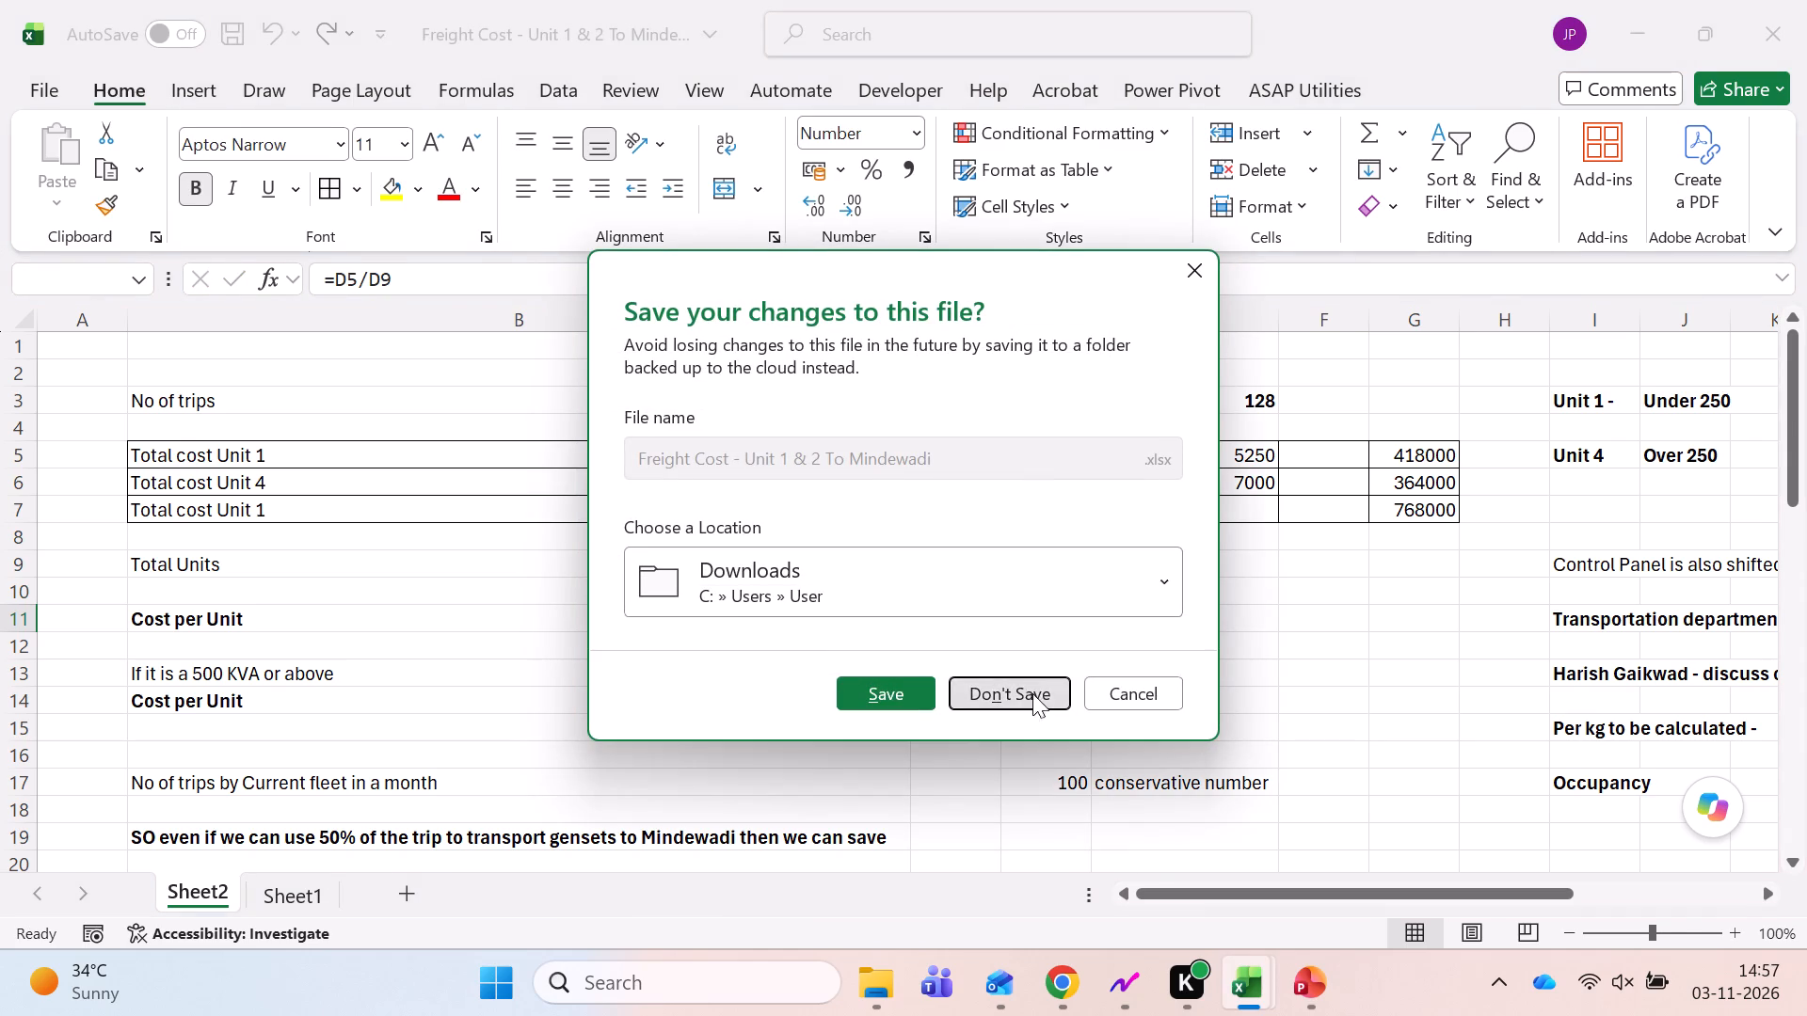
# Reopen the workbook Freight Cost - Unit 1 & 2 To Mindewadi from the Downloads folder in File Explorer.
pyautogui.click(890, 973)
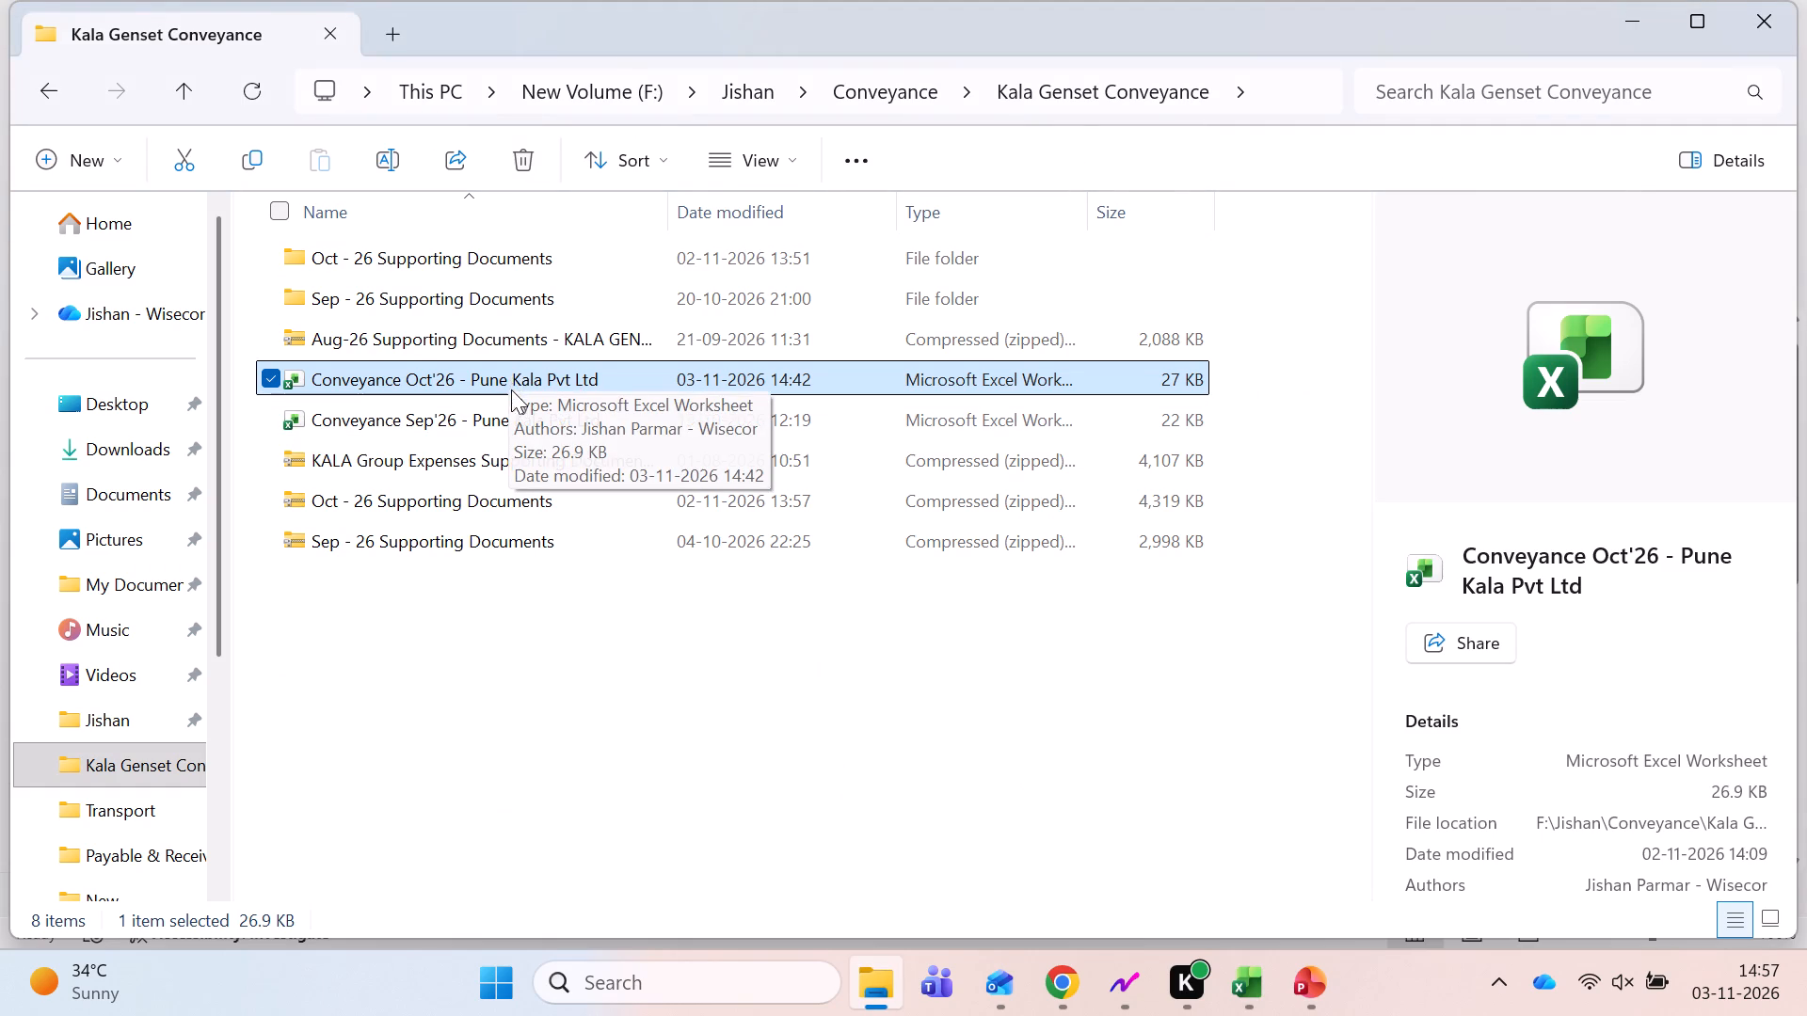
pyautogui.click(115, 468)
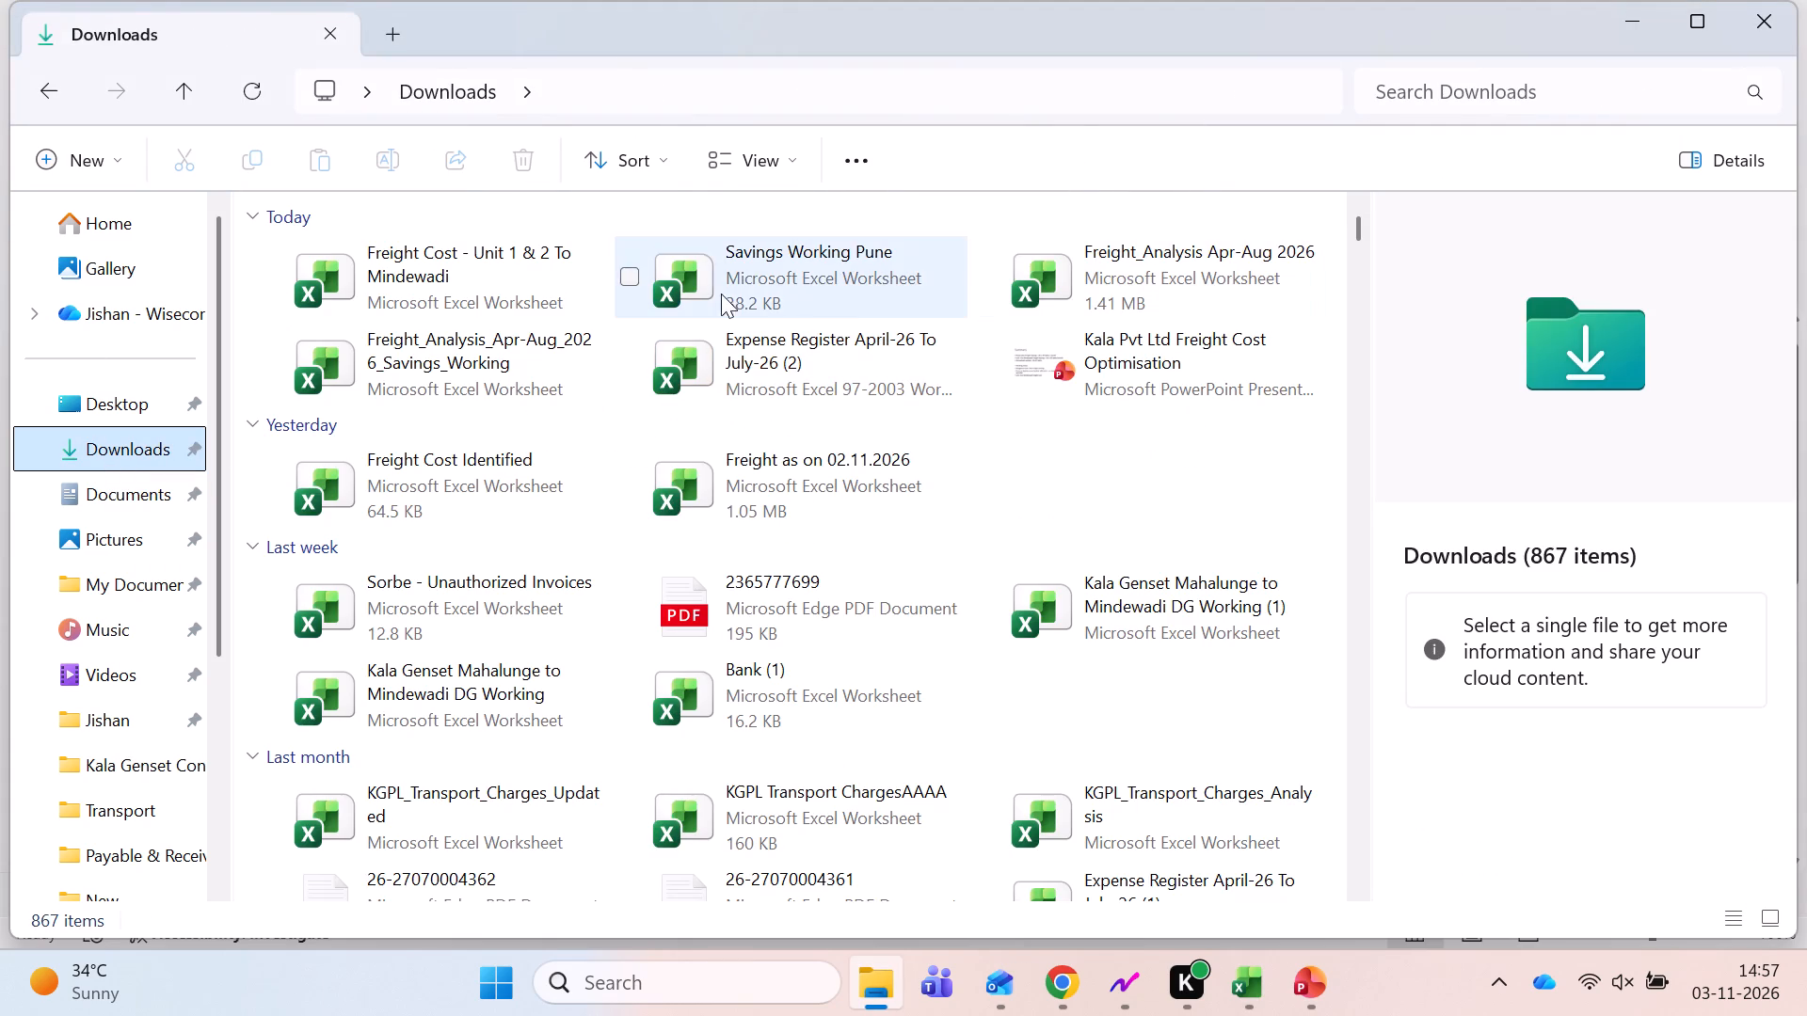
pyautogui.doubleClick(520, 284)
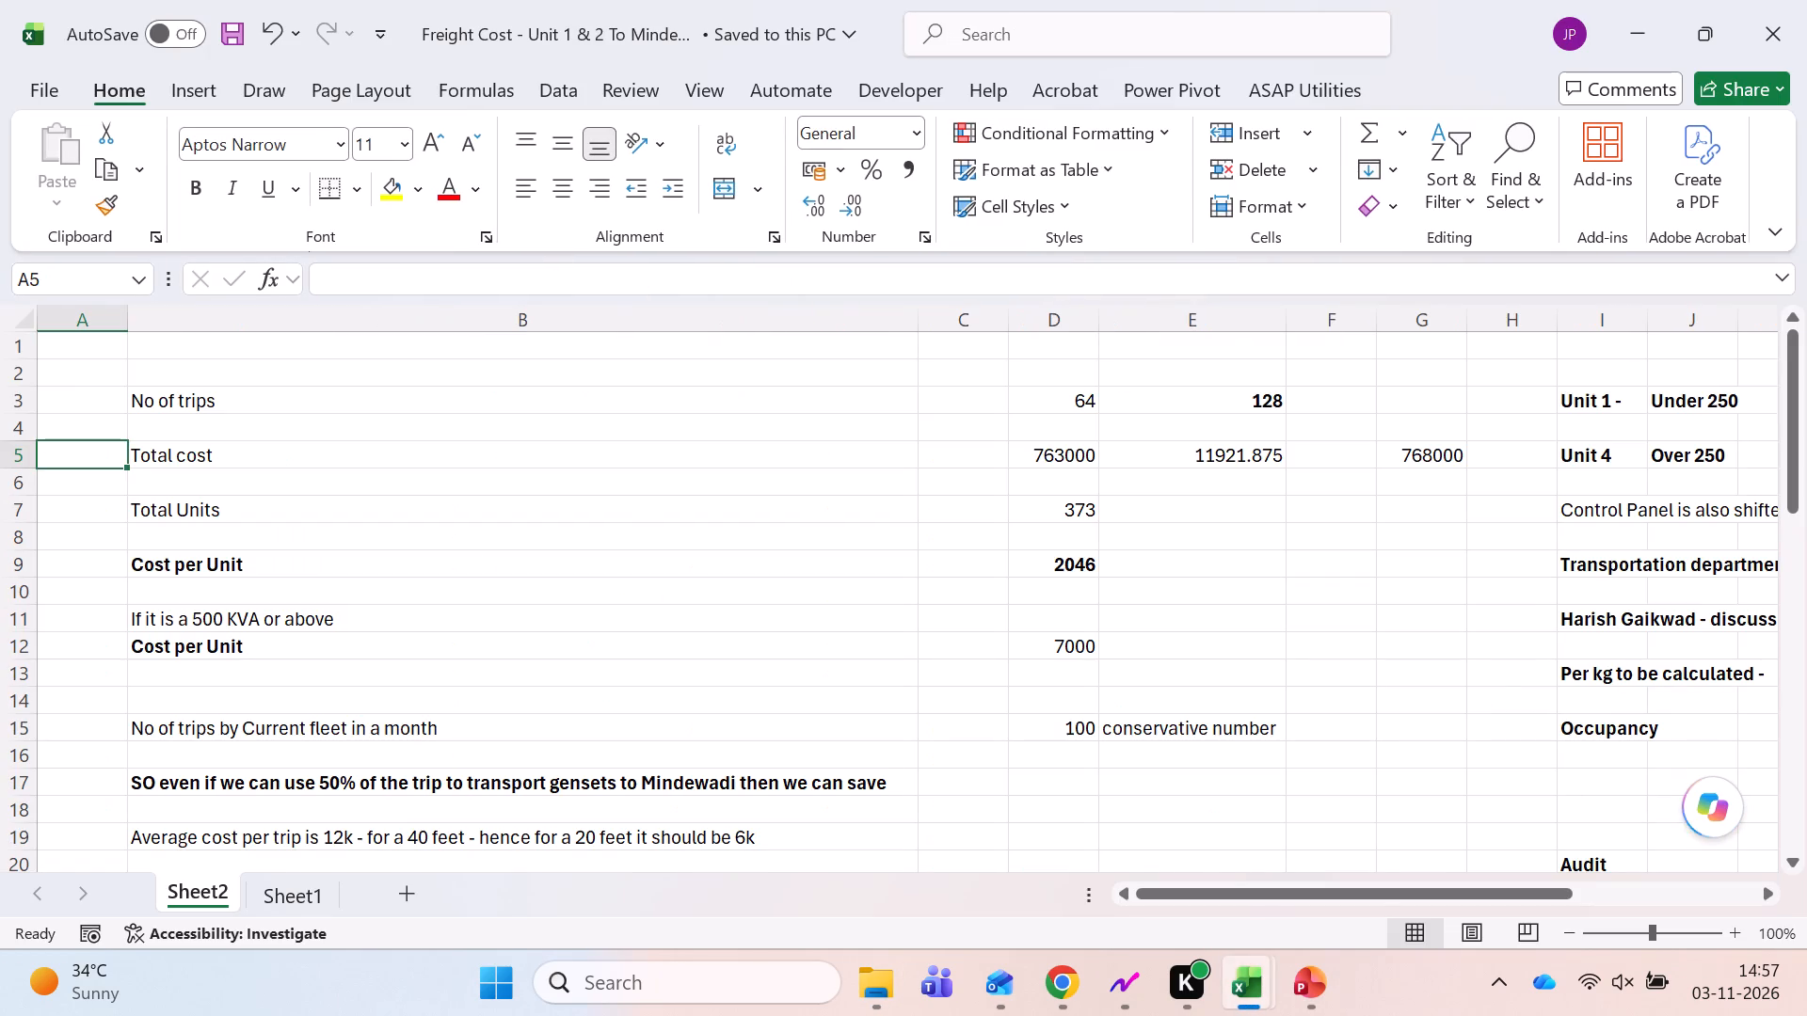
# Examine the original trip counts in row 3 and the total cost and per-trip formulas in row 5.
pyautogui.click(1057, 398)
pyautogui.press('Right')
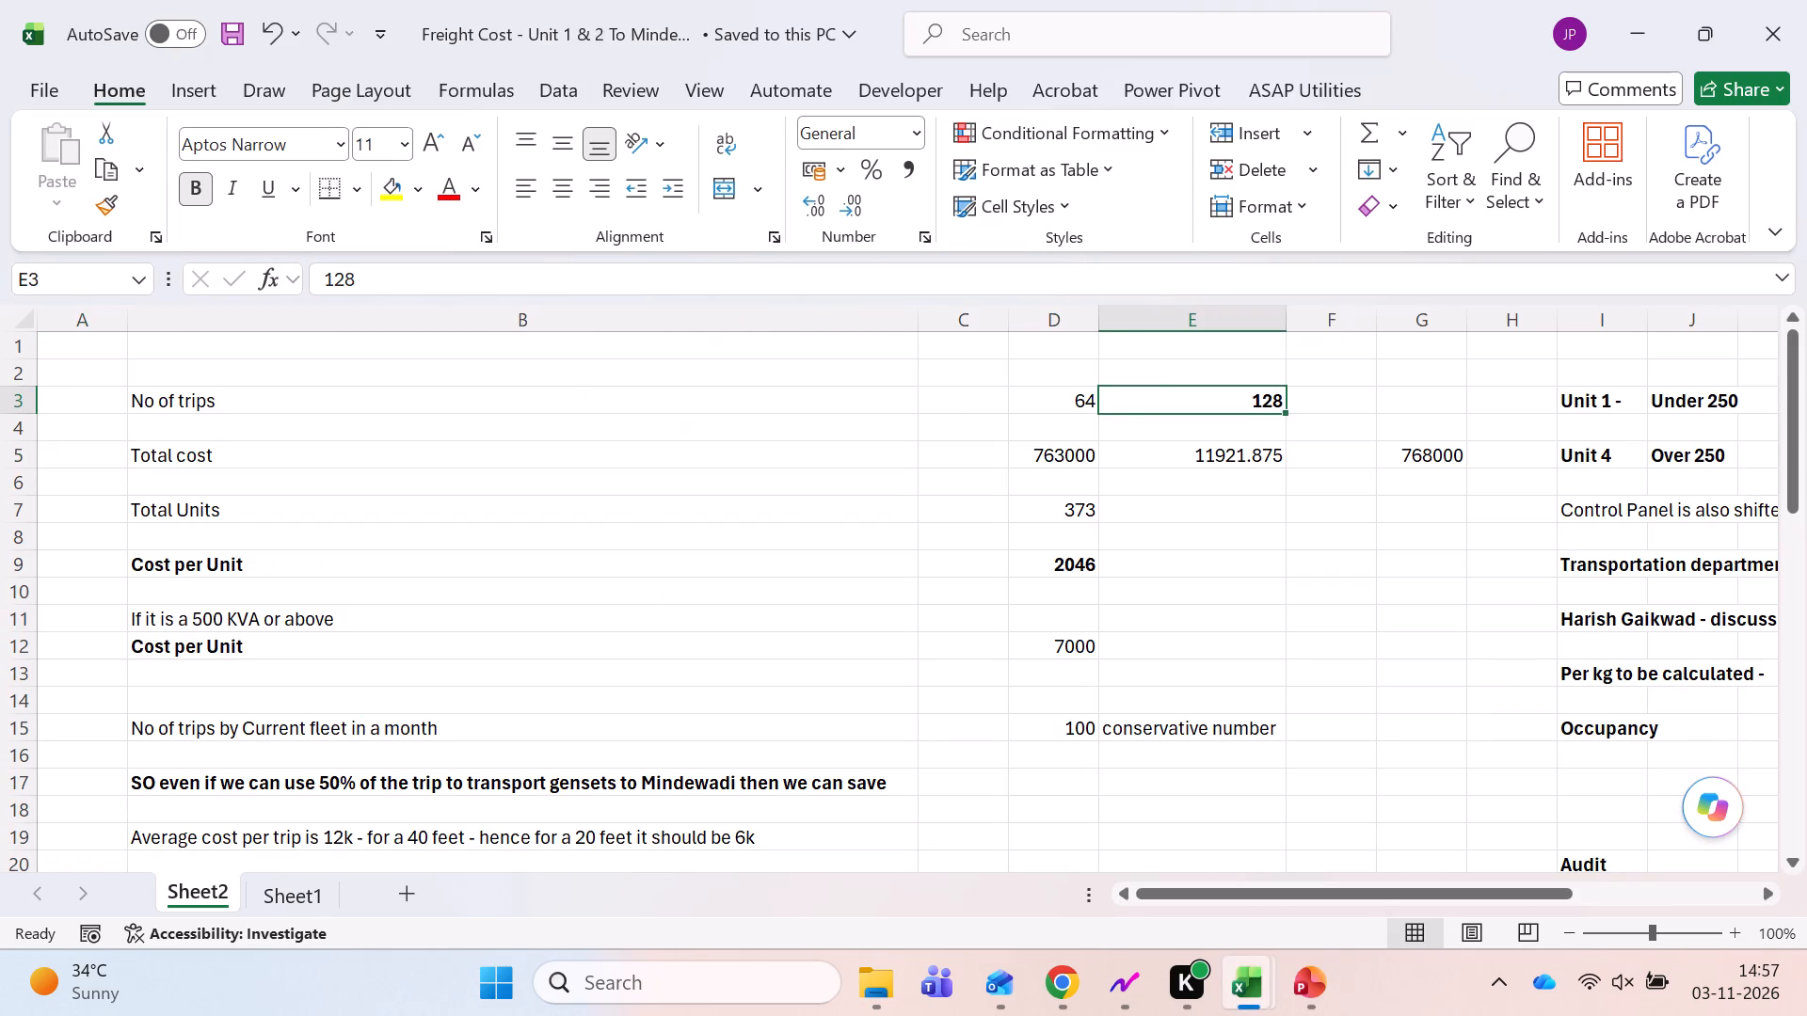
pyautogui.press('Left')
pyautogui.press('Right')
pyautogui.press('Down')
pyautogui.press('Down')
pyautogui.press('Left')
pyautogui.press('Right')
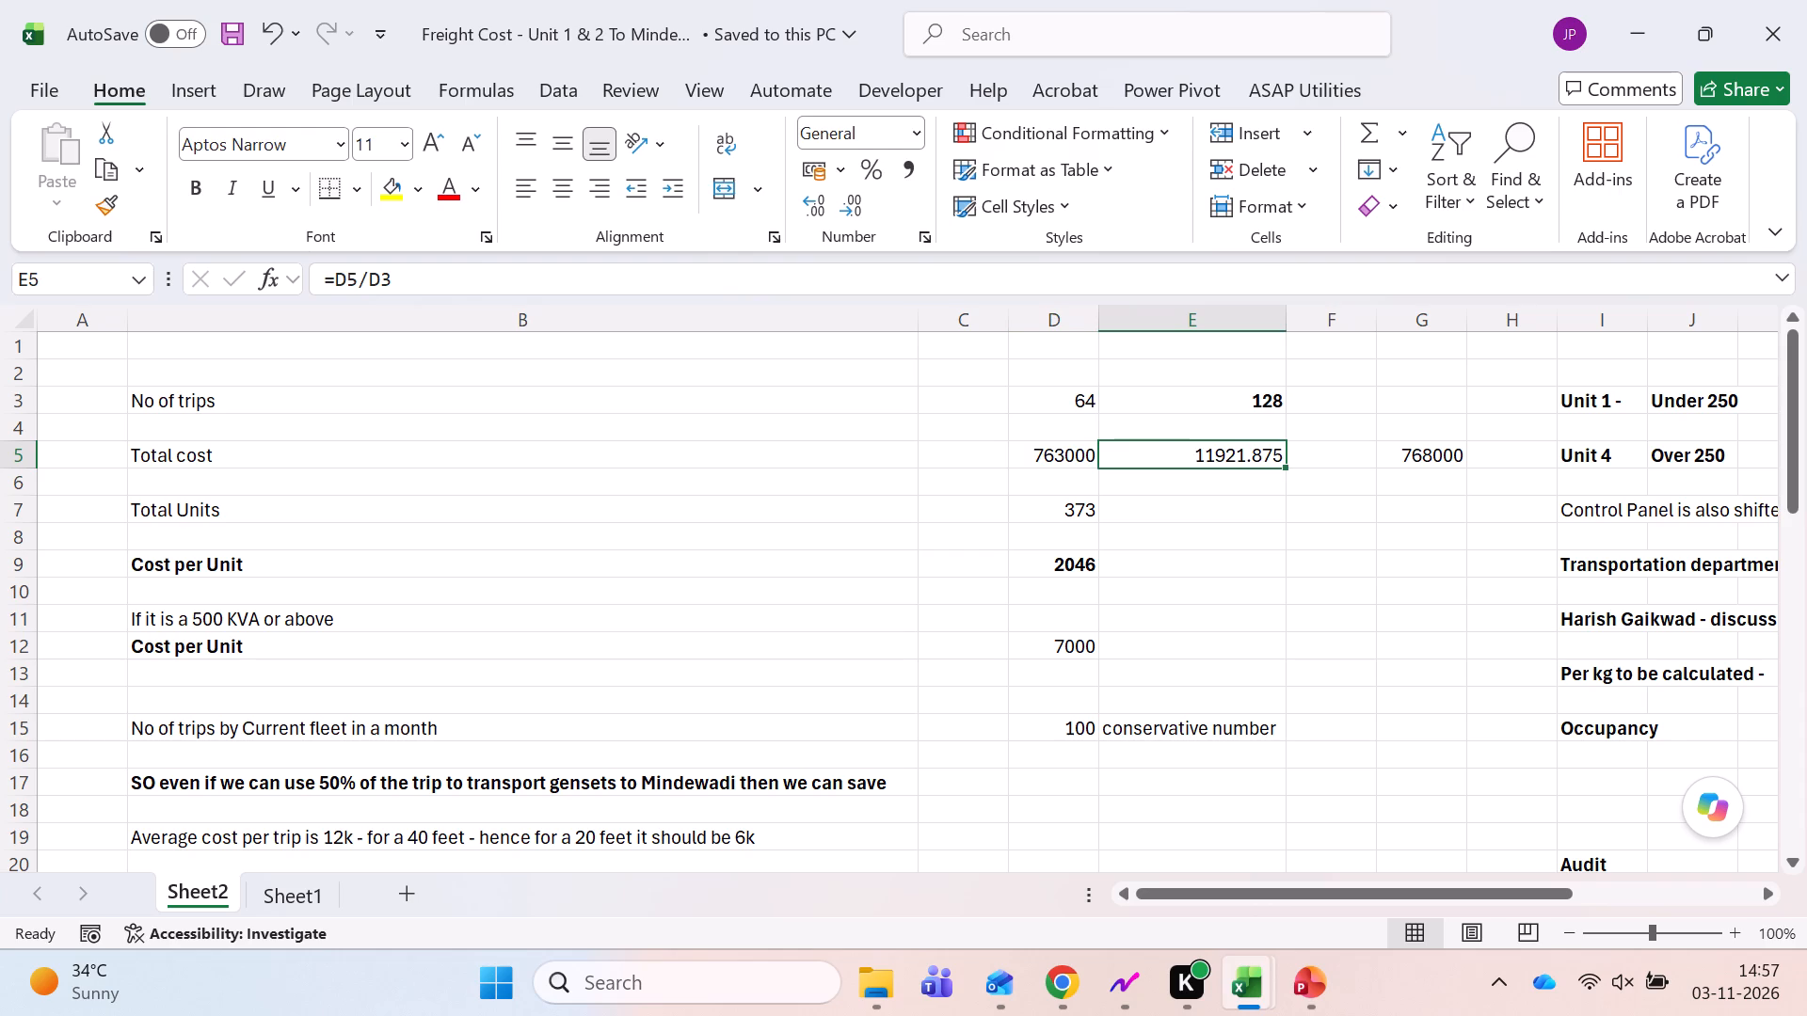
pyautogui.press('F2')
pyautogui.press('Escape')
pyautogui.press('Right')
pyautogui.press('Right')
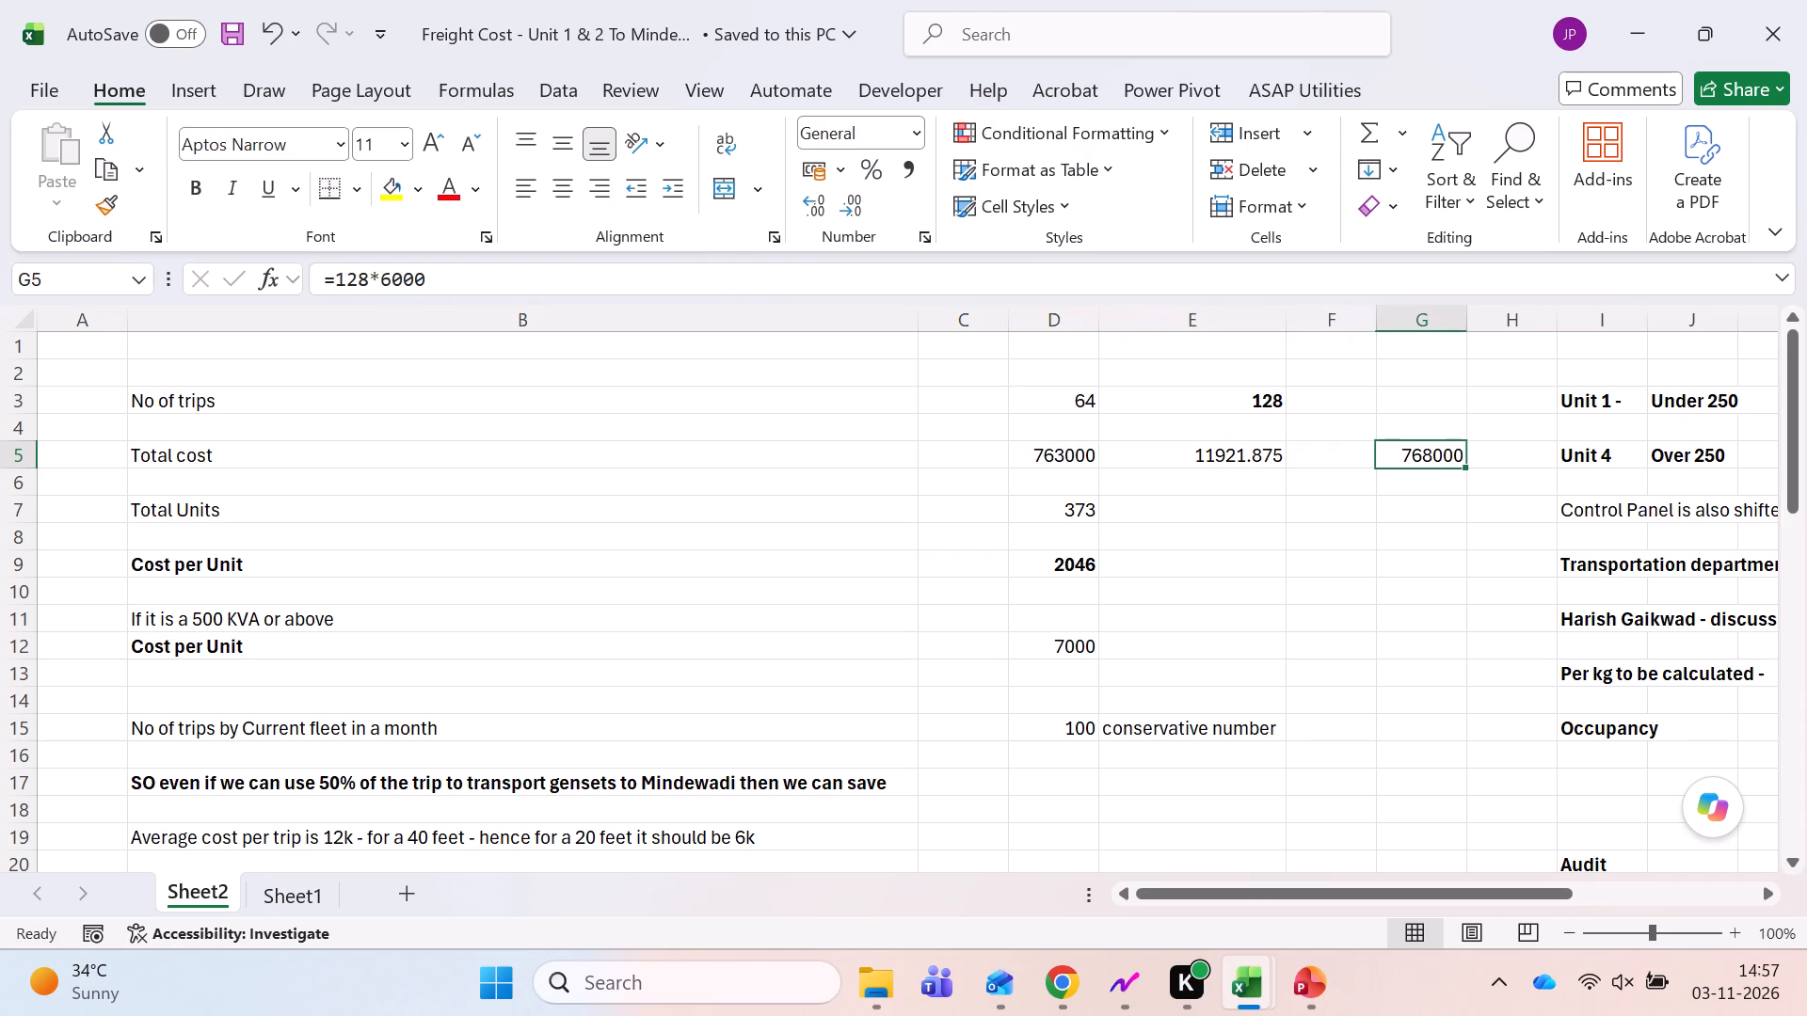
pyautogui.press('F2')
pyautogui.press('Escape')
# Examine the Unit 1 and Unit 4 capacity ranges, rates and total amounts in columns I to Q.
pyautogui.press('Right')
pyautogui.press('Right')
pyautogui.press('Right')
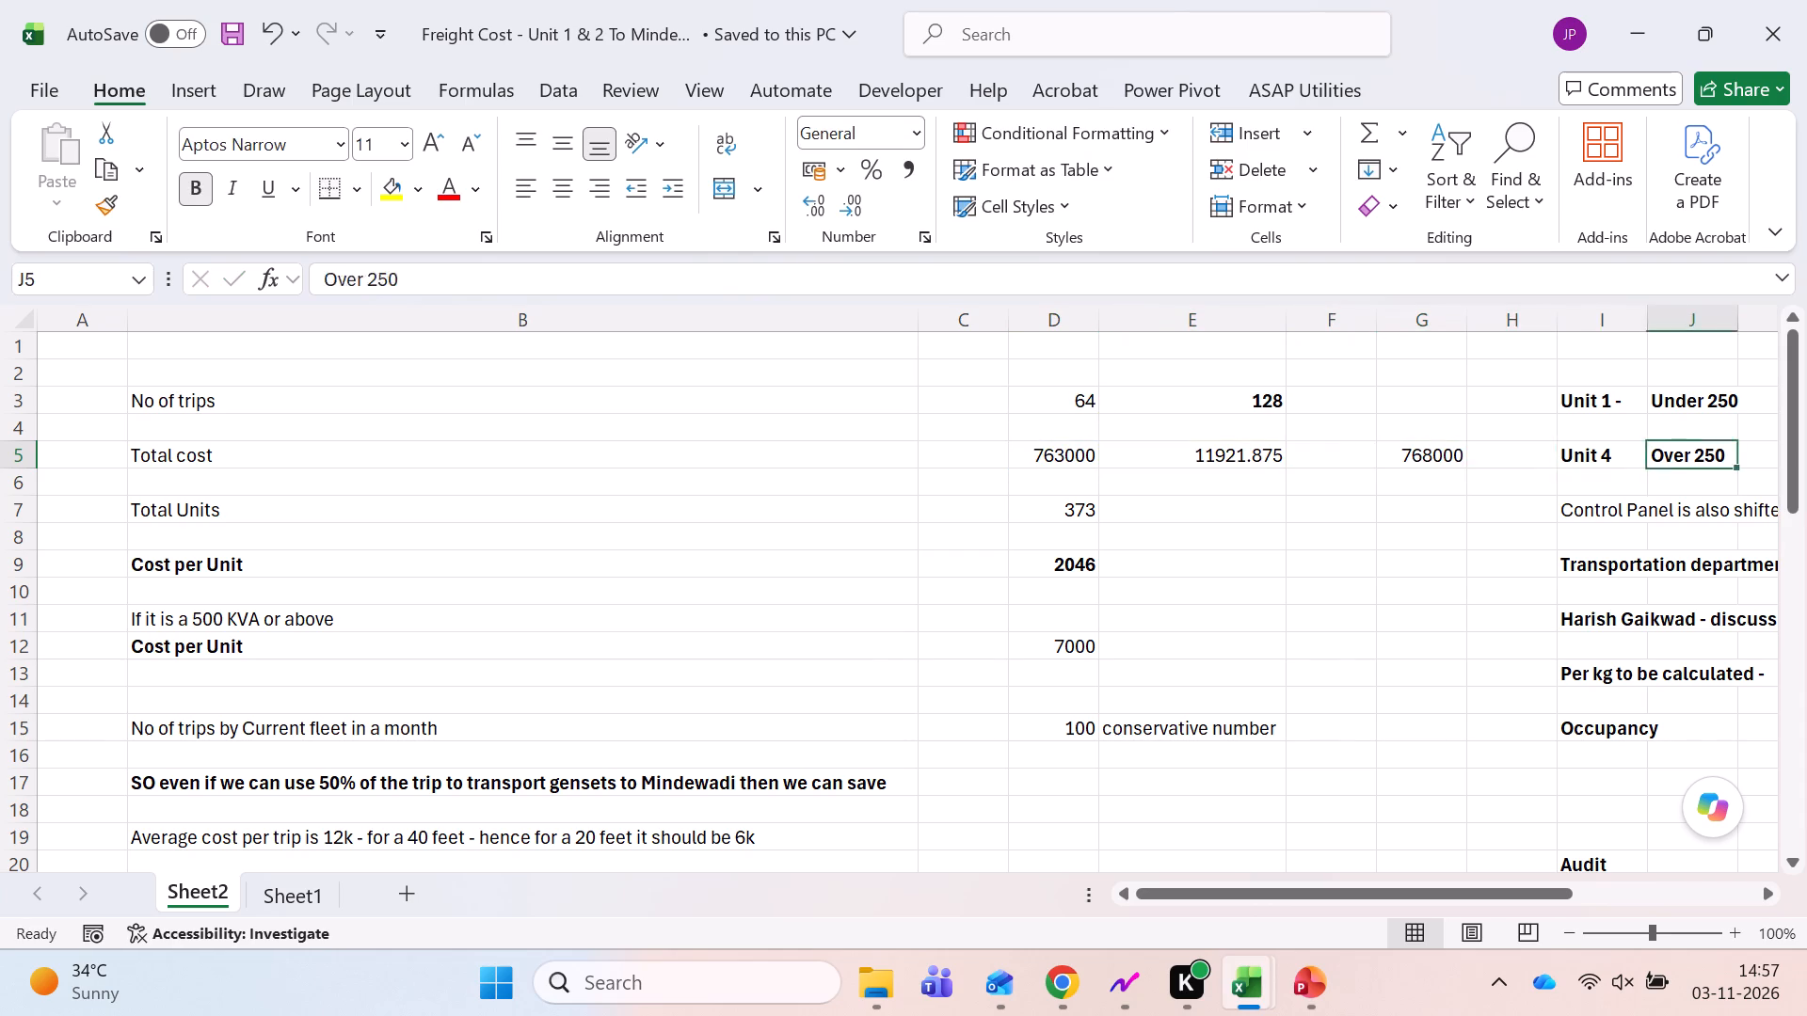
pyautogui.press('Right')
pyautogui.press('Right')
pyautogui.press('Left')
pyautogui.press('Right')
pyautogui.press('Right')
pyautogui.press('Right')
pyautogui.press('Right')
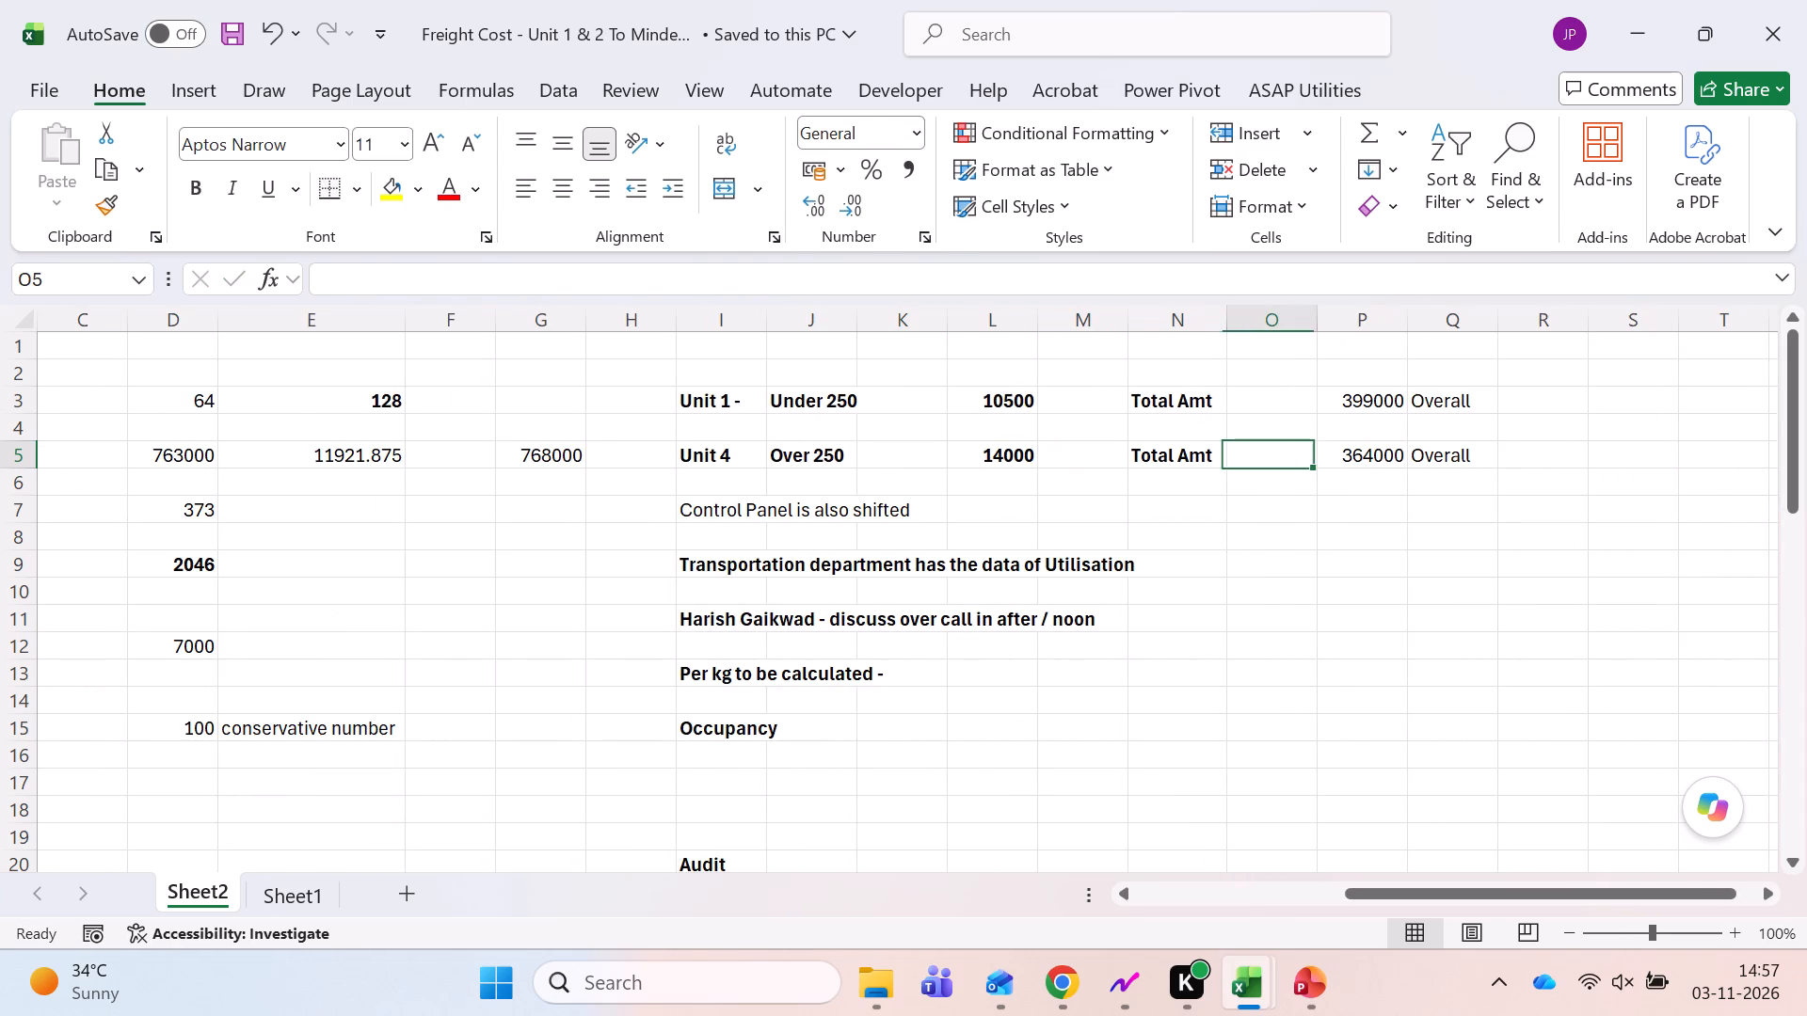
pyautogui.press('Up')
pyautogui.press('Up')
pyautogui.press('Up')
pyautogui.press('Right')
pyautogui.press('Down')
pyautogui.press('Left')
pyautogui.press('Left')
pyautogui.press('Left')
pyautogui.press('Left')
pyautogui.press('Left')
pyautogui.press('Left')
pyautogui.press('Left')
pyautogui.press('Left')
pyautogui.press('Left')
pyautogui.press('Left')
pyautogui.press('Left')
pyautogui.press('Left')
pyautogui.press('Left')
pyautogui.press('Left')
pyautogui.press('Left')
pyautogui.press('Left')
pyautogui.press('Left')
pyautogui.press('Left')
pyautogui.press('Left')
pyautogui.press('Left')
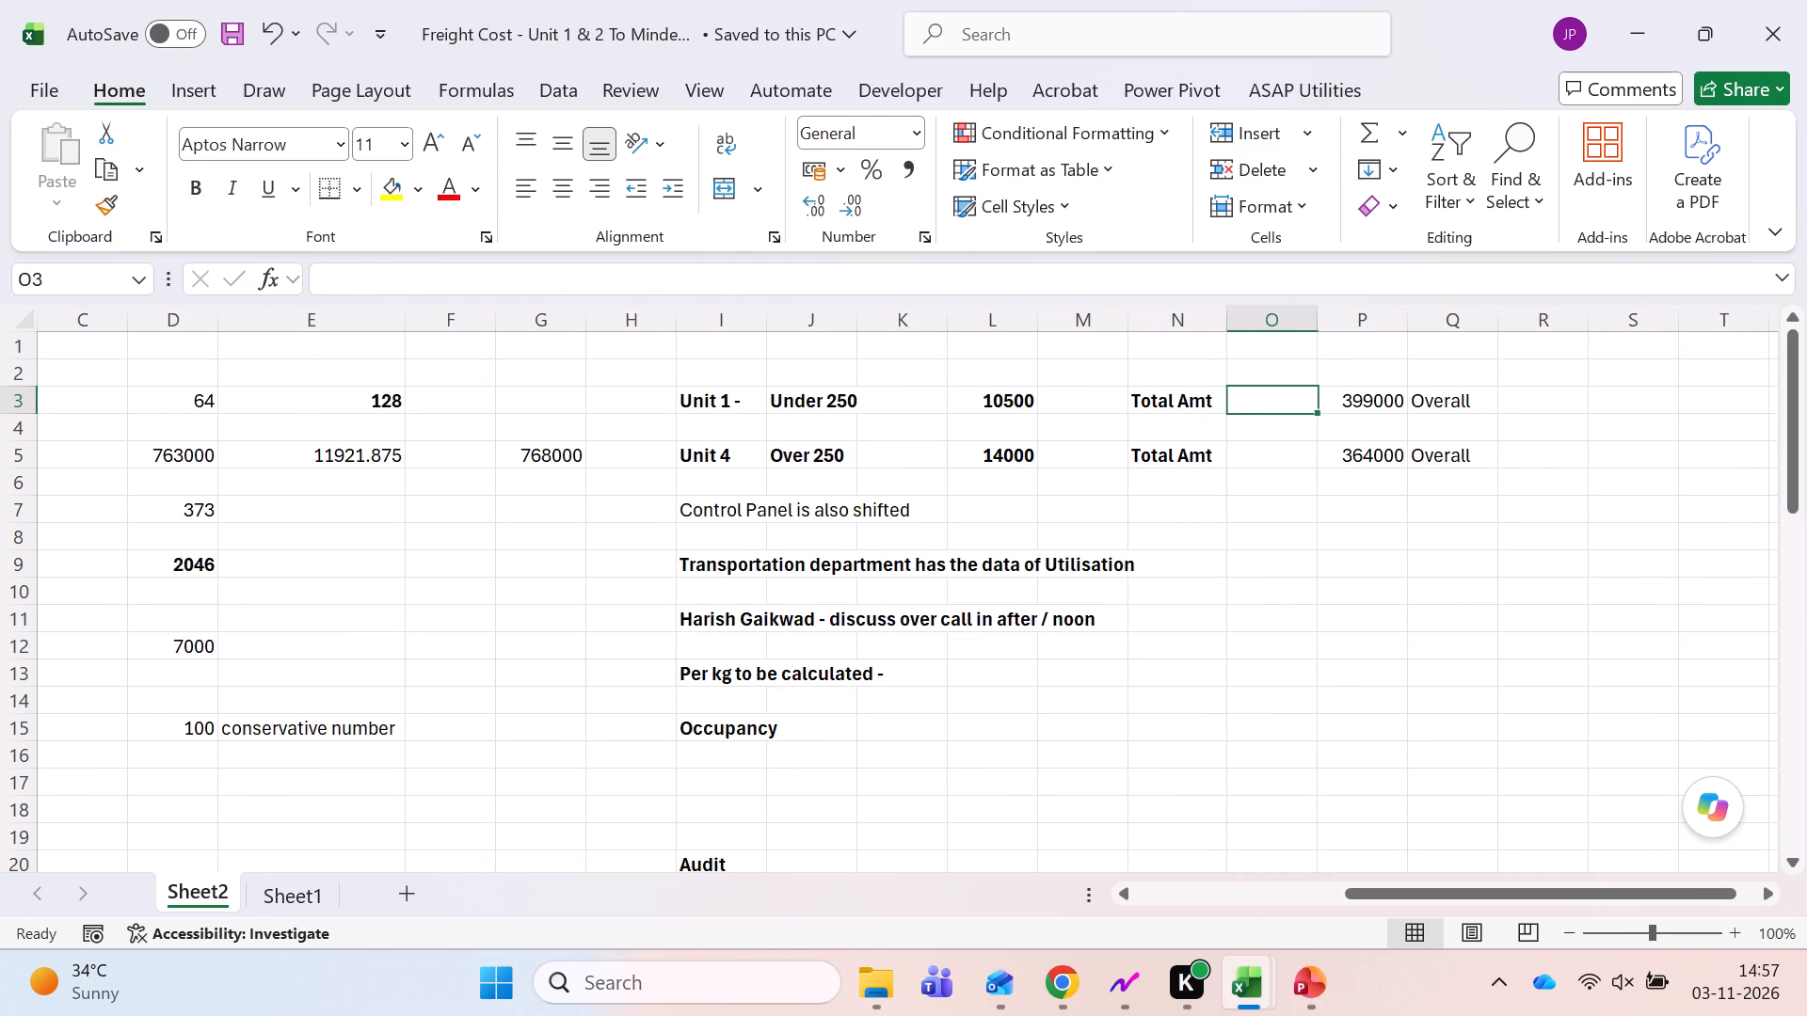
pyautogui.press('Down')
pyautogui.press('Down')
pyautogui.press('Down')
pyautogui.press('Down')
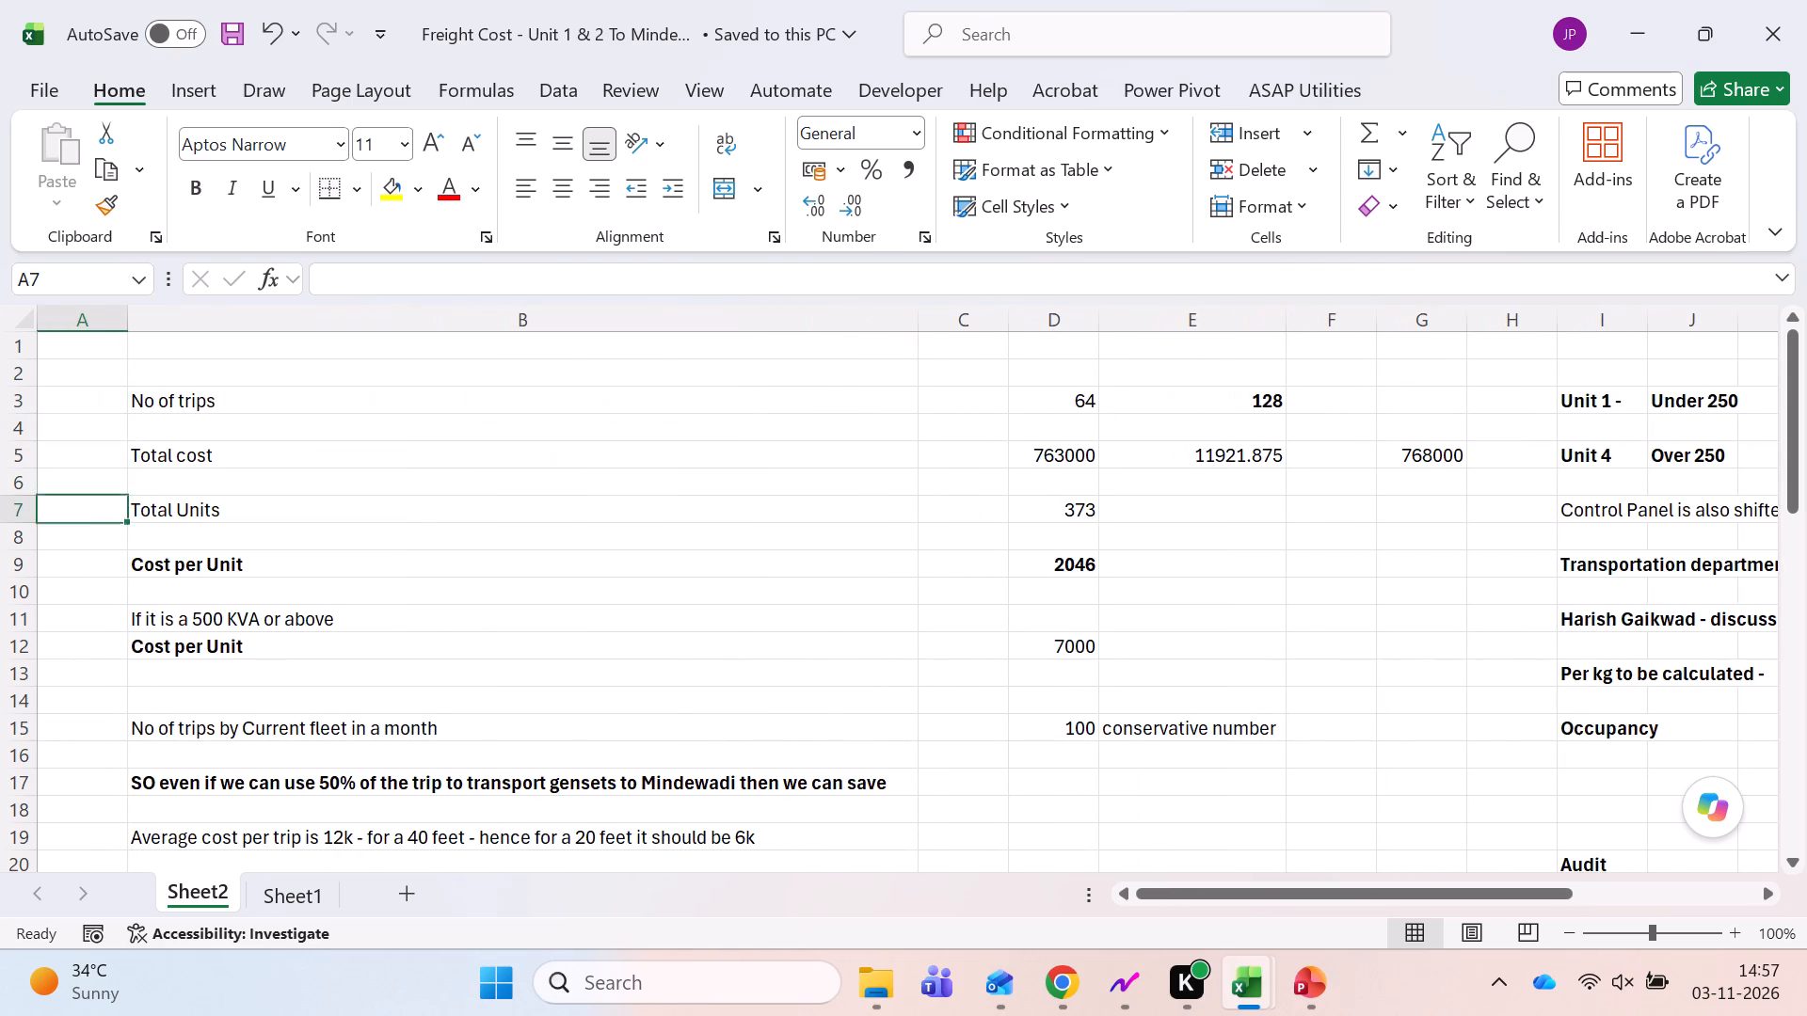
# Examine the Cost per Unit formula in D9 and the 500 KVA cost per unit in D12.
pyautogui.press('Right')
pyautogui.press('Right')
pyautogui.press('Right')
pyautogui.press('Down')
pyautogui.press('Down')
pyautogui.press('F2')
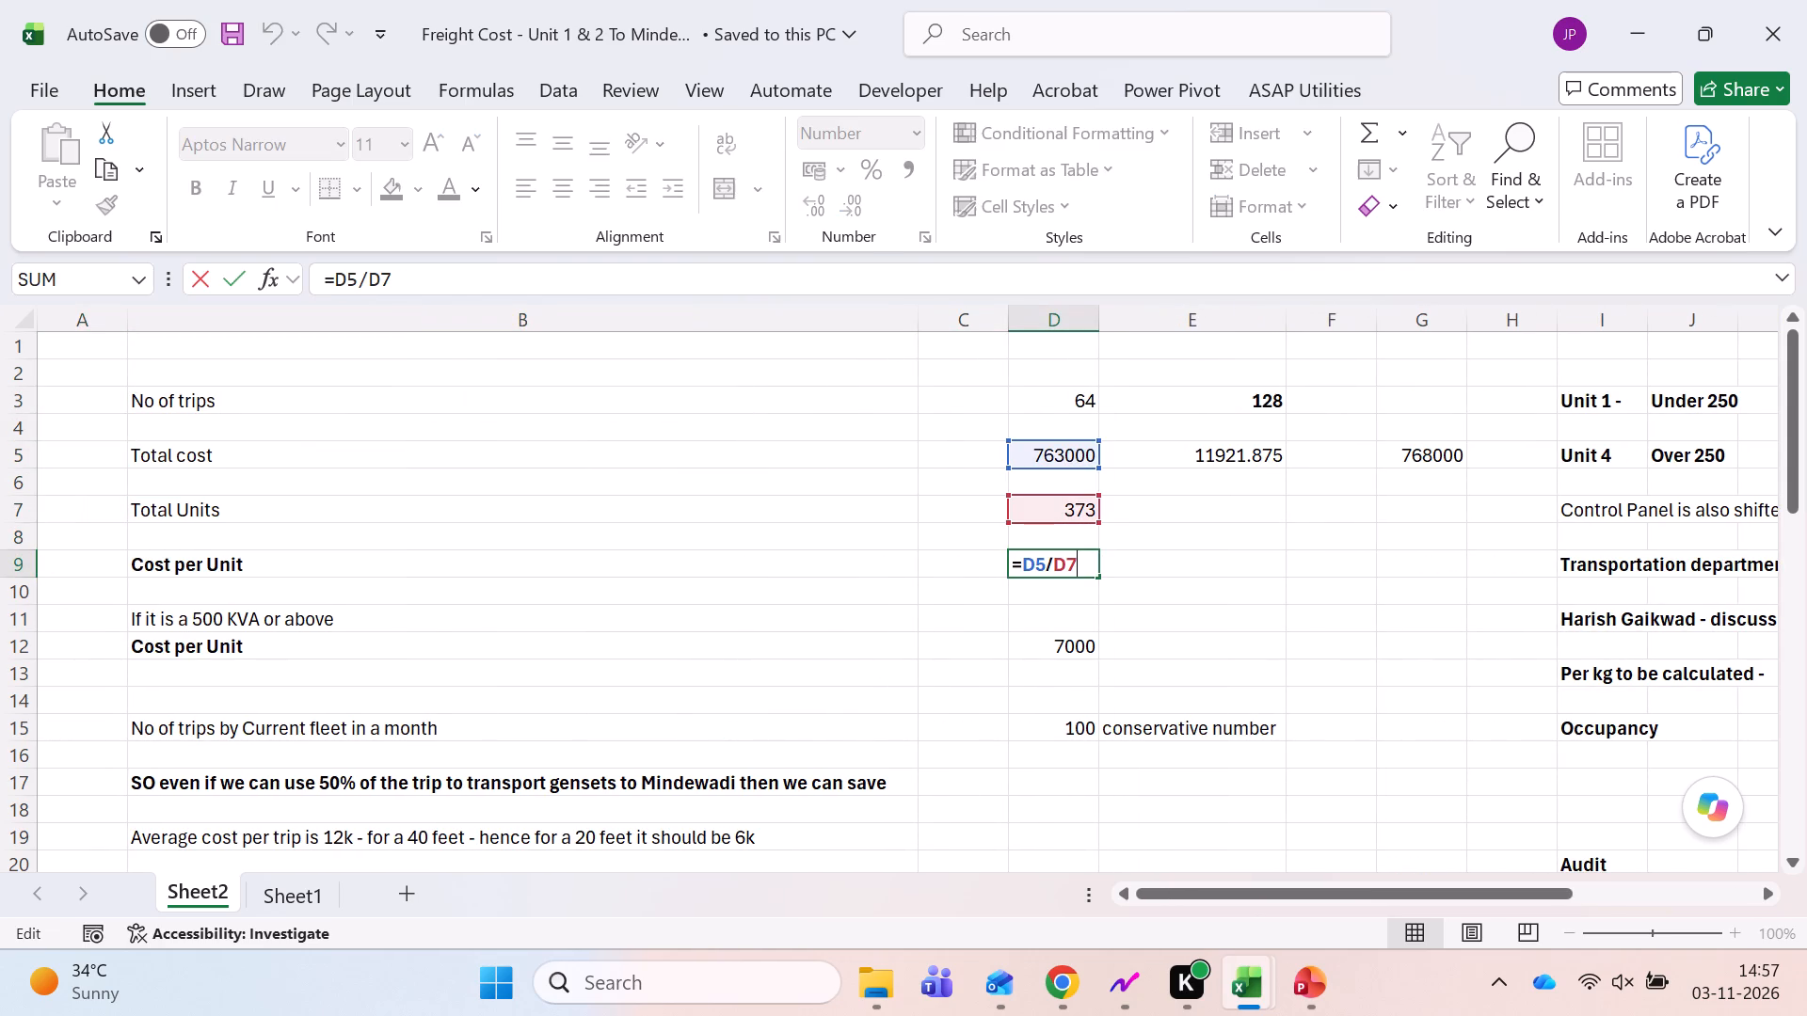
pyautogui.press('Escape')
pyautogui.press('Down')
pyautogui.press('Down')
pyautogui.press('Left')
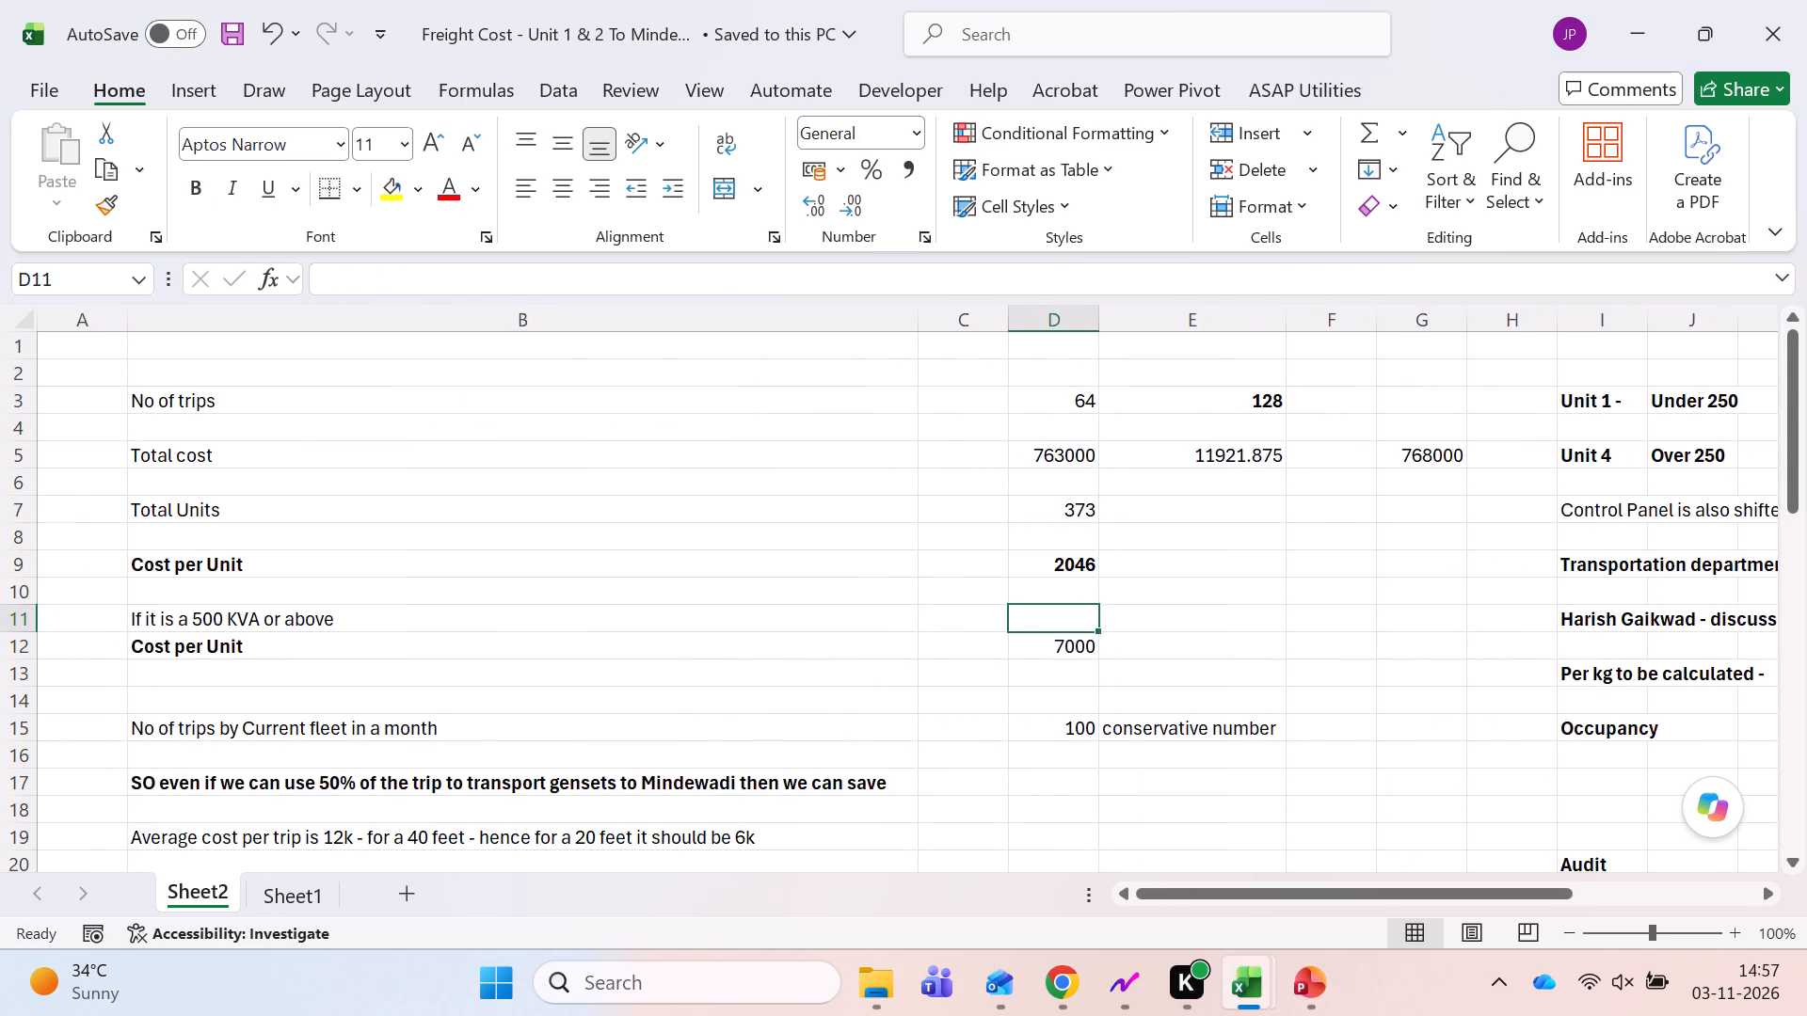
pyautogui.press('Left')
pyautogui.press('Left')
pyautogui.press('Down')
pyautogui.press('Right')
pyautogui.press('Right')
pyautogui.press('Right')
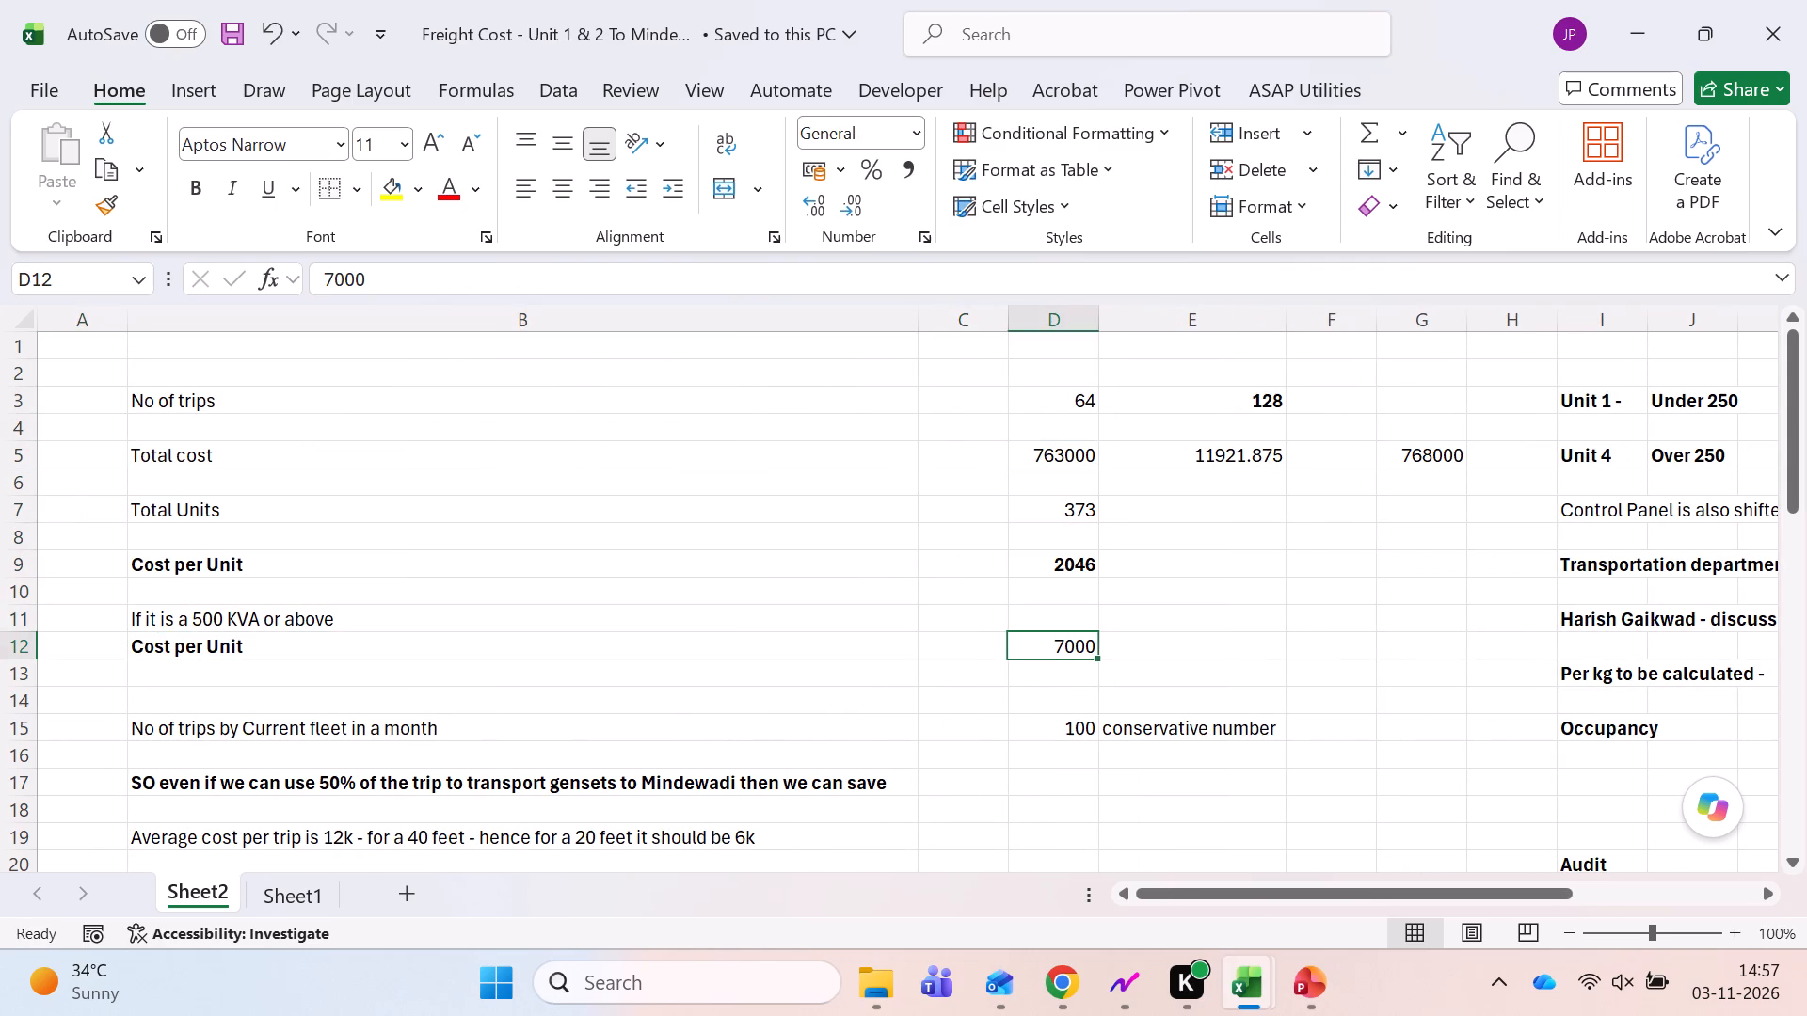
pyautogui.press('F2')
pyautogui.press('Escape')
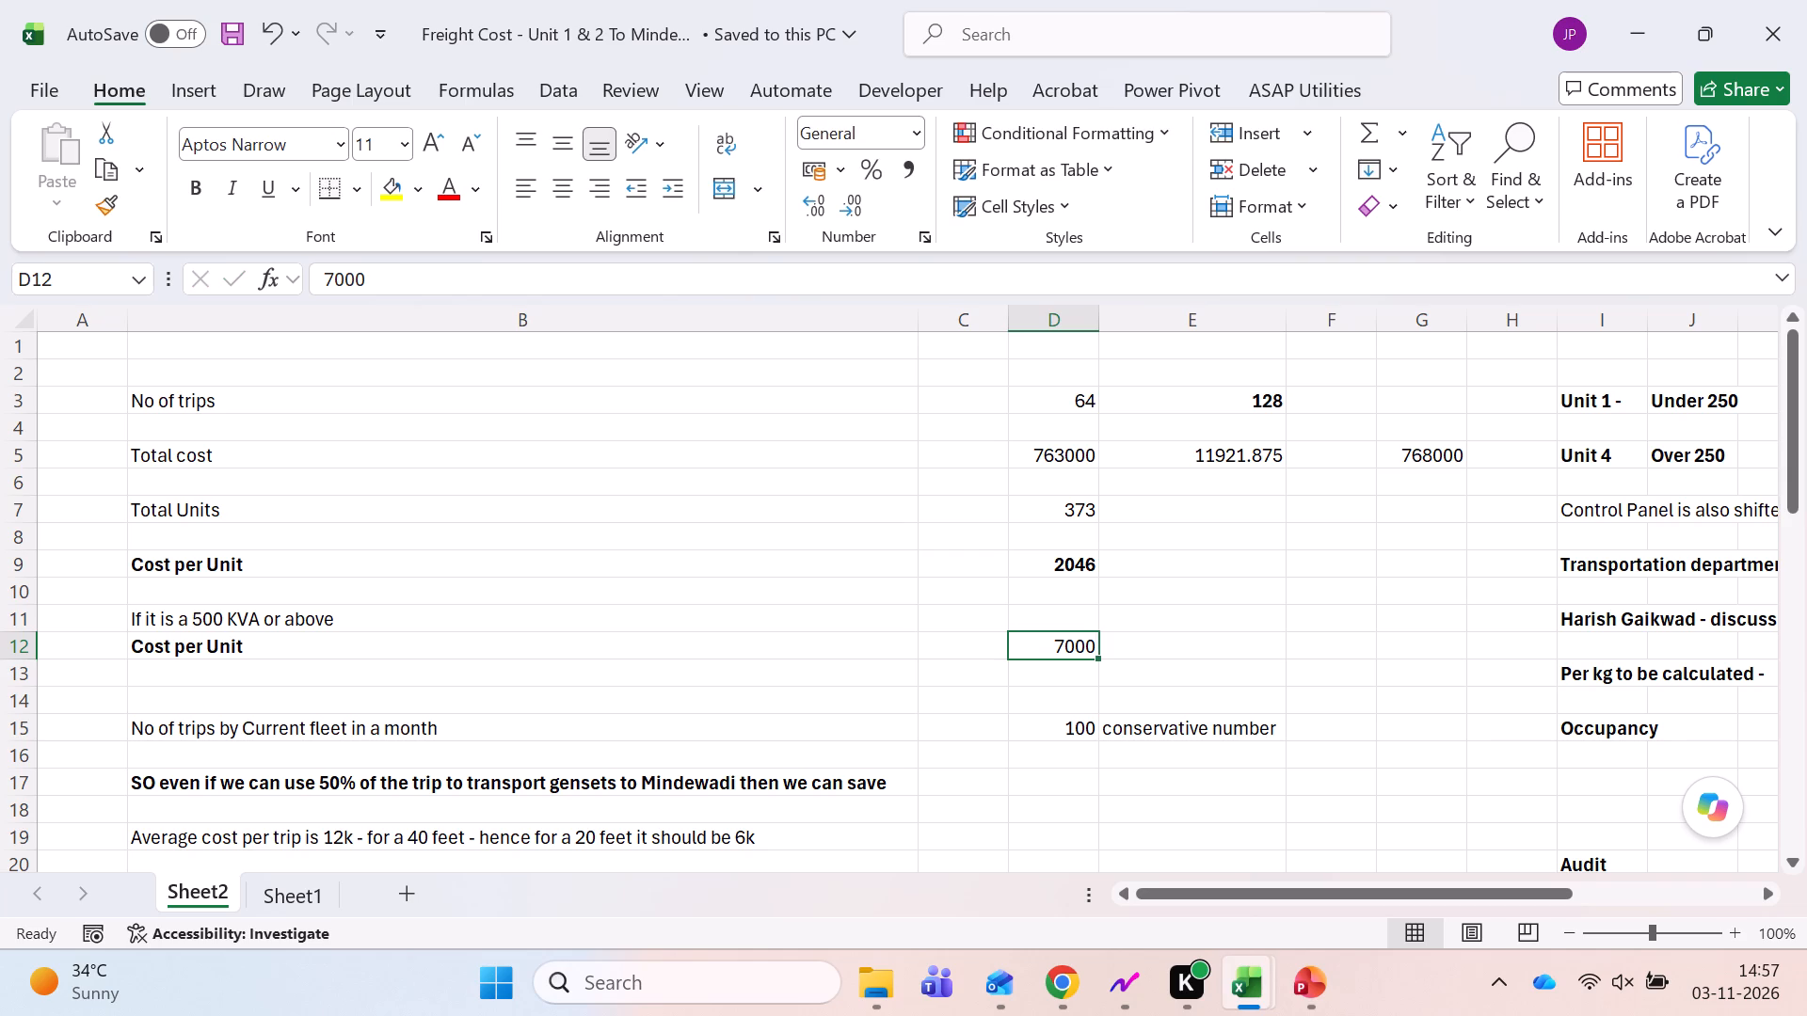
pyautogui.press('F2')
pyautogui.press('Escape')
# Review the current fleet's monthly trips in row 15 and the savings assumptions in rows 17 to 19.
pyautogui.press('Down')
pyautogui.press('Down')
pyautogui.press('Down')
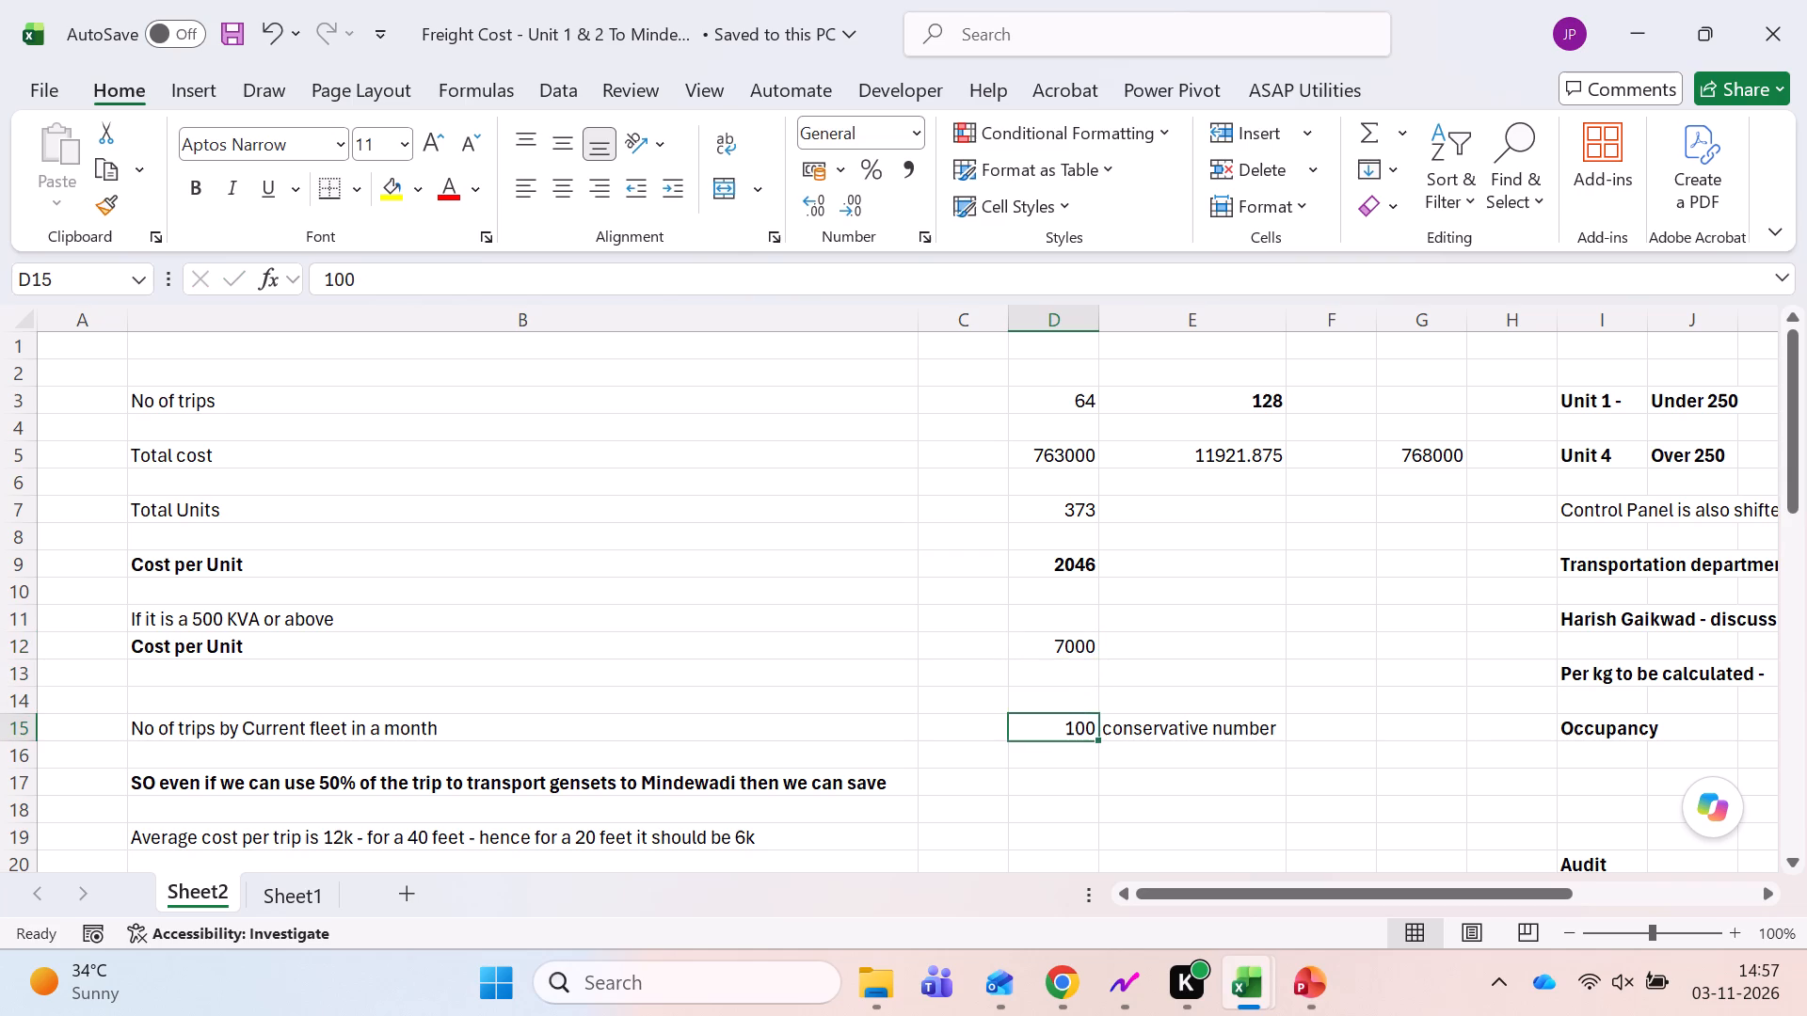
pyautogui.press('Down')
pyautogui.press('Up')
pyautogui.press('Down')
pyautogui.press('Up')
pyautogui.press('Right')
pyautogui.press('Left')
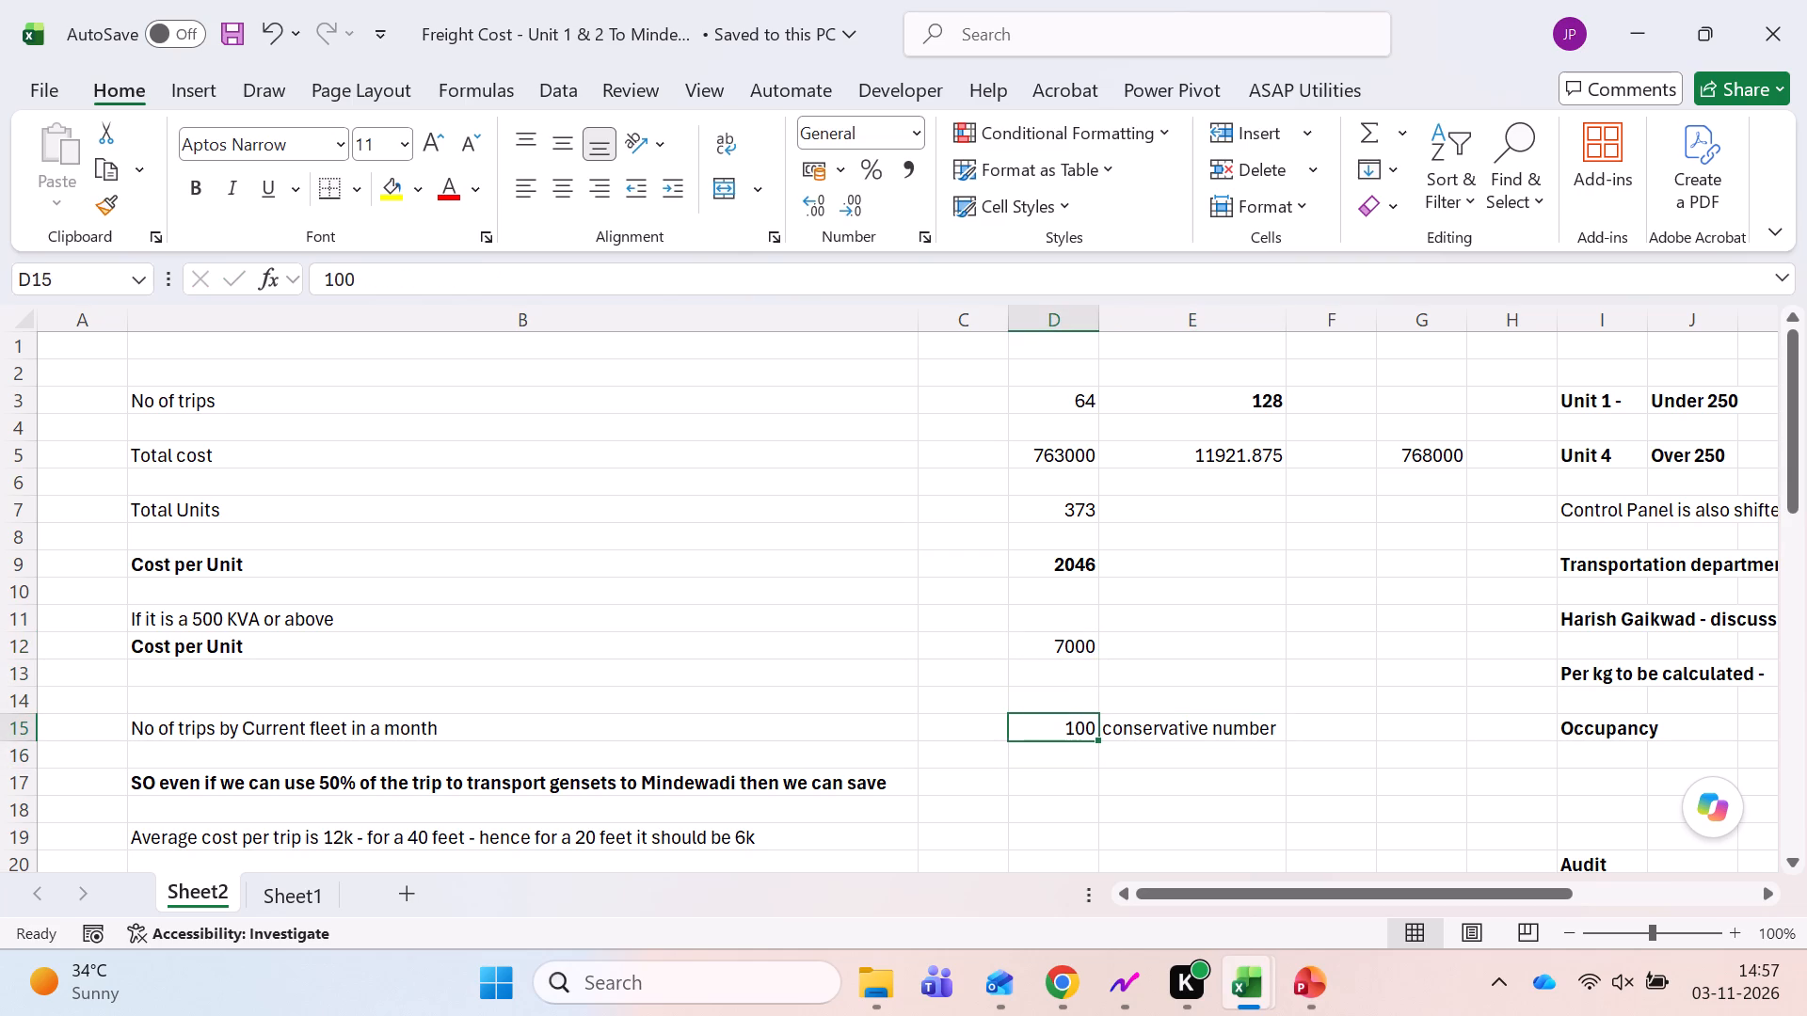
pyautogui.press('Up')
pyautogui.press('Up')
pyautogui.press('Up')
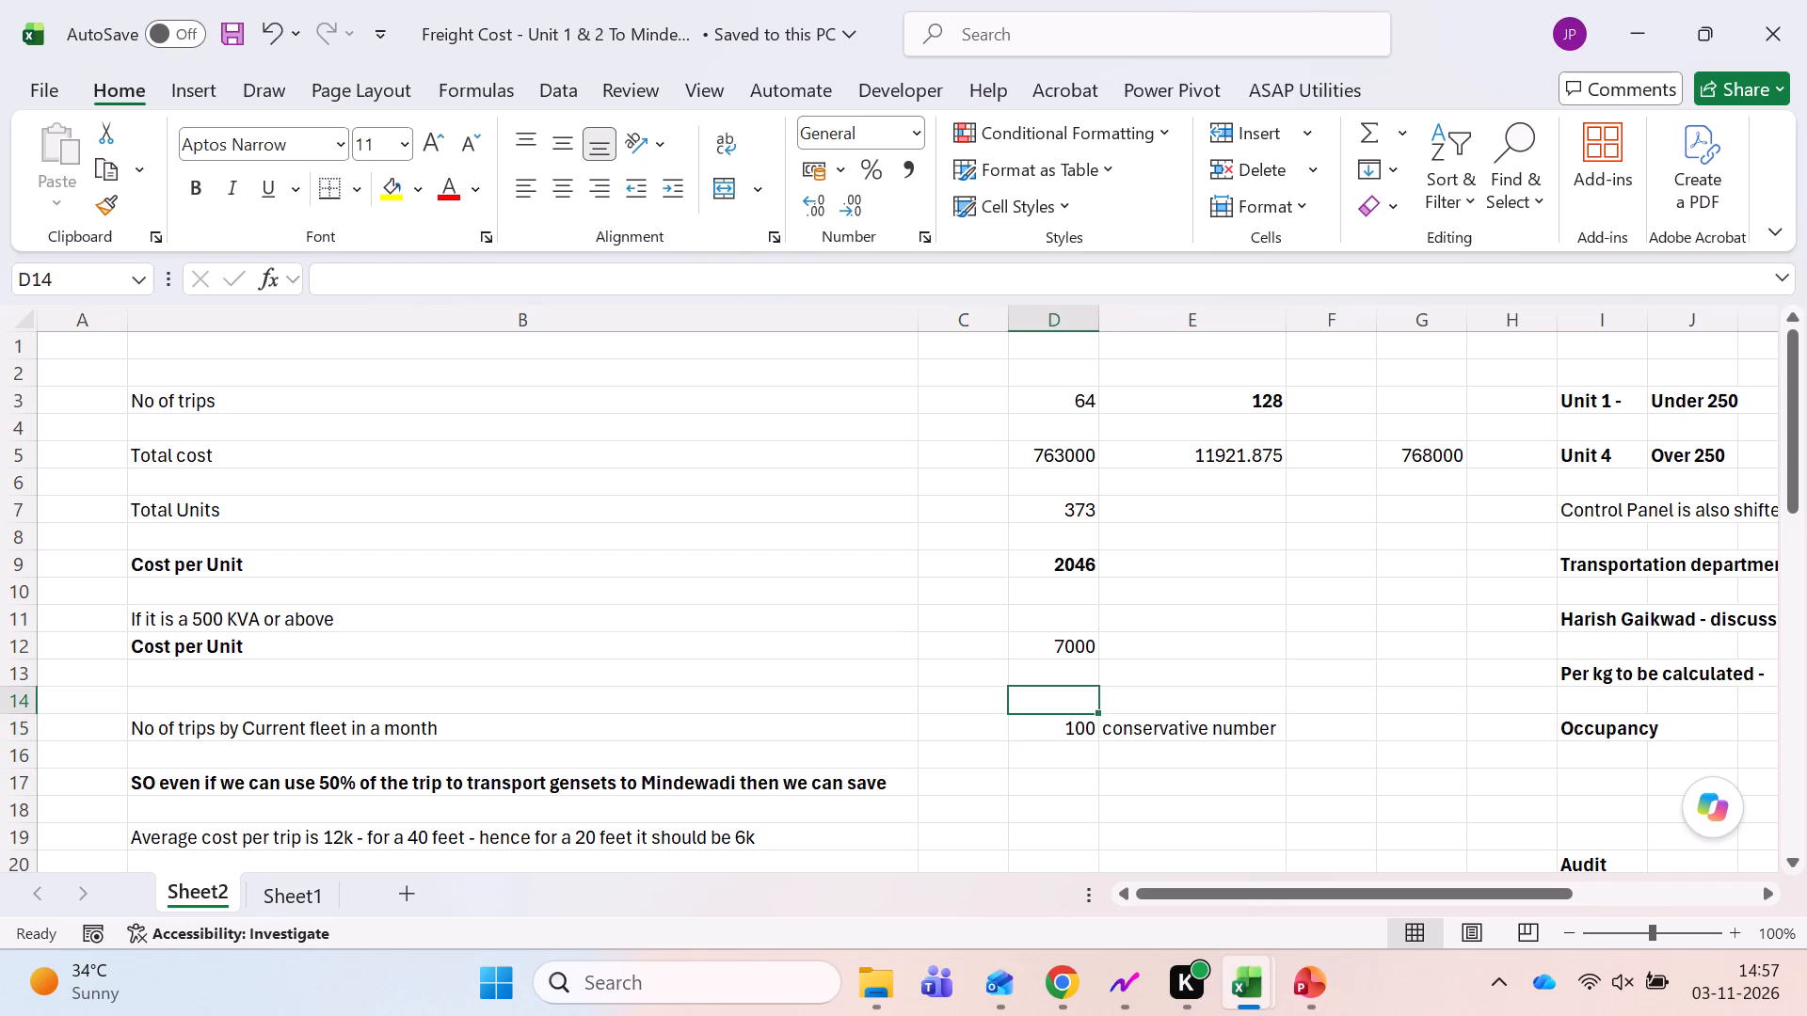
pyautogui.press('Down')
pyautogui.press('Down')
pyautogui.press('Down')
pyautogui.press('Down')
pyautogui.press('Up')
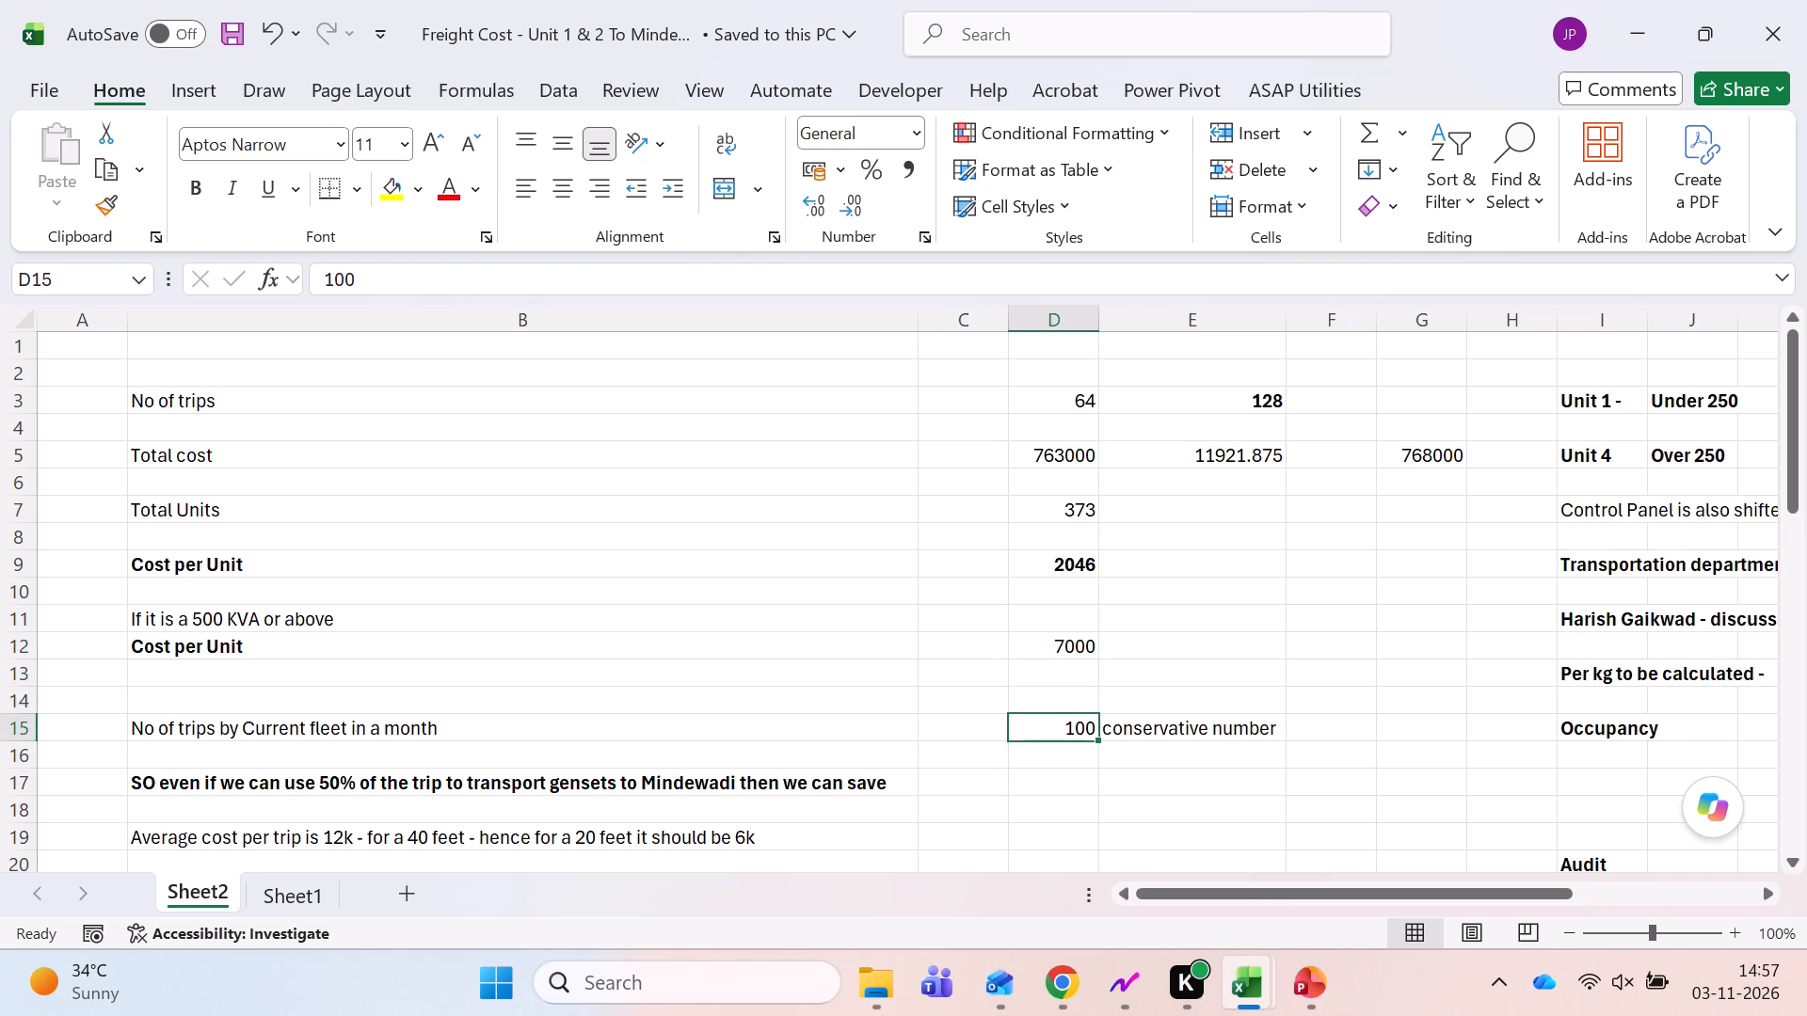
pyautogui.scroll(-1, 720, 731)
pyautogui.click(606, 630)
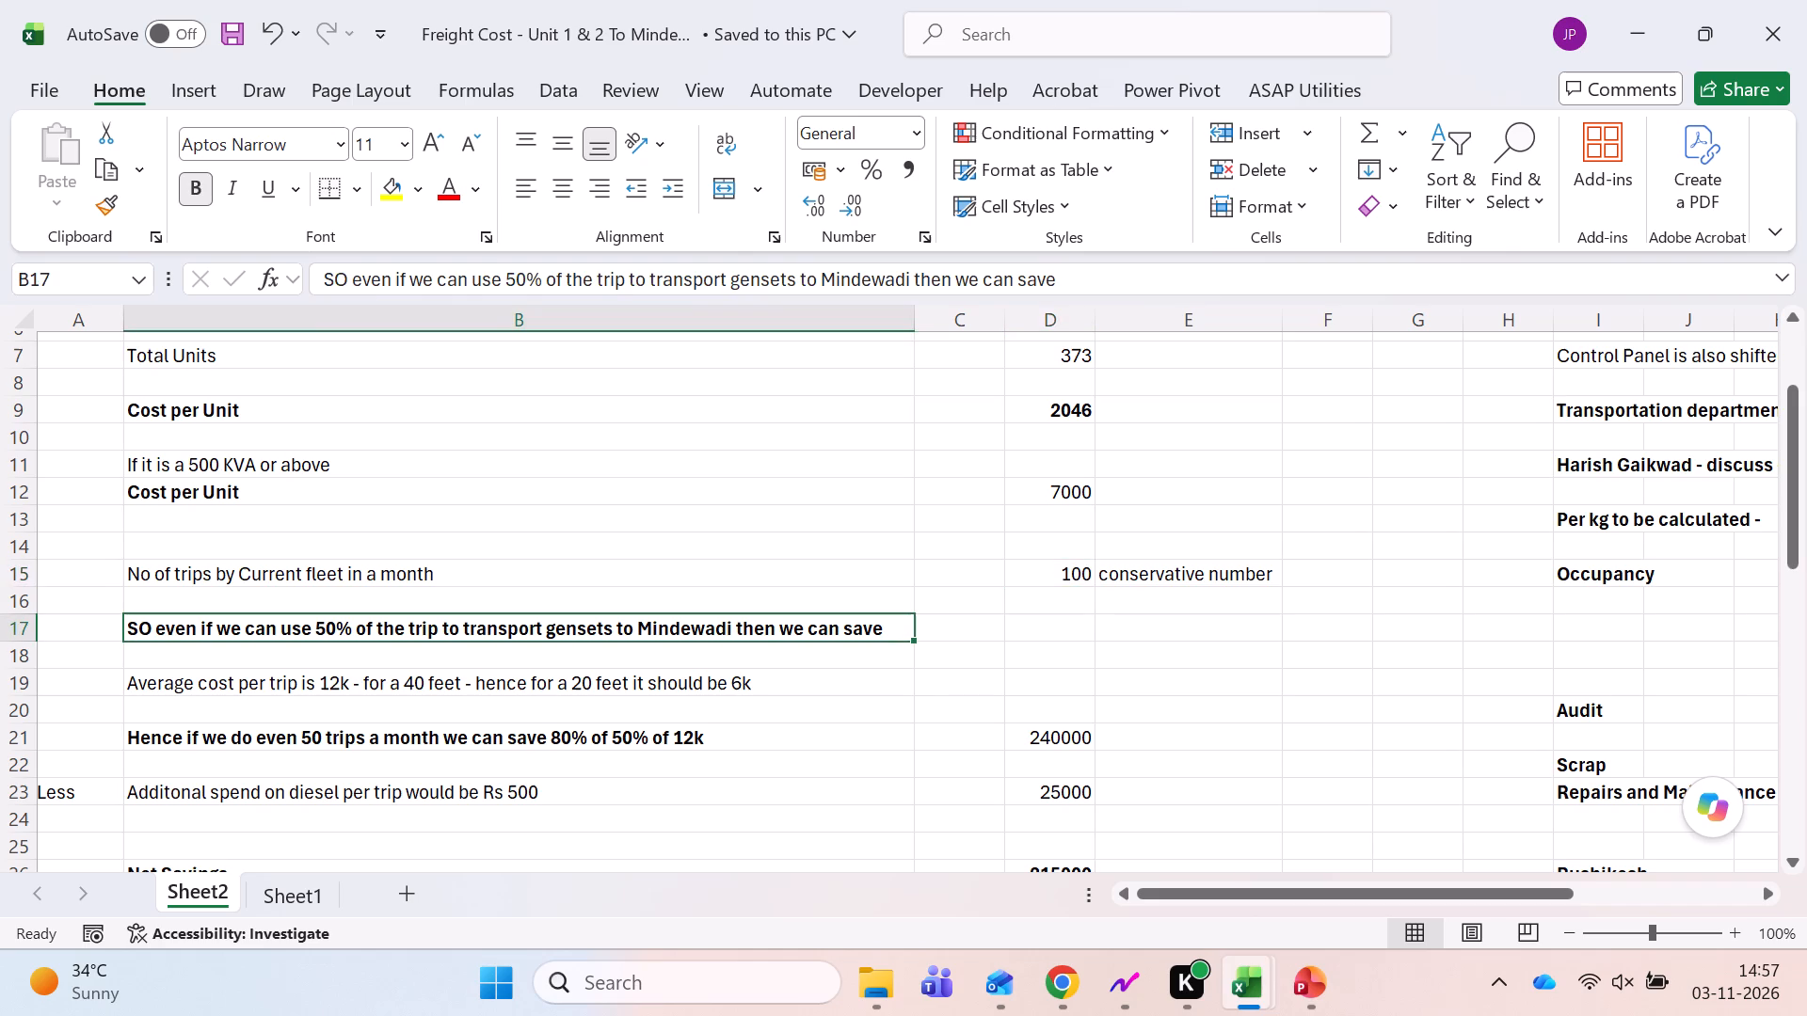
pyautogui.press('Down')
pyautogui.press('Down')
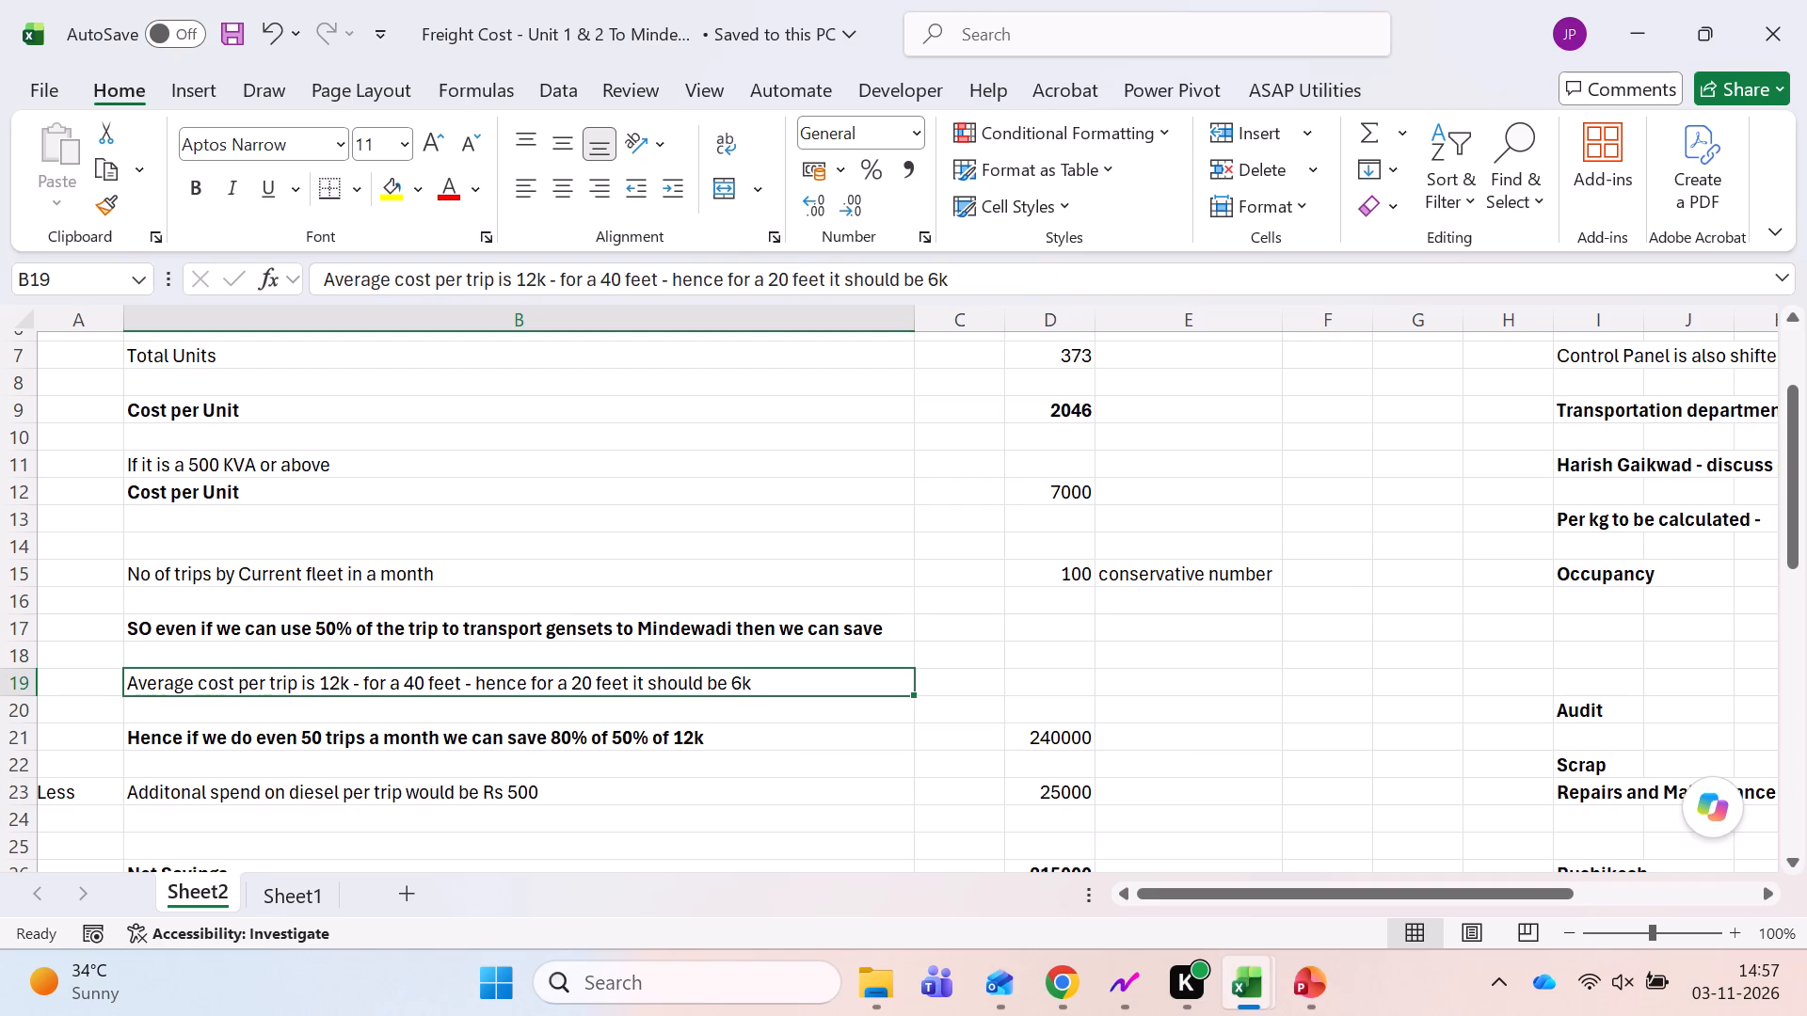
pyautogui.scroll(2, 1181, 678)
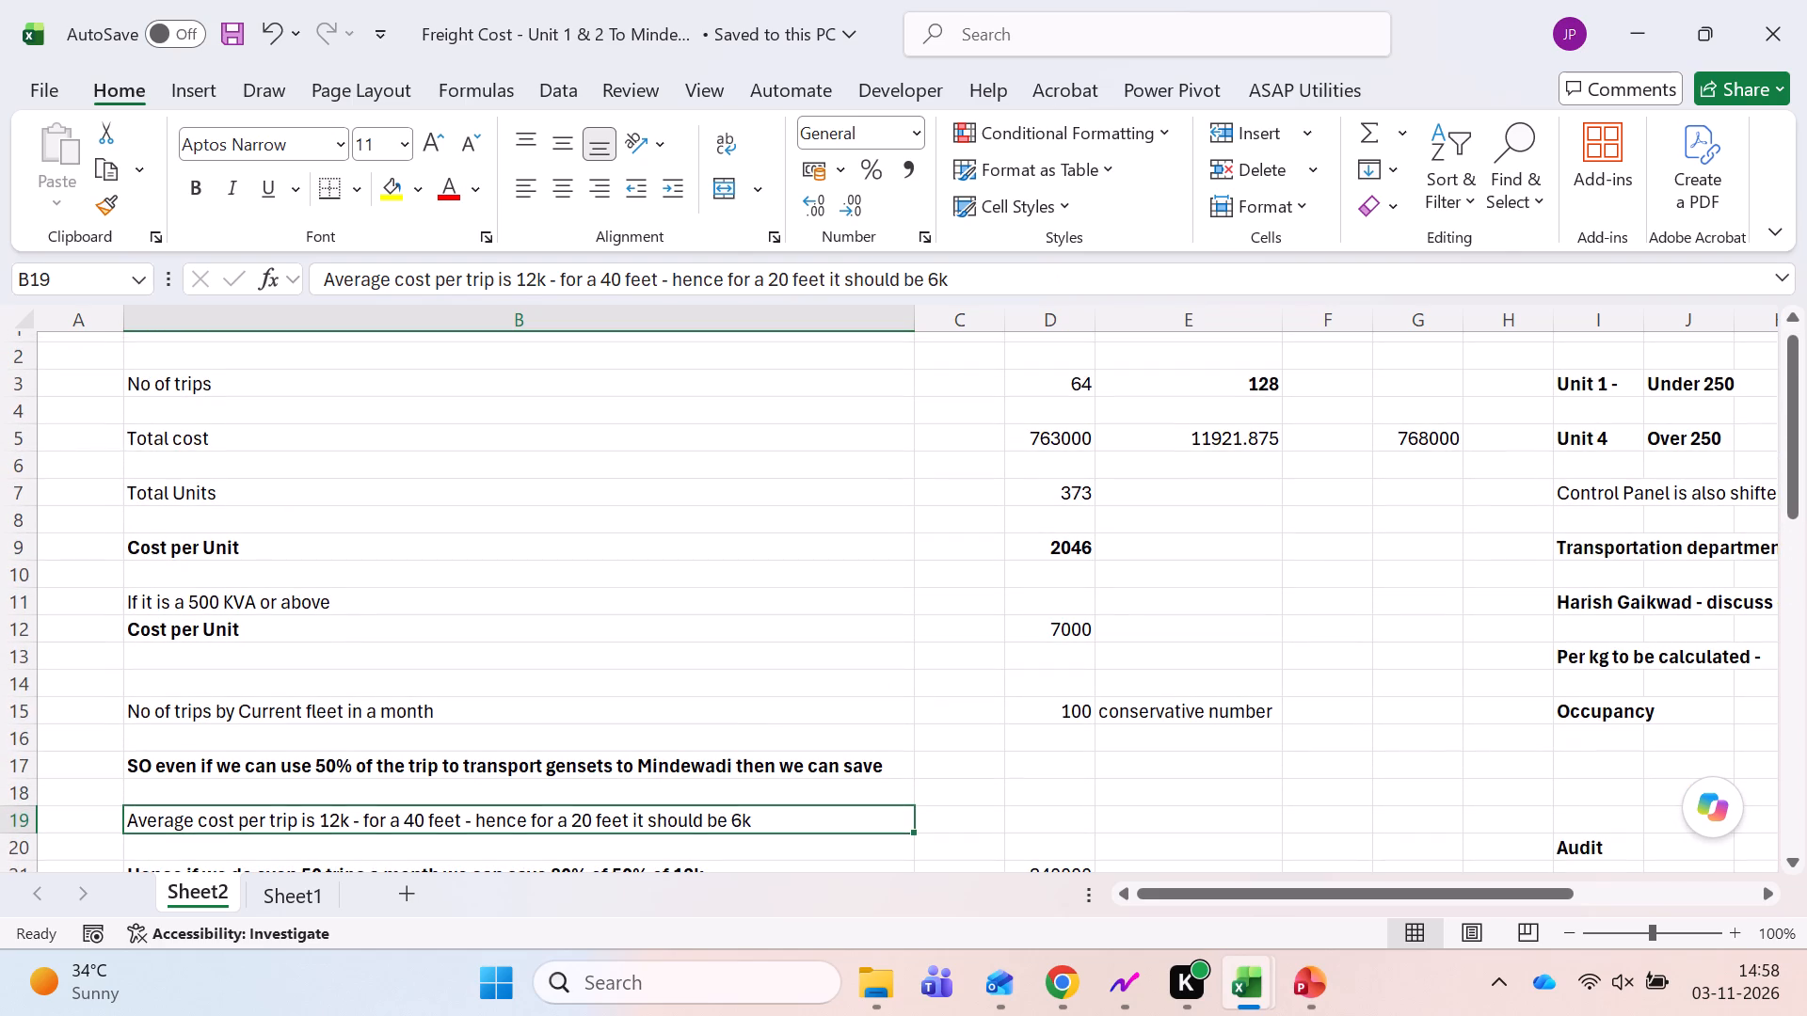
# Examine the cost-per-trip formula in E5 behind the 12k average trip cost, leaving it as is, and continue to the savings rows below.
pyautogui.click(1206, 432)
pyautogui.press('F2')
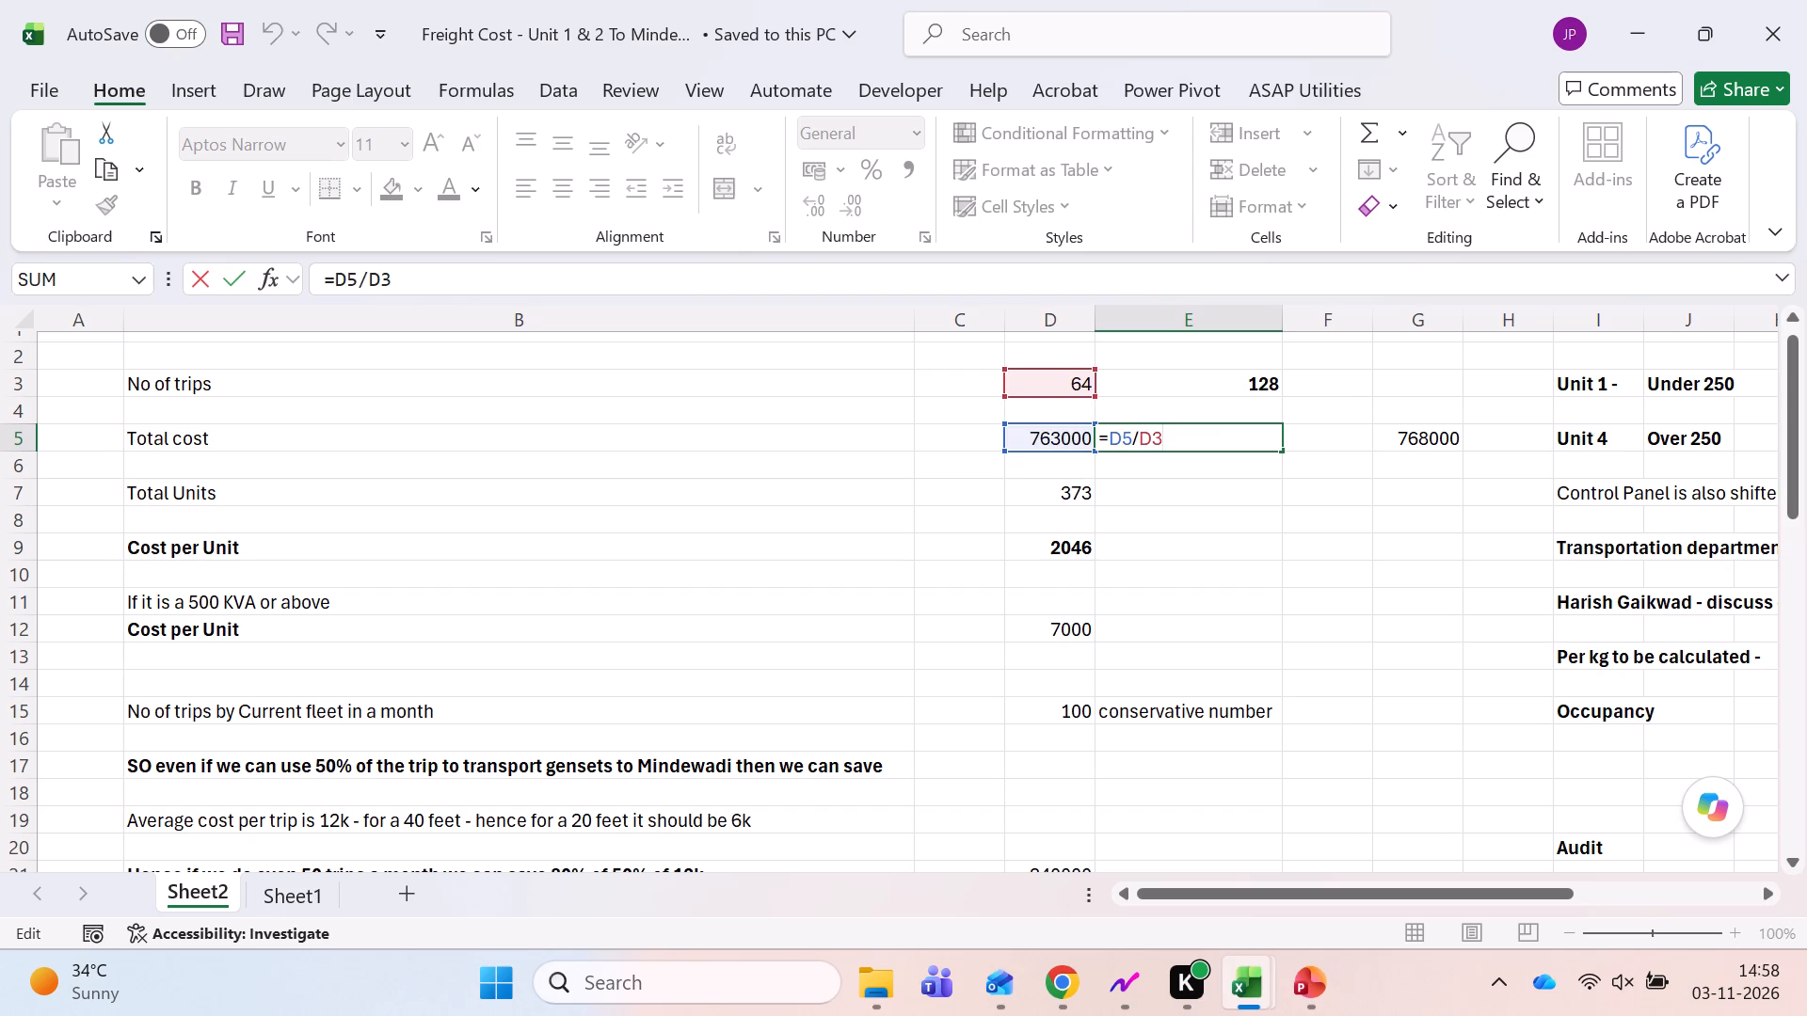
pyautogui.press('Escape')
pyautogui.scroll(-1, 890, 706)
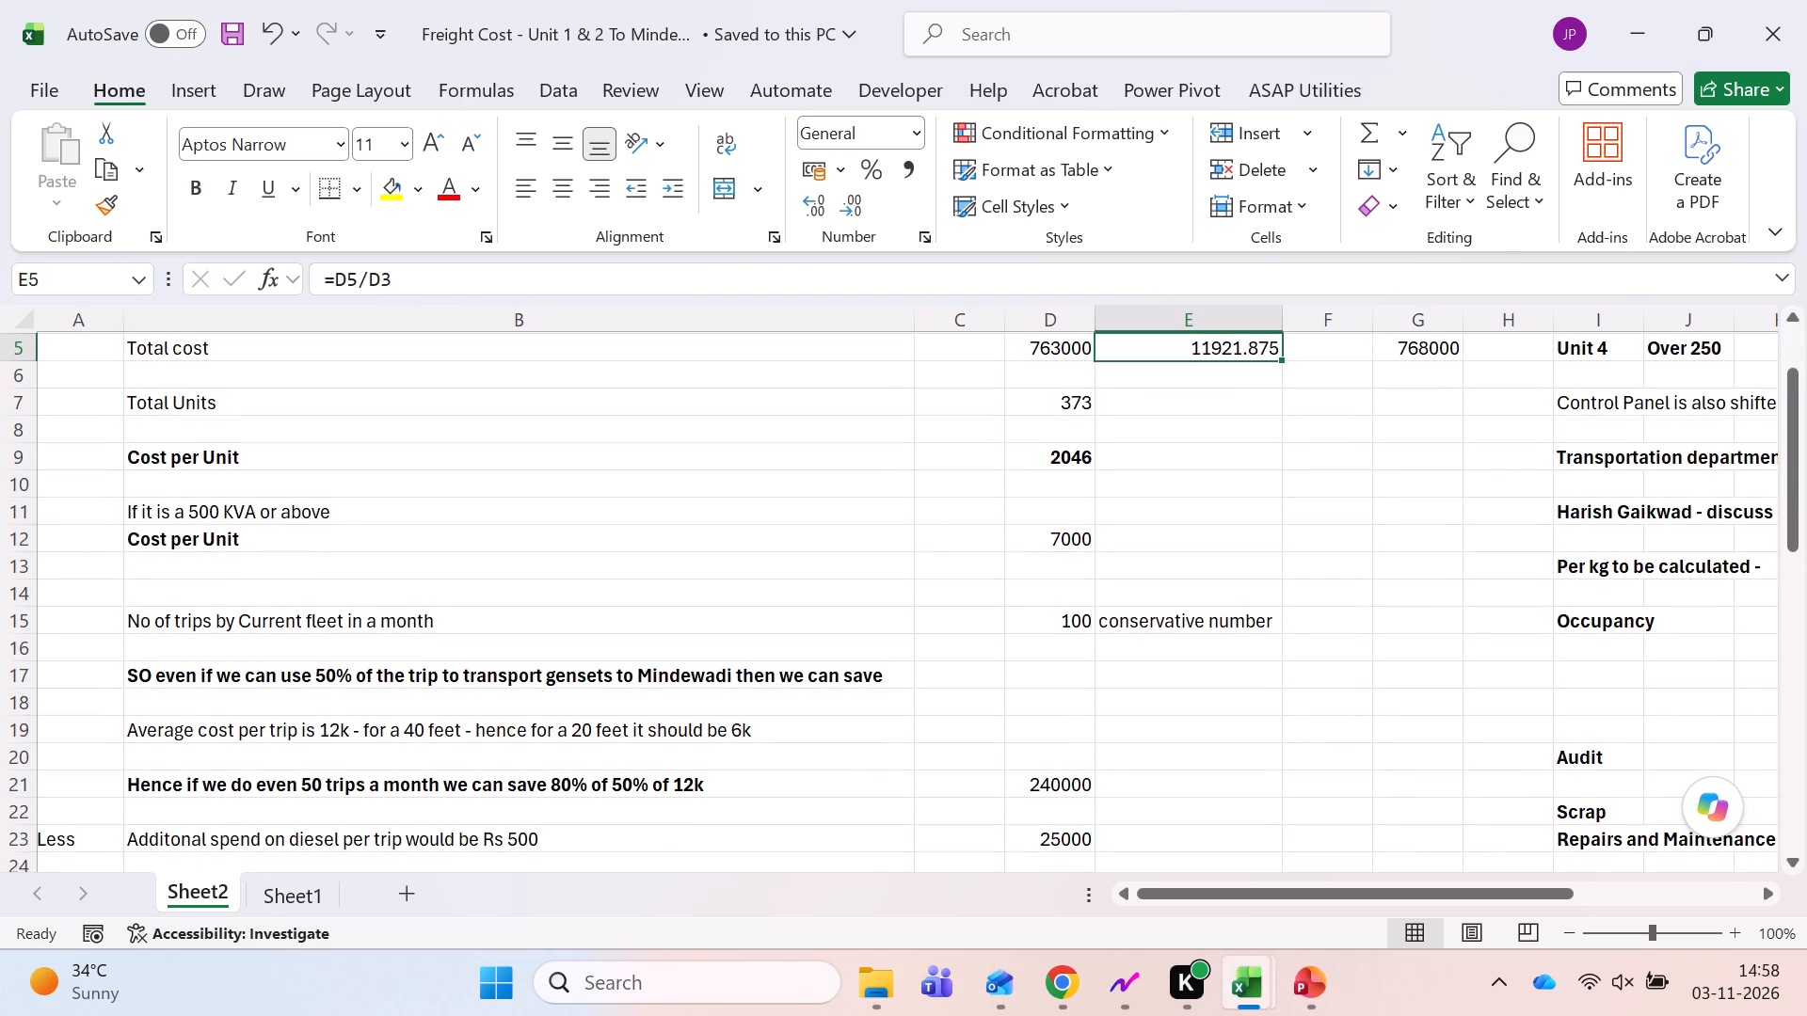
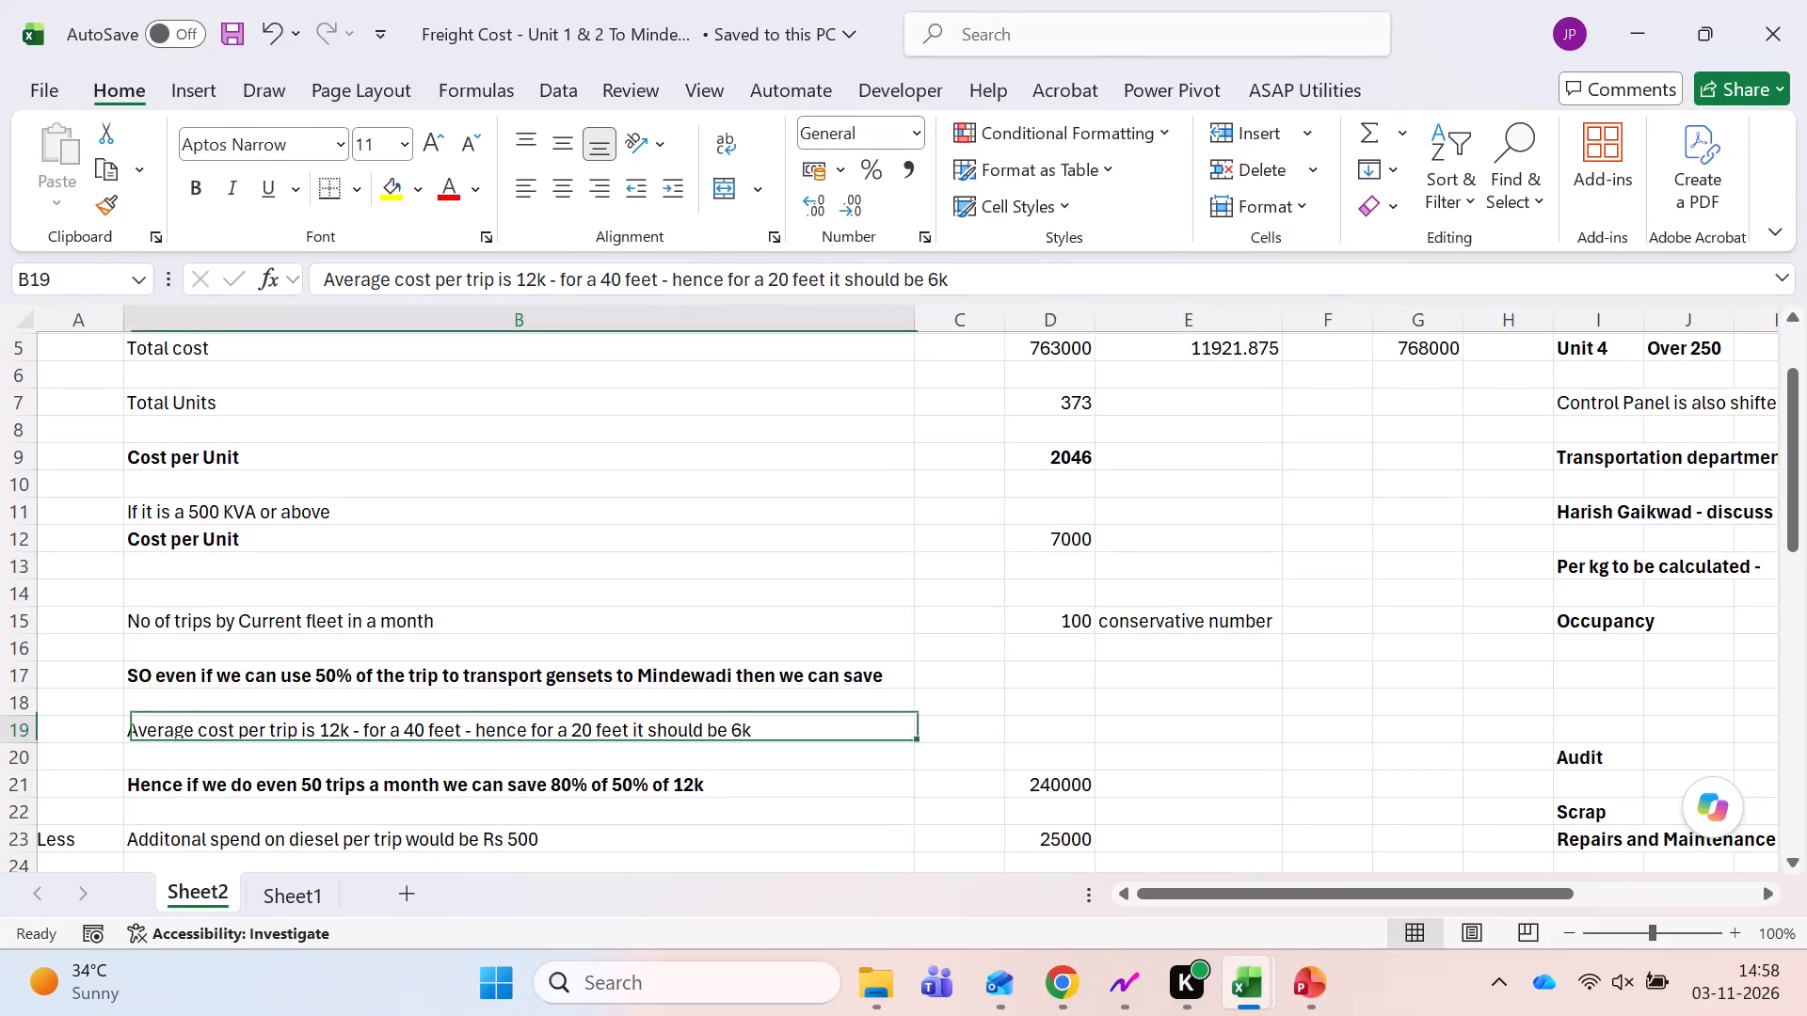
# Examine the savings and diesel formulas in D21, D23 and D26, plus the dedicated-truck and Unit 1 monthly savings rows down to row 47.
pyautogui.scroll(-1, 760, 697)
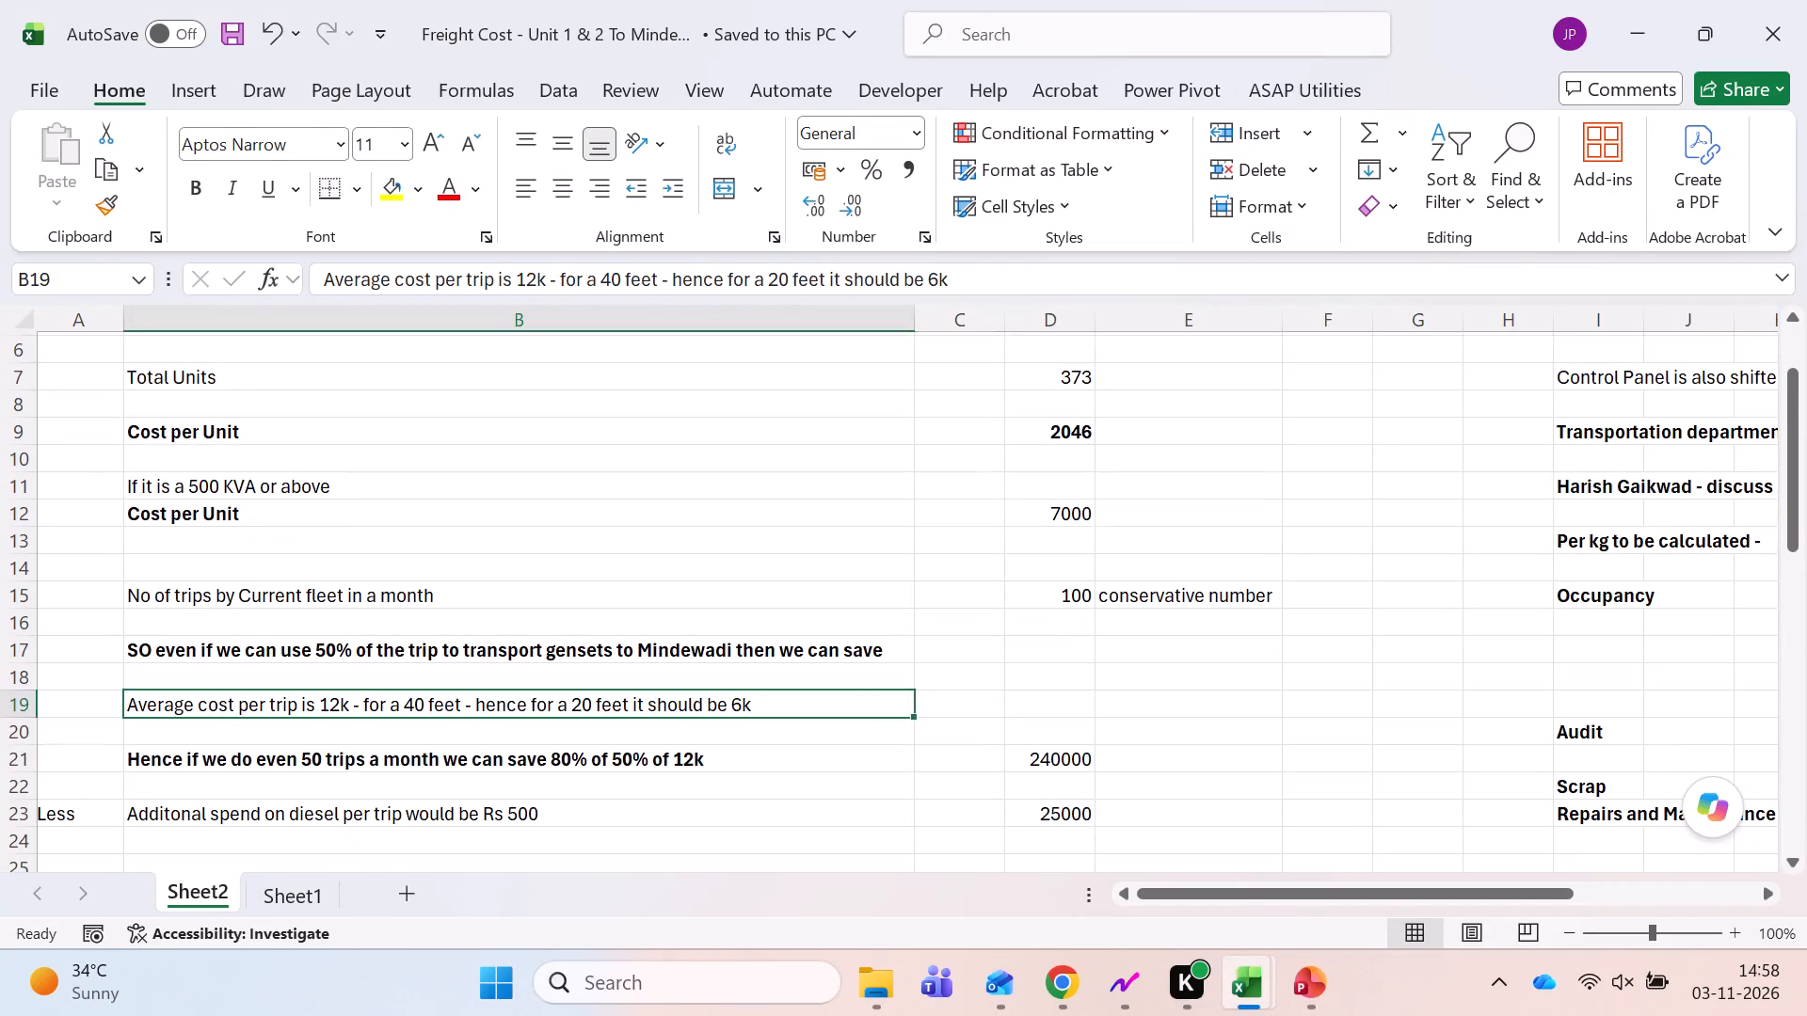
pyautogui.scroll(-1, 760, 697)
pyautogui.click(574, 768)
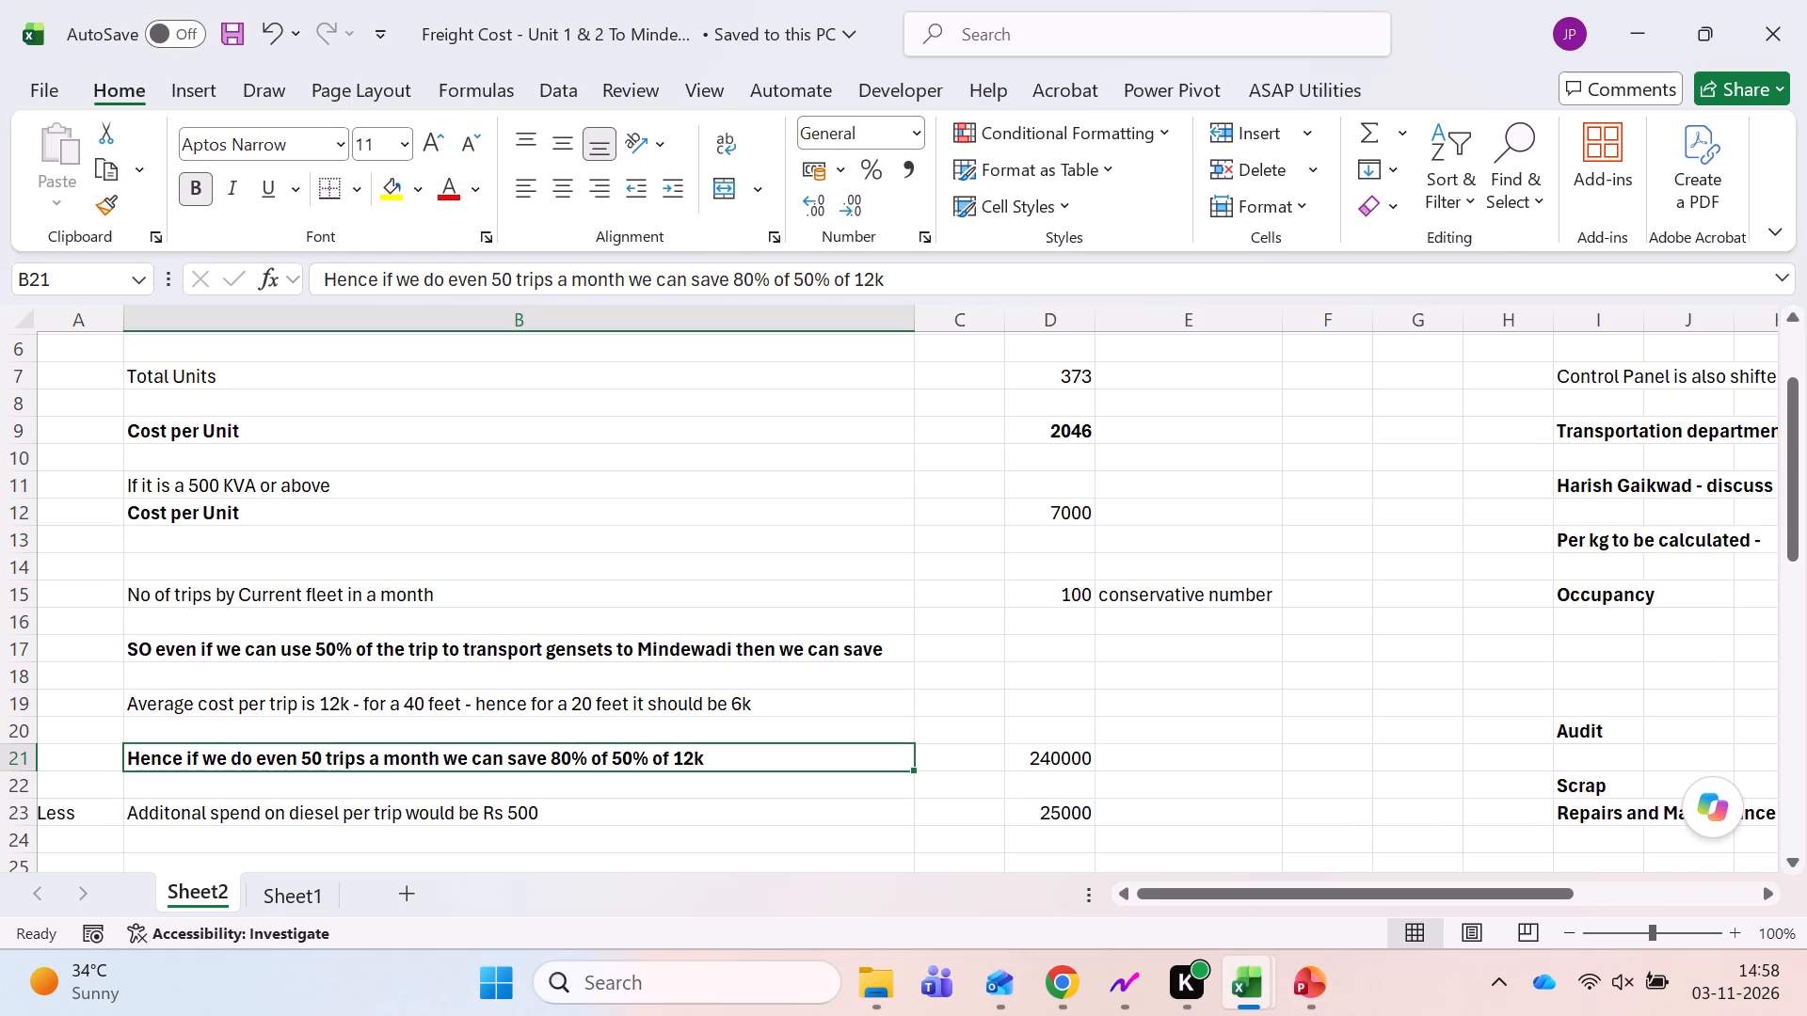
pyautogui.press('Right')
pyautogui.press('Right')
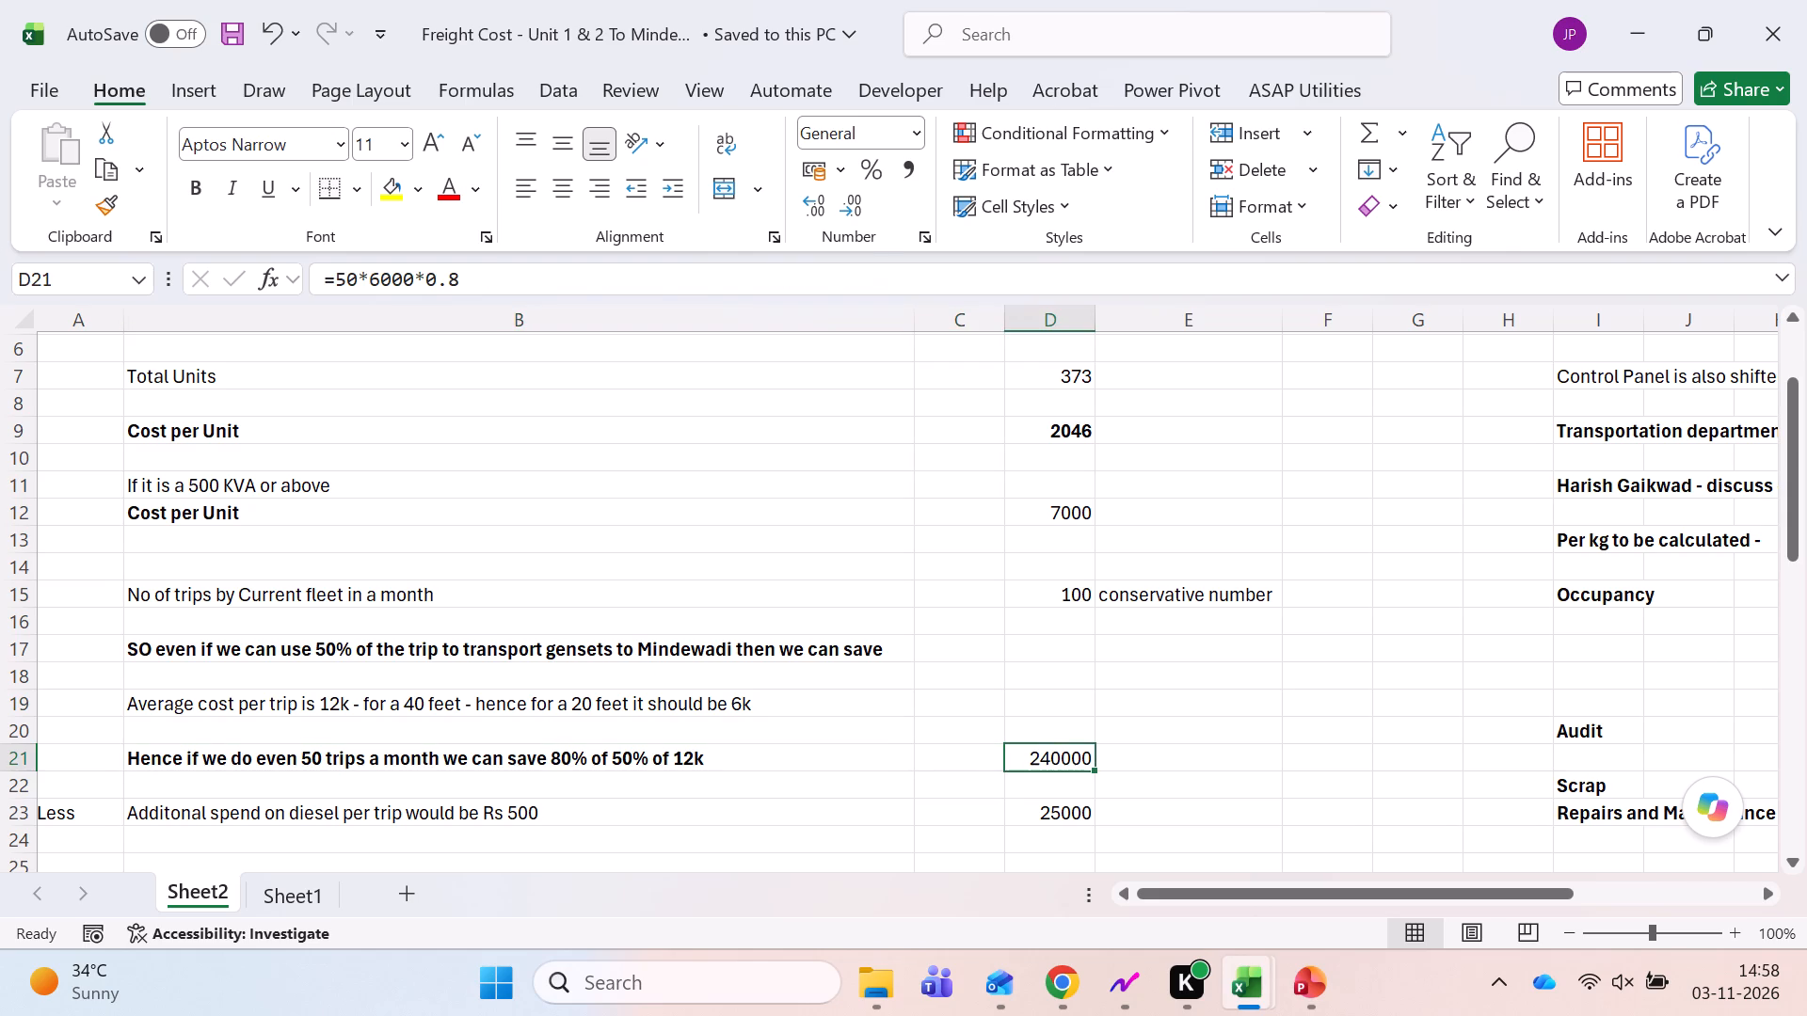
pyautogui.press('F2')
pyautogui.press('Escape')
pyautogui.scroll(-1, 609, 707)
pyautogui.press('Down')
pyautogui.press('Down')
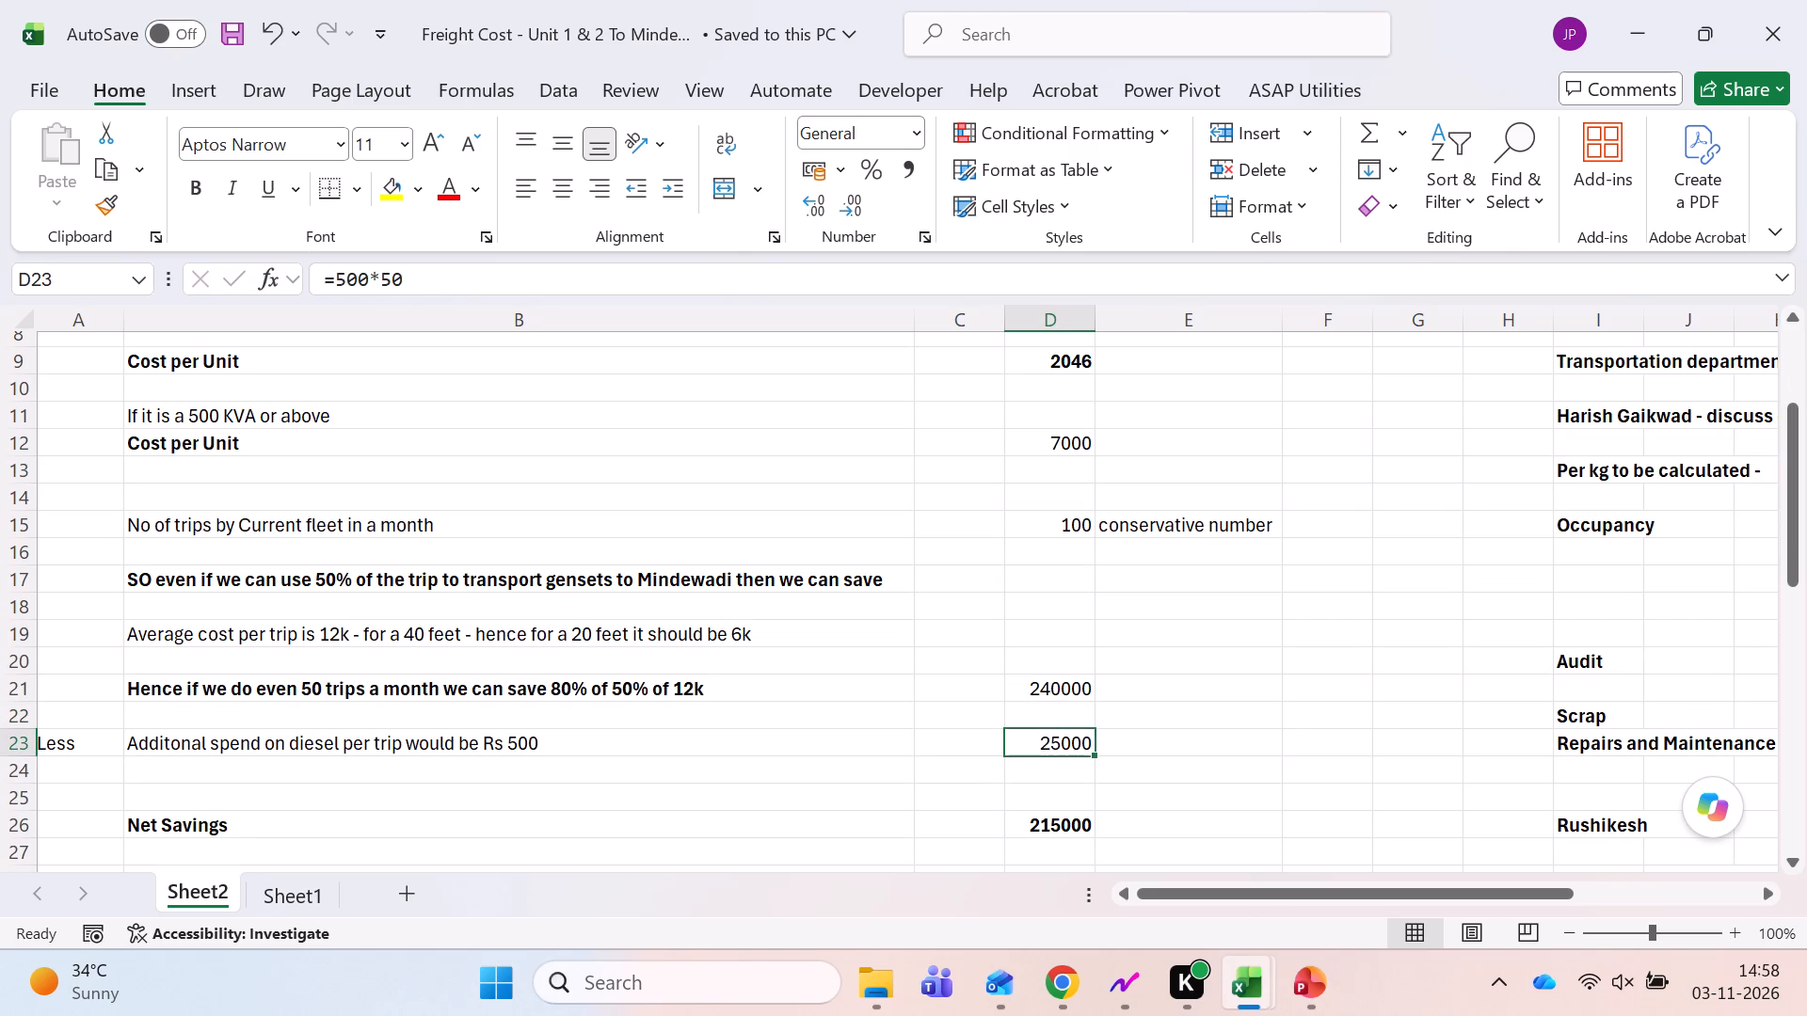
pyautogui.press('Down')
pyautogui.press('Down')
pyautogui.press('Down')
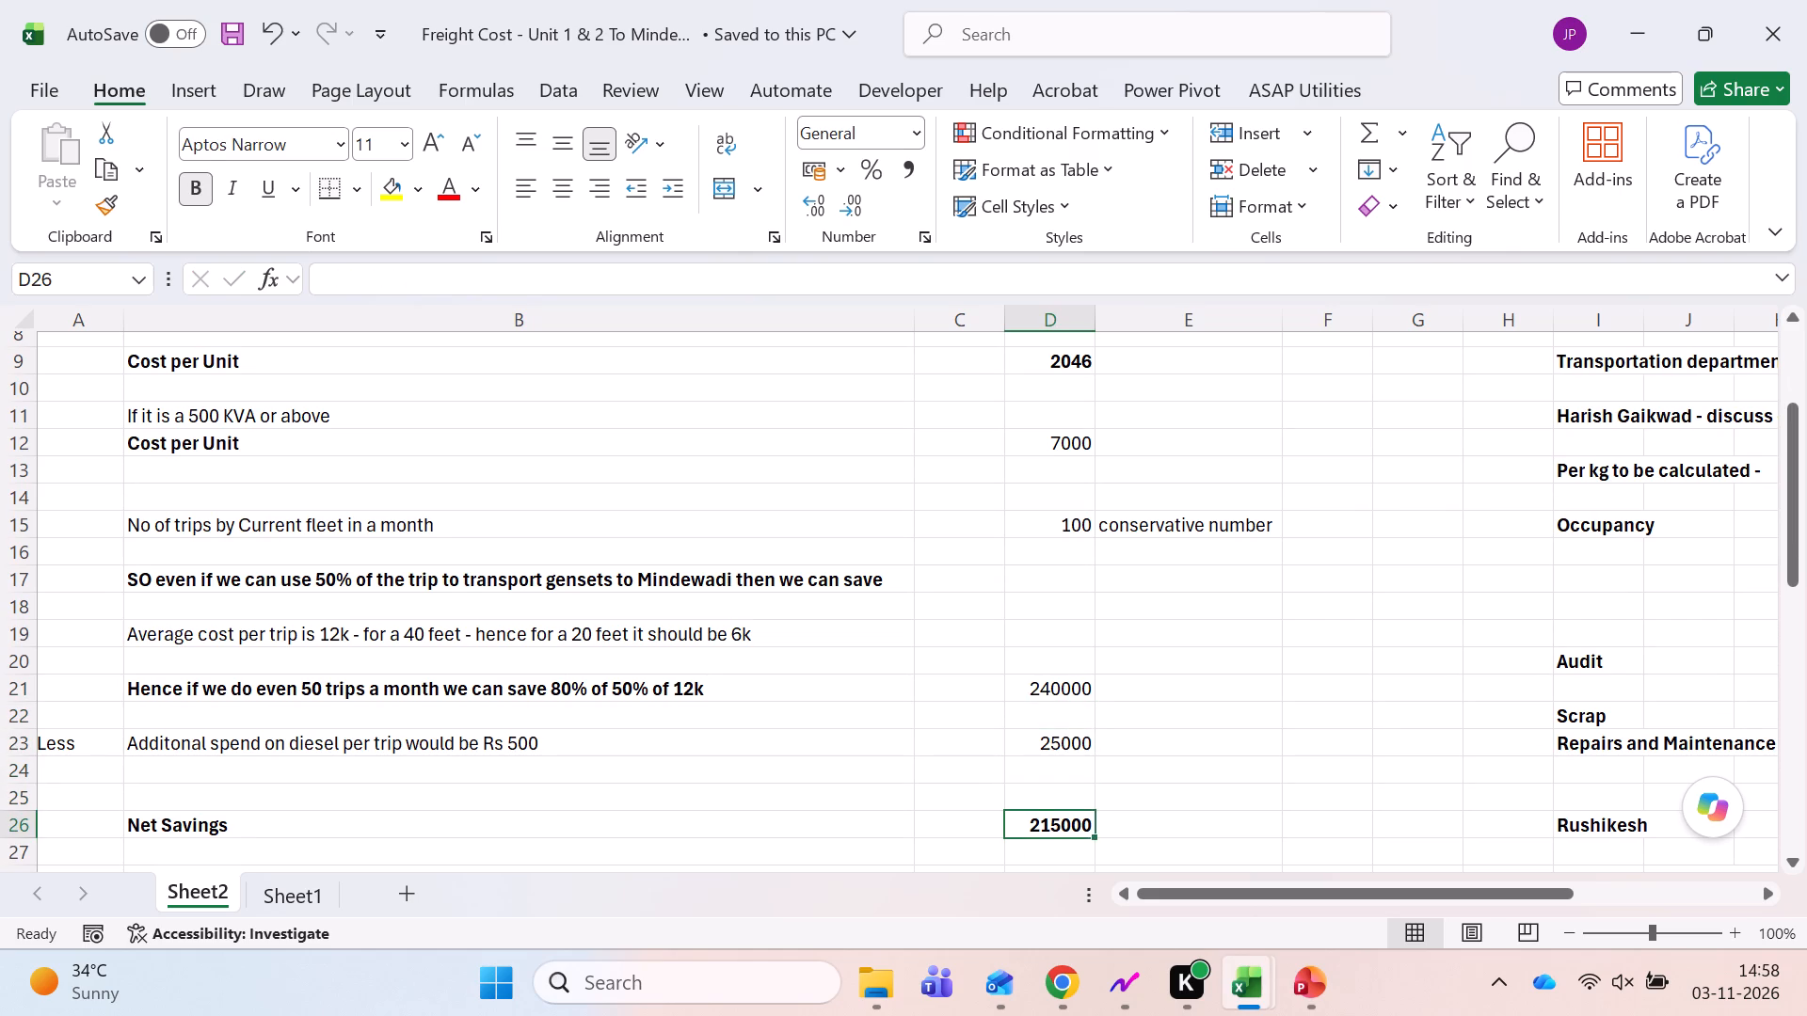
pyautogui.press('F2')
pyautogui.press('Escape')
pyautogui.scroll(-2, 609, 707)
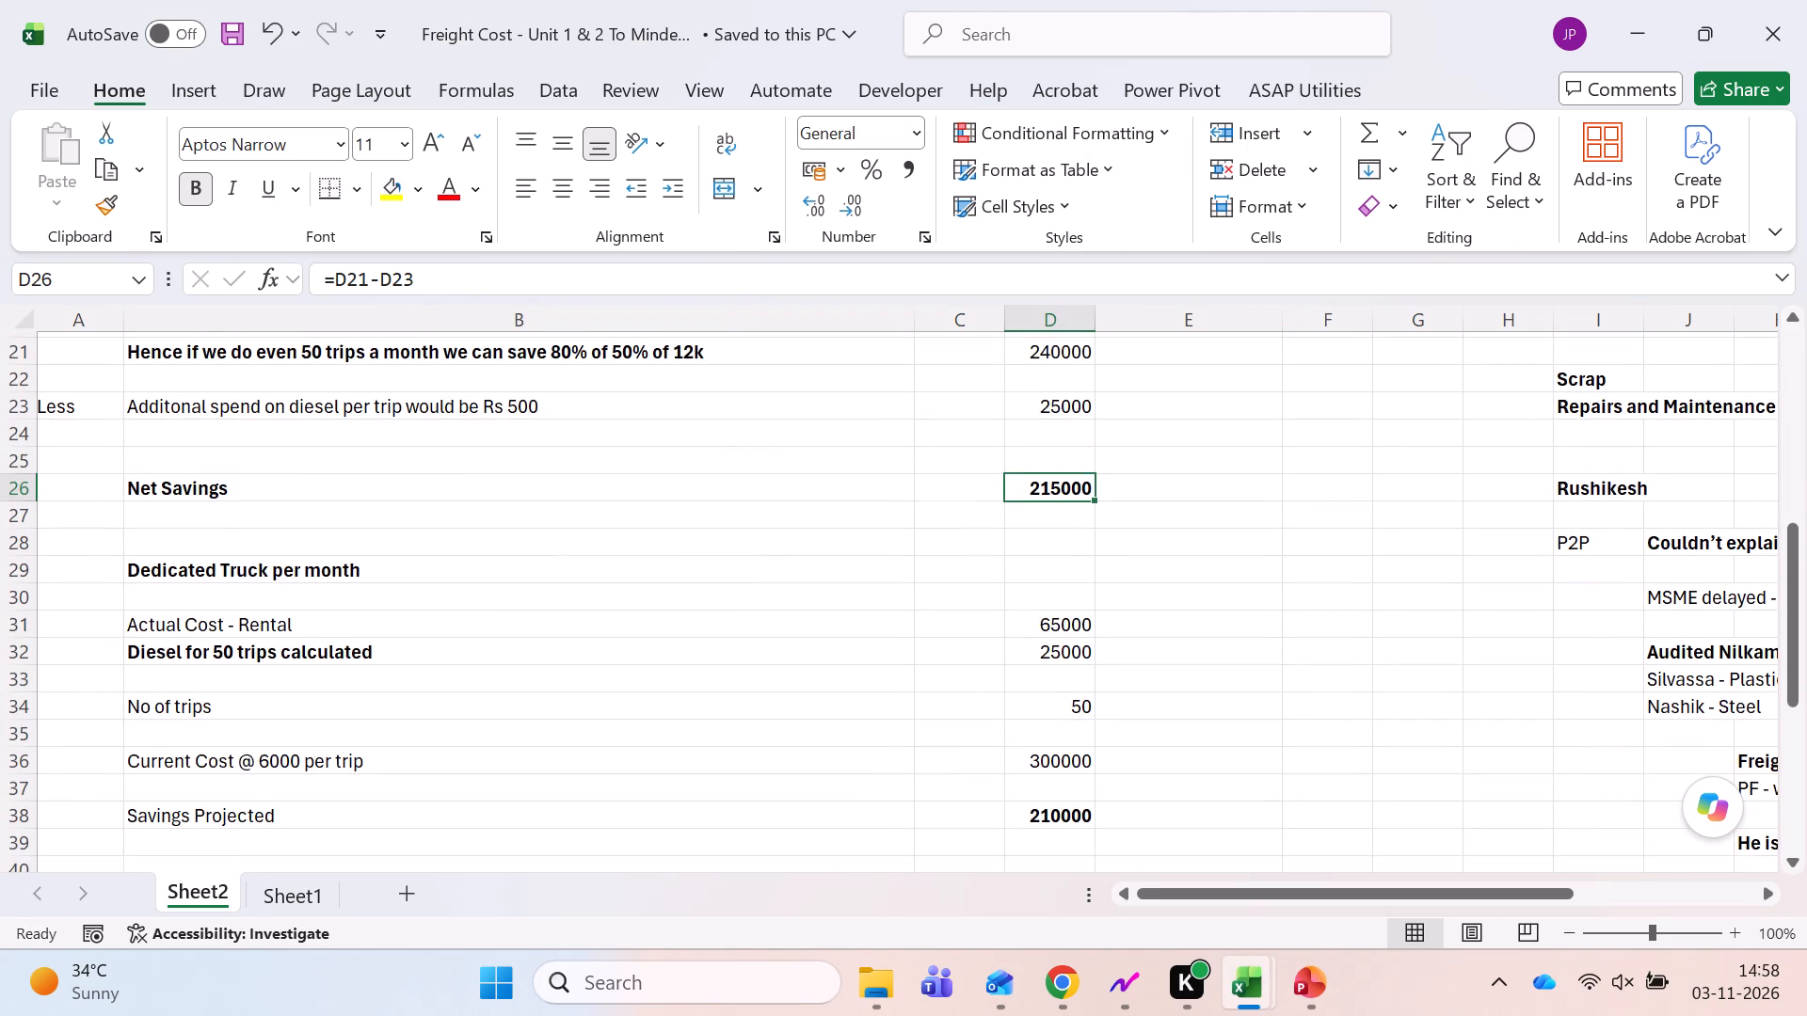
pyautogui.scroll(-2, 609, 707)
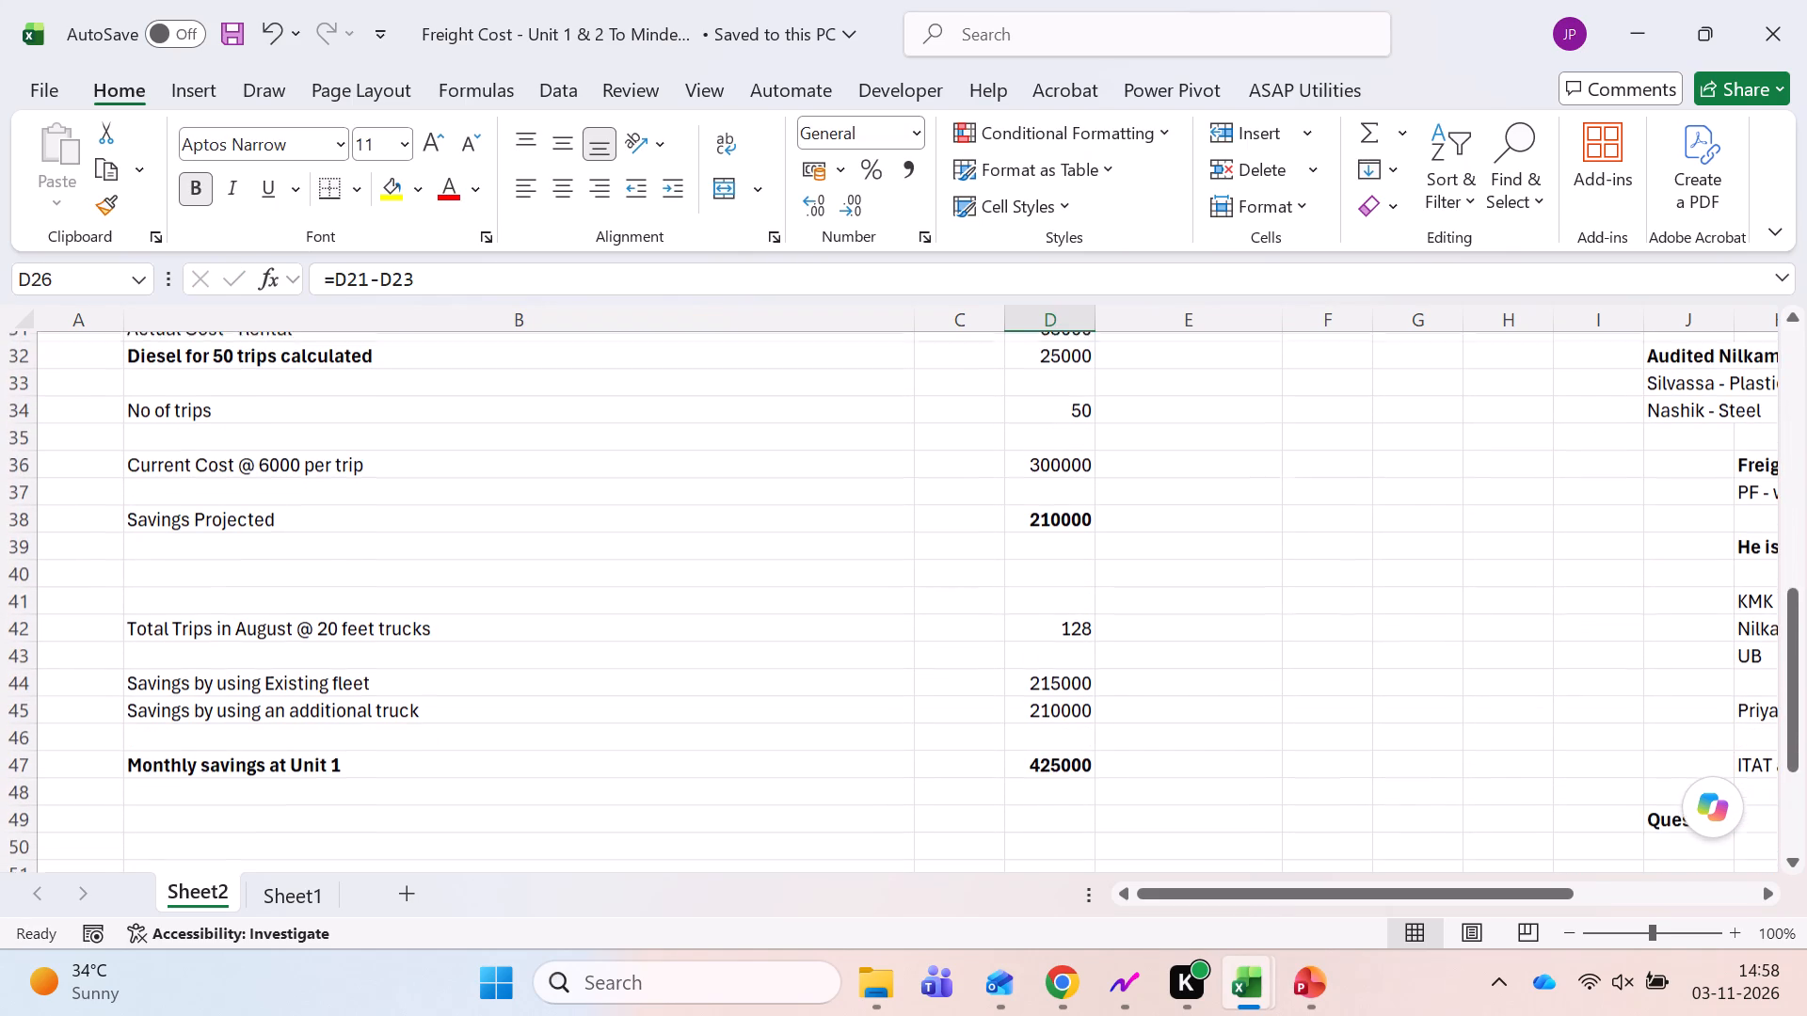
pyautogui.click(453, 622)
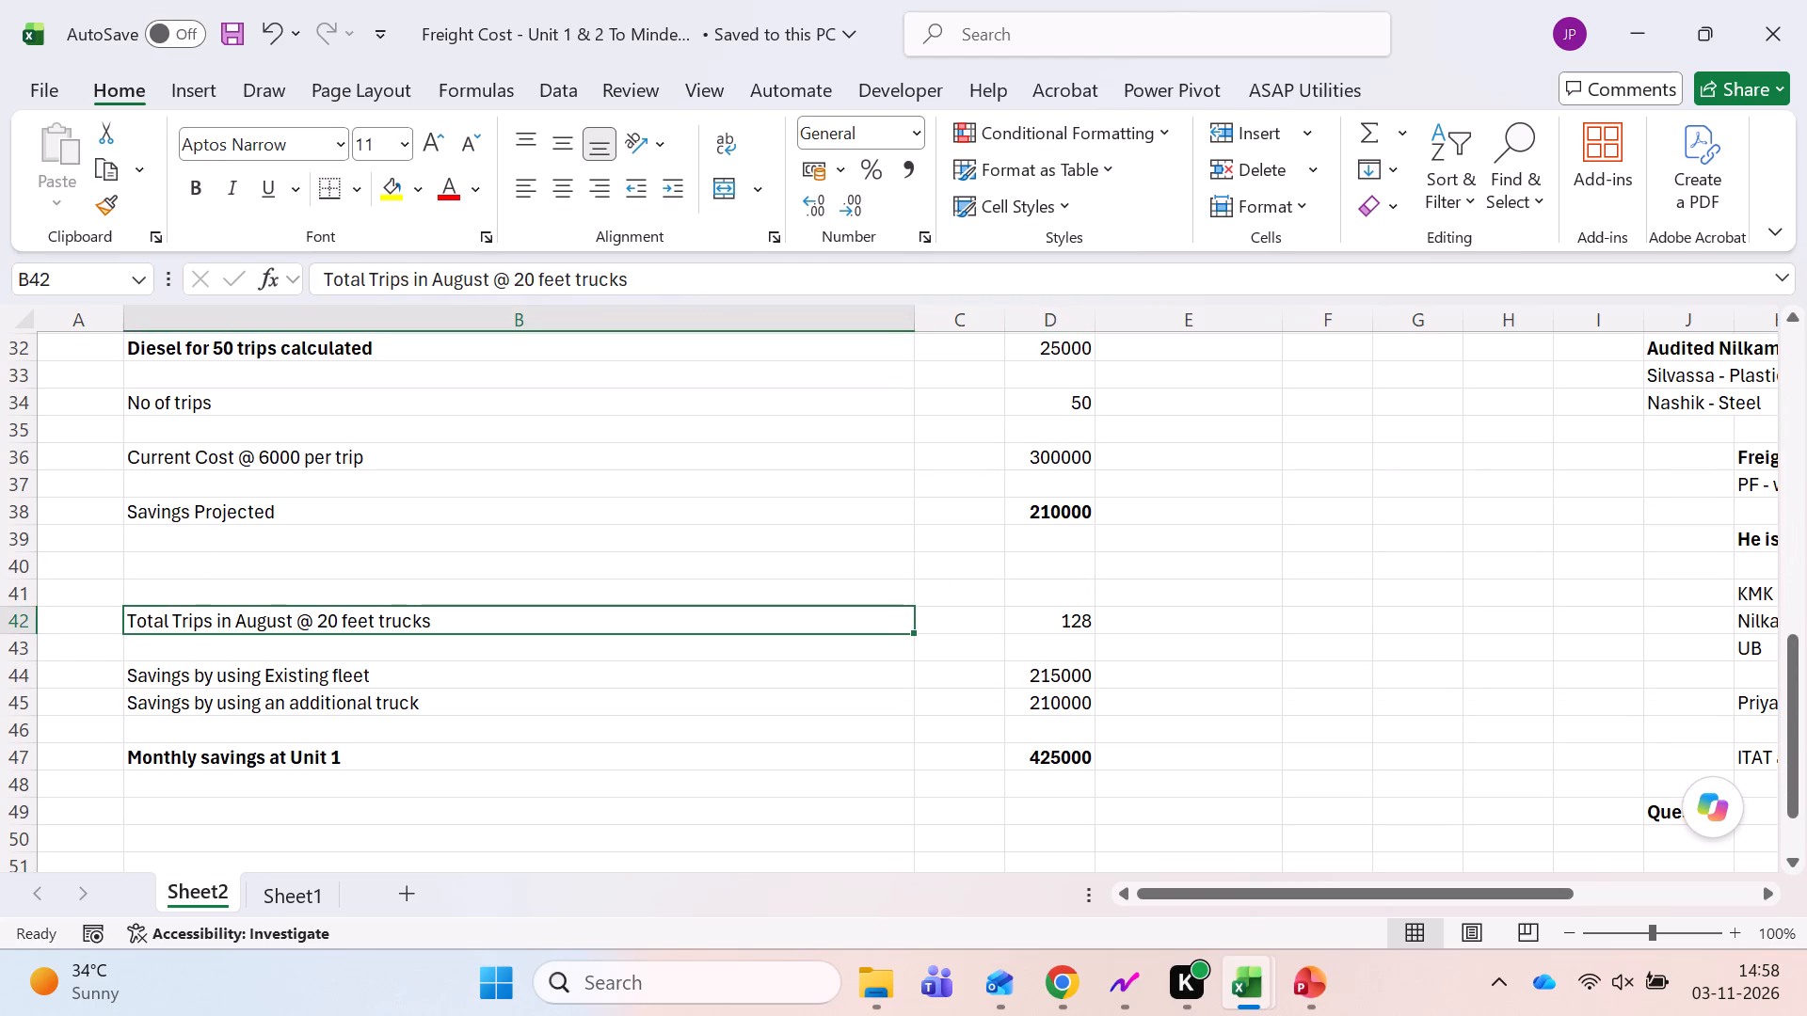
# Read the audit firm notes in columns K to N, rows 41 to 47.
pyautogui.press('Right')
pyautogui.press('Right')
pyautogui.press('Right')
pyautogui.press('Right')
pyautogui.press('Right')
pyautogui.press('Right')
pyautogui.press('Right')
pyautogui.press('Right')
pyautogui.press('Right')
pyautogui.press('Right')
pyautogui.press('Right')
pyautogui.press('Left')
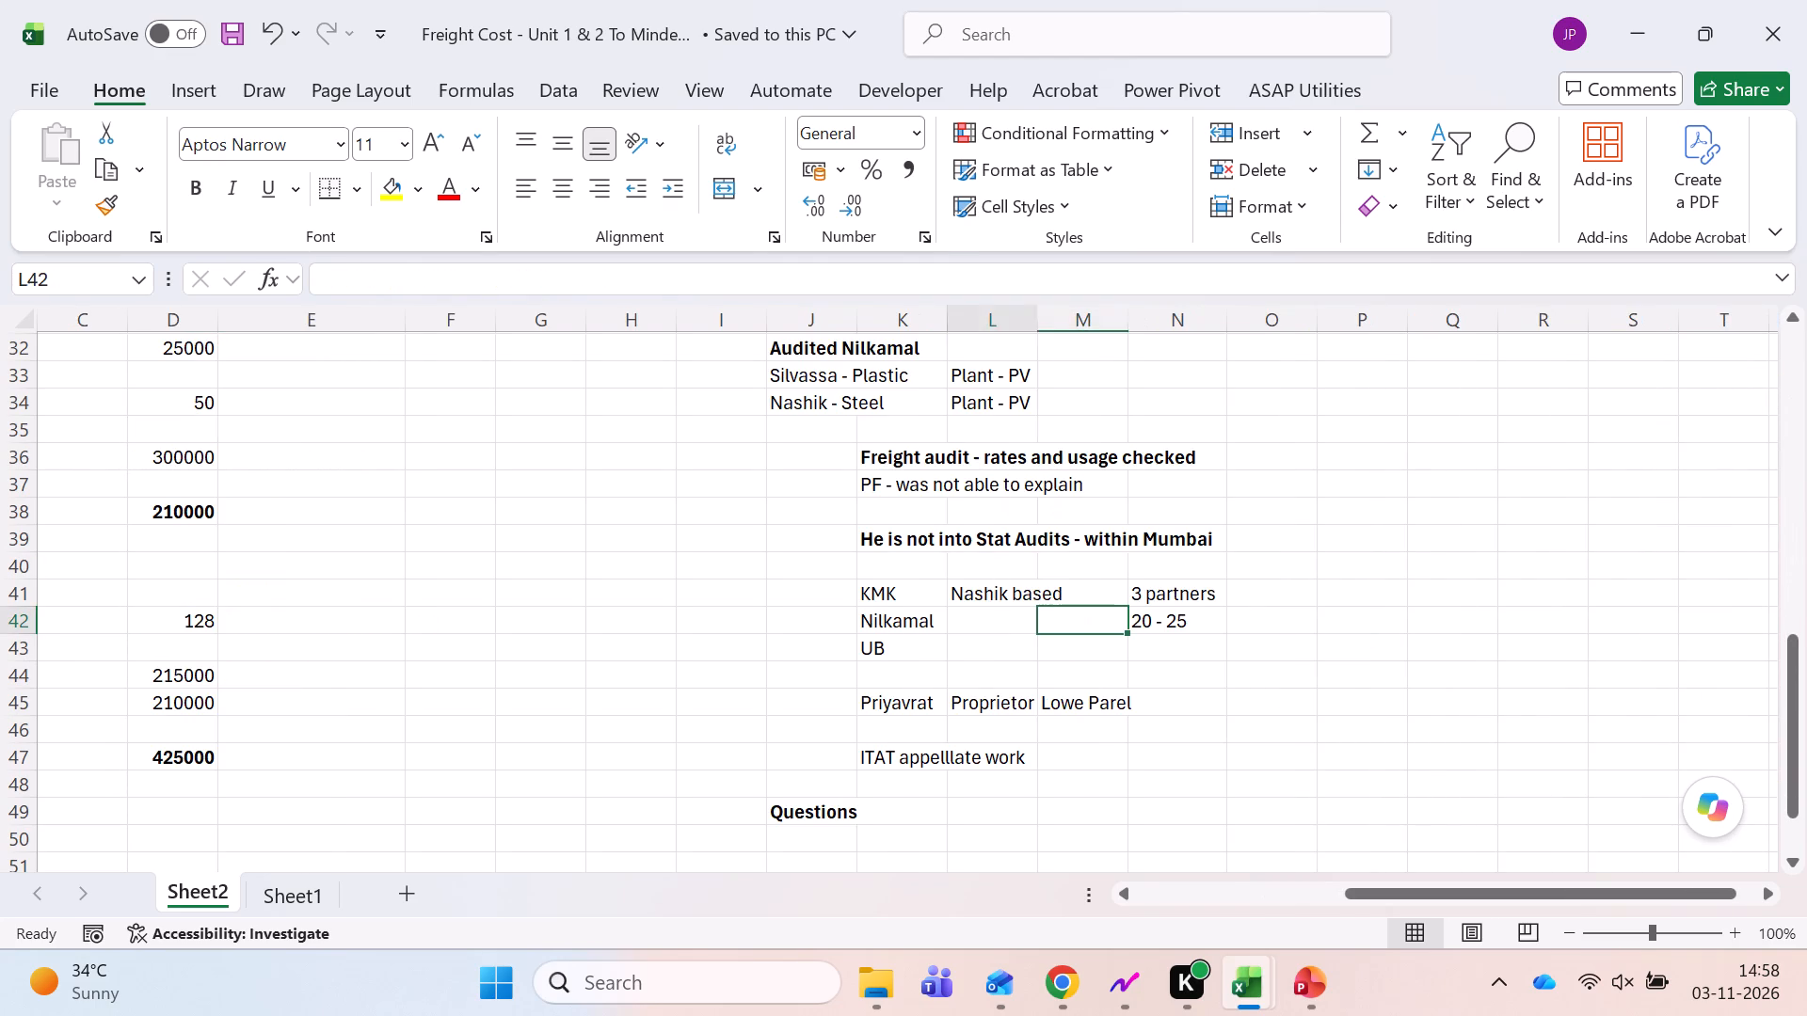
pyautogui.press('Left')
pyautogui.press('Up')
pyautogui.press('Up')
pyautogui.press('Up')
pyautogui.press('Down')
pyautogui.press('Down')
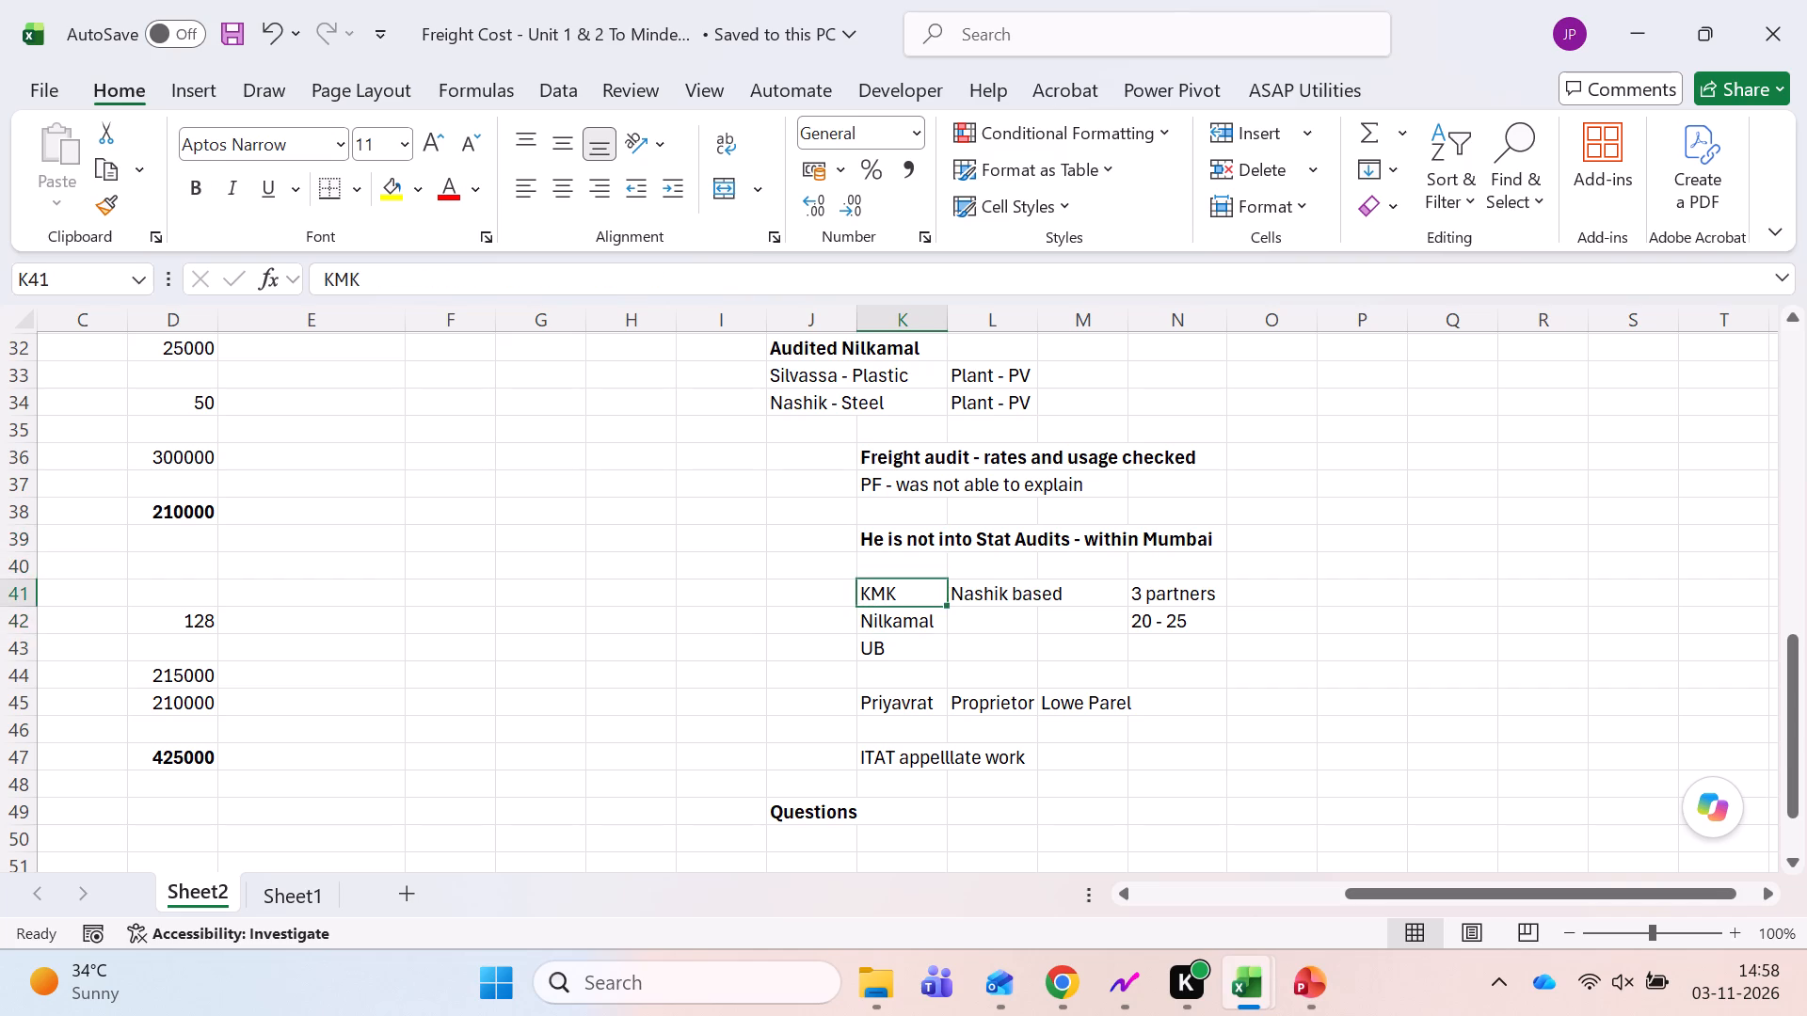
pyautogui.press('Down')
pyautogui.press('Right')
pyautogui.press('Up')
pyautogui.press('Down')
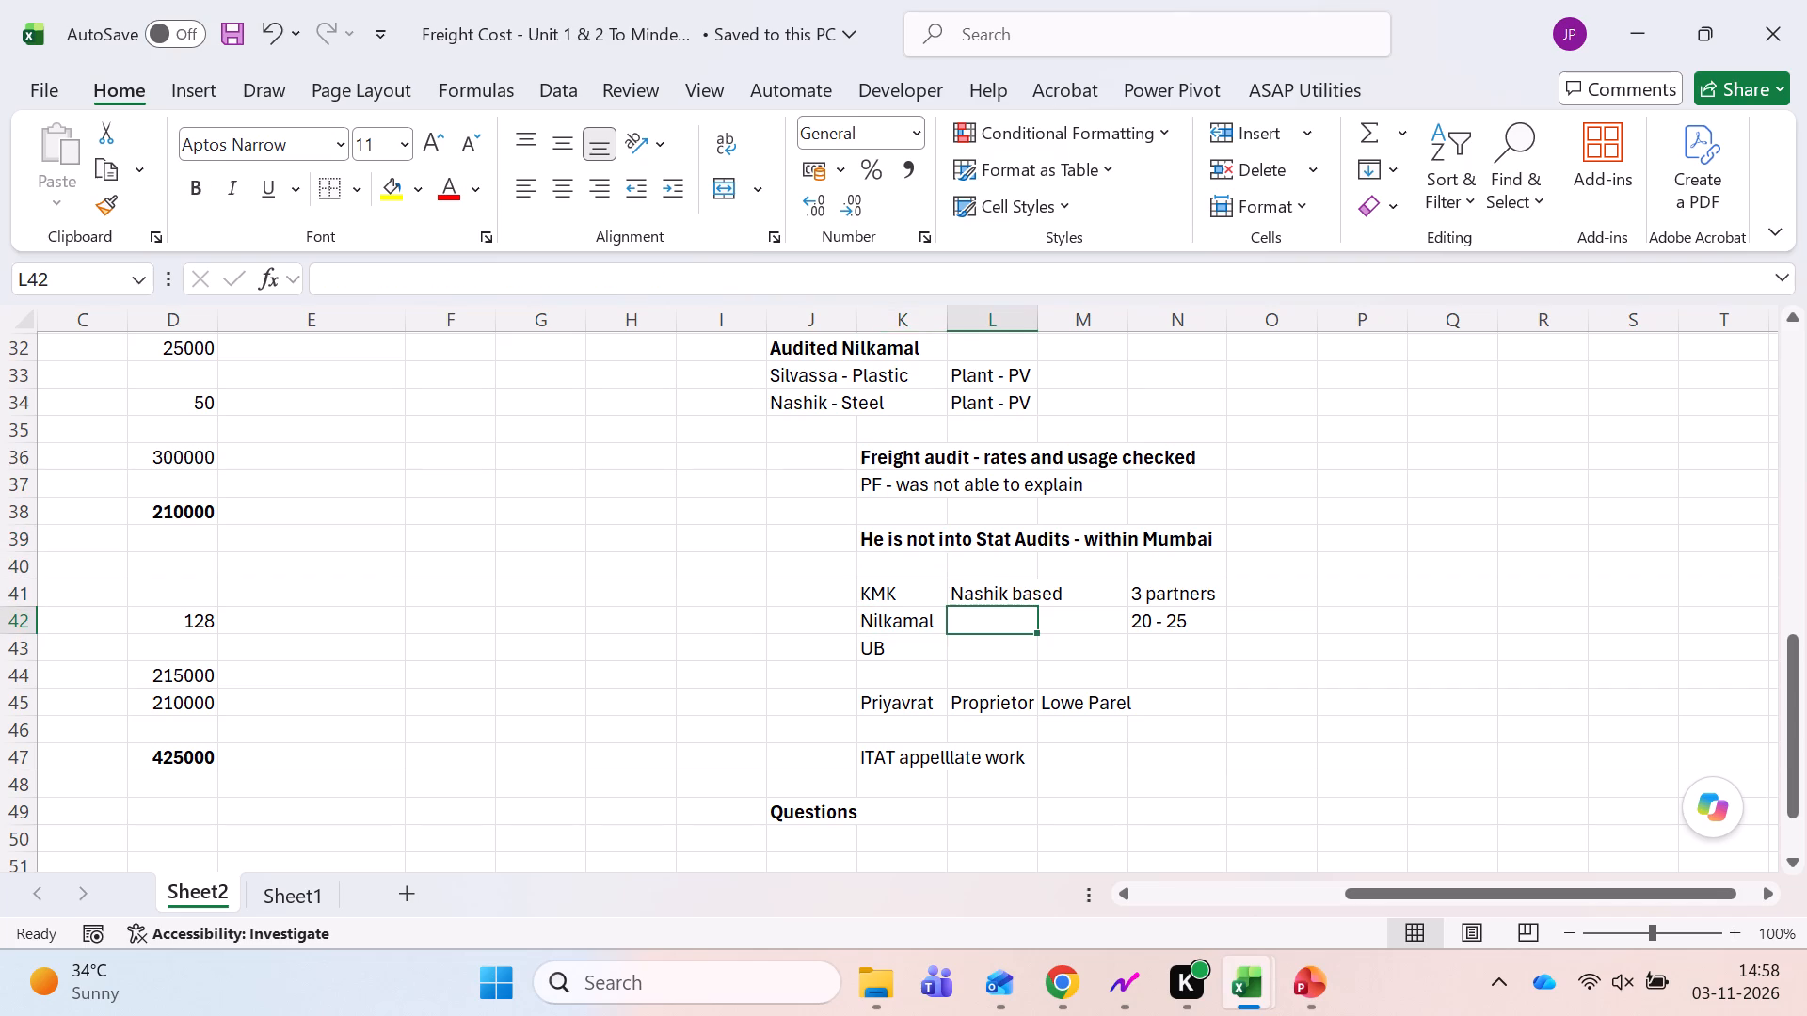
pyautogui.press('Left')
pyautogui.press('Right')
pyautogui.press('Right')
pyautogui.press('Down')
pyautogui.press('Left')
pyautogui.press('Left')
pyautogui.press('Down')
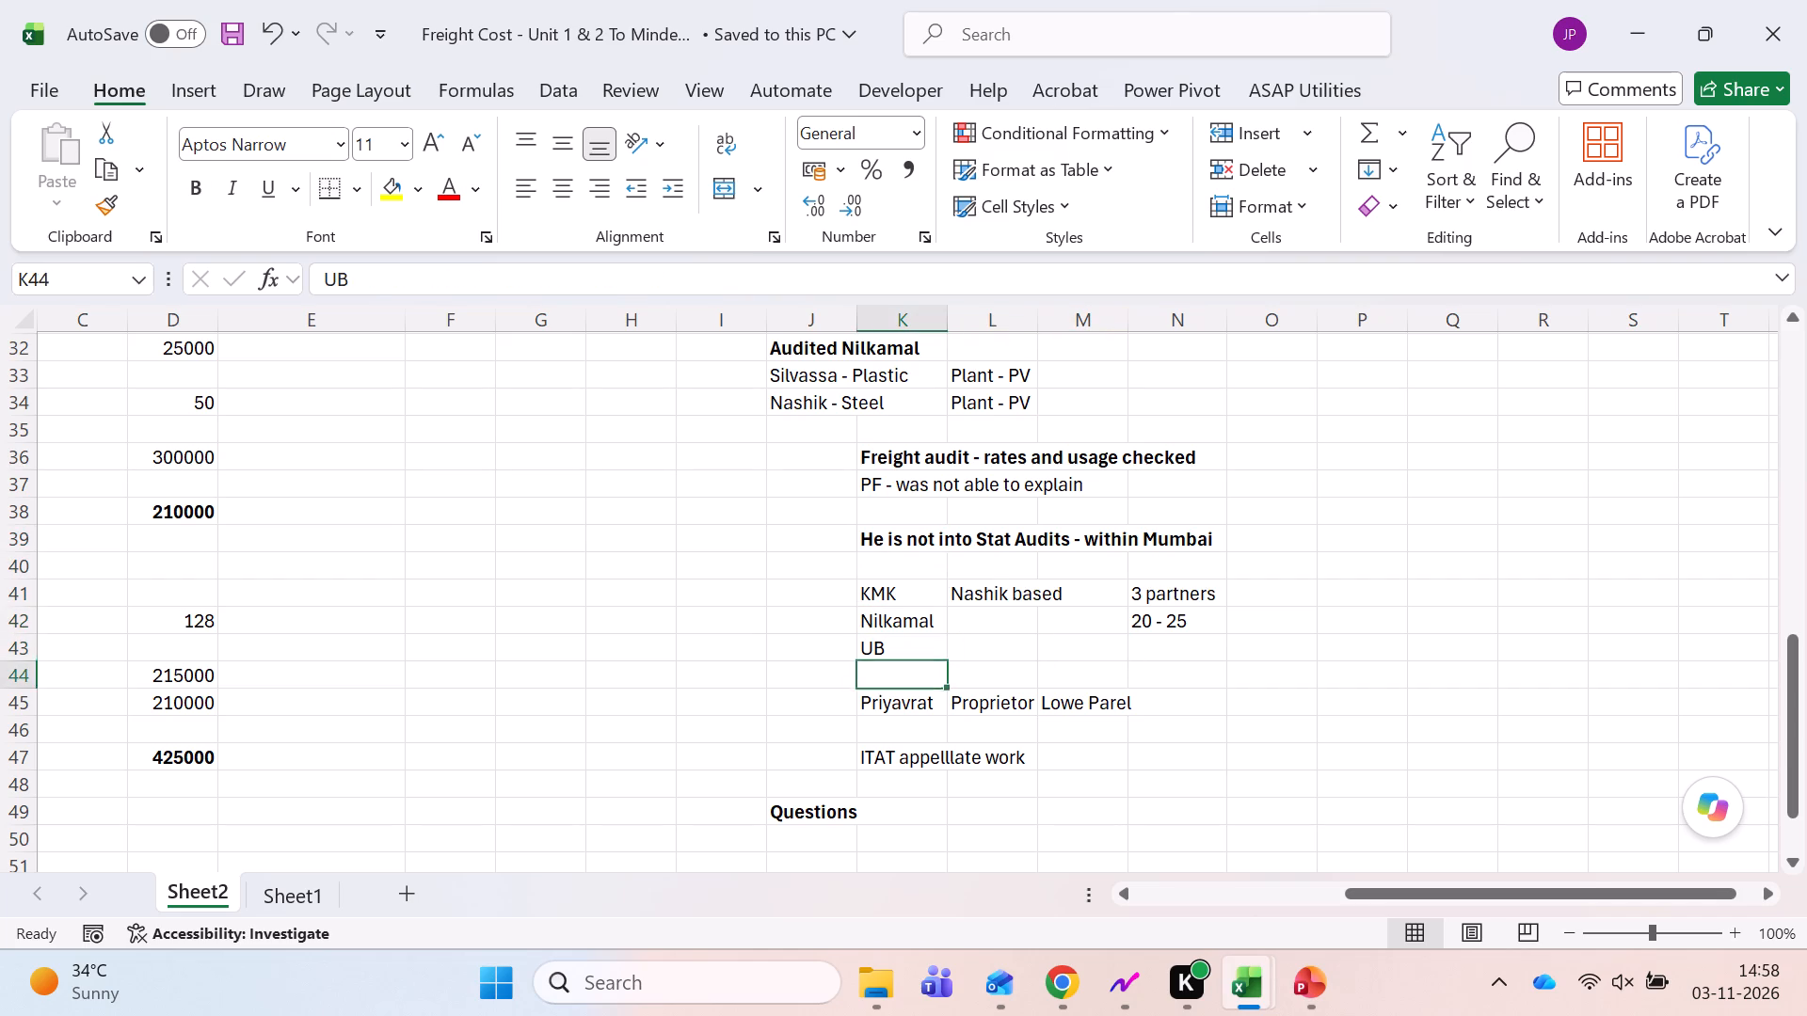
pyautogui.press('Down')
pyautogui.press('Down')
pyautogui.press('Down')
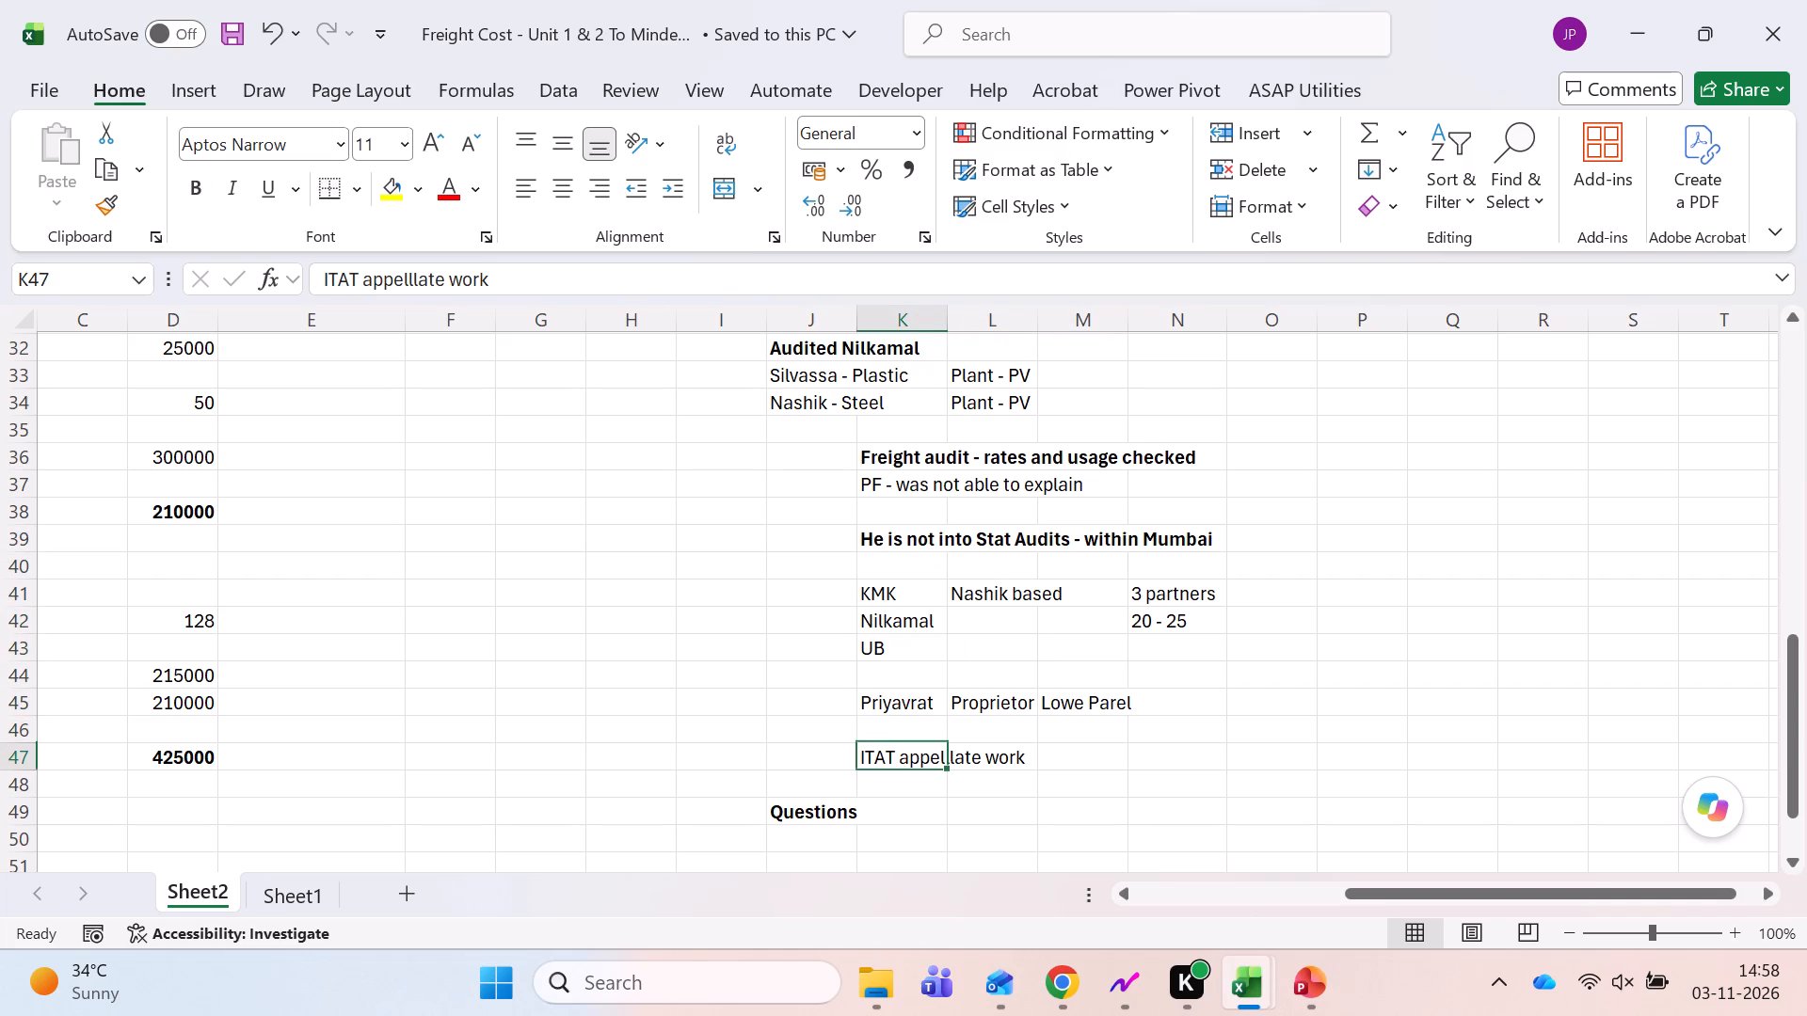
# Review the freight audit, Nilkamal audit and MSME delay notes in rows 28 to 37 of columns J and K.
pyautogui.click(903, 462)
pyautogui.click(885, 487)
pyautogui.scroll(1, 885, 487)
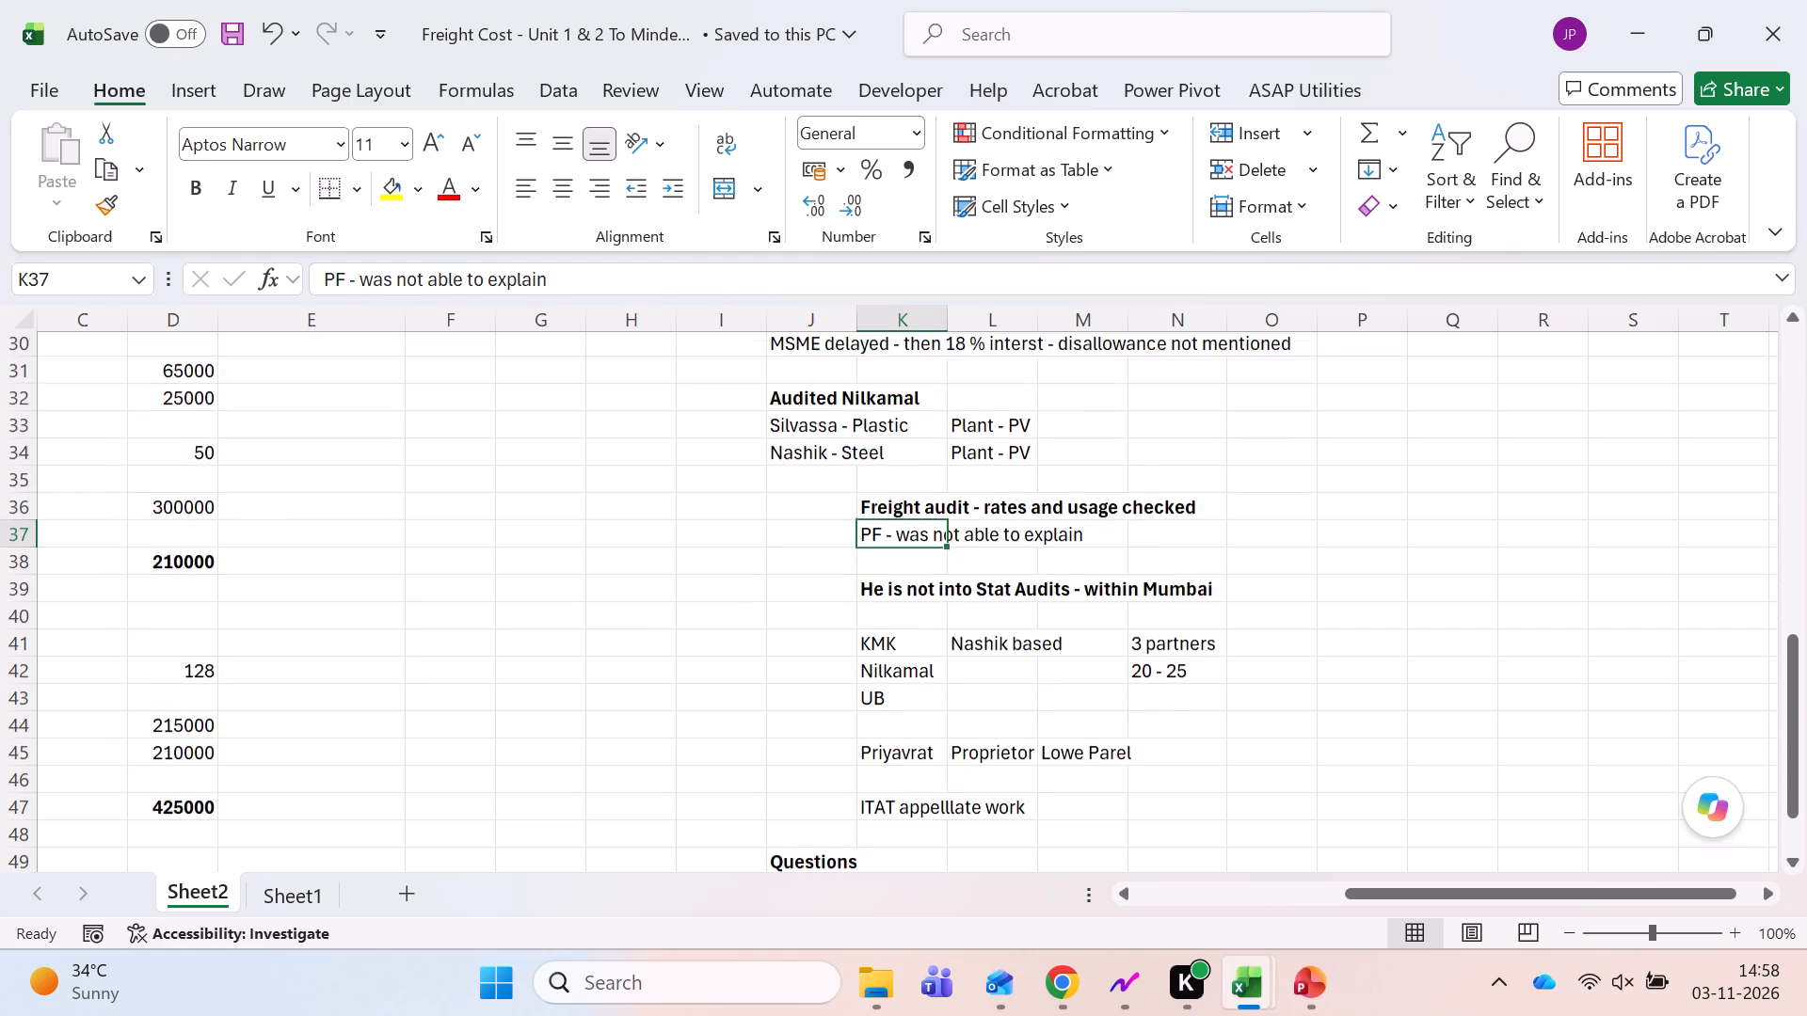
pyautogui.scroll(1, 885, 487)
pyautogui.click(783, 491)
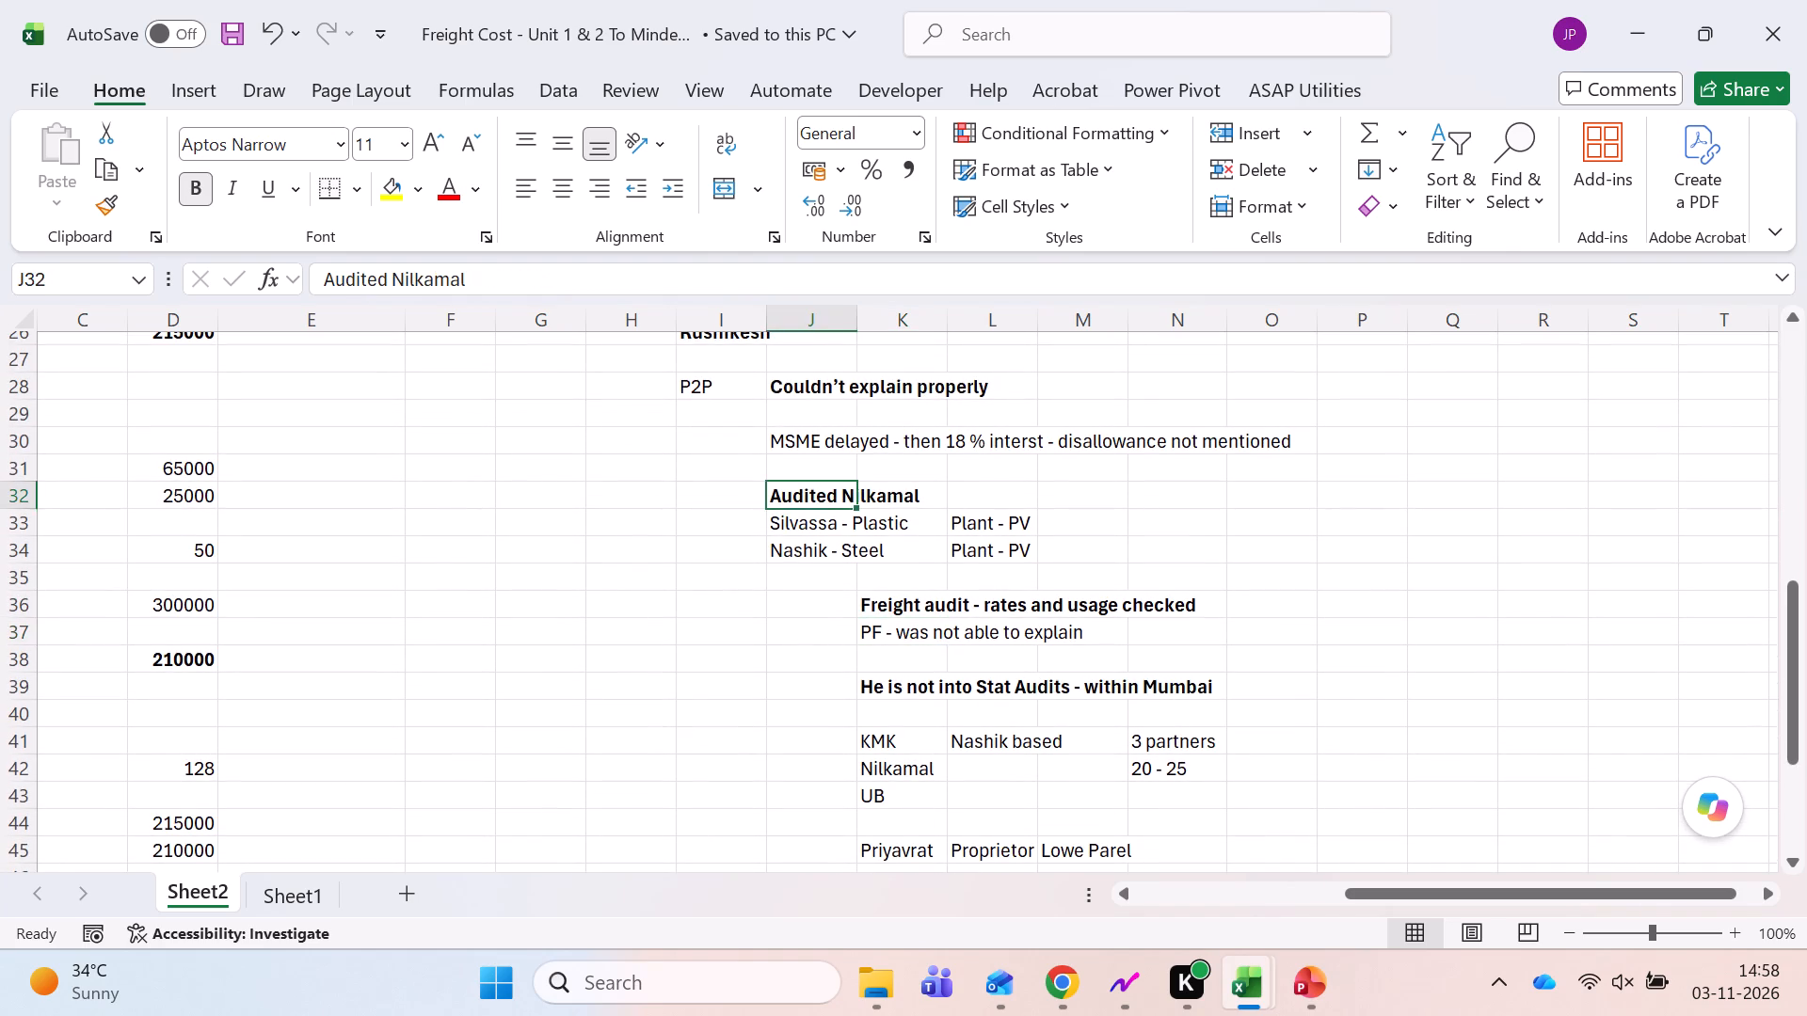
pyautogui.click(802, 523)
pyautogui.click(803, 549)
pyautogui.scroll(1, 803, 549)
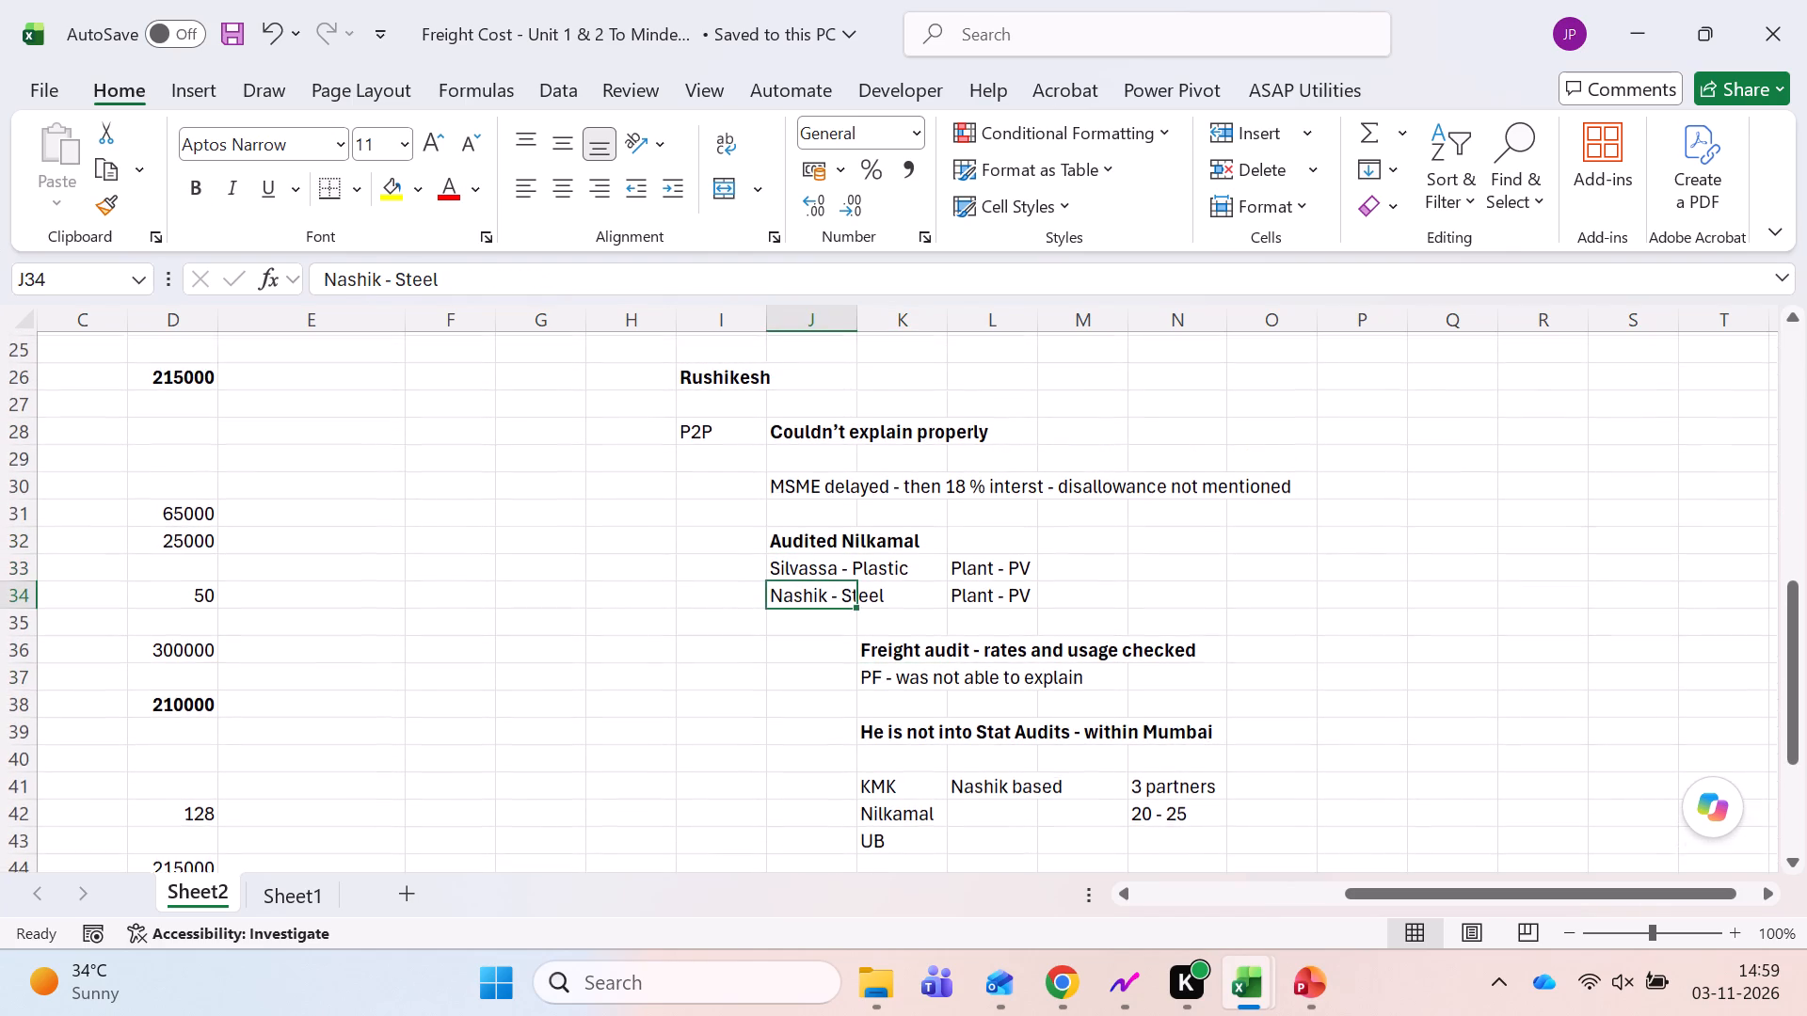
pyautogui.scroll(1, 803, 549)
pyautogui.click(806, 465)
pyautogui.click(797, 517)
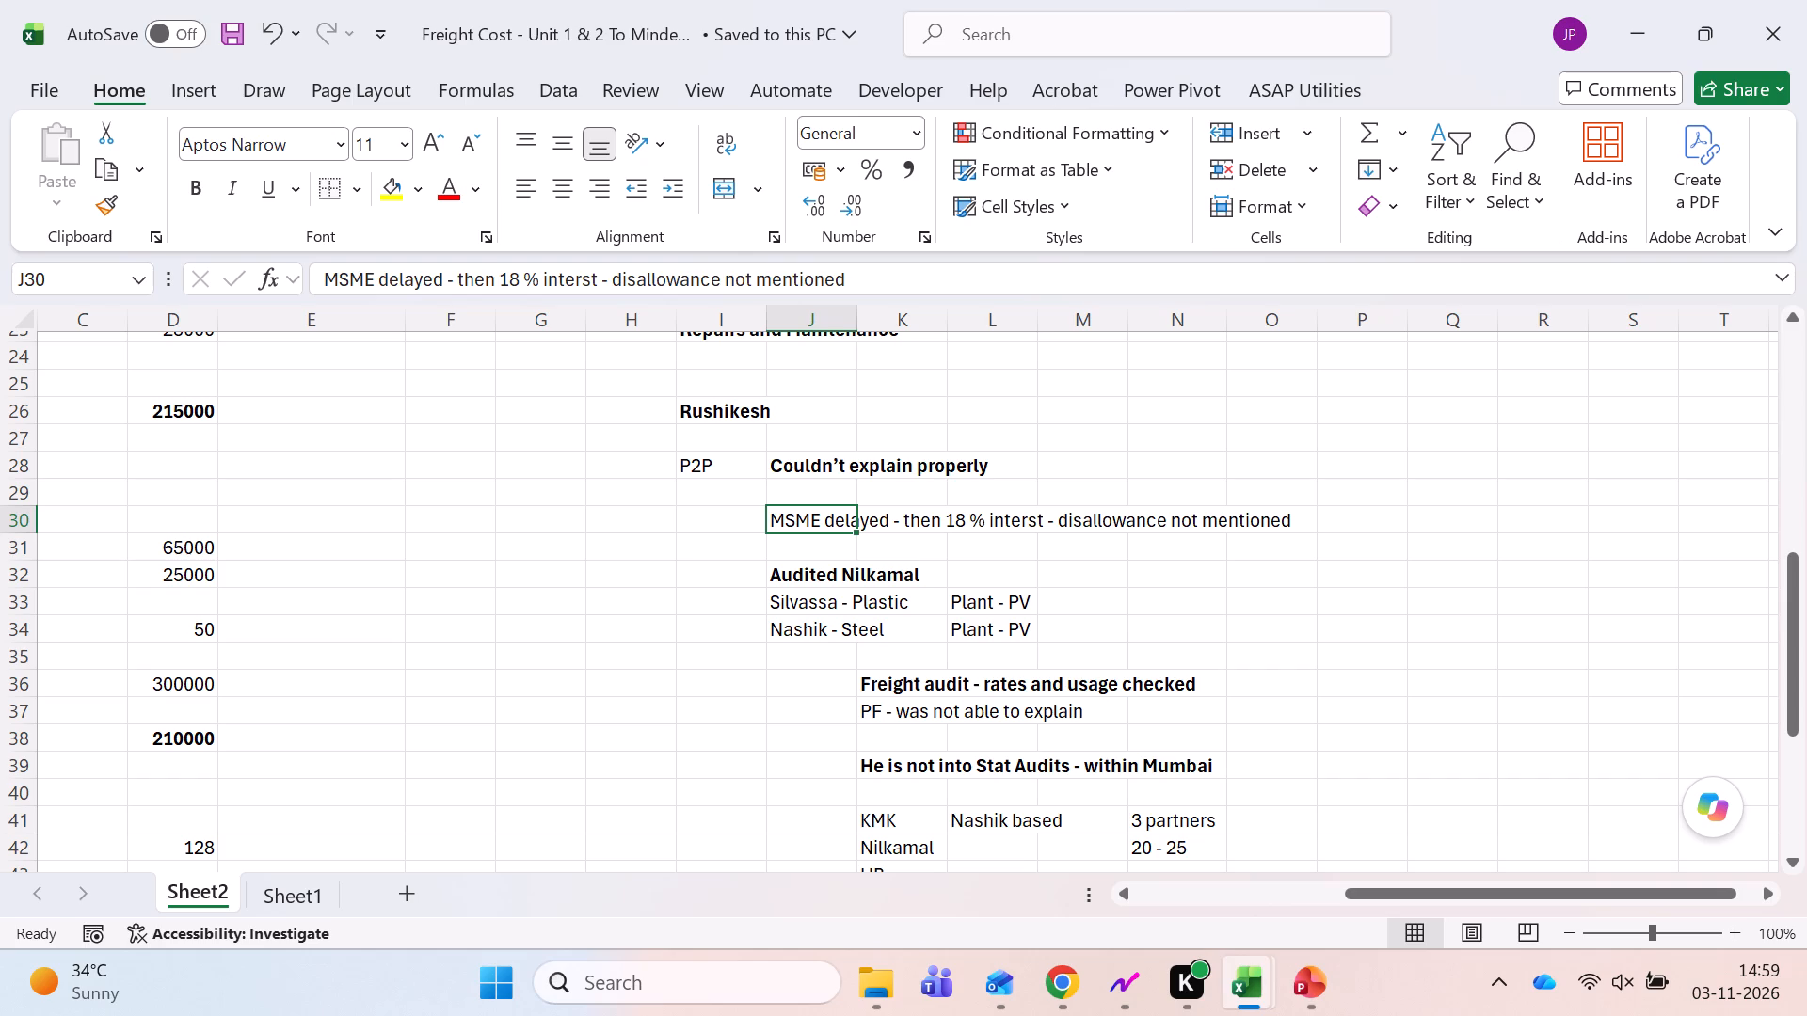
pyautogui.click(696, 549)
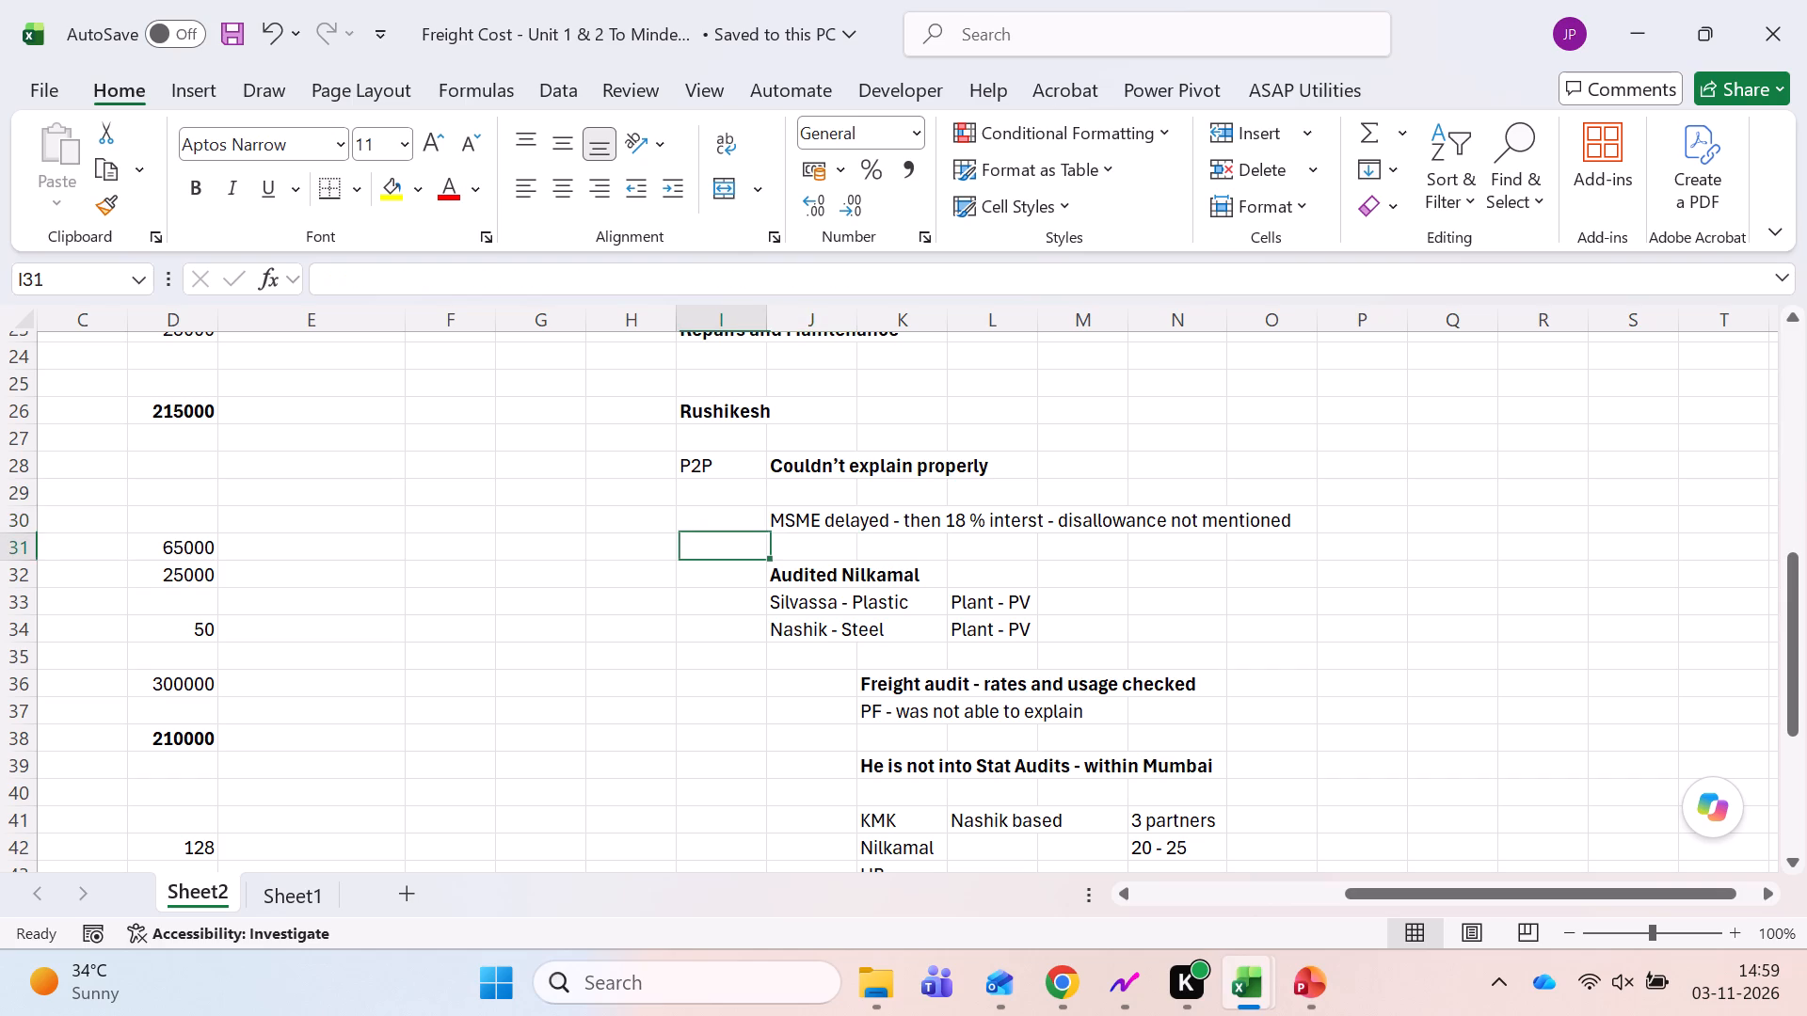
pyautogui.click(812, 508)
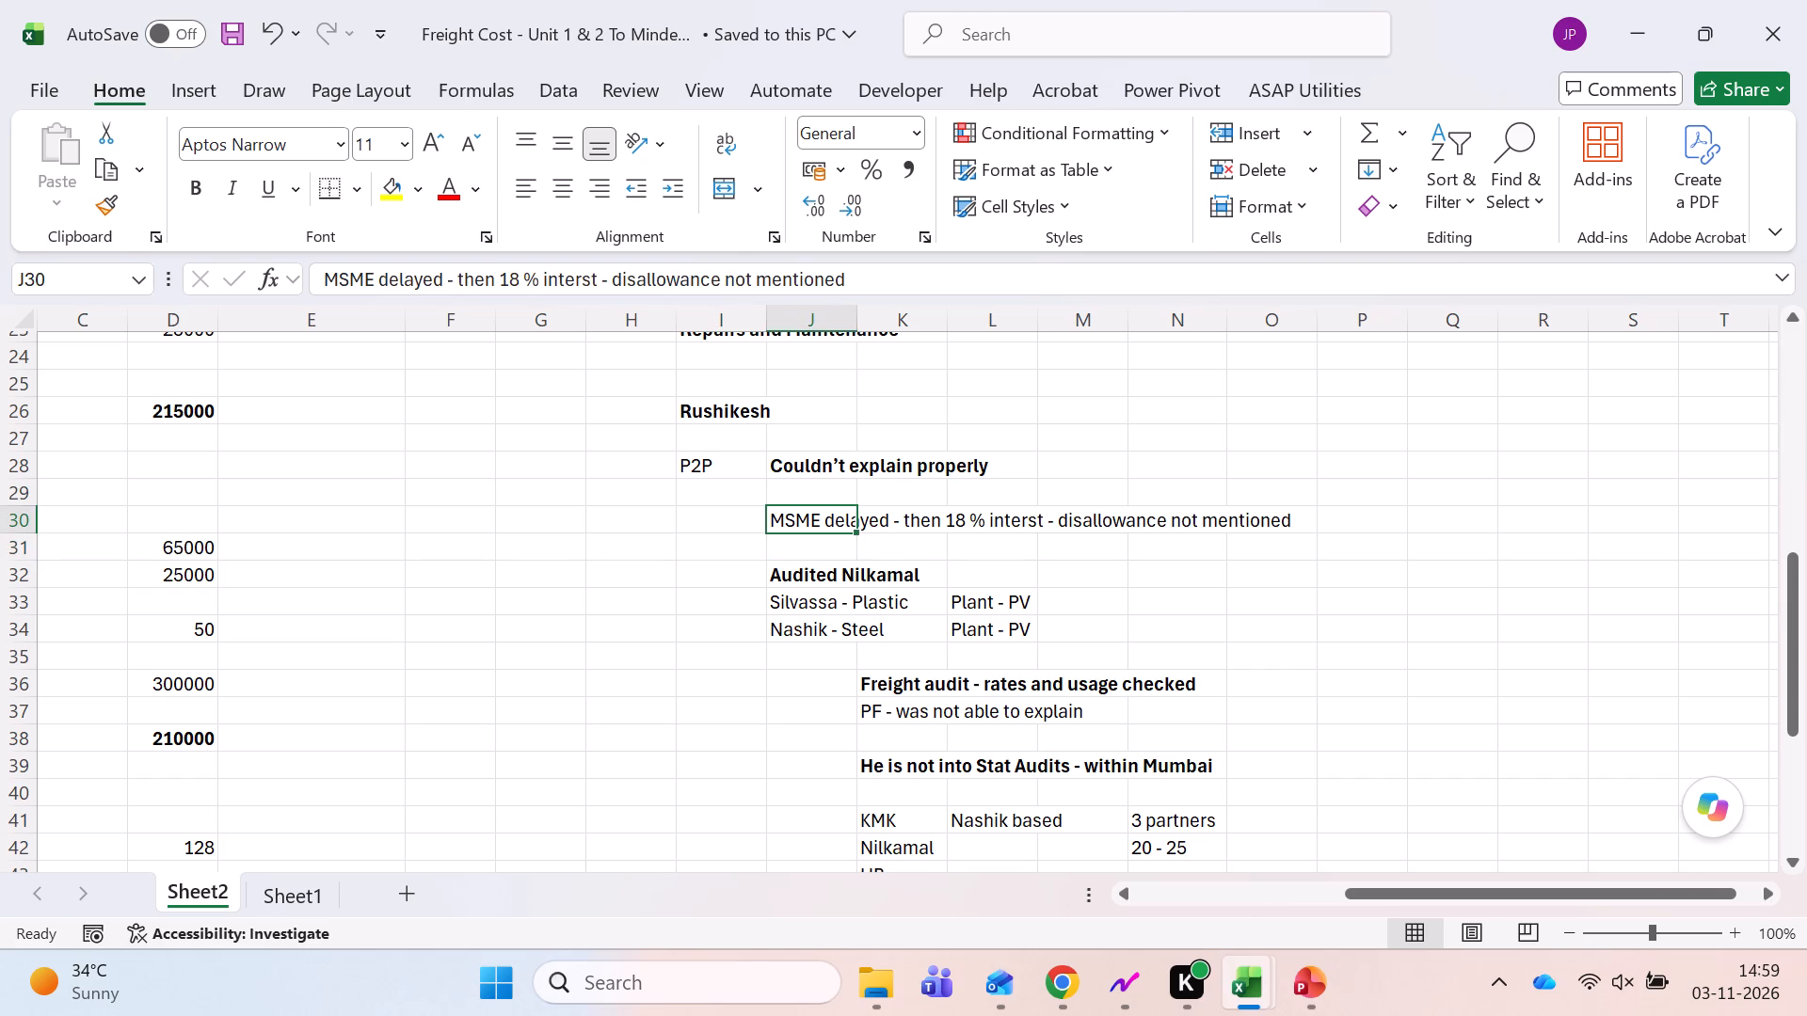
# Review the transport utilisation, per-kg calculation and occupancy notes in I9 to I15.
pyautogui.scroll(2, 688, 601)
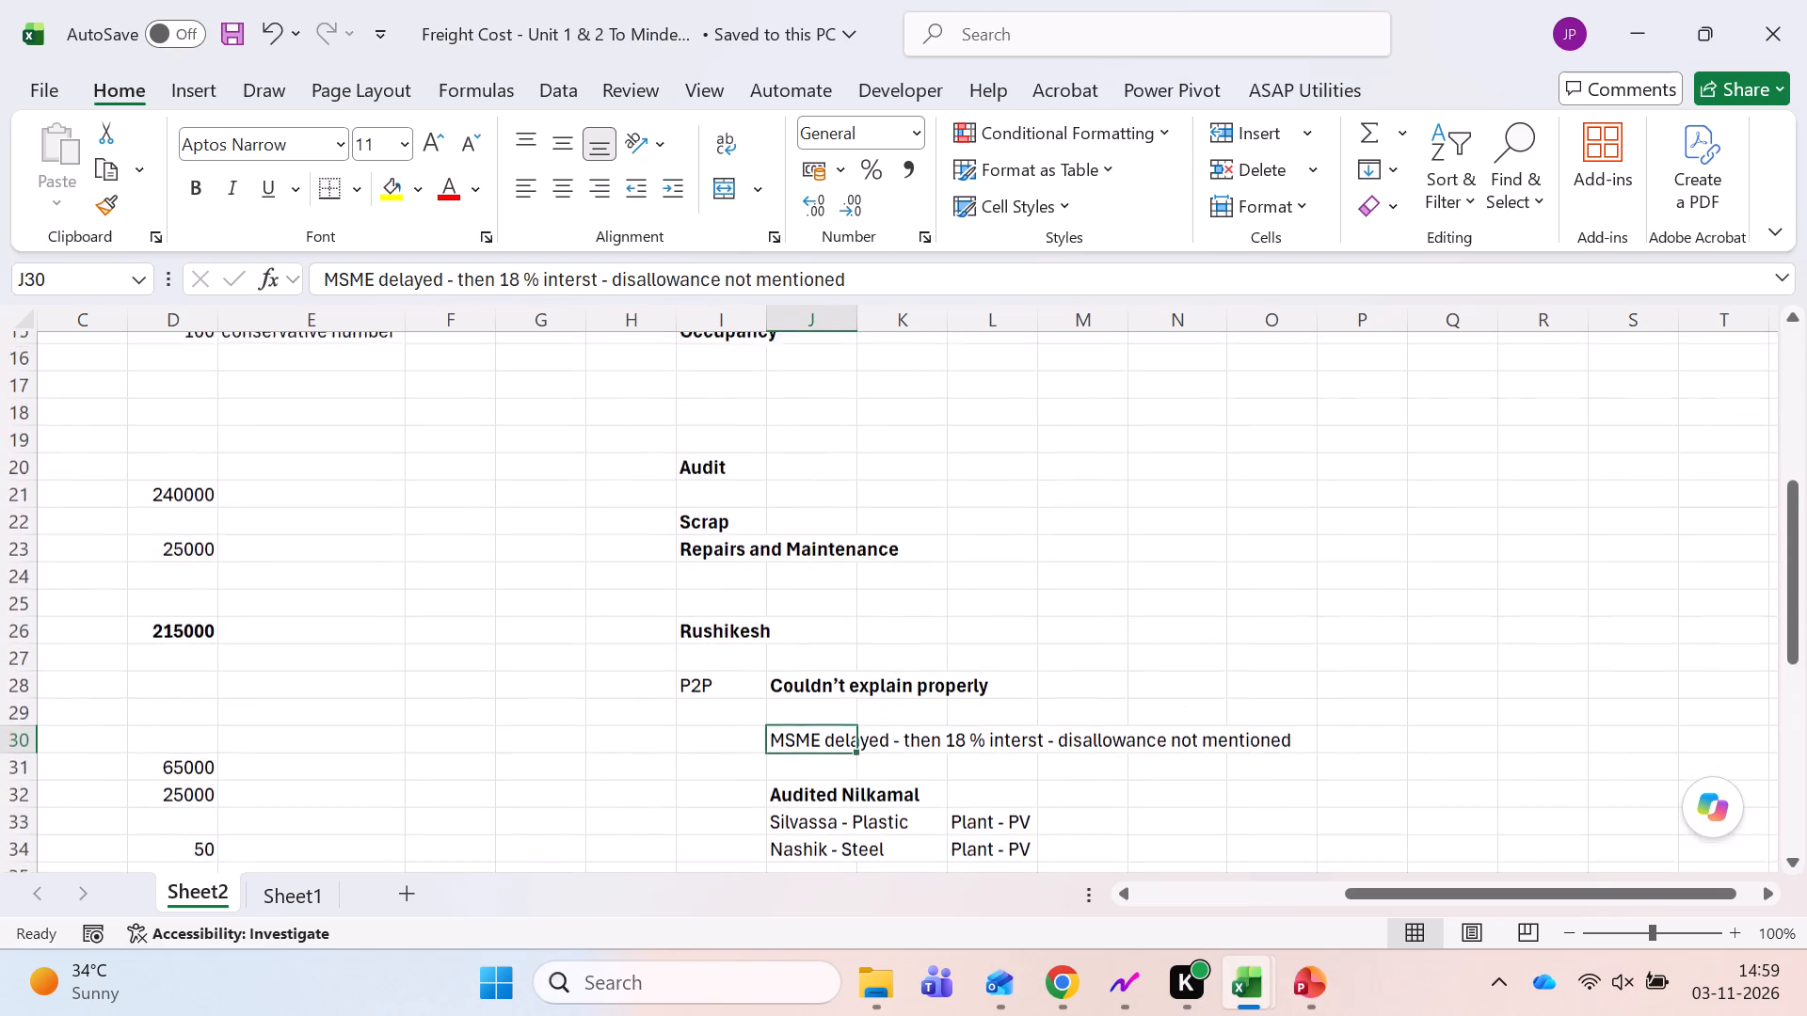
pyautogui.scroll(1, 688, 601)
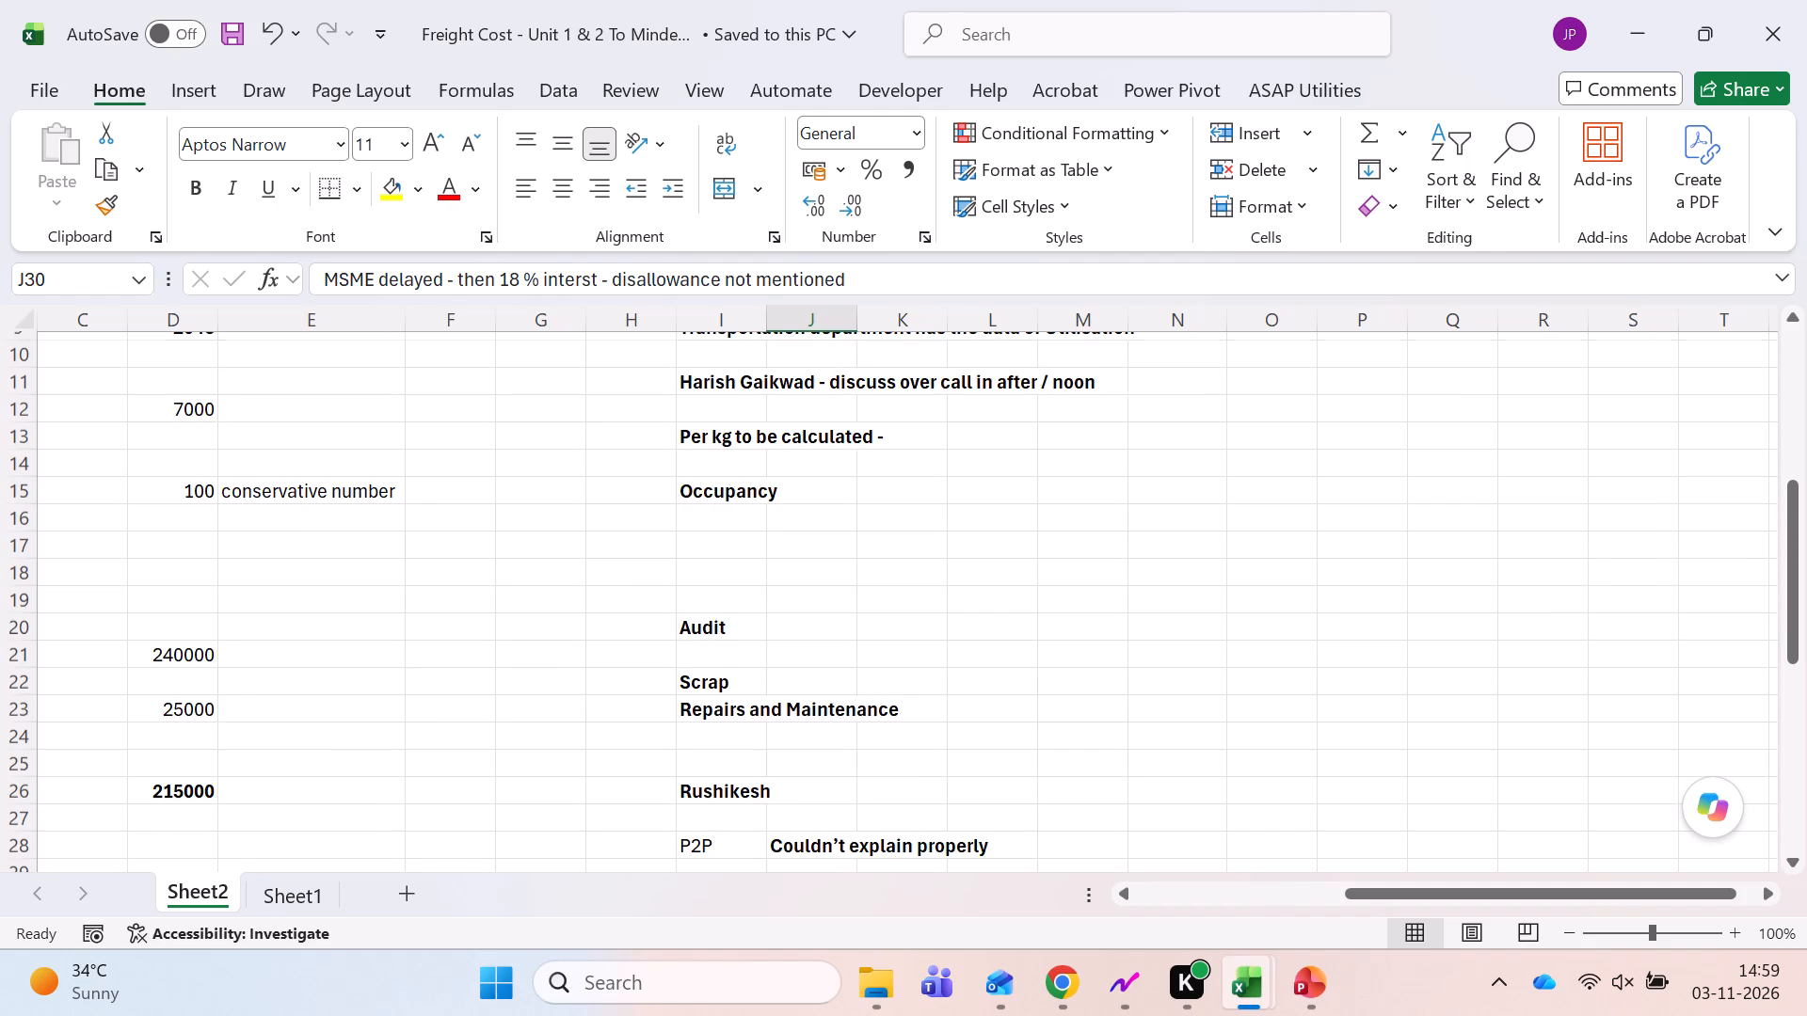
pyautogui.scroll(1, 688, 601)
pyautogui.click(714, 545)
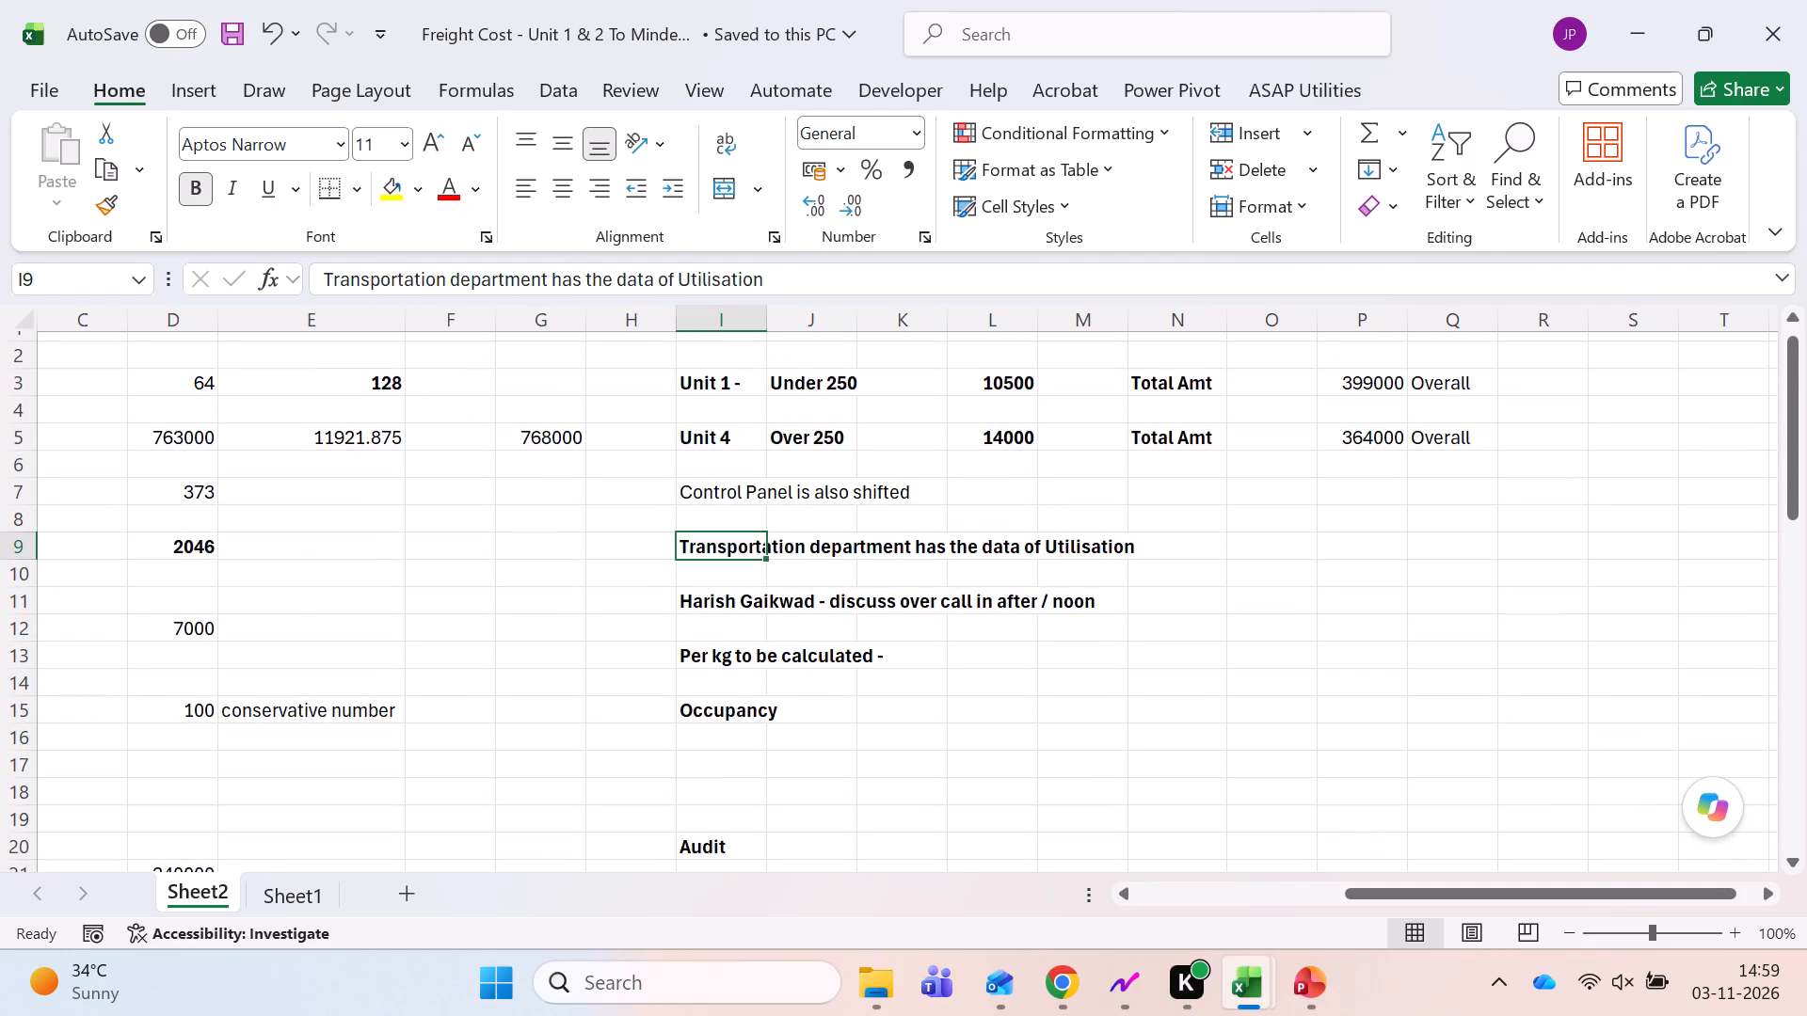
pyautogui.click(703, 607)
pyautogui.click(700, 656)
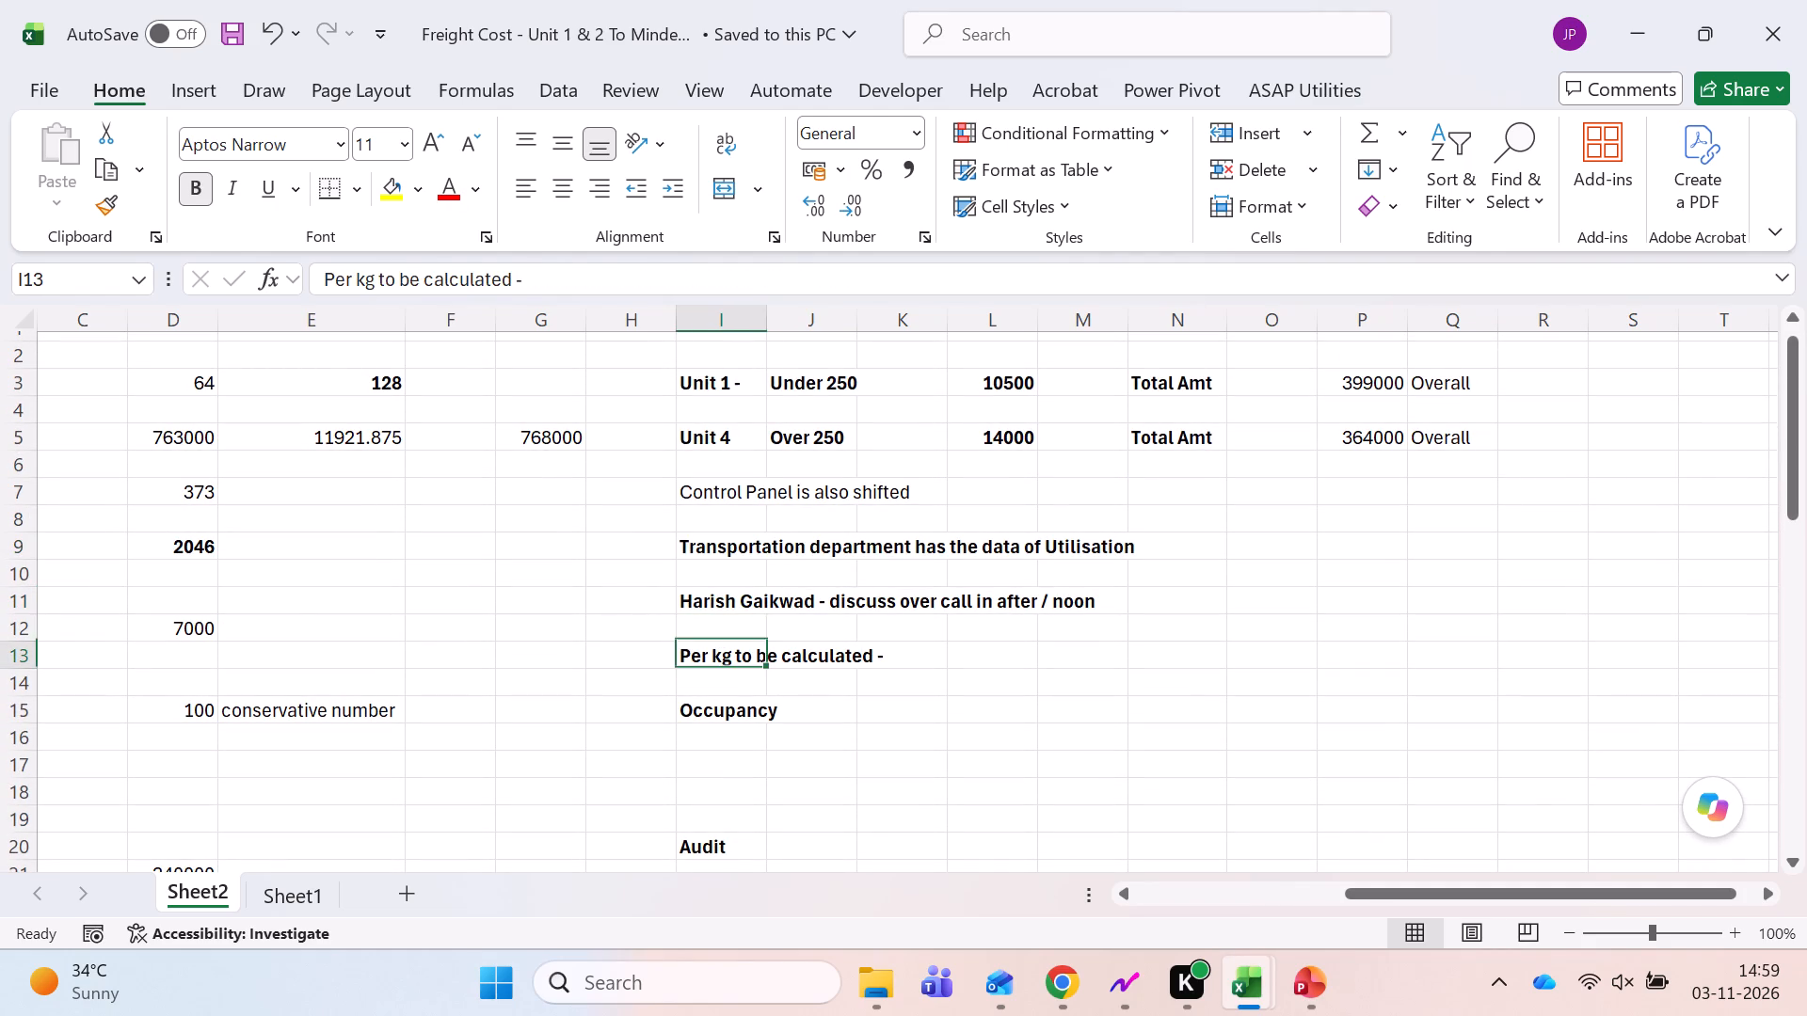
pyautogui.click(700, 703)
pyautogui.scroll(1, 694, 609)
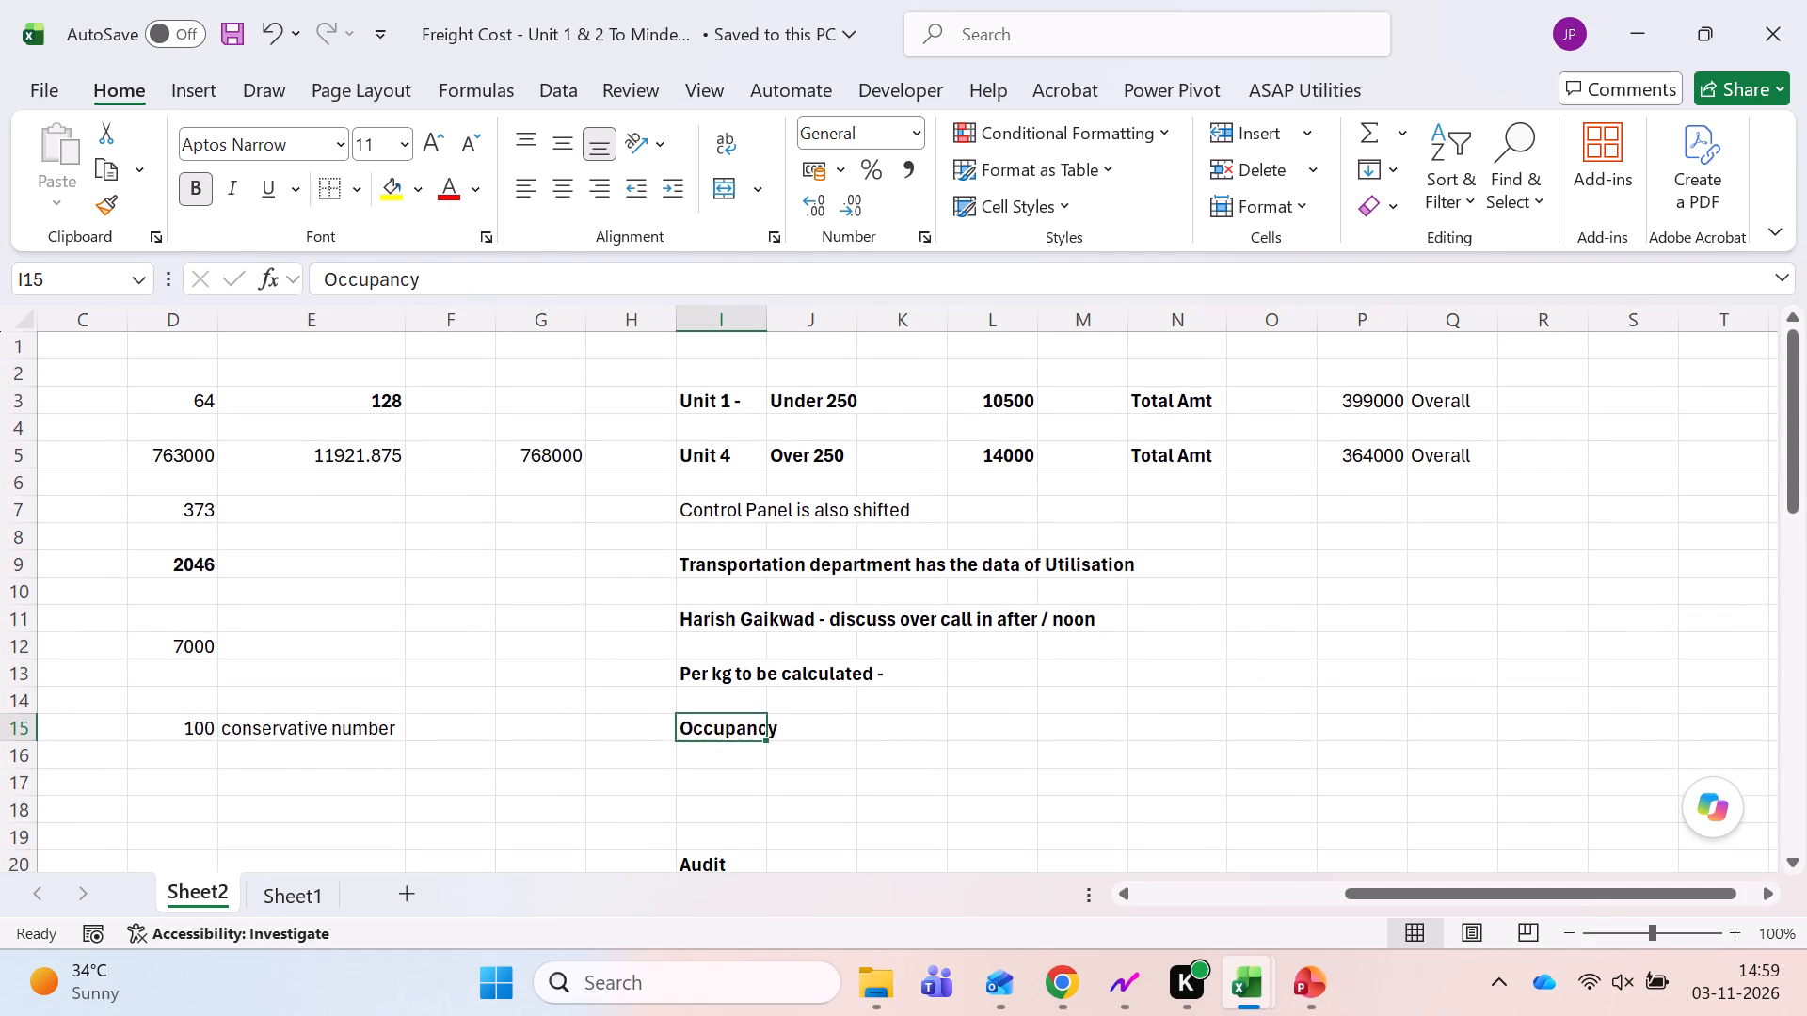
# Look over the savings rows on Sheet2 once more and the trip list on Sheet1.
pyautogui.hotkey('ctrl', 'Left')
pyautogui.hotkey('ctrl', 'Left')
pyautogui.hotkey('ctrl', 'Left')
pyautogui.hotkey('ctrl', 'Left')
pyautogui.hotkey('ctrl', 'Left')
pyautogui.hotkey('ctrl', 'Left')
pyautogui.hotkey('ctrl', 'Left')
pyautogui.hotkey('ctrl', 'Left')
pyautogui.hotkey('ctrl', 'Left')
pyautogui.hotkey('ctrl', 'Left')
pyautogui.hotkey('ctrl', 'Left')
pyautogui.hotkey('ctrl', 'Left')
pyautogui.hotkey('ctrl', 'Left')
pyautogui.scroll(-1, 654, 643)
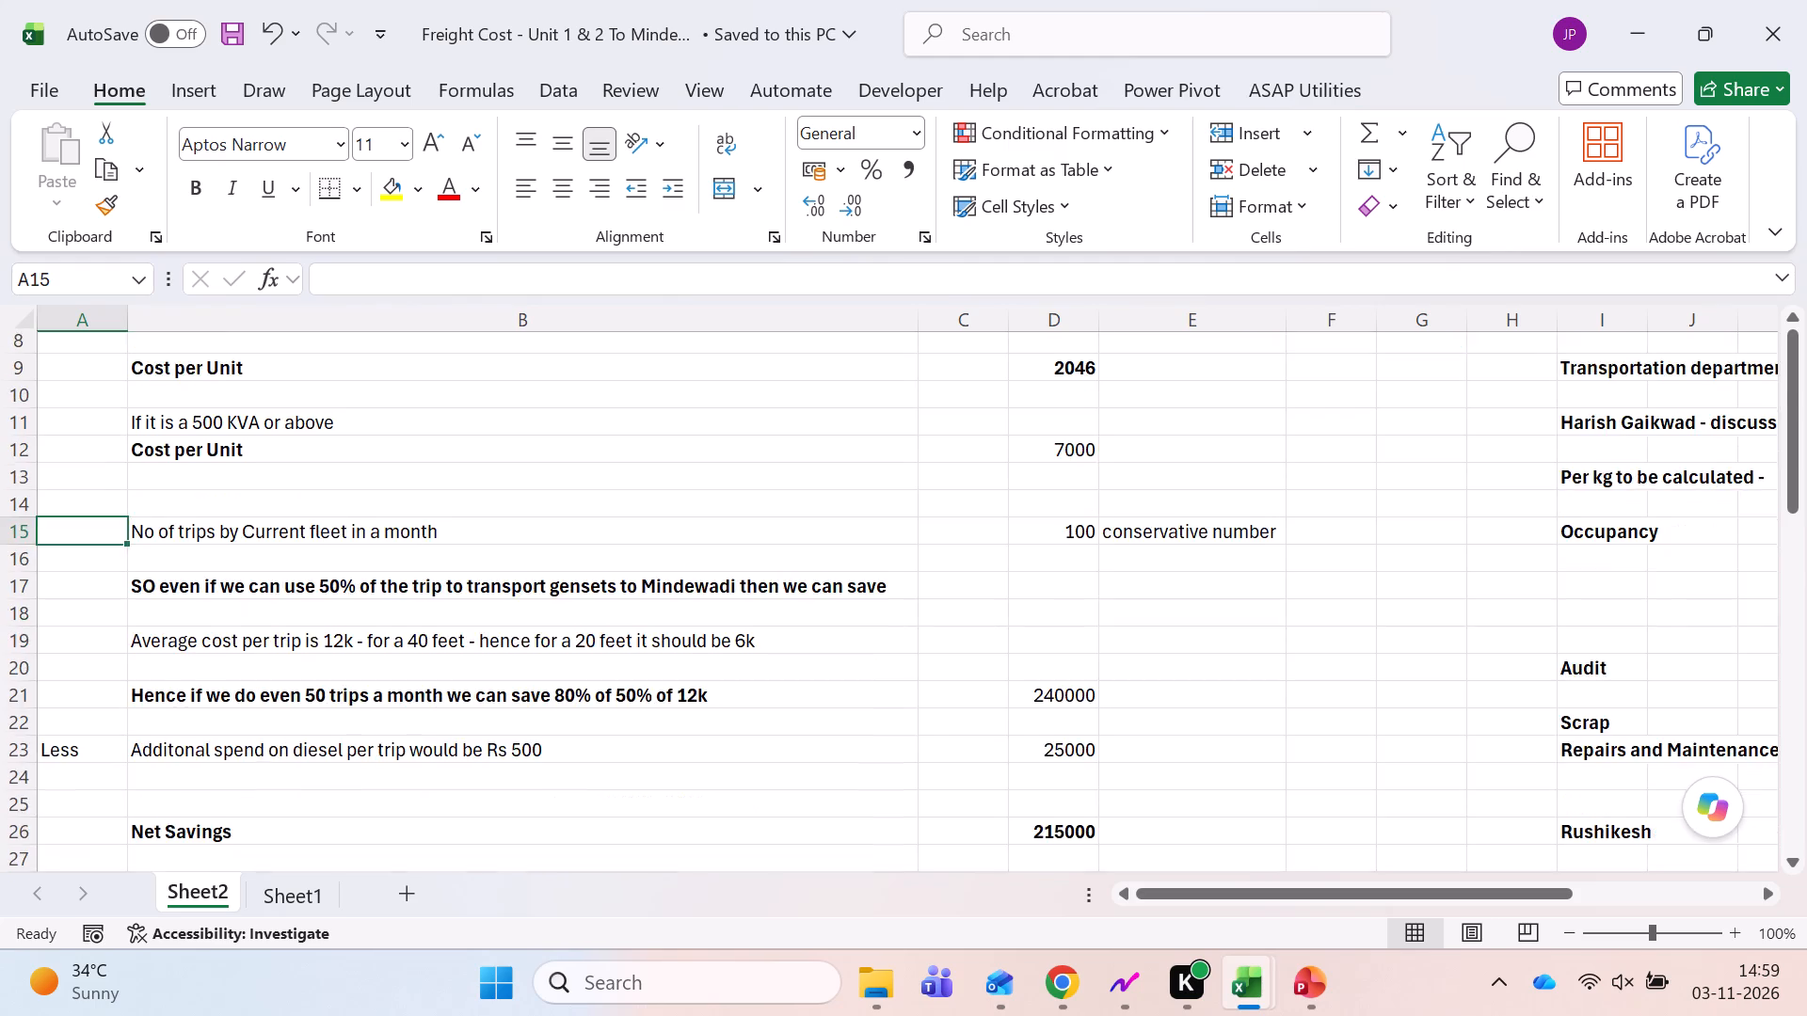
pyautogui.scroll(-2, 654, 643)
pyautogui.hotkey('ctrl', 'pagedown')
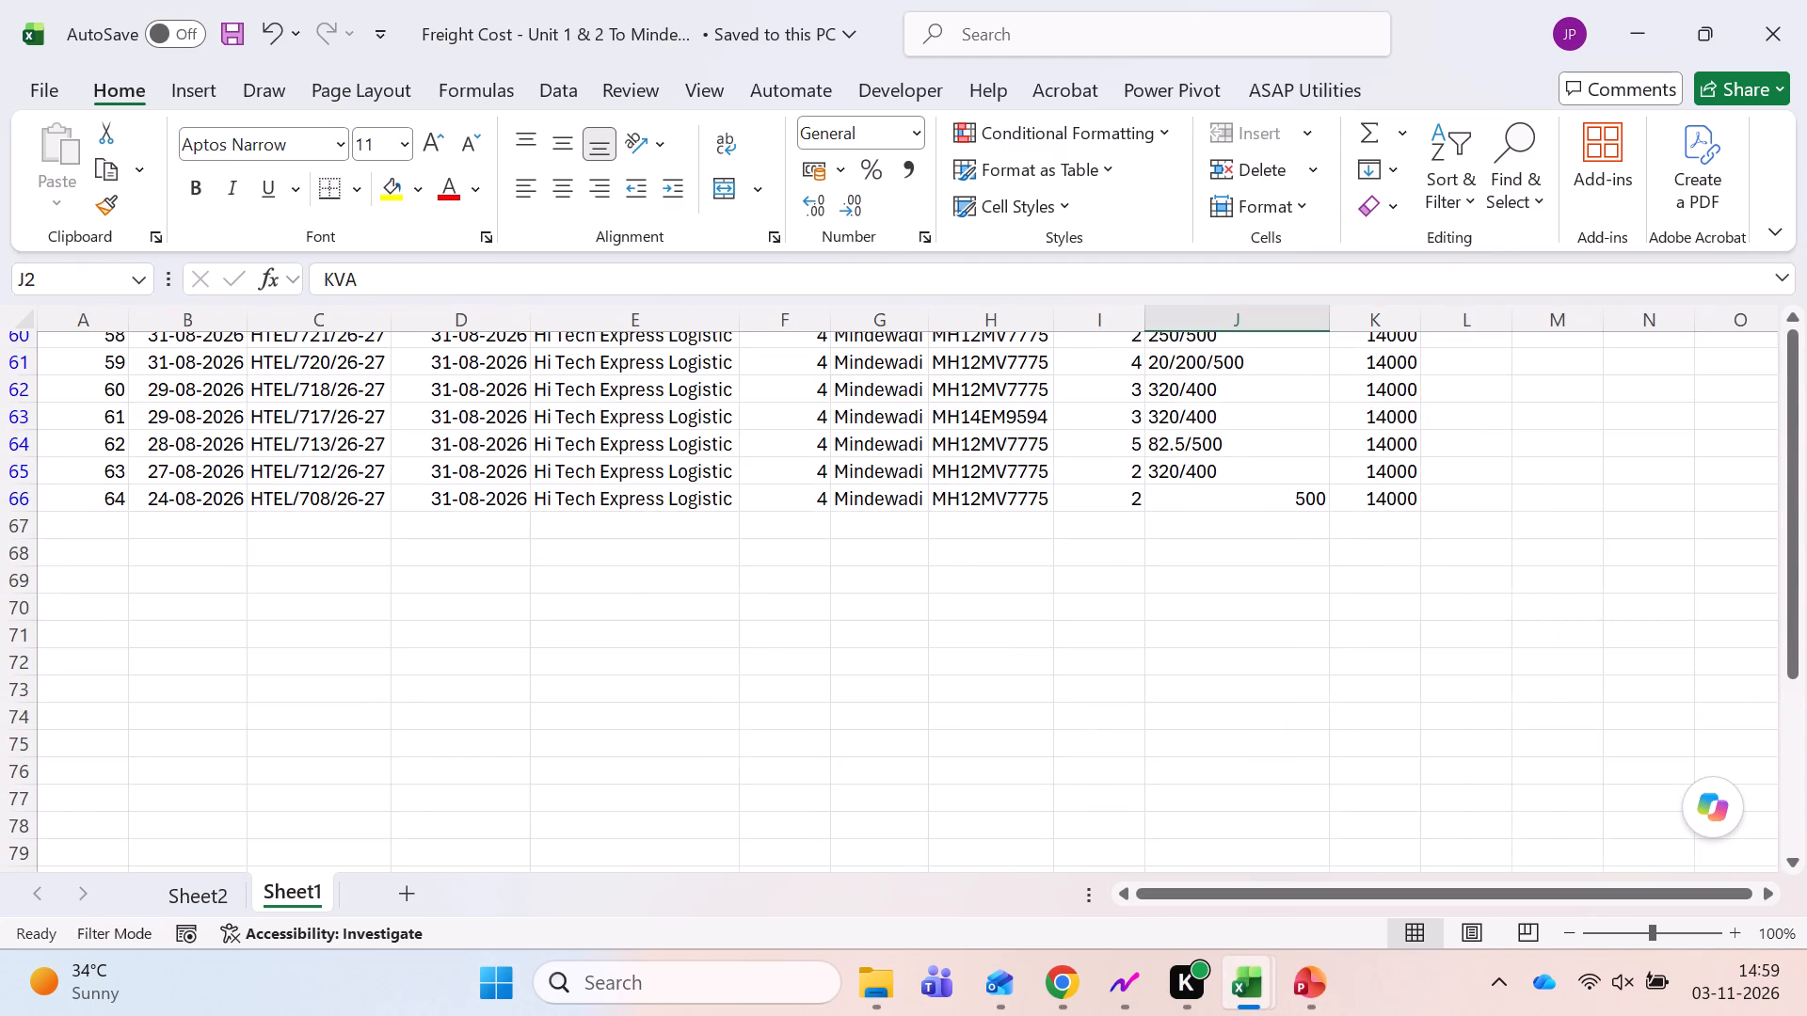
pyautogui.hotkey('ctrl', 'pagedown')
pyautogui.hotkey('ctrl', 'Up')
pyautogui.hotkey('ctrl', 'Up')
pyautogui.hotkey('ctrl', 'Up')
pyautogui.hotkey('ctrl', 'Up')
# Close the Freight Cost - Unit 1 & 2 workbook and bring the Savings Working workbook to the front.
pyautogui.click(1806, 0)
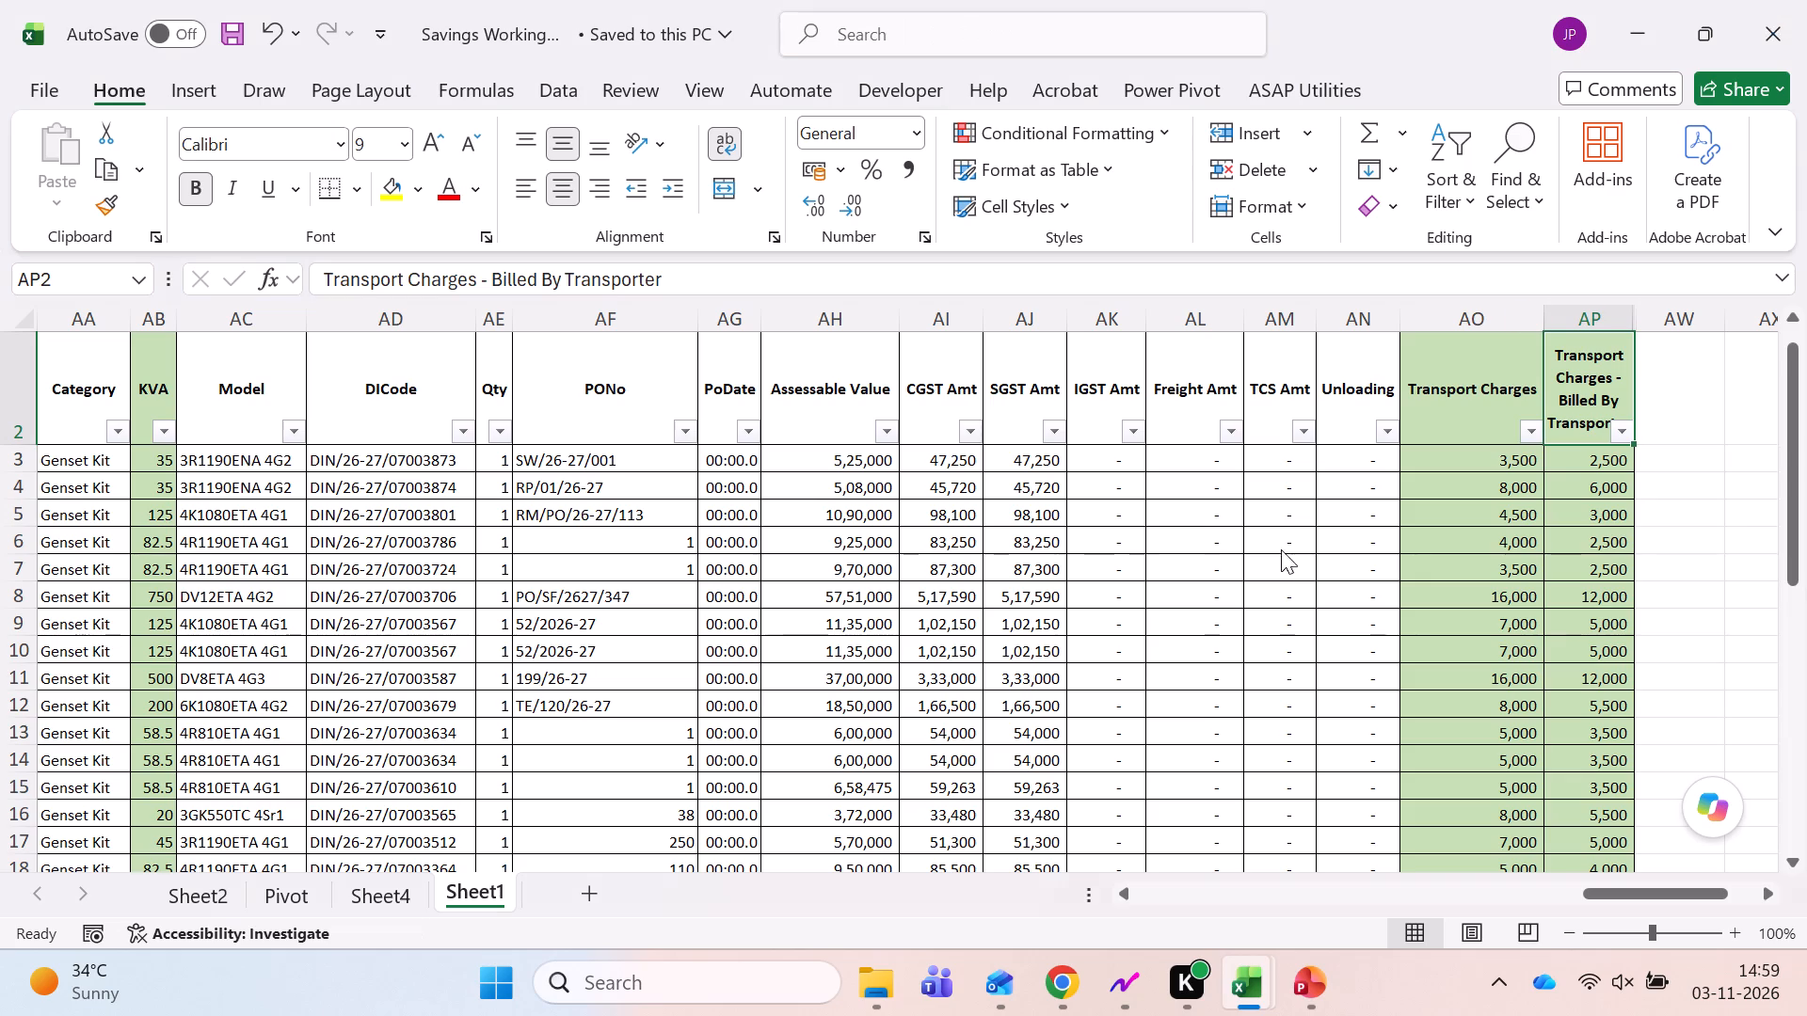
pyautogui.click(1242, 945)
pyautogui.click(1247, 977)
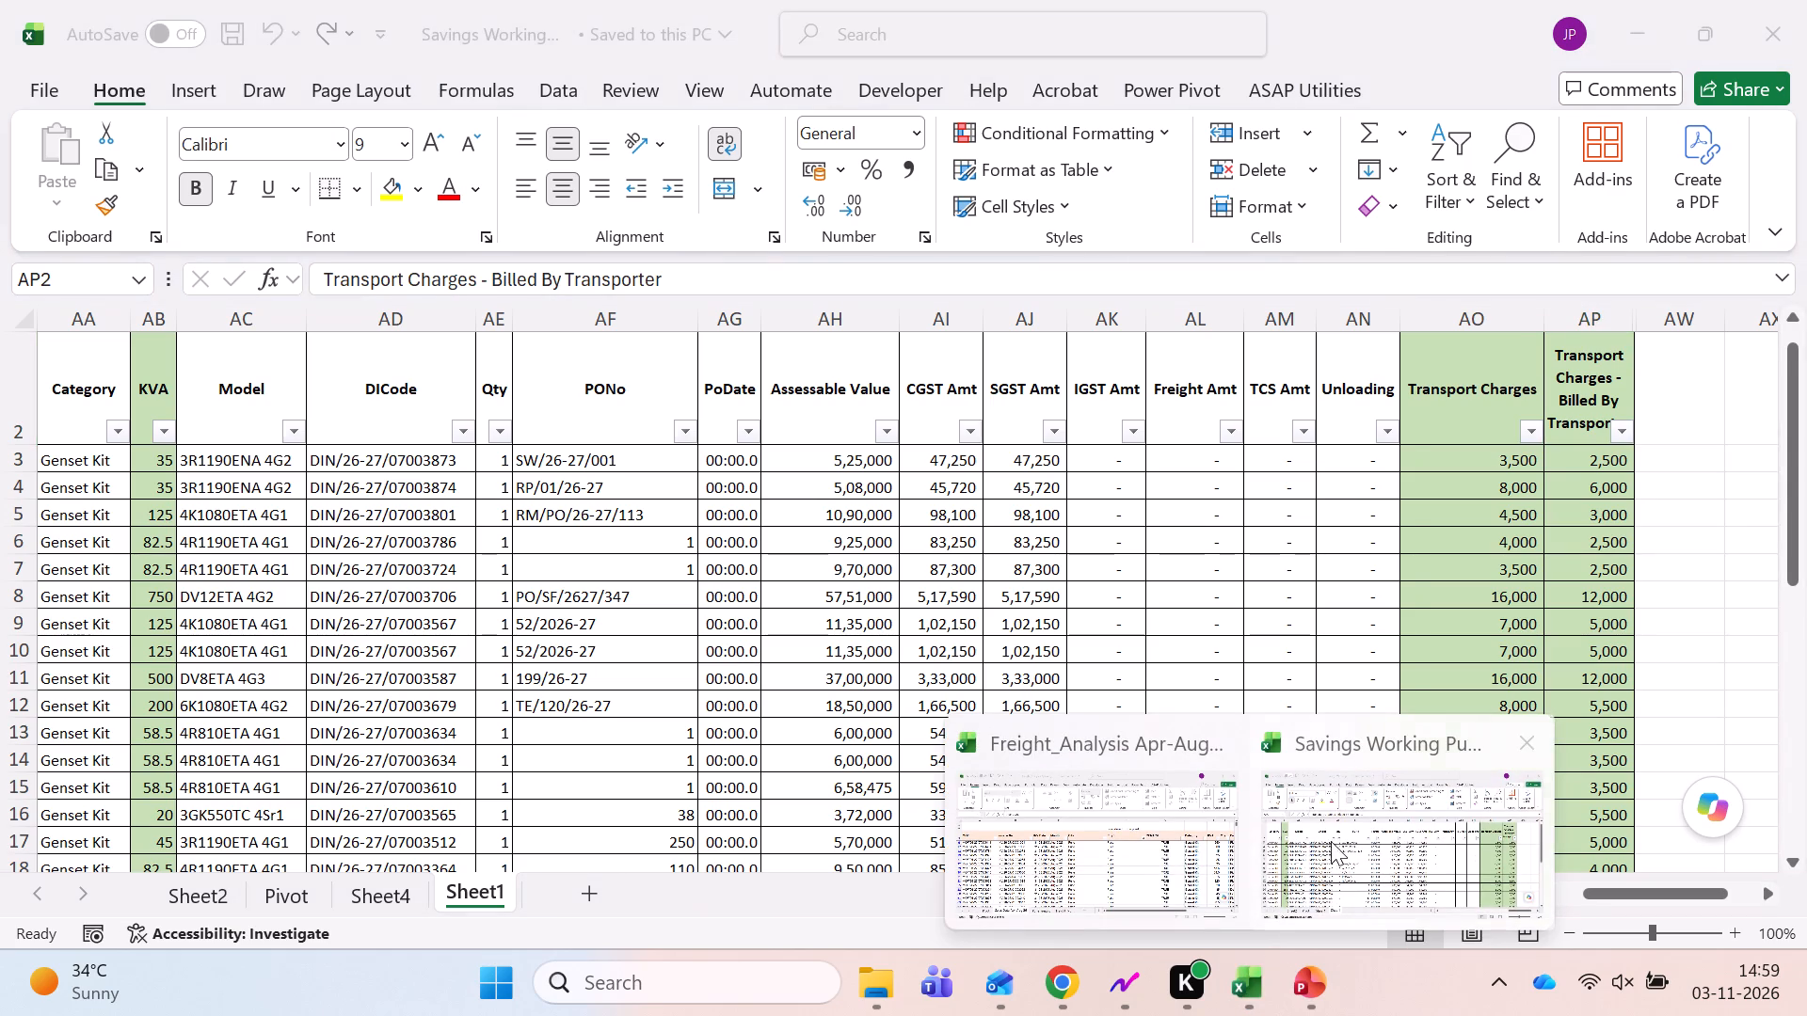
pyautogui.click(1335, 835)
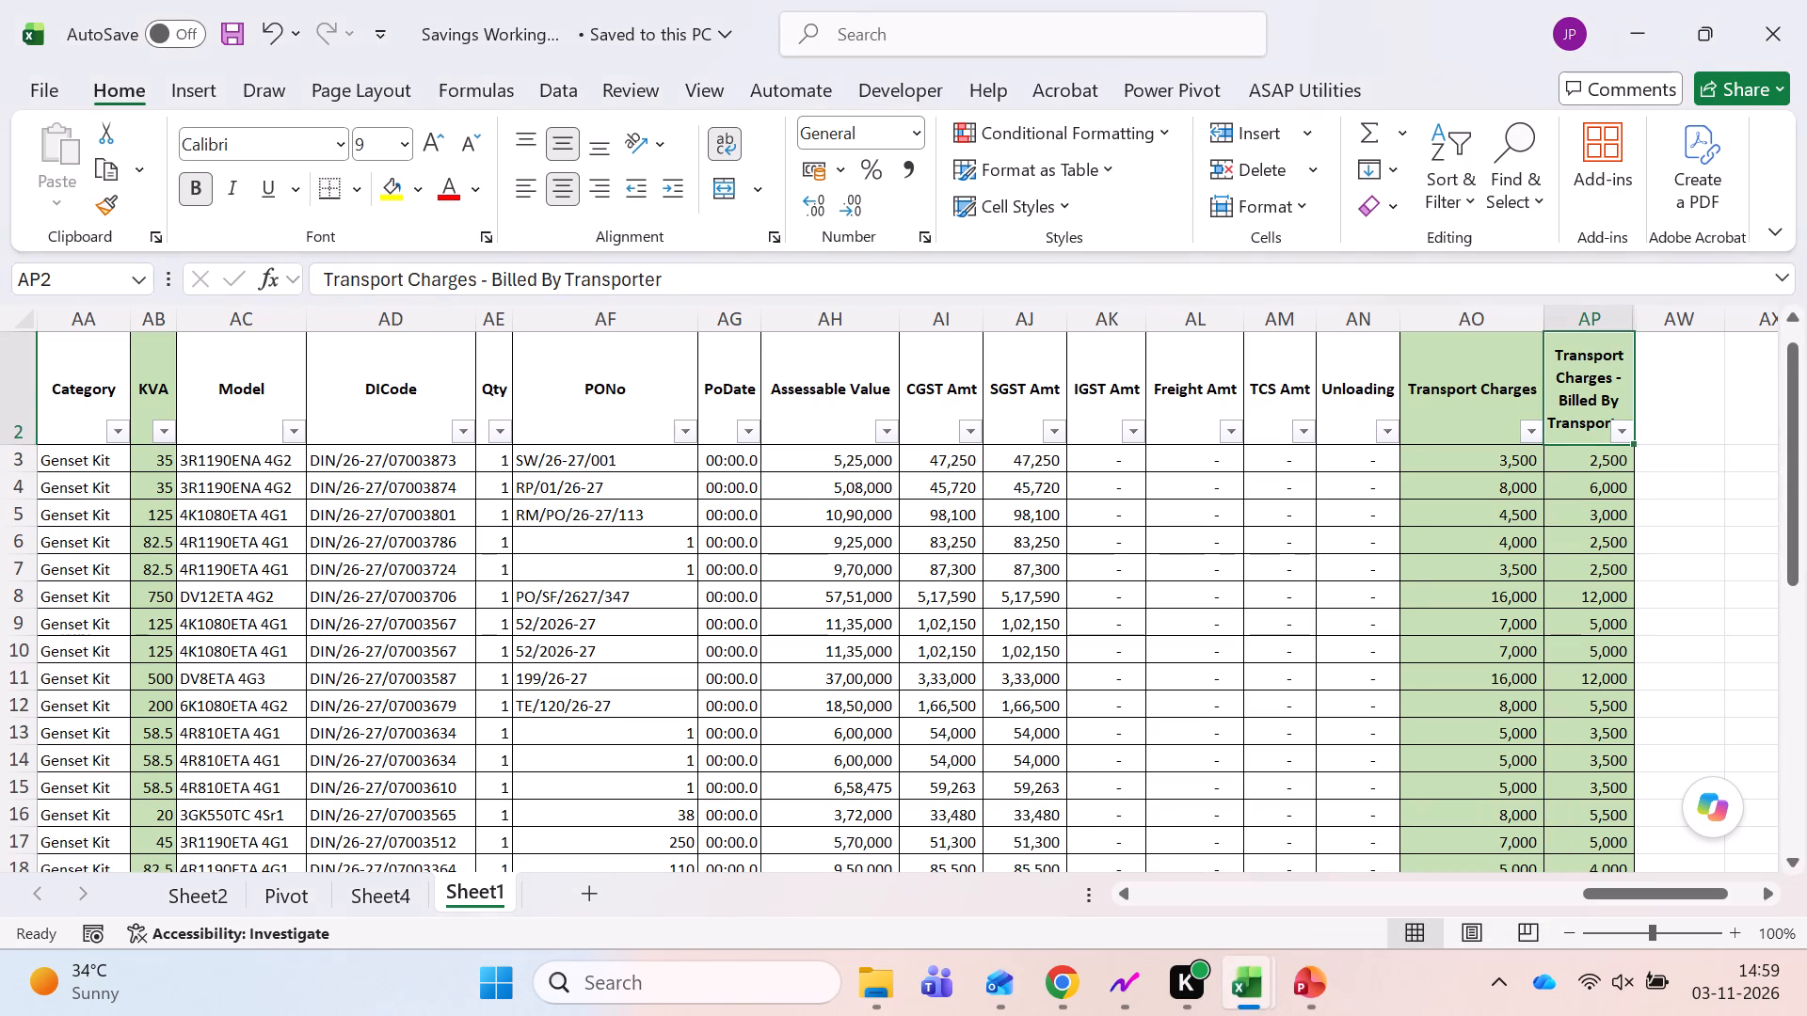
# Review the trip records on Sheet1, from the MOF codes in column A across to the transport charges billed by the transporter.
pyautogui.hotkey('ctrl', 'pageup')
pyautogui.hotkey('ctrl', 'pagedown')
pyautogui.hotkey('ctrl', 'Left')
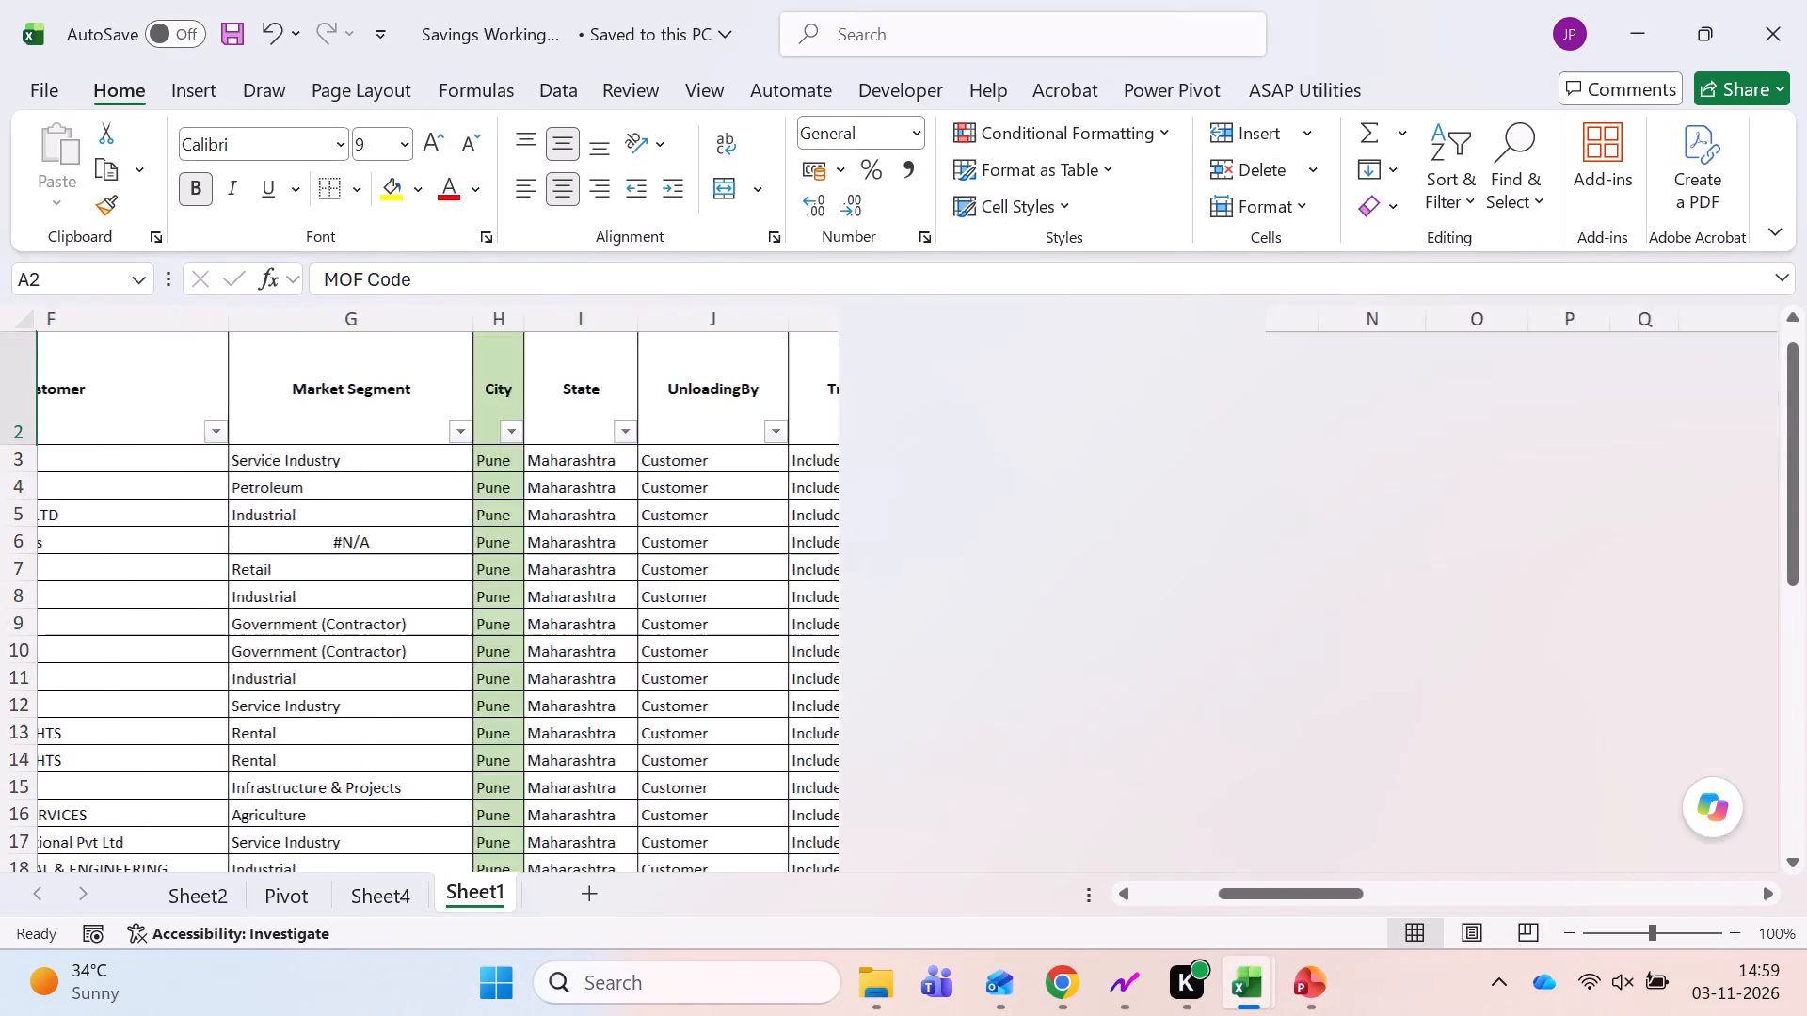
pyautogui.press('Down')
pyautogui.hotkey('ctrl', 'shift', 'Down')
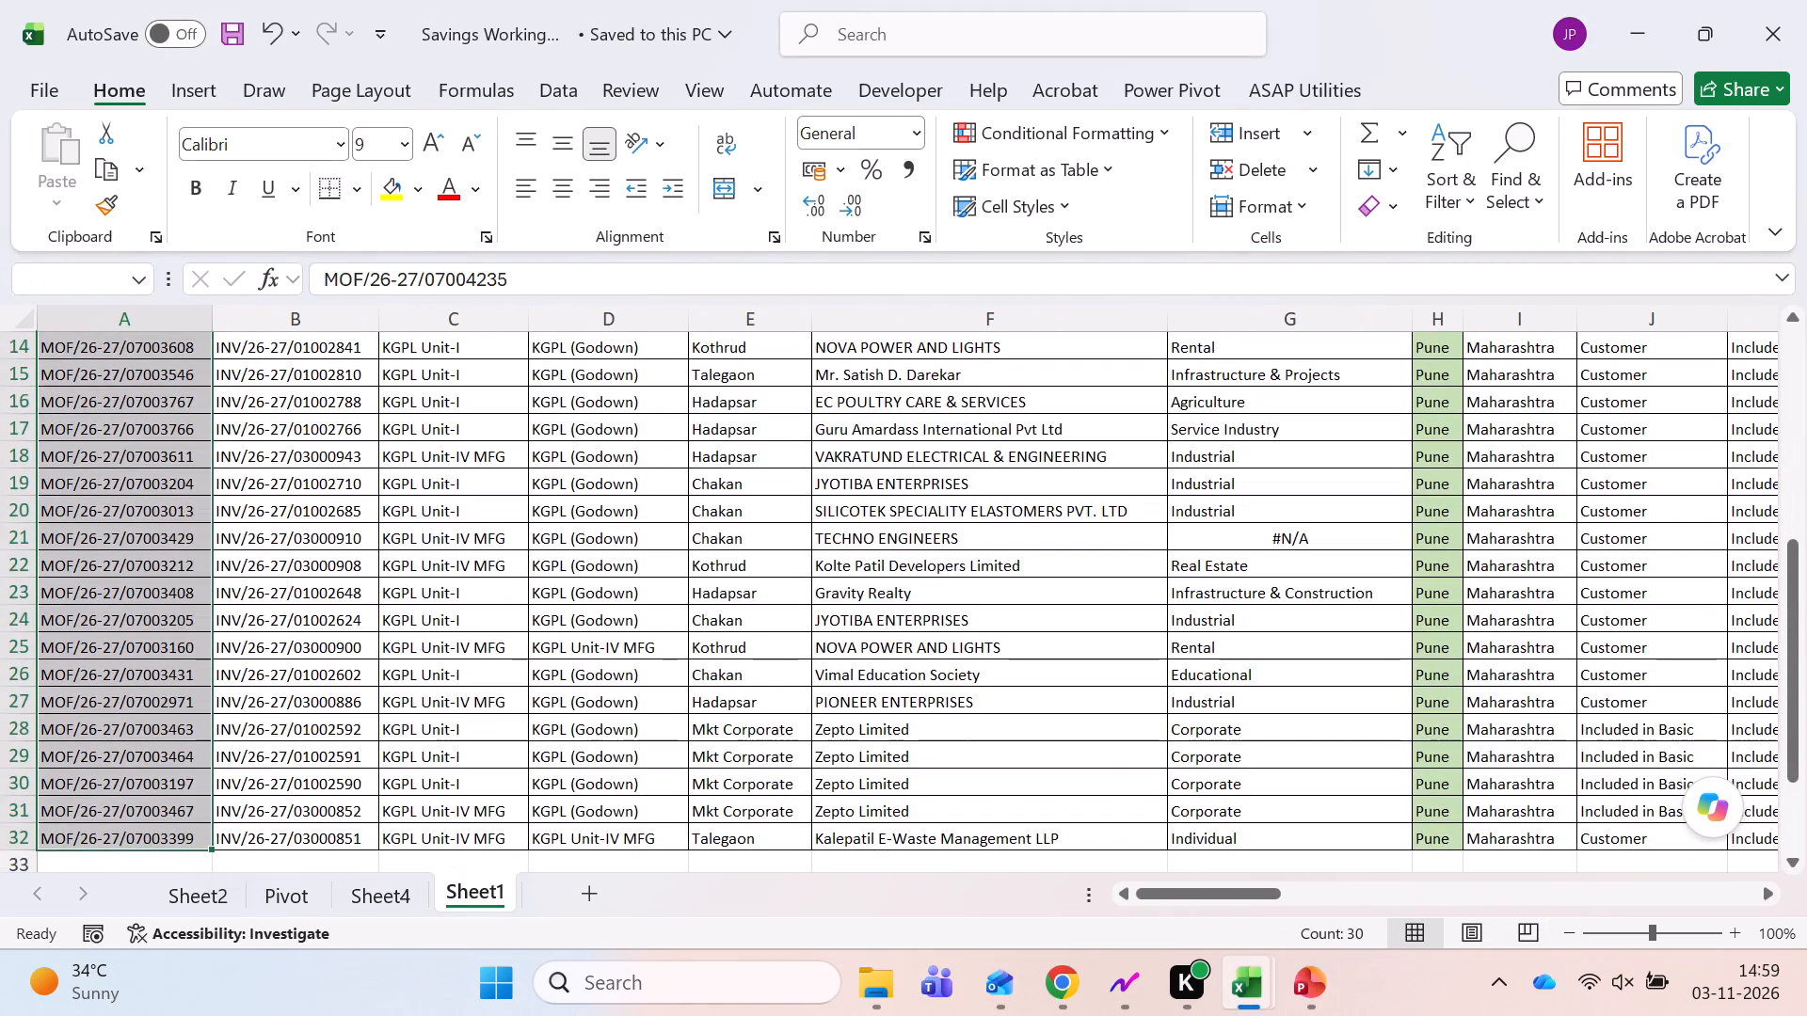
pyautogui.hotkey('shift', 'Up')
pyautogui.hotkey('shift', 'Down')
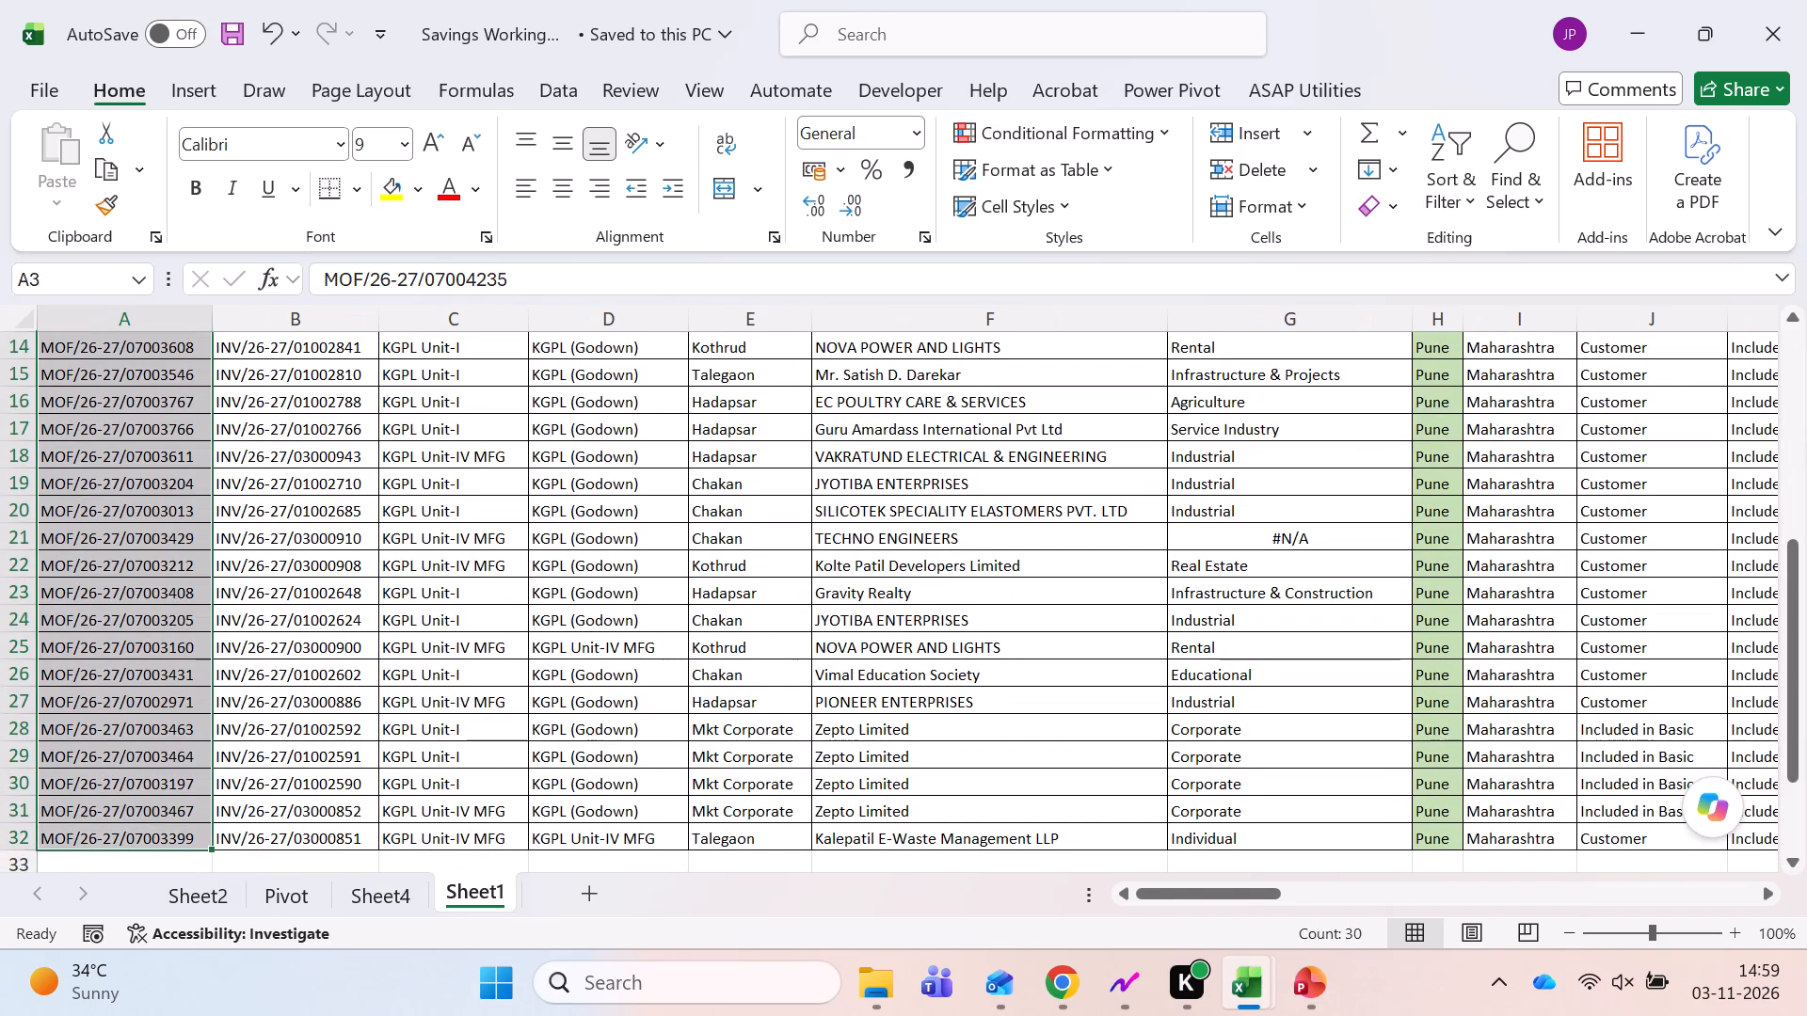
pyautogui.hotkey('ctrl', 'Up')
pyautogui.press('Down')
pyautogui.press('Down')
pyautogui.press('Right')
pyautogui.press('Right')
pyautogui.press('Right')
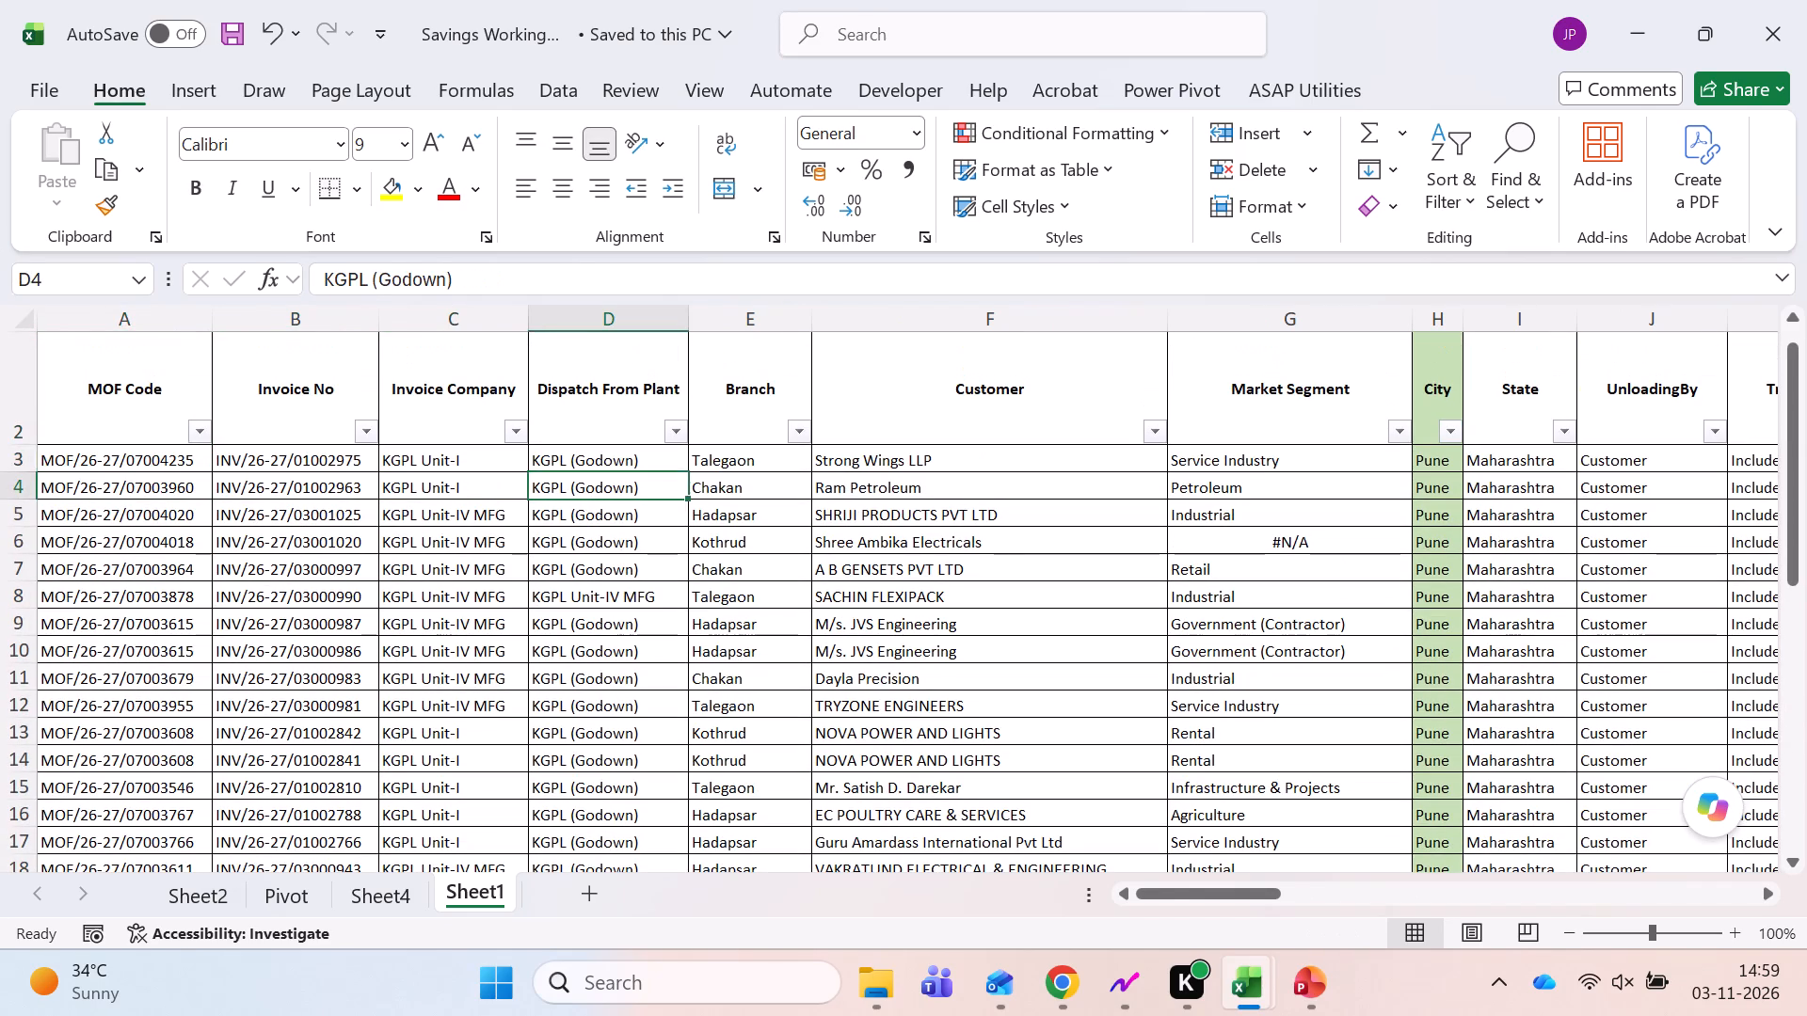
pyautogui.press('Up')
pyautogui.hotkey('ctrl', 'Up')
pyautogui.hotkey('ctrl', 'Right')
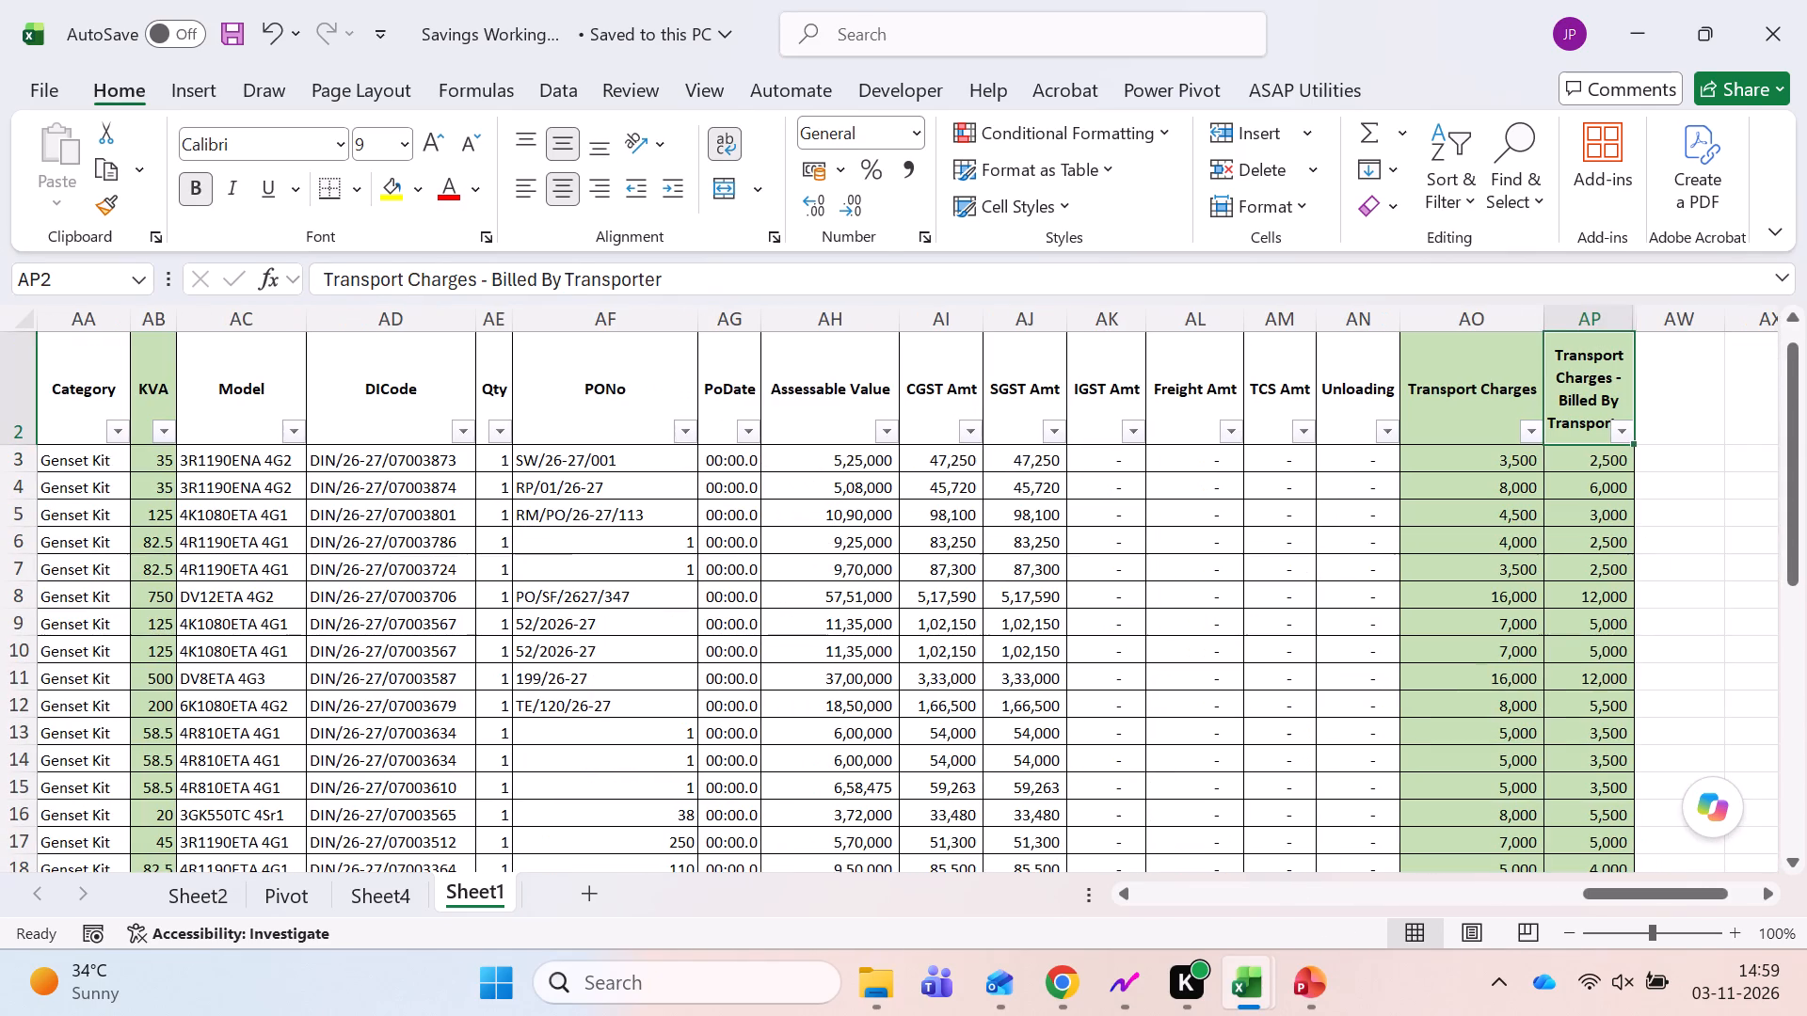
pyautogui.hotkey('ctrl', 'Left')
pyautogui.press('Down')
pyautogui.hotkey('ctrl', 'pagedown')
# Read through the To Check list on Sheet4, covering monthwise sales, scheduling, costs and interest cost.
pyautogui.hotkey('ctrl', 'pageup')
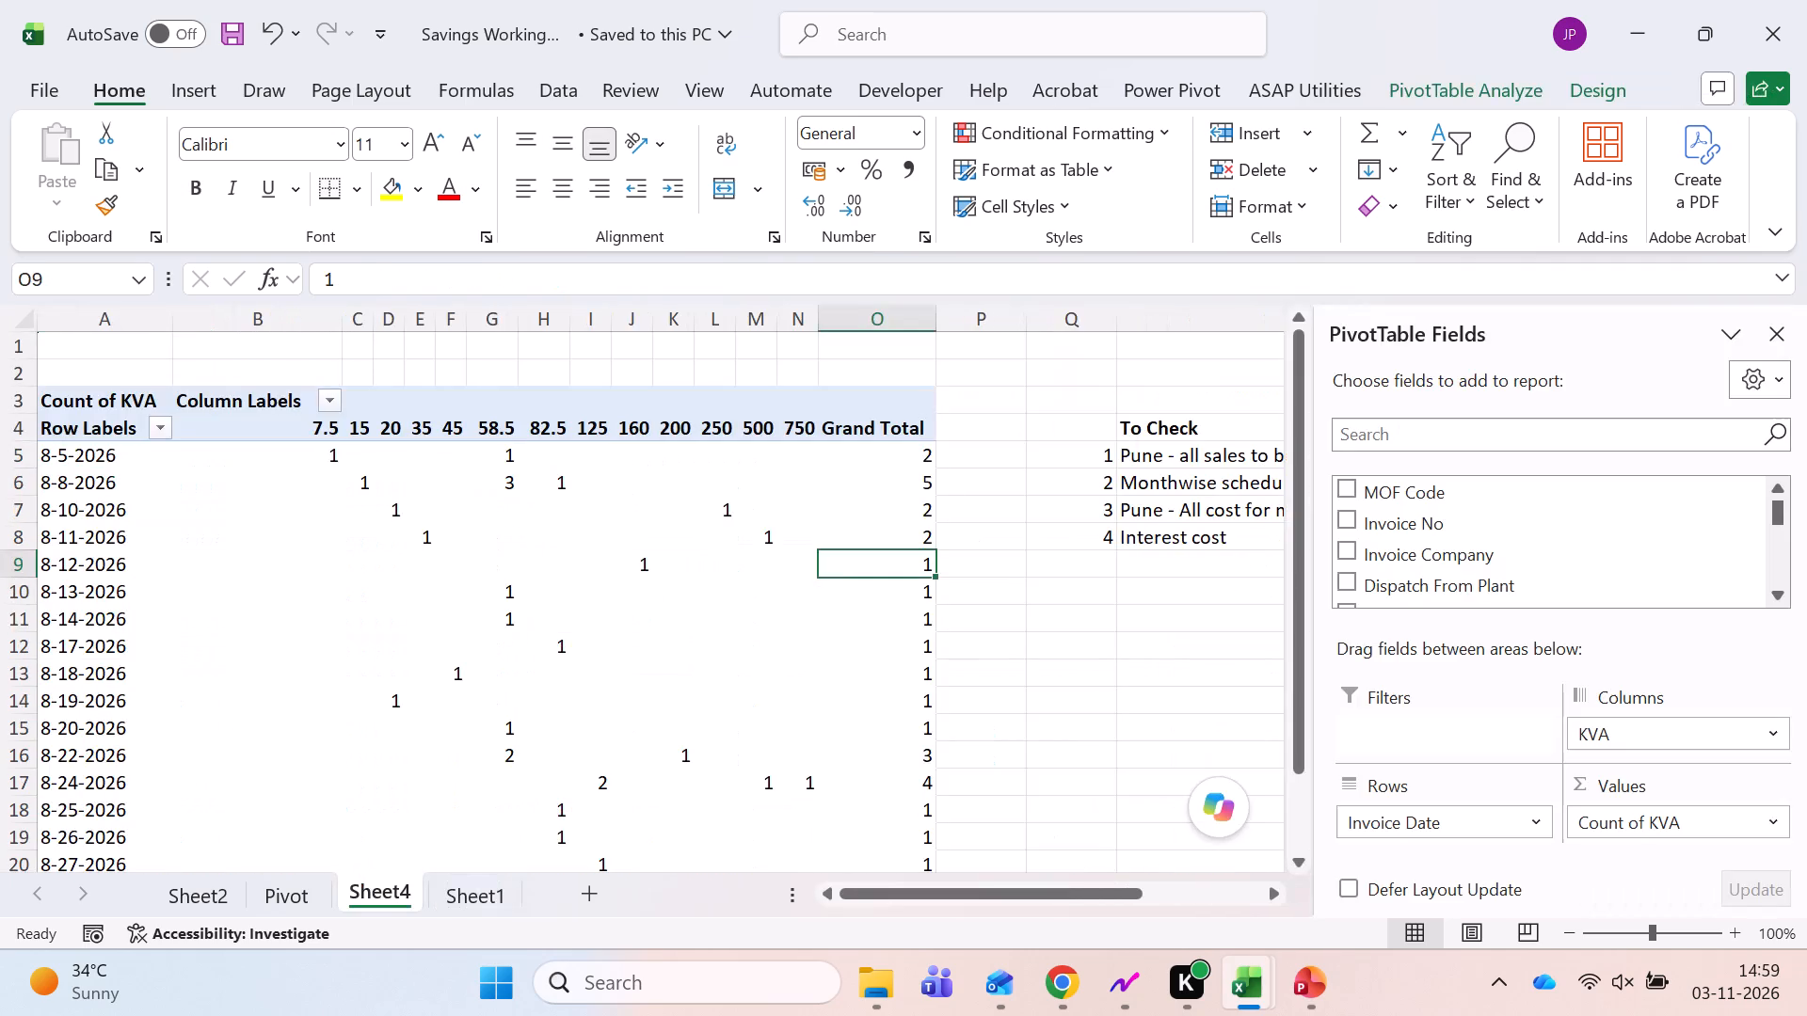
pyautogui.press('Right')
pyautogui.press('Right')
pyautogui.press('Right')
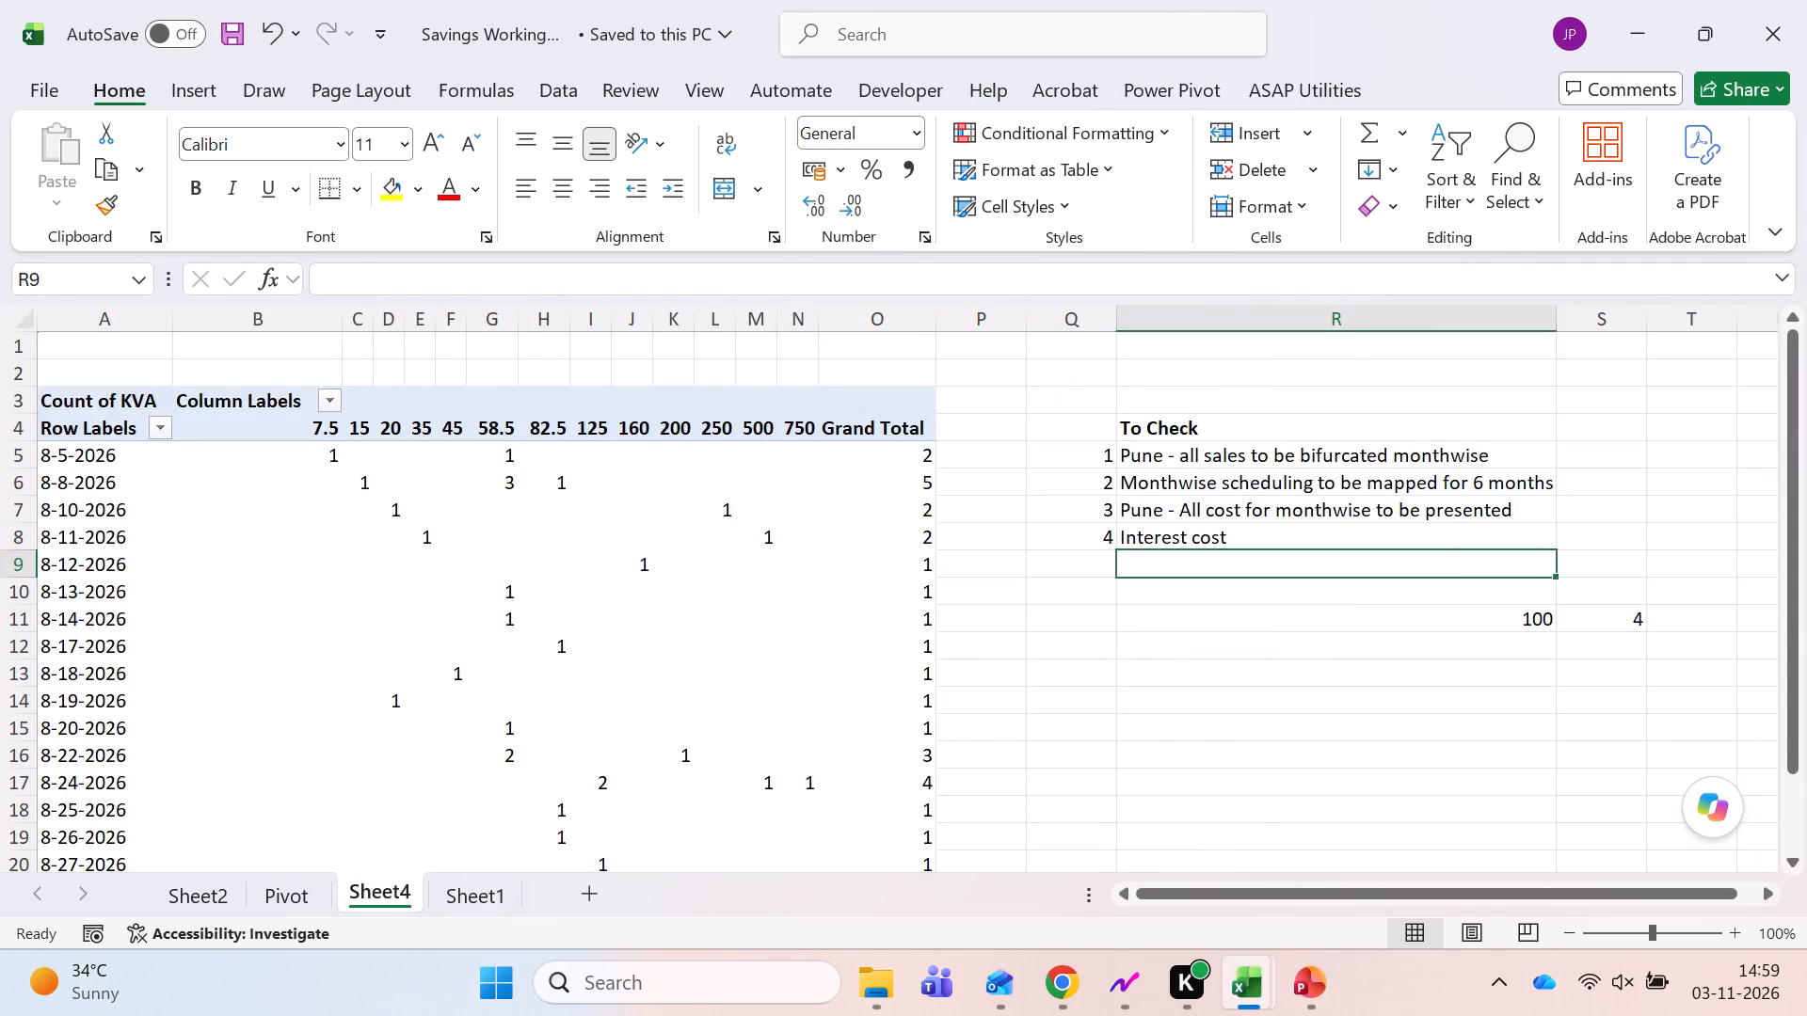
pyautogui.press('Left')
pyautogui.press('Right')
pyautogui.press('Up')
pyautogui.press('Up')
pyautogui.press('Up')
pyautogui.press('Up')
pyautogui.press('Down')
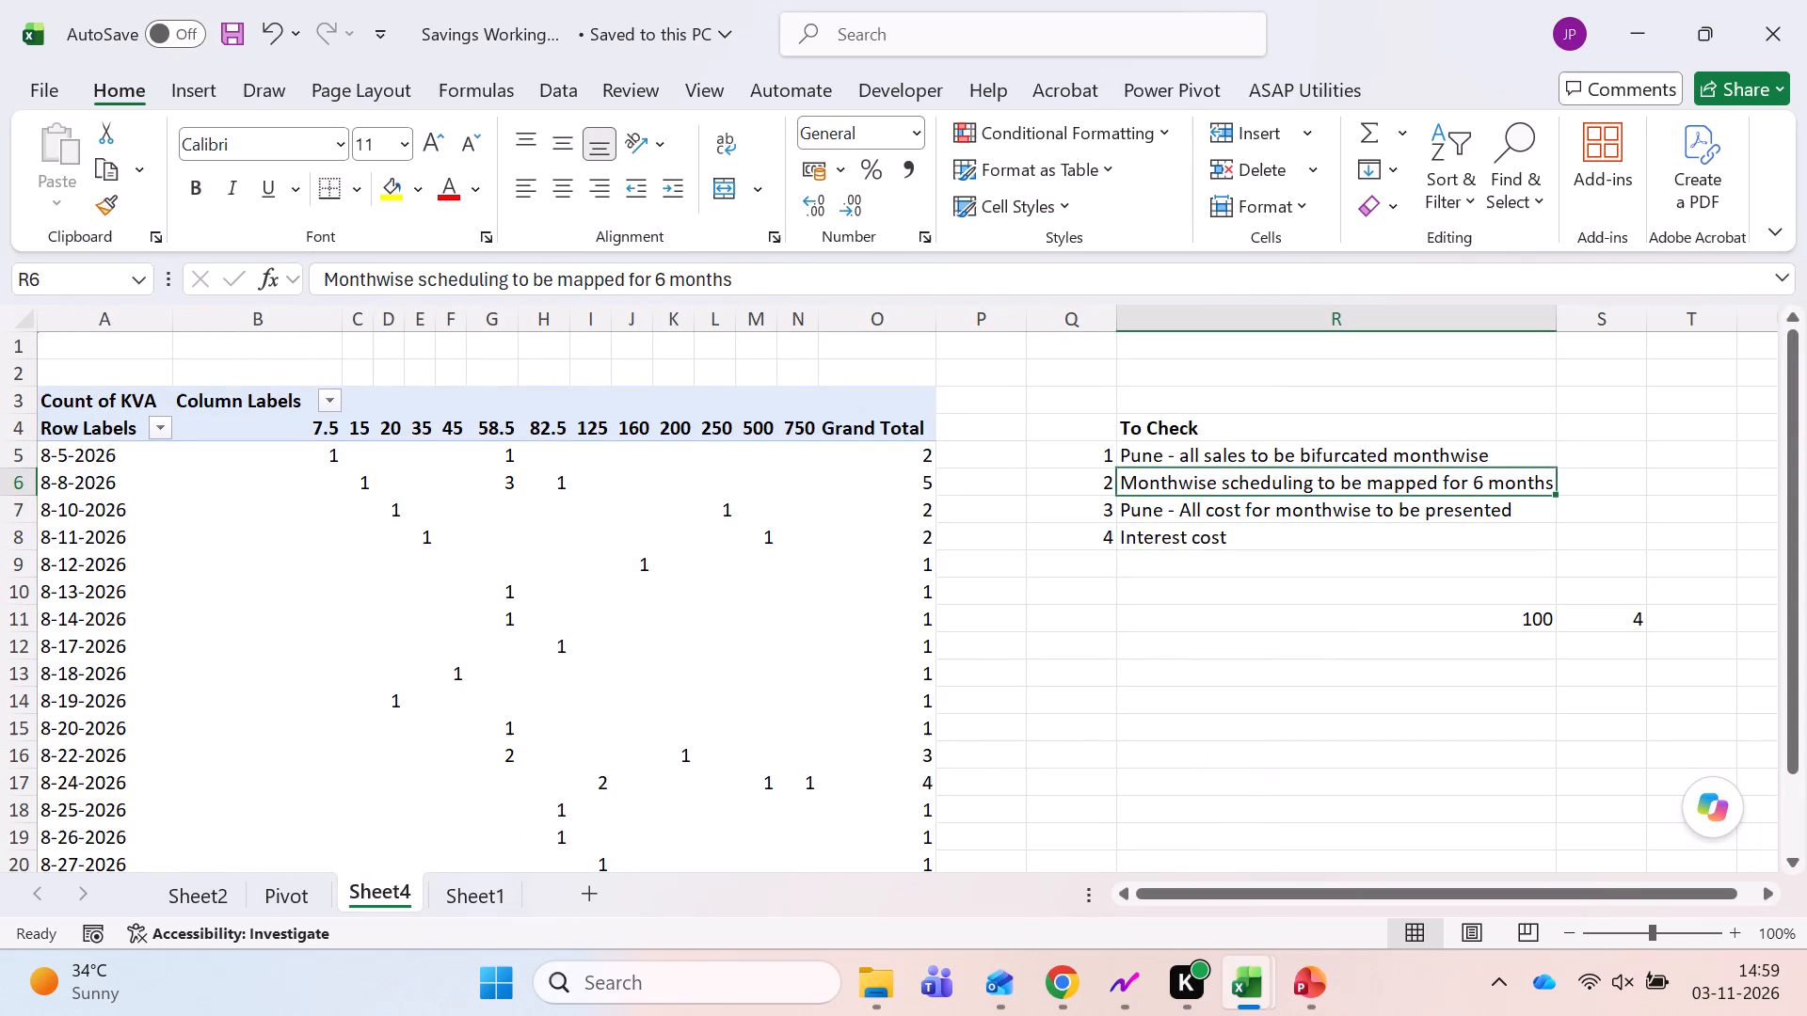
pyautogui.press('Down')
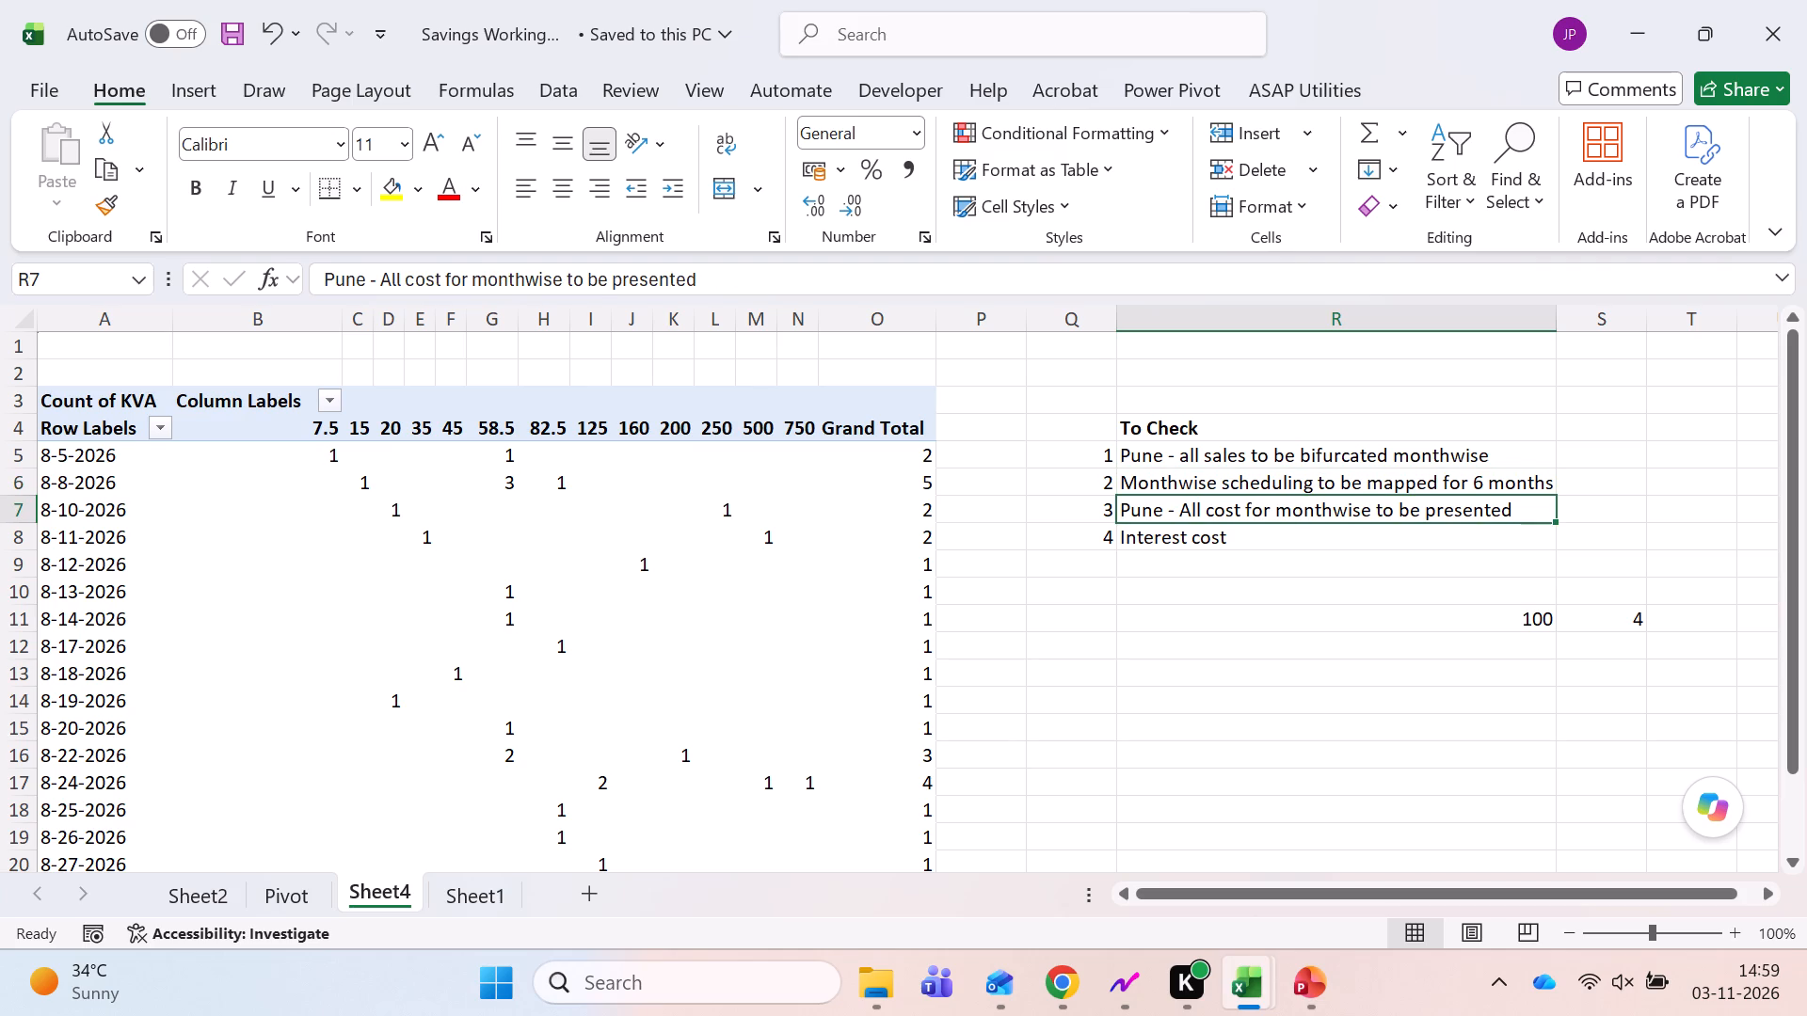
pyautogui.press('Down')
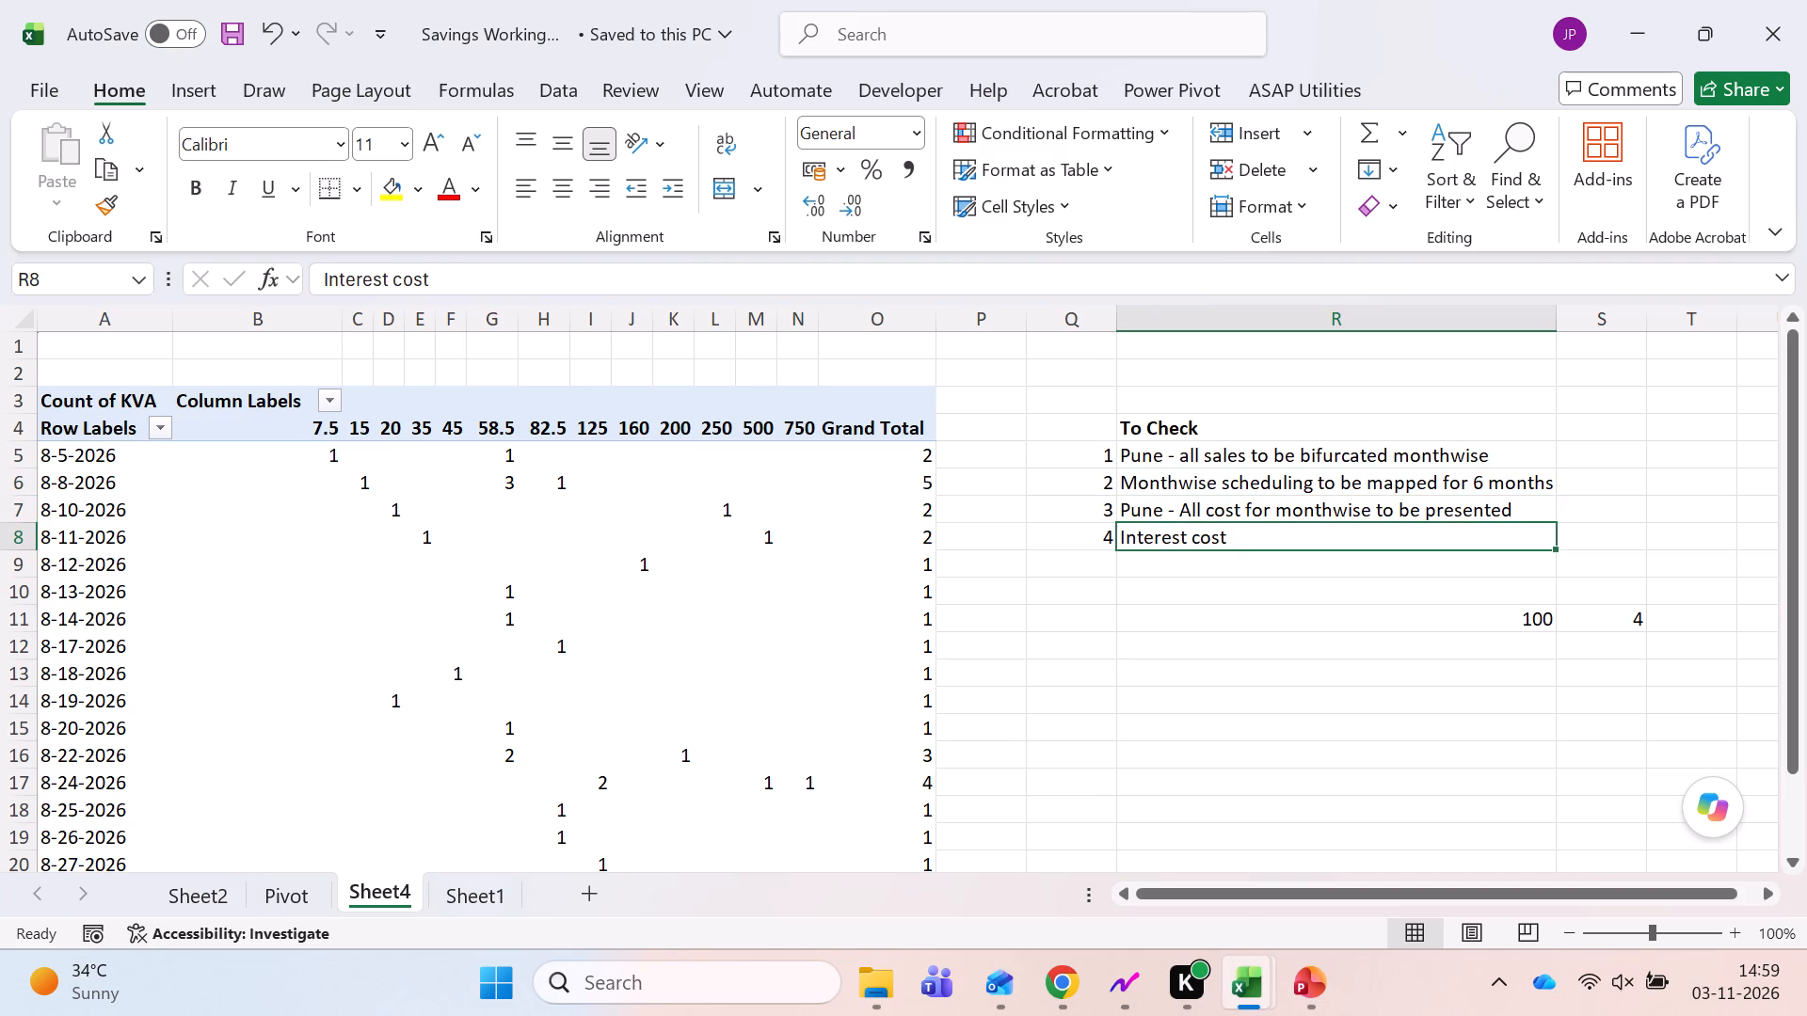
# Review the Sheet2 truck-hire calculation from the trip count down to the overall monthly savings per truck, including the D41 formula.
pyautogui.hotkey('ctrl', 'pageup')
pyautogui.hotkey('ctrl', 'pageup')
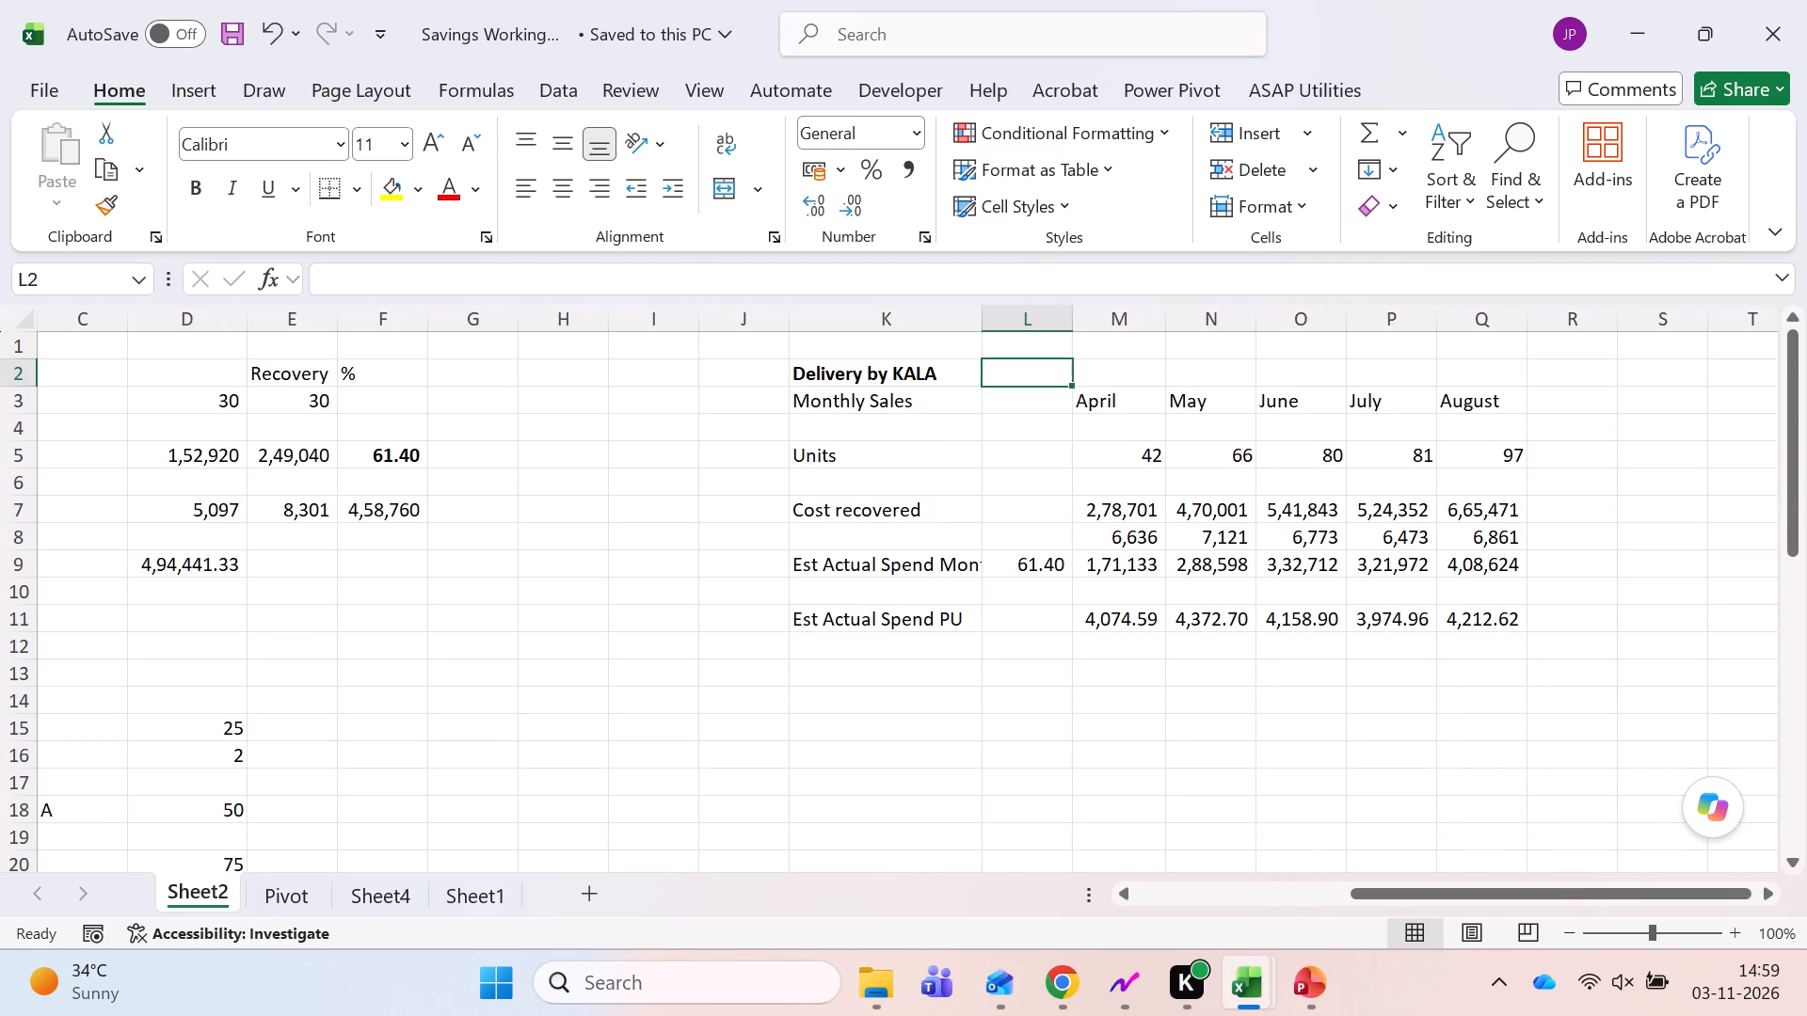
pyautogui.hotkey('ctrl', 'Left')
pyautogui.hotkey('ctrl', 'Left')
pyautogui.hotkey('ctrl', 'Left')
pyautogui.hotkey('ctrl', 'Left')
pyautogui.hotkey('ctrl', 'Left')
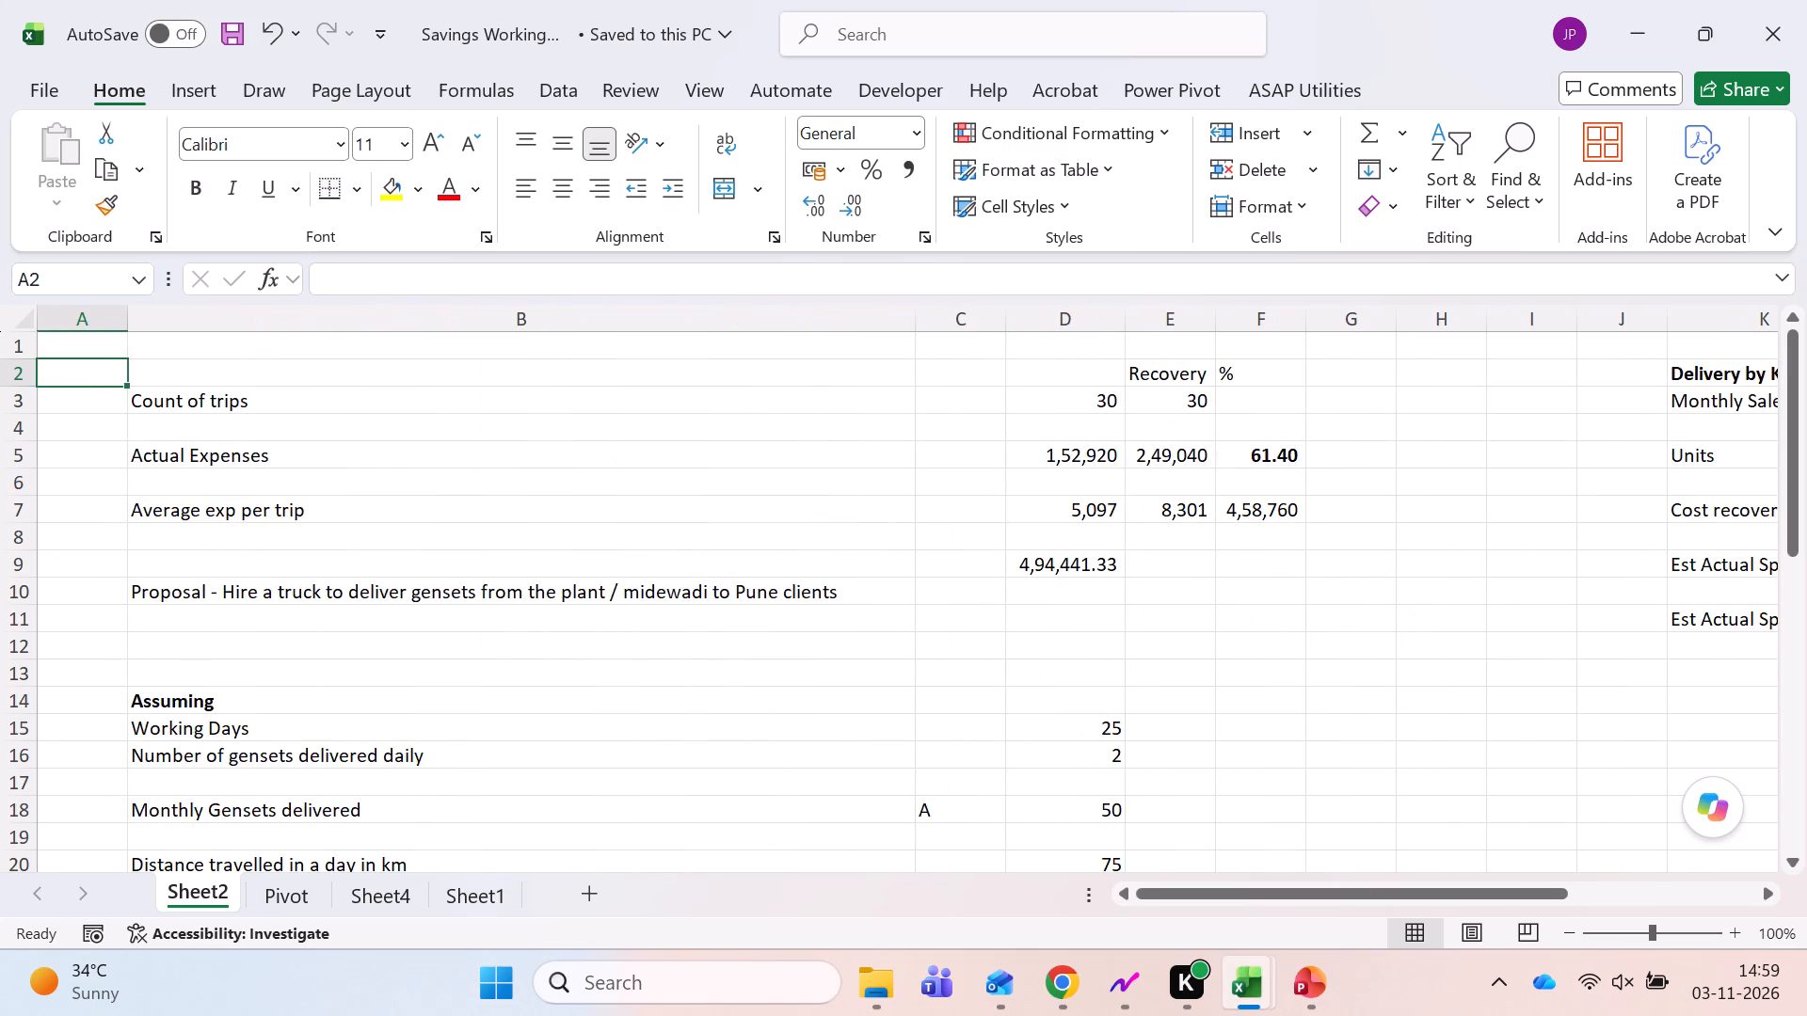
pyautogui.press('Right')
pyautogui.press('Right')
pyautogui.press('Right')
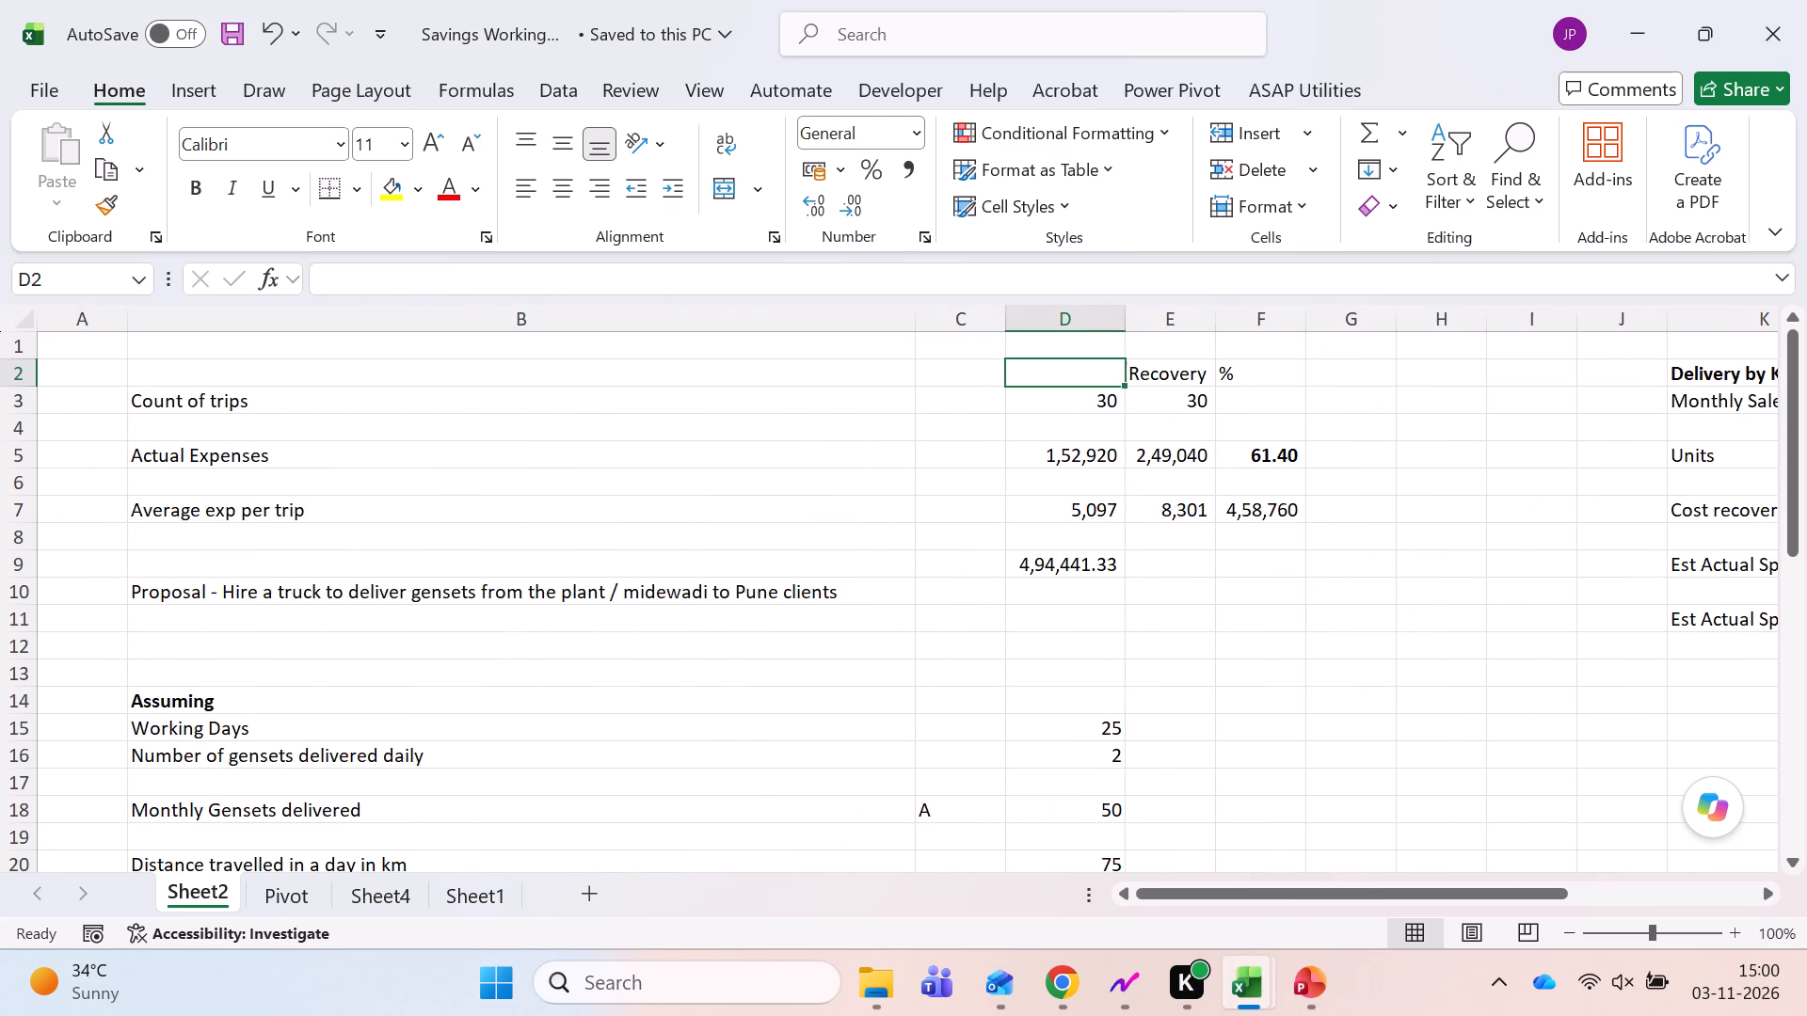
pyautogui.scroll(-3, 953, 664)
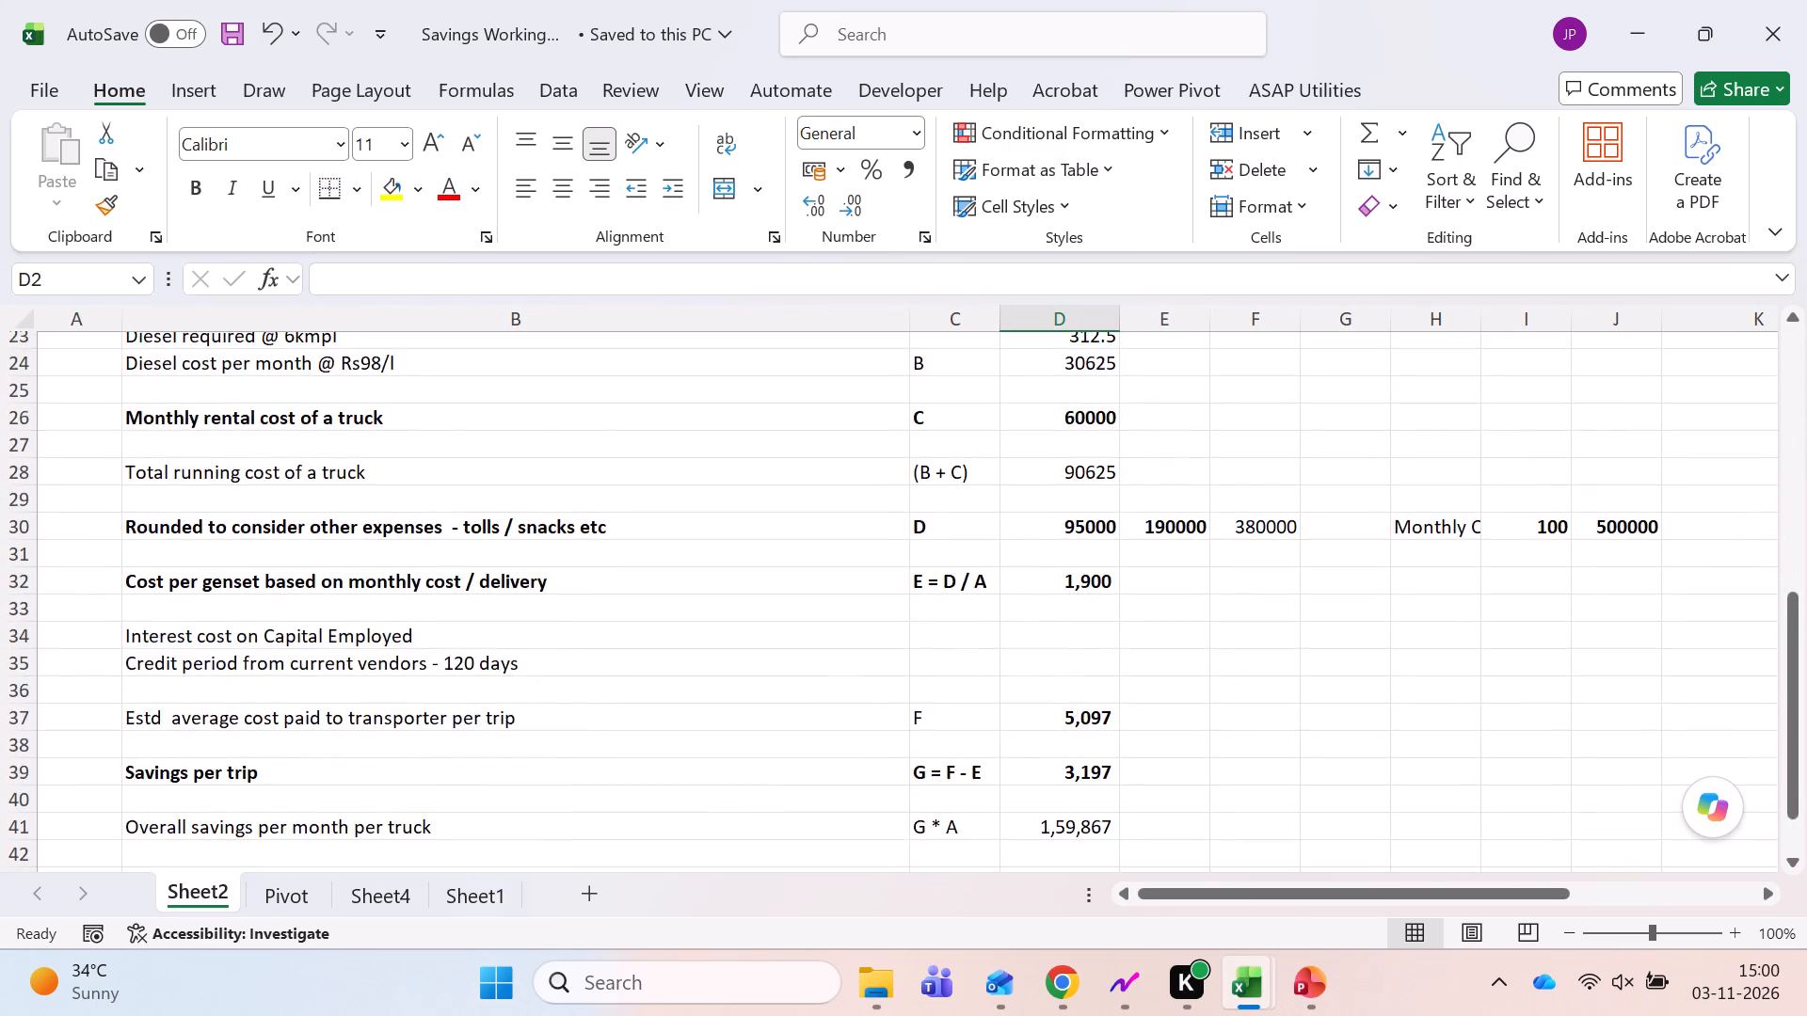
pyautogui.scroll(-2, 953, 664)
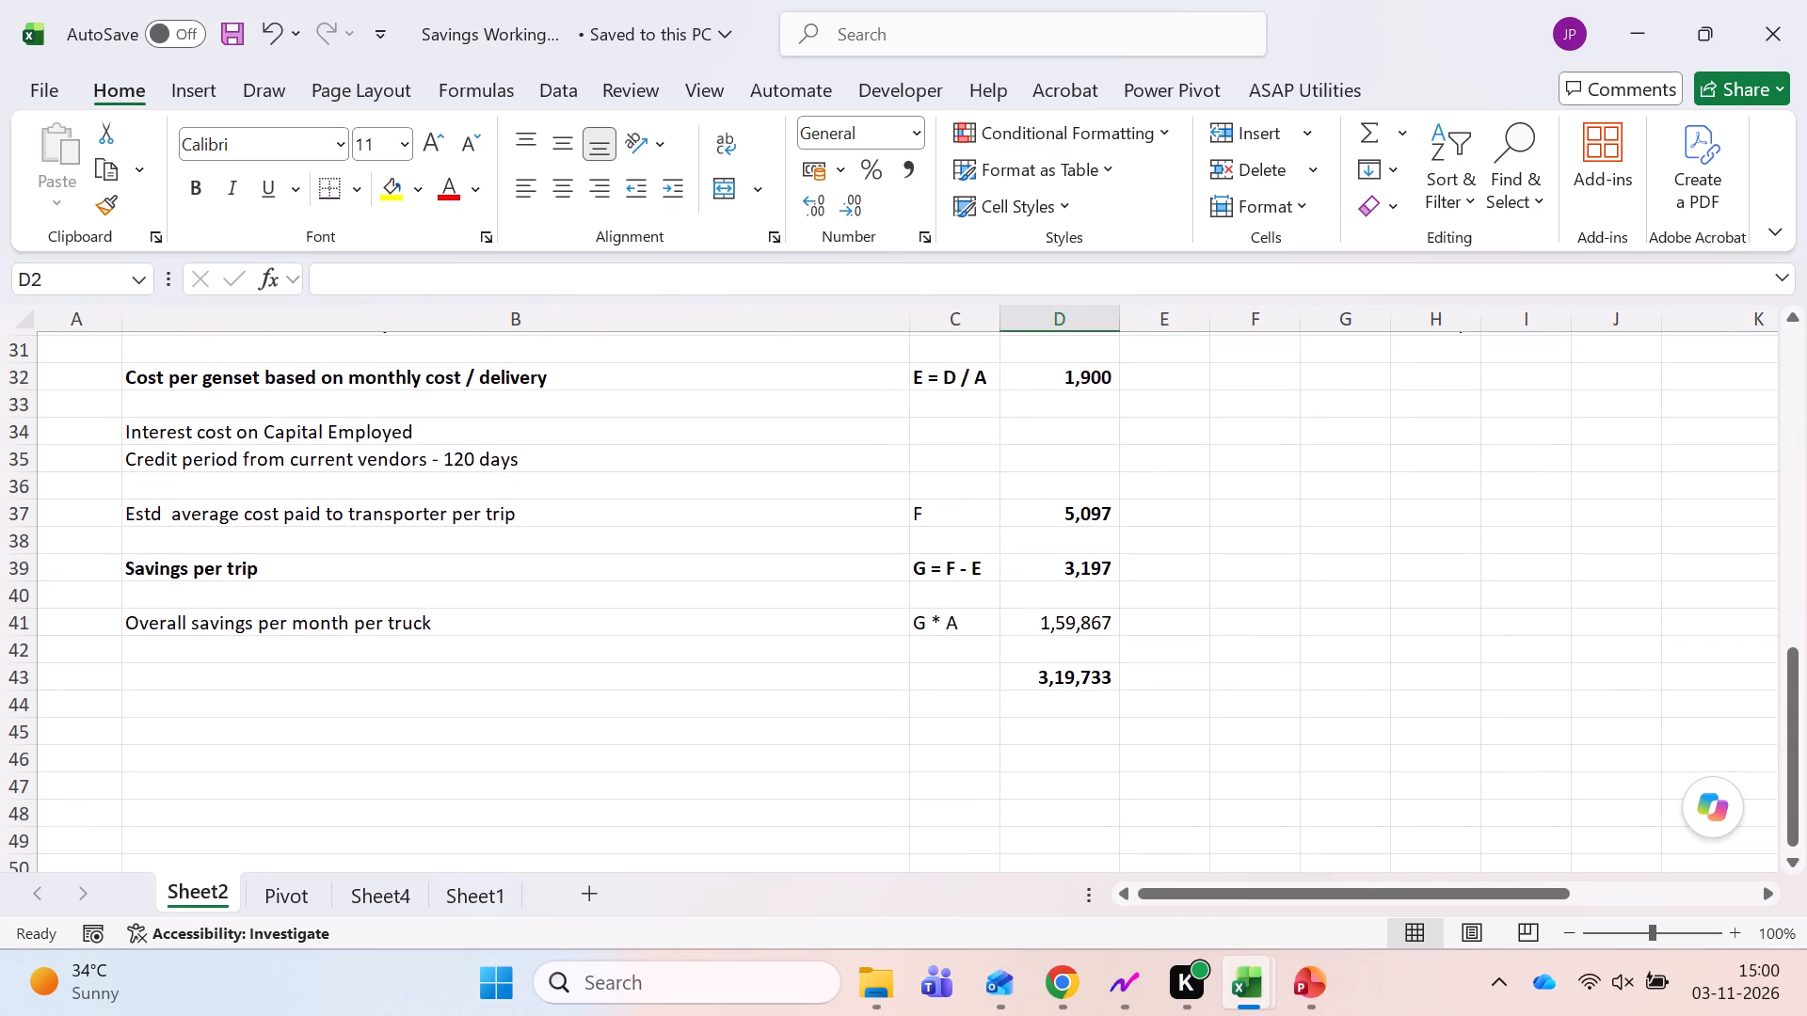
pyautogui.click(731, 615)
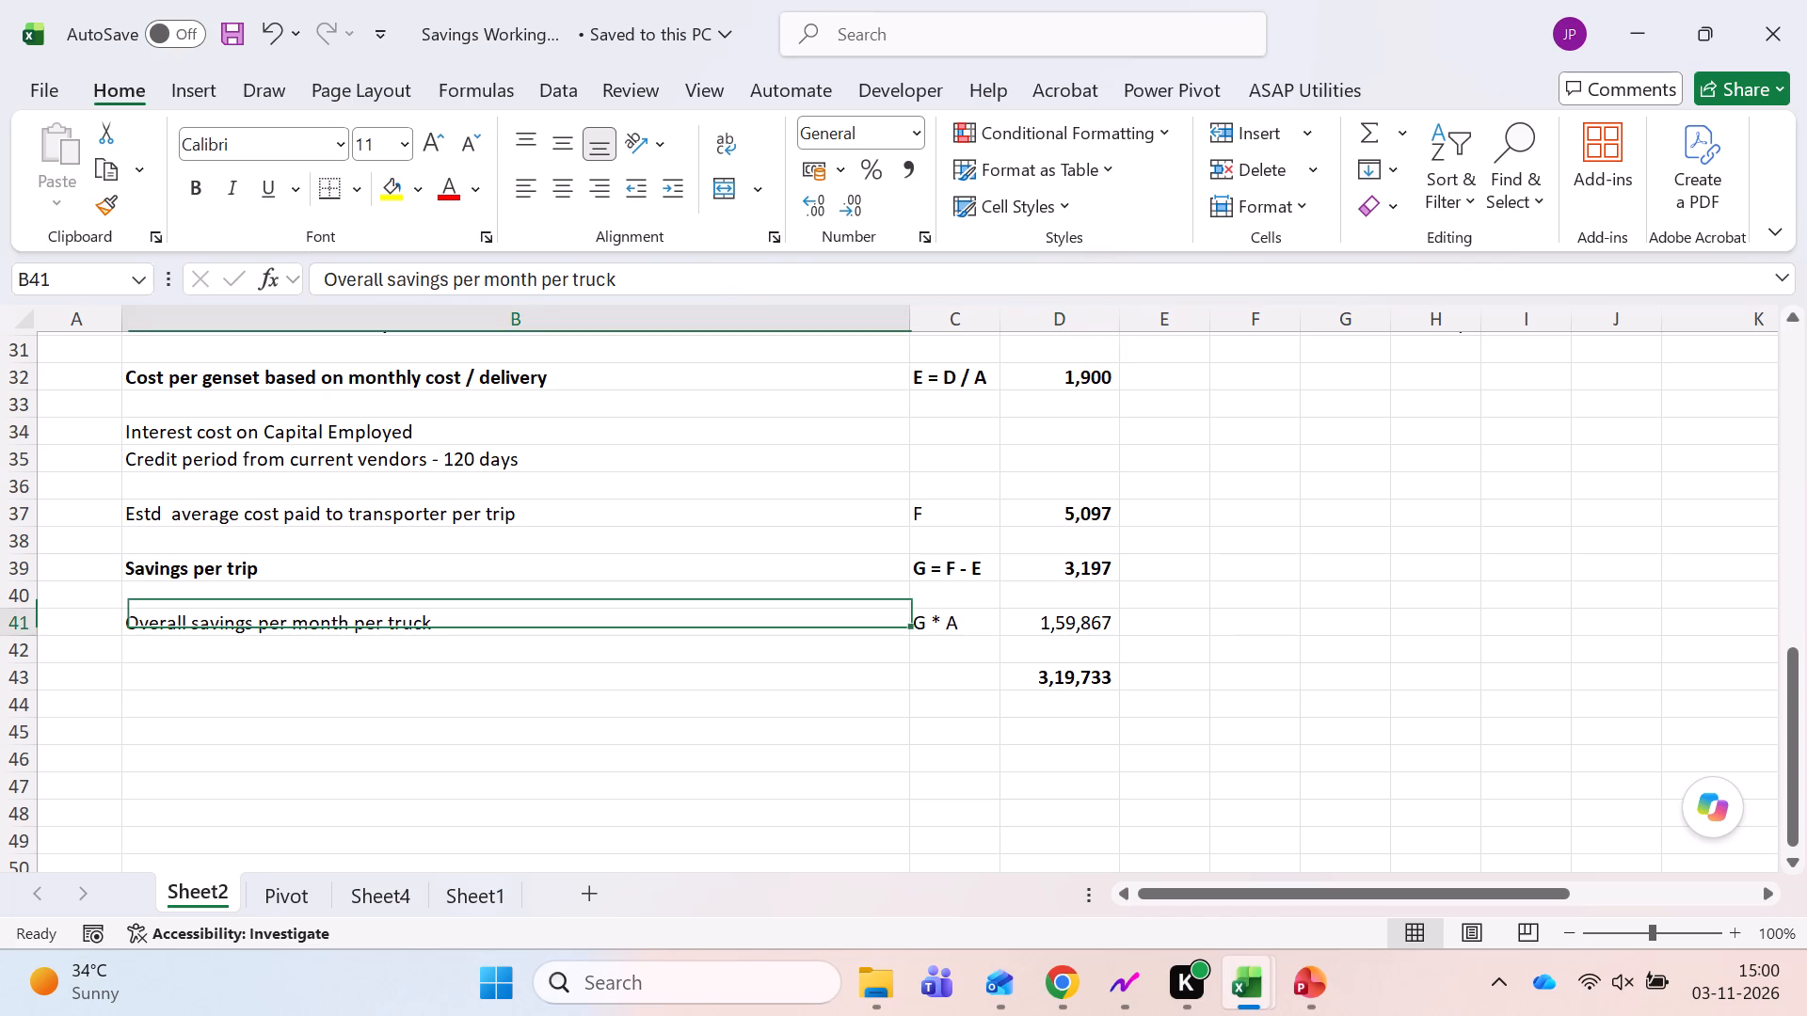
pyautogui.click(1070, 619)
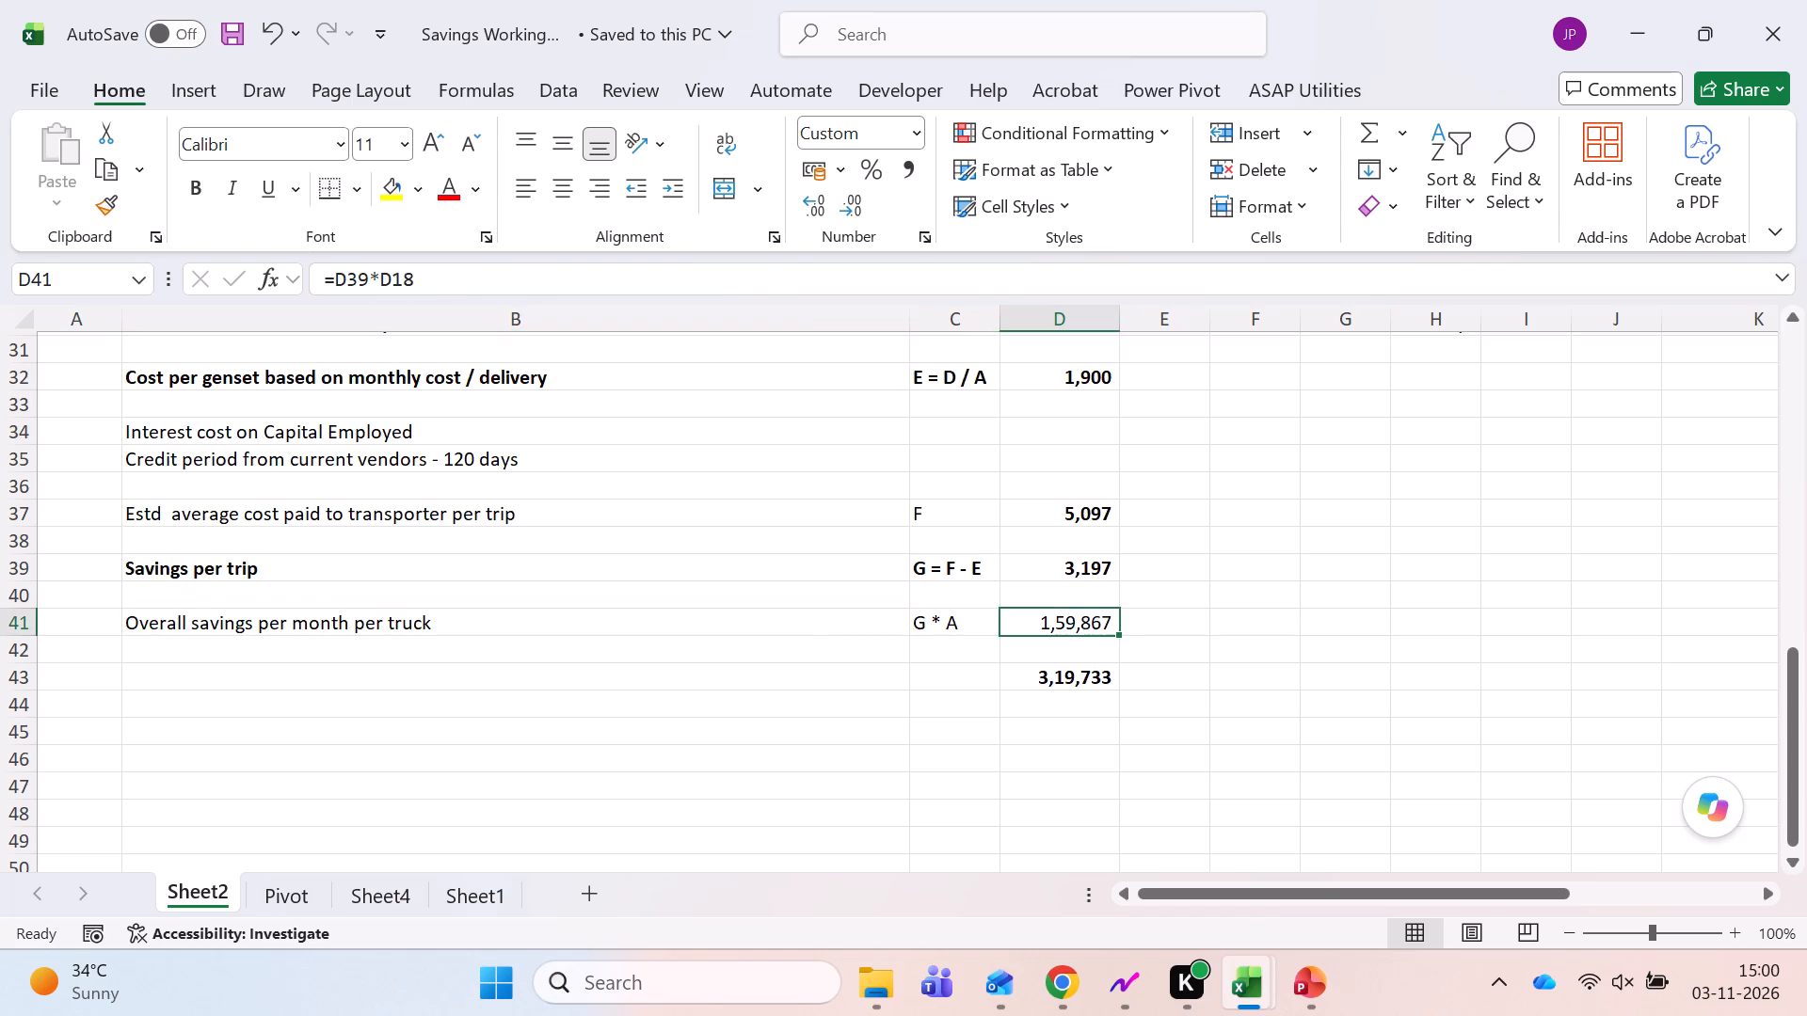
pyautogui.scroll(4, 1083, 659)
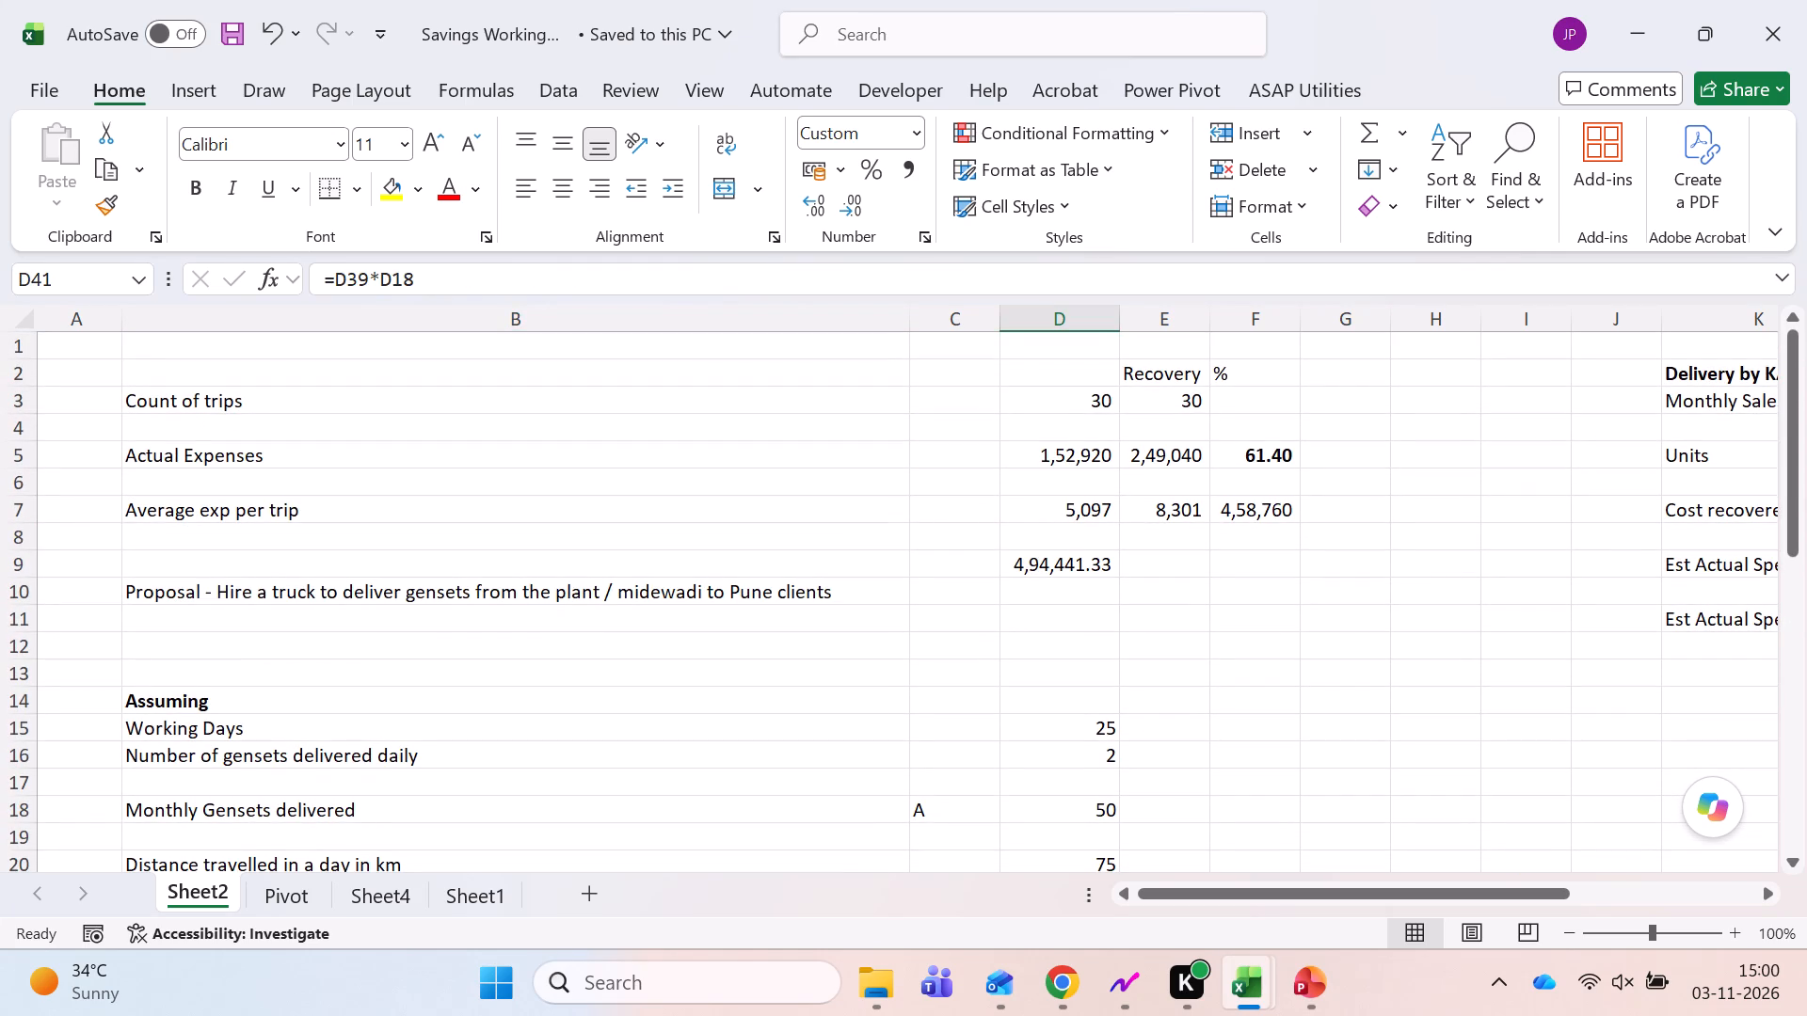
# Switch to the Freight_Analysis Apr-Aug workbook and go to the start of the header row on the Sales Data Apr-Aug'26 sheet.
pyautogui.hotkey('ctrl', 'pagedown')
pyautogui.hotkey('ctrl', 'pagedown')
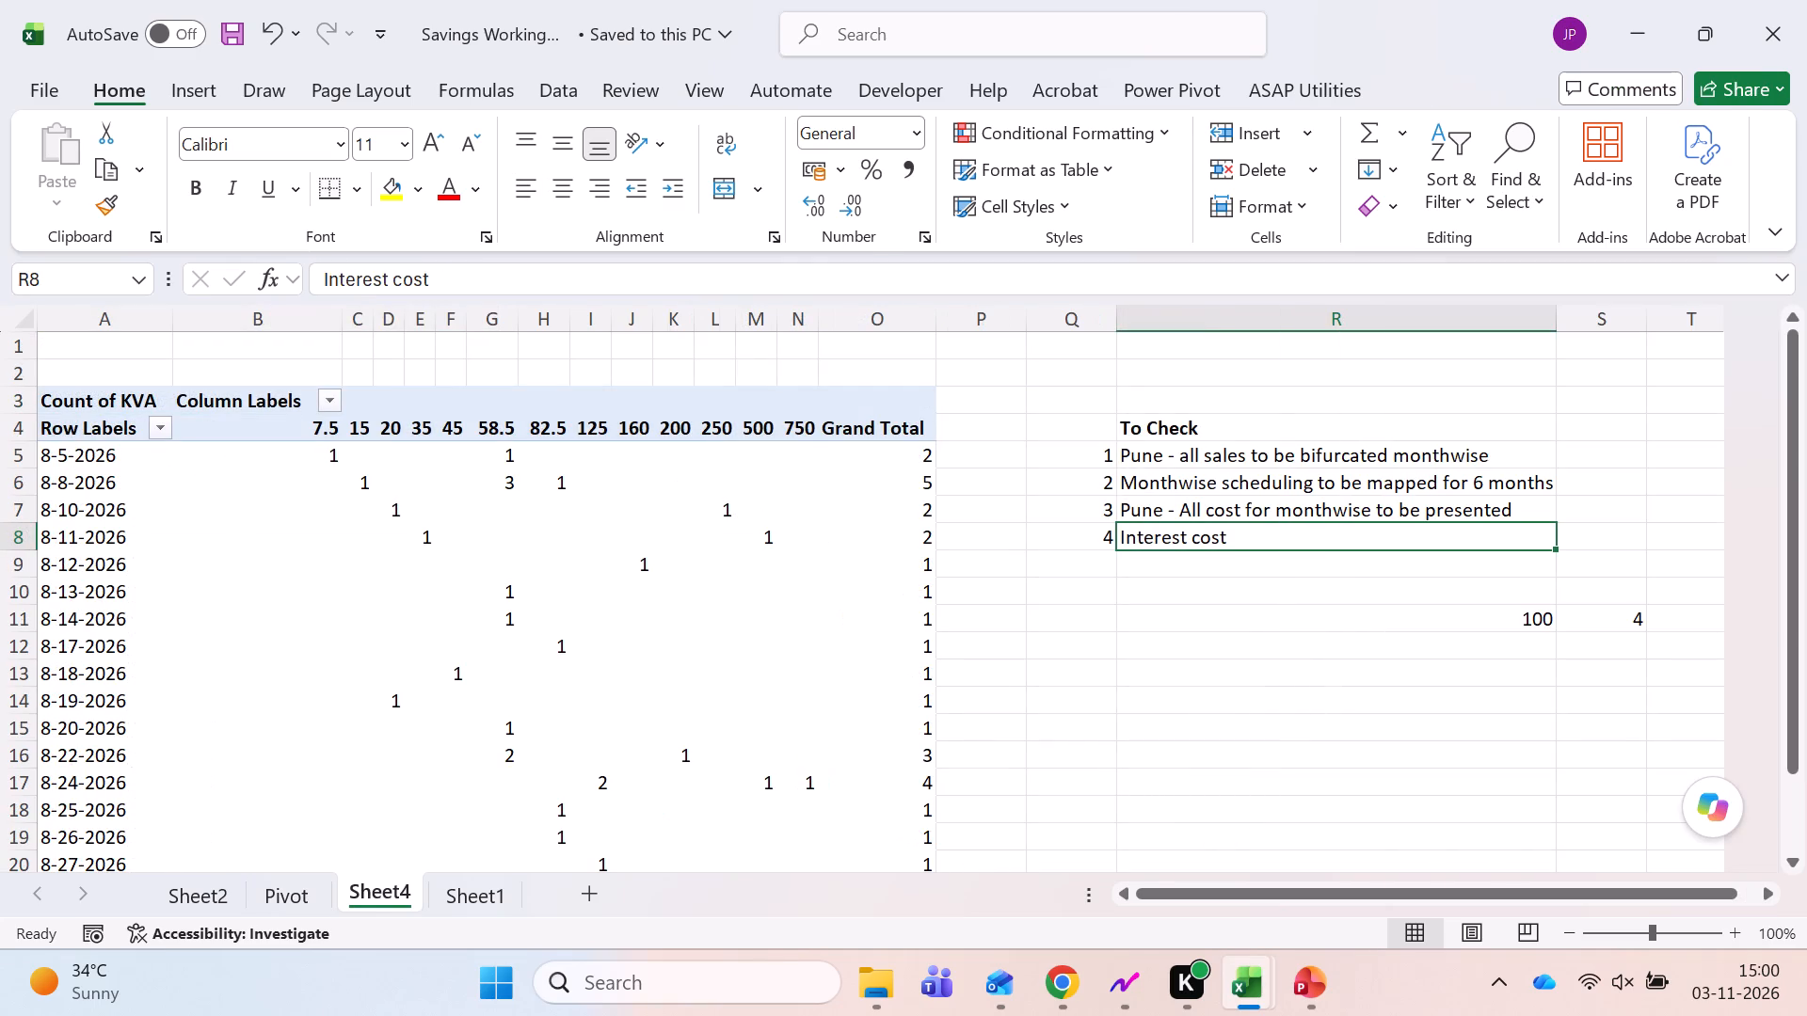
pyautogui.click(1229, 986)
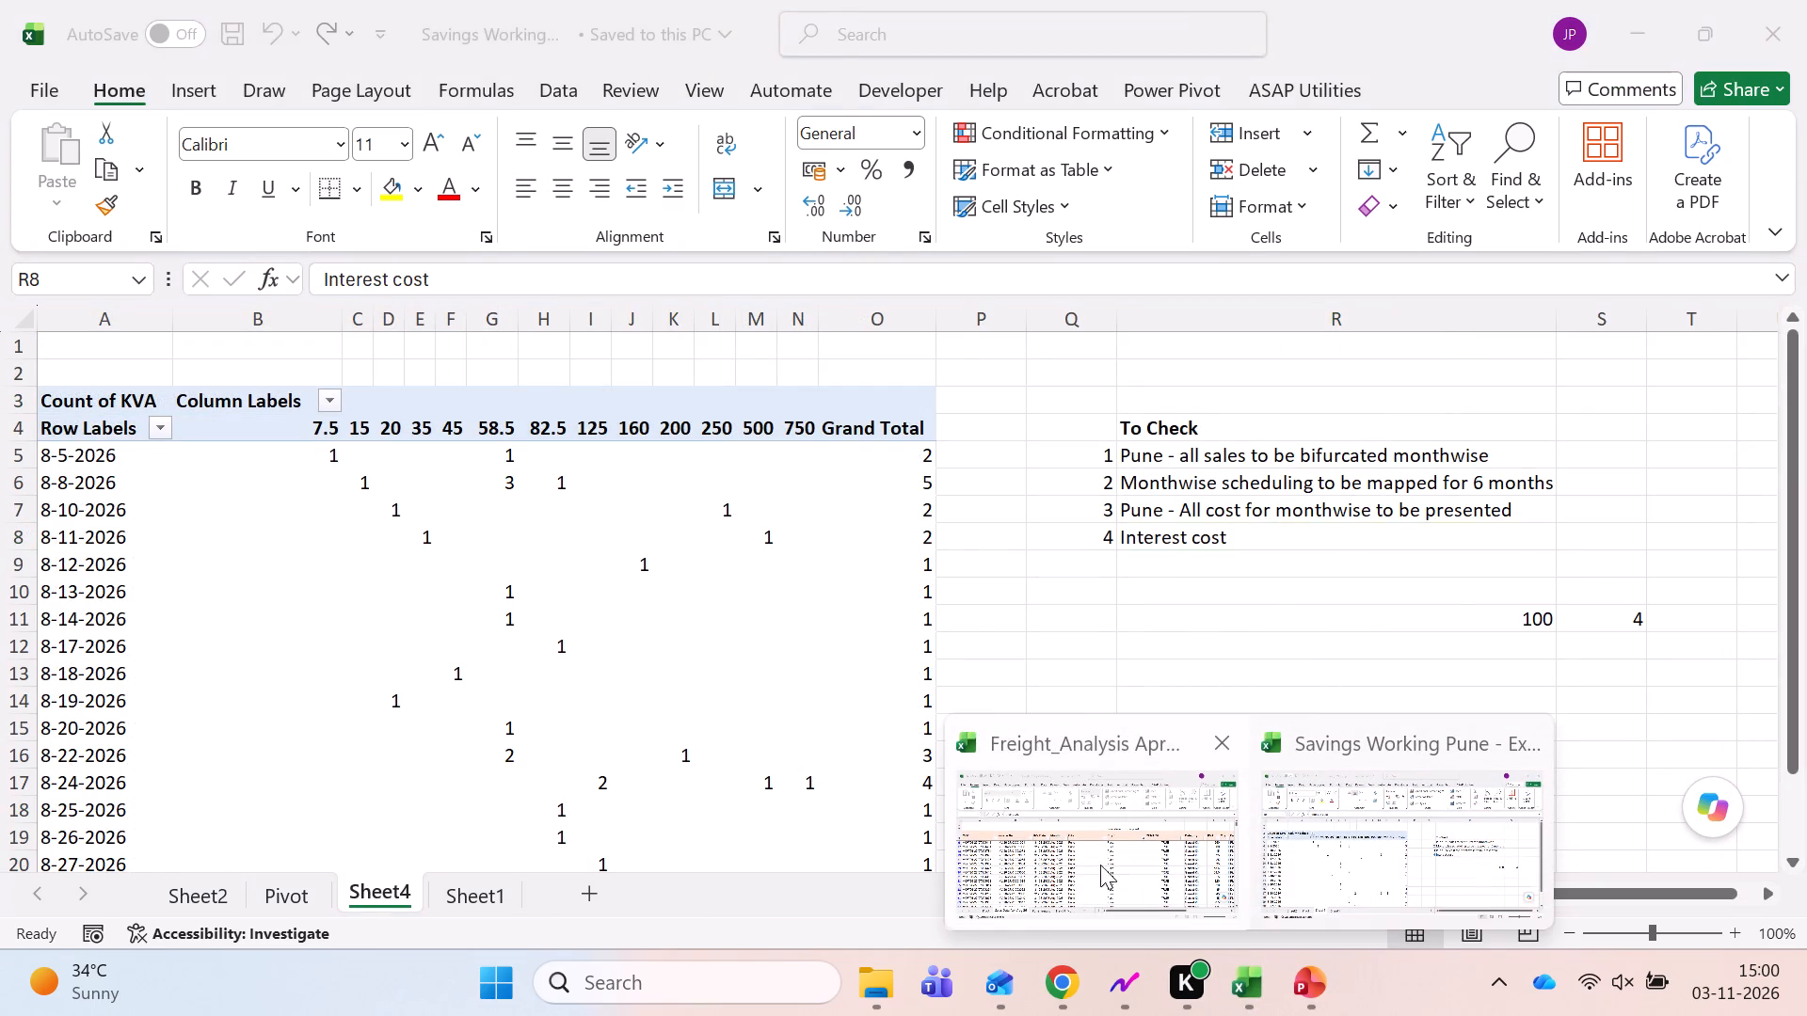
pyautogui.click(1095, 853)
pyautogui.hotkey('ctrl', 'pagedown')
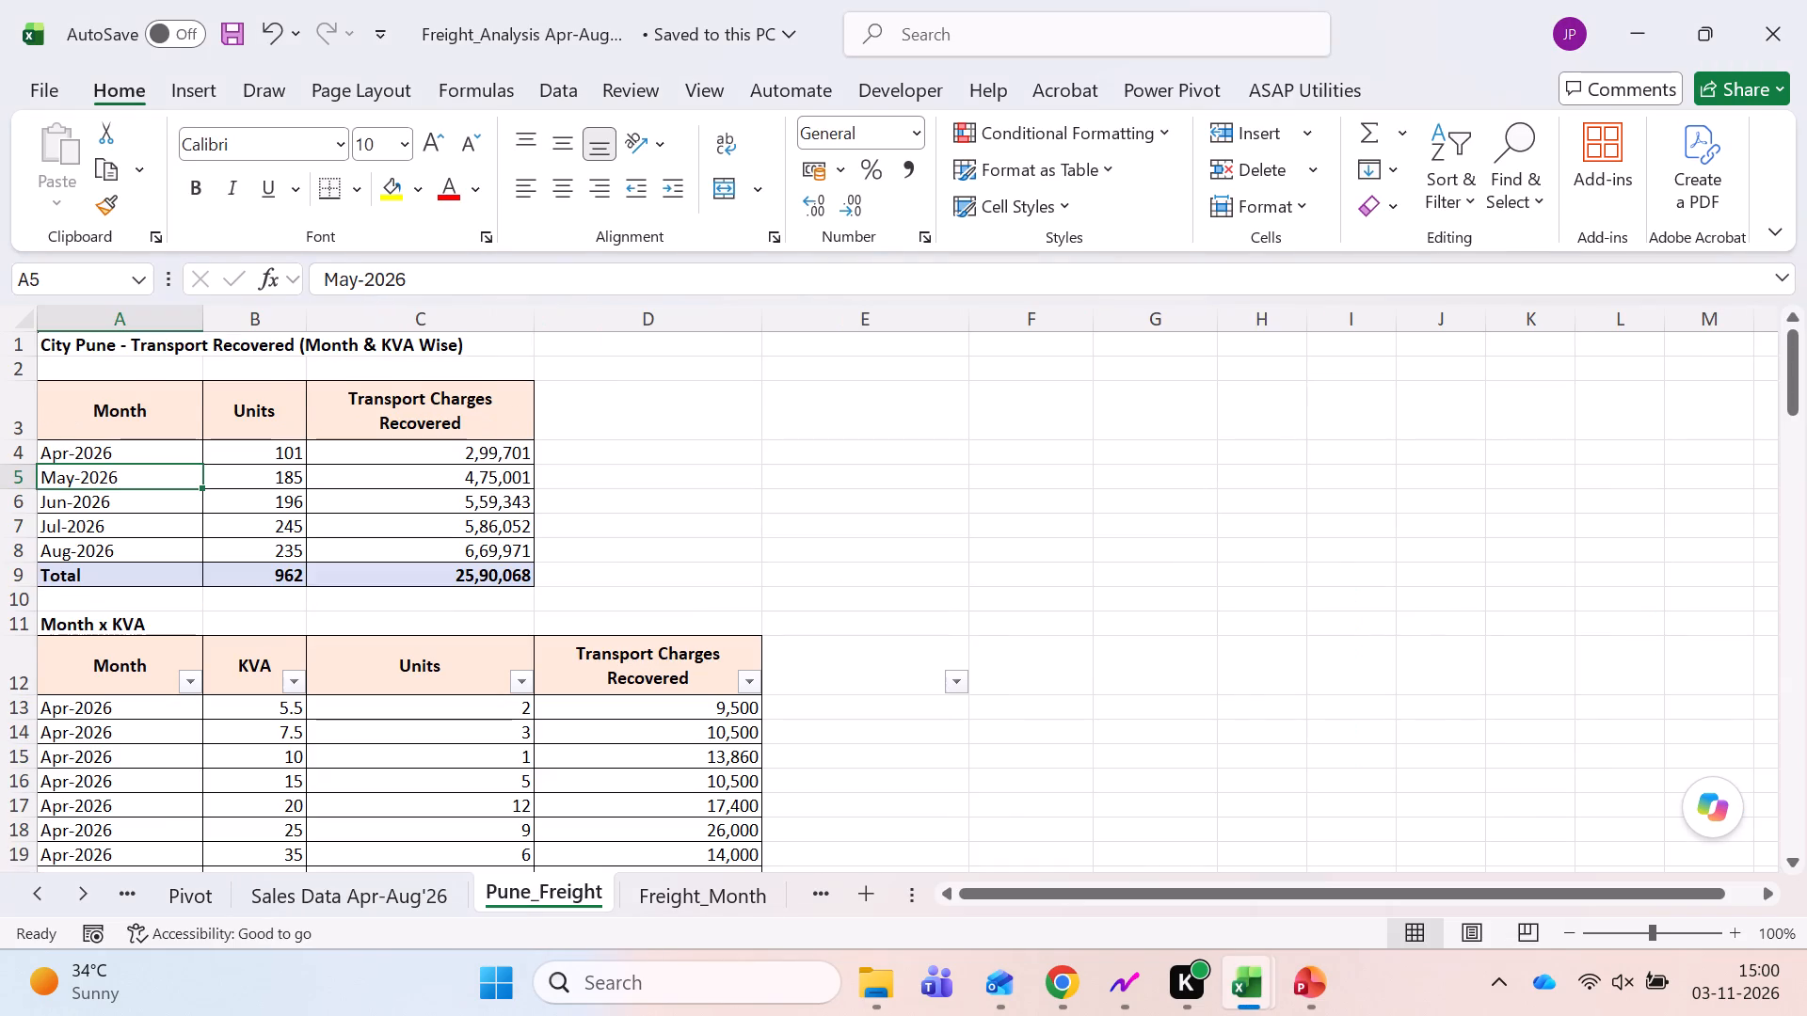
pyautogui.hotkey('ctrl', 'pagedown')
pyautogui.hotkey('ctrl', 'pageup')
pyautogui.hotkey('ctrl', 'pageup')
pyautogui.hotkey('ctrl', 'Up')
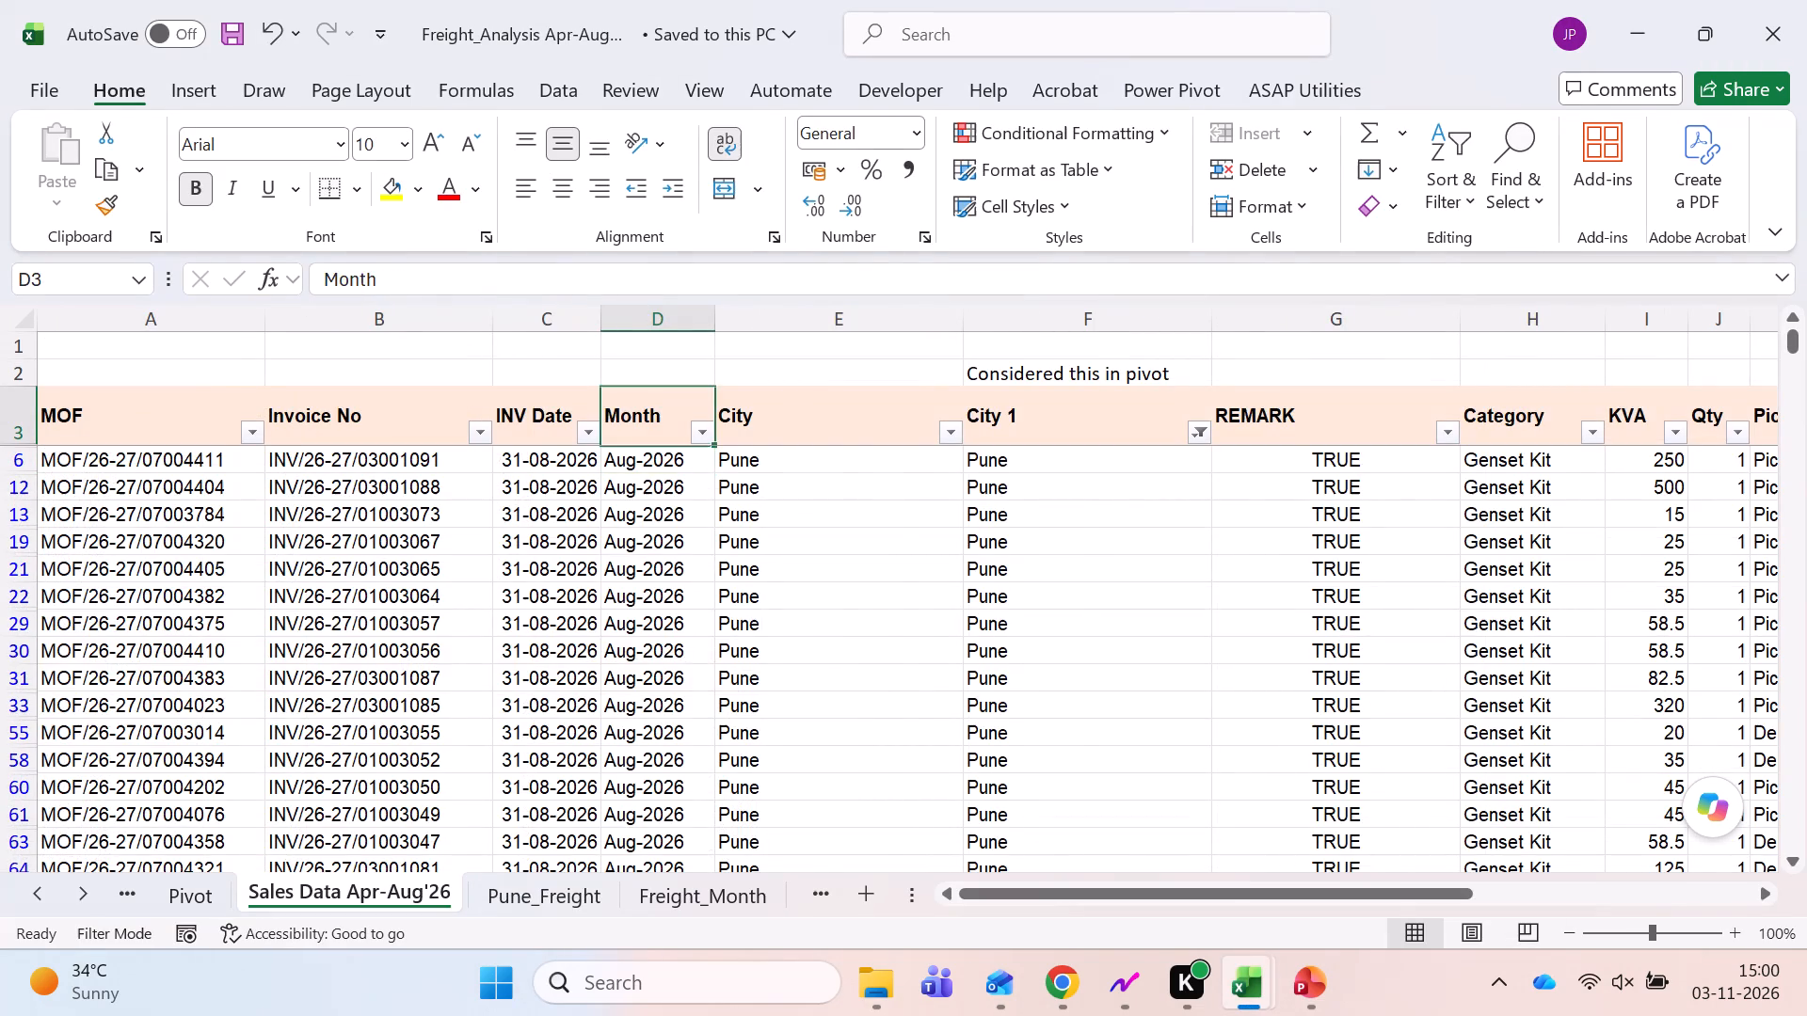
pyautogui.hotkey('ctrl', 'Right')
pyautogui.hotkey('ctrl', 'Left')
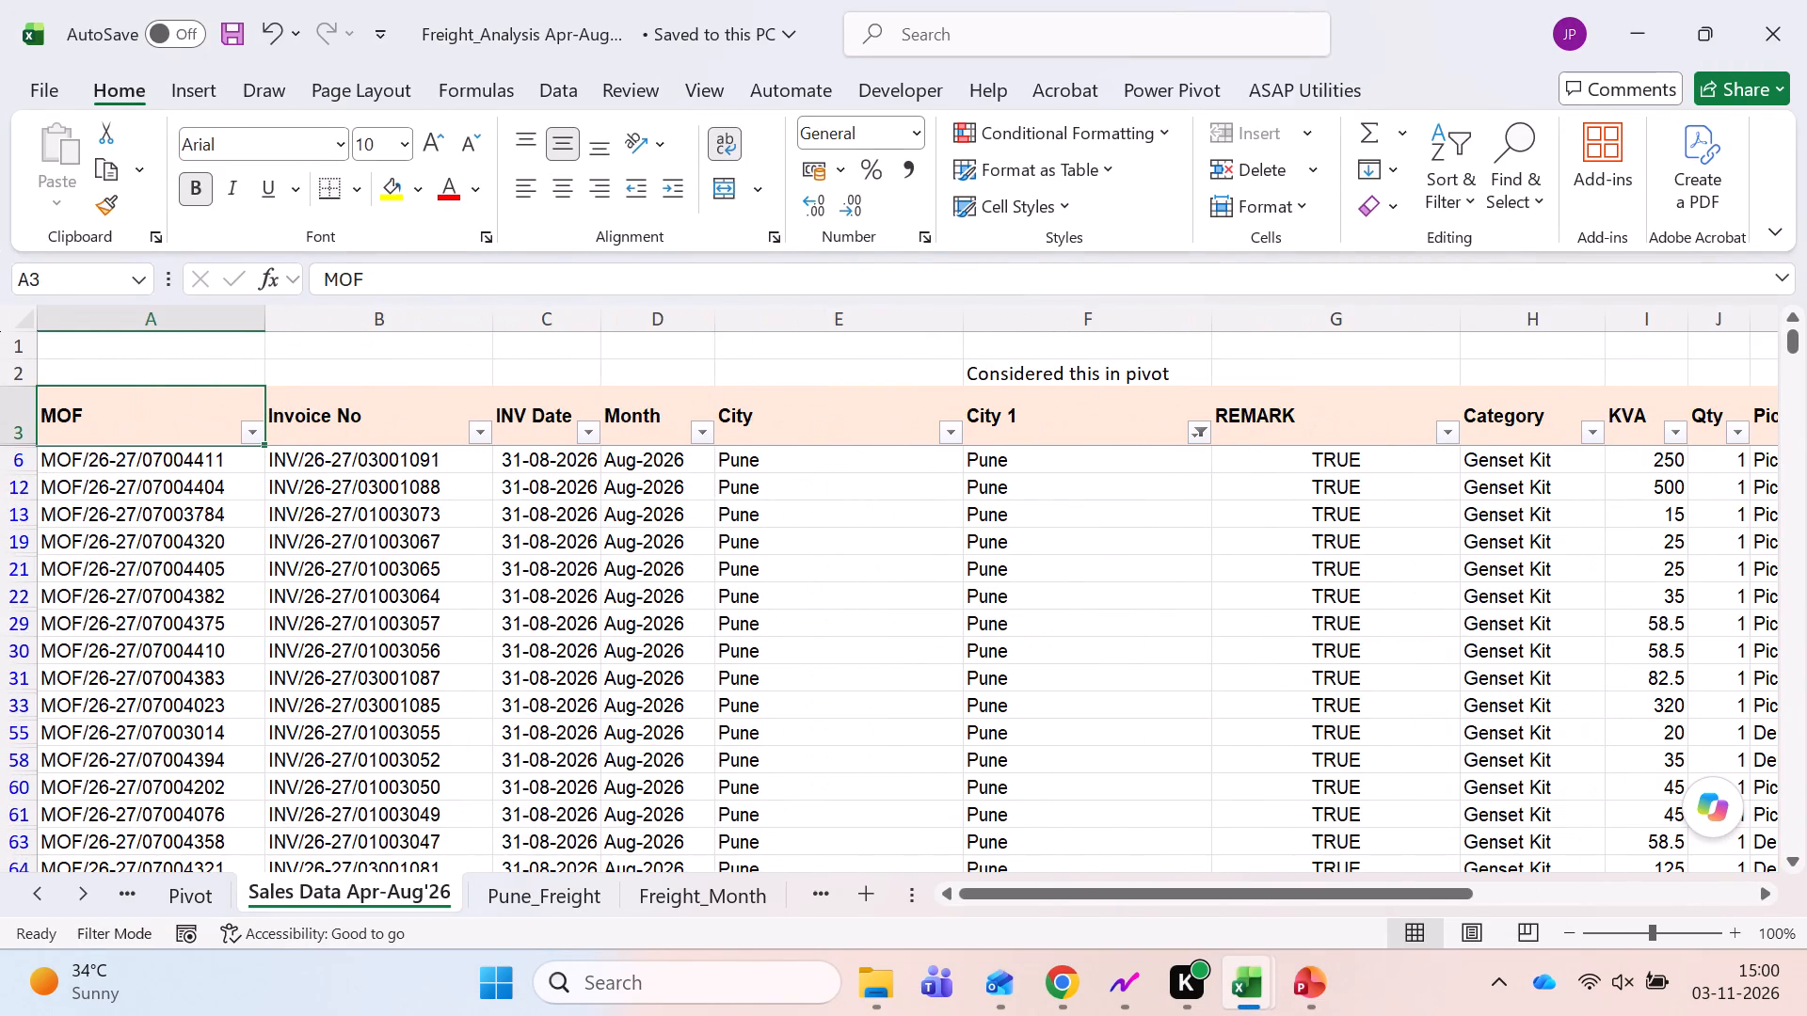
# Remove the existing filters from the sales data and reapply filtering across the whole header row 3.
pyautogui.hotkey('ctrl', 'shift', 'l')
pyautogui.press('Right')
pyautogui.press('Right')
pyautogui.press('Right')
pyautogui.hotkey('ctrl', 'Right')
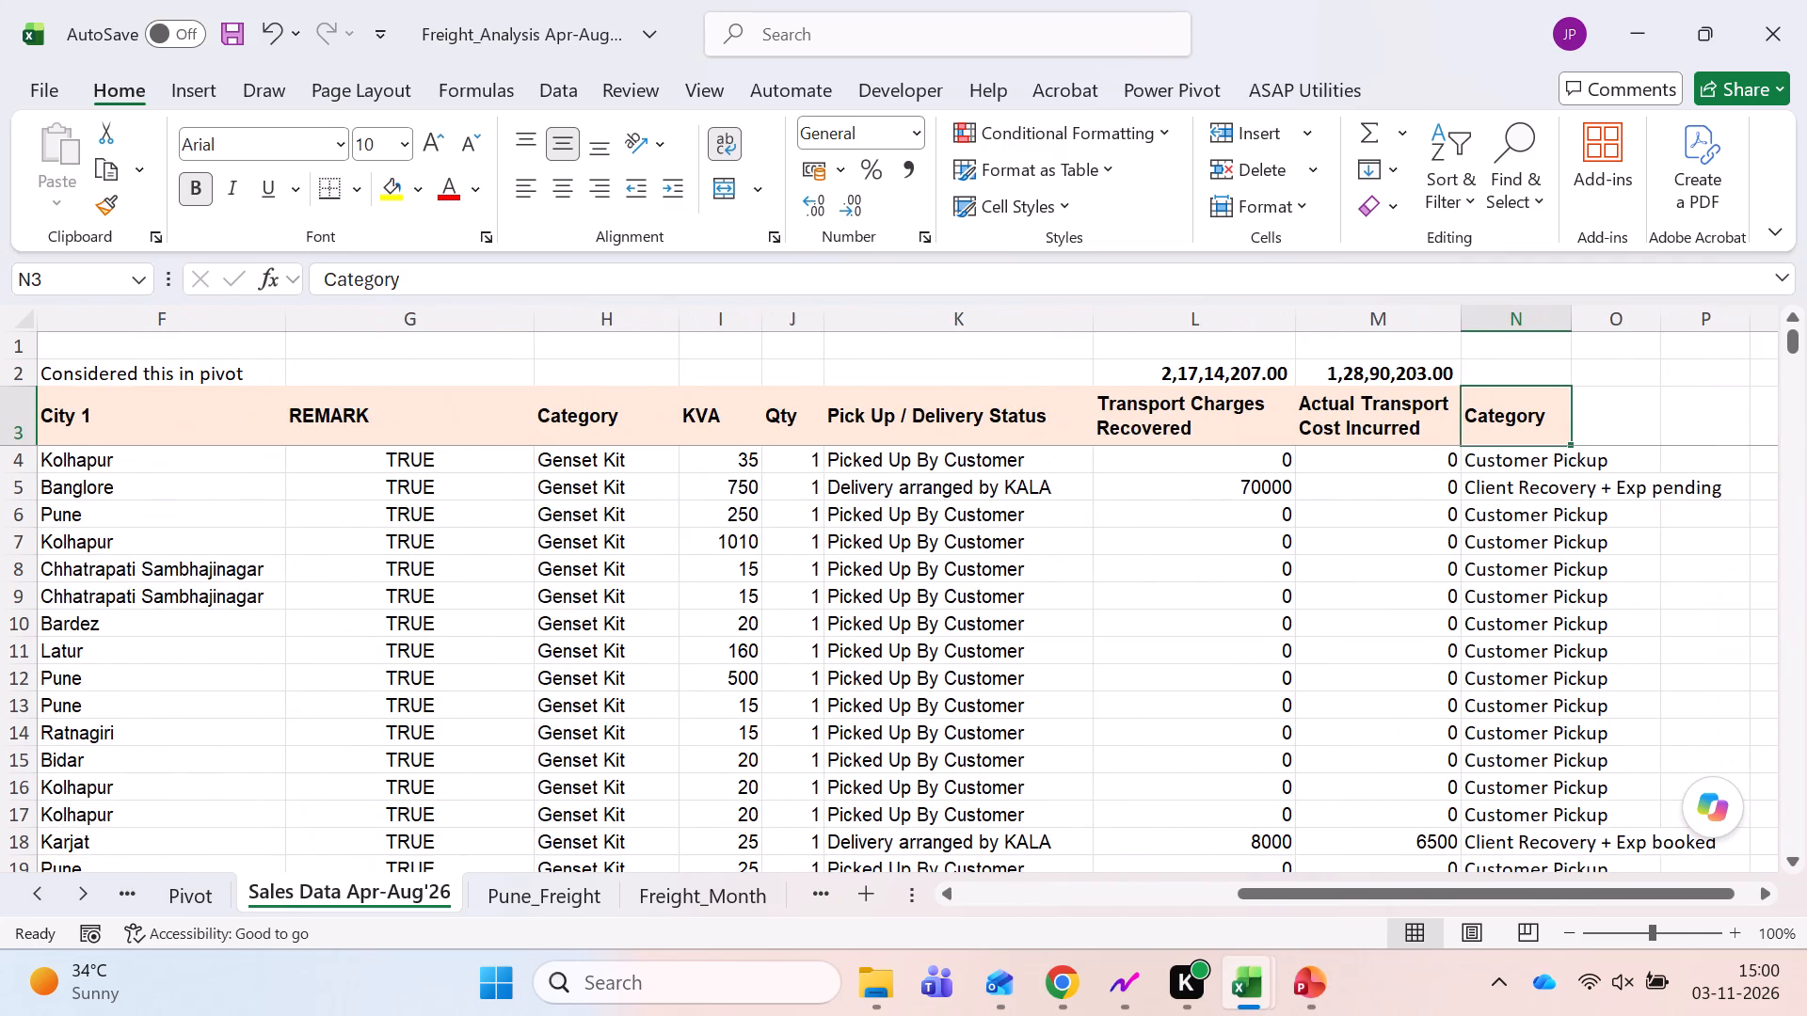
pyautogui.hotkey('ctrl', 'Left')
pyautogui.hotkey('ctrl', 'Left')
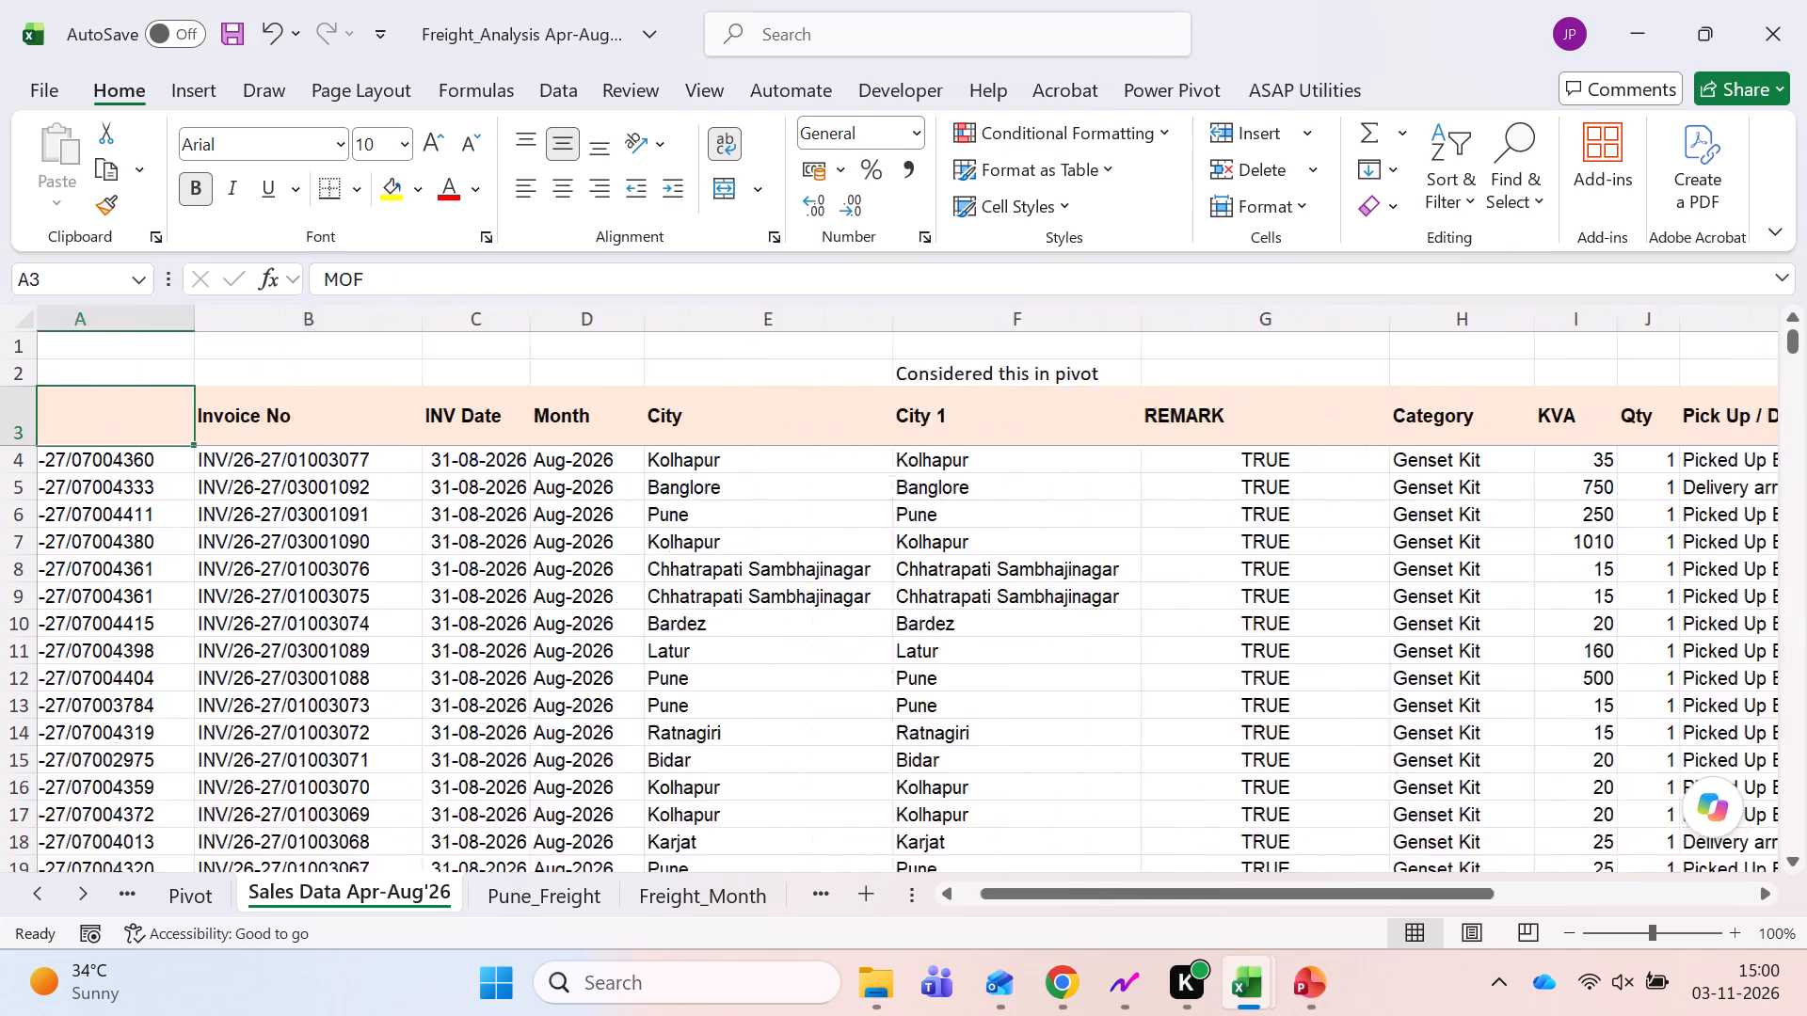
pyautogui.hotkey('shift', 'space')
pyautogui.hotkey('ctrl', 'shift', 'l')
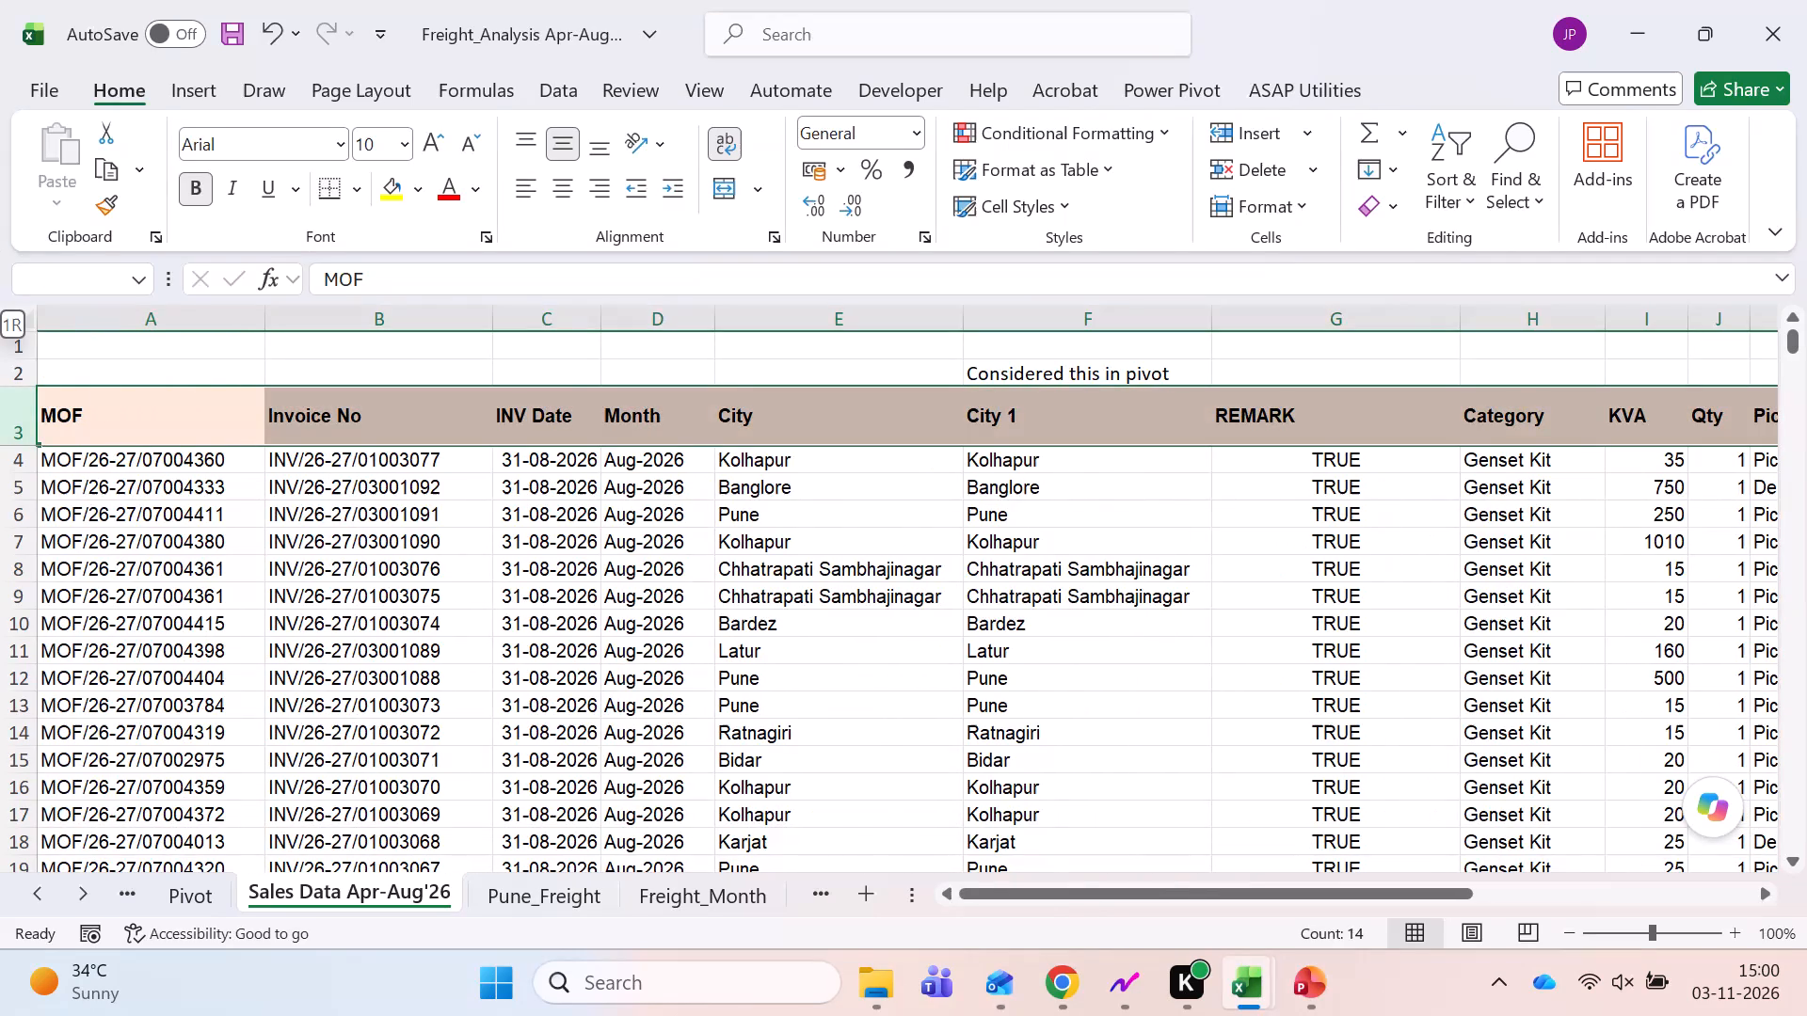
# Filter the City 1 column of the sales data using the search term pune.
pyautogui.press('Right')
pyautogui.press('Right')
pyautogui.press('Right')
pyautogui.press('Right')
pyautogui.press('Right')
pyautogui.press('Right')
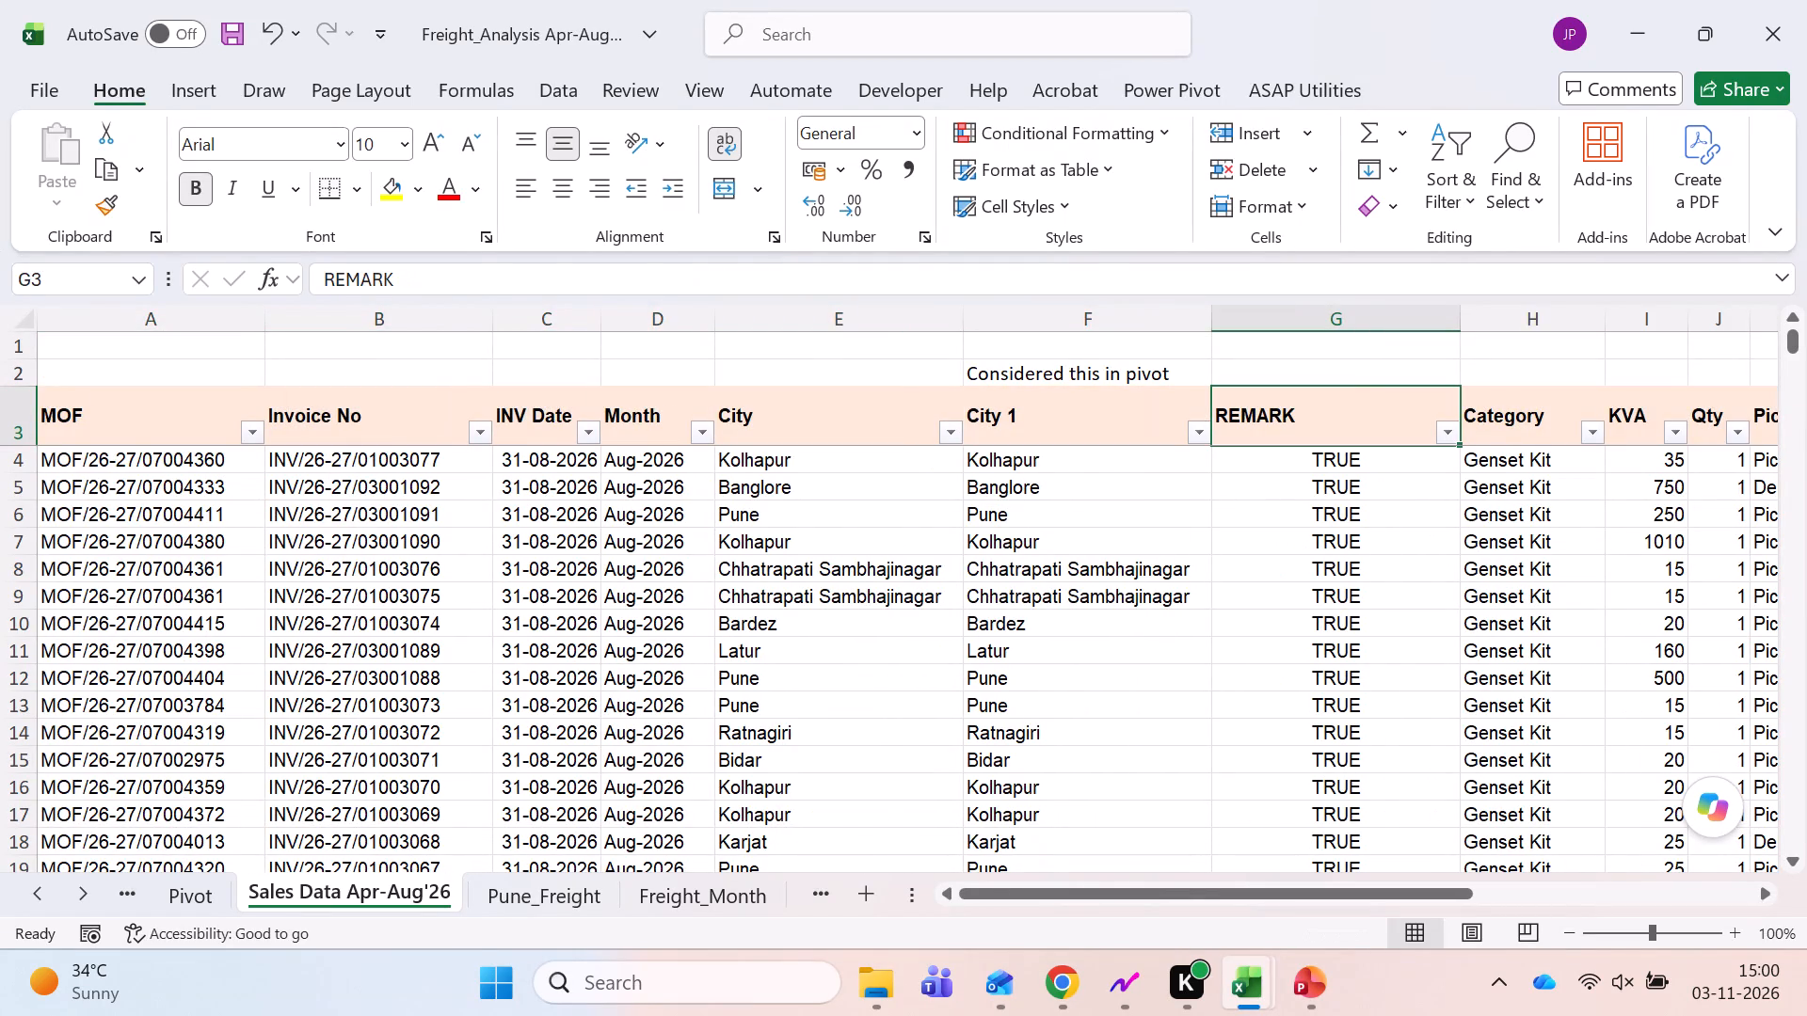
pyautogui.press('Left')
pyautogui.hotkey('alt', 'Down')
pyautogui.hotkey('alt', 'Down')
pyautogui.hotkey('alt', 'Down')
pyautogui.hotkey('alt', 'Down')
pyautogui.hotkey('alt', 'Down')
pyautogui.hotkey('alt', 'Down')
pyautogui.hotkey('alt', 'Down')
pyautogui.hotkey('alt', 'Down')
pyautogui.hotkey('alt', 'Down')
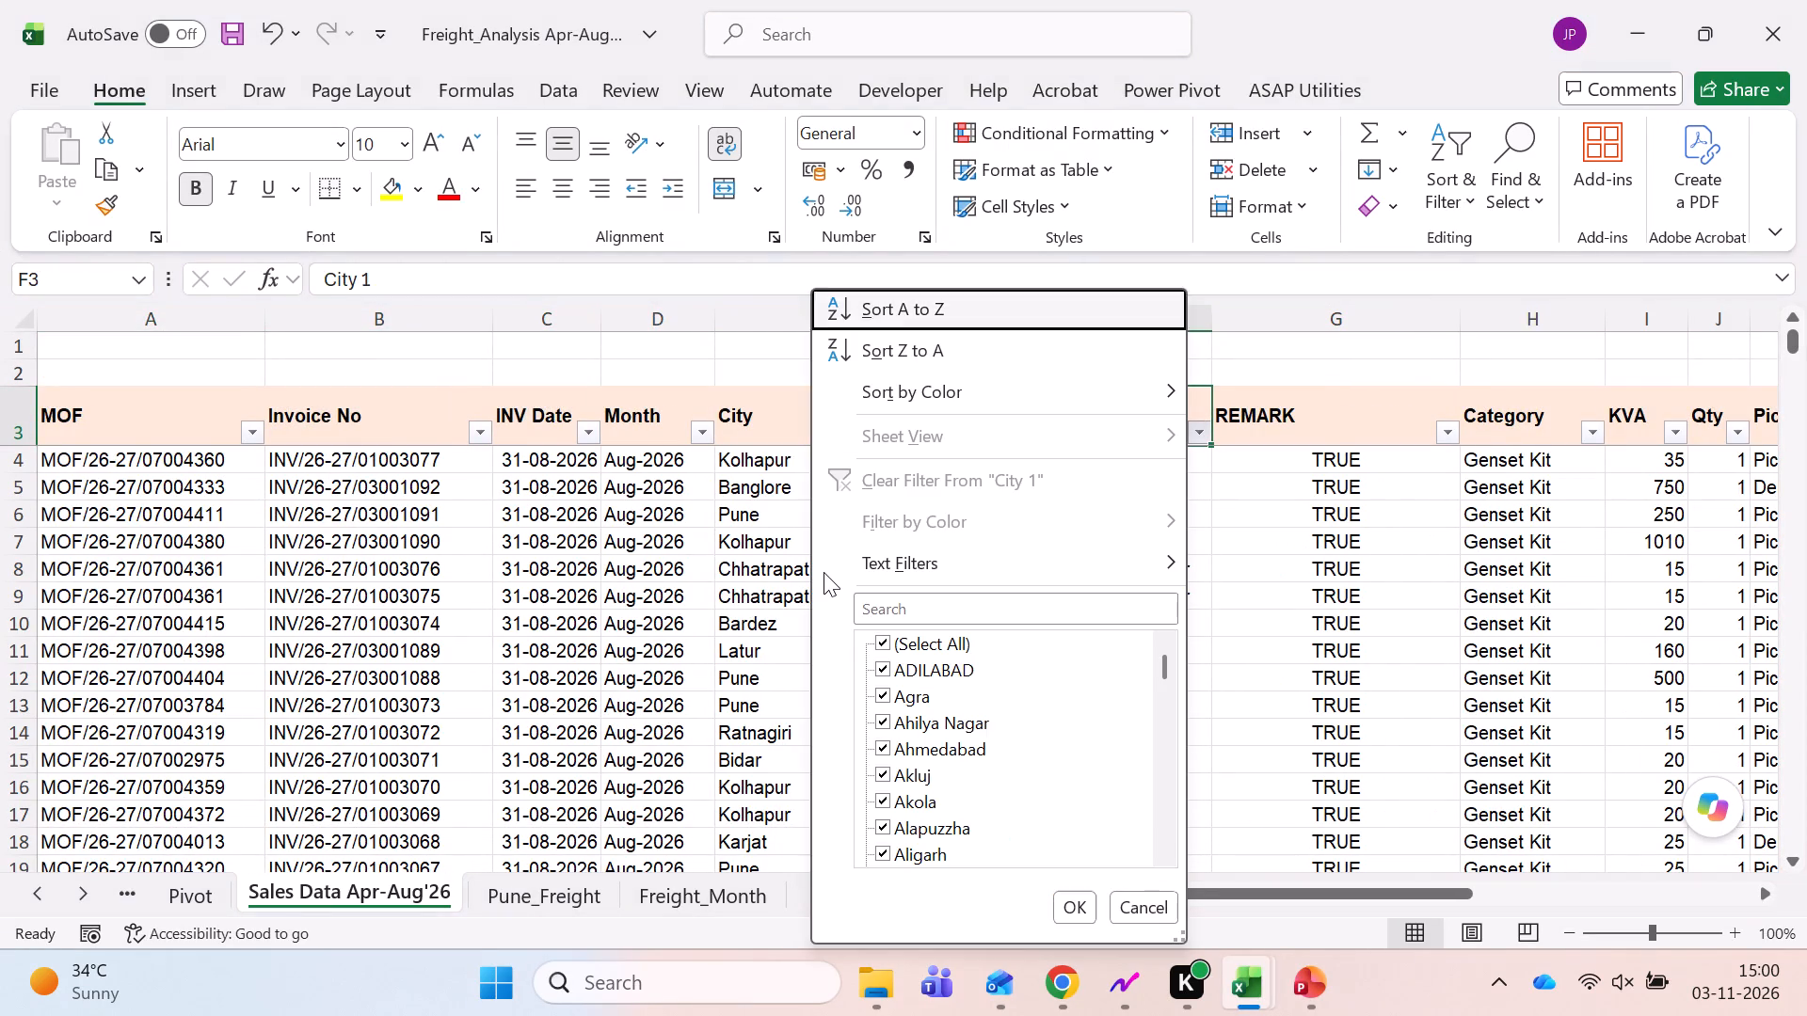
pyautogui.press('Down')
pyautogui.write('pune')
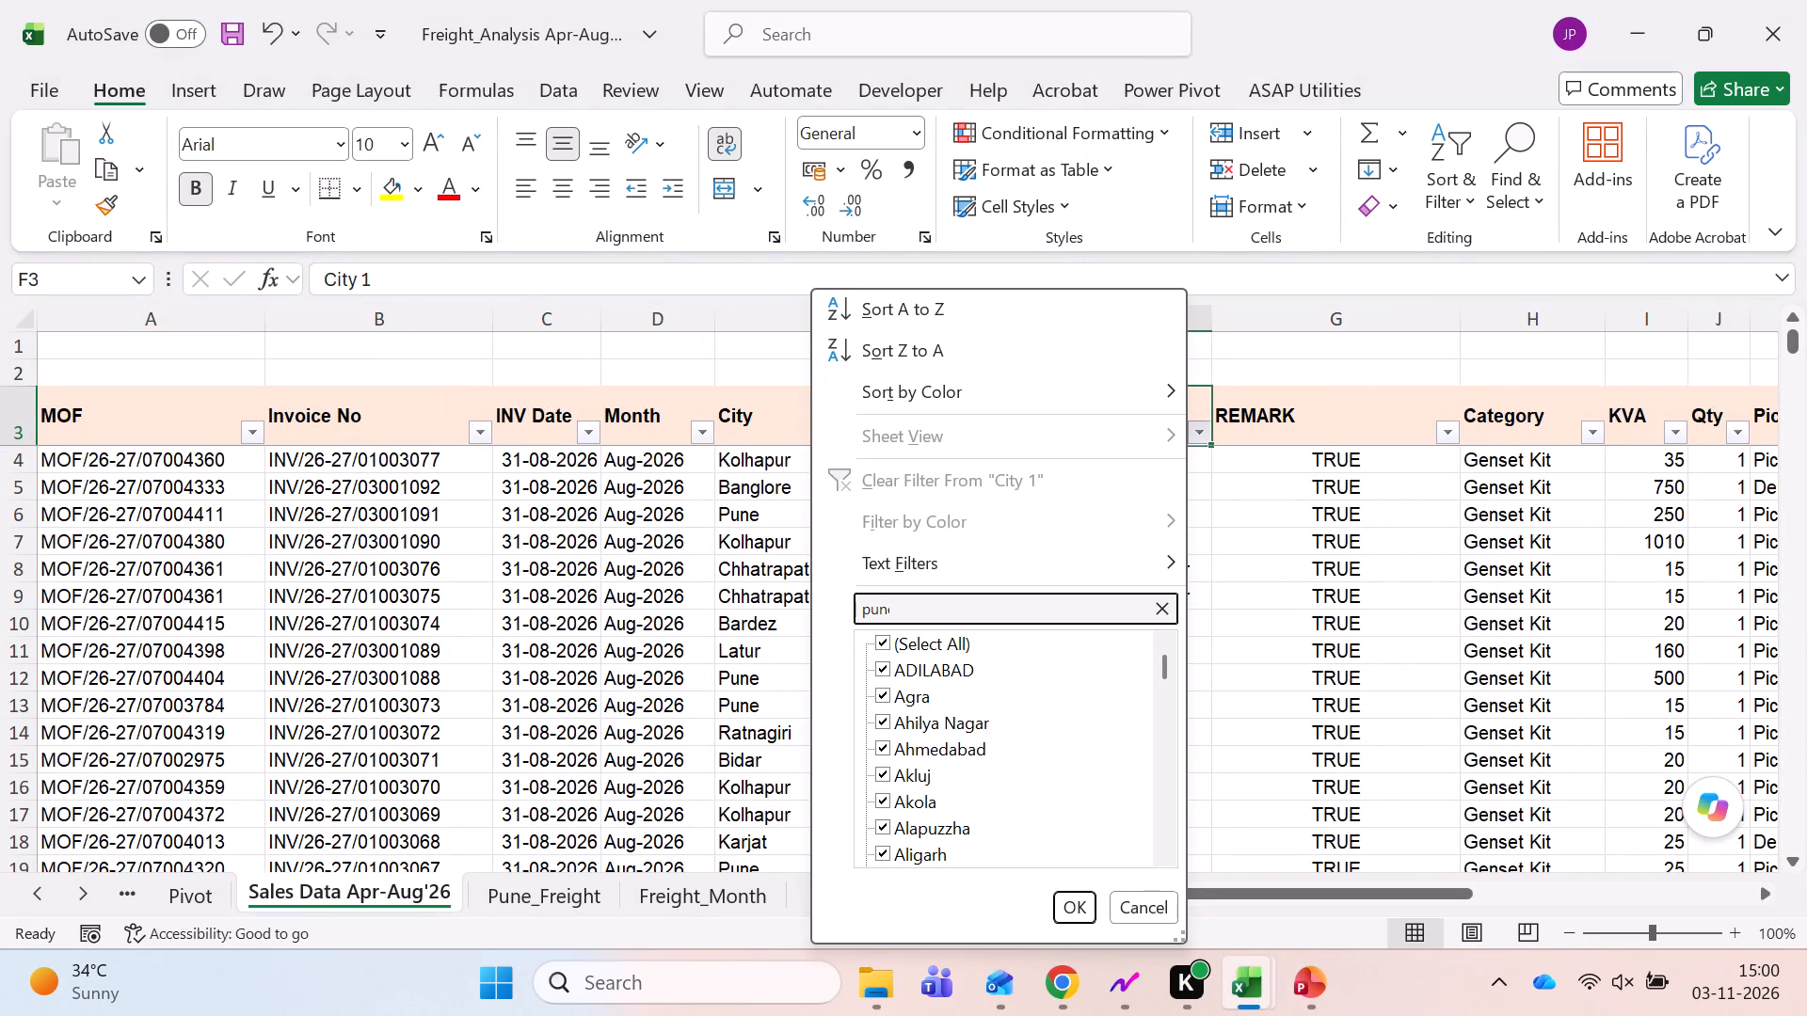
pyautogui.press('Return')
# Filter the Transport Charges Recovered column to exclude the 0 values.
pyautogui.press('Right')
pyautogui.hotkey('ctrl', 'Right')
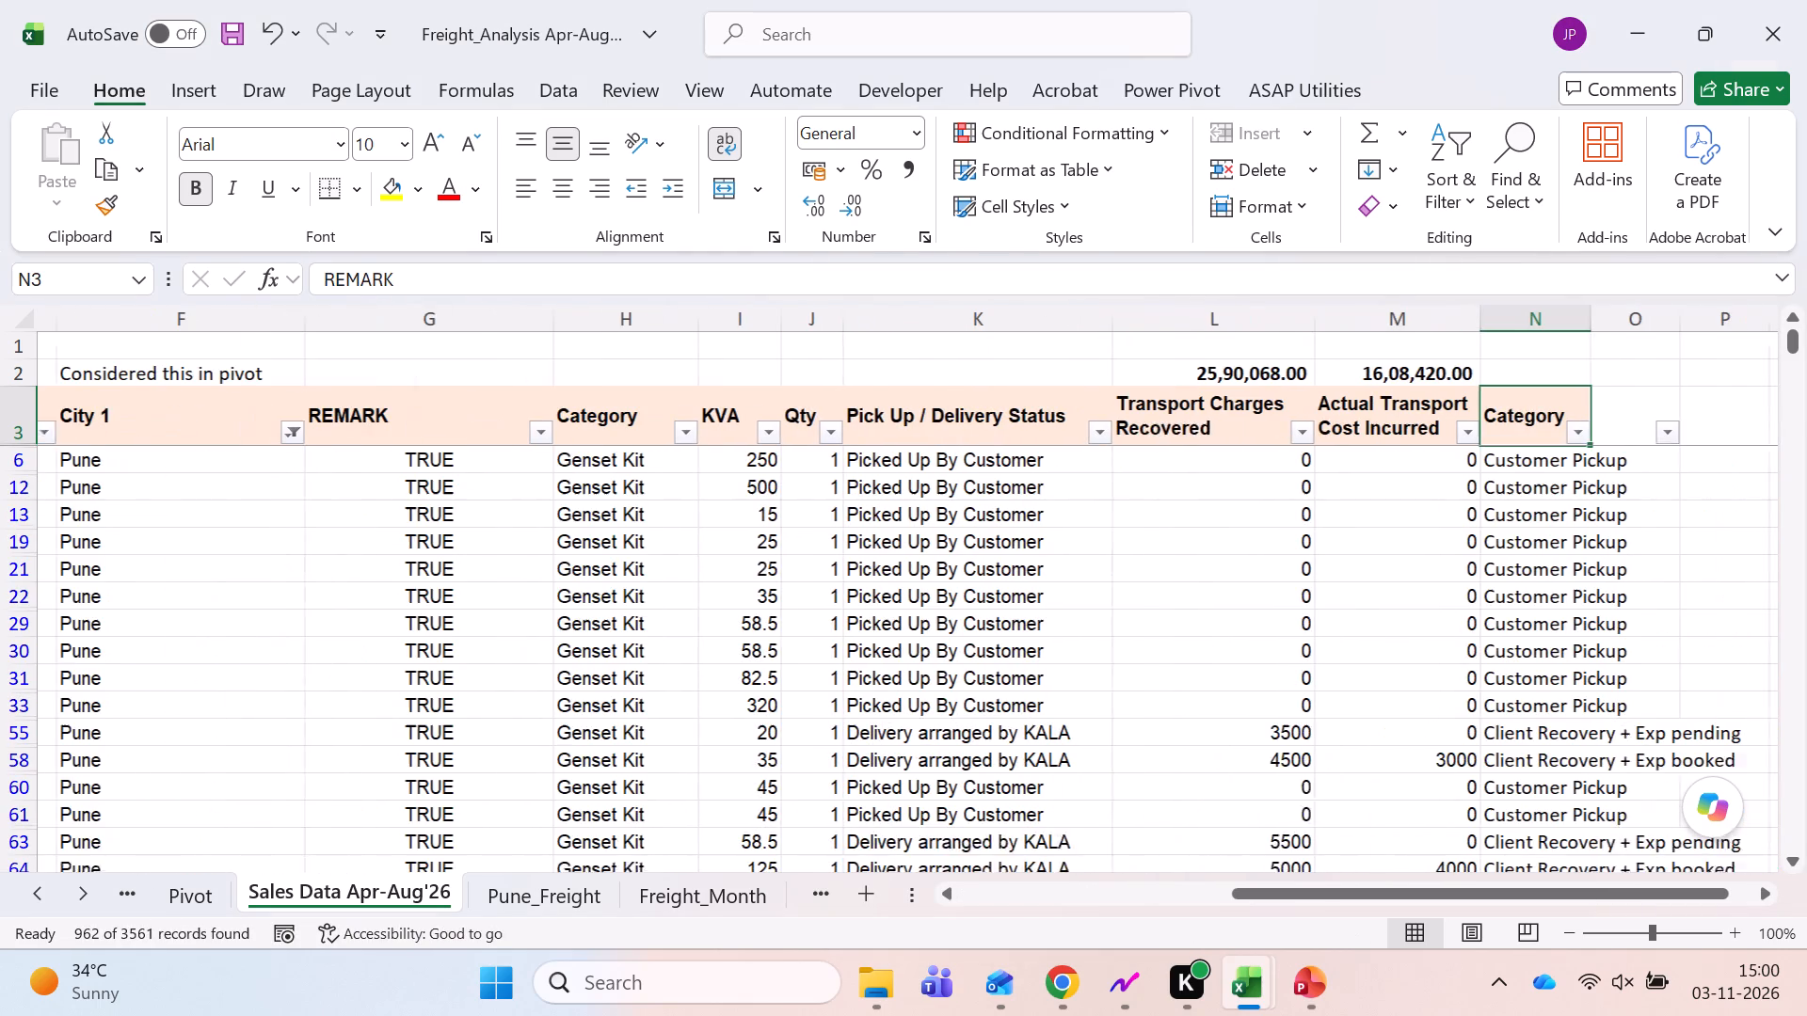
pyautogui.press('Left')
pyautogui.press('Left')
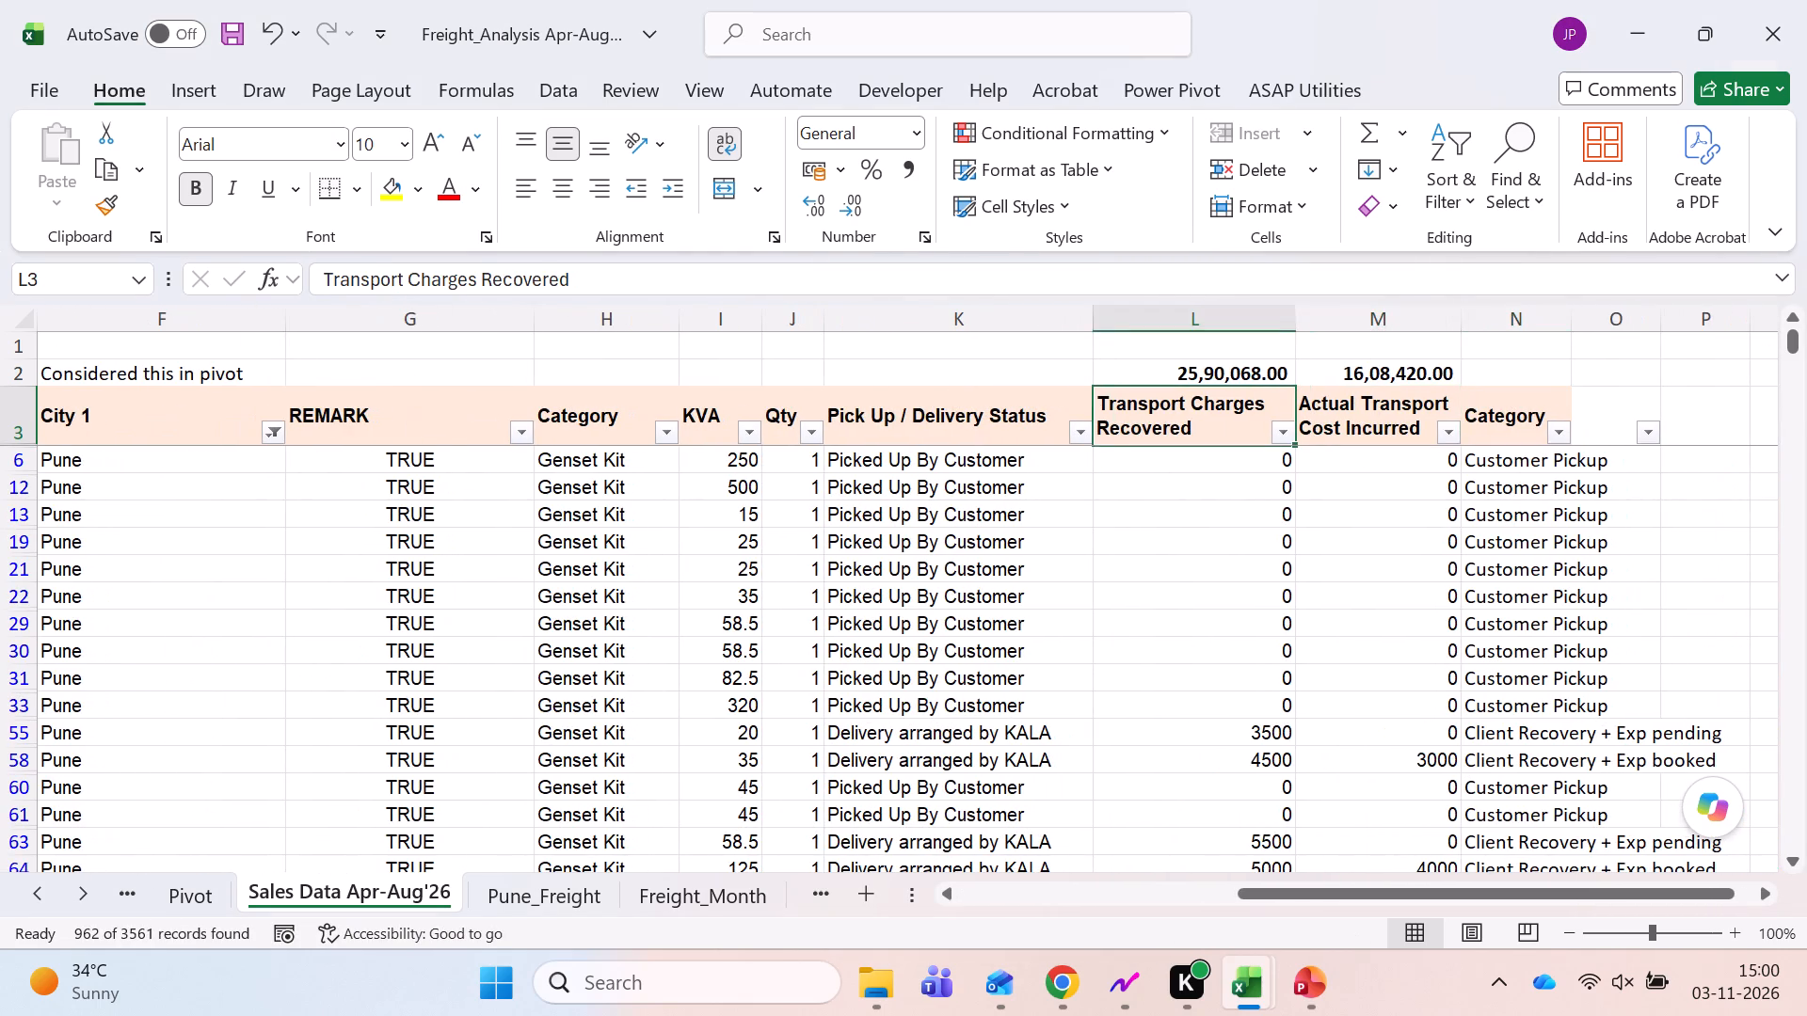
pyautogui.hotkey('alt', 'Down')
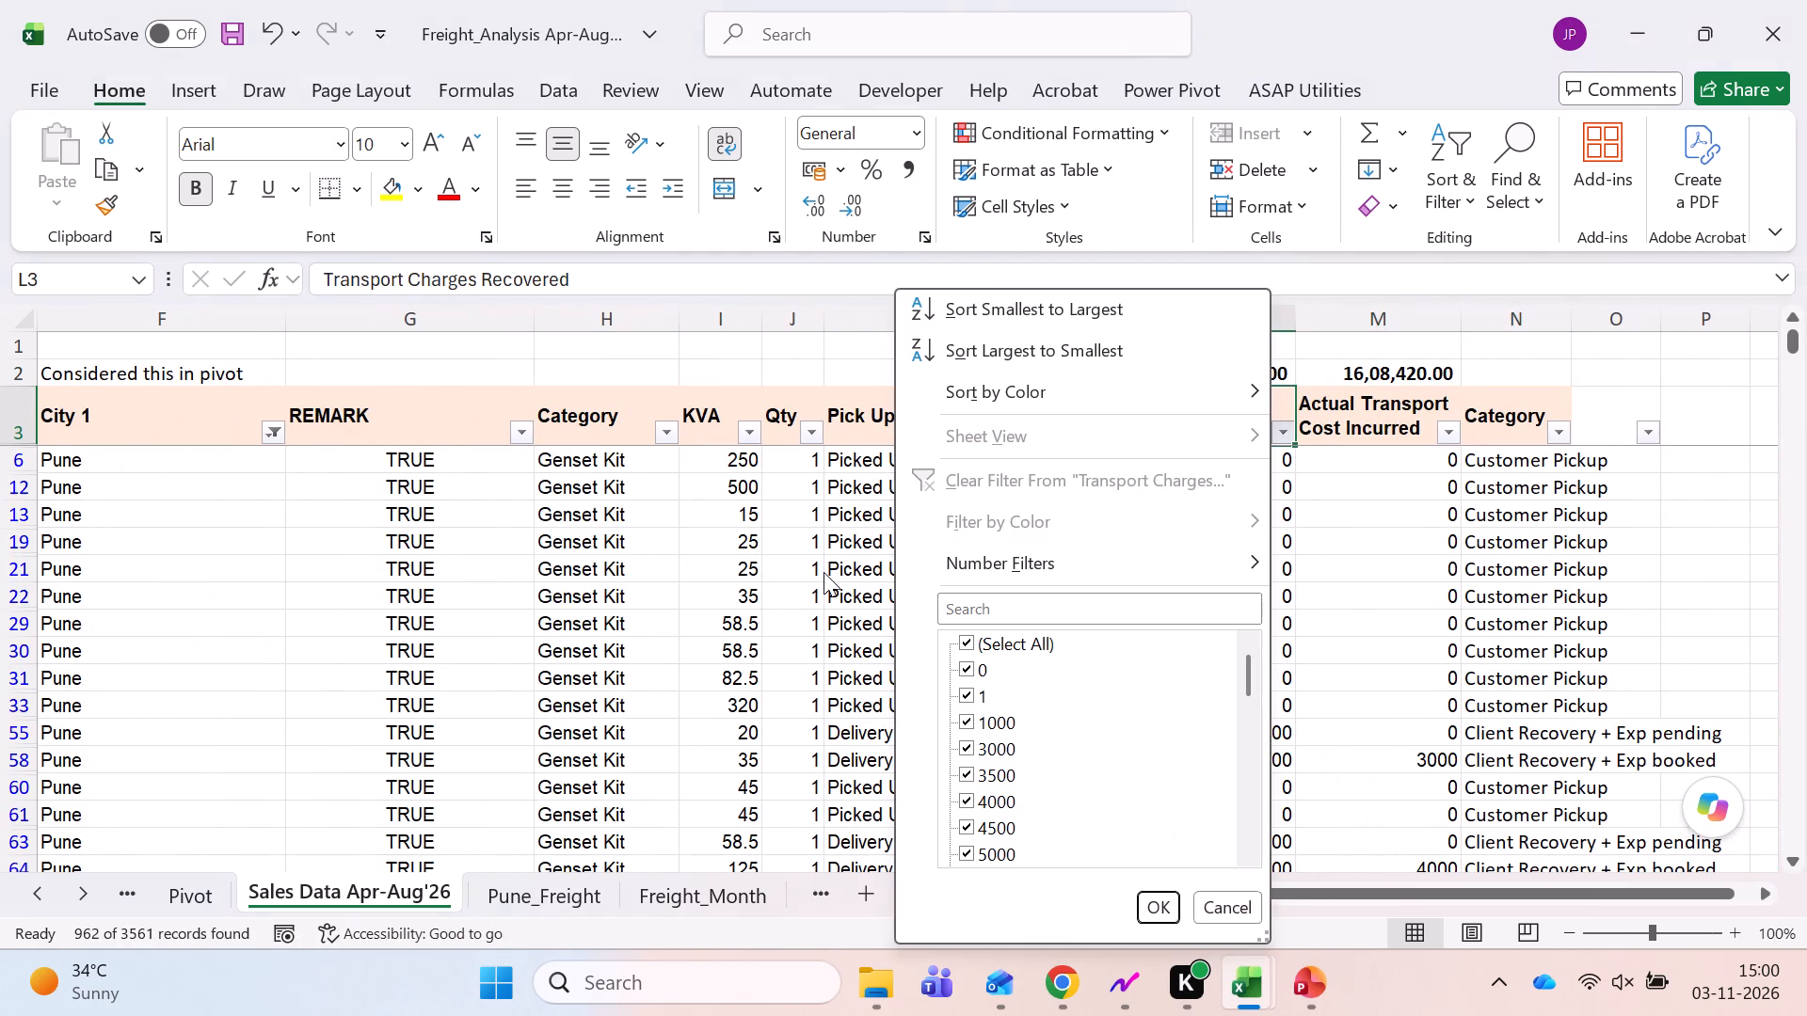
pyautogui.press('Down')
pyautogui.press('Down')
pyautogui.press('Down')
pyautogui.press('Down')
pyautogui.press('Down')
pyautogui.press('Down')
pyautogui.press('Down')
pyautogui.press('Down')
pyautogui.press('Down')
pyautogui.press('Down')
pyautogui.press('space')
pyautogui.press('End')
pyautogui.press('Return')
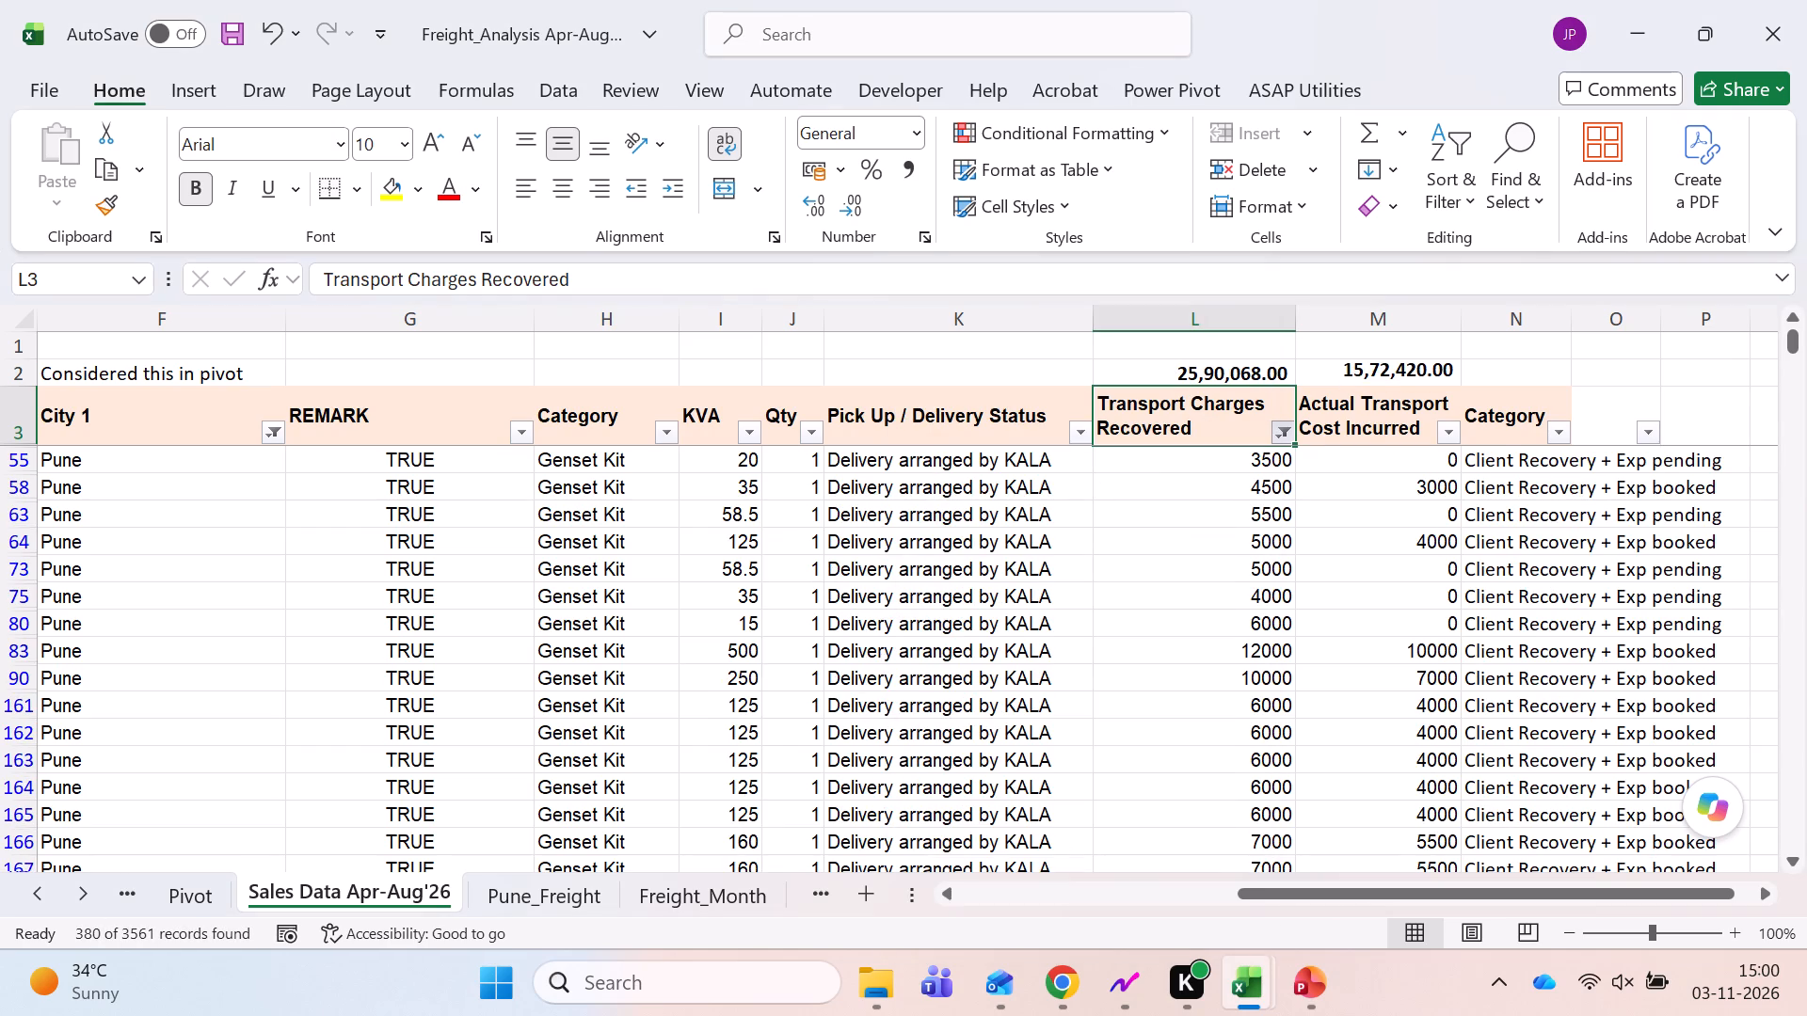
# Select all the filtered Transport Charges Recovered values from L55 down to check their count and sum.
pyautogui.press('Down')
pyautogui.hotkey('ctrl', 'shift', 'Down')
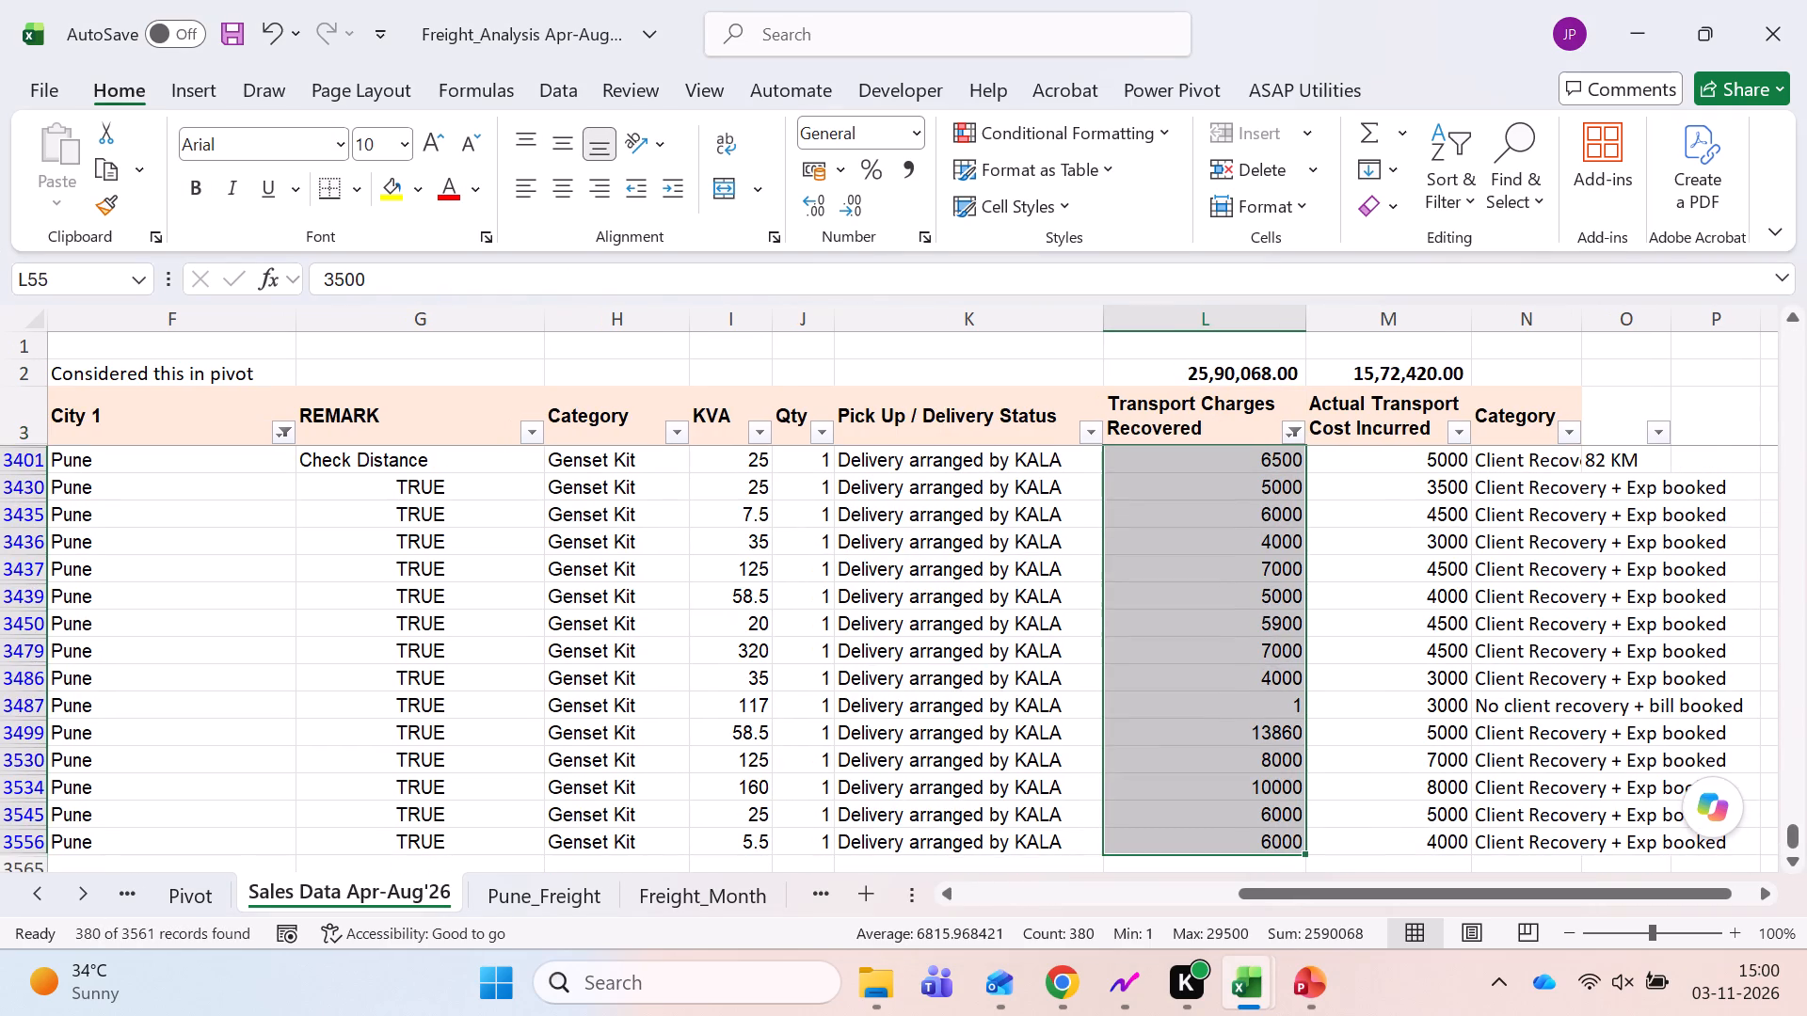
# Filter the Actual Transport Cost Incurred column to show only the 0 values.
pyautogui.press('Up')
pyautogui.press('Down')
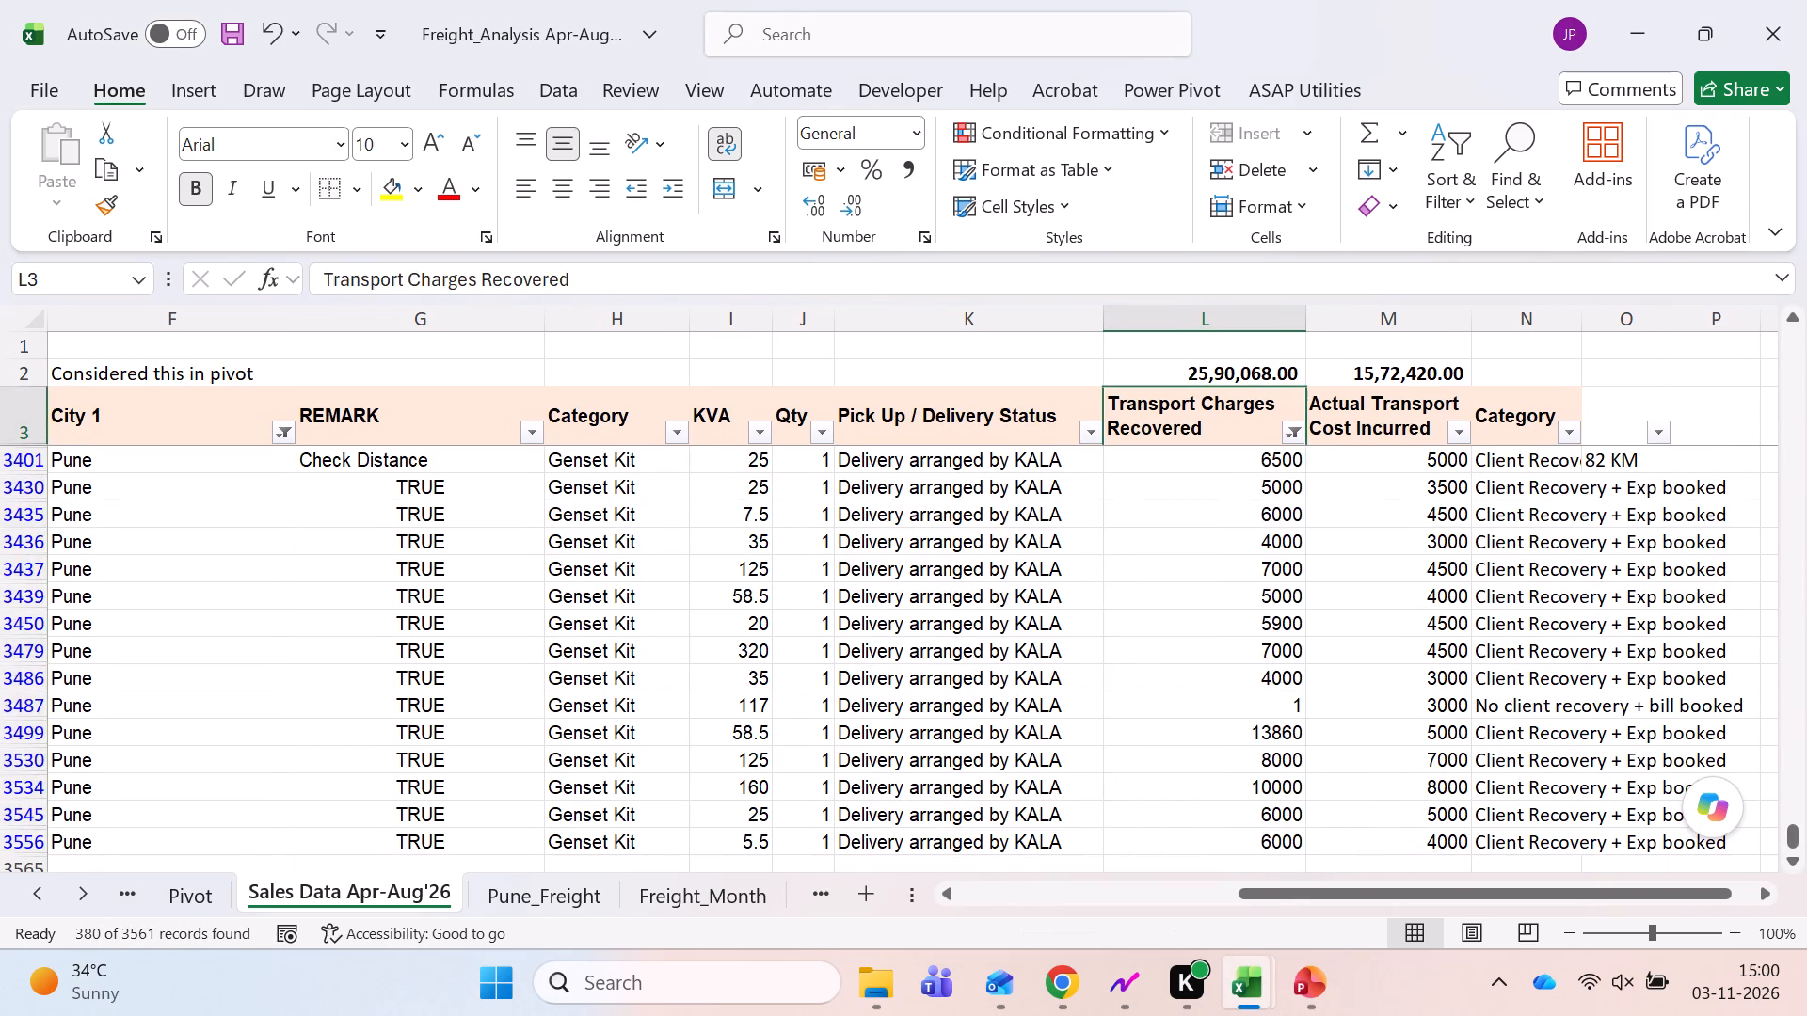
pyautogui.press('Up')
pyautogui.press('Right')
pyautogui.hotkey('alt', 'Down')
pyautogui.hotkey('alt', 'Down')
pyautogui.hotkey('alt', 'Down')
pyautogui.hotkey('alt', 'Down')
pyautogui.hotkey('alt', 'Down')
pyautogui.hotkey('alt', 'Down')
pyautogui.hotkey('alt', 'Down')
pyautogui.hotkey('alt', 'Down')
pyautogui.hotkey('alt', 'Down')
pyautogui.hotkey('alt', 'Down')
pyautogui.hotkey('alt', 'Down')
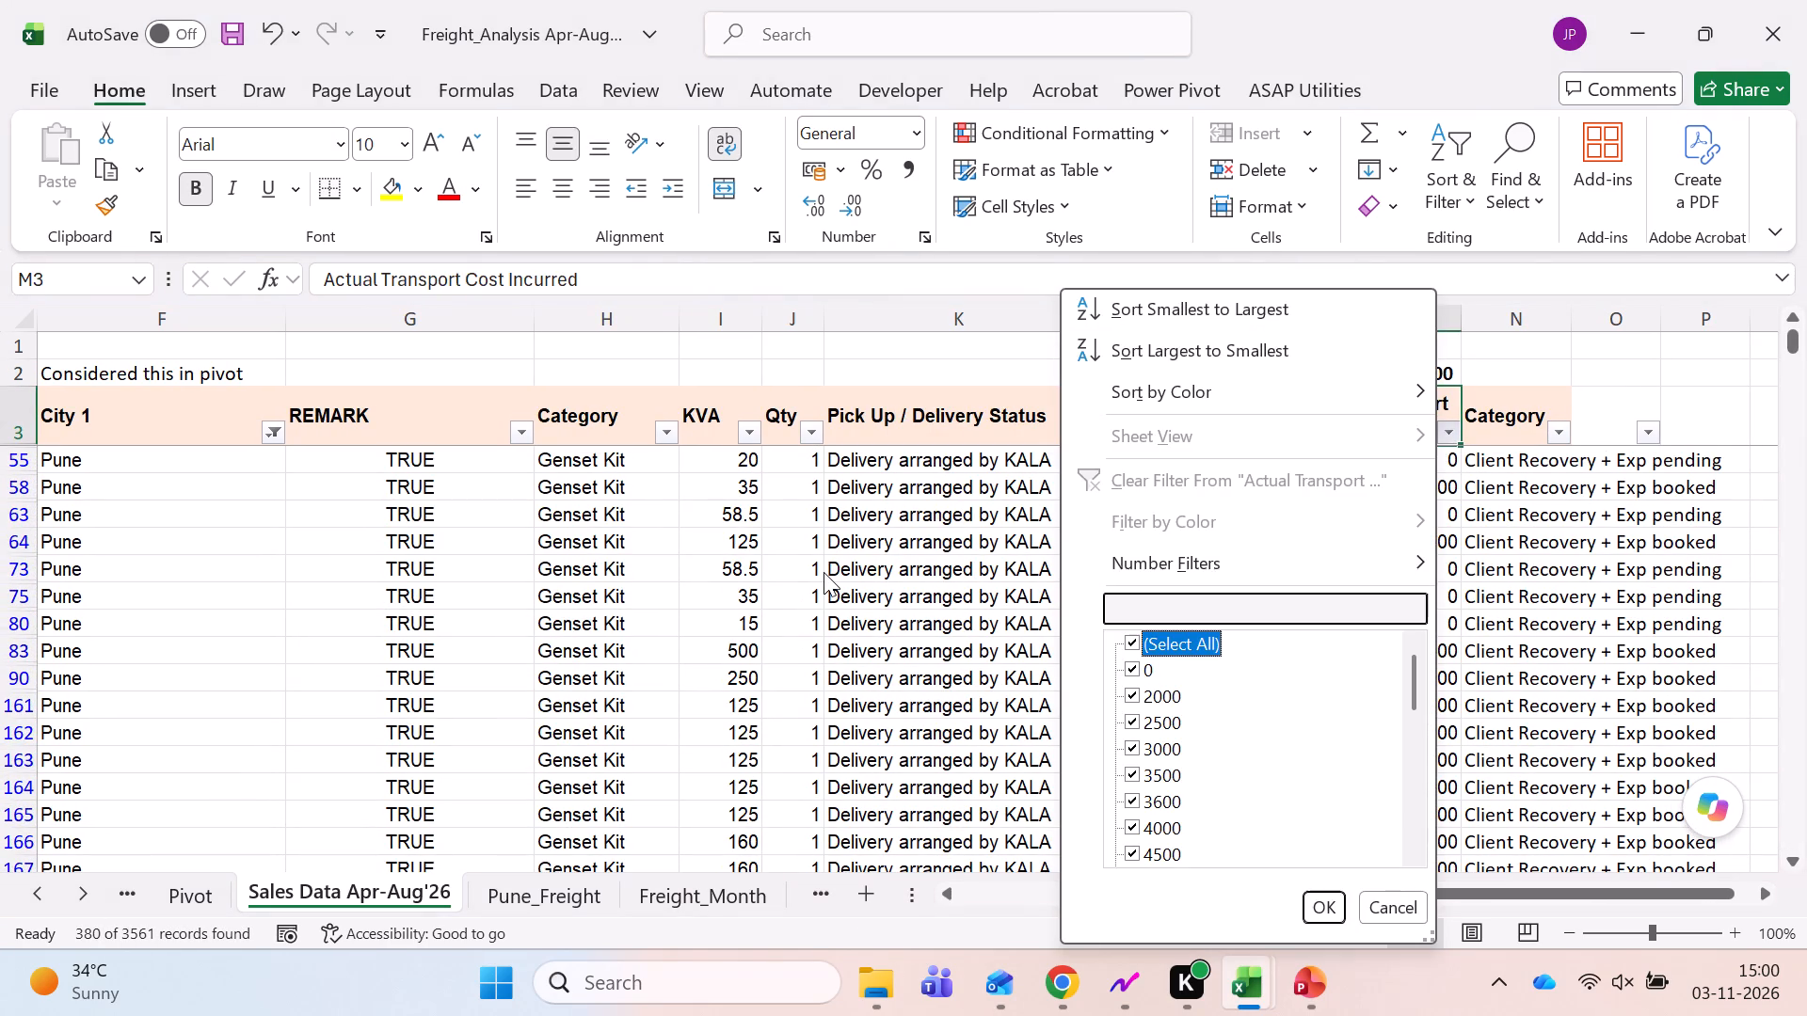
pyautogui.press('space')
pyautogui.press('Down')
pyautogui.press('space')
pyautogui.press('Return')
# Select all the filtered Actual Transport Cost Incurred values from M55 down to check their count.
pyautogui.press('Down')
pyautogui.hotkey('ctrl', 'shift', 'Down')
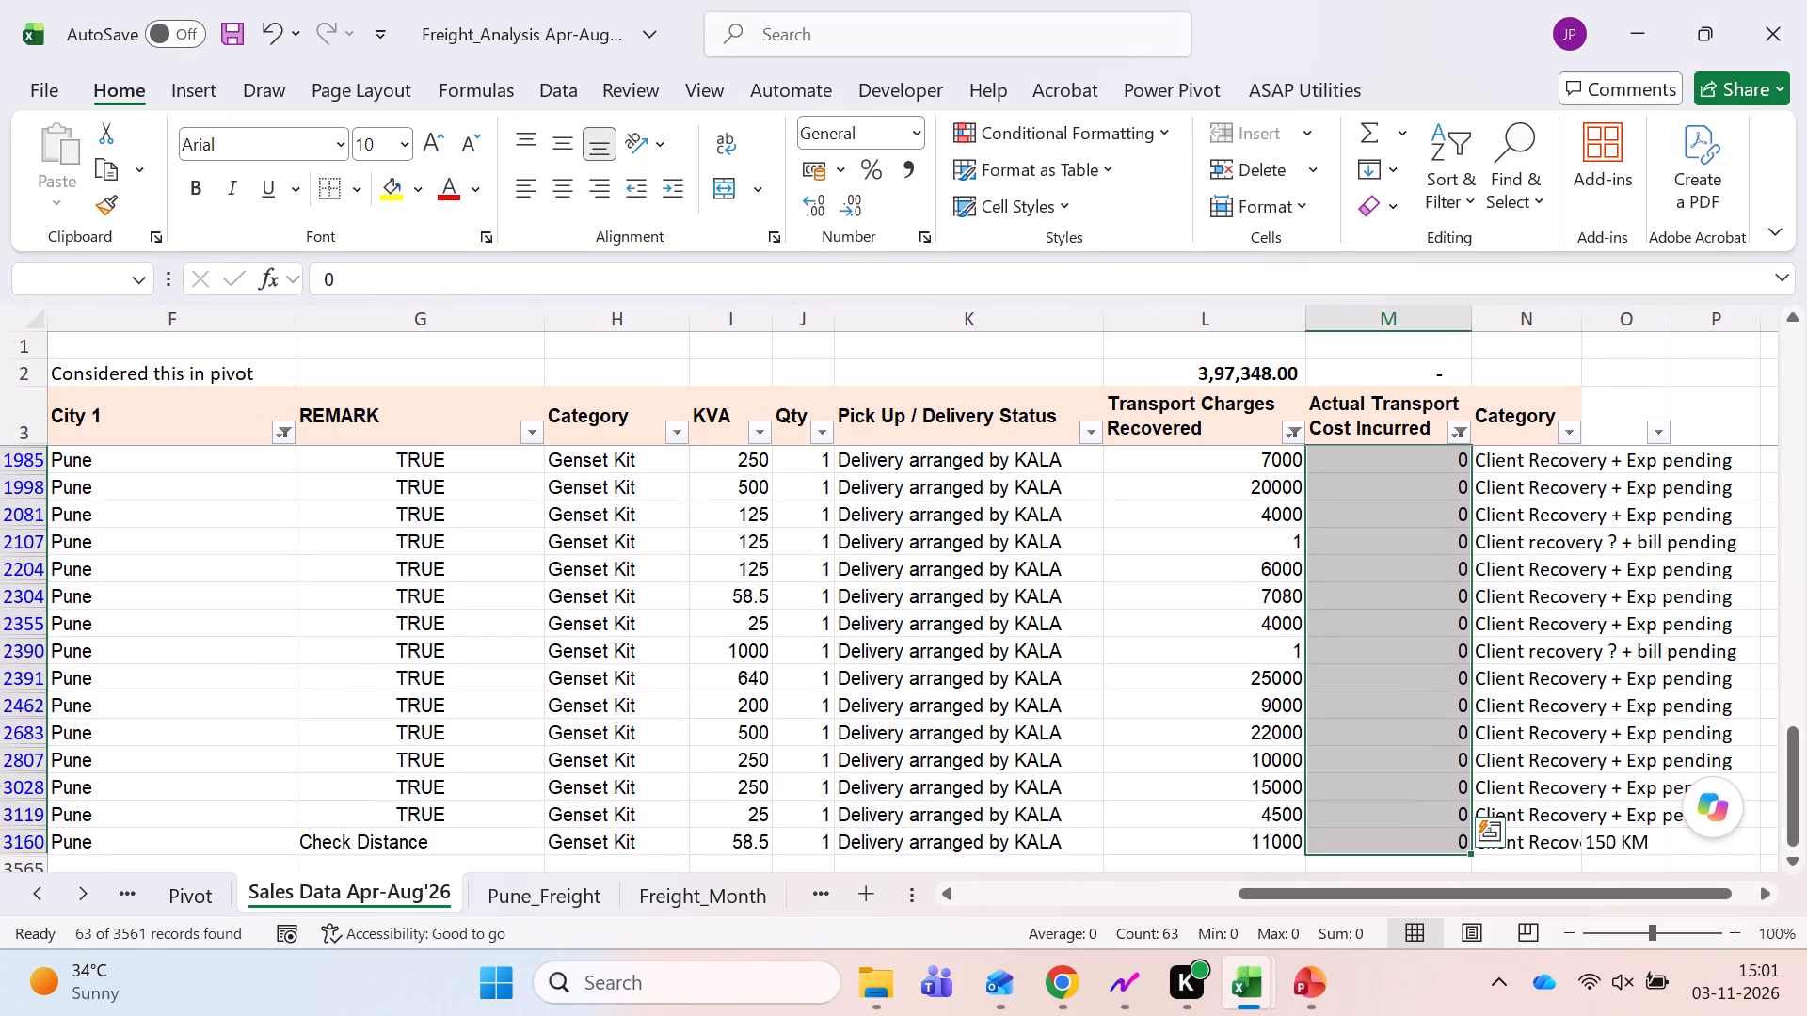
pyautogui.press('Up')
pyautogui.press('Down')
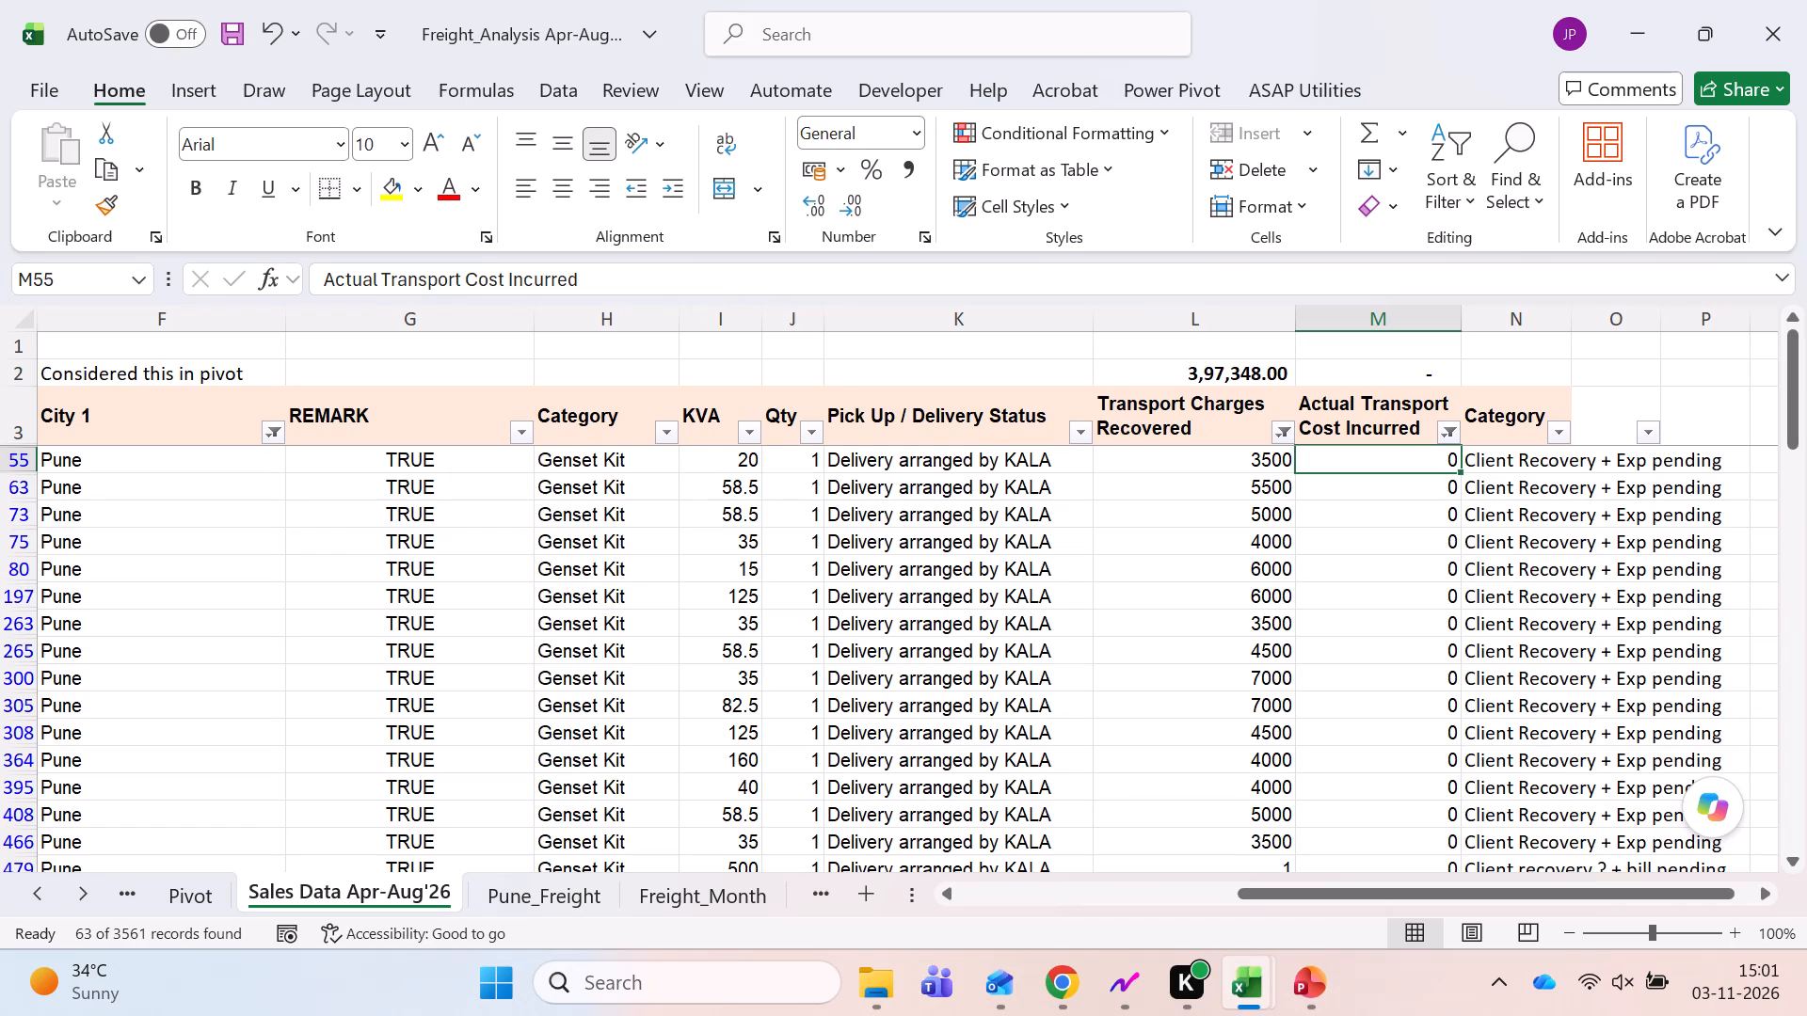
# Review the filtered zero-cost Pune records across row 55, from the MOF column to the unnamed columns after Category.
pyautogui.press('Left')
pyautogui.press('Left')
pyautogui.press('Left')
pyautogui.hotkey('ctrl', 'Left')
pyautogui.press('Right')
pyautogui.press('Right')
pyautogui.press('Right')
pyautogui.press('Right')
pyautogui.press('Right')
pyautogui.press('Right')
pyautogui.press('Right')
pyautogui.press('Right')
pyautogui.press('Right')
pyautogui.press('Right')
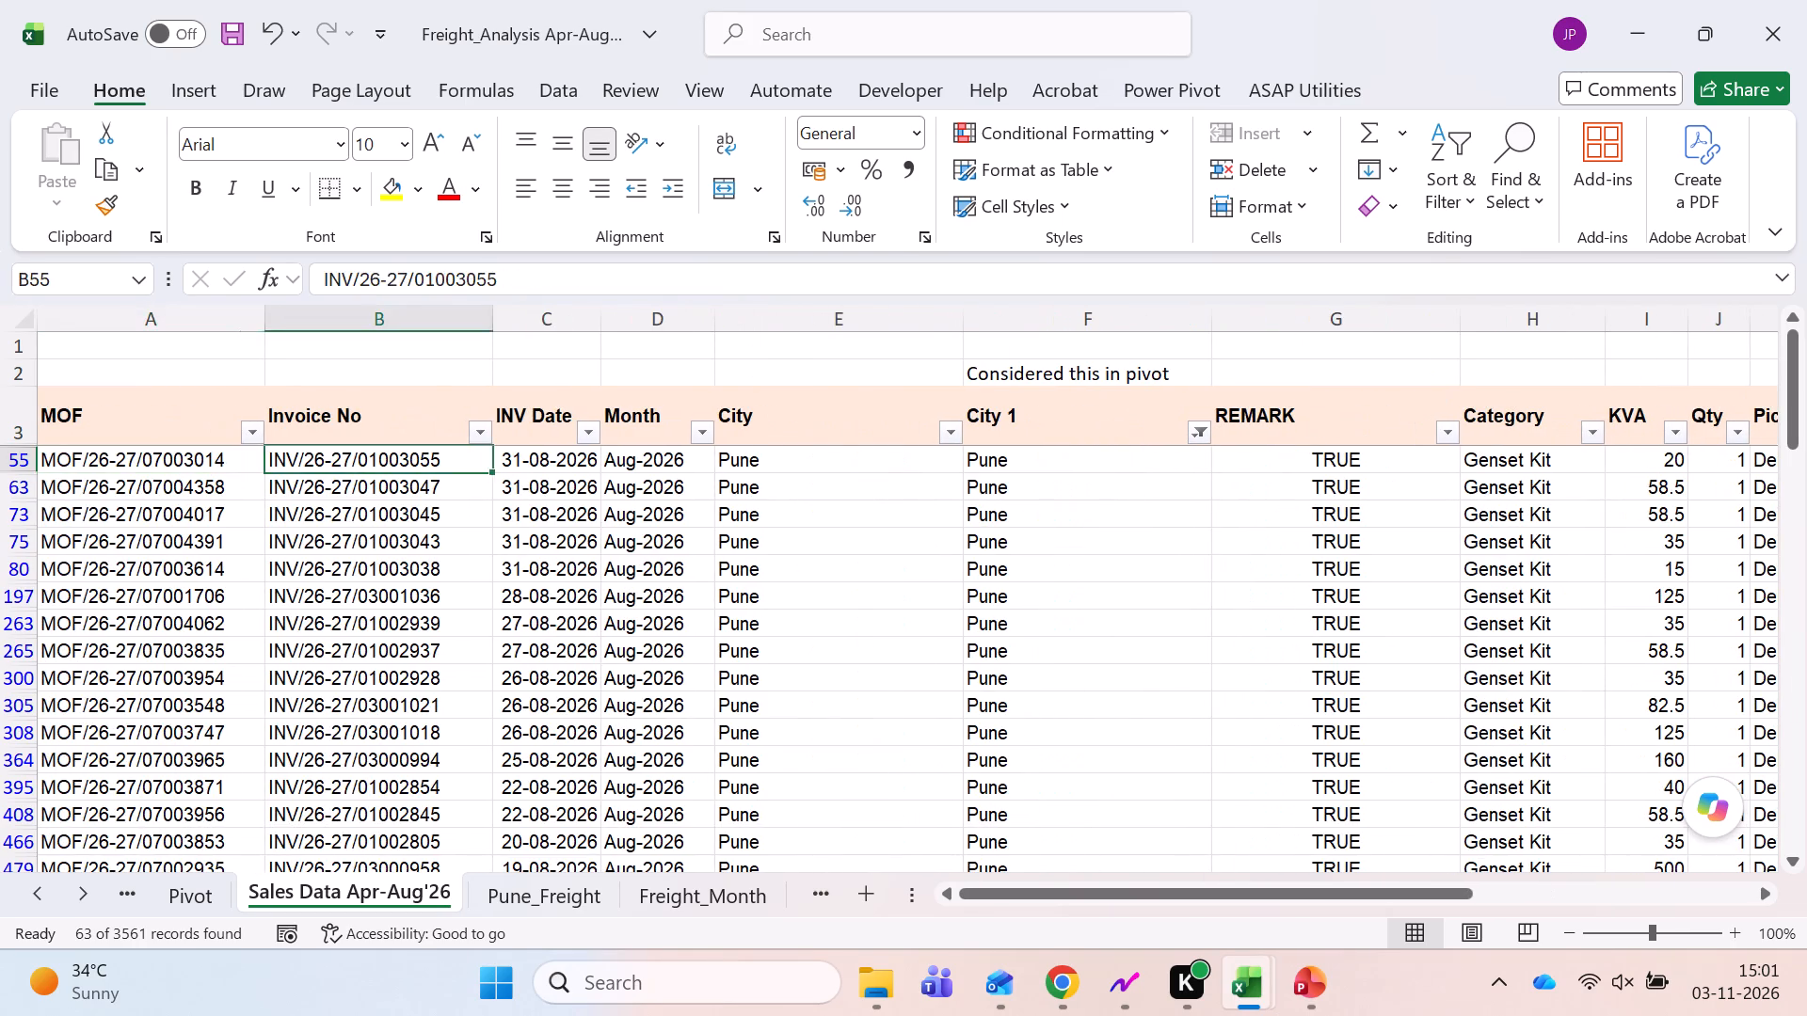
pyautogui.press('Right')
pyautogui.press('Right')
pyautogui.press('Right')
pyautogui.press('Right')
pyautogui.press('Right')
pyautogui.press('Right')
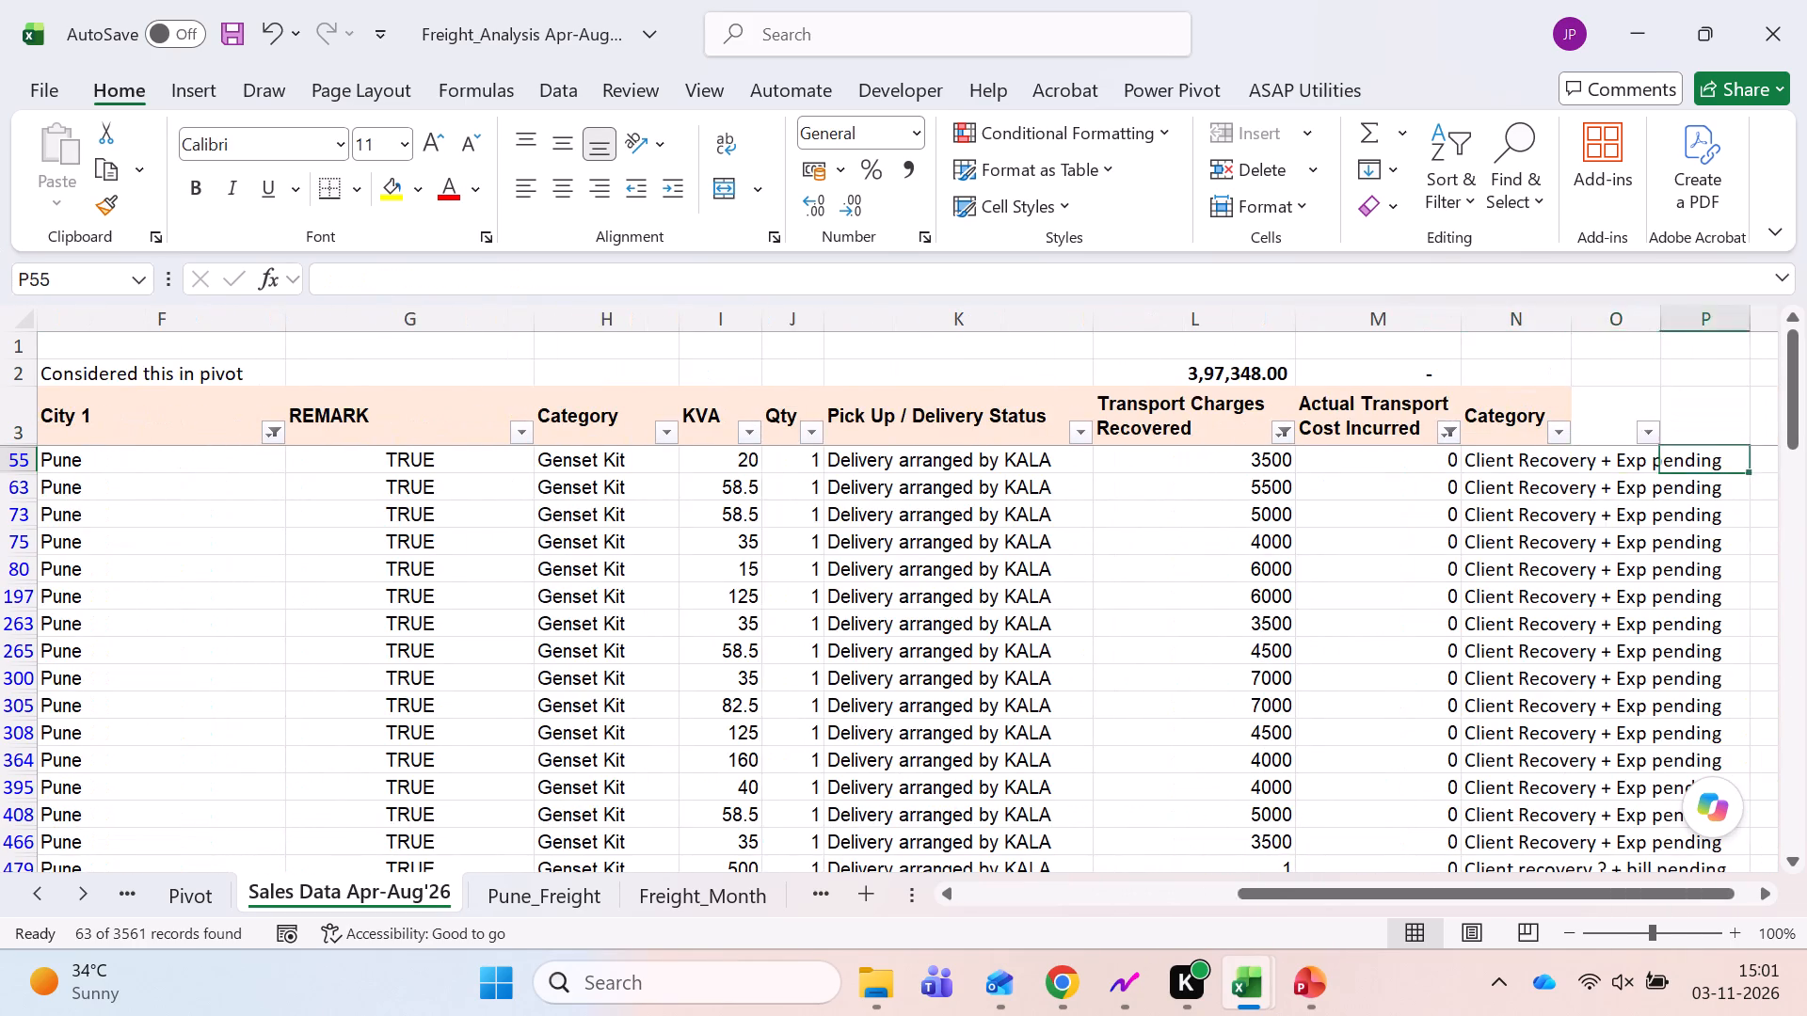
pyautogui.press('Right')
pyautogui.press('Left')
pyautogui.press('Left')
pyautogui.press('Left')
pyautogui.press('Left')
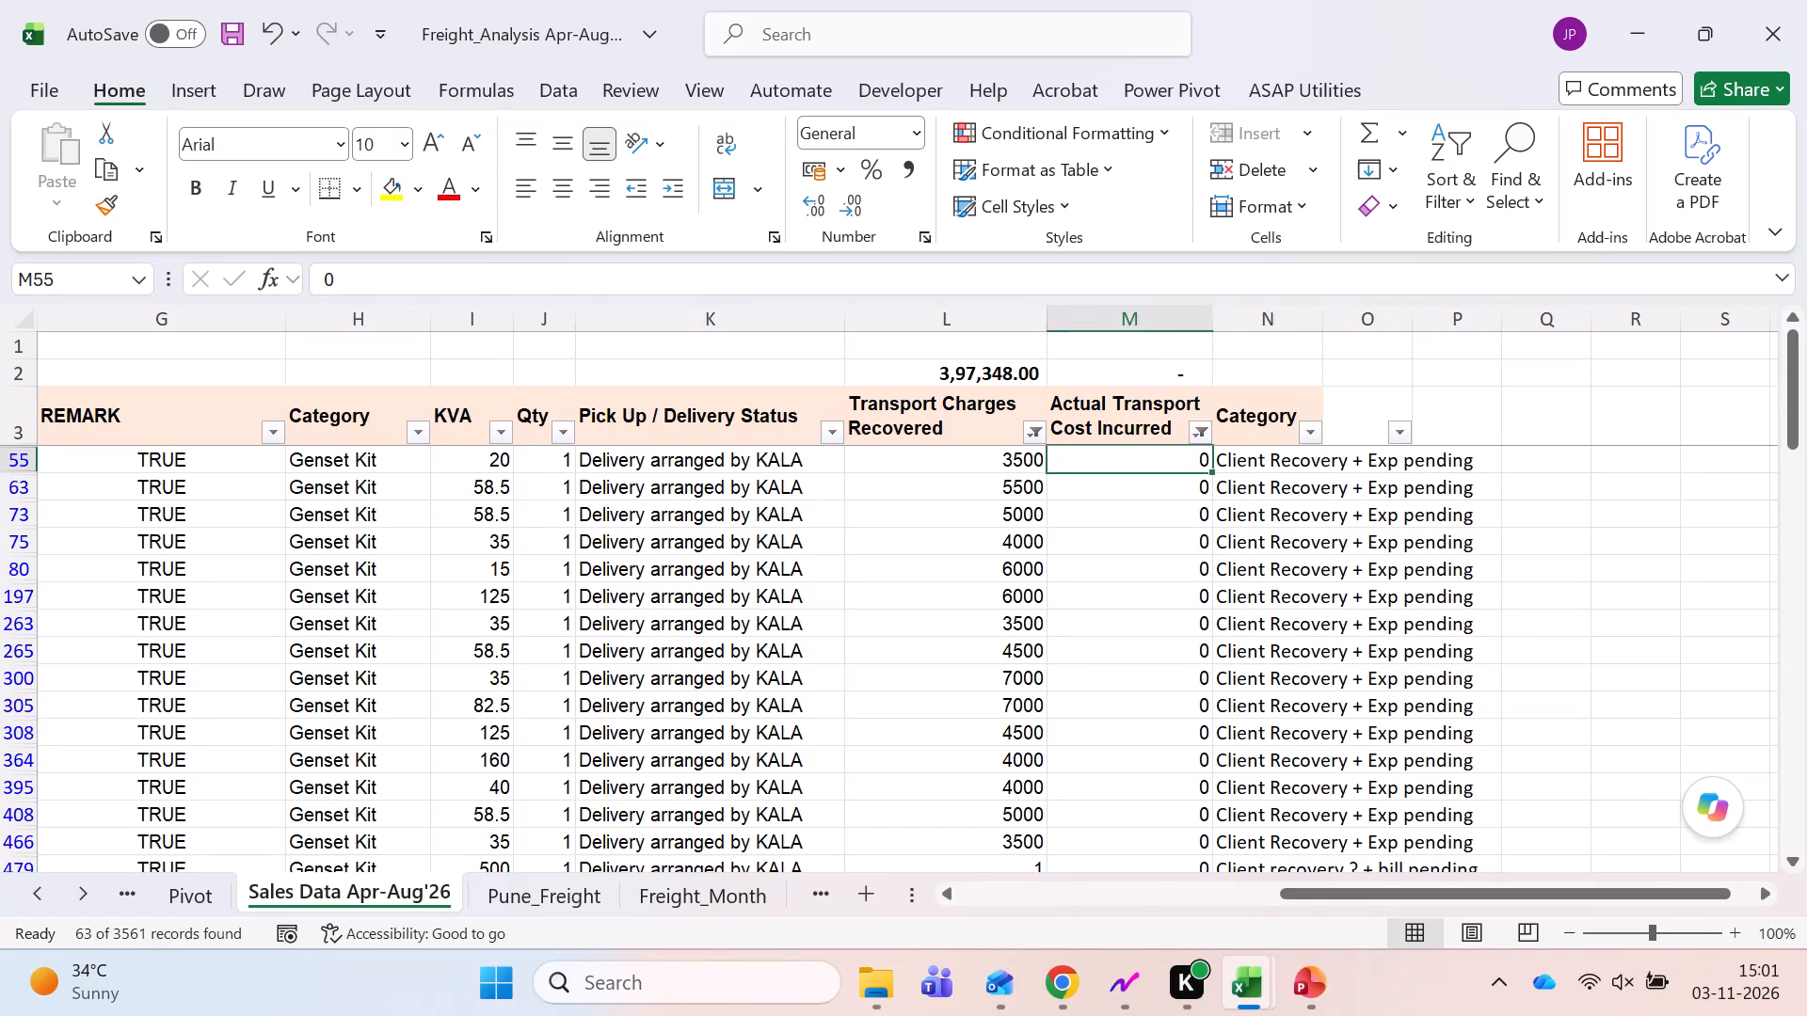
# Select the zero-value Actual Transport Cost Incurred cells from M55 down again to recheck their count.
pyautogui.hotkey('ctrl', 'shift', 'Down')
pyautogui.press('Up')
pyautogui.press('Down')
pyautogui.press('Down')
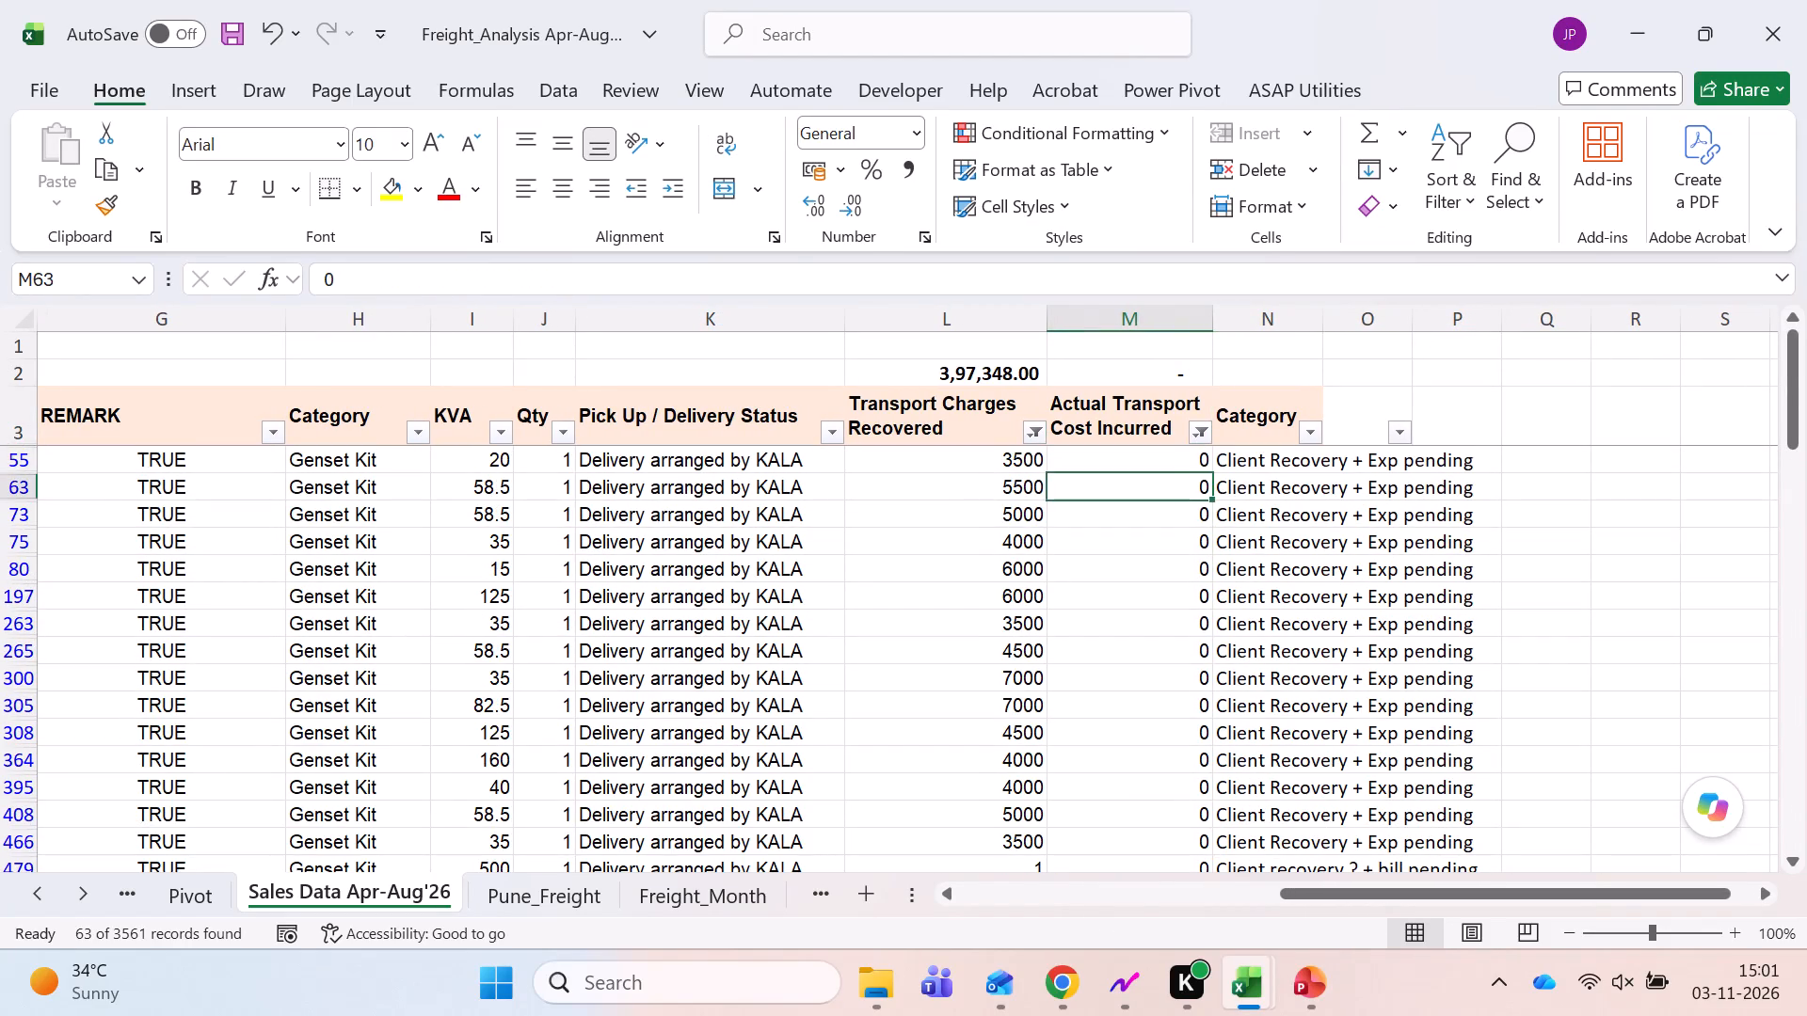
pyautogui.press('Up')
pyautogui.press('Up')
pyautogui.press('Down')
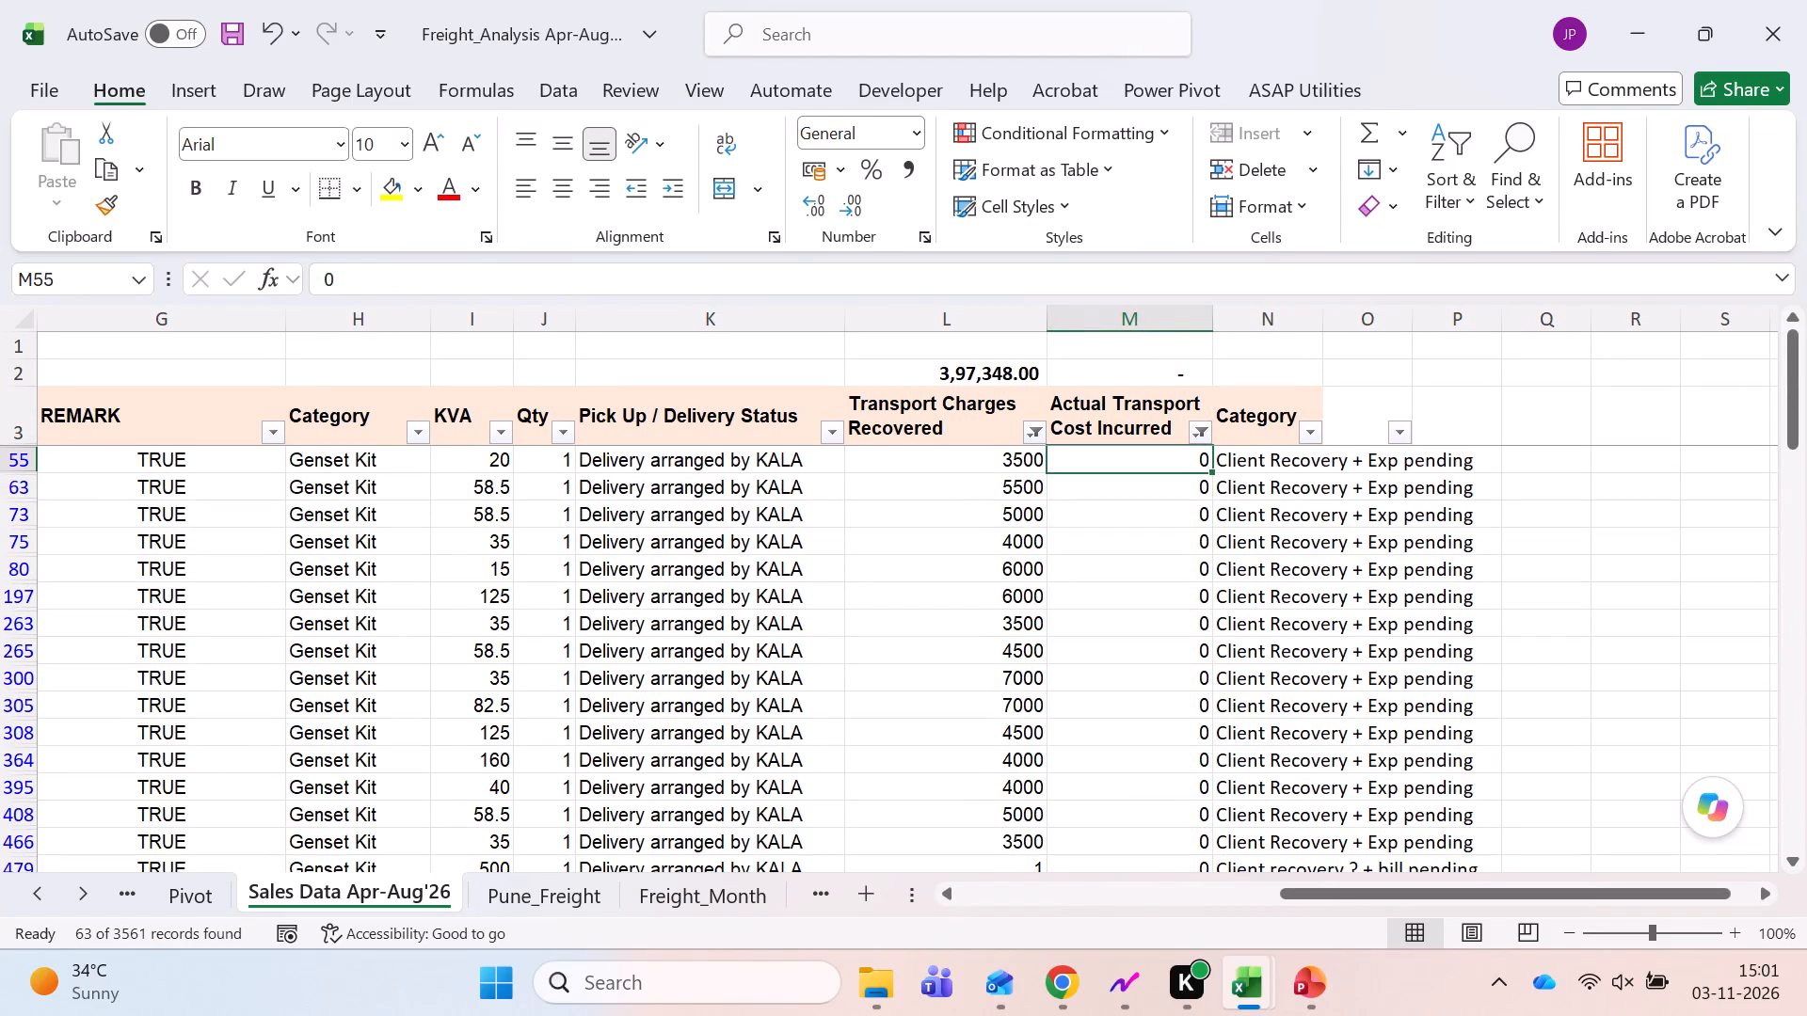
# Change the Actual Transport Cost Incurred filter to exclude the 0 values.
pyautogui.press('Up')
pyautogui.hotkey('alt', 'Down')
pyautogui.hotkey('alt', 'Down')
pyautogui.press('Down')
pyautogui.press('Down')
pyautogui.press('Down')
pyautogui.press('Down')
pyautogui.press('Down')
pyautogui.press('Down')
pyautogui.press('Down')
pyautogui.press('Down')
pyautogui.press('Down')
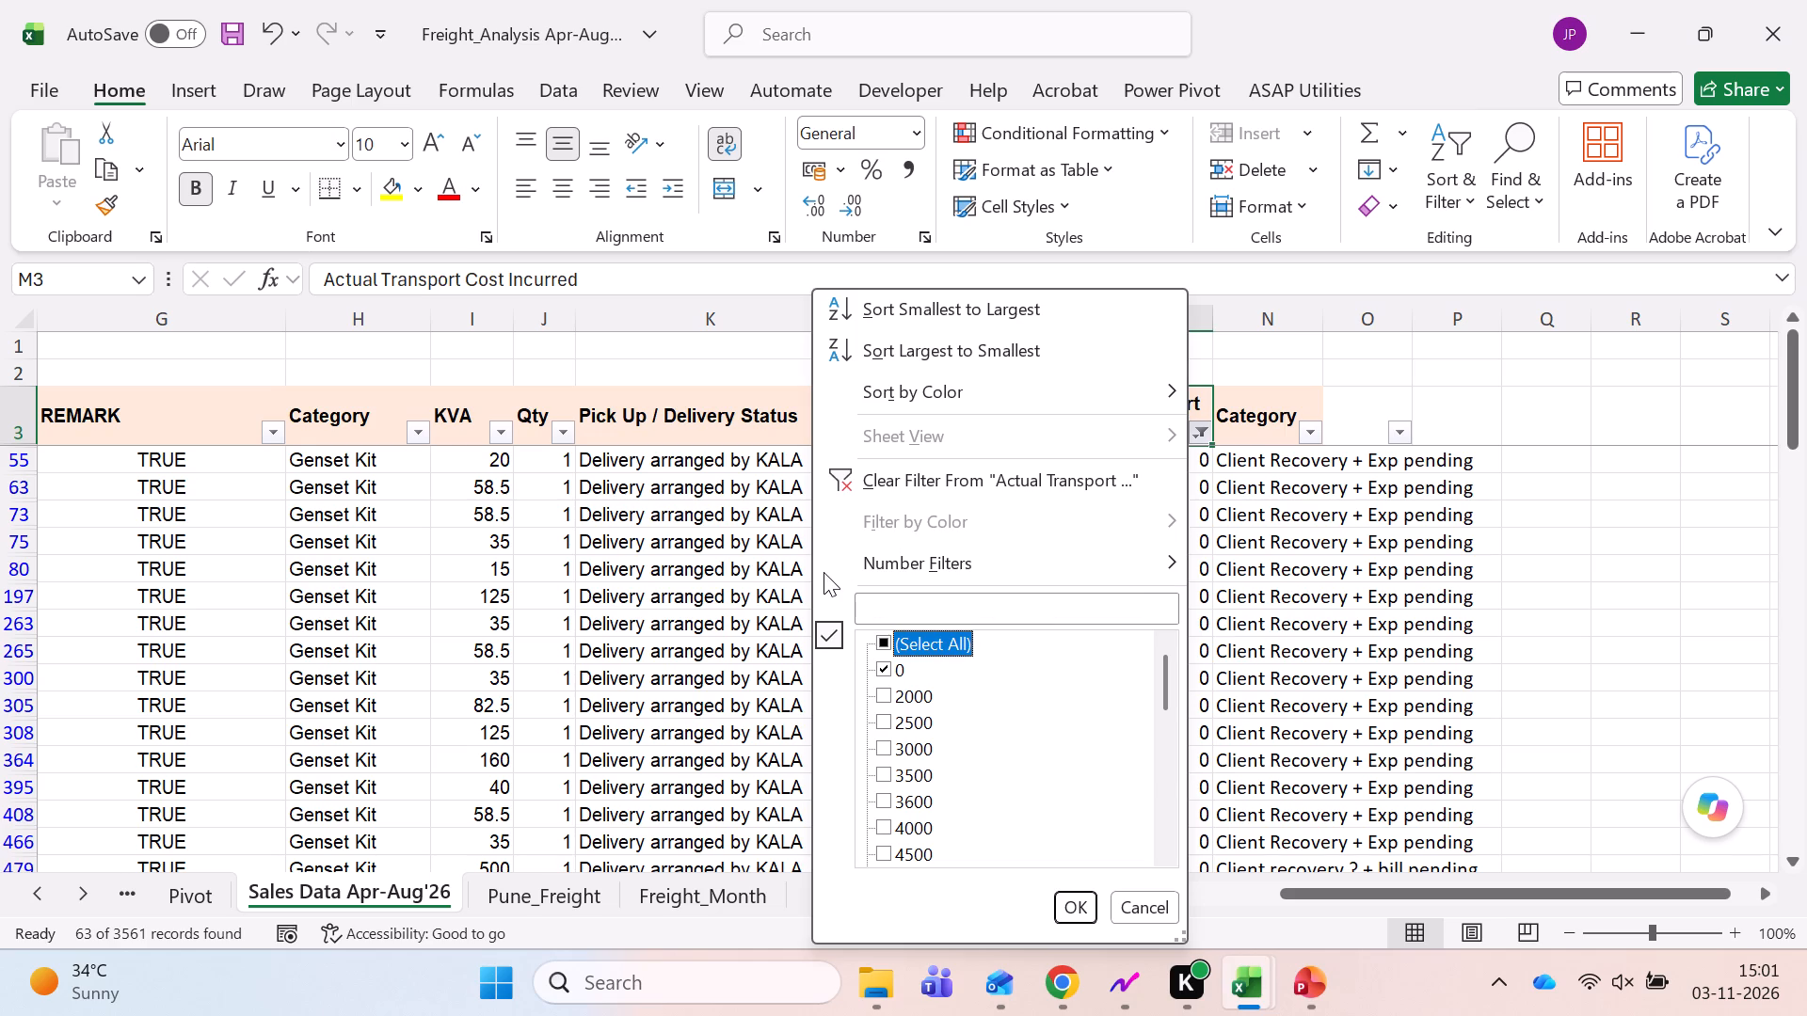
pyautogui.press('space')
pyautogui.press('Down')
pyautogui.press('space')
pyautogui.press('Return')
# Select the filtered Transport Charges Recovered values from L58 down to check their count and sum, and inspect the column's end.
pyautogui.press('Down')
pyautogui.press('Left')
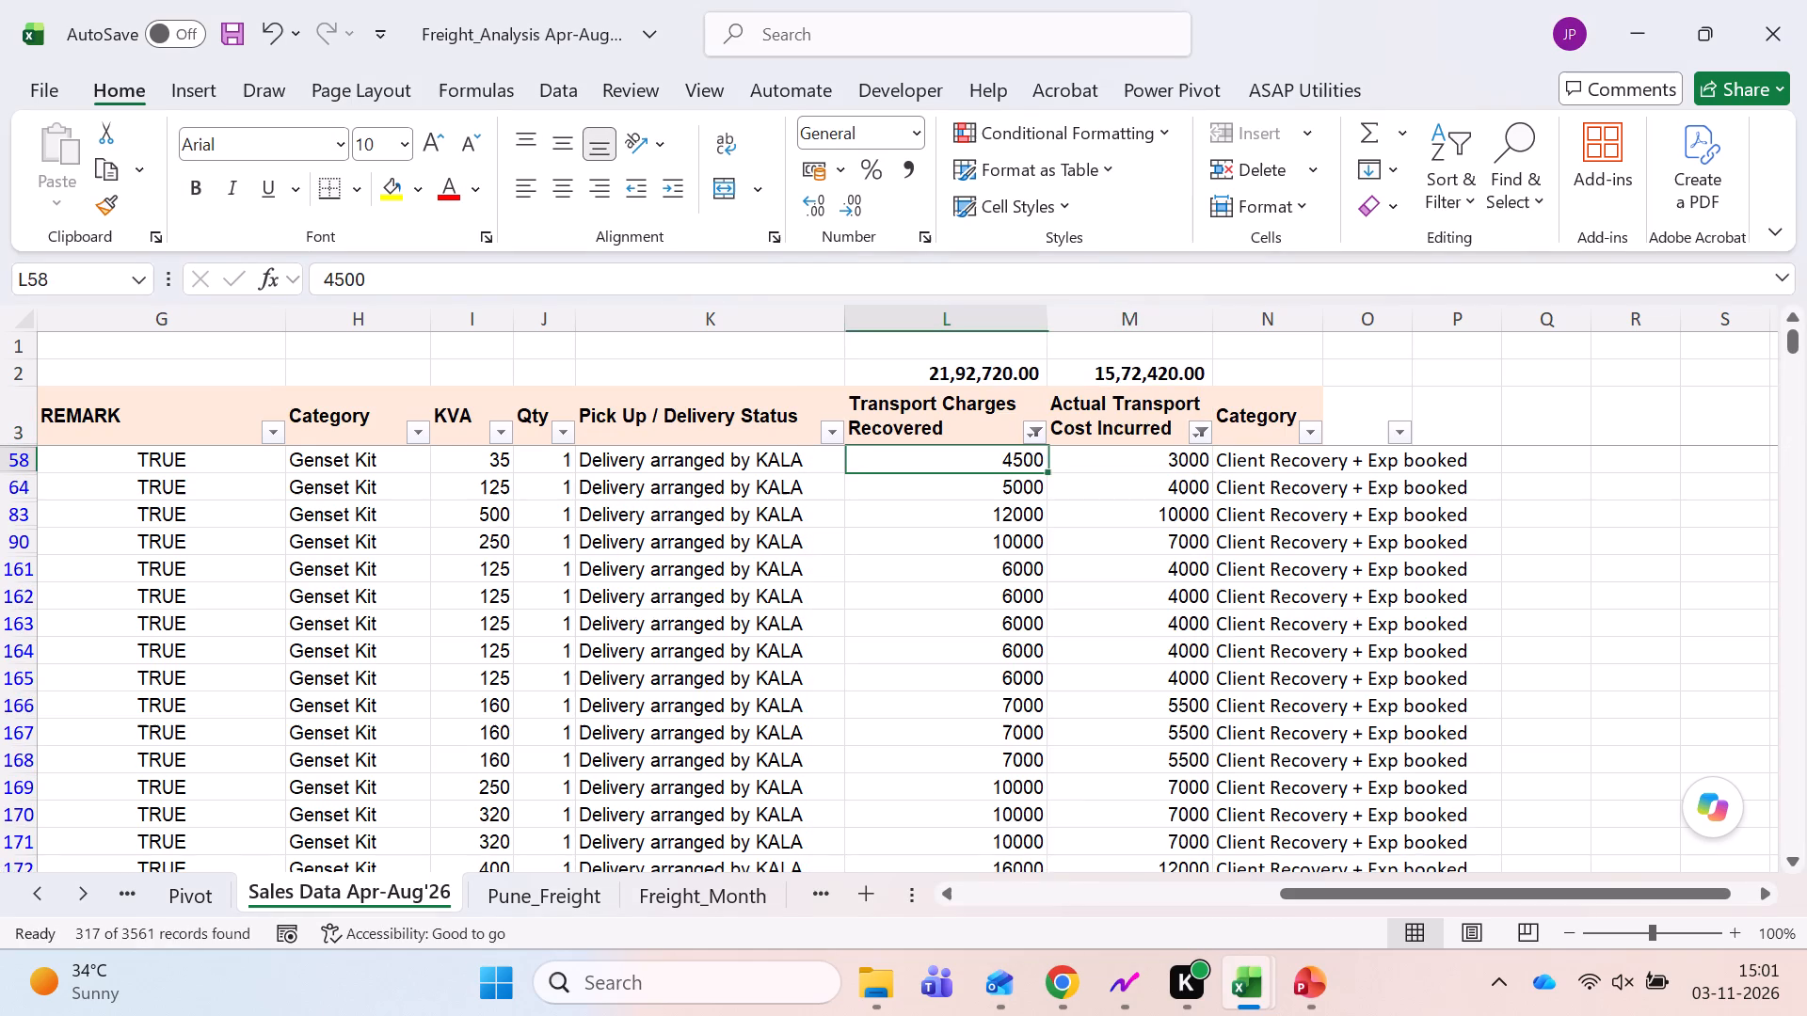
pyautogui.press('Right')
pyautogui.press('Left')
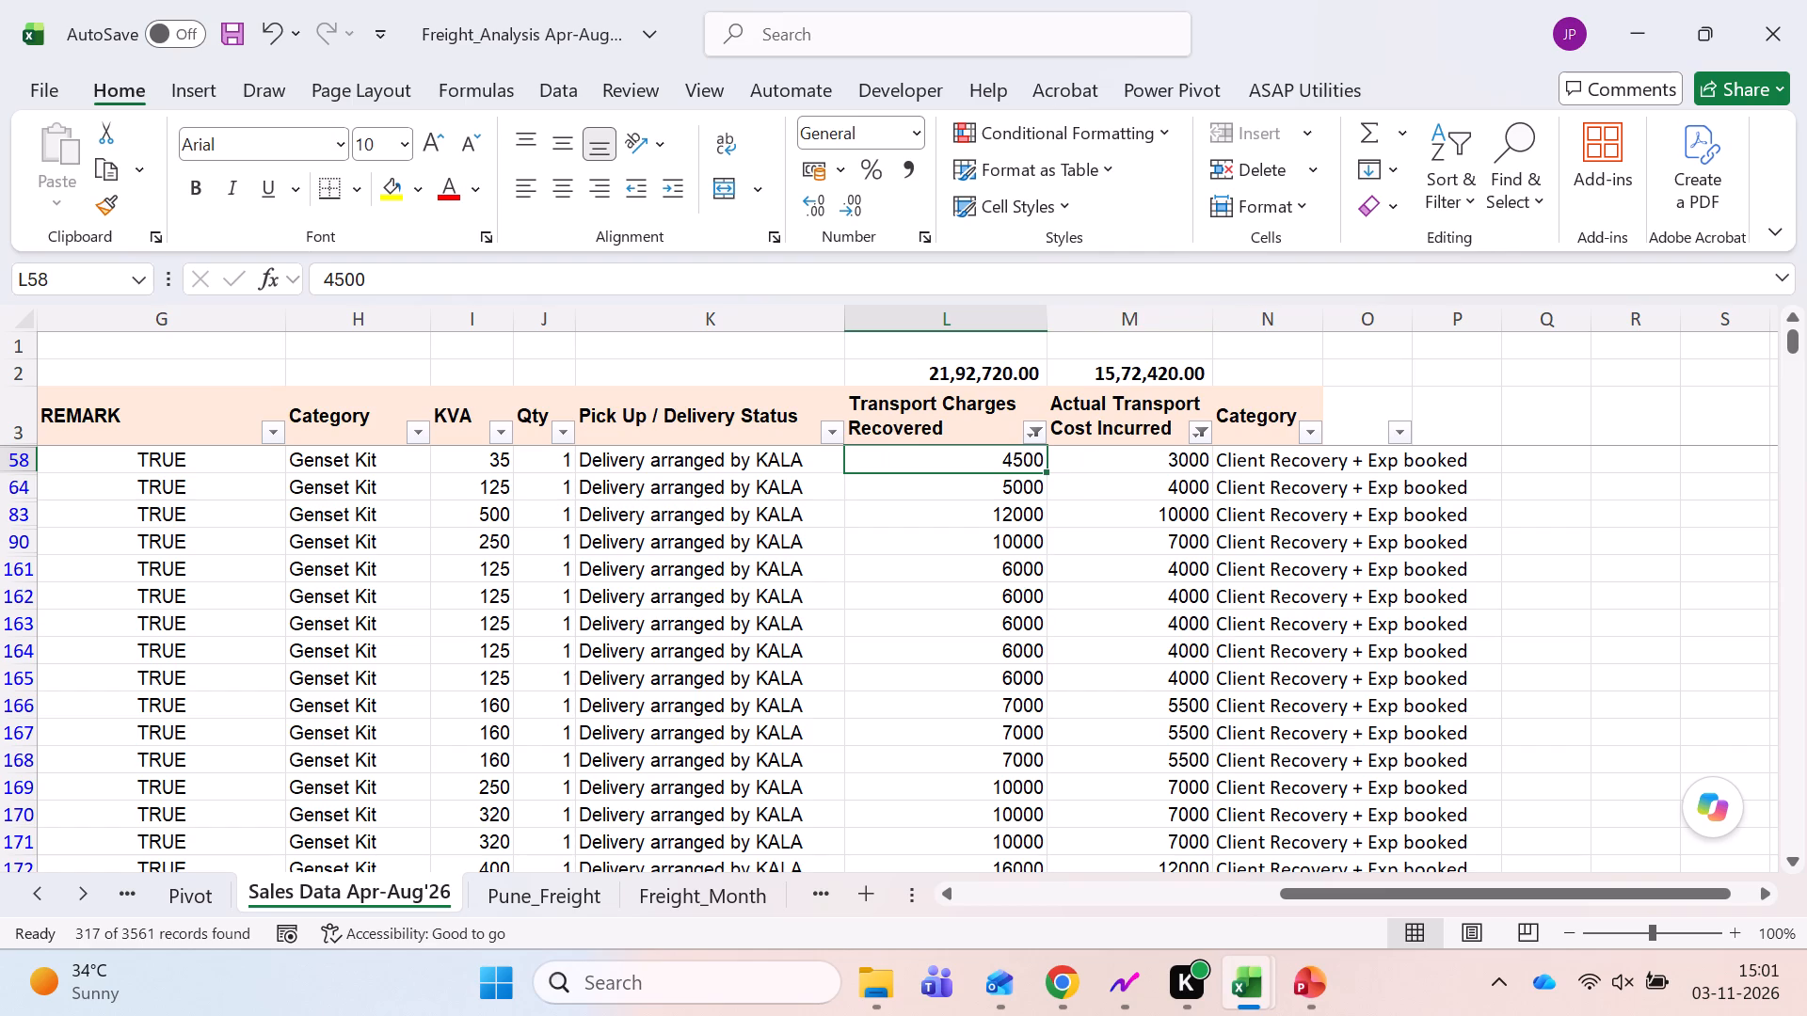
pyautogui.hotkey('ctrl', 'shift', 'Down')
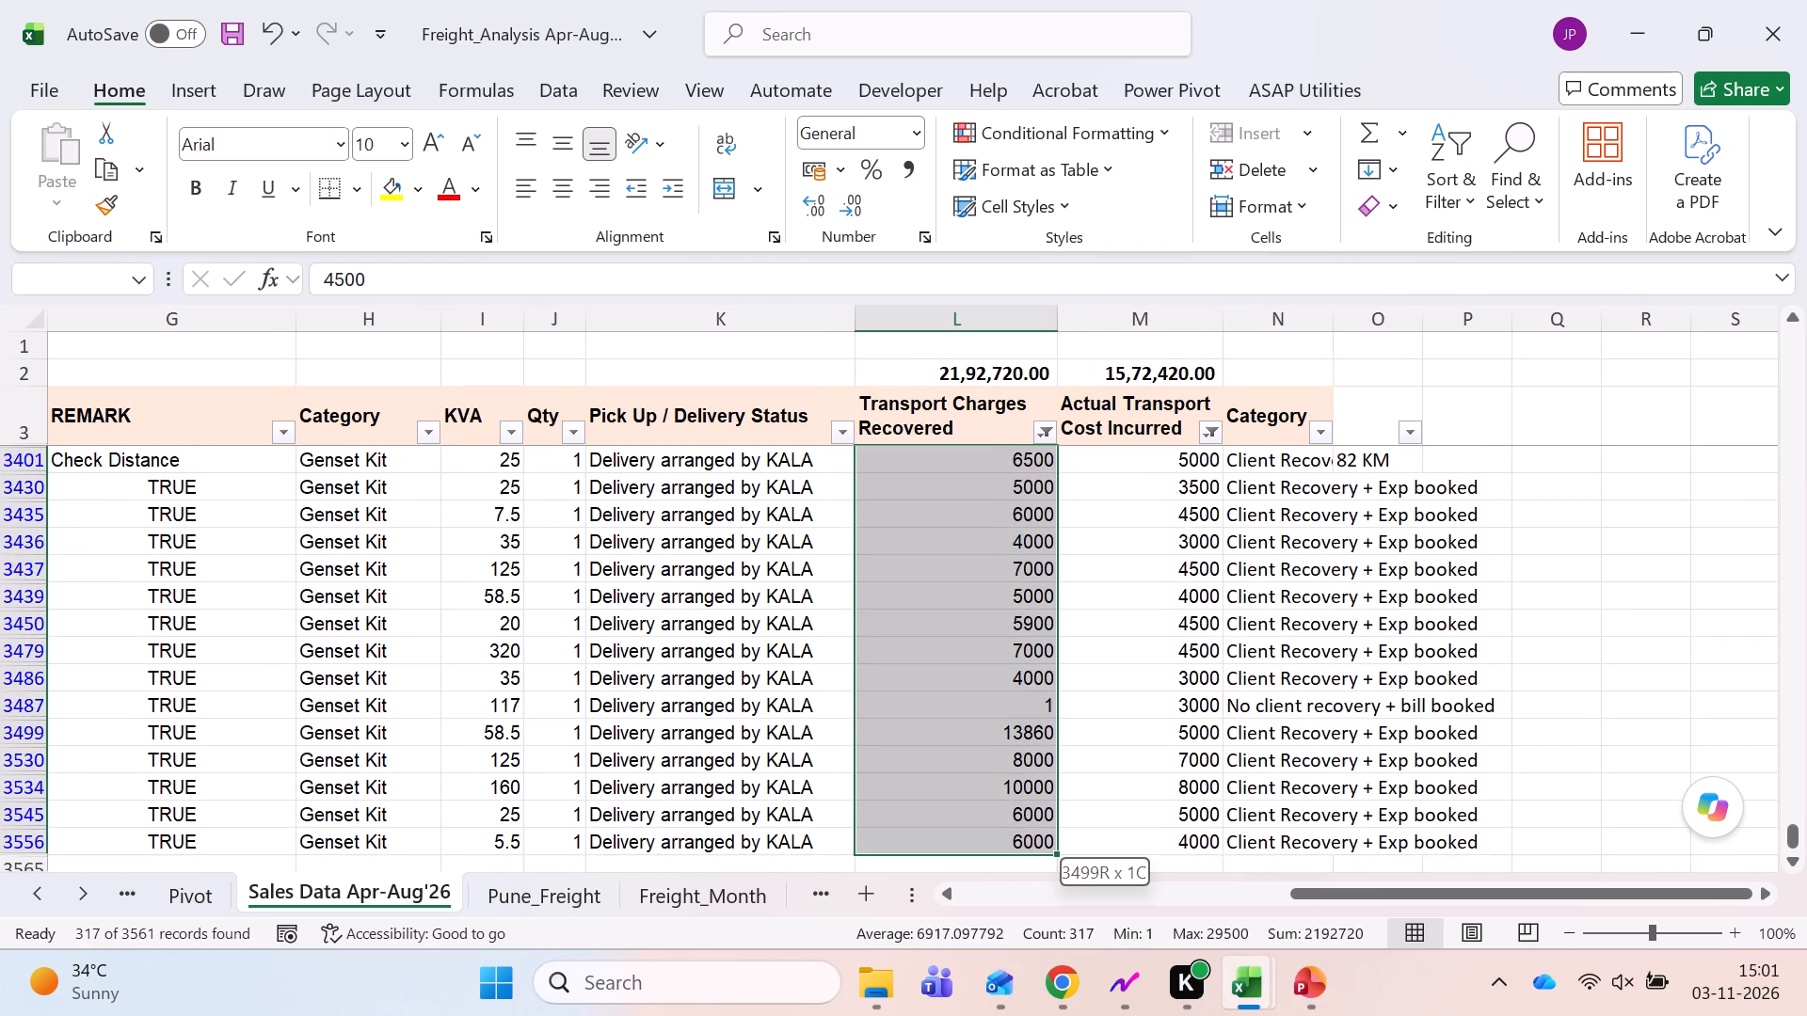
pyautogui.press('Up')
pyautogui.press('Down')
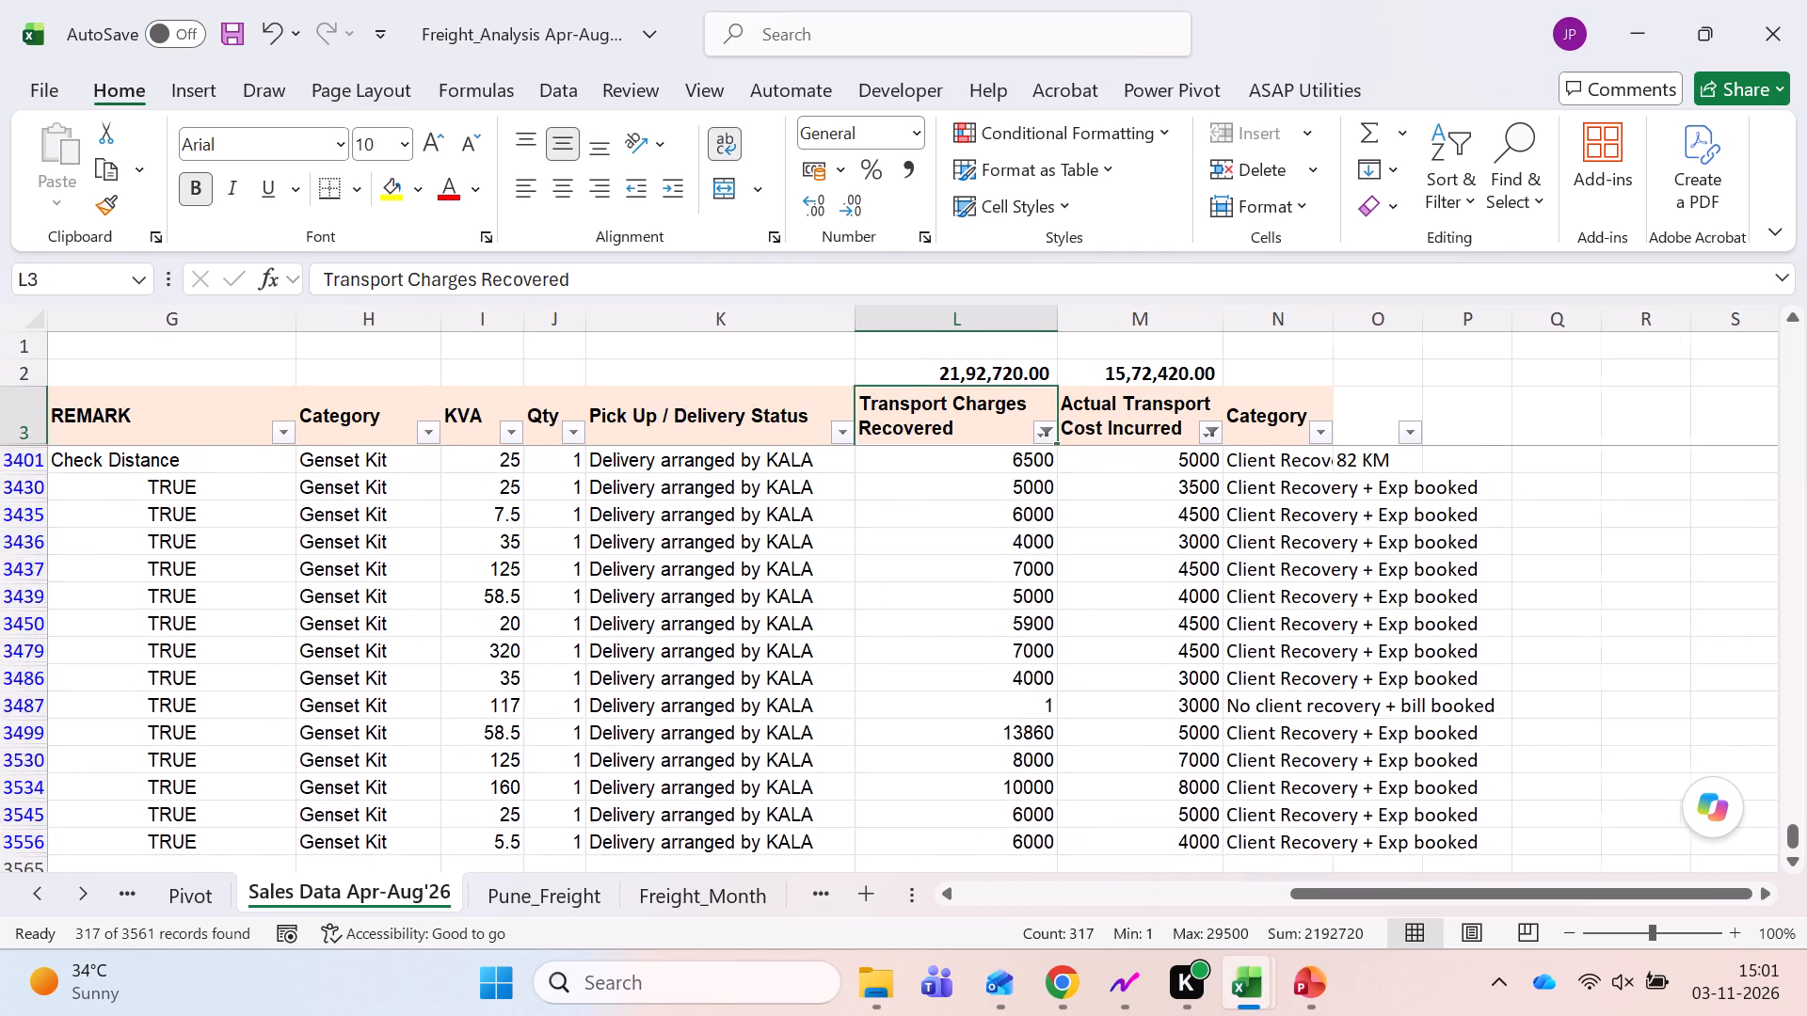
pyautogui.press('Up')
pyautogui.press('Down')
pyautogui.hotkey('ctrl', 'shift', 'Down')
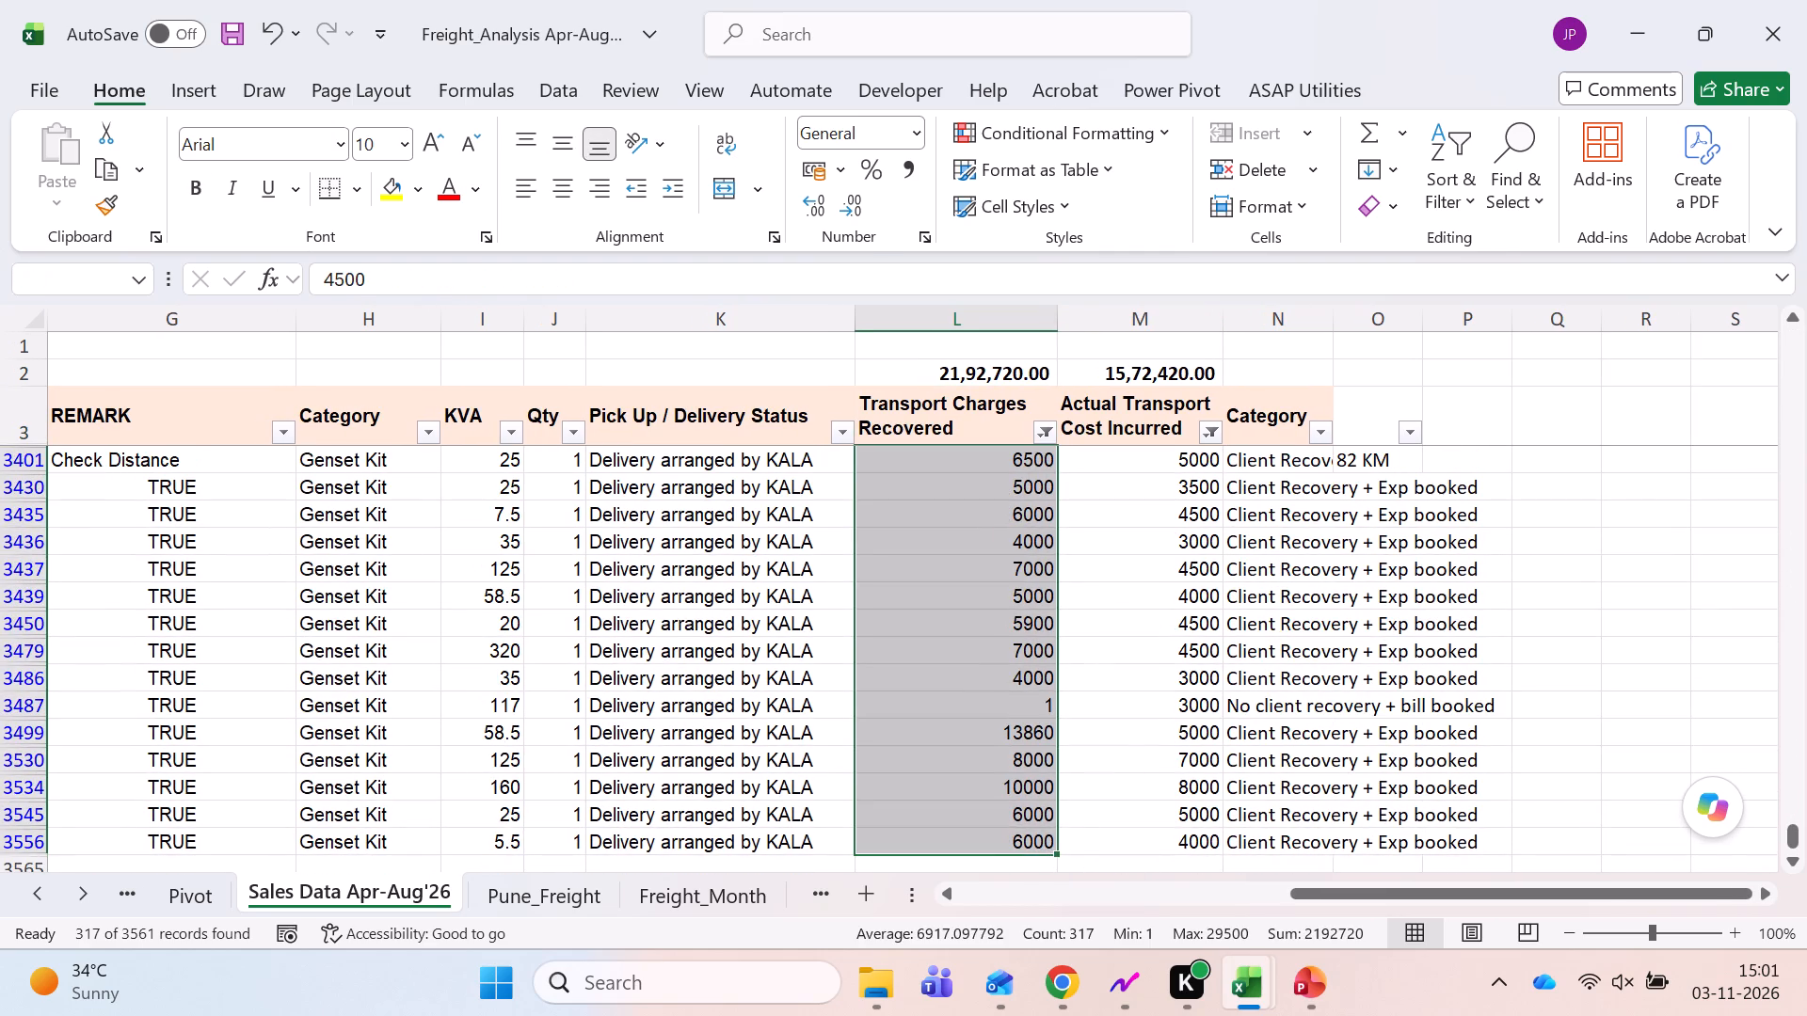
pyautogui.press('Up')
pyautogui.press('Down')
pyautogui.press('Up')
pyautogui.press('Down')
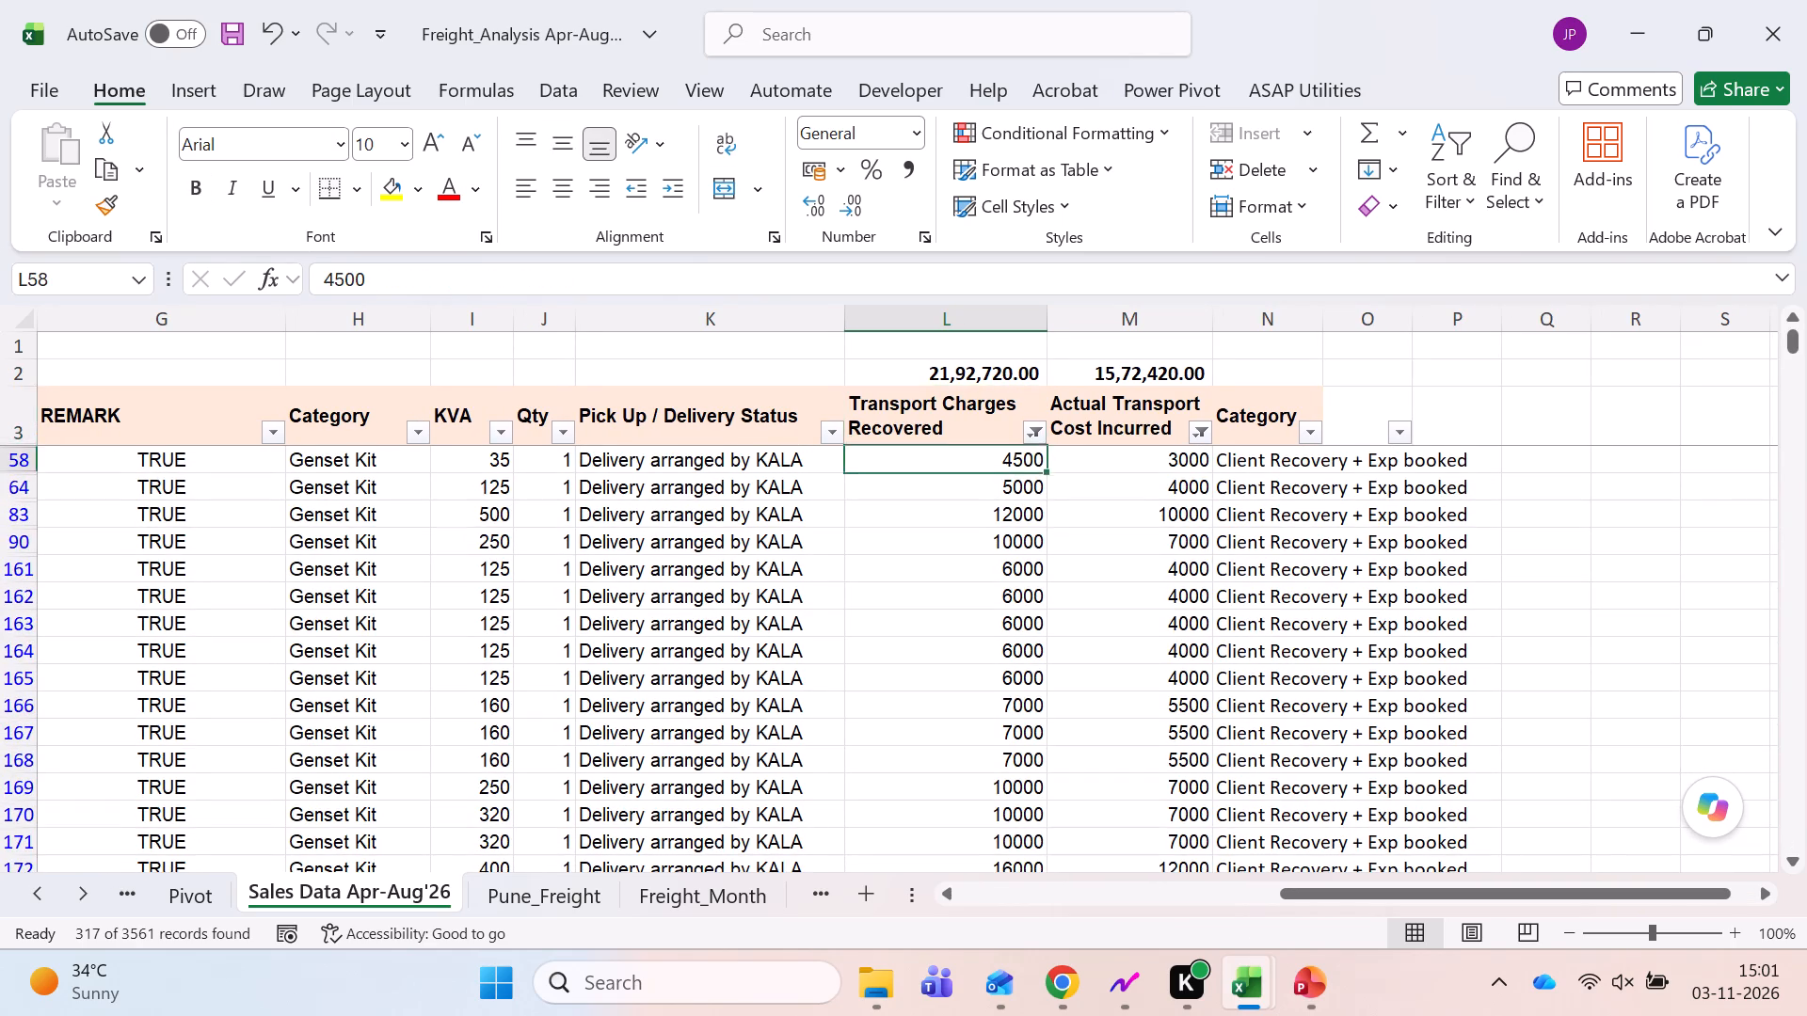
pyautogui.hotkey('ctrl', 'Down')
pyautogui.press('Down')
pyautogui.press('Up')
pyautogui.press('Up')
pyautogui.hotkey('ctrl', 'Up')
pyautogui.press('Down')
pyautogui.press('Down')
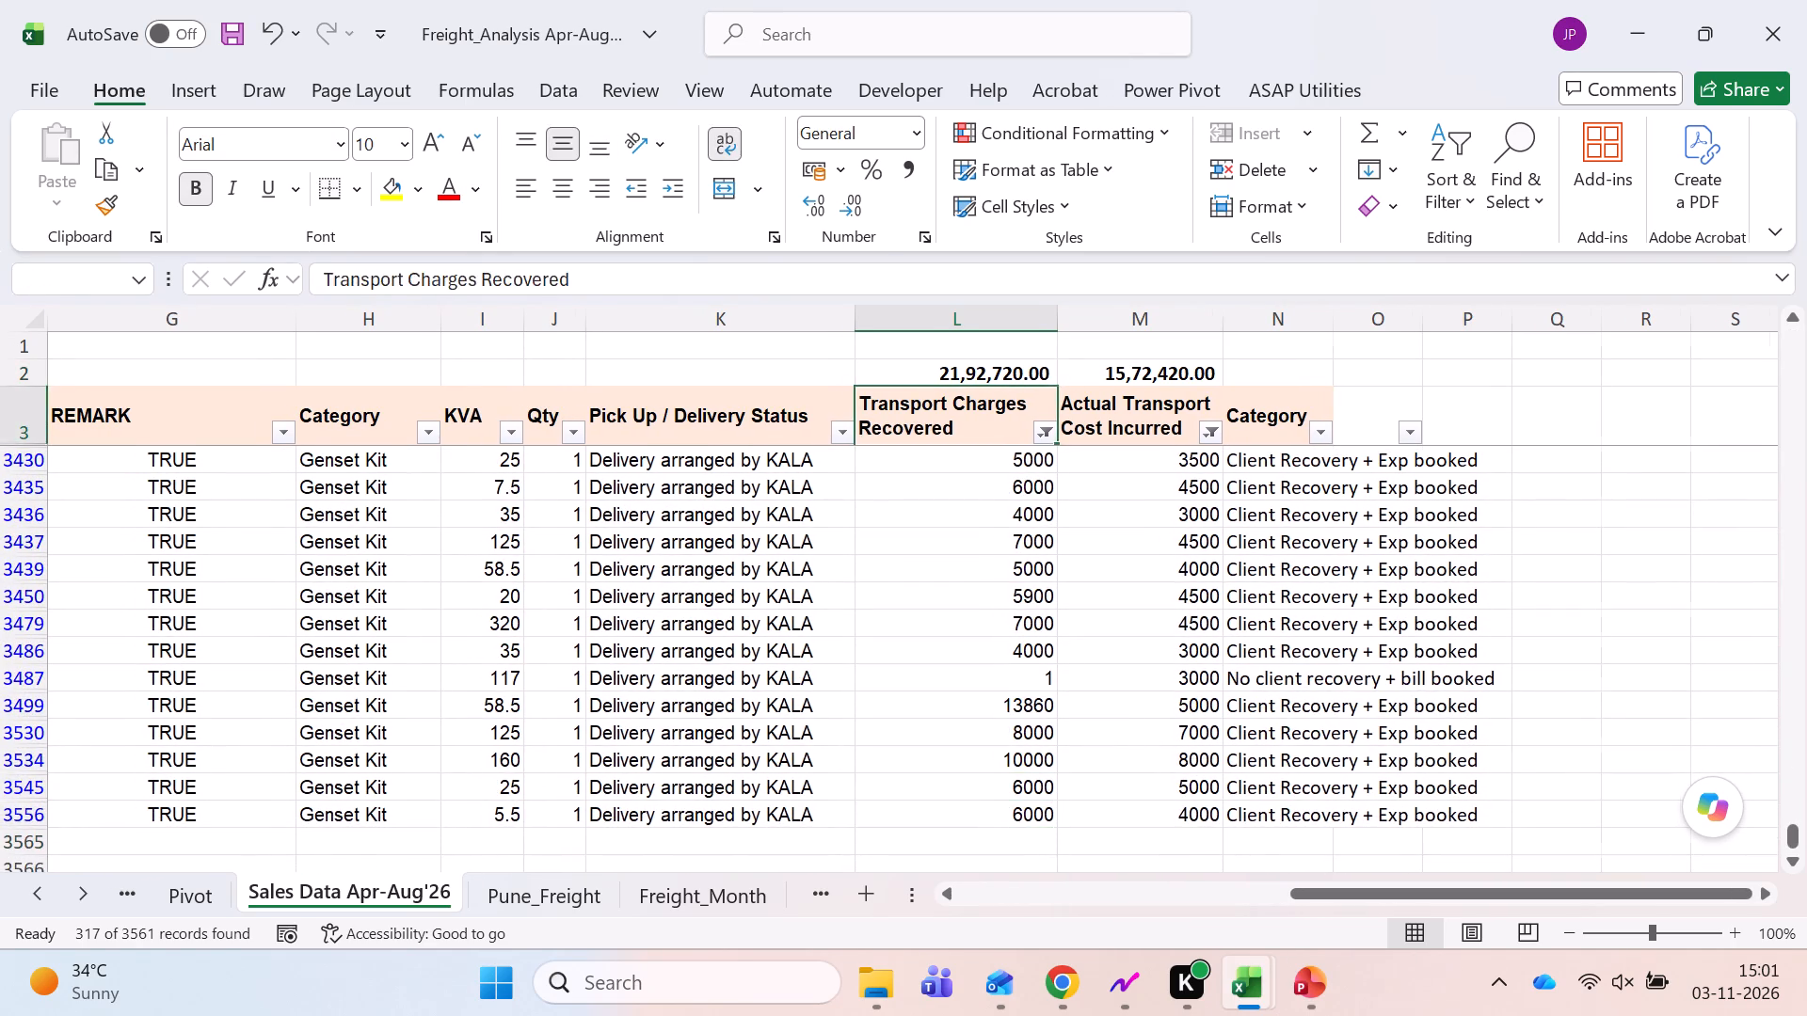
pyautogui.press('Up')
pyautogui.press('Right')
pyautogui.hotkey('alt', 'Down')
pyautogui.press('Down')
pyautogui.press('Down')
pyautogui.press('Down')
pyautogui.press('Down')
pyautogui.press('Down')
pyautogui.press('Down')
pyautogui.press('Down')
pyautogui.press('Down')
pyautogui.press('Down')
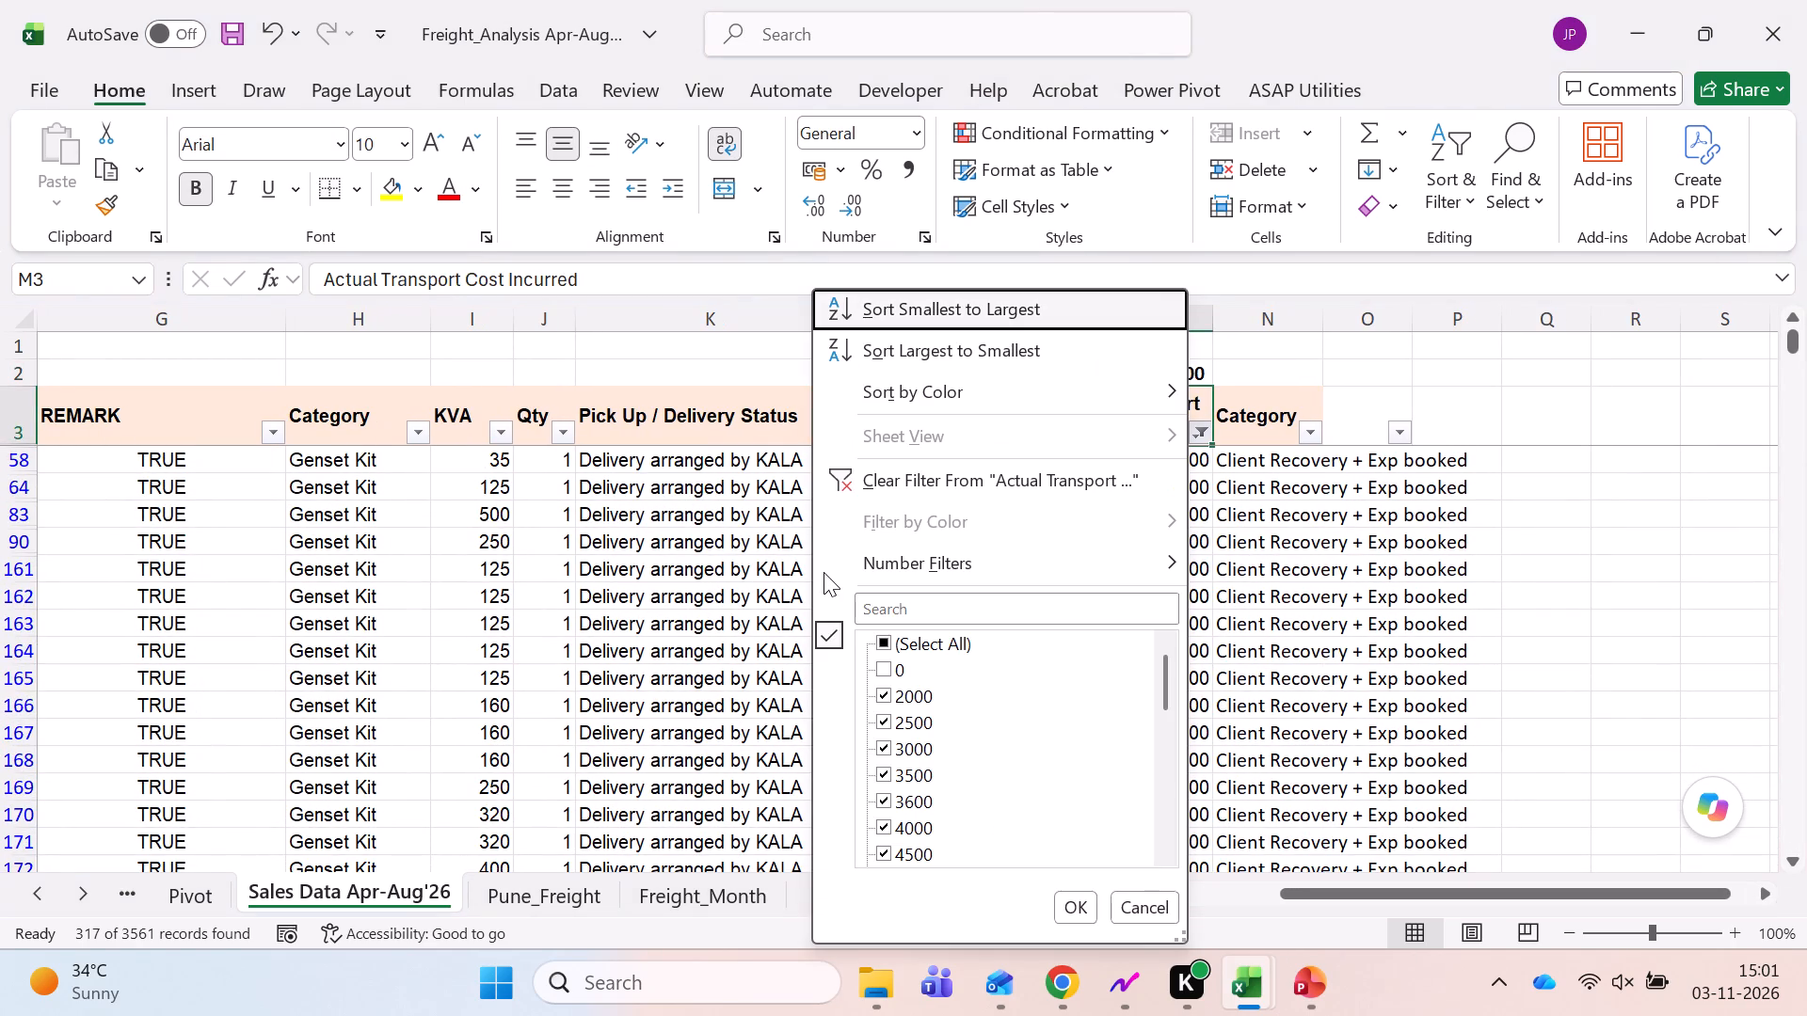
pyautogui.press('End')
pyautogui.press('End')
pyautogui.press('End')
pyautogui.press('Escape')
# Select all the filtered Actual Transport Cost Incurred values from M58 down to check their count and sum.
pyautogui.press('Down')
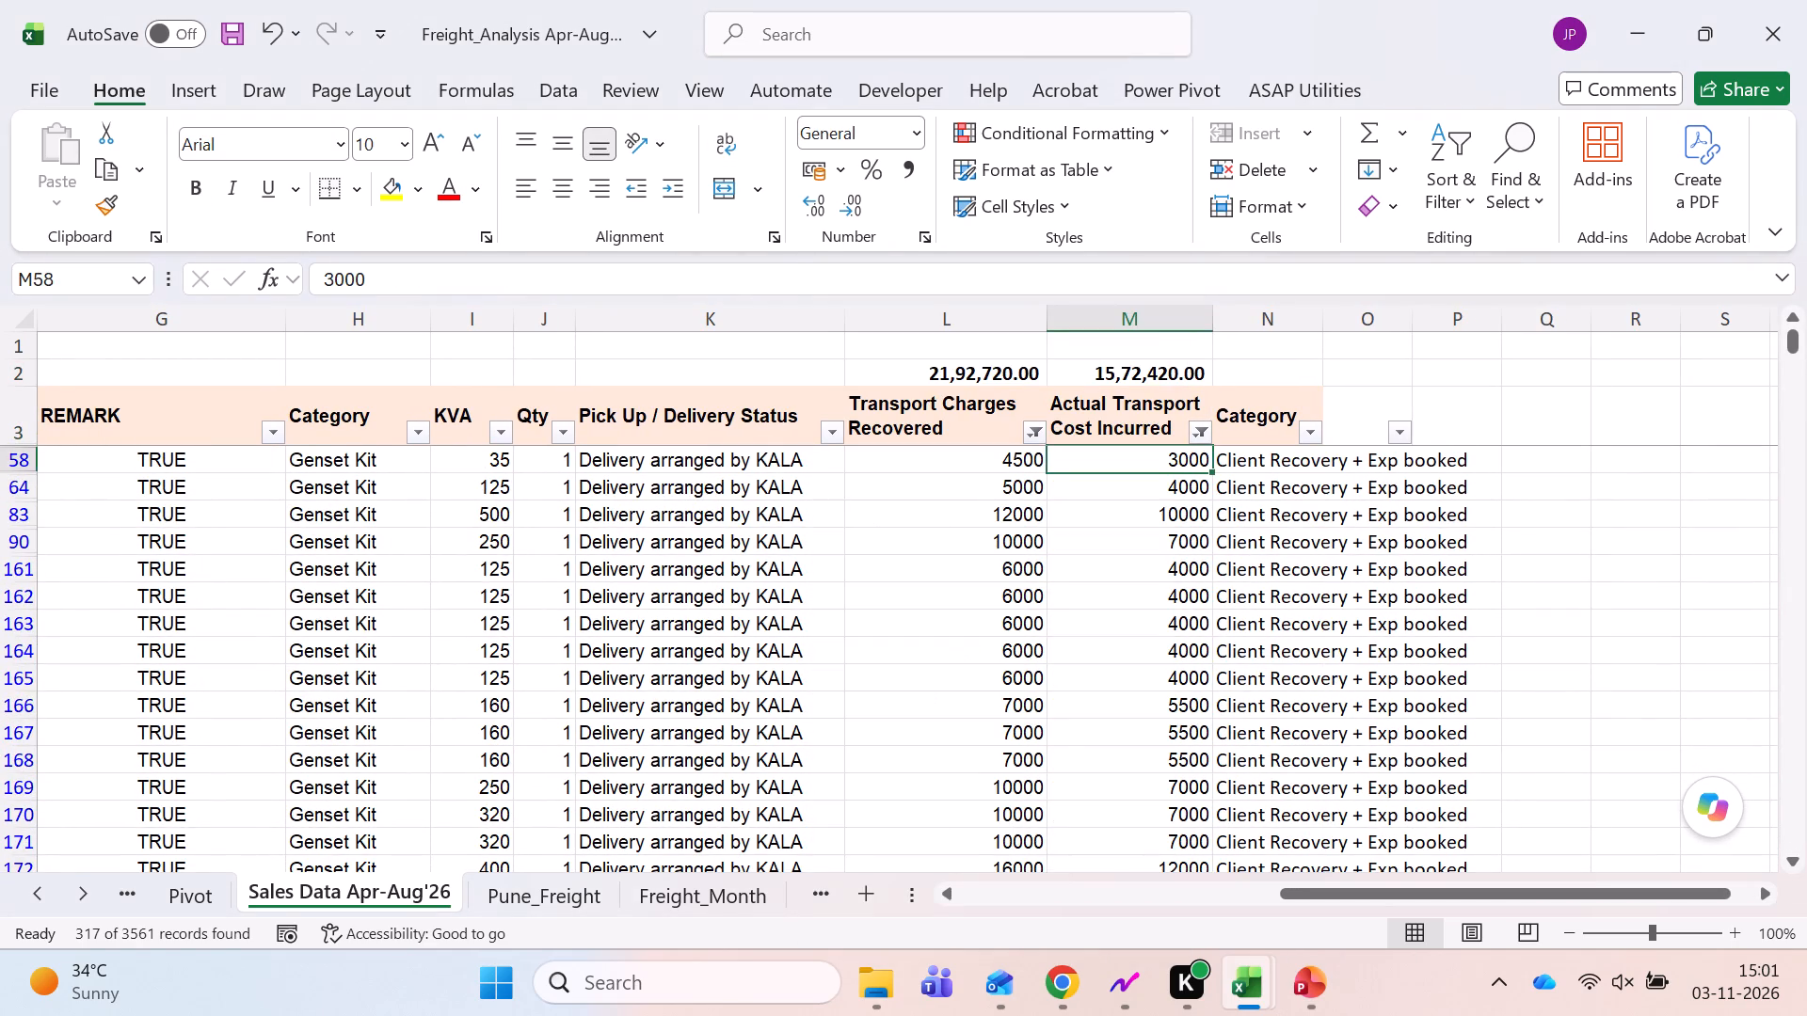
pyautogui.hotkey('ctrl', 'shift', 'Down')
pyautogui.press('Up')
pyautogui.press('Down')
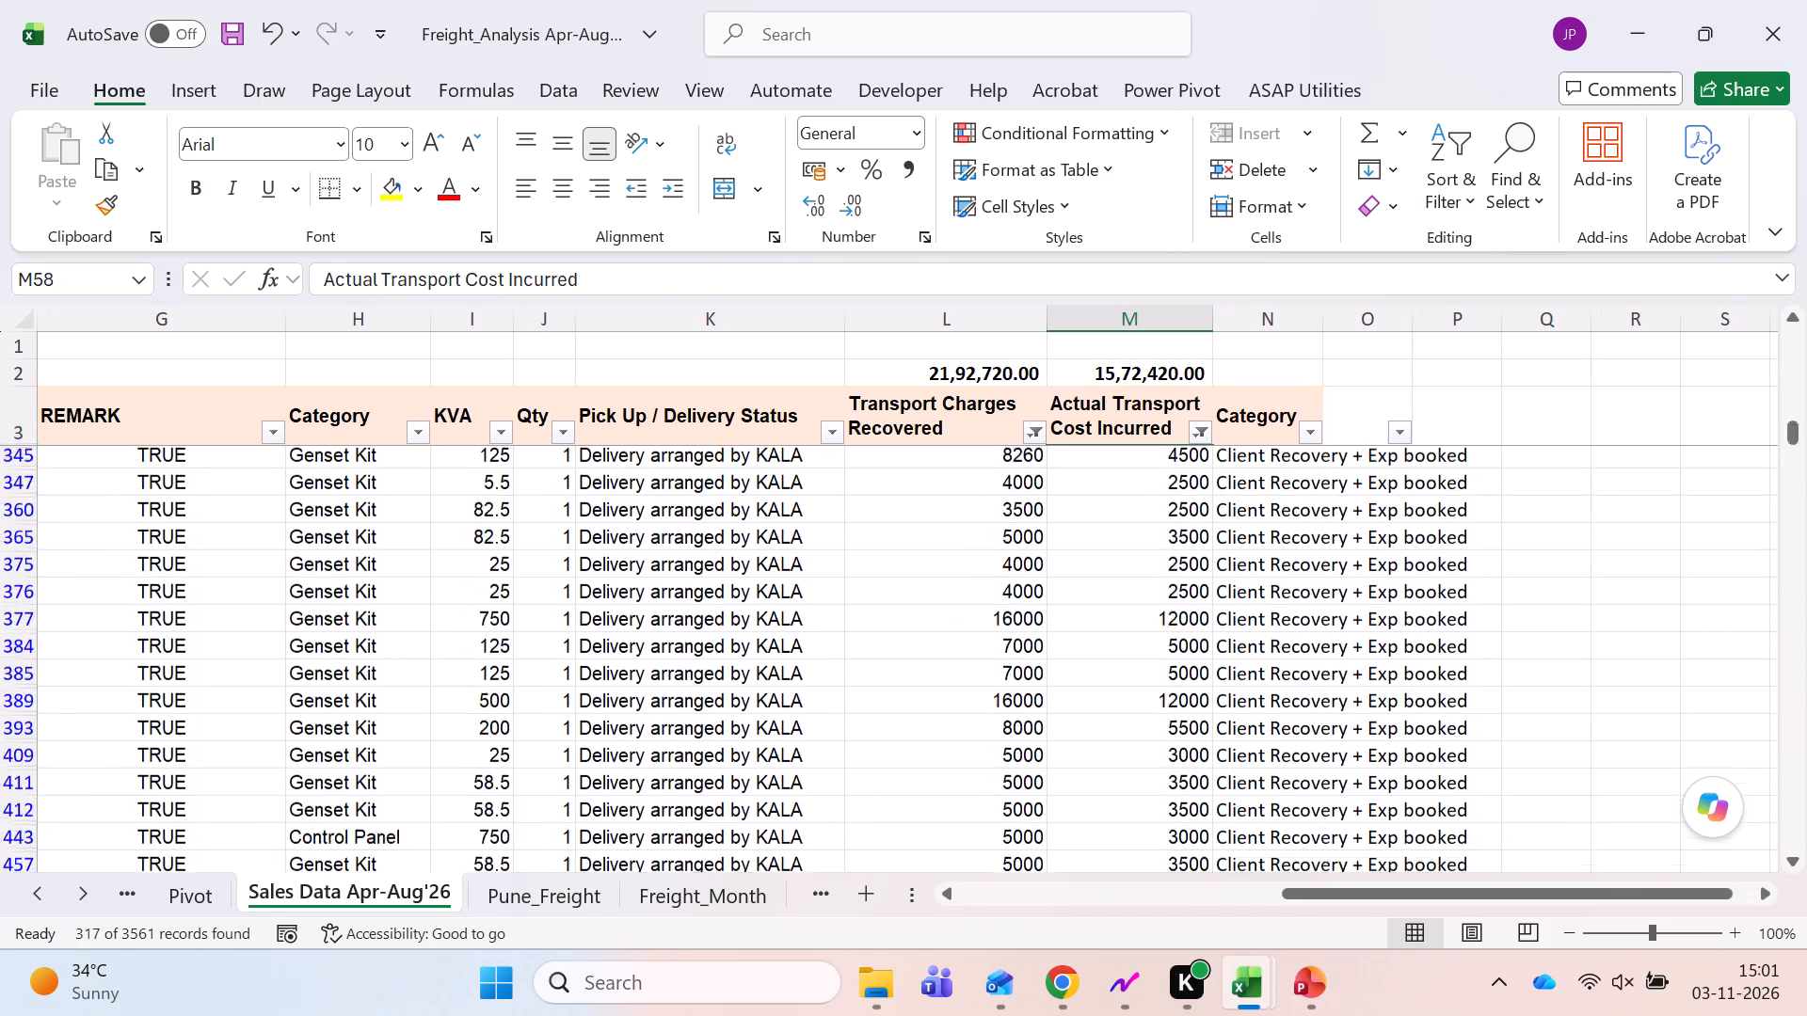
# Select all the filtered Invoice No entries from B58 down to check how many invoices have booked transport costs.
pyautogui.press('Up')
pyautogui.hotkey('ctrl', 'Left')
pyautogui.press('Down')
pyautogui.press('Right')
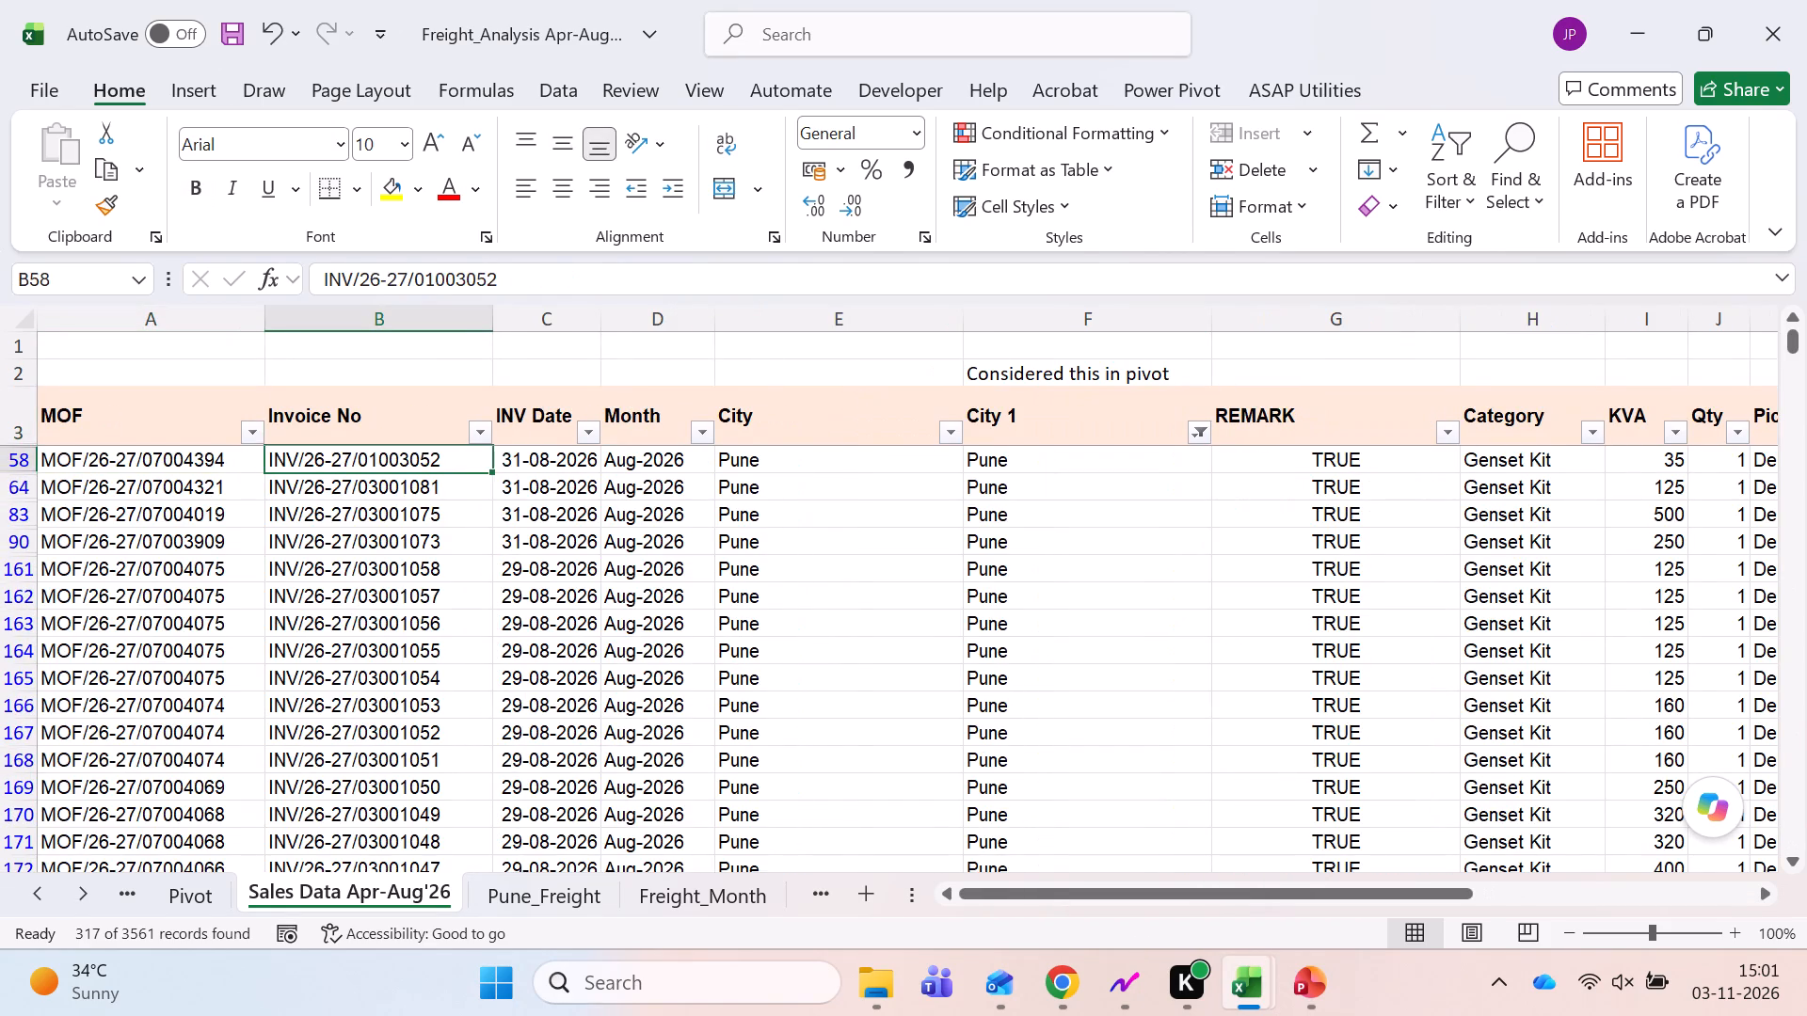
pyautogui.hotkey('ctrl', 'shift', 'Down')
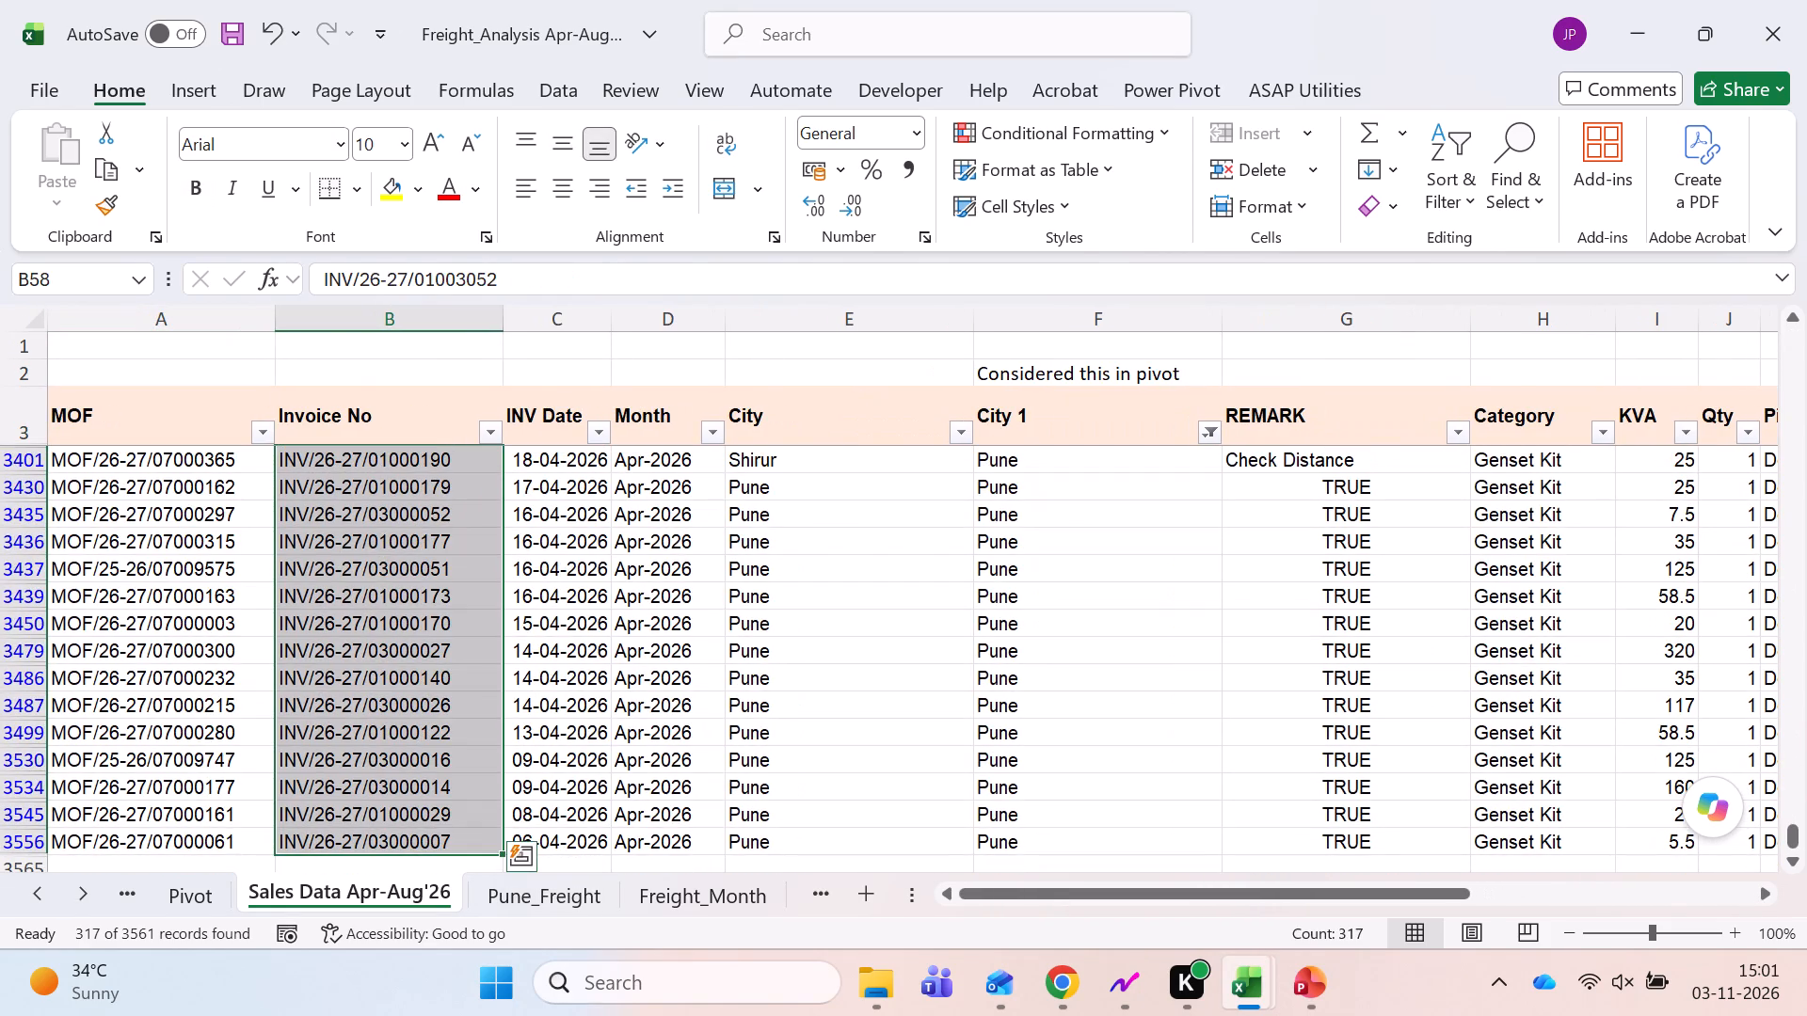
pyautogui.press('Up')
pyautogui.press('Down')
pyautogui.press('Down')
pyautogui.press('Up')
pyautogui.press('Up')
# Change the Actual Transport Cost Incurred filter back to show only the 0 values.
pyautogui.press('Right')
pyautogui.hotkey('ctrl', 'Right')
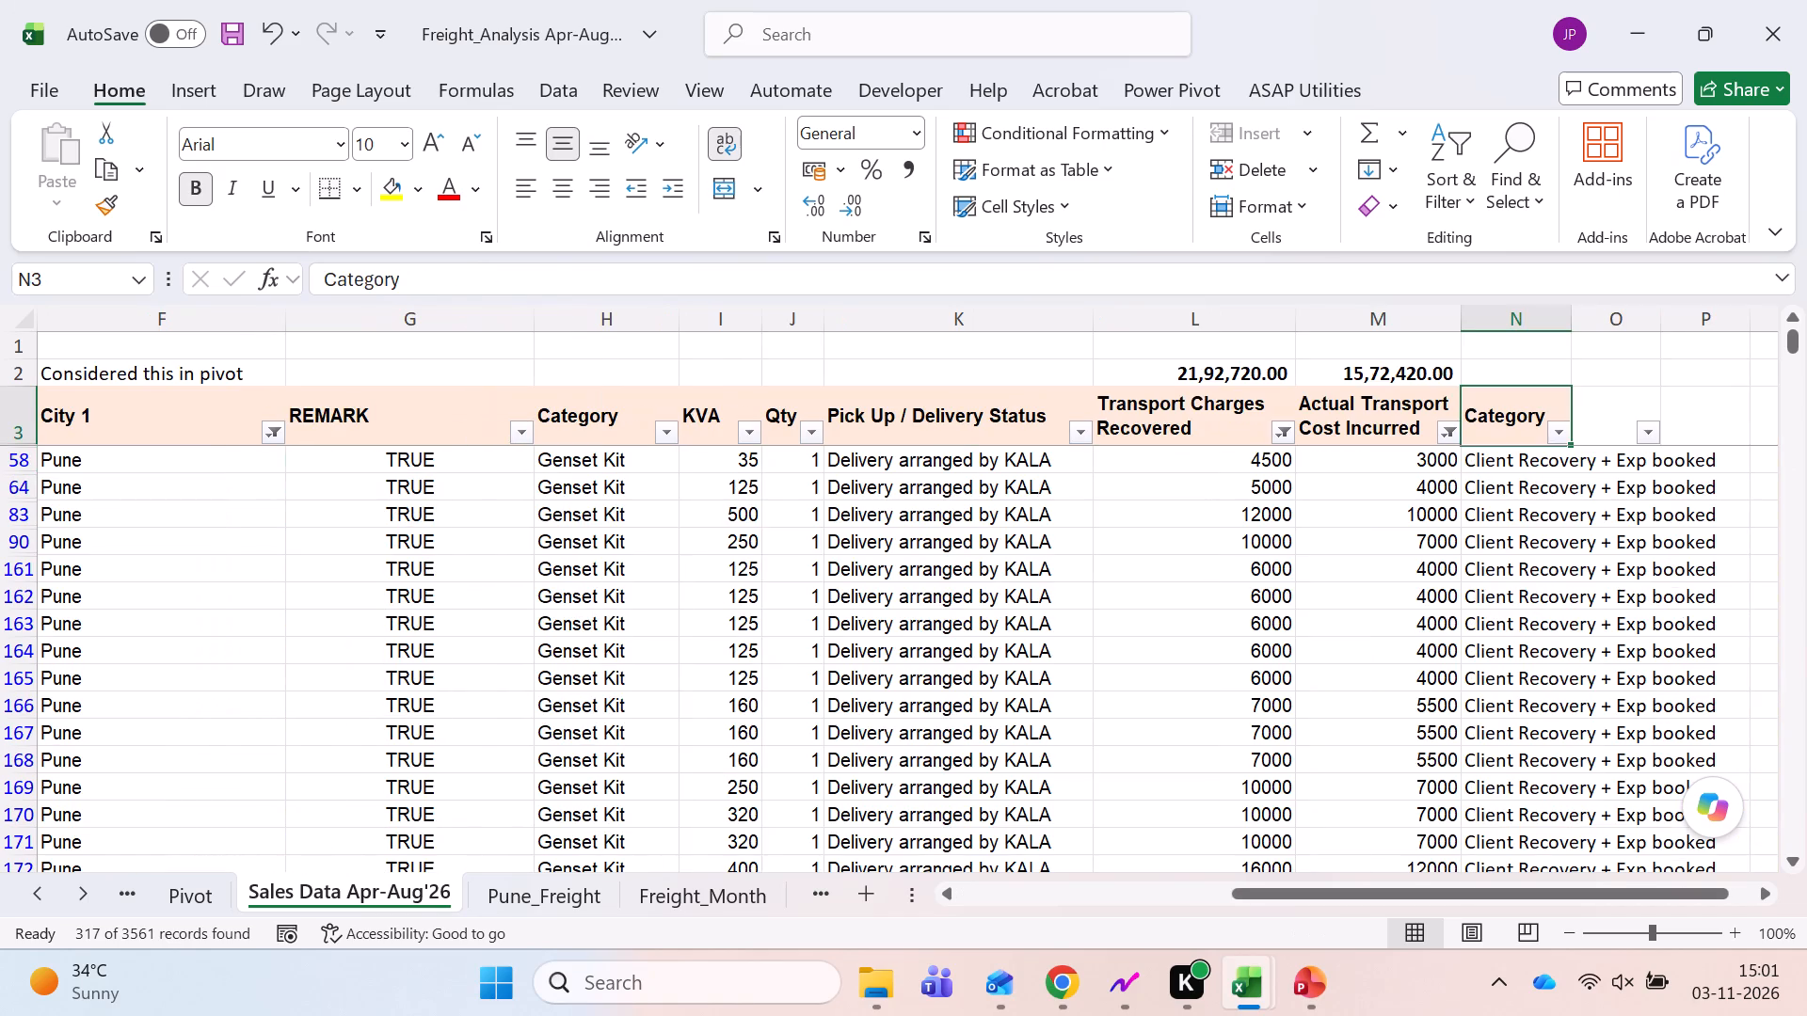
pyautogui.press('Left')
pyautogui.hotkey('alt', 'Down')
pyautogui.hotkey('alt', 'Down')
pyautogui.hotkey('alt', 'Down')
pyautogui.hotkey('alt', 'Down')
pyautogui.hotkey('alt', 'Down')
pyautogui.hotkey('alt', 'Down')
pyautogui.hotkey('alt', 'Down')
pyautogui.hotkey('alt', 'Down')
pyautogui.hotkey('alt', 'Down')
pyautogui.hotkey('alt', 'Down')
pyautogui.press('Down')
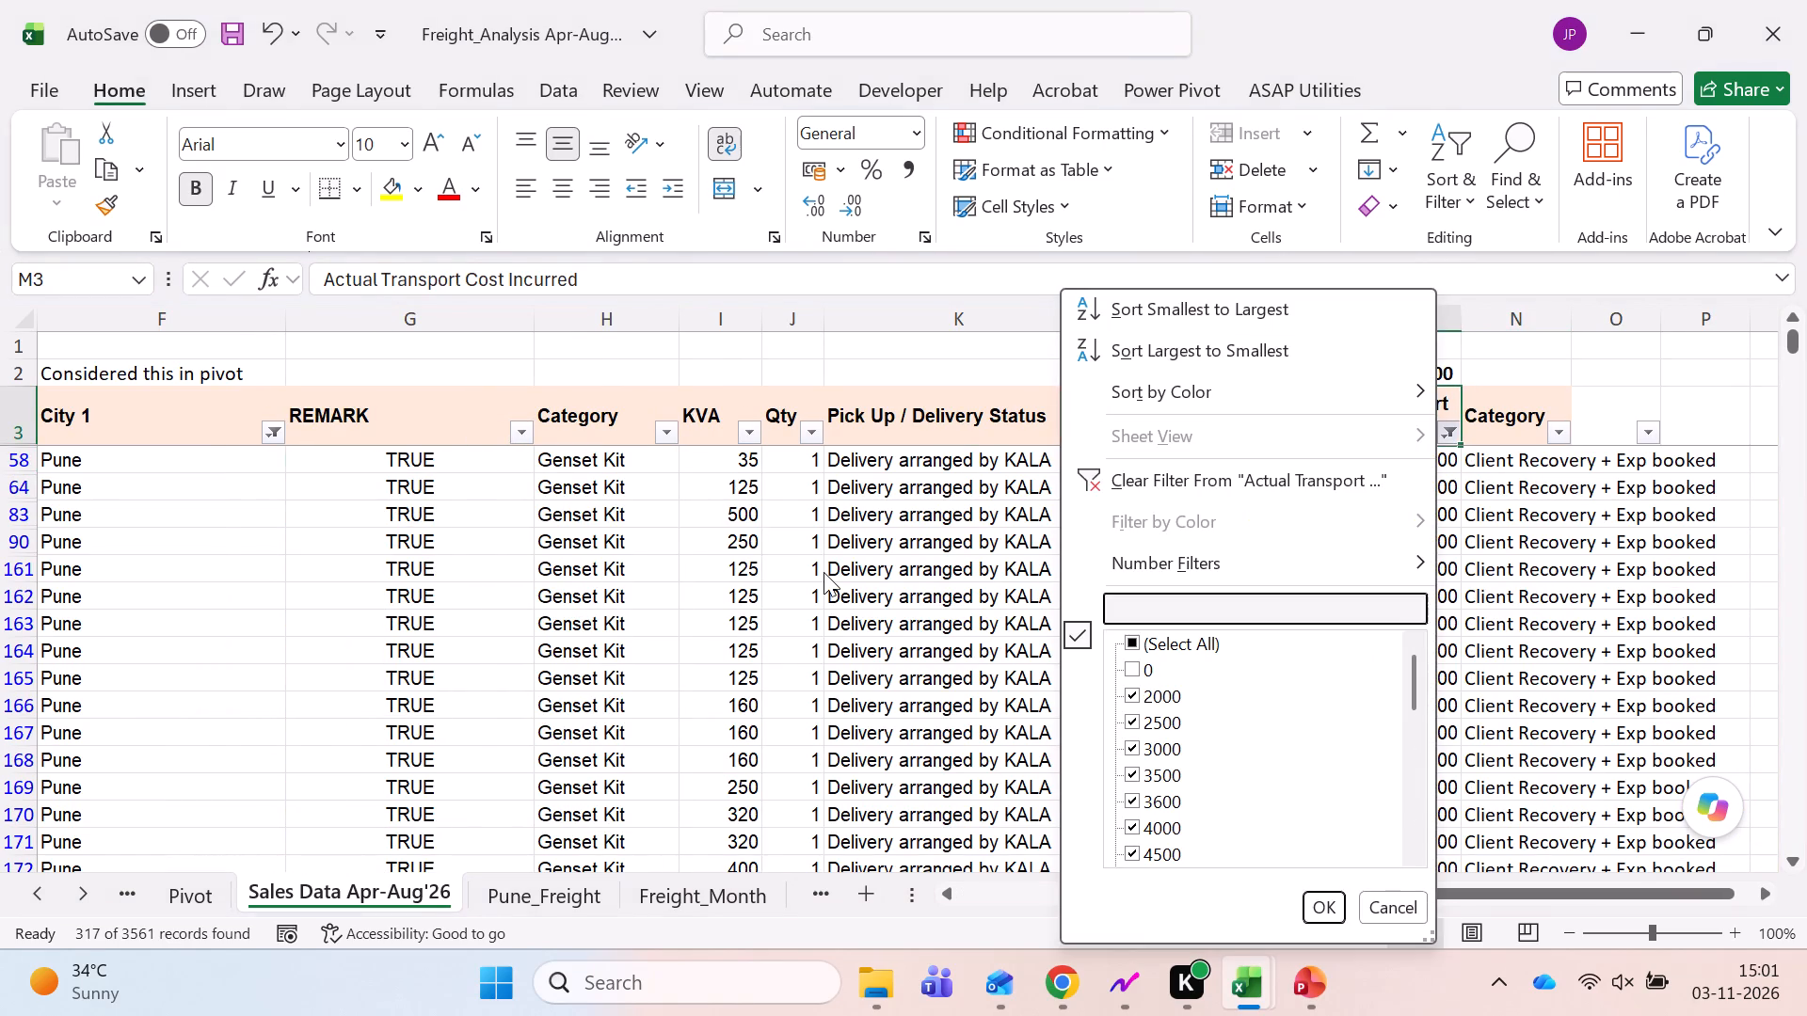
pyautogui.press('space')
pyautogui.press('space')
pyautogui.press('Down')
pyautogui.press('space')
pyautogui.press('Return')
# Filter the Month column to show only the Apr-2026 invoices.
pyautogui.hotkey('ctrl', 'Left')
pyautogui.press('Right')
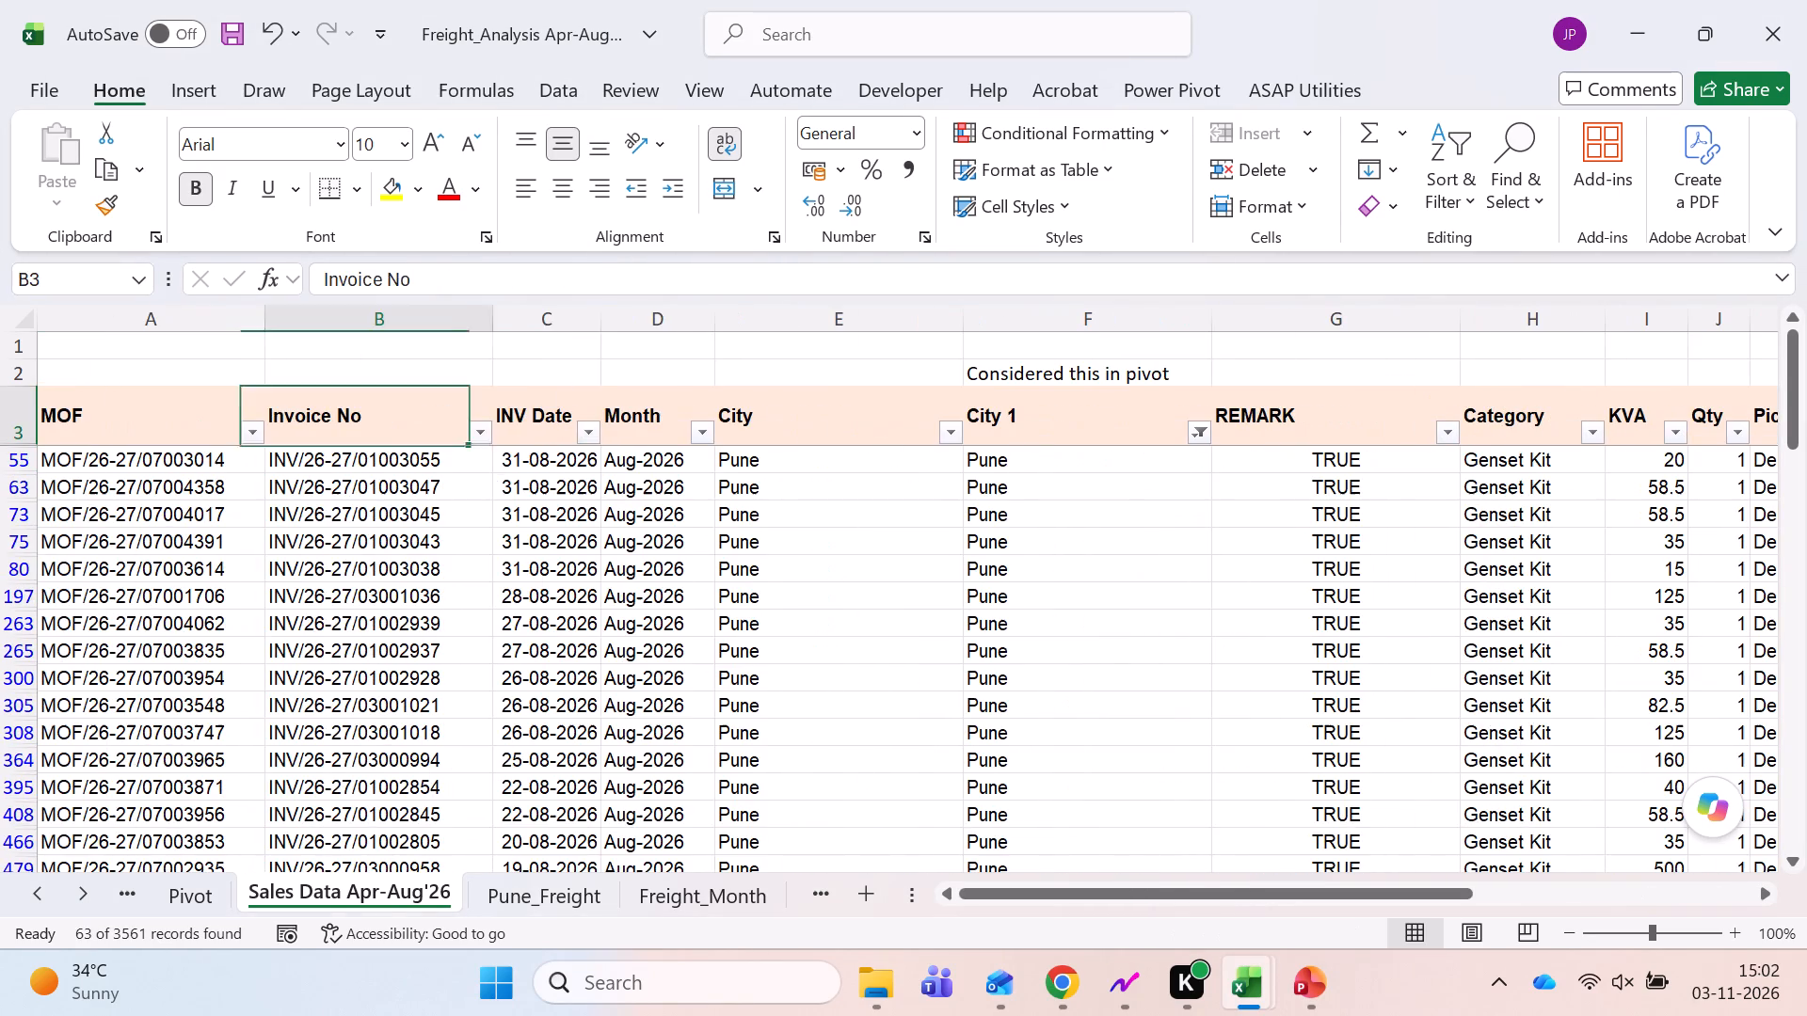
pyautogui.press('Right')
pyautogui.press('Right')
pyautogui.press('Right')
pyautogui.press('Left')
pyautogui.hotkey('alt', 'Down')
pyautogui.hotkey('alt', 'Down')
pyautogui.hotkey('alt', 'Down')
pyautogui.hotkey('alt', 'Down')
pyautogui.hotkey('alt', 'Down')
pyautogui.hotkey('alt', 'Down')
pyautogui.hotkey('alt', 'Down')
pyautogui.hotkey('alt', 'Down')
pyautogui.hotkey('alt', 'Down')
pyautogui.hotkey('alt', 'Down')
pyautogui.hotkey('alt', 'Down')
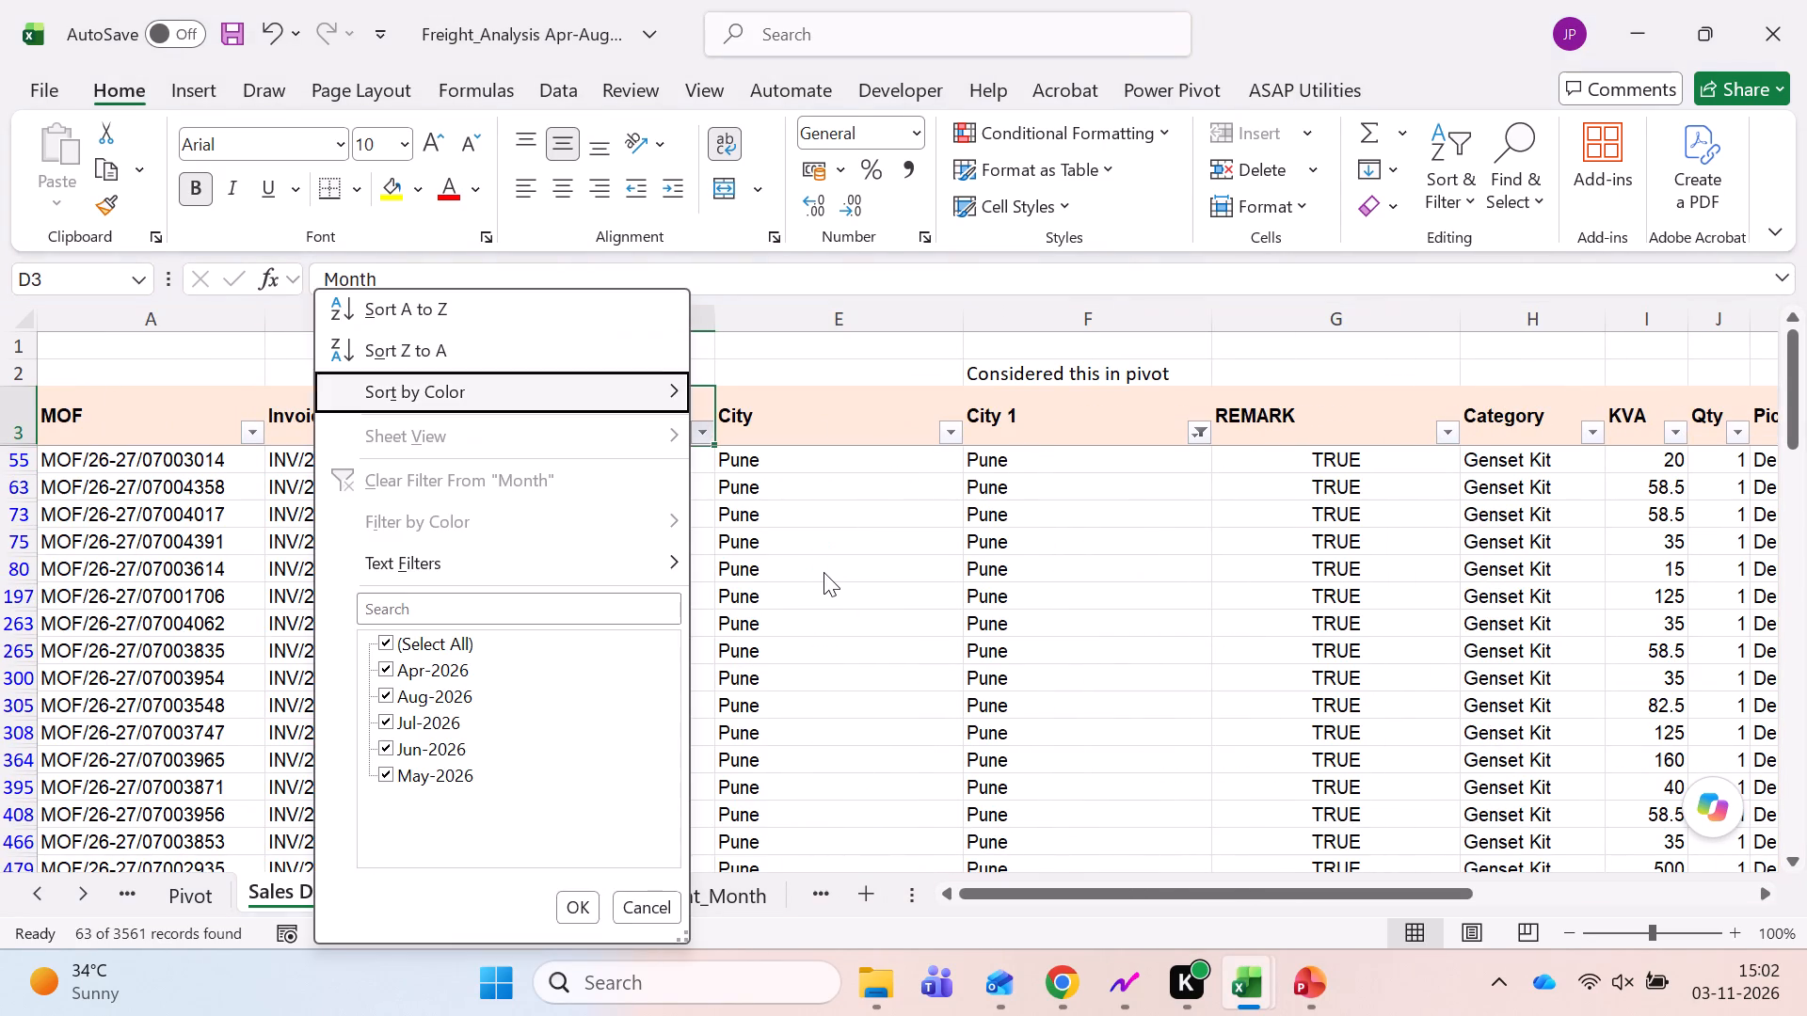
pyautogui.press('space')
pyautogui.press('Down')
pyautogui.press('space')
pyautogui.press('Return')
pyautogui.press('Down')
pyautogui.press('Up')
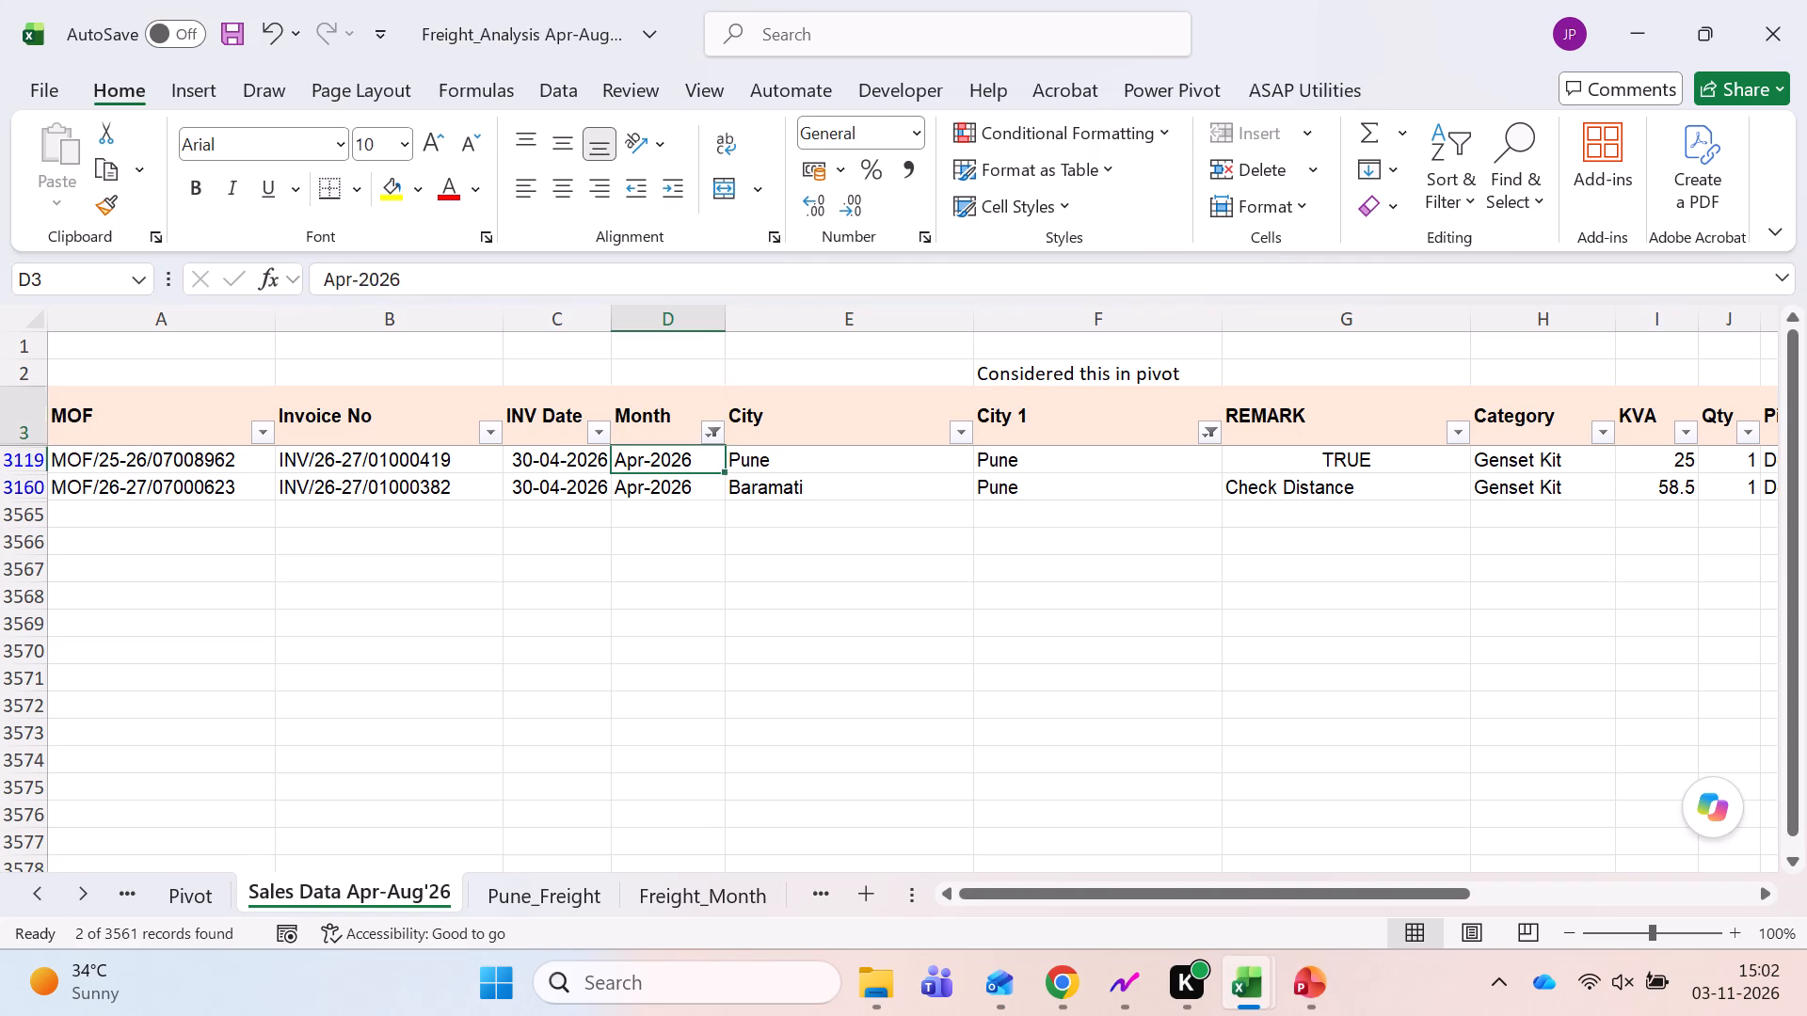
# Examine the filtered Apr-2026 Pune rows across City, Remark, transport recovery, incurred cost and Category.
pyautogui.hotkey('alt', 'Down')
pyautogui.hotkey('alt', 'Down')
pyautogui.hotkey('alt', 'Down')
pyautogui.hotkey('alt', 'Down')
pyautogui.hotkey('alt', 'Down')
pyautogui.hotkey('alt', 'Down')
pyautogui.hotkey('alt', 'Down')
pyautogui.hotkey('alt', 'Down')
pyautogui.press('Escape')
pyautogui.press('Right')
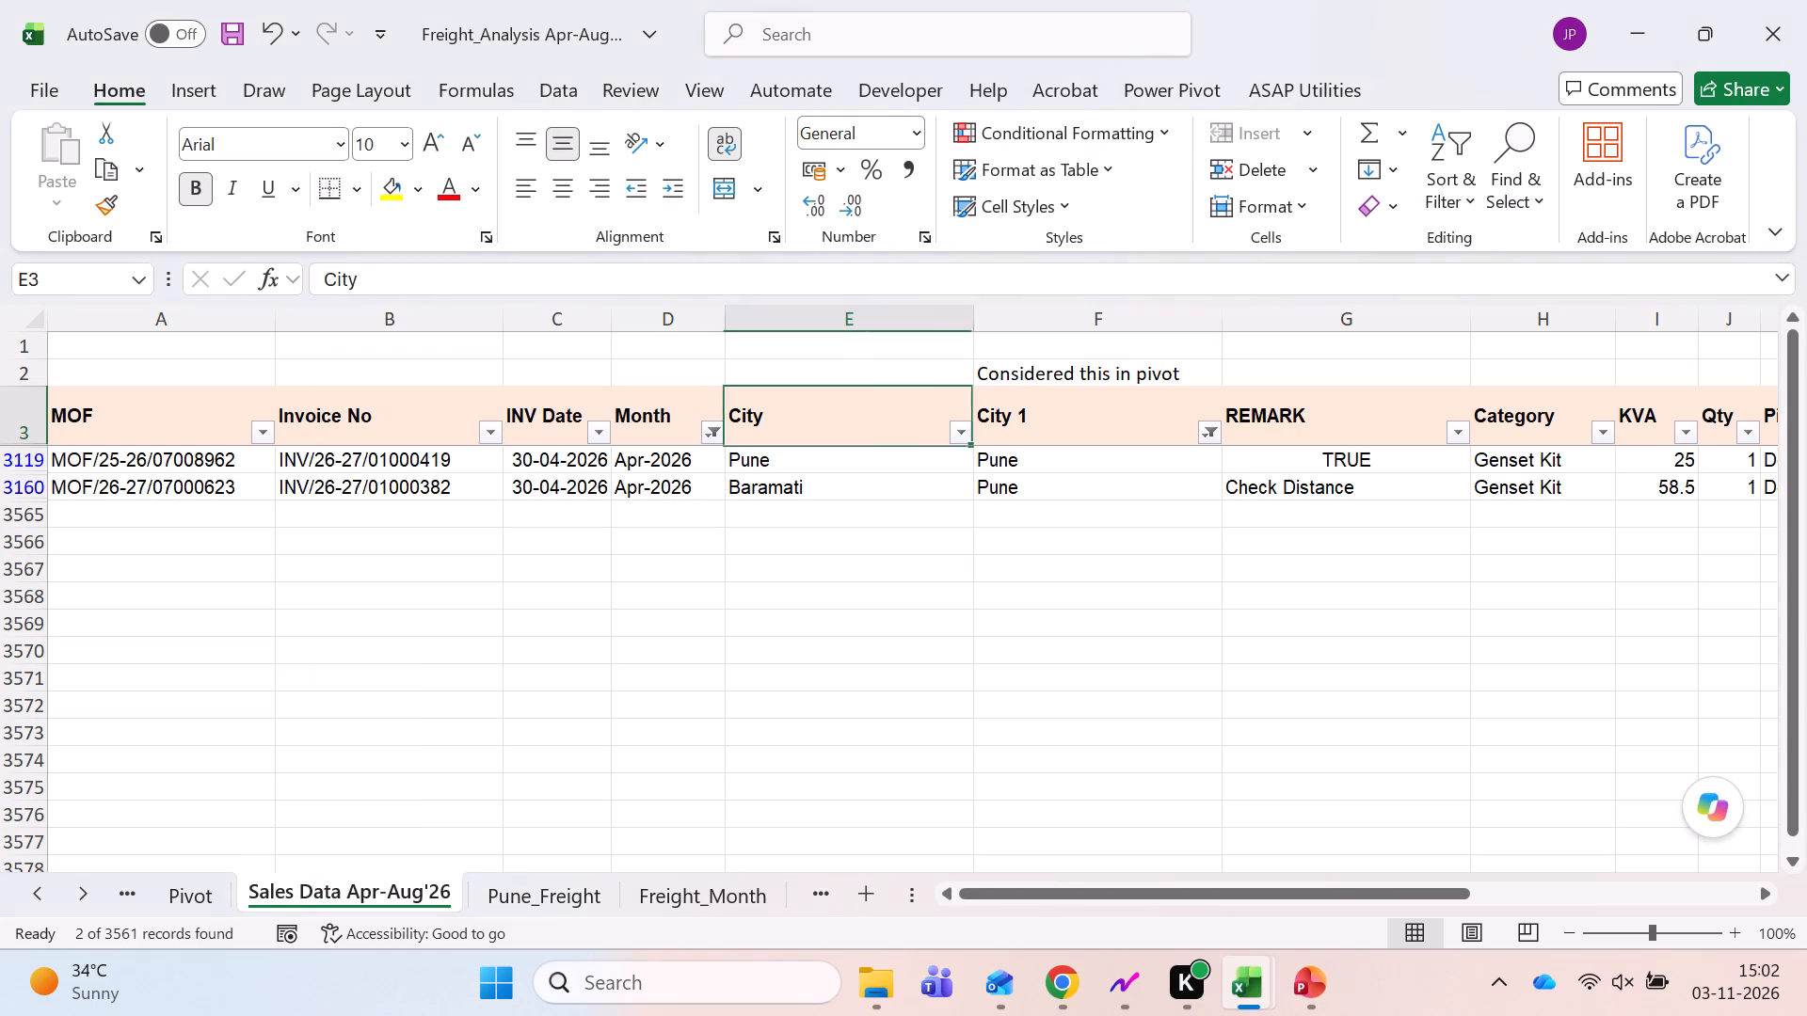
pyautogui.press('Right')
pyautogui.hotkey('ctrl', 'Right')
pyautogui.press('Down')
pyautogui.press('Left')
pyautogui.press('Left')
pyautogui.press('Left')
pyautogui.press('Left')
pyautogui.press('Left')
pyautogui.press('Left')
pyautogui.press('Left')
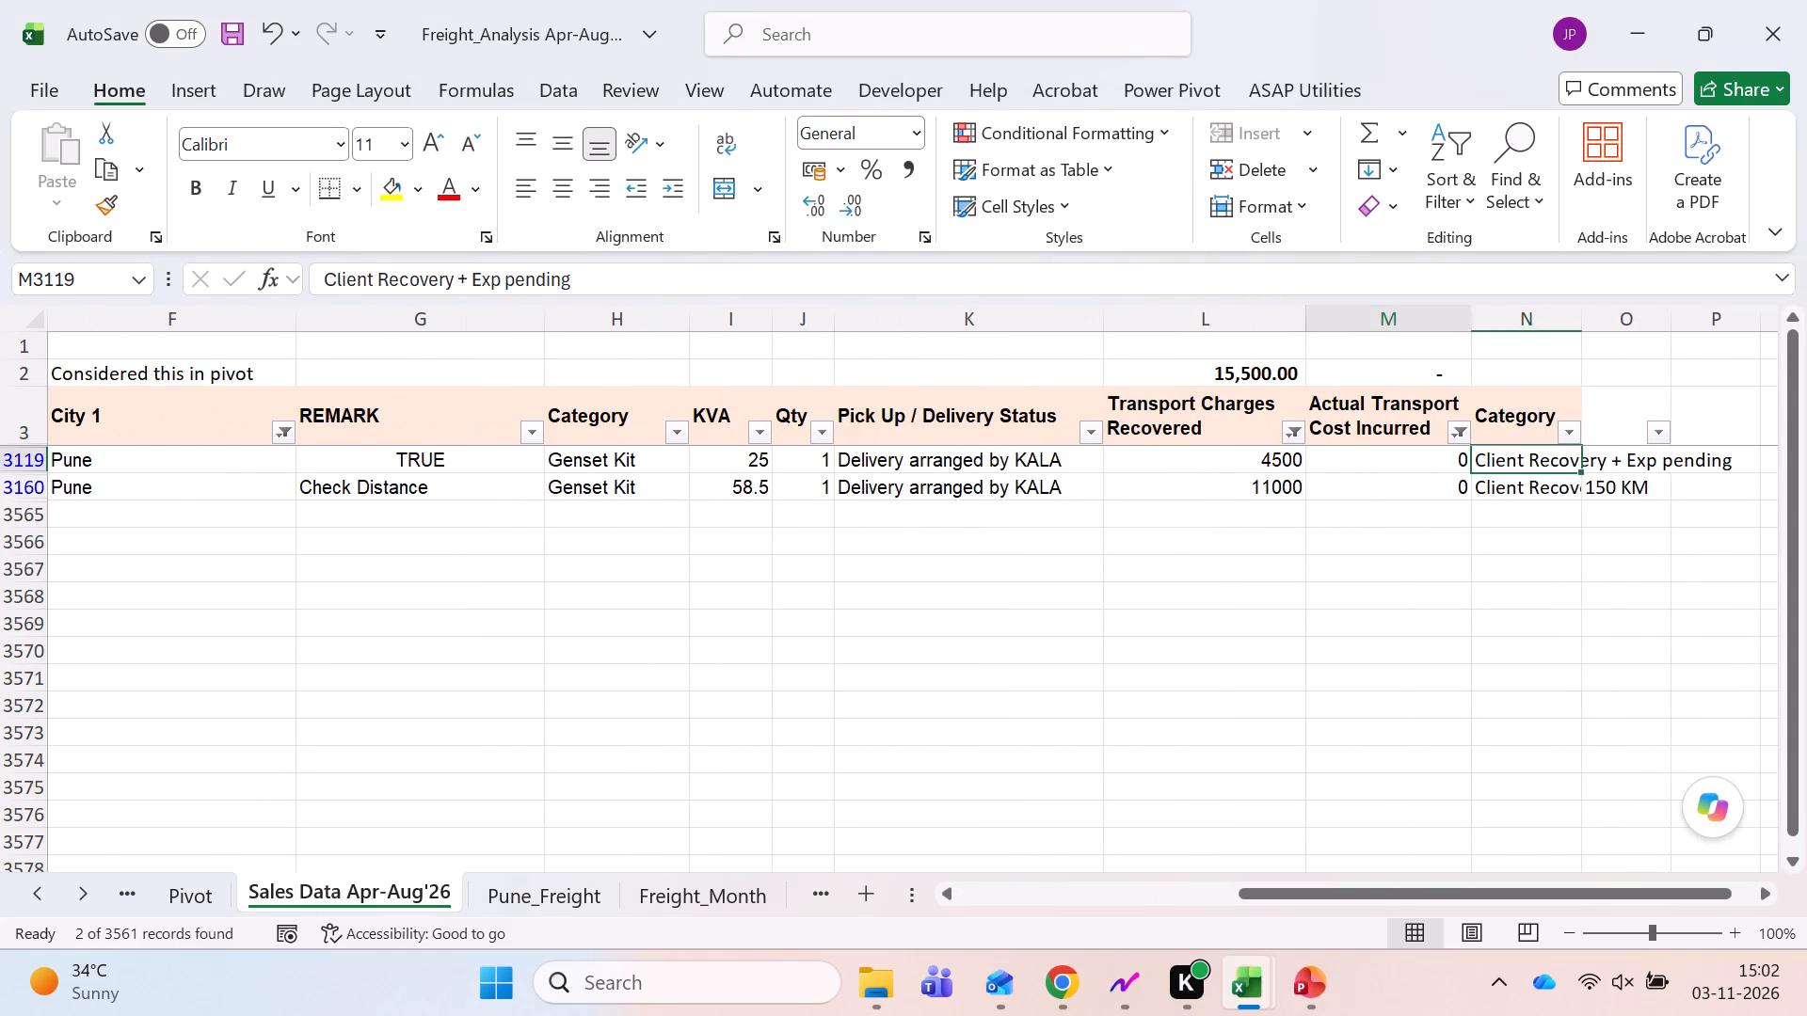
pyautogui.press('Left')
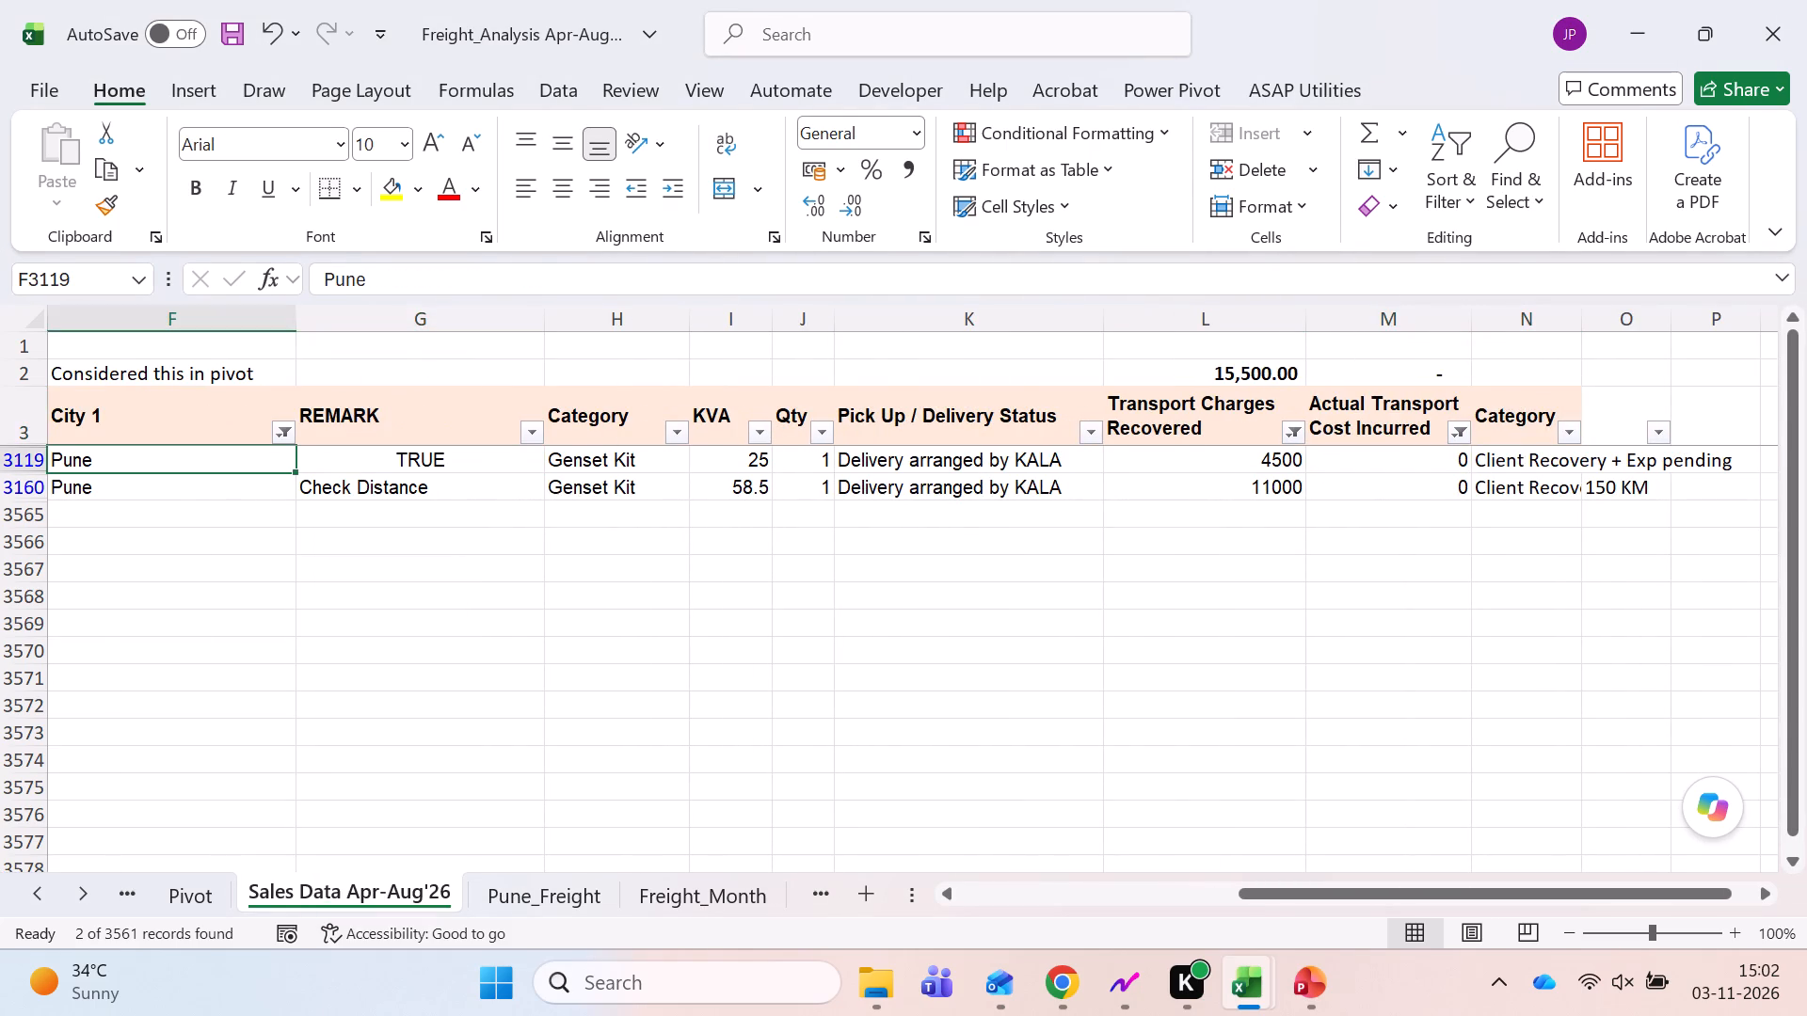
pyautogui.press('Left')
pyautogui.press('Left')
pyautogui.press('Right')
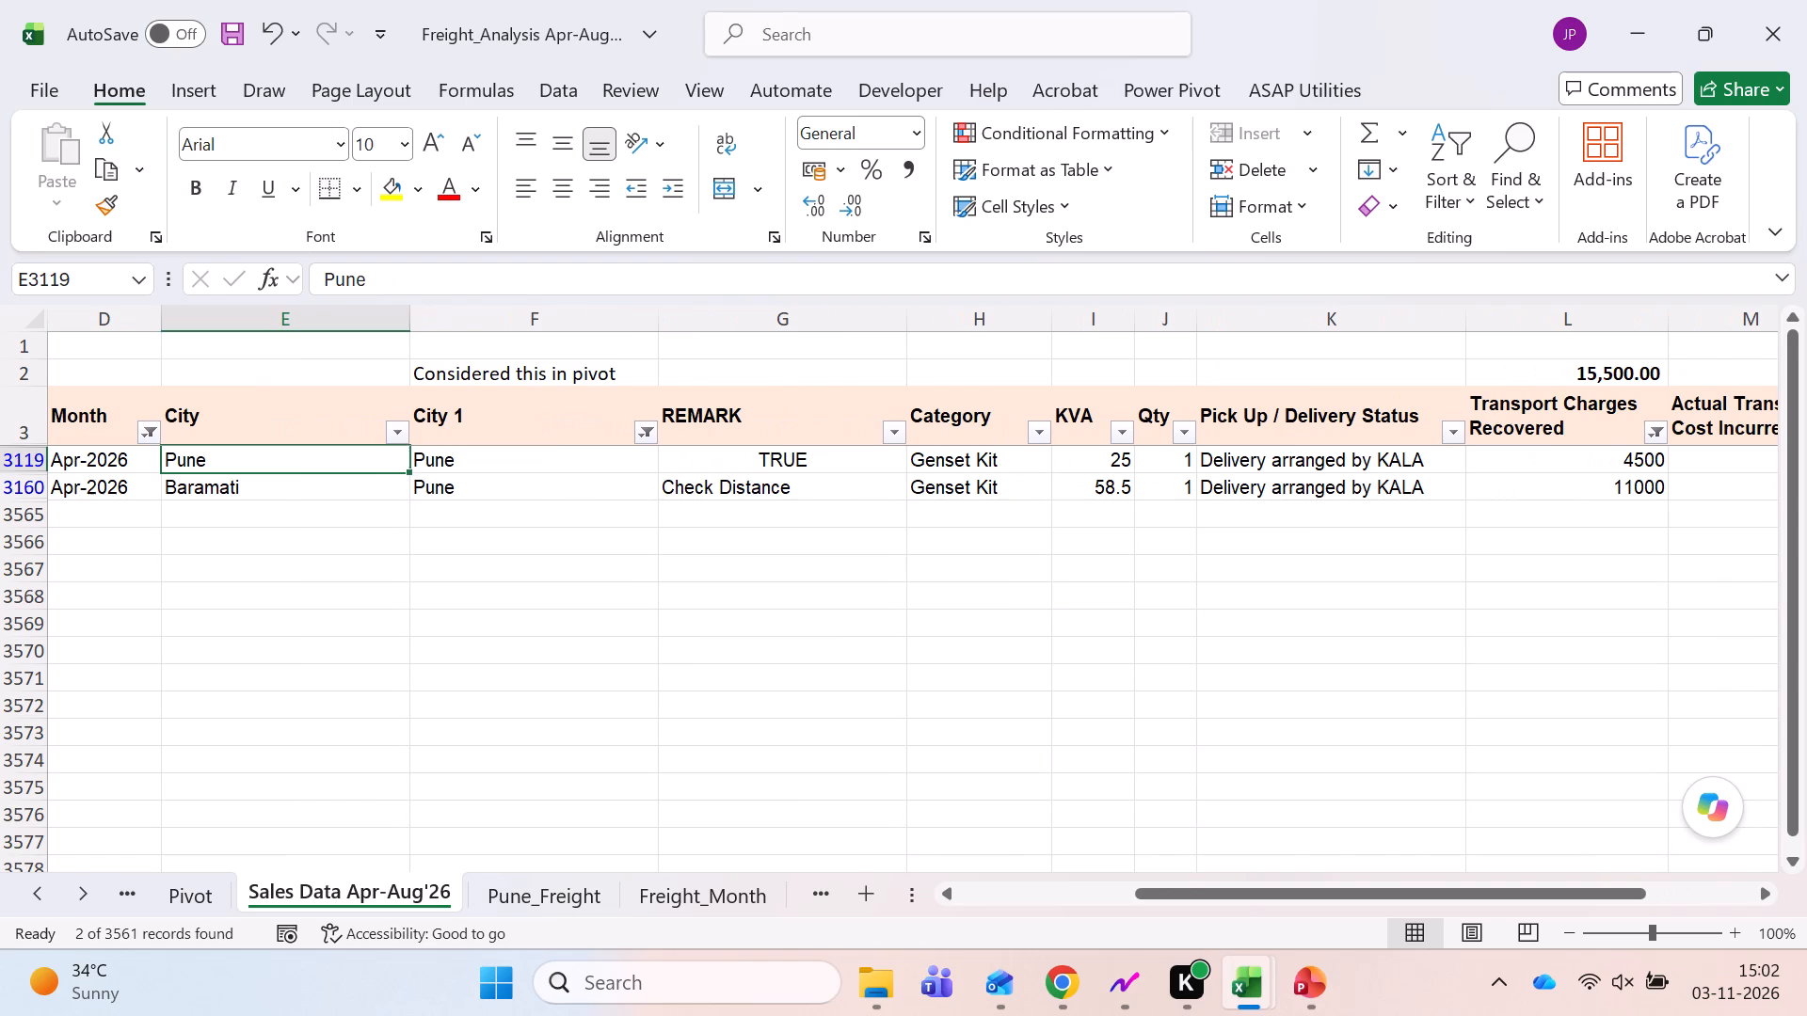
pyautogui.press('Right')
pyautogui.press('Left')
pyautogui.press('Left')
pyautogui.press('Left')
pyautogui.press('Right')
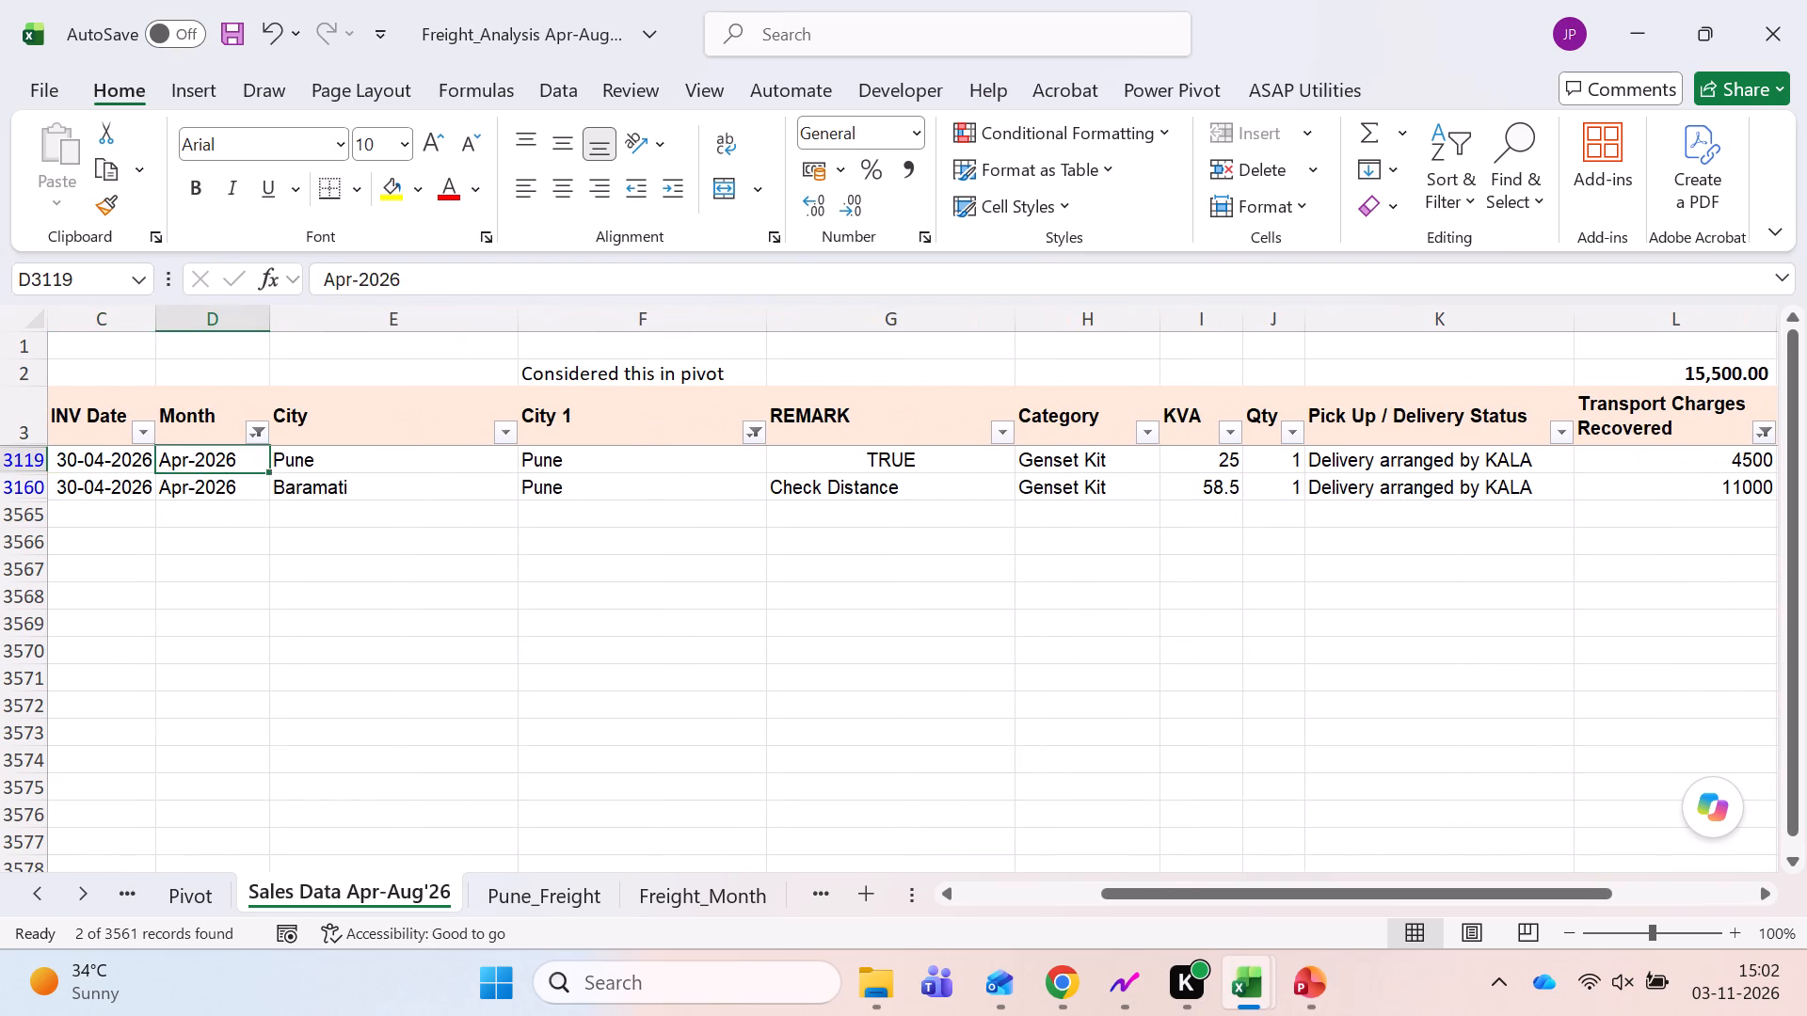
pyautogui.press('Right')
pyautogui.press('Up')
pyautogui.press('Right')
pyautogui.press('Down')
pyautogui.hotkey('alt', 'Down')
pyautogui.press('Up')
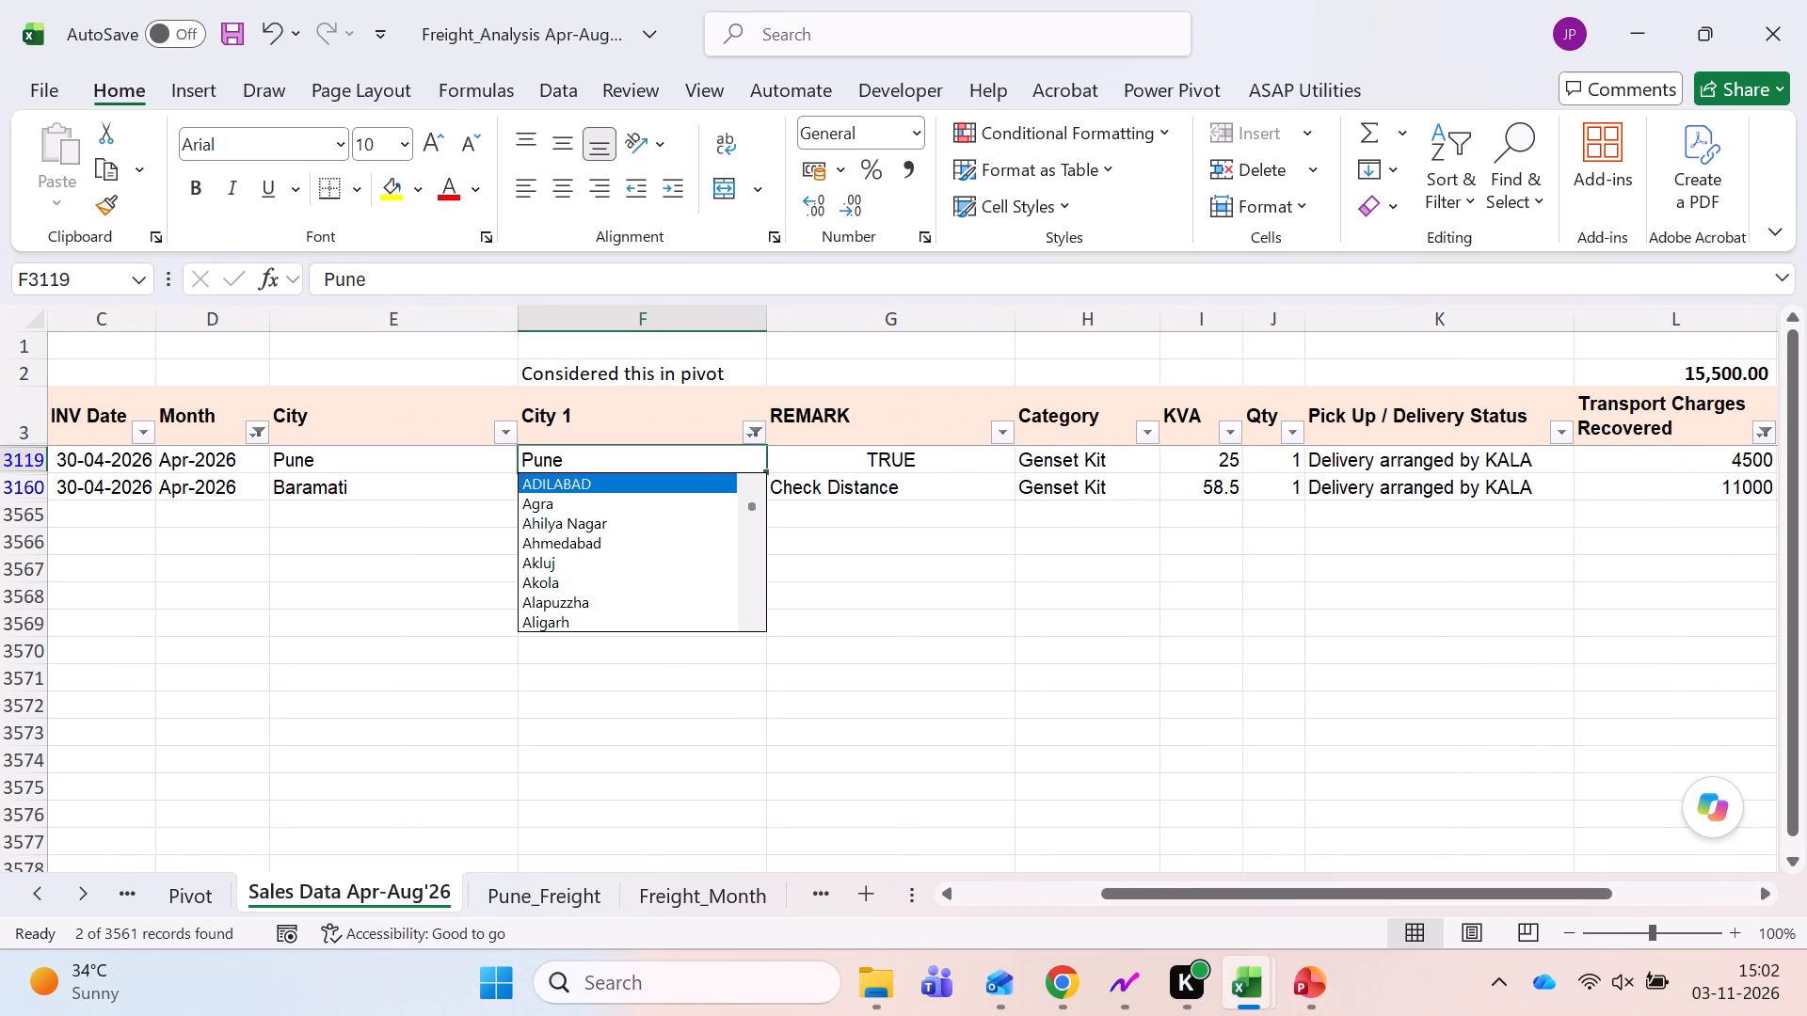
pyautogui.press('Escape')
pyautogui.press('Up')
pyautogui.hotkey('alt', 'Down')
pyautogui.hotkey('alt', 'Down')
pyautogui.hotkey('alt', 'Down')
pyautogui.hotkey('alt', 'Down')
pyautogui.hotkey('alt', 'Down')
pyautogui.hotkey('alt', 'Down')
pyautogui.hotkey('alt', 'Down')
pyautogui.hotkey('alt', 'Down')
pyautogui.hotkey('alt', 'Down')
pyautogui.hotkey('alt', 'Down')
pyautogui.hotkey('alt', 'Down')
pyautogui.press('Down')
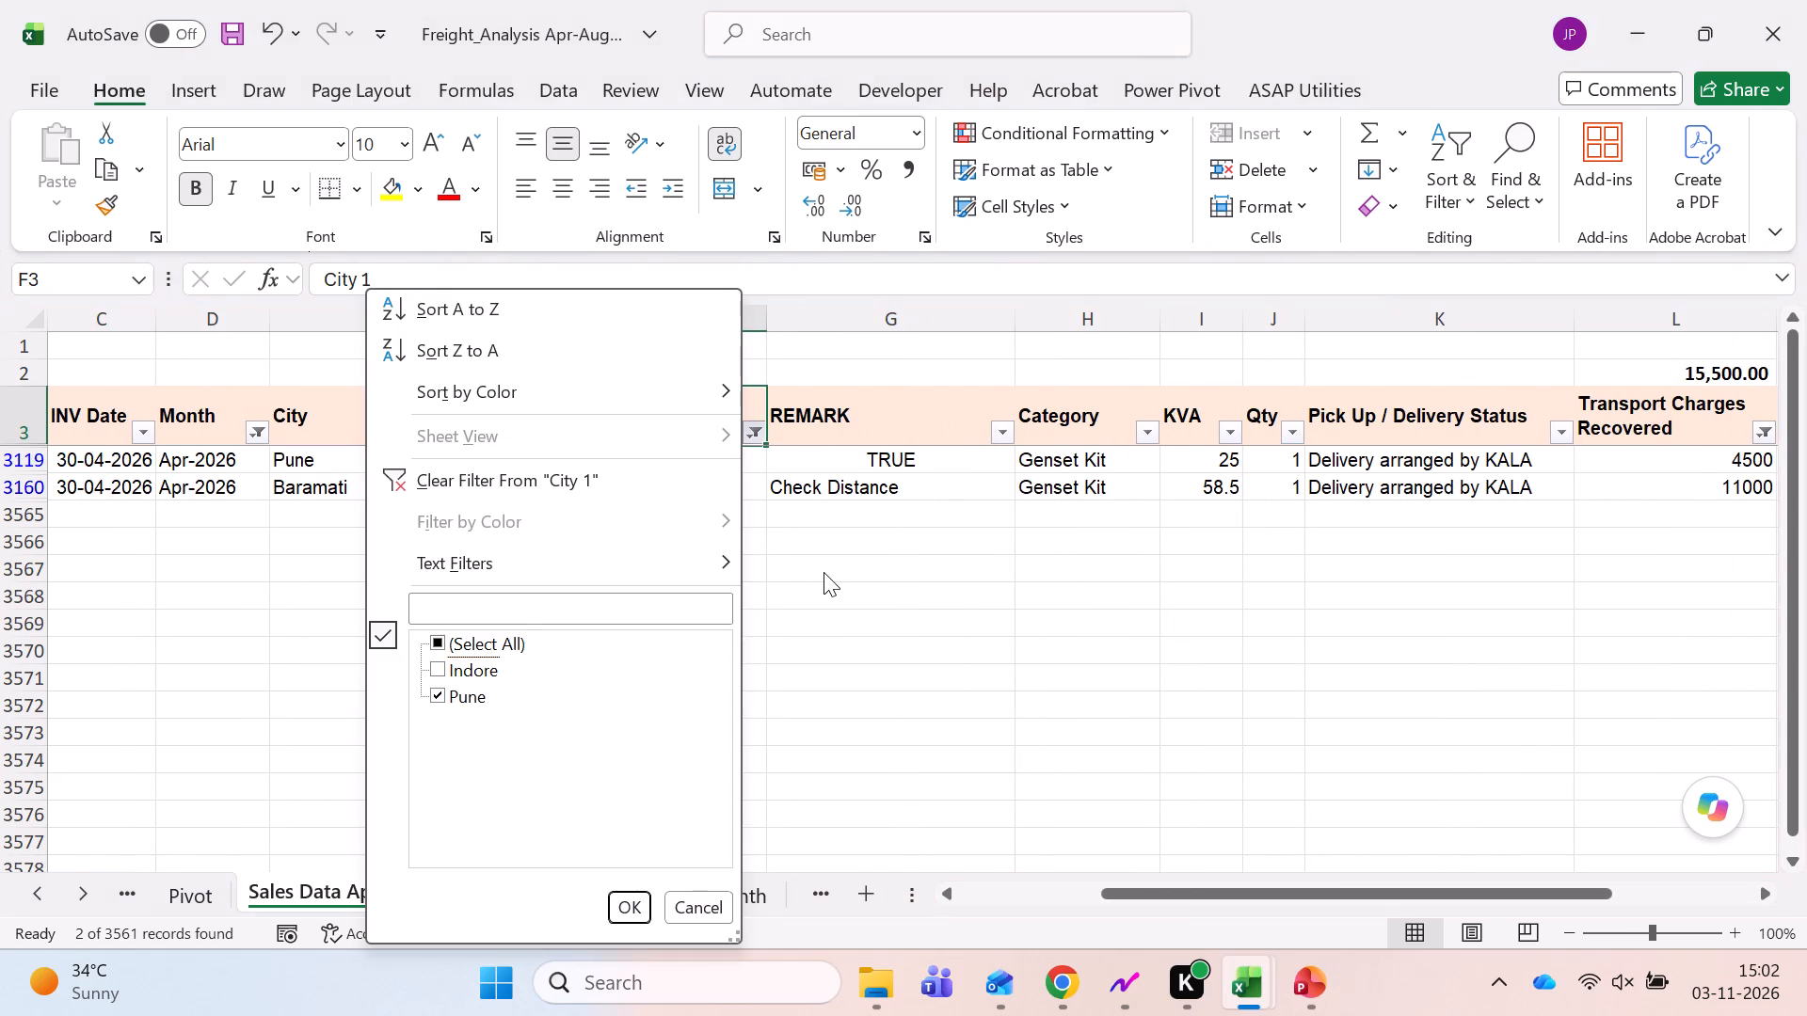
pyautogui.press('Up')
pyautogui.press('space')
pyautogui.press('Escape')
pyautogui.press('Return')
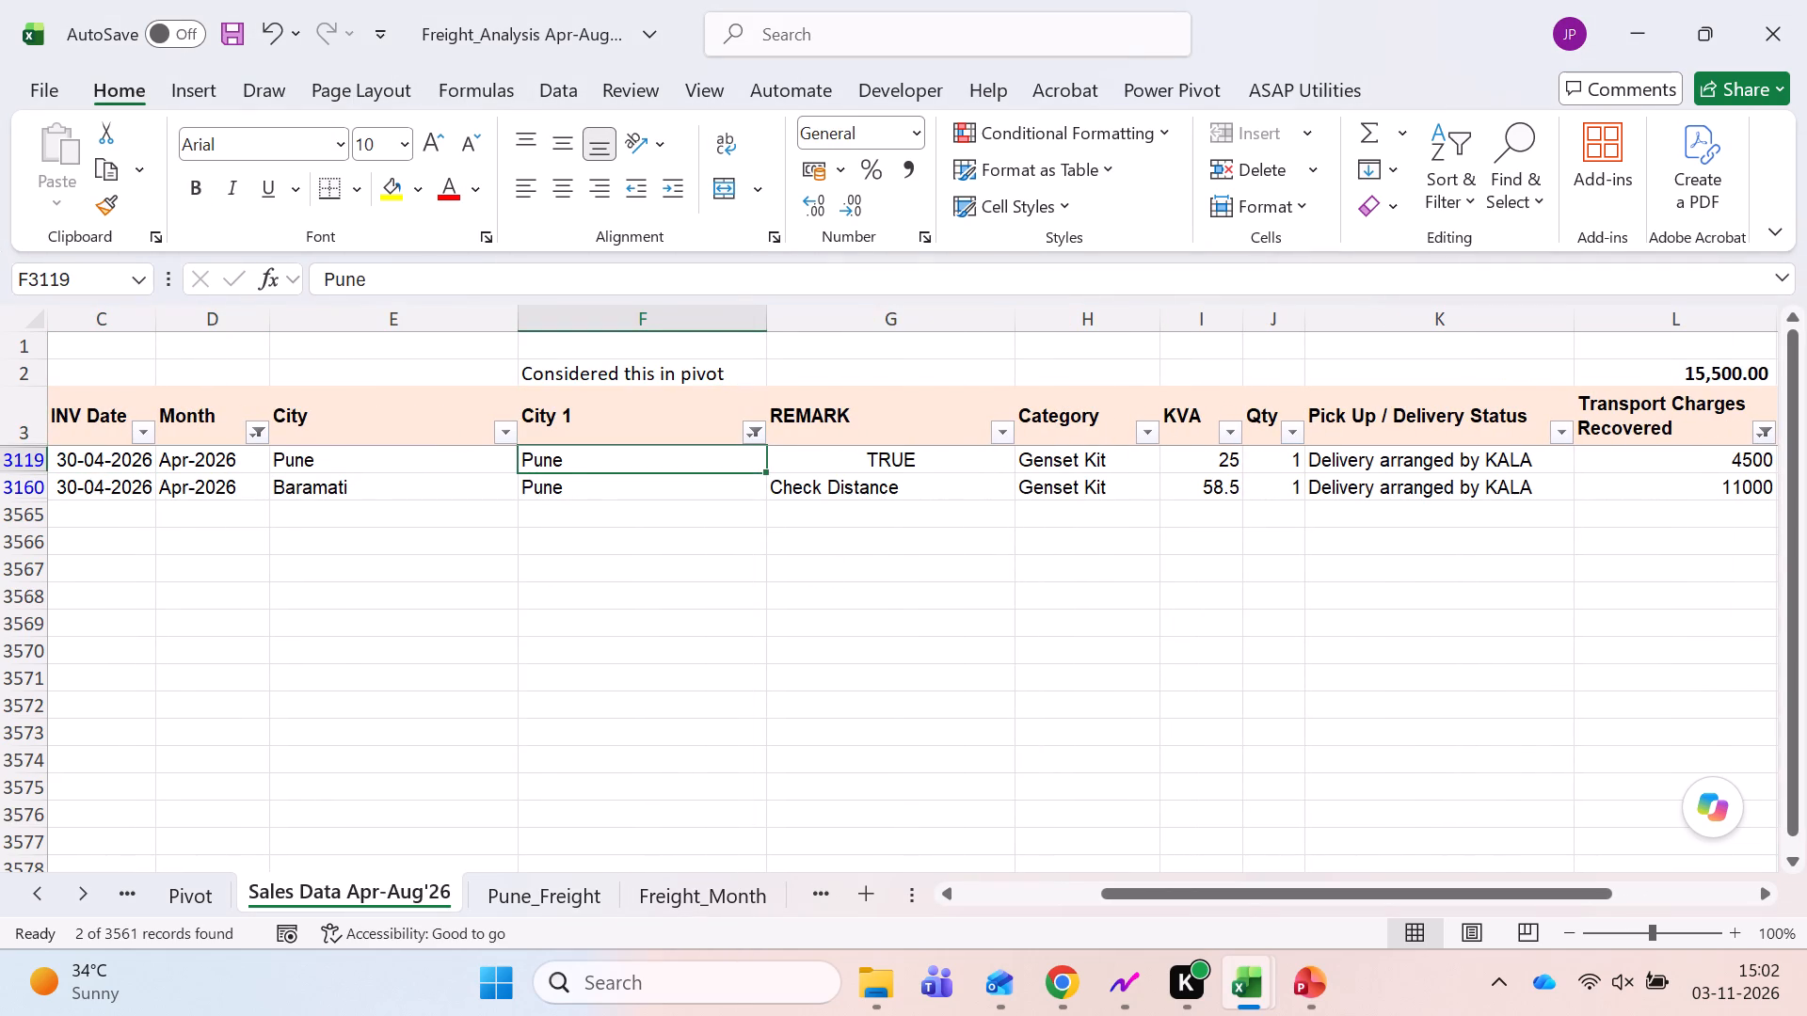
# Clear all filters from the Sales Data Apr-Aug'26 table and reapply blank filters on header row 3.
pyautogui.hotkey('ctrl', 'shift', 'l')
pyautogui.press('Up')
pyautogui.press('Left')
pyautogui.press('Up')
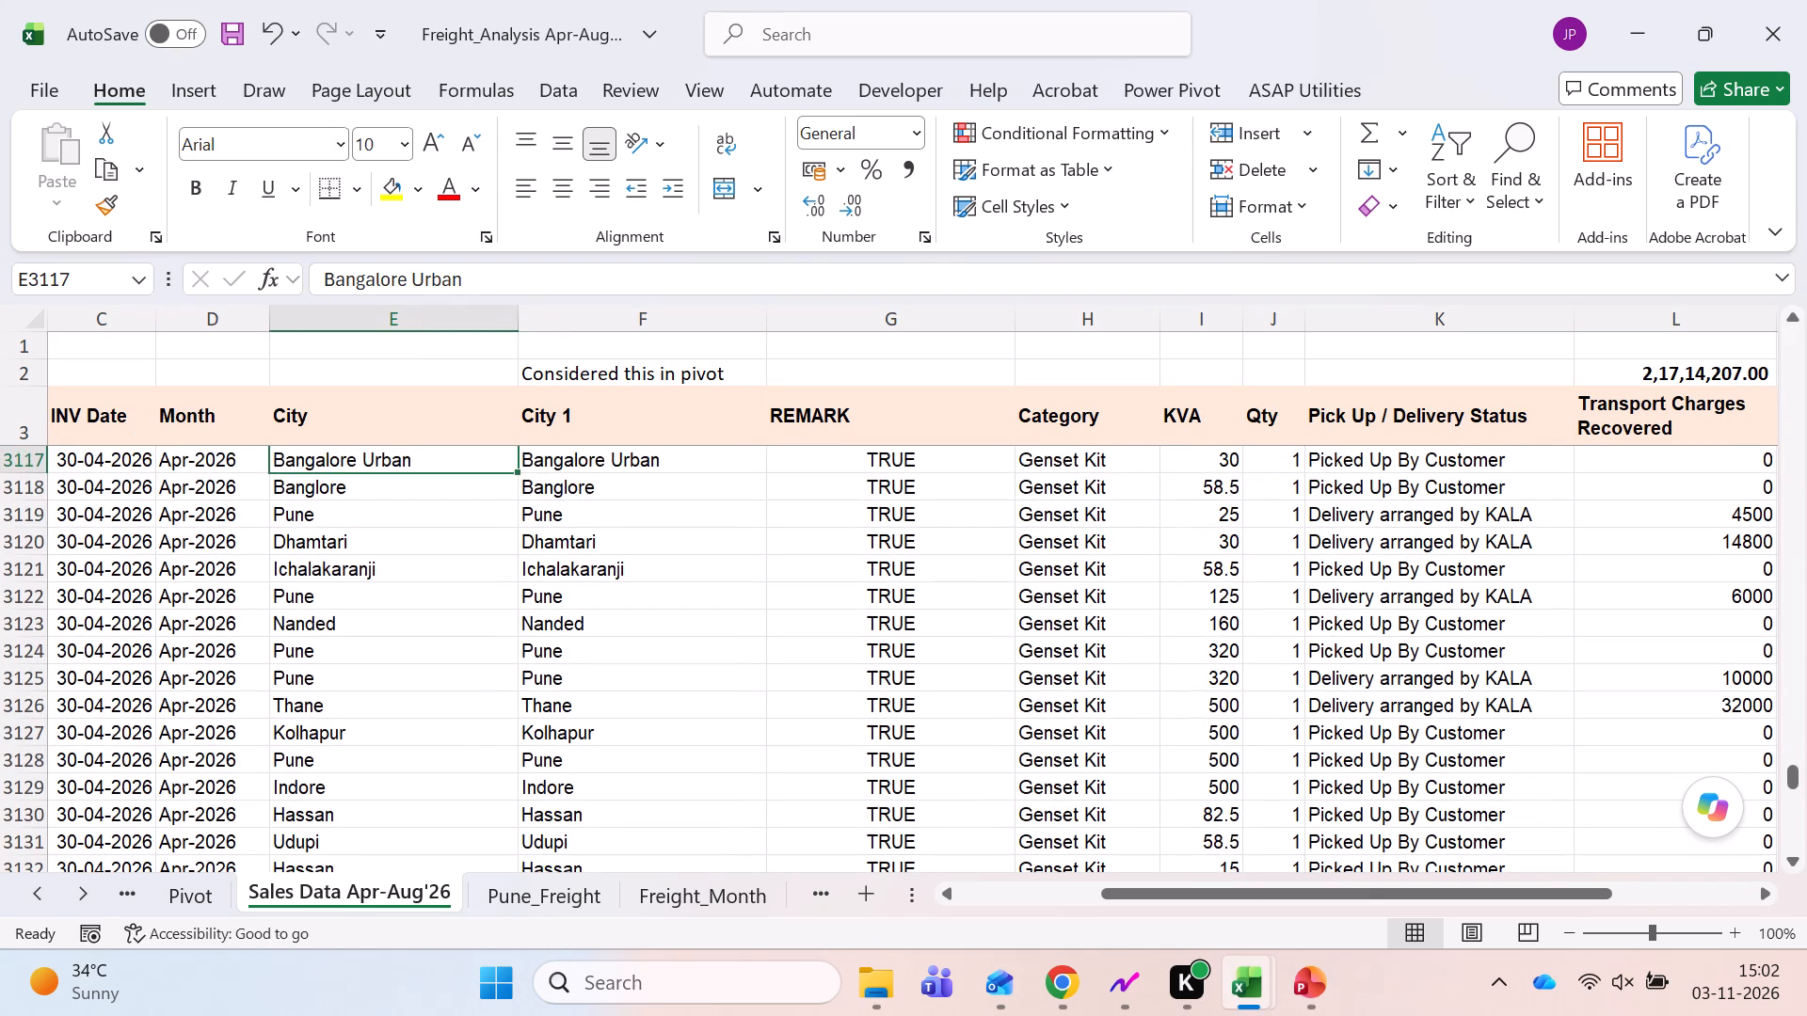
pyautogui.hotkey('ctrl', 'Up')
pyautogui.hotkey('shift', 'space')
pyautogui.hotkey('ctrl', 'shift', 'l')
pyautogui.press('Right')
pyautogui.press('Left')
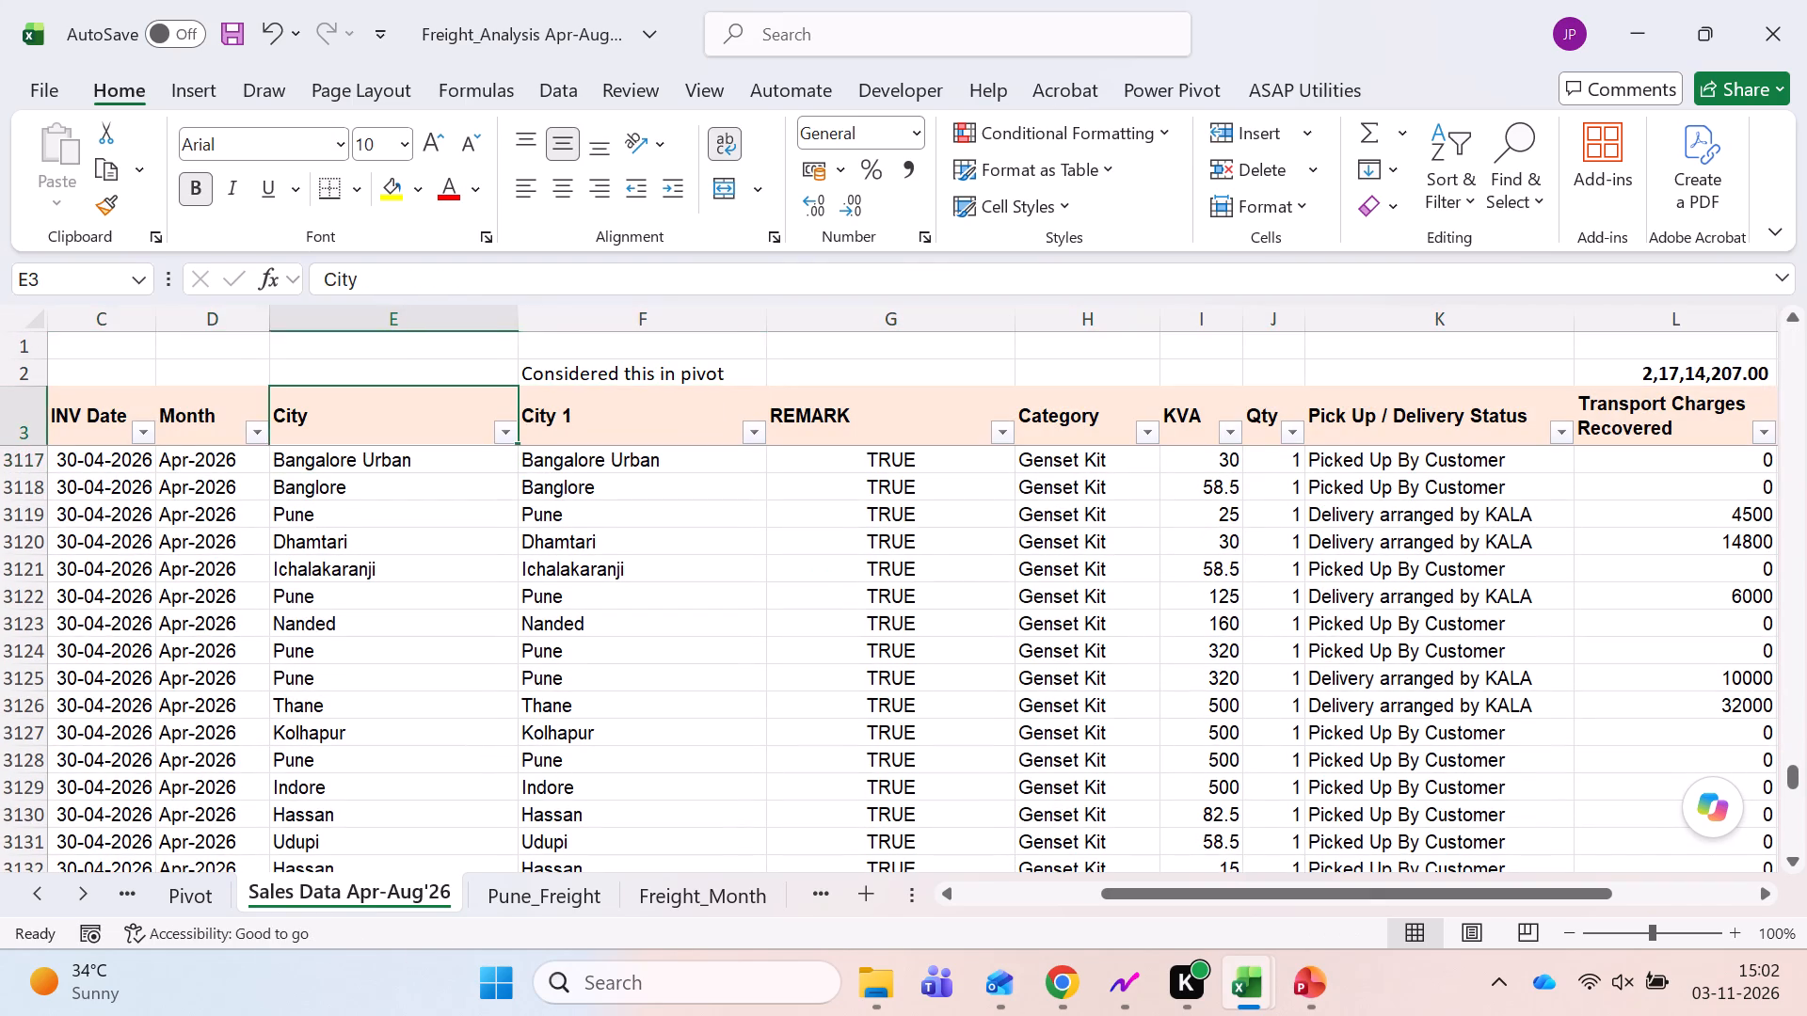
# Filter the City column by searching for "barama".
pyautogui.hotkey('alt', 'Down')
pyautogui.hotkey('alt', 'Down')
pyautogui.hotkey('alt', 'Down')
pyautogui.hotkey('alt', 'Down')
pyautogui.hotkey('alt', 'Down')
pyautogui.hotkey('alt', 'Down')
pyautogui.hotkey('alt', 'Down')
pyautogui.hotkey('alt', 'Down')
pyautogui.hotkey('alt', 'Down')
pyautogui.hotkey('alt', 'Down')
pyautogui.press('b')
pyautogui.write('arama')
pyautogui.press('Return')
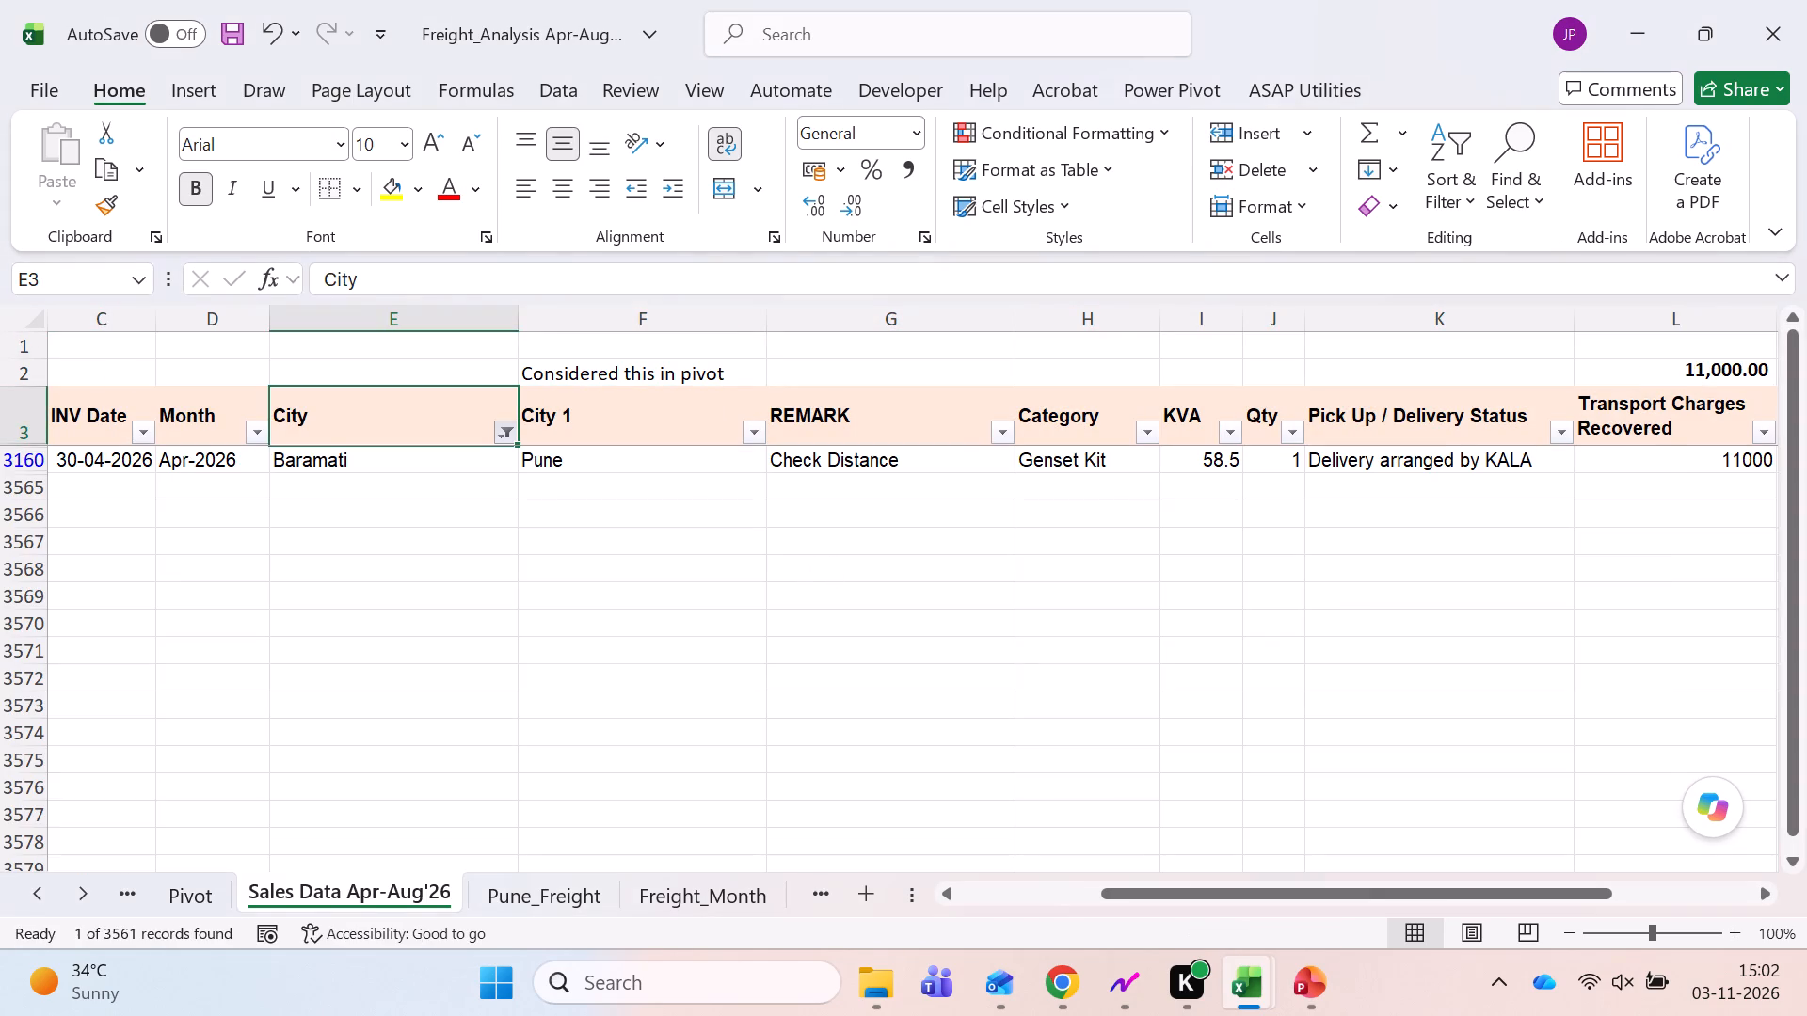
# Examine the Baramati row's remark, delivery status, transport charges recovered and actual transport cost.
pyautogui.press('Right')
pyautogui.press('Right')
pyautogui.hotkey('ctrl', 'Right')
pyautogui.press('Down')
pyautogui.press('Left')
pyautogui.press('Left')
pyautogui.press('Left')
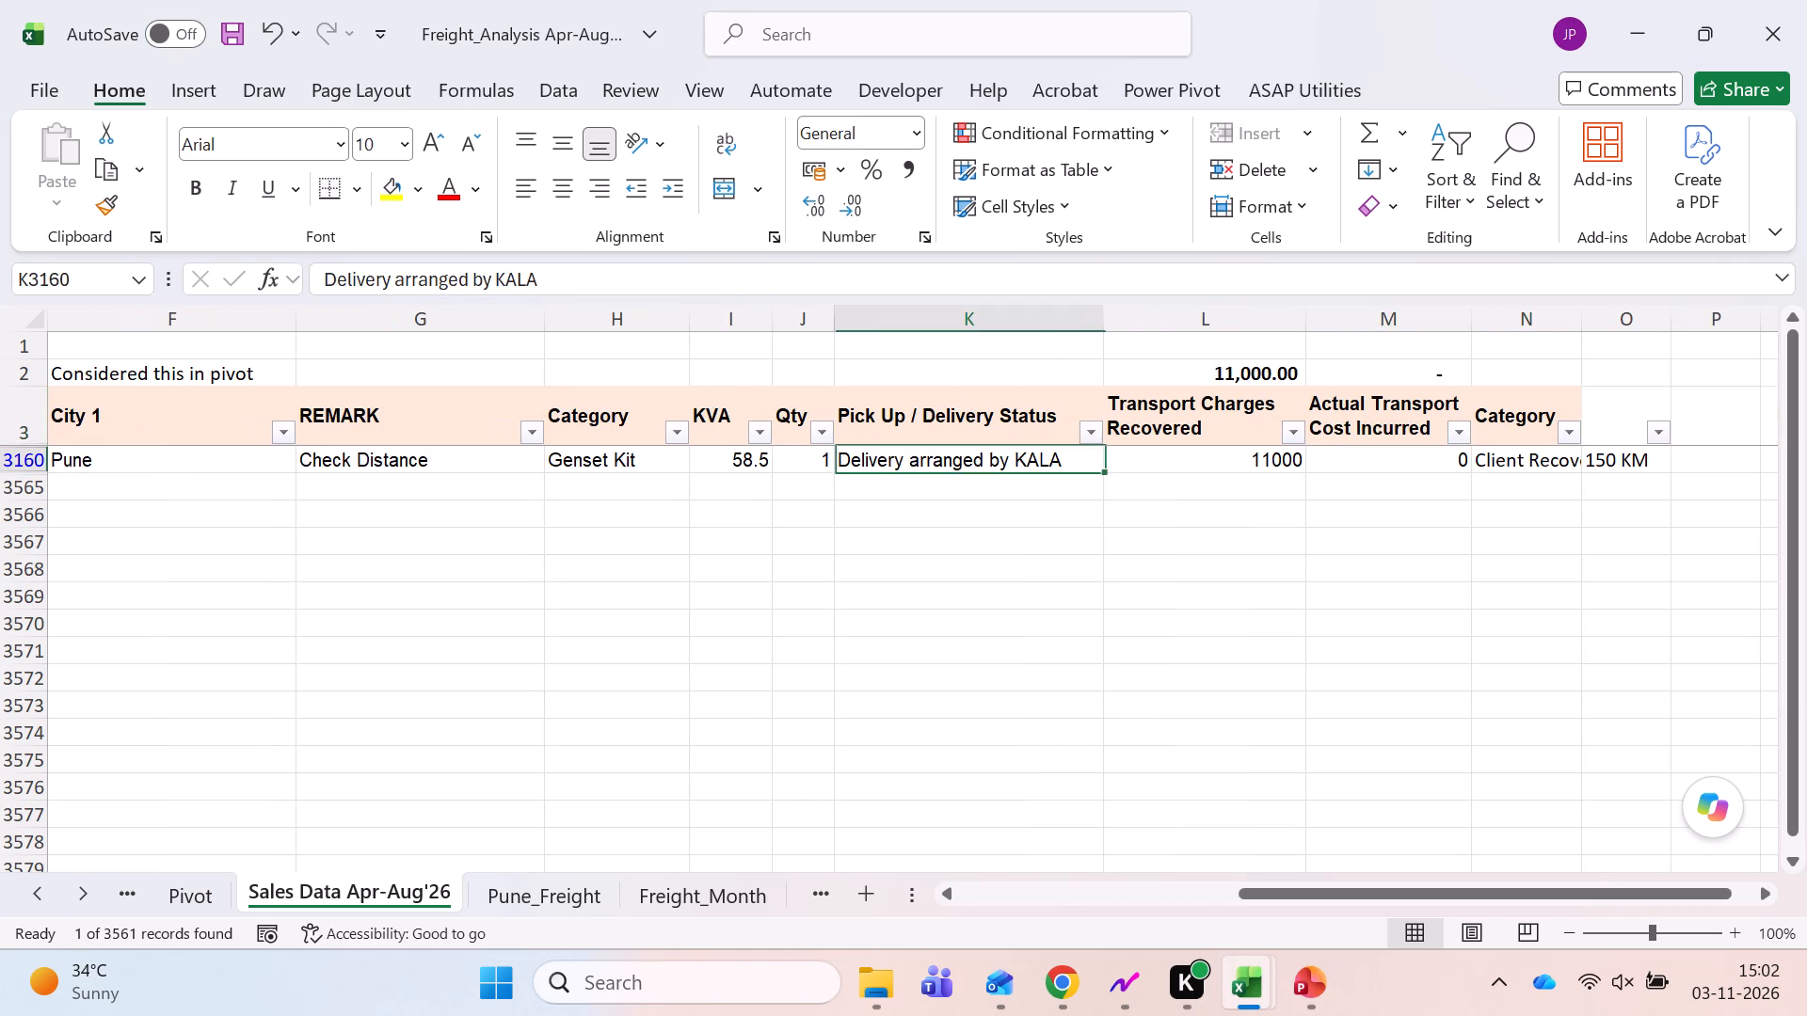
pyautogui.press('Up')
pyautogui.press('Up')
pyautogui.press('Down')
pyautogui.press('Down')
pyautogui.press('Down')
pyautogui.press('Up')
pyautogui.press('Up')
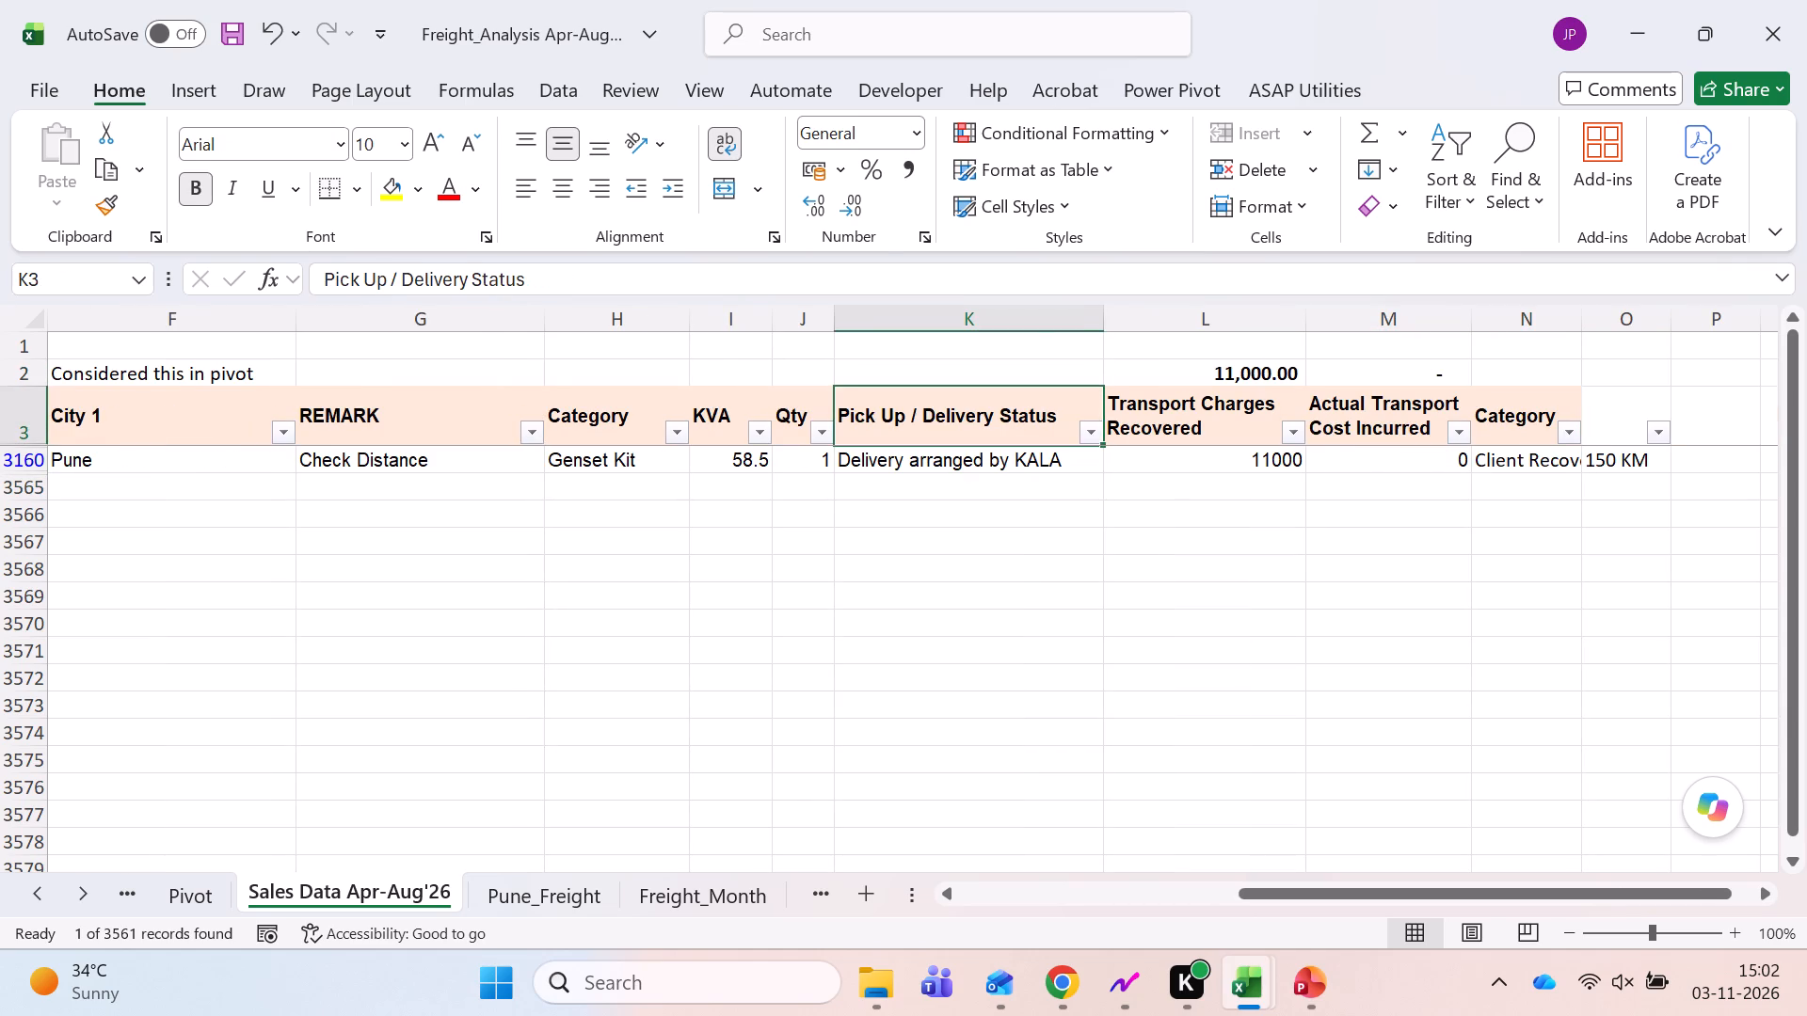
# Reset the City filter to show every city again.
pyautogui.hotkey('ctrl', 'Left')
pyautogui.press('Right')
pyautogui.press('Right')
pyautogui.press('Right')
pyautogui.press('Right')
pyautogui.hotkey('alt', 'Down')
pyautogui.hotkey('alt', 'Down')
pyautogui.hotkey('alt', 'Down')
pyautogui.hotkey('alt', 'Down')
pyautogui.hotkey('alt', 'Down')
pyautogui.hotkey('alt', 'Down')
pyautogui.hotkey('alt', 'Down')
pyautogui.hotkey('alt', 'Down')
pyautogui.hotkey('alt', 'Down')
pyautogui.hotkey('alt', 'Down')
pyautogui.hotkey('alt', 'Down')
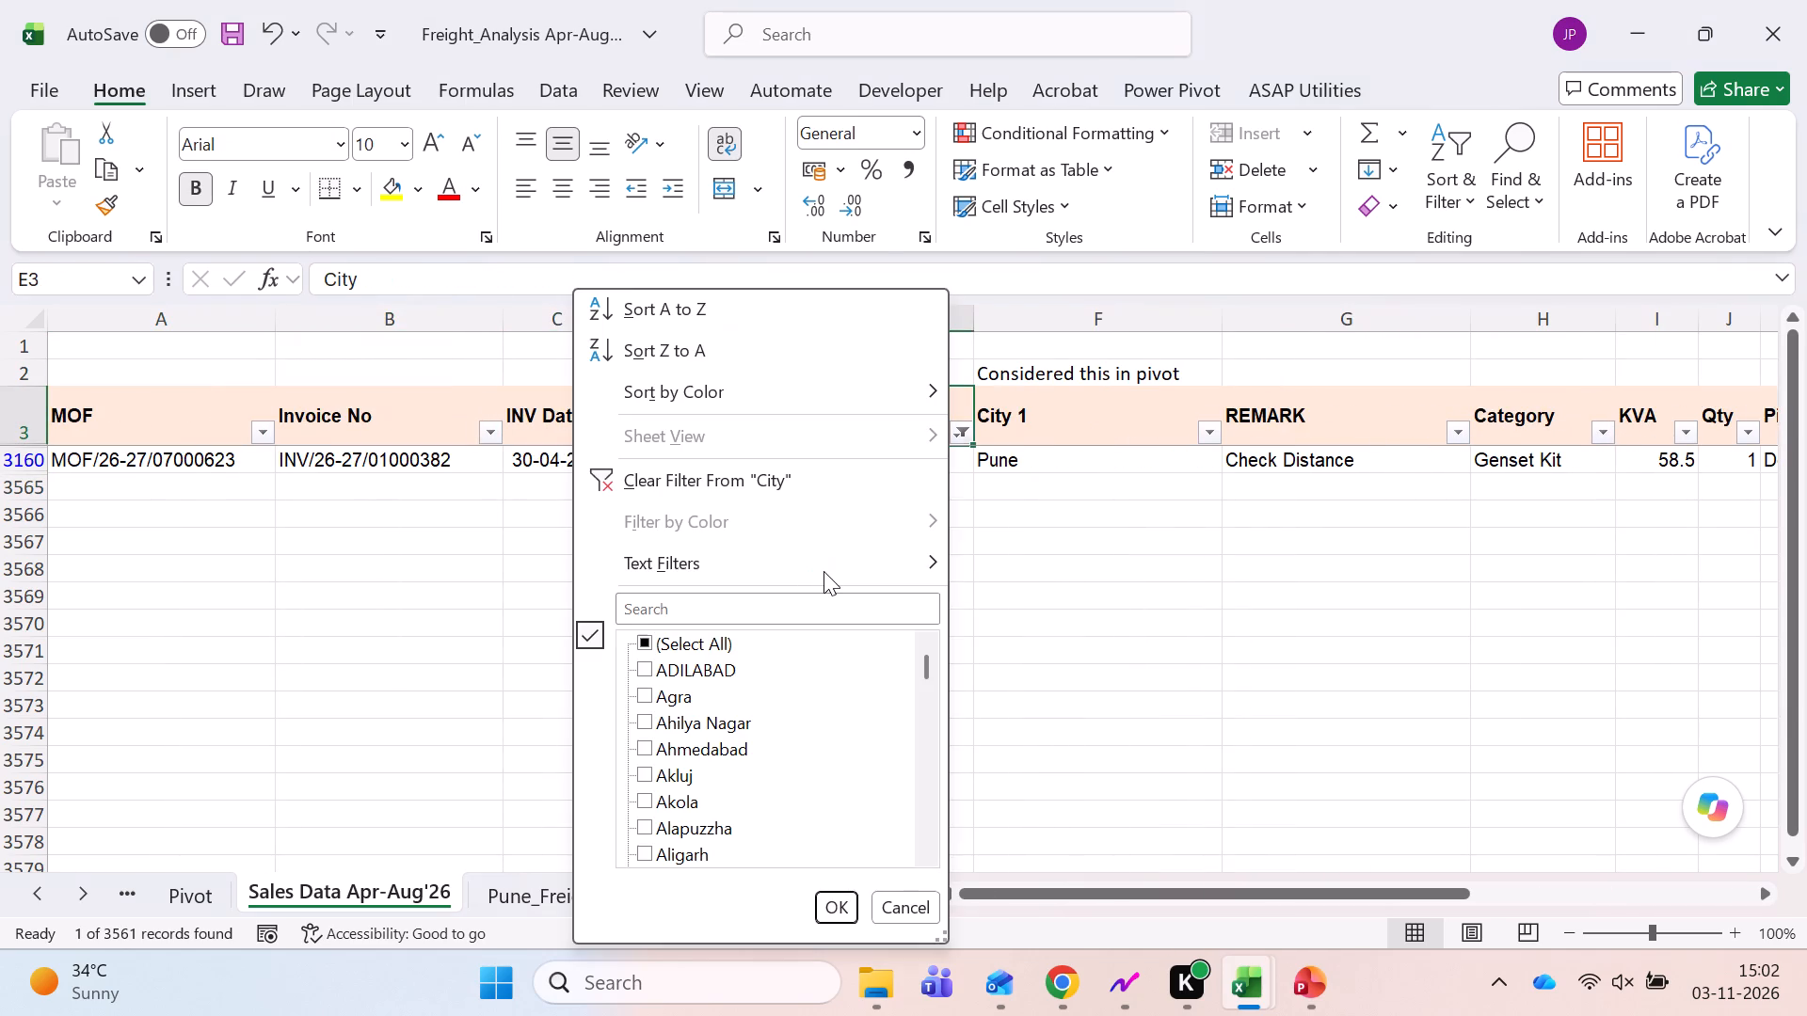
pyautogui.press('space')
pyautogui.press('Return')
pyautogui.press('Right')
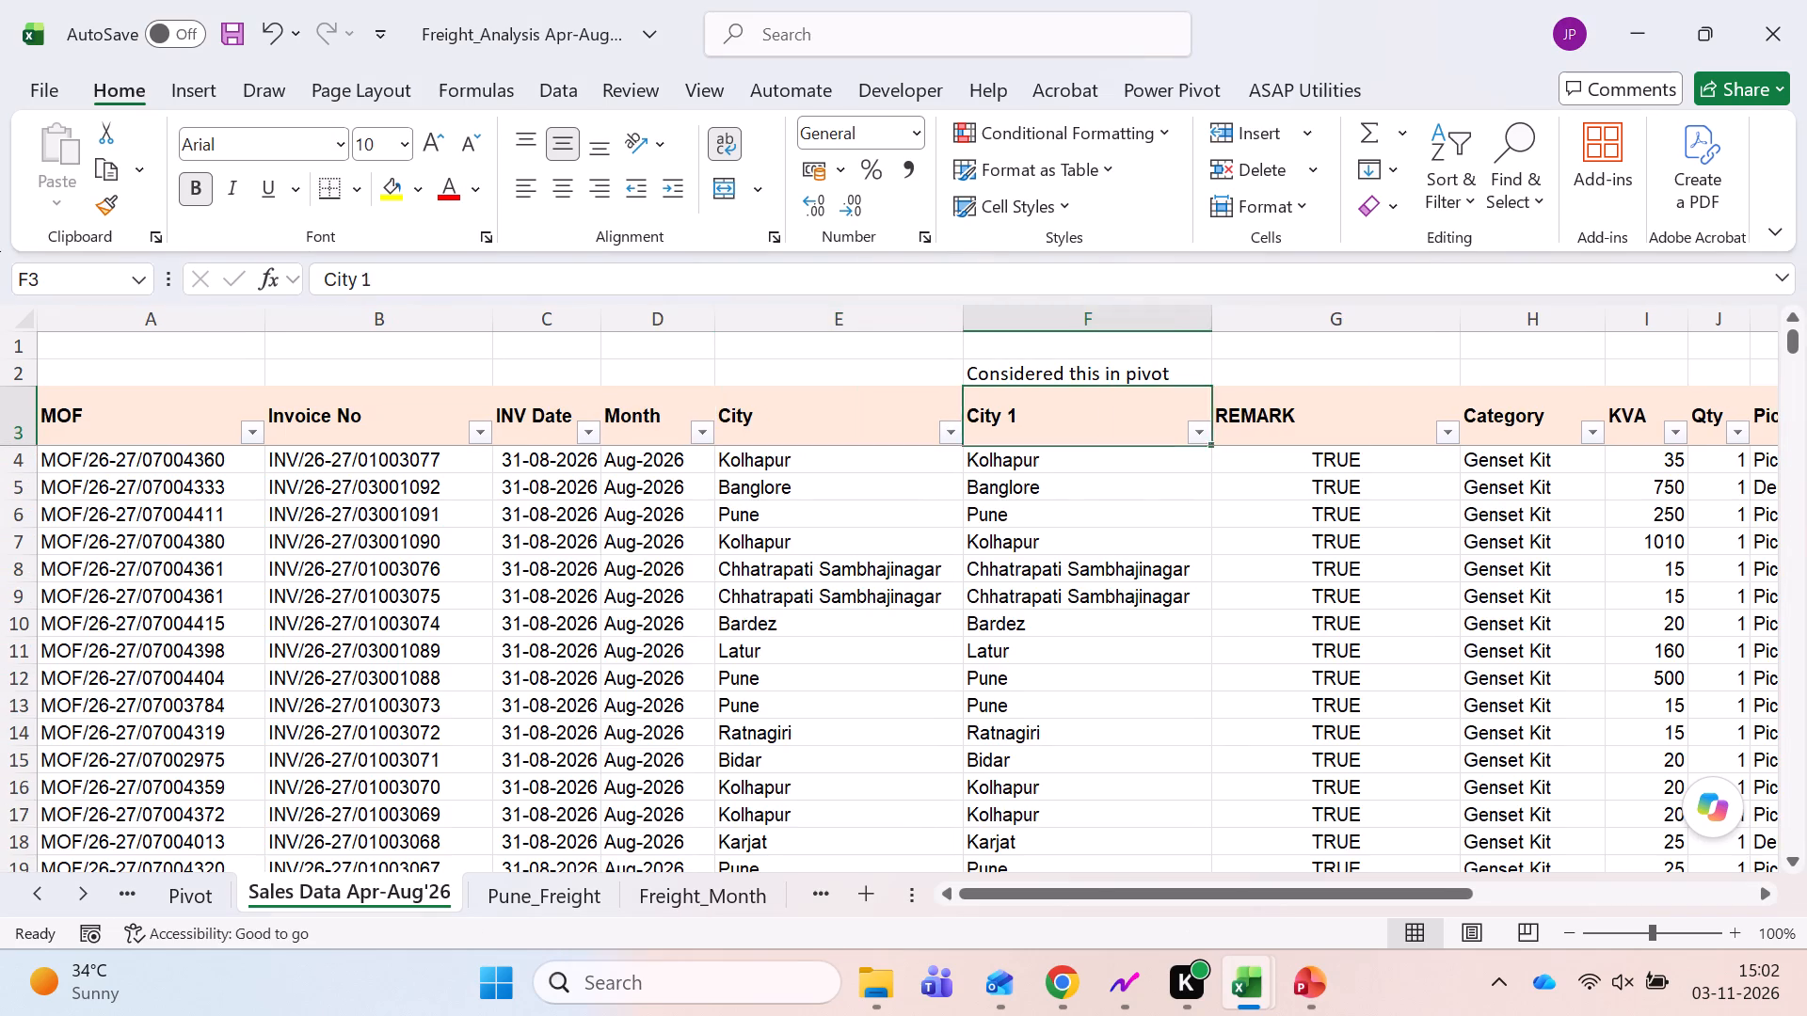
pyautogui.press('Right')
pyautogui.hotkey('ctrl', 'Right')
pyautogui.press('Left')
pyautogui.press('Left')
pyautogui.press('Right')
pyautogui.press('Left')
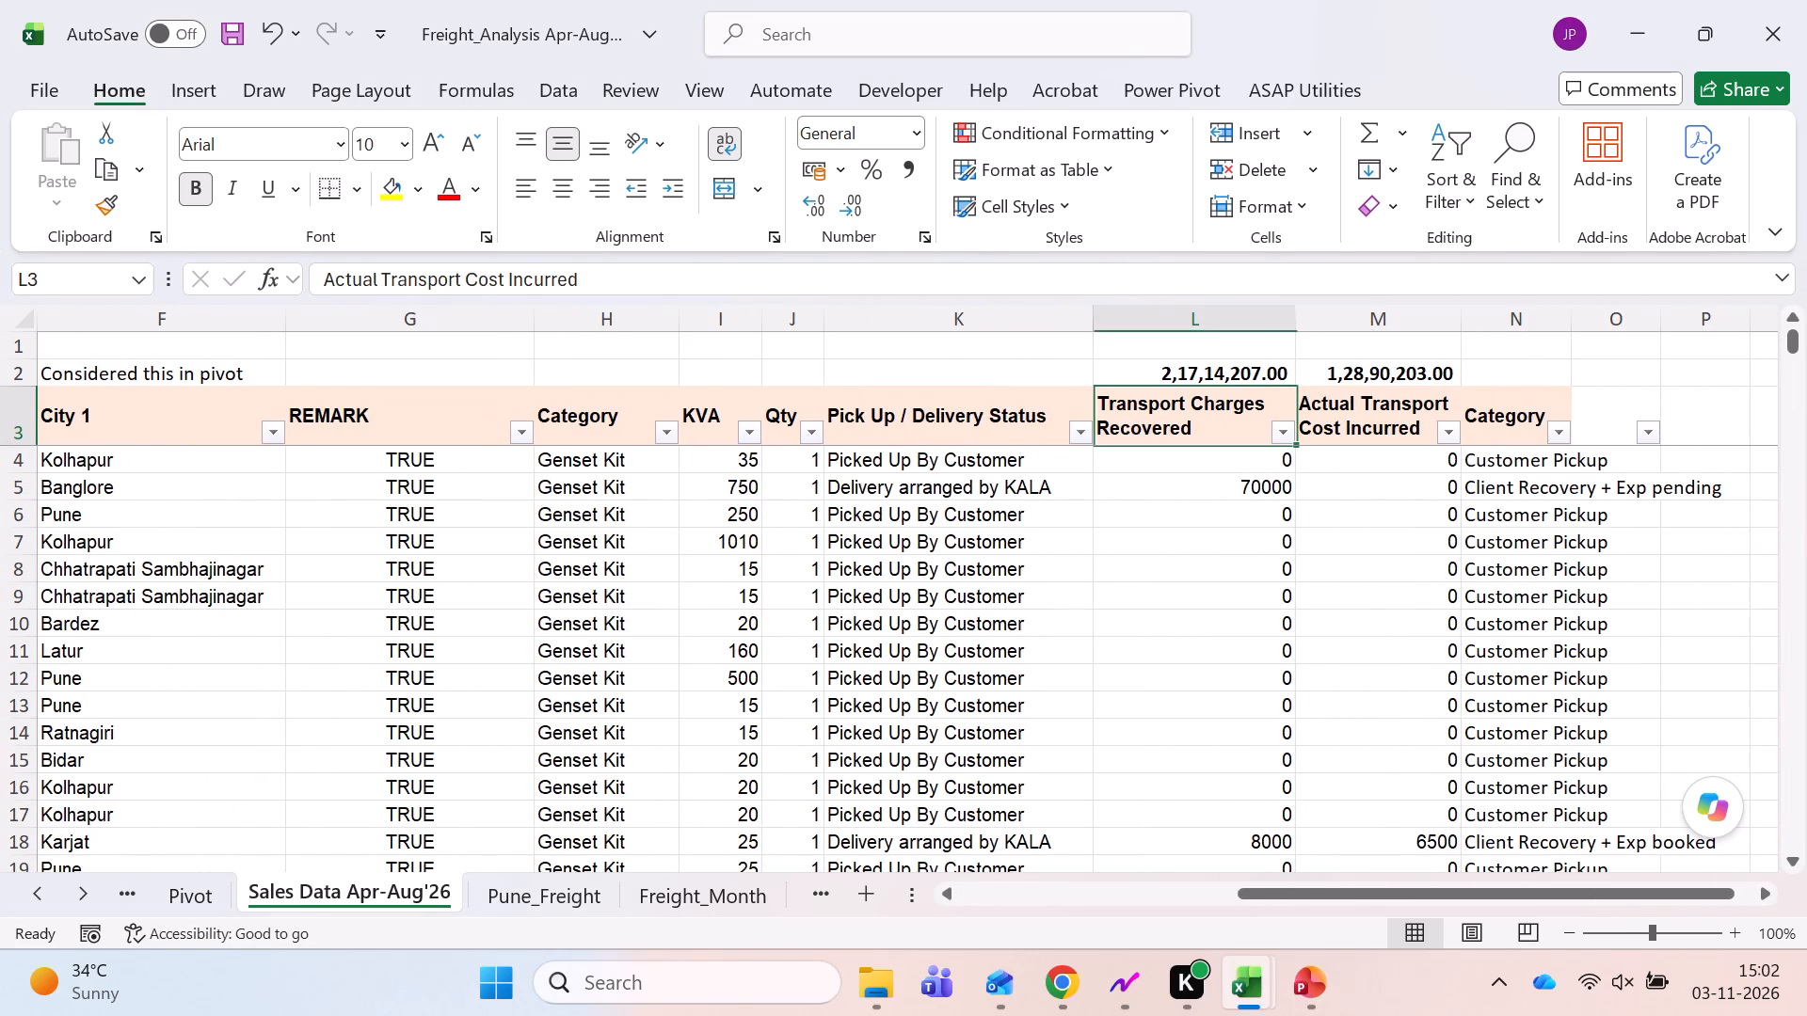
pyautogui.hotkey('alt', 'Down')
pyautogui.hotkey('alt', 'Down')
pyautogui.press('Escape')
# Switch to the Savings Working workbook and check the transporter-billed Transport Charges values in column AP of Sheet1.
pyautogui.hotkey('alt', 'Tab')
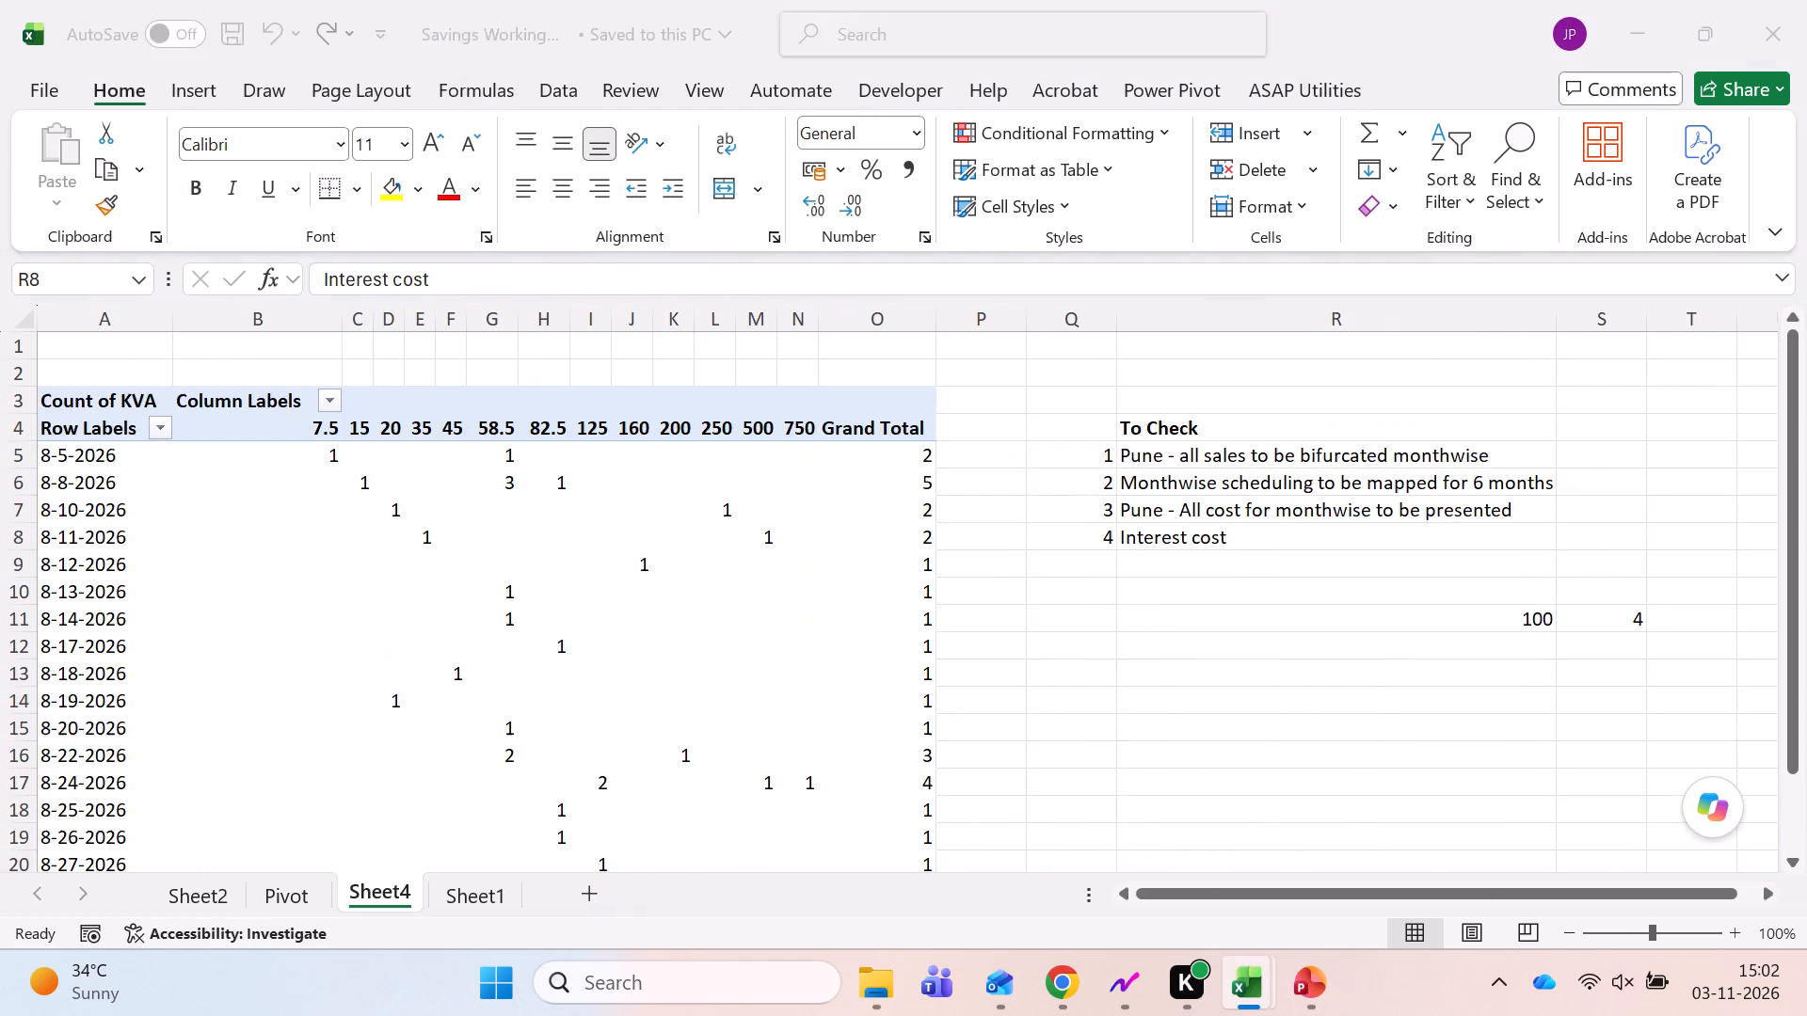
pyautogui.hotkey('ctrl', 'pagedown')
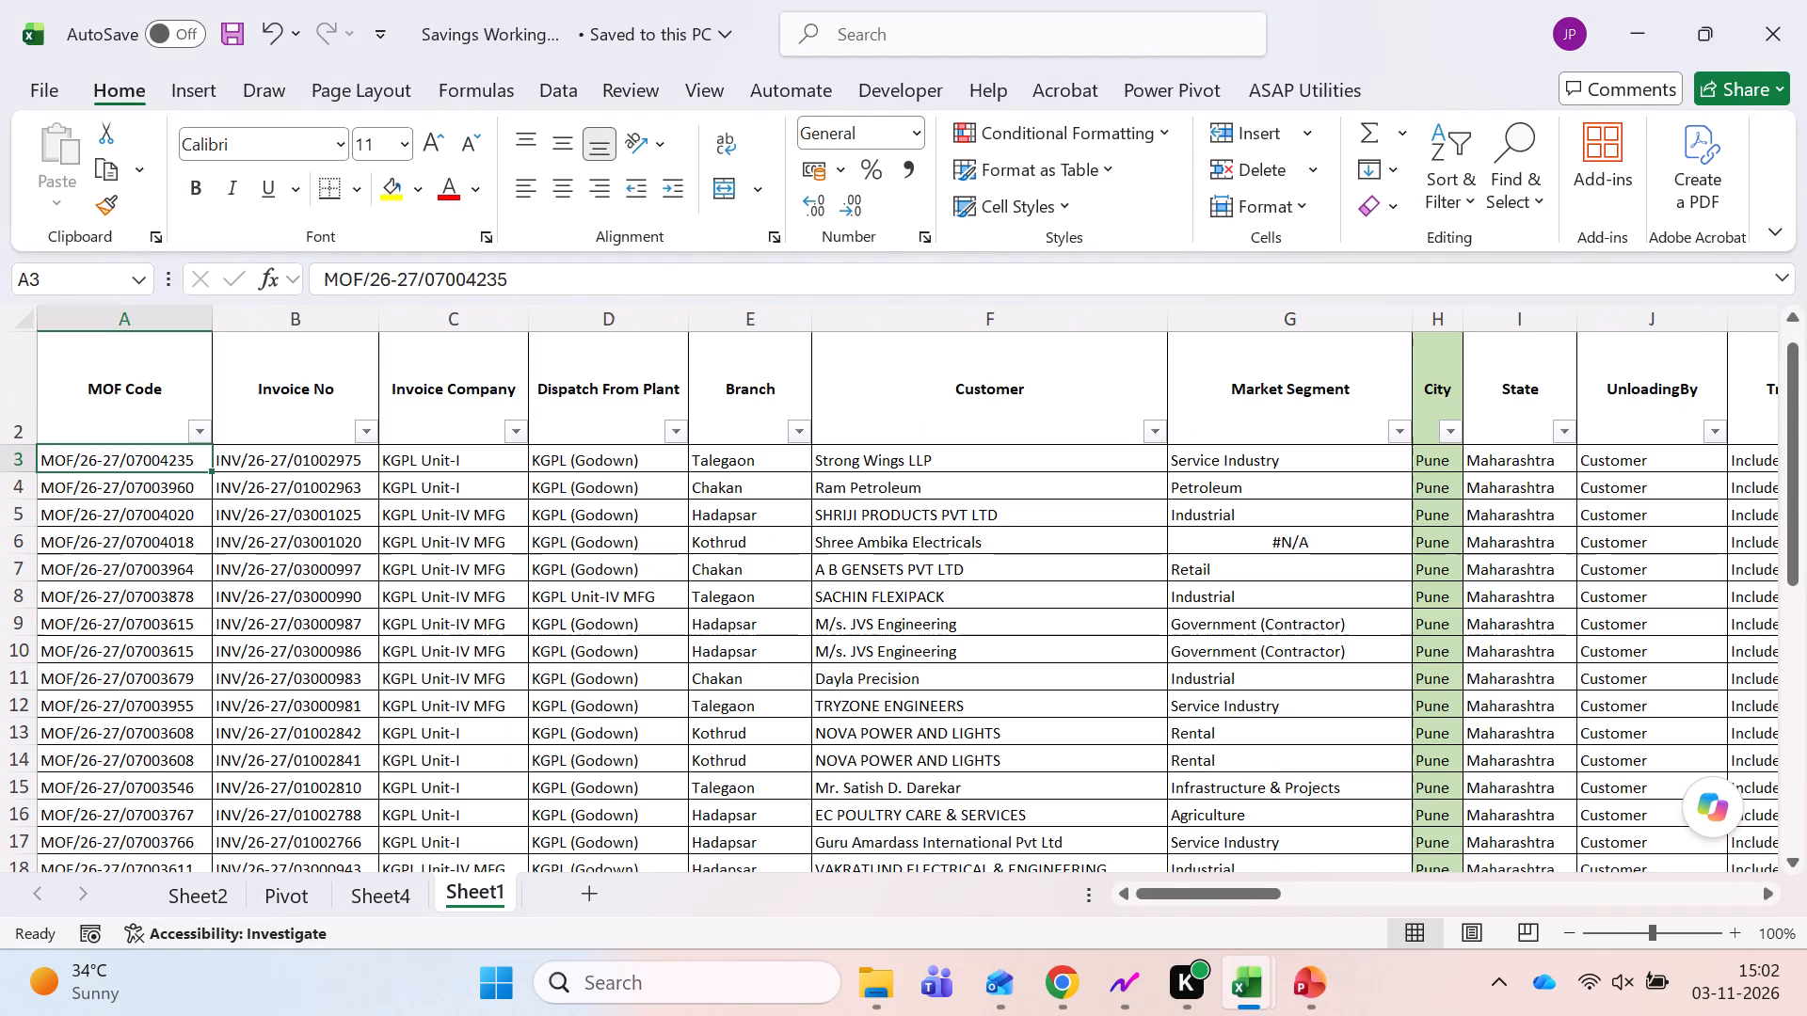
pyautogui.hotkey('ctrl', 'Right')
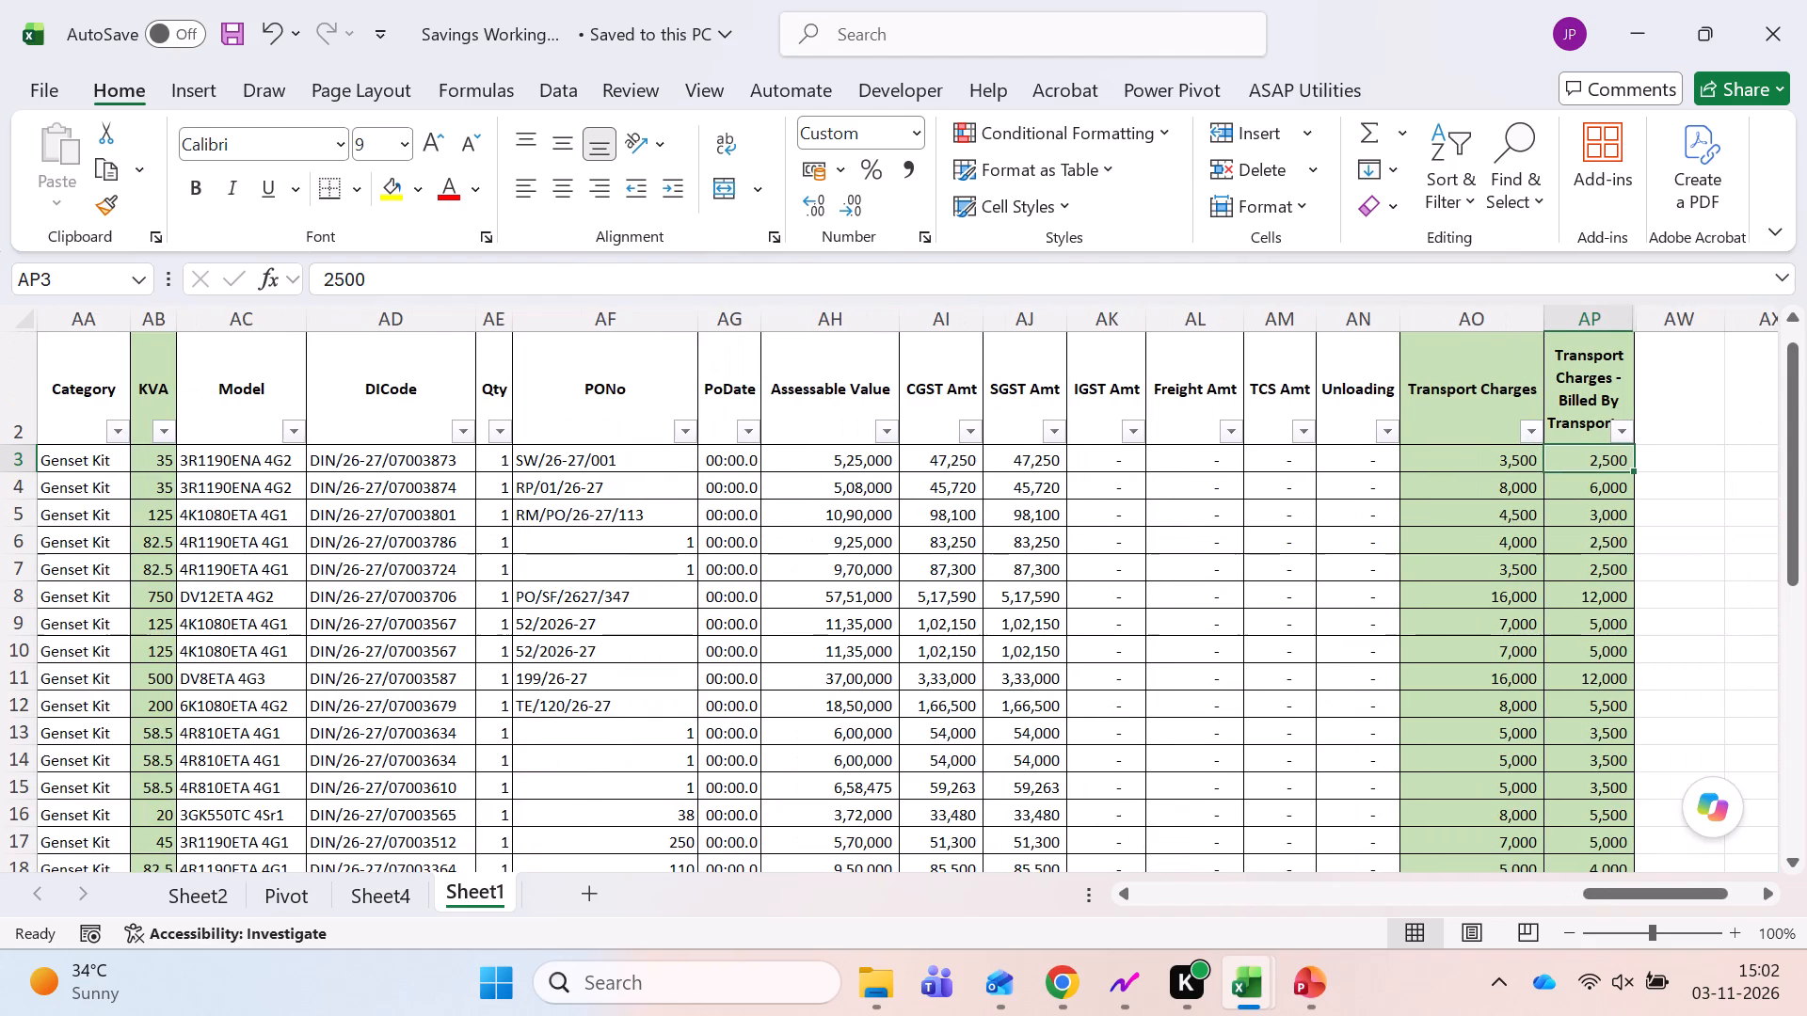
pyautogui.hotkey('ctrl', 'shift', 'Down')
pyautogui.press('Up')
# Open Sheet2 of the Savings Working workbook and go to A1 to review the trip cost and truck hire proposal.
pyautogui.hotkey('ctrl', 'pageup')
pyautogui.hotkey('ctrl', 'pageup')
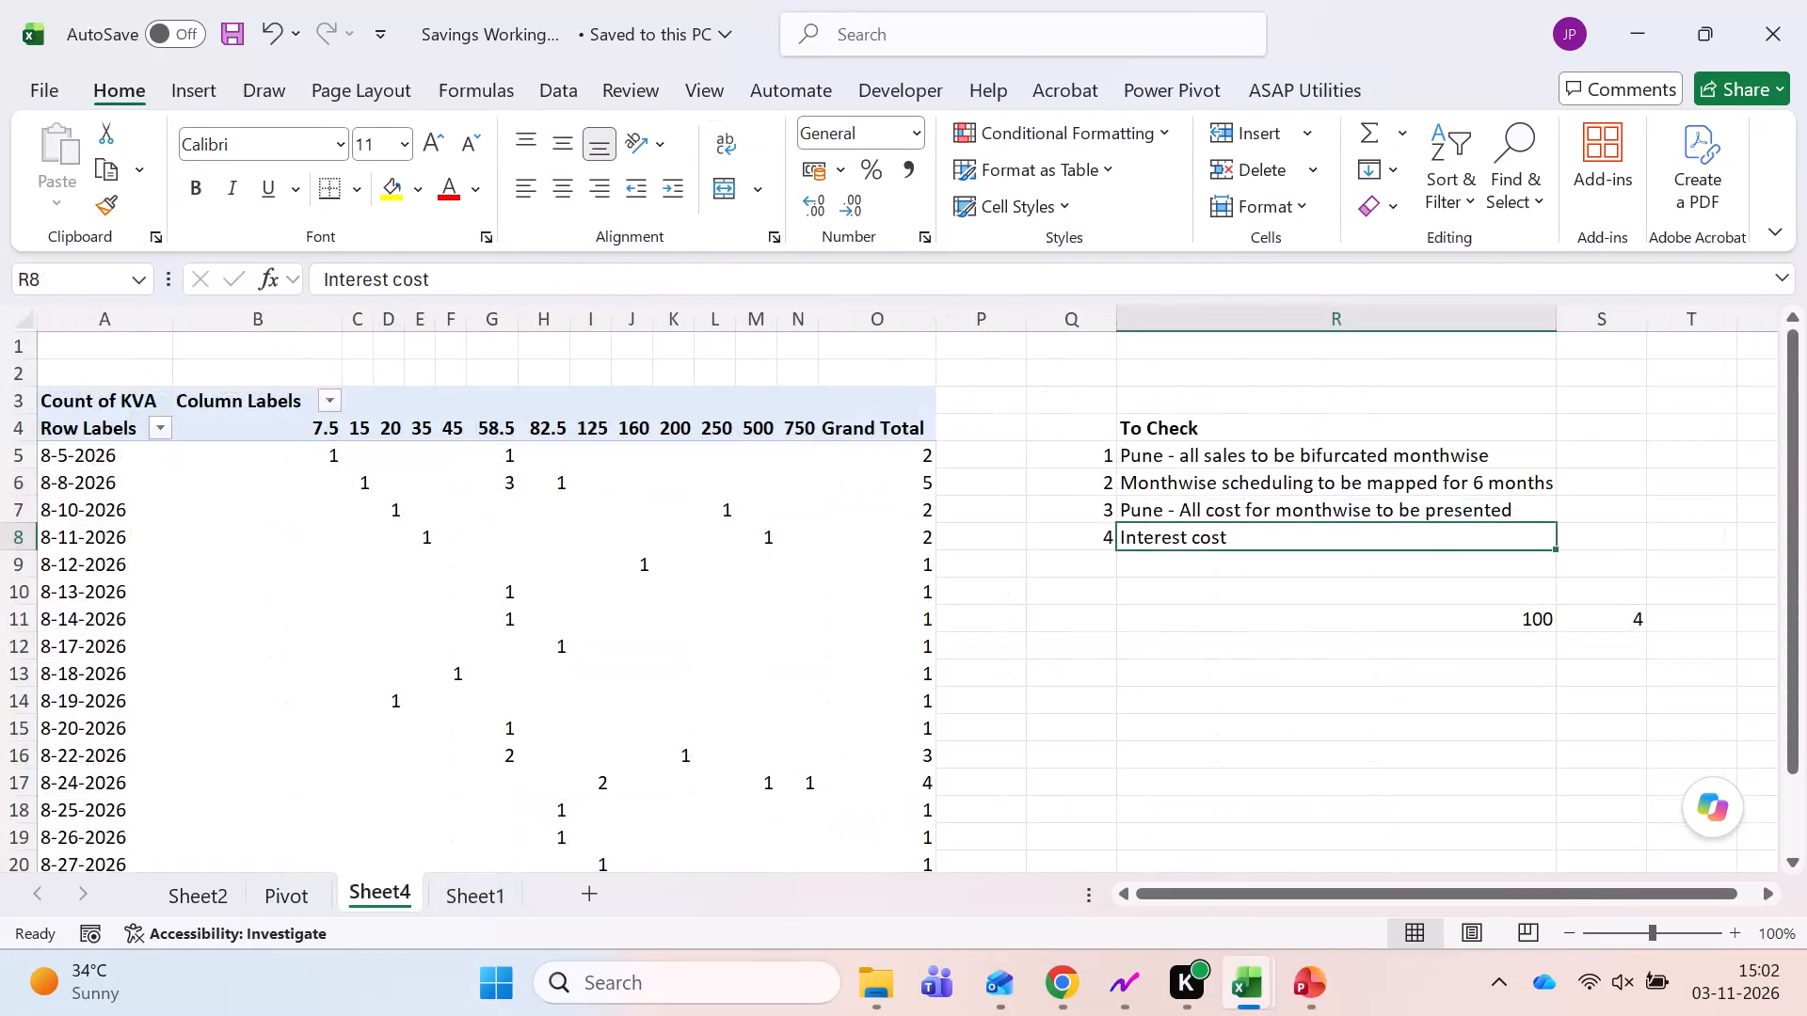
pyautogui.hotkey('ctrl', 'pageup')
pyautogui.hotkey('ctrl', 'pageup')
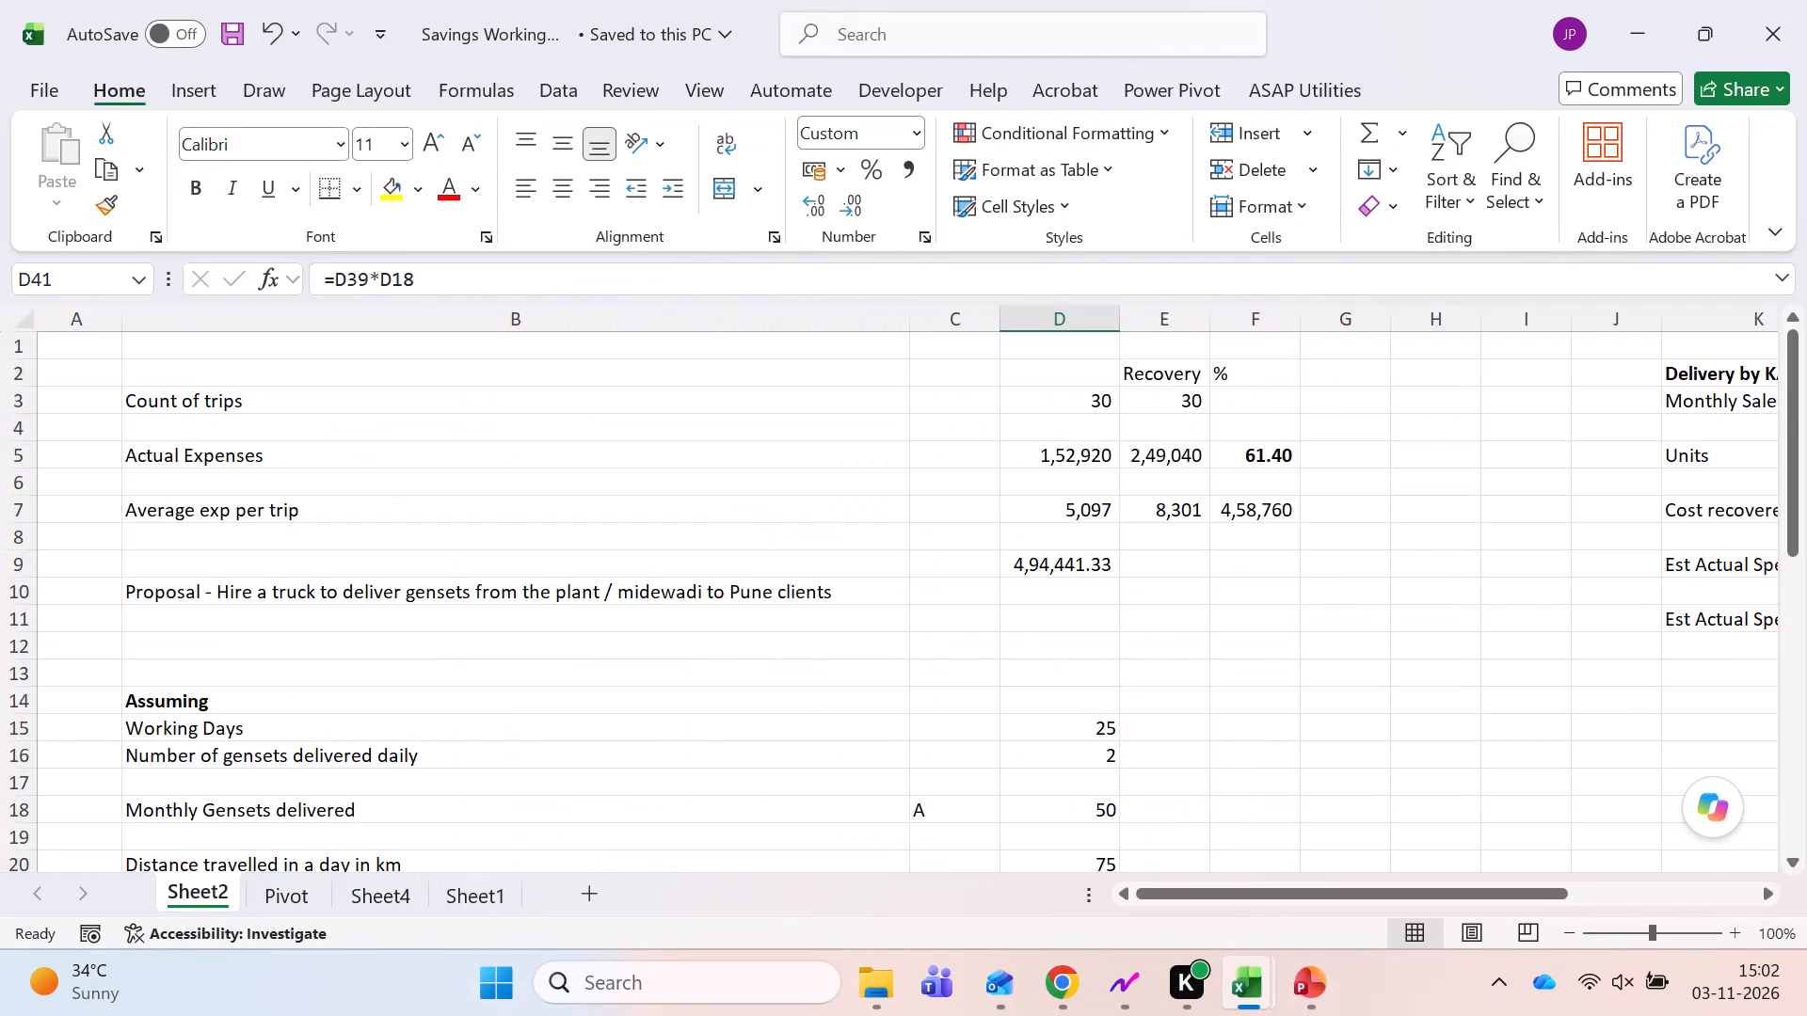
pyautogui.hotkey('ctrl', 'Up')
pyautogui.hotkey('ctrl', 'Left')
pyautogui.hotkey('ctrl', 'Left')
pyautogui.hotkey('ctrl', 'Up')
pyautogui.hotkey('ctrl', 'Up')
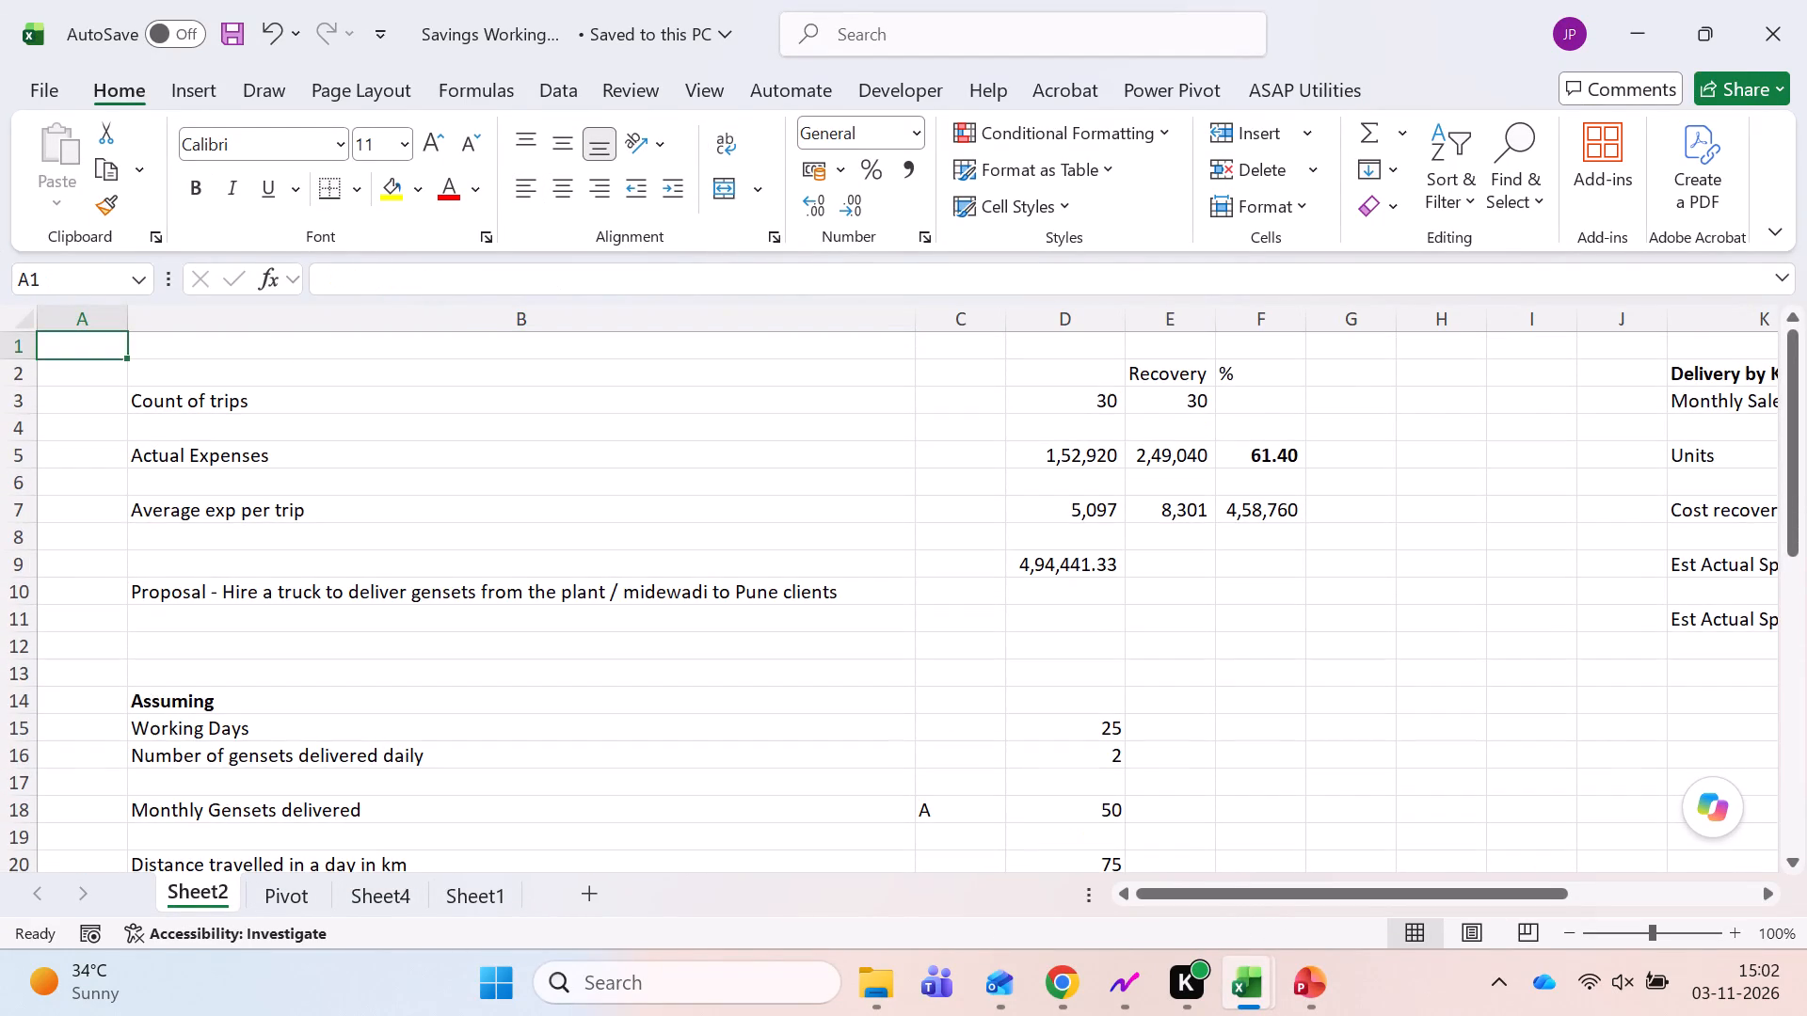
# Check the Count of trips figures in row 3 of Sheet2 against the freight analysis sales data.
pyautogui.press('Down')
pyautogui.press('Down')
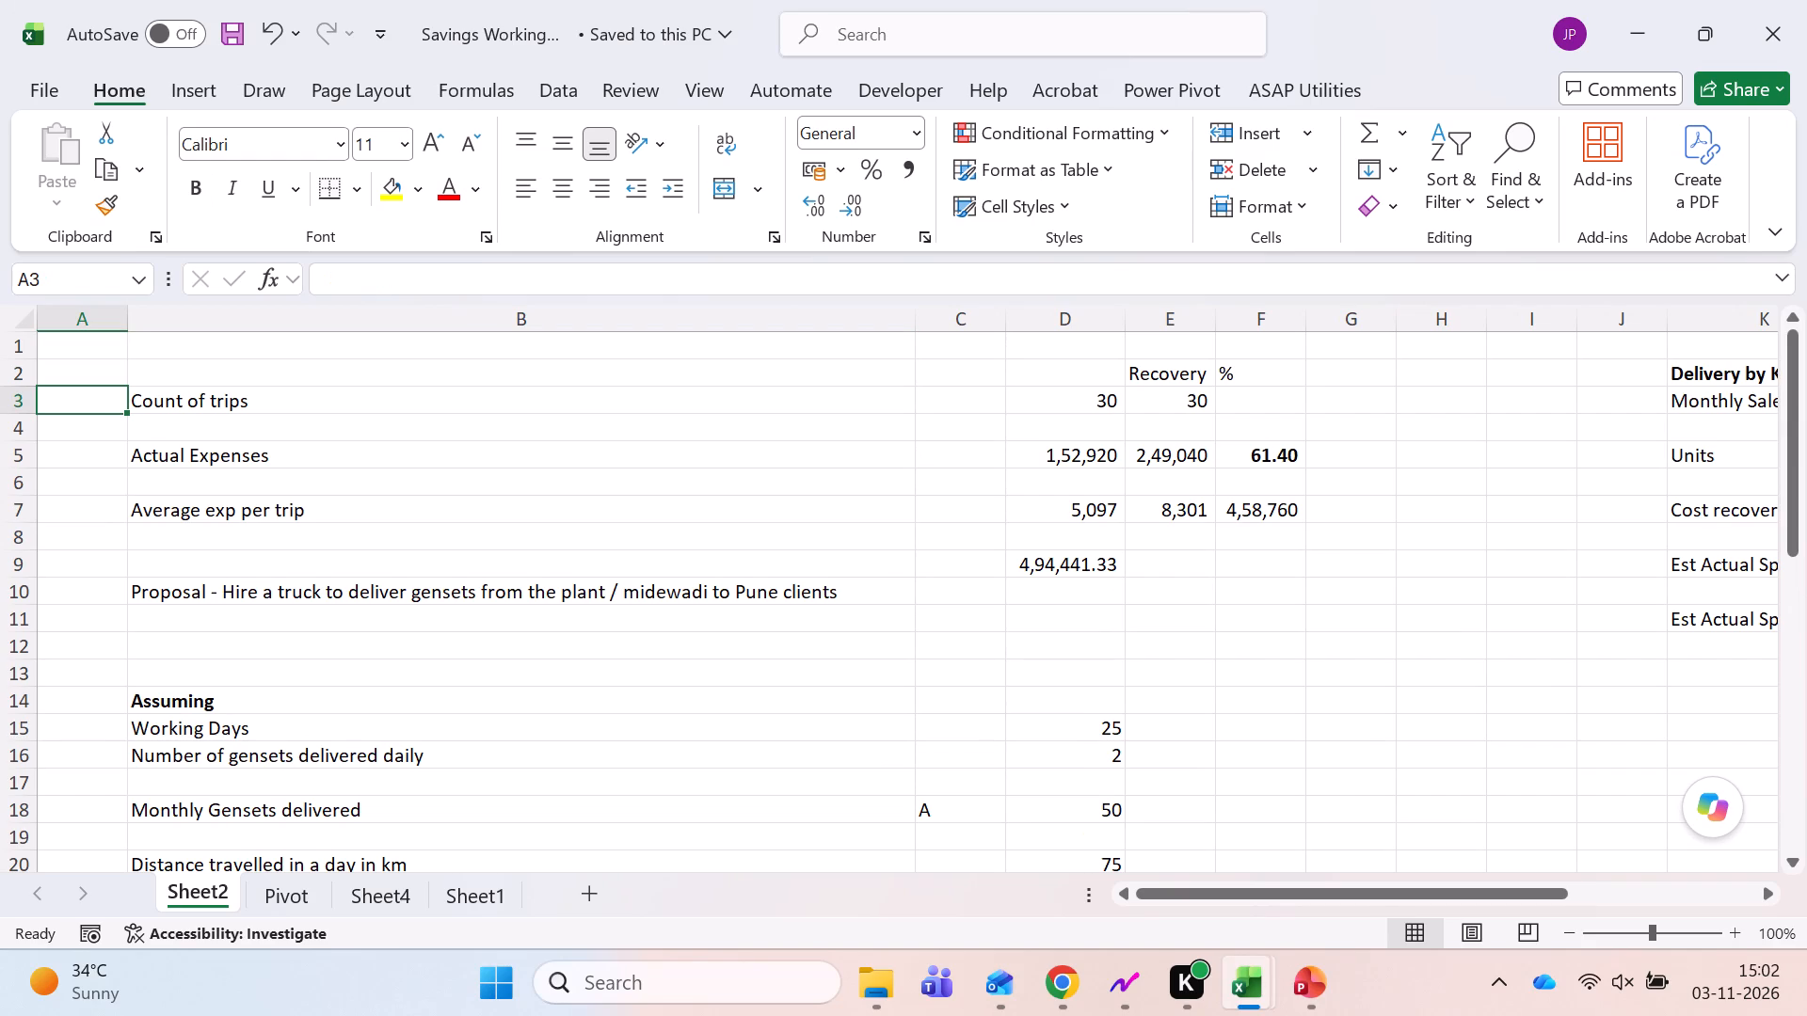
pyautogui.press('Right')
pyautogui.press('Right')
pyautogui.press('Right')
pyautogui.press('Right')
pyautogui.press('Left')
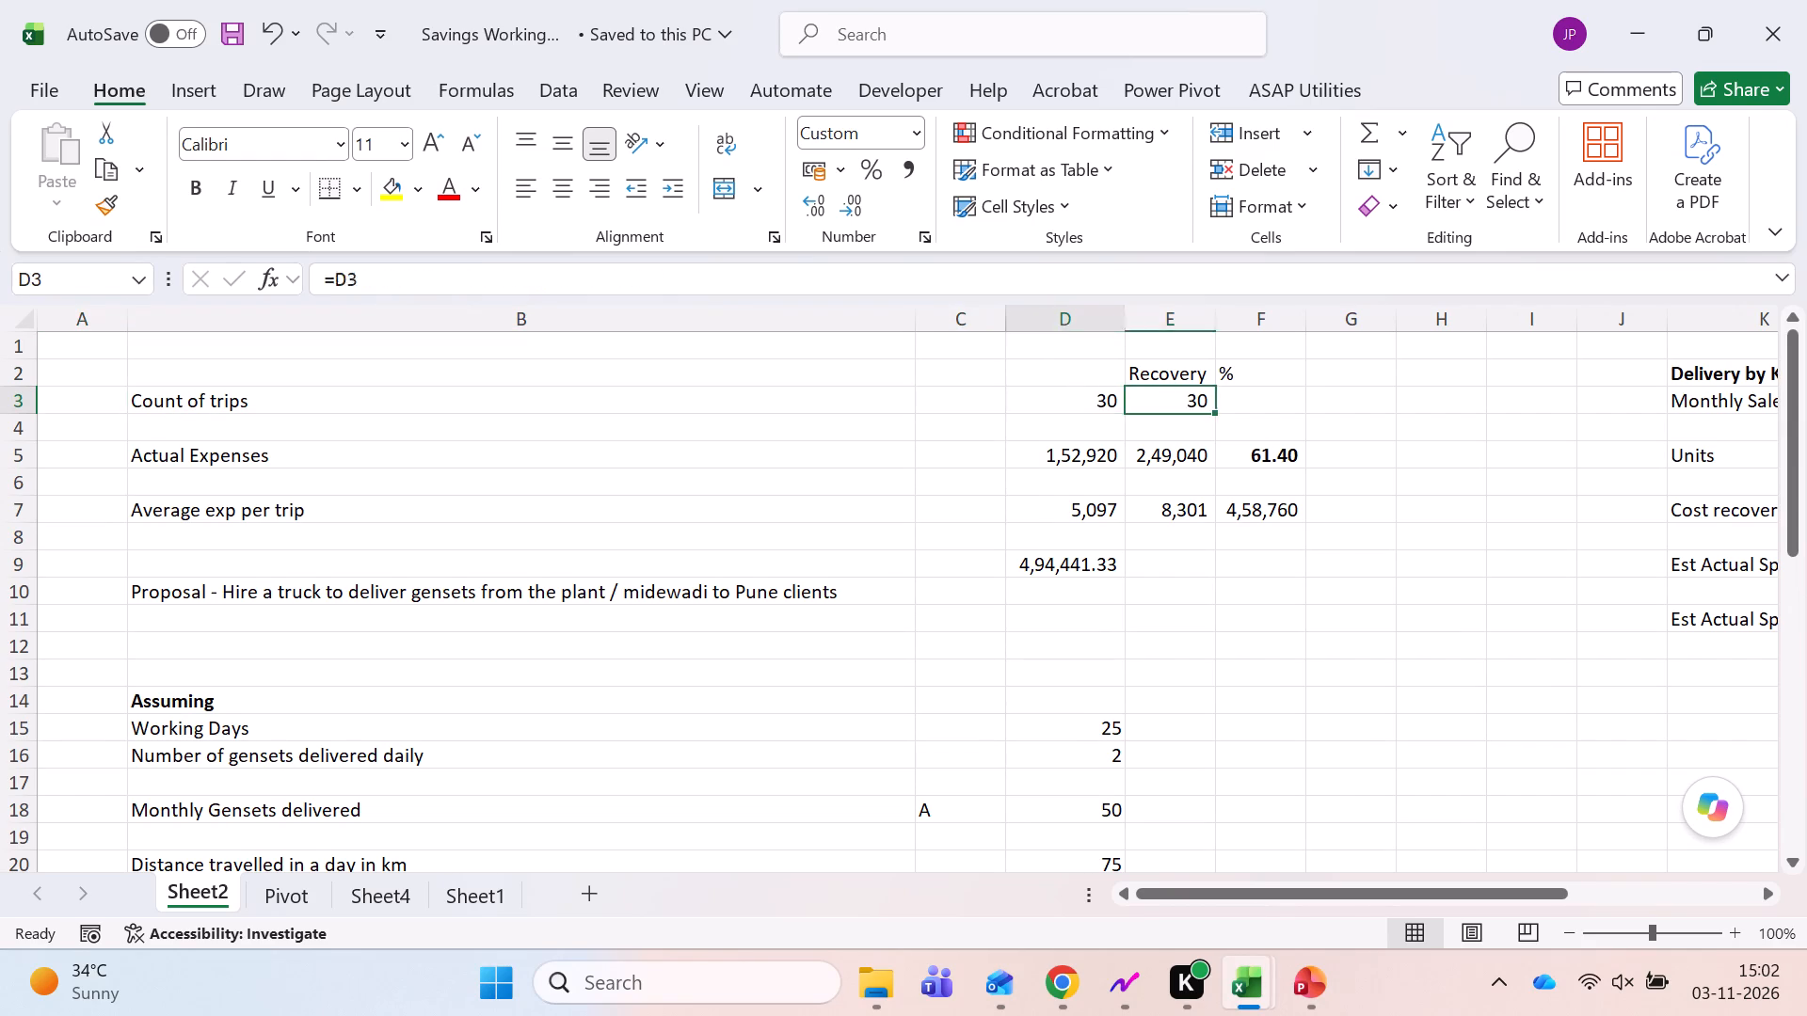
pyautogui.hotkey('alt', 'Tab')
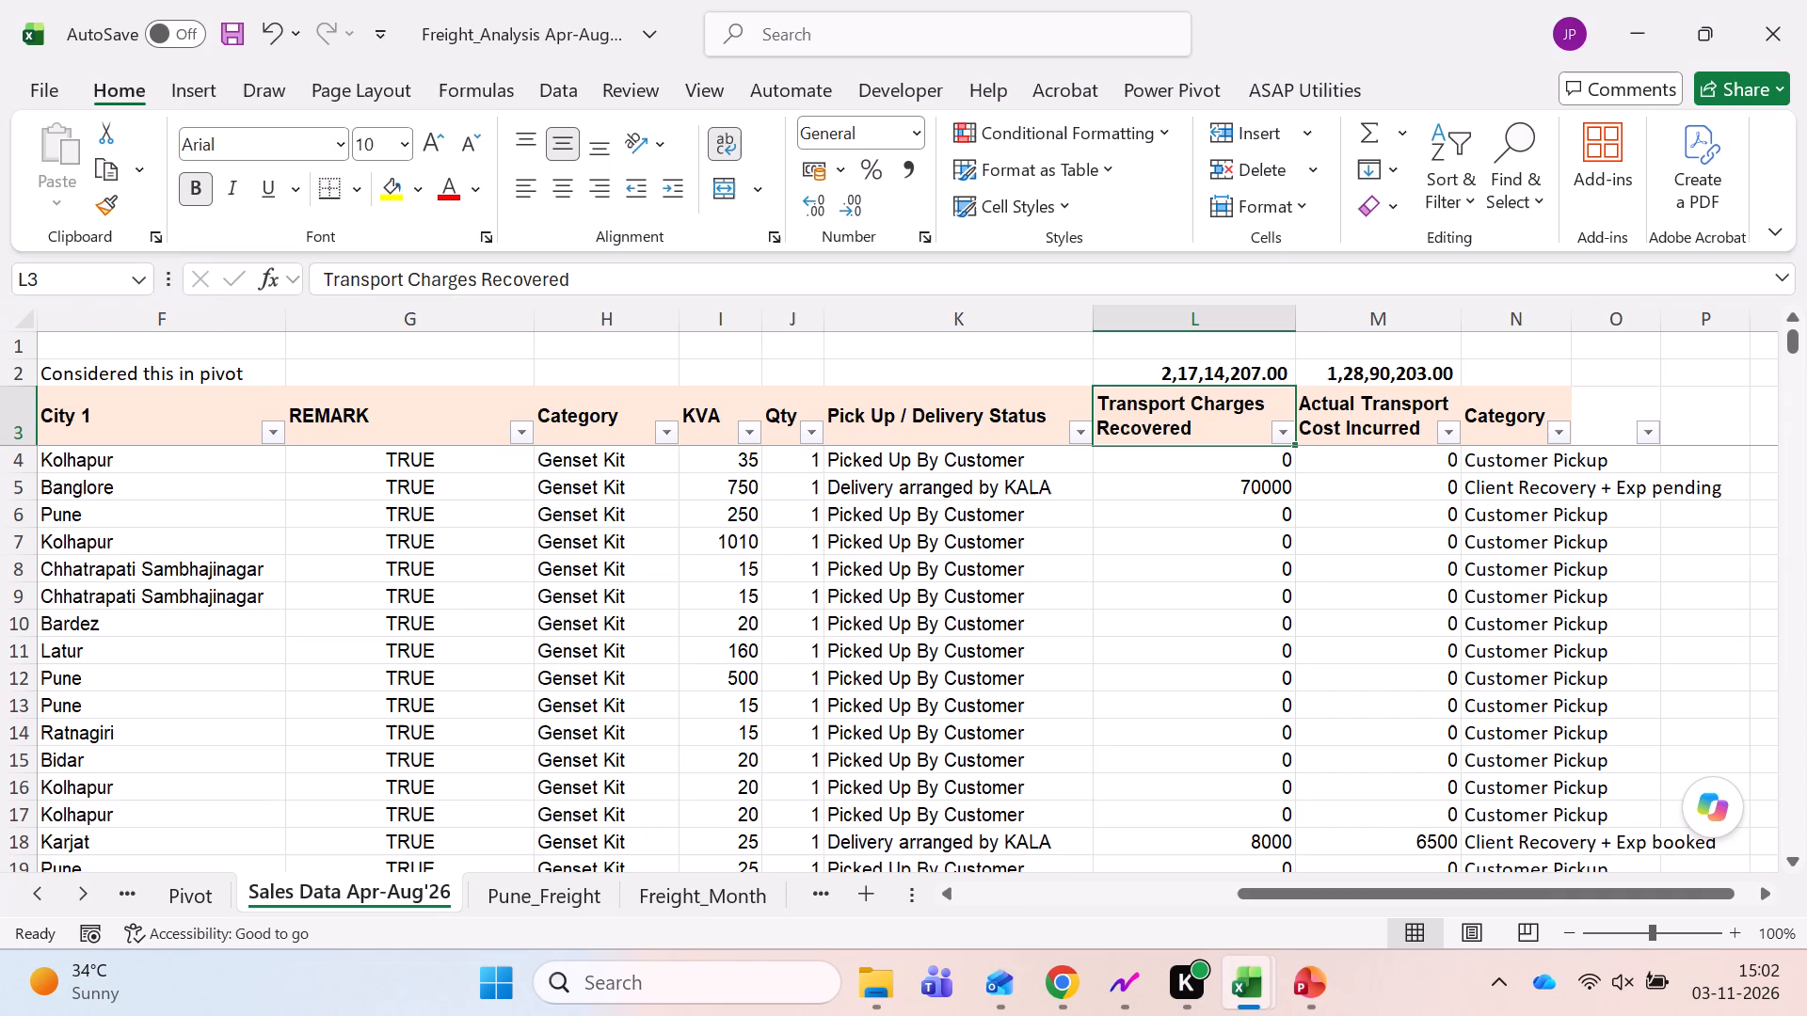
pyautogui.hotkey('alt', 'Tab')
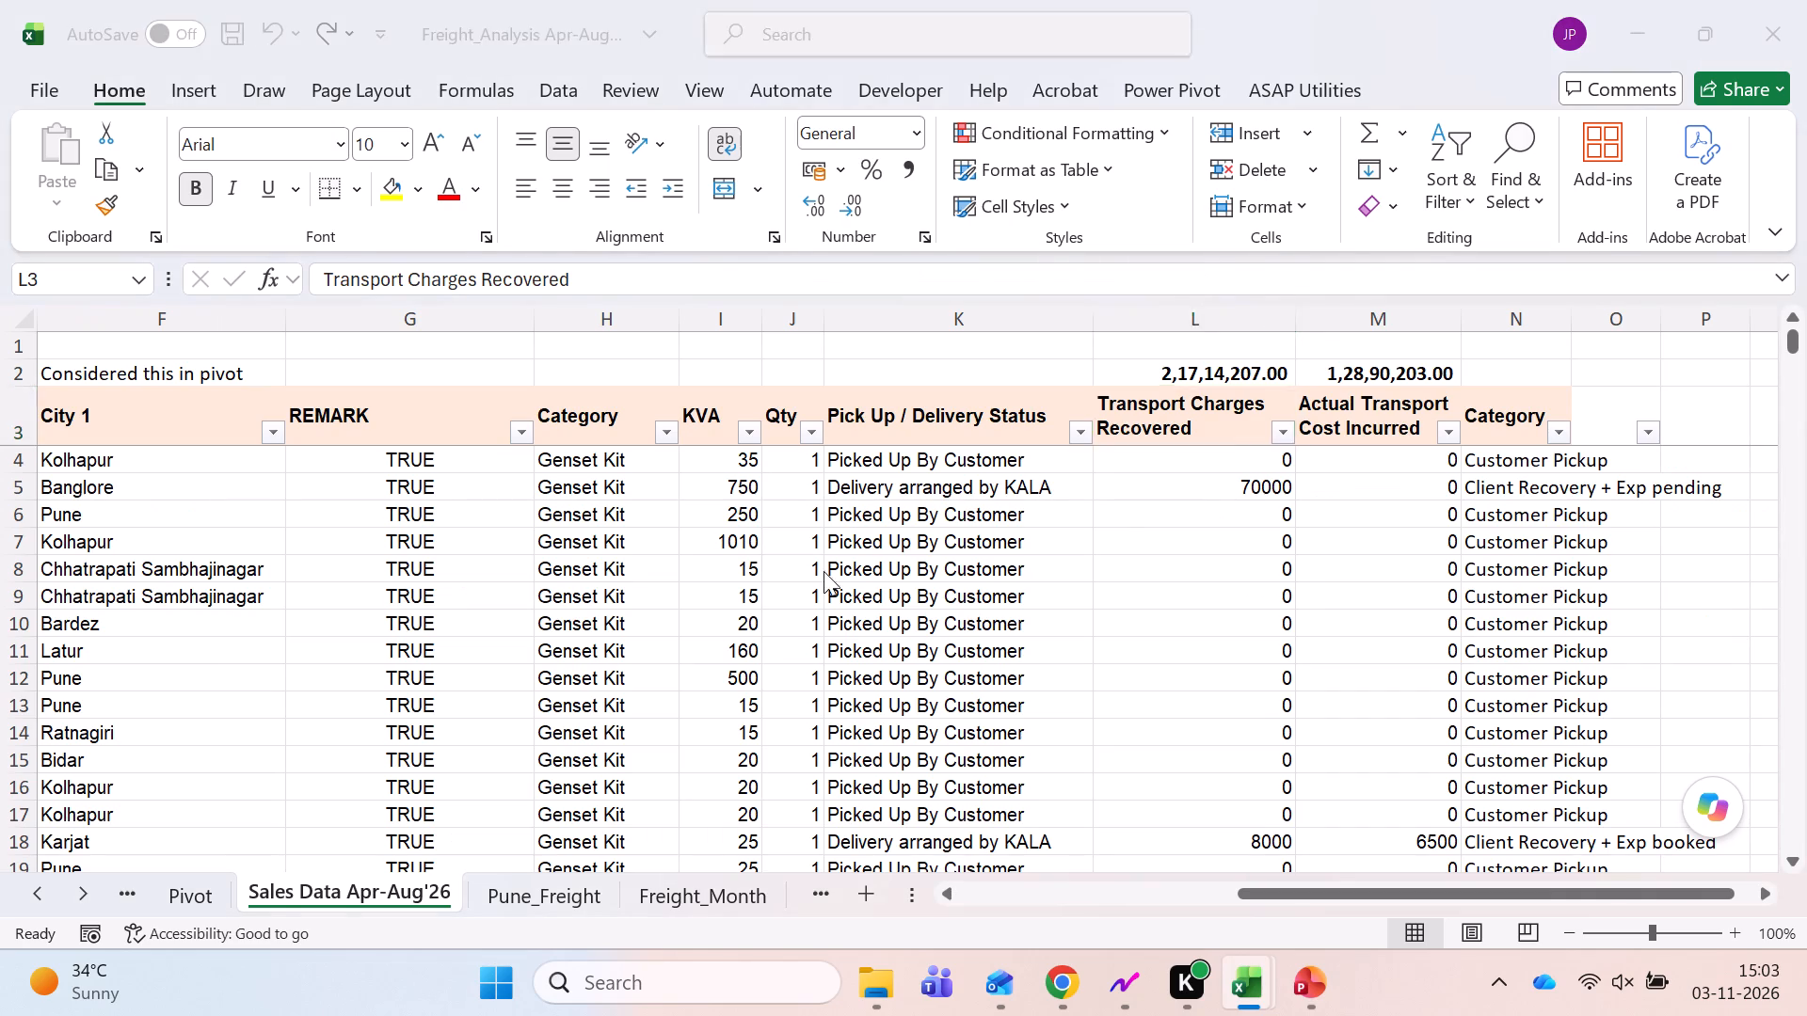
# Review the column layout and first invoice row of Sheet1 in the Savings Working workbook, from MOF Code onward.
pyautogui.hotkey('ctrl', 'pagedown')
pyautogui.hotkey('ctrl', 'pagedown')
pyautogui.hotkey('ctrl', 'pagedown')
pyautogui.hotkey('ctrl', 'pagedown')
pyautogui.hotkey('ctrl', 'Left')
pyautogui.hotkey('ctrl', 'Left')
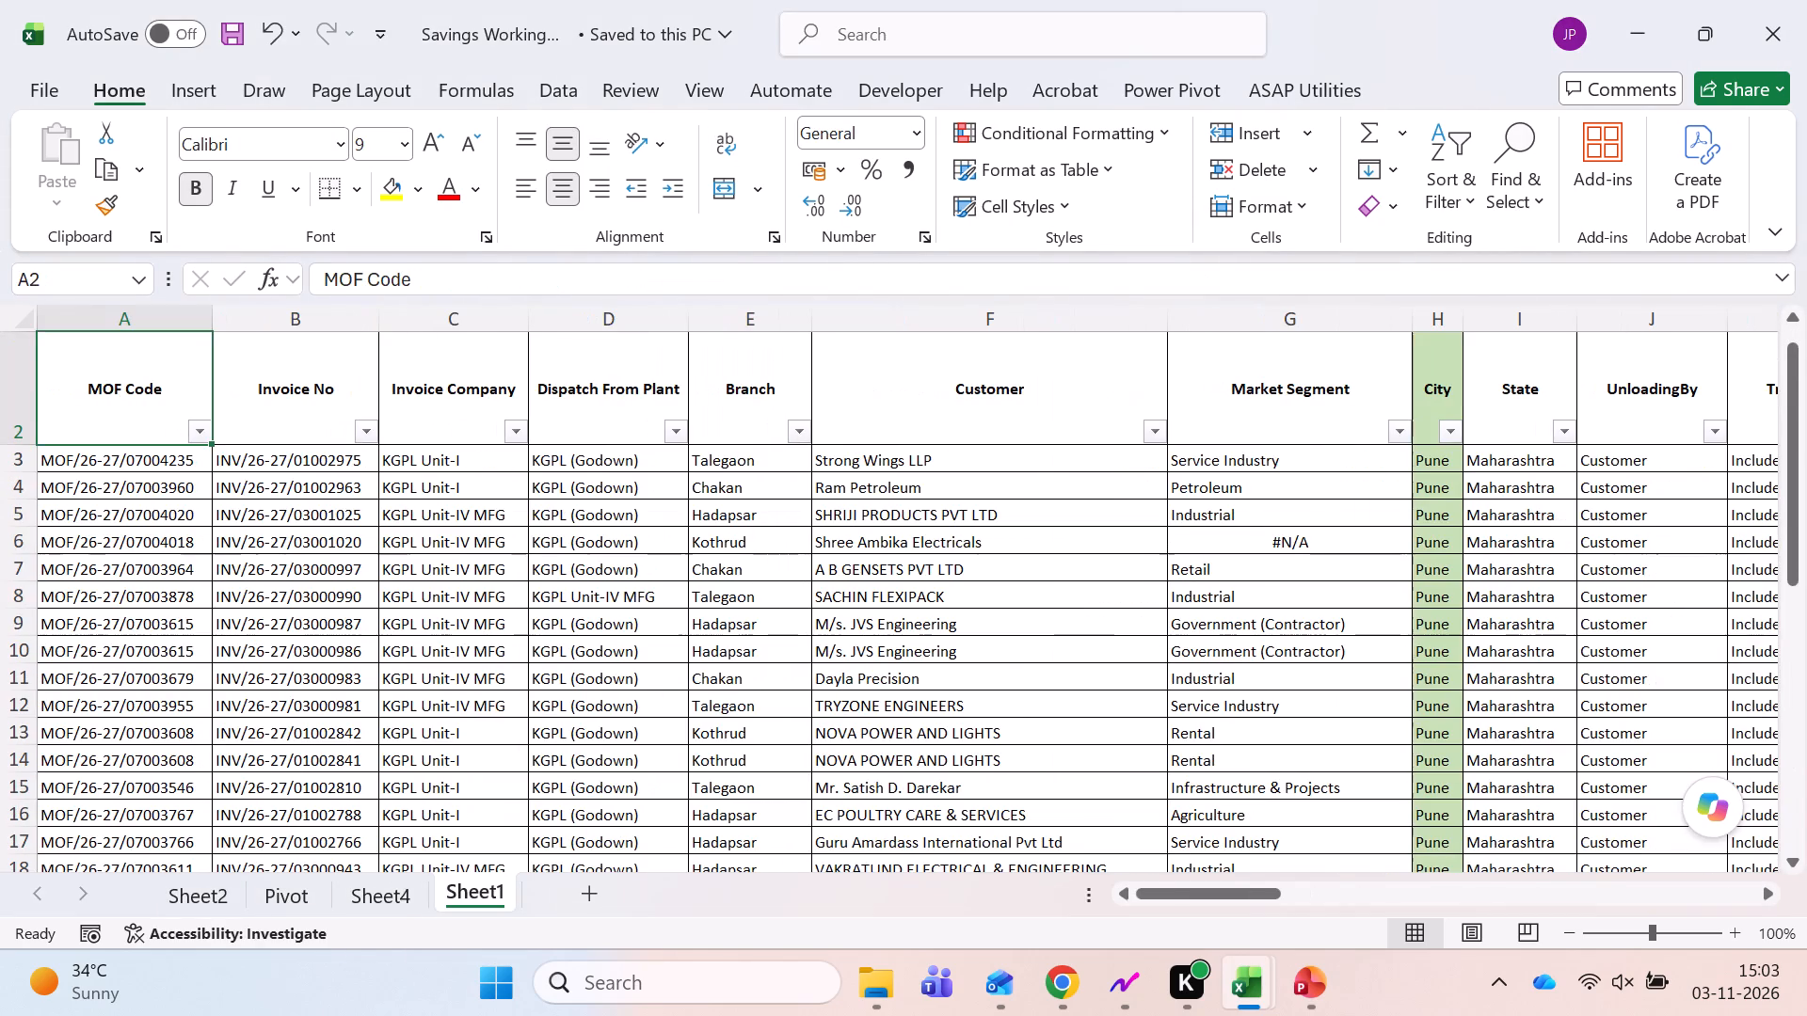
pyautogui.hotkey('ctrl', 'Left')
pyautogui.press('Down')
pyautogui.press('Right')
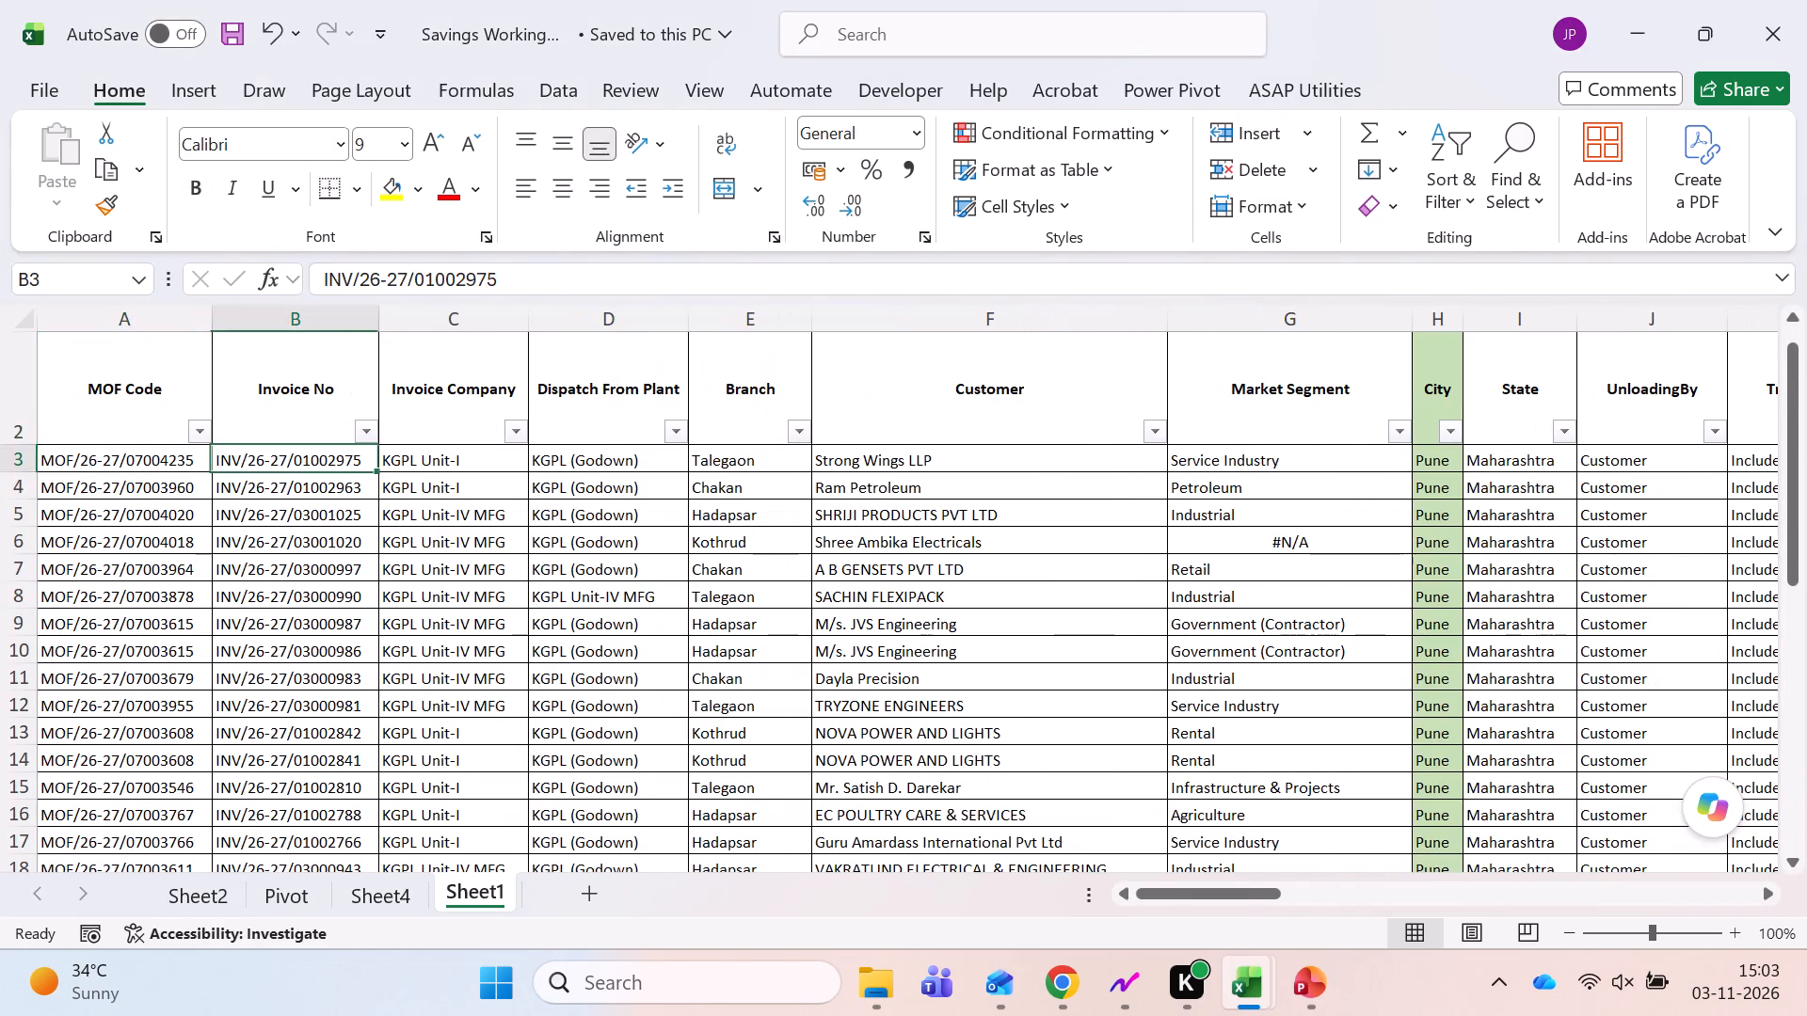
pyautogui.hotkey('ctrl', 'Left')
pyautogui.press('Right')
pyautogui.press('Right')
pyautogui.press('Right')
pyautogui.press('Right')
pyautogui.press('Right')
pyautogui.press('Right')
pyautogui.press('Right')
pyautogui.hotkey('ctrl', 'Left')
pyautogui.hotkey('ctrl', 'Left')
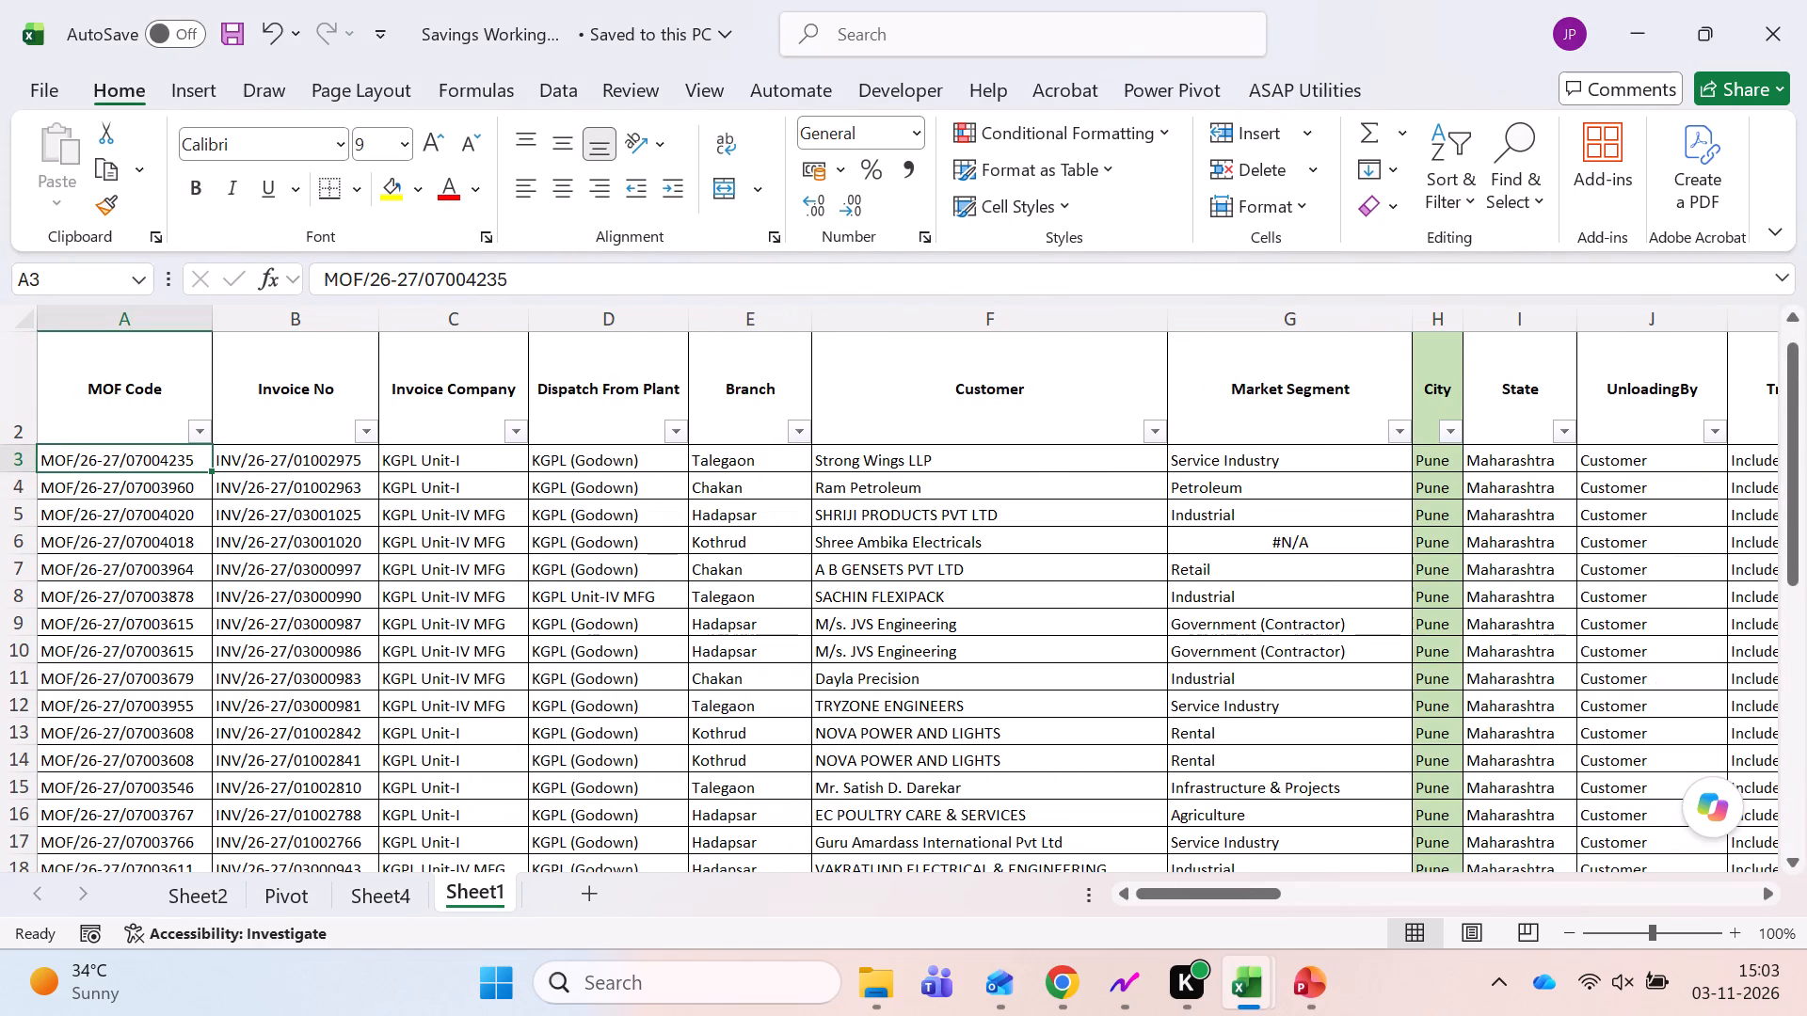
# Switch to the Freight_Analysis workbook and filter the City 1 column of the Apr-Aug'26 sales data to Pune.
pyautogui.hotkey('alt', 'Tab')
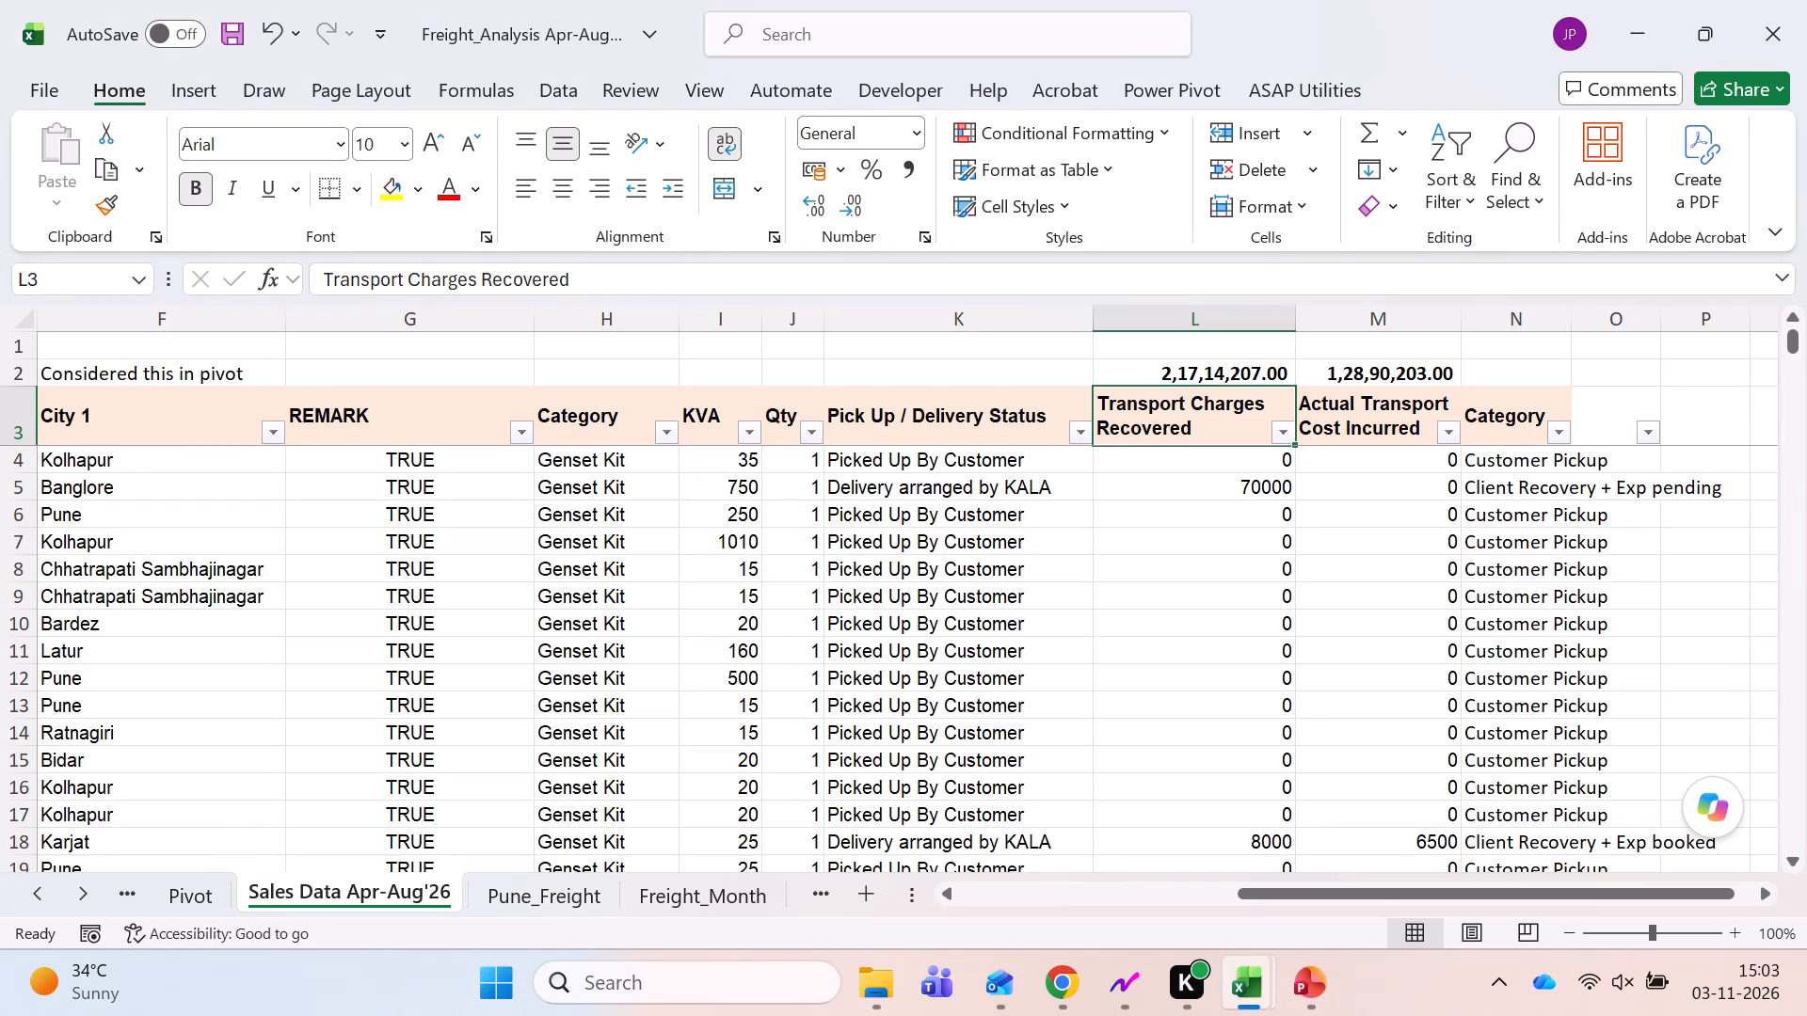
pyautogui.hotkey('ctrl', 'Left')
pyautogui.press('Right')
pyautogui.press('Right')
pyautogui.press('Right')
pyautogui.press('Right')
pyautogui.press('Right')
pyautogui.press('Right')
pyautogui.press('Right')
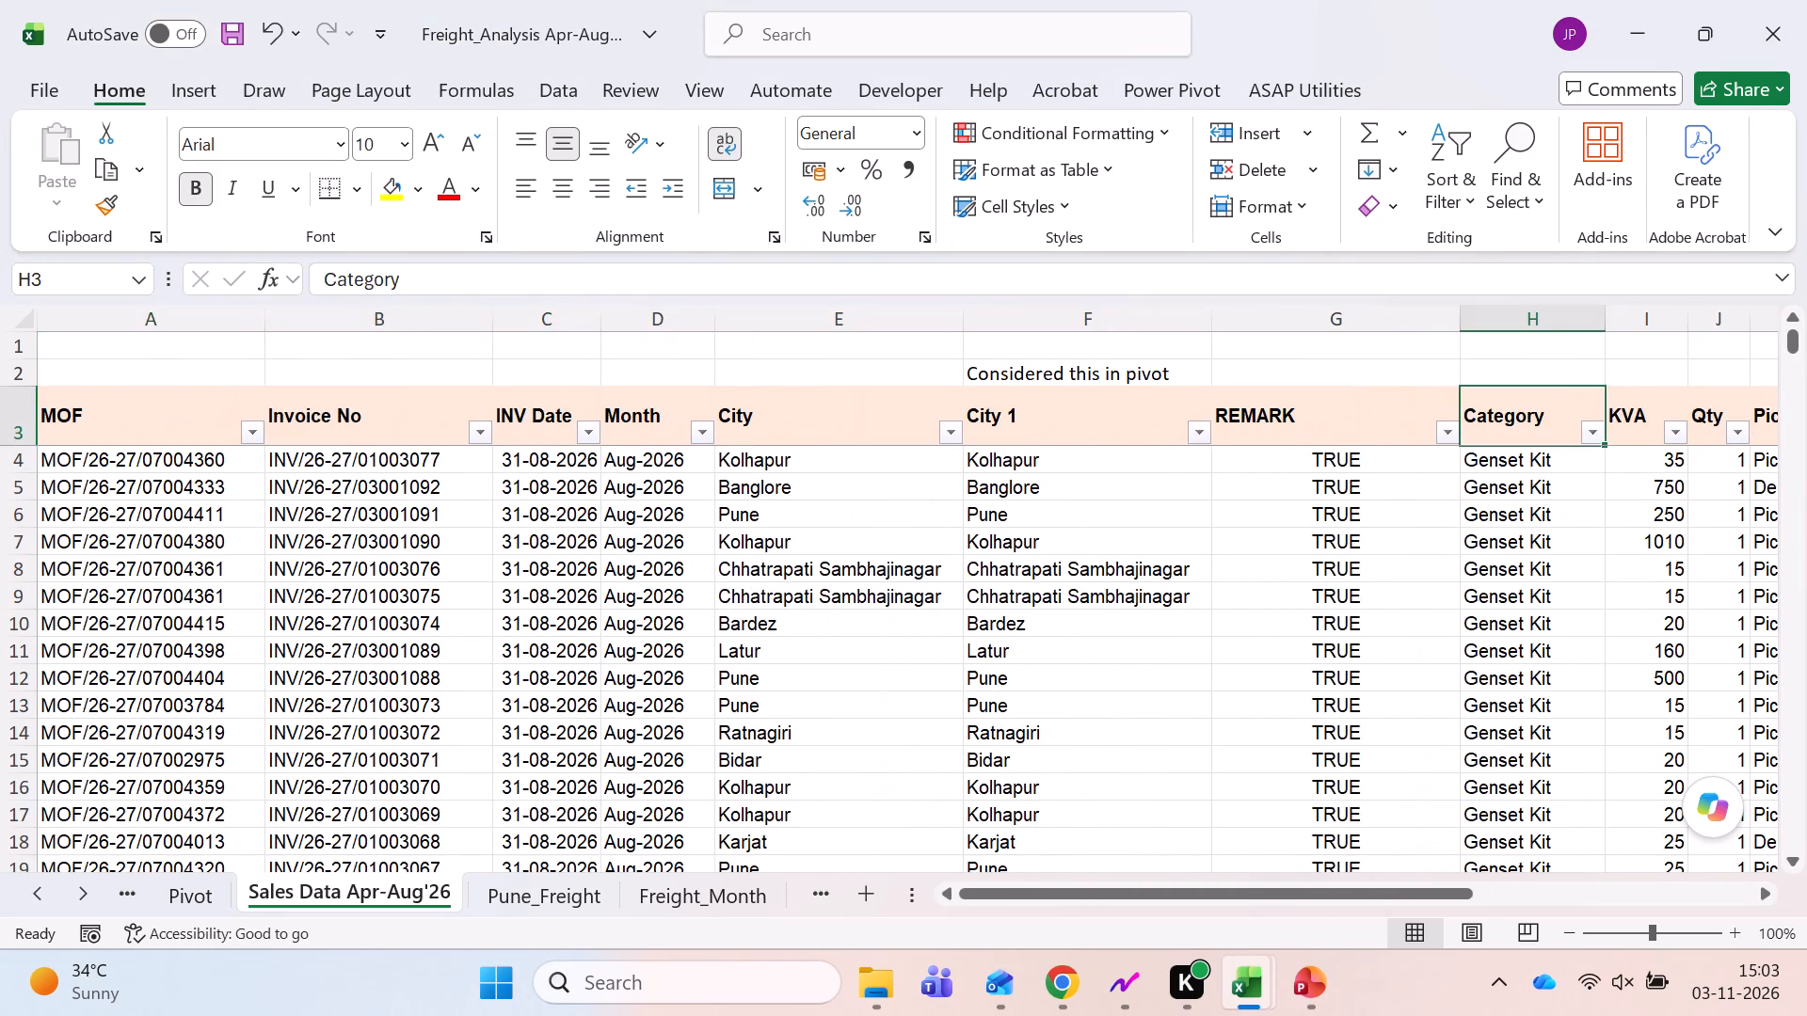
pyautogui.press('Left')
pyautogui.press('Left')
pyautogui.hotkey('alt', 'Down')
pyautogui.hotkey('alt', 'Down')
pyautogui.hotkey('alt', 'Down')
pyautogui.hotkey('alt', 'Down')
pyautogui.hotkey('alt', 'Down')
pyautogui.hotkey('alt', 'Down')
pyautogui.hotkey('alt', 'Down')
pyautogui.hotkey('alt', 'Down')
pyautogui.hotkey('alt', 'Down')
pyautogui.hotkey('alt', 'Down')
pyautogui.hotkey('alt', 'Down')
pyautogui.write('pune')
pyautogui.press('Return')
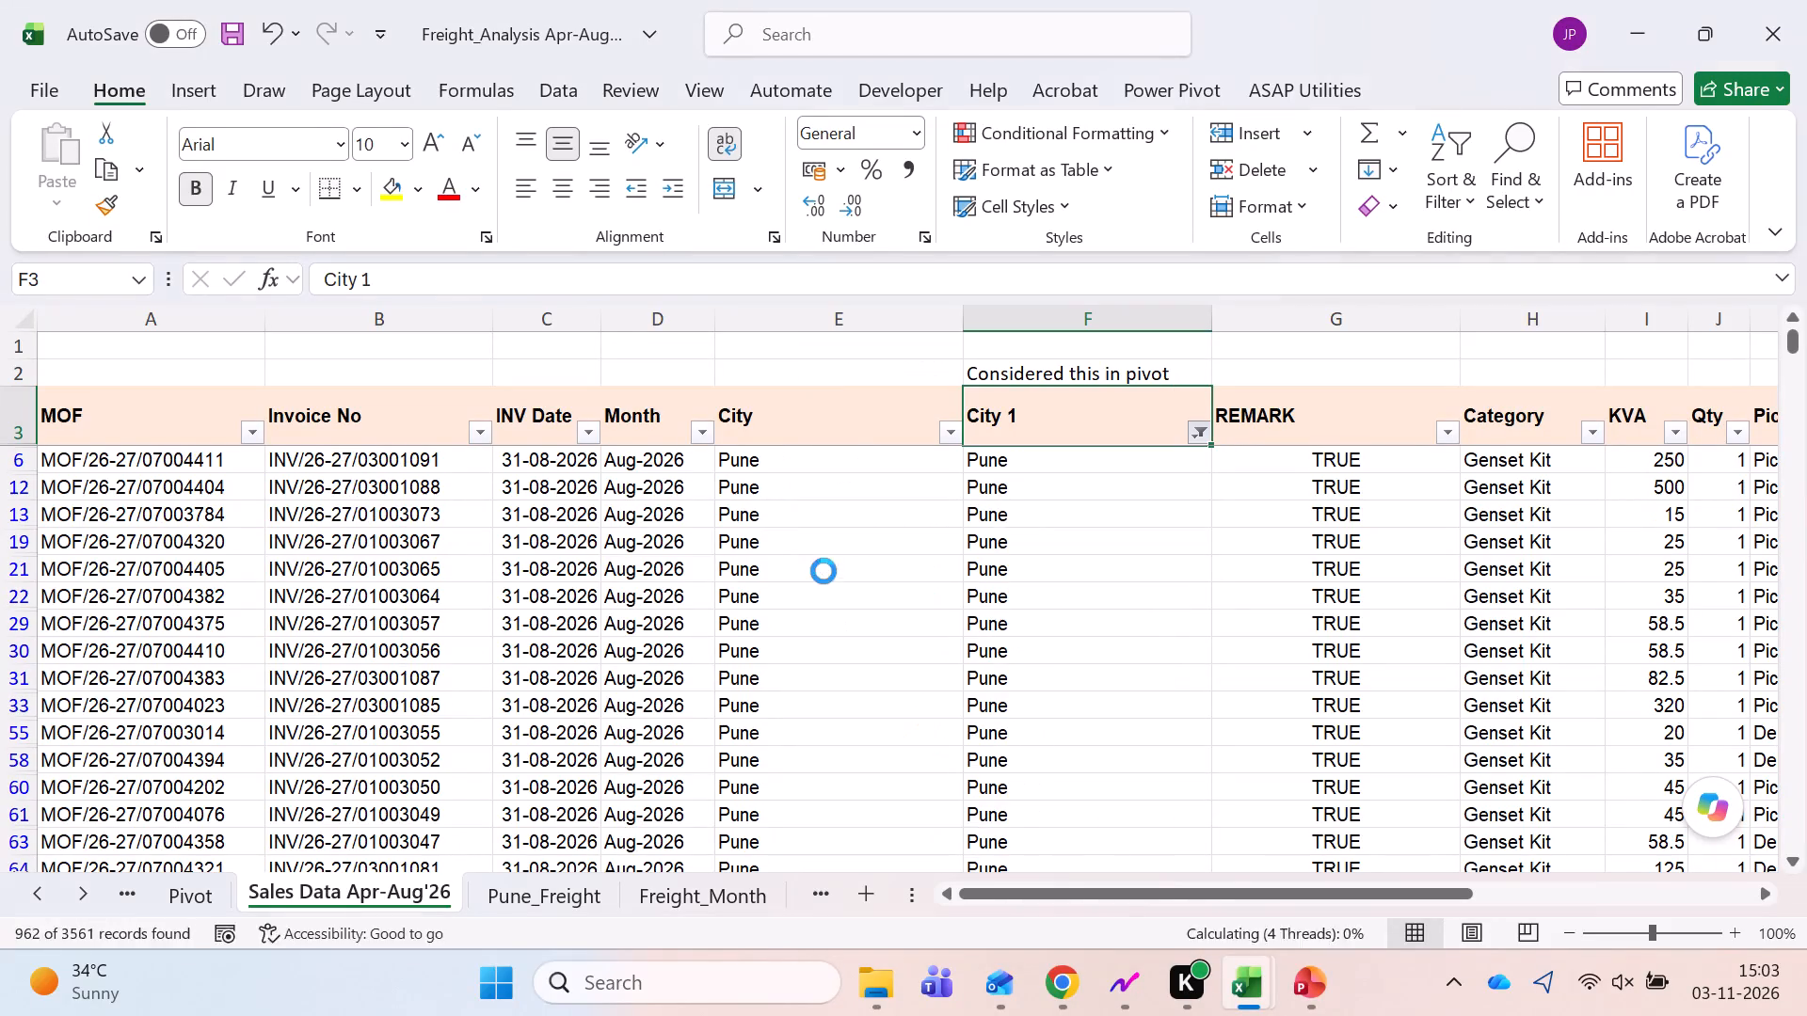
# Copy the Pune rows from MOF through Actual Transport Cost Incurred into a new Savings Working sheet at A2 and autofit the columns.
pyautogui.press('Down')
pyautogui.hotkey('ctrl', 'Left')
pyautogui.hotkey('ctrl', 'Left')
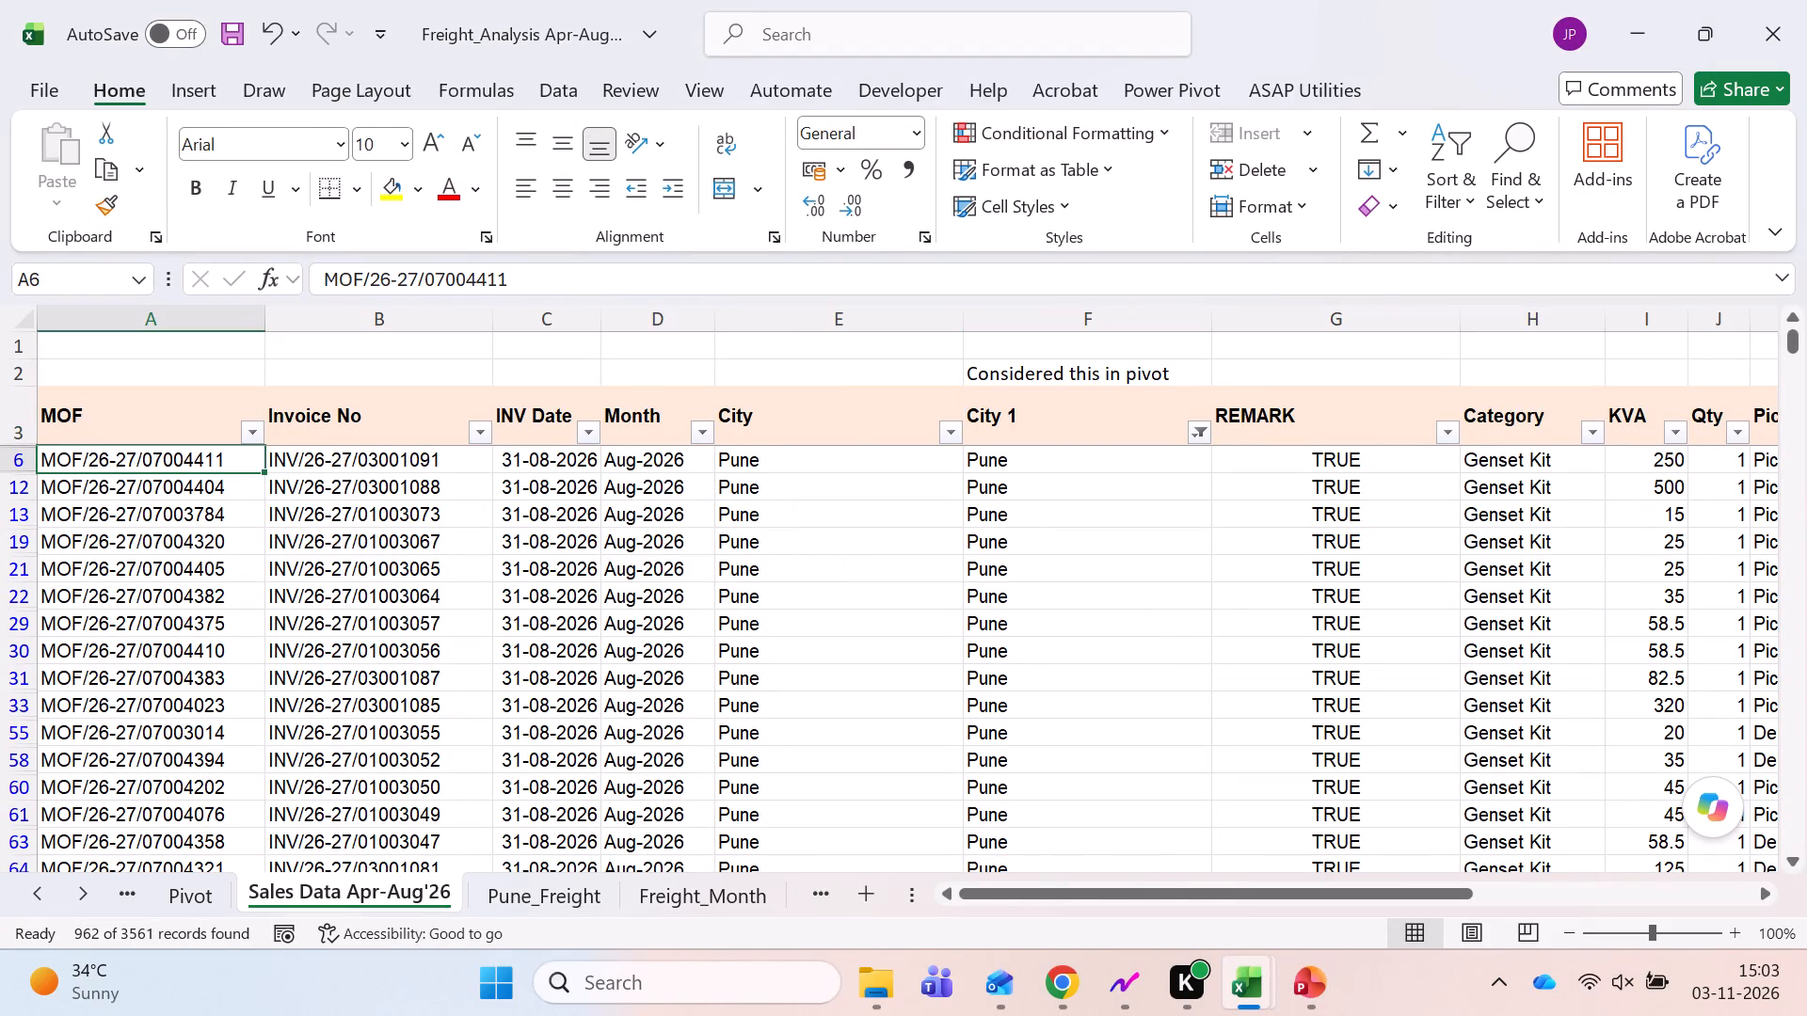
pyautogui.press('Up')
pyautogui.hotkey('ctrl', 'shift', 'Right')
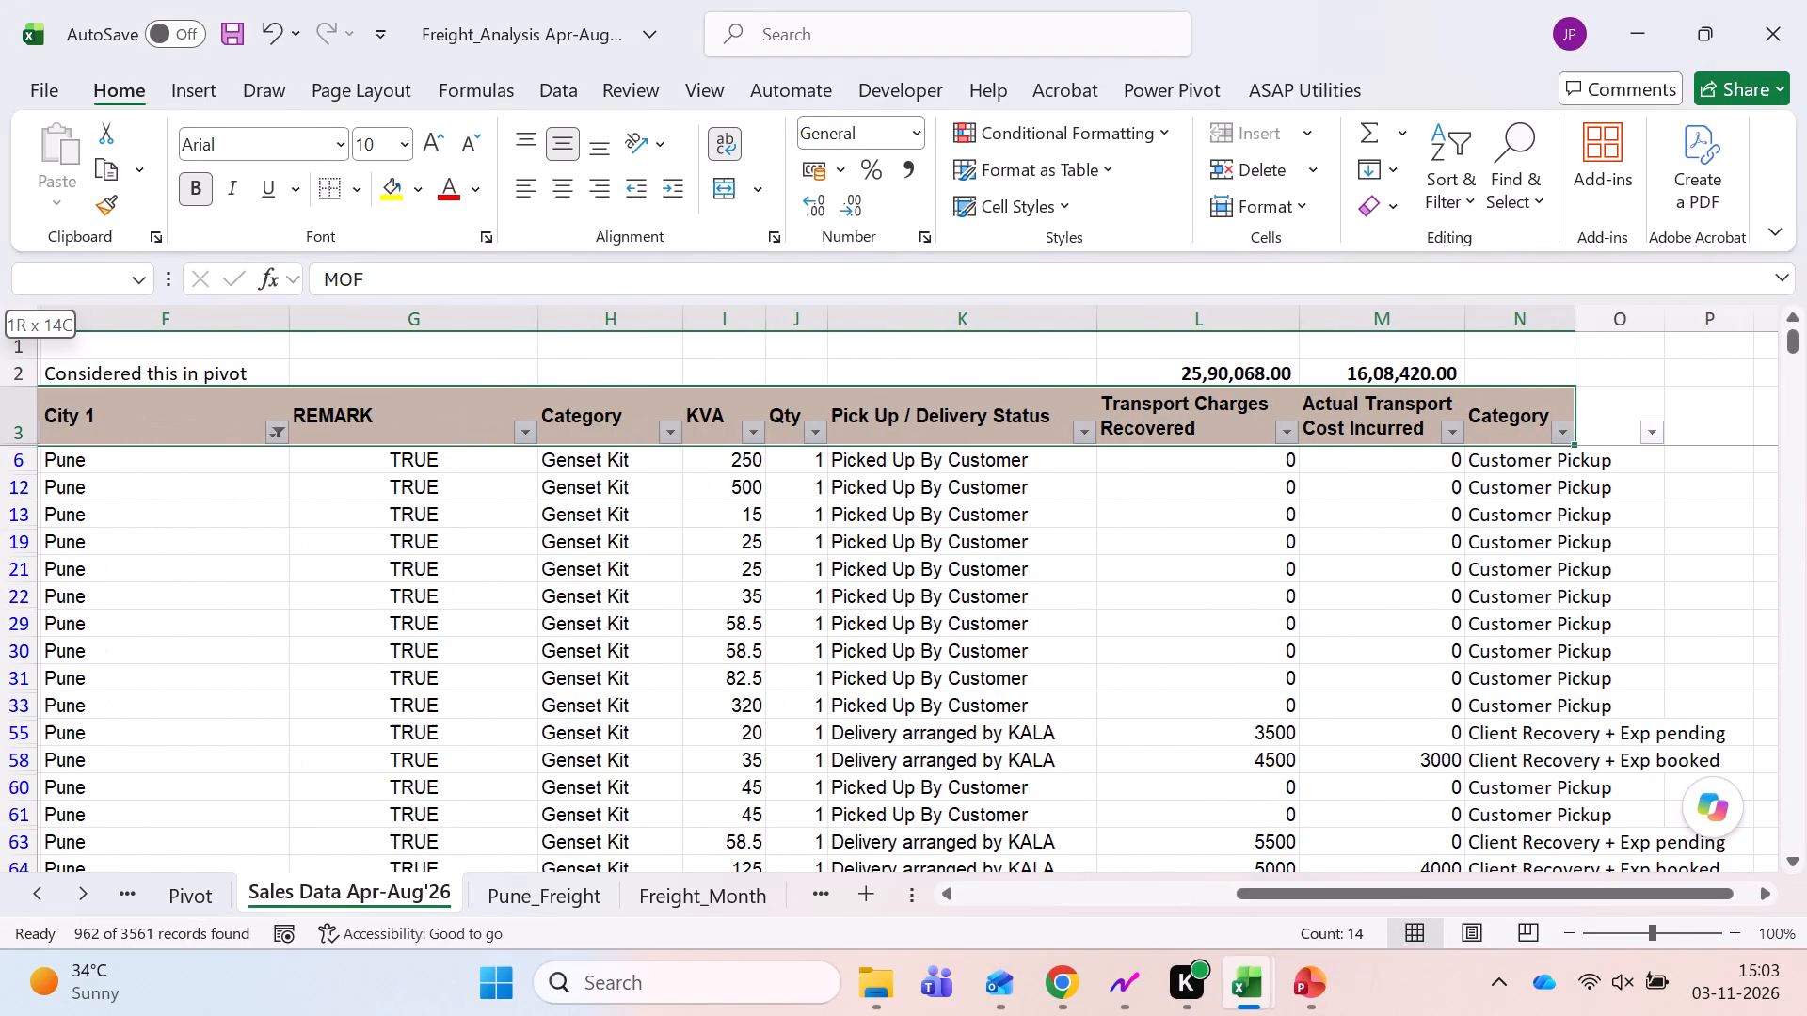
pyautogui.hotkey('shift', 'Left')
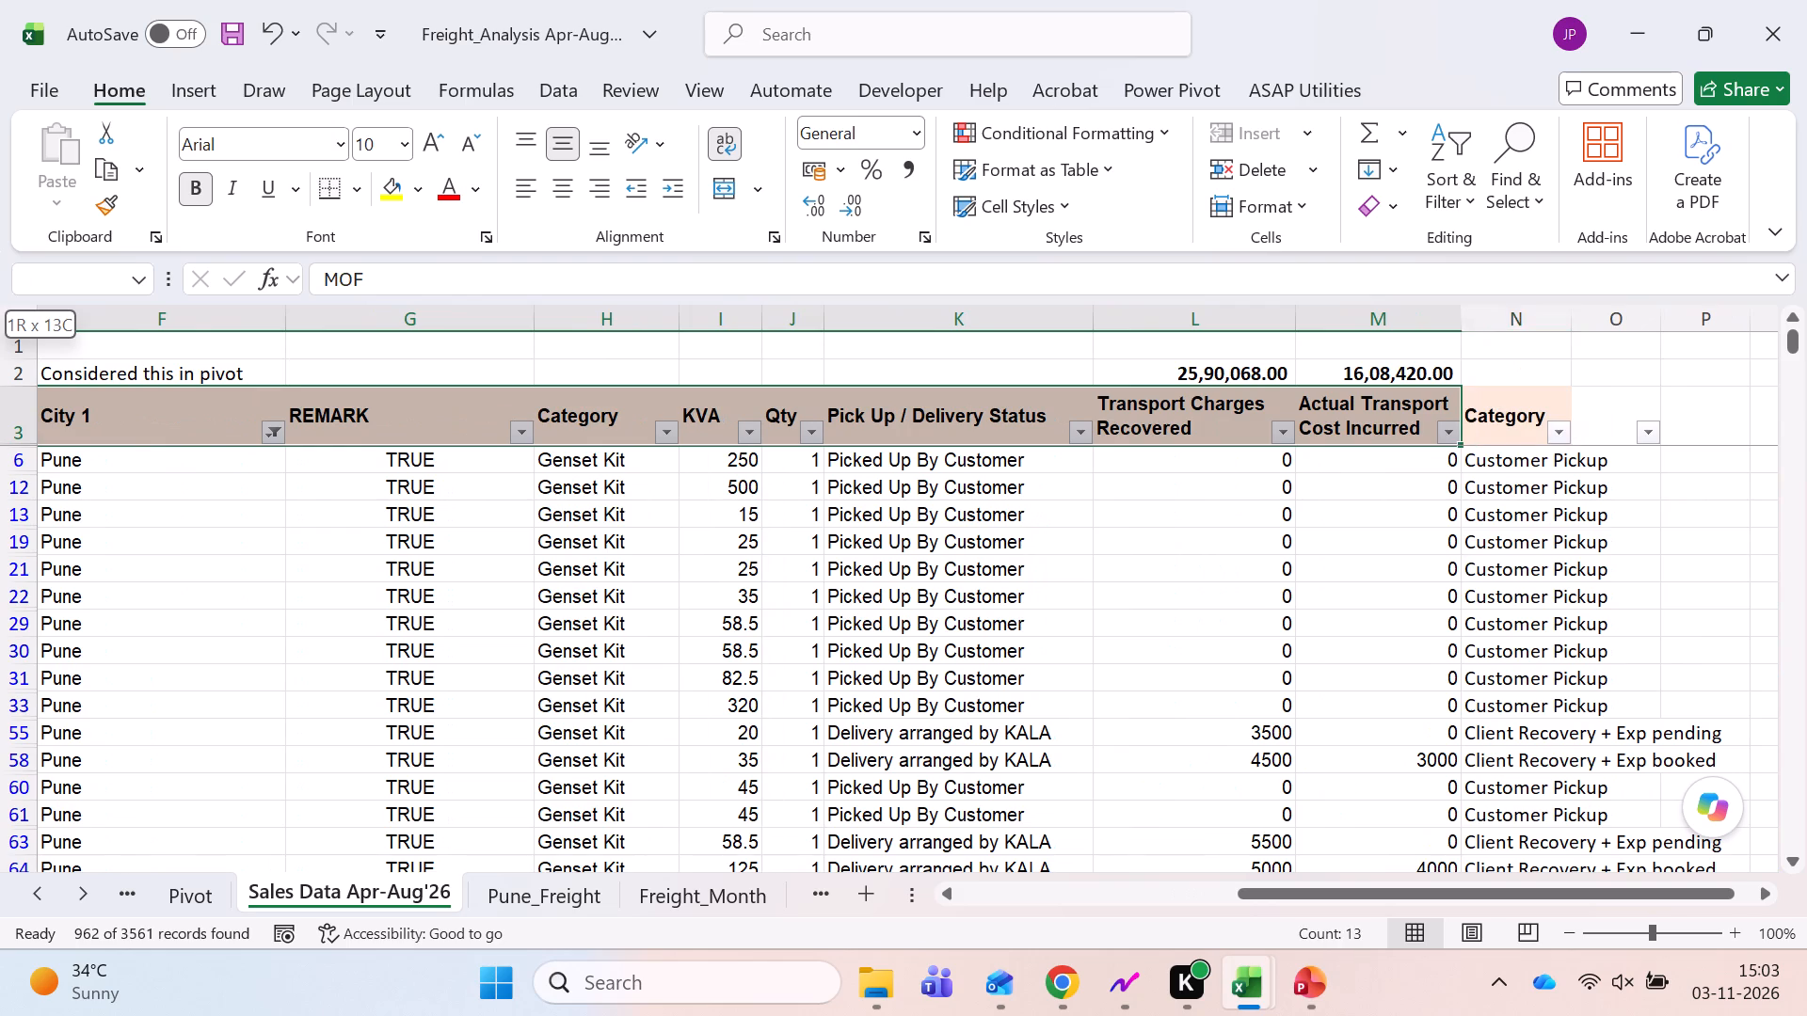
pyautogui.hotkey('ctrl', 'shift', 'Down')
pyautogui.hotkey('ctrl', 'c')
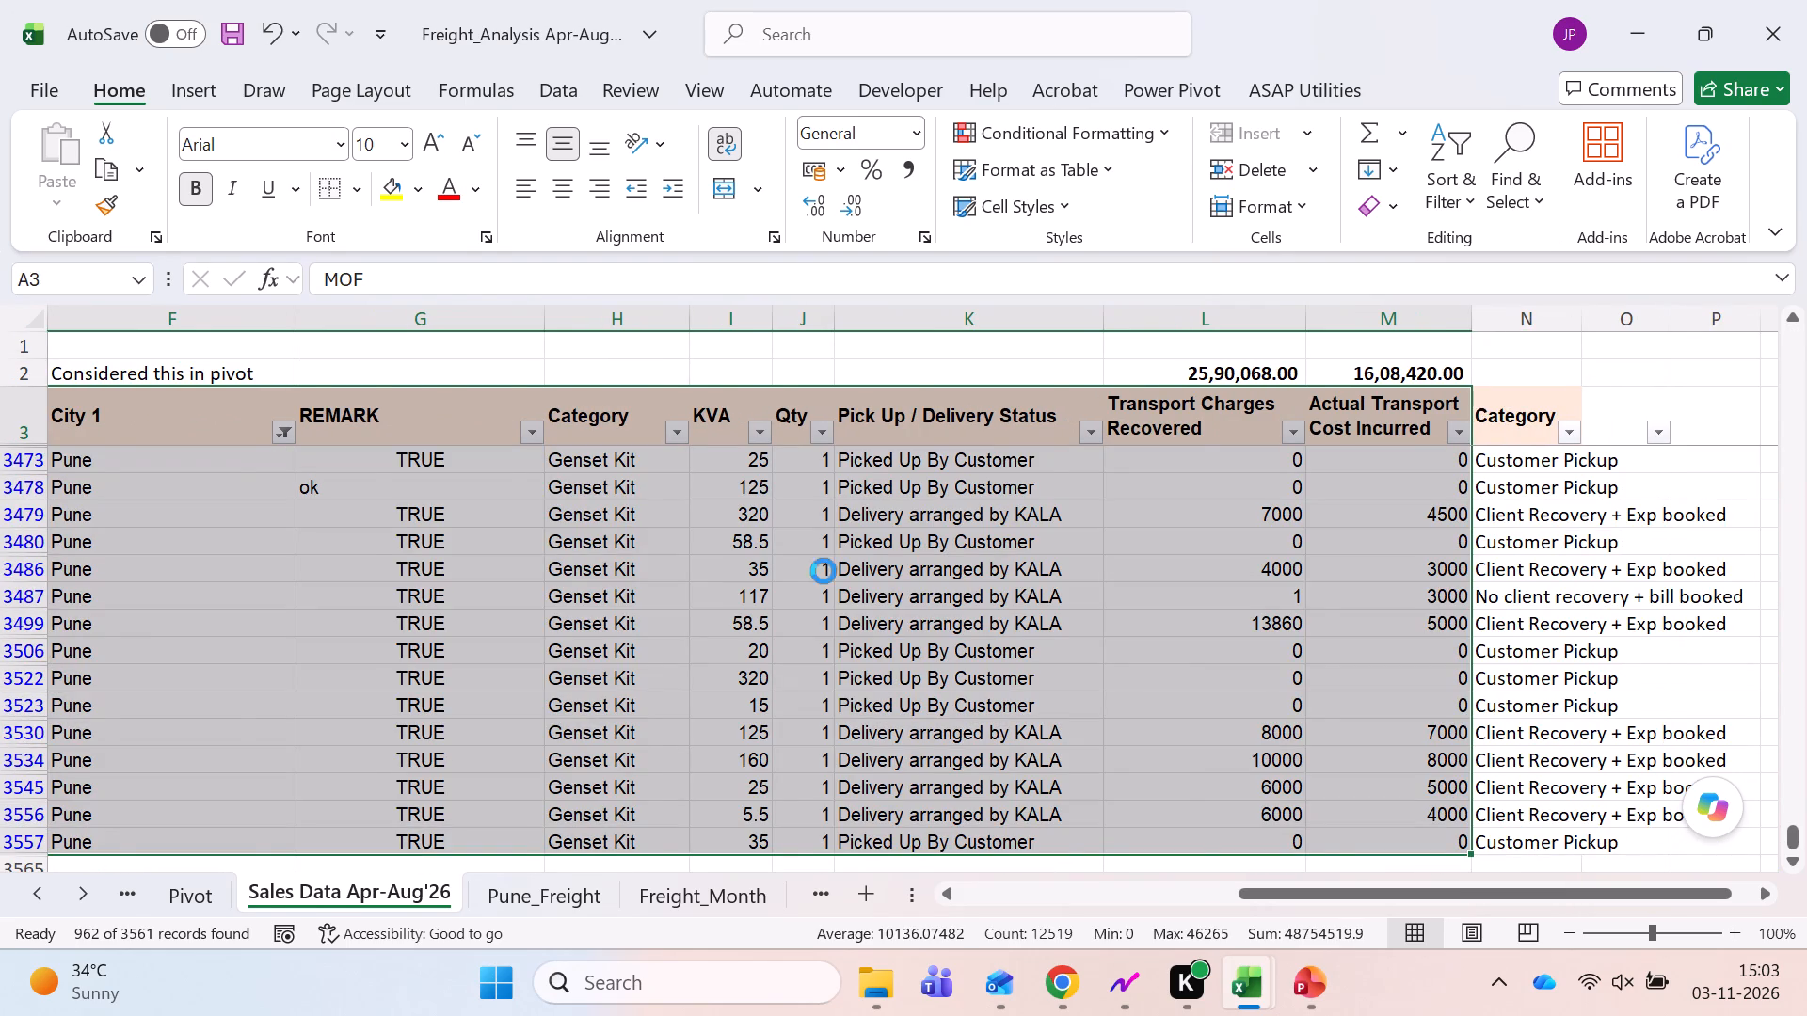
pyautogui.hotkey('alt', 'Tab')
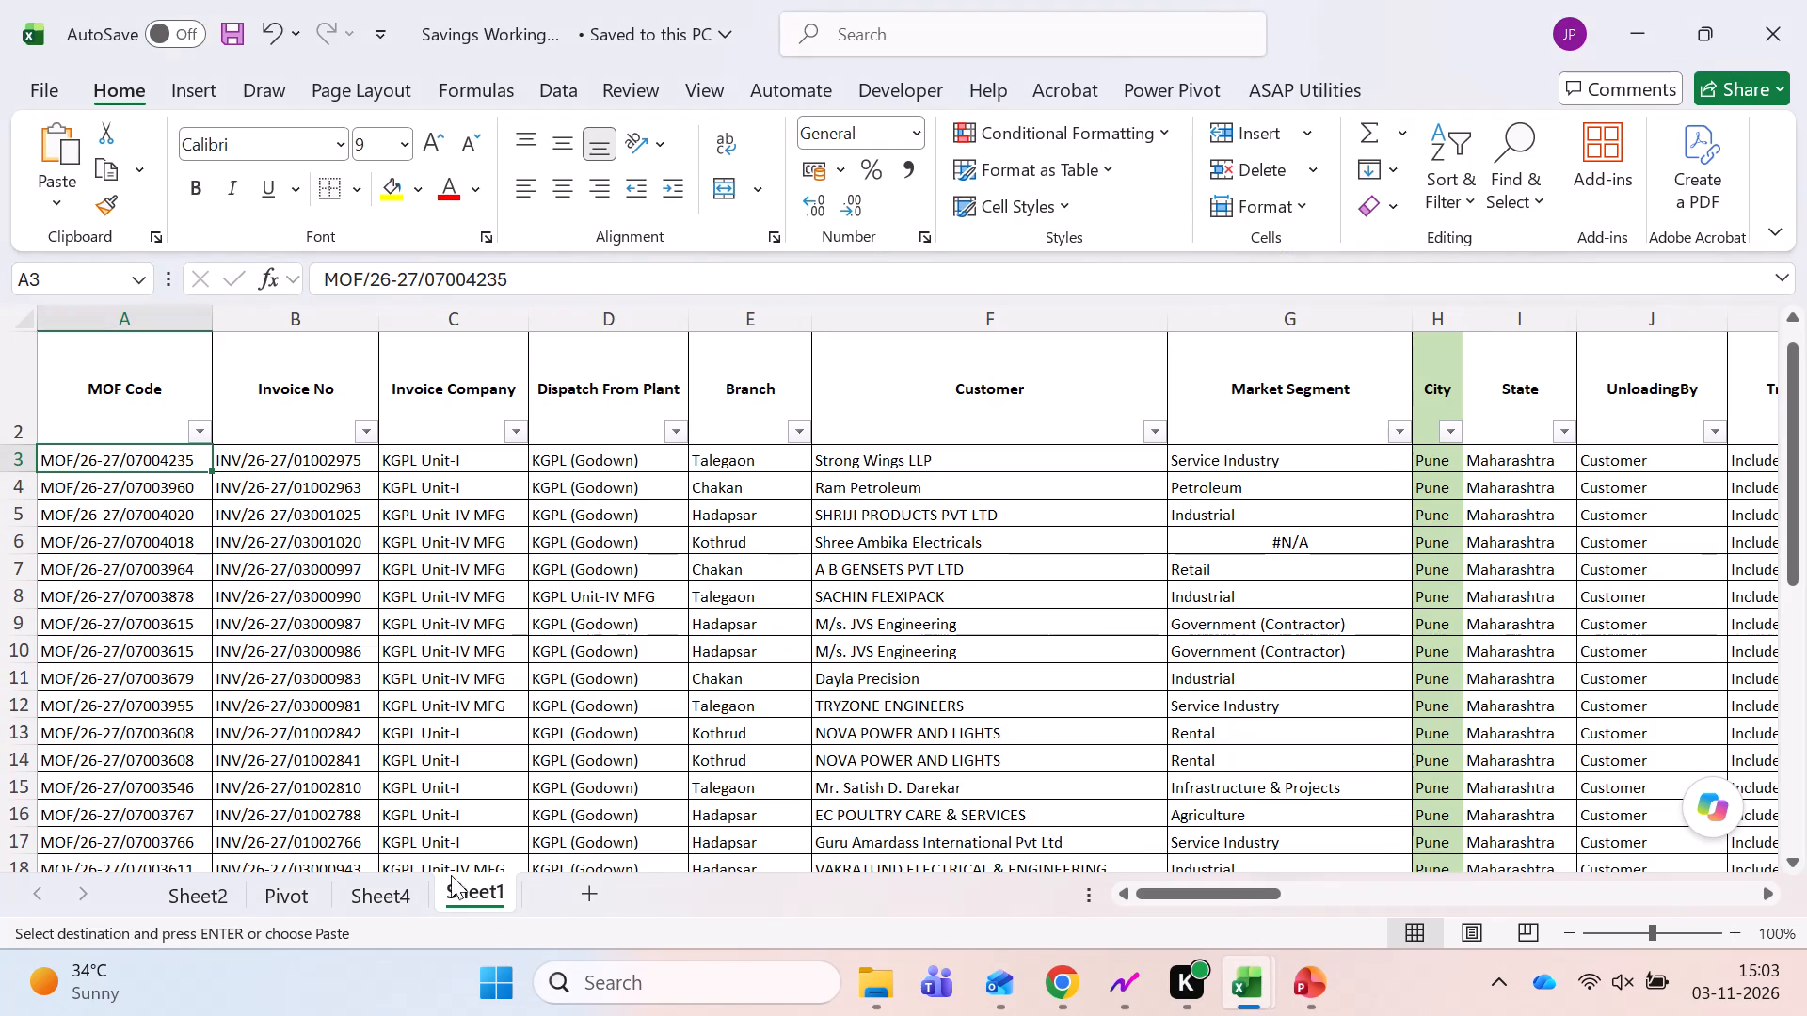
pyautogui.click(575, 898)
pyautogui.press('Down')
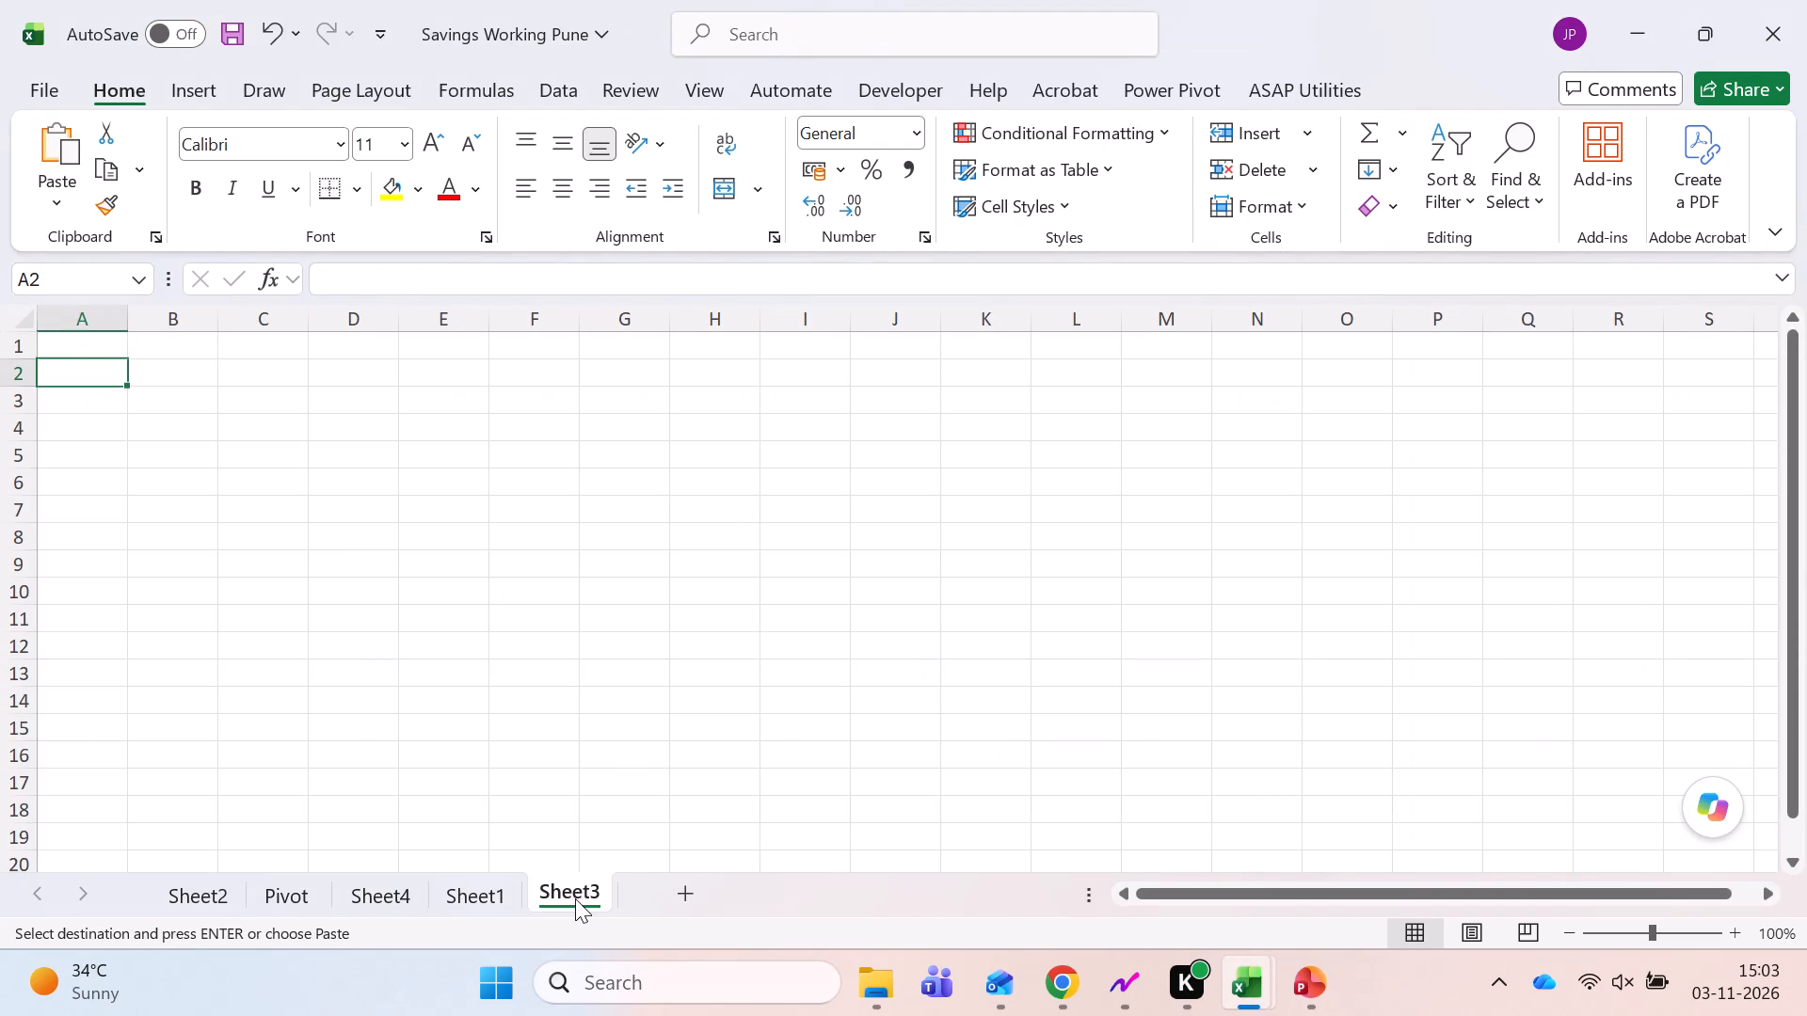
pyautogui.hotkey('ctrl', 'v')
pyautogui.hotkey('alt', 'h')
pyautogui.write('oi')
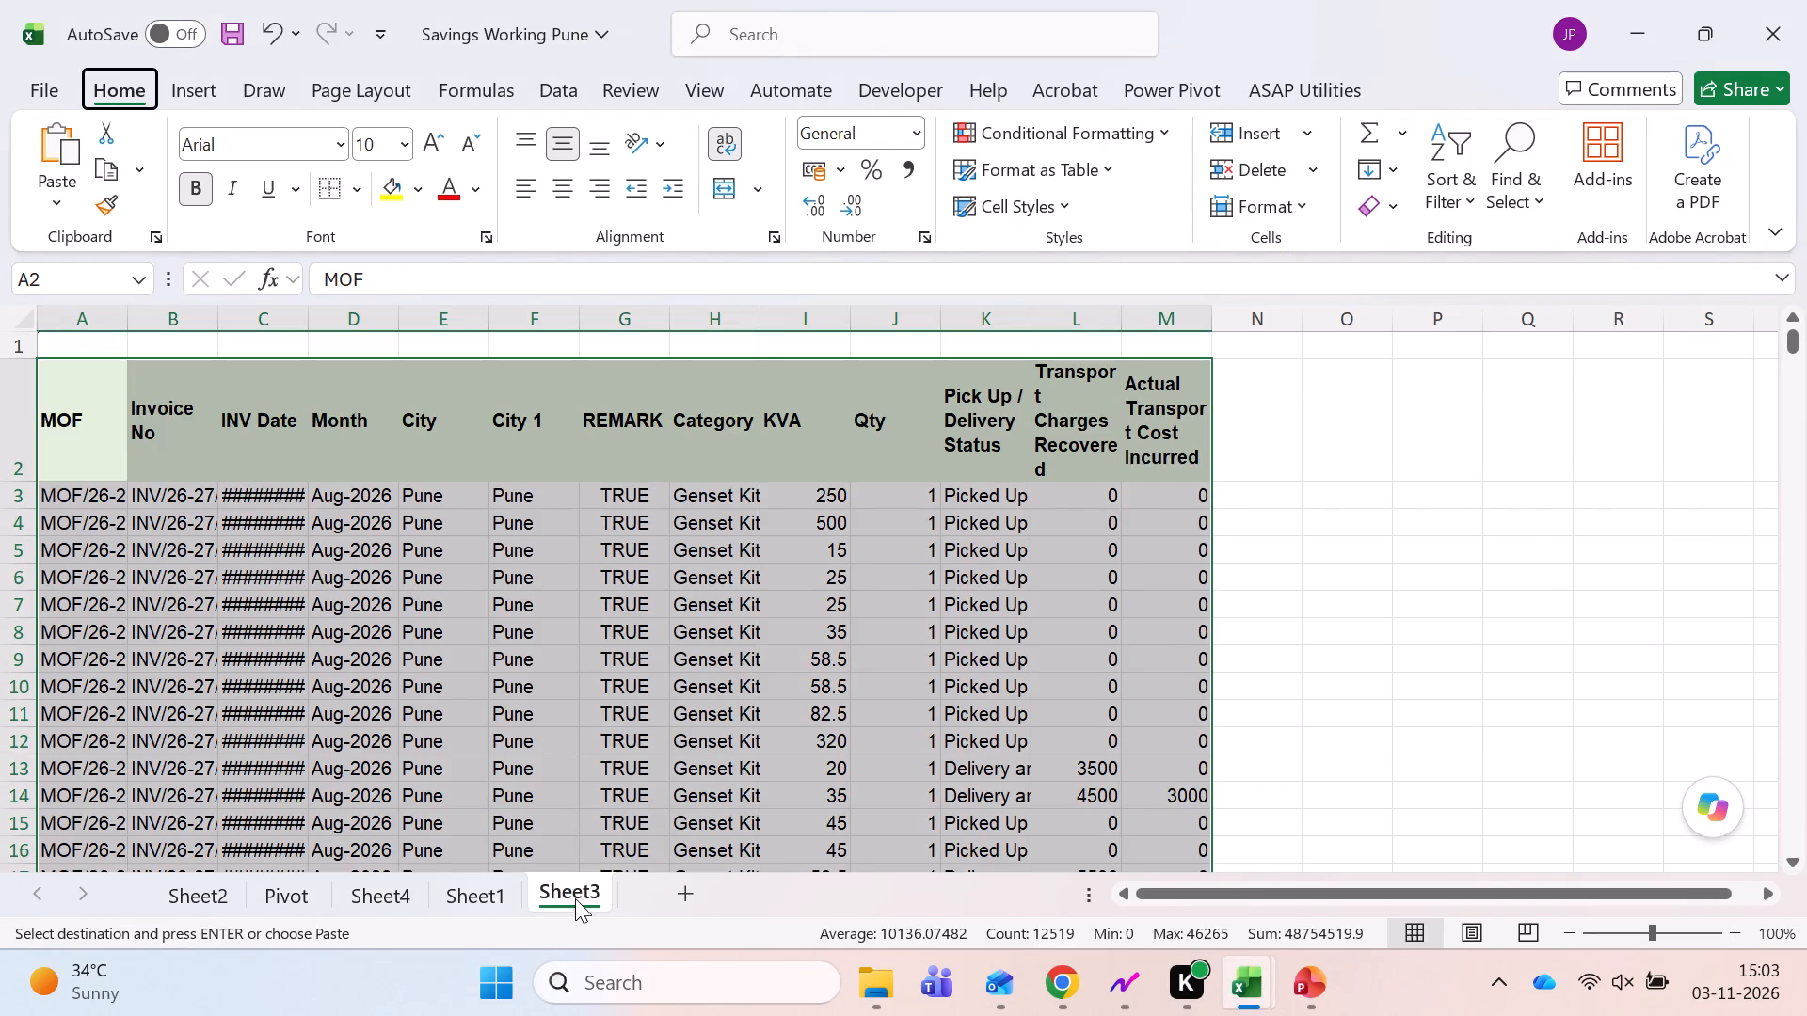
# Turn on filters for the header row of the pasted Pune table.
pyautogui.press('Right')
pyautogui.press('Down')
pyautogui.hotkey('ctrl', 'shift', 'Down')
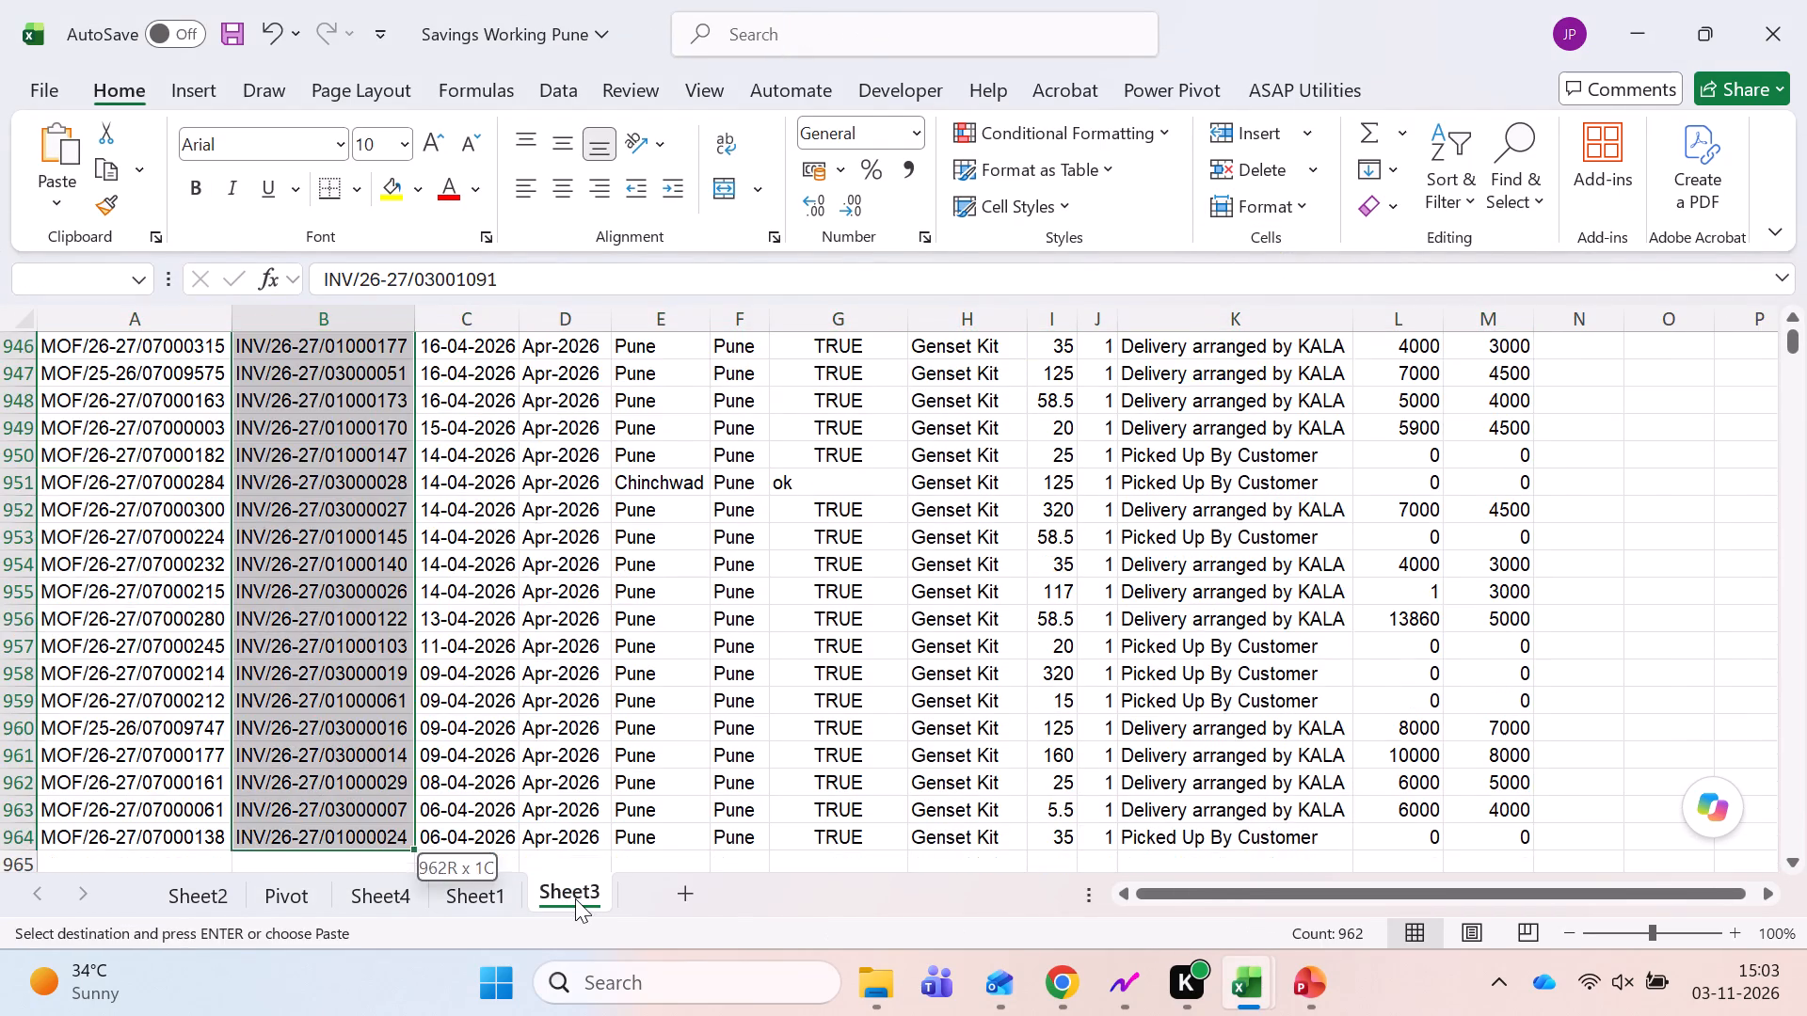
pyautogui.press('Up')
pyautogui.press('Down')
pyautogui.press('Up')
pyautogui.hotkey('shift', 'space')
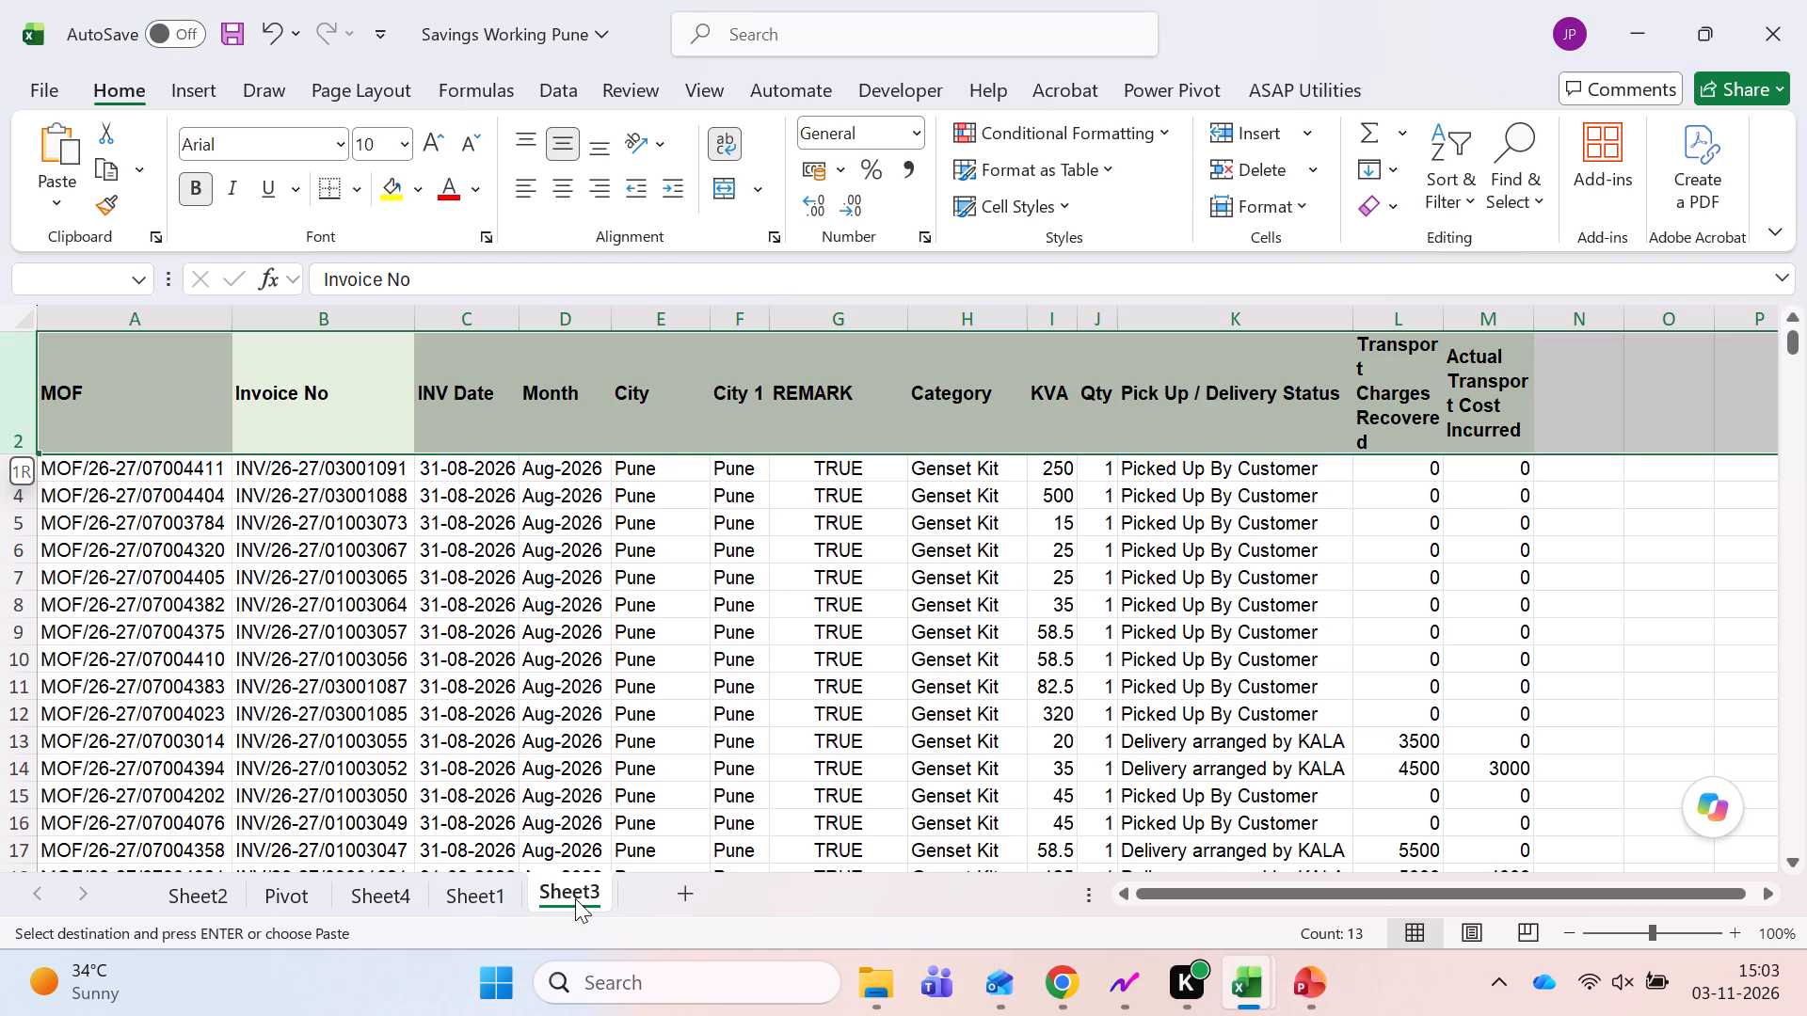
pyautogui.hotkey('ctrl', 'shift', 'l')
# Filter the Transport Charges Recovered column to show only 0.
pyautogui.press('Right')
pyautogui.hotkey('ctrl', 'Right')
pyautogui.press('Left')
pyautogui.hotkey('alt', 'Down')
pyautogui.hotkey('alt', 'Down')
pyautogui.hotkey('alt', 'Down')
pyautogui.hotkey('alt', 'Down')
pyautogui.hotkey('alt', 'Down')
pyautogui.hotkey('alt', 'Down')
pyautogui.hotkey('alt', 'Down')
pyautogui.hotkey('alt', 'Down')
pyautogui.hotkey('alt', 'Down')
pyautogui.hotkey('alt', 'Down')
pyautogui.hotkey('alt', 'Down')
pyautogui.hotkey('alt', 'Down')
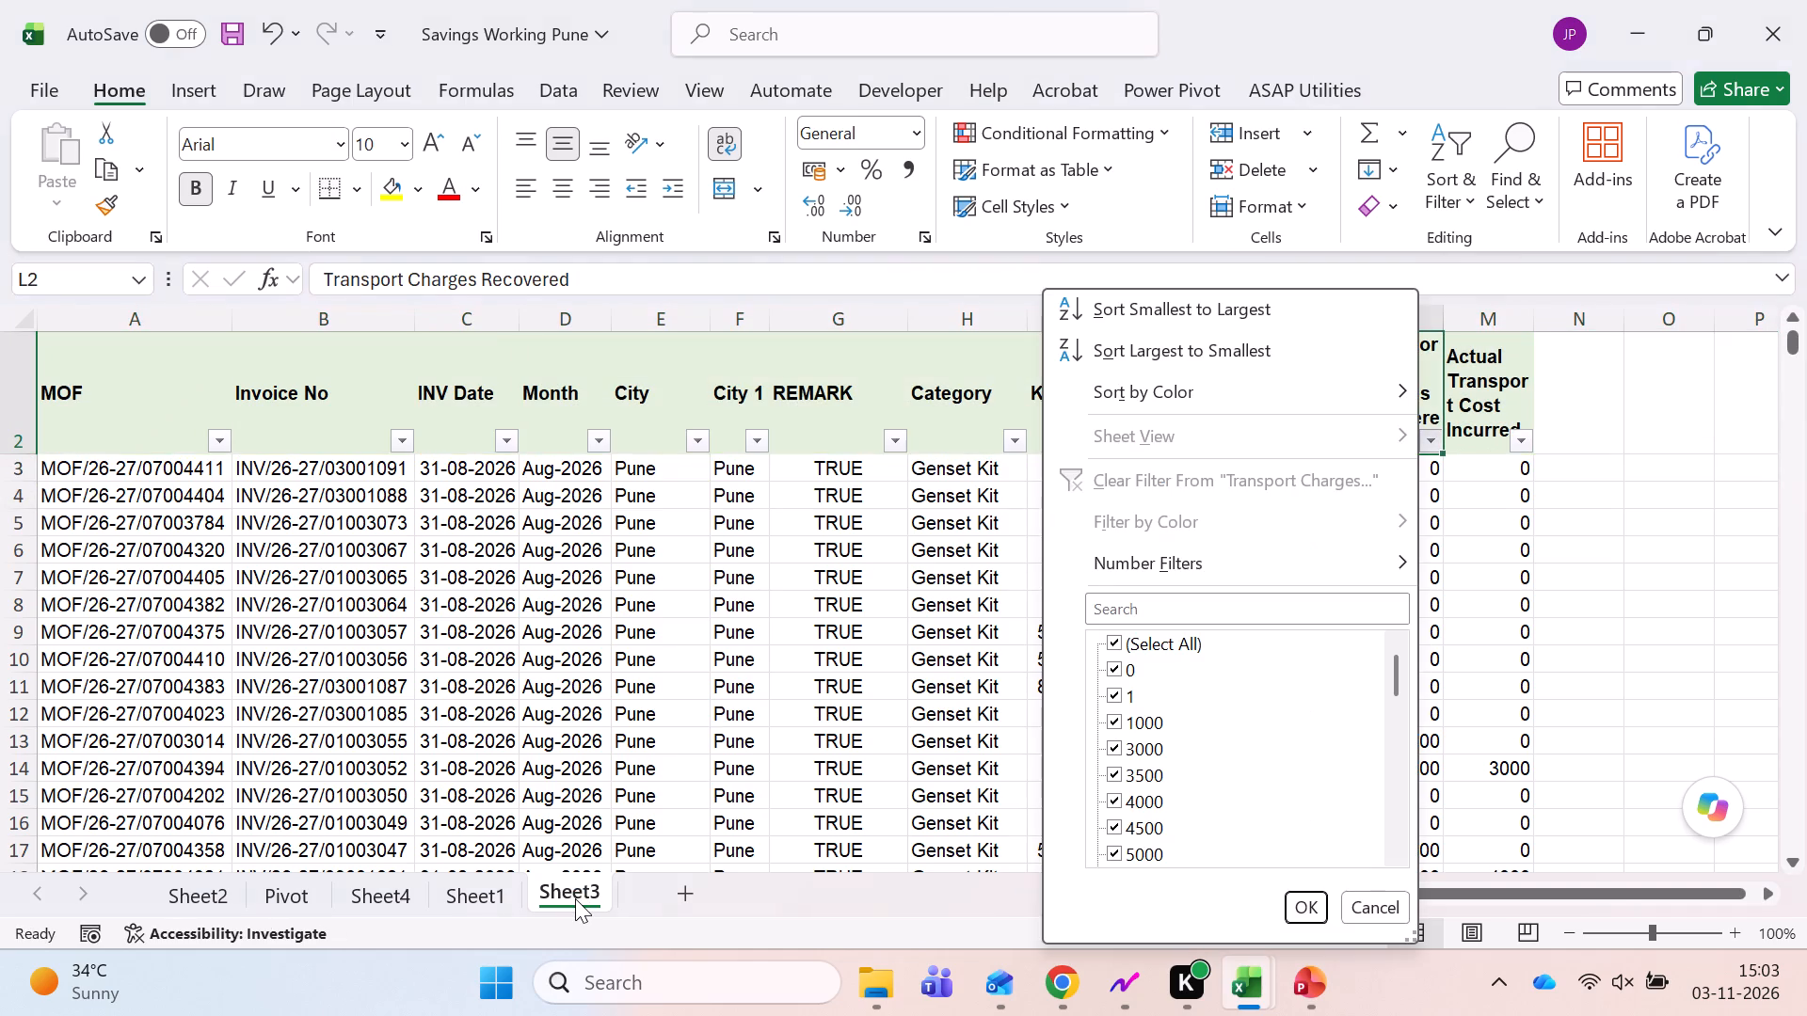
pyautogui.press('Up')
pyautogui.press('space')
pyautogui.press('Down')
pyautogui.press('space')
pyautogui.press('Return')
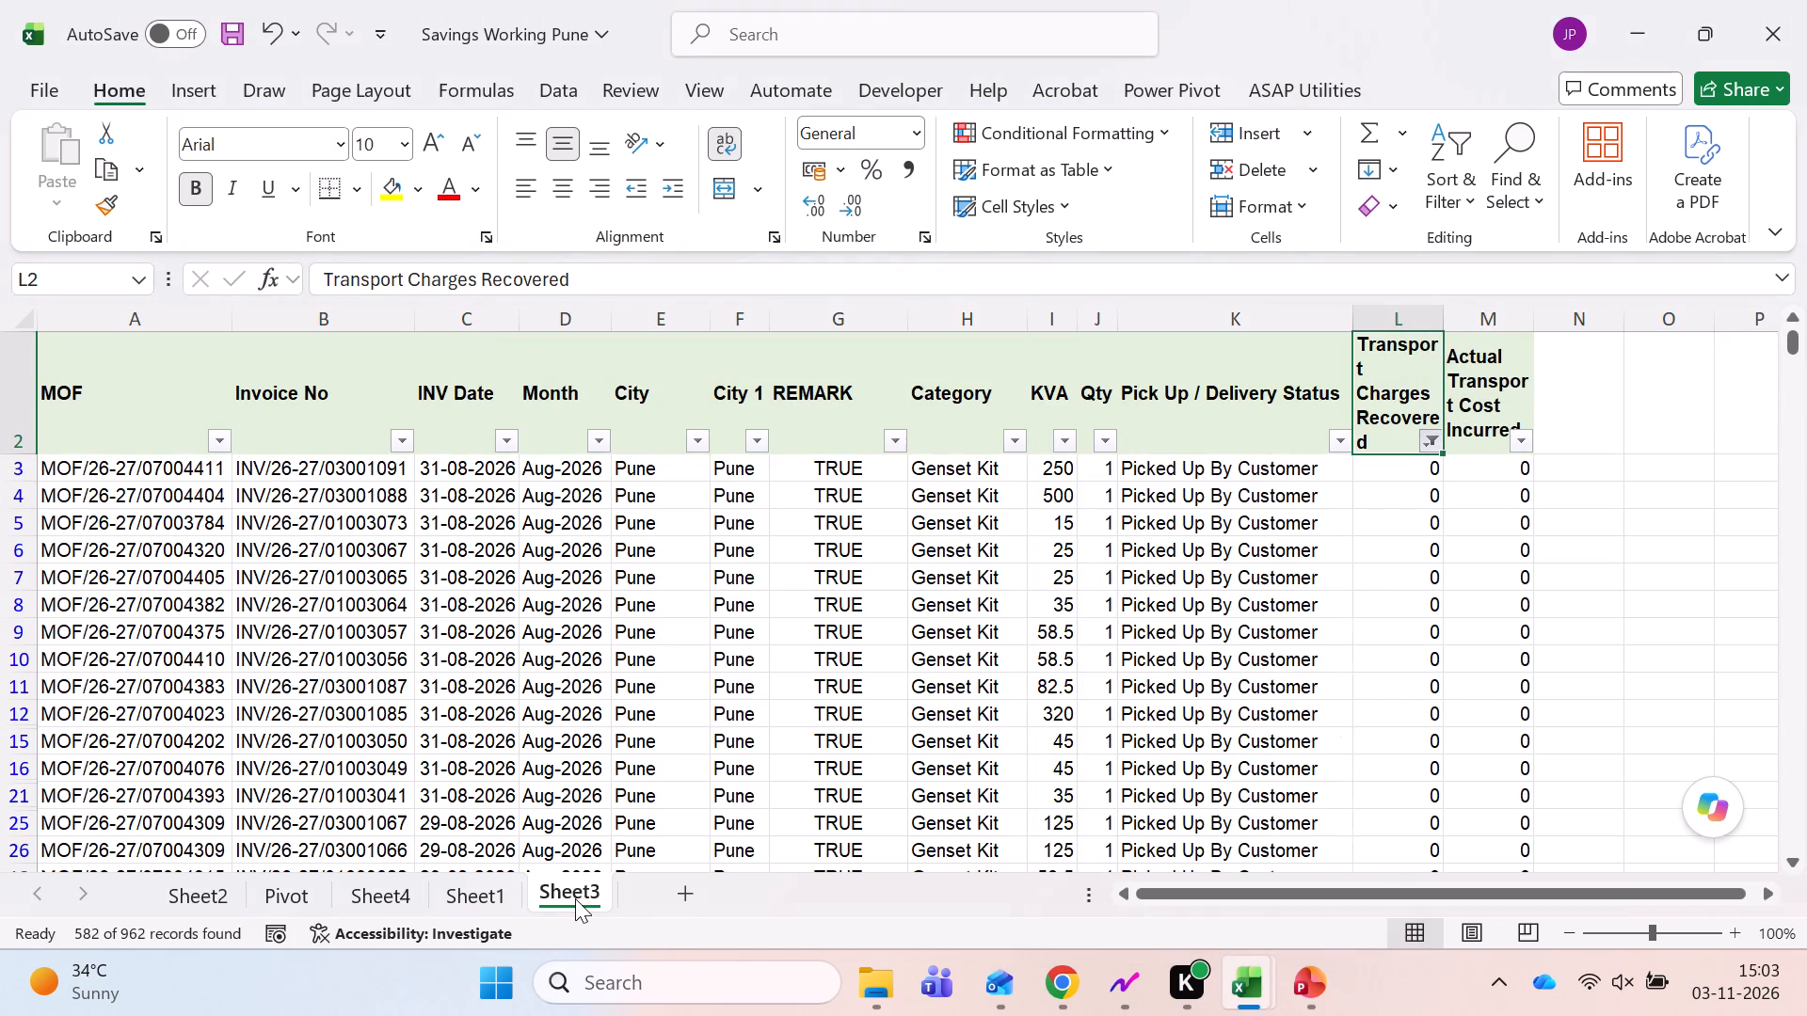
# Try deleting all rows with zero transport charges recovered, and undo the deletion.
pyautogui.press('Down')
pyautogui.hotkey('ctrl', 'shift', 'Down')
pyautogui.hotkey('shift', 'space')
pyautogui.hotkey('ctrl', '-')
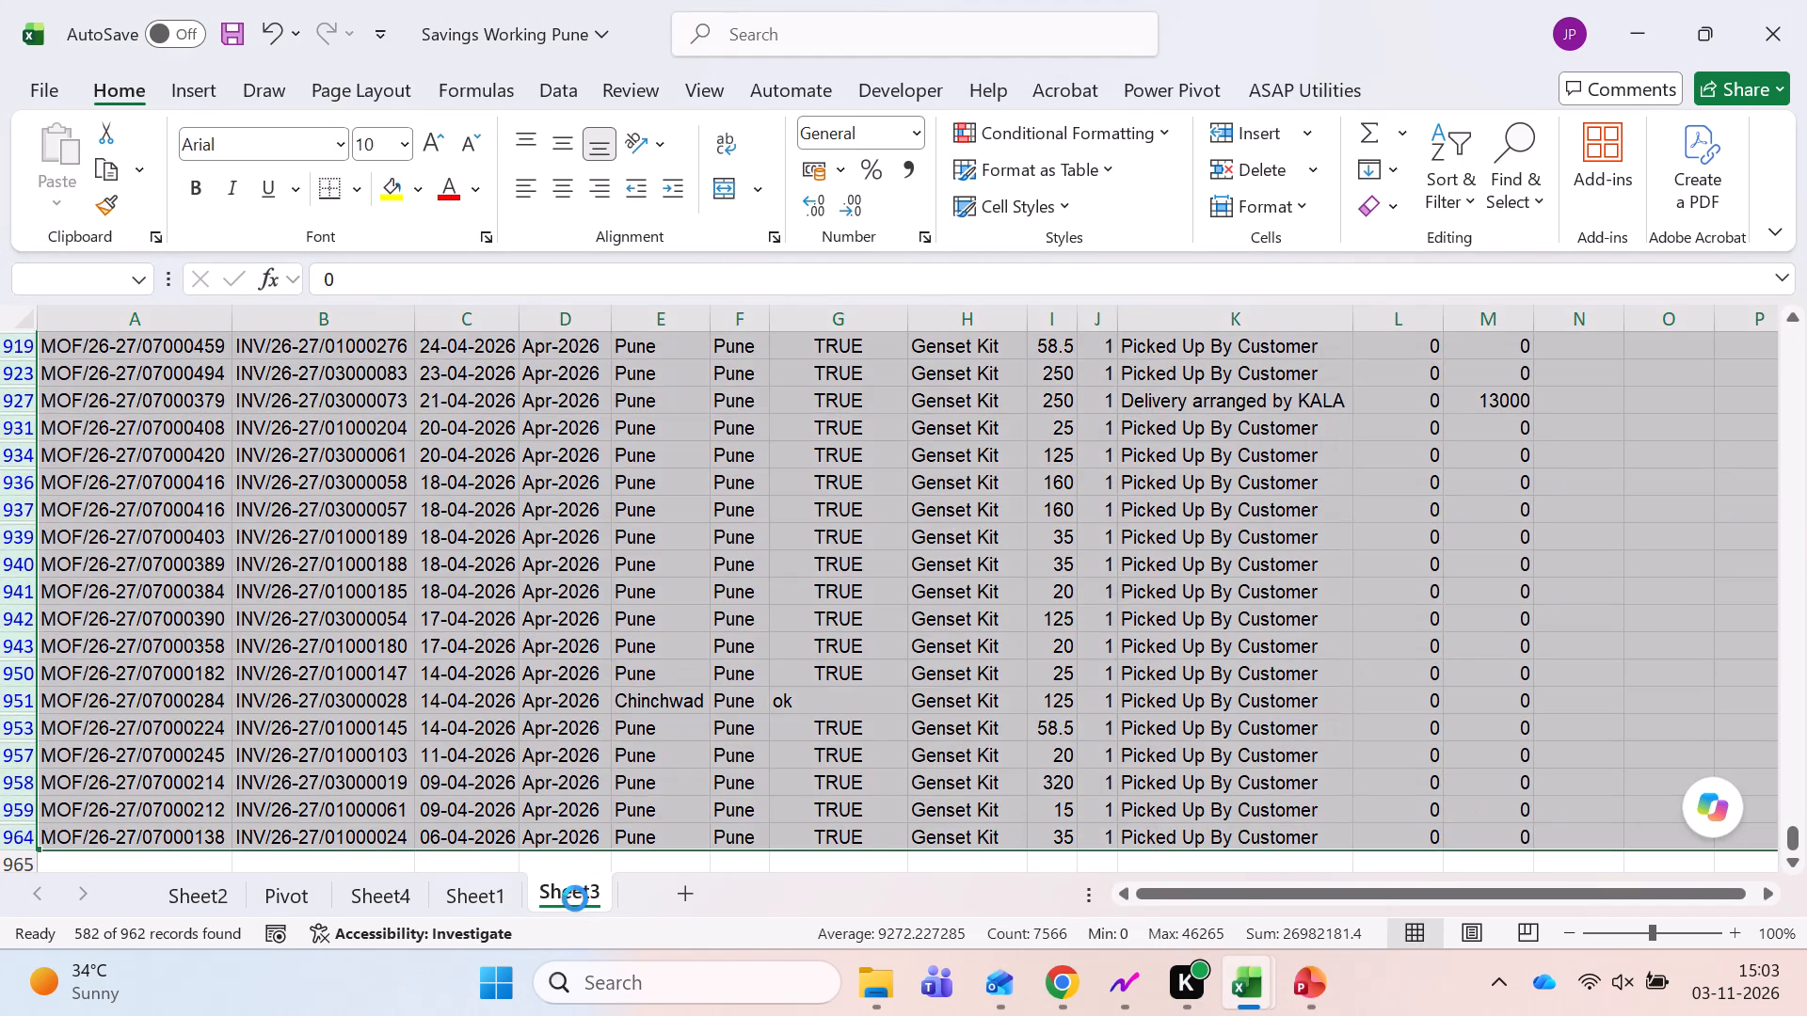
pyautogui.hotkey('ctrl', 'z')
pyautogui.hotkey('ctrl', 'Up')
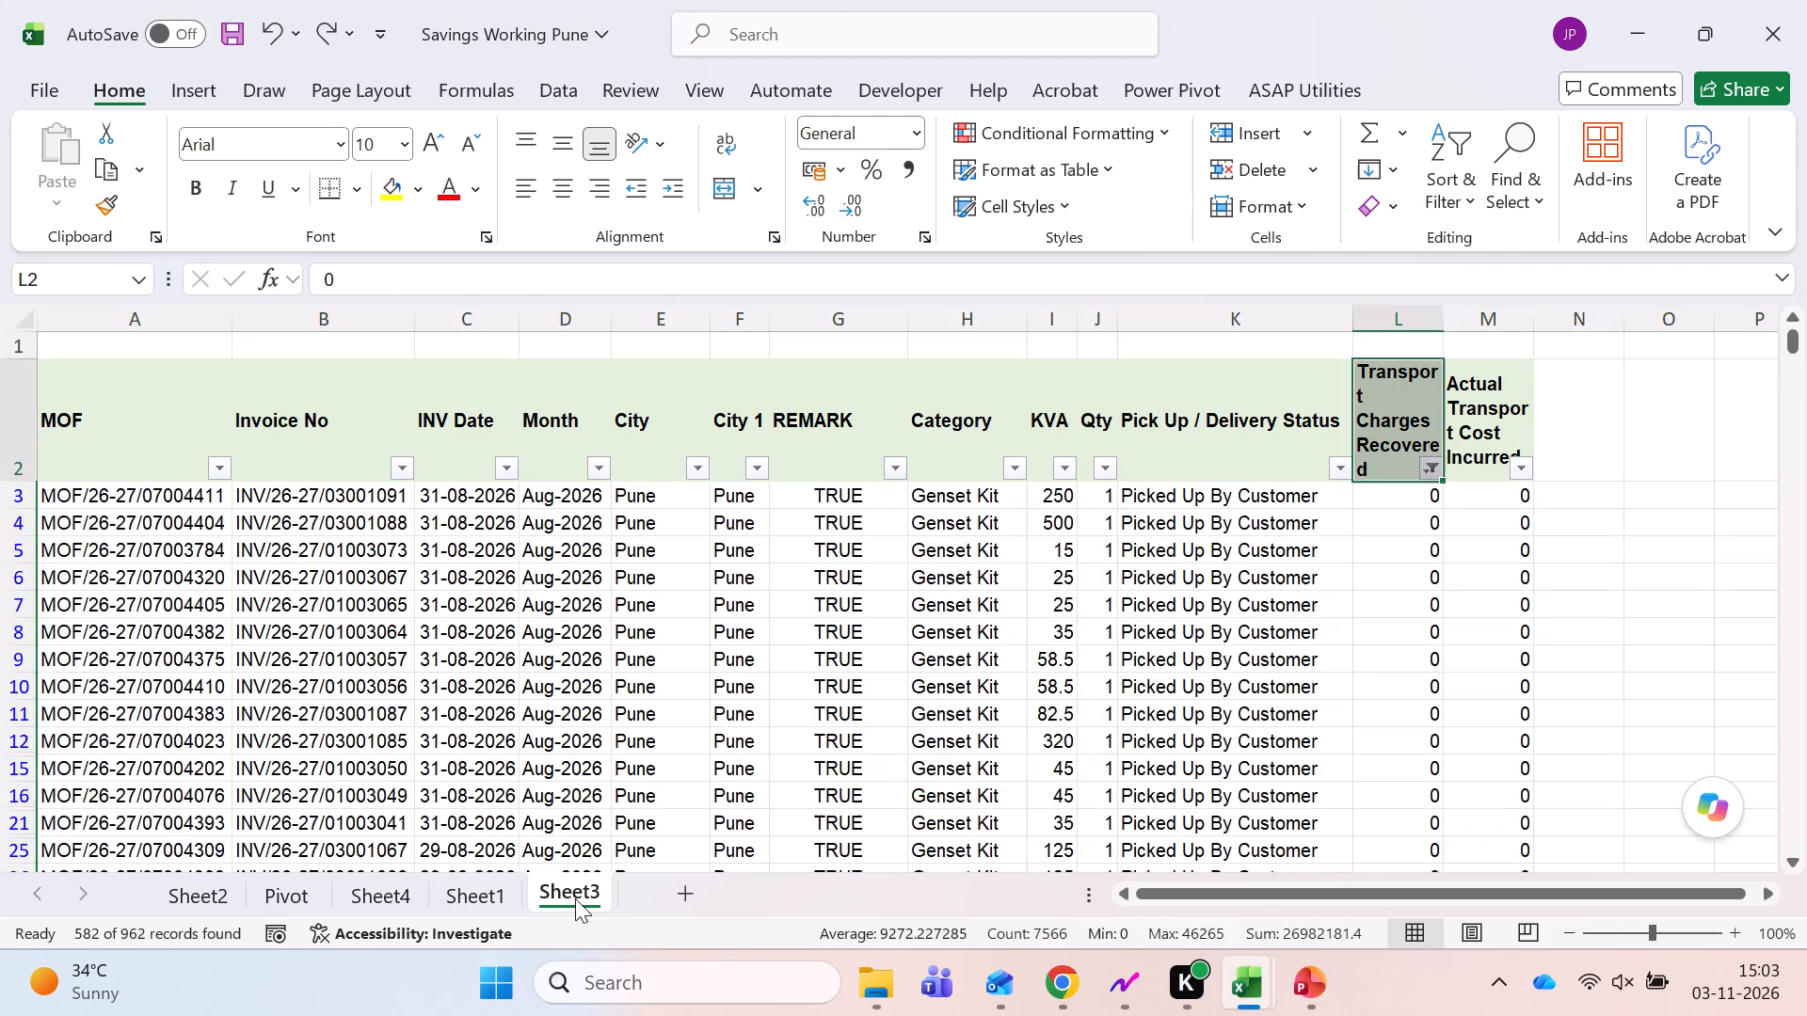
# Check which values are selected in the Transport Charges Recovered filter.
pyautogui.hotkey('alt', 'Down')
pyautogui.press('Down')
pyautogui.press('Down')
pyautogui.press('Down')
pyautogui.press('Down')
pyautogui.press('Down')
pyautogui.press('Down')
pyautogui.press('Down')
pyautogui.press('Down')
pyautogui.press('Down')
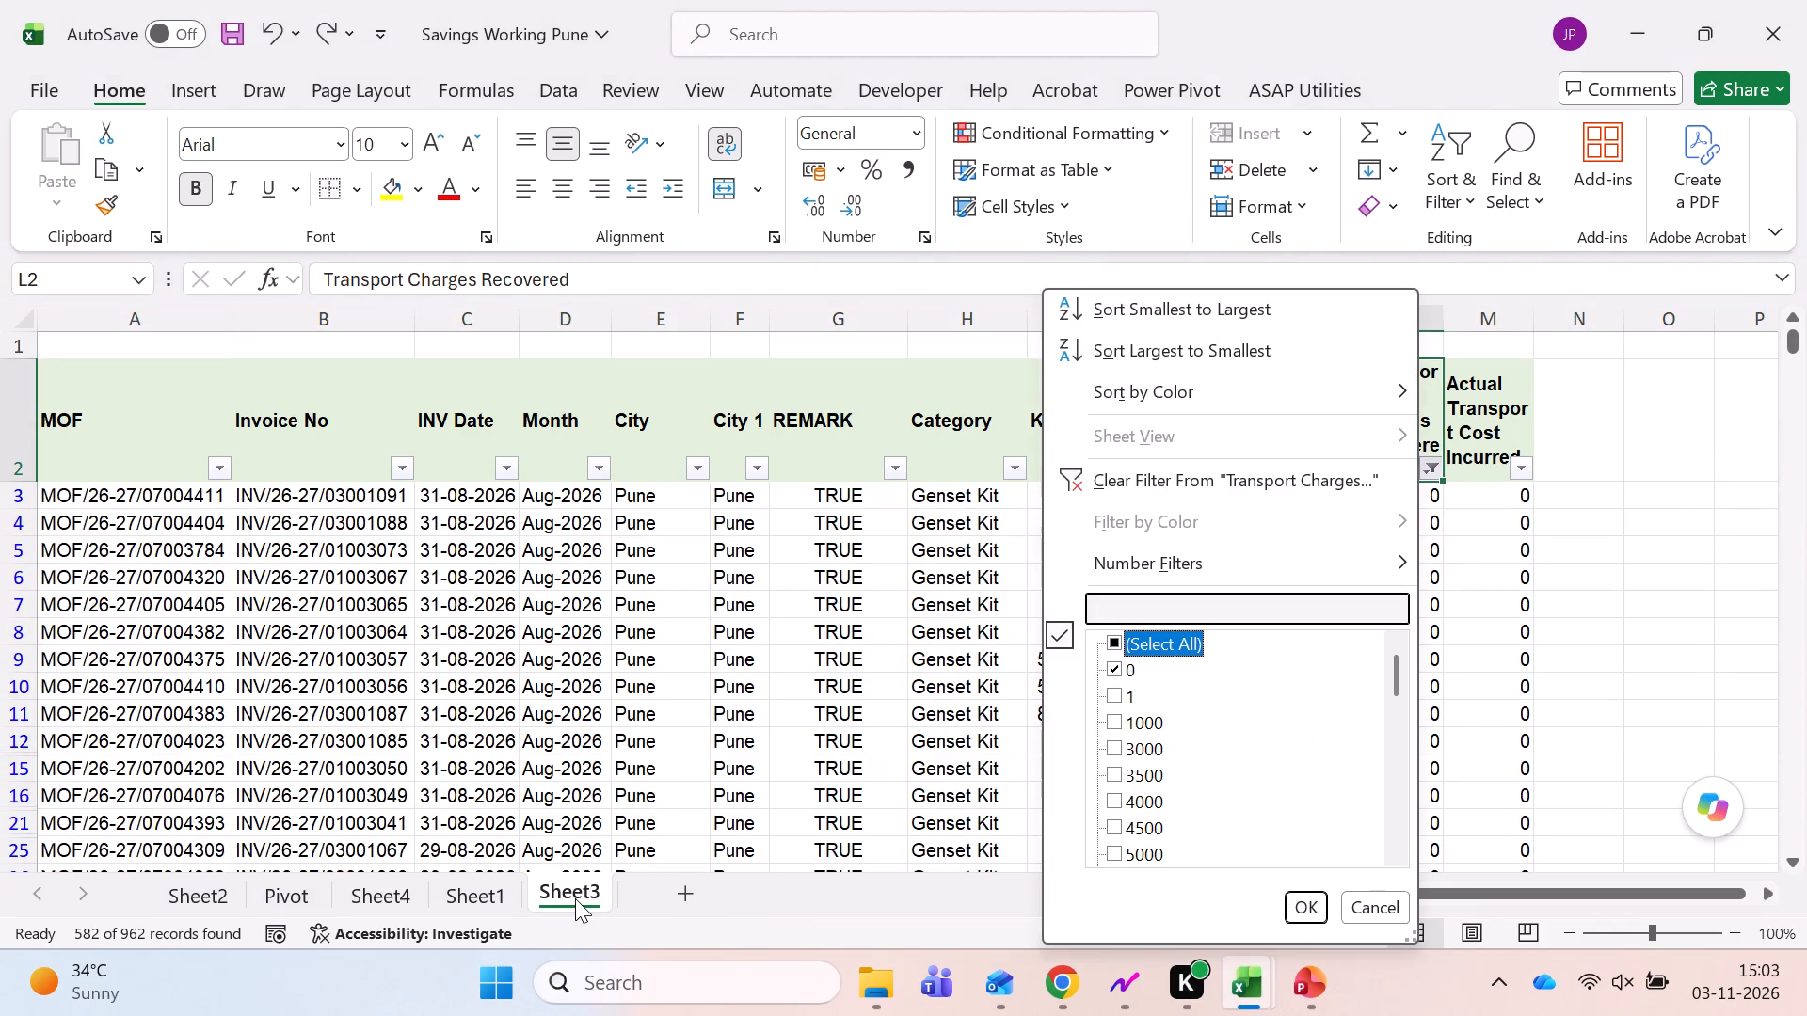
pyautogui.press('Return')
# Filter the Actual Transport Cost Incurred column to show only 0 as well.
pyautogui.press('Right')
pyautogui.hotkey('alt', 'Down')
pyautogui.hotkey('alt', 'Down')
pyautogui.hotkey('alt', 'Down')
pyautogui.hotkey('alt', 'Down')
pyautogui.hotkey('alt', 'Down')
pyautogui.hotkey('alt', 'Down')
pyautogui.hotkey('alt', 'Down')
pyautogui.hotkey('alt', 'Down')
pyautogui.hotkey('alt', 'Down')
pyautogui.hotkey('alt', 'Down')
pyautogui.hotkey('alt', 'Down')
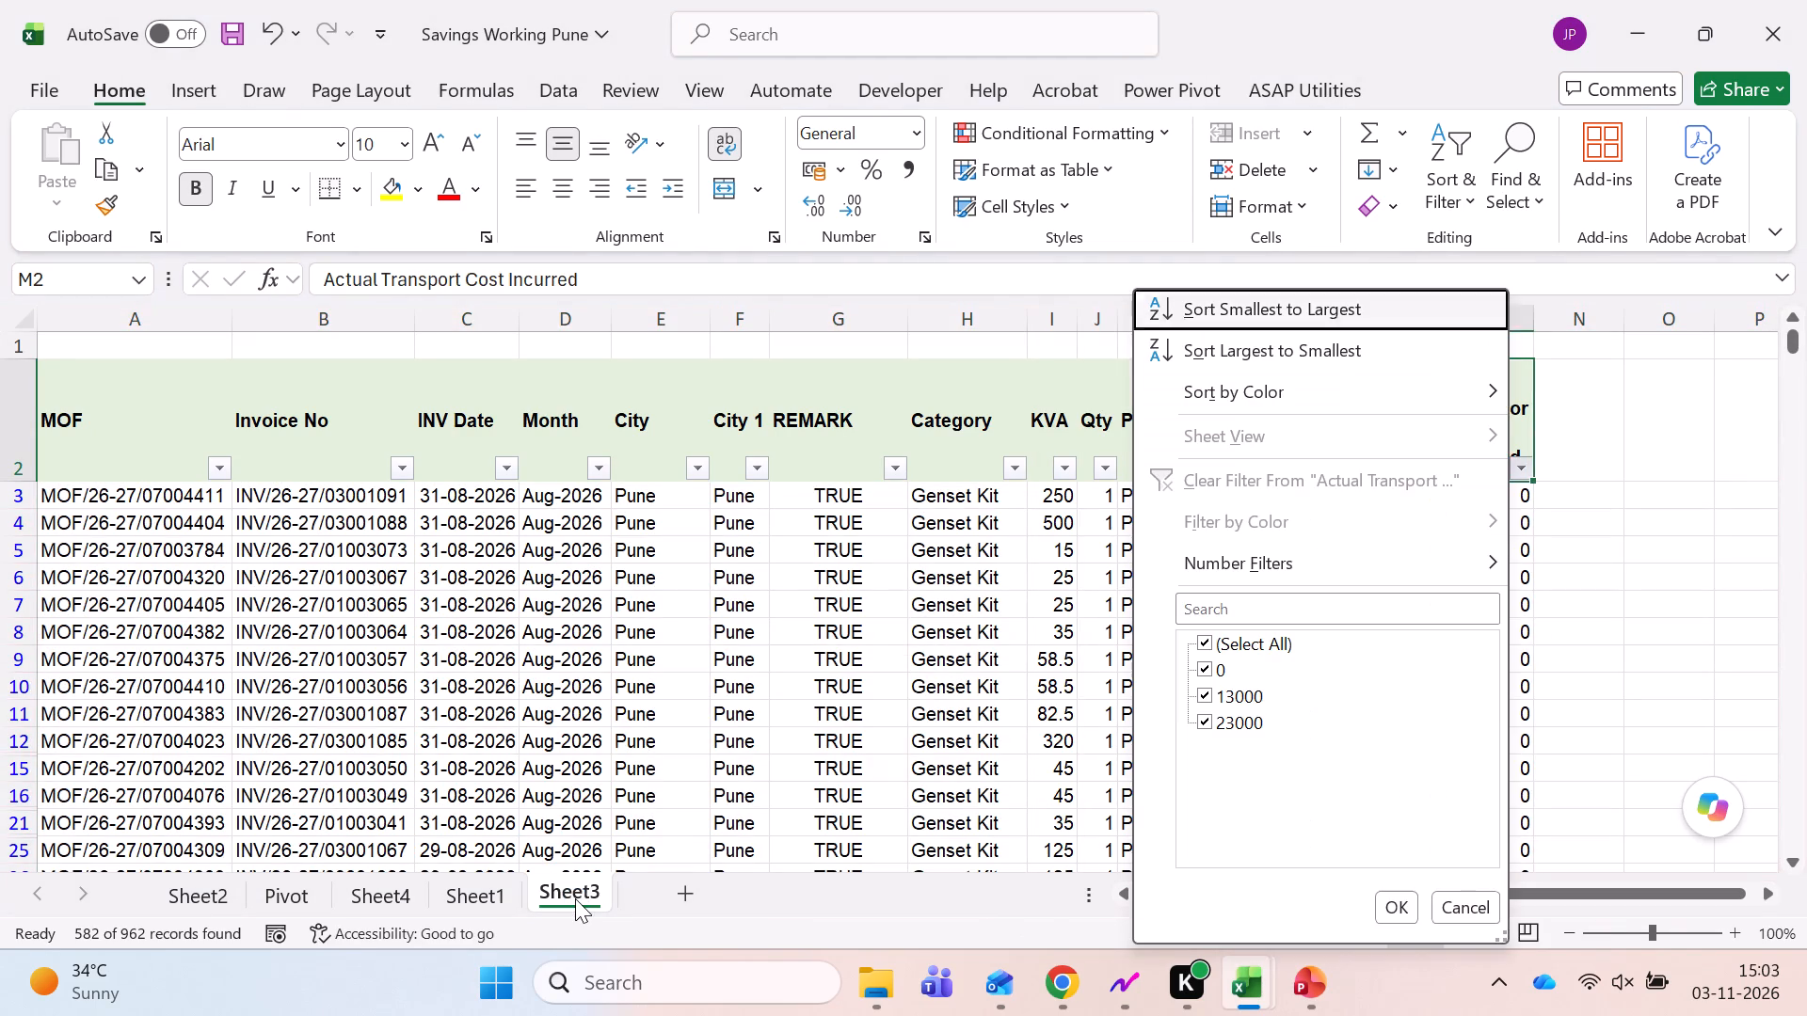
pyautogui.press('Down')
pyautogui.press('Down')
pyautogui.press('space')
pyautogui.press('Down')
pyautogui.press('space')
pyautogui.press('Return')
# Delete all filtered rows where both the recovered transport charges and the actual transport cost are 0.
pyautogui.press('Down')
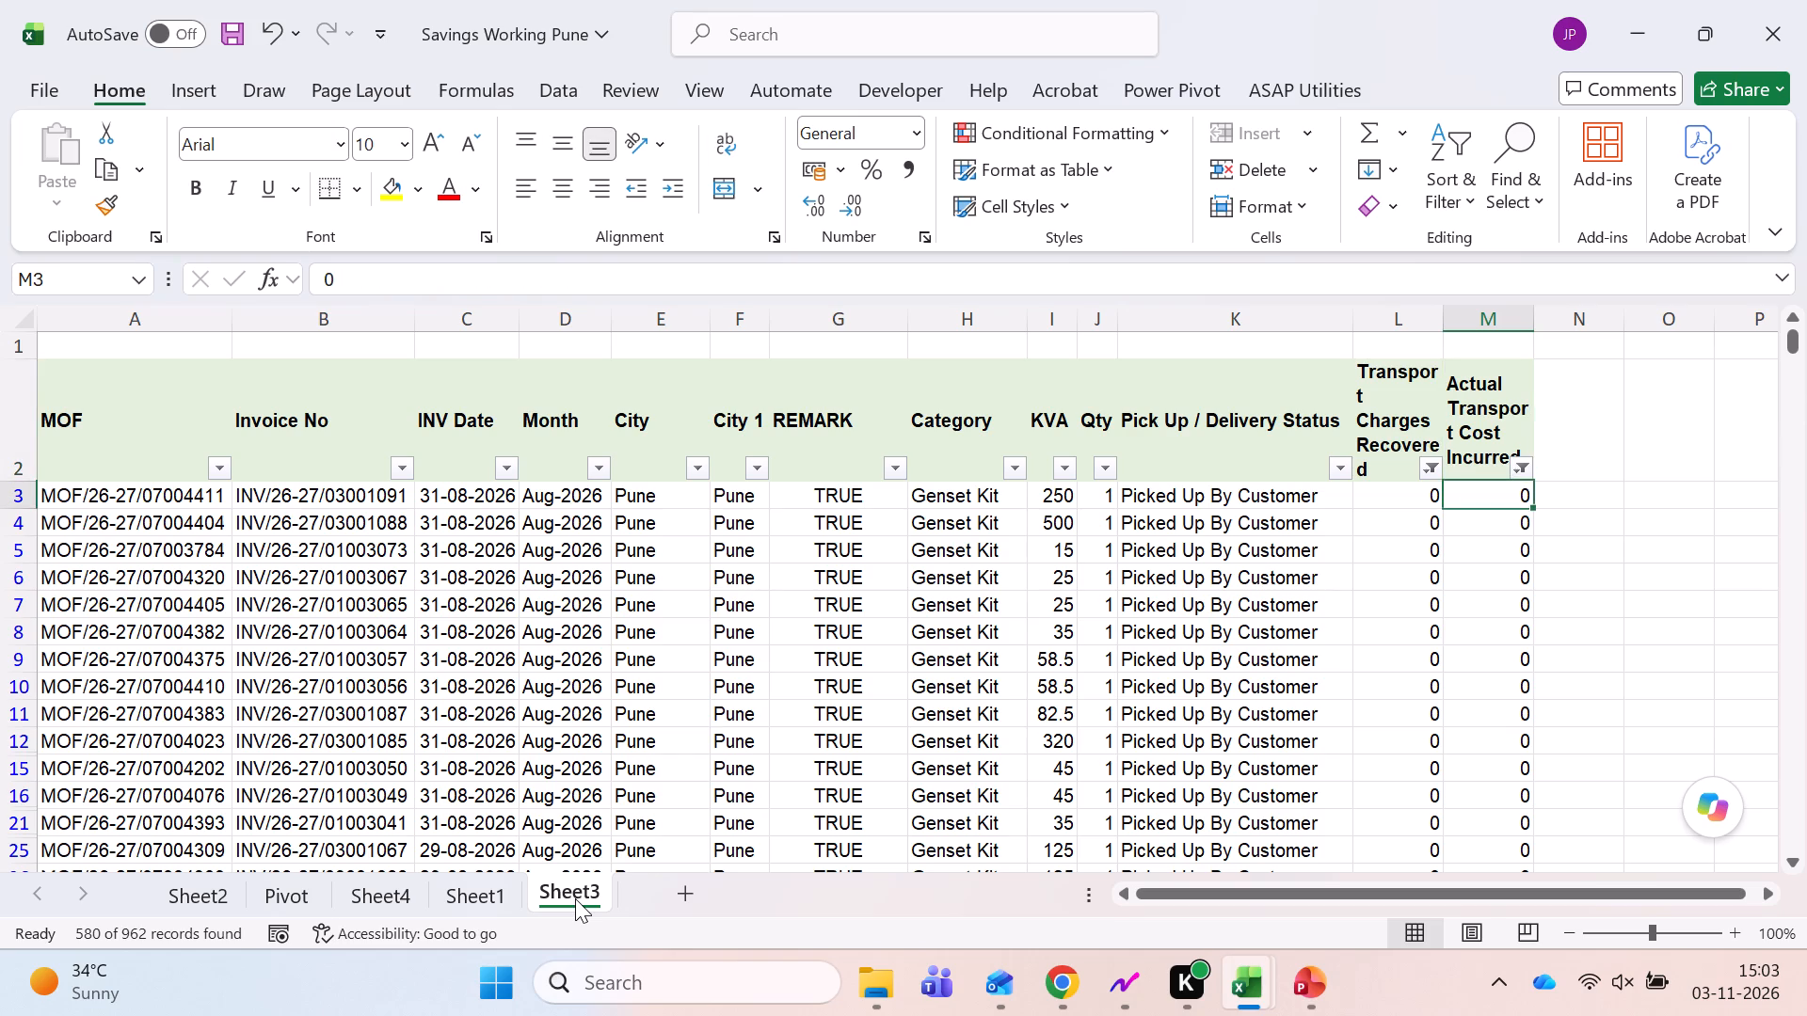
pyautogui.hotkey('shift', 'space')
pyautogui.hotkey('ctrl', 'shift', 'Down')
pyautogui.hotkey('ctrl', '-')
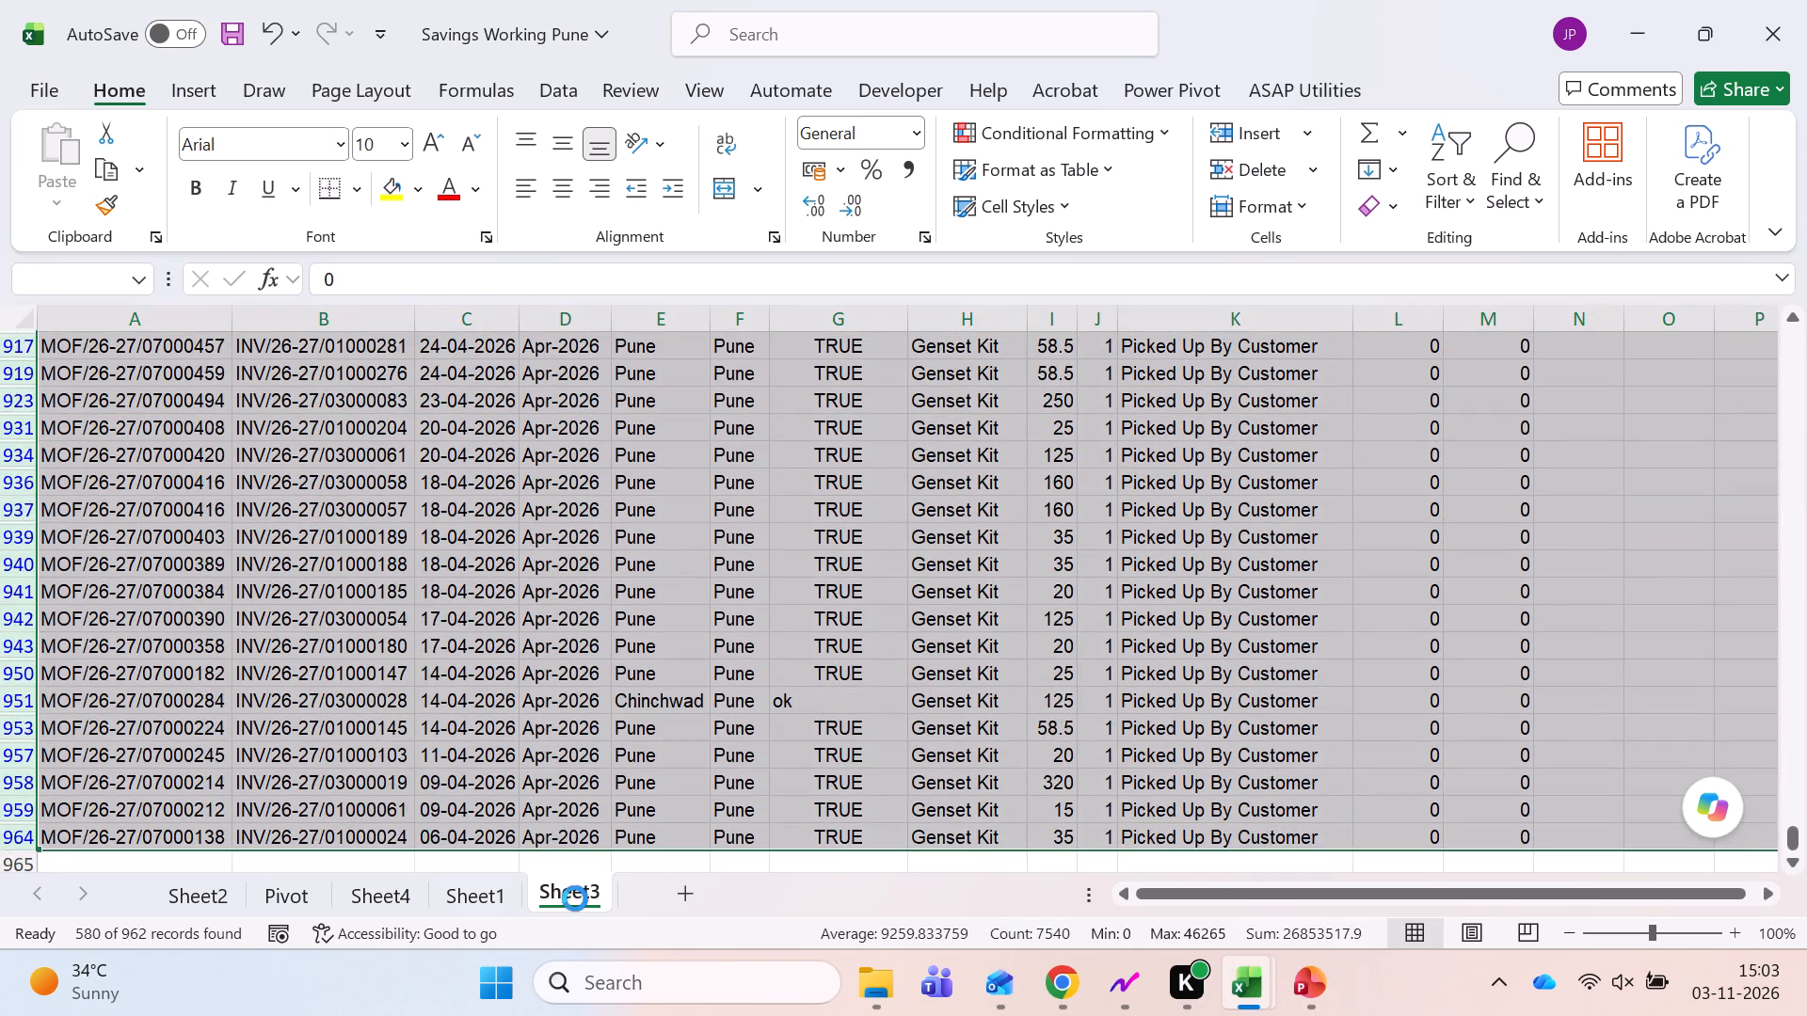
# Remove the active filters from the Pune table and reapply fresh filters to its header row.
pyautogui.press('Up')
pyautogui.hotkey('ctrl', 'shift', 'l')
pyautogui.press('Right')
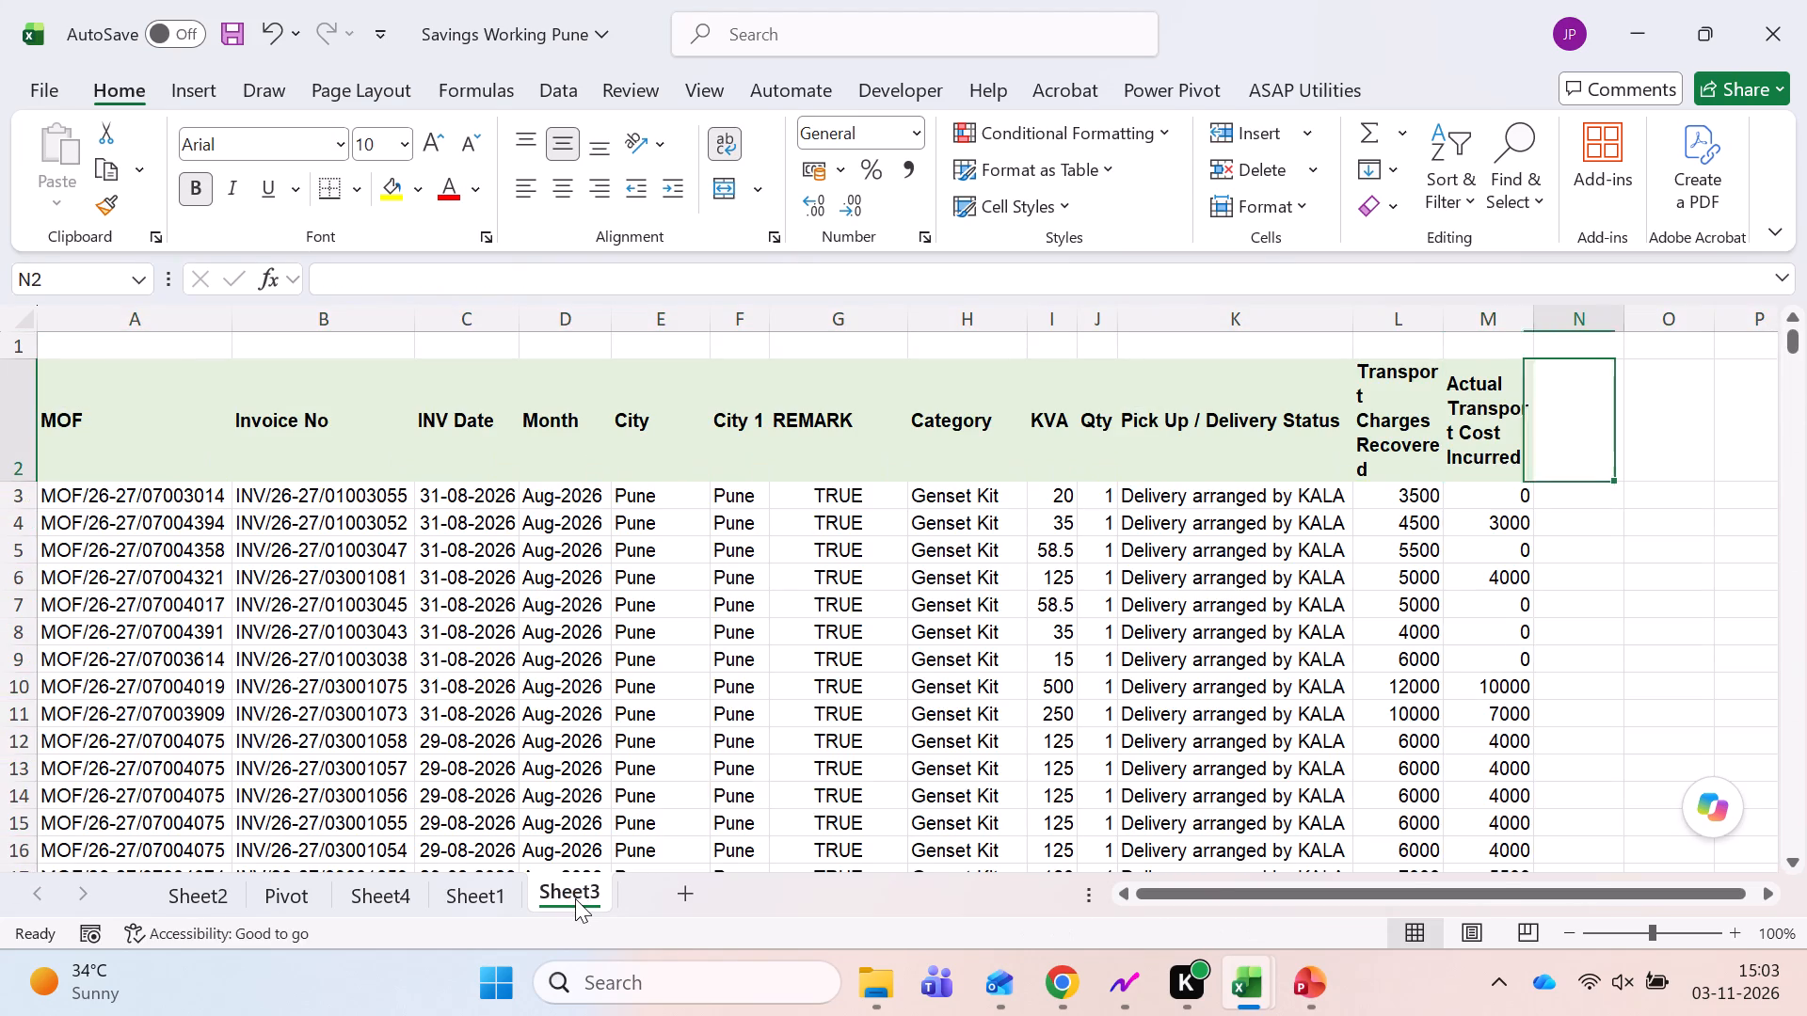
pyautogui.press('Left')
pyautogui.press('Left')
pyautogui.hotkey('shift', 'space')
pyautogui.hotkey('ctrl', 'shift', 'l')
pyautogui.press('Right')
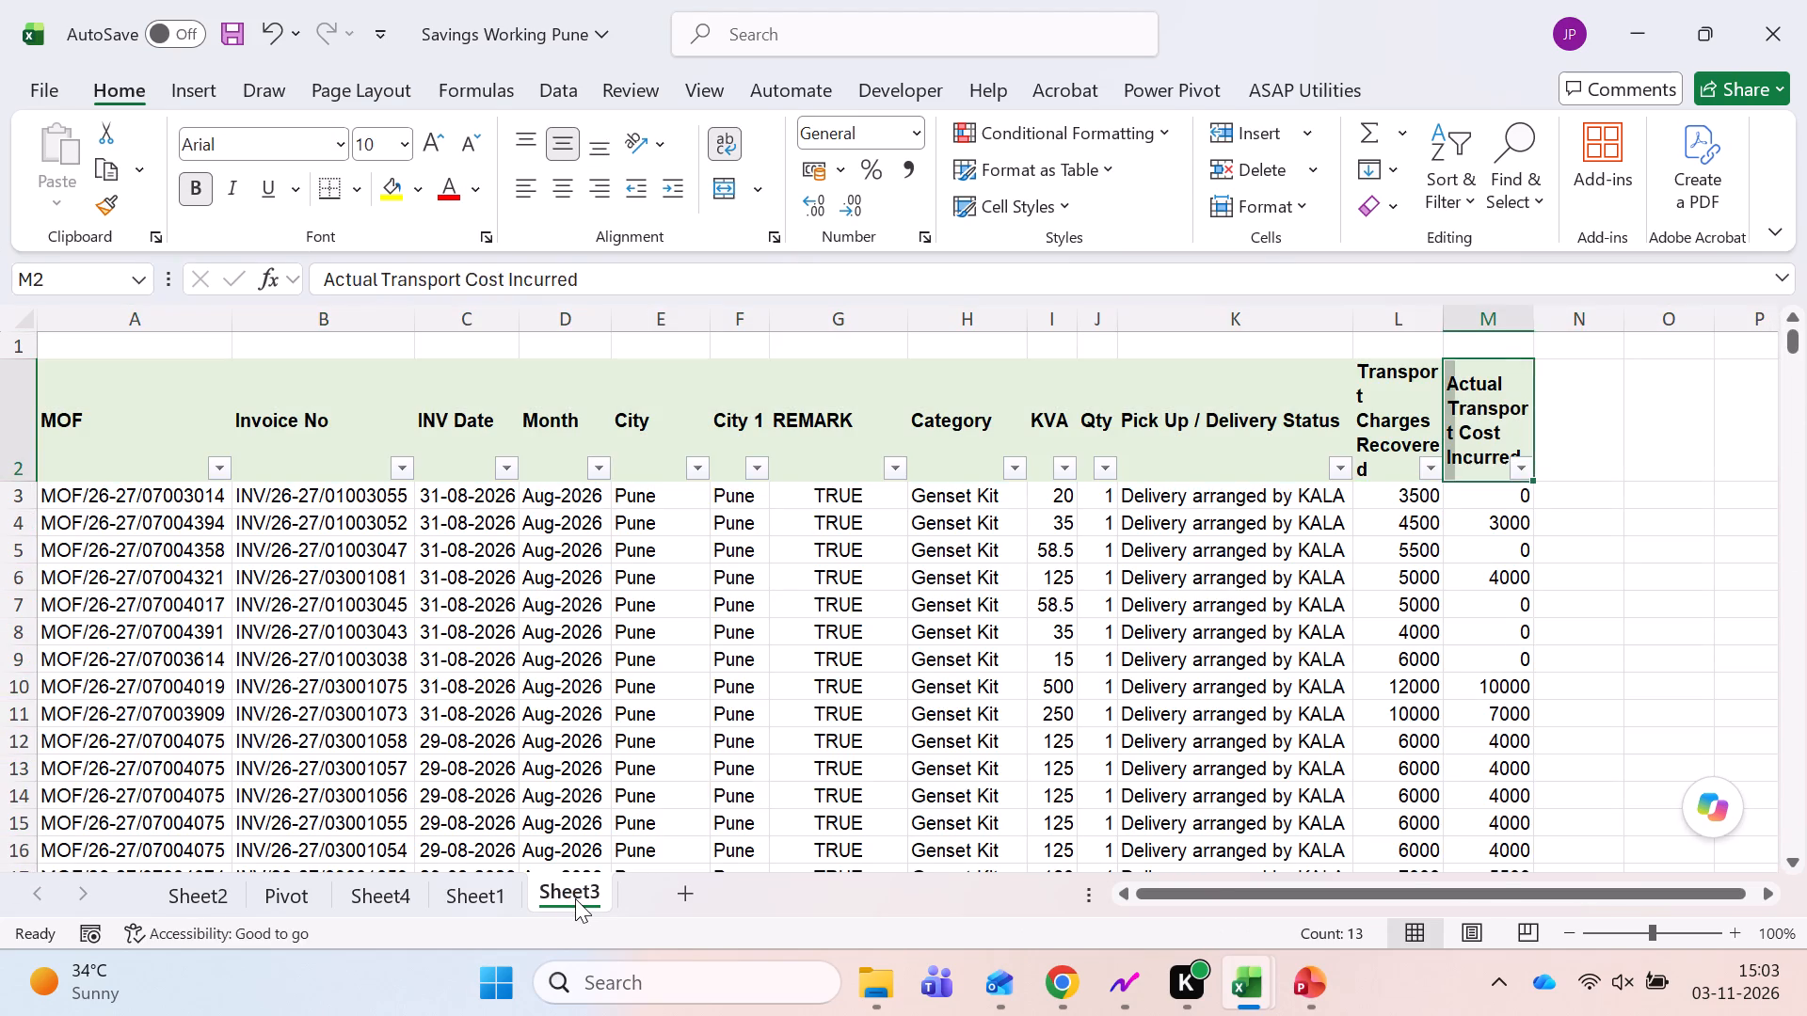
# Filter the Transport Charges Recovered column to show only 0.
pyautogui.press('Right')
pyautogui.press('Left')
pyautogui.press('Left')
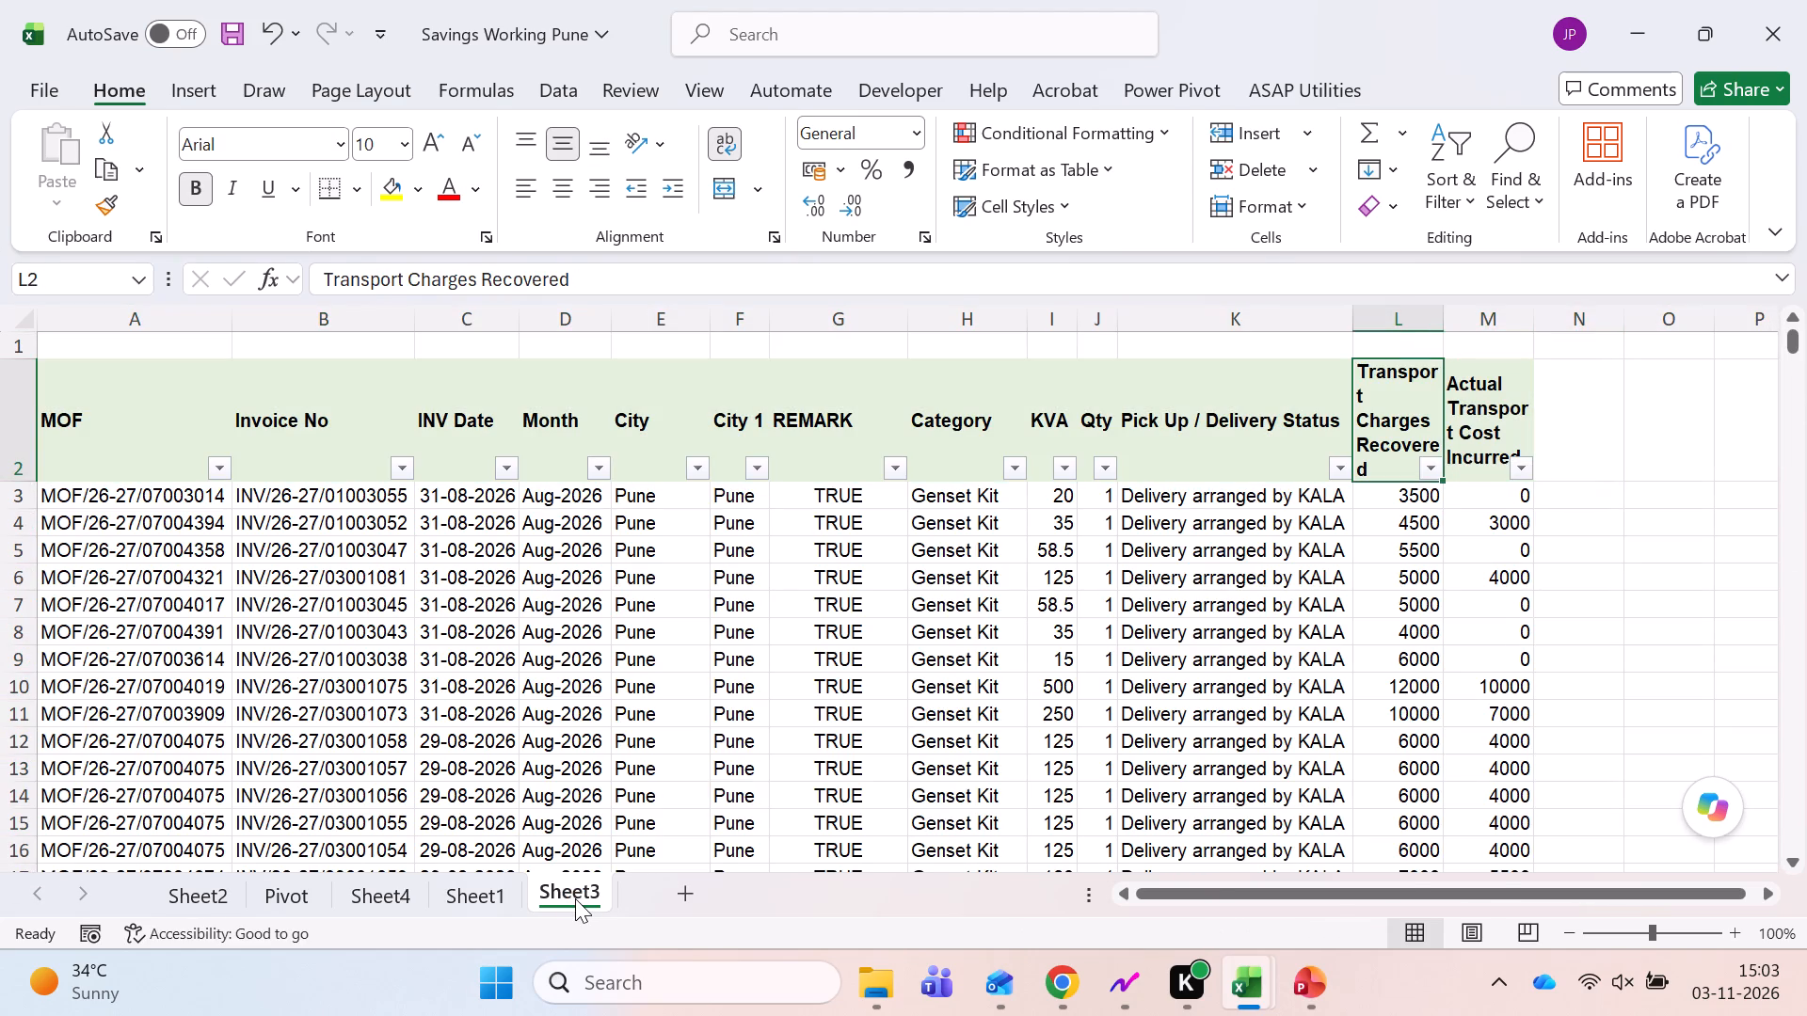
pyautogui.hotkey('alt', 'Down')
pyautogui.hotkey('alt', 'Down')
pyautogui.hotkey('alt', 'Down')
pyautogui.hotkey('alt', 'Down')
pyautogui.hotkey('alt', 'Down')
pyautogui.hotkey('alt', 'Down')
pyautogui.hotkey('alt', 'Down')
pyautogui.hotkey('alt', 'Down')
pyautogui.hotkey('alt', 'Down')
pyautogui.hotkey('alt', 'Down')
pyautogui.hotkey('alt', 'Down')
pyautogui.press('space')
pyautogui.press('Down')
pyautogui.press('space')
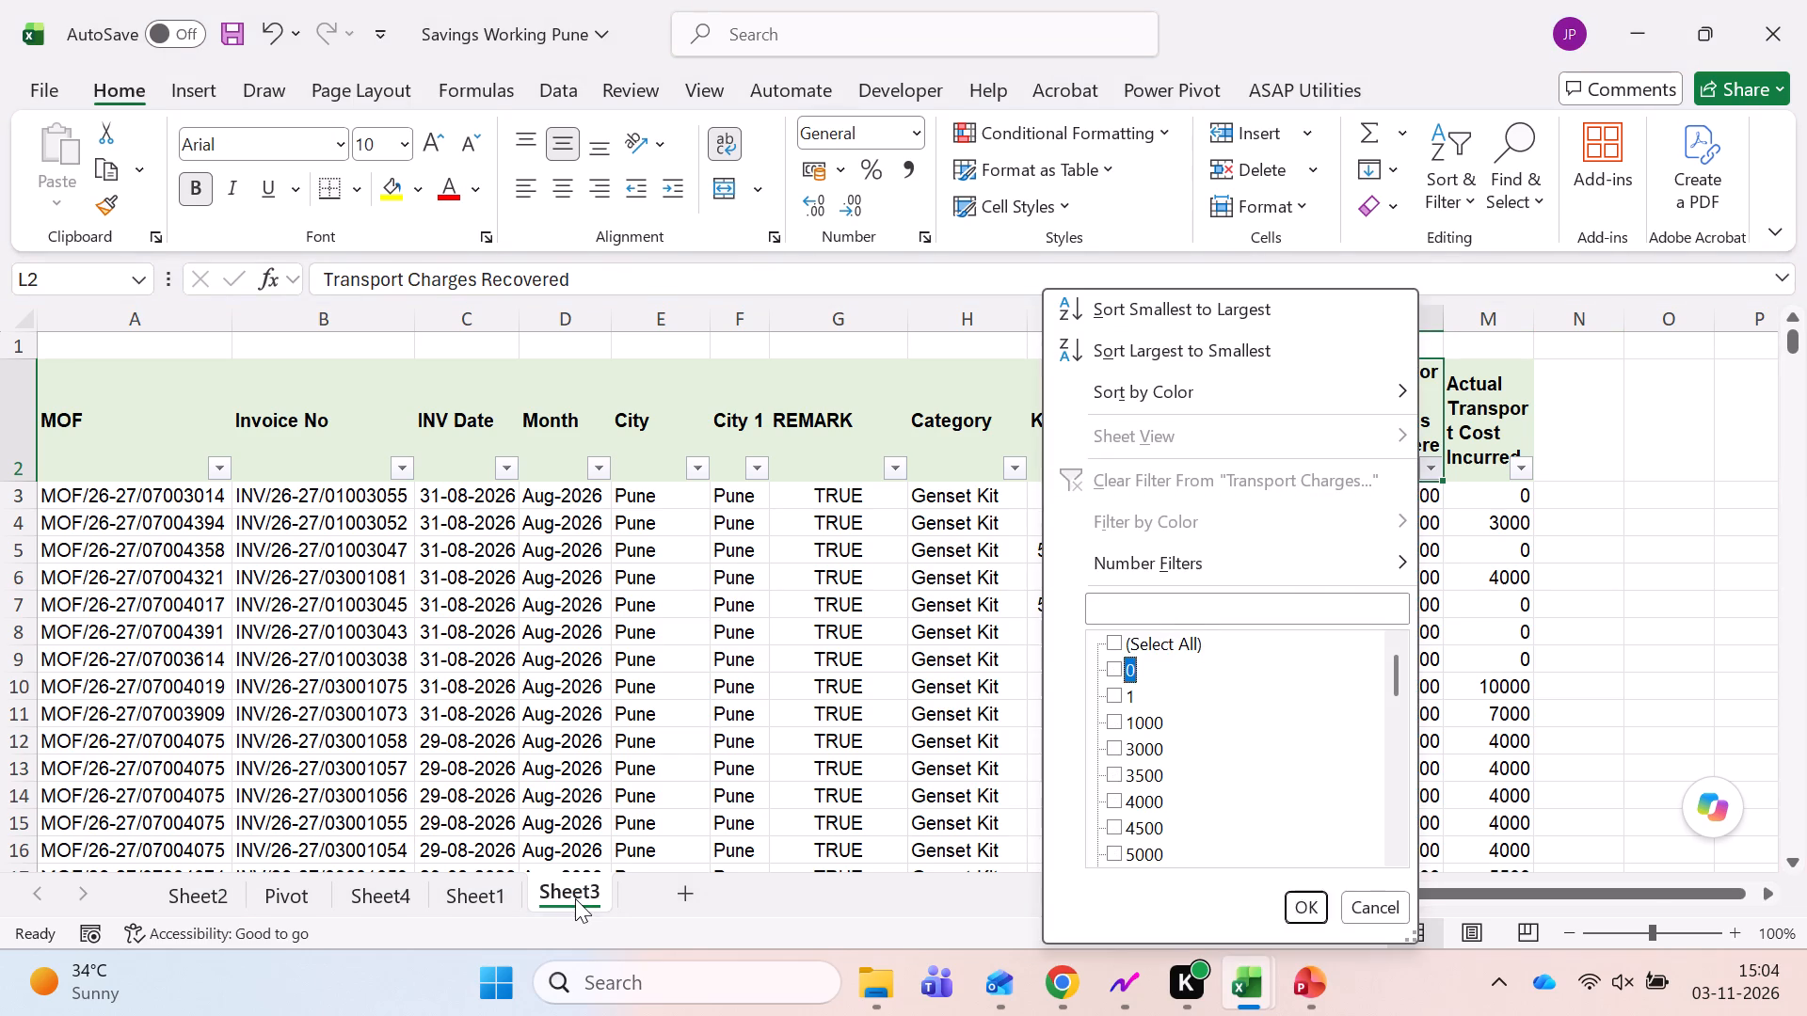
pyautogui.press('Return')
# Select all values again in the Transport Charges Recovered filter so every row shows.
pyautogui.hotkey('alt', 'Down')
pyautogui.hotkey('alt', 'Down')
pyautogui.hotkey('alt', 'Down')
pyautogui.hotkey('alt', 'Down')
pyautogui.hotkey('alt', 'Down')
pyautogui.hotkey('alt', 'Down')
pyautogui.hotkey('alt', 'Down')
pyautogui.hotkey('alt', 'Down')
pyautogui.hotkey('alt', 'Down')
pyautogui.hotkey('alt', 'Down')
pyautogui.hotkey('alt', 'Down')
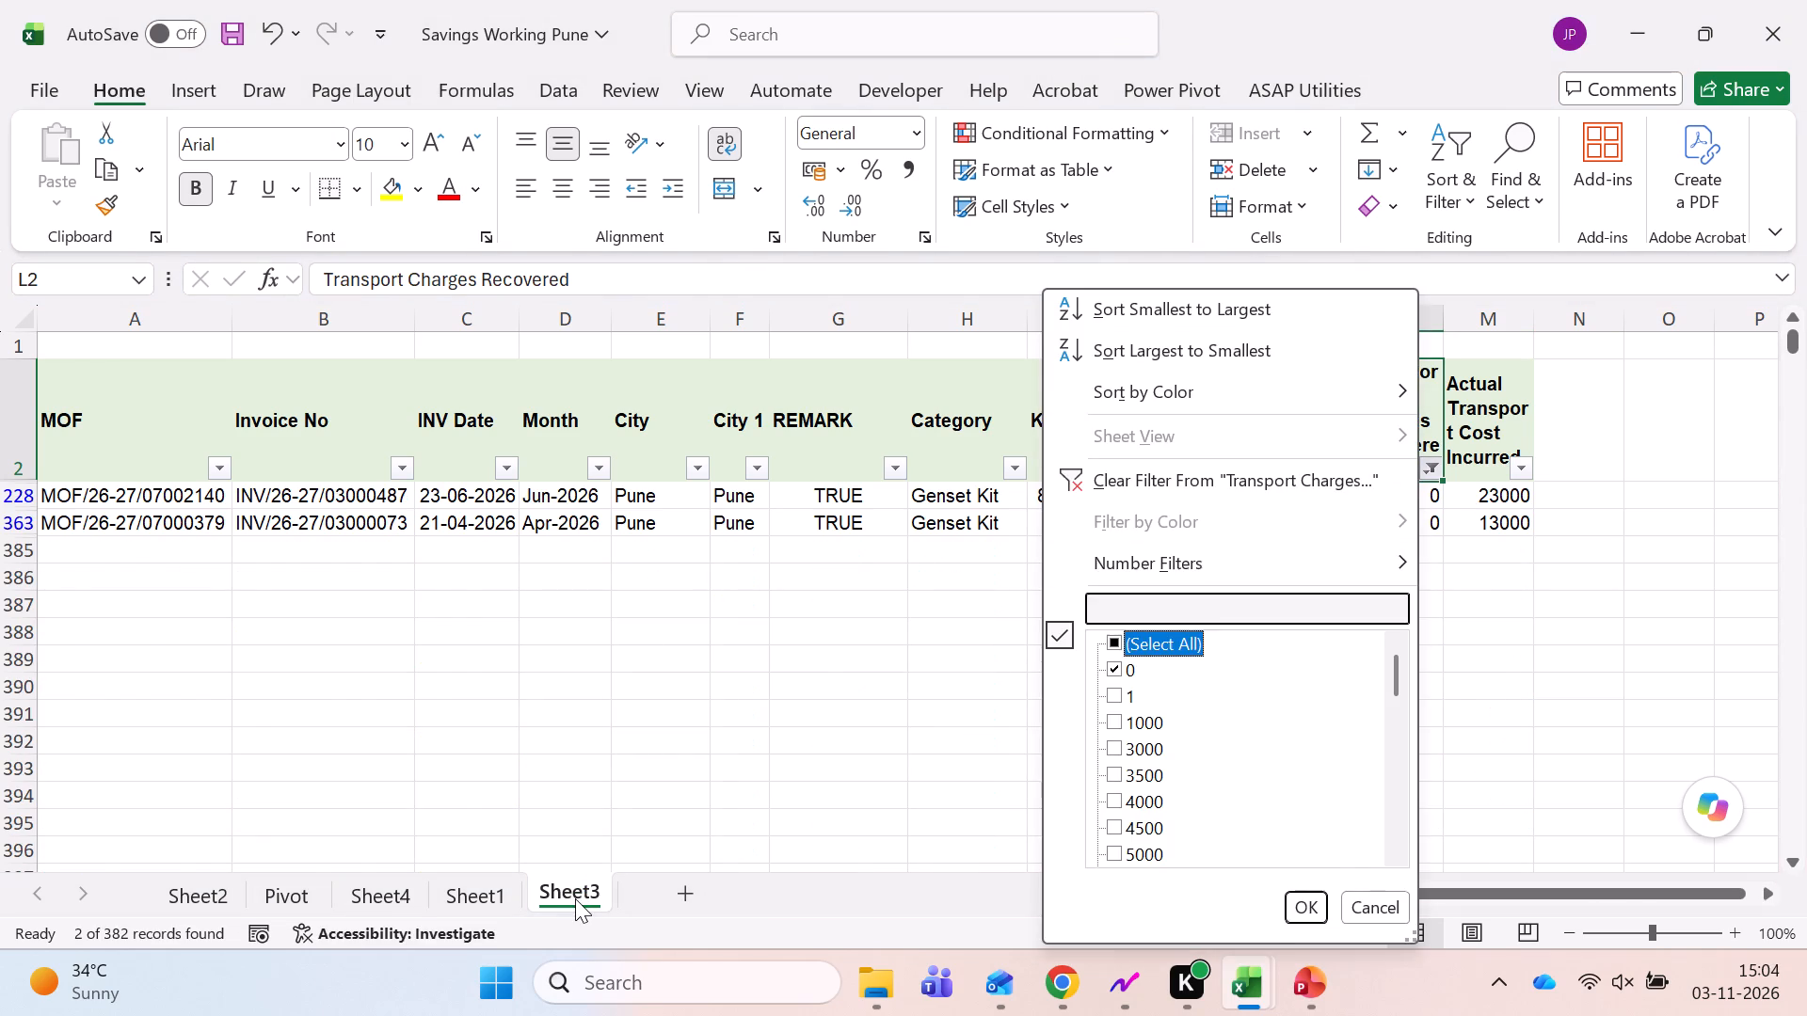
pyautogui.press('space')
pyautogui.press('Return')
# Filter the Actual Transport Cost Incurred column to show only 0.
pyautogui.press('Right')
pyautogui.hotkey('alt', 'Down')
pyautogui.hotkey('alt', 'Down')
pyautogui.hotkey('alt', 'Down')
pyautogui.hotkey('alt', 'Down')
pyautogui.hotkey('alt', 'Down')
pyautogui.hotkey('alt', 'Down')
pyautogui.hotkey('alt', 'Down')
pyautogui.hotkey('alt', 'Down')
pyautogui.hotkey('alt', 'Down')
pyautogui.hotkey('alt', 'Down')
pyautogui.hotkey('alt', 'Down')
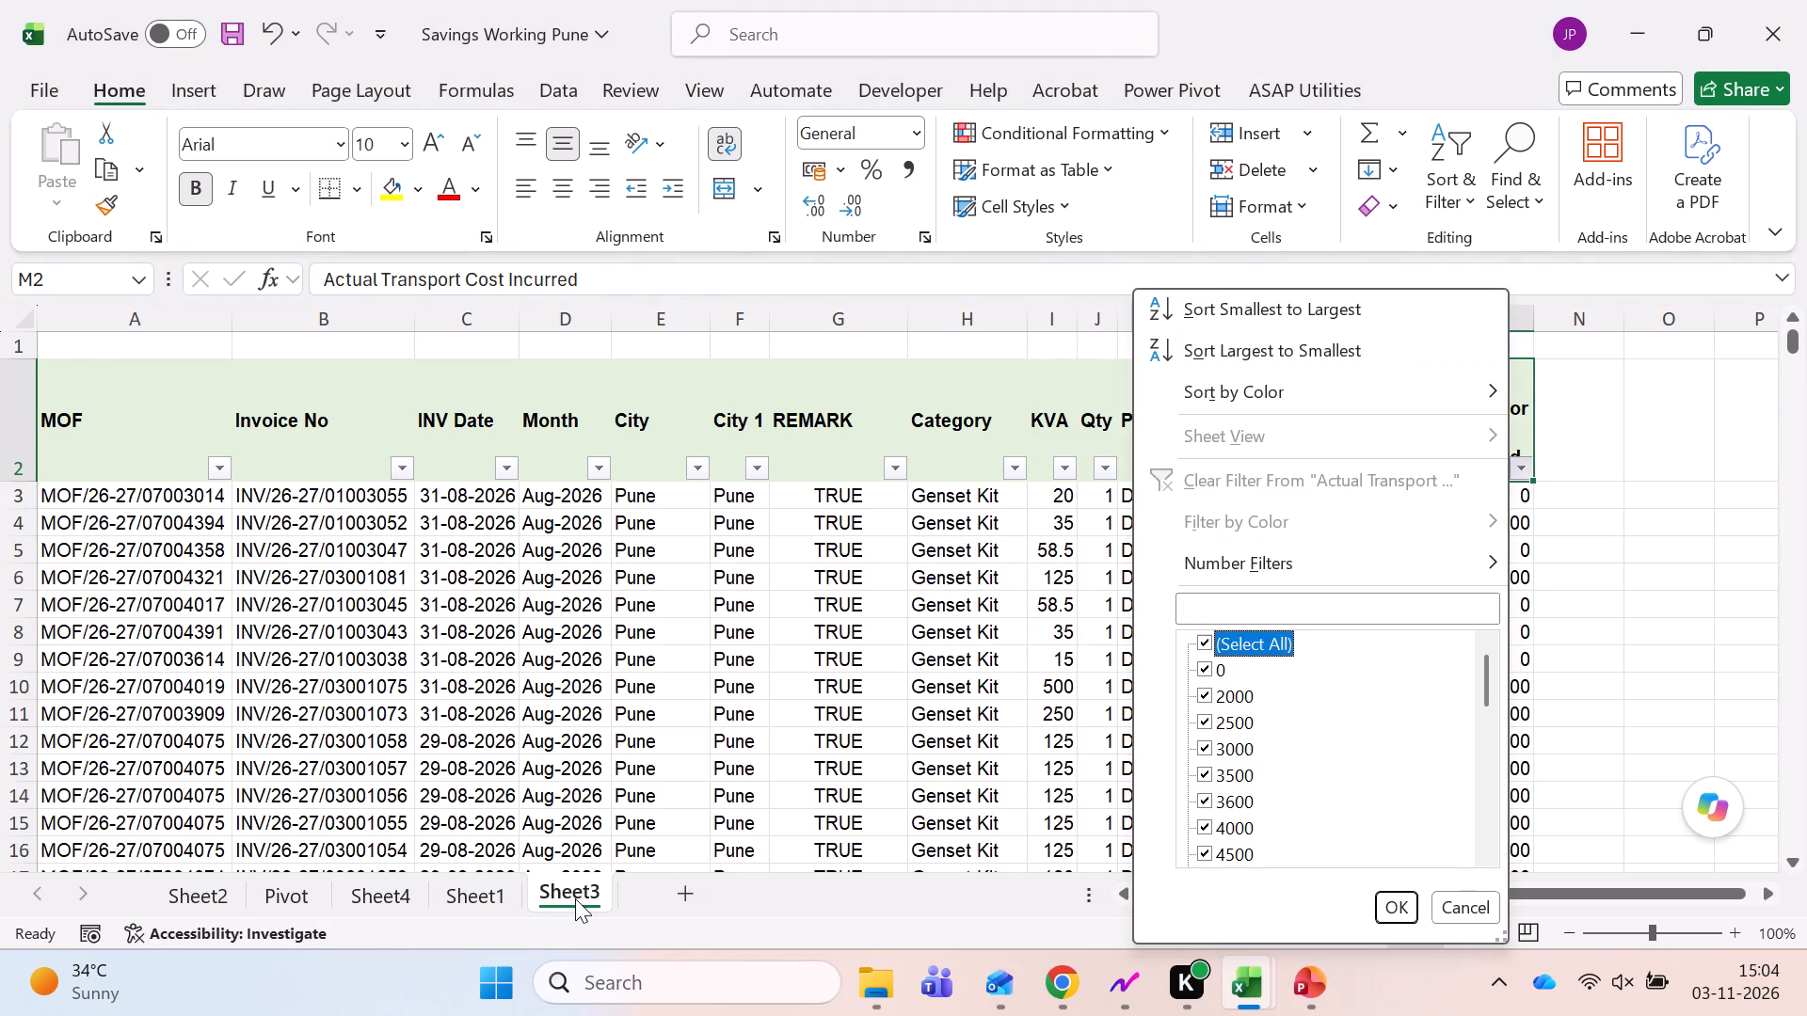
pyautogui.press('Down')
pyautogui.press('Up')
pyautogui.press('space')
pyautogui.press('Down')
pyautogui.press('space')
pyautogui.press('Return')
# Delete all filtered rows whose actual transport cost incurred is 0.
pyautogui.press('Down')
pyautogui.hotkey('ctrl', 'shift', 'Down')
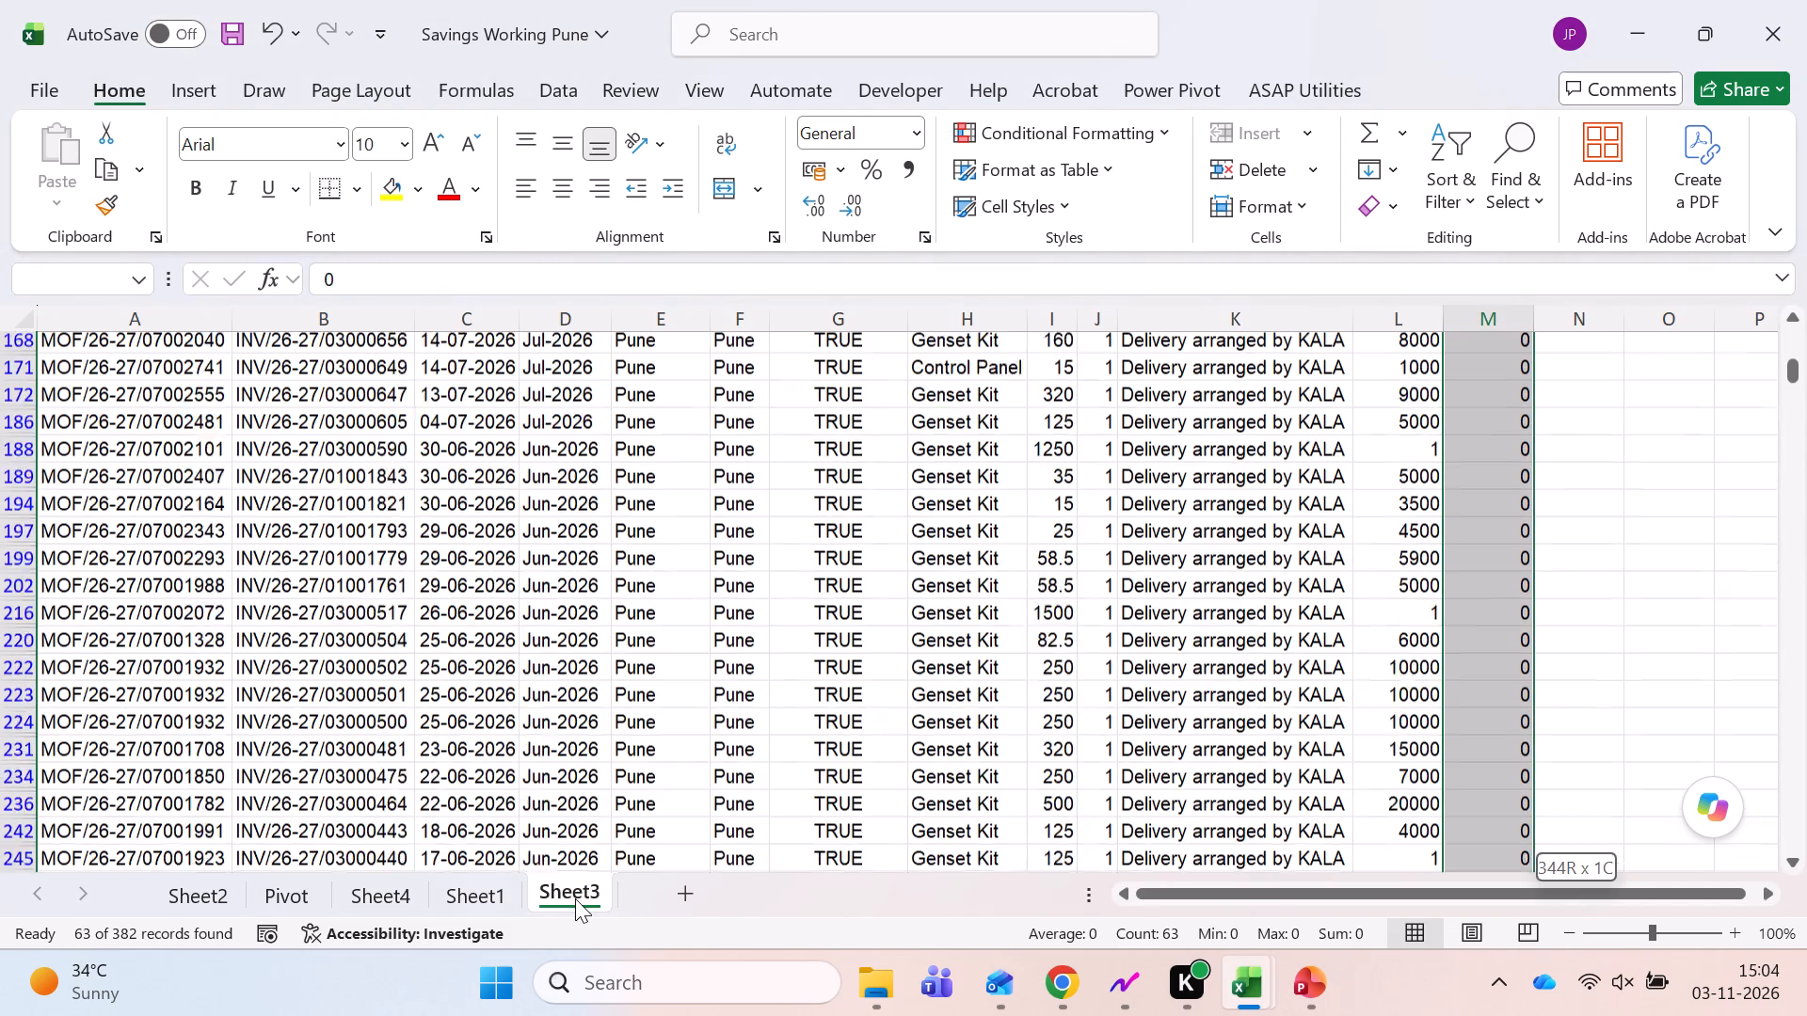
pyautogui.hotkey('shift', 'space')
pyautogui.hotkey('ctrl', '-')
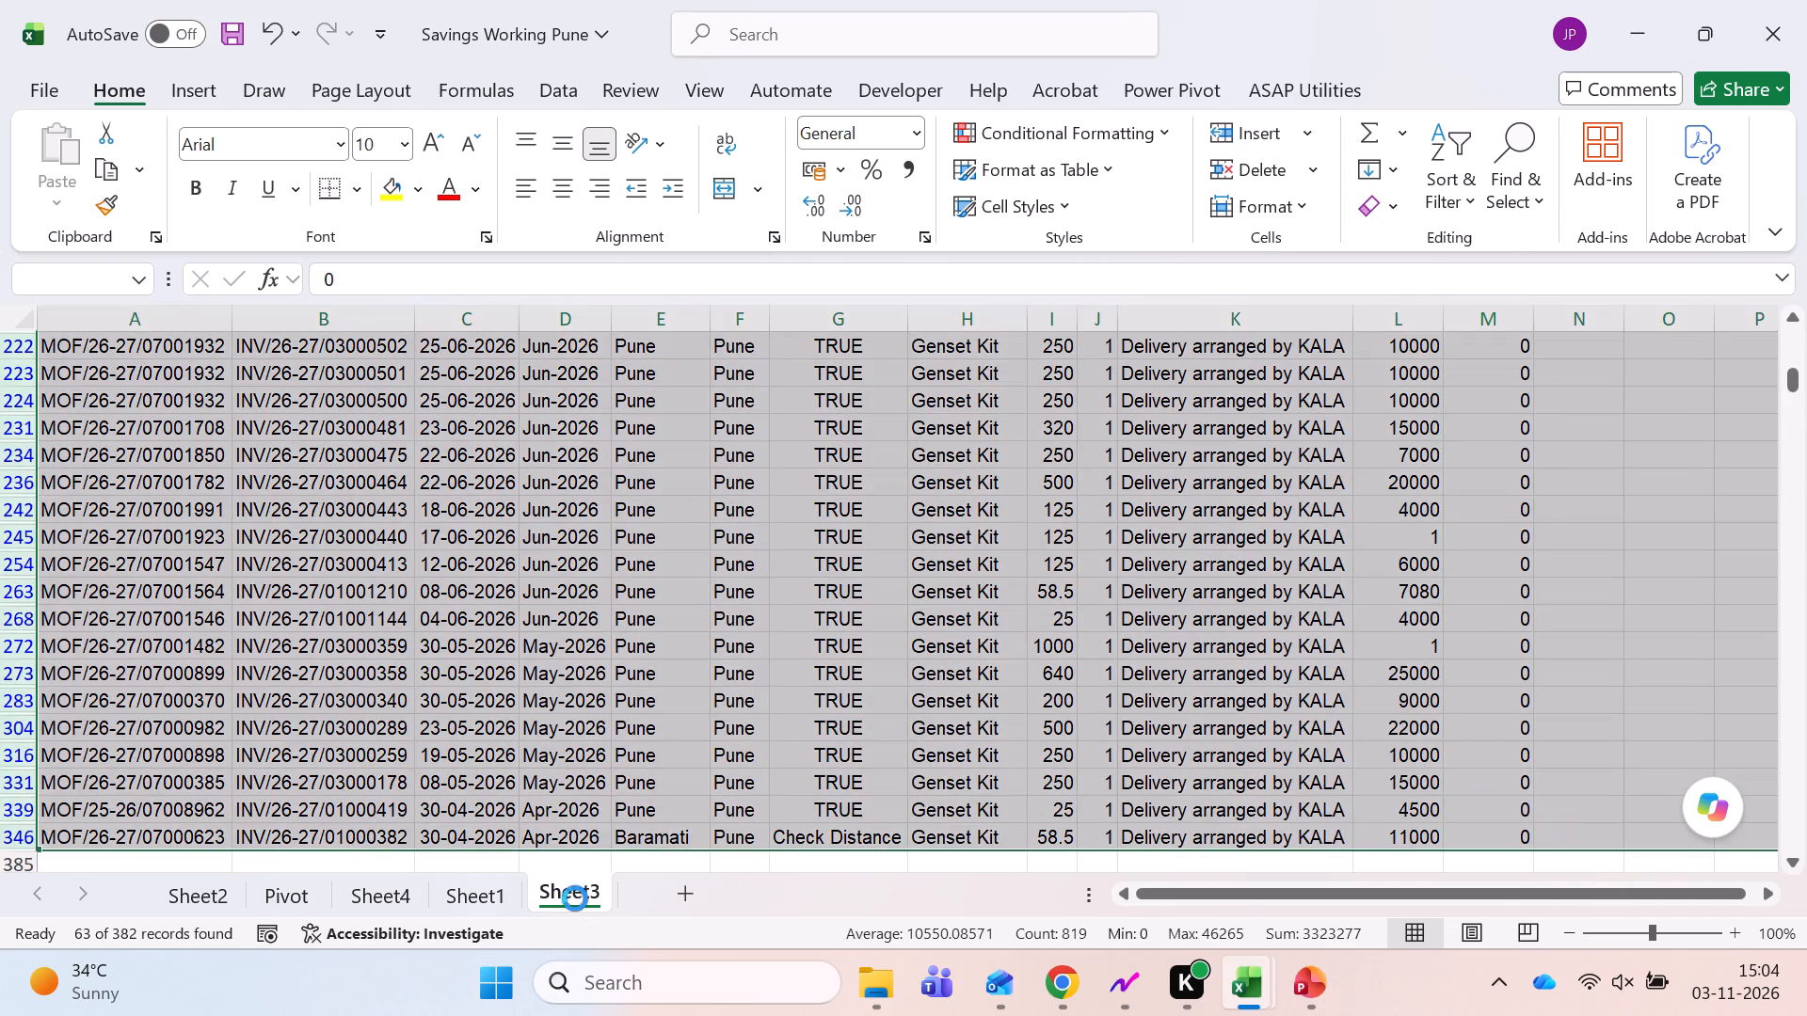
# Select all remaining values in the Actual Transport Cost Incurred filter and check the extent of the recovered charges data.
pyautogui.press('Up')
pyautogui.hotkey('alt', 'Down')
pyautogui.hotkey('alt', 'Down')
pyautogui.hotkey('alt', 'Down')
pyautogui.hotkey('alt', 'Down')
pyautogui.hotkey('alt', 'Down')
pyautogui.hotkey('alt', 'Down')
pyautogui.hotkey('alt', 'Down')
pyautogui.hotkey('alt', 'Down')
pyautogui.hotkey('alt', 'Down')
pyautogui.hotkey('alt', 'Down')
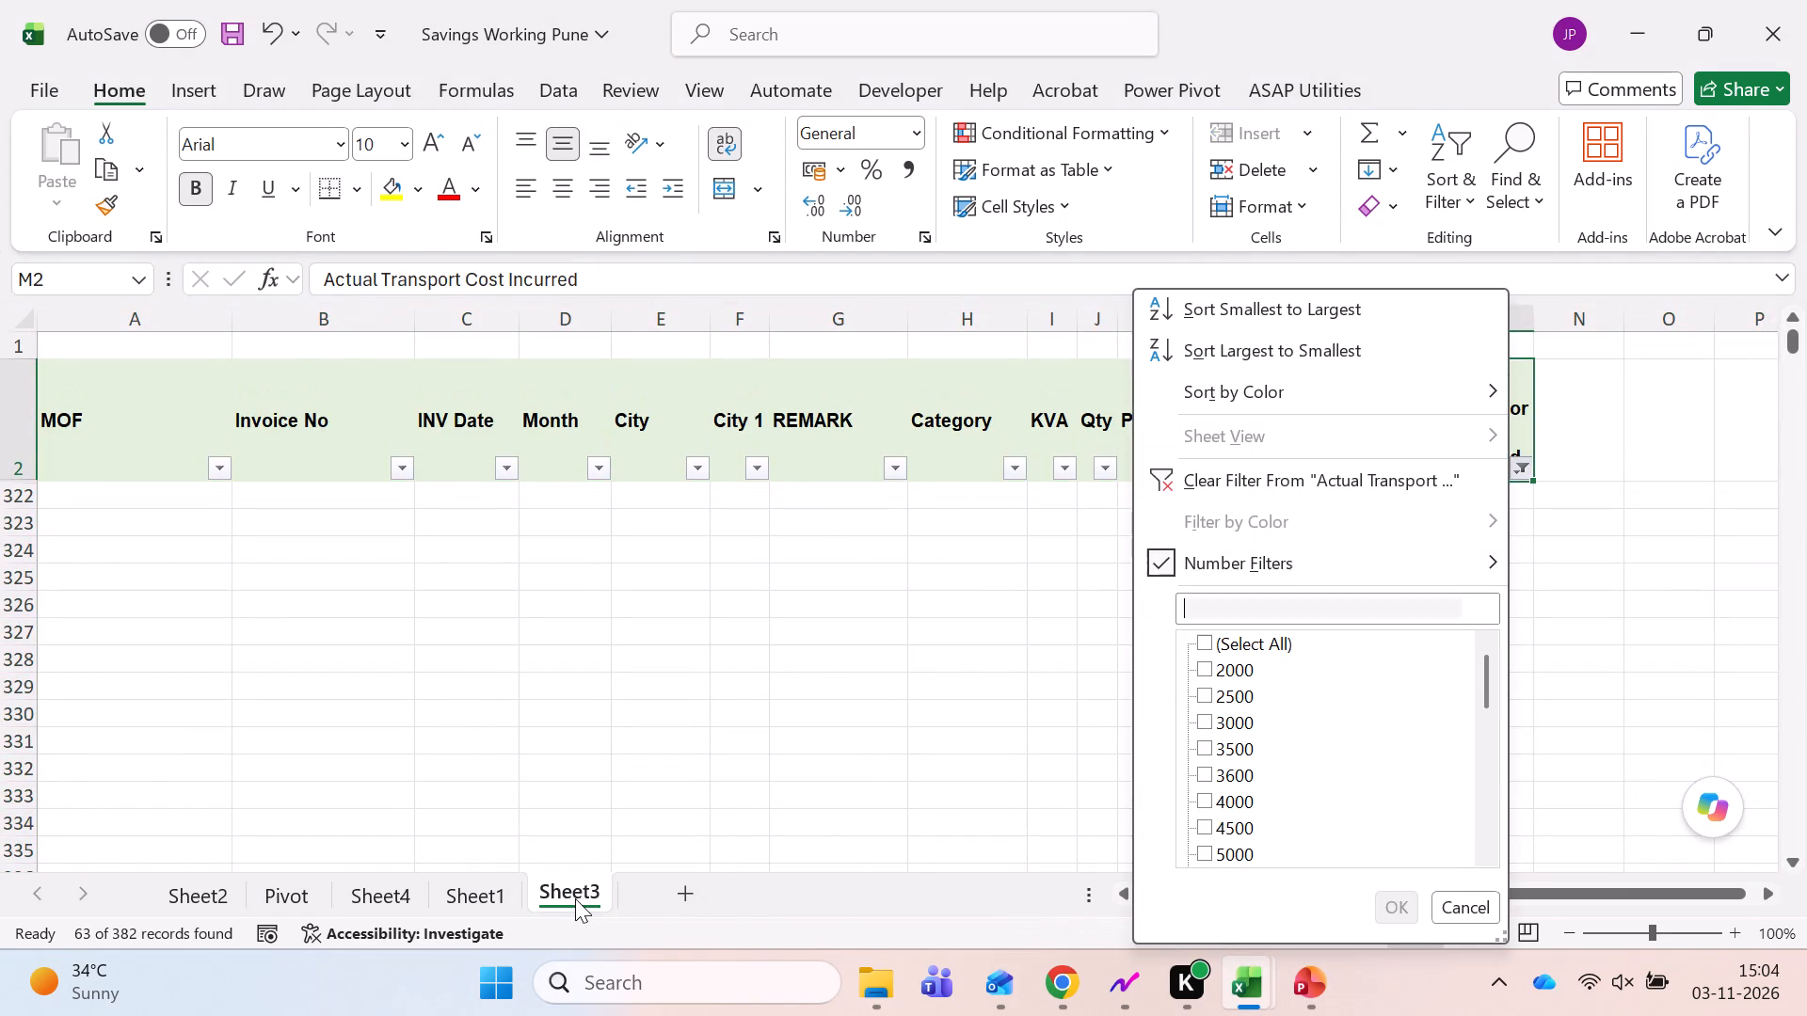
pyautogui.press('Down')
pyautogui.press('space')
pyautogui.press('Return')
pyautogui.press('Down')
pyautogui.press('Left')
pyautogui.hotkey('ctrl', 'shift', 'Down')
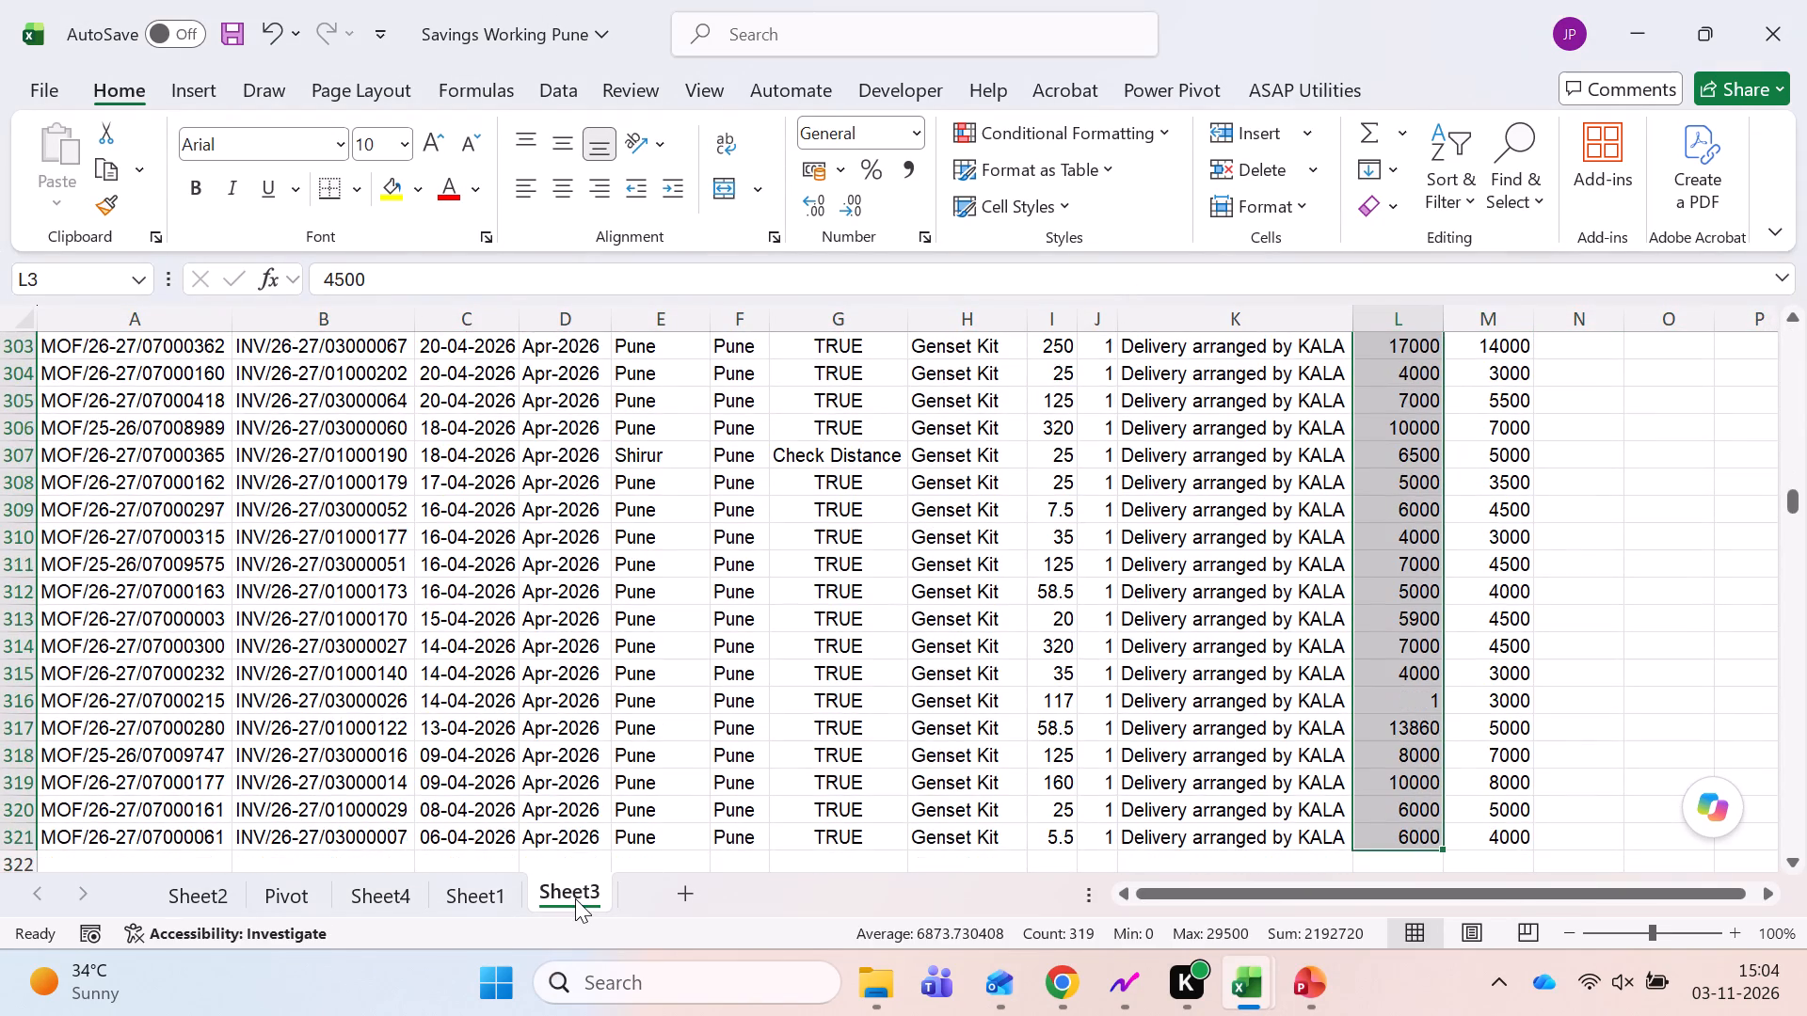
pyautogui.press('Up')
pyautogui.press('Down')
pyautogui.press('Up')
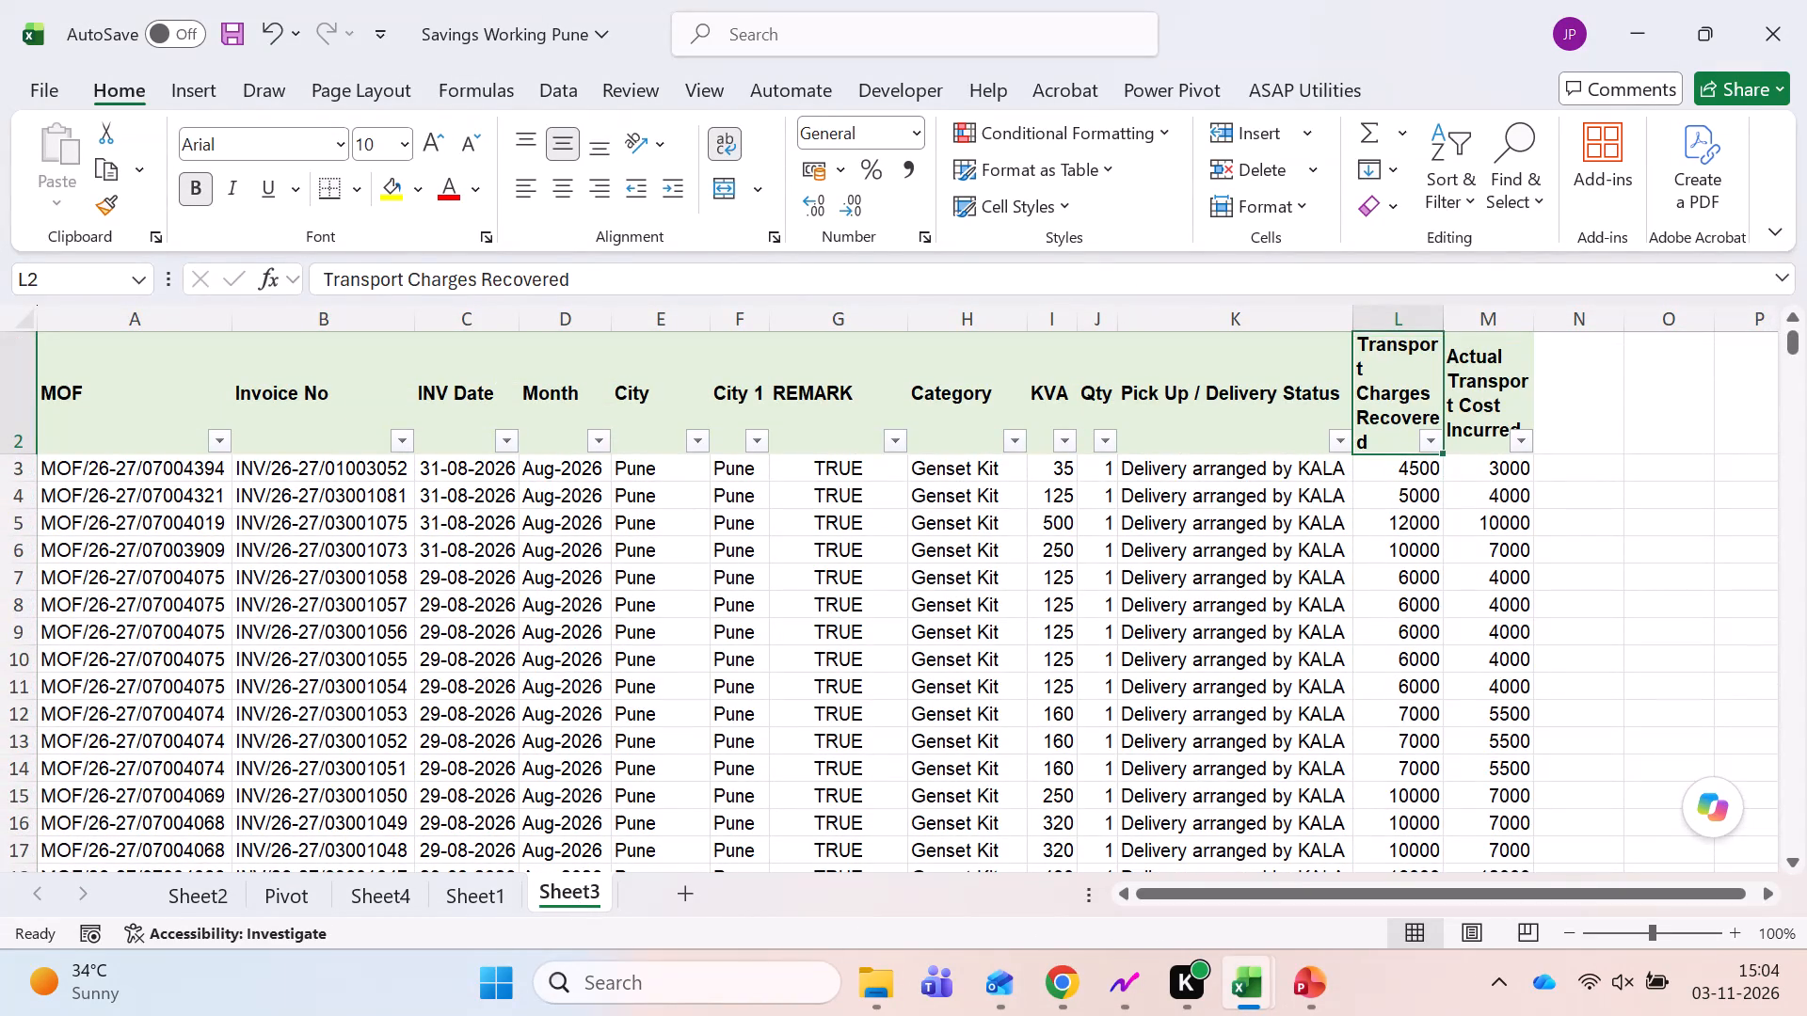
# Widen the Transport Charges Recovered and Actual Transport Cost Incurred columns so their headers wrap cleanly, and return to the MOF header cell.
pyautogui.moveTo(1450, 311); pyautogui.dragTo(1510, 332)
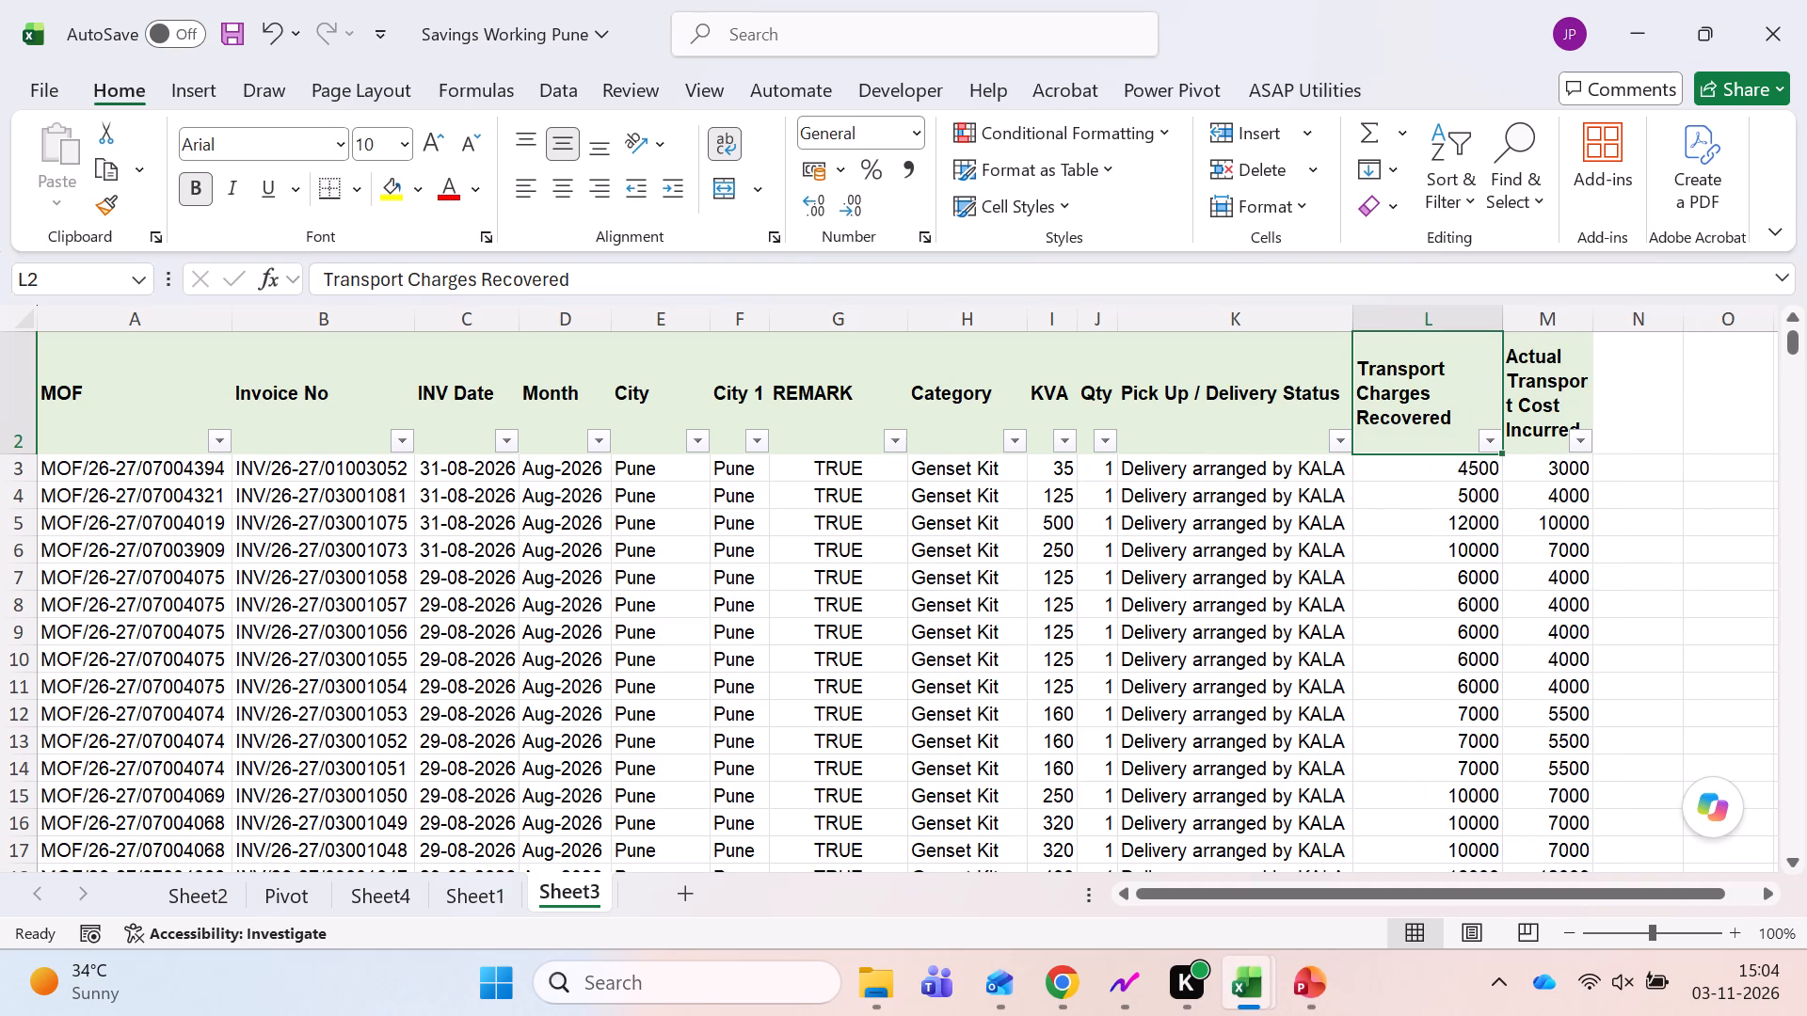
pyautogui.click(1546, 377)
pyautogui.moveTo(1589, 327); pyautogui.dragTo(1634, 326)
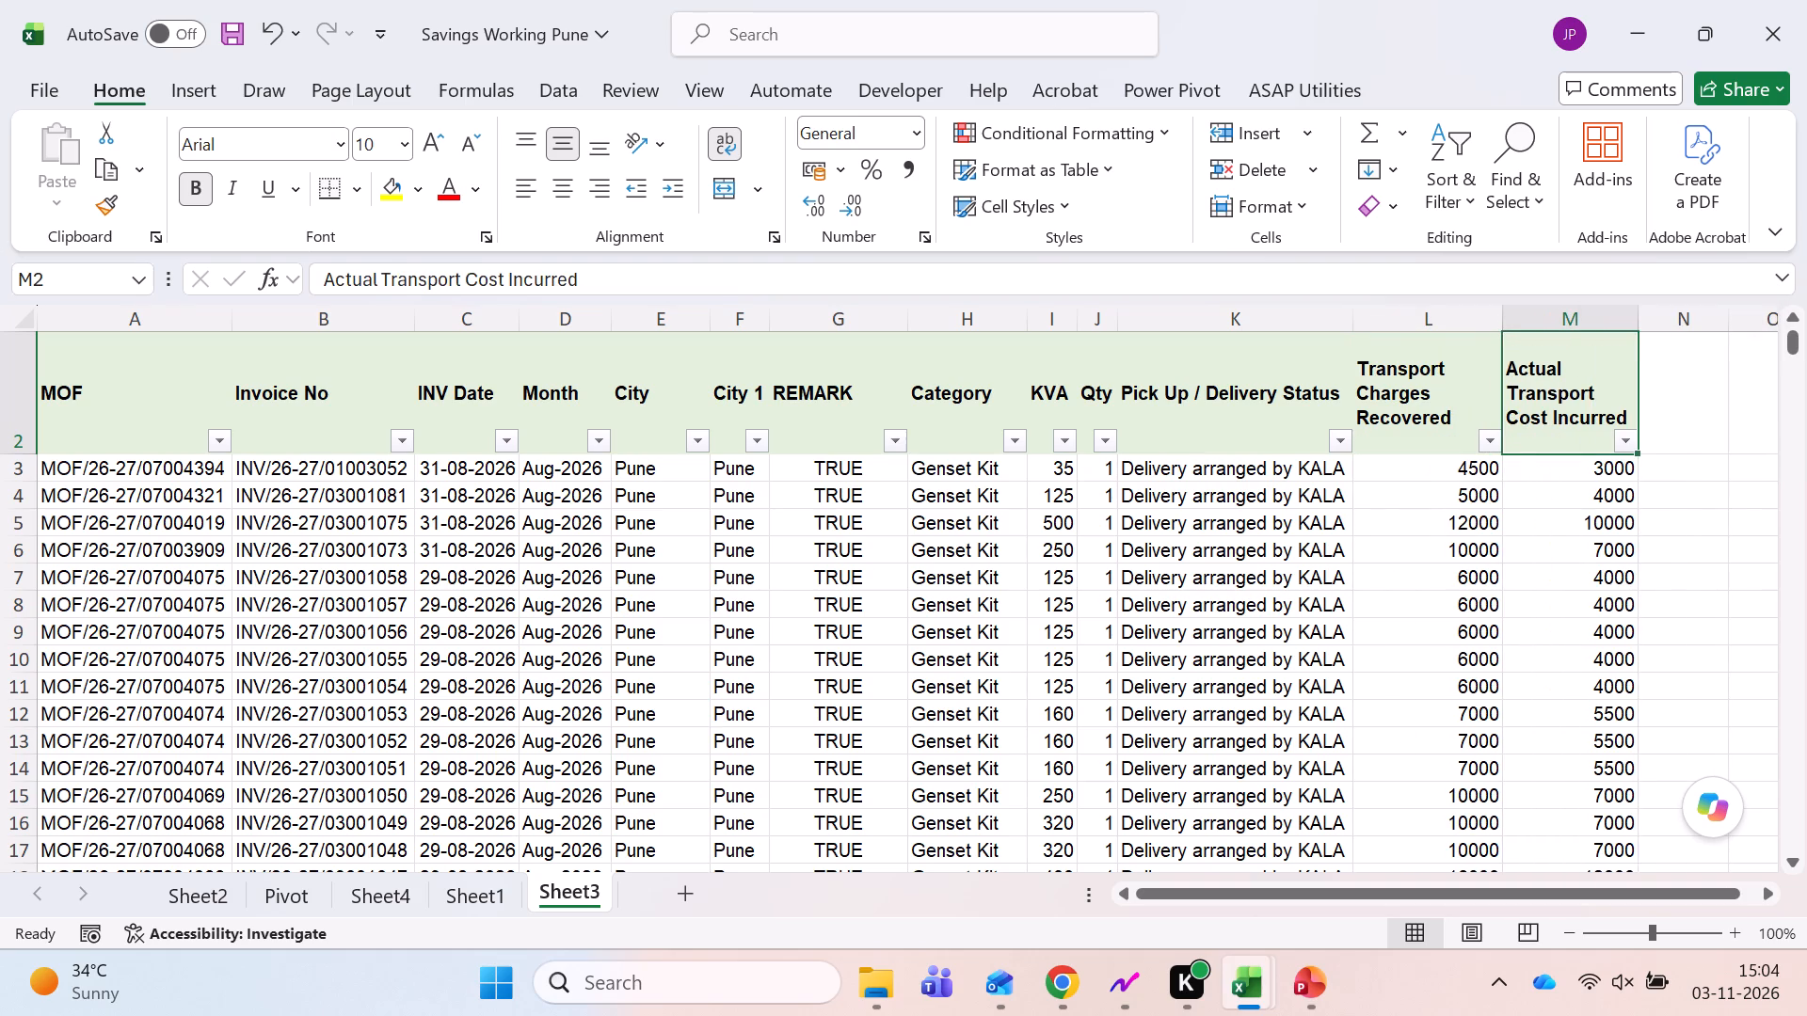
pyautogui.press('Left')
pyautogui.hotkey('ctrl', 'Left')
pyautogui.press('Right')
pyautogui.hotkey('ctrl', 'Left')
pyautogui.hotkey('ctrl', 'Left')
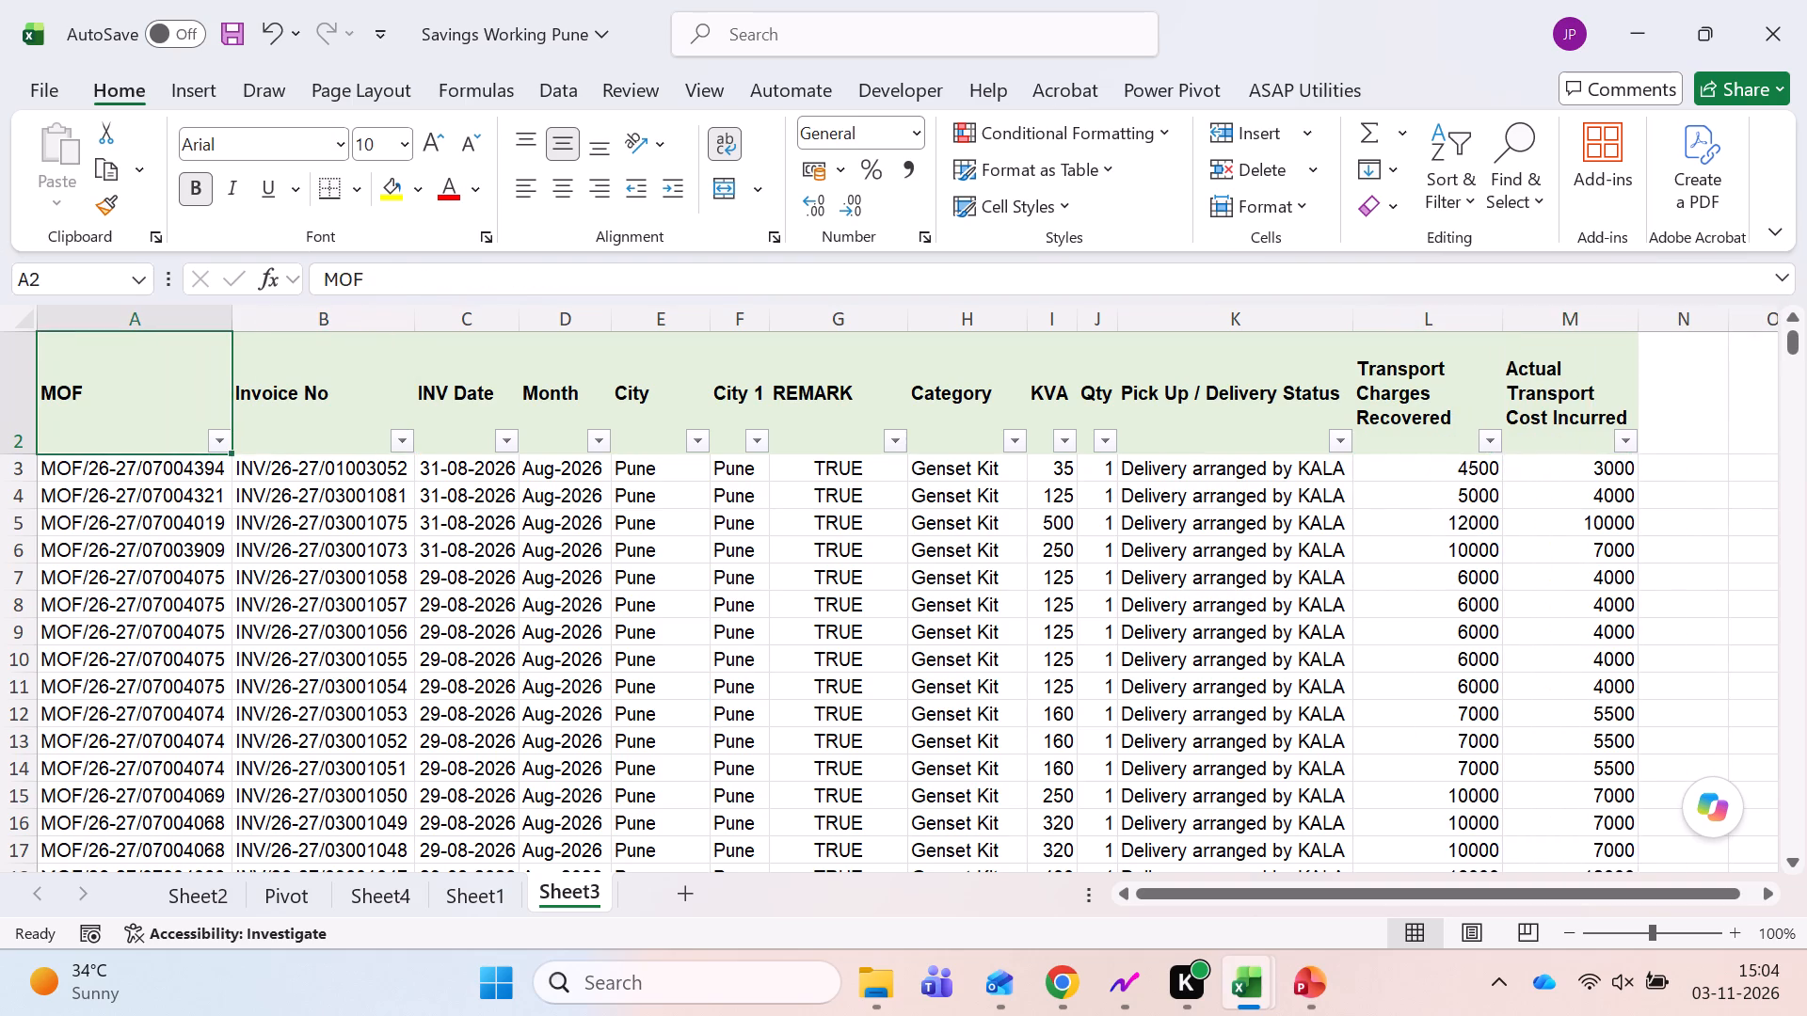
pyautogui.press('Right')
pyautogui.press('Right')
pyautogui.press('Left')
pyautogui.hotkey('ctrl', 'Left')
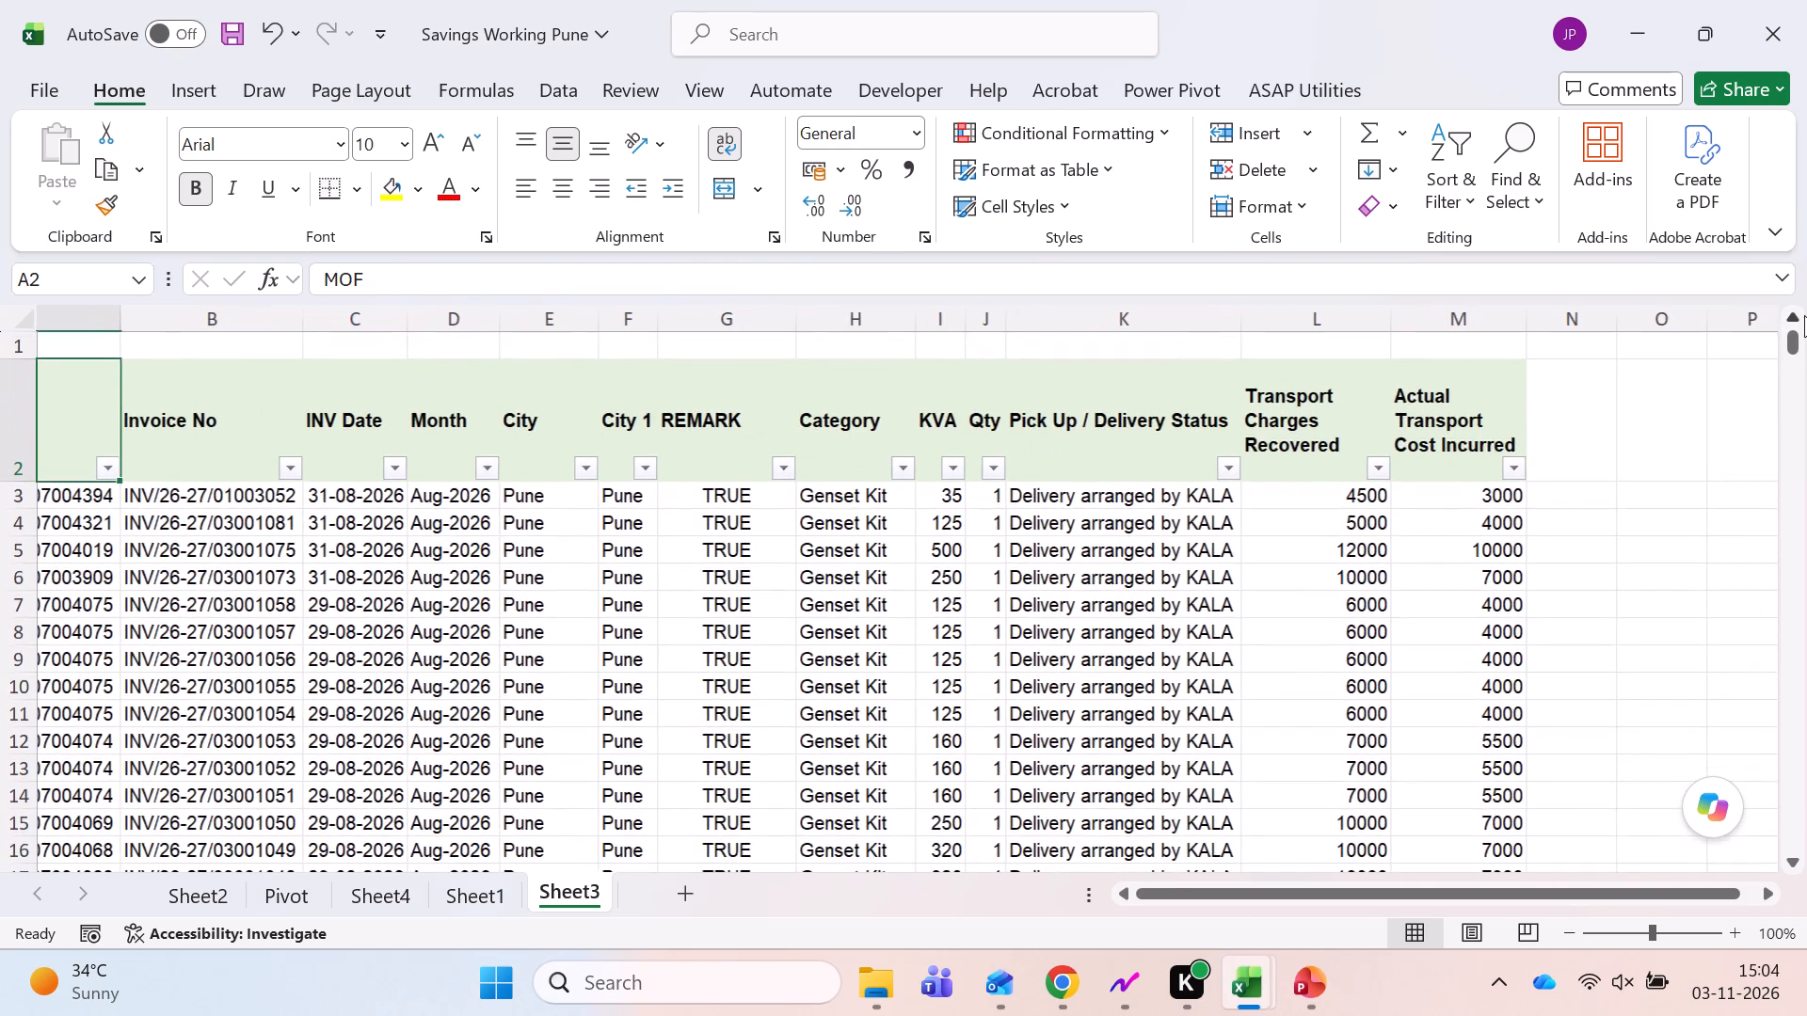
pyautogui.hscroll(1, 1352, 425)
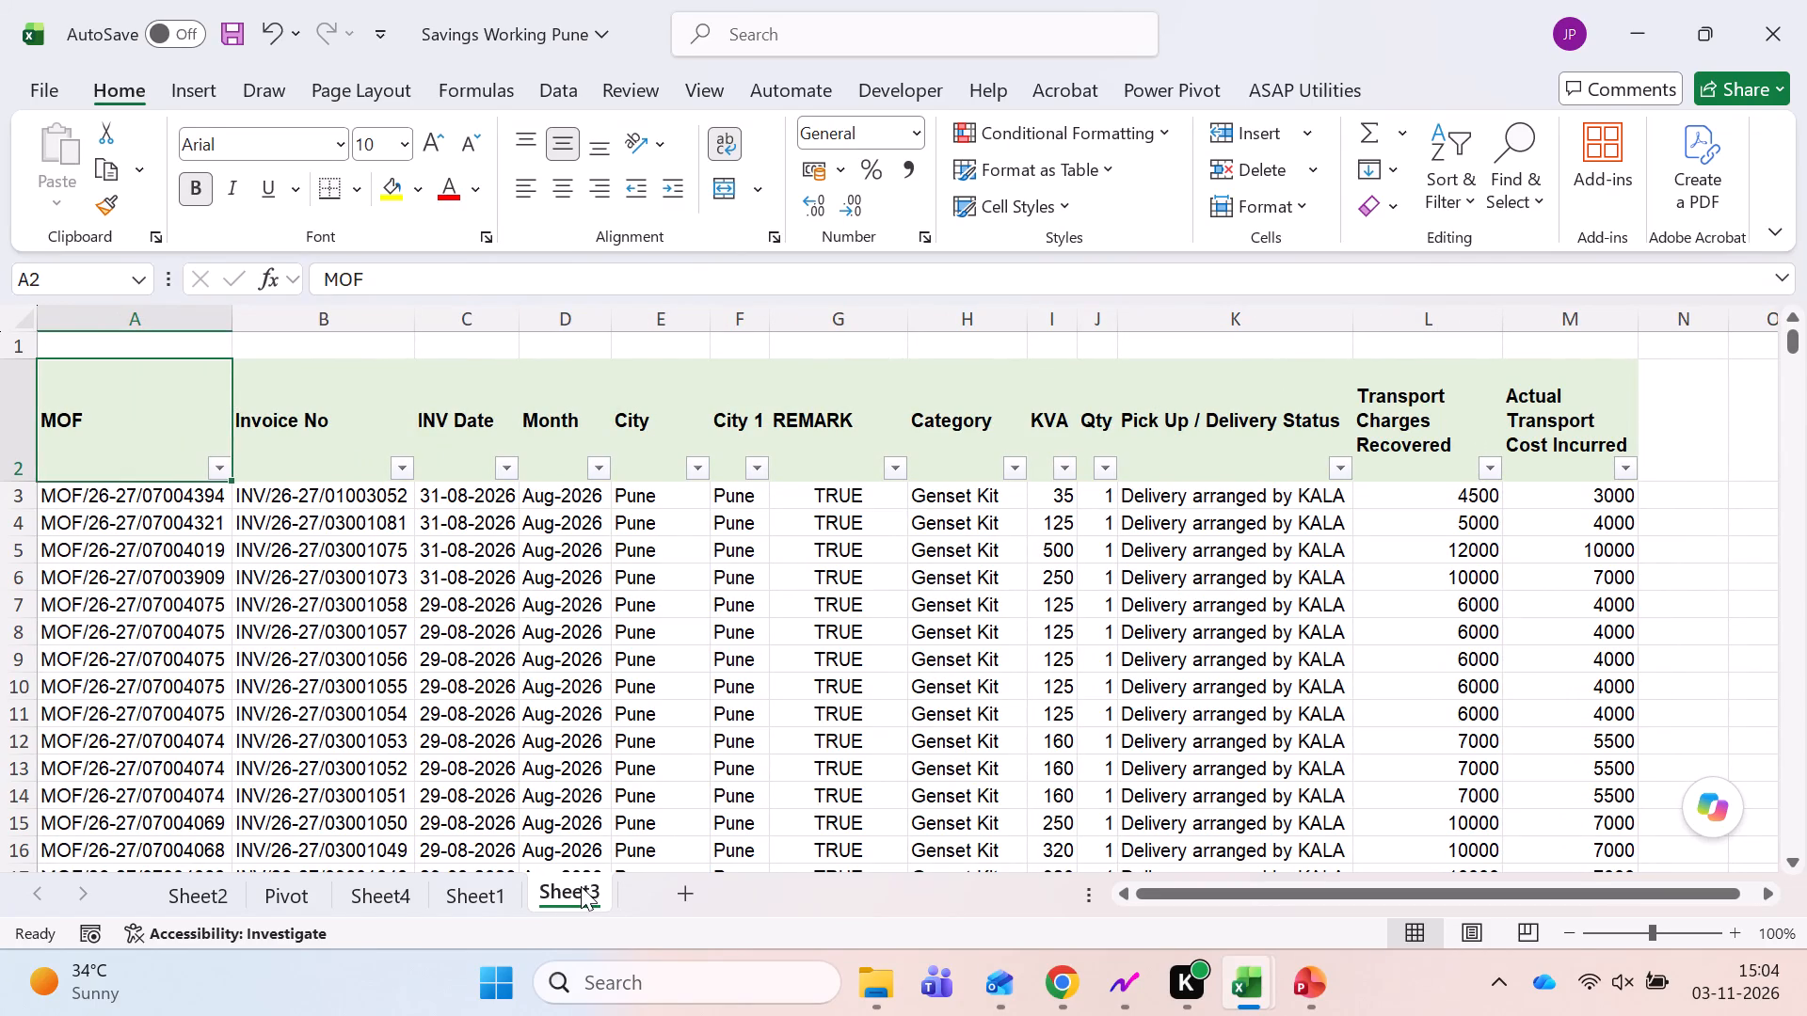
# Review the date-by-KVA pivot table and the To Check list on Sheet4 as a reference for the Pune data.
pyautogui.click(458, 881)
pyautogui.click(374, 883)
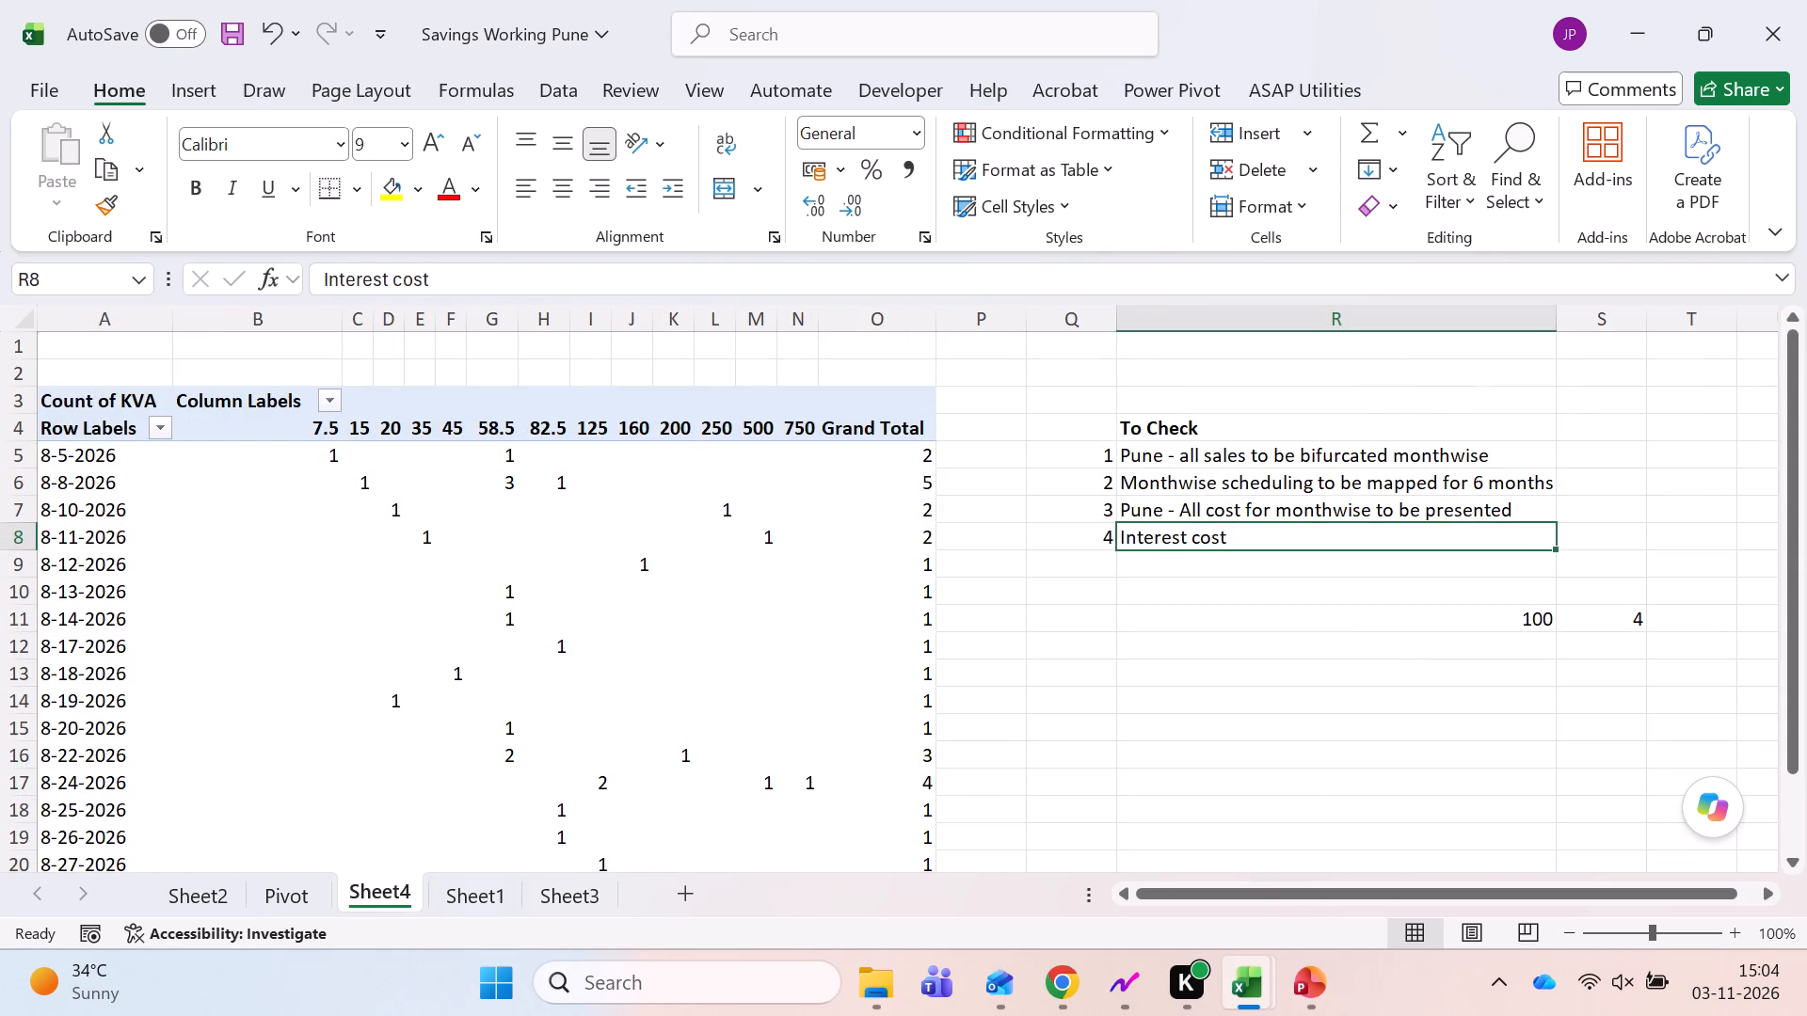
pyautogui.scroll(-1, 171, 636)
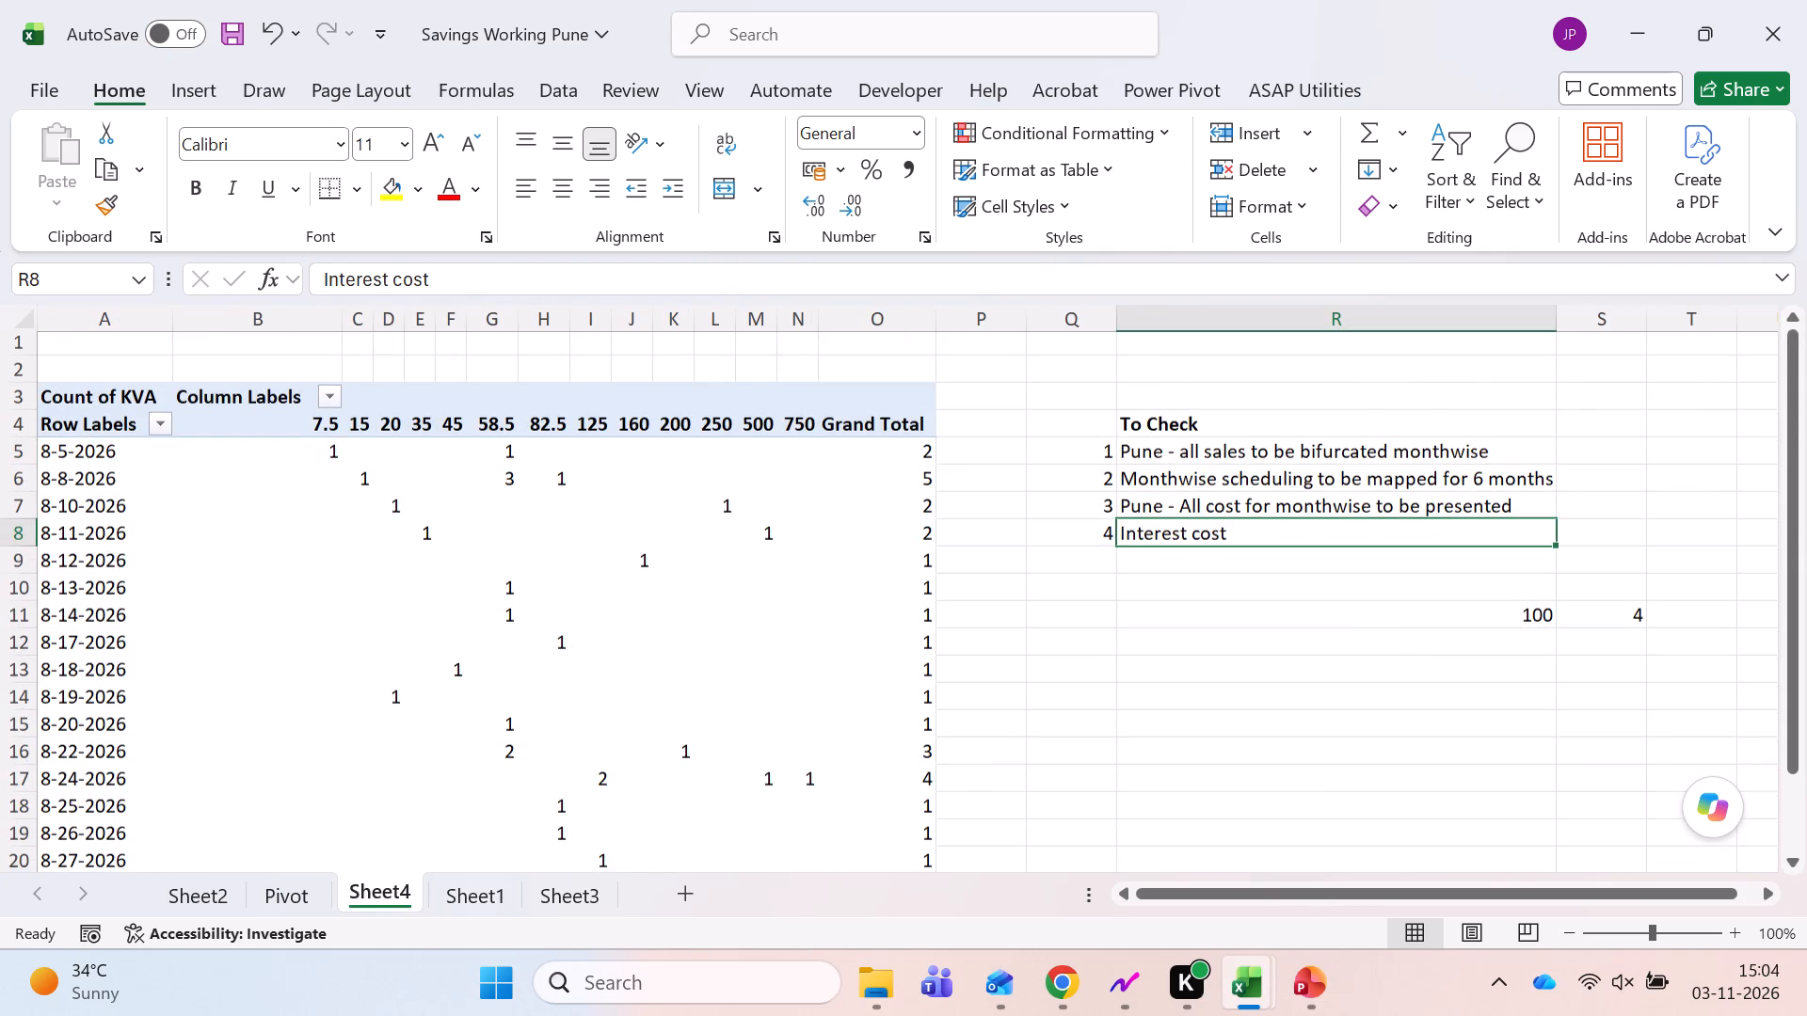
pyautogui.scroll(-3, 171, 636)
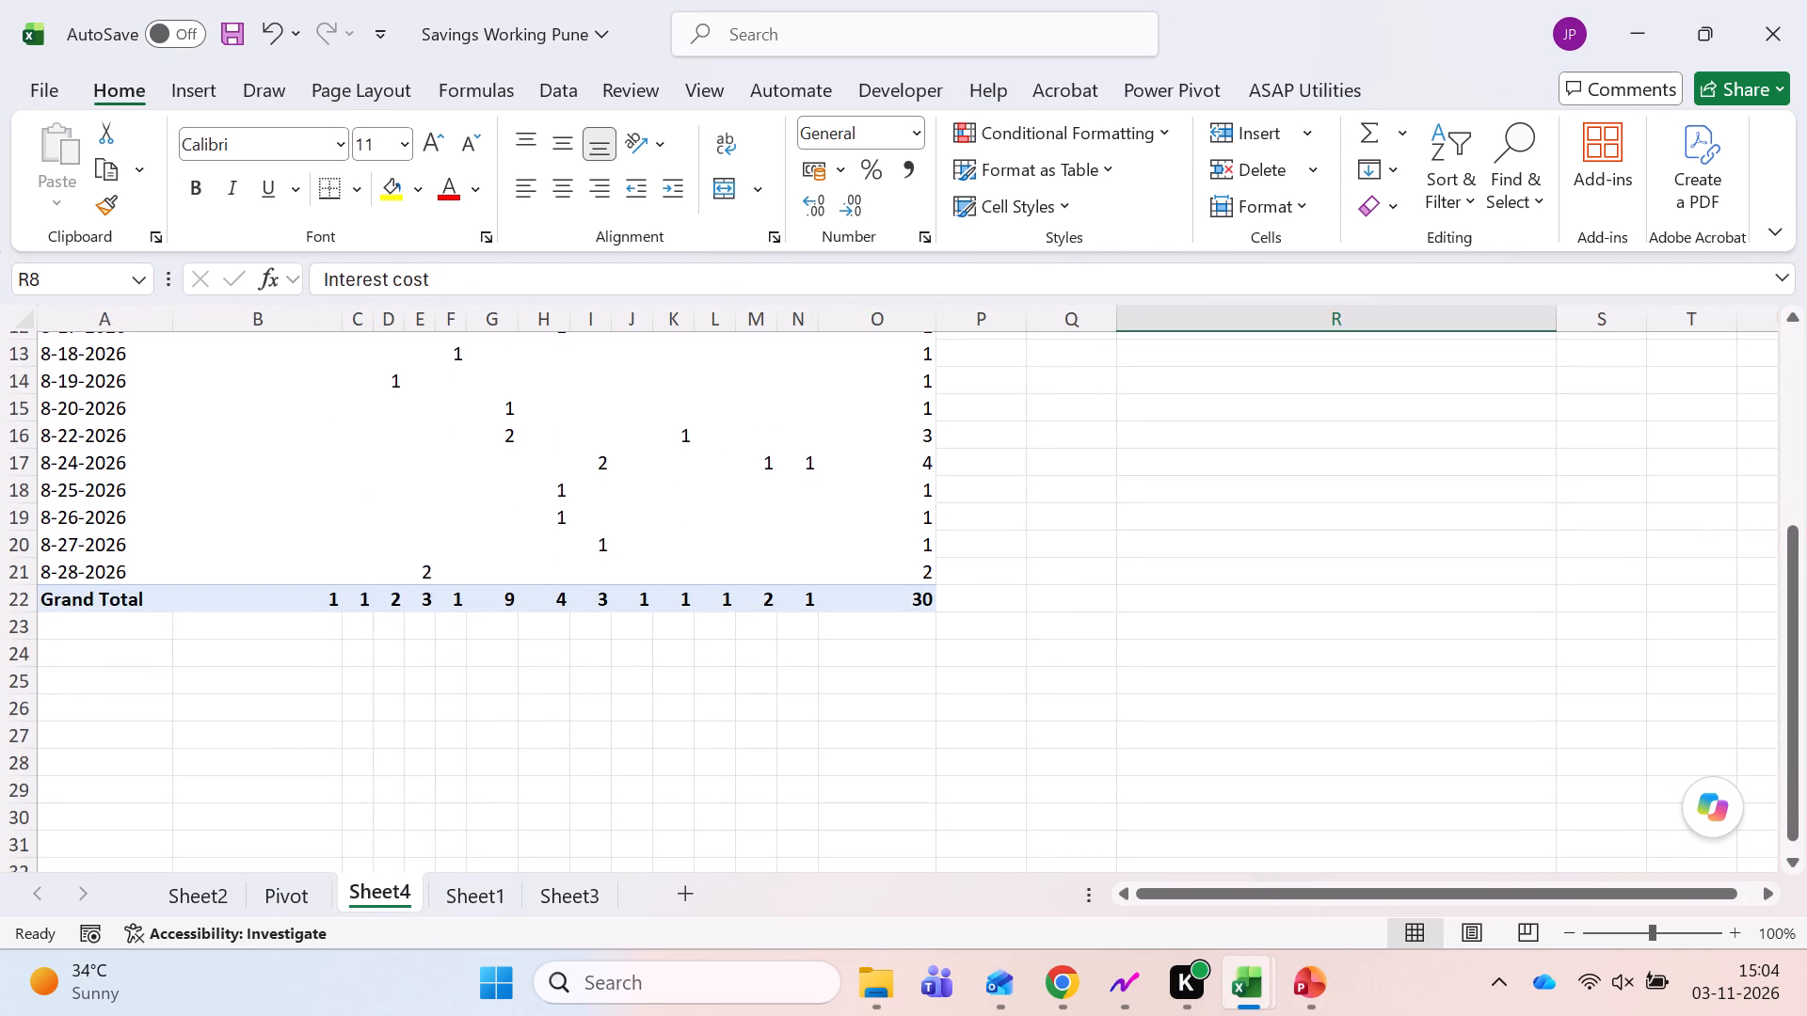
pyautogui.scroll(2, 171, 636)
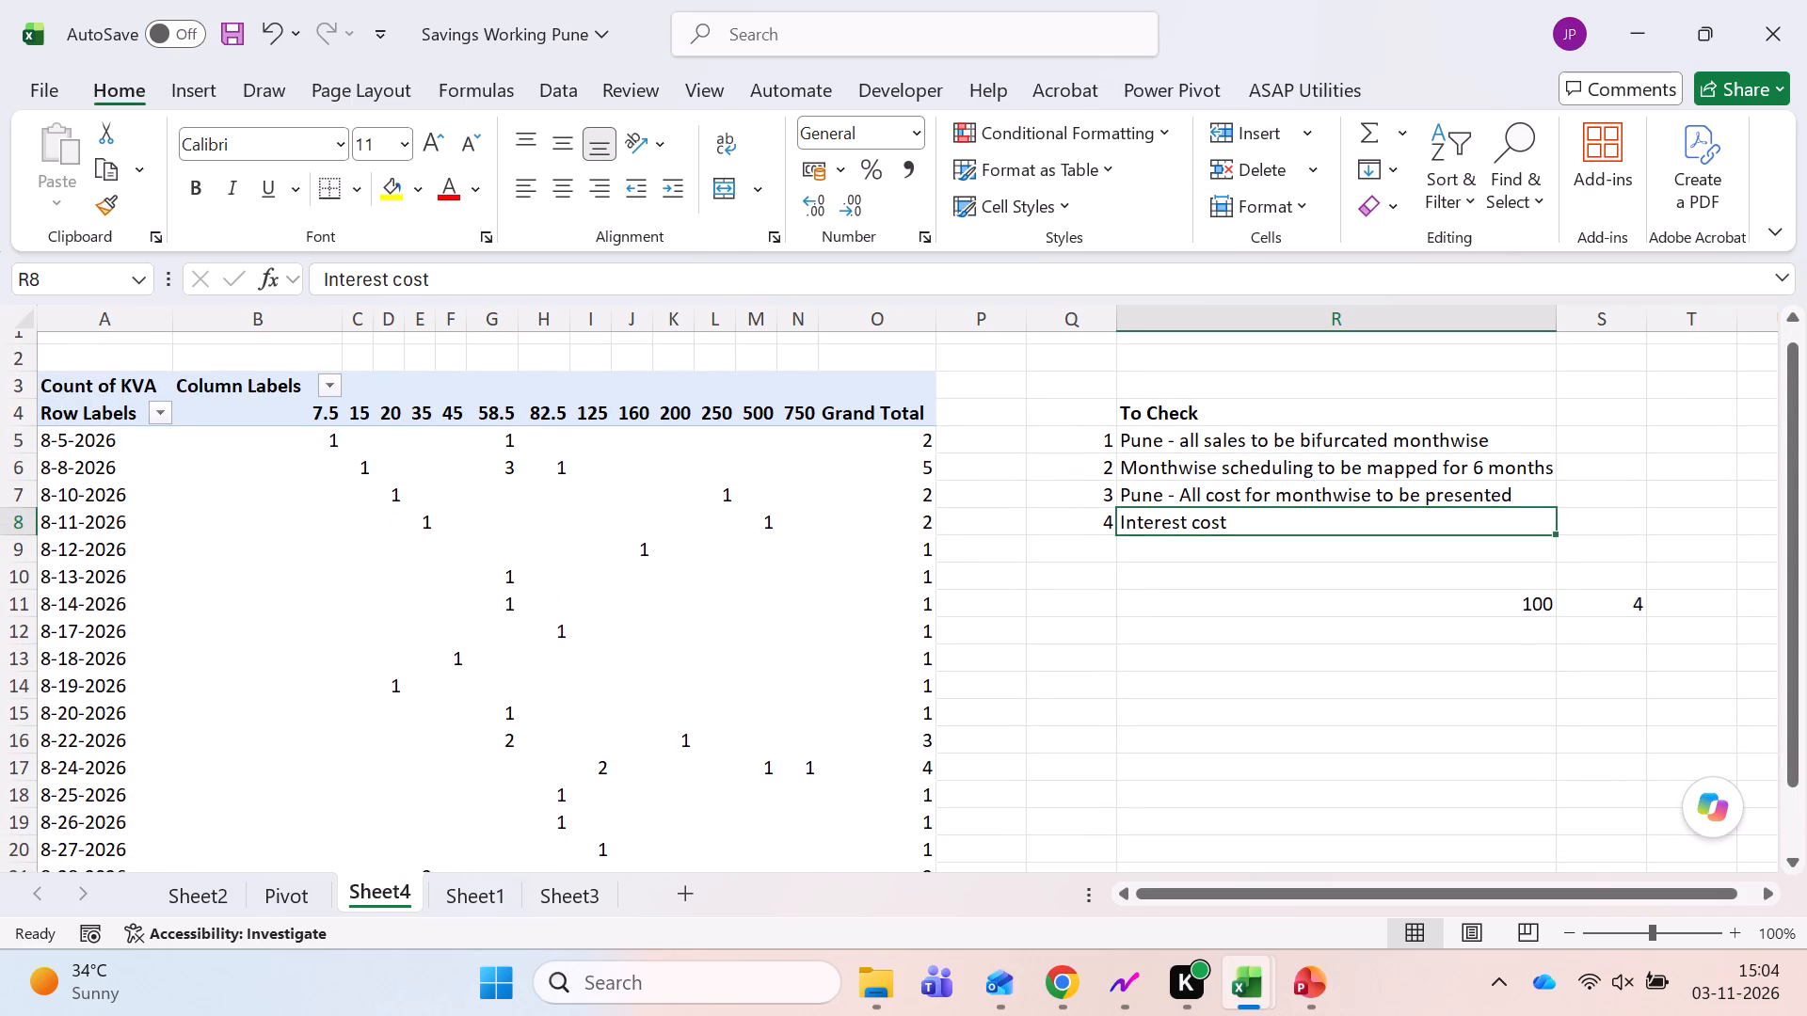
pyautogui.click(516, 415)
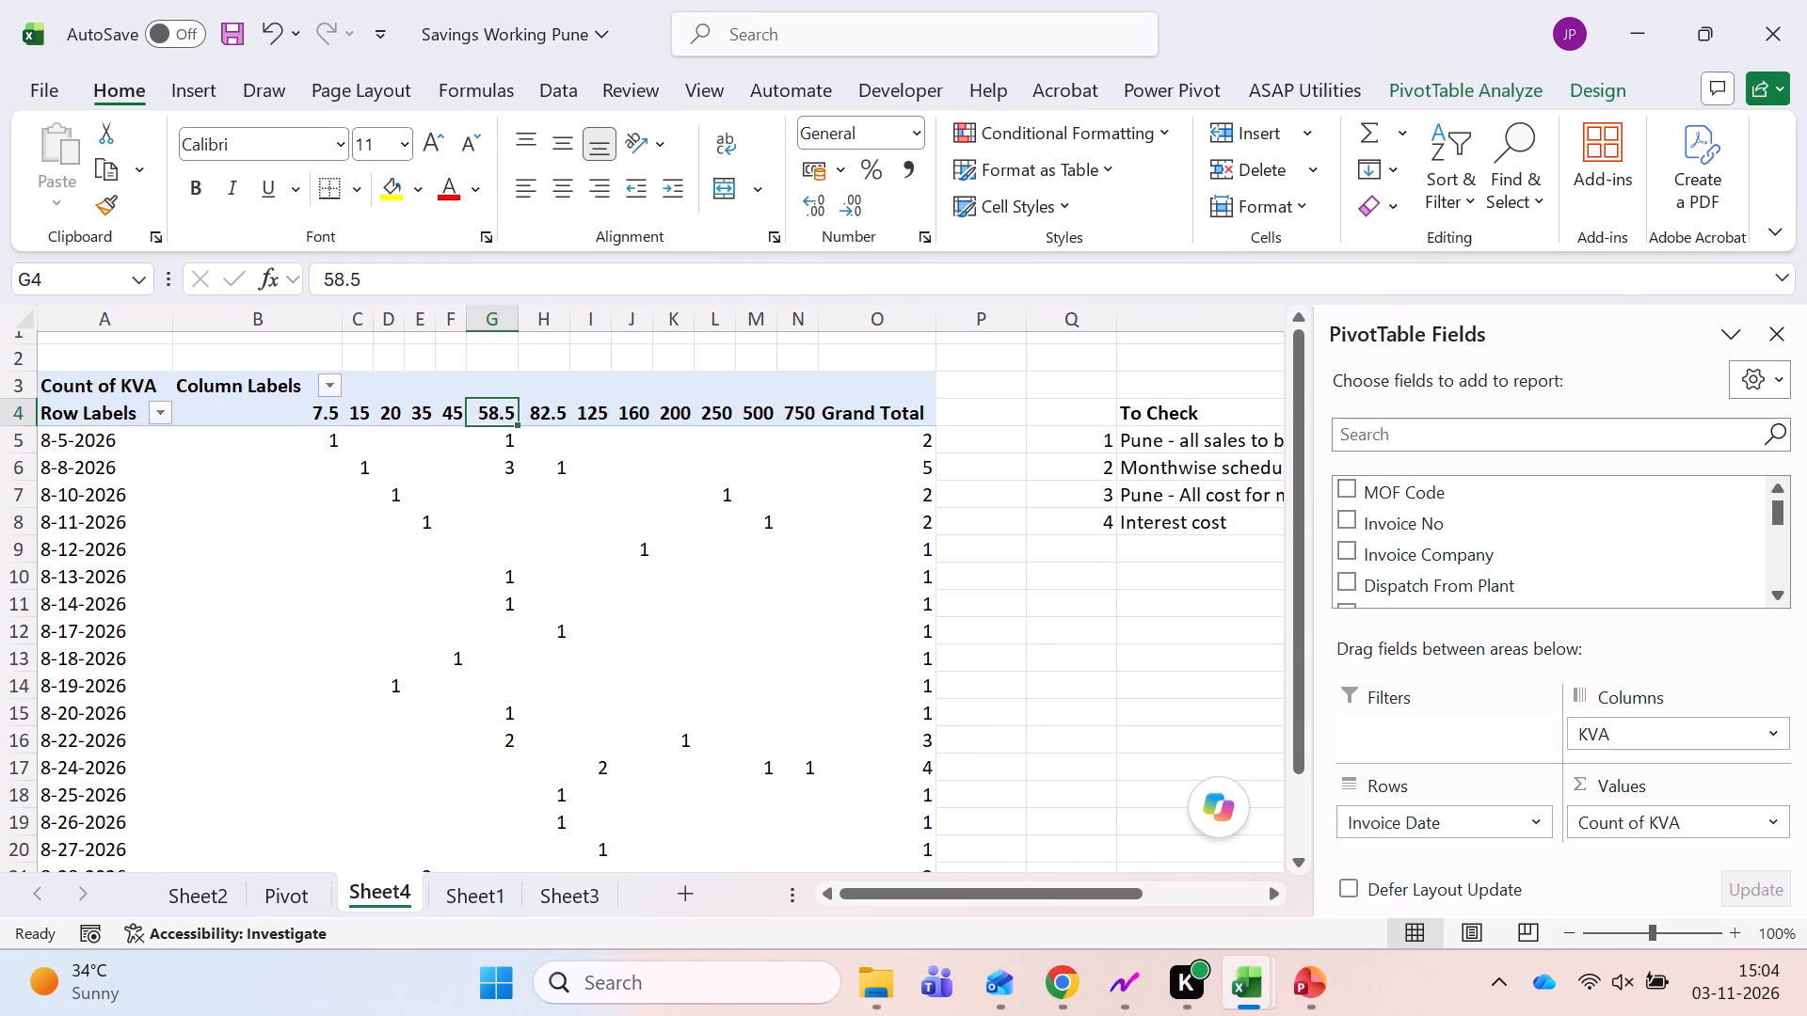
# Create a PivotTable on a new worksheet from the full Pune table on Sheet3, range A2:M321.
pyautogui.hotkey('ctrl', 'pagedown')
pyautogui.hotkey('ctrl', 'pagedown')
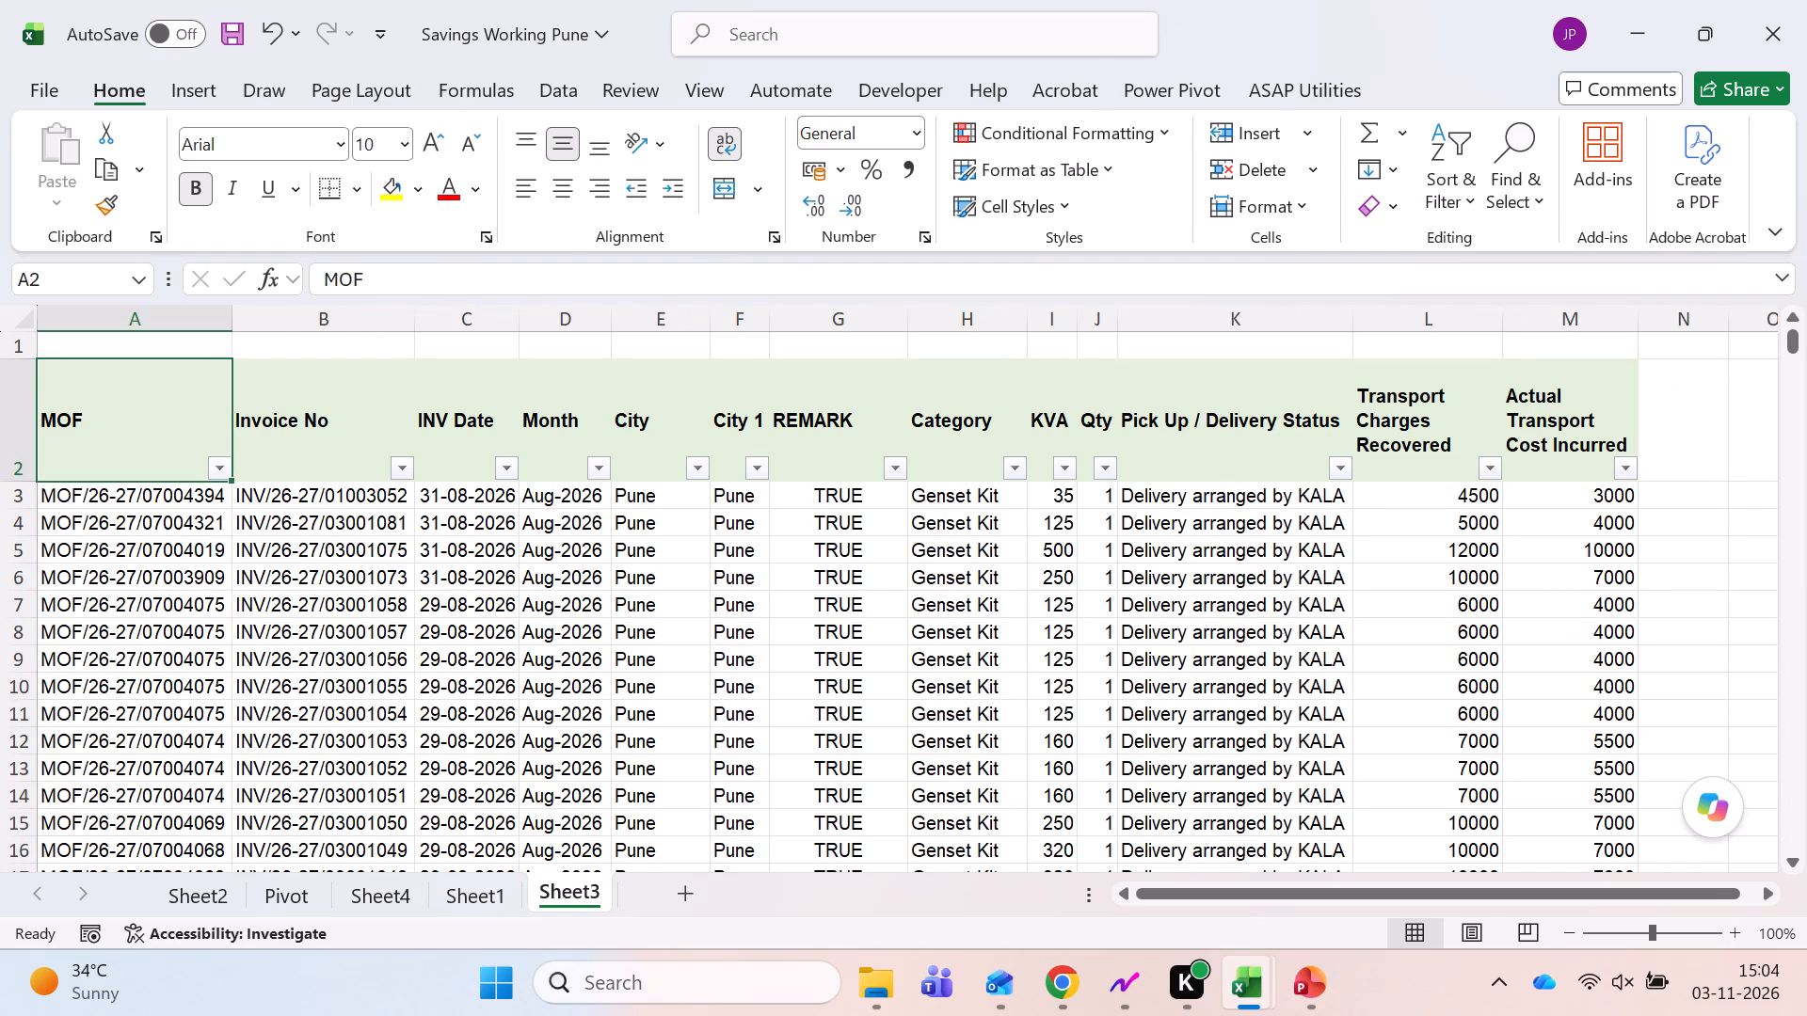
pyautogui.hotkey('ctrl', 'shift', 'Right')
pyautogui.hotkey('ctrl', 'shift', 'Down')
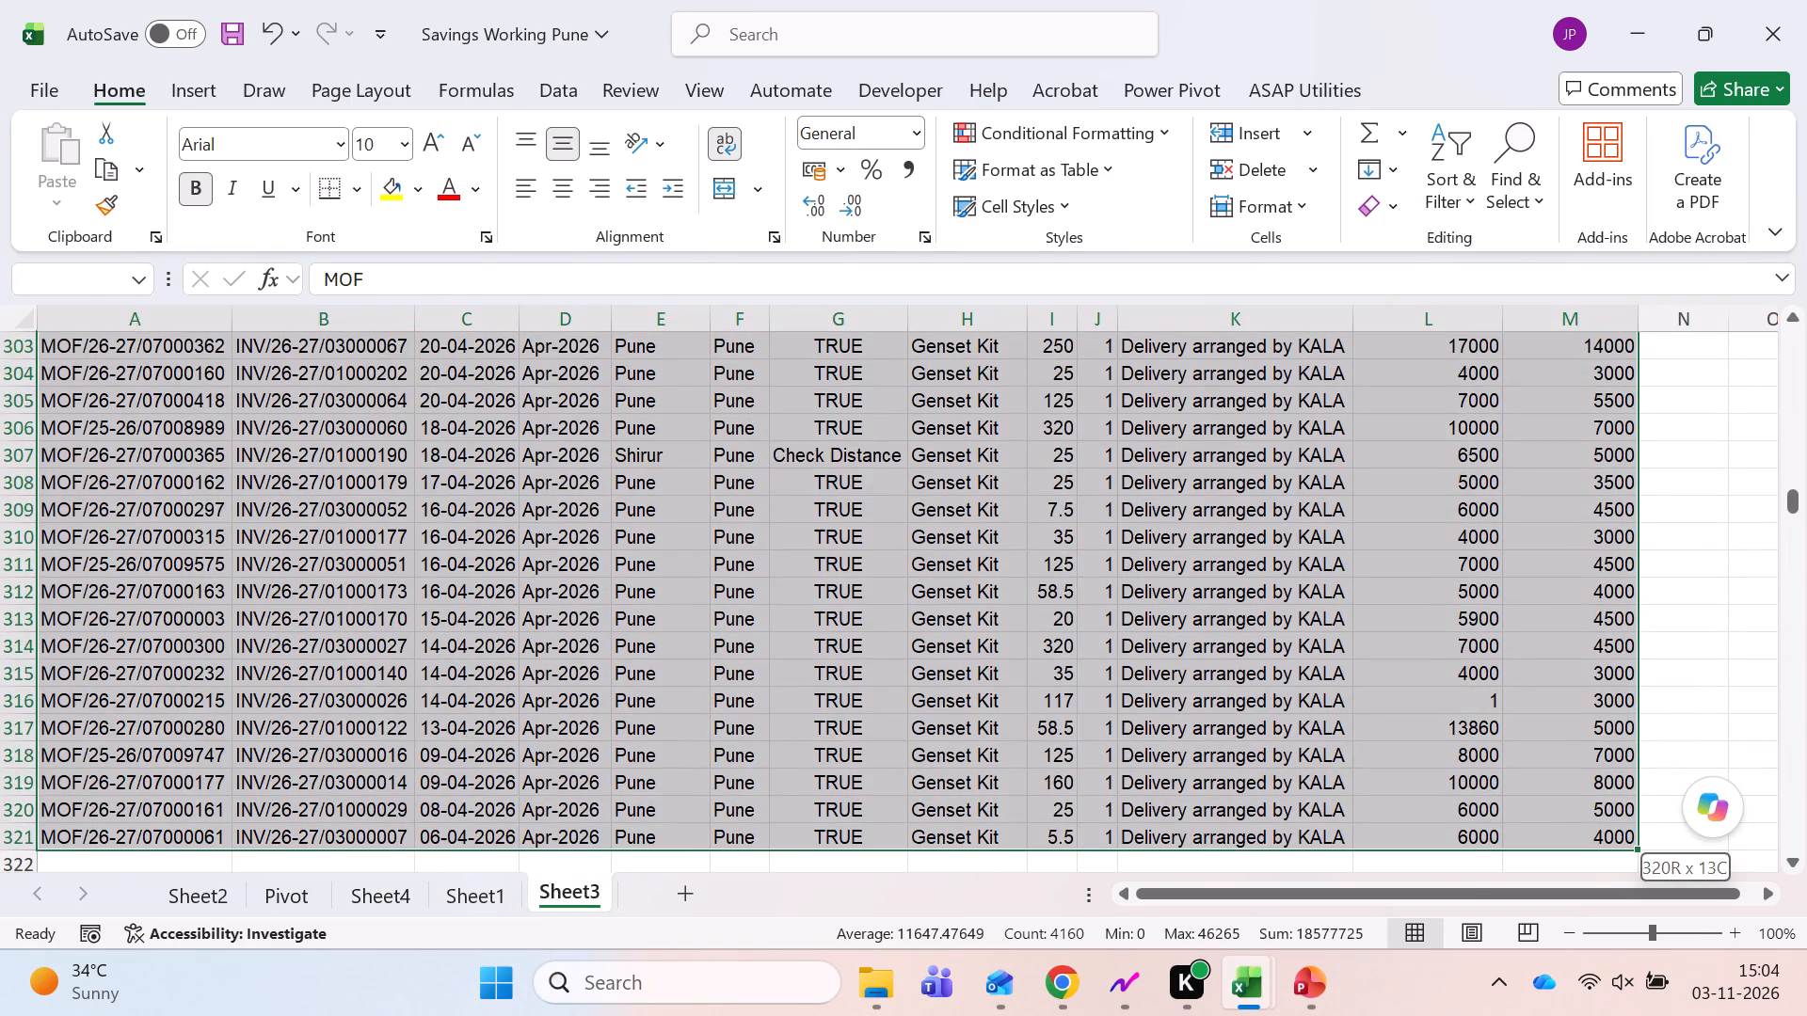
pyautogui.click(190, 82)
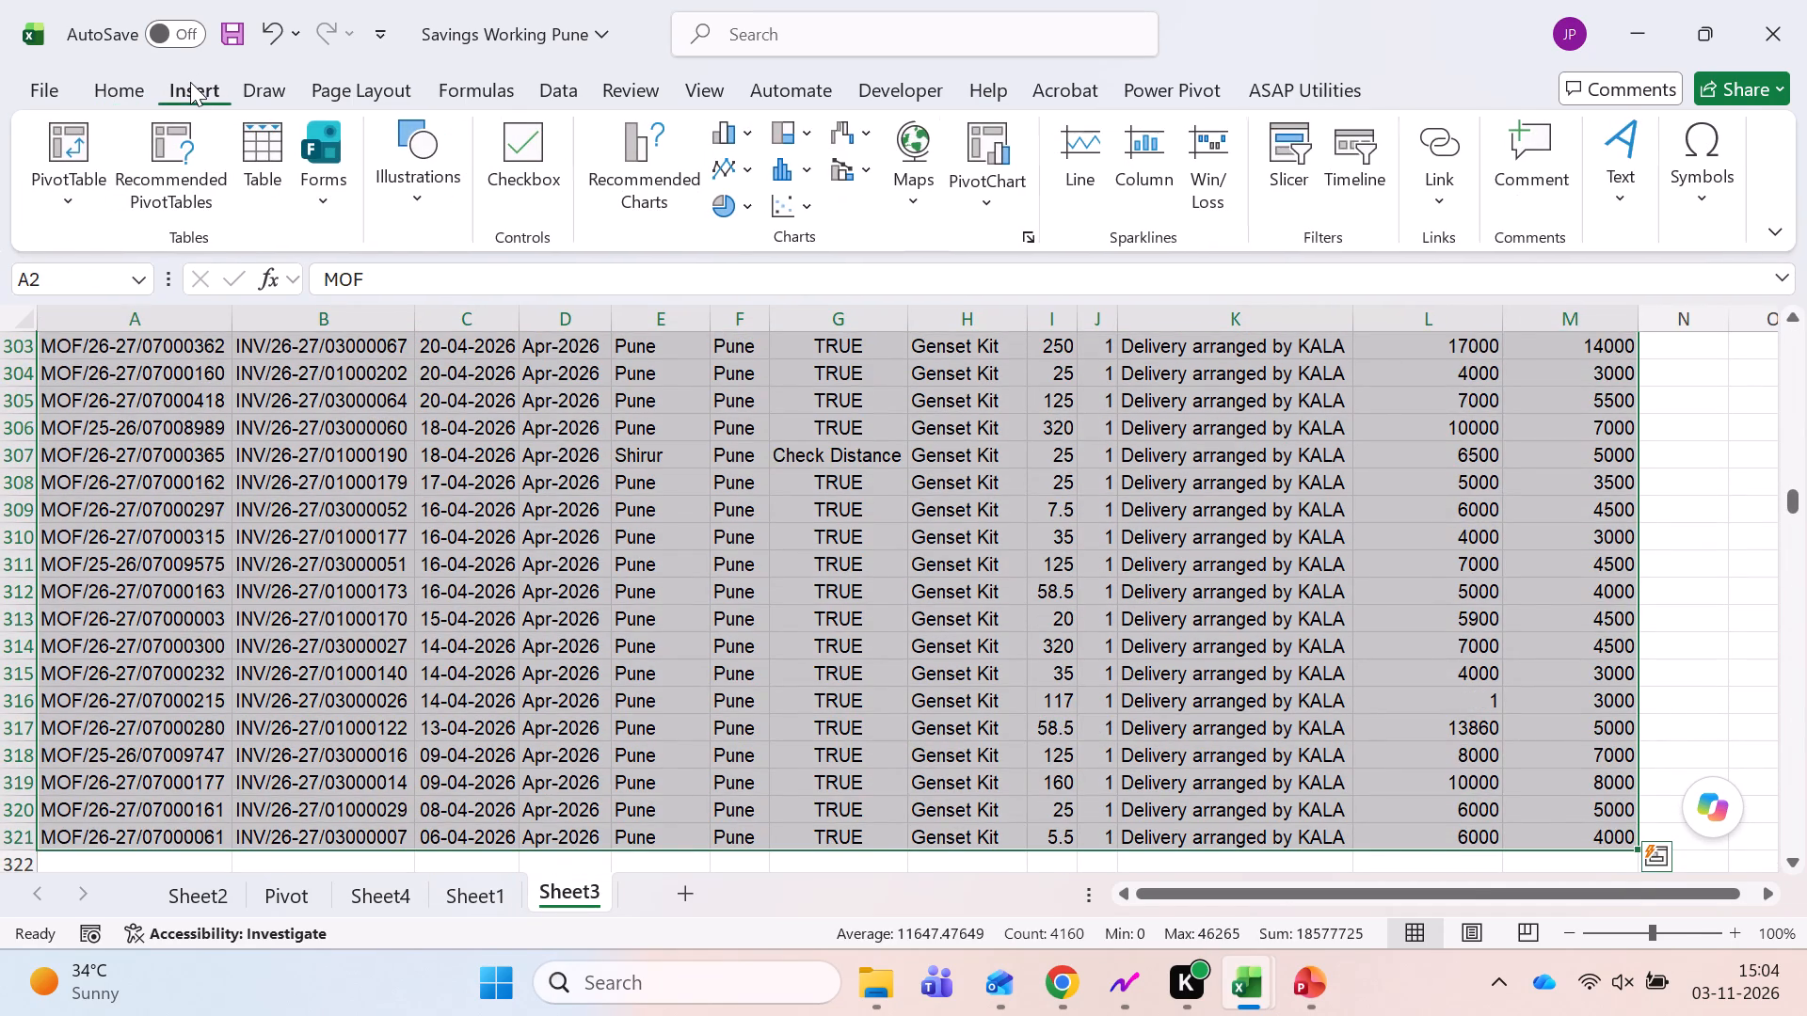
pyautogui.click(81, 150)
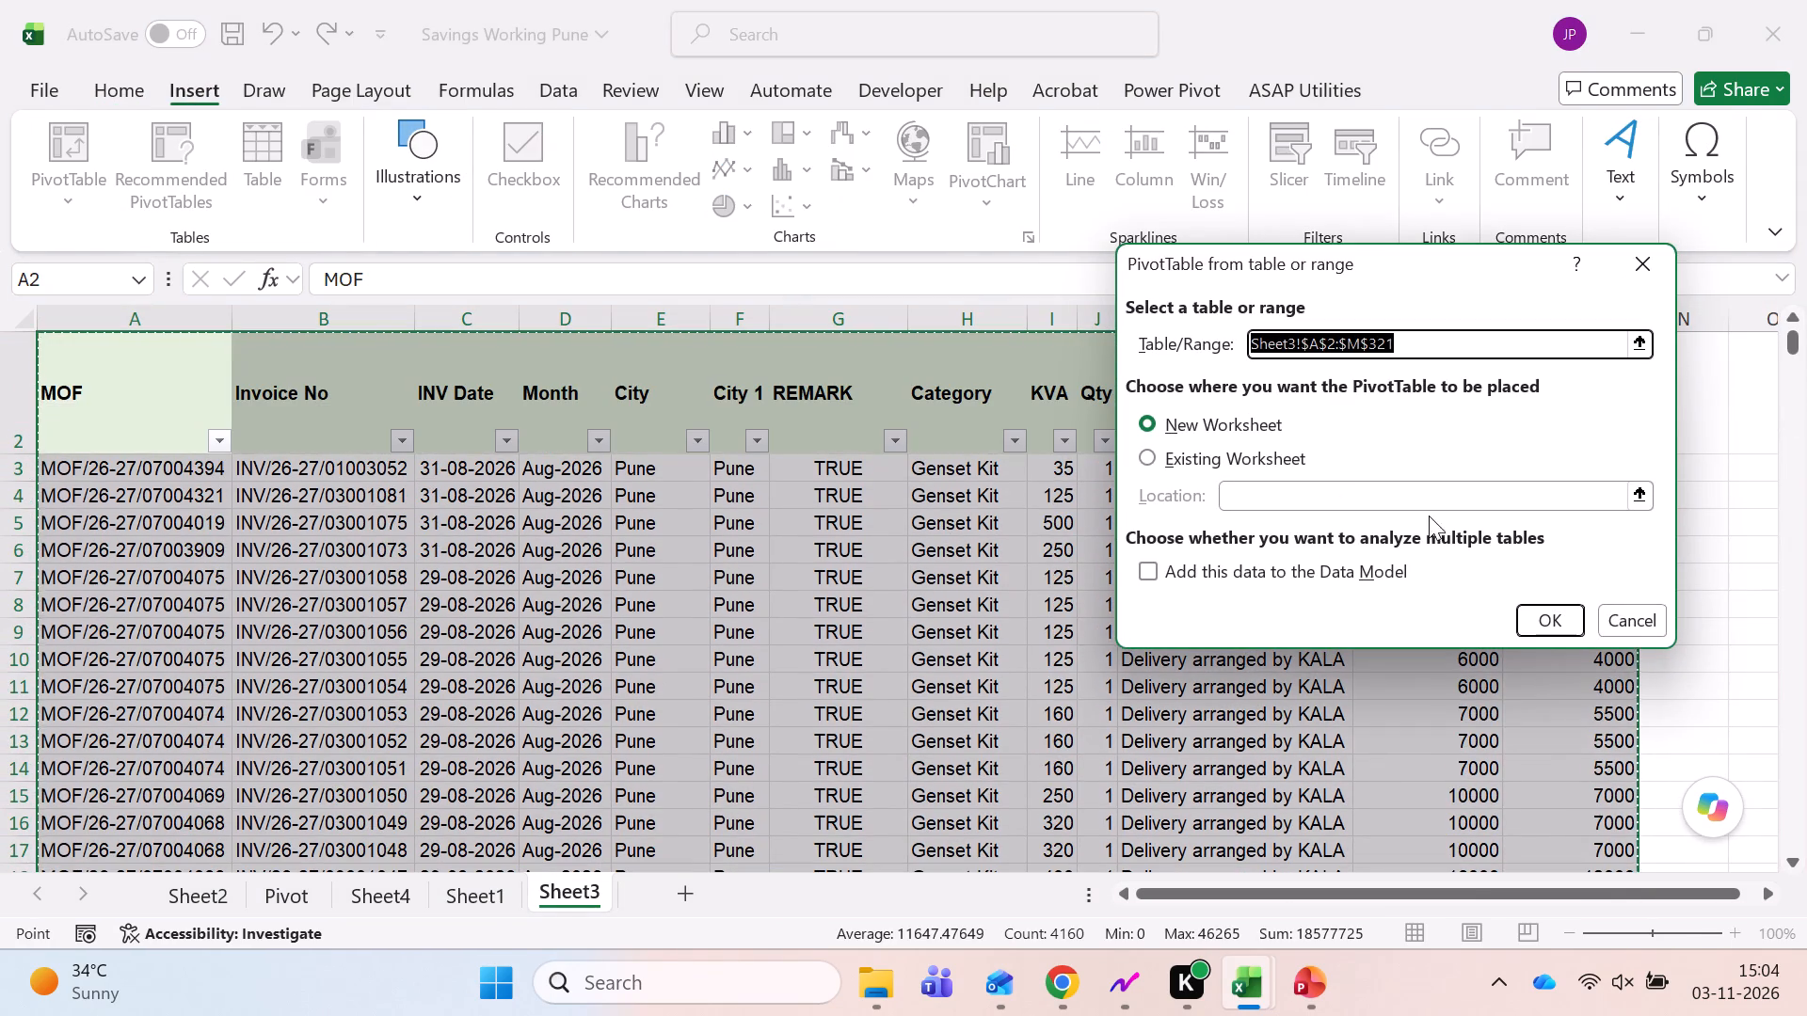
pyautogui.click(1541, 627)
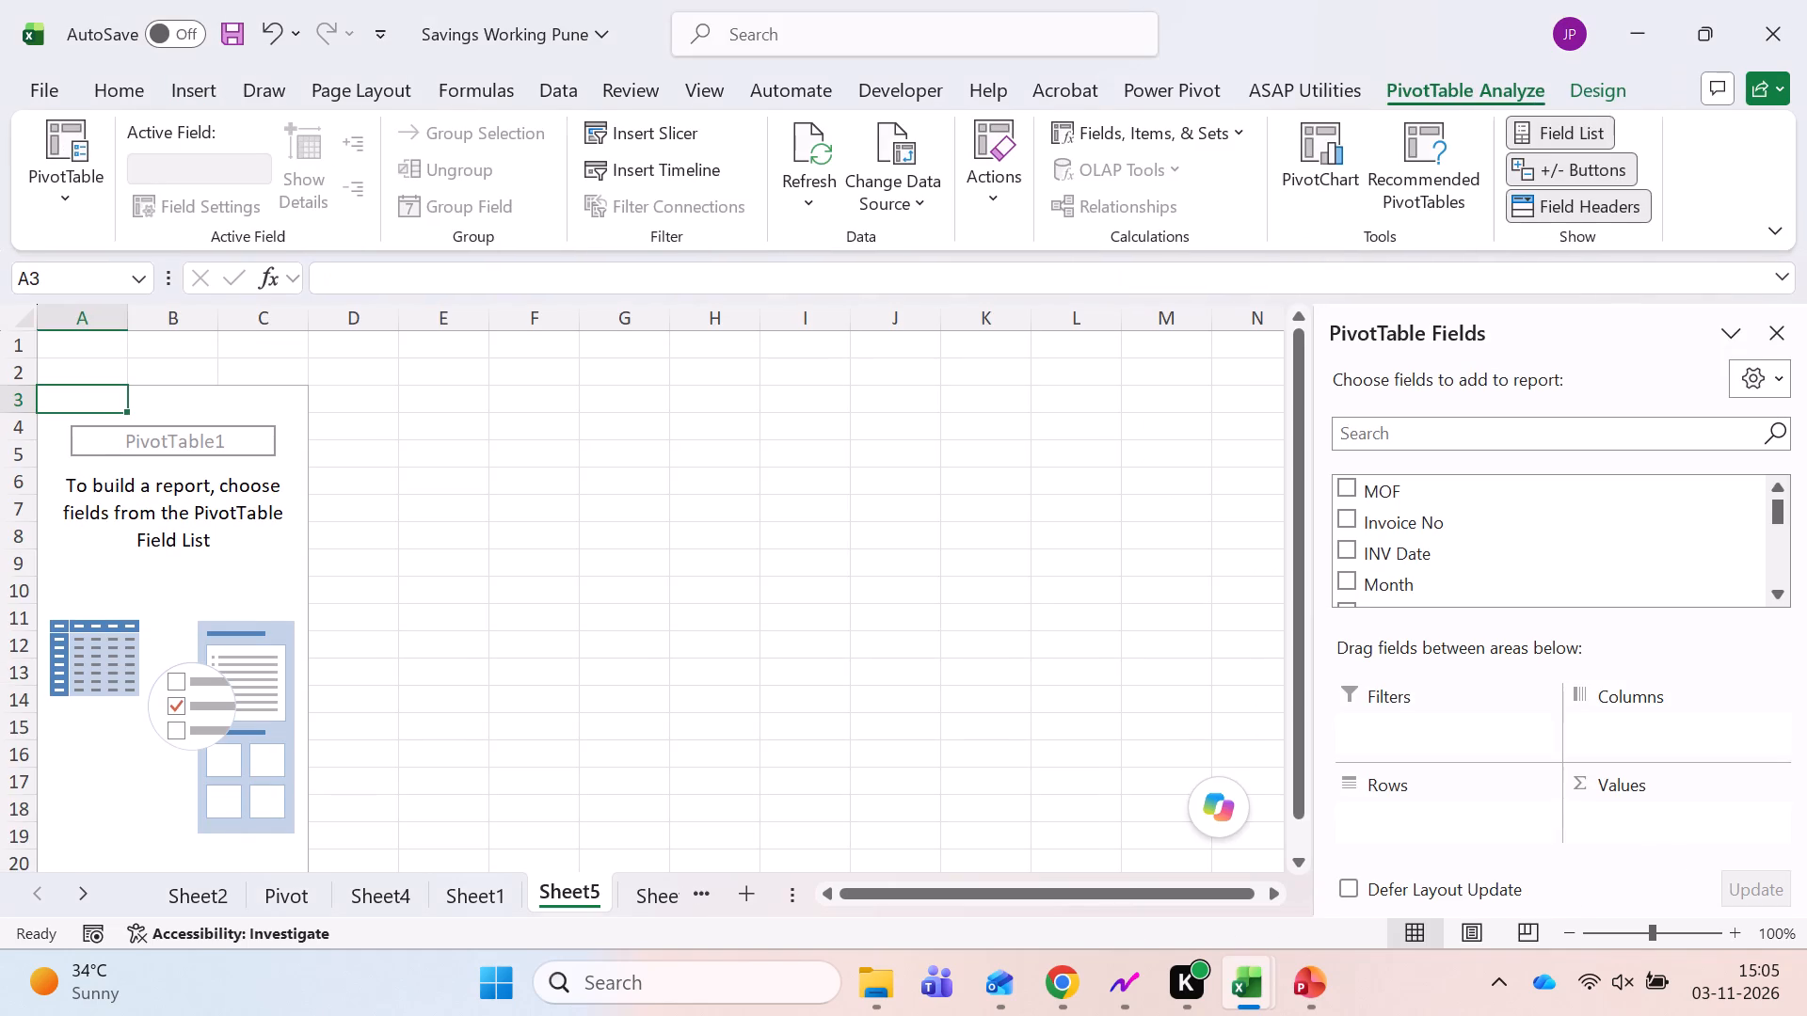
# Enable the classic PivotTable layout in the new pivot's display options.
pyautogui.click(58, 196)
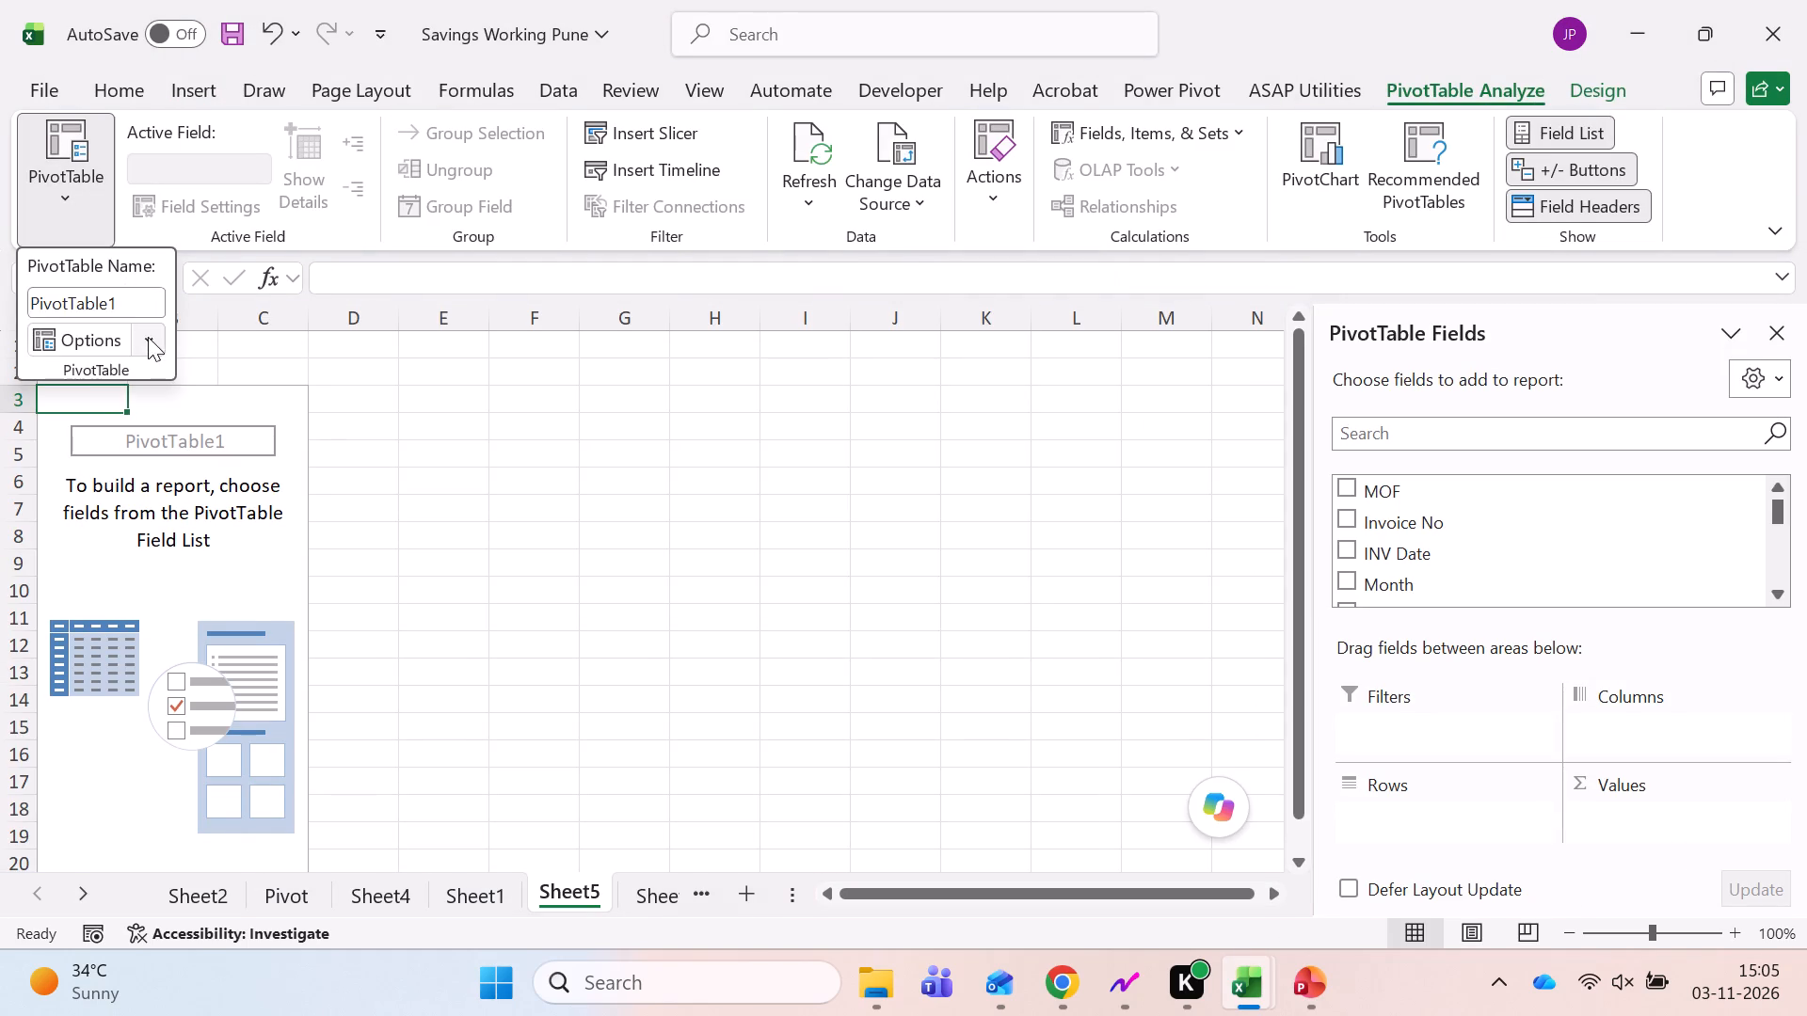
pyautogui.click(148, 337)
pyautogui.click(167, 381)
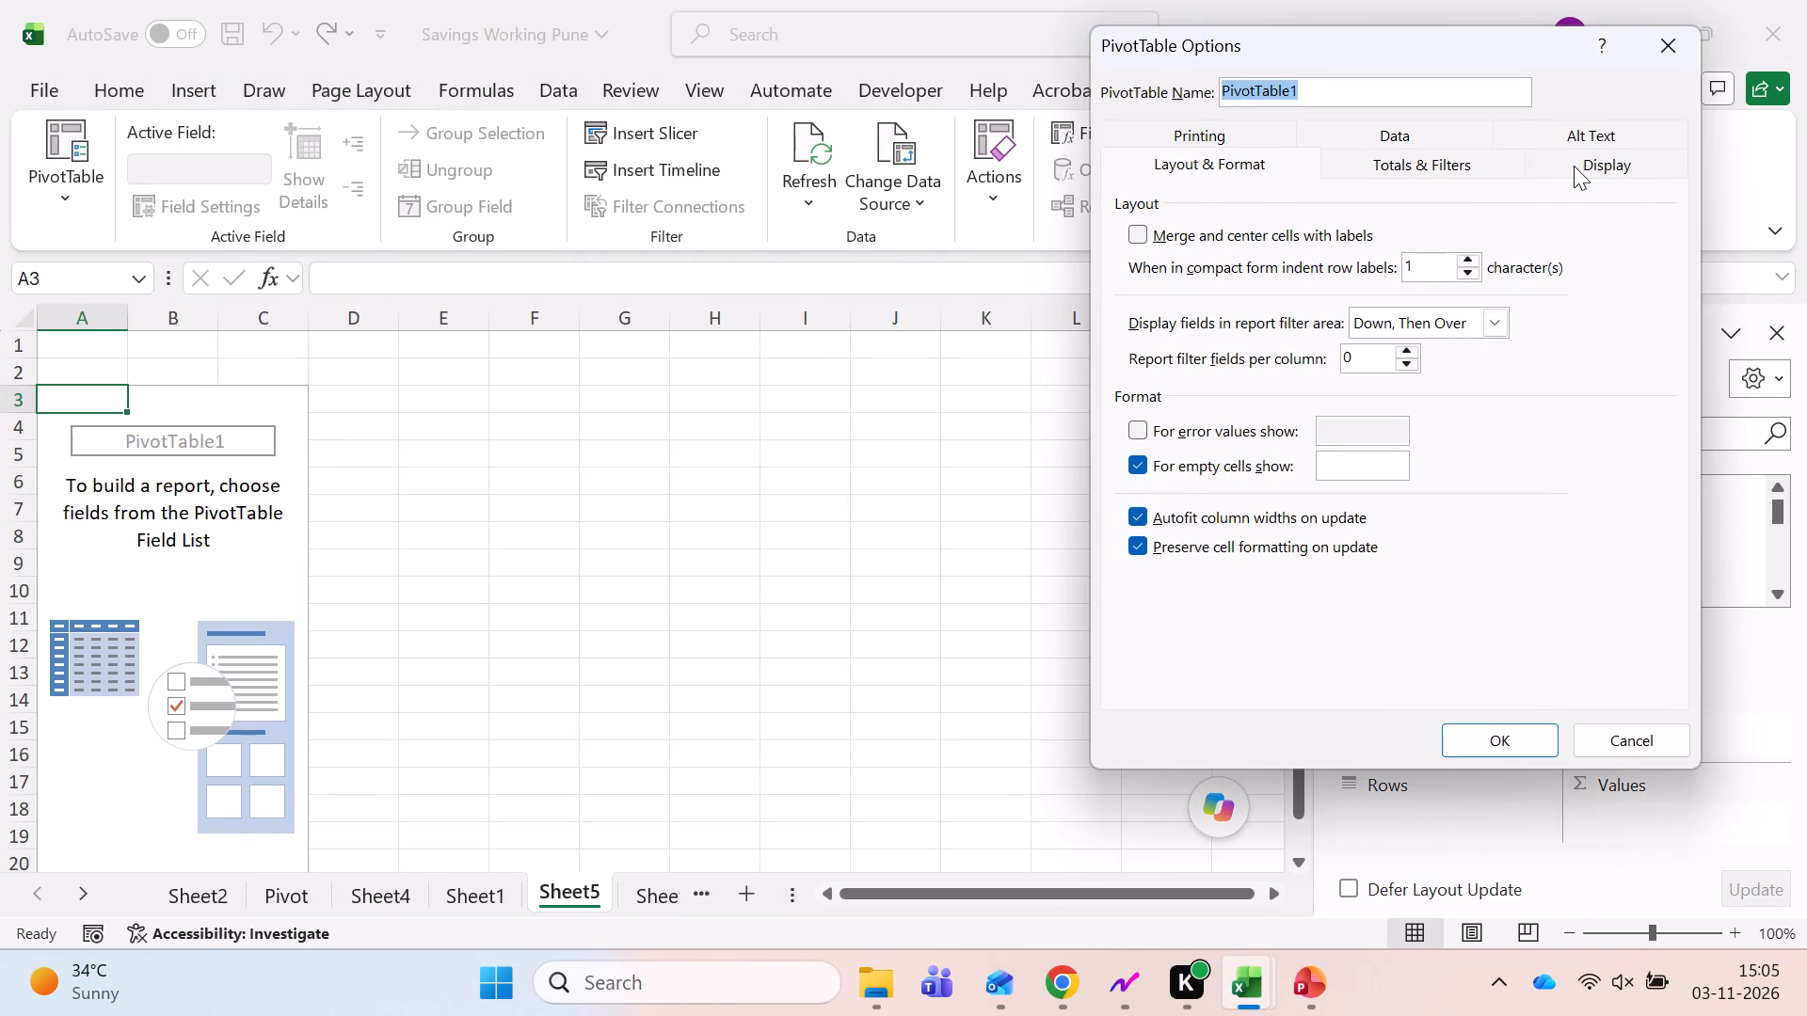
pyautogui.click(1578, 161)
pyautogui.click(1191, 397)
pyautogui.click(1482, 747)
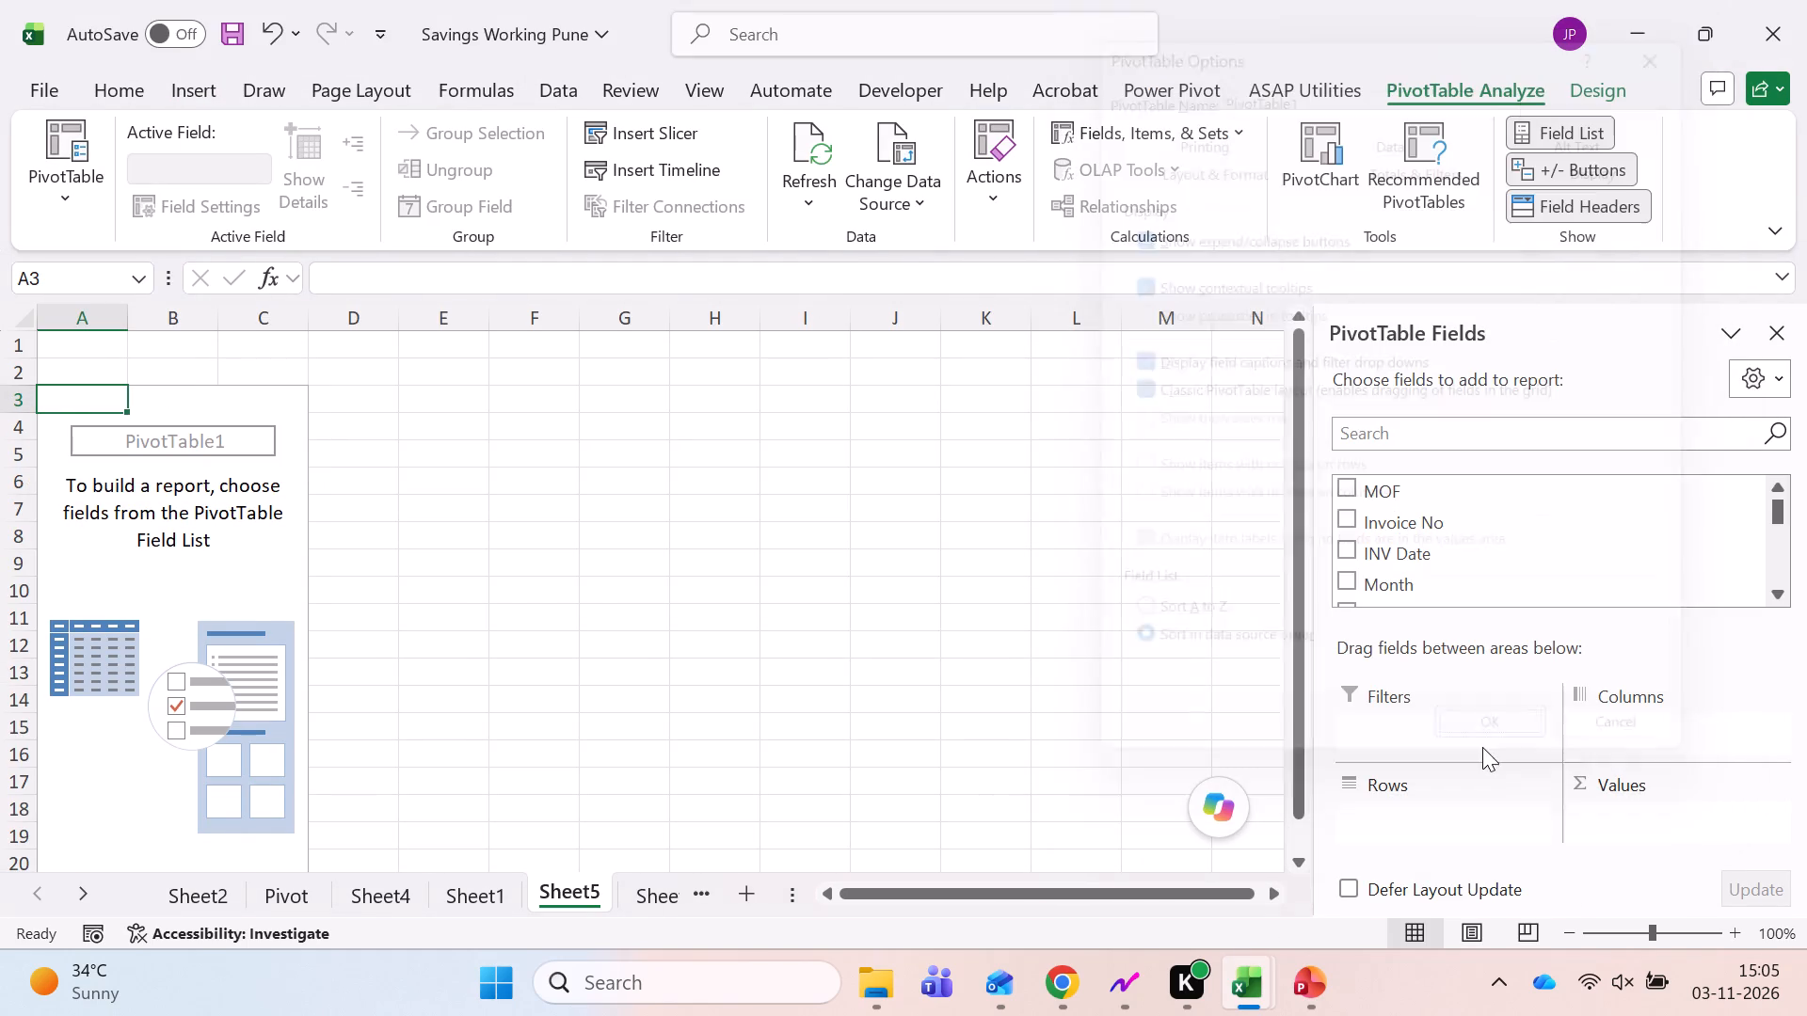
# Add INV Date to the pivot rows and move its Months (INV Date) field to the report filters.
pyautogui.click(1345, 548)
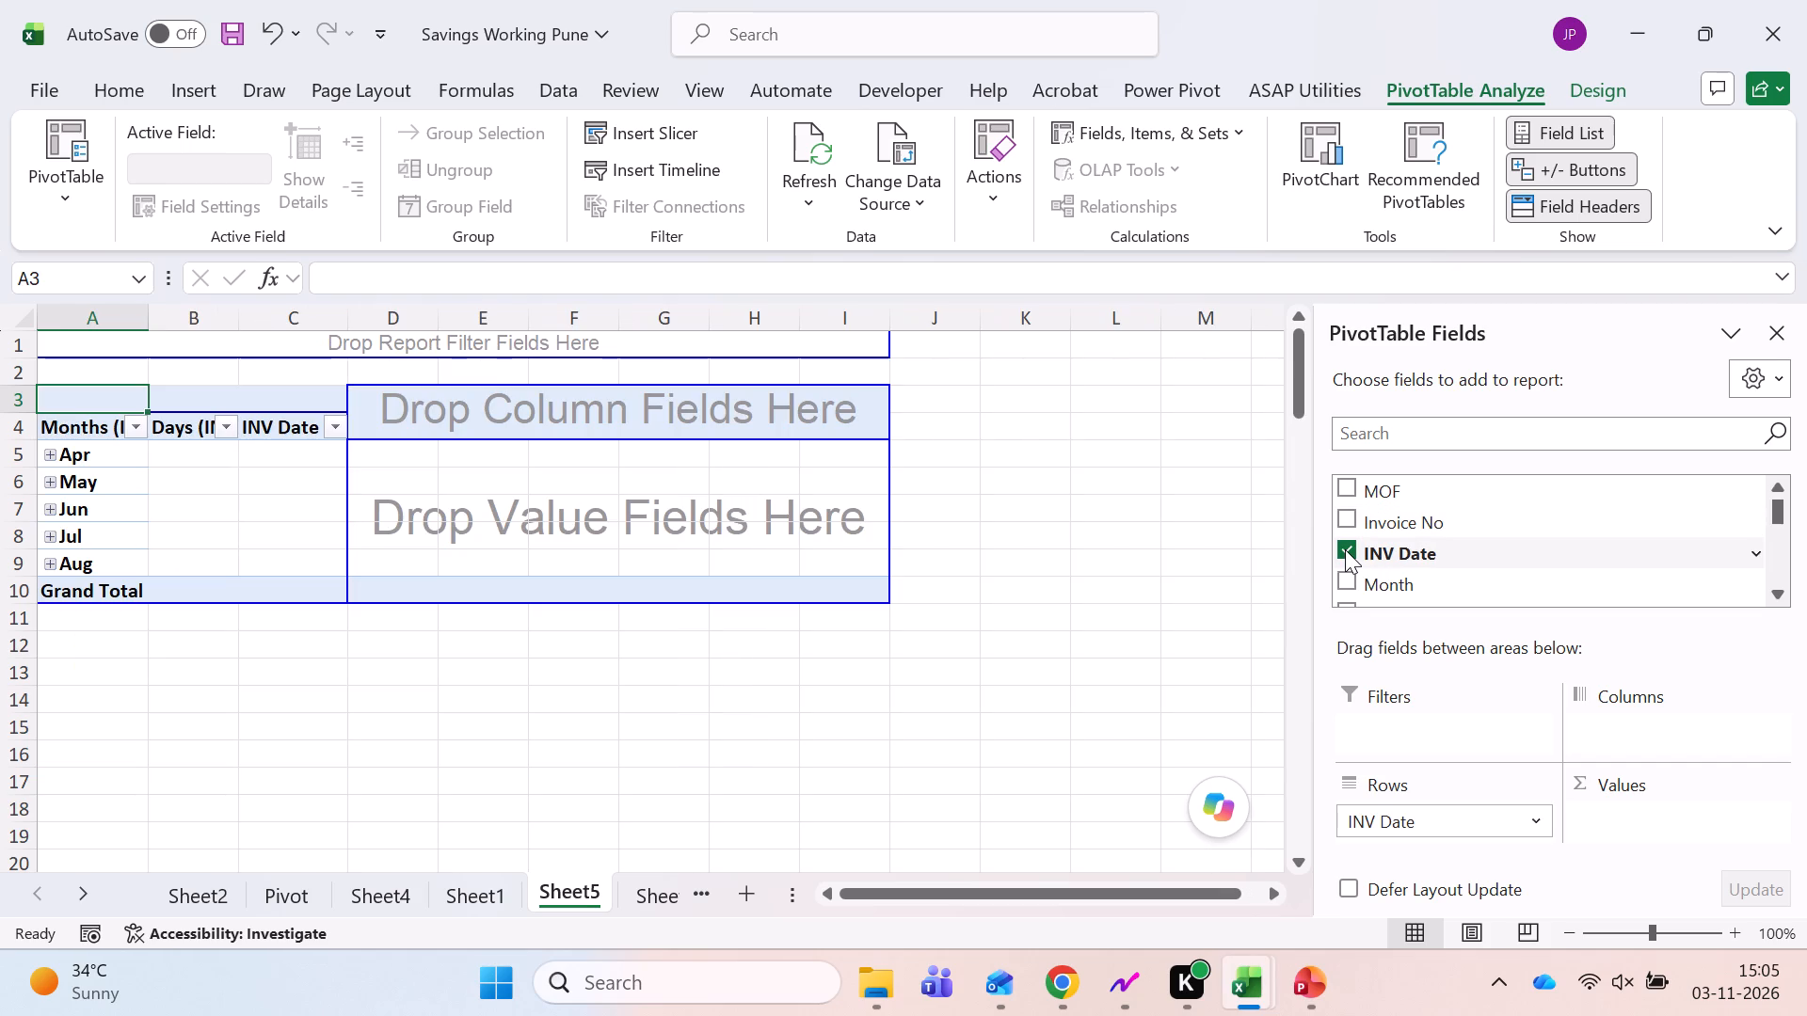
pyautogui.moveTo(1446, 821); pyautogui.dragTo(1406, 745)
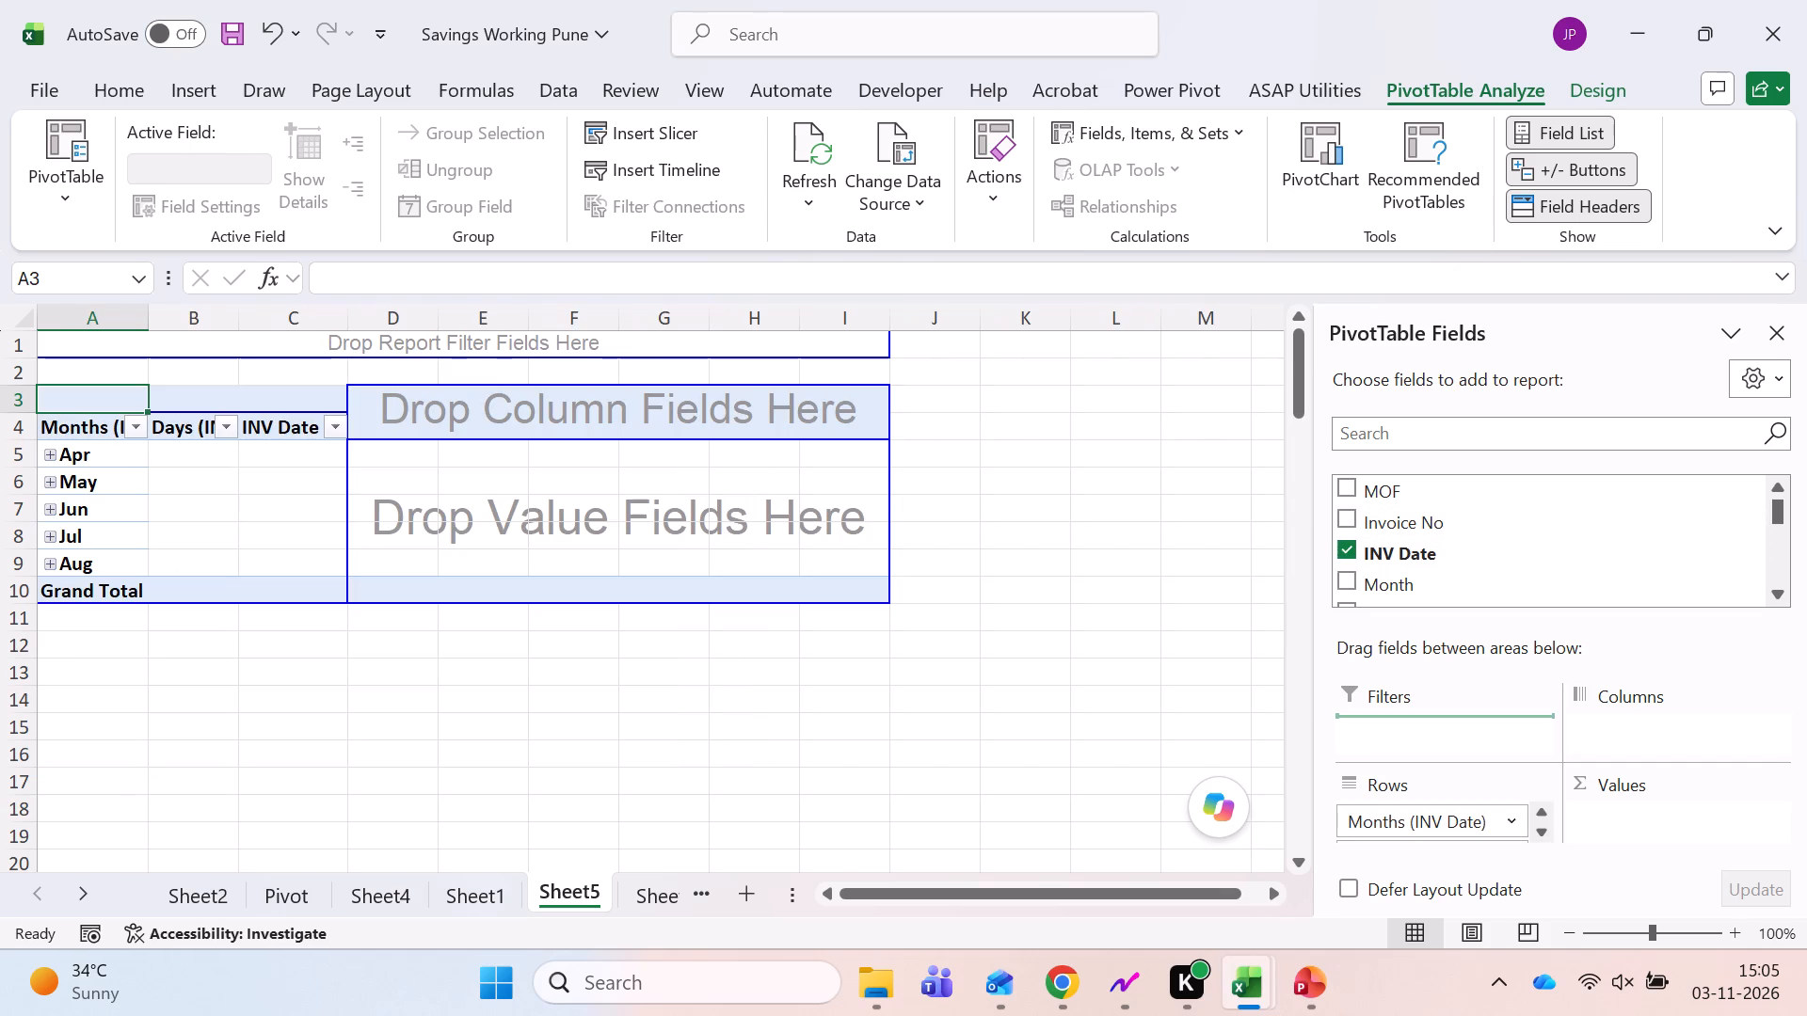
pyautogui.moveTo(1406, 745); pyautogui.dragTo(1405, 739)
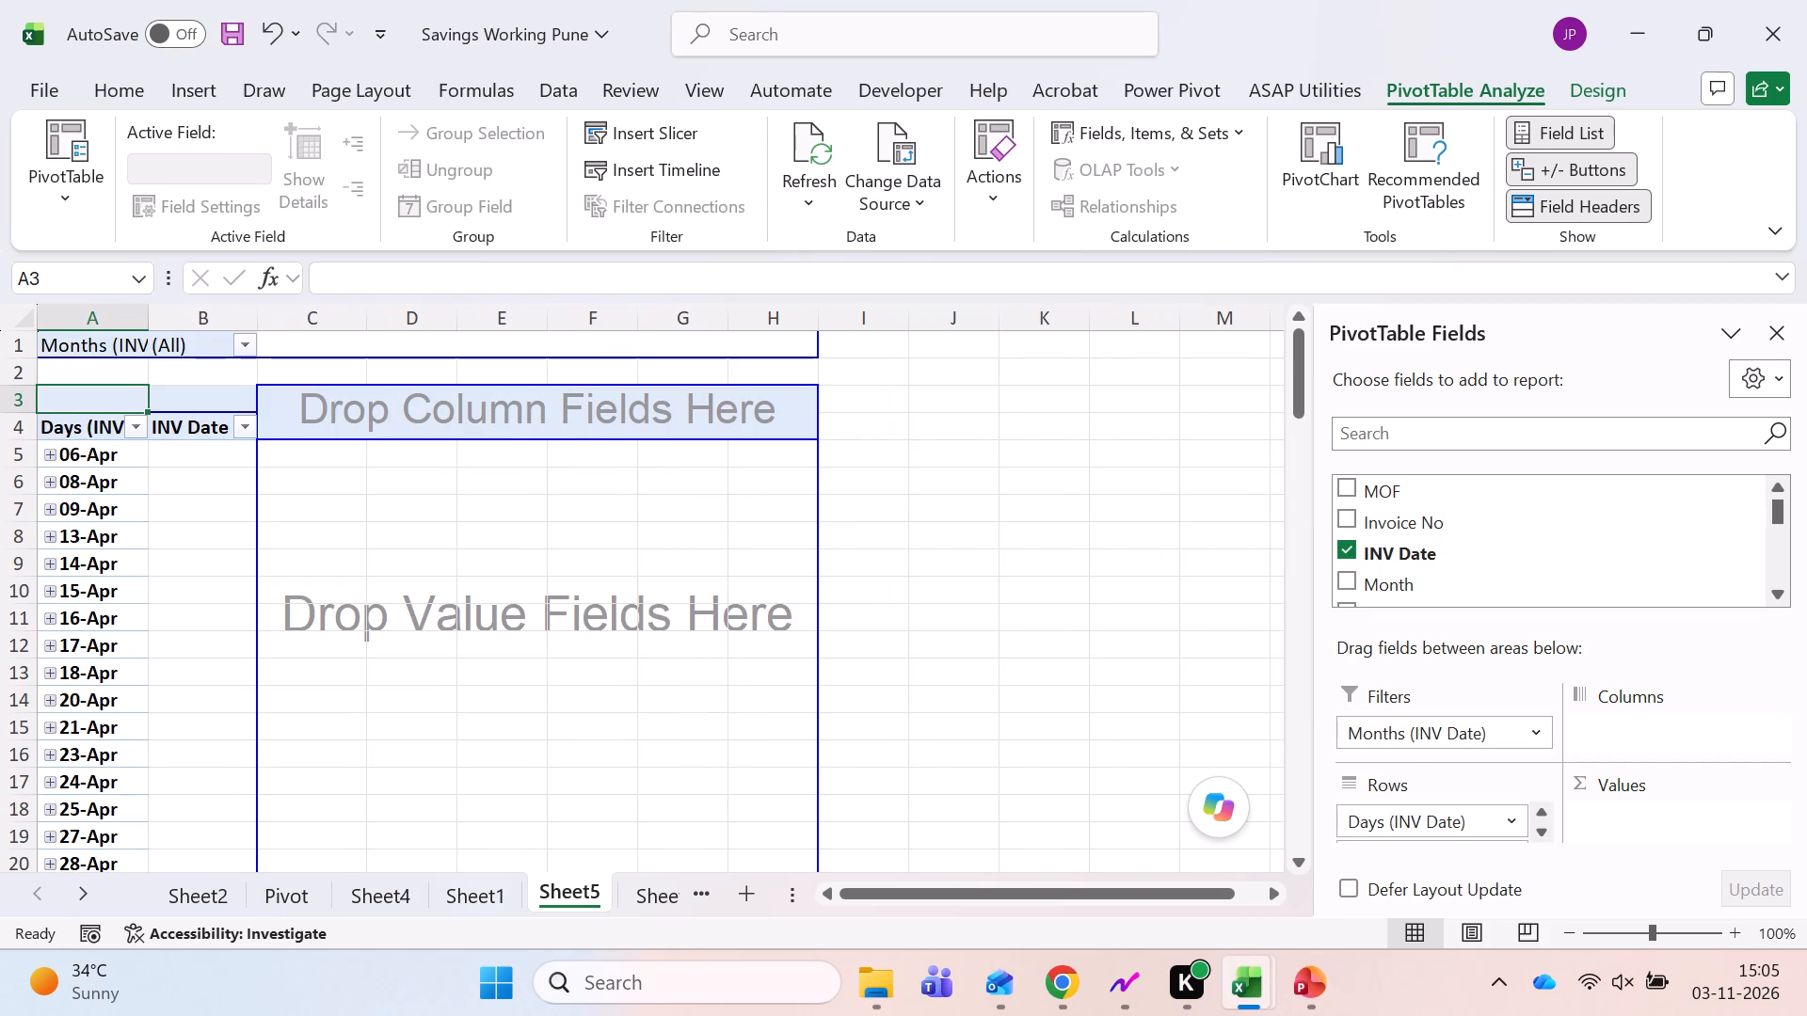
pyautogui.scroll(-3, 191, 661)
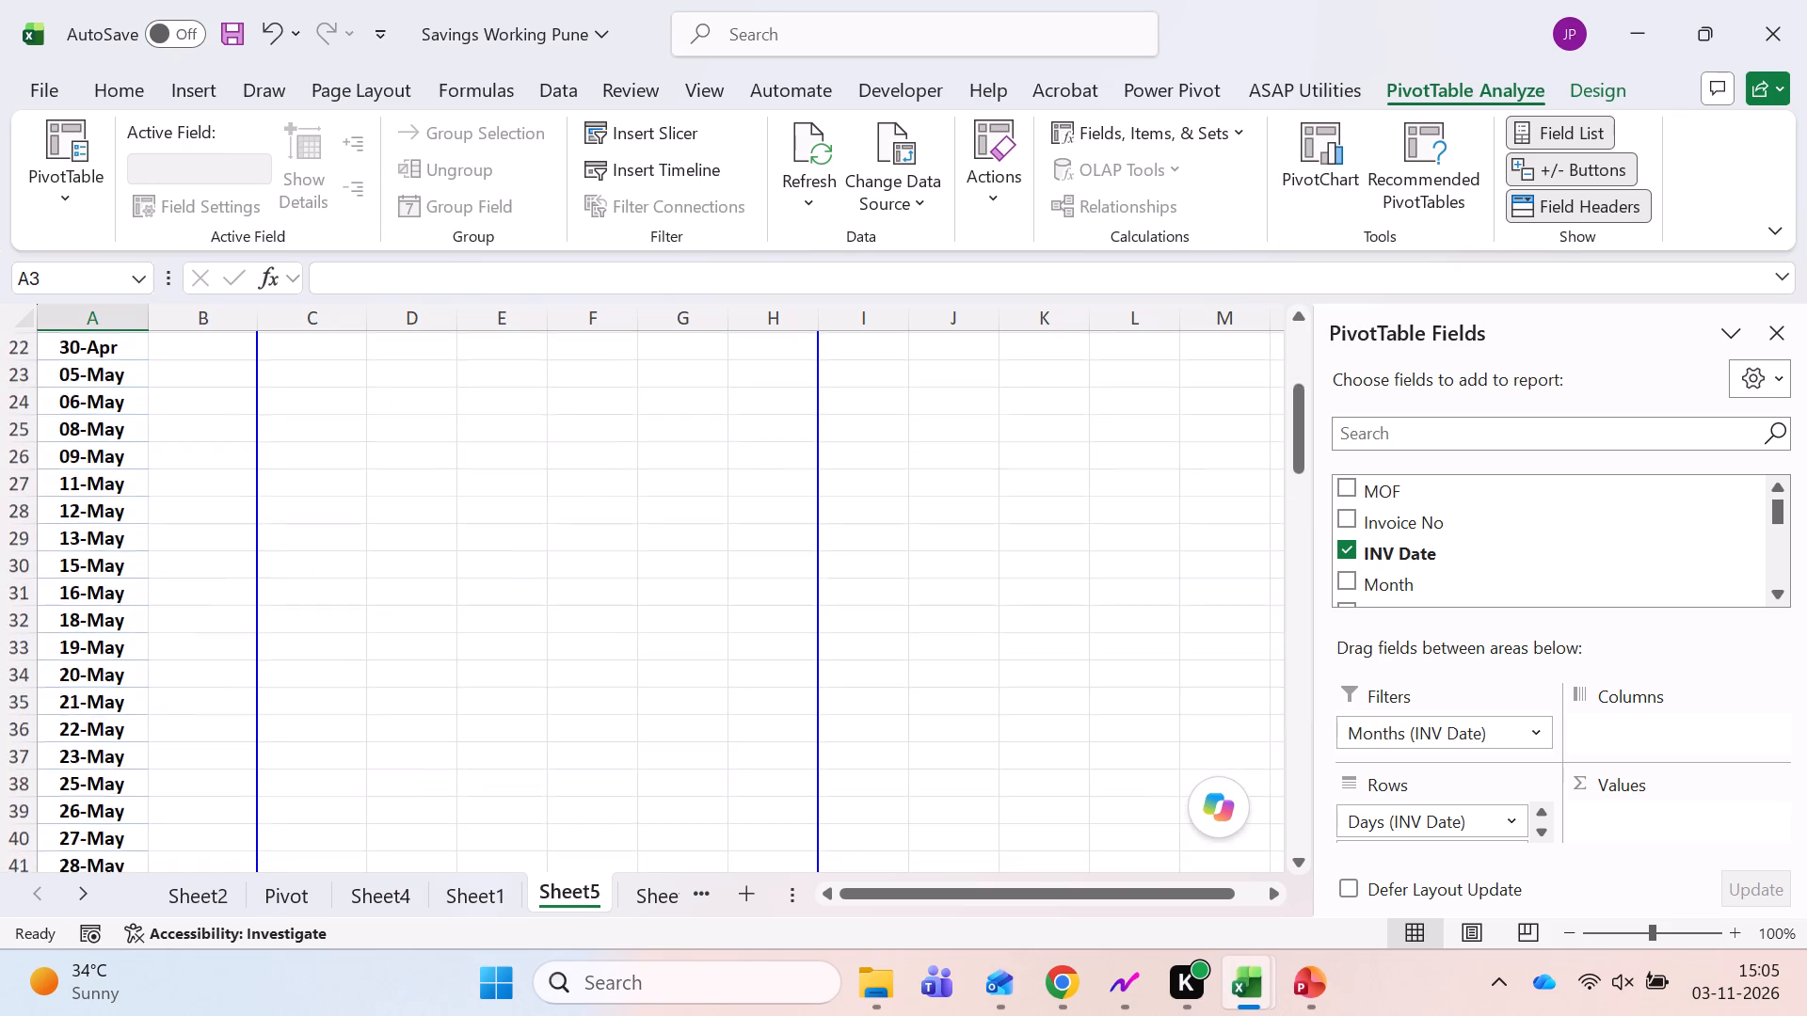
pyautogui.scroll(-2, 191, 661)
pyautogui.scroll(8, 191, 661)
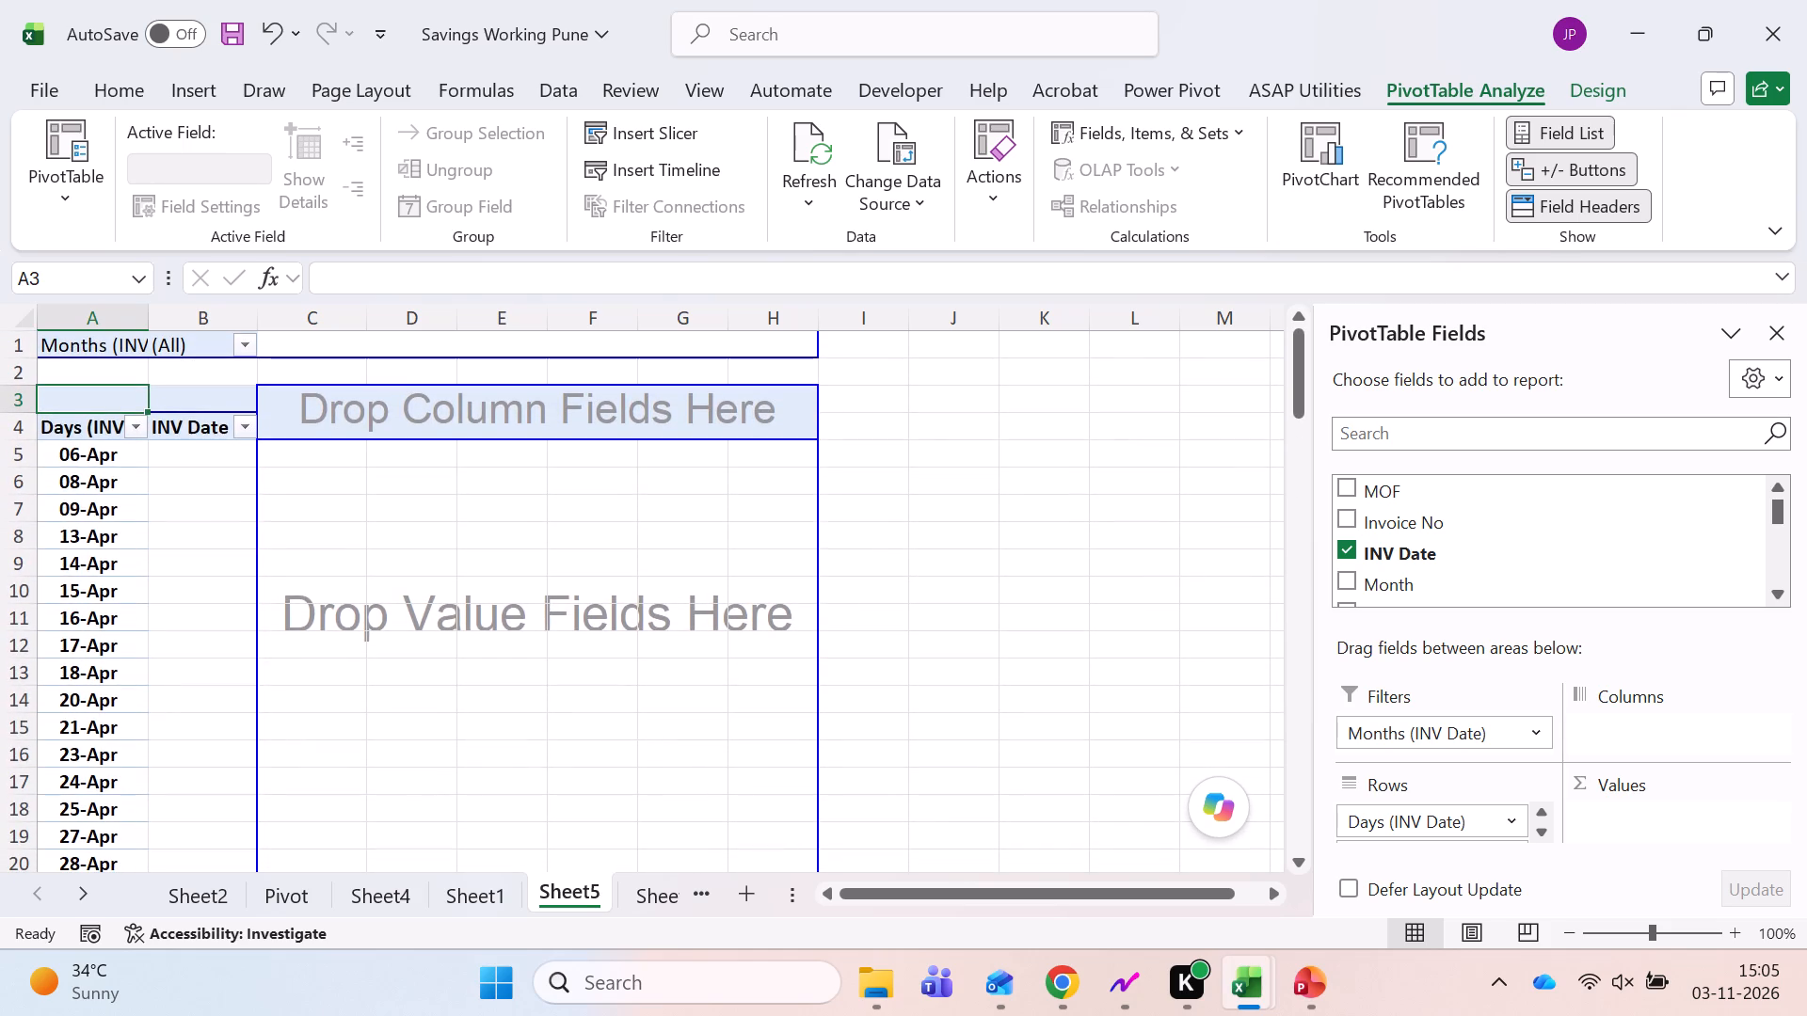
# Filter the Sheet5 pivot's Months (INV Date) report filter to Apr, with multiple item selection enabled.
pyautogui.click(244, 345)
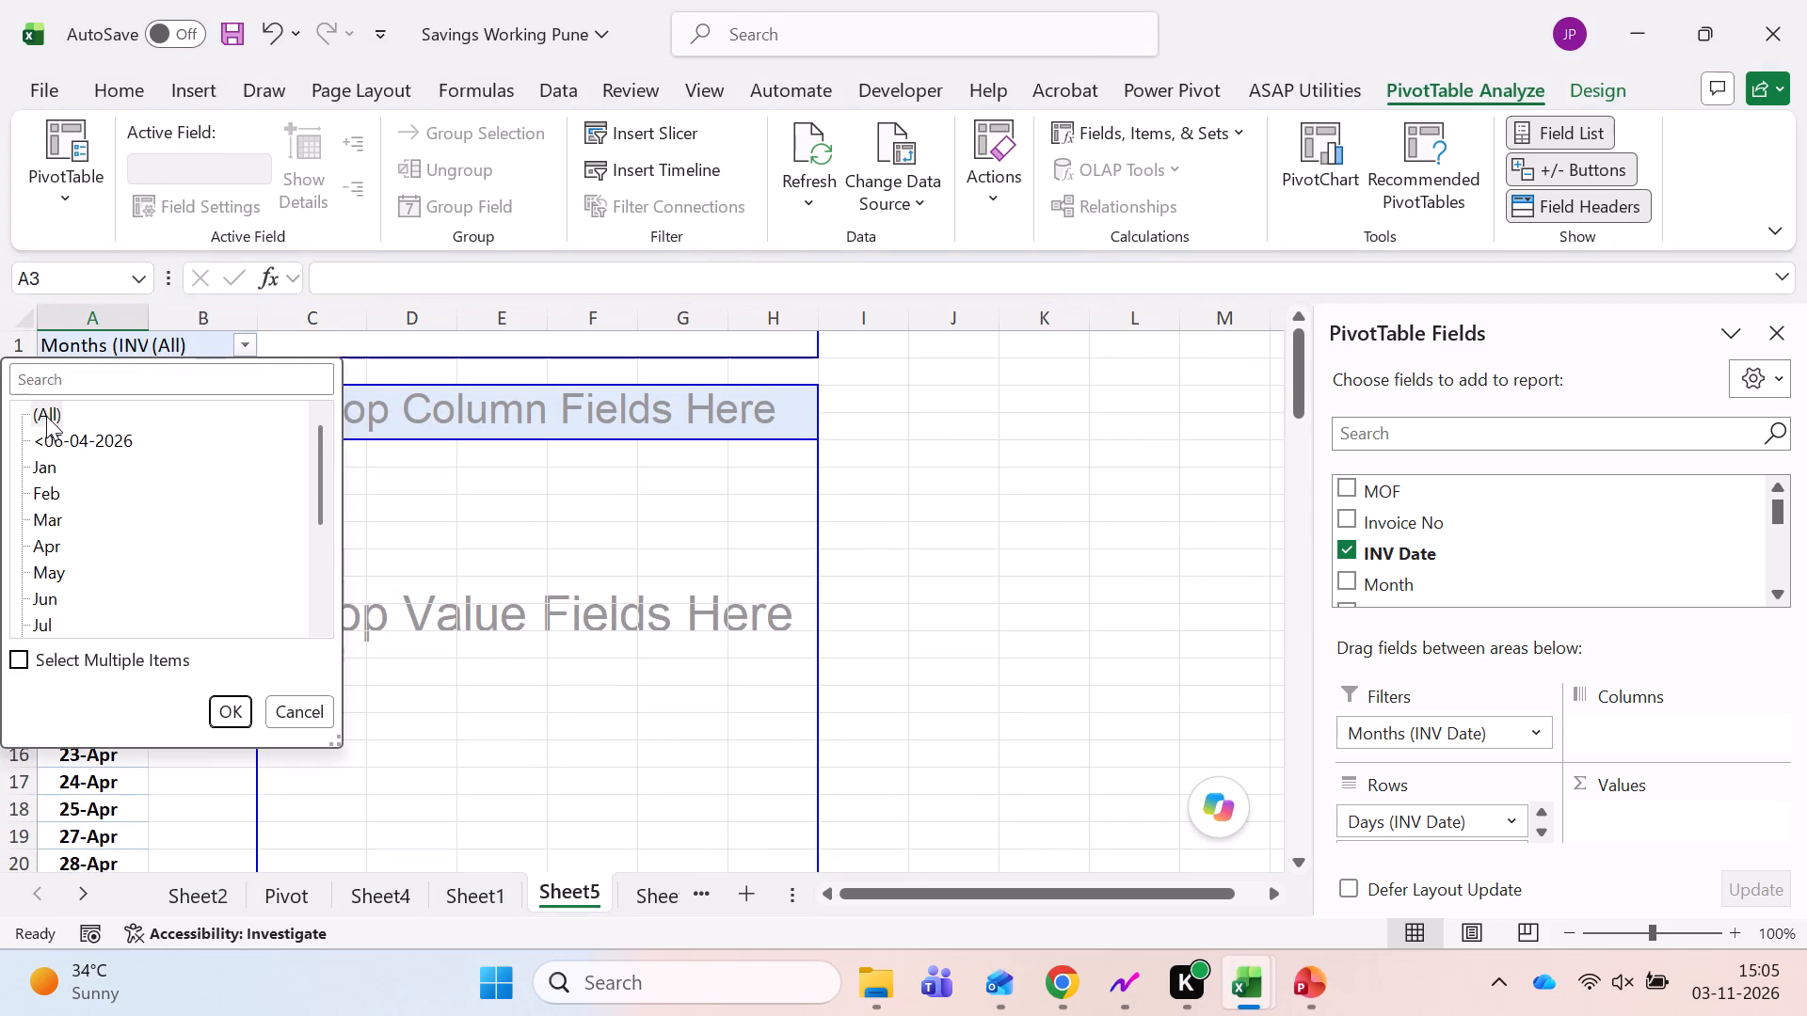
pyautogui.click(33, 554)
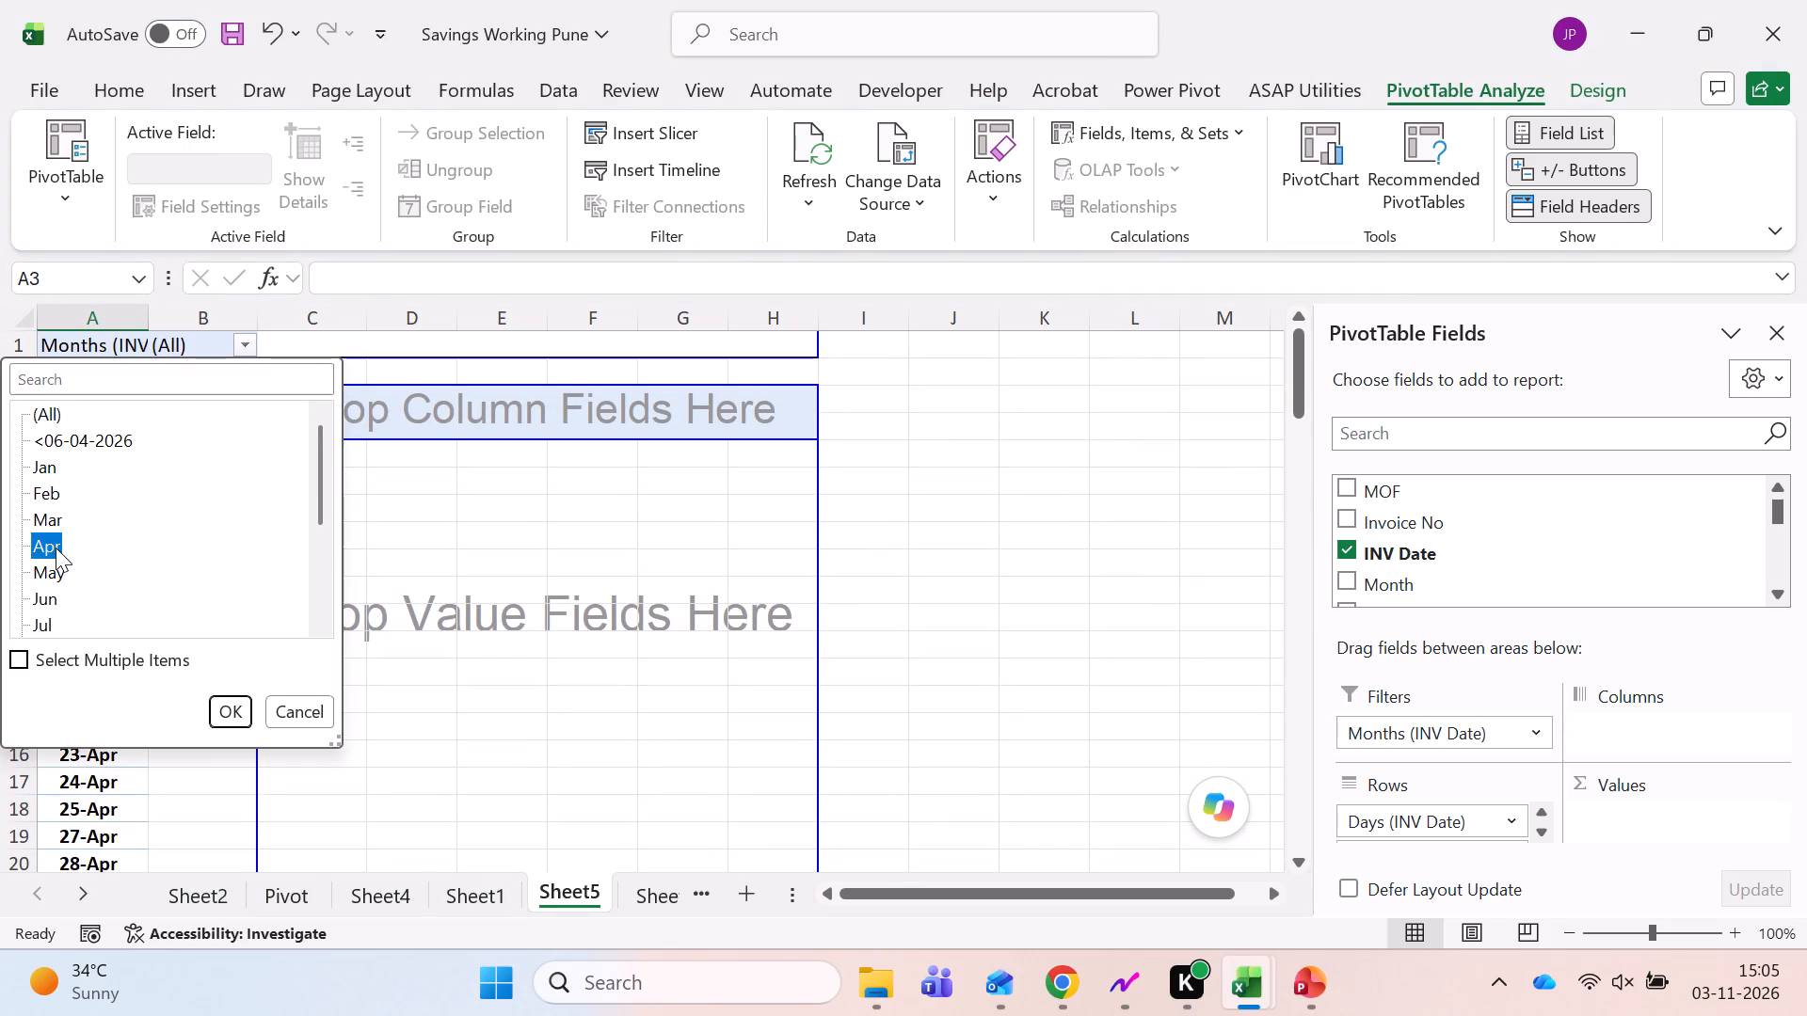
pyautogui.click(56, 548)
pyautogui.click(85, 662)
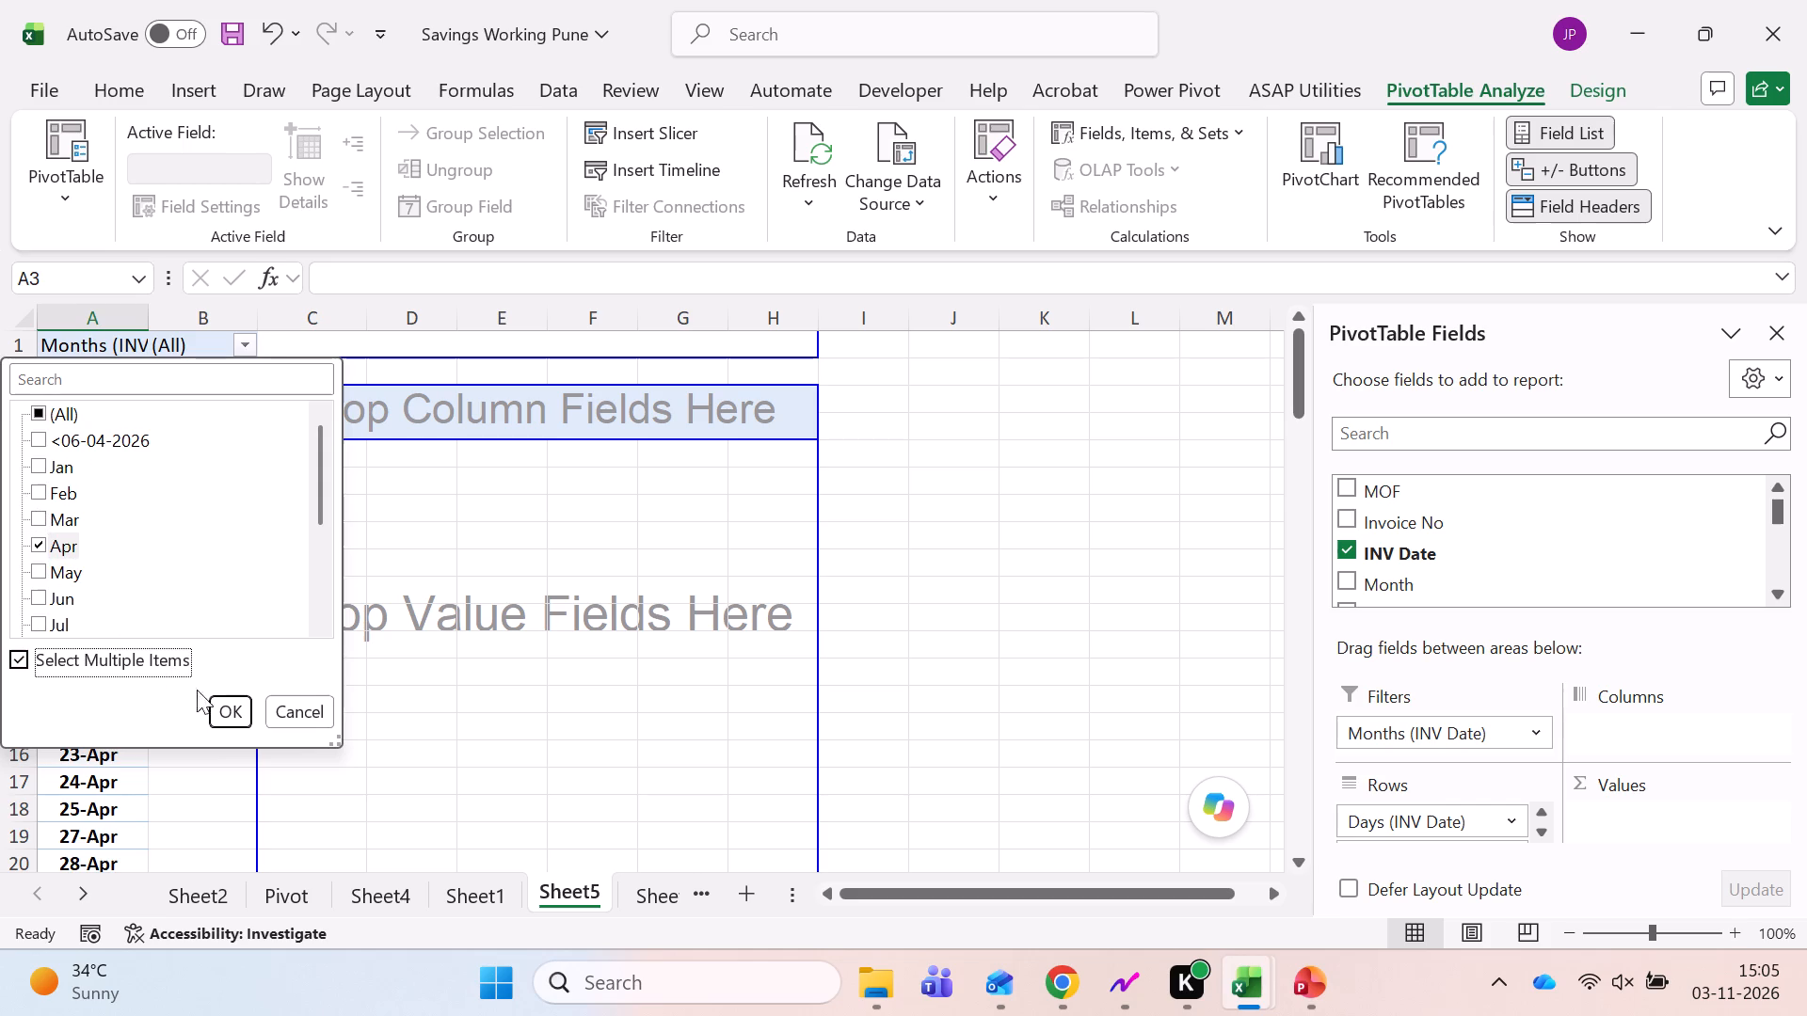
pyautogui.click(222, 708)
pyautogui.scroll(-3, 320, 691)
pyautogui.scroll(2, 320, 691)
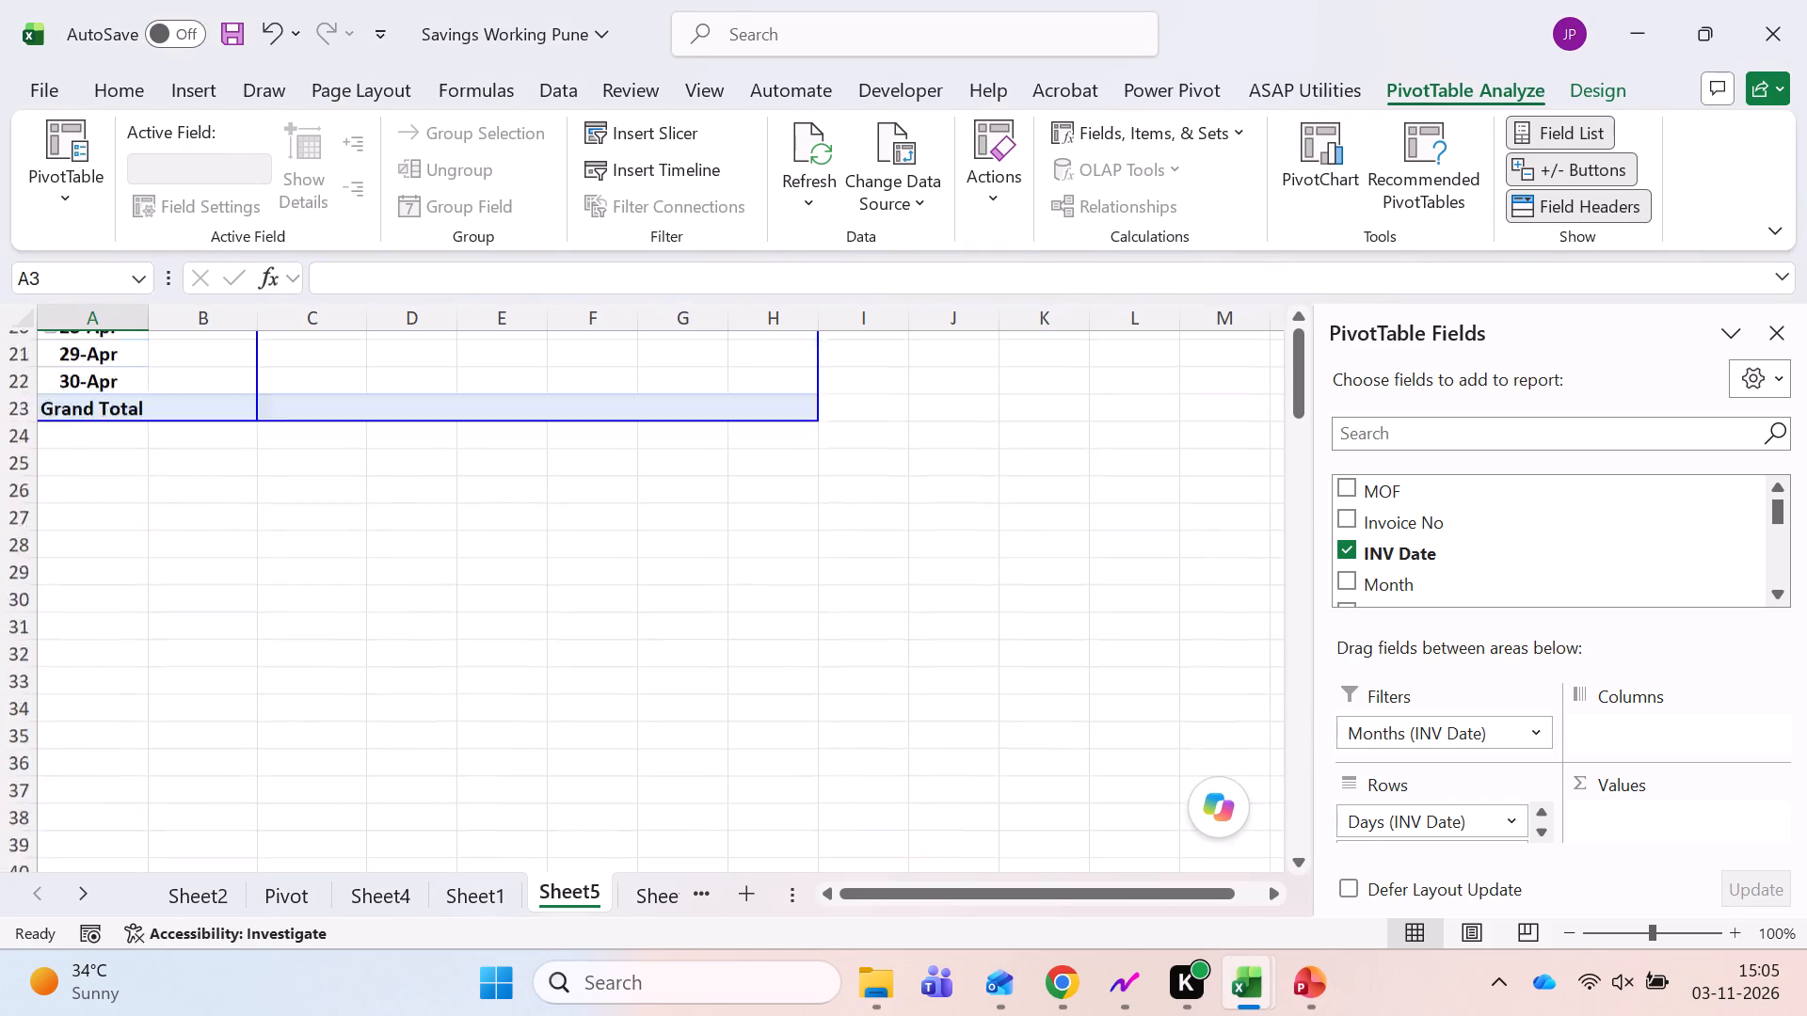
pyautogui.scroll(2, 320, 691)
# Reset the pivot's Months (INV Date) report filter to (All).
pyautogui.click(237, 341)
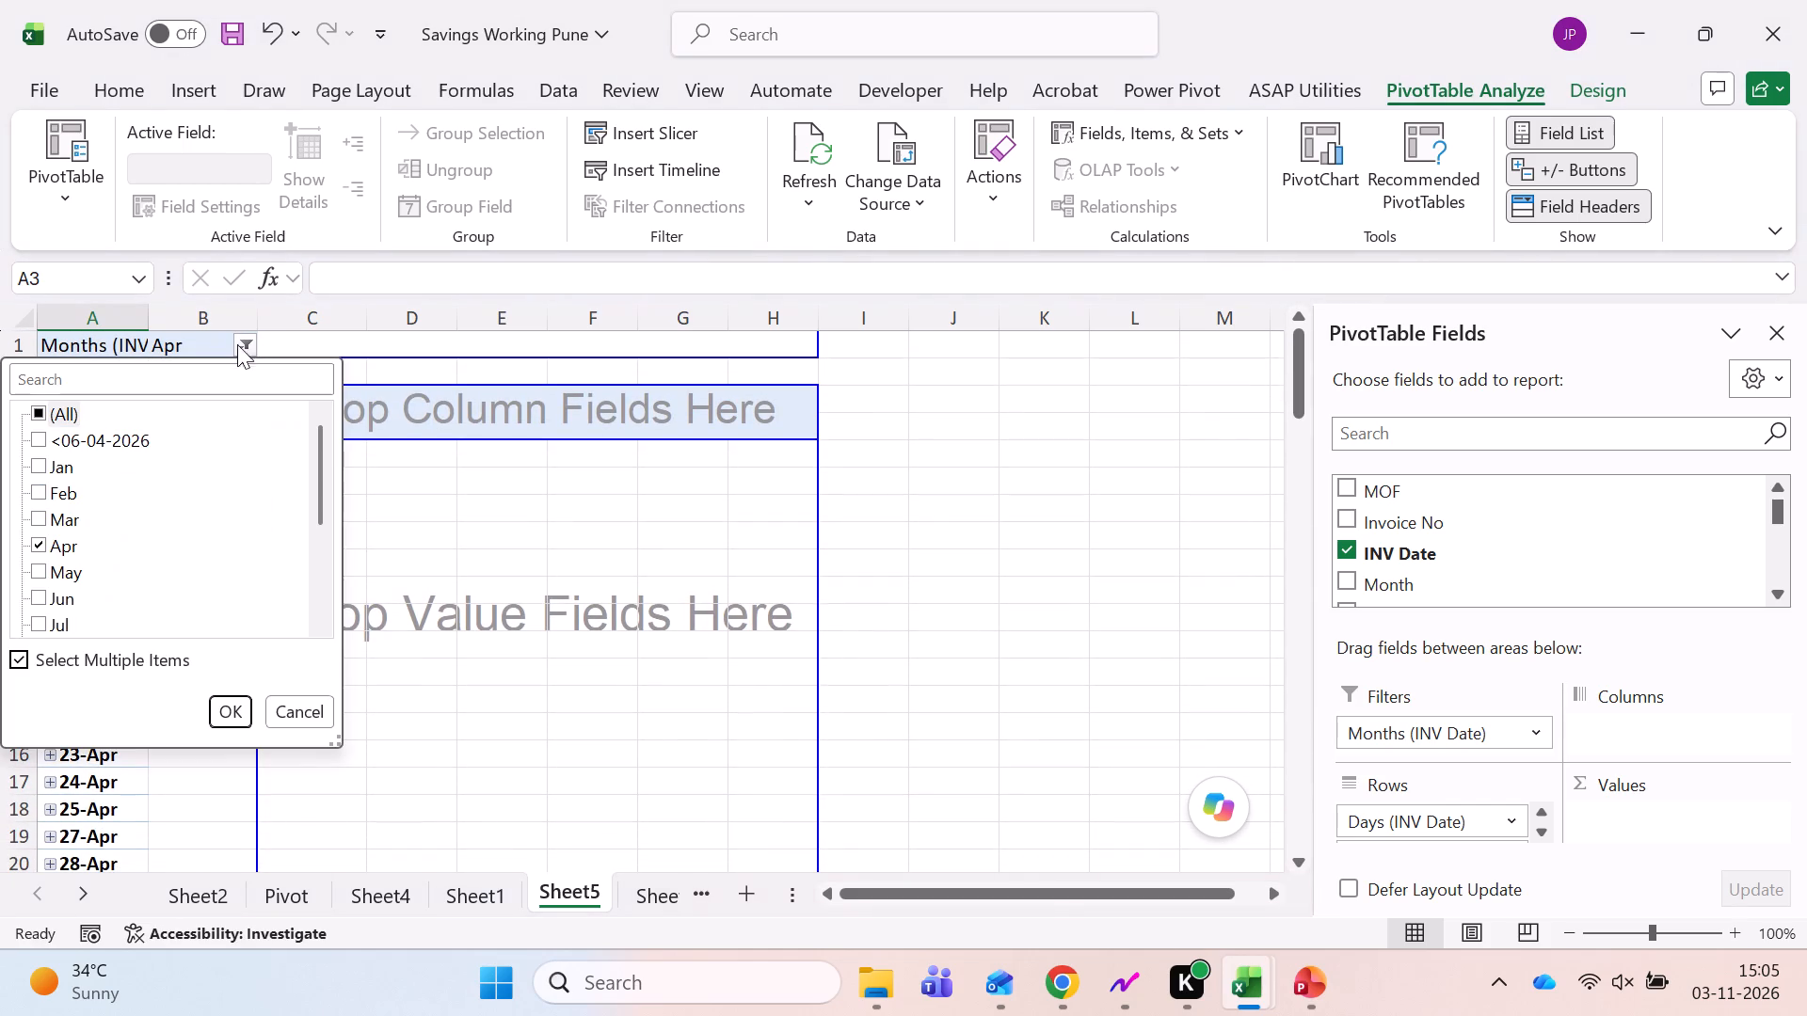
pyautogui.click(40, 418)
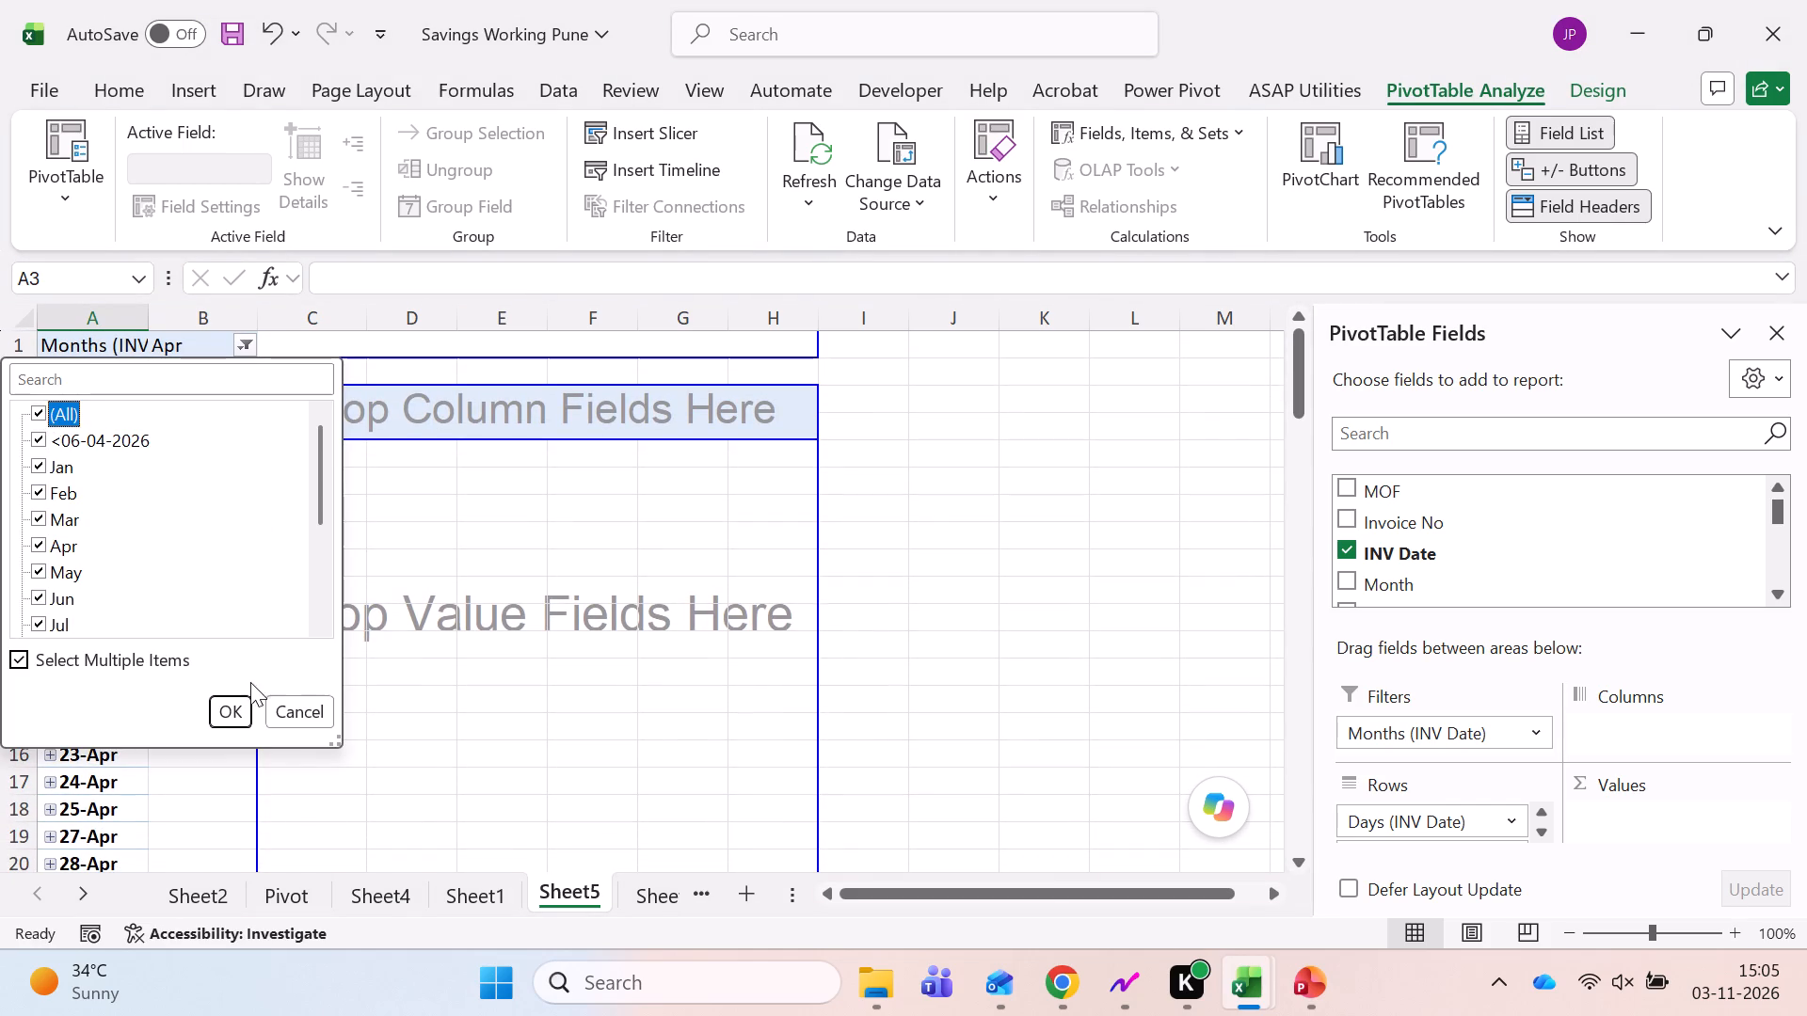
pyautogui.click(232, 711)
# Check which values the Month column's filter offers in the Sheet3 source data.
pyautogui.hotkey('ctrl', 'pagedown')
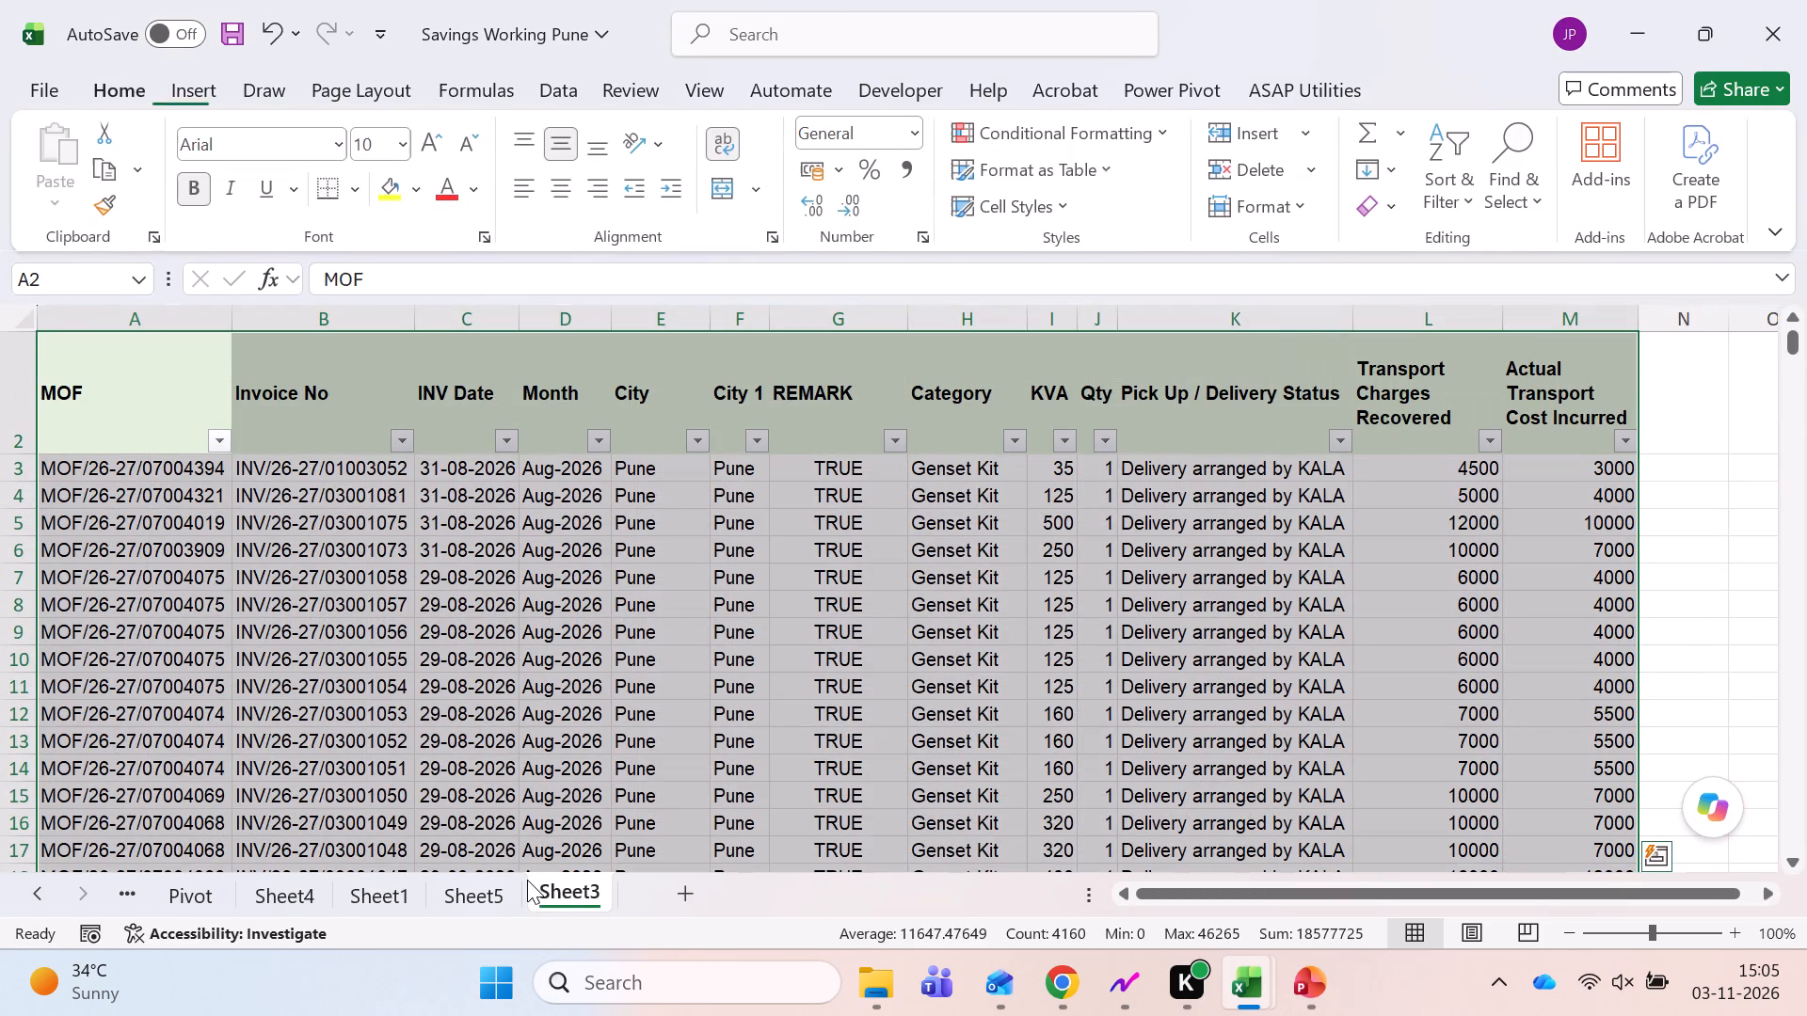
pyautogui.press('Right')
pyautogui.press('Right')
pyautogui.press('Right')
pyautogui.hotkey('alt', 'Down')
pyautogui.hotkey('alt', 'Down')
pyautogui.hotkey('alt', 'Down')
pyautogui.hotkey('alt', 'Down')
pyautogui.hotkey('alt', 'Down')
pyautogui.hotkey('alt', 'Down')
pyautogui.hotkey('alt', 'Down')
pyautogui.hotkey('alt', 'Down')
pyautogui.hotkey('alt', 'Down')
pyautogui.hotkey('alt', 'Down')
pyautogui.hotkey('alt', 'Down')
pyautogui.hotkey('alt', 'Down')
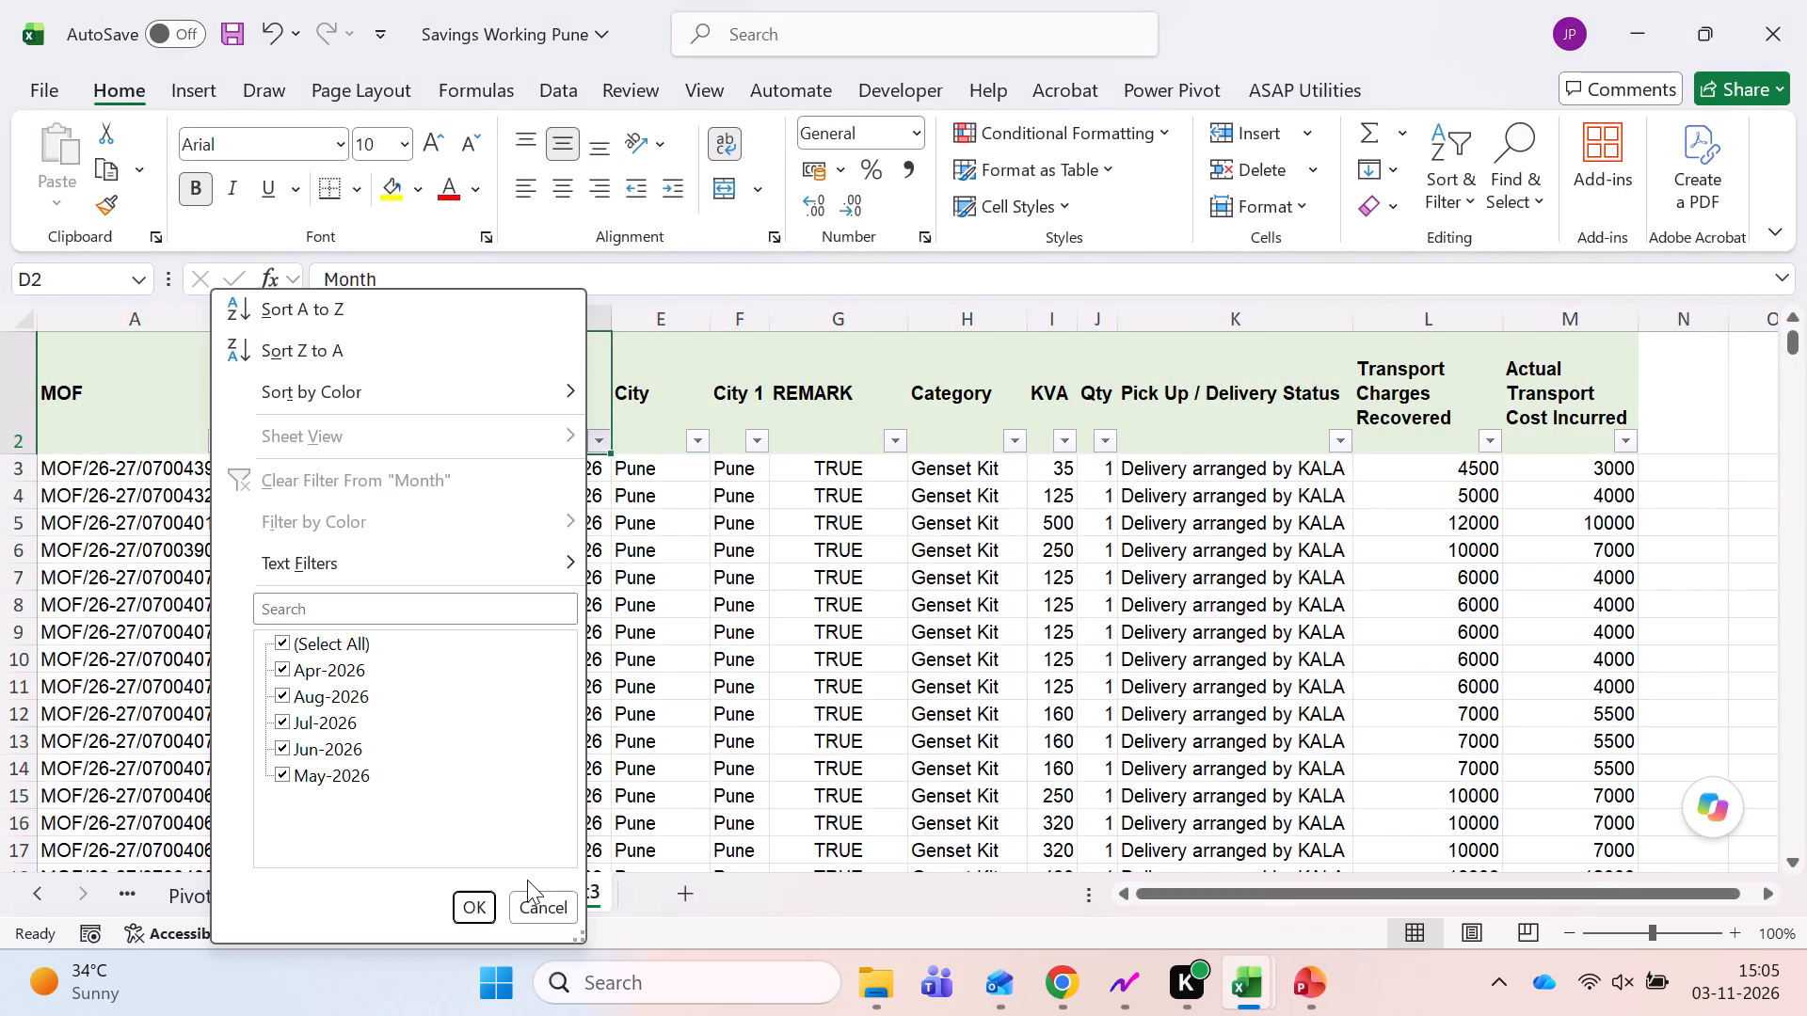
pyautogui.press('Escape')
# Check which years and months the INV Date column's filter offers in the Sheet3 source data.
pyautogui.press('Left')
pyautogui.hotkey('alt', 'Down')
pyautogui.hotkey('alt', 'Down')
pyautogui.hotkey('alt', 'Down')
pyautogui.hotkey('alt', 'Down')
pyautogui.hotkey('alt', 'Down')
pyautogui.hotkey('alt', 'Down')
pyautogui.hotkey('alt', 'Down')
pyautogui.hotkey('alt', 'Down')
pyautogui.hotkey('alt', 'Down')
pyautogui.hotkey('alt', 'Down')
pyautogui.hotkey('alt', 'Down')
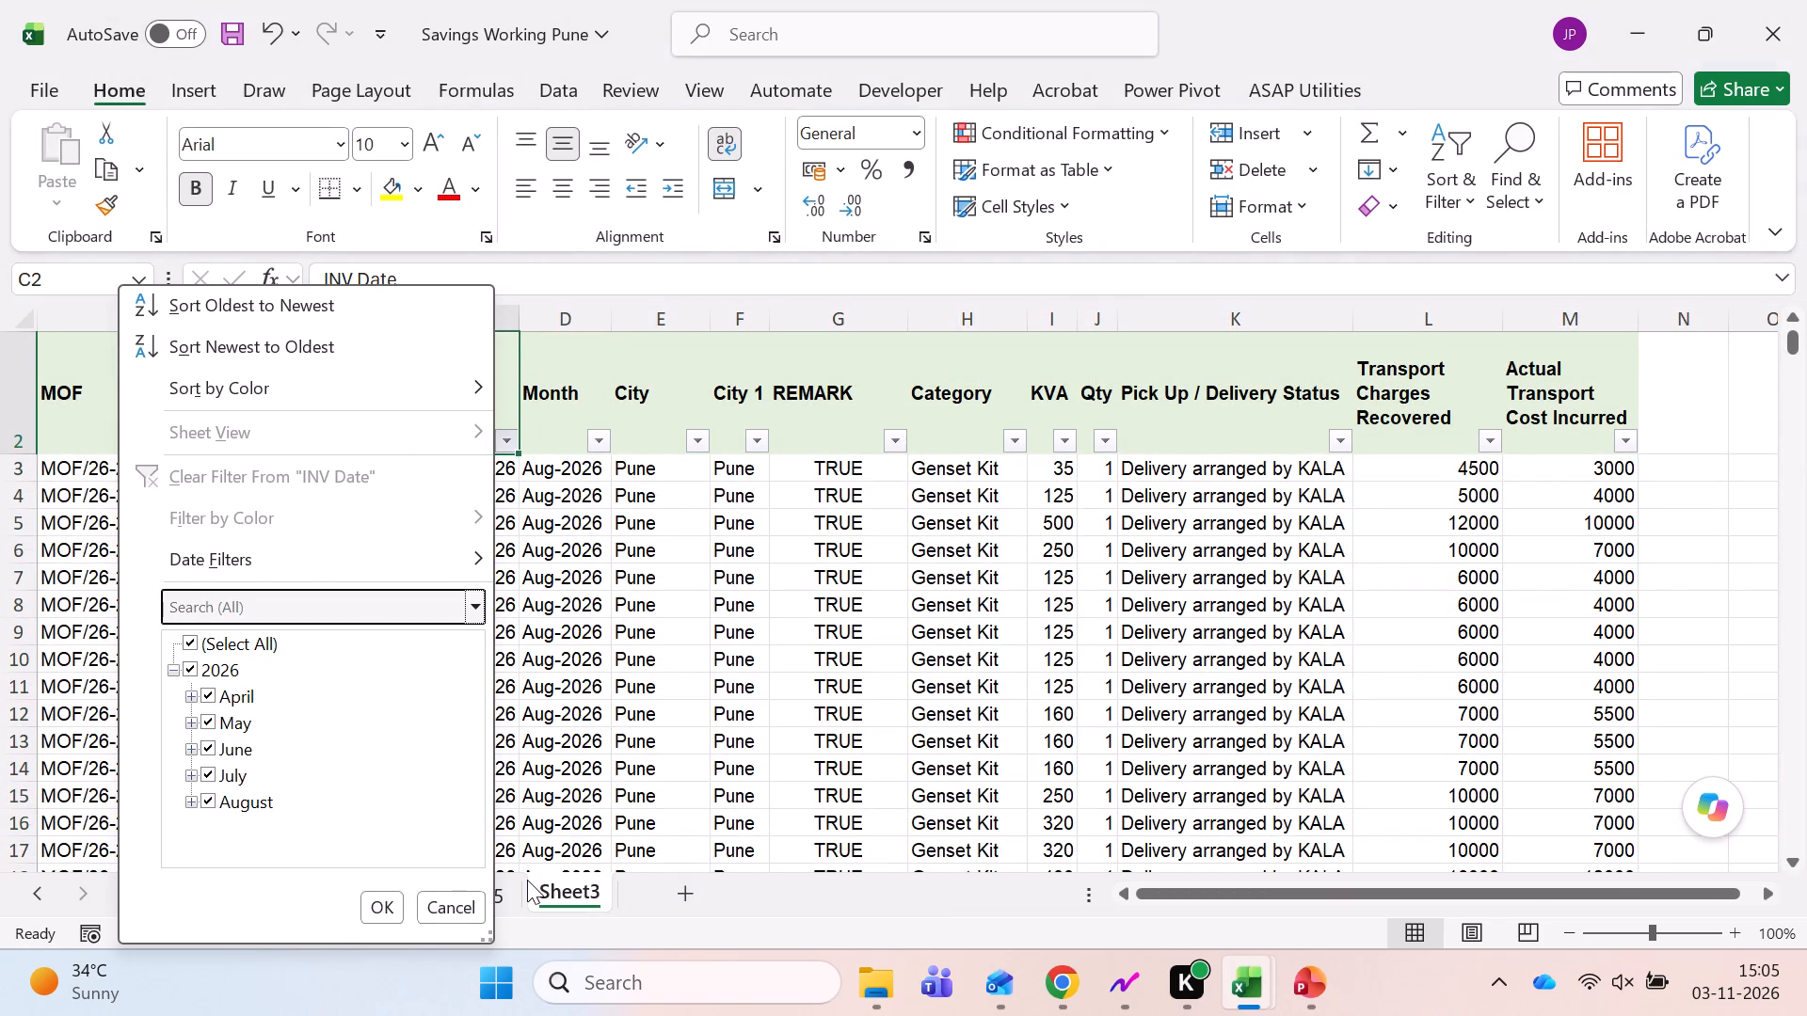
pyautogui.press('Escape')
pyautogui.hotkey('ctrl', 'pageup')
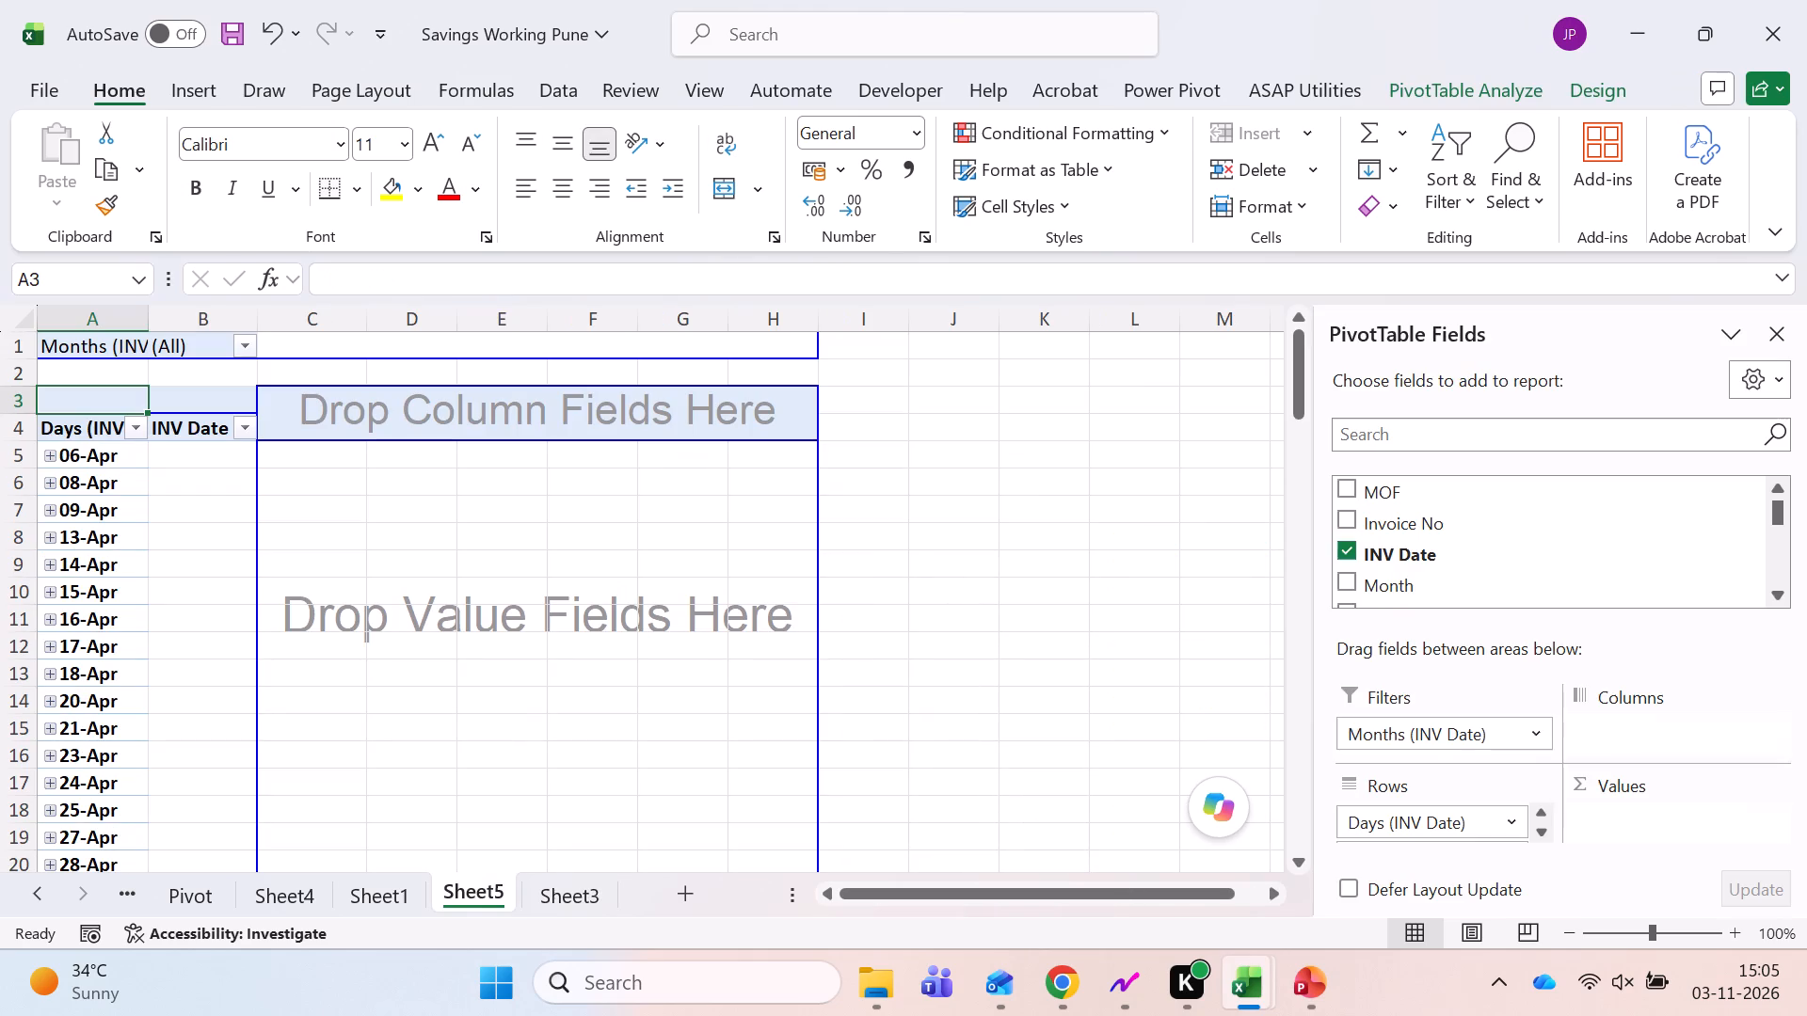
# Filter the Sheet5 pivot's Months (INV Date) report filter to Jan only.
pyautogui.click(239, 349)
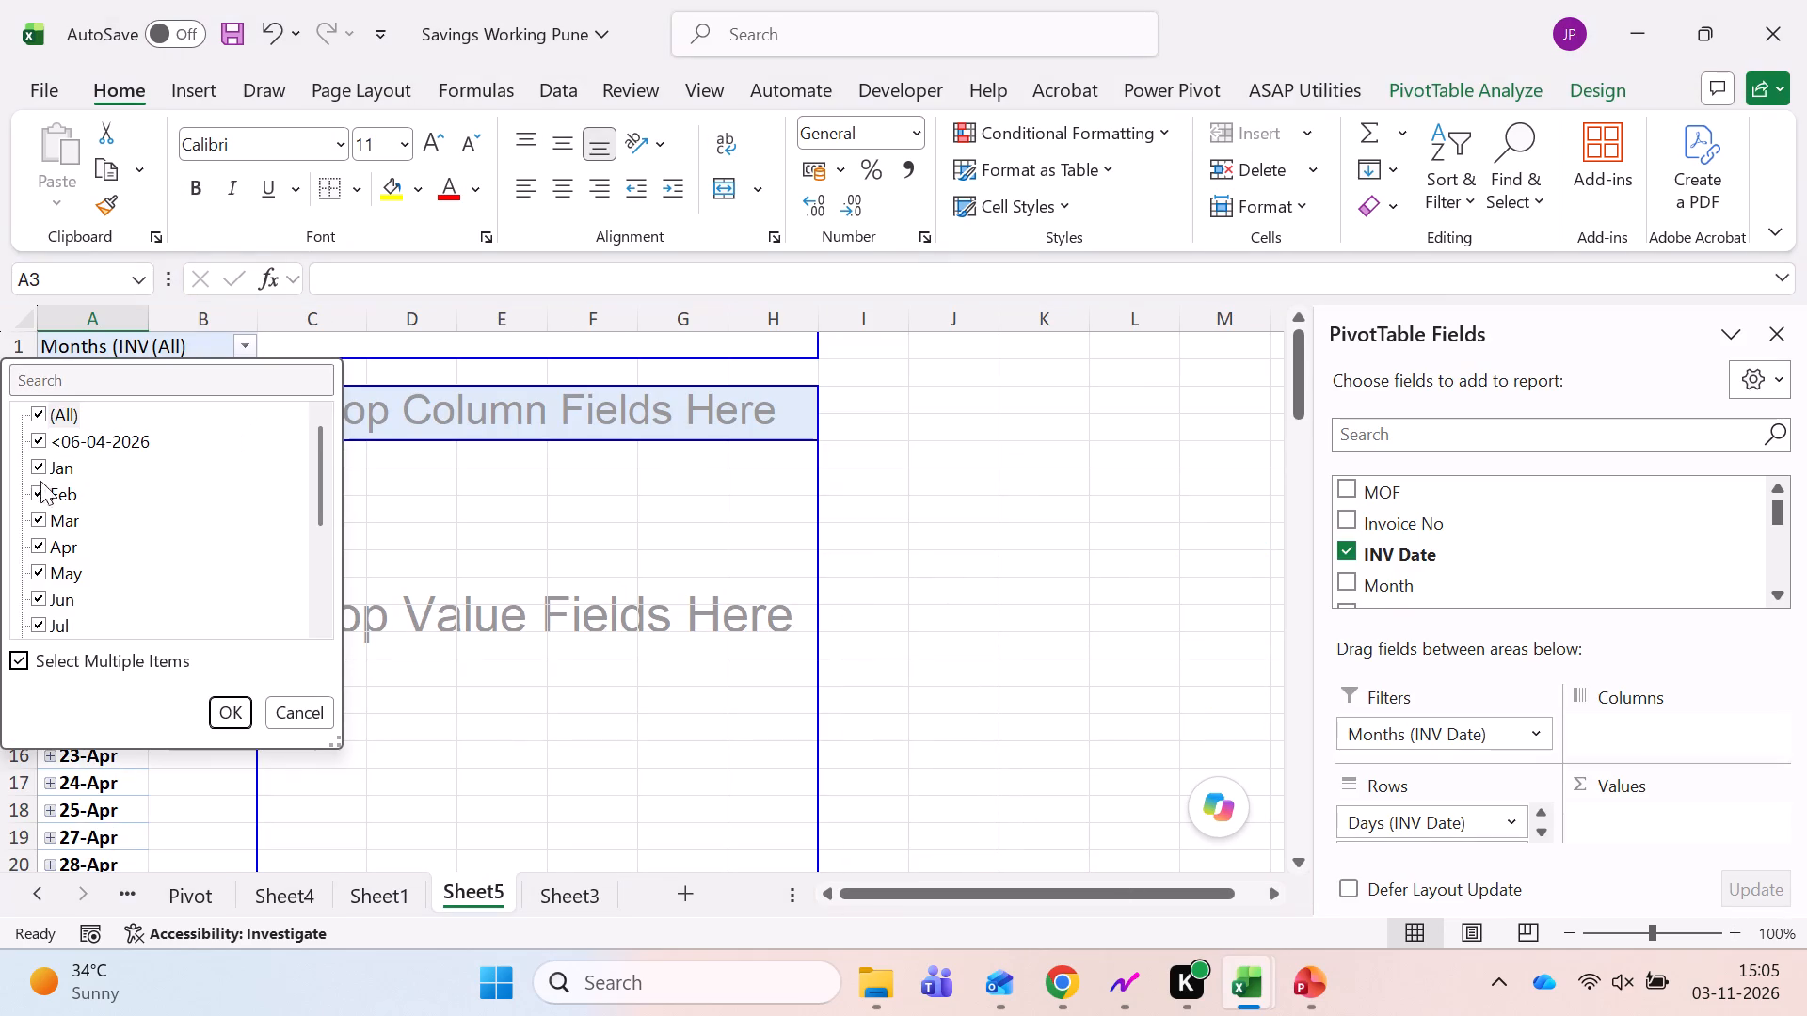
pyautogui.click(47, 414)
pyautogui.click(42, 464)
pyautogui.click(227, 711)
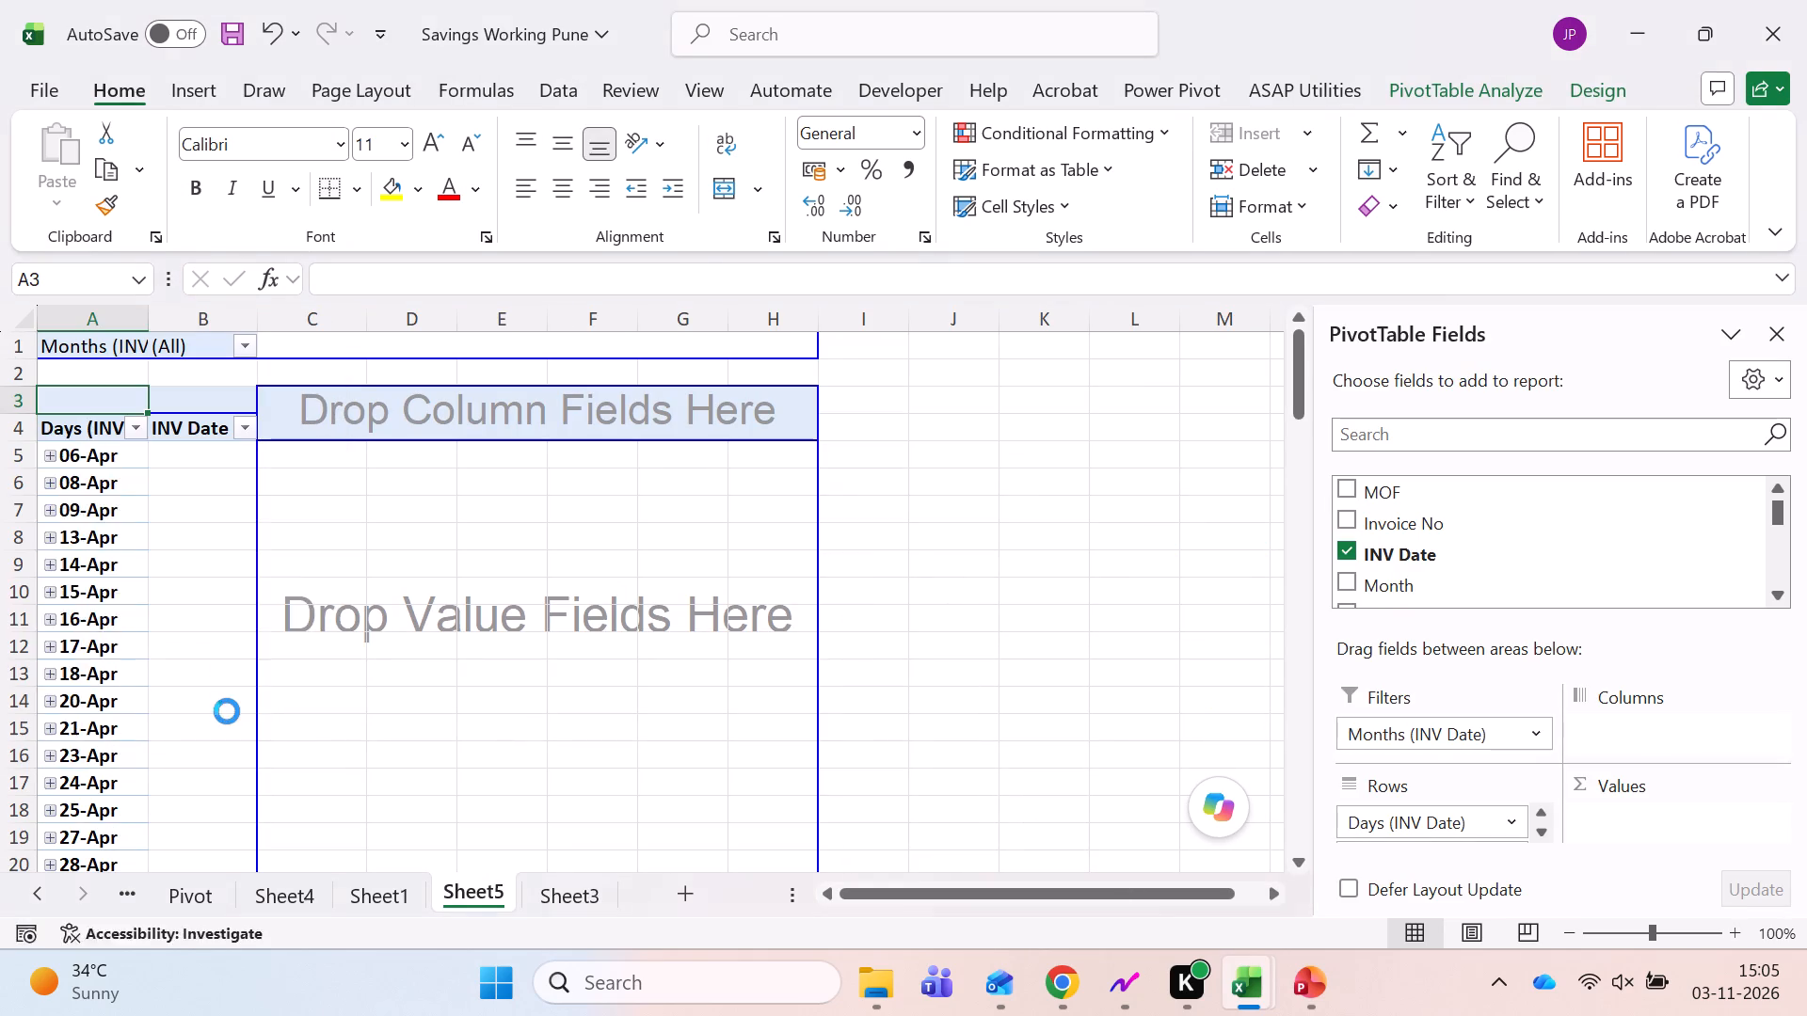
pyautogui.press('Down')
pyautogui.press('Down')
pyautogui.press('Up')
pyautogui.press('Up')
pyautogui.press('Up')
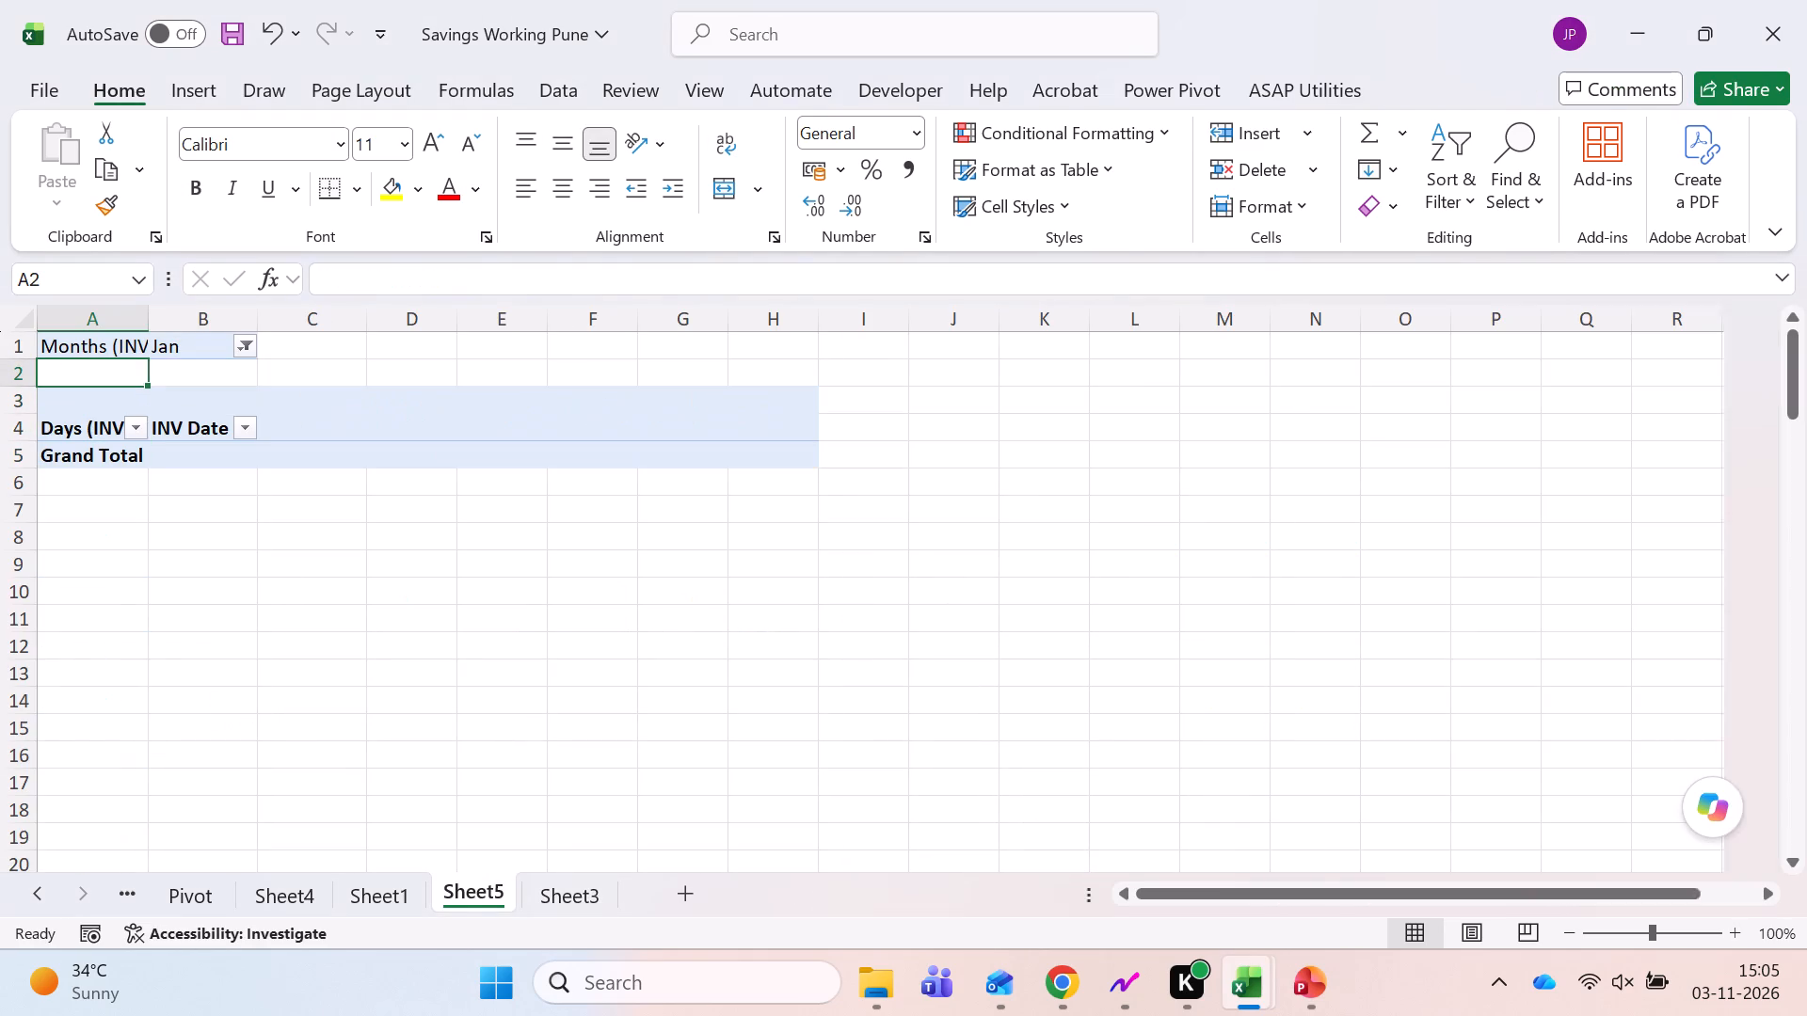
# Delete all the empty rows below the last data row on Sheet3, from row 322 to the sheet's end.
pyautogui.hotkey('ctrl', 'pagedown')
pyautogui.press('Down')
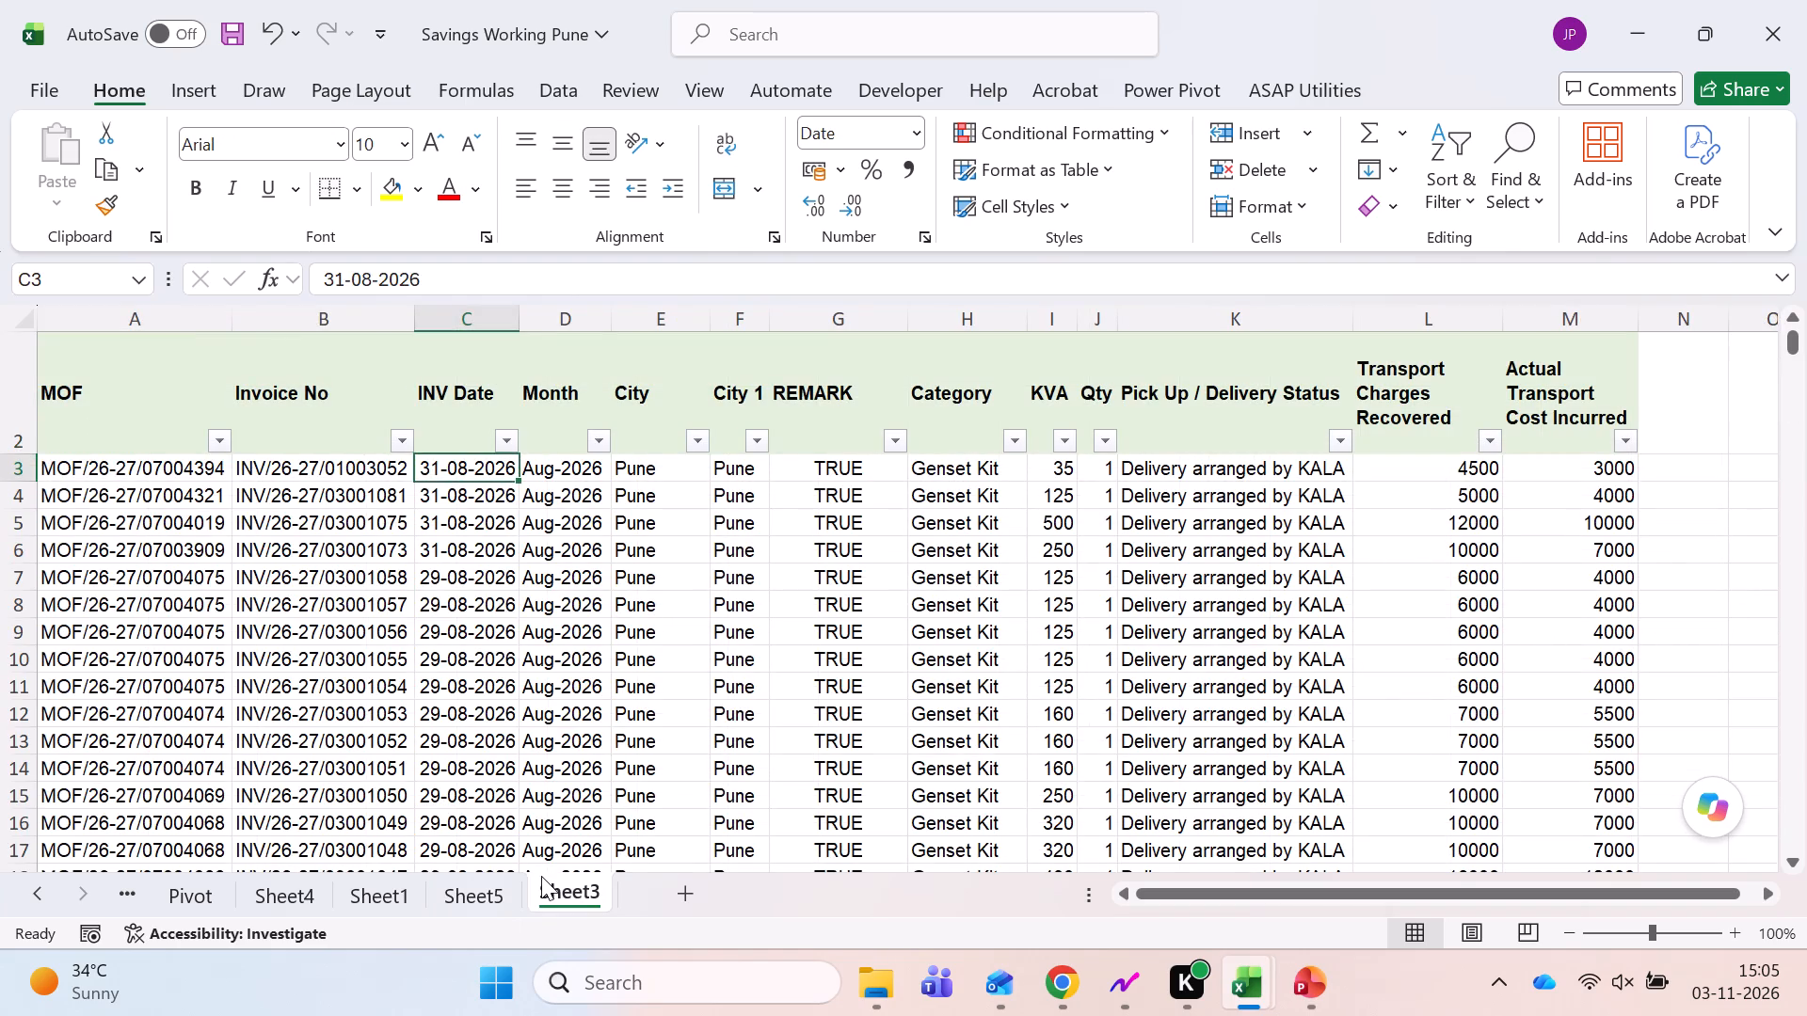
pyautogui.hotkey('ctrl', 'Left')
pyautogui.hotkey('ctrl', 'Down')
pyautogui.press('Down')
pyautogui.press('Down')
pyautogui.press('Up')
pyautogui.press('Down')
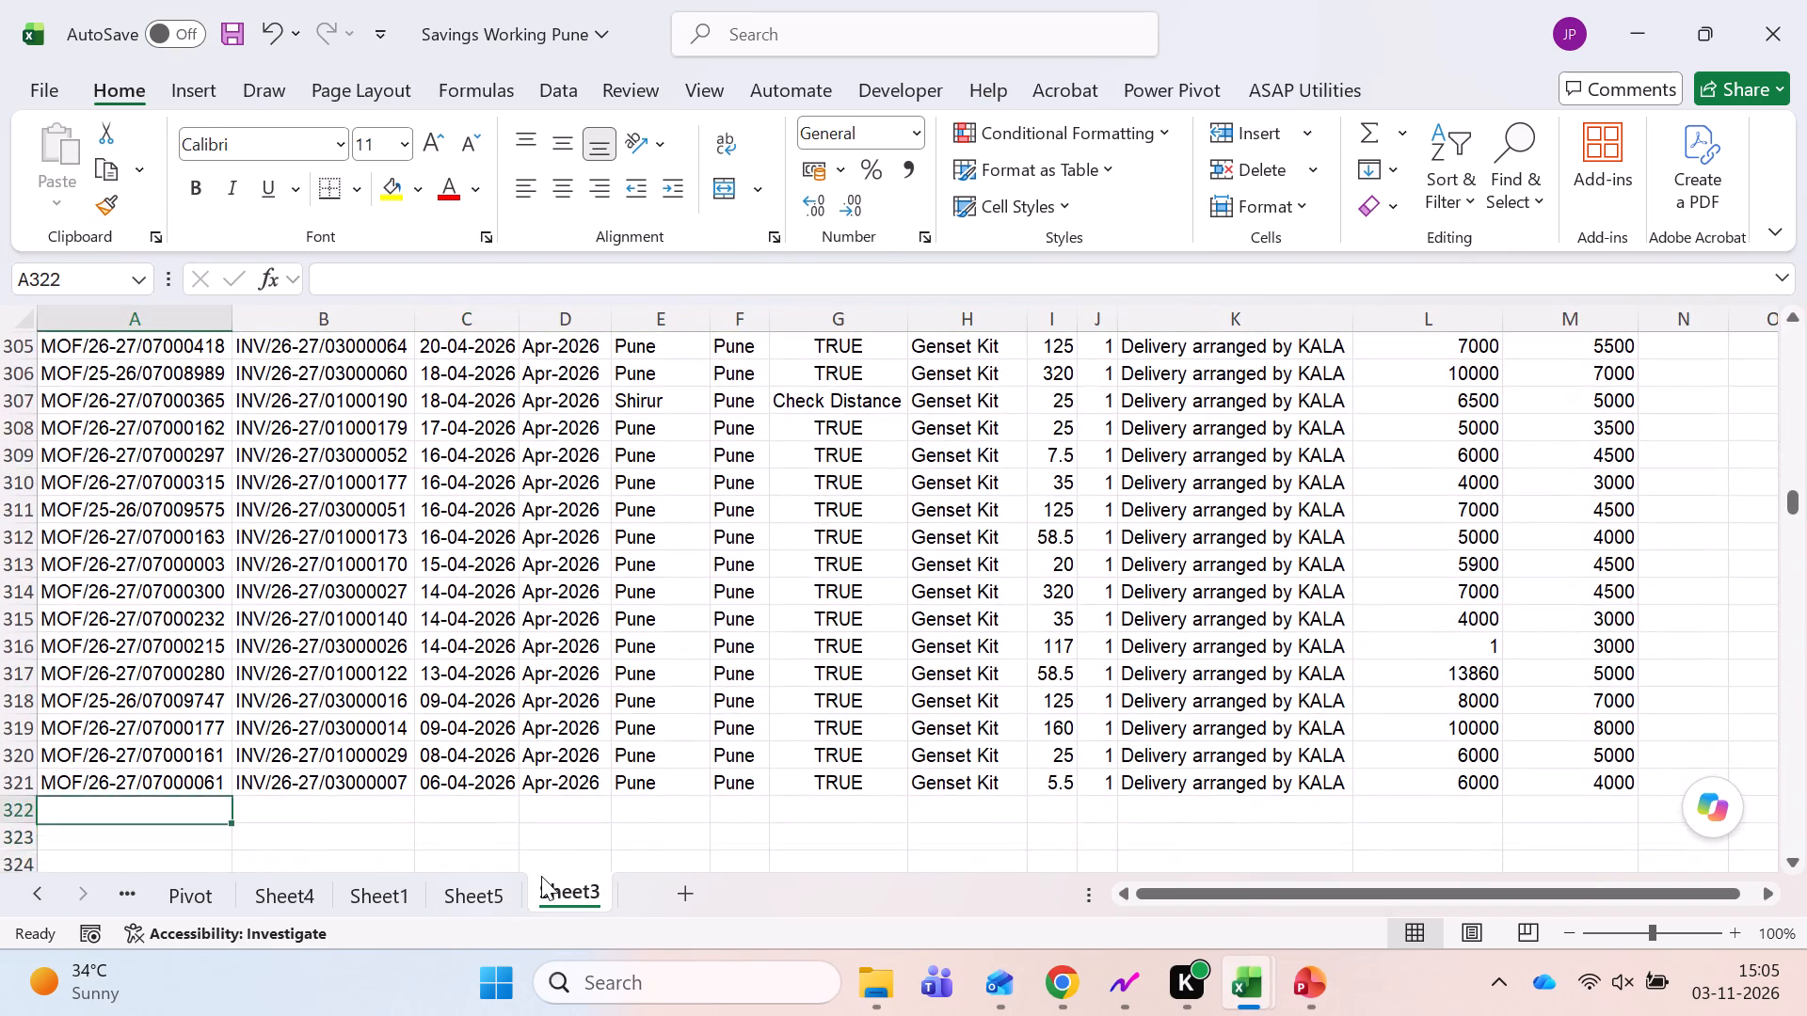
pyautogui.press('Up')
pyautogui.hotkey('shift', 'space')
pyautogui.hotkey('ctrl', 'shift', 'Down')
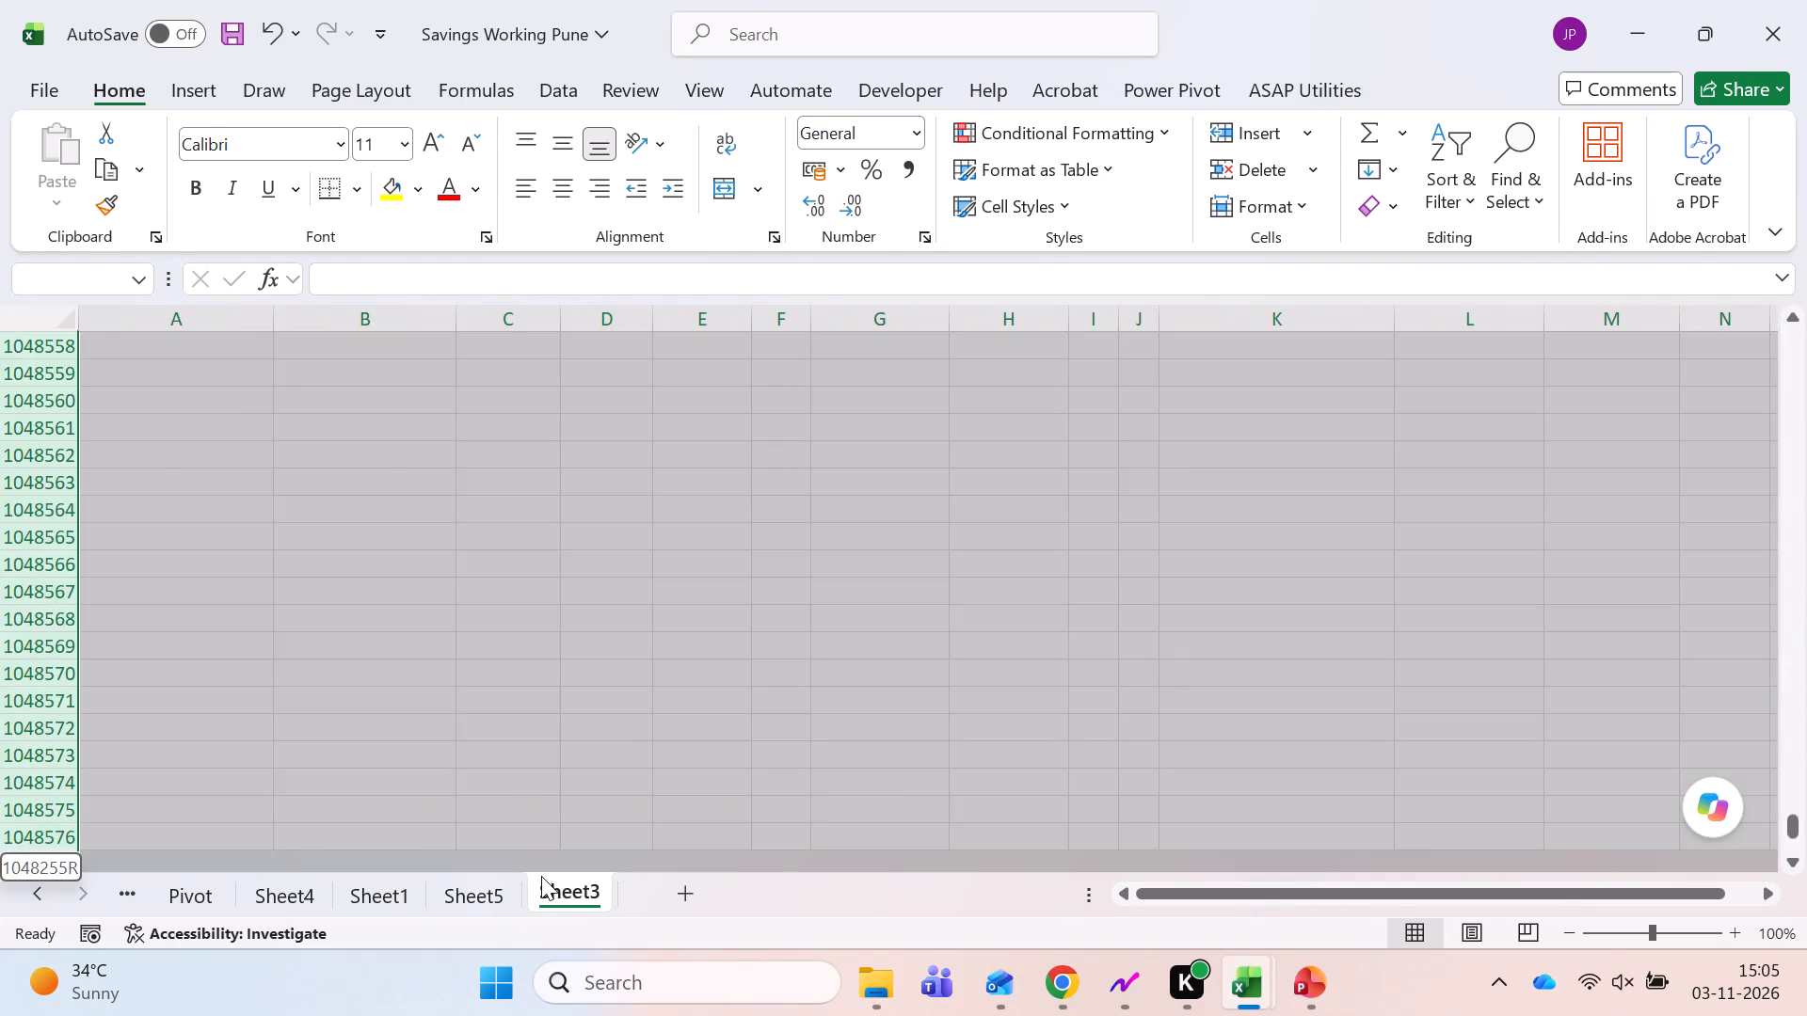
pyautogui.hotkey('ctrl', '-')
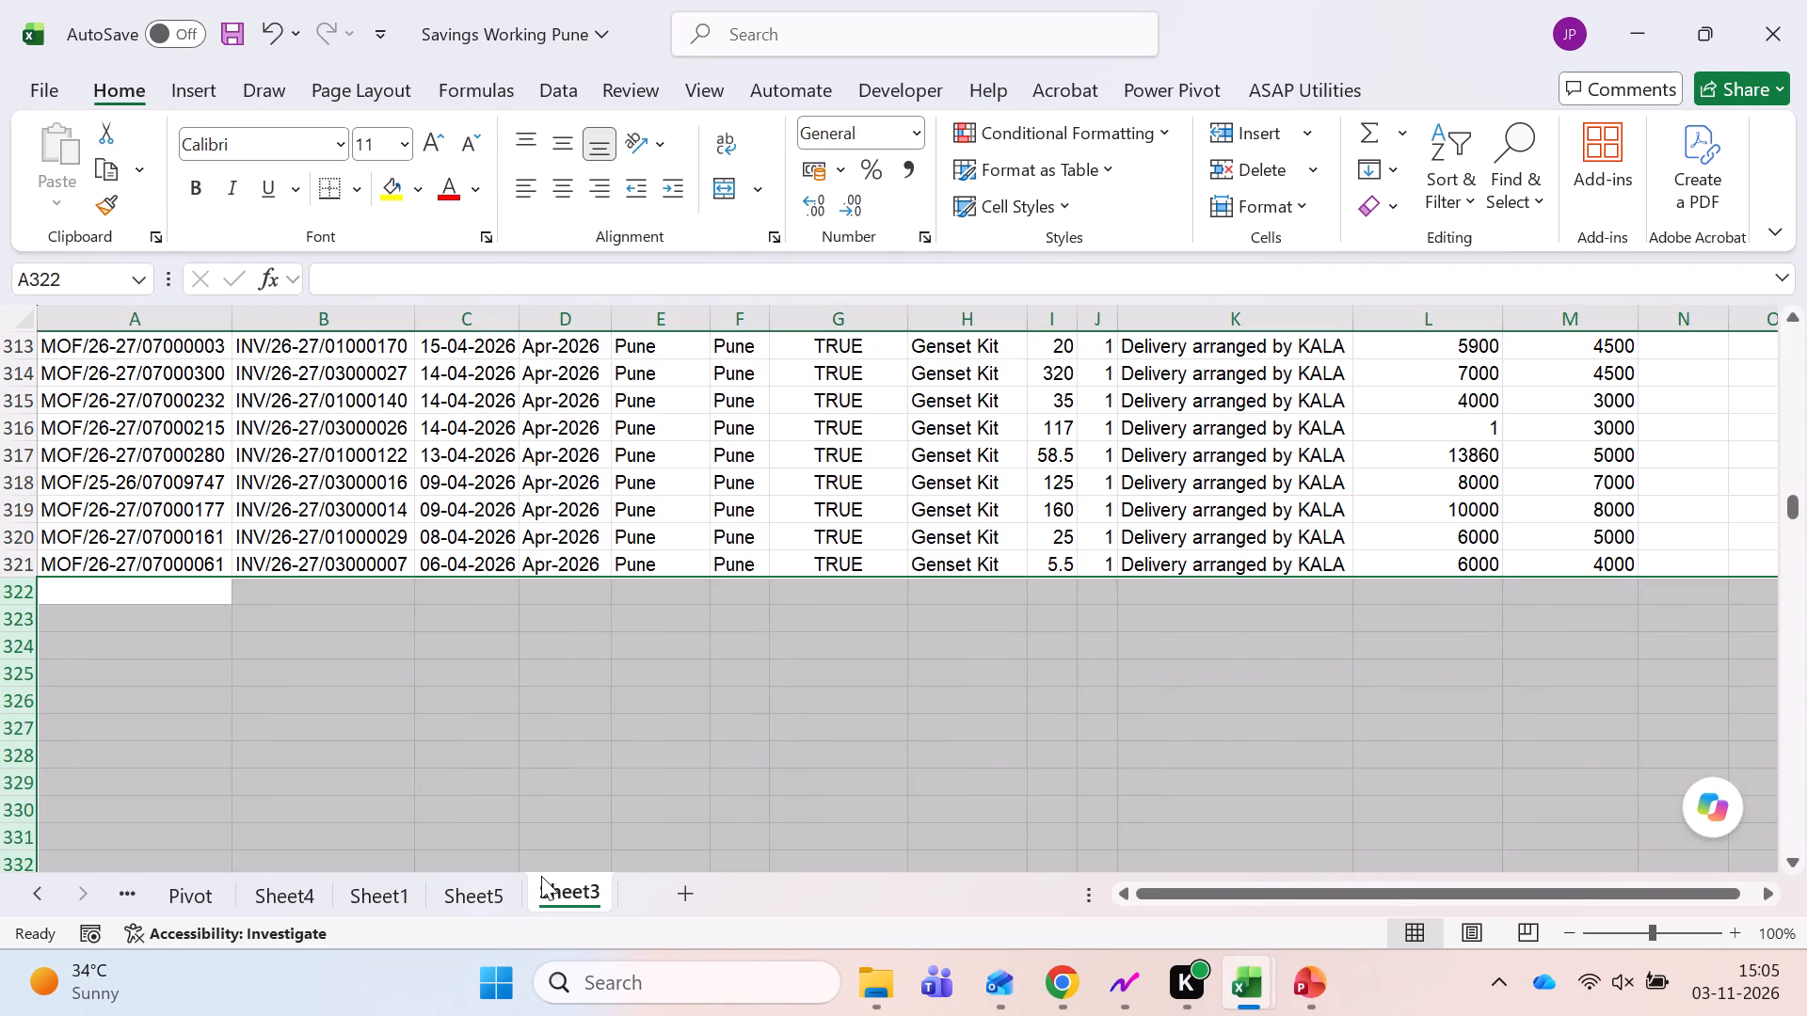
pyautogui.press('Up')
pyautogui.hotkey('ctrl', 'Up')
pyautogui.press('Down')
pyautogui.hotkey('ctrl', 'shift', 'Down')
pyautogui.press('Up')
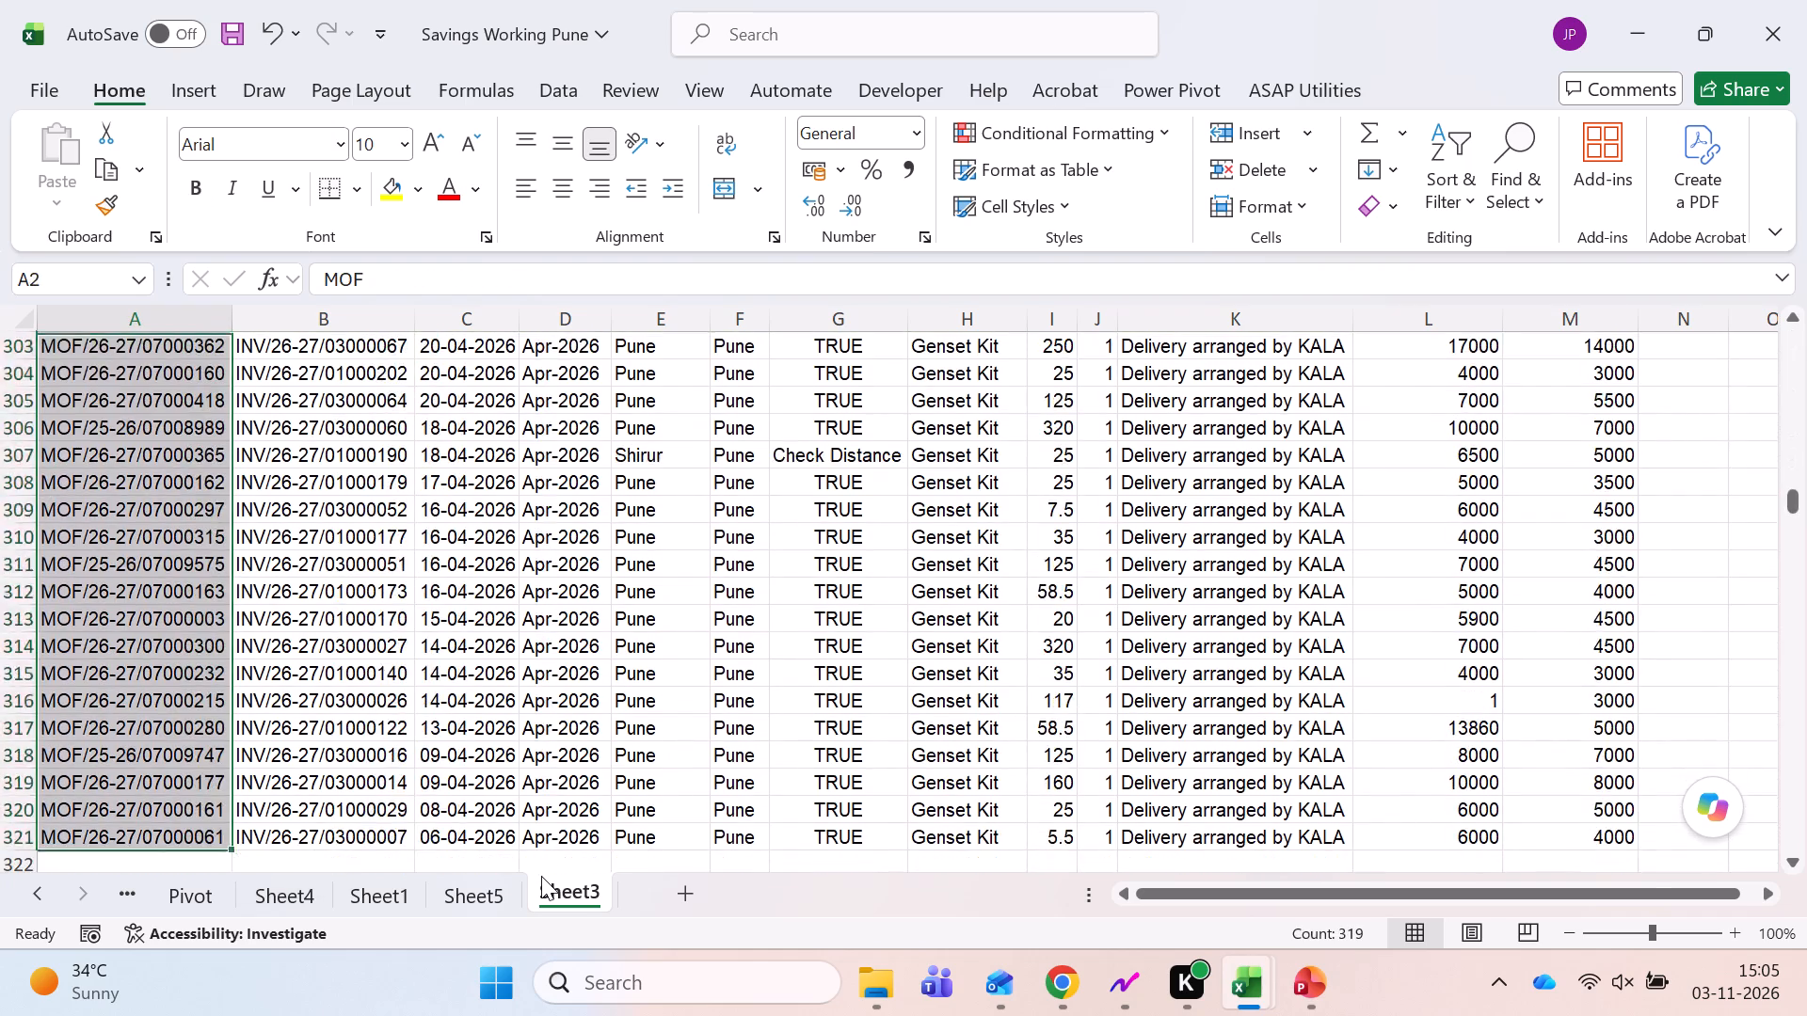
pyautogui.press('Down')
# Refresh the workbook's data connections and pivots from Sheet5.
pyautogui.hotkey('ctrl', 'pageup')
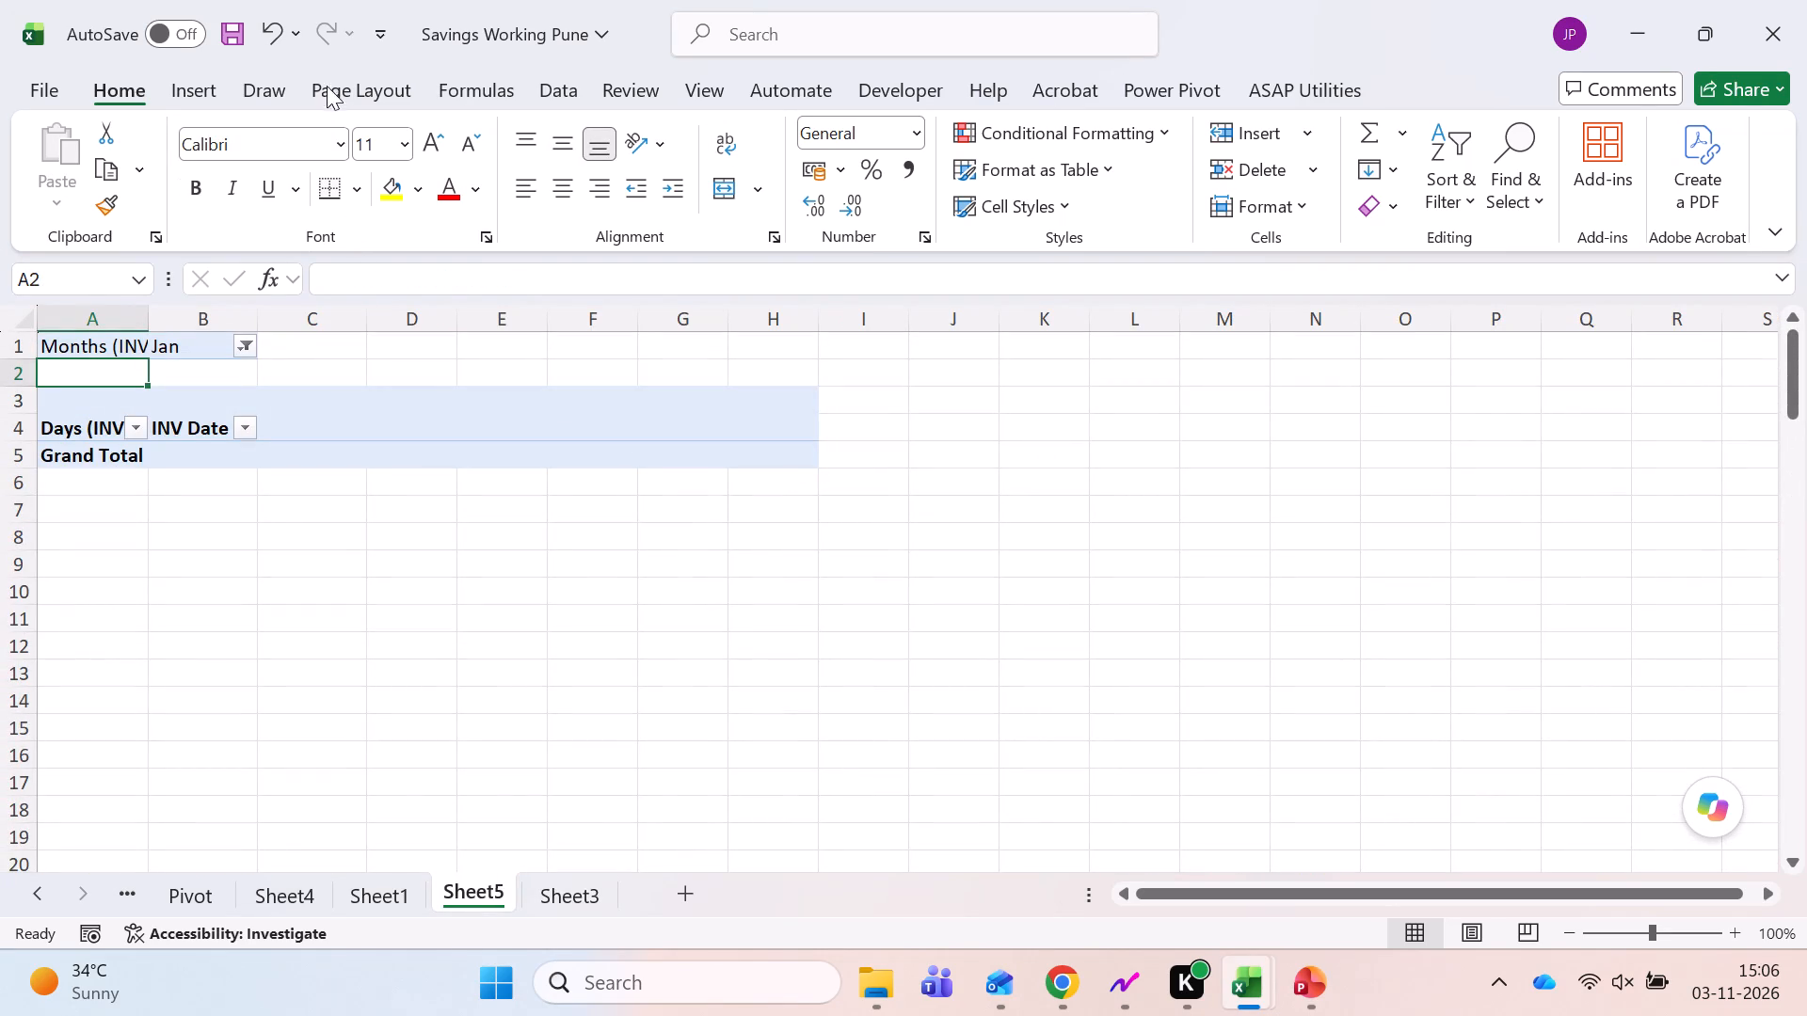
pyautogui.click(552, 72)
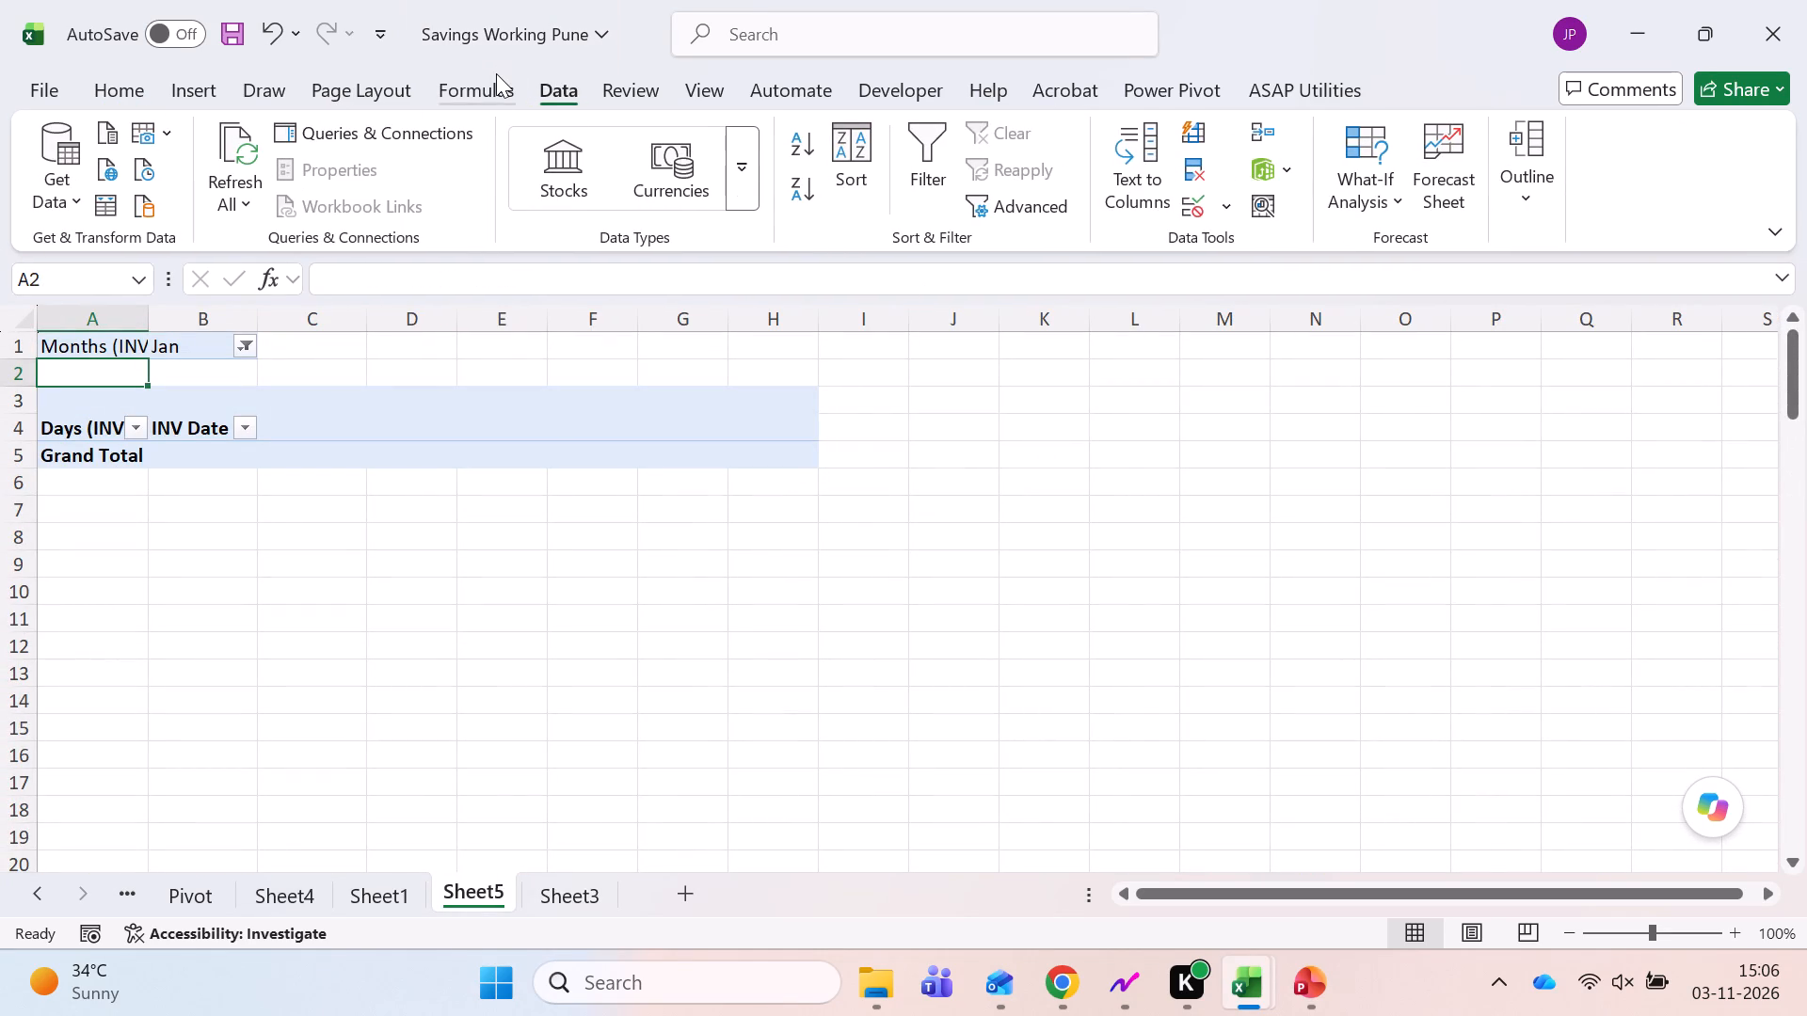
pyautogui.click(252, 141)
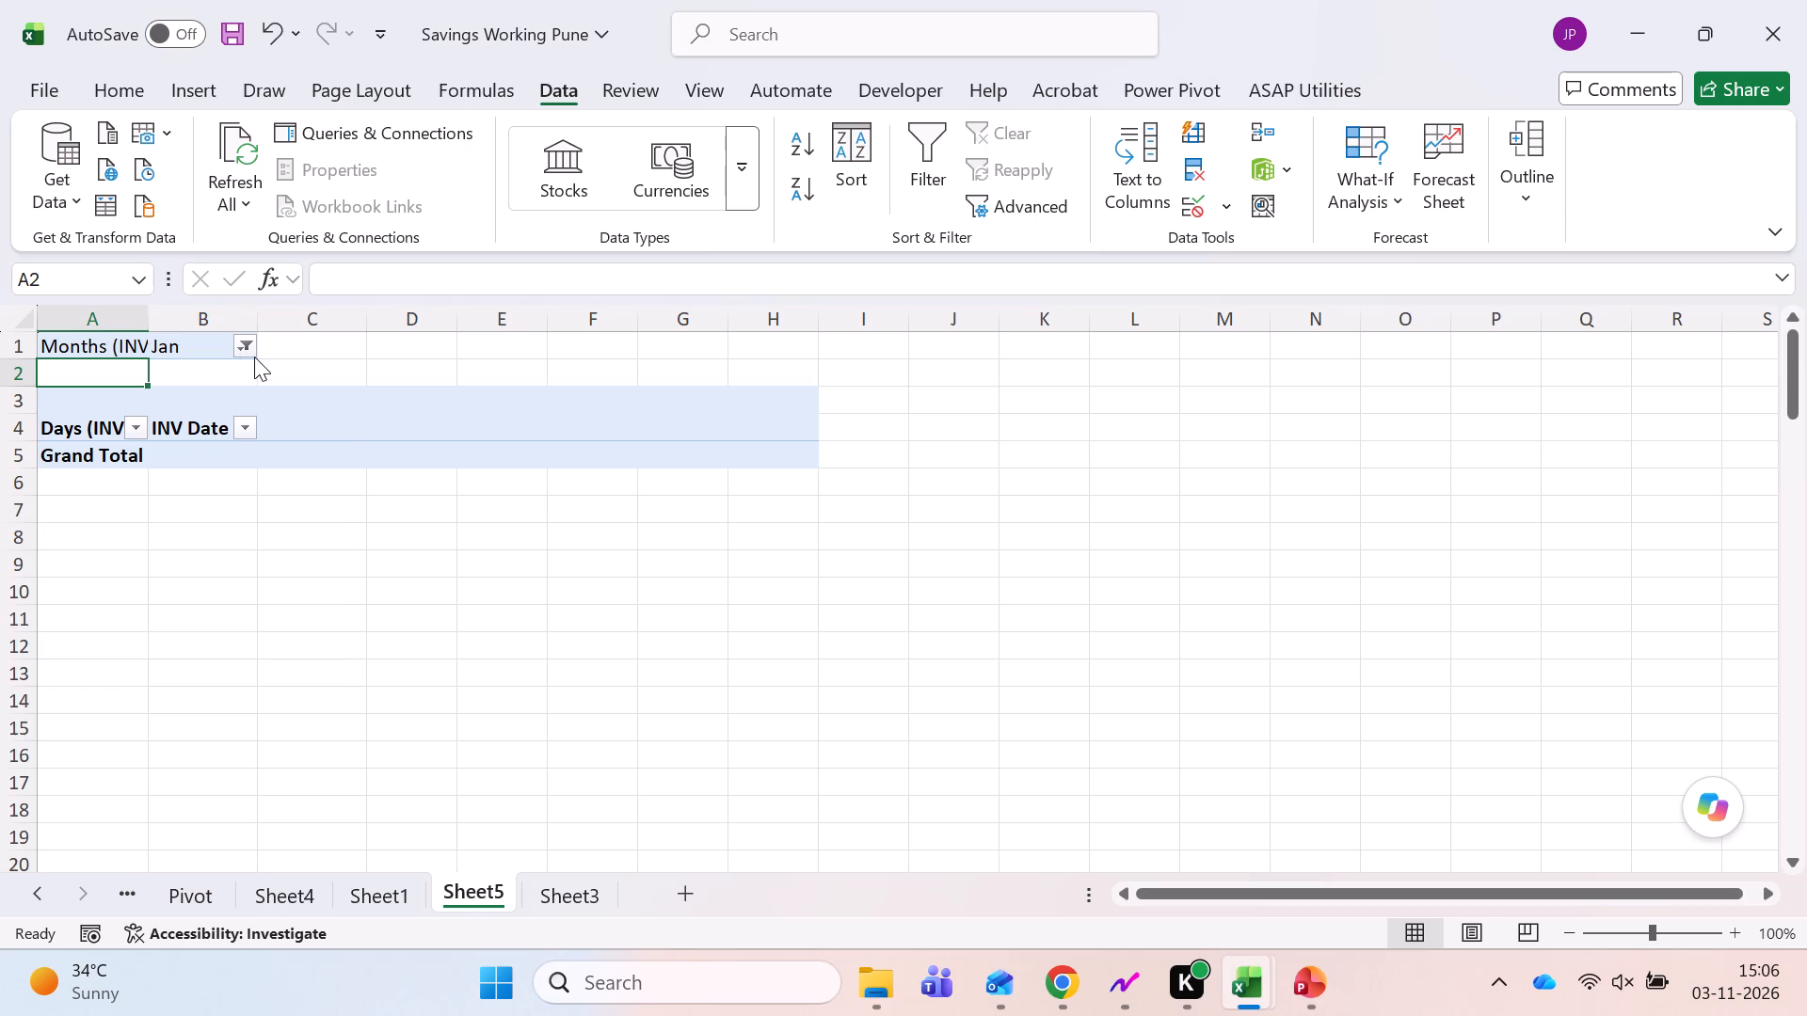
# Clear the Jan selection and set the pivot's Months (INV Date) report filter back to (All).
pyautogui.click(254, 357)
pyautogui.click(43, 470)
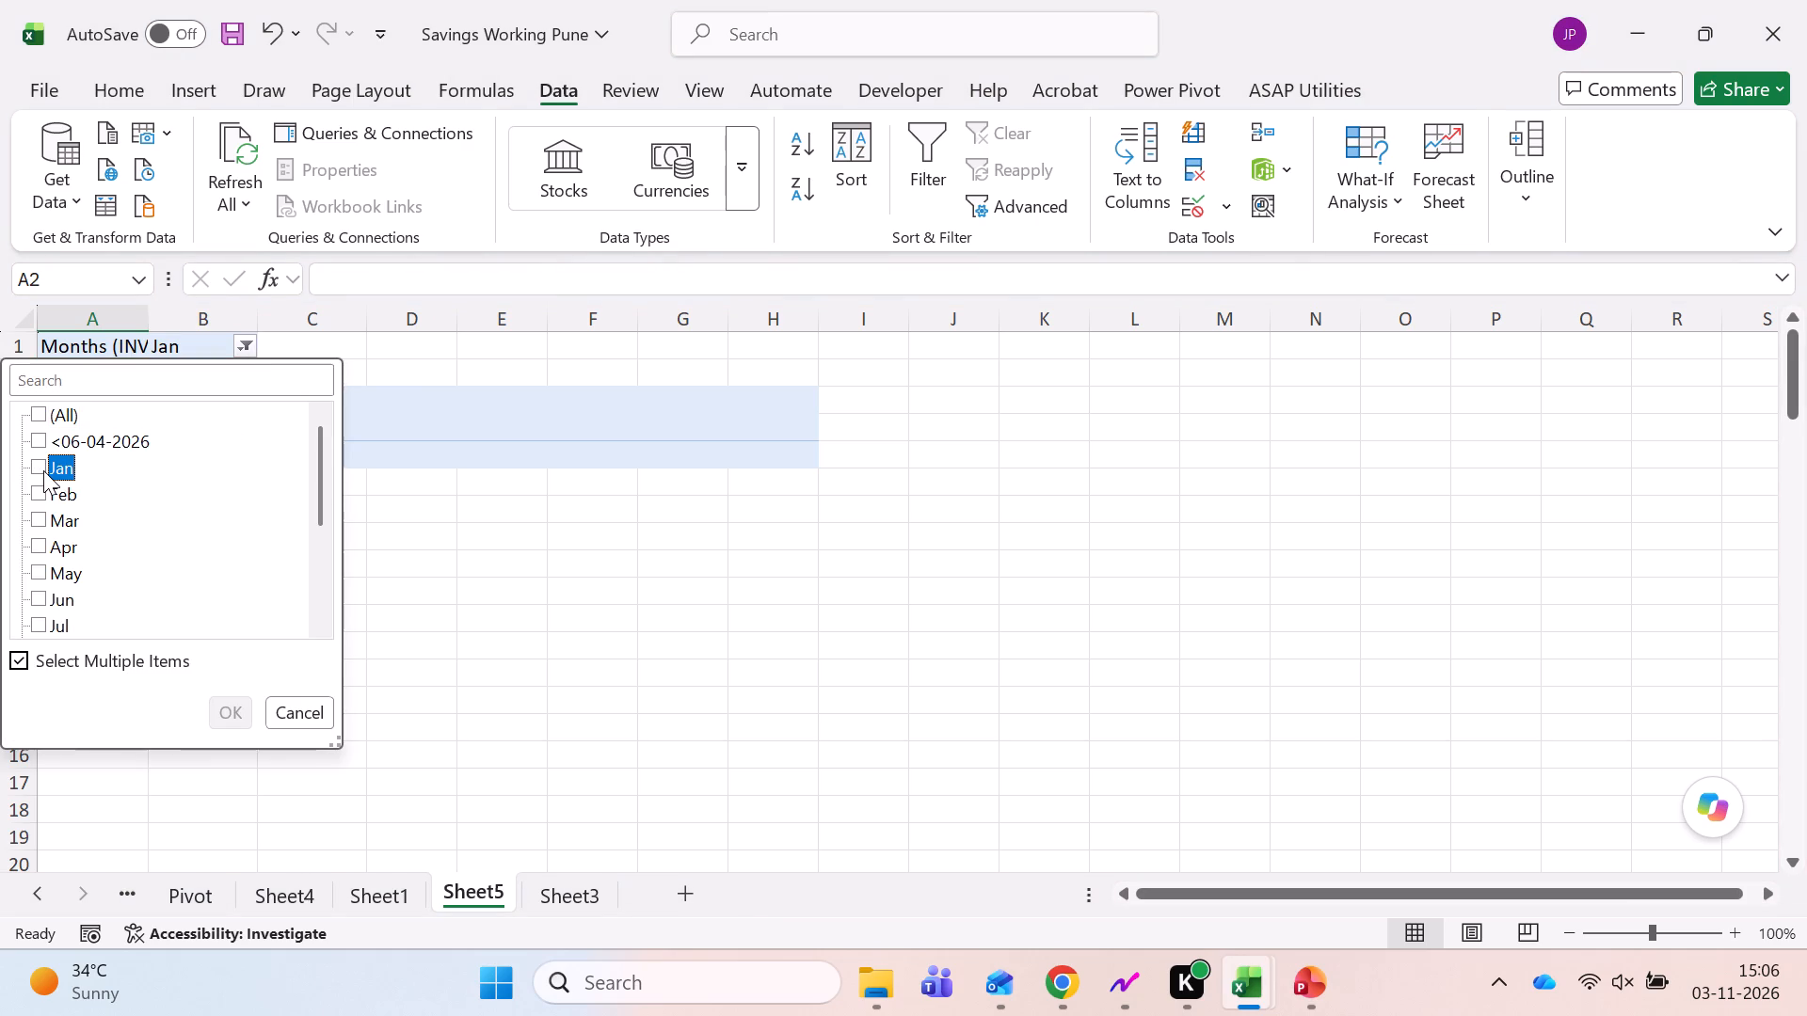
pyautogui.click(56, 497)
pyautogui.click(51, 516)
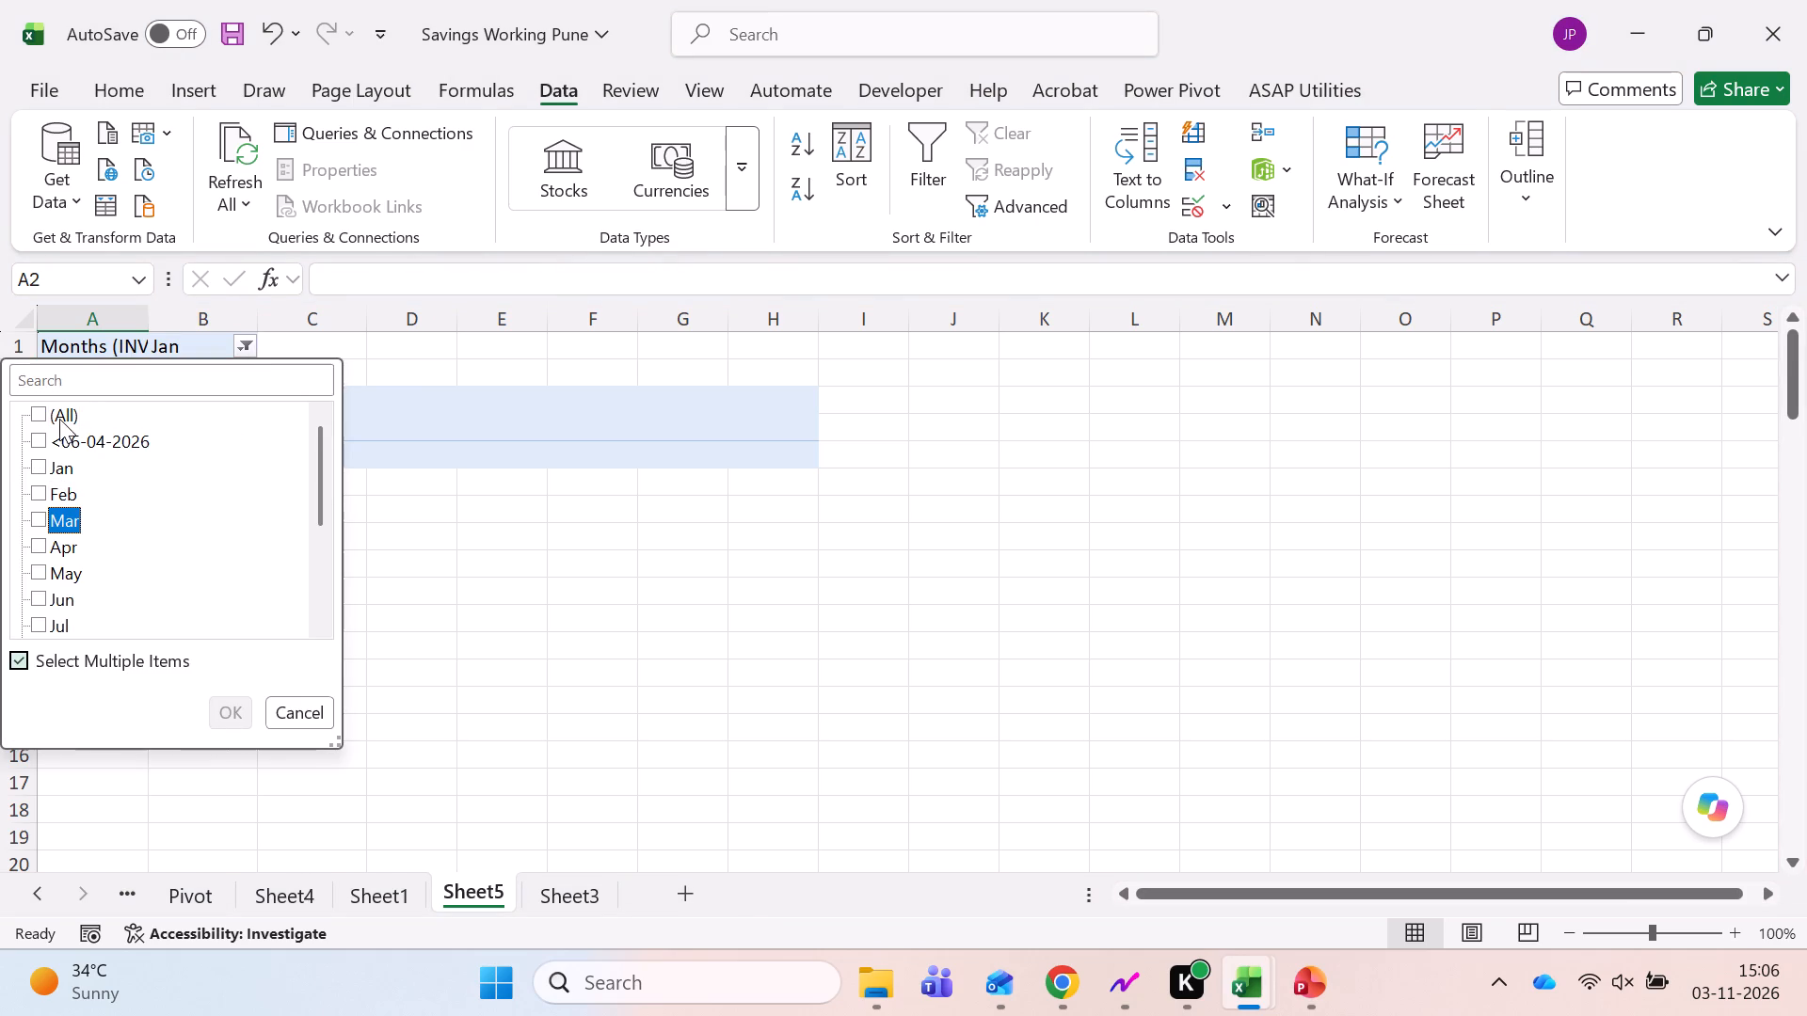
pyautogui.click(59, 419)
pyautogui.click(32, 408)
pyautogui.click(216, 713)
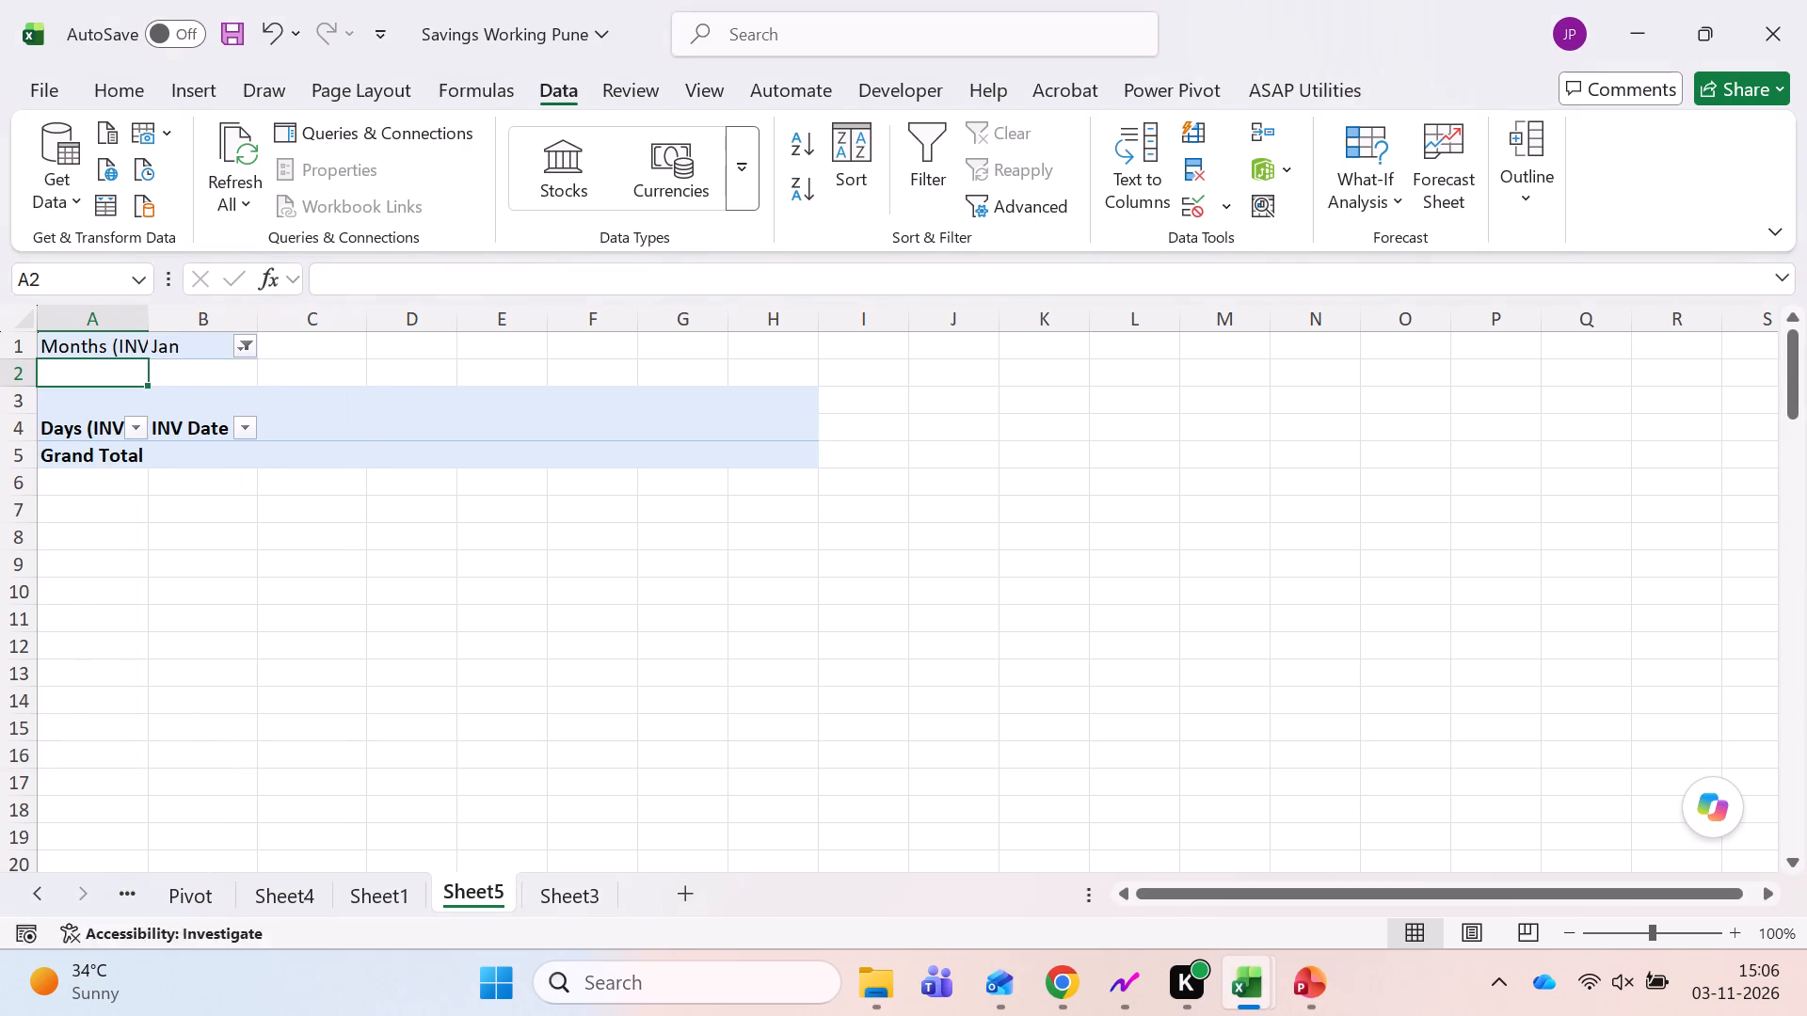
# Examine the Sheet5 pivot's day rows down to the Grand Total and the items in its months filter.
pyautogui.click(89, 490)
pyautogui.scroll(-4, 238, 620)
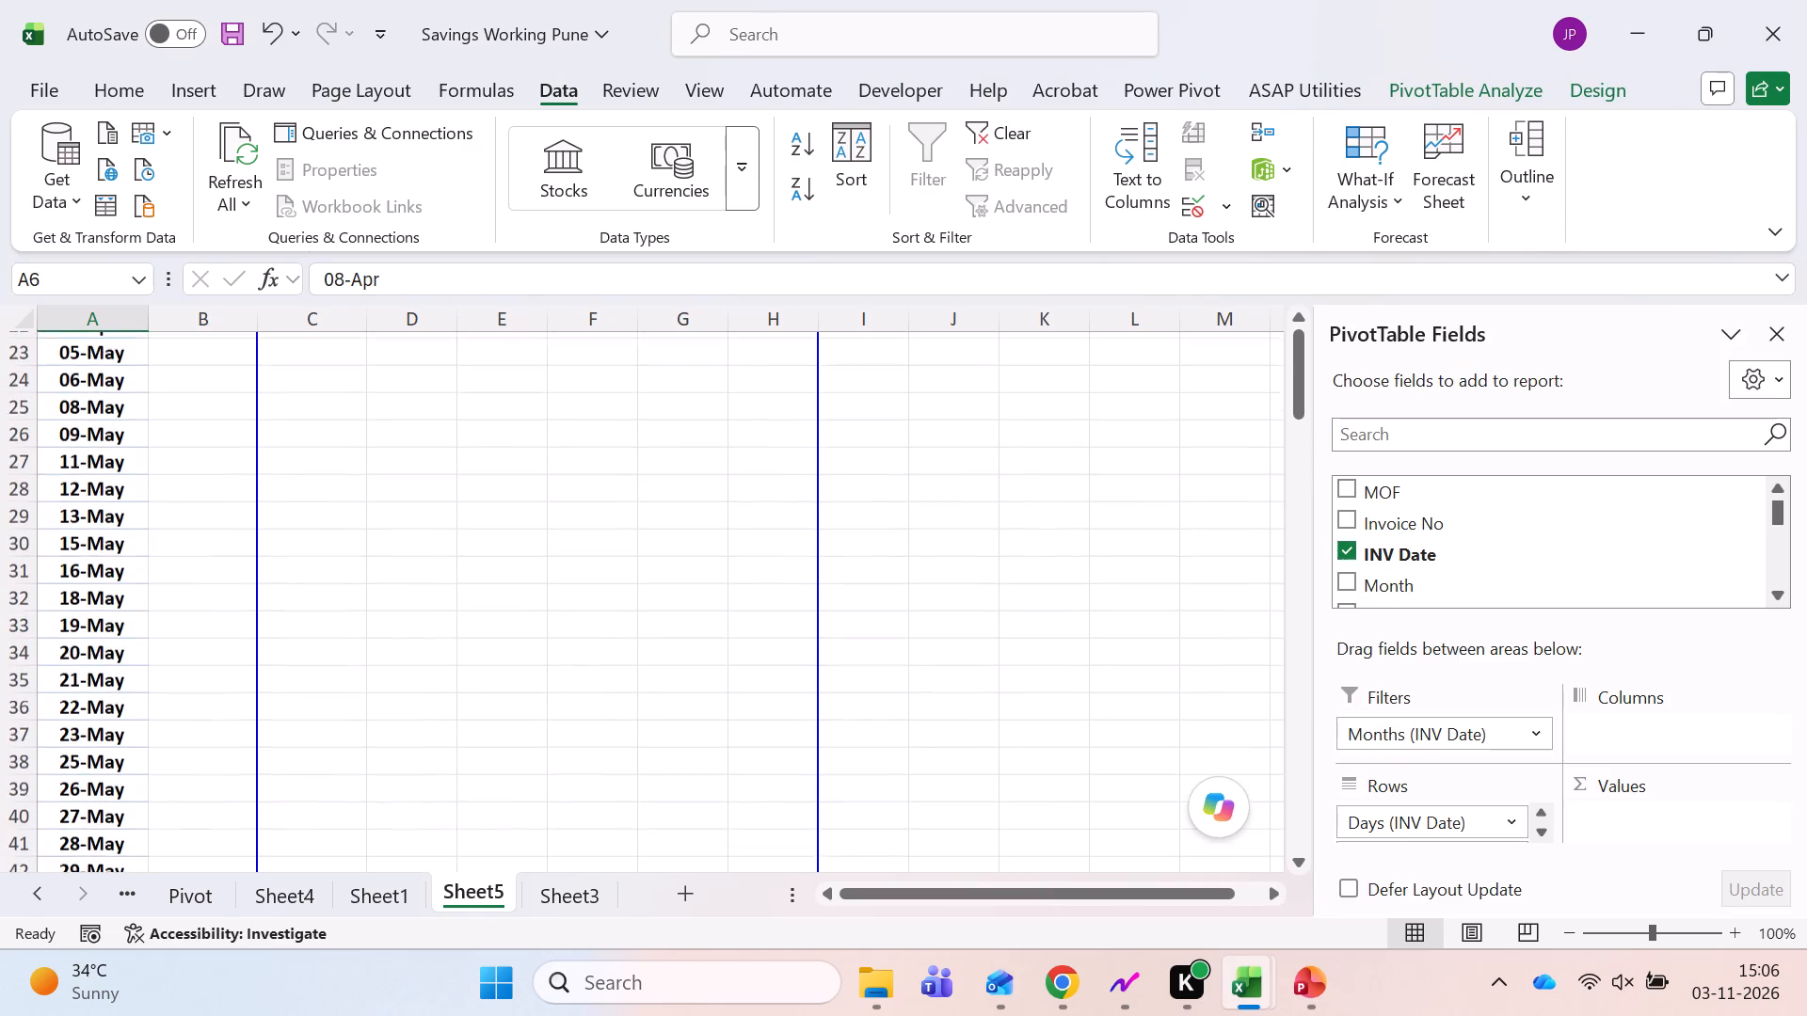
pyautogui.scroll(-8, 238, 620)
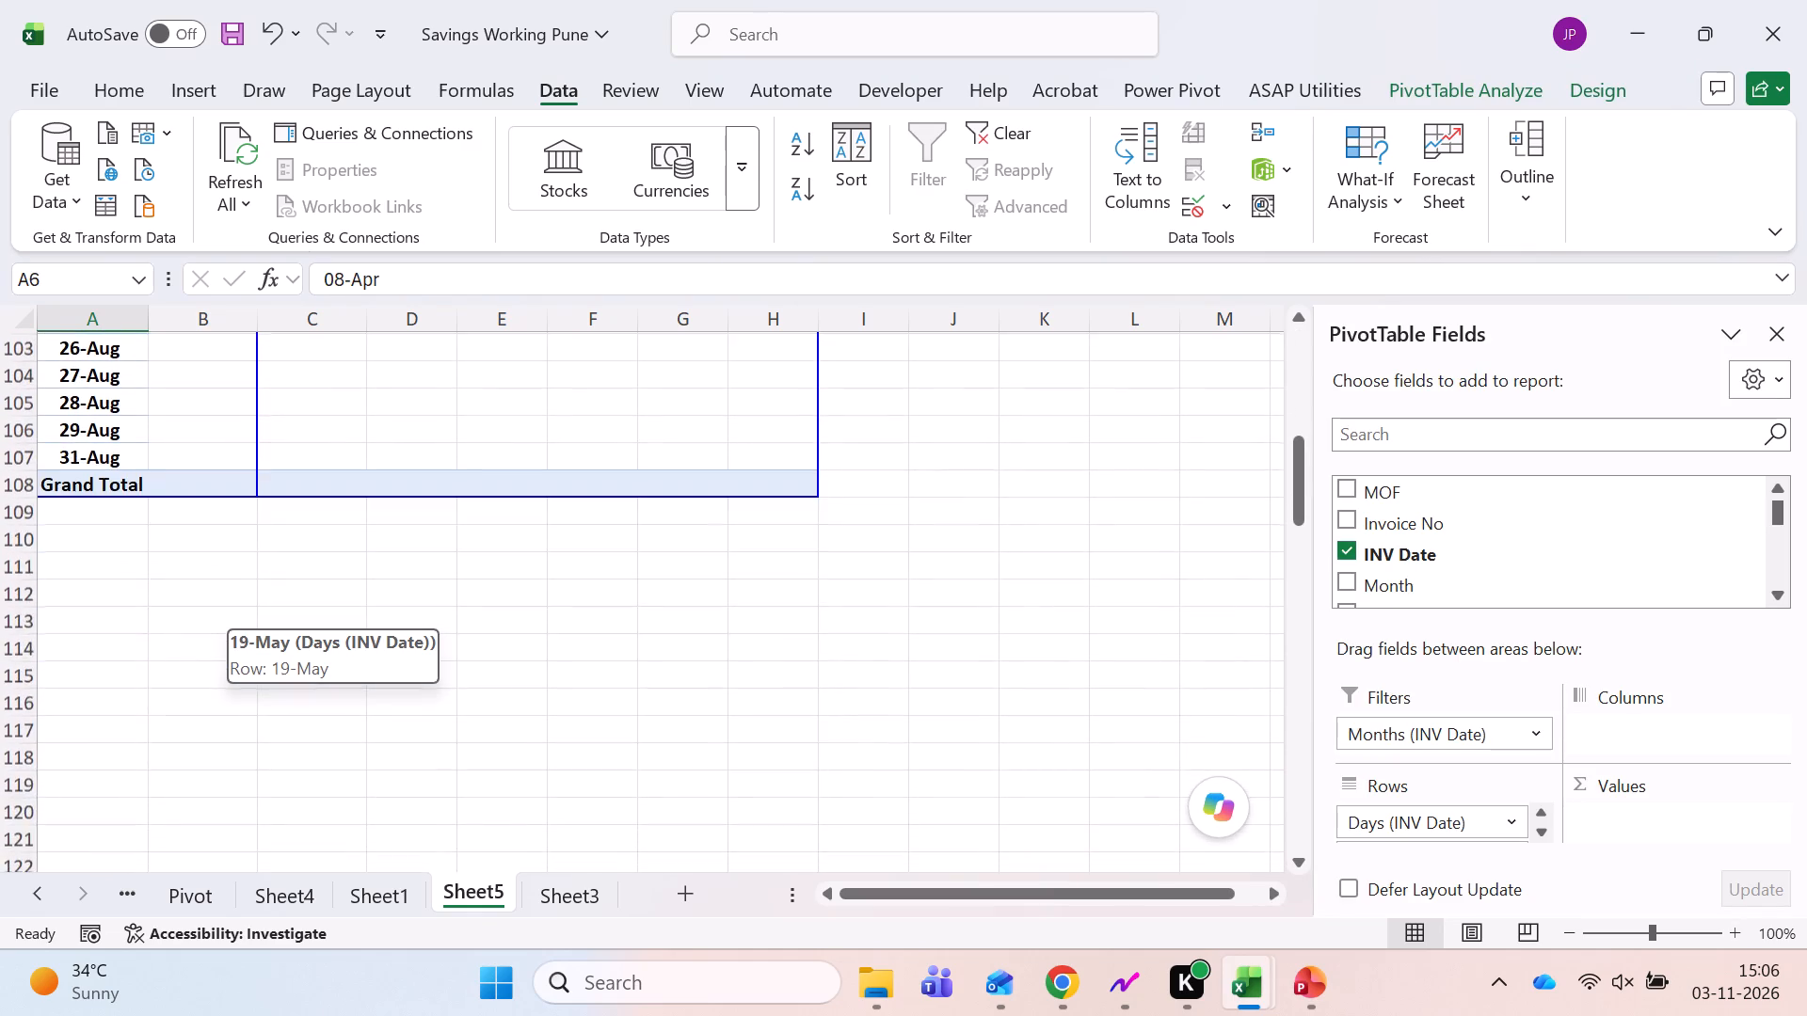
pyautogui.scroll(5, 238, 620)
pyautogui.scroll(-9, 238, 620)
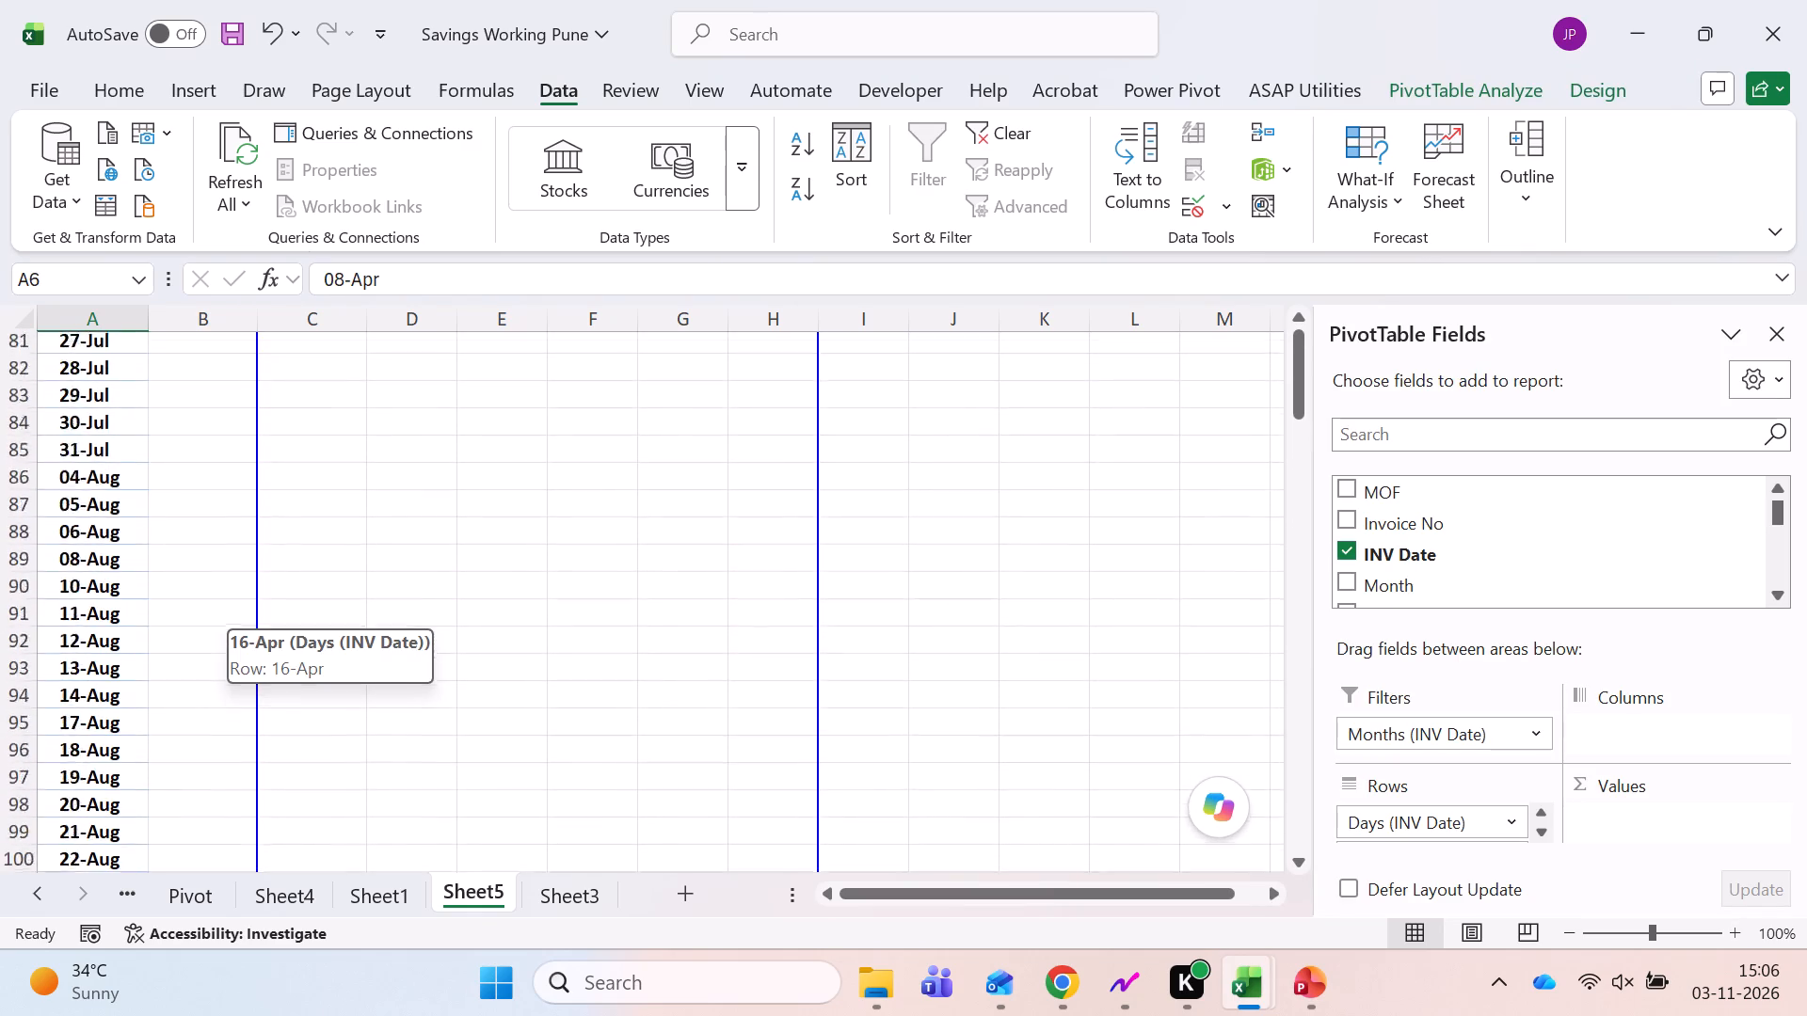
pyautogui.scroll(5, 238, 620)
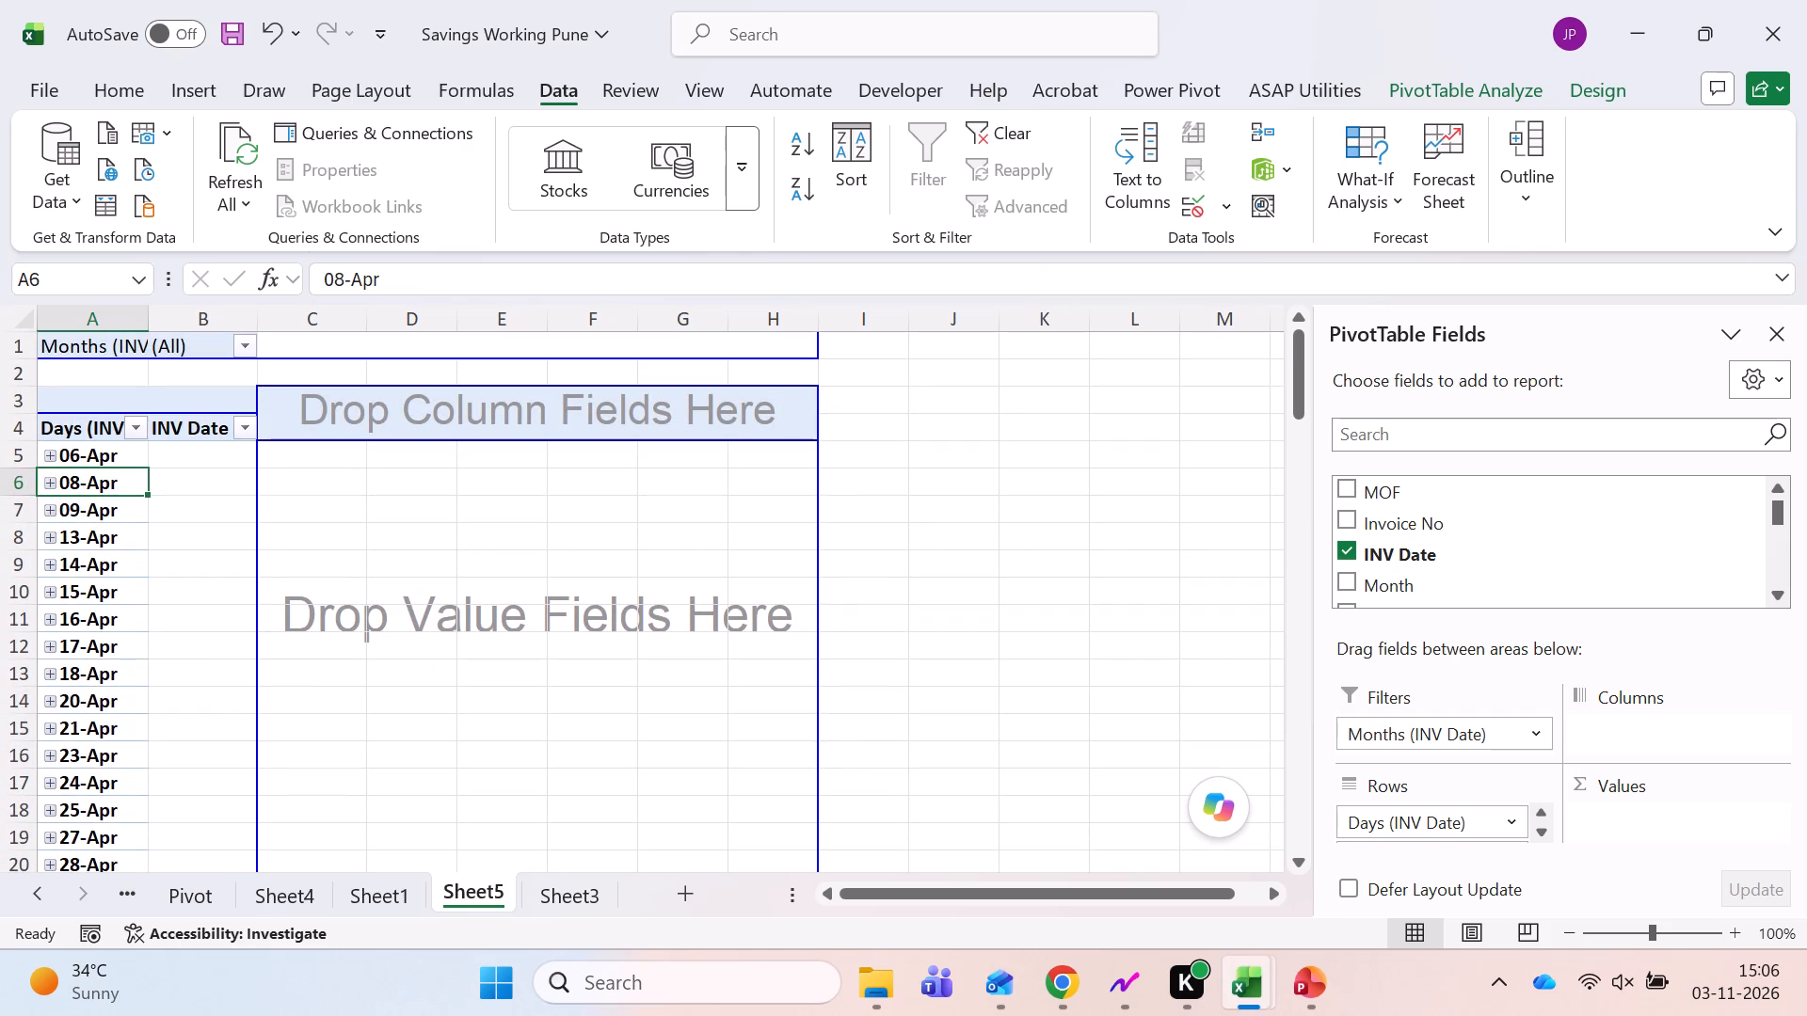
pyautogui.click(246, 340)
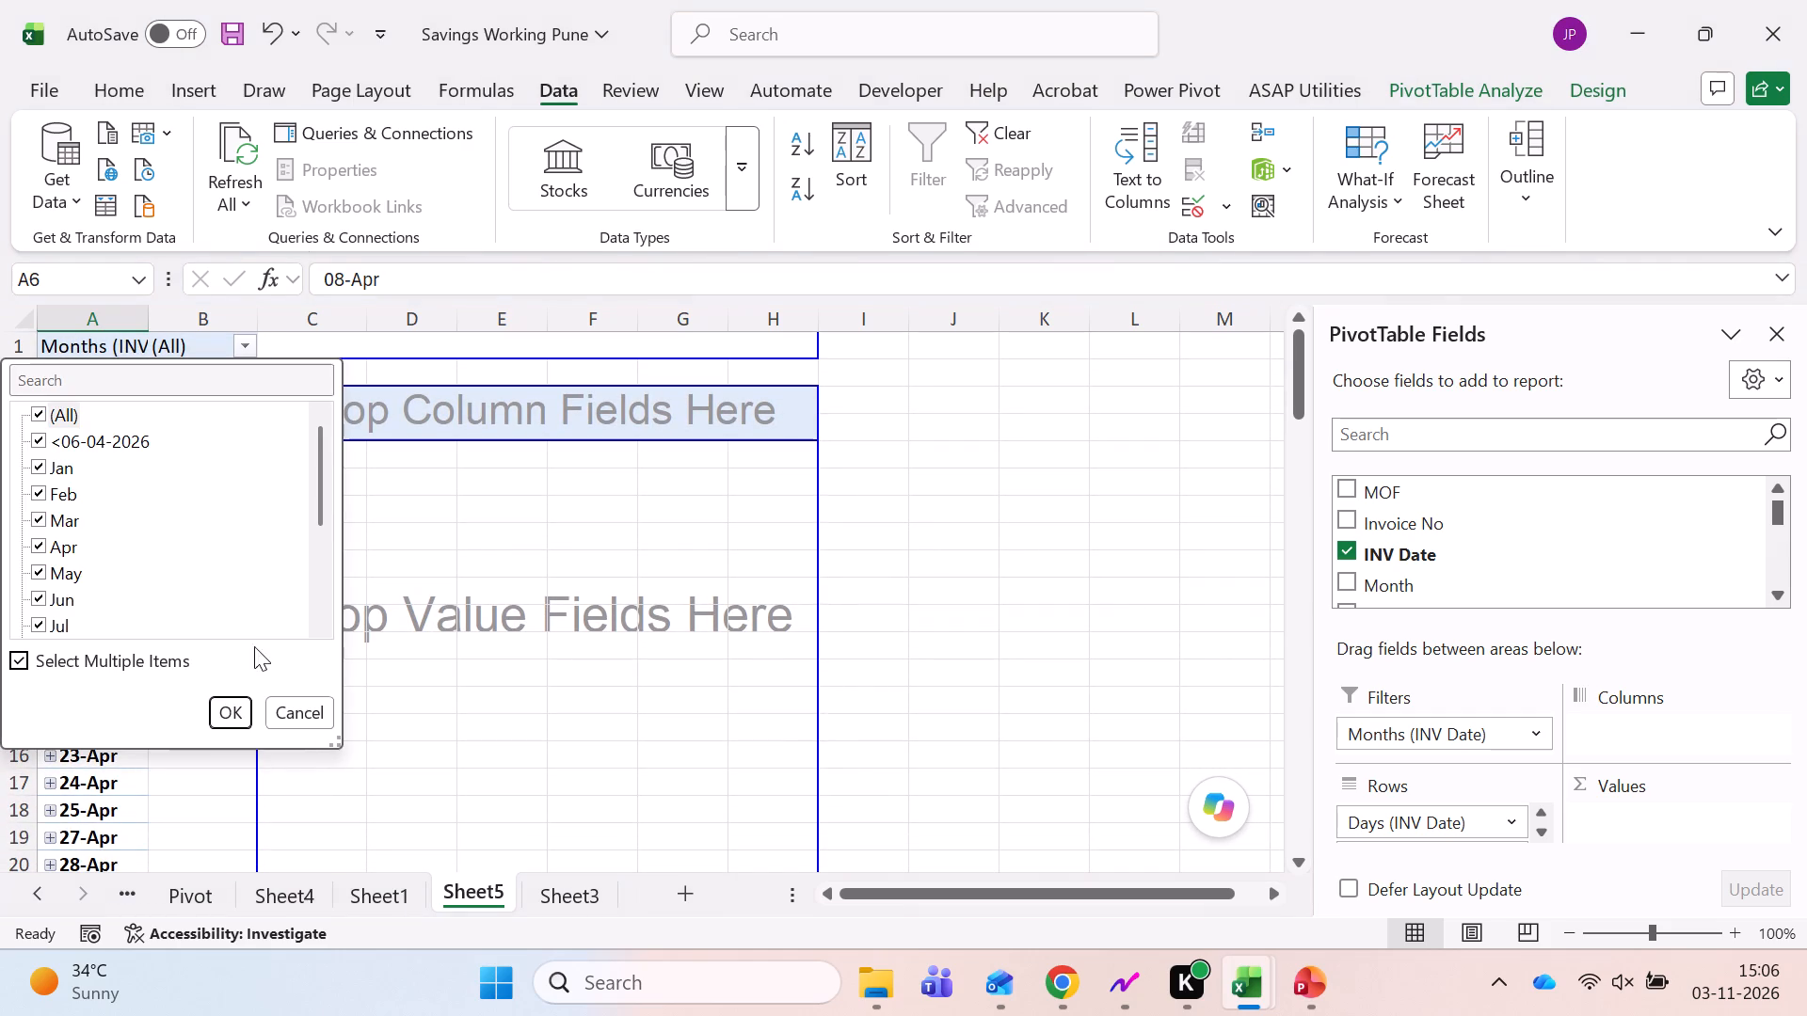
pyautogui.click(297, 723)
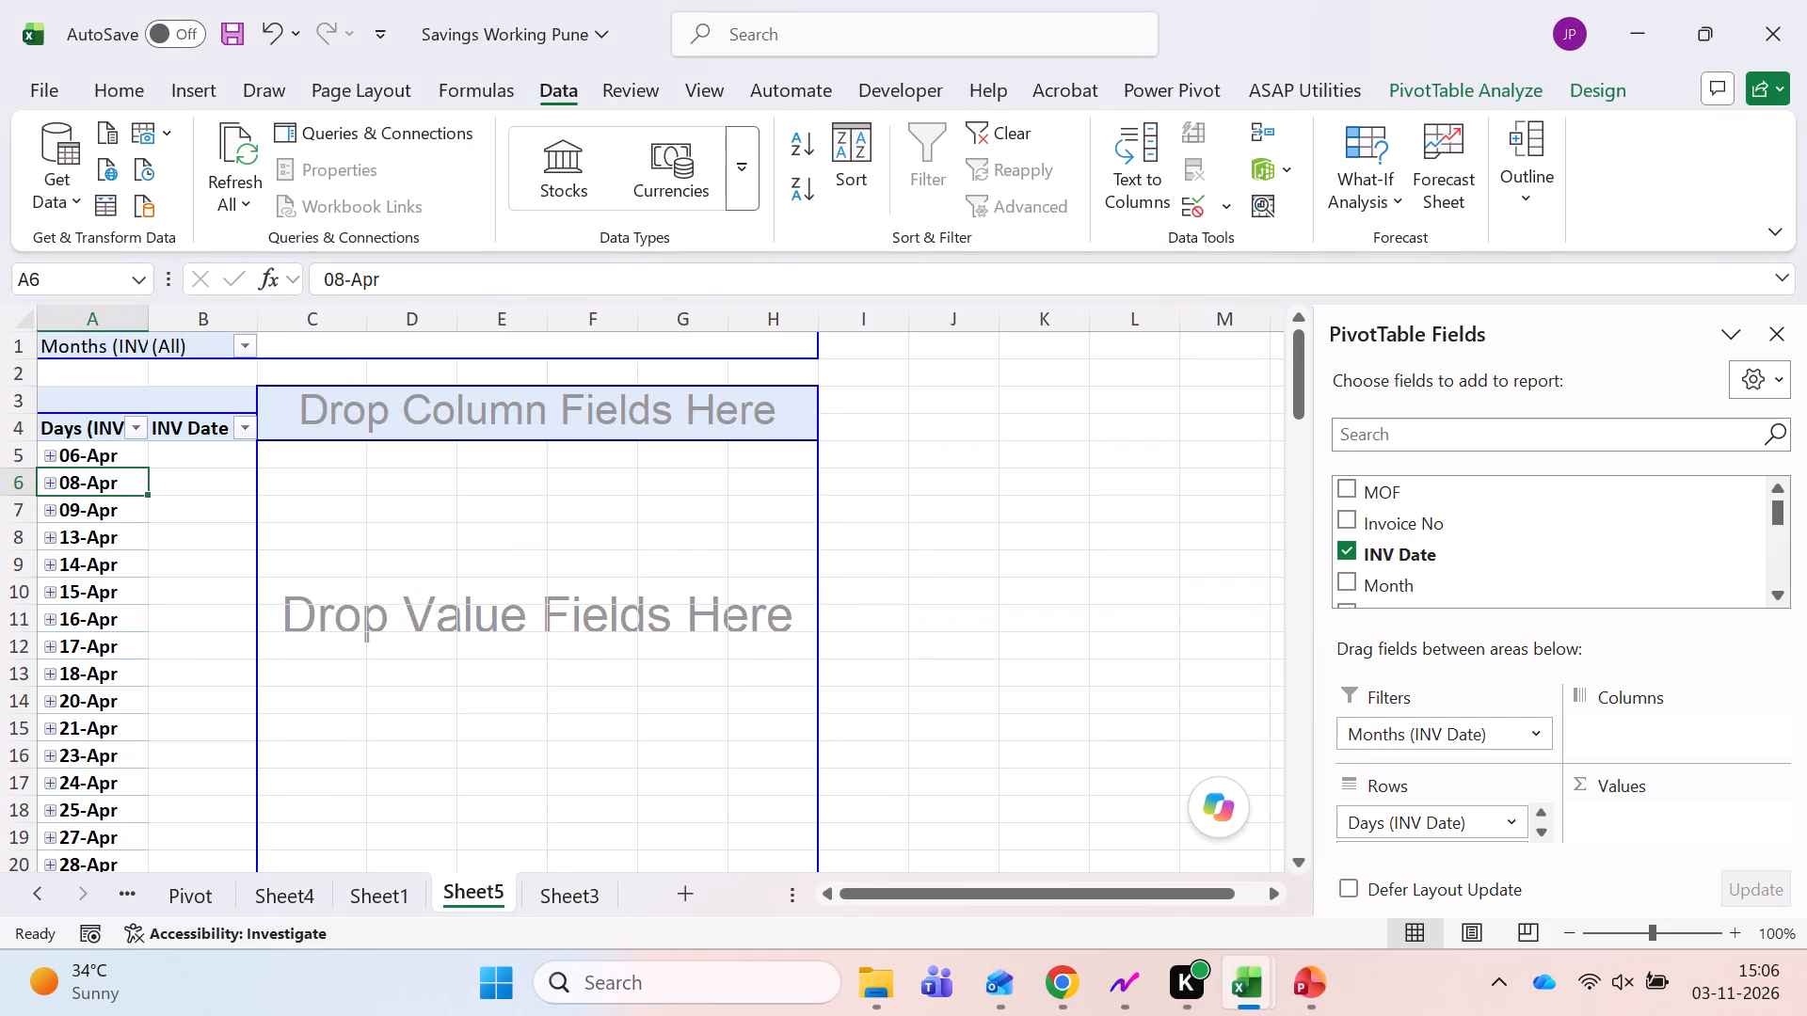
# Compare the new Sheet5 pivot with the date-by-KVA pivot on Sheet4 and the source data on Sheet3.
pyautogui.hotkey('ctrl', 'pageup')
pyautogui.hotkey('ctrl', 'pageup')
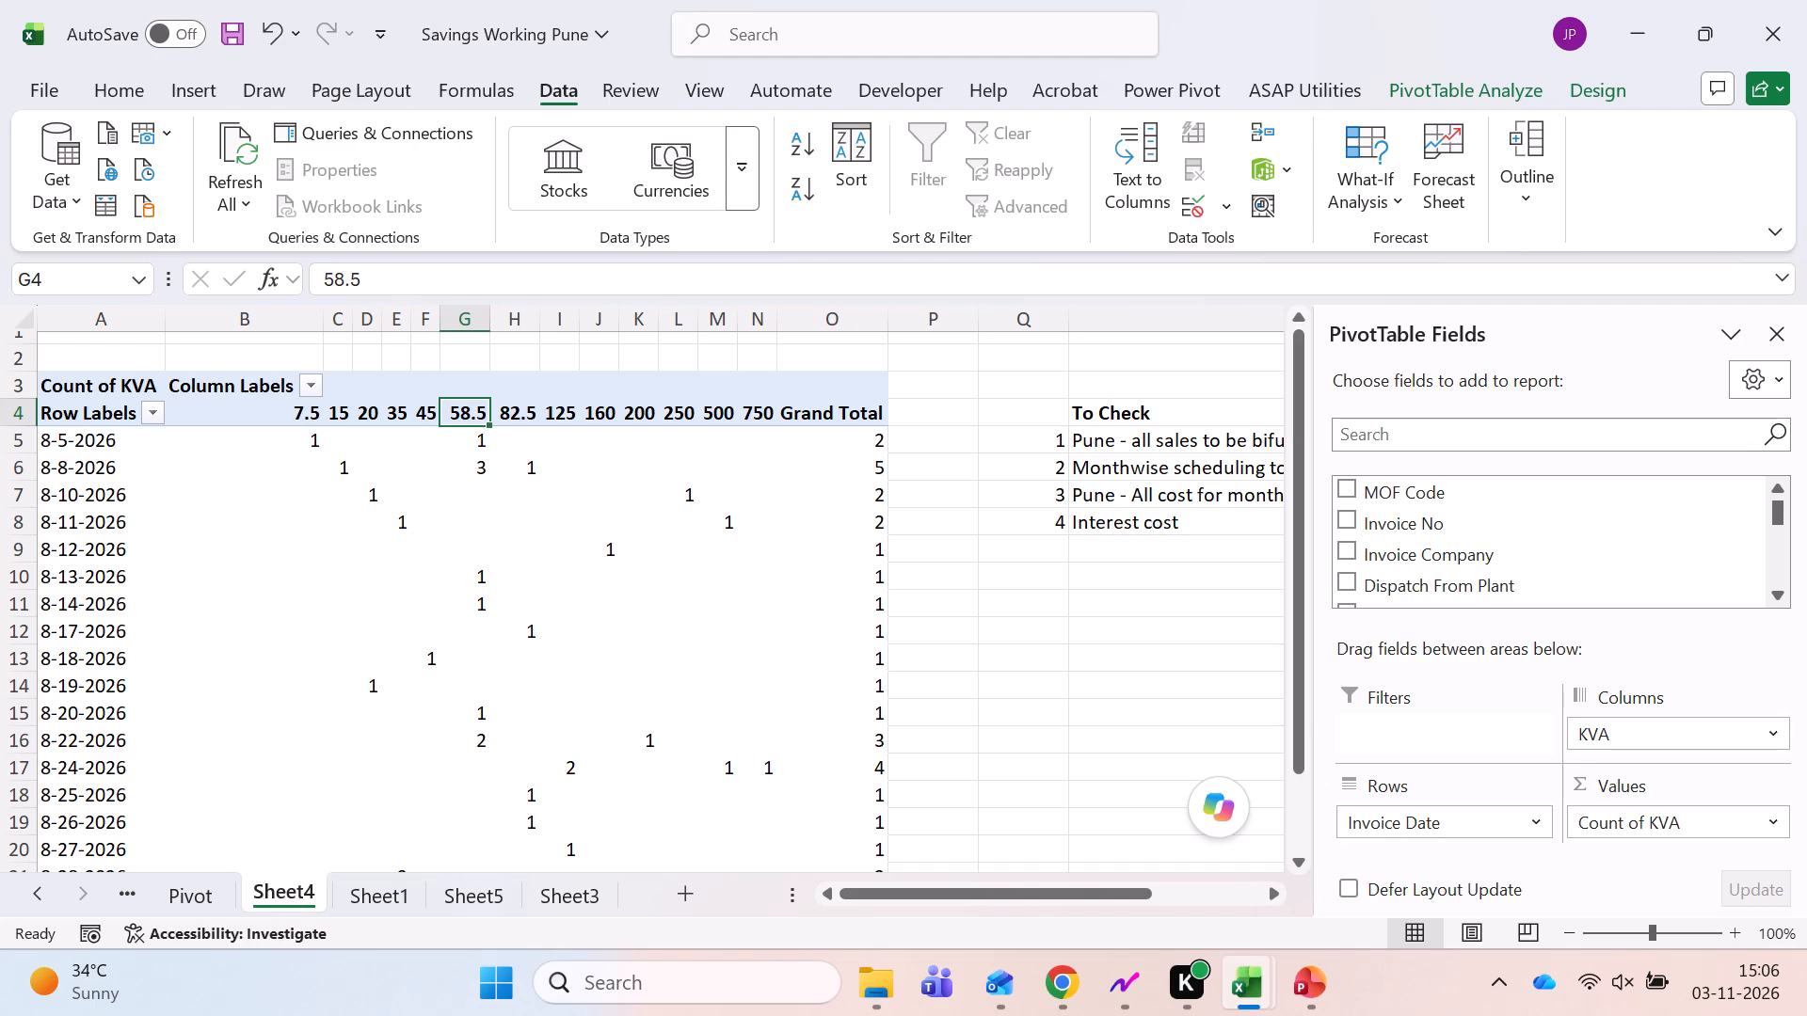
pyautogui.scroll(1, 787, 726)
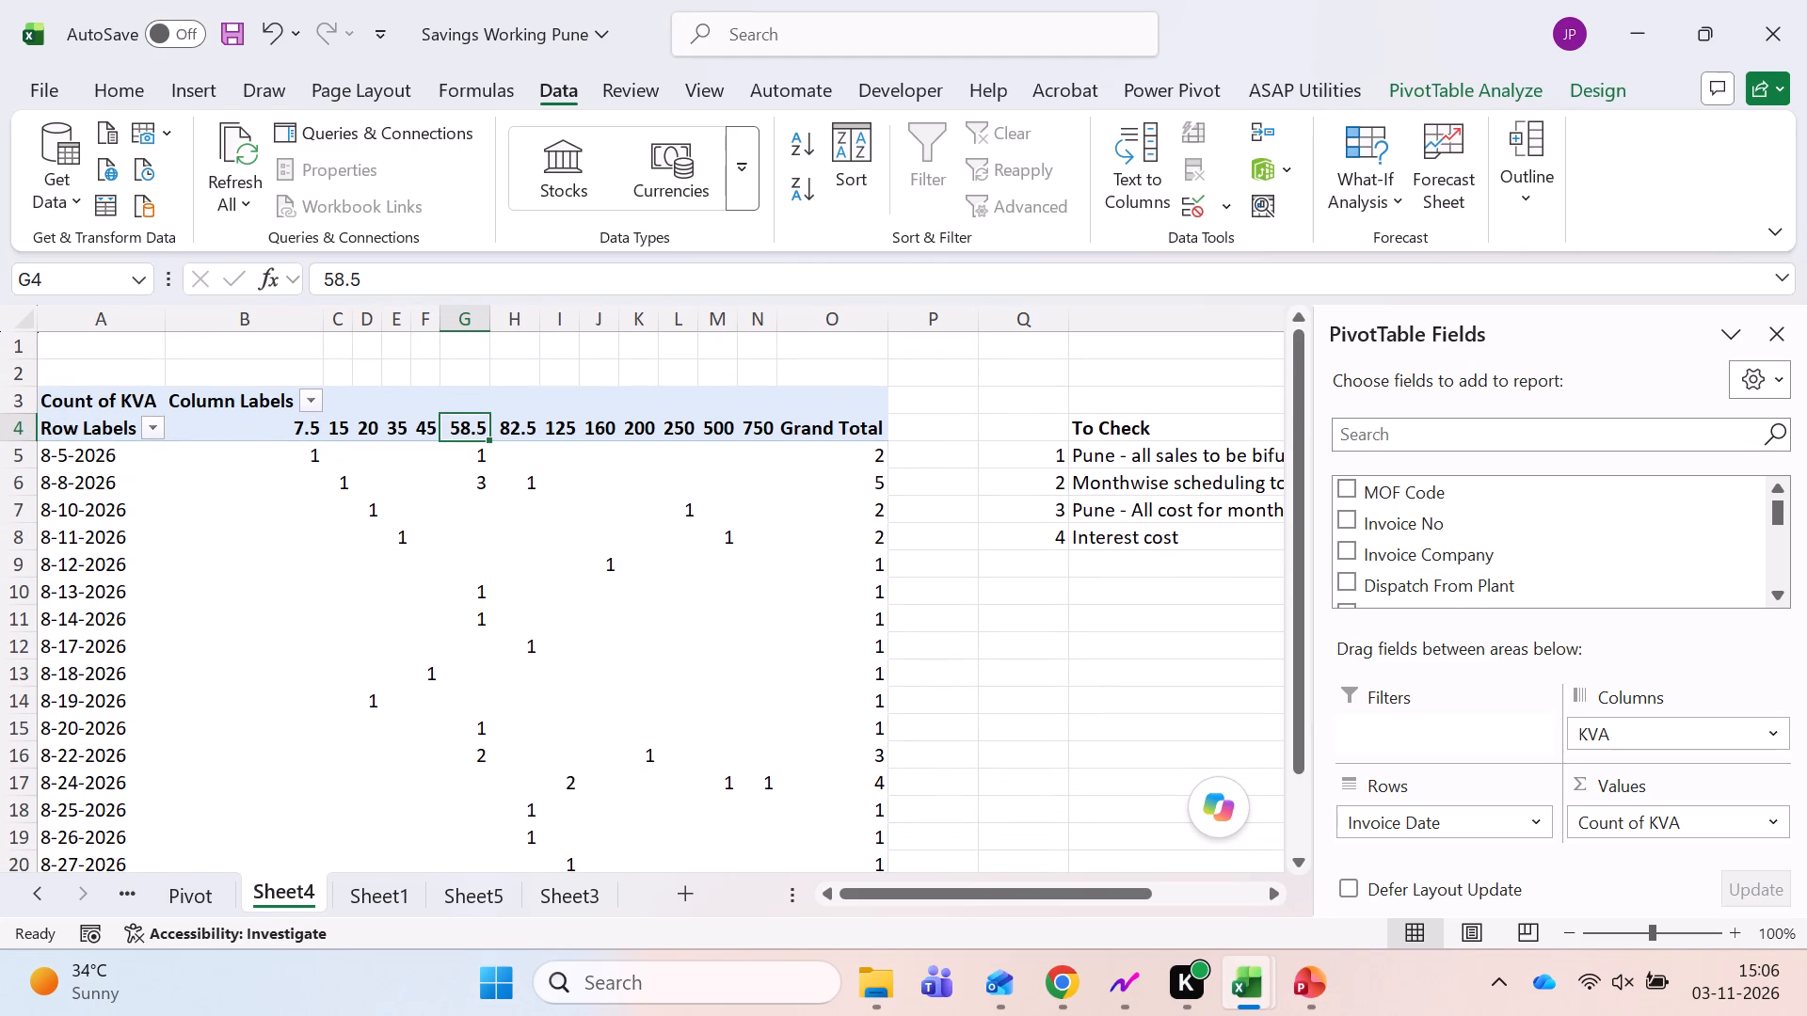
pyautogui.scroll(-1, 657, 701)
pyautogui.hotkey('ctrl', 'pagedown')
pyautogui.hotkey('ctrl', 'pagedown')
pyautogui.hotkey('ctrl', 'pagedown')
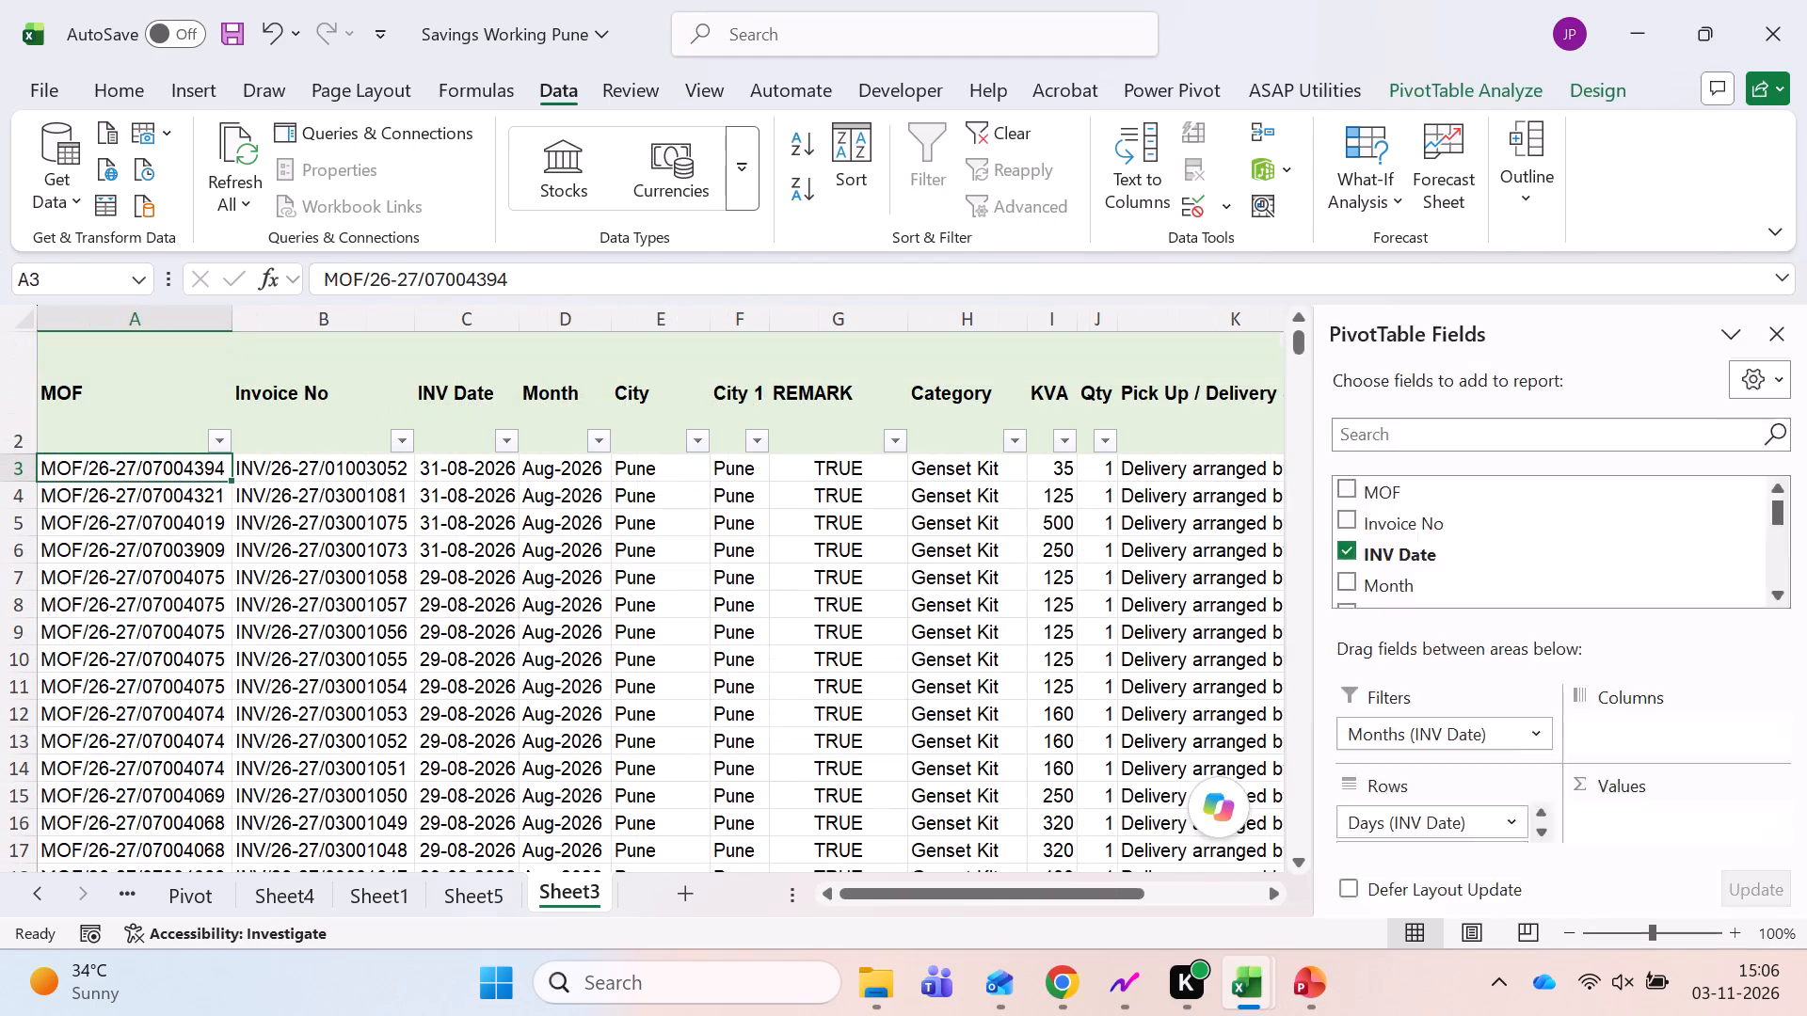
pyautogui.hotkey('ctrl', 'pageup')
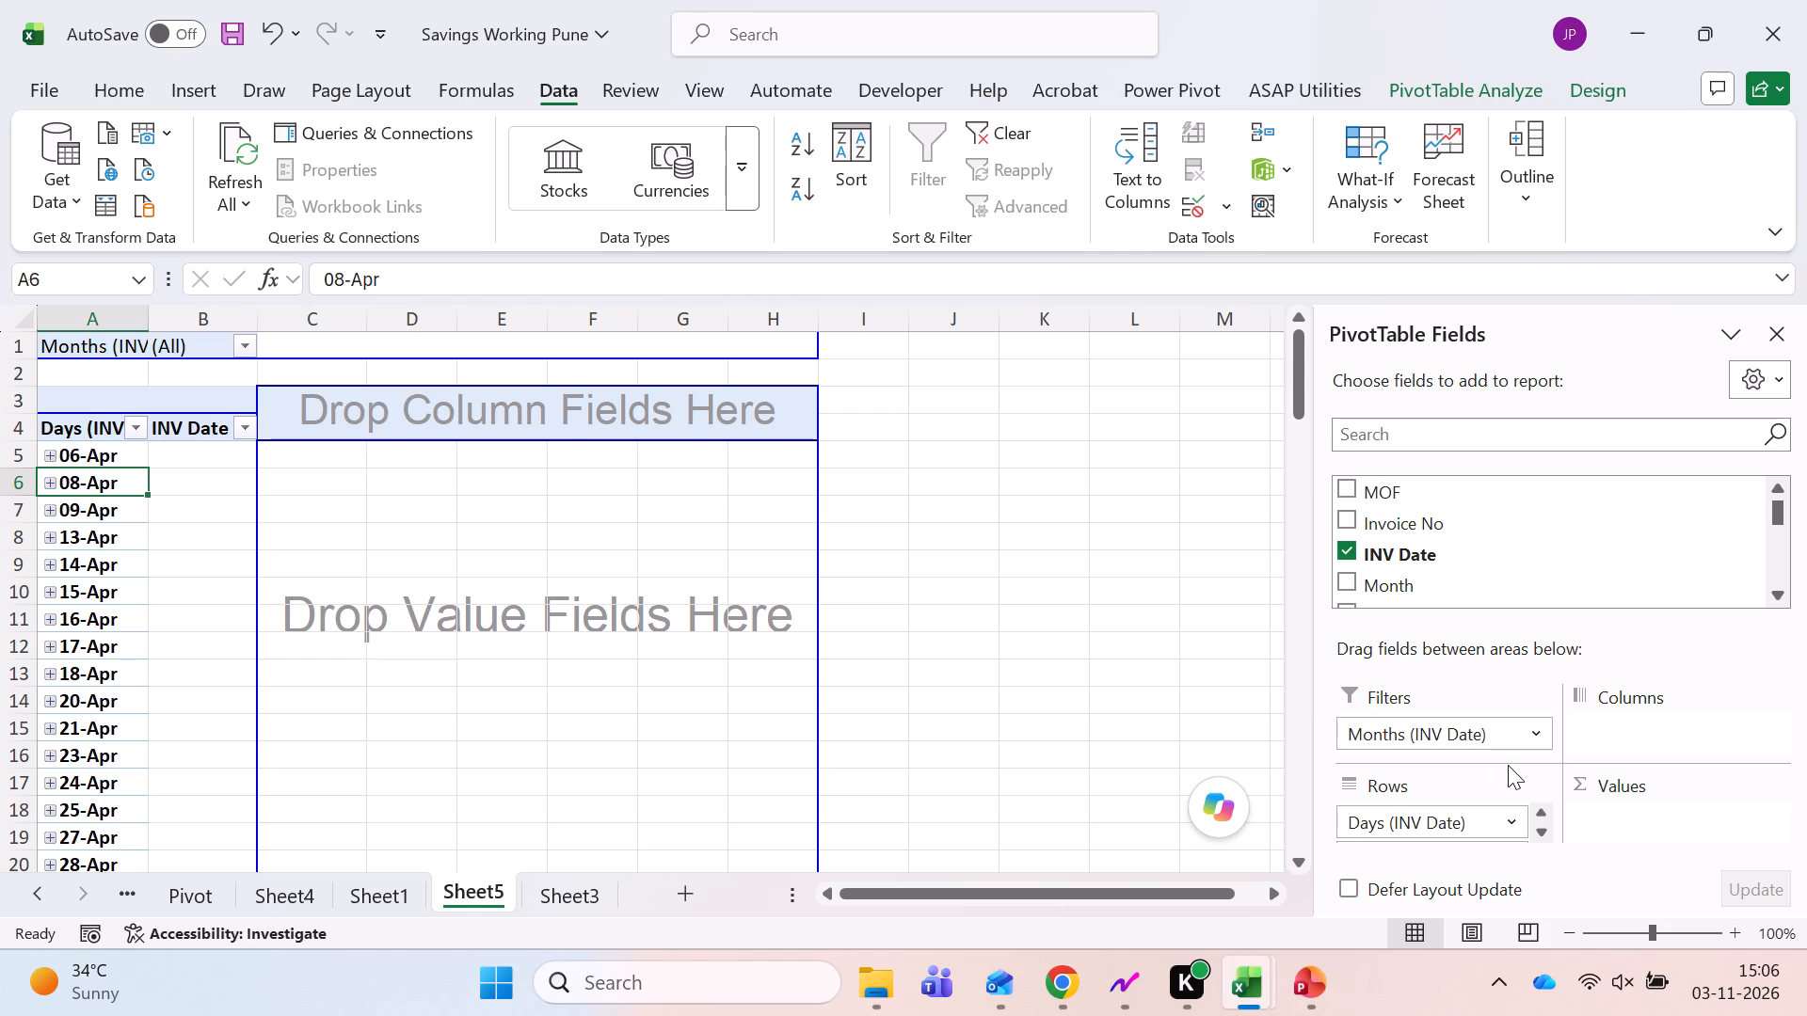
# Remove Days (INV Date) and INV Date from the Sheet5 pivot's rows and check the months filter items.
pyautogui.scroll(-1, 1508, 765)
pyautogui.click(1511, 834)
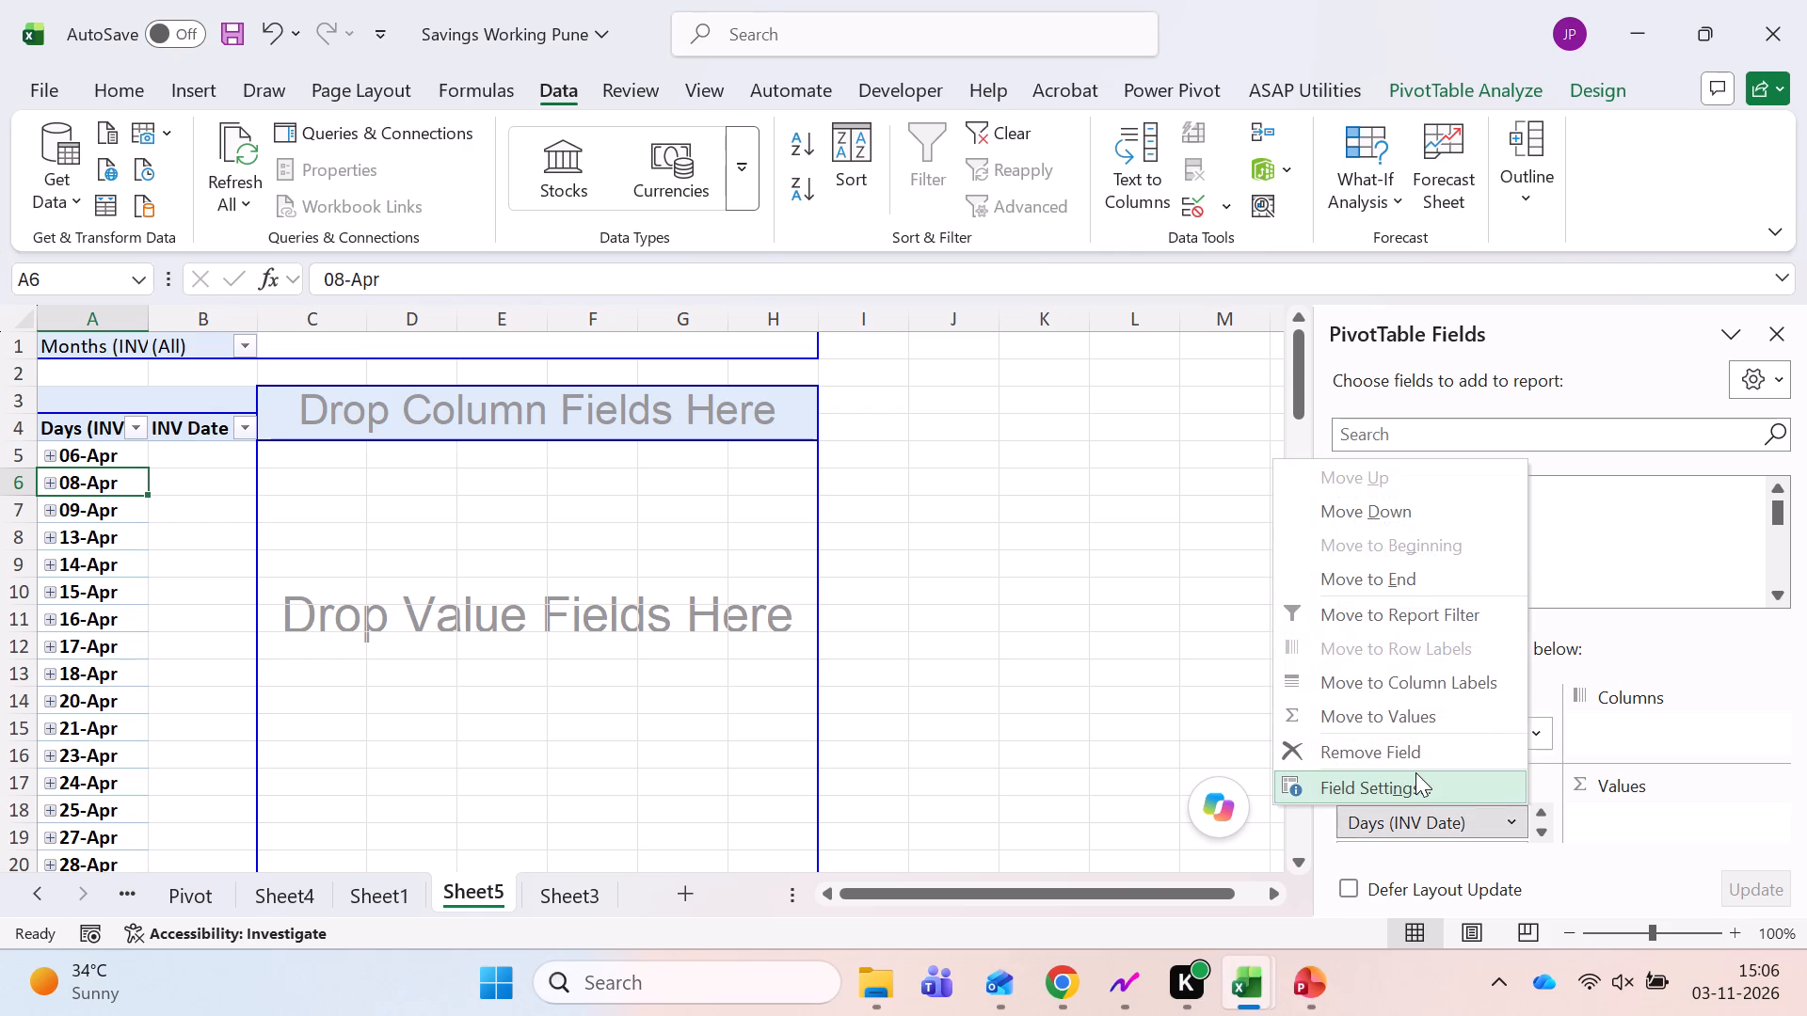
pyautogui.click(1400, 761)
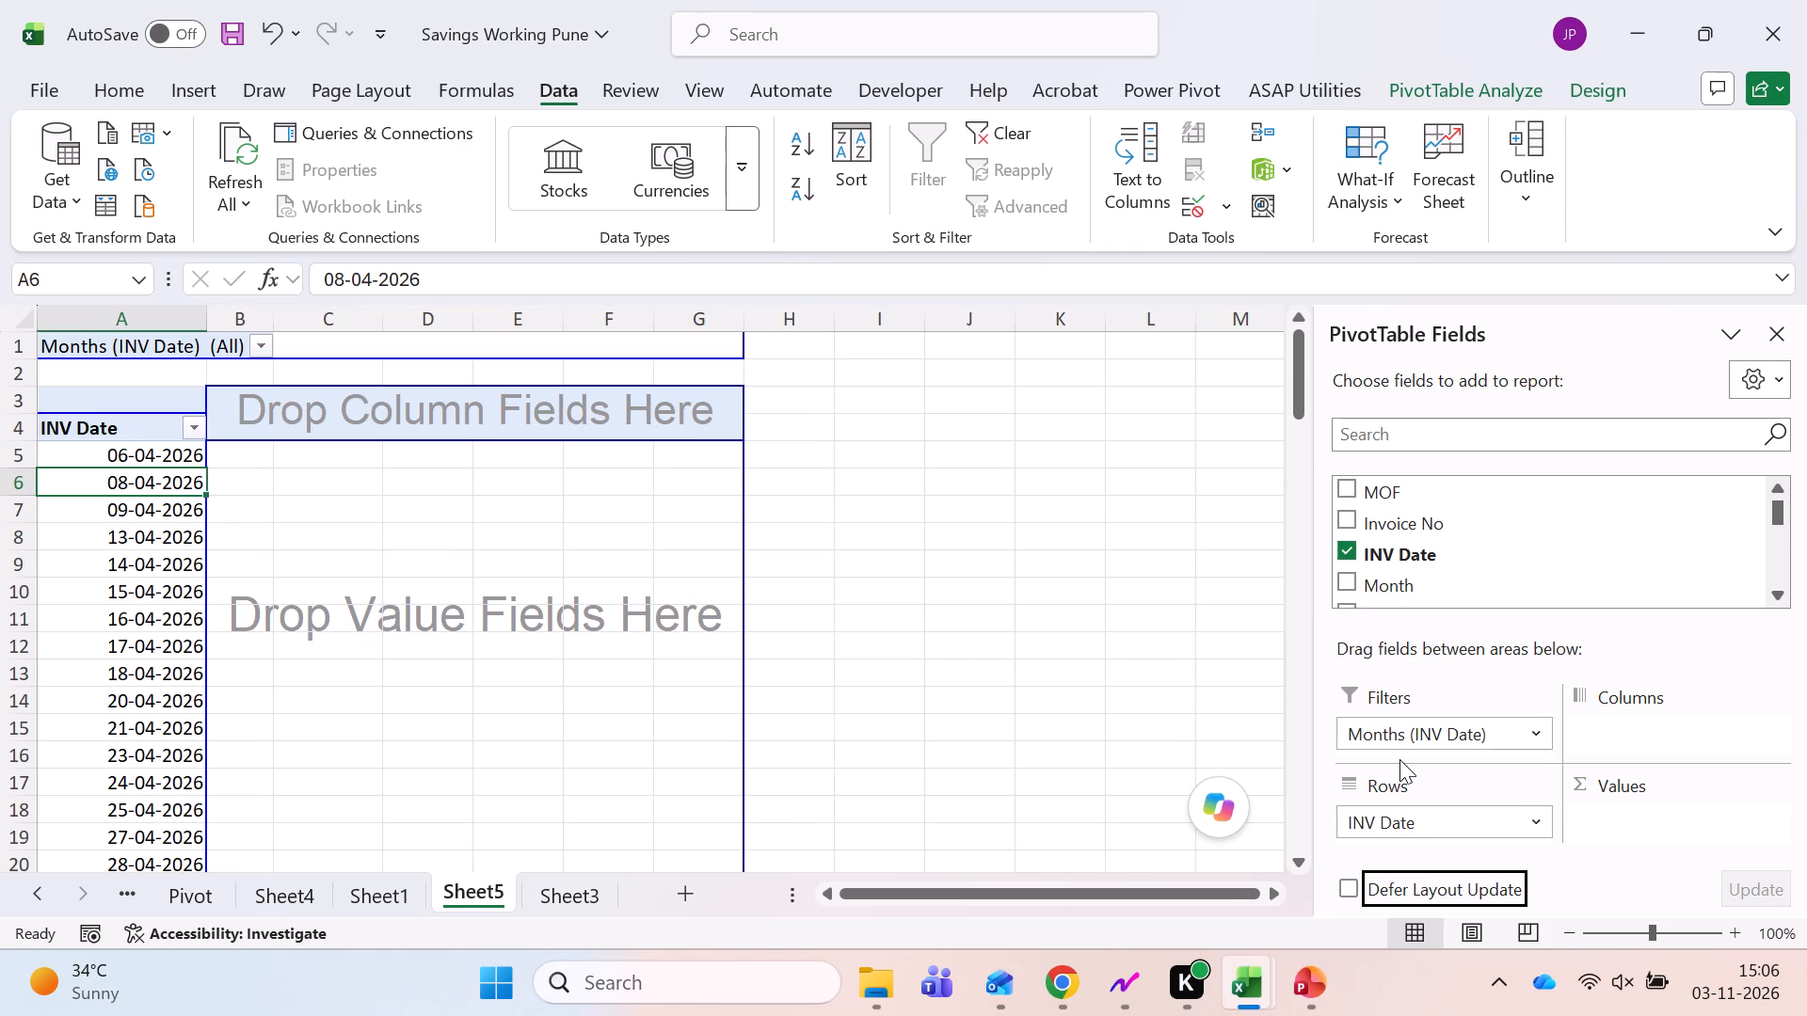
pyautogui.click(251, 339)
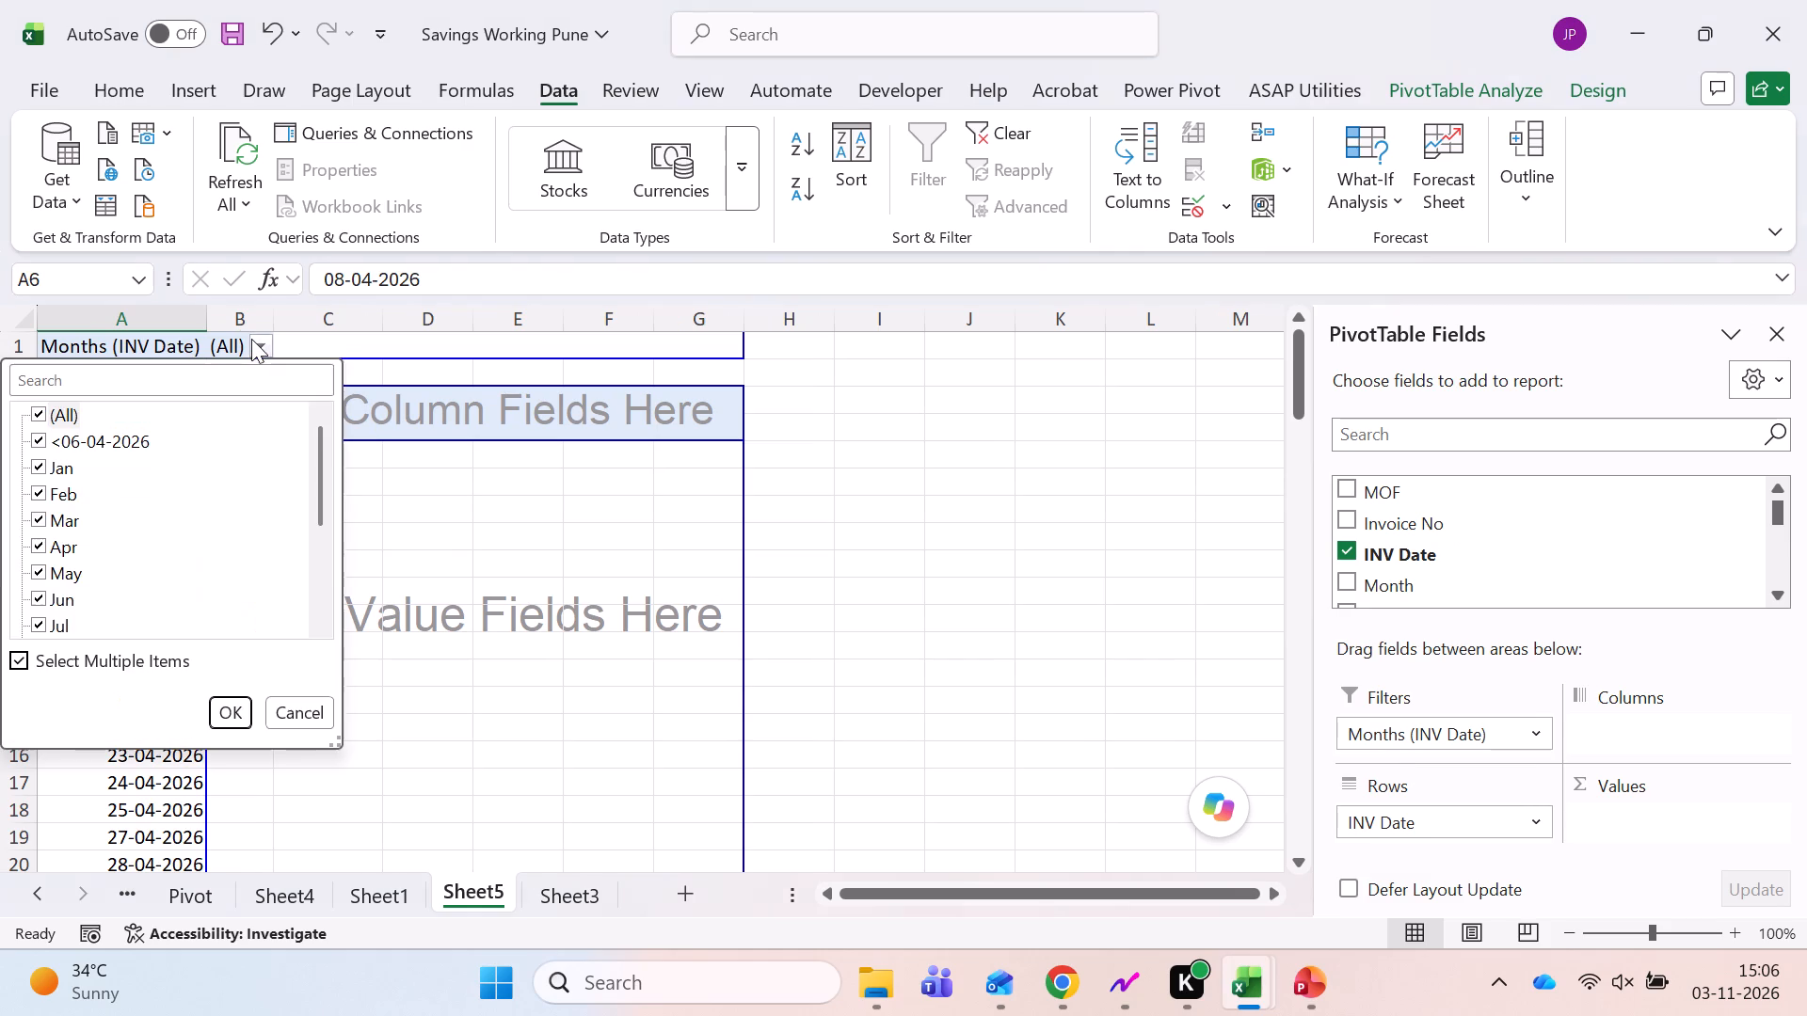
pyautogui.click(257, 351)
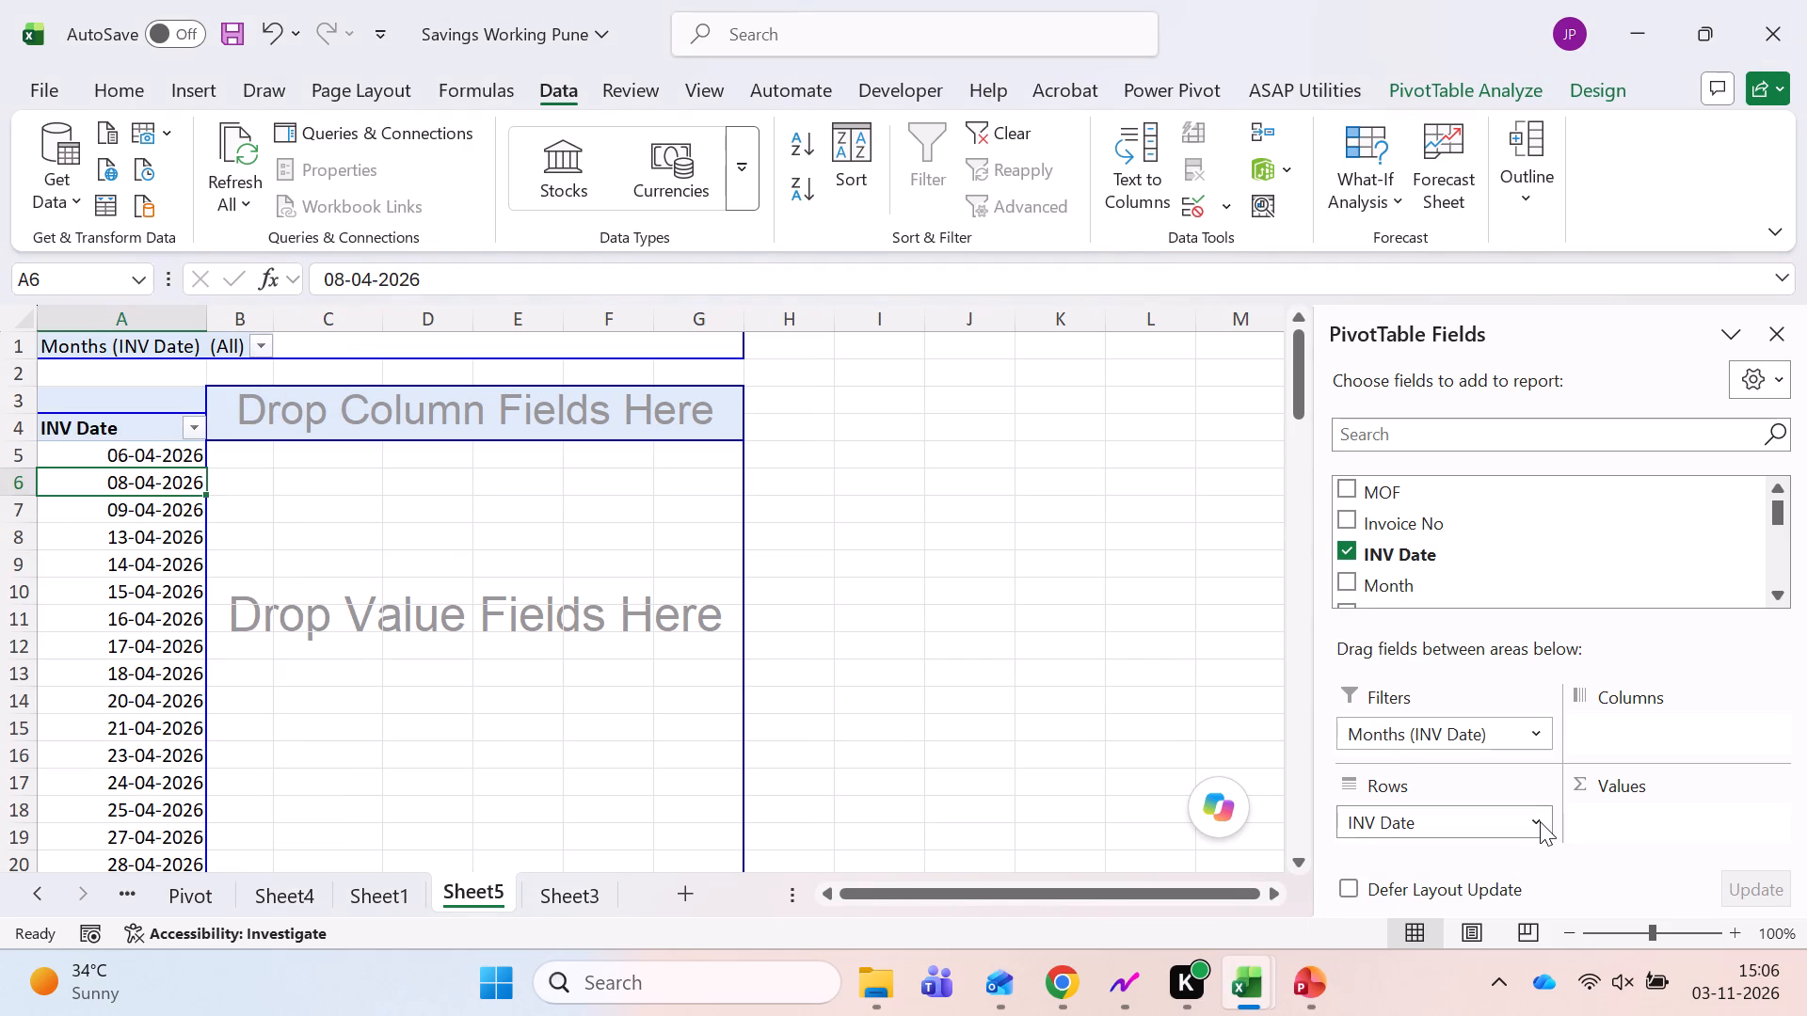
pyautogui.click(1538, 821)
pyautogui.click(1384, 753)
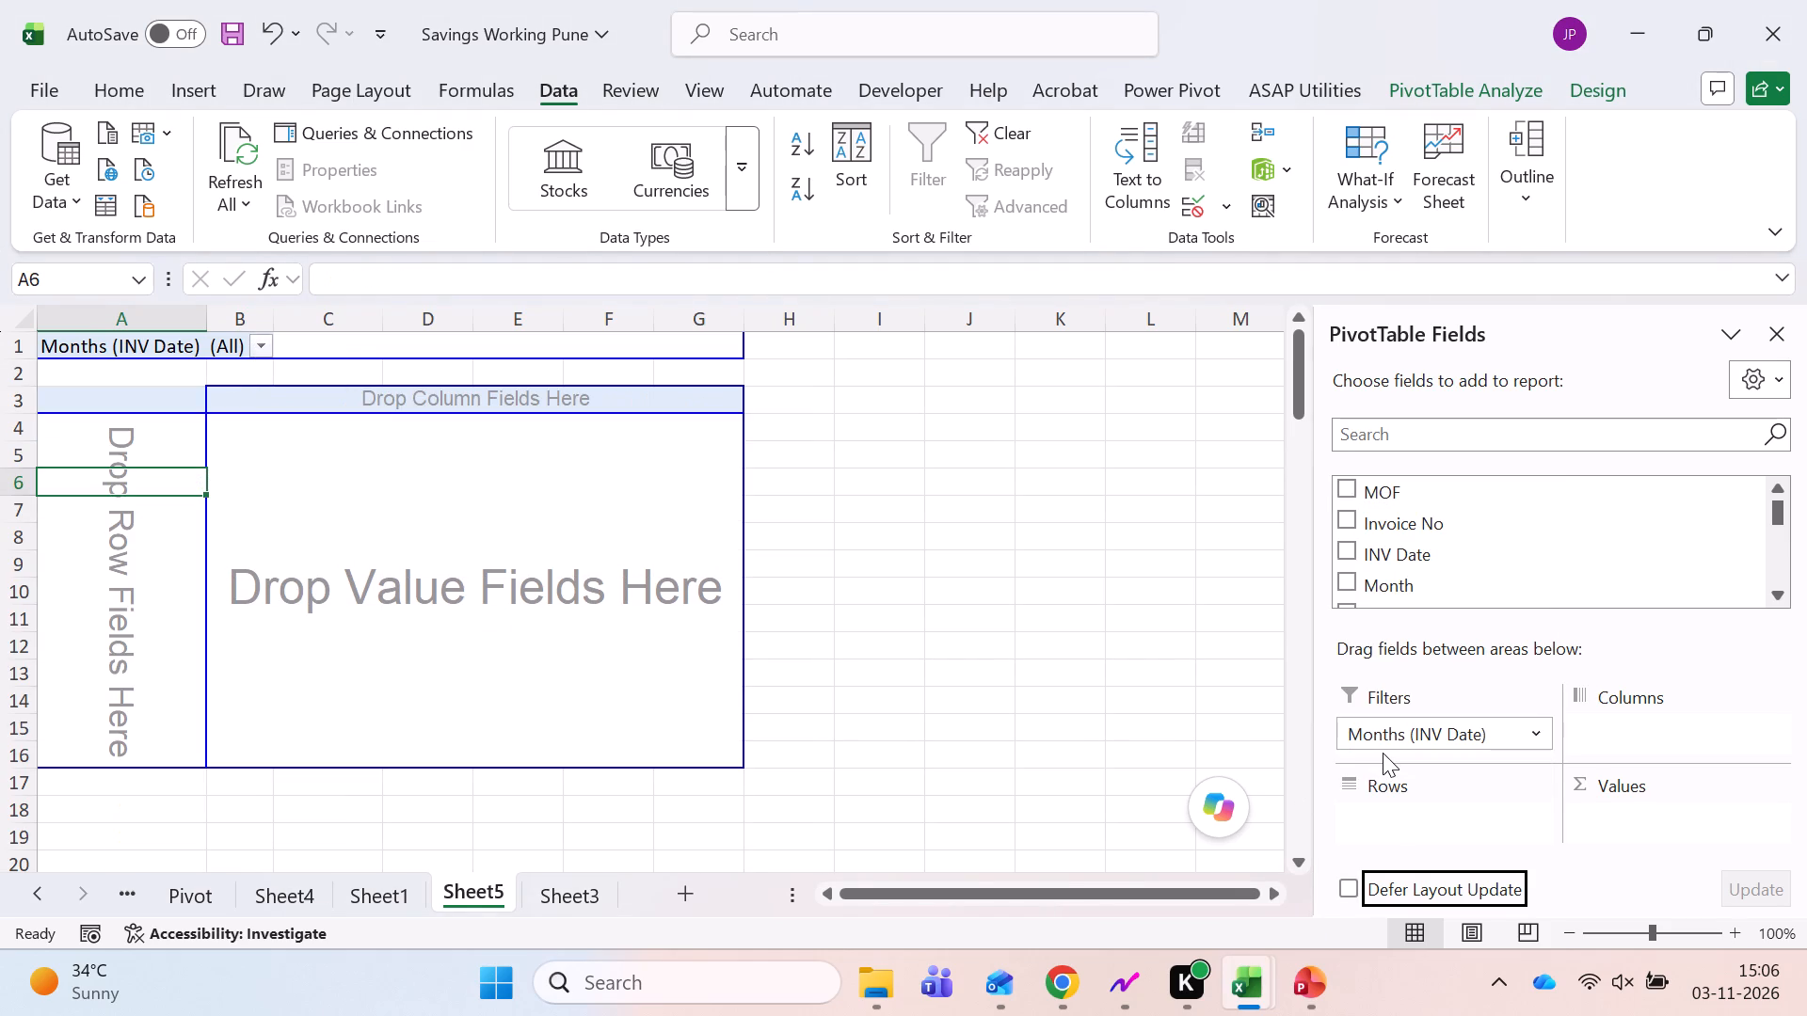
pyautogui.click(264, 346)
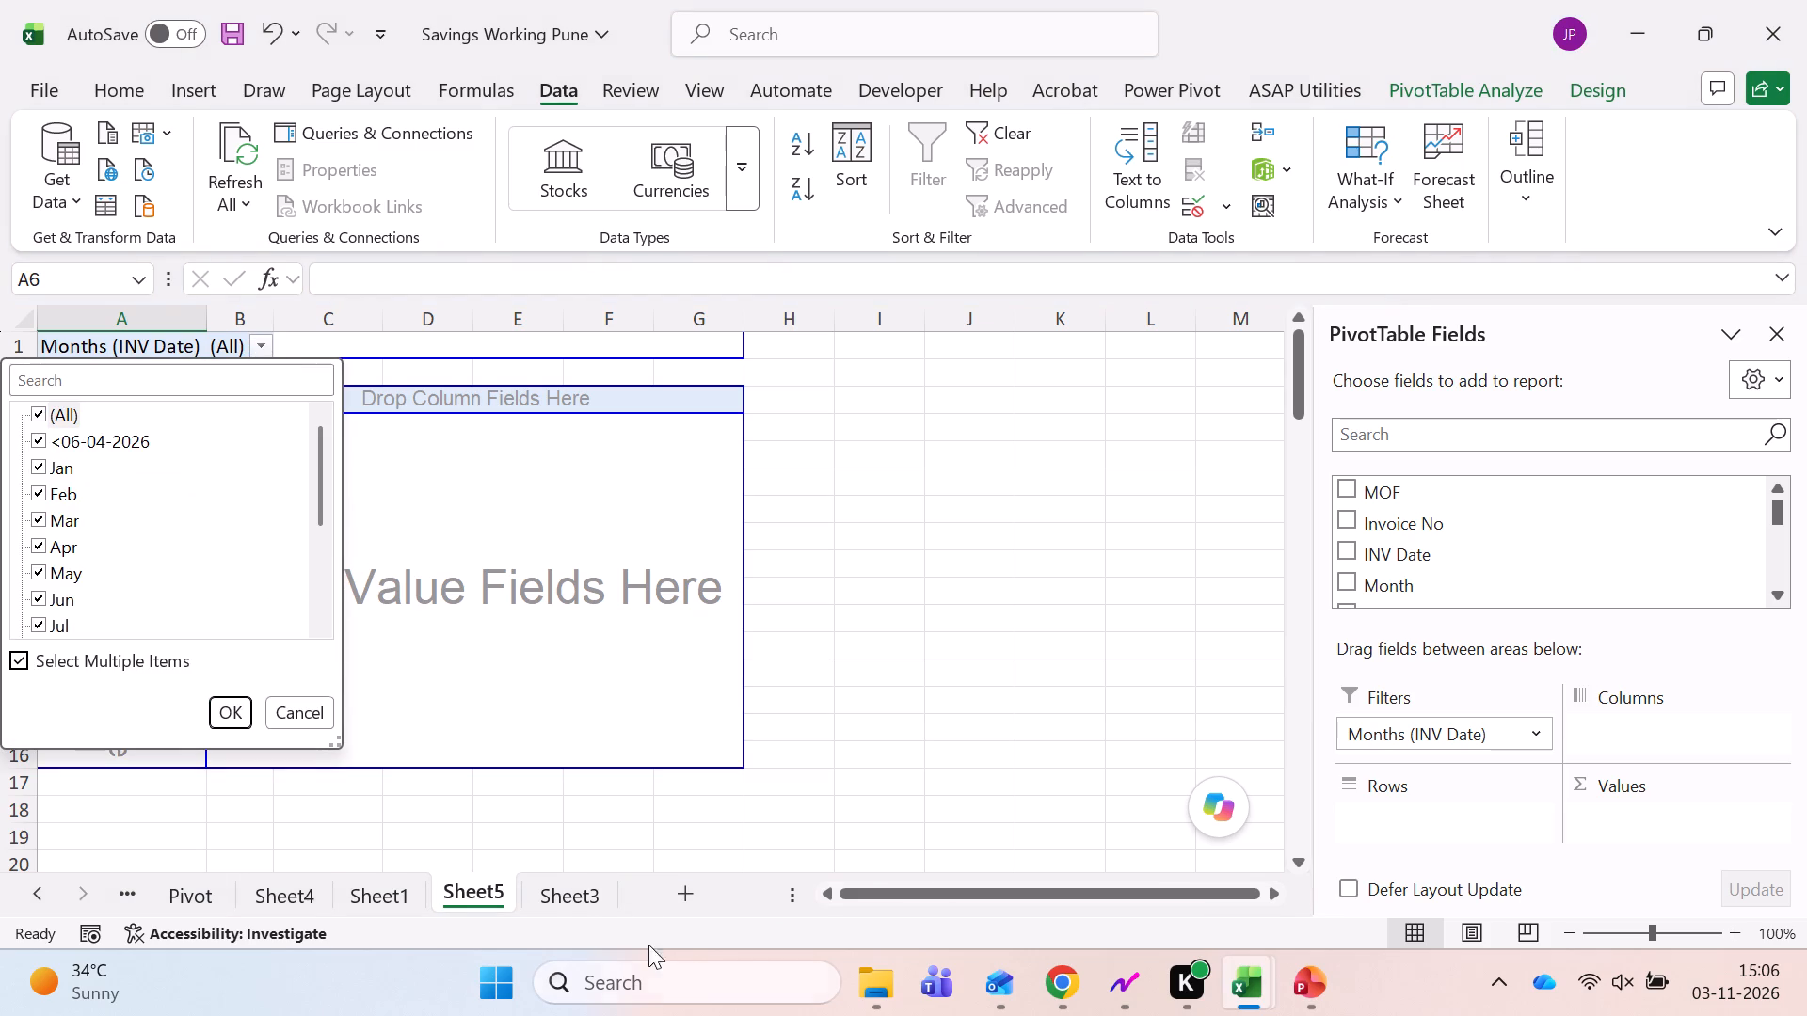
# Check which months the Month column's filter offers in the Sheet3 source data.
pyautogui.click(571, 903)
pyautogui.click(571, 903)
pyautogui.press('Right')
pyautogui.press('Right')
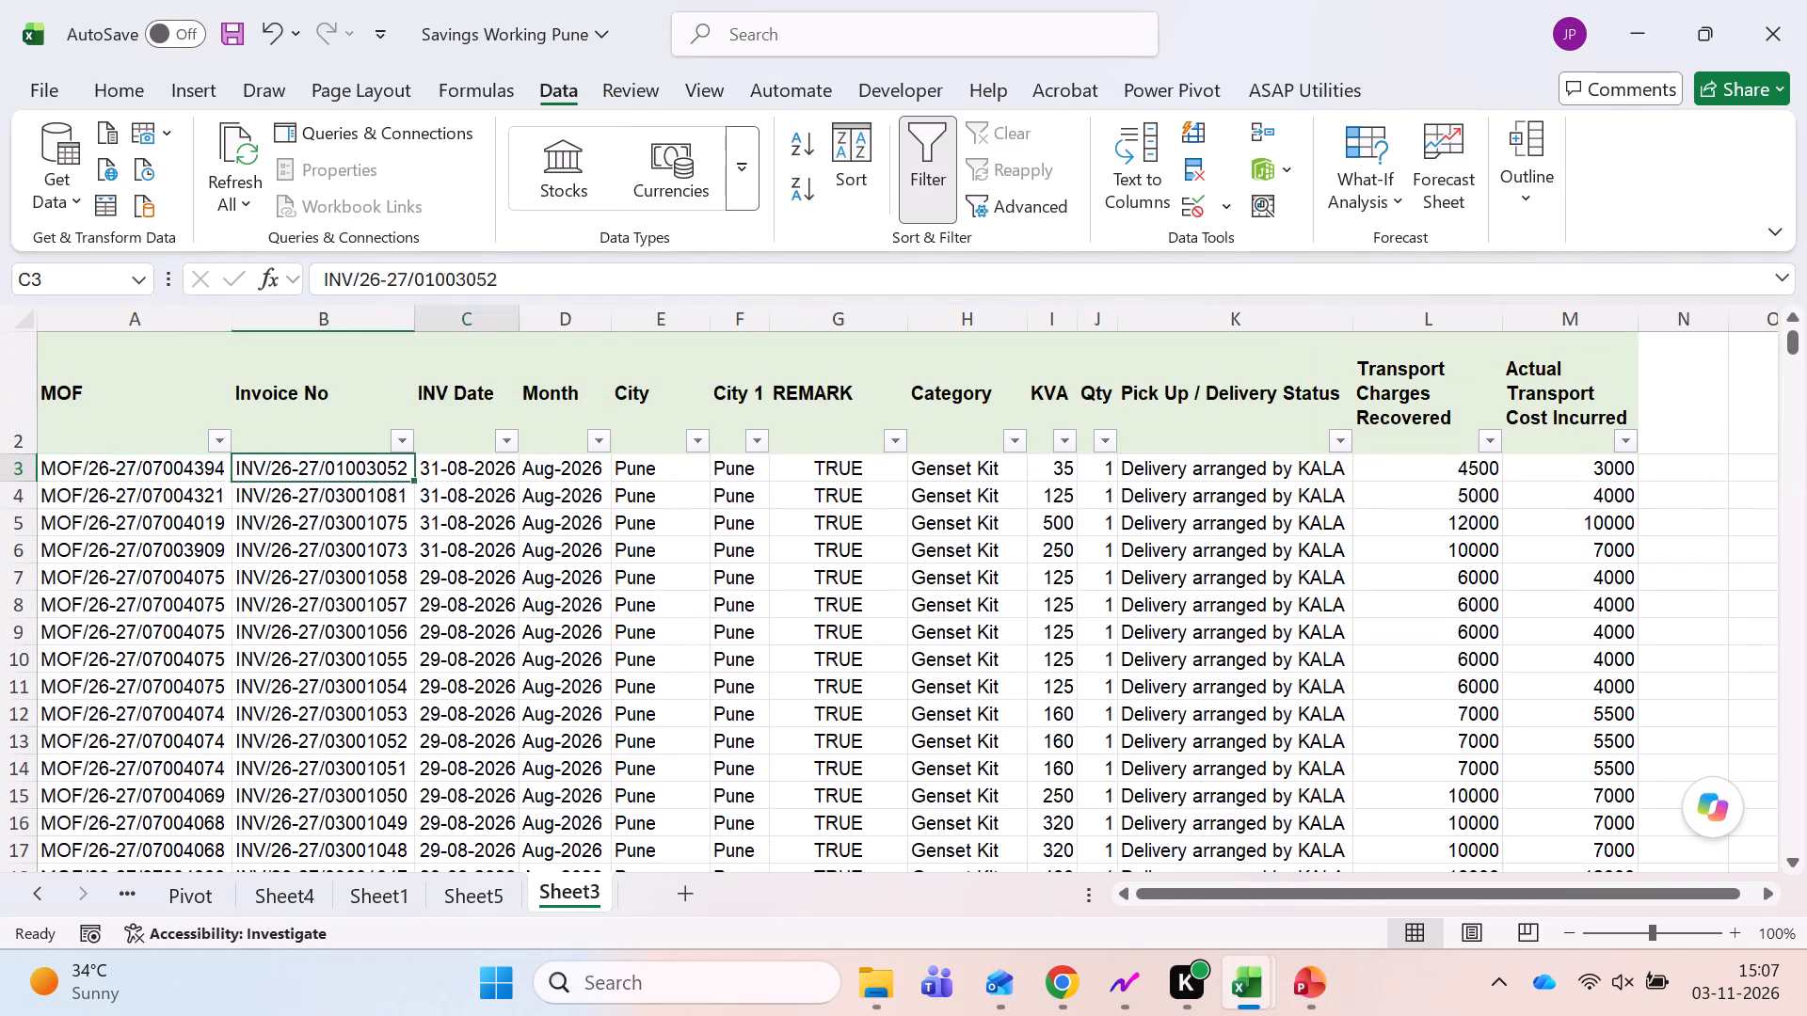
pyautogui.press('Right')
pyautogui.press('Left')
pyautogui.press('Up')
pyautogui.press('Right')
pyautogui.hotkey('alt', 'Down')
pyautogui.hotkey('alt', 'Down')
pyautogui.hotkey('alt', 'Down')
pyautogui.hotkey('alt', 'Down')
pyautogui.hotkey('alt', 'Down')
pyautogui.hotkey('alt', 'Down')
pyautogui.hotkey('alt', 'Down')
pyautogui.hotkey('alt', 'Down')
pyautogui.hotkey('alt', 'Down')
pyautogui.hotkey('alt', 'Down')
pyautogui.hotkey('alt', 'Down')
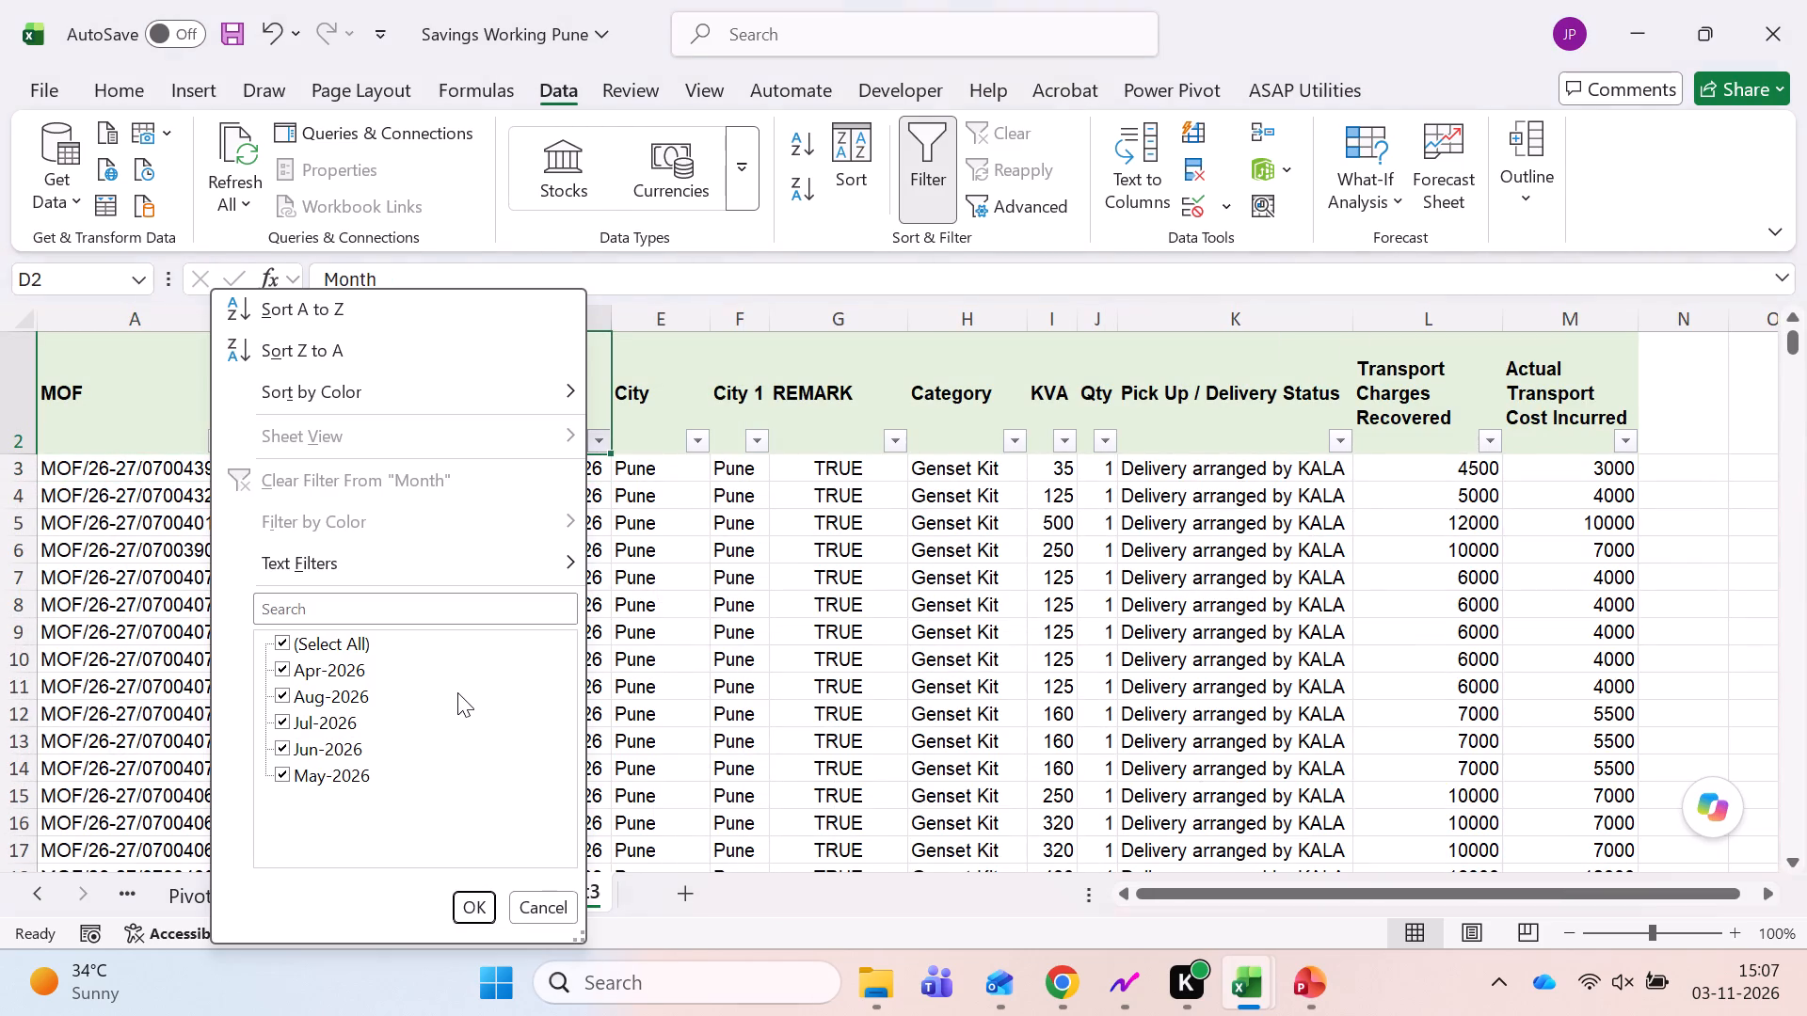
pyautogui.press('Escape')
# Format all INV Date values on Sheet3 as Short Date and save the workbook.
pyautogui.press('Down')
pyautogui.press('Left')
pyautogui.hotkey('ctrl', 'shift', 'Down')
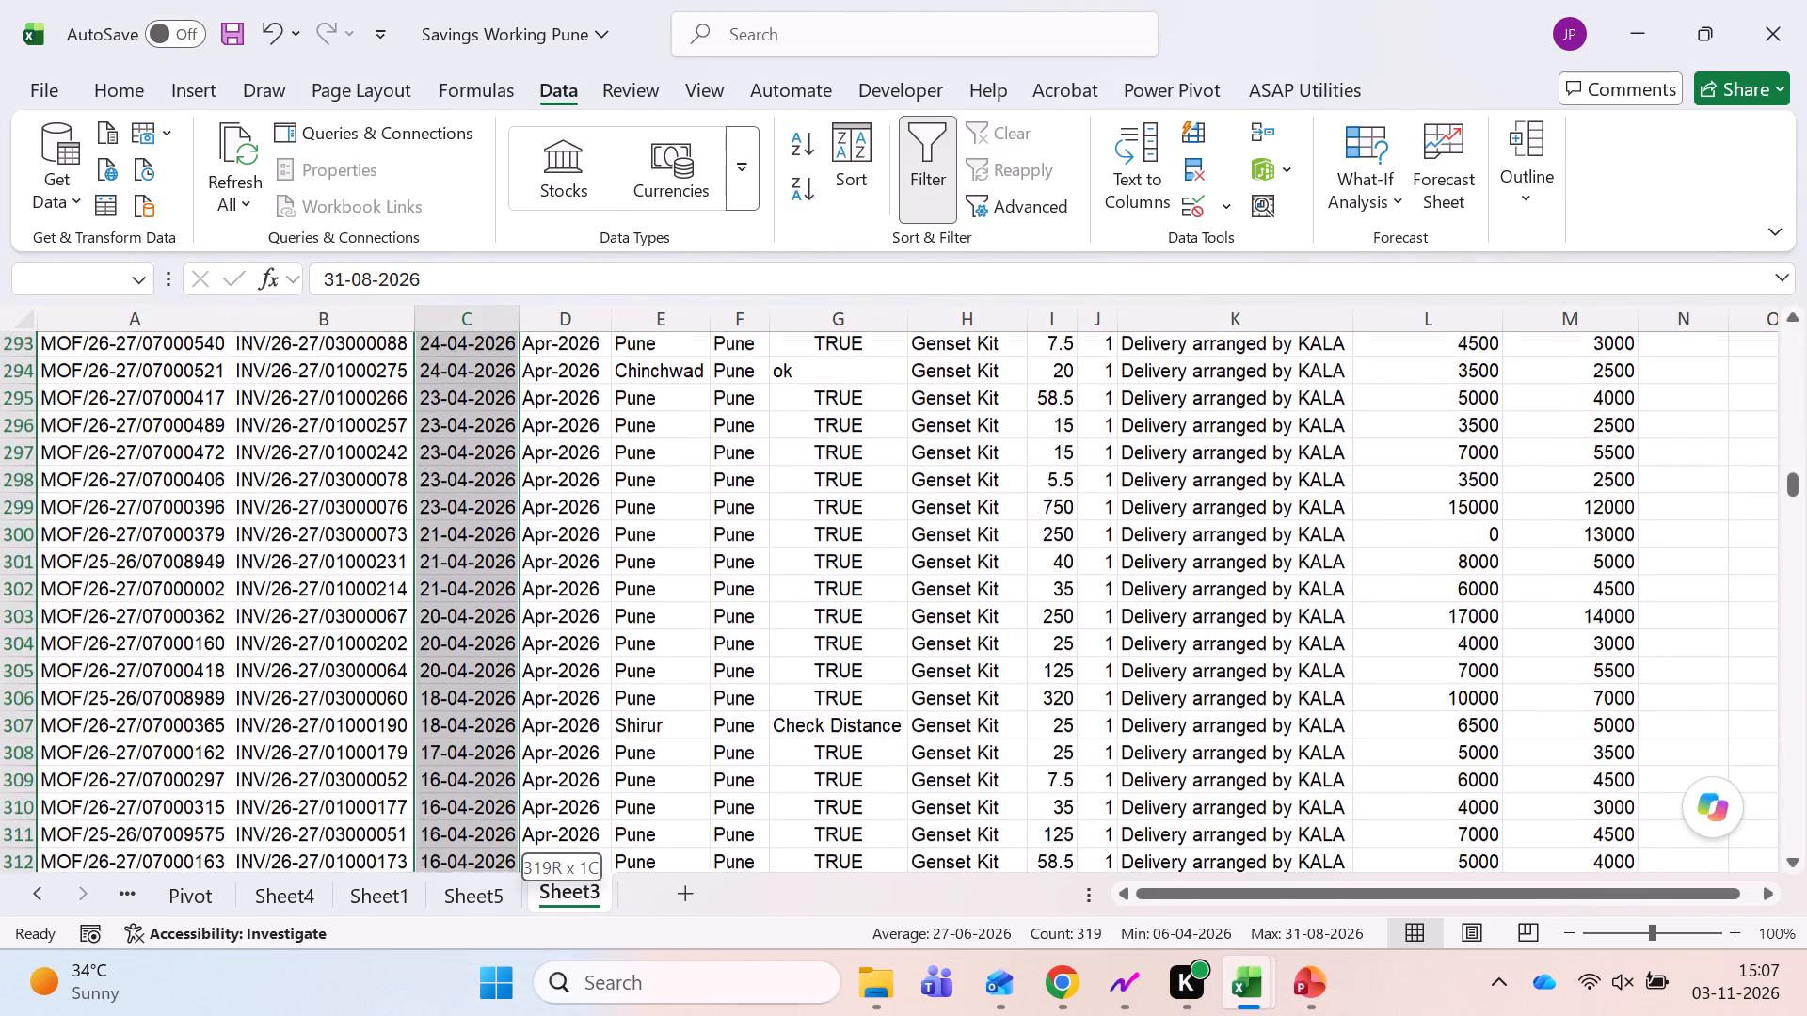
pyautogui.click(115, 102)
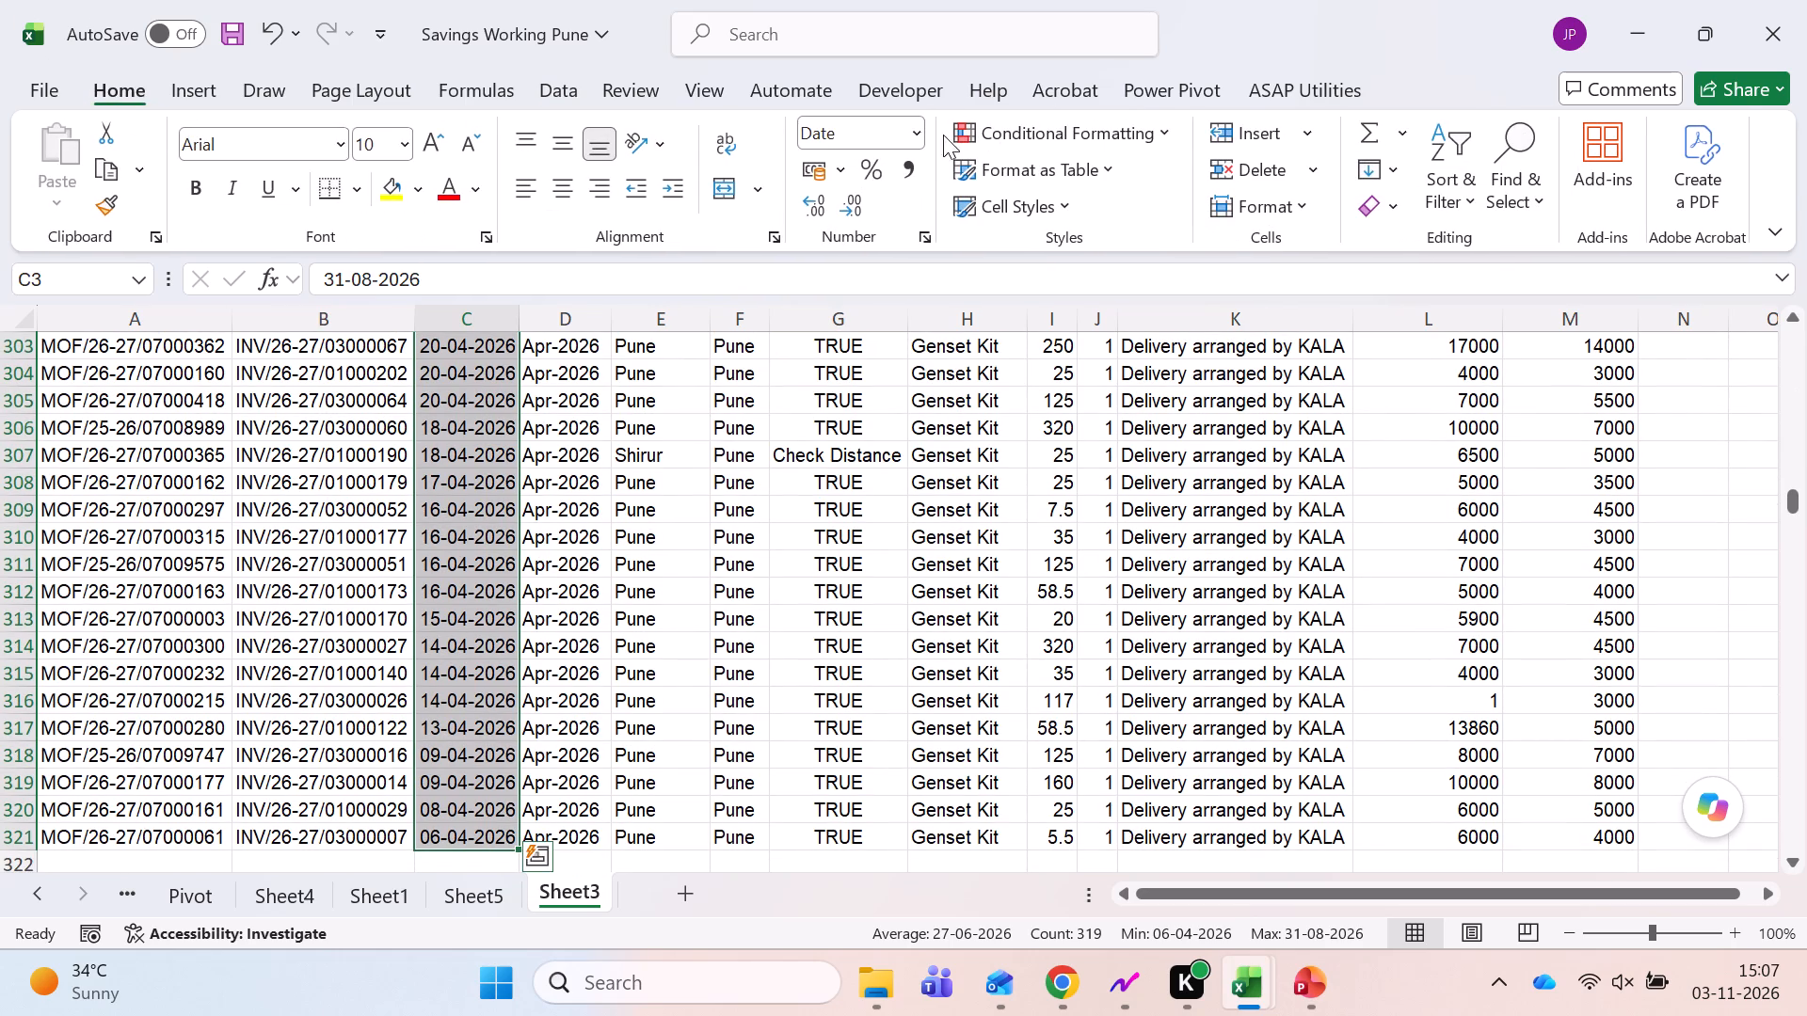
pyautogui.click(918, 123)
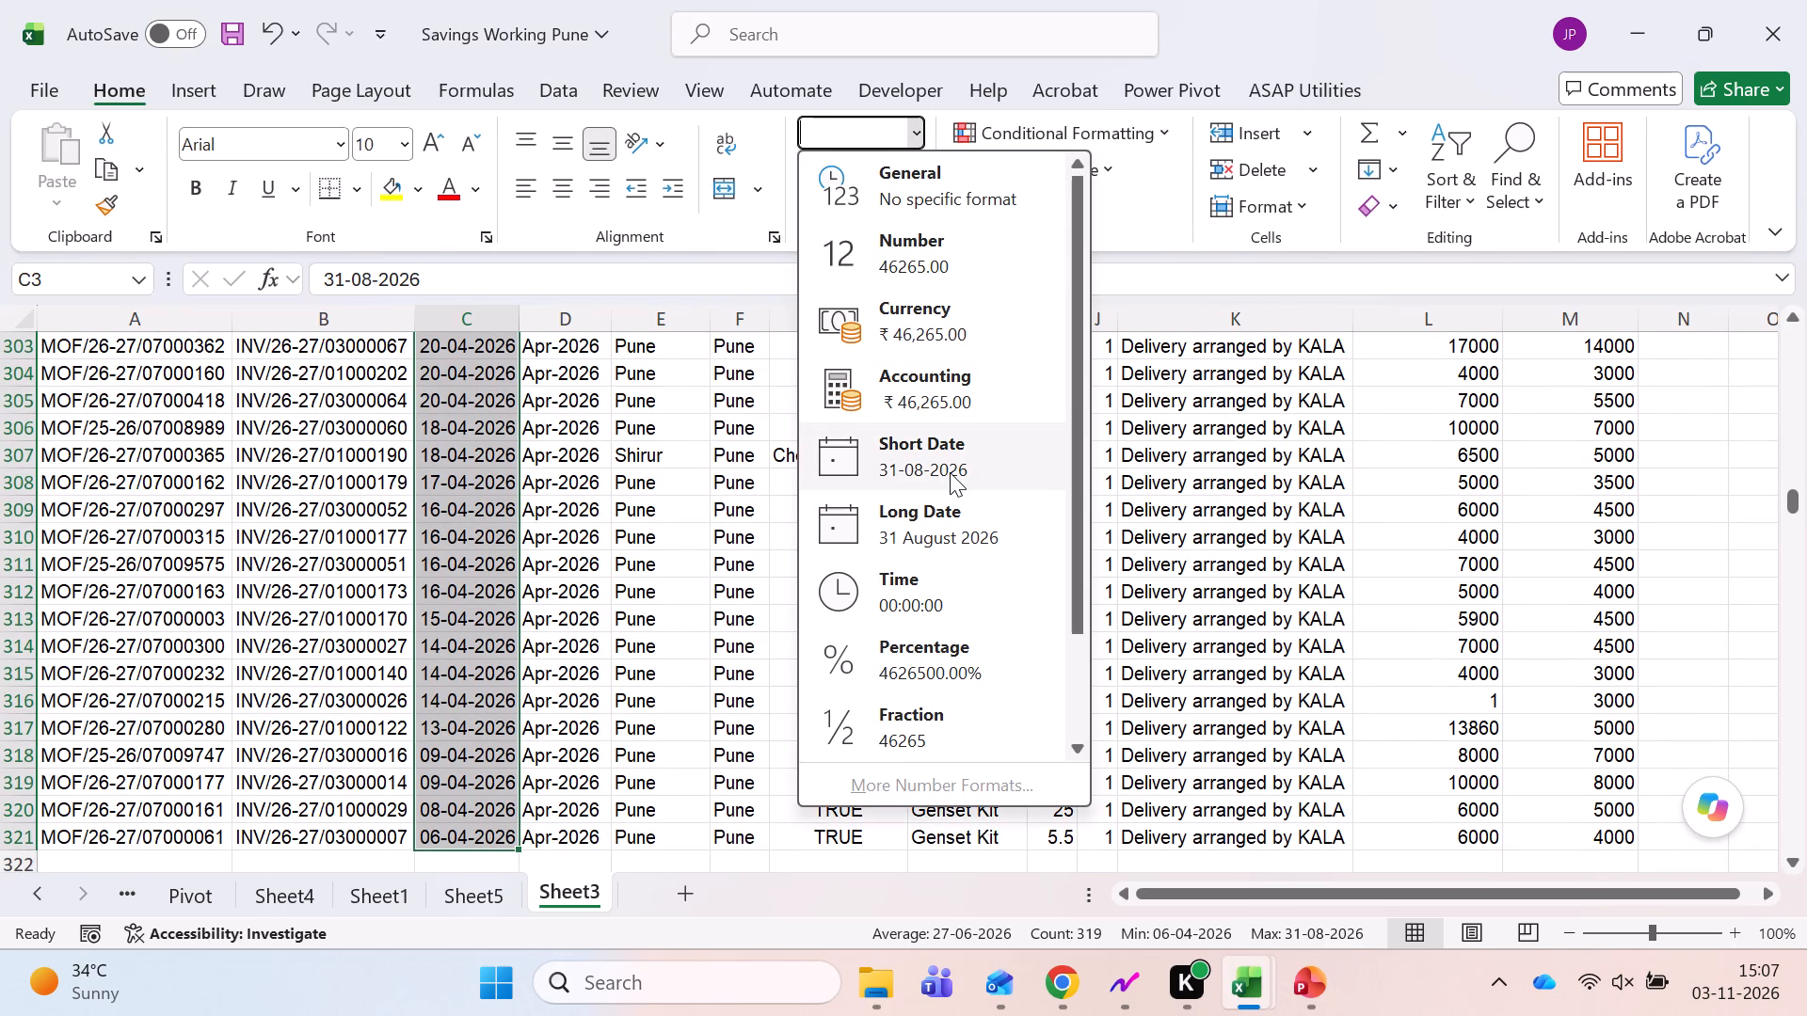
pyautogui.click(950, 472)
pyautogui.press('Left')
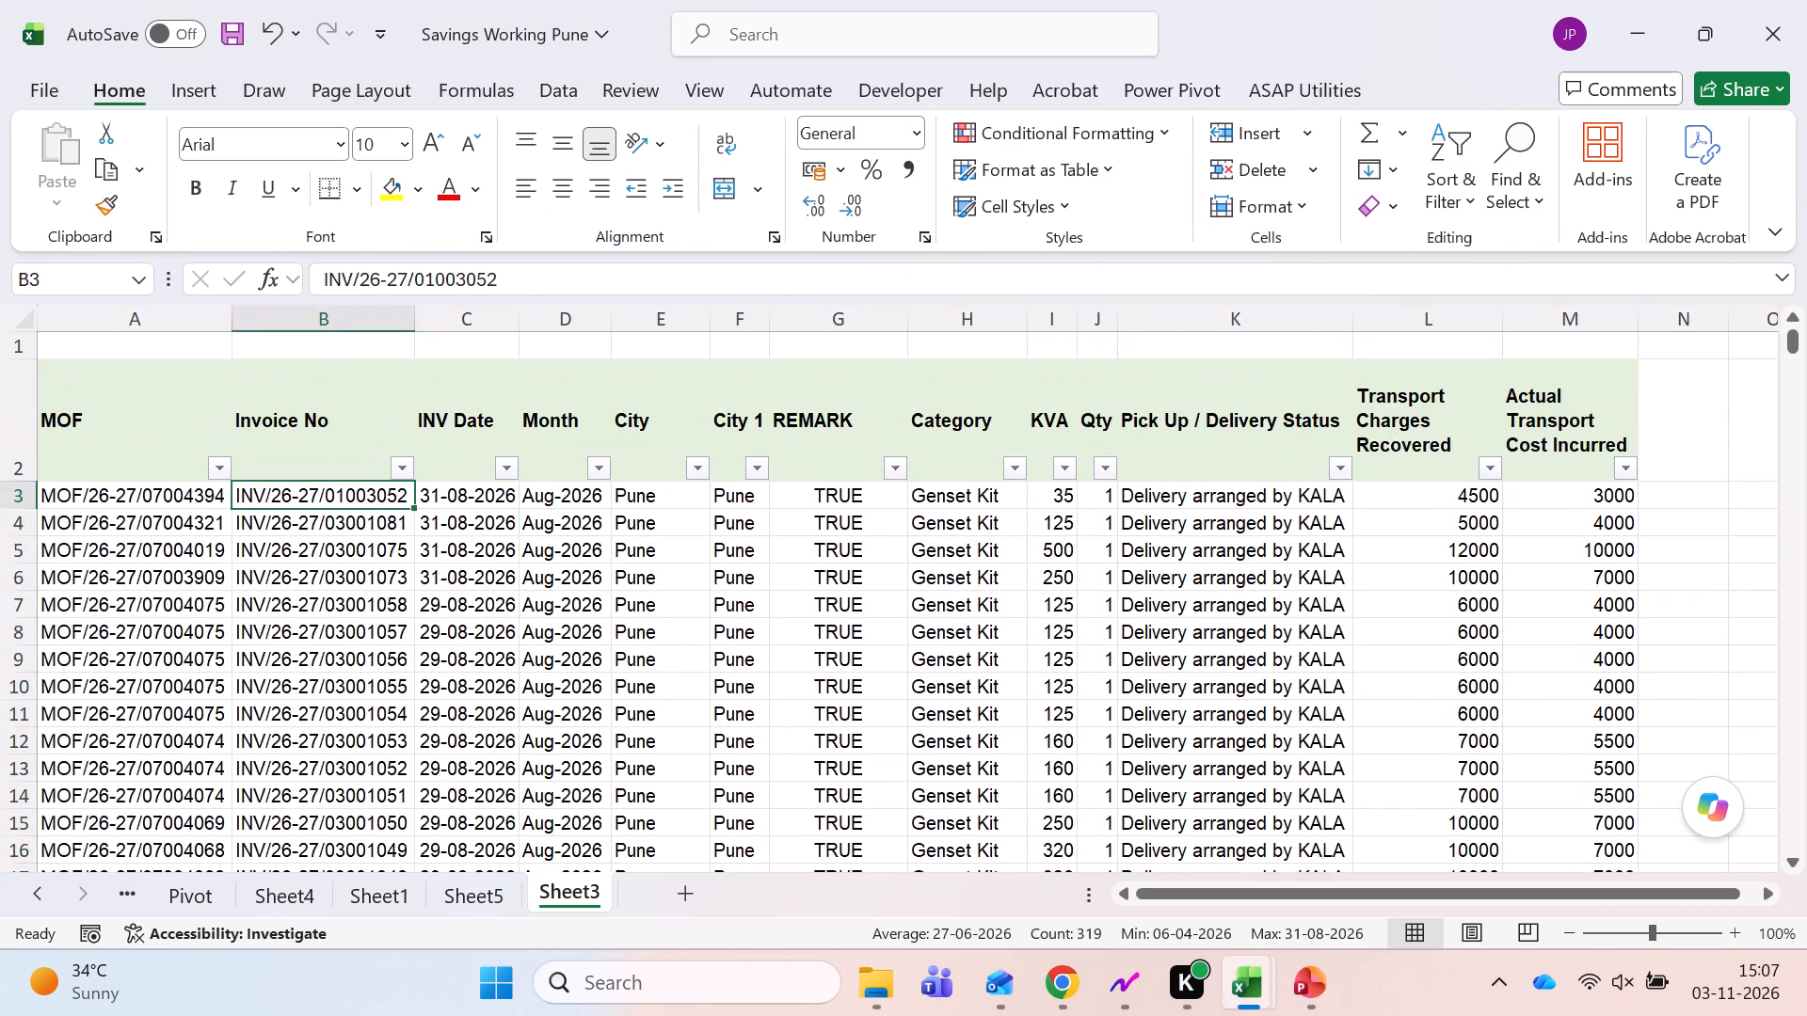
pyautogui.hotkey('ctrl', 's')
# Refresh all of the workbook's data and pivots from Sheet5.
pyautogui.hotkey('ctrl', 'pageup')
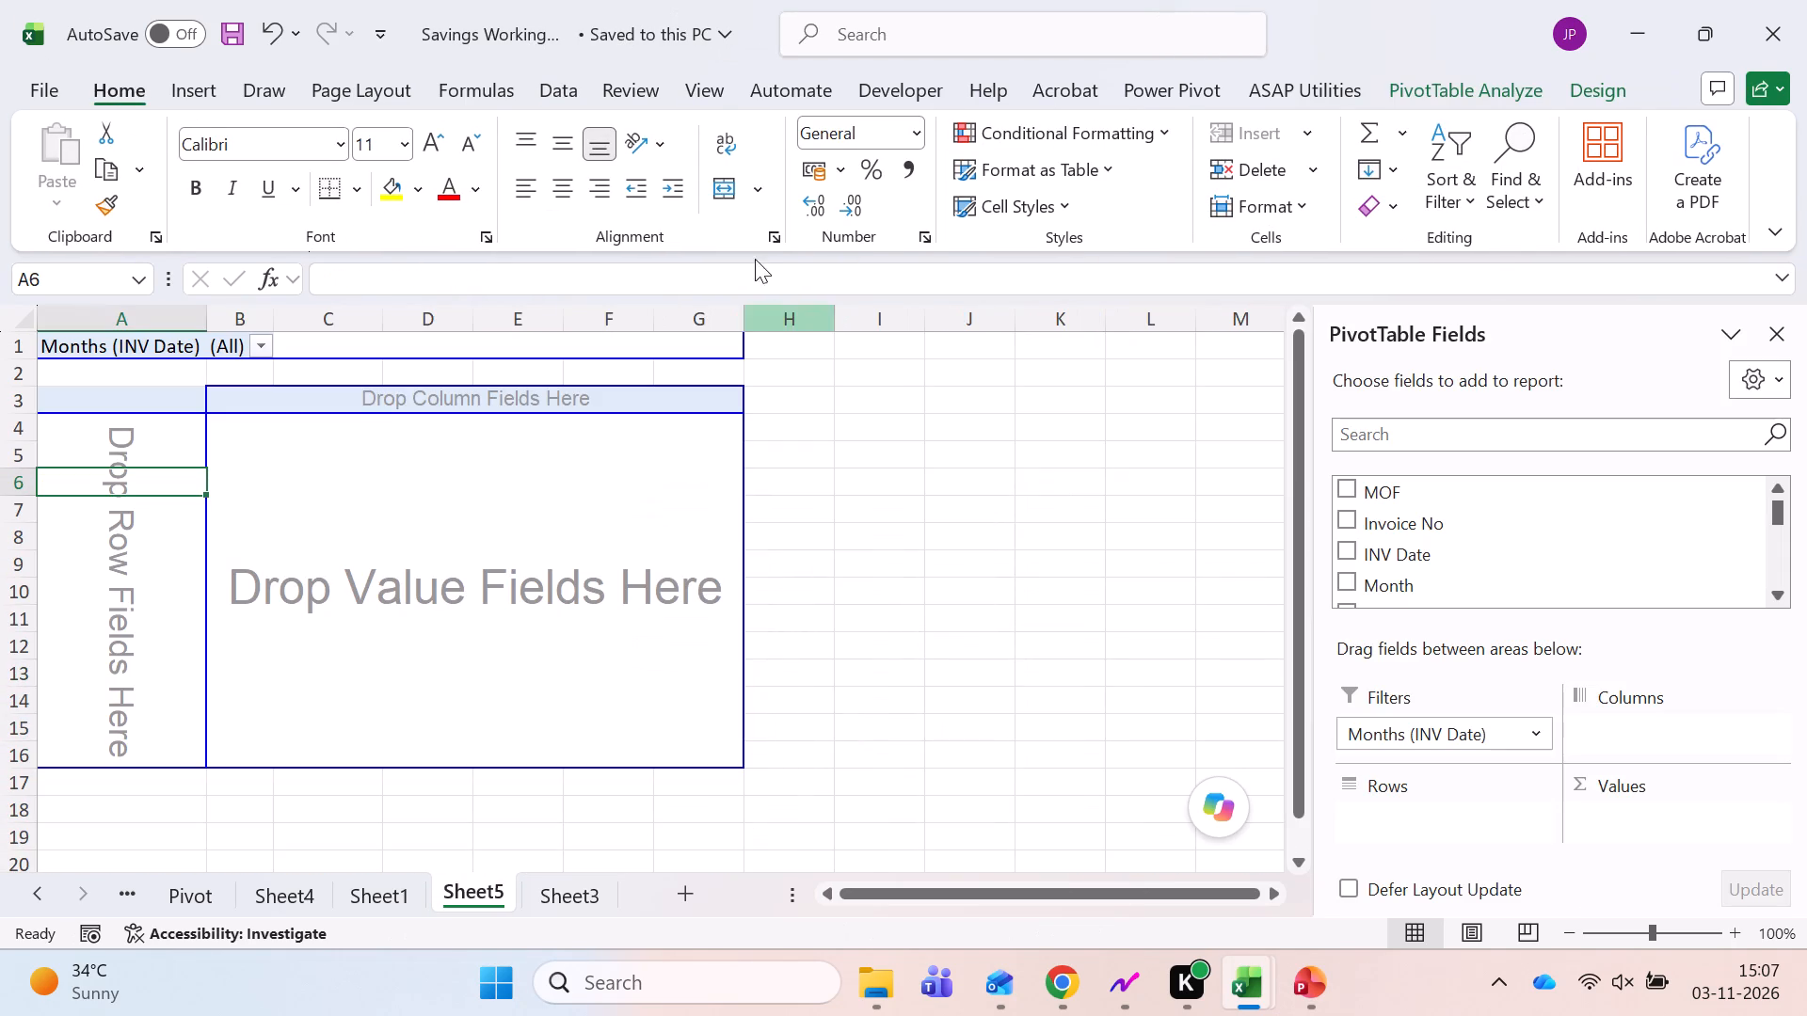
pyautogui.click(535, 87)
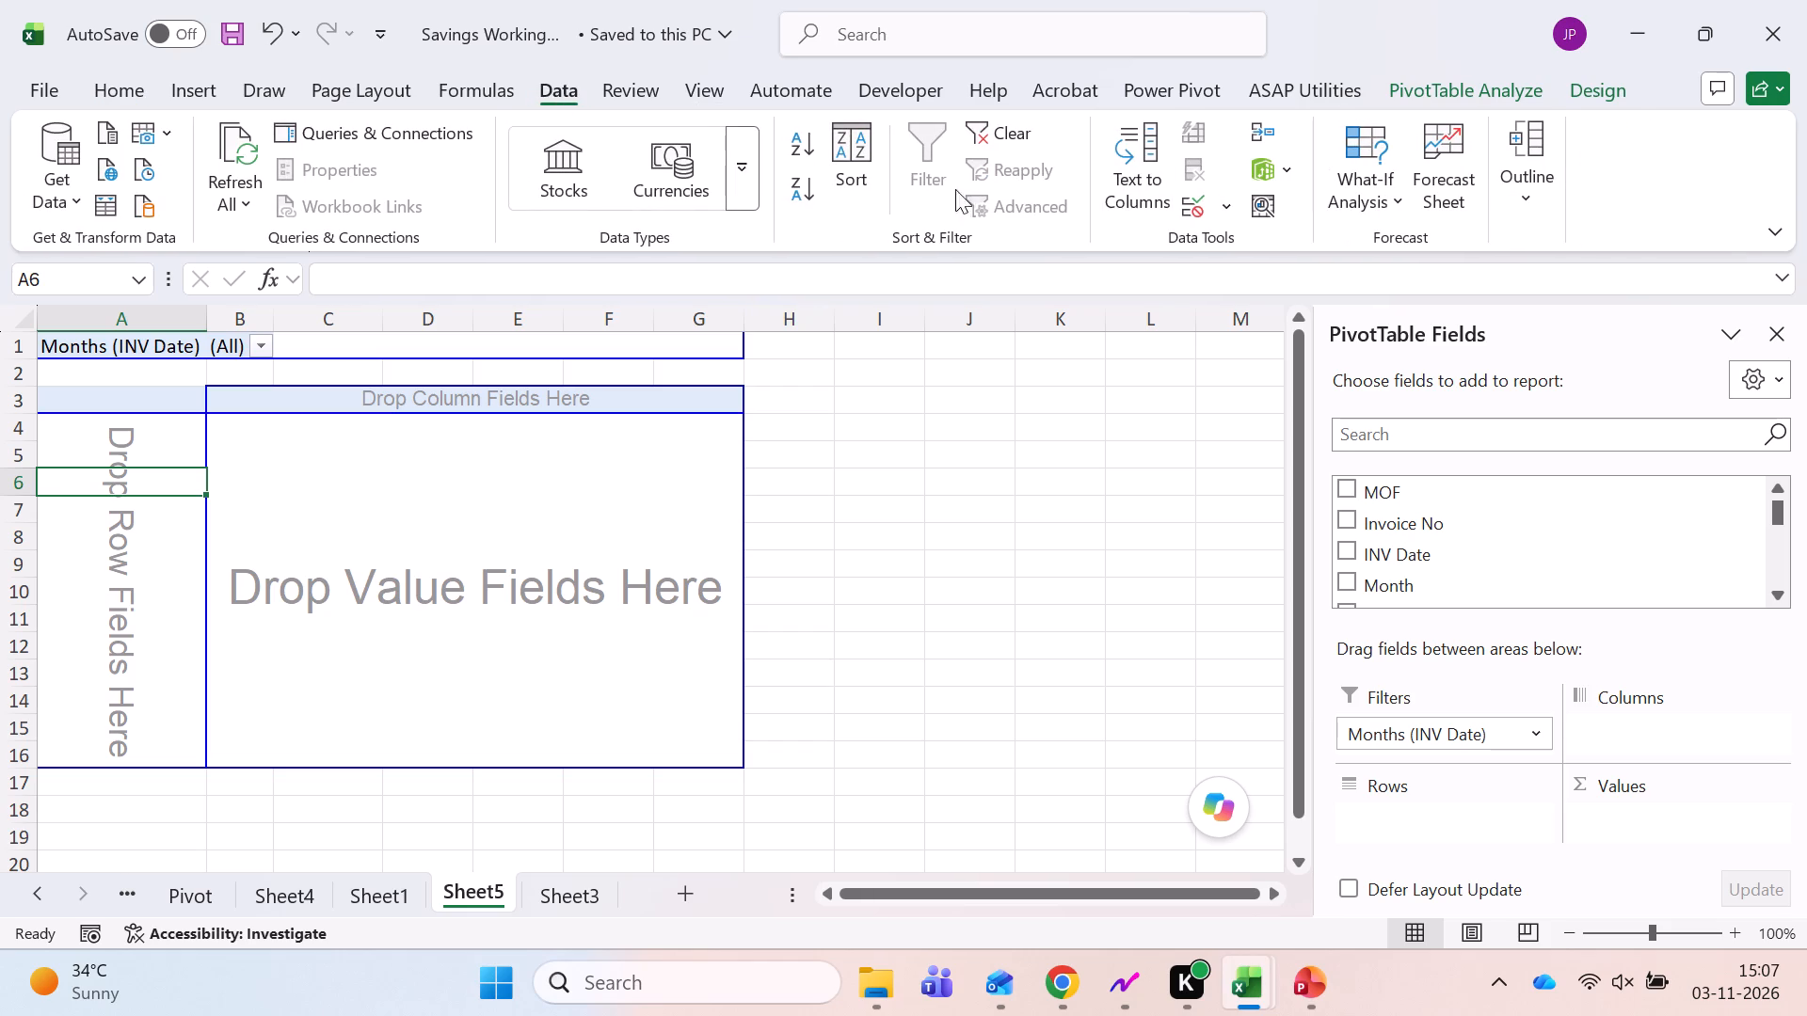
pyautogui.click(240, 153)
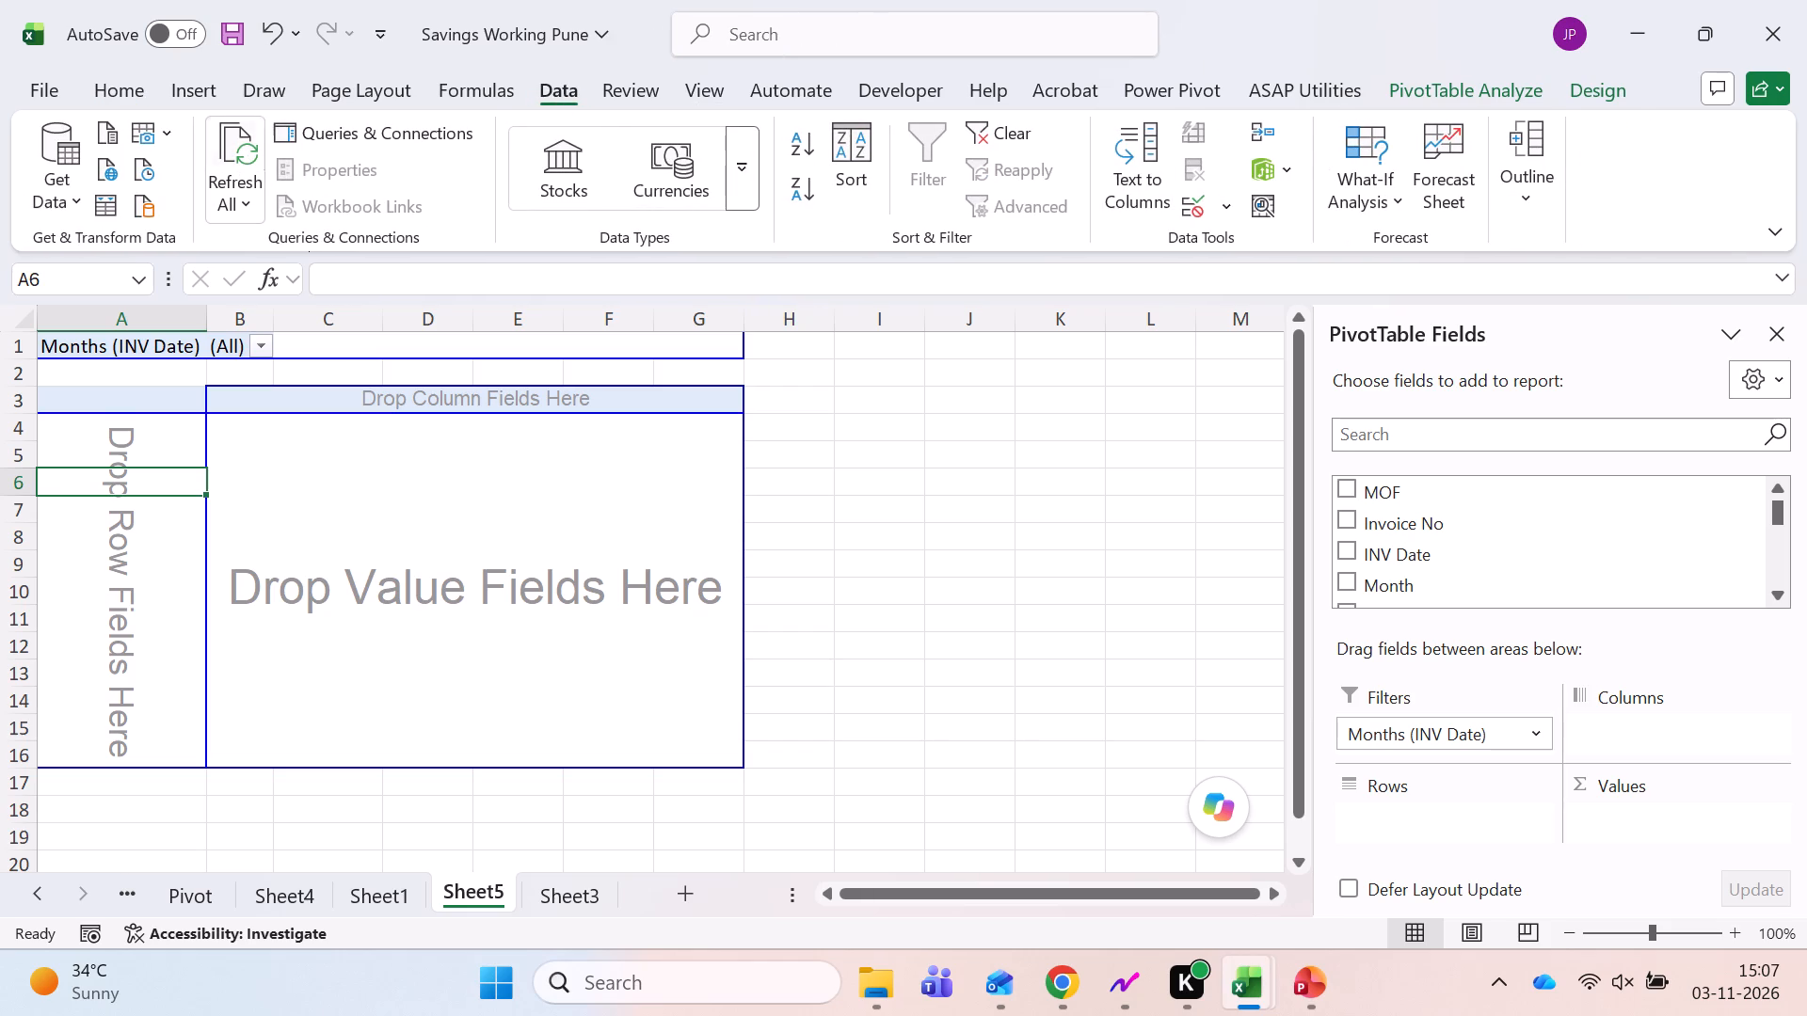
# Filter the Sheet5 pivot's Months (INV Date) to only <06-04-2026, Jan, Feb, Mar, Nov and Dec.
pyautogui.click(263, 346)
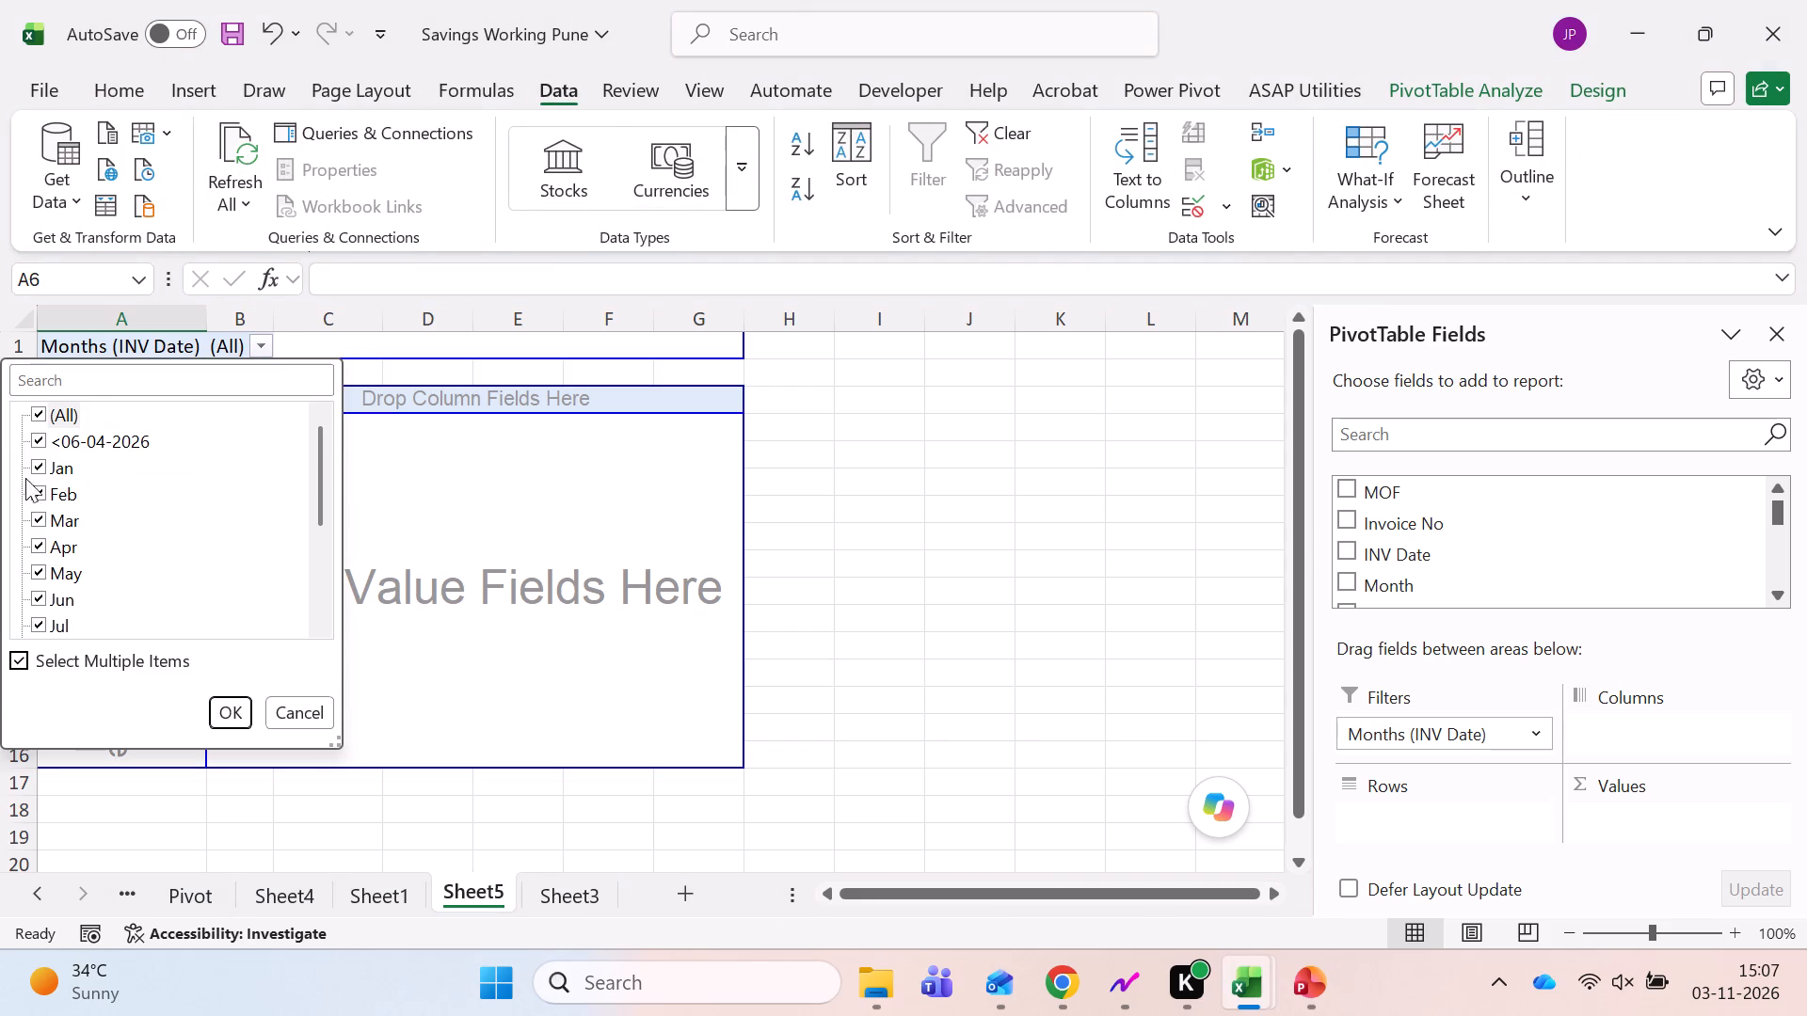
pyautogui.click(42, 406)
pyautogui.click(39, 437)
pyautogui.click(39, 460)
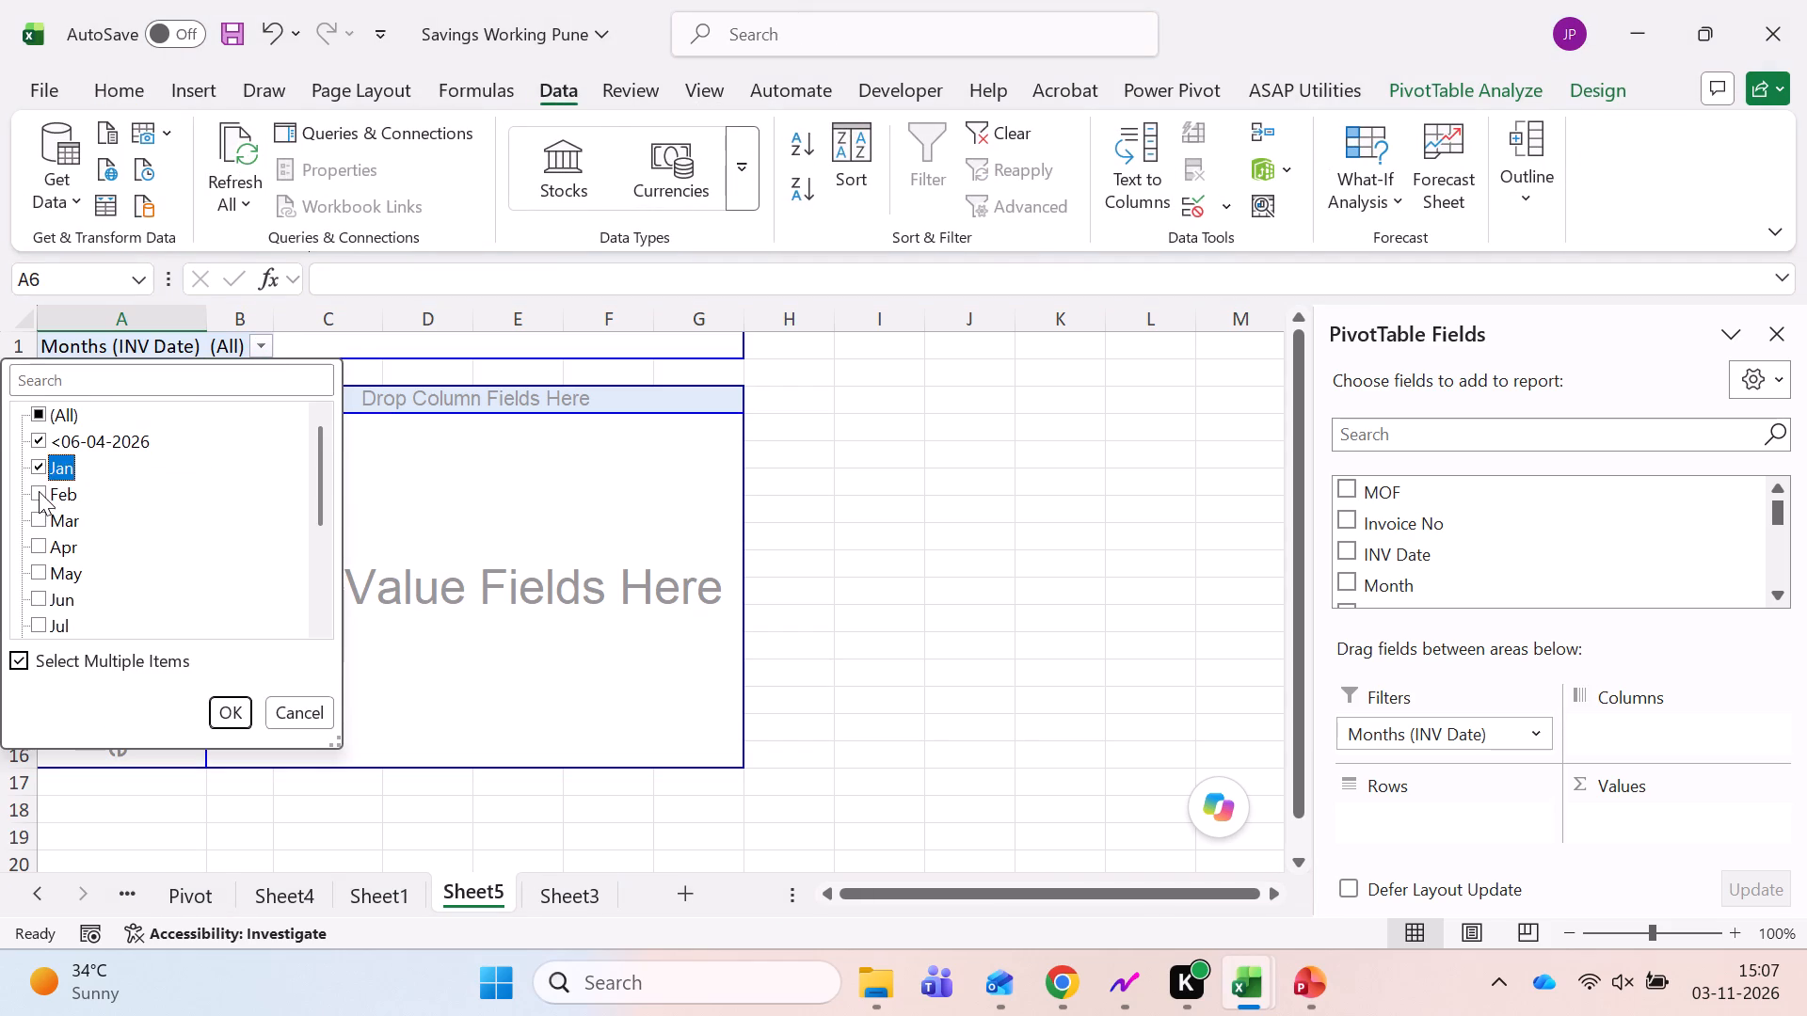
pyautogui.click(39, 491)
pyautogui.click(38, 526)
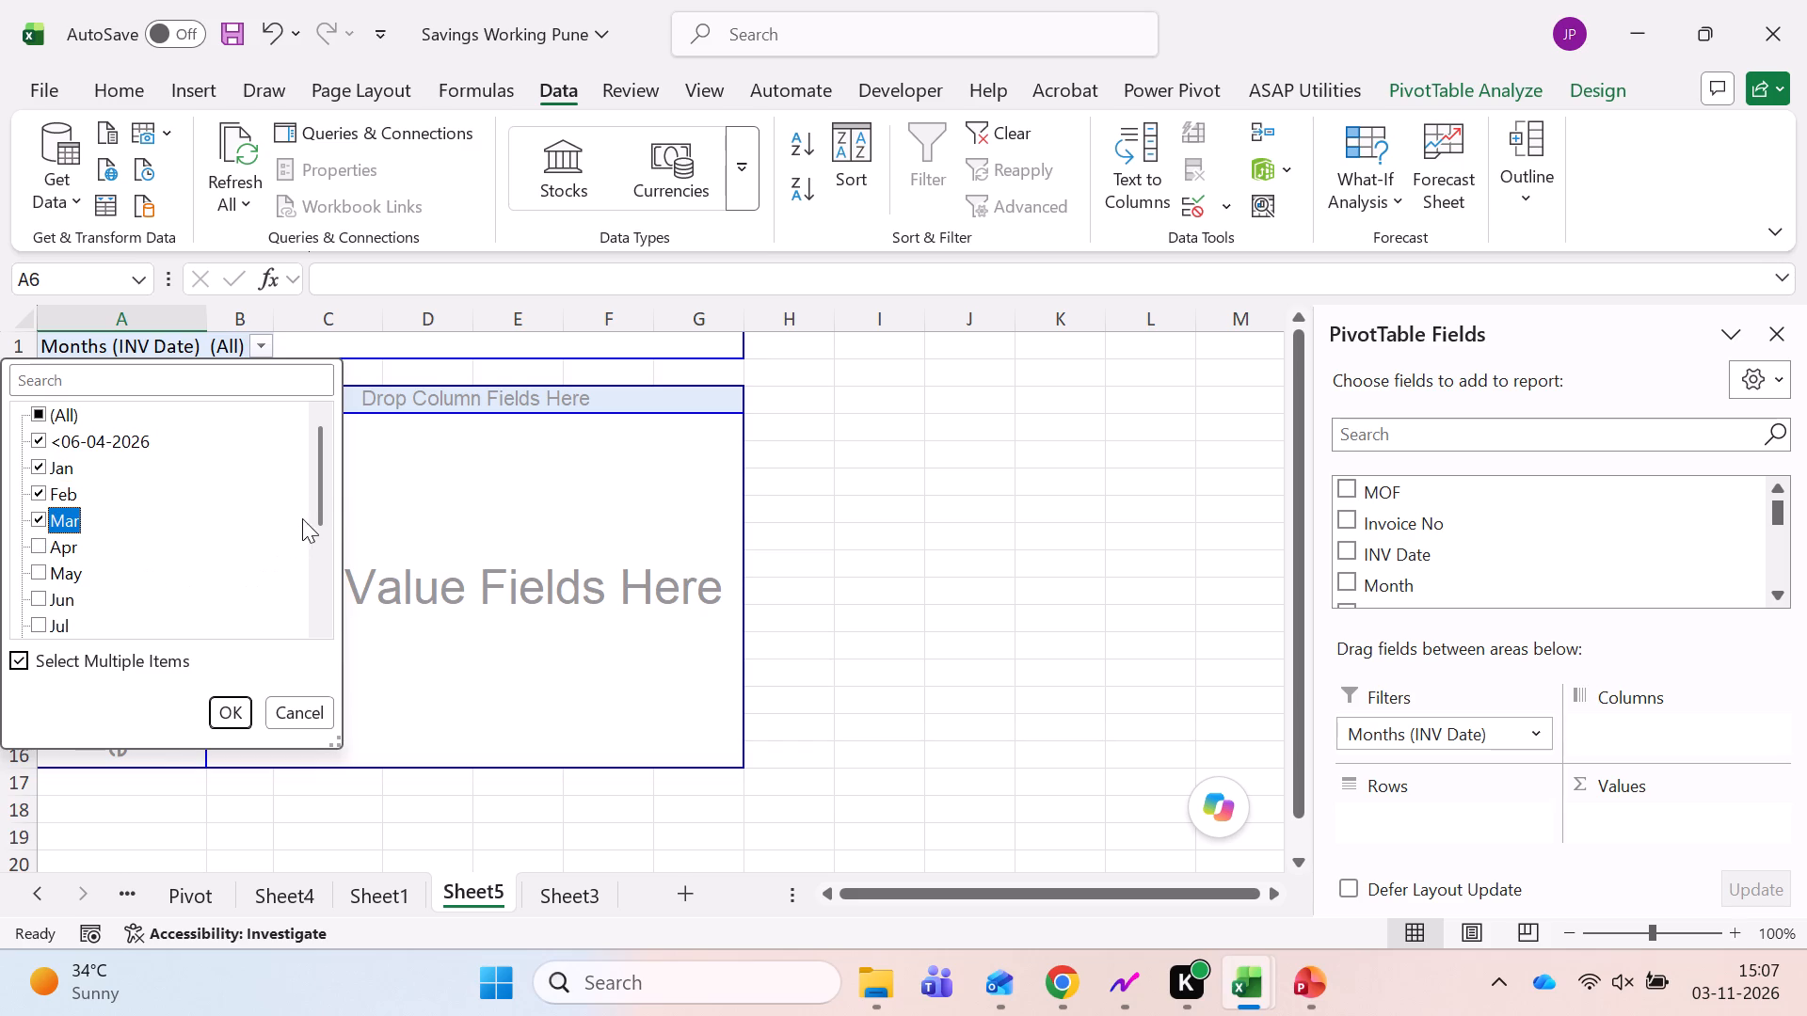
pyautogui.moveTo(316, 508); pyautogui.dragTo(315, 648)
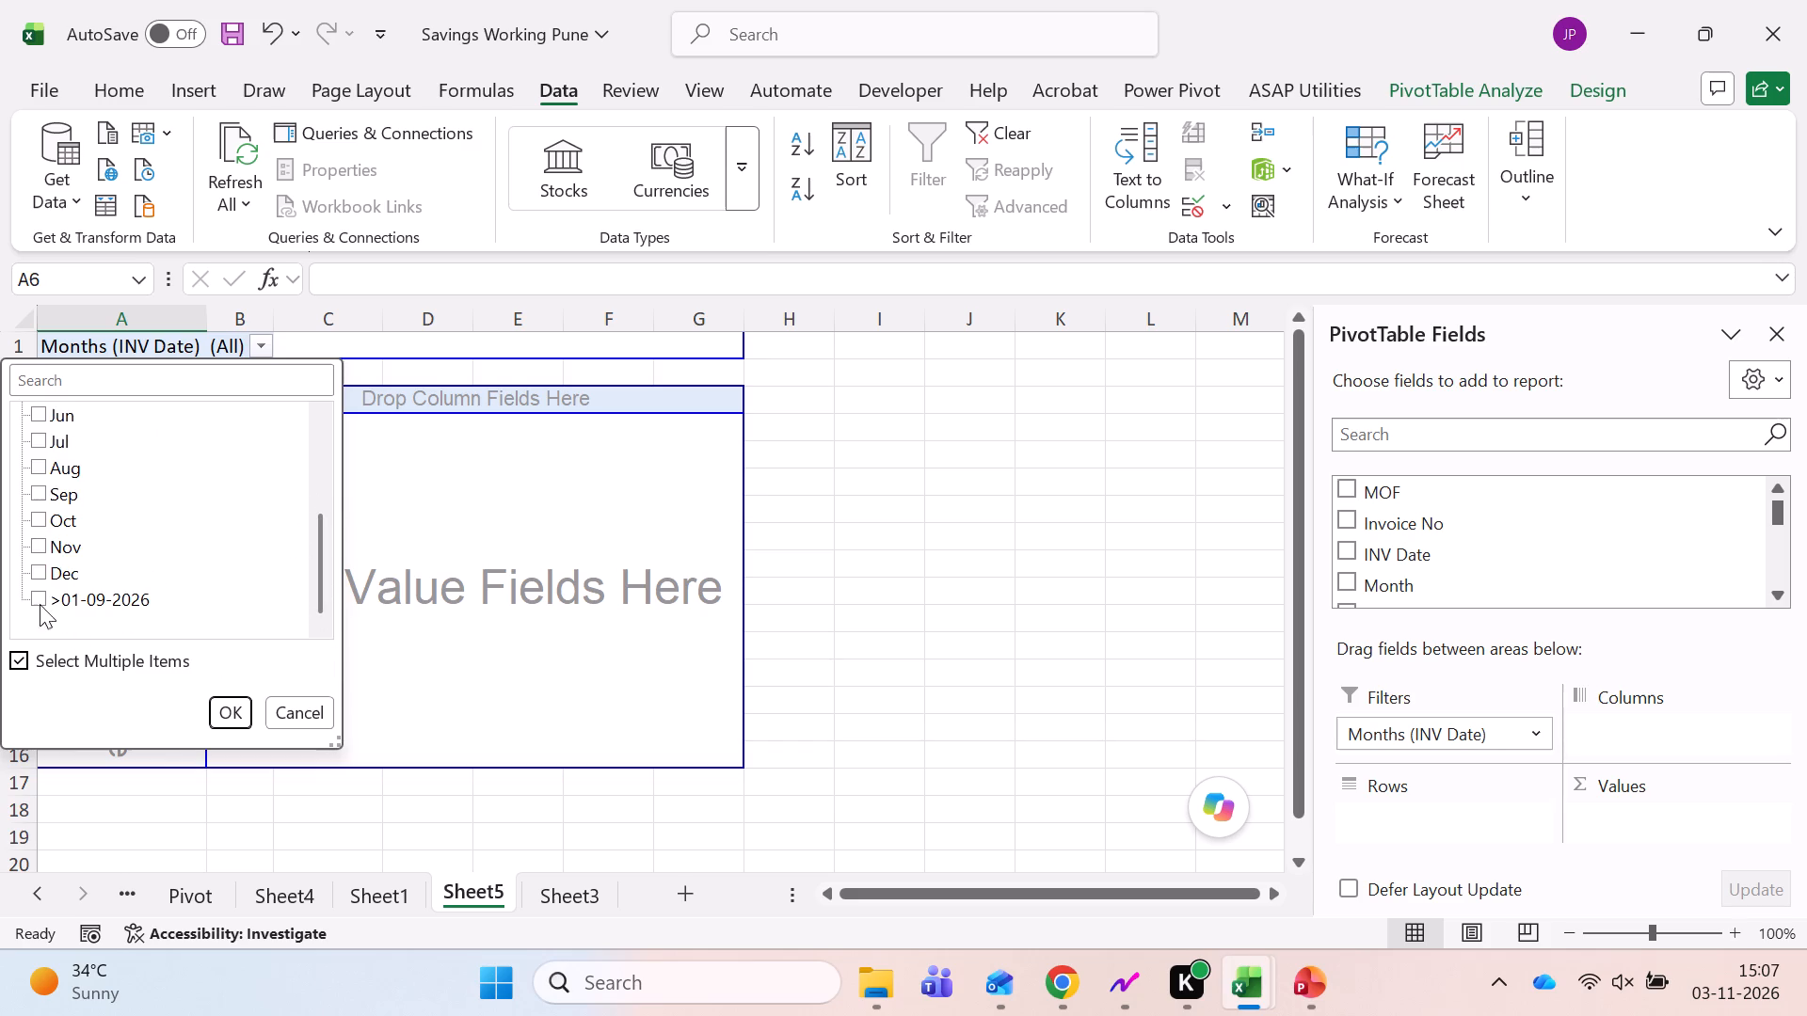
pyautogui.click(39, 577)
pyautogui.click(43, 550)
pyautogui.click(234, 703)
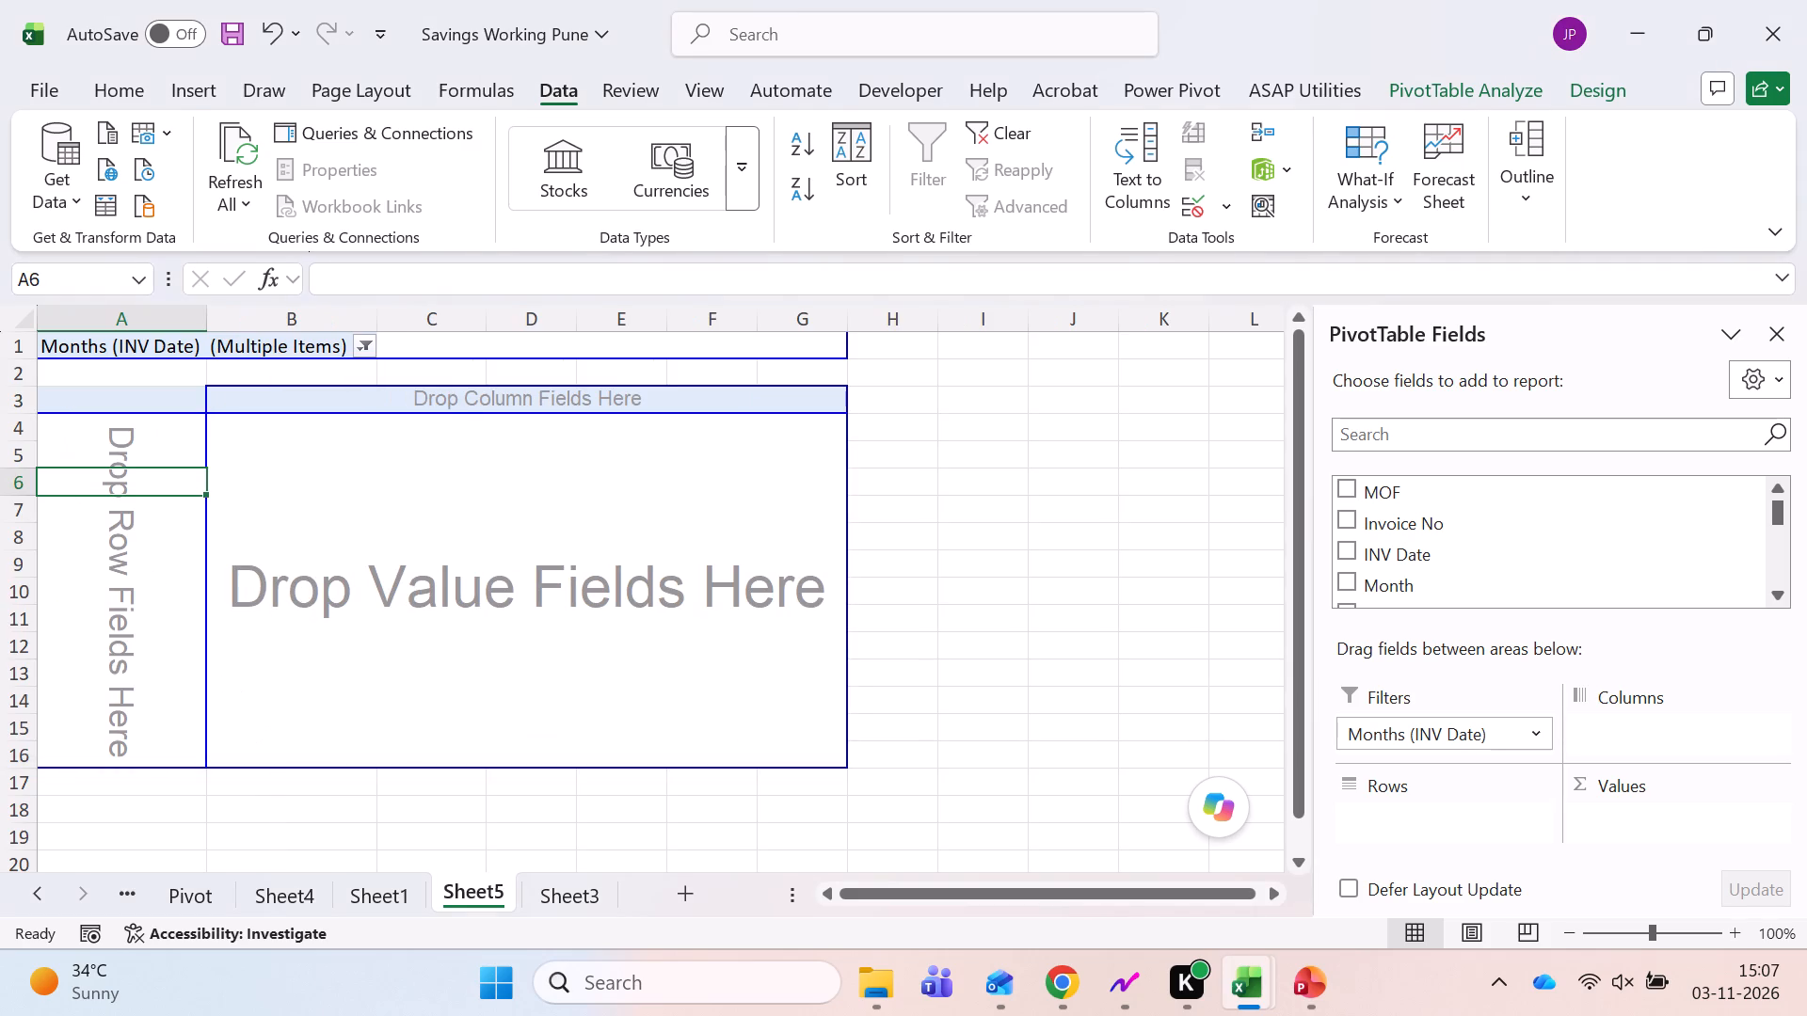
# Review the first data row's date, month and neighbouring columns on Sheet3 against the Sheet5 pivot.
pyautogui.hotkey('ctrl', 'pagedown')
pyautogui.press('Right')
pyautogui.press('Right')
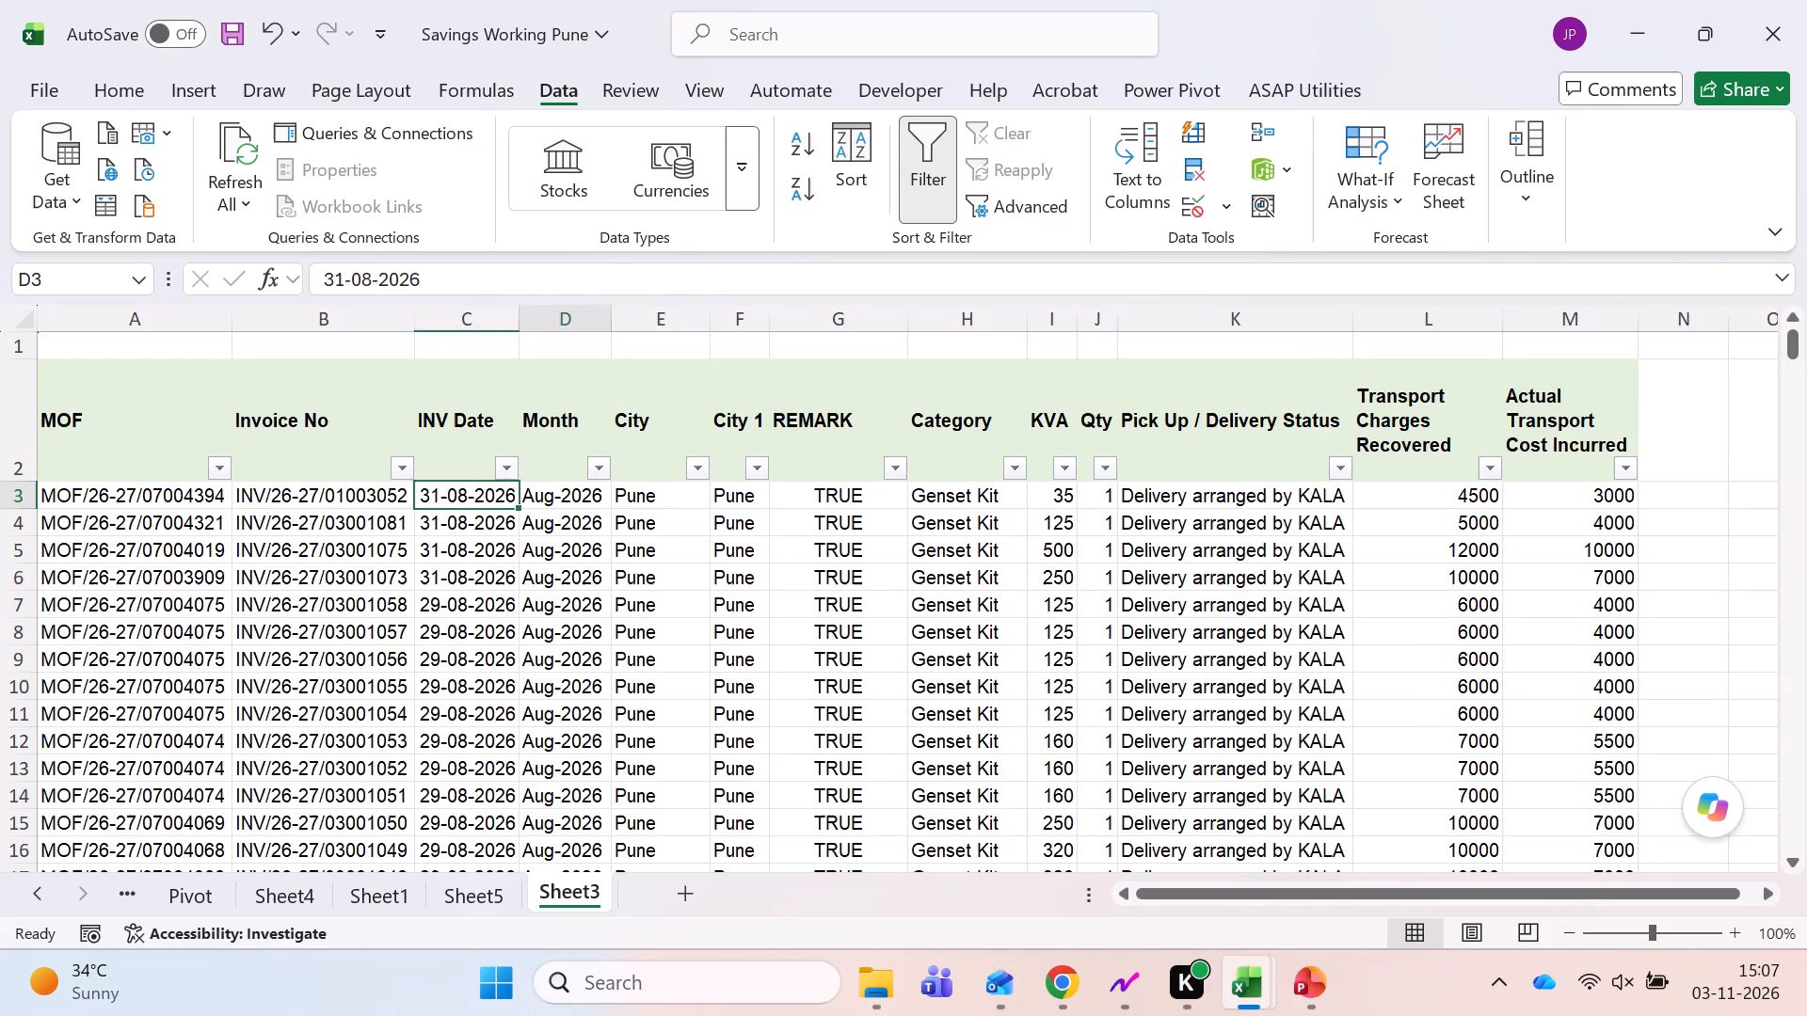
pyautogui.press('Right')
pyautogui.press('Right')
pyautogui.press('Right')
pyautogui.hotkey('ctrl', 'Left')
pyautogui.hotkey('ctrl', 'Left')
pyautogui.hotkey('ctrl', 'pageup')
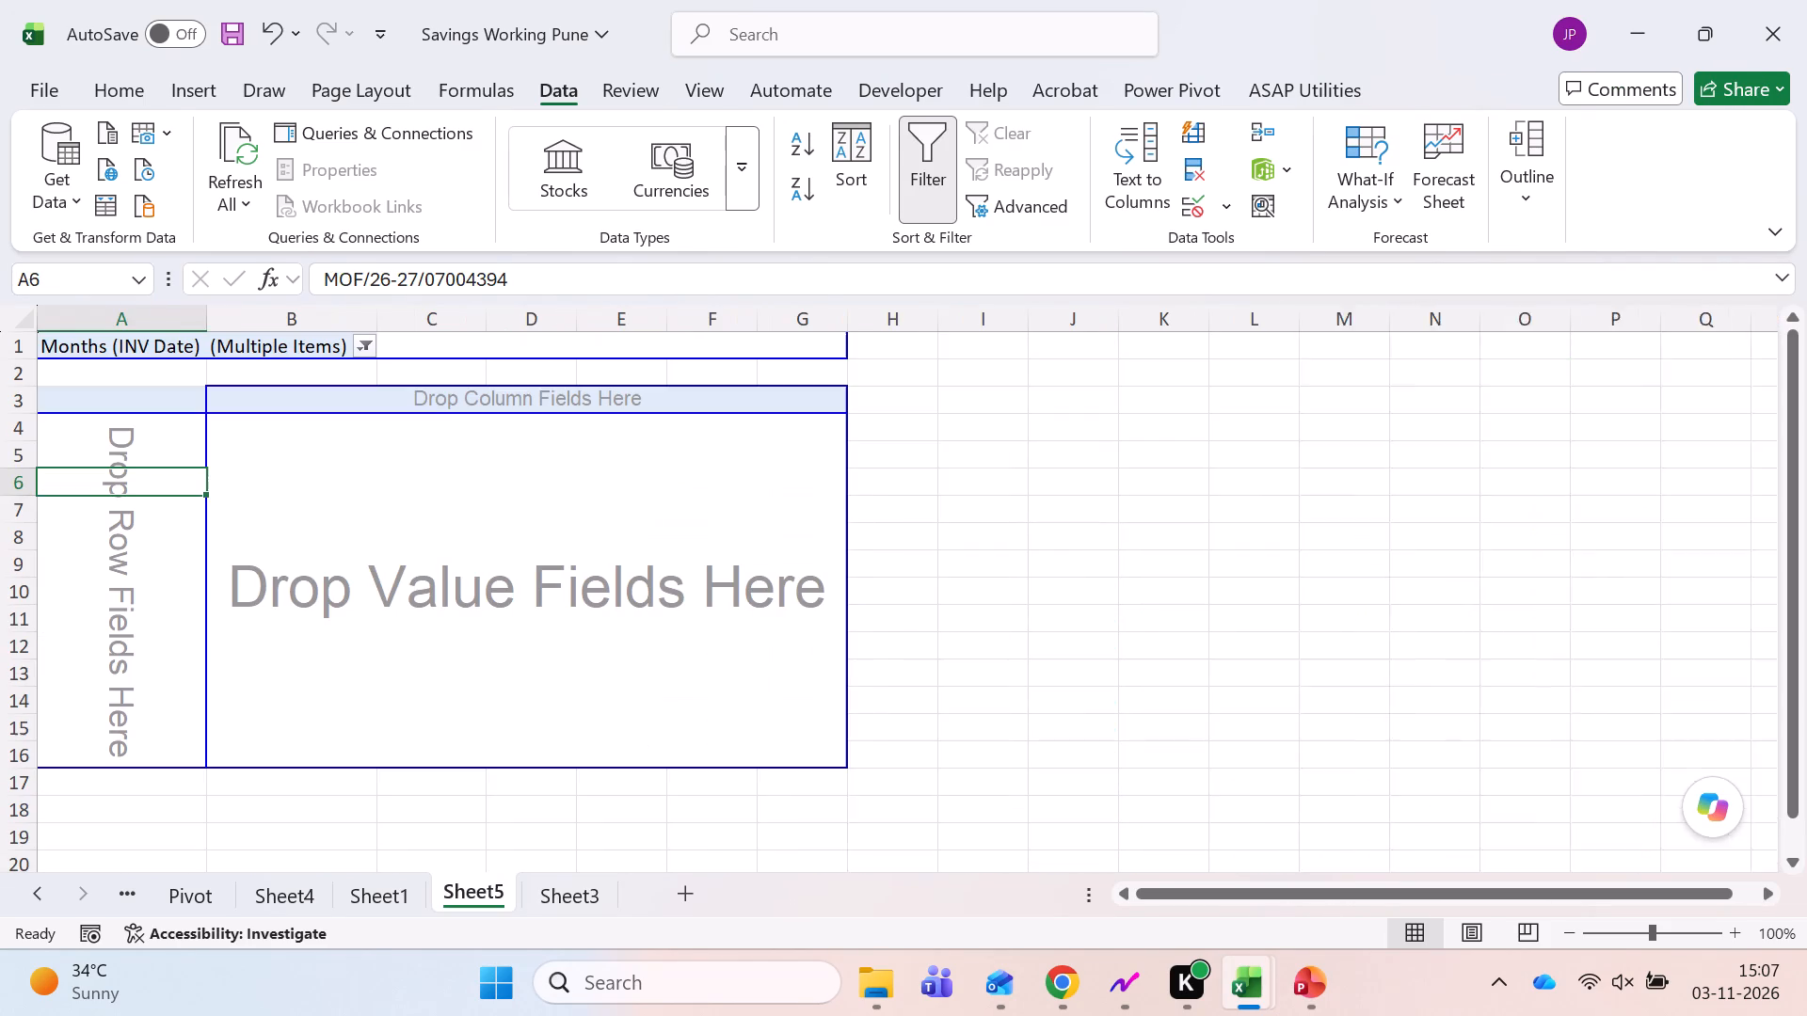
# Delete all cells on Sheet5, including the existing pivot.
pyautogui.click(25, 323)
pyautogui.hotkey('ctrl', '-')
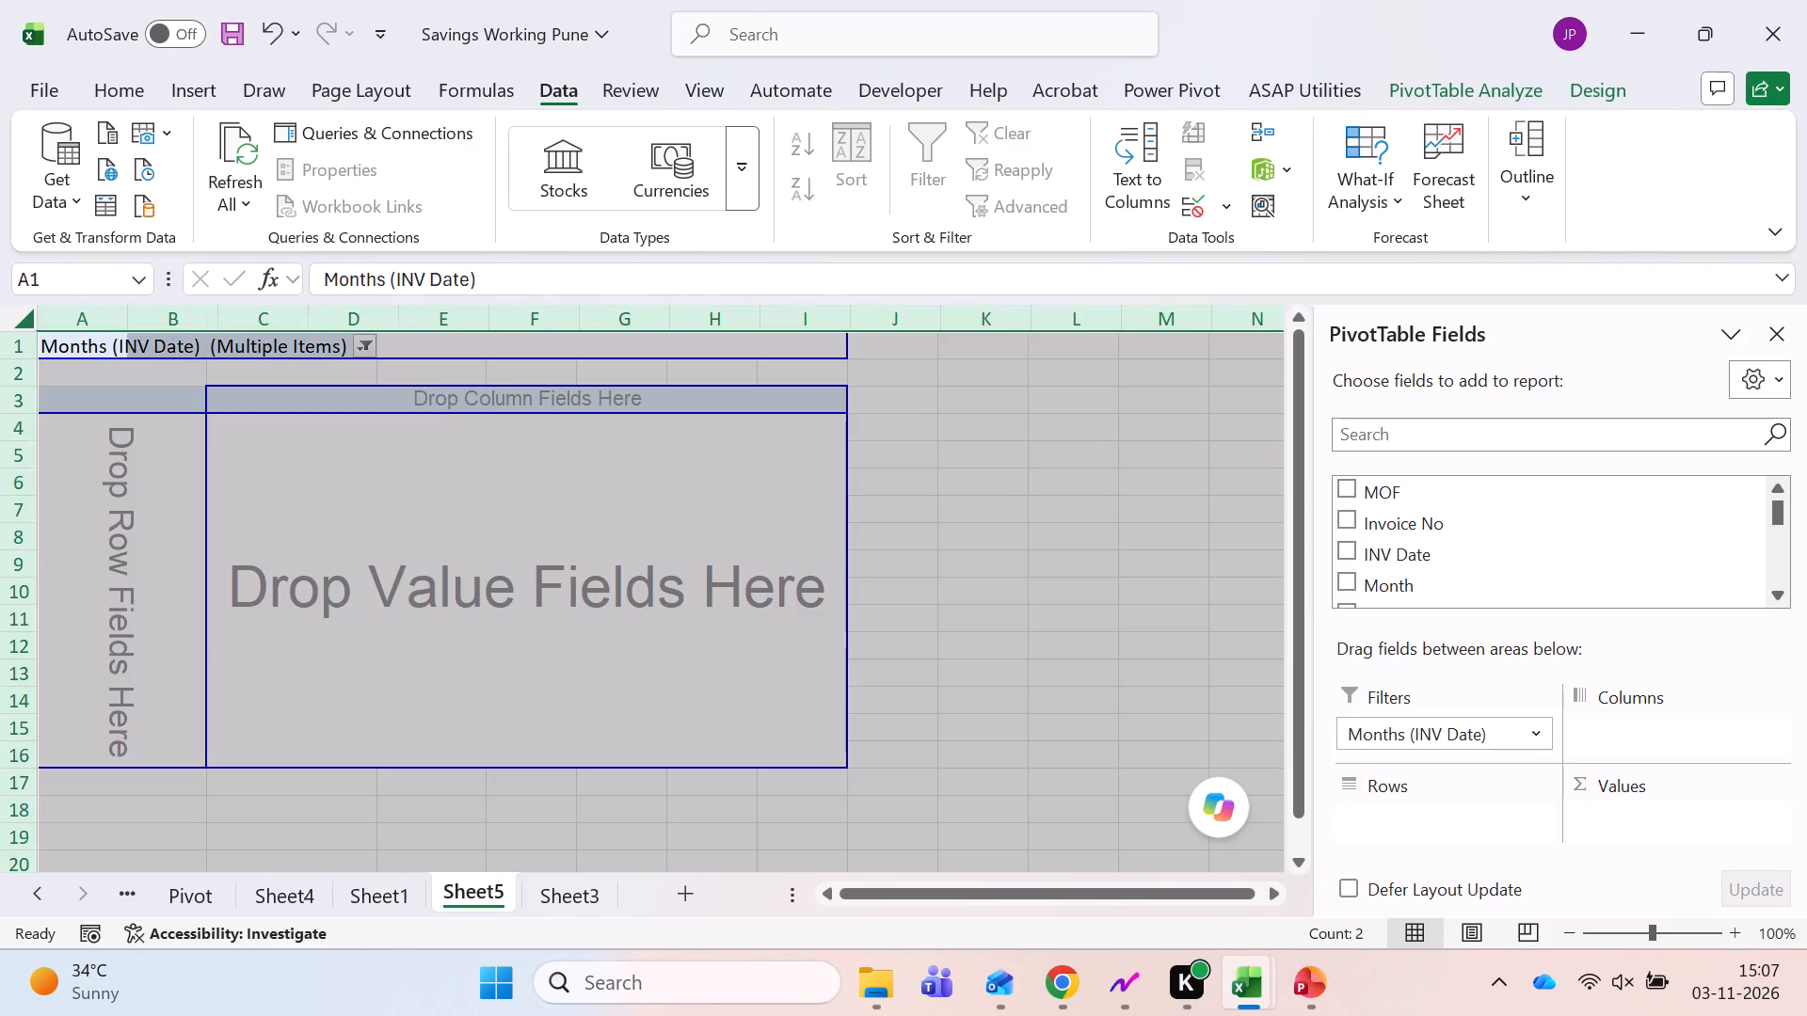
# Create a PivotTable from Sheet3 range A2:M321 on the existing worksheet Sheet5 at cell A3.
pyautogui.click(556, 900)
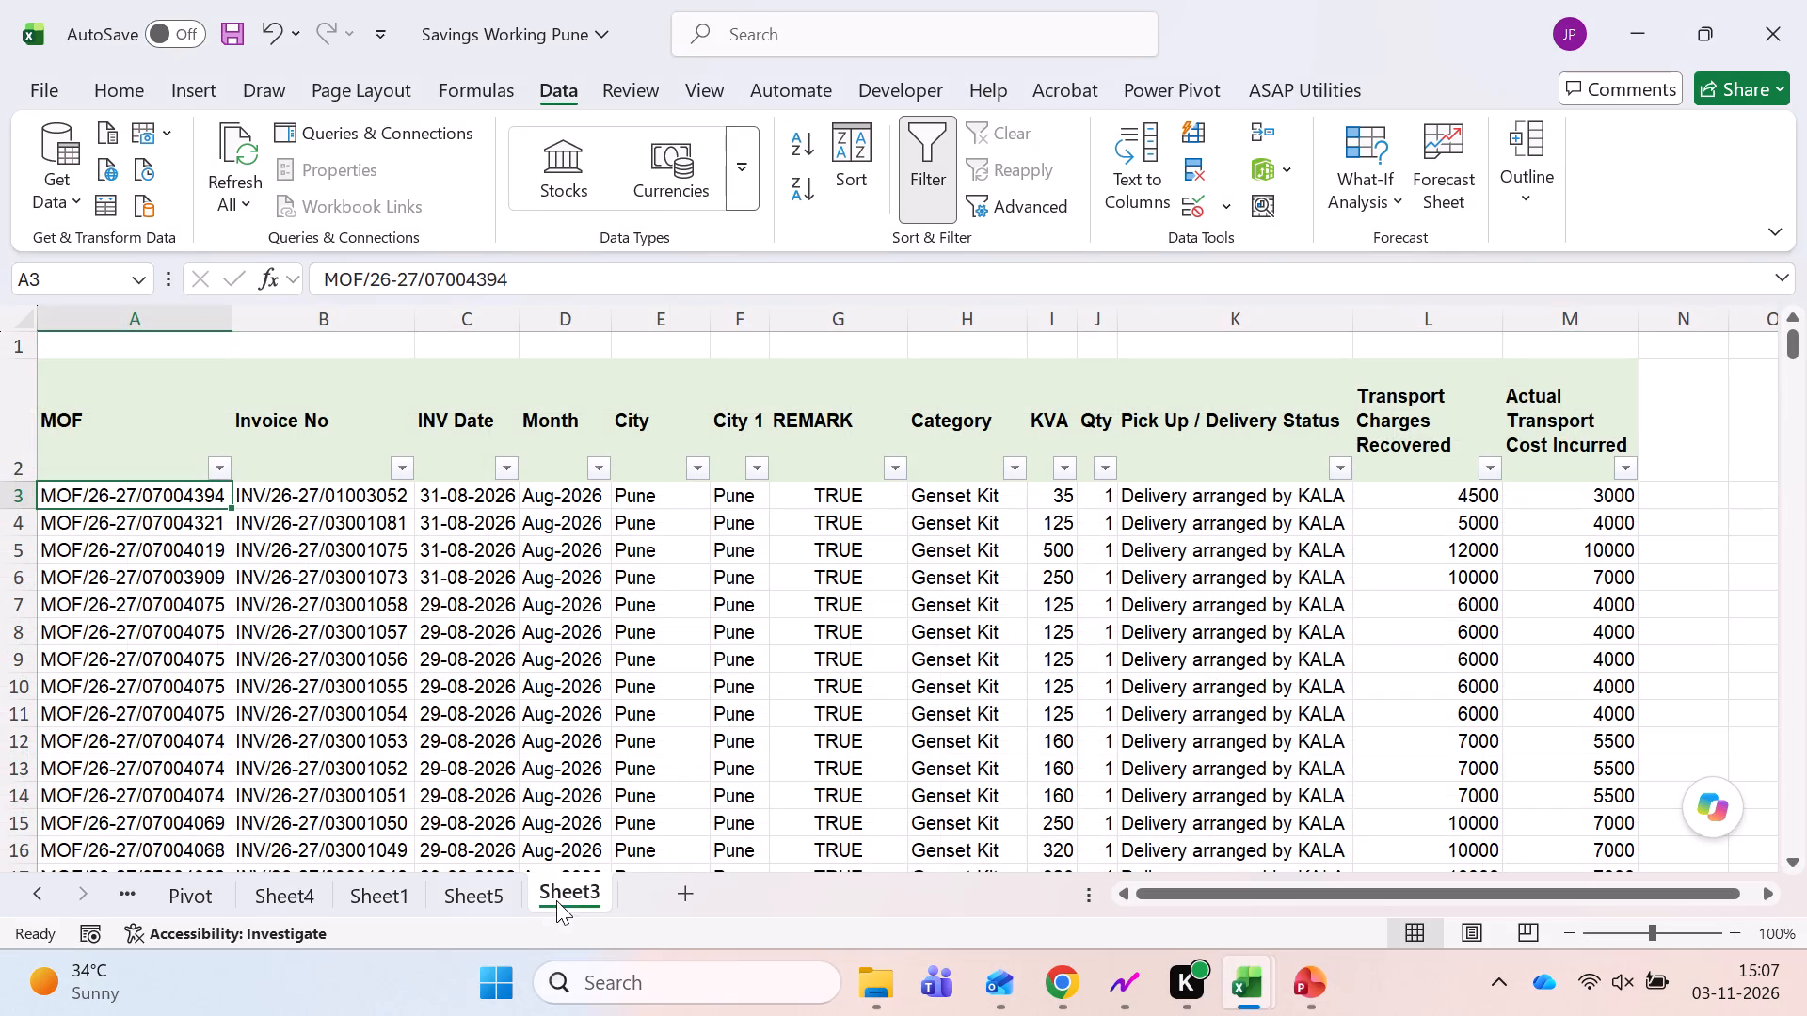
pyautogui.click(175, 467)
pyautogui.hotkey('ctrl', 'shift', 'Right')
pyautogui.hotkey('ctrl', 'shift', 'Down')
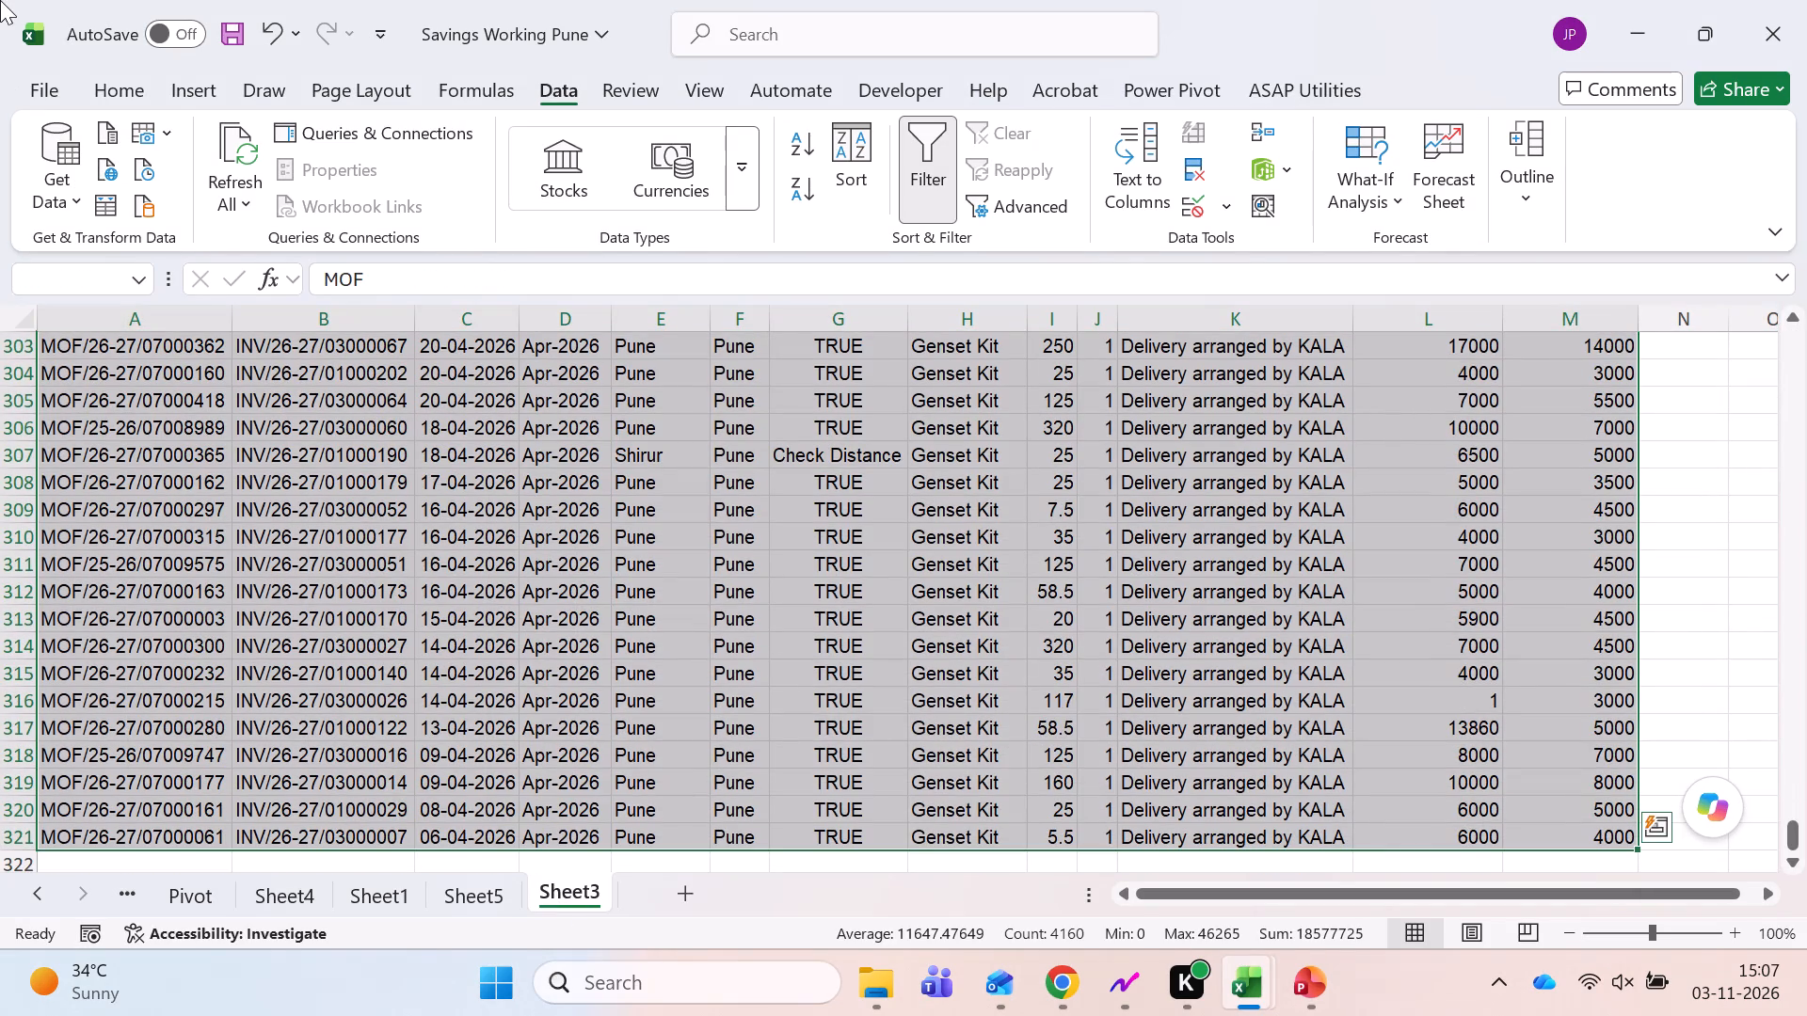
pyautogui.click(179, 54)
pyautogui.click(193, 87)
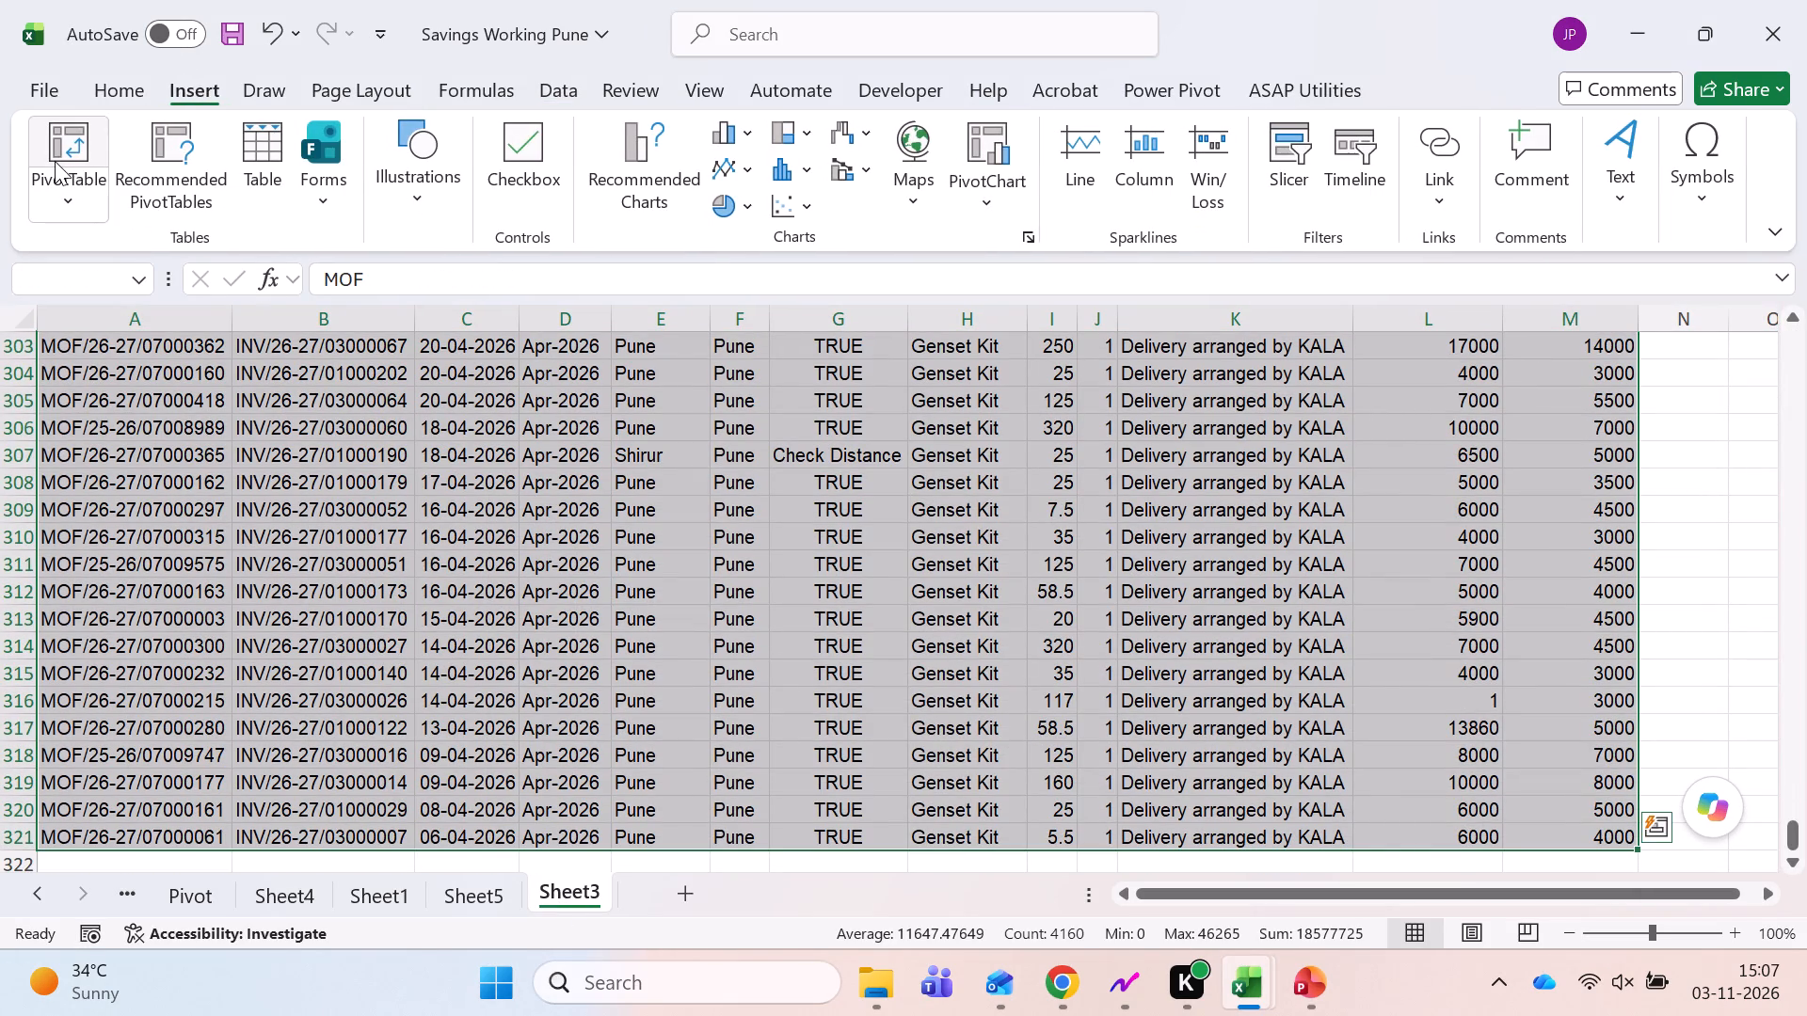
pyautogui.click(49, 132)
pyautogui.click(1164, 445)
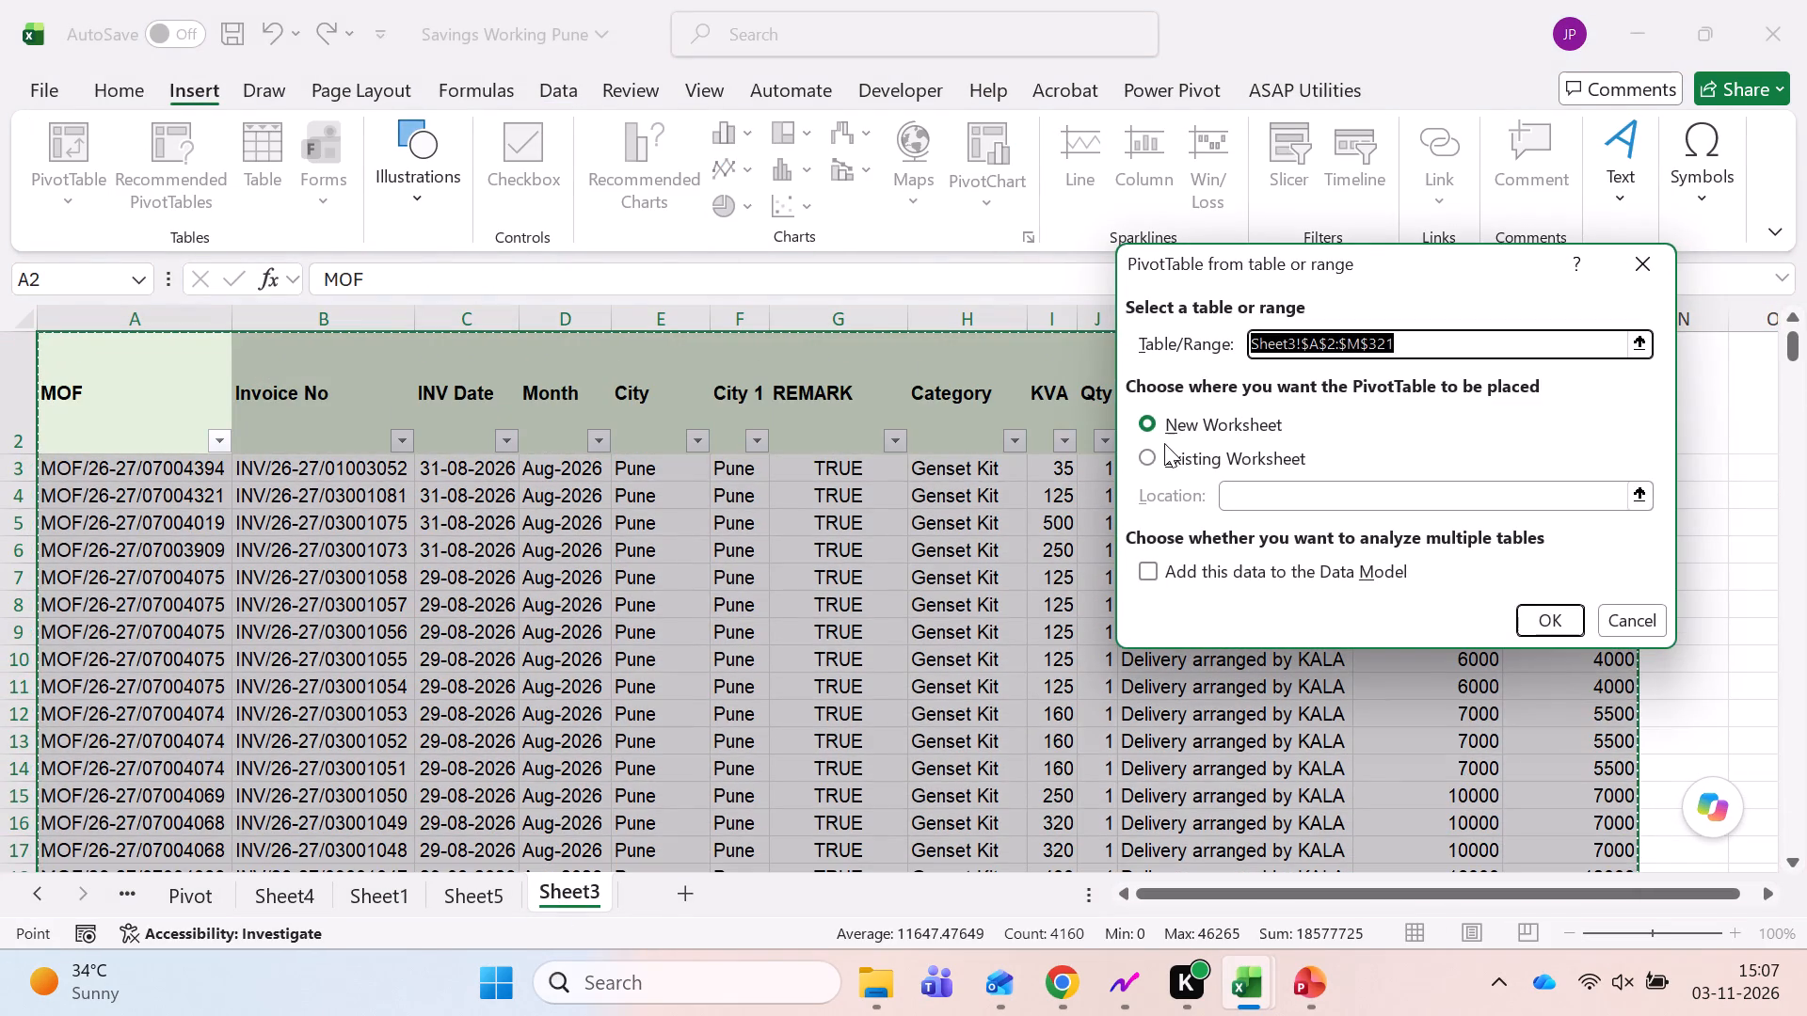
pyautogui.click(1151, 459)
pyautogui.click(480, 893)
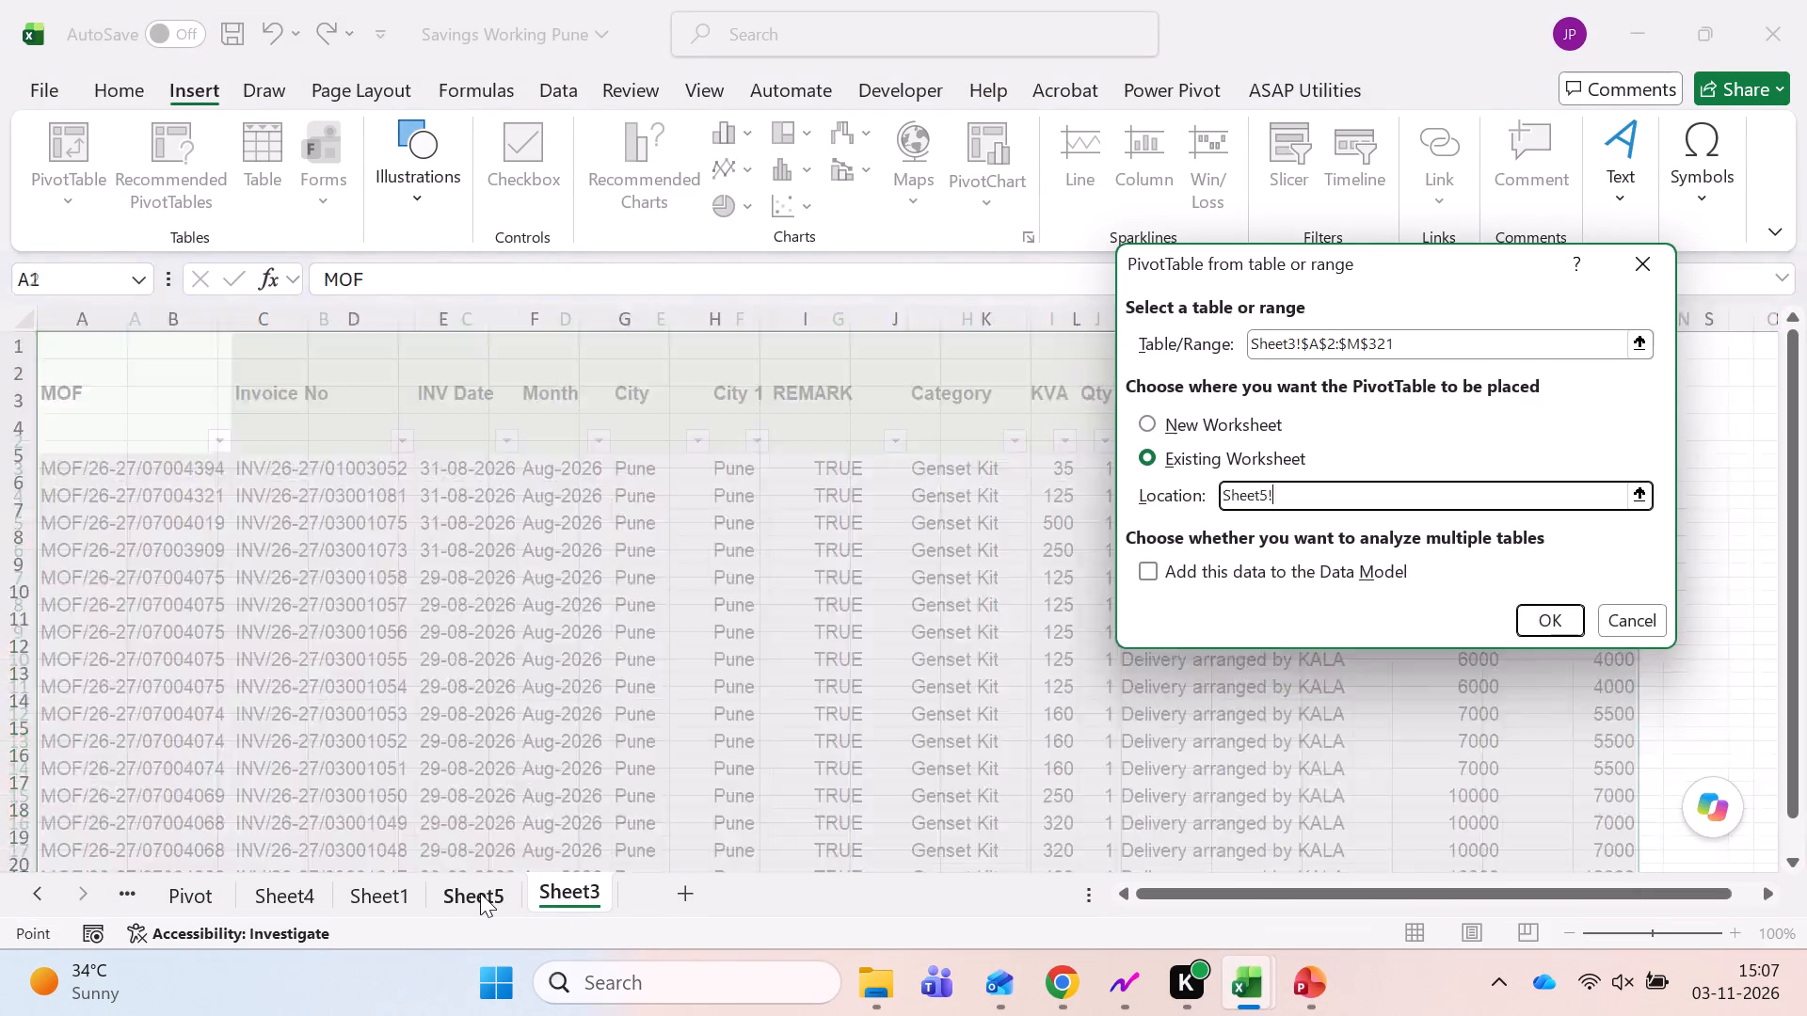
pyautogui.click(104, 404)
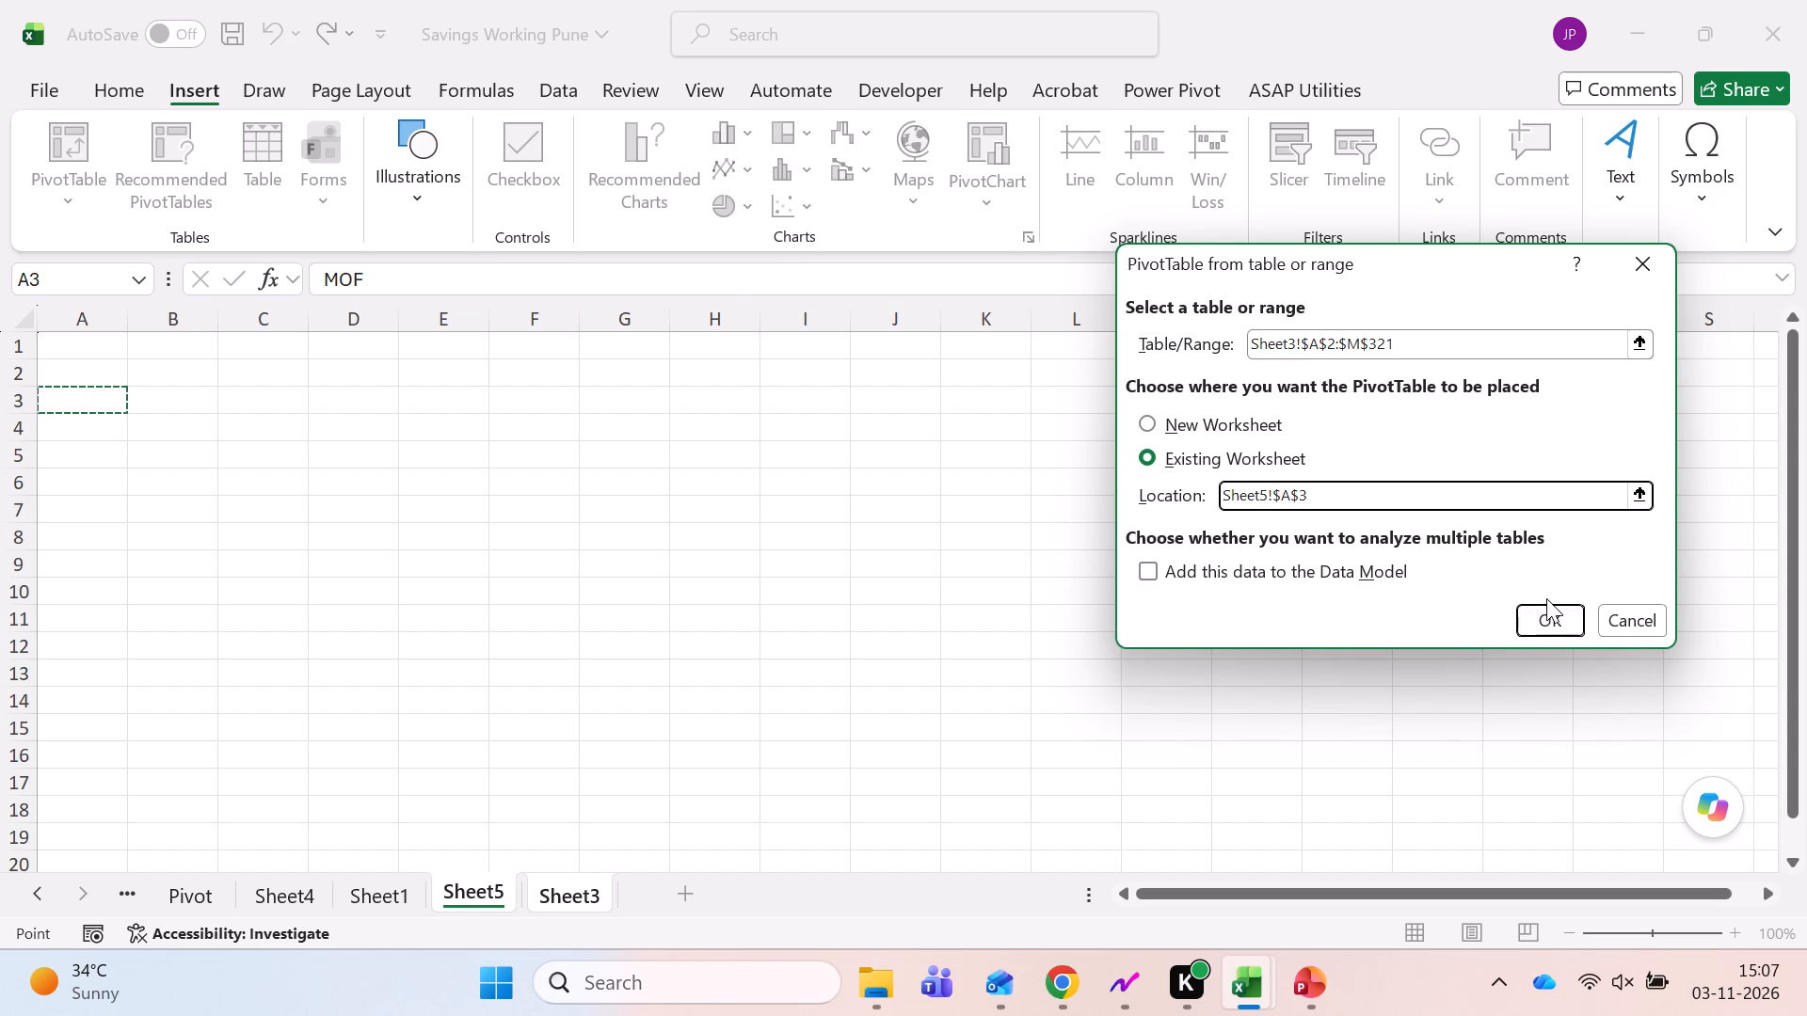
pyautogui.click(1547, 598)
pyautogui.click(1549, 619)
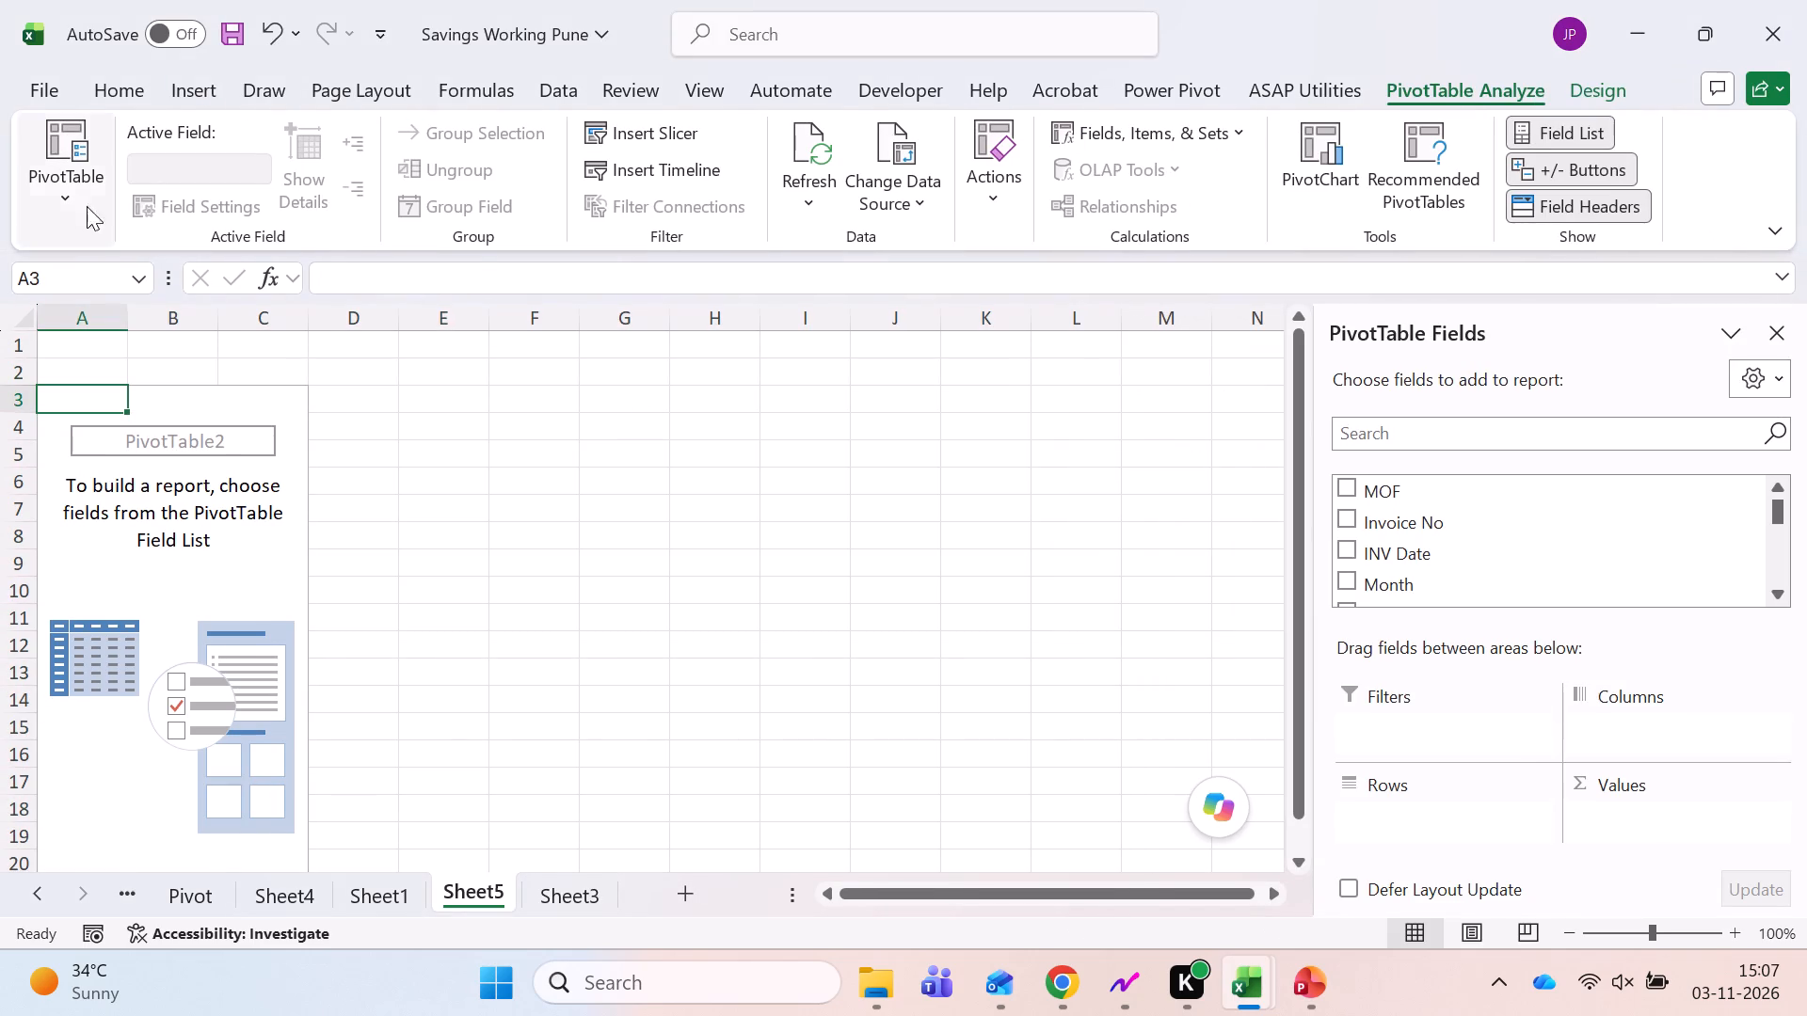
# Enable the classic PivotTable layout in the new pivot's display options.
pyautogui.click(55, 198)
pyautogui.click(149, 342)
pyautogui.click(162, 385)
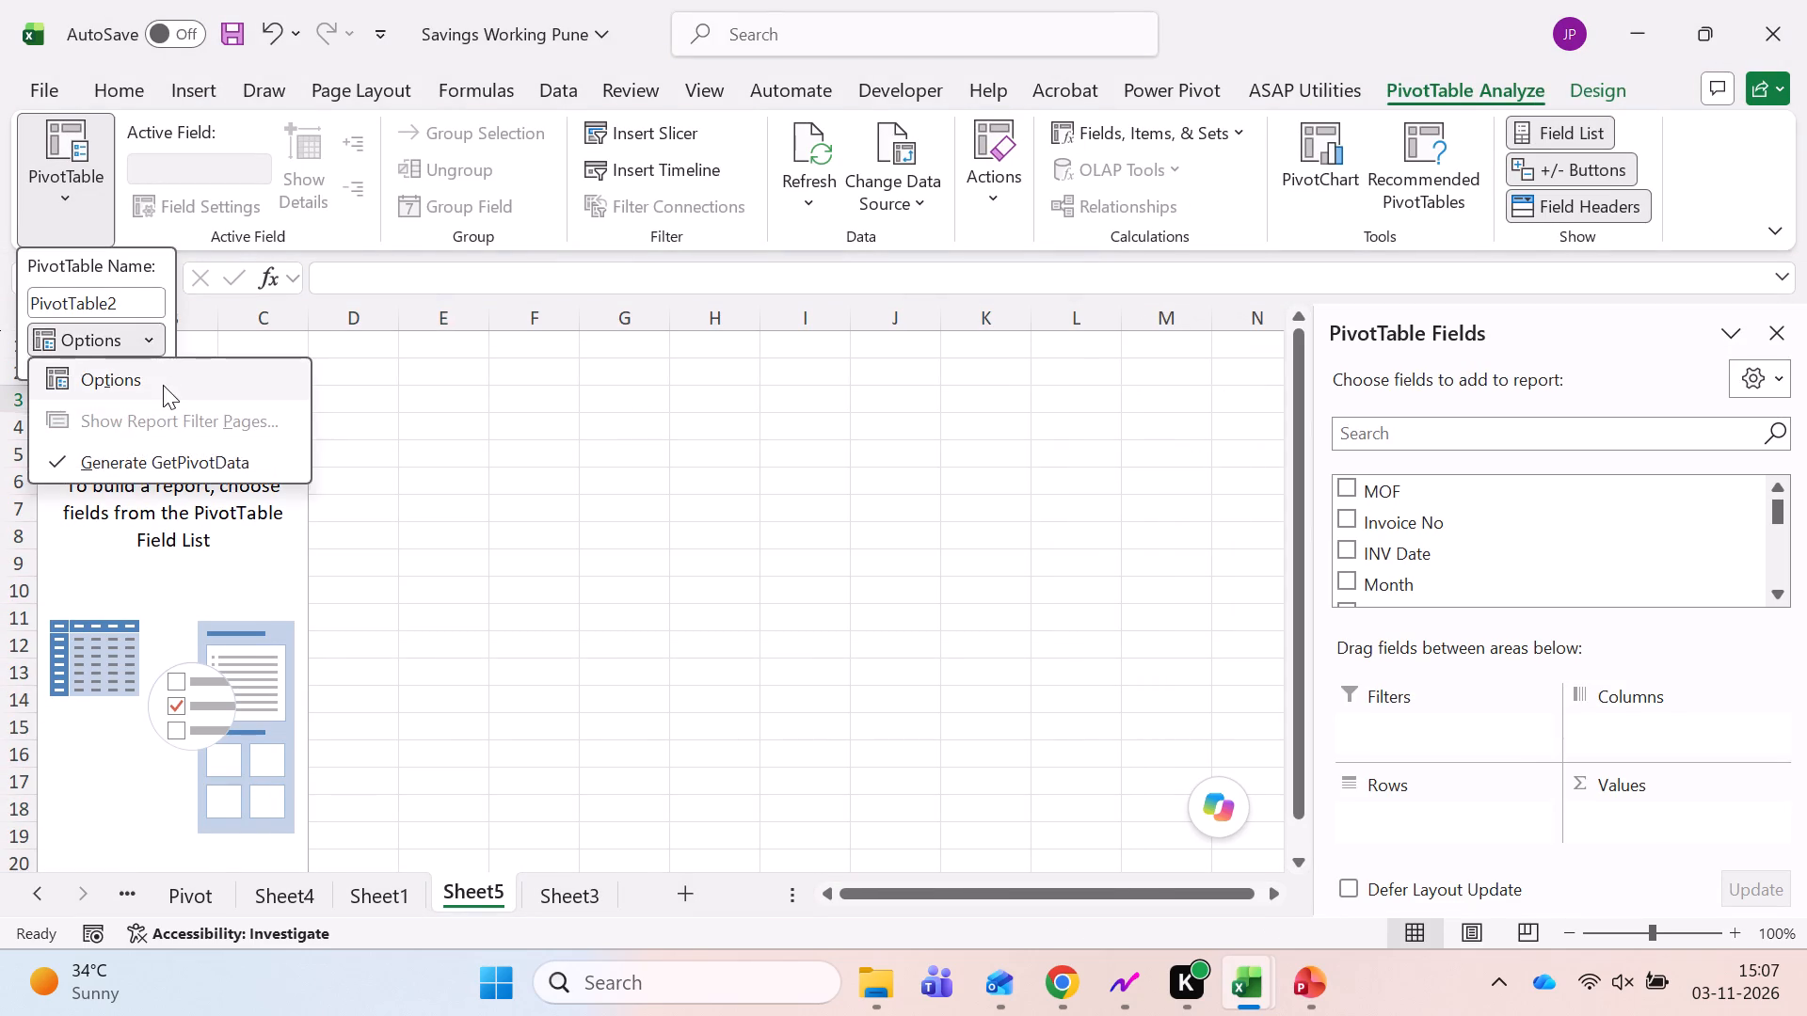
pyautogui.click(1591, 160)
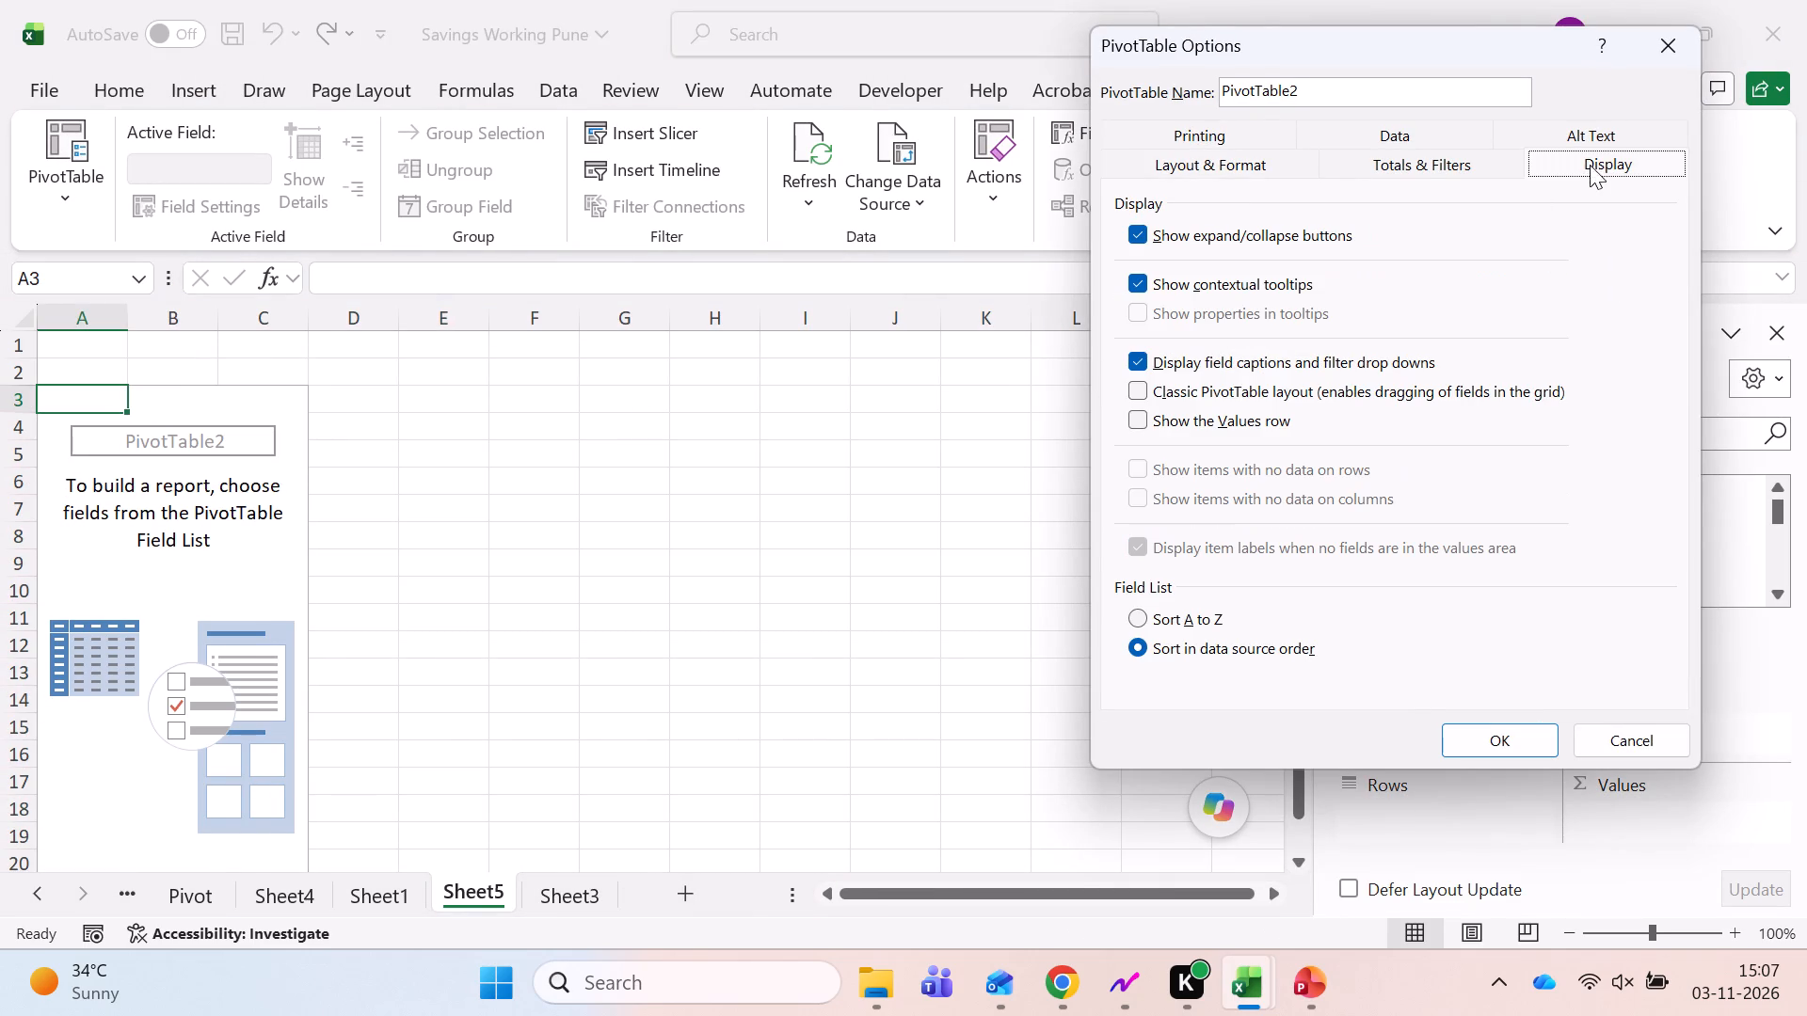
pyautogui.click(1176, 394)
pyautogui.click(1472, 730)
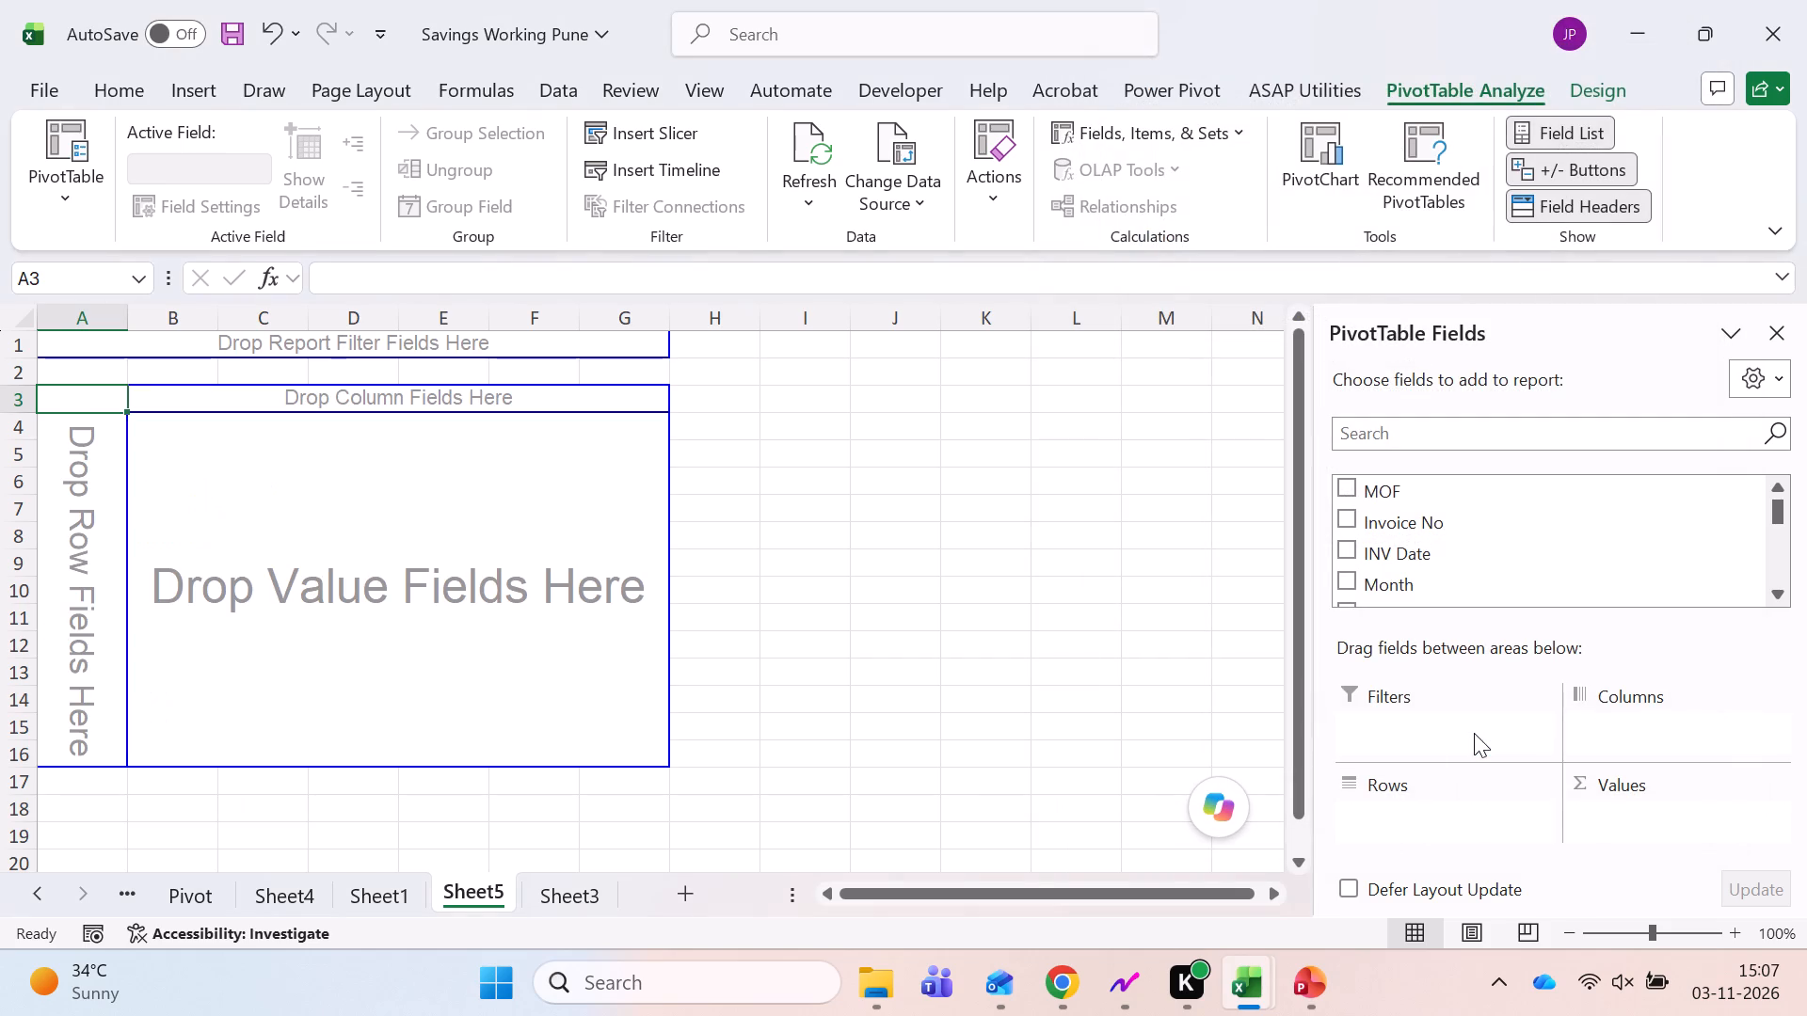
# Add the Month field to the new pivot as a report filter.
pyautogui.moveTo(1396, 585); pyautogui.dragTo(1446, 732)
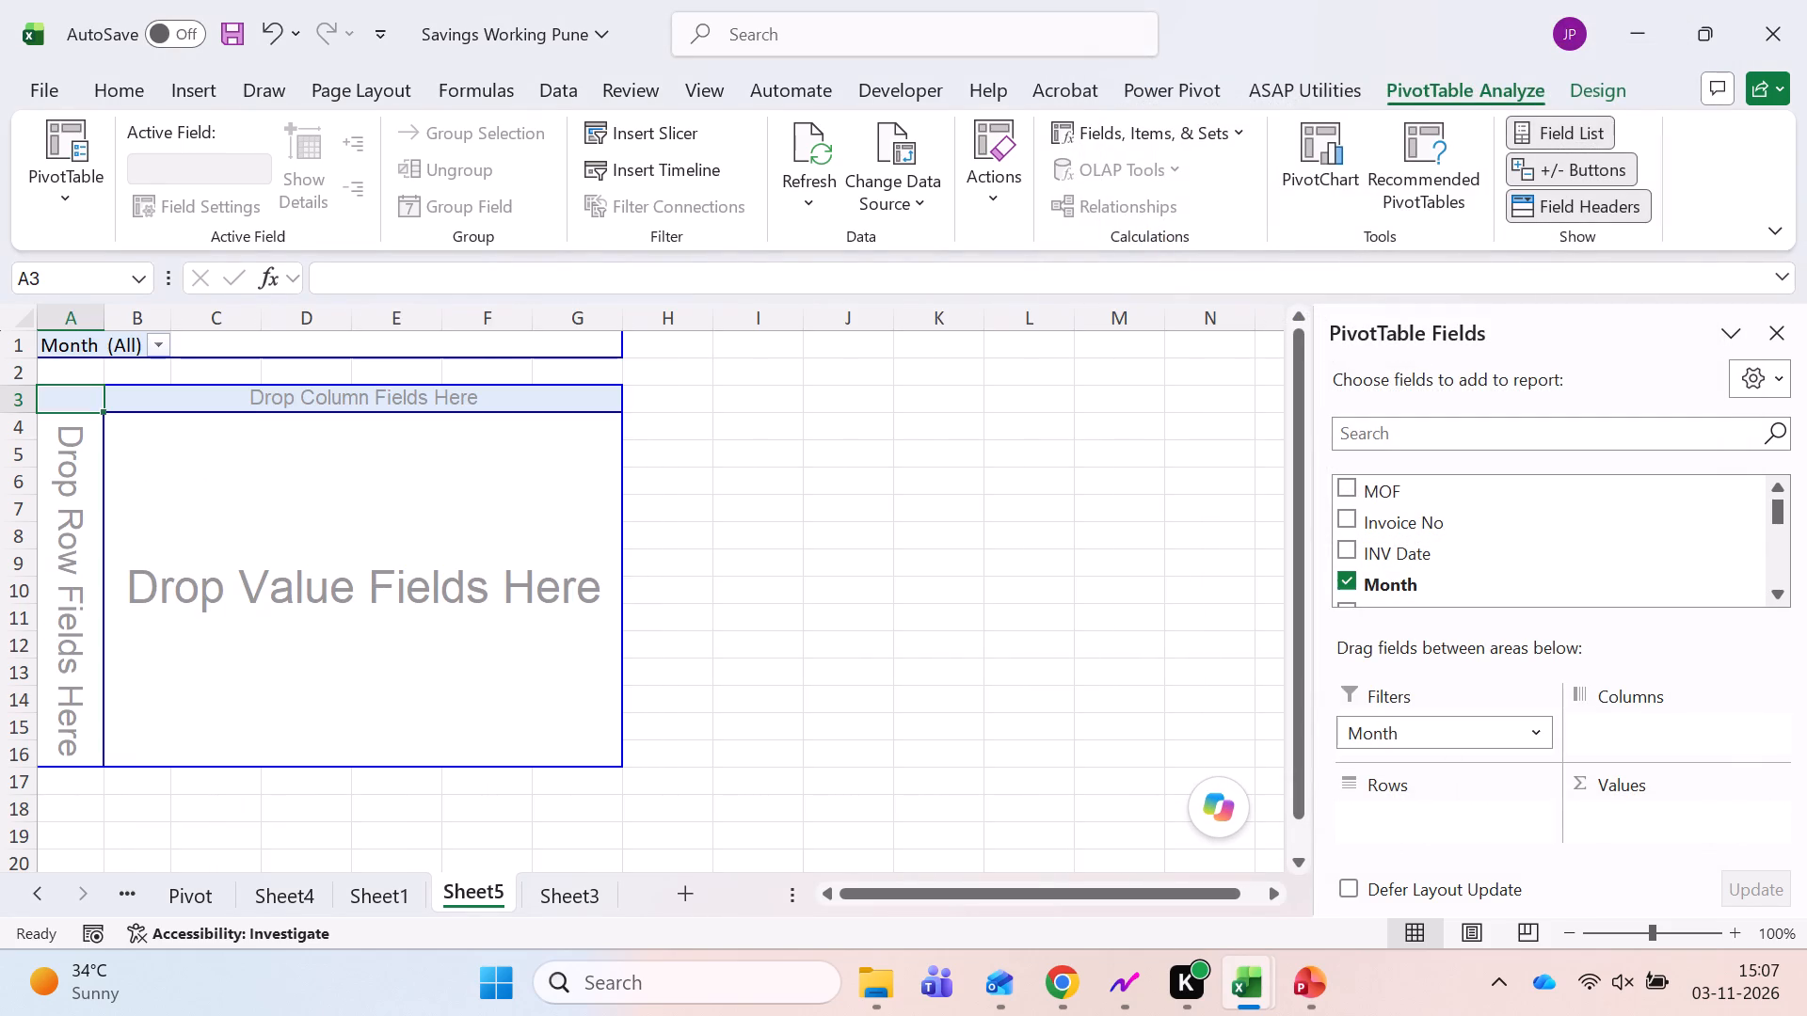
# Add the INV Date field to the row area of the new pivot on Sheet5.
pyautogui.click(156, 345)
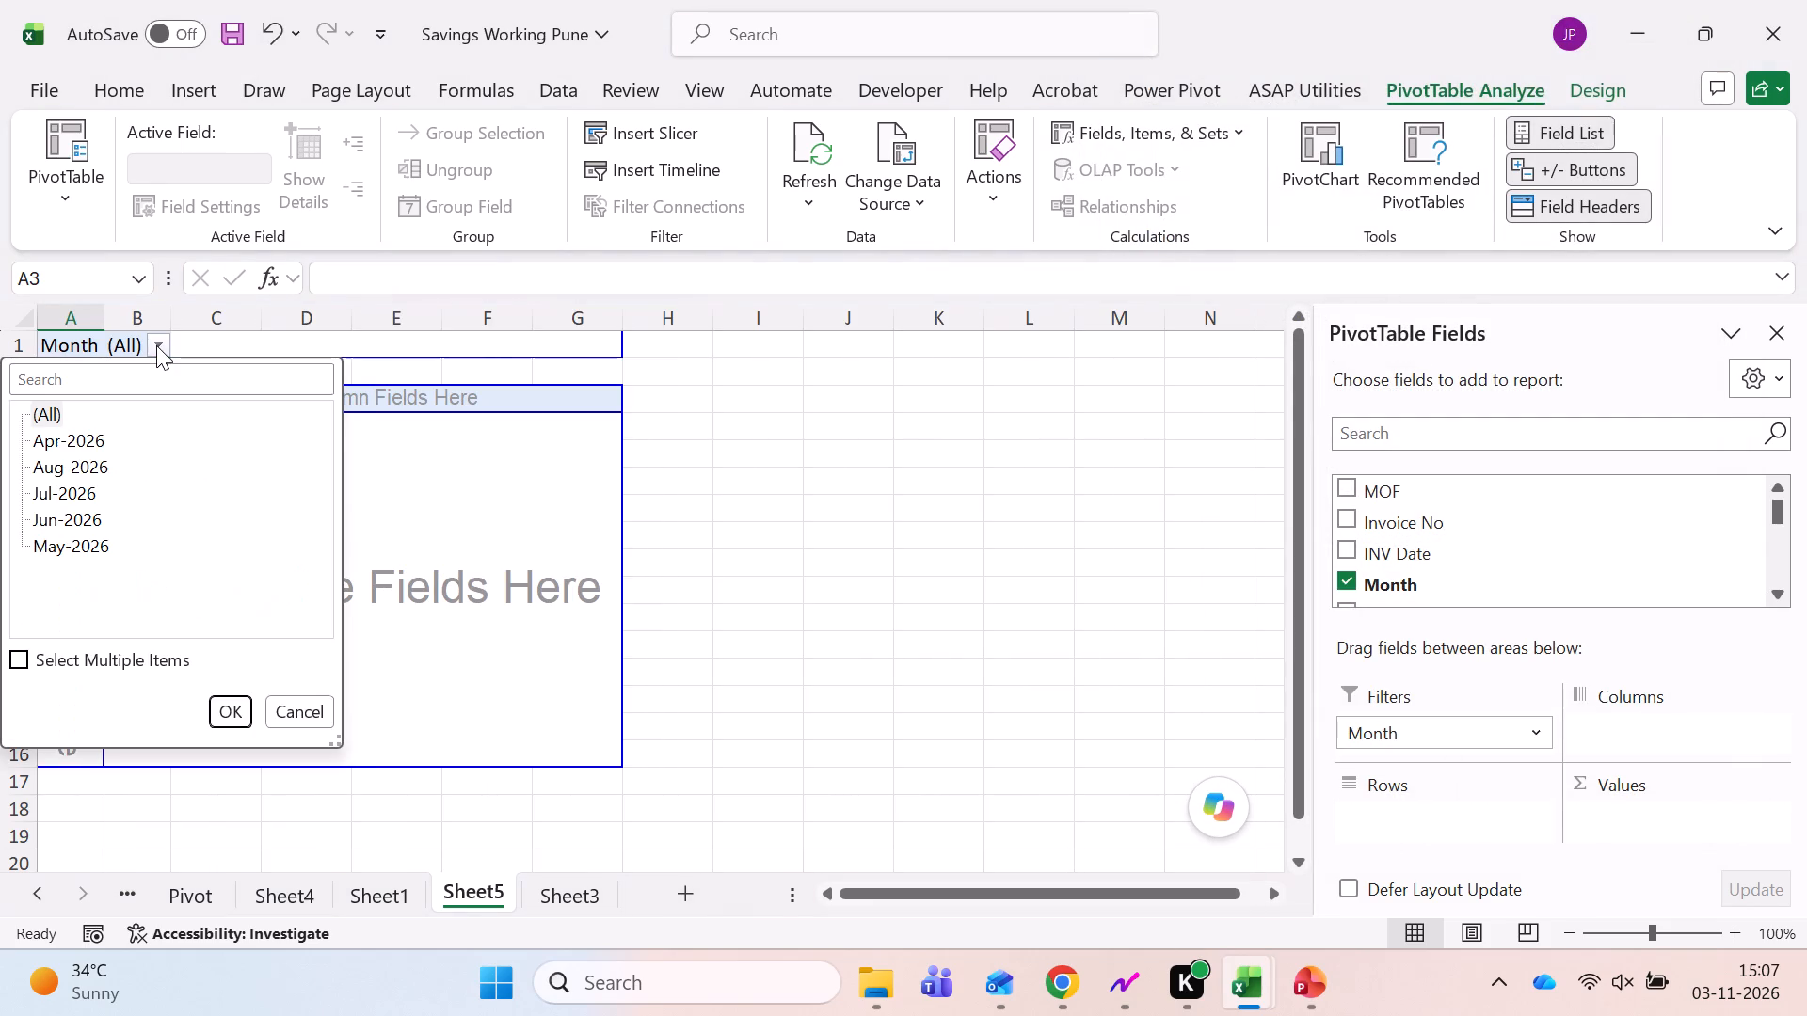
pyautogui.click(156, 345)
pyautogui.moveTo(1345, 539); pyautogui.dragTo(1378, 675)
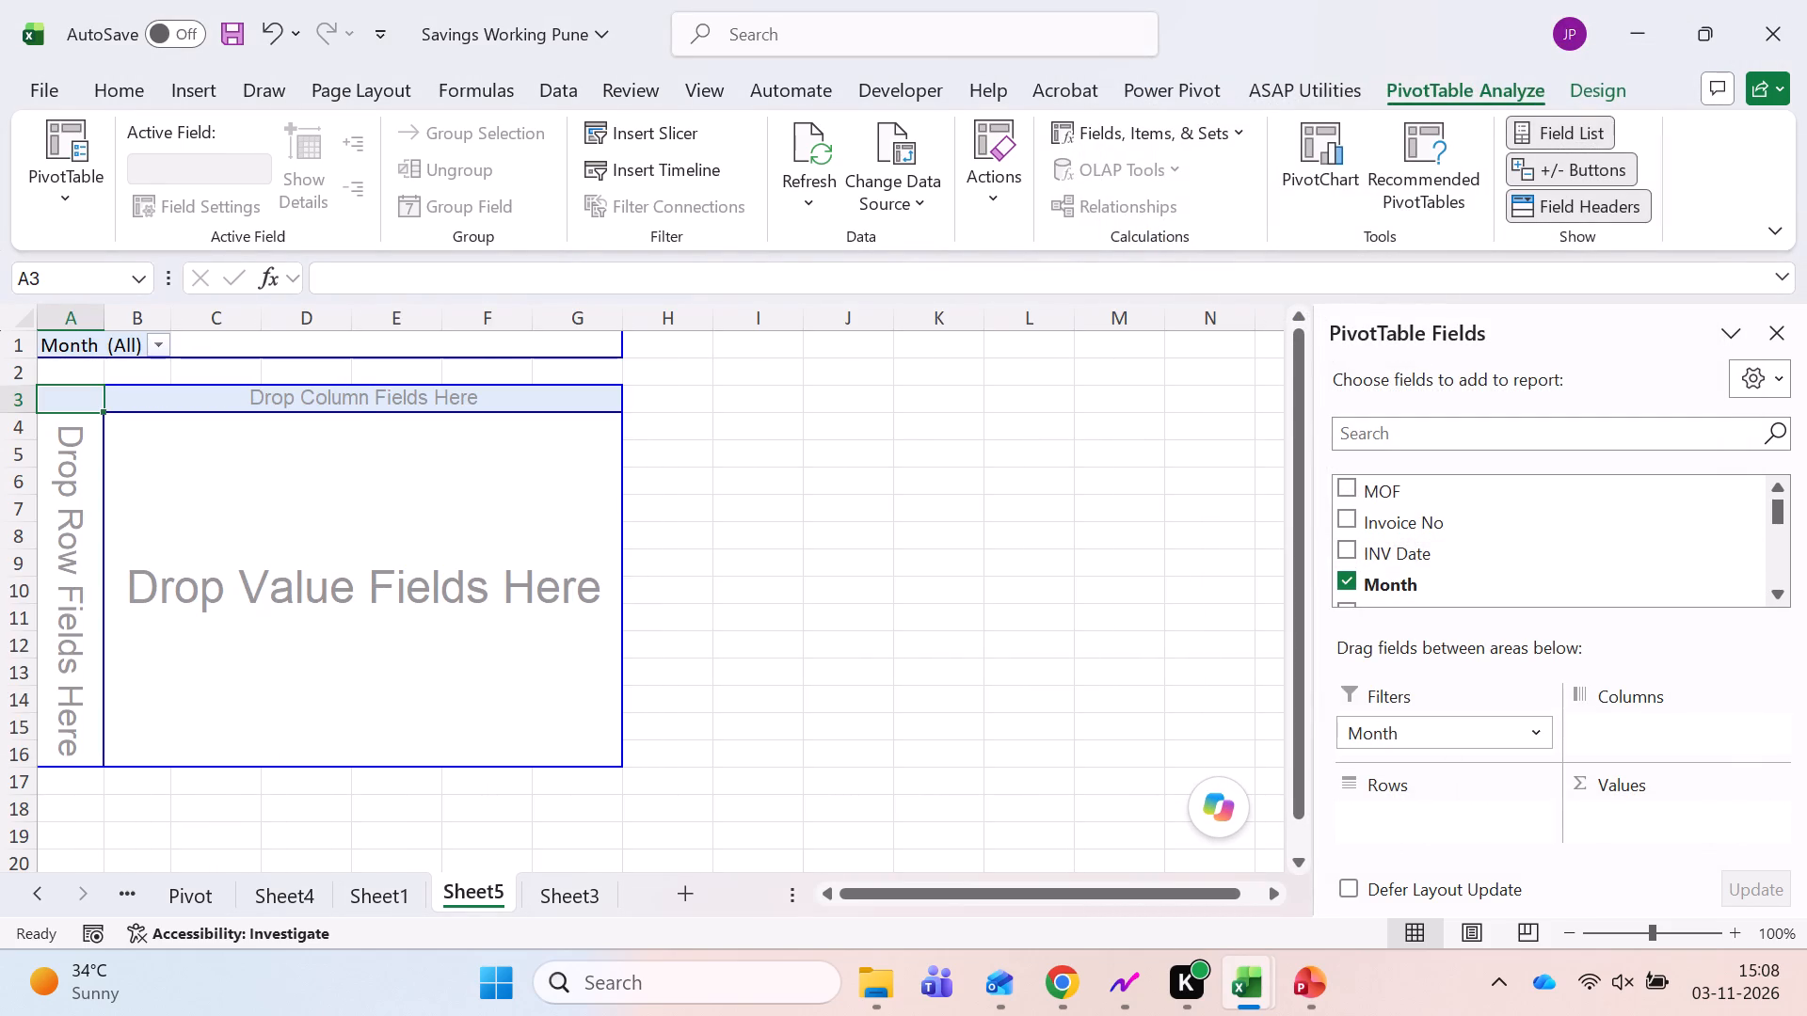
pyautogui.moveTo(1378, 675); pyautogui.dragTo(1399, 808)
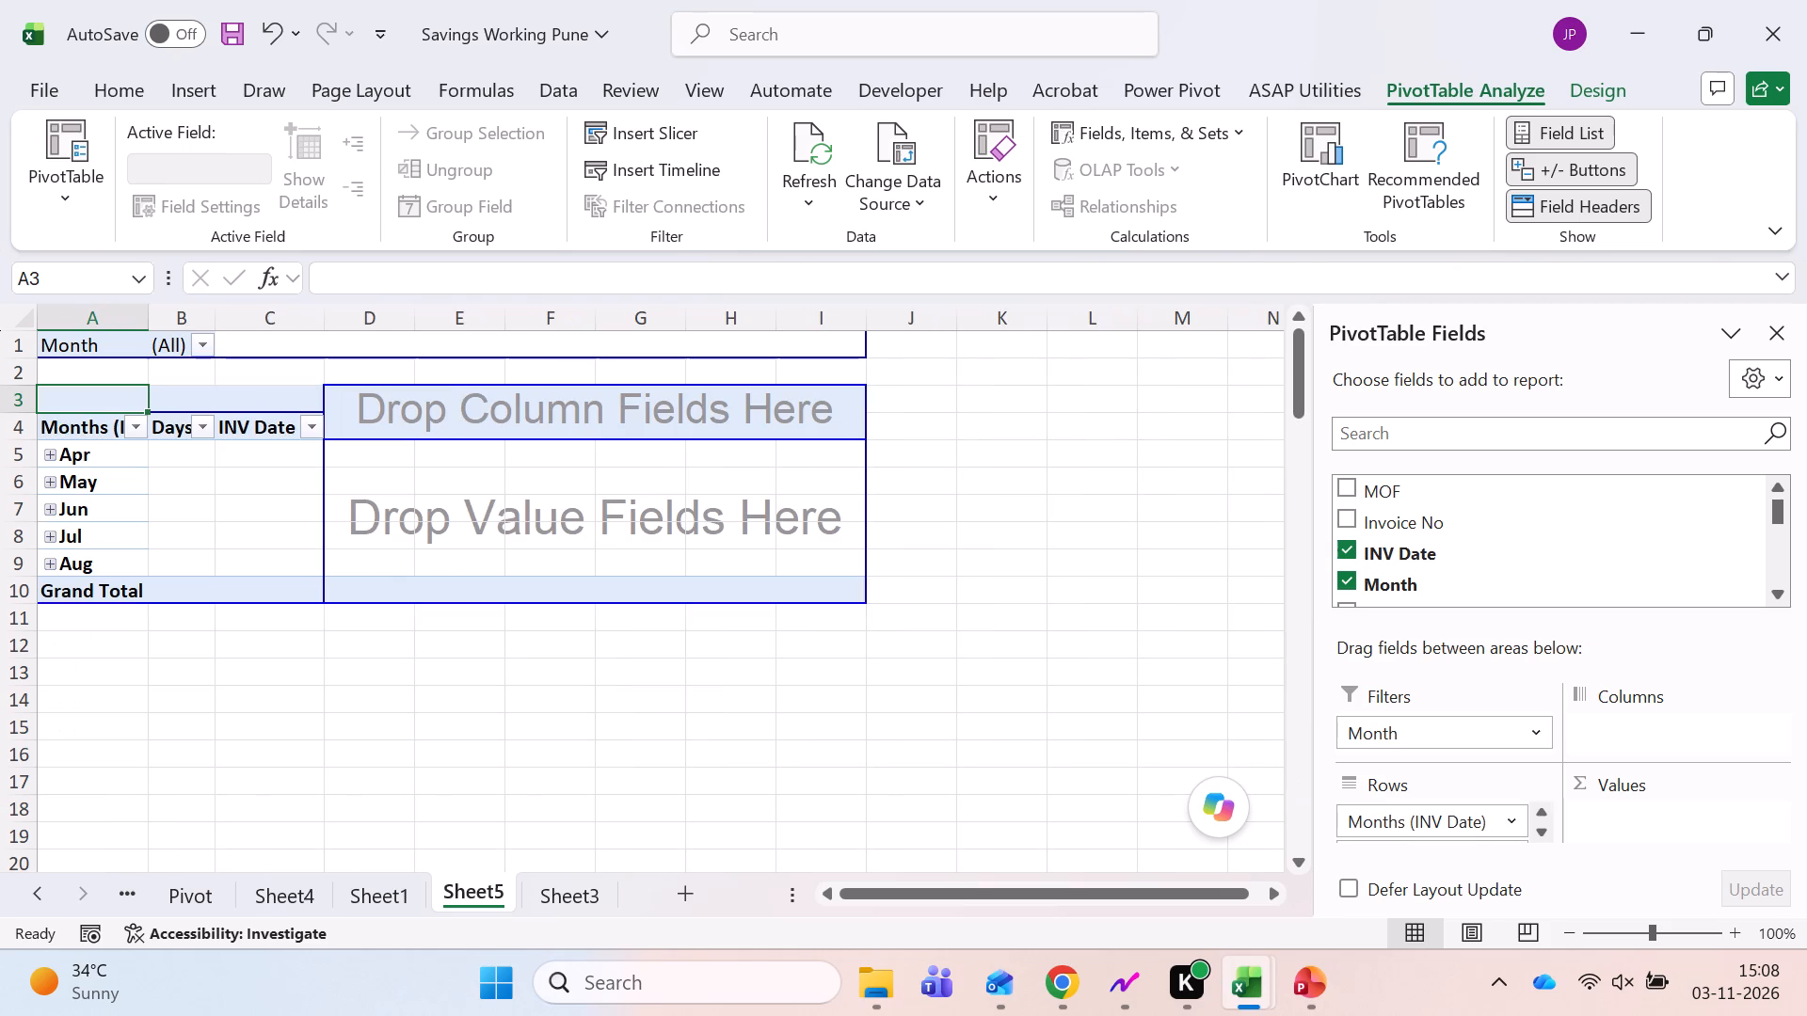
# Allow multiple items in the pivot's Month report filter, with all months selected.
pyautogui.click(208, 361)
pyautogui.click(201, 344)
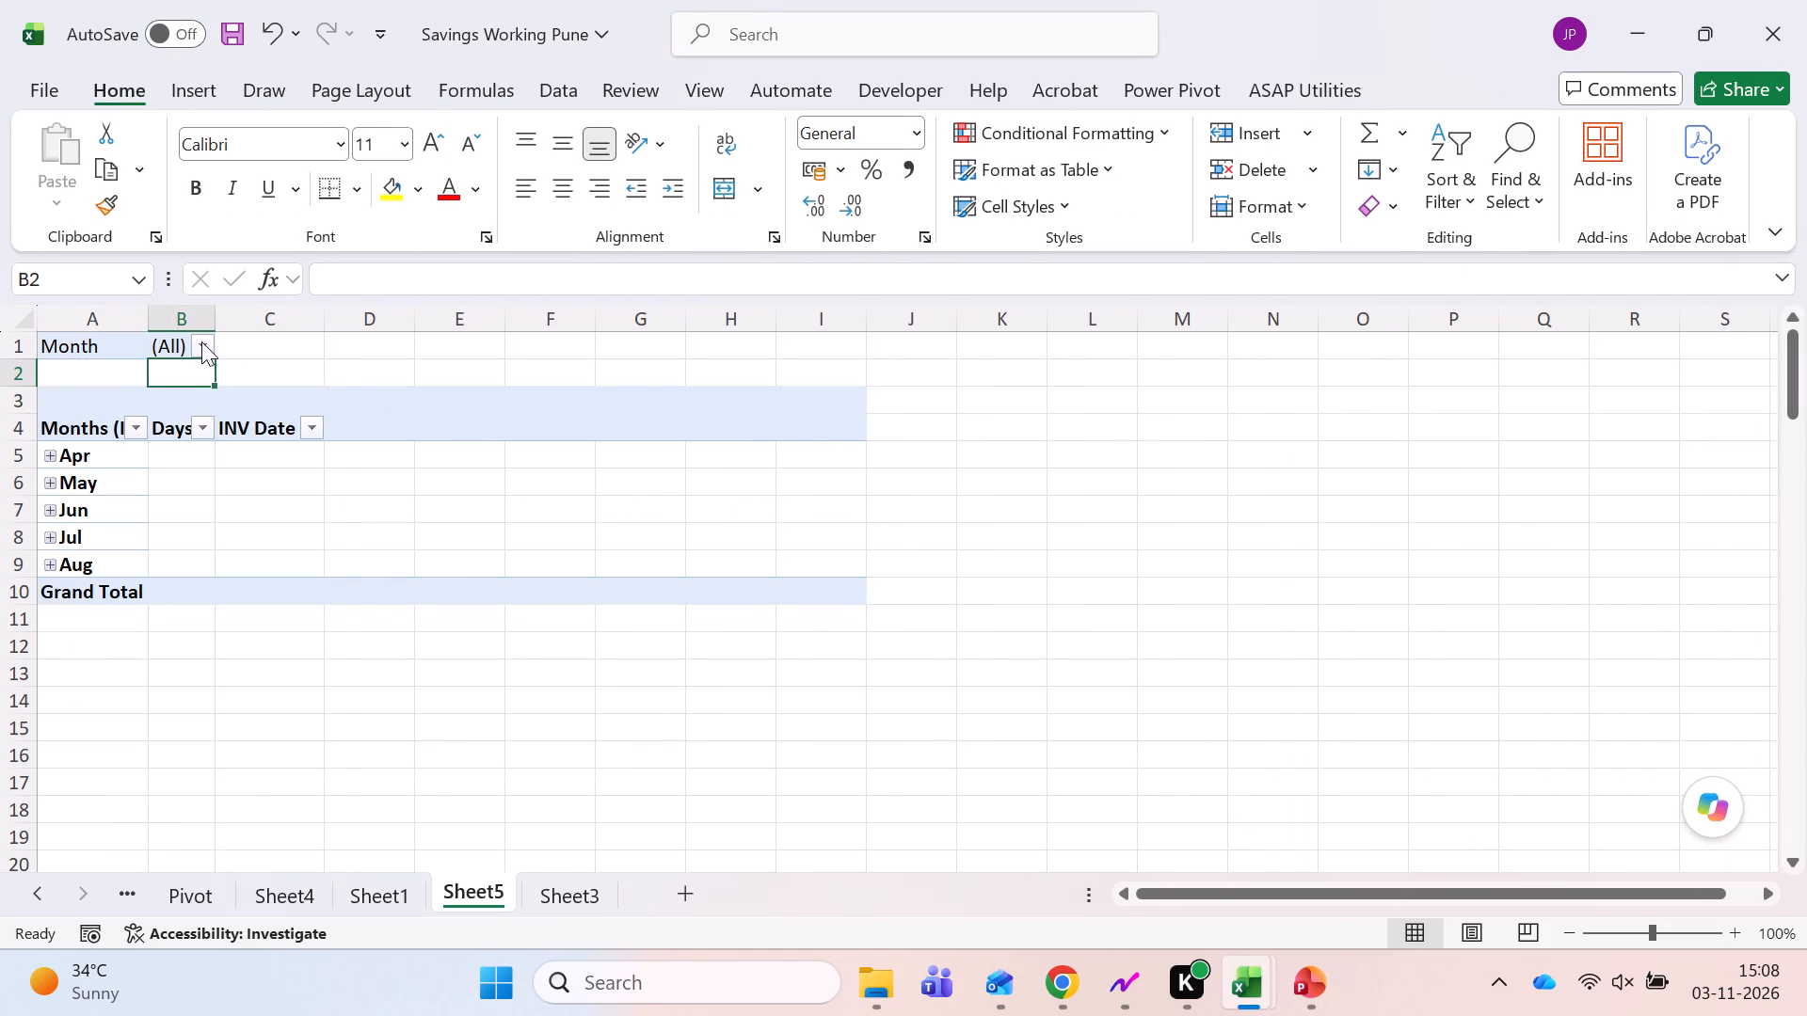
pyautogui.click(35, 421)
pyautogui.click(30, 411)
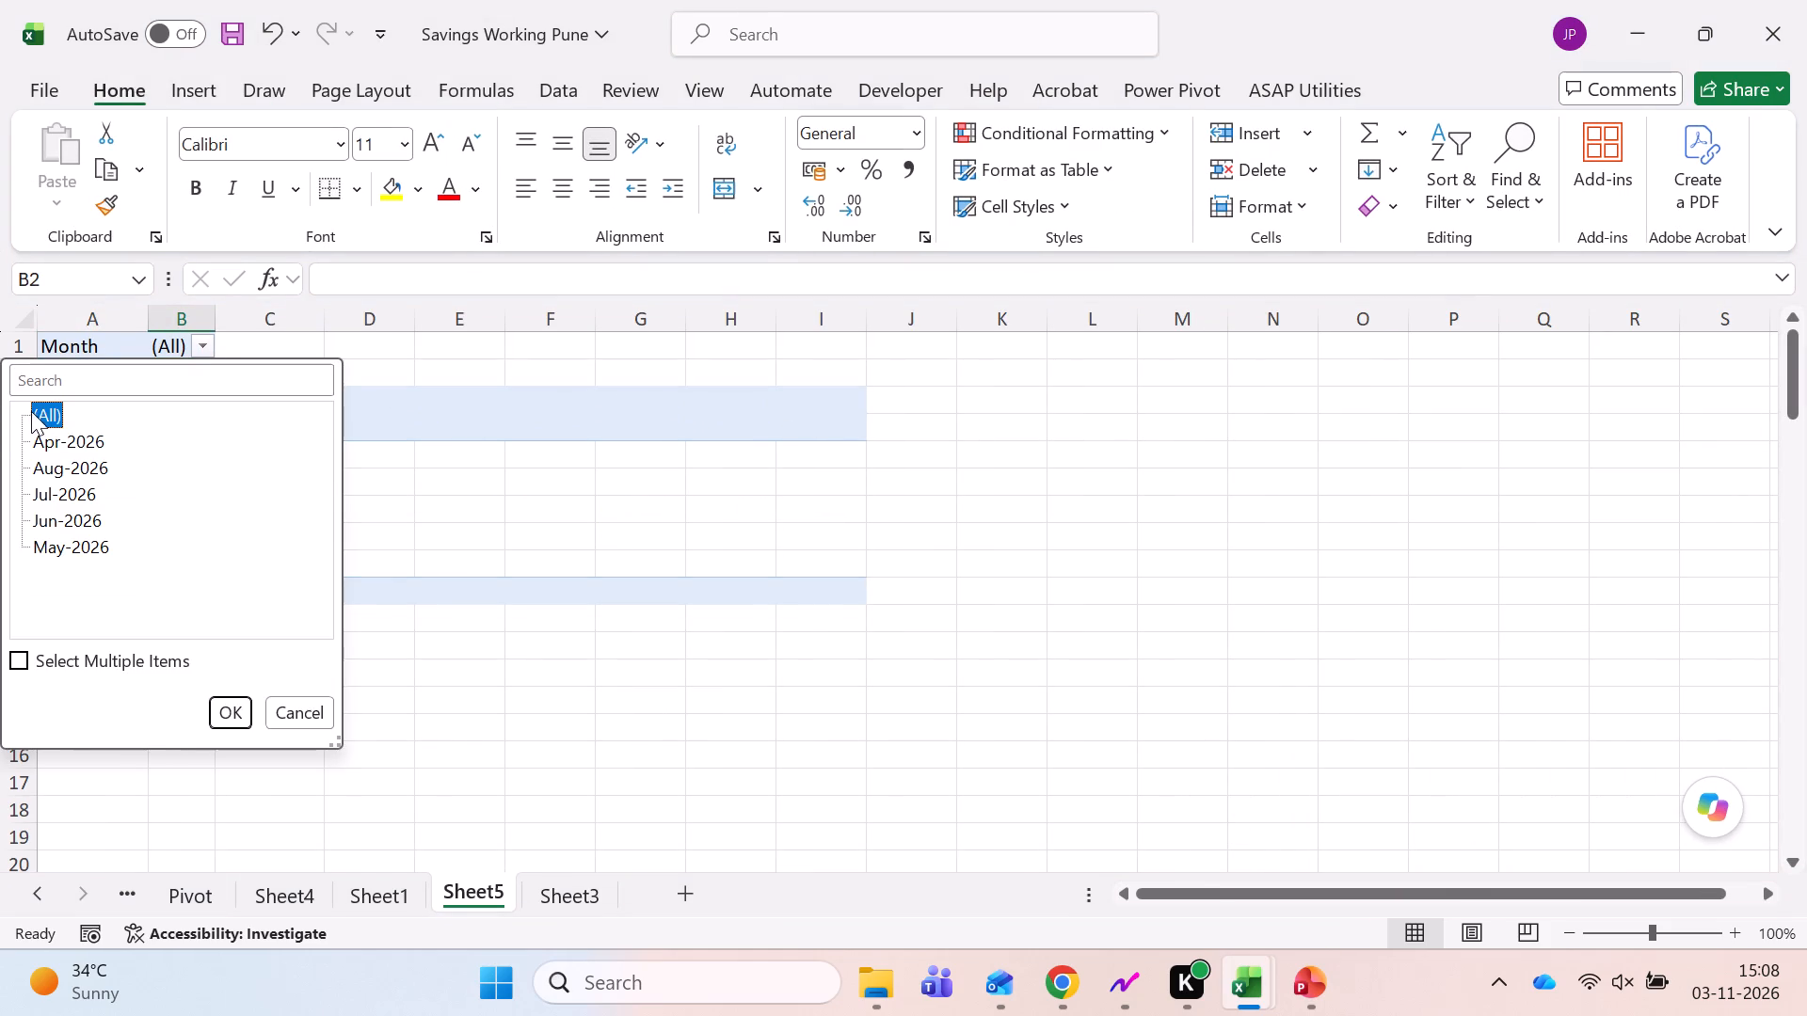
pyautogui.click(22, 665)
pyautogui.click(39, 415)
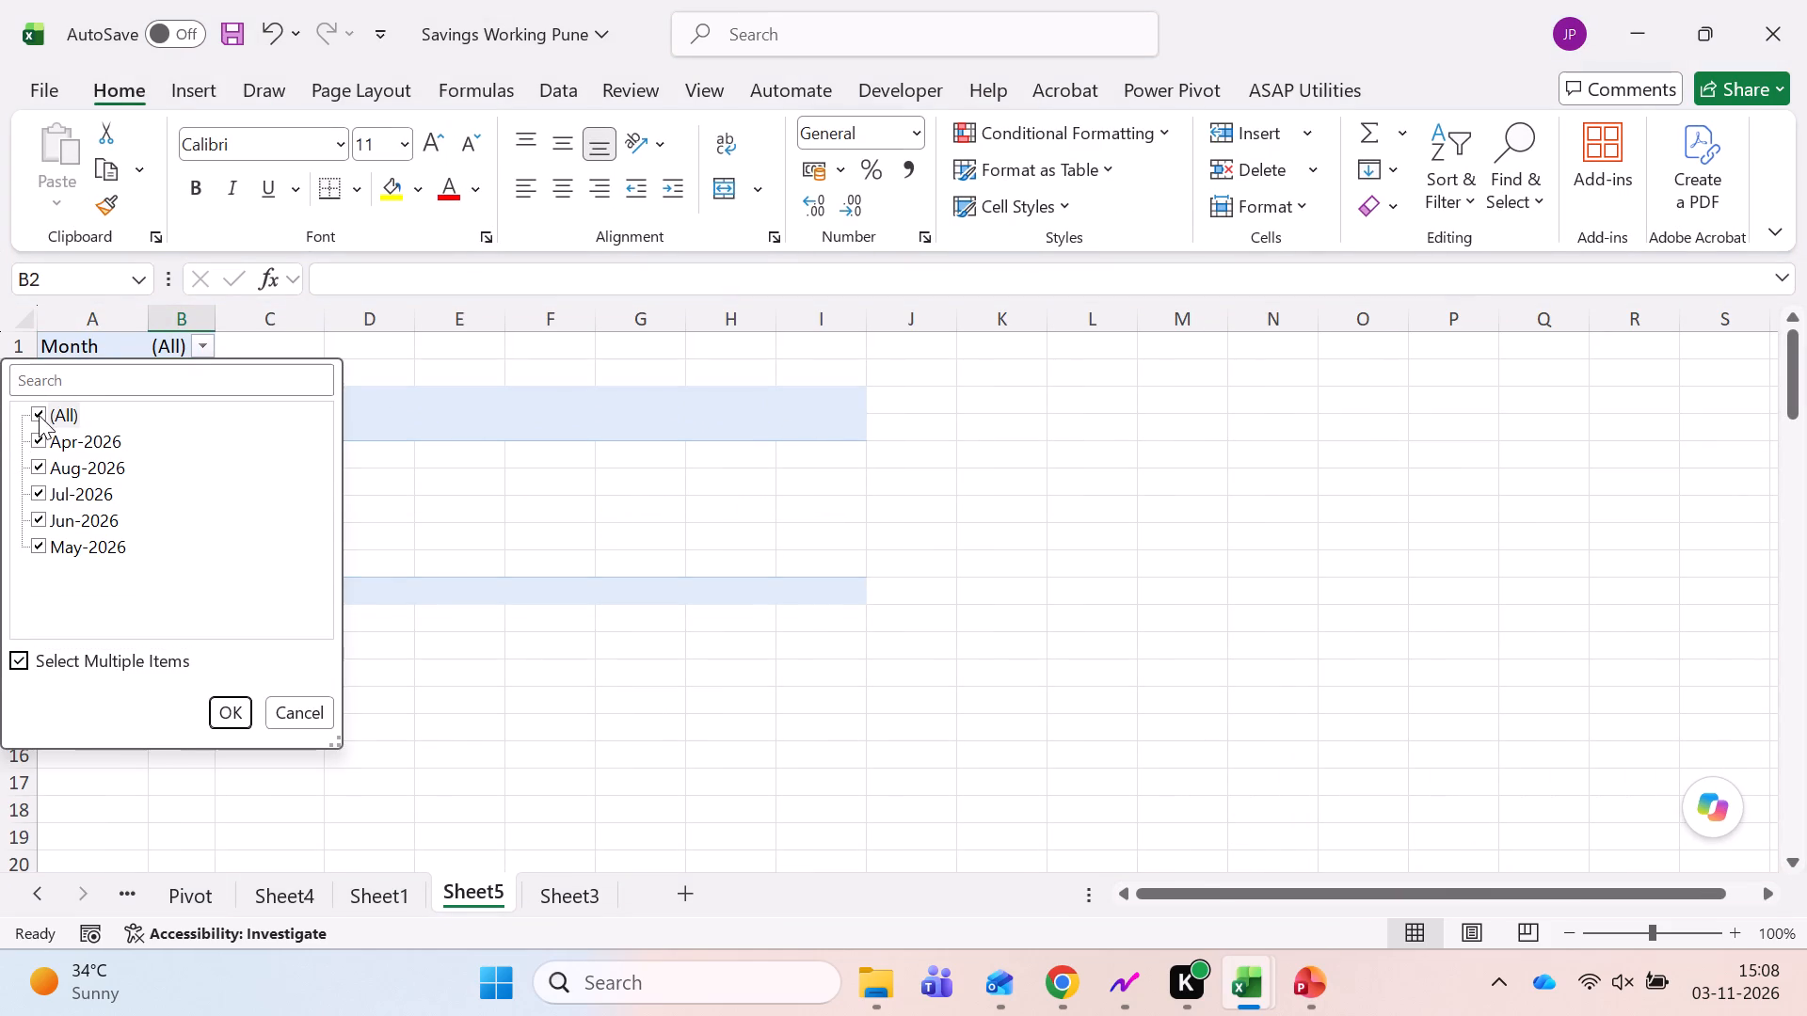
pyautogui.click(43, 436)
pyautogui.click(40, 403)
pyautogui.click(217, 712)
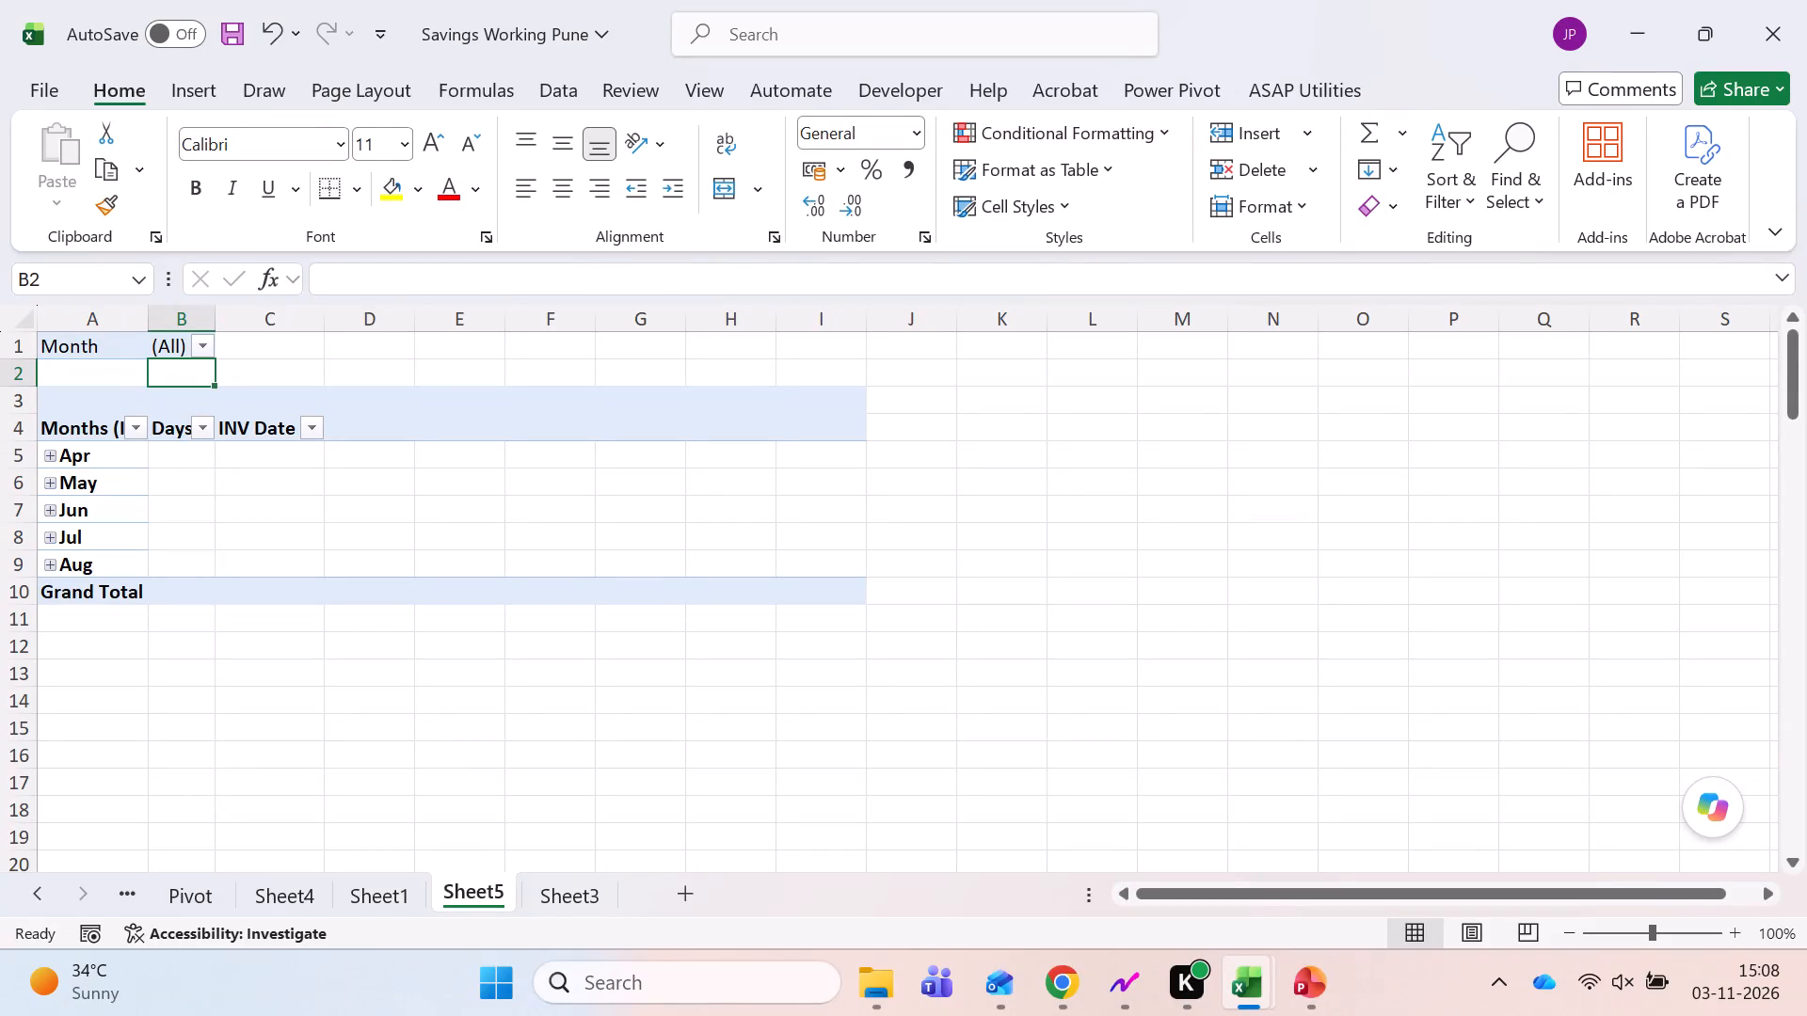
# Remove the Months (INV Date) grouping from the pivot's row fields.
pyautogui.click(152, 483)
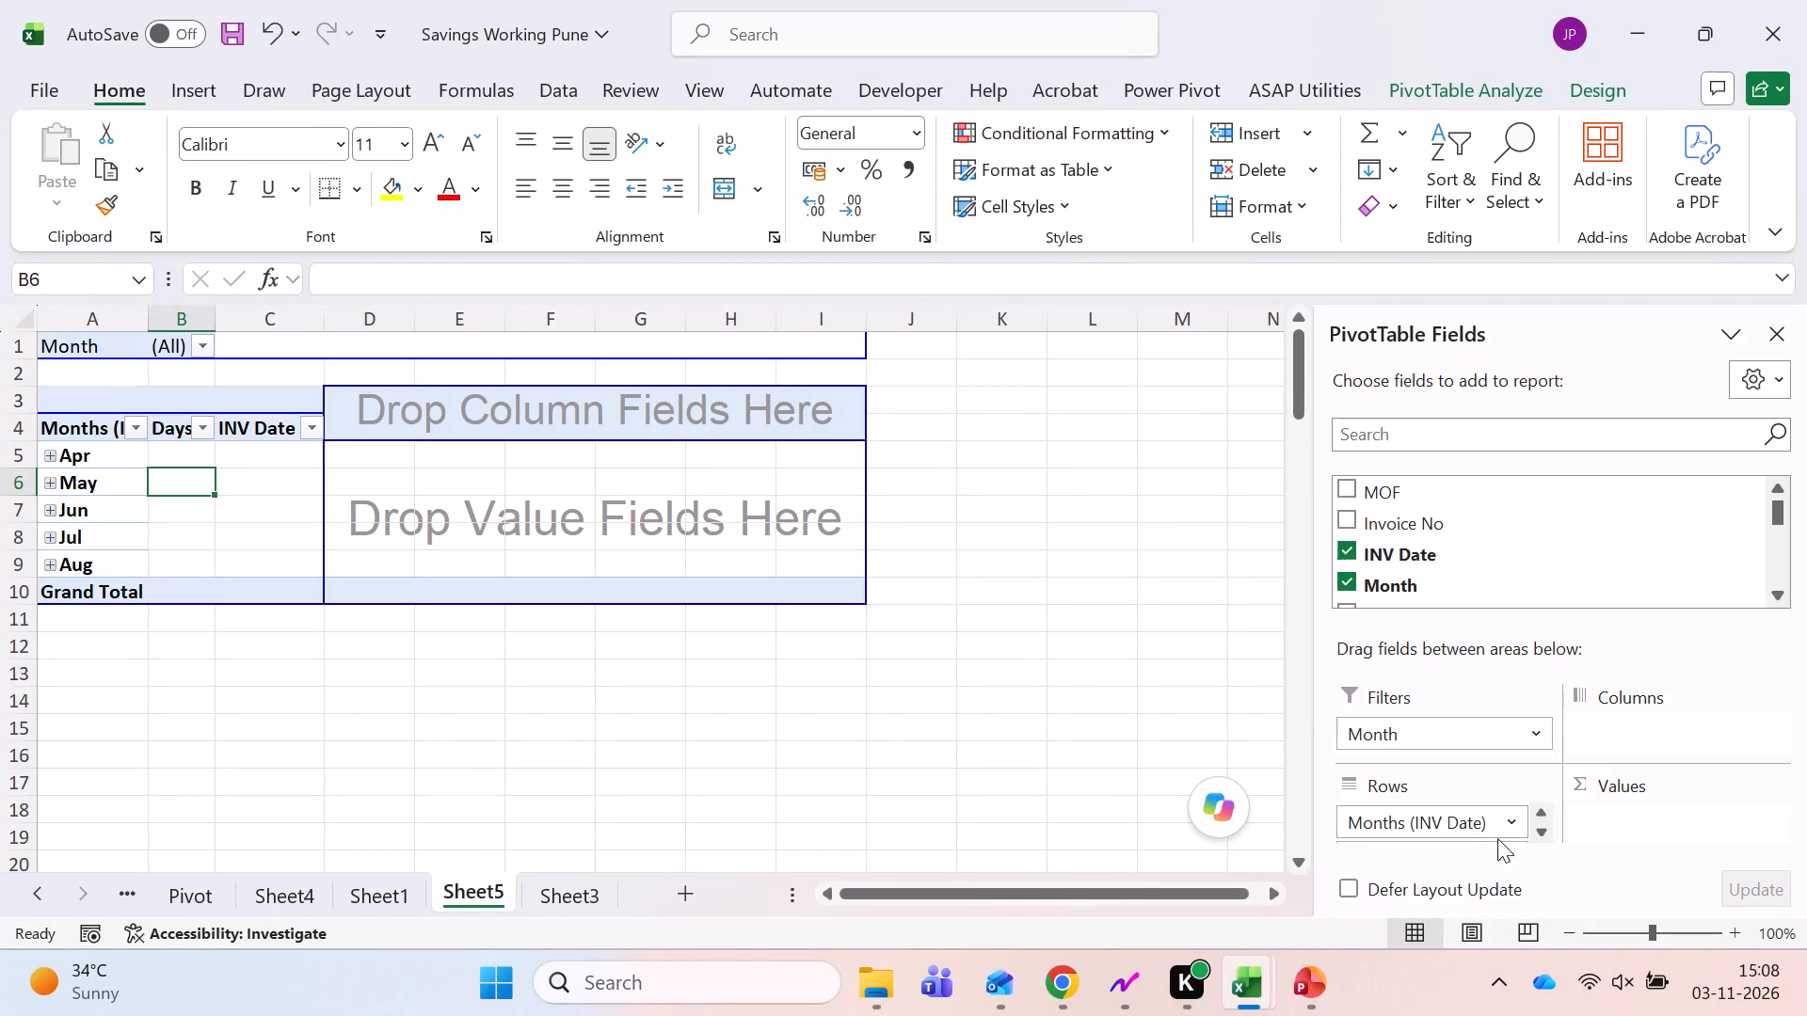
pyautogui.click(1516, 811)
pyautogui.click(1419, 752)
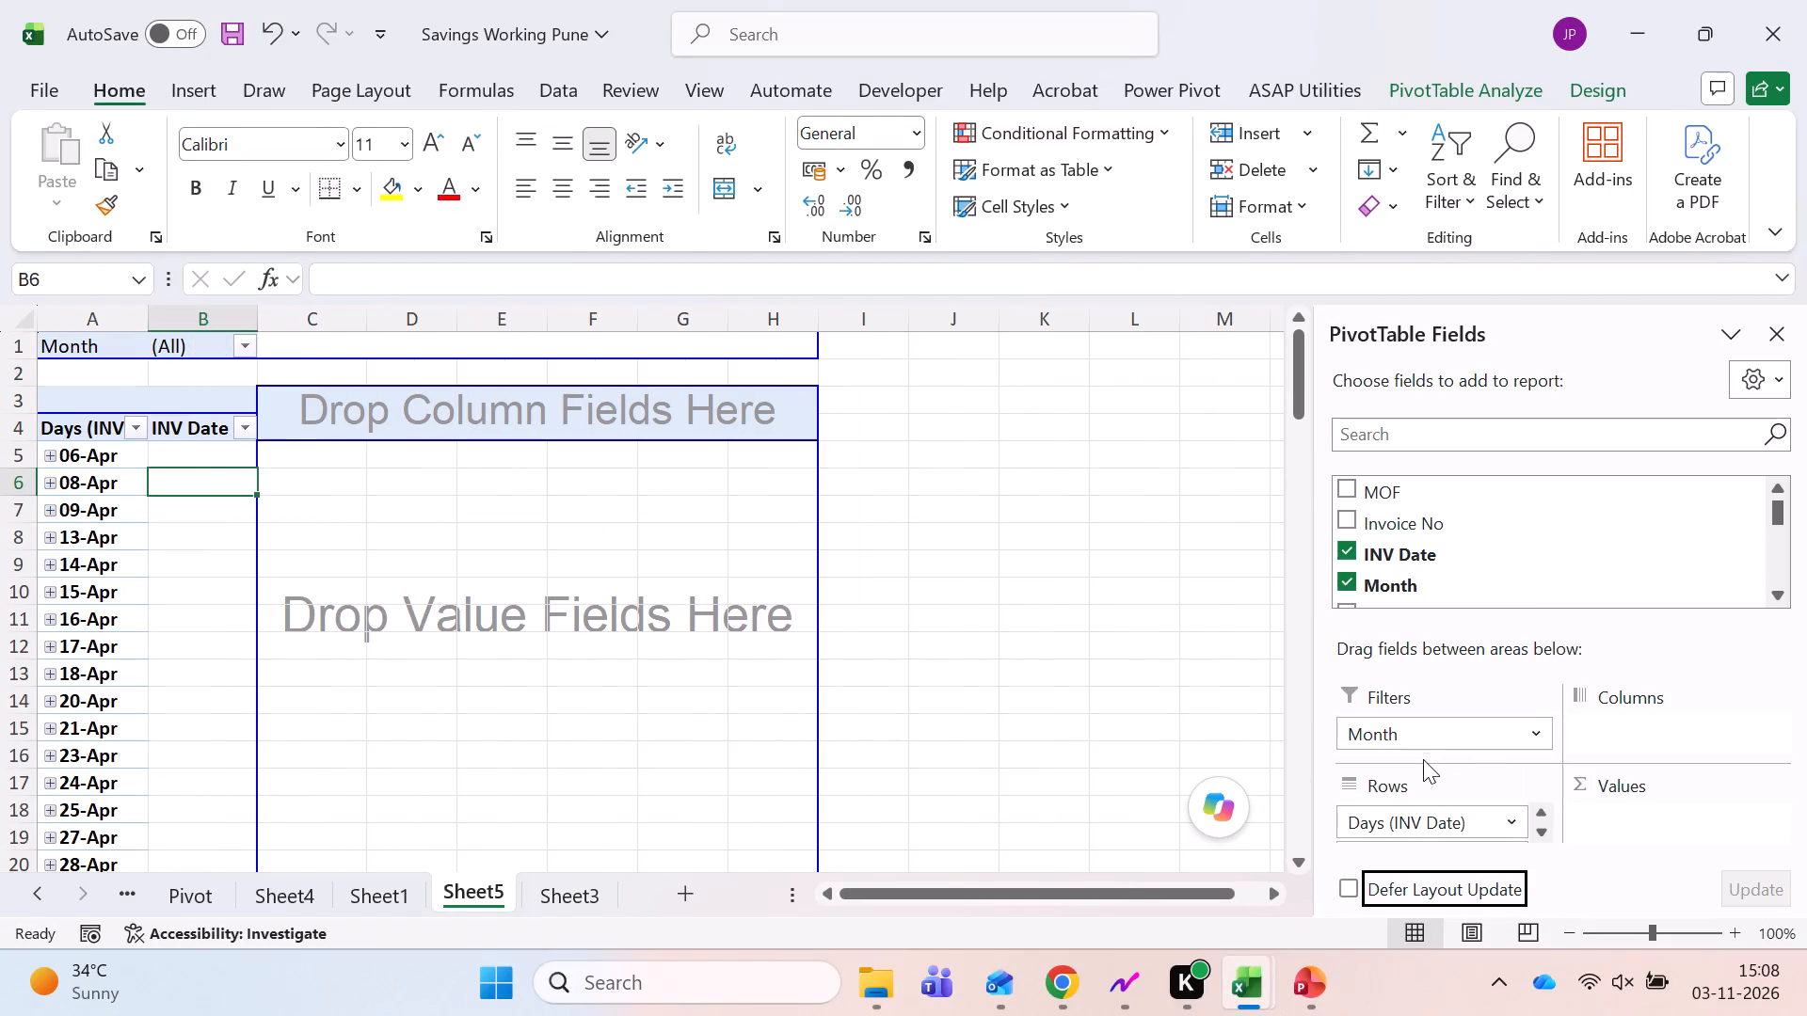
# Review the pivot's date rows on Sheet5, the layout of the Sheet4 pivot and the source data on Sheet3.
pyautogui.scroll(-8, 749, 641)
pyautogui.scroll(1, 749, 641)
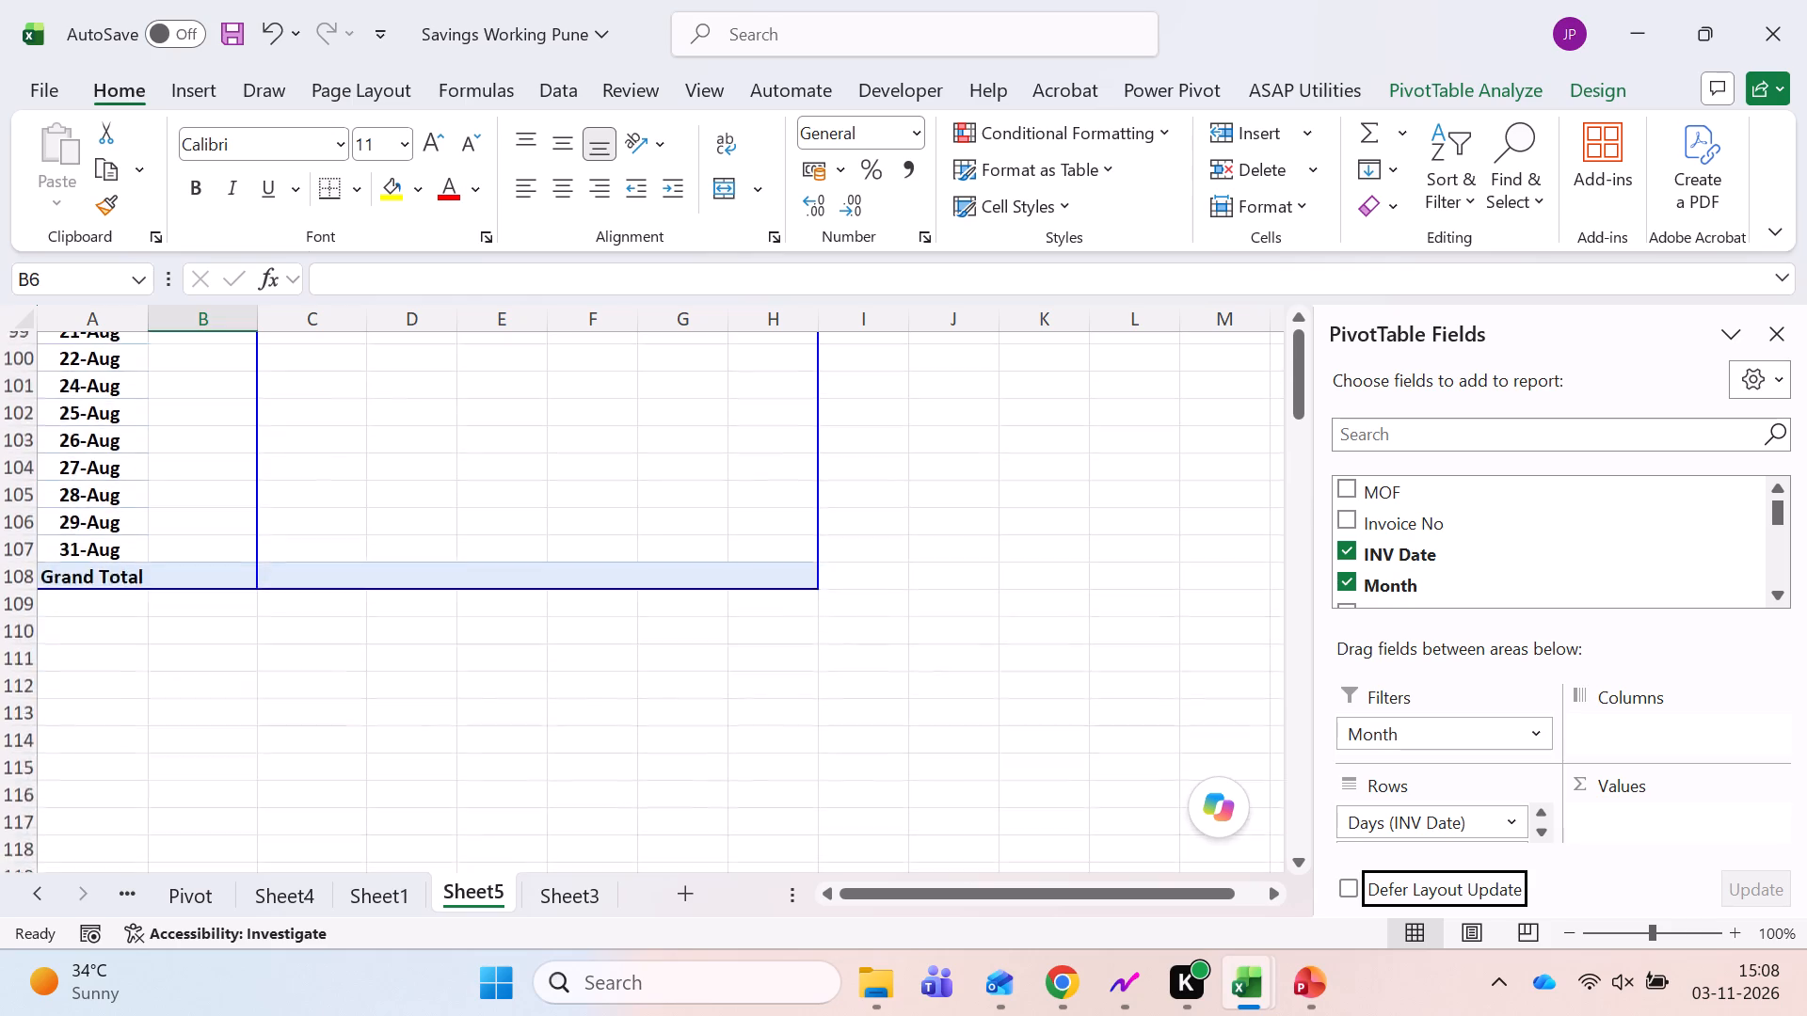
pyautogui.scroll(1, 749, 641)
pyautogui.hotkey('ctrl', 'pageup')
pyautogui.hotkey('ctrl', 'pageup')
pyautogui.hotkey('ctrl', 'pageup')
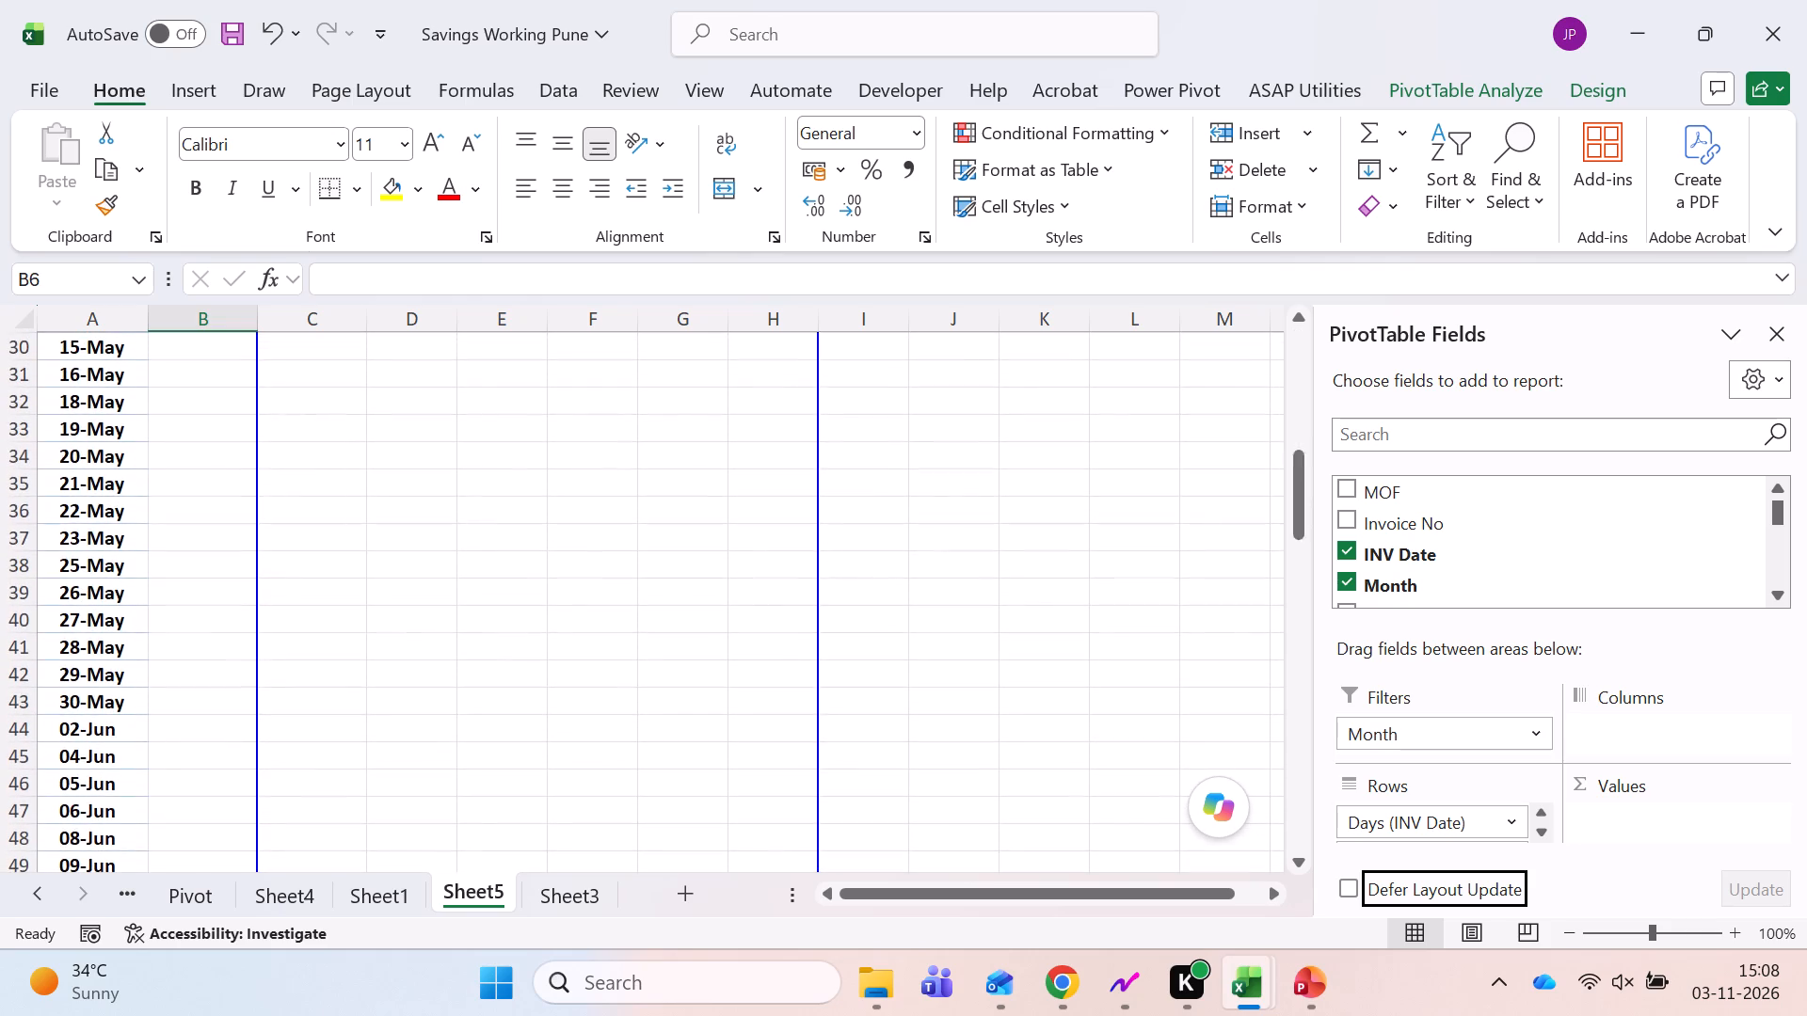
pyautogui.click(313, 875)
pyautogui.scroll(3, 367, 712)
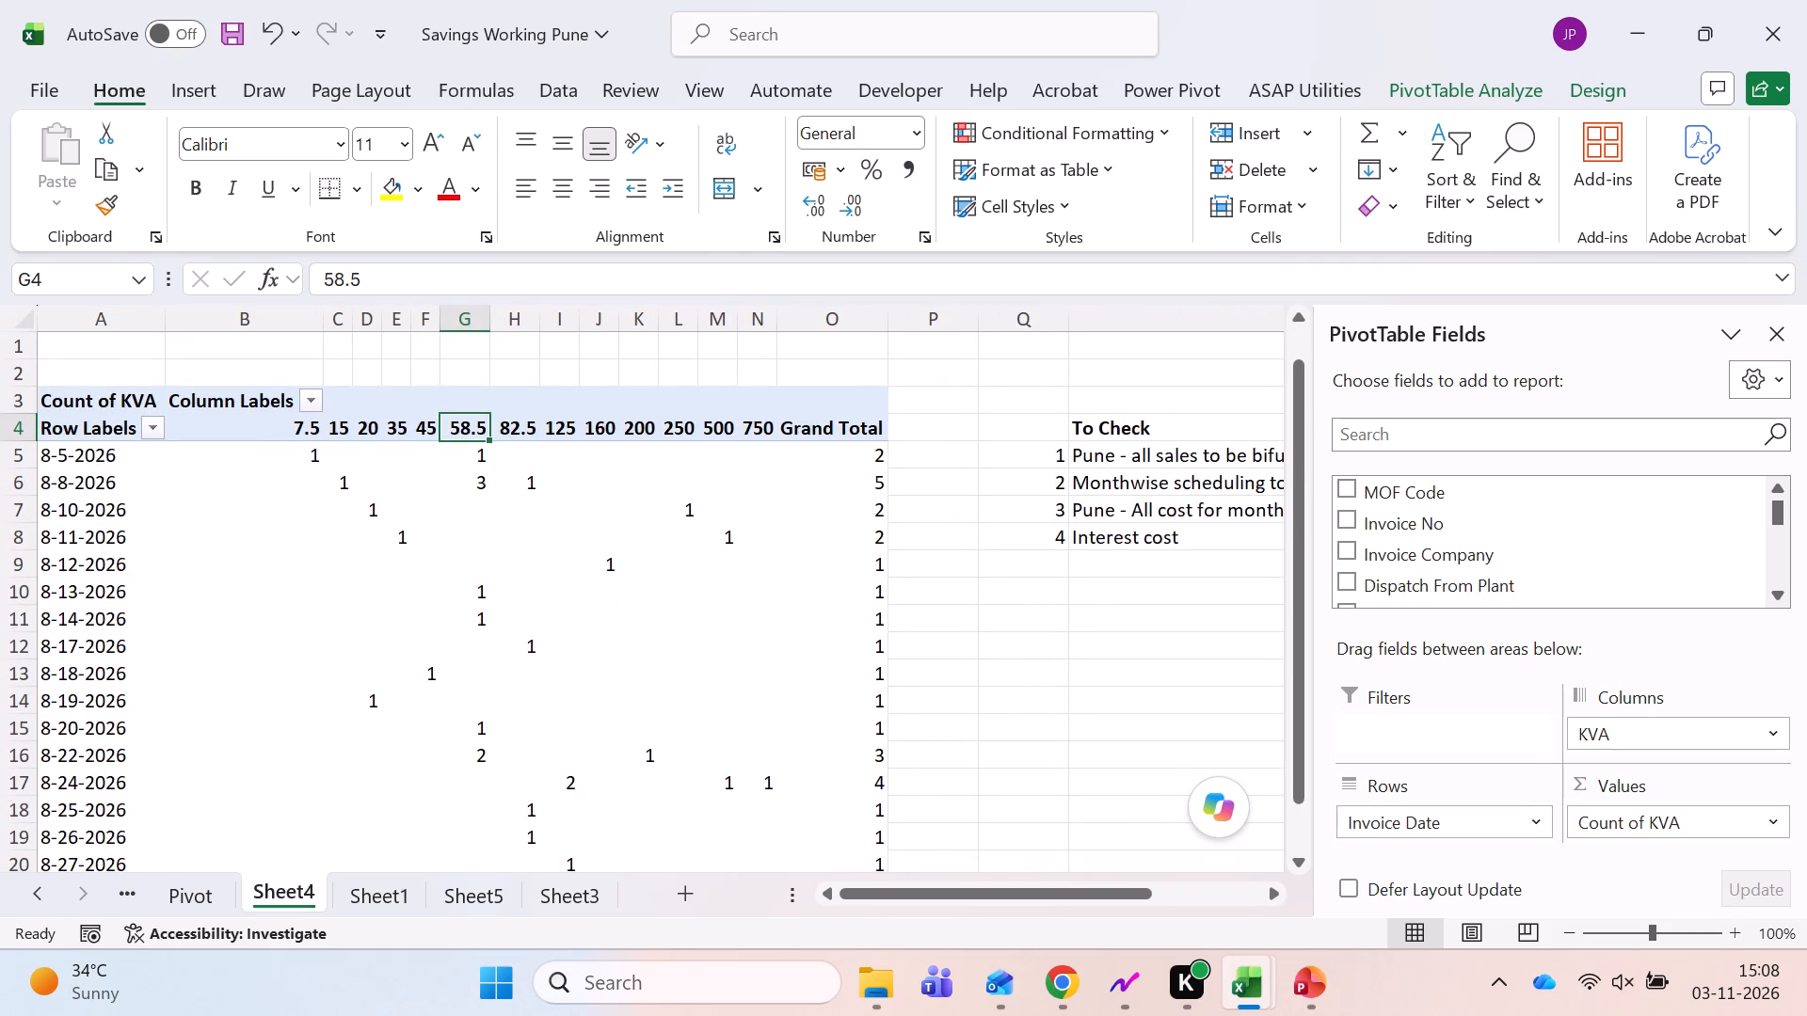
pyautogui.click(568, 879)
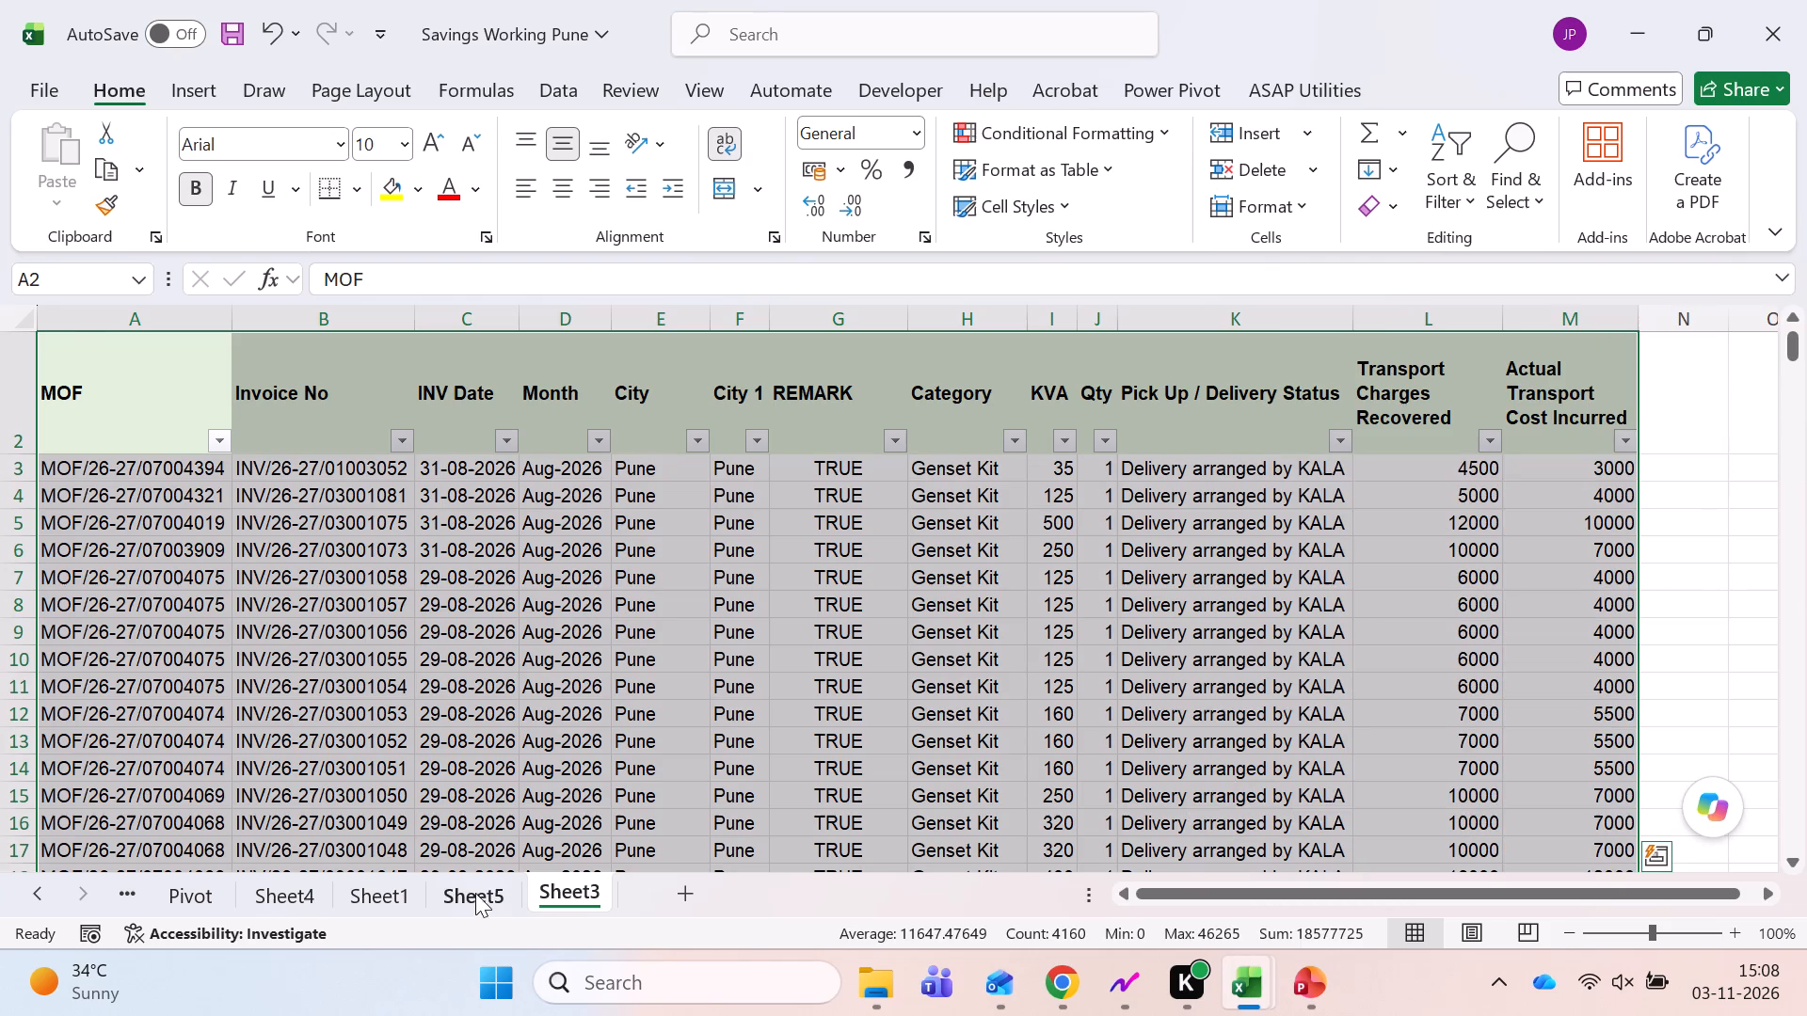
pyautogui.click(475, 890)
pyautogui.scroll(5, 827, 500)
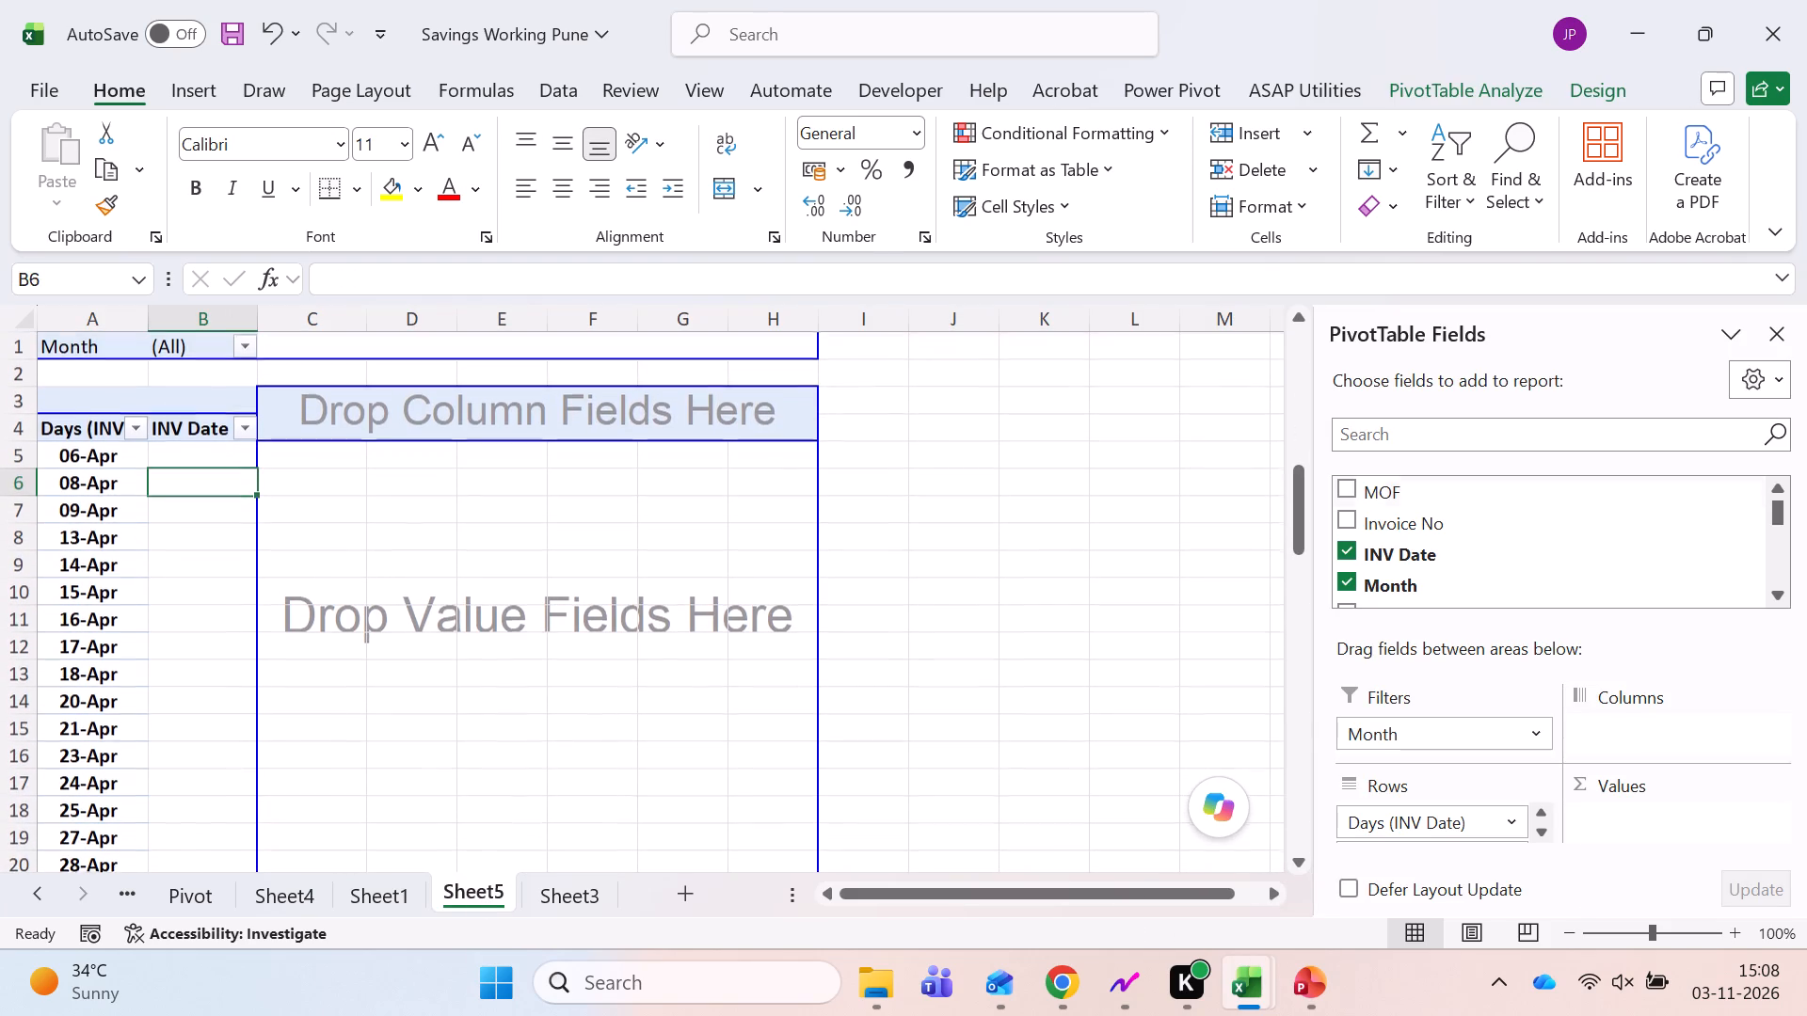
# Add the KVA field to the column area of the Sheet5 pivot.
pyautogui.scroll(-2, 1537, 563)
pyautogui.scroll(1, 1528, 564)
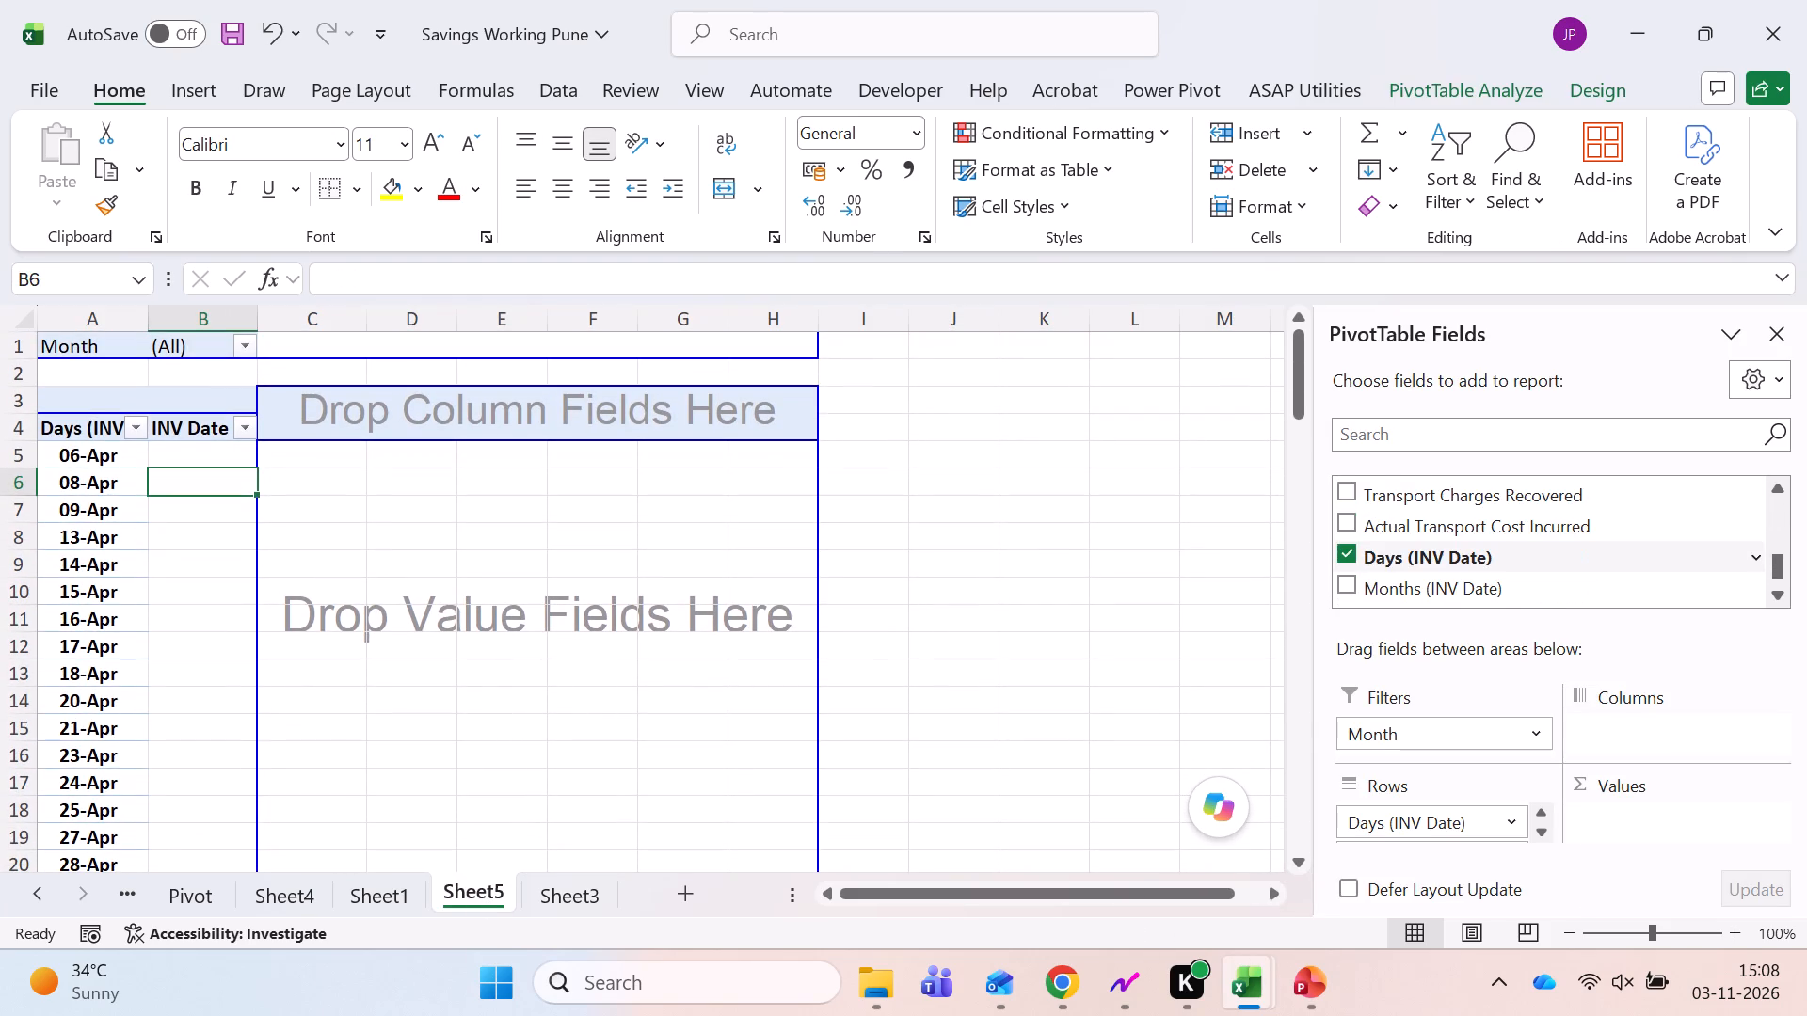
pyautogui.scroll(1, 1528, 564)
pyautogui.scroll(1, 1443, 534)
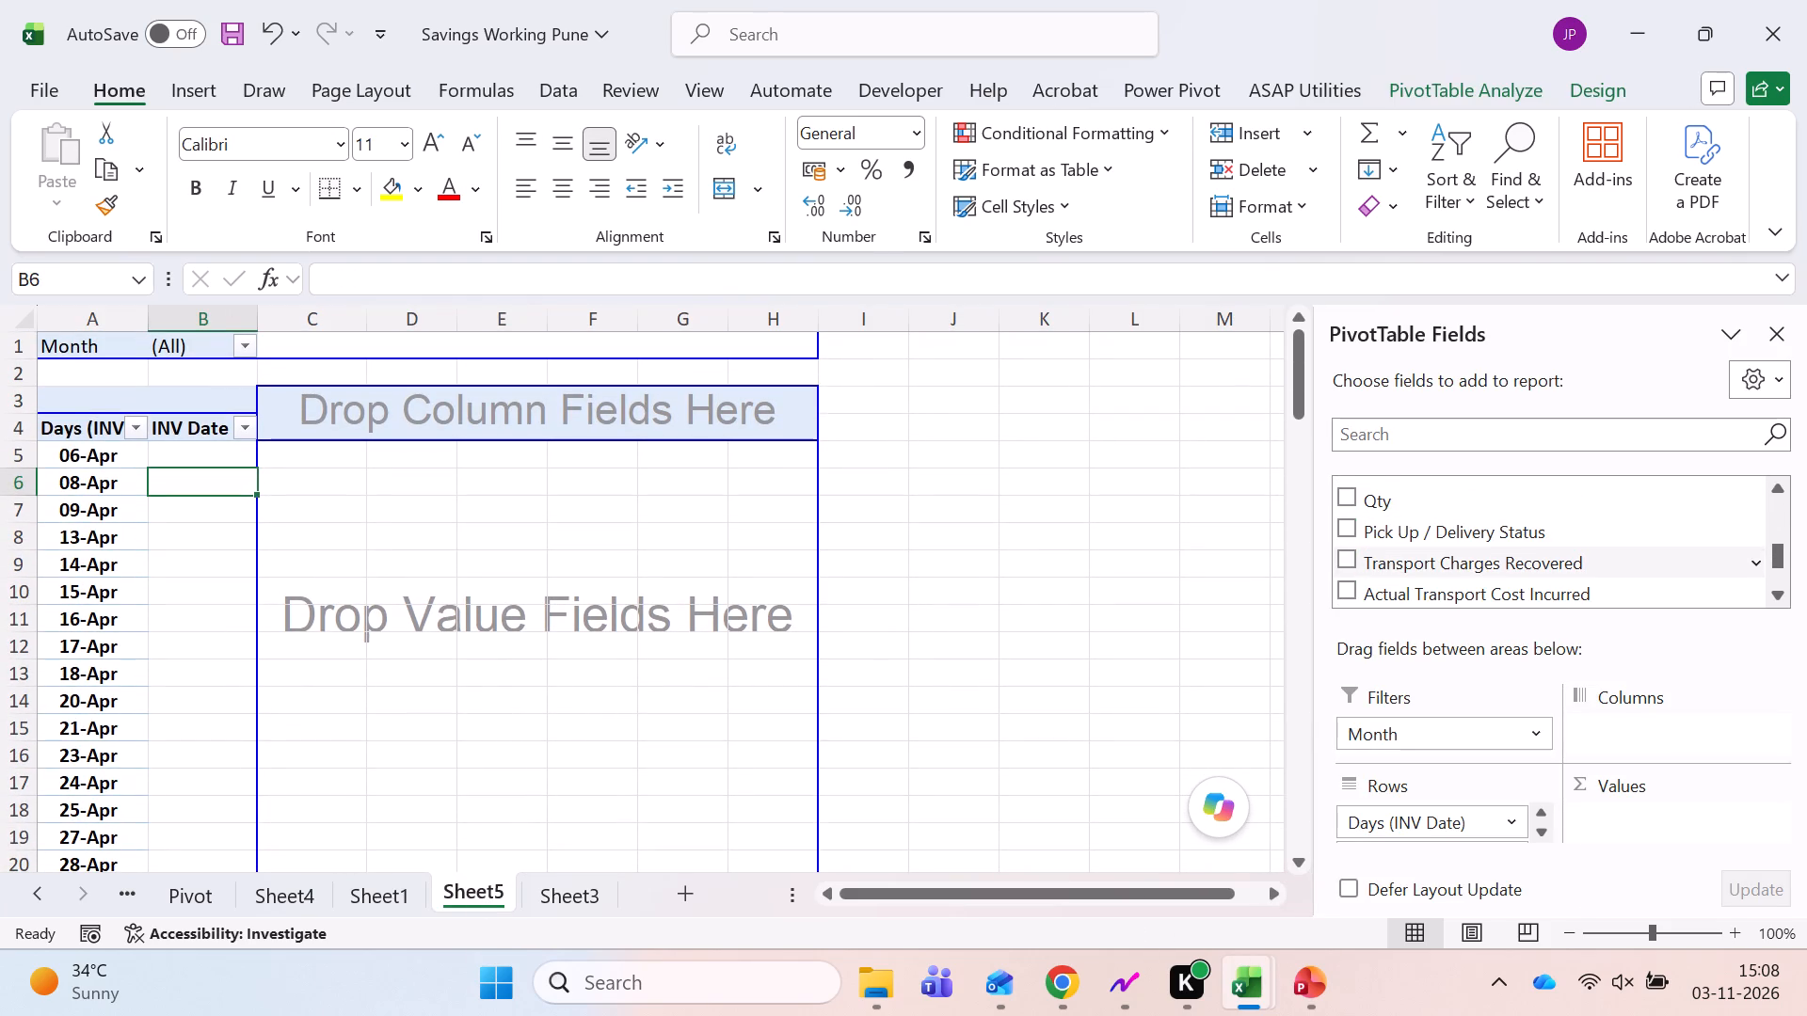
pyautogui.tripleClick(1772, 501)
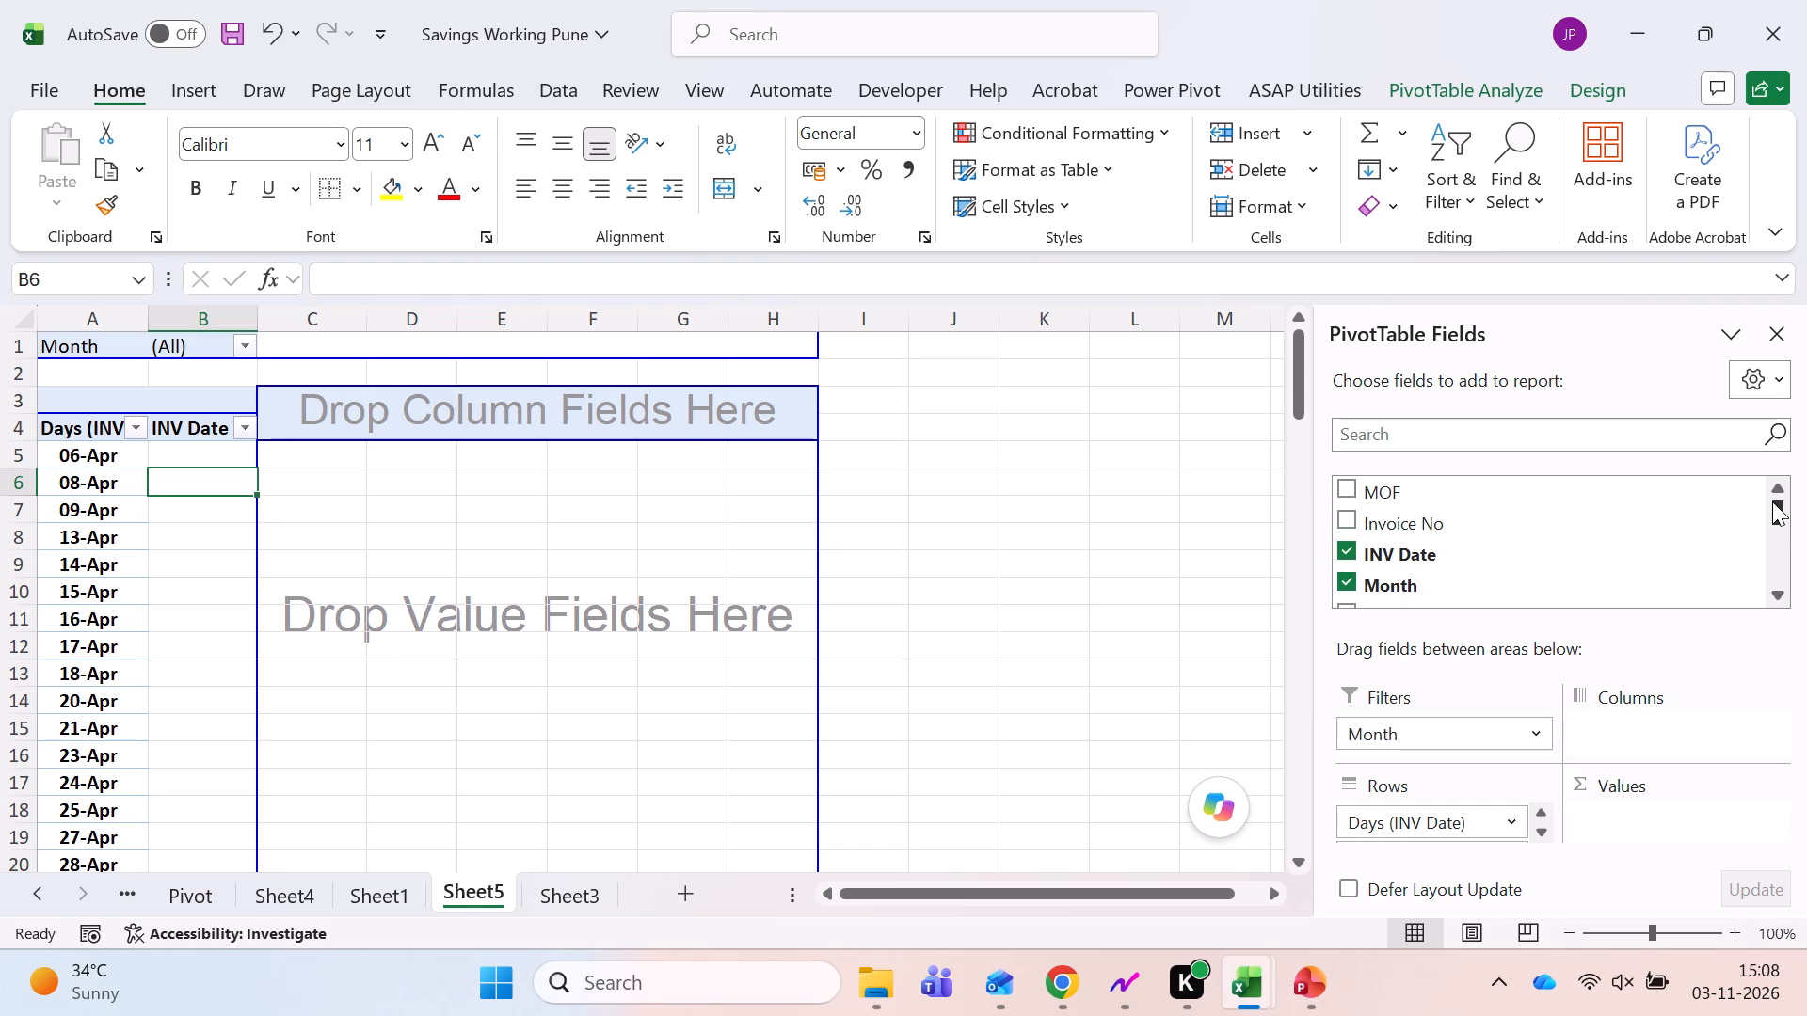
pyautogui.tripleClick(1772, 501)
pyautogui.tripleClick(1782, 595)
pyautogui.tripleClick(1782, 594)
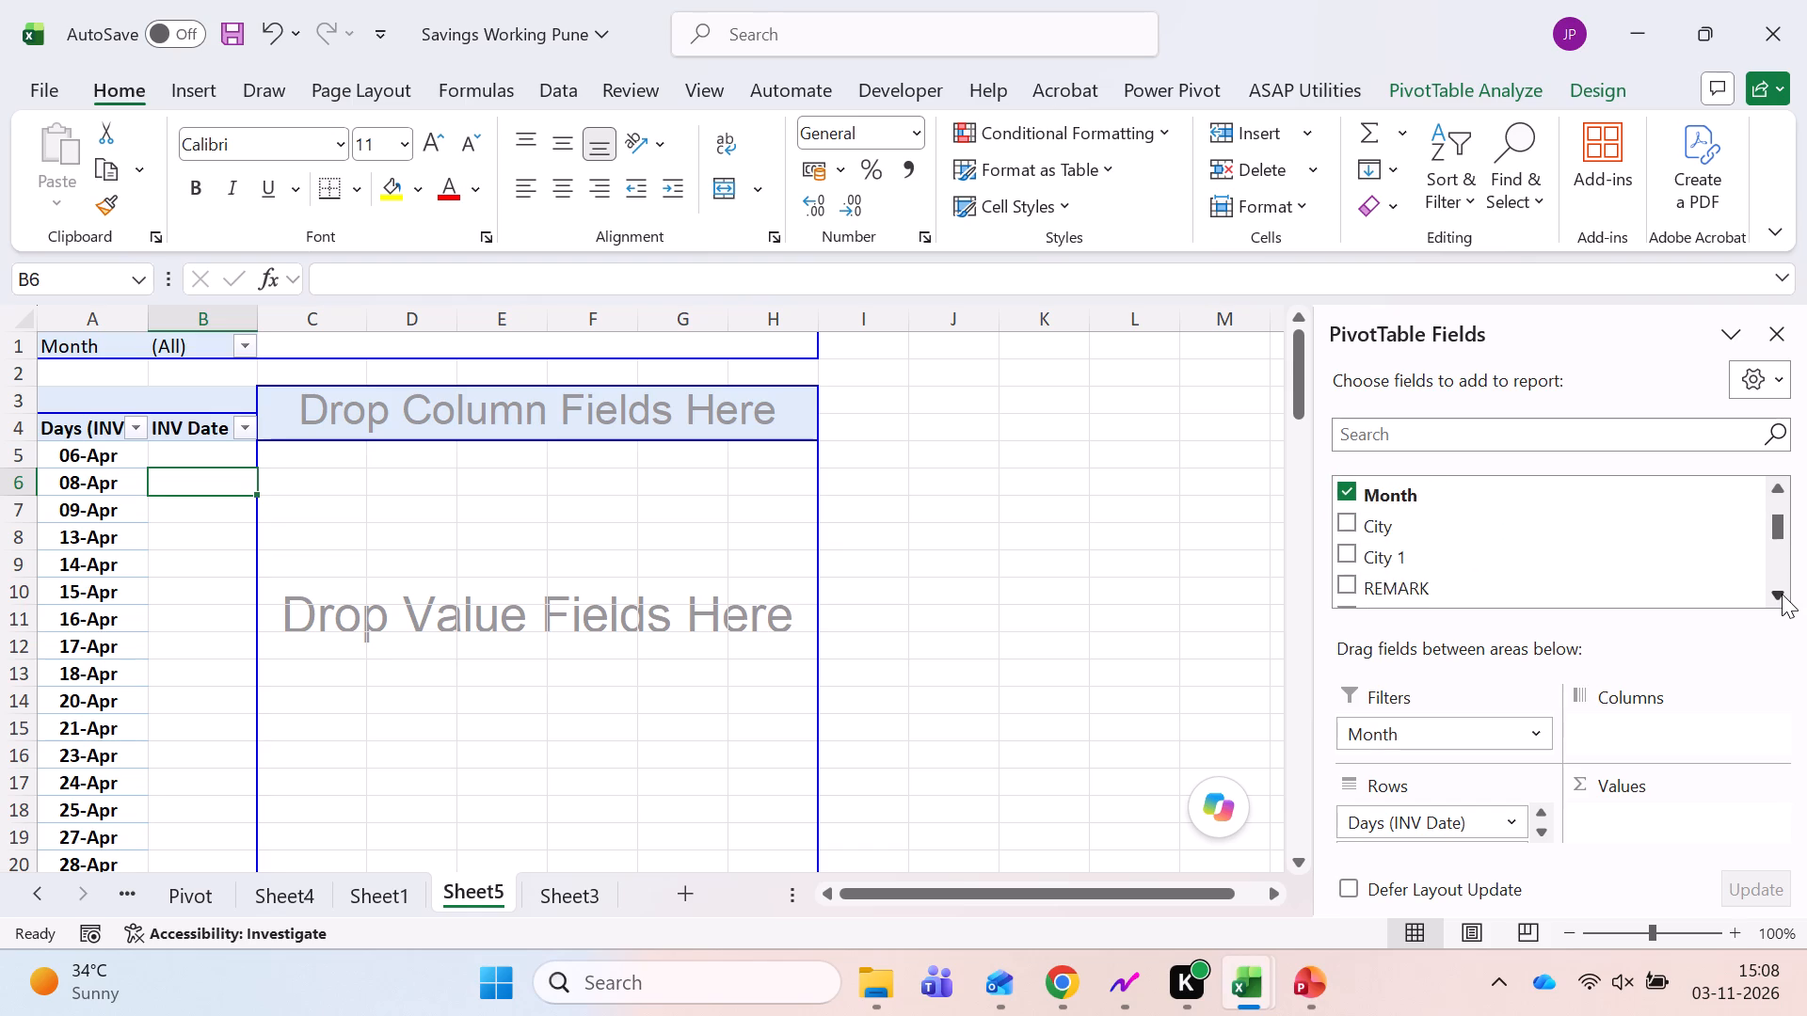
pyautogui.doubleClick(1782, 594)
pyautogui.moveTo(1459, 560); pyautogui.dragTo(1649, 718)
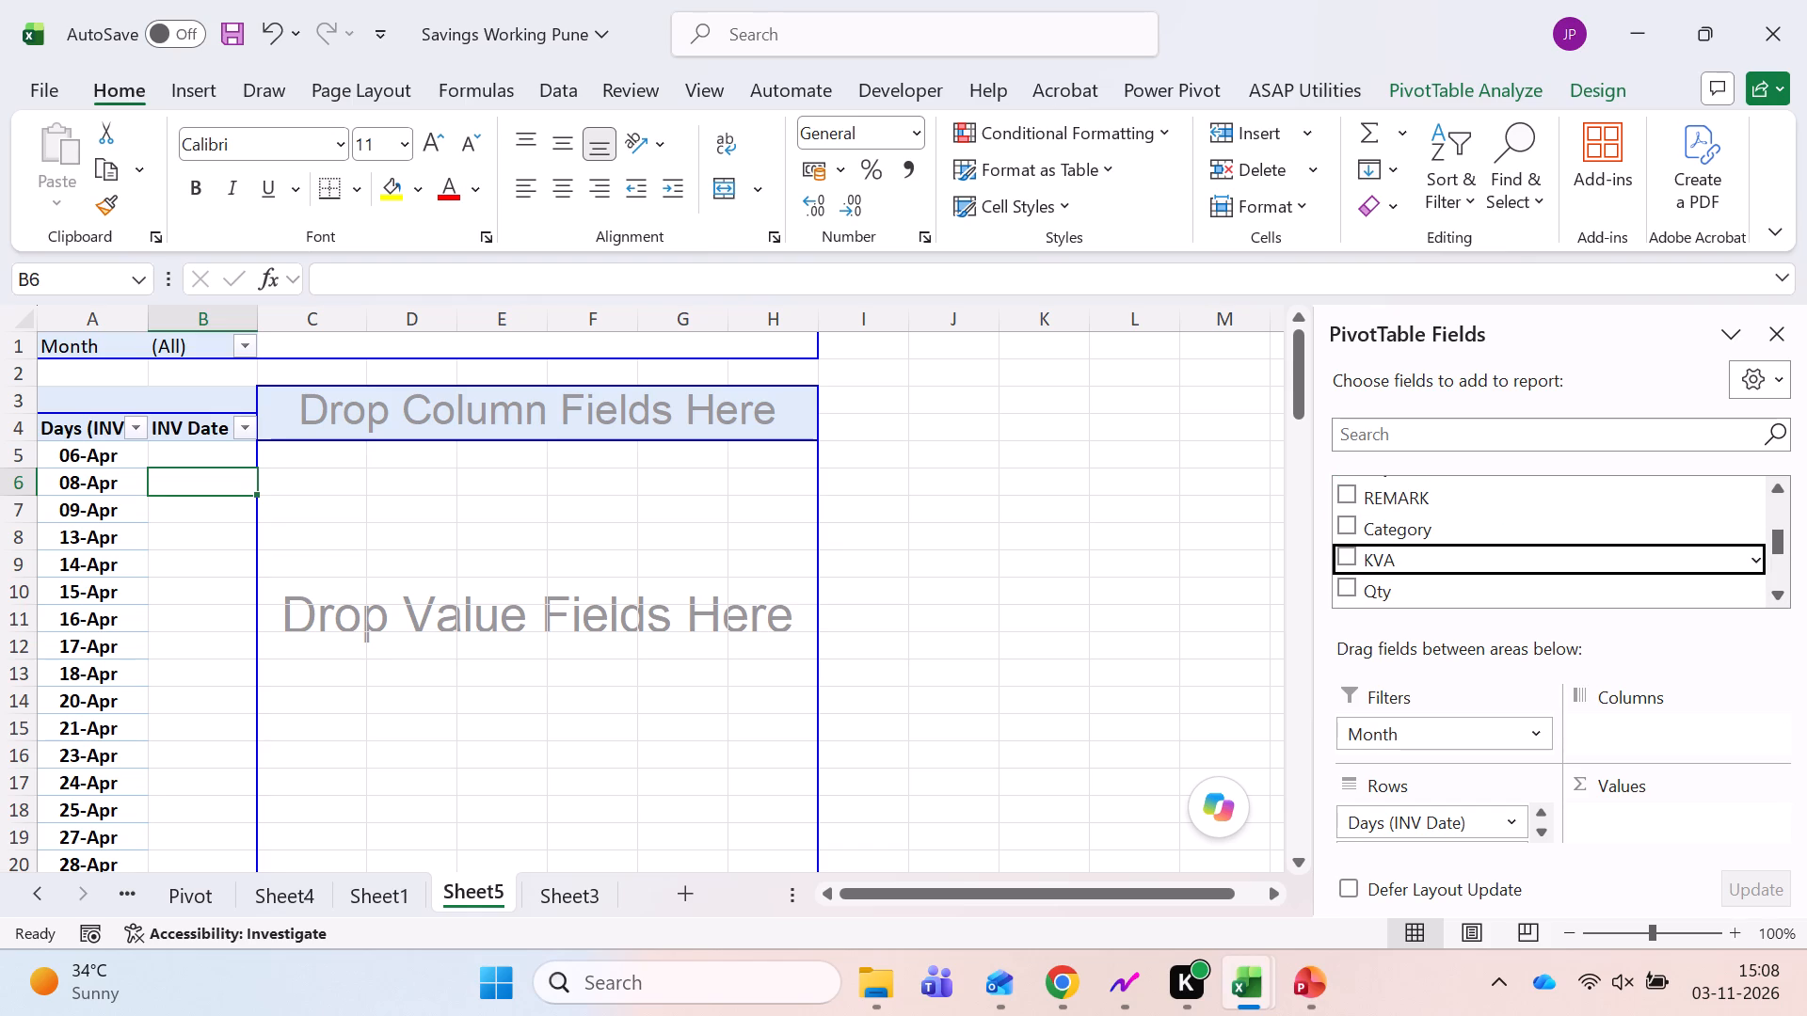
pyautogui.moveTo(1649, 718); pyautogui.dragTo(1659, 739)
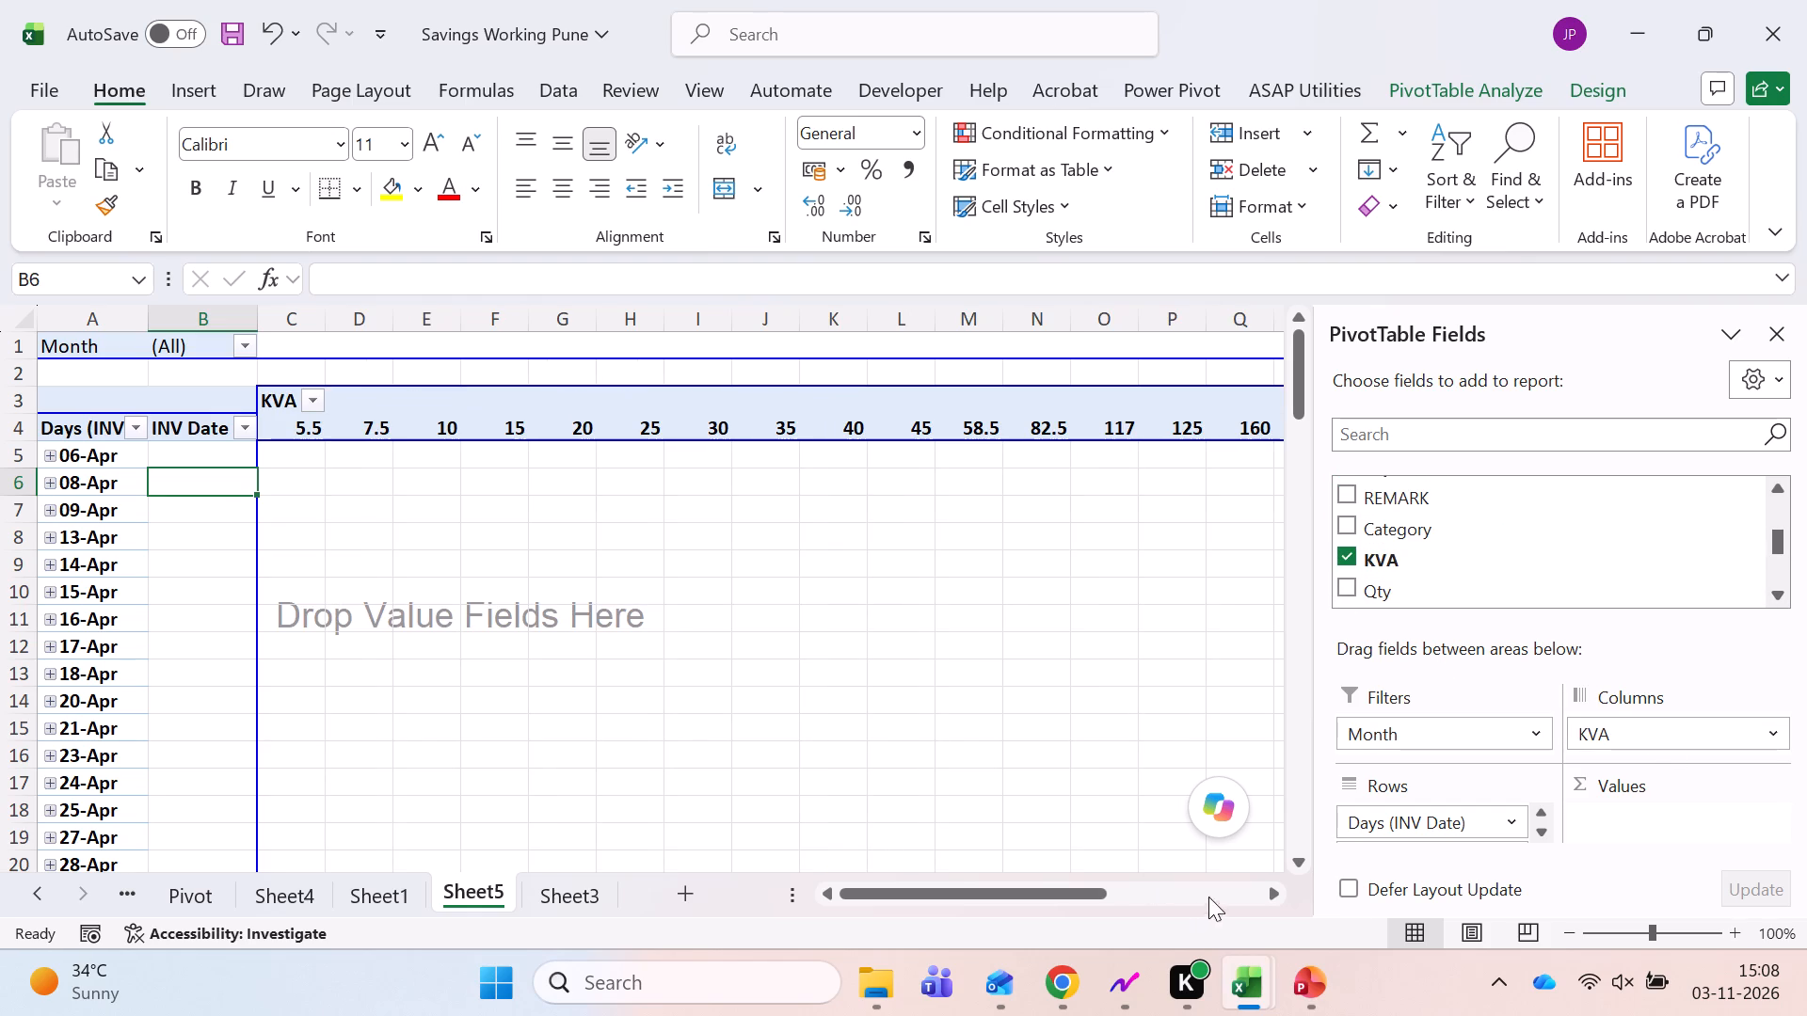
# Add the KVA field to the pivot's values while keeping it as the column field.
pyautogui.click(1277, 886)
pyautogui.tripleClick(1278, 886)
pyautogui.tripleClick(1280, 886)
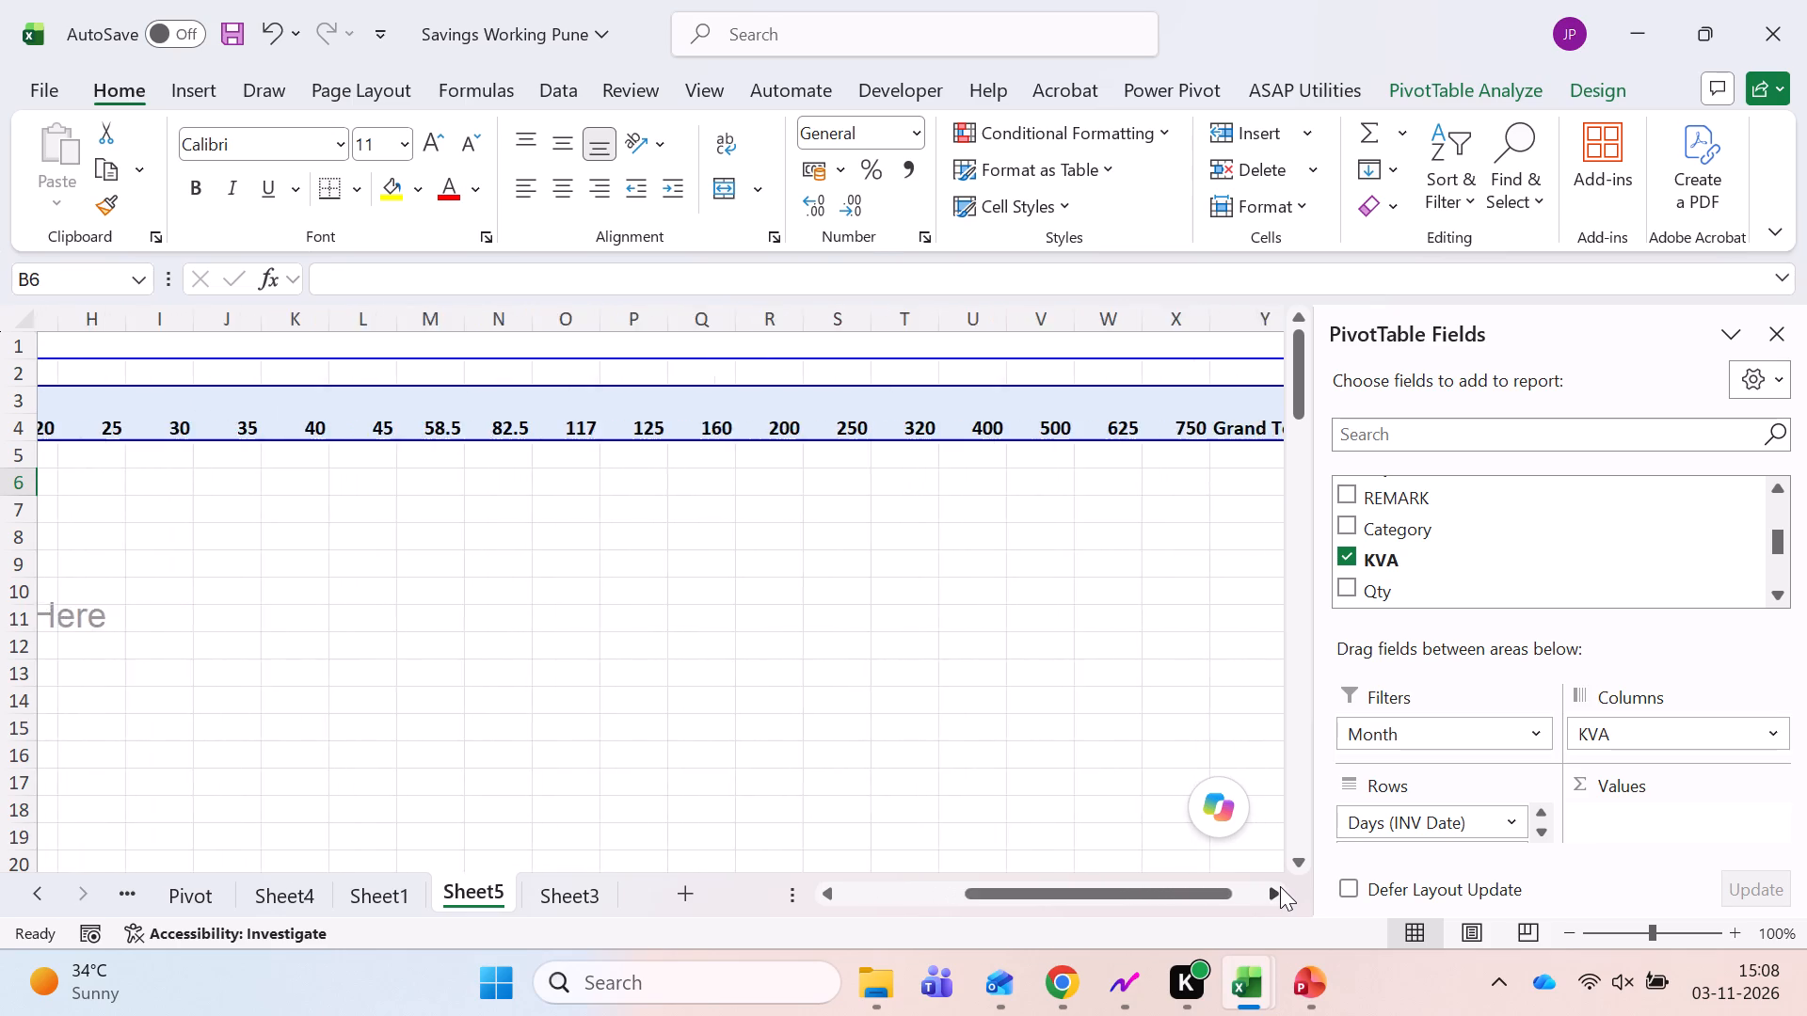
pyautogui.doubleClick(1280, 886)
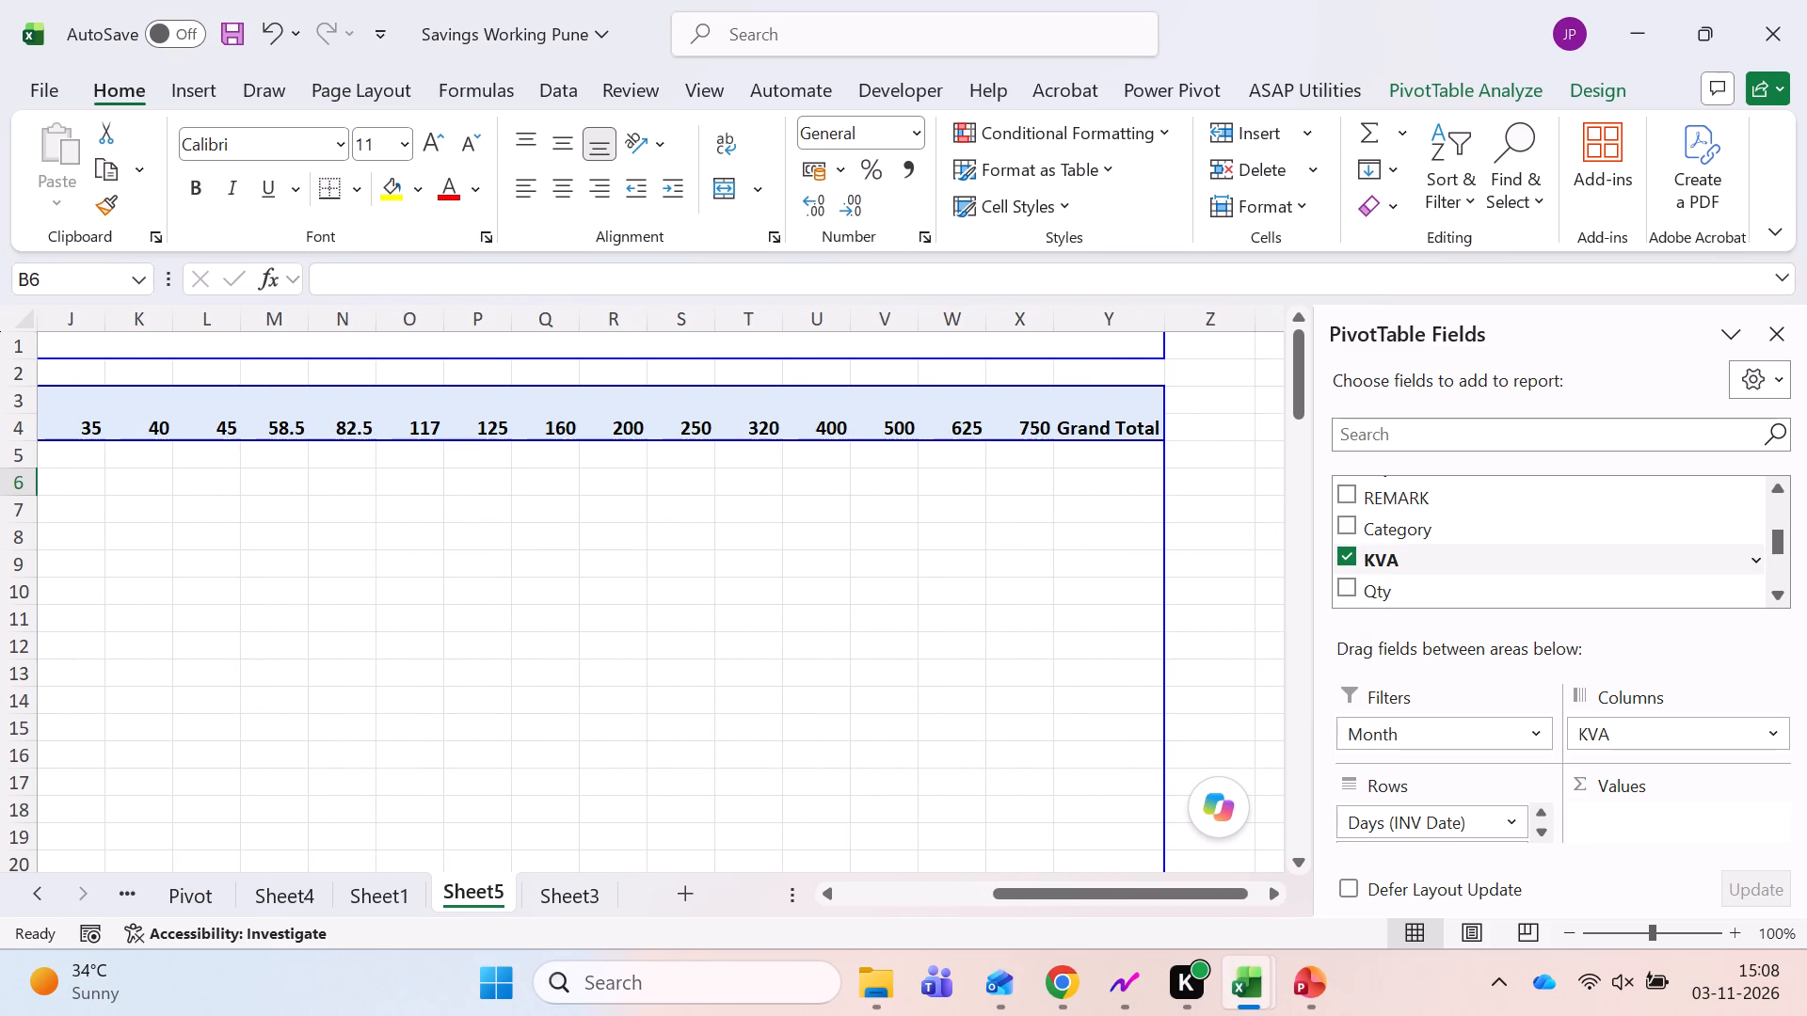
pyautogui.rightClick(1368, 556)
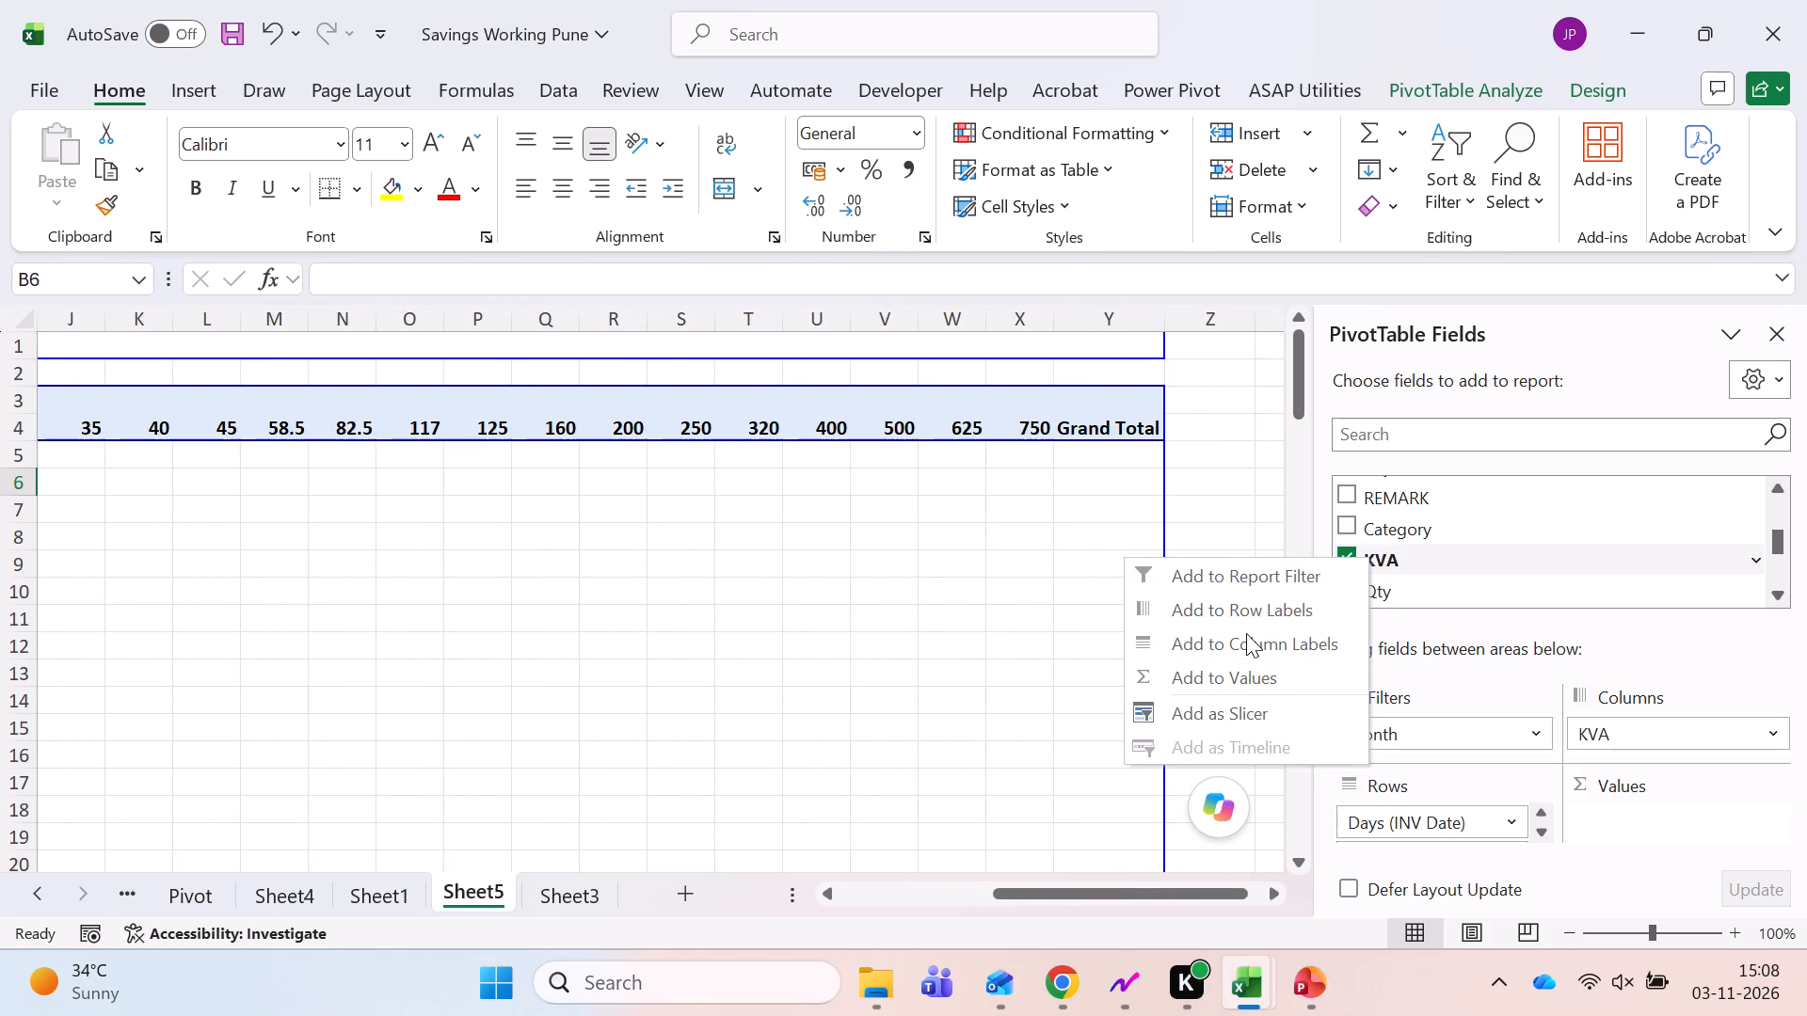
pyautogui.click(1258, 682)
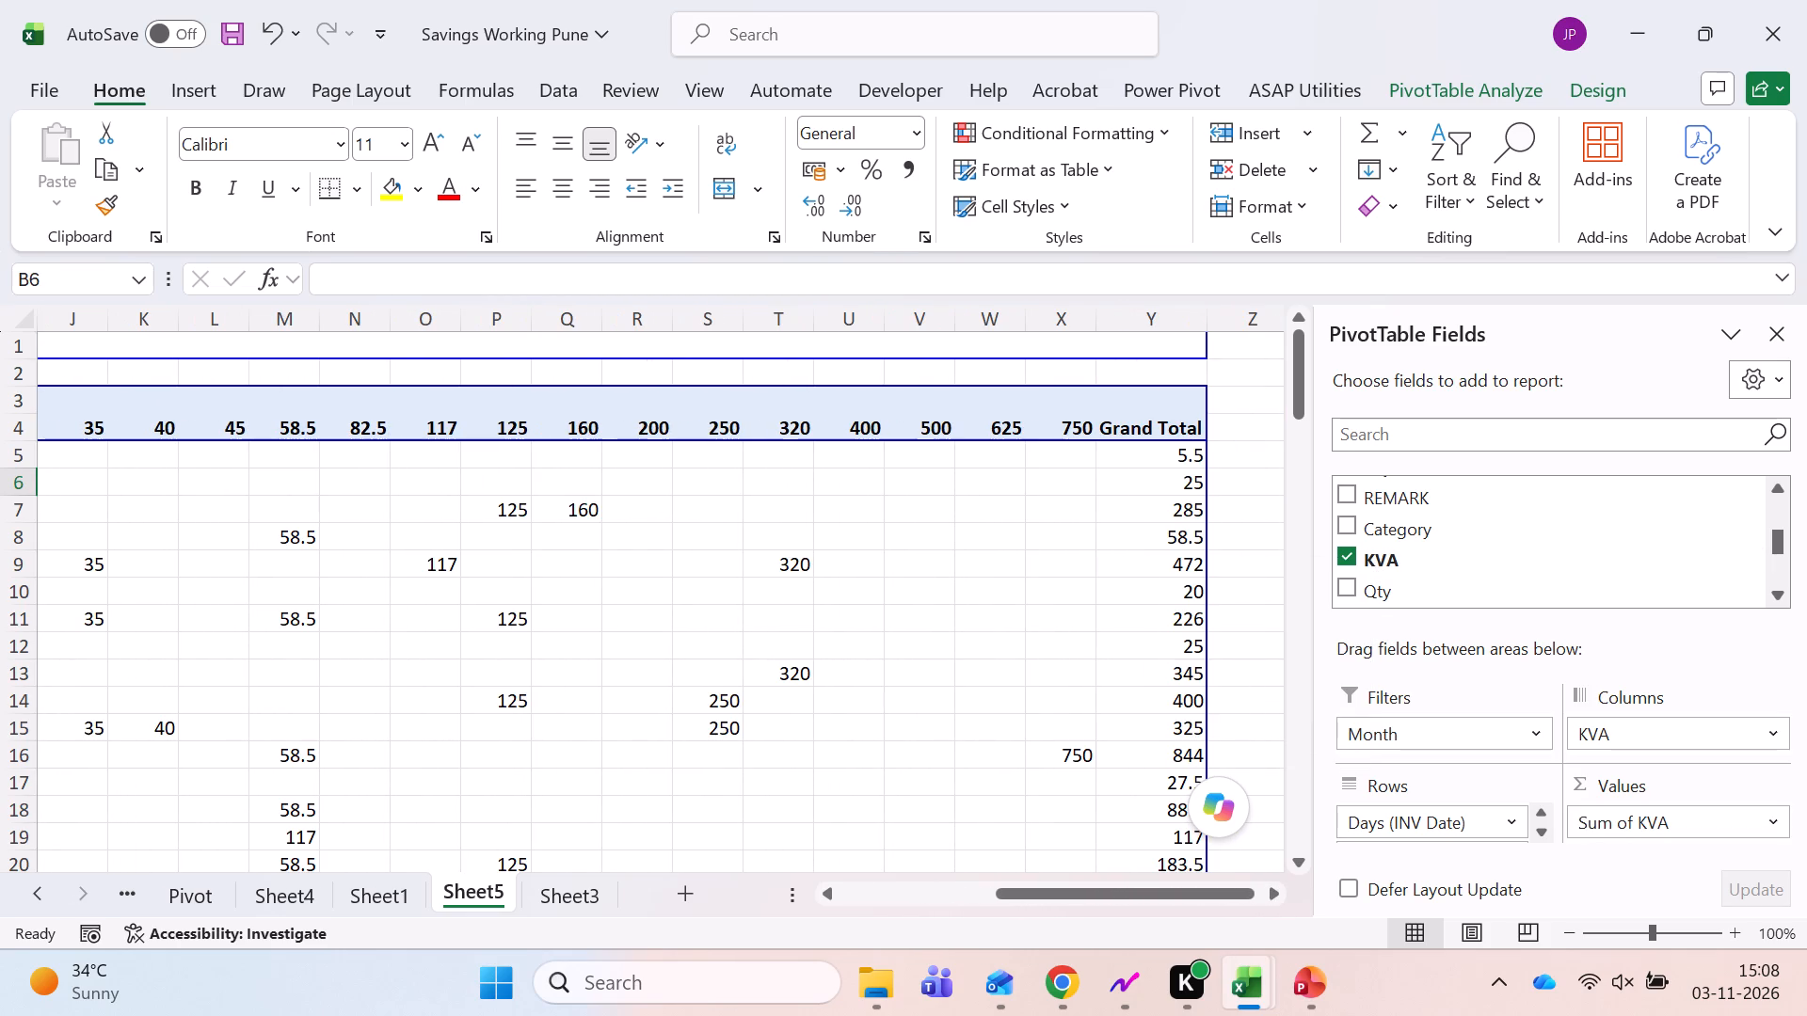
# Summarize the KVA value field by Count.
pyautogui.moveTo(1166, 888); pyautogui.dragTo(999, 858)
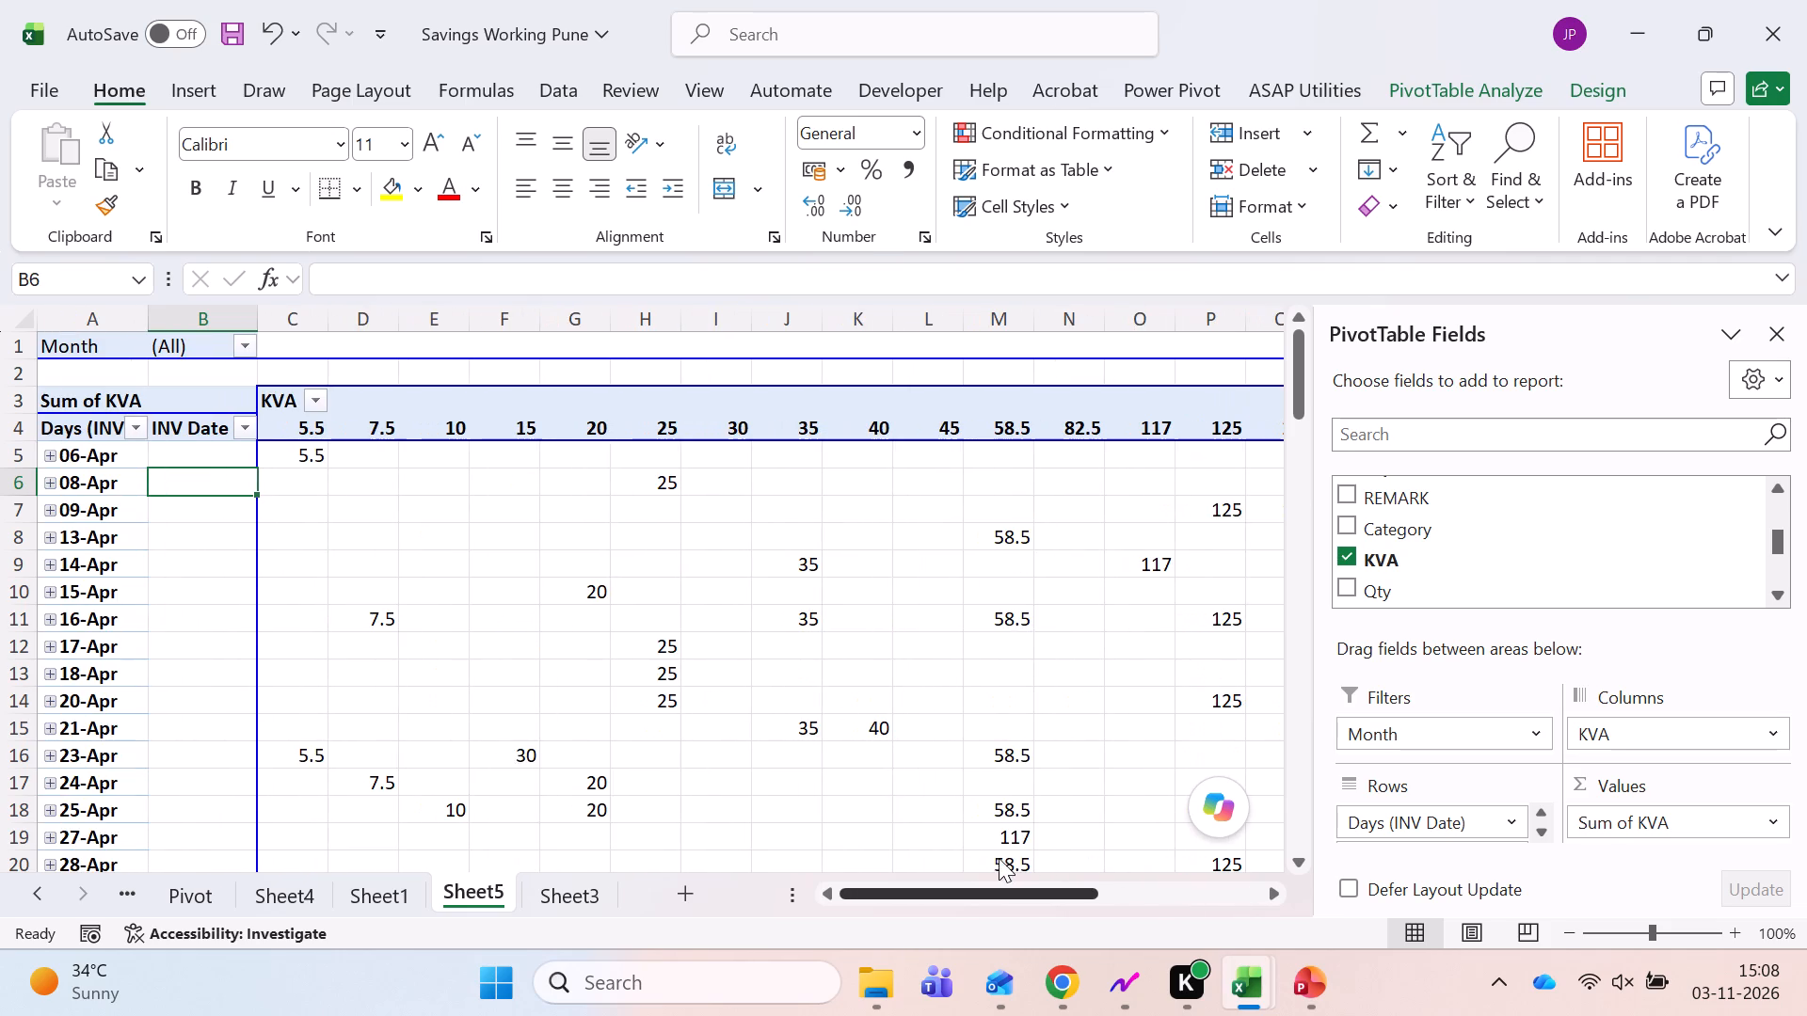
pyautogui.moveTo(999, 858); pyautogui.dragTo(993, 858)
pyautogui.click(1771, 822)
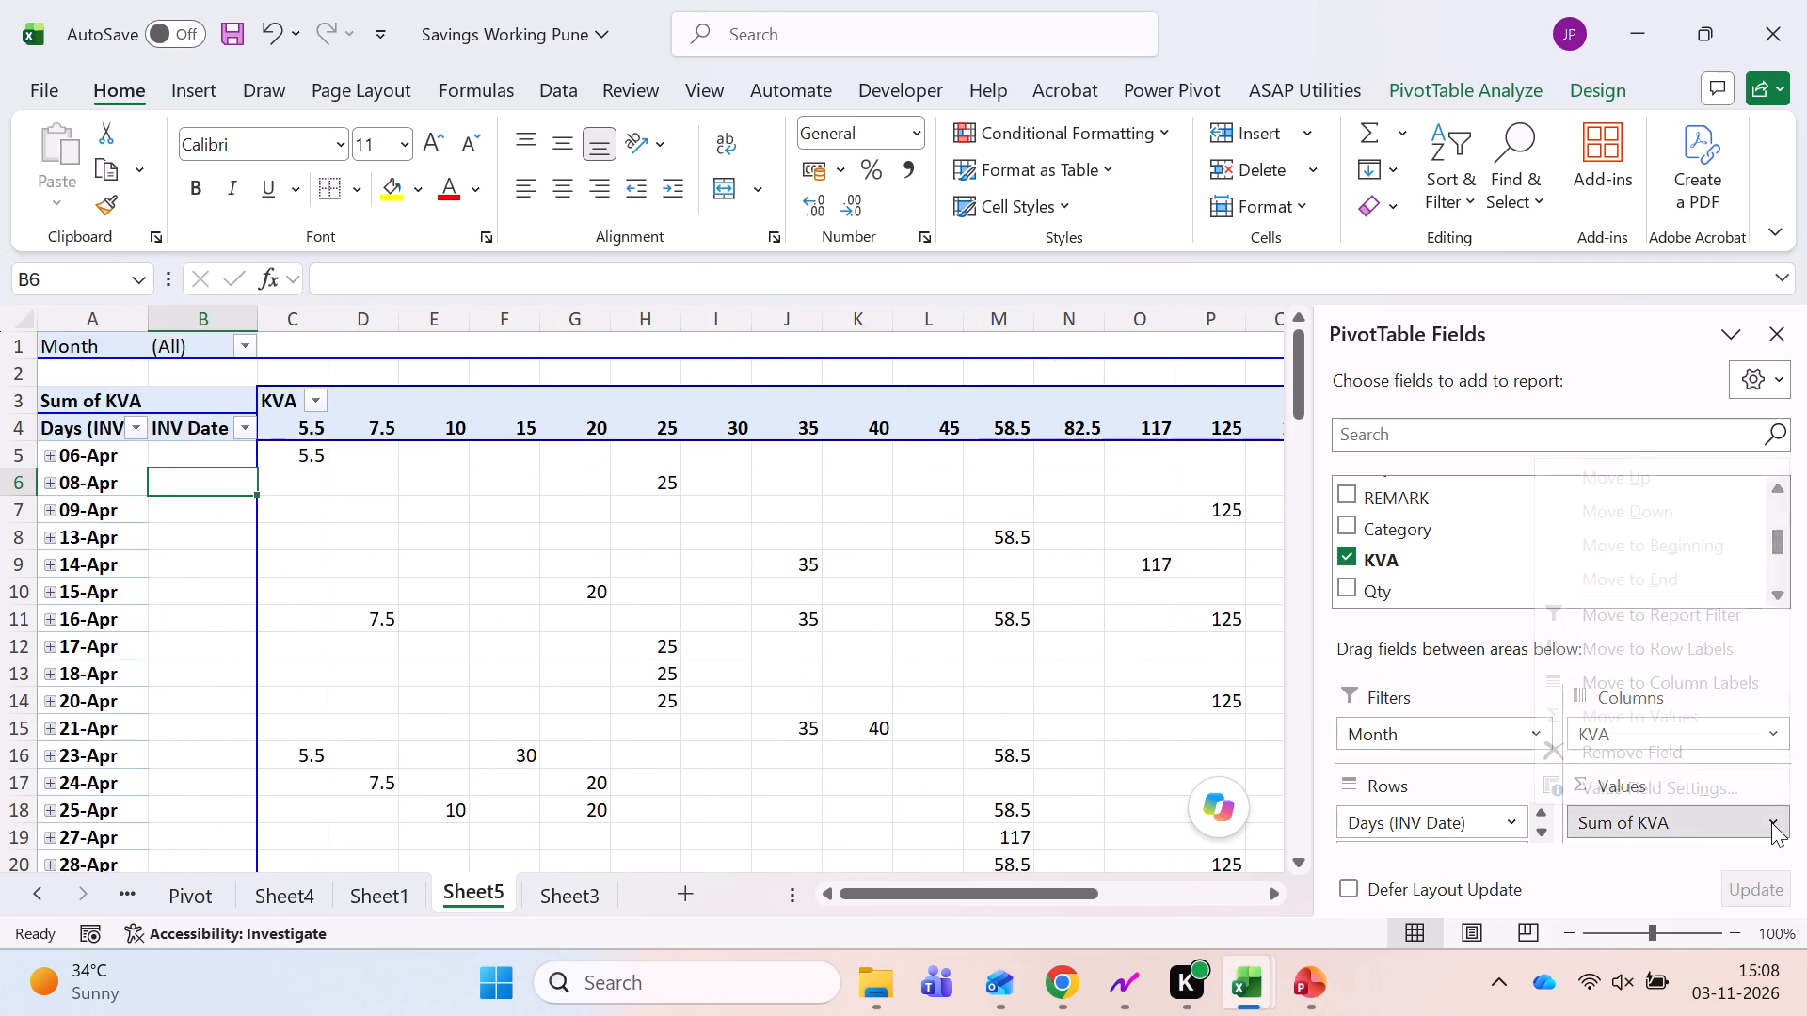
pyautogui.click(1629, 794)
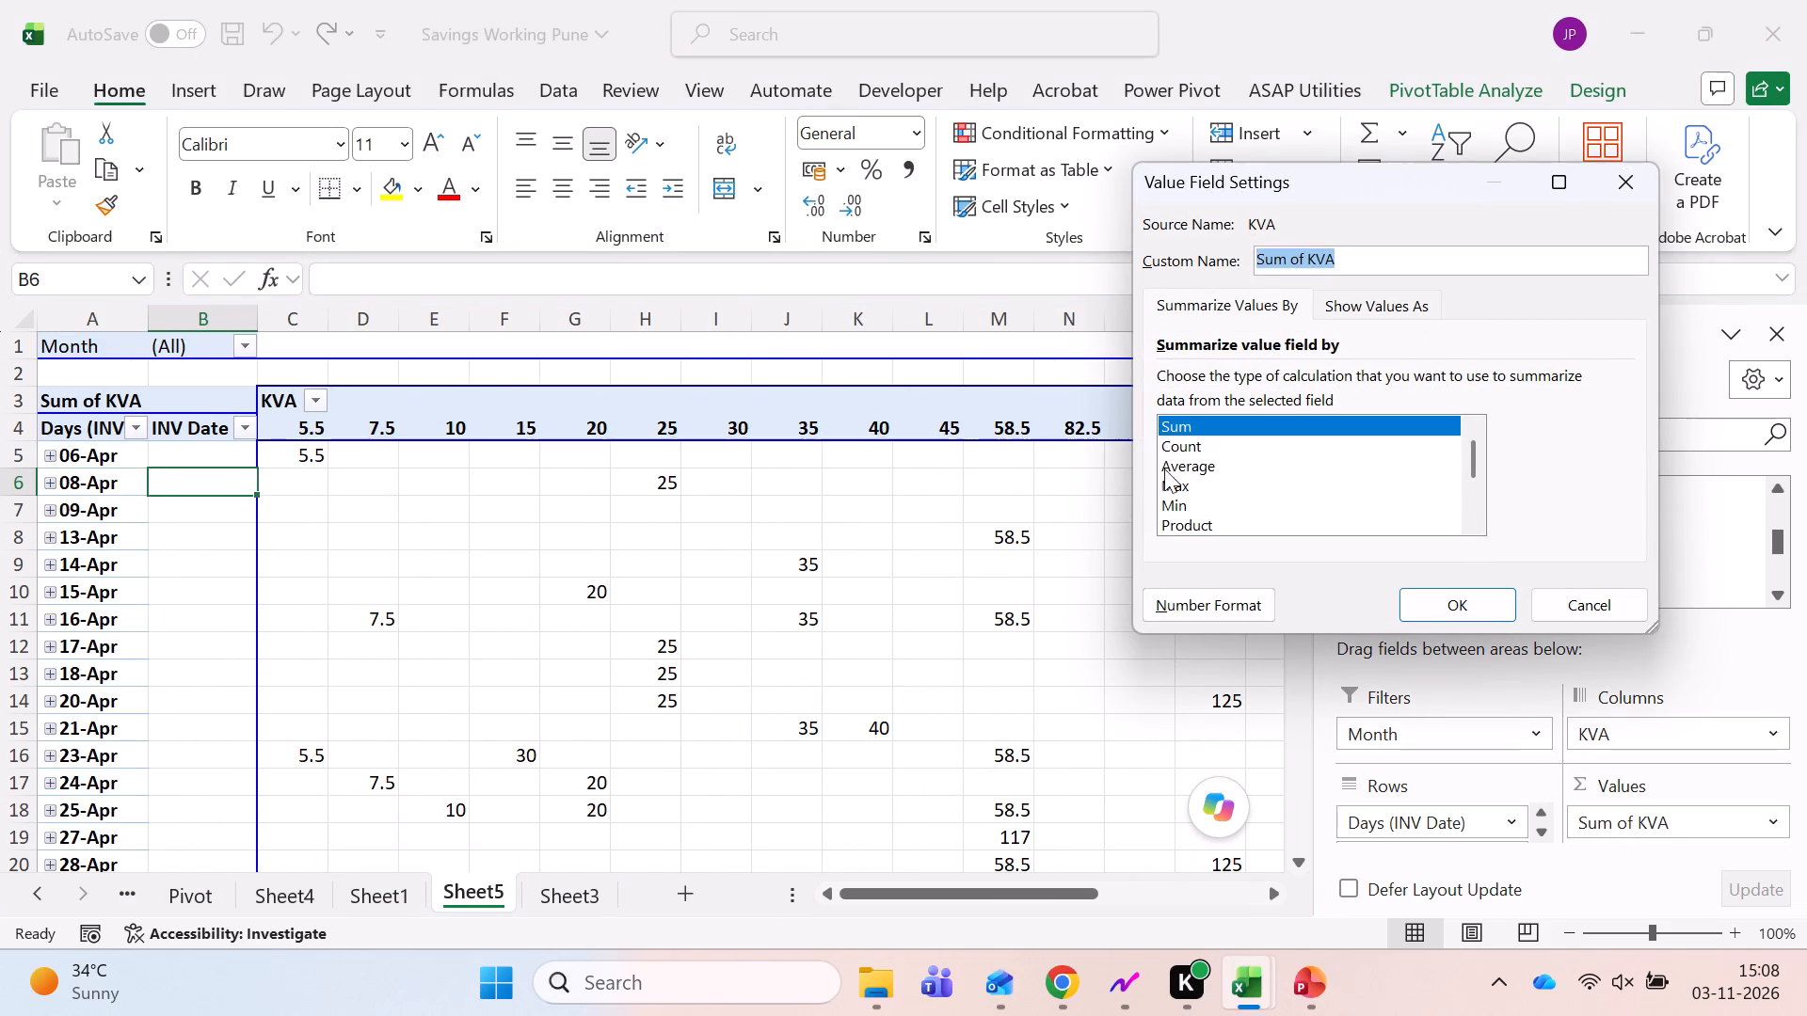
pyautogui.click(1175, 447)
pyautogui.click(1434, 595)
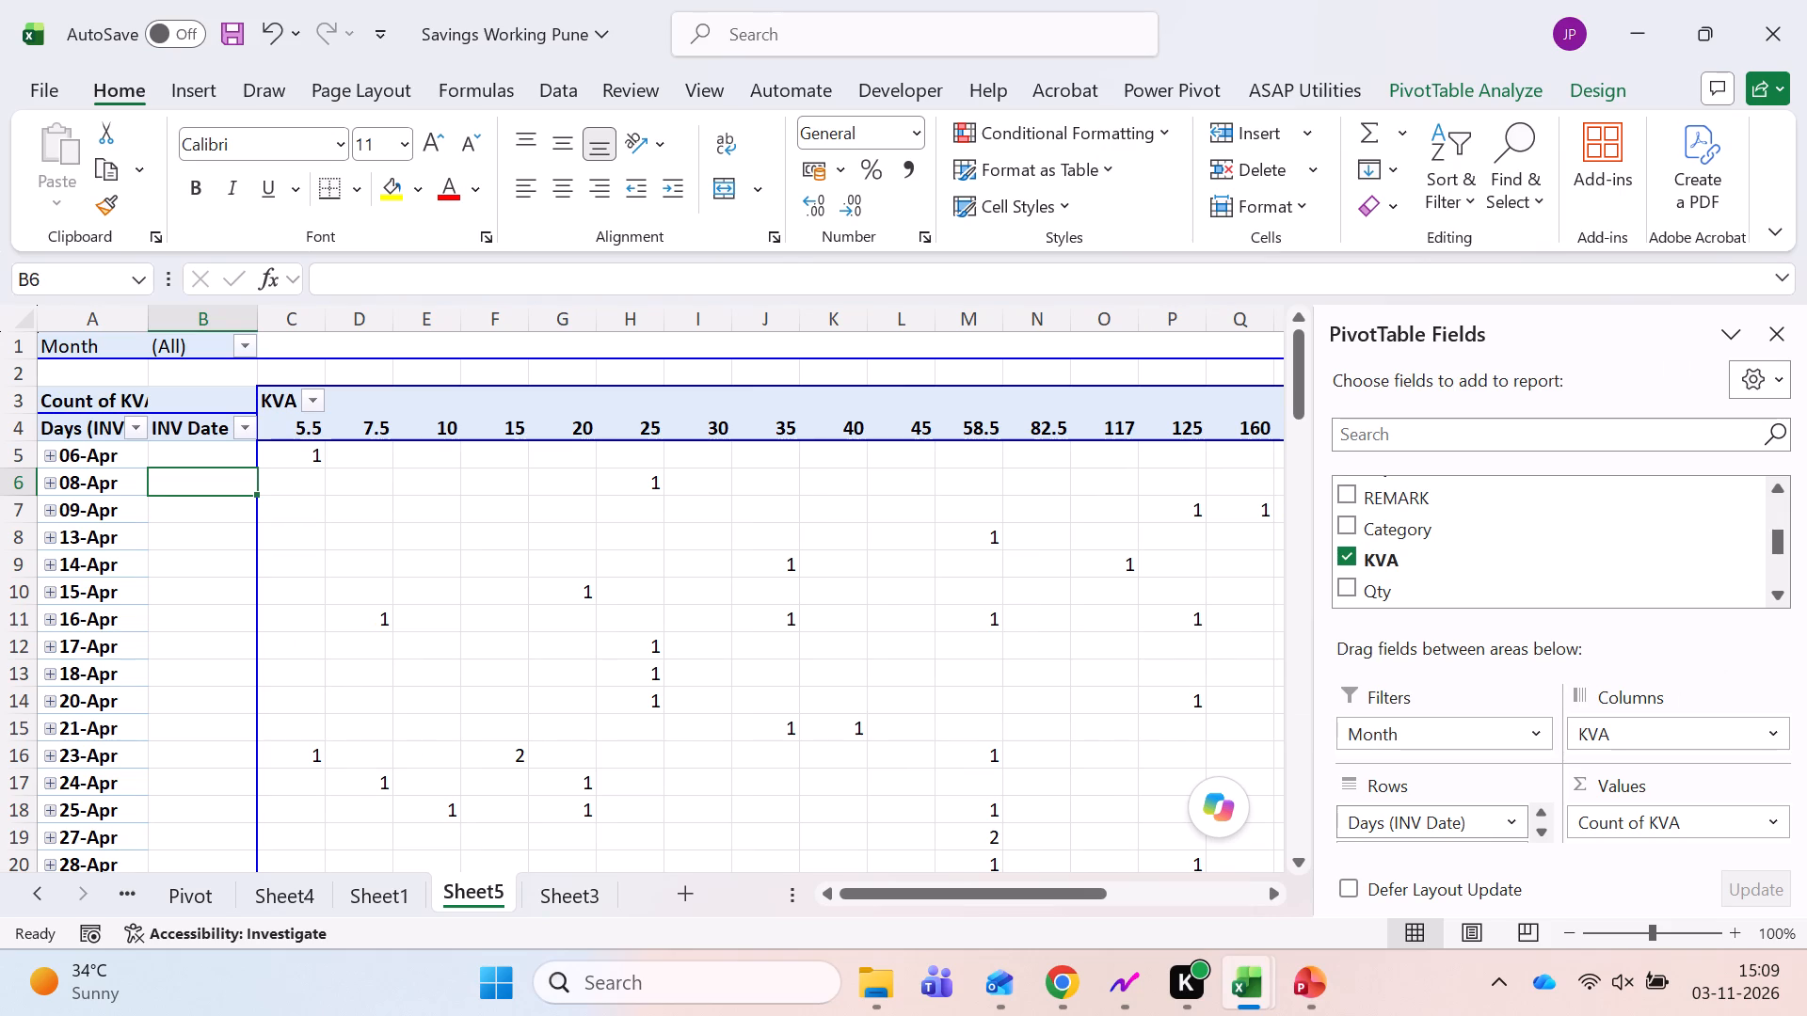
# Remove the Days (INV Date) grouping from the rows so only INV Date remains.
pyautogui.click(1542, 838)
pyautogui.click(1545, 805)
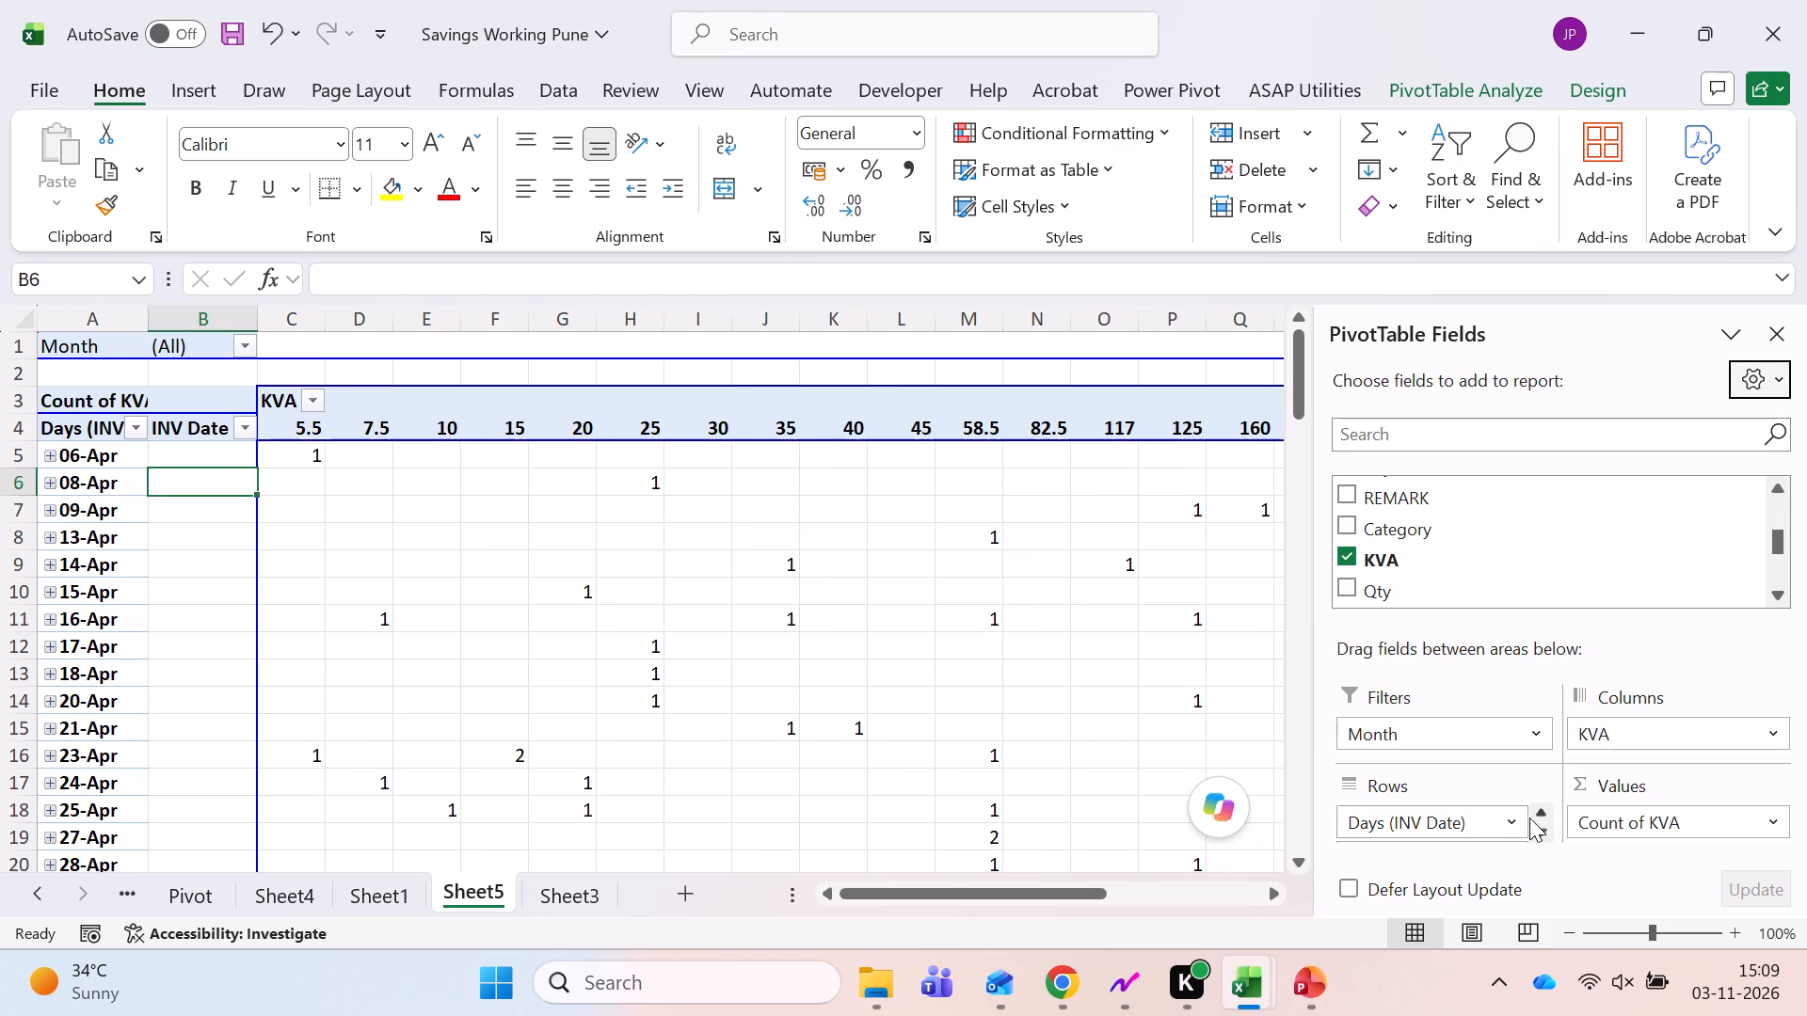
pyautogui.click(1514, 827)
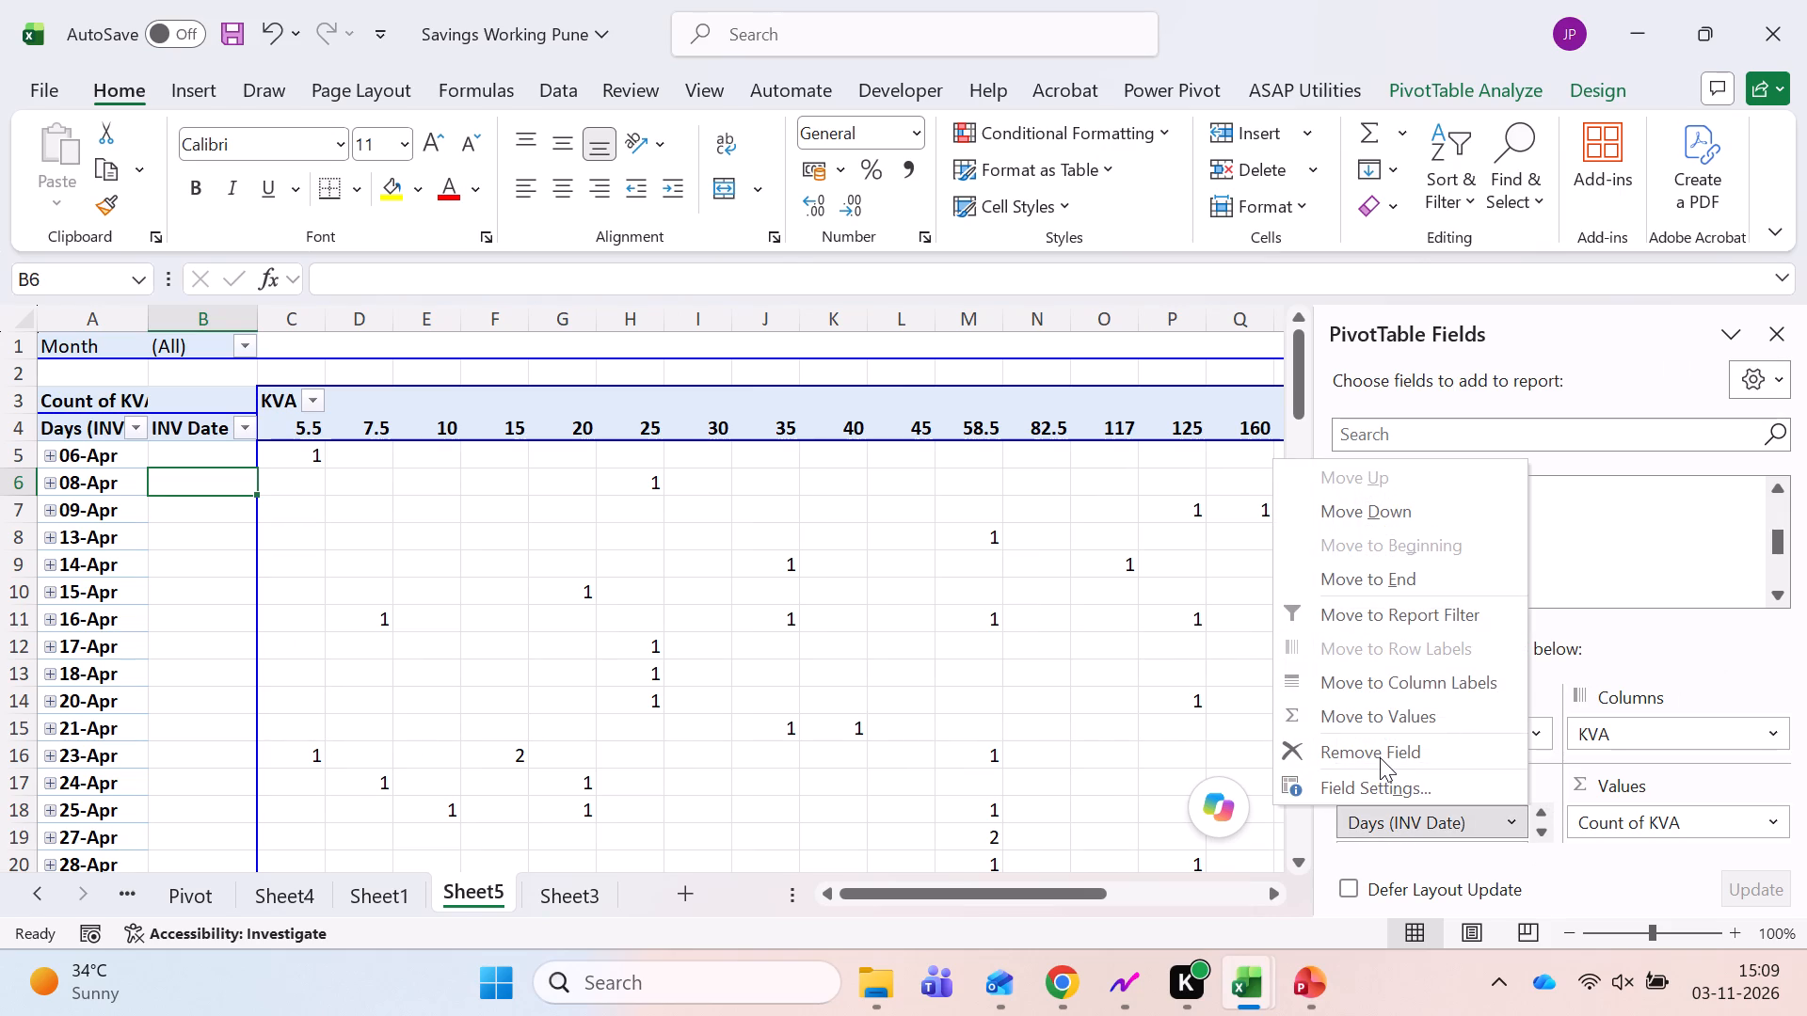
pyautogui.click(1379, 758)
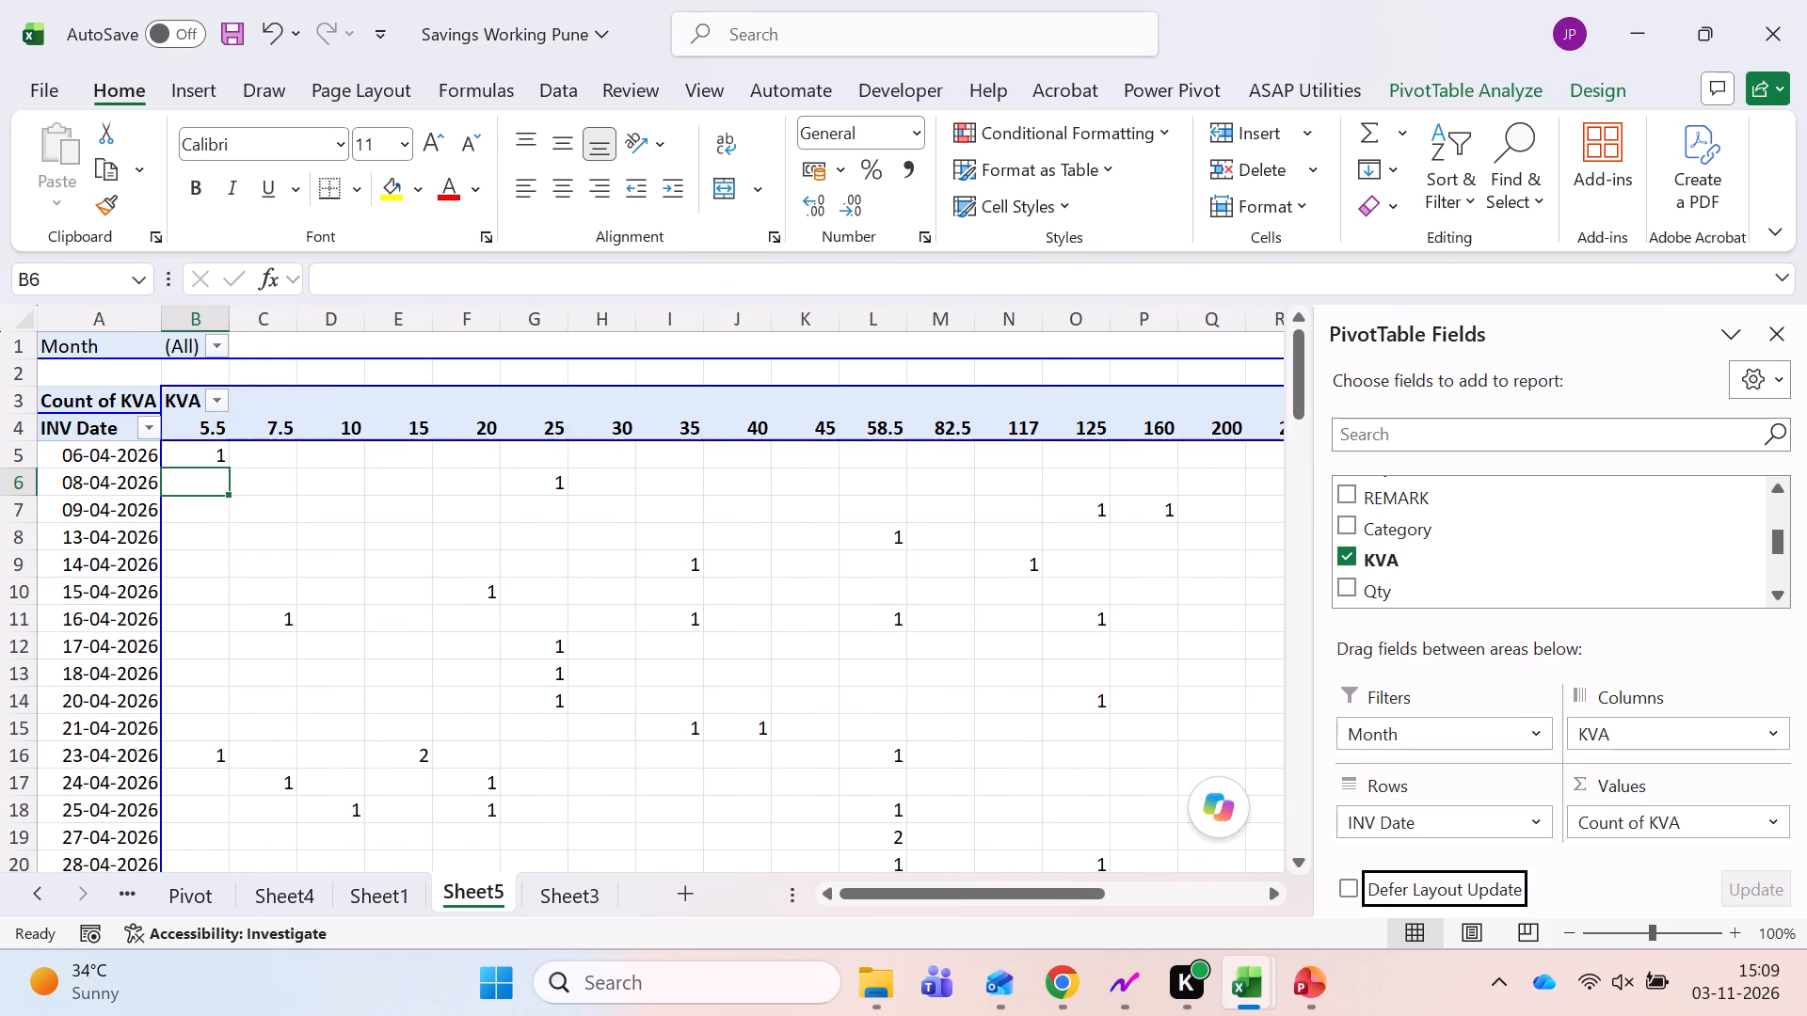
# Review the To Check list on Sheet4, covering monthwise sales, six-month scheduling, monthwise cost and interest cost.
pyautogui.scroll(-2, 395, 694)
pyautogui.scroll(1, 395, 694)
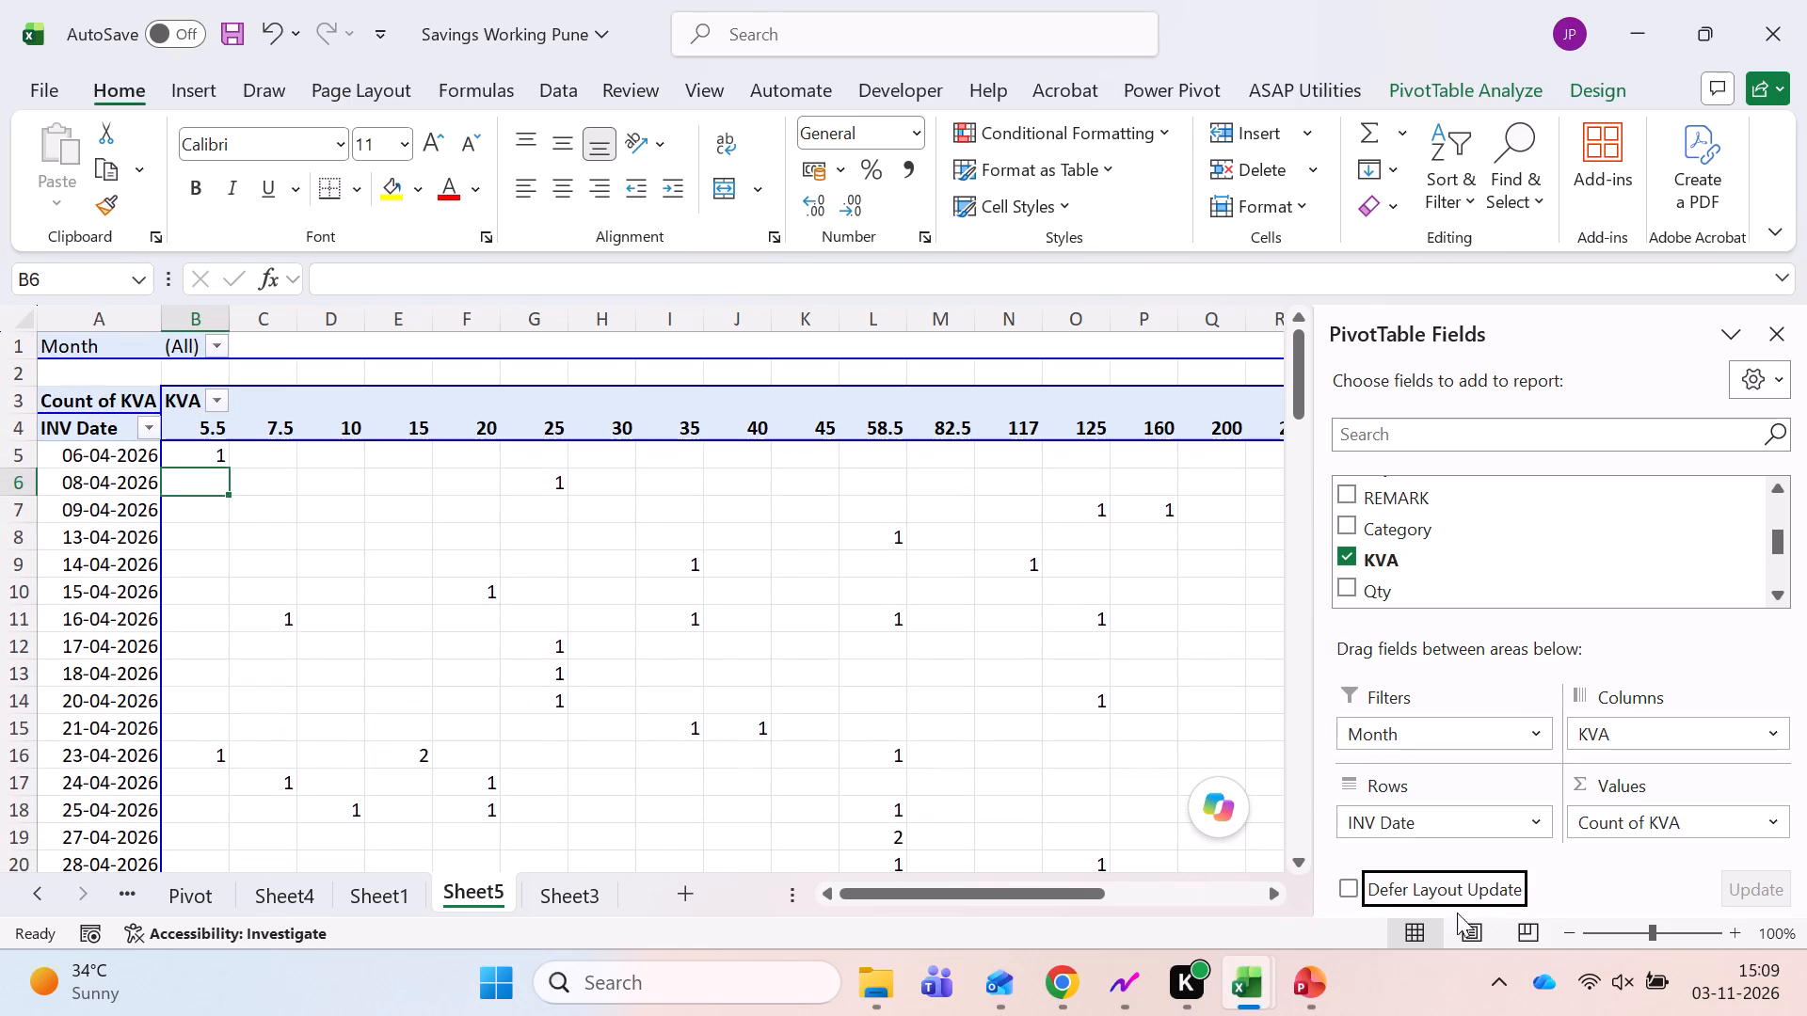
pyautogui.doubleClick(1576, 941)
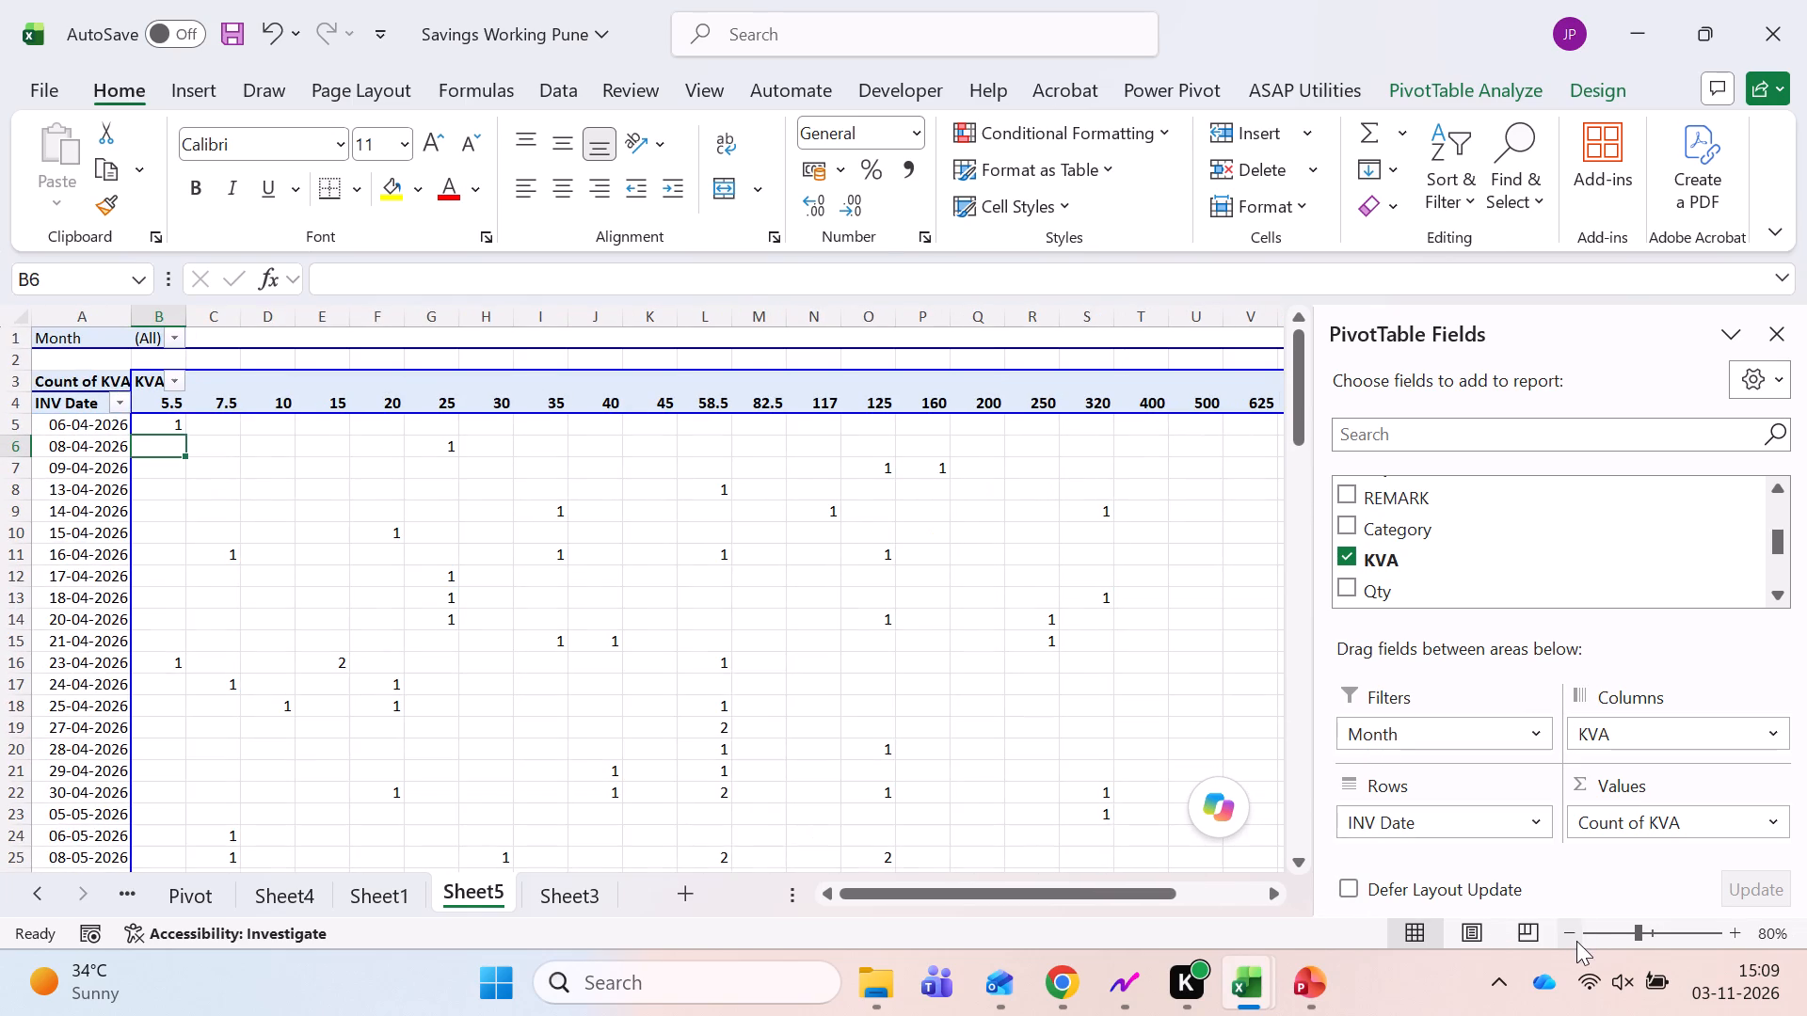
pyautogui.hotkey('ctrl', 'pageup')
pyautogui.hotkey('ctrl', 'pageup')
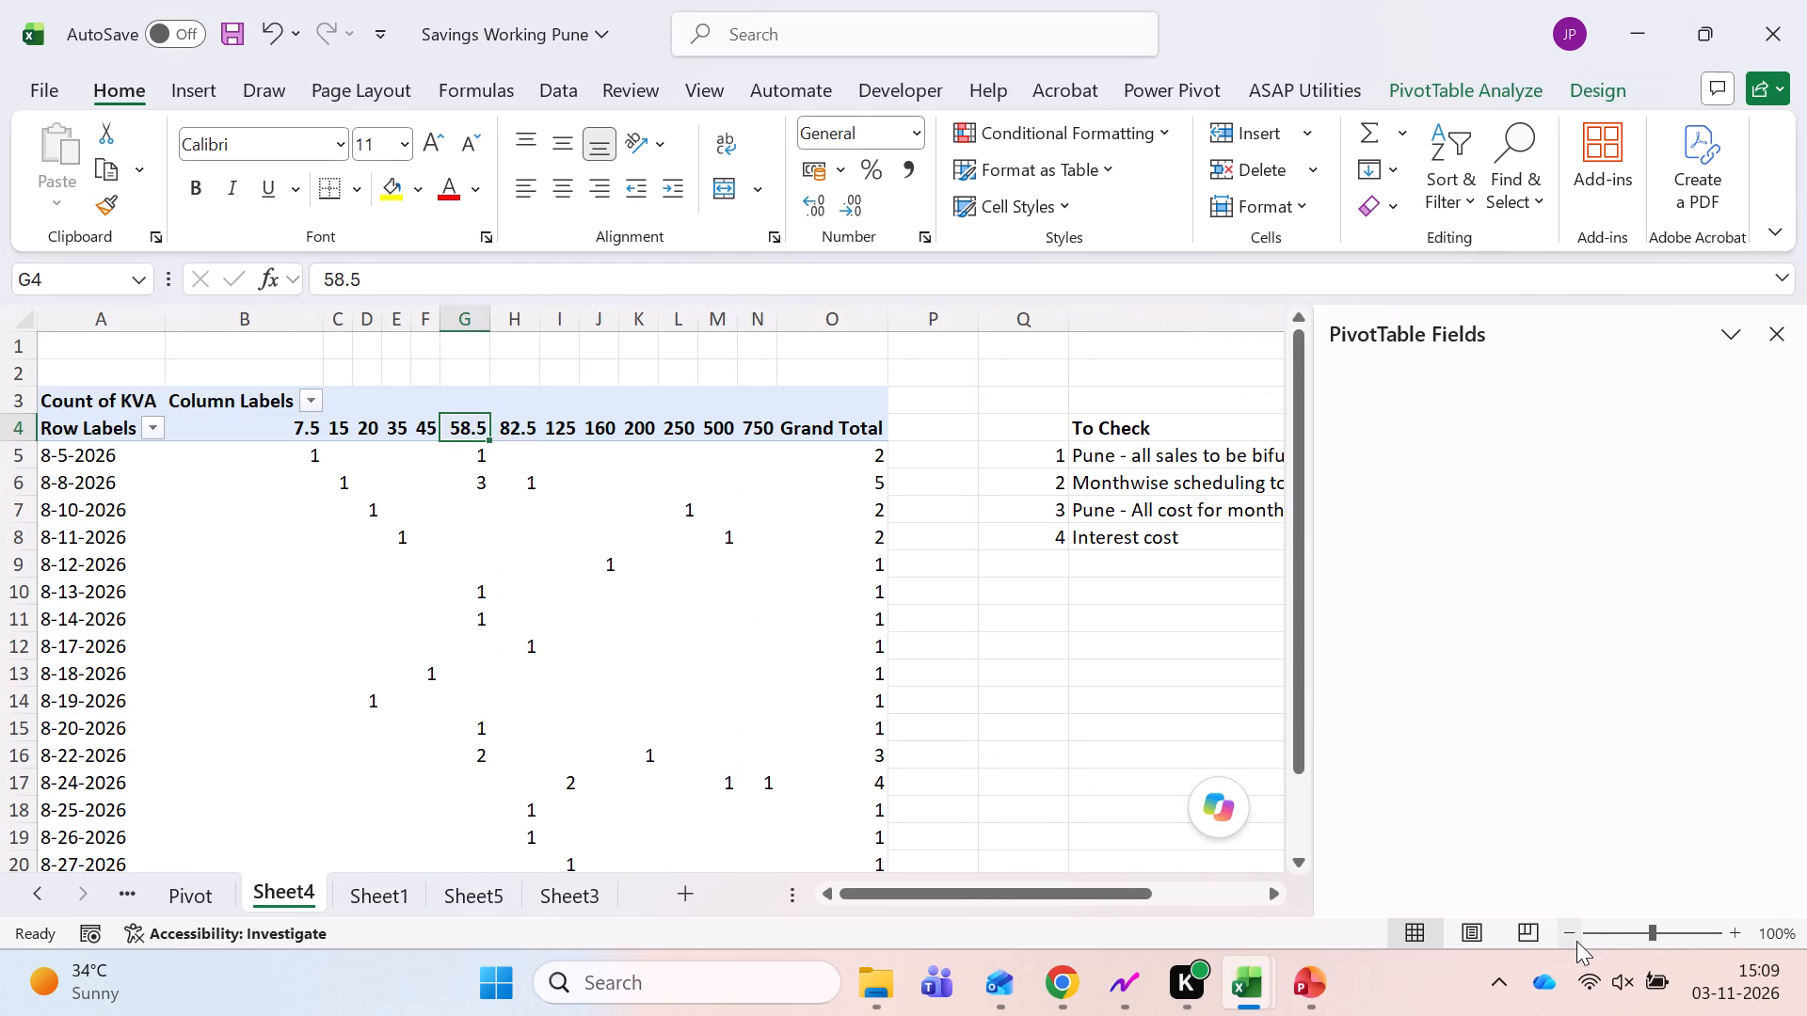
pyautogui.press('Right')
pyautogui.press('Right')
pyautogui.press('Right')
pyautogui.press('Right')
pyautogui.press('Right')
pyautogui.press('Right')
pyautogui.press('Right')
pyautogui.press('Right')
pyautogui.press('Right')
pyautogui.press('Right')
pyautogui.press('Right')
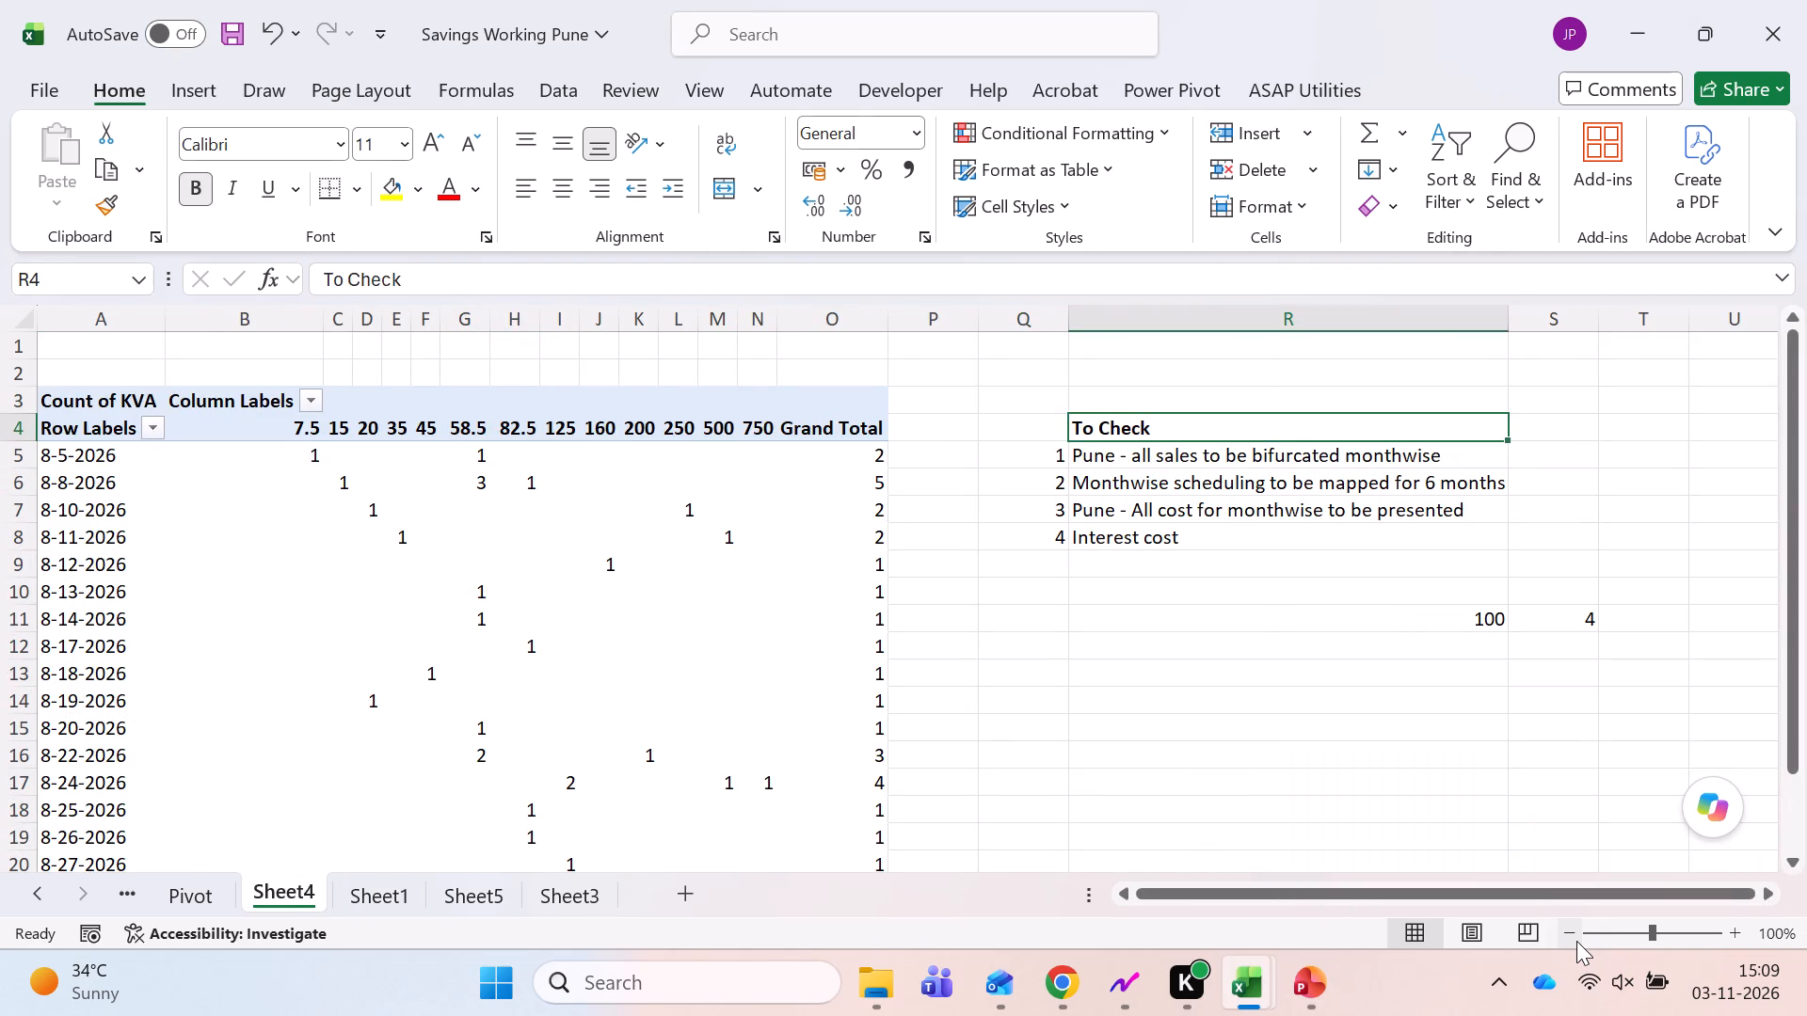
pyautogui.press('Down')
pyautogui.press('Right')
pyautogui.press('Left')
pyautogui.press('Left')
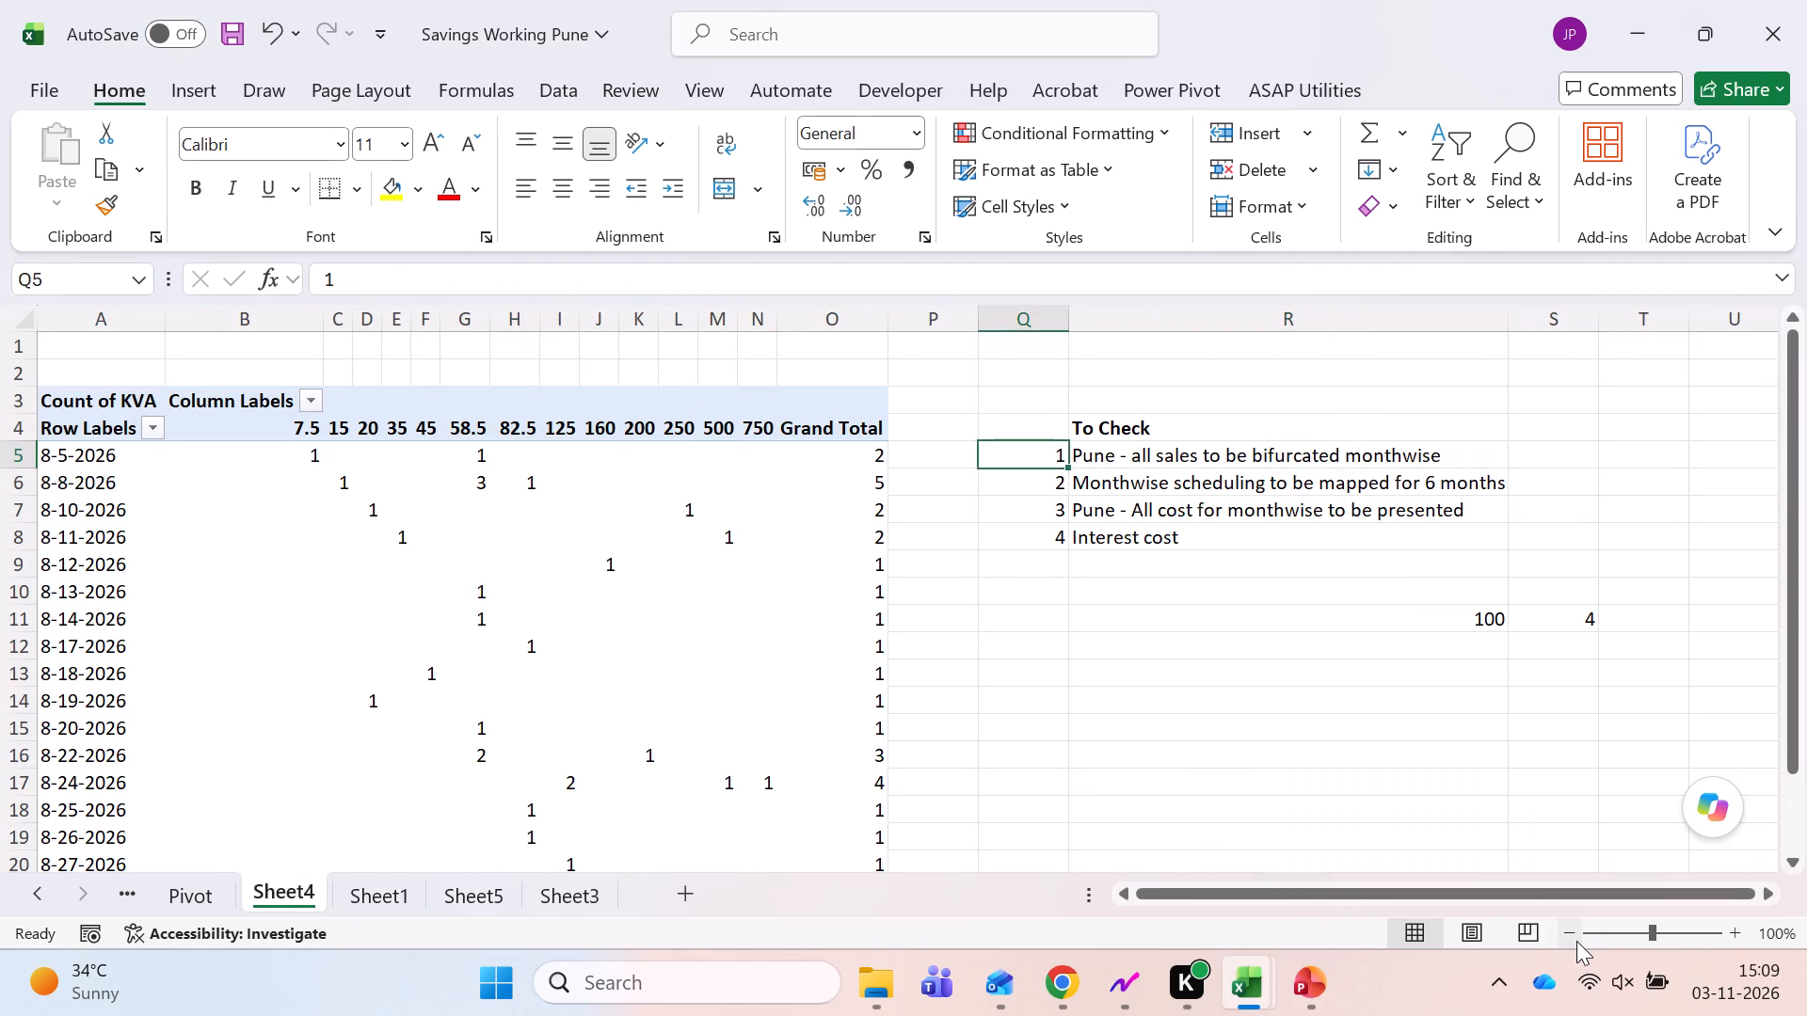
pyautogui.press('Right')
pyautogui.press('Down')
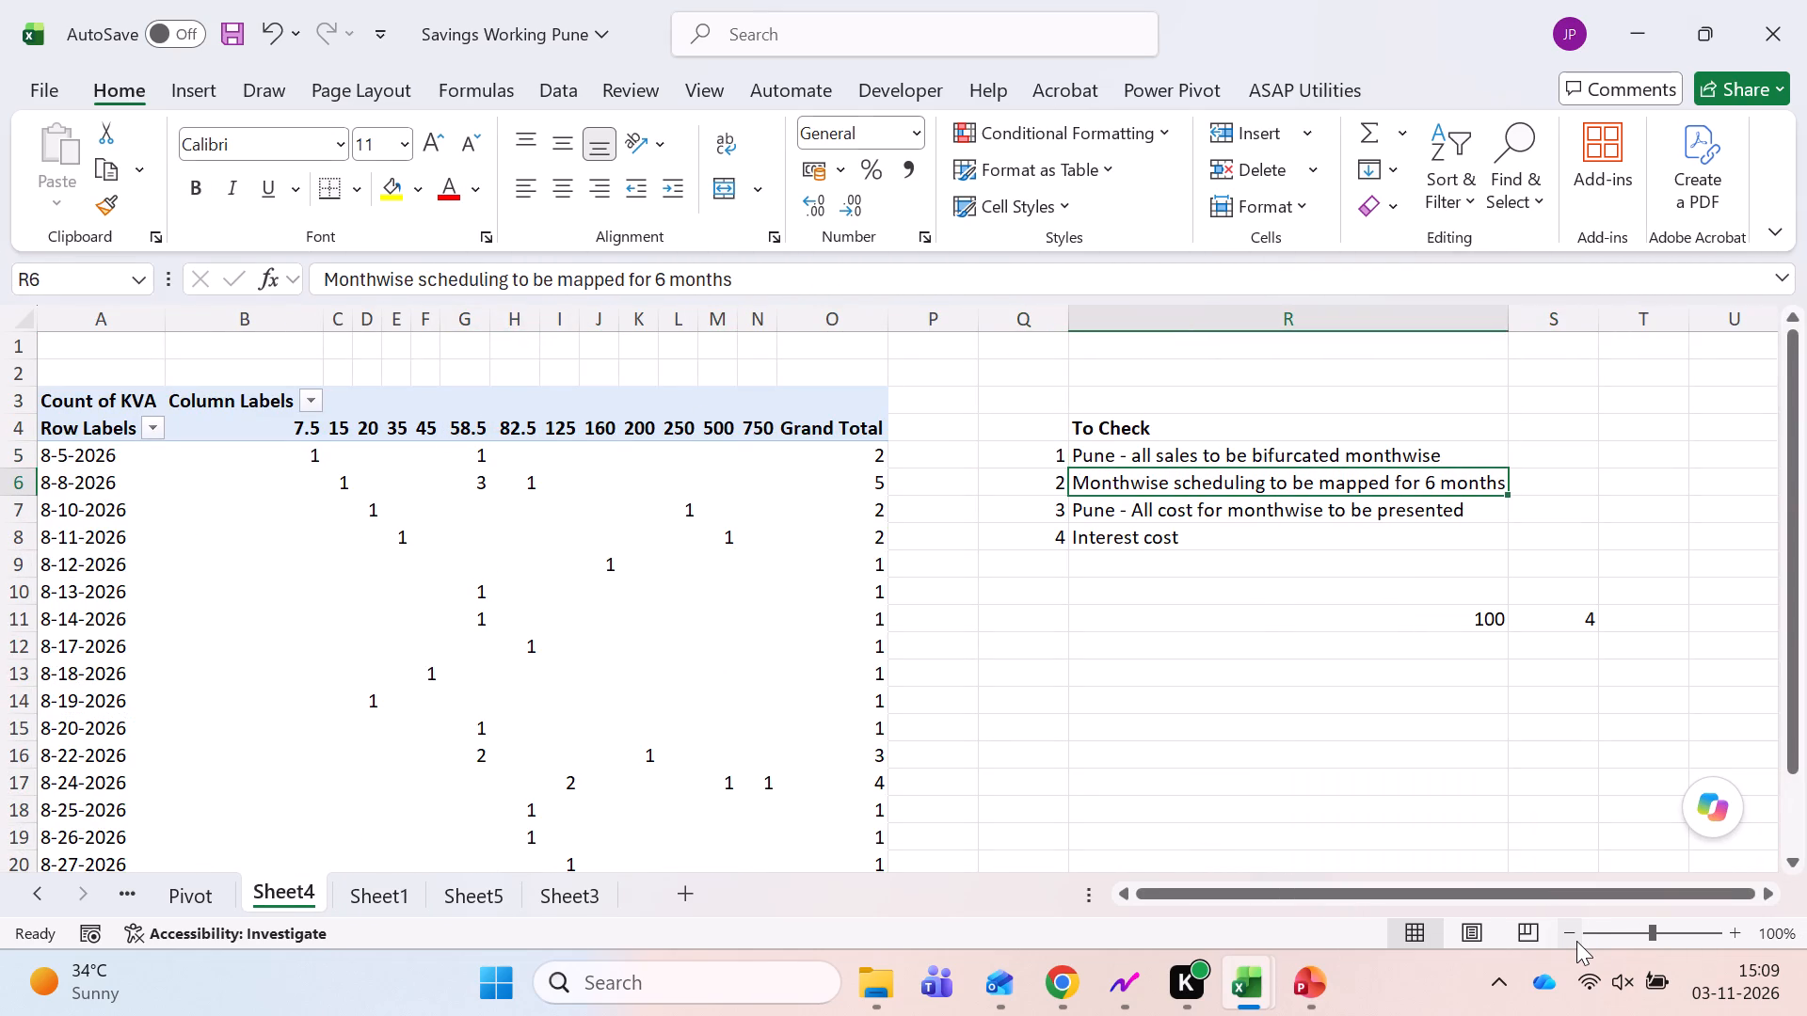
pyautogui.press('Down')
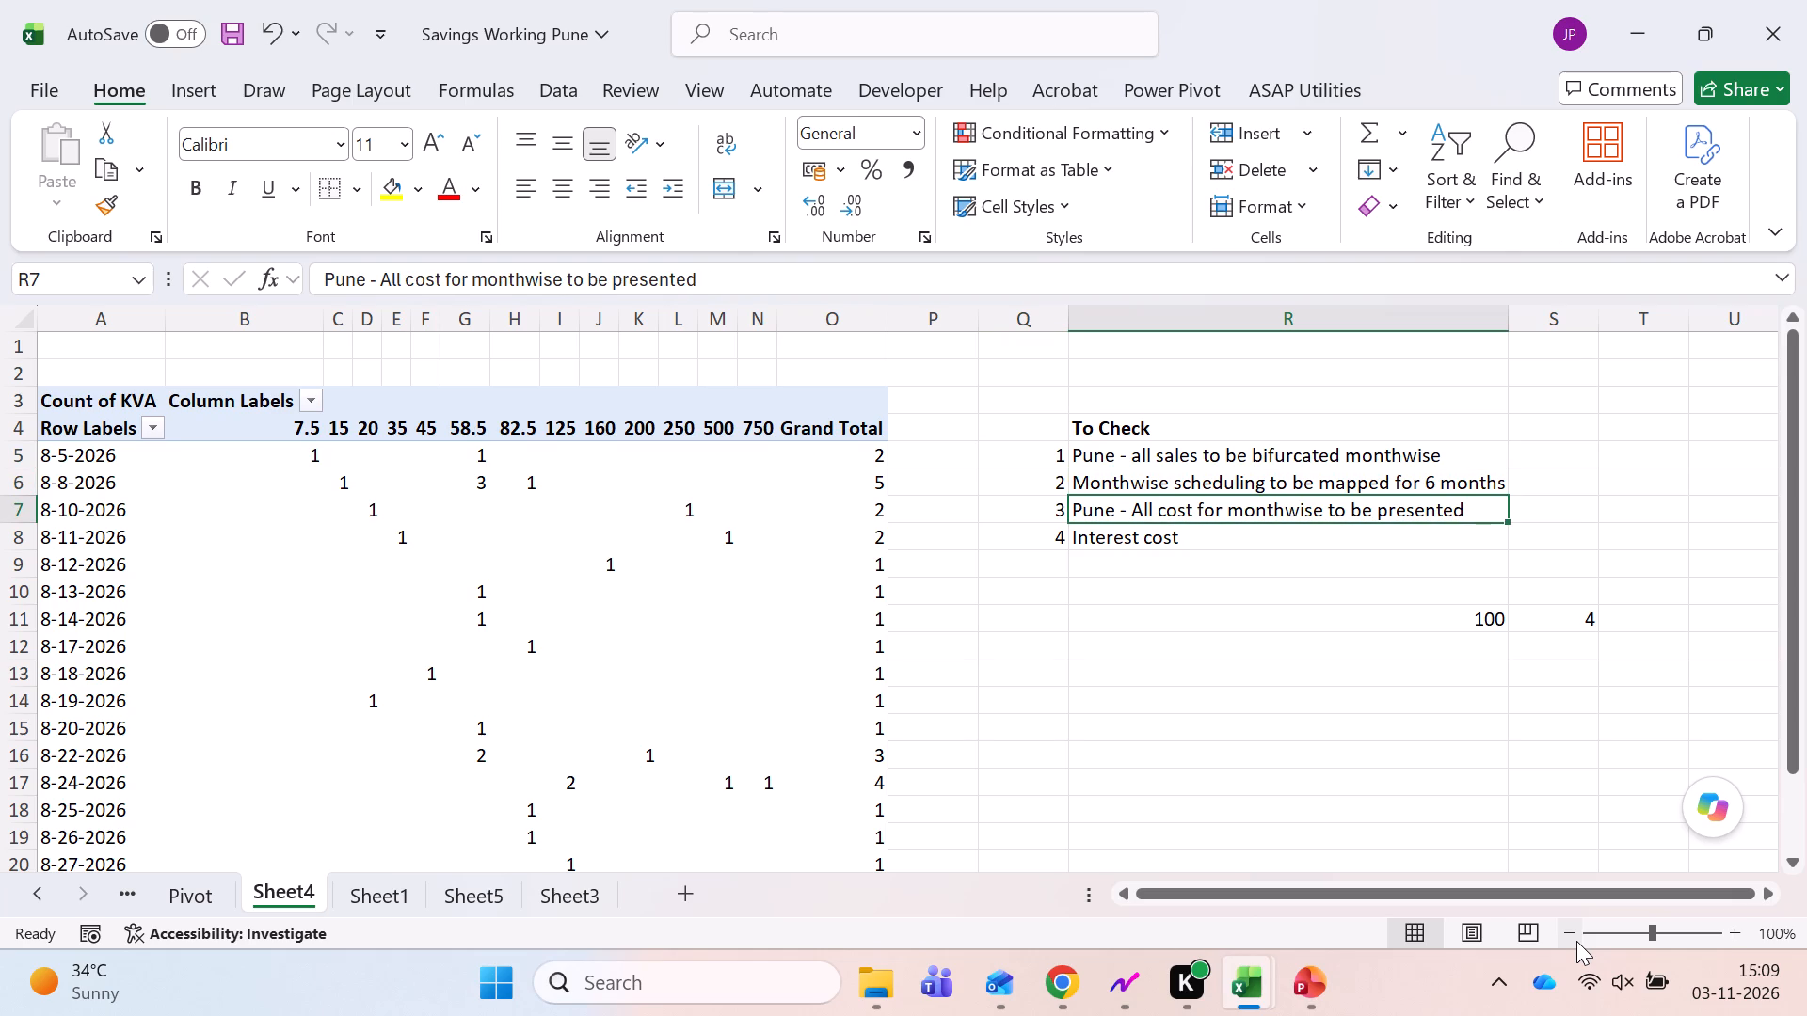
pyautogui.press('Down')
pyautogui.press('Up')
pyautogui.press('Up')
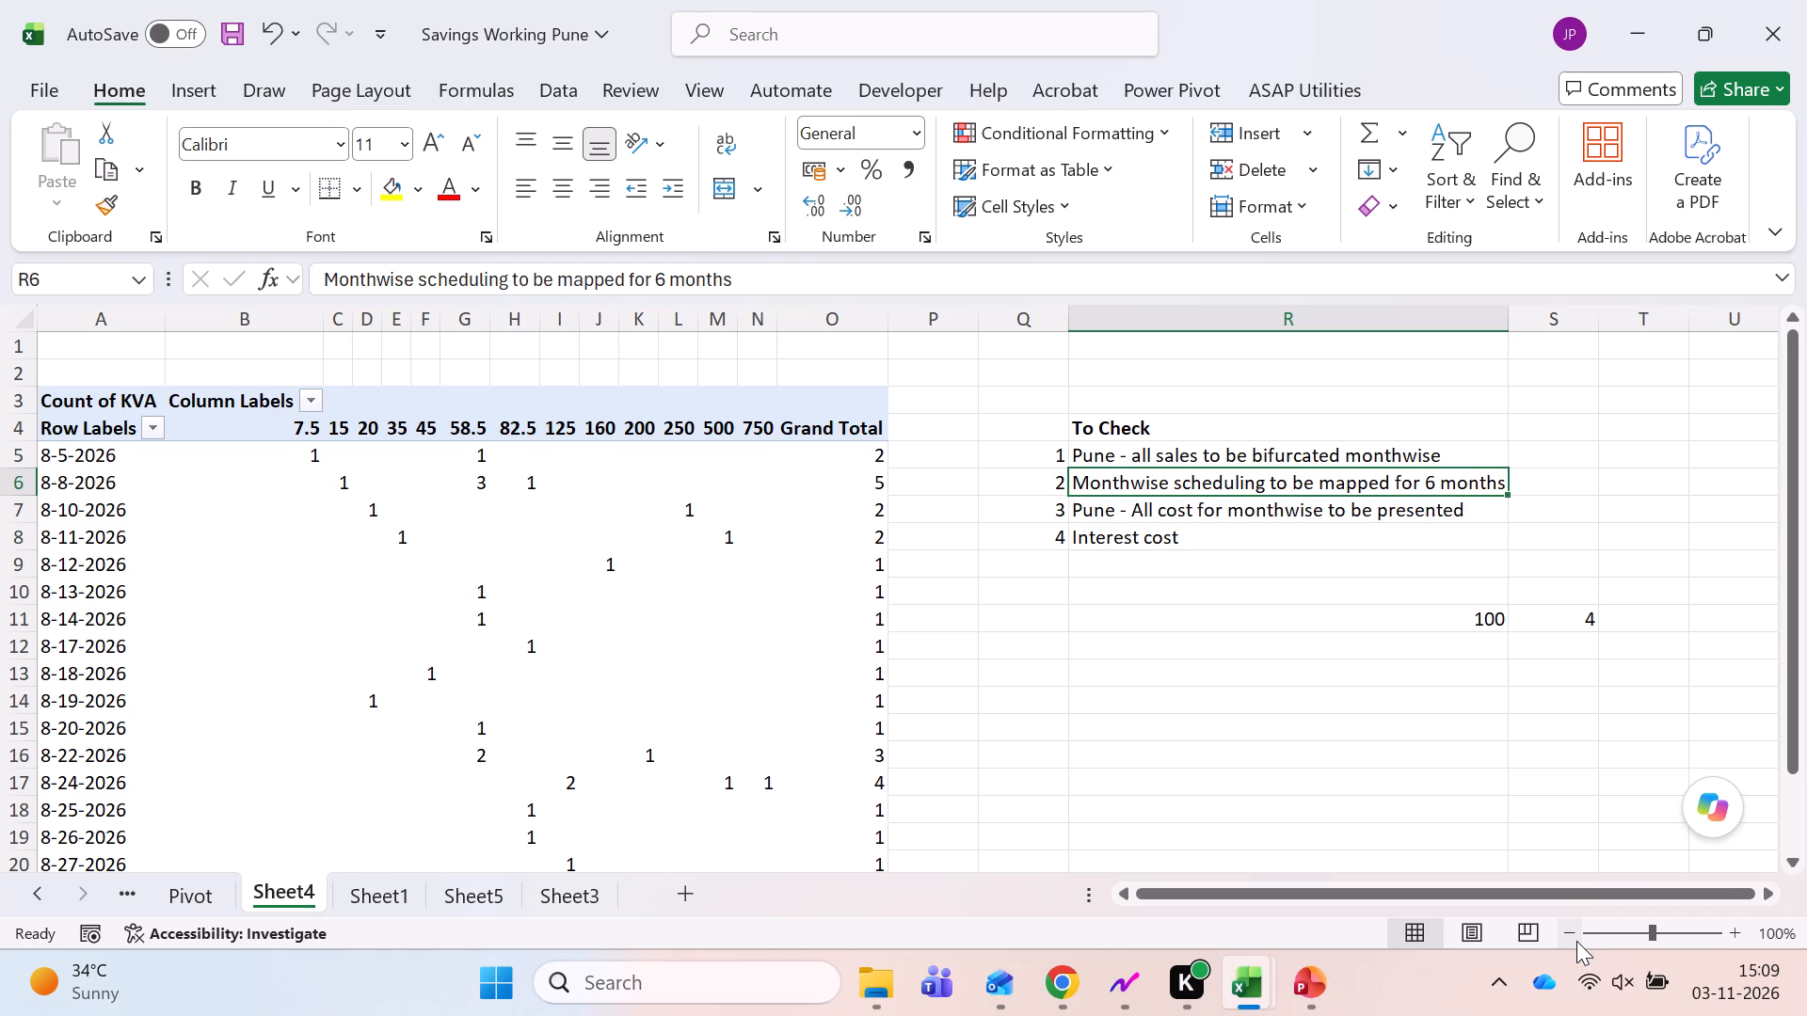
# Examine the Sheet5 pivot across all its KVA columns for the full set of months.
pyautogui.hotkey('ctrl', 'pagedown')
pyautogui.hotkey('ctrl', 'pagedown')
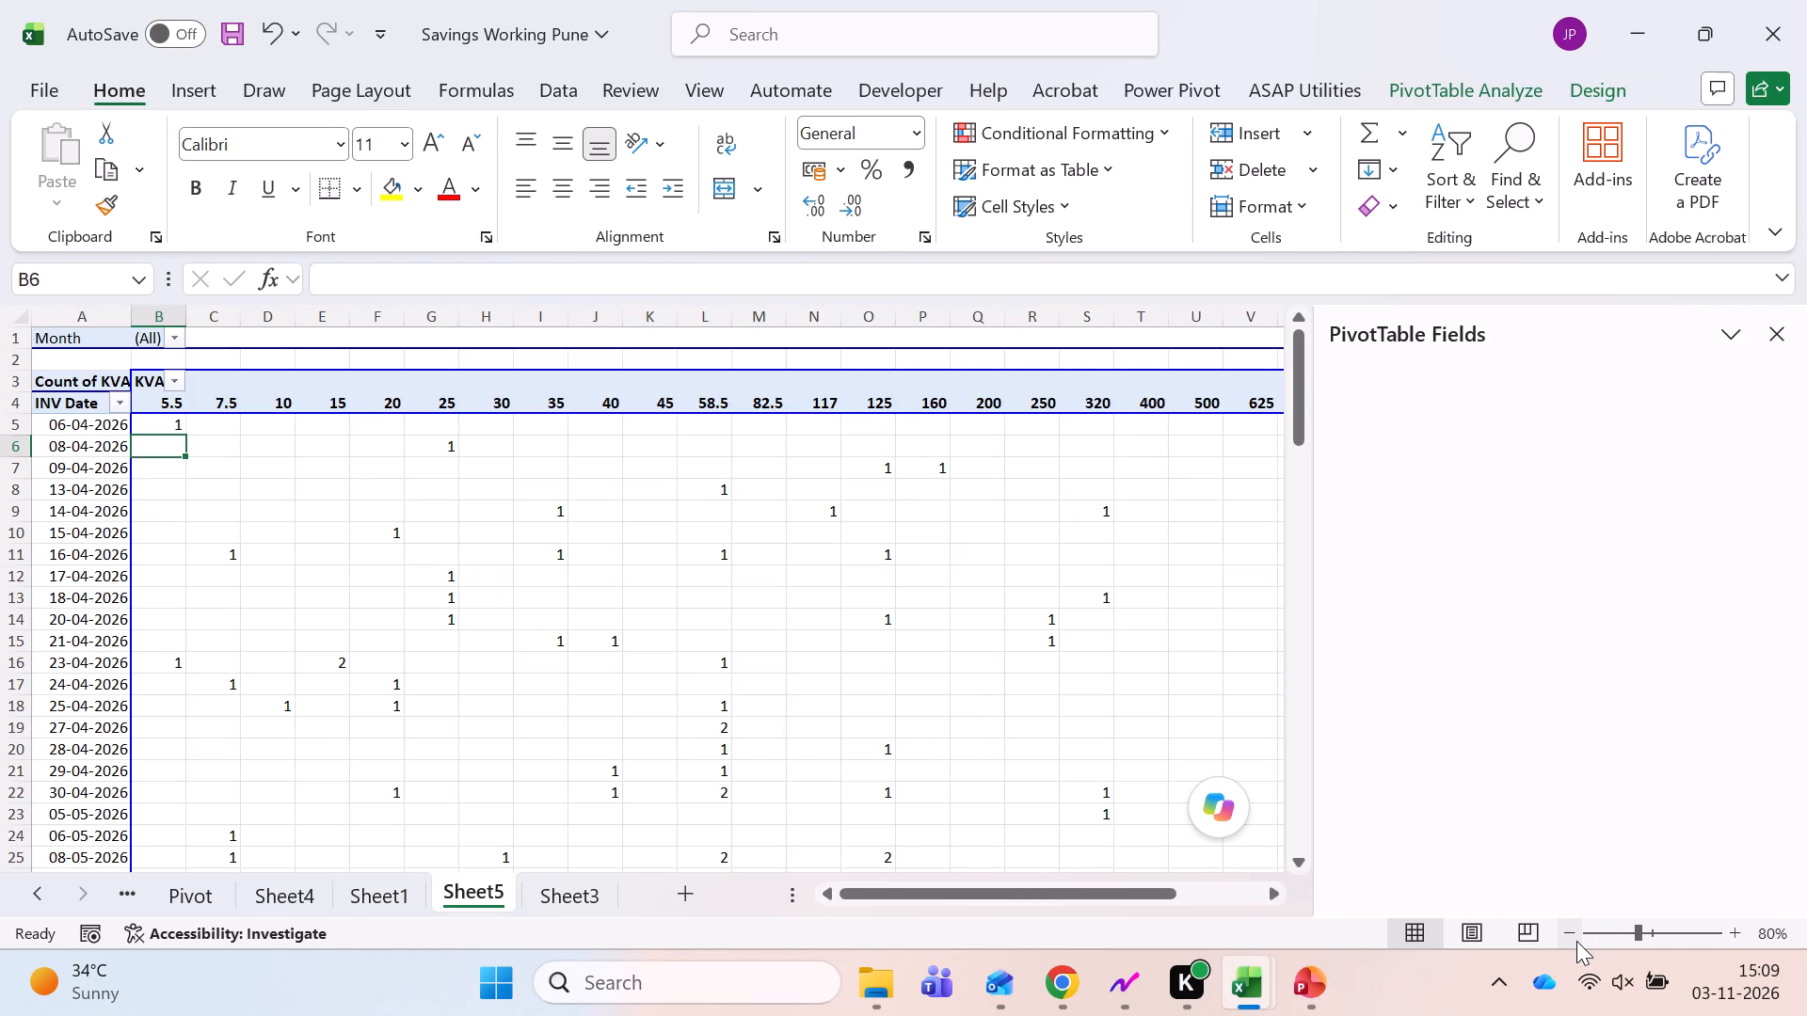
pyautogui.press('Right')
pyautogui.press('Right')
pyautogui.press('Right')
pyautogui.press('Right')
pyautogui.press('Right')
pyautogui.press('Right')
pyautogui.press('Right')
pyautogui.press('Right')
pyautogui.press('Right')
pyautogui.press('Right')
pyautogui.press('Right')
pyautogui.press('Right')
pyautogui.press('Right')
pyautogui.press('Right')
pyautogui.press('Right')
pyautogui.press('Right')
pyautogui.press('Right')
pyautogui.press('Right')
pyautogui.press('Right')
pyautogui.press('Right')
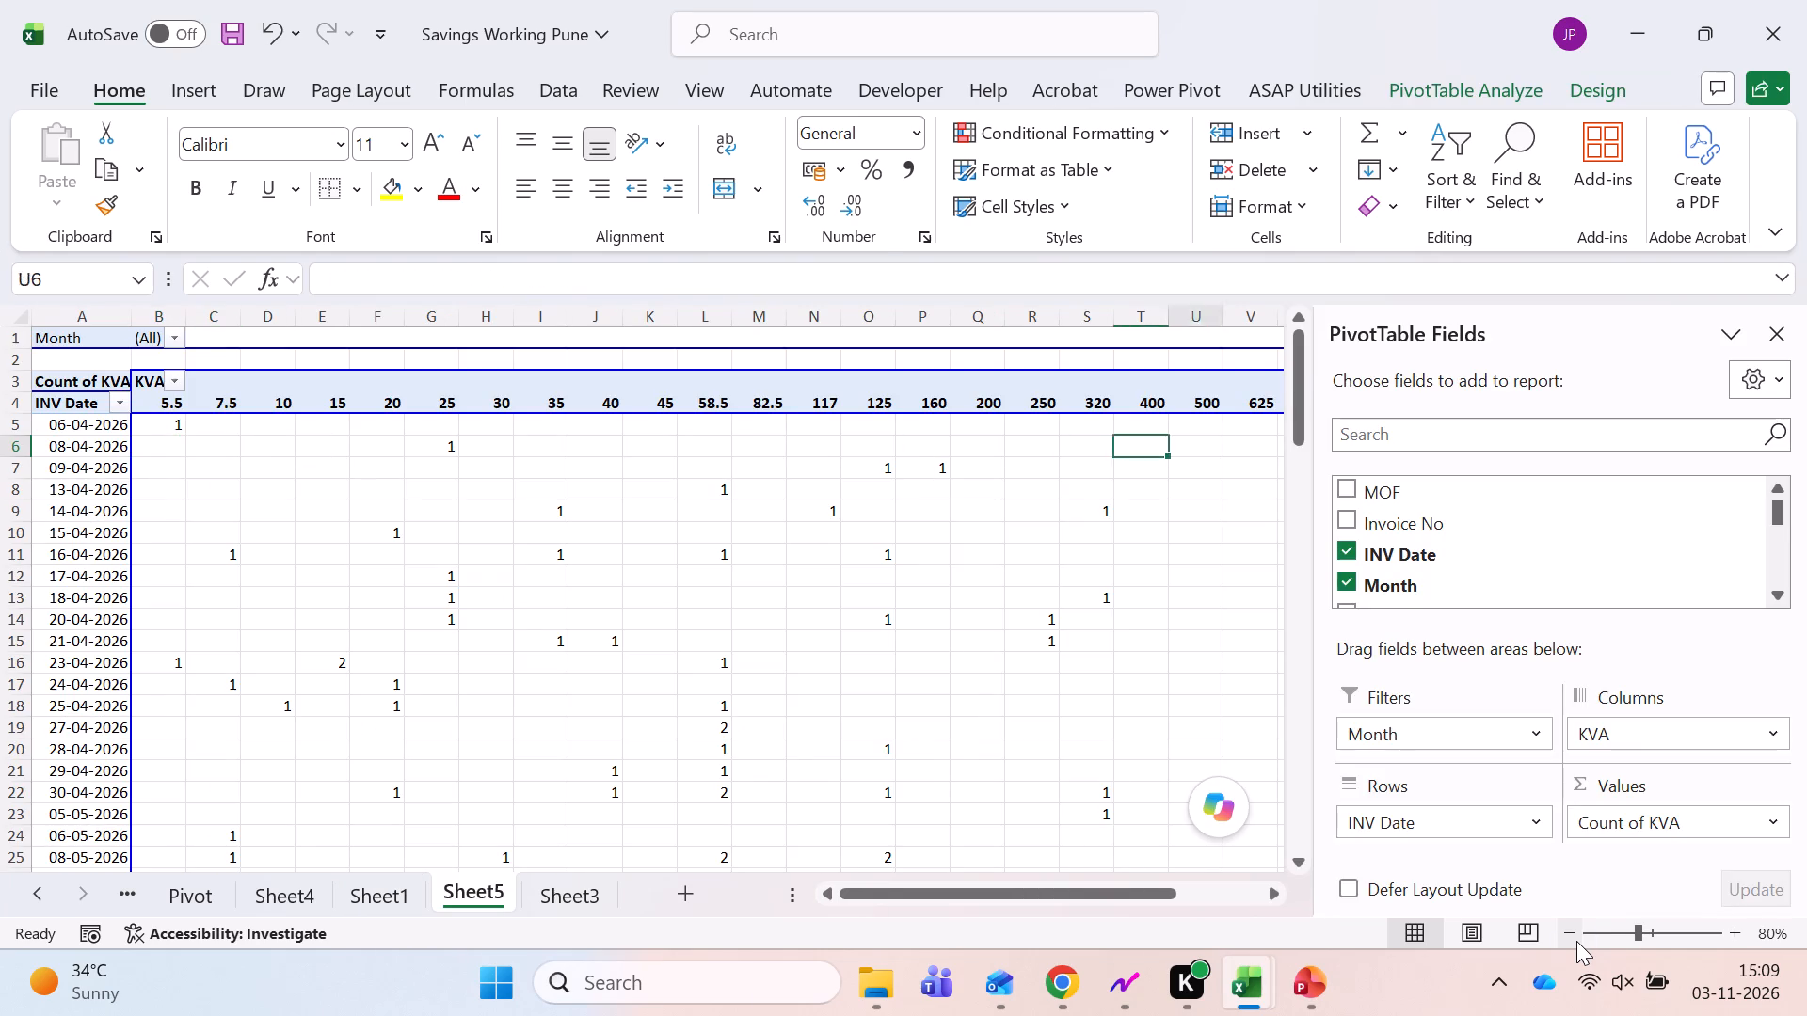
pyautogui.press('Right')
pyautogui.press('Right')
pyautogui.press('Right')
pyautogui.press('Right')
pyautogui.press('Left')
pyautogui.press('Left')
pyautogui.hotkey('ctrl', 'Left')
pyautogui.hotkey('ctrl', 'Left')
pyautogui.hotkey('ctrl', 'Left')
pyautogui.hotkey('ctrl', 'Left')
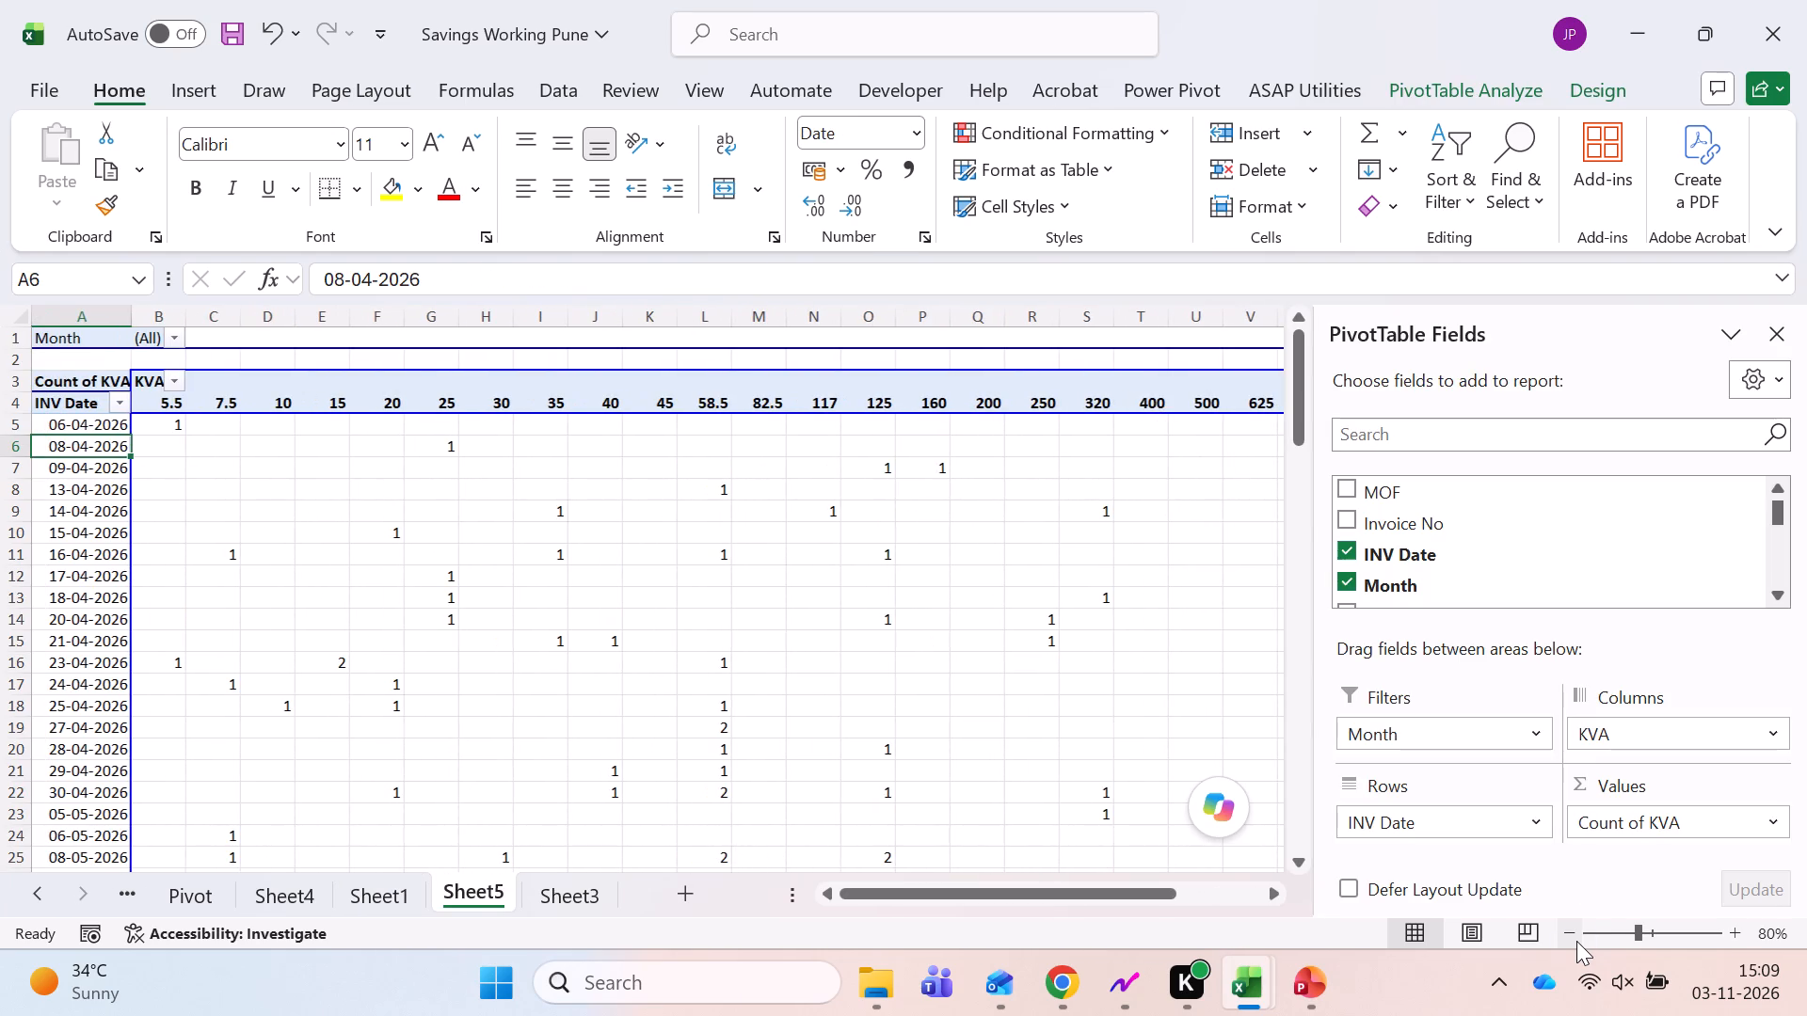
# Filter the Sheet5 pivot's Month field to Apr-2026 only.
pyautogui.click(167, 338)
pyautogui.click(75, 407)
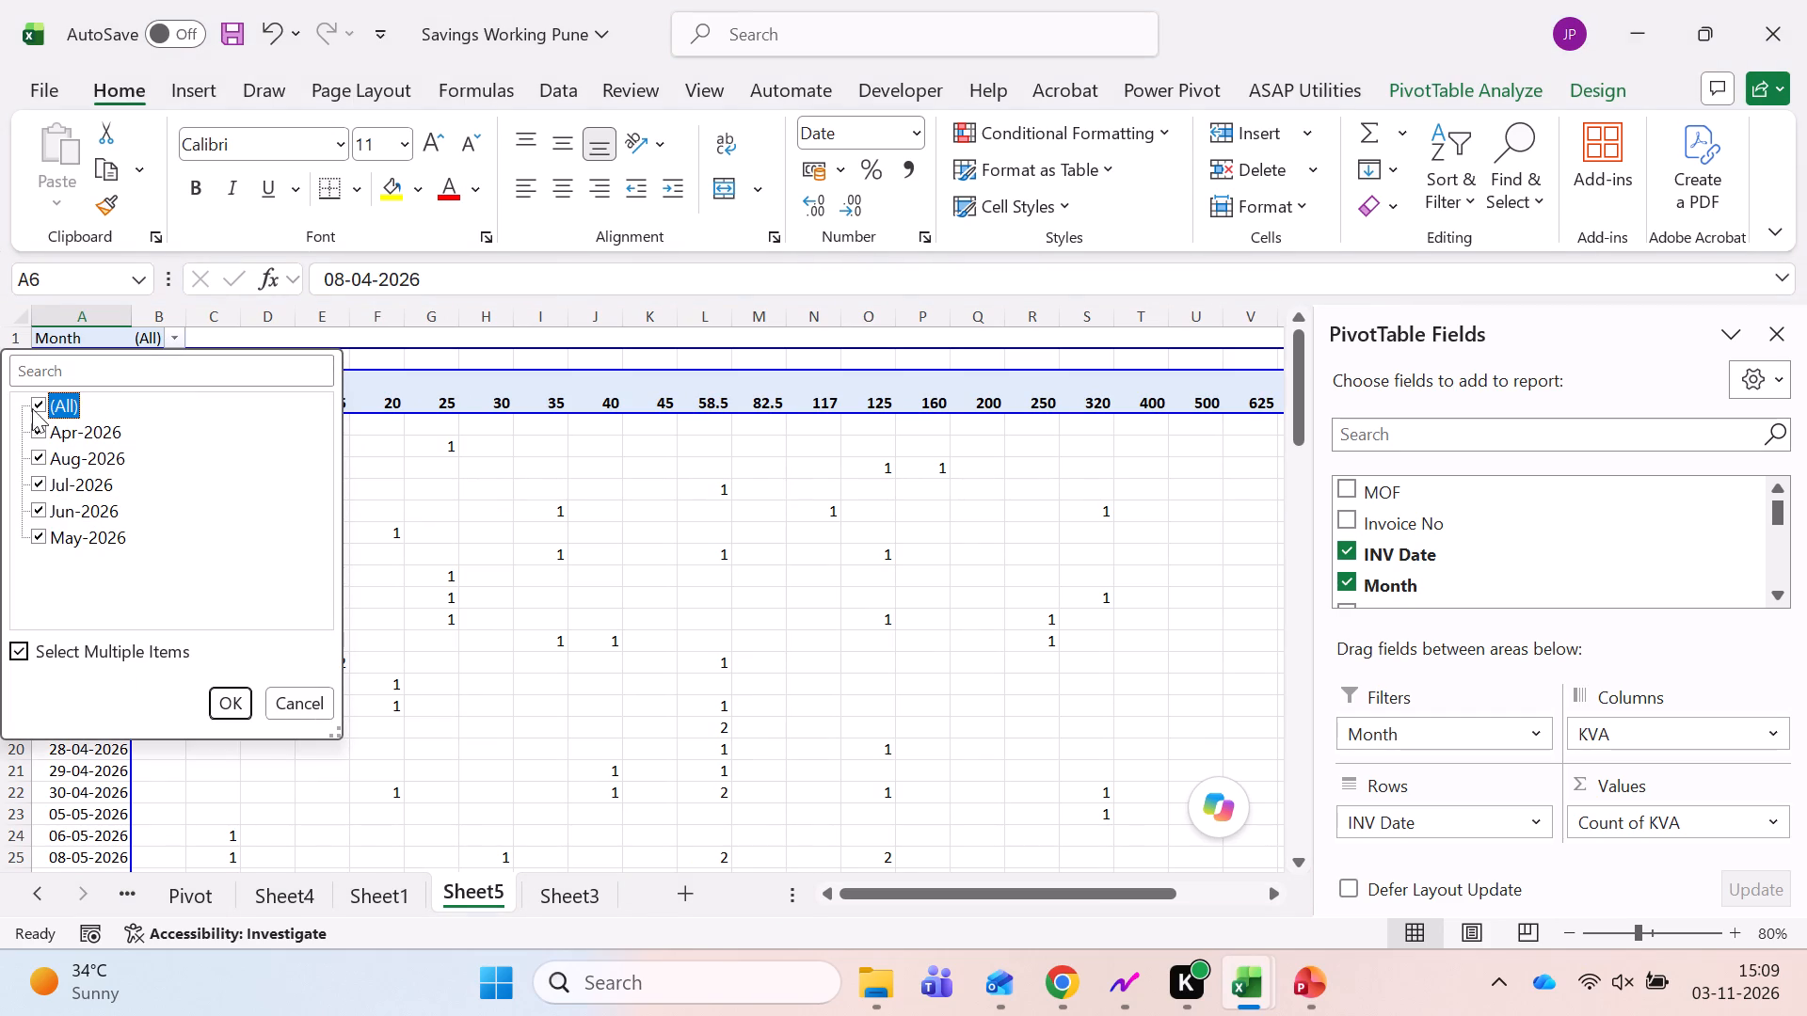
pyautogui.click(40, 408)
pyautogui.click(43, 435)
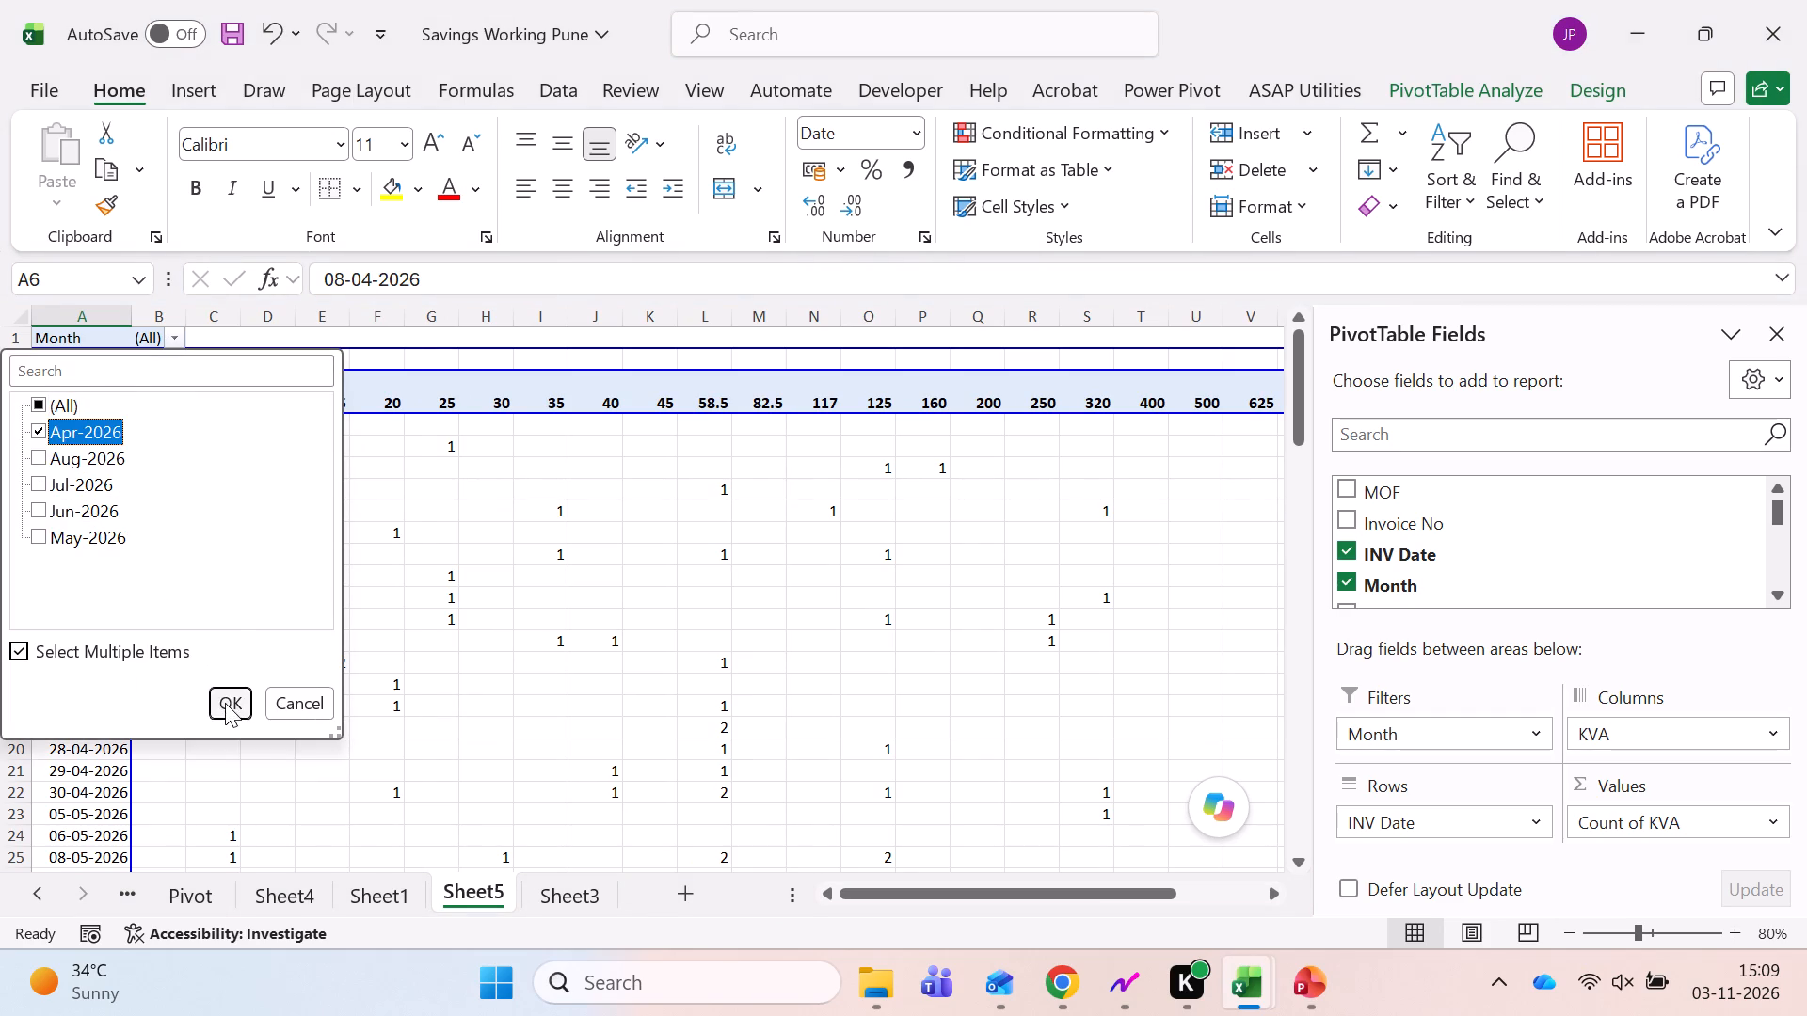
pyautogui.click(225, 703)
# Examine the April KVA counts across the pivot columns through the Grand Total column.
pyautogui.press('Right')
pyautogui.press('Right')
pyautogui.press('Right')
pyautogui.press('Right')
pyautogui.press('Right')
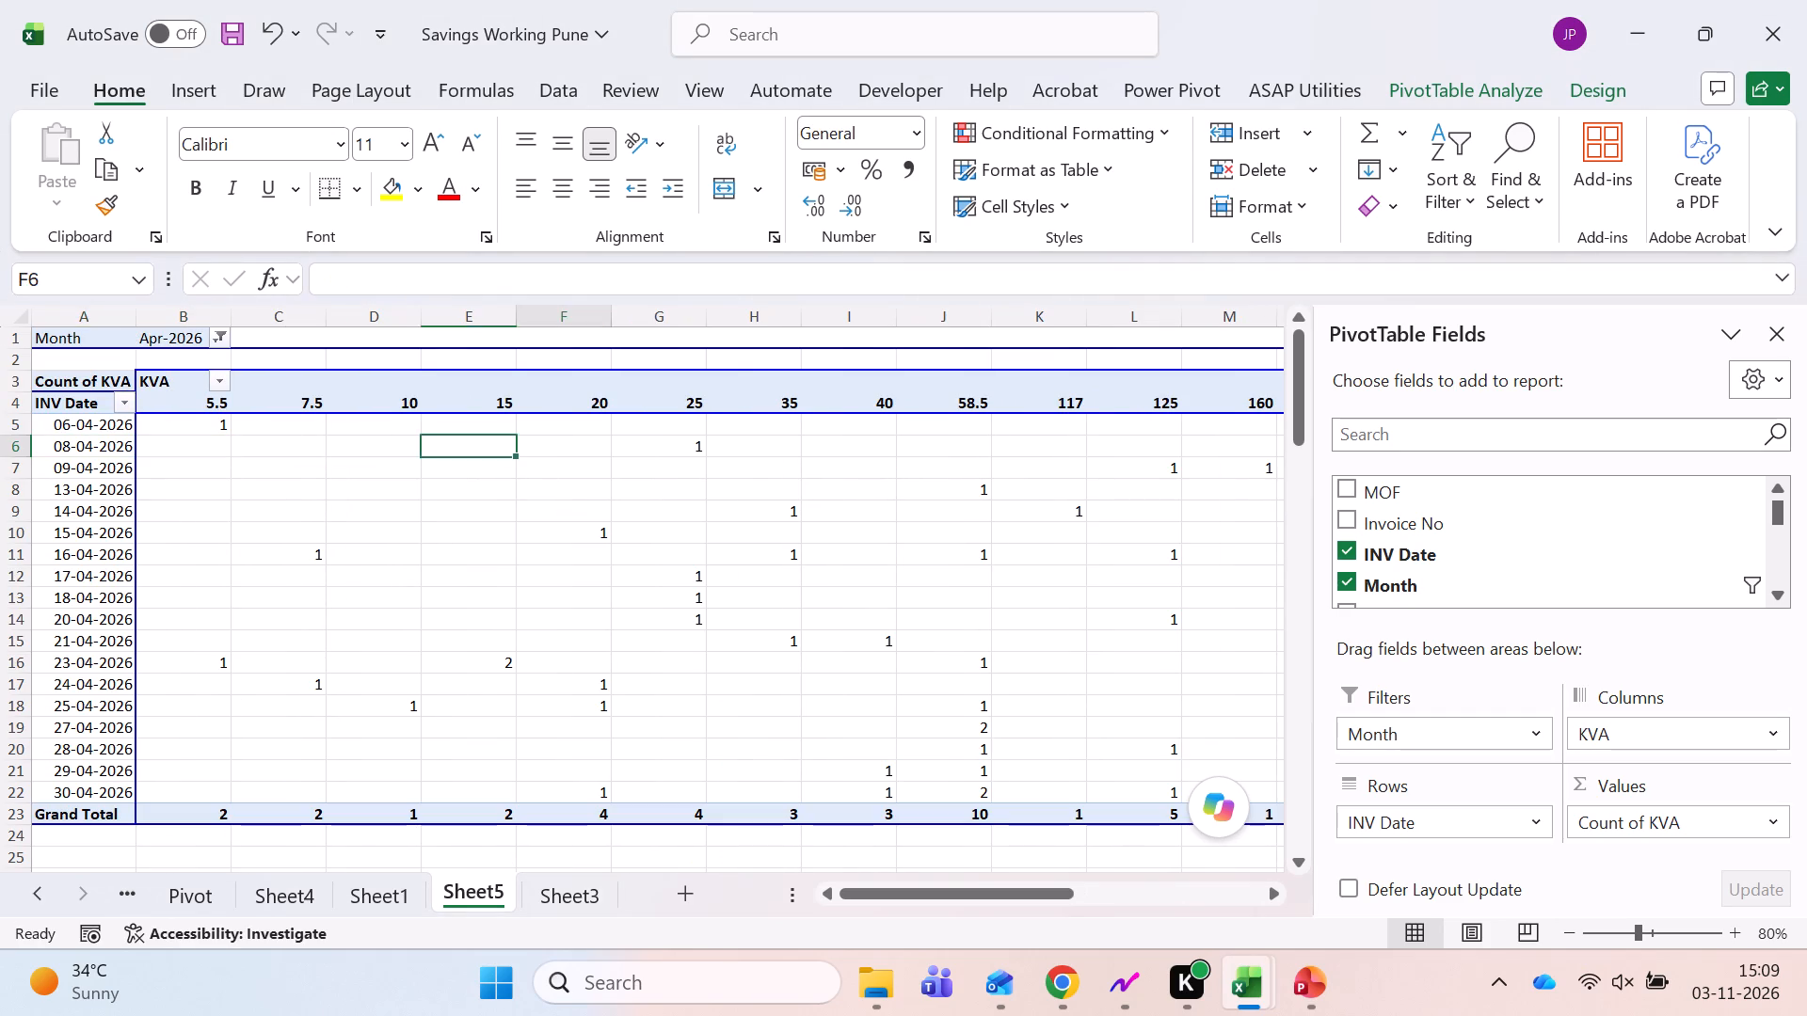
pyautogui.press('Right')
pyautogui.press('Right')
pyautogui.press('Right')
pyautogui.press('Right')
pyautogui.press('Right')
pyautogui.press('Right')
pyautogui.press('Right')
pyautogui.press('Right')
pyautogui.press('Right')
pyautogui.press('Right')
pyautogui.press('Right')
pyautogui.press('Right')
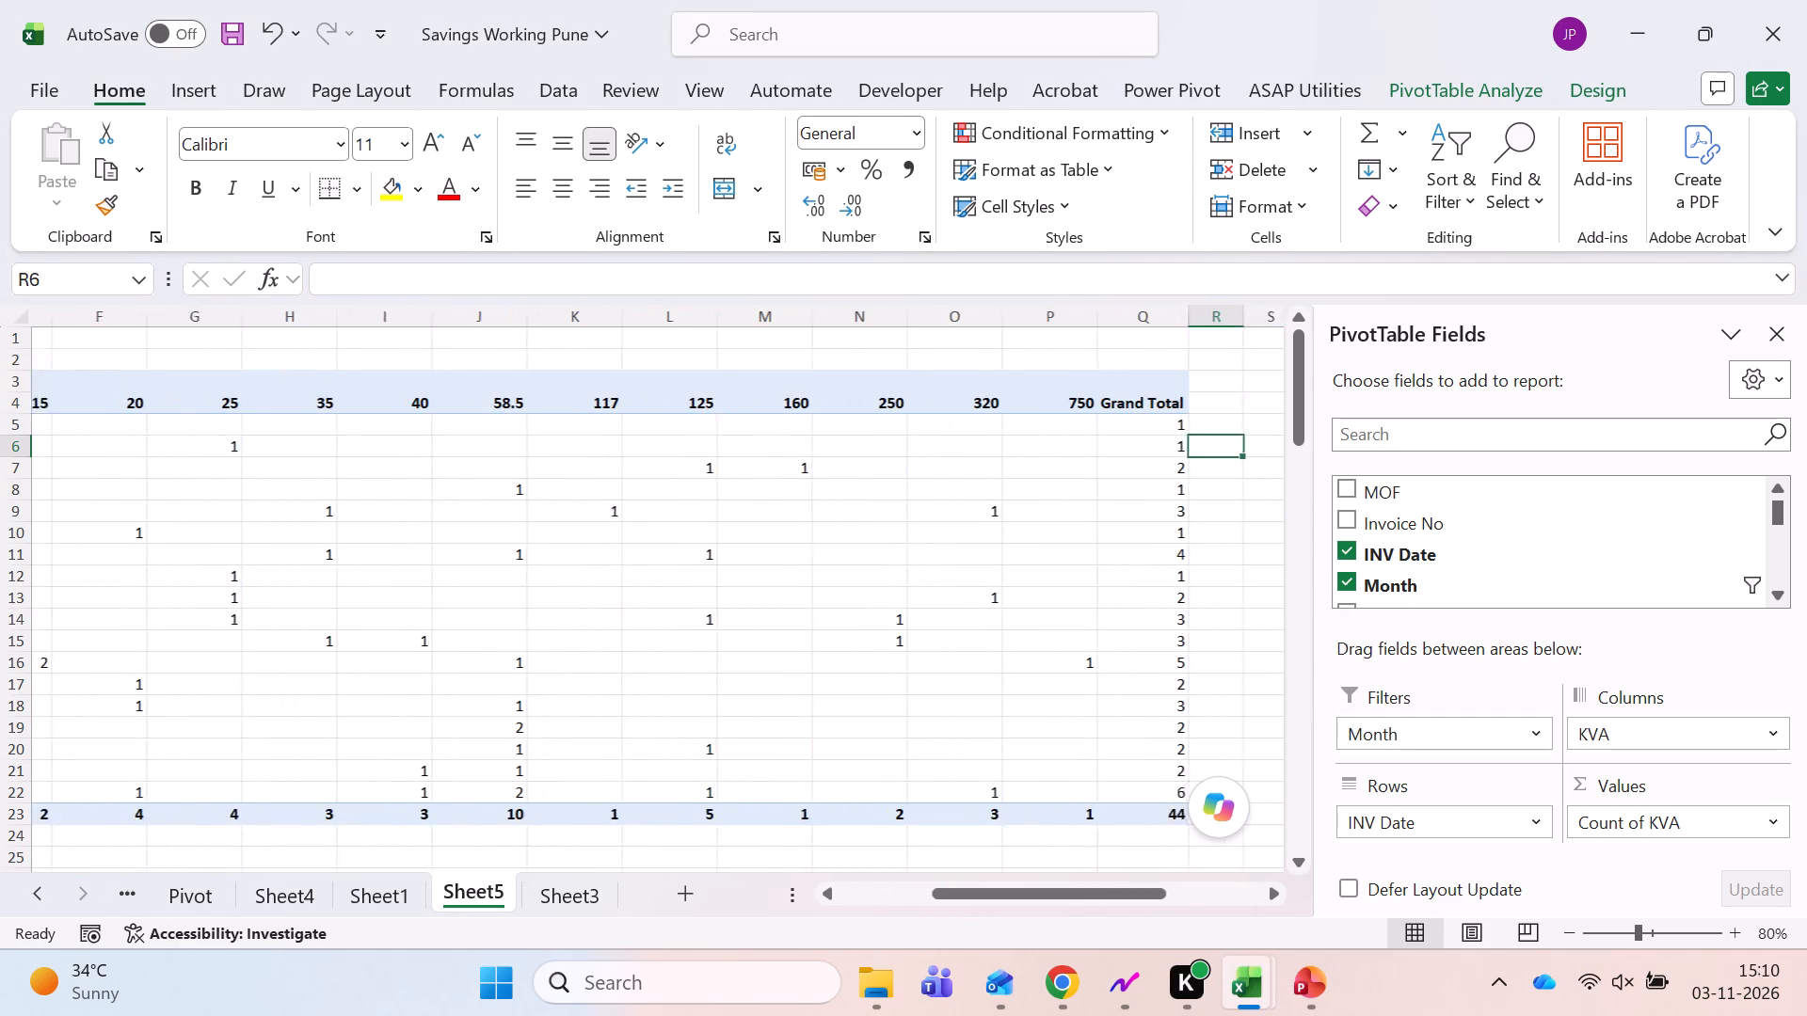
pyautogui.press('Right')
pyautogui.press('Left')
pyautogui.press('Left')
pyautogui.hotkey('ctrl', 'Left')
pyautogui.hotkey('ctrl', 'Left')
pyautogui.hotkey('ctrl', 'Left')
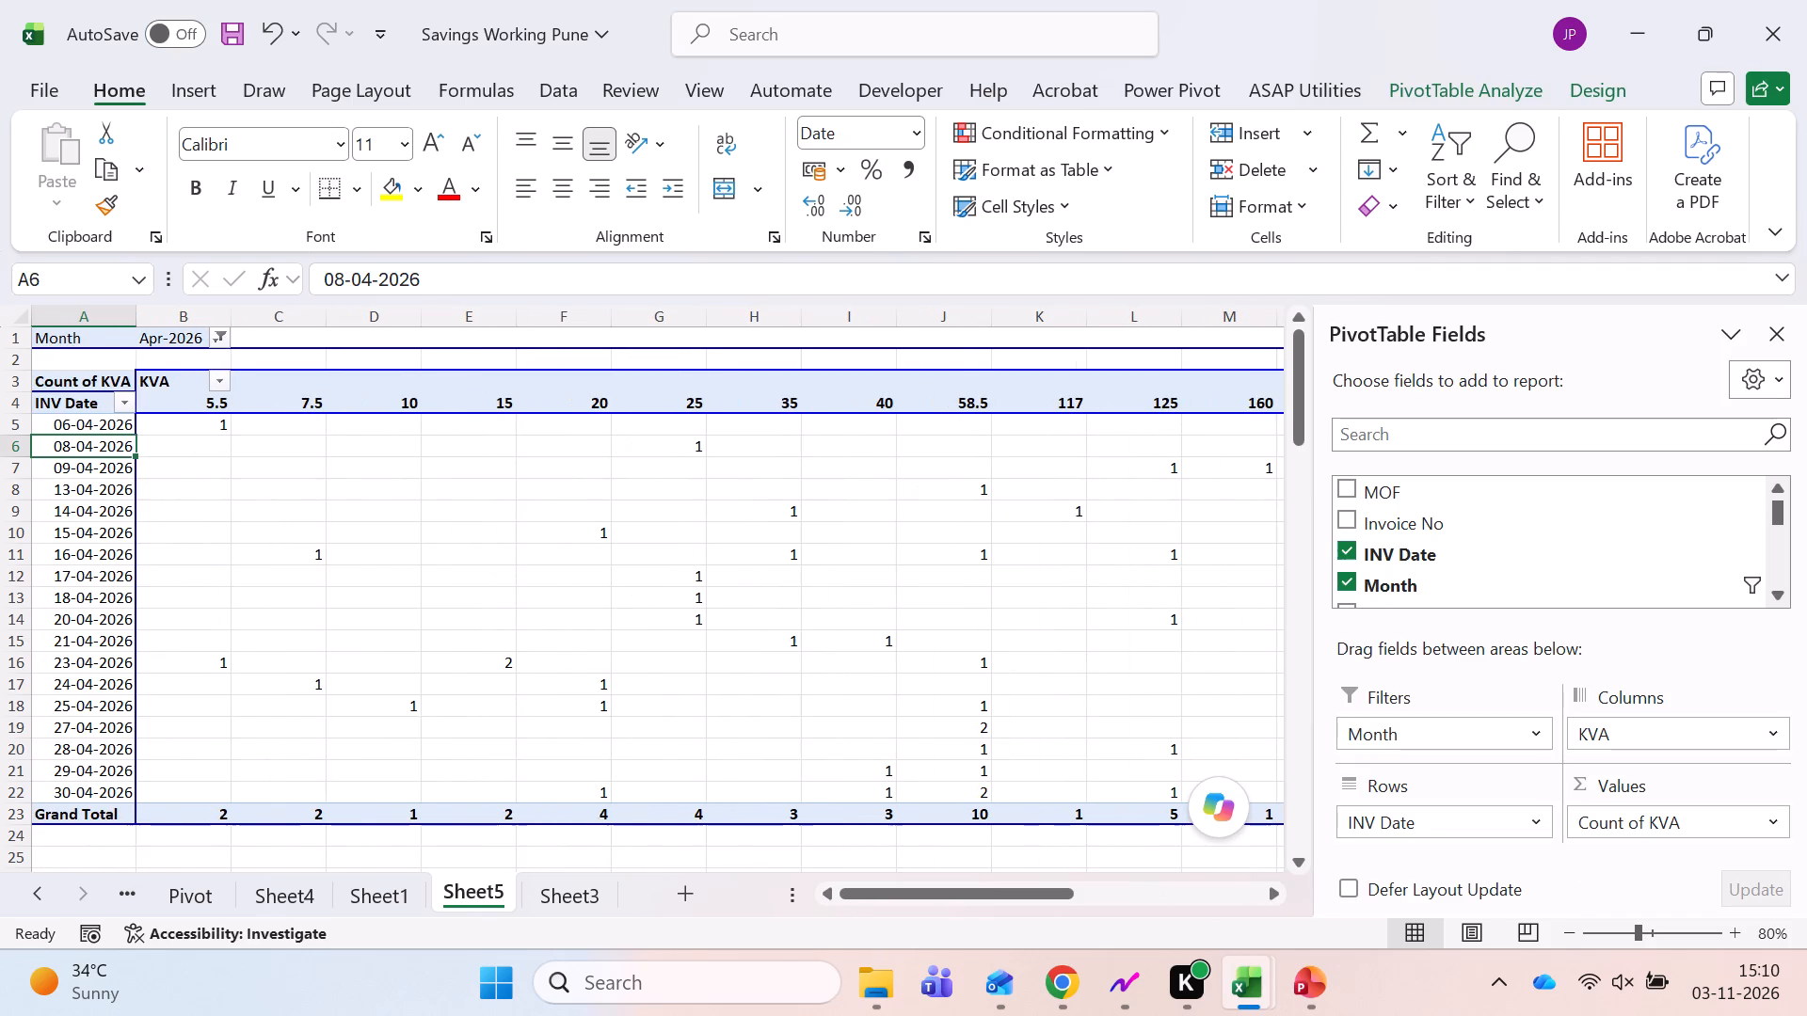
pyautogui.hotkey('ctrl', 'Left')
pyautogui.hotkey('ctrl', 'Left')
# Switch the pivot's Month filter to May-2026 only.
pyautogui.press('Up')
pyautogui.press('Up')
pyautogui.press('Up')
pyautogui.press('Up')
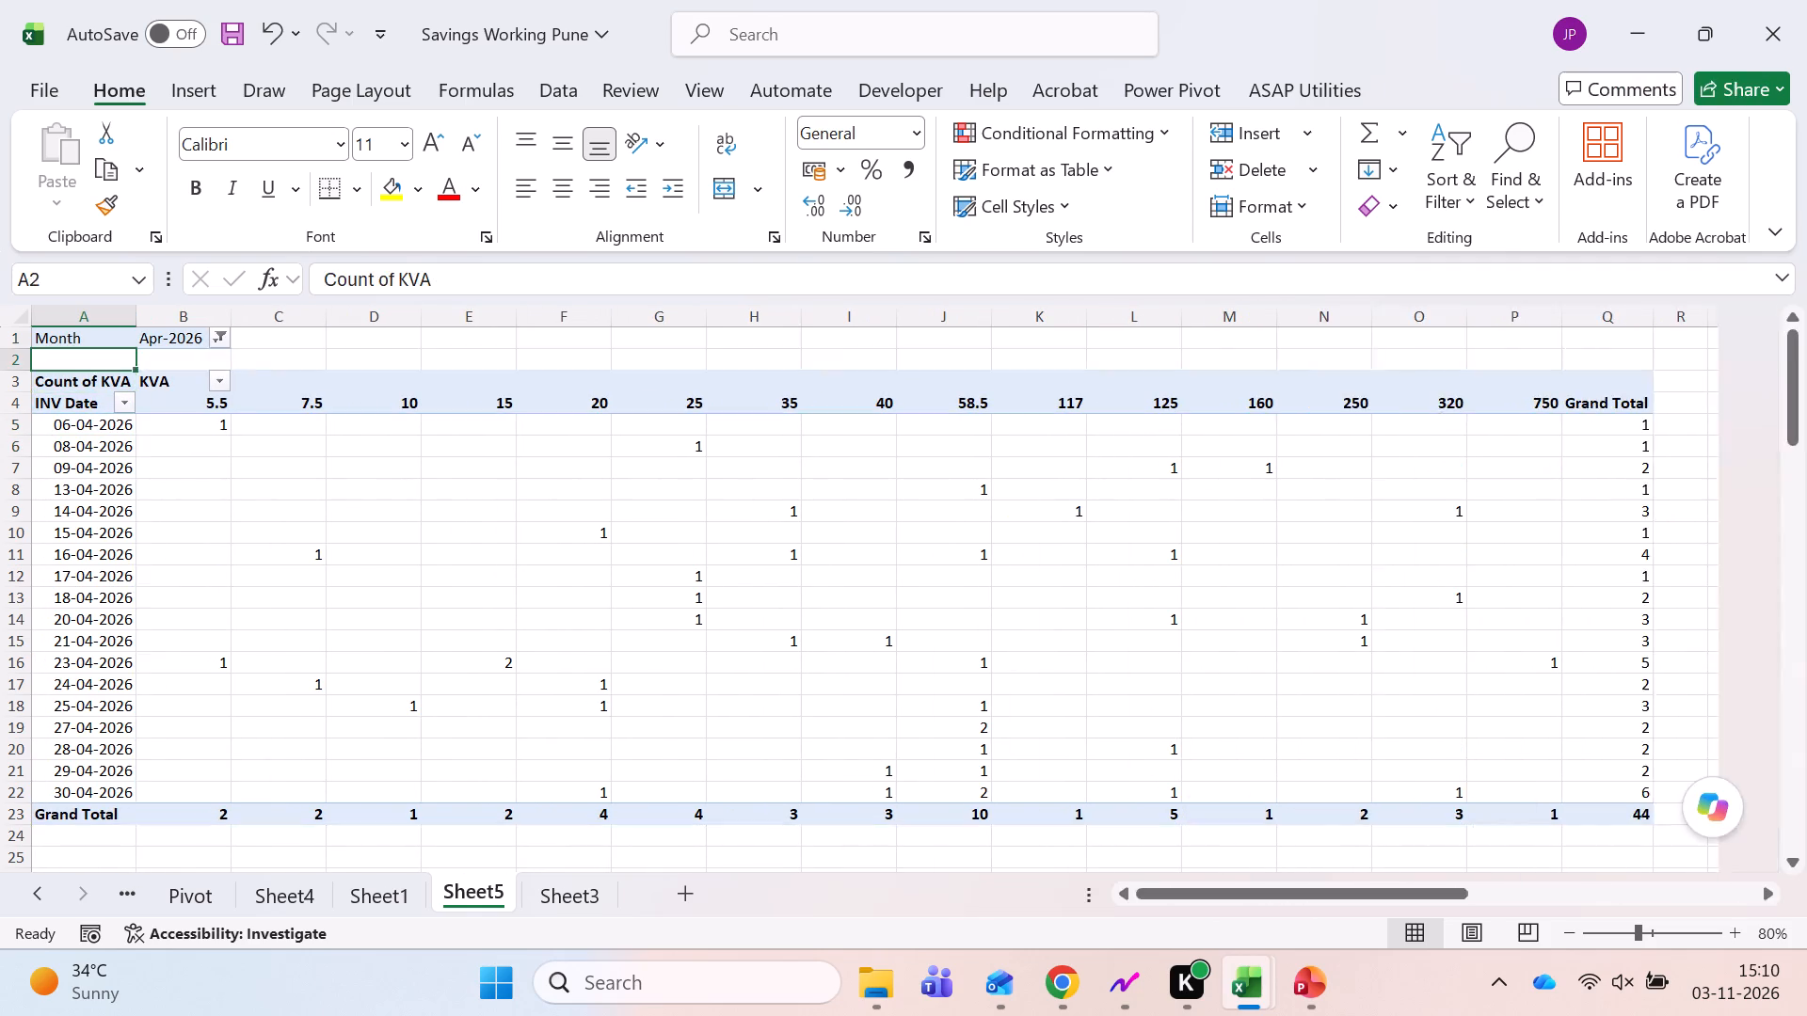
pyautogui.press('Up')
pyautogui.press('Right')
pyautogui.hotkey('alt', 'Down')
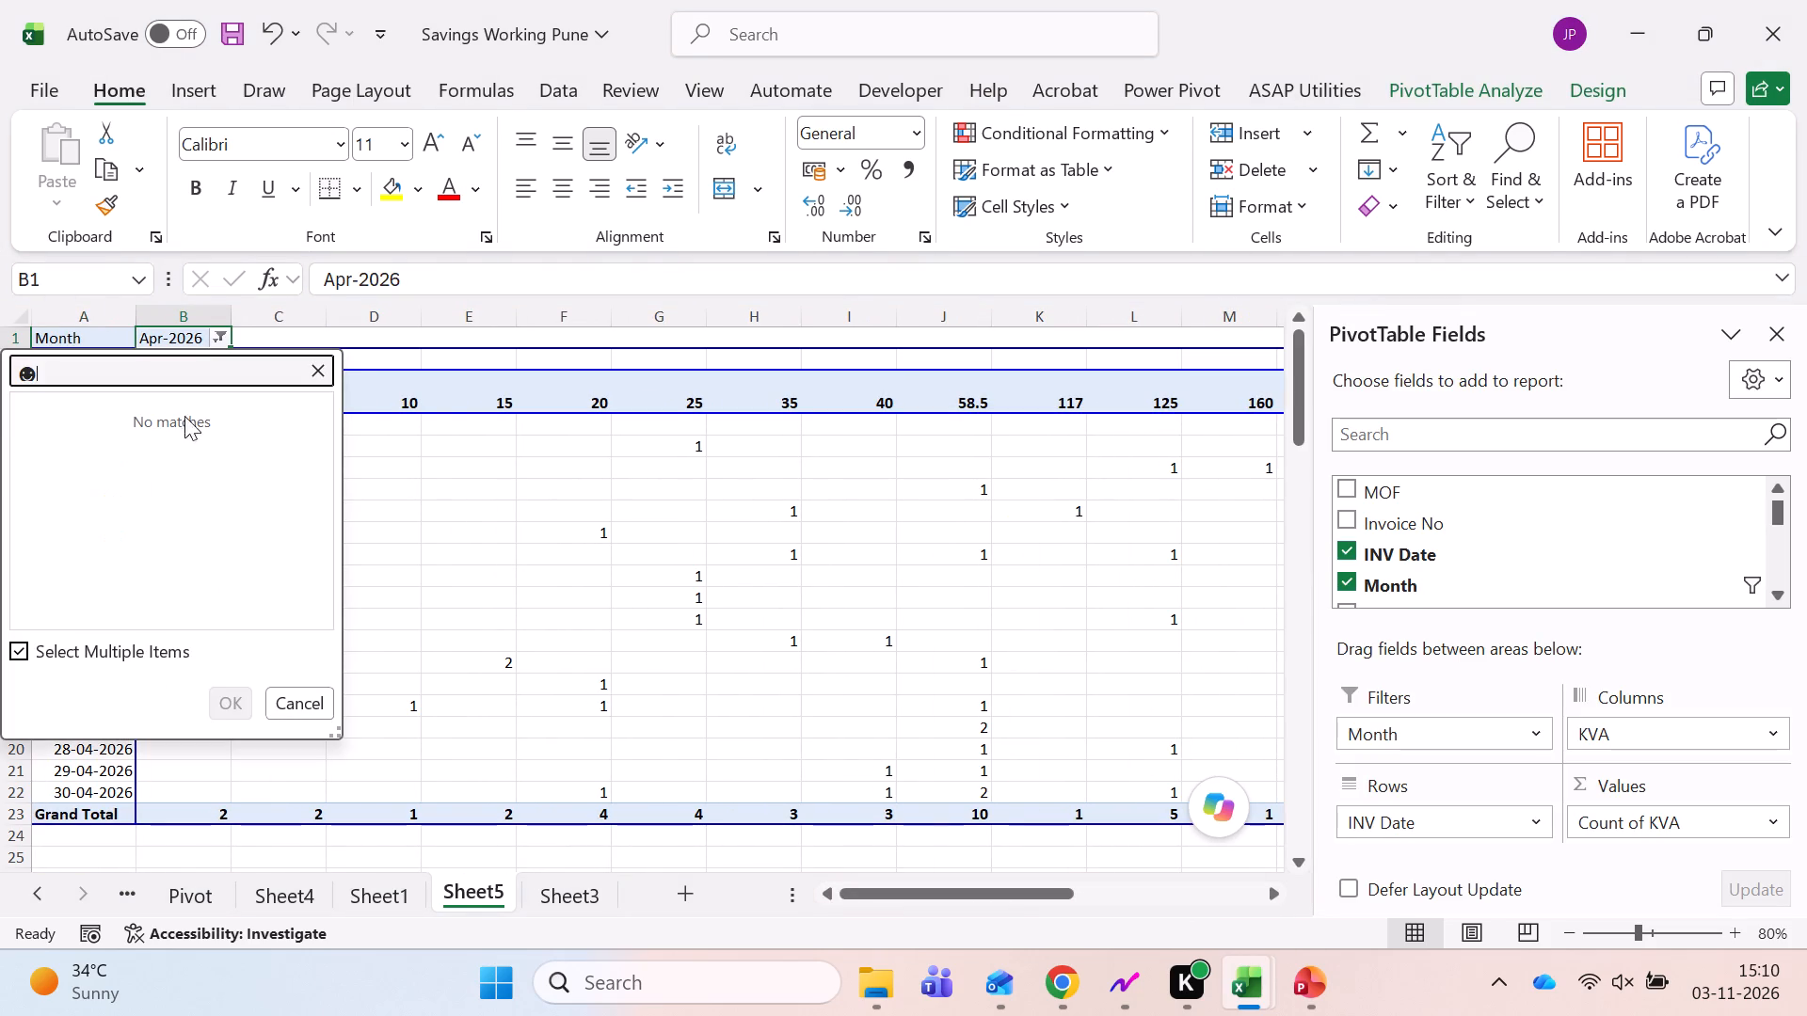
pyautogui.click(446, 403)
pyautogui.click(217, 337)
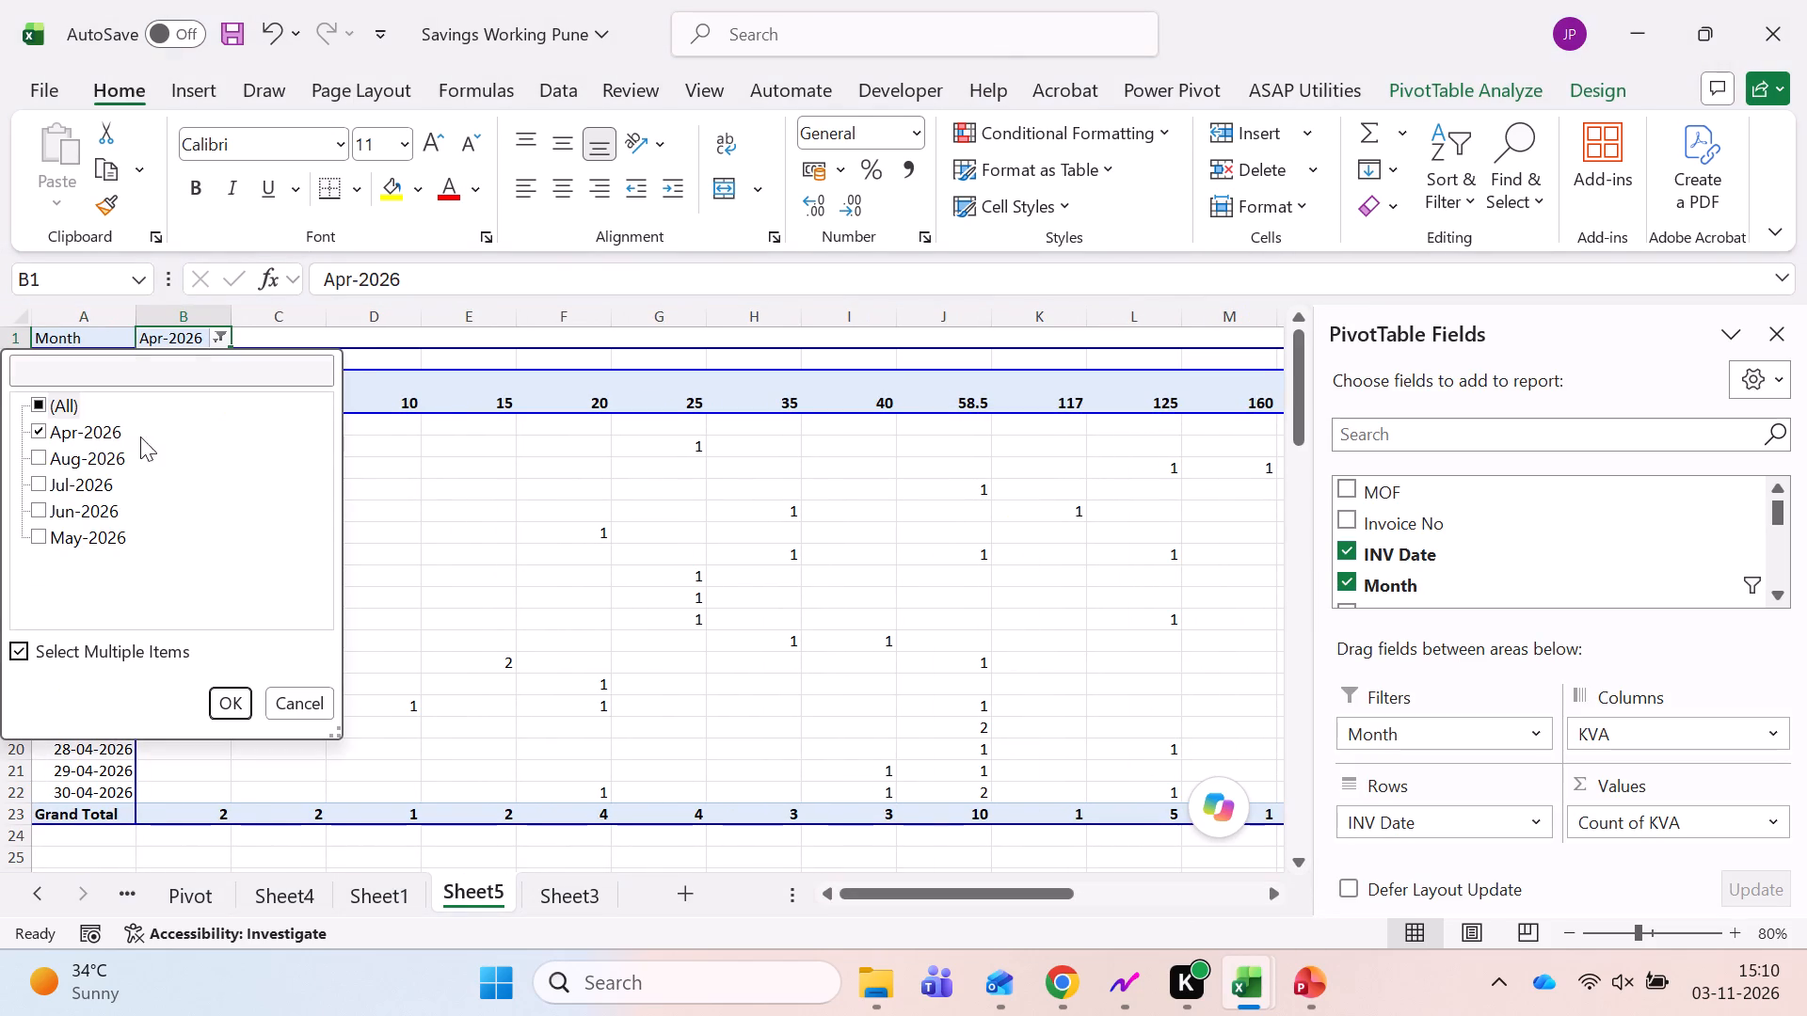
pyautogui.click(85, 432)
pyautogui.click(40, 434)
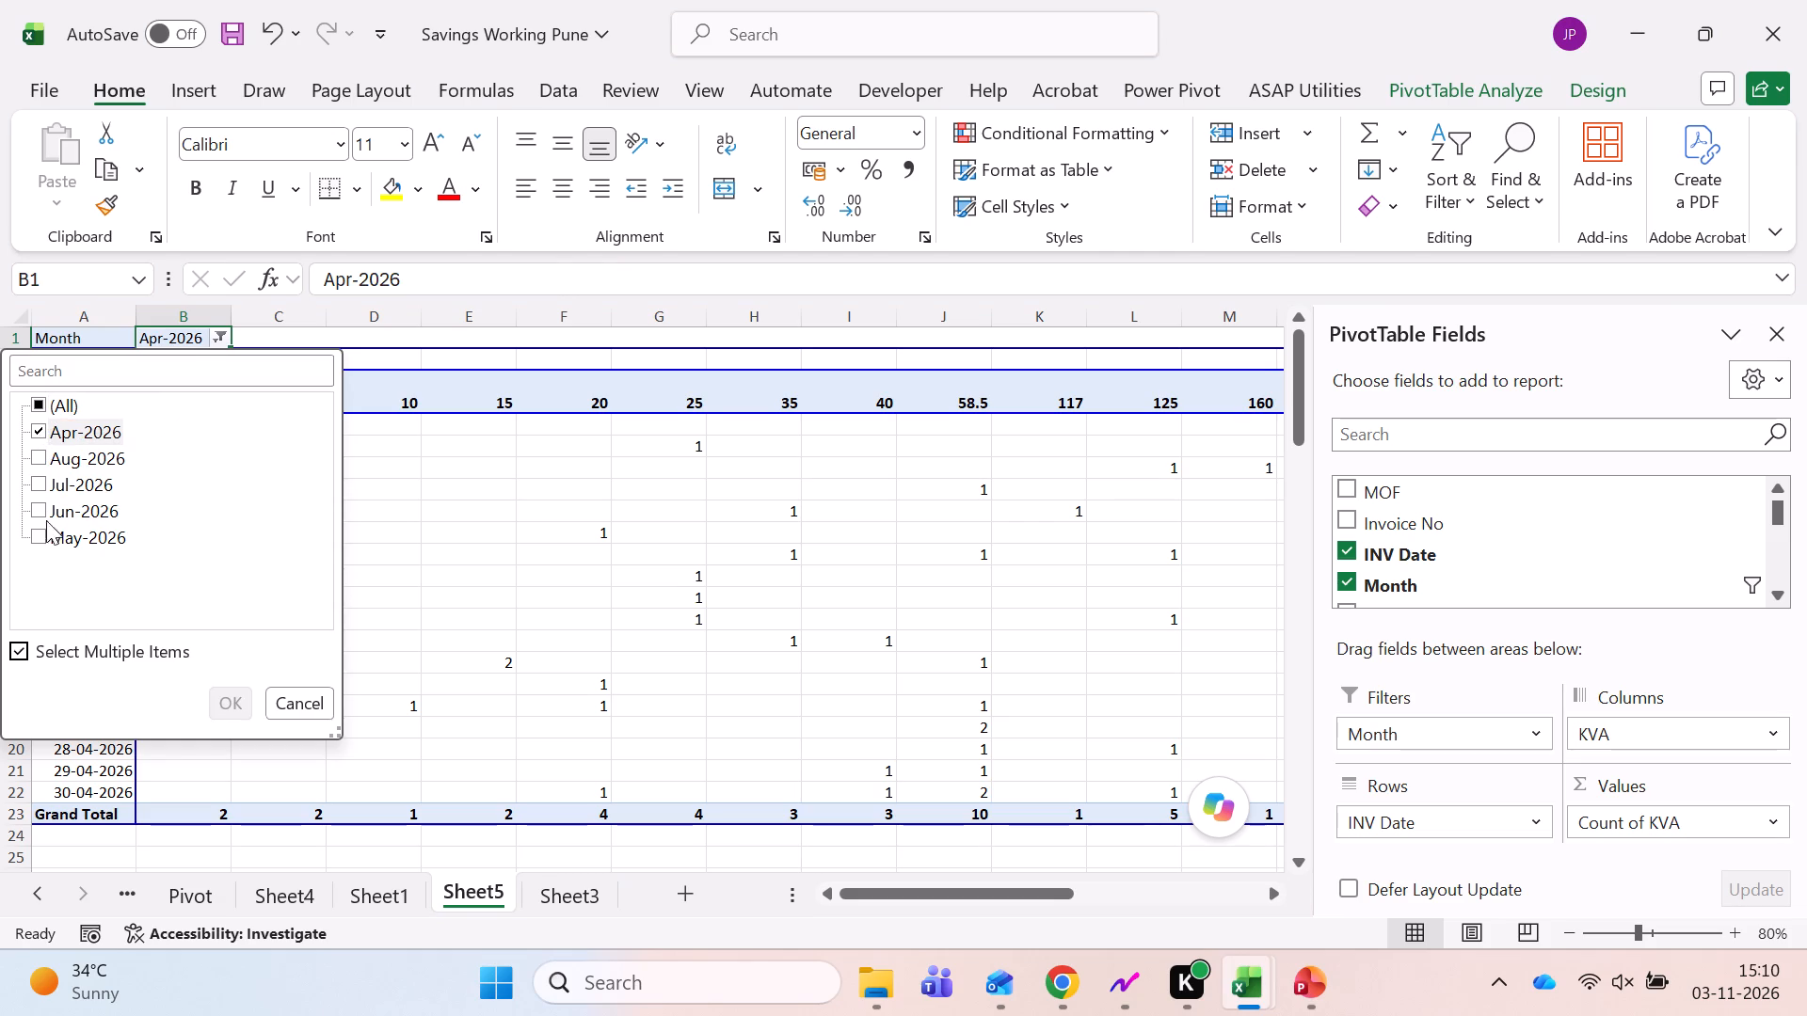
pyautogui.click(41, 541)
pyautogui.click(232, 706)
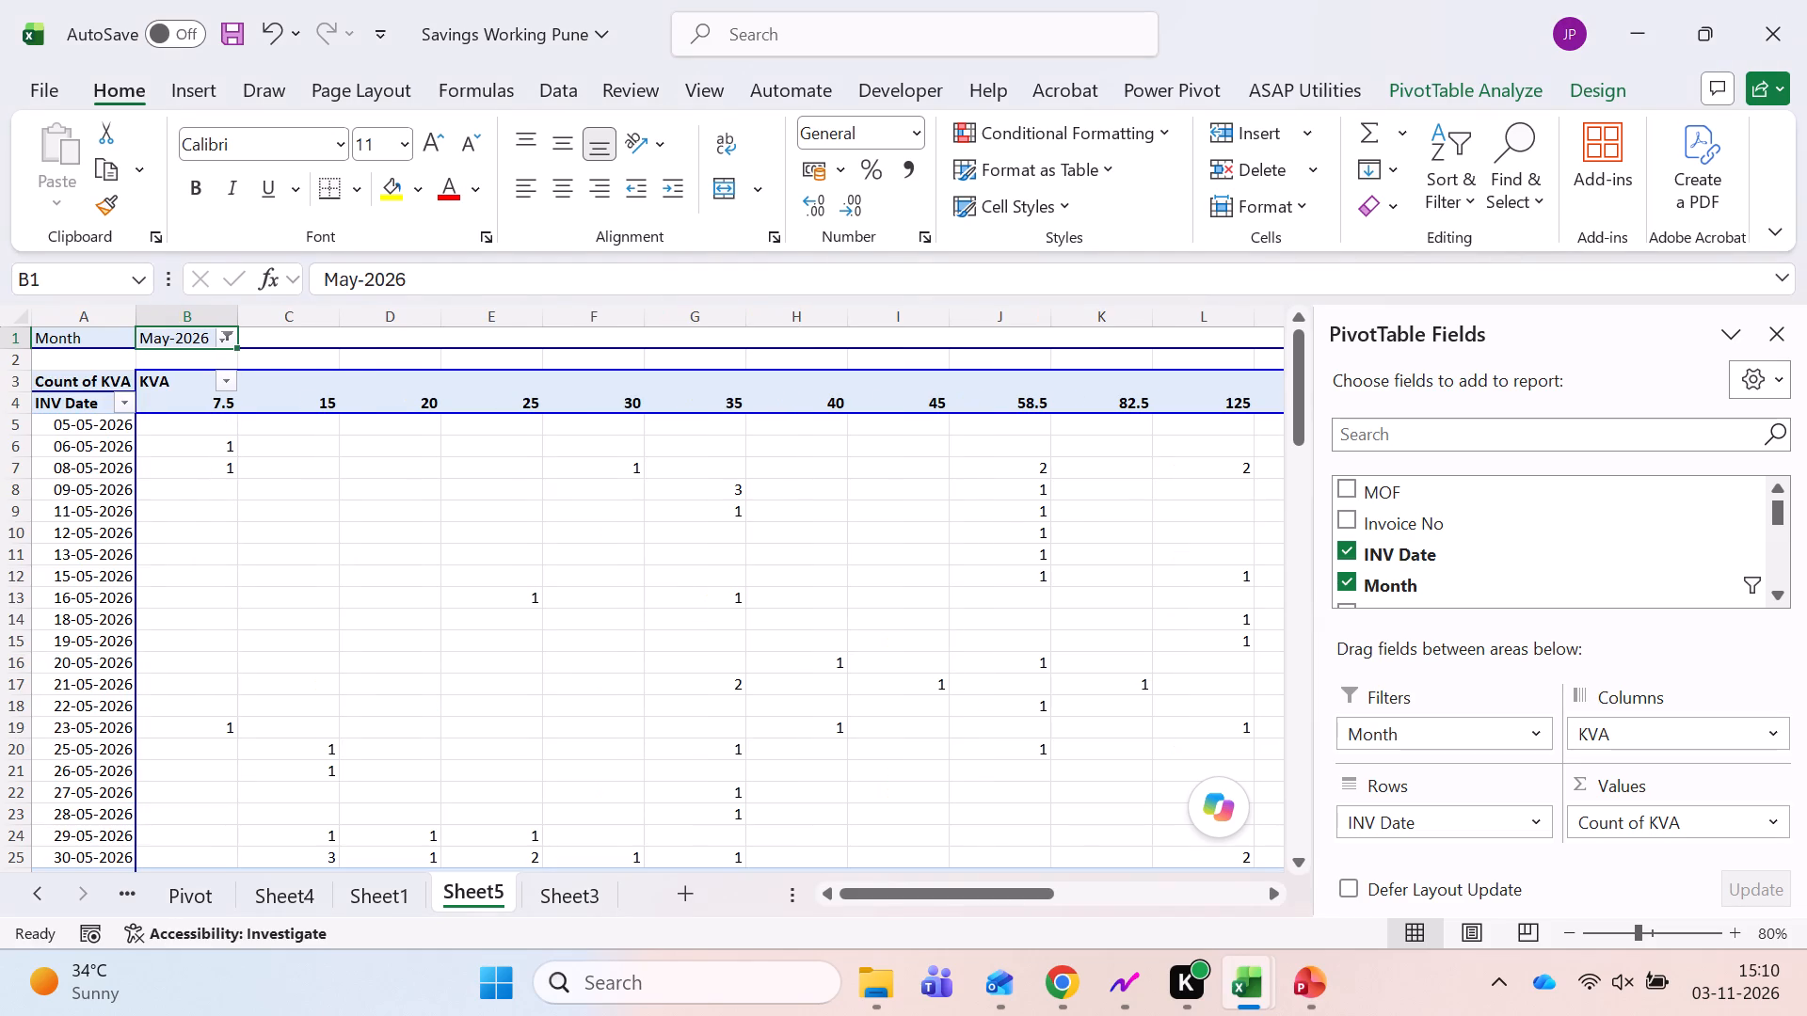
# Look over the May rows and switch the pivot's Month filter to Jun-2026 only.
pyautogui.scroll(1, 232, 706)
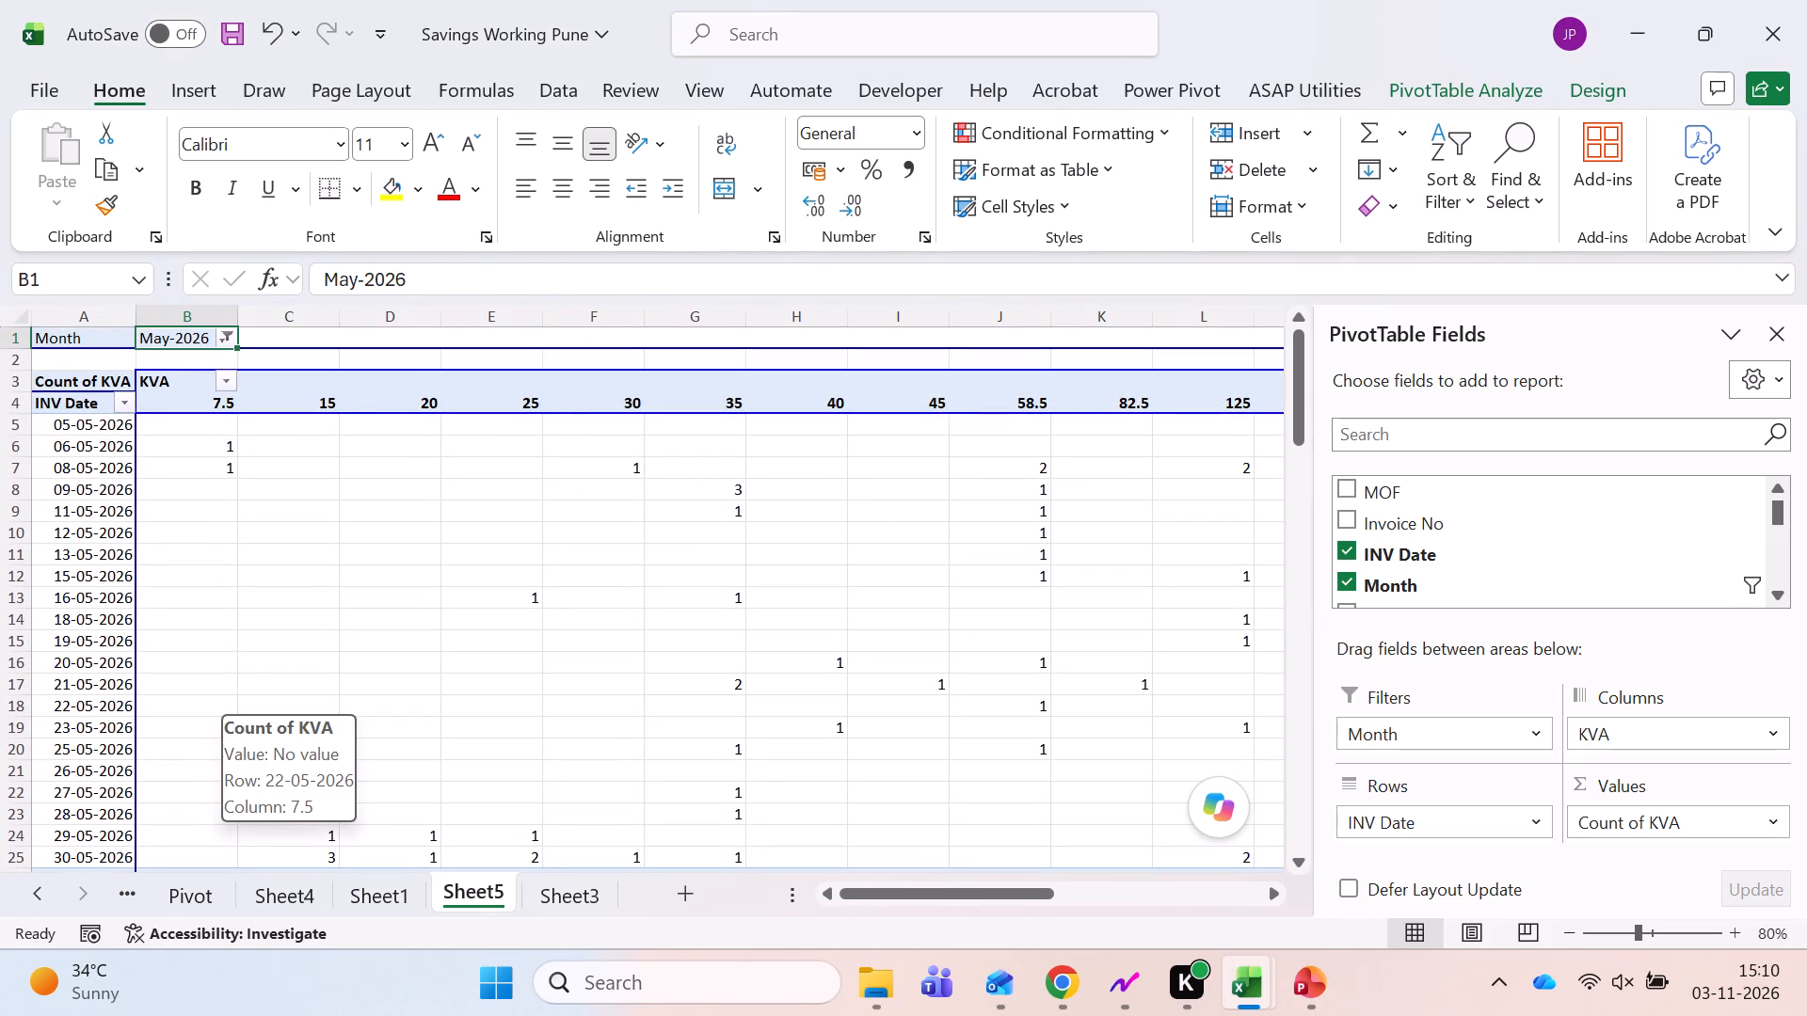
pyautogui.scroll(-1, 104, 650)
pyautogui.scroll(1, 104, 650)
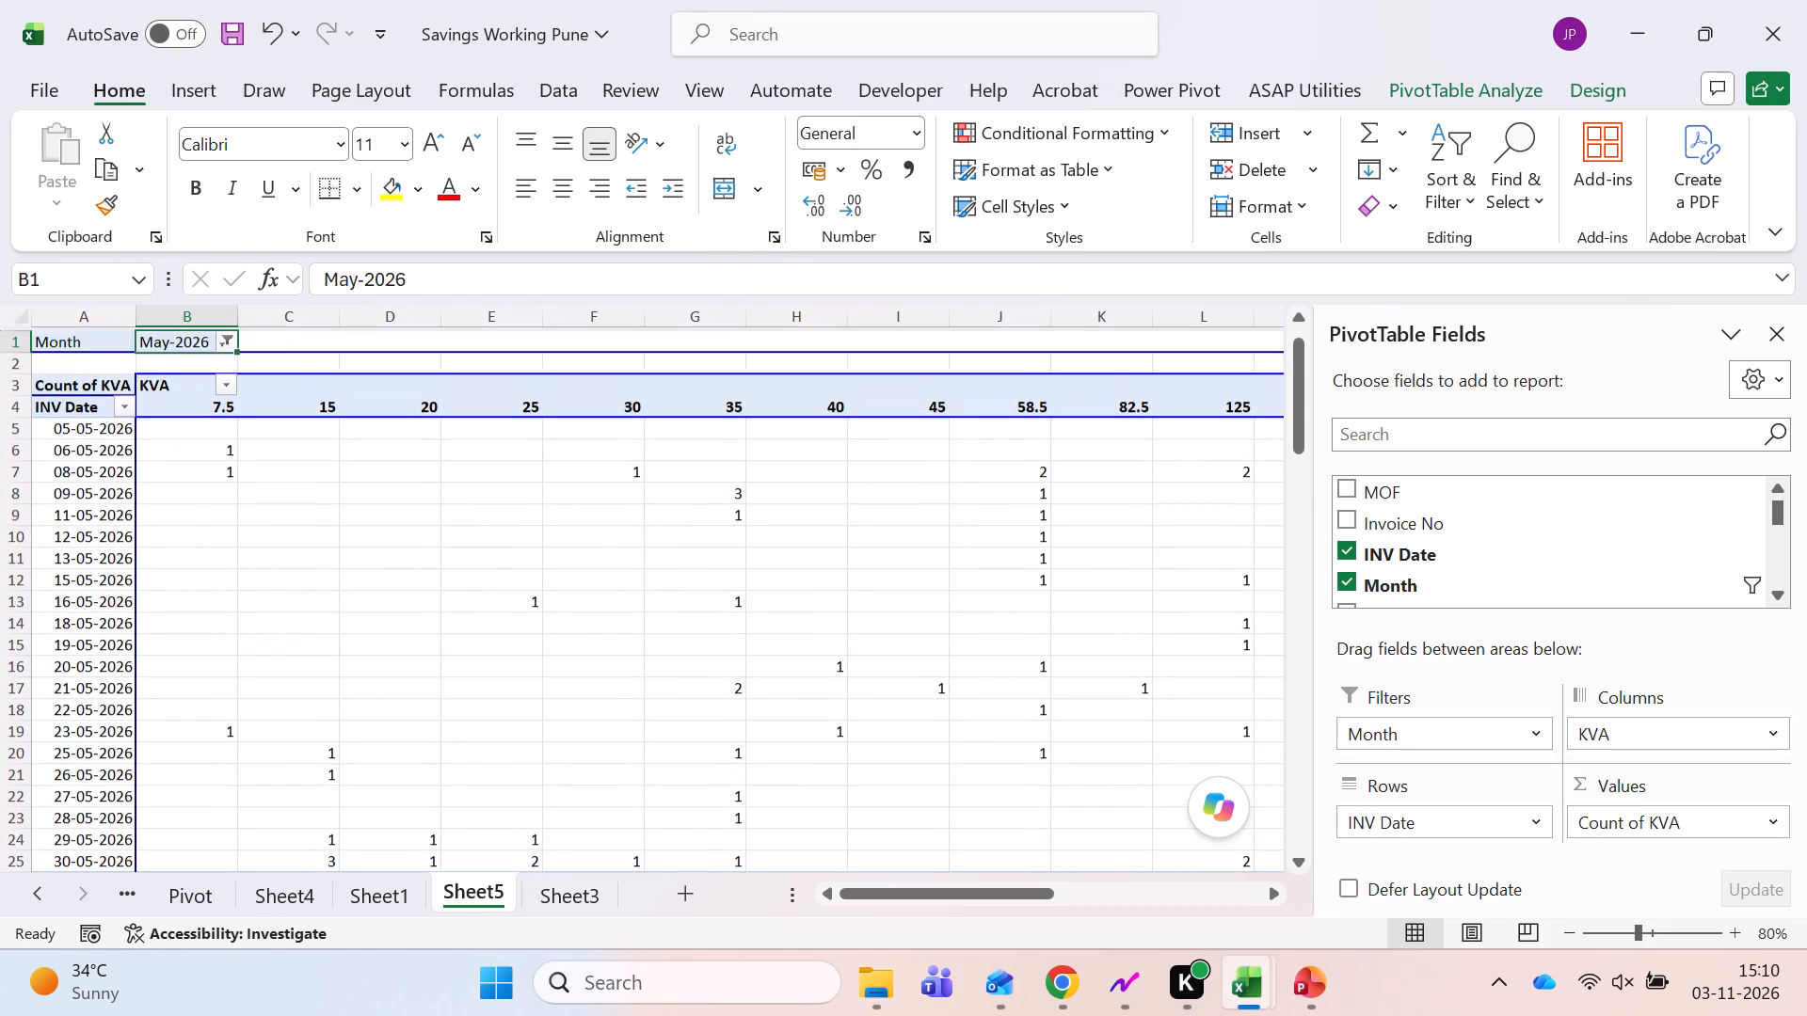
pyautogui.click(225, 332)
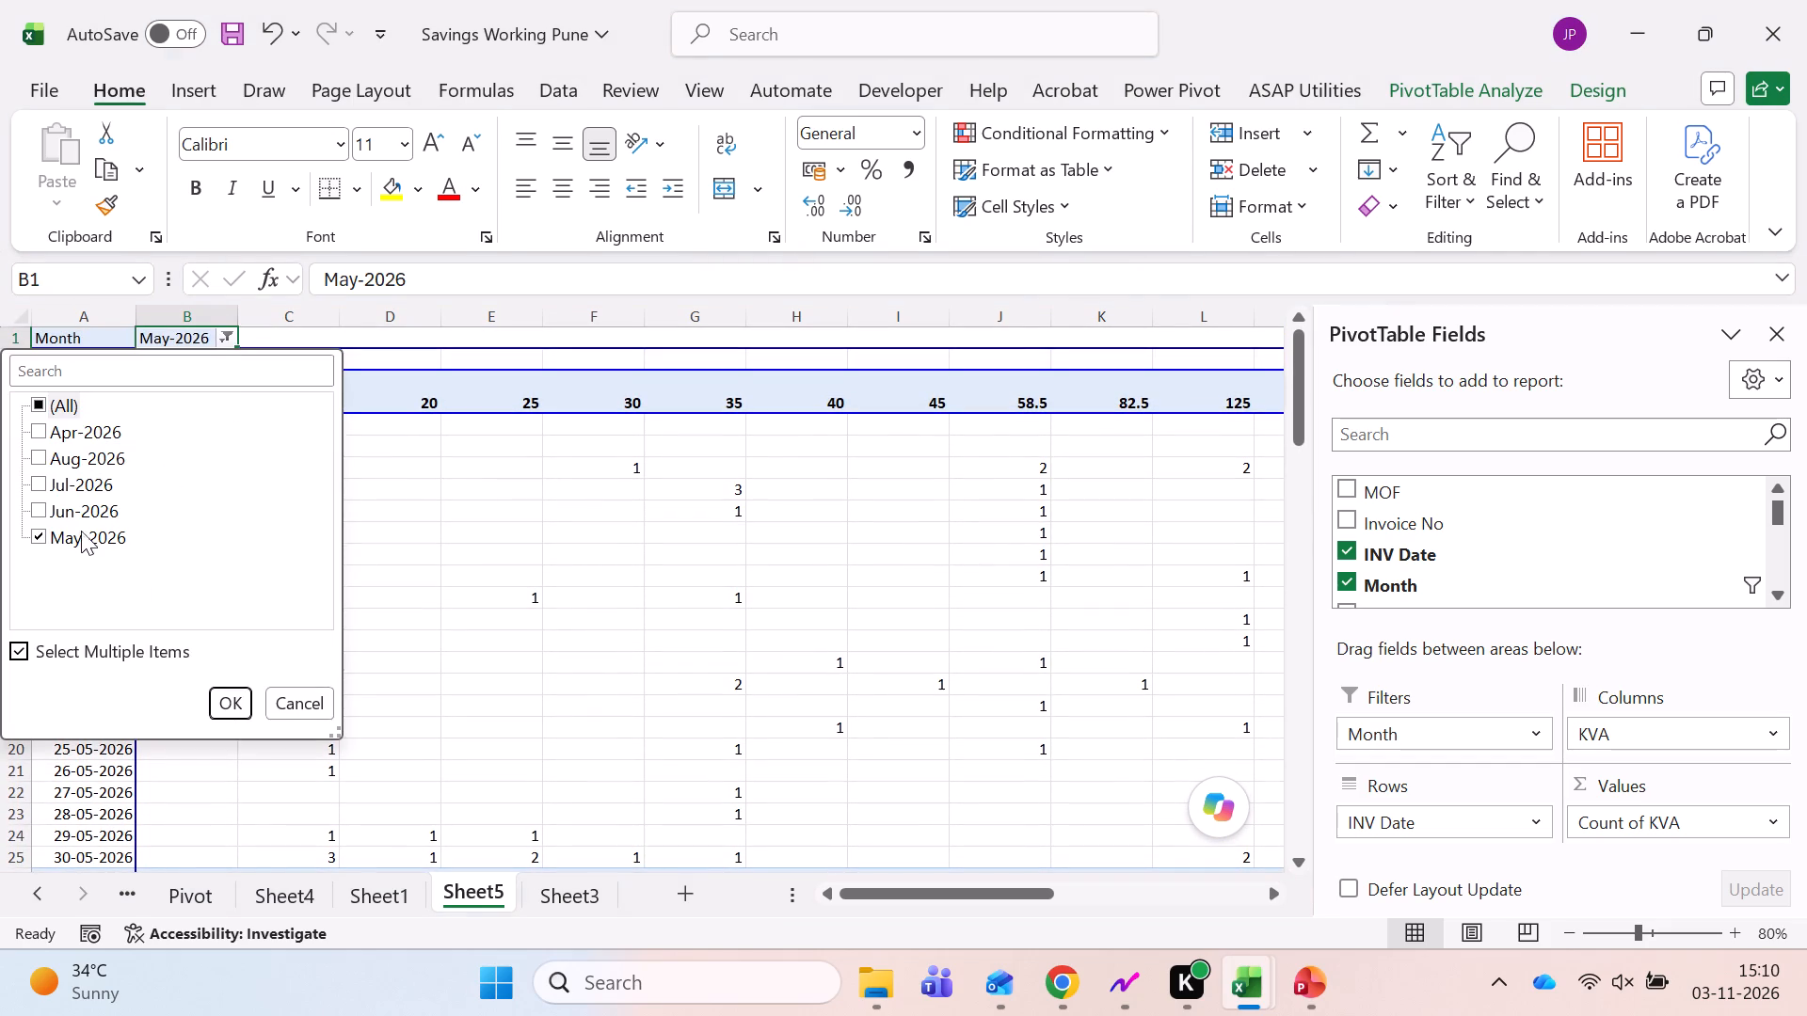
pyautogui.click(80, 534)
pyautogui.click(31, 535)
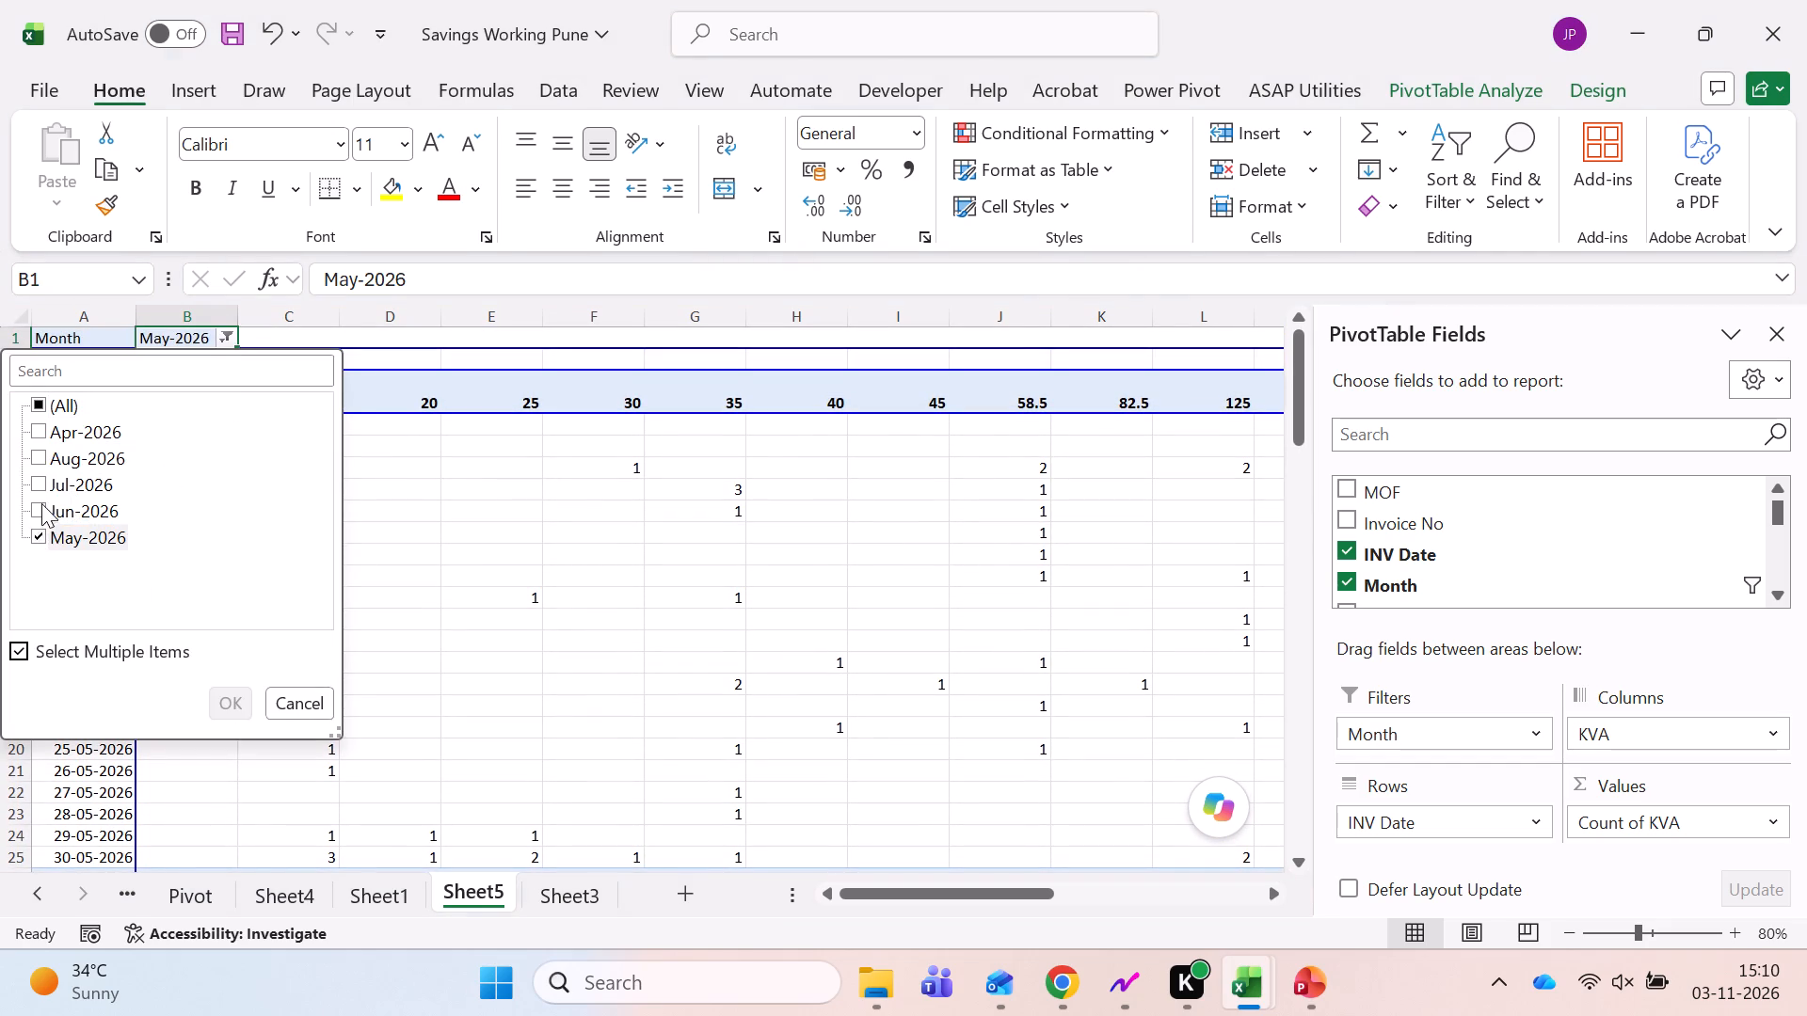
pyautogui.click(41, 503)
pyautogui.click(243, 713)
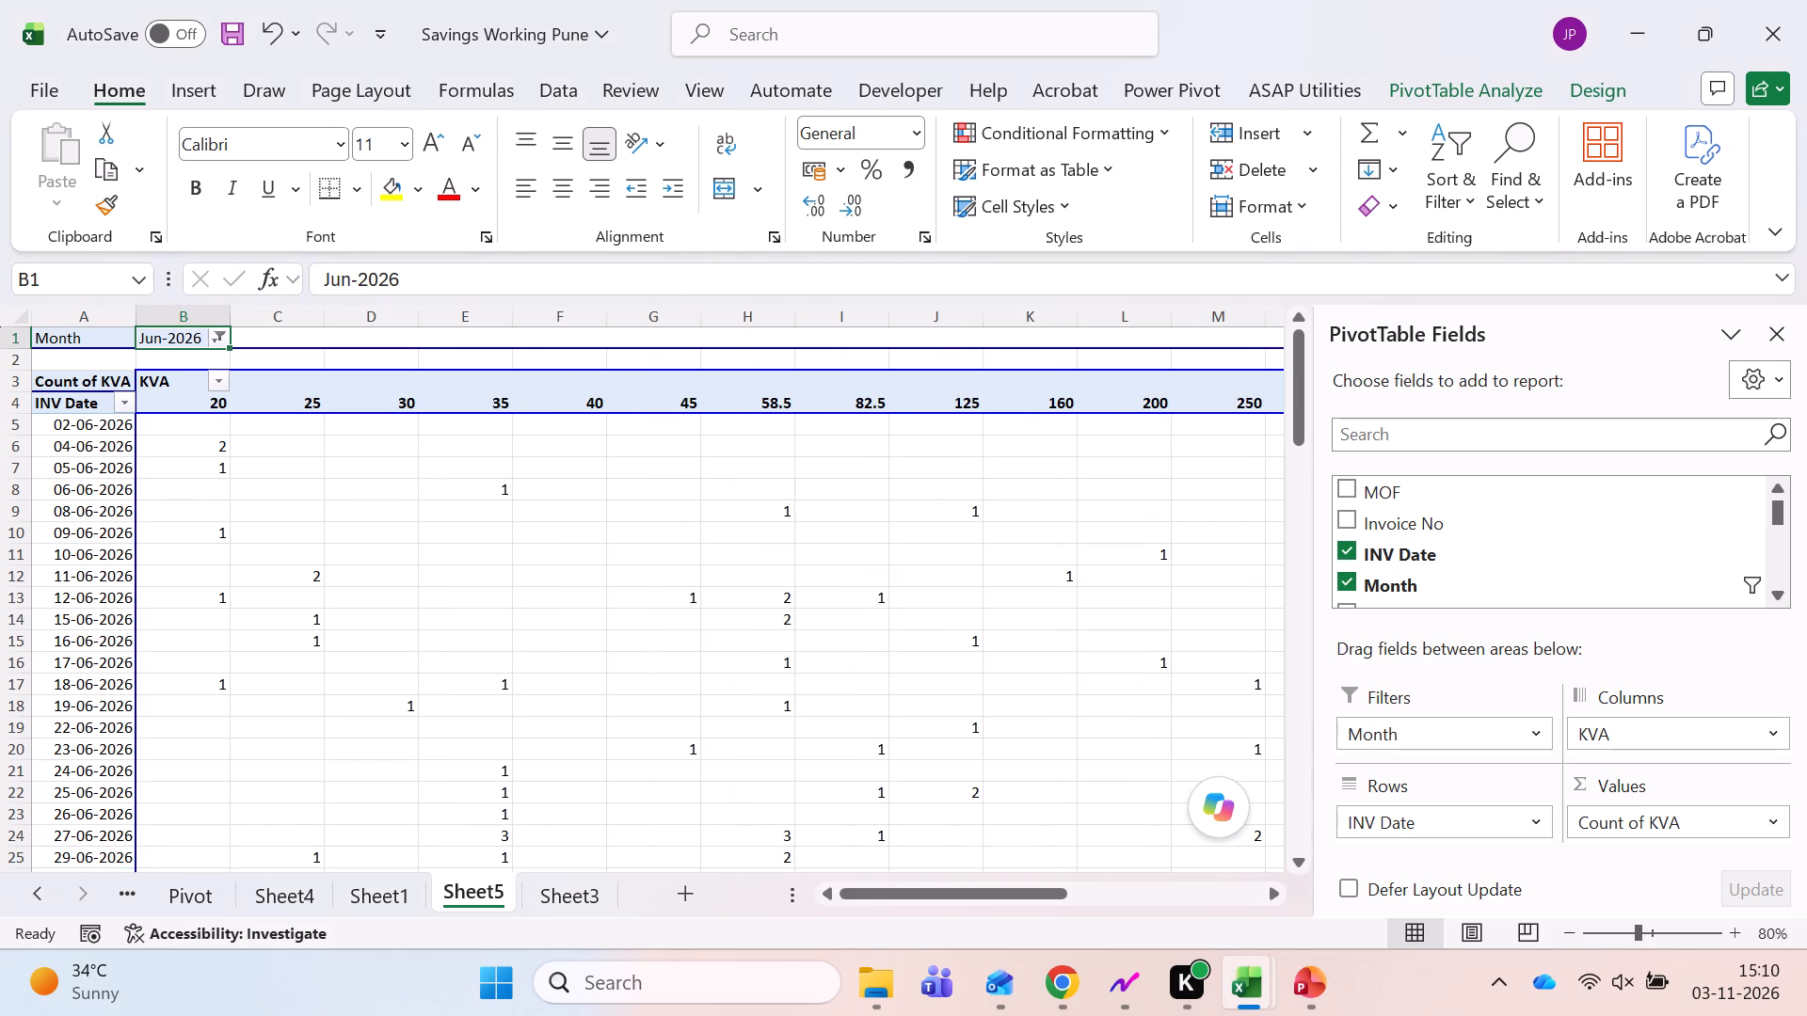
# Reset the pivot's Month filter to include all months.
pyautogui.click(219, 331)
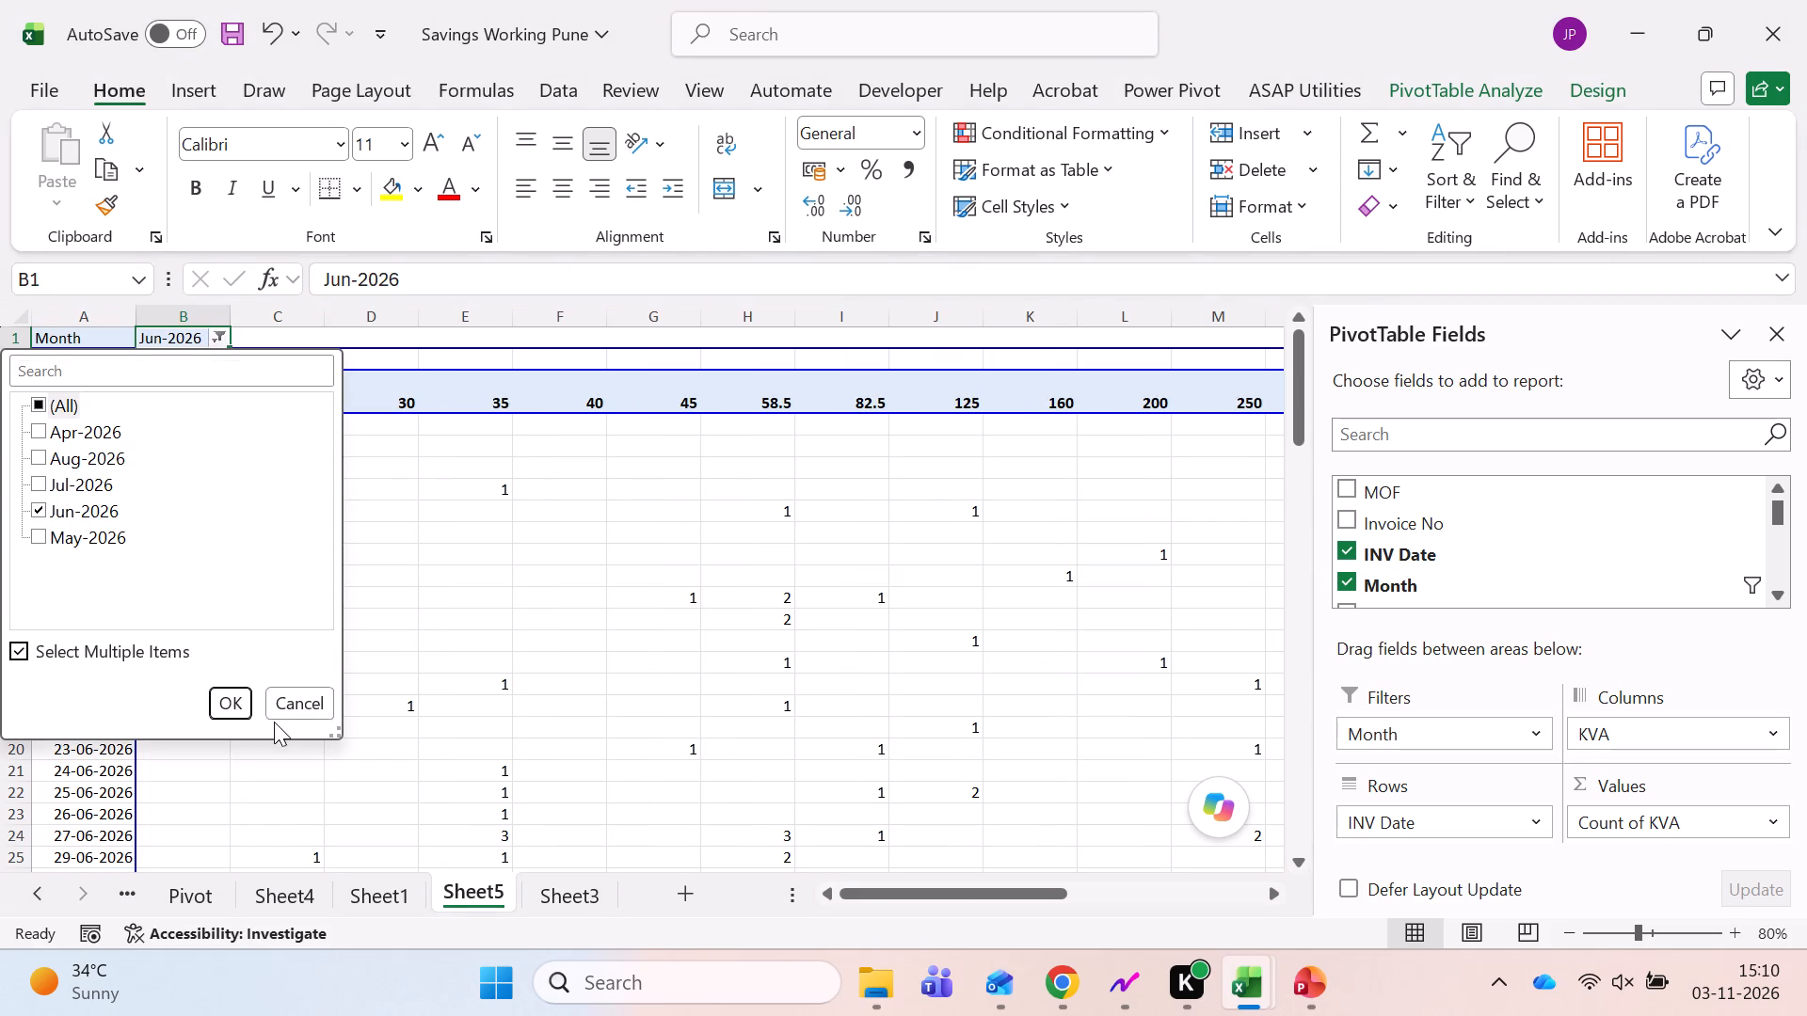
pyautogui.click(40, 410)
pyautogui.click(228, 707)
# Rename Sheet5 as Pivot Apt-Aug'26.
pyautogui.rightClick(468, 900)
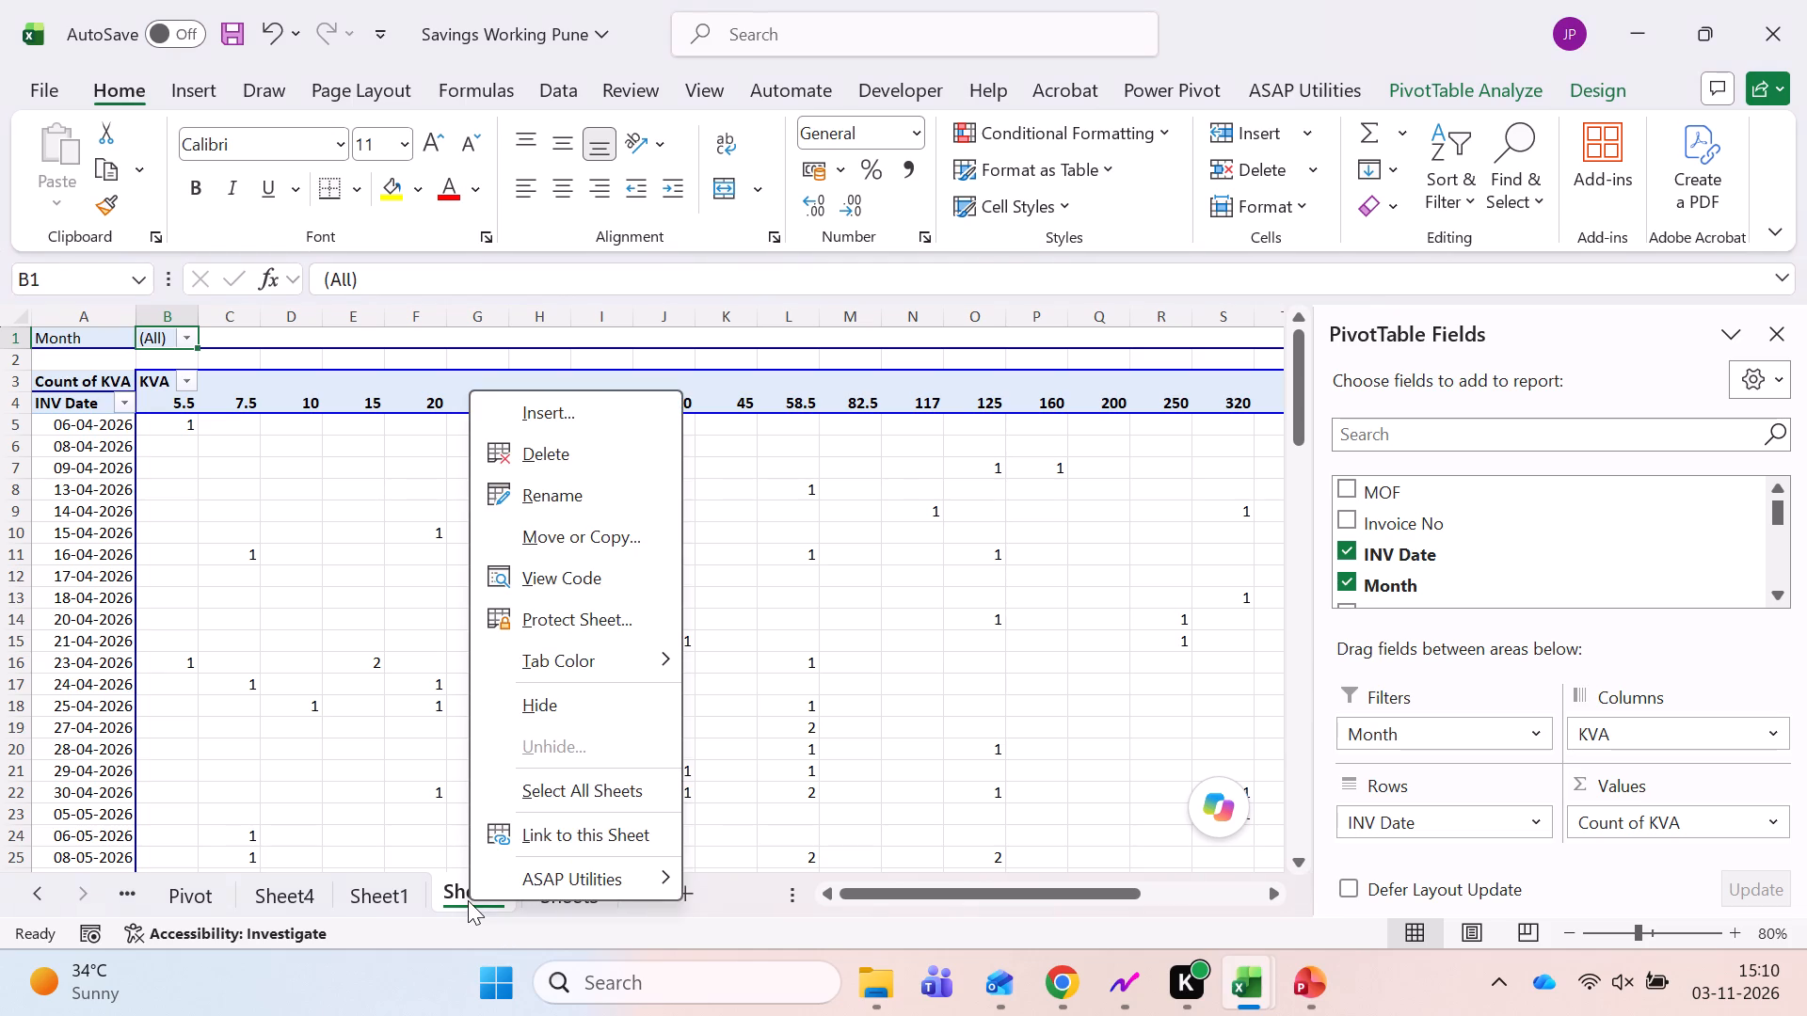
pyautogui.click(576, 493)
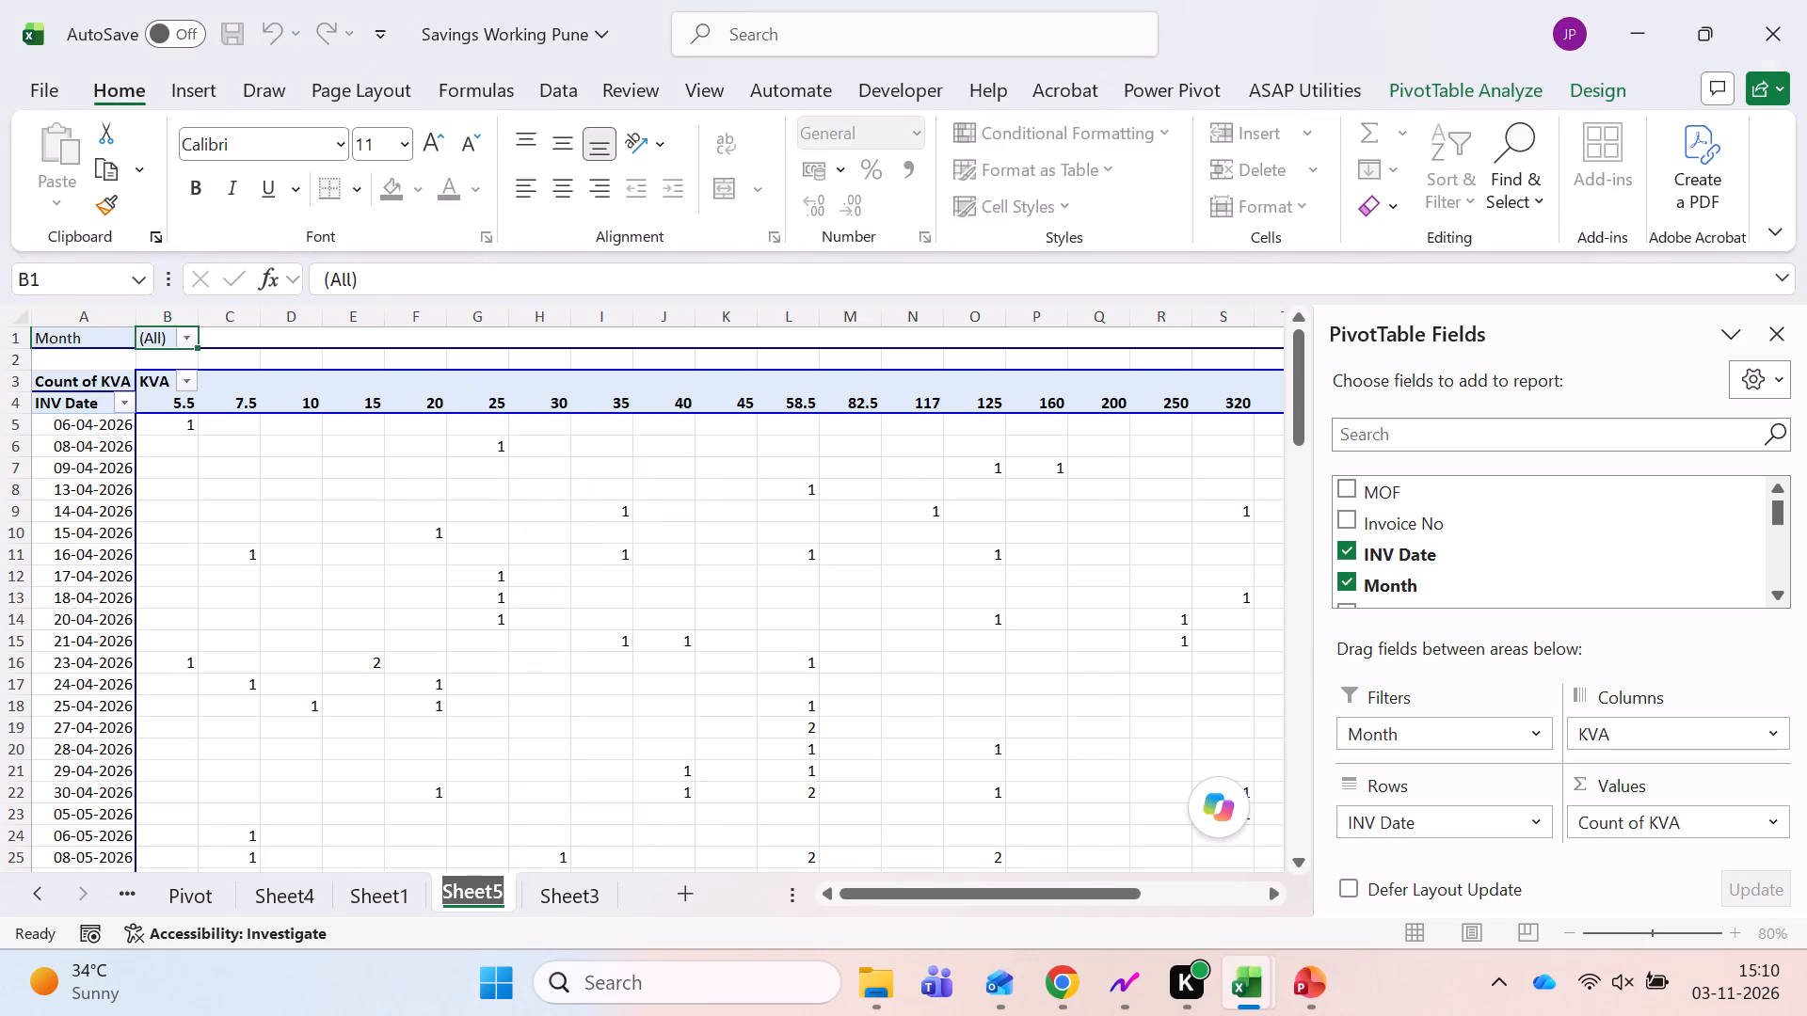
pyautogui.write("Pivot Apt-Aug'26")
pyautogui.press('Return')
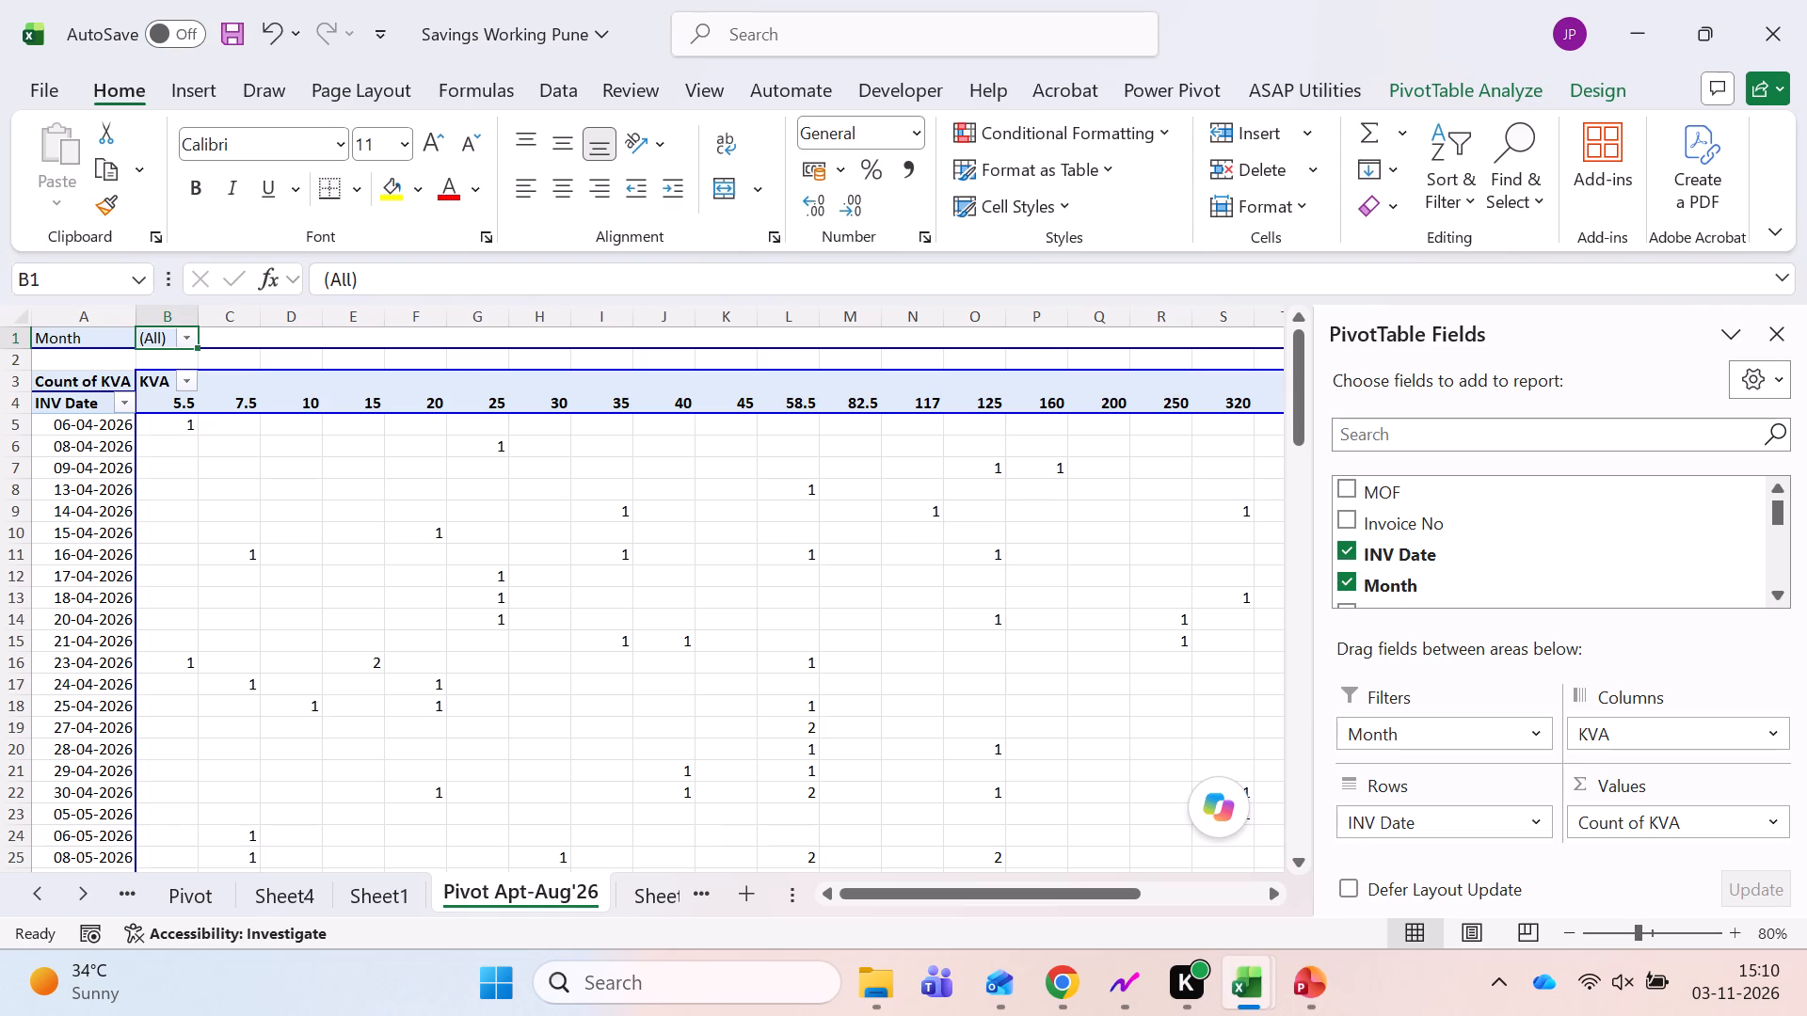
# Correct the renamed pivot sheet's name to Pivot Apr-Aug'26.
pyautogui.rightClick(565, 890)
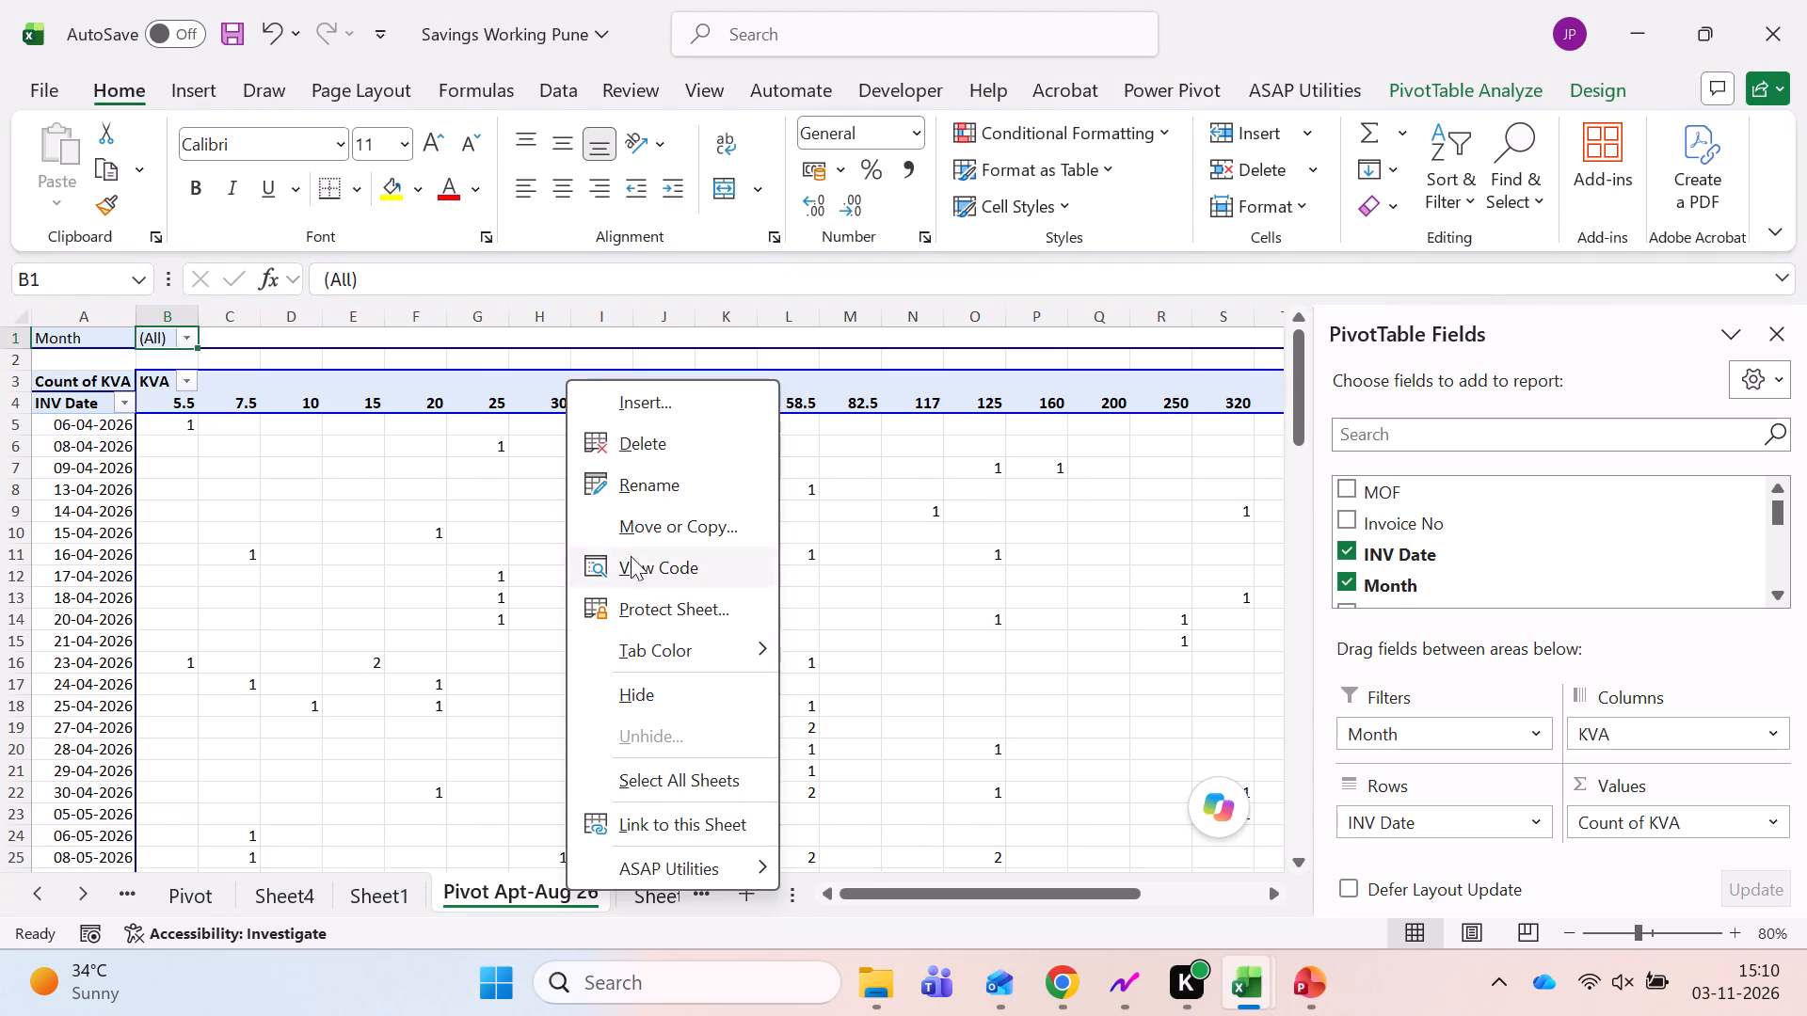
pyautogui.click(647, 484)
pyautogui.click(525, 896)
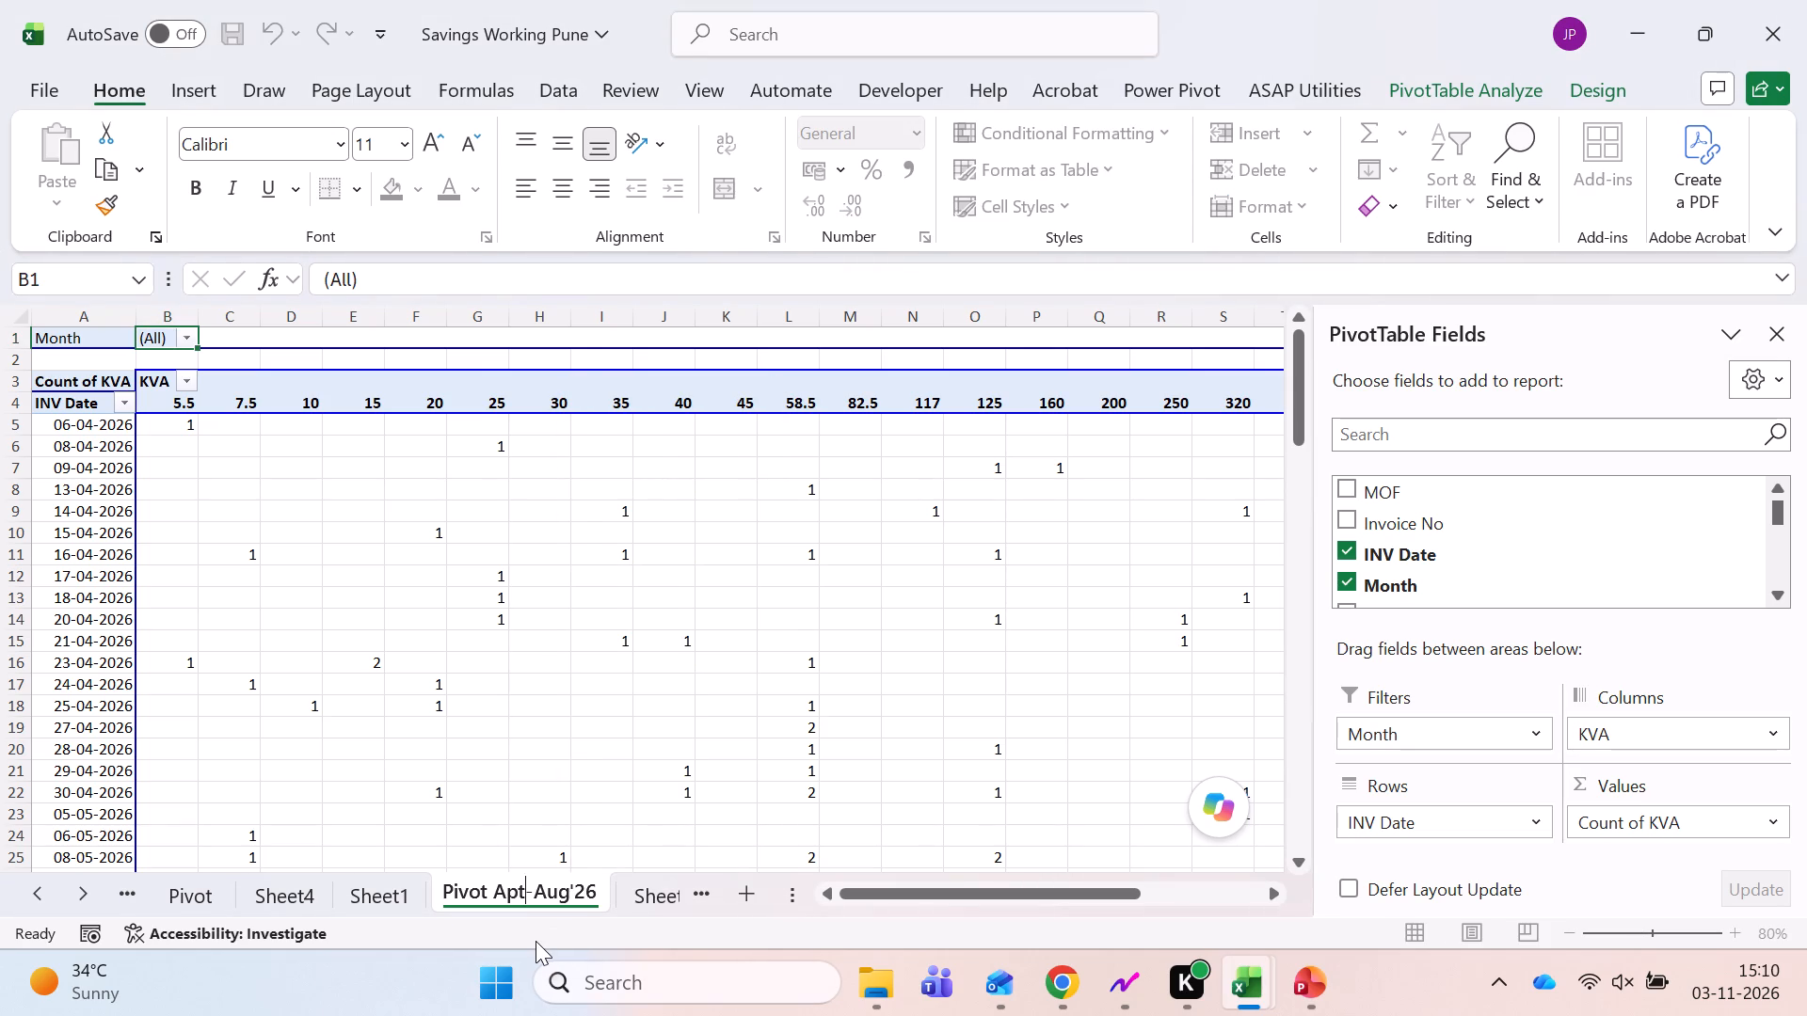
pyautogui.press('BackSpace')
pyautogui.press('r')
pyautogui.press('Return')
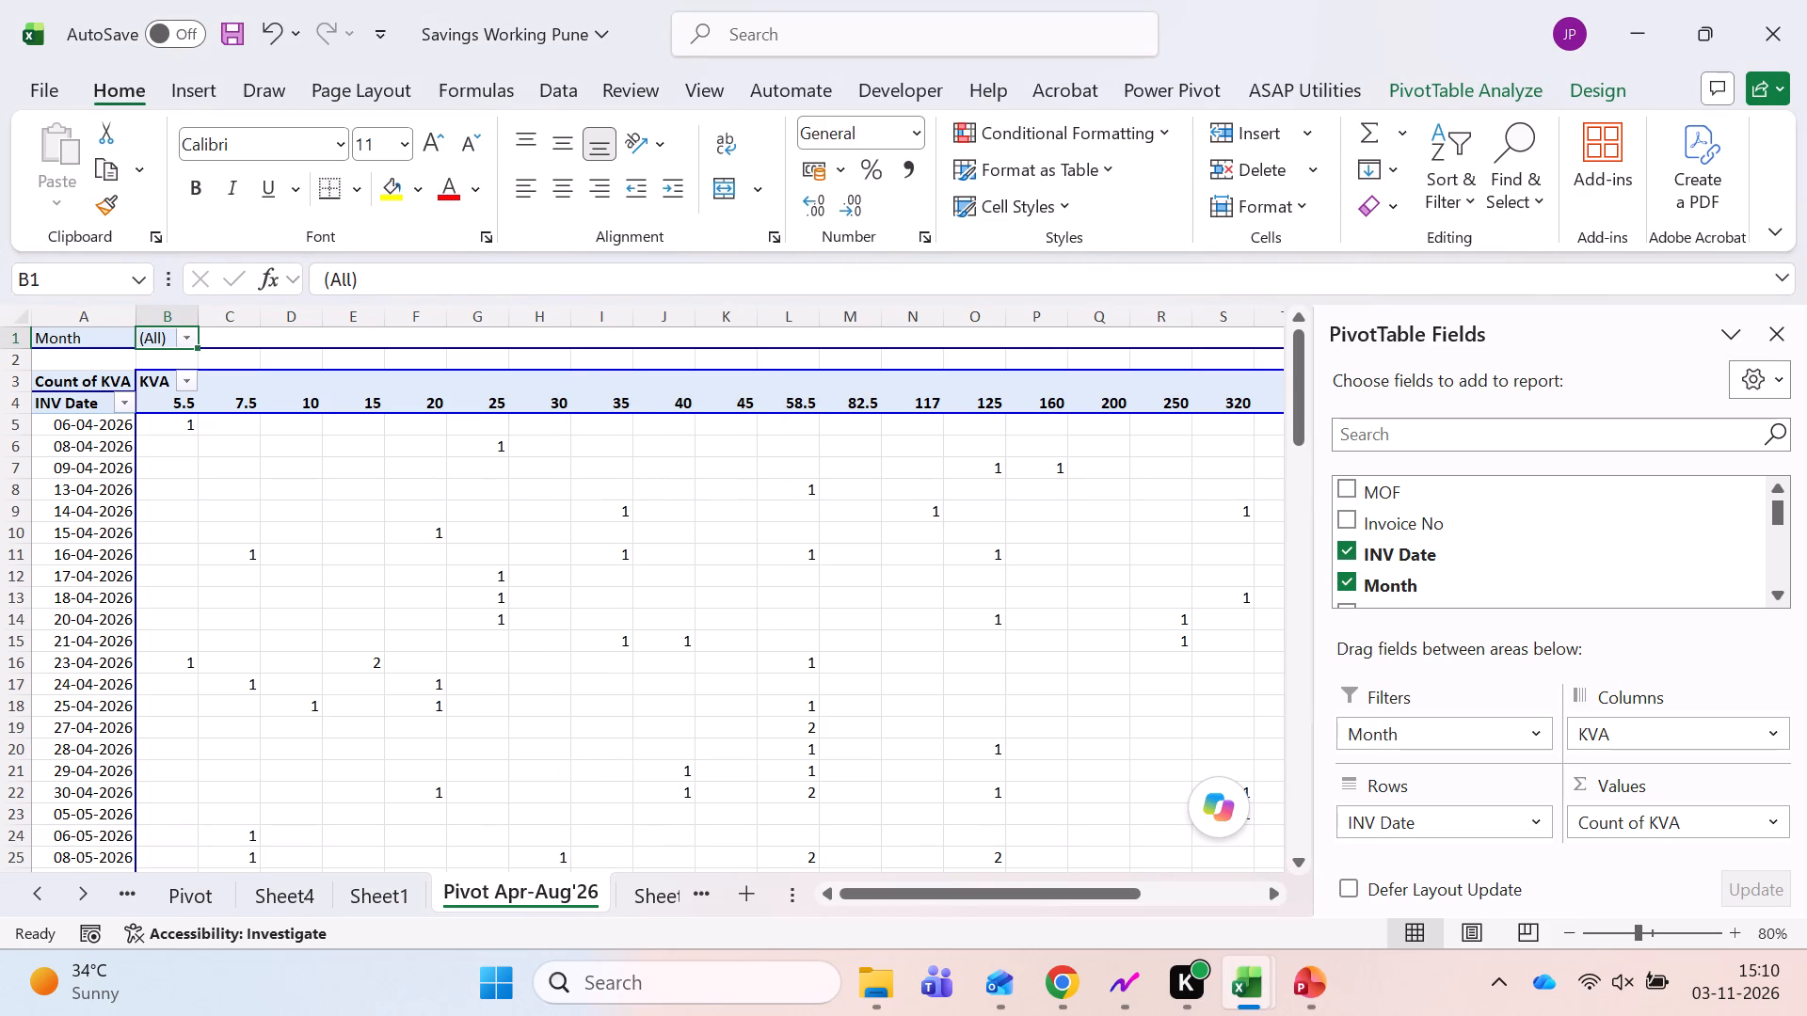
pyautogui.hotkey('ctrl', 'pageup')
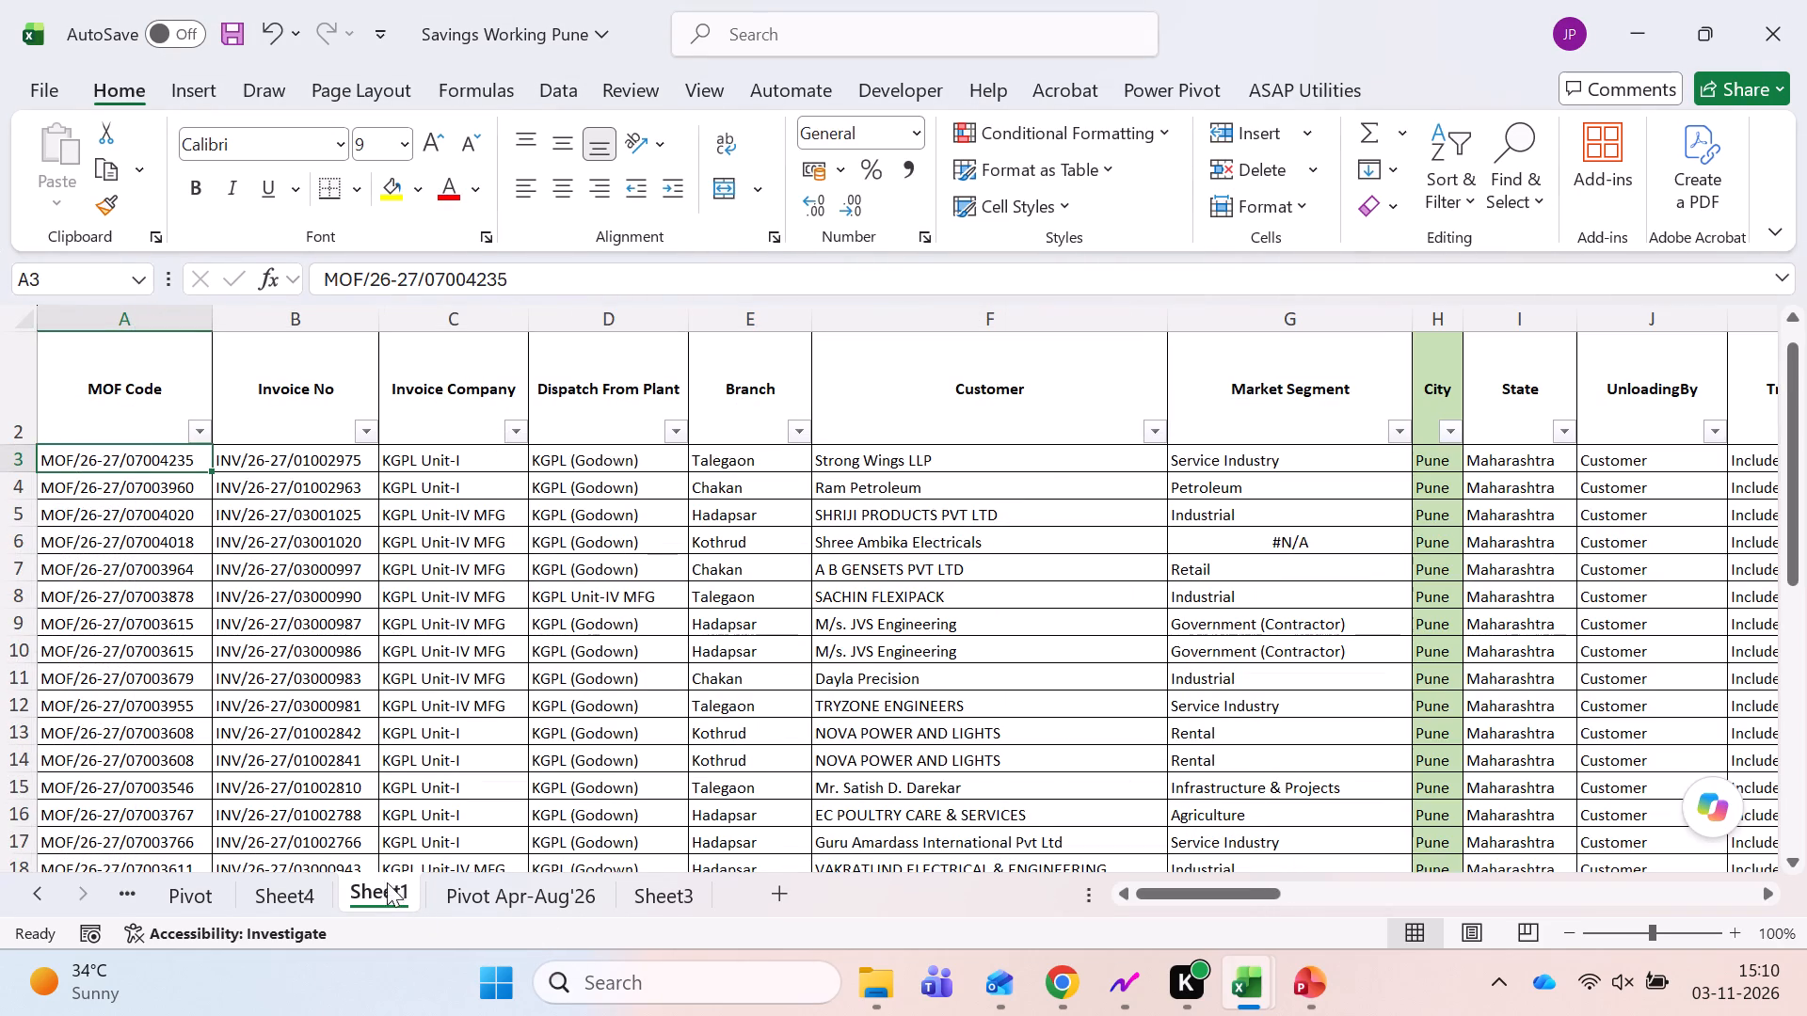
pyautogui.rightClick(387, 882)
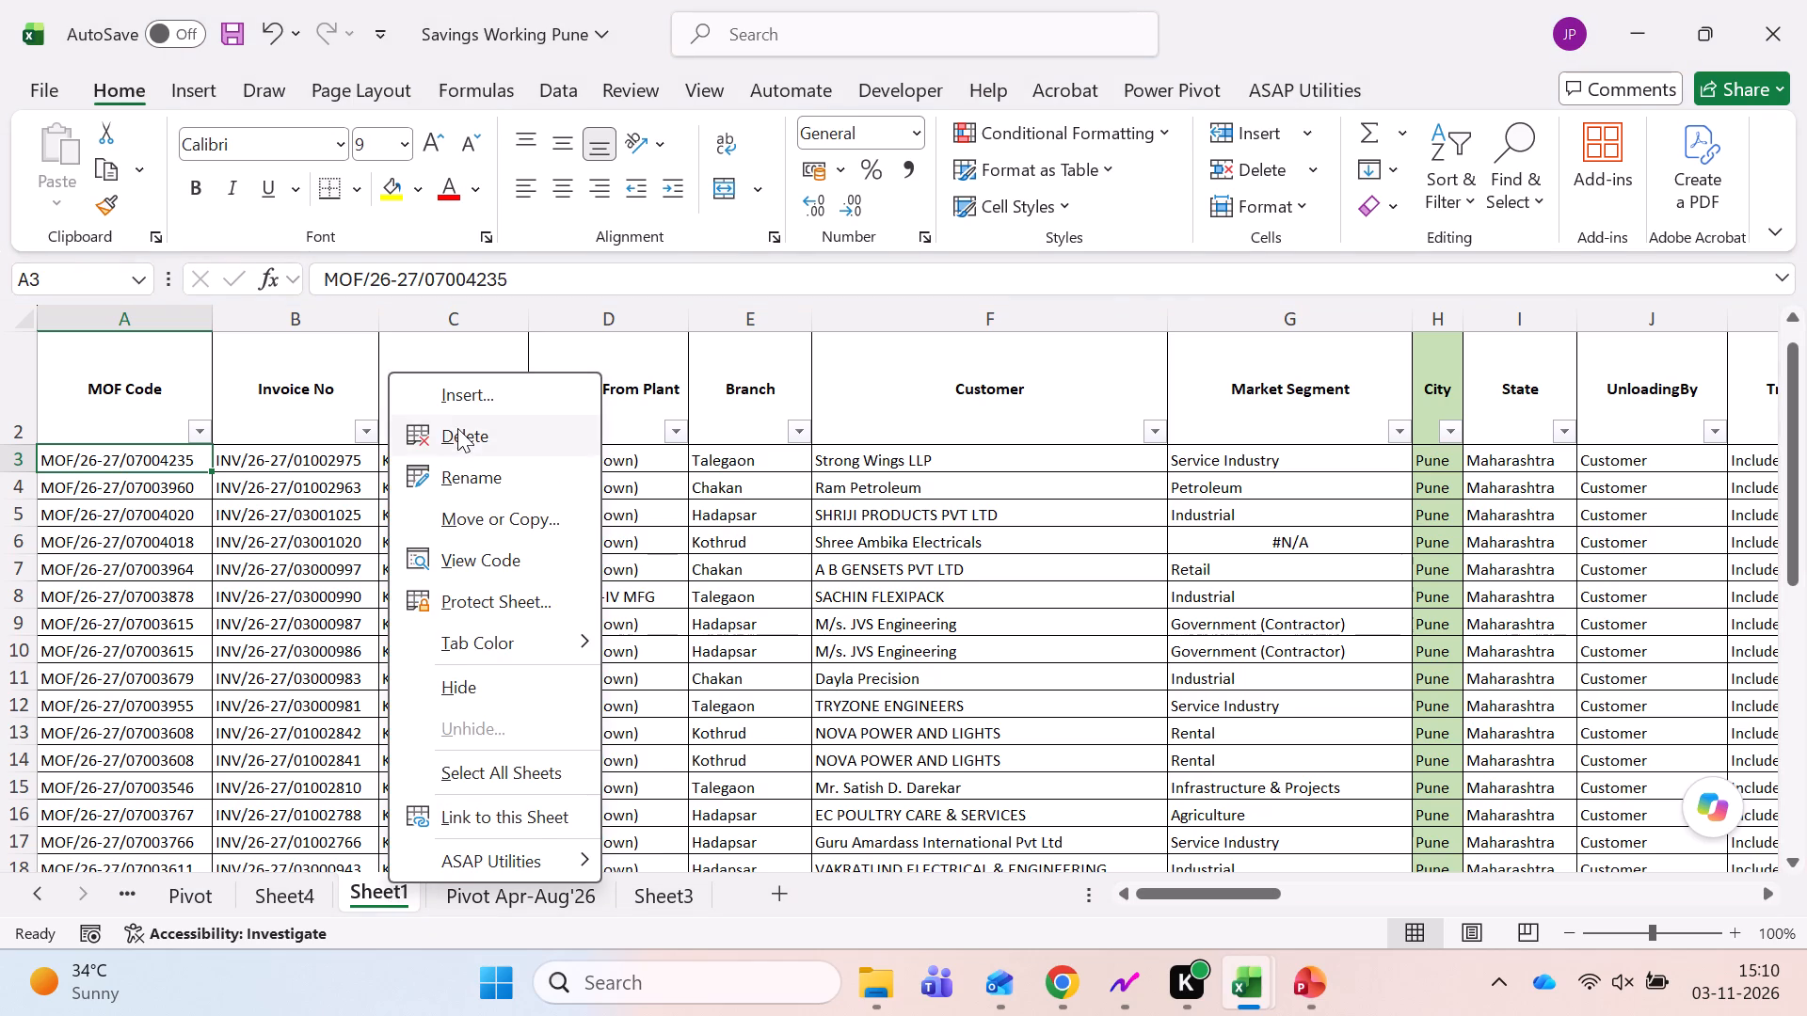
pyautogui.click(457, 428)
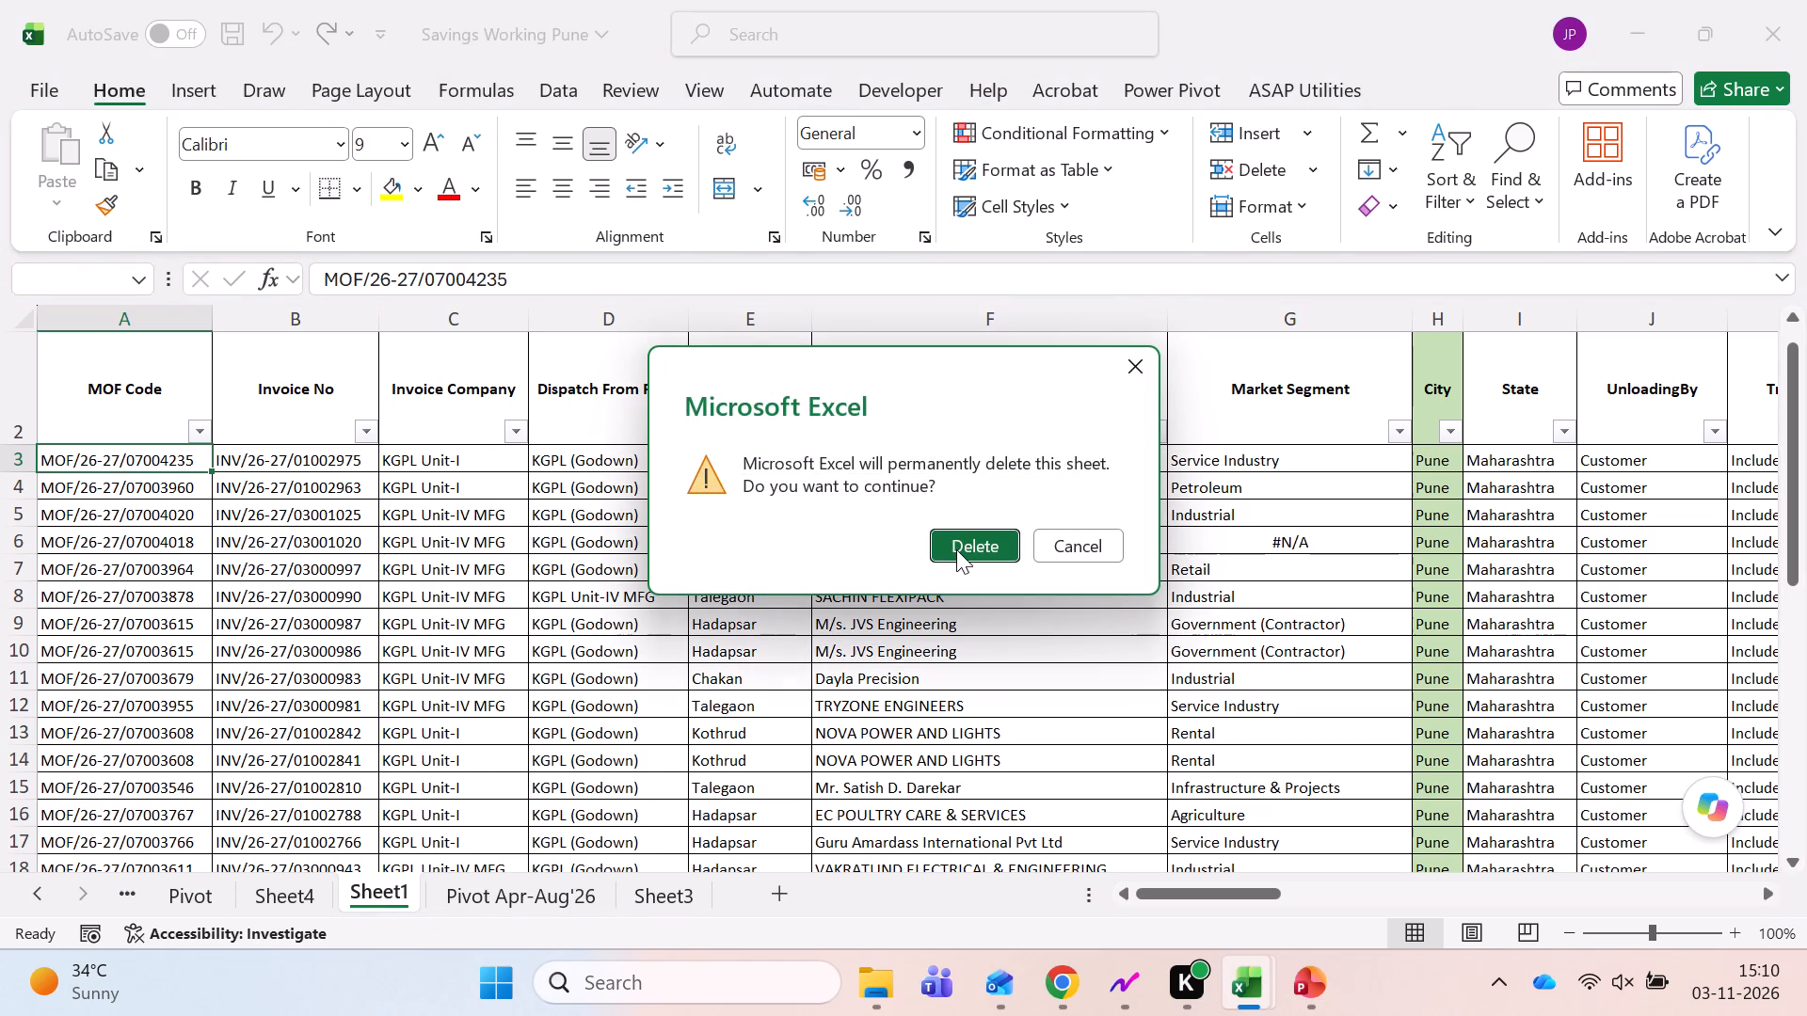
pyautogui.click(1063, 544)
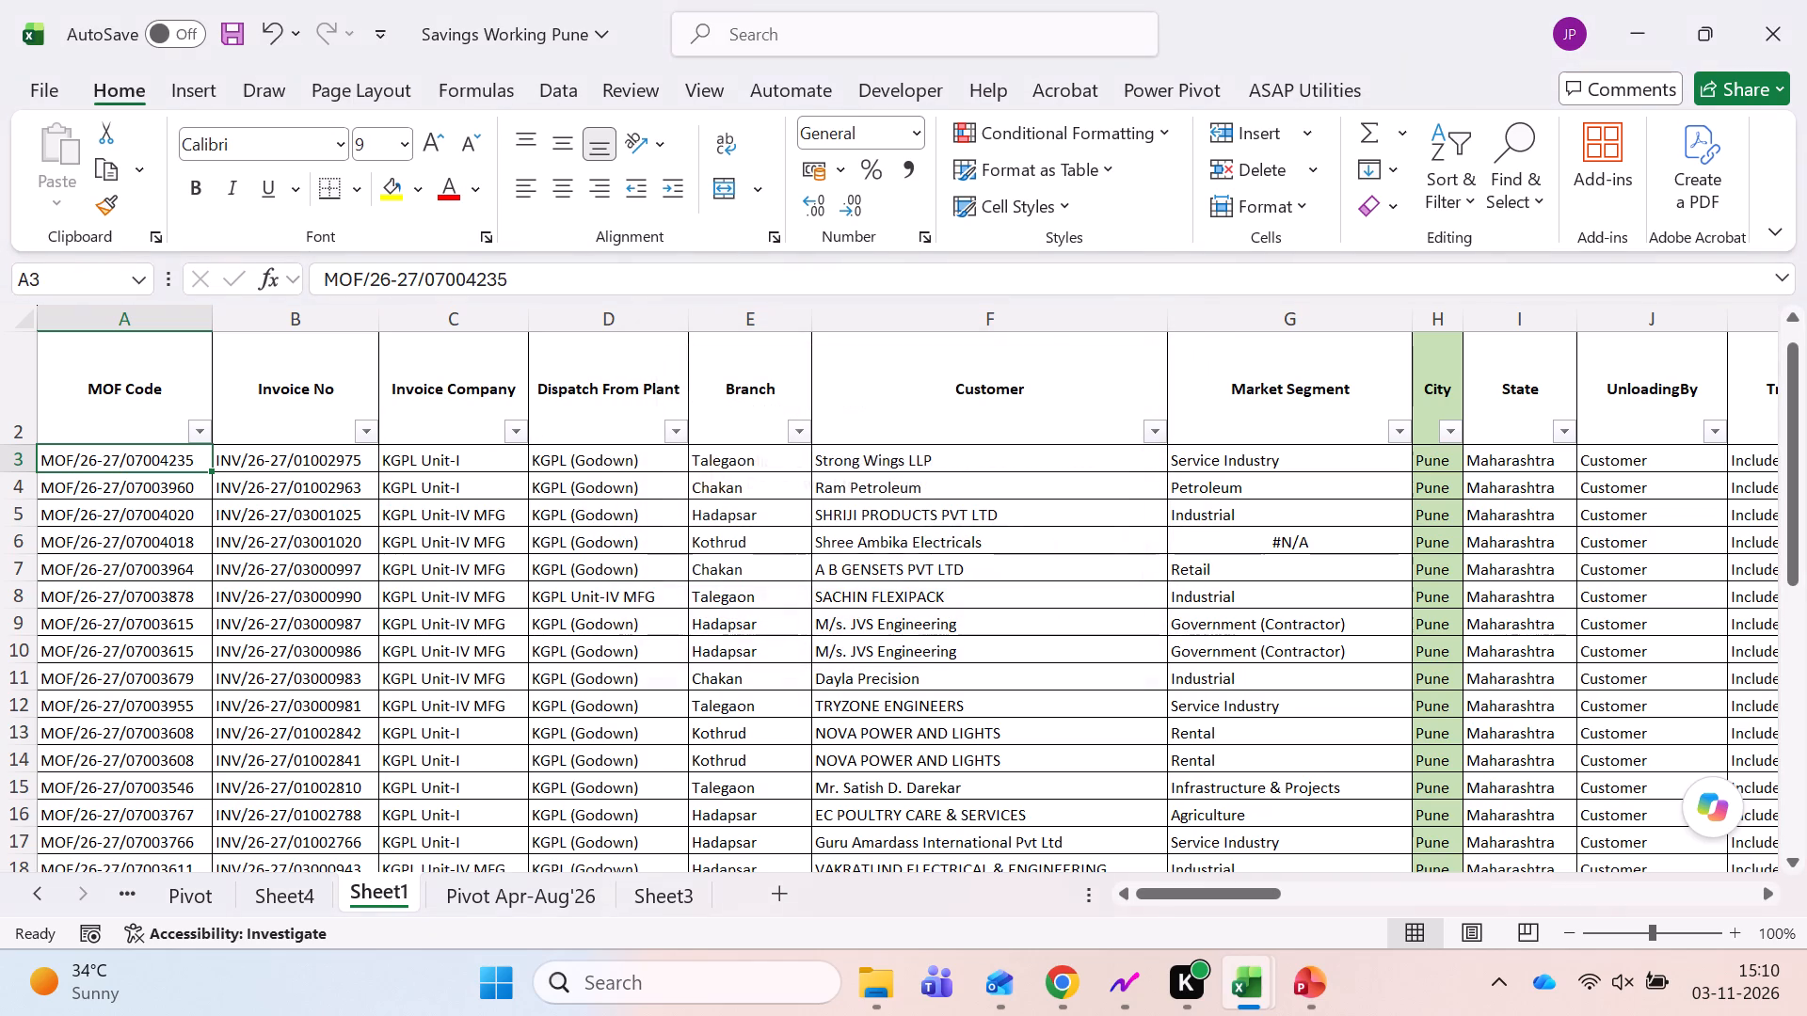
# Reorder the sheets so Pivot Apr-Aug'26 follows Pivot and Sheet3 comes directly before Sheet4.
pyautogui.moveTo(511, 891); pyautogui.dragTo(261, 888)
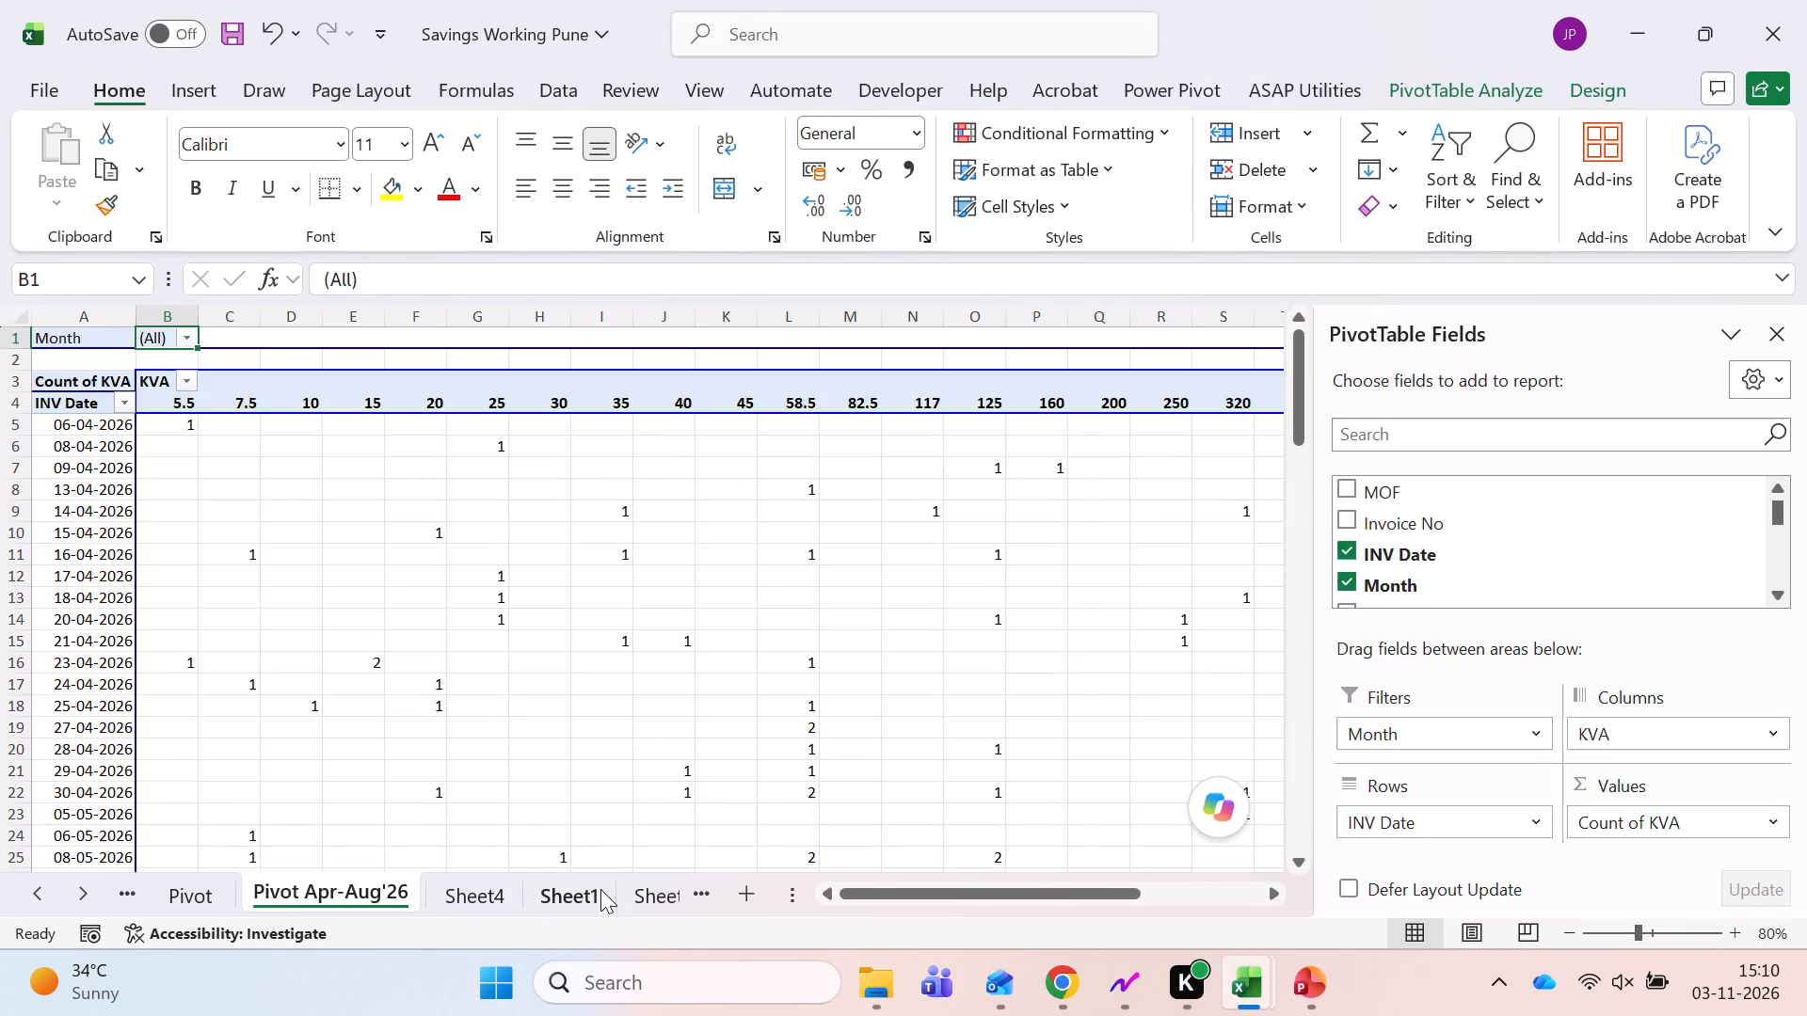
pyautogui.moveTo(659, 884); pyautogui.dragTo(361, 887)
pyautogui.moveTo(568, 888); pyautogui.dragTo(389, 899)
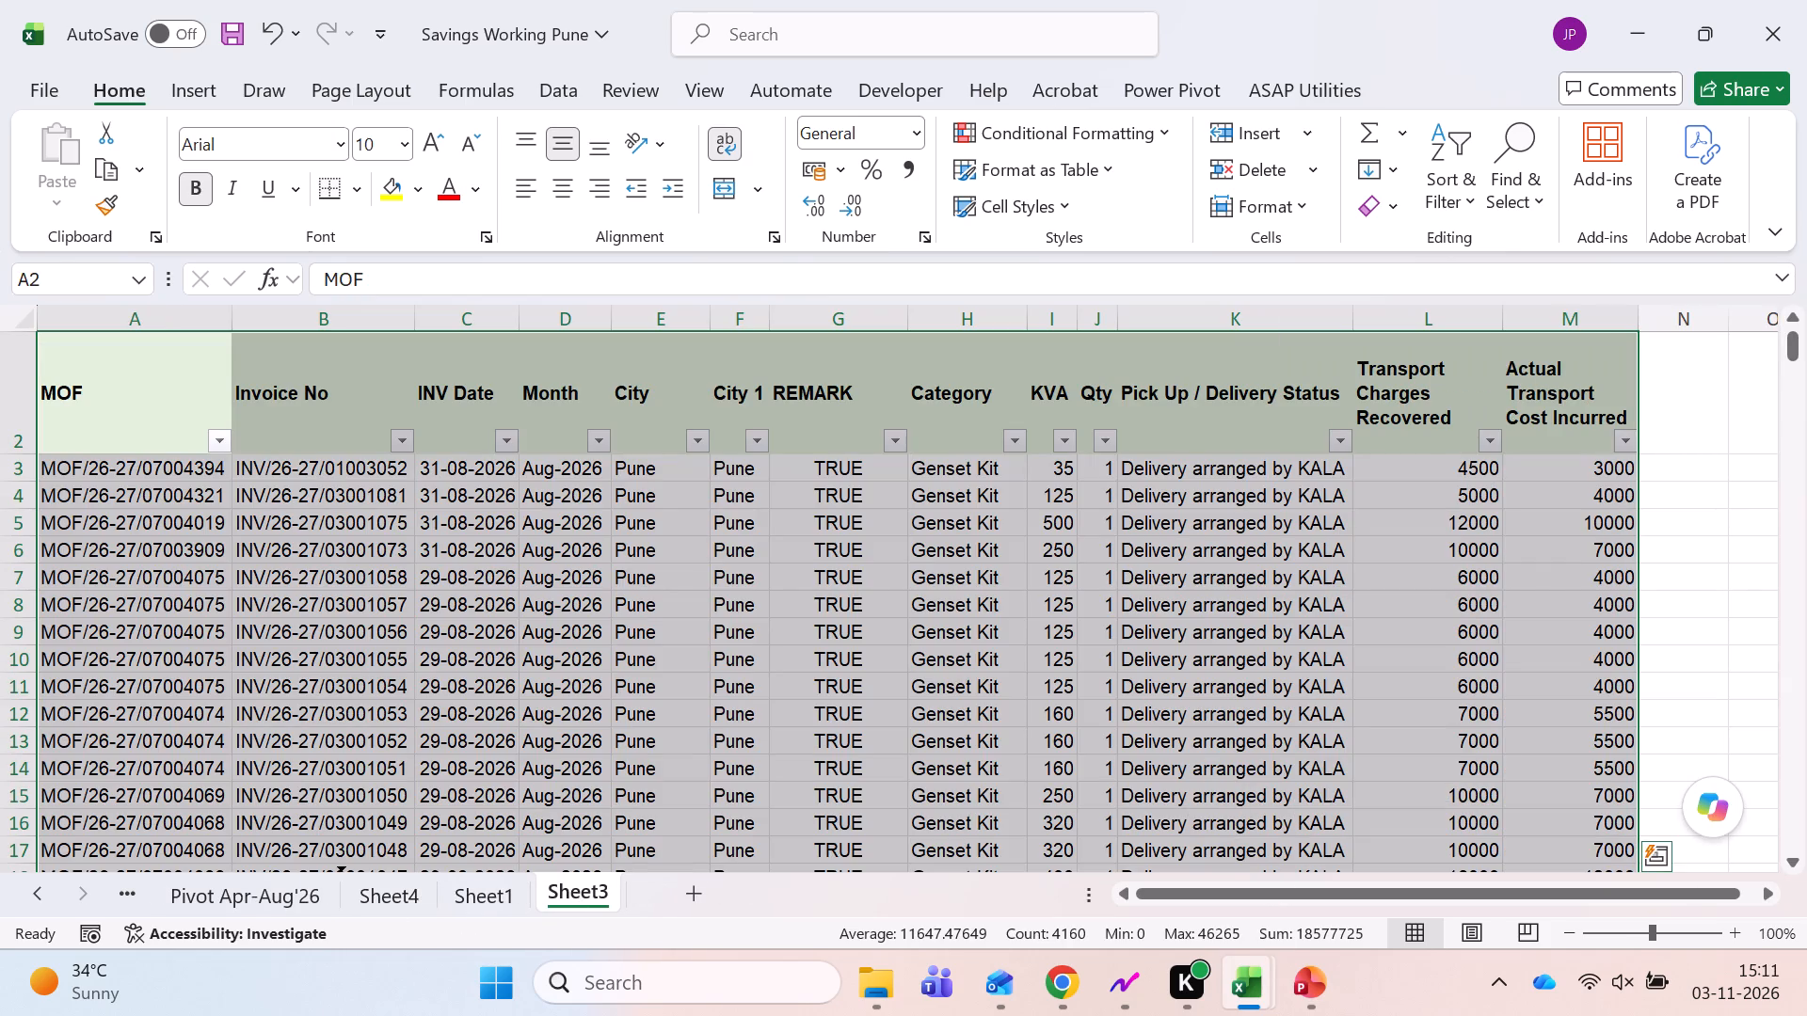
pyautogui.moveTo(389, 899); pyautogui.dragTo(385, 899)
pyautogui.doubleClick(38, 881)
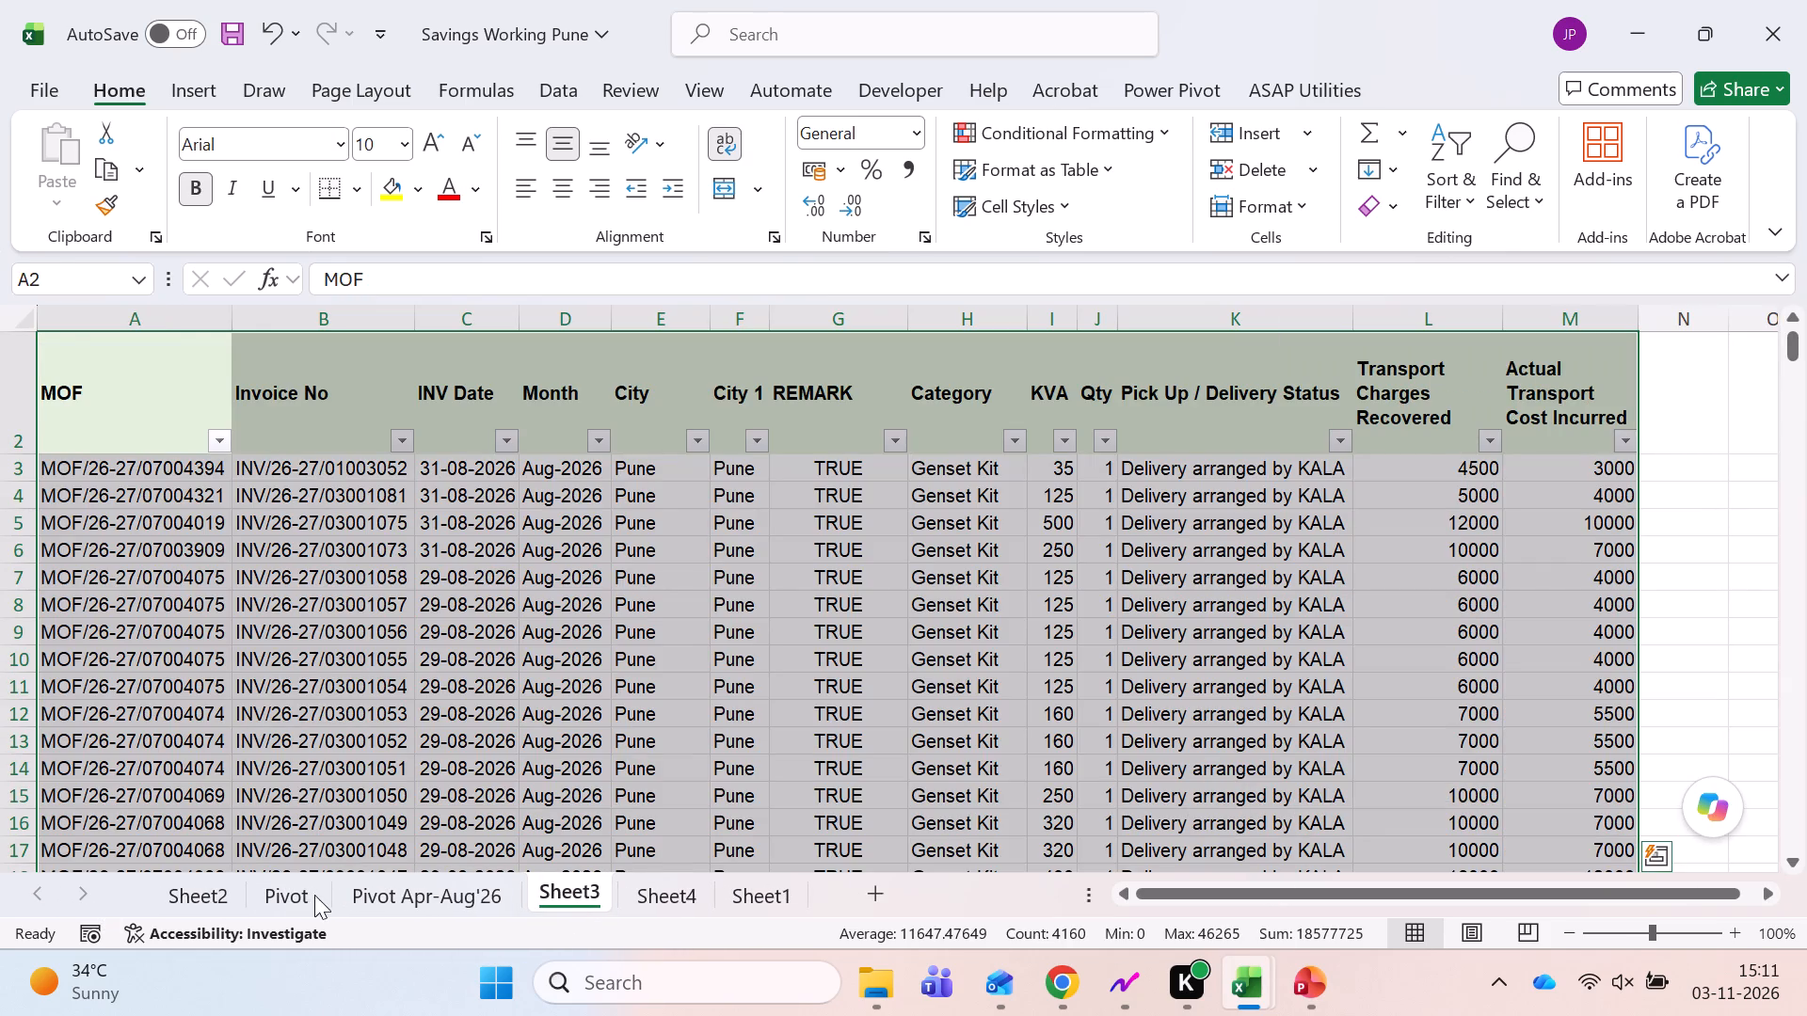
# Examine the Pivot sheet's transport charges by invoice and KVA, including the choices in its City filter.
pyautogui.click(295, 894)
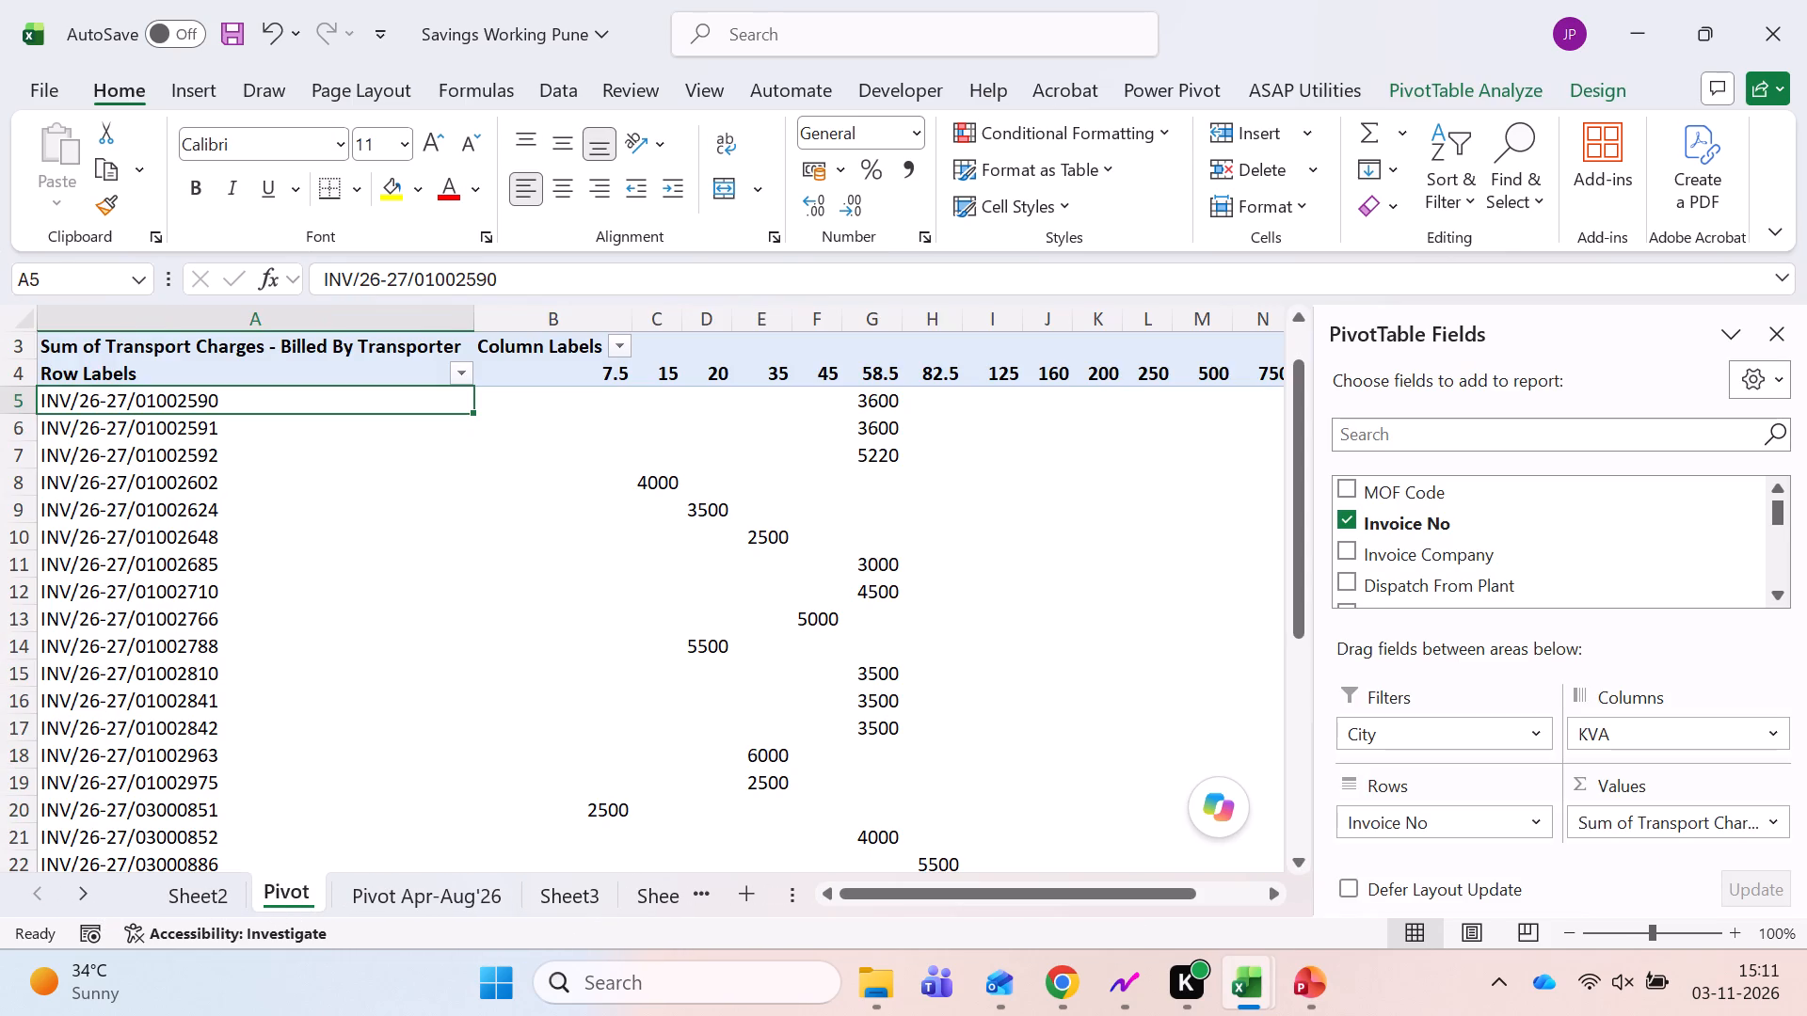
pyautogui.scroll(-3, 396, 702)
pyautogui.scroll(3, 396, 702)
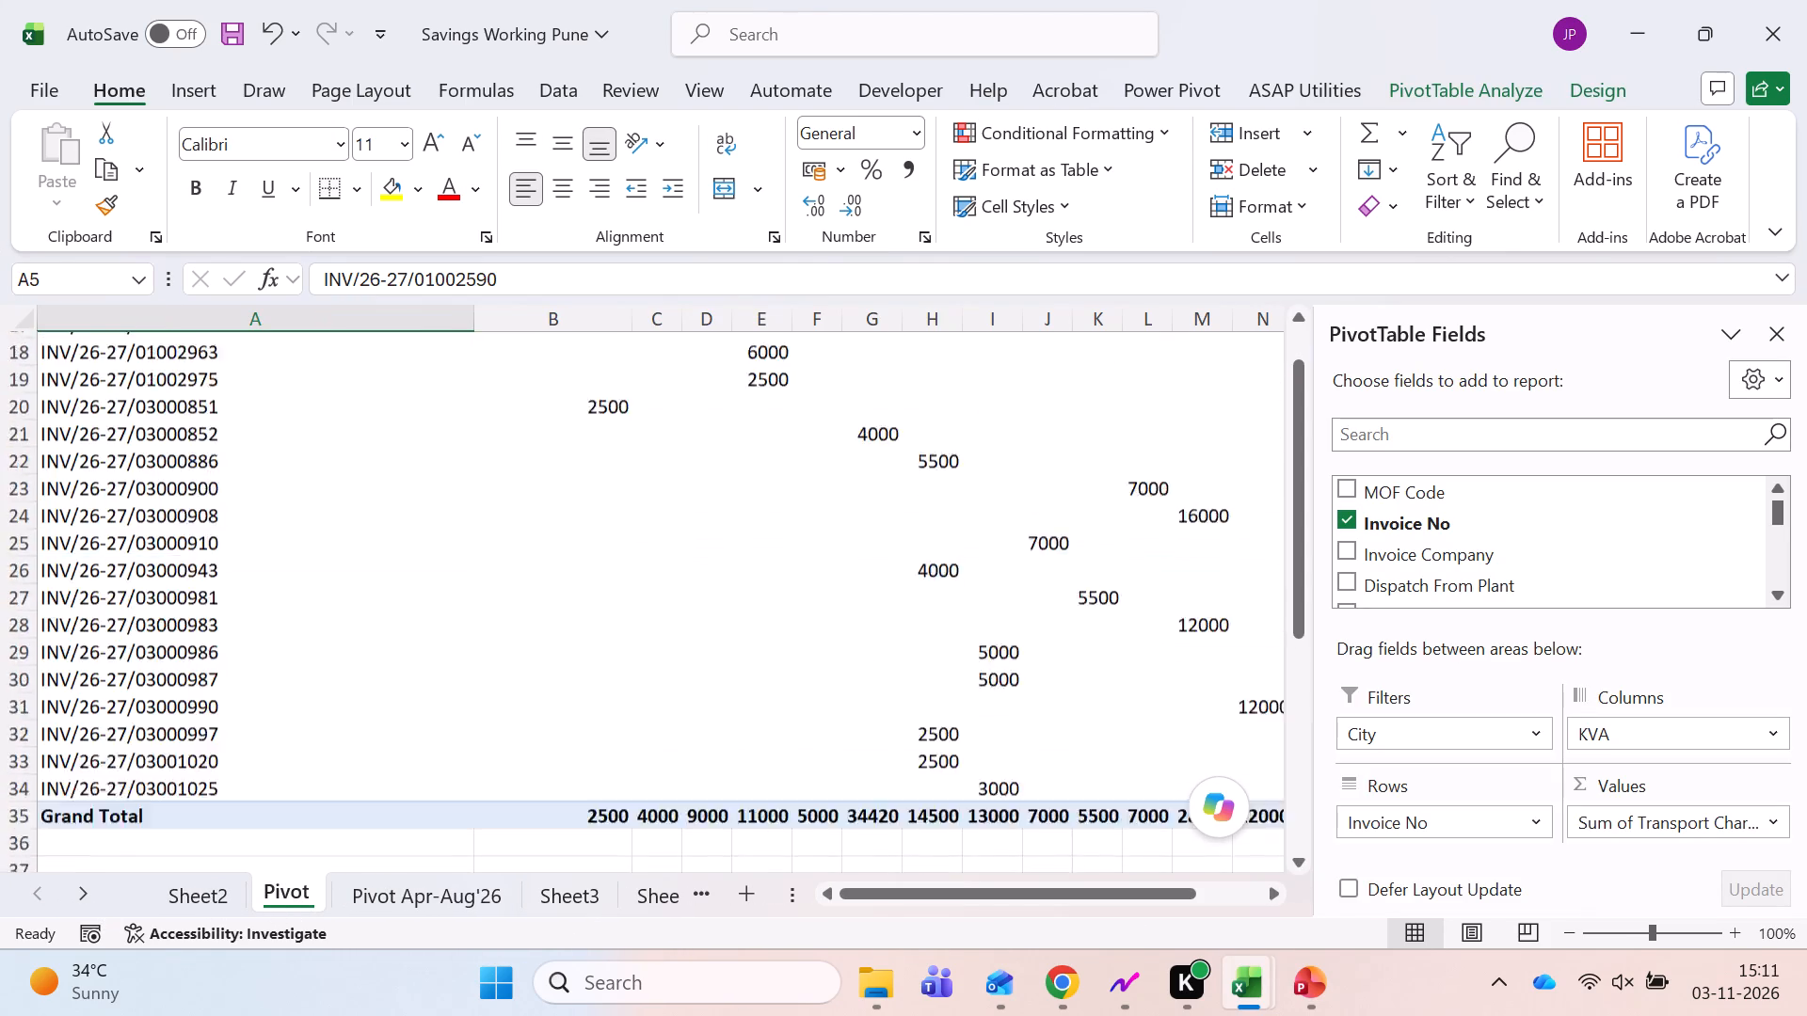
pyautogui.scroll(1, 396, 702)
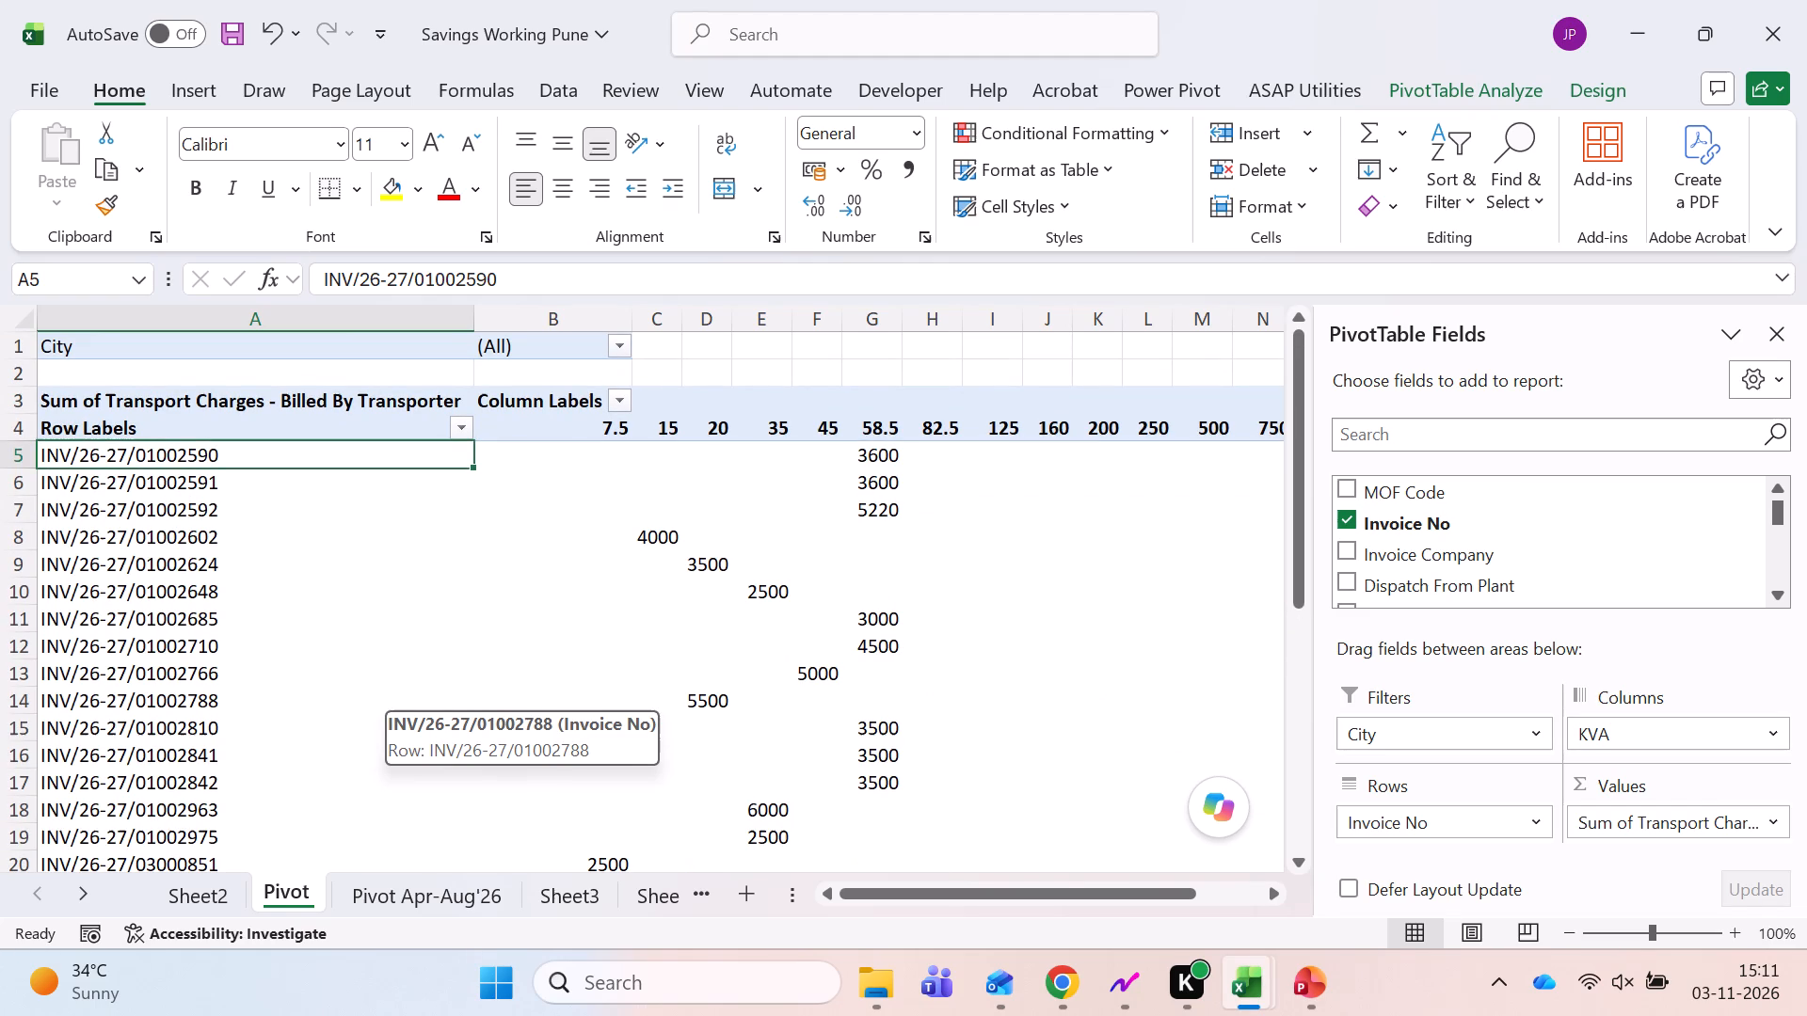
pyautogui.press('Right')
pyautogui.press('Right')
pyautogui.press('Right')
pyautogui.press('Right')
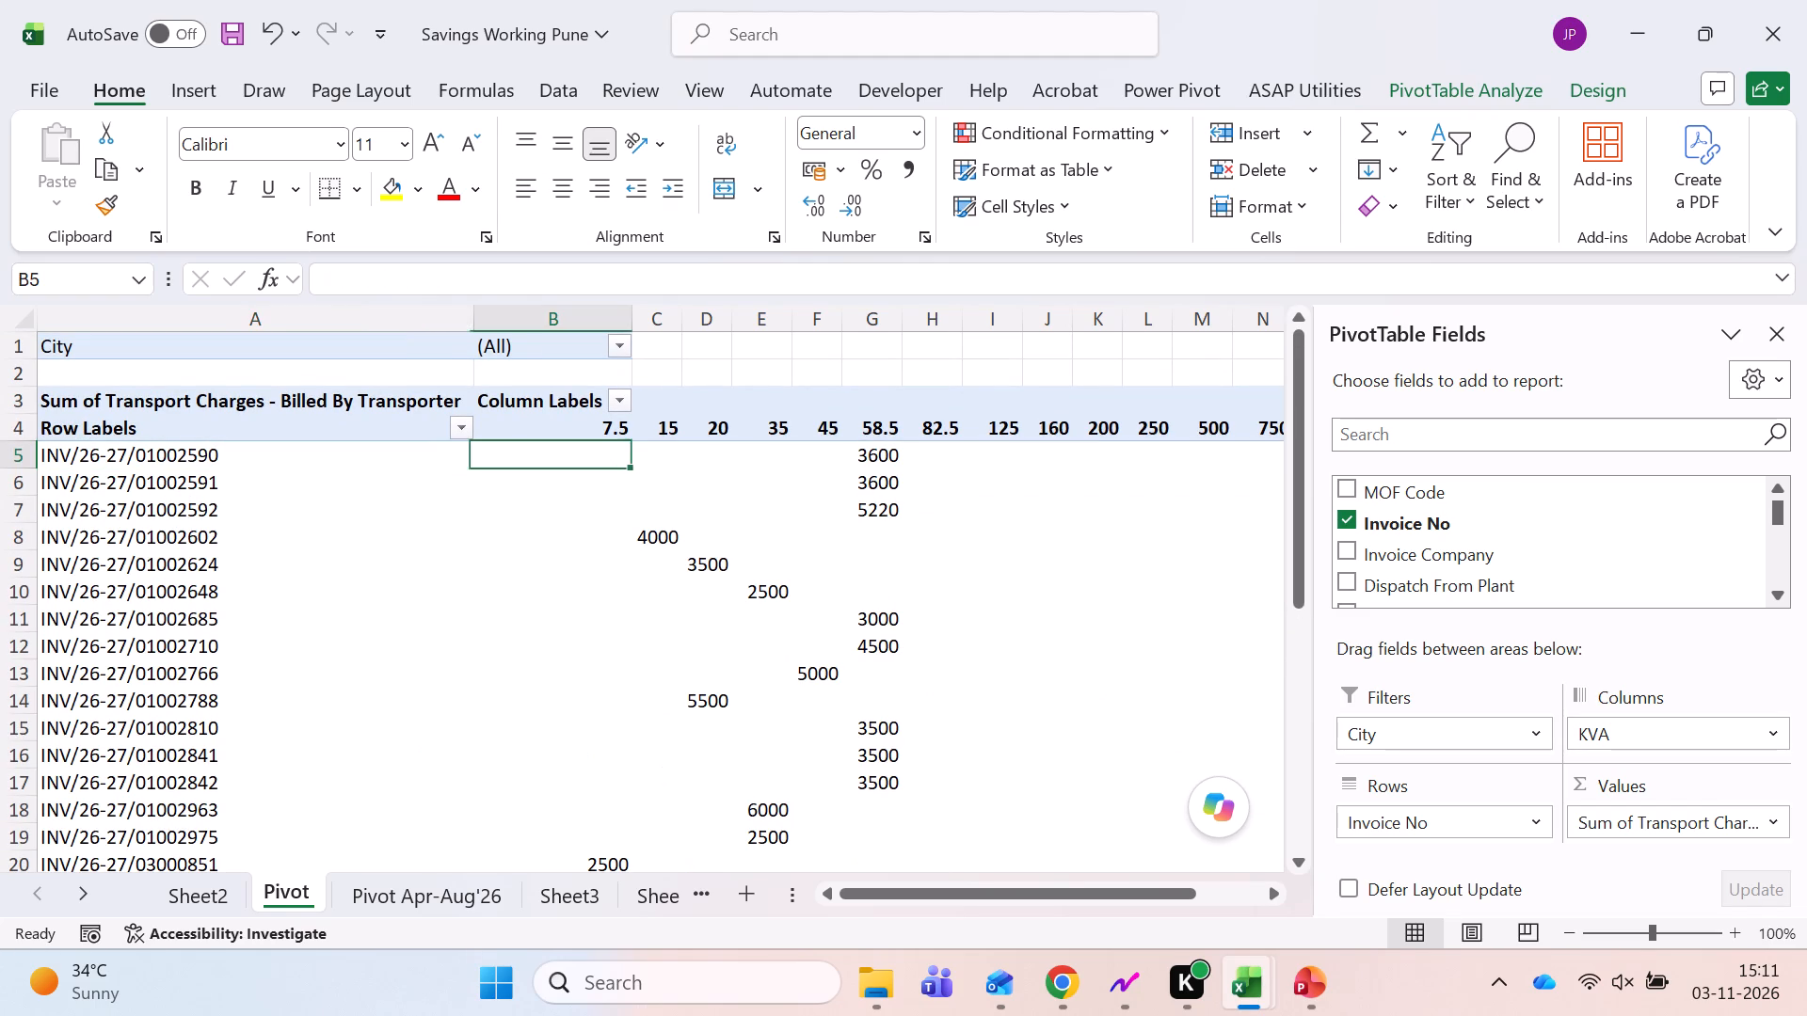
pyautogui.press('Left')
pyautogui.press('Left')
pyautogui.press('Left')
pyautogui.press('Left')
pyautogui.press('Left')
pyautogui.press('Left')
pyautogui.press('Left')
pyautogui.press('Left')
pyautogui.press('Left')
pyautogui.press('Left')
pyautogui.press('Left')
pyautogui.press('Left')
pyautogui.press('Left')
pyautogui.press('Left')
pyautogui.press('Left')
pyautogui.press('Left')
pyautogui.press('Left')
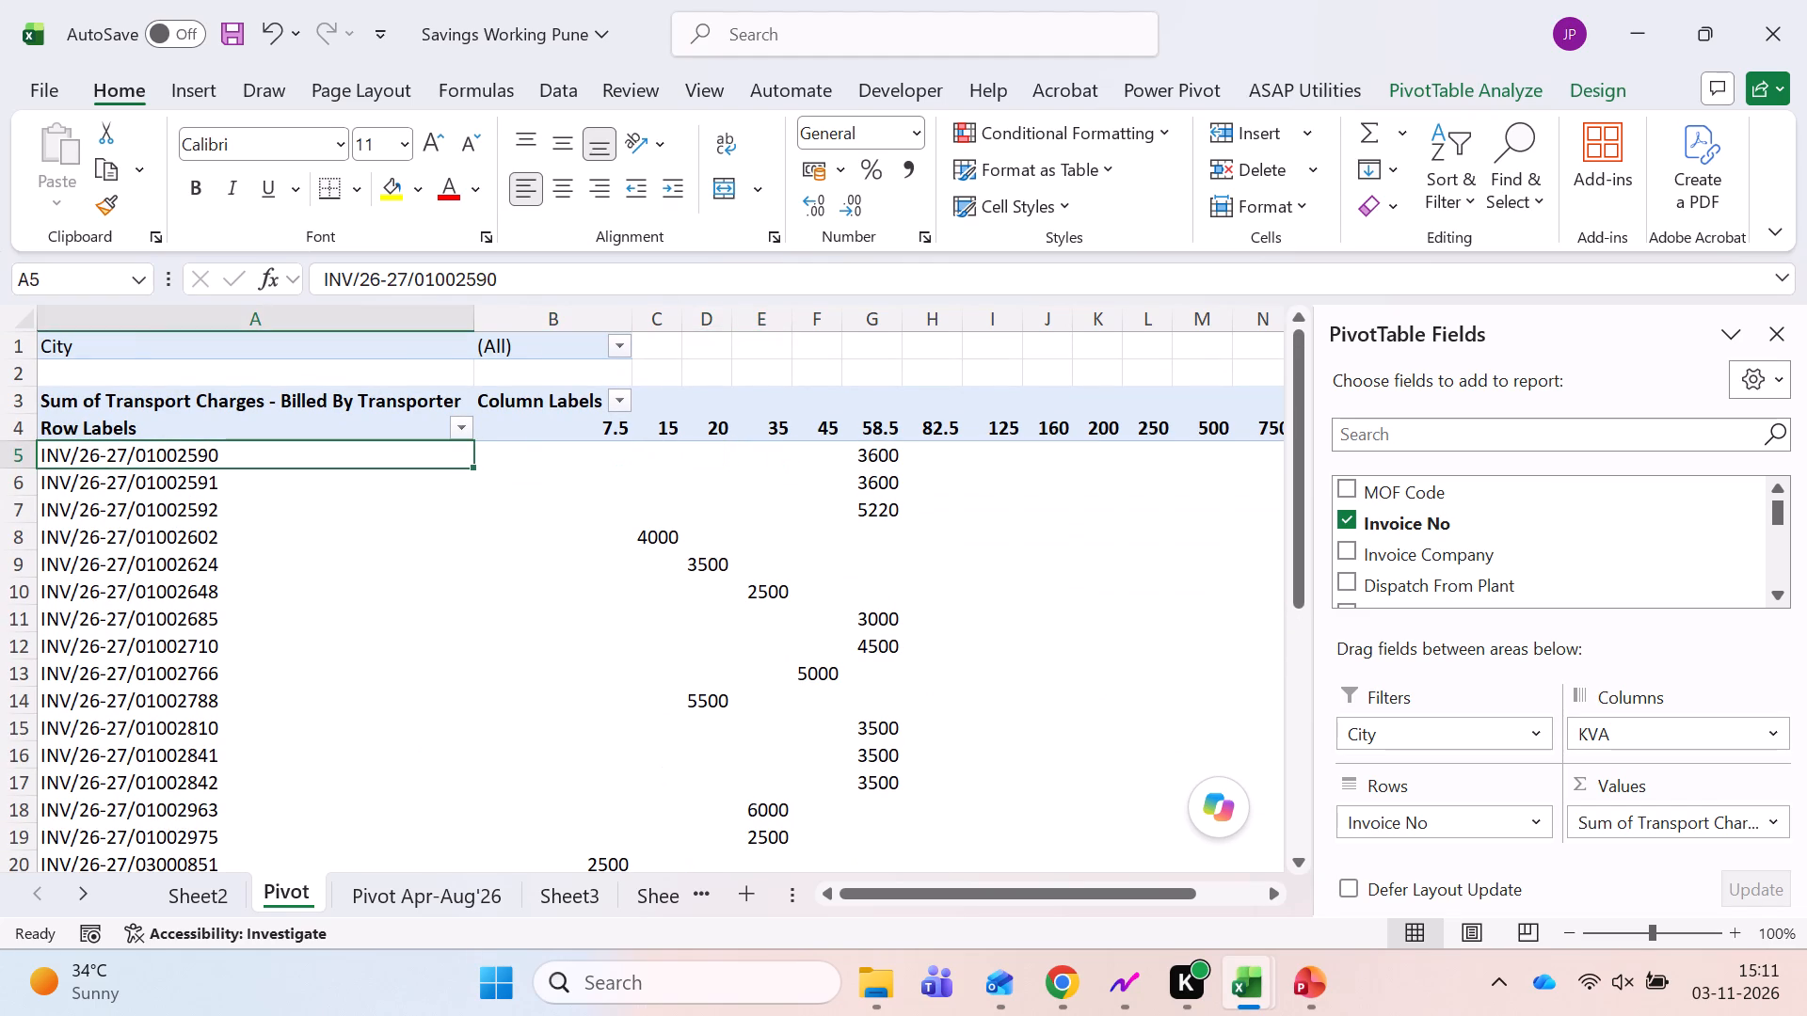
pyautogui.press('Right')
pyautogui.press('Right')
pyautogui.press('Right')
pyautogui.press('Right')
pyautogui.press('Right')
pyautogui.press('Right')
pyautogui.press('Right')
pyautogui.press('Right')
pyautogui.press('Right')
pyautogui.press('Right')
pyautogui.press('Right')
pyautogui.hotkey('ctrl', 'Left')
pyautogui.hotkey('ctrl', 'Left')
pyautogui.hotkey('ctrl', 'Left')
pyautogui.click(617, 341)
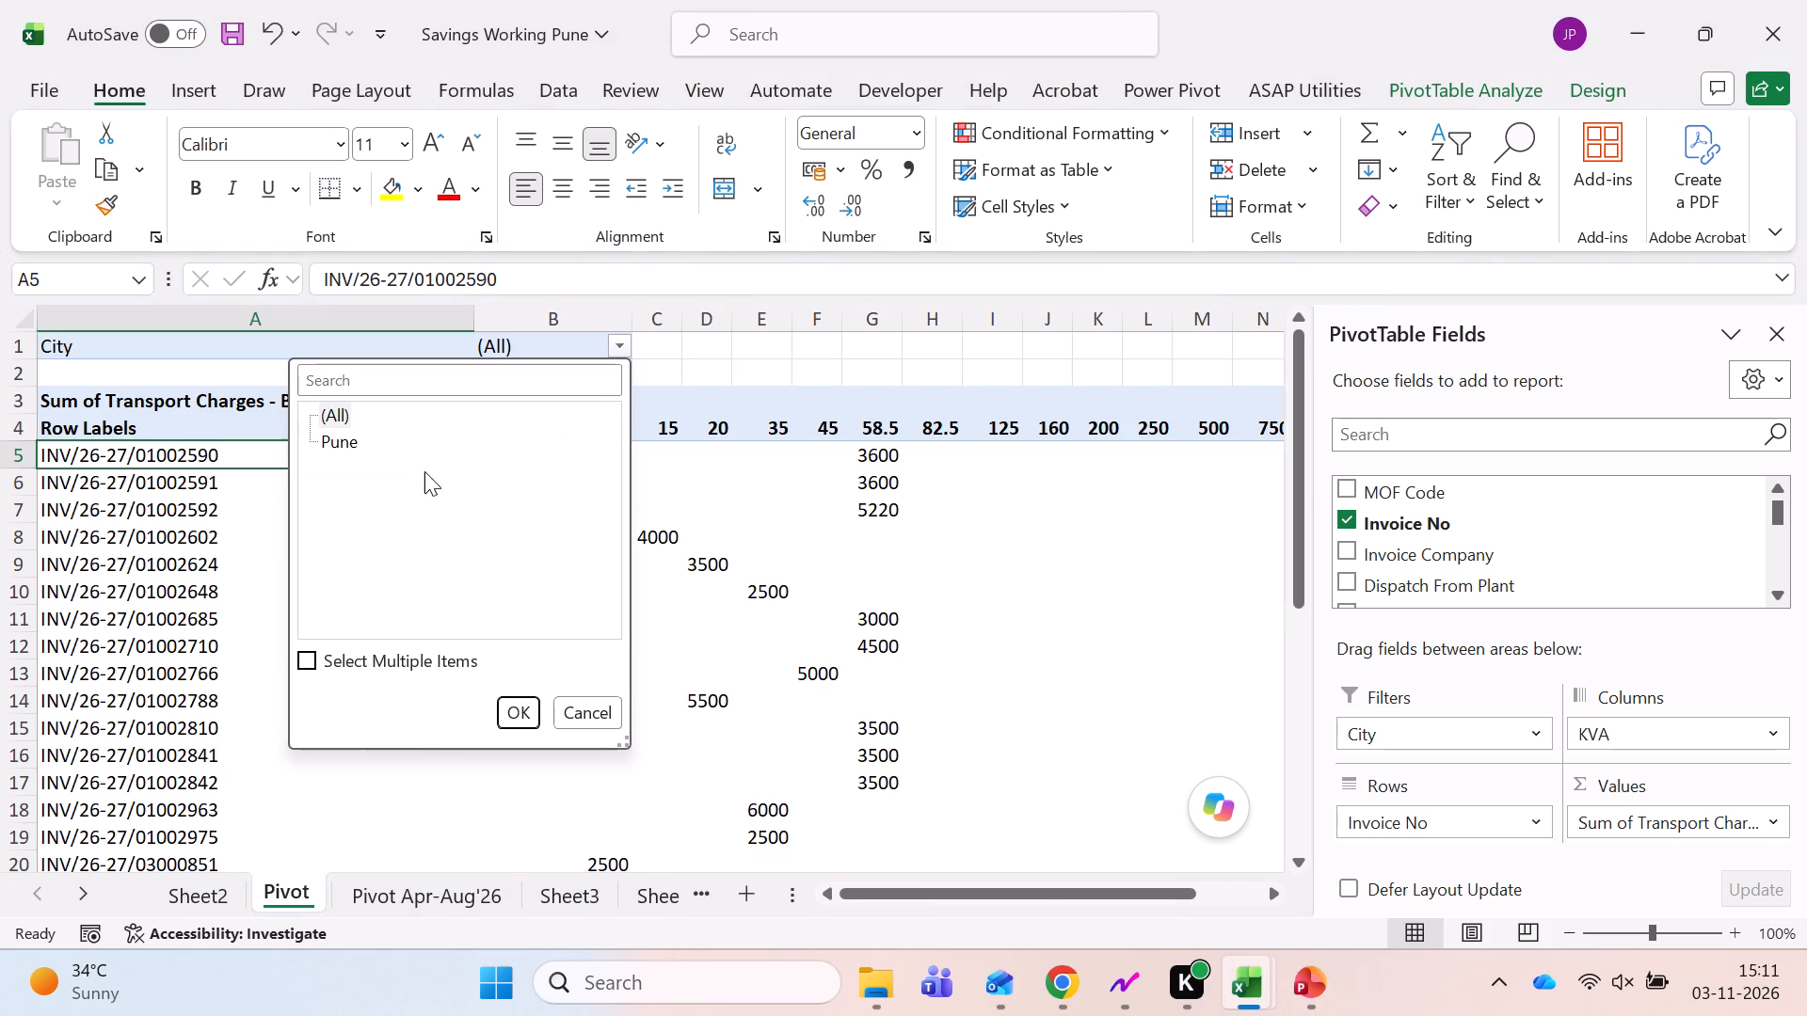
pyautogui.click(609, 714)
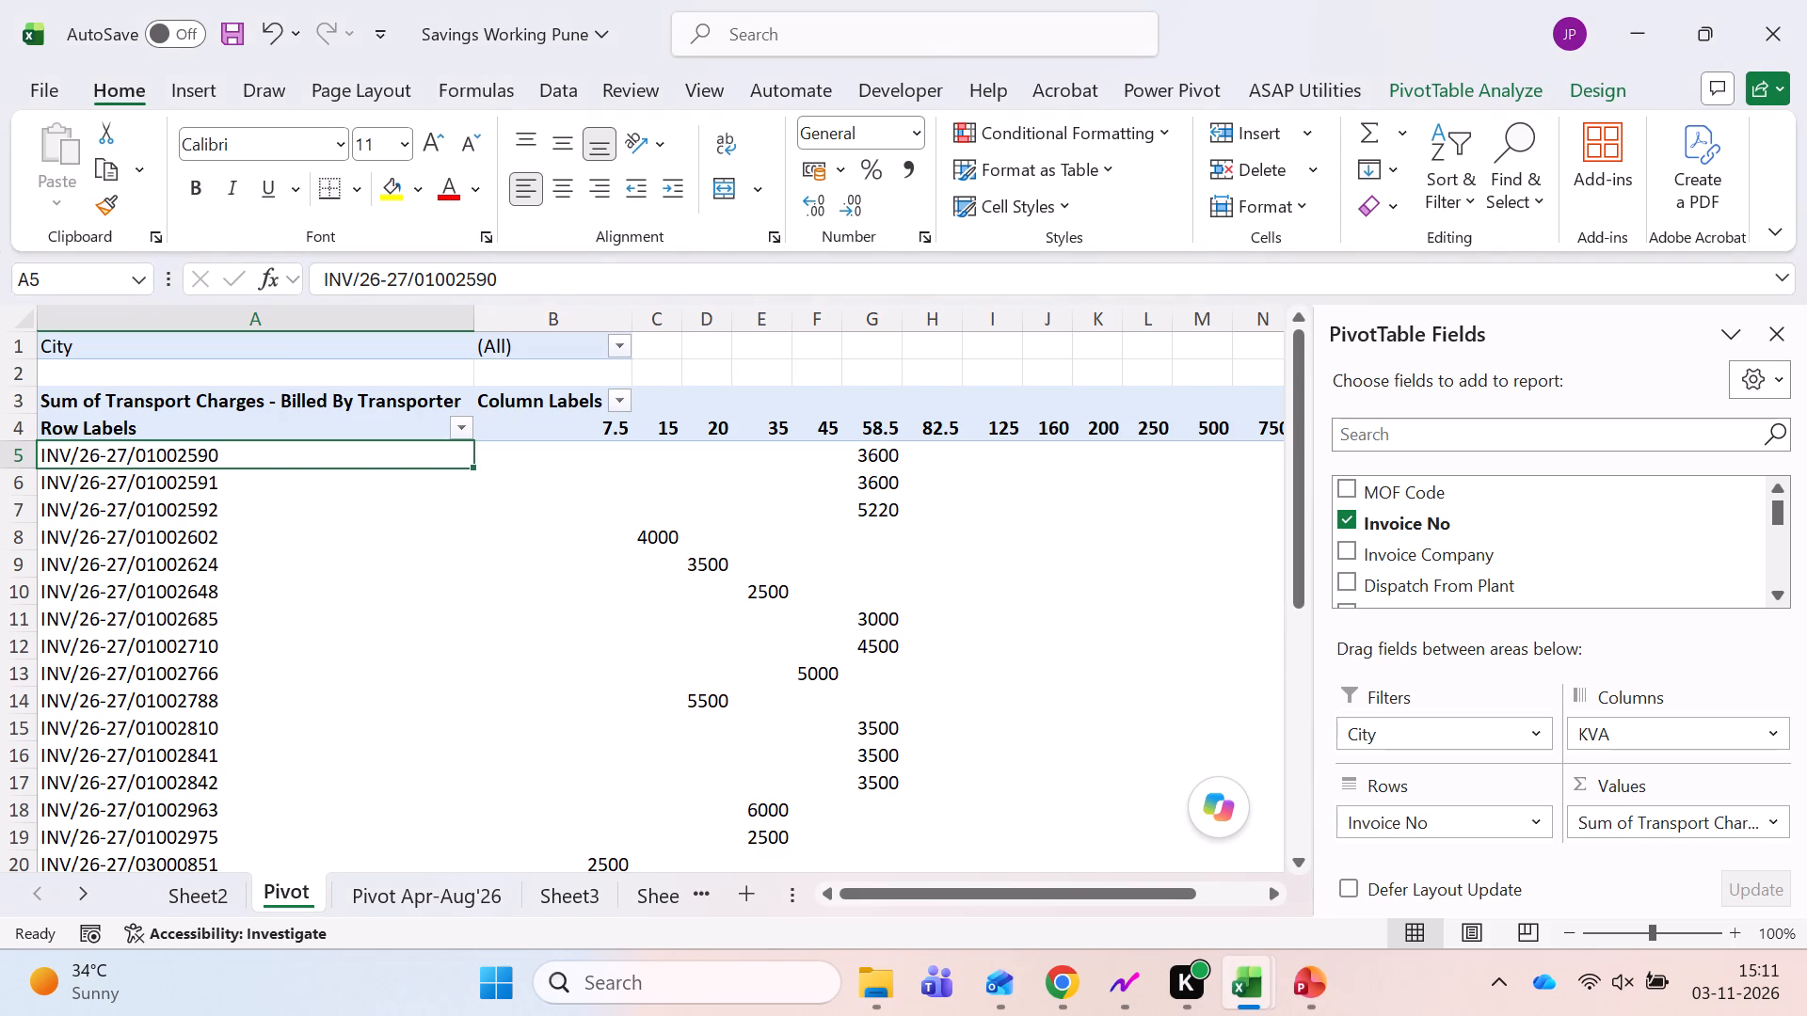
# Look through Sheet4's to-check list, Pivot Apr-Aug'26 and the neighbouring data sheets.
pyautogui.hotkey('ctrl', 'pagedown')
pyautogui.hotkey('ctrl', 'pagedown')
pyautogui.hotkey('ctrl', 'pagedown')
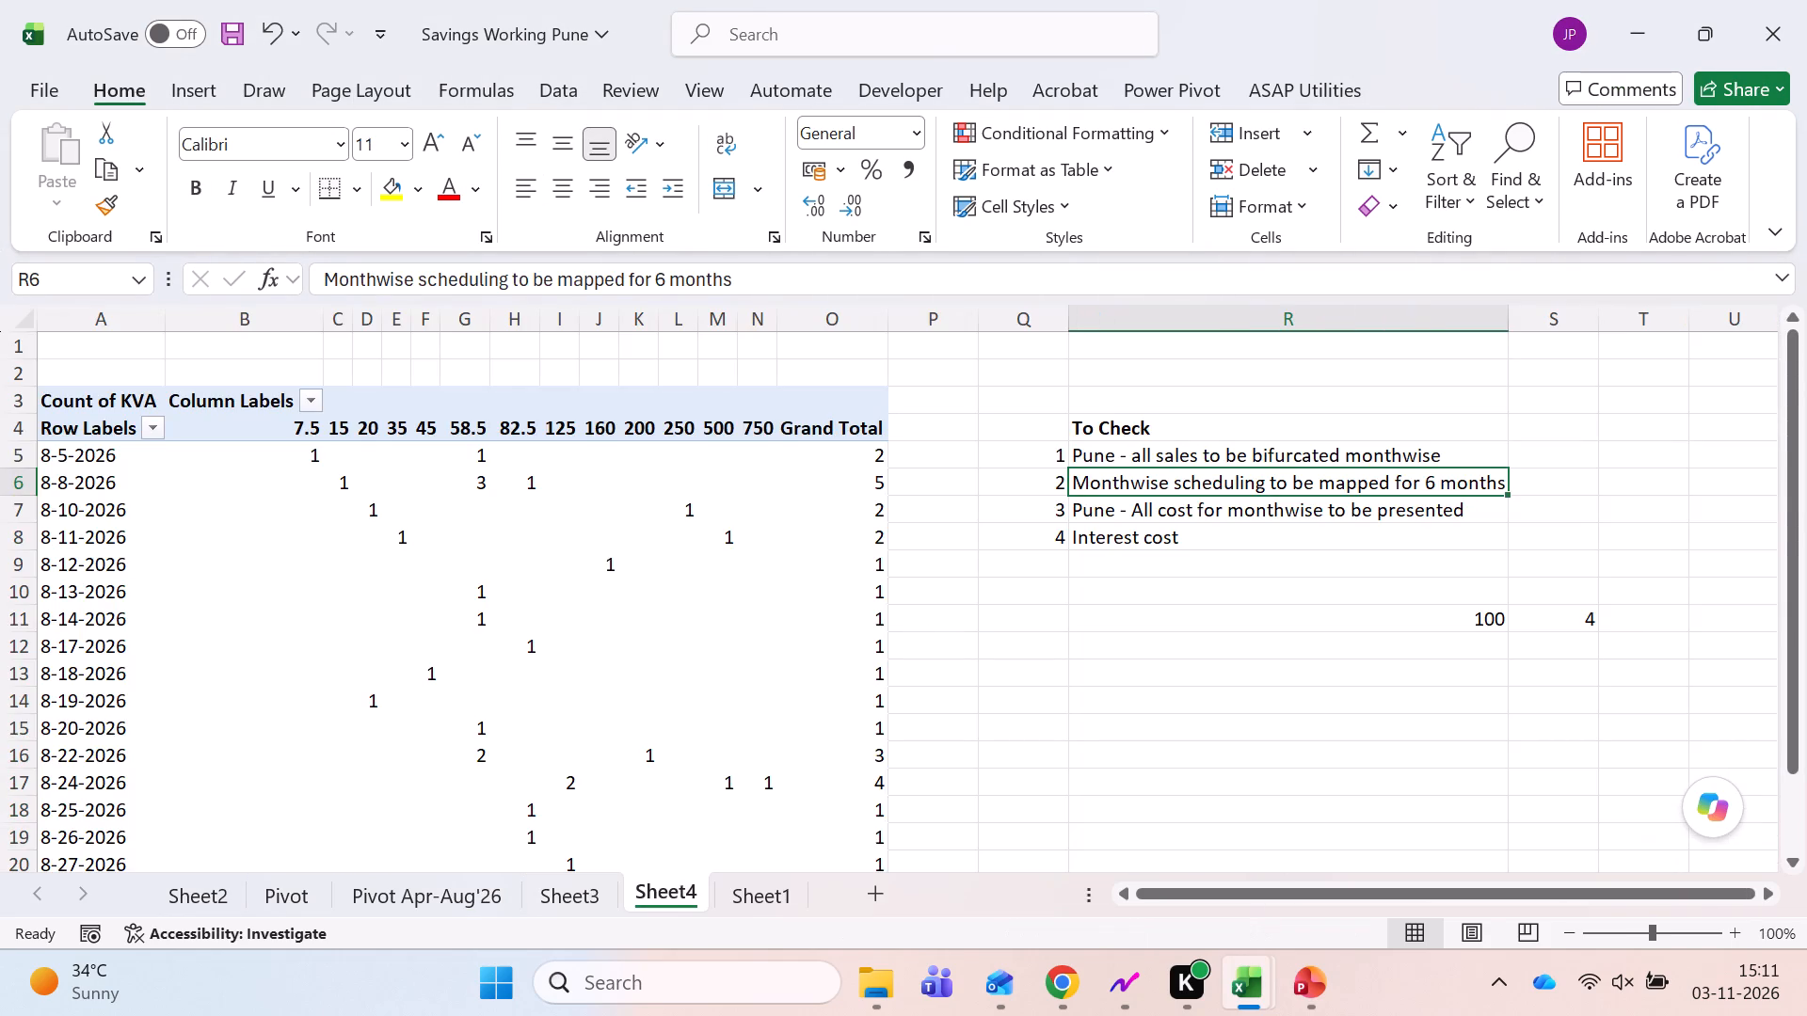
pyautogui.hotkey('ctrl', 'pageup')
pyautogui.hotkey('ctrl', 'pageup')
pyautogui.hotkey('ctrl', 'Left')
pyautogui.hotkey('ctrl', 'Left')
pyautogui.press('Down')
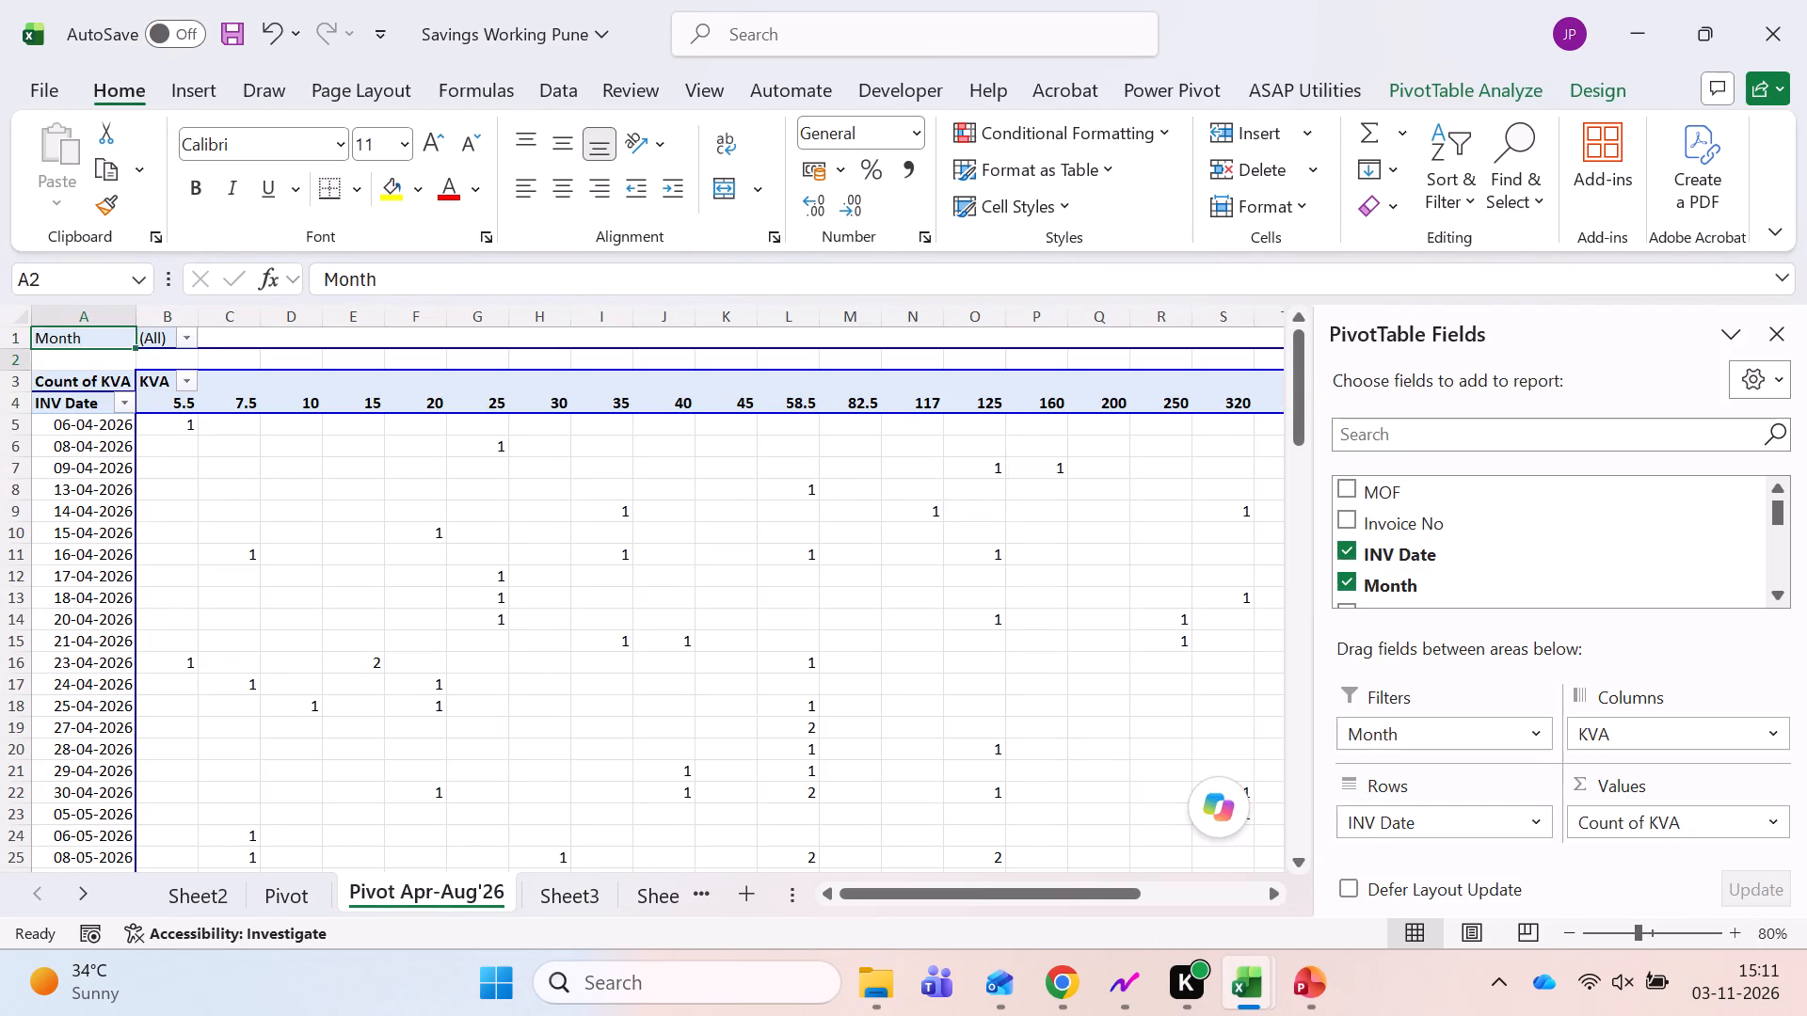
pyautogui.press('Down')
pyautogui.press('Down')
pyautogui.hotkey('ctrl', 'pagedown')
pyautogui.hotkey('ctrl', 'pagedown')
pyautogui.hotkey('ctrl', 'pagedown')
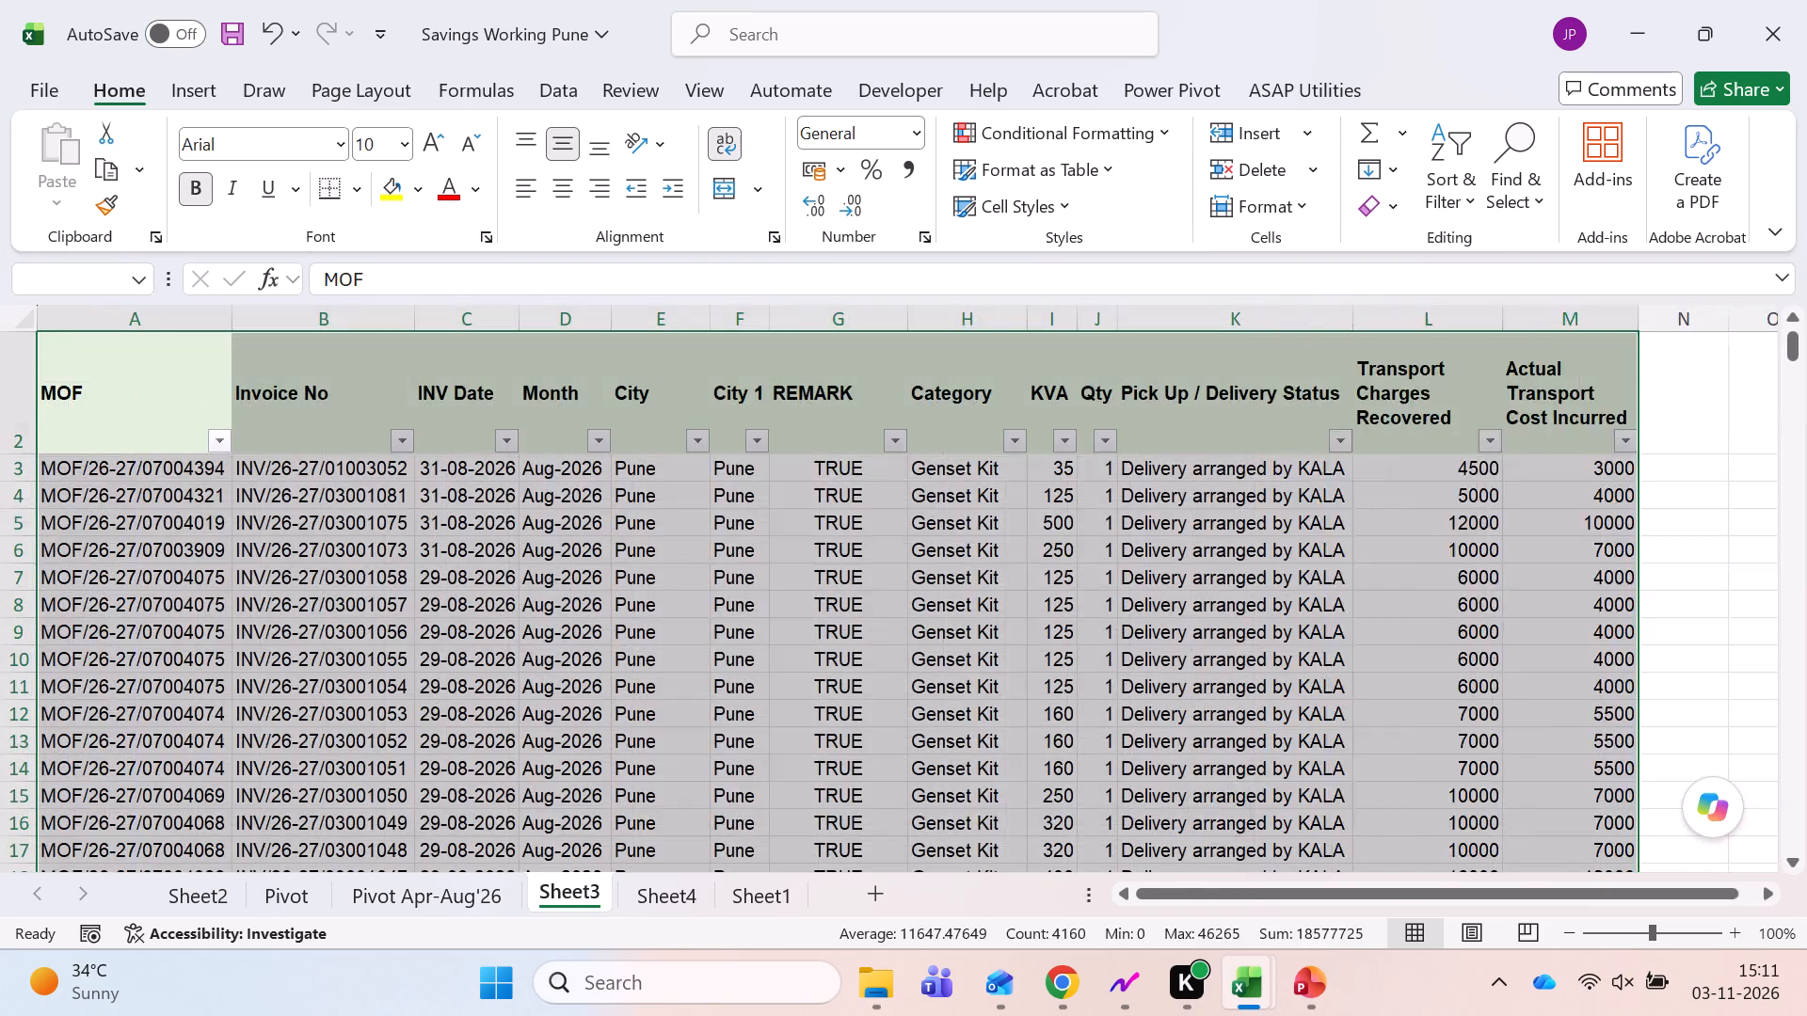
pyautogui.hotkey('ctrl', 'pageup')
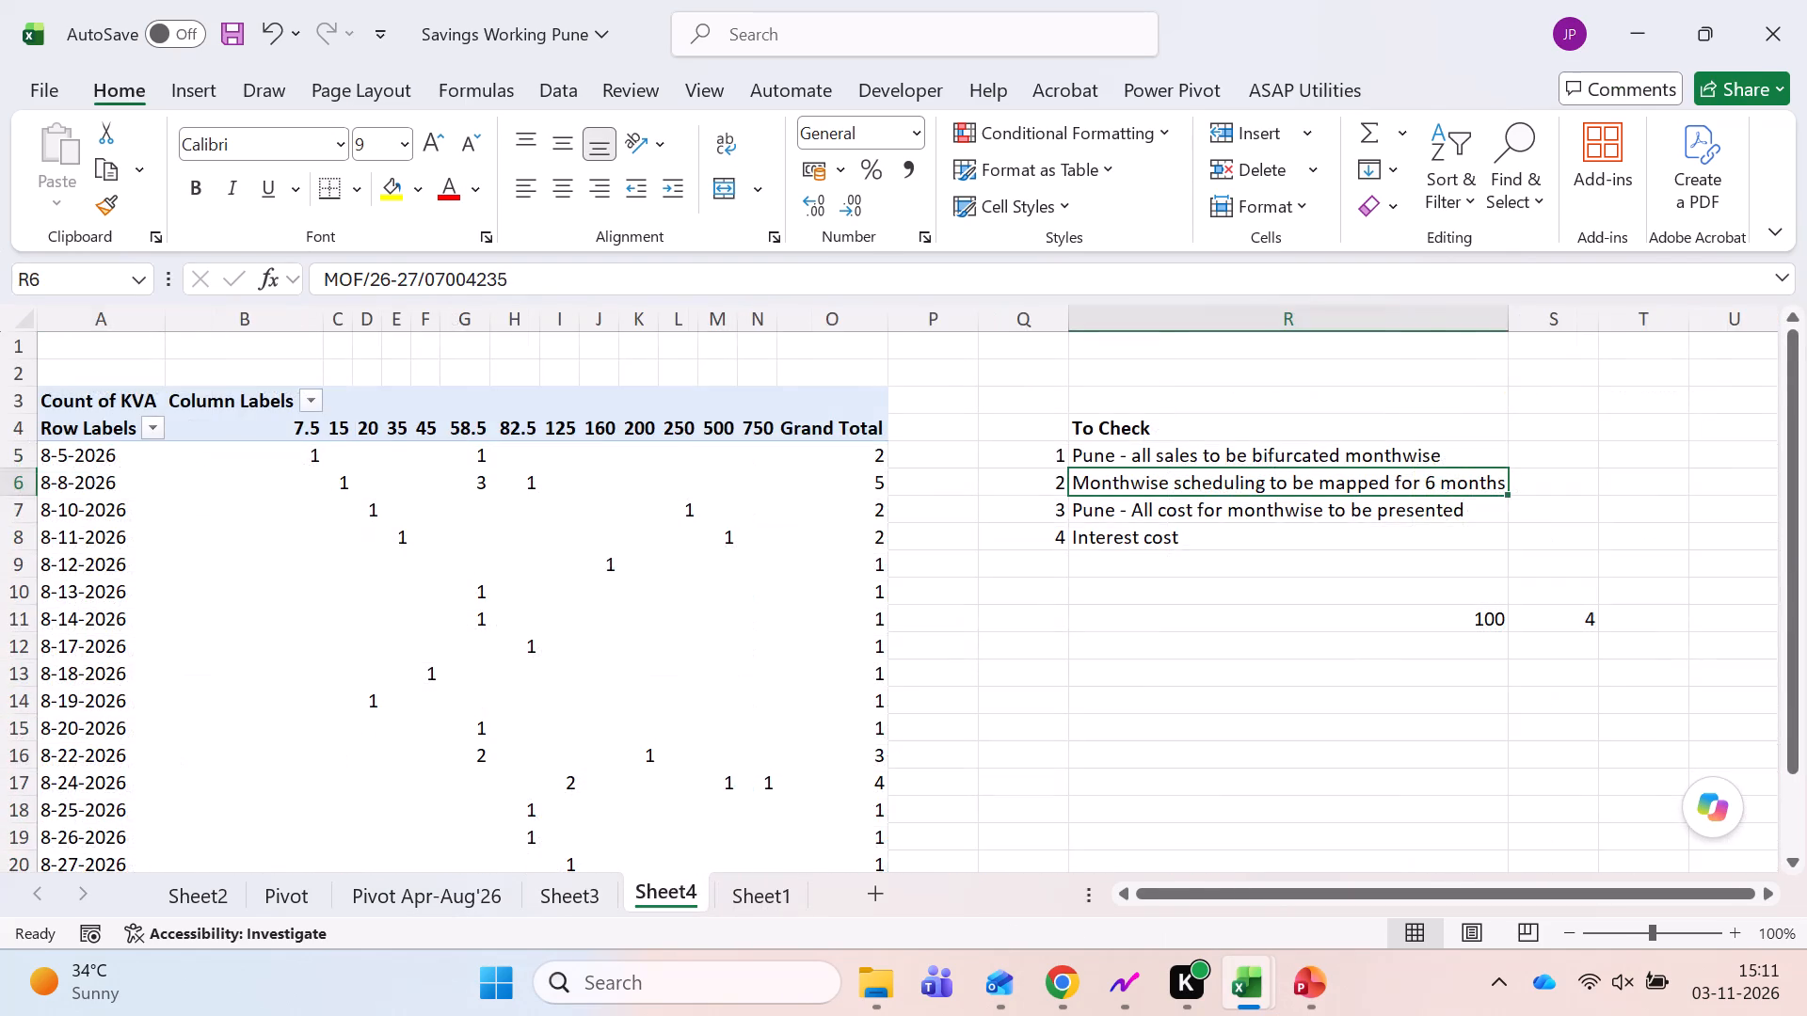
# Hide Sheet1, which holds the MOF Code invoice records, after checking its extent.
pyautogui.hotkey('ctrl', 'pagedown')
pyautogui.hotkey('ctrl', 'Right')
pyautogui.hotkey('ctrl', 'Right')
pyautogui.hotkey('ctrl', 'Left')
pyautogui.hotkey('ctrl', 'Left')
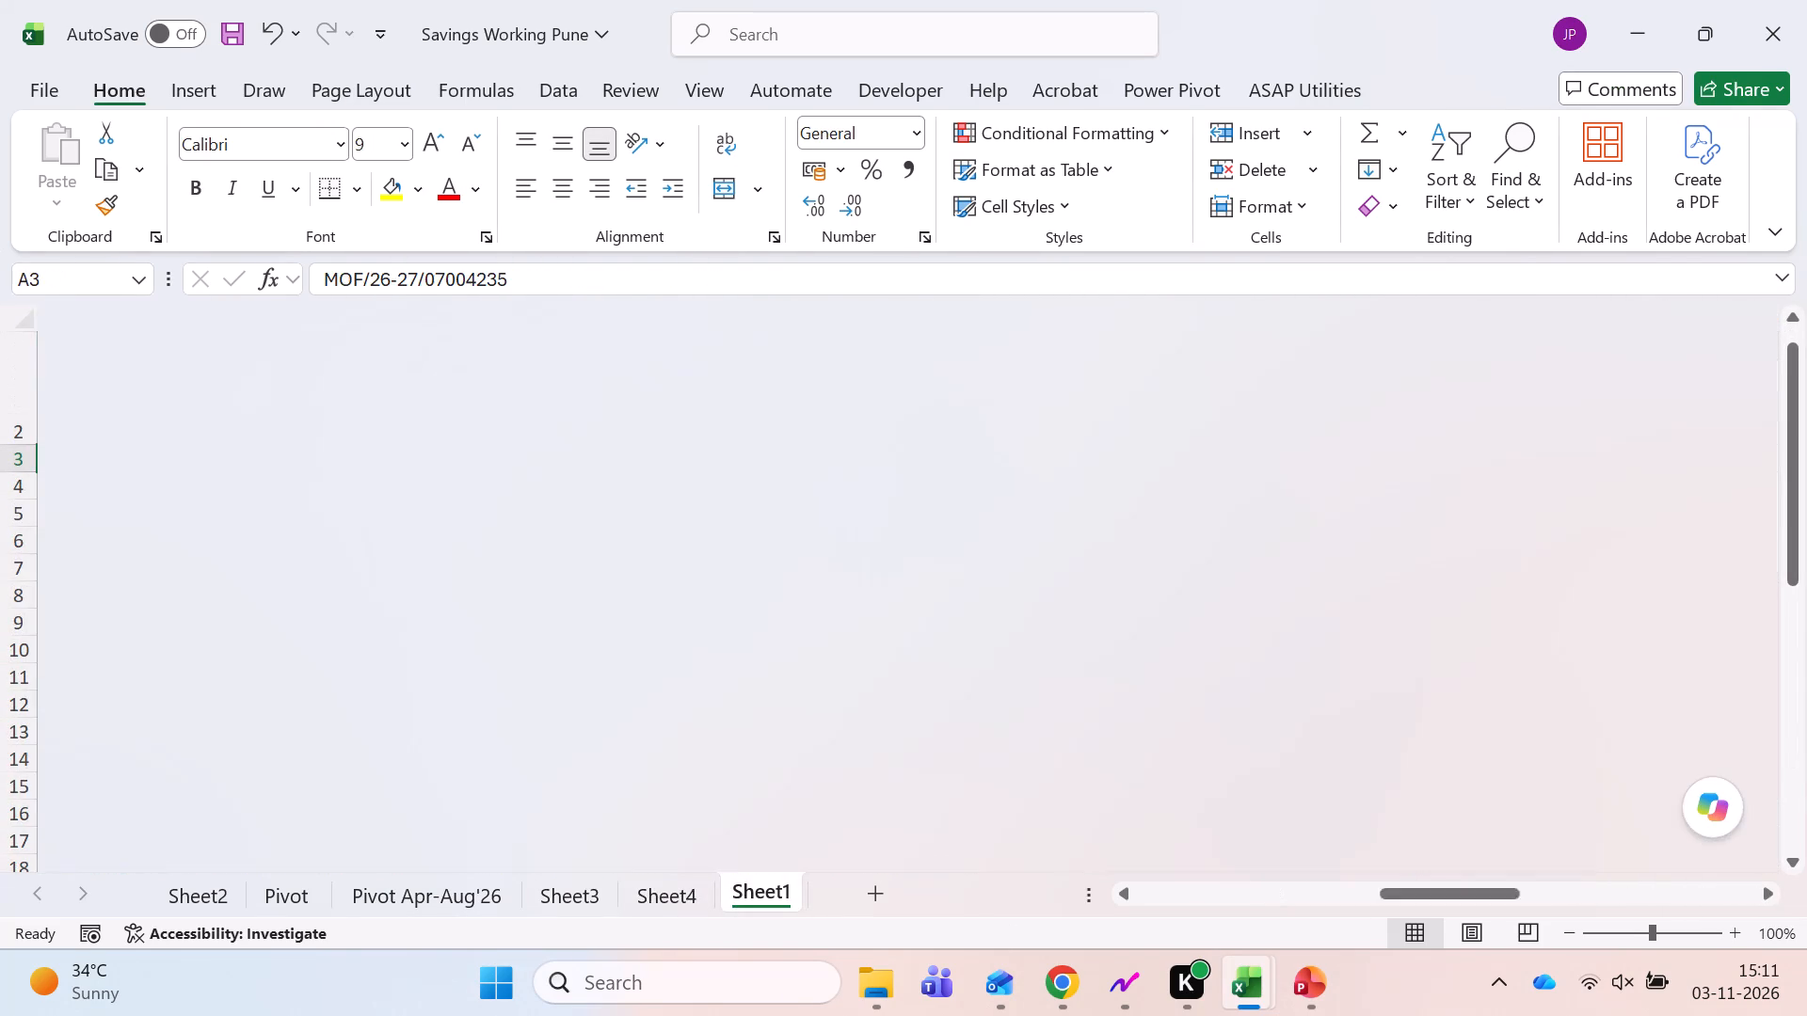
pyautogui.hotkey('ctrl', 'shift', 'Down')
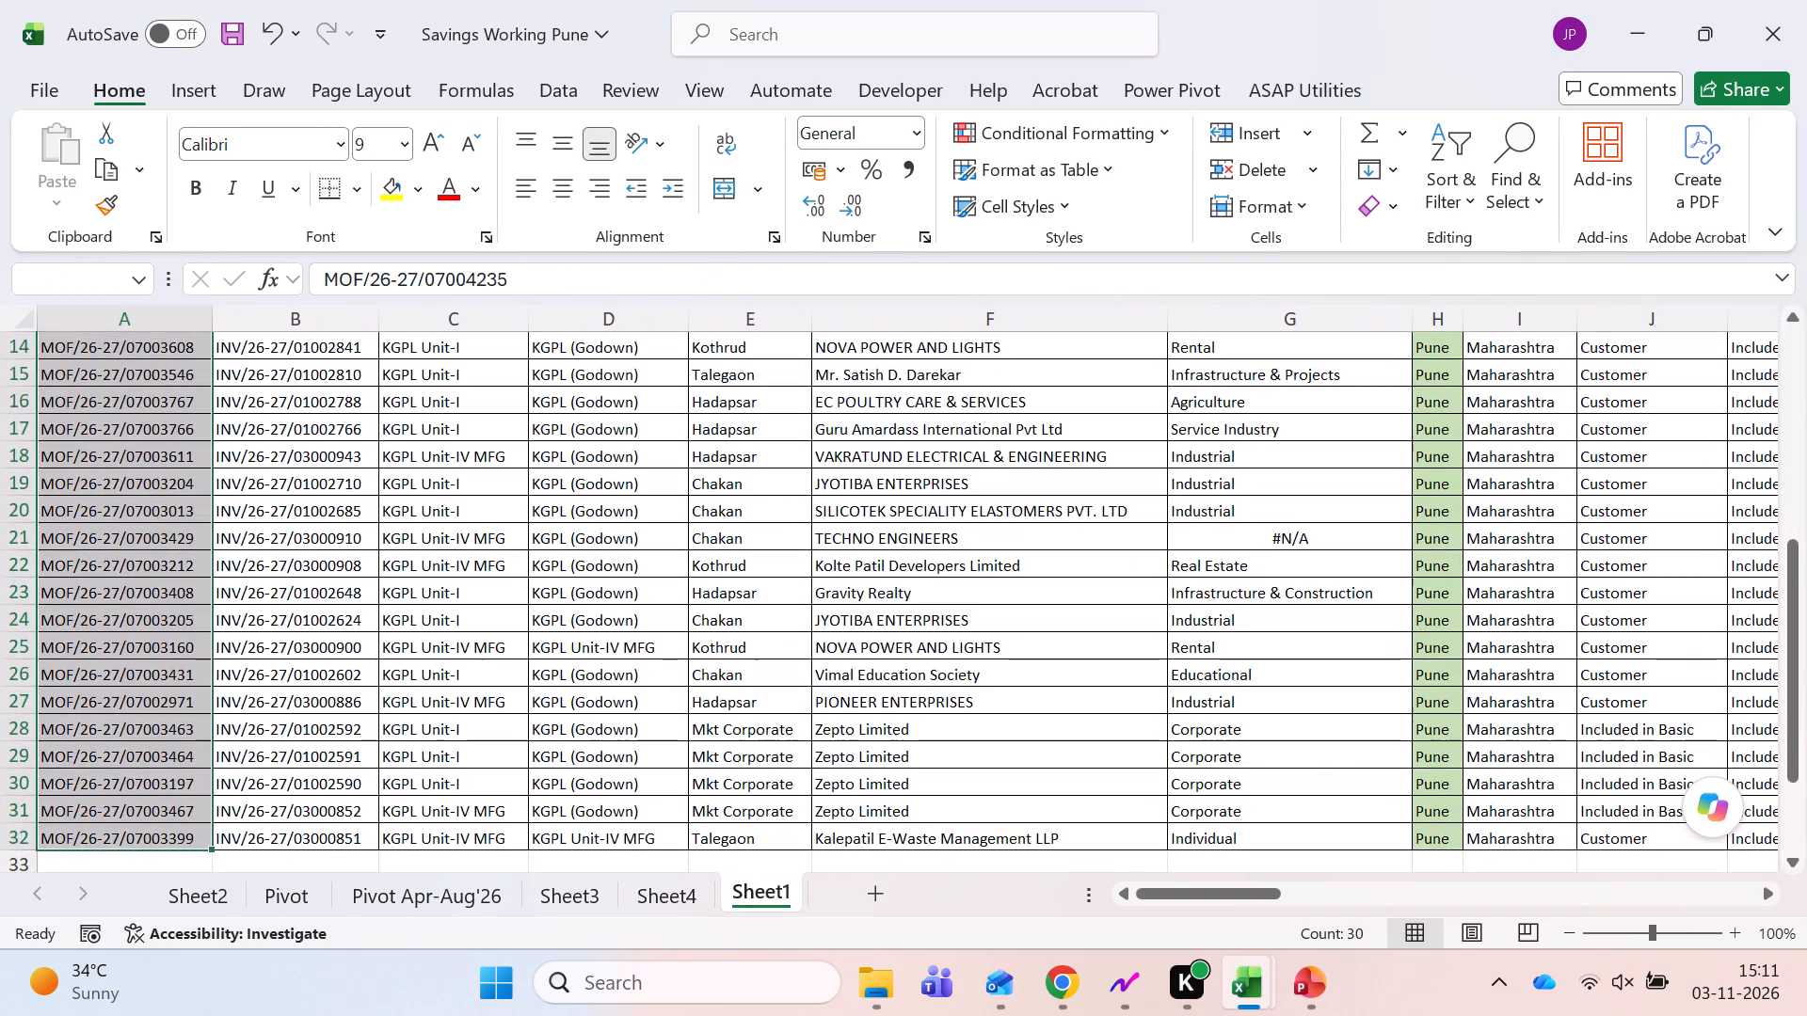
pyautogui.hotkey('ctrl', 'Up')
pyautogui.rightClick(753, 886)
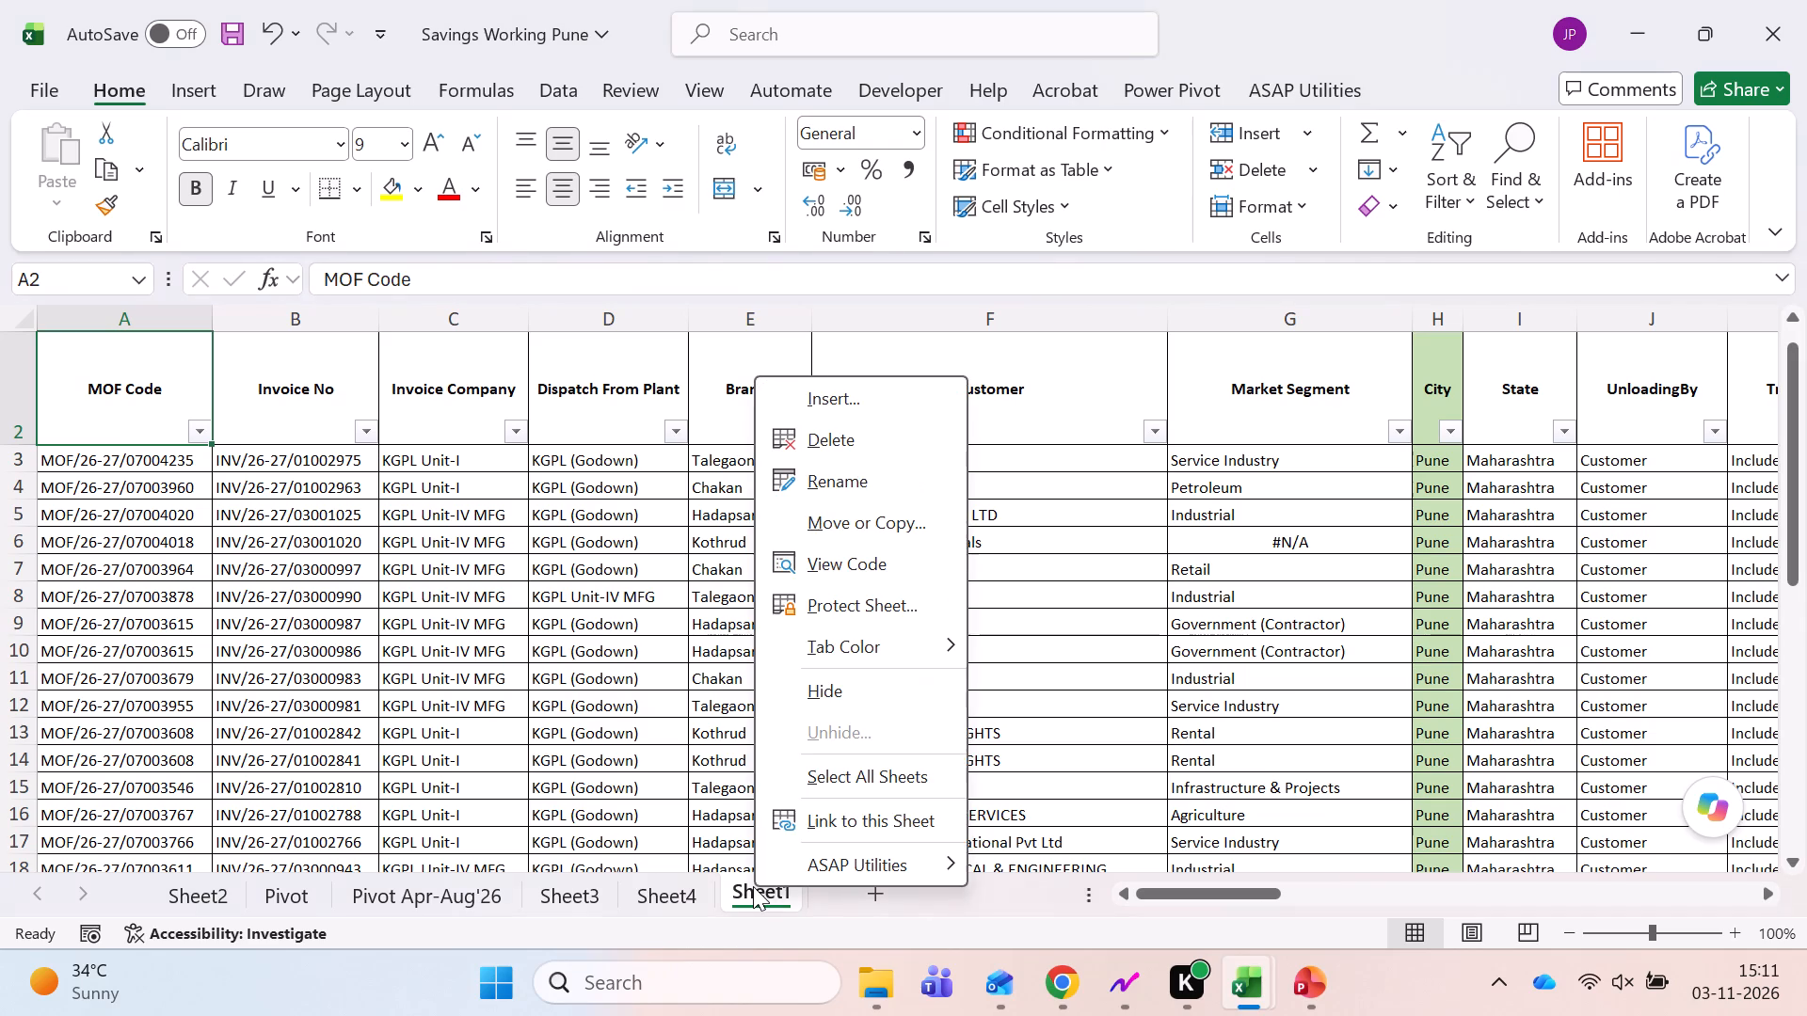
pyautogui.click(862, 678)
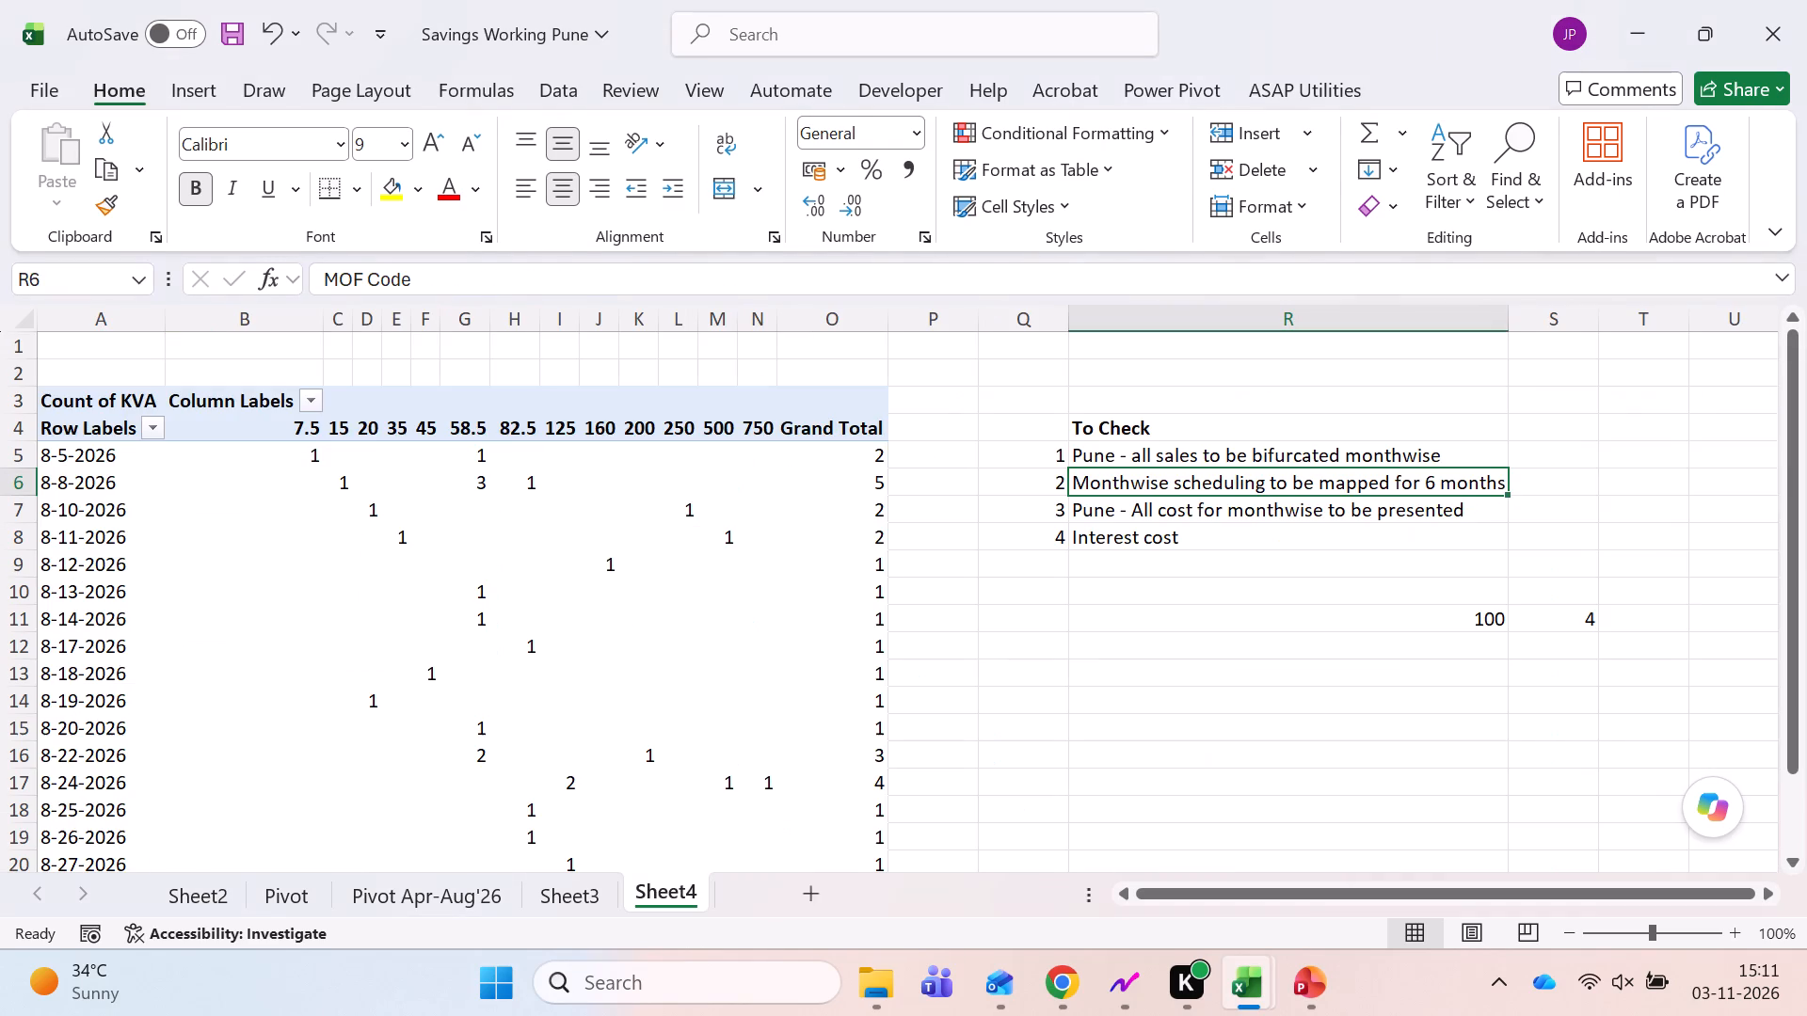
# Examine Sheet3's MOF records from the first data row to the last.
pyautogui.press('Right')
pyautogui.press('Left')
pyautogui.press('Left')
pyautogui.hotkey('ctrl', 'pageup')
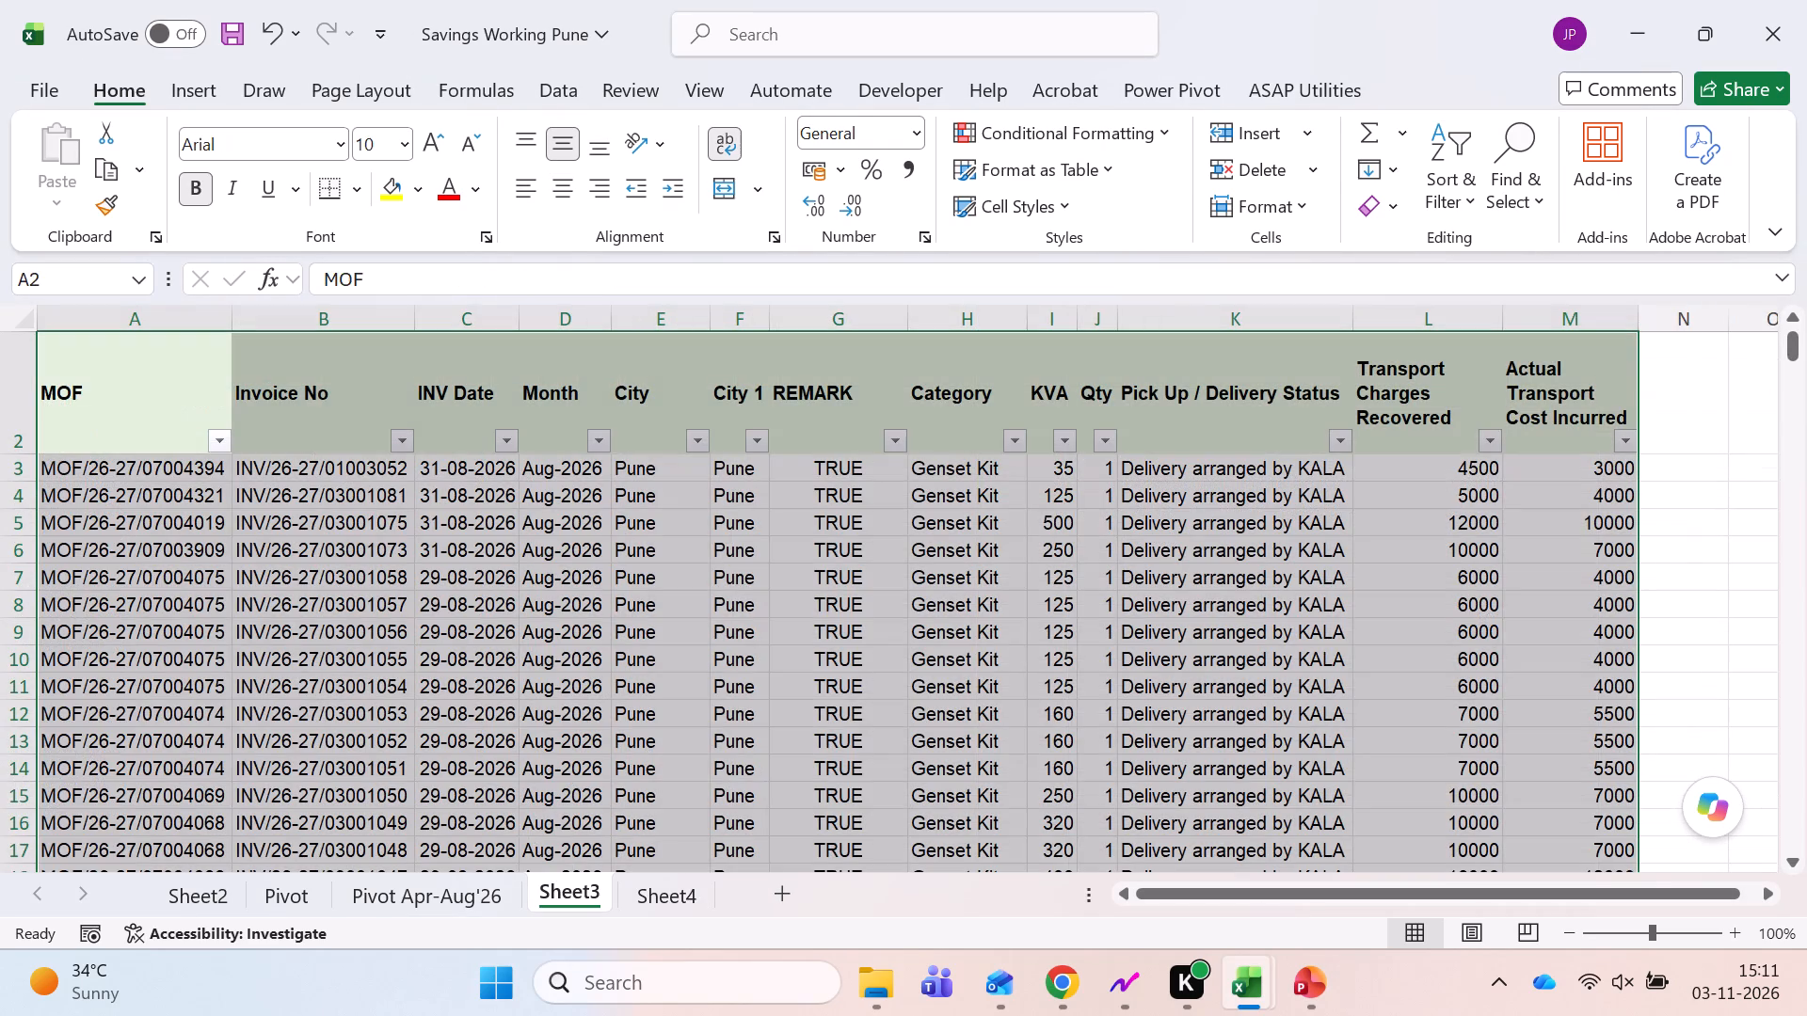
pyautogui.press('Left')
pyautogui.press('Down')
pyautogui.press('Down')
pyautogui.press('Down')
pyautogui.press('Up')
pyautogui.press('Up')
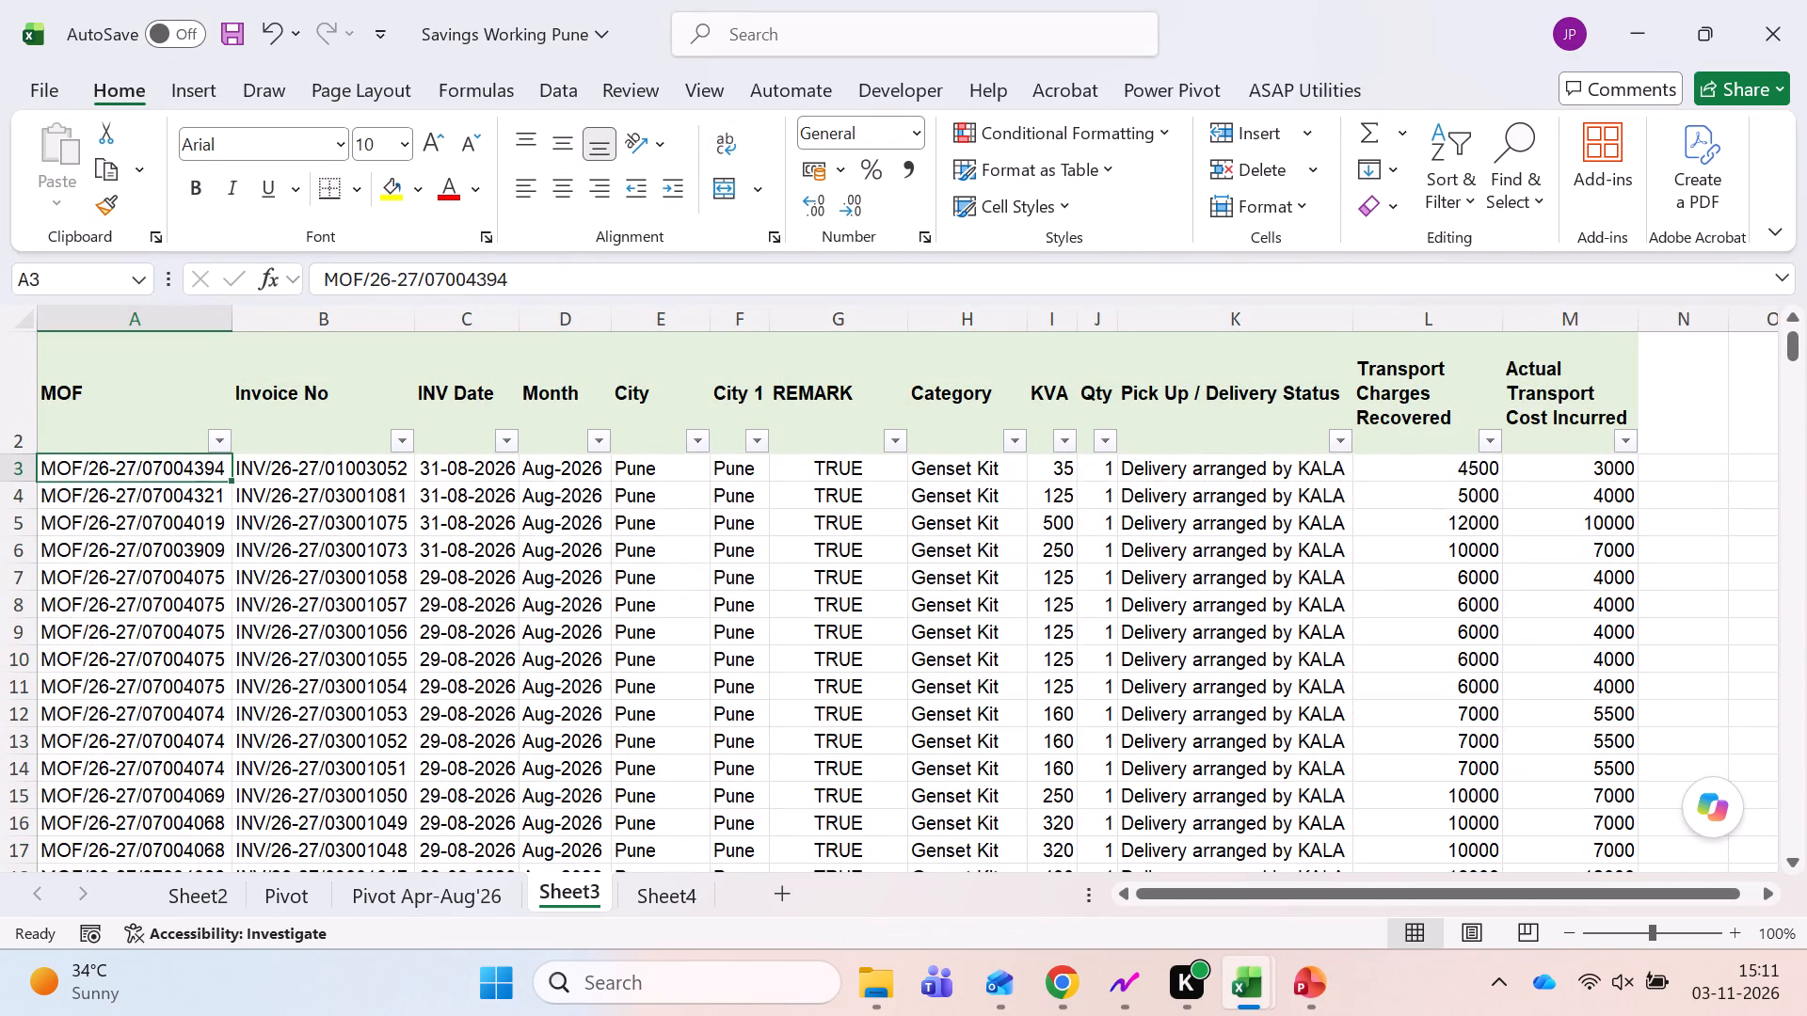
pyautogui.hotkey('ctrl', 'shift', 'Down')
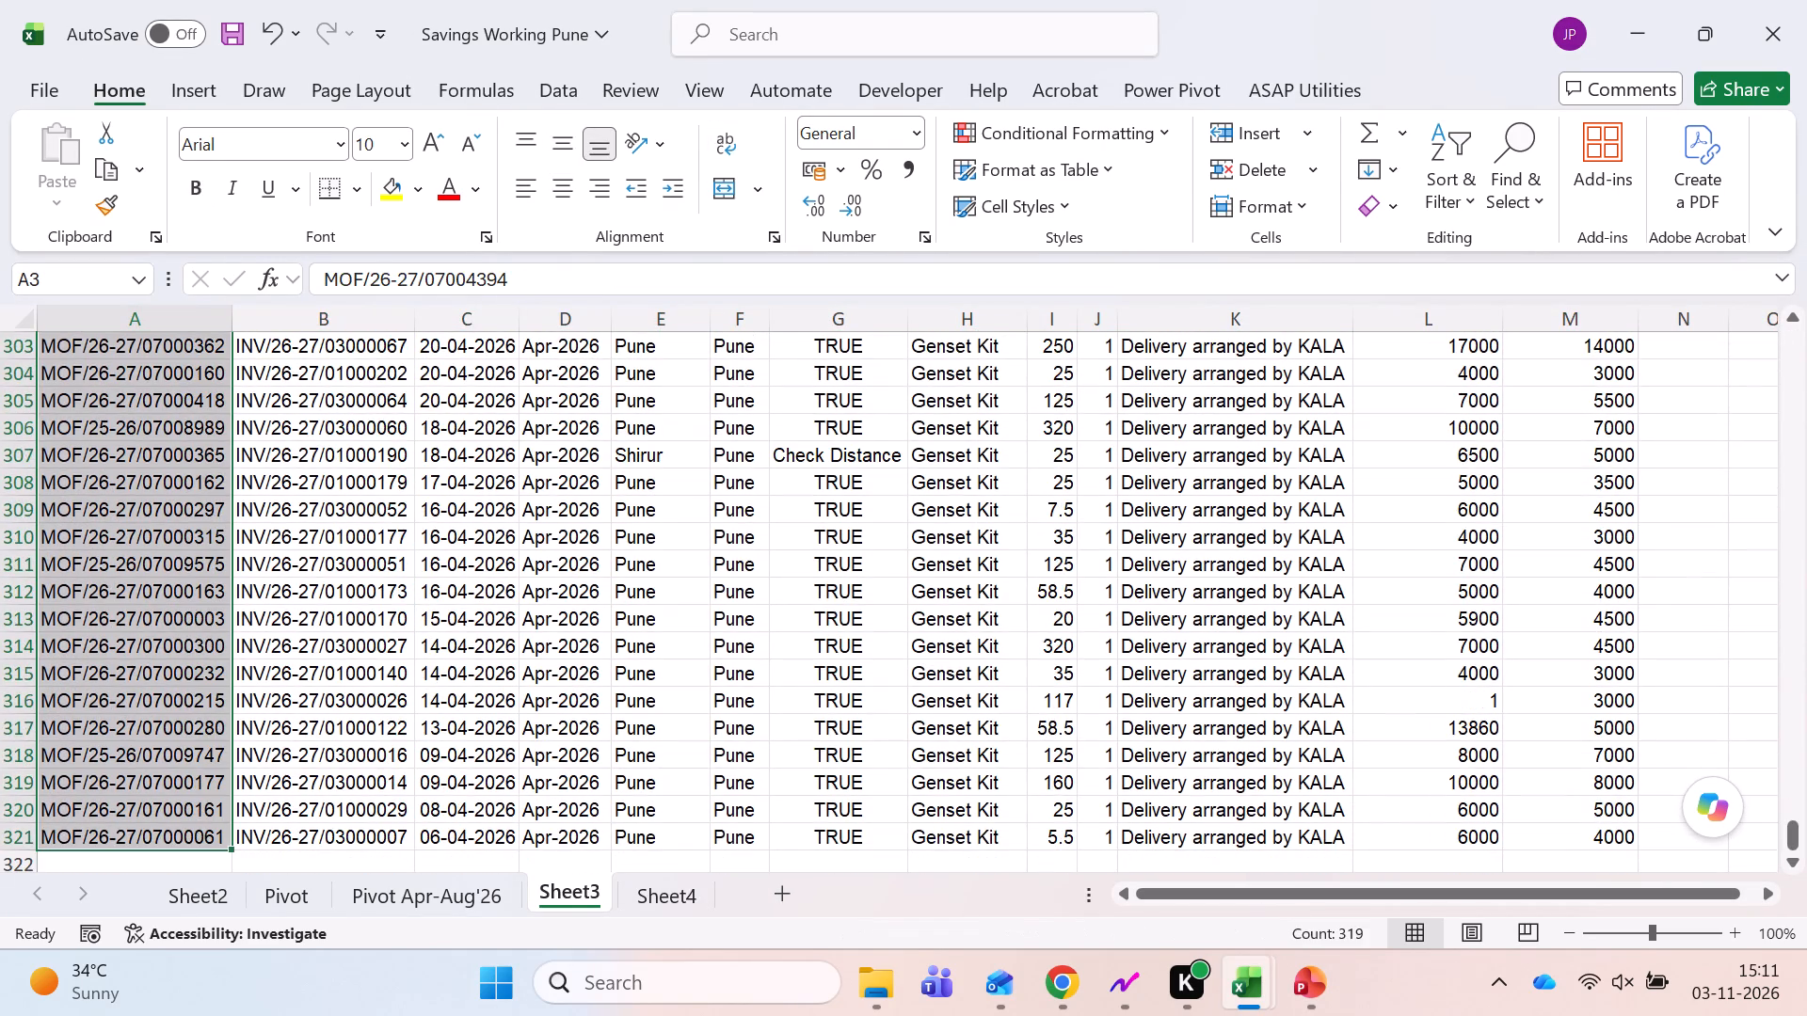
pyautogui.hotkey('ctrl', 'Up')
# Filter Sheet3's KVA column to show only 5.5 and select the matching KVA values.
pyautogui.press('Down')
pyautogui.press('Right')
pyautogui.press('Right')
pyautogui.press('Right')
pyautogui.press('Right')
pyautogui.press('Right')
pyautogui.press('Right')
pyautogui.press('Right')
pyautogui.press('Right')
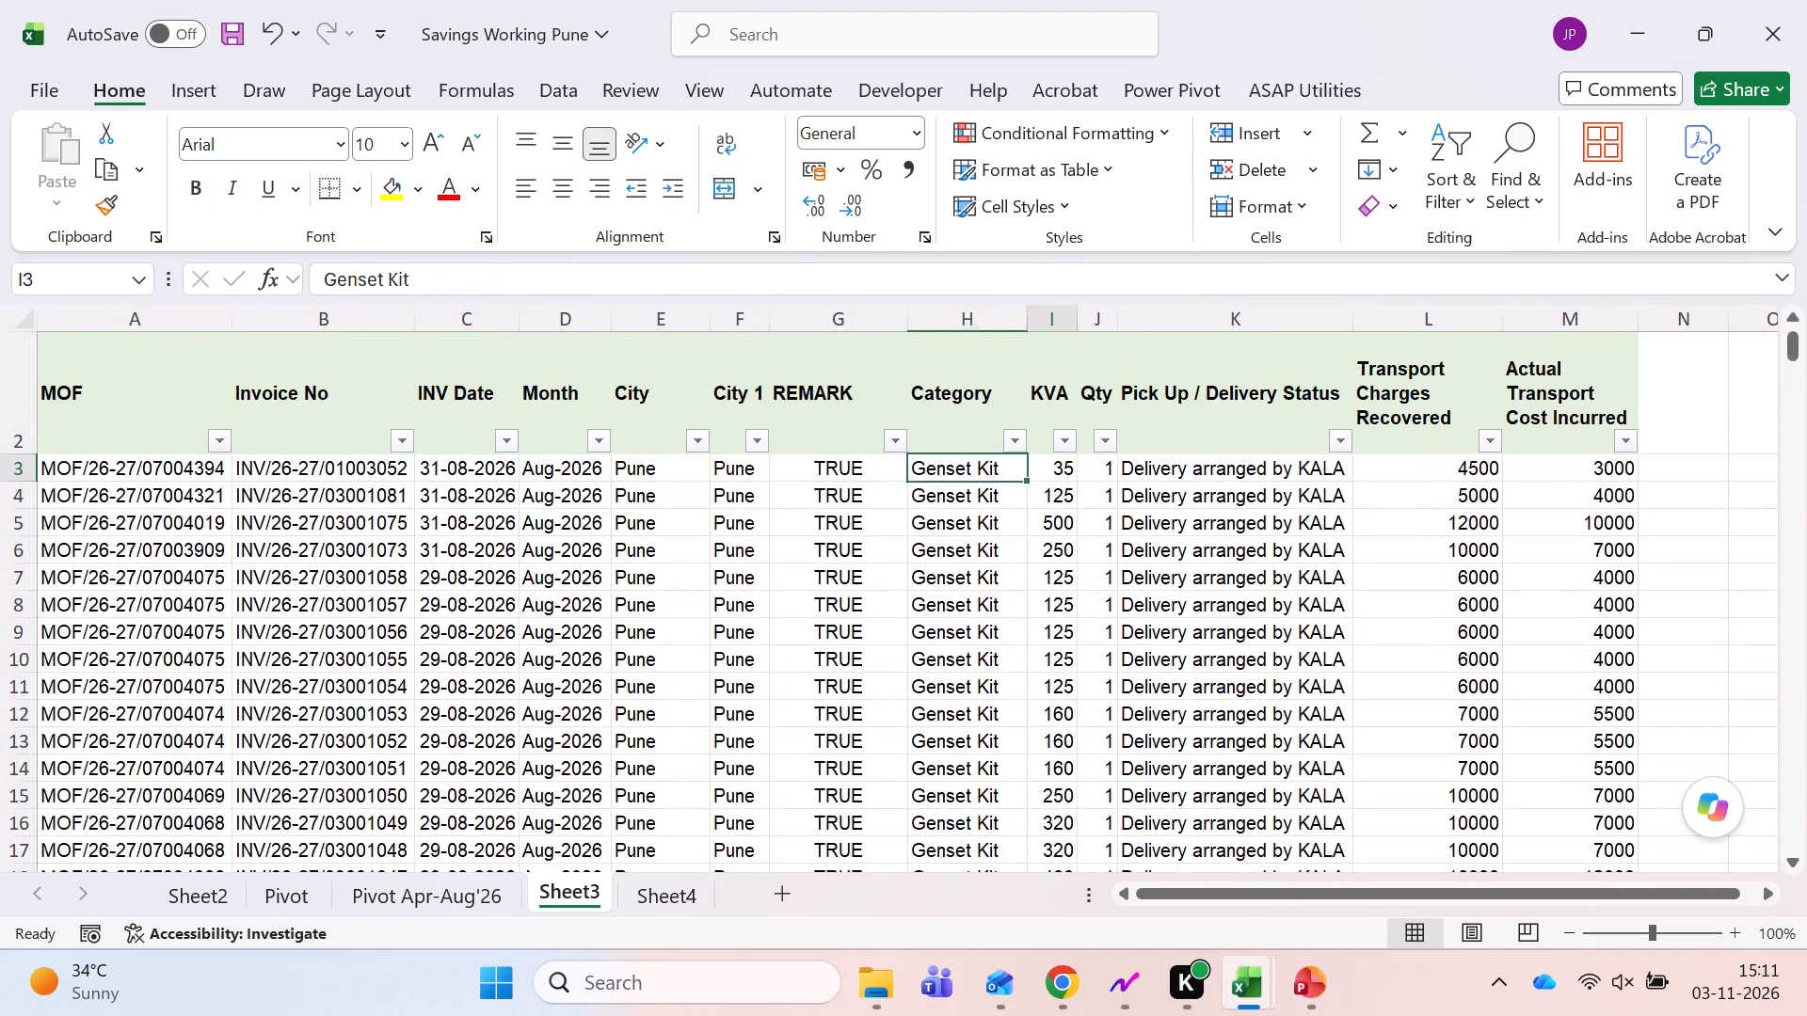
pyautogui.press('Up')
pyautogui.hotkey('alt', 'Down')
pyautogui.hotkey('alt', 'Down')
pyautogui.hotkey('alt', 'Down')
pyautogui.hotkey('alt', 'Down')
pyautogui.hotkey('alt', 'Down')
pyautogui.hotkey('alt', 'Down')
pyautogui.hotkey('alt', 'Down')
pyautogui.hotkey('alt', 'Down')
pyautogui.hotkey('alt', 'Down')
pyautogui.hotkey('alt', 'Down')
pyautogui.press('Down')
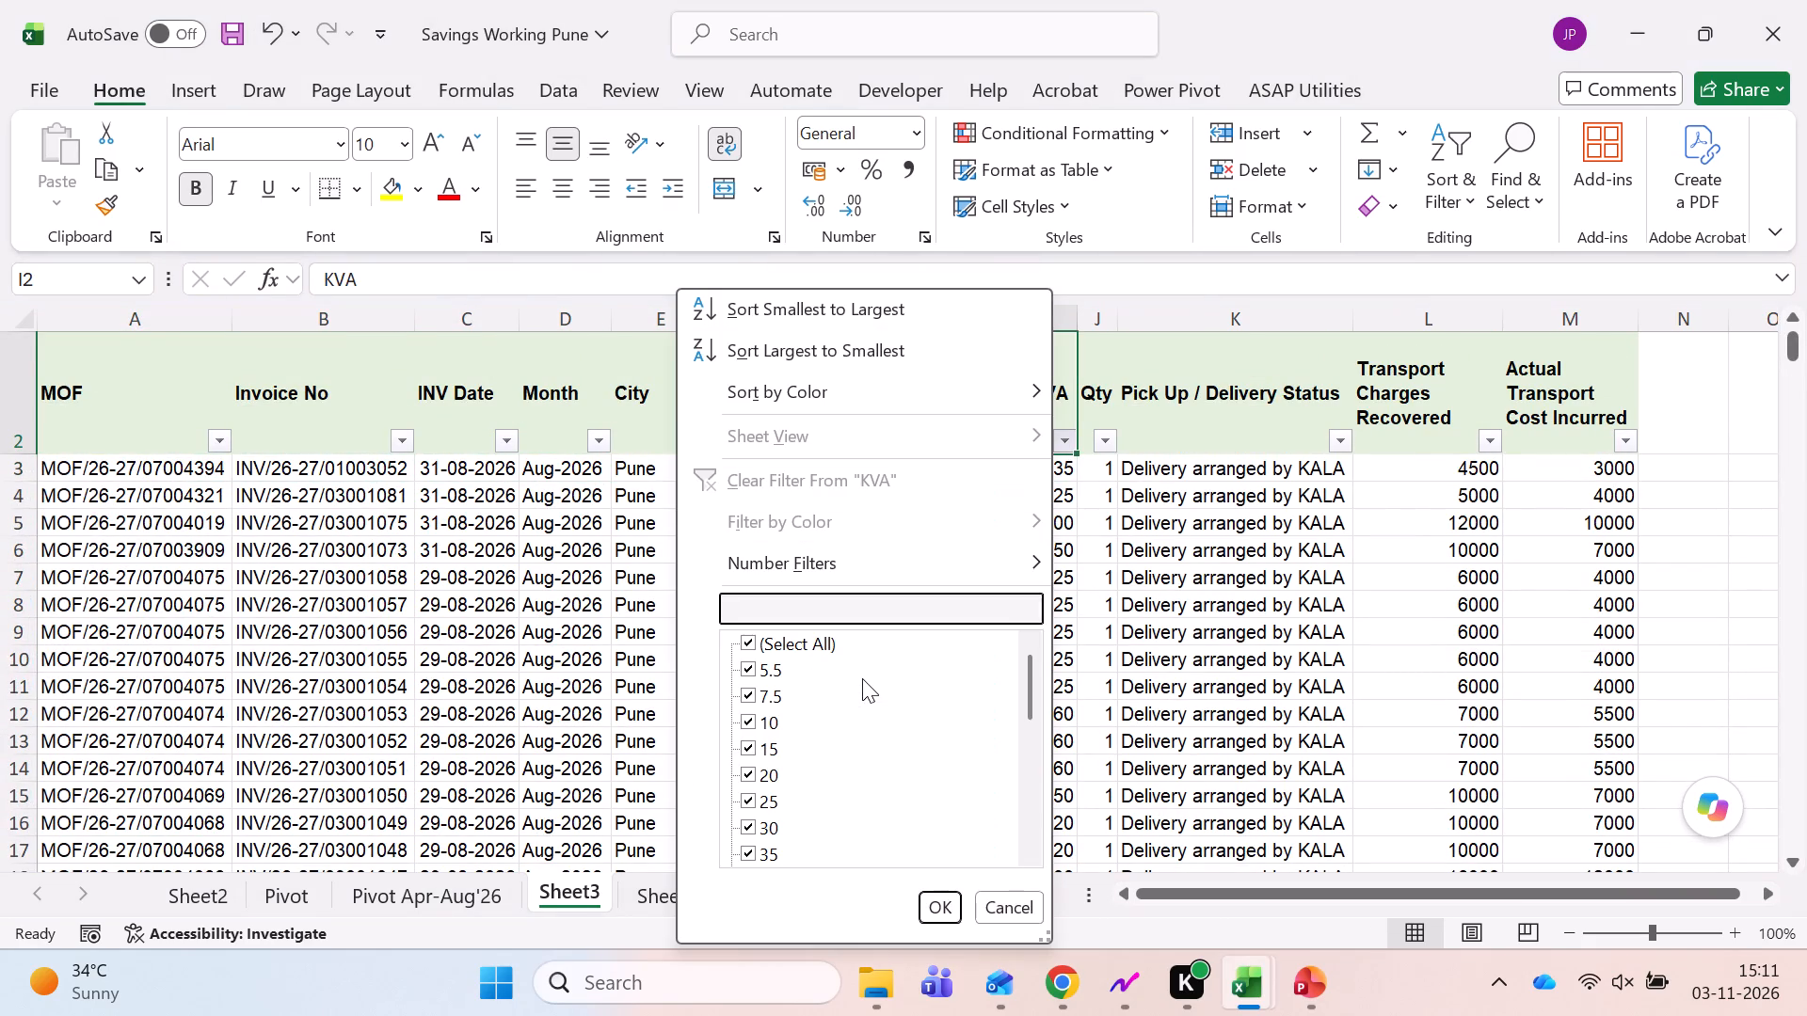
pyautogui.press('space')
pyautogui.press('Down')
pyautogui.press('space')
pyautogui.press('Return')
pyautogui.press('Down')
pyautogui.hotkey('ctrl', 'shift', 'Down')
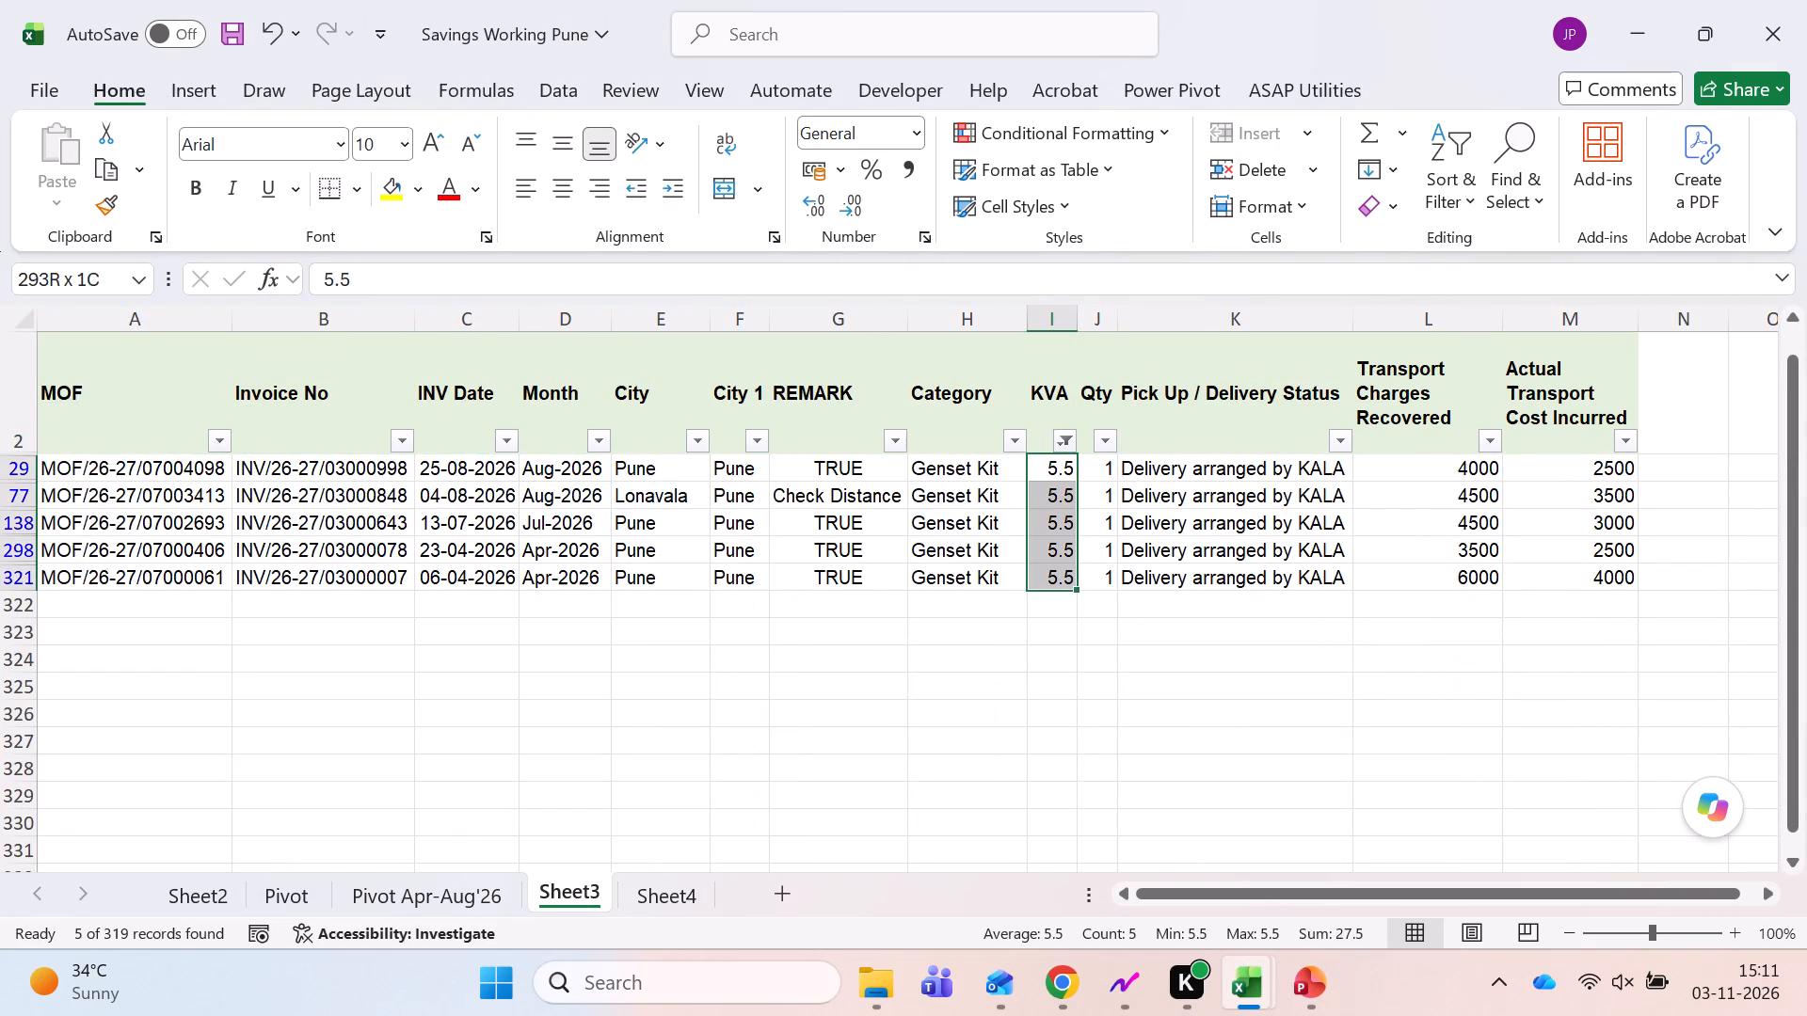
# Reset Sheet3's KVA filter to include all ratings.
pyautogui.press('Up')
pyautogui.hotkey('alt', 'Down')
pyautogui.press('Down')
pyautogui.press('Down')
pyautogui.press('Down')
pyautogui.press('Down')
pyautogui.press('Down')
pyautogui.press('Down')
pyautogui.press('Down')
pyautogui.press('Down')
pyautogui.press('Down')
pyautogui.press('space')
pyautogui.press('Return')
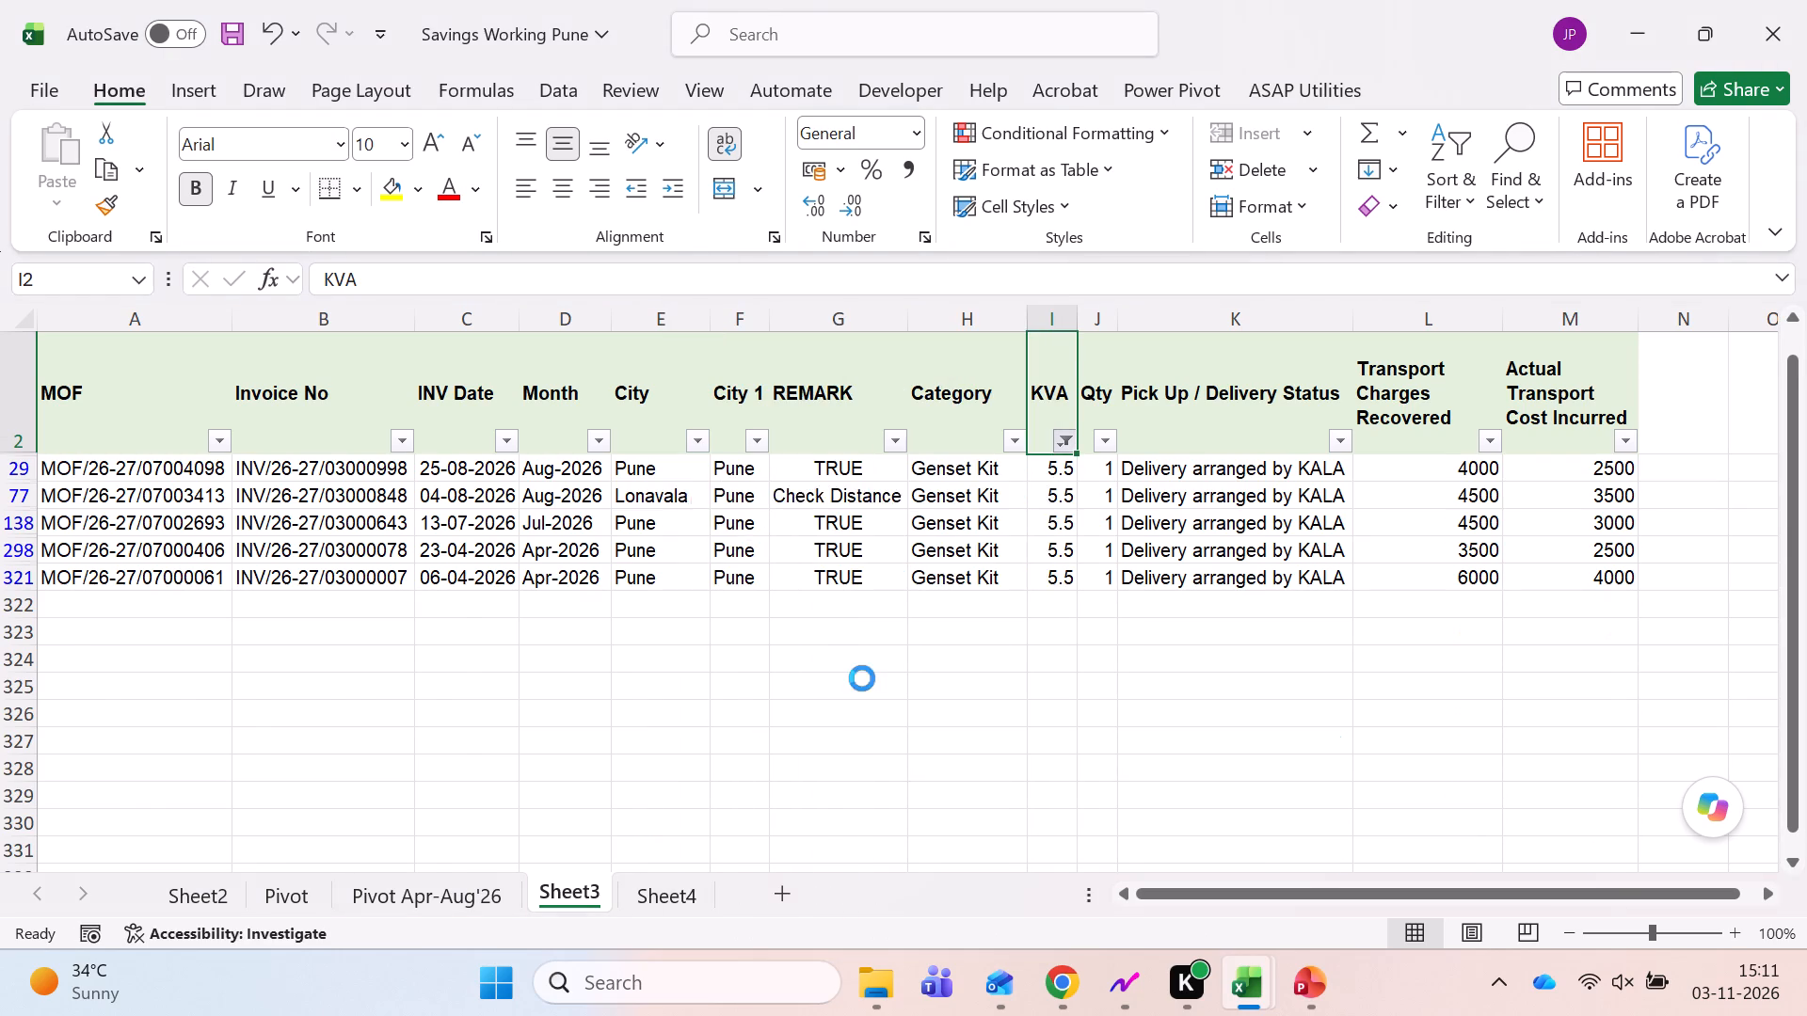
# Insert a PivotTable on a new worksheet from Sheet3's full data range A2:M321.
pyautogui.hotkey('ctrl', 'Left')
pyautogui.hotkey('ctrl', 'shift', 'Right')
pyautogui.hotkey('ctrl', 'shift', 'Down')
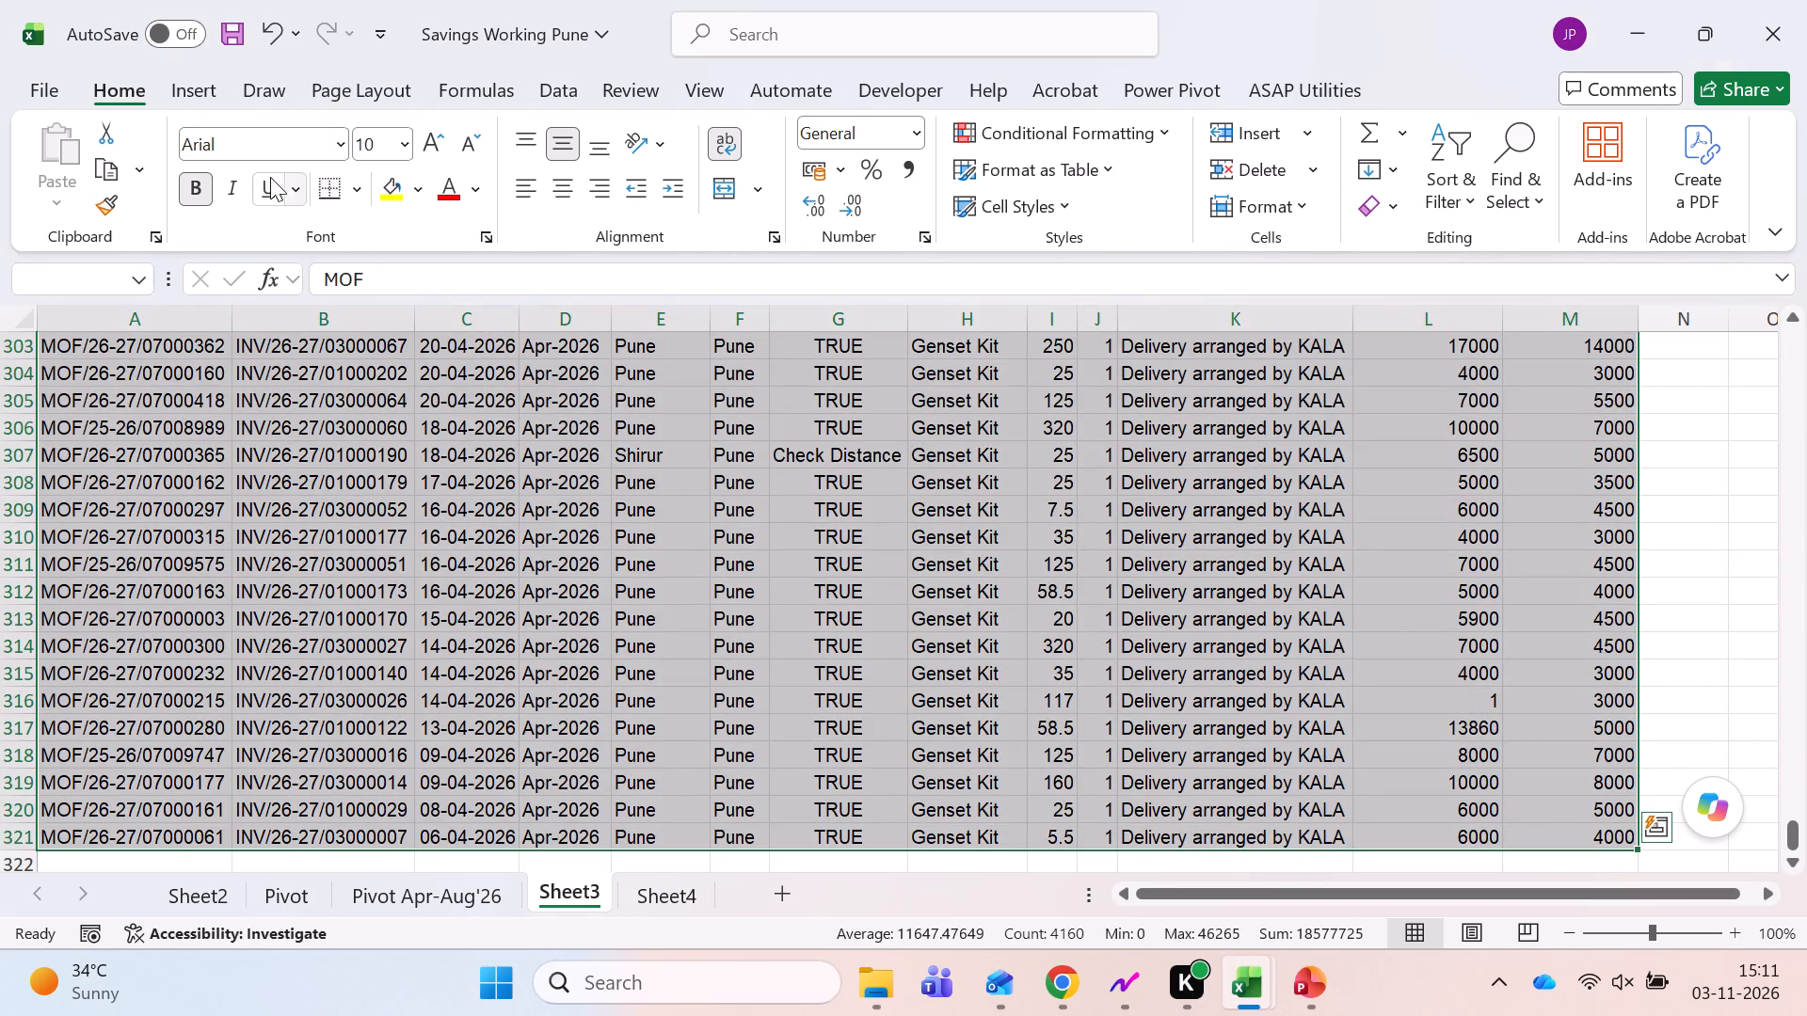
pyautogui.click(192, 82)
pyautogui.click(61, 143)
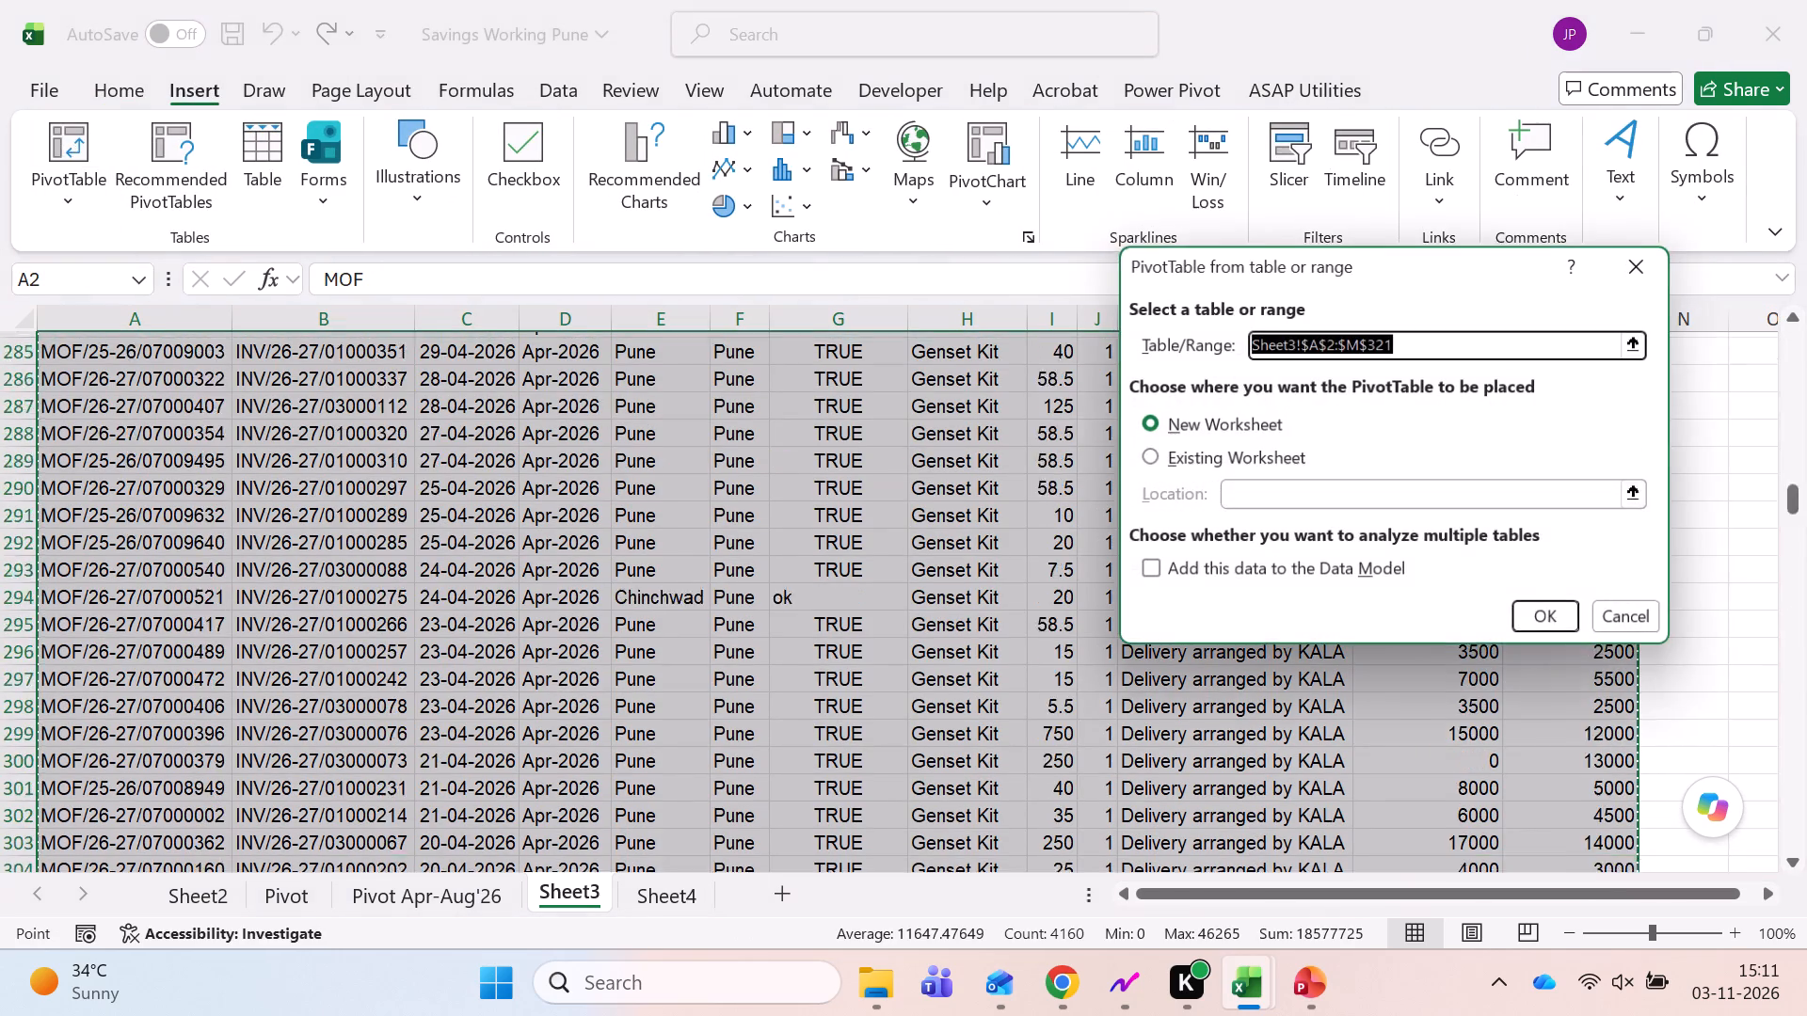
pyautogui.click(1557, 626)
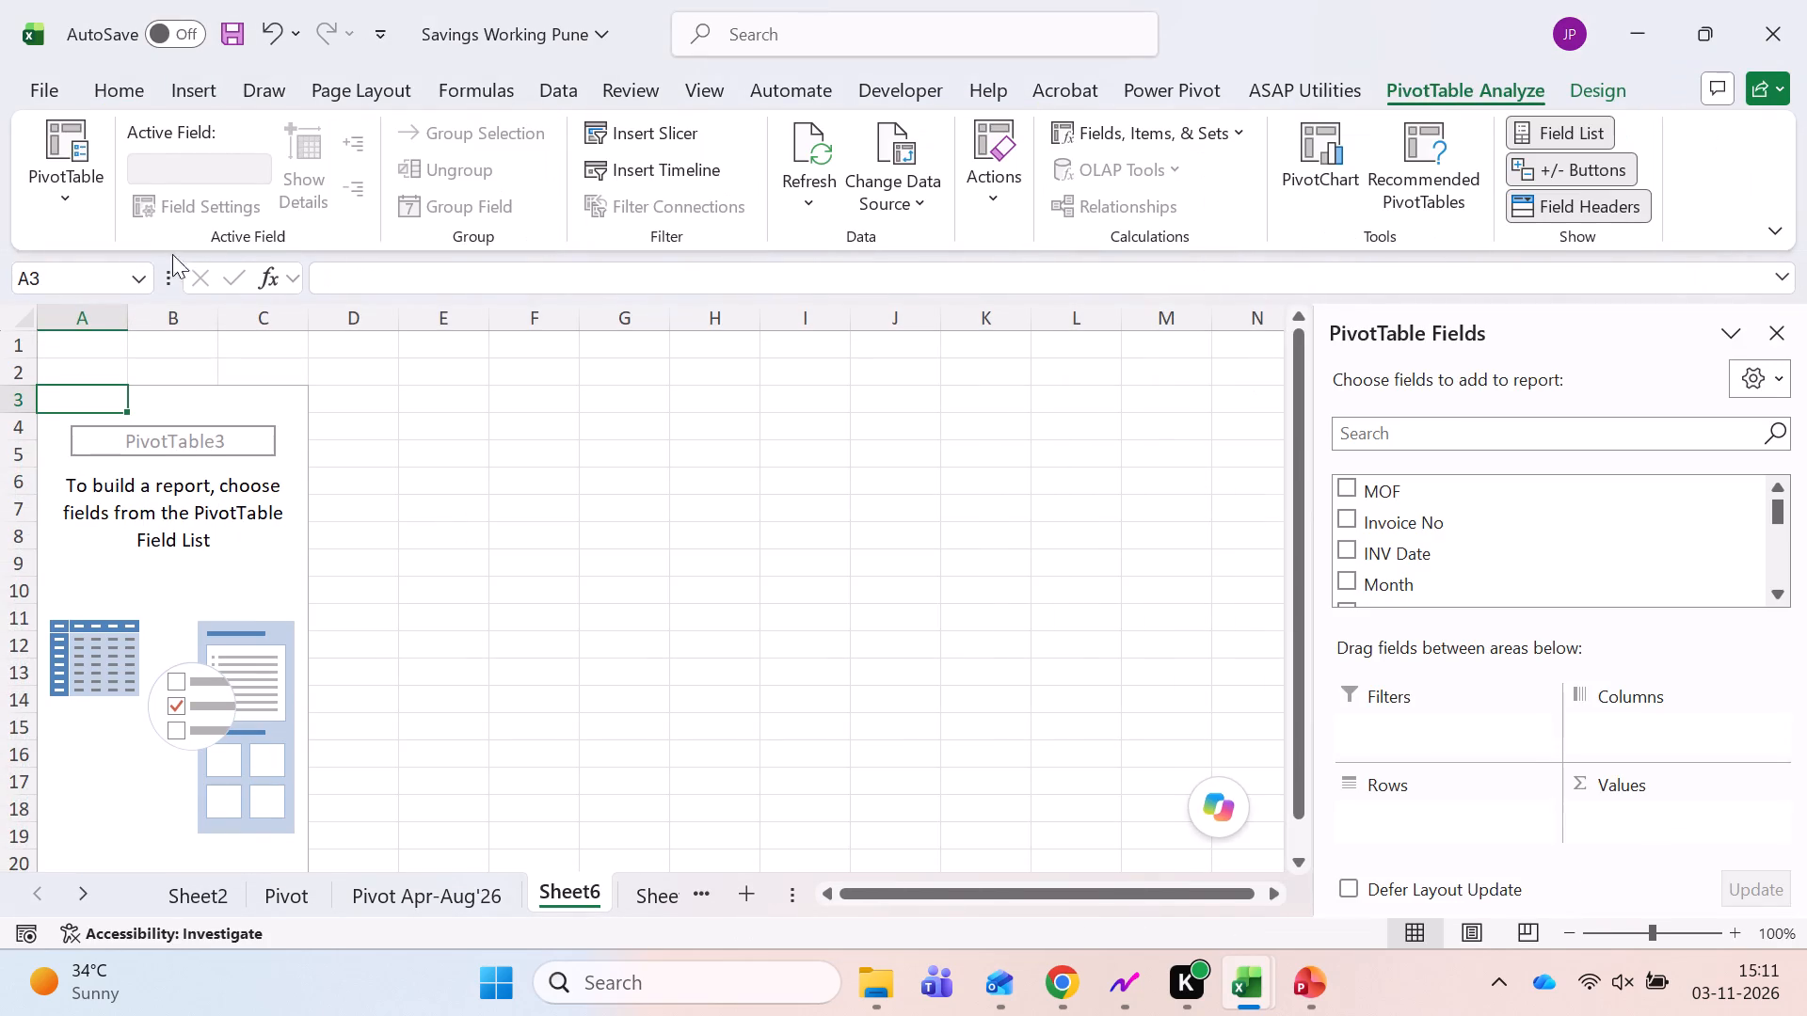
# Enable the classic PivotTable layout for the new pivot on Sheet6.
pyautogui.click(69, 197)
pyautogui.click(156, 341)
pyautogui.click(145, 385)
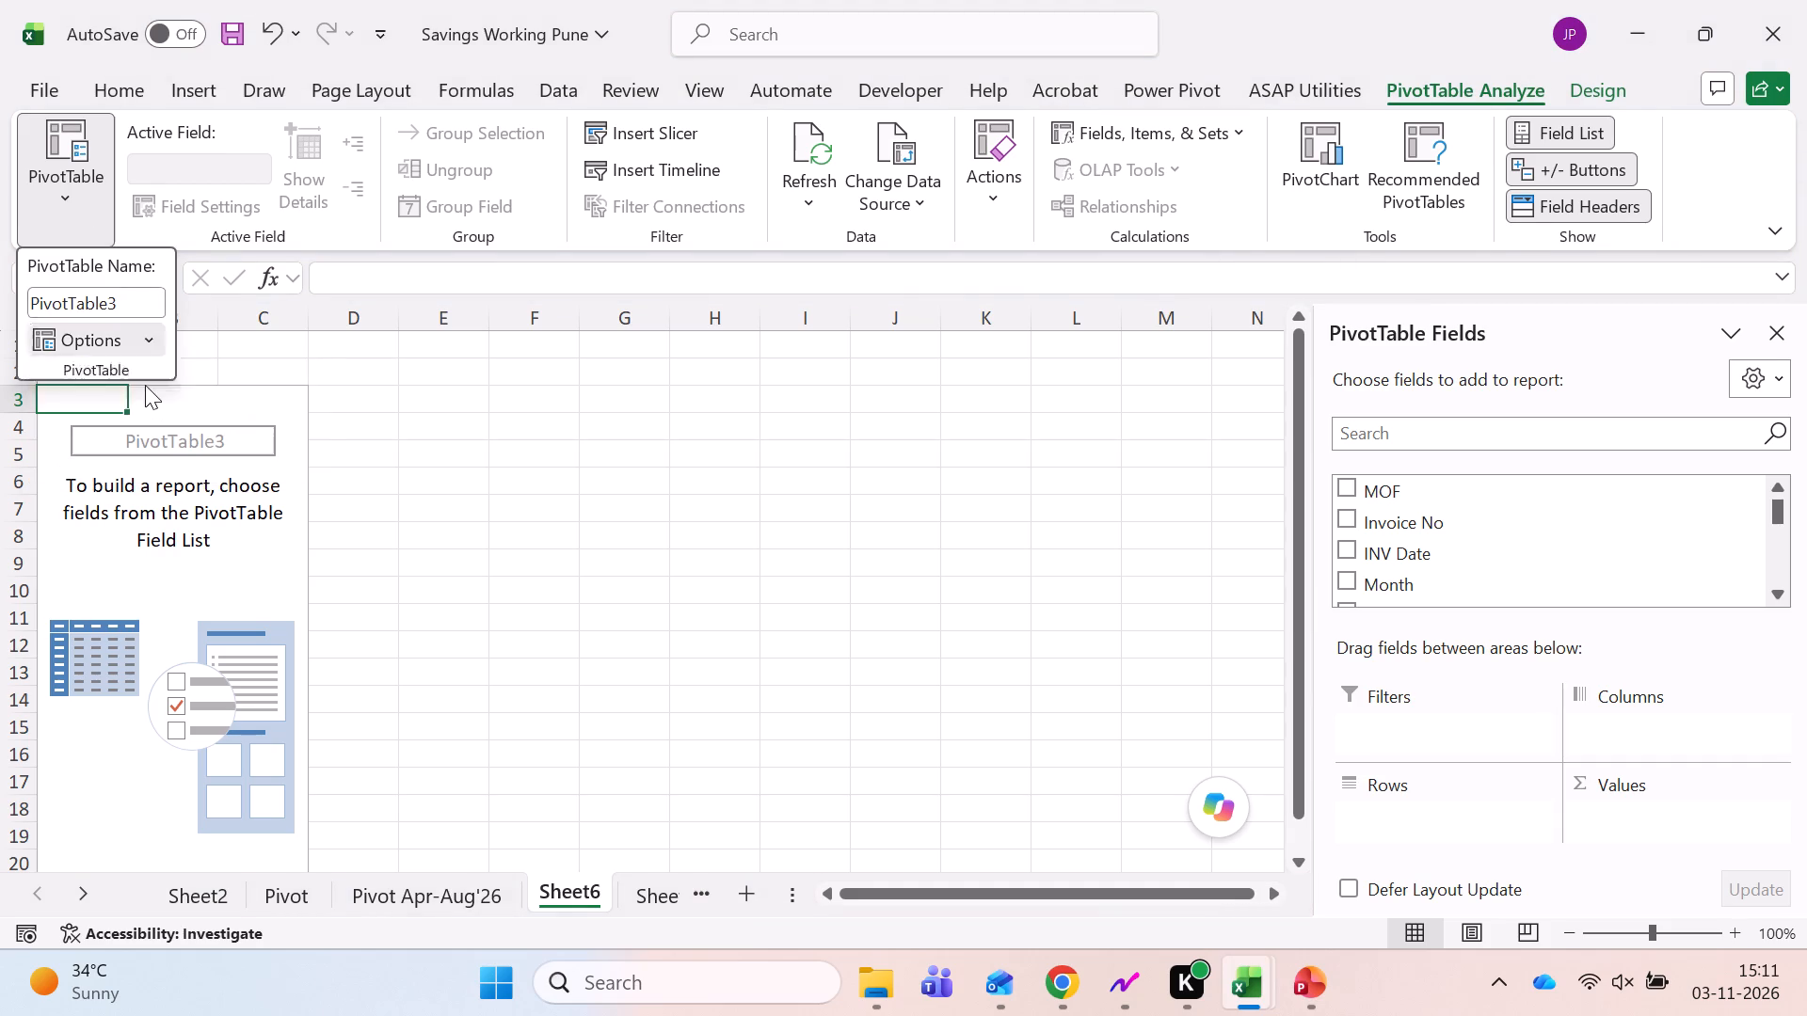
pyautogui.click(1586, 170)
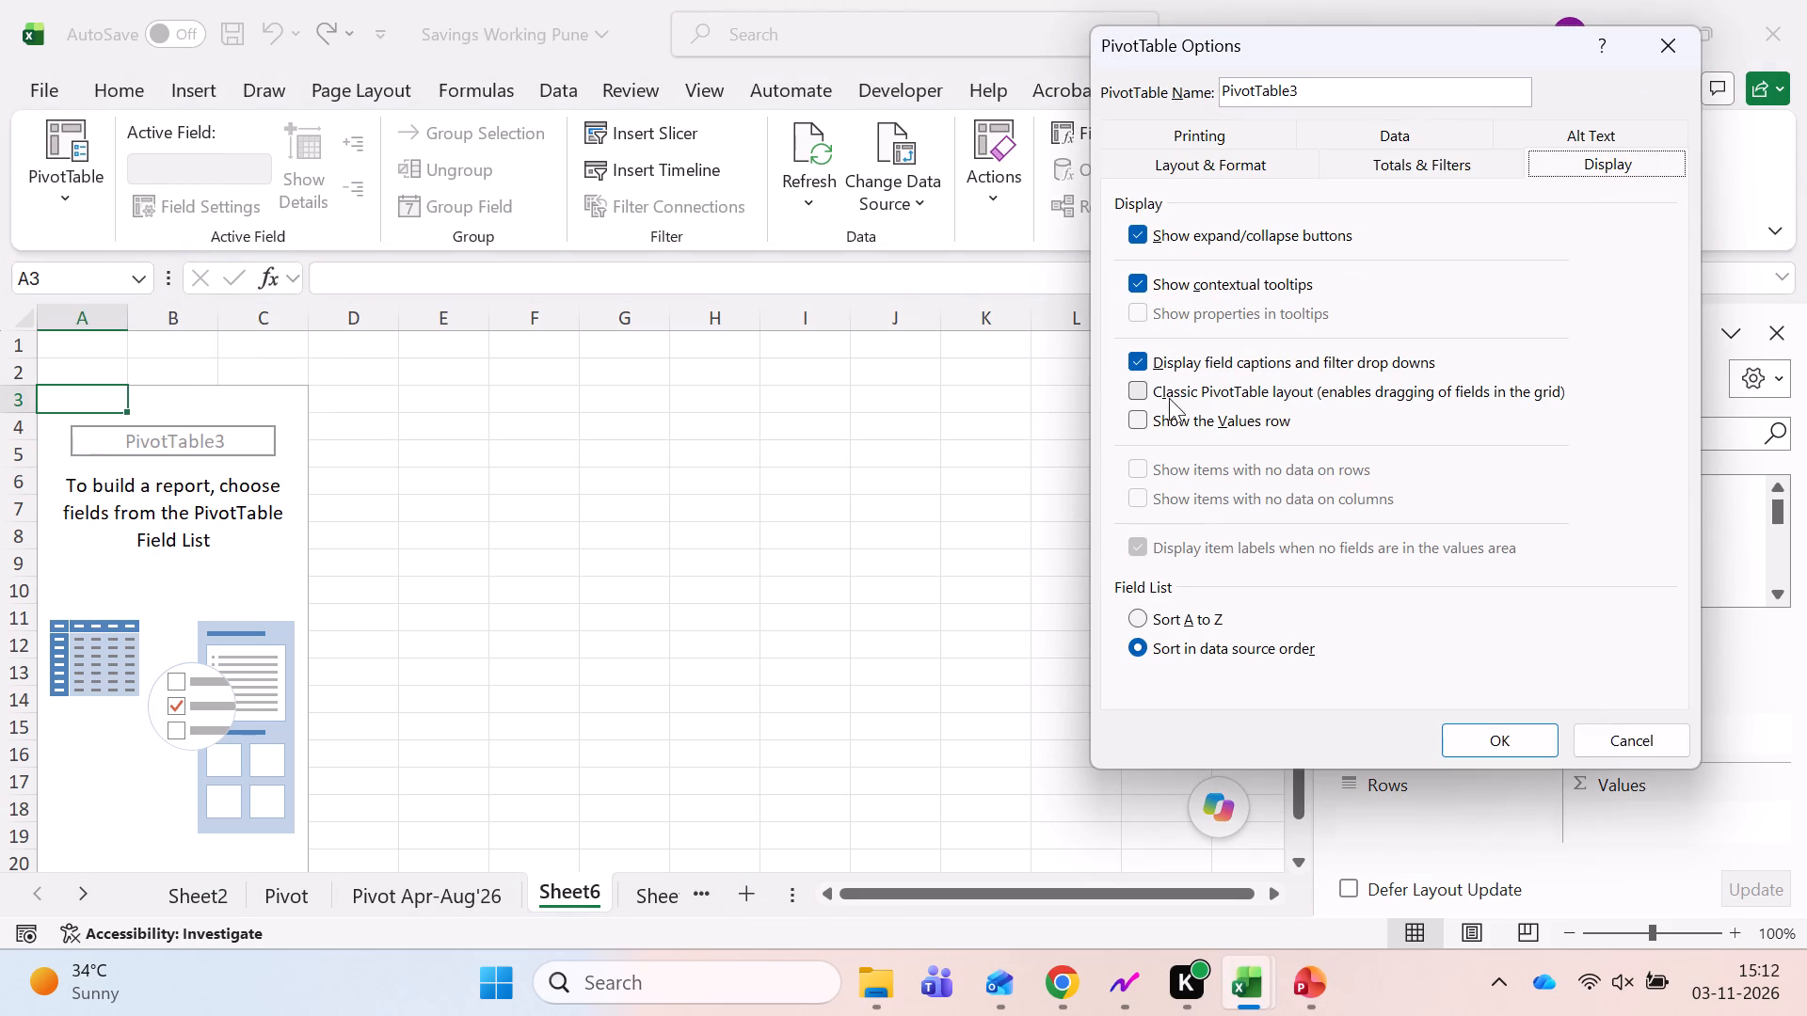
pyautogui.click(1169, 398)
pyautogui.click(1471, 727)
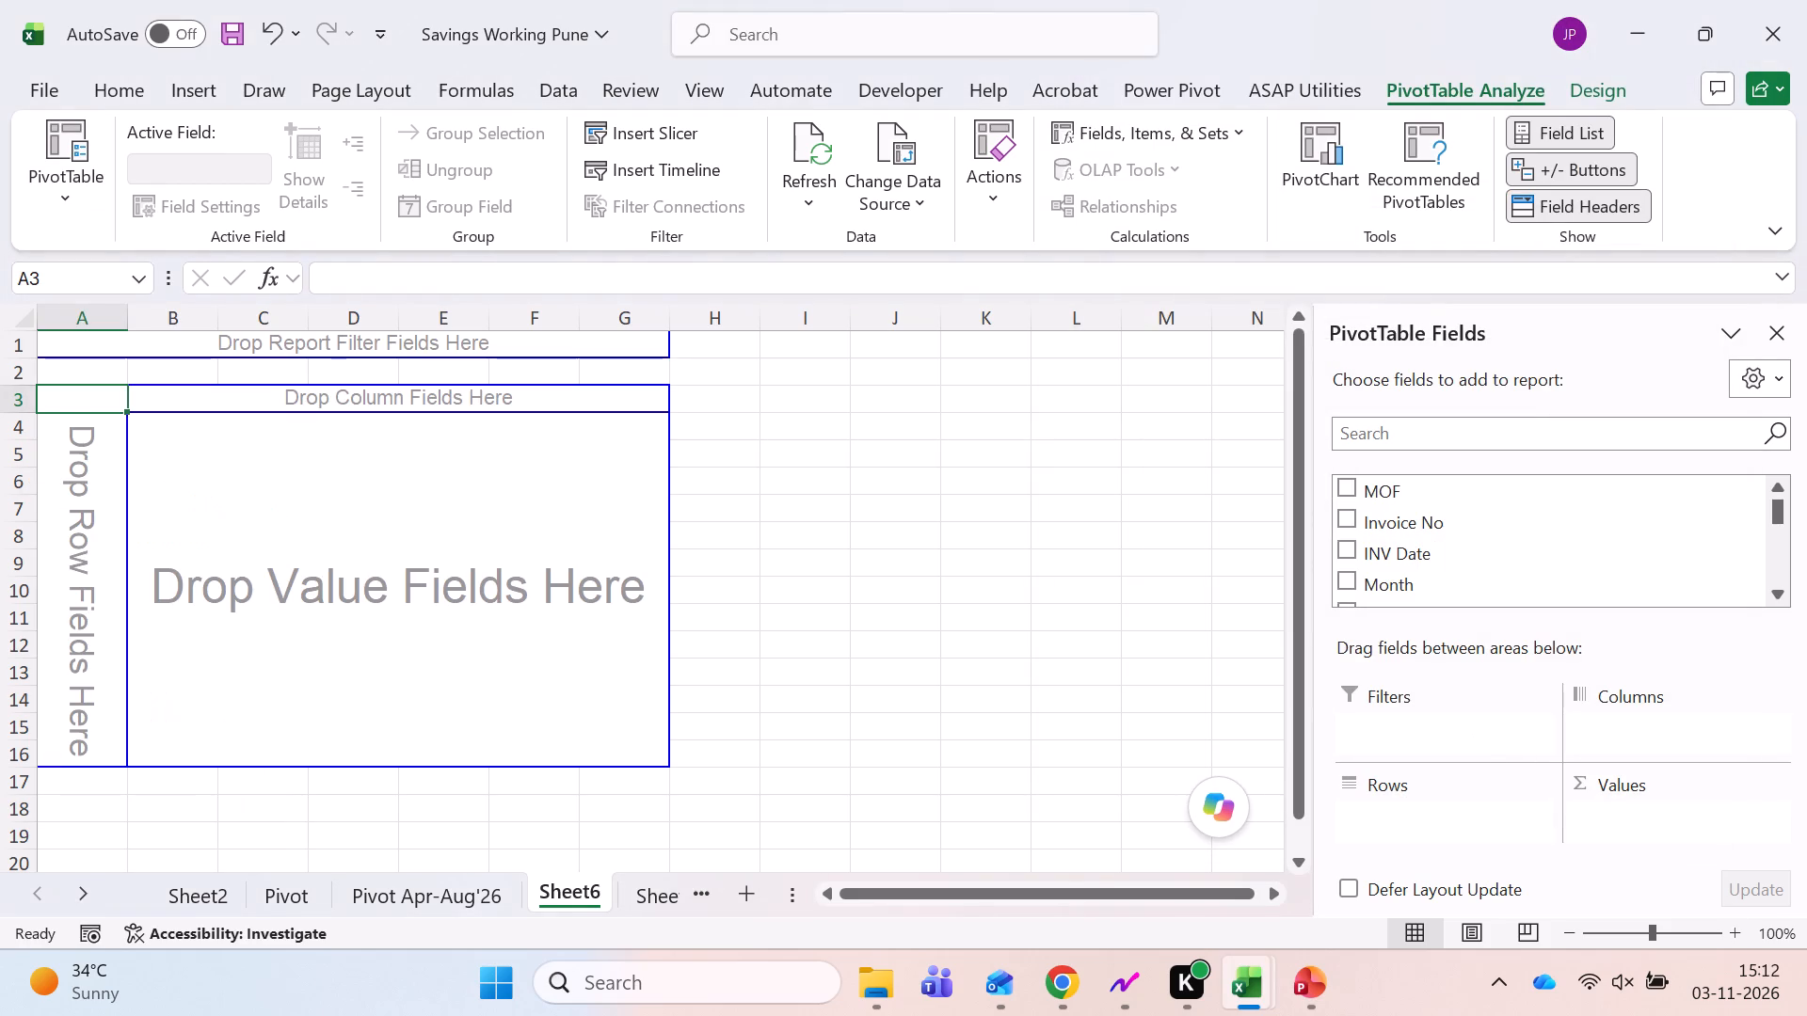
# Check the Pivot sheet for reference, and set KVA as the row field of Sheet6's pivot.
pyautogui.click(278, 888)
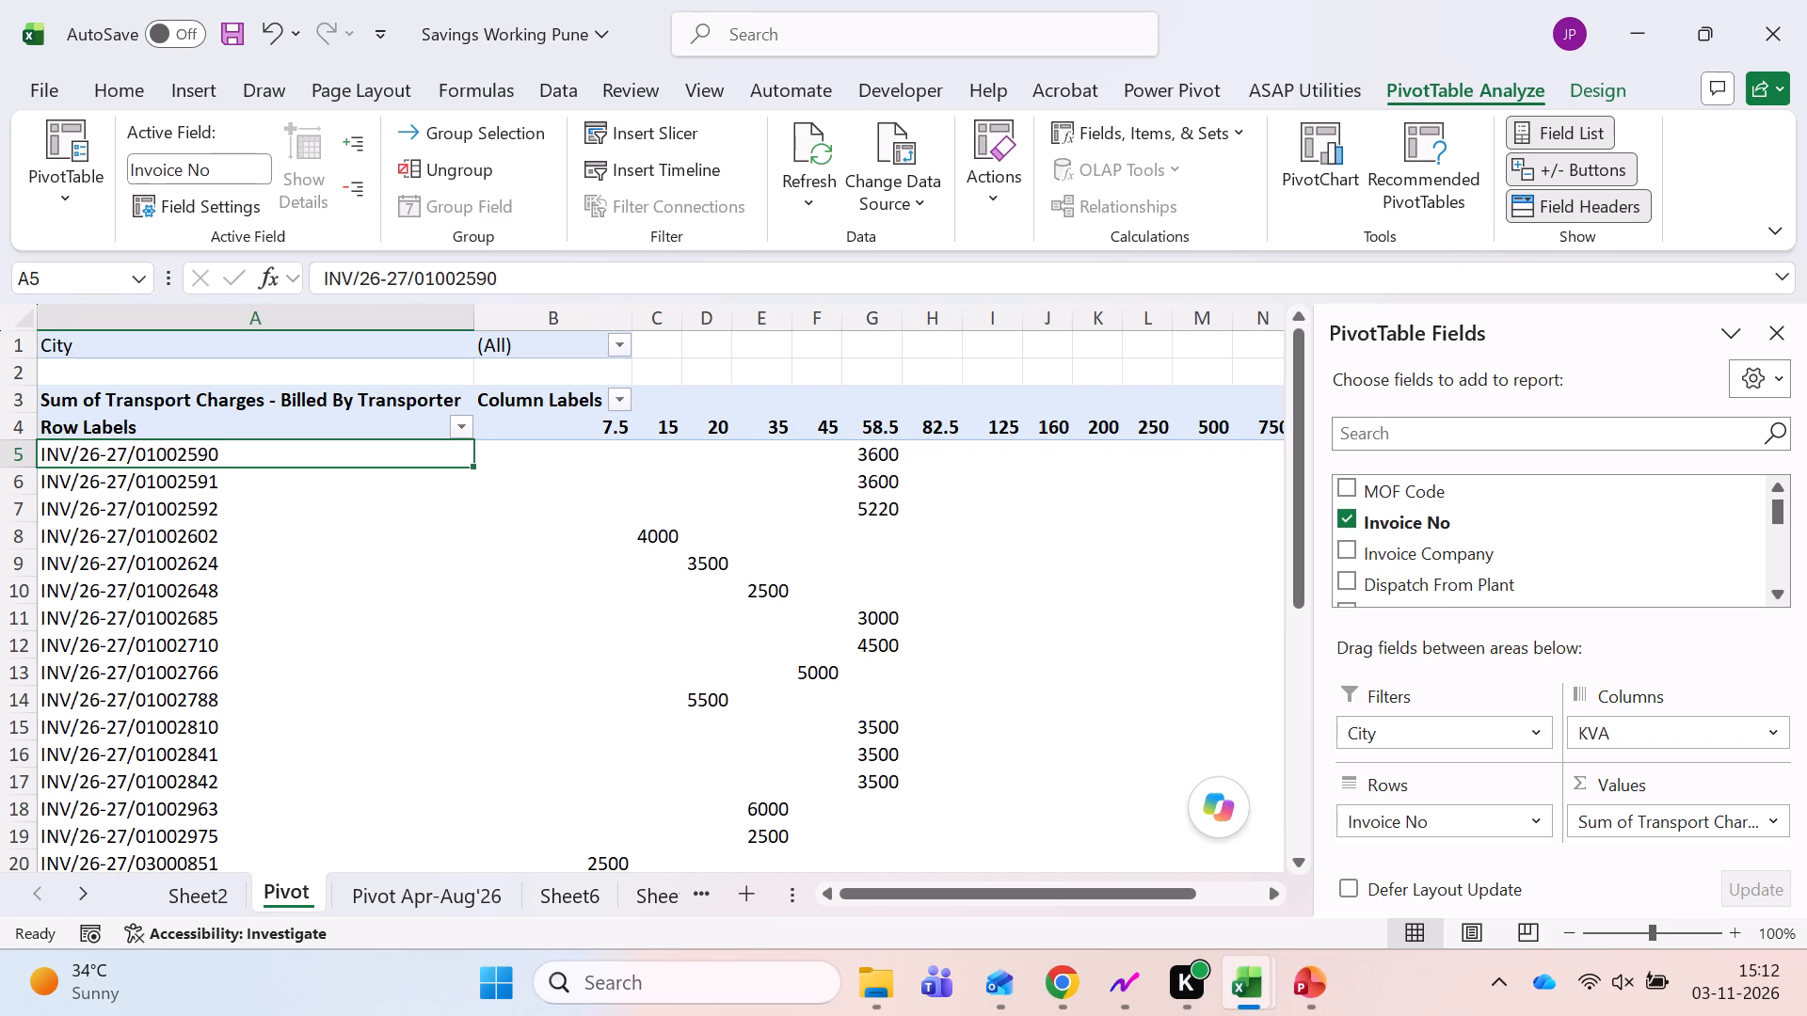
pyautogui.scroll(-3, 380, 779)
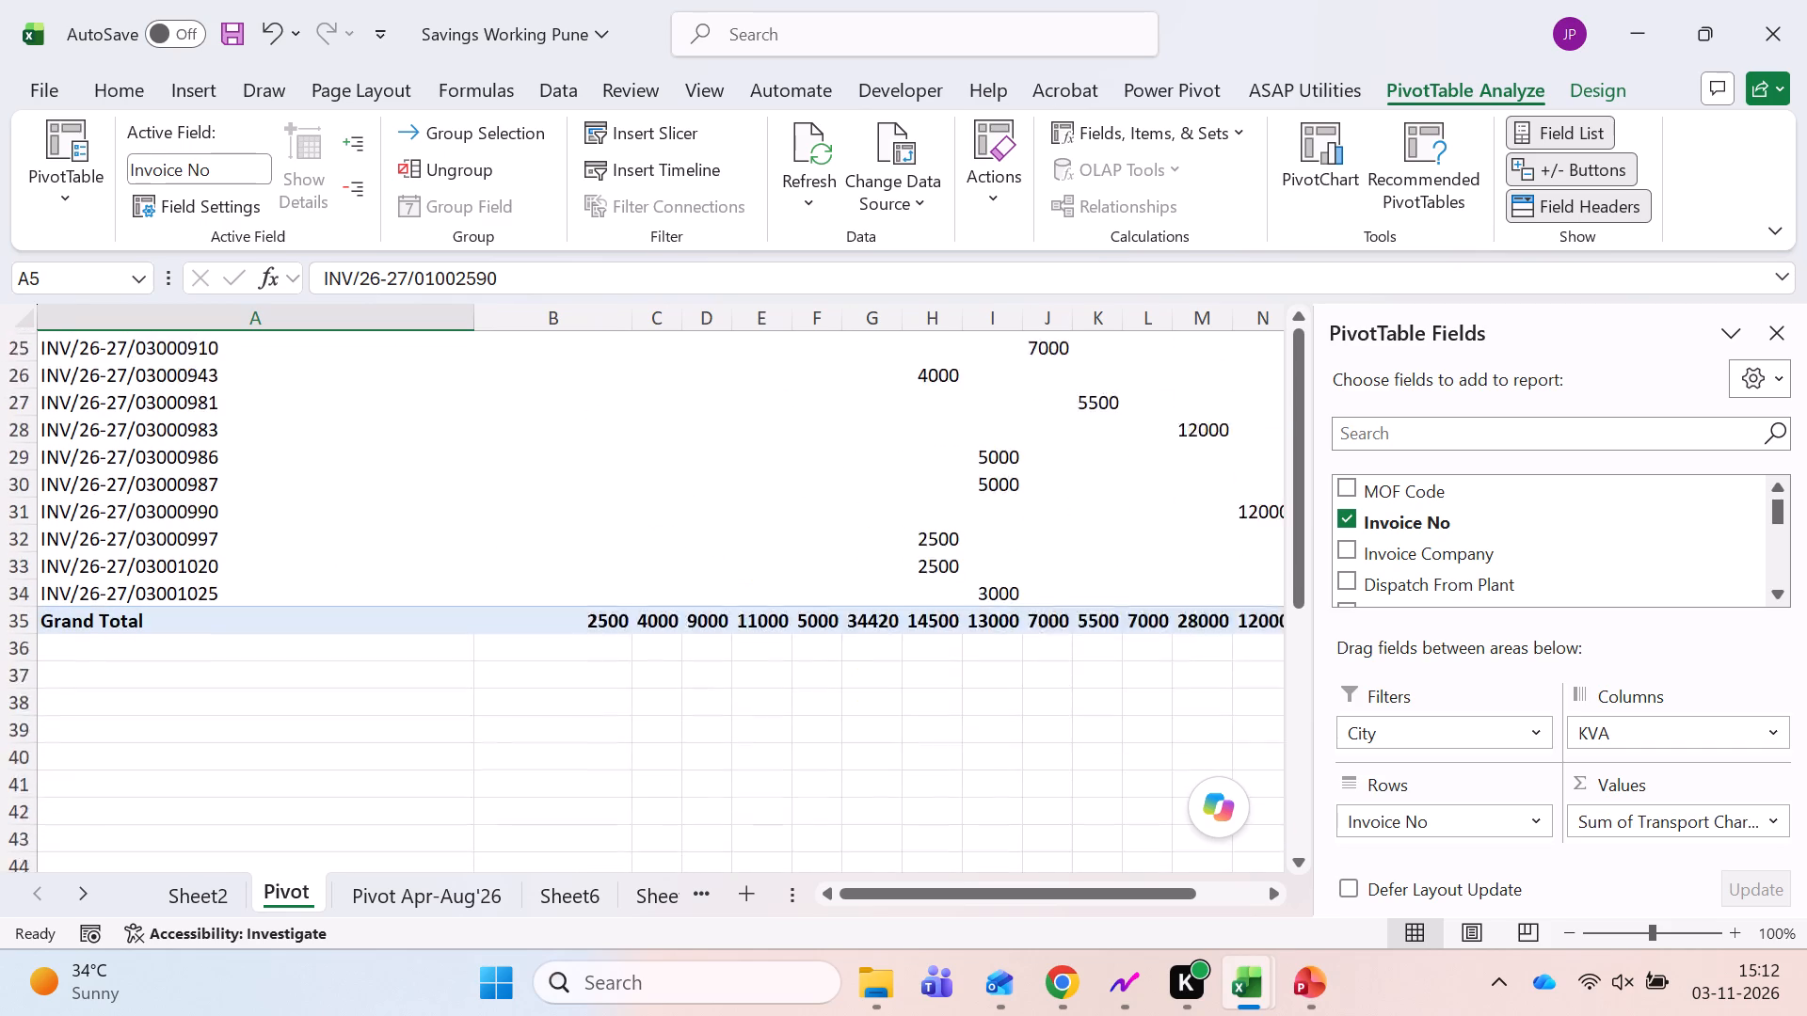
pyautogui.scroll(3, 380, 779)
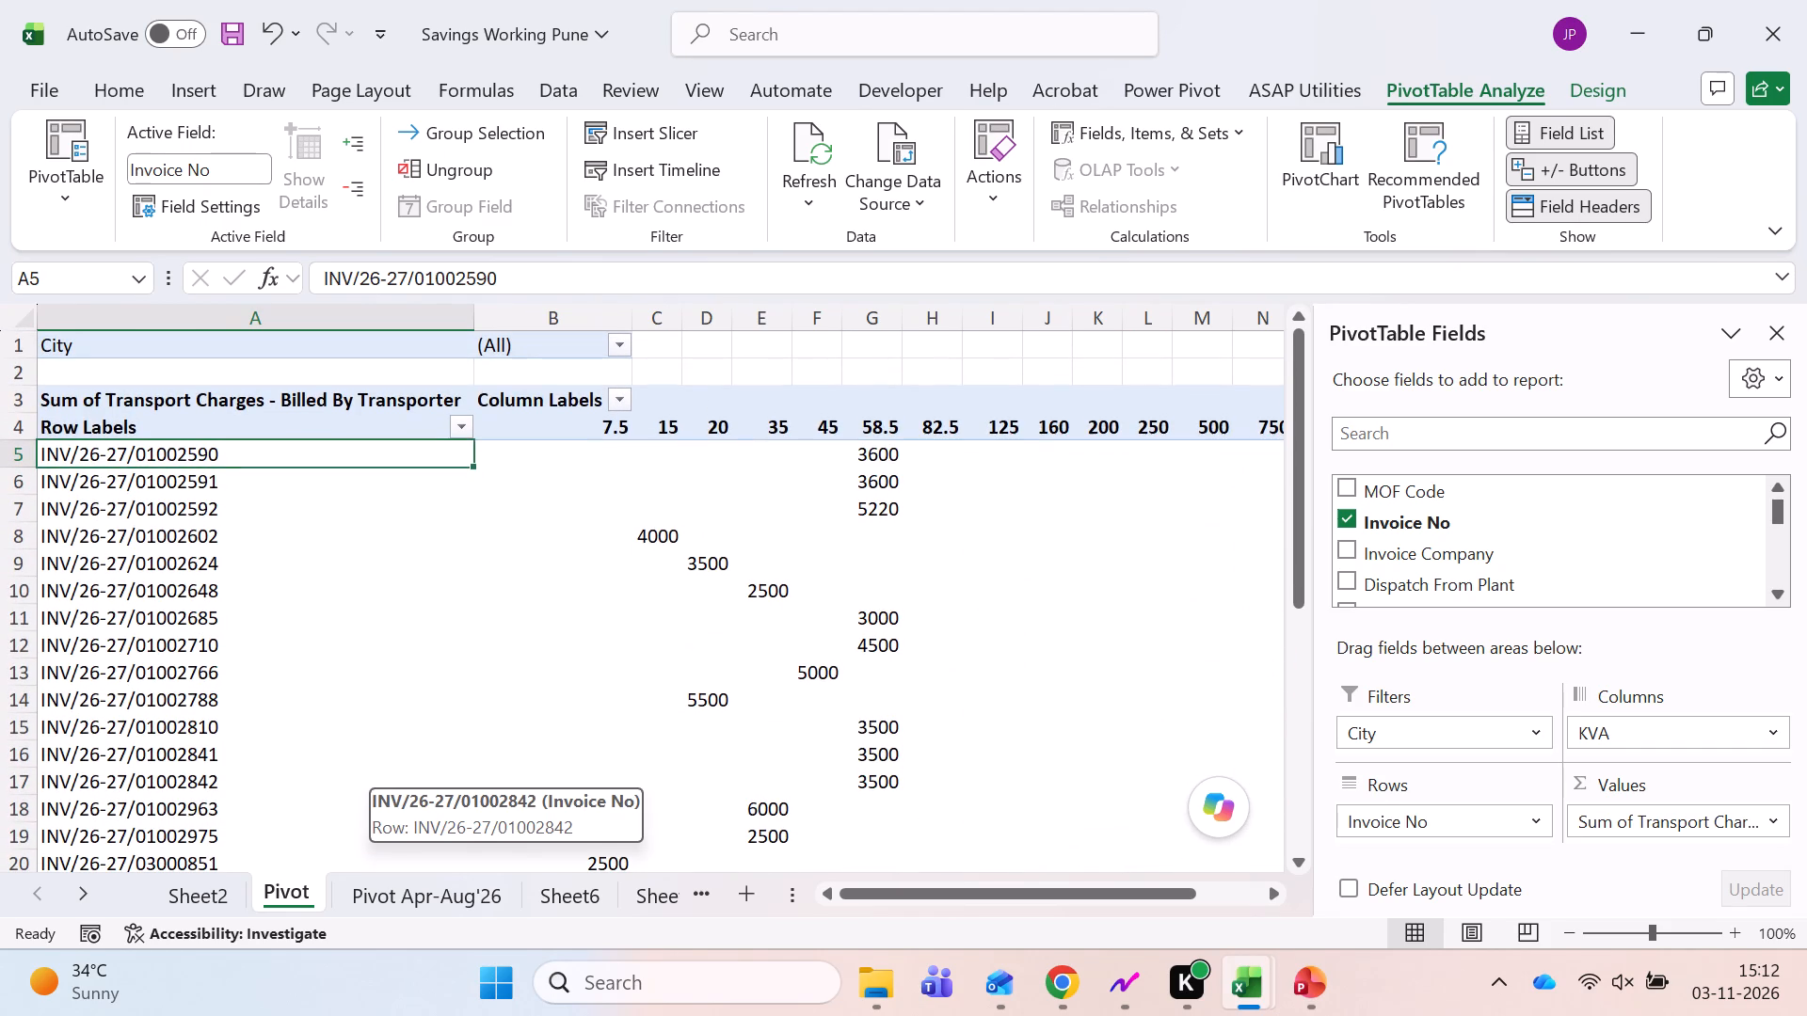
pyautogui.click(575, 900)
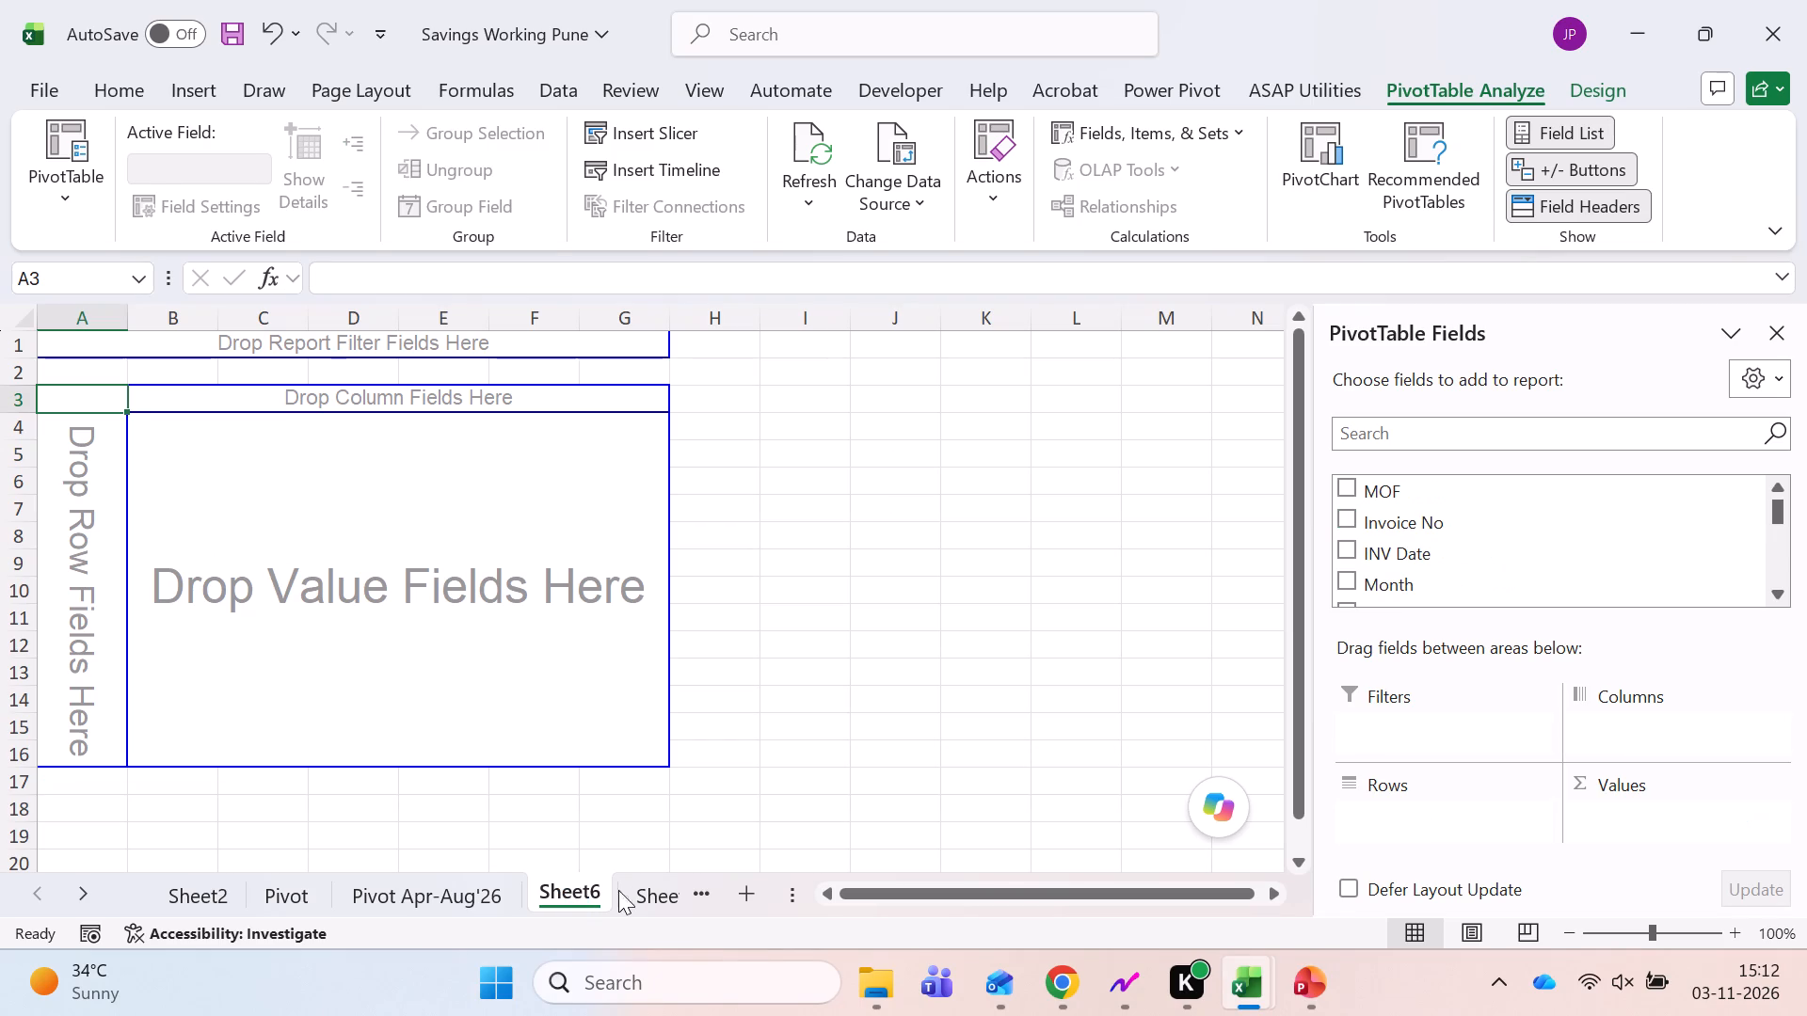
pyautogui.tripleClick(1787, 592)
pyautogui.tripleClick(1787, 592)
pyautogui.doubleClick(1787, 592)
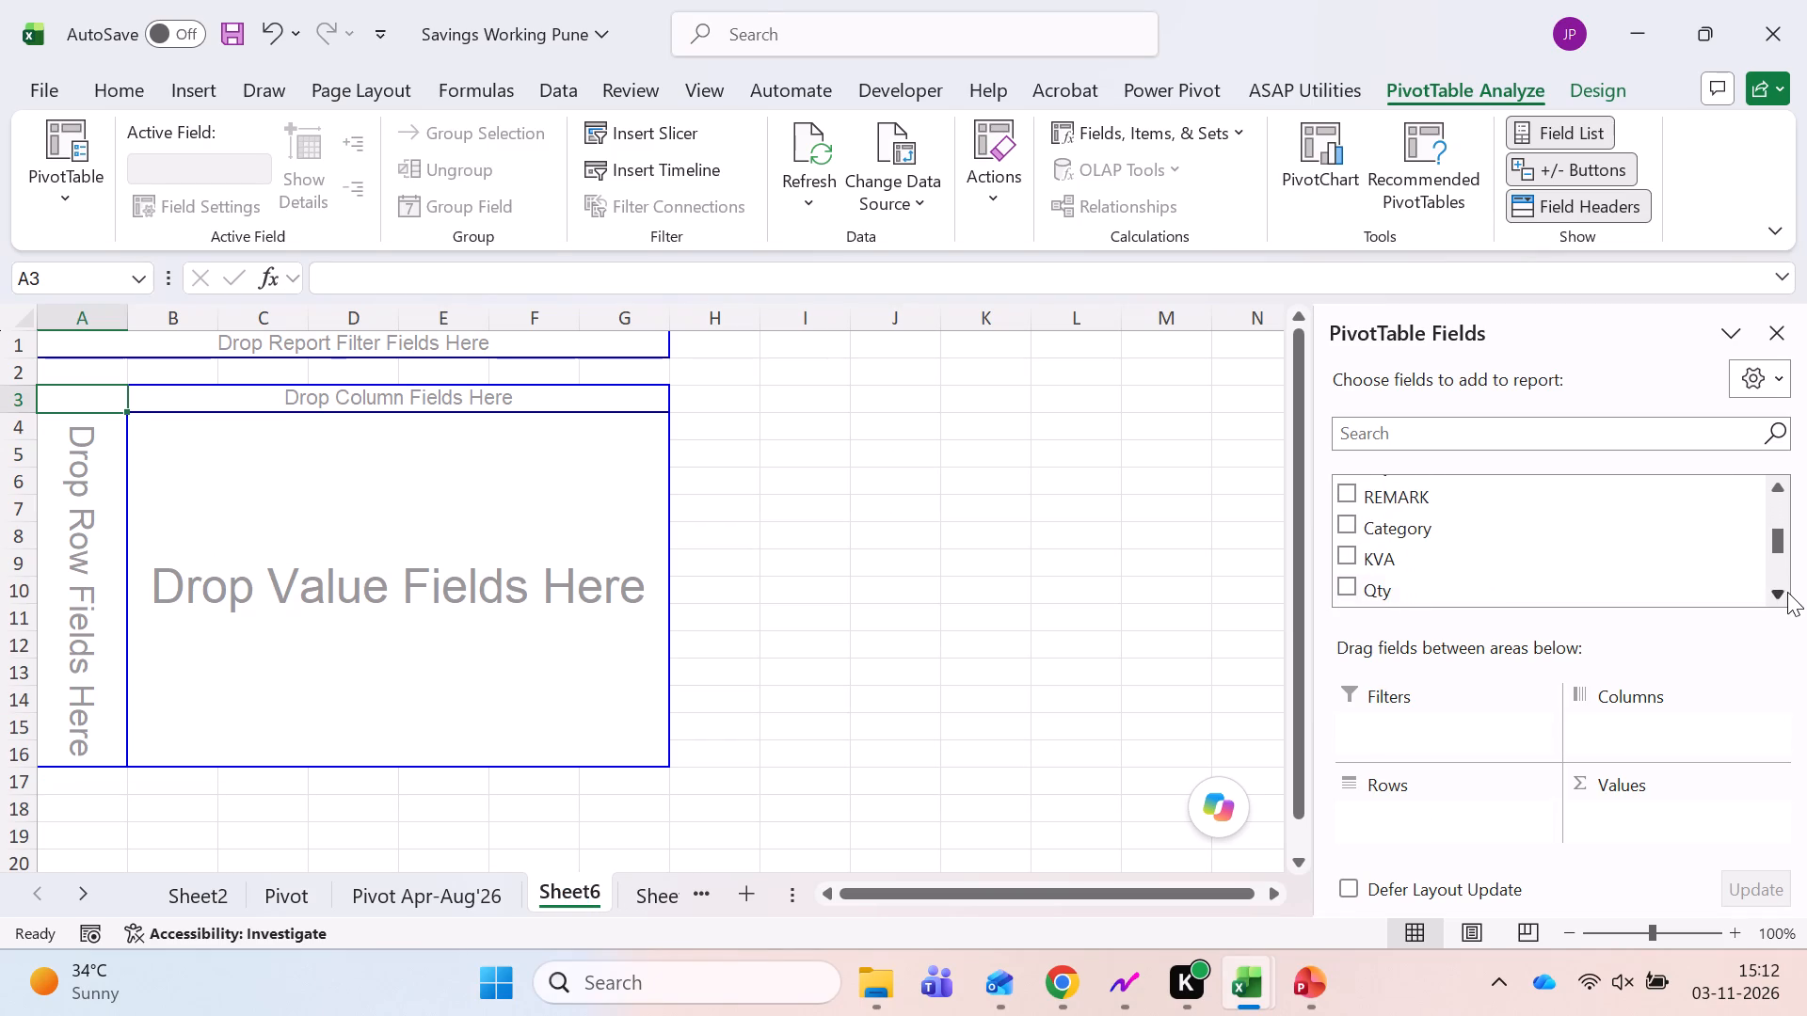
pyautogui.click(1346, 564)
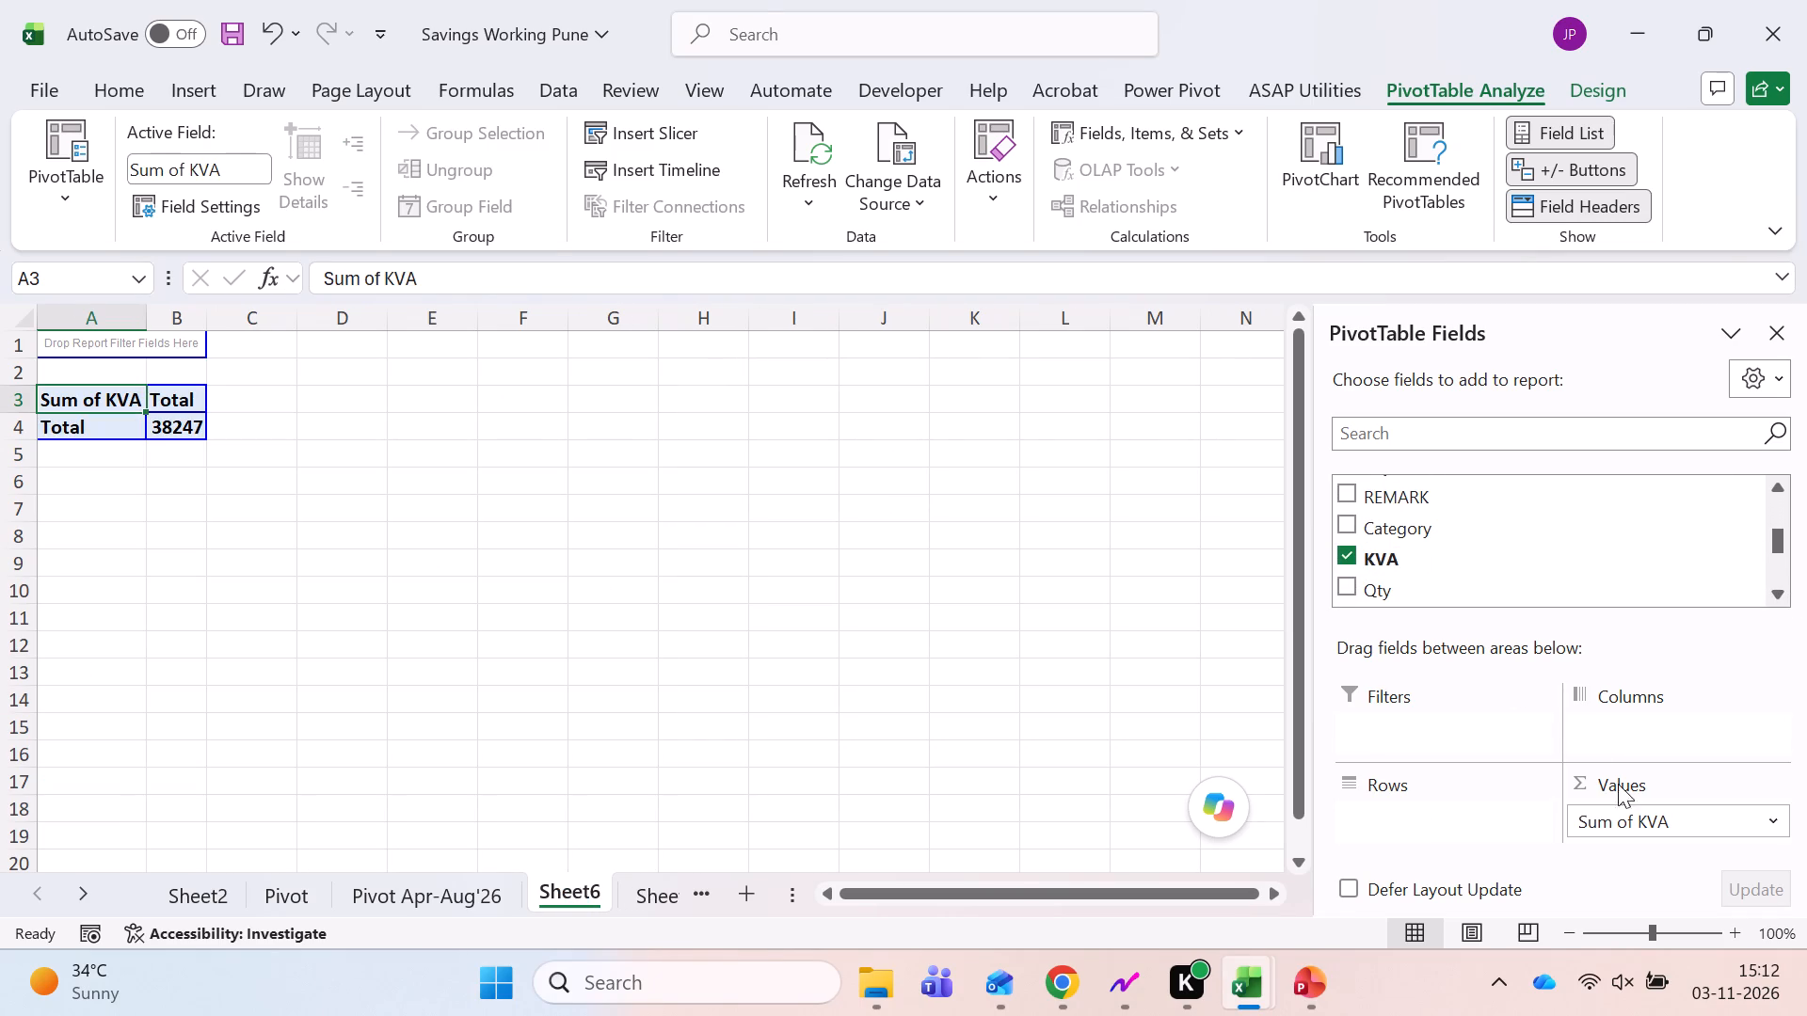
pyautogui.moveTo(1621, 826); pyautogui.dragTo(1426, 826)
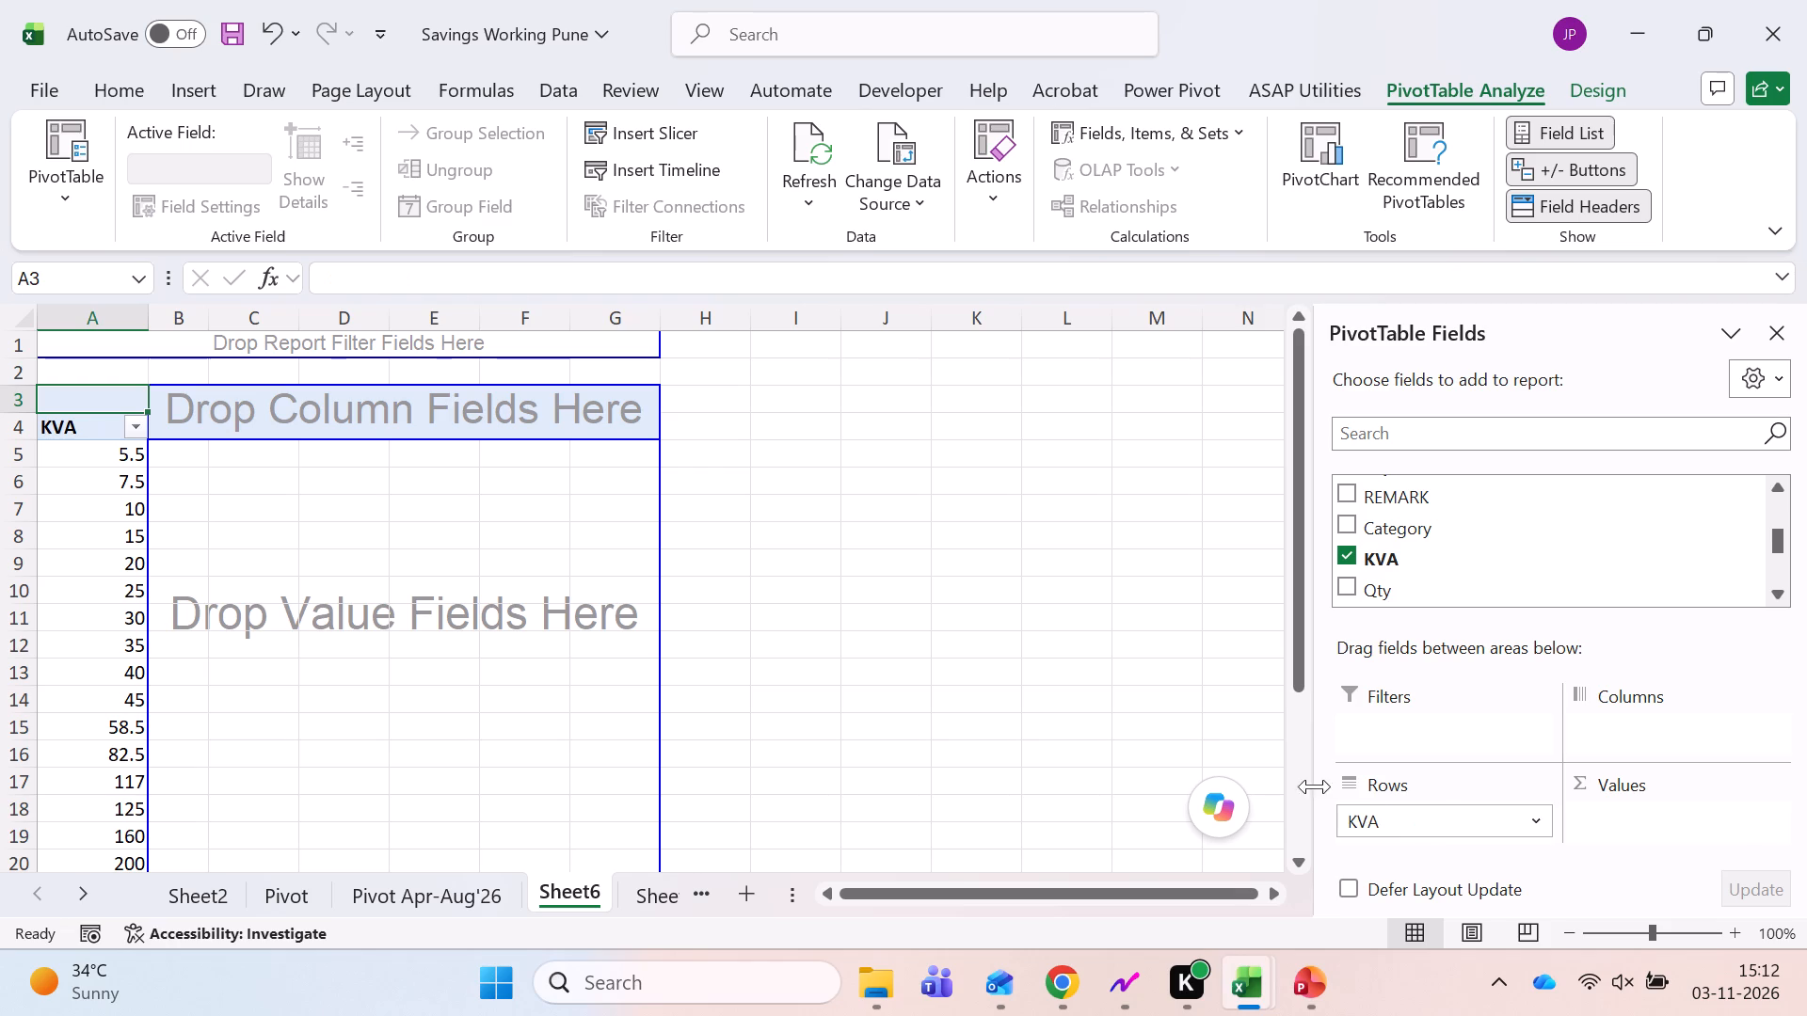
pyautogui.scroll(-1, 392, 612)
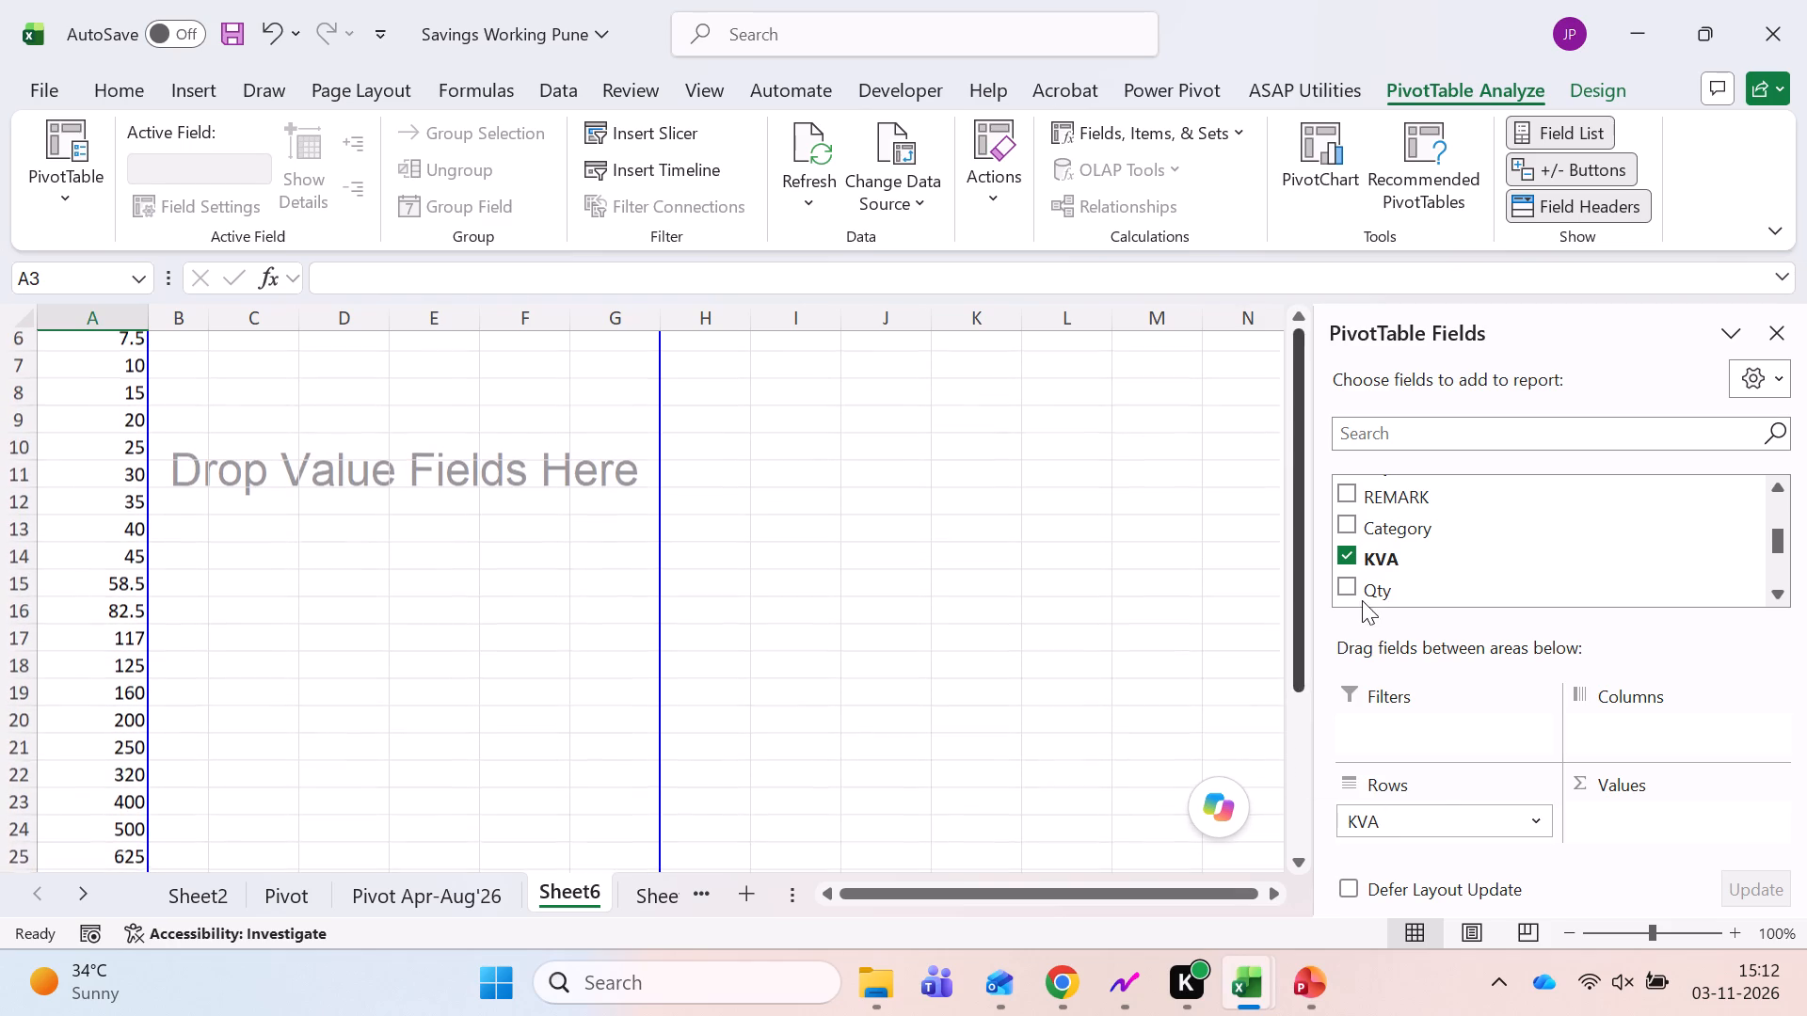
# Add Qty, Transport Charges Recovered and Actual Transport Cost Incurred as summed values in Sheet6's pivot.
pyautogui.tripleClick(1781, 596)
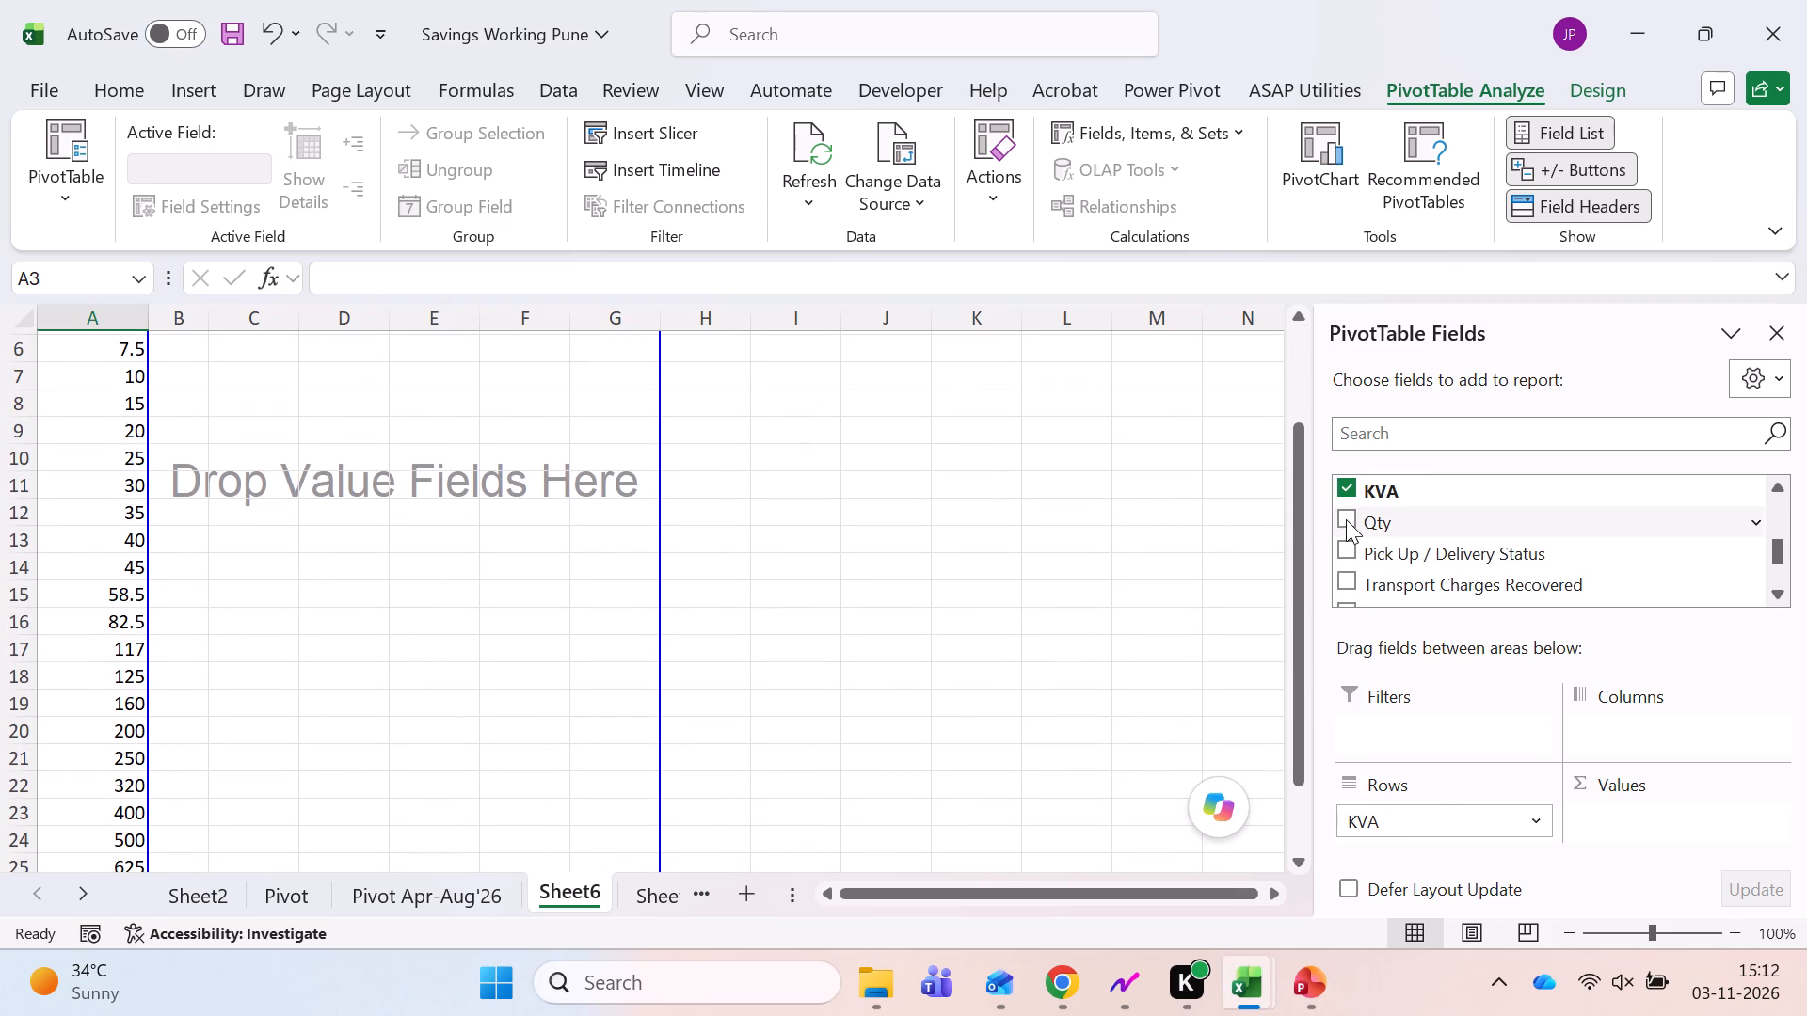
pyautogui.click(1346, 517)
pyautogui.scroll(1, 999, 589)
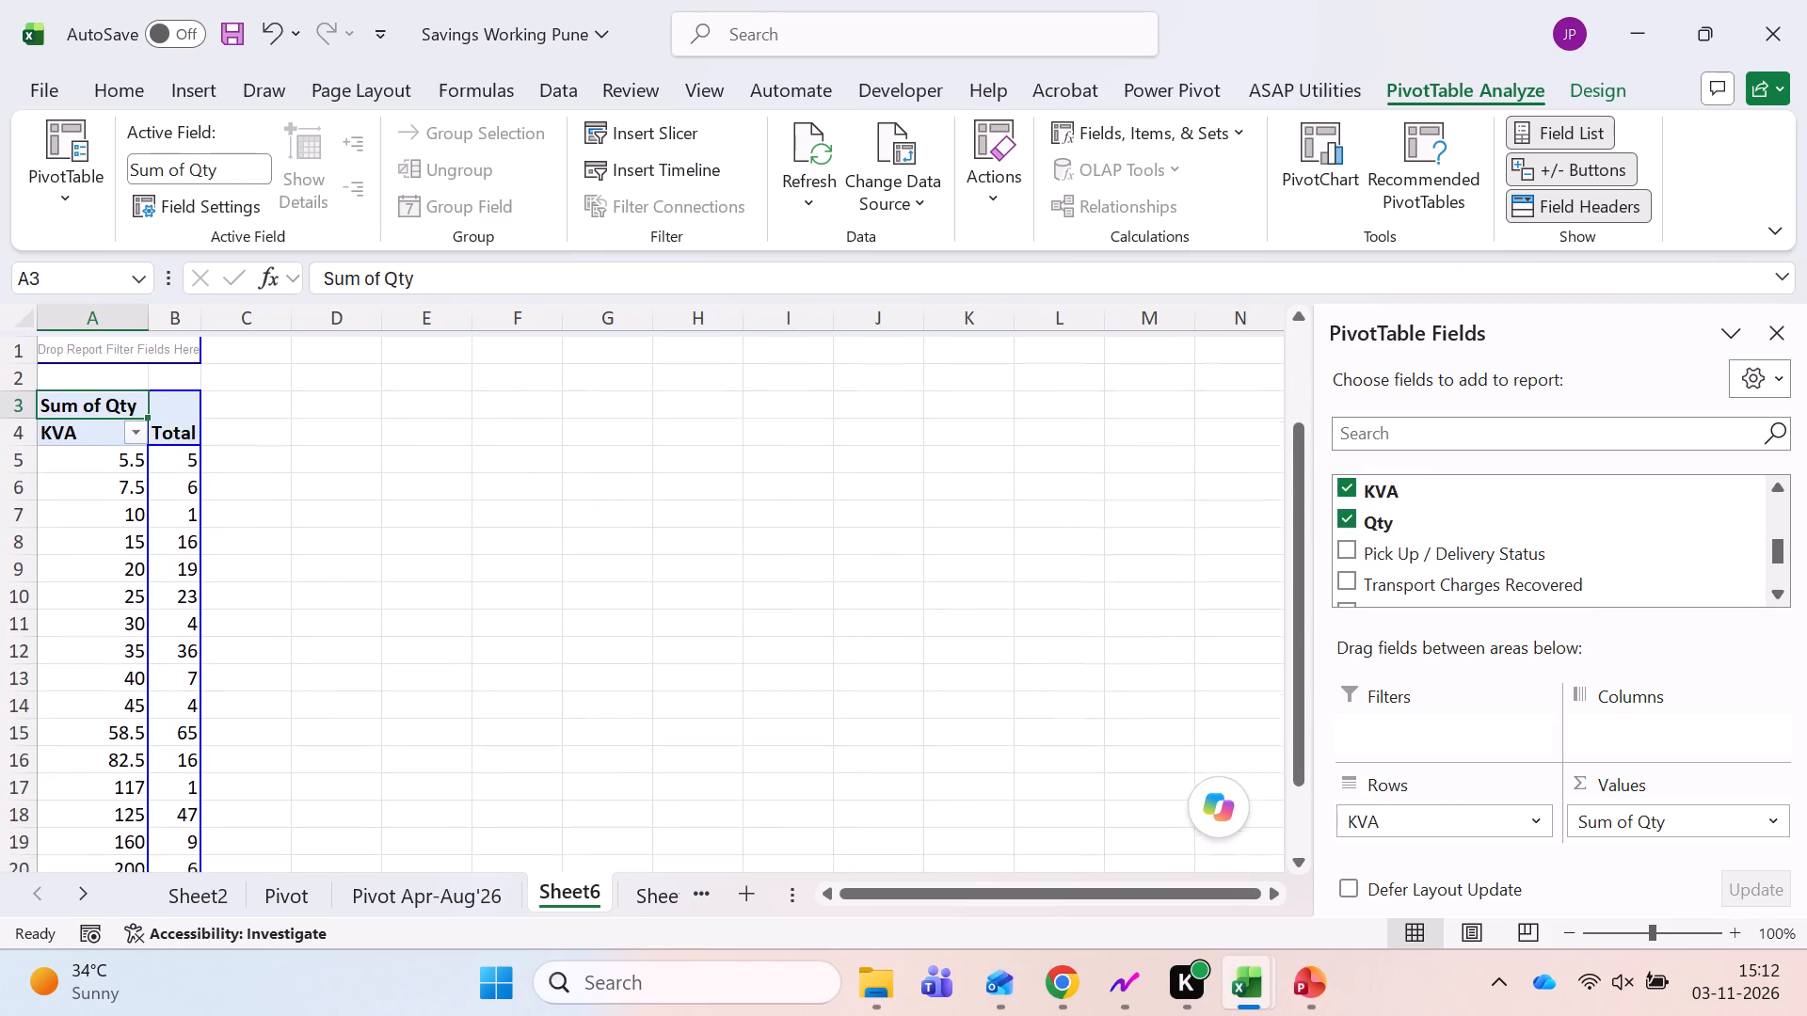
pyautogui.doubleClick(1774, 590)
pyautogui.click(1349, 541)
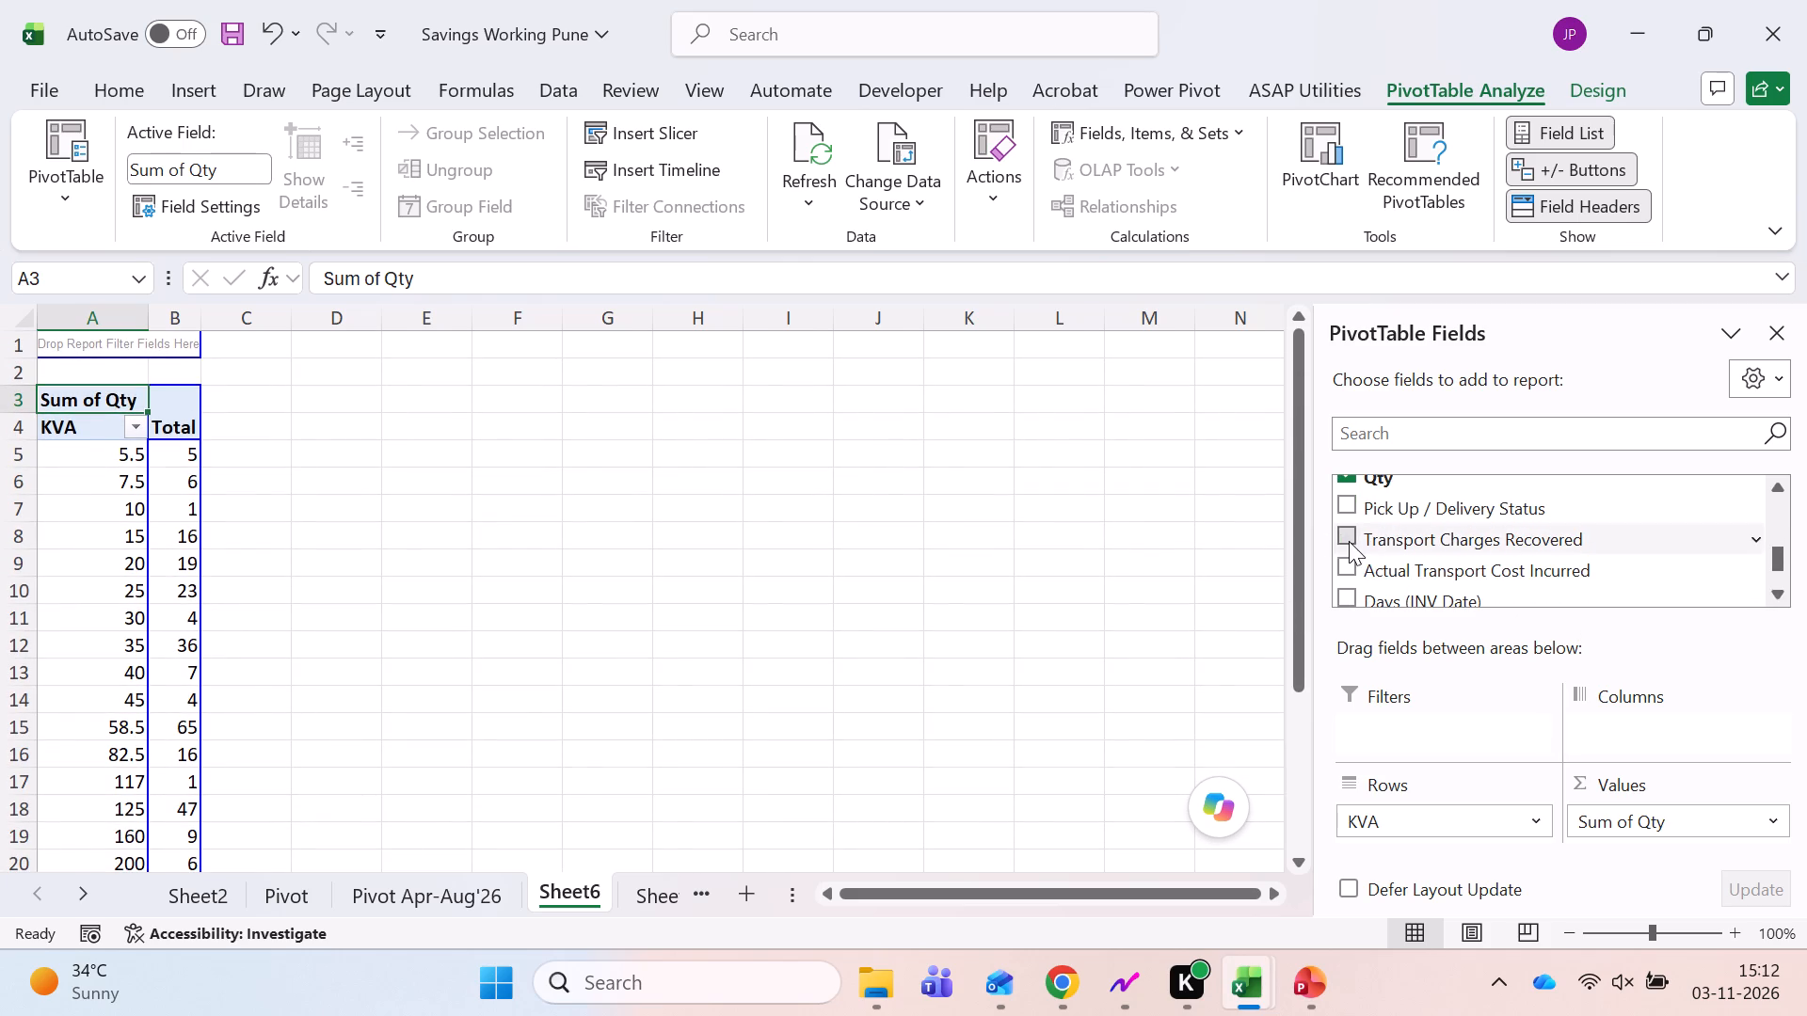
pyautogui.click(1350, 564)
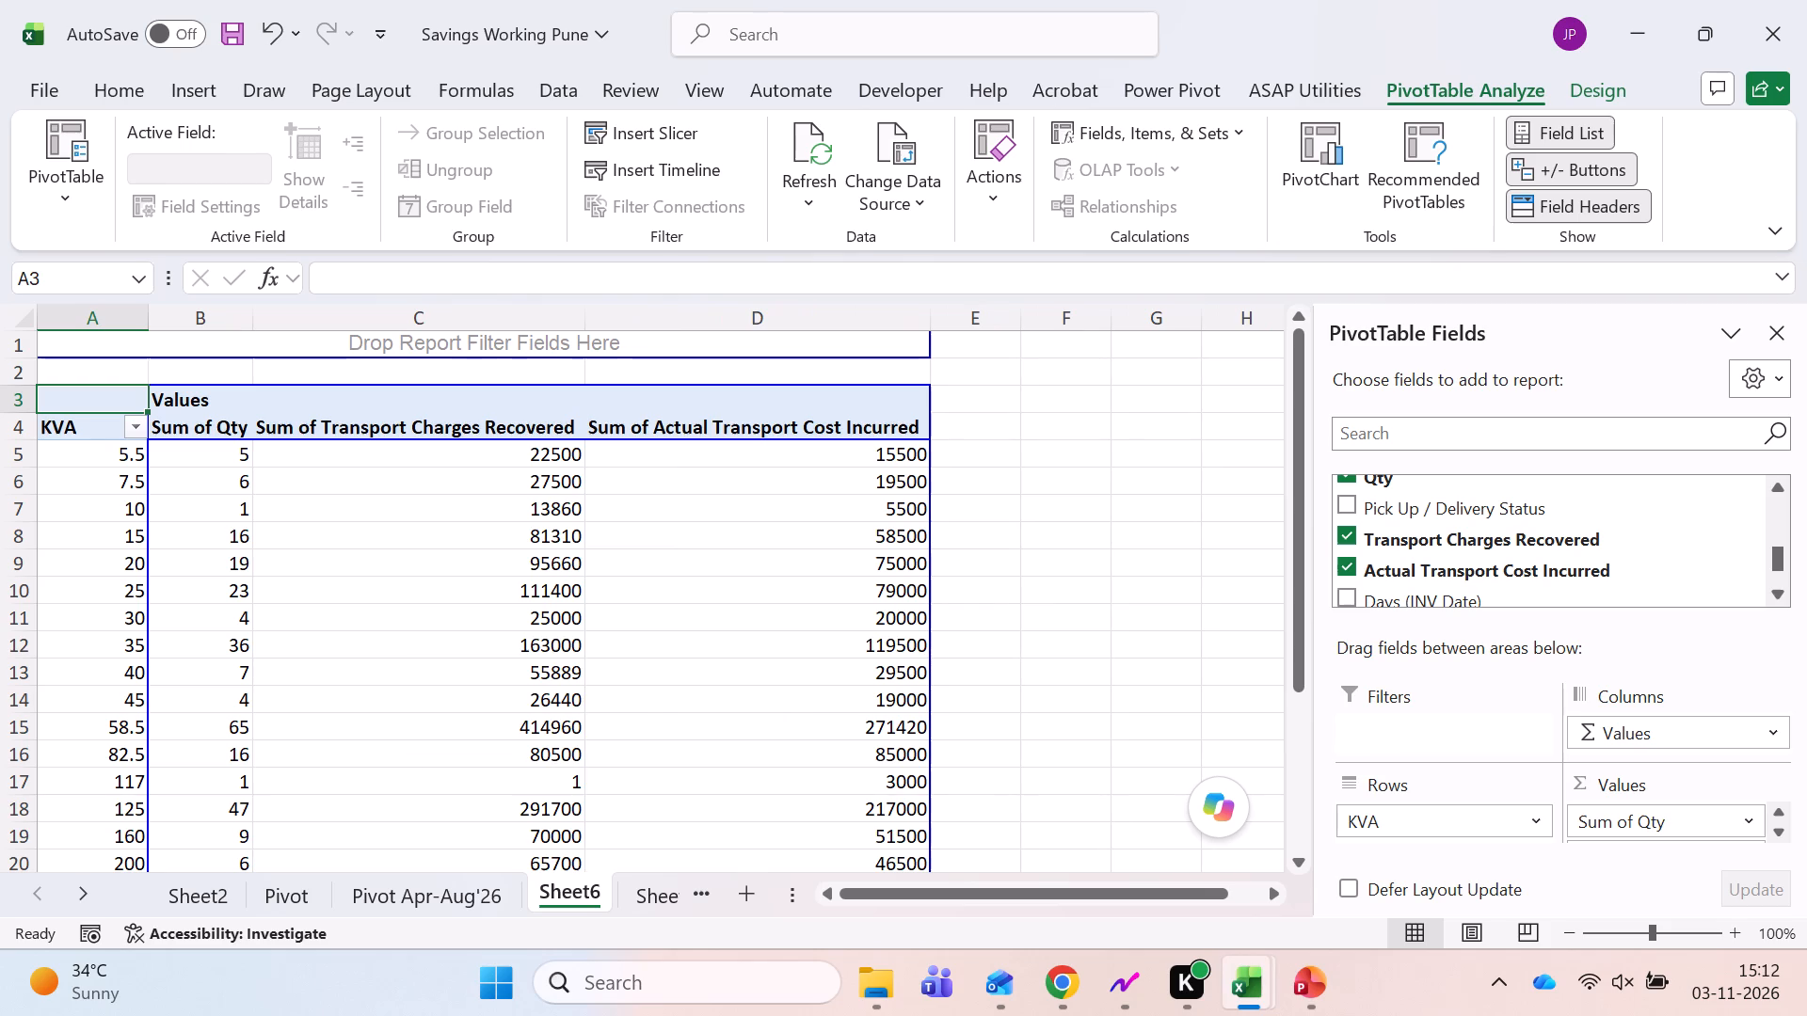
# Rename Sheet6 as KVA Wise Recov x Incurred.
pyautogui.rightClick(564, 895)
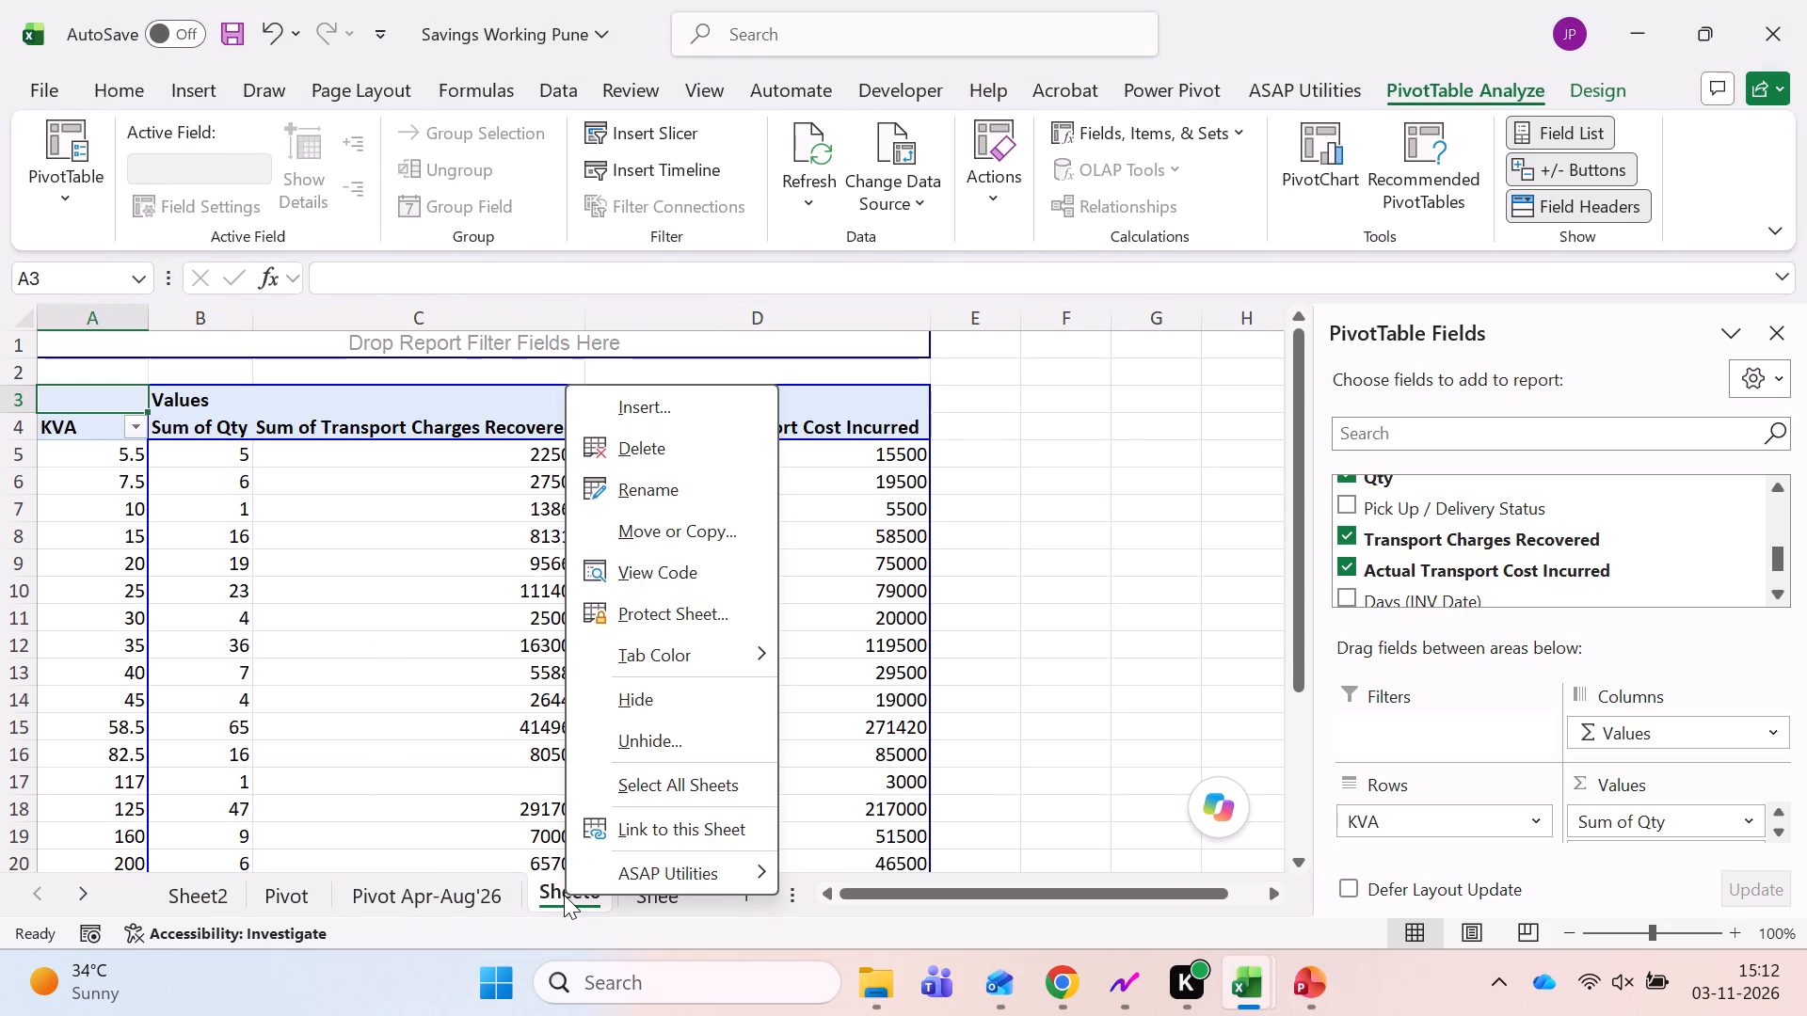
pyautogui.click(632, 495)
pyautogui.write('KVA Wise')
pyautogui.press('space')
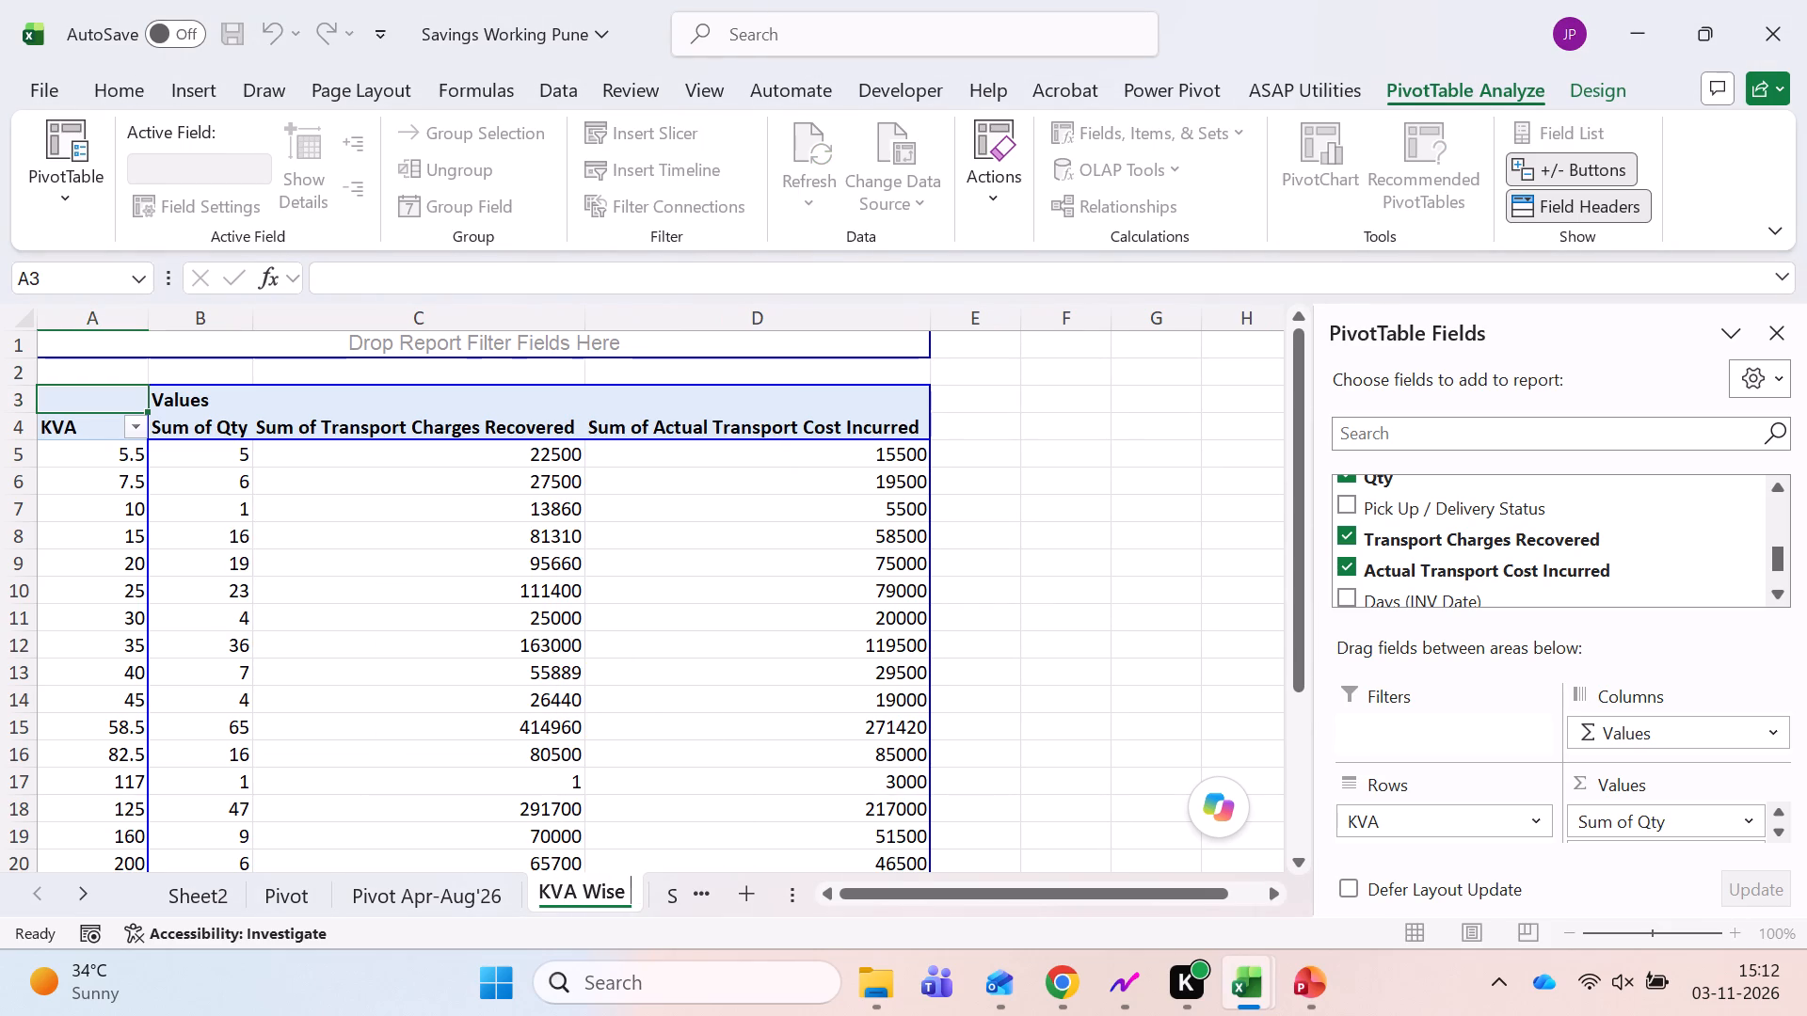
pyautogui.write('Recov')
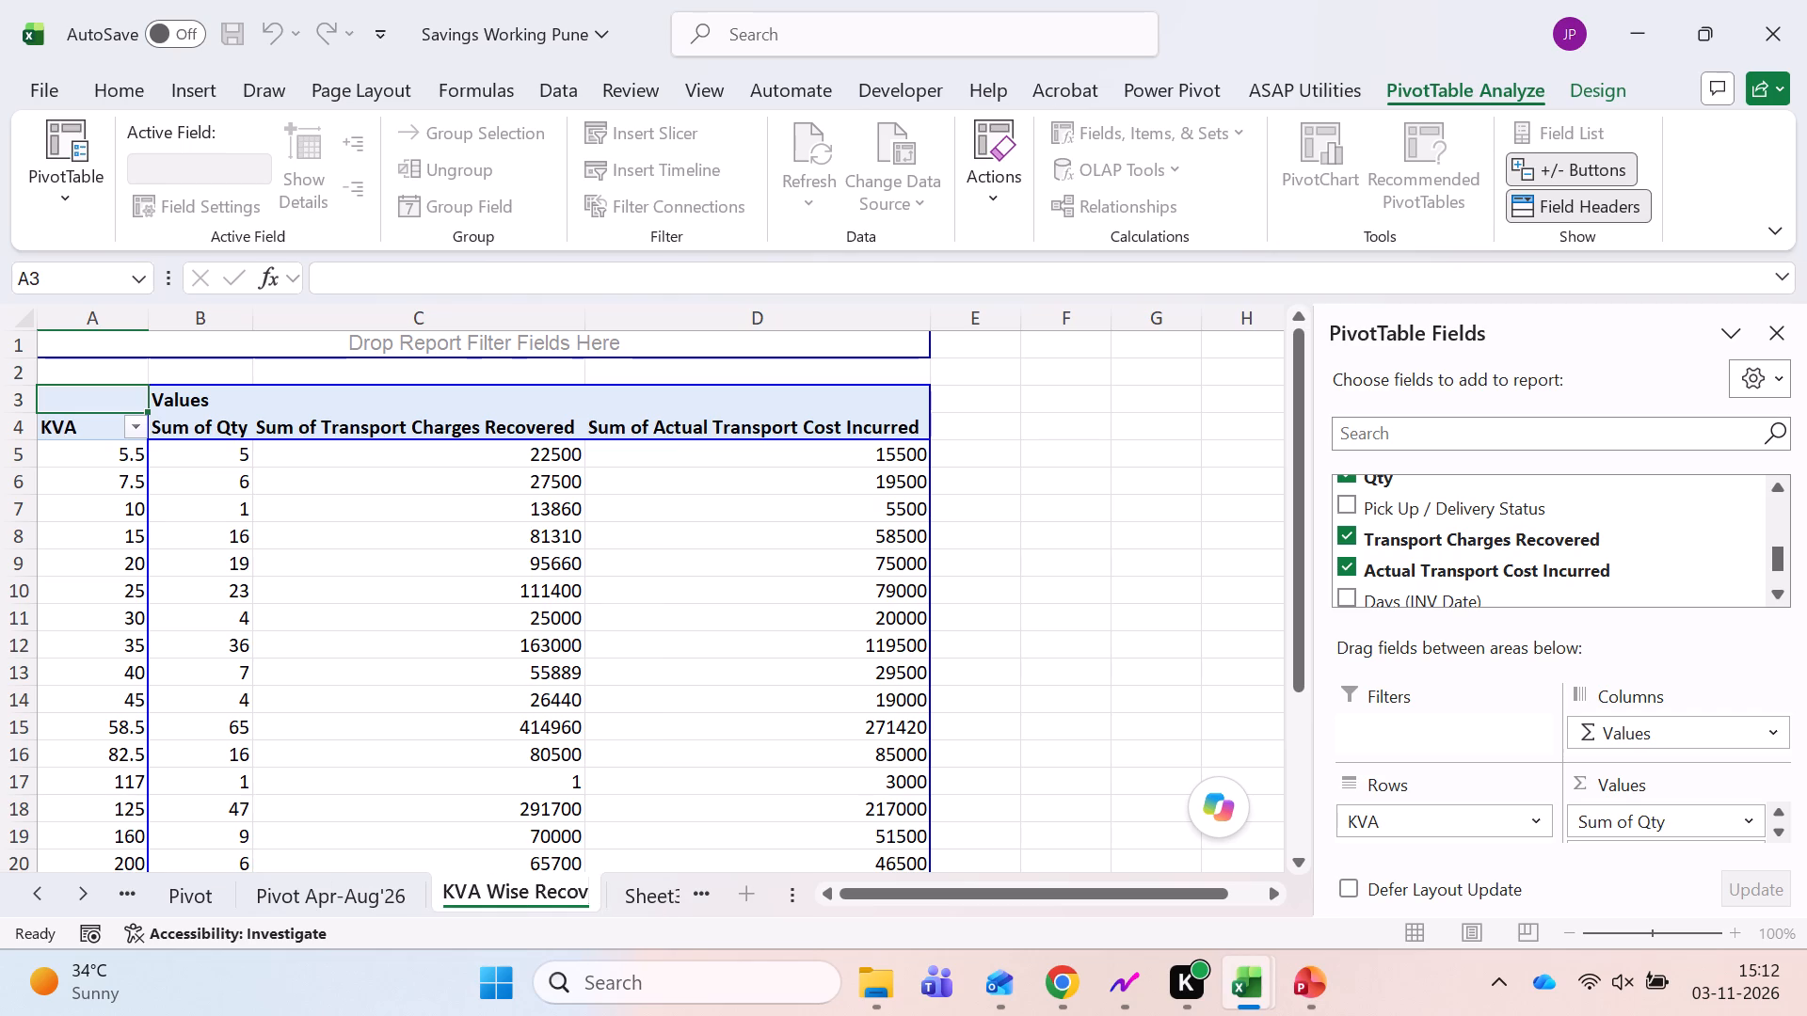
pyautogui.press('space')
pyautogui.write('x Incurred')
pyautogui.press('Return')
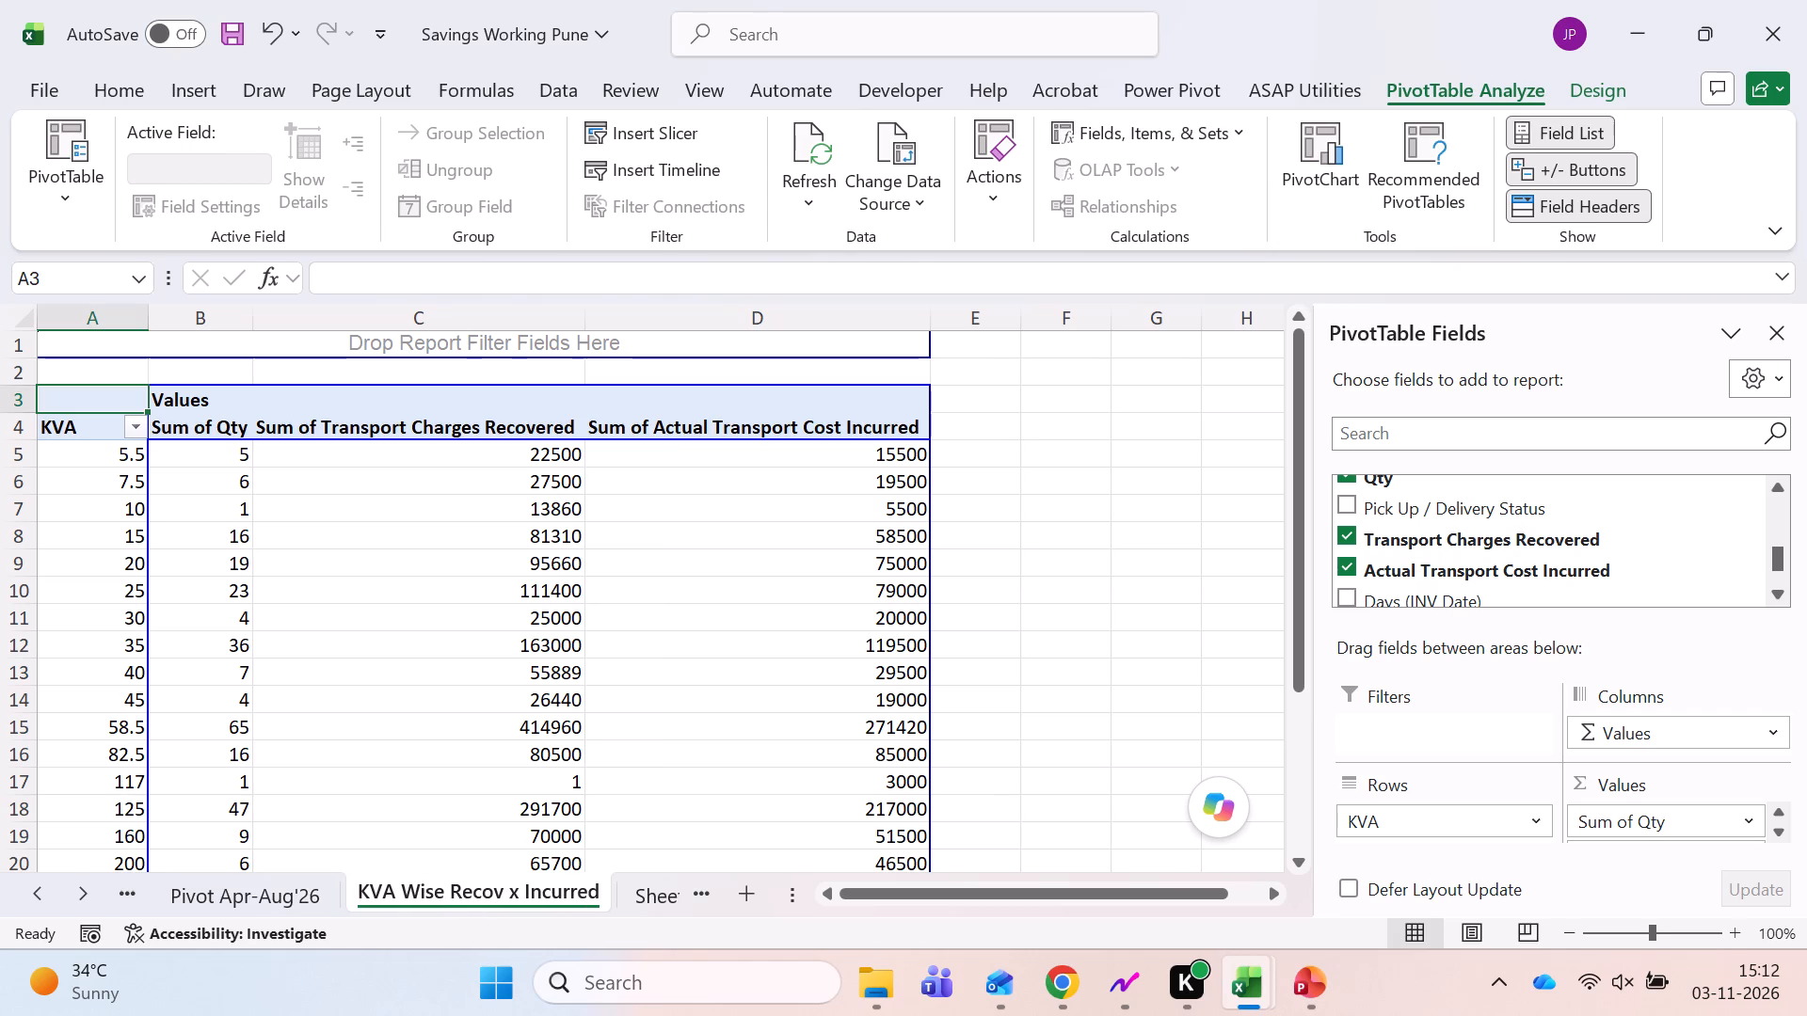
# Examine Sheet2's Count of trips formula in D3 and try to trace it to its source cells.
pyautogui.hotkey('ctrl', 'pageup')
pyautogui.hotkey('ctrl', 'pageup')
pyautogui.hotkey('ctrl', 'pageup')
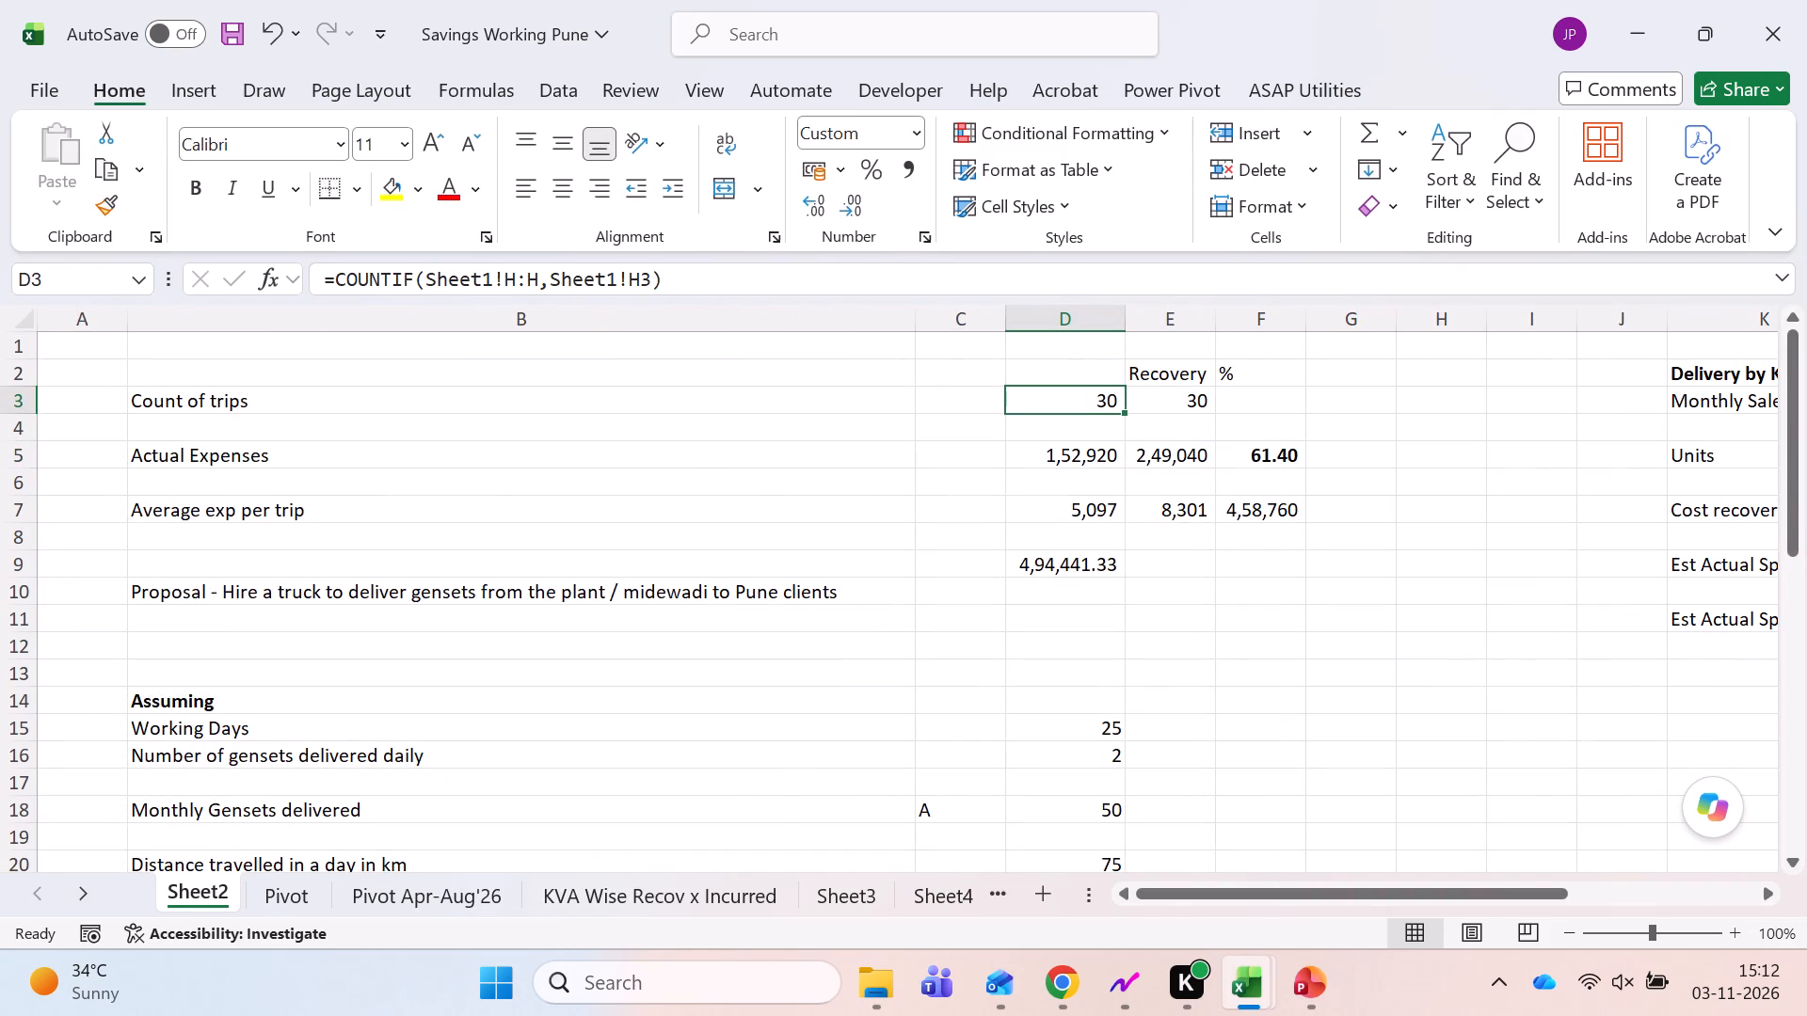
pyautogui.hotkey('ctrl', 'Up')
pyautogui.hotkey('ctrl', 'Up')
pyautogui.hotkey('ctrl', 'Up')
pyautogui.press('Down')
pyautogui.press('Down')
pyautogui.press('Down')
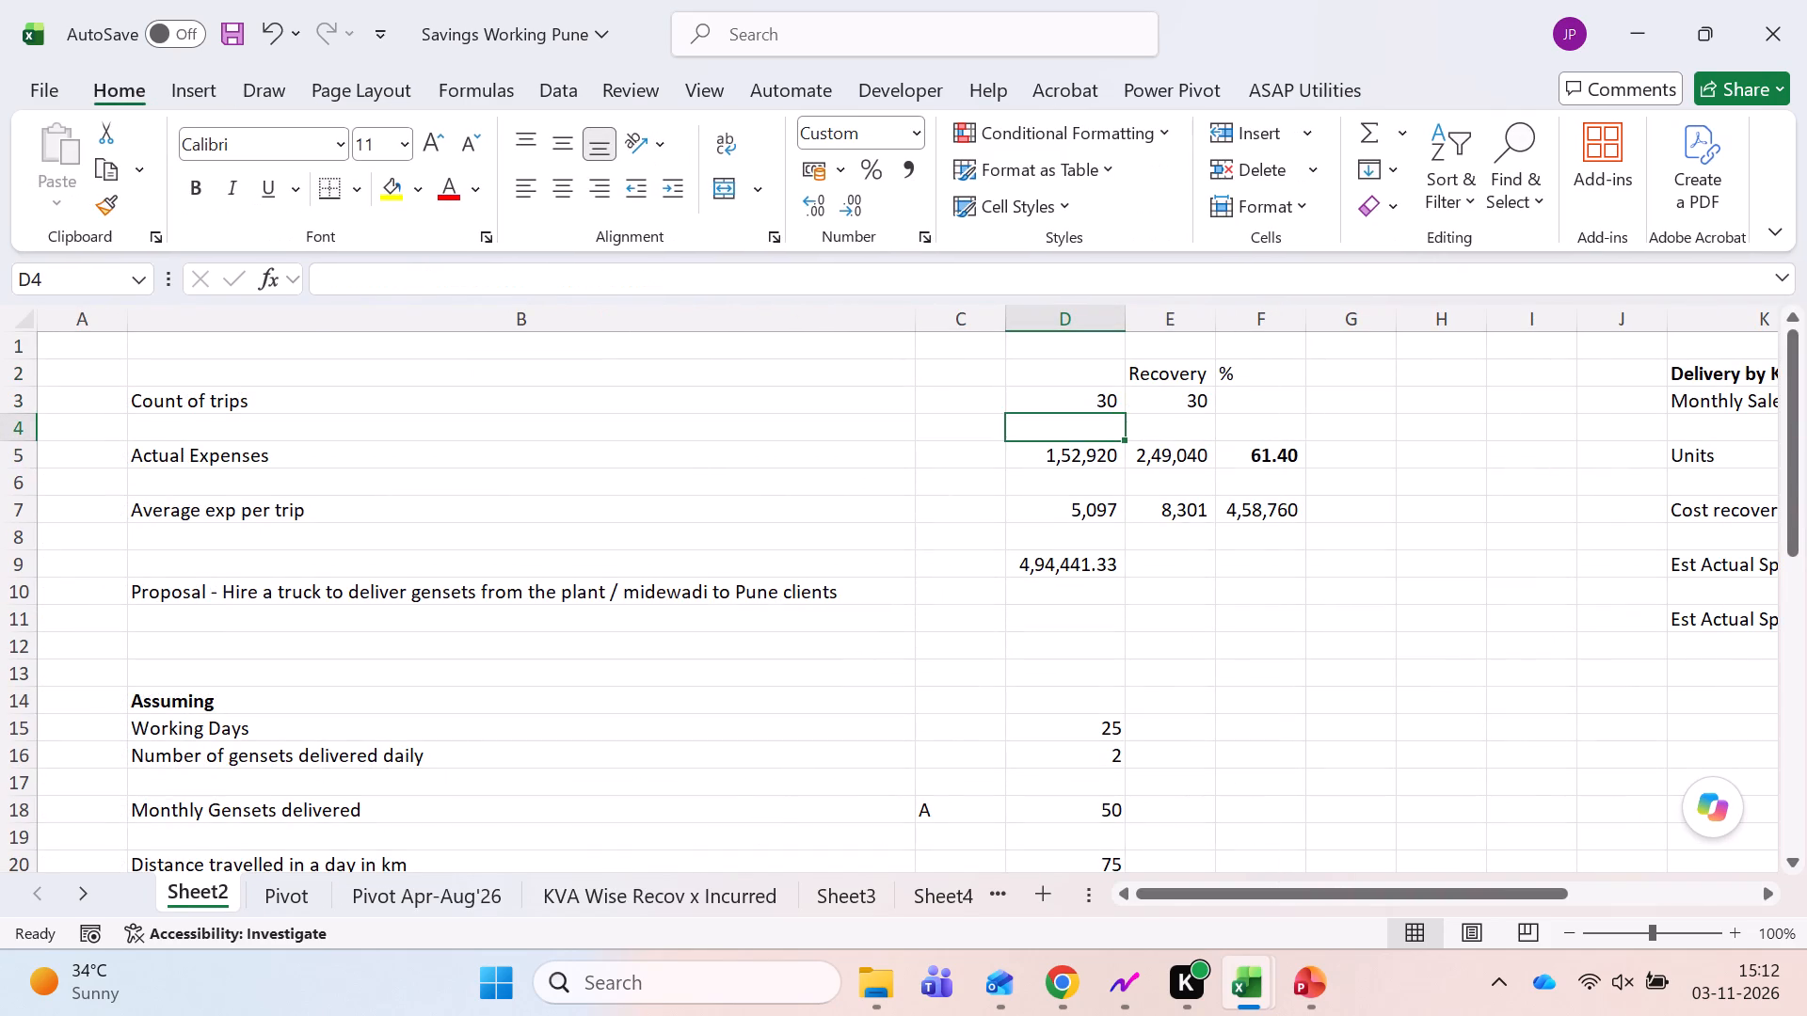
pyautogui.press('Up')
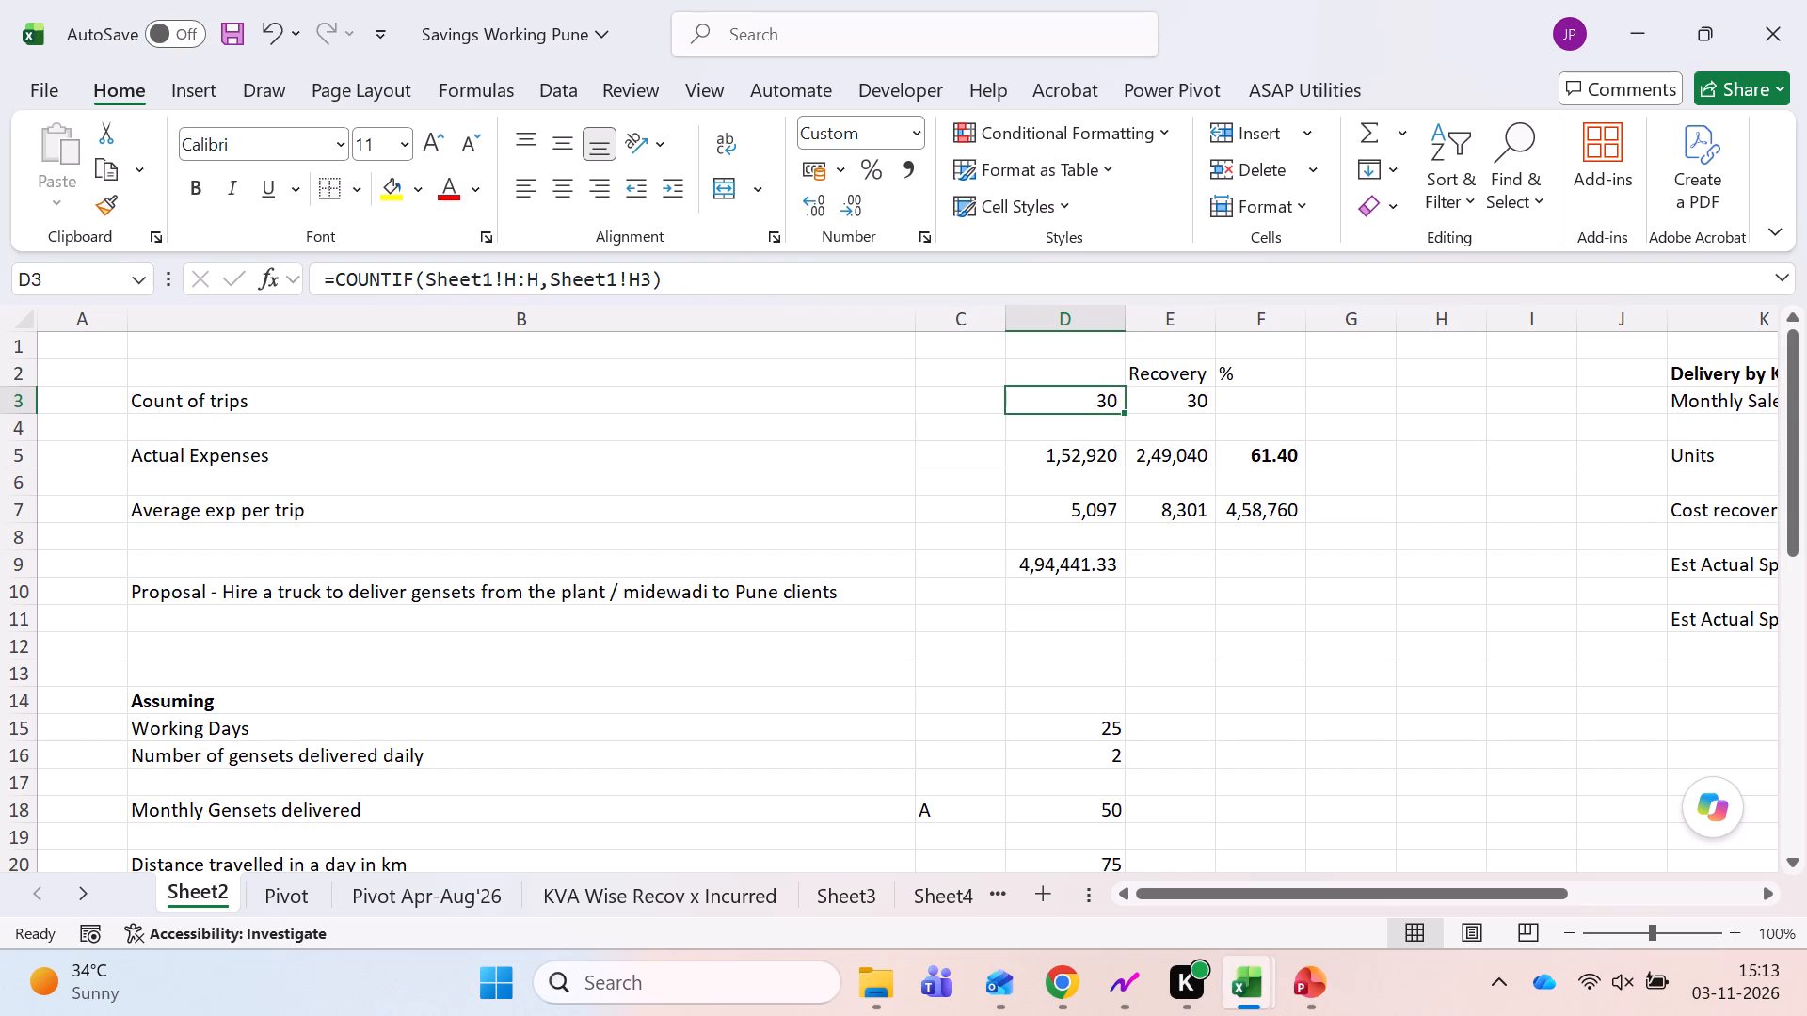
pyautogui.hotkey('ctrl', '[')
# Move Sheet3 in the sheet order to sit between Pivot and Pivot Apr-Aug'26.
pyautogui.hotkey('ctrl', 'pagedown')
pyautogui.hotkey('ctrl', 'pagedown')
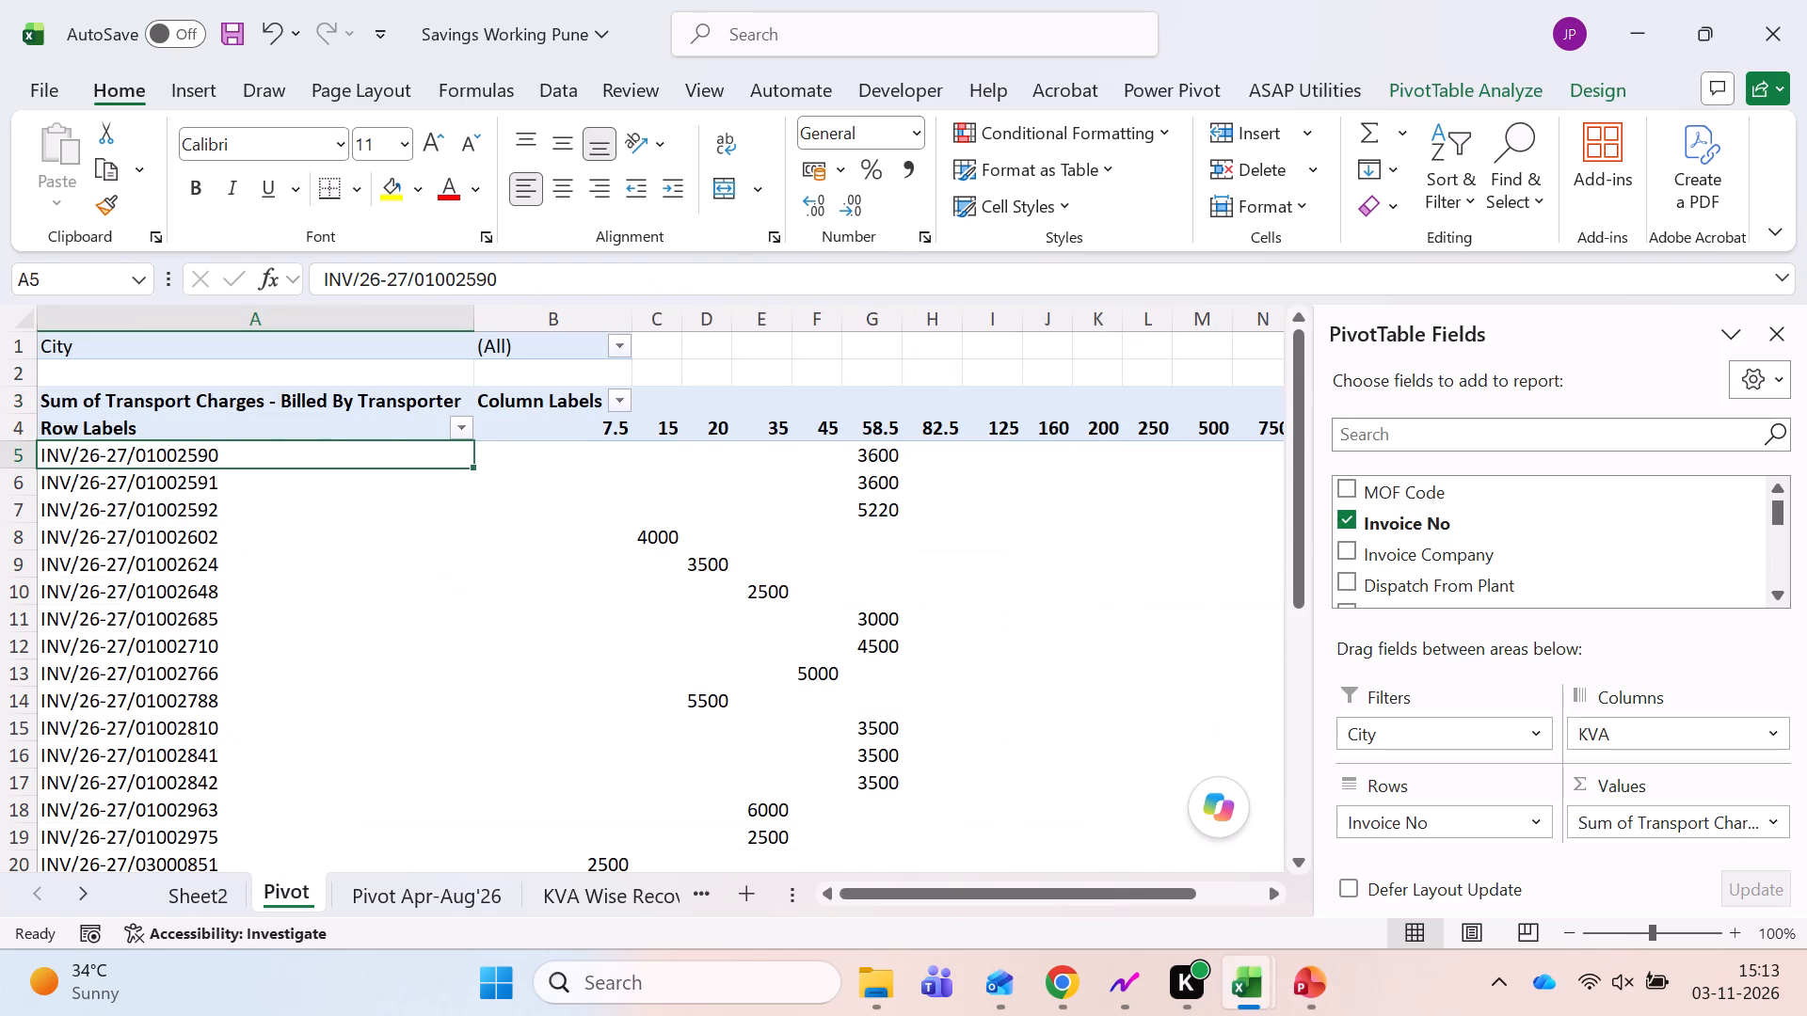
pyautogui.hotkey('ctrl', 'pagedown')
pyautogui.hotkey('ctrl', 'pagedown')
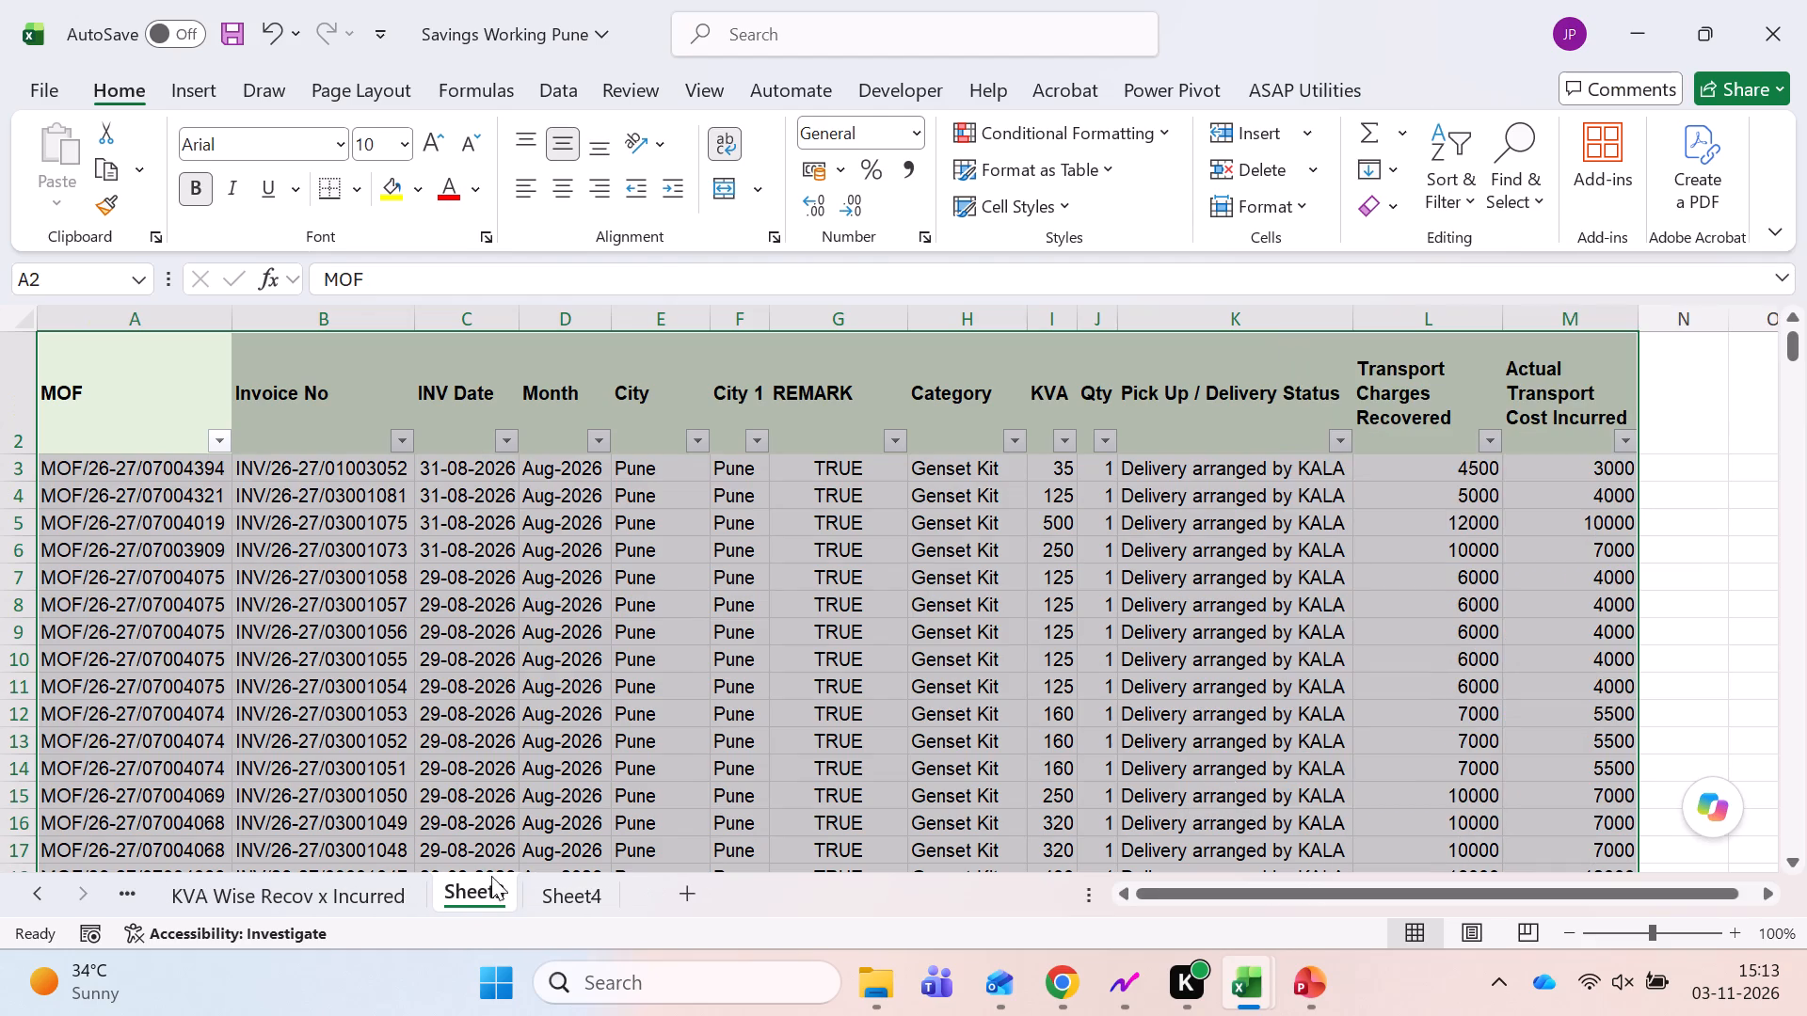
pyautogui.moveTo(483, 898); pyautogui.dragTo(158, 903)
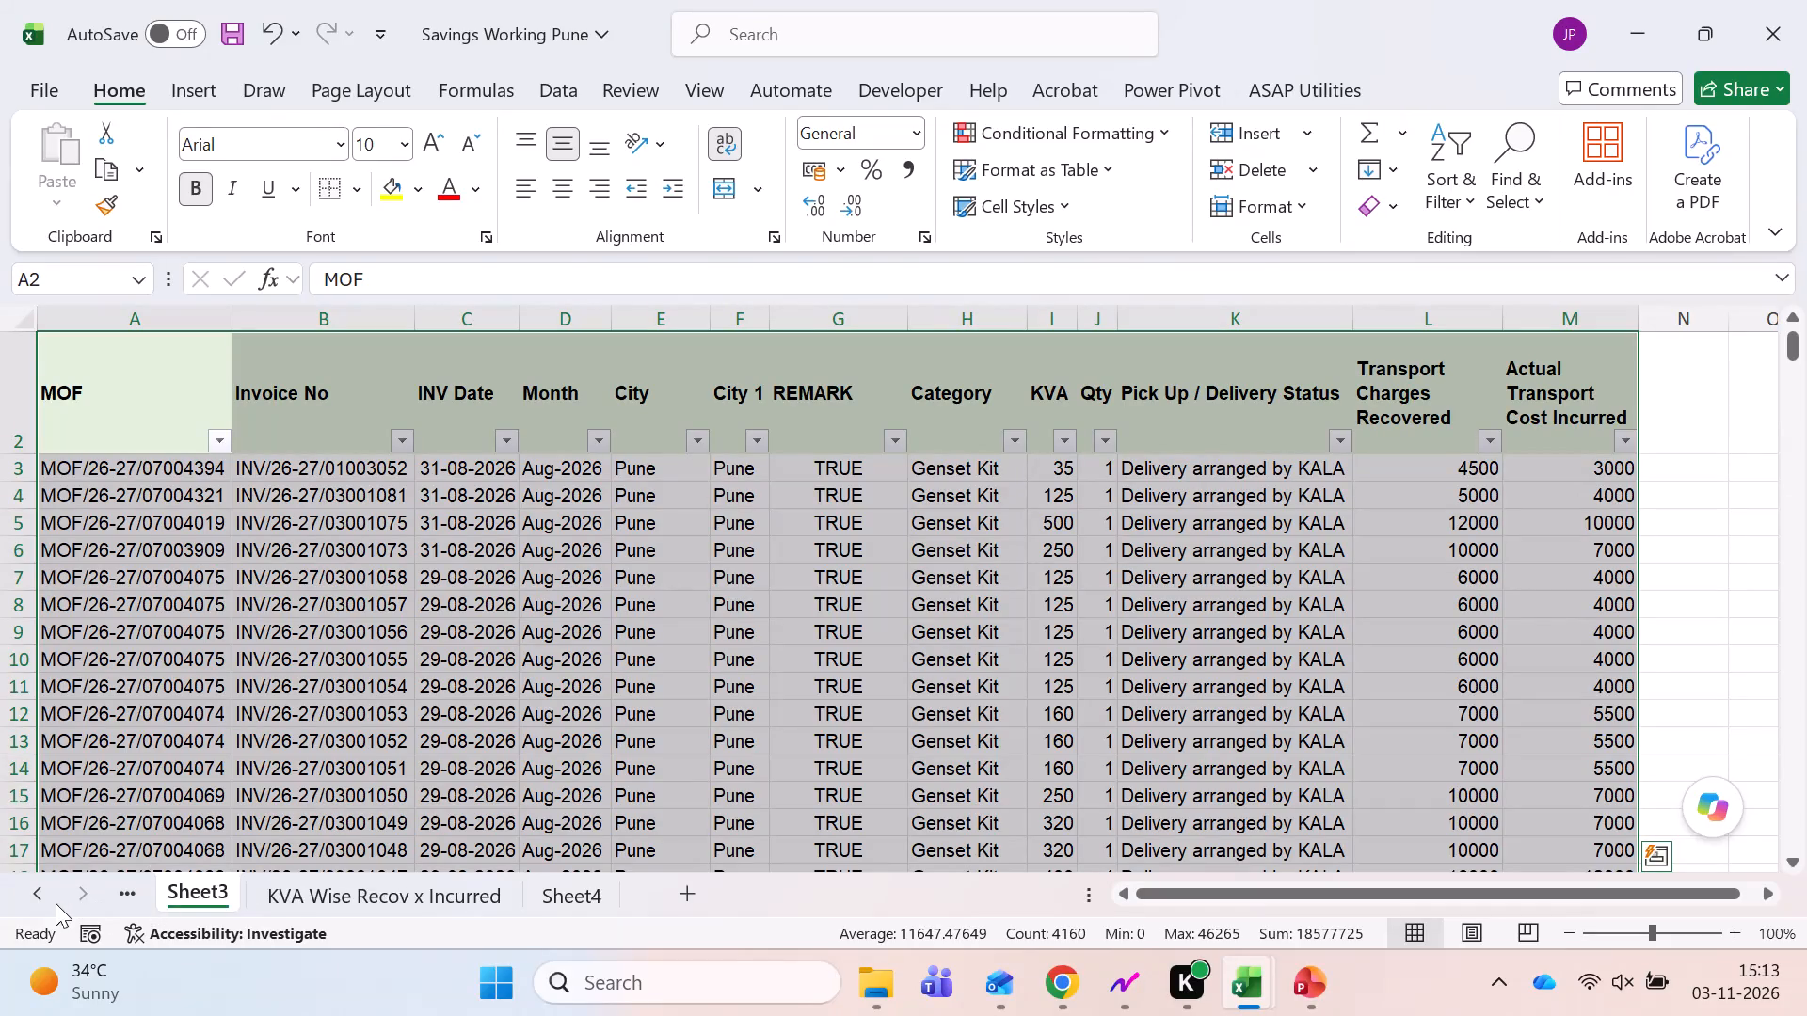
pyautogui.doubleClick(38, 903)
pyautogui.moveTo(470, 898); pyautogui.dragTo(320, 892)
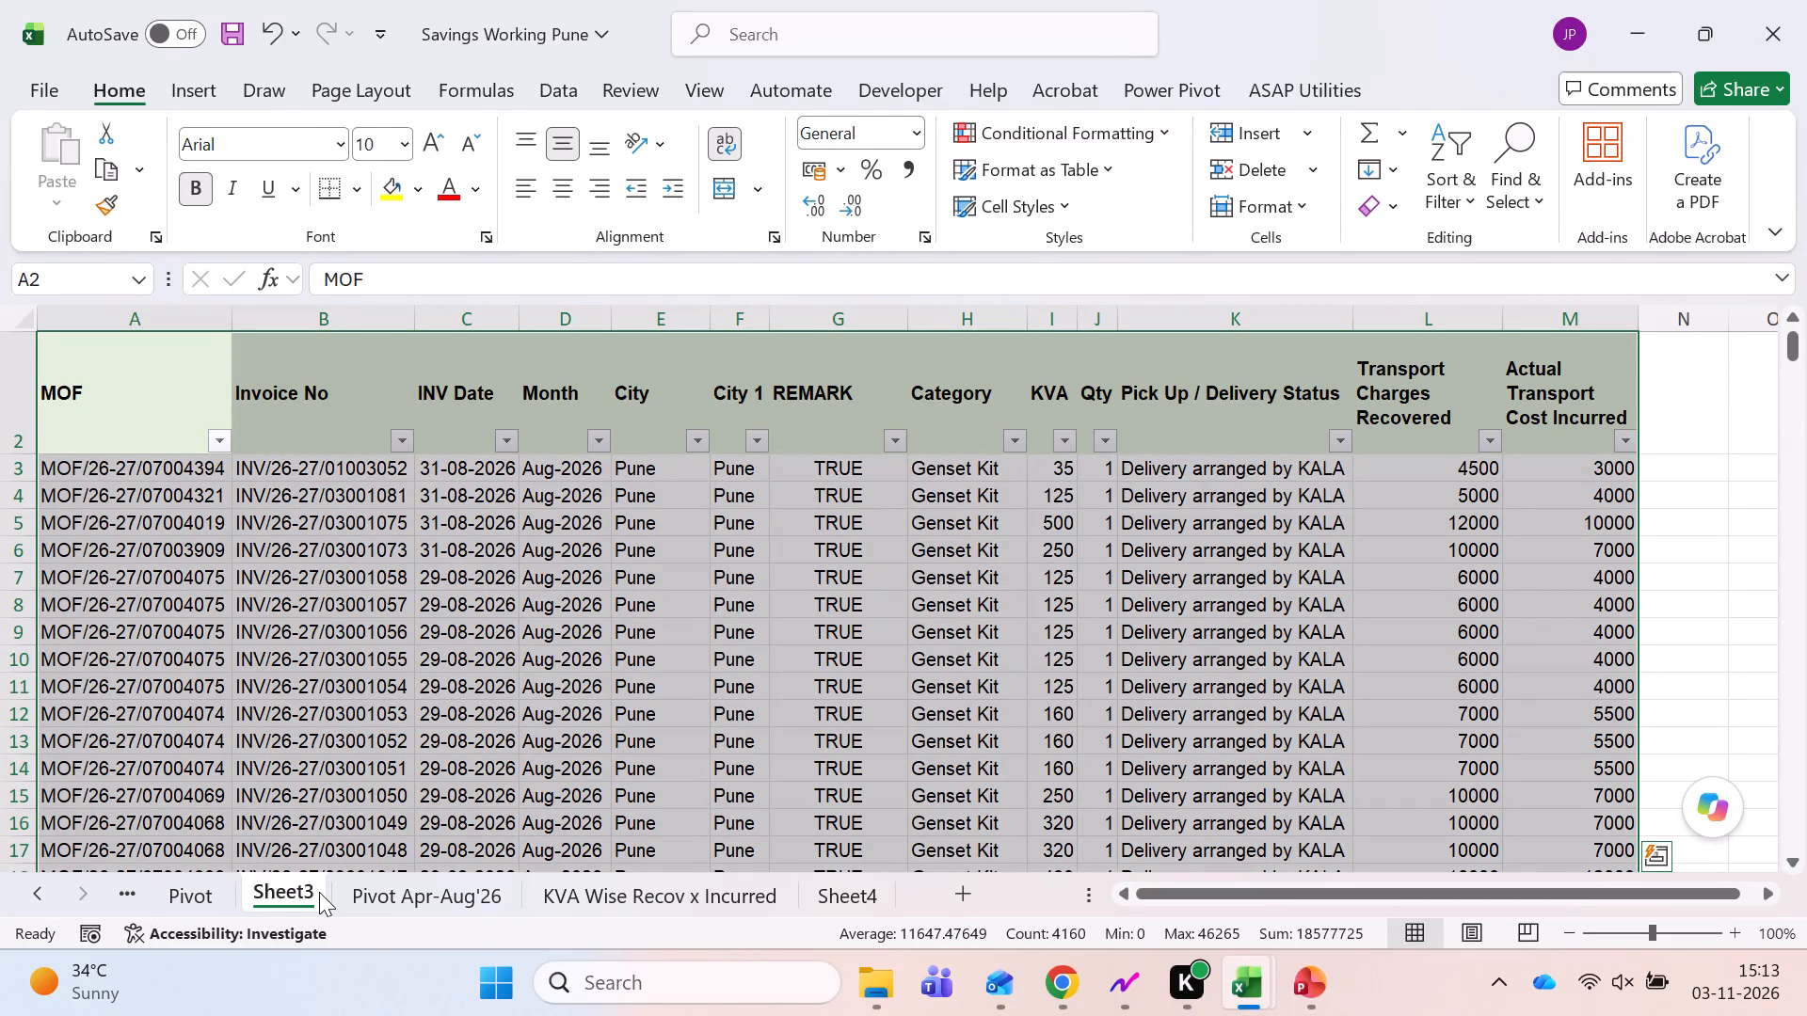
# Rename Sheet3 as Data.
pyautogui.rightClick(296, 893)
pyautogui.click(400, 496)
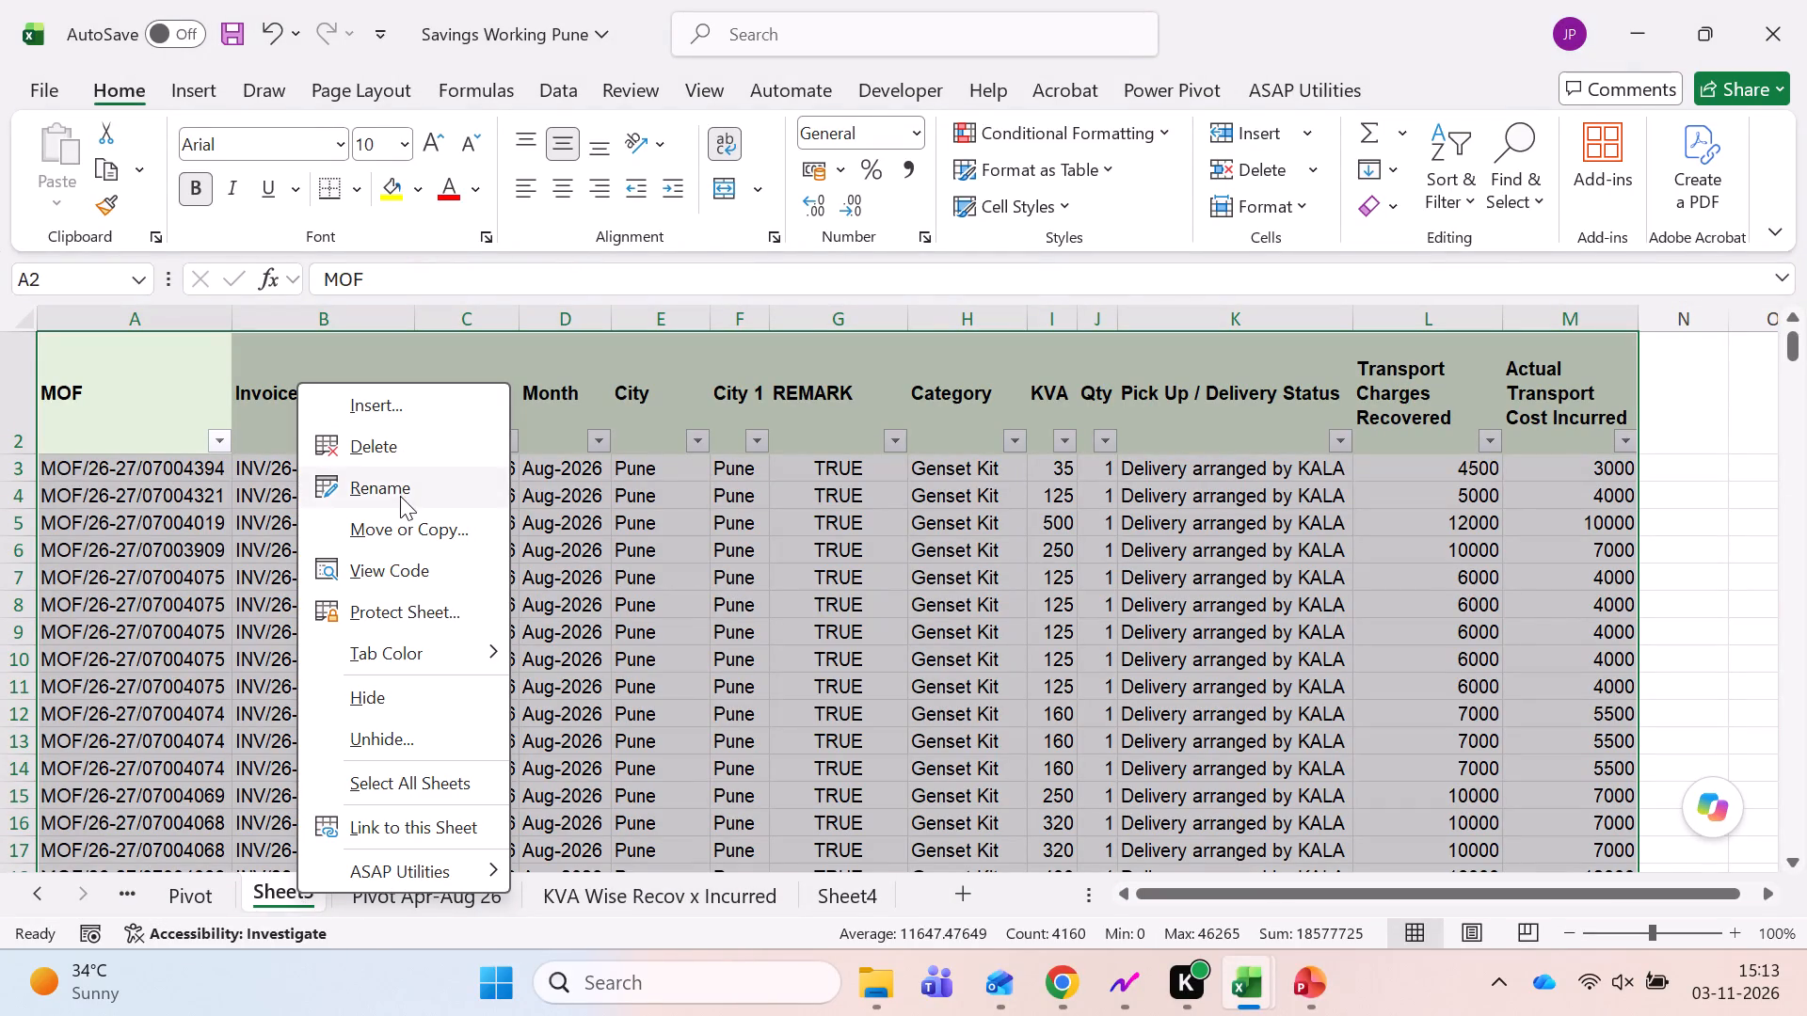
pyautogui.write('Data')
pyautogui.press('Return')
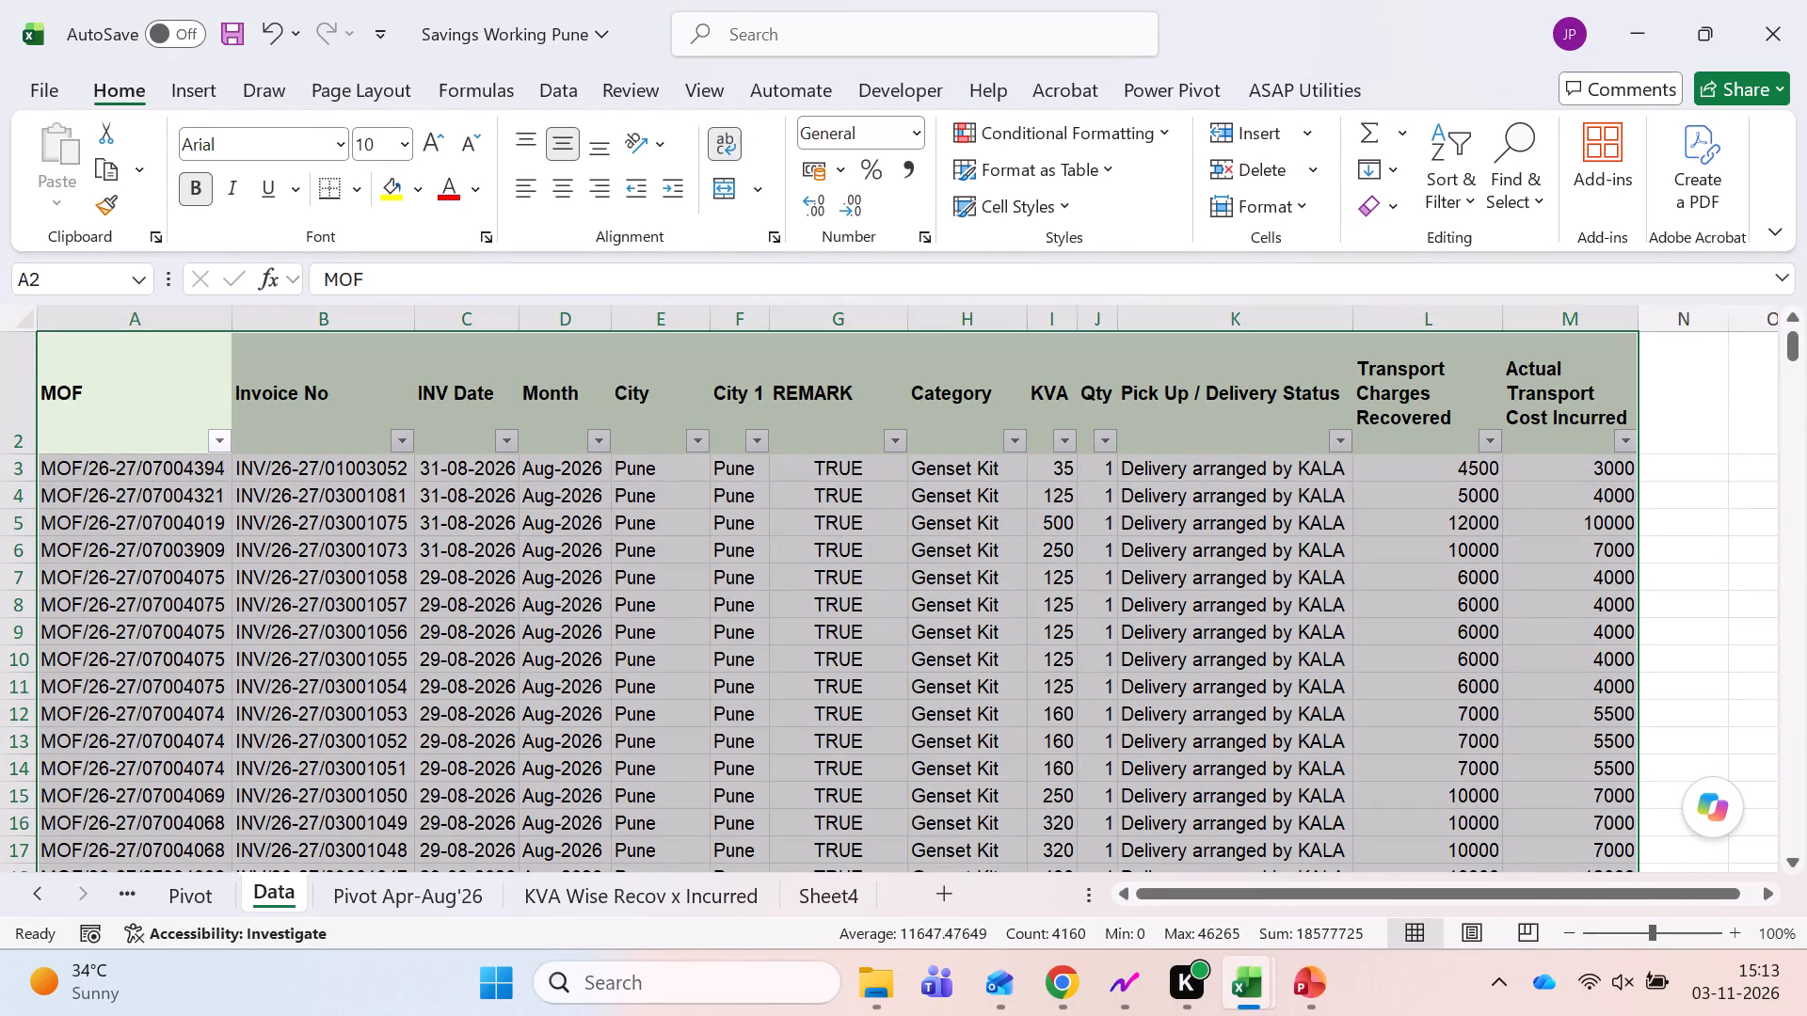
# Set the font of the entire Data sheet to Calibri, size 10.
pyautogui.click(348, 500)
pyautogui.click(312, 412)
pyautogui.click(14, 318)
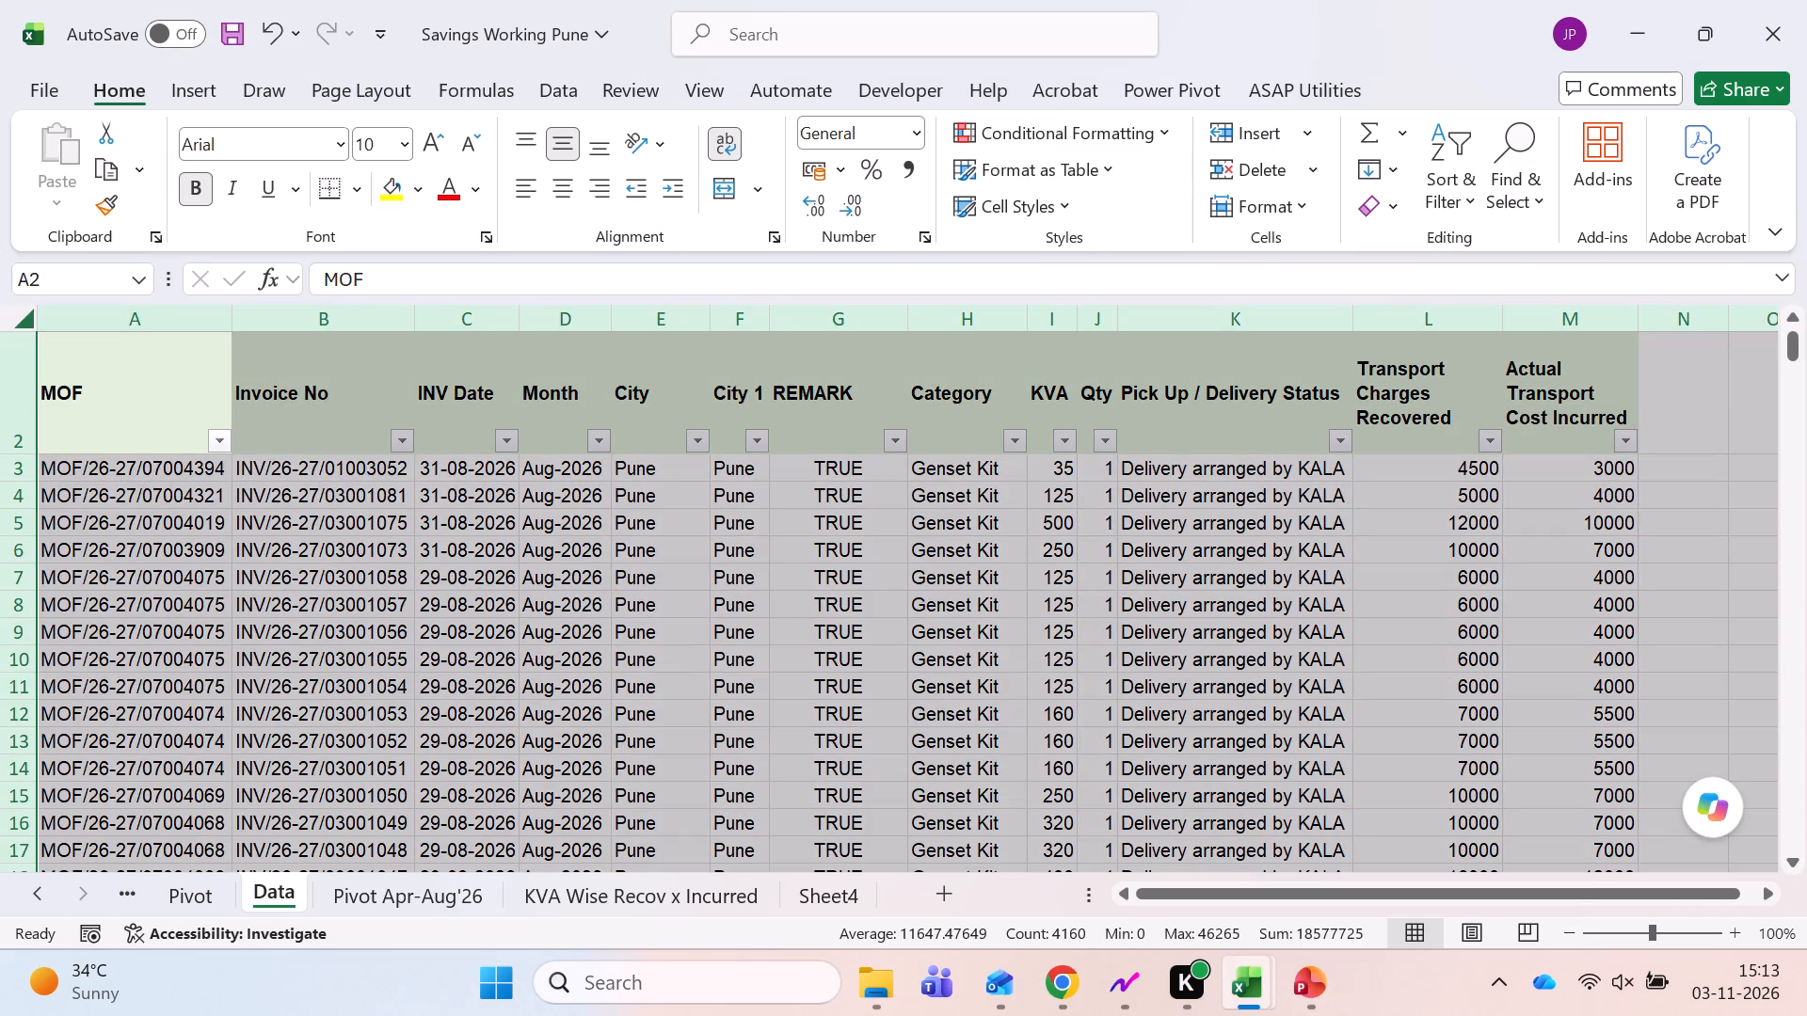
pyautogui.click(223, 140)
pyautogui.write('cali')
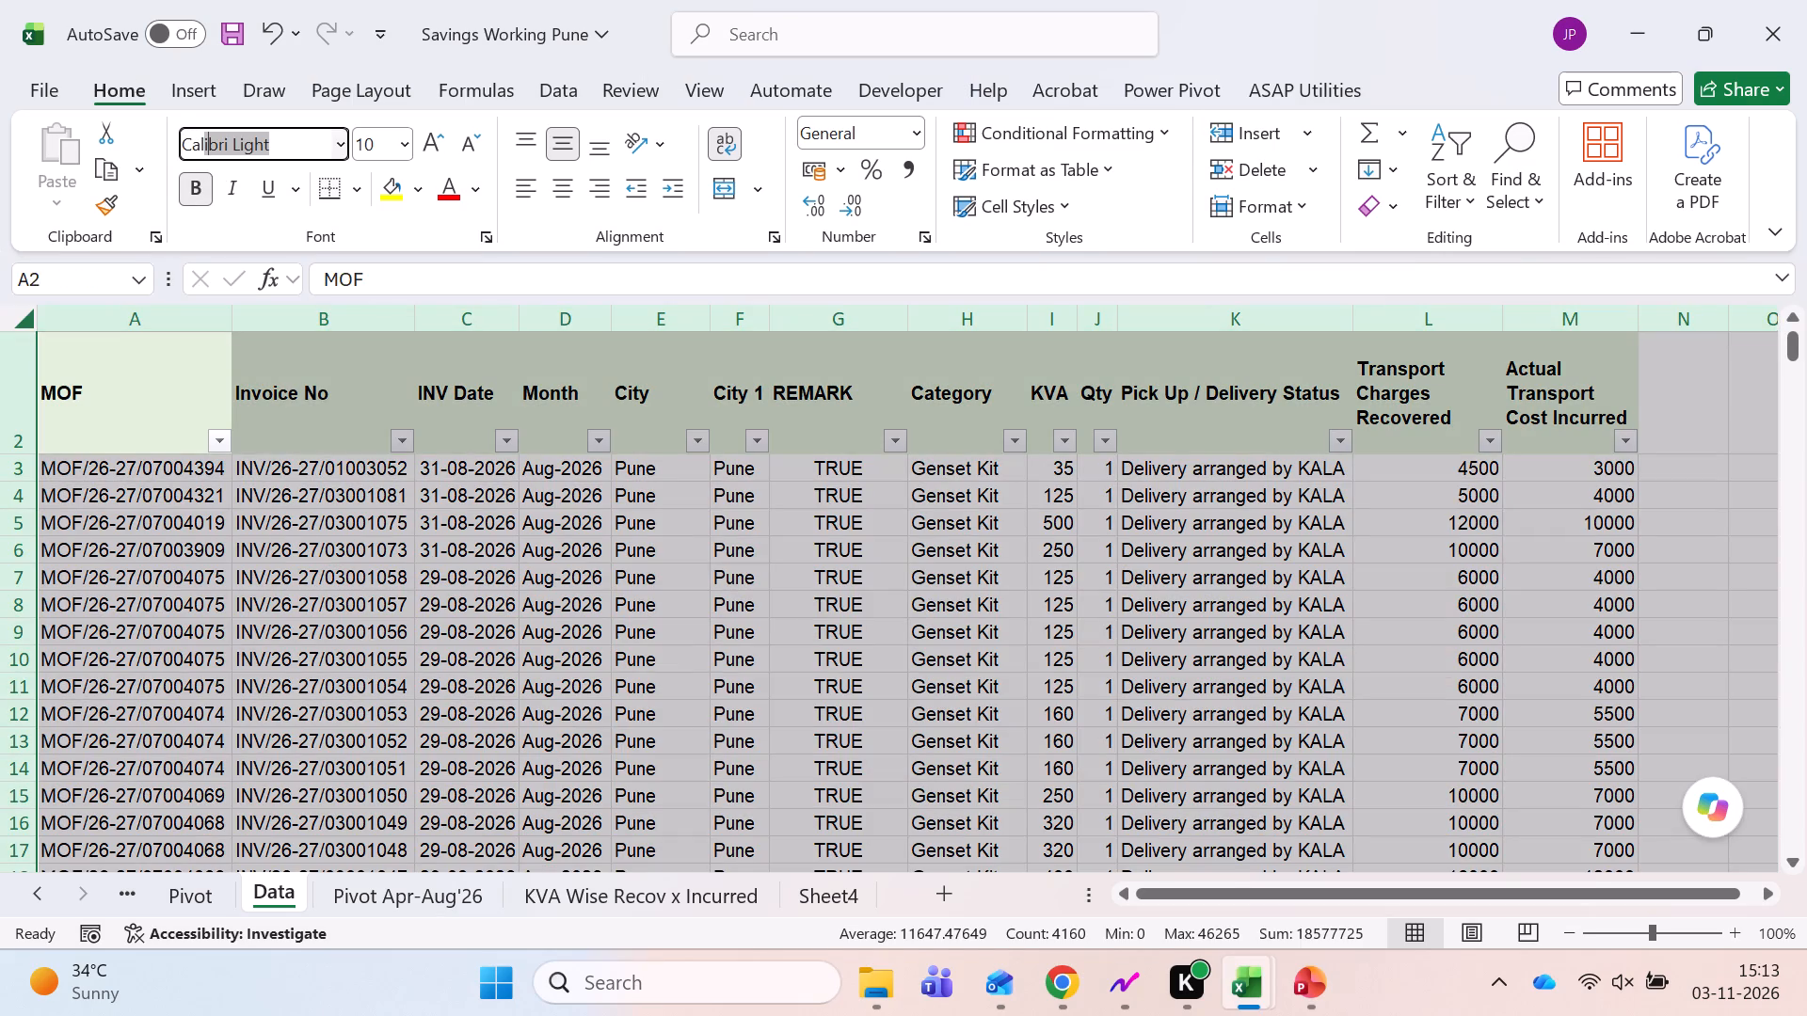
pyautogui.press('Right')
pyautogui.press('BackSpace')
pyautogui.press('BackSpace')
pyautogui.press('BackSpace')
pyautogui.press('BackSpace')
pyautogui.press('BackSpace')
pyautogui.press('BackSpace')
pyautogui.press('Return')
pyautogui.click(376, 147)
pyautogui.press('Return')
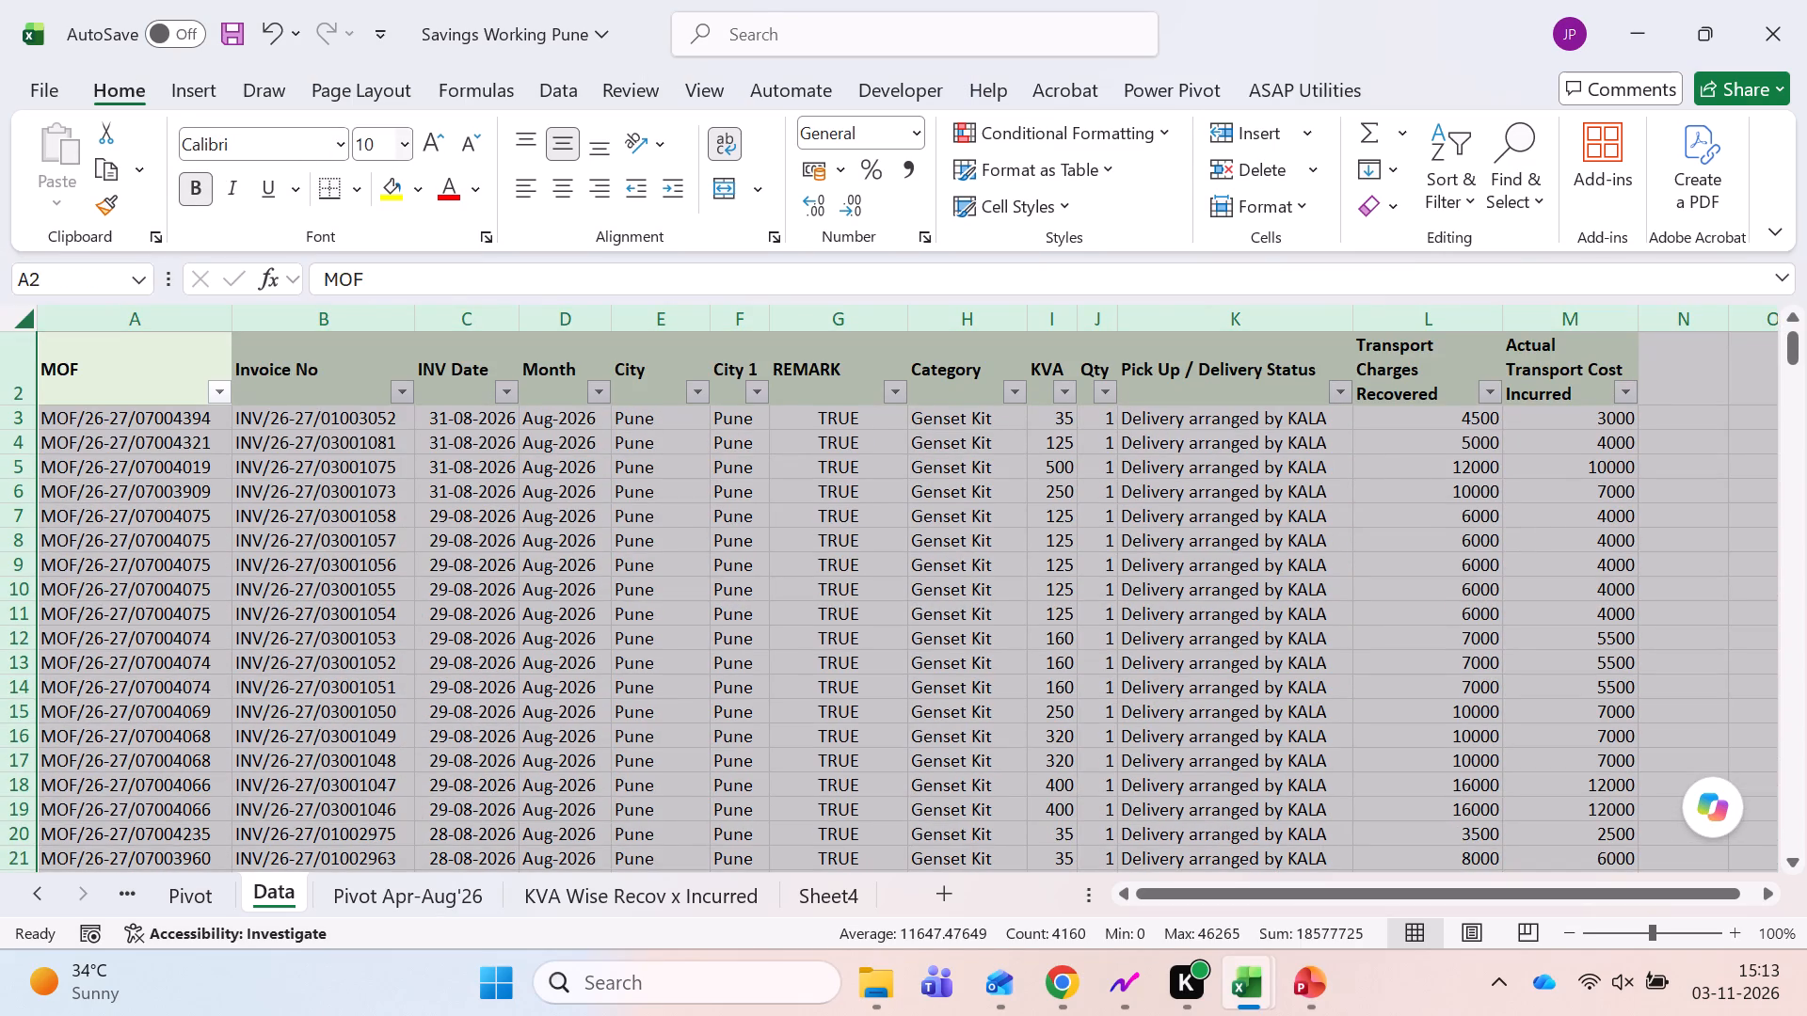
# Apply all borders to the full data table on the Data sheet, from the MOF header to the last record.
pyautogui.click(129, 373)
pyautogui.hotkey('ctrl', 'shift', 'Right')
pyautogui.hotkey('ctrl', 'shift', 'Down')
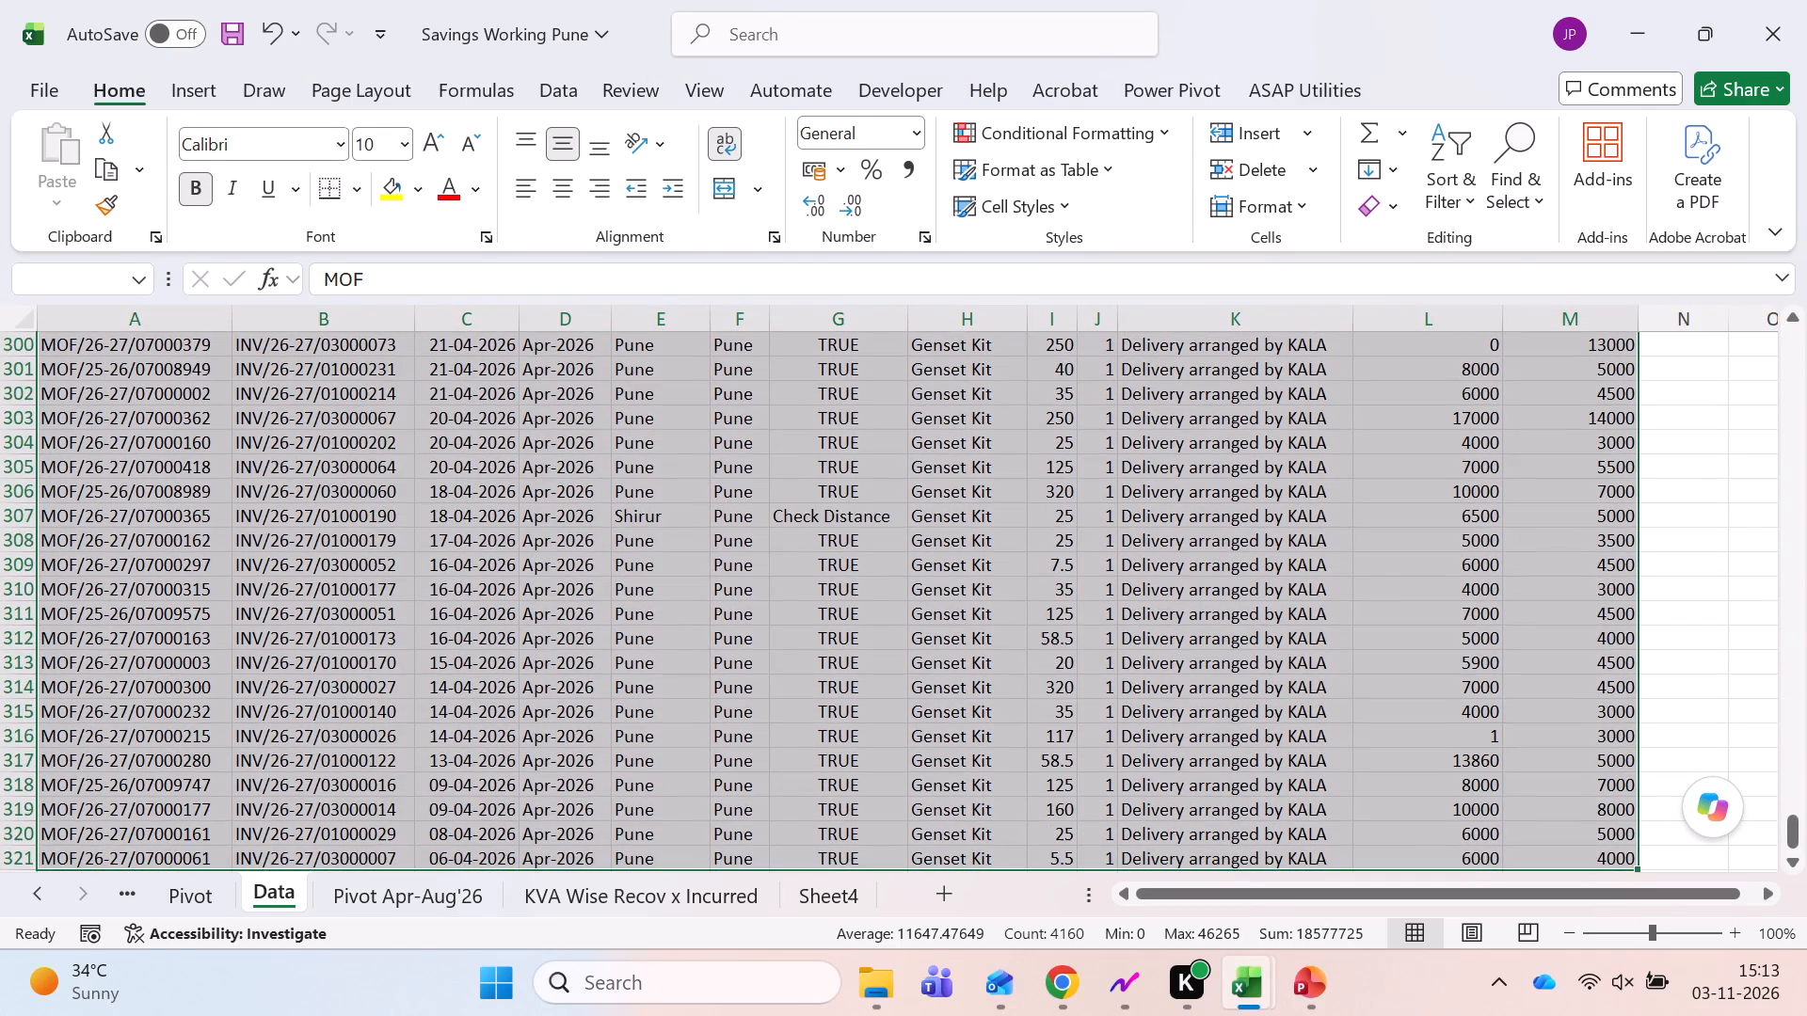
pyautogui.hotkey('alt', 'h')
pyautogui.press('b')
pyautogui.press('a')
pyautogui.hotkey('ctrl', 'Up')
pyautogui.hotkey('ctrl', 'Up')
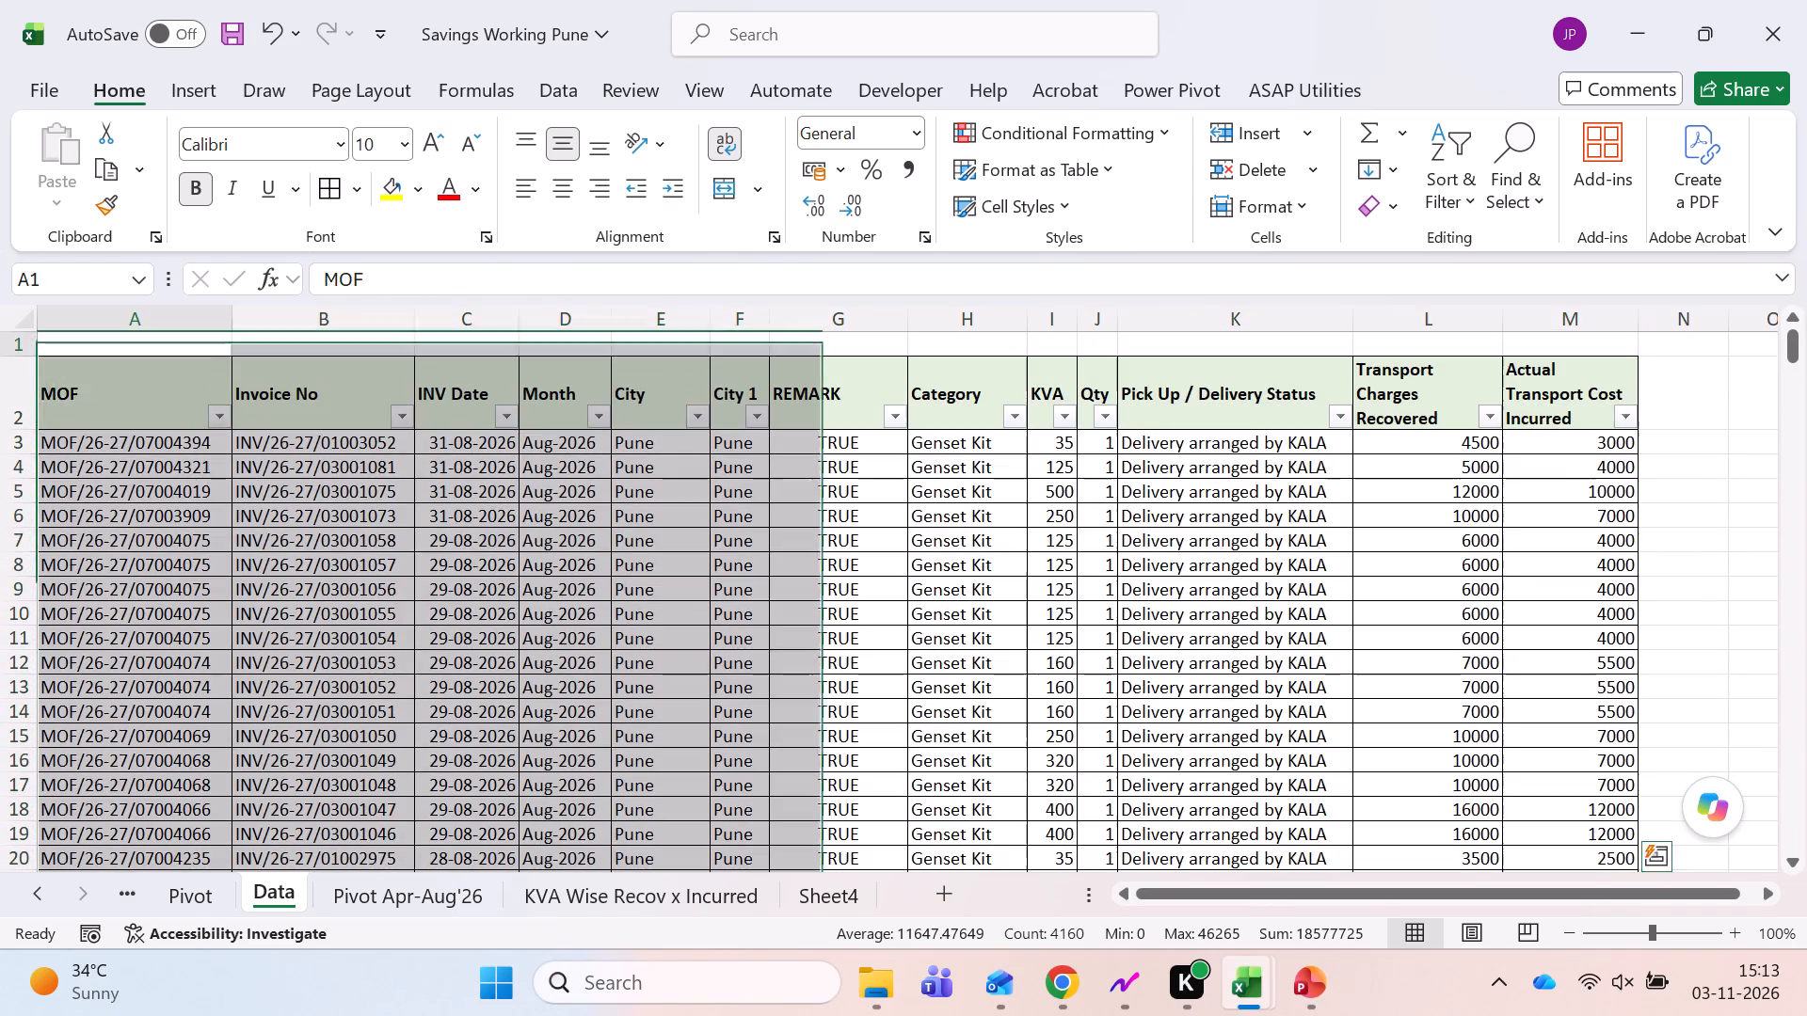
# Insert a blank row directly above the header row of the Data sheet.
pyautogui.press('Down')
pyautogui.hotkey('shift', 'space')
pyautogui.hotkey('ctrl', 'shift', '=')
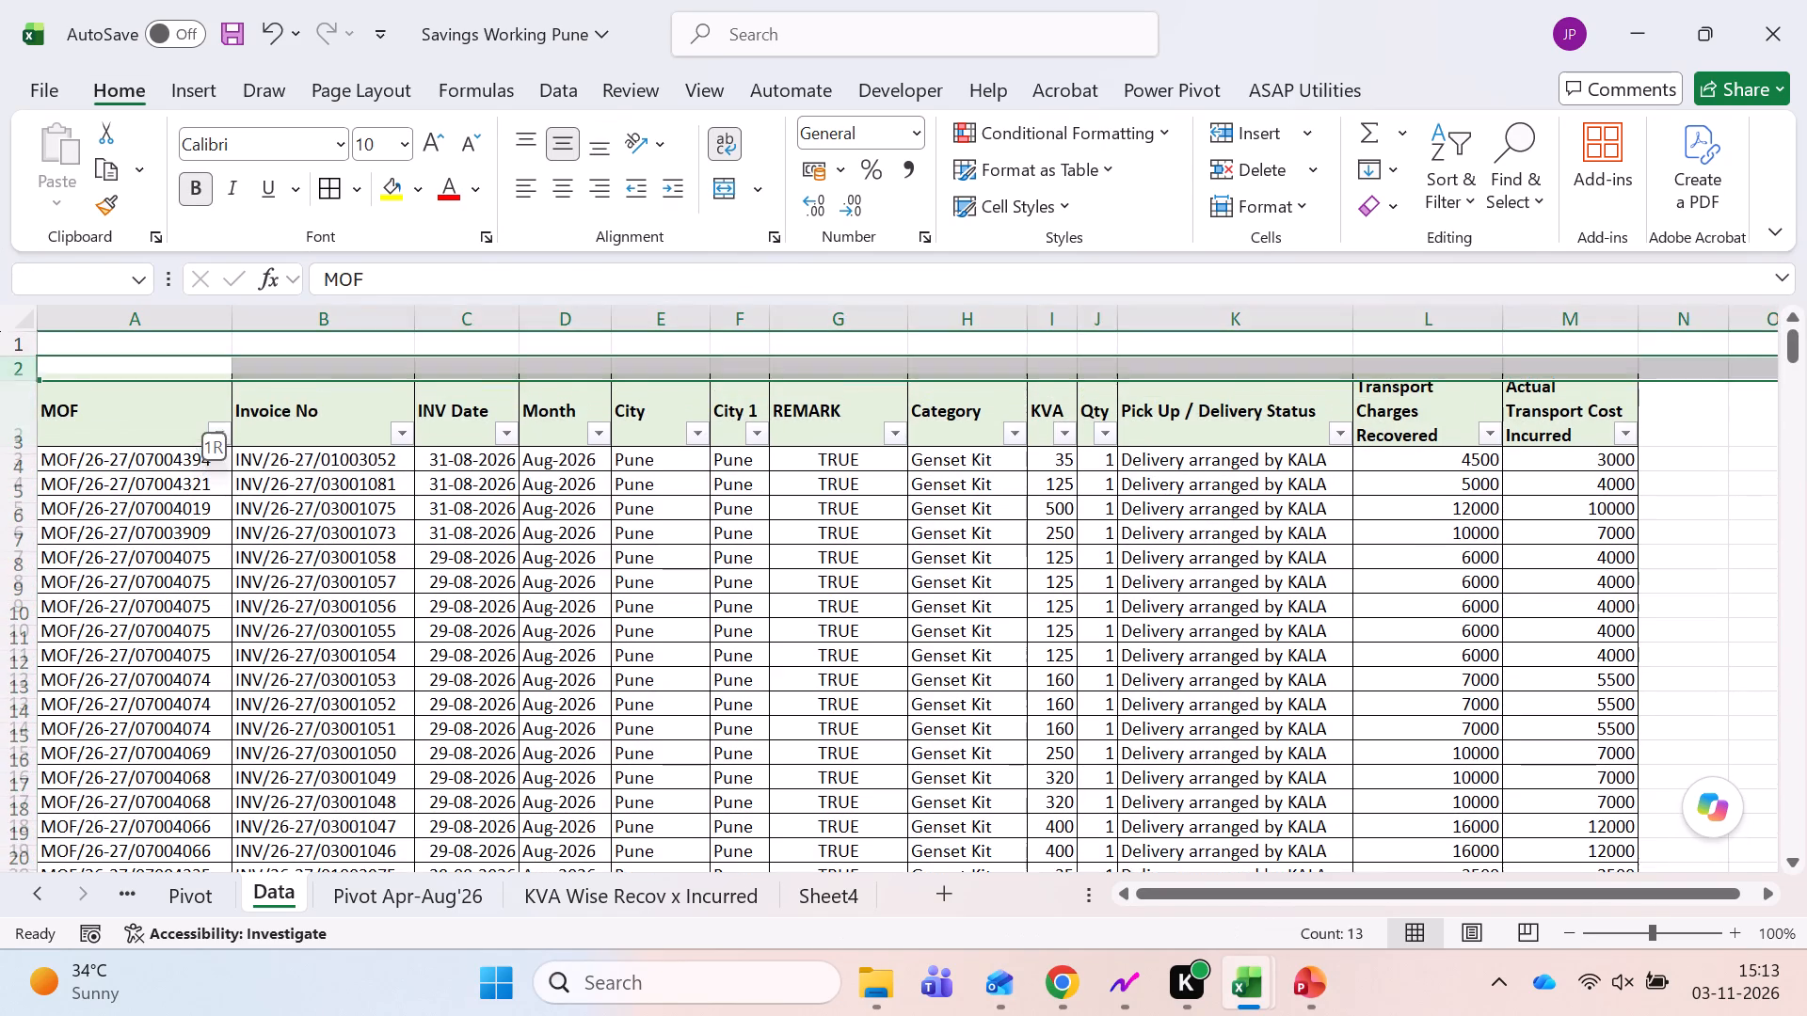
# Enter =SUBTOTAL(9,L4:L322) in L2, above the Transport Charges Recovered header.
pyautogui.press('Right')
pyautogui.press('Right')
pyautogui.press('Right')
pyautogui.press('Right')
pyautogui.press('Right')
pyautogui.press('Right')
pyautogui.press('Right')
pyautogui.press('Right')
pyautogui.press('Right')
pyautogui.press('Right')
pyautogui.press('Right')
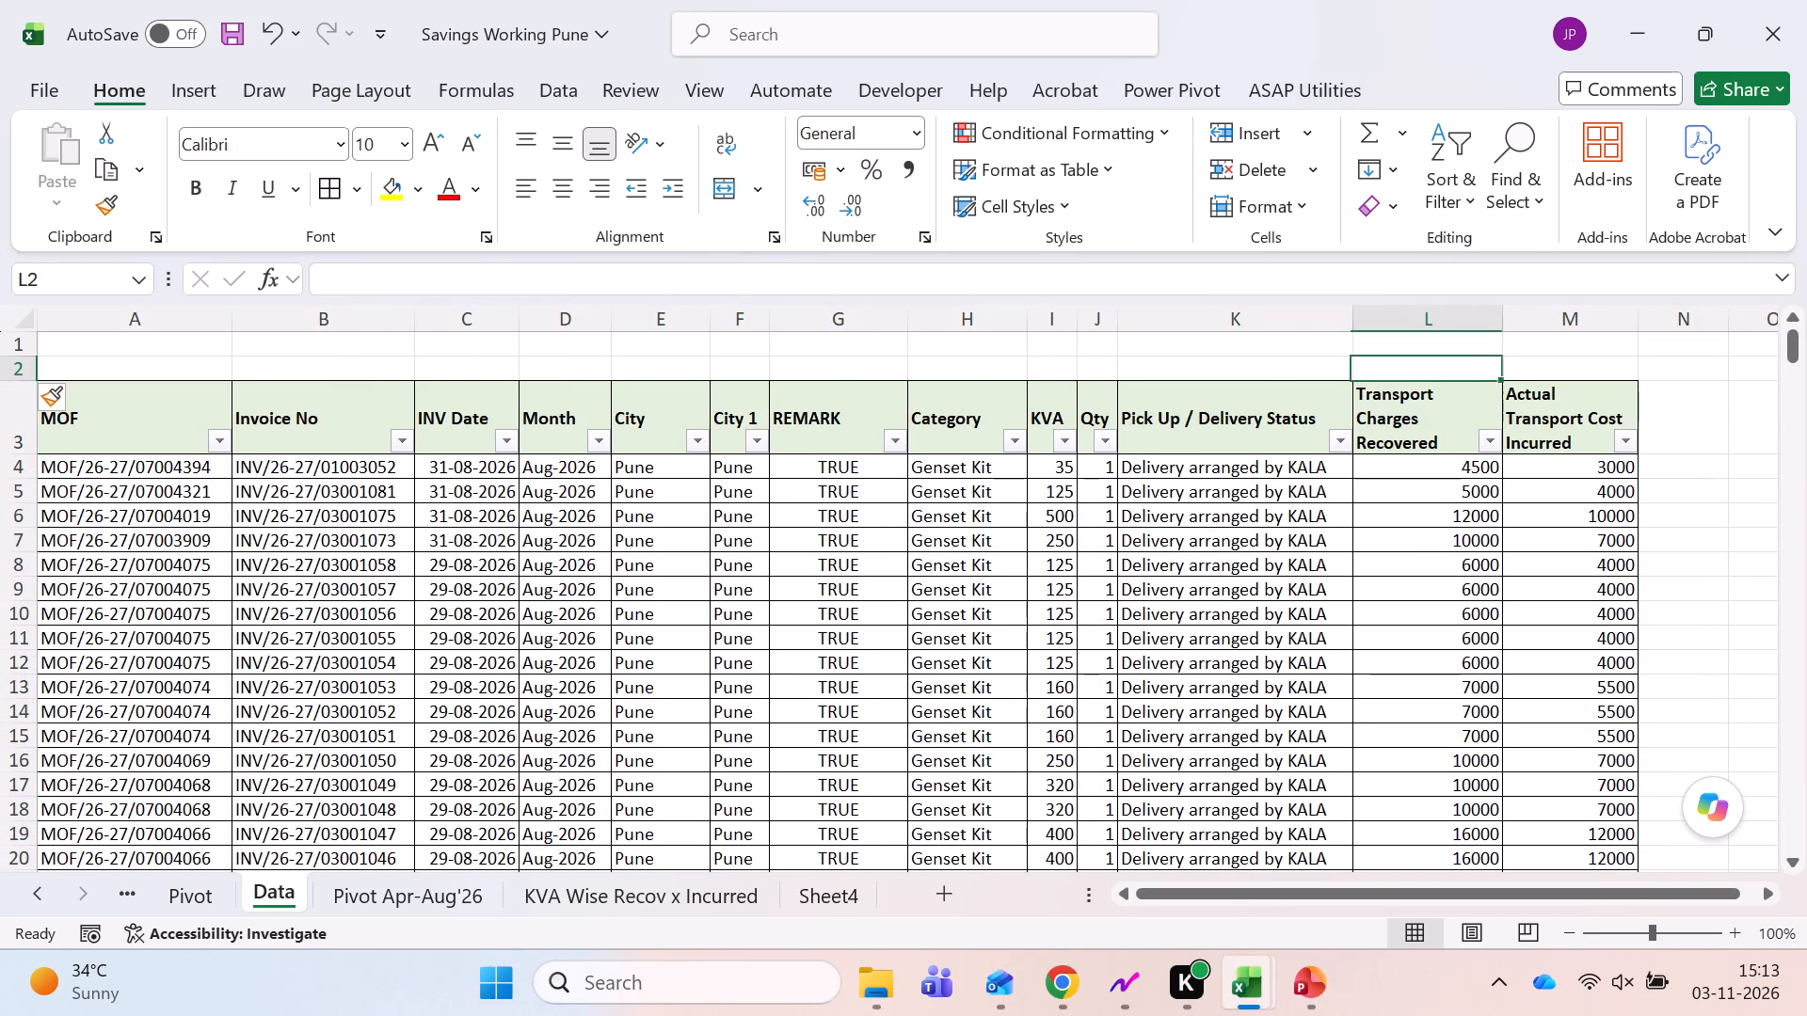
pyautogui.write('=subt')
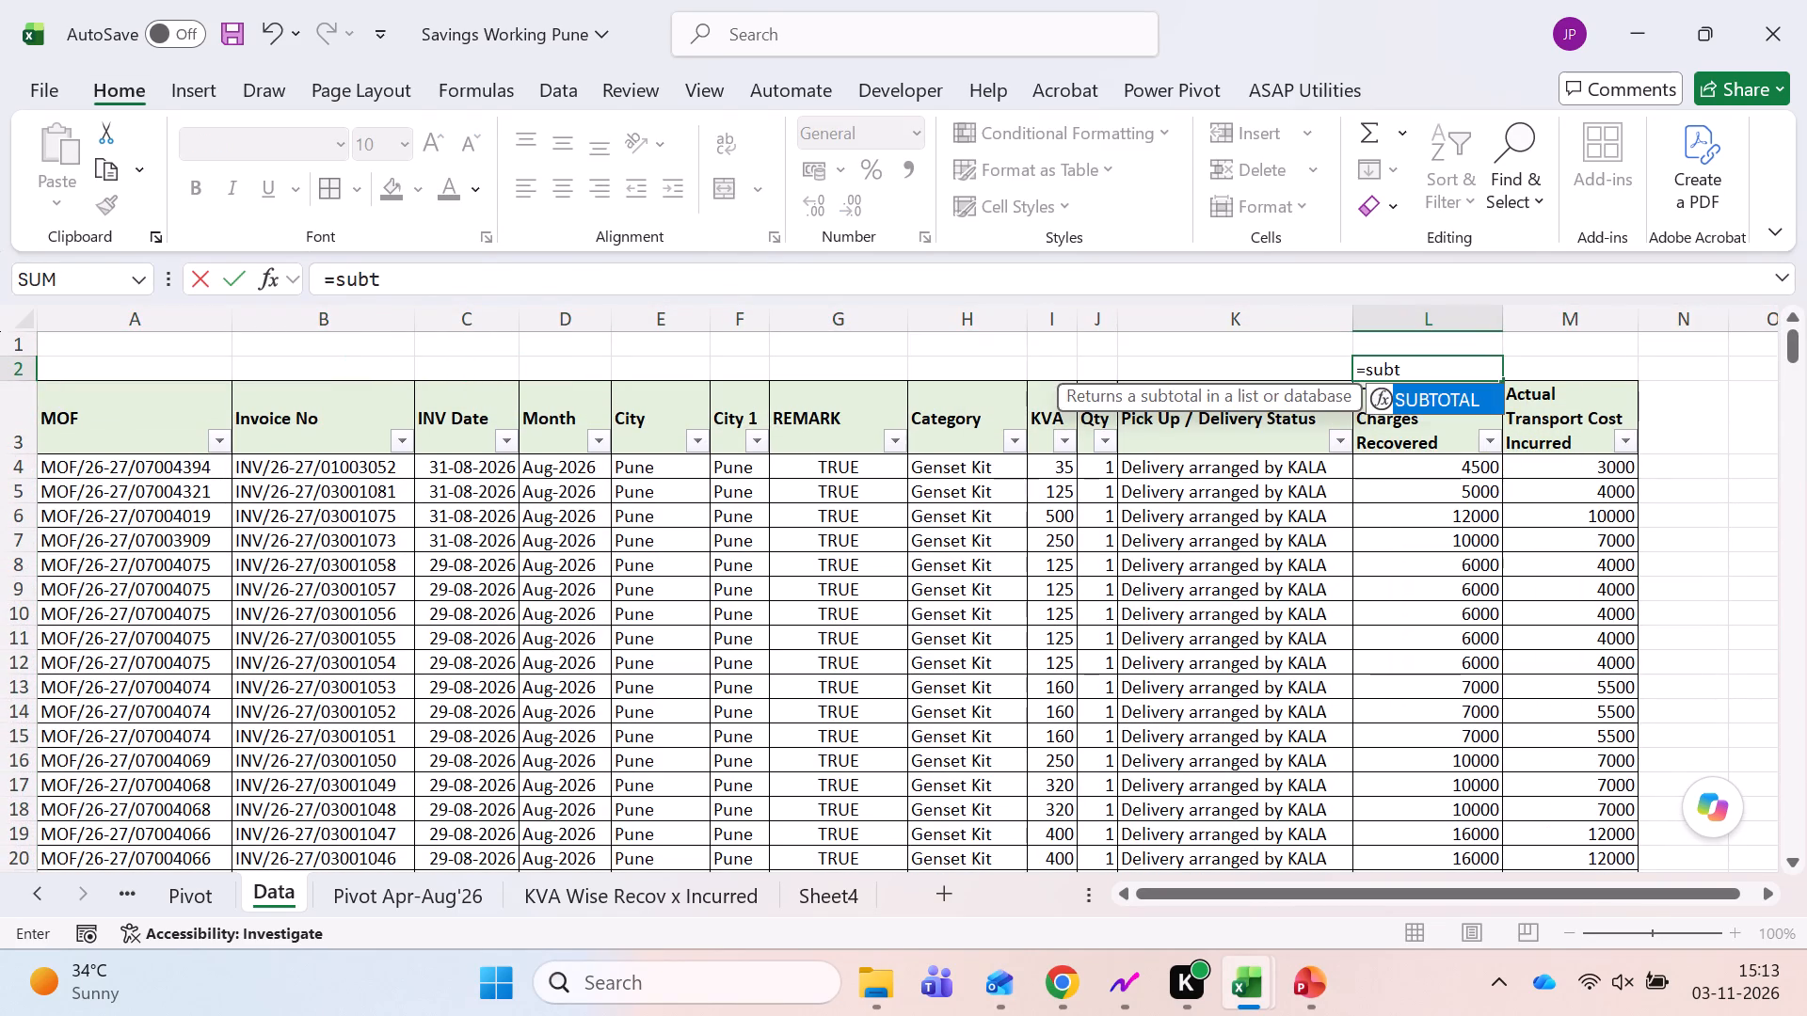
pyautogui.press('Tab')
pyautogui.write('9,')
pyautogui.press('Down')
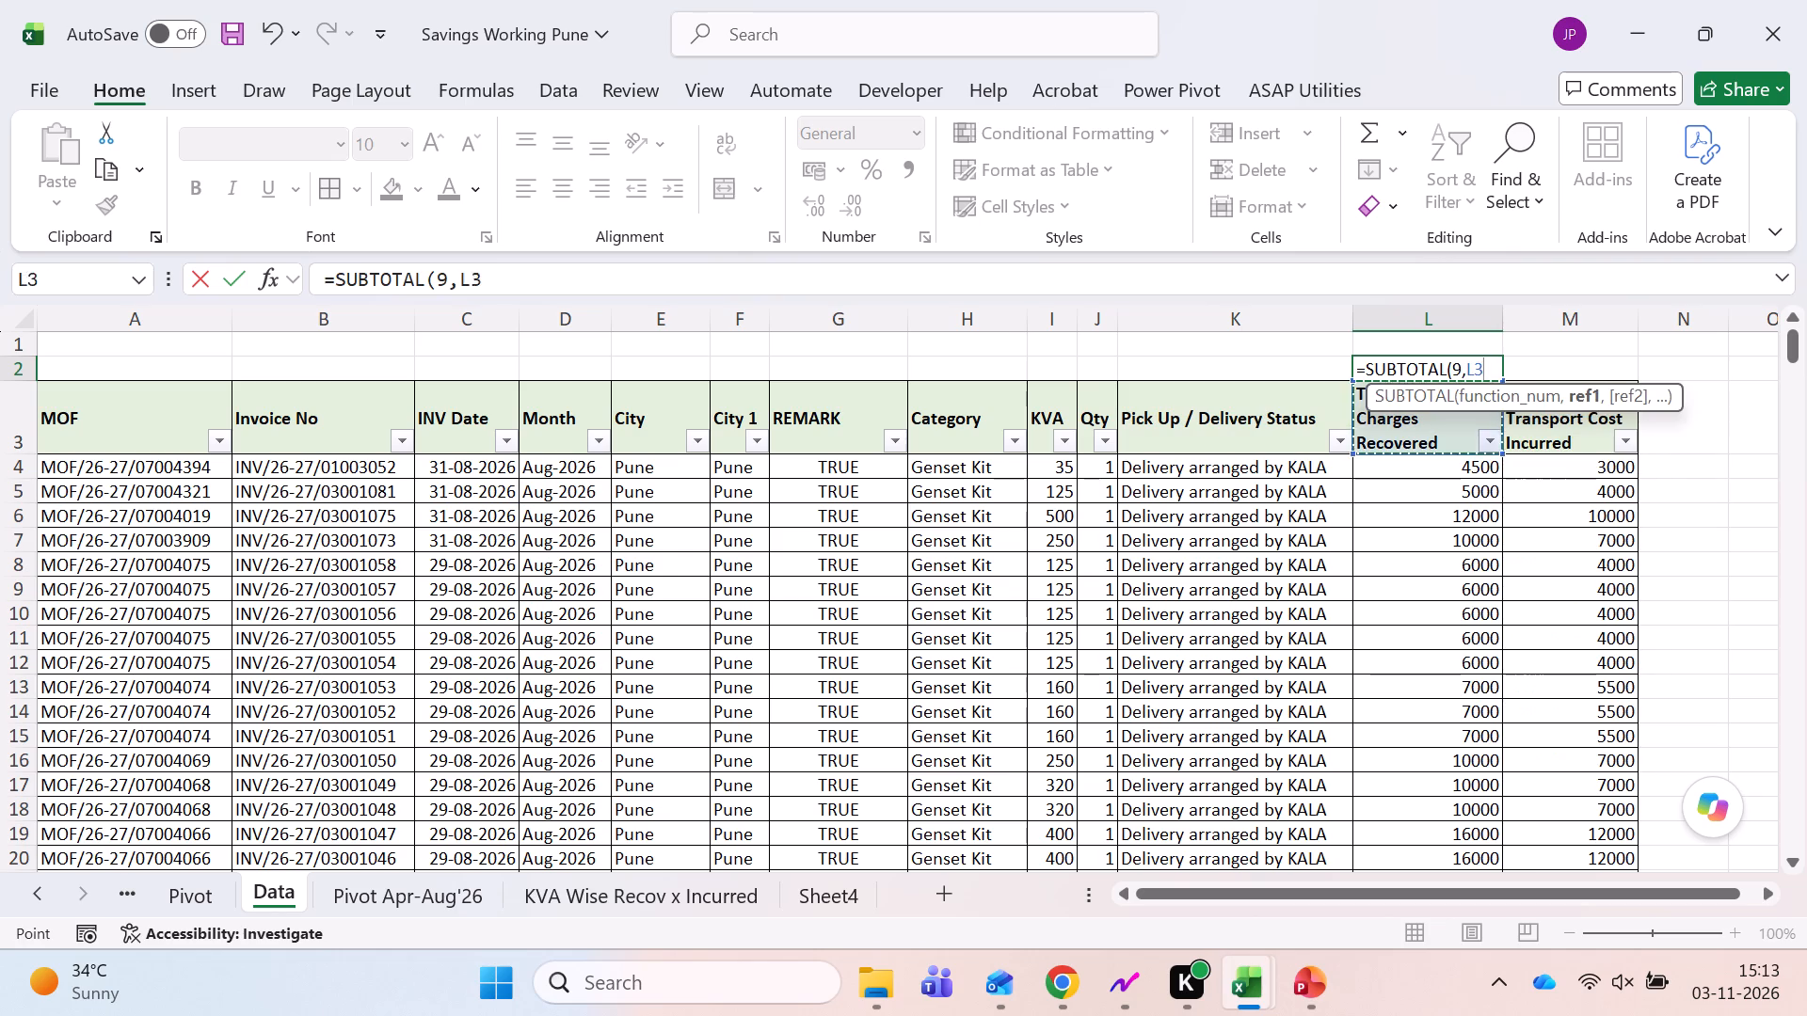
pyautogui.press('Down')
pyautogui.press('Down')
pyautogui.press('Up')
pyautogui.hotkey('ctrl', 'shift', 'Down')
pyautogui.hotkey('shift', ')')
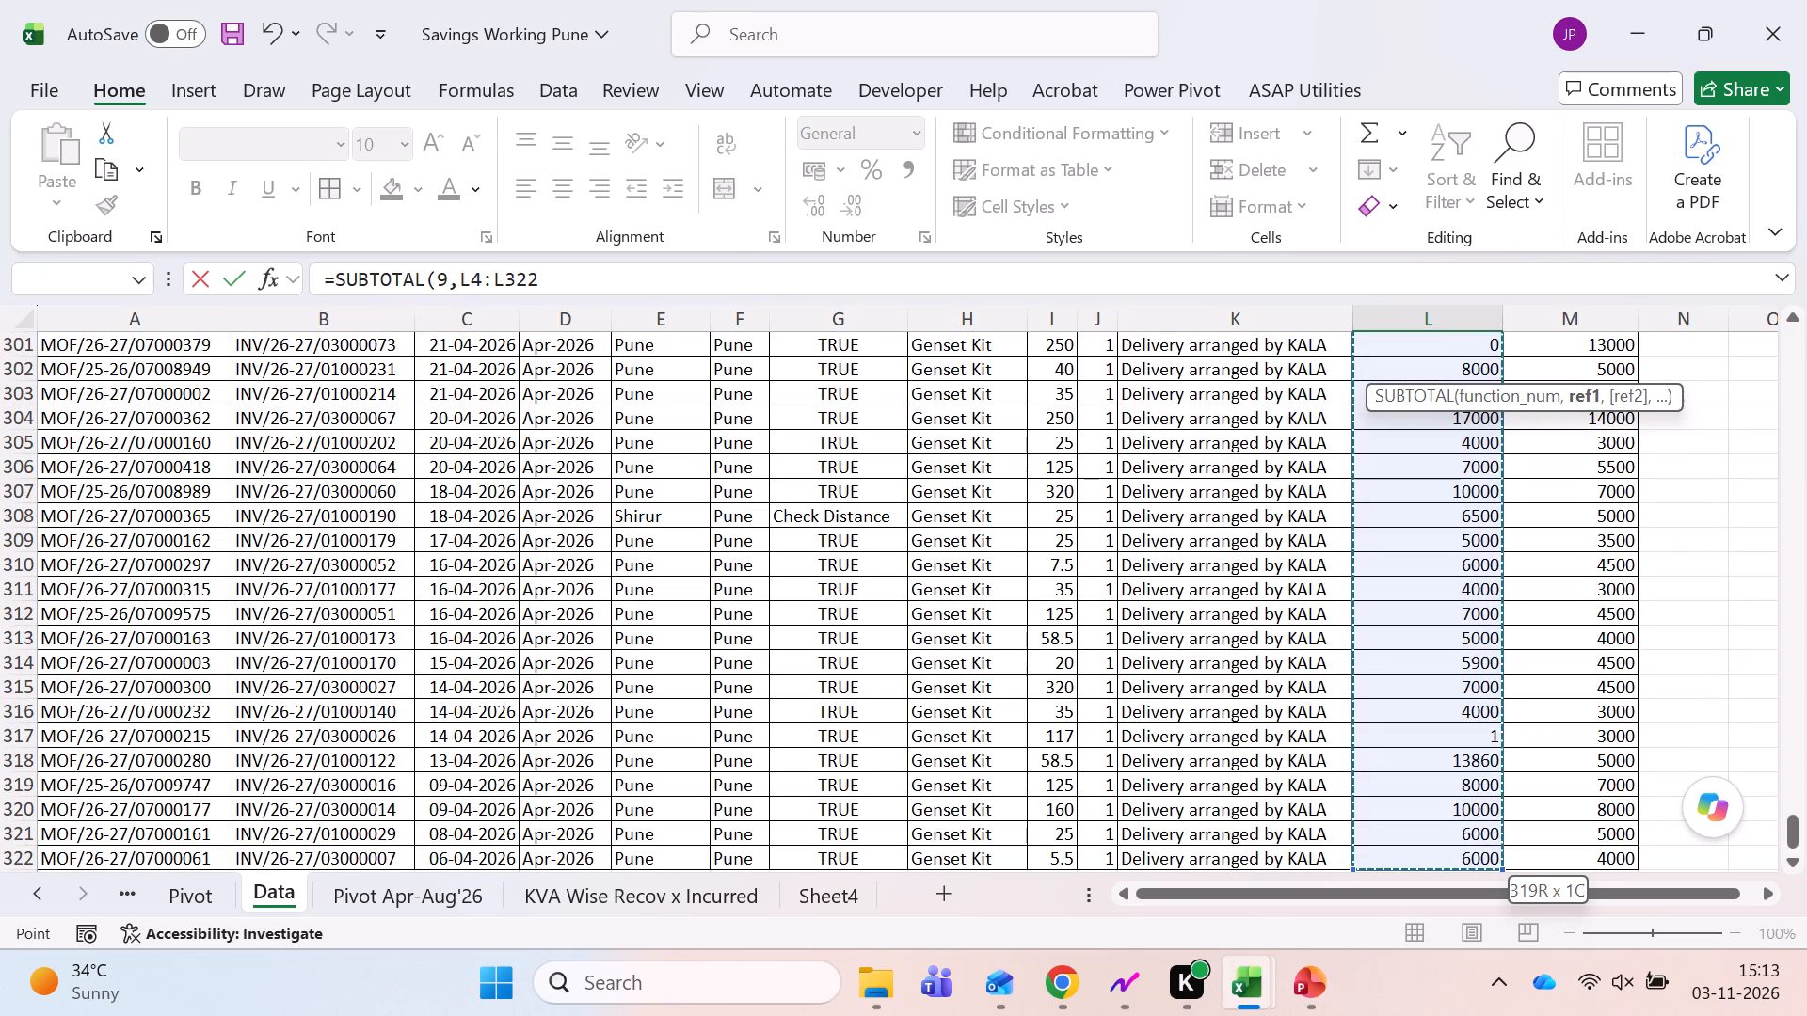
pyautogui.press('Return')
# Apply the comma number style to the subtotal in L2.
pyautogui.press('Up')
pyautogui.press('Up')
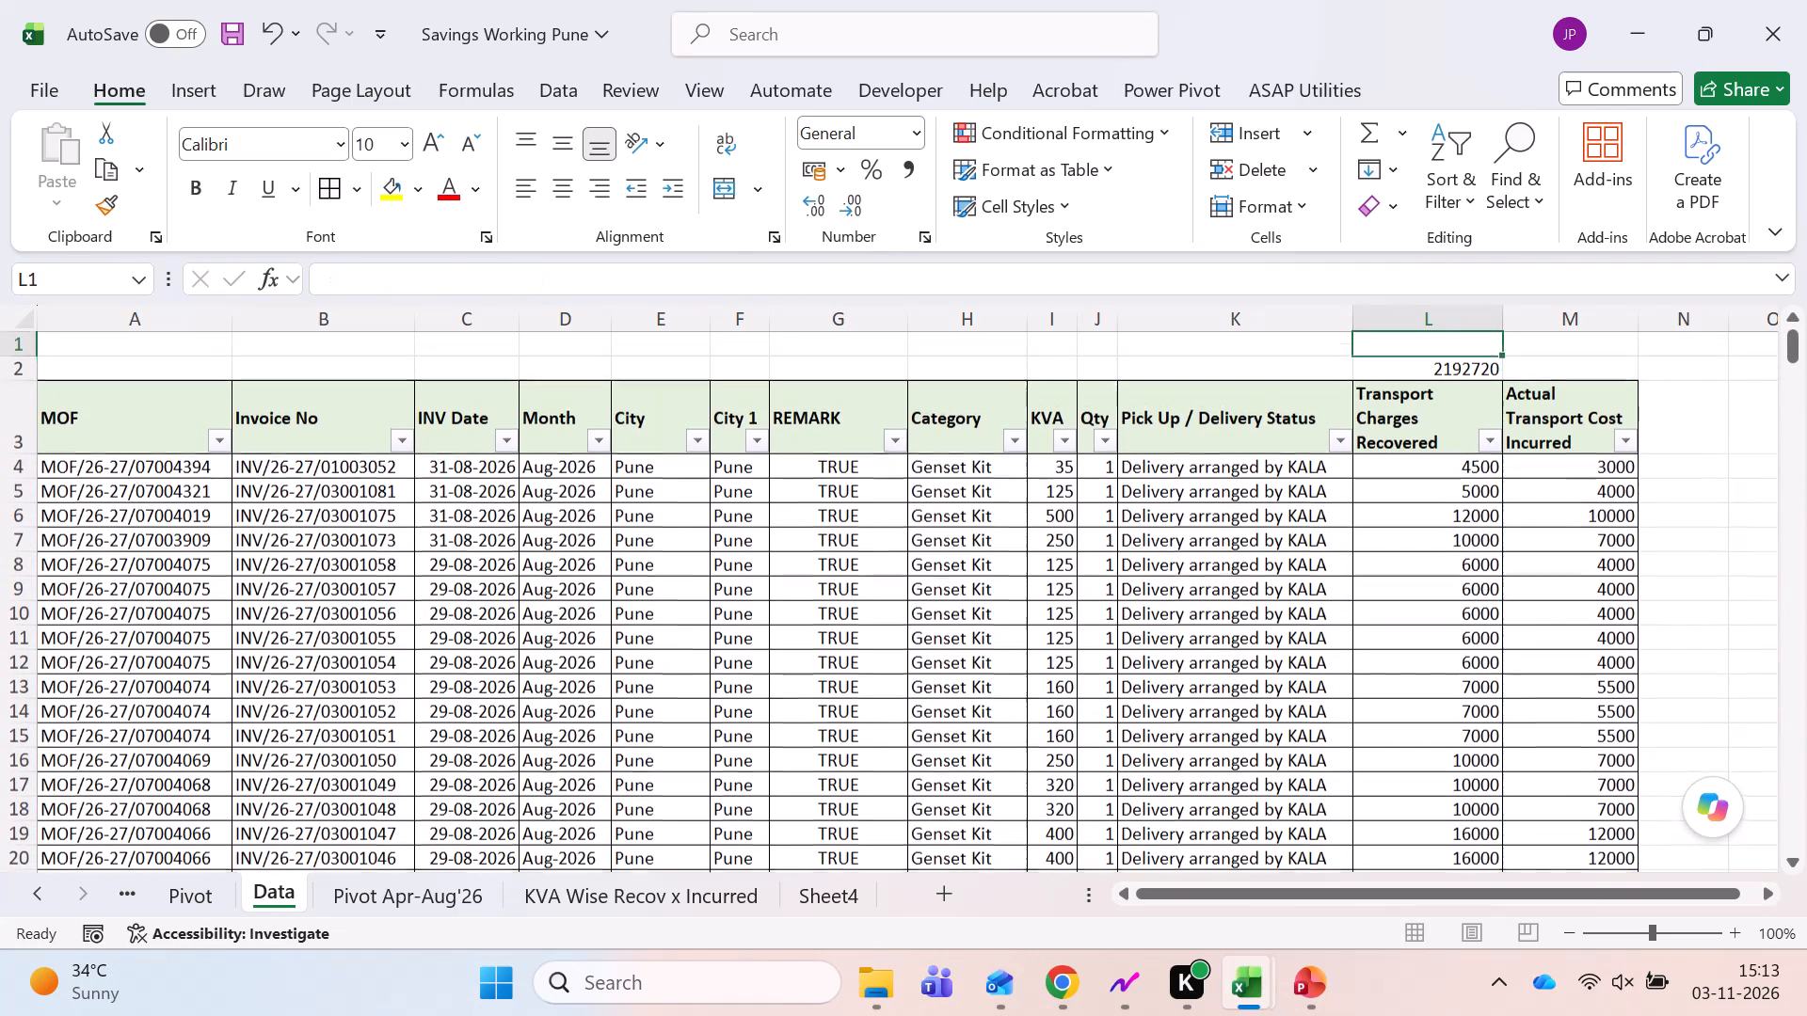
pyautogui.press('Down')
pyautogui.hotkey('alt', 'h')
pyautogui.press('k')
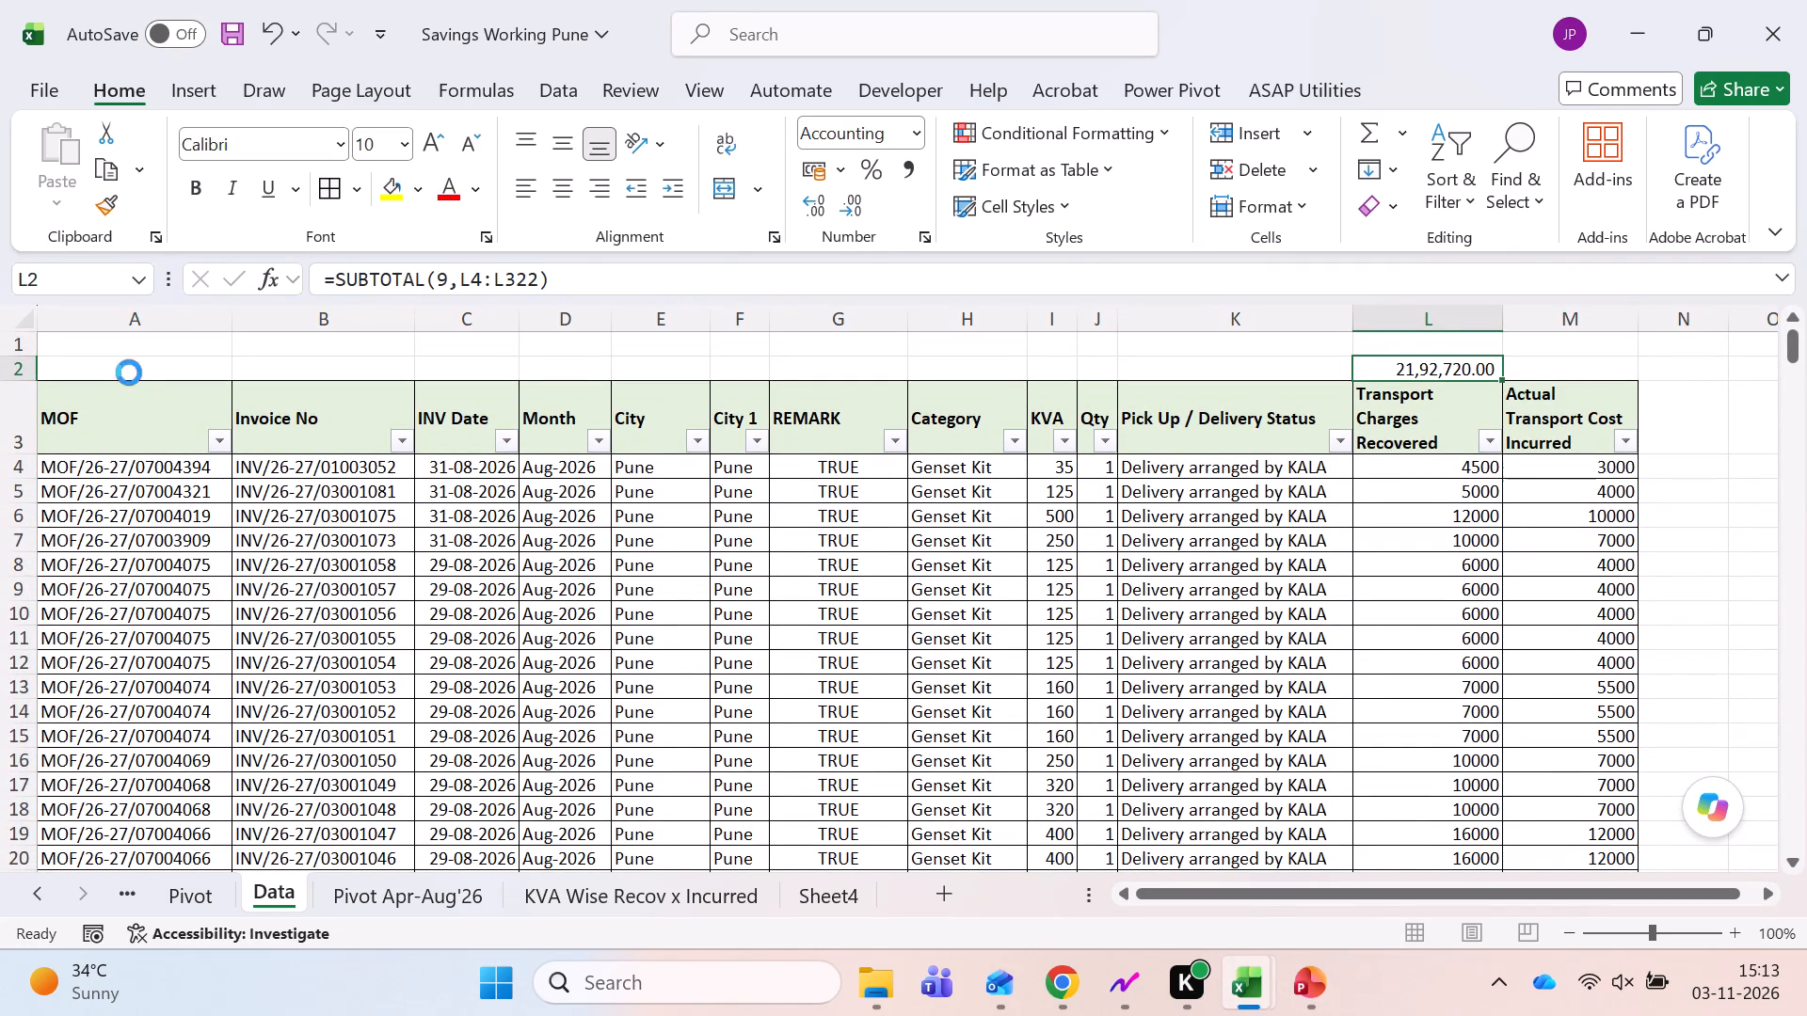
# Copy the L2 subtotal into M2, above the Actual Transport Cost Incurred header.
pyautogui.hotkey('ctrl', 'c')
pyautogui.press('Right')
pyautogui.press('Return')
# Make the two subtotals in L2:M2 bold.
pyautogui.press('Left')
pyautogui.hotkey('shift', 'Right')
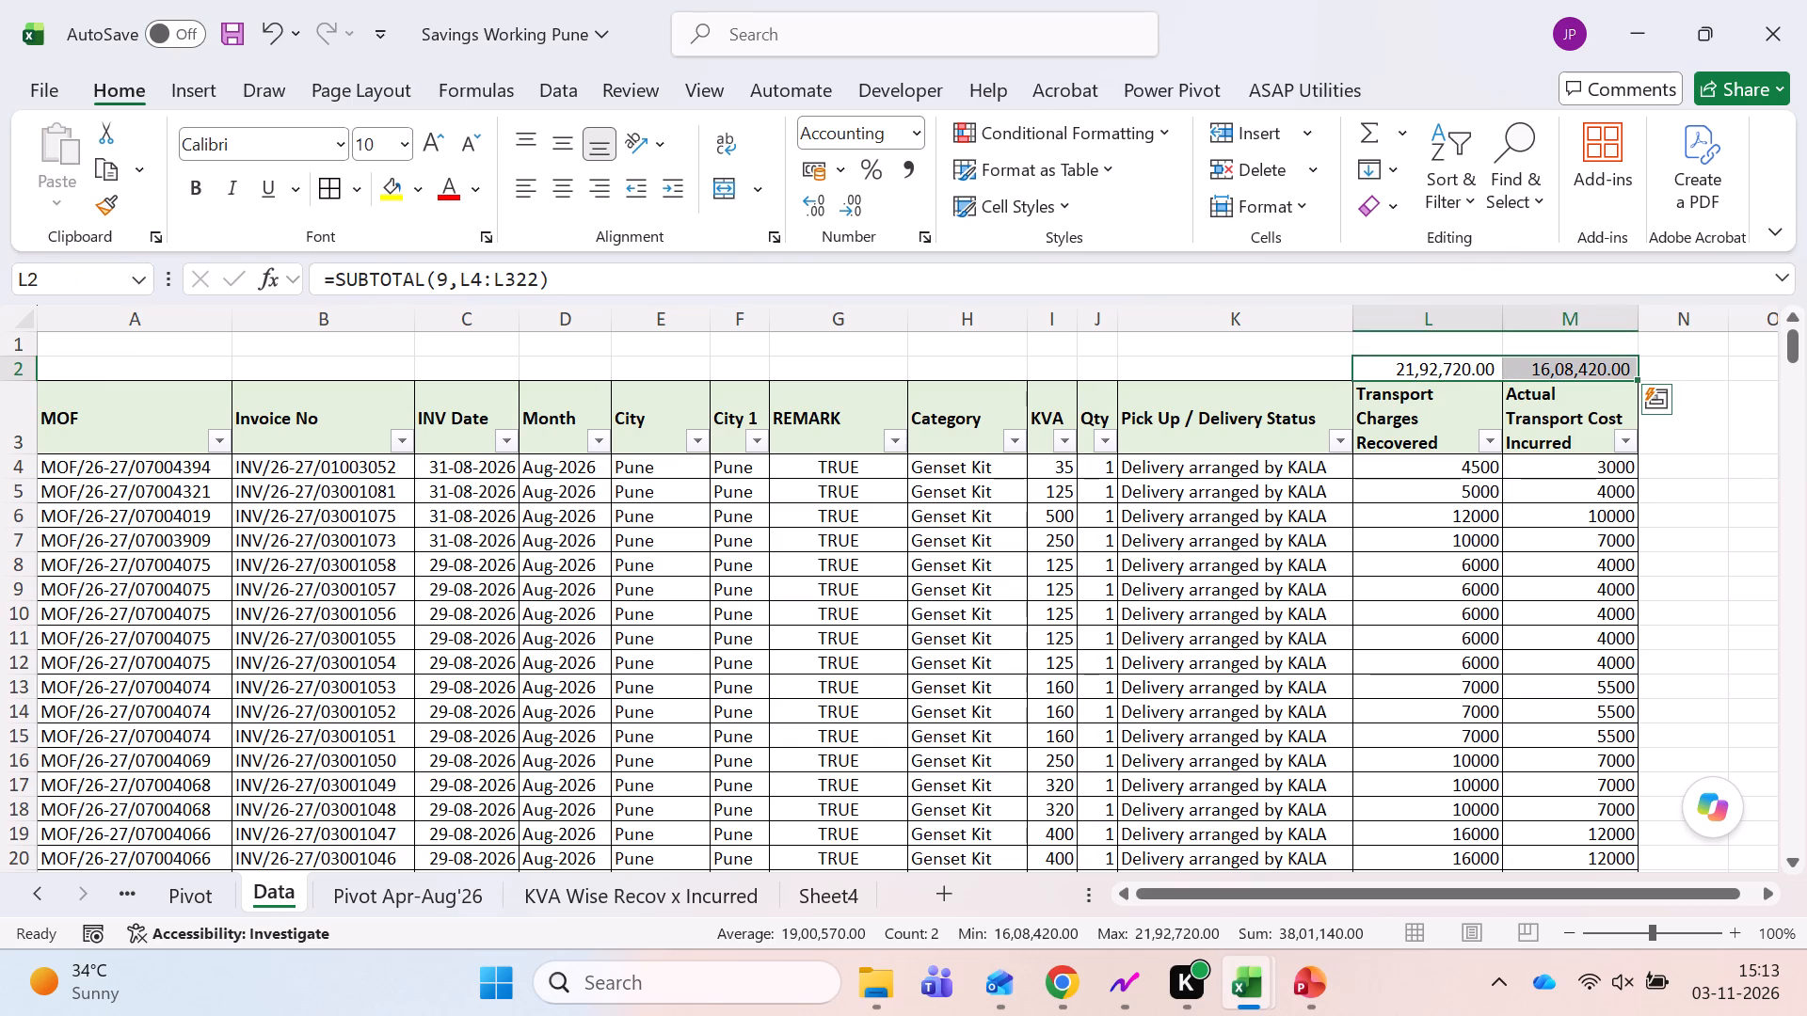
pyautogui.hotkey('ctrl', 'b')
pyautogui.press('Right')
# Save the workbook with the updated Data sheet.
pyautogui.press('Left')
pyautogui.press('Left')
pyautogui.press('Left')
pyautogui.hotkey('ctrl', 's')
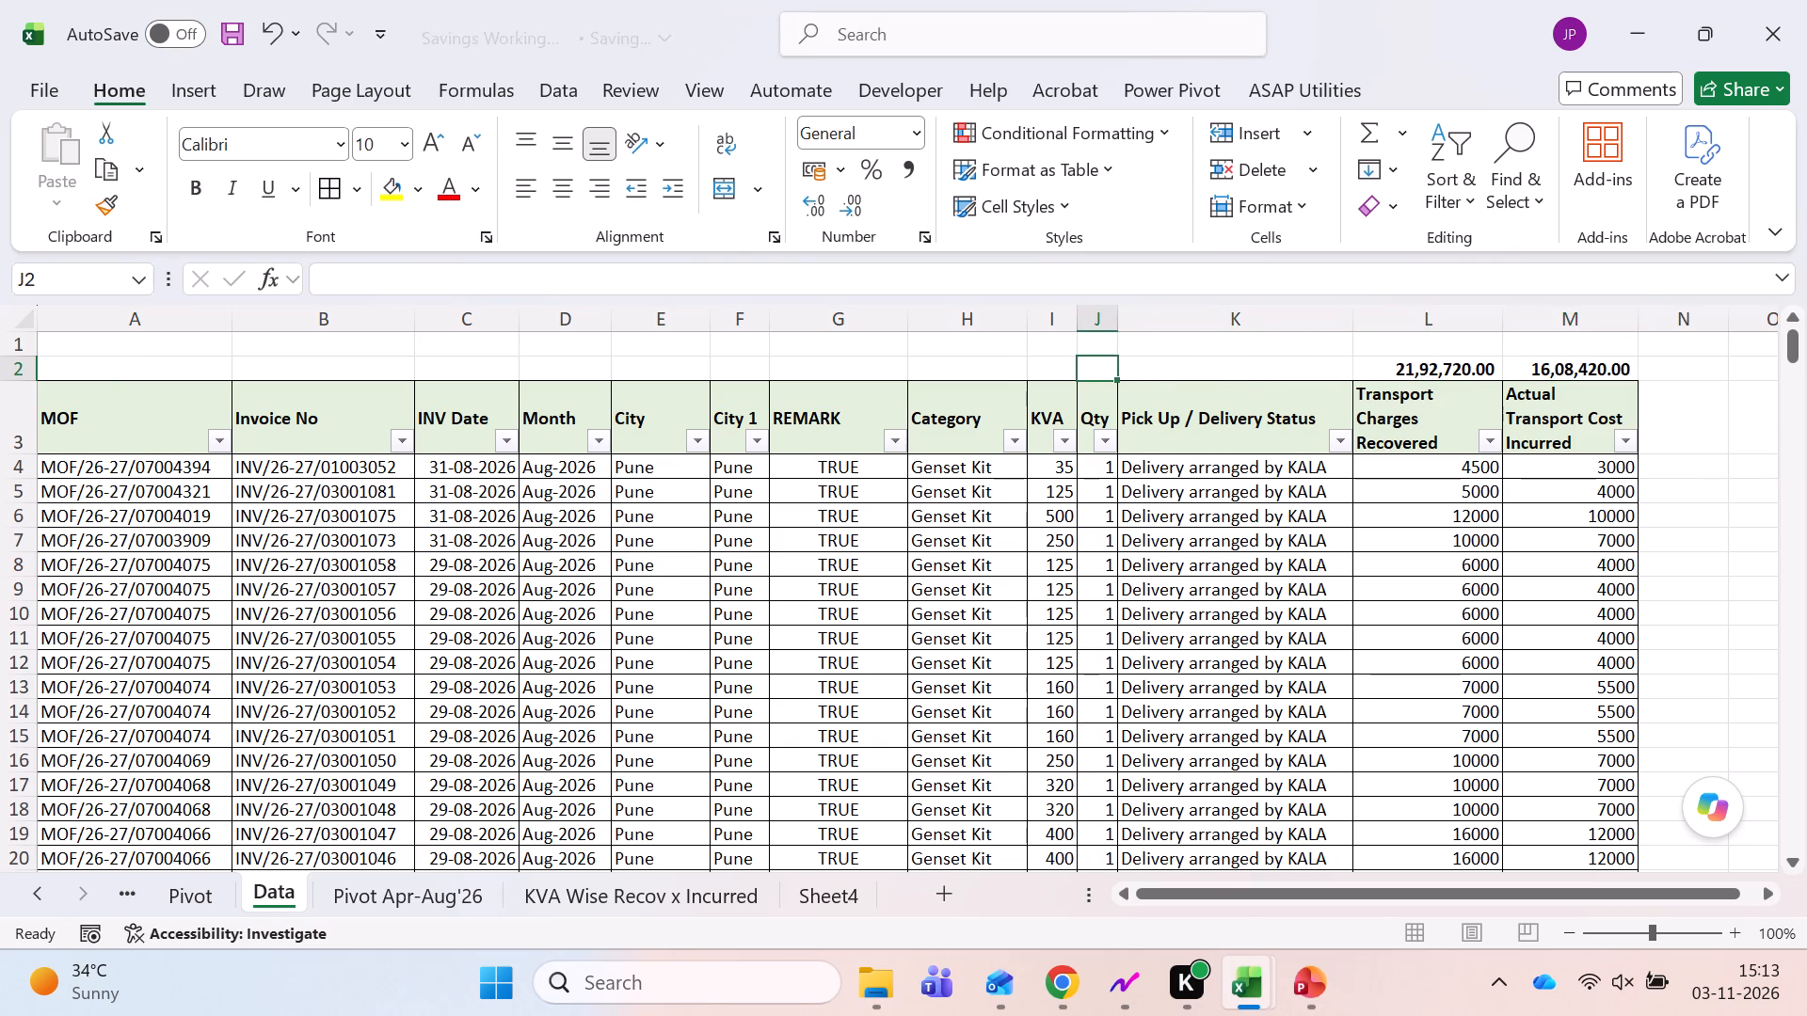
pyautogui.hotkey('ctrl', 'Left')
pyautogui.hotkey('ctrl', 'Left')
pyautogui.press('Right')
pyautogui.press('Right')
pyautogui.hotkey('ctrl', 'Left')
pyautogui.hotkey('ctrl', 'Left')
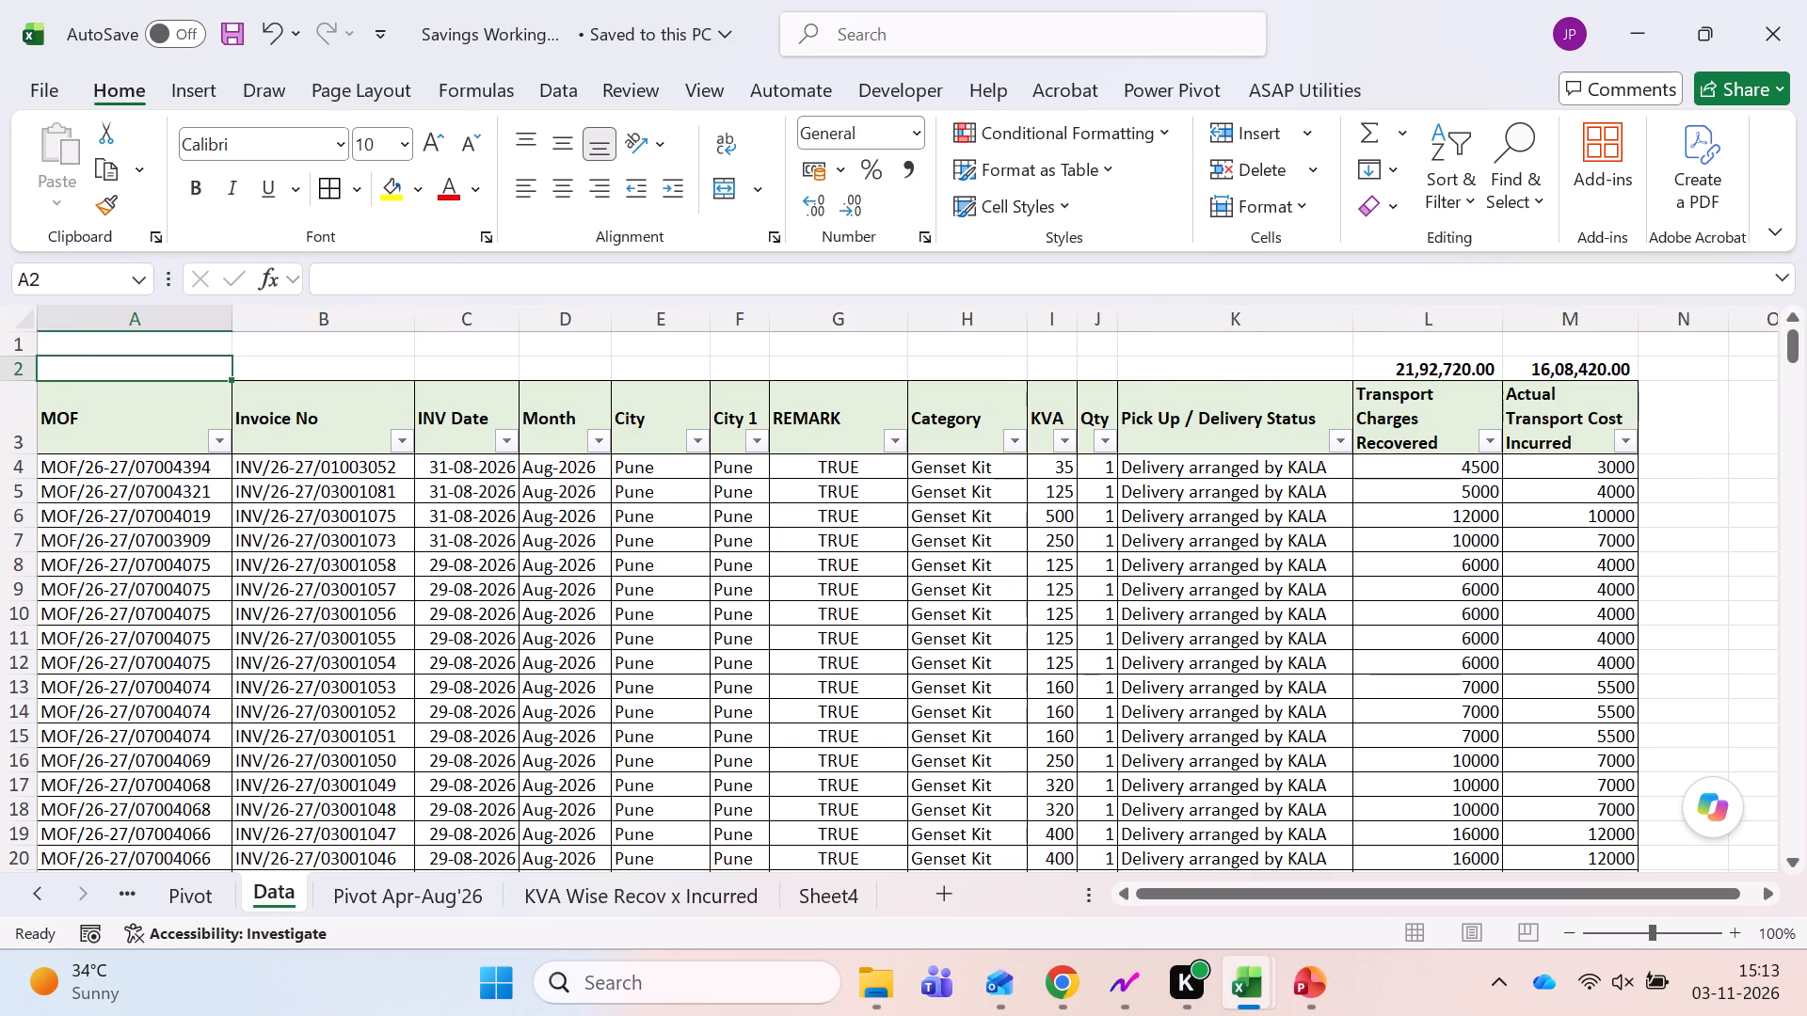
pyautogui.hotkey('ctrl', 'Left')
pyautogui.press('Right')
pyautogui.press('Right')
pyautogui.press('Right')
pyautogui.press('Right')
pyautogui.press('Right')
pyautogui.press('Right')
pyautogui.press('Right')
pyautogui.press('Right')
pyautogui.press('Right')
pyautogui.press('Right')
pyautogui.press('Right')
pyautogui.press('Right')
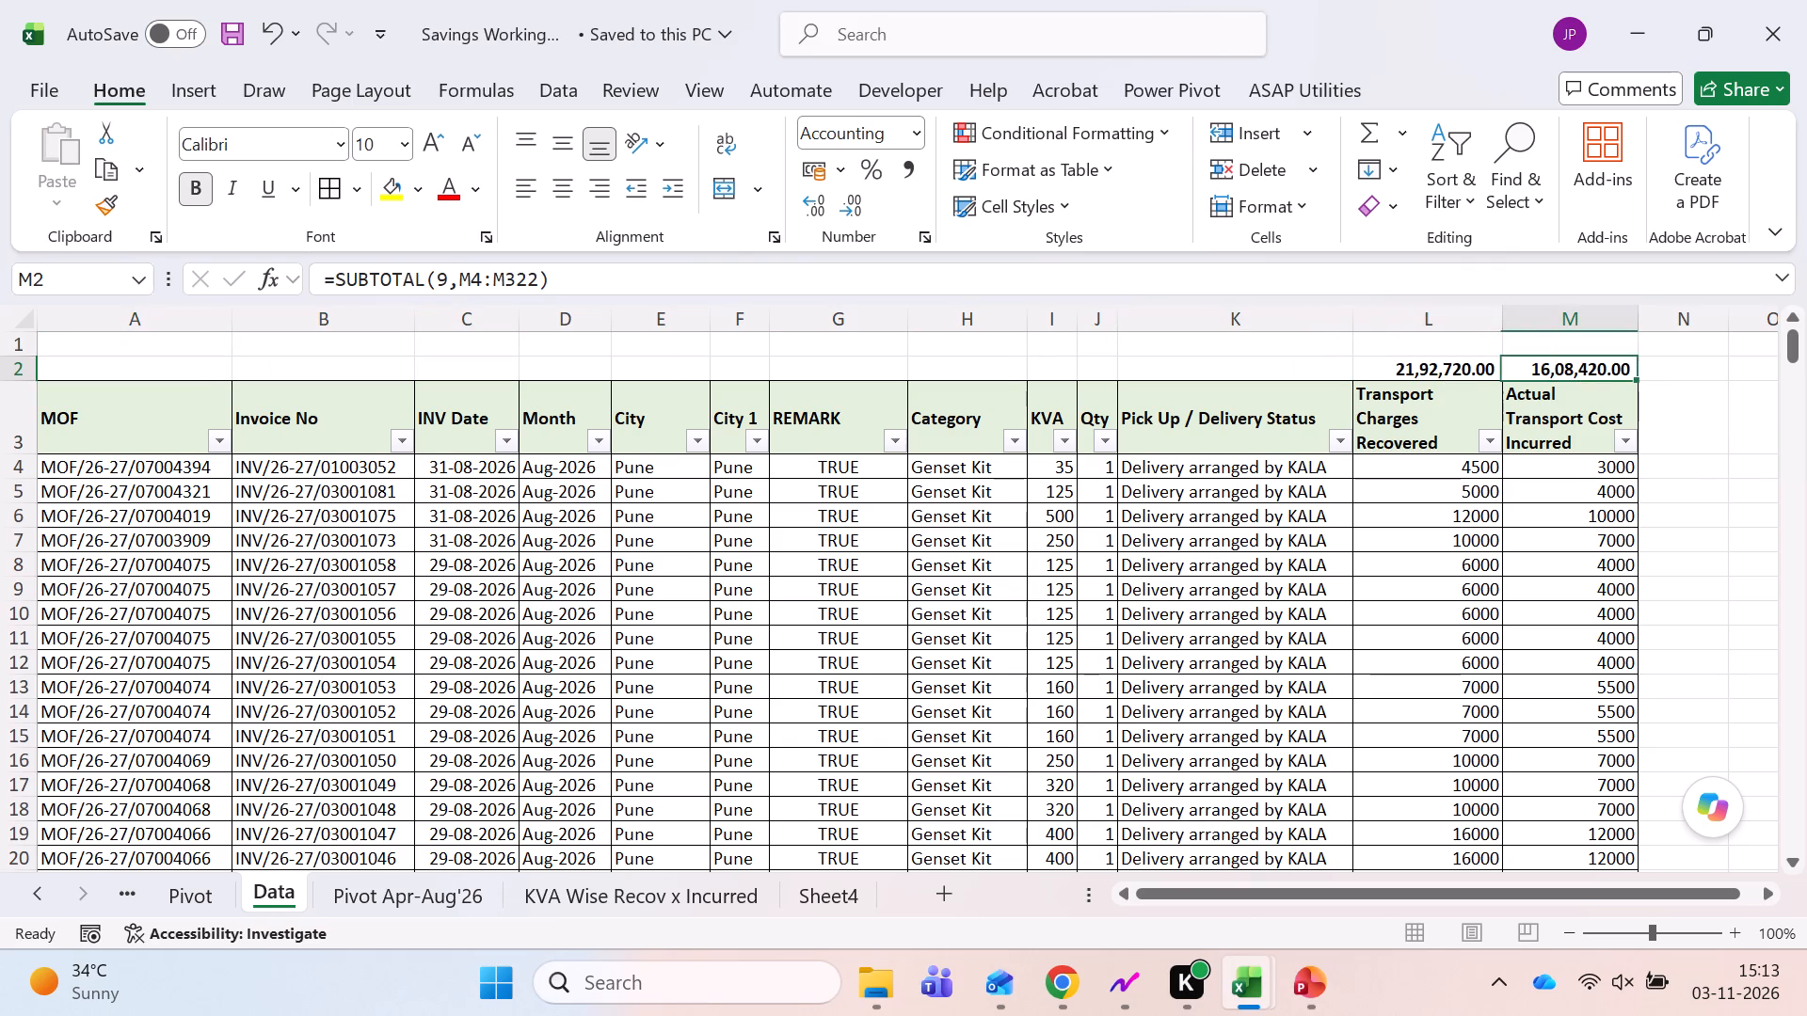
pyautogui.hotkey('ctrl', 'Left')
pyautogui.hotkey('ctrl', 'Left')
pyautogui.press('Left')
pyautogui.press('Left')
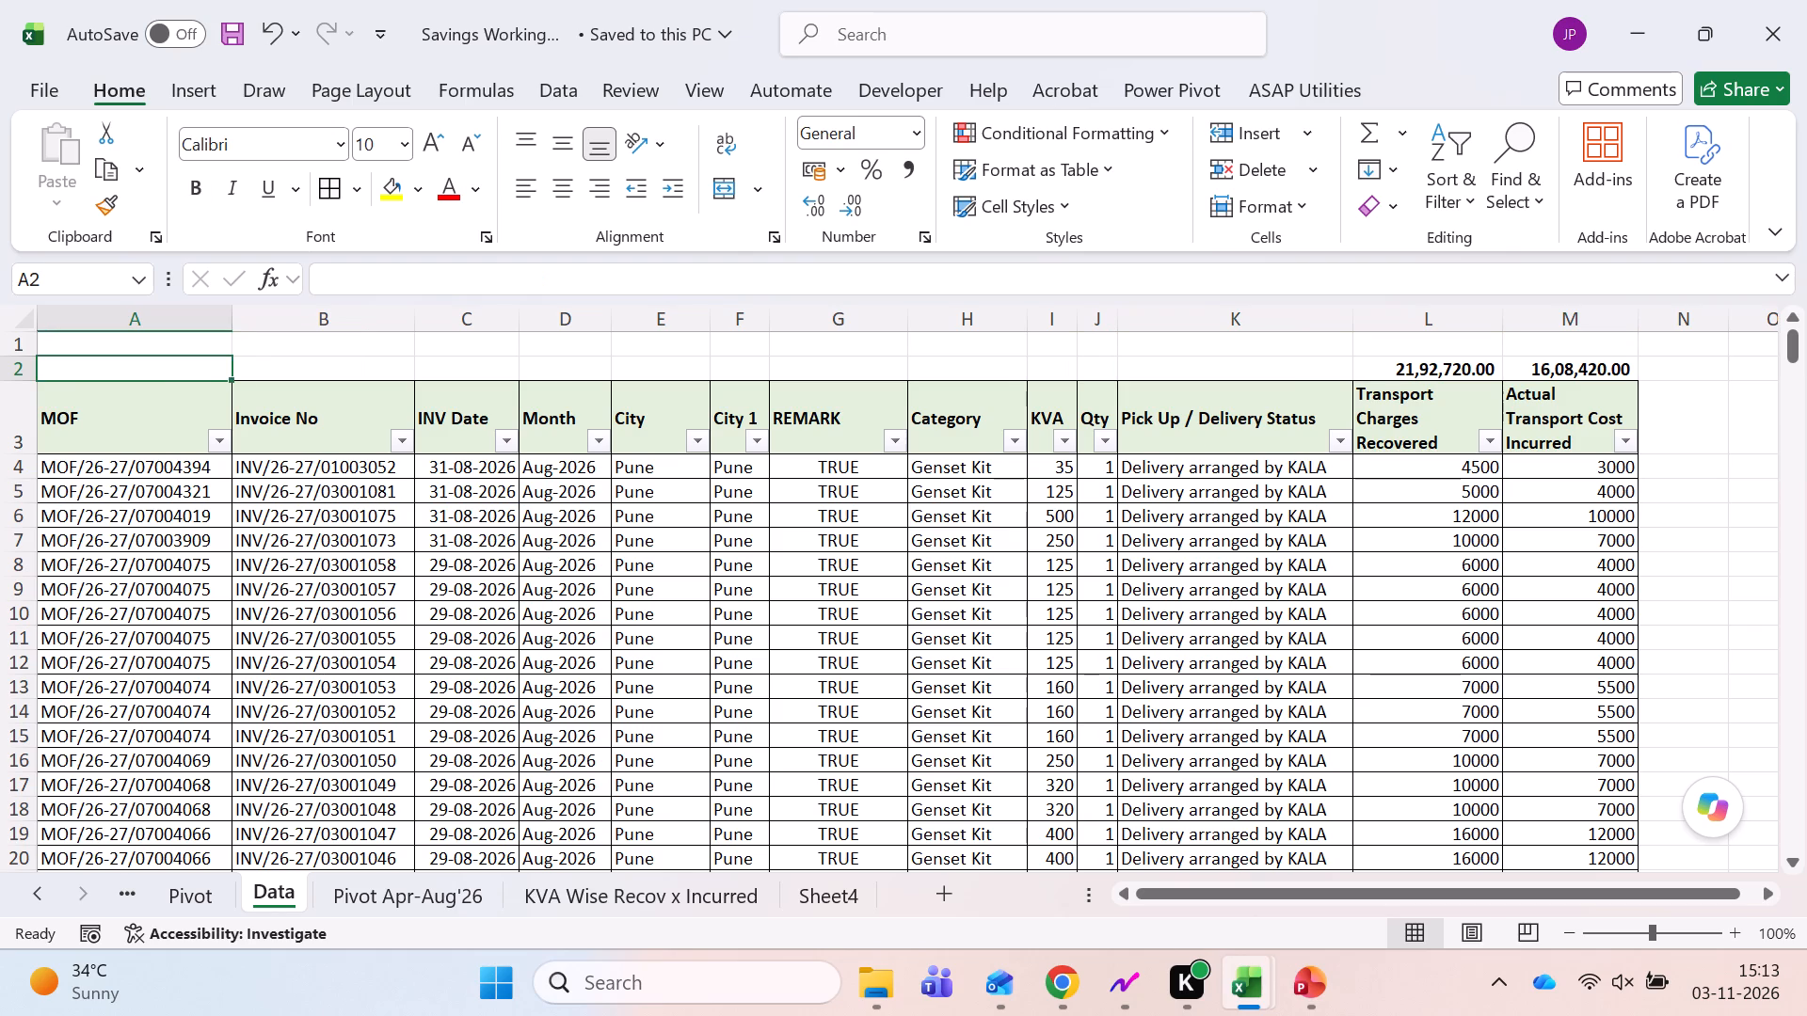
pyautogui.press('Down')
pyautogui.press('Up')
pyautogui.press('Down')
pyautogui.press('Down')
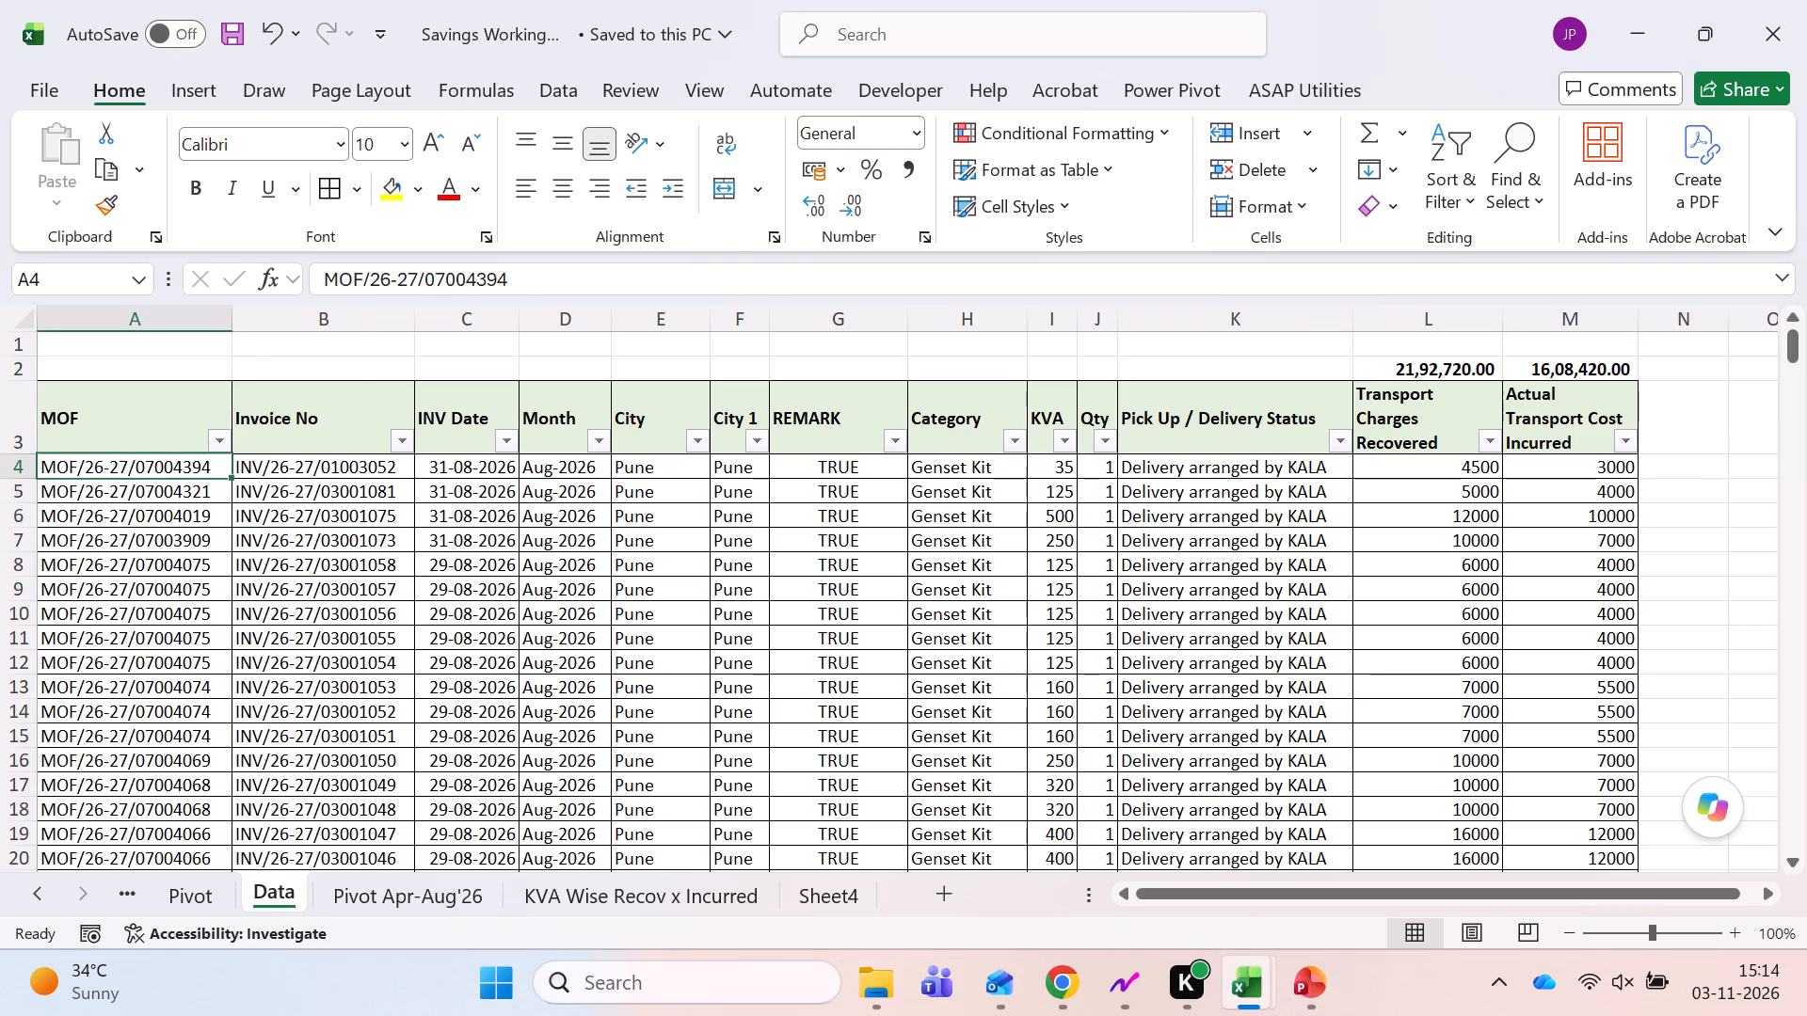
# Look through the workbook's sheets and examine Sheet2's calculations, including the Count of trips formula in D3.
pyautogui.hotkey('ctrl', 'pageup')
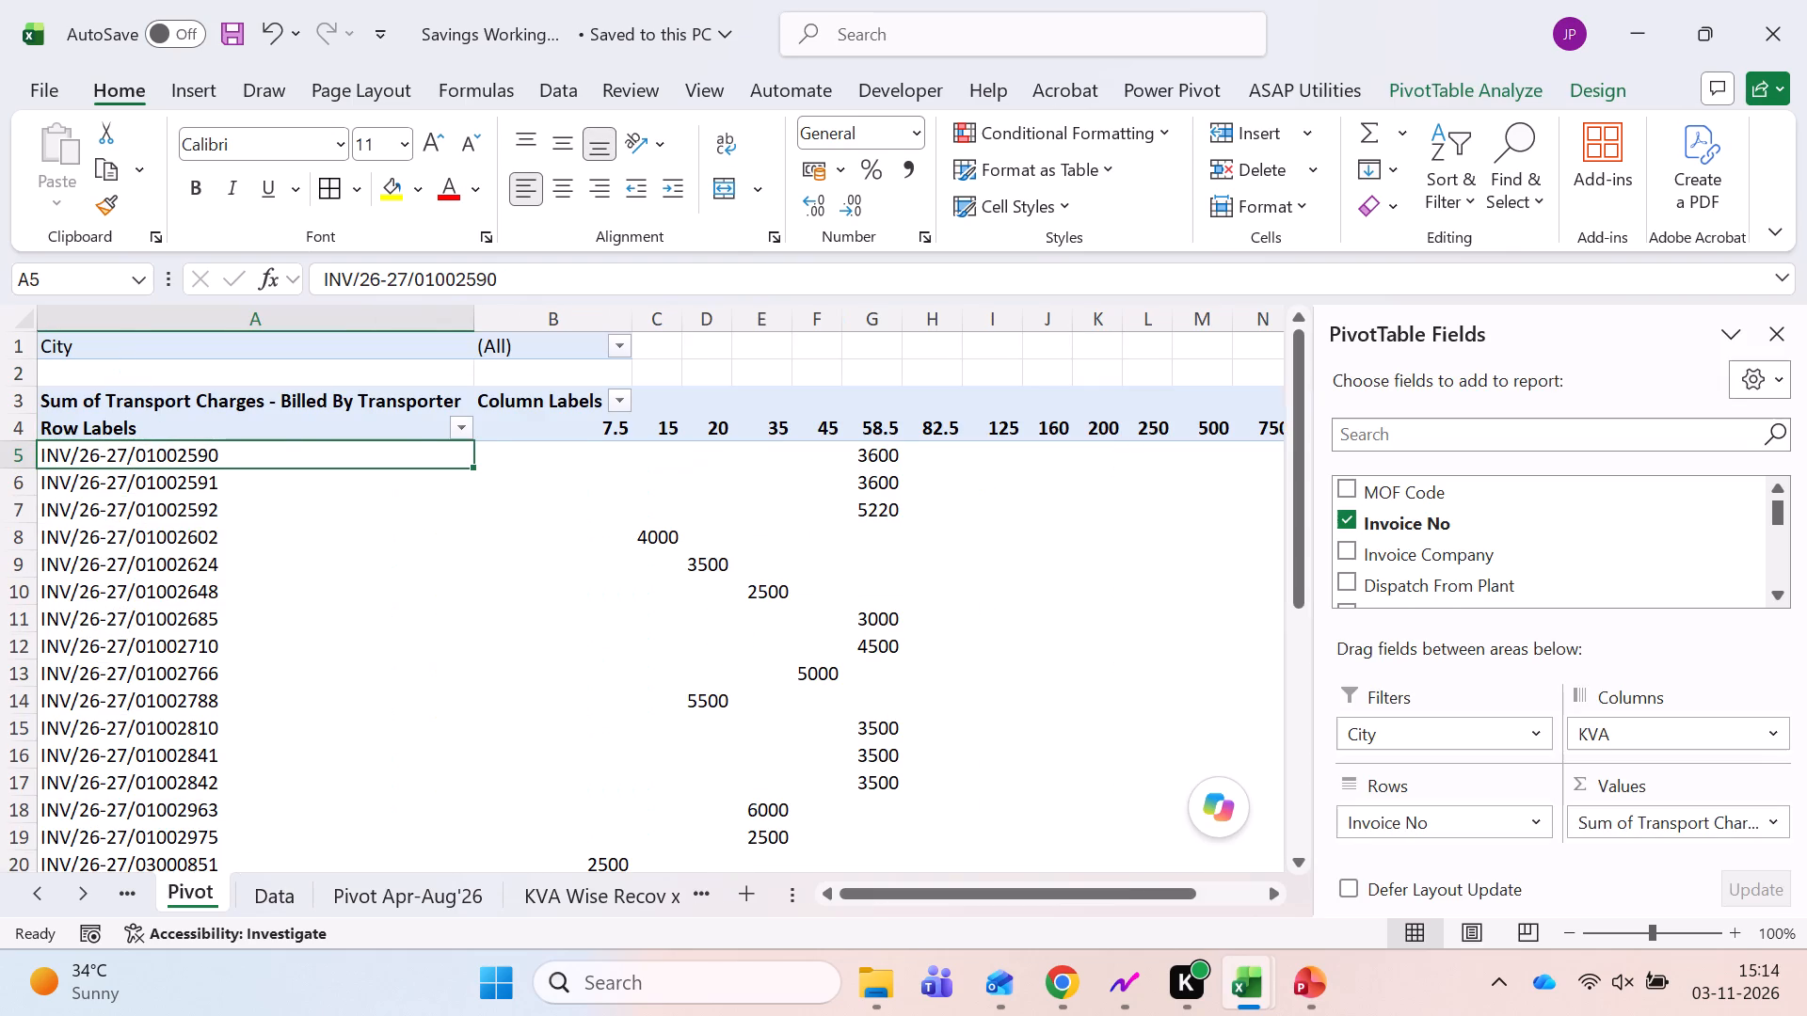
pyautogui.hotkey('ctrl', 'pagedown')
pyautogui.hotkey('ctrl', 'pagedown')
pyautogui.hotkey('ctrl', 'pagedown')
pyautogui.hotkey('ctrl', 'pagedown')
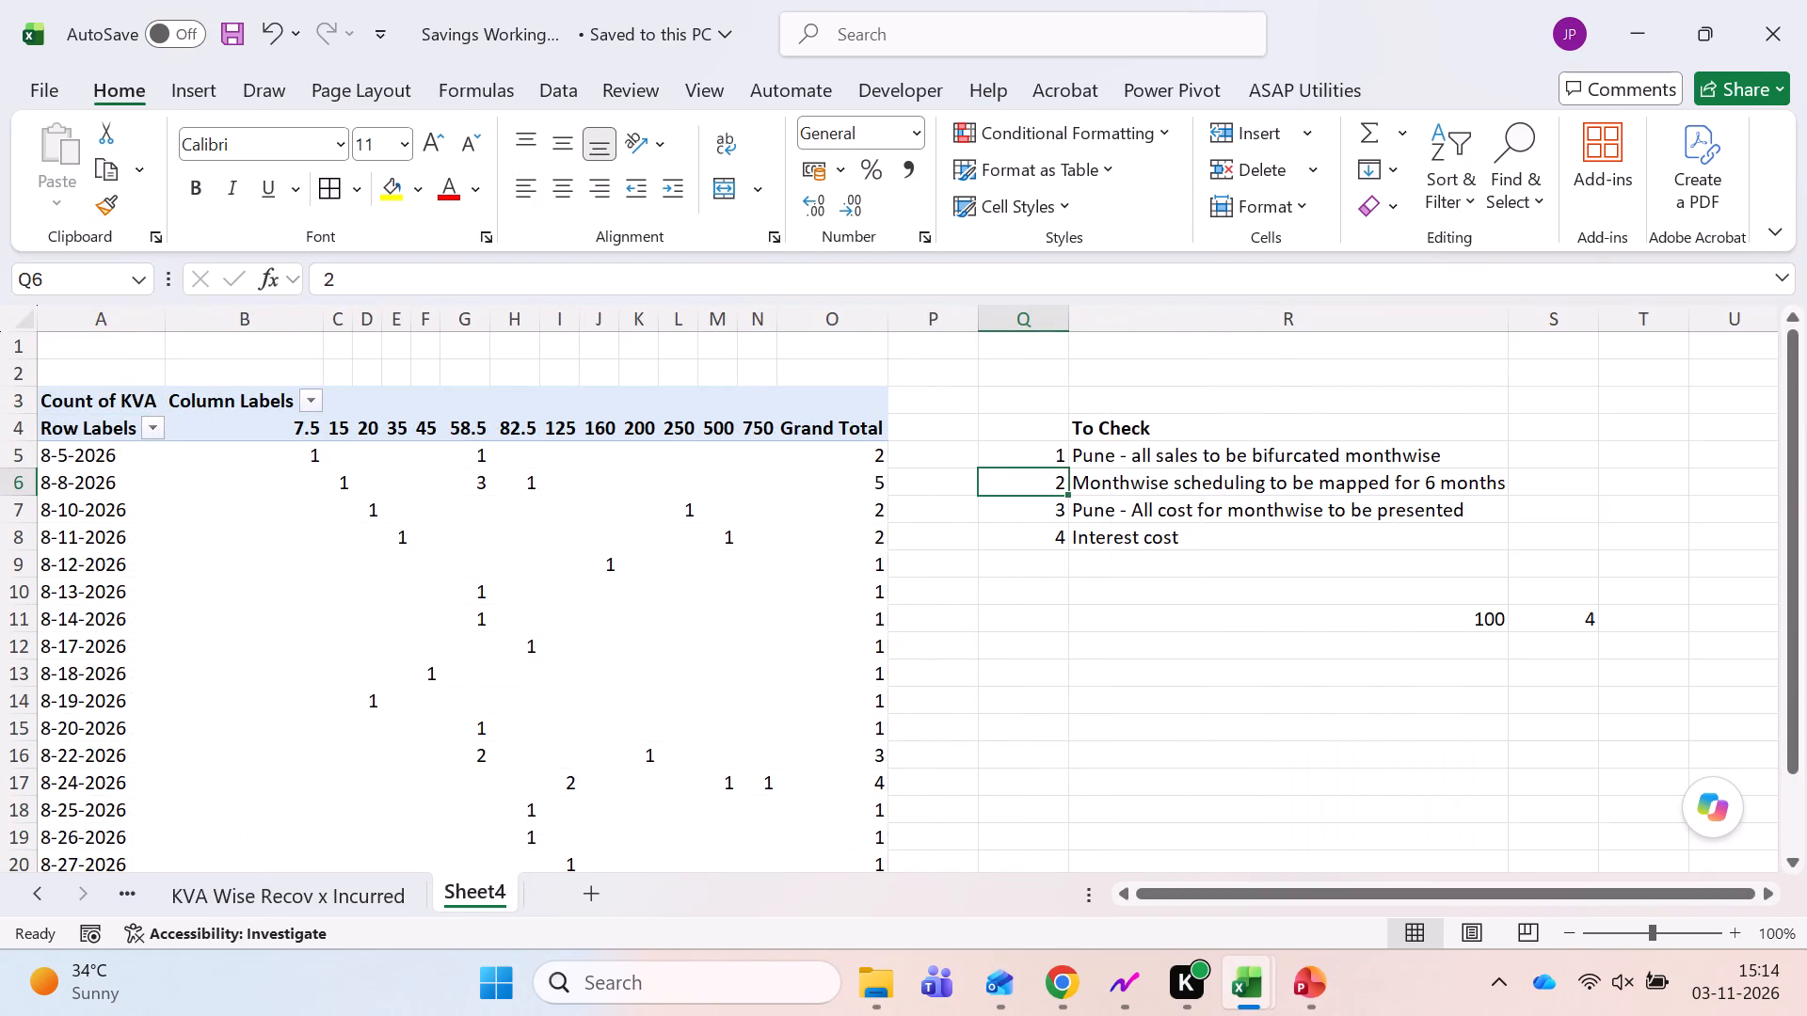
pyautogui.hotkey('ctrl', 'pageup')
pyautogui.hotkey('ctrl', 'pageup')
pyautogui.hotkey('ctrl', 'pageup')
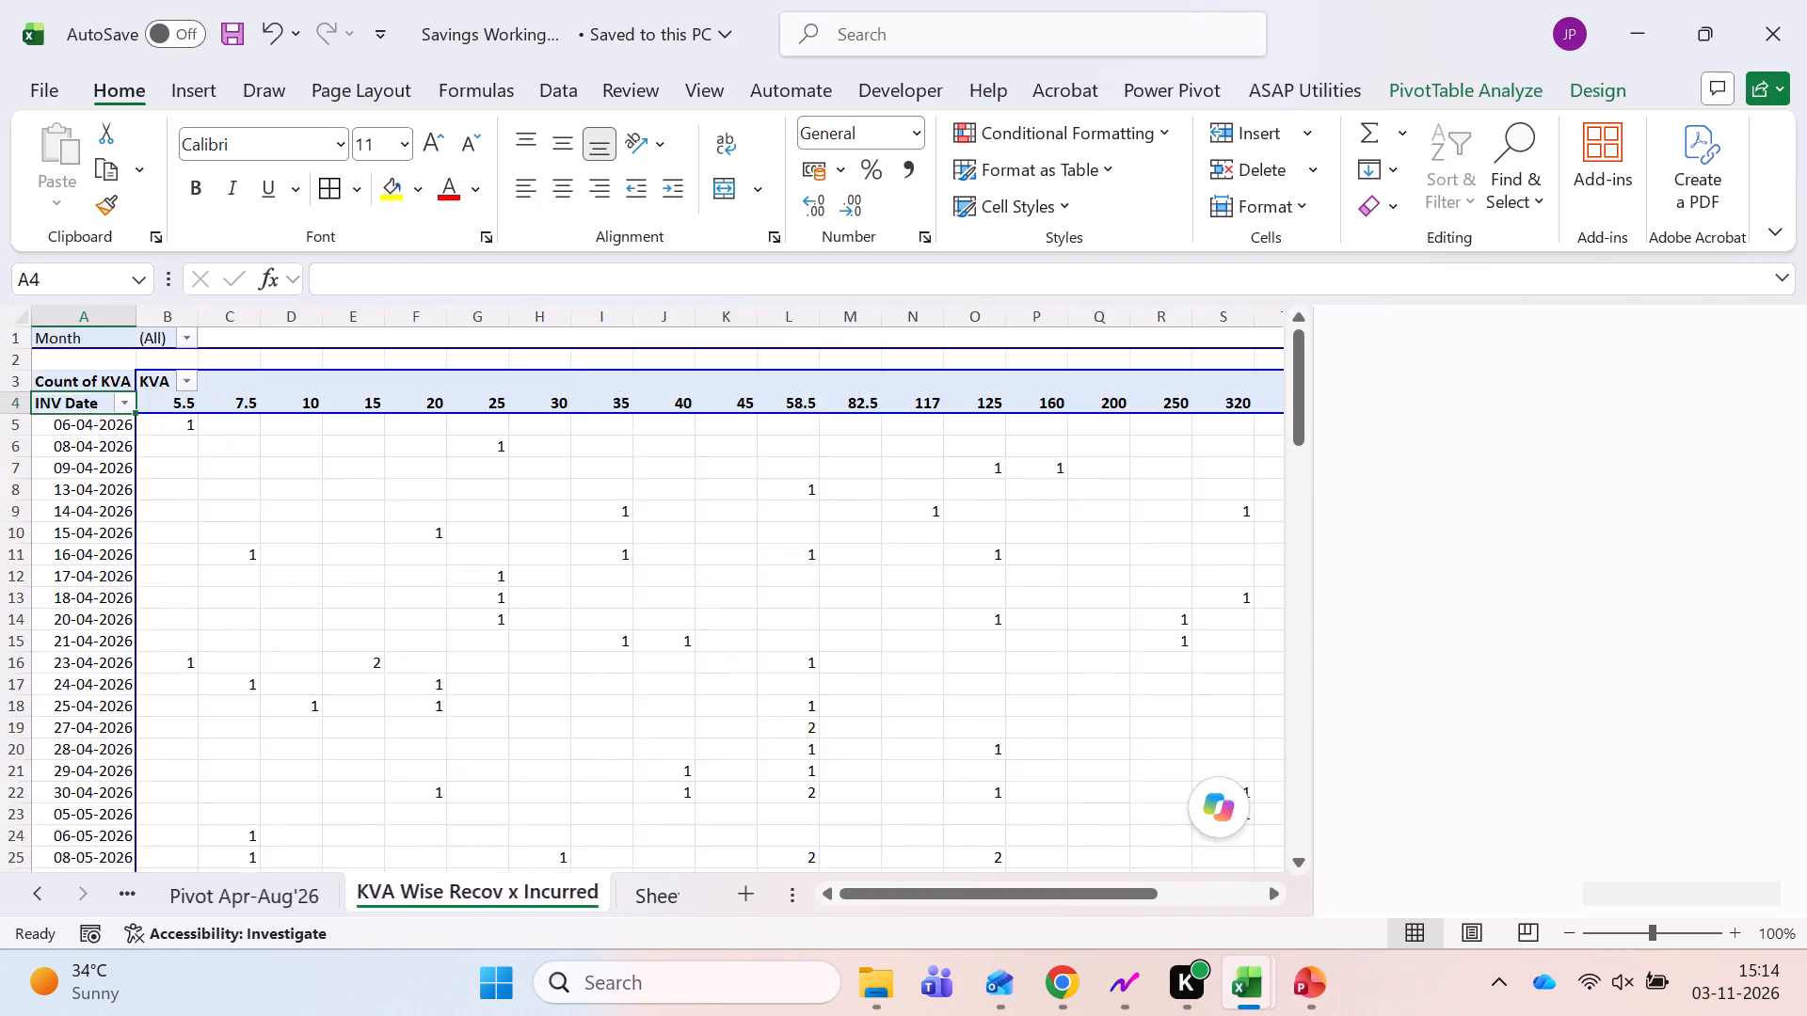
pyautogui.hotkey('ctrl', 'pageup')
pyautogui.hotkey('ctrl', 'pageup')
pyautogui.hotkey('ctrl', 'pageup')
pyautogui.hotkey('ctrl', 'End')
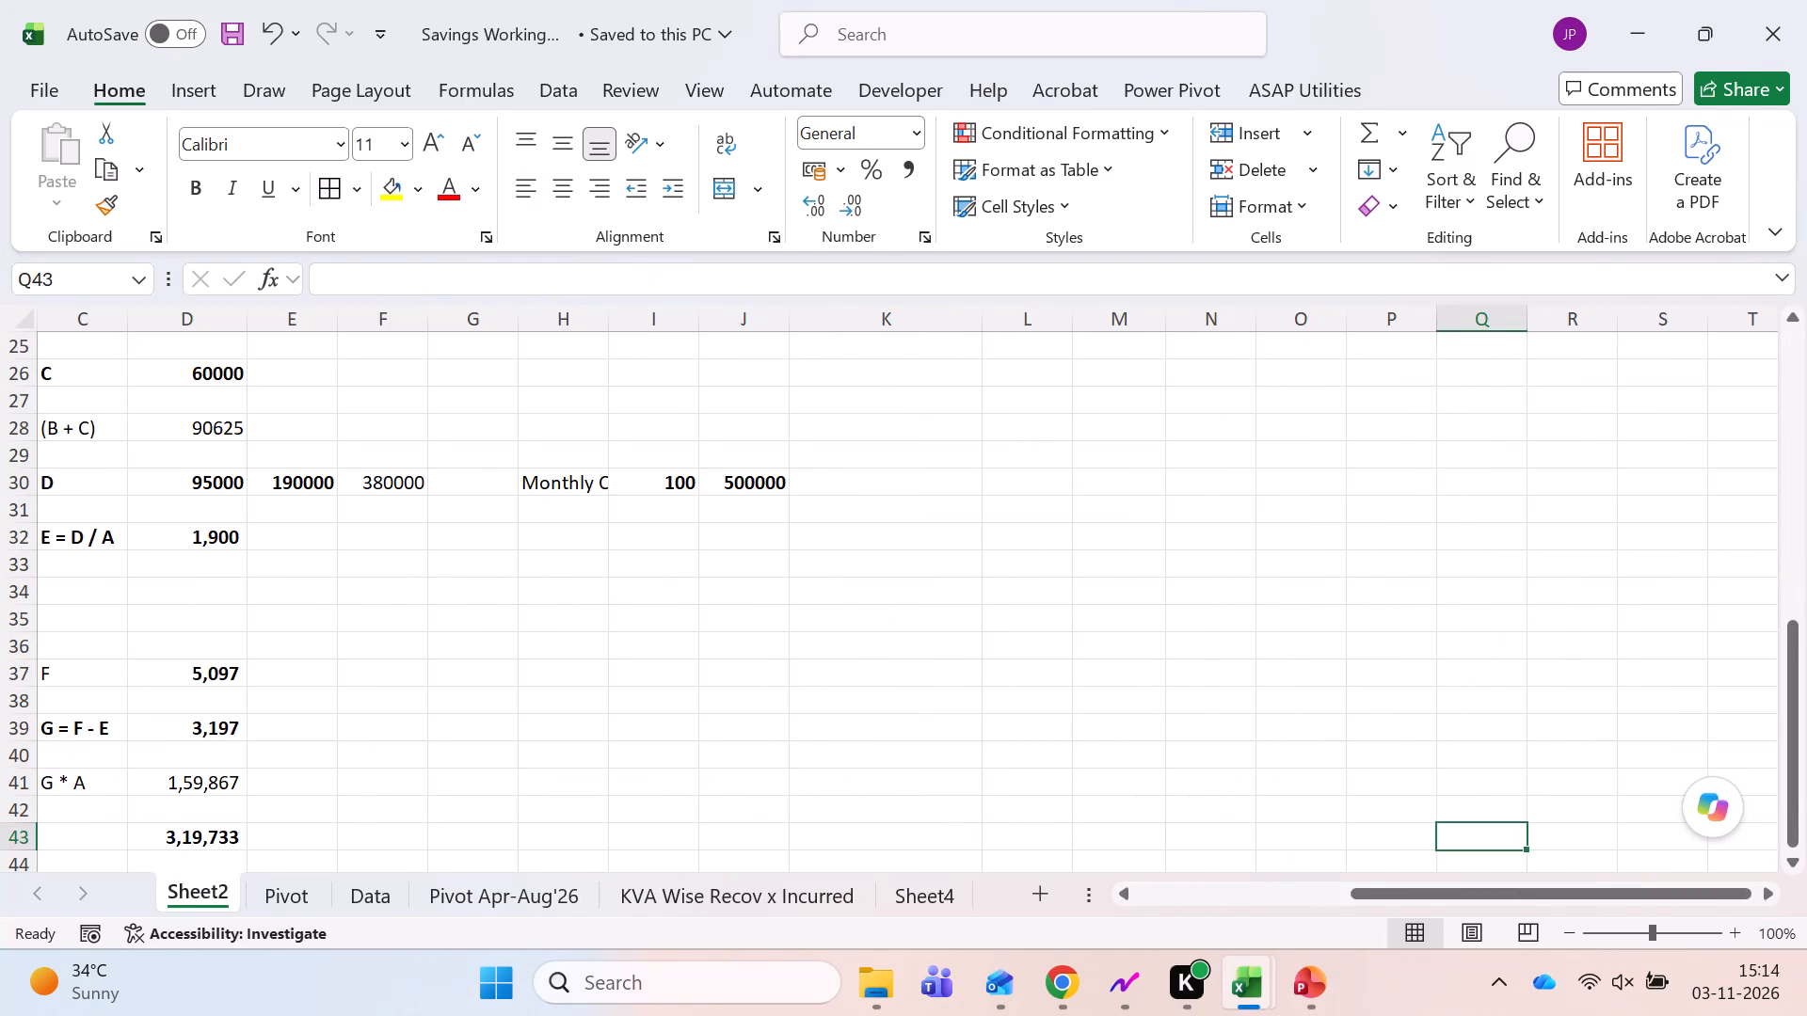
pyautogui.hotkey('ctrl', 'pagedown')
pyautogui.hotkey('ctrl', 'pageup')
pyautogui.hotkey('ctrl', 'Up')
pyautogui.hotkey('ctrl', 'Up')
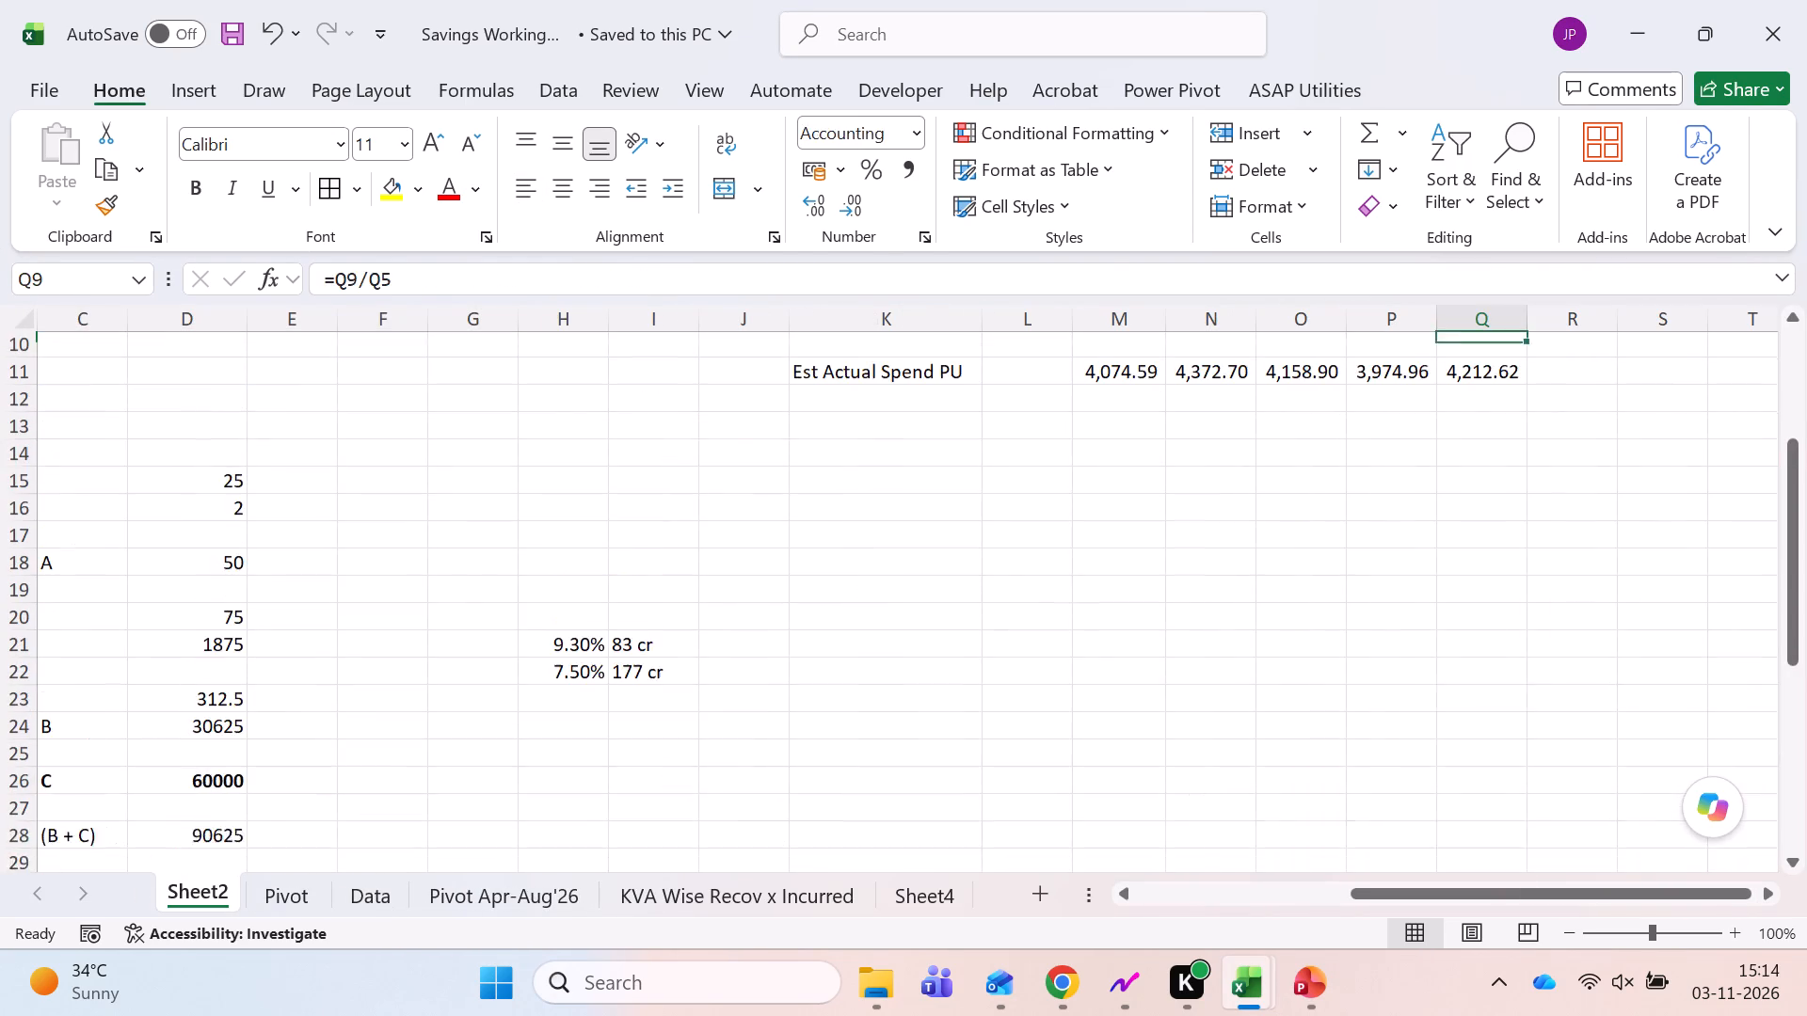
pyautogui.hotkey('ctrl', 'Left')
pyautogui.hotkey('ctrl', 'Left')
pyautogui.hotkey('ctrl', 'Left')
pyautogui.hotkey('ctrl', 'Left')
pyautogui.hotkey('ctrl', 'Down')
pyautogui.hotkey('ctrl', 'Up')
pyautogui.hotkey('ctrl', 'Up')
pyautogui.hotkey('ctrl', 'Up')
pyautogui.hotkey('ctrl', 'Up')
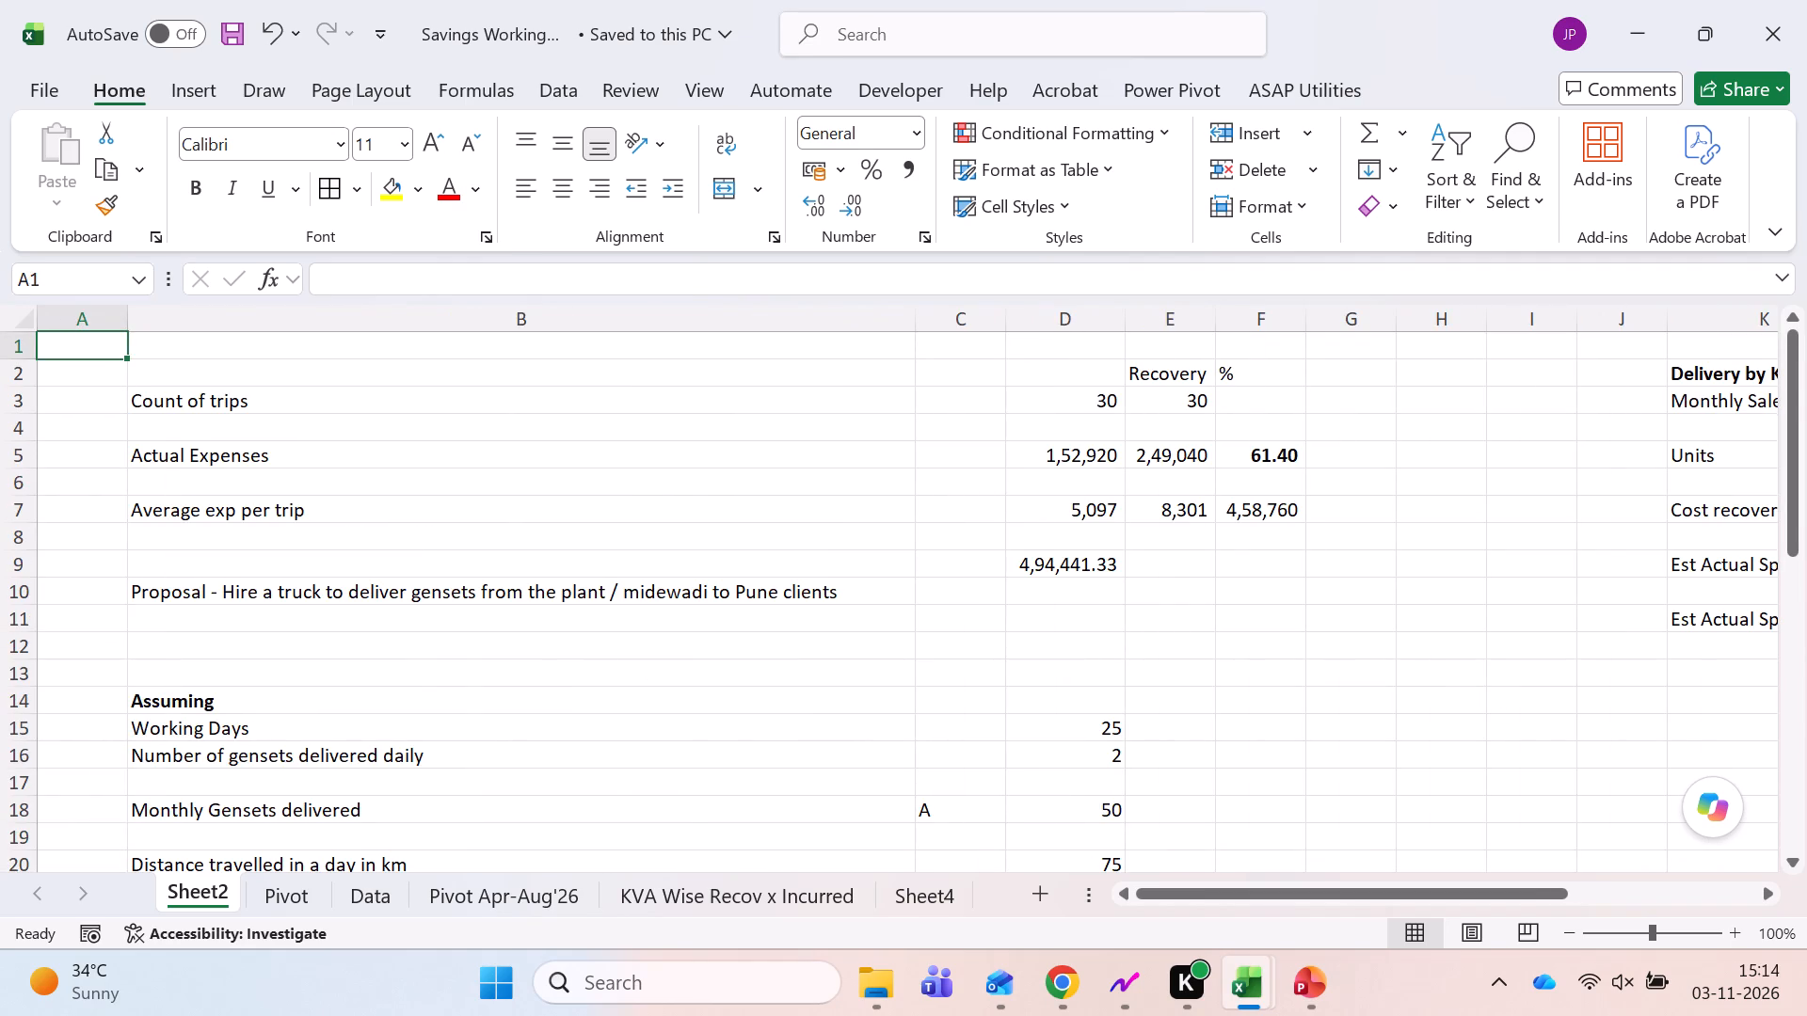
pyautogui.press('Down')
pyautogui.press('Down')
pyautogui.press('Right')
pyautogui.press('Right')
pyautogui.press('Right')
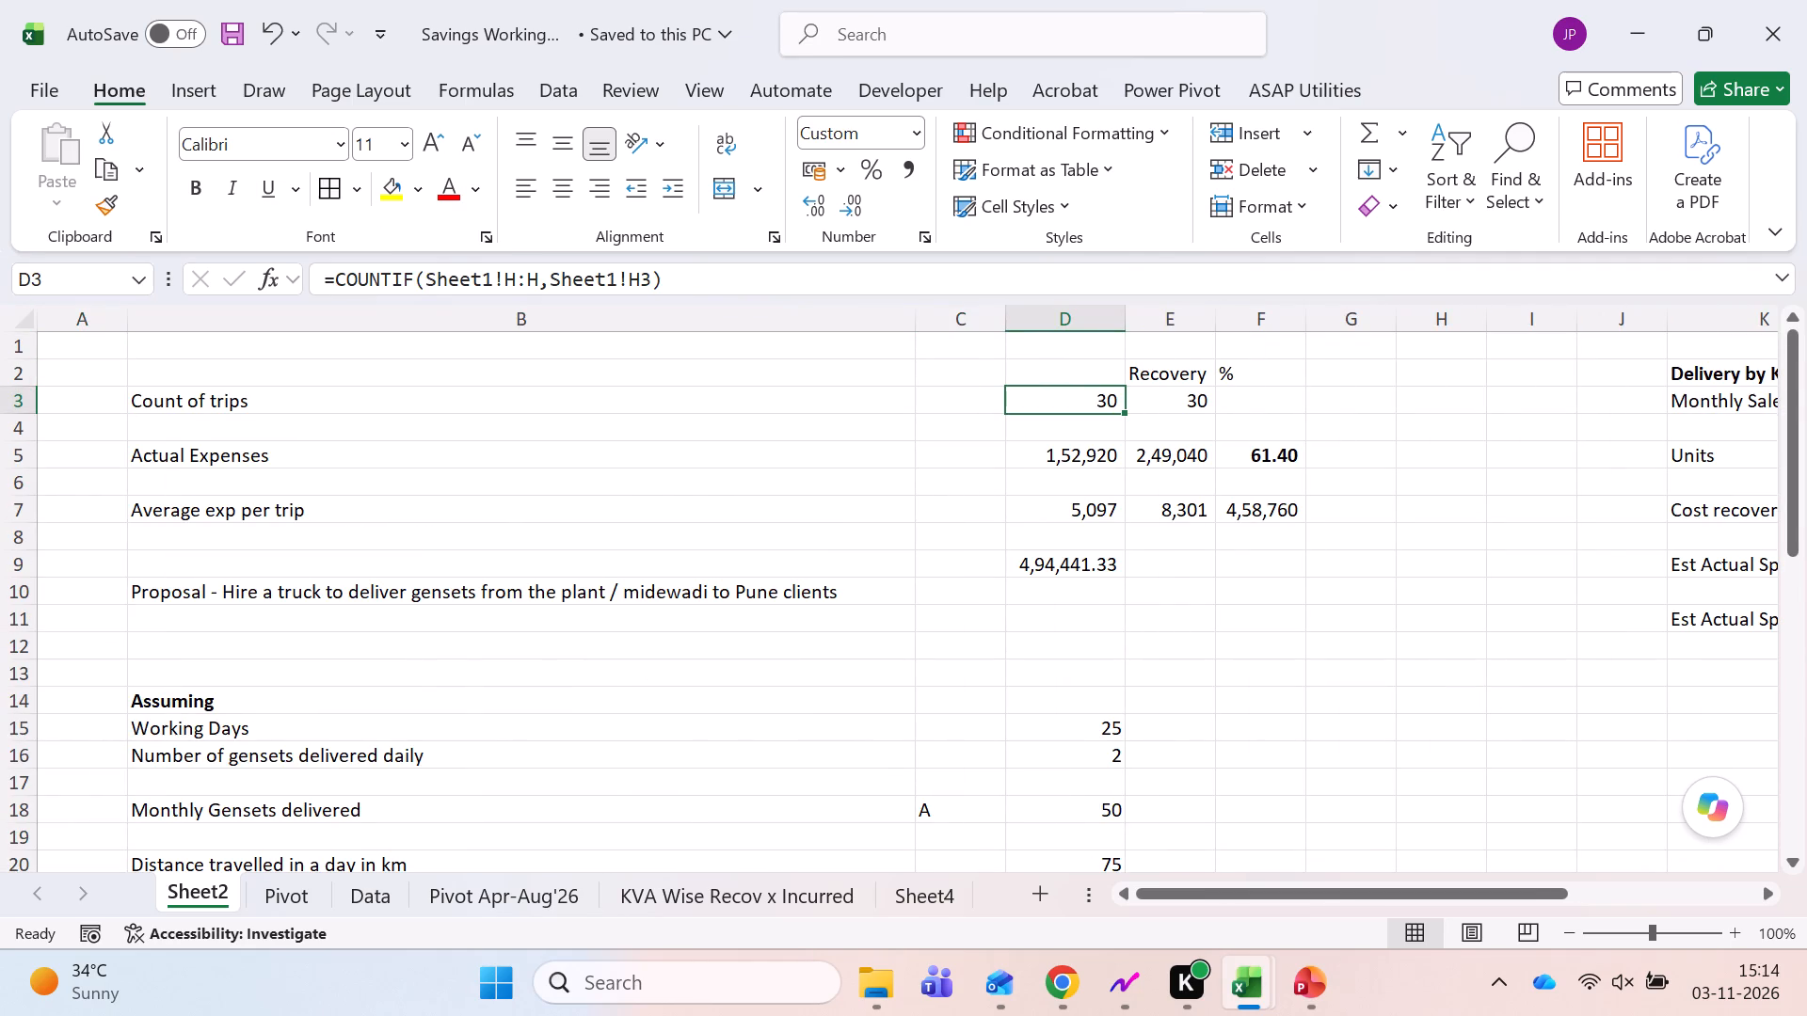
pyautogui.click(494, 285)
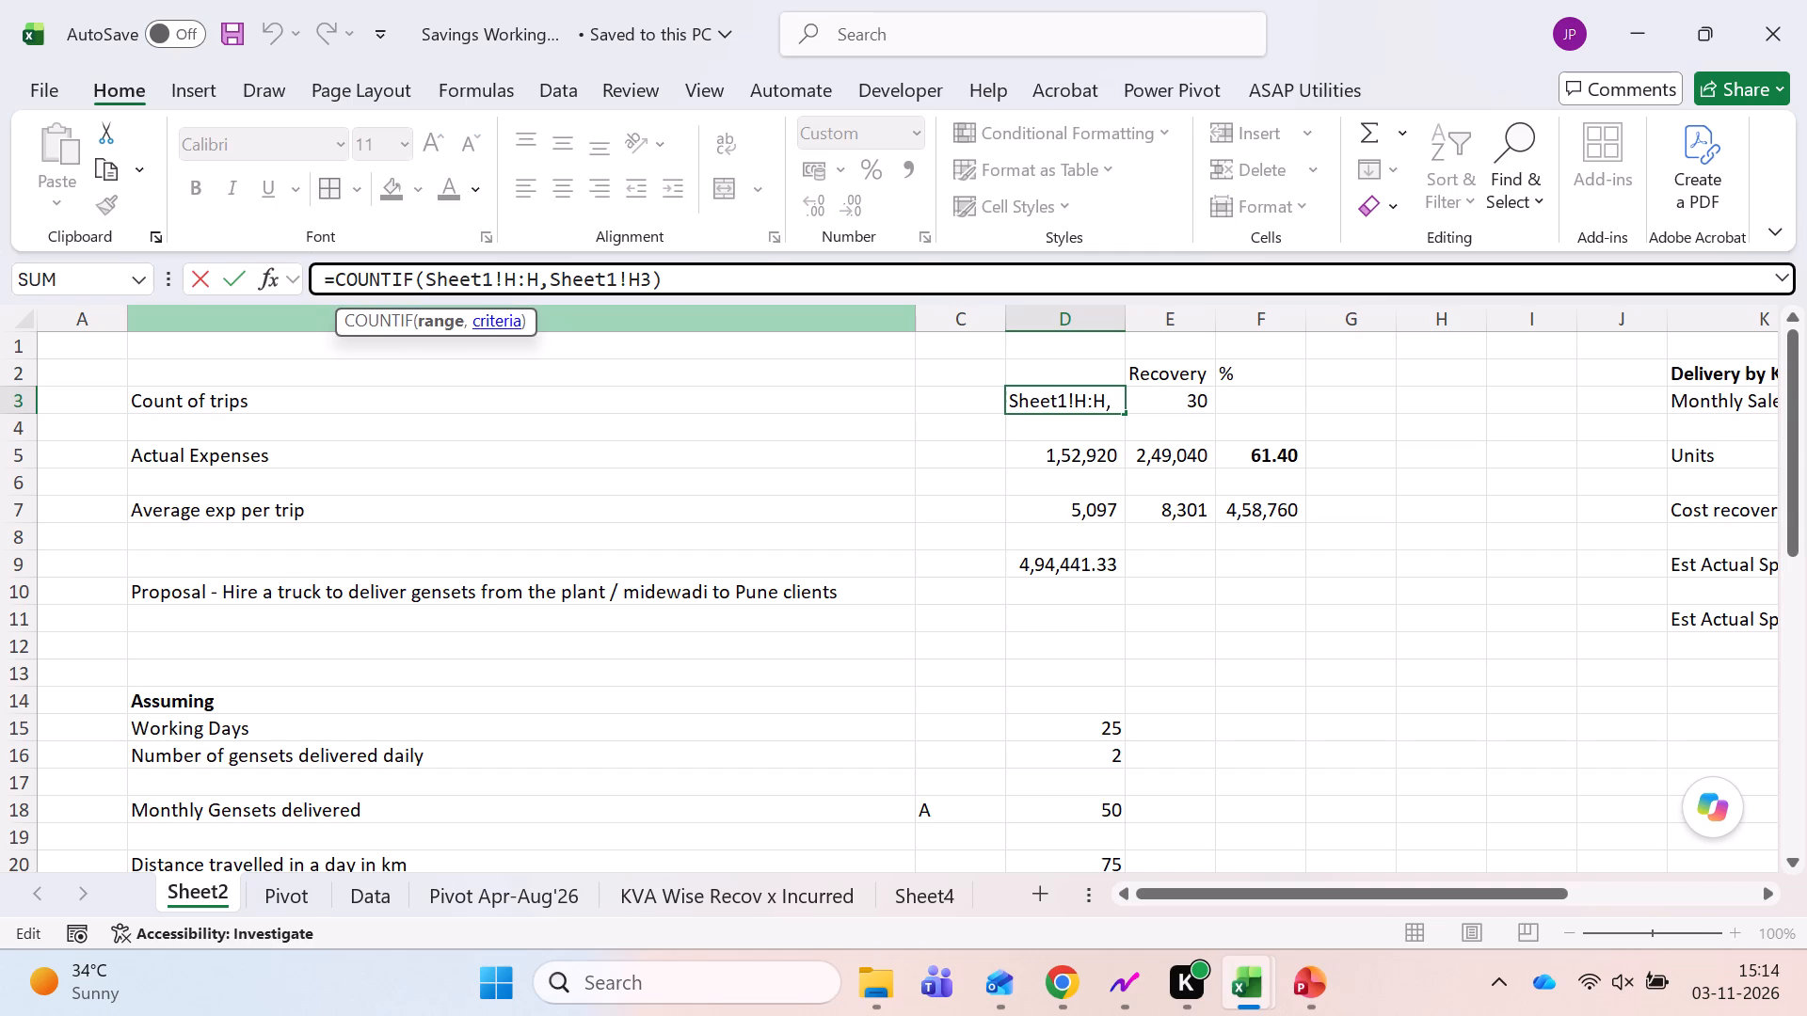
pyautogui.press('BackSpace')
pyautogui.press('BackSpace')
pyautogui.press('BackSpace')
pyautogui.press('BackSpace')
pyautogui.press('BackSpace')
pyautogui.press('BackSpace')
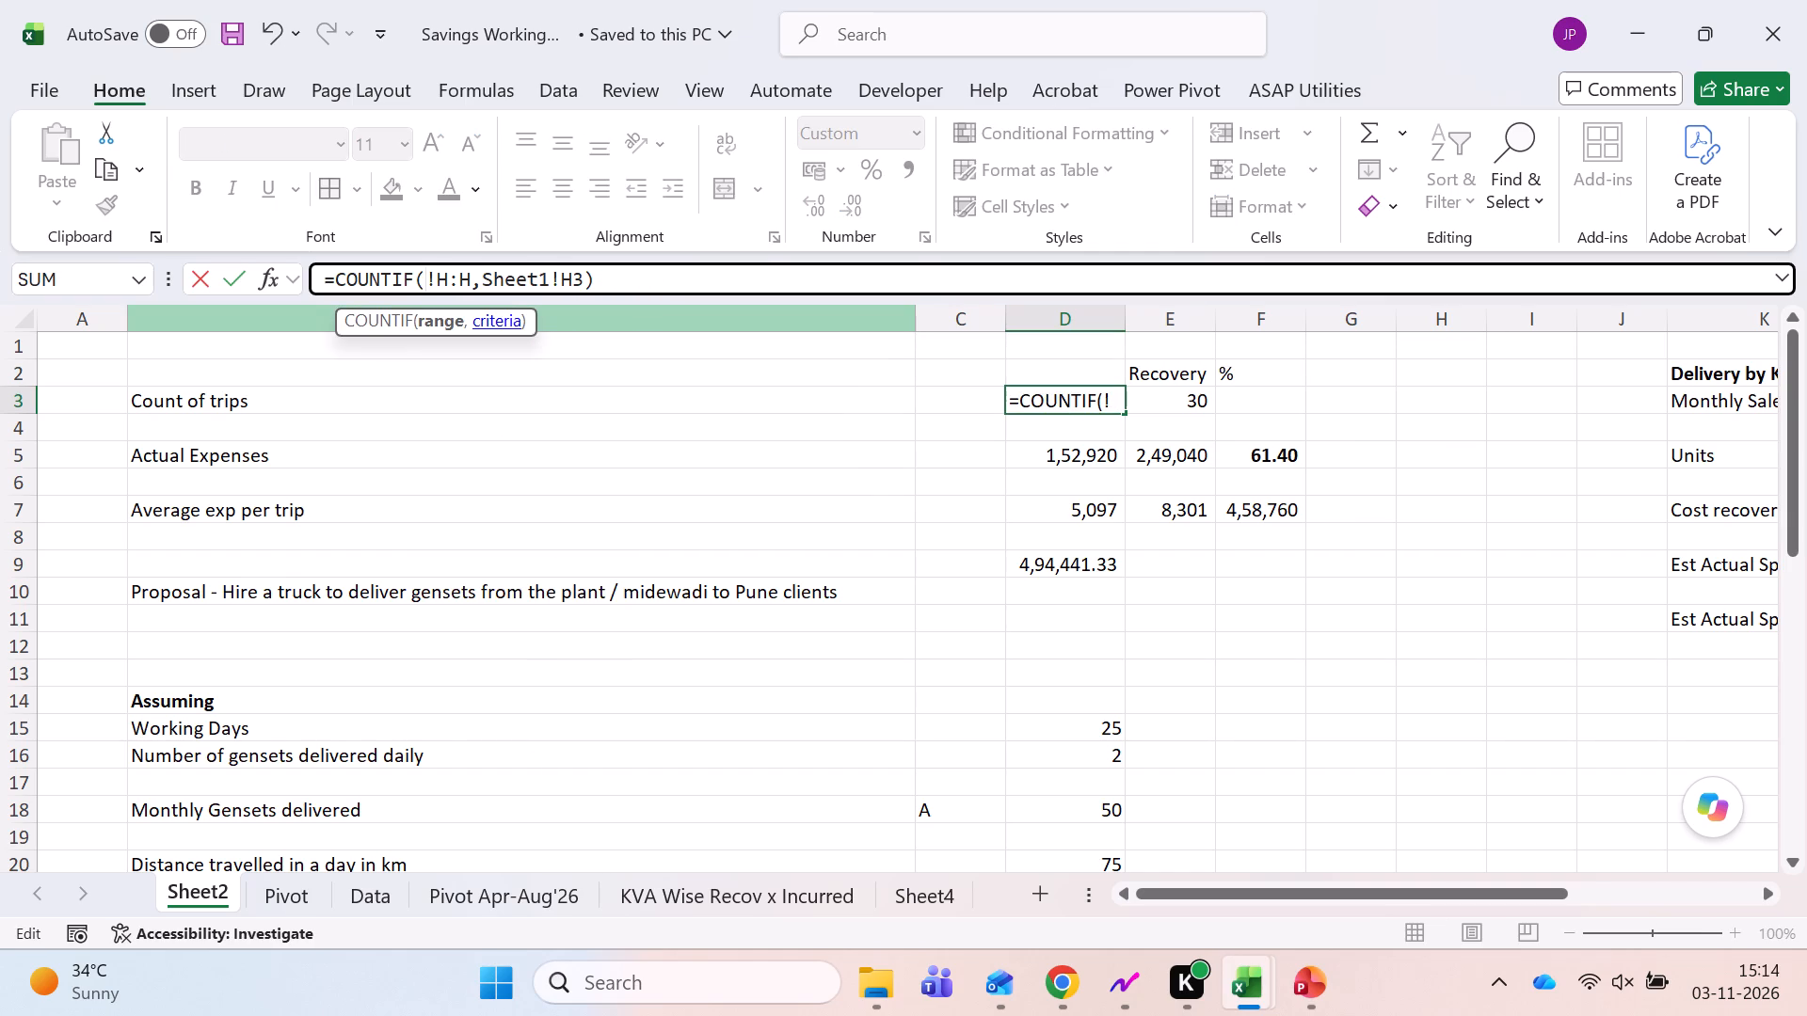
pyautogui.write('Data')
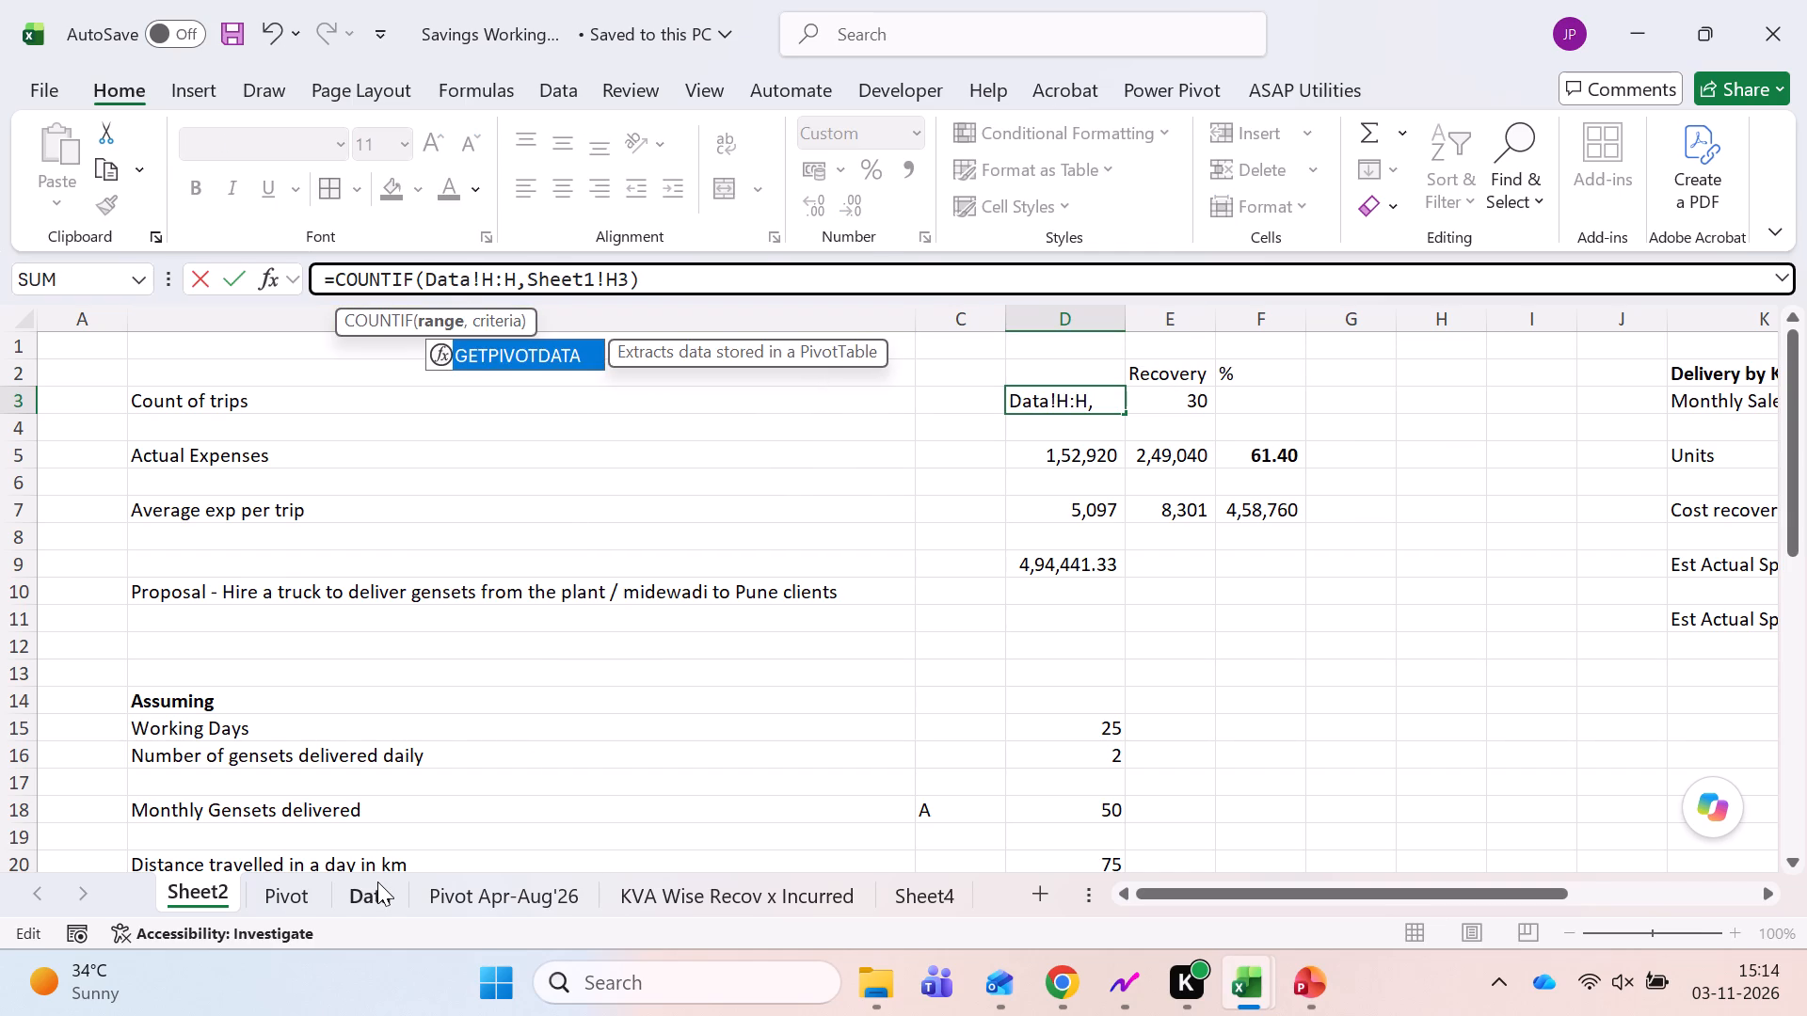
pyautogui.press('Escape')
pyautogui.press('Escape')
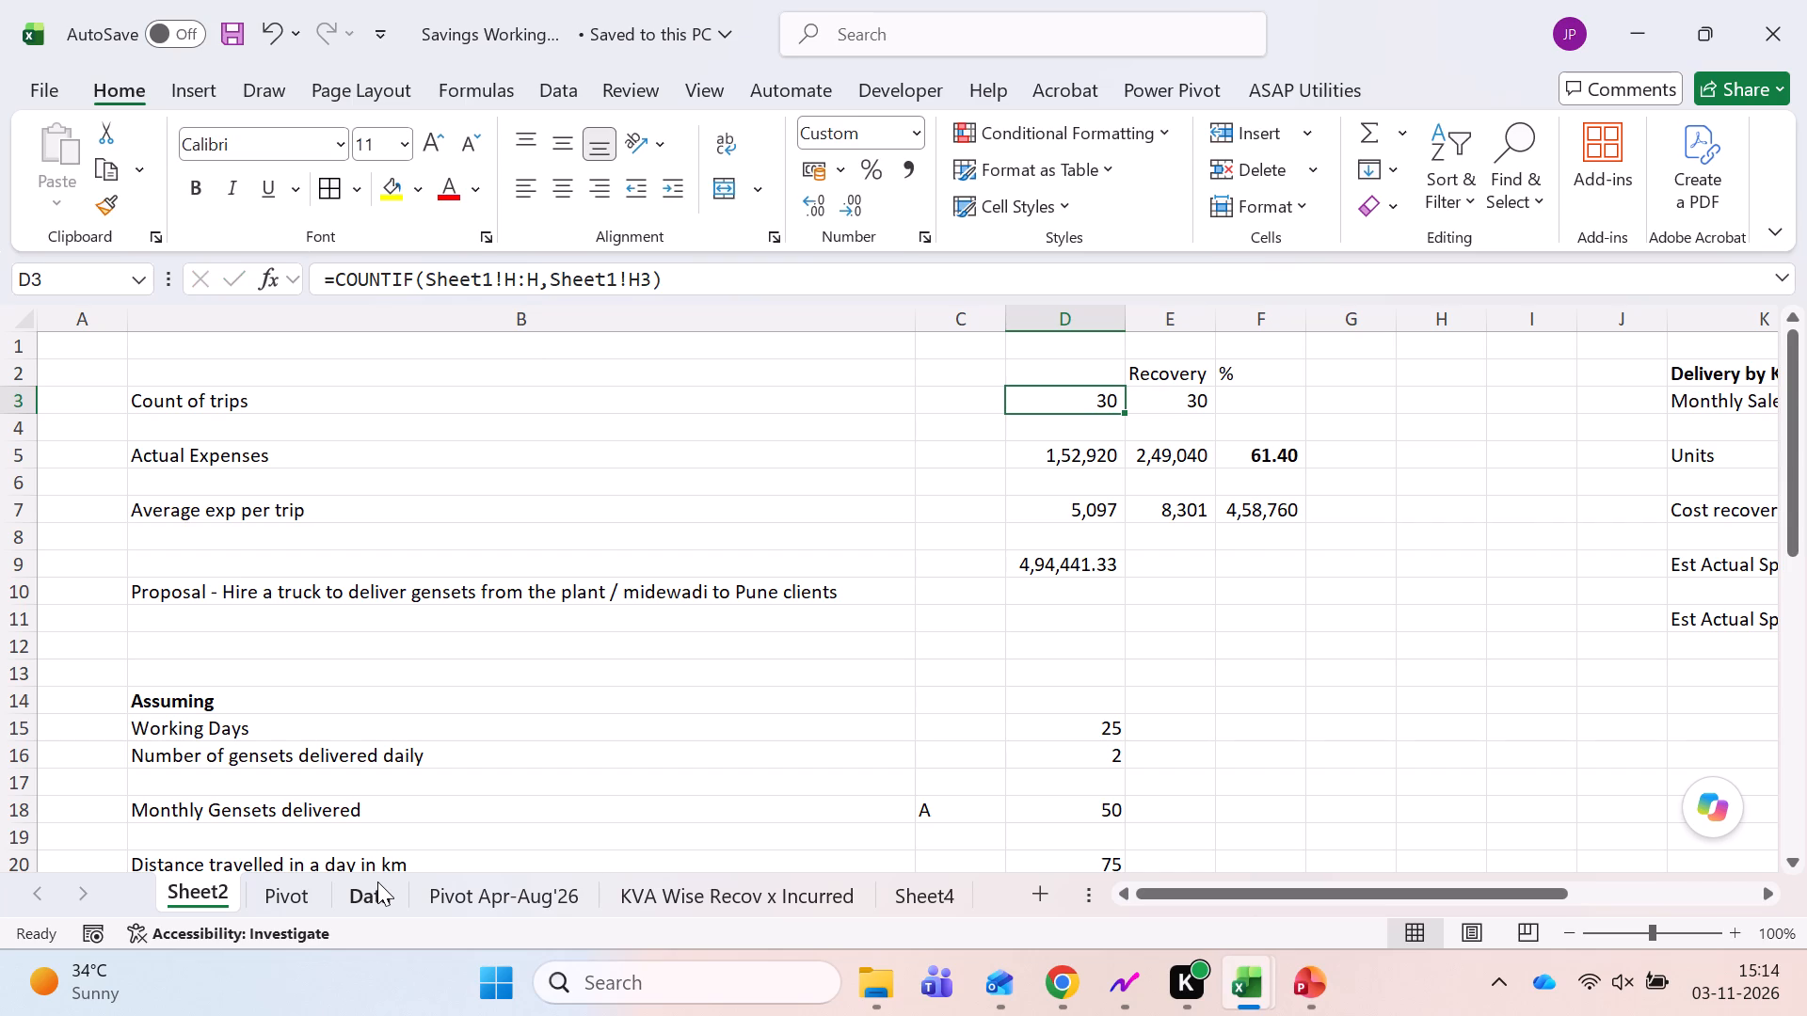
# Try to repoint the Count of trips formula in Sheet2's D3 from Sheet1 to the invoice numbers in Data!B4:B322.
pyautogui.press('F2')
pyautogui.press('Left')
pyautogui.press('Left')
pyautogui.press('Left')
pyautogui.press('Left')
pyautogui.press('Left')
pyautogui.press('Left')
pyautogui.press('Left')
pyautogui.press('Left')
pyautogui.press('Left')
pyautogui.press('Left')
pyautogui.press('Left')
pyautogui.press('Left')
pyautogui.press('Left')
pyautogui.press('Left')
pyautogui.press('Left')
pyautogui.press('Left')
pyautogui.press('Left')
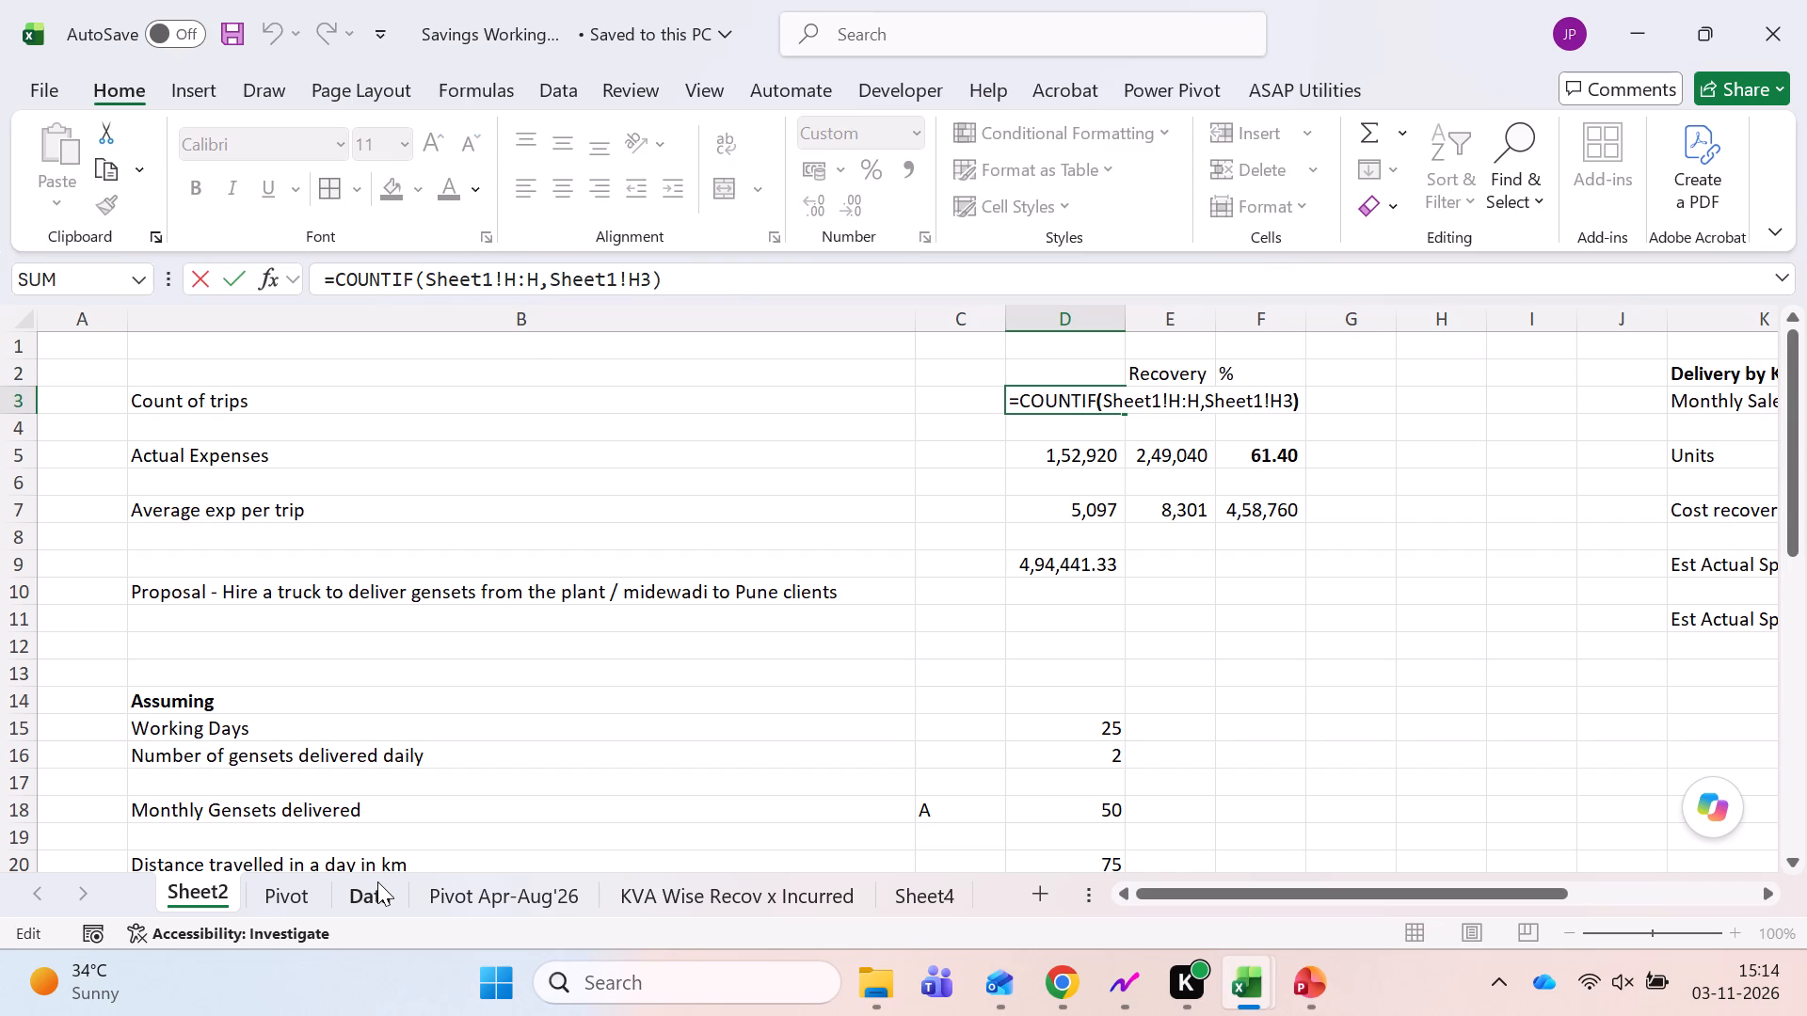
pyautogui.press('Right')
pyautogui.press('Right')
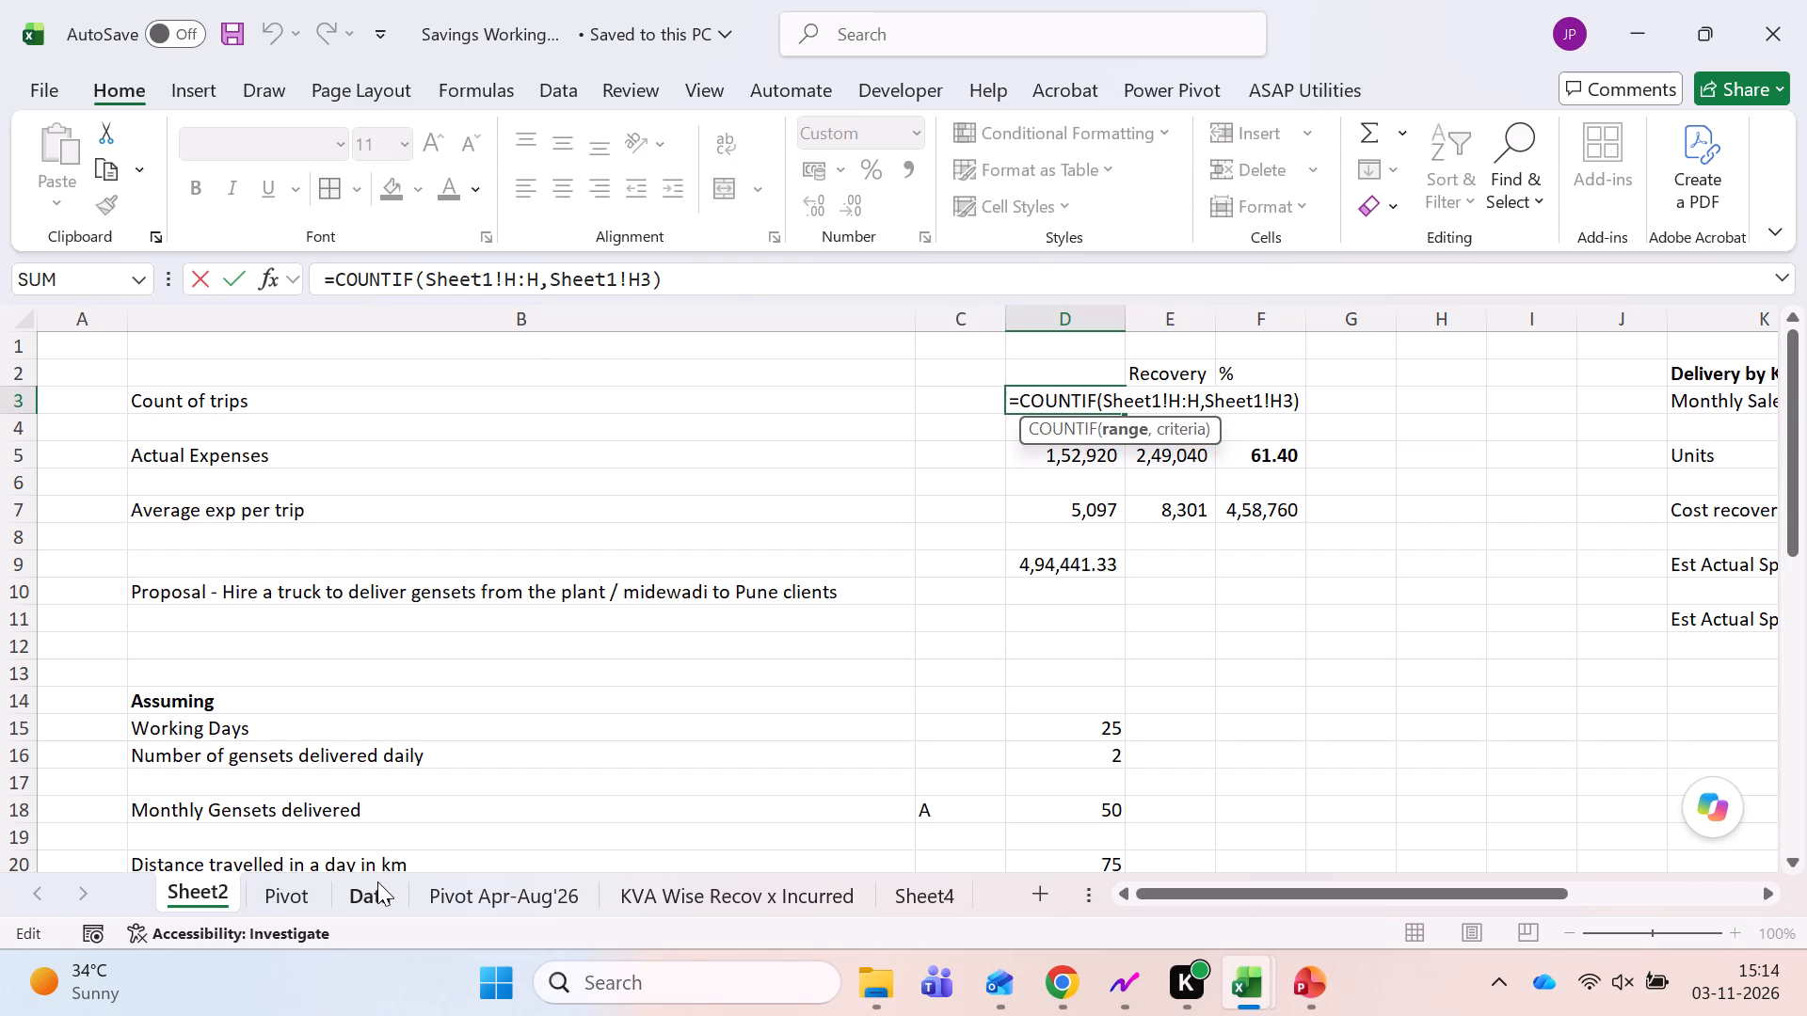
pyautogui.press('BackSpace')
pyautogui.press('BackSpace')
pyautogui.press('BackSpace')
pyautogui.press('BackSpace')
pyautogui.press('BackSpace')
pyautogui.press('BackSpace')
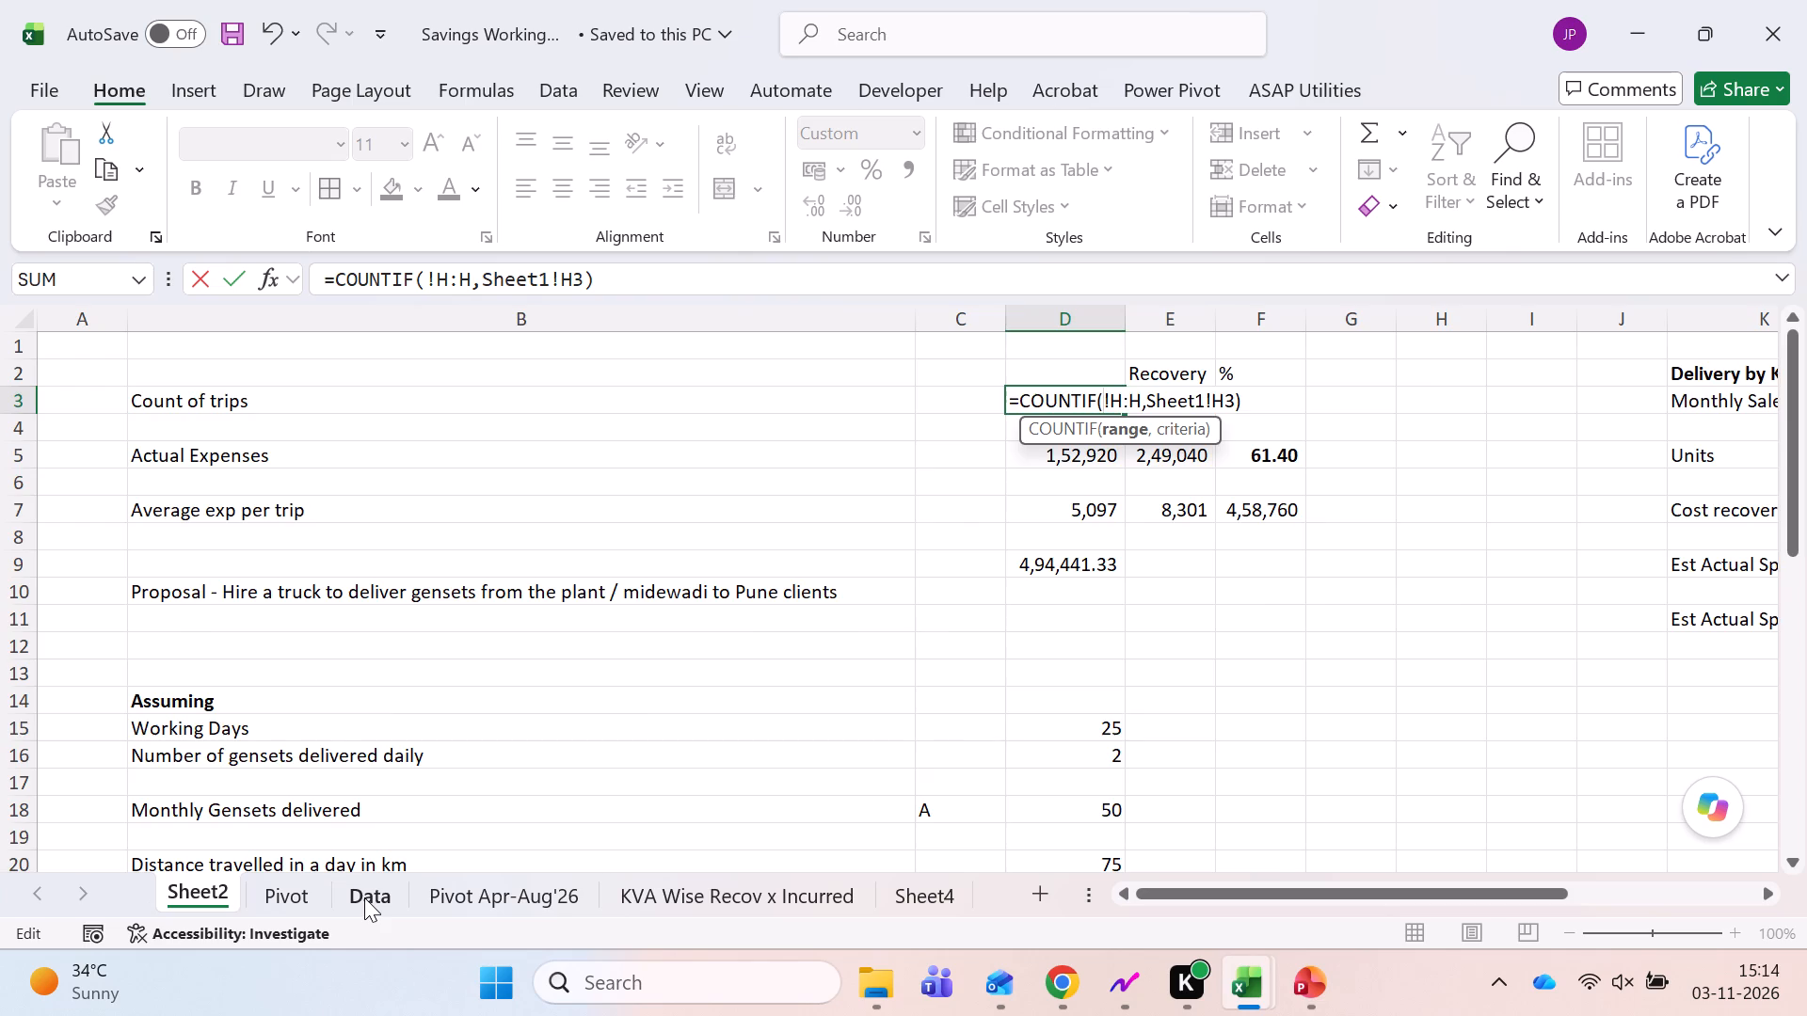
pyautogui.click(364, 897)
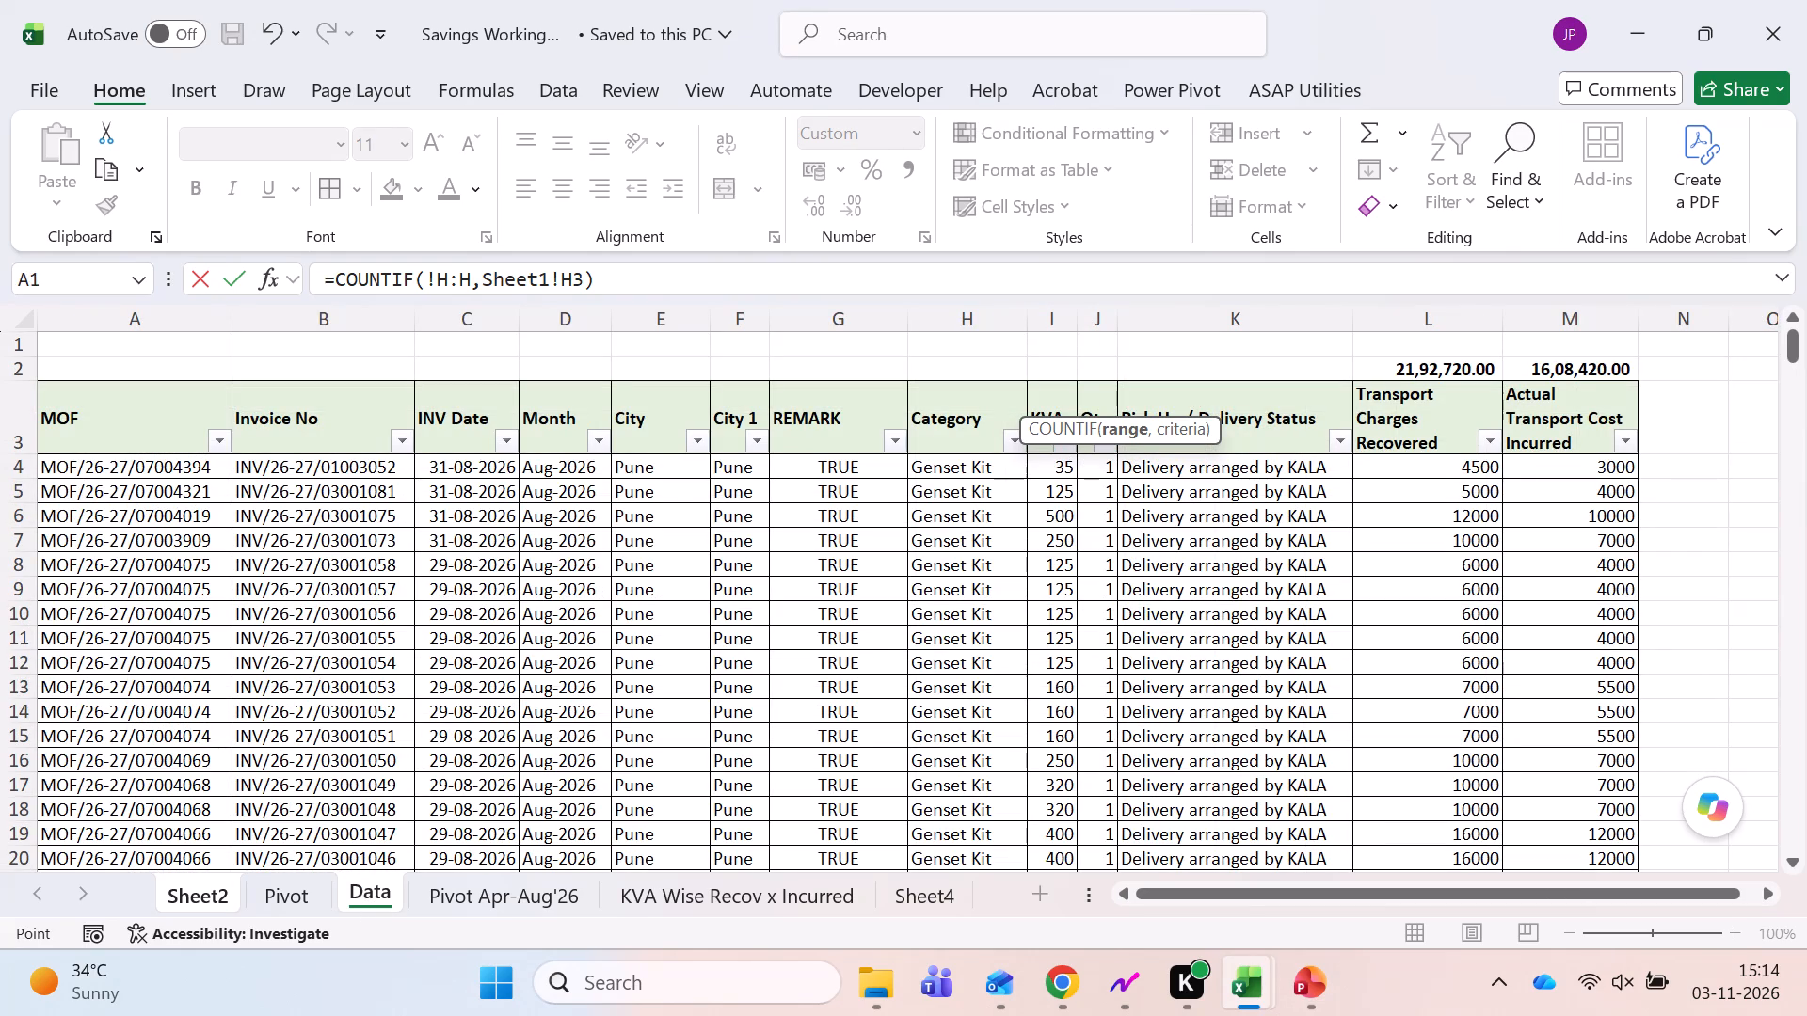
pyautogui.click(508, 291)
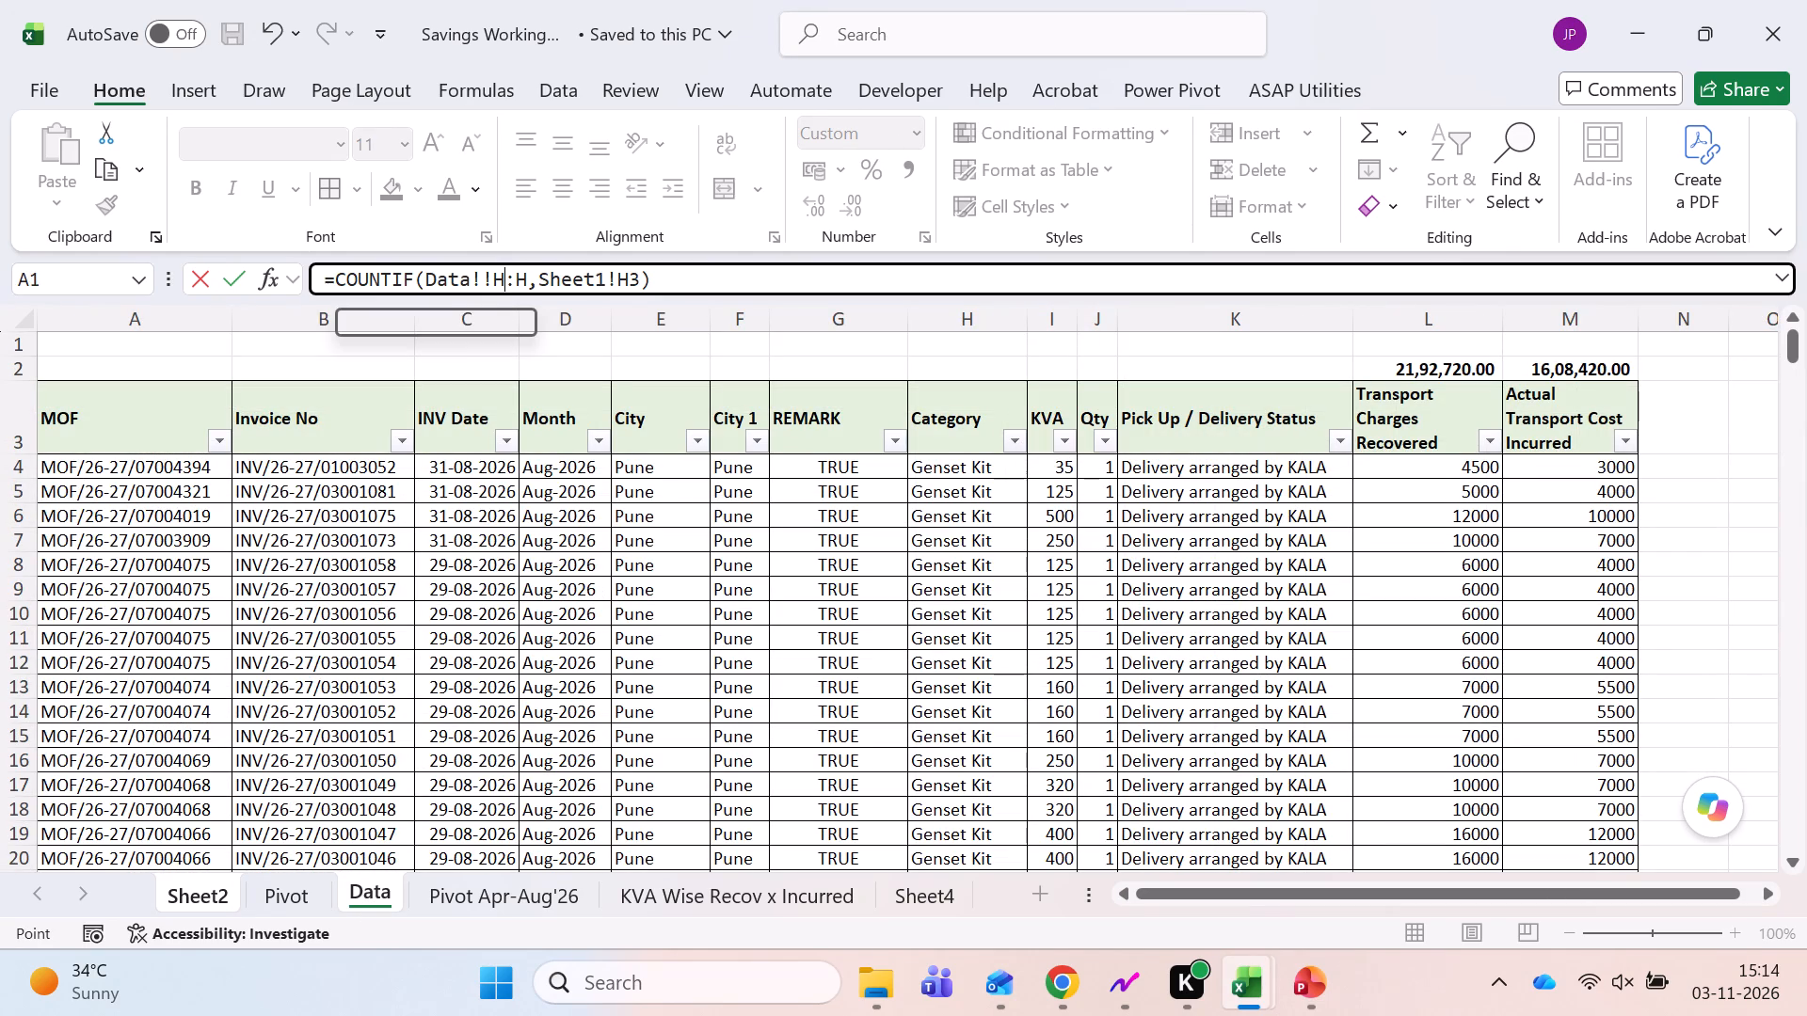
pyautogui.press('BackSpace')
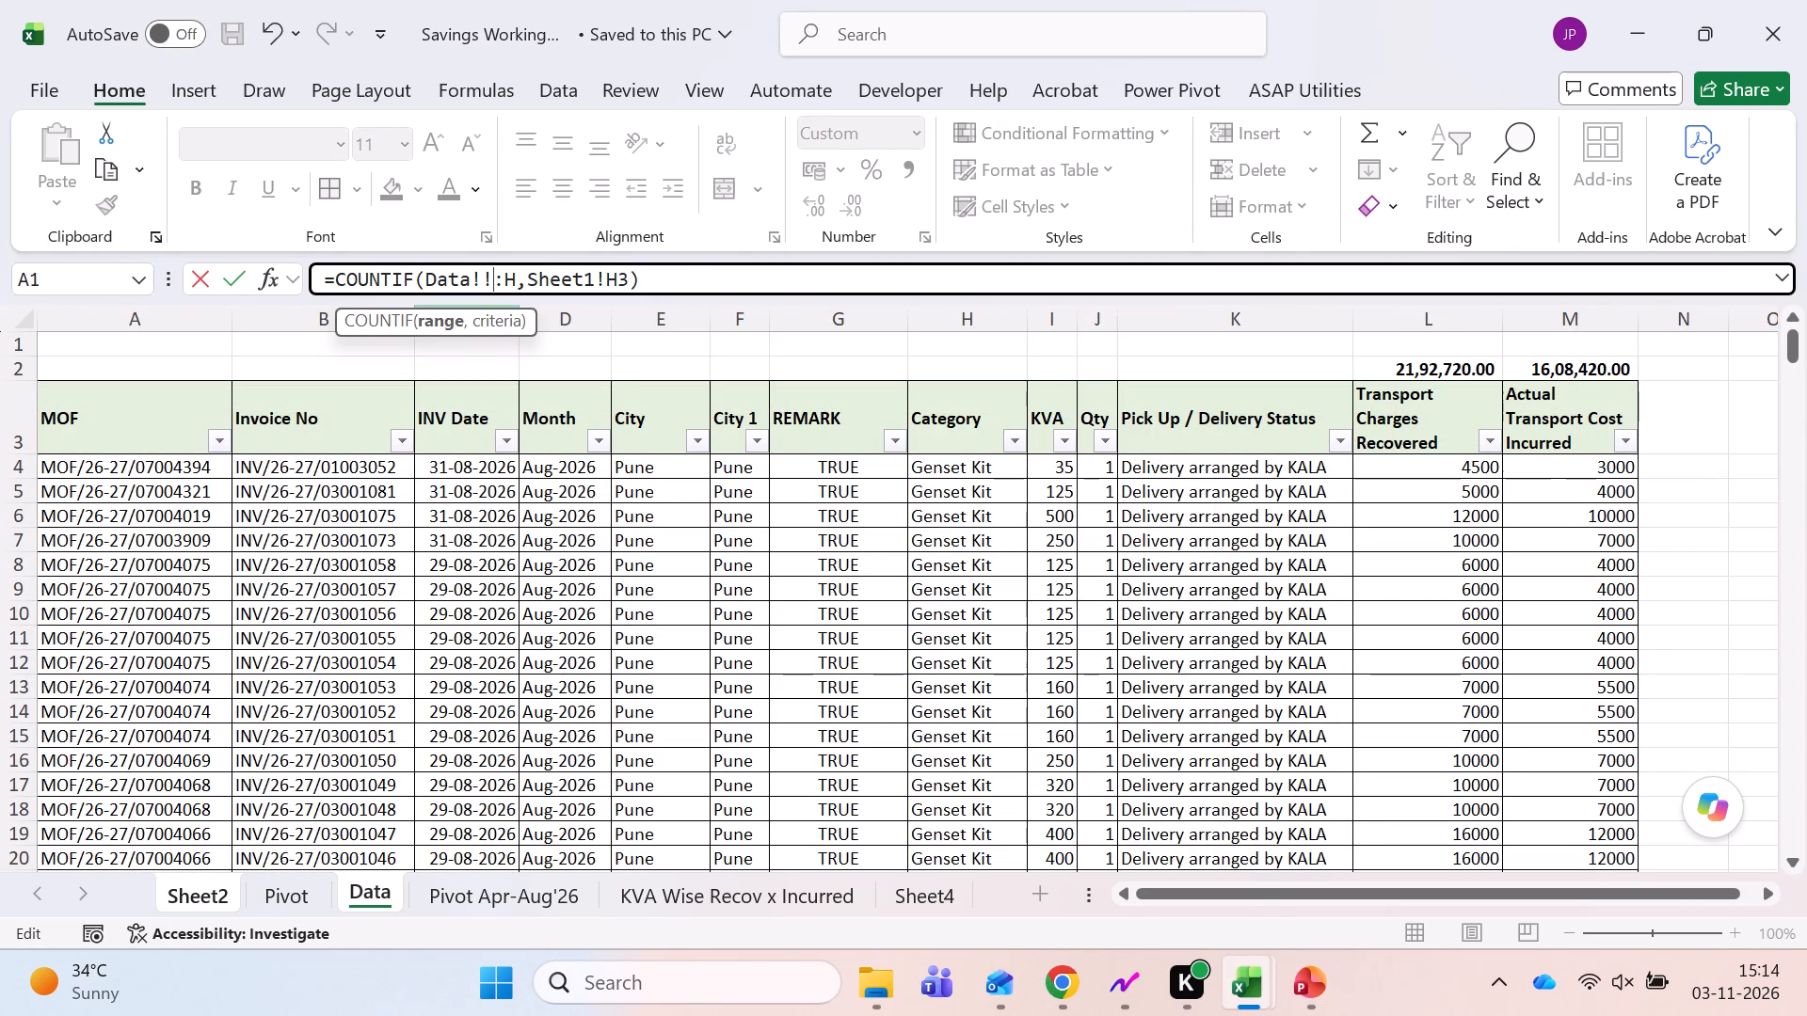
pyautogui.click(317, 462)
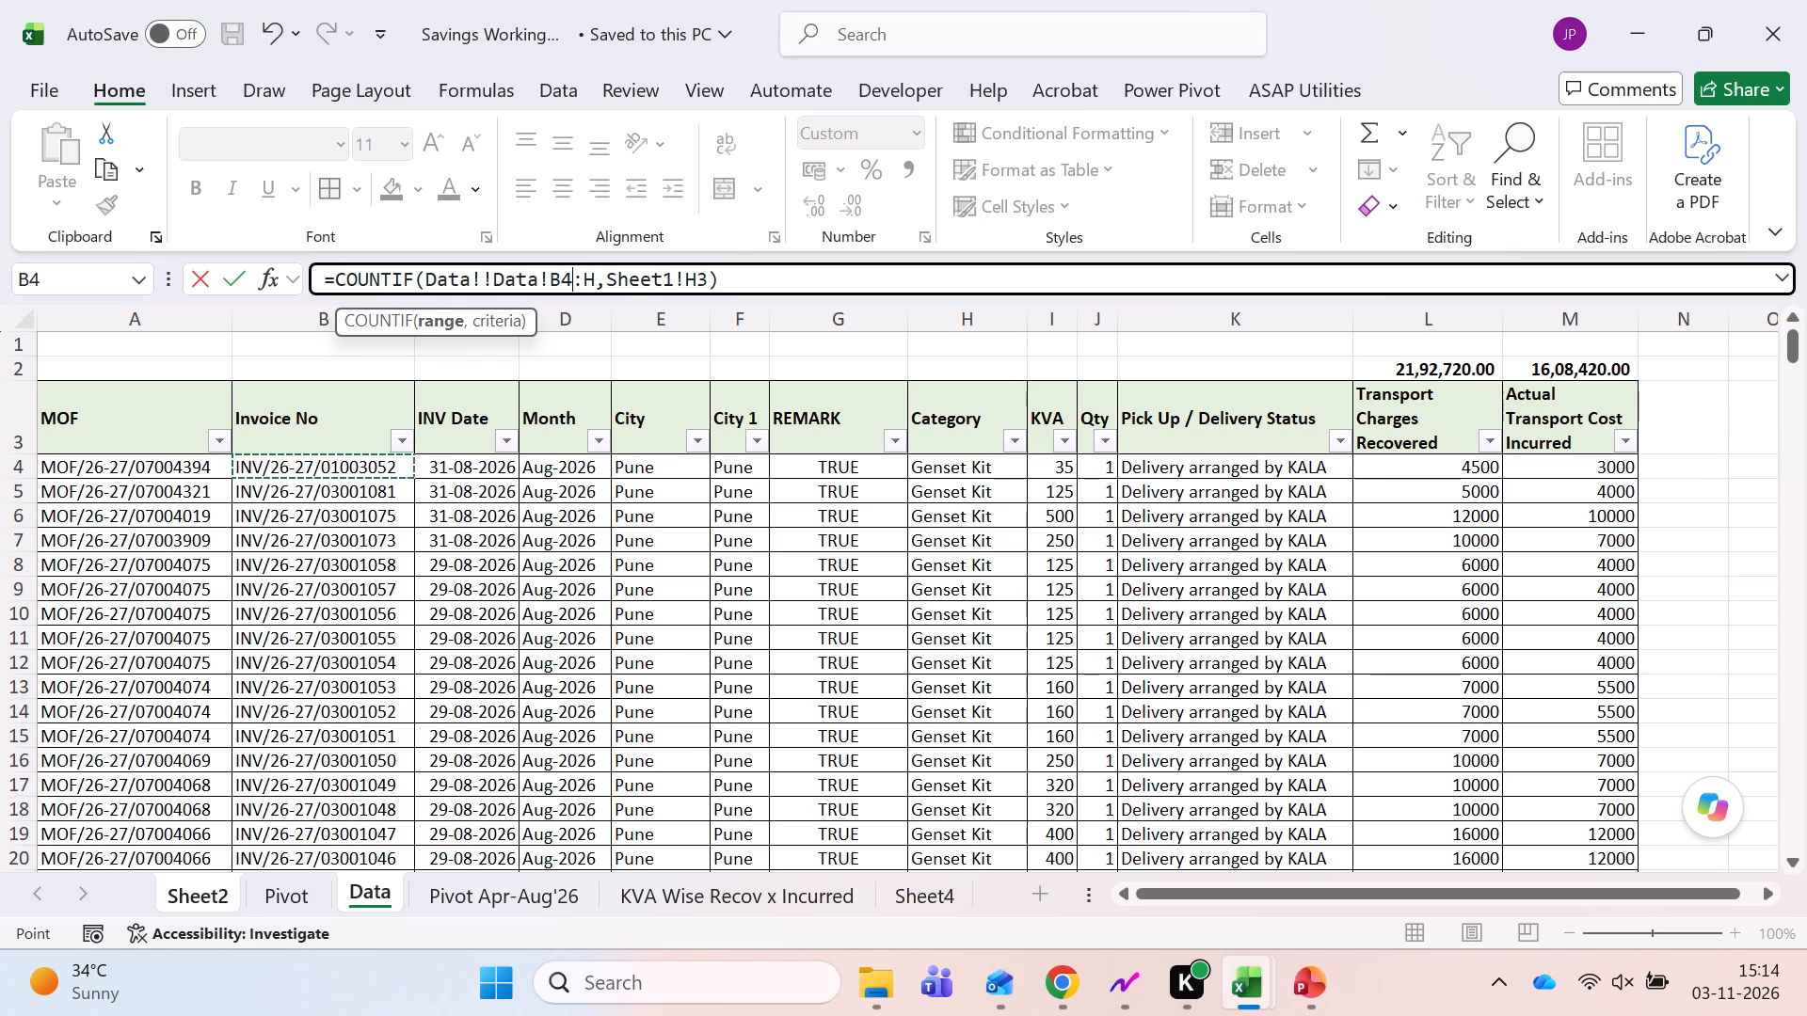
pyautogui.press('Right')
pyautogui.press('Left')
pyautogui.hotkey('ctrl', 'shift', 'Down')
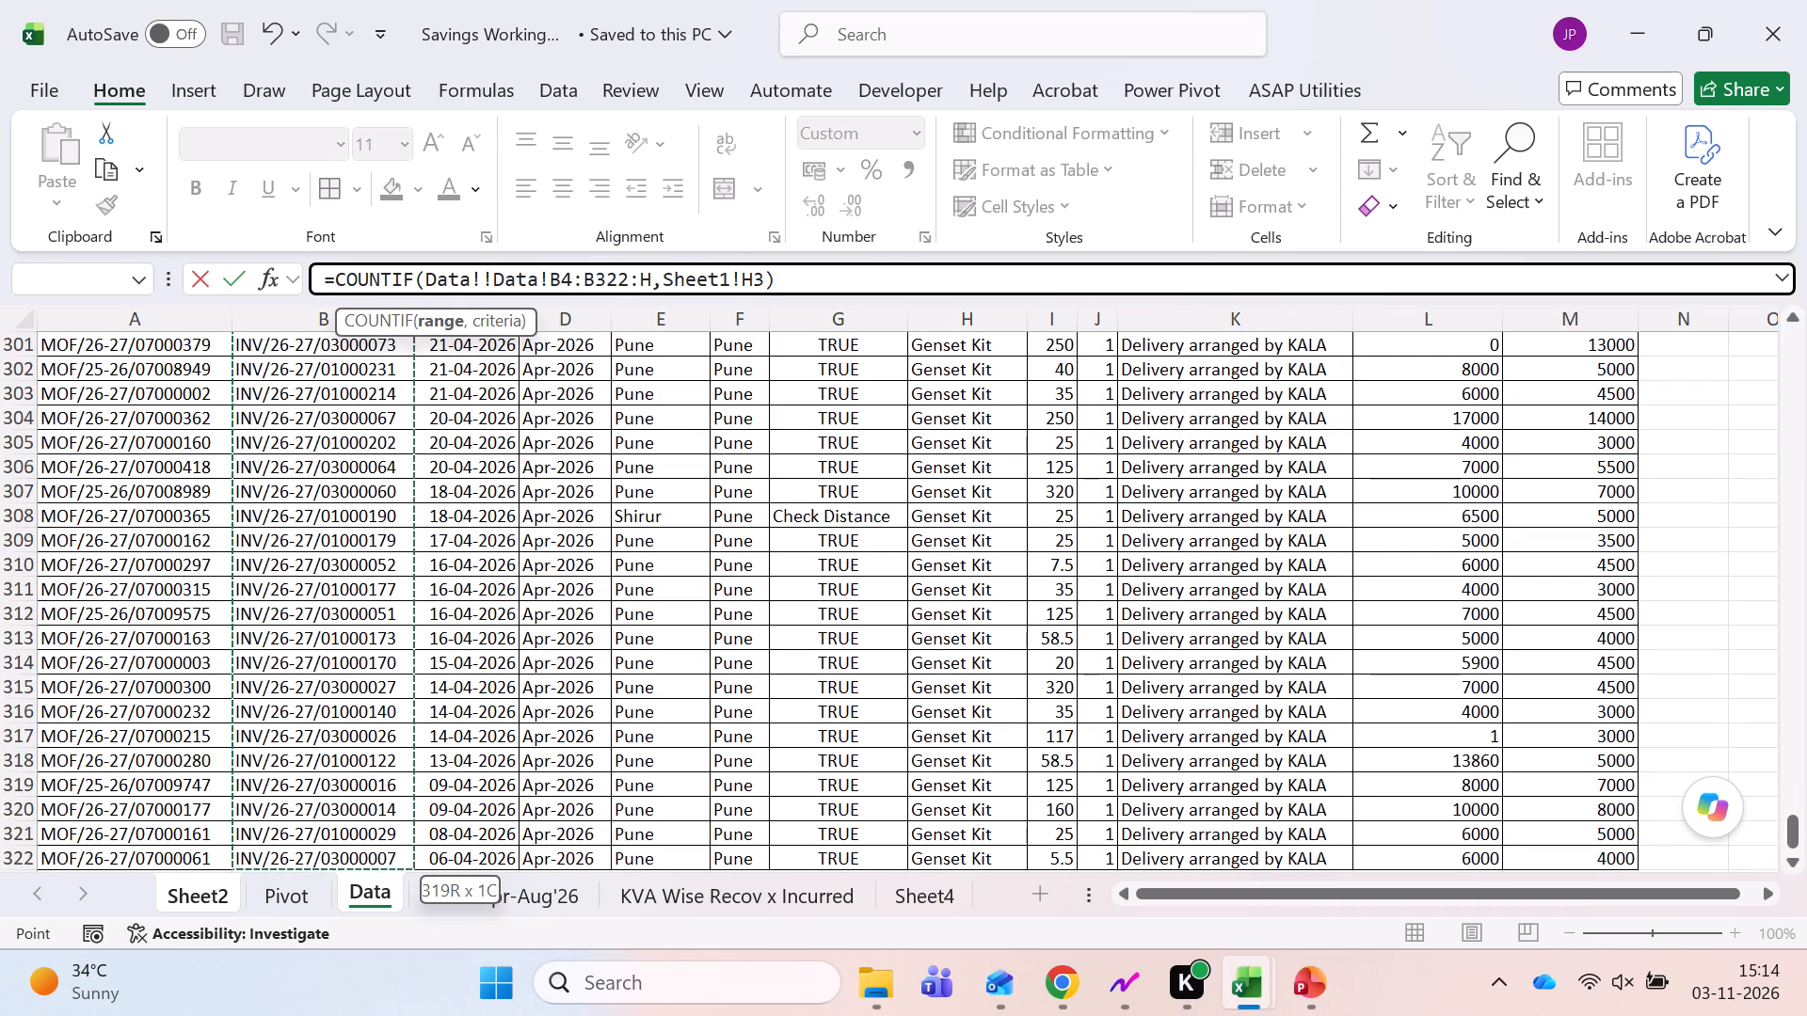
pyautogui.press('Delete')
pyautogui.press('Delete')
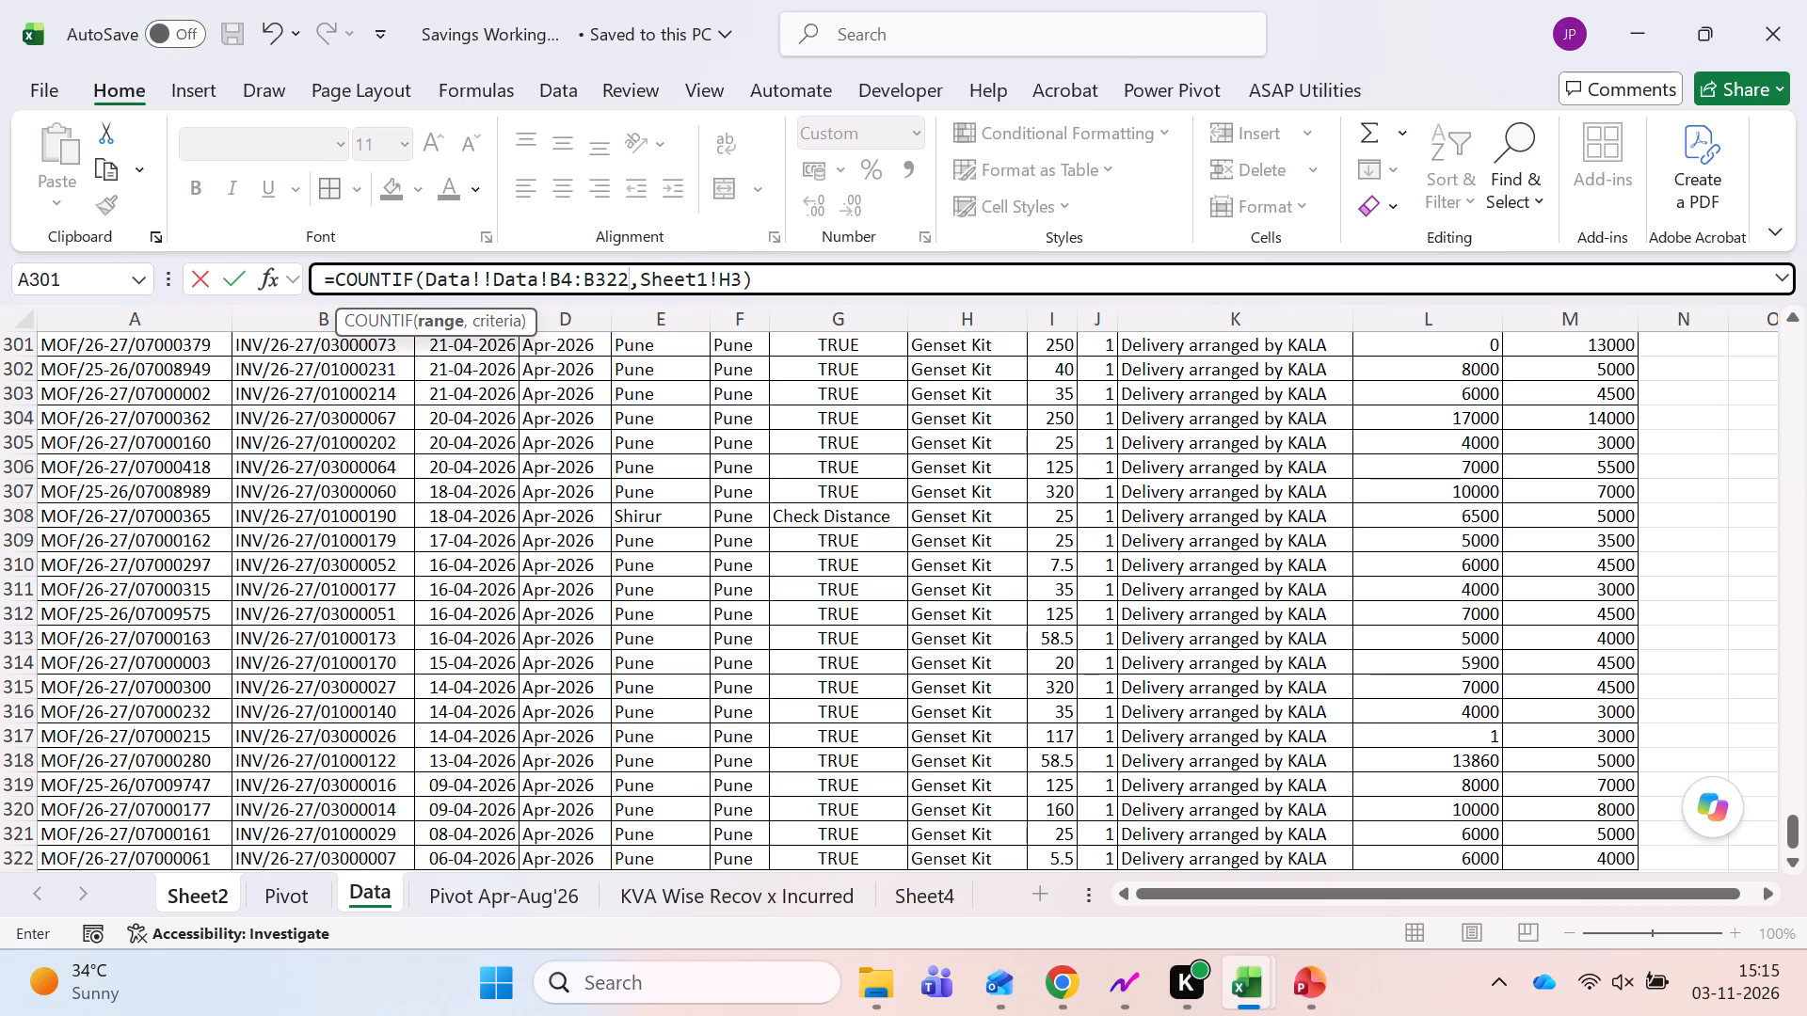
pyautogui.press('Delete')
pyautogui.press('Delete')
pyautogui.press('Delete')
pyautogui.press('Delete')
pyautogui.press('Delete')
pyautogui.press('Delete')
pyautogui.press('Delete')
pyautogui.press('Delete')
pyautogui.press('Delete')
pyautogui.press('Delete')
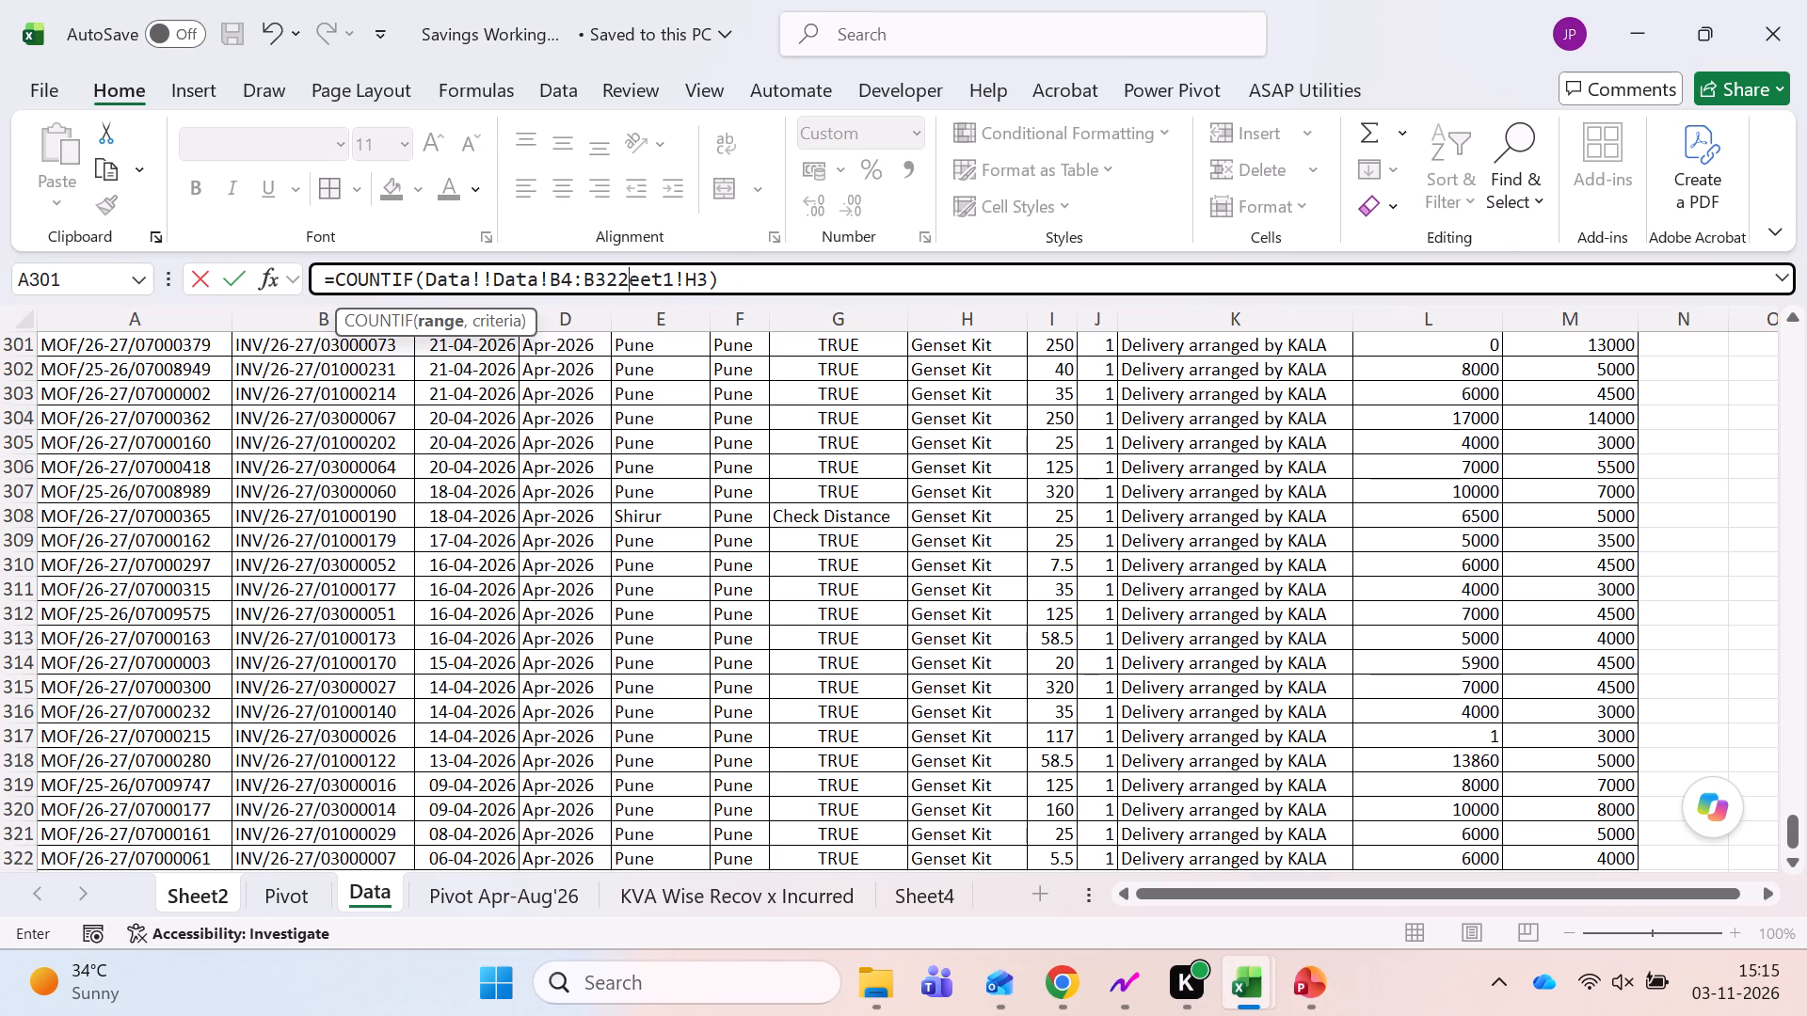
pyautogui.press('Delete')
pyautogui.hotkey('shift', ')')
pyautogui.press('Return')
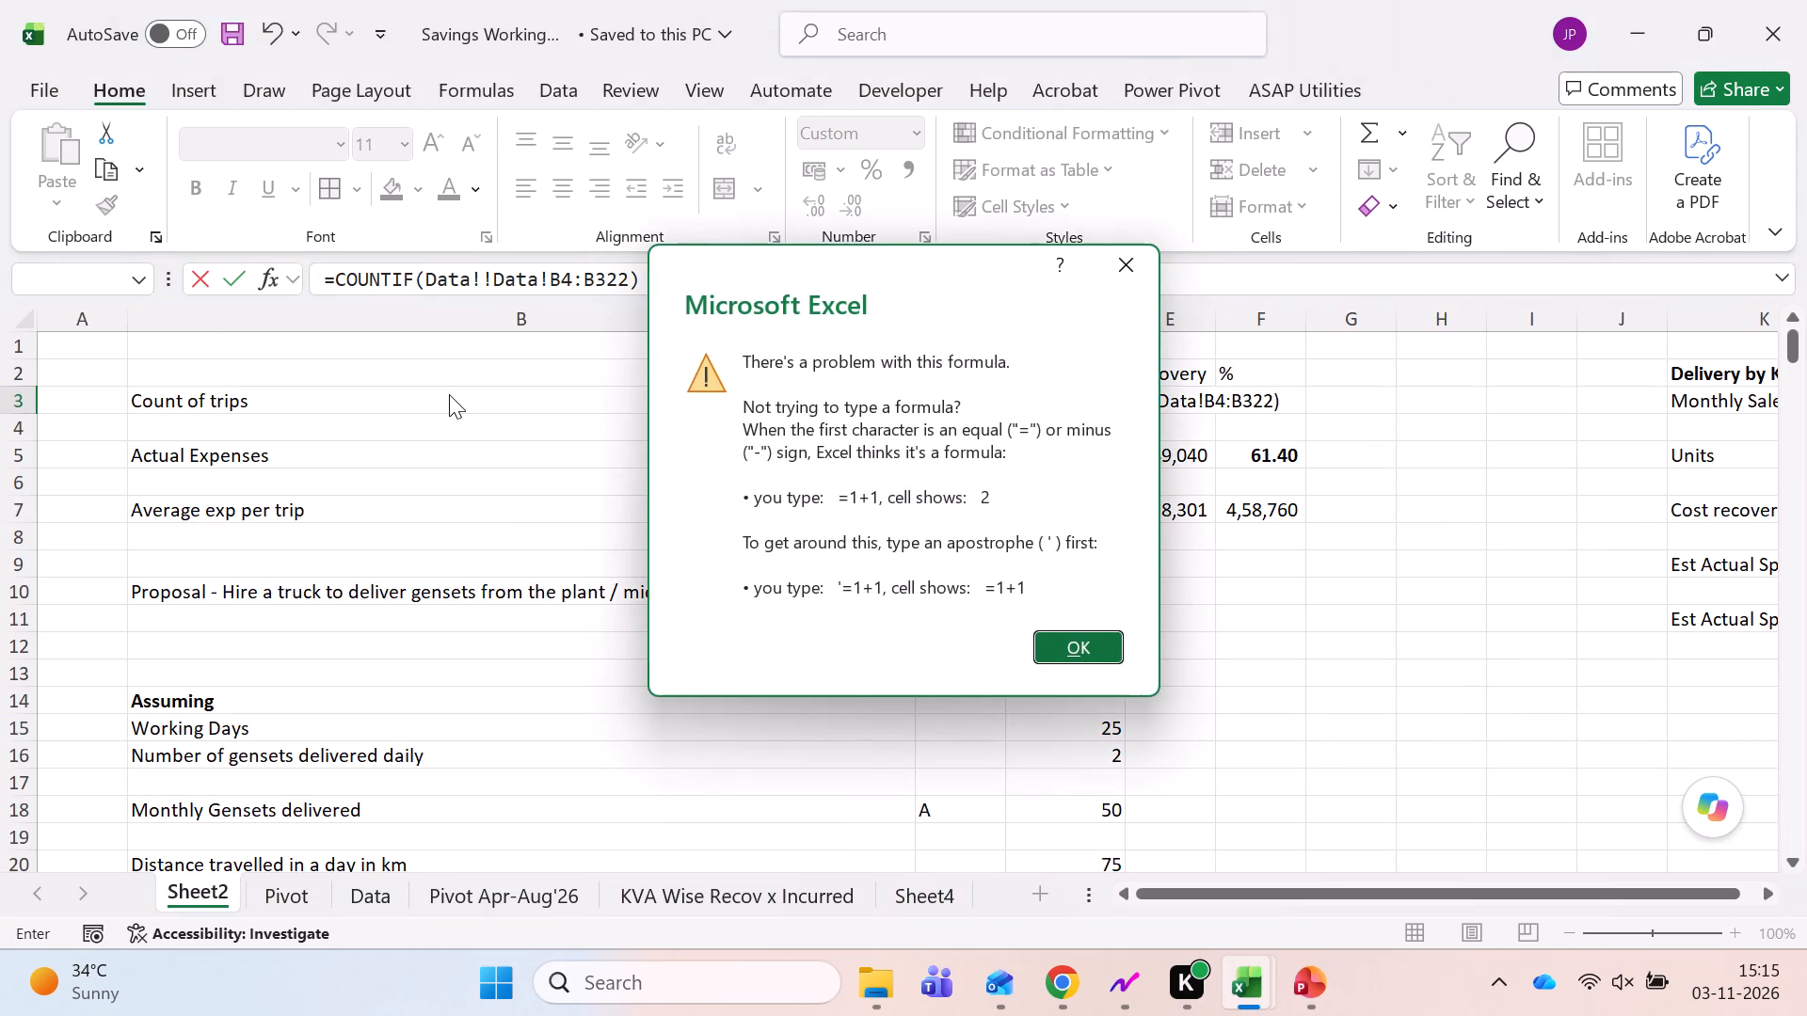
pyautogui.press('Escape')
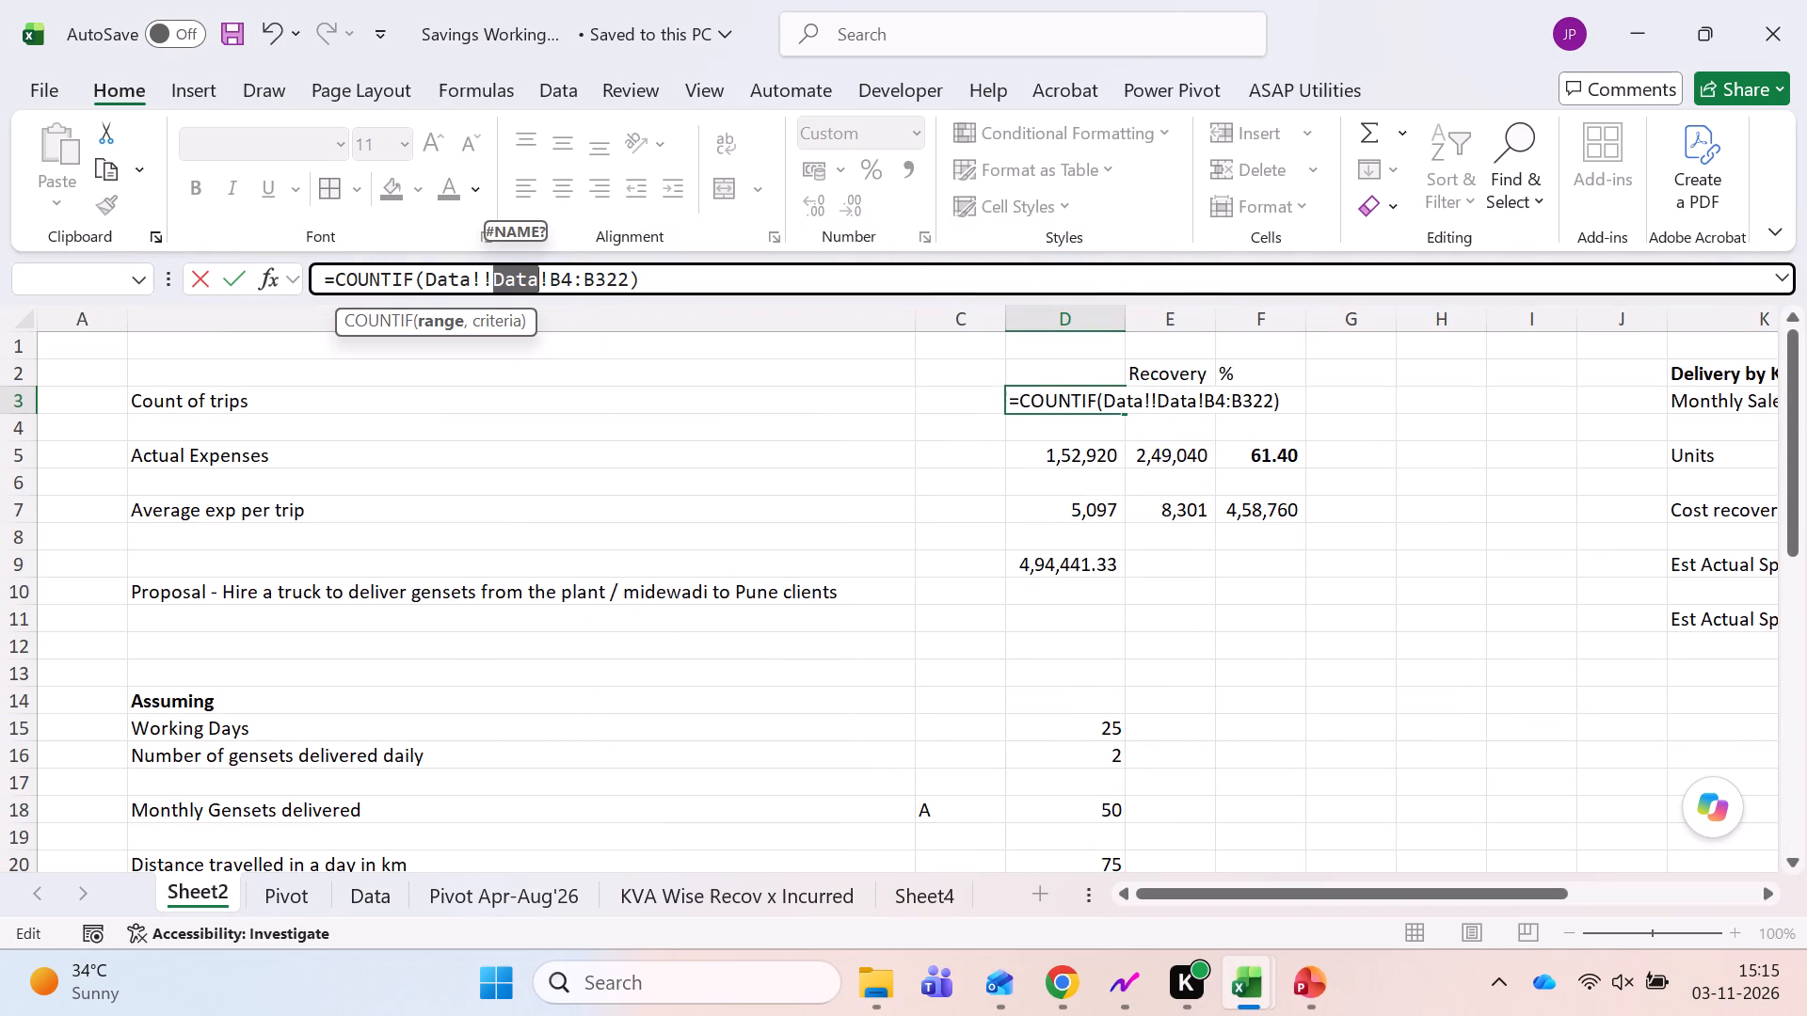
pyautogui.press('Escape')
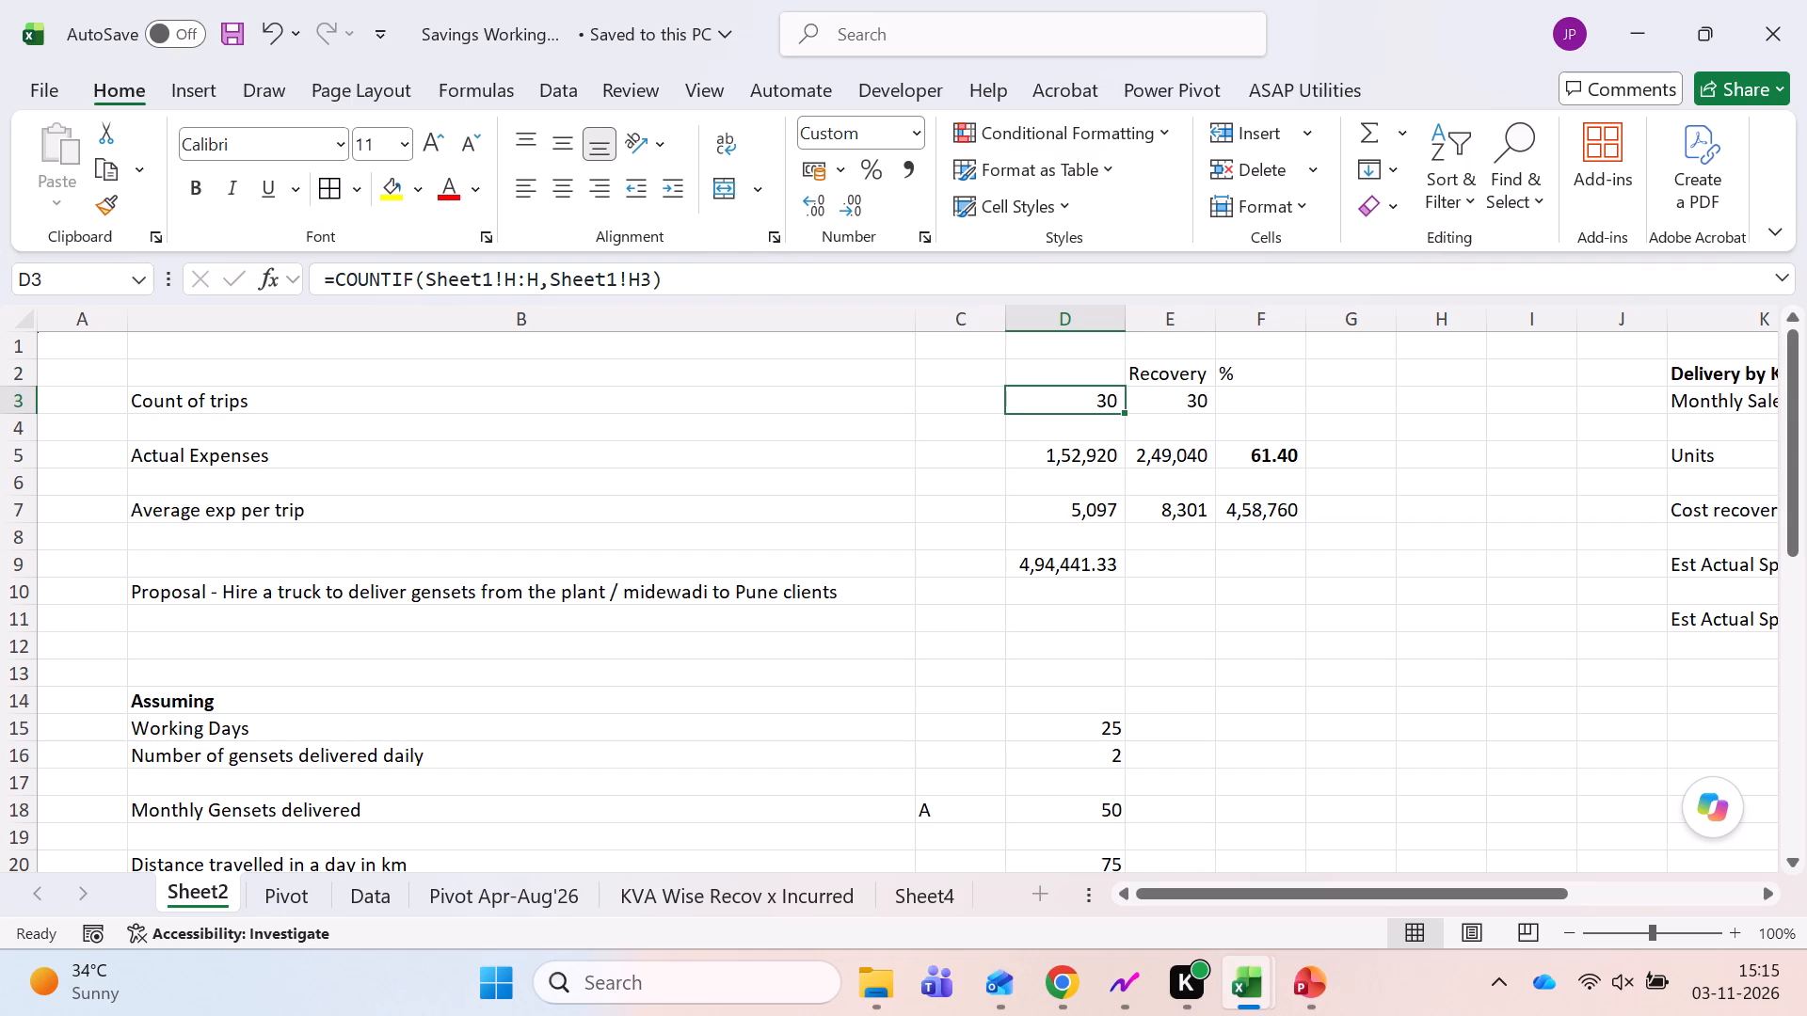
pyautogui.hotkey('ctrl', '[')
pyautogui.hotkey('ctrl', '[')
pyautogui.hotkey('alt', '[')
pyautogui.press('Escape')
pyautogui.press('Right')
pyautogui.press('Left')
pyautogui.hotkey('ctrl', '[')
# Unhide Sheet1, the source sheet referenced by the Count of trips formula.
pyautogui.hotkey('ctrl', 'pagedown')
pyautogui.hotkey('ctrl', 'pagedown')
pyautogui.hotkey('ctrl', 'pagedown')
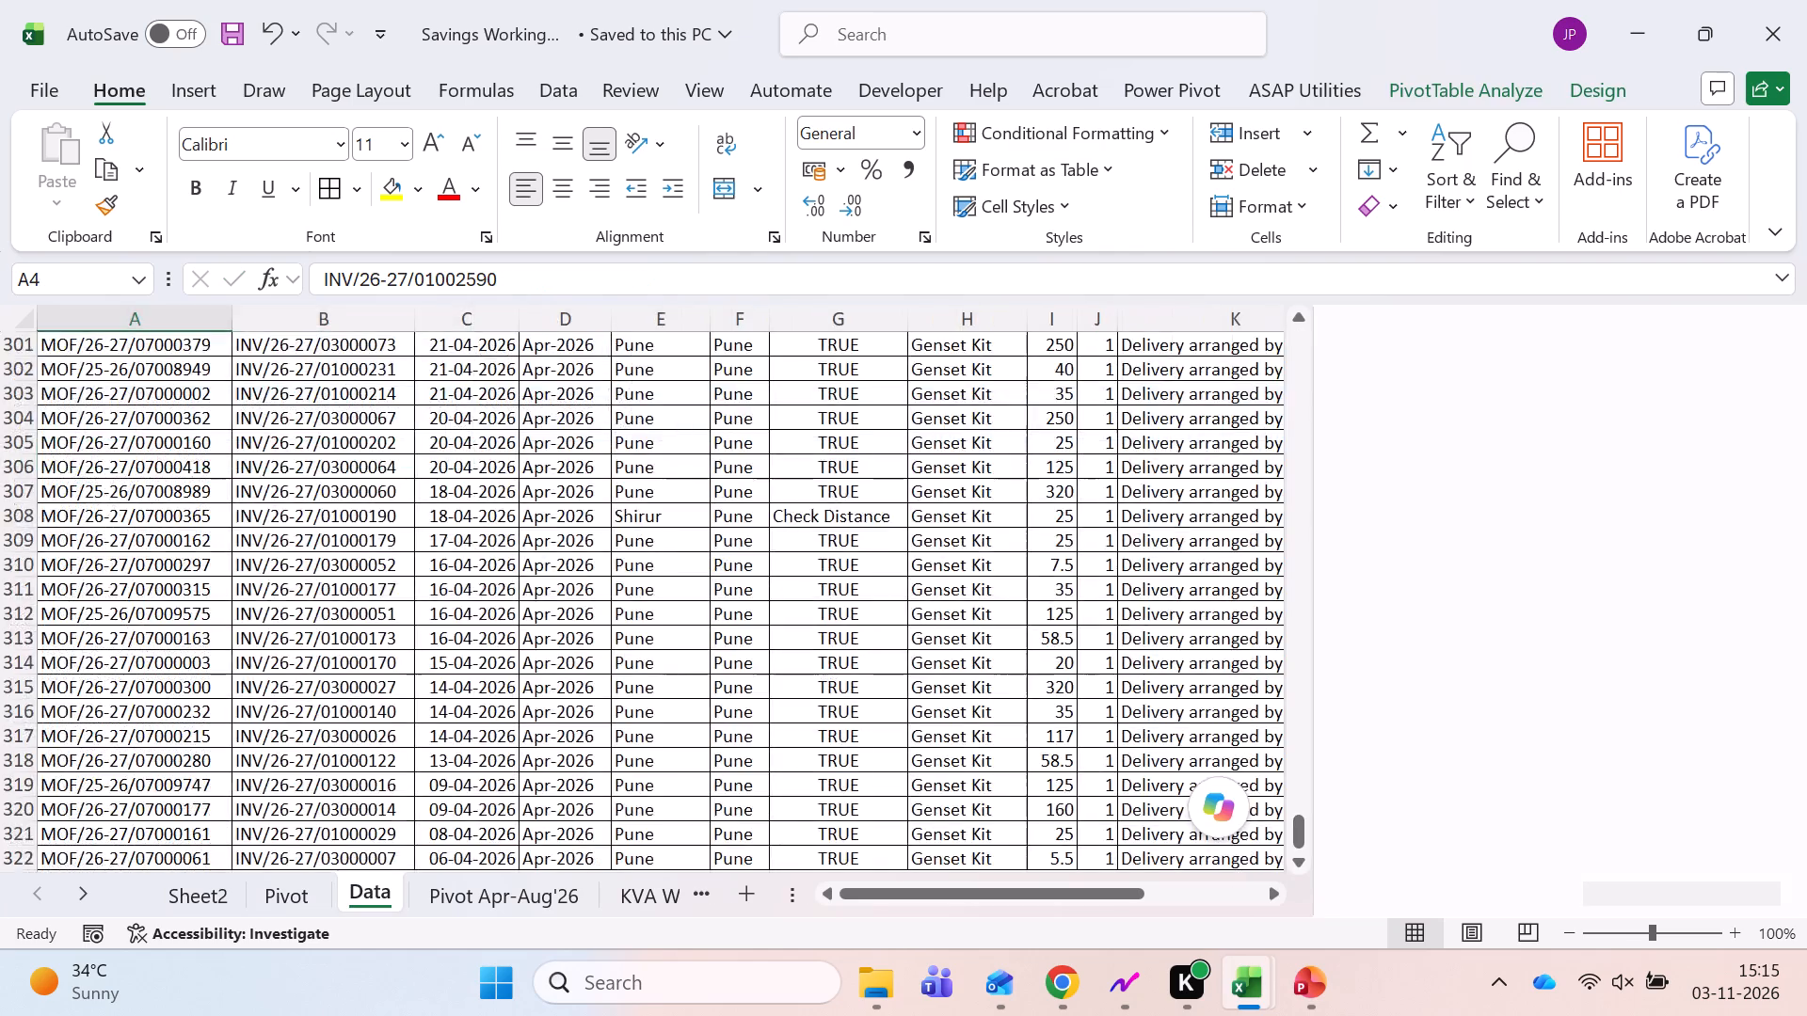
pyautogui.hotkey('ctrl', 'pagedown')
pyautogui.hotkey('ctrl', 'pagedown')
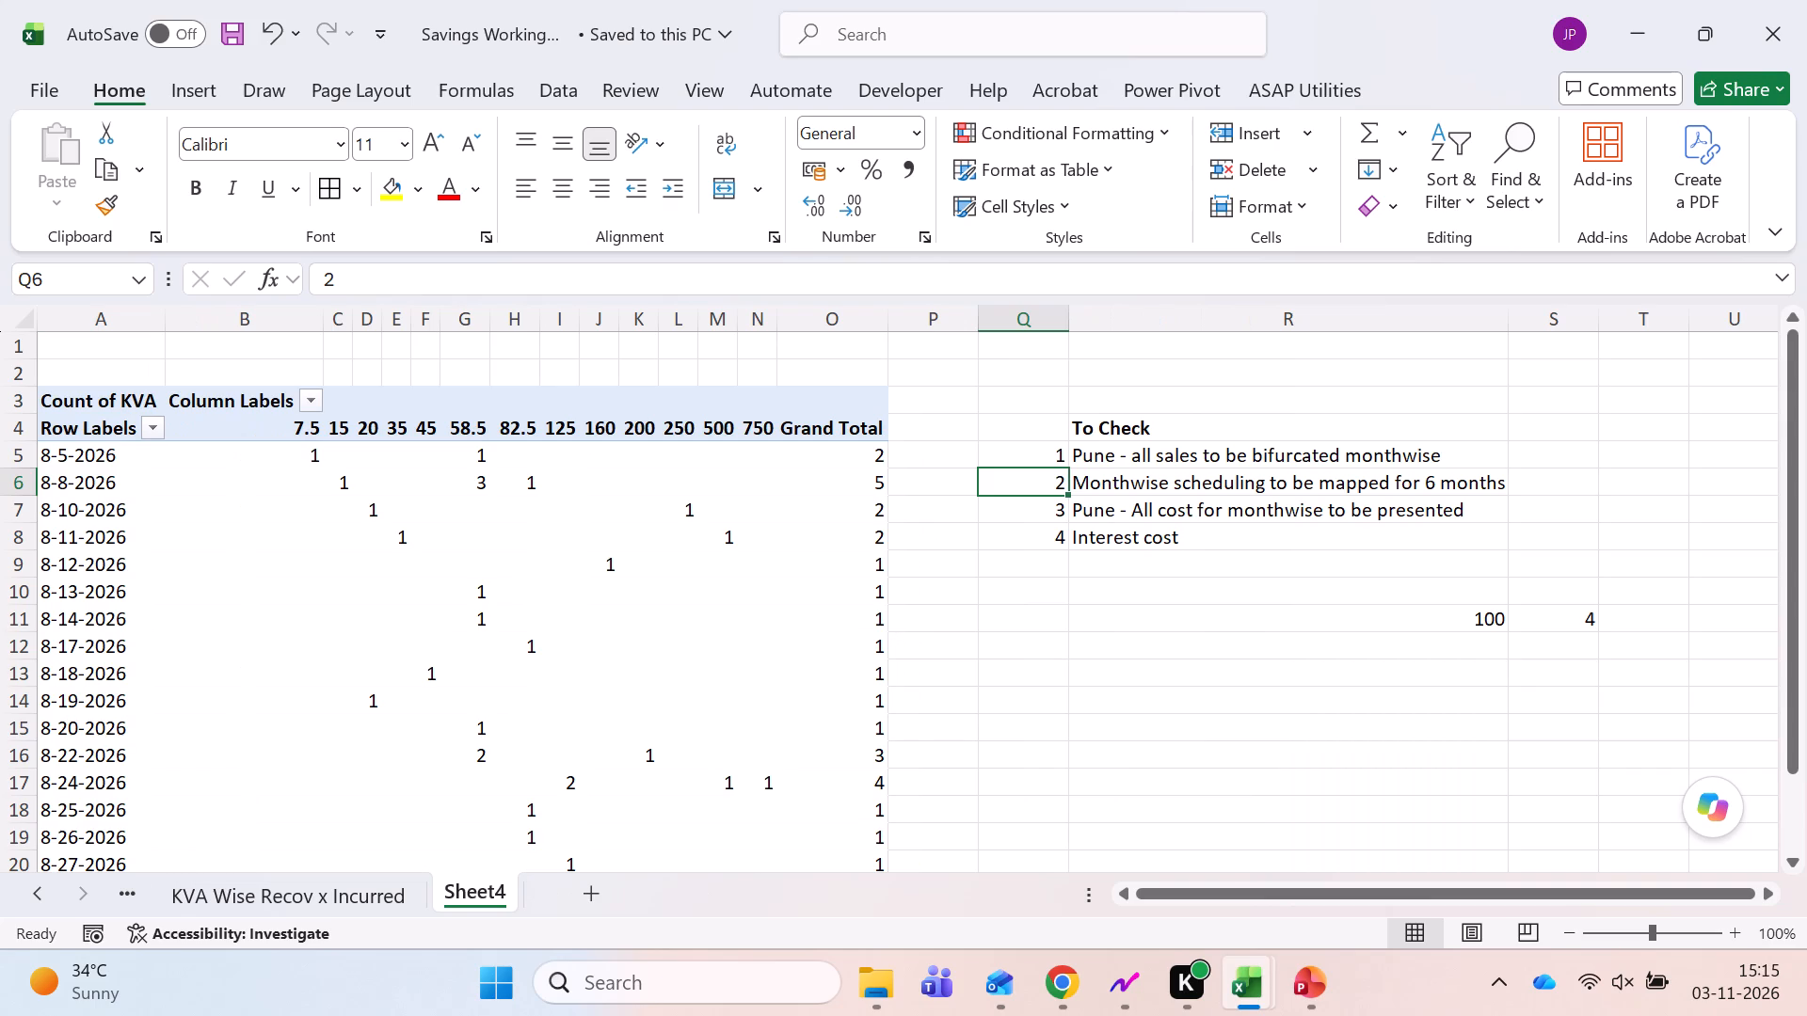
pyautogui.hotkey('ctrl', 'pagedown')
pyautogui.hotkey('ctrl', 'pageup')
pyautogui.hotkey('ctrl', 'pageup')
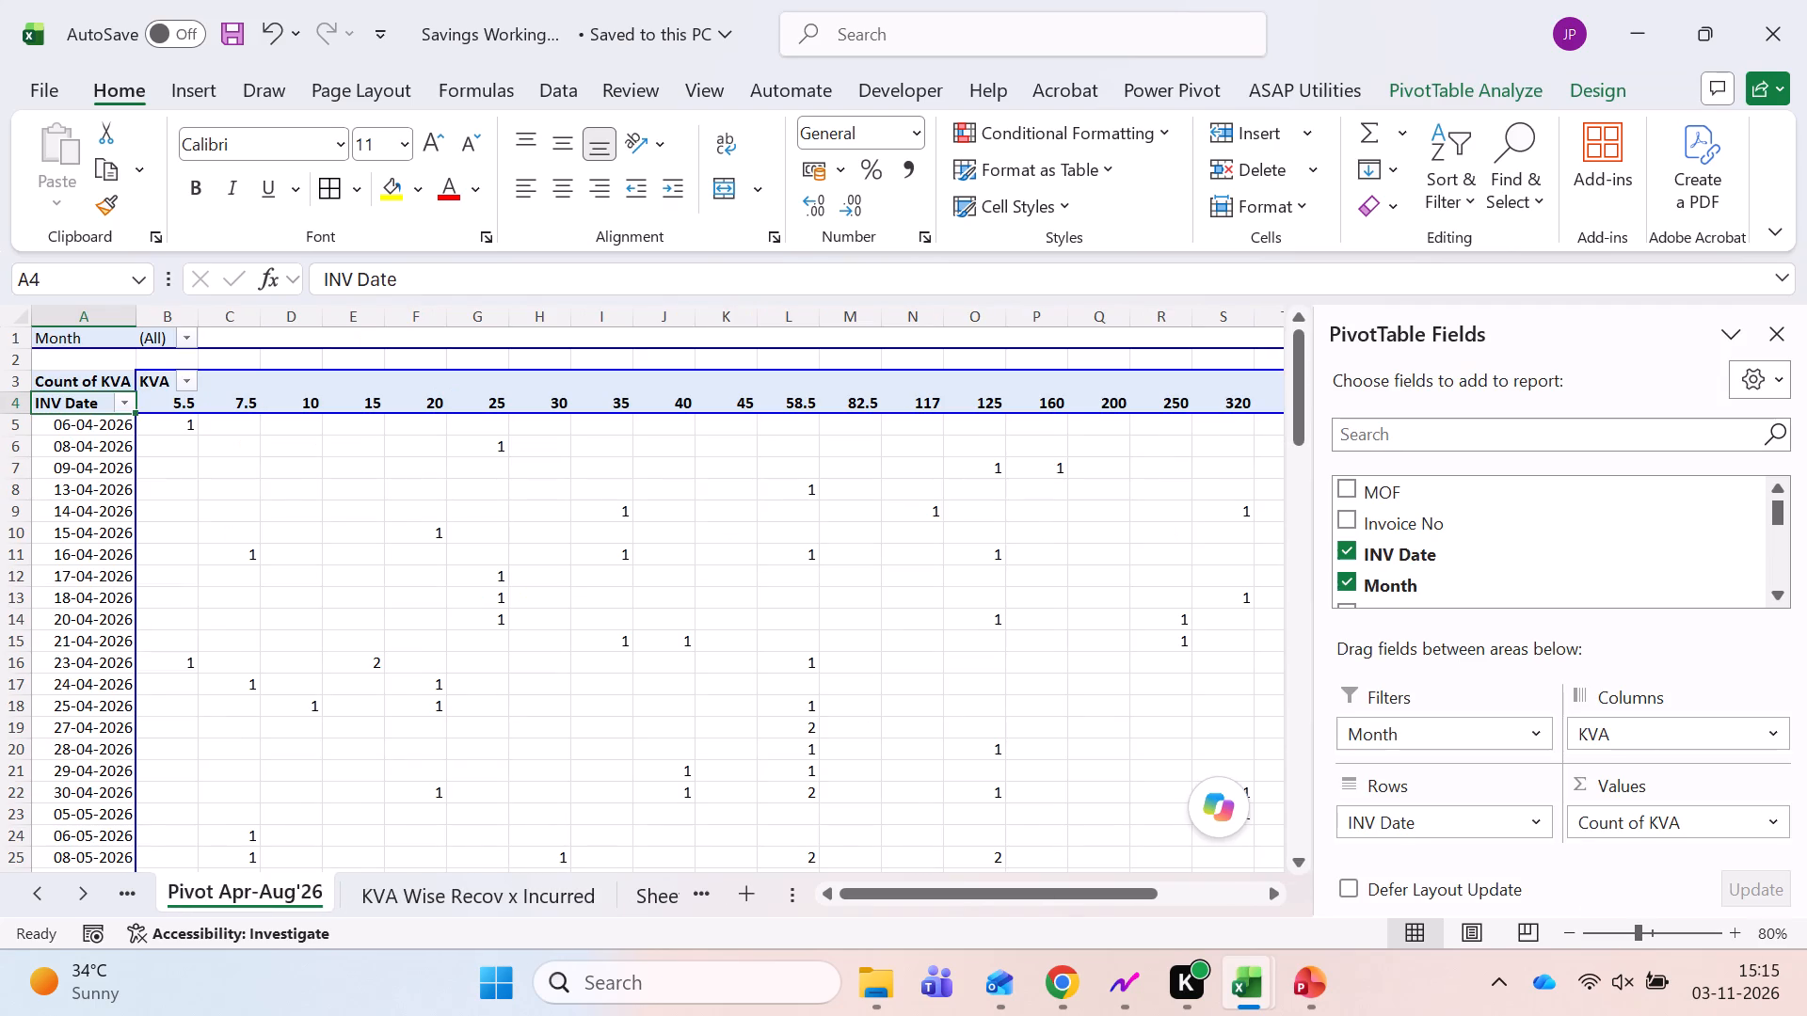
pyautogui.rightClick(475, 904)
pyautogui.click(543, 745)
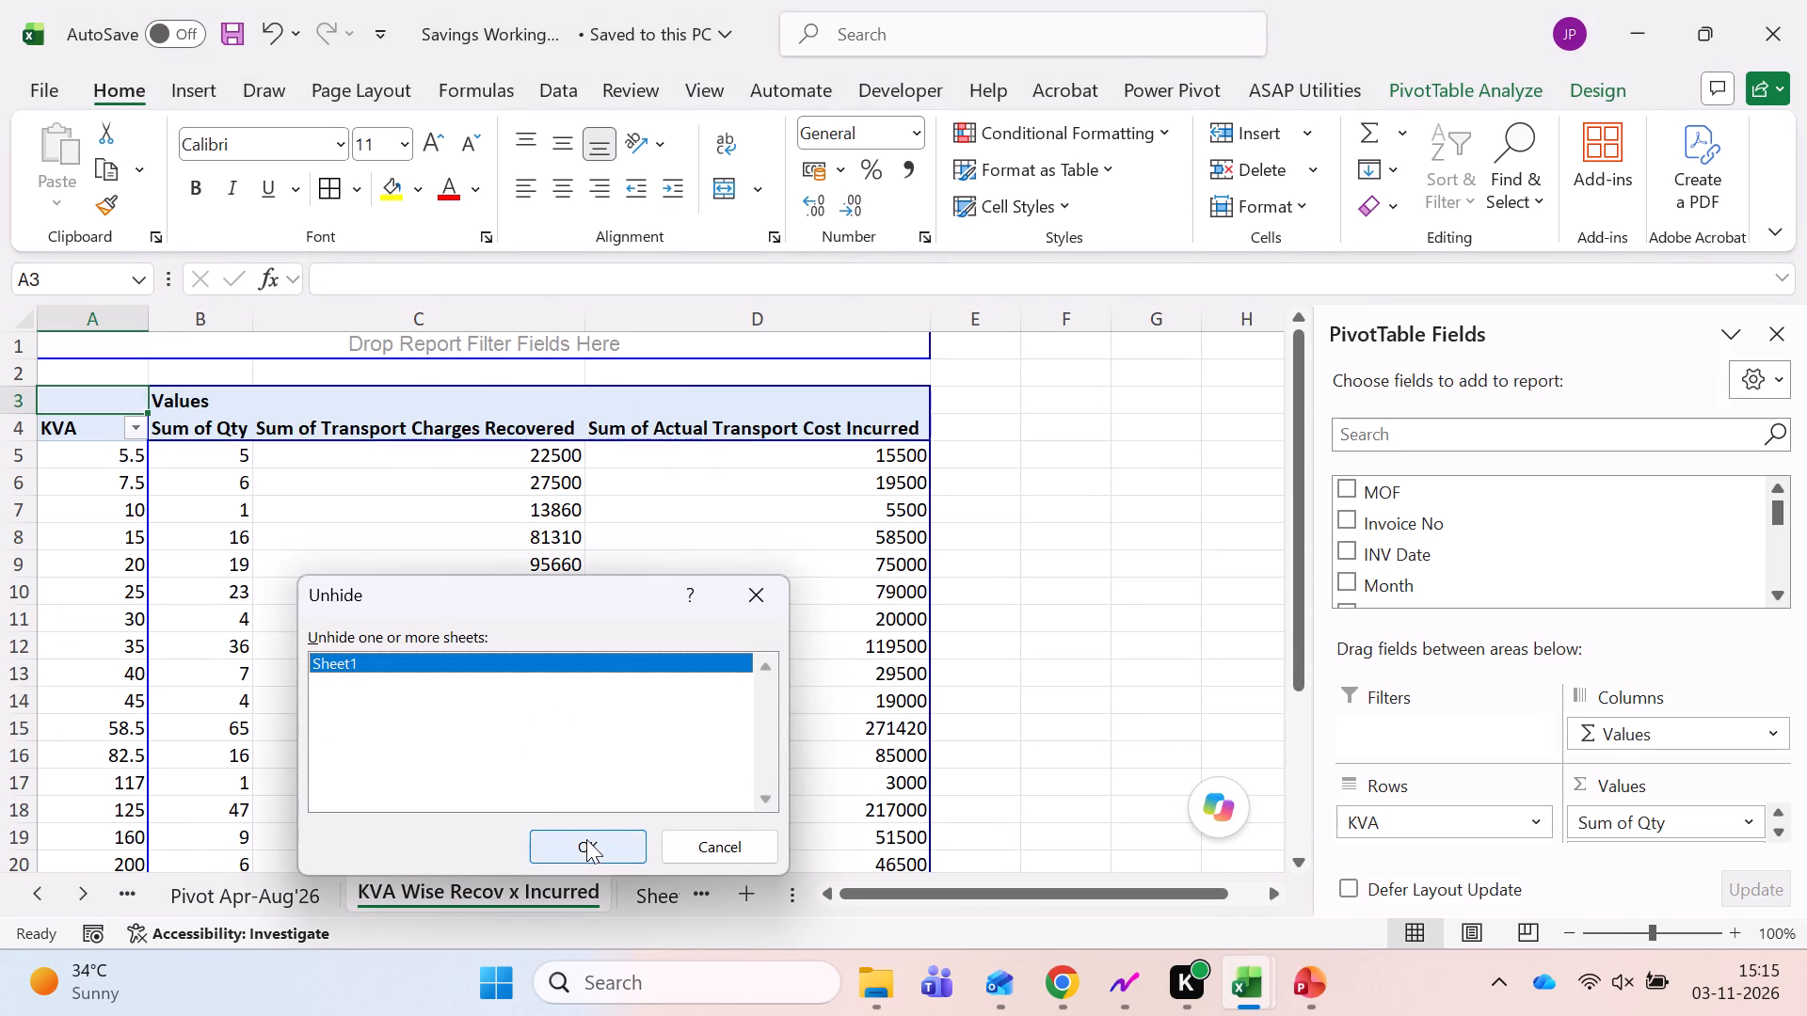
pyautogui.click(586, 853)
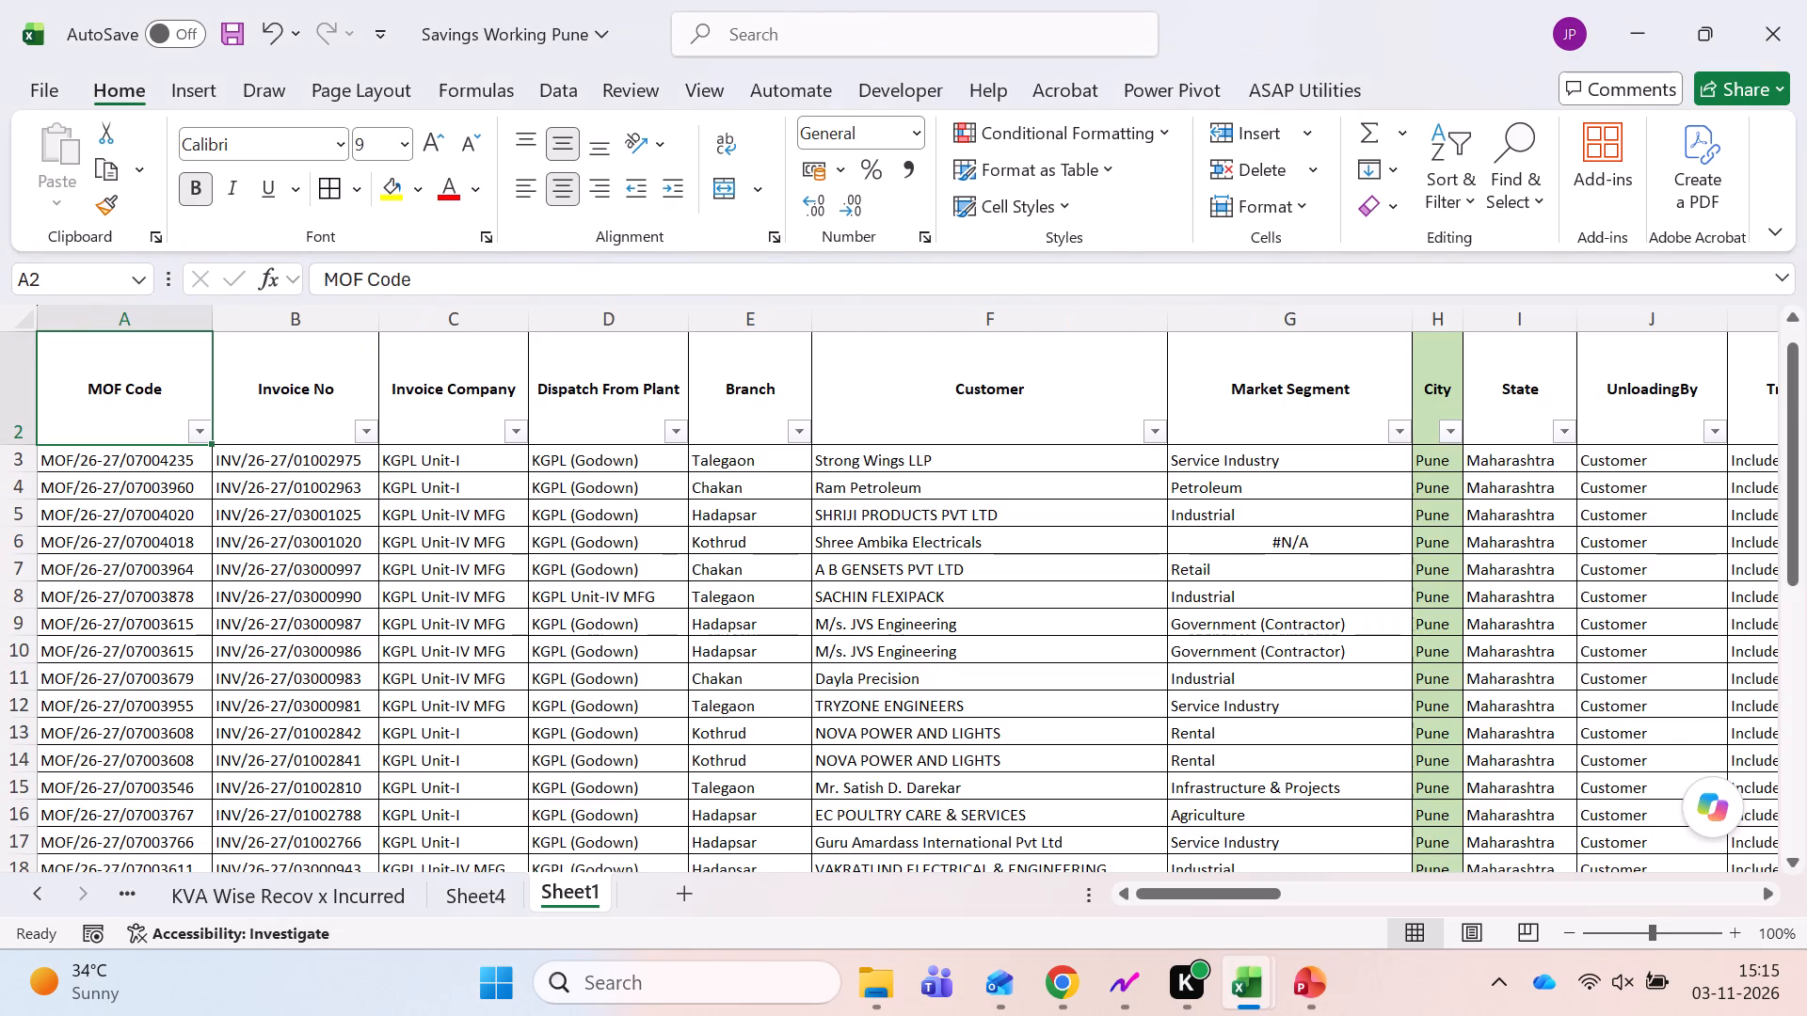
# Examine Sheet1's column headers and data, from MOF Code through City, Fin Year and KVA.
pyautogui.press('Right')
pyautogui.press('Right')
pyautogui.press('Right')
pyautogui.press('Right')
pyautogui.press('Right')
pyautogui.press('Right')
pyautogui.press('Right')
pyautogui.press('Right')
pyautogui.press('Right')
pyautogui.press('Right')
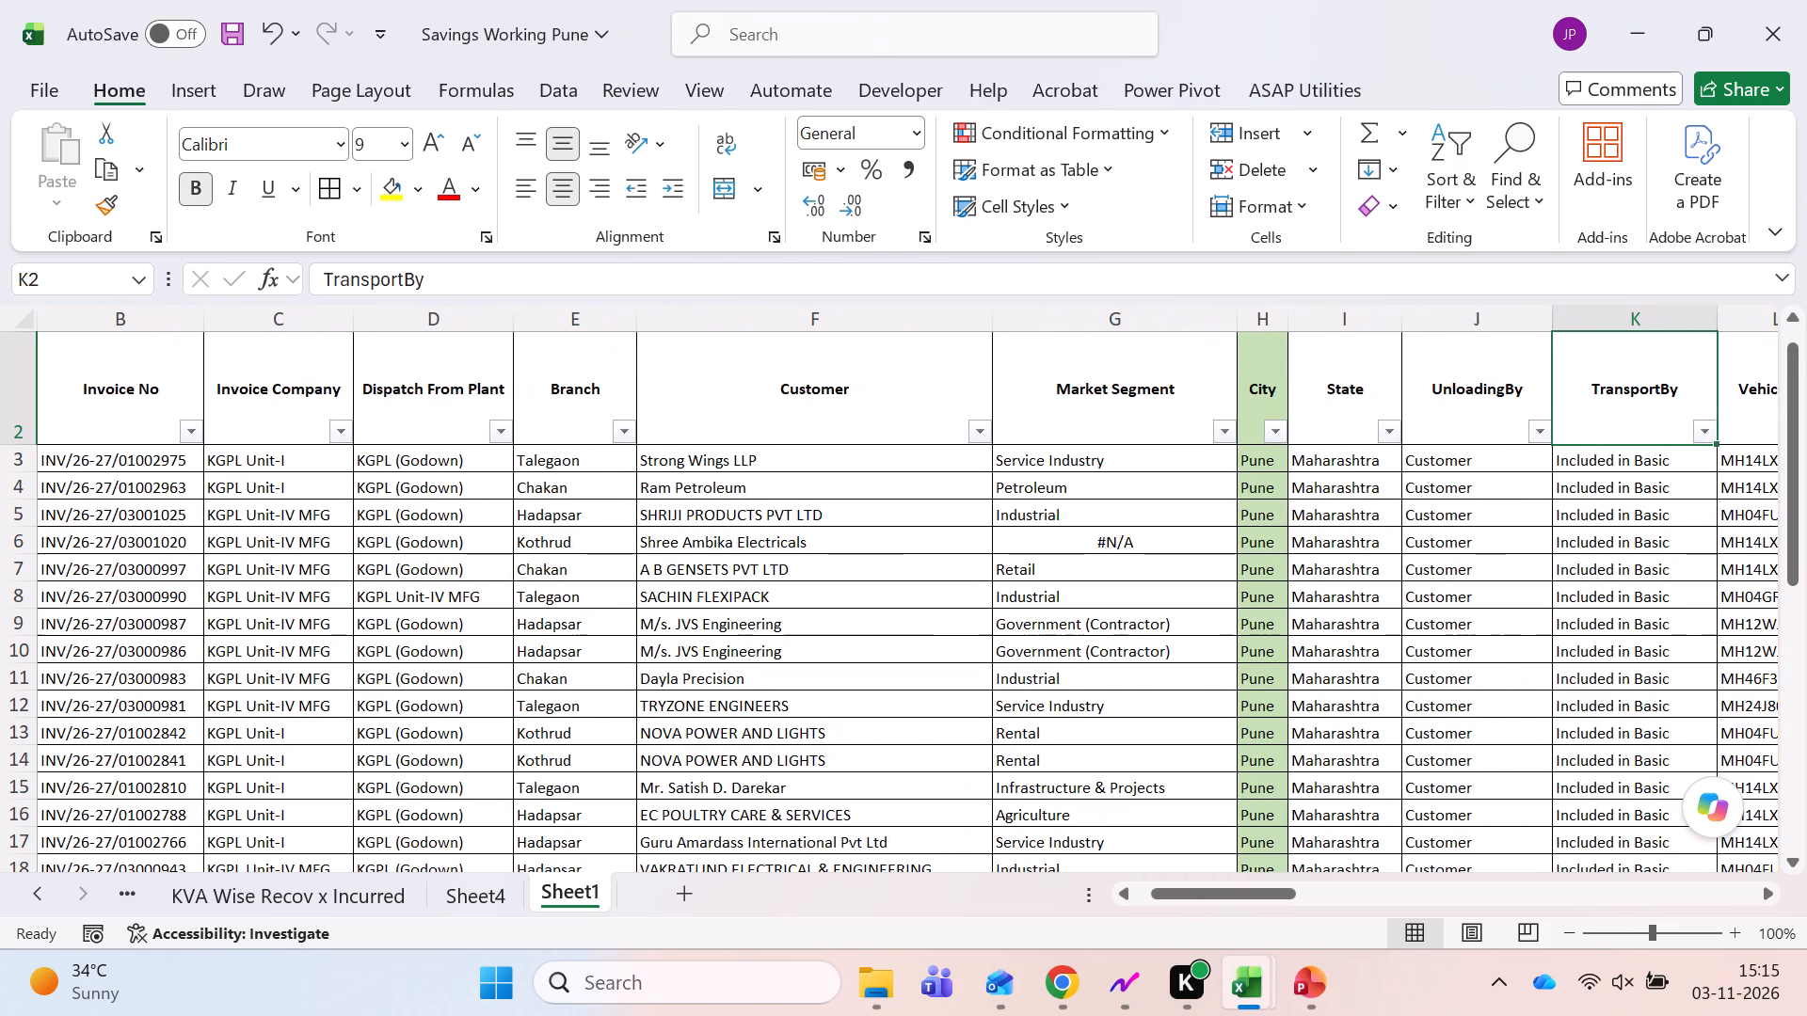
pyautogui.press('Left')
pyautogui.press('Left')
pyautogui.press('Left')
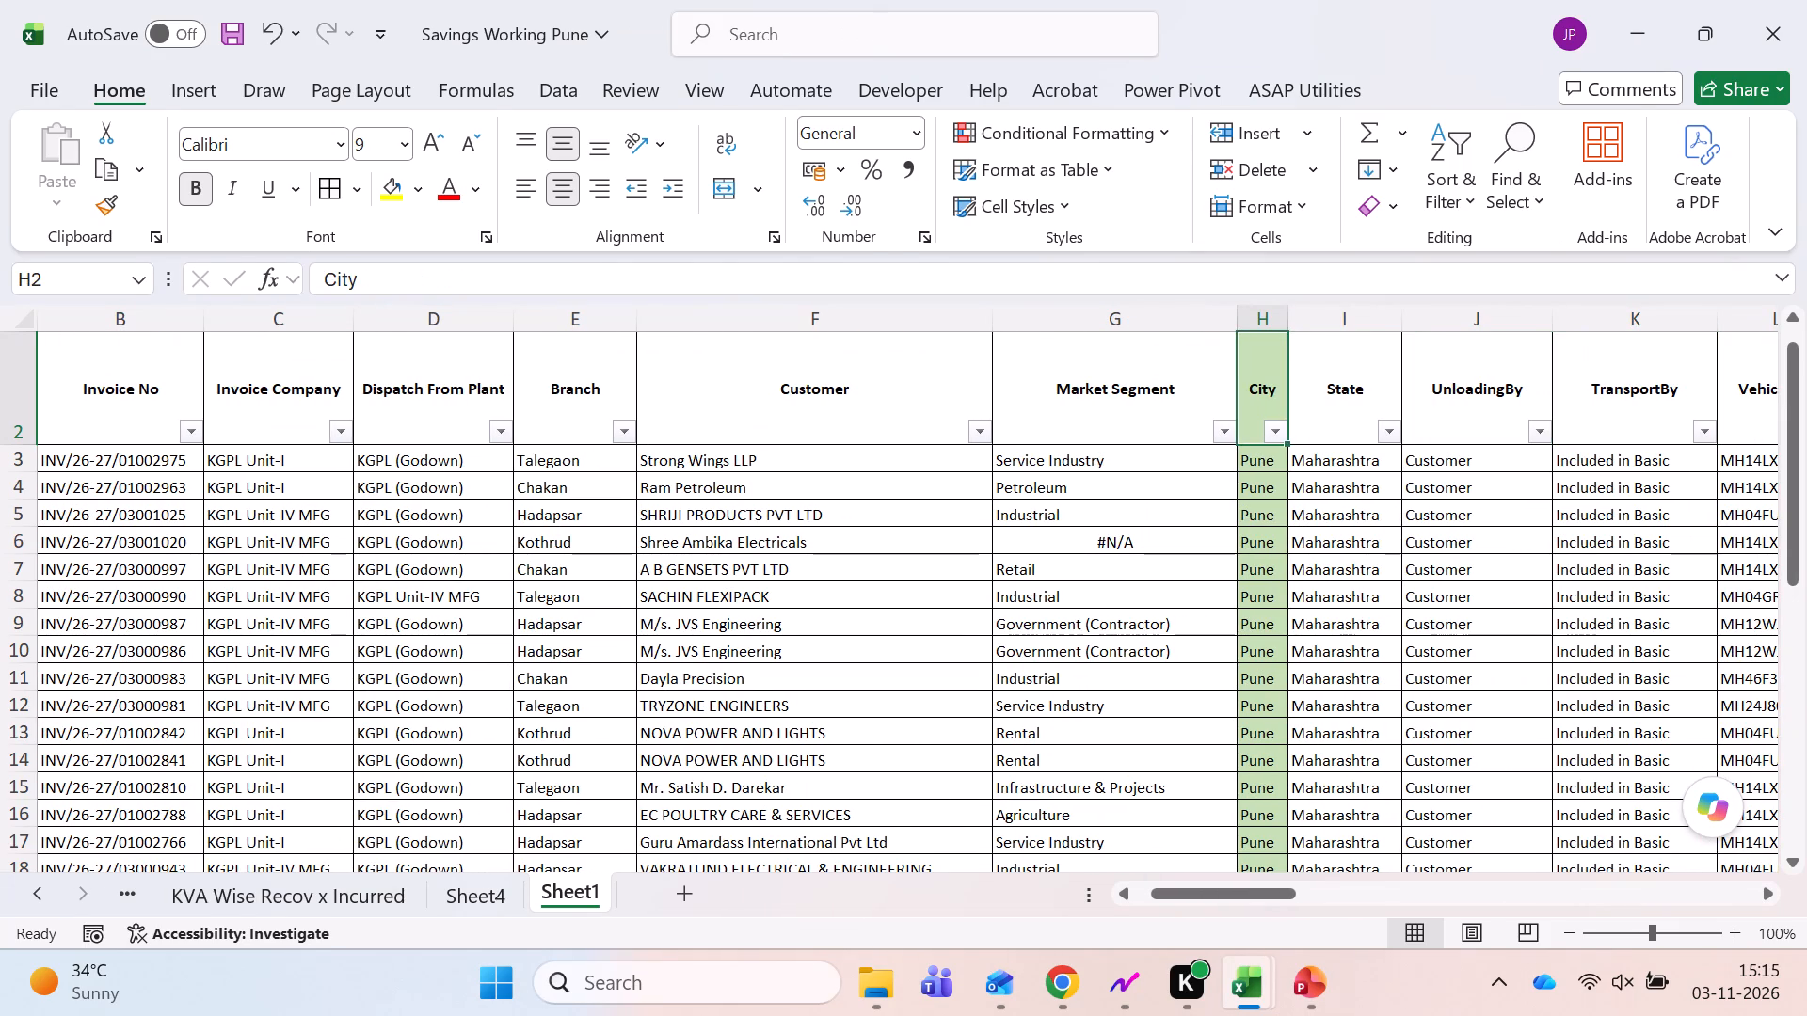
pyautogui.hotkey('shift', 'Down')
pyautogui.hotkey('shift', 'Down')
pyautogui.hotkey('shift', 'Right')
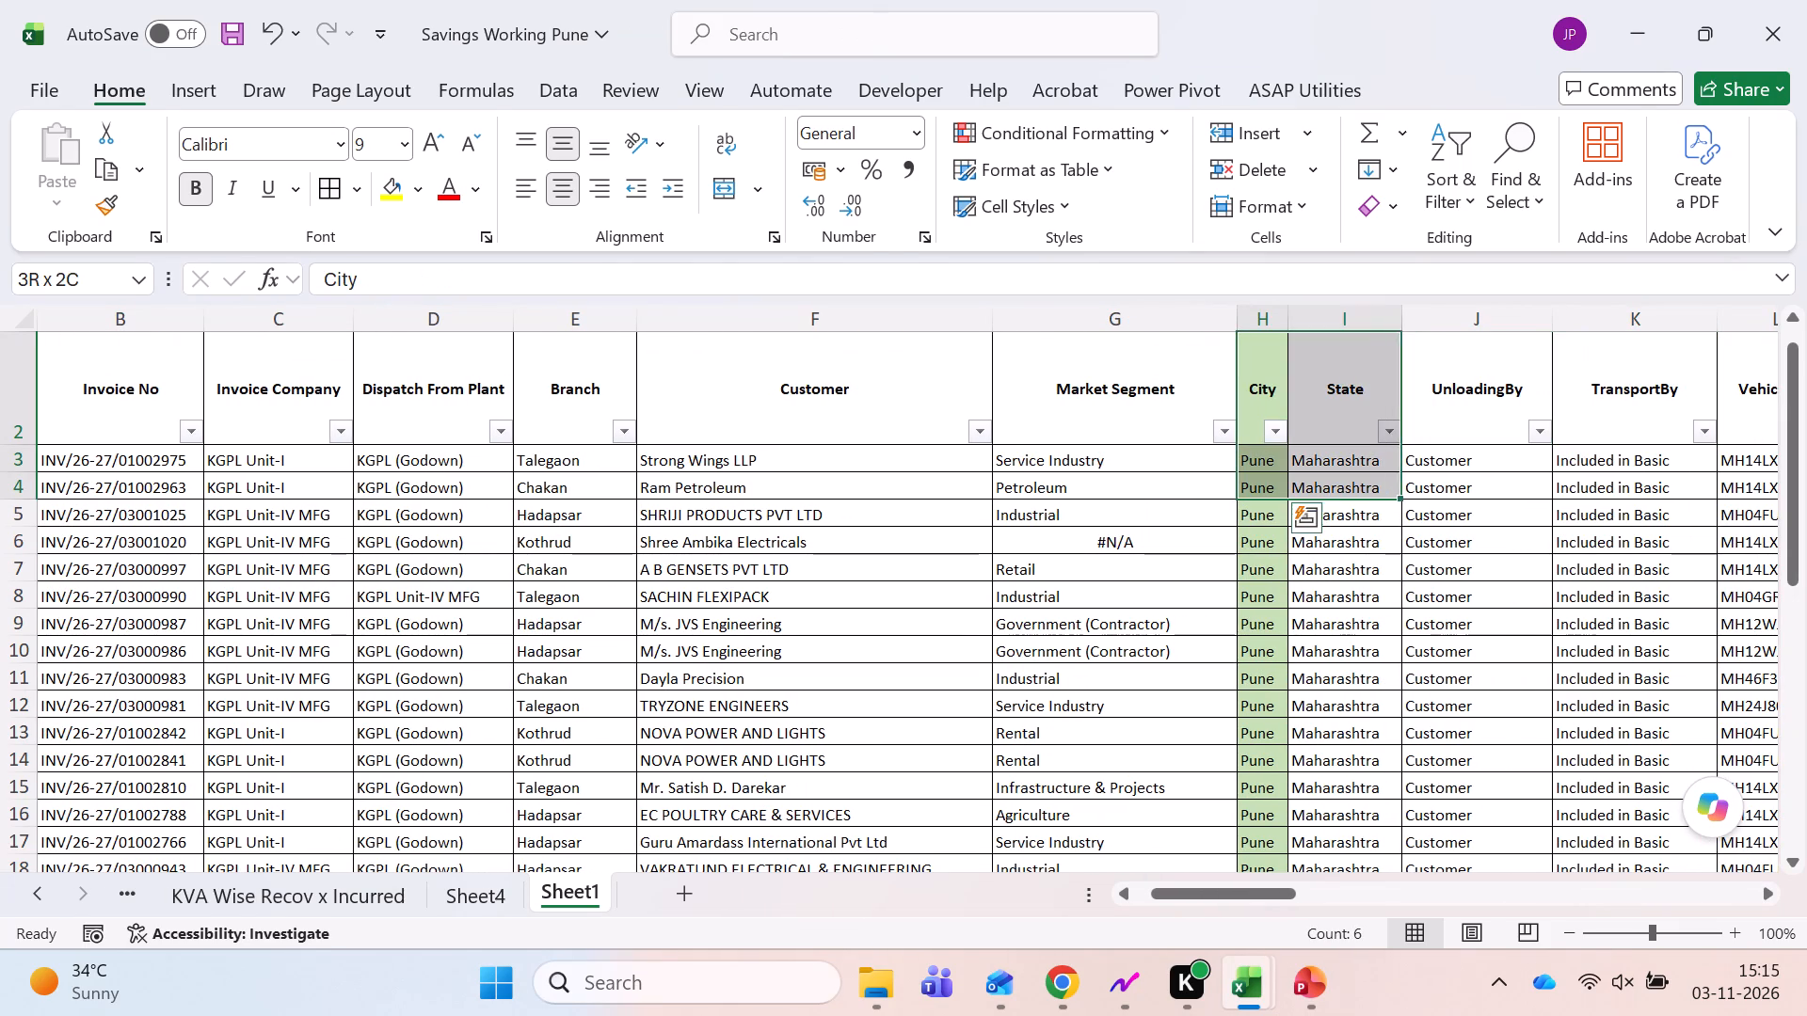
pyautogui.hotkey('shift', 'Right')
pyautogui.press('Right')
pyautogui.press('Right')
pyautogui.press('Right')
pyautogui.press('Right')
pyautogui.press('Right')
pyautogui.press('Right')
pyautogui.press('Right')
pyautogui.press('Right')
pyautogui.press('Right')
pyautogui.press('Right')
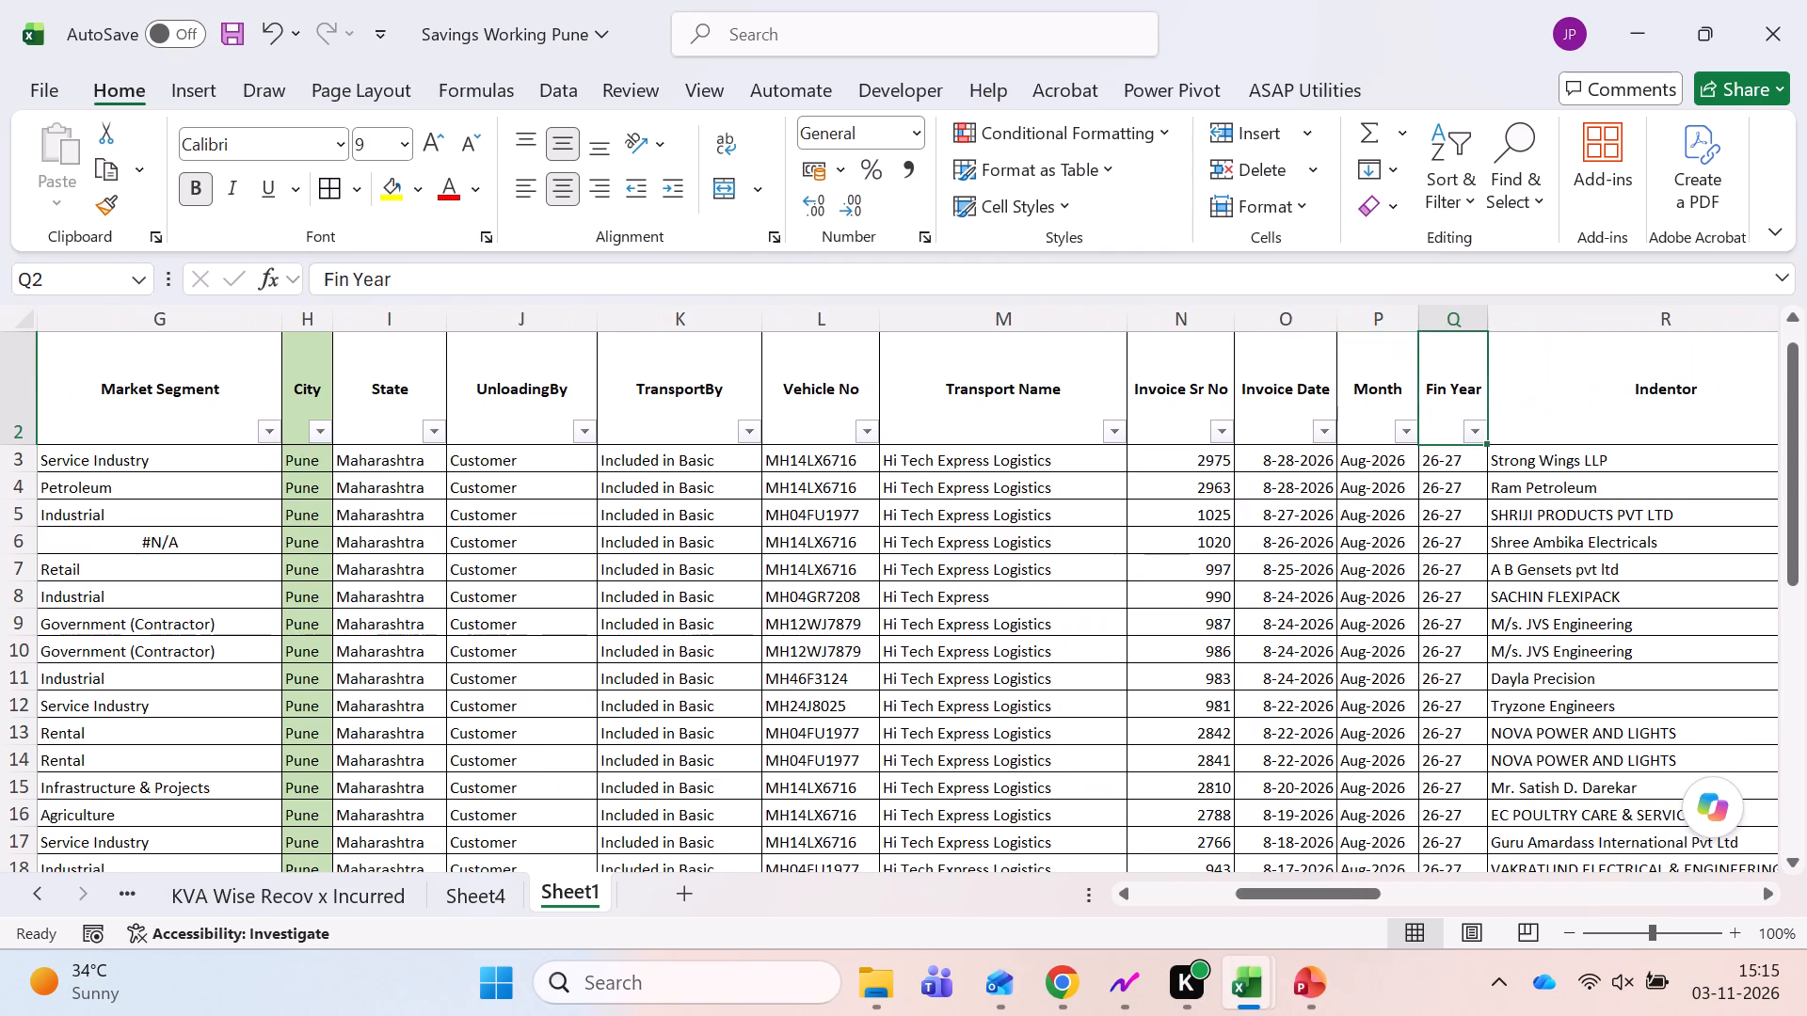
pyautogui.press('Right')
pyautogui.press('Right')
pyautogui.press('Right')
pyautogui.press('Right')
pyautogui.press('Right')
pyautogui.press('Right')
pyautogui.press('Right')
pyautogui.press('Right')
pyautogui.press('Right')
pyautogui.press('Right')
pyautogui.press('Right')
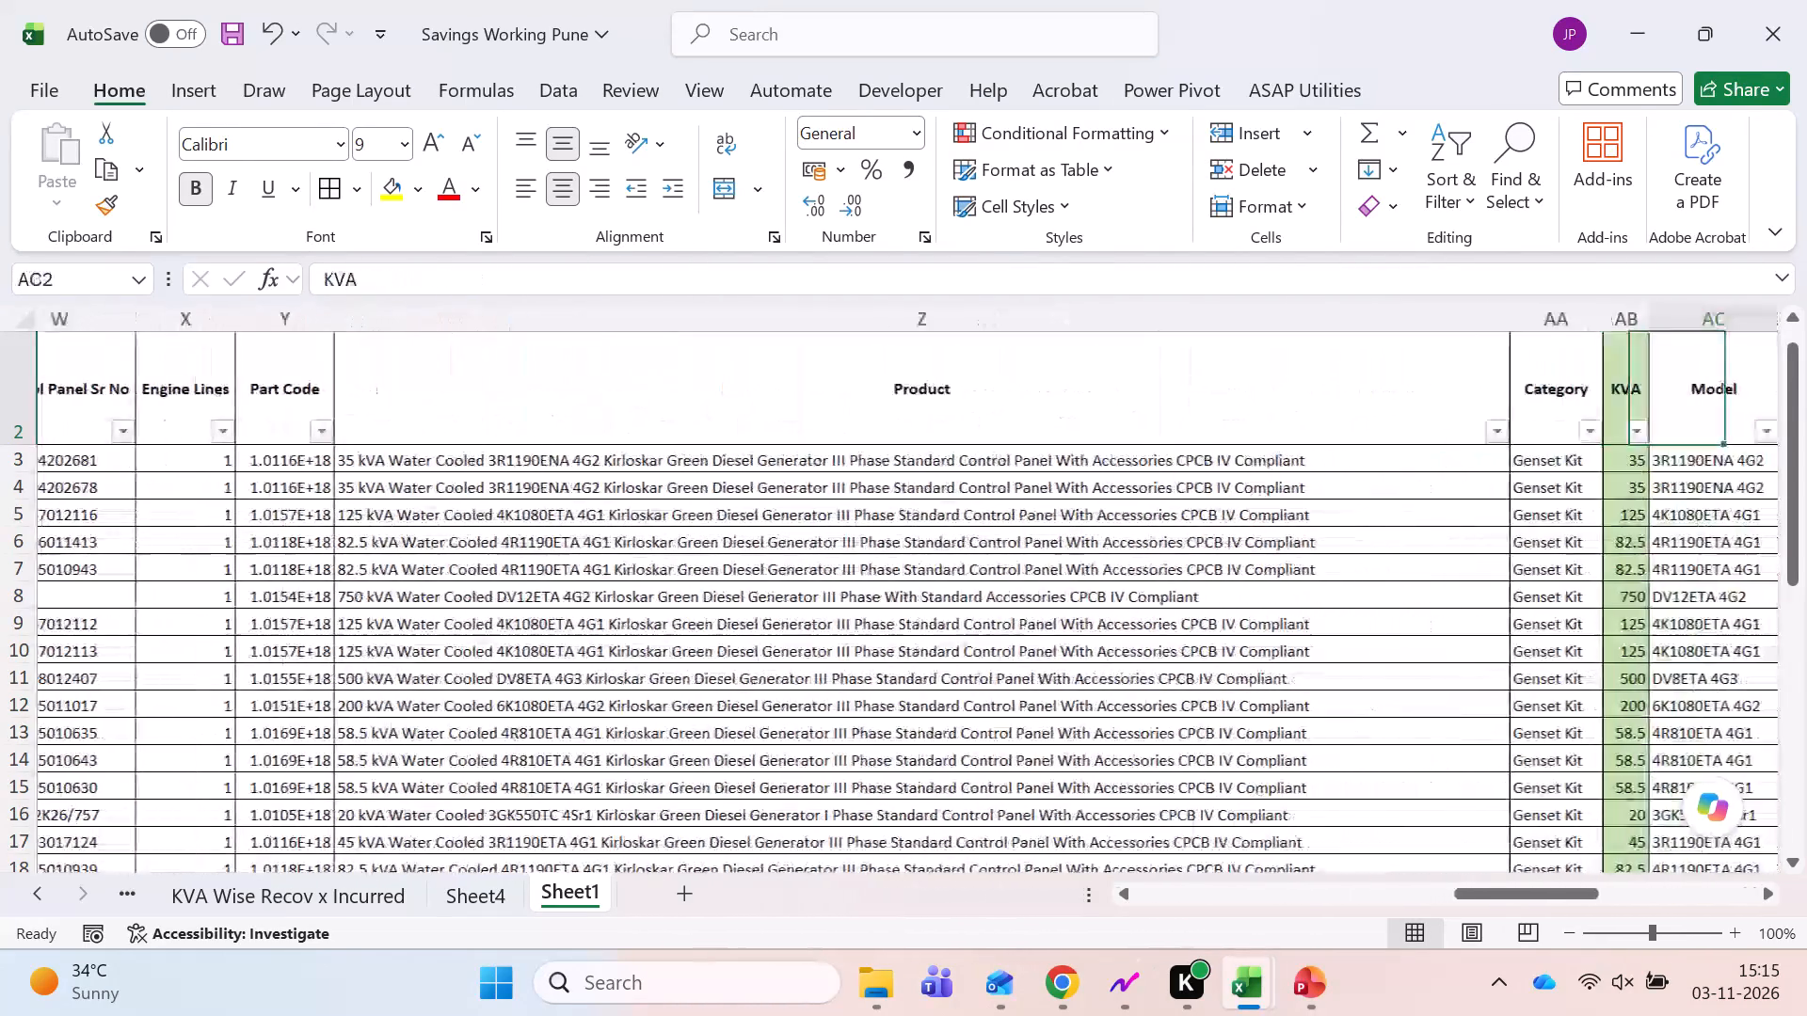
pyautogui.press('Right')
pyautogui.press('Right')
pyautogui.press('Right')
pyautogui.press('Right')
pyautogui.hotkey('ctrl', 'Left')
pyautogui.hotkey('ctrl', 'Left')
pyautogui.hotkey('ctrl', 'Left')
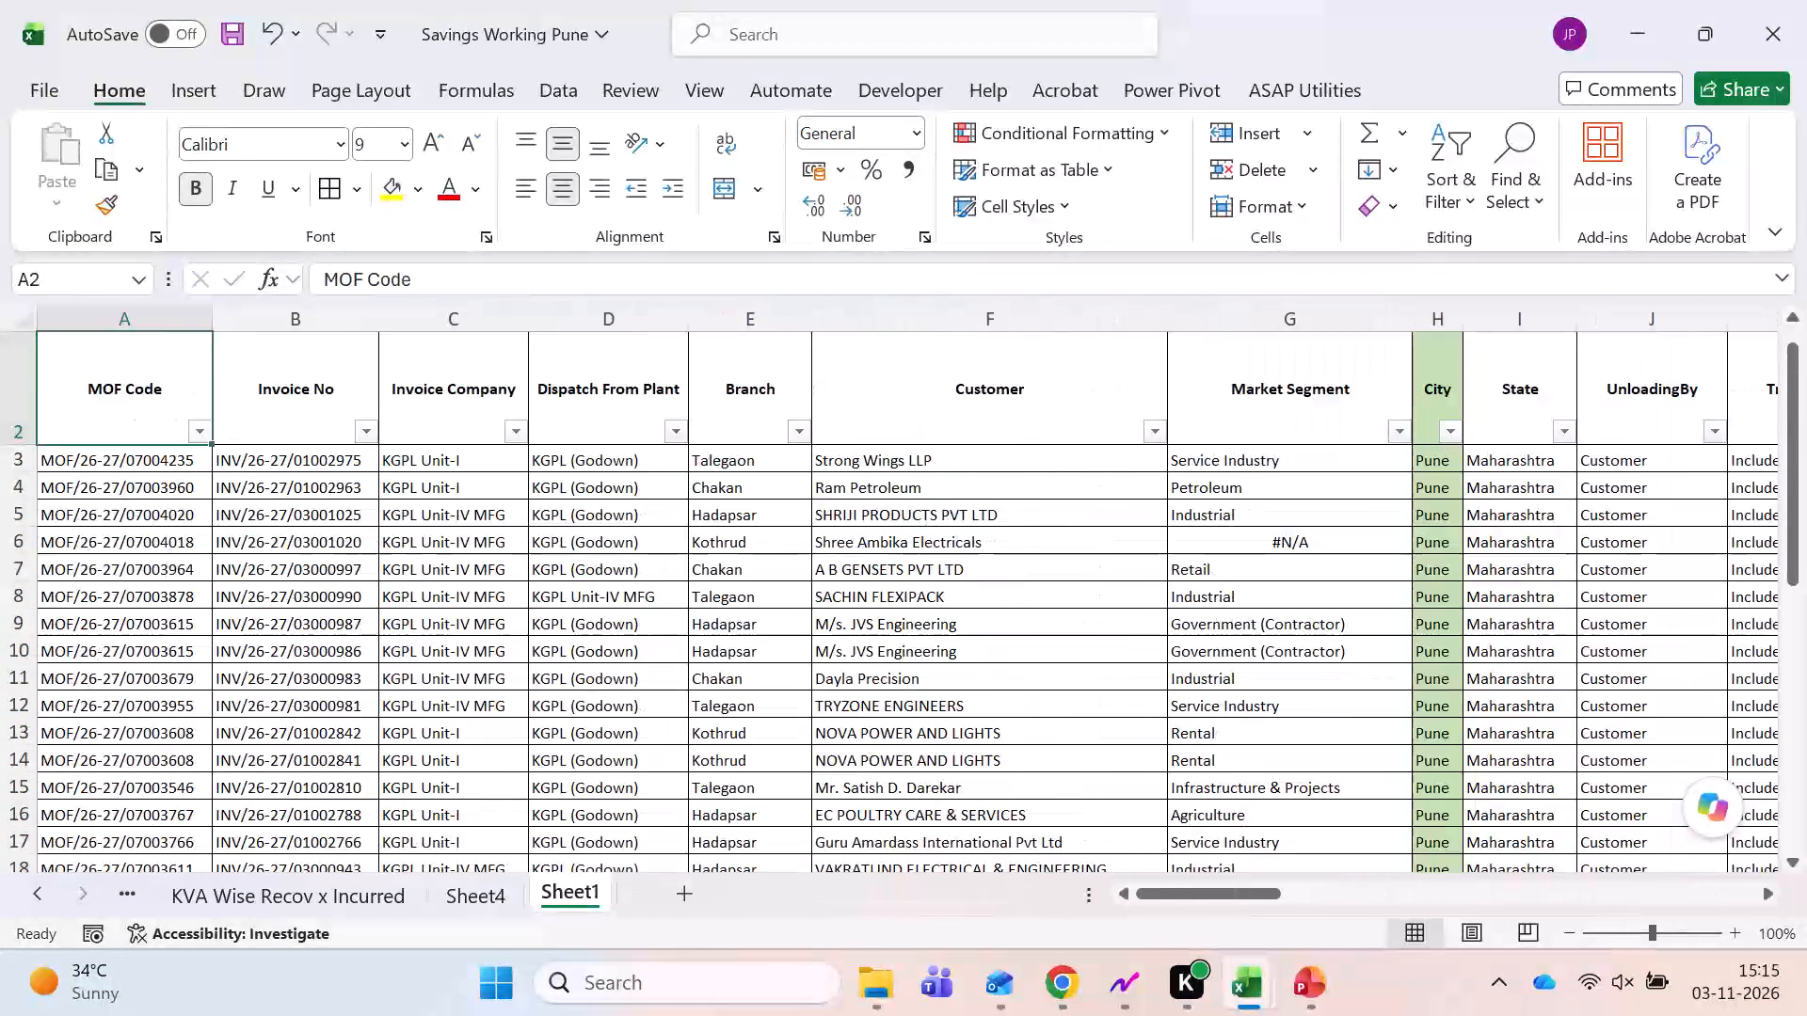
# Return to Sheet2 and examine the formulas for Actual Expenses, Recovery and percentage in D5:F5, and the multiplication in D9.
pyautogui.hotkey('ctrl', 'pageup')
pyautogui.hotkey('ctrl', 'pageup')
pyautogui.hotkey('ctrl', 'pageup')
pyautogui.hotkey('ctrl', 'pageup')
pyautogui.hotkey('ctrl', 'pageup')
pyautogui.hotkey('ctrl', 'pageup')
pyautogui.hotkey('ctrl', 'pageup')
pyautogui.hotkey('ctrl', 'pageup')
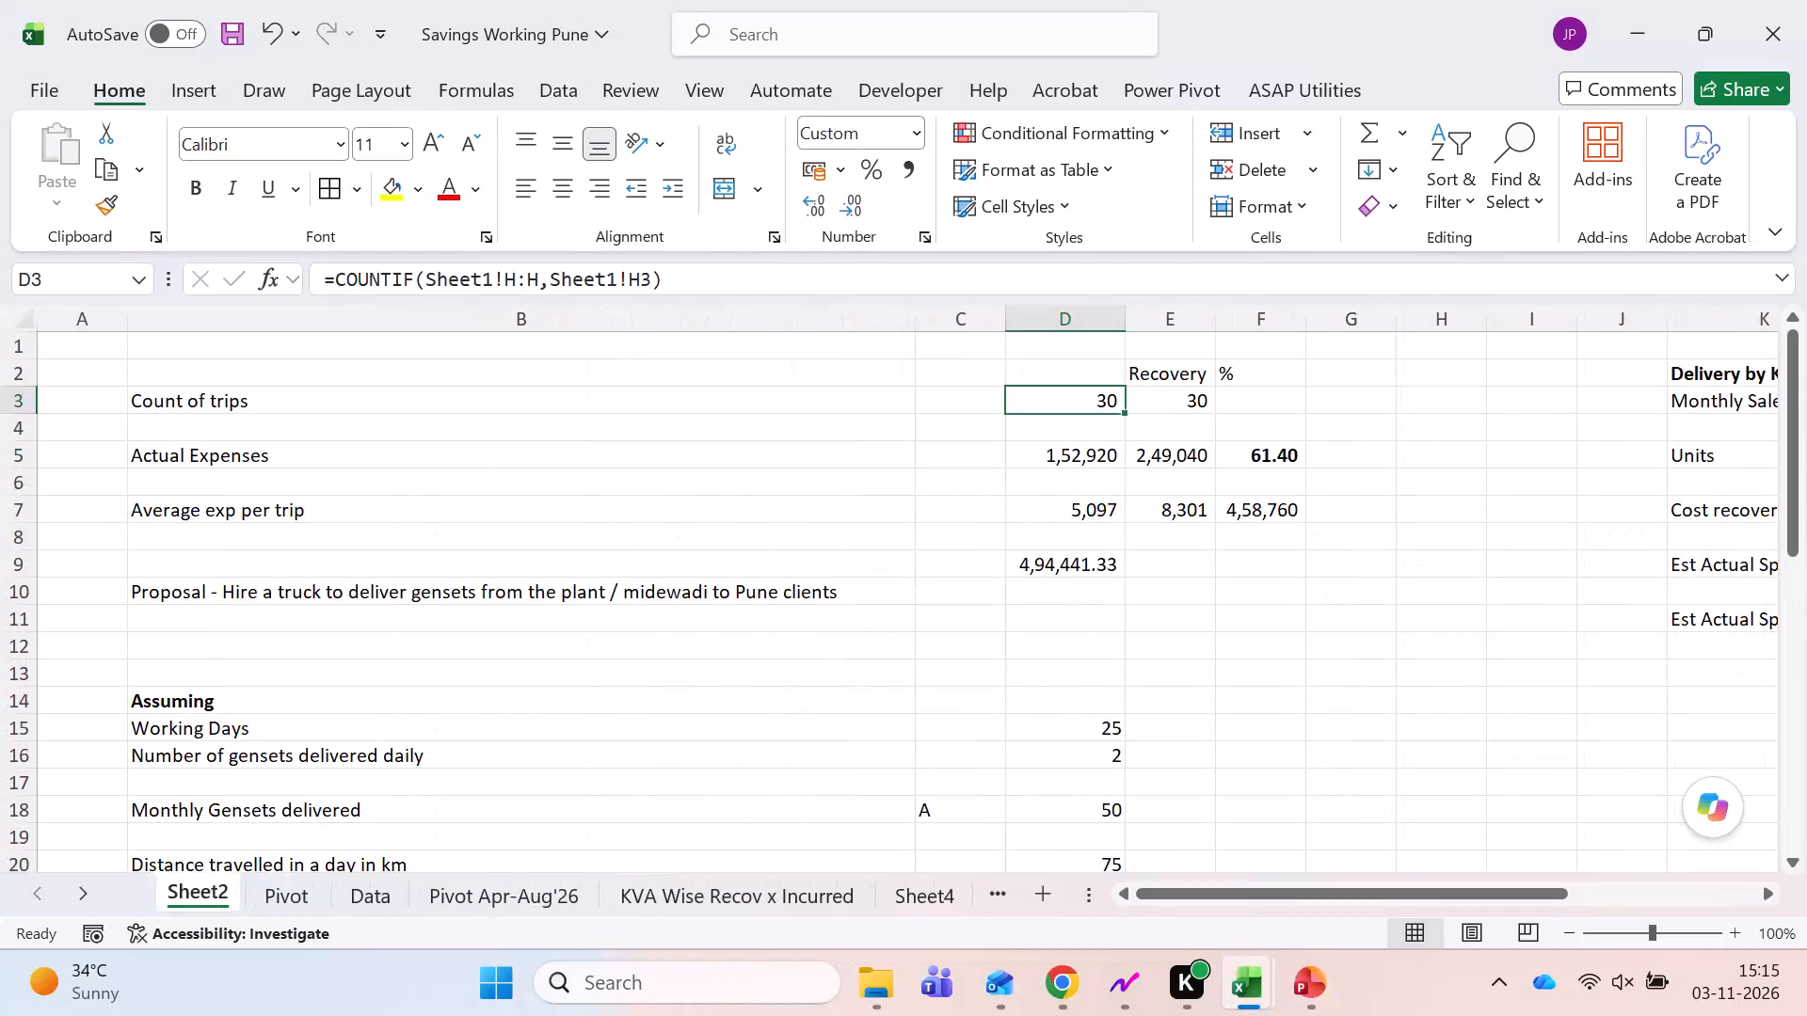
pyautogui.press('Down')
pyautogui.press('Down')
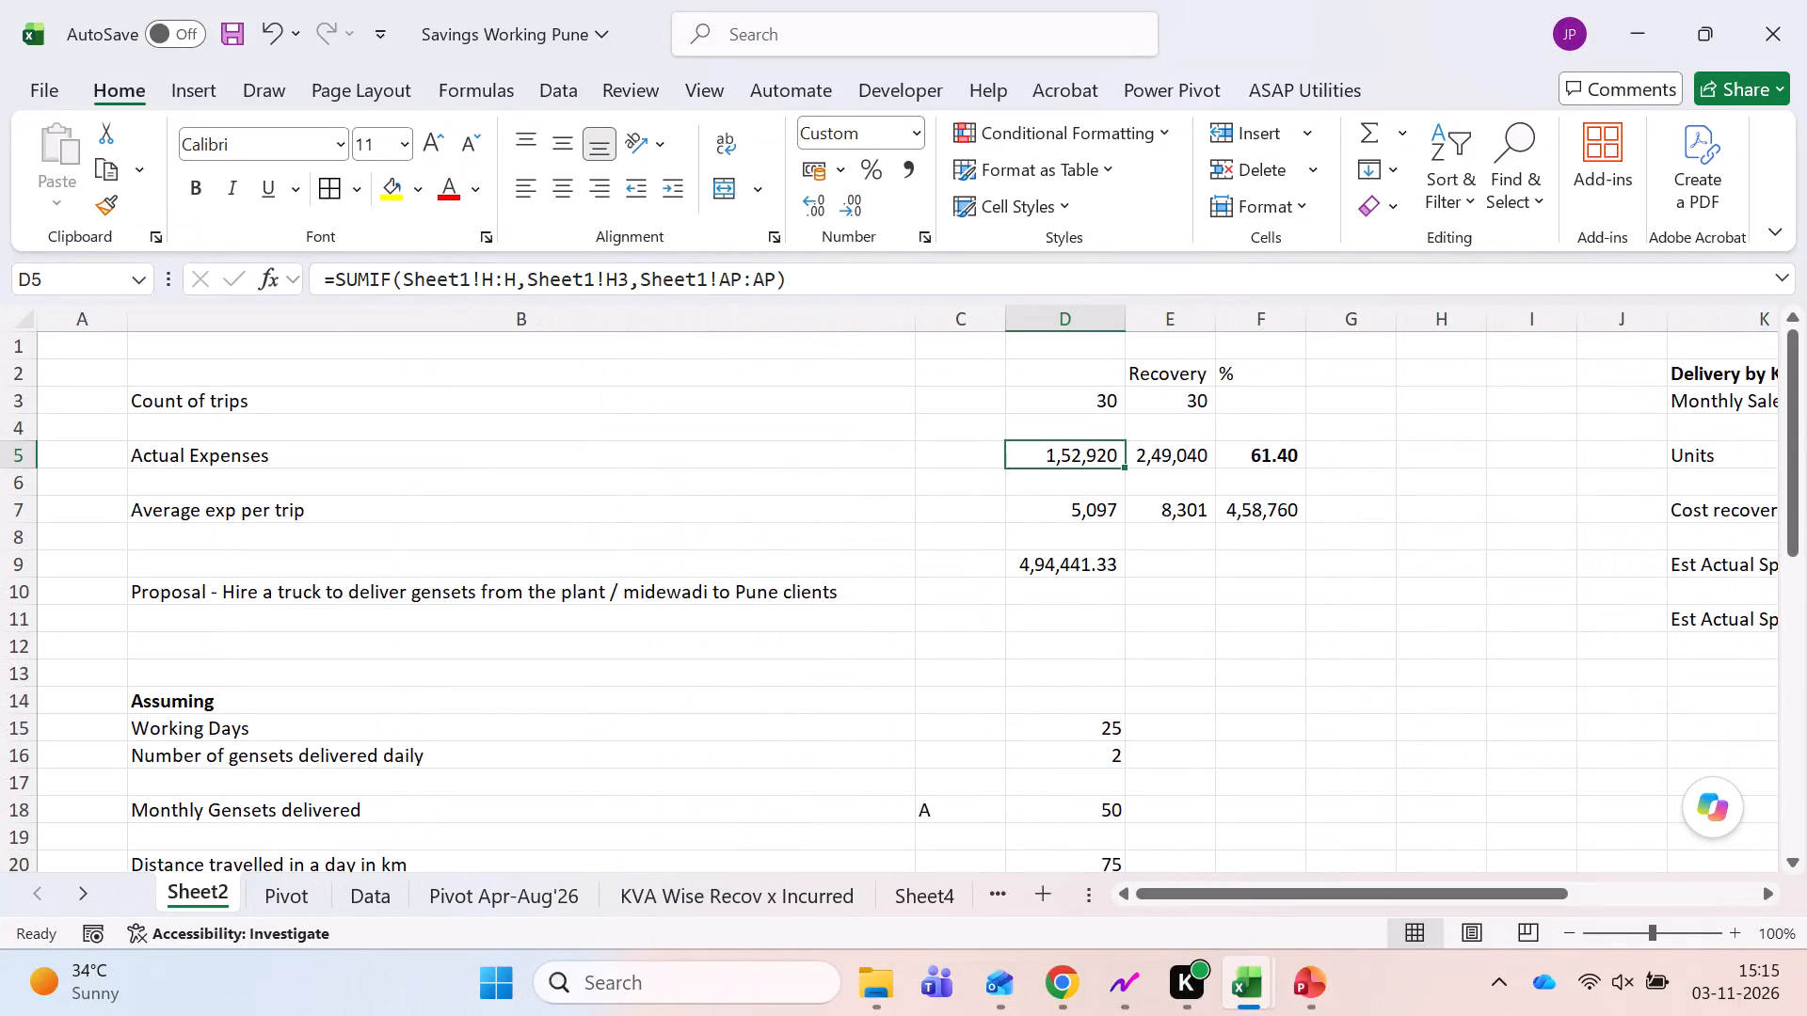
pyautogui.press('F2')
pyautogui.press('Escape')
pyautogui.press('Right')
pyautogui.press('F2')
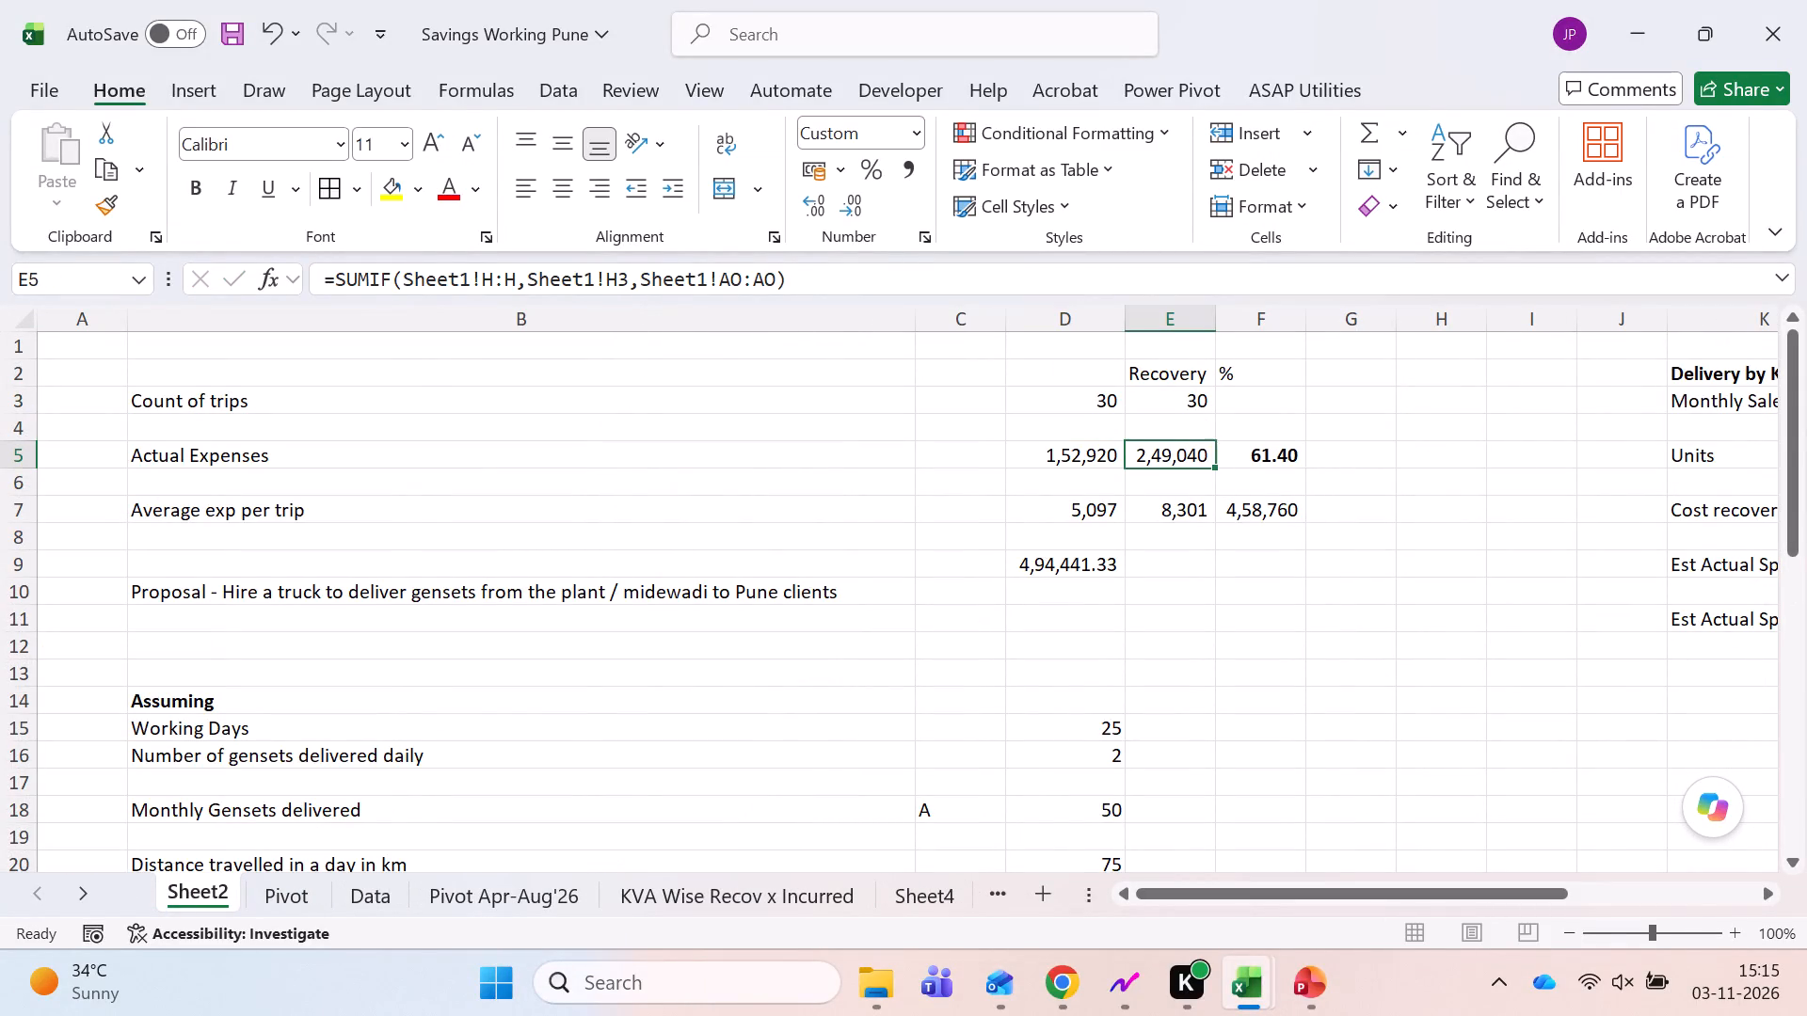
pyautogui.press('Escape')
pyautogui.press('Right')
pyautogui.press('F2')
pyautogui.press('Escape')
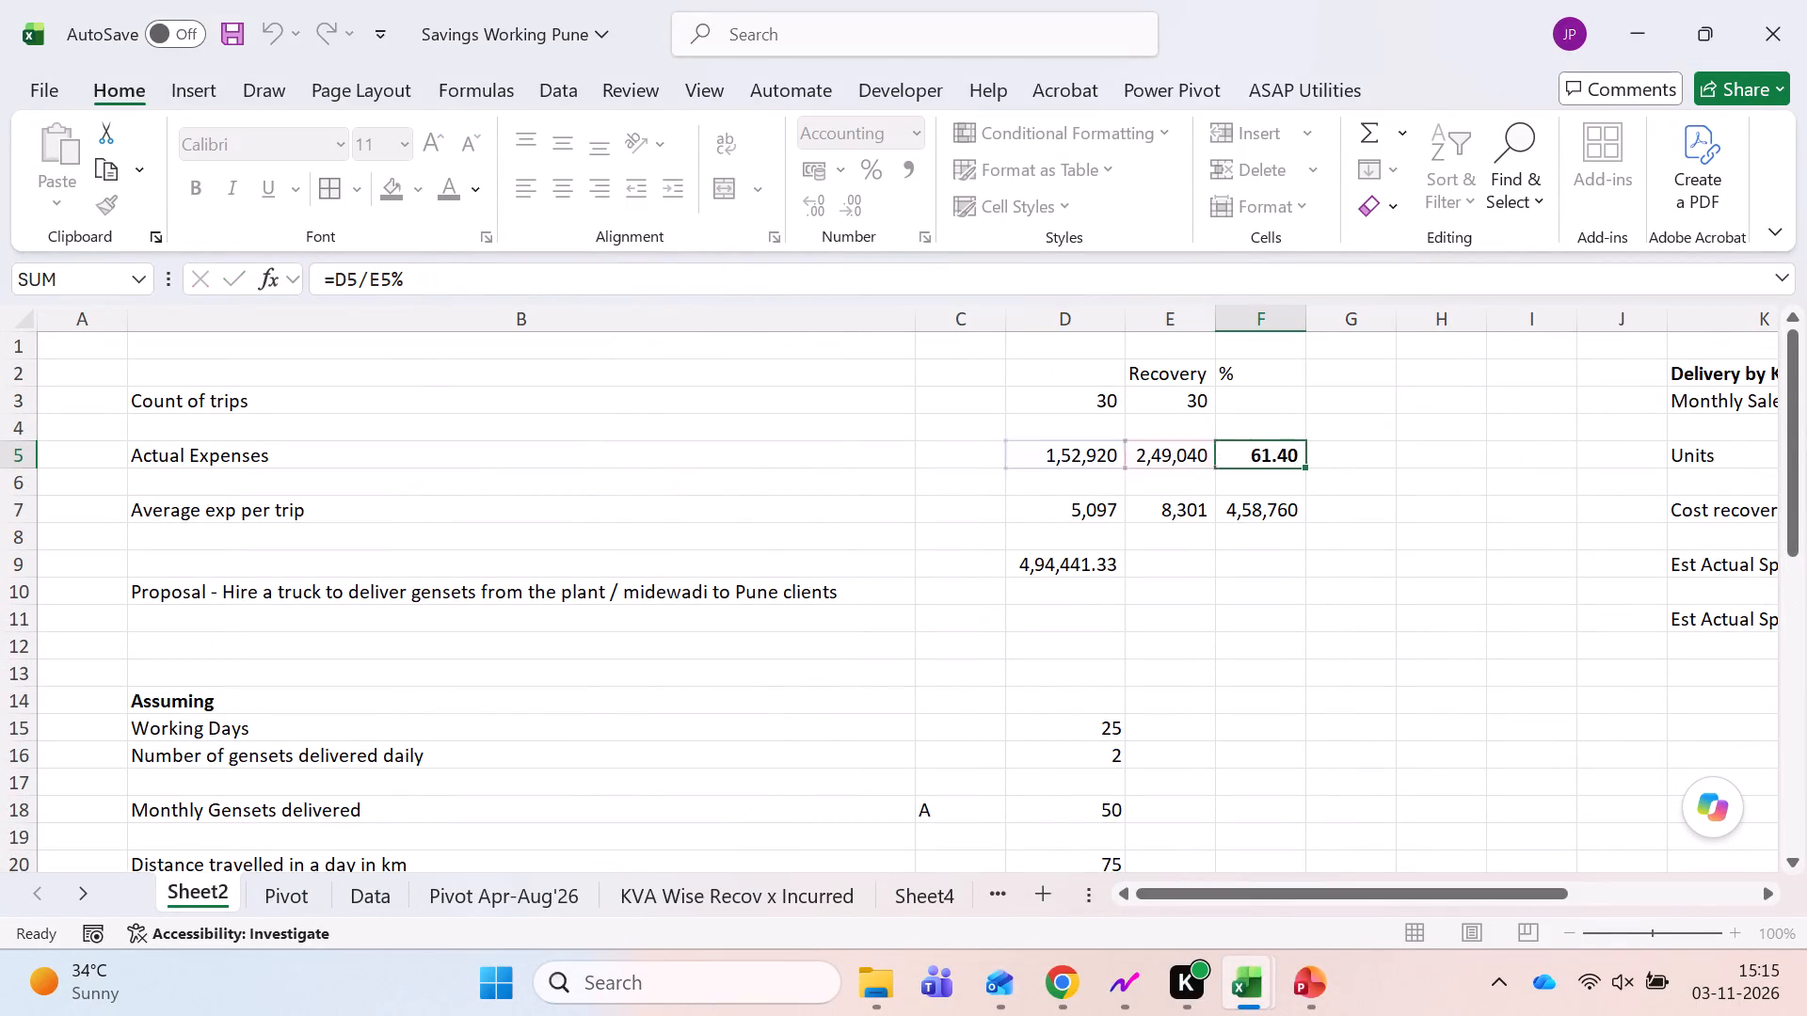
pyautogui.press('Down')
pyautogui.press('Down')
pyautogui.press('Down')
pyautogui.press('Left')
pyautogui.press('Left')
pyautogui.press('Down')
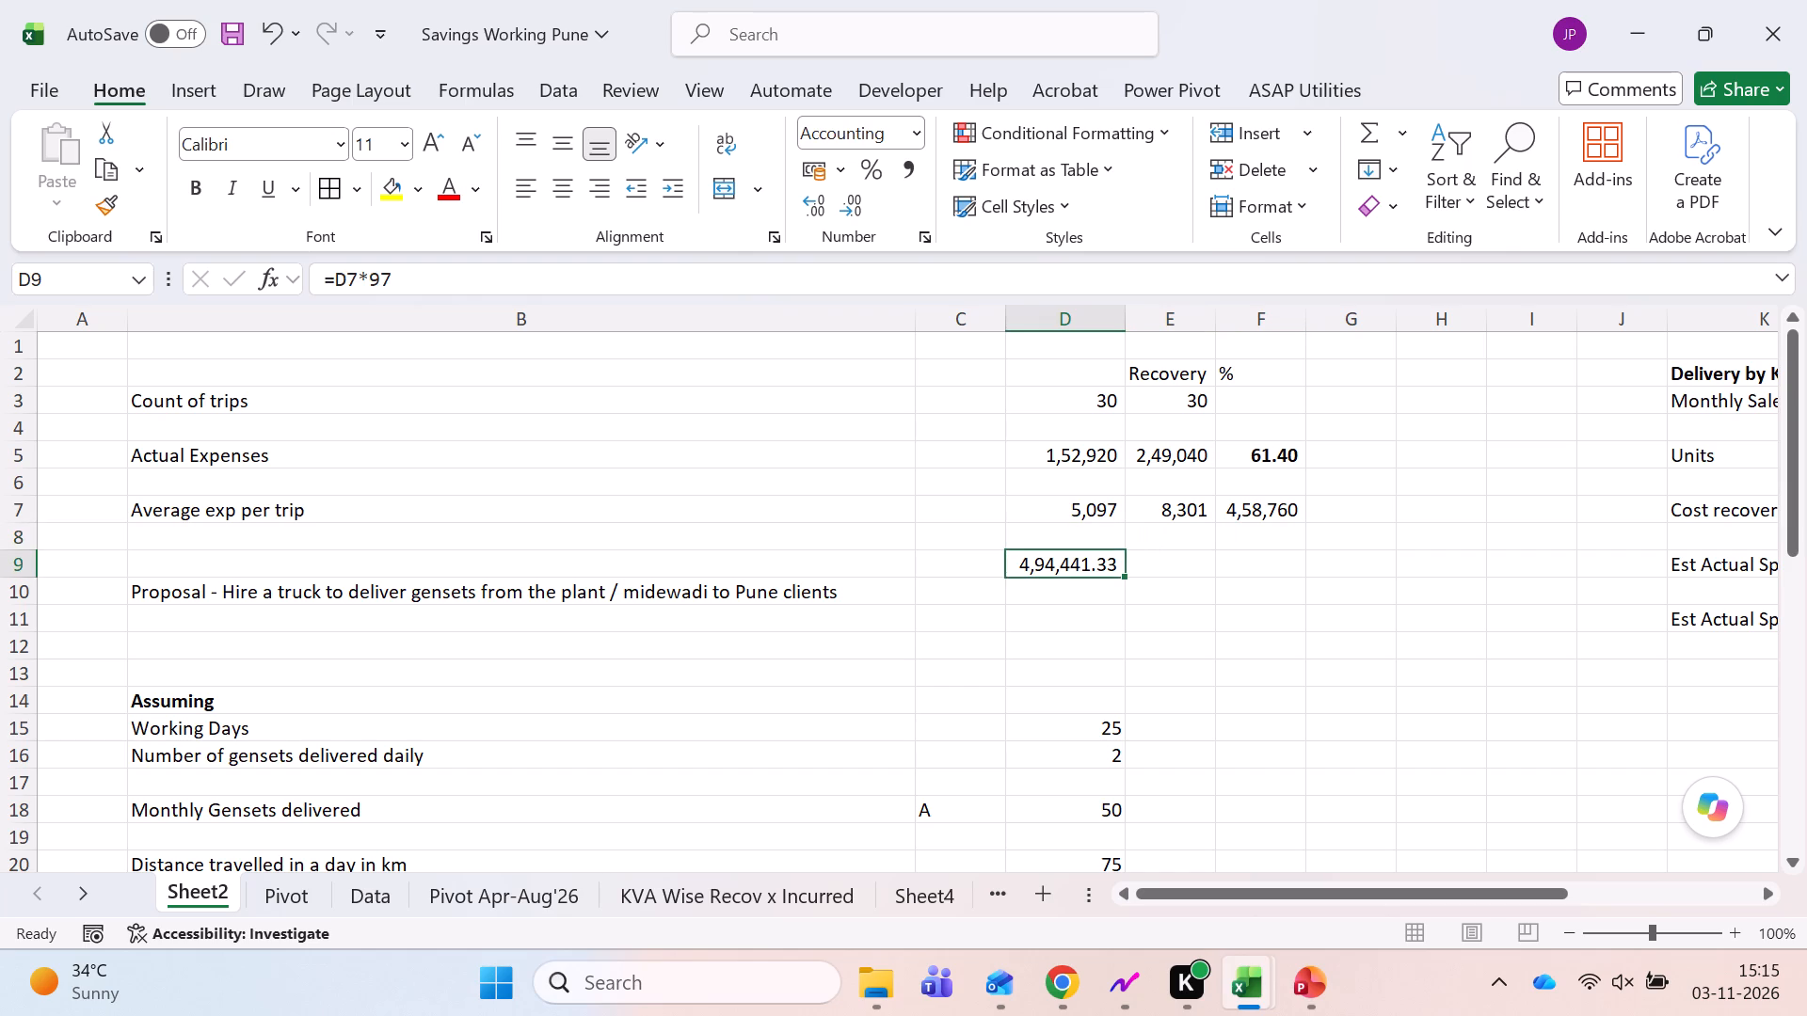
pyautogui.press('F2')
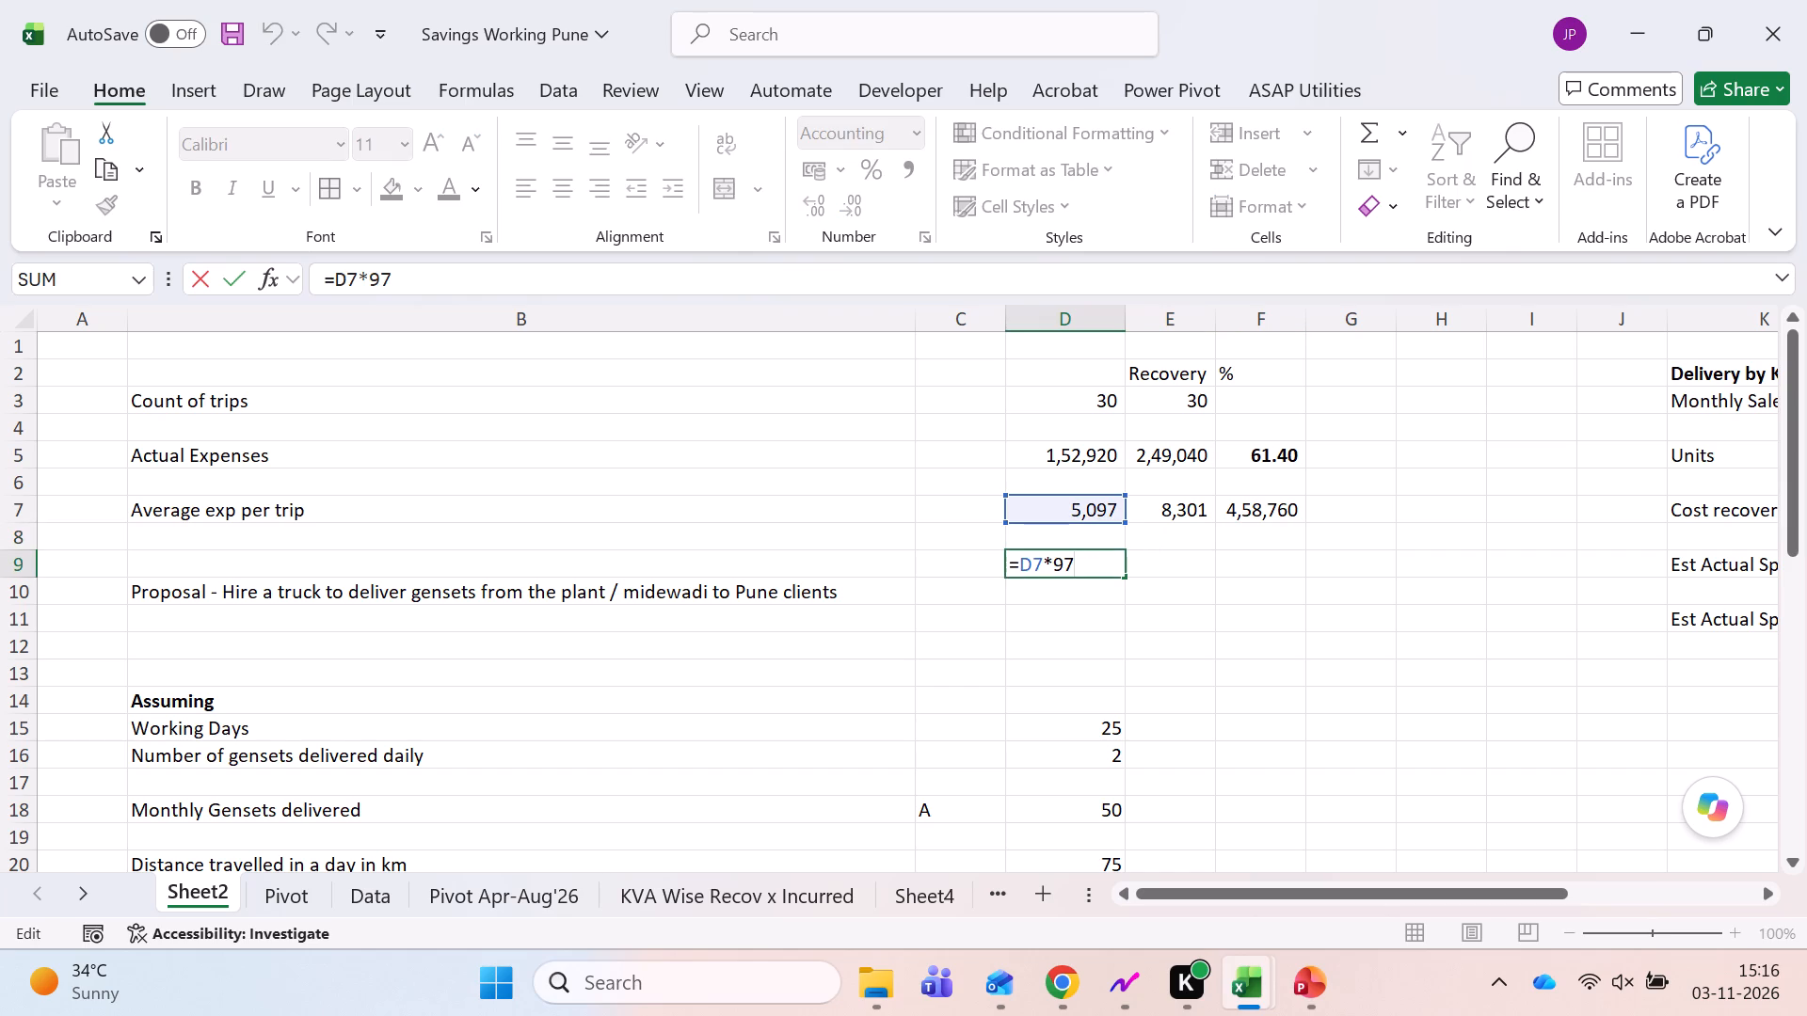
pyautogui.press('Escape')
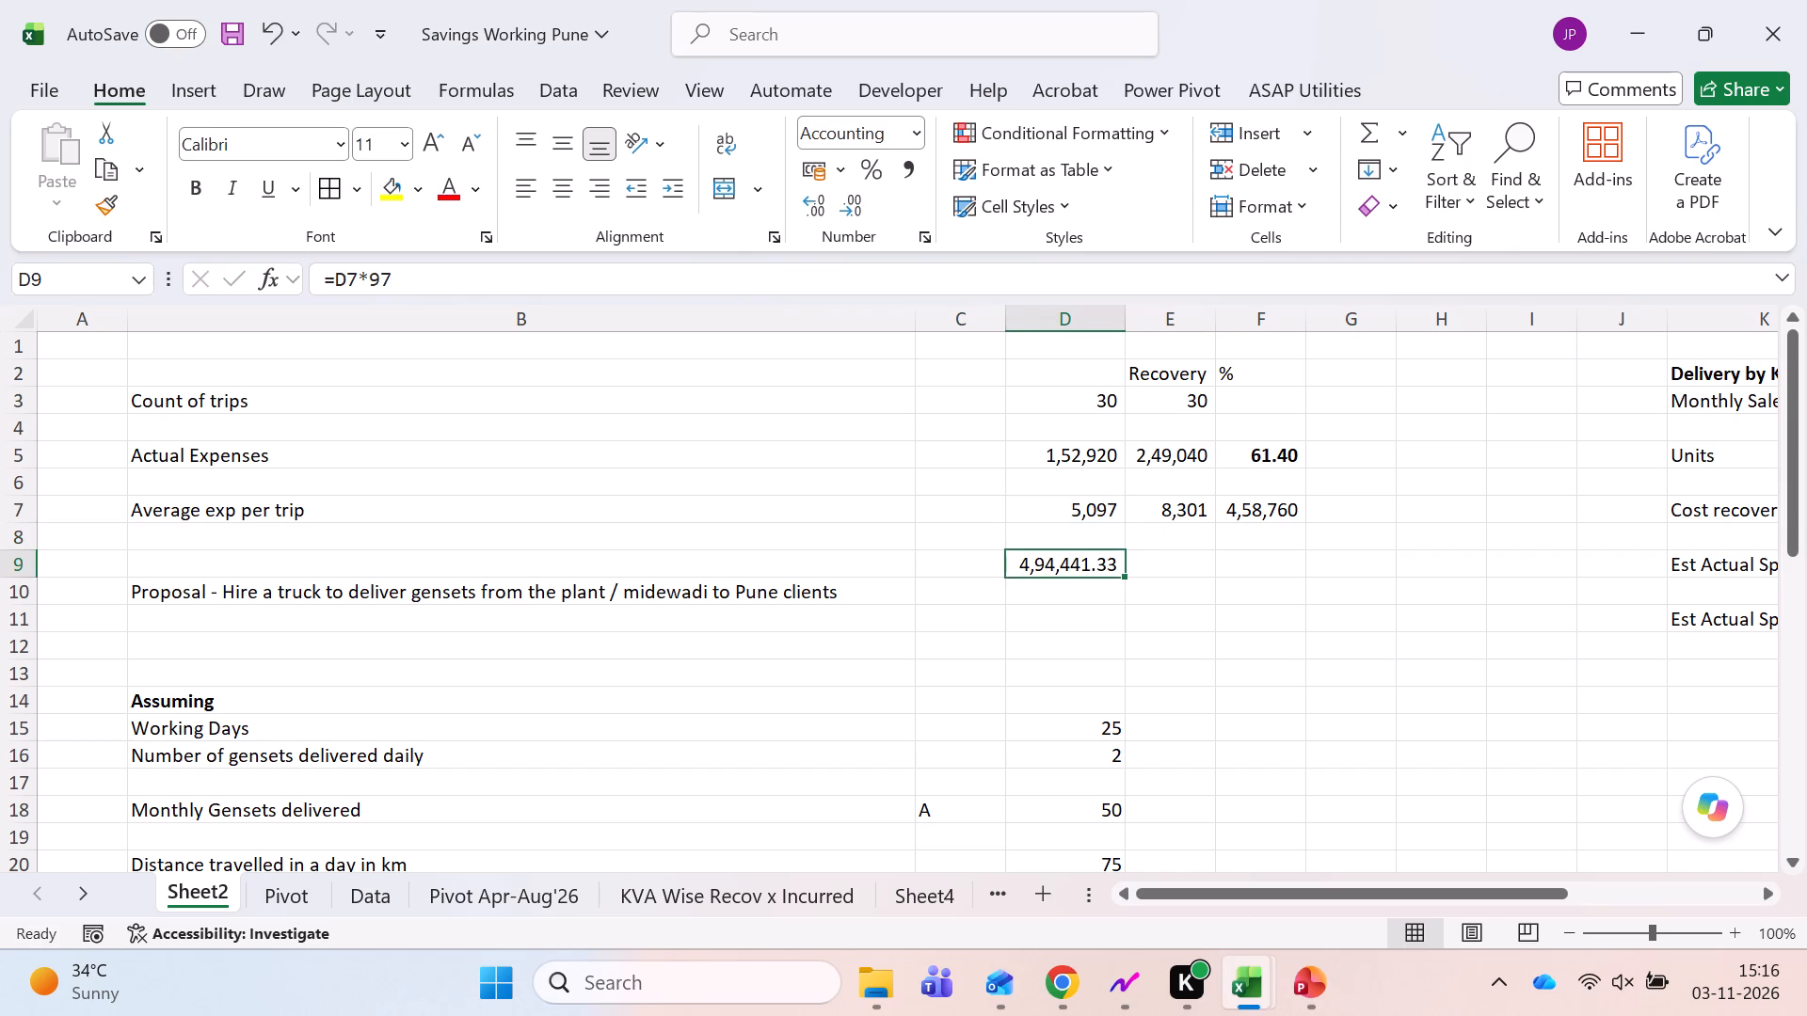
# Examine the Est Actual Spend row of Sheet2's Delivery by KALA block, including the percentage reference in L9.
pyautogui.press('Right')
pyautogui.press('Right')
pyautogui.press('Right')
pyautogui.press('Right')
pyautogui.press('Right')
pyautogui.press('Right')
pyautogui.press('Right')
pyautogui.press('Right')
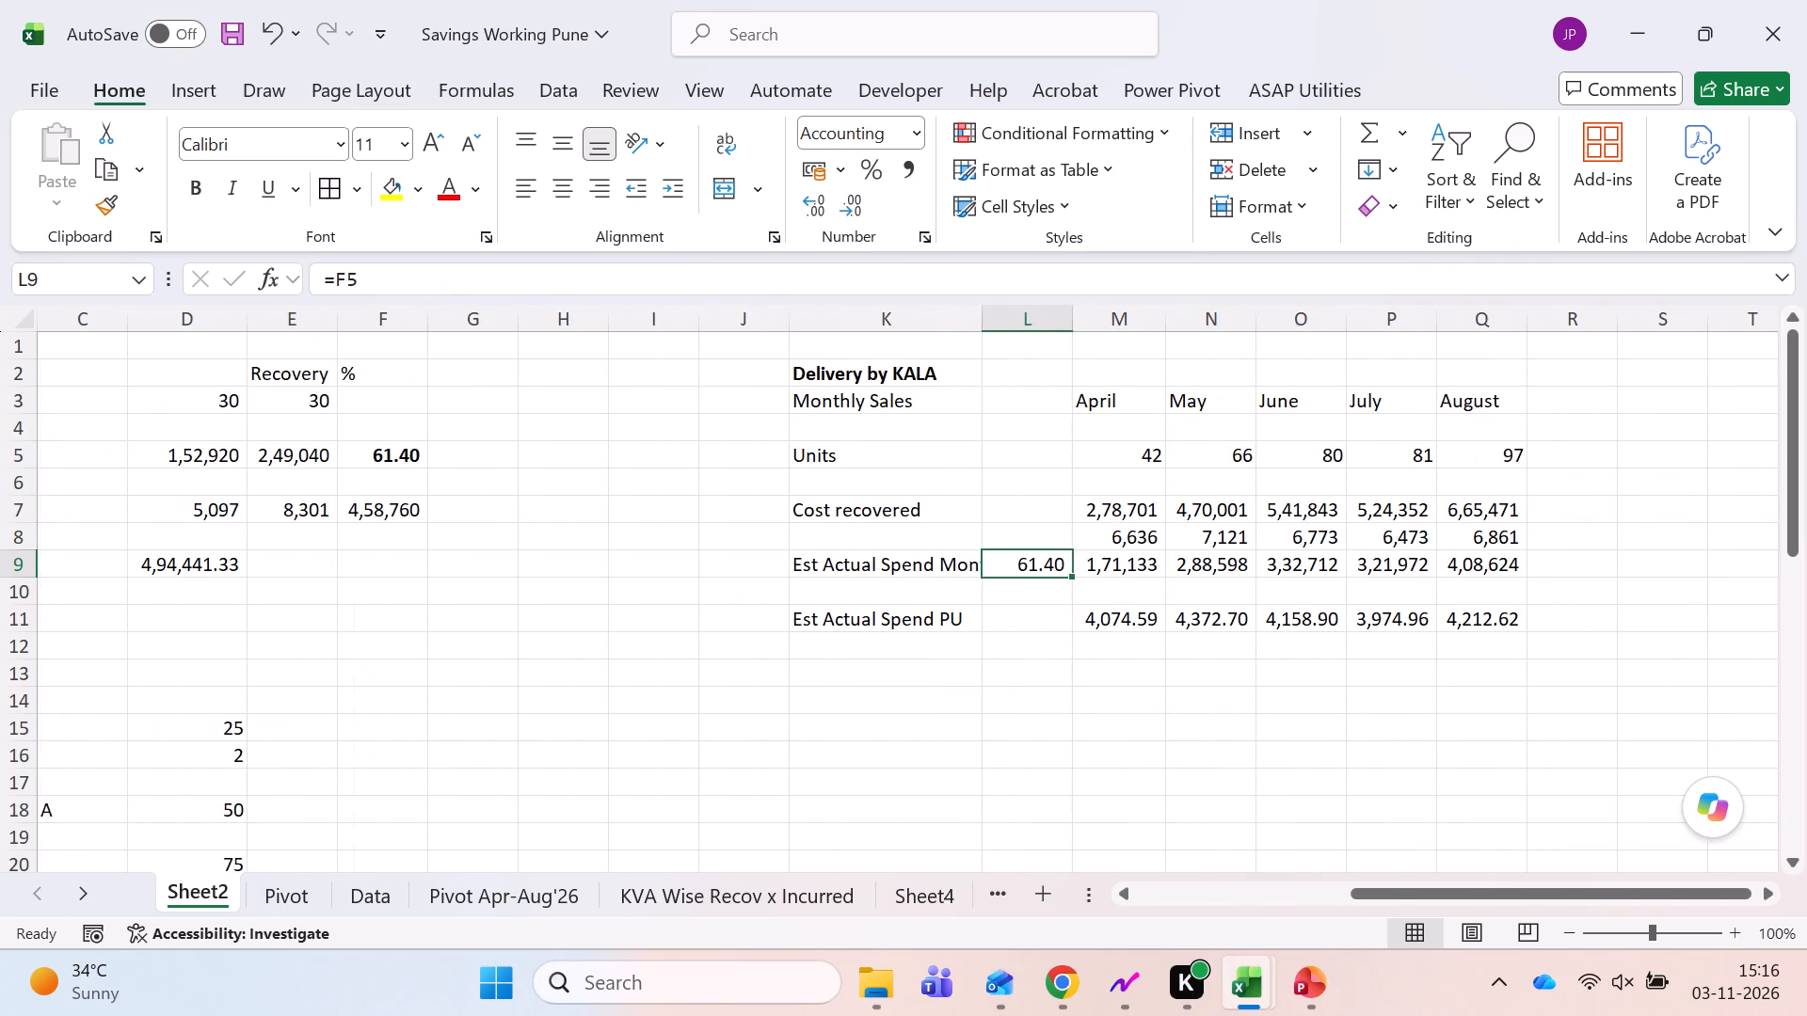
pyautogui.press('Right')
pyautogui.press('Left')
pyautogui.press('Left')
pyautogui.press('Left')
pyautogui.press('Left')
pyautogui.press('Left')
pyautogui.press('Left')
pyautogui.press('Left')
pyautogui.press('Left')
pyautogui.press('Left')
pyautogui.press('Left')
pyautogui.press('Left')
pyautogui.press('Left')
pyautogui.press('Left')
pyautogui.press('Left')
pyautogui.press('Left')
pyautogui.press('Left')
pyautogui.press('Left')
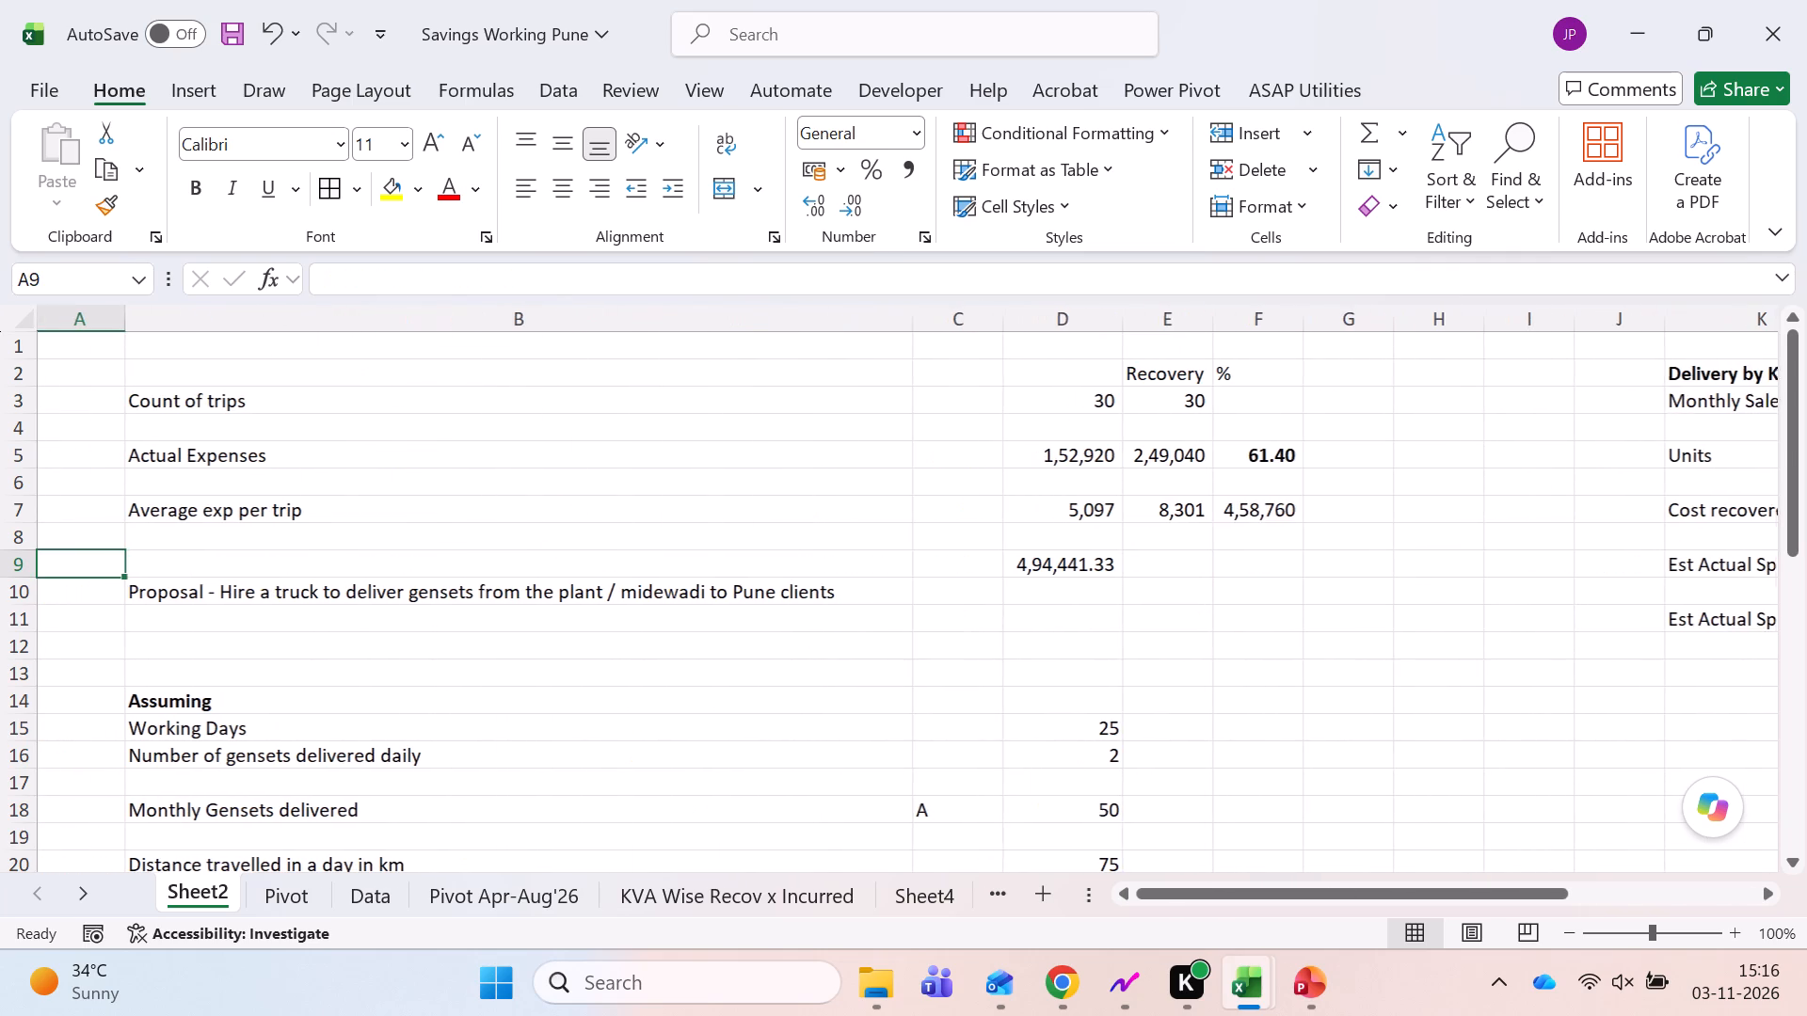
# Recheck Sheet2's source formulas for Actual Expenses in D5 and the Count of trips in D3 and E3.
pyautogui.press('Right')
pyautogui.press('Right')
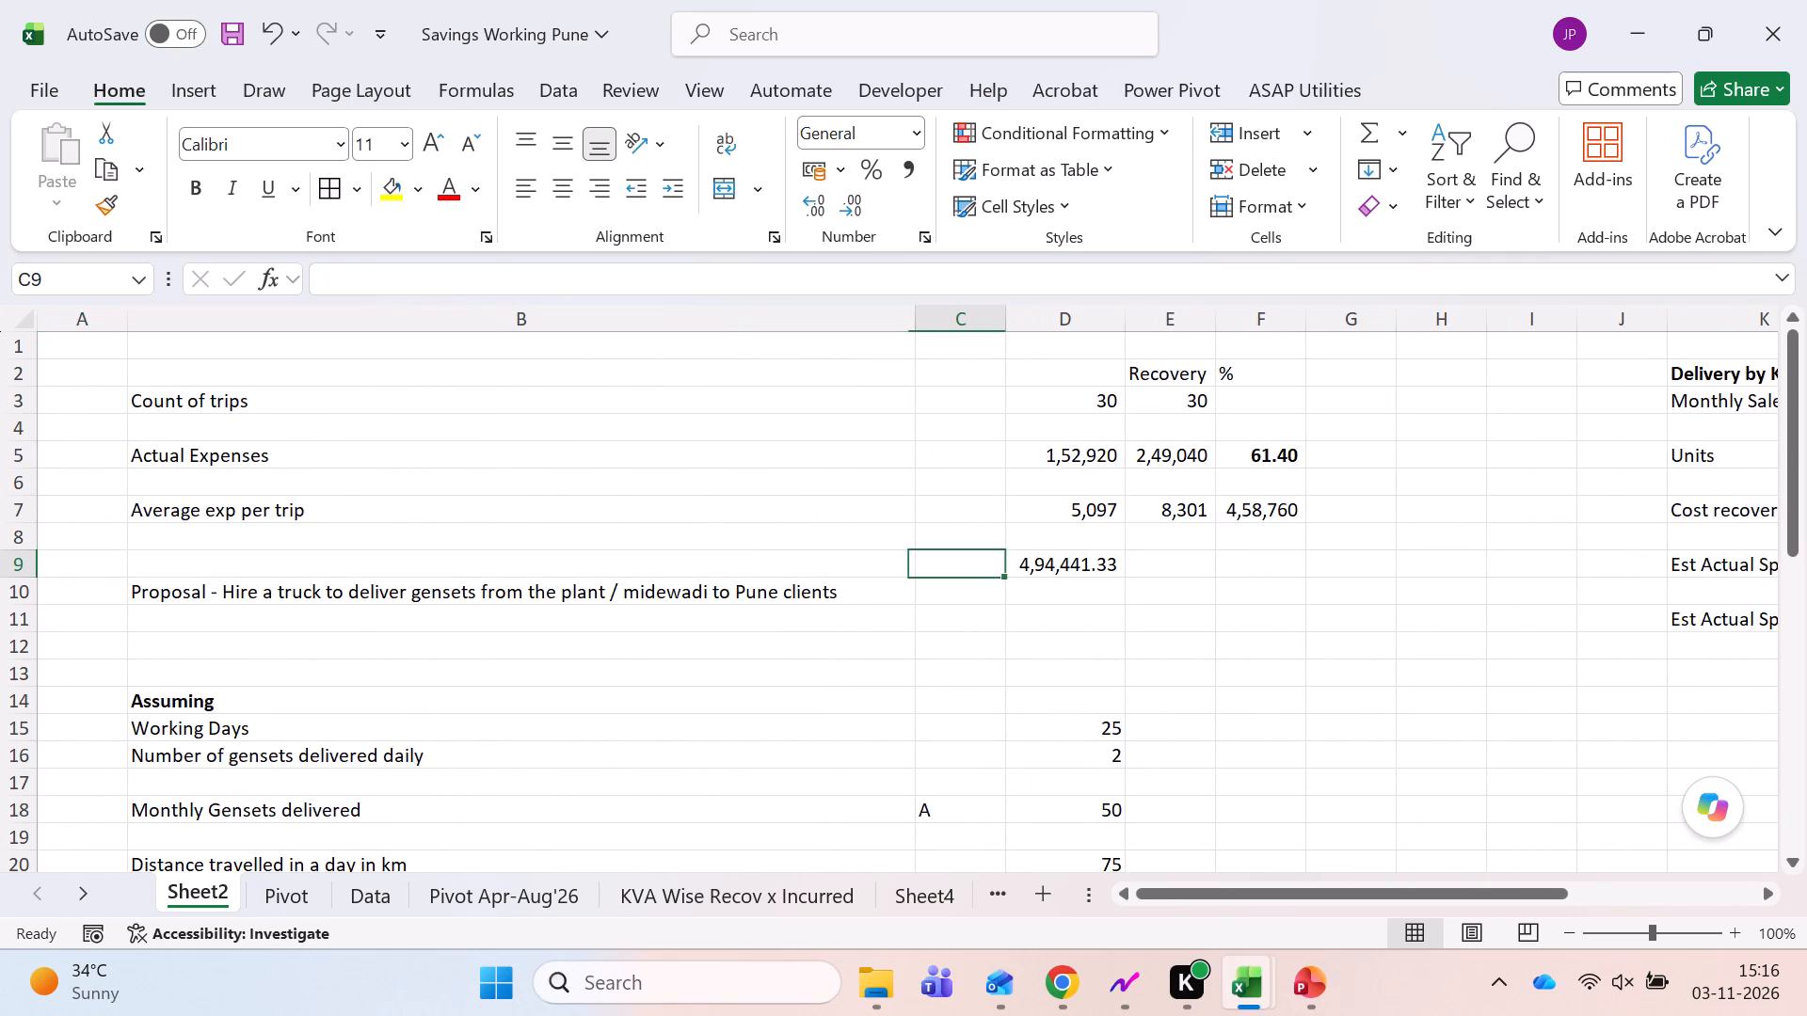
pyautogui.press('Up')
pyautogui.press('Up')
pyautogui.press('Up')
pyautogui.press('Up')
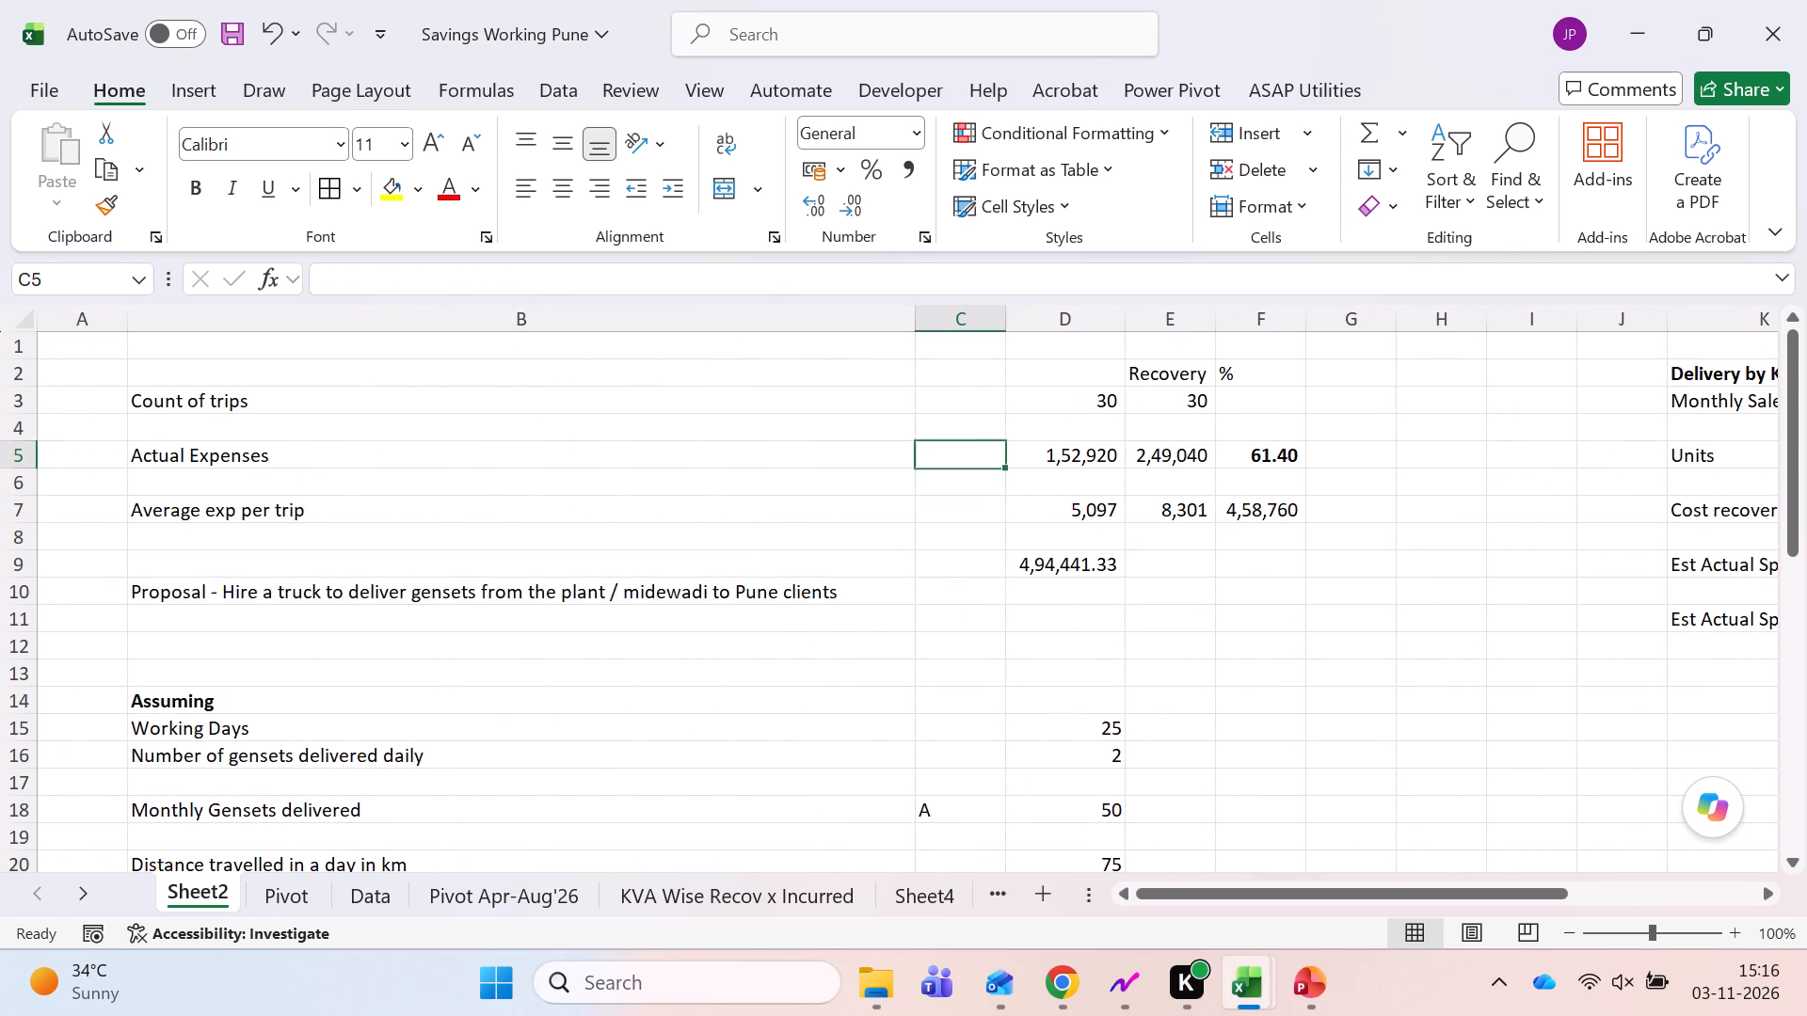
pyautogui.press('Right')
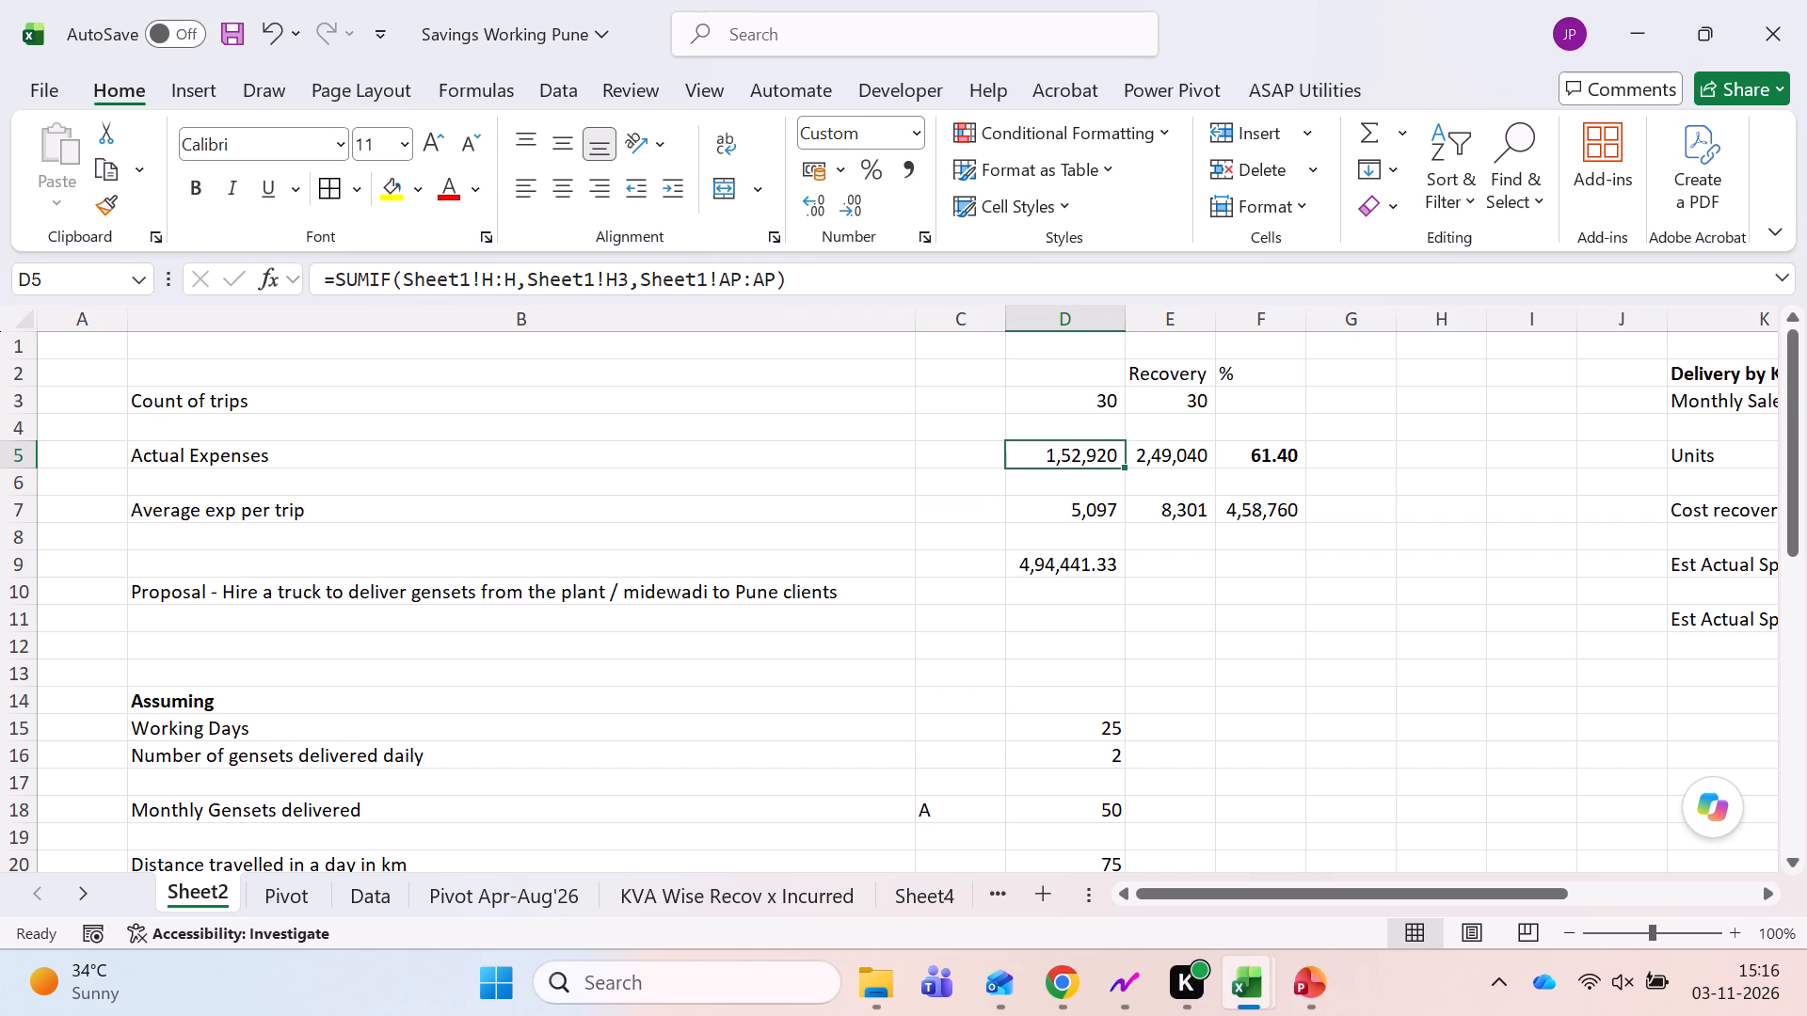
pyautogui.press('Up')
pyautogui.press('Up')
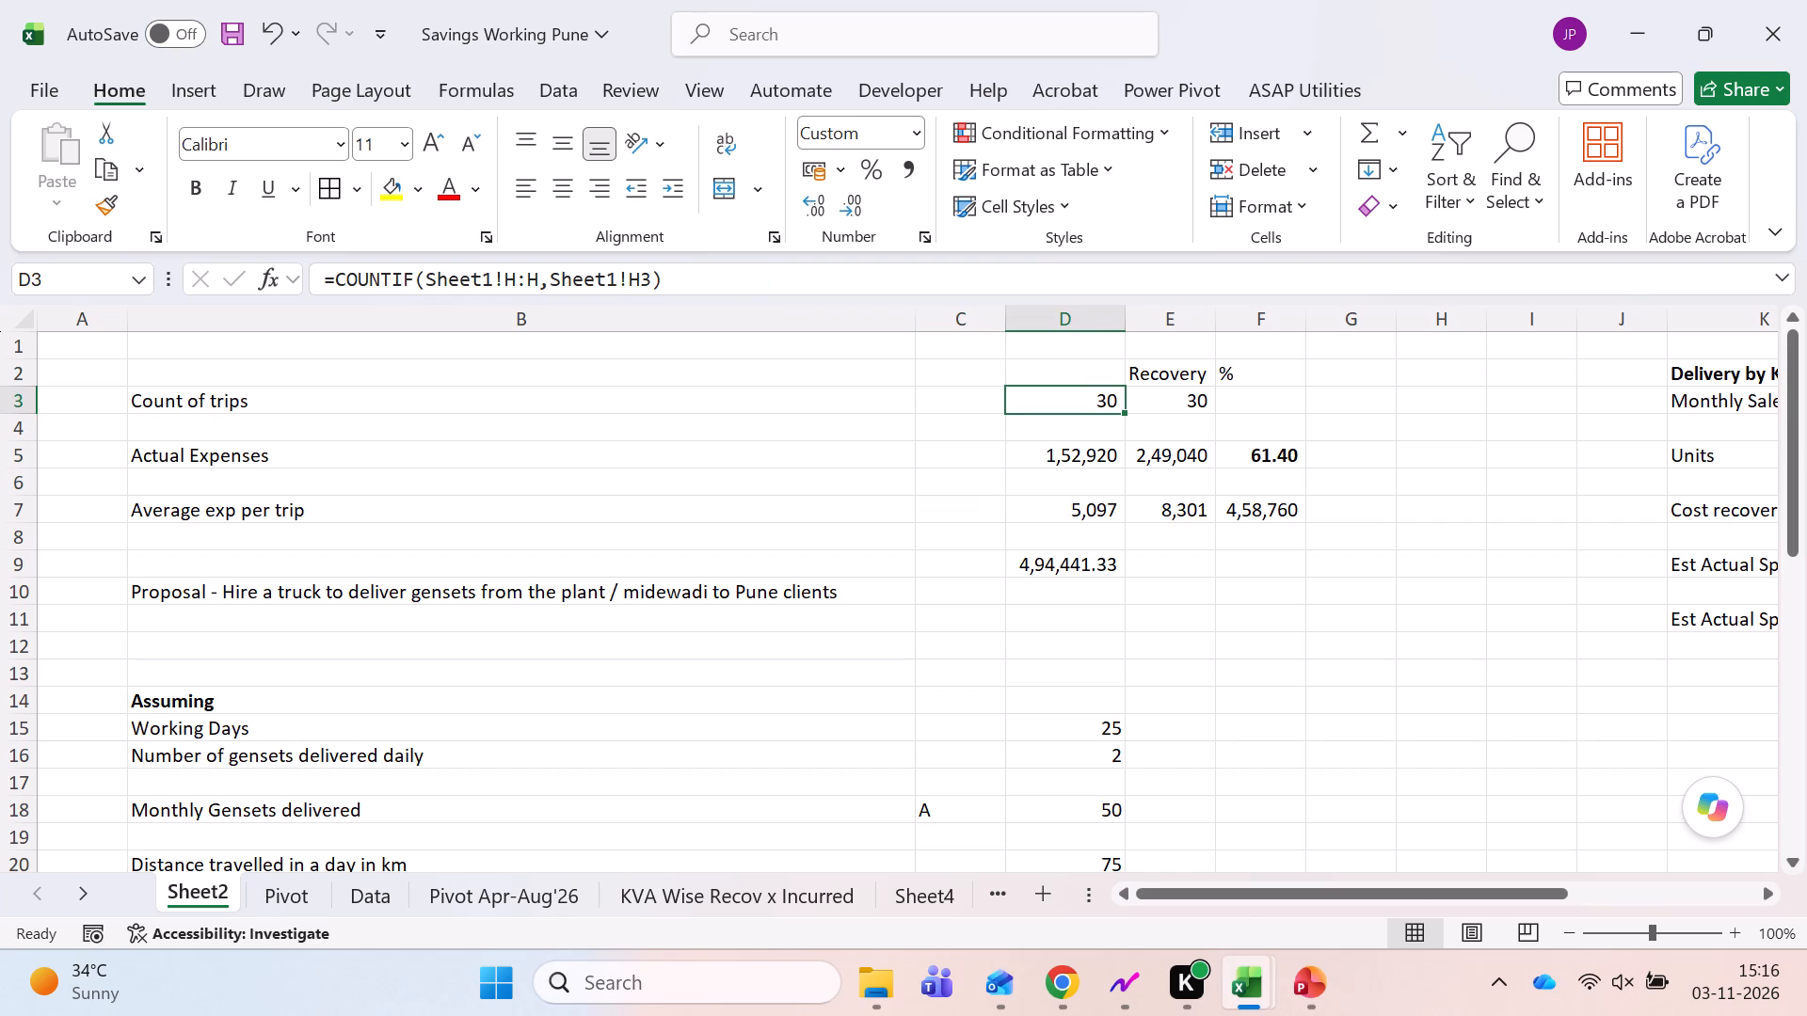
pyautogui.press('Right')
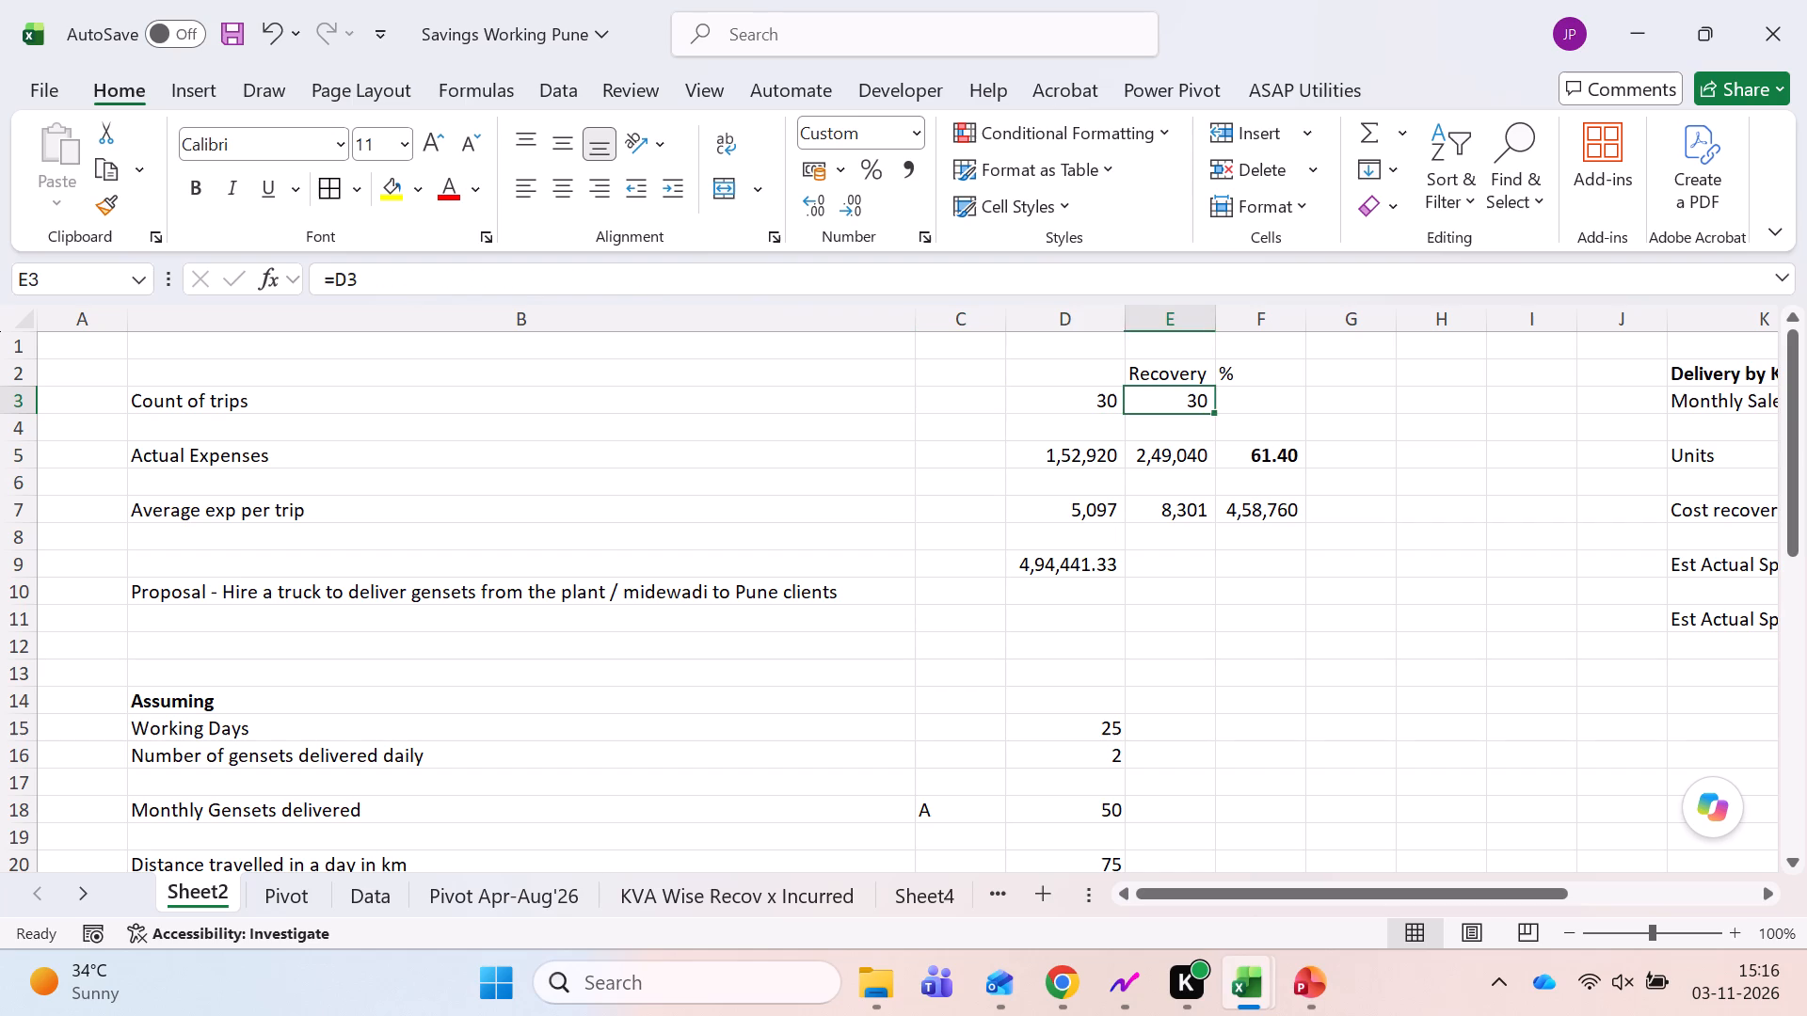
pyautogui.press('Left')
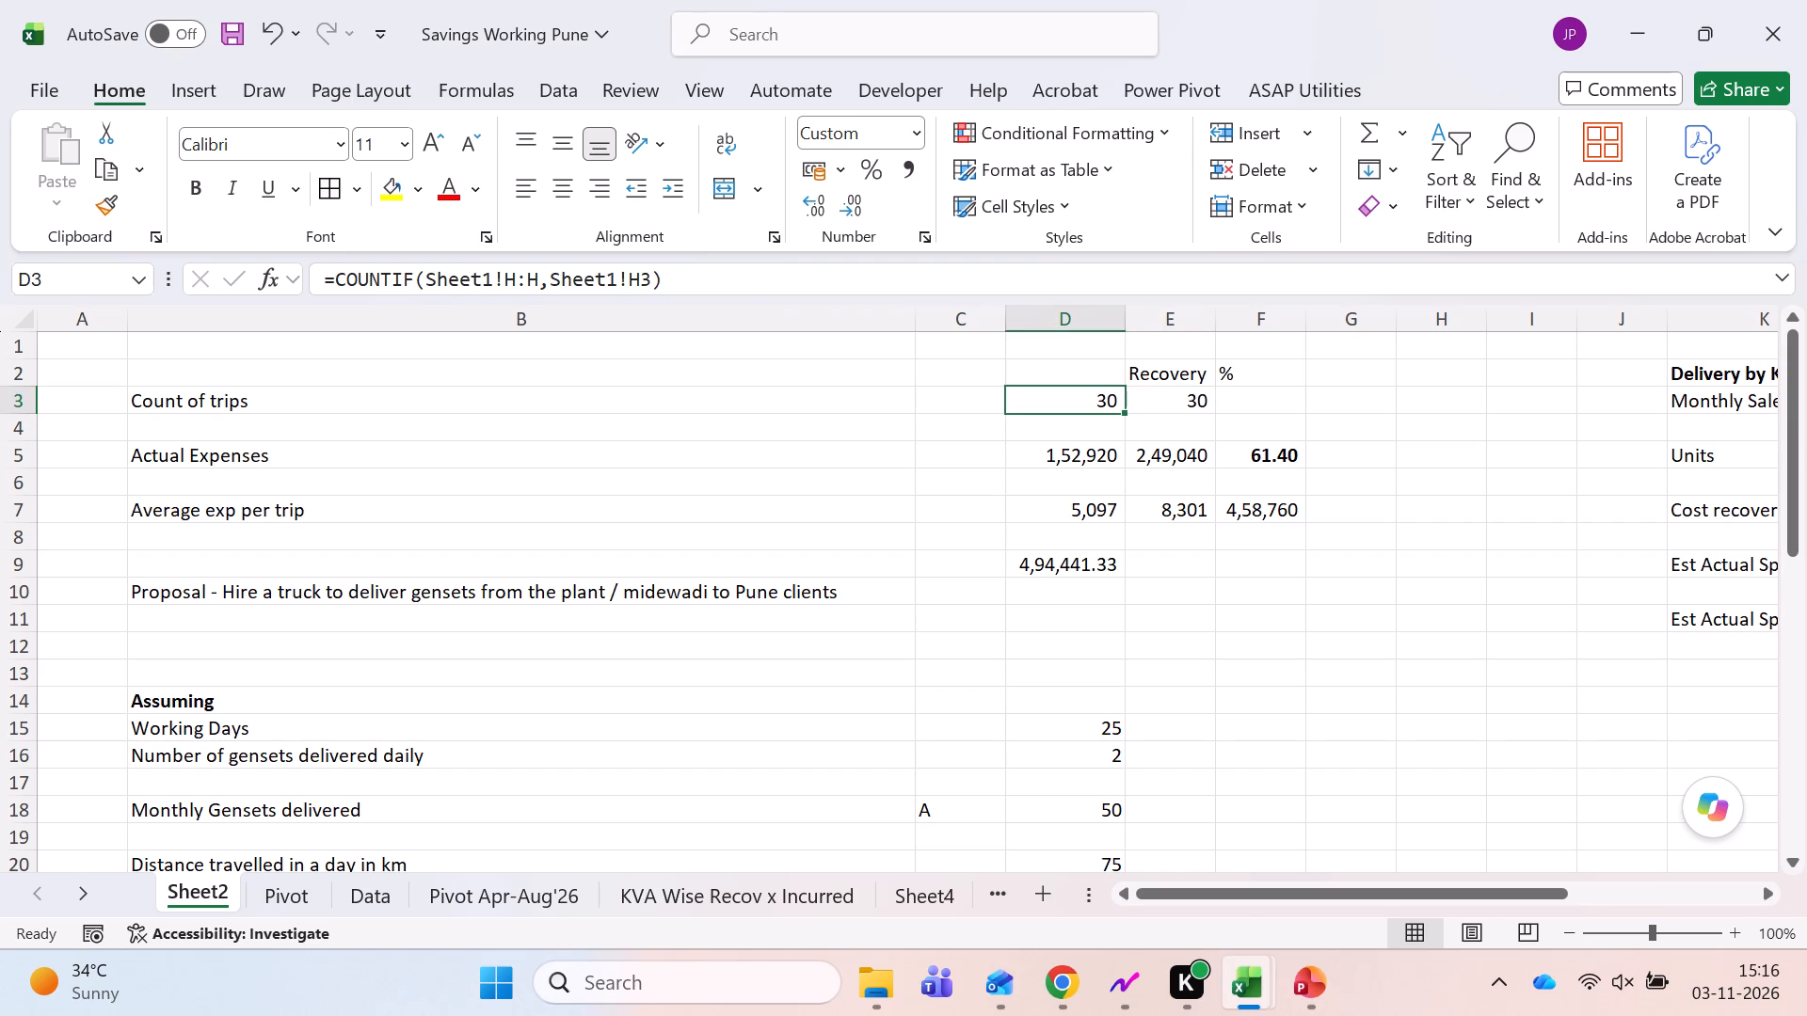
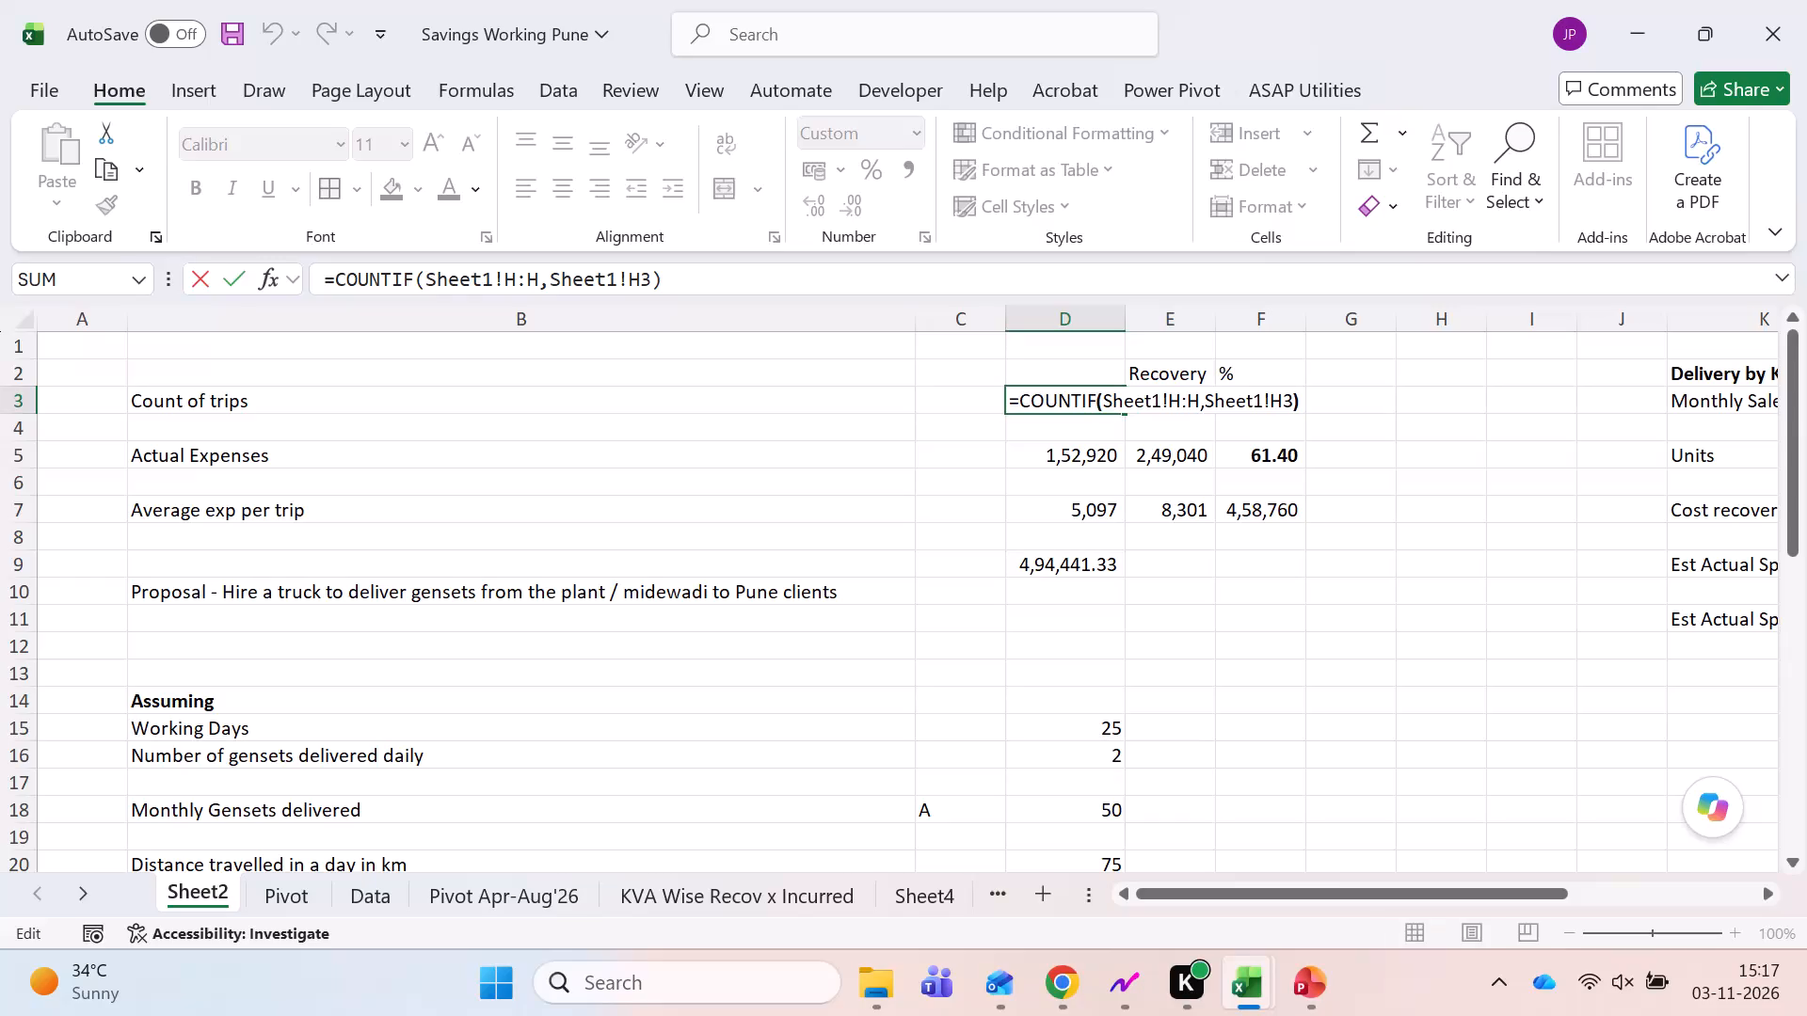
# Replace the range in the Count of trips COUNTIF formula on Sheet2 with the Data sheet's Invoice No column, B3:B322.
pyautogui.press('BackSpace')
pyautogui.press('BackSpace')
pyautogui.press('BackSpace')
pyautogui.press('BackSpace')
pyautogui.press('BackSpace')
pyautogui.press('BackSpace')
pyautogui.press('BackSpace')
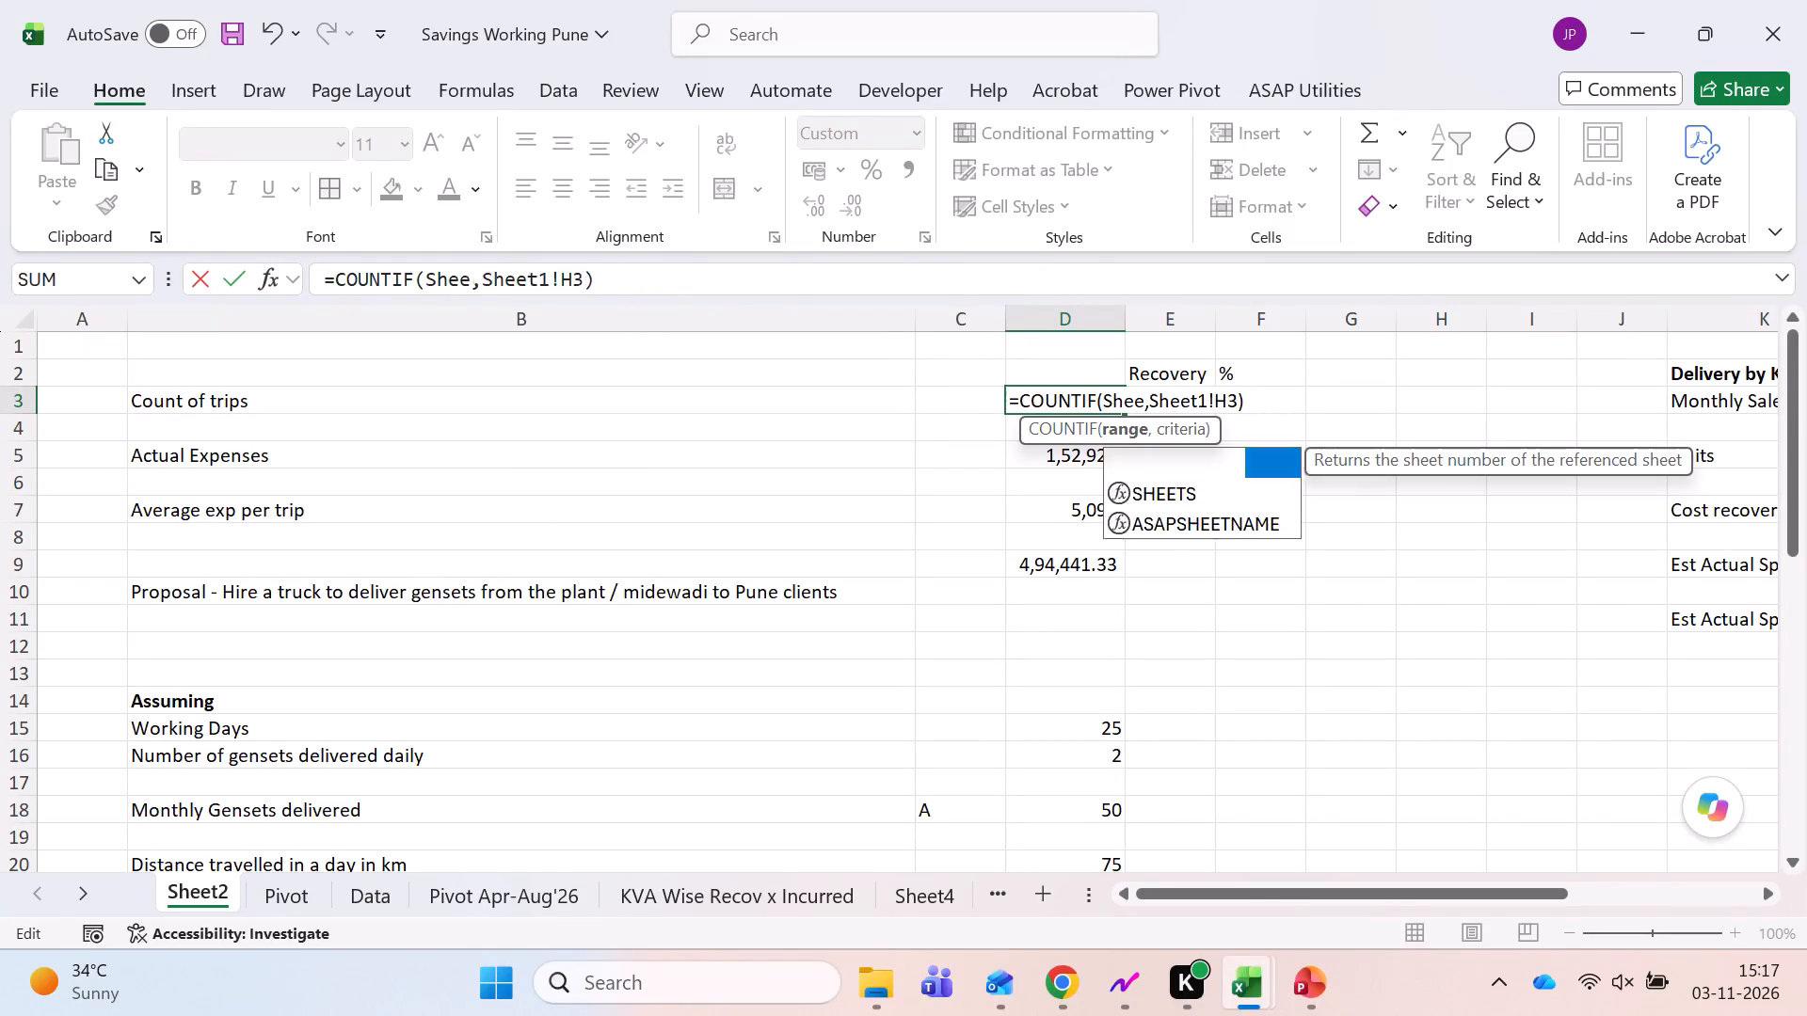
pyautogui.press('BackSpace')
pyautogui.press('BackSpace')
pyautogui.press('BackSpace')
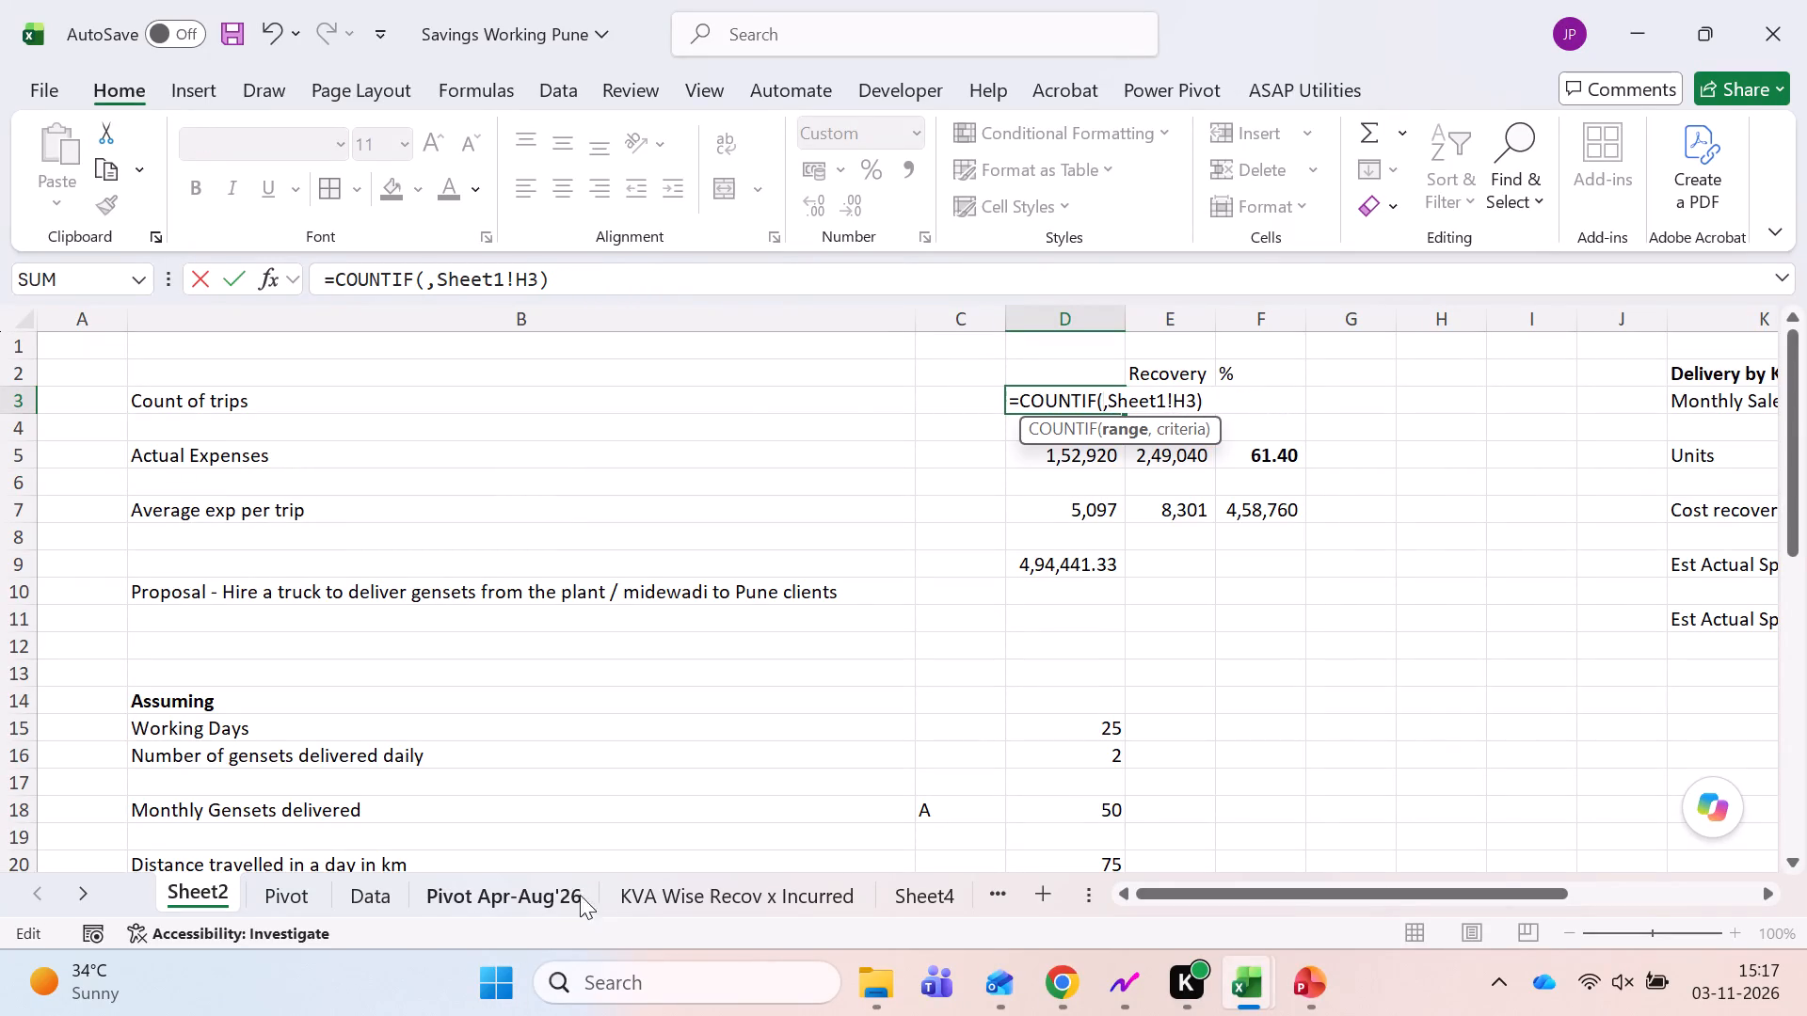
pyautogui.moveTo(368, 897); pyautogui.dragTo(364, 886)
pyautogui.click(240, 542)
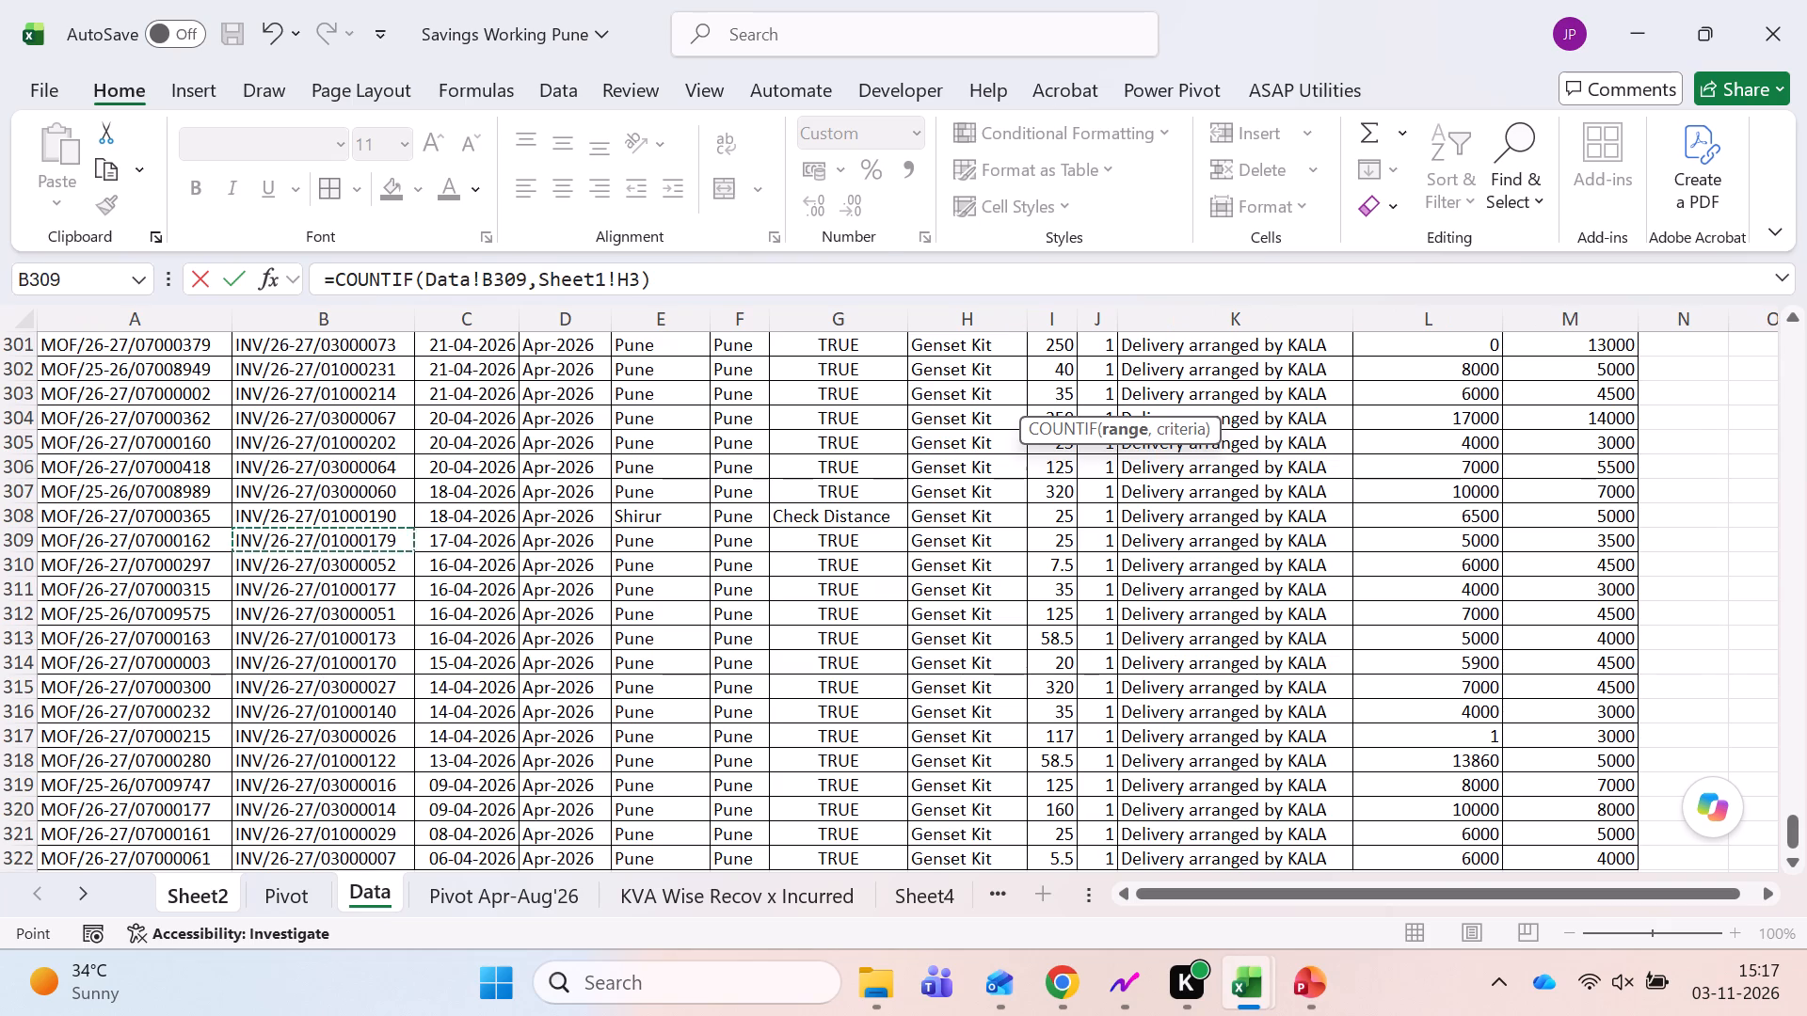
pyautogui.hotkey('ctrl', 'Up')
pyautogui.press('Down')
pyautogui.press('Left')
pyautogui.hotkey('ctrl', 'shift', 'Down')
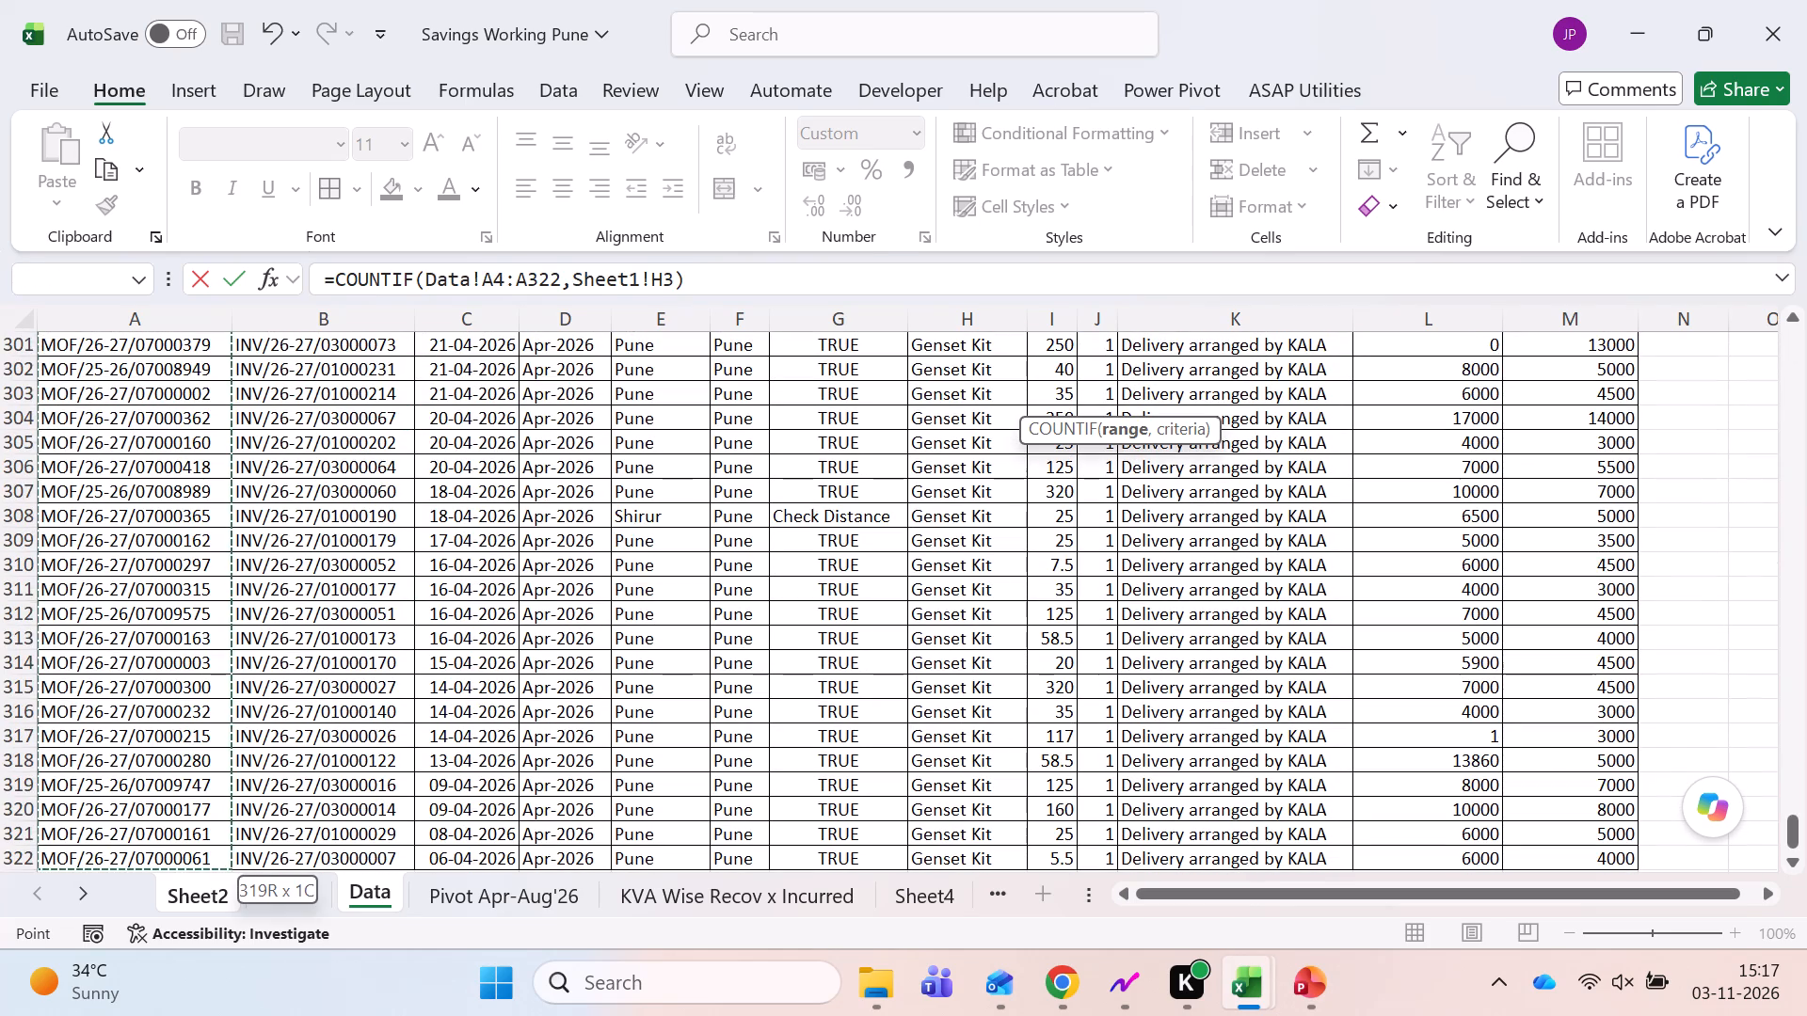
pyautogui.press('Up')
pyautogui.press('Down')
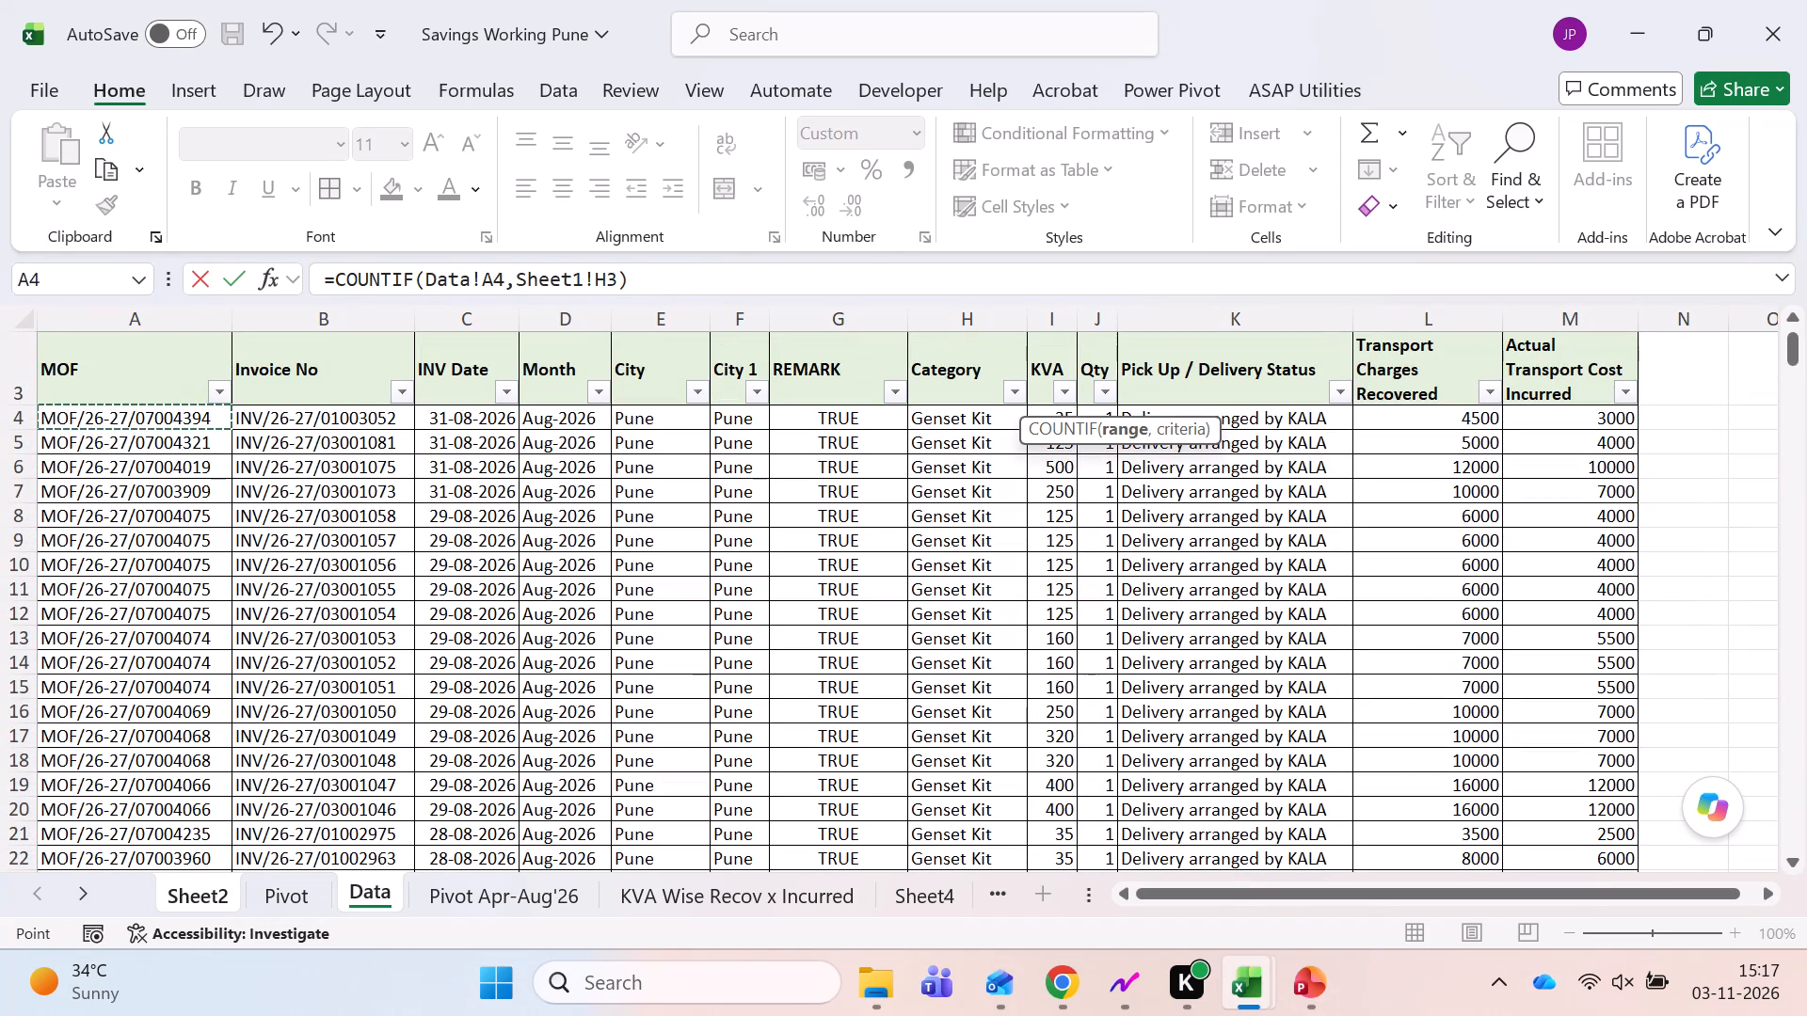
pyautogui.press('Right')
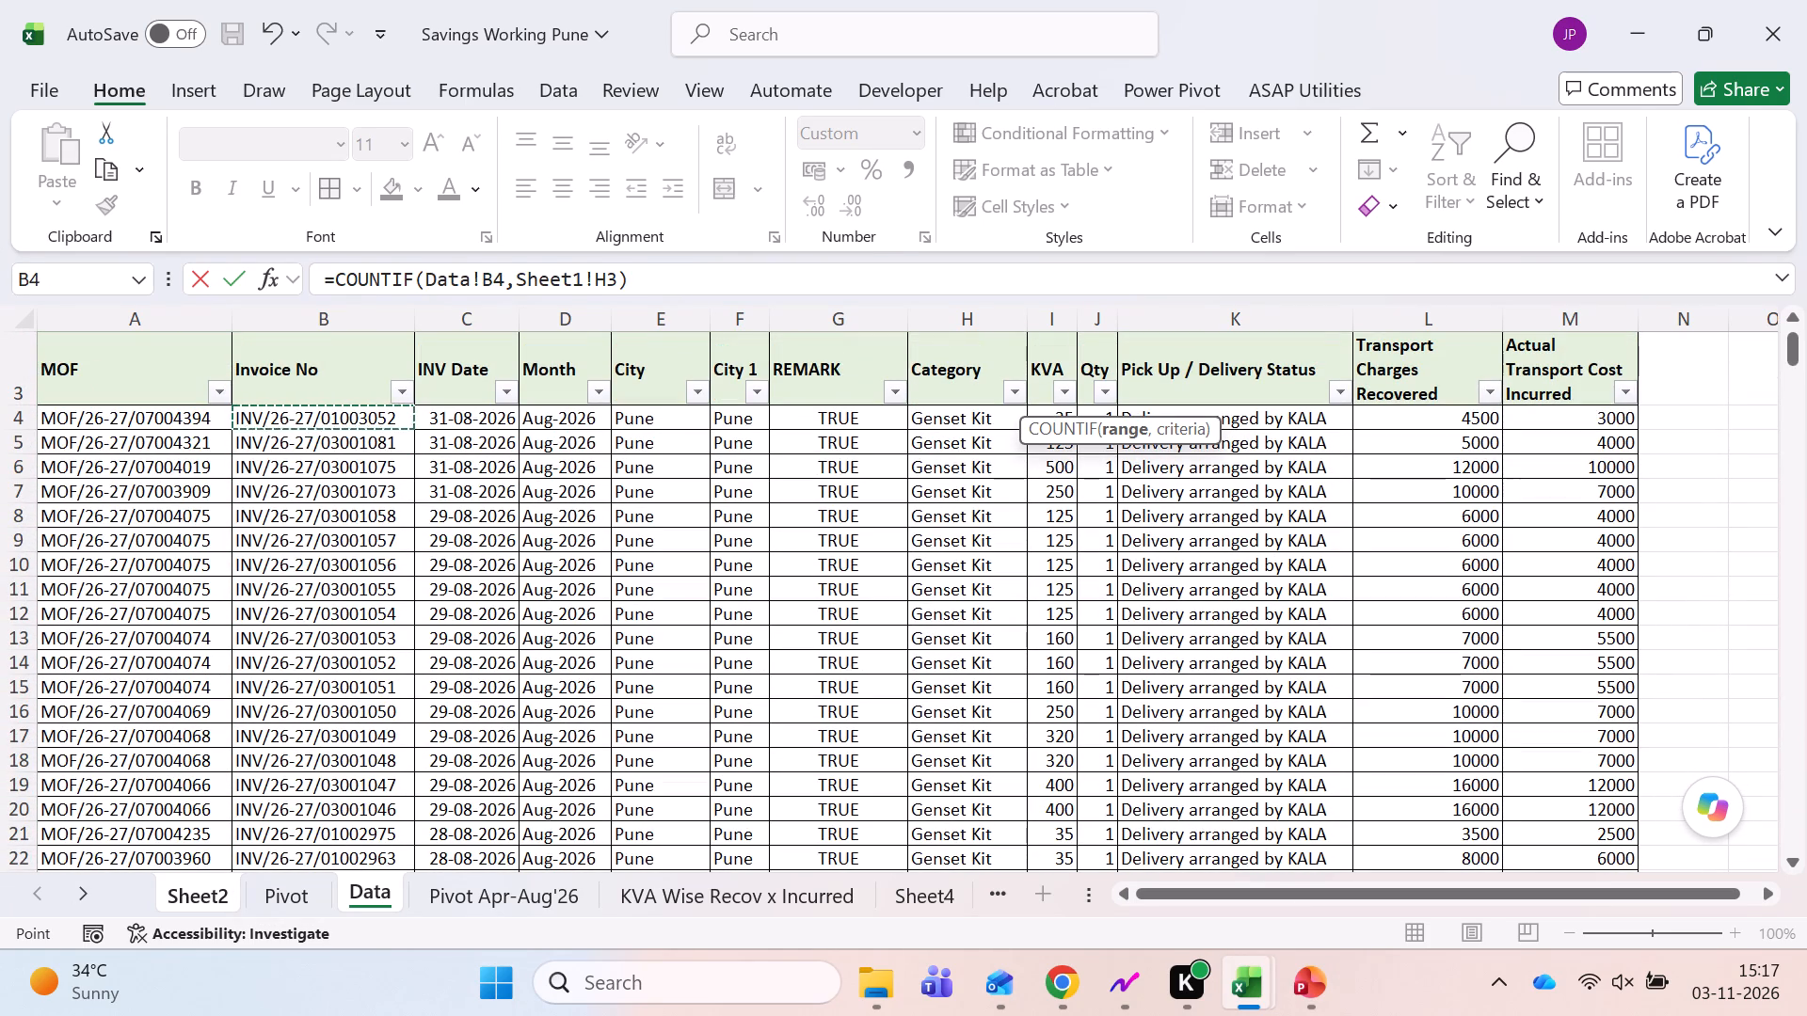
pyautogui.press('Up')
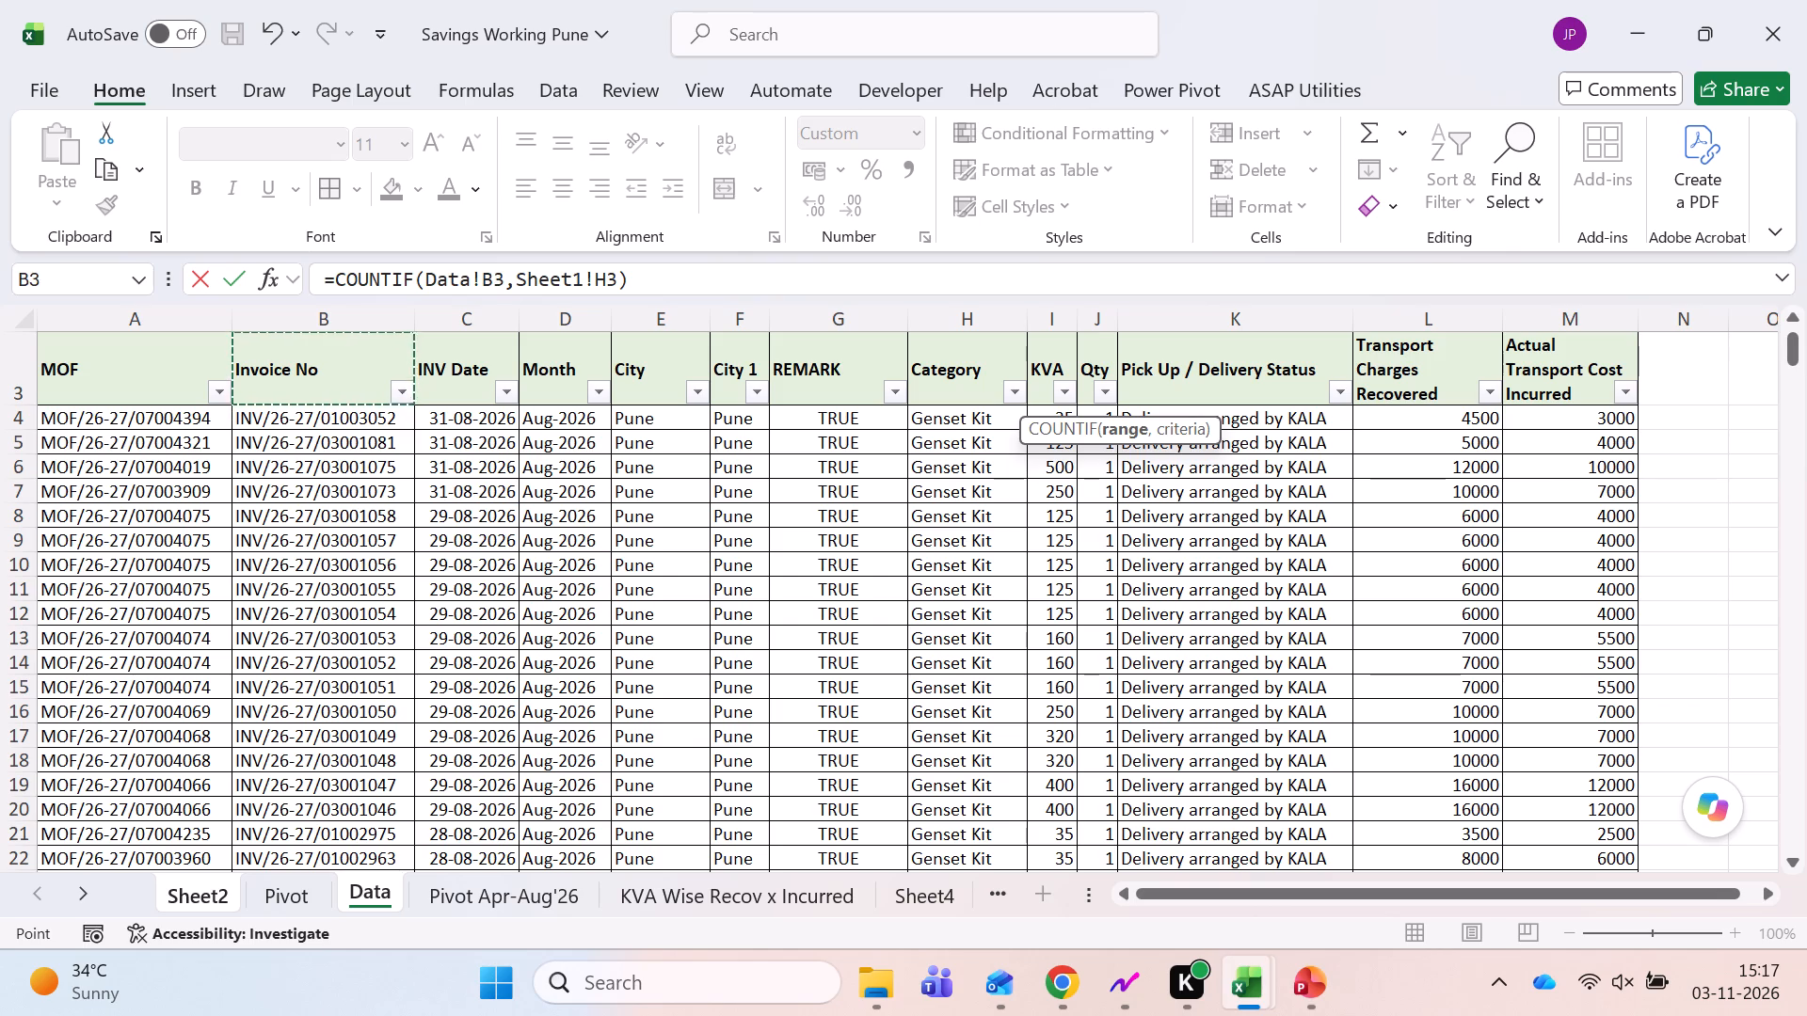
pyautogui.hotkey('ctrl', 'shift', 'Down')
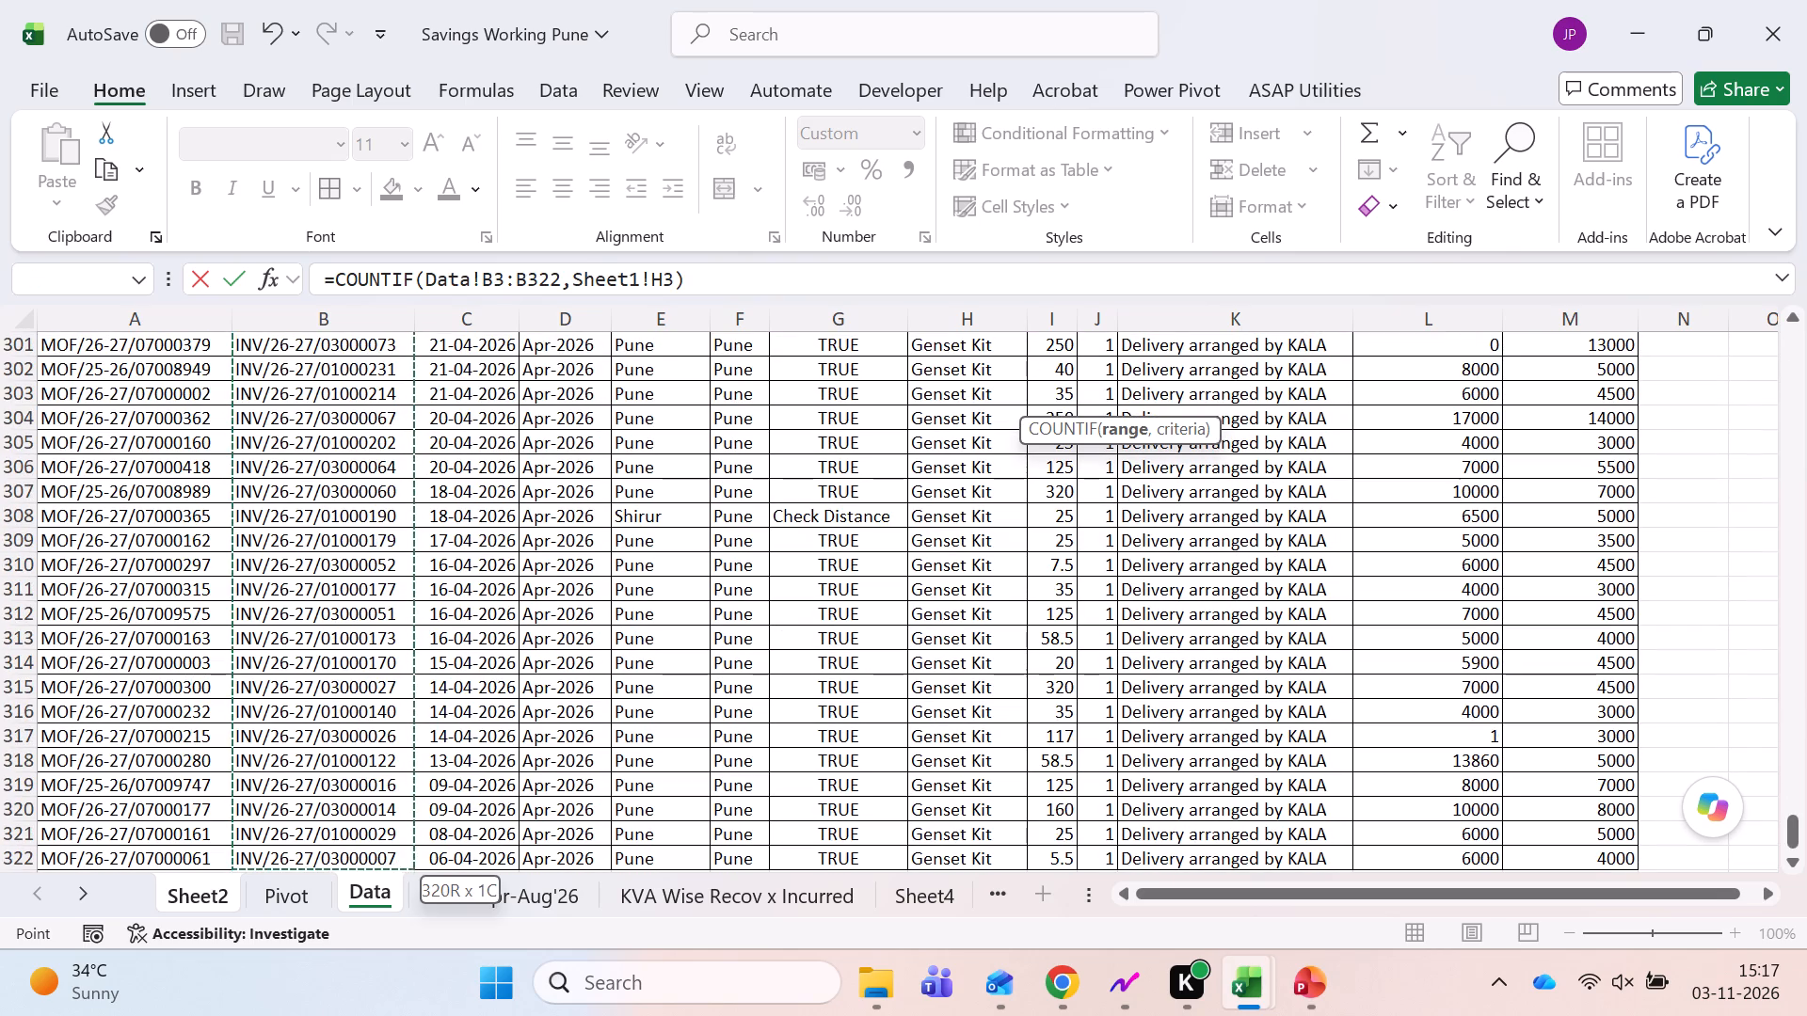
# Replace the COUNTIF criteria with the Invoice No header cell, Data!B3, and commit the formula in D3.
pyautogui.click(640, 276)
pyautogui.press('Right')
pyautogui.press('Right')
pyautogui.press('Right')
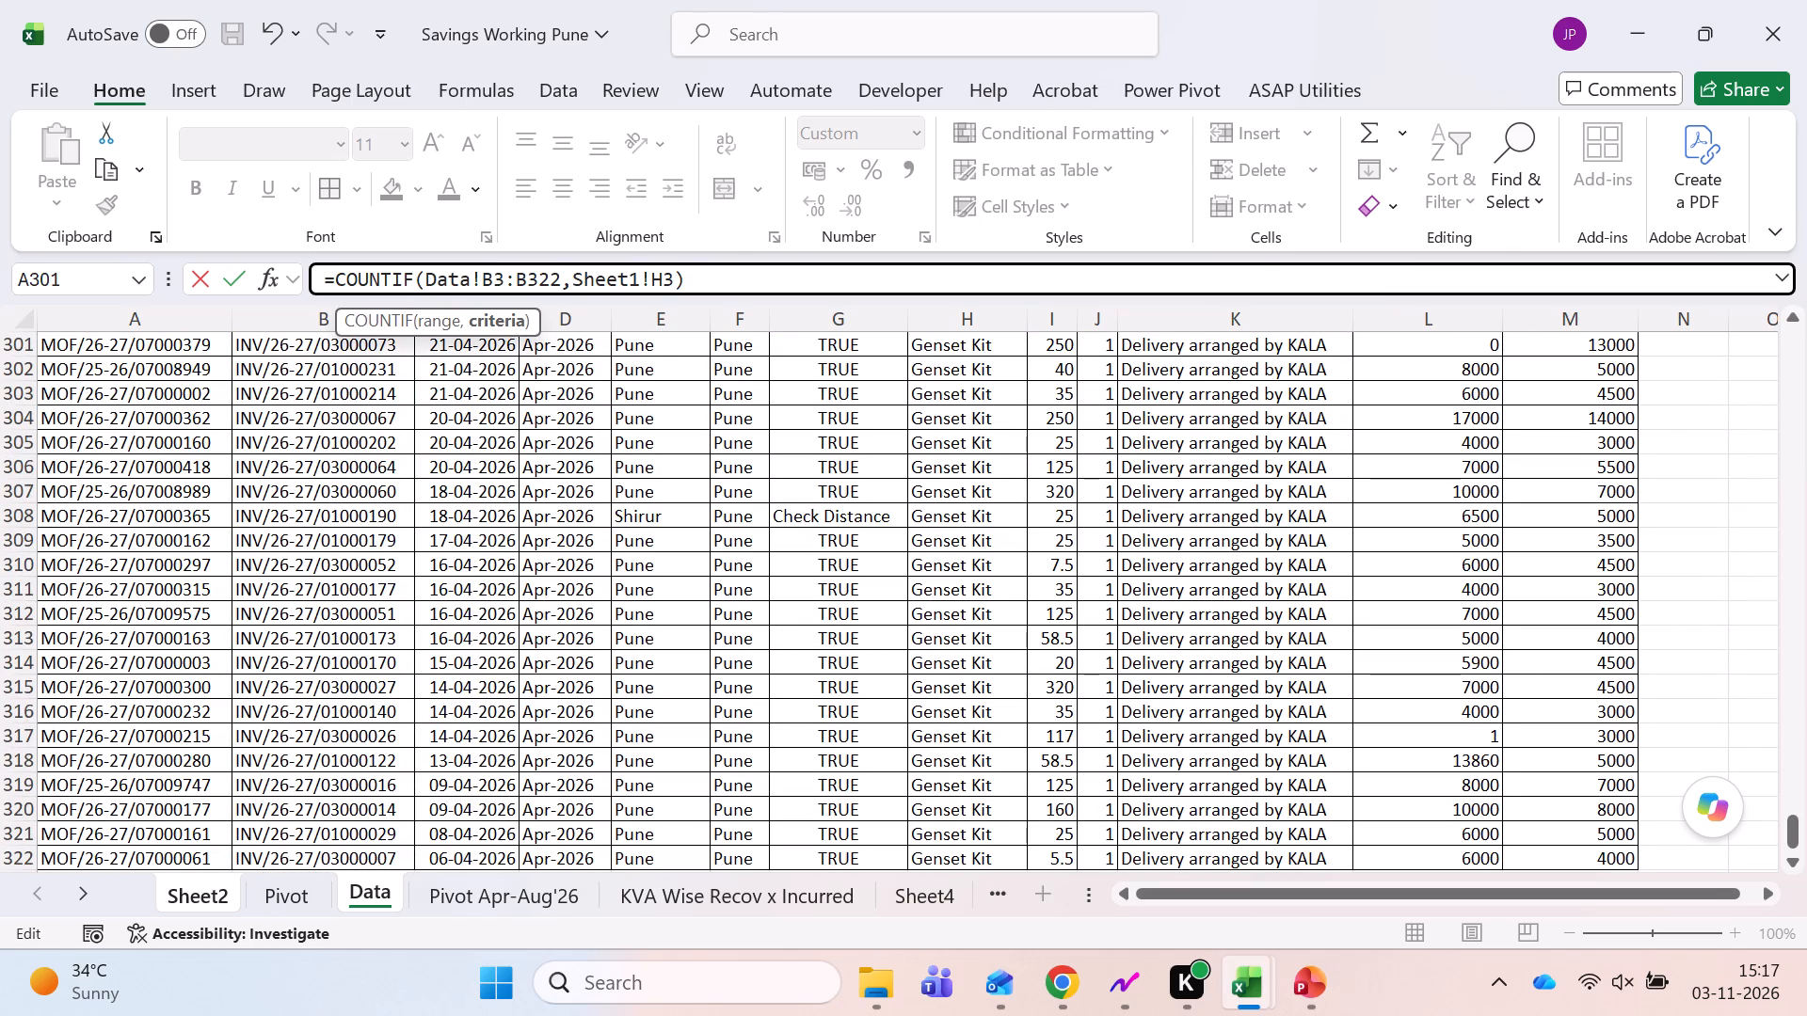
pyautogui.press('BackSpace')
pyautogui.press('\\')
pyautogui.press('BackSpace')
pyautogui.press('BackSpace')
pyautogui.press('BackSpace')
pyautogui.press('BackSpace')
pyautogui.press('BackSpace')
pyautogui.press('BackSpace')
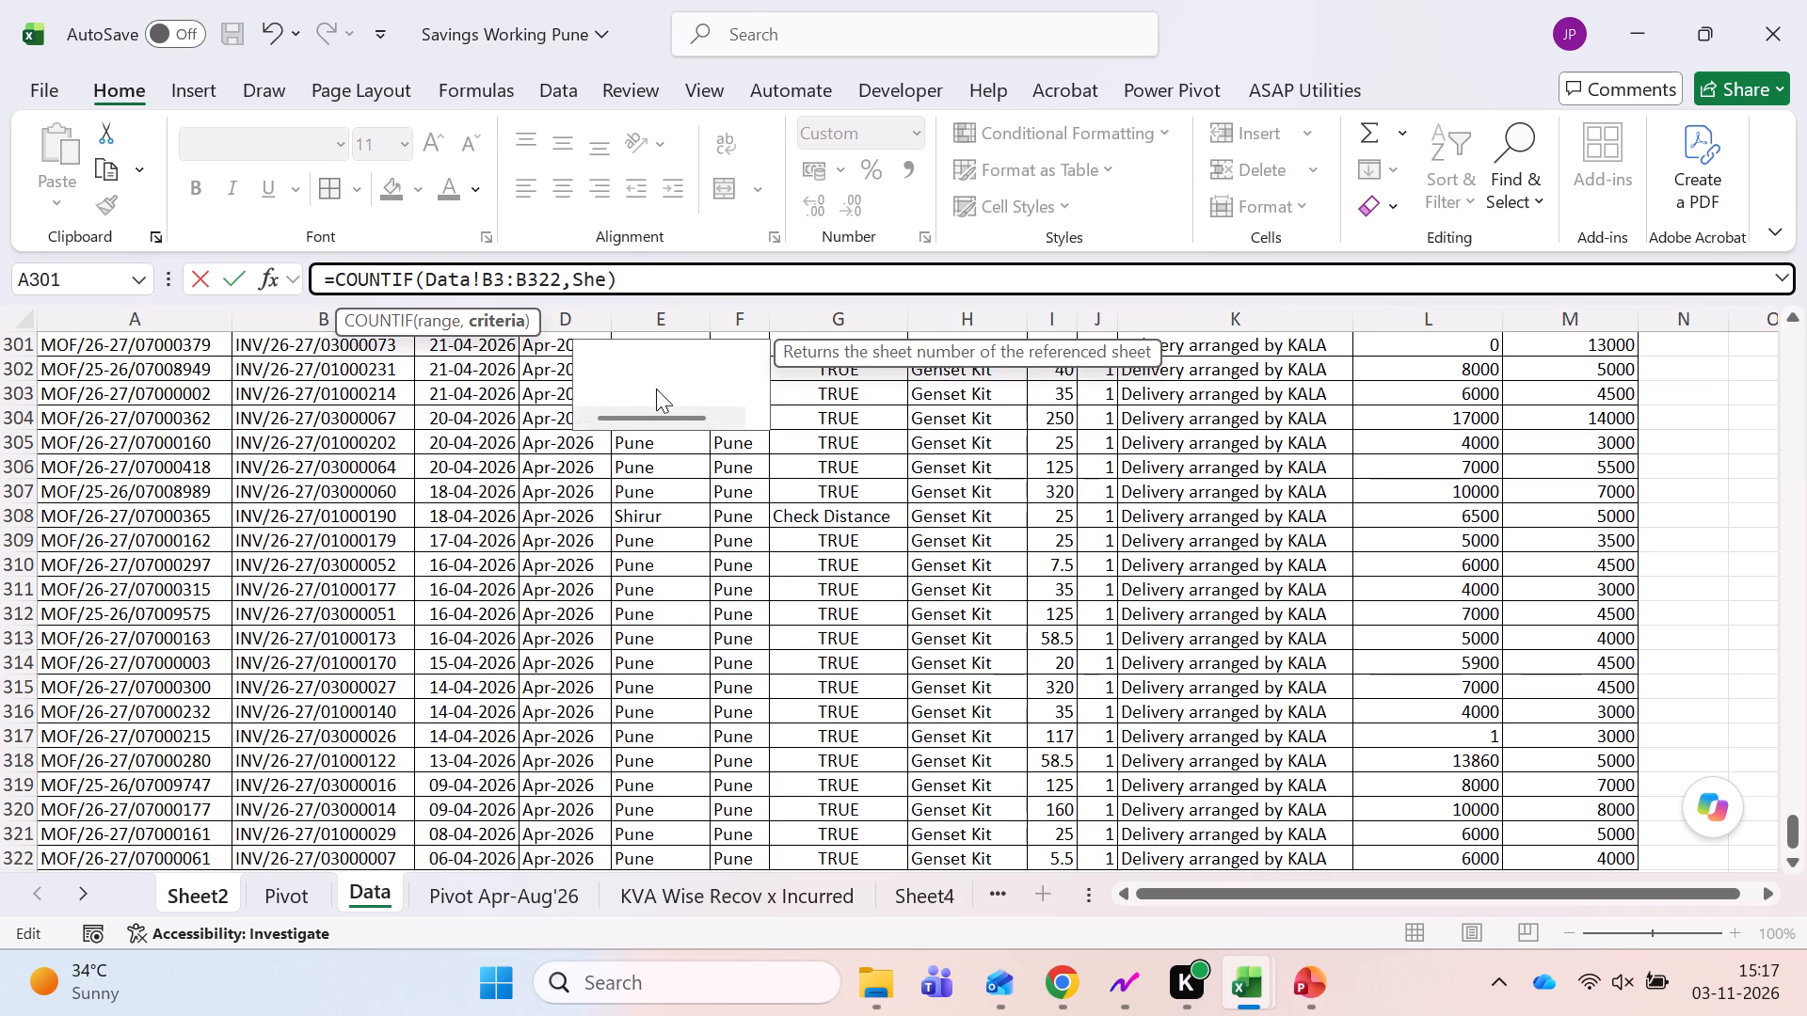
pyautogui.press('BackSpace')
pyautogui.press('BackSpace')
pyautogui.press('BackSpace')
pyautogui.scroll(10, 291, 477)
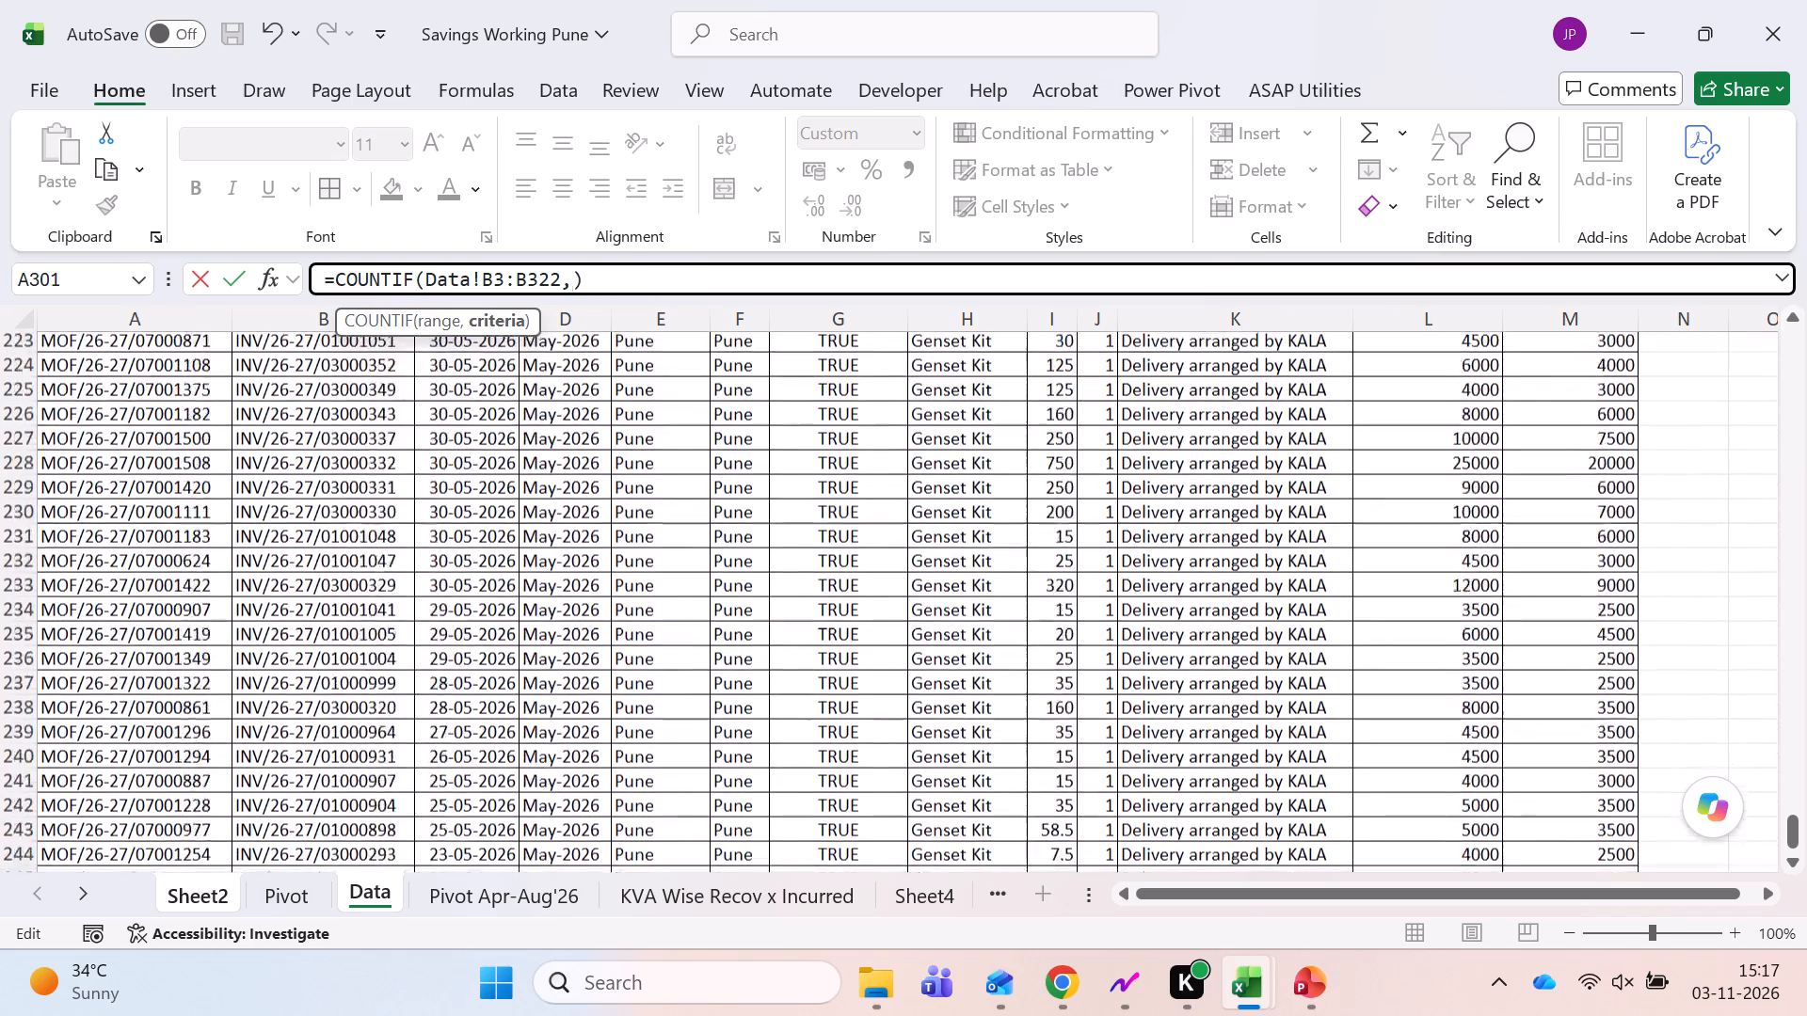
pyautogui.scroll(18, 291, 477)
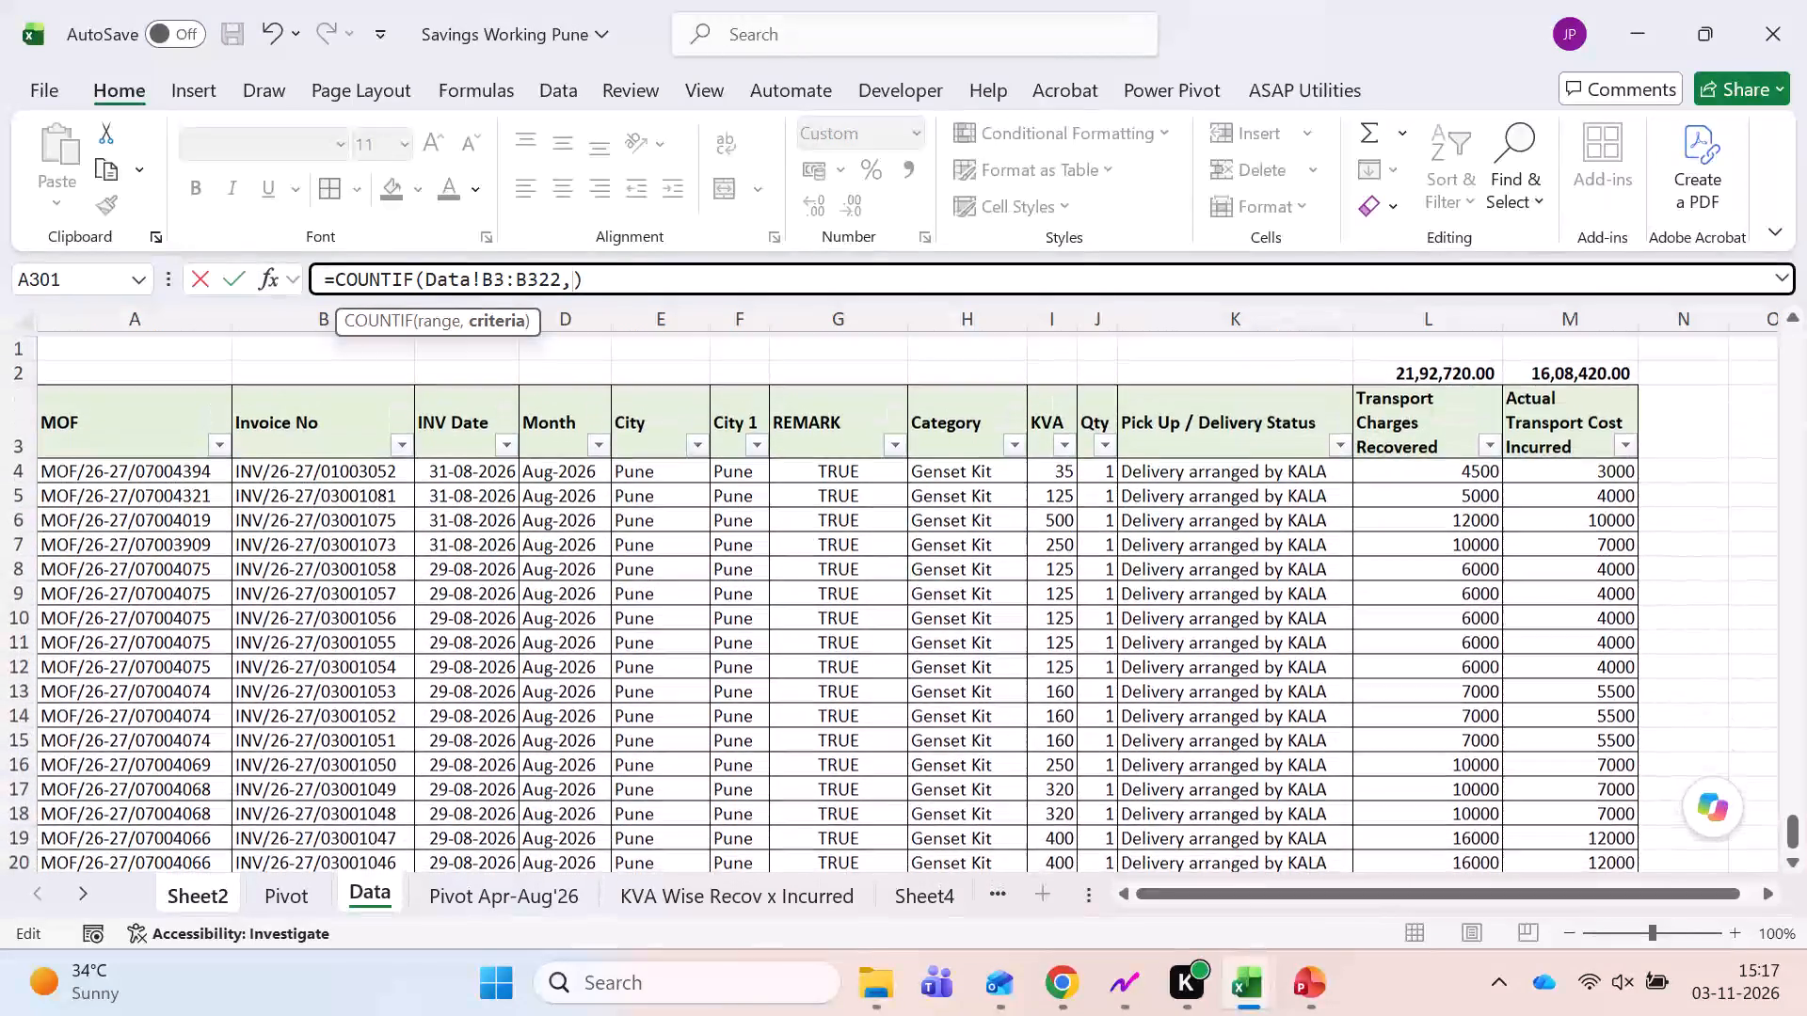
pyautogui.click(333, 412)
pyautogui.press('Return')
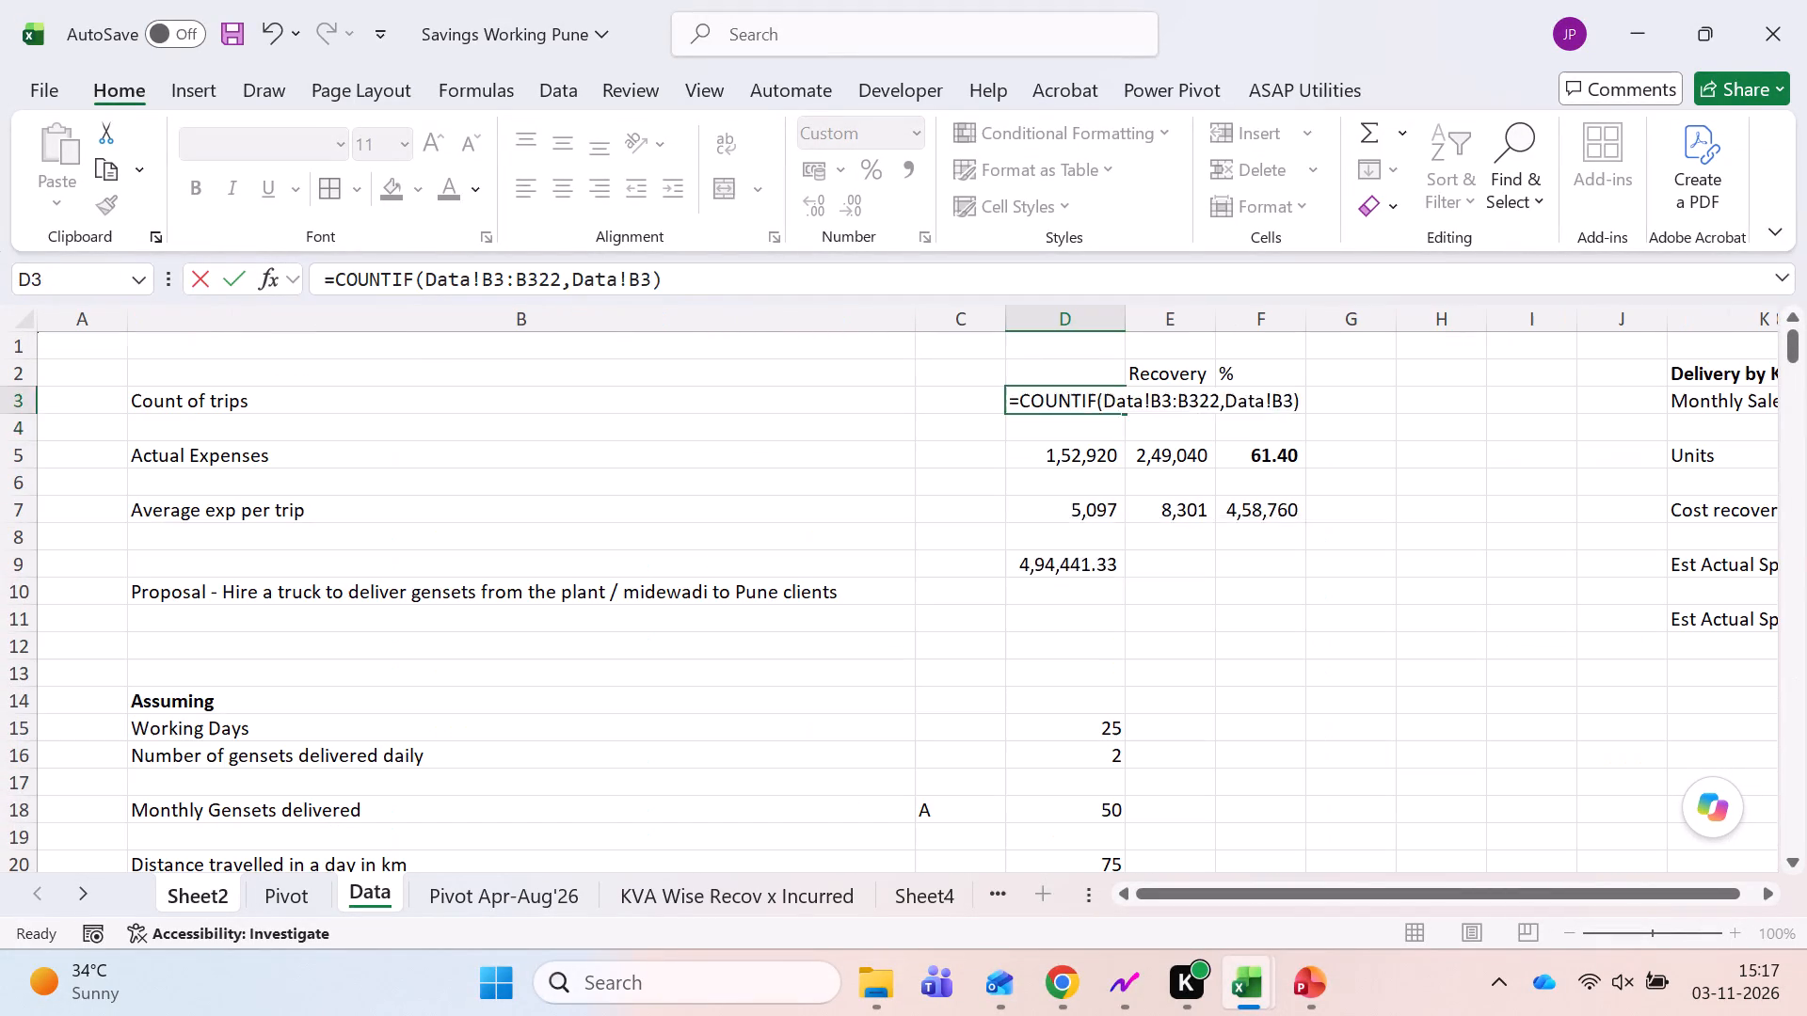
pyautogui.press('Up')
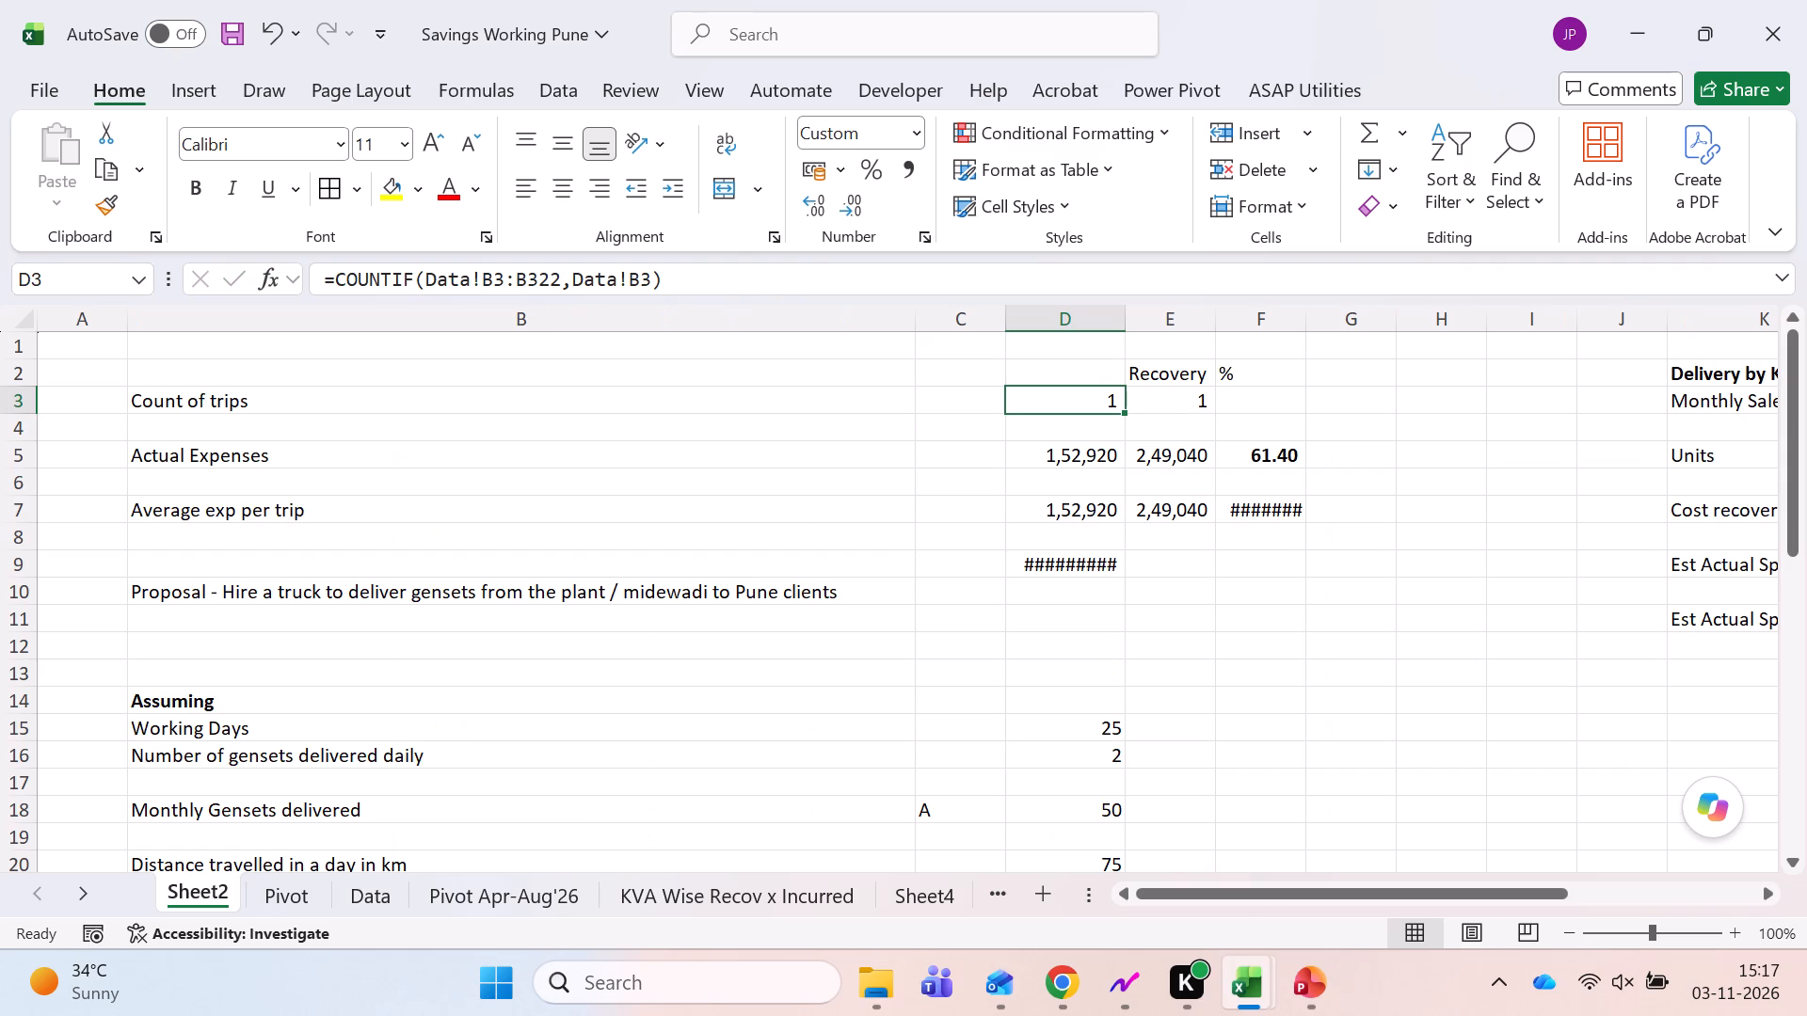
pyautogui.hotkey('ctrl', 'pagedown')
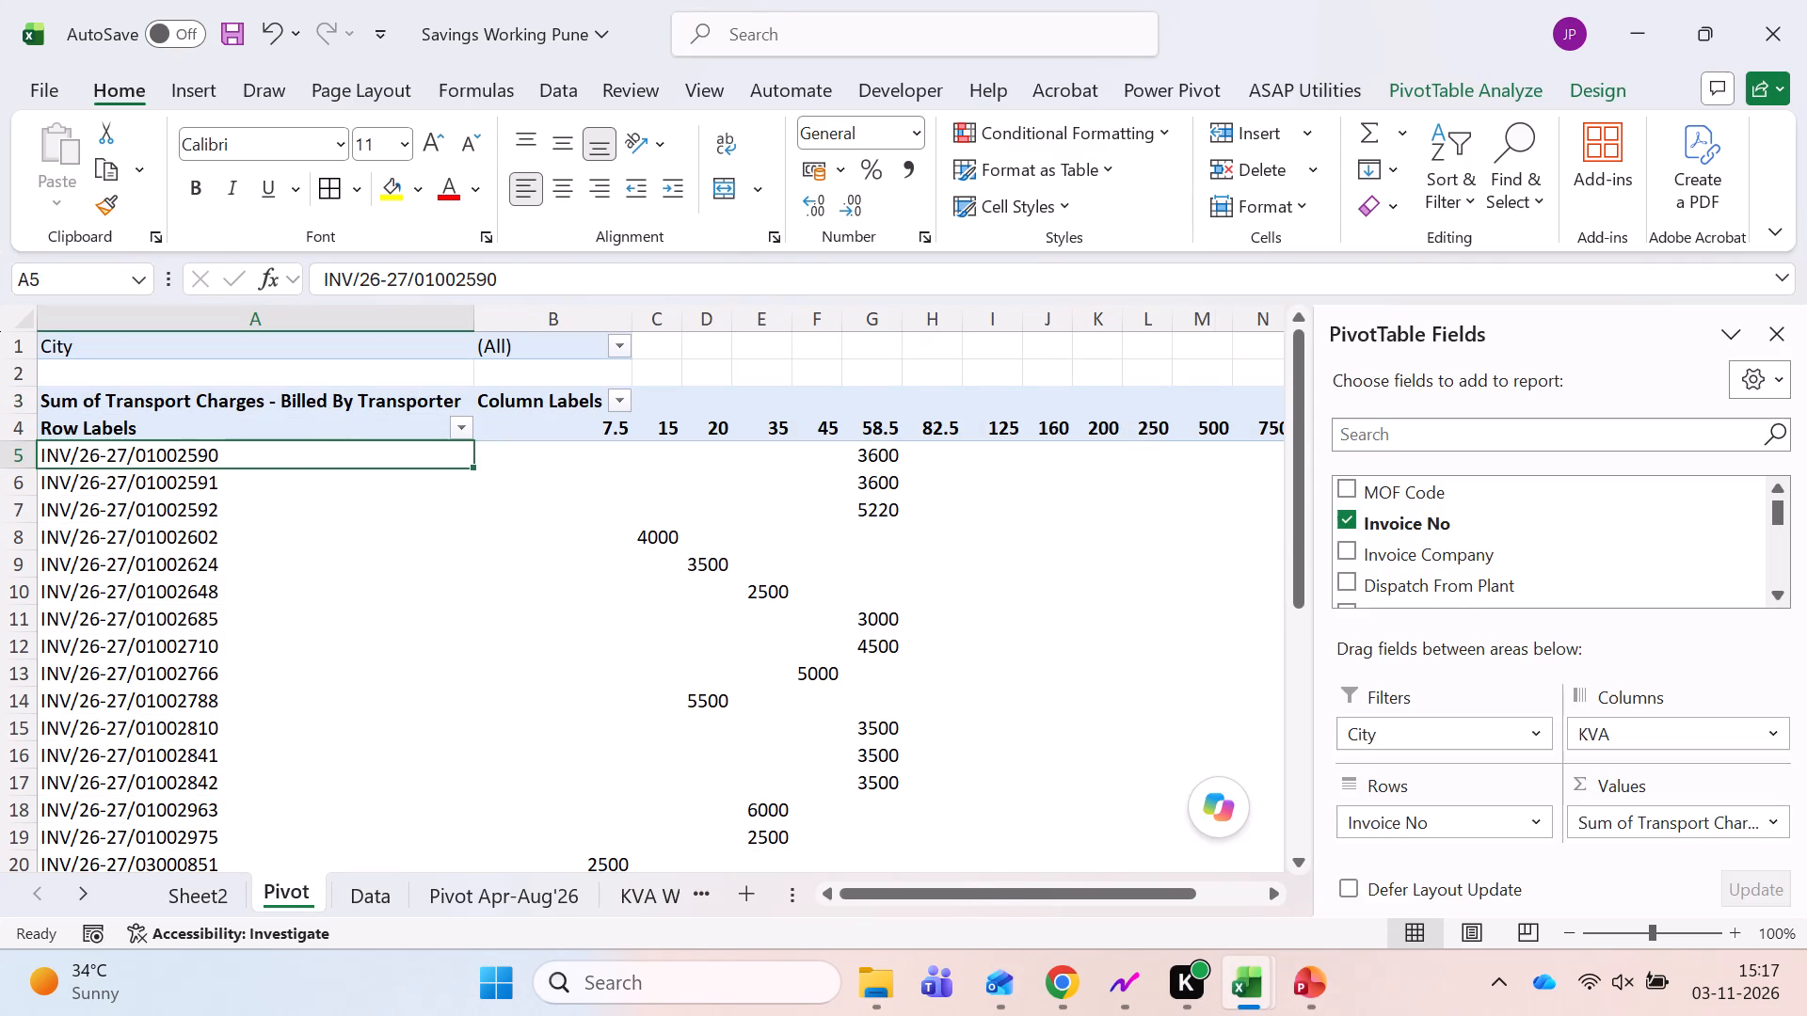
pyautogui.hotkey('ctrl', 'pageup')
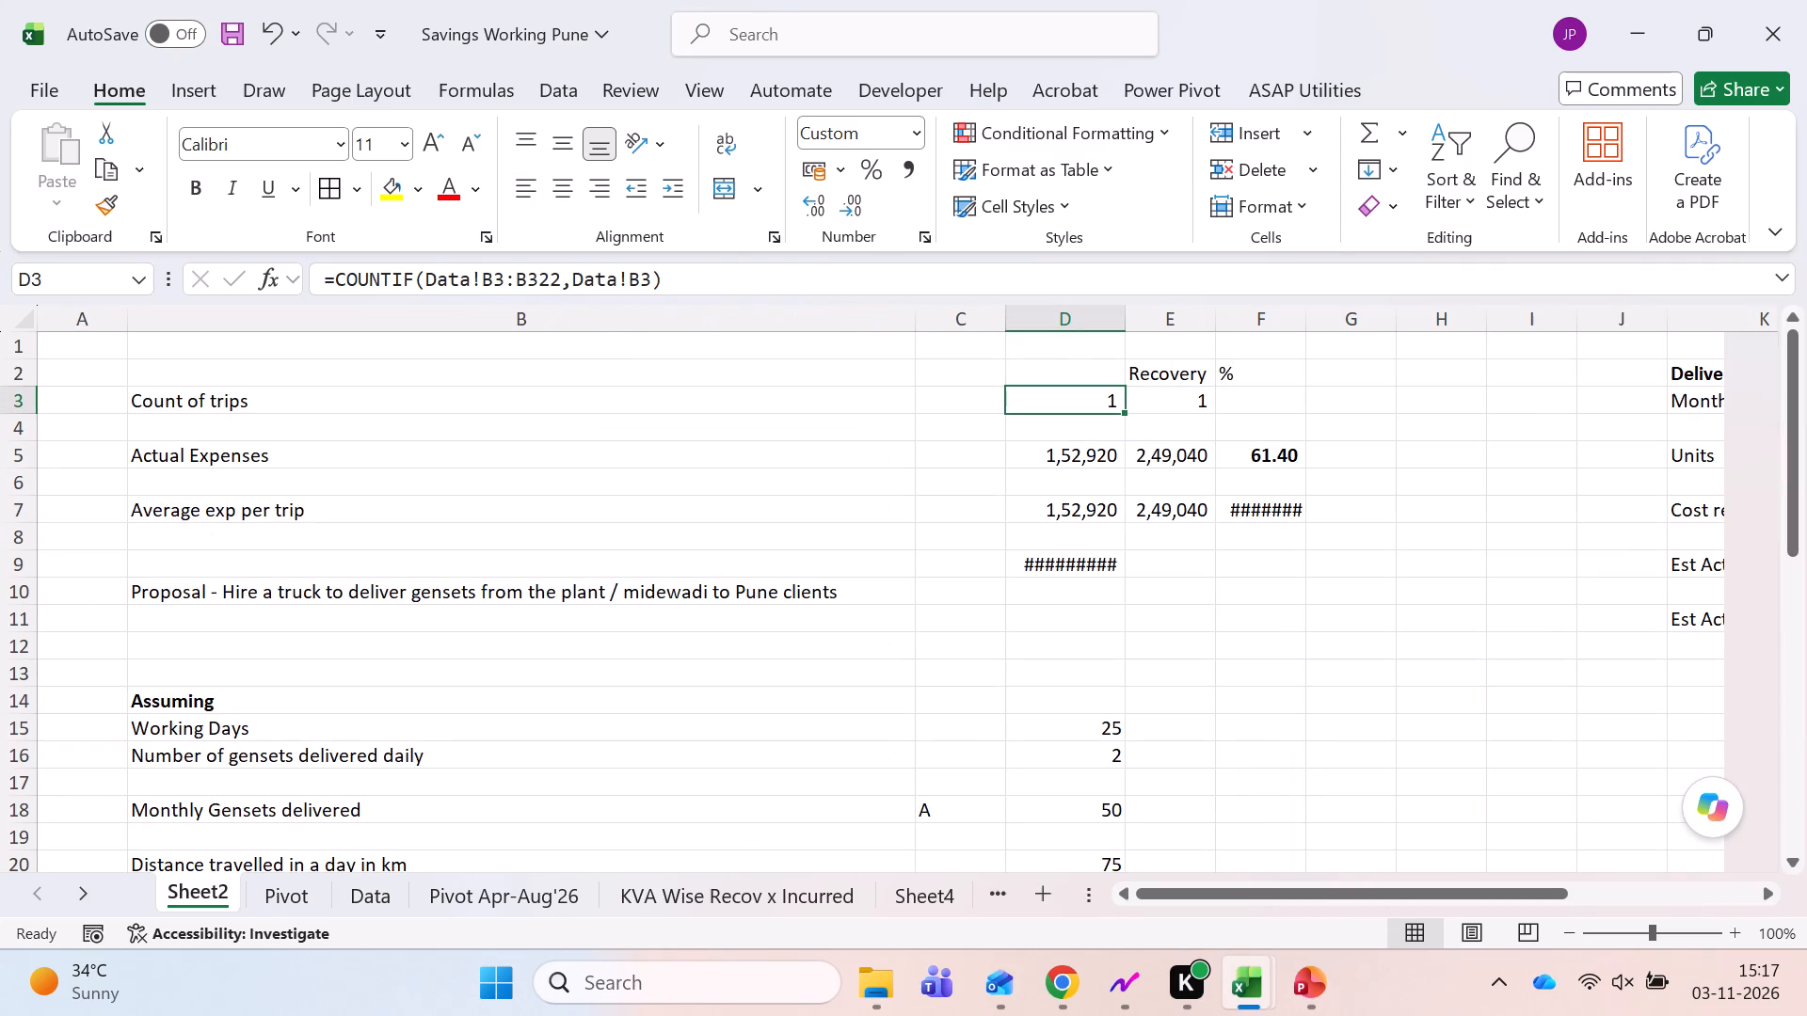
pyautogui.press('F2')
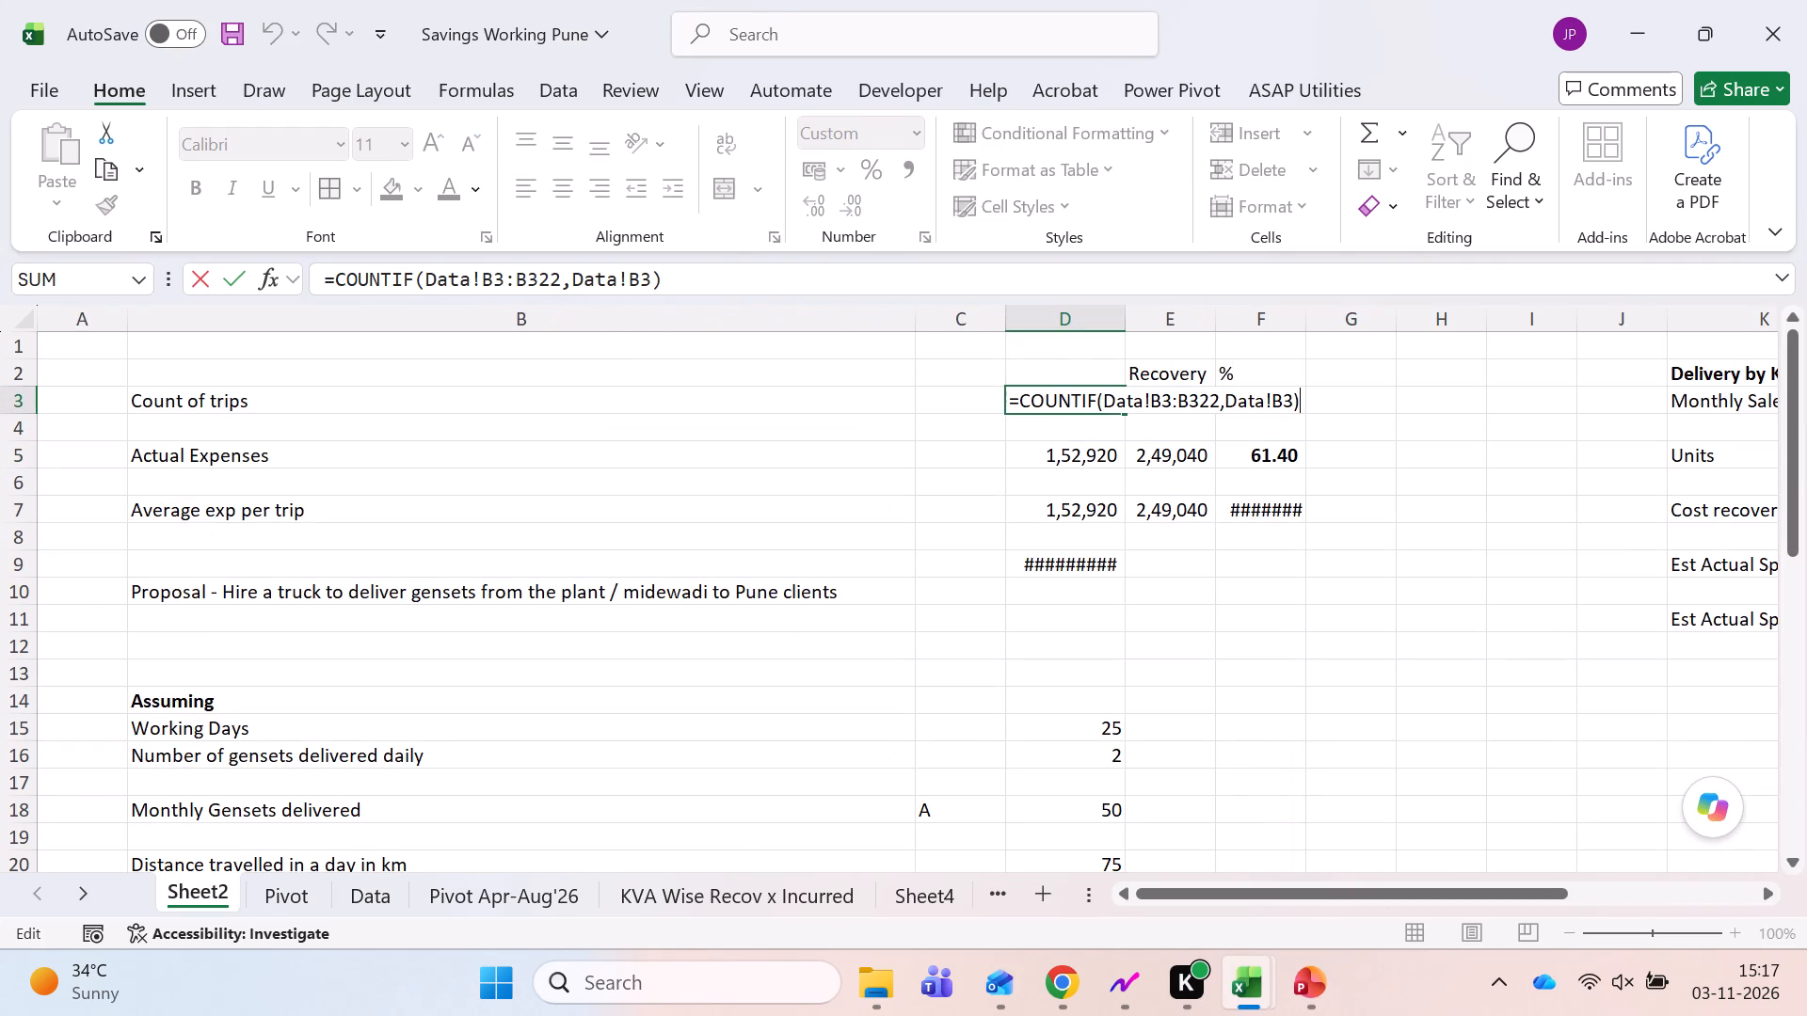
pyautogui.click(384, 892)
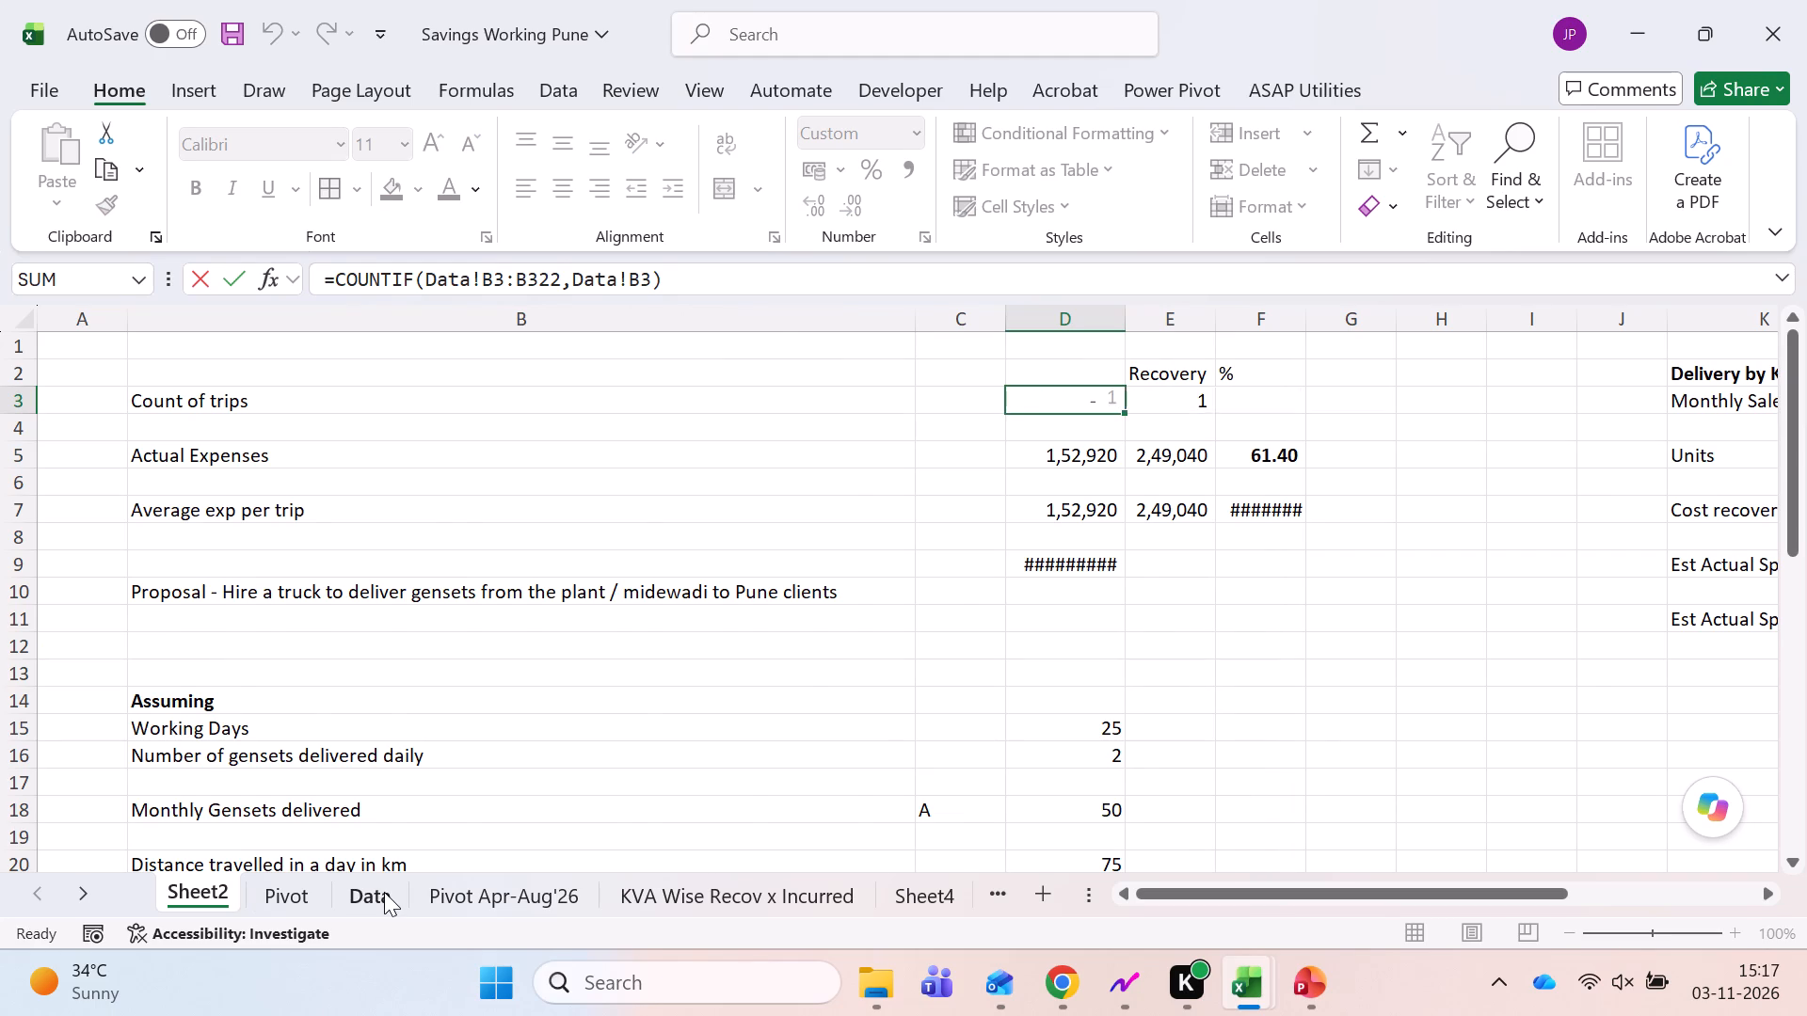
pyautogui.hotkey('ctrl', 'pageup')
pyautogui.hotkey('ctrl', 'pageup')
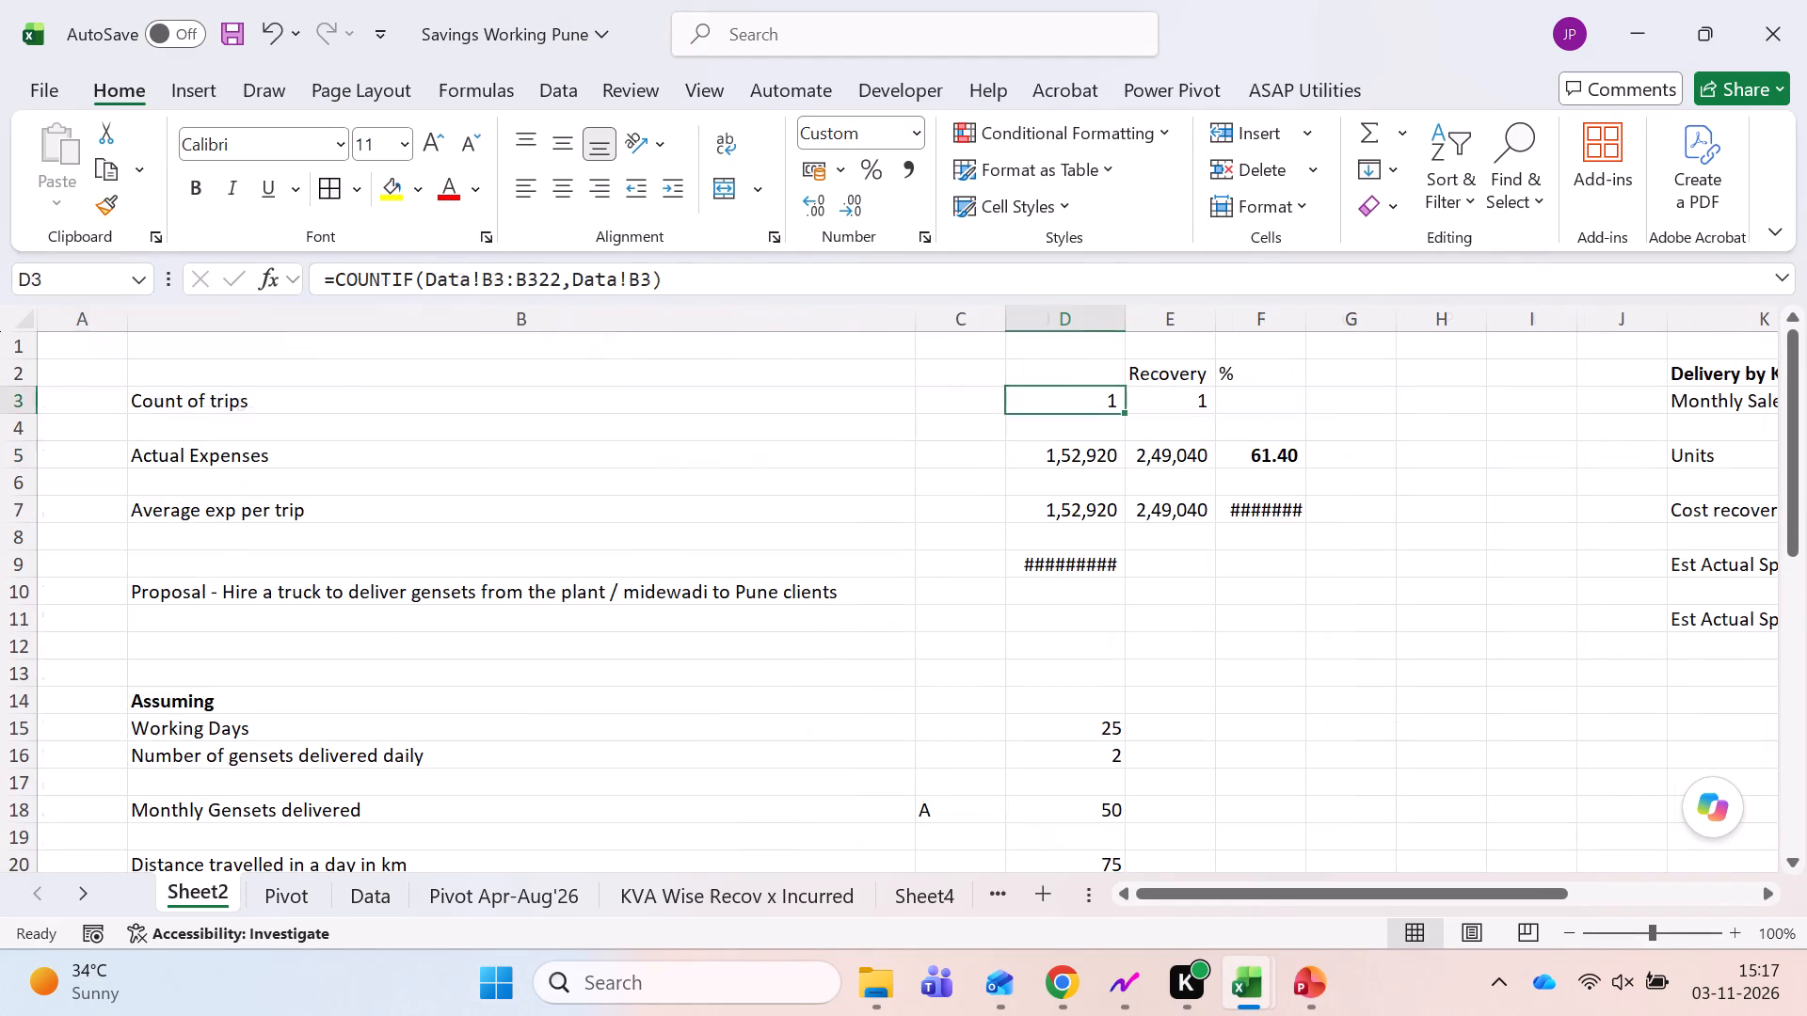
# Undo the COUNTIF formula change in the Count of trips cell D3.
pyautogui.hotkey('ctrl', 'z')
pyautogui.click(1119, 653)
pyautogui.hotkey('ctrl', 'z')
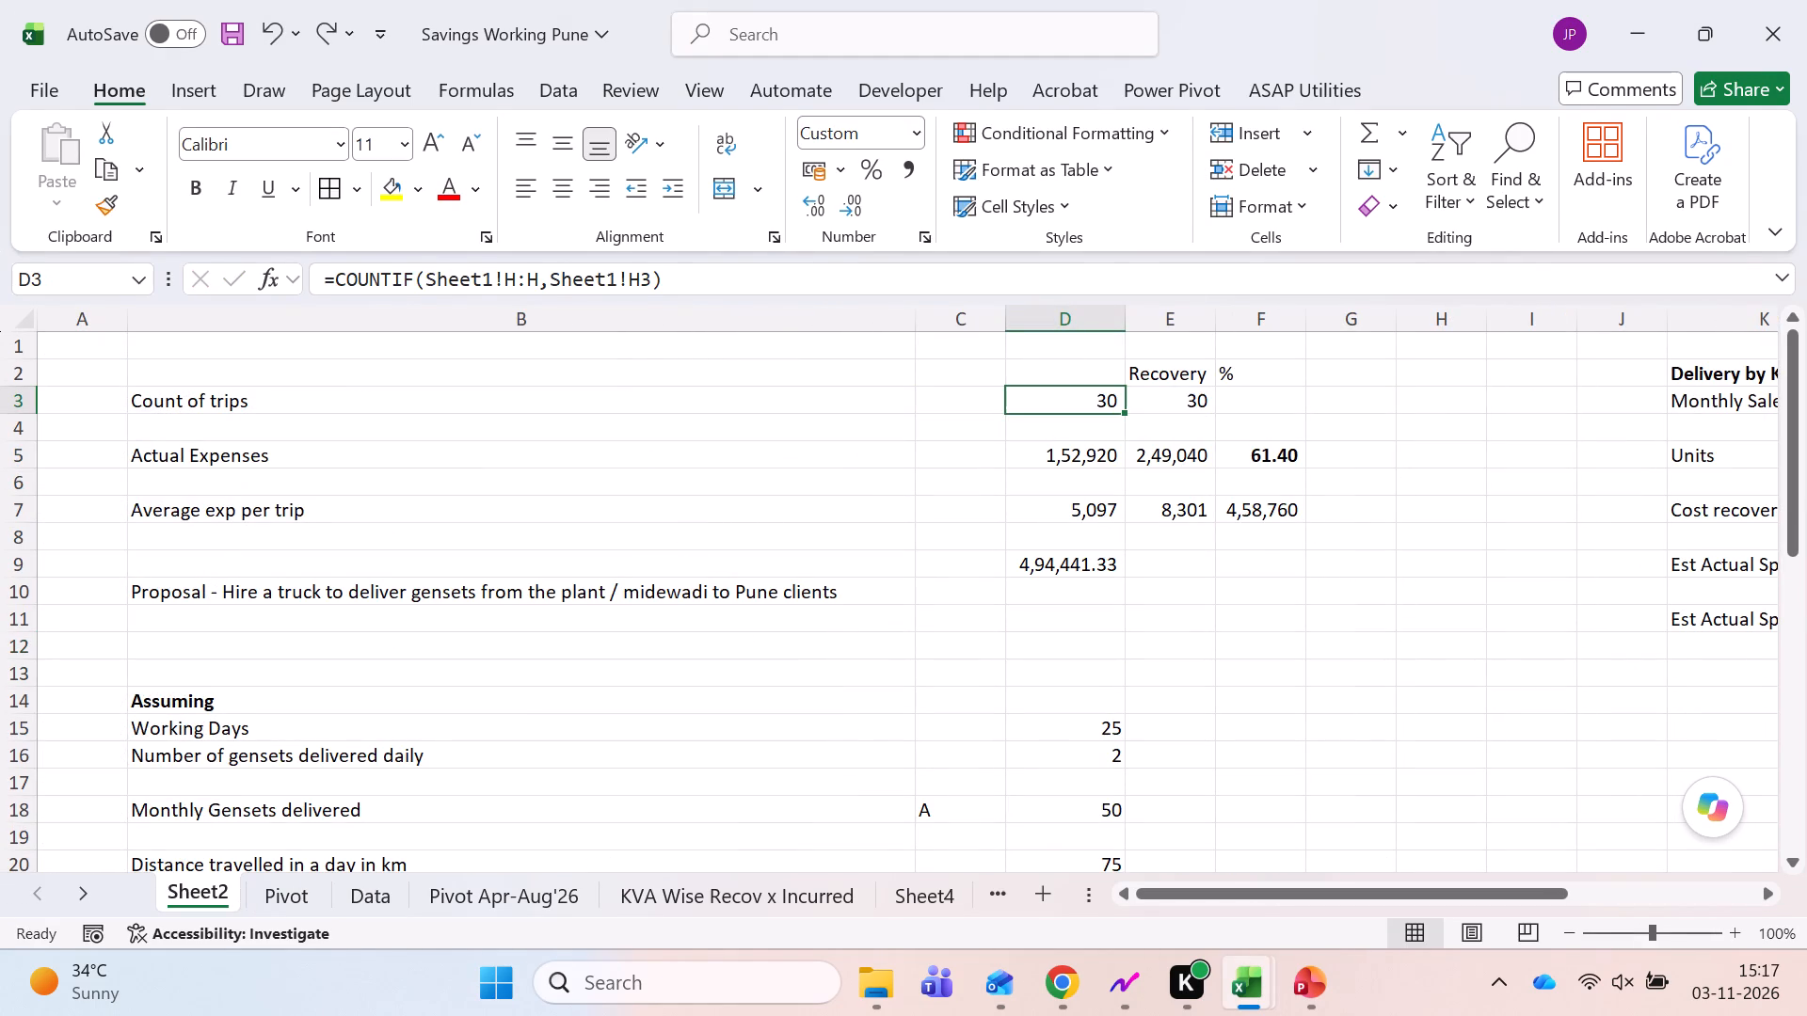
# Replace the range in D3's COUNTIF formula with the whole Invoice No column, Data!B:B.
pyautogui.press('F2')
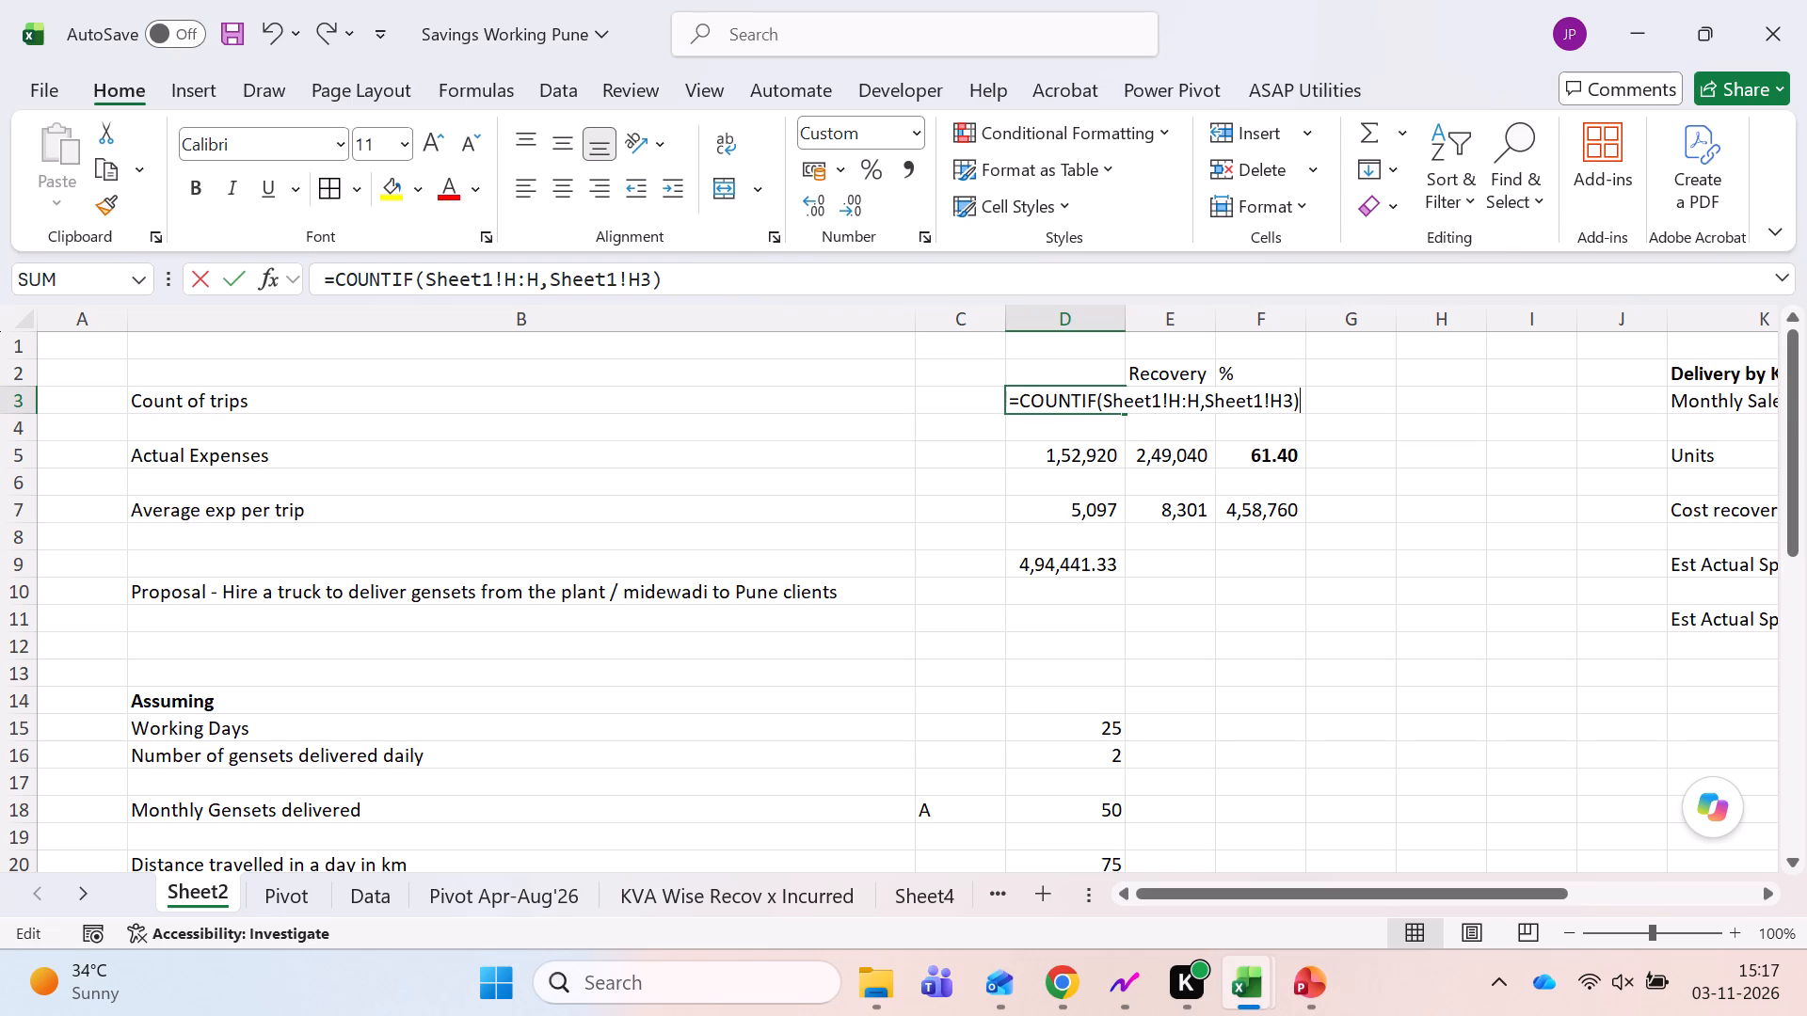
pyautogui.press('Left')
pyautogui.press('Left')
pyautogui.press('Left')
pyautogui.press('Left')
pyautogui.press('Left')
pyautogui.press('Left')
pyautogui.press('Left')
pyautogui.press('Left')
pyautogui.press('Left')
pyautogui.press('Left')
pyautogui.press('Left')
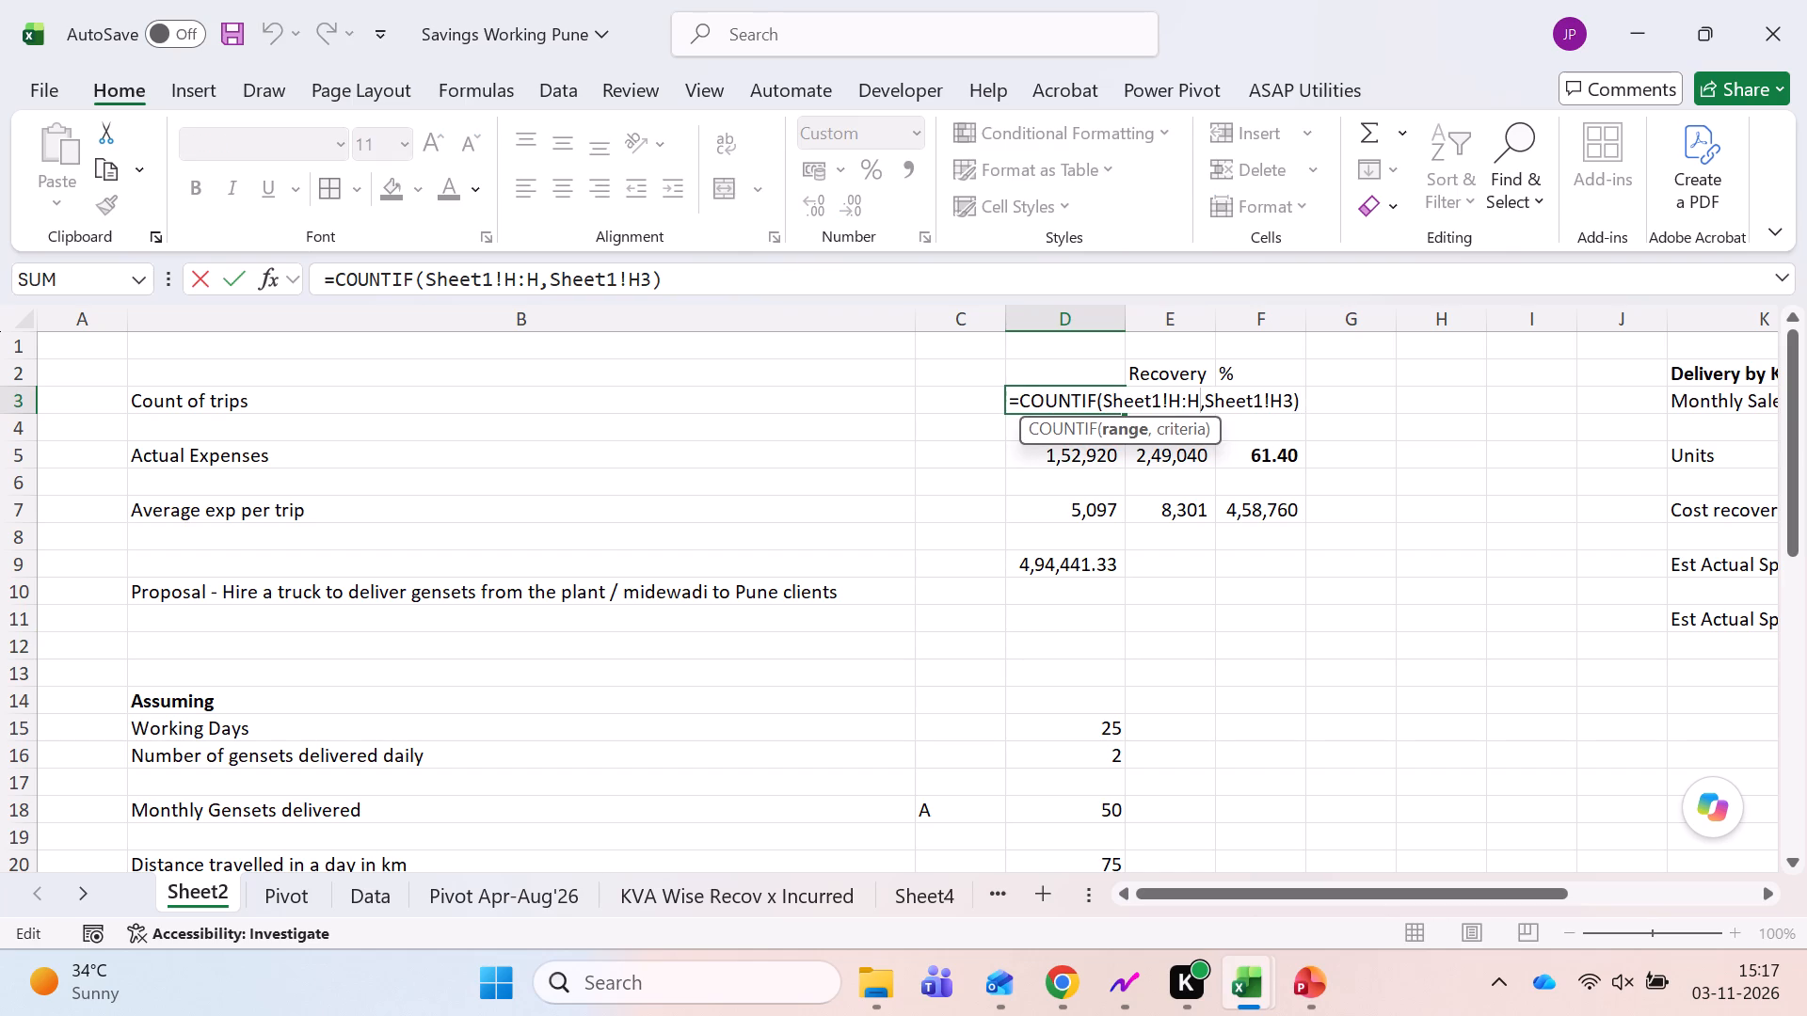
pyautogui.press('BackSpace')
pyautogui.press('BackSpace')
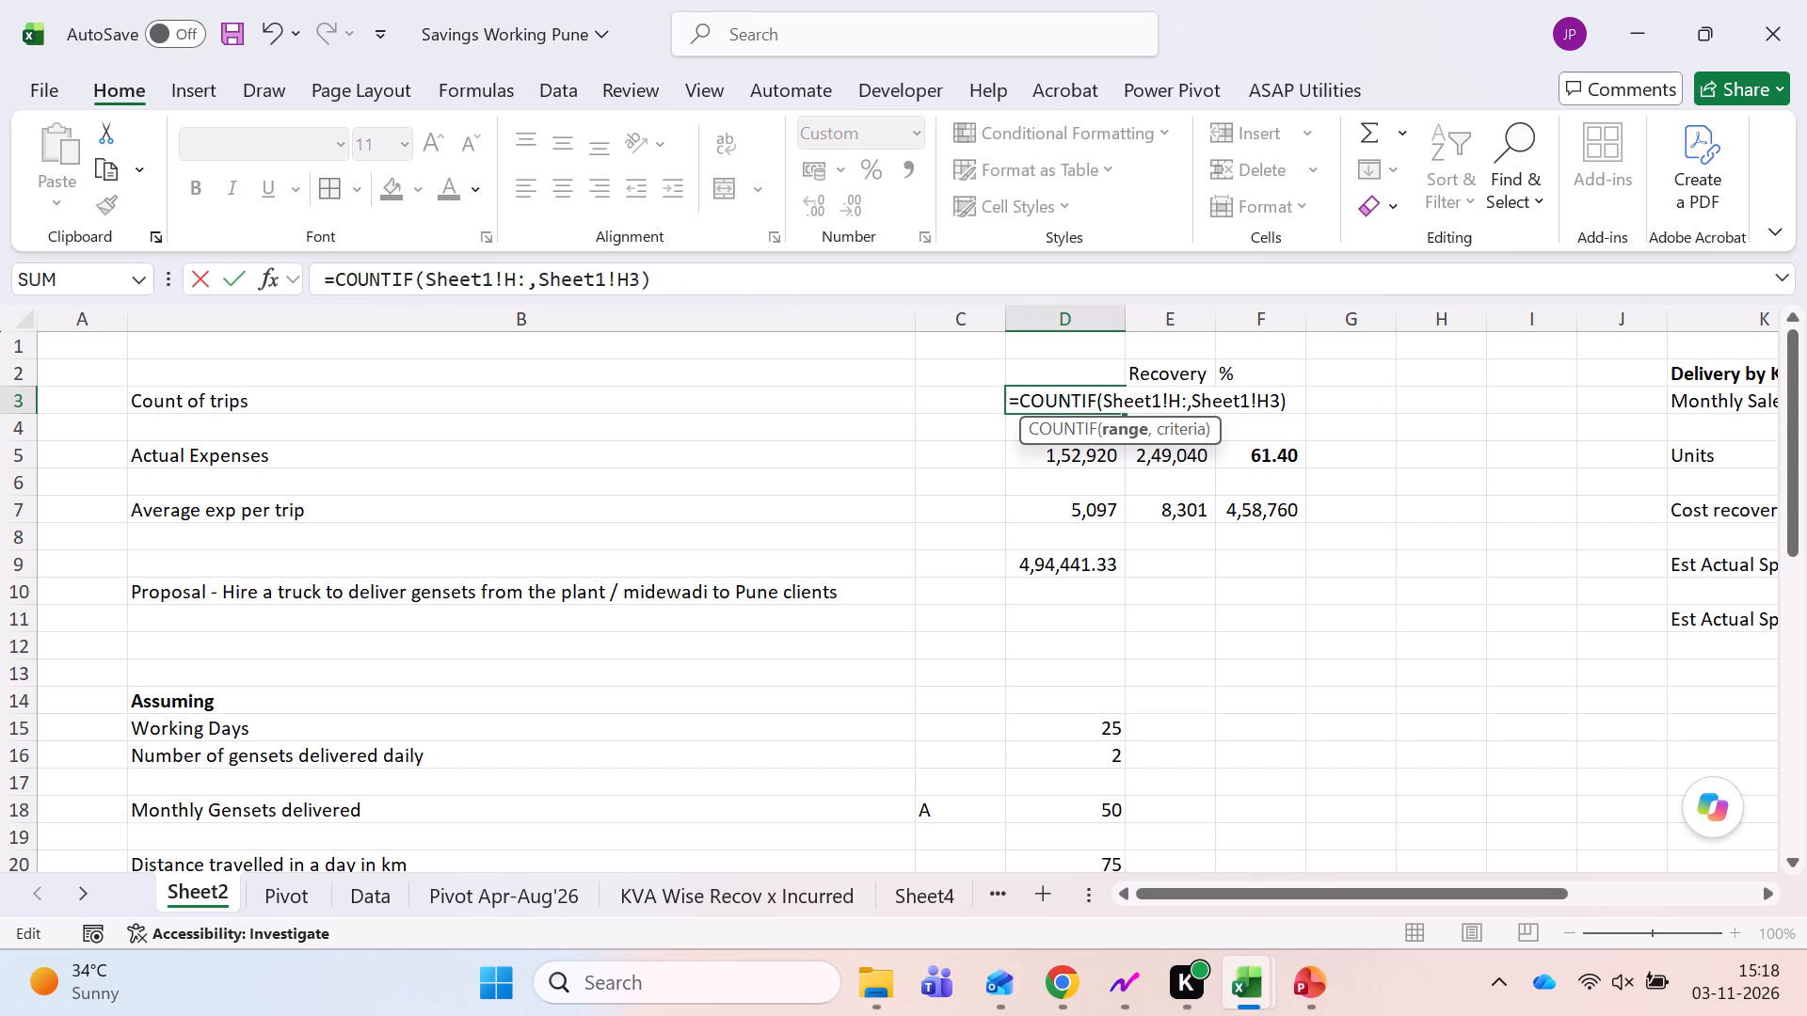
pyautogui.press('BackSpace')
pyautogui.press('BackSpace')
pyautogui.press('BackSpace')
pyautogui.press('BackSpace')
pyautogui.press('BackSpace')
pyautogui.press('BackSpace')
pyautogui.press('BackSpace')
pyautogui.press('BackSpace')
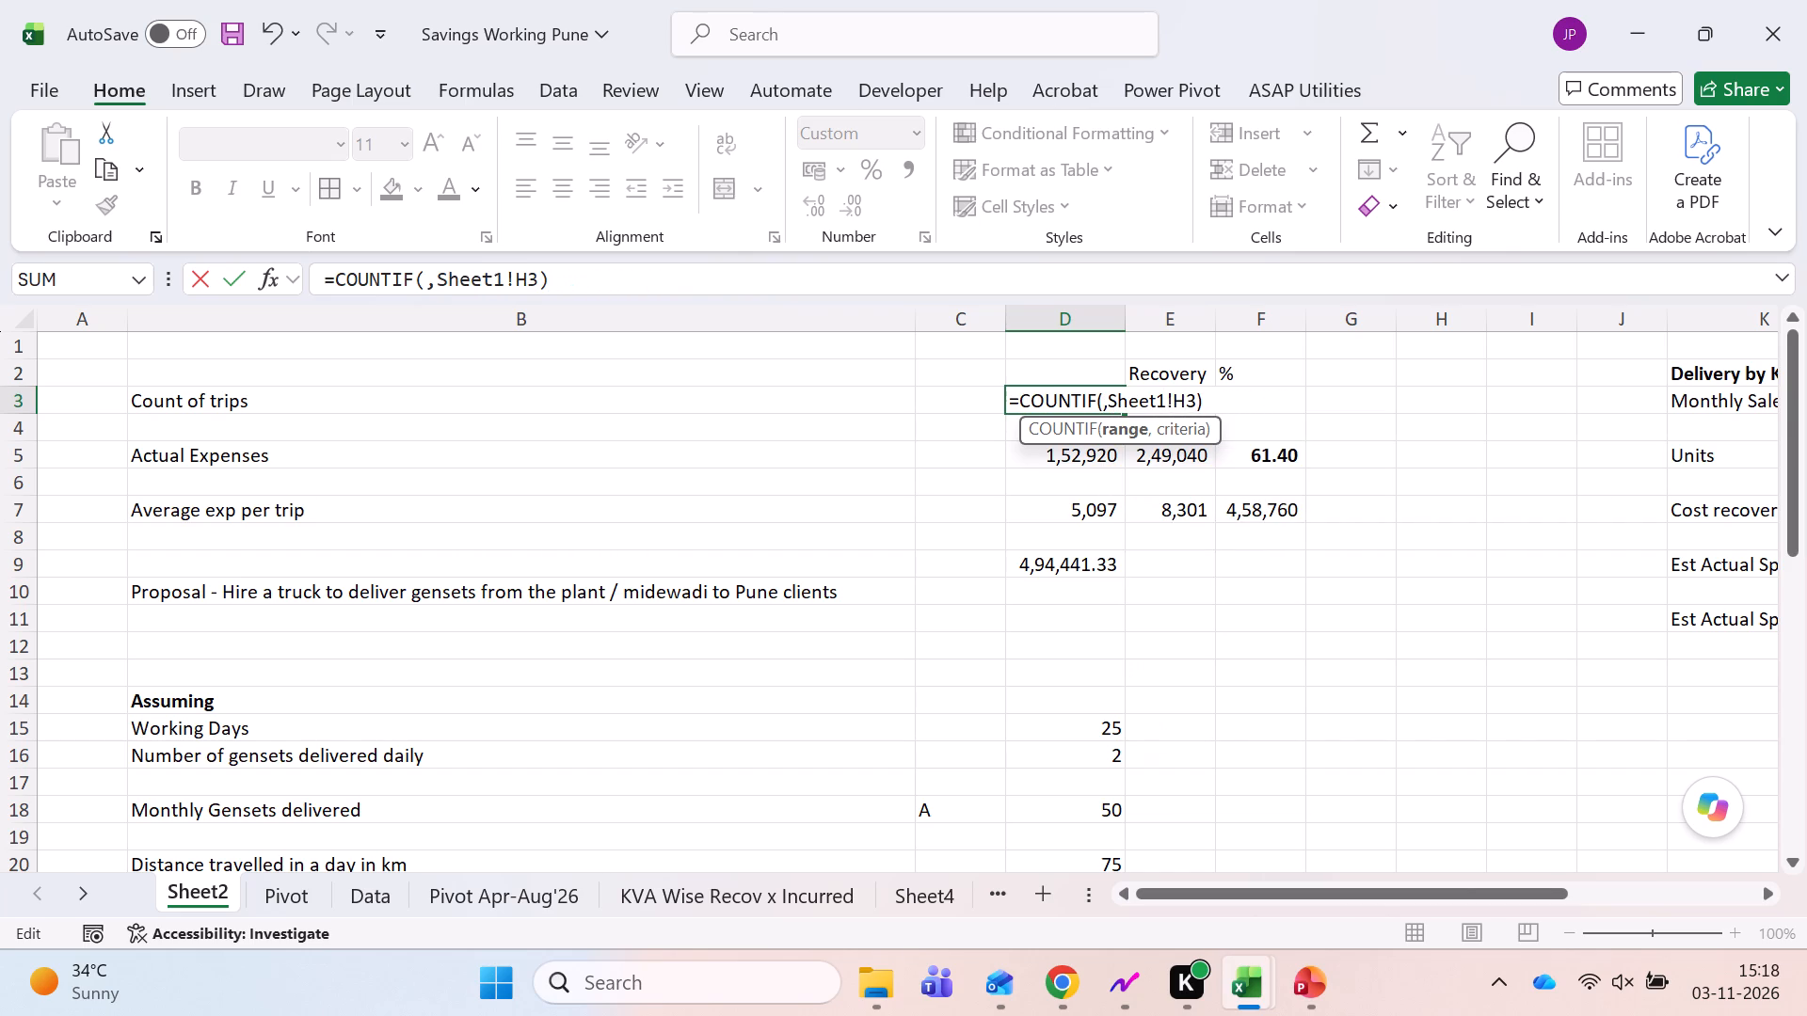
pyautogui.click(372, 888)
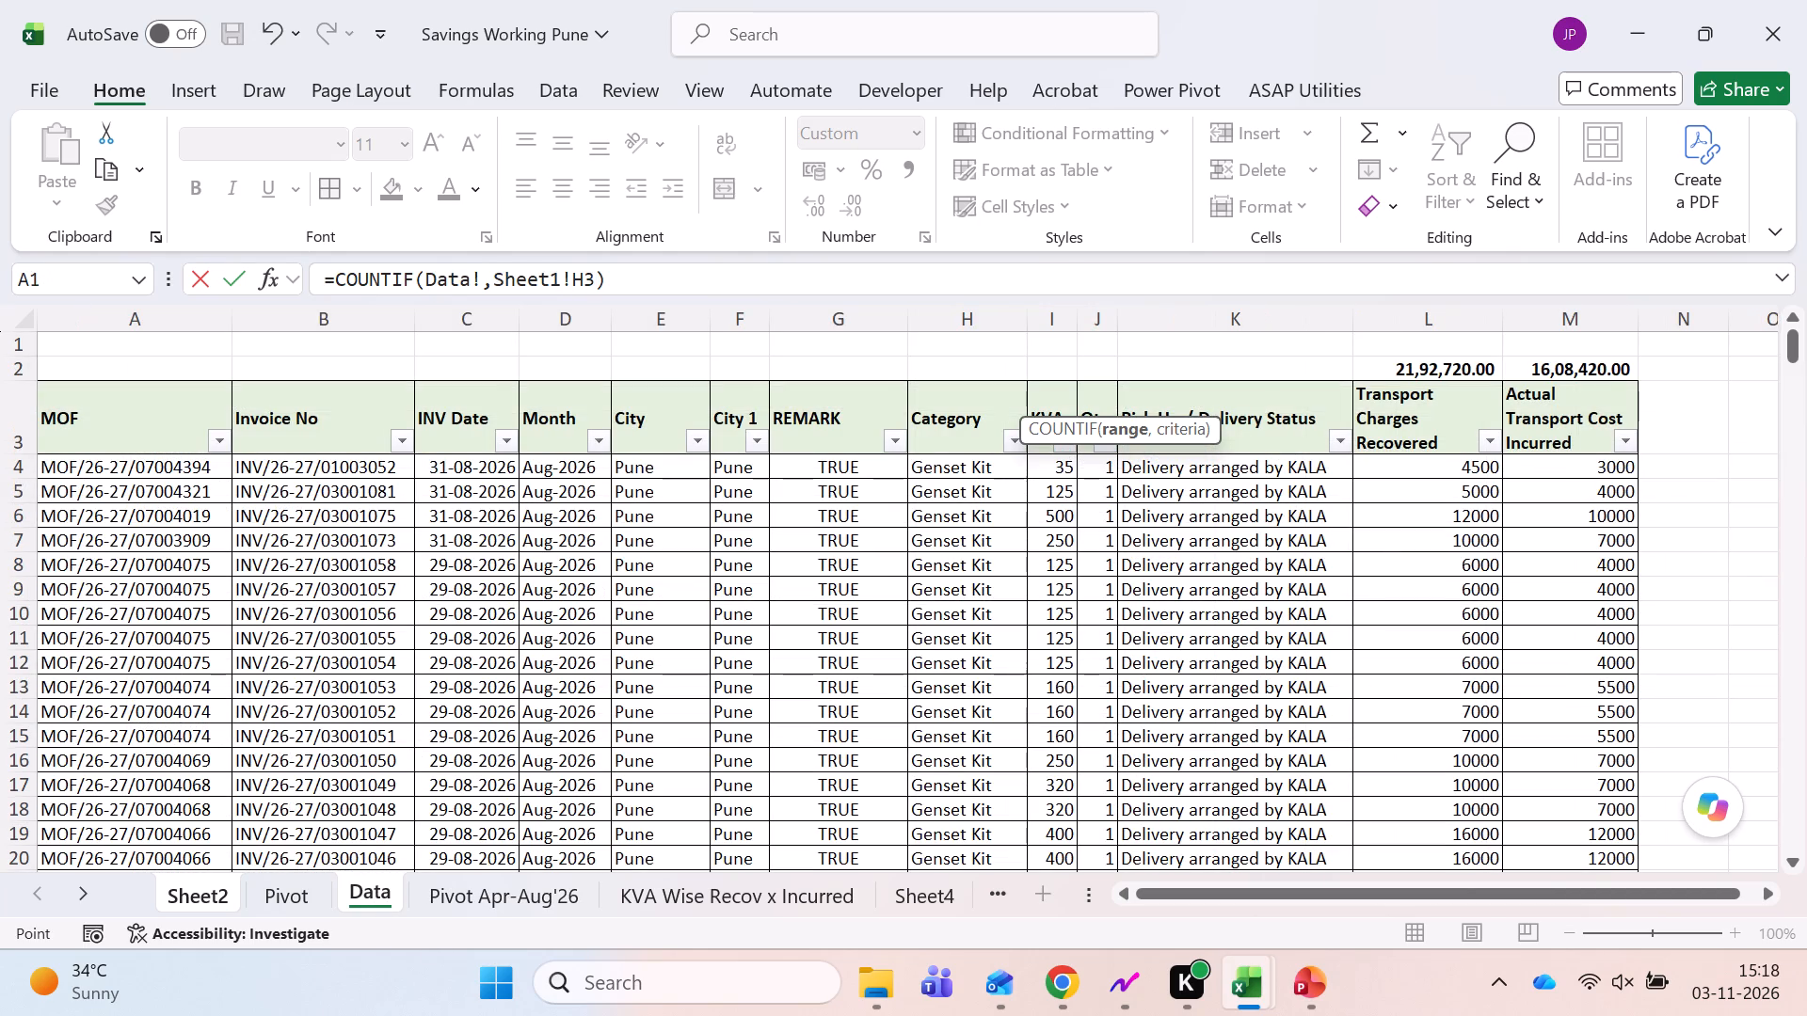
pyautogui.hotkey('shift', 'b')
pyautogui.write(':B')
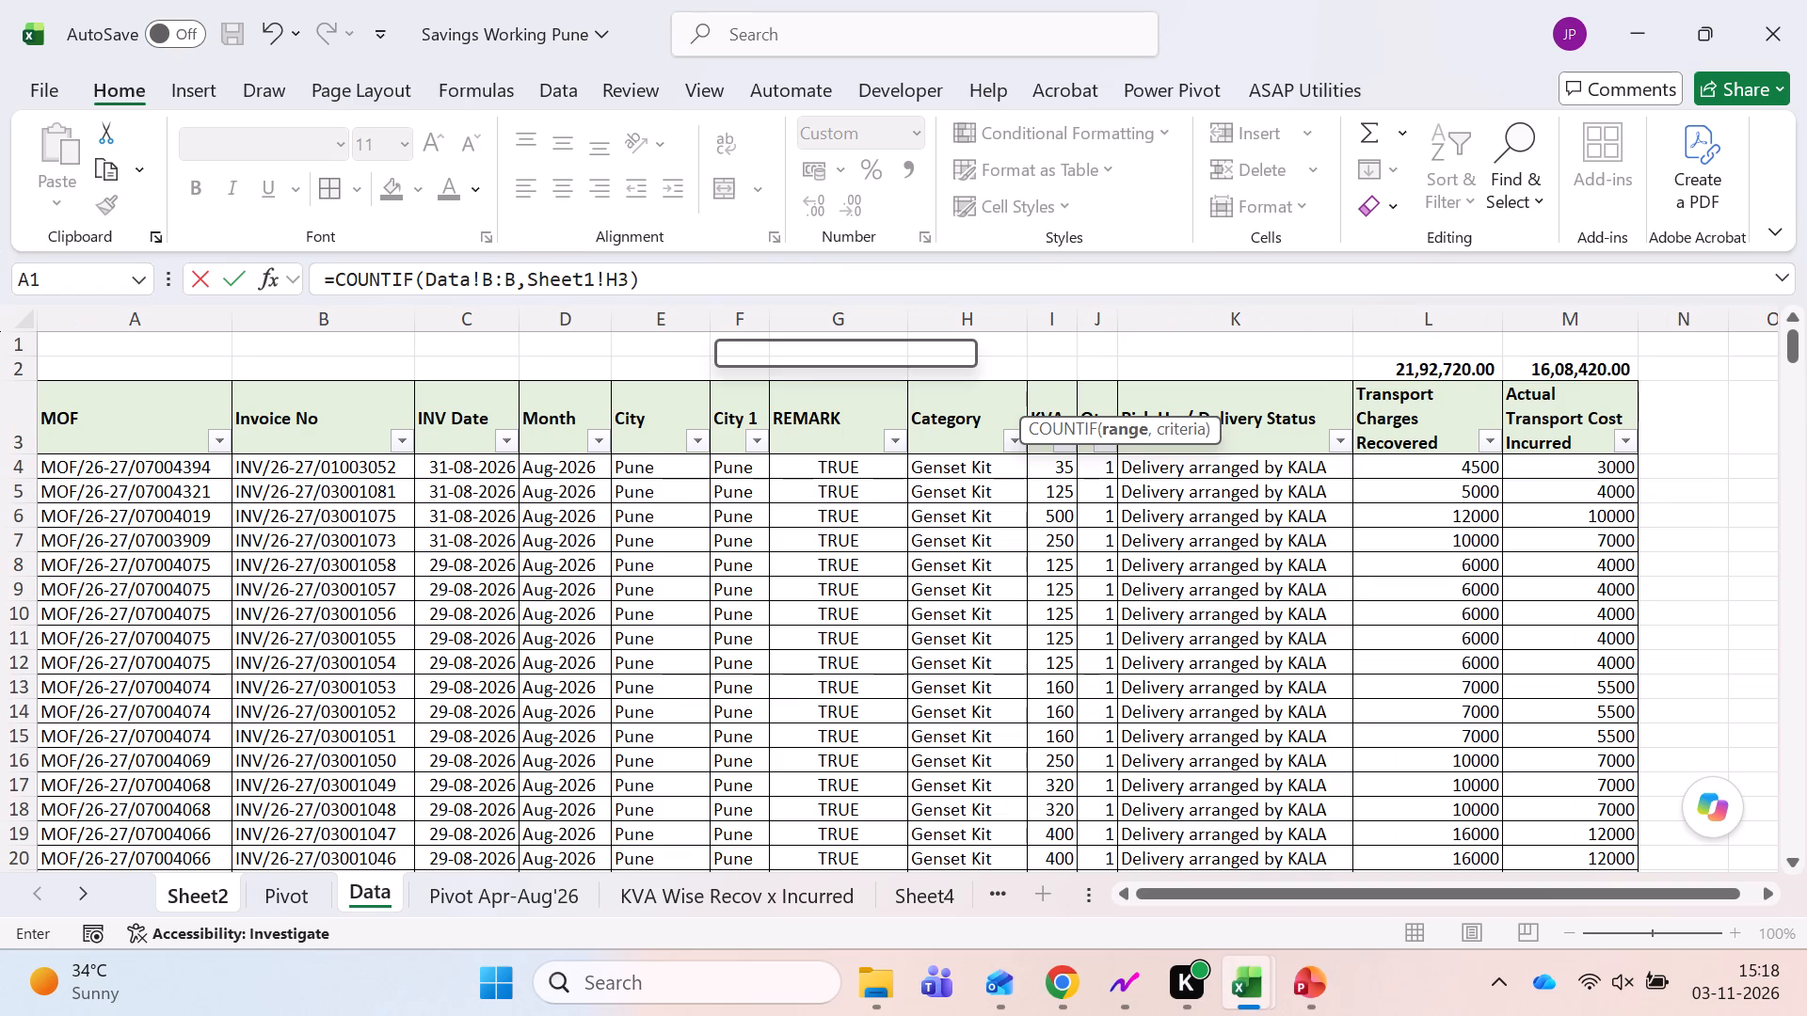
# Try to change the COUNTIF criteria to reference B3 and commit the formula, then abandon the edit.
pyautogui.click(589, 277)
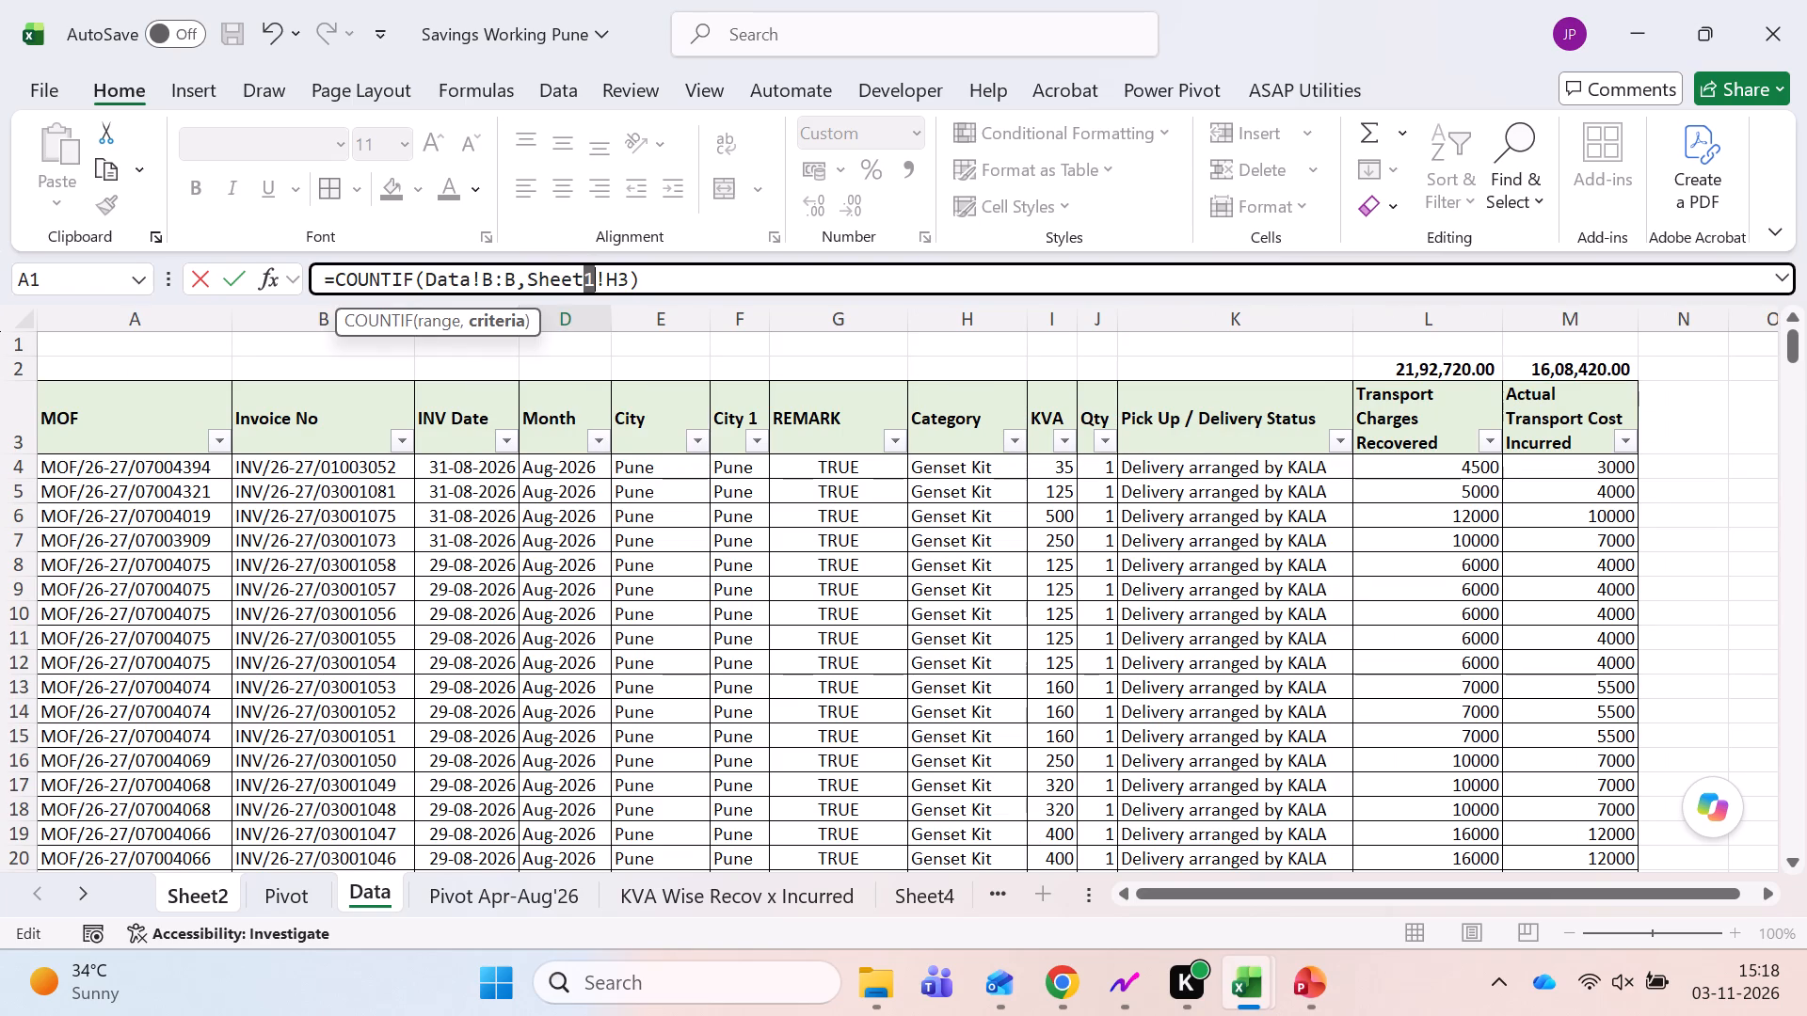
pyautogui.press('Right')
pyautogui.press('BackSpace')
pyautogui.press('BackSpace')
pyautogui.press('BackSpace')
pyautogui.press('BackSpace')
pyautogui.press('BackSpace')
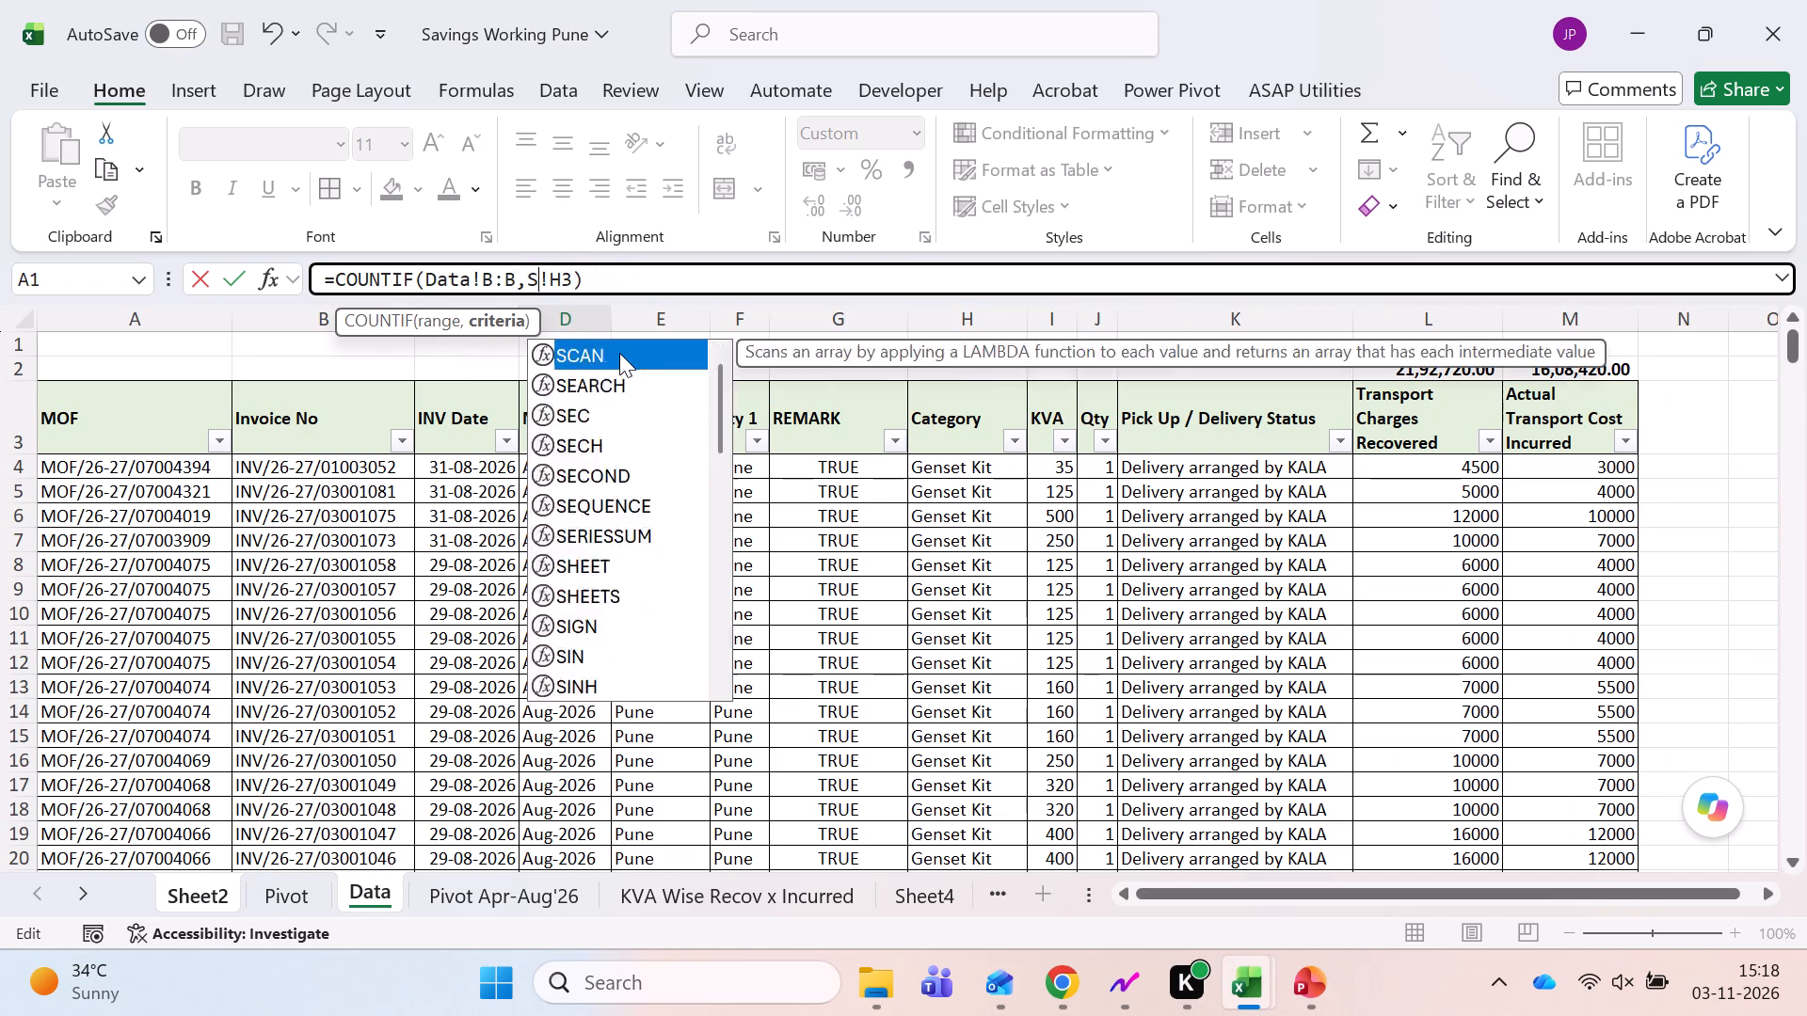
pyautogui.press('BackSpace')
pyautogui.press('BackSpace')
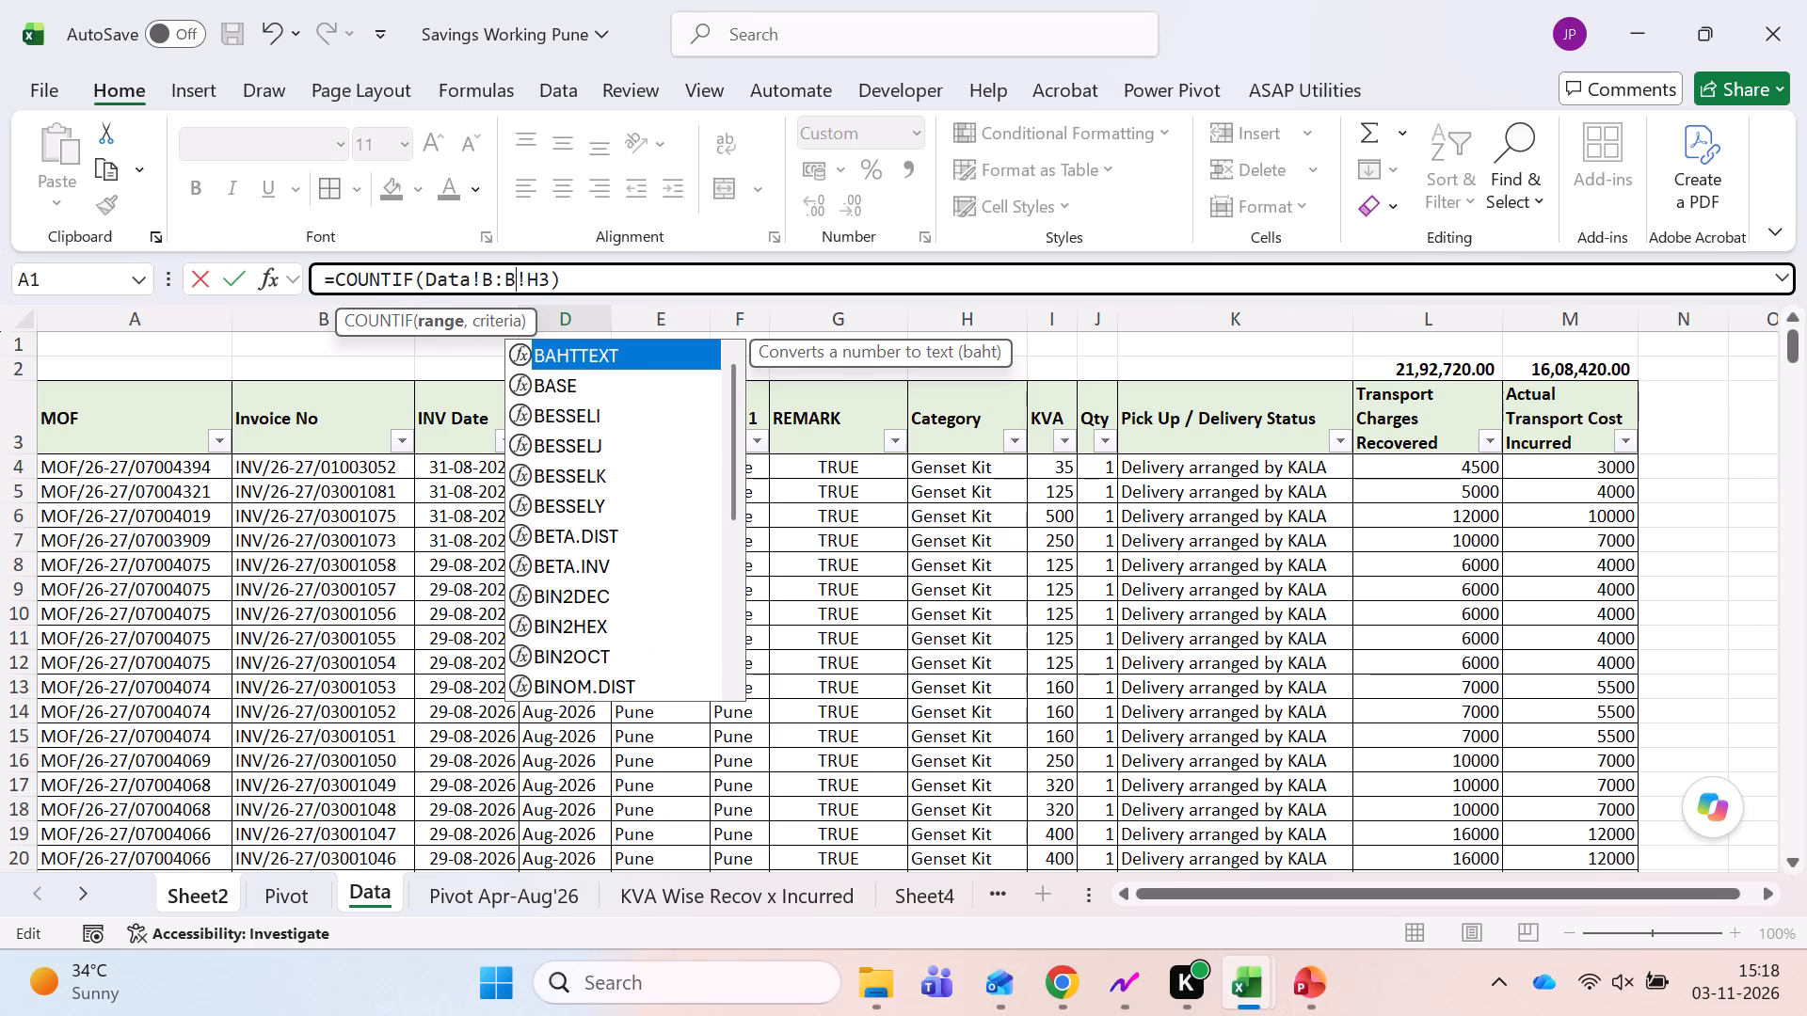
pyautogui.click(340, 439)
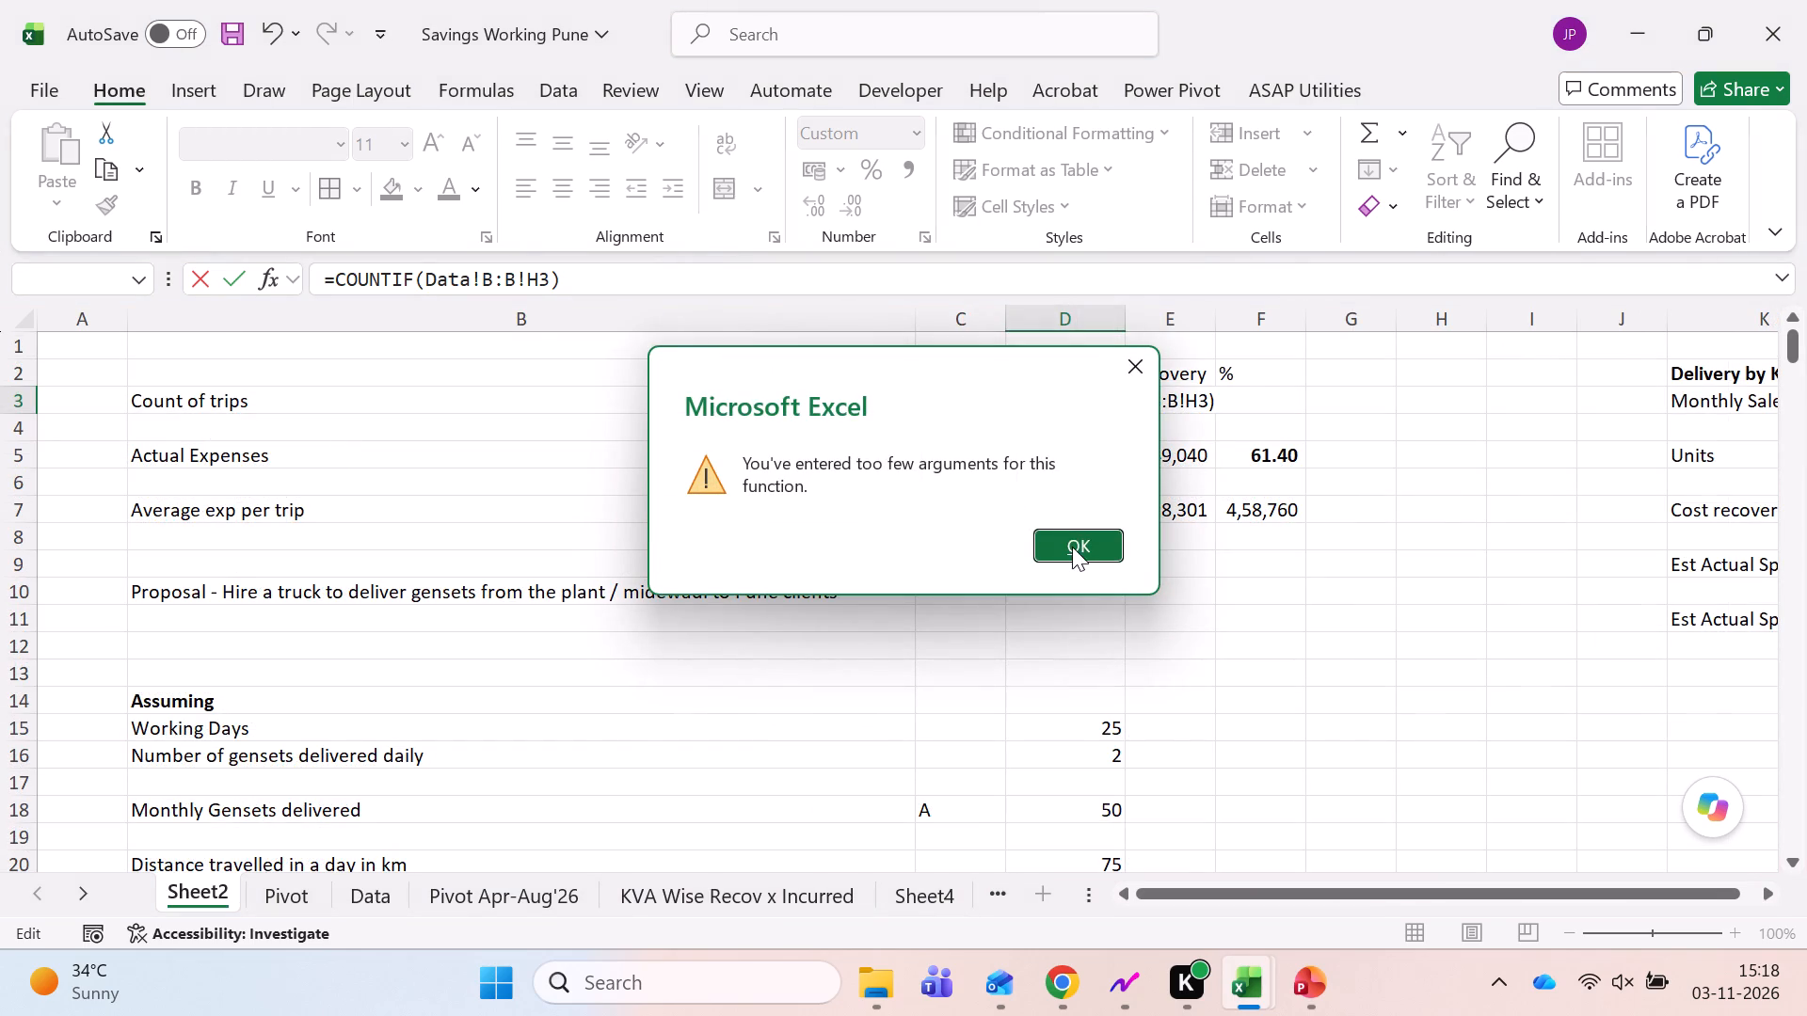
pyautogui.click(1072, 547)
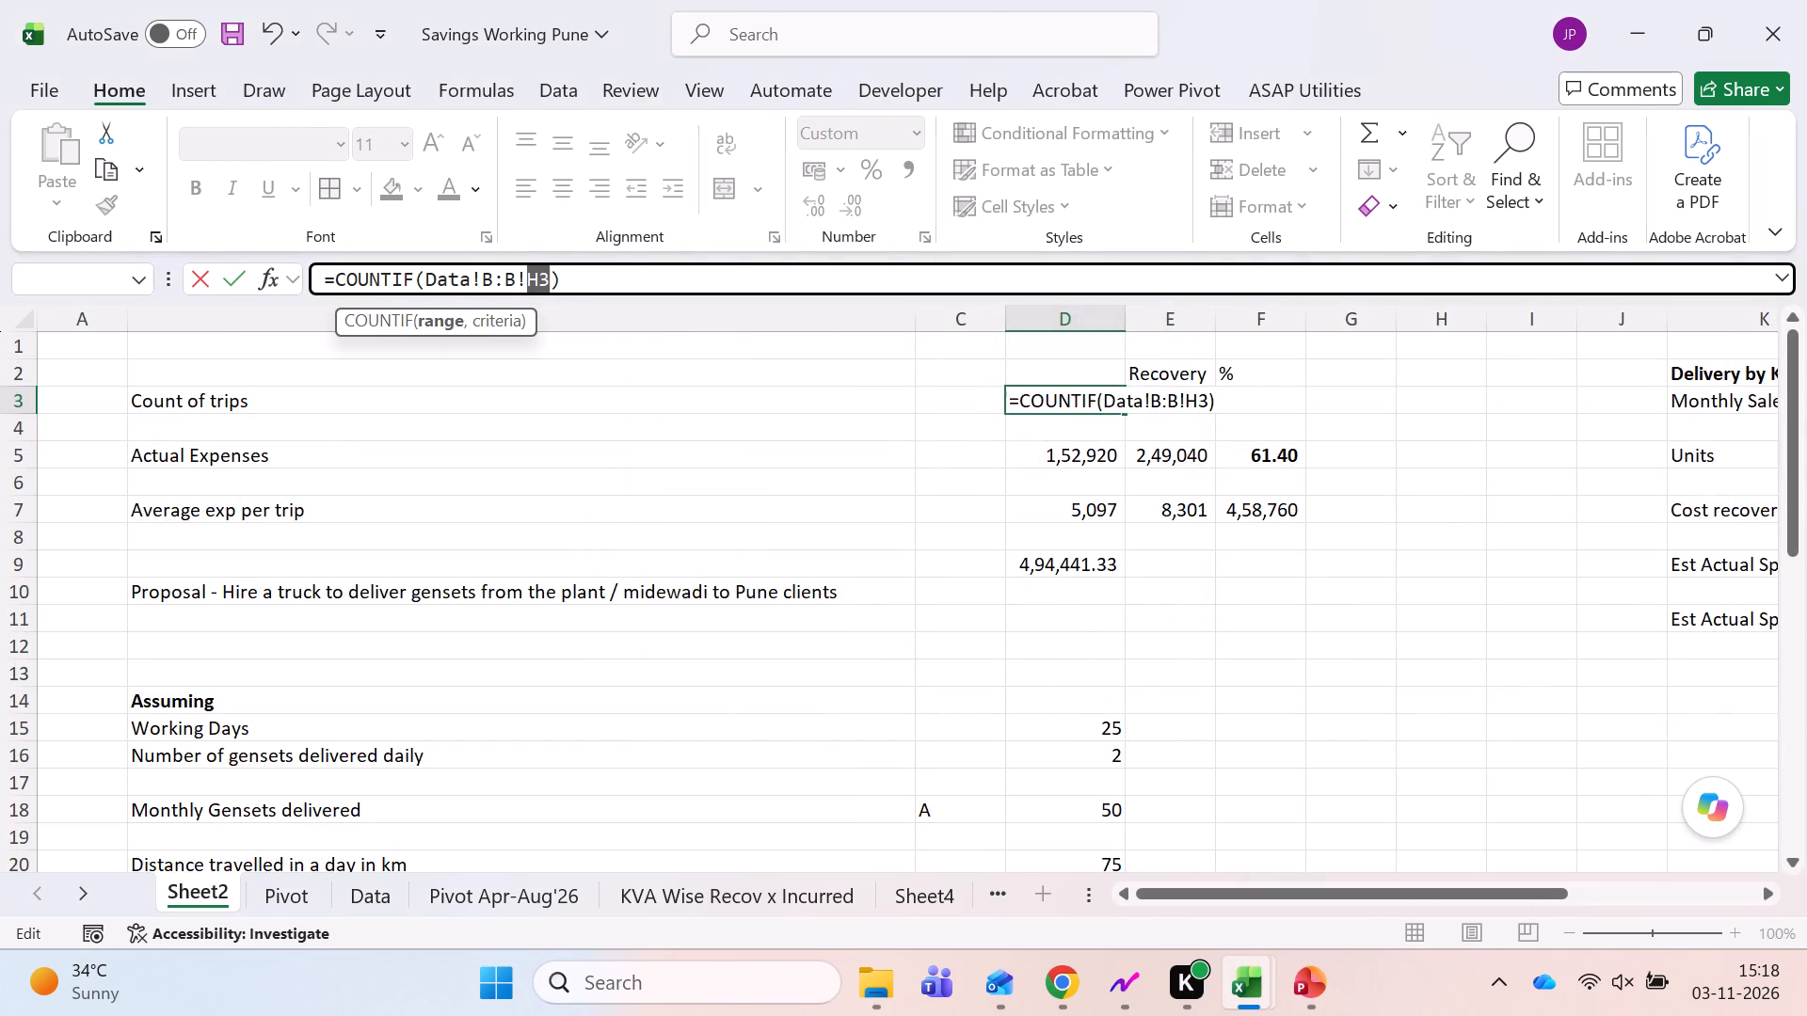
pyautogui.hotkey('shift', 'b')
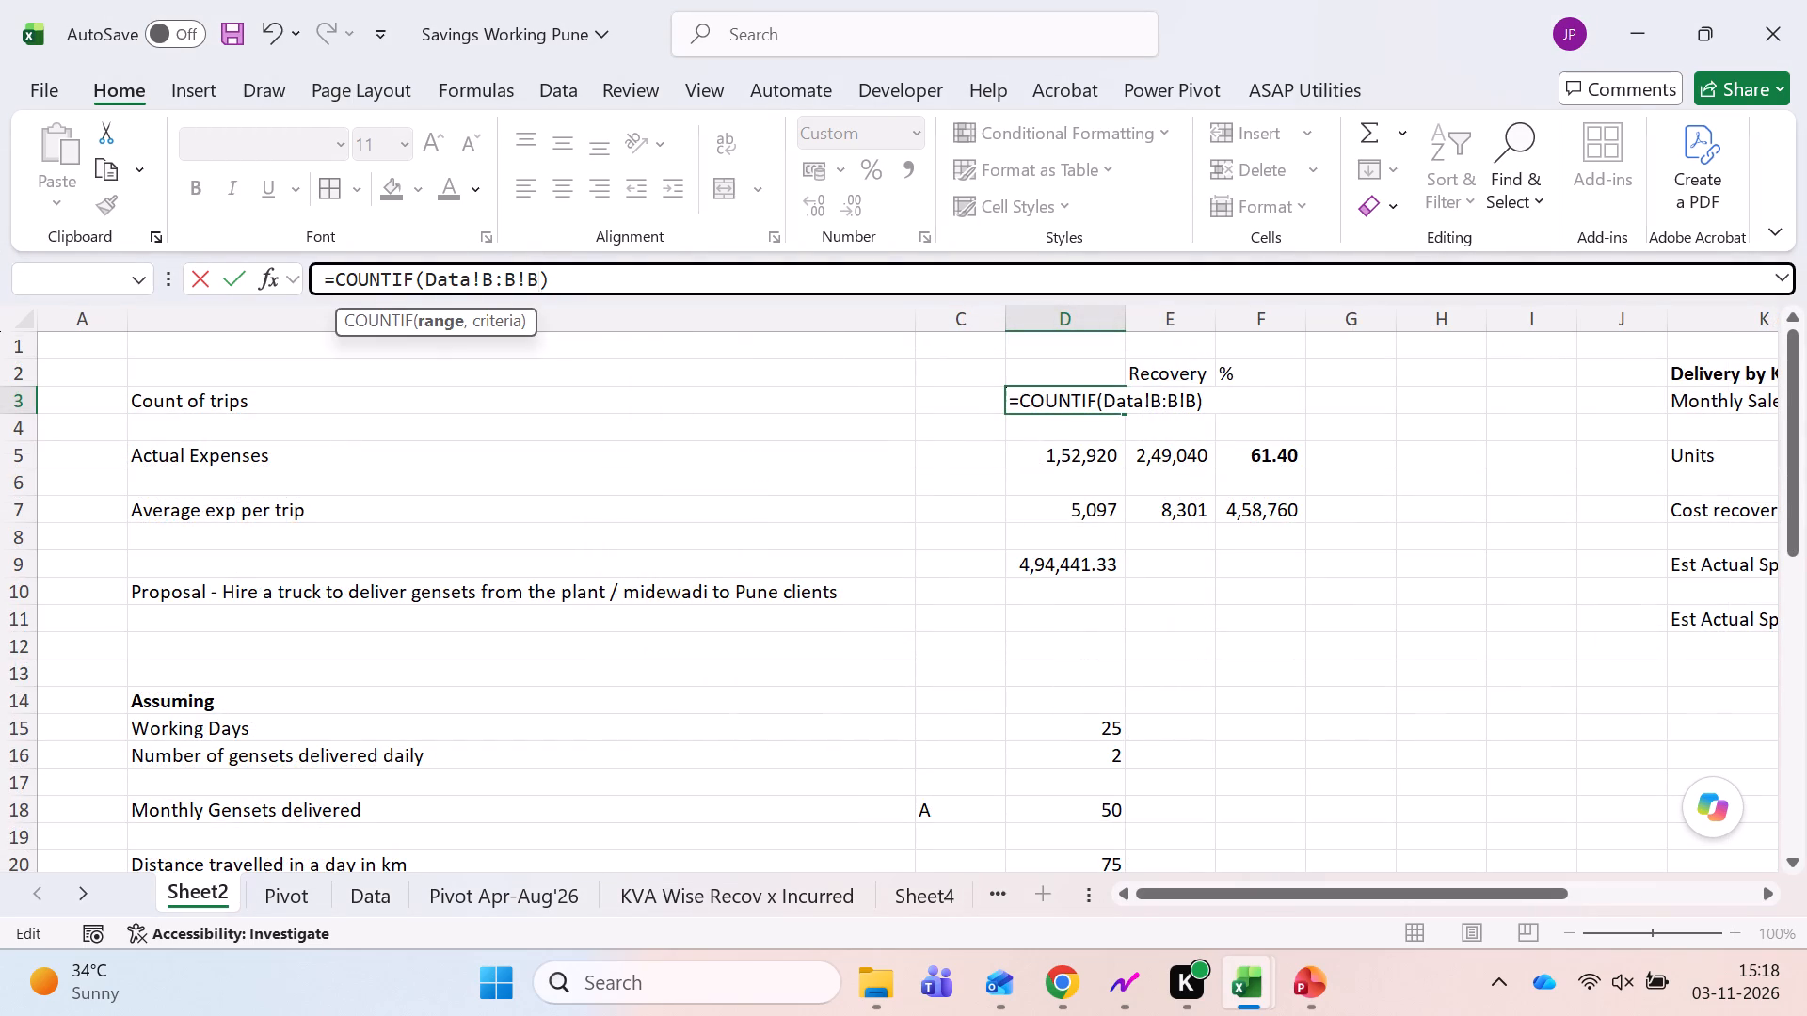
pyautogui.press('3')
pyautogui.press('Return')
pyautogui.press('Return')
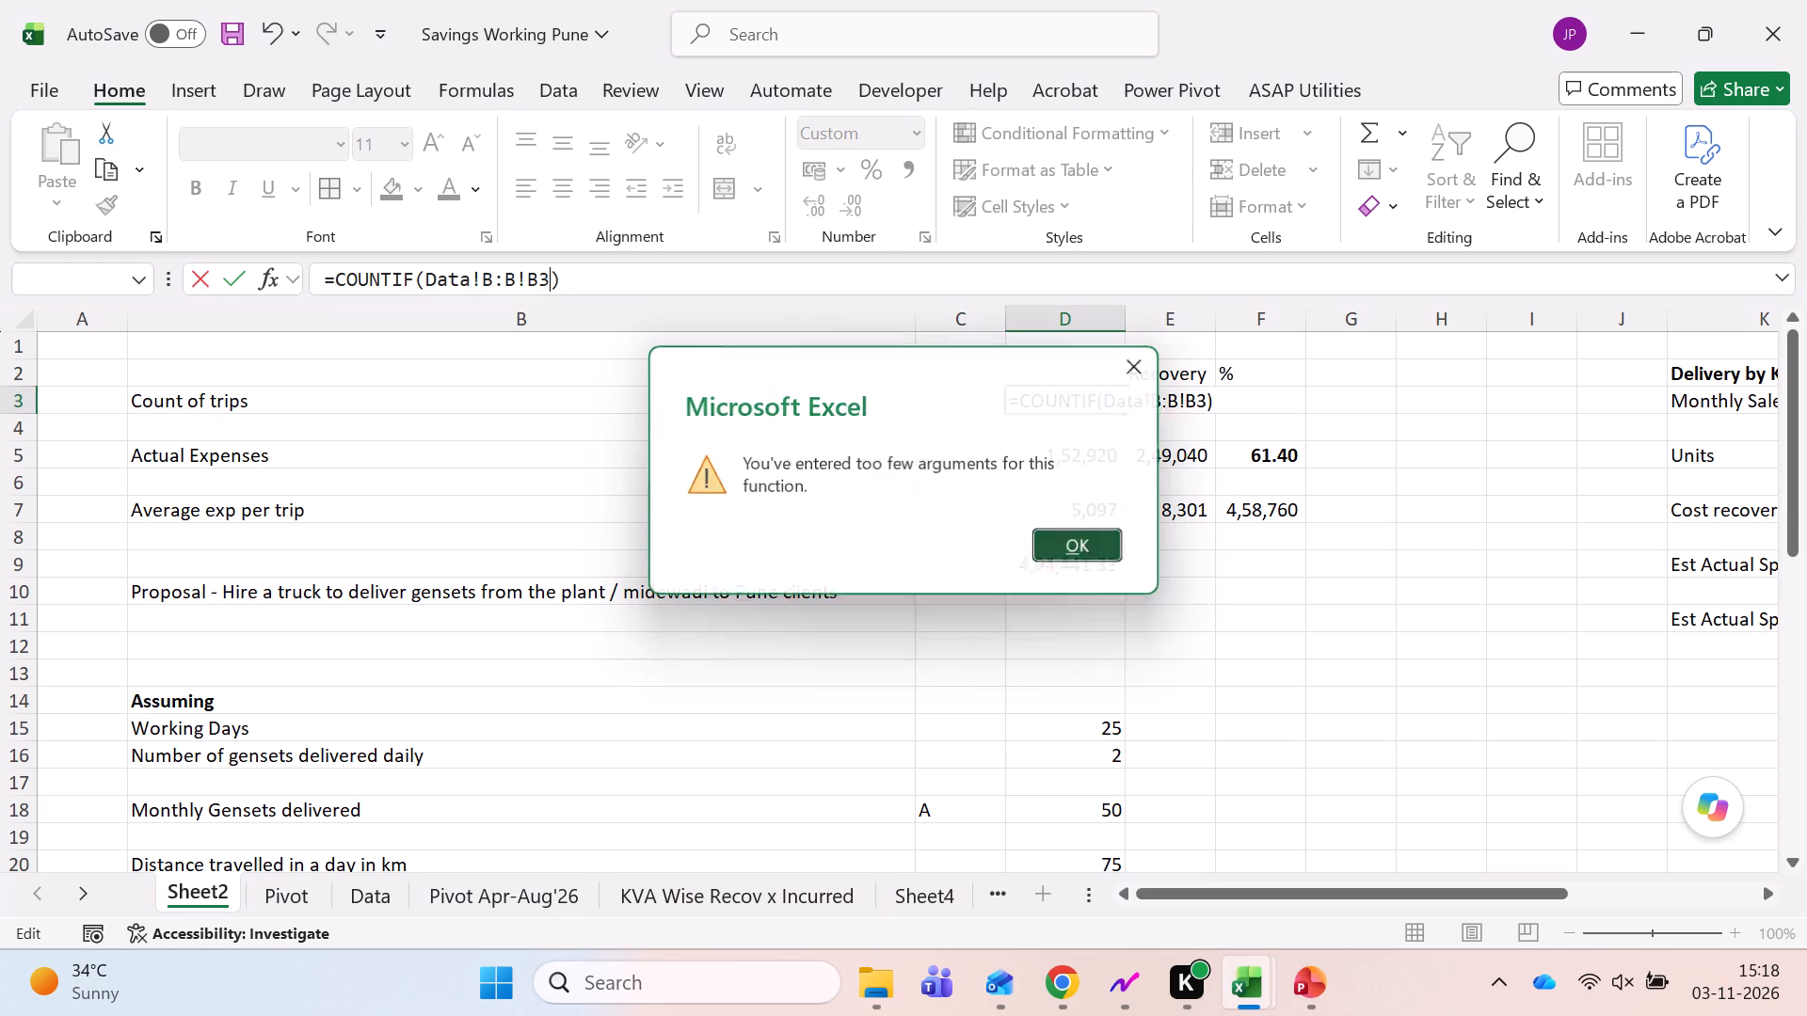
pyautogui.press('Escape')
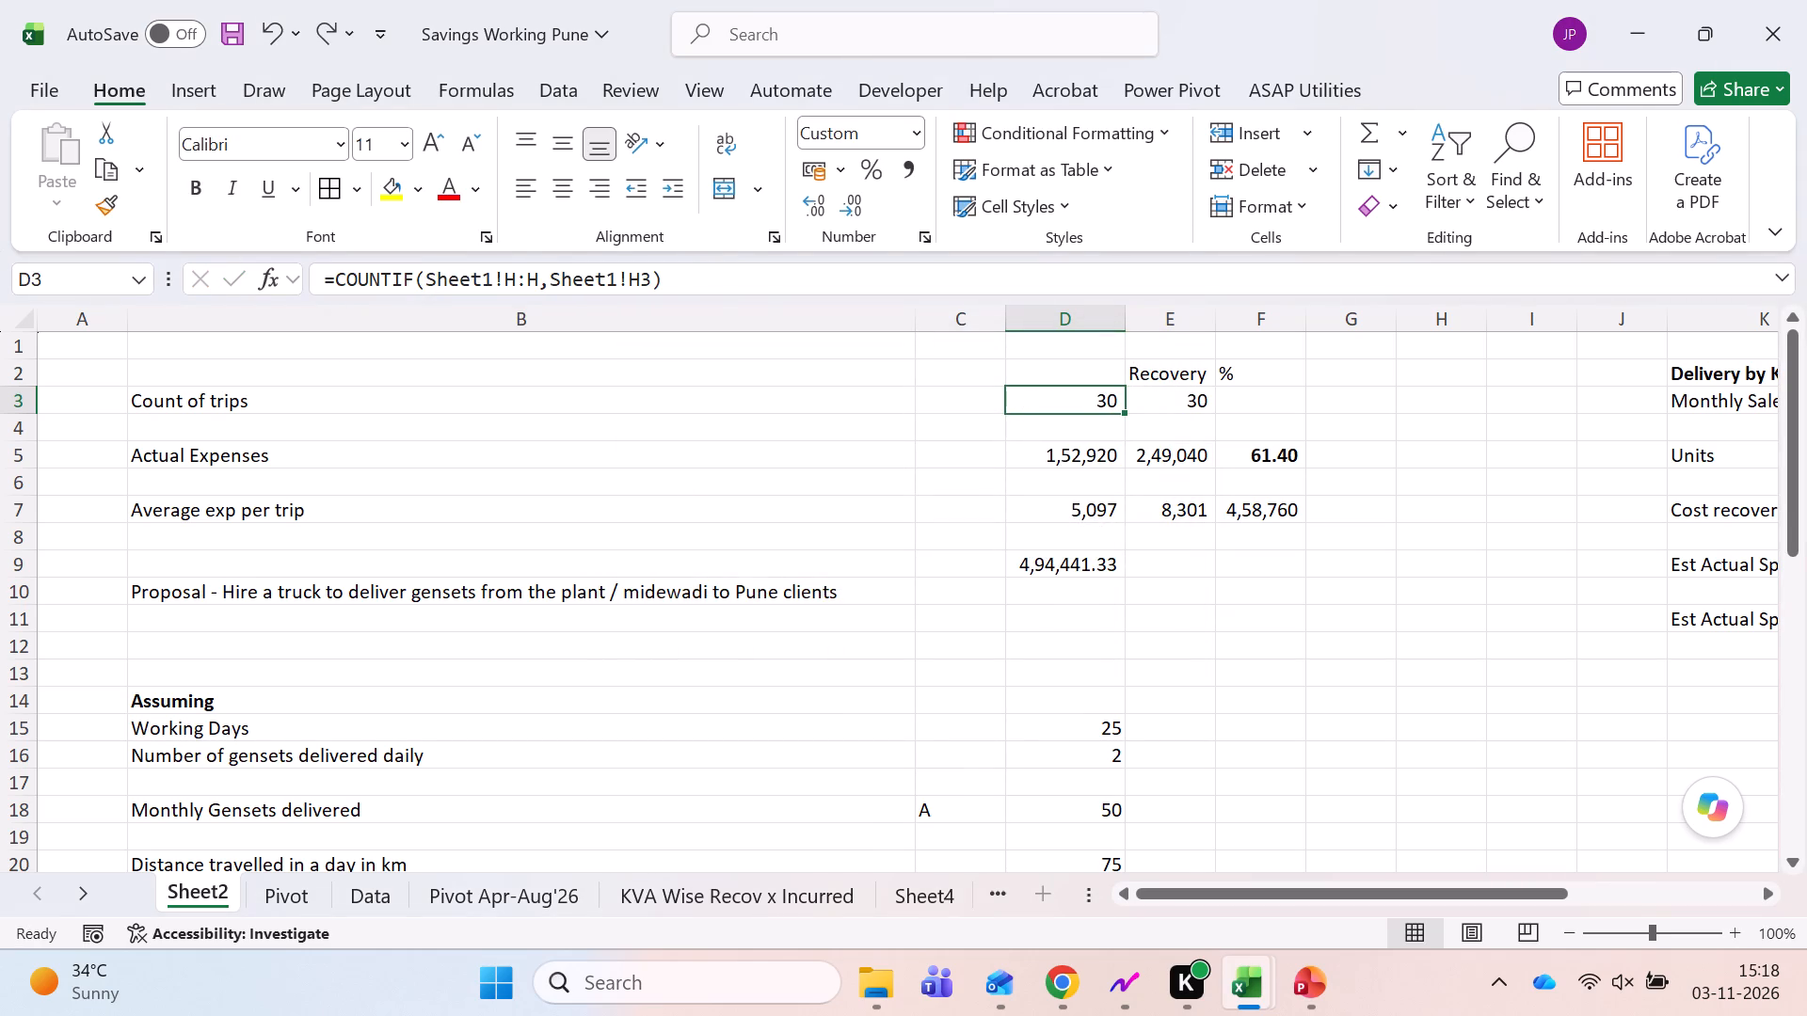
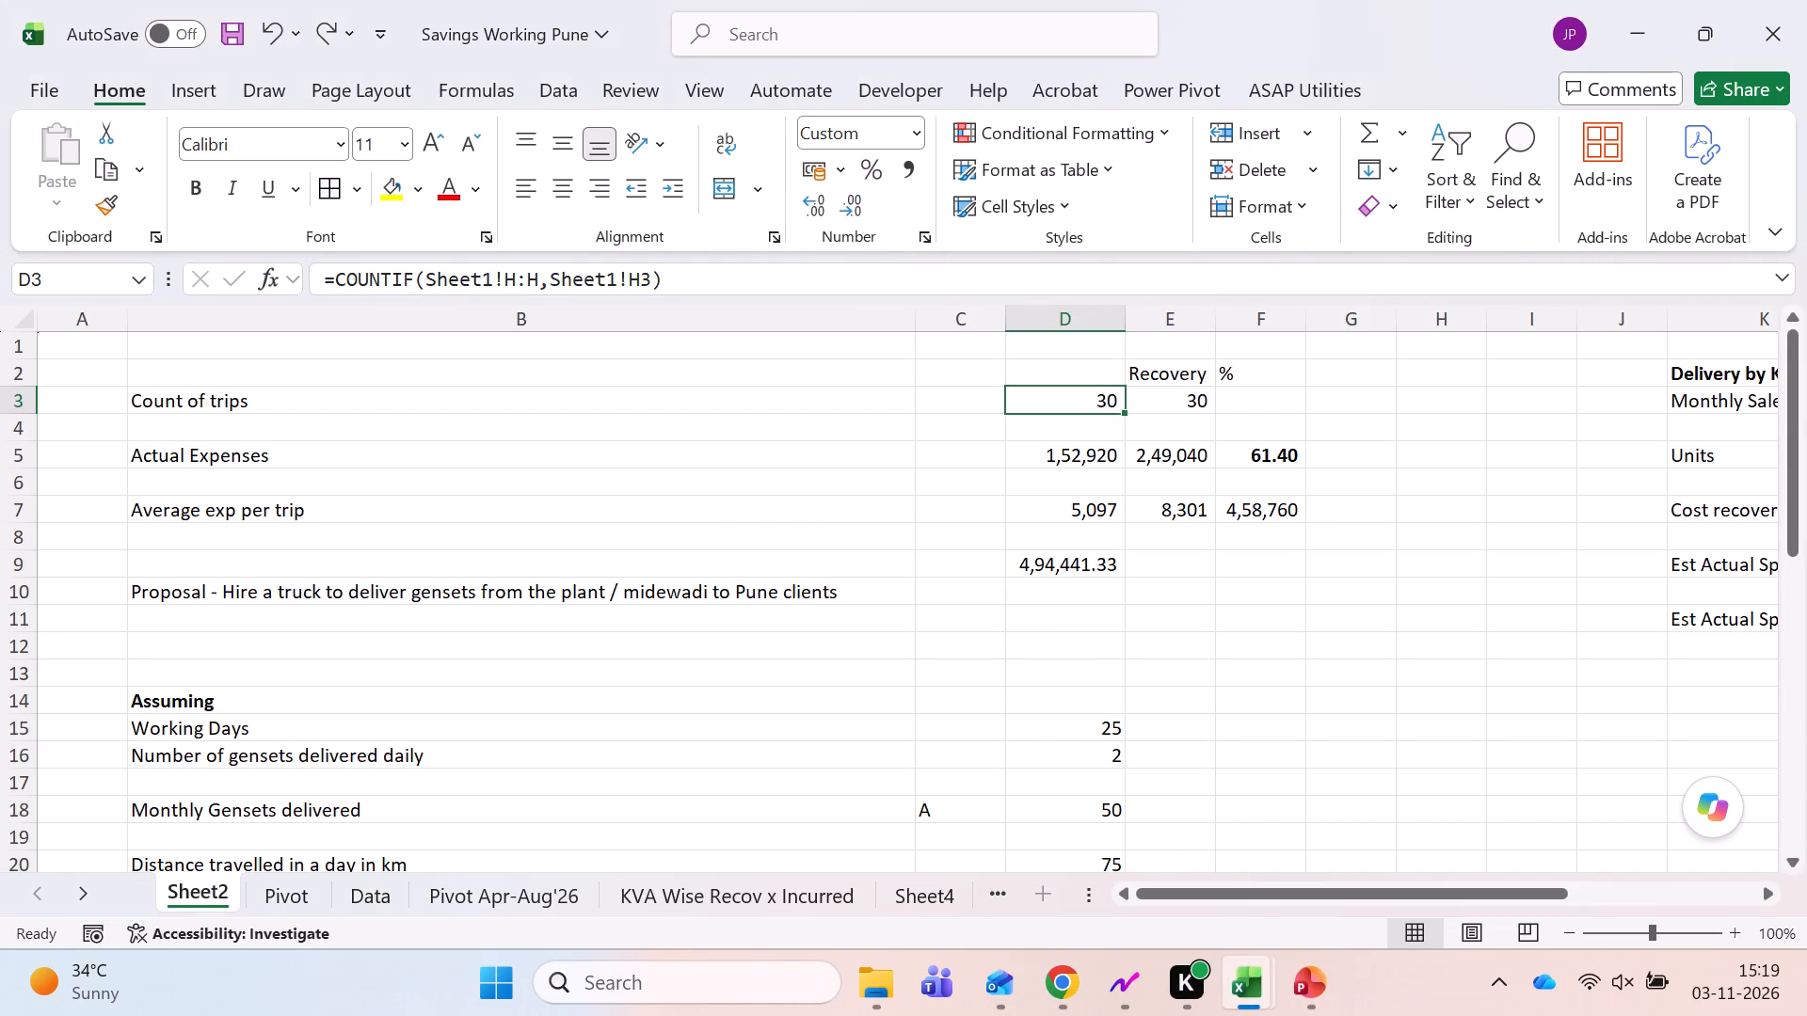
# Look over the trip count, expense and working-day assumption cells in column D of Sheet2.
pyautogui.press('Down')
pyautogui.press('Down')
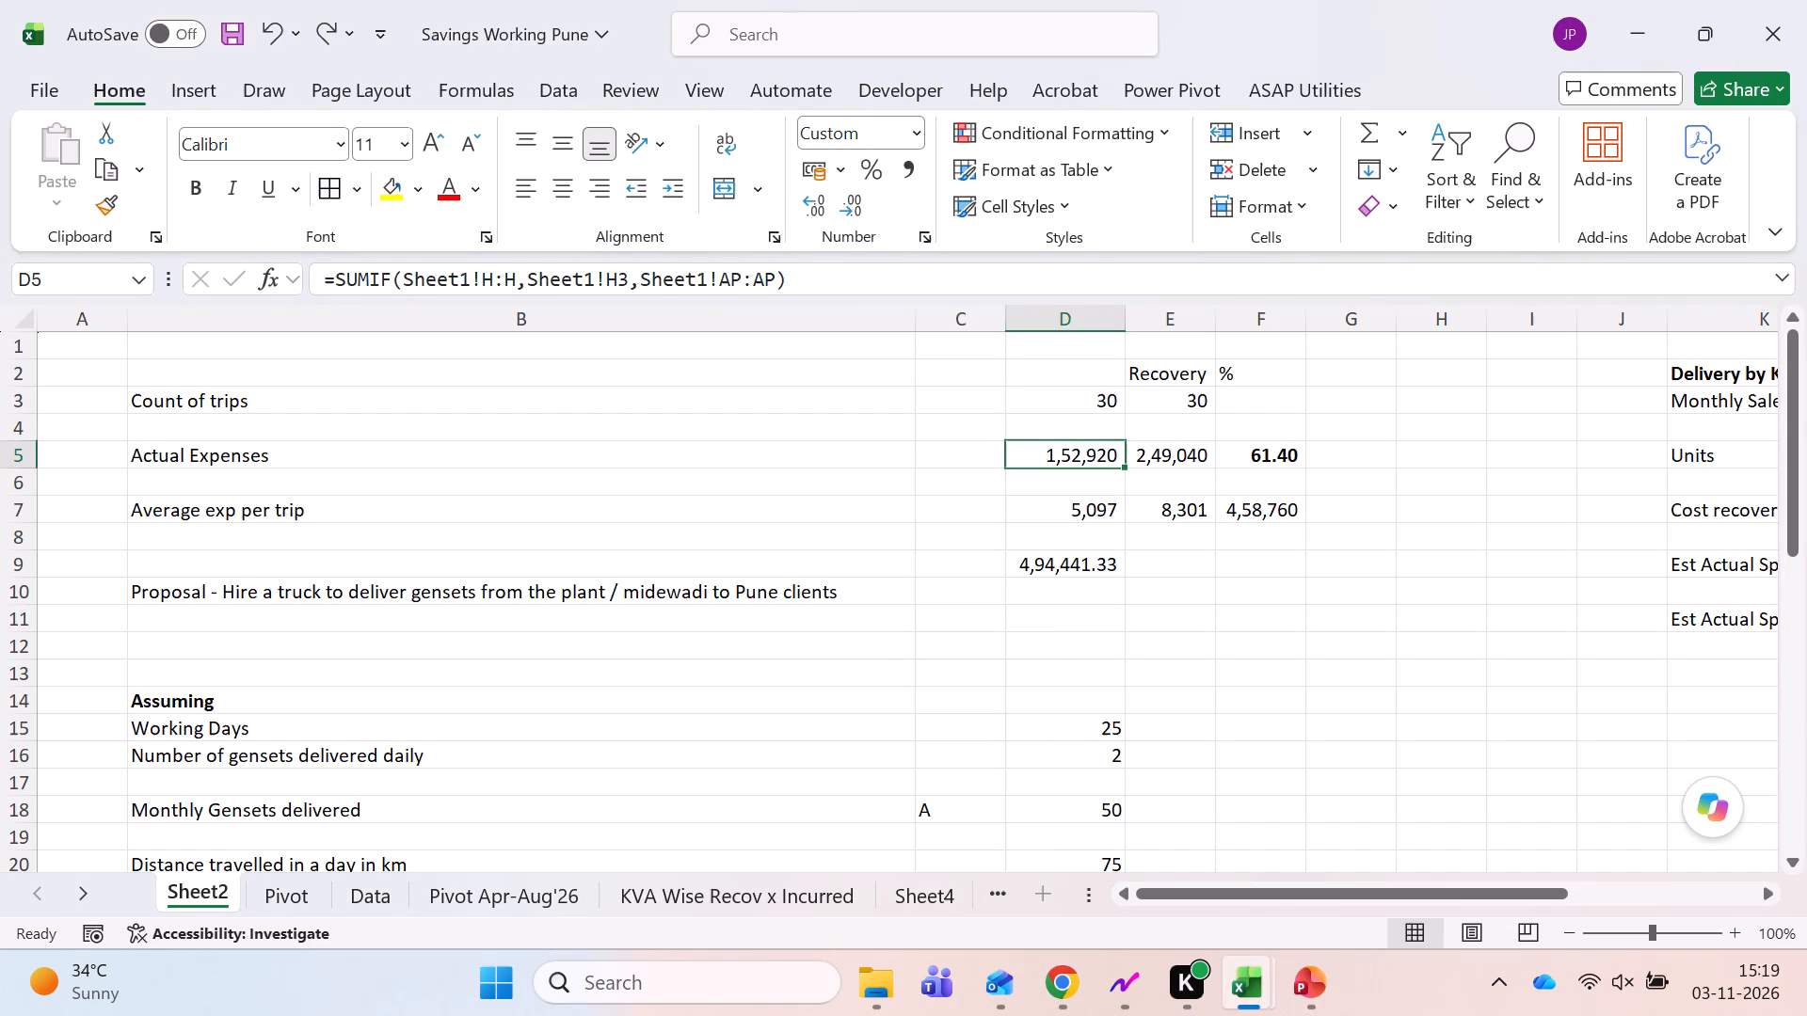
pyautogui.press('Down')
pyautogui.press('Down')
pyautogui.press('Down')
pyautogui.press('Down')
pyautogui.press('Down')
pyautogui.press('Down')
pyautogui.press('Down')
pyautogui.press('Down')
pyautogui.press('Down')
pyautogui.press('Down')
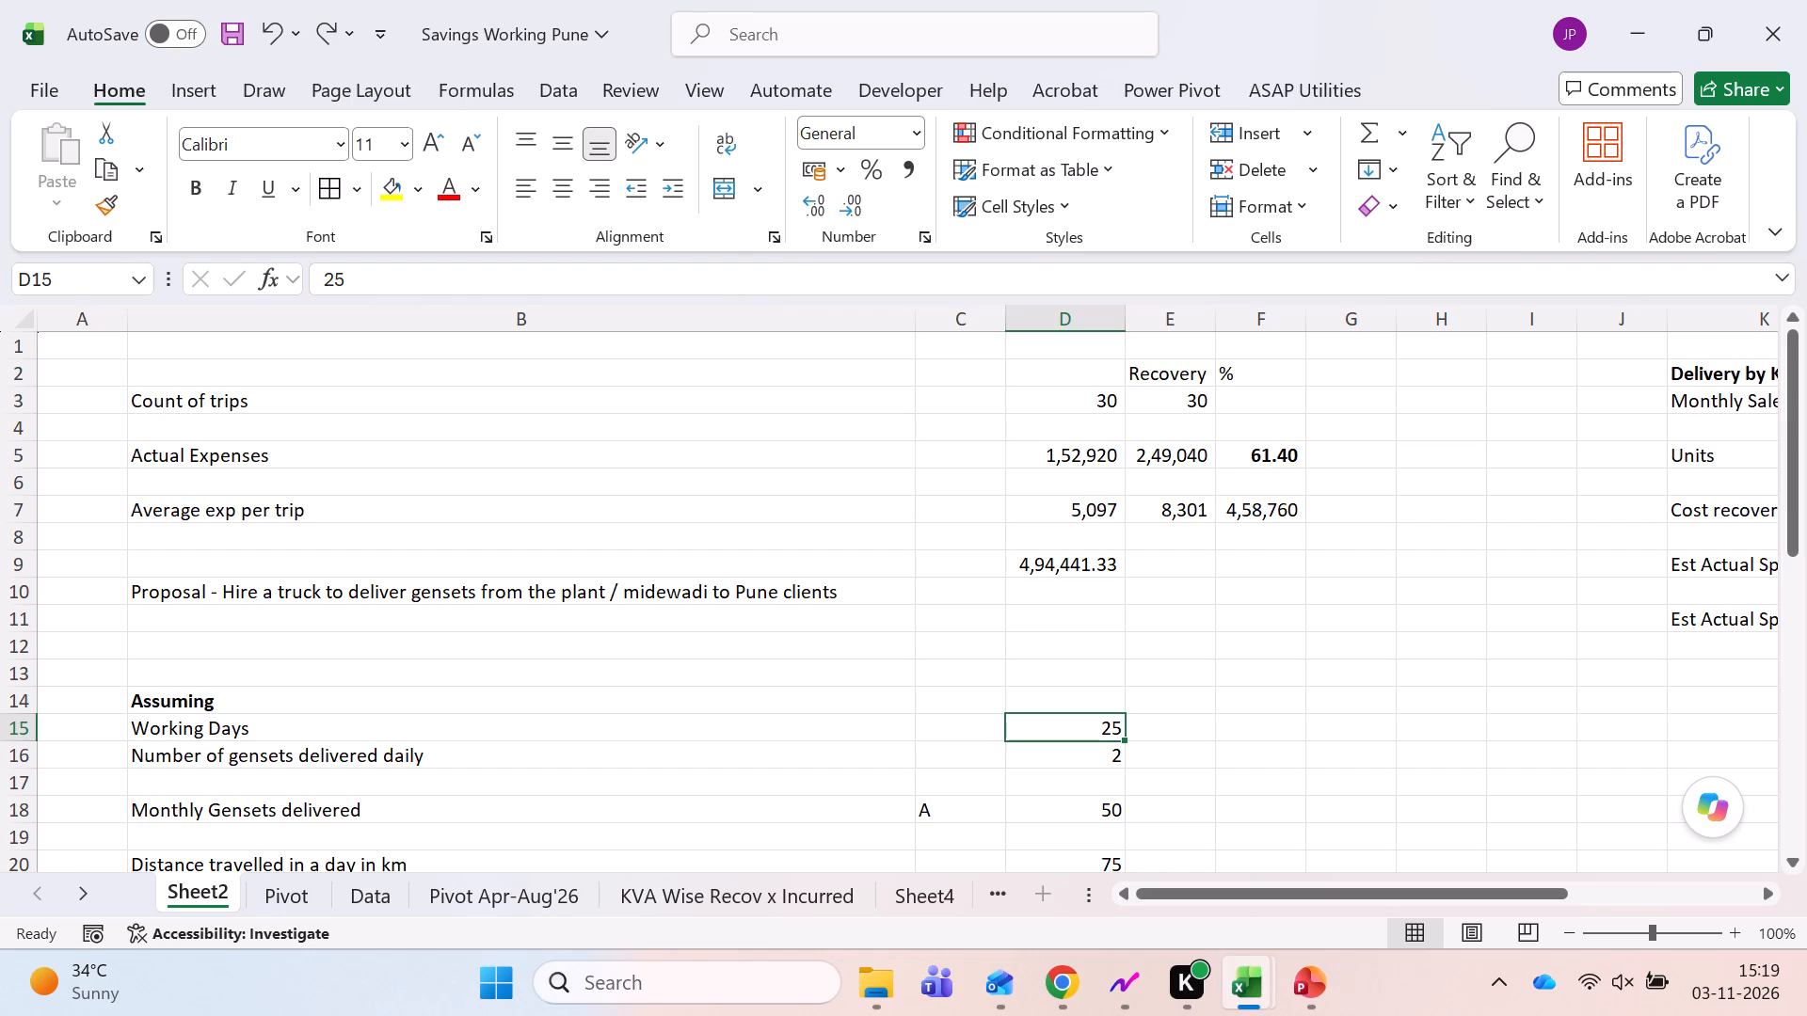
pyautogui.press('Up')
pyautogui.press('Up')
pyautogui.press('Up')
pyautogui.press('Up')
pyautogui.press('Up')
pyautogui.press('Up')
pyautogui.press('Up')
pyautogui.press('Up')
pyautogui.press('Up')
pyautogui.press('Up')
pyautogui.press('Up')
pyautogui.press('Up')
pyautogui.press('Up')
pyautogui.press('Up')
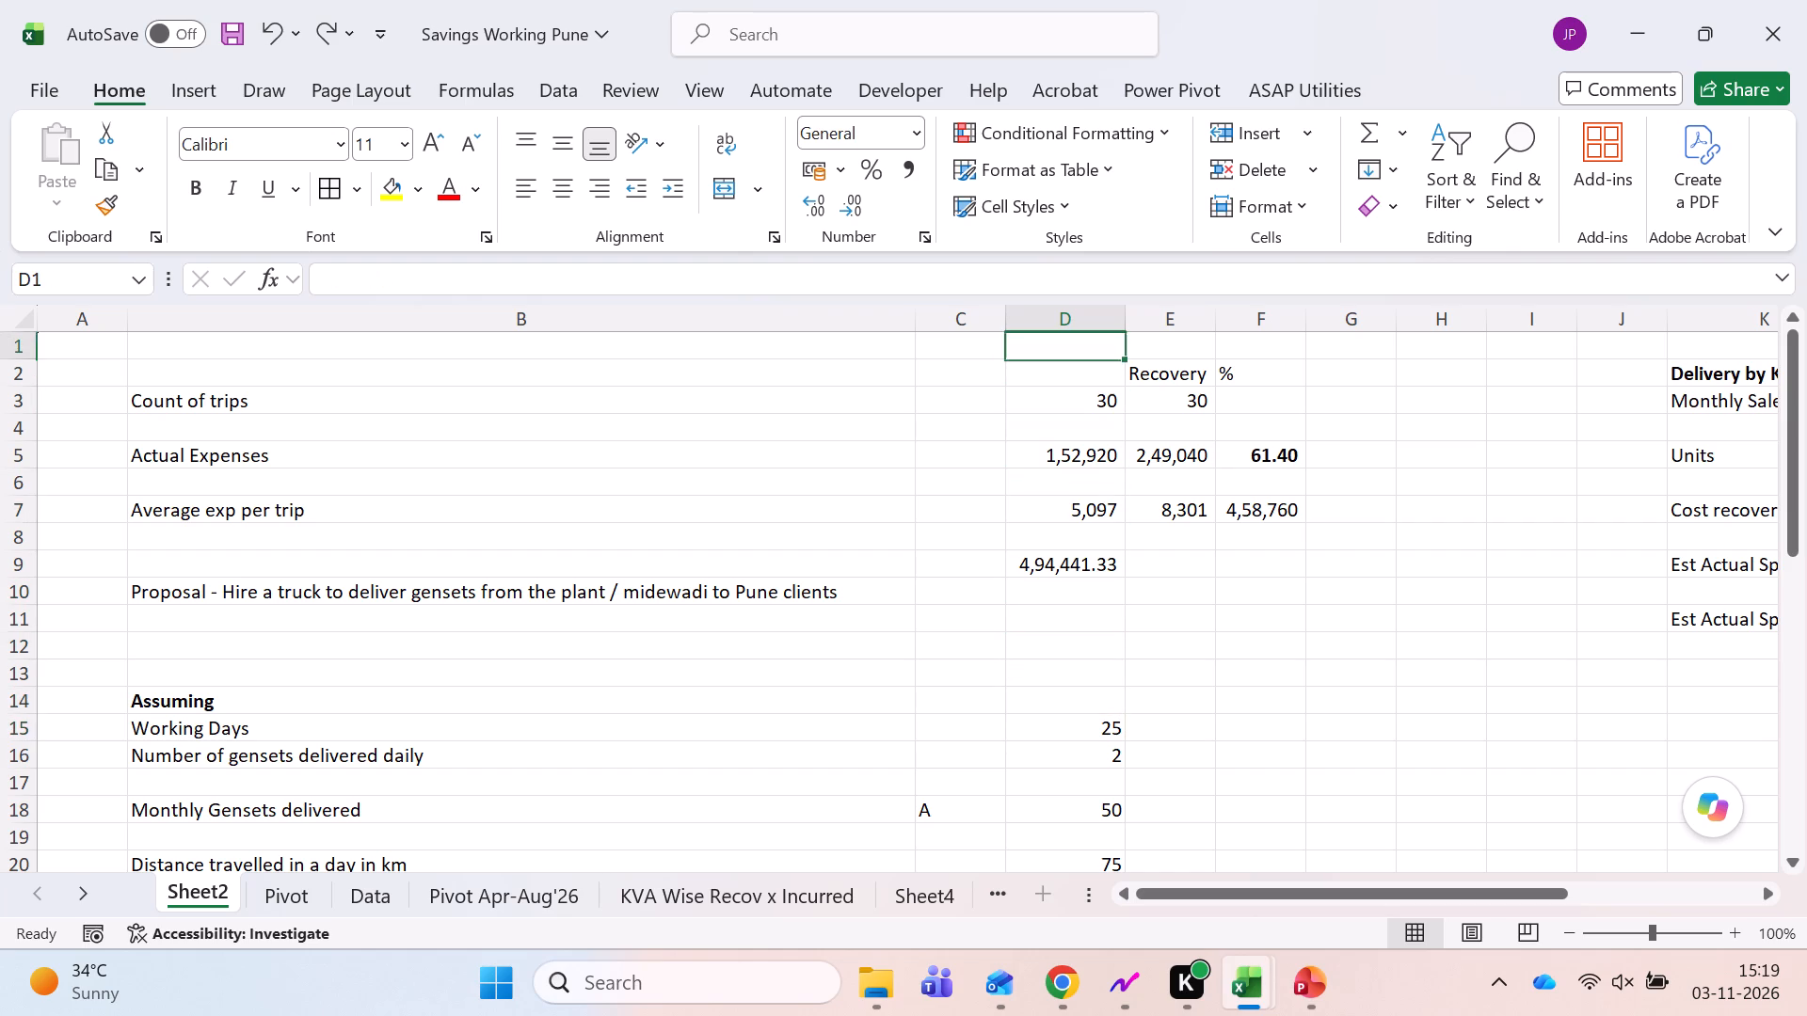
pyautogui.press('Down')
pyautogui.press('Down')
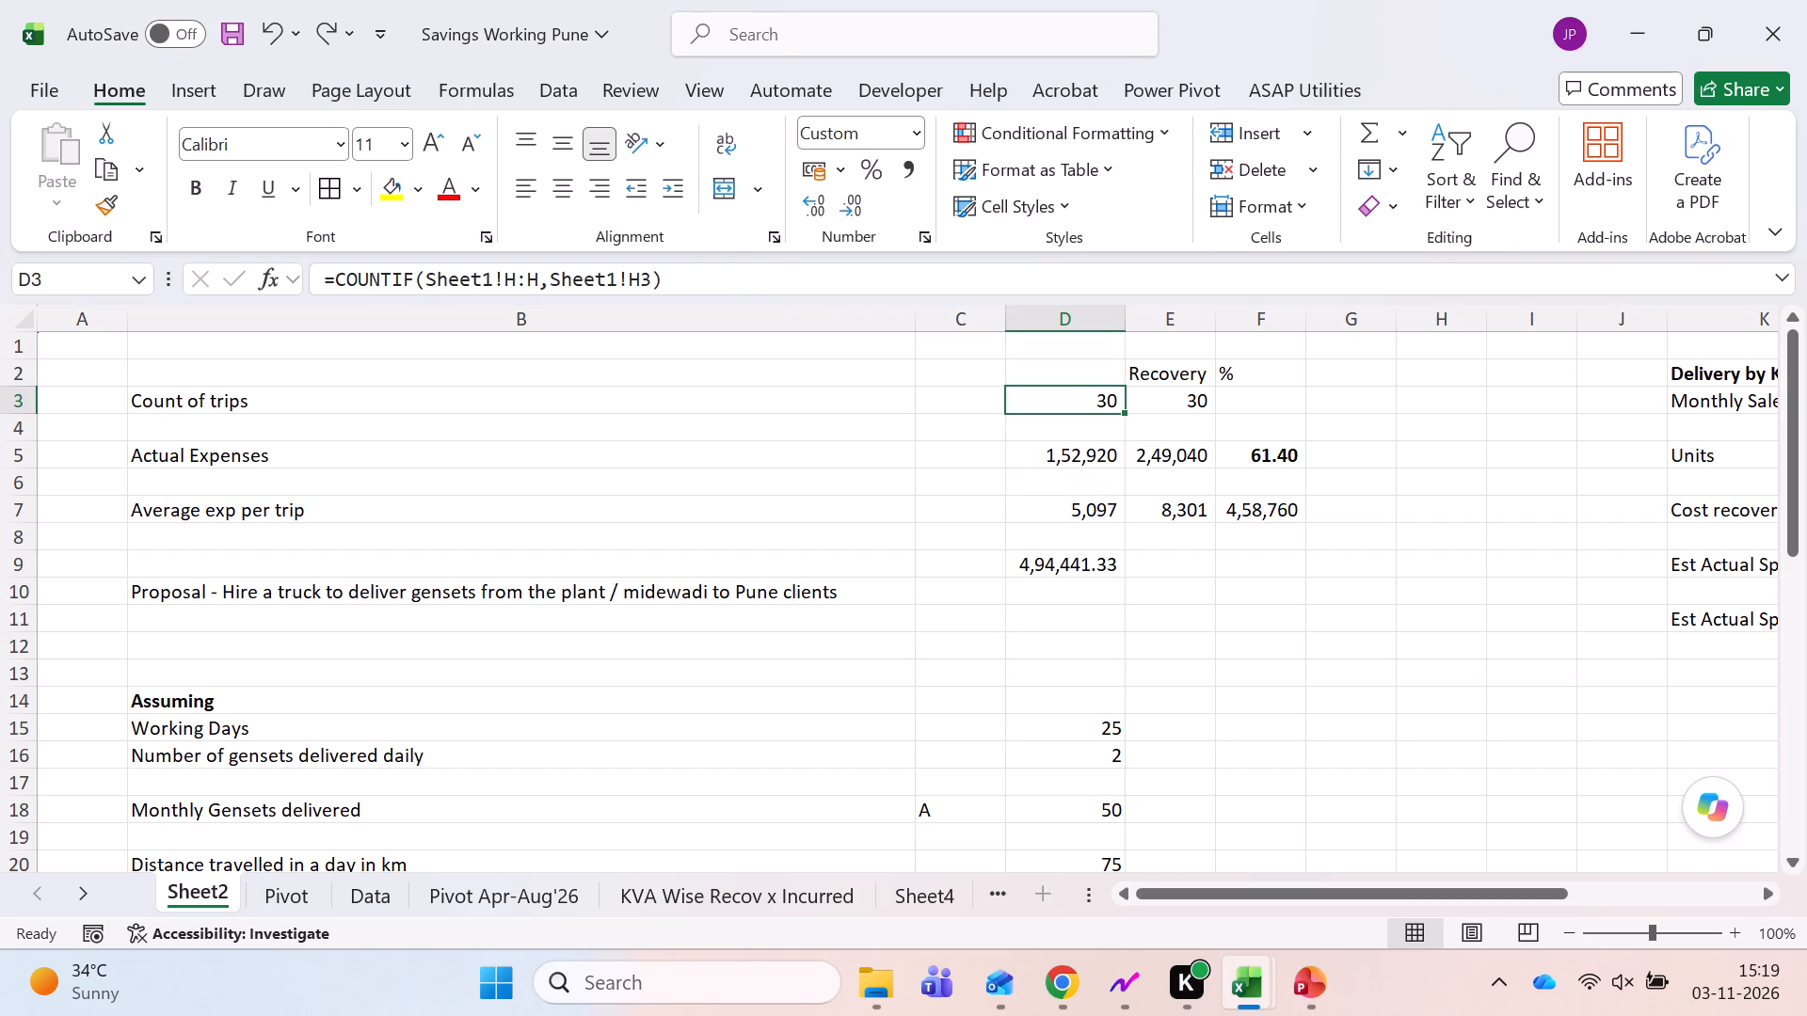
# Save the workbook.
pyautogui.hotkey('ctrl', 's')
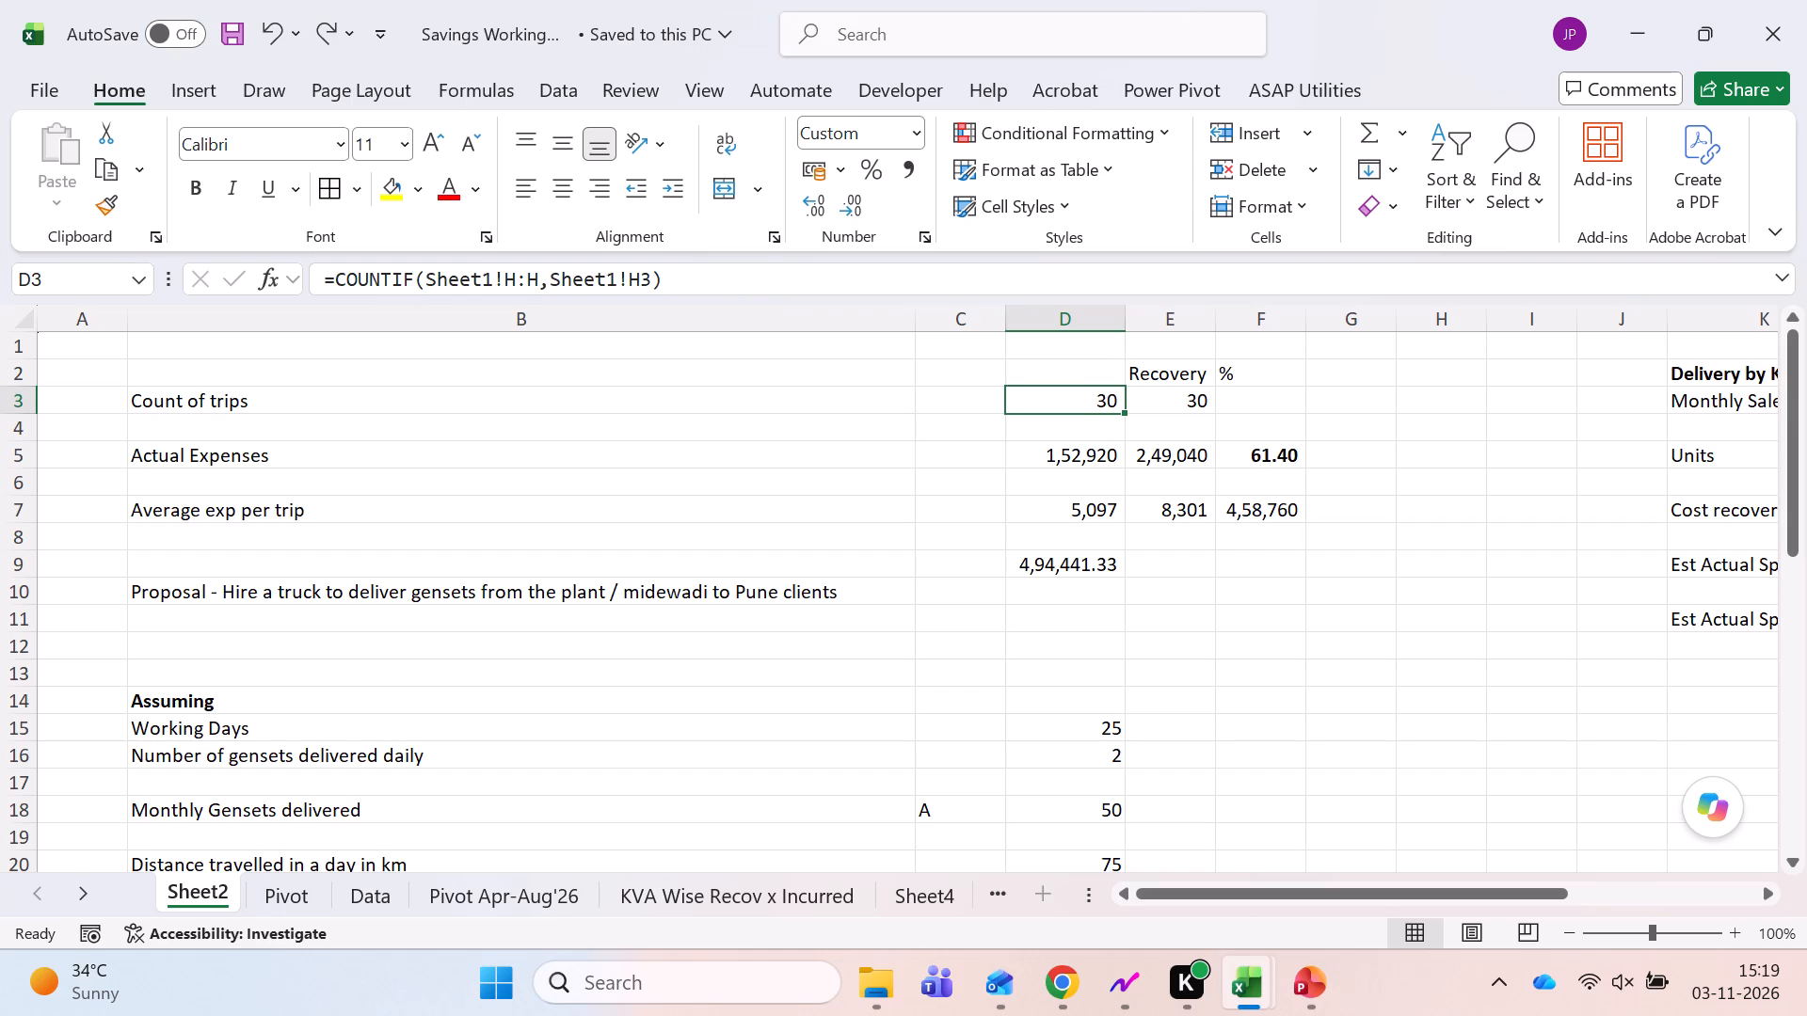
# Trace D3's COUNTIF source to Sheet1, examine its columns across to the transport charges, and return to Sheet2.
pyautogui.hotkey('ctrl', '[')
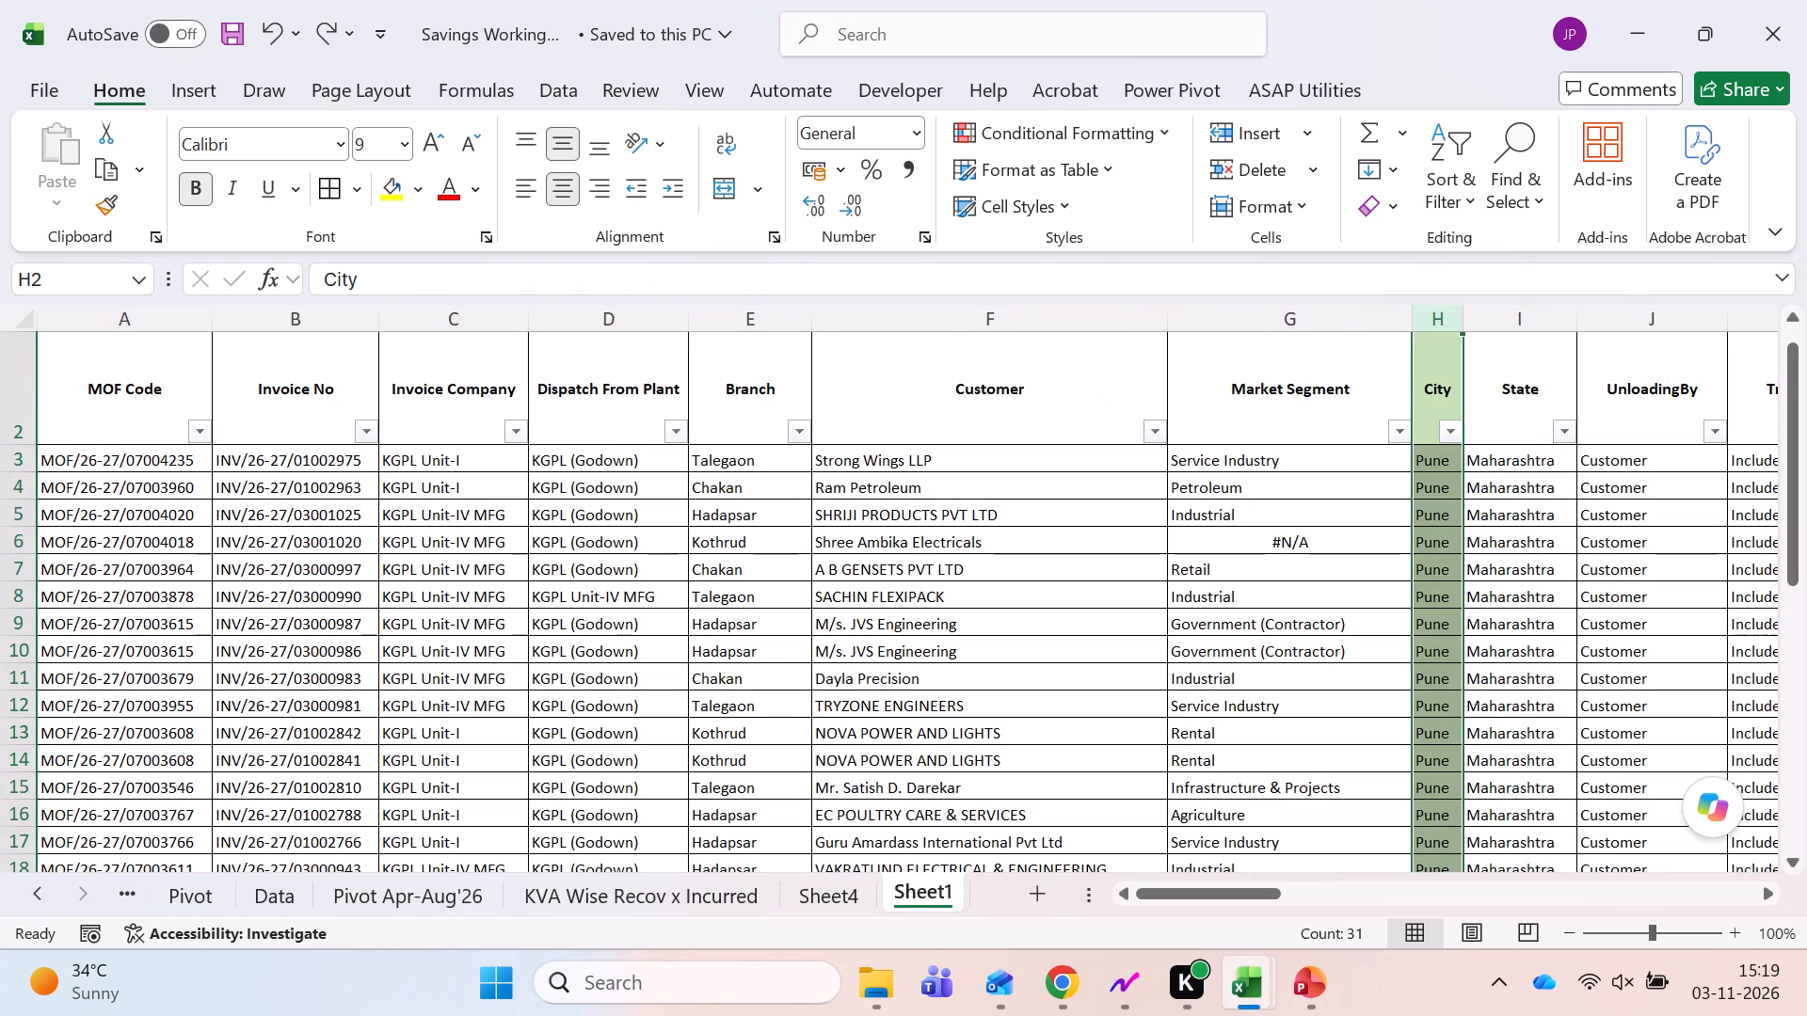
pyautogui.scroll(-6, 1387, 727)
pyautogui.scroll(6, 1387, 727)
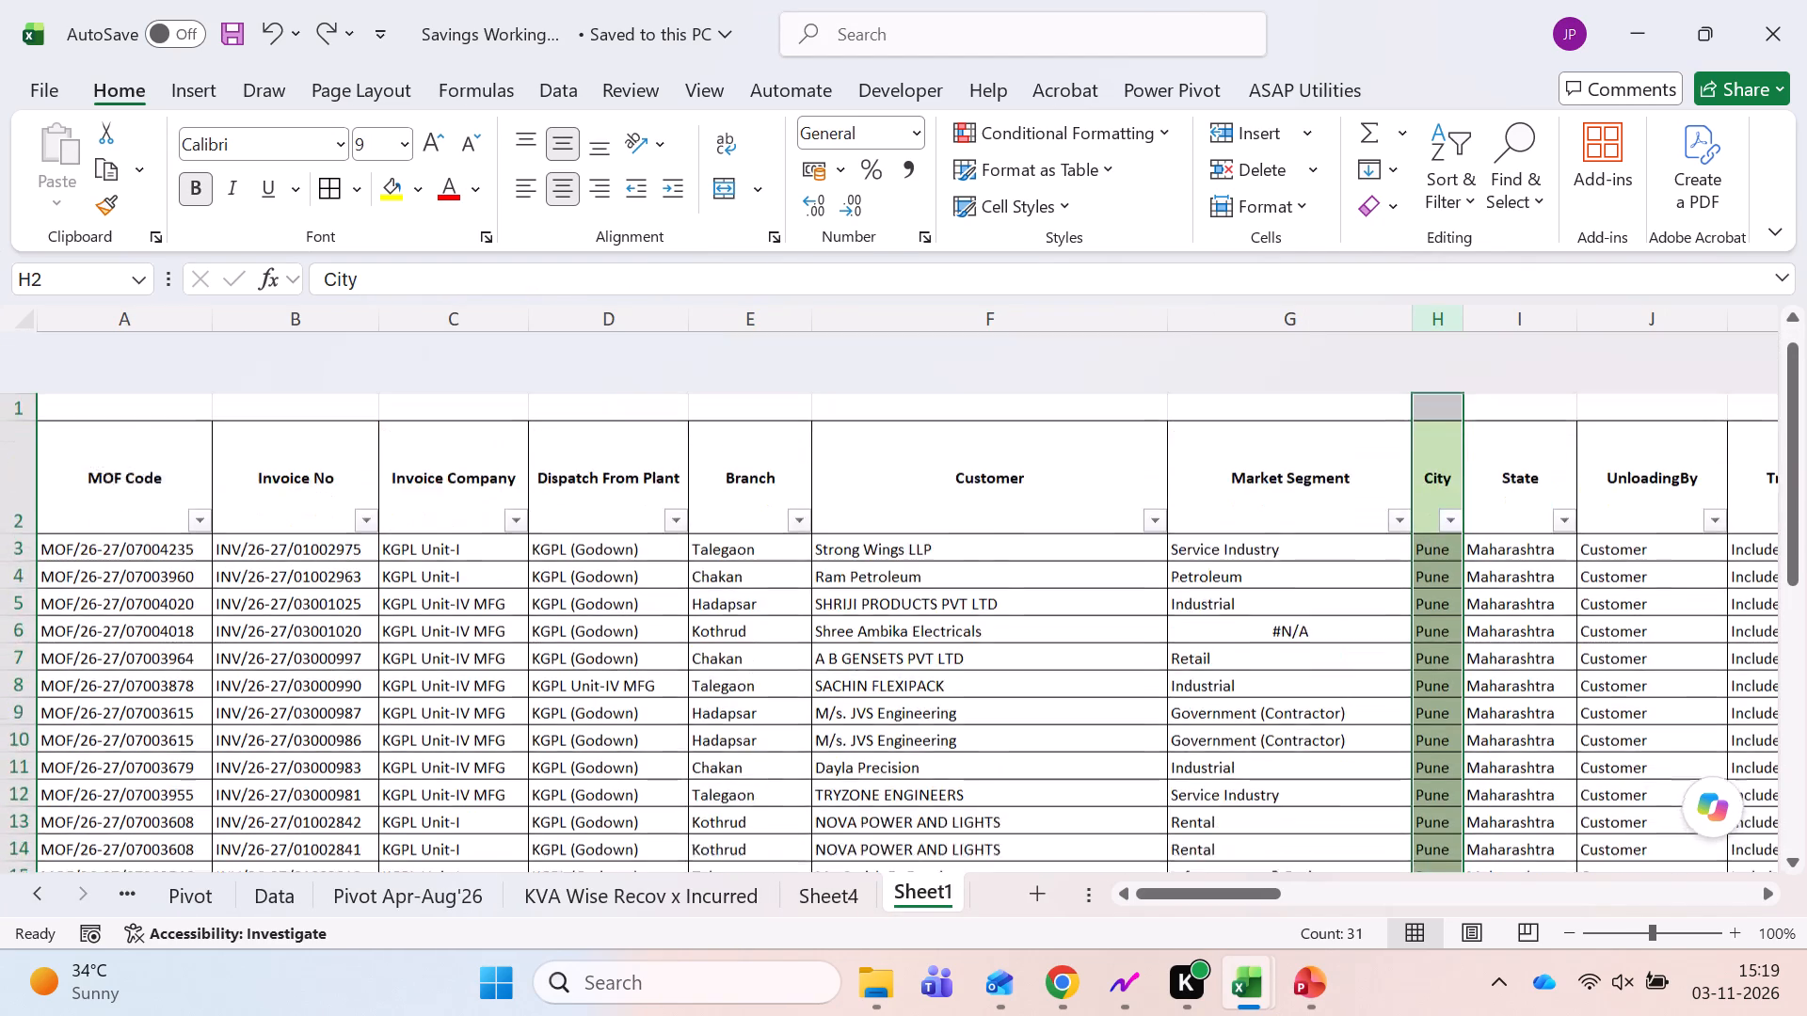
pyautogui.tripleClick(1771, 895)
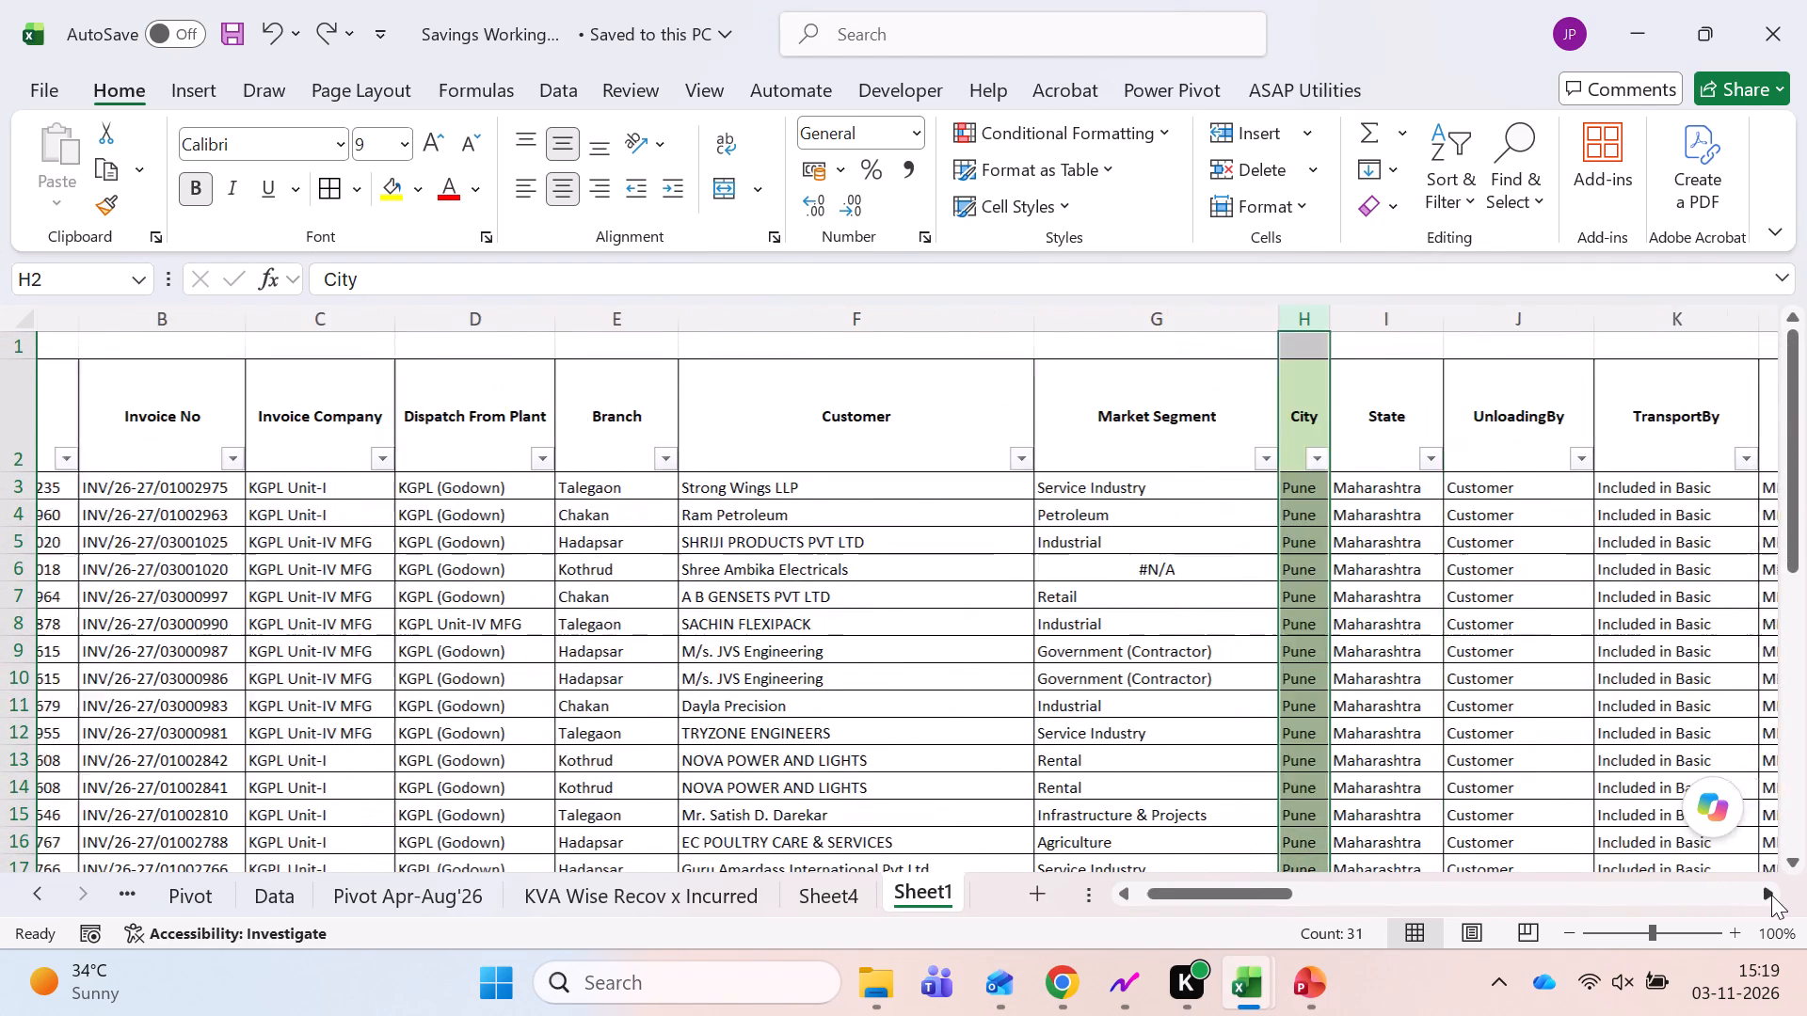
pyautogui.doubleClick(1771, 895)
pyautogui.click(1771, 895)
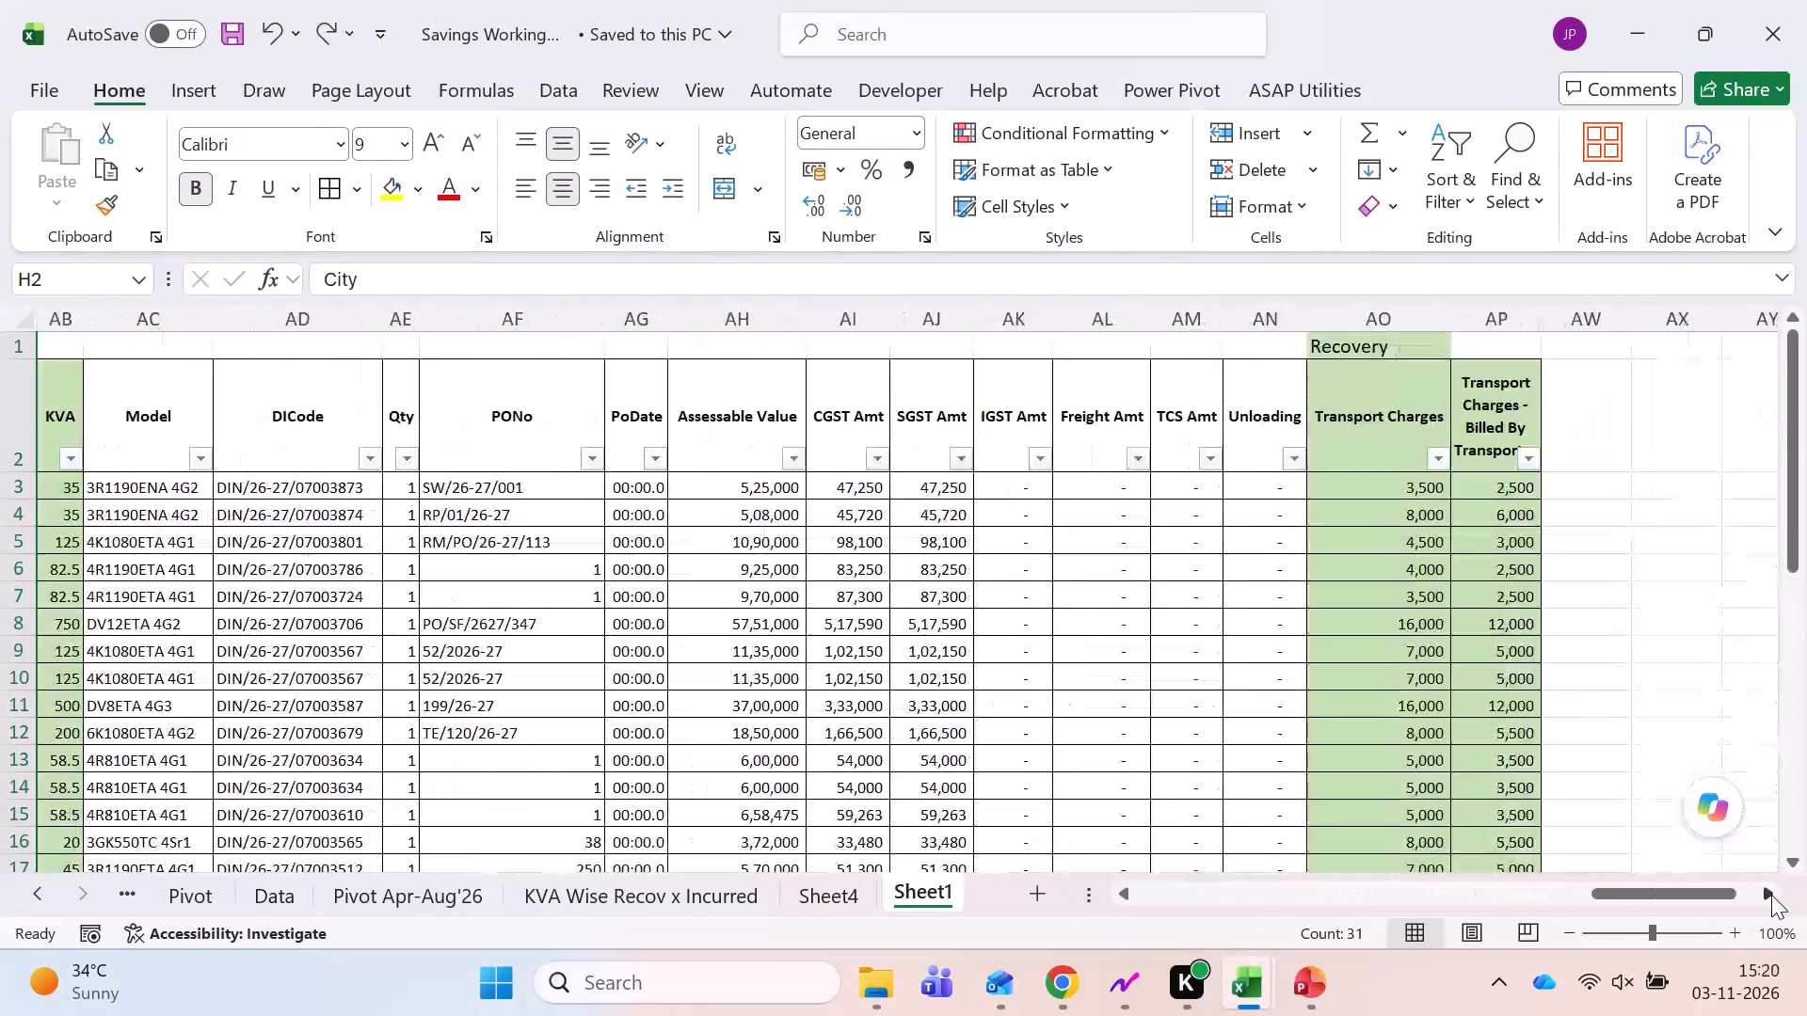
pyautogui.doubleClick(1126, 896)
pyautogui.click(1127, 896)
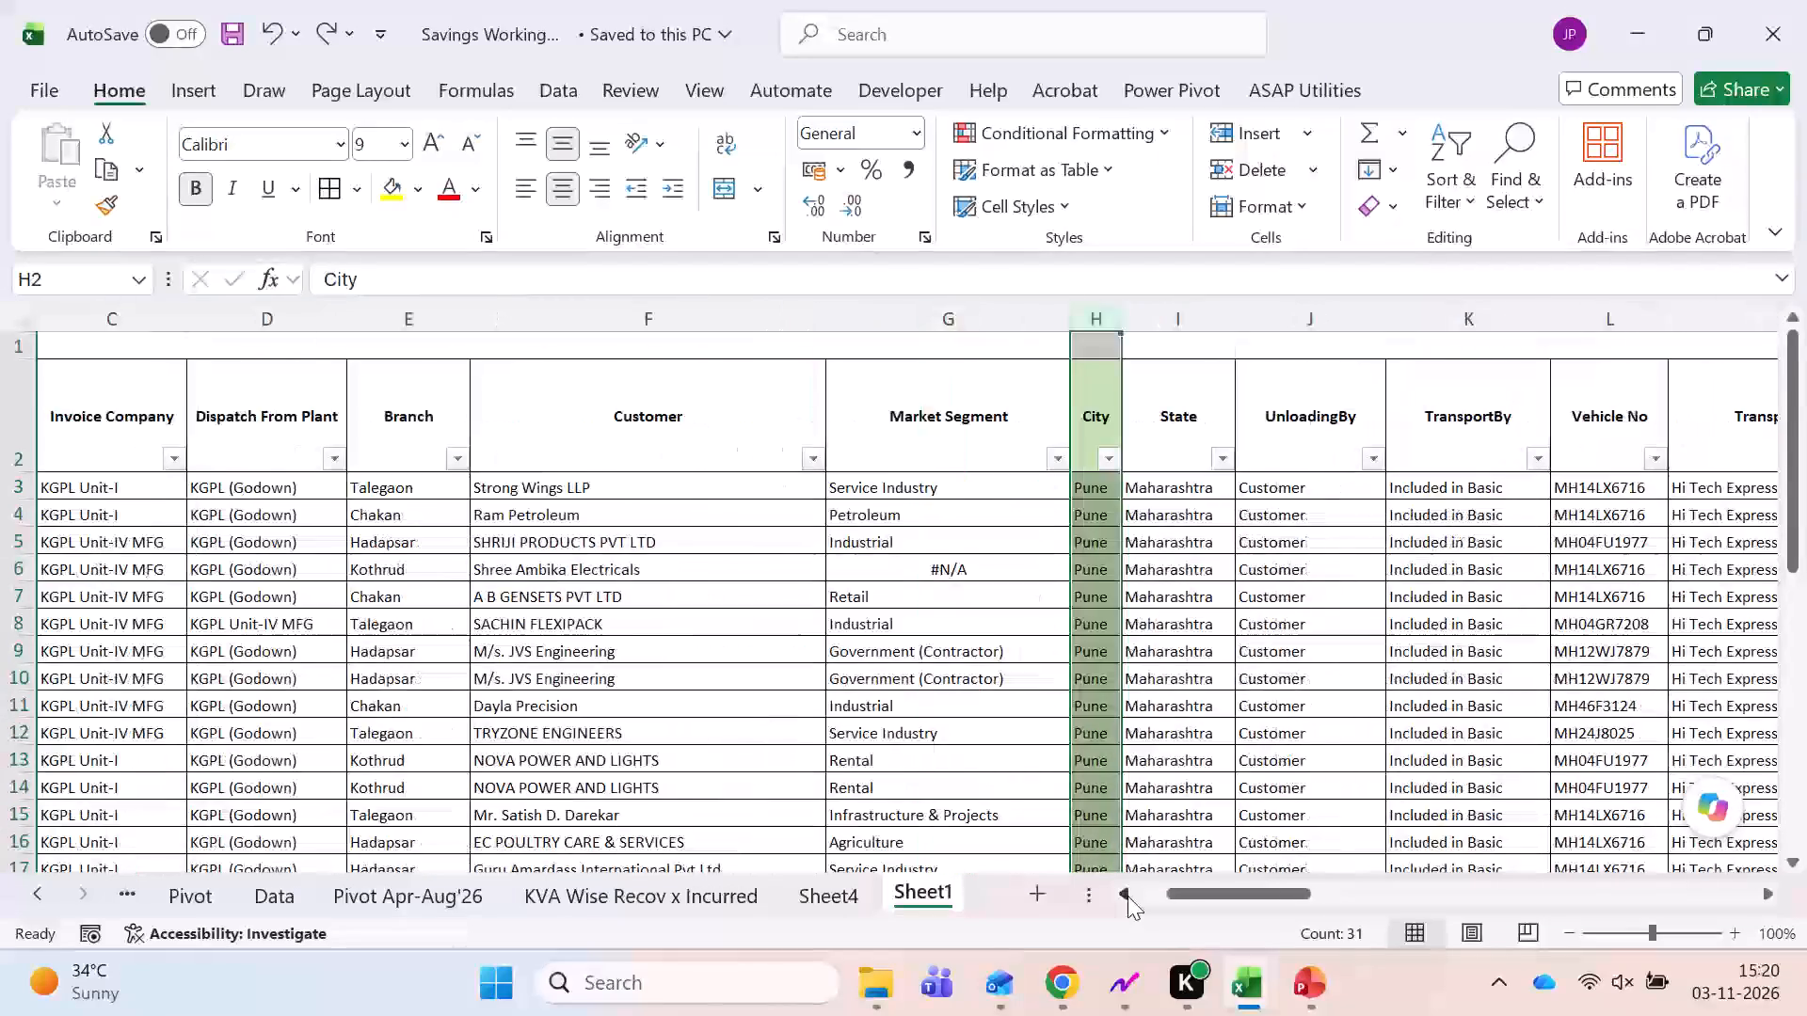
pyautogui.click(1127, 896)
pyautogui.click(1127, 896)
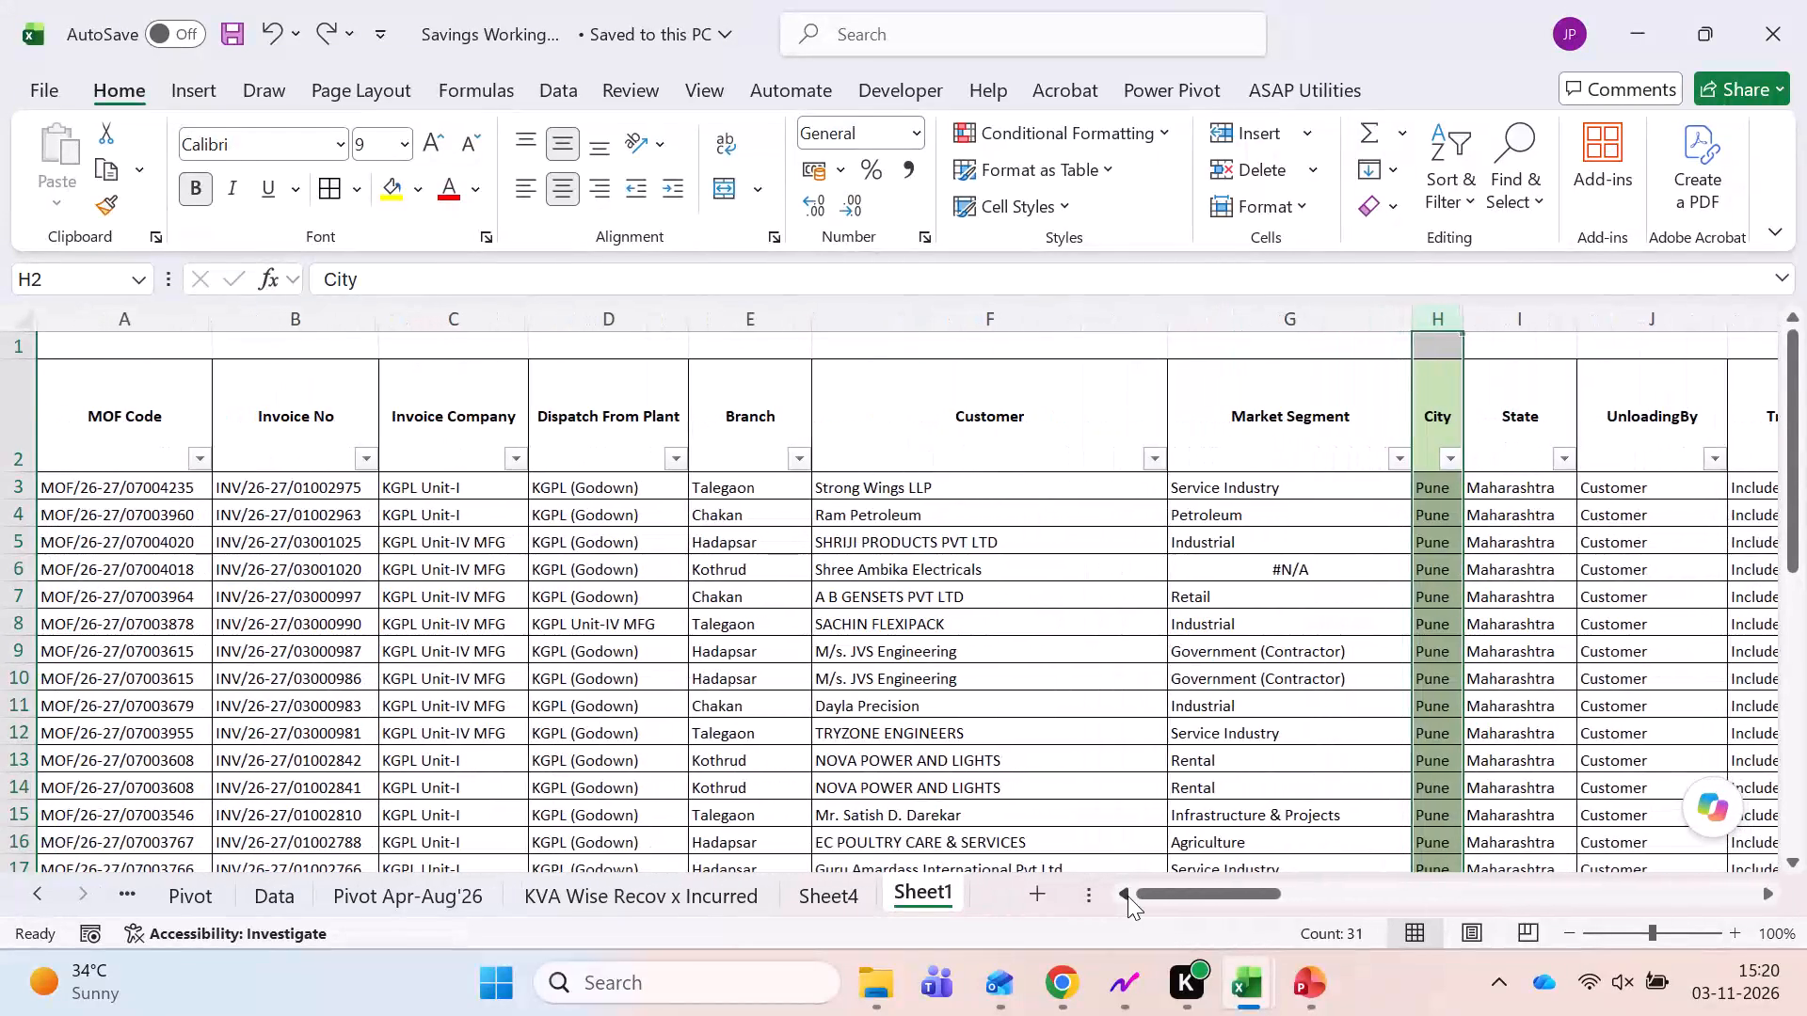
pyautogui.press('Escape')
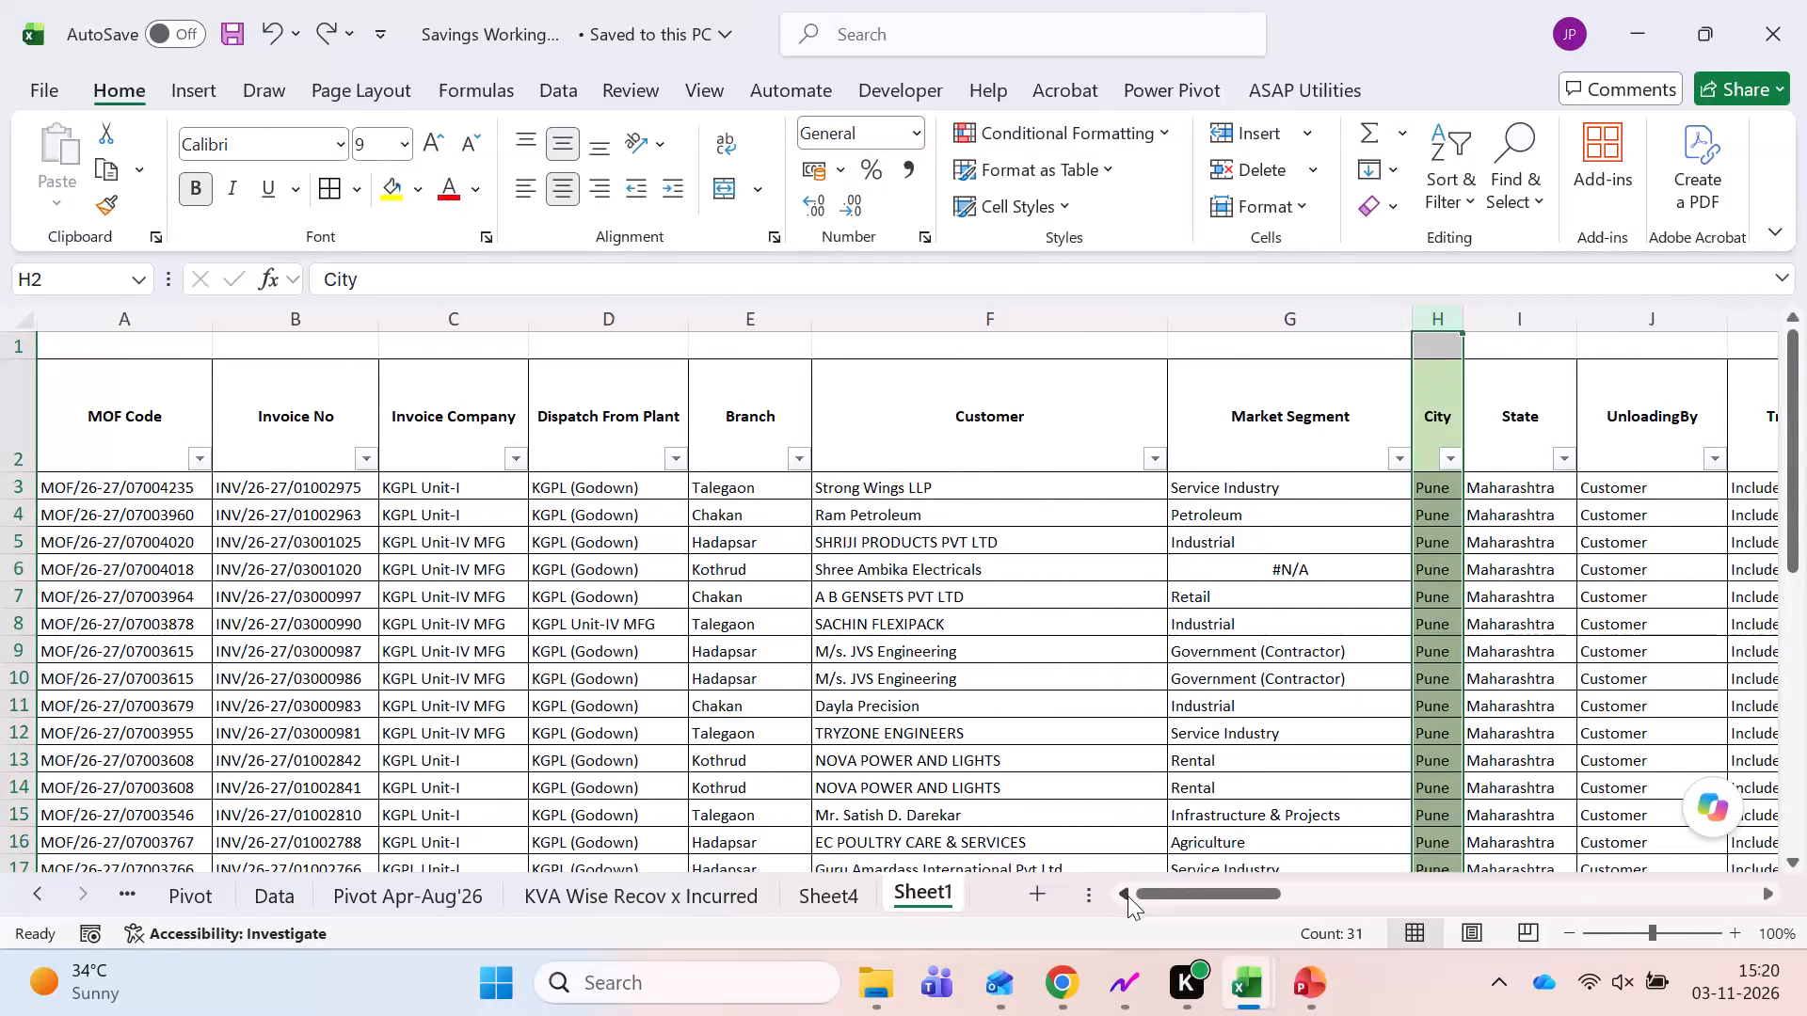
pyautogui.hotkey('ctrl', 'pageup')
pyautogui.hotkey('ctrl', 'pageup')
pyautogui.hotkey('ctrl', 'pageup')
pyautogui.hotkey('ctrl', 'pageup')
pyautogui.hotkey('ctrl', 'pageup')
pyautogui.hotkey('ctrl', 'pageup')
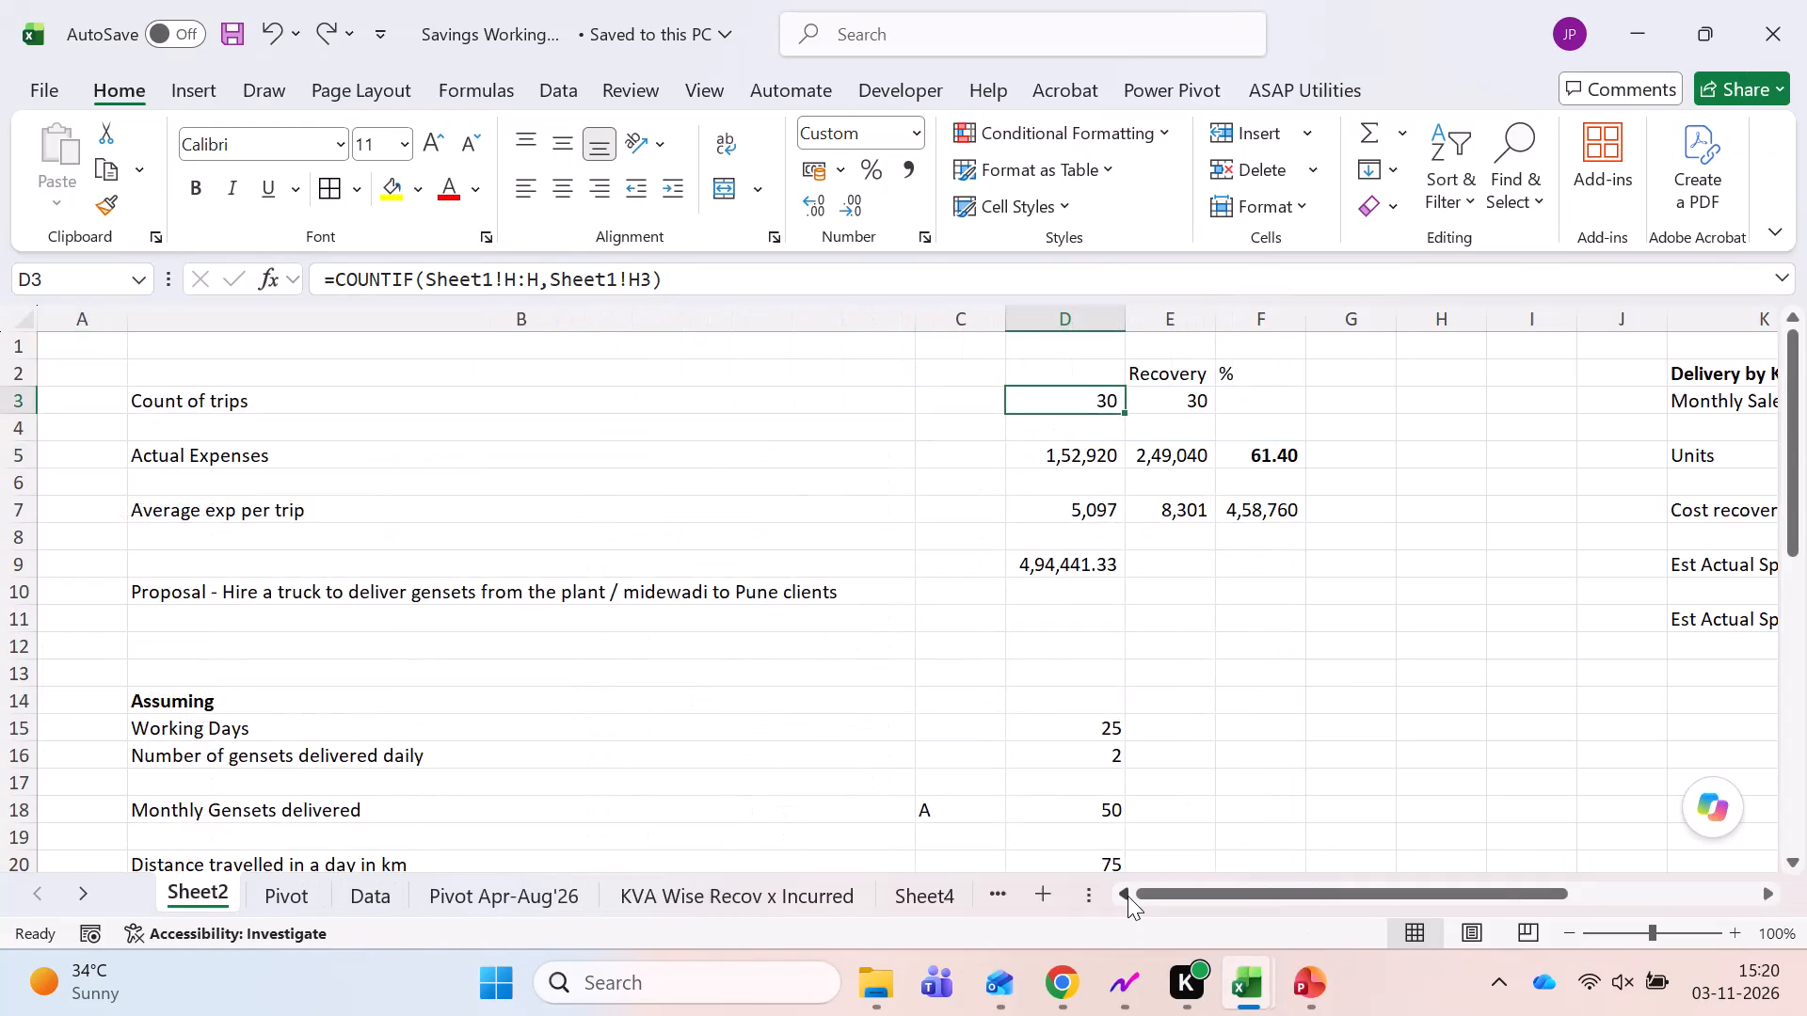
# Check the number of MOF entries on the Data sheet and enter 319 as the Count of trips in D3 of Sheet2.
pyautogui.hotkey('ctrl', 'pagedown')
pyautogui.hotkey('ctrl', 'pageup')
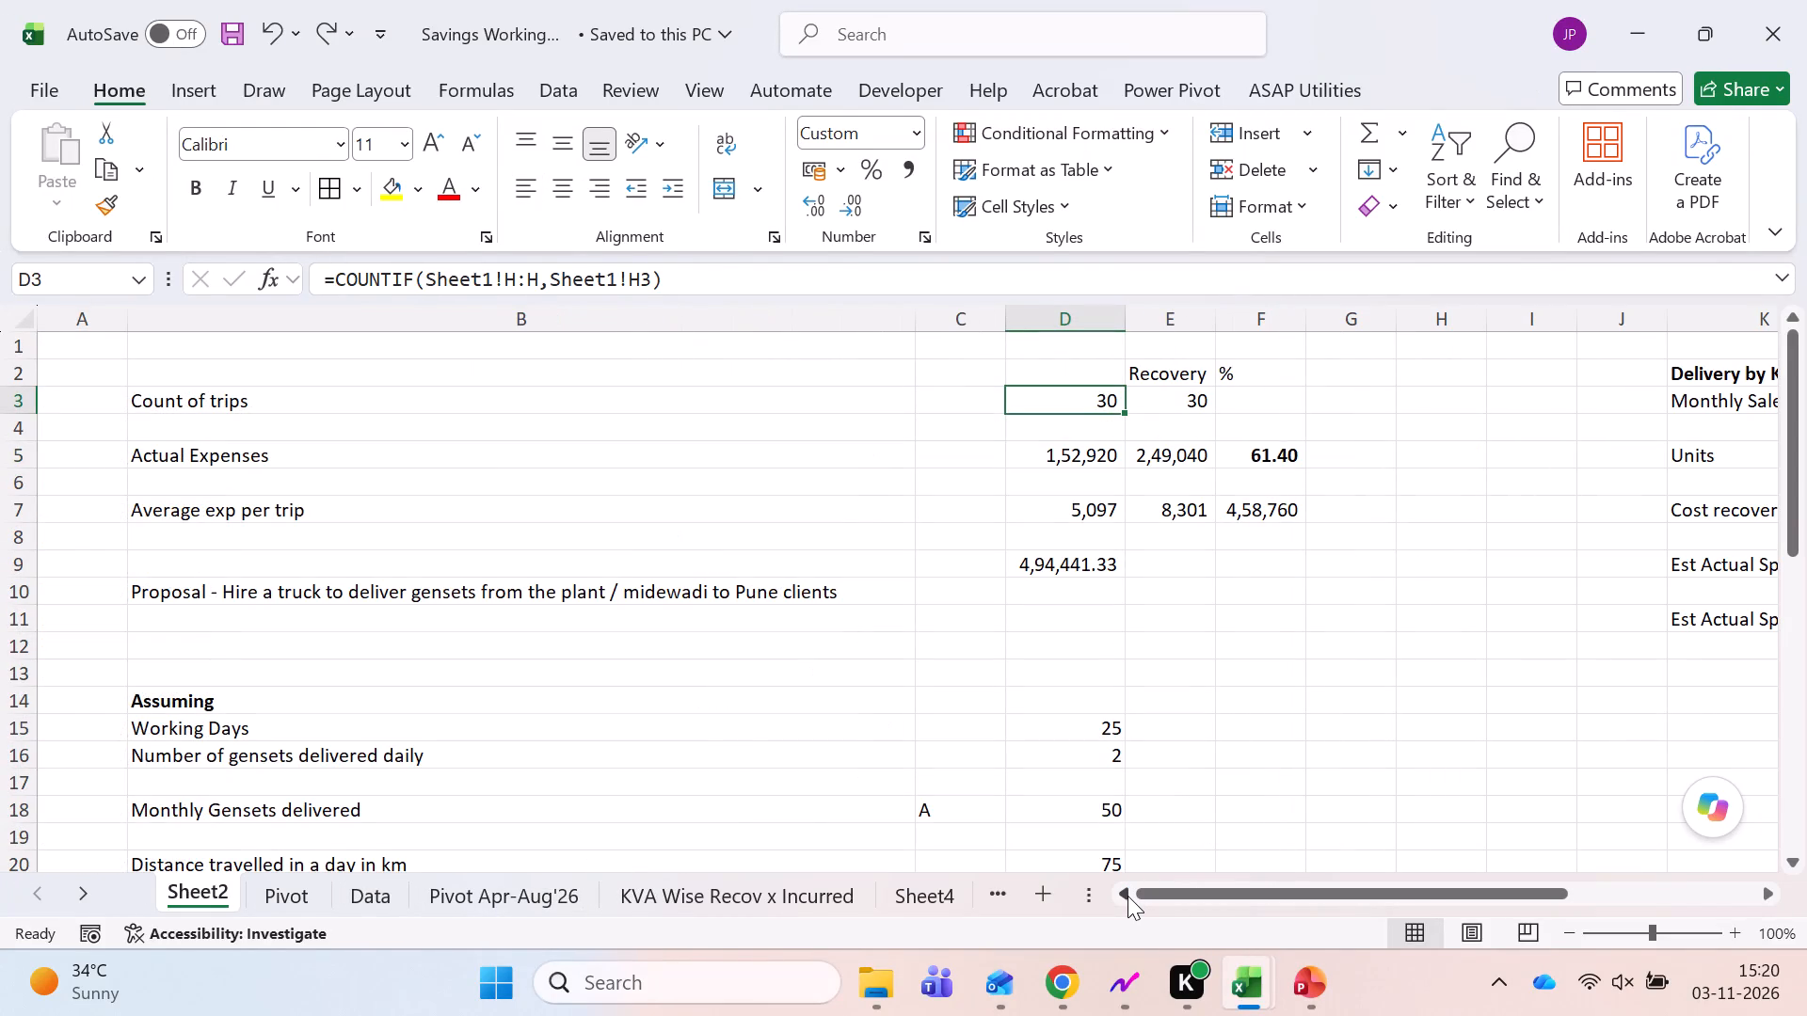
pyautogui.hotkey('ctrl', 'pagedown')
pyautogui.hotkey('ctrl', 'pagedown')
pyautogui.press('Up')
pyautogui.press('Down')
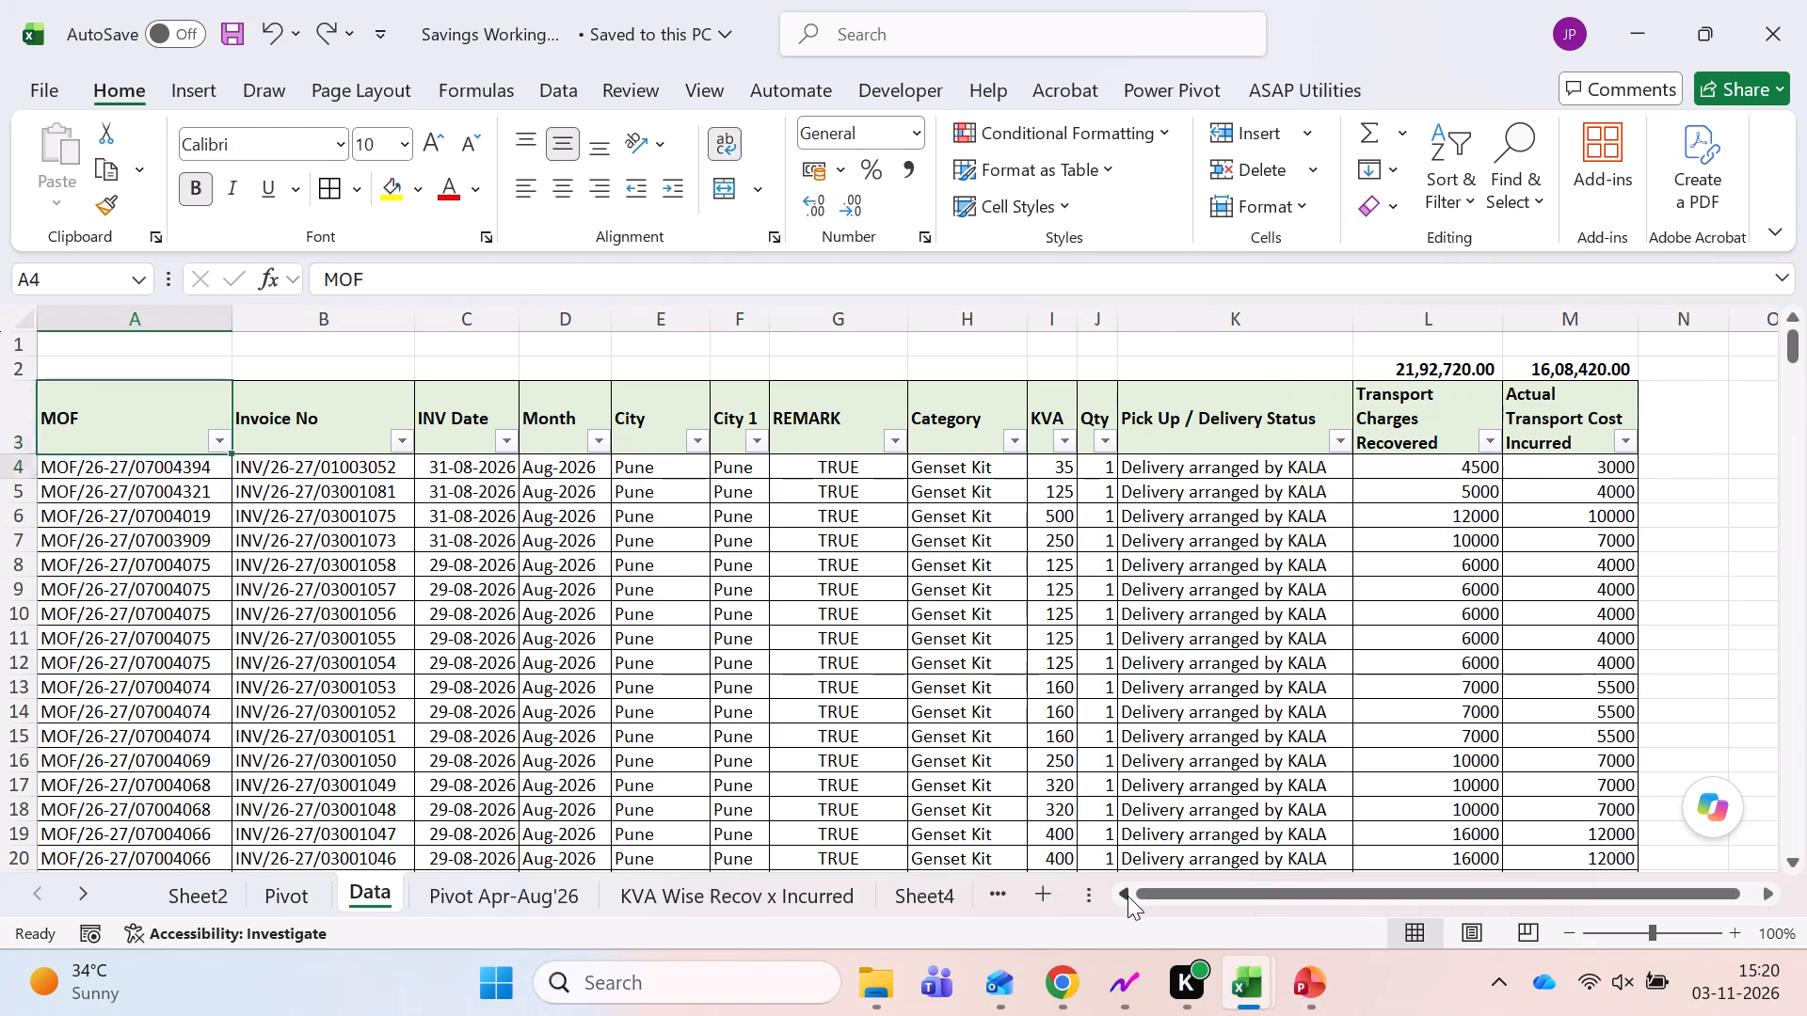
pyautogui.hotkey('ctrl', 'shift', 'Down')
pyautogui.hotkey('ctrl', 'pageup')
pyautogui.hotkey('ctrl', 'pageup')
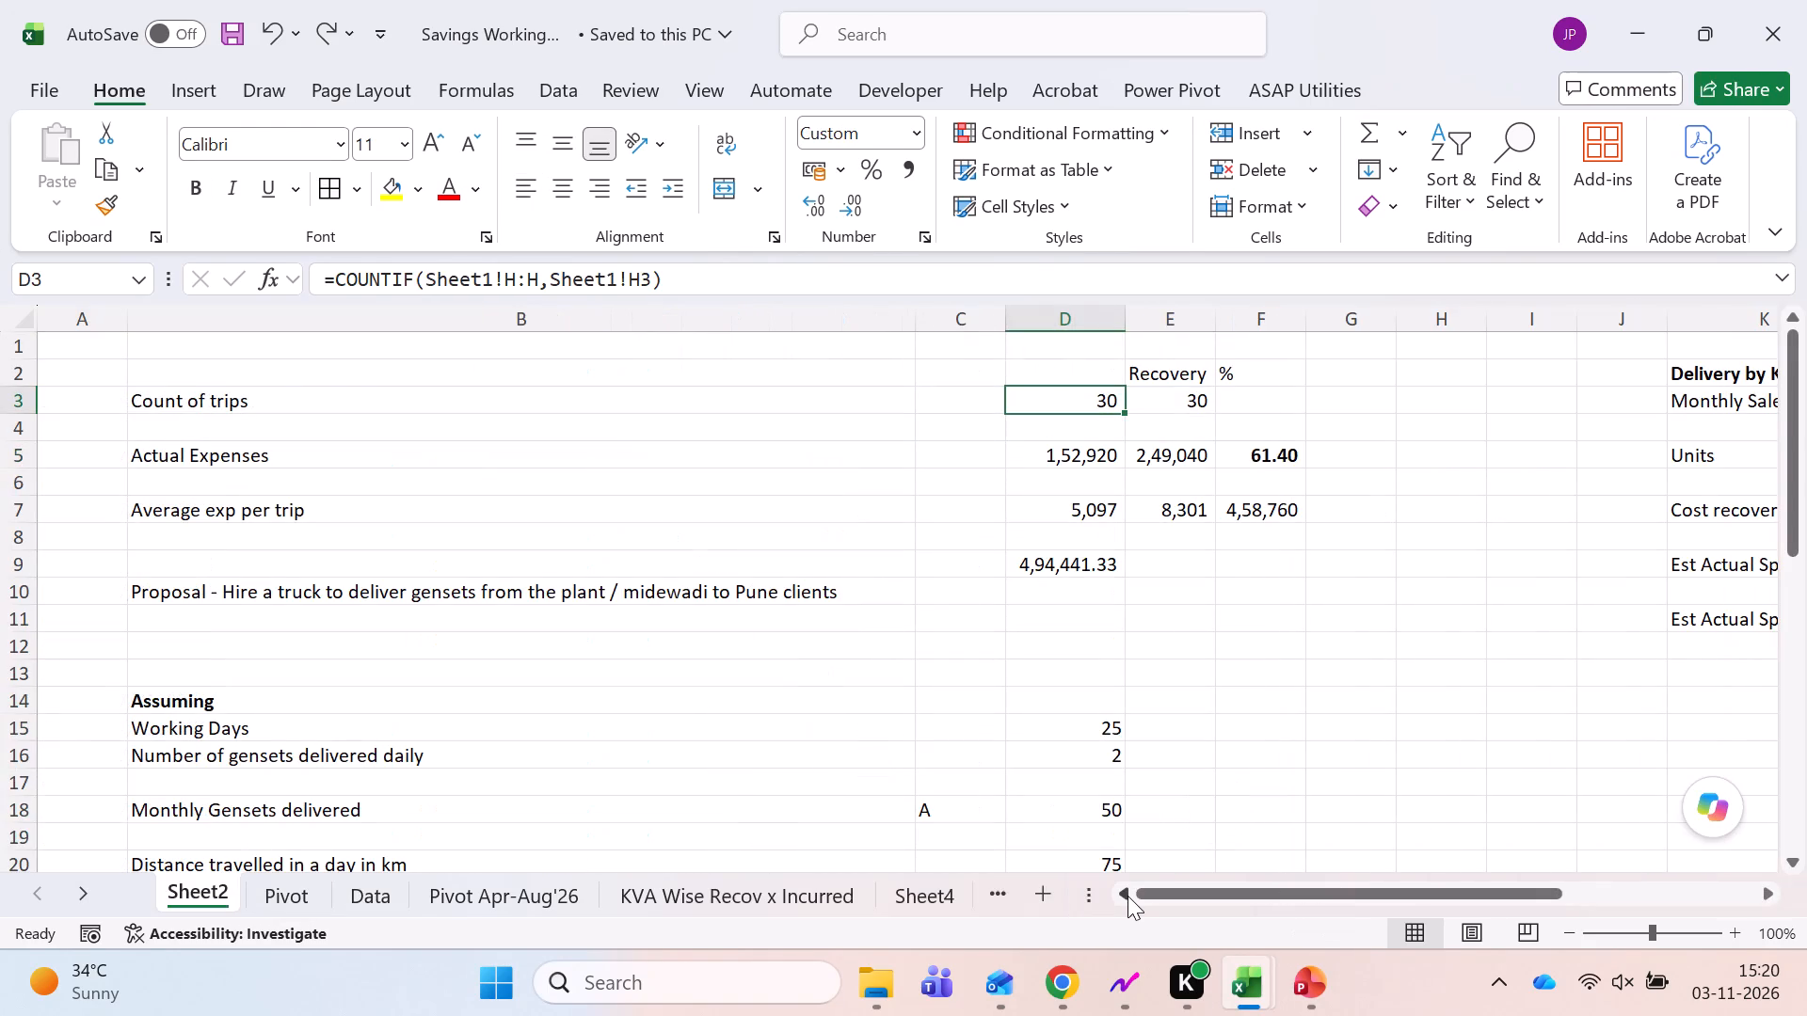
pyautogui.write('319')
pyautogui.press('Tab')
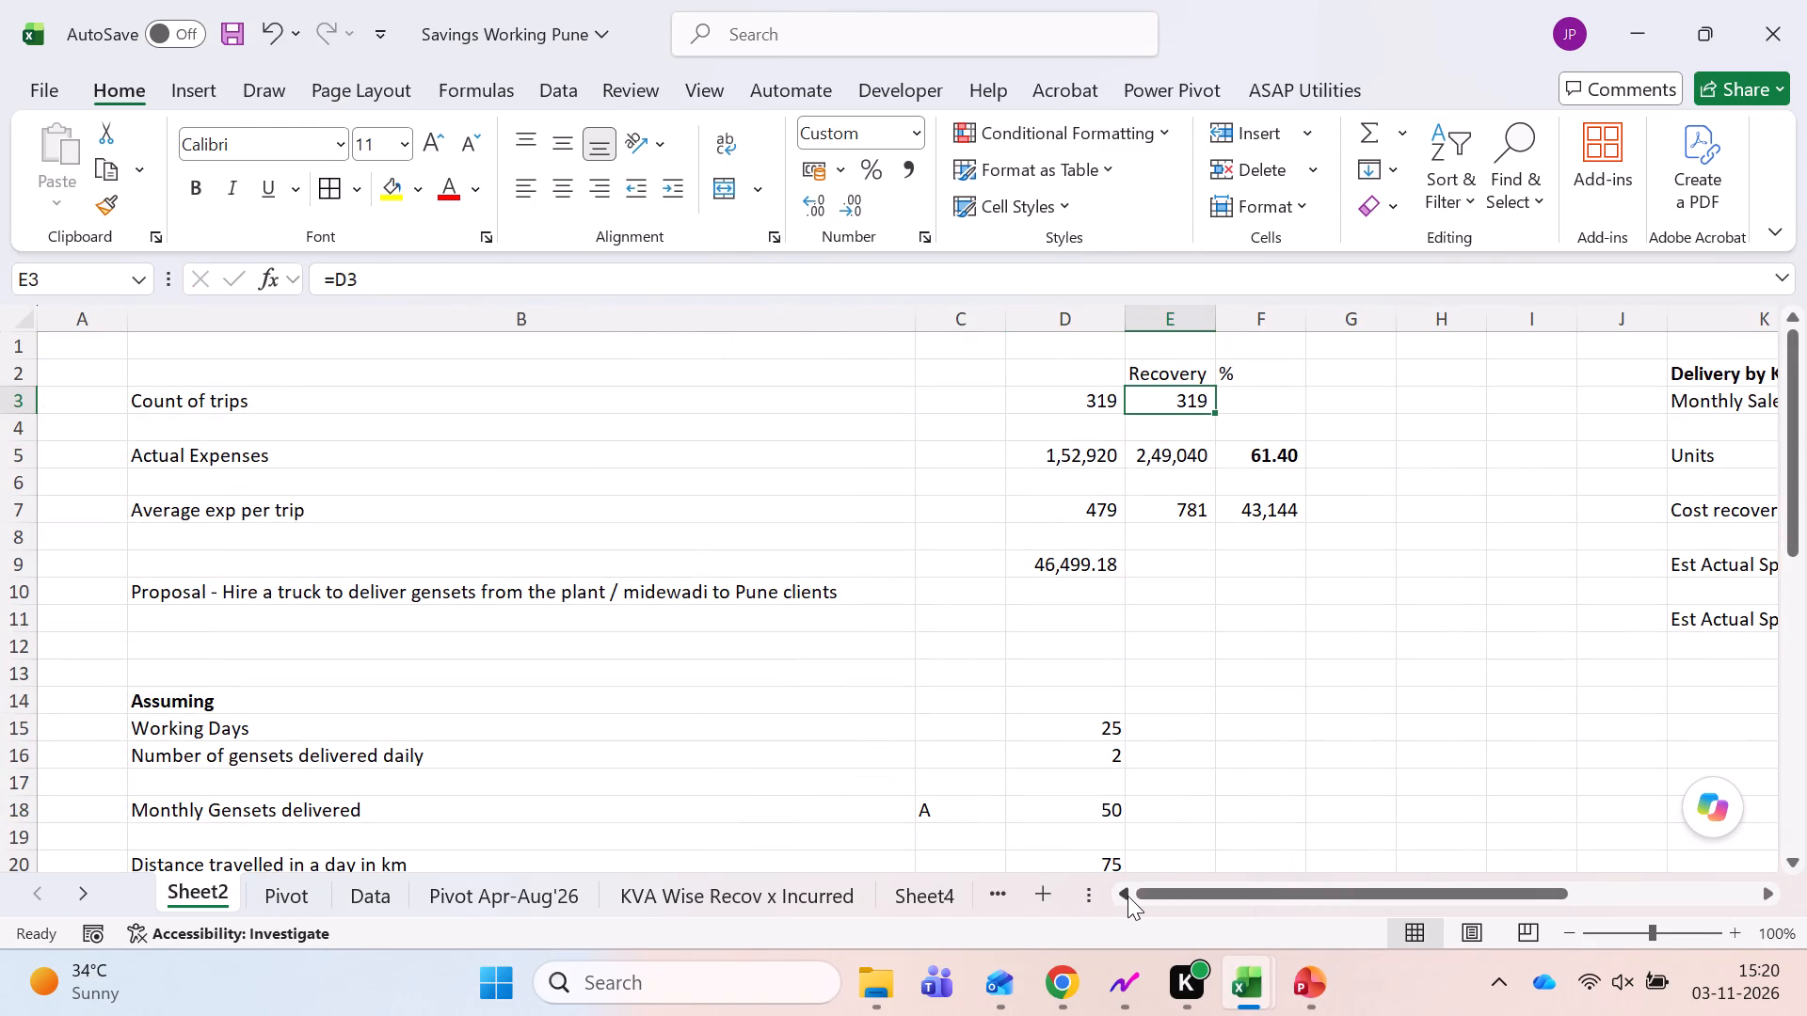
# Replace the Actual Expenses formula in D5 with a link to the Transport Charges Recovered total, =Data!L2.
pyautogui.press('Down')
pyautogui.press('Down')
pyautogui.press('Left')
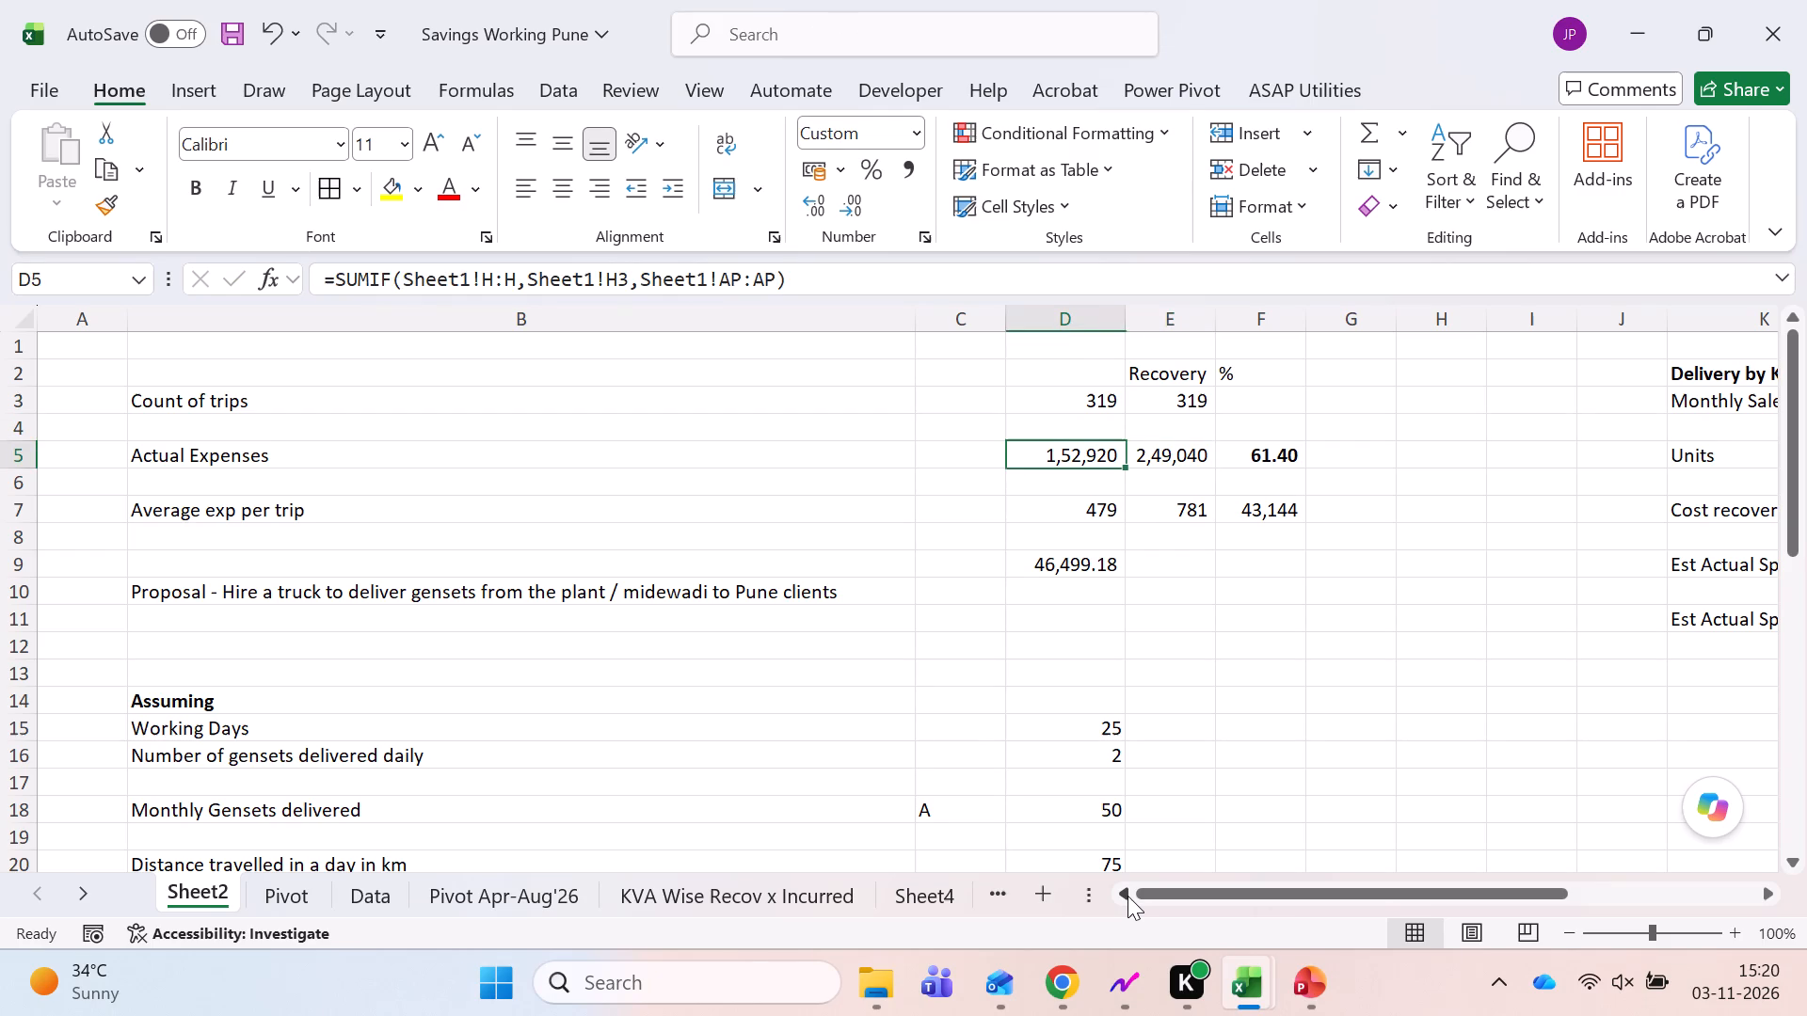
pyautogui.press('=')
pyautogui.hotkey('ctrl', 'pagedown')
pyautogui.hotkey('ctrl', 'pagedown')
pyautogui.hotkey('ctrl', 'Up')
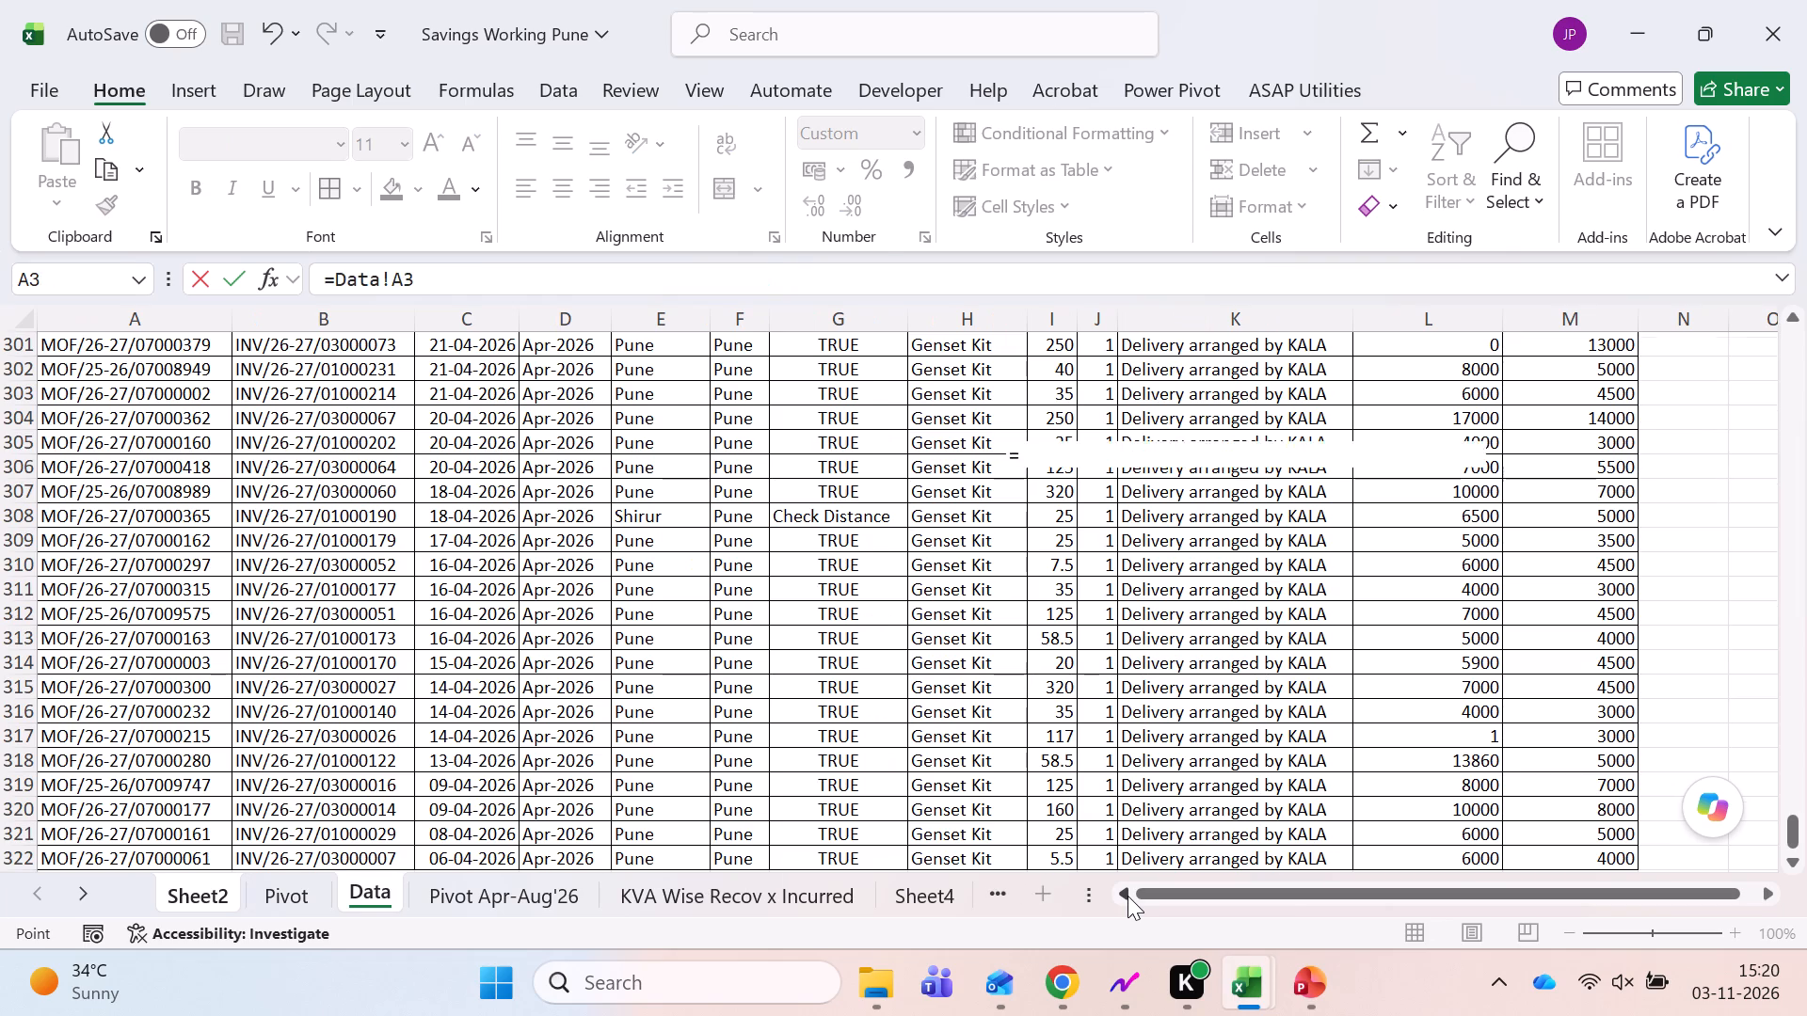
pyautogui.hotkey('ctrl', 'Up')
pyautogui.hotkey('ctrl', 'Up')
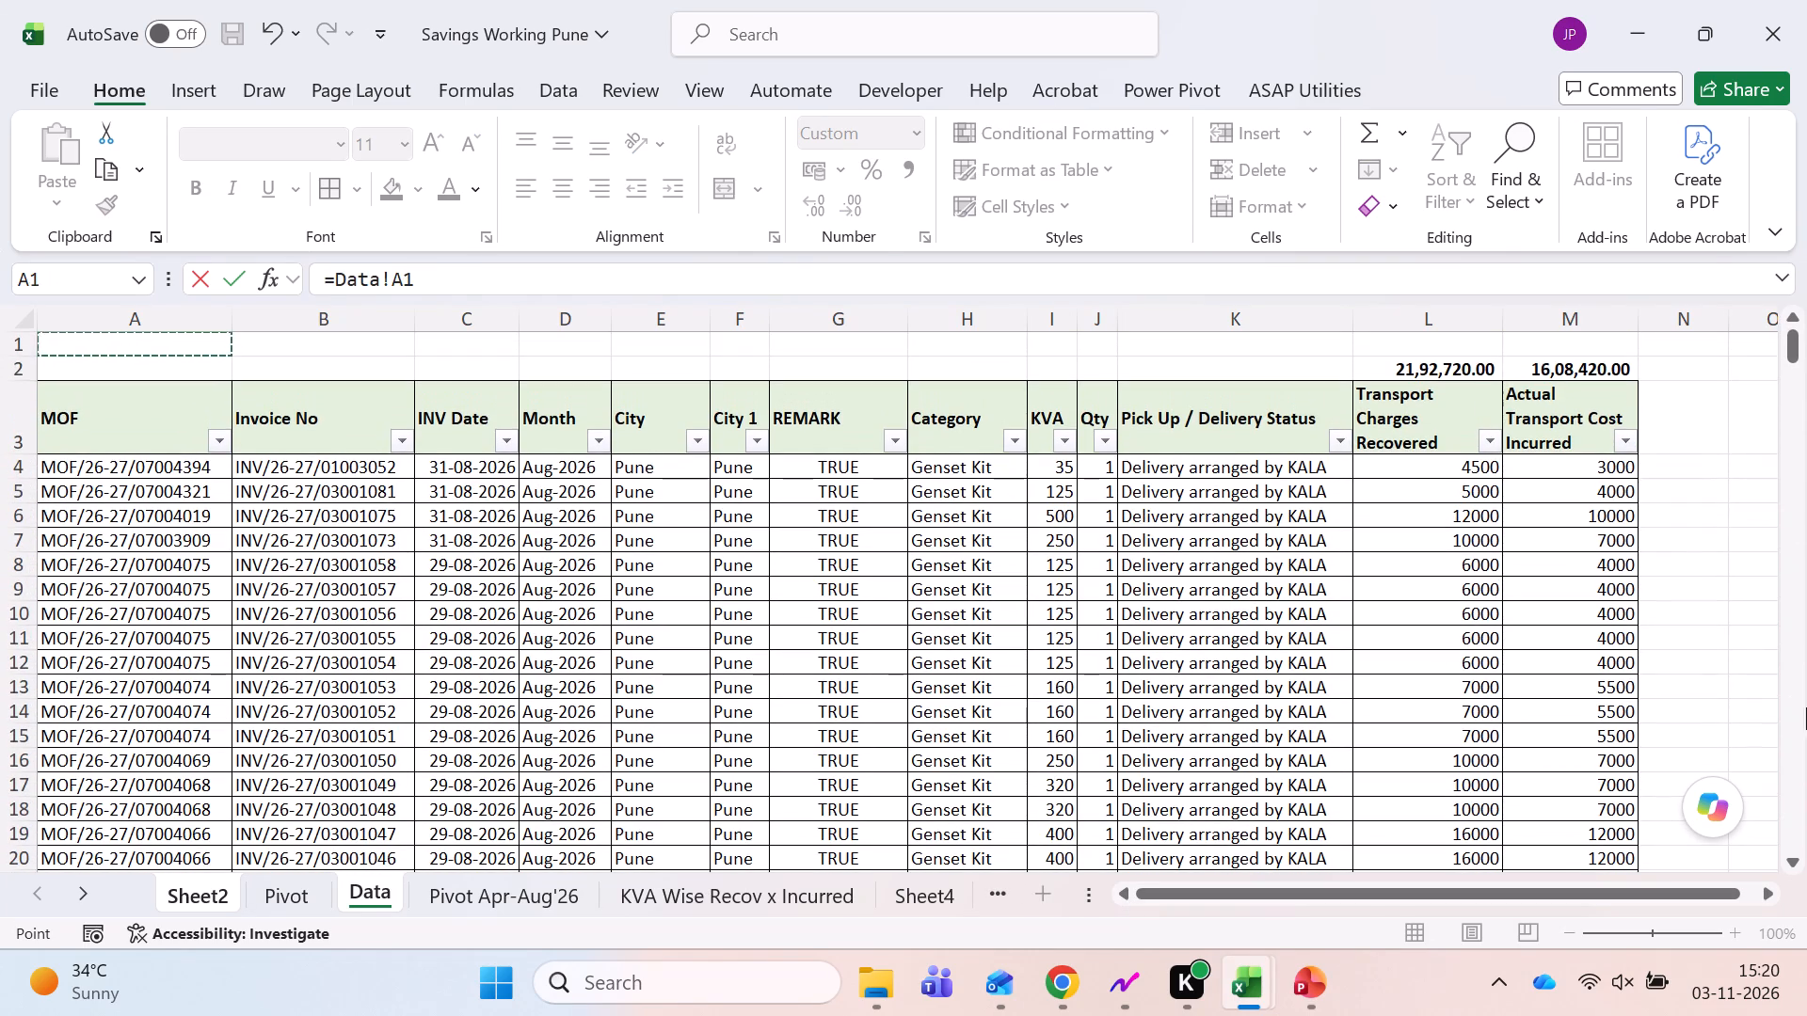
pyautogui.click(1412, 366)
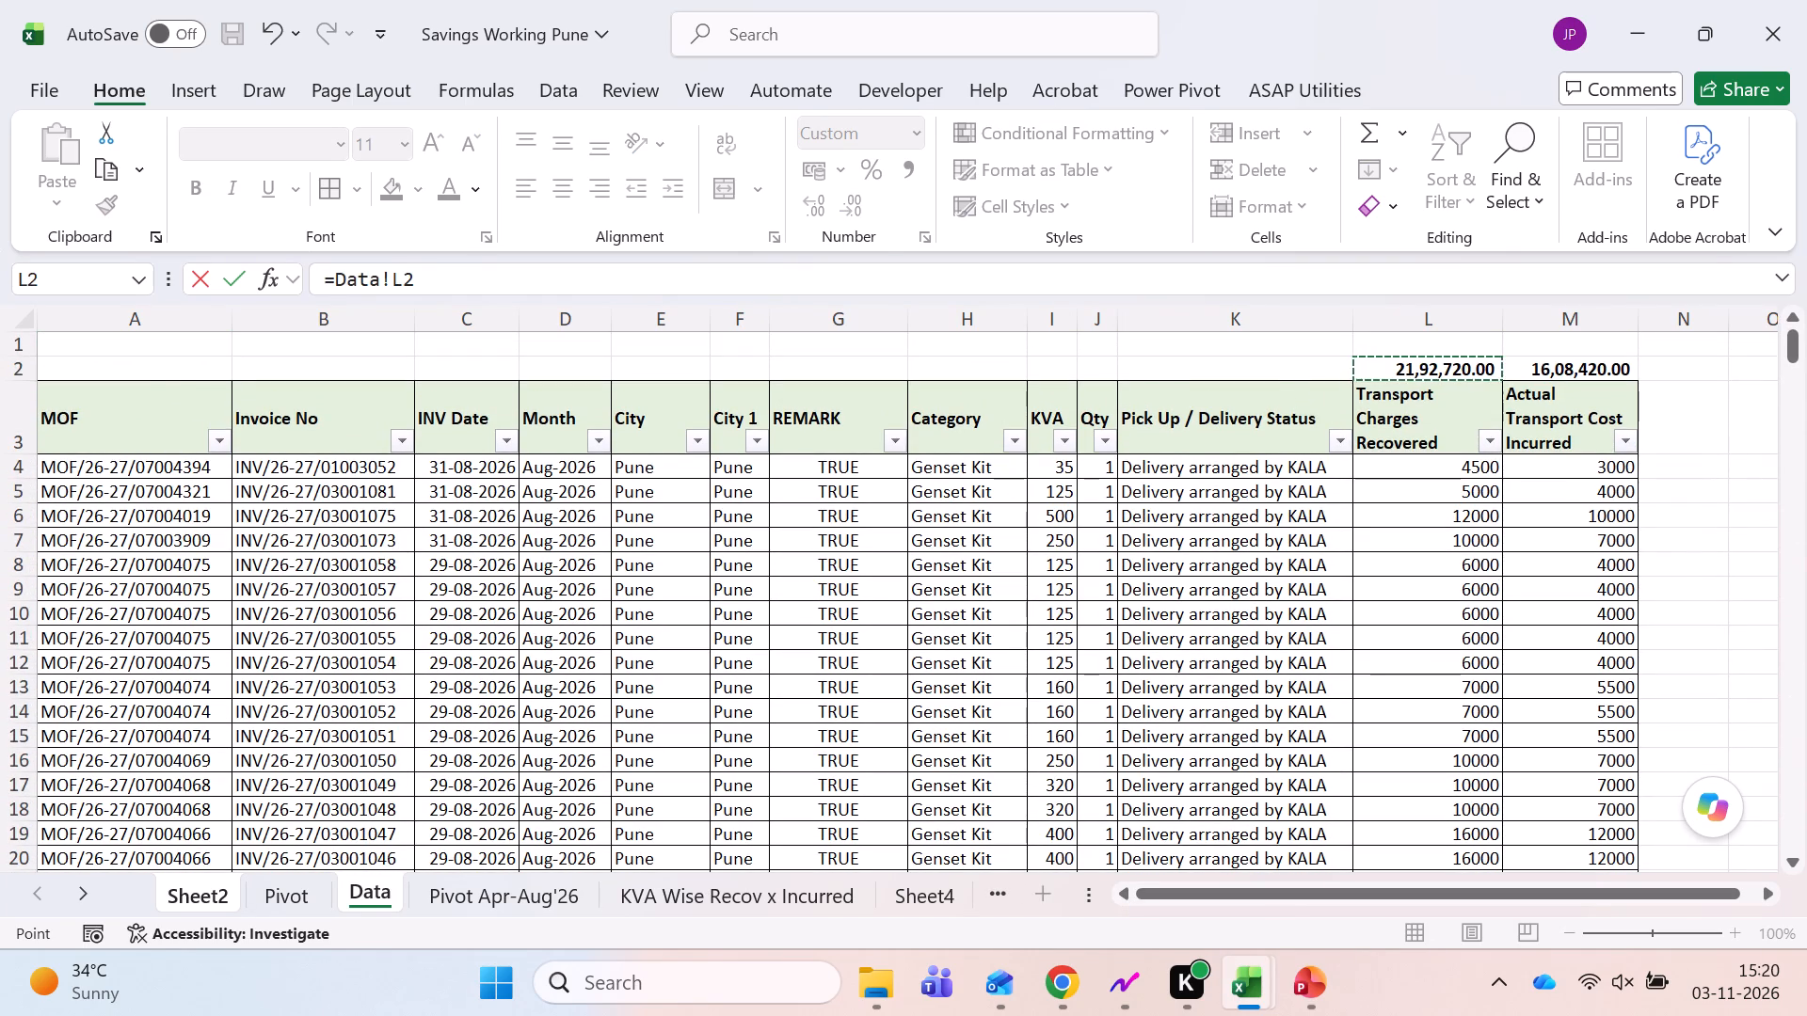
pyautogui.press('Return')
# Replace the Recovery formula in E5 with a link to the Actual Transport Cost Incurred total, =Data!M2.
pyautogui.press('Up')
pyautogui.press('Right')
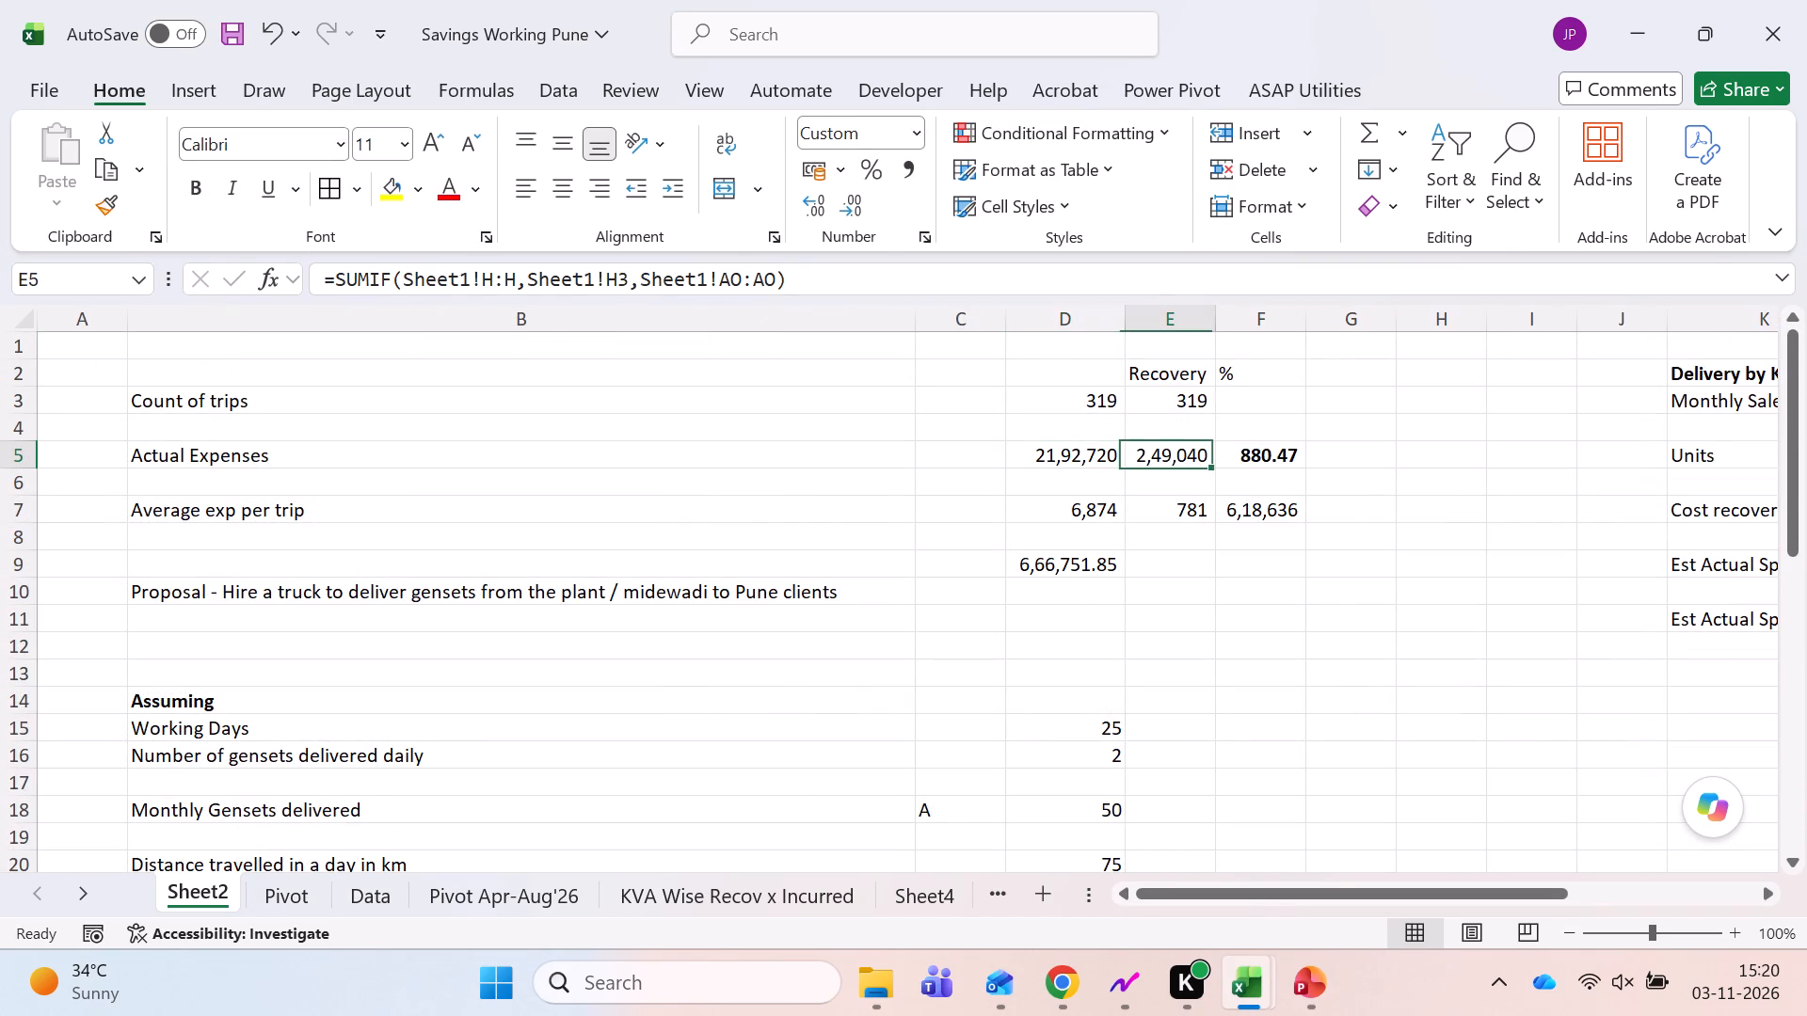
pyautogui.press('=')
pyautogui.hotkey('ctrl', 'pagedown')
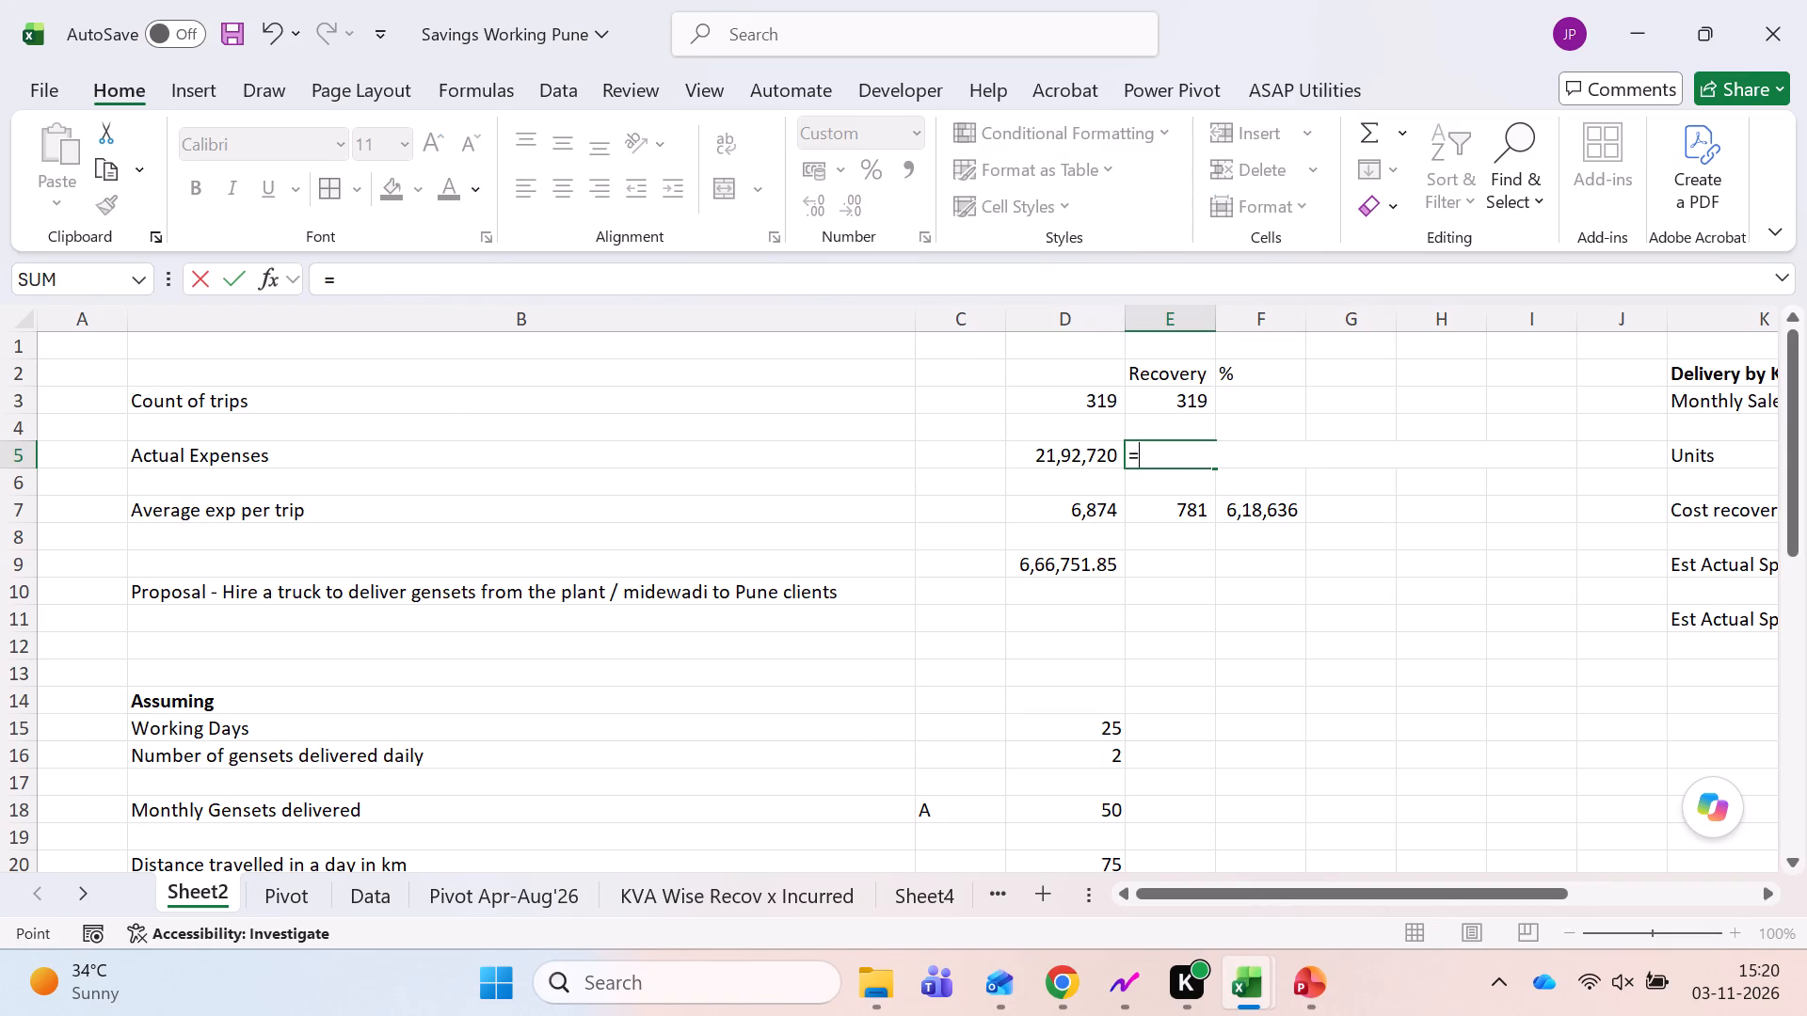
pyautogui.hotkey('ctrl', 'pagedown')
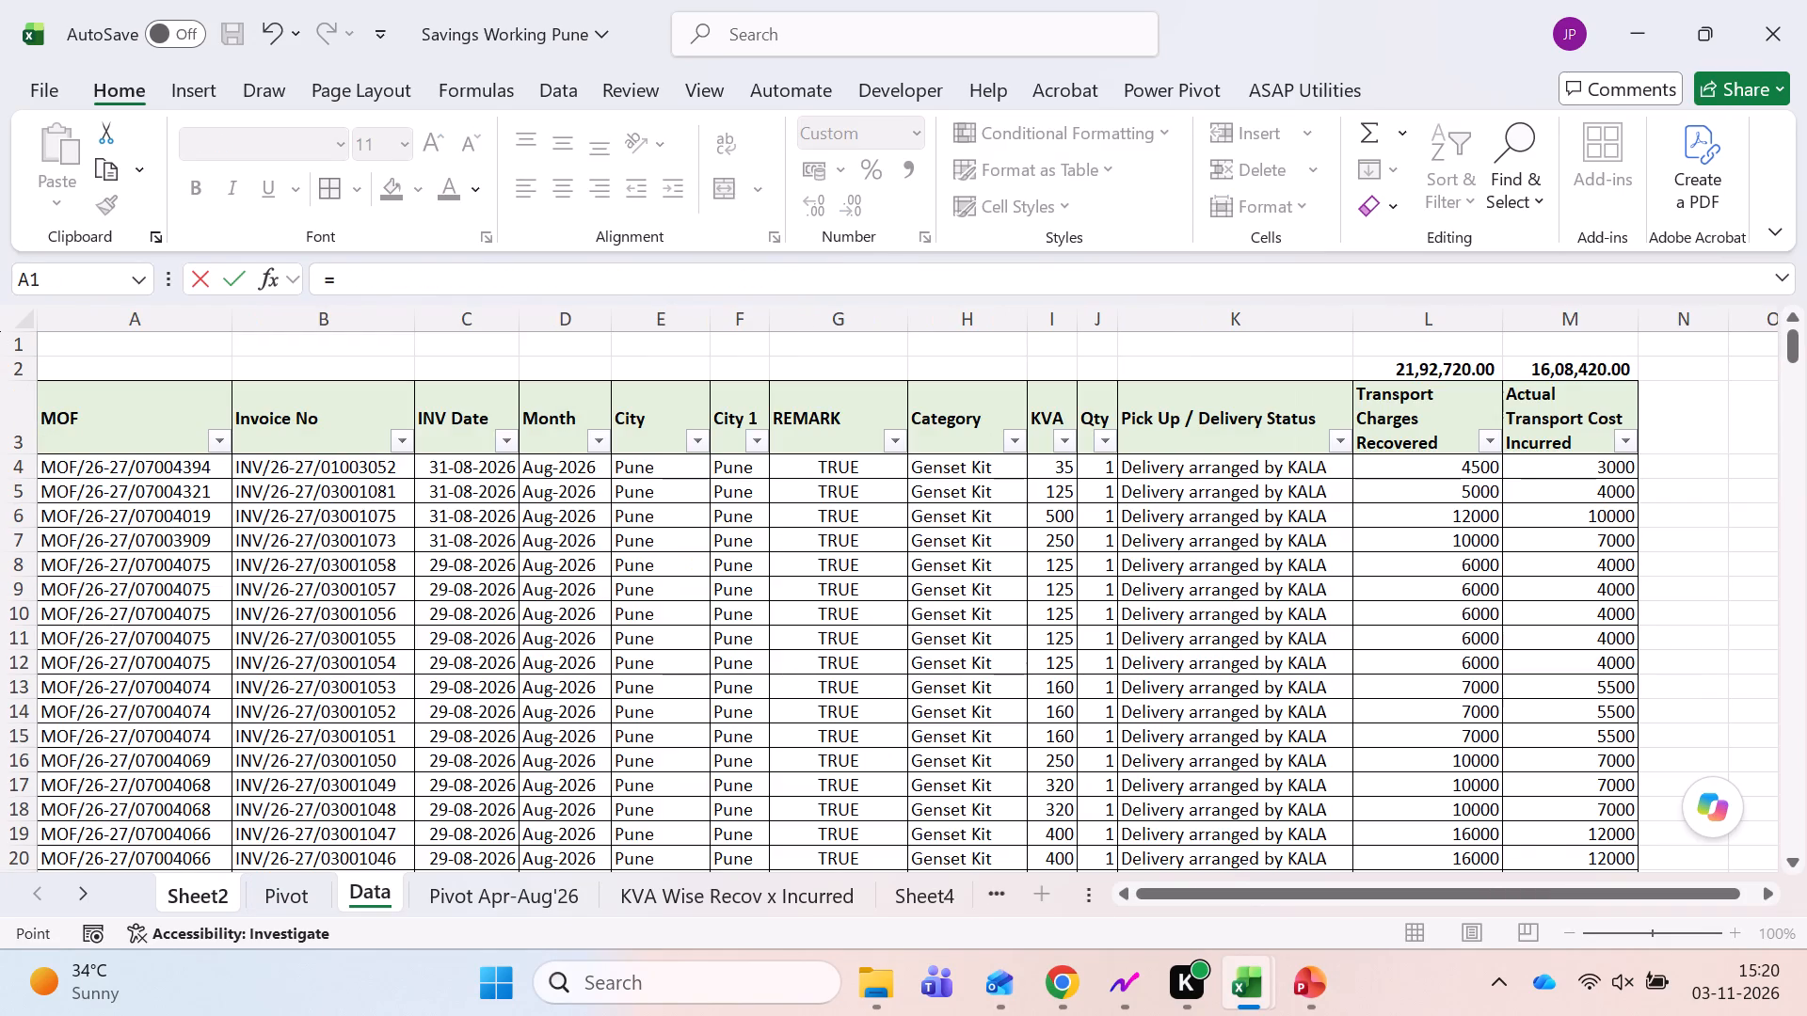
pyautogui.click(1543, 375)
pyautogui.press('Return')
pyautogui.press('Up')
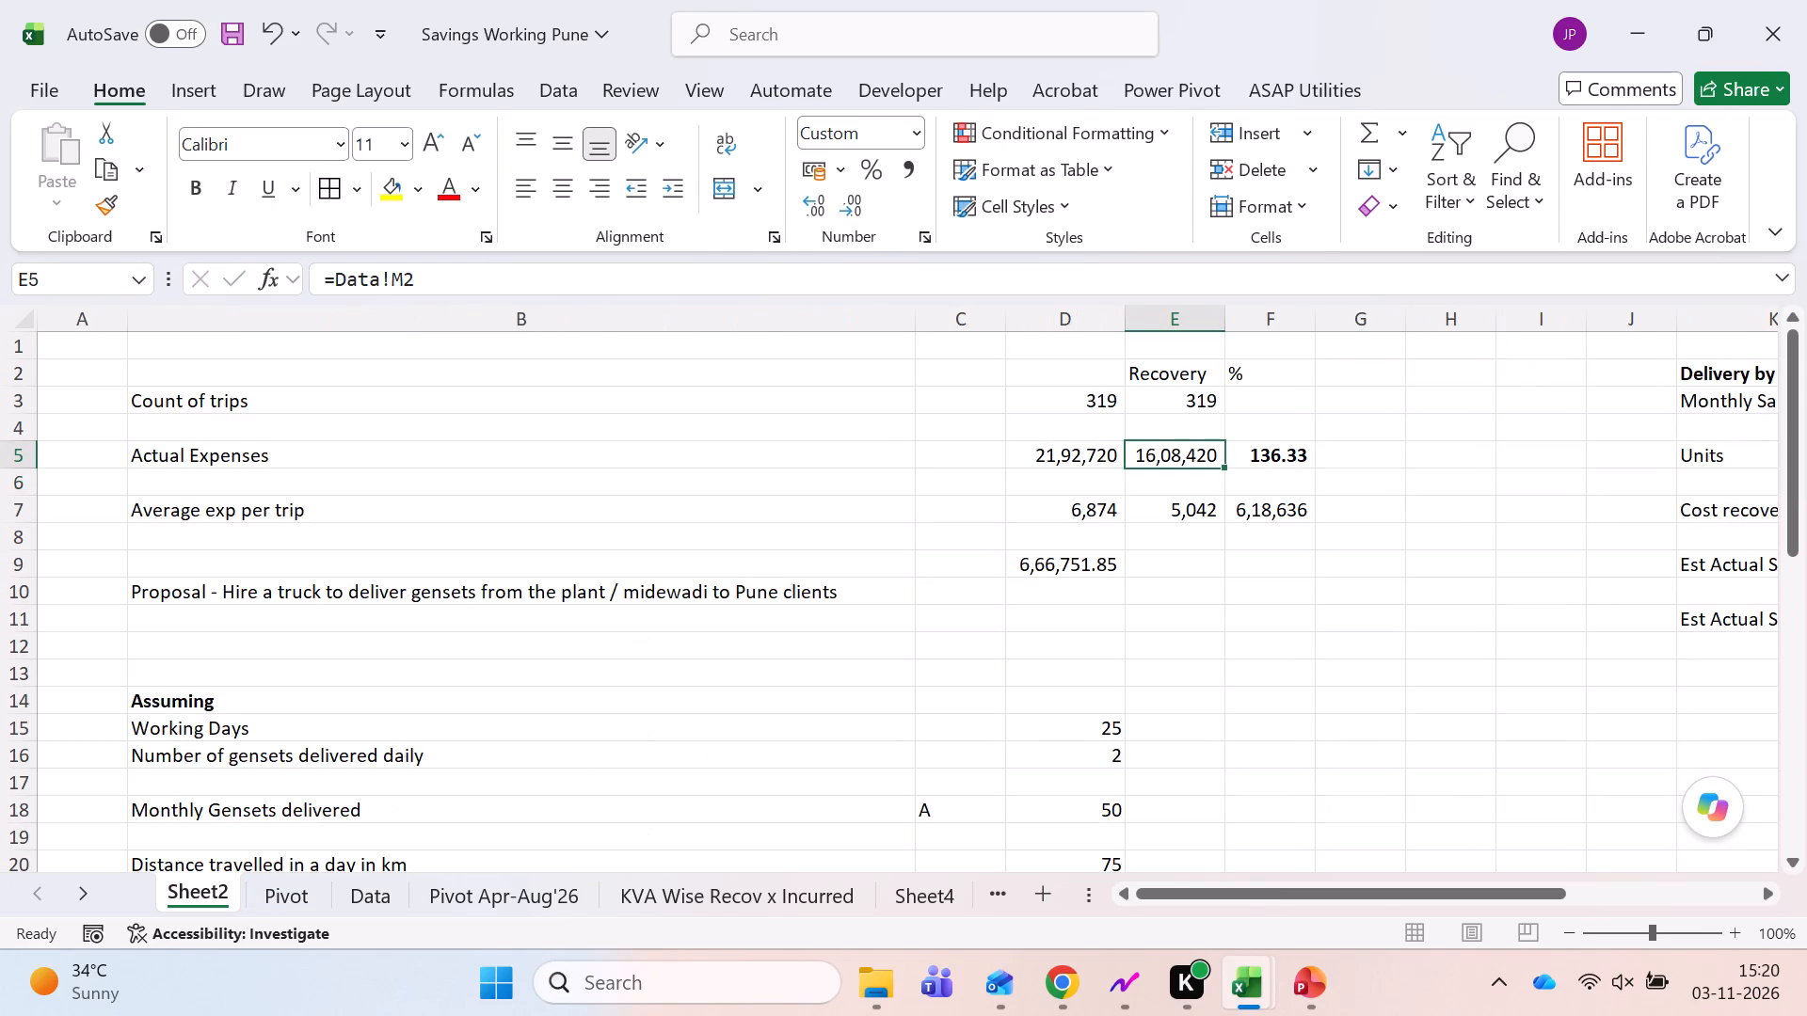
# AutoFit the width of column F on Sheet2.
pyautogui.doubleClick(1318, 326)
# Inspect the percentage formula in F5 and look across row 5 towards the Delivery by KALA table.
pyautogui.click(1263, 459)
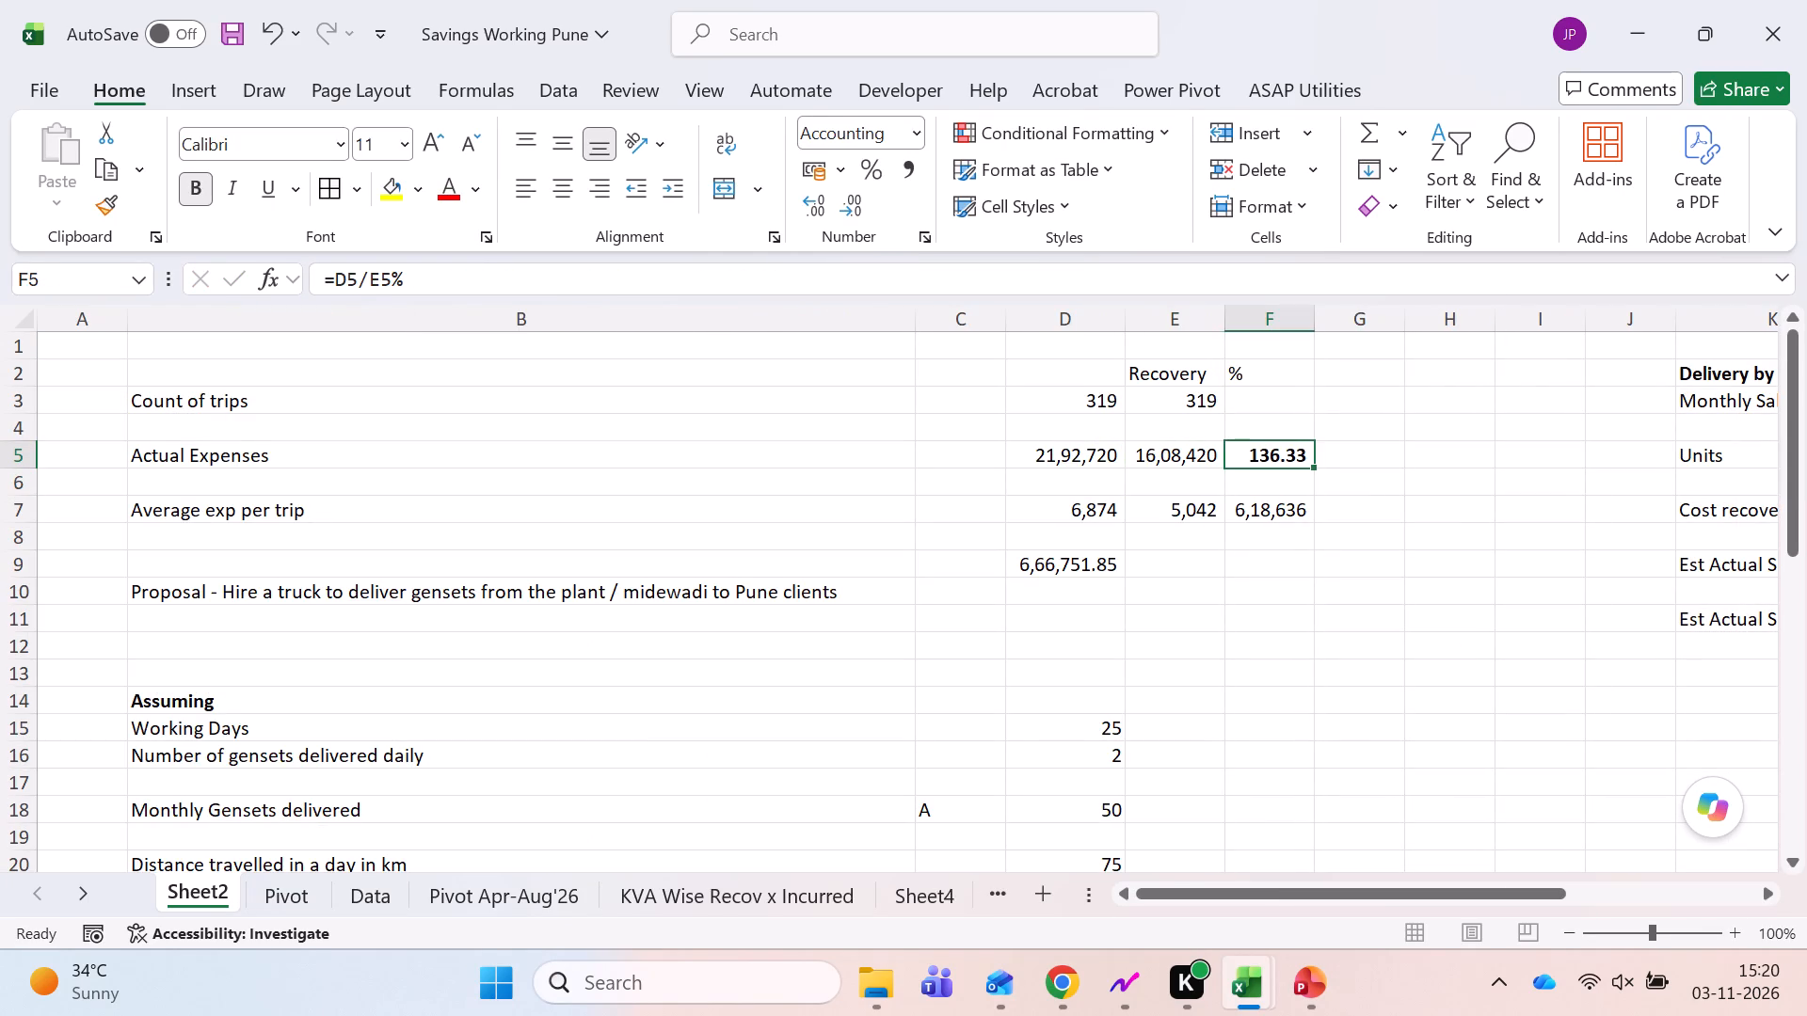
pyautogui.press('F2')
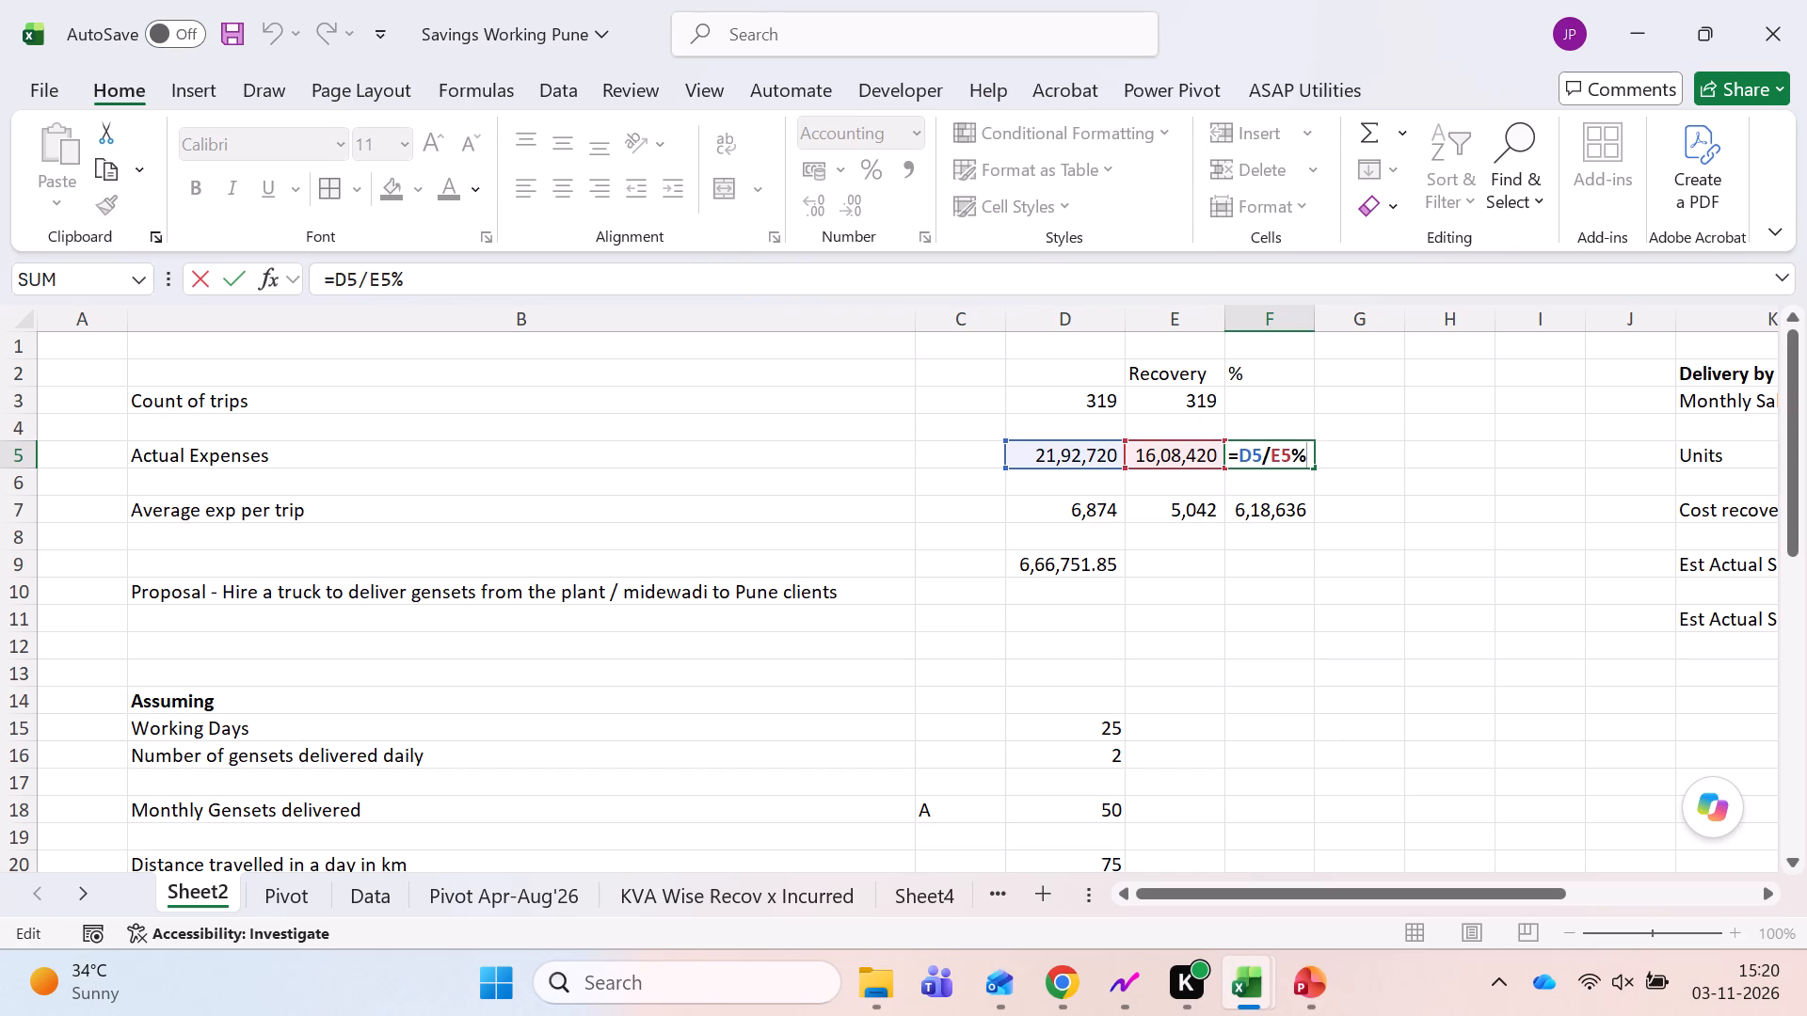
pyautogui.press('Escape')
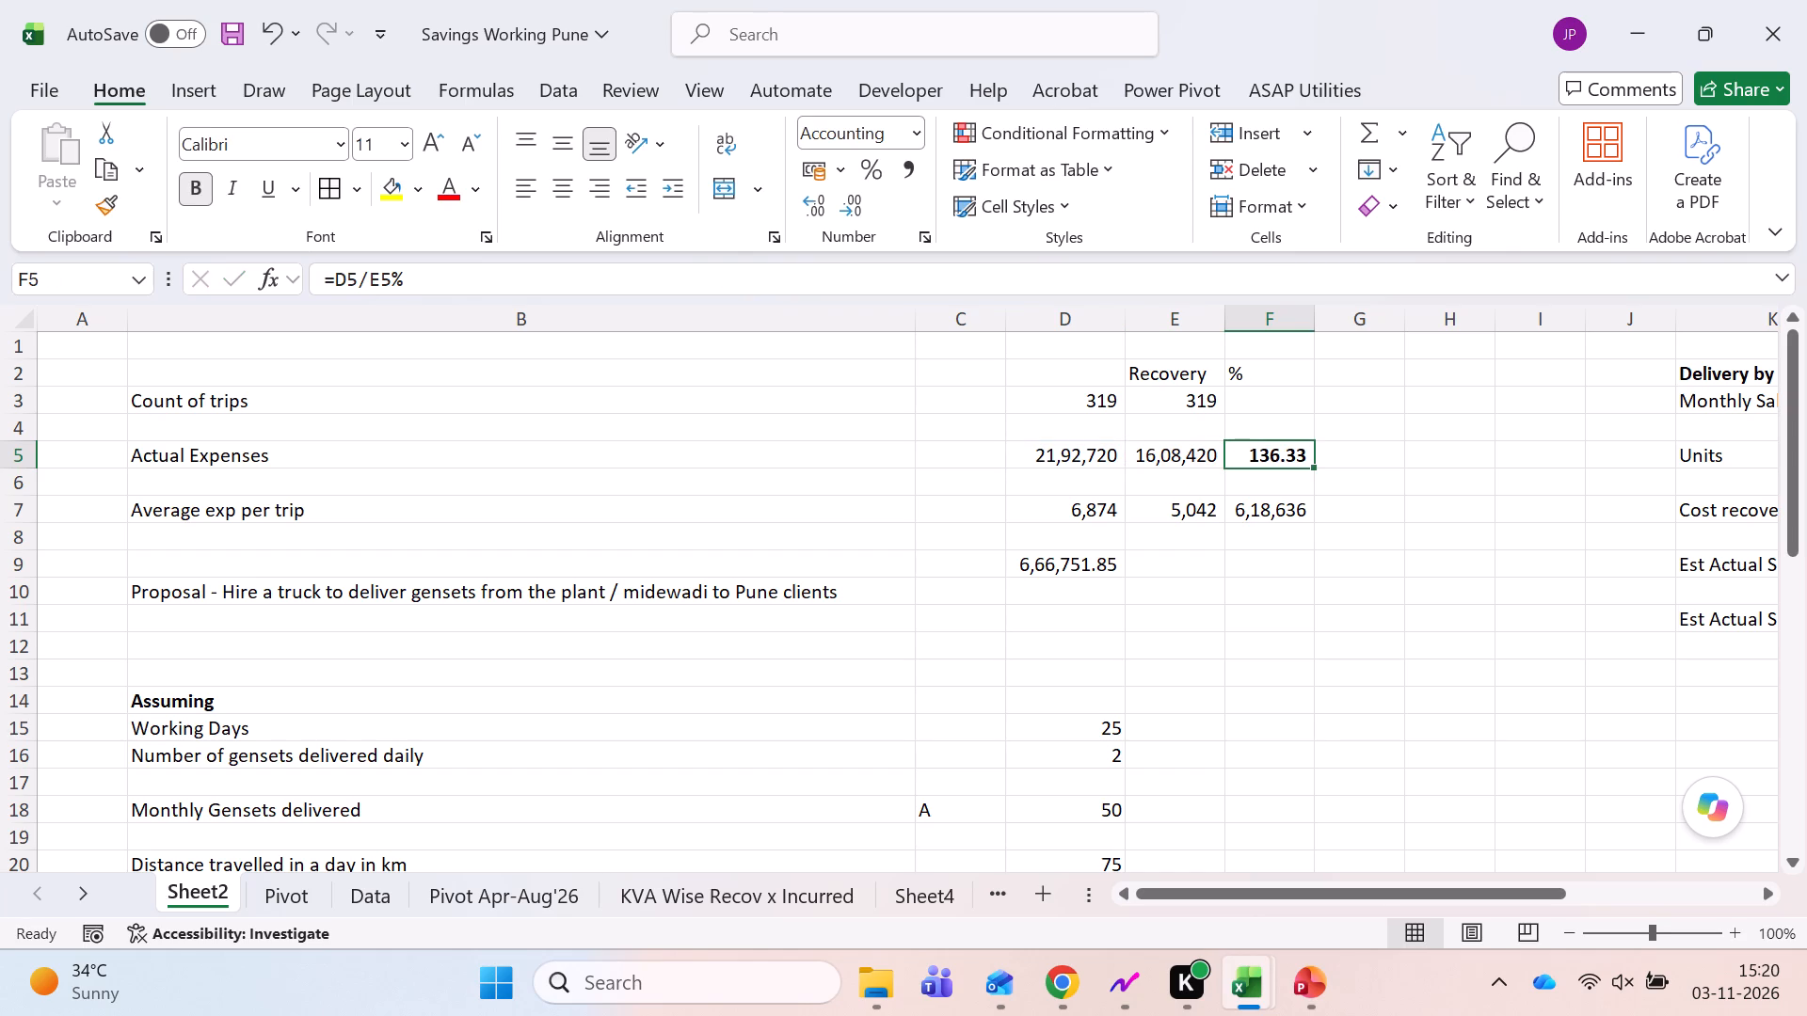
pyautogui.press('Right')
pyautogui.press('Right')
pyautogui.press('Right')
pyautogui.press('Right')
pyautogui.press('Right')
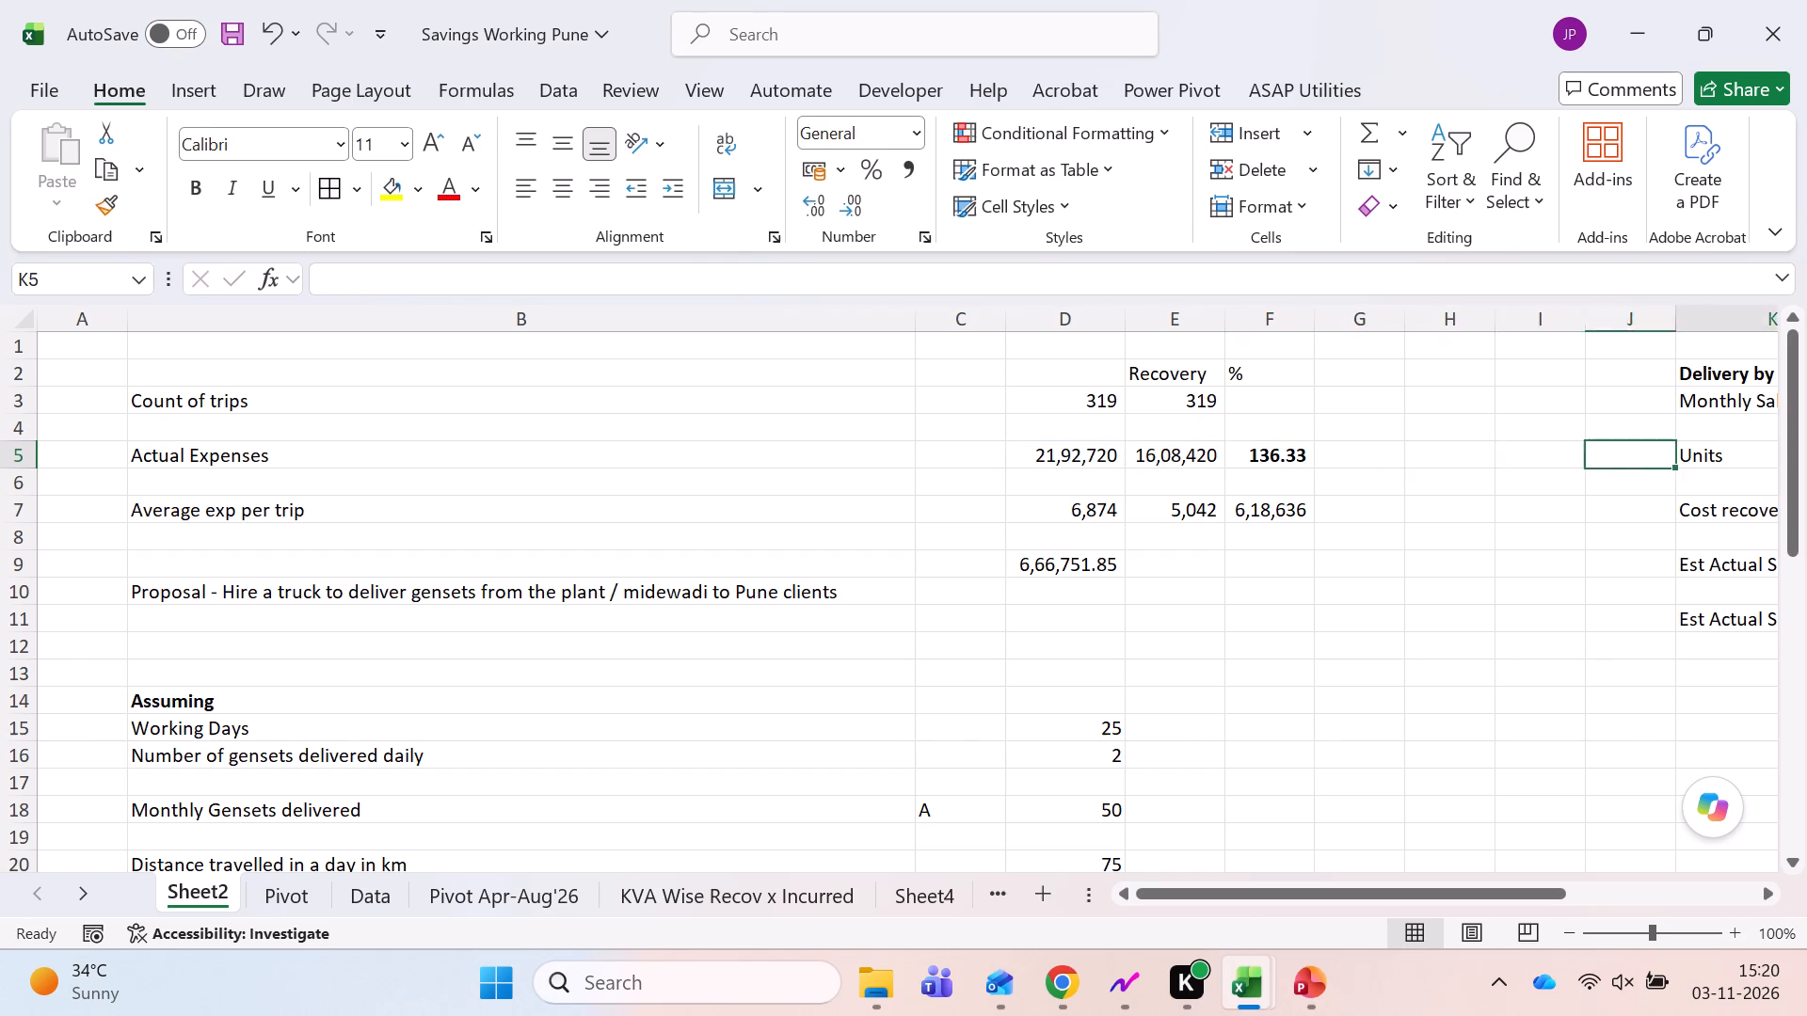
pyautogui.press('Right')
pyautogui.press('Left')
pyautogui.press('Left')
pyautogui.press('Left')
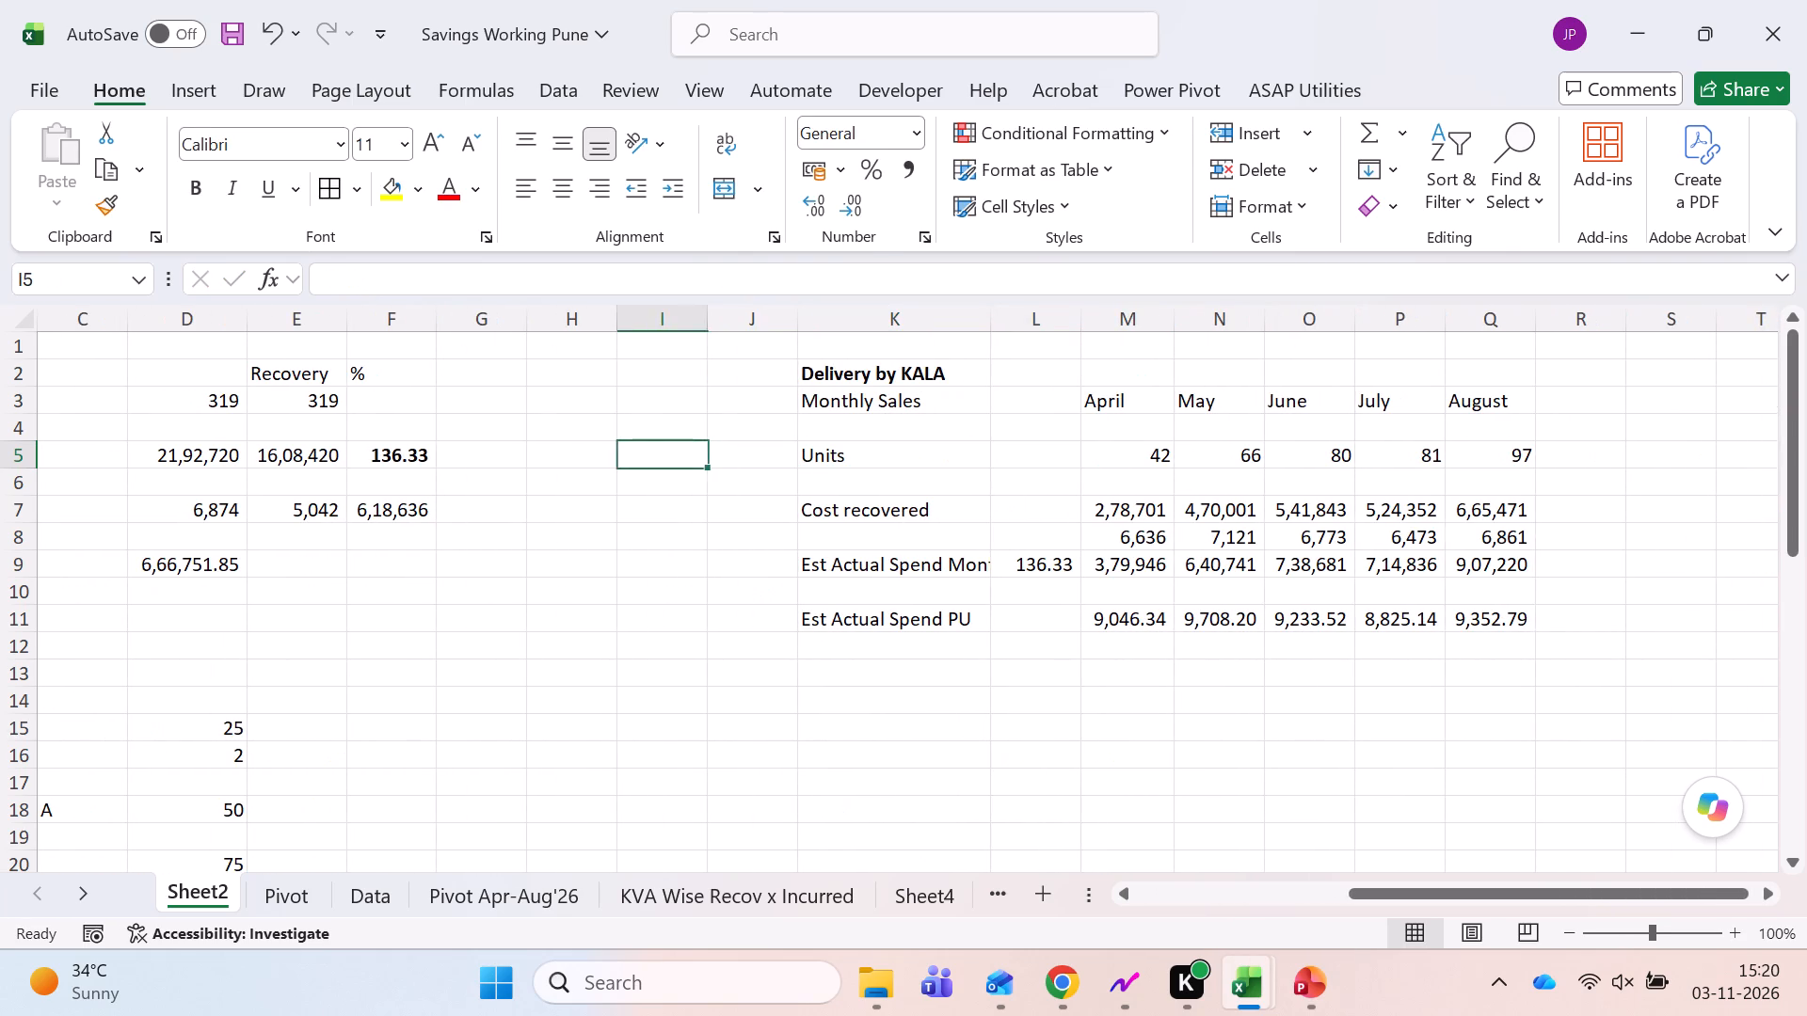
pyautogui.press('Left')
pyautogui.press('Left')
pyautogui.press('Left')
pyautogui.press('Left')
pyautogui.press('Left')
pyautogui.press('Left')
pyautogui.press('Left')
pyautogui.press('Left')
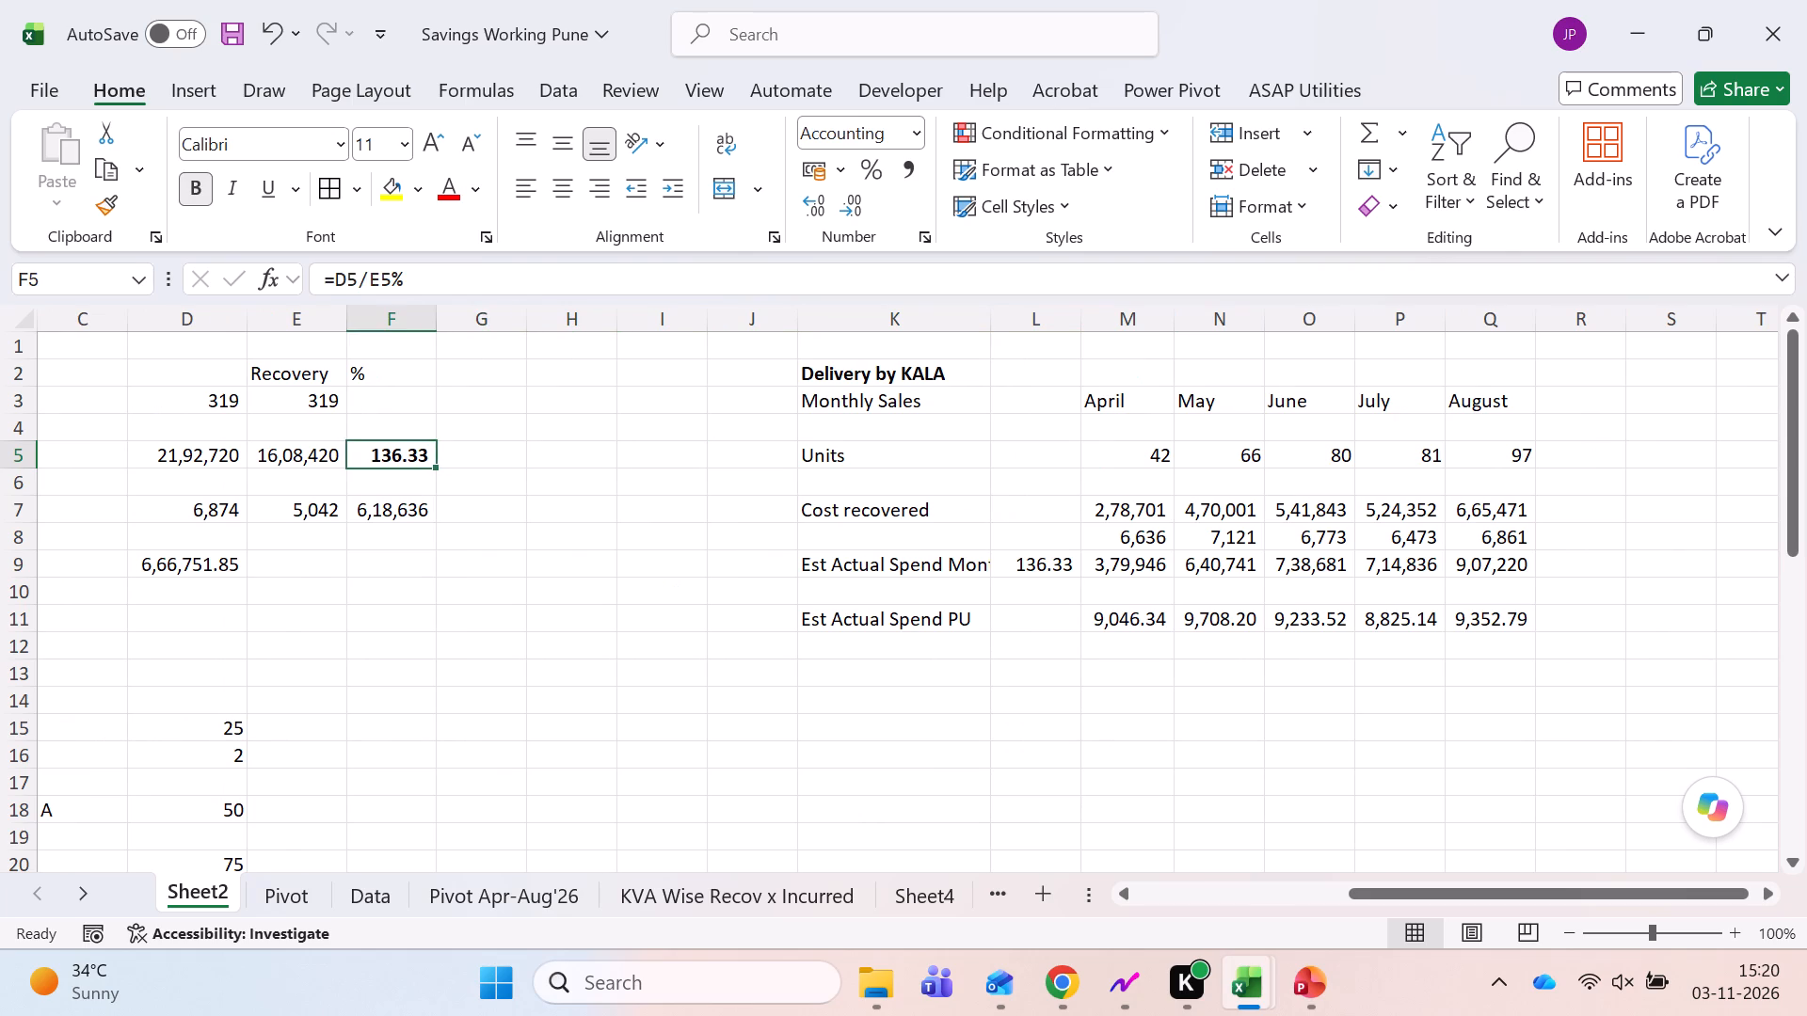
# Check the sum of the April to August Units, M5:Q5, in the Delivery by KALA table.
pyautogui.press('Right')
pyautogui.press('Right')
pyautogui.press('Right')
pyautogui.press('Right')
pyautogui.press('Right')
pyautogui.press('Right')
pyautogui.press('Right')
pyautogui.press('Right')
pyautogui.press('Right')
pyautogui.press('Right')
pyautogui.press('Right')
pyautogui.press('Right')
pyautogui.press('Right')
pyautogui.press('Right')
pyautogui.press('Left')
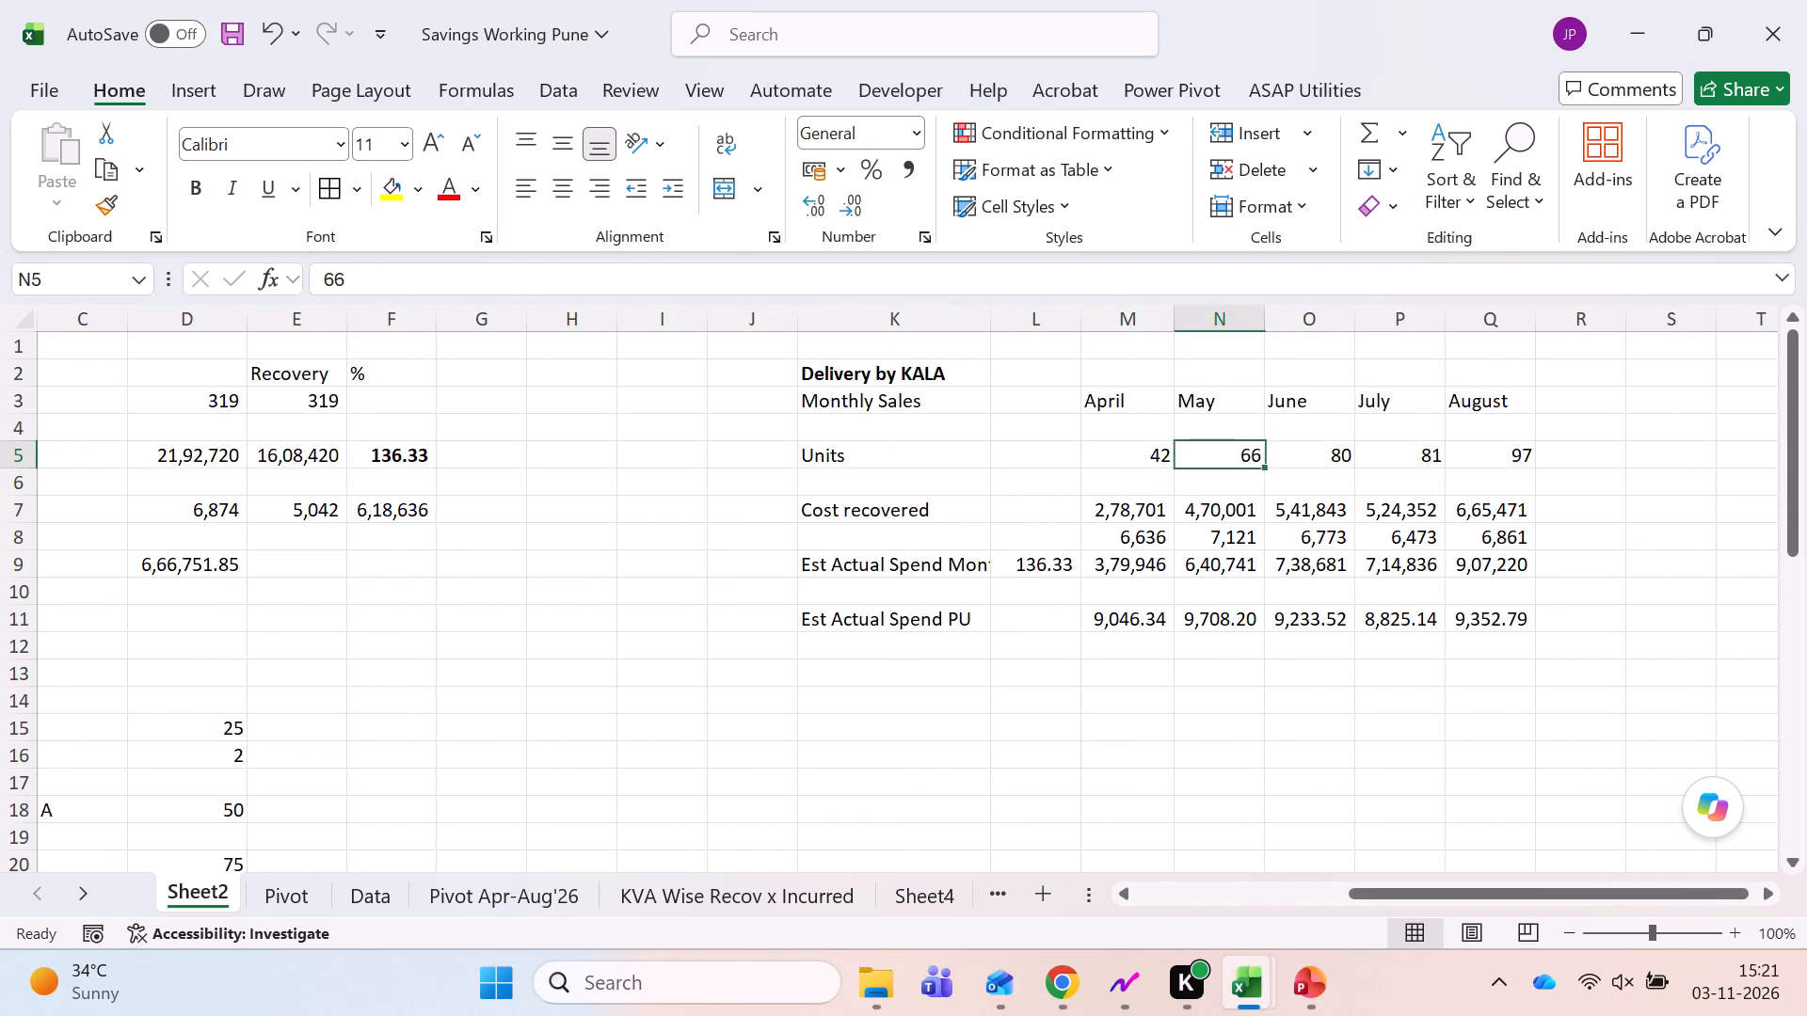
pyautogui.press('Left')
pyautogui.hotkey('shift', 'Right')
pyautogui.hotkey('shift', 'Right')
pyautogui.hotkey('shift', 'Right')
pyautogui.hotkey('shift', 'Right')
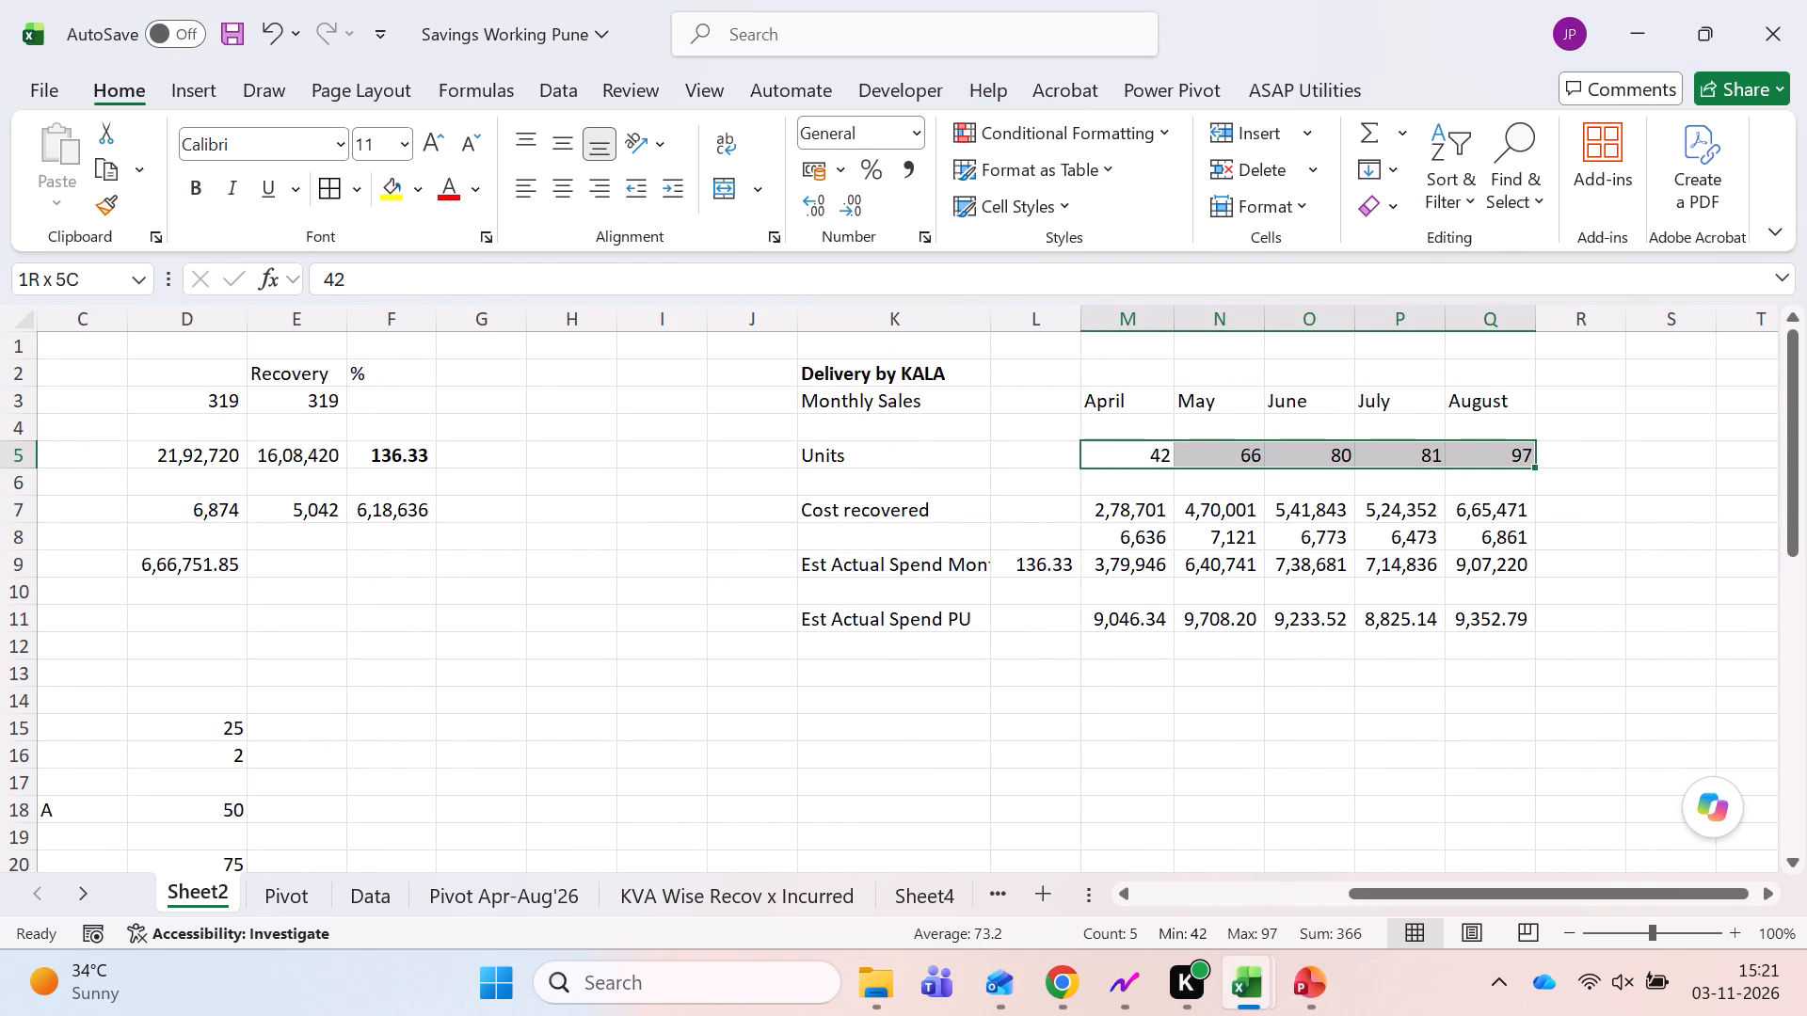
pyautogui.press('Right')
pyautogui.press('Right')
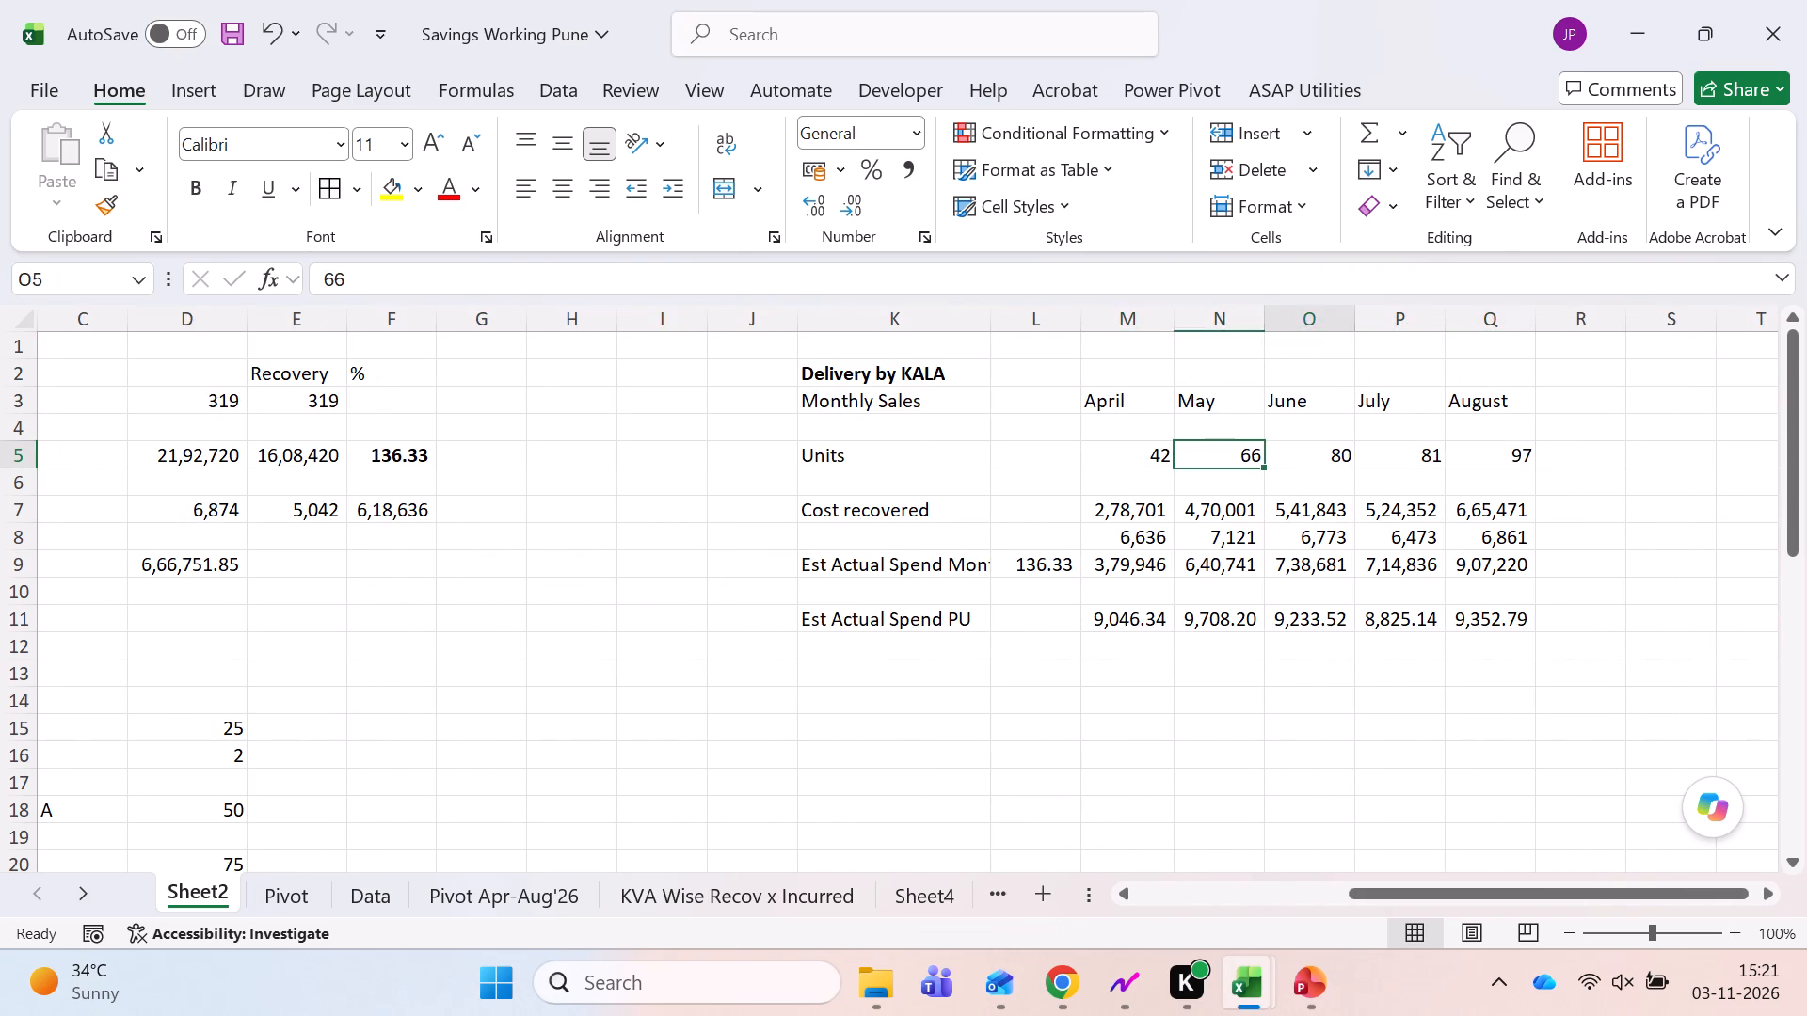
# Review the Units, Est Actual Spend Month and Est Actual Spend PU rows in the Delivery by KALA table.
pyautogui.press('Right')
pyautogui.press('Right')
pyautogui.press('Left')
pyautogui.press('Left')
pyautogui.press('Left')
pyautogui.press('Left')
pyautogui.press('Left')
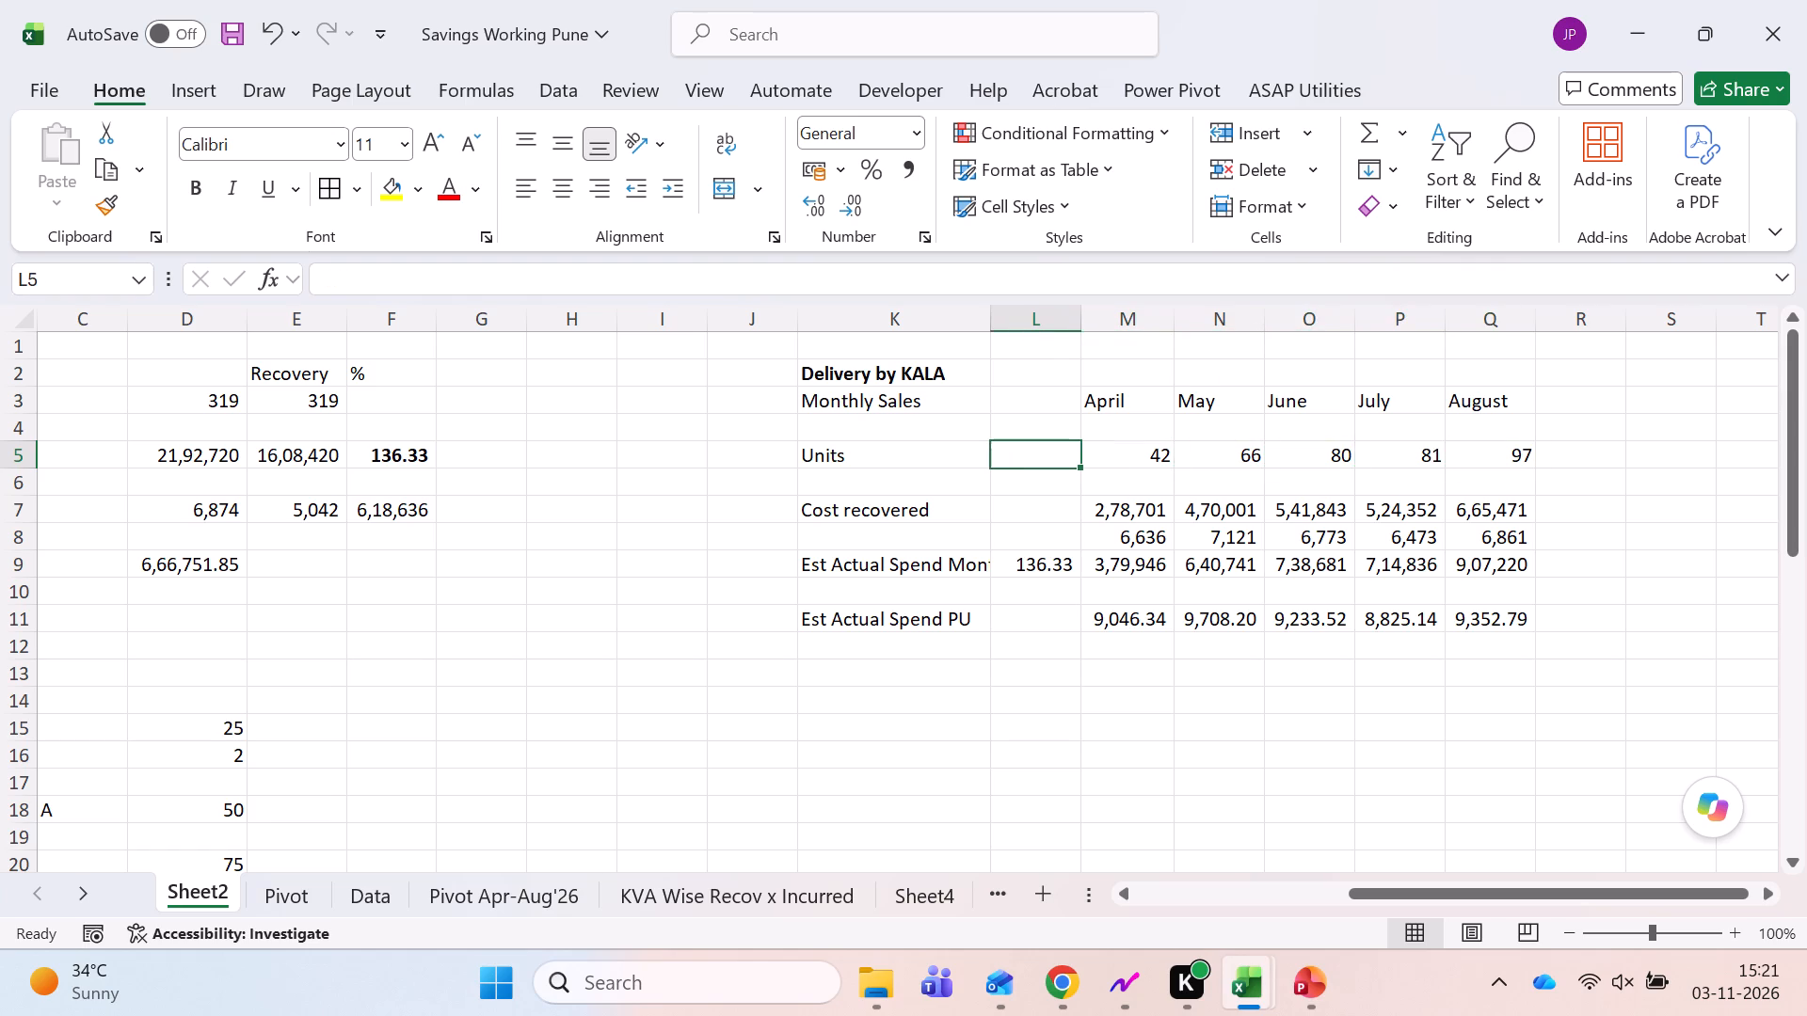
pyautogui.press('Left')
pyautogui.press('Down')
pyautogui.press('Down')
pyautogui.press('Down')
pyautogui.press('Down')
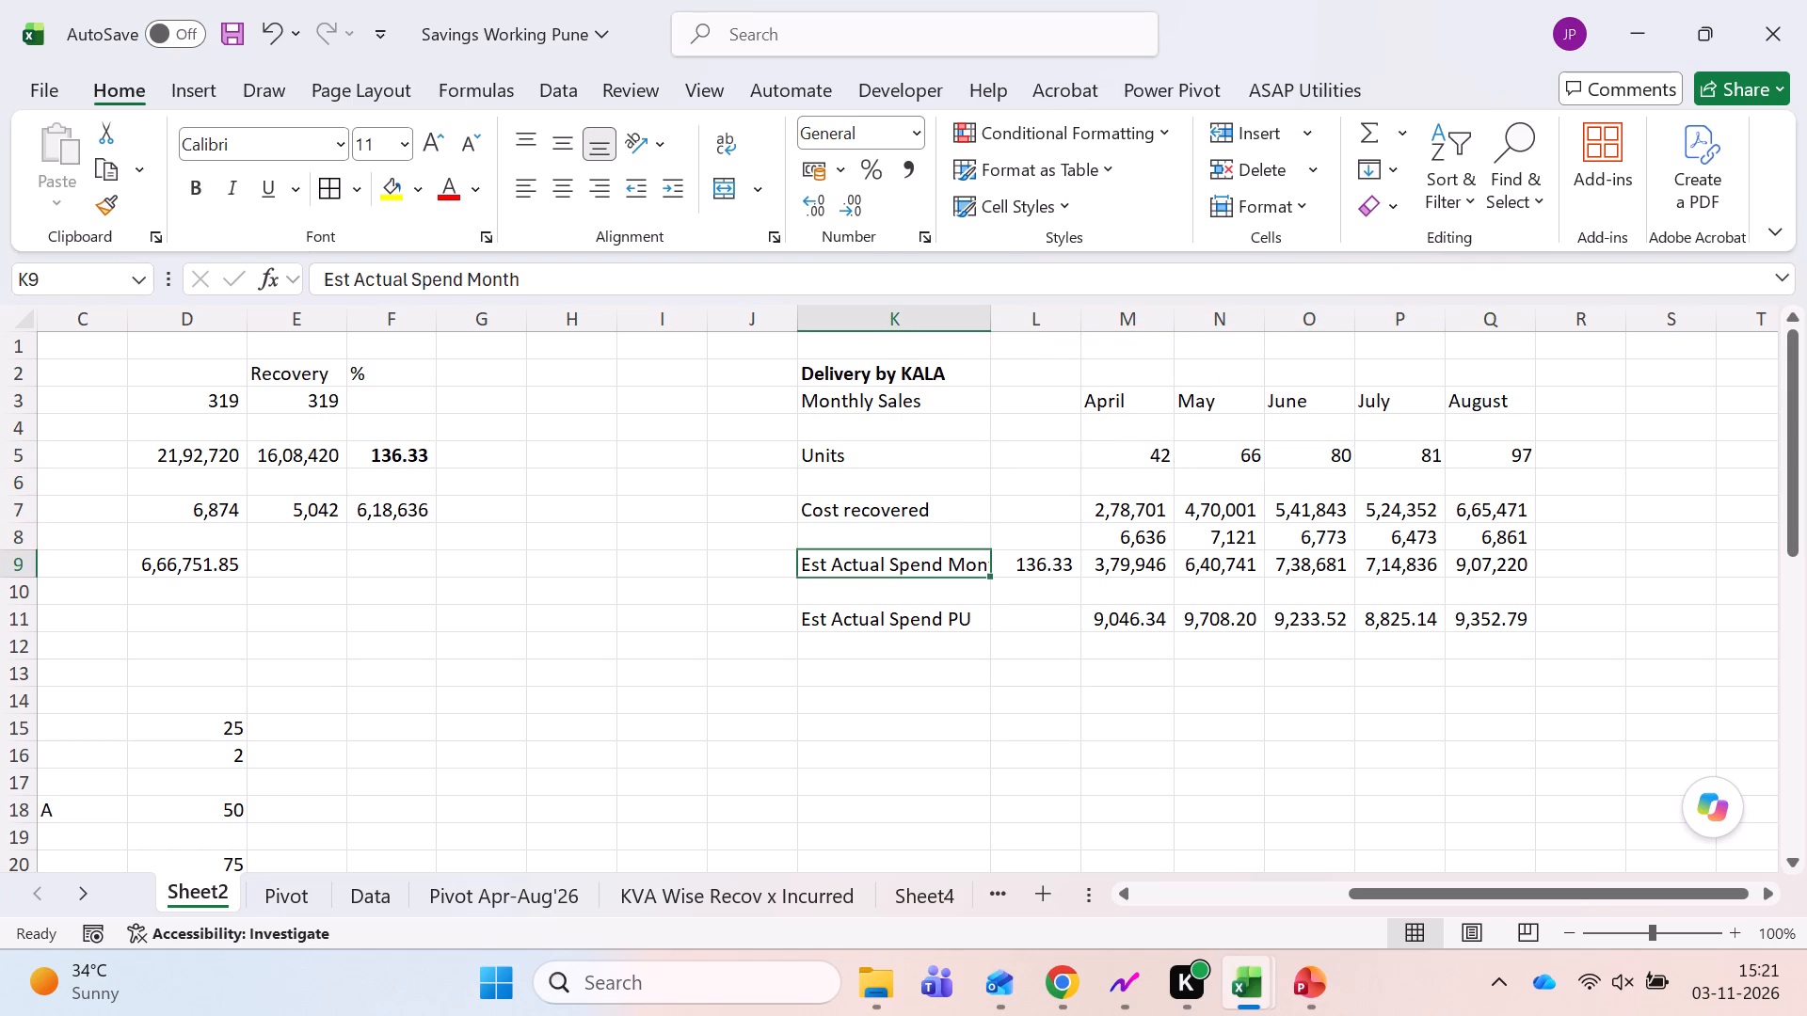
pyautogui.press('Right')
pyautogui.press('Left')
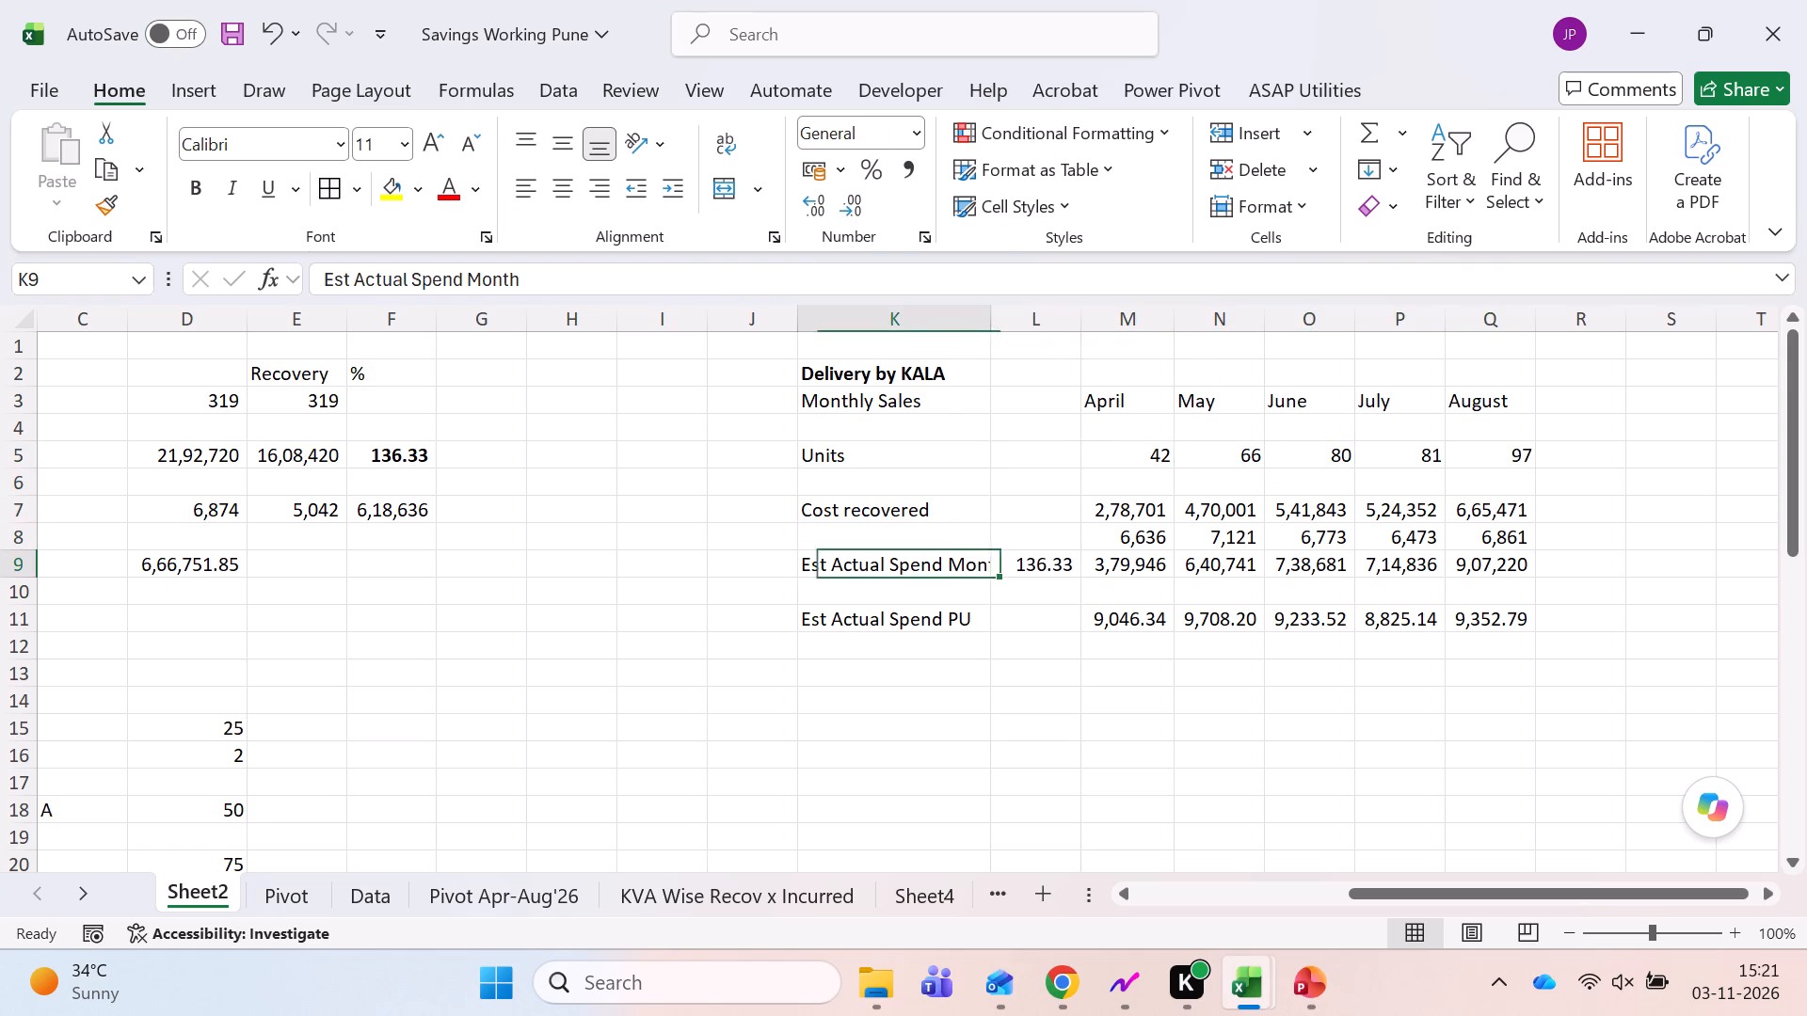
pyautogui.press('Right')
pyautogui.press('Right')
pyautogui.press('Left')
pyautogui.press('Left')
pyautogui.press('Down')
pyautogui.press('Down')
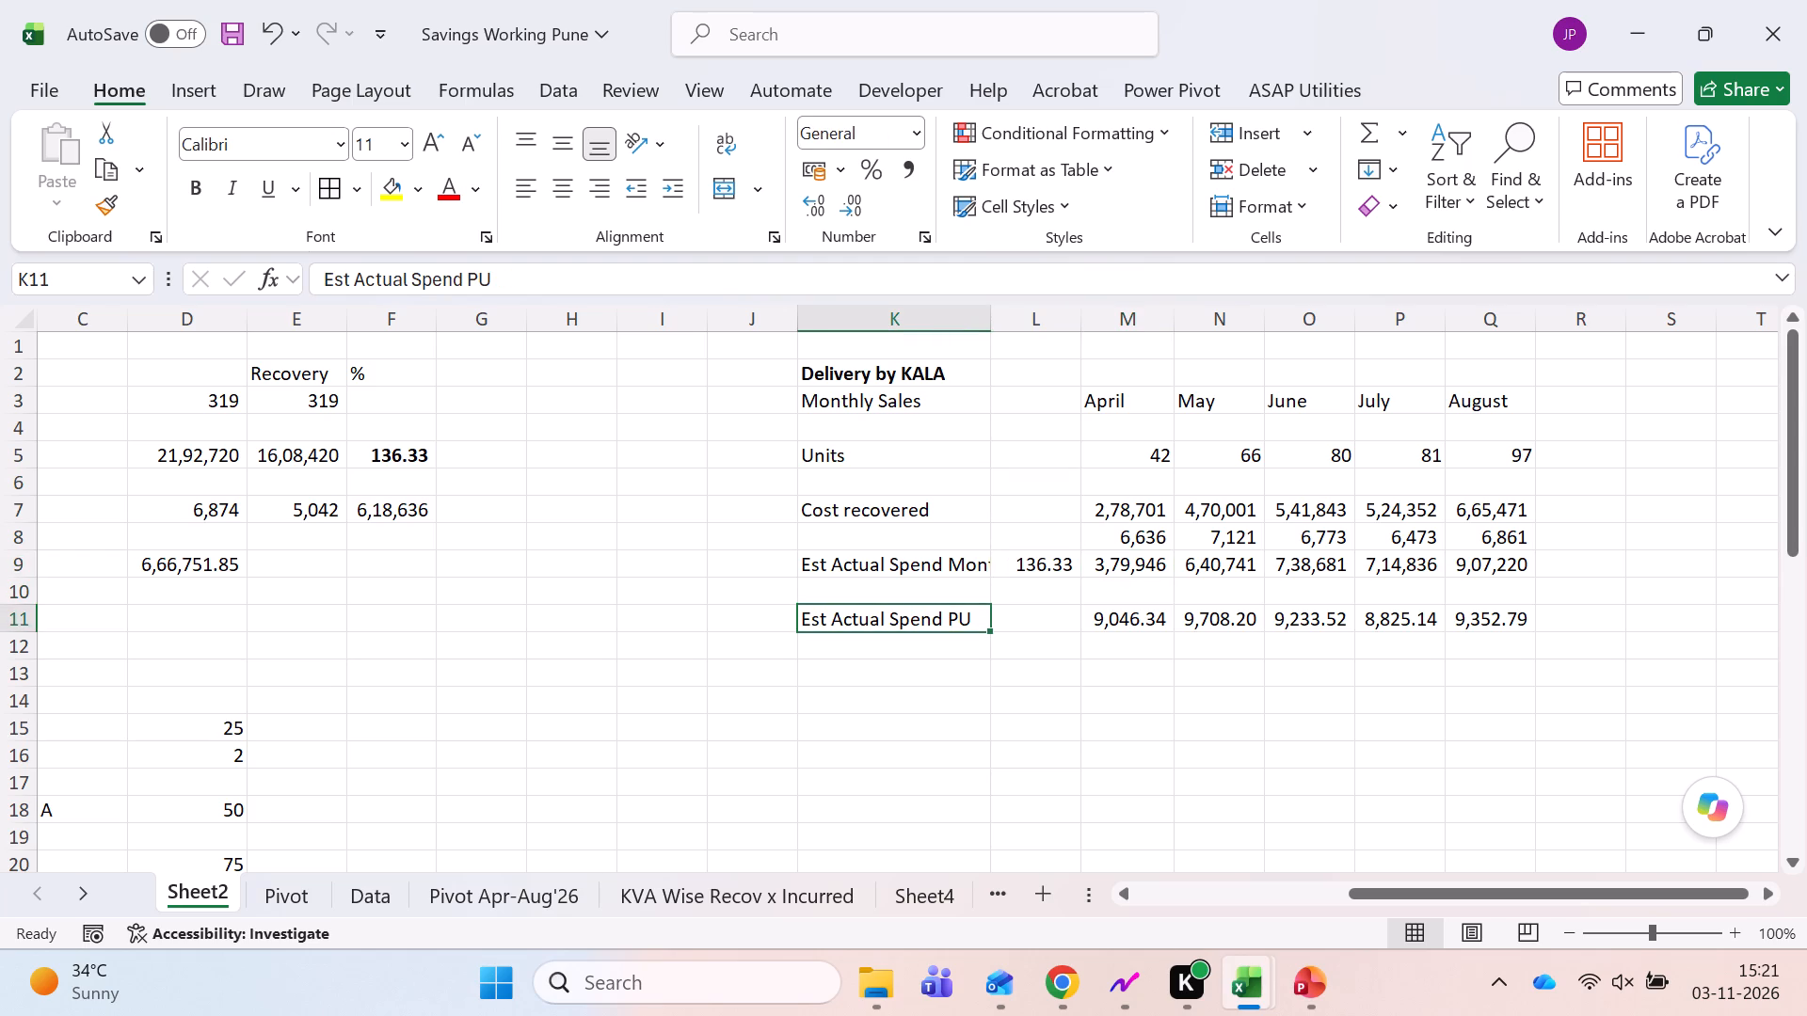
# Inspect the Est Actual Spend PU formulas for April, May and June in M11:O11.
pyautogui.press('Right')
pyautogui.press('Right')
pyautogui.press('F2')
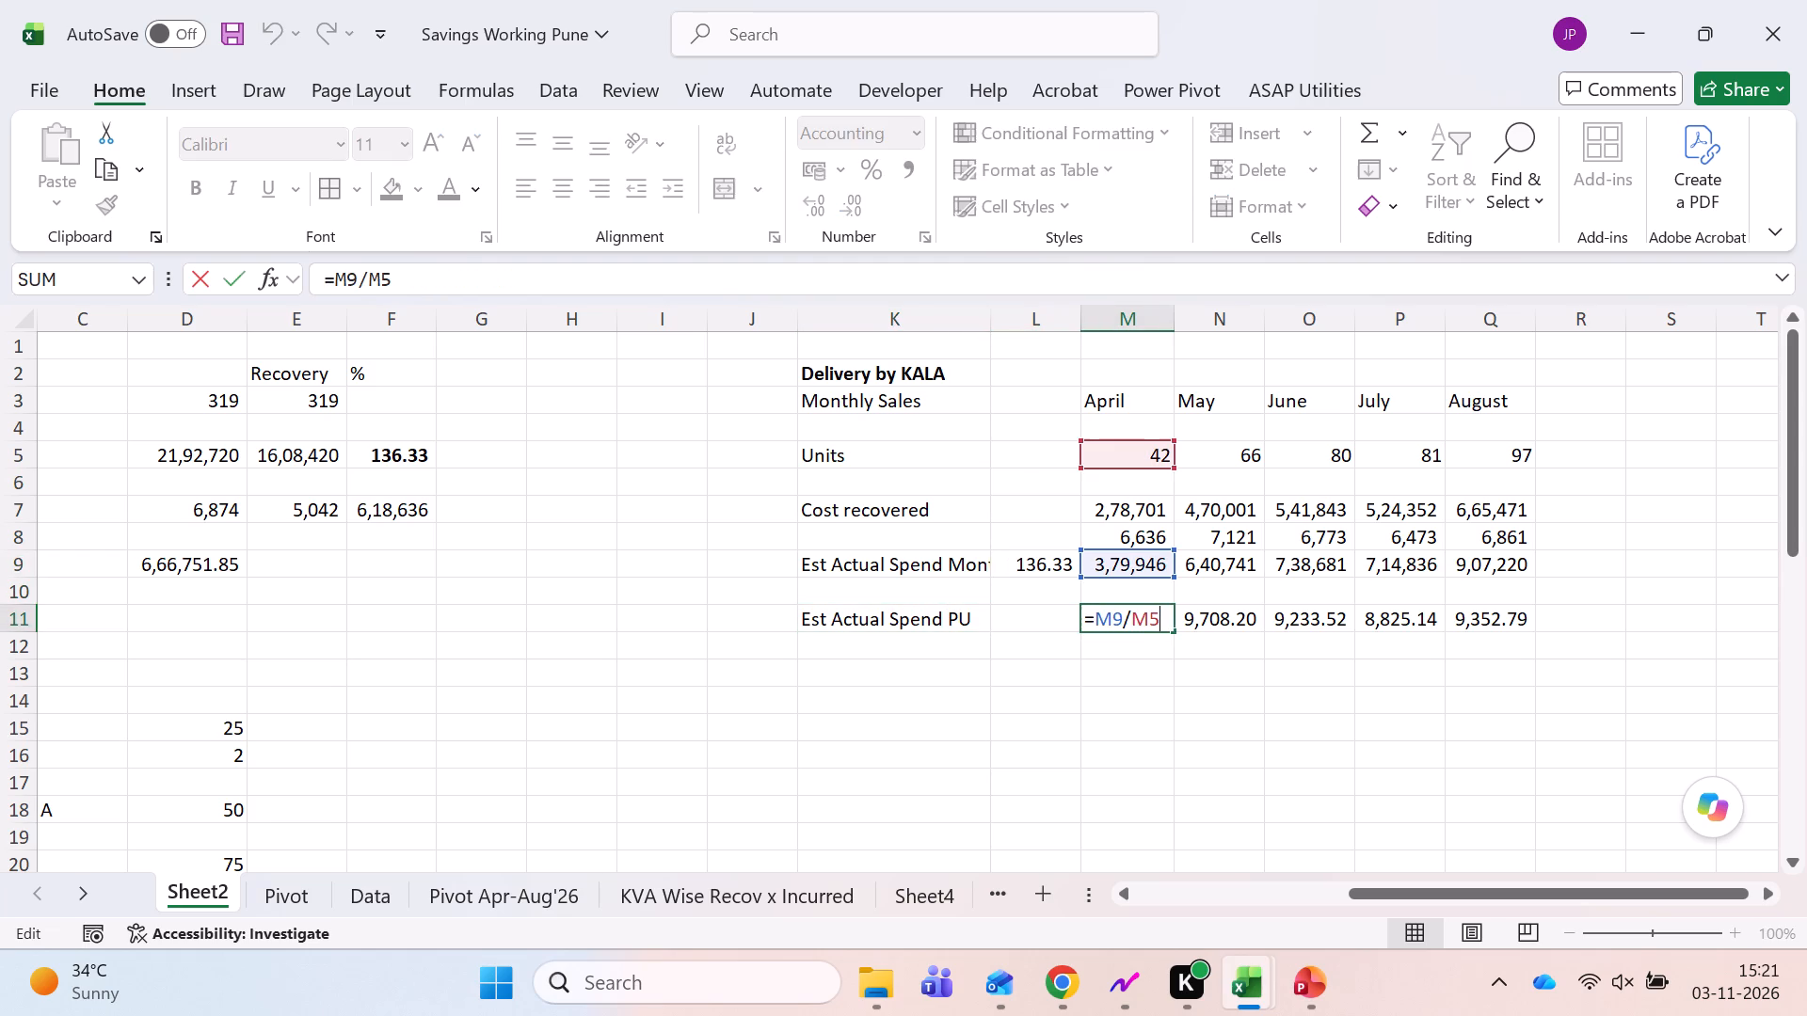
pyautogui.press('Escape')
pyautogui.press('Right')
pyautogui.press('F2')
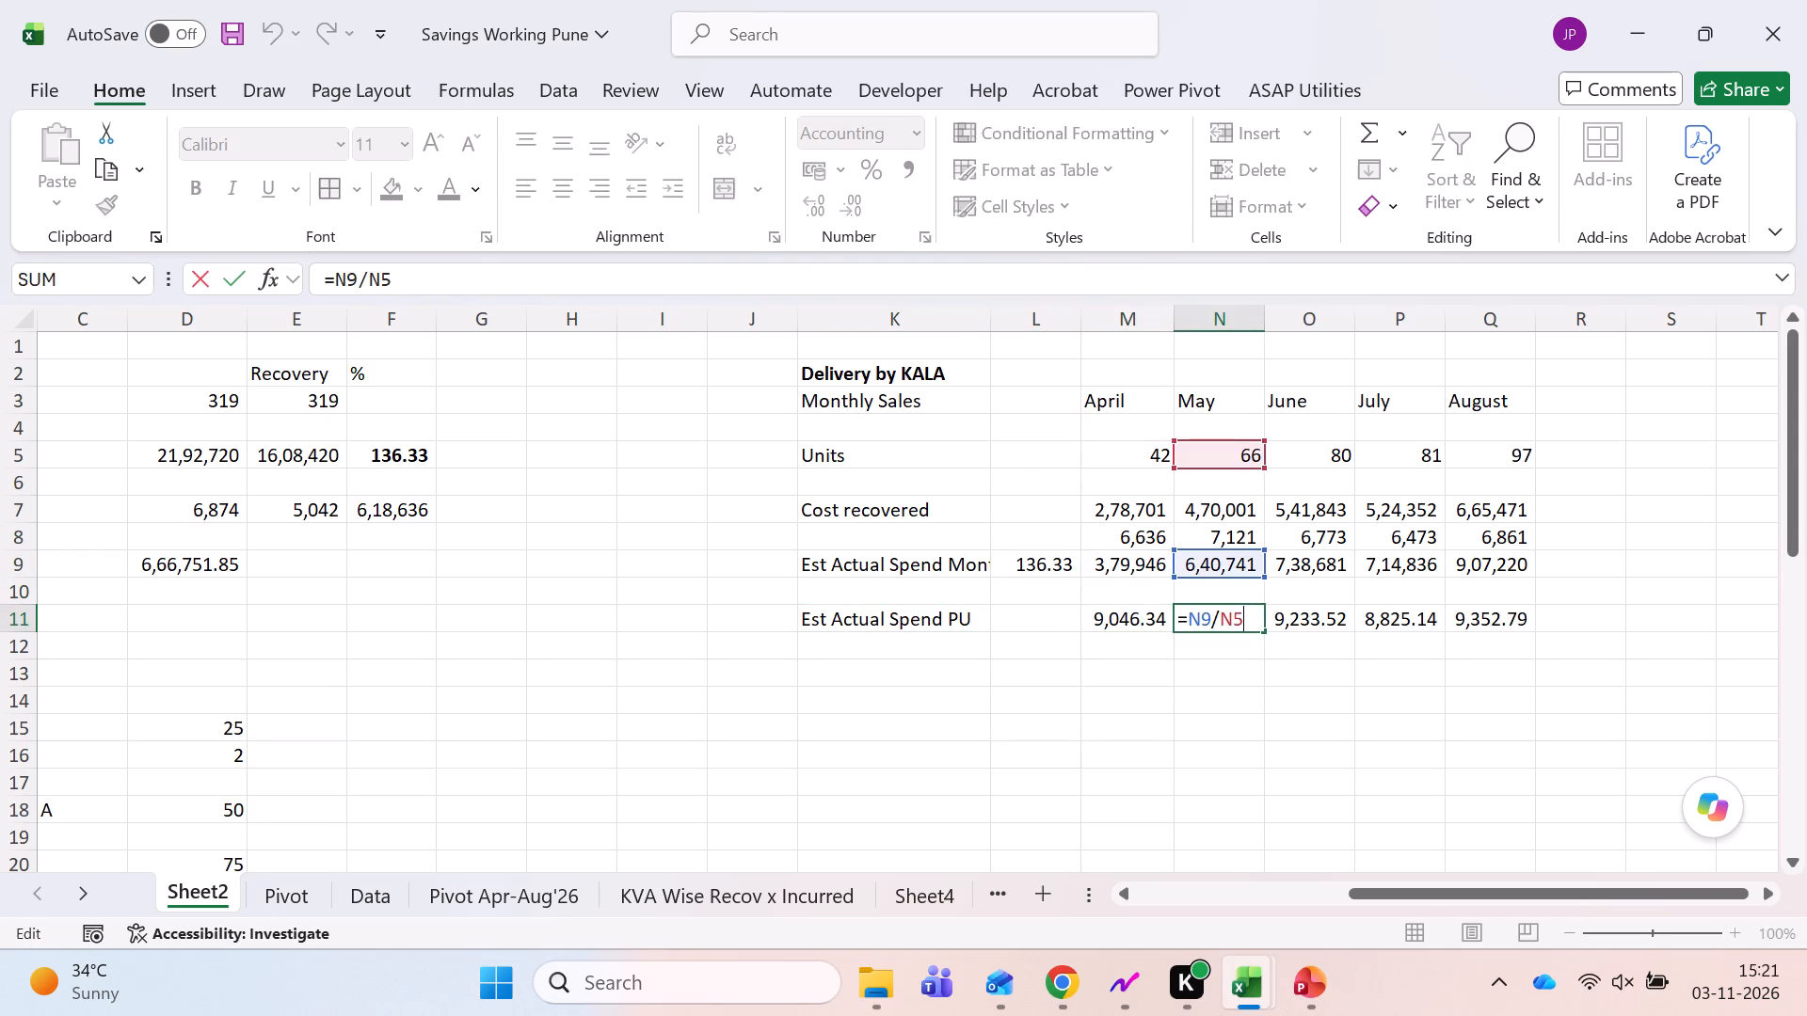
pyautogui.press('Escape')
pyautogui.press('Right')
pyautogui.press('F2')
pyautogui.press('Escape')
# Inspect the Average exp per trip formulas in D7 and E7 and the adjoining formula in F7.
pyautogui.press('Left')
pyautogui.press('Left')
pyautogui.press('Left')
pyautogui.press('Left')
pyautogui.press('Left')
pyautogui.press('Left')
pyautogui.press('Left')
pyautogui.press('Left')
pyautogui.press('Left')
pyautogui.press('Left')
pyautogui.press('Left')
pyautogui.press('Left')
pyautogui.press('Left')
pyautogui.press('Left')
pyautogui.press('Left')
pyautogui.press('Left')
pyautogui.press('Left')
pyautogui.press('Left')
pyautogui.press('Left')
pyautogui.press('Left')
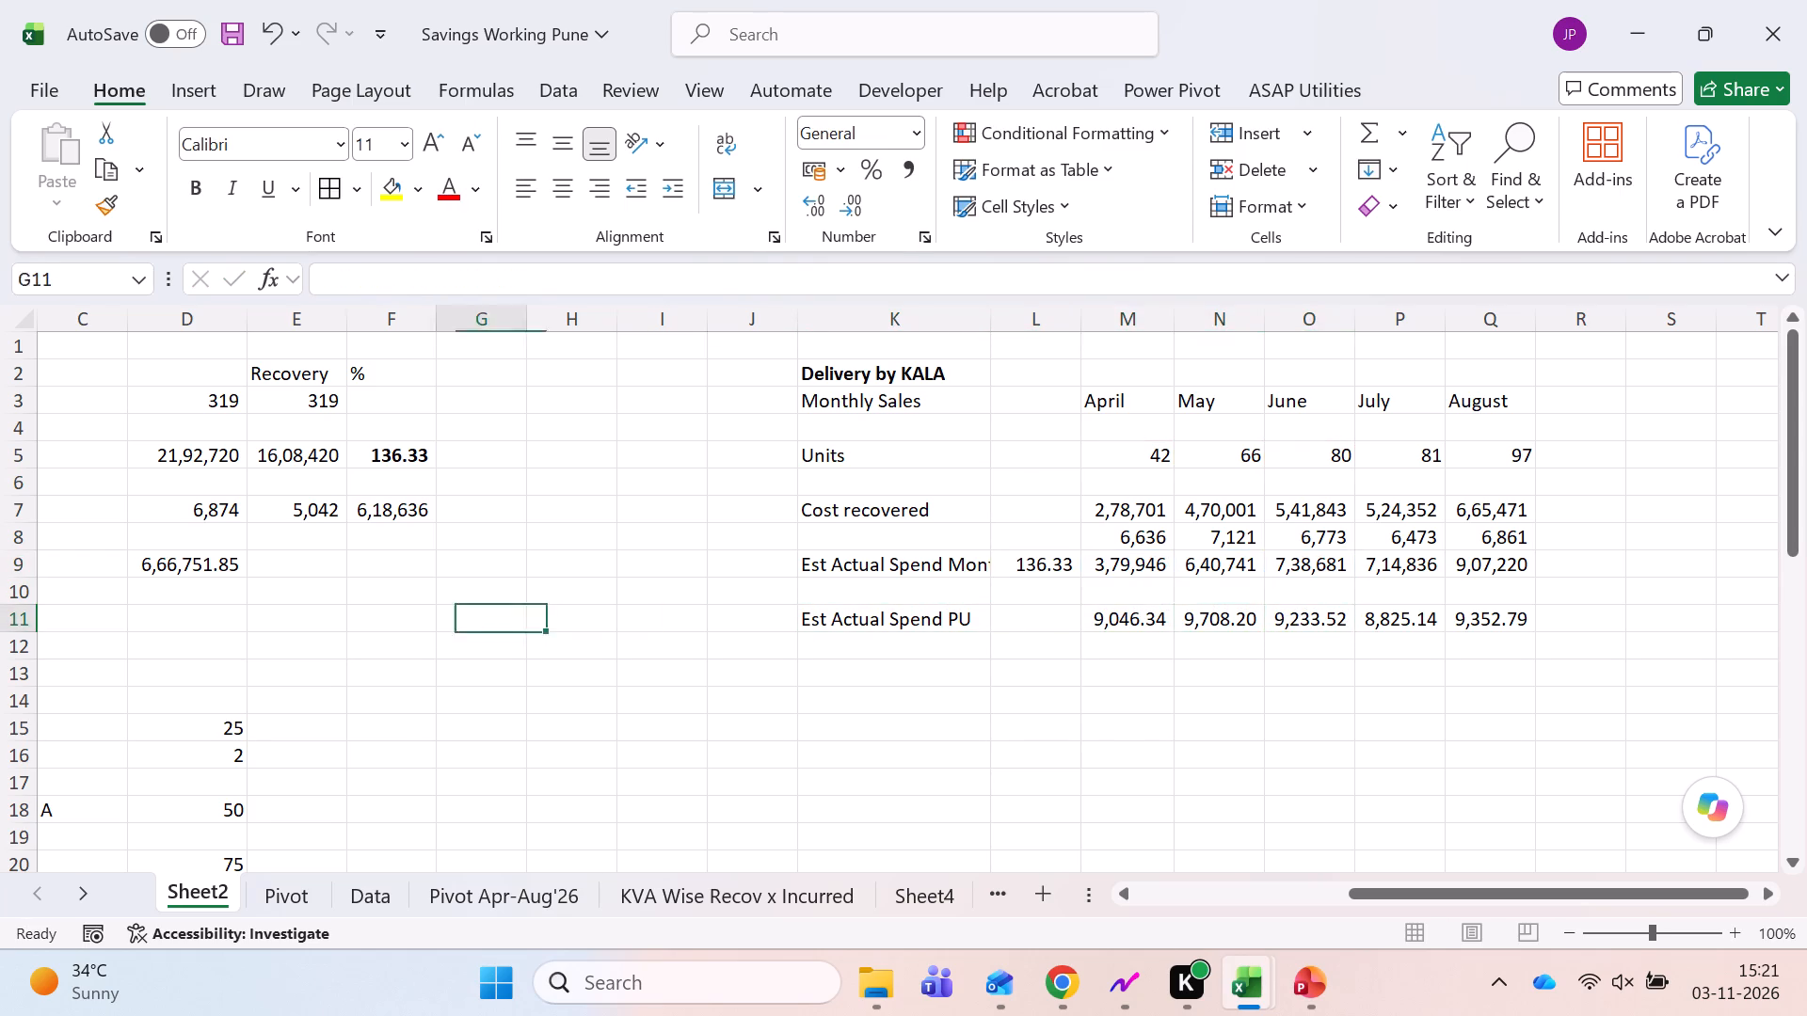
pyautogui.press('Right')
pyautogui.press('Right')
pyautogui.press('Right')
pyautogui.press('Down')
pyautogui.press('Up')
pyautogui.press('Up')
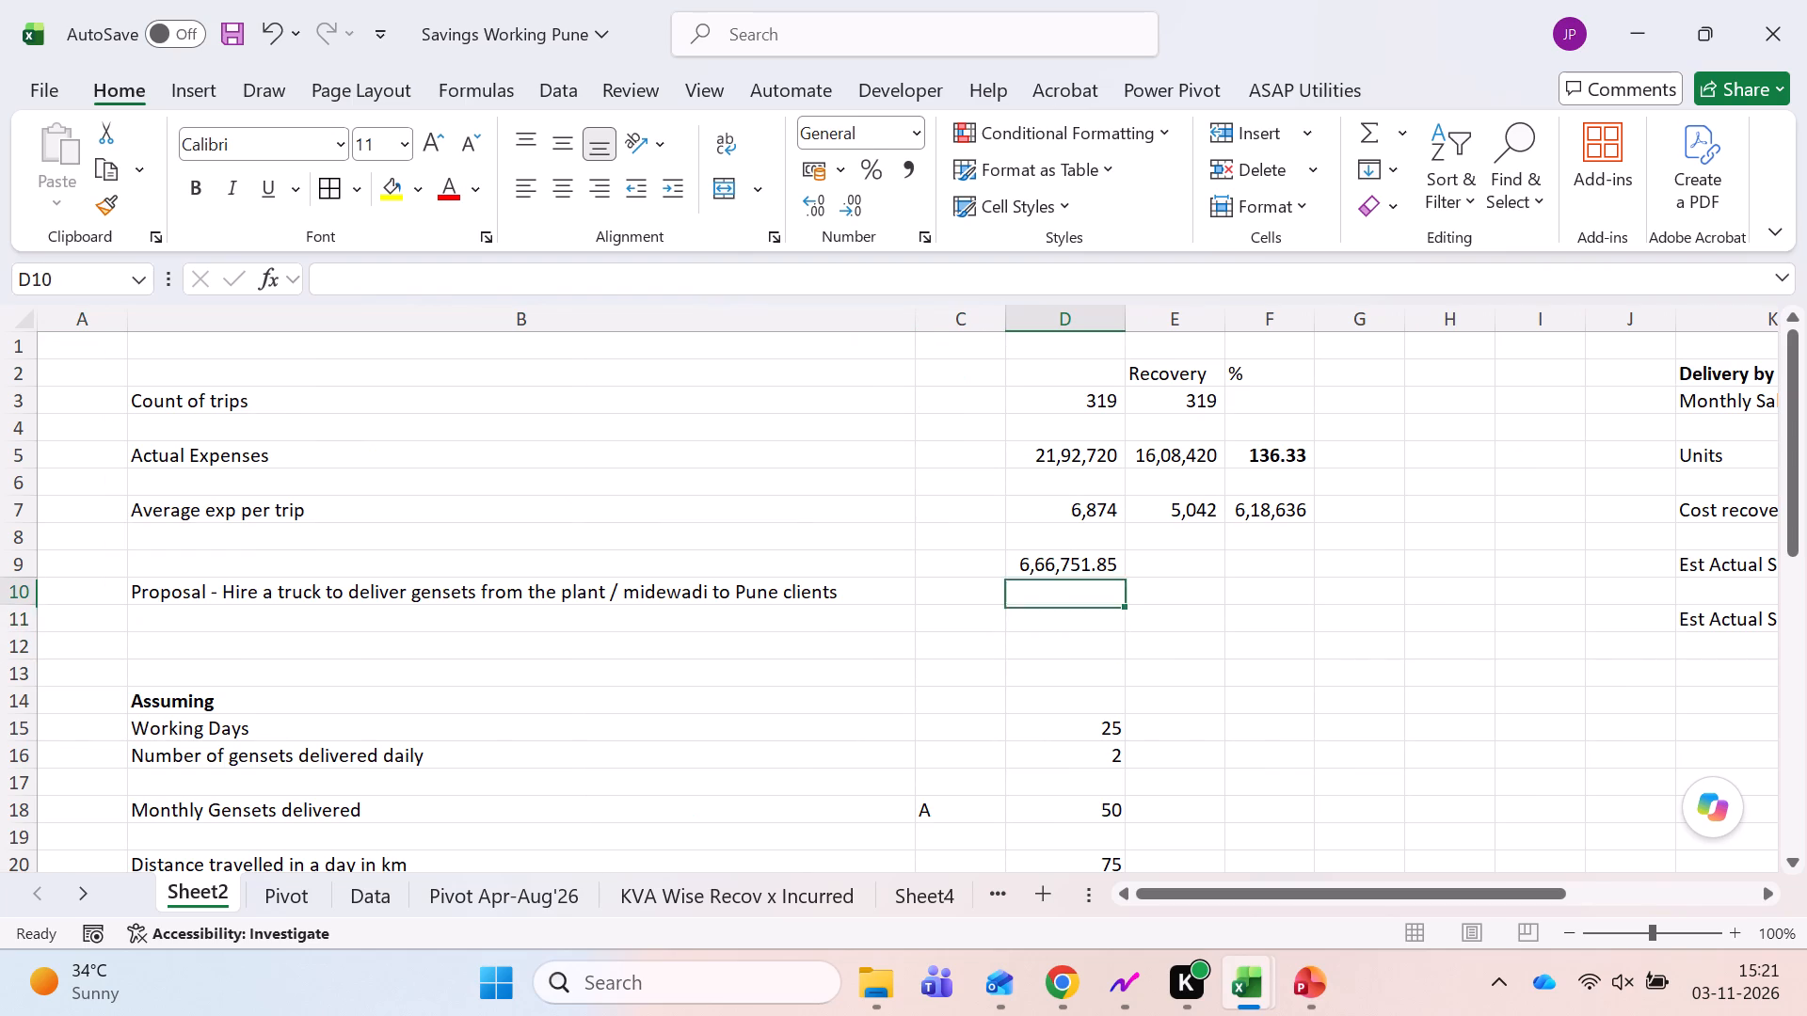
pyautogui.press('Up')
pyautogui.press('Up')
pyautogui.press('Up')
pyautogui.press('F2')
pyautogui.press('Escape')
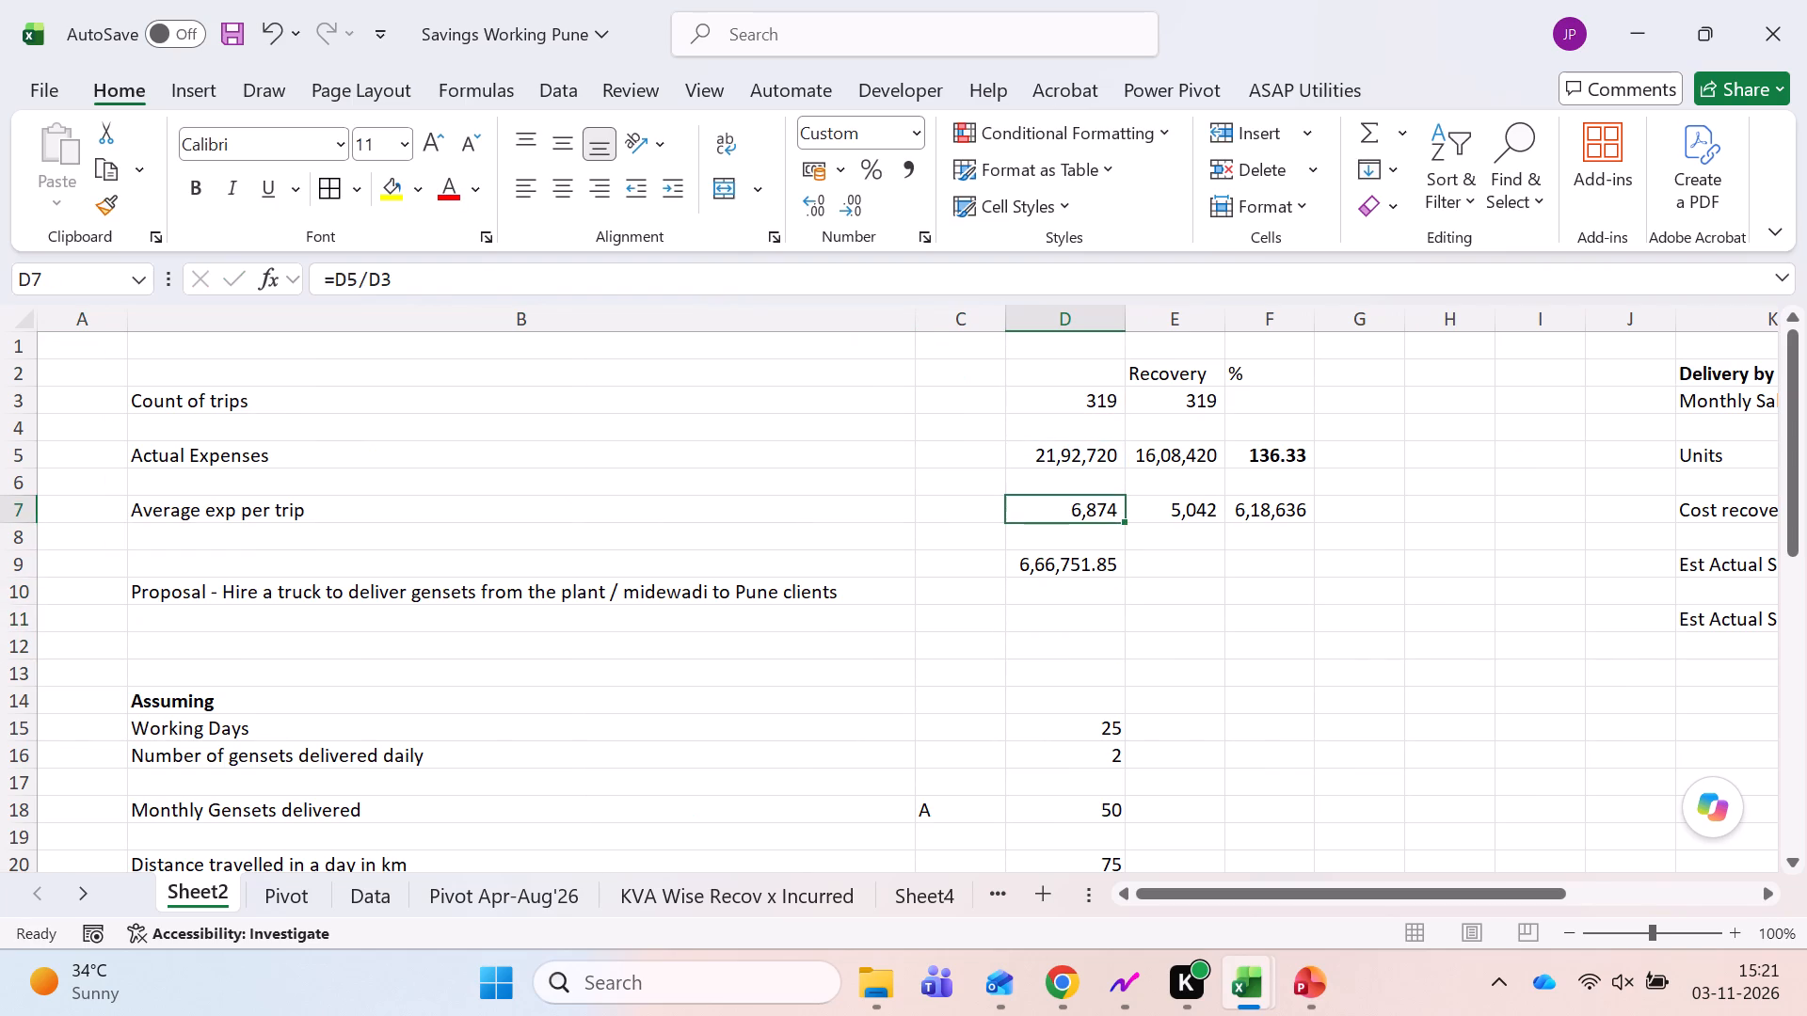
pyautogui.press('Tab')
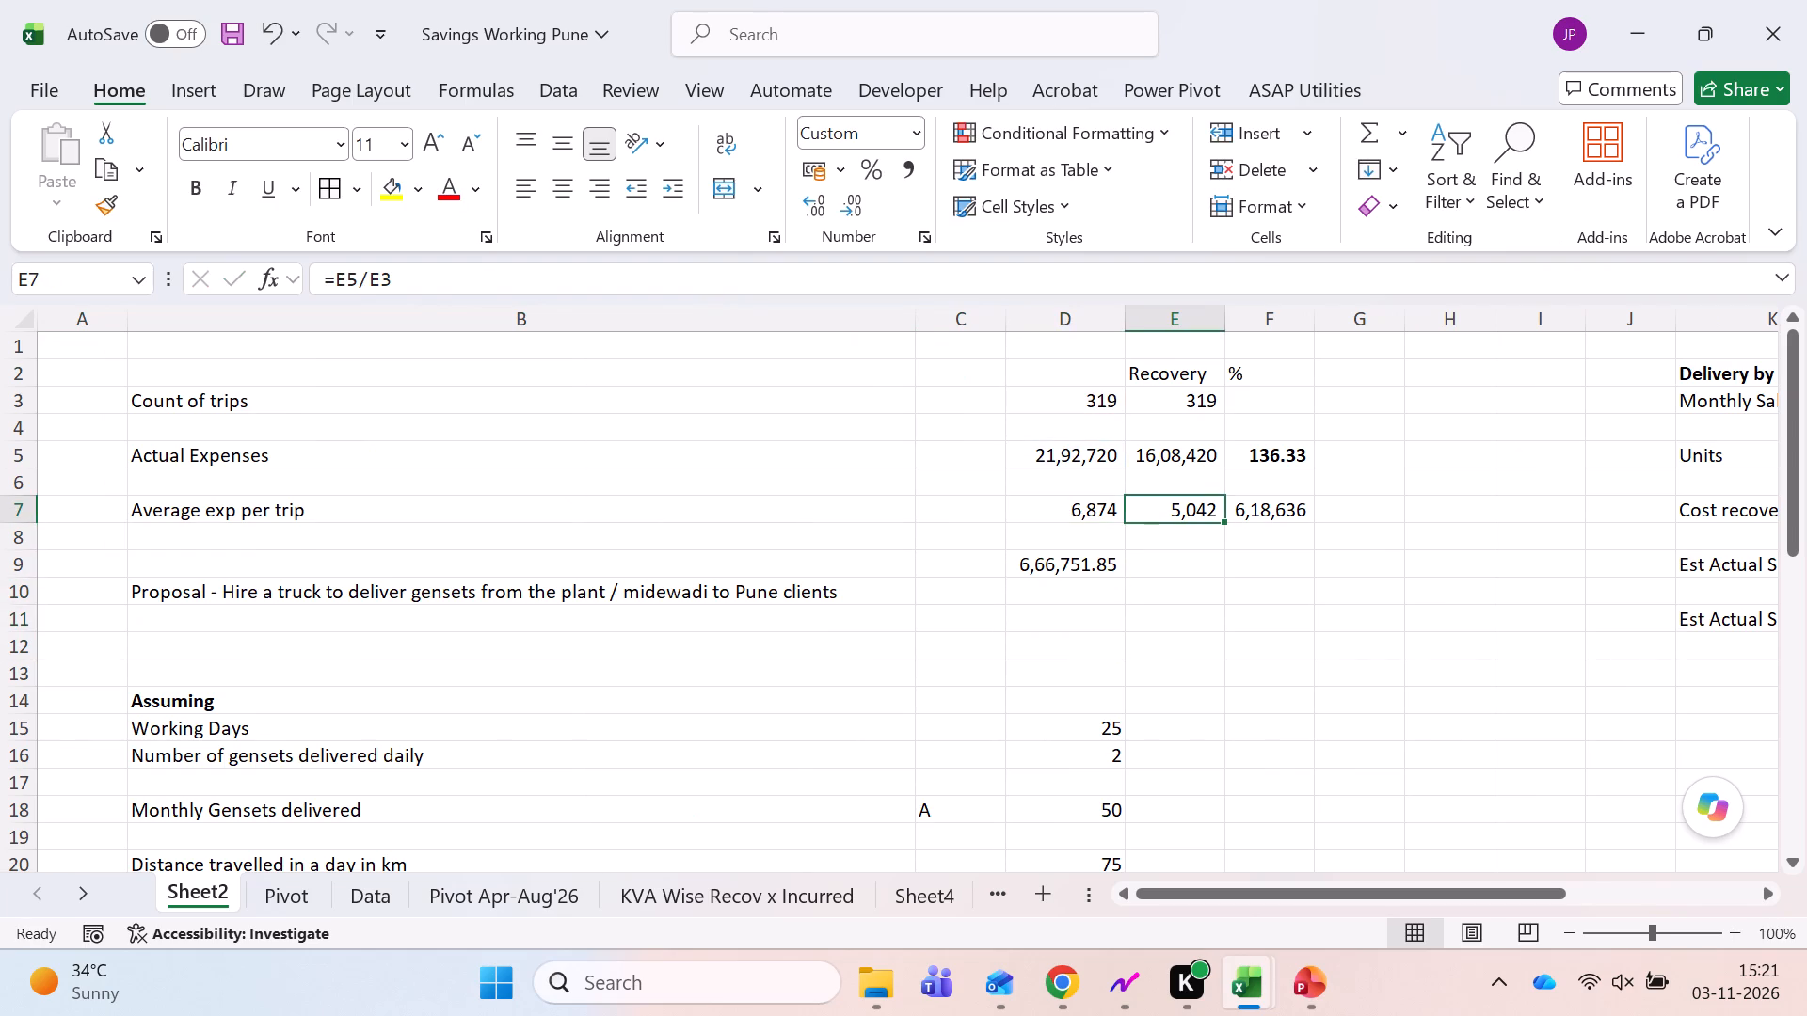
pyautogui.press('F2')
pyautogui.press('Tab')
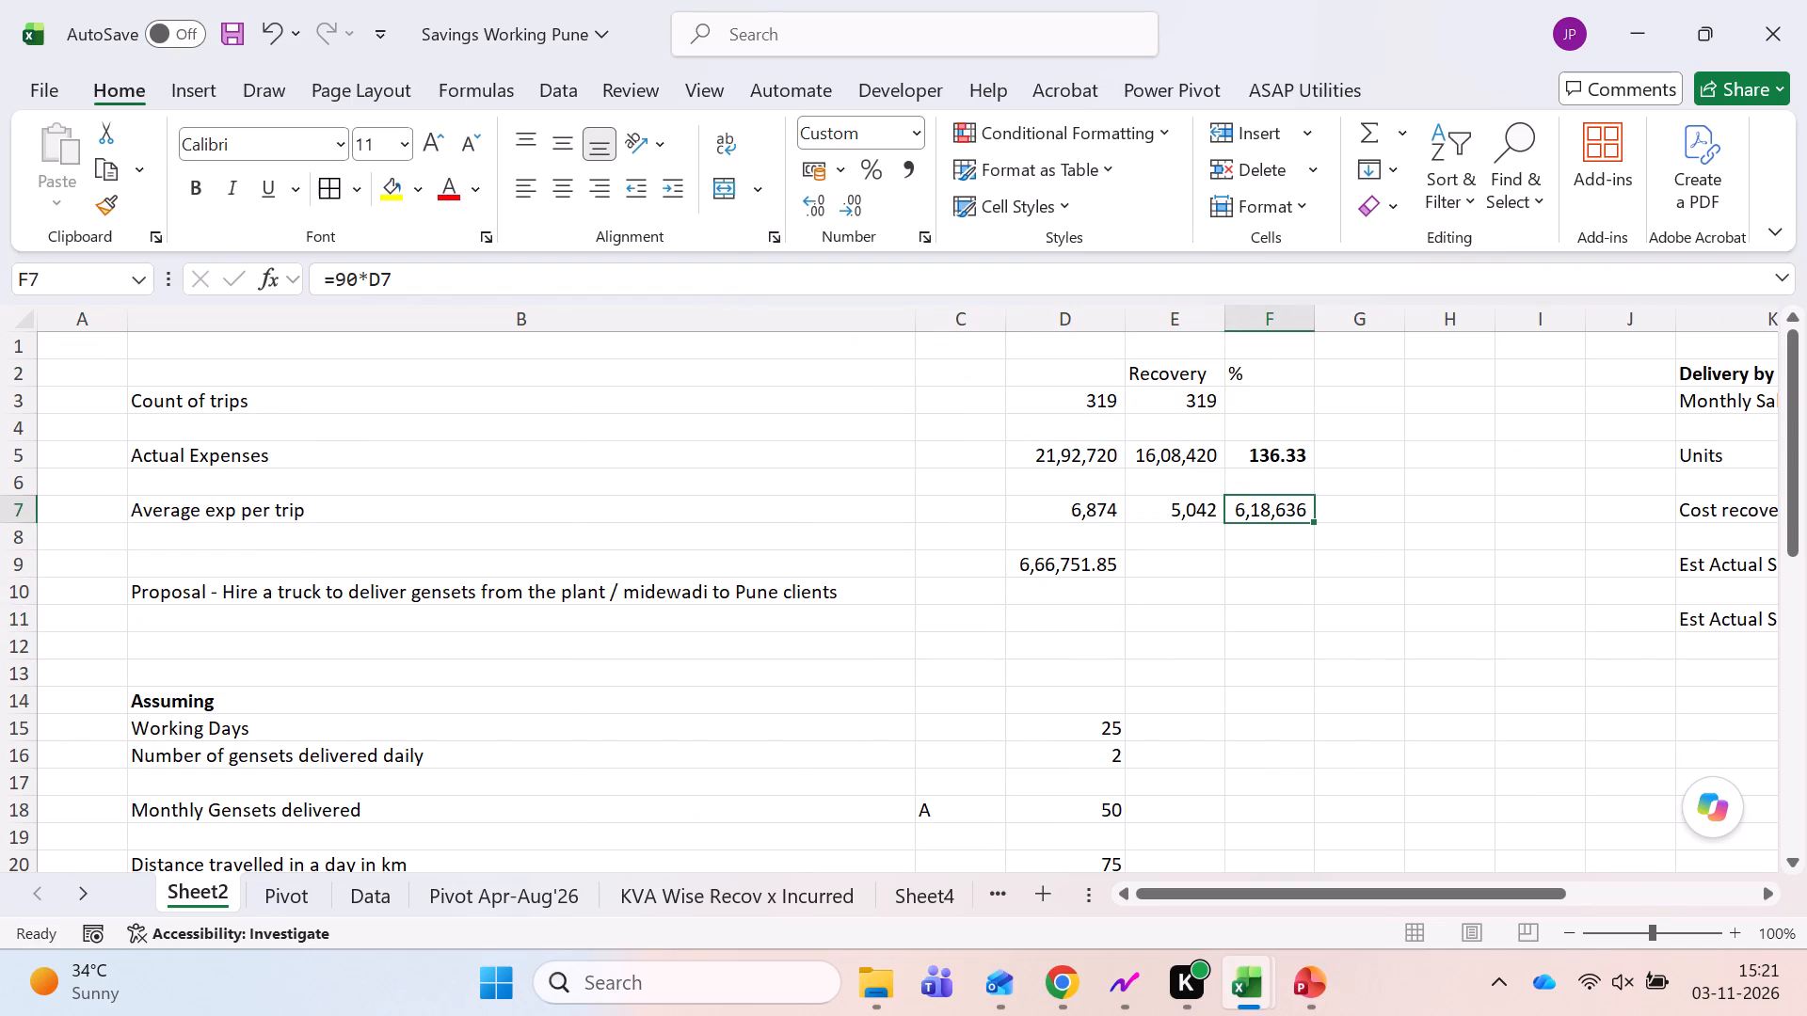
pyautogui.press('F2')
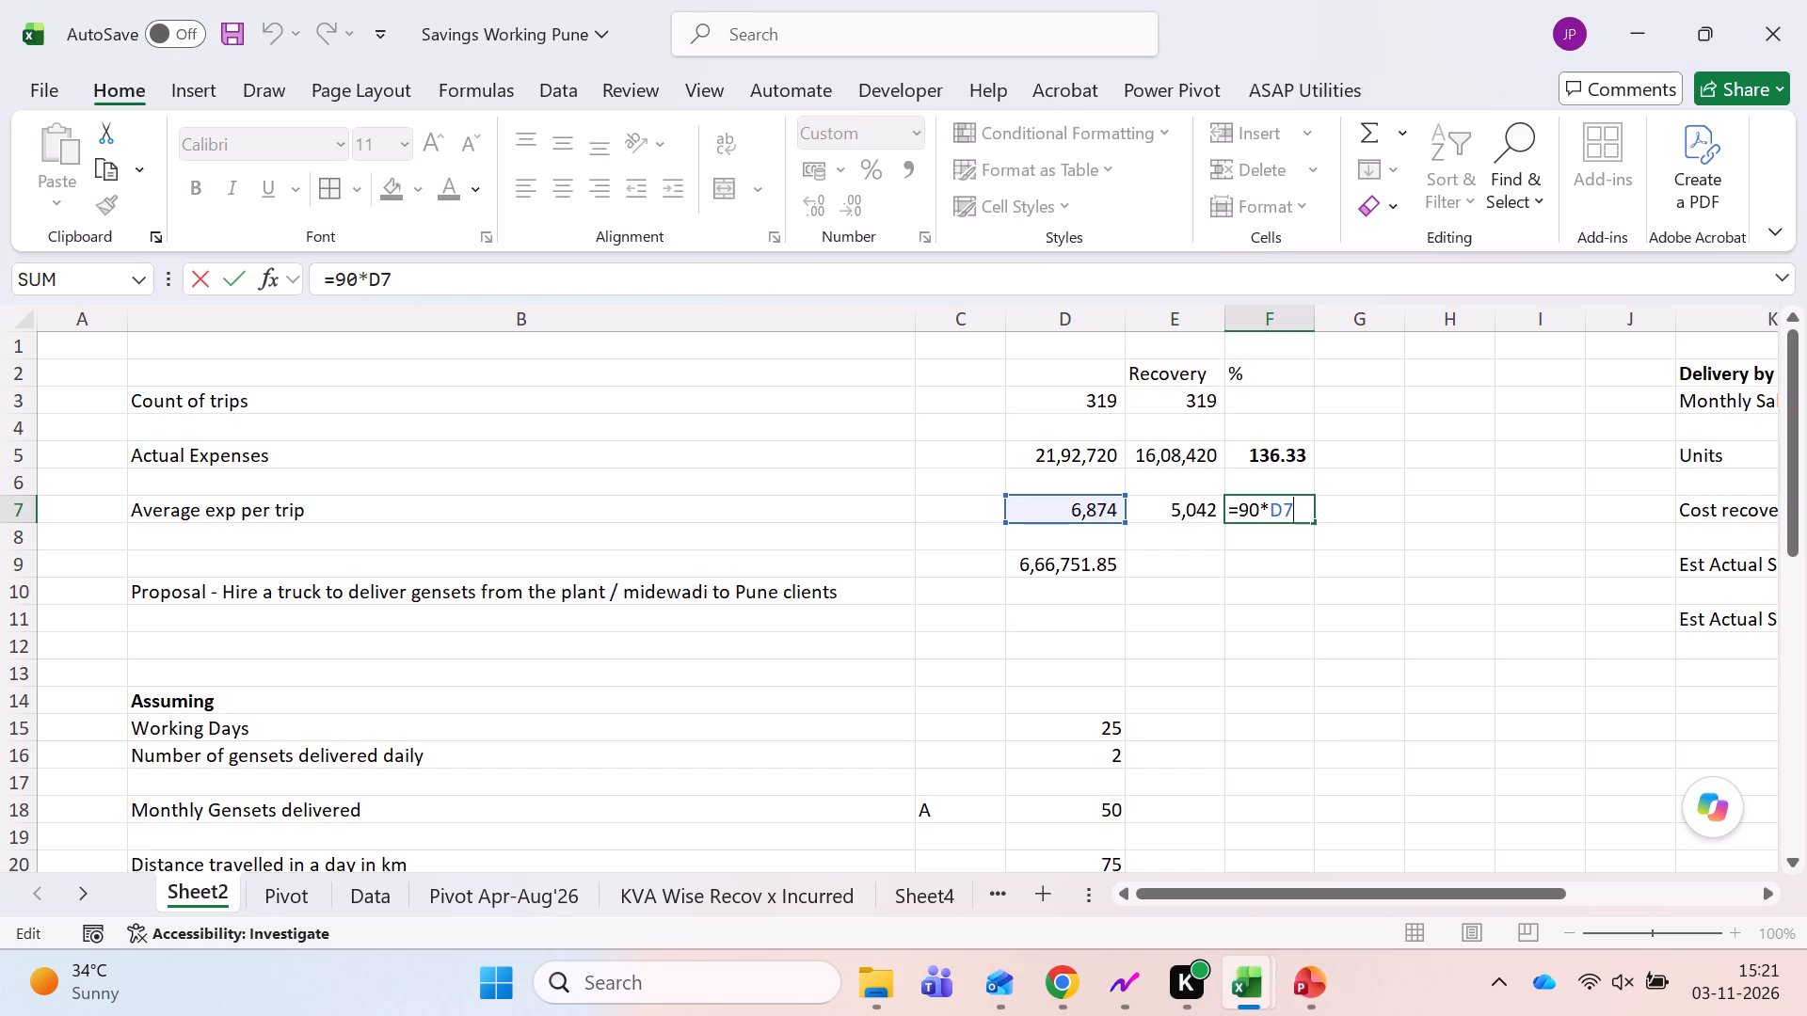
pyautogui.press('Escape')
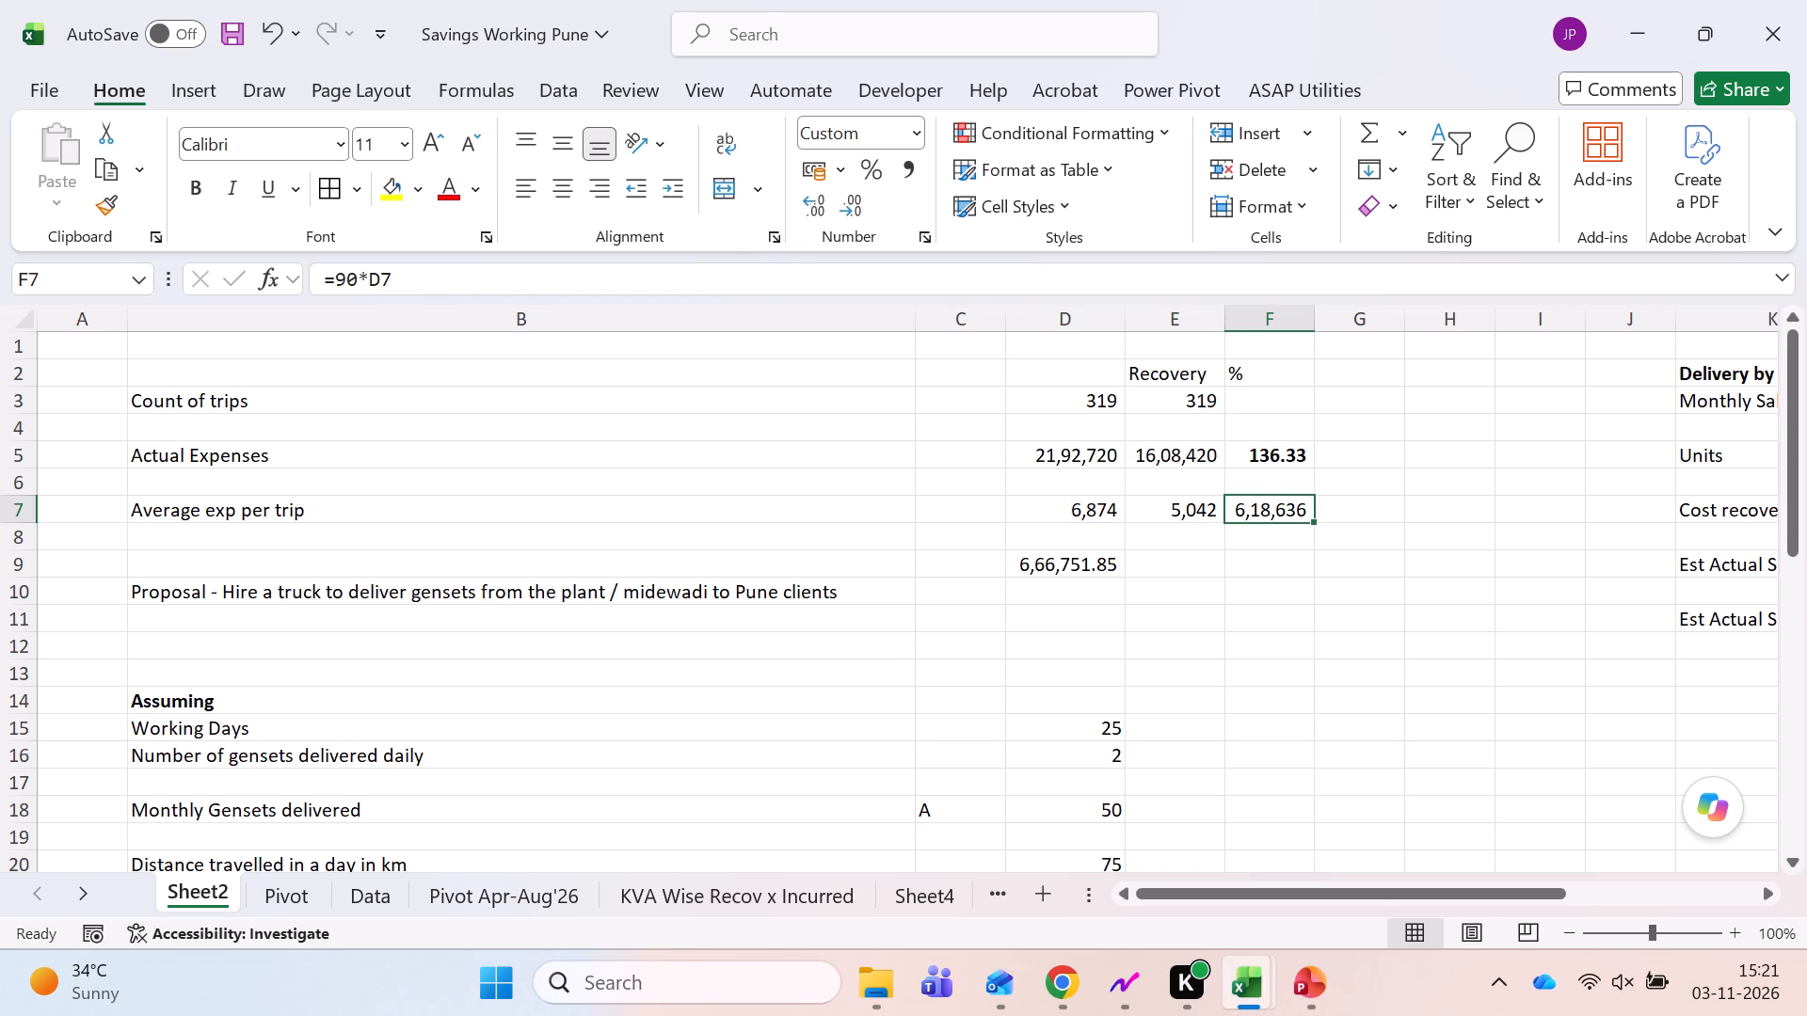
pyautogui.press('F2')
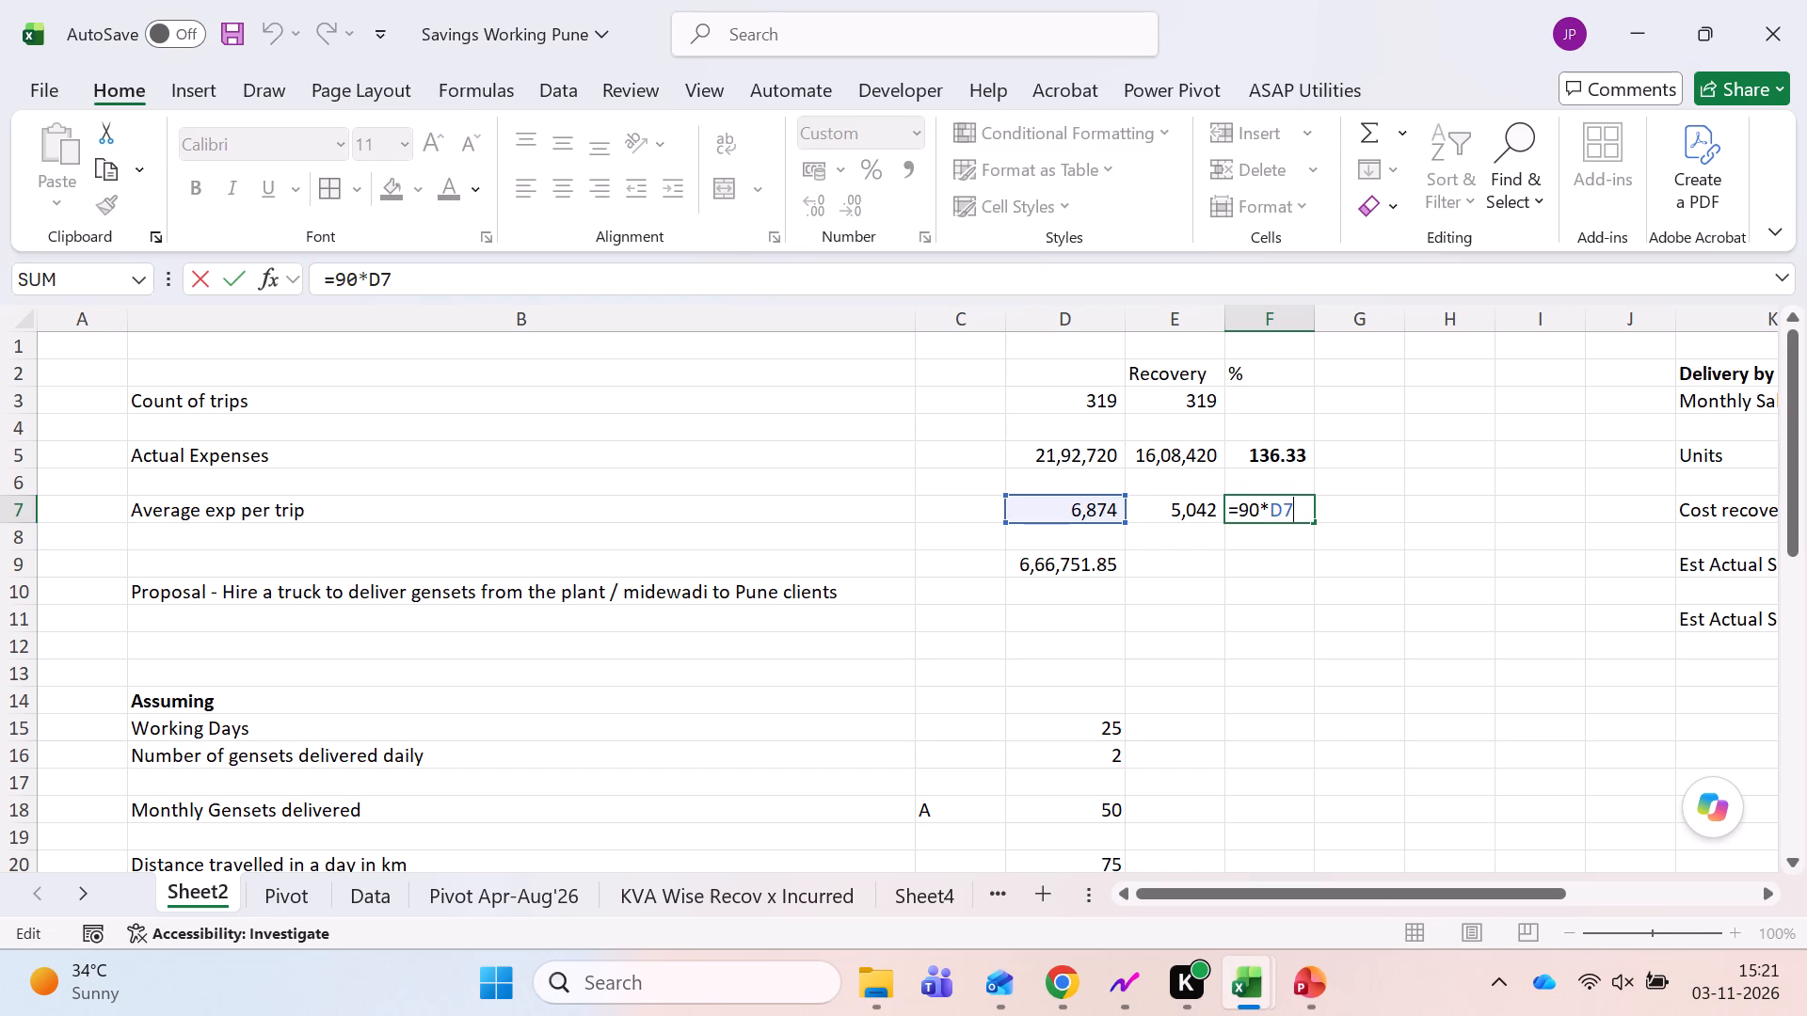
pyautogui.press('Escape')
# Look along row 7 between the Average exp per trip figures and the Cost recovered figures.
pyautogui.press('Right')
pyautogui.press('Right')
pyautogui.press('Right')
pyautogui.press('Right')
pyautogui.press('Right')
pyautogui.press('Right')
pyautogui.press('Right')
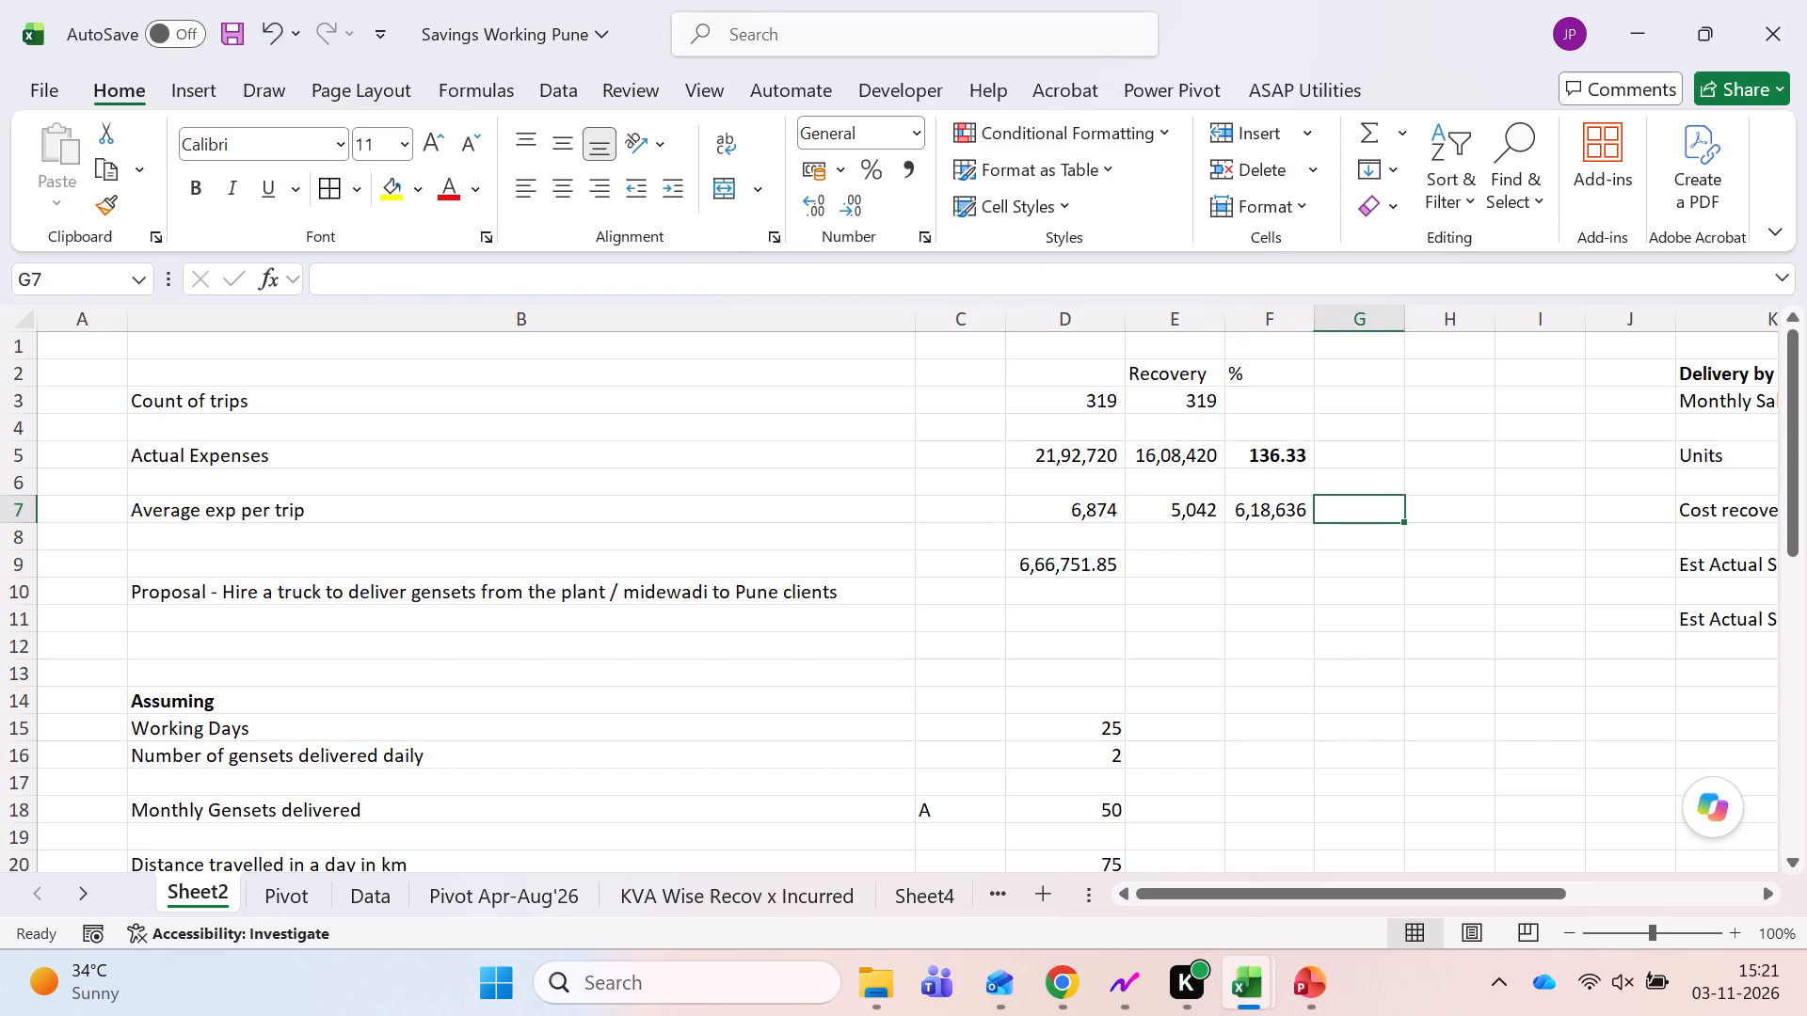
pyautogui.press('Left')
pyautogui.press('Left')
pyautogui.press('Left')
pyautogui.press('Left')
pyautogui.press('Left')
pyautogui.press('Left')
pyautogui.press('Left')
pyautogui.press('Left')
pyautogui.press('Left')
pyautogui.press('Left')
pyautogui.press('Left')
pyautogui.press('Left')
pyautogui.press('Left')
pyautogui.press('Left')
pyautogui.press('Left')
pyautogui.press('Left')
pyautogui.press('Left')
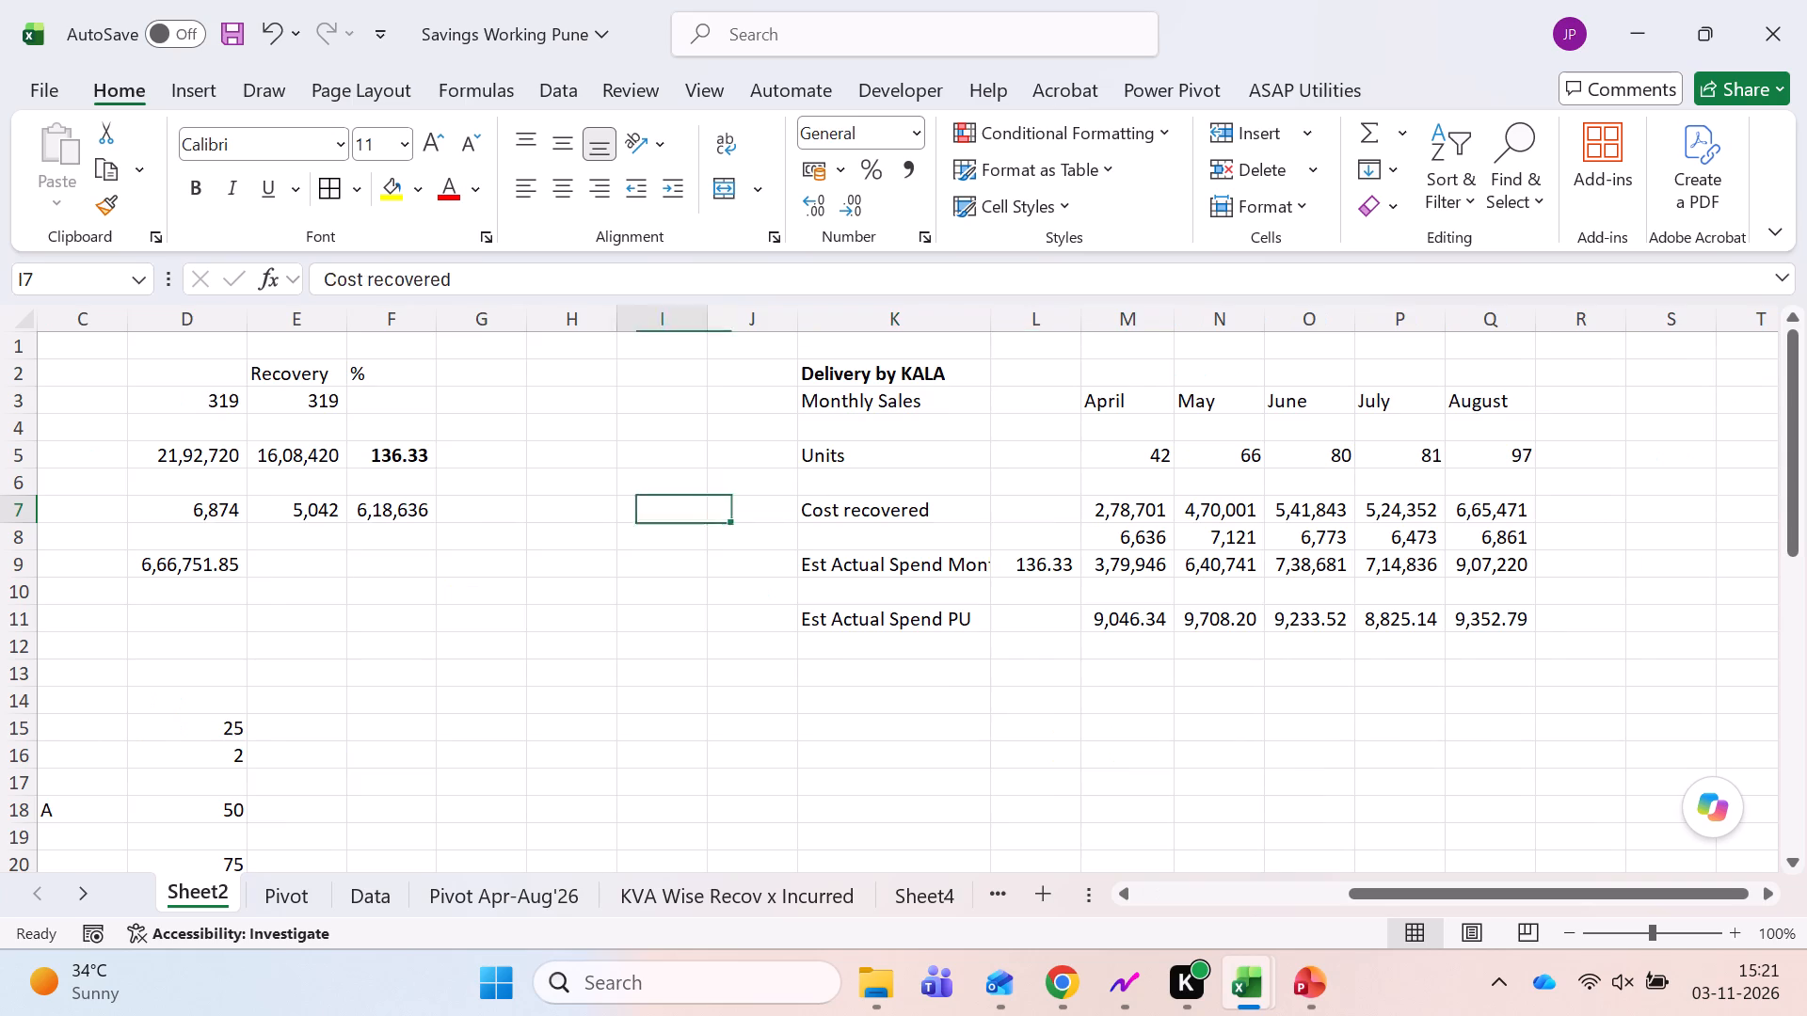
# Undo the column F AutoFit and the recent Recovery, Actual Expenses and Count of trips edits, back through cell D3.
pyautogui.hotkey('ctrl', 'z')
pyautogui.hotkey('ctrl', 'z')
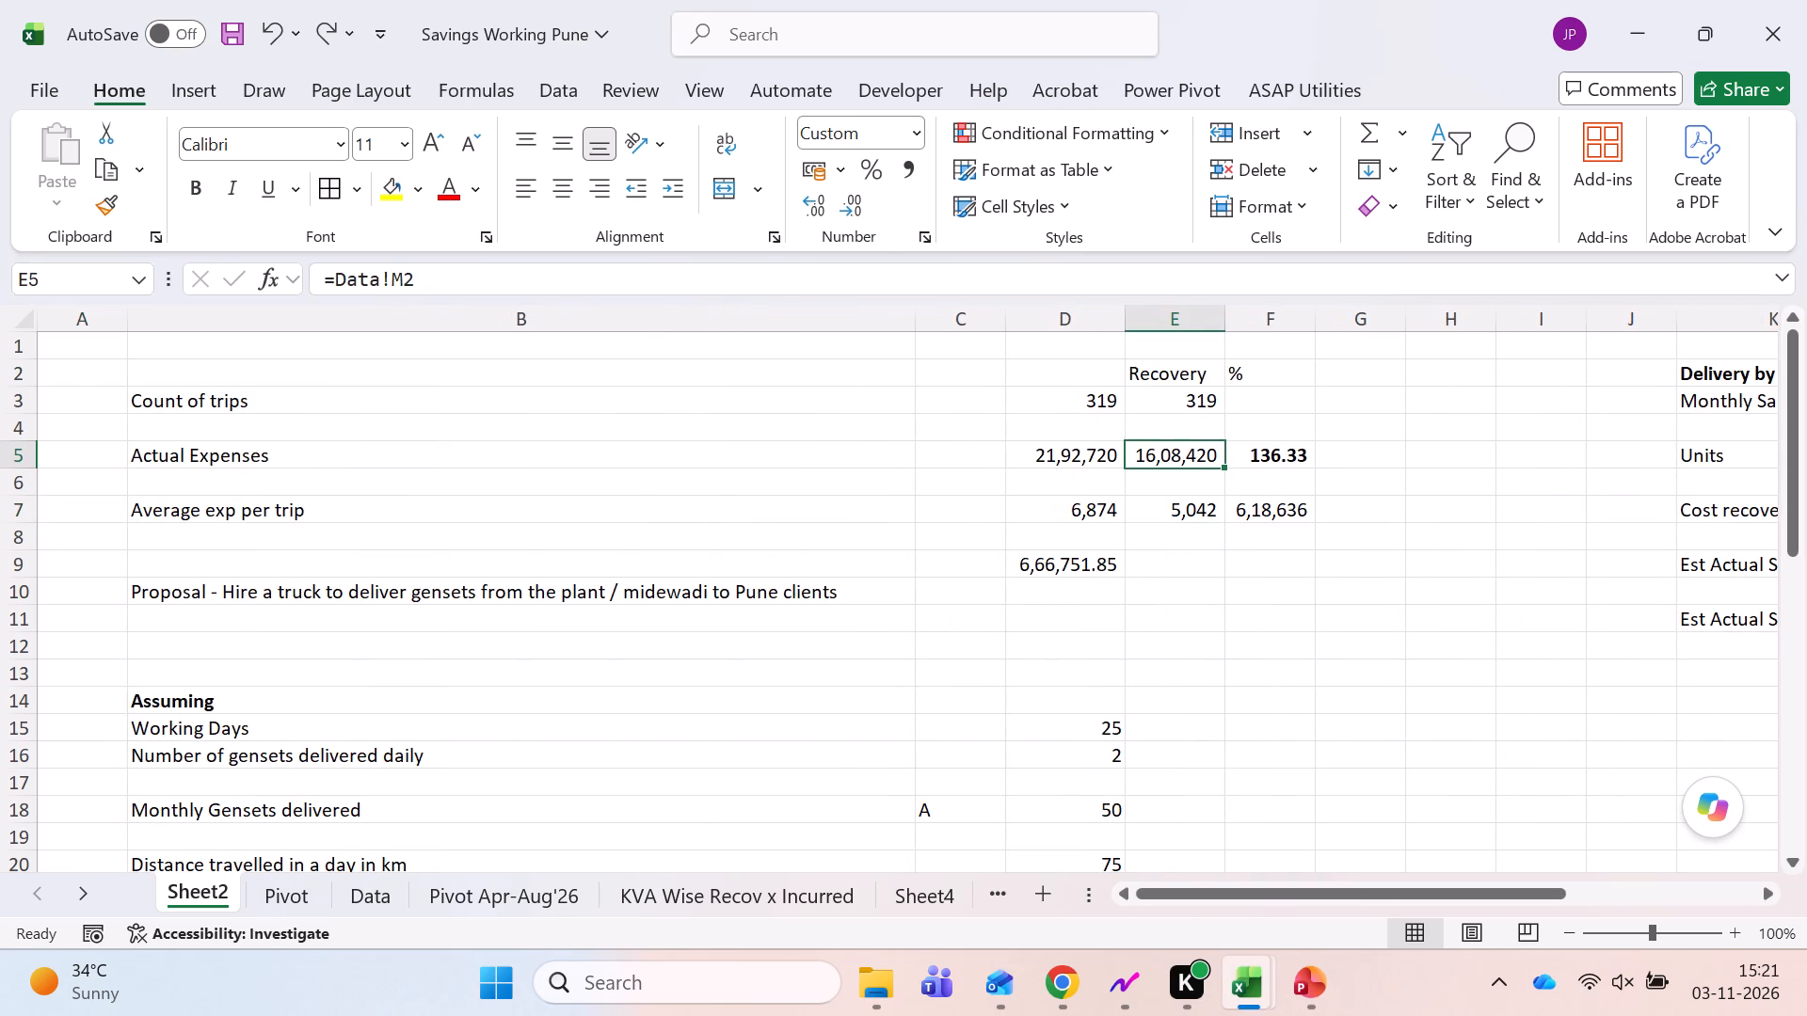
pyautogui.hotkey('ctrl', 'z')
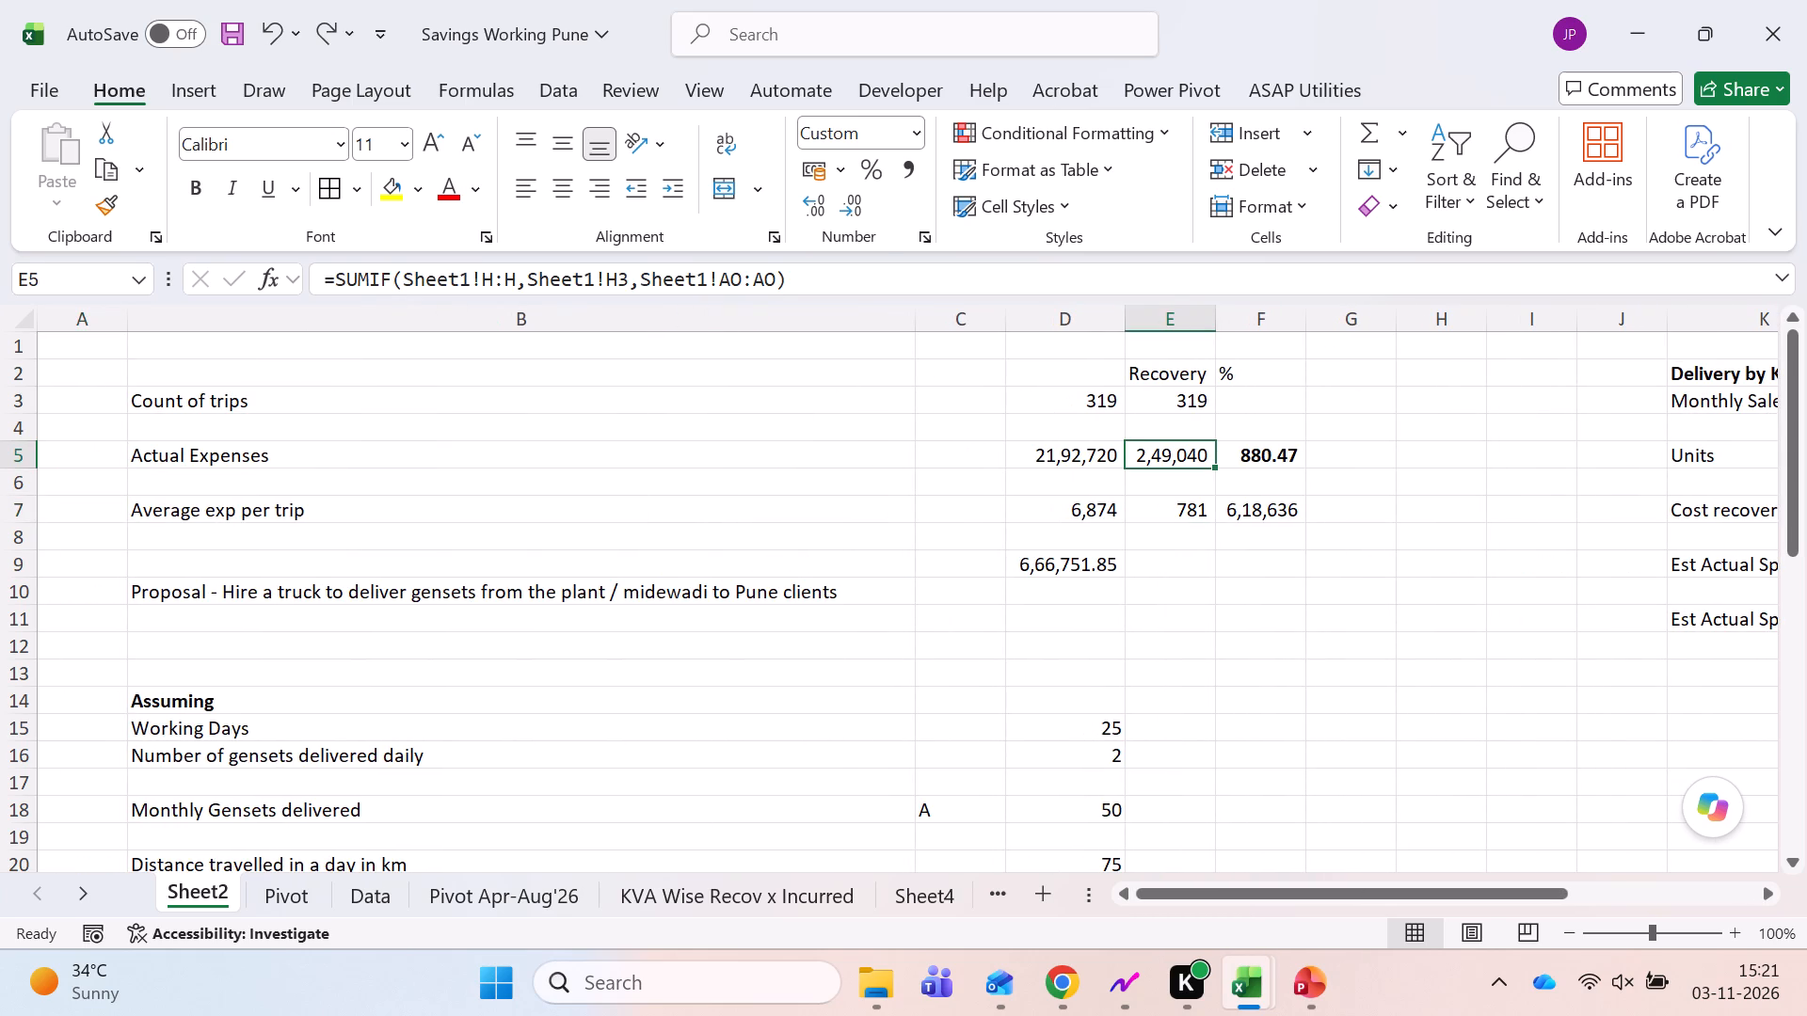
pyautogui.hotkey('ctrl', 'z')
pyautogui.hotkey('ctrl', 'z')
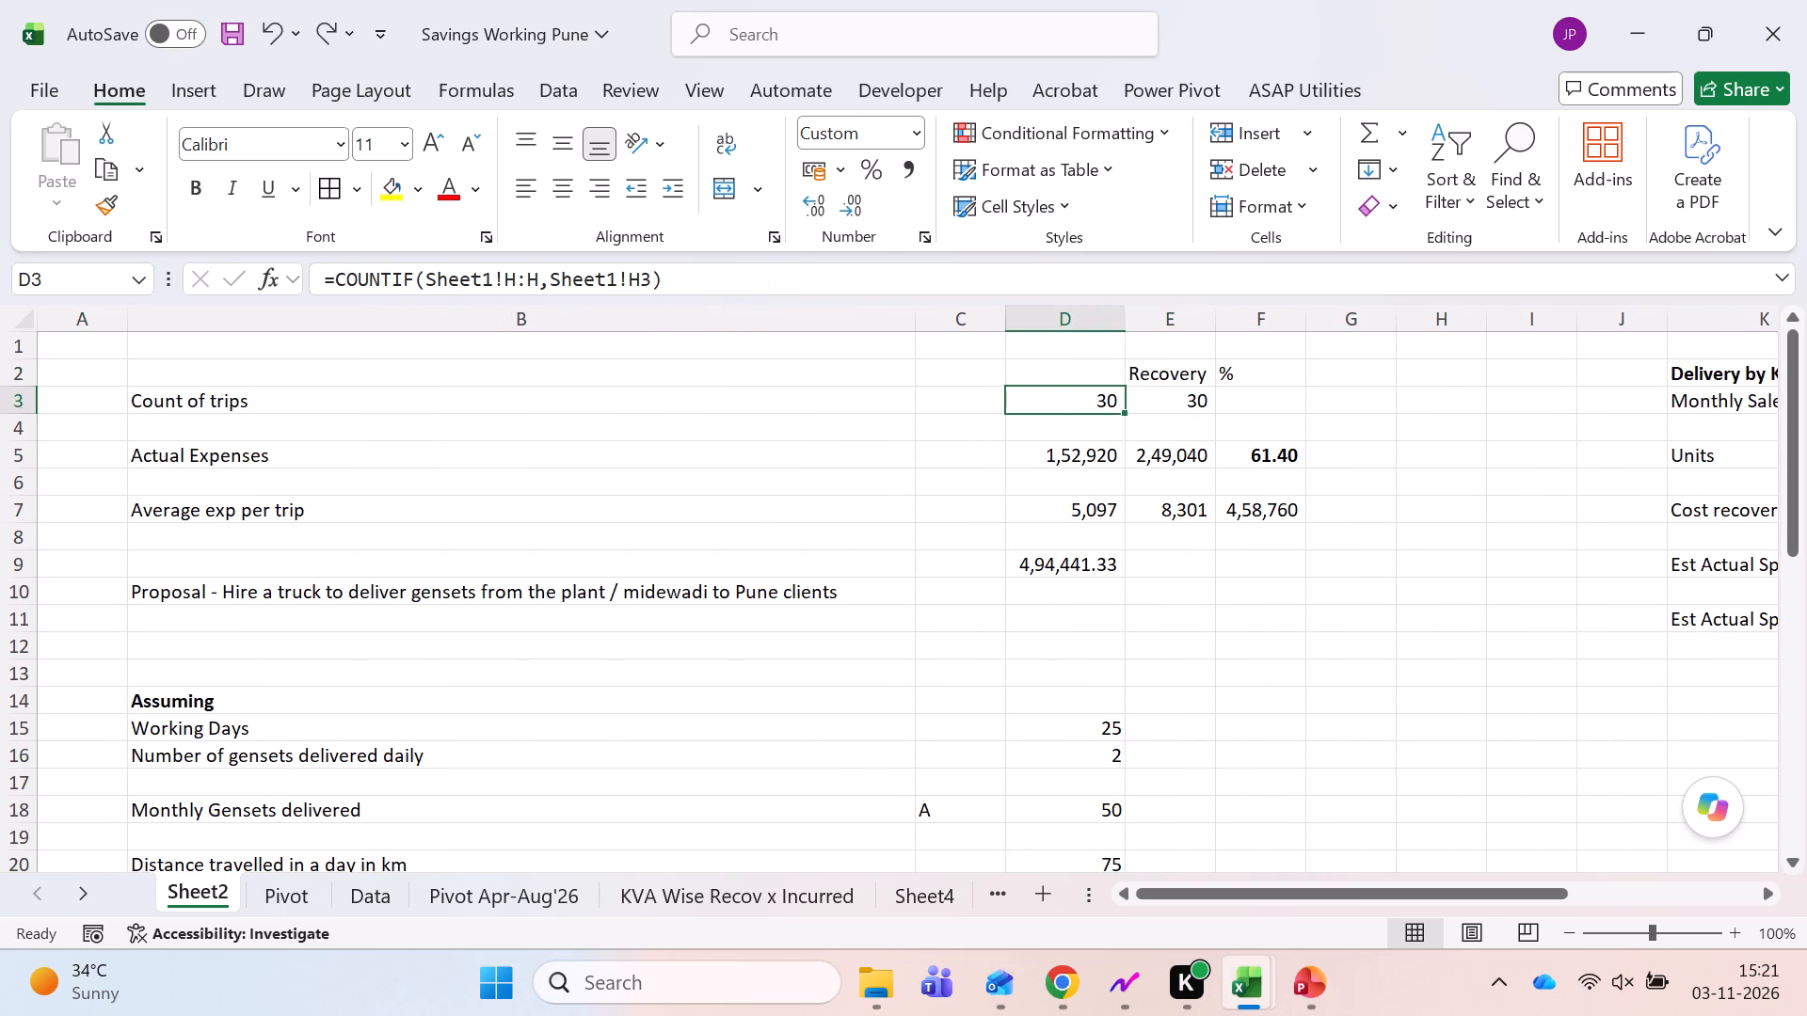
# Review the estimated monthly and per-unit spend figures in the Delivery by KALA table following the undo.
pyautogui.press('Down')
pyautogui.press('Down')
pyautogui.press('Down')
pyautogui.press('Down')
pyautogui.press('Down')
pyautogui.press('Down')
pyautogui.press('Down')
pyautogui.press('Down')
pyautogui.press('Down')
pyautogui.press('Right')
pyautogui.press('Right')
pyautogui.press('Right')
pyautogui.press('Right')
pyautogui.press('Right')
pyautogui.press('Right')
pyautogui.press('Right')
pyautogui.press('Right')
pyautogui.press('Right')
pyautogui.press('Right')
pyautogui.press('Right')
pyautogui.press('Right')
pyautogui.press('Right')
pyautogui.press('Right')
pyautogui.press('Right')
pyautogui.press('Right')
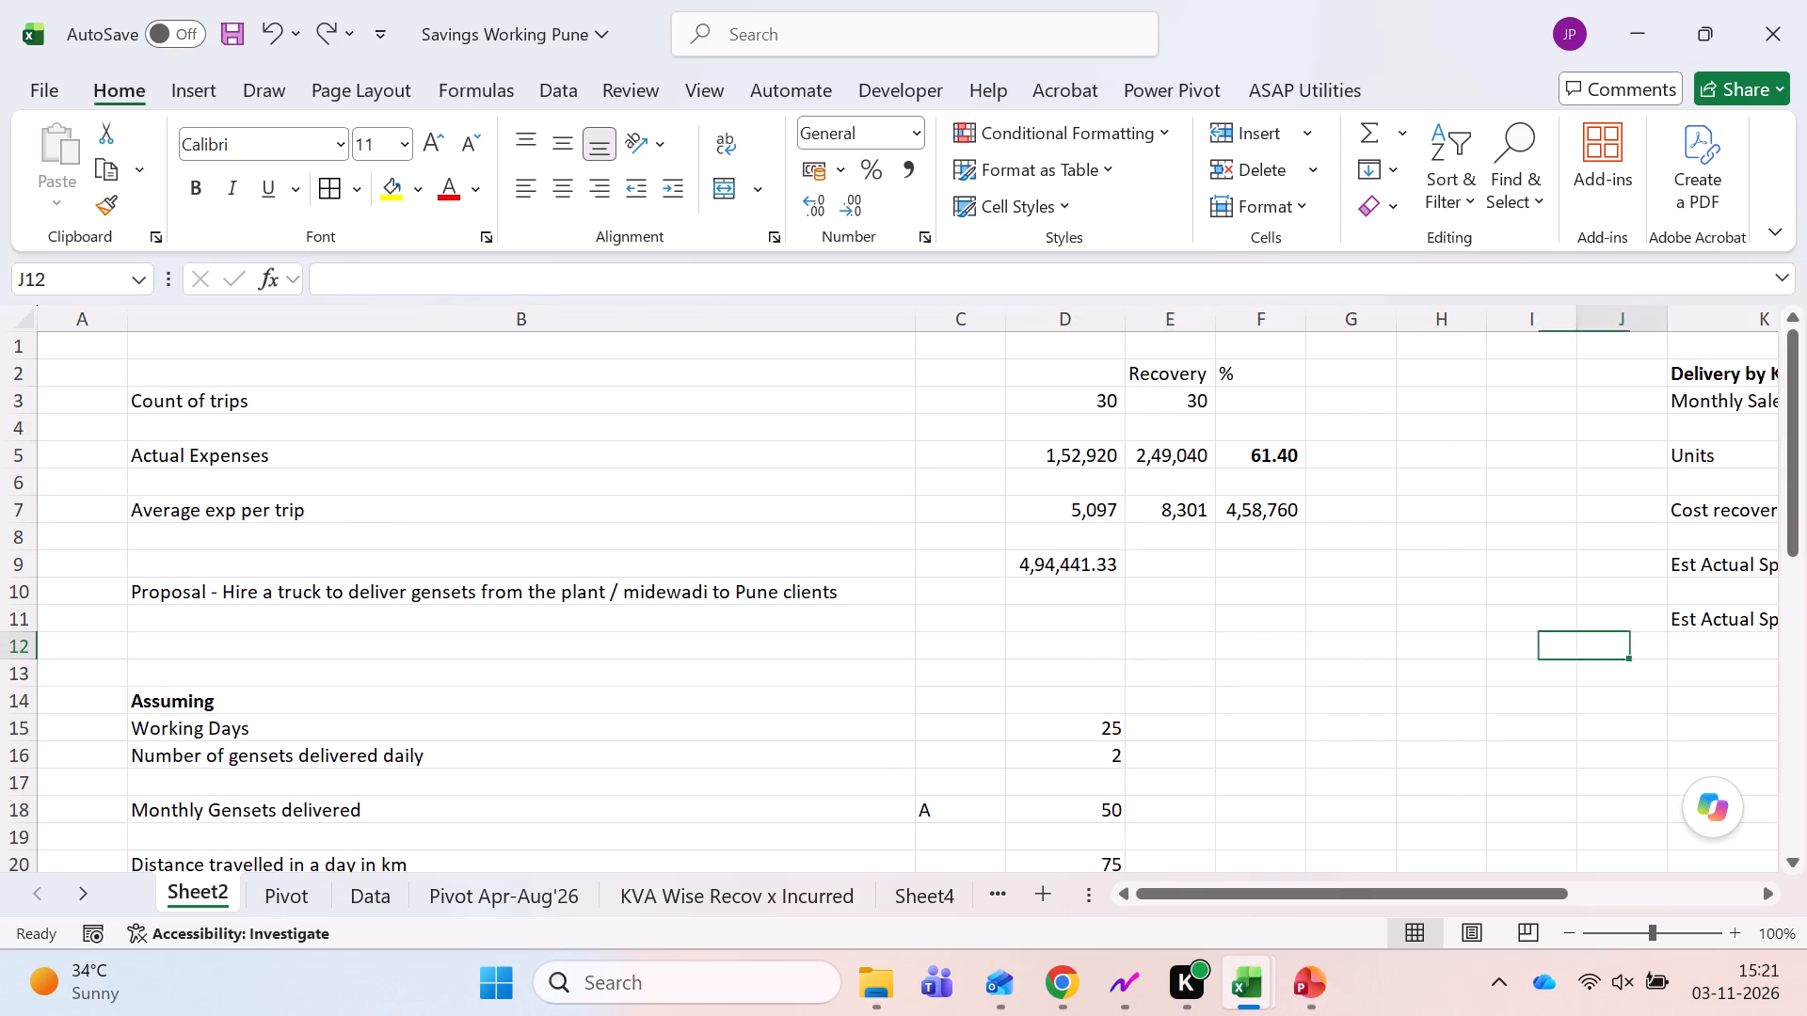
pyautogui.press('Left')
pyautogui.press('Left')
pyautogui.press('Left')
pyautogui.press('Left')
pyautogui.press('Left')
pyautogui.press('Left')
pyautogui.press('Left')
pyautogui.press('Left')
pyautogui.press('Left')
pyautogui.press('Left')
pyautogui.press('Left')
pyautogui.press('Left')
pyautogui.press('Left')
pyautogui.press('Left')
pyautogui.press('Left')
pyautogui.press('Left')
pyautogui.press('Left')
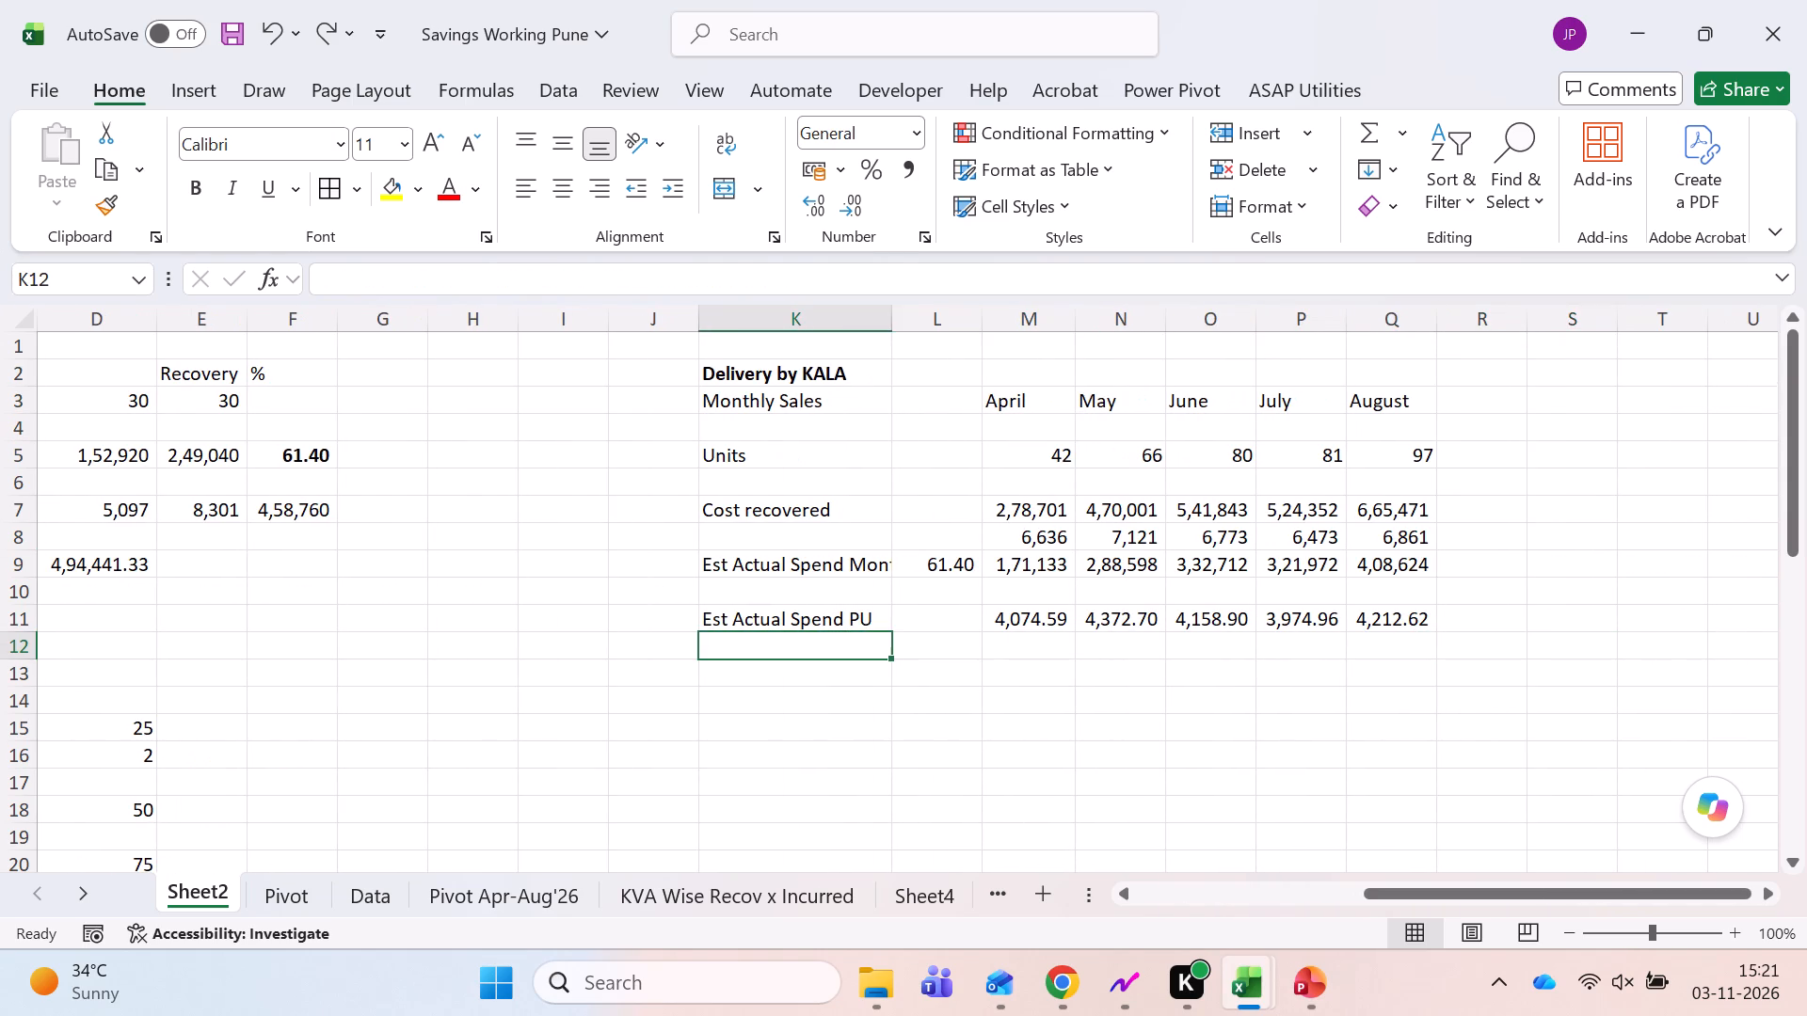
# Inspect the formula in D9 below the average expense per trip.
pyautogui.press('Up')
pyautogui.press('Up')
pyautogui.press('Up')
pyautogui.press('Right')
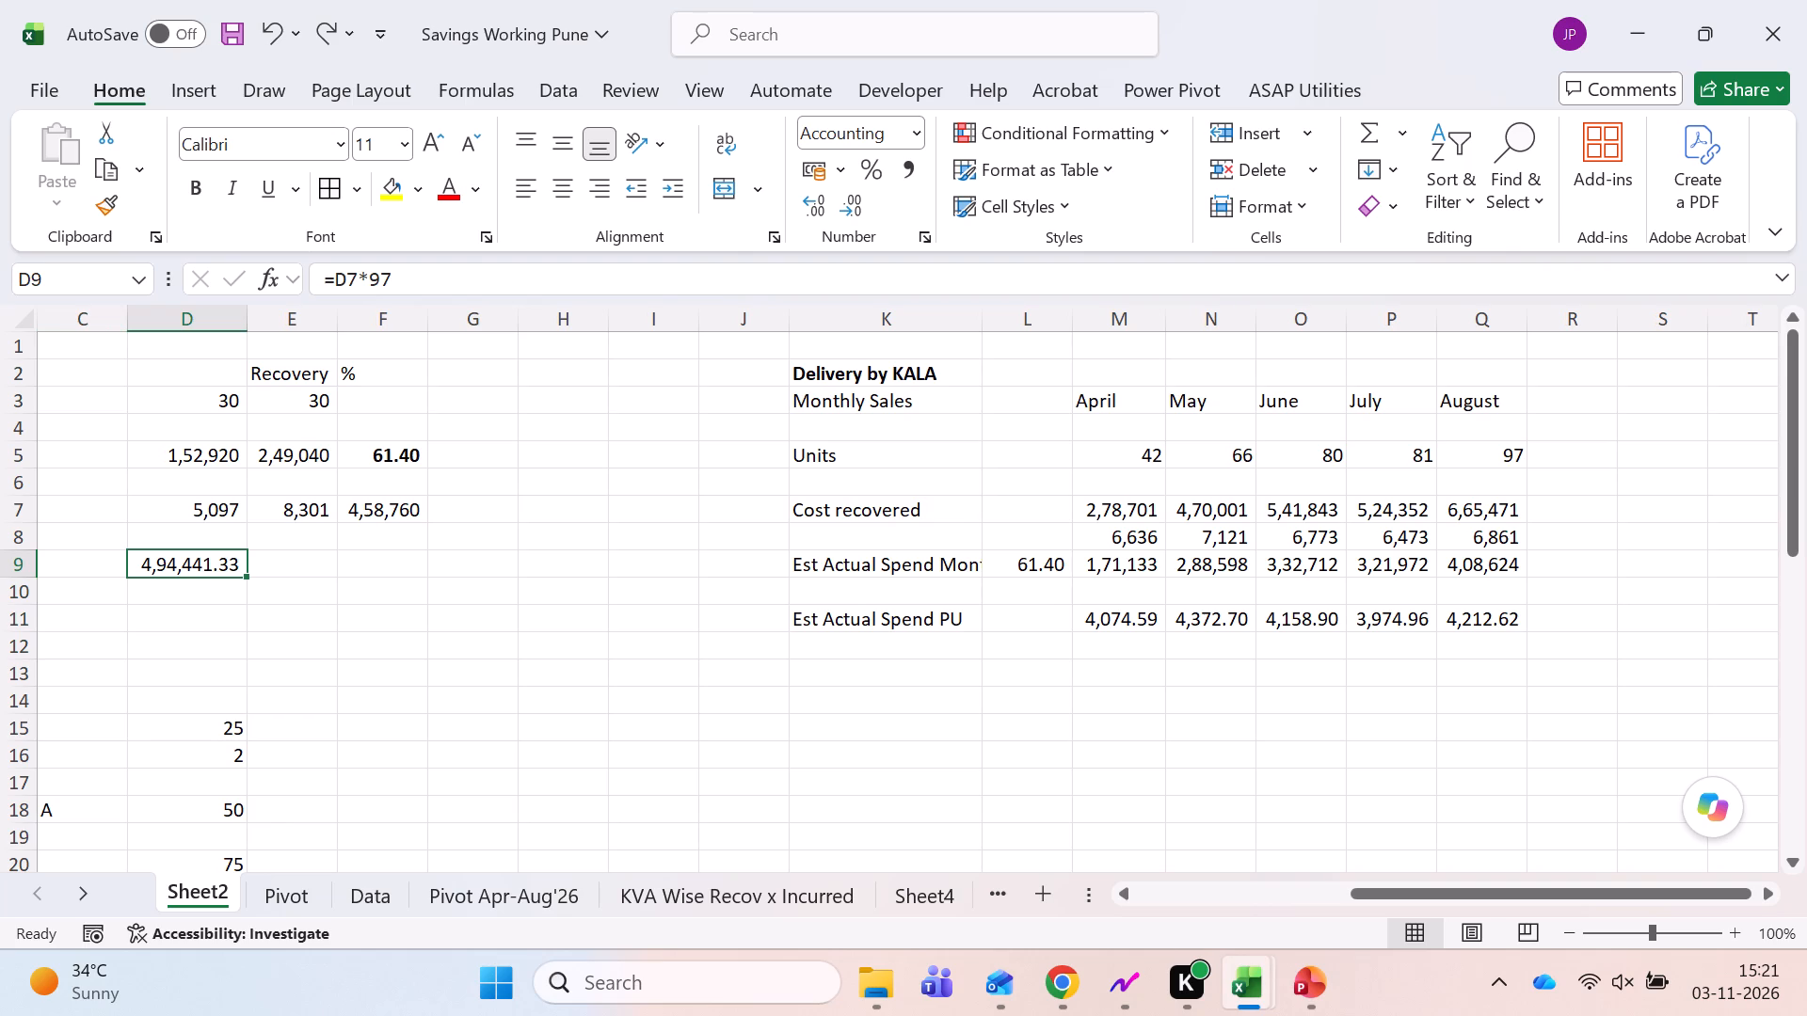
pyautogui.press('F2')
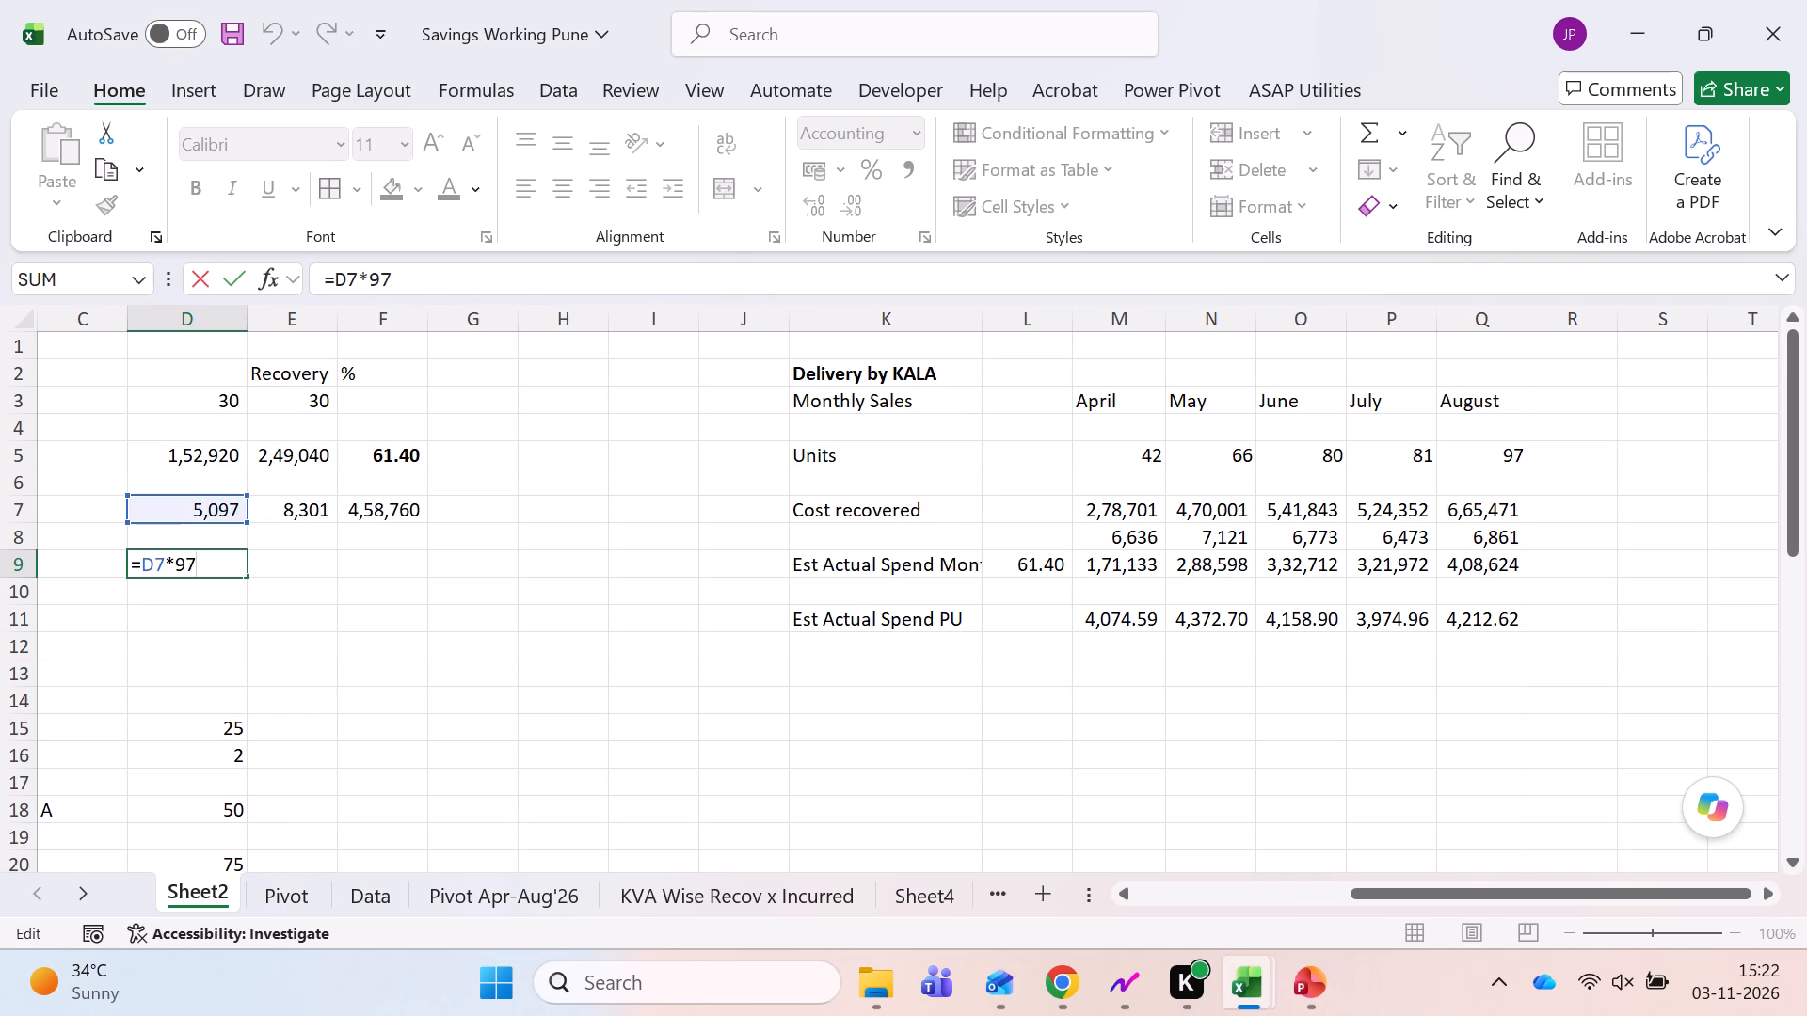
pyautogui.press('Escape')
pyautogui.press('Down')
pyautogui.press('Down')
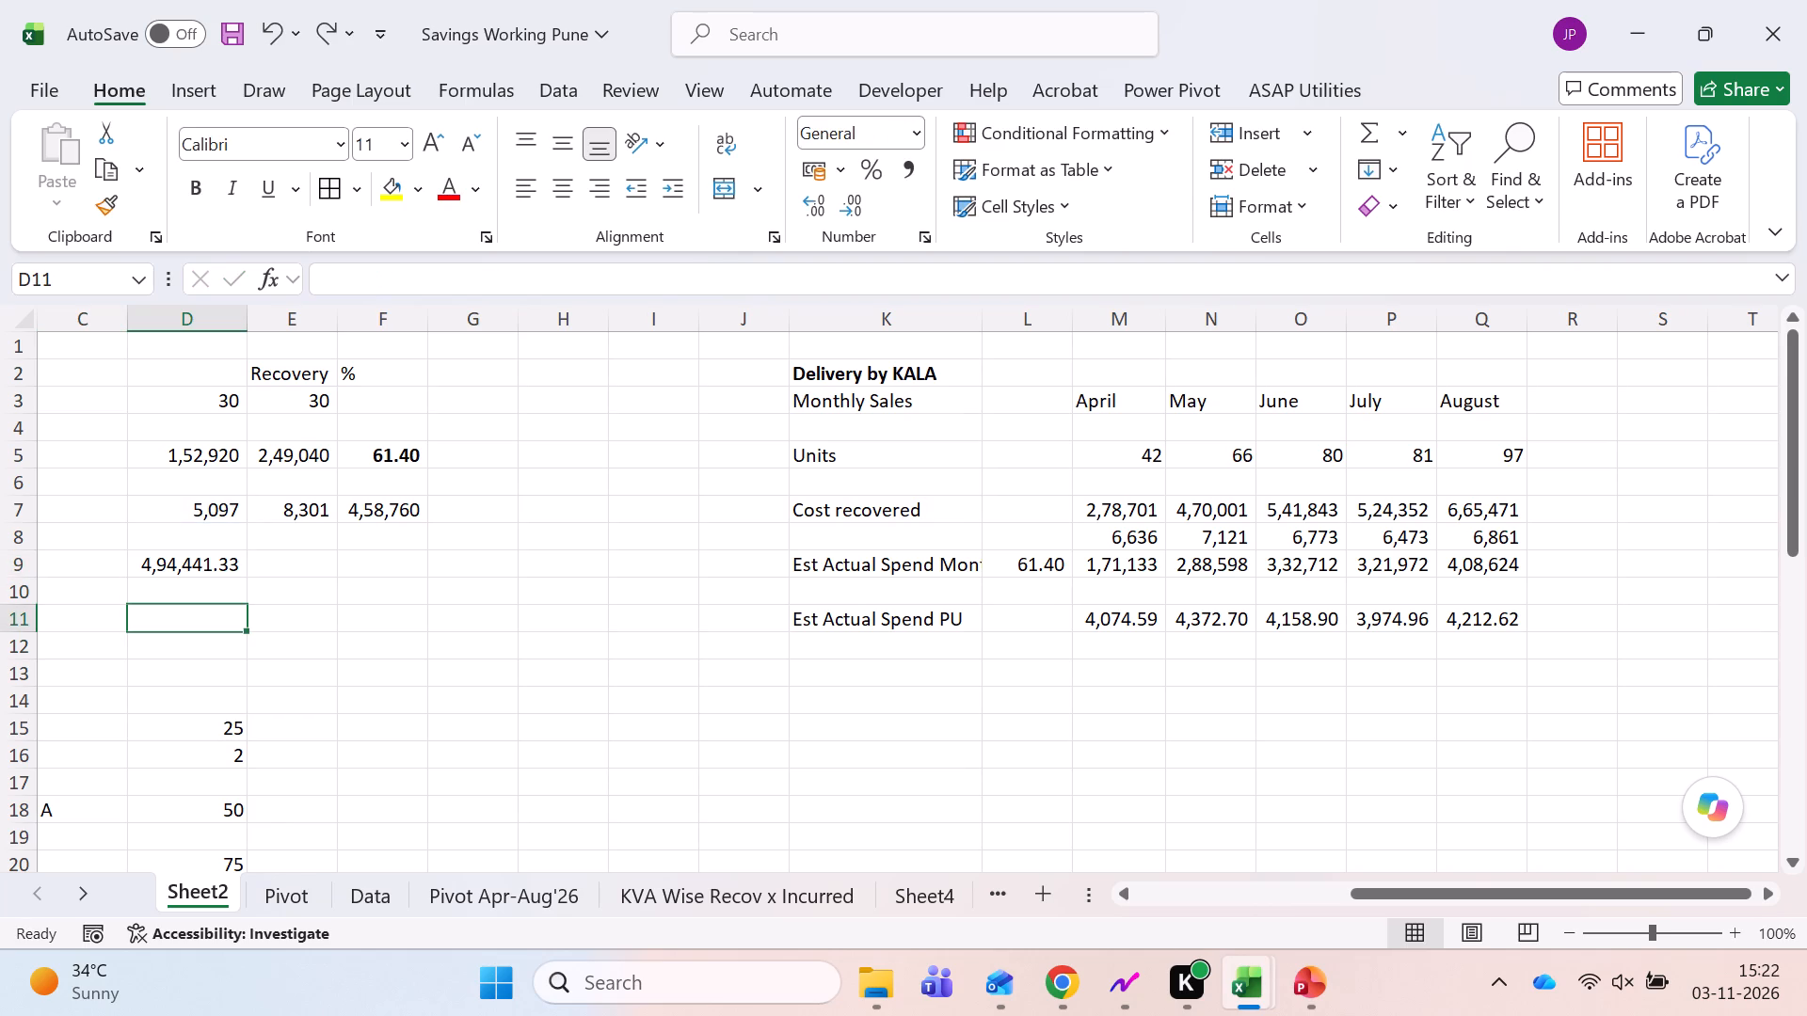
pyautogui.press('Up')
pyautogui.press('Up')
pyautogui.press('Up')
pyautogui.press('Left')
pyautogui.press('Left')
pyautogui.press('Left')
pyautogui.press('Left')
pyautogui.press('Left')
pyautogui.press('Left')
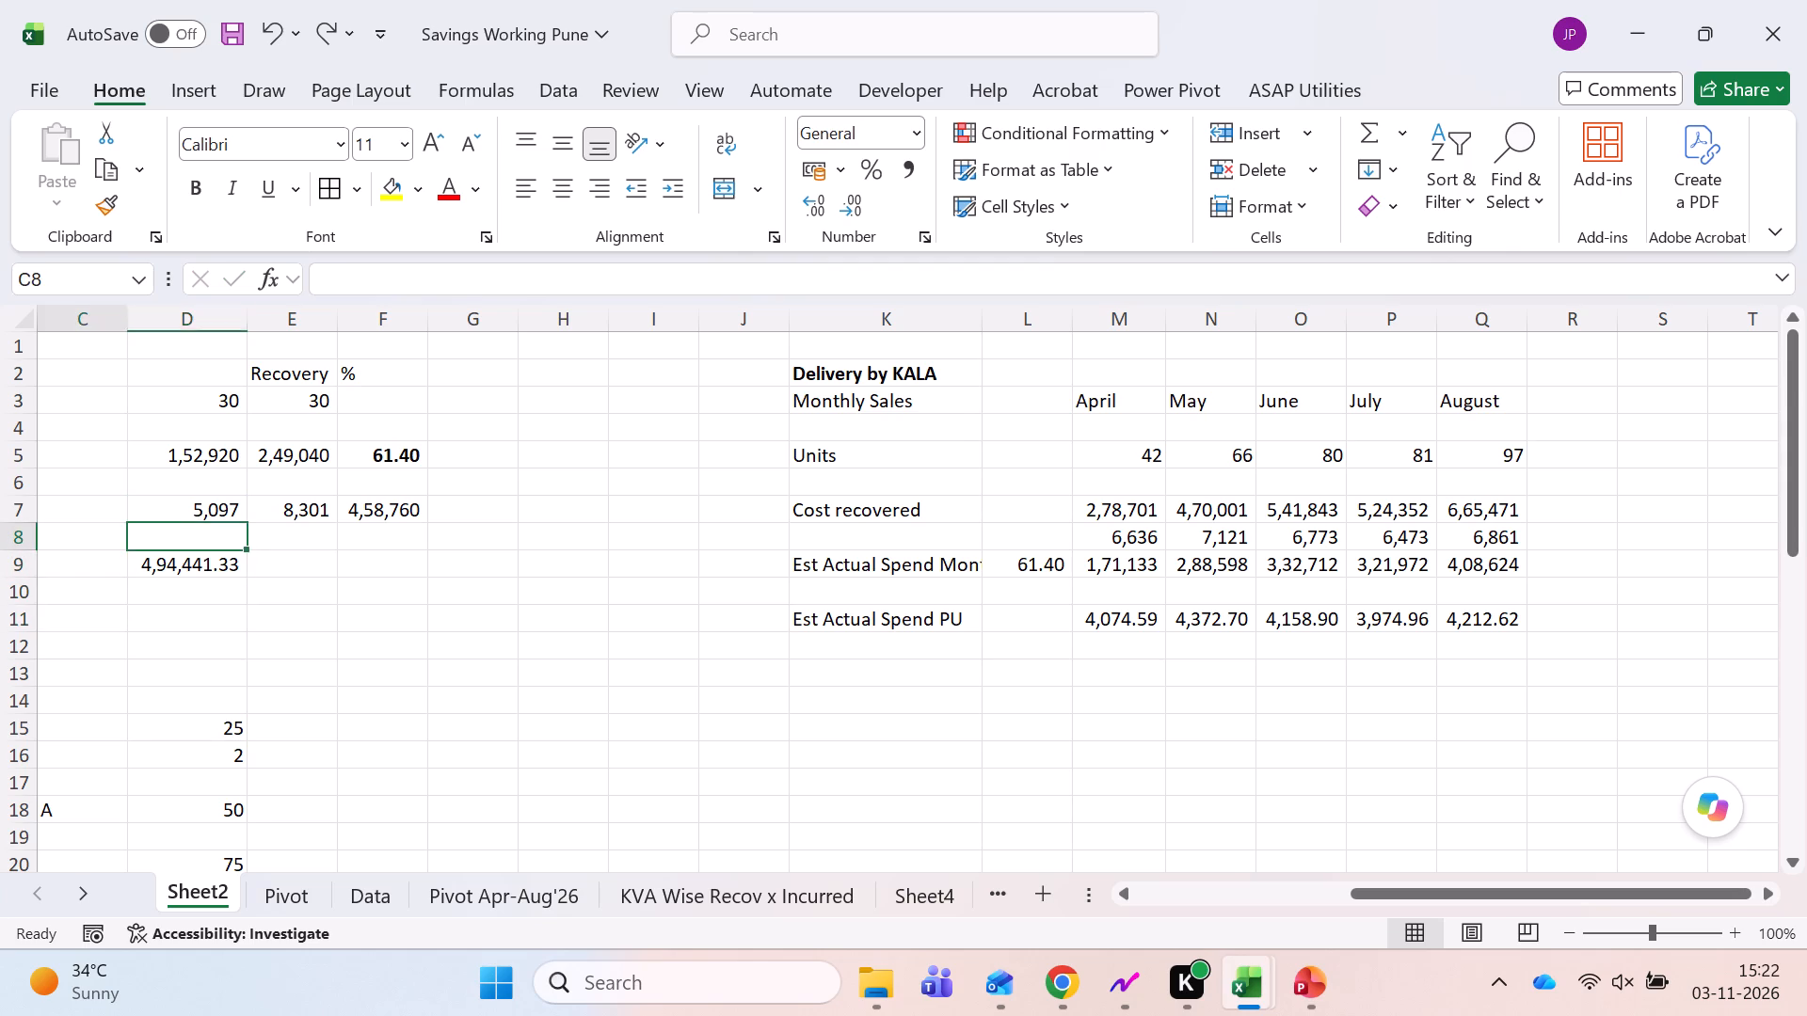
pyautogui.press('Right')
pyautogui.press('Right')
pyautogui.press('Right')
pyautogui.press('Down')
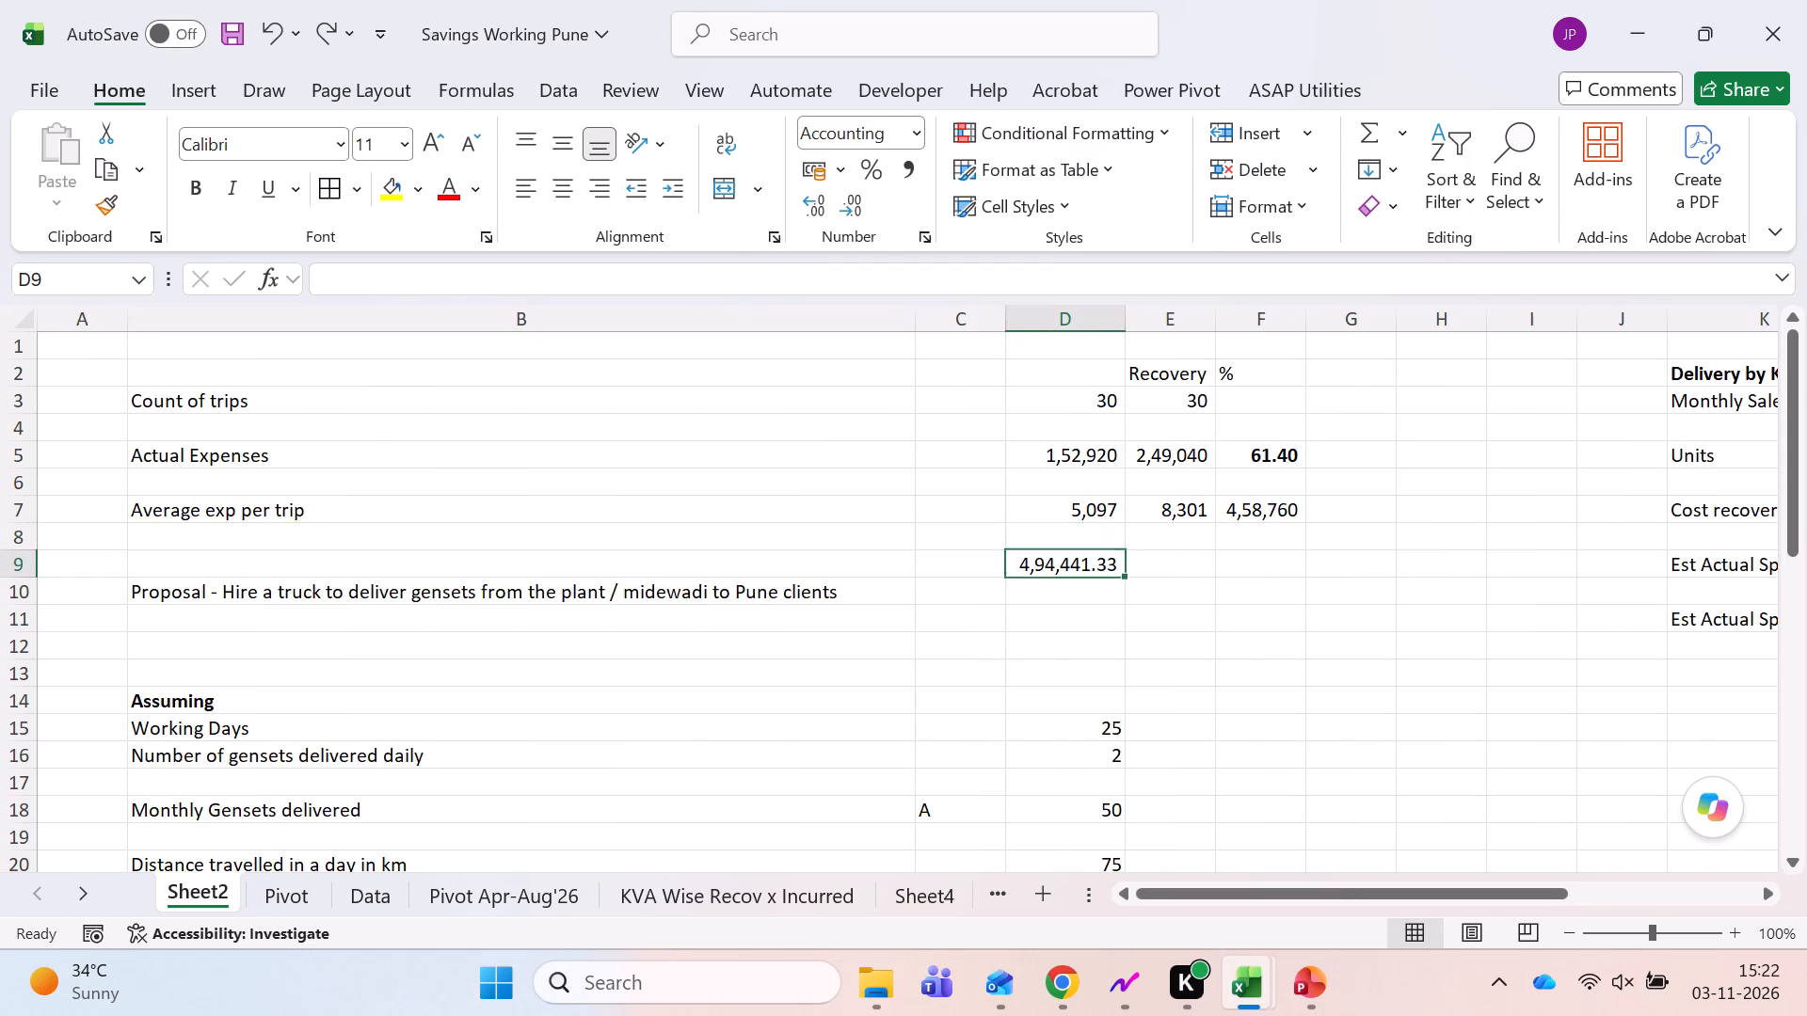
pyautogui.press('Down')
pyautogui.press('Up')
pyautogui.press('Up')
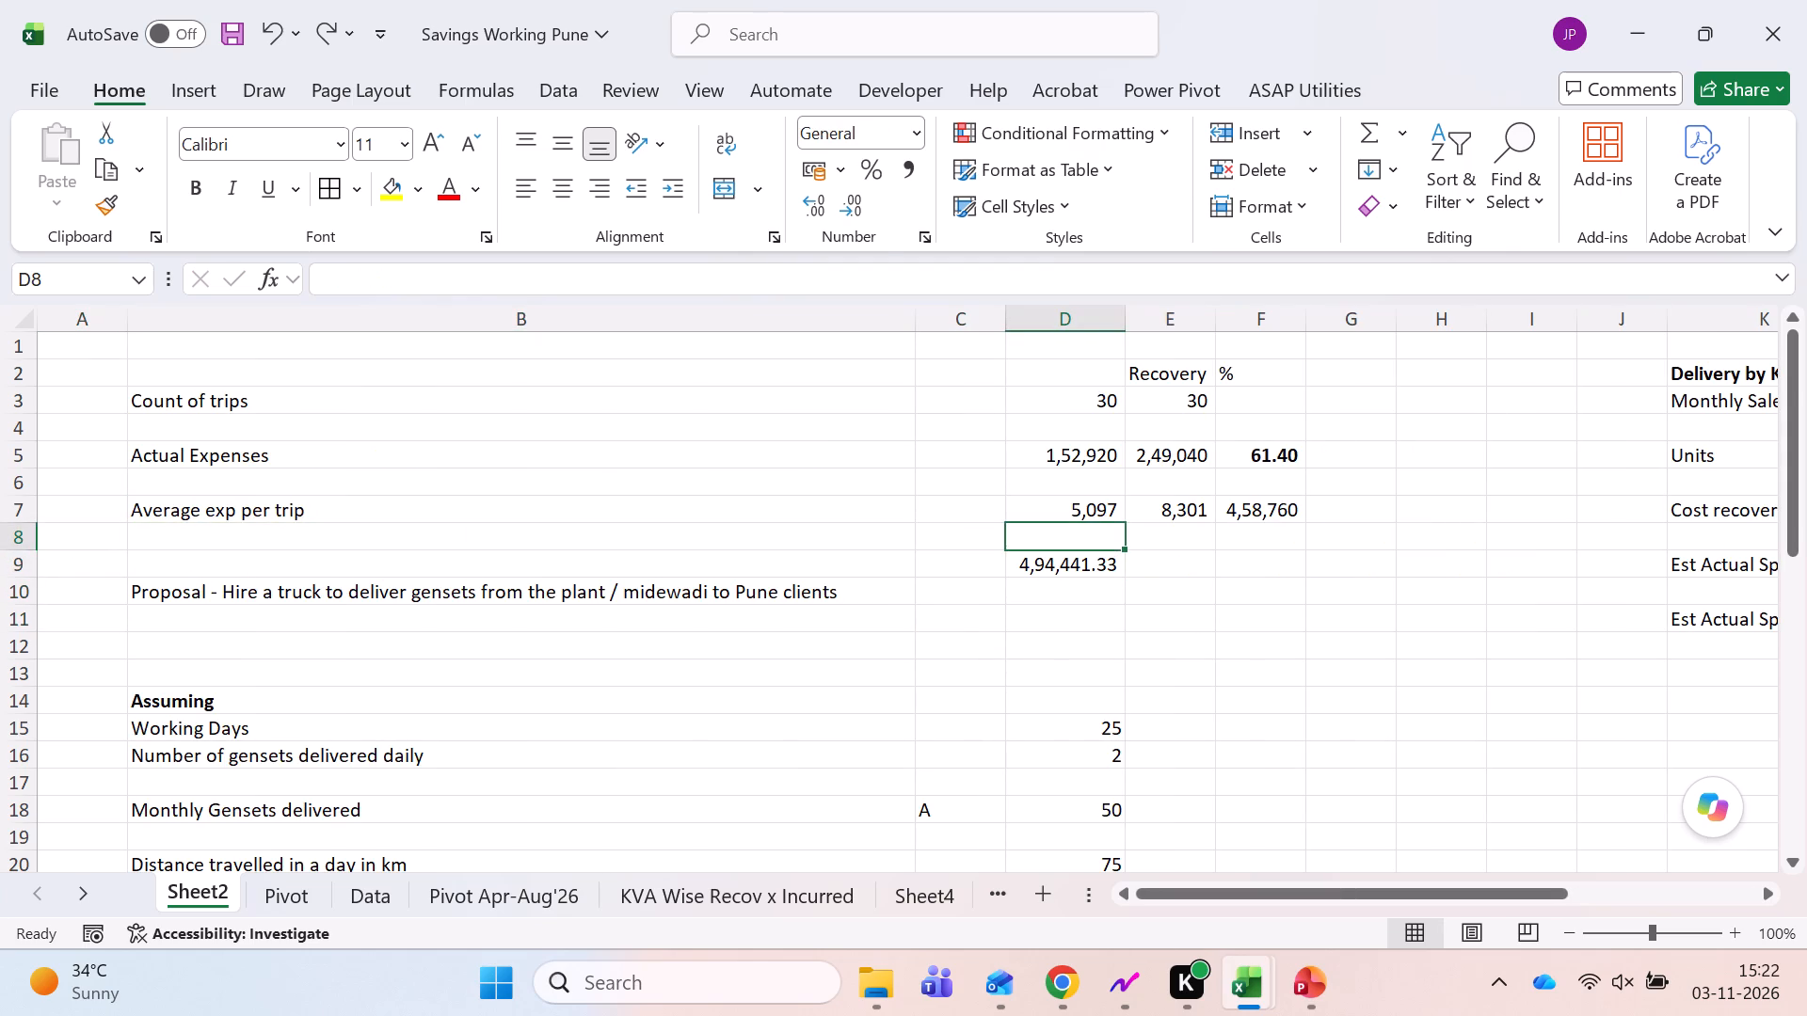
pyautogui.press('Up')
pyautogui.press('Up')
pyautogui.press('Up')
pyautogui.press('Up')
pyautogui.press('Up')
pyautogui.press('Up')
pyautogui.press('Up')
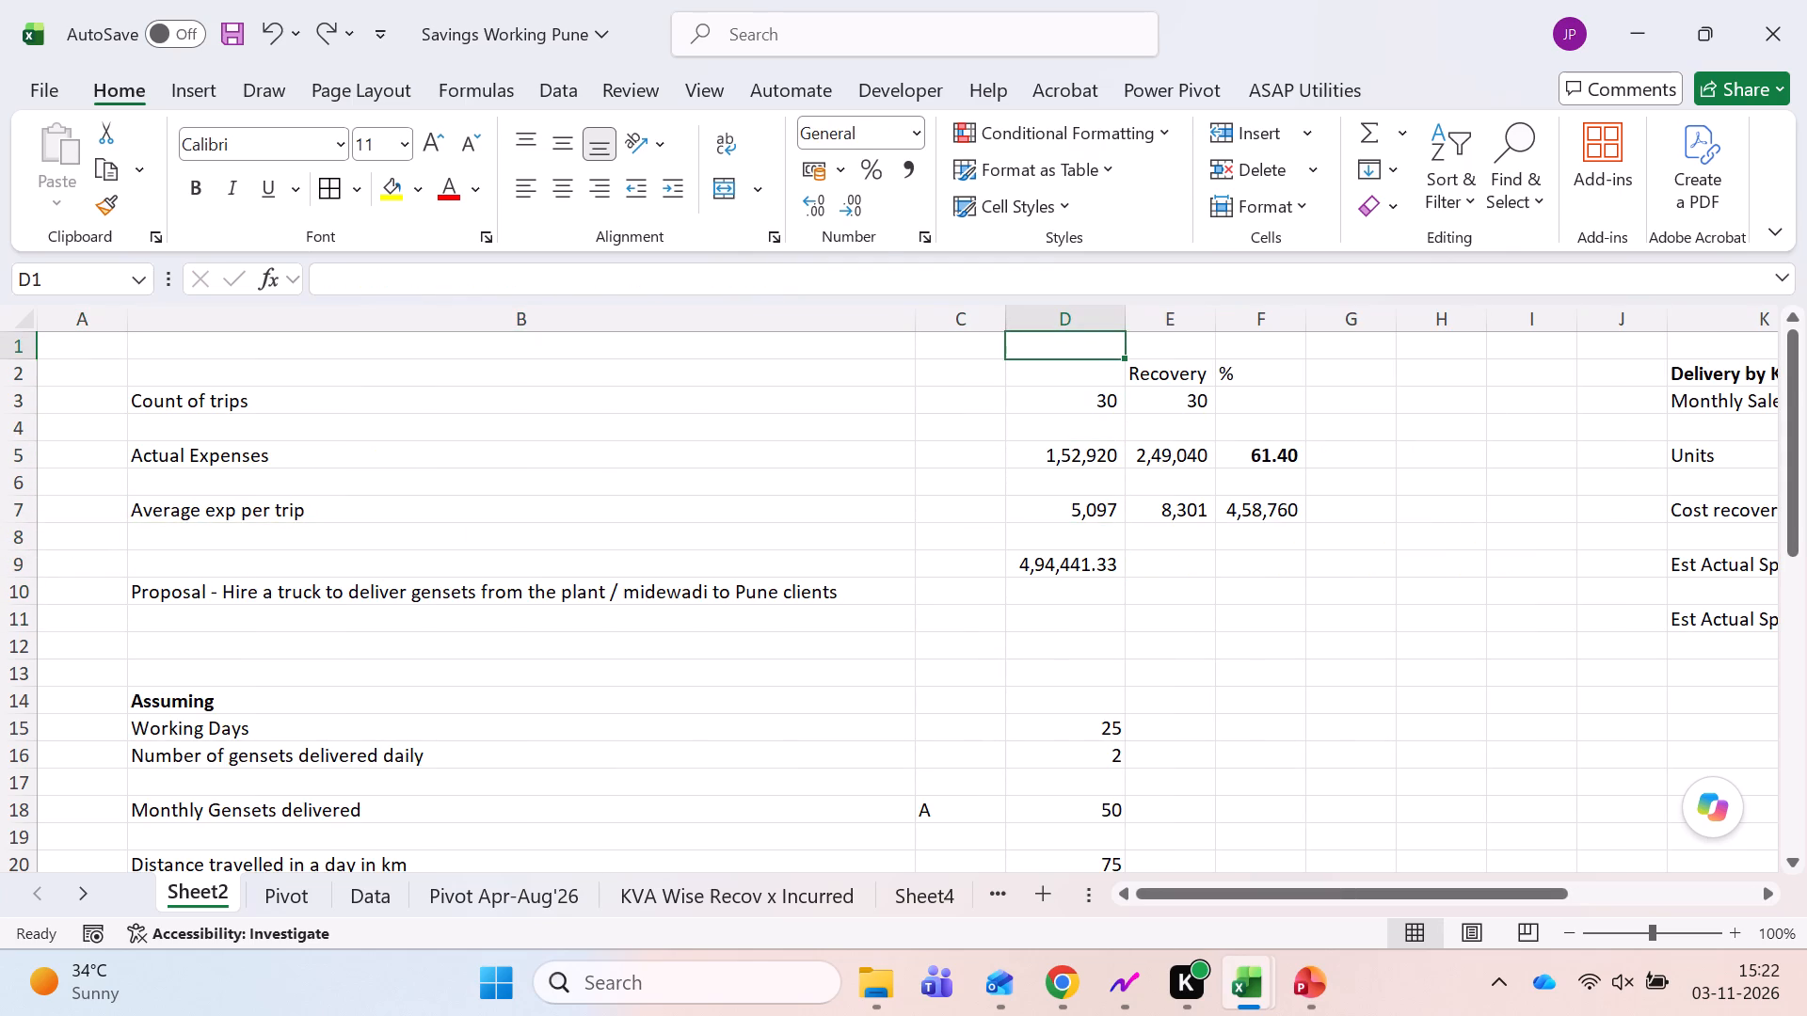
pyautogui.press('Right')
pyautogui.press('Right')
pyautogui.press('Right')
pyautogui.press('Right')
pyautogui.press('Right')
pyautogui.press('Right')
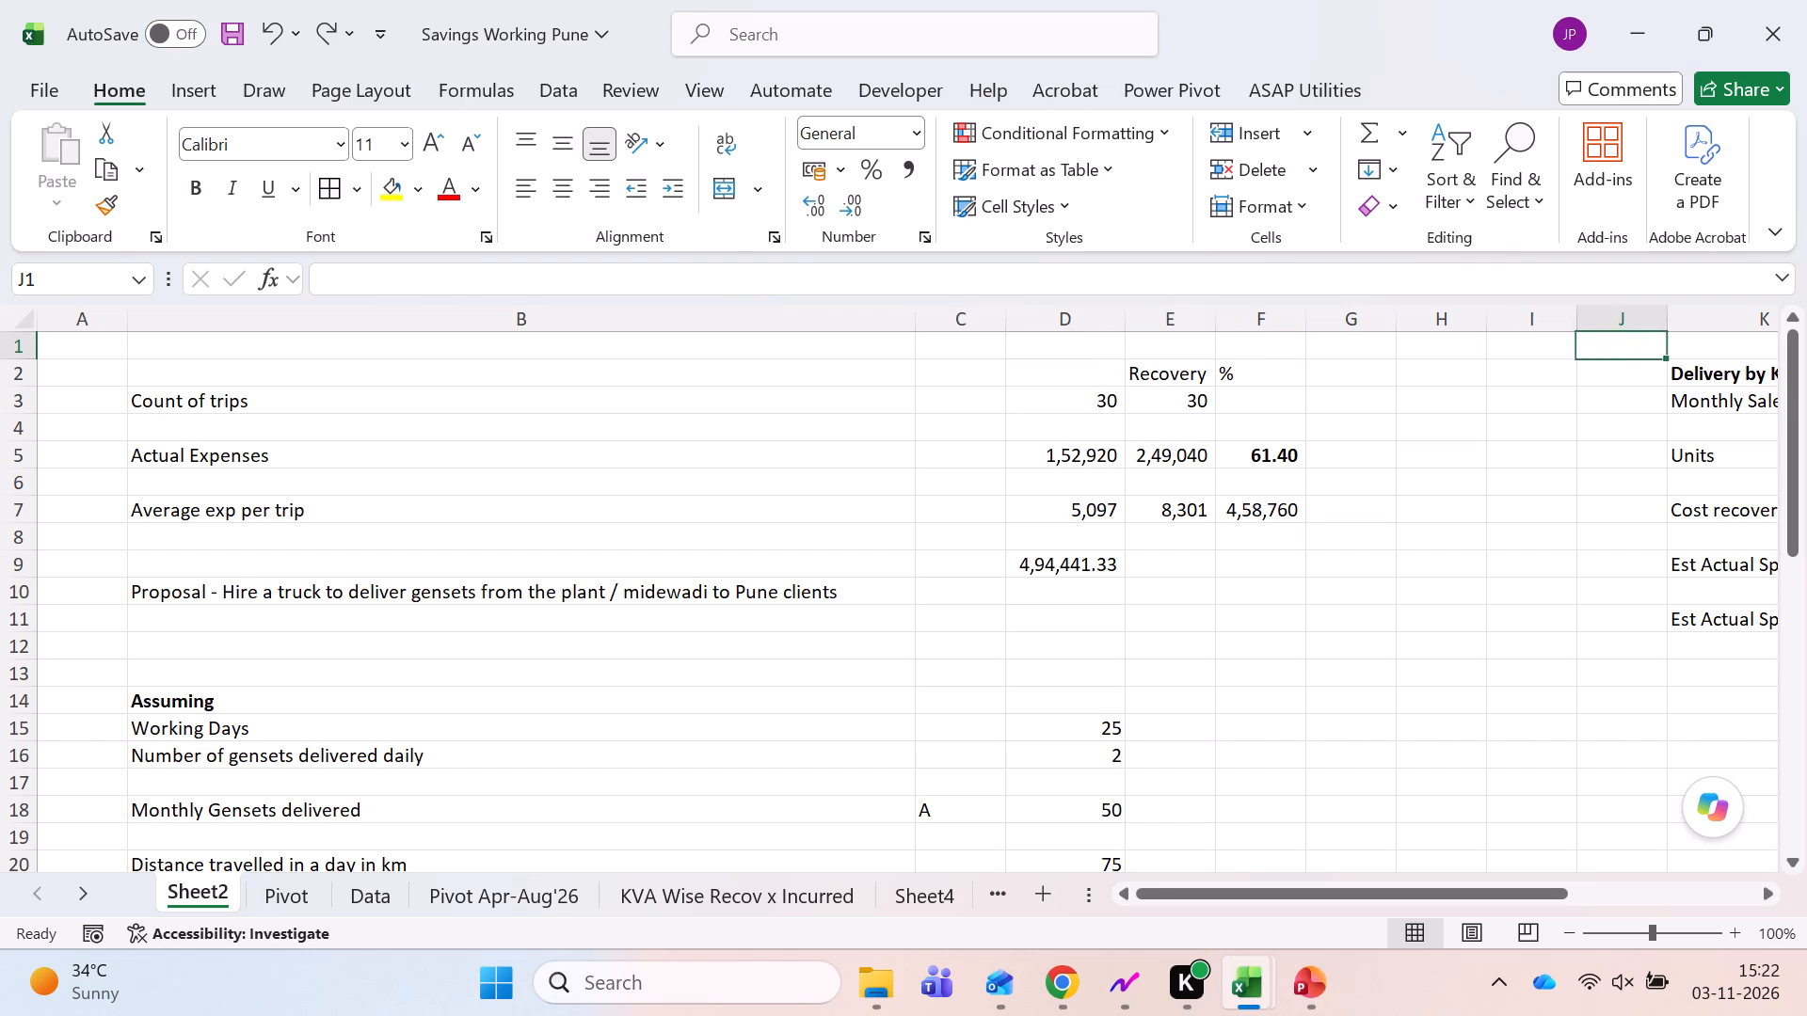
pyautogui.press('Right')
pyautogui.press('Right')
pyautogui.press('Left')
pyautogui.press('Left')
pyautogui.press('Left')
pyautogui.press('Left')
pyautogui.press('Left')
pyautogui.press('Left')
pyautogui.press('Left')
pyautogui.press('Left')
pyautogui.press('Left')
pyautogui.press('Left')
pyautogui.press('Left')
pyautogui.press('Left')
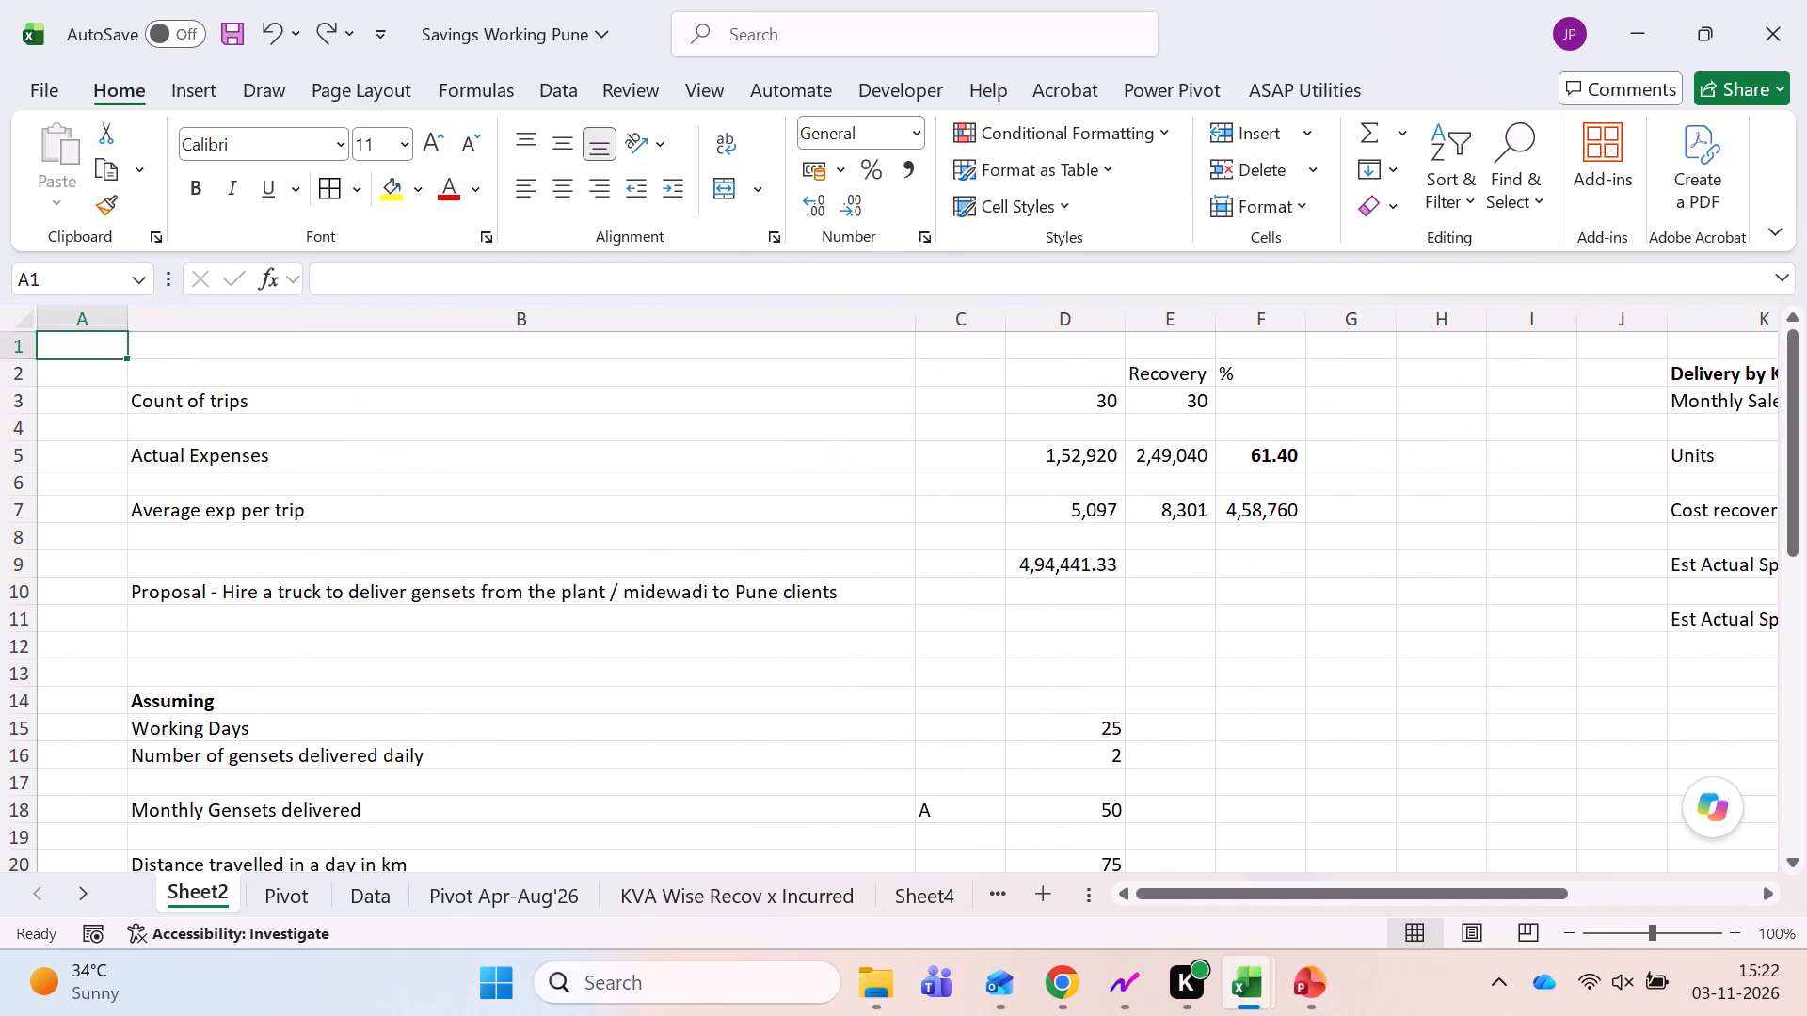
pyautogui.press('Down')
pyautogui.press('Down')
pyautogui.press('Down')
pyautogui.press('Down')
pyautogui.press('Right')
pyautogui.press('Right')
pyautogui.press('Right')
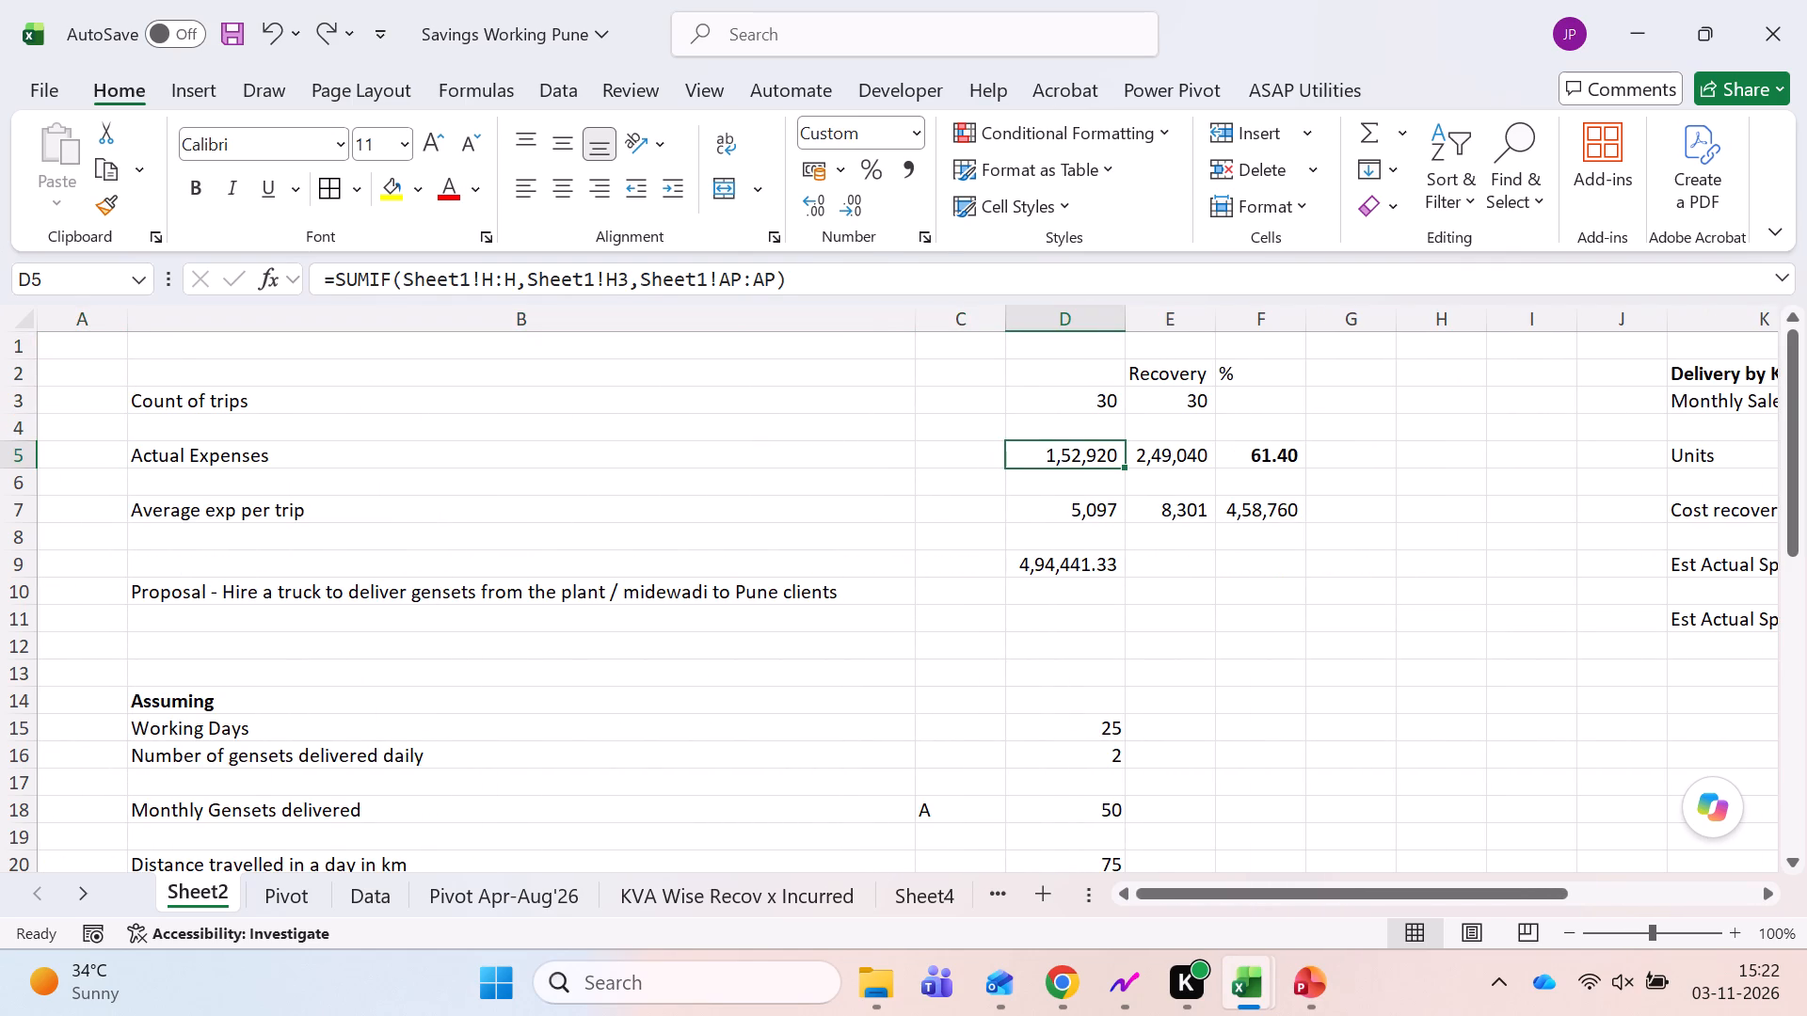
# Create a copy of Sheet2 within the same workbook, placed at the end of the sheets.
pyautogui.rightClick(189, 891)
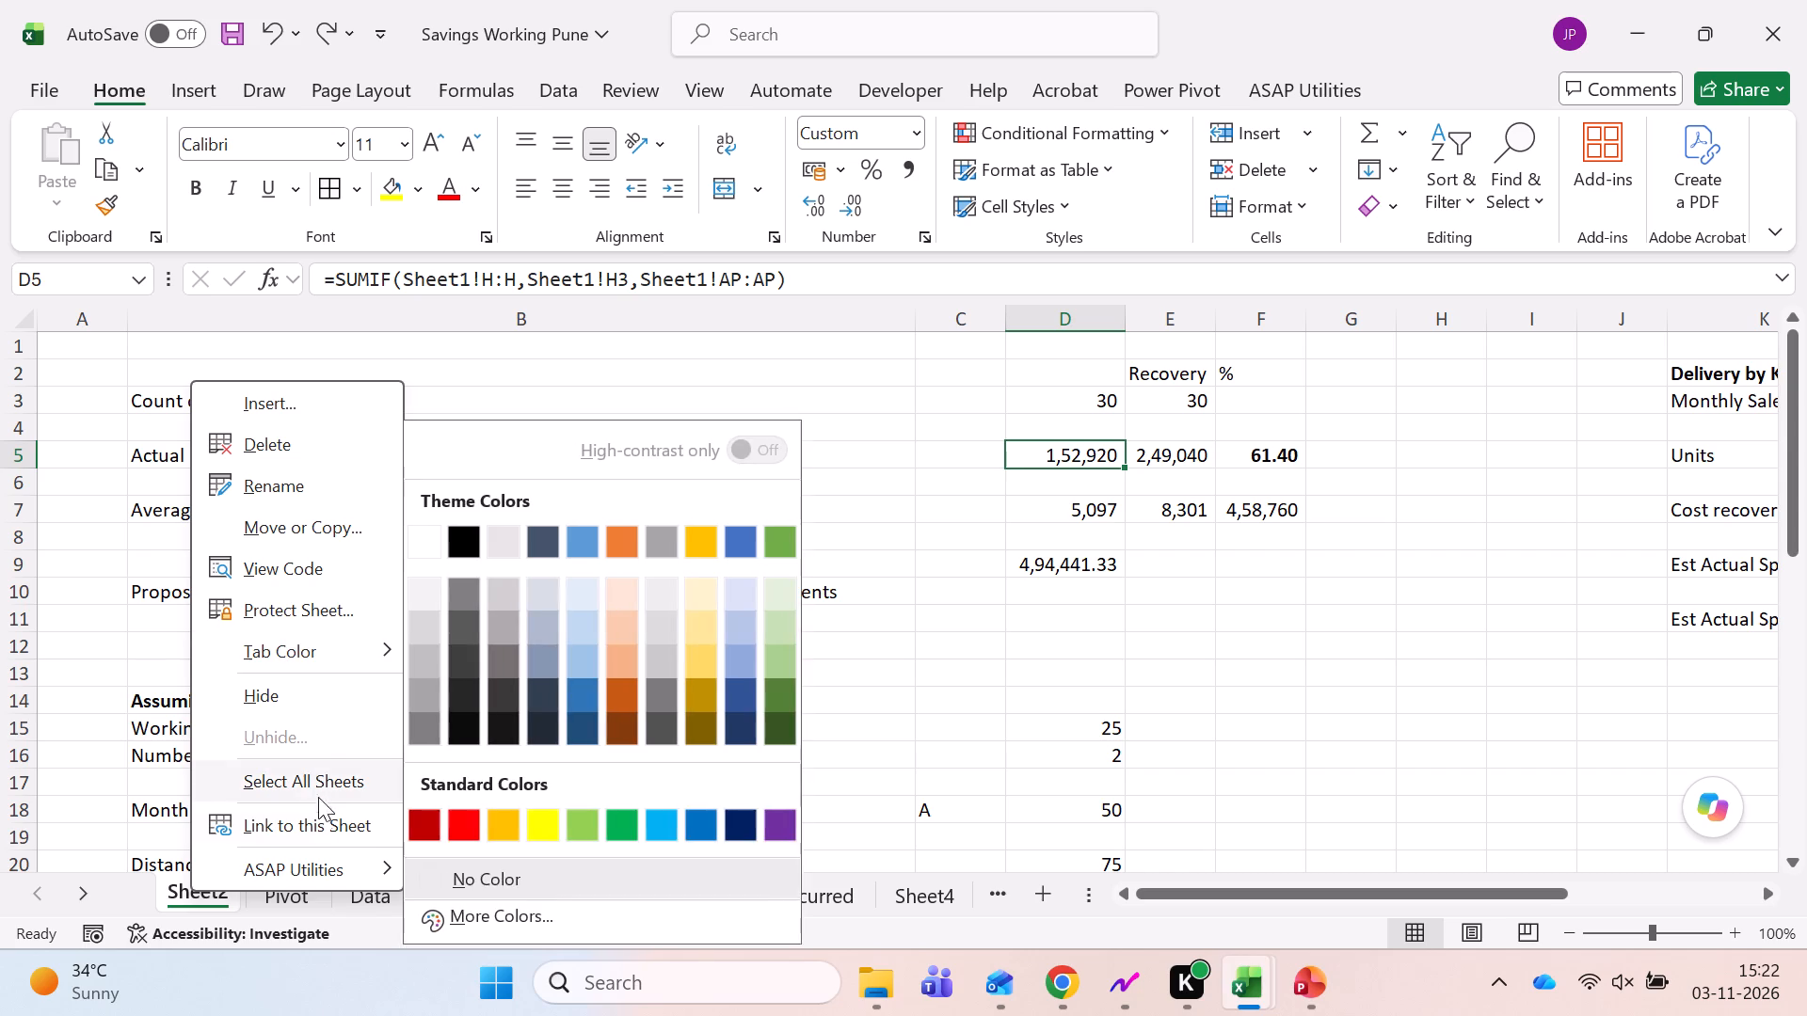
pyautogui.click(284, 524)
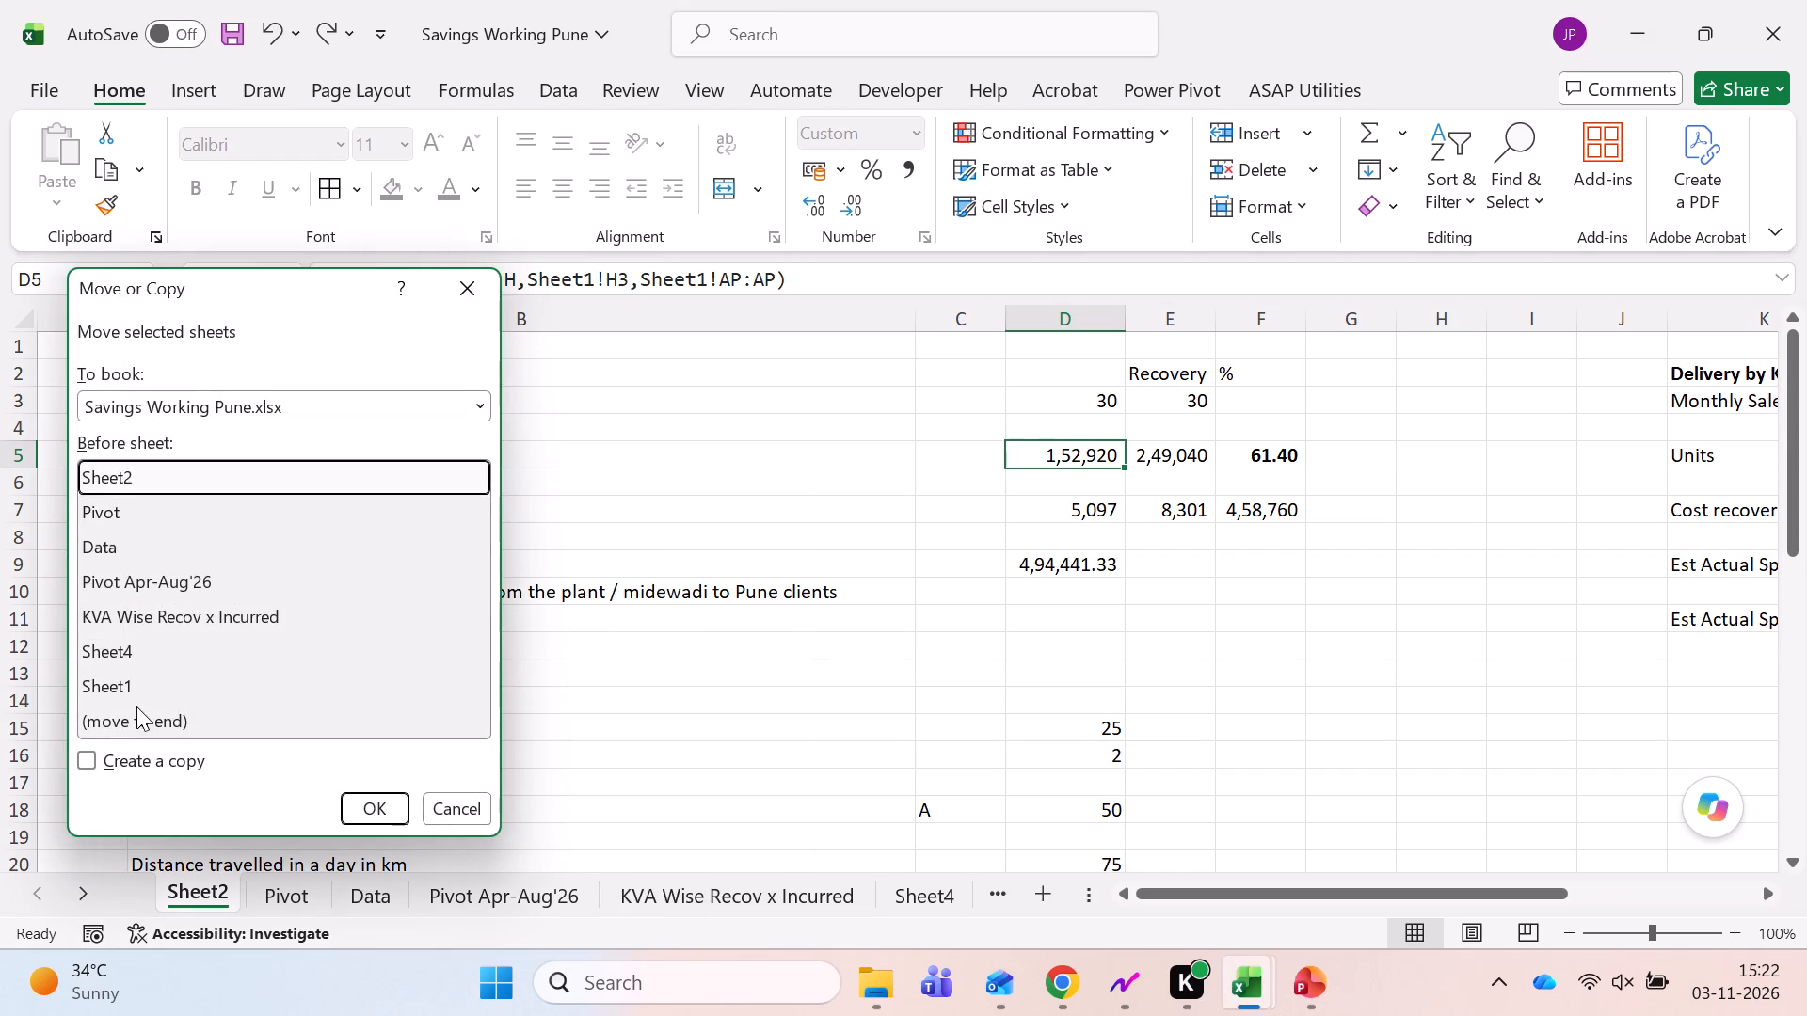
pyautogui.click(136, 710)
pyautogui.click(152, 763)
pyautogui.click(374, 814)
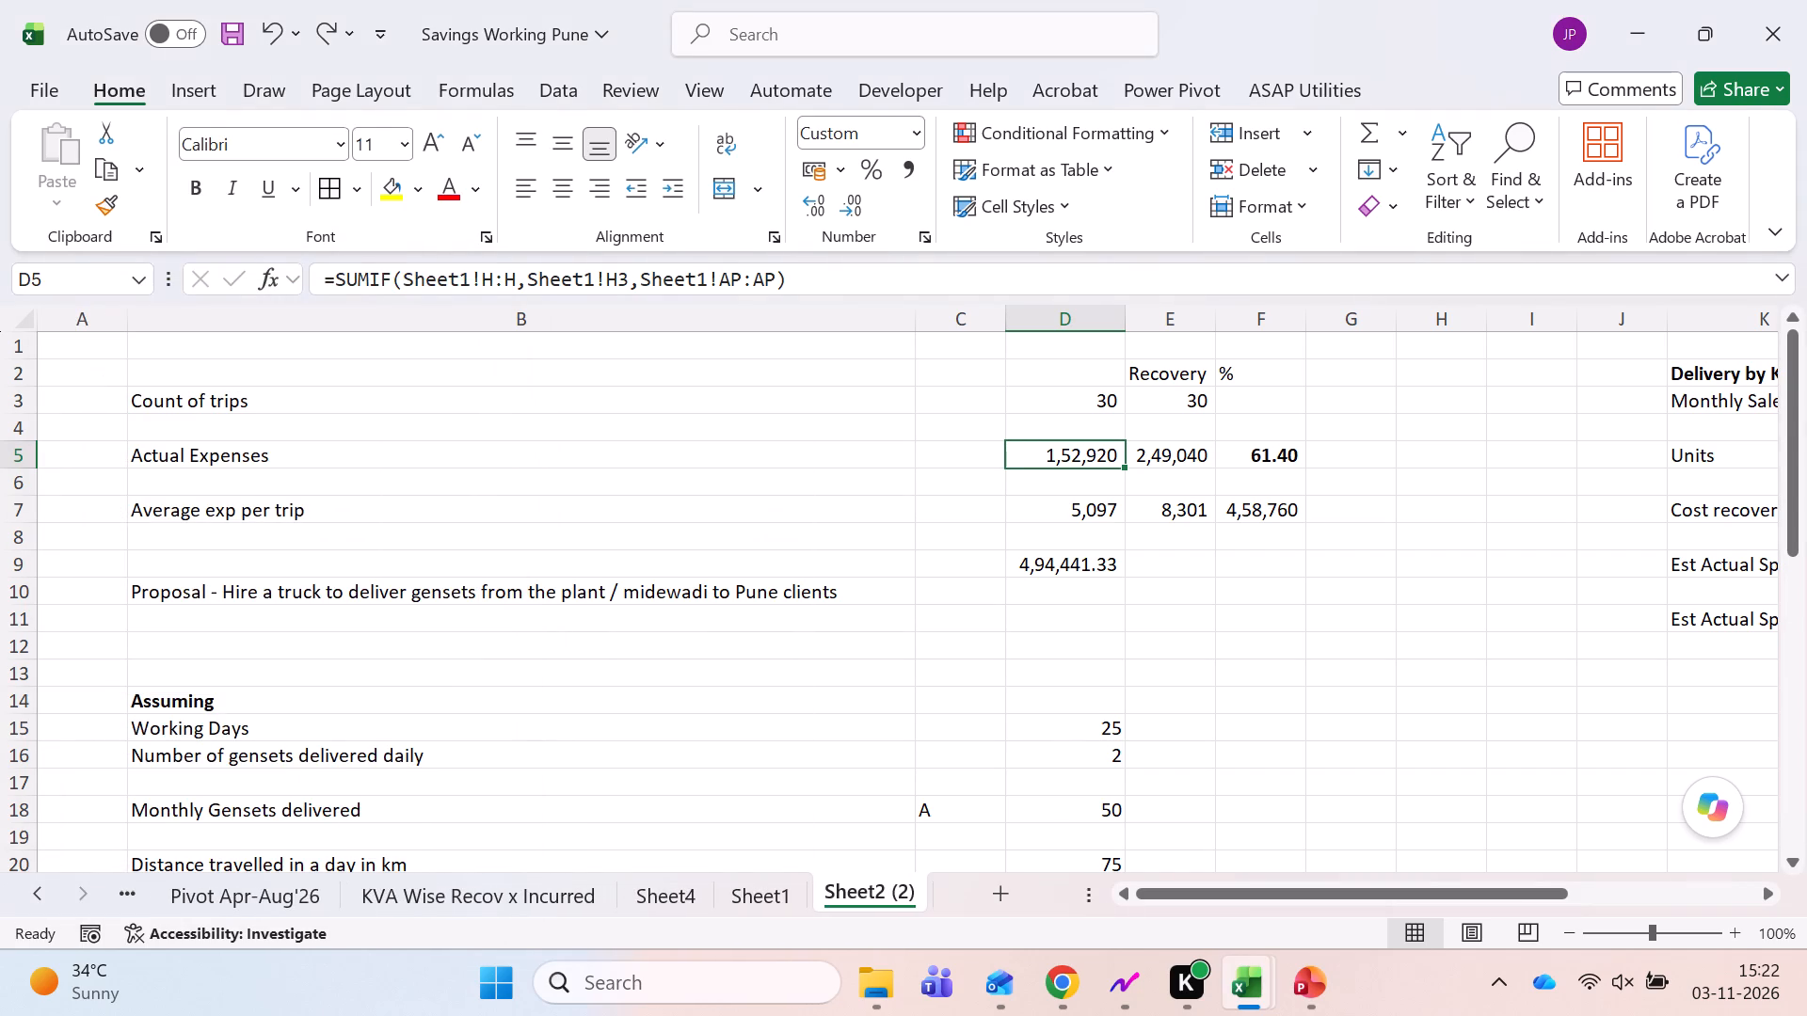
# Move the copied Sheet2 (2) so it sits between the Pivot and Data sheets.
pyautogui.click(1073, 399)
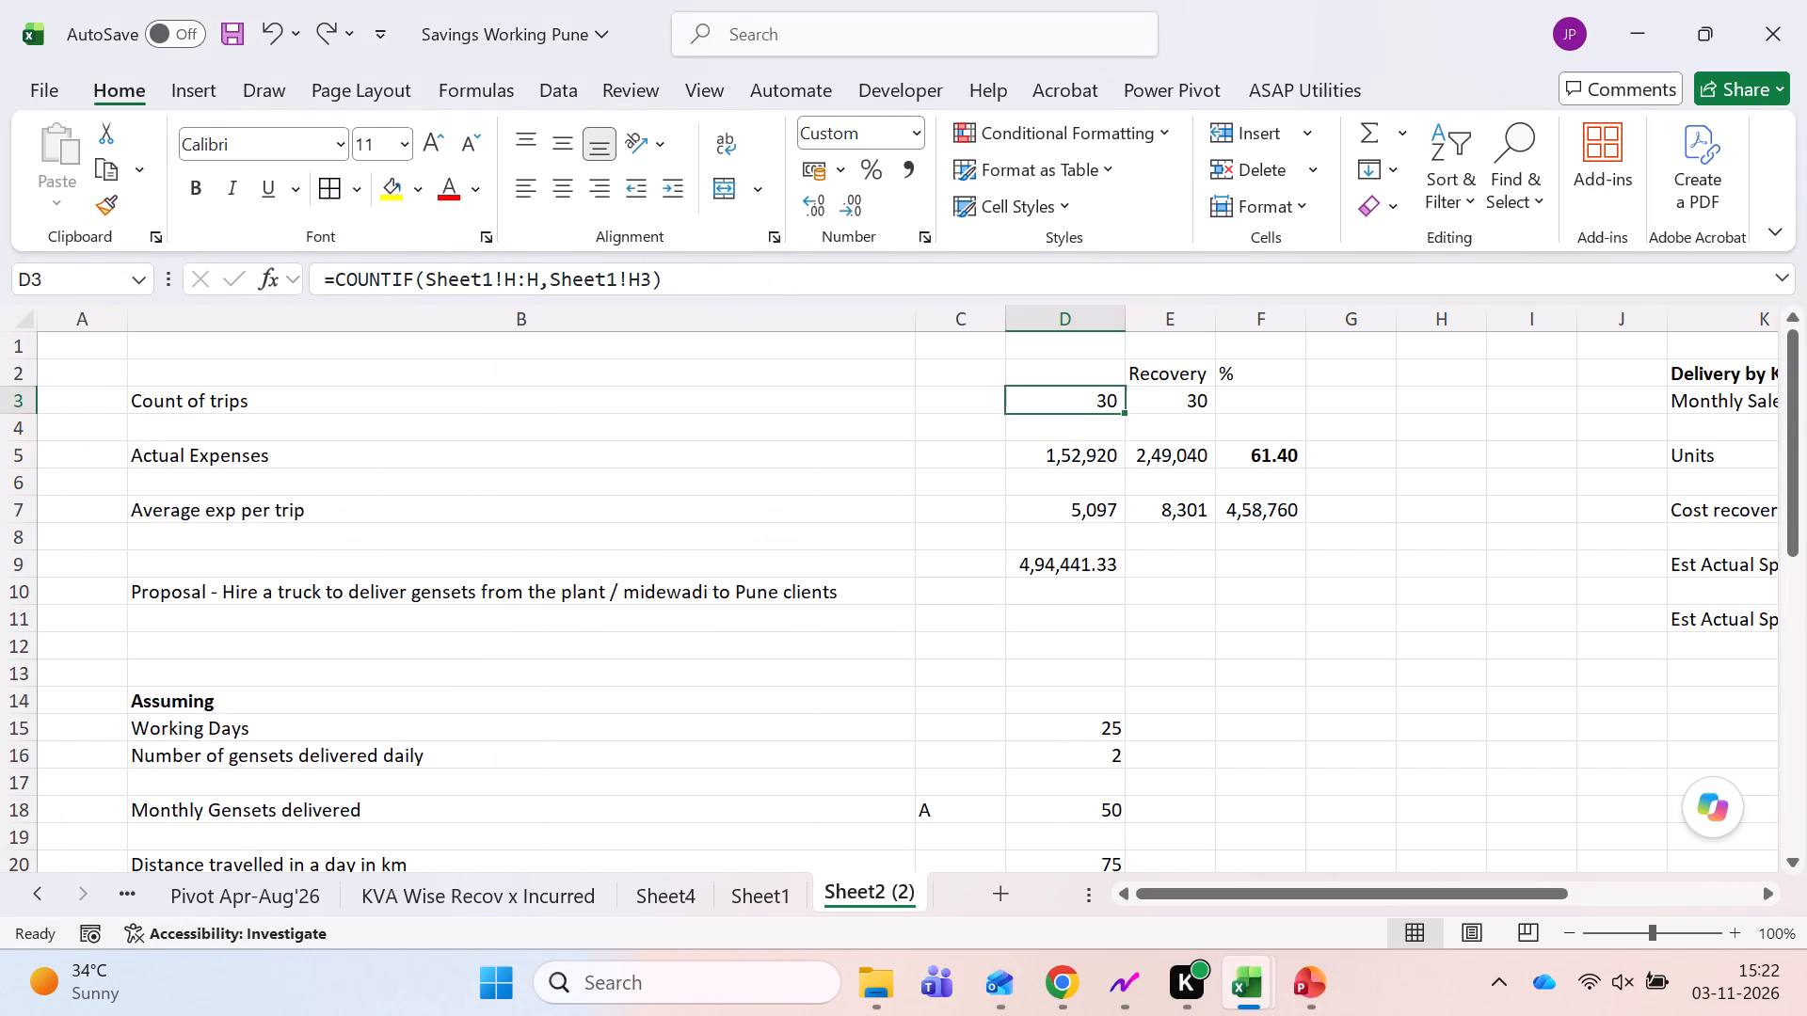
pyautogui.moveTo(894, 890); pyautogui.dragTo(212, 901)
pyautogui.click(36, 909)
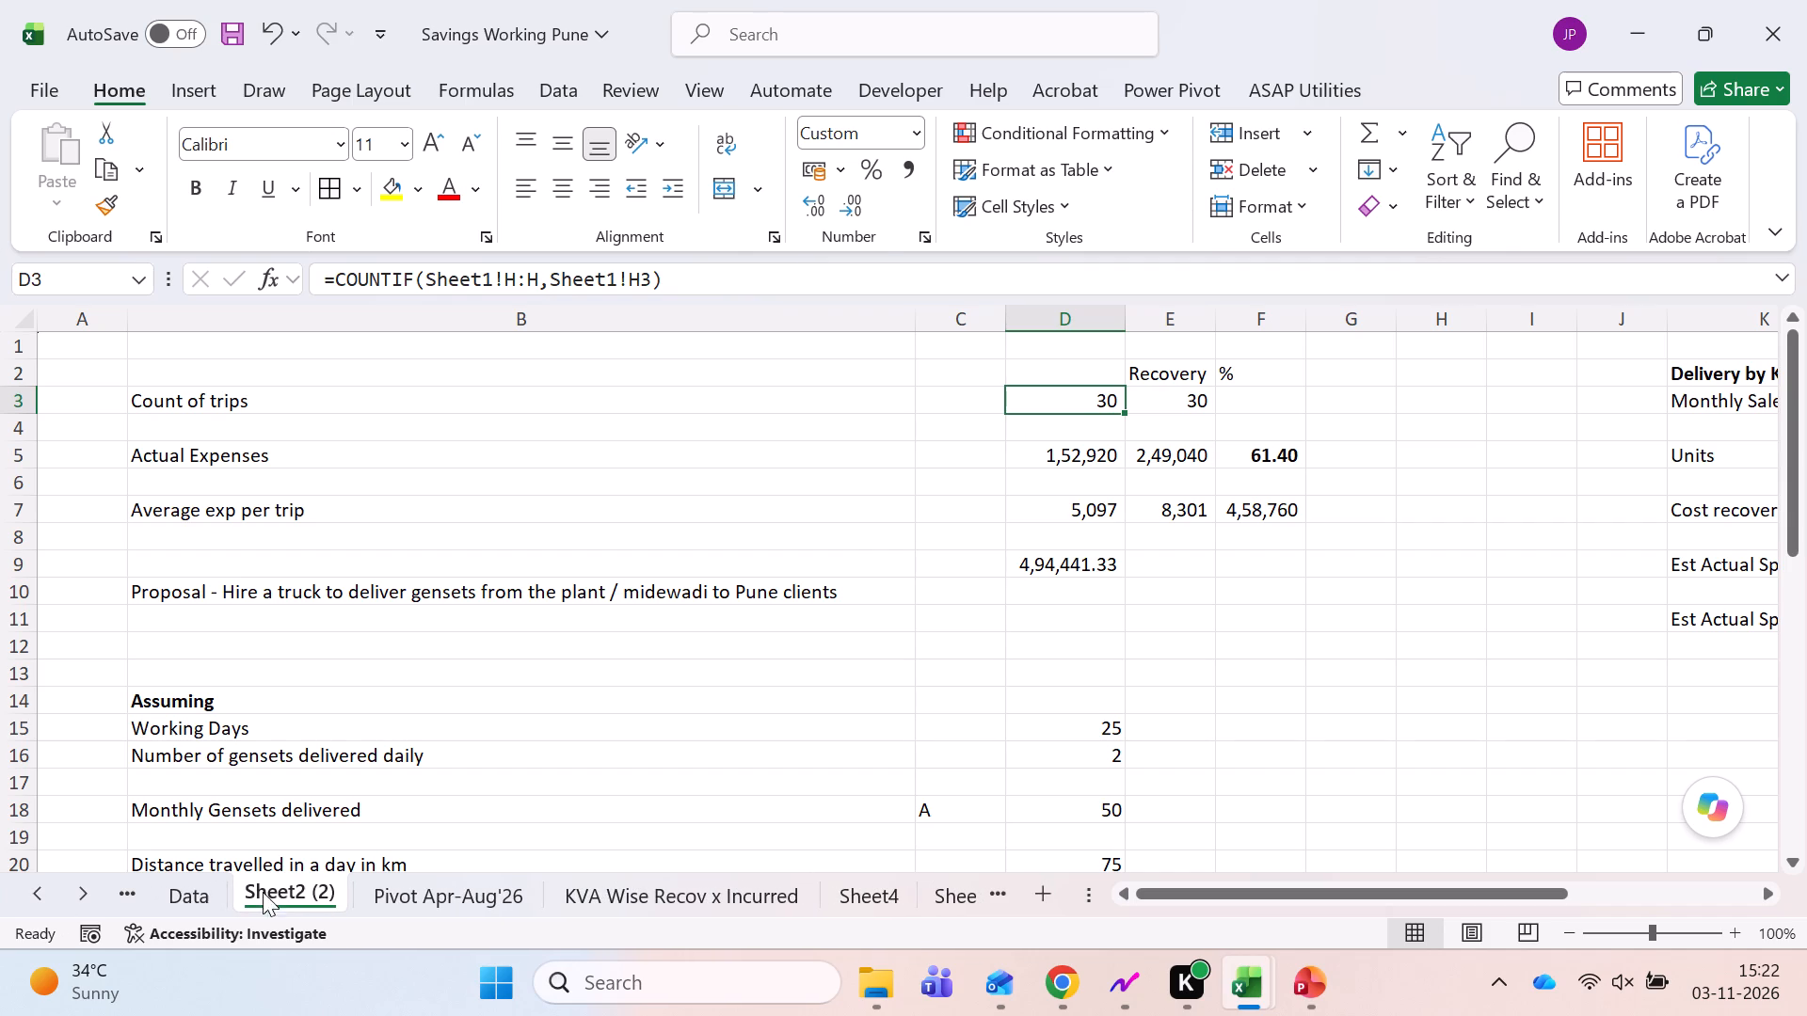
pyautogui.moveTo(298, 882); pyautogui.dragTo(181, 898)
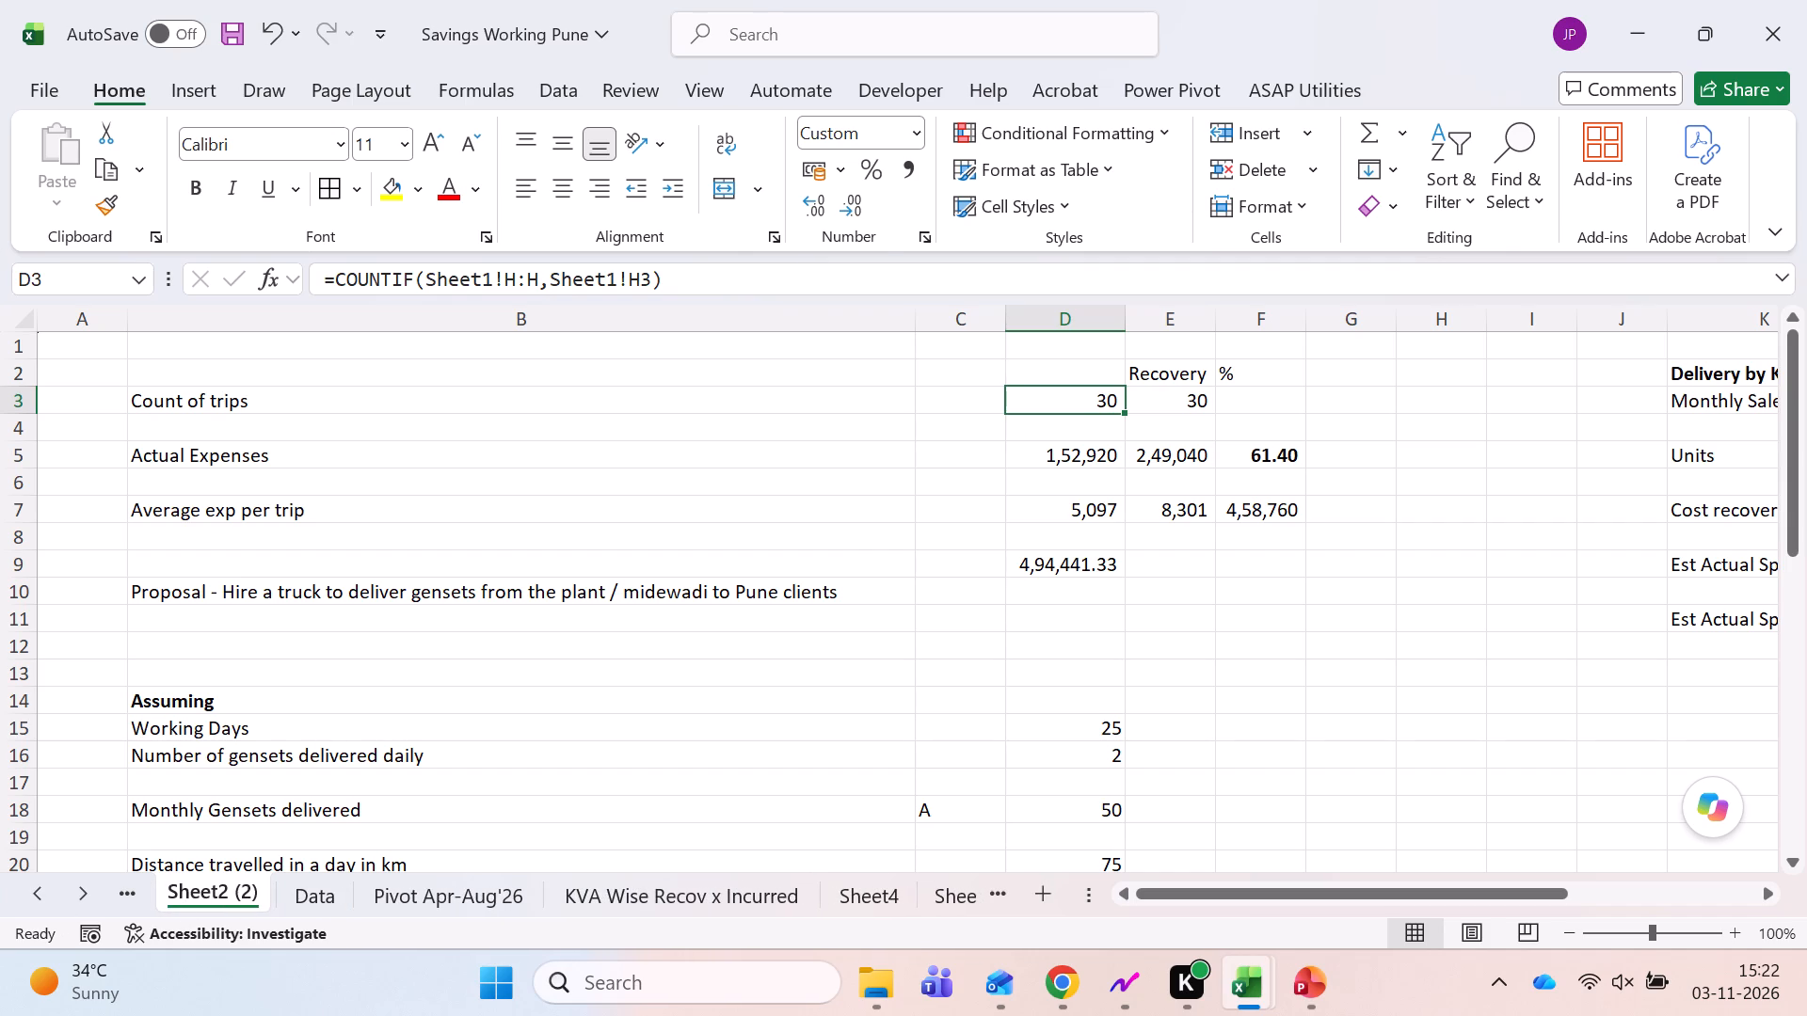
# Set the Count of trips in D3 of Sheet2 (2) to 319, taken from the MOF entries on the Data sheet.
pyautogui.hotkey('ctrl', 'pagedown')
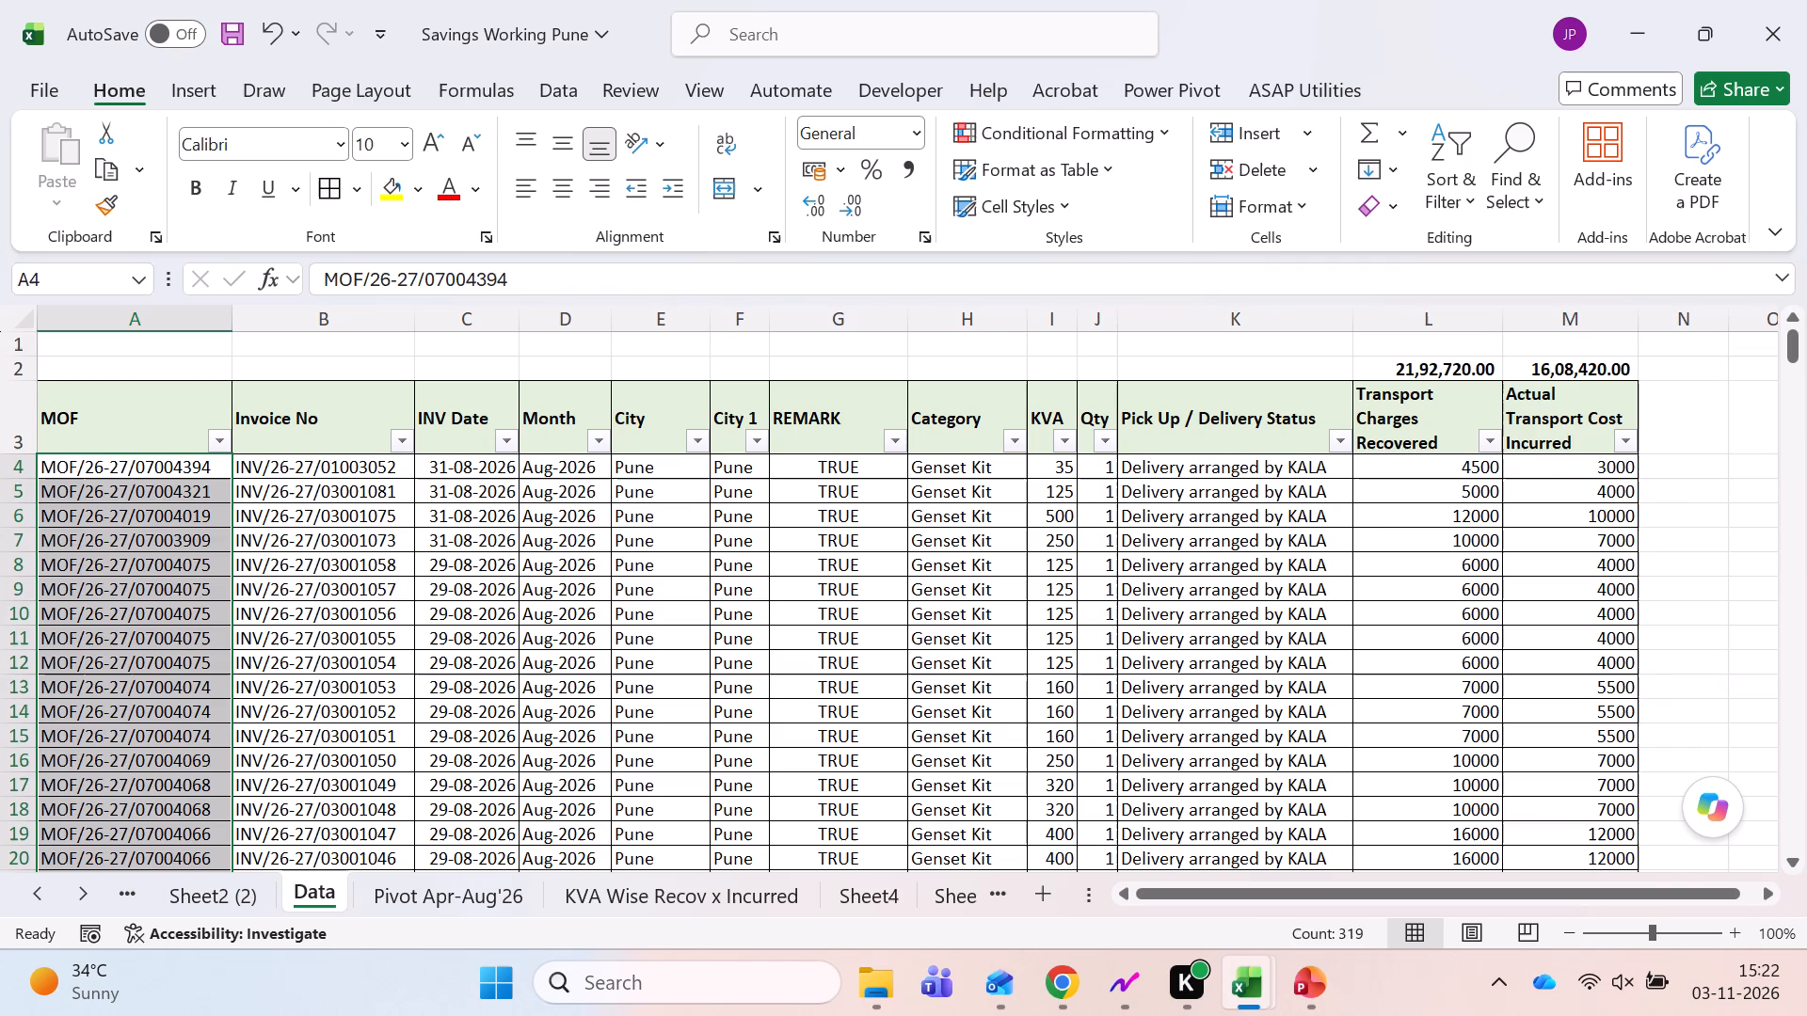
pyautogui.hotkey('ctrl', 'pageup')
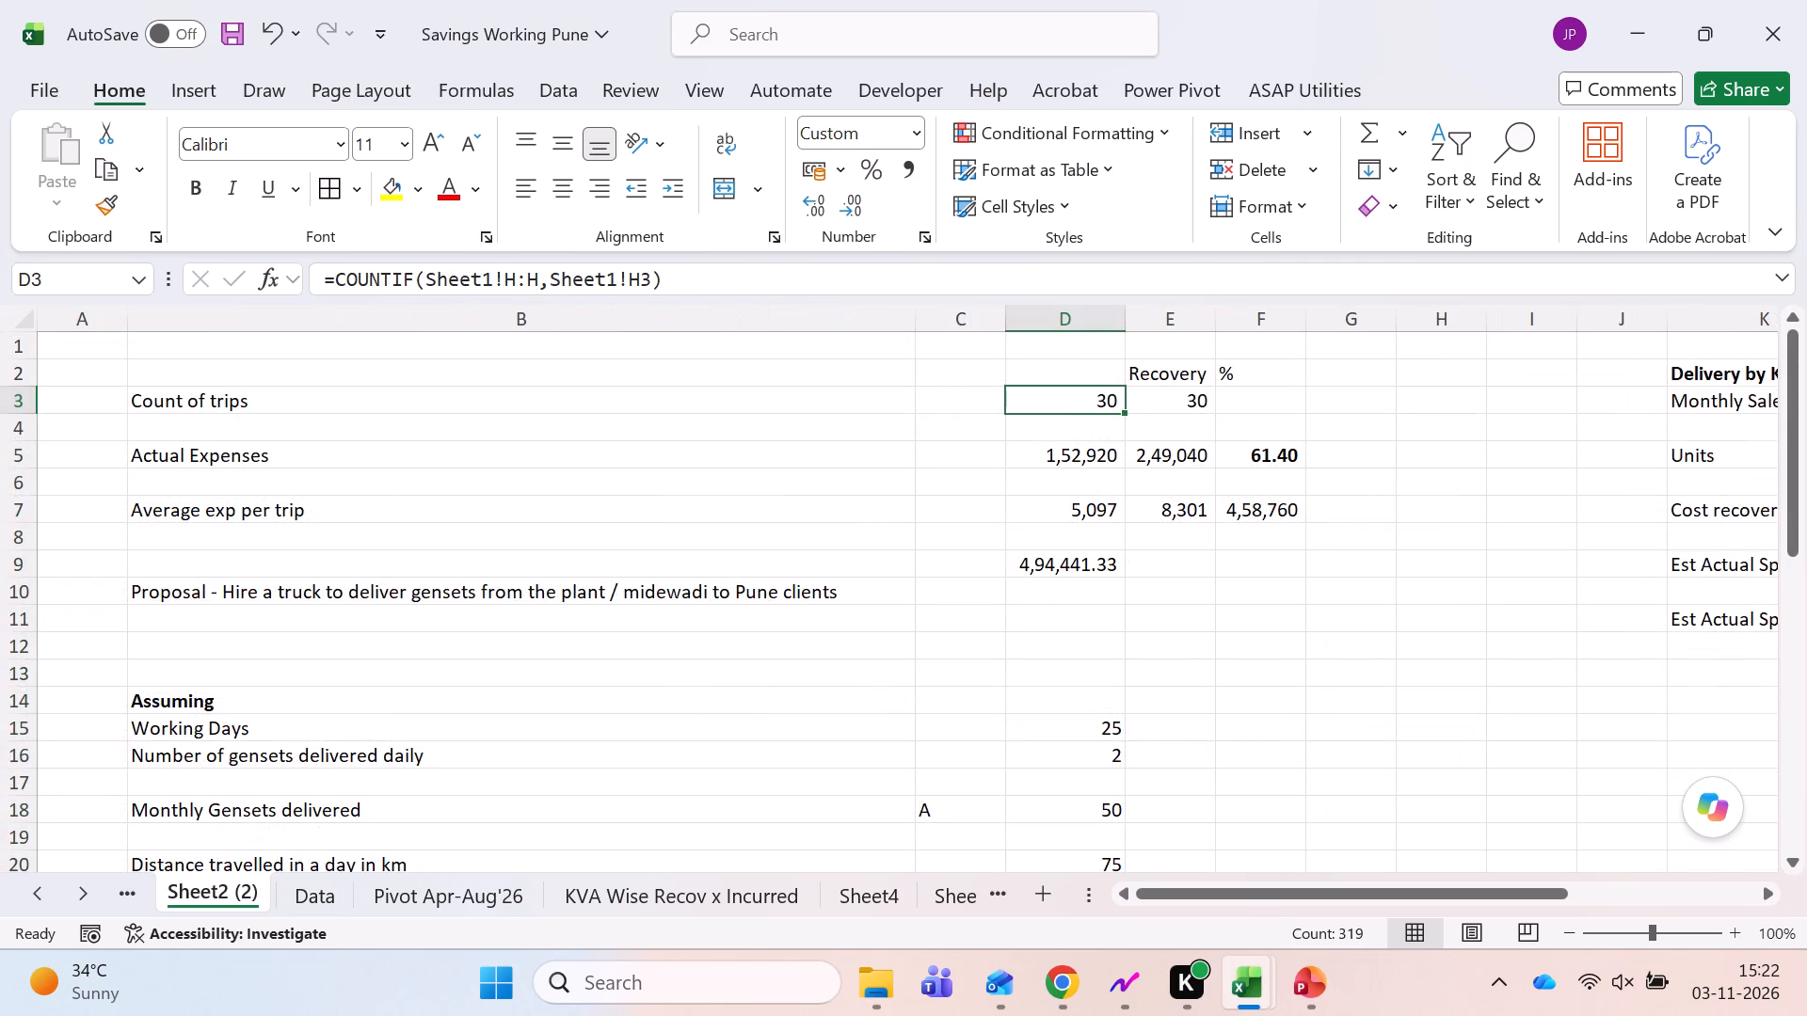
pyautogui.write('319')
pyautogui.press('Tab')
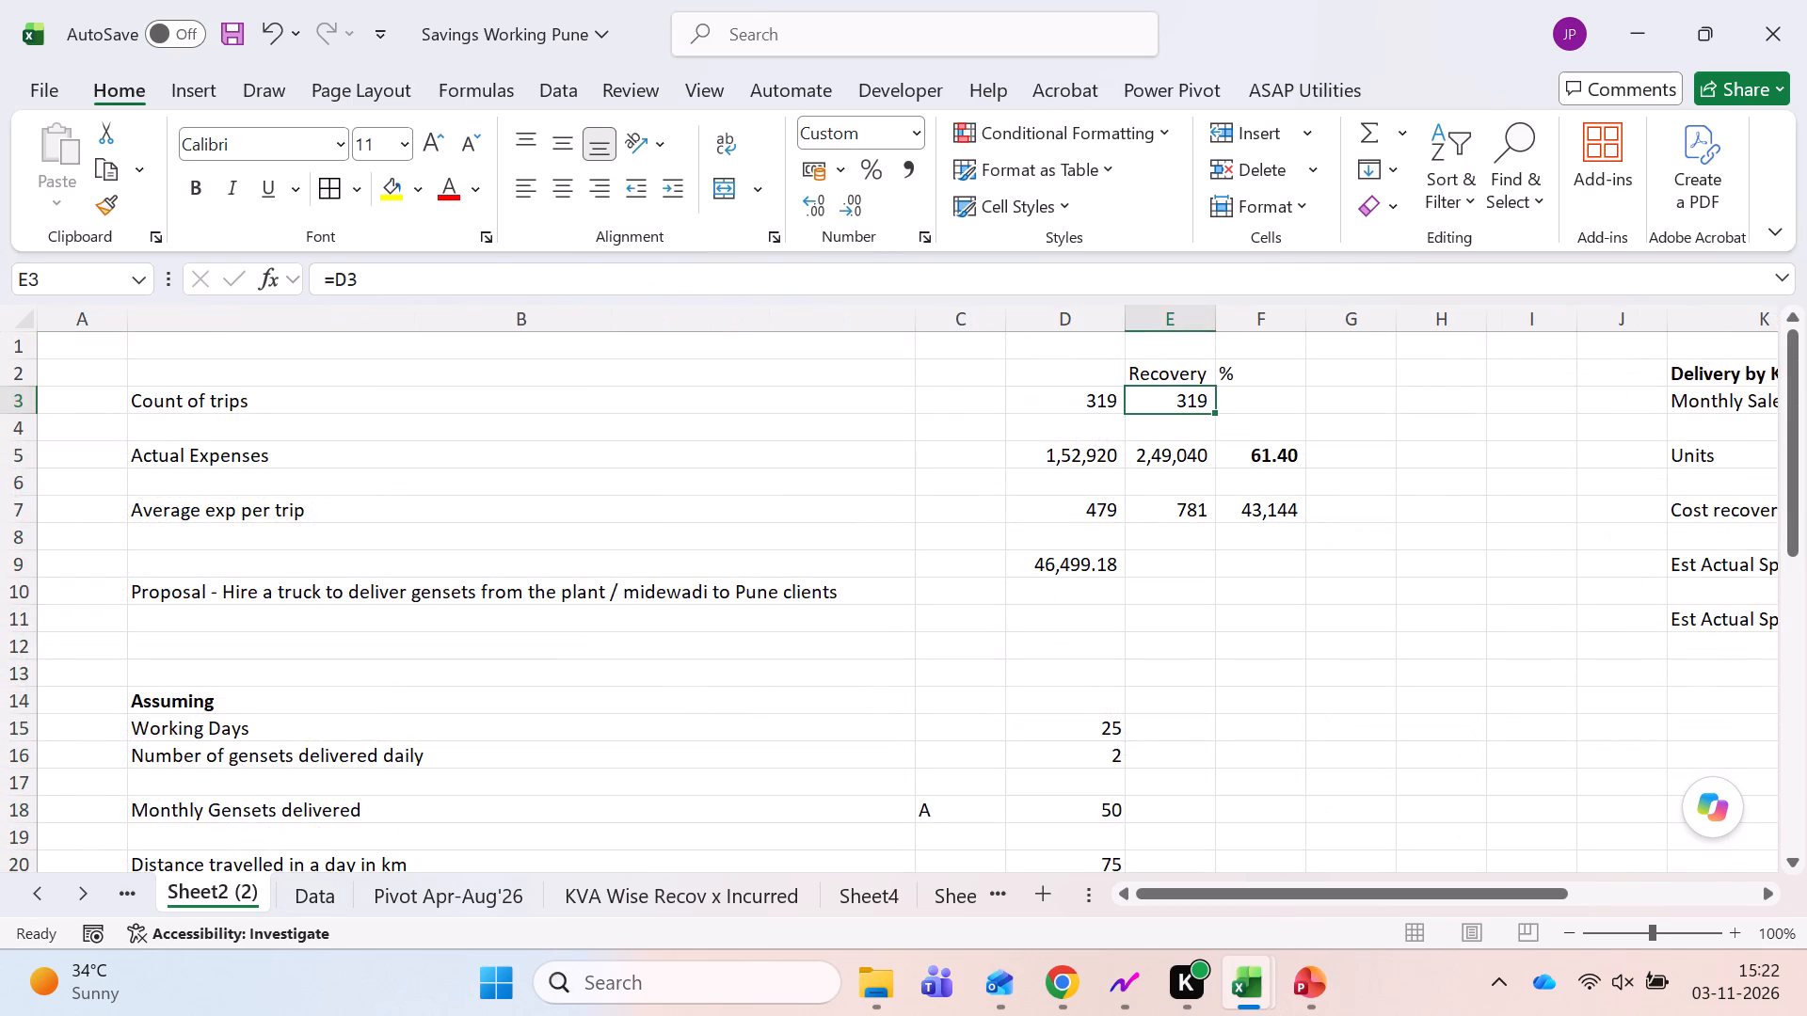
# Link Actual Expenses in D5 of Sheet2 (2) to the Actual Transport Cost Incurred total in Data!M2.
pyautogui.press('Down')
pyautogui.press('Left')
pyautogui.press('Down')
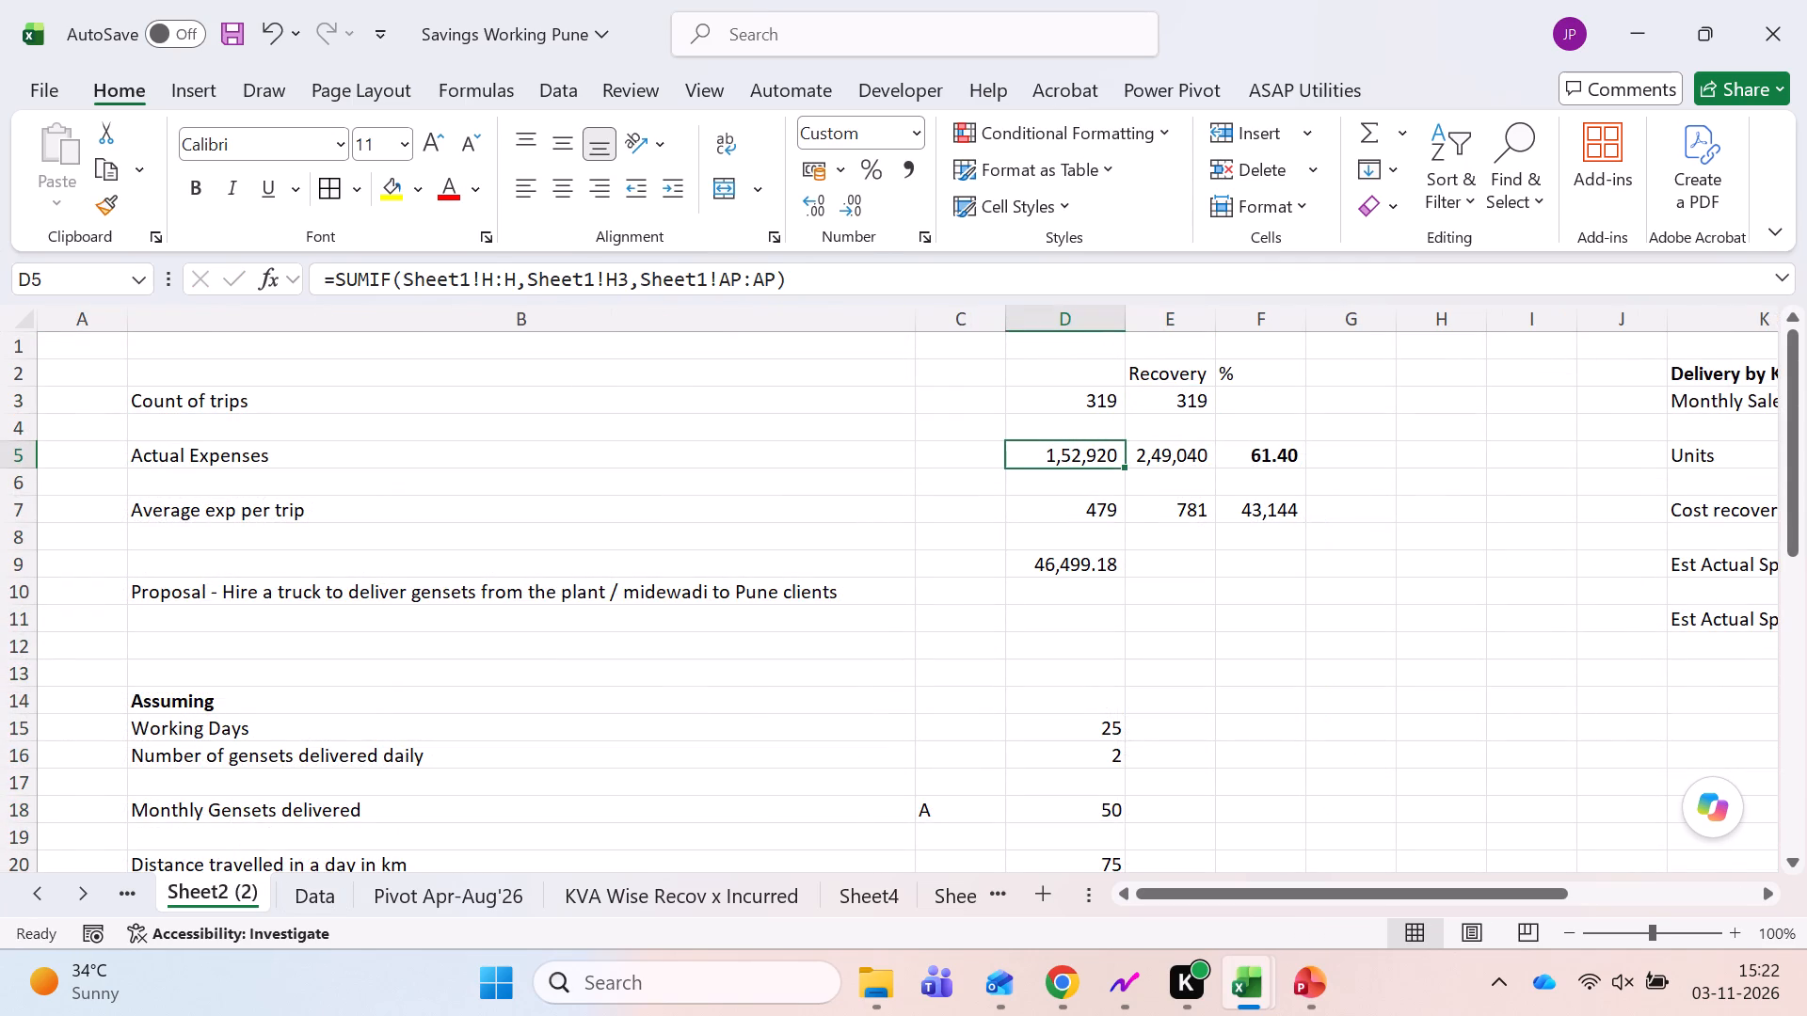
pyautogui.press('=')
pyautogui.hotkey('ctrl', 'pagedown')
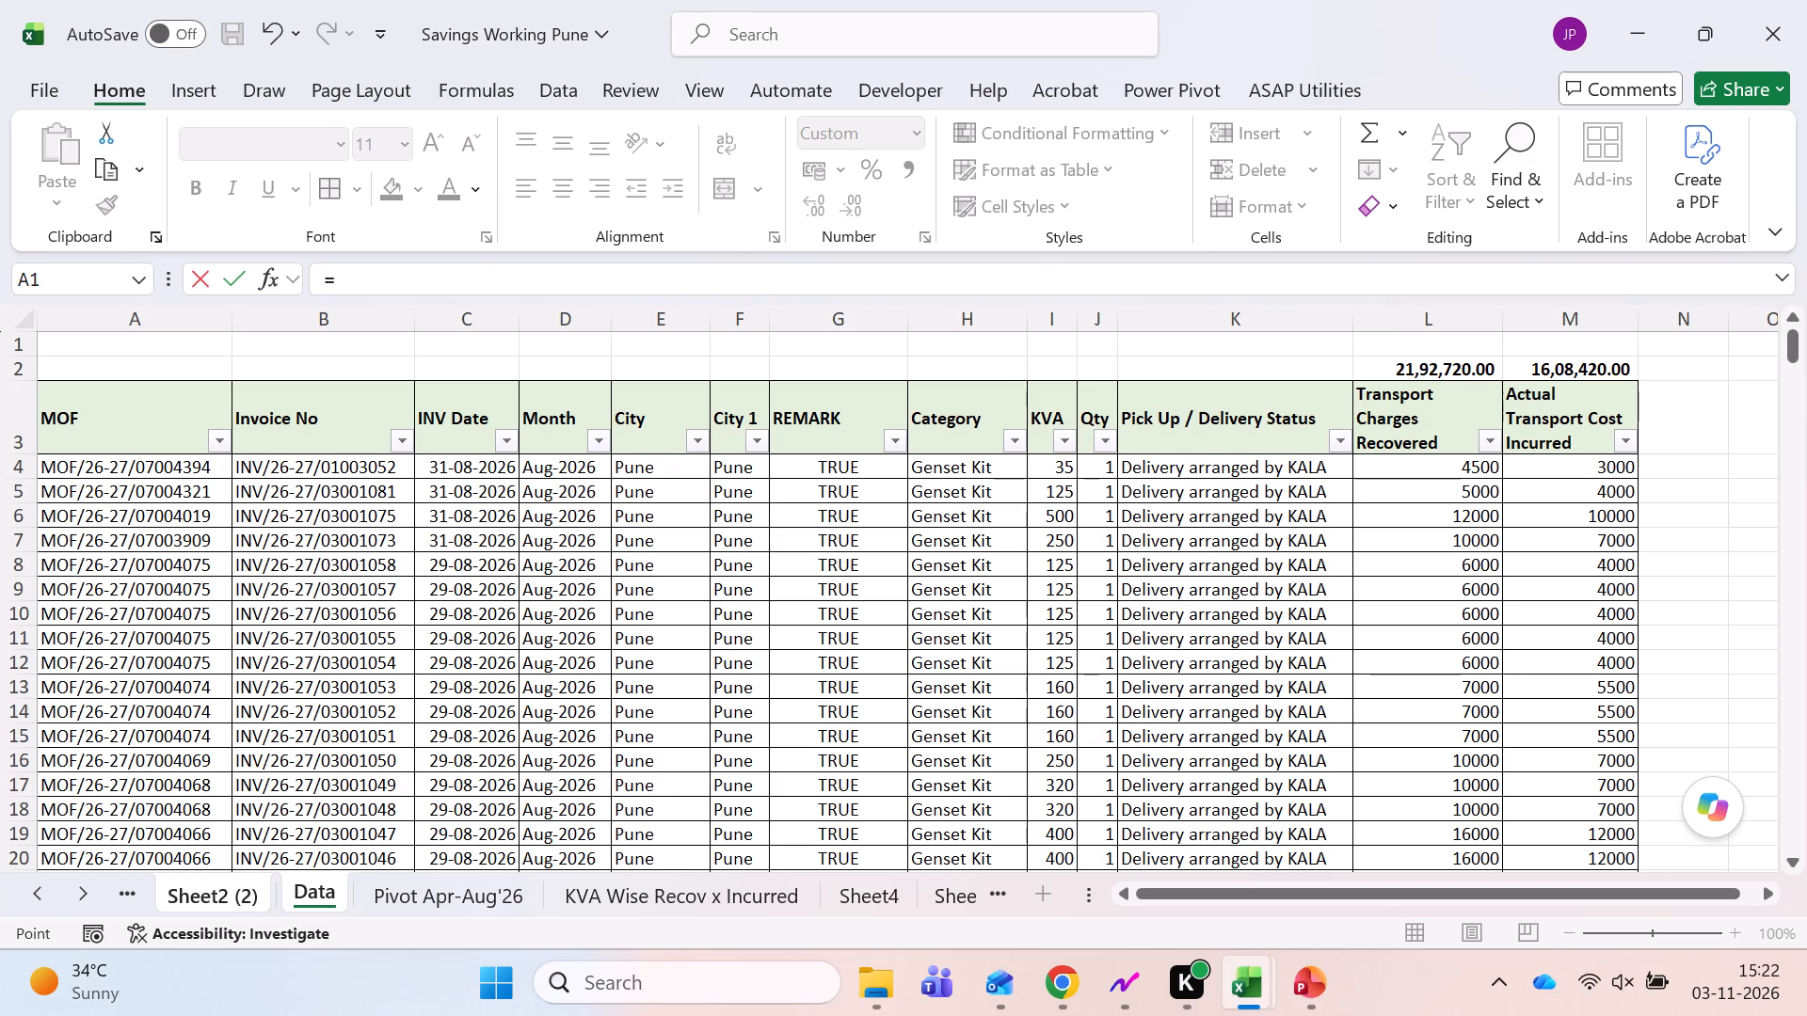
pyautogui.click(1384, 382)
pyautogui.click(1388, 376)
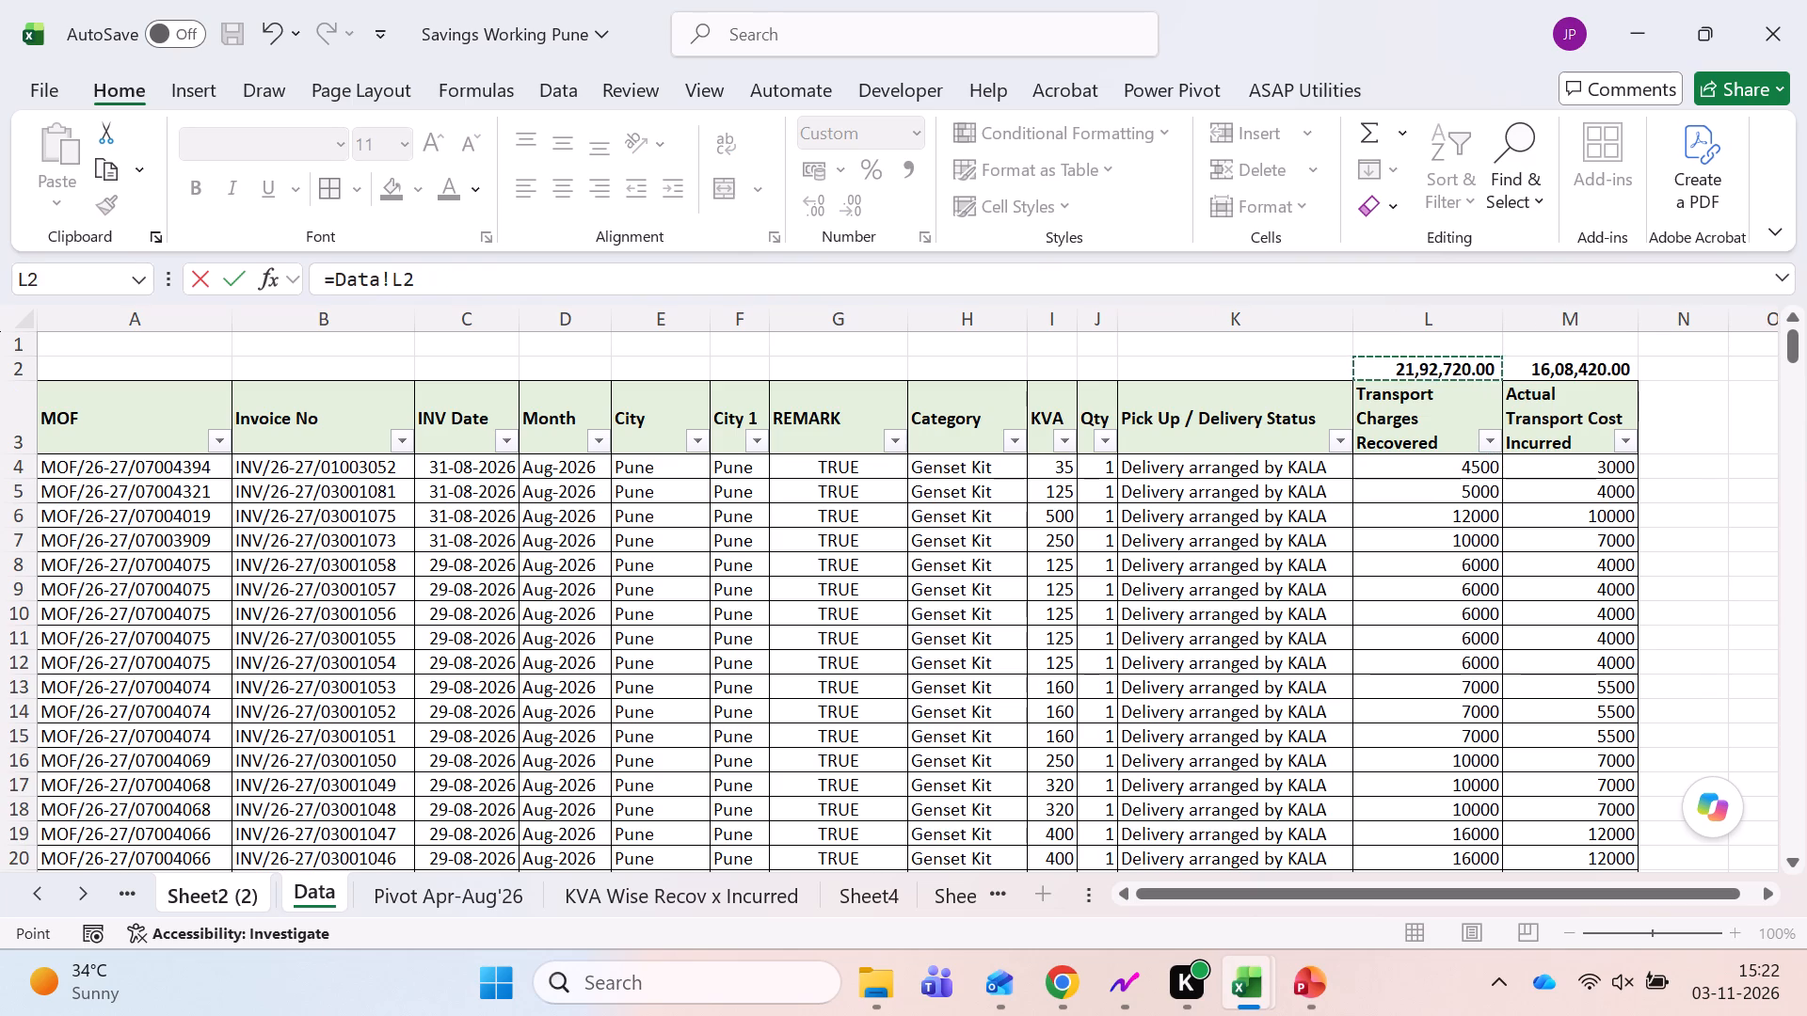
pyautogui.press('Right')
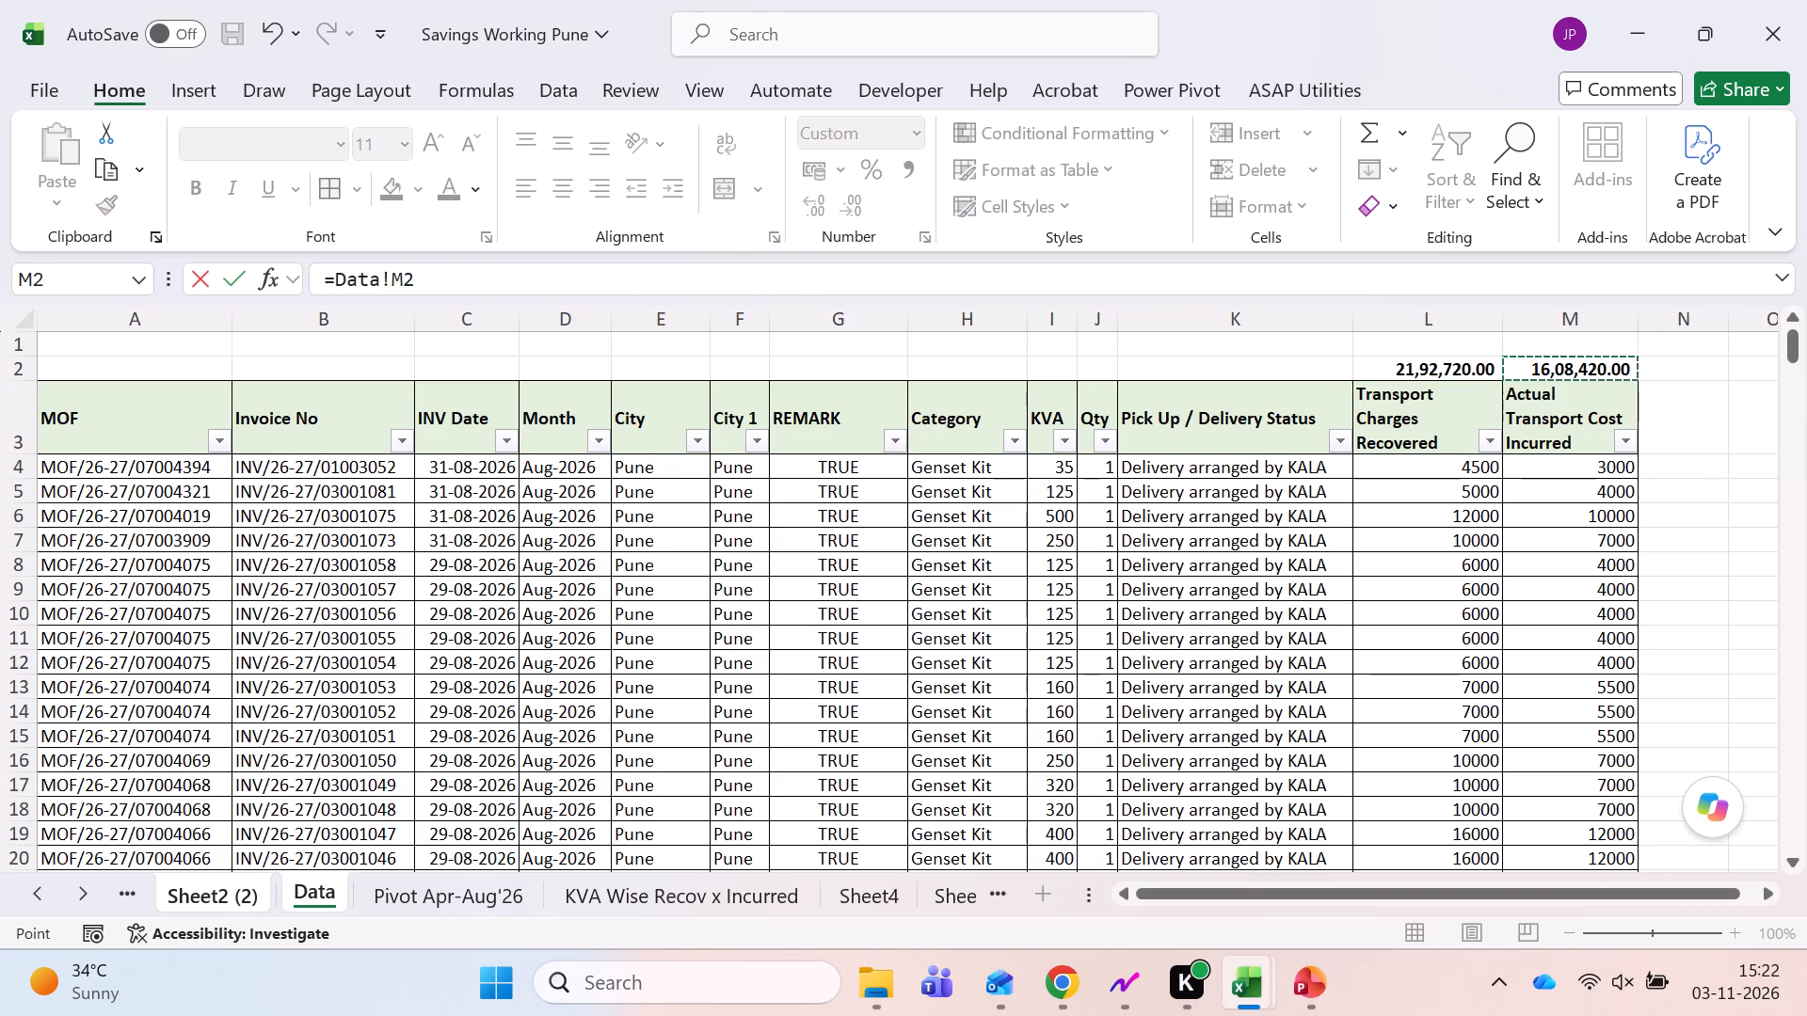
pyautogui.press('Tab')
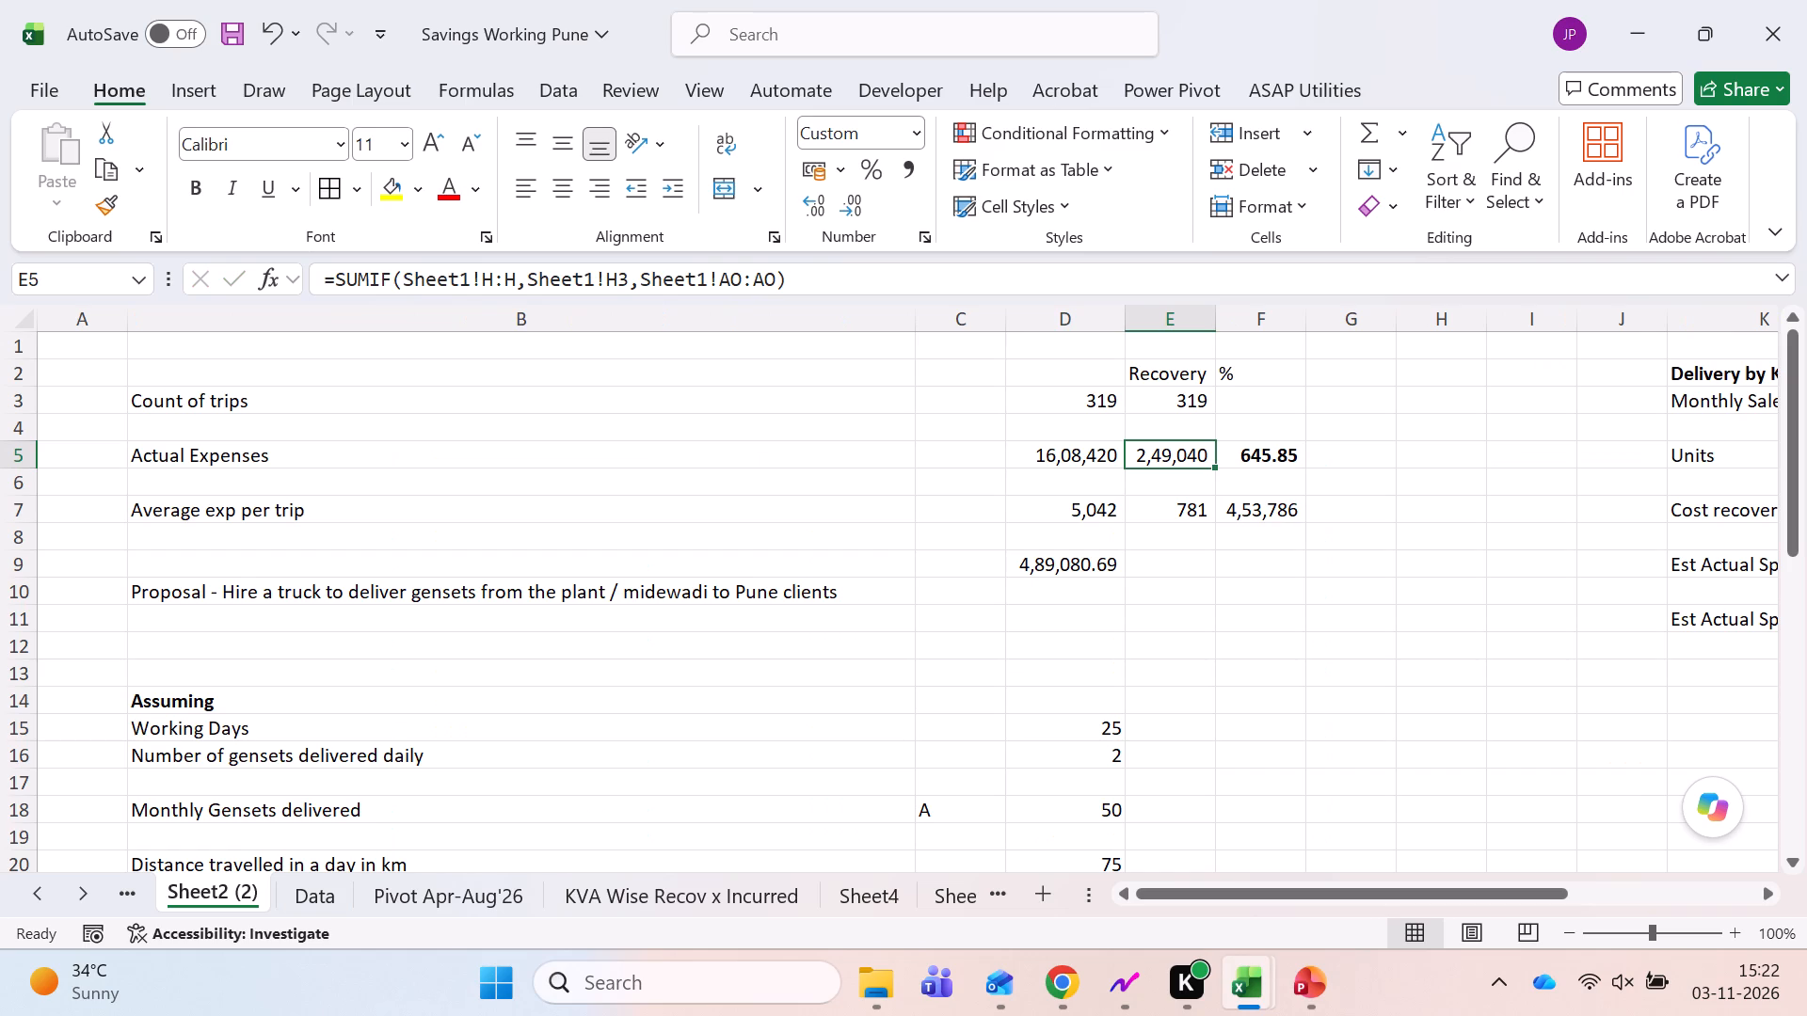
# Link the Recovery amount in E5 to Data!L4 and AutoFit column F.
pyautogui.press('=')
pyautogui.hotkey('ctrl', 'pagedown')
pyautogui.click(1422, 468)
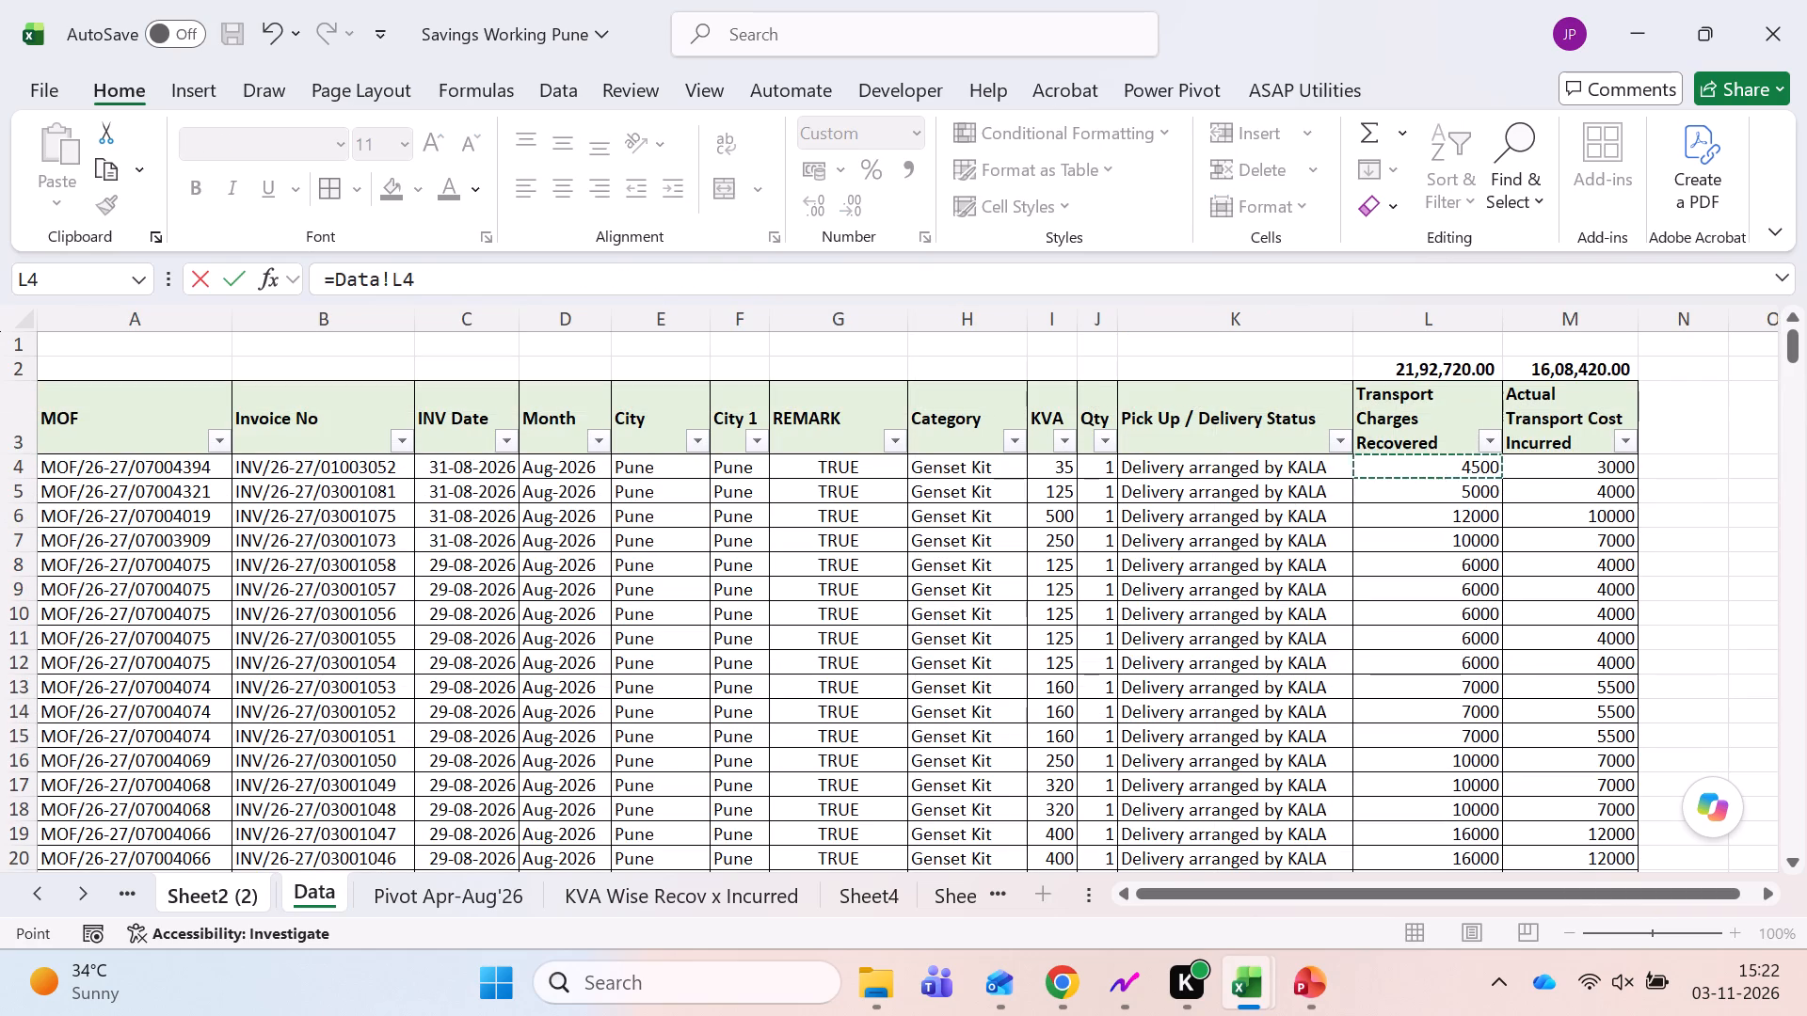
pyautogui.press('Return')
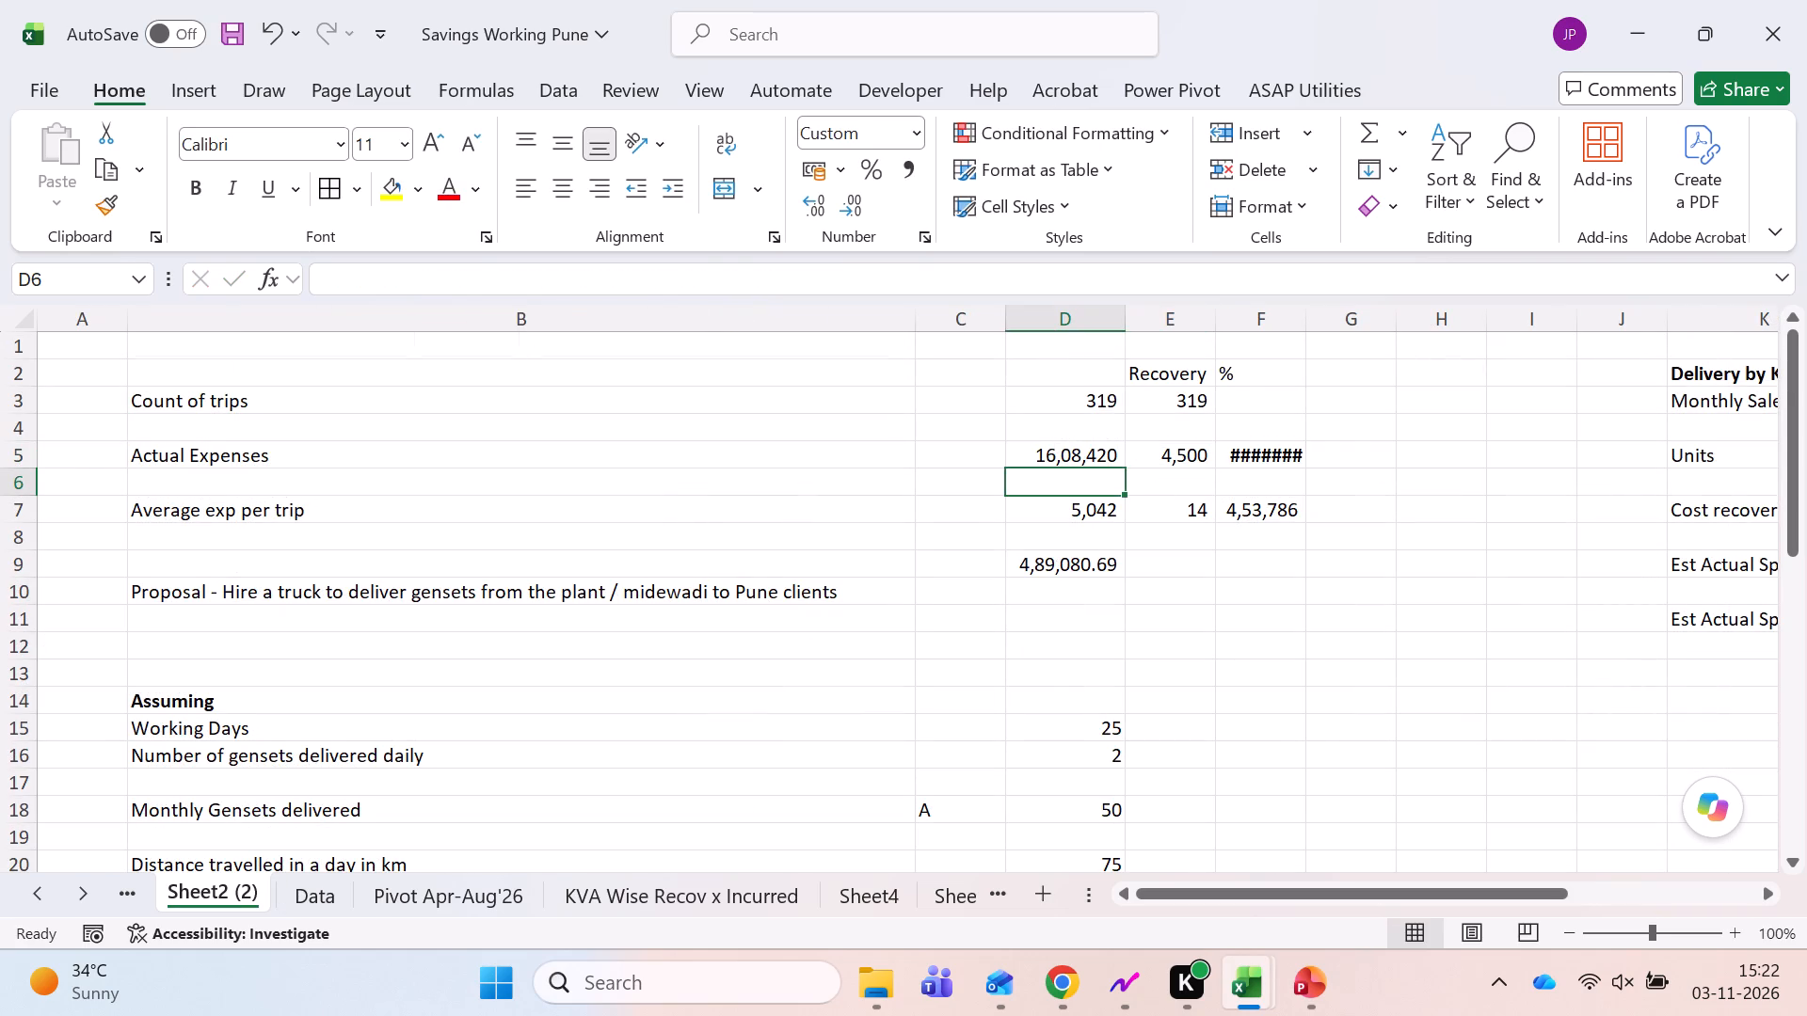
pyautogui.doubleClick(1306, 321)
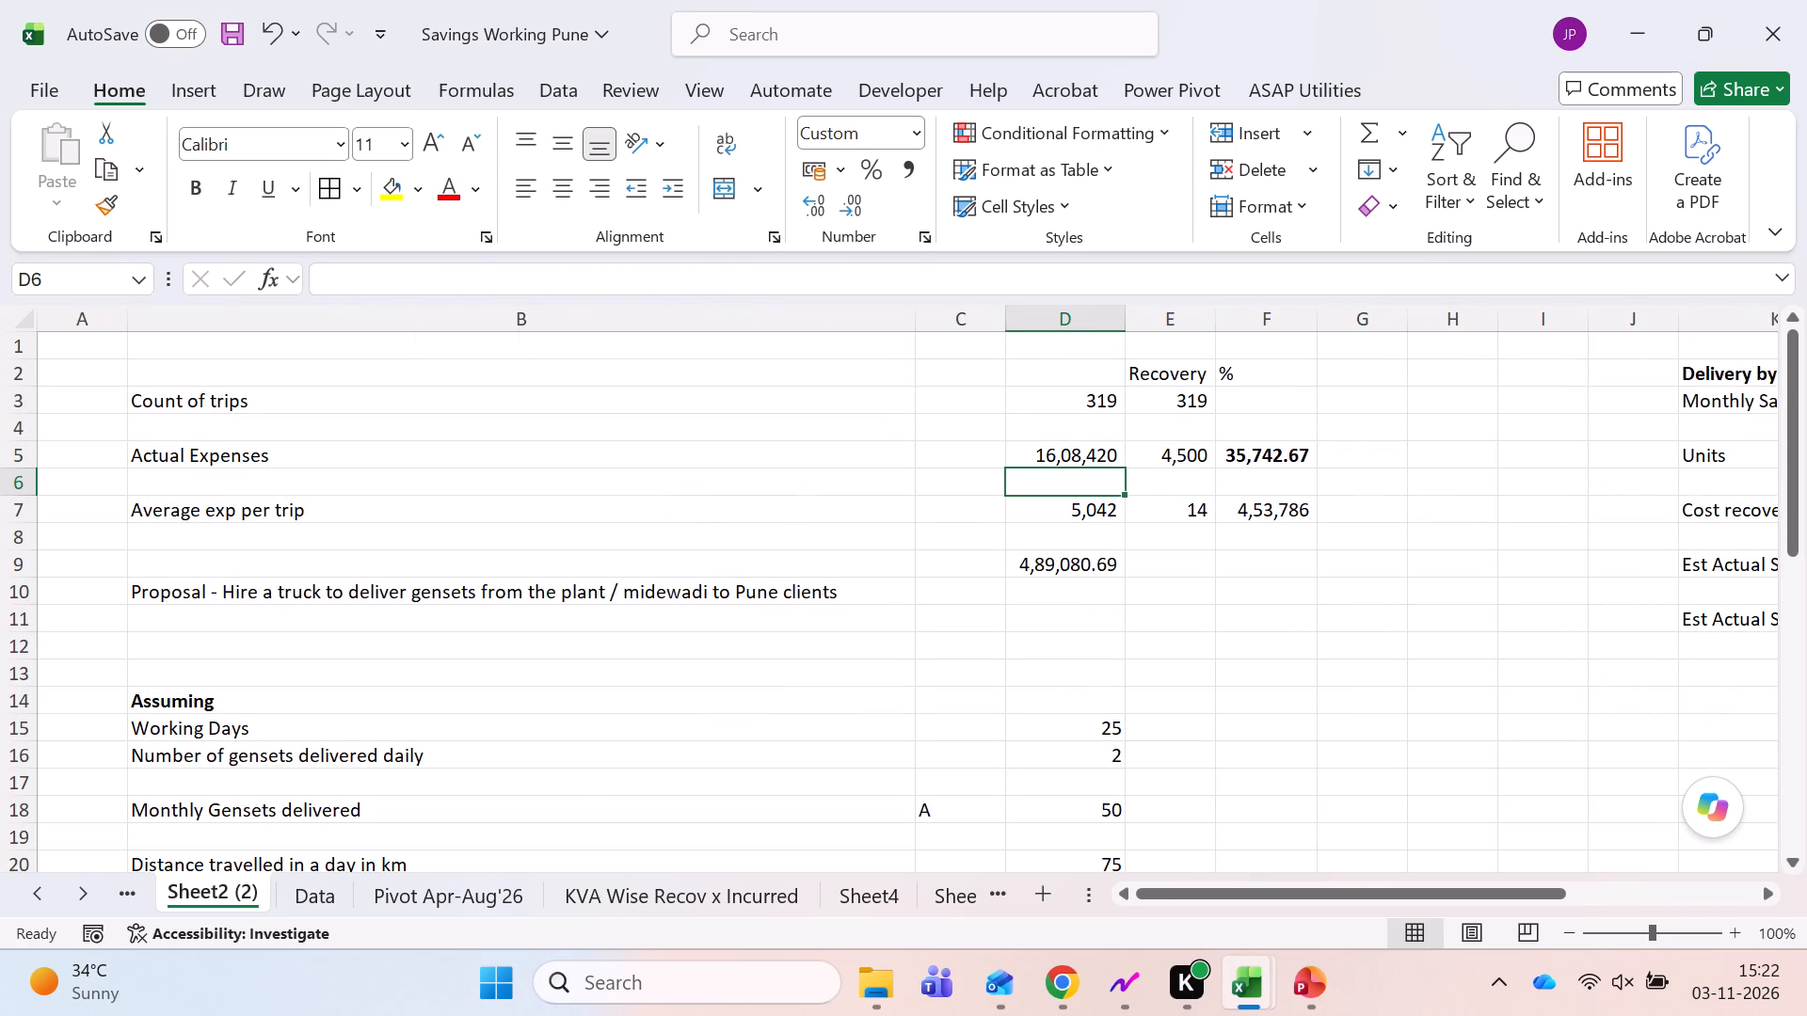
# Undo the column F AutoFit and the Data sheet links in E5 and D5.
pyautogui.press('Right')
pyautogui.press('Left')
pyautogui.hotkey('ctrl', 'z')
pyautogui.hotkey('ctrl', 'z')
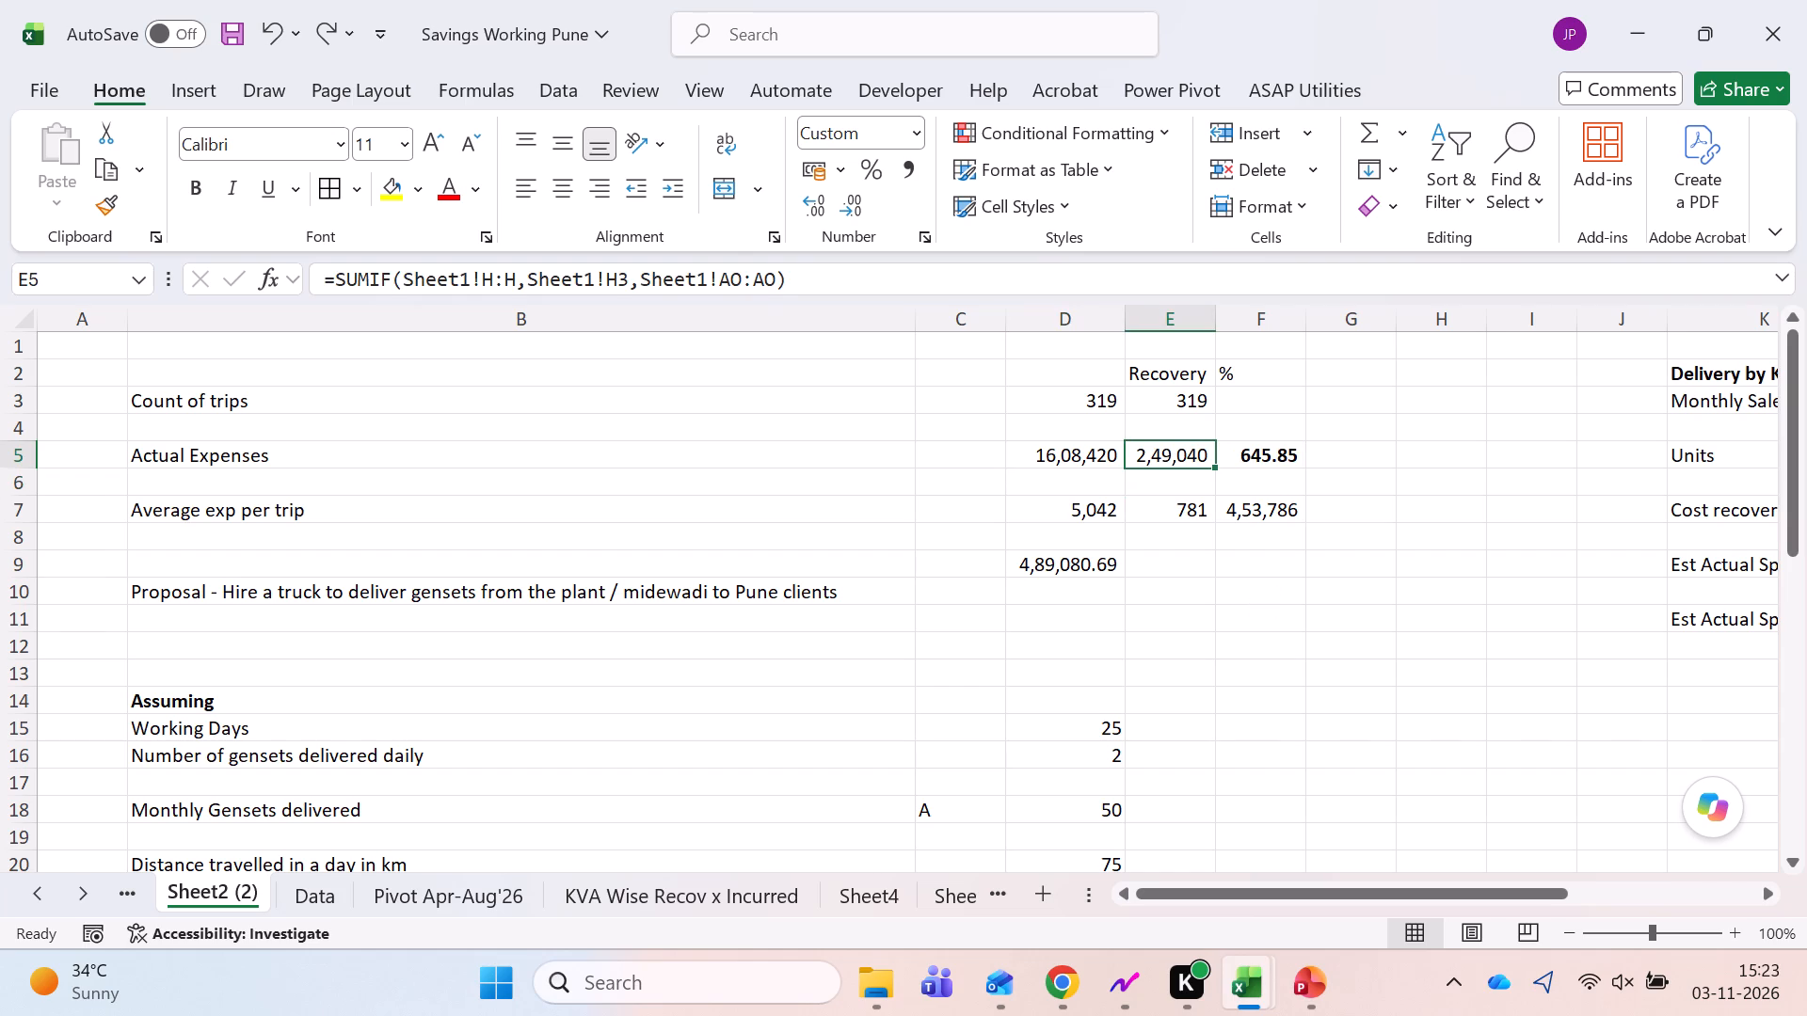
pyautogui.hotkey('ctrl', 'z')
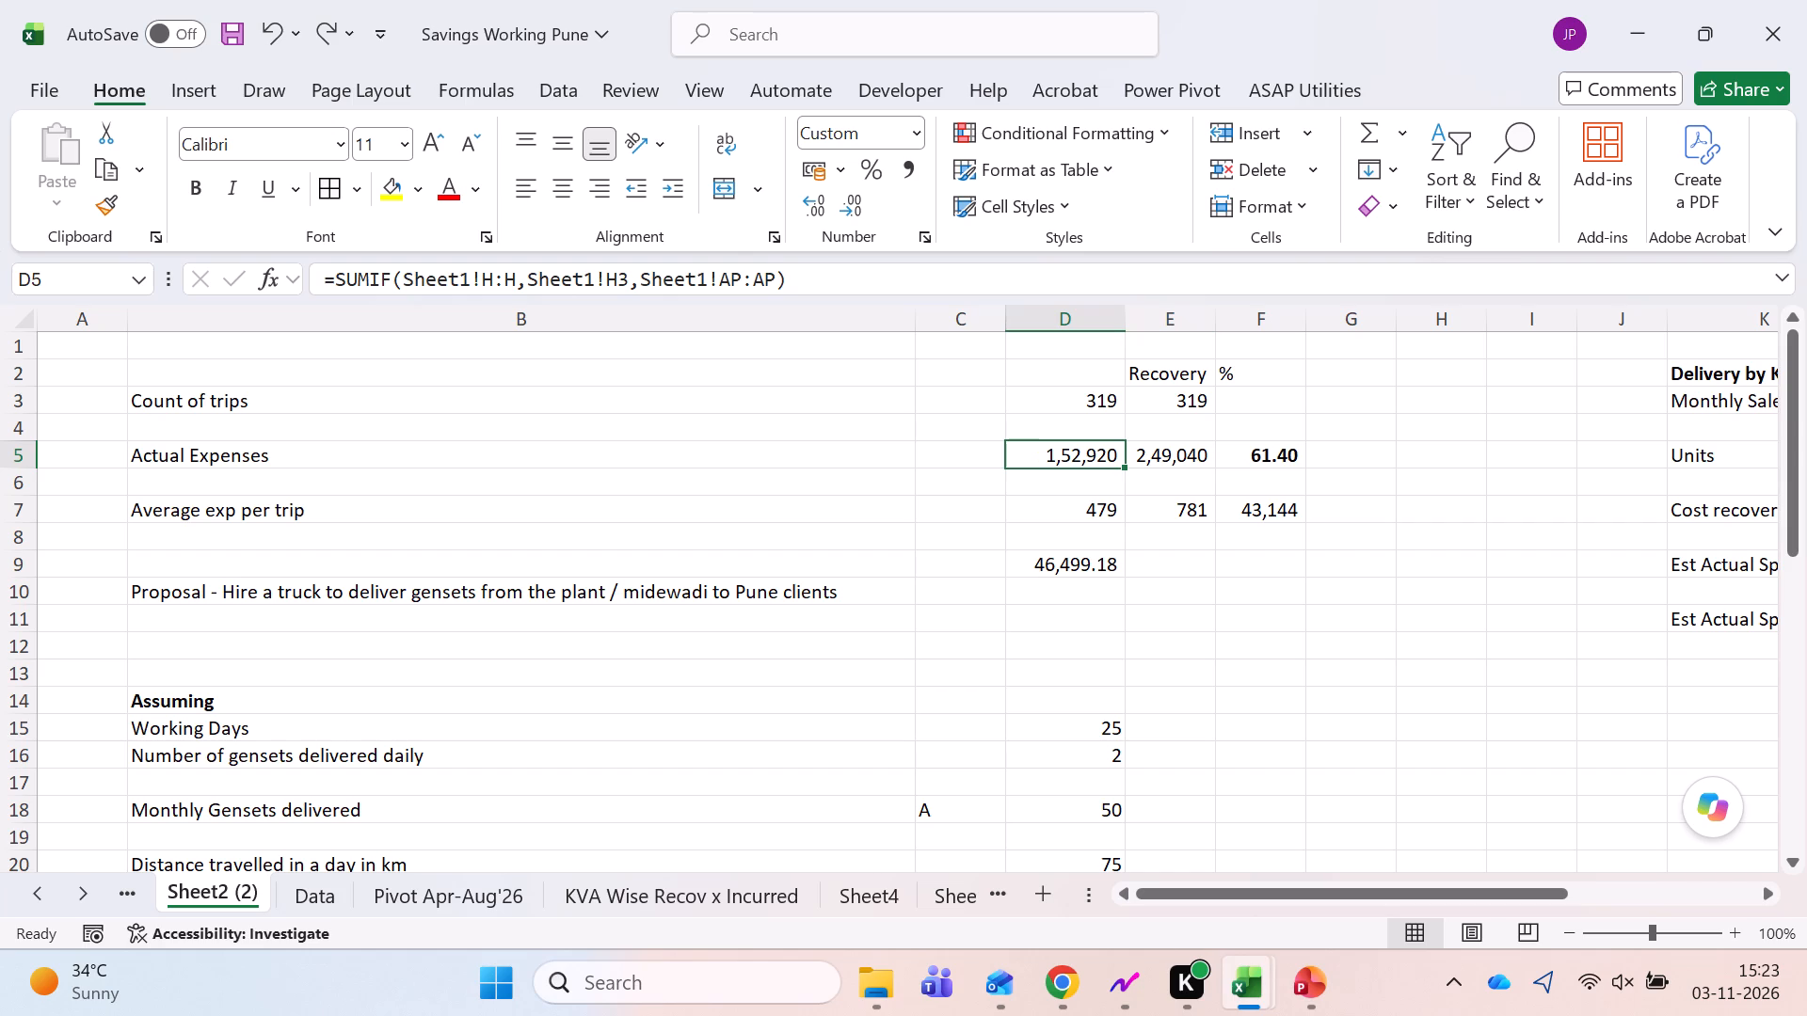
# Examine the transport charge columns AO and AP on Sheet1 that feed the Actual Expenses and Recovery formulas, and return to Sheet2.
pyautogui.hotkey('ctrl', 'pagedown')
pyautogui.hotkey('ctrl', 'pagedown')
pyautogui.hotkey('ctrl', 'pagedown')
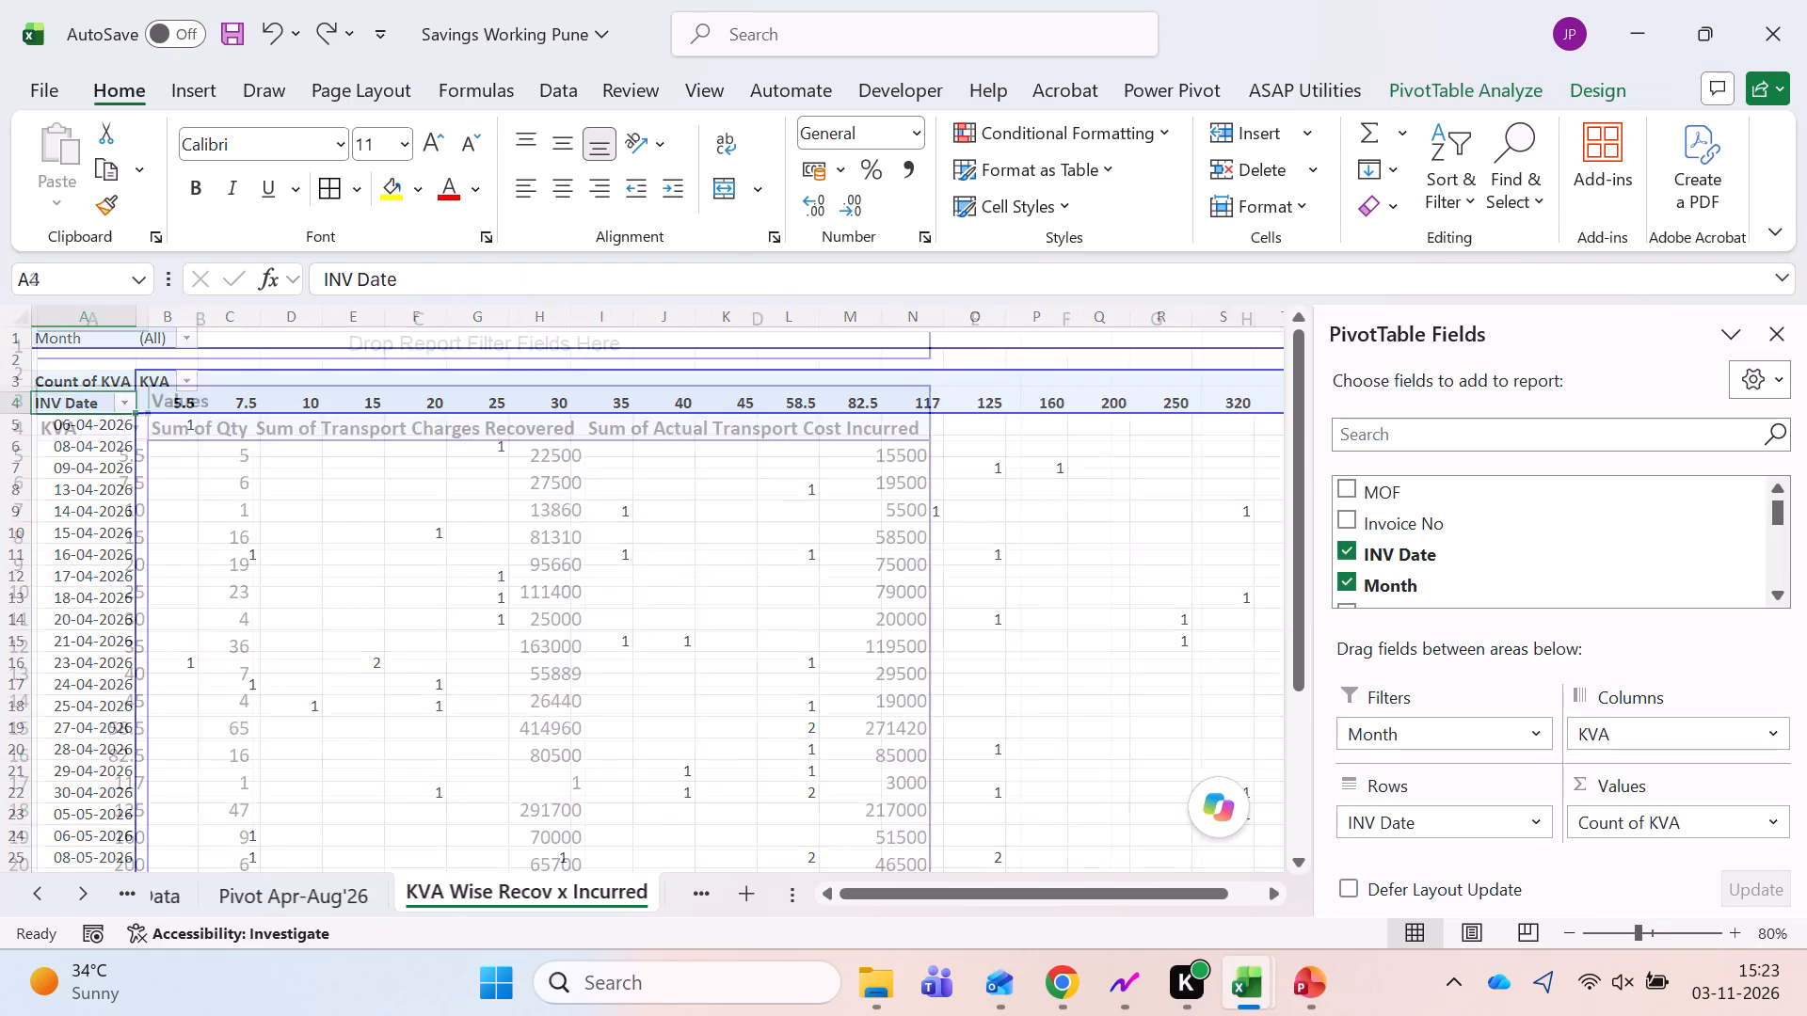
pyautogui.hotkey('ctrl', 'pagedown')
pyautogui.hotkey('ctrl', 'End')
pyautogui.press('pagedown')
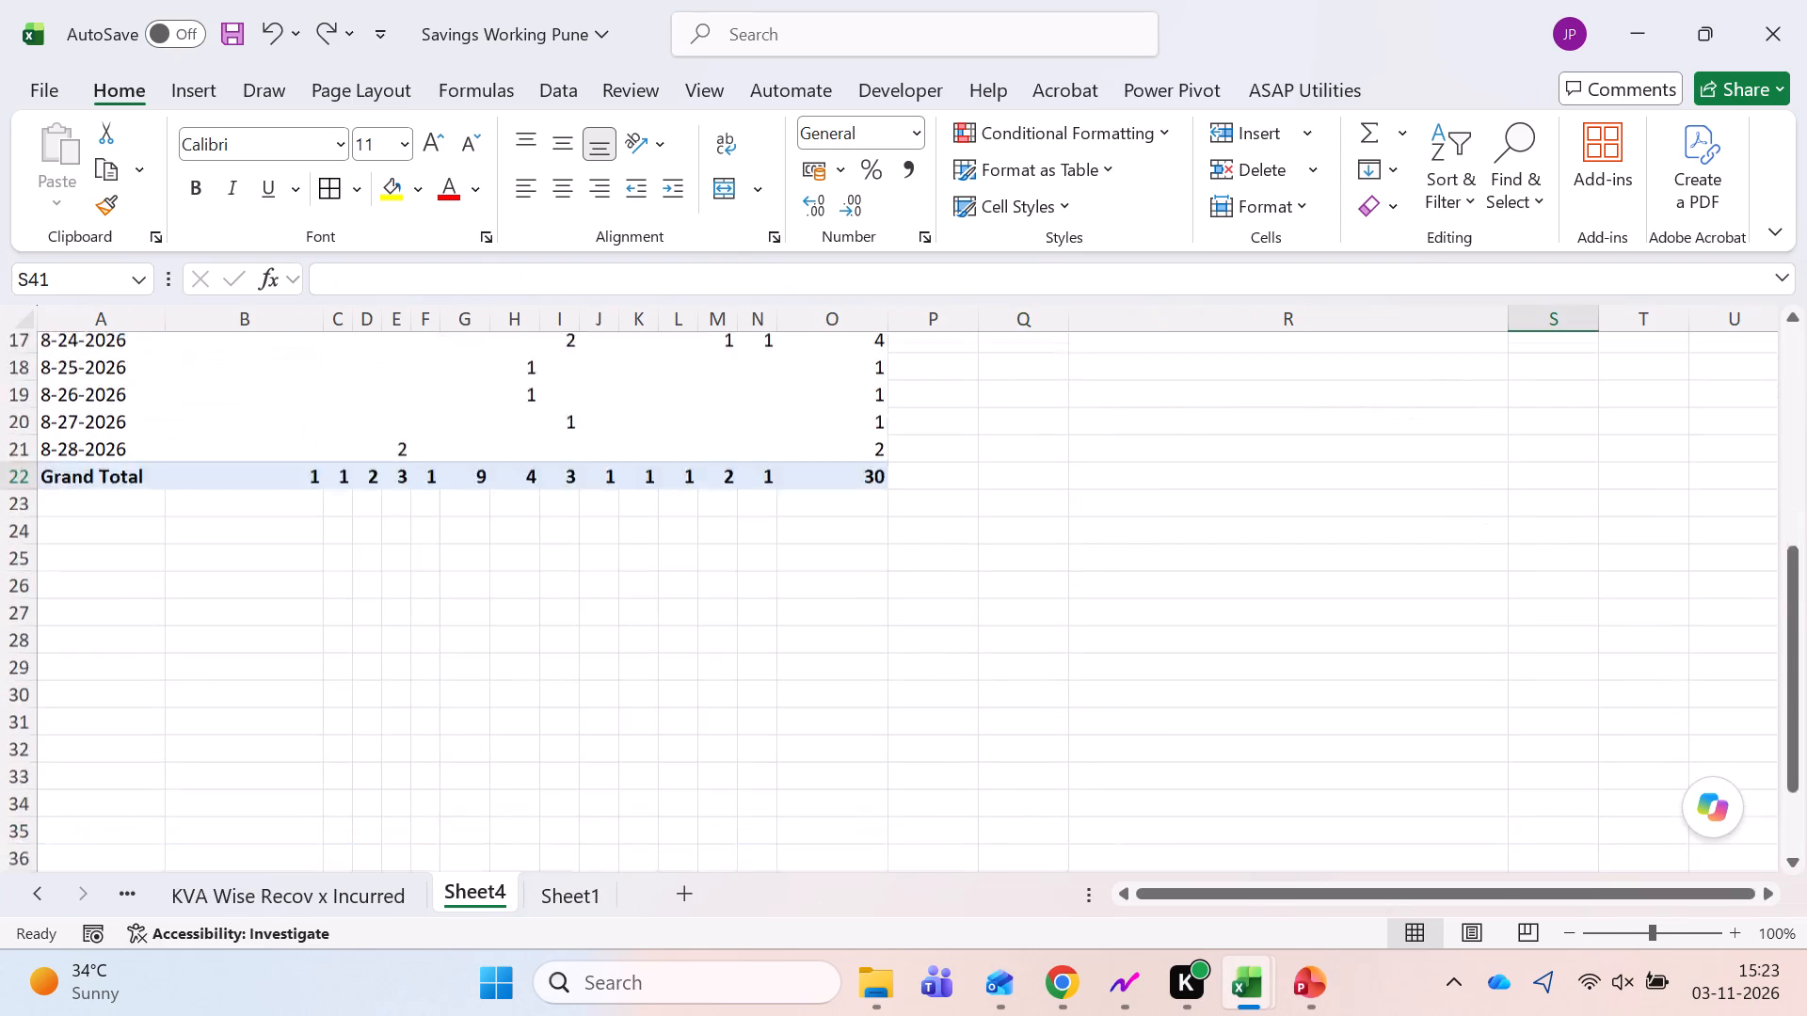
pyautogui.hotkey('ctrl', 'pagedown')
pyautogui.hotkey('ctrl', 'Up')
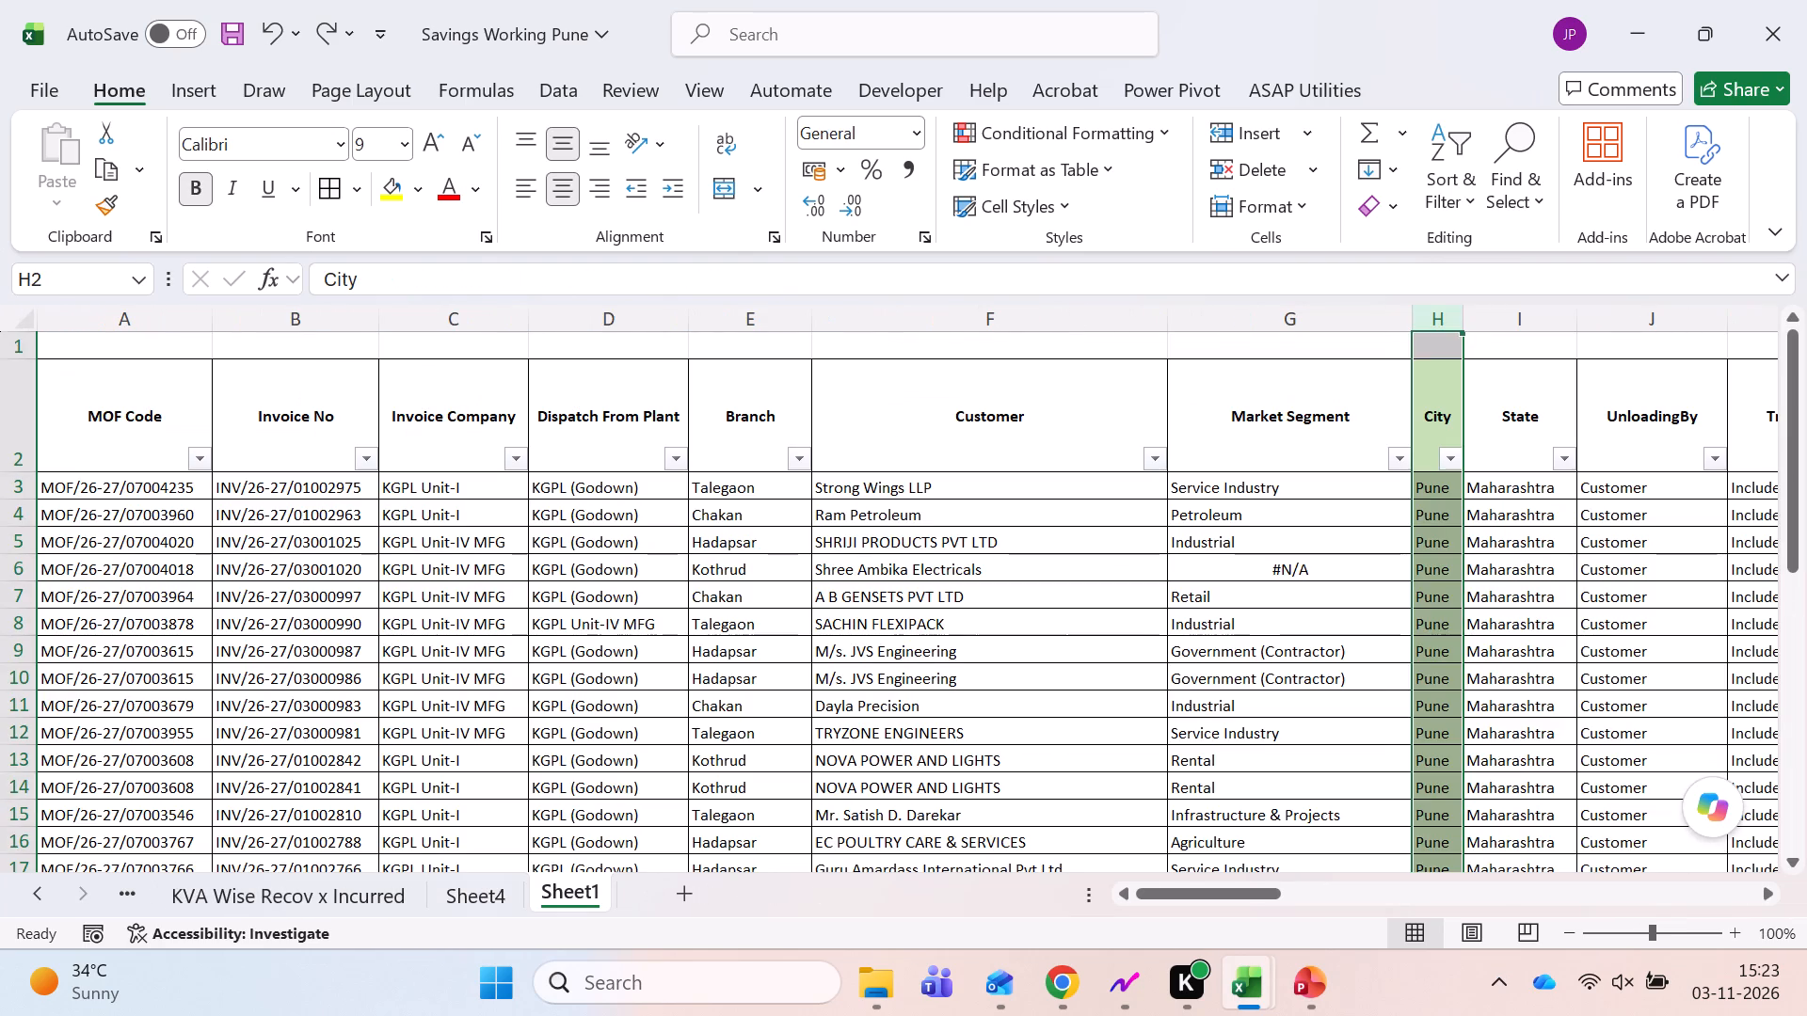
pyautogui.press('Down')
pyautogui.hotkey('ctrl', 'Right')
pyautogui.press('Down')
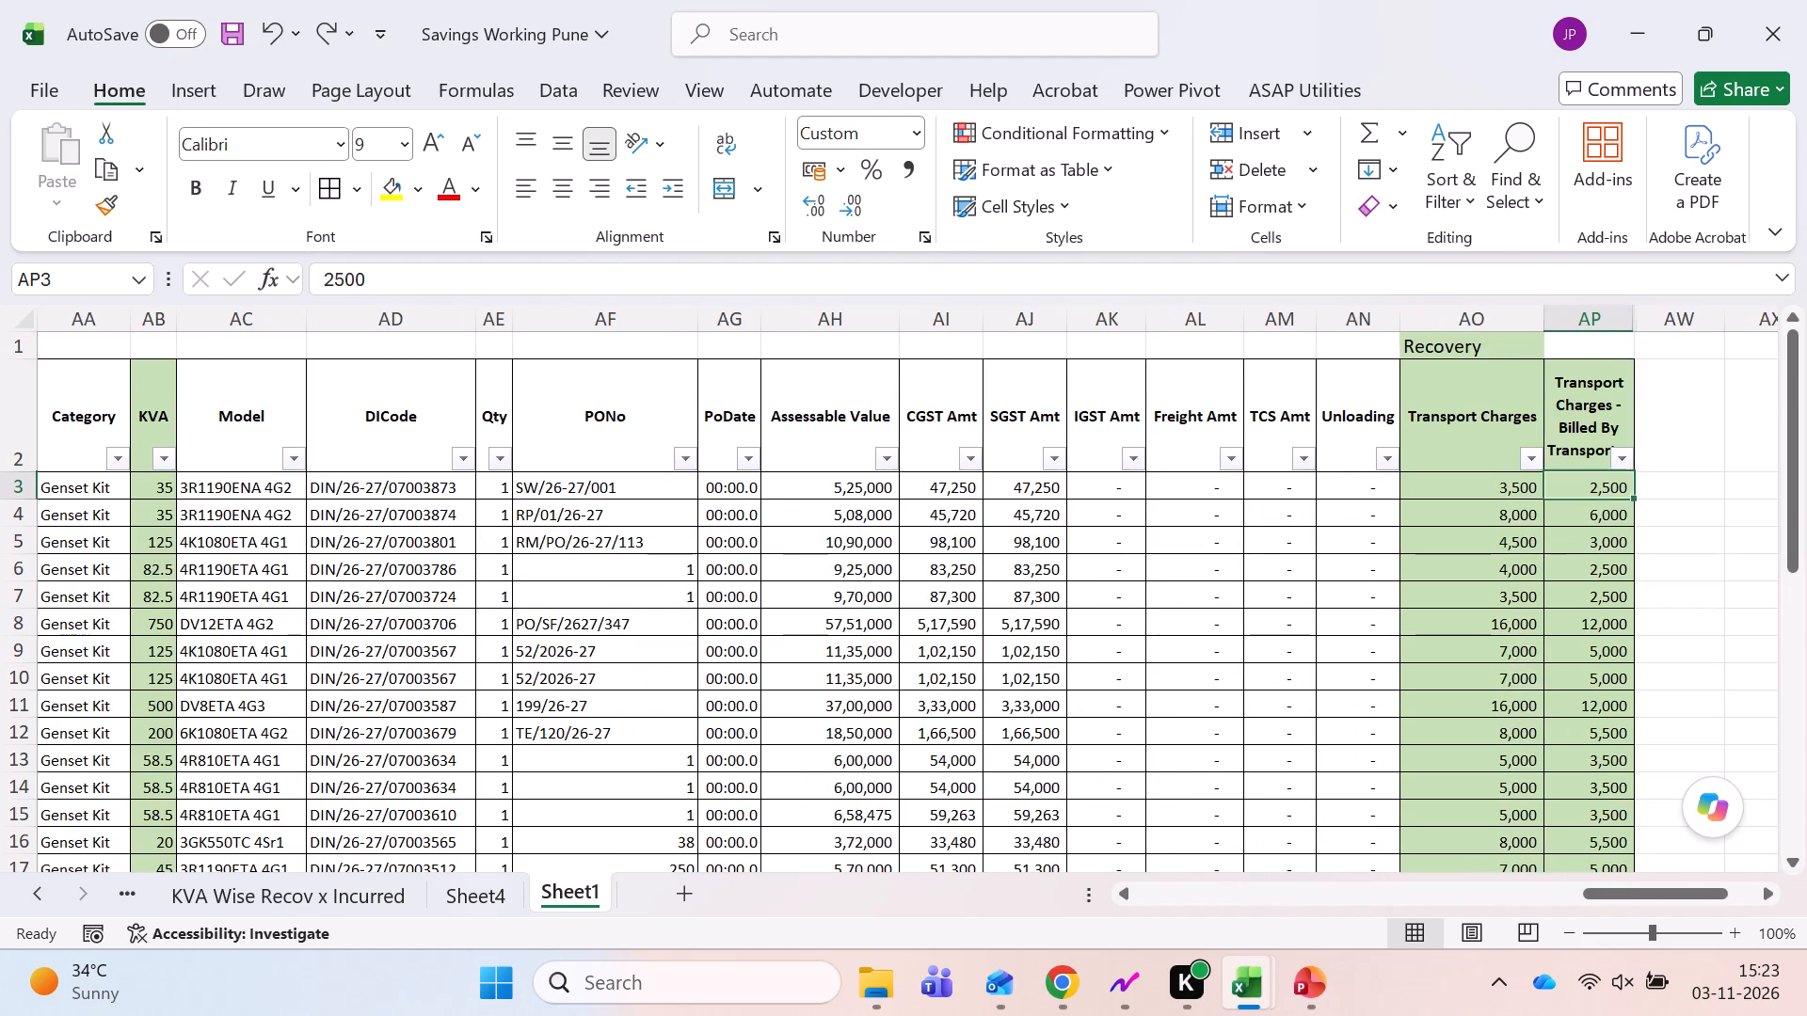
pyautogui.hotkey('ctrl', 'shift', 'Down')
pyautogui.press('Up')
pyautogui.press('Down')
pyautogui.press('Left')
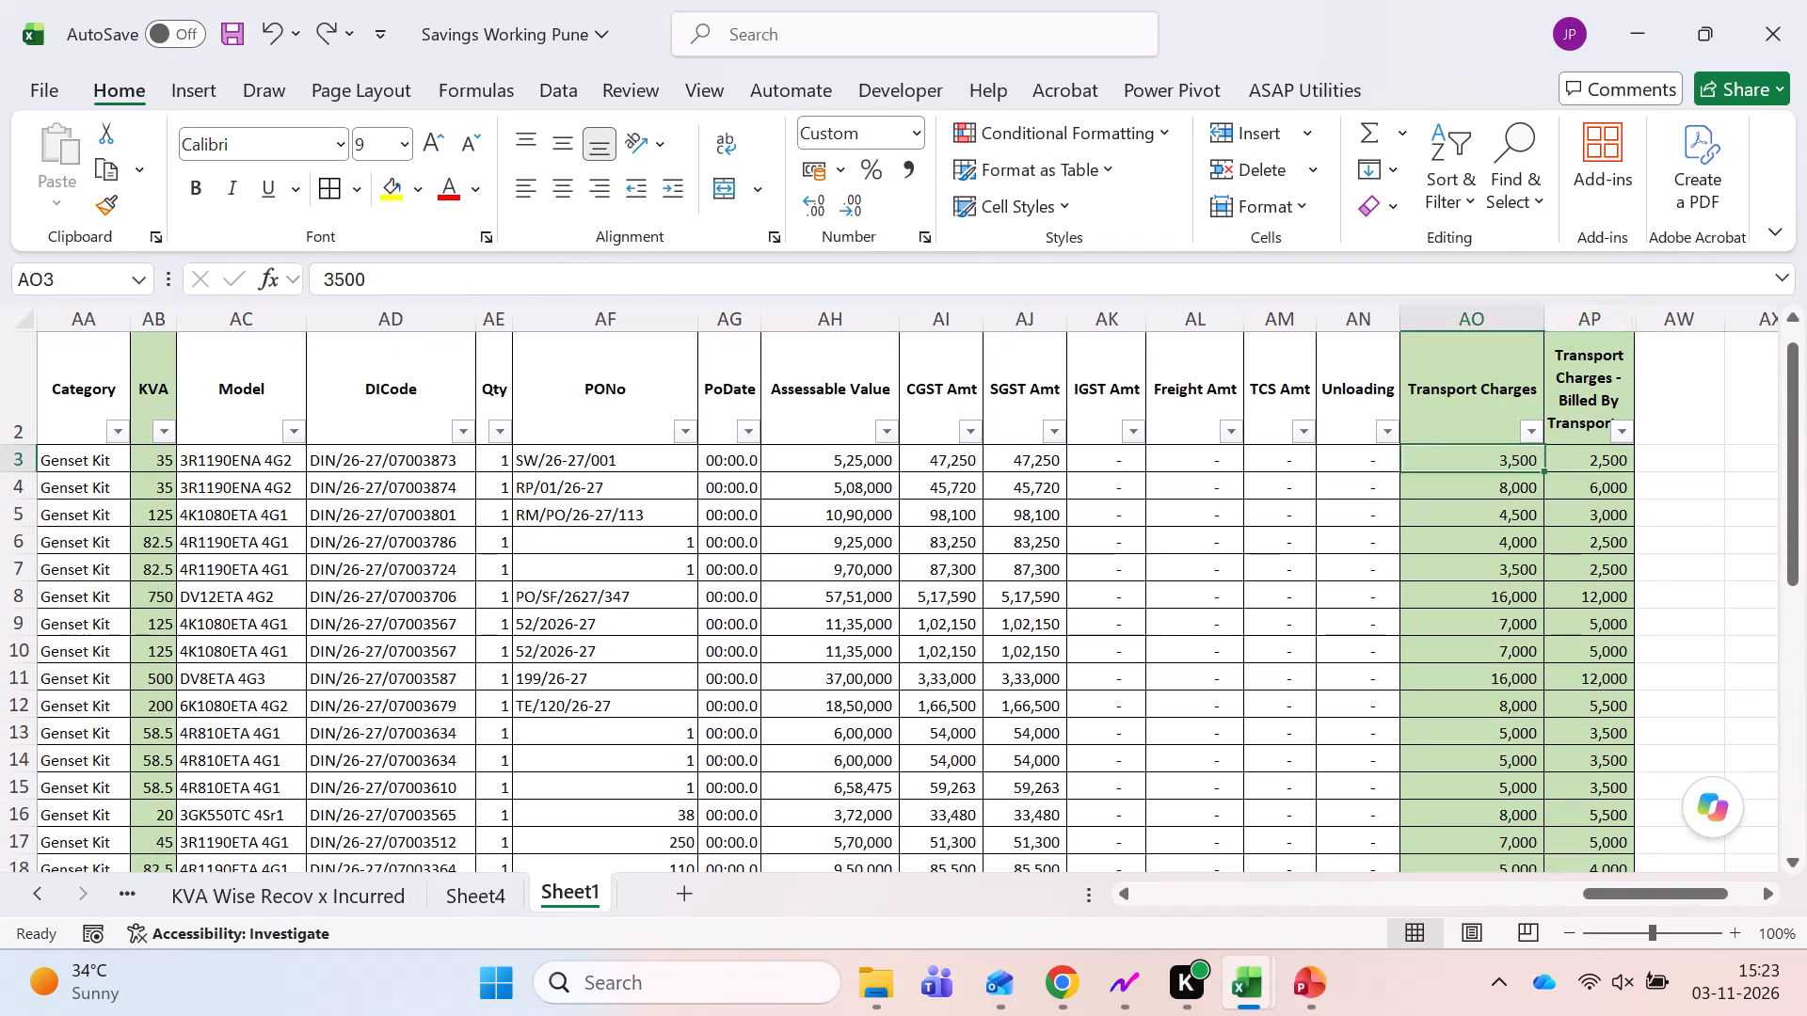
pyautogui.hotkey('ctrl', 'shift', 'Down')
pyautogui.press('Up')
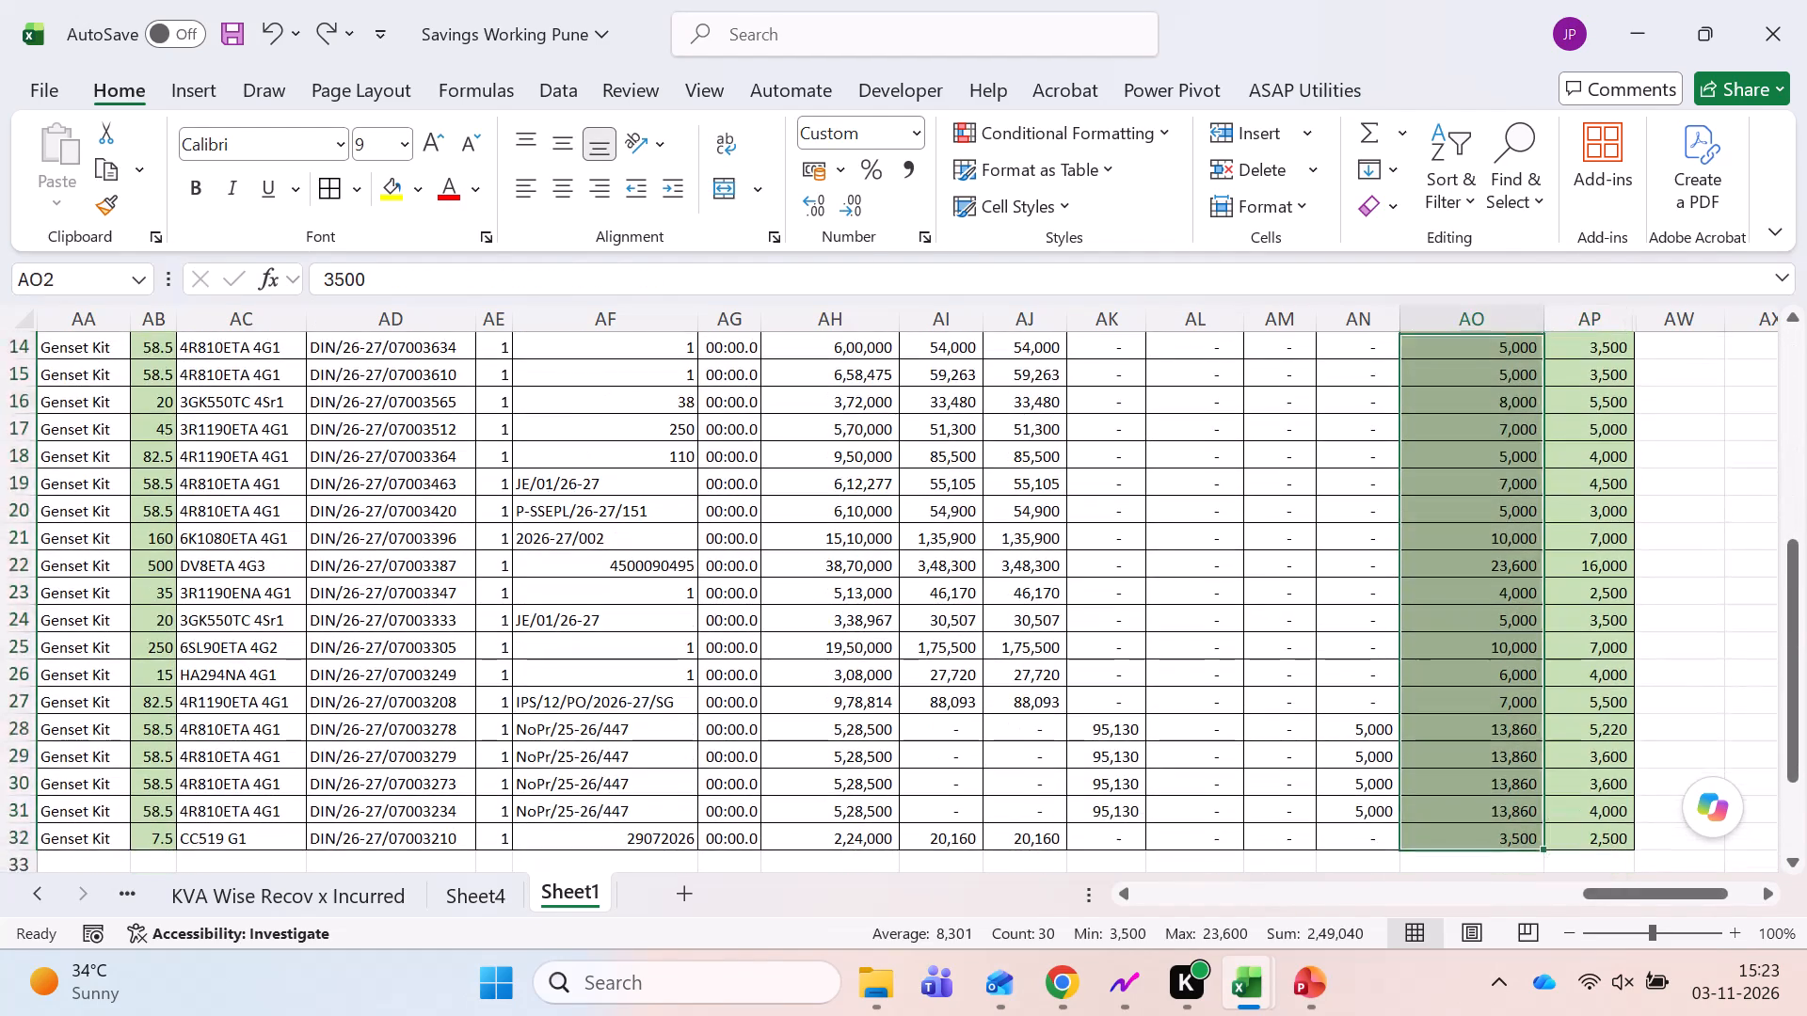
pyautogui.press('Down')
pyautogui.hotkey('ctrl', 'pageup')
pyautogui.hotkey('ctrl', 'pageup')
pyautogui.hotkey('ctrl', 'pageup')
pyautogui.hotkey('ctrl', 'pageup')
pyautogui.hotkey('ctrl', 'pageup')
pyautogui.hotkey('ctrl', 'pageup')
pyautogui.hotkey('ctrl', 'pageup')
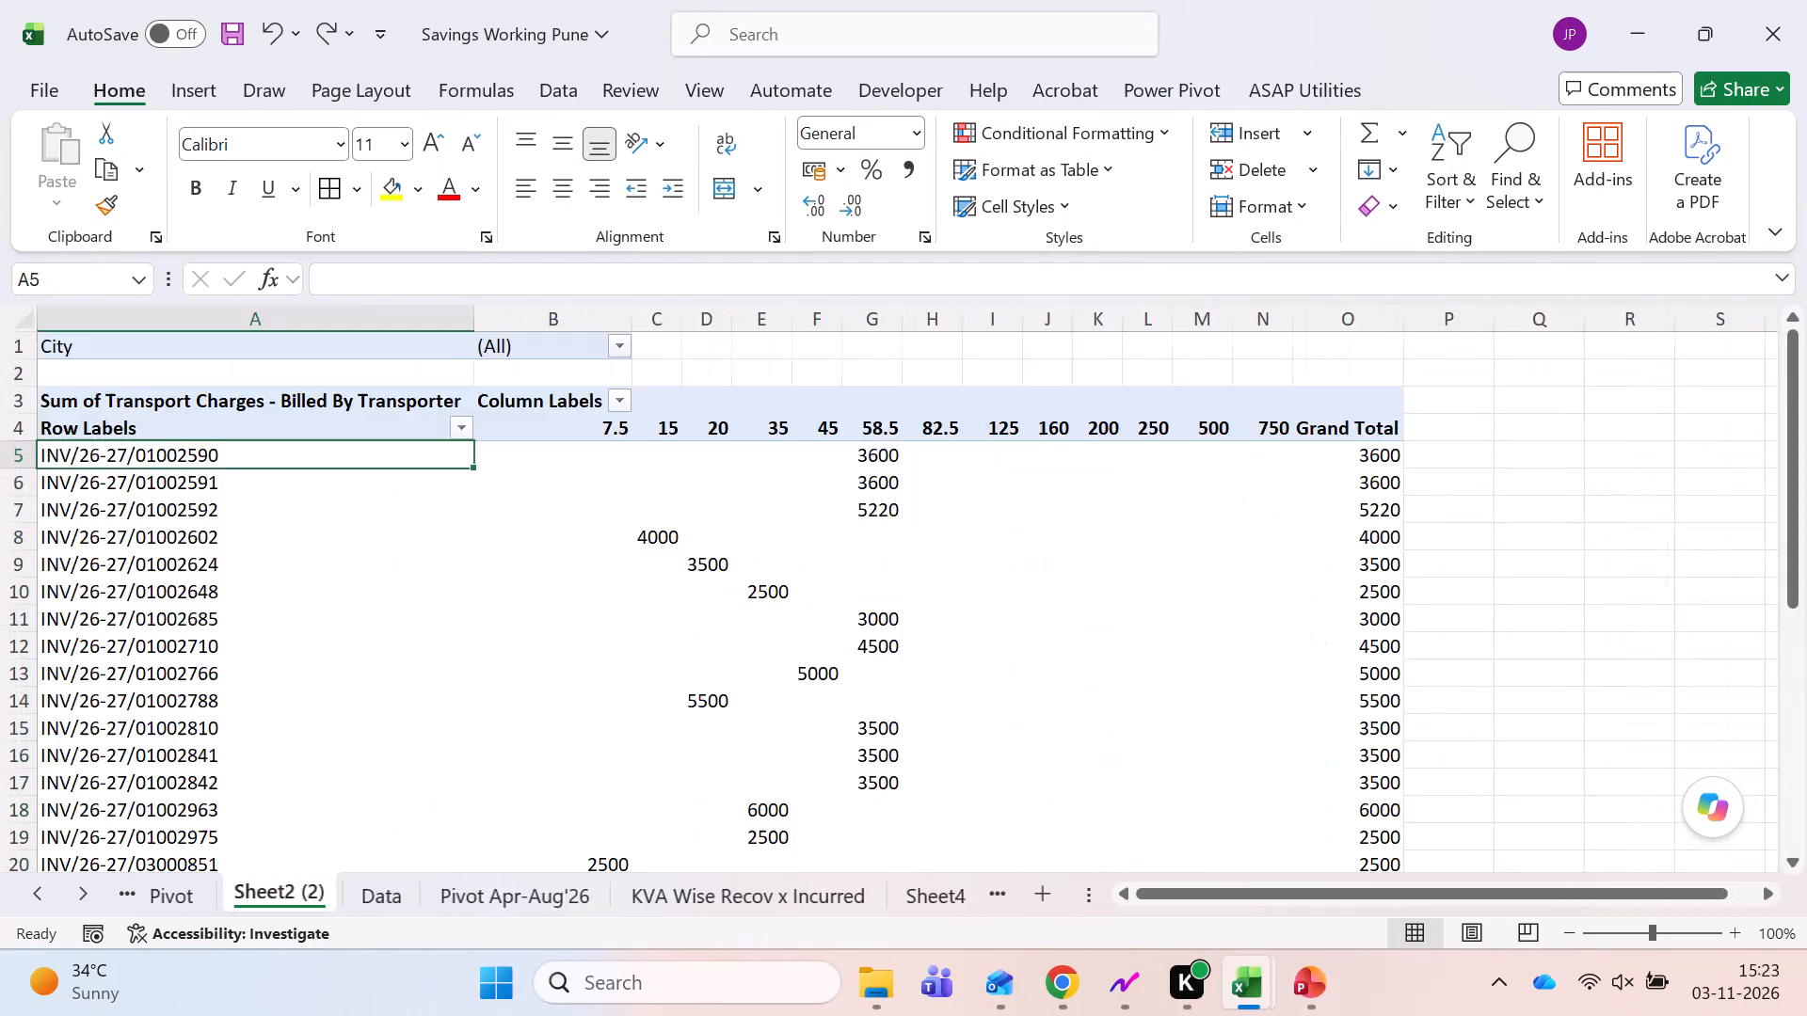
pyautogui.hotkey('ctrl', 'pageup')
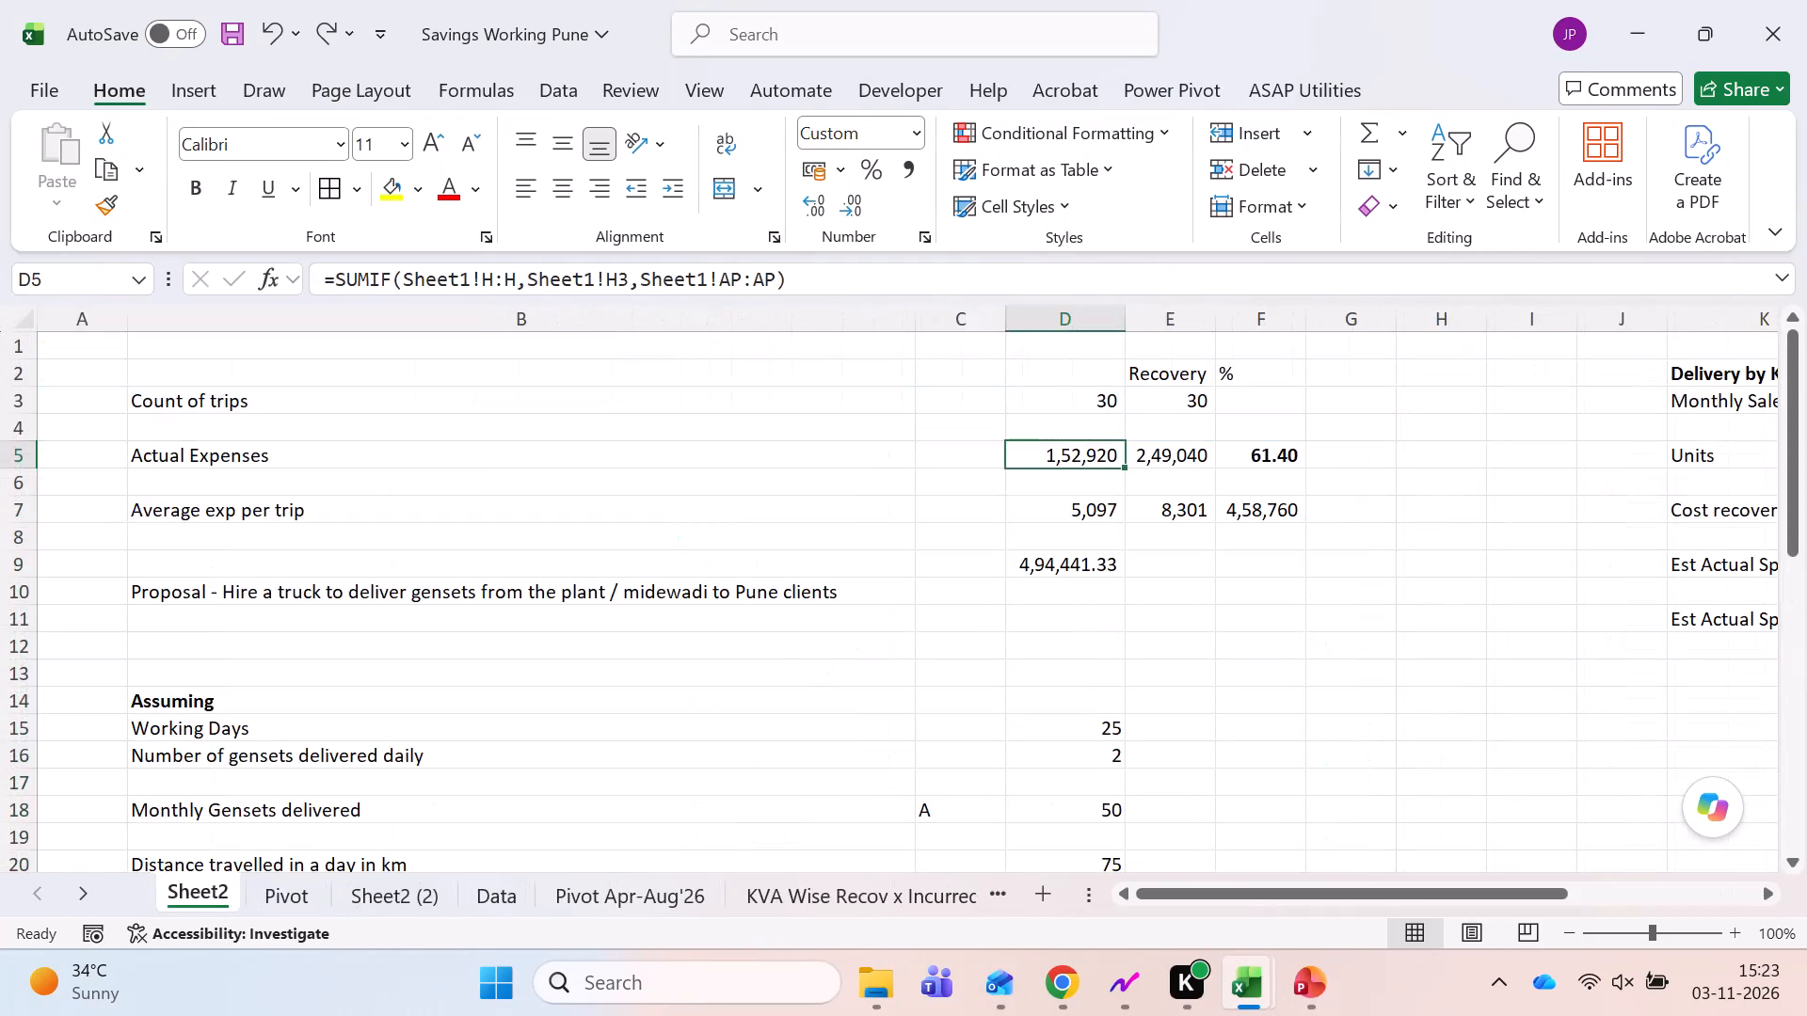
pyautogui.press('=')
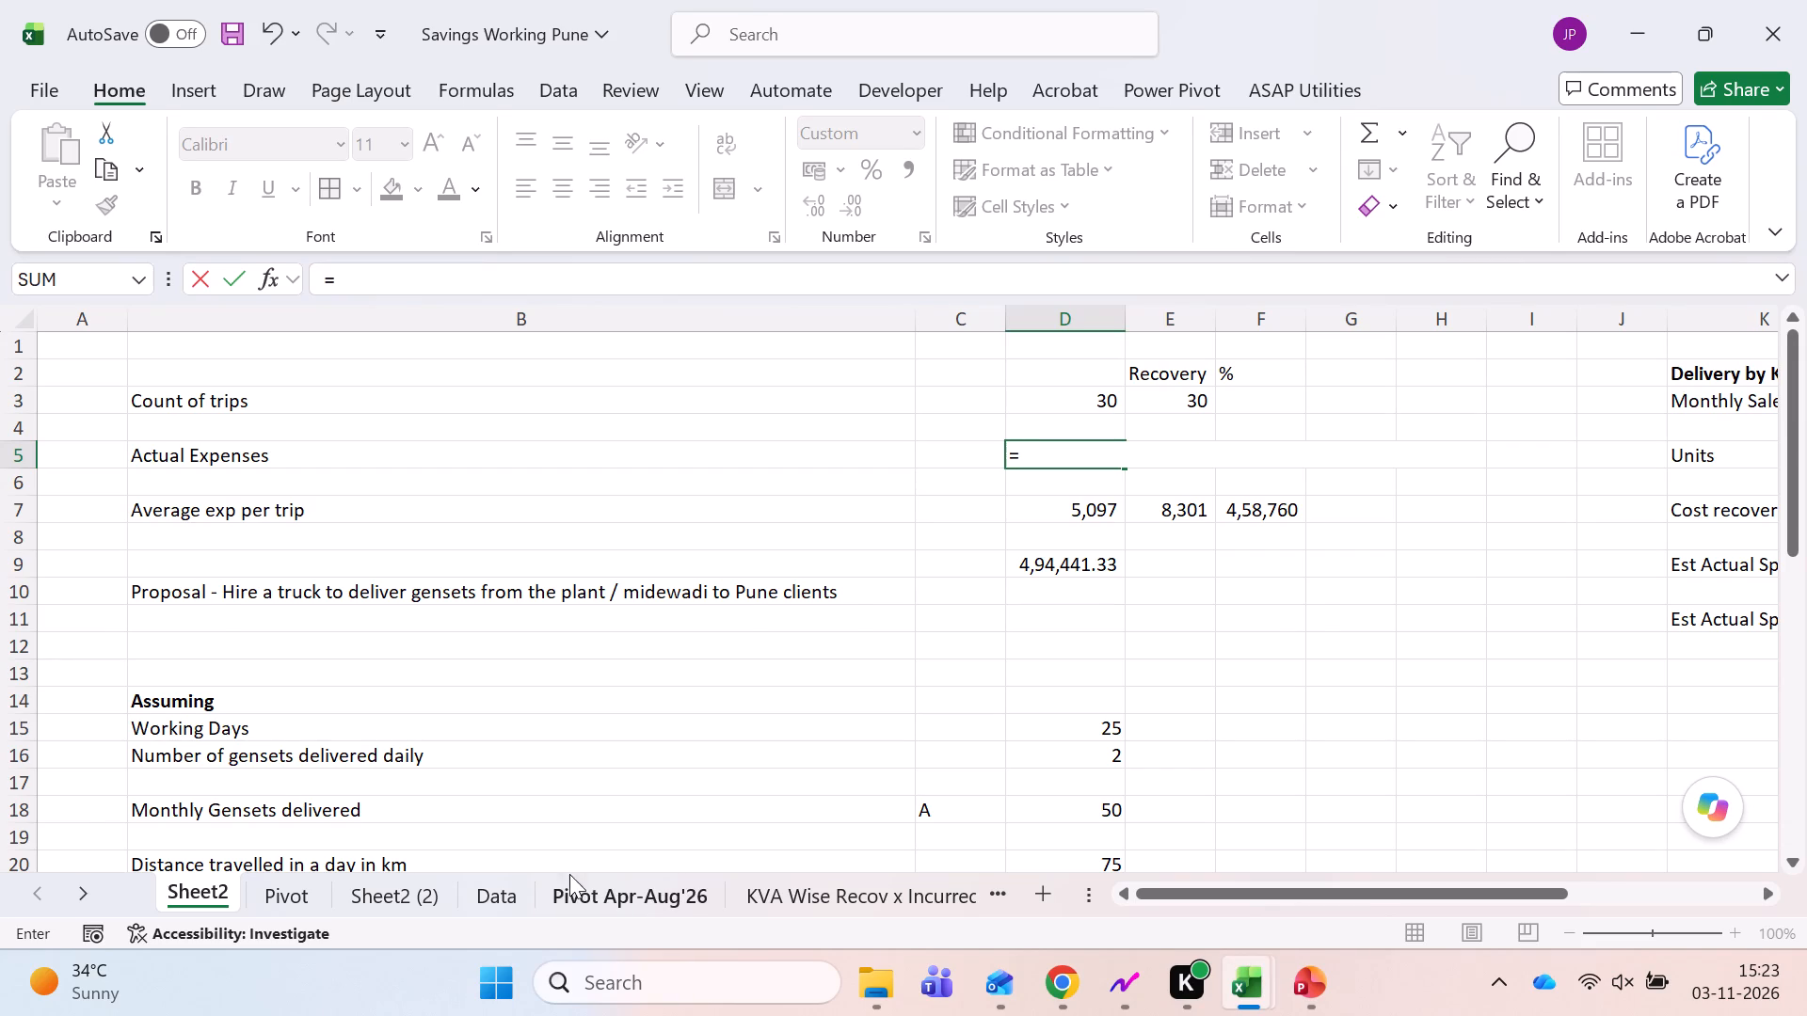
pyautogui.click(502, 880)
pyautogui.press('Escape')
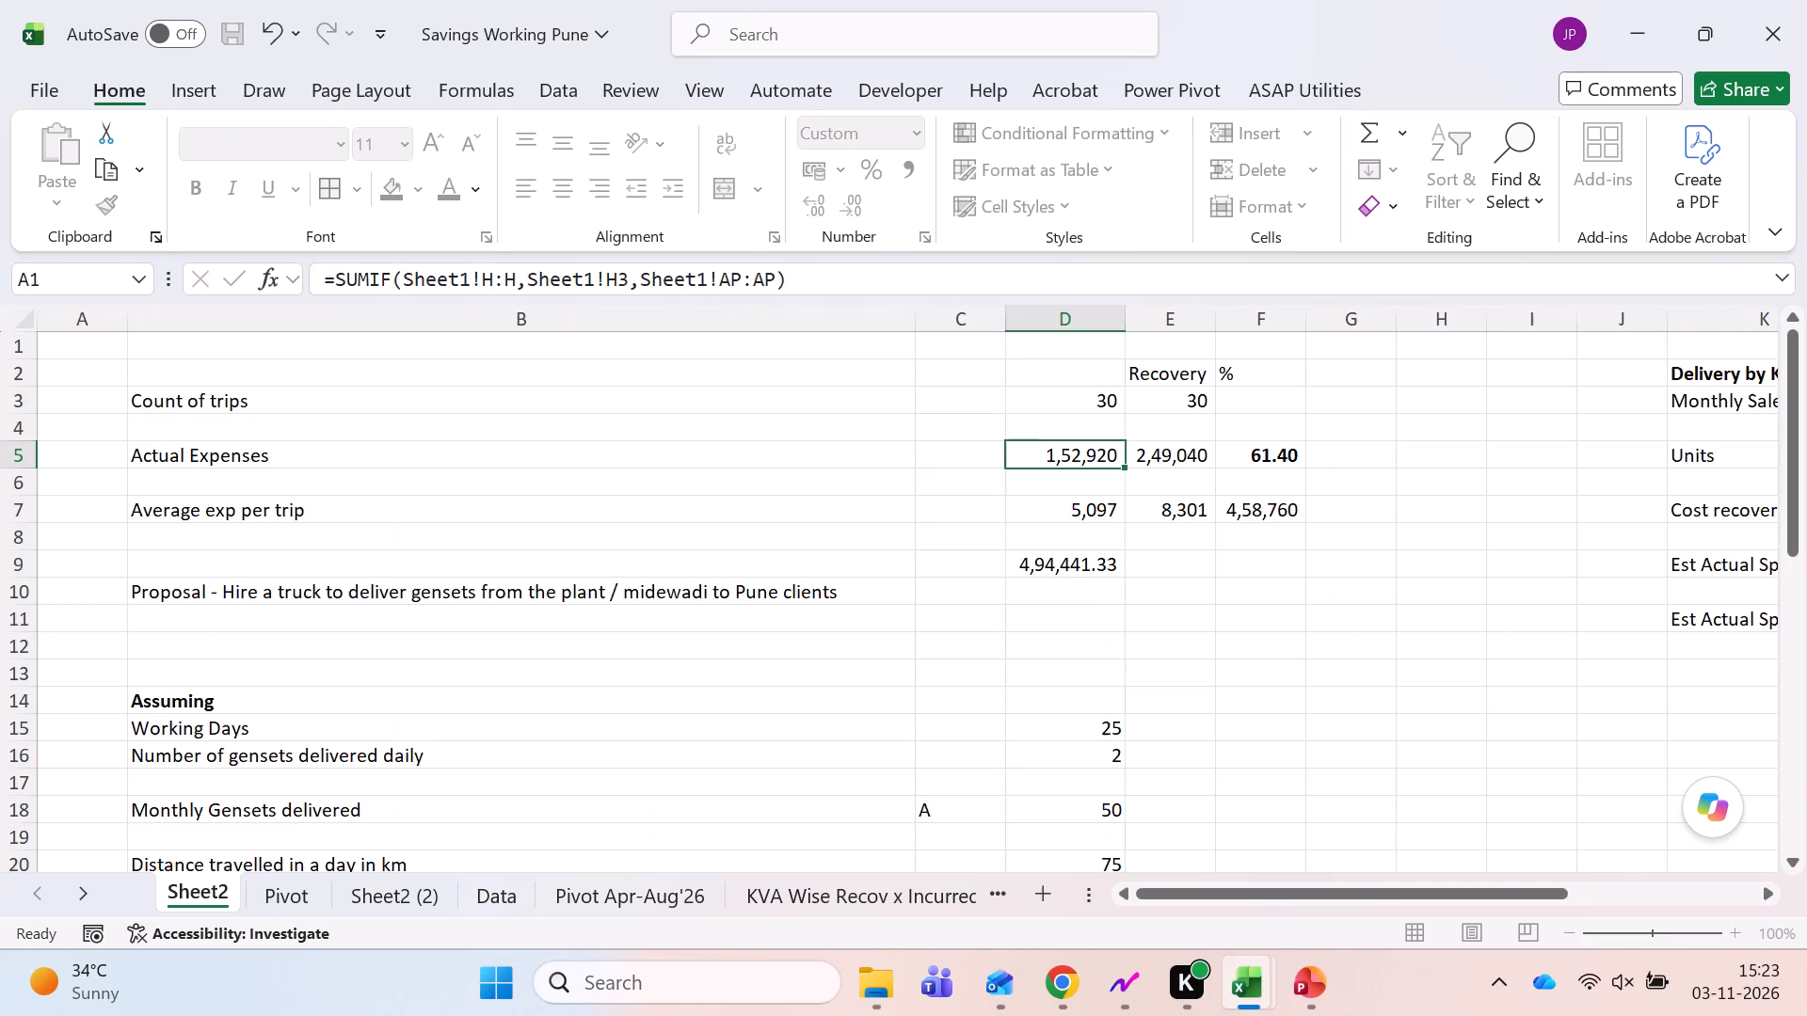
# Link Actual Expenses in D5 of Sheet2 (2) to the Actual Transport Cost Incurred total in Data!M2.
pyautogui.click(385, 900)
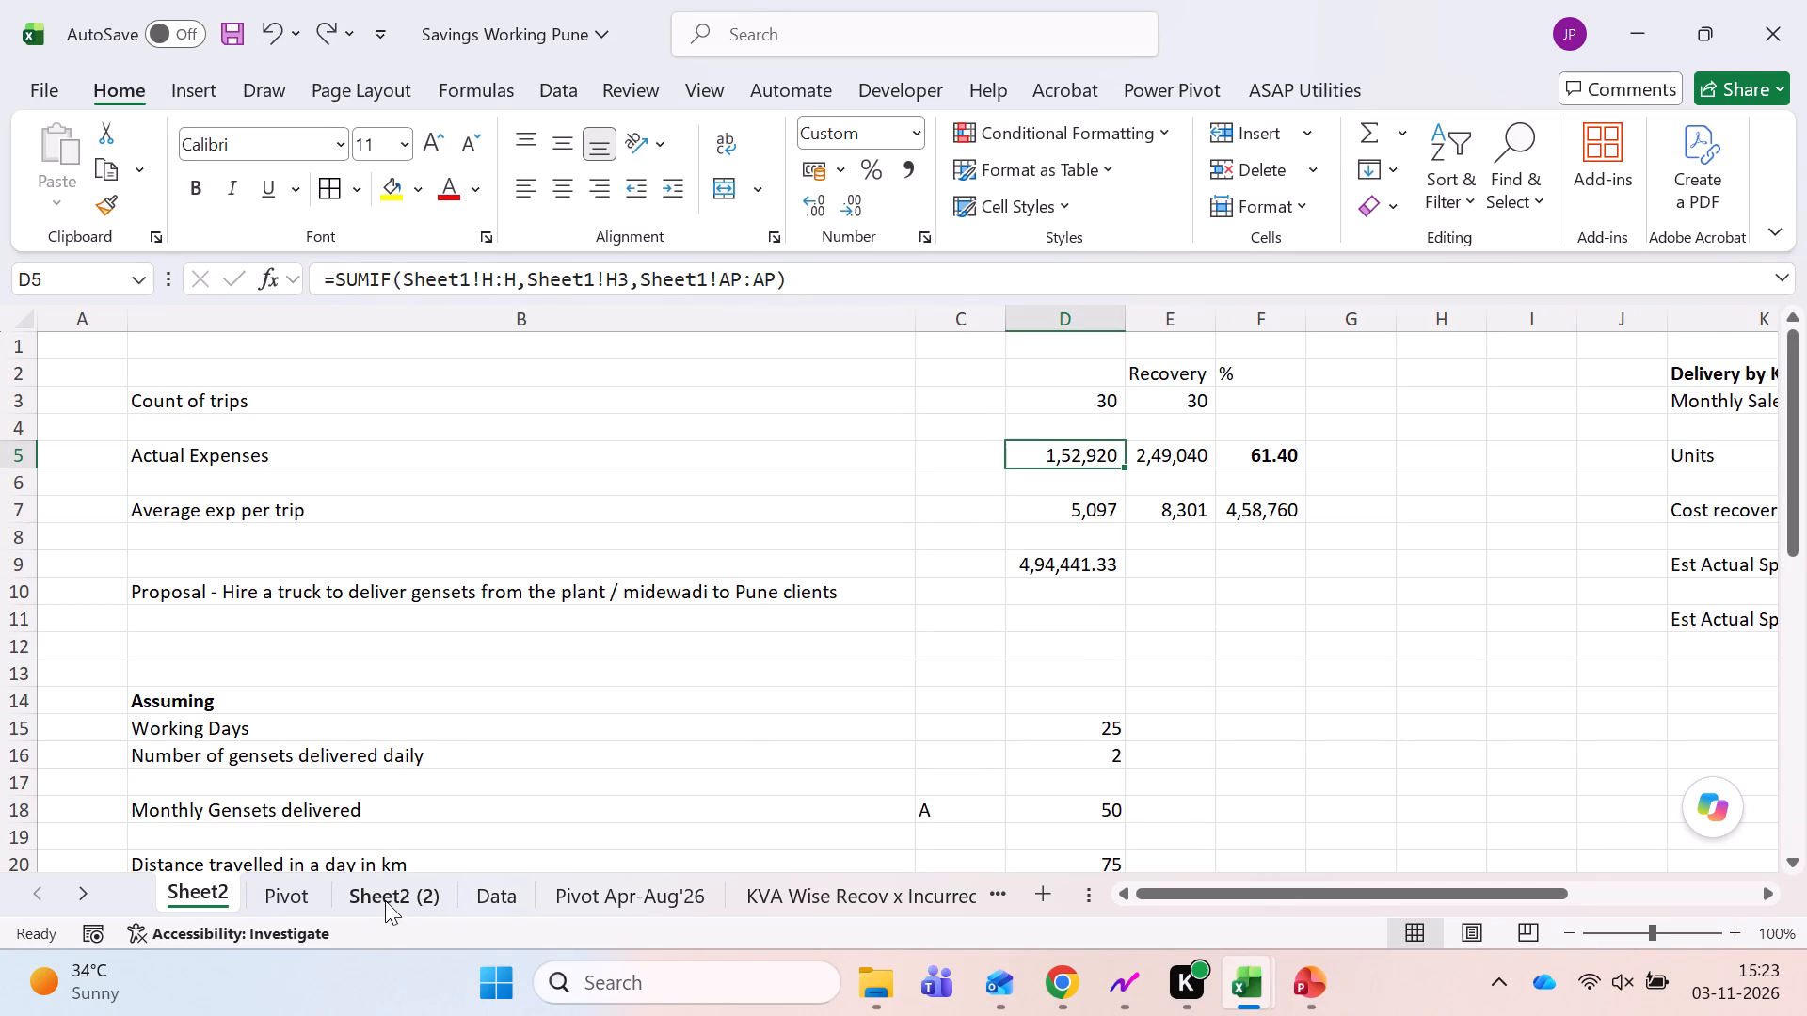
pyautogui.press('=')
pyautogui.click(503, 903)
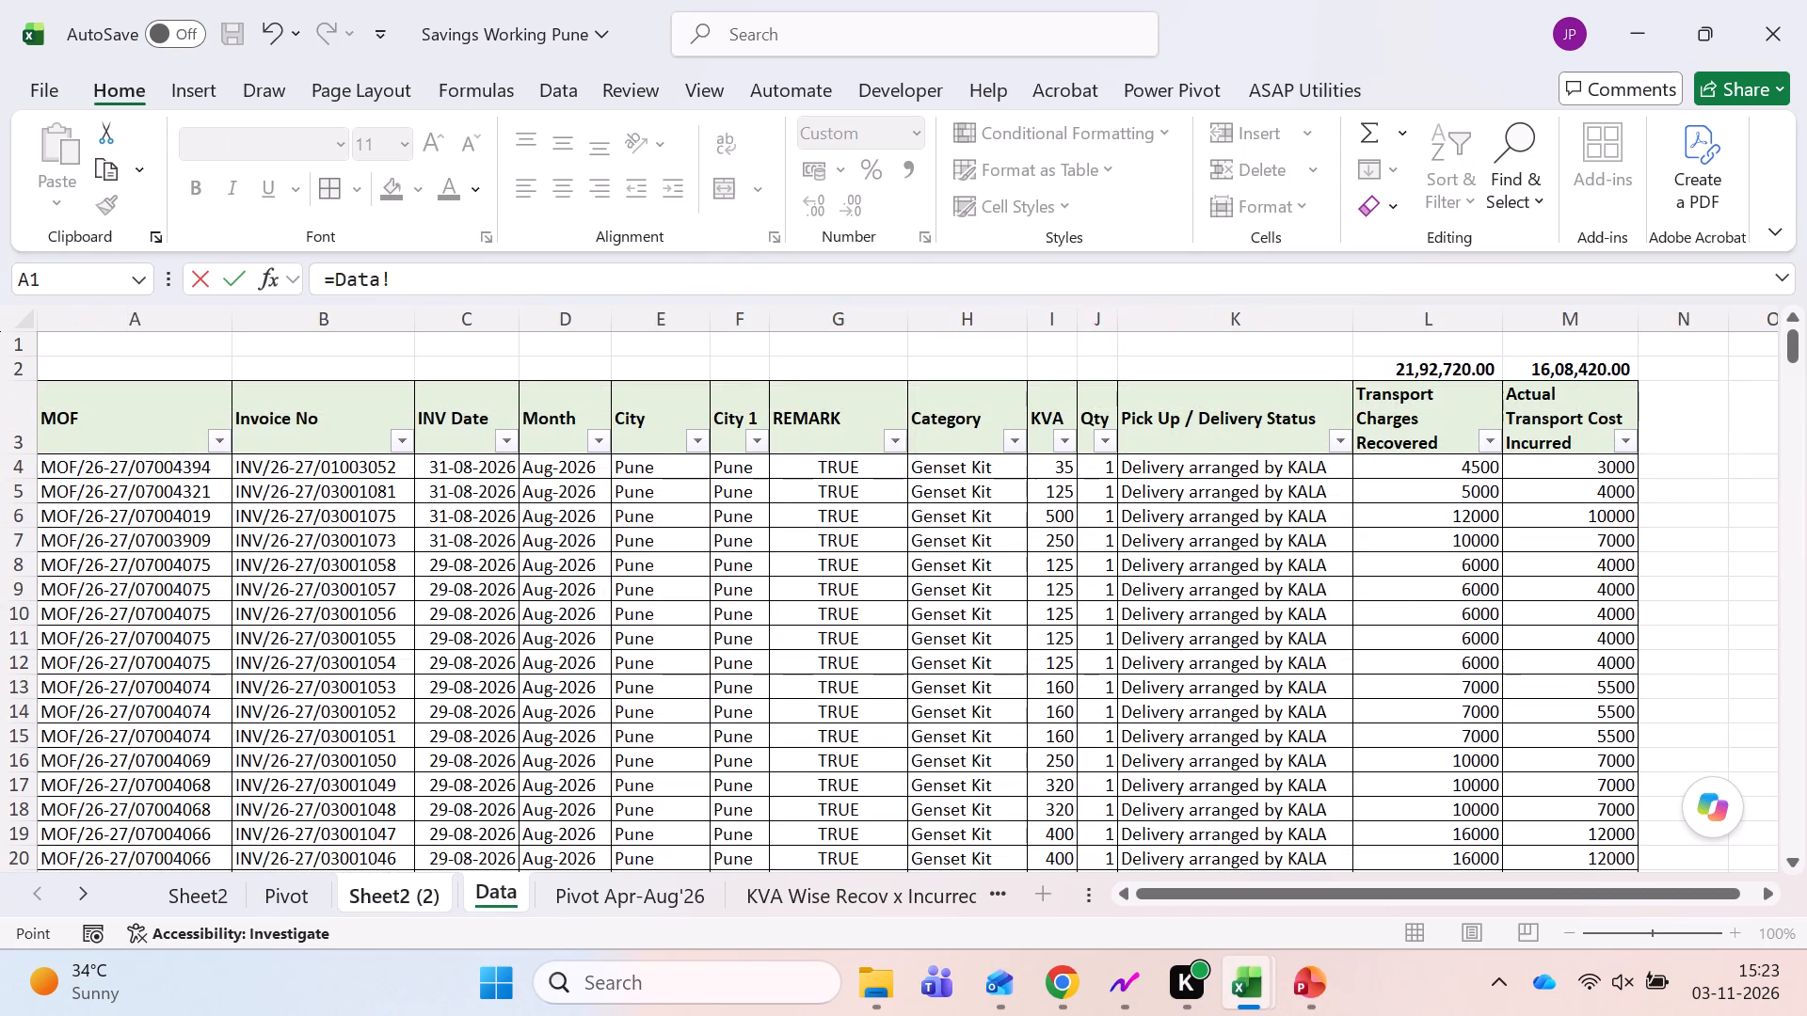
pyautogui.click(1552, 372)
pyautogui.press('Return')
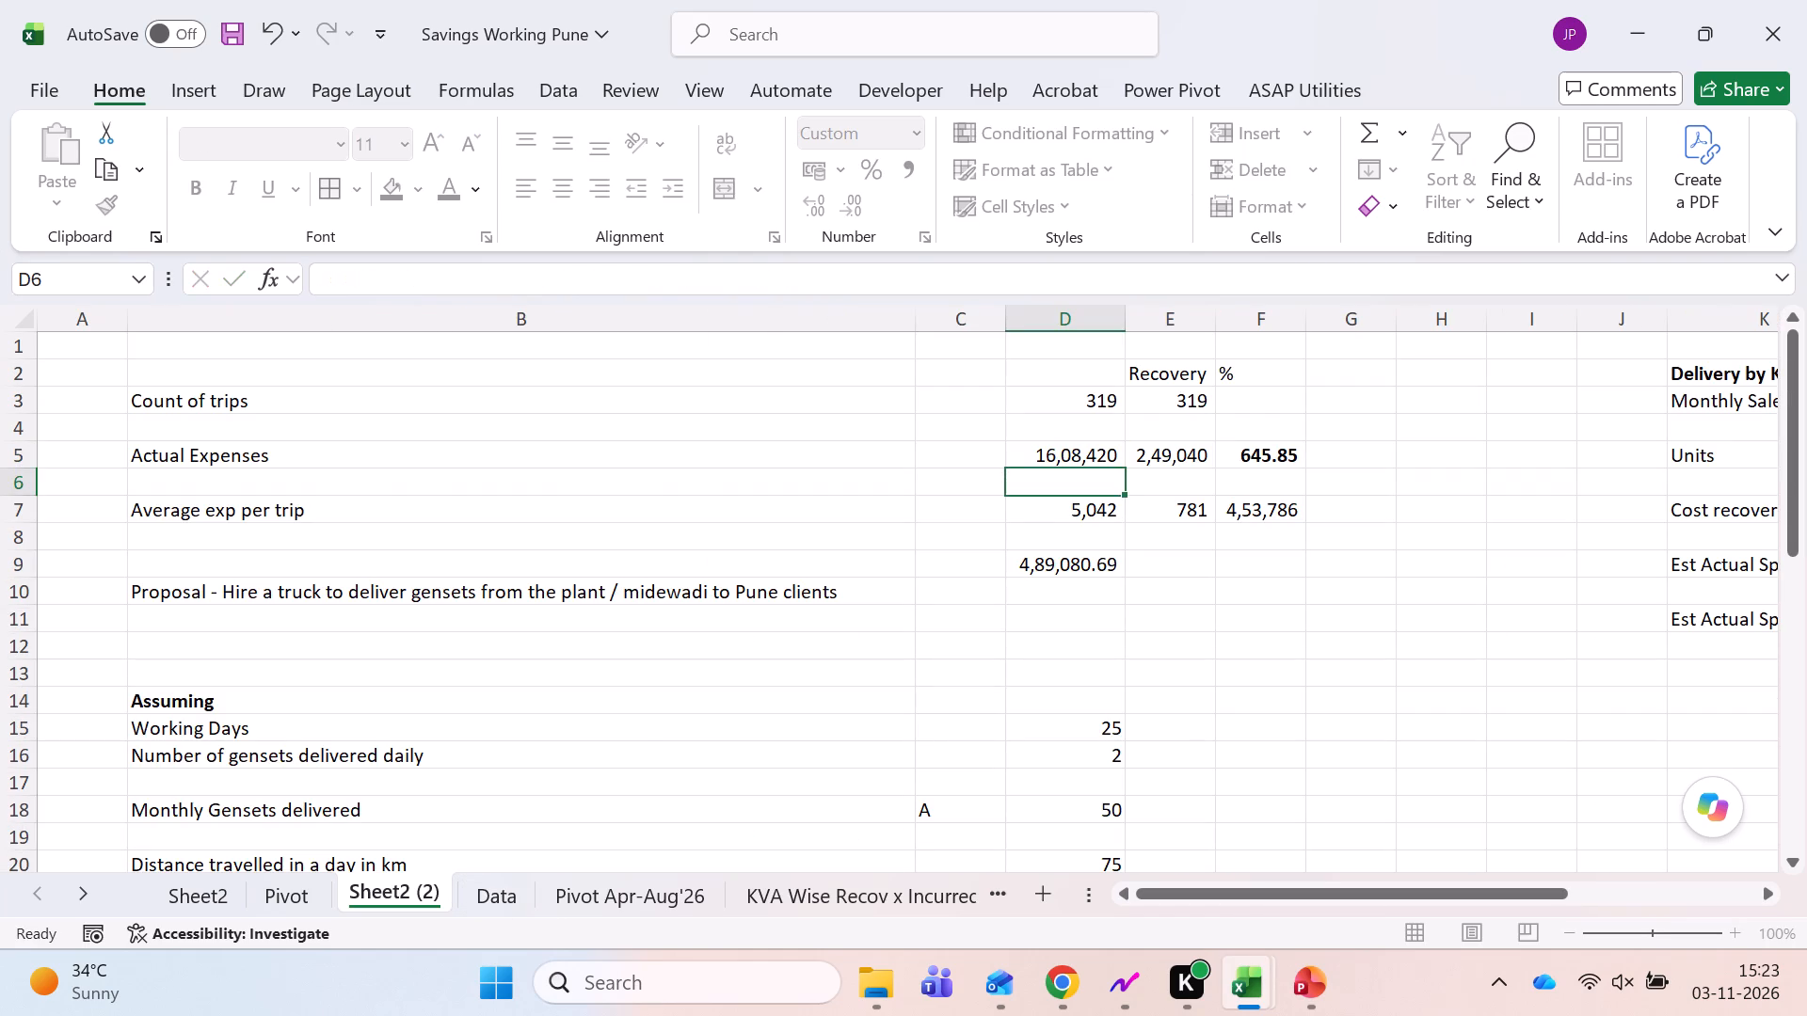
# Link the Recovery amount in E5 of Sheet2 (2) to the Transport Charges Recovered total in Data!L2 and save the workbook.
pyautogui.press('Up')
pyautogui.press('Right')
pyautogui.press('=')
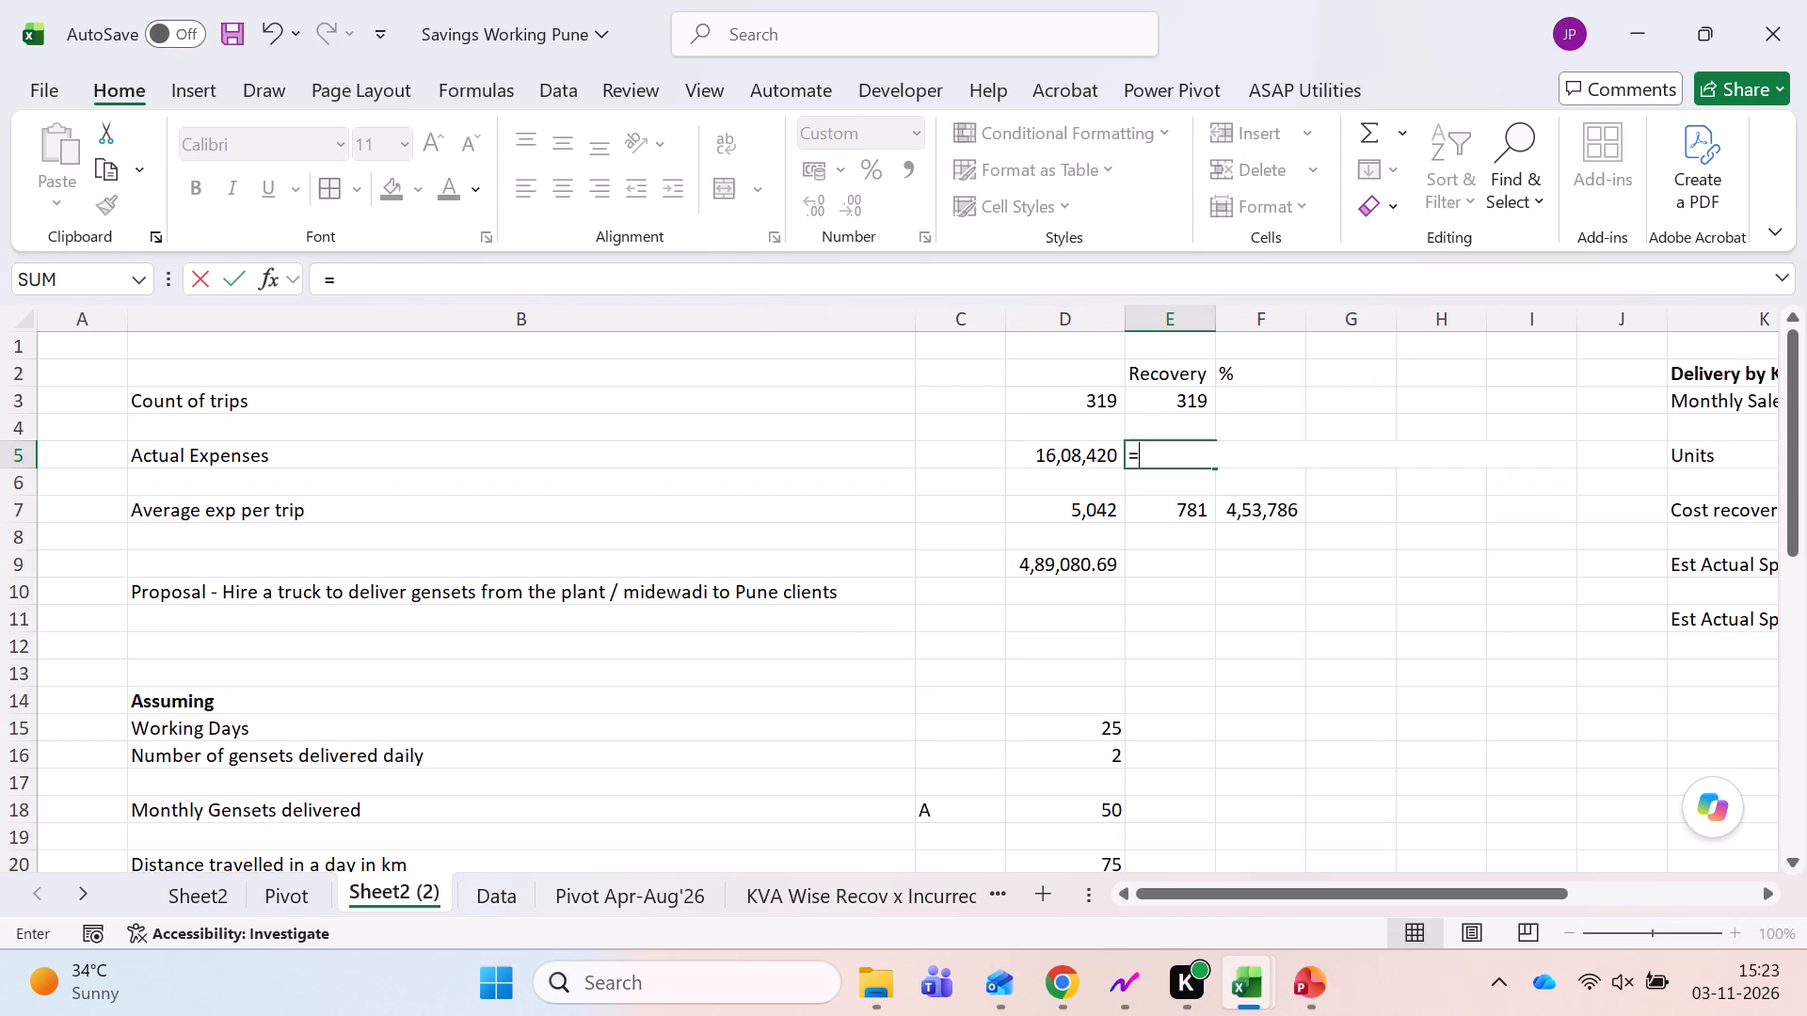
pyautogui.click(495, 883)
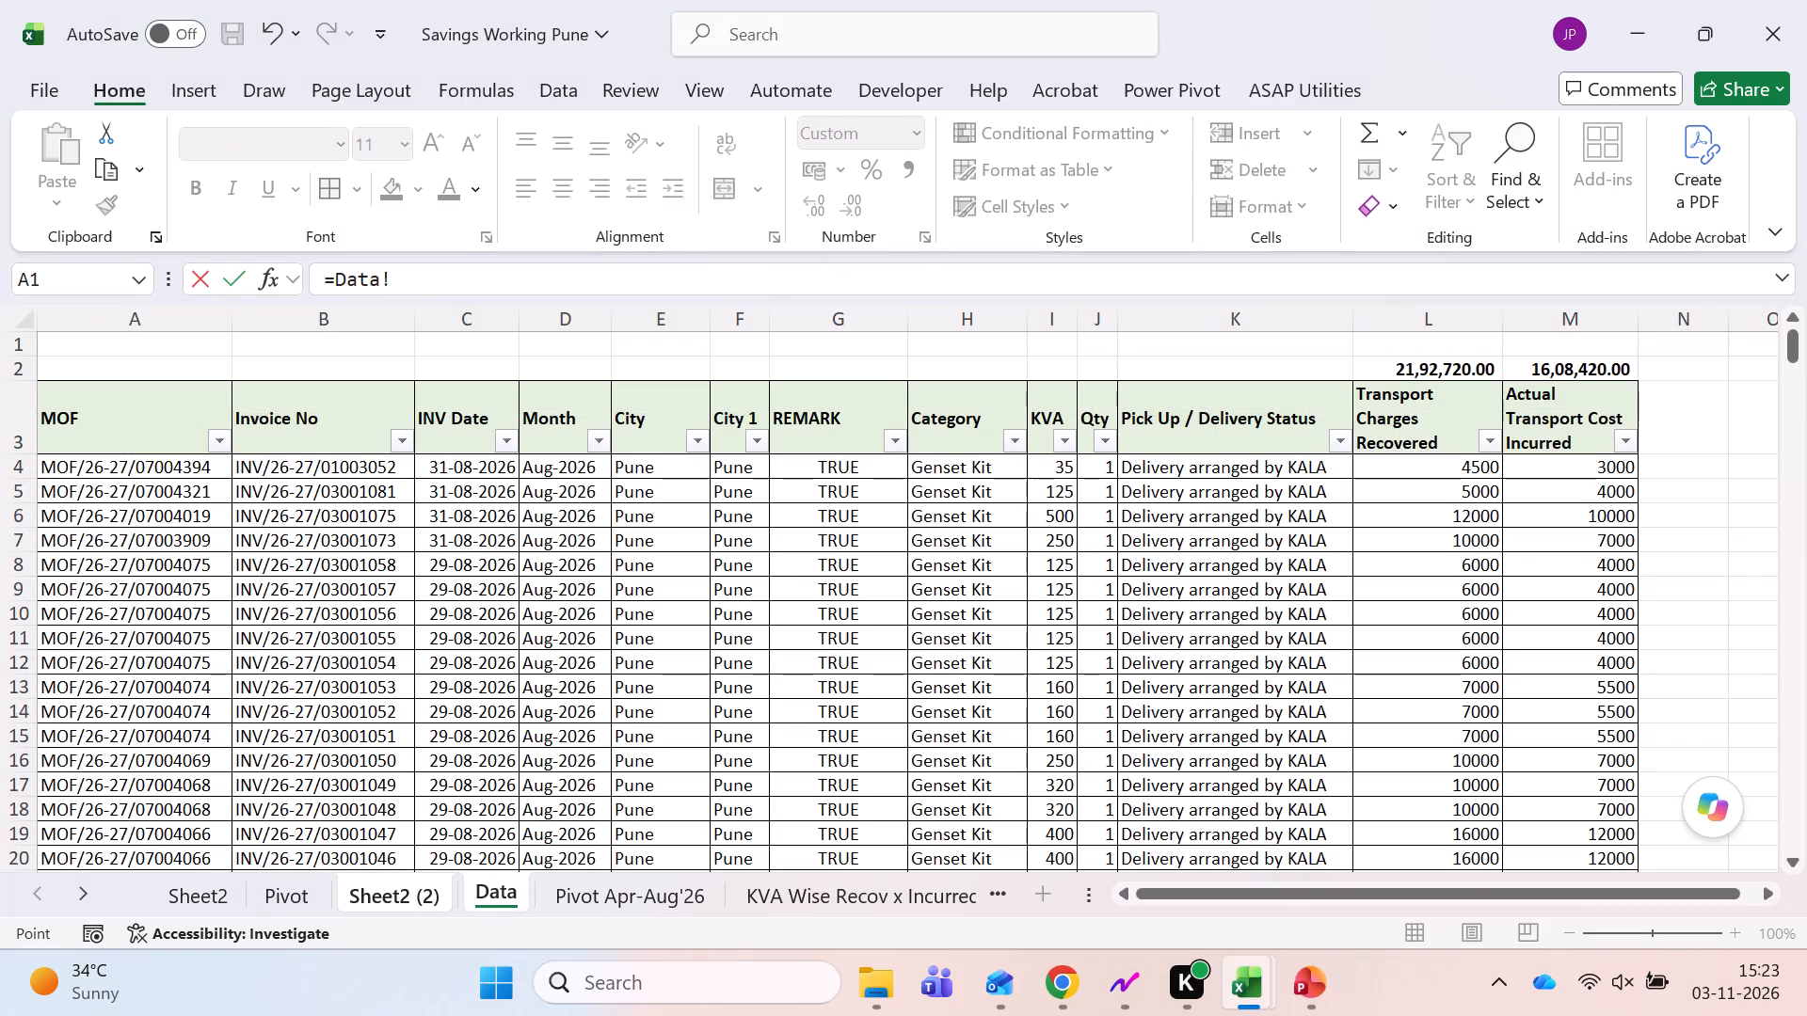
pyautogui.click(1388, 373)
pyautogui.press('Return')
pyautogui.press('Up')
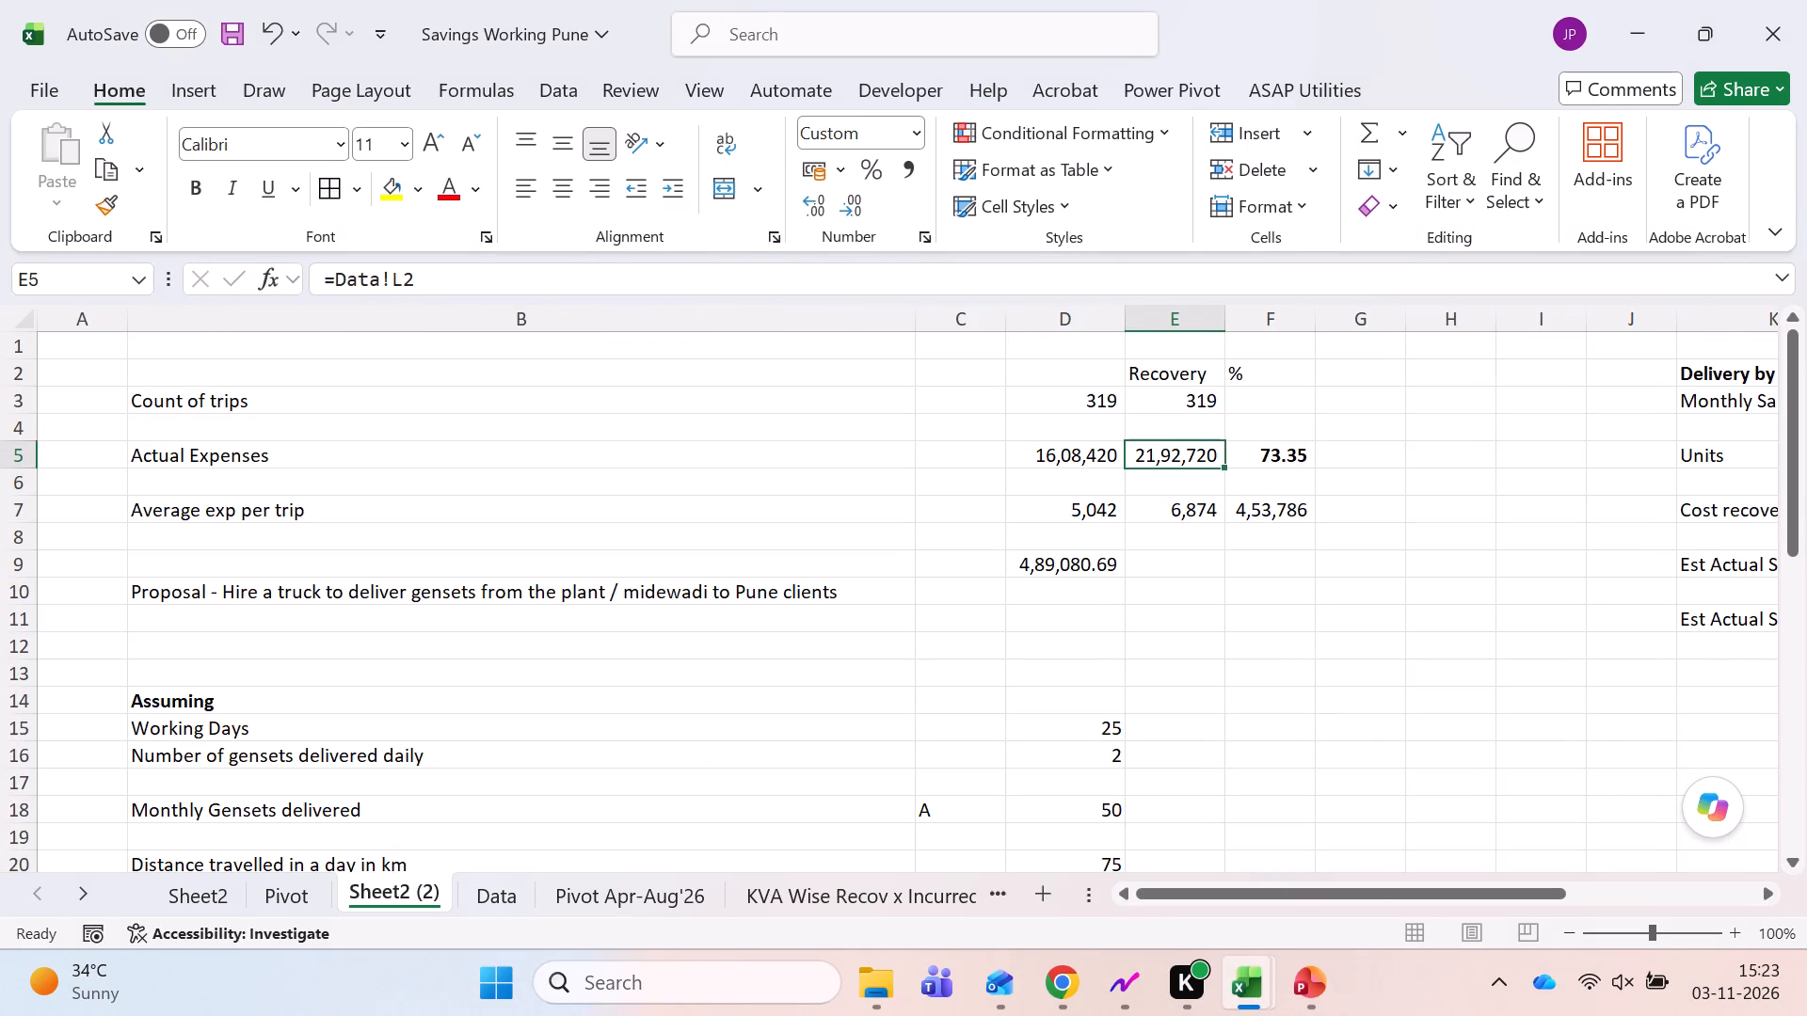
pyautogui.press('Right')
pyautogui.hotkey('ctrl', 's')
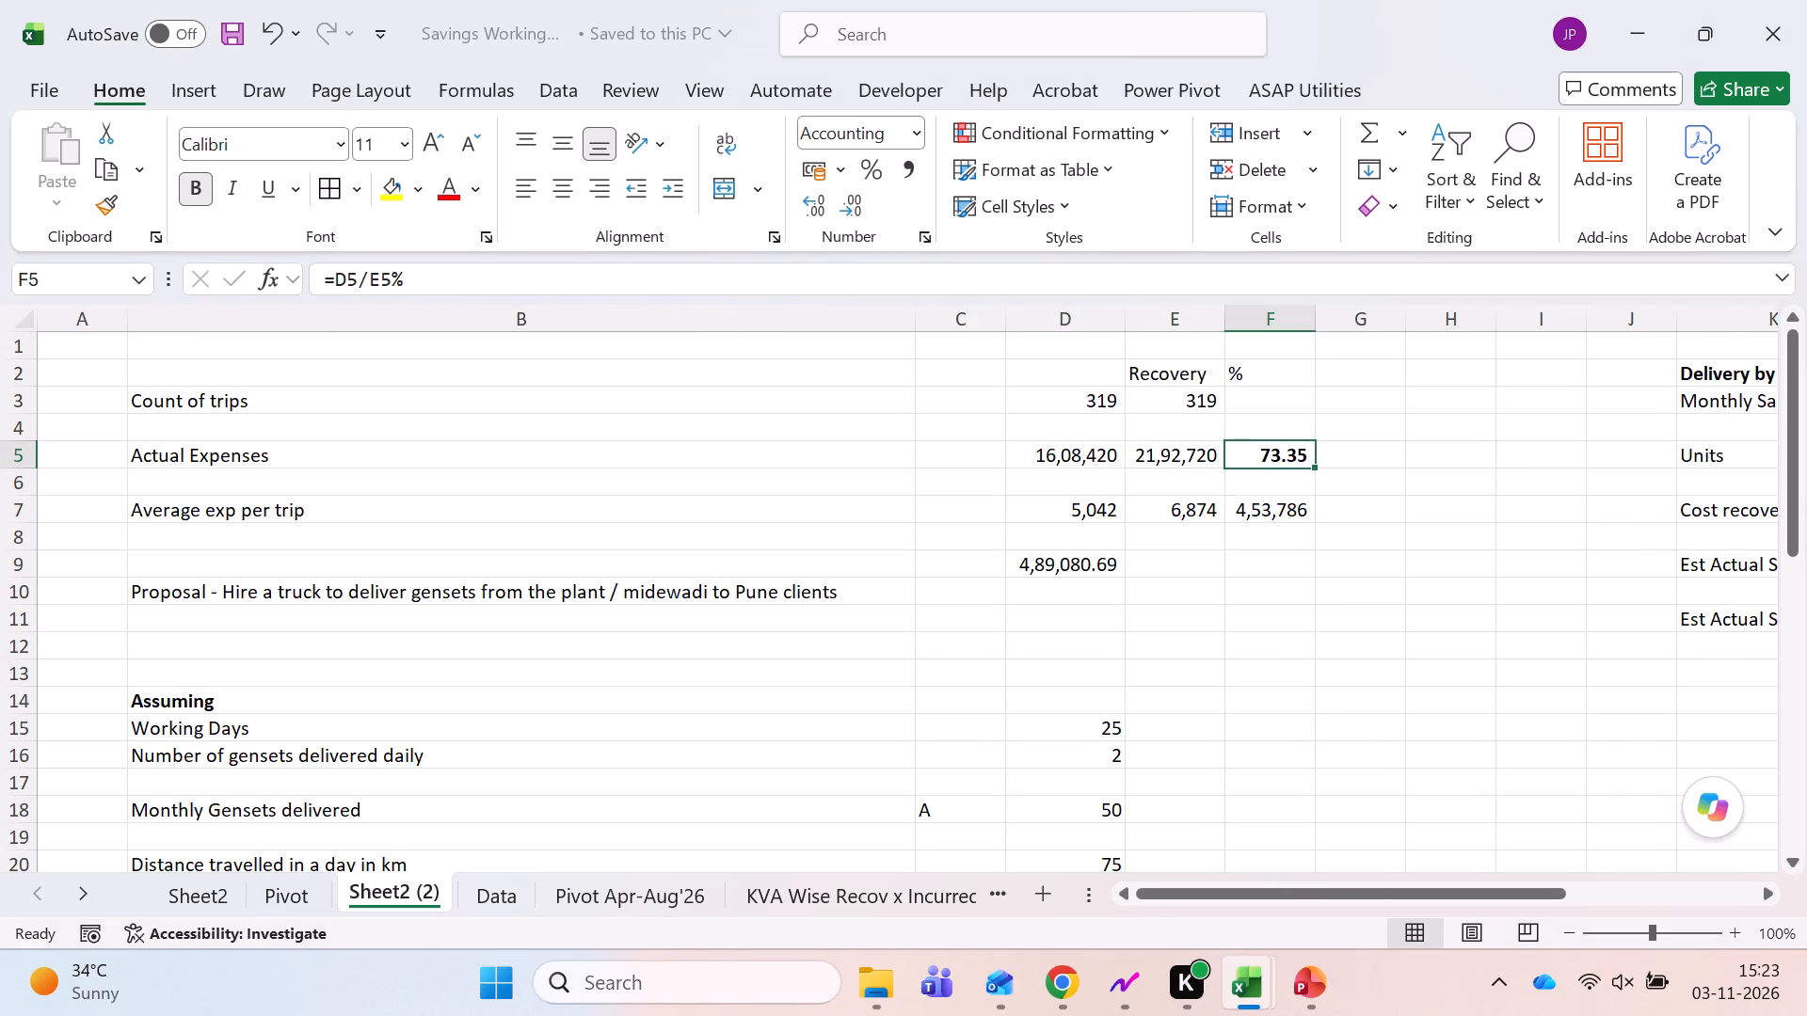
# Compare the percentage formula in F5 of Sheet2 (2) with F5 on the original Sheet2.
pyautogui.press('F2')
pyautogui.press('Escape')
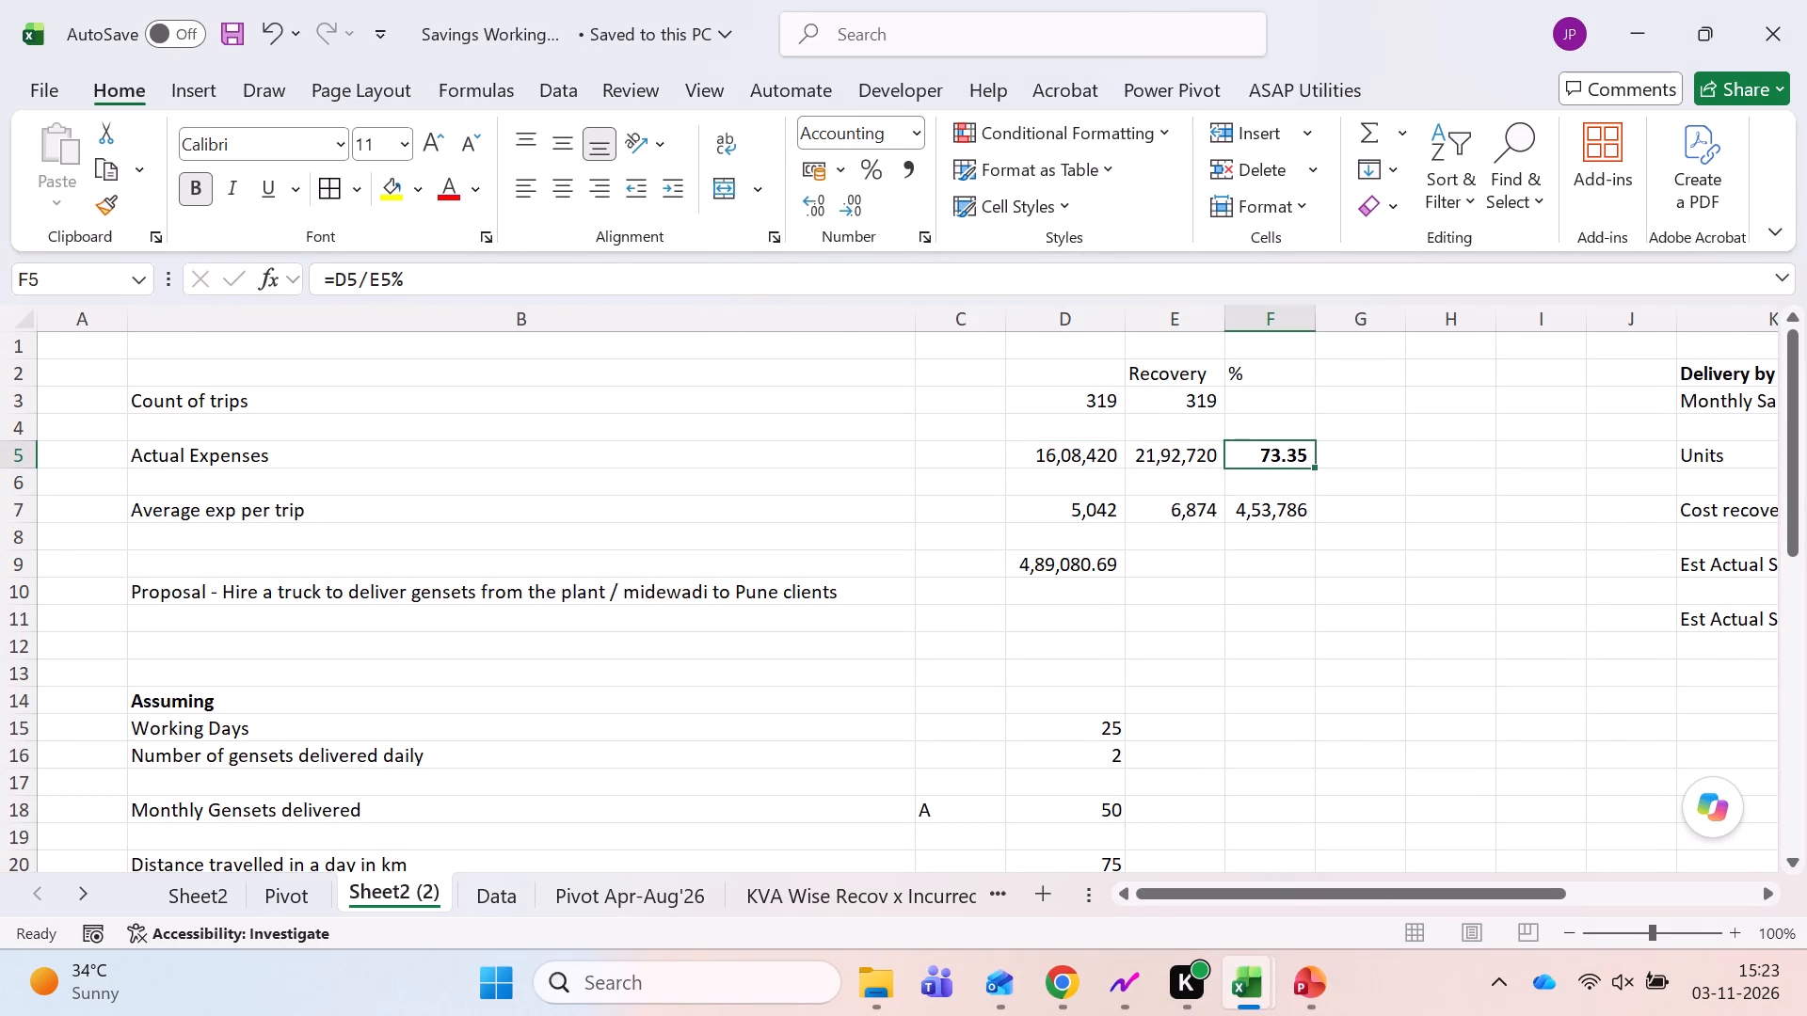
pyautogui.hotkey('ctrl', 'pageup')
pyautogui.hotkey('ctrl', 'pageup')
pyautogui.press('Right')
pyautogui.press('Right')
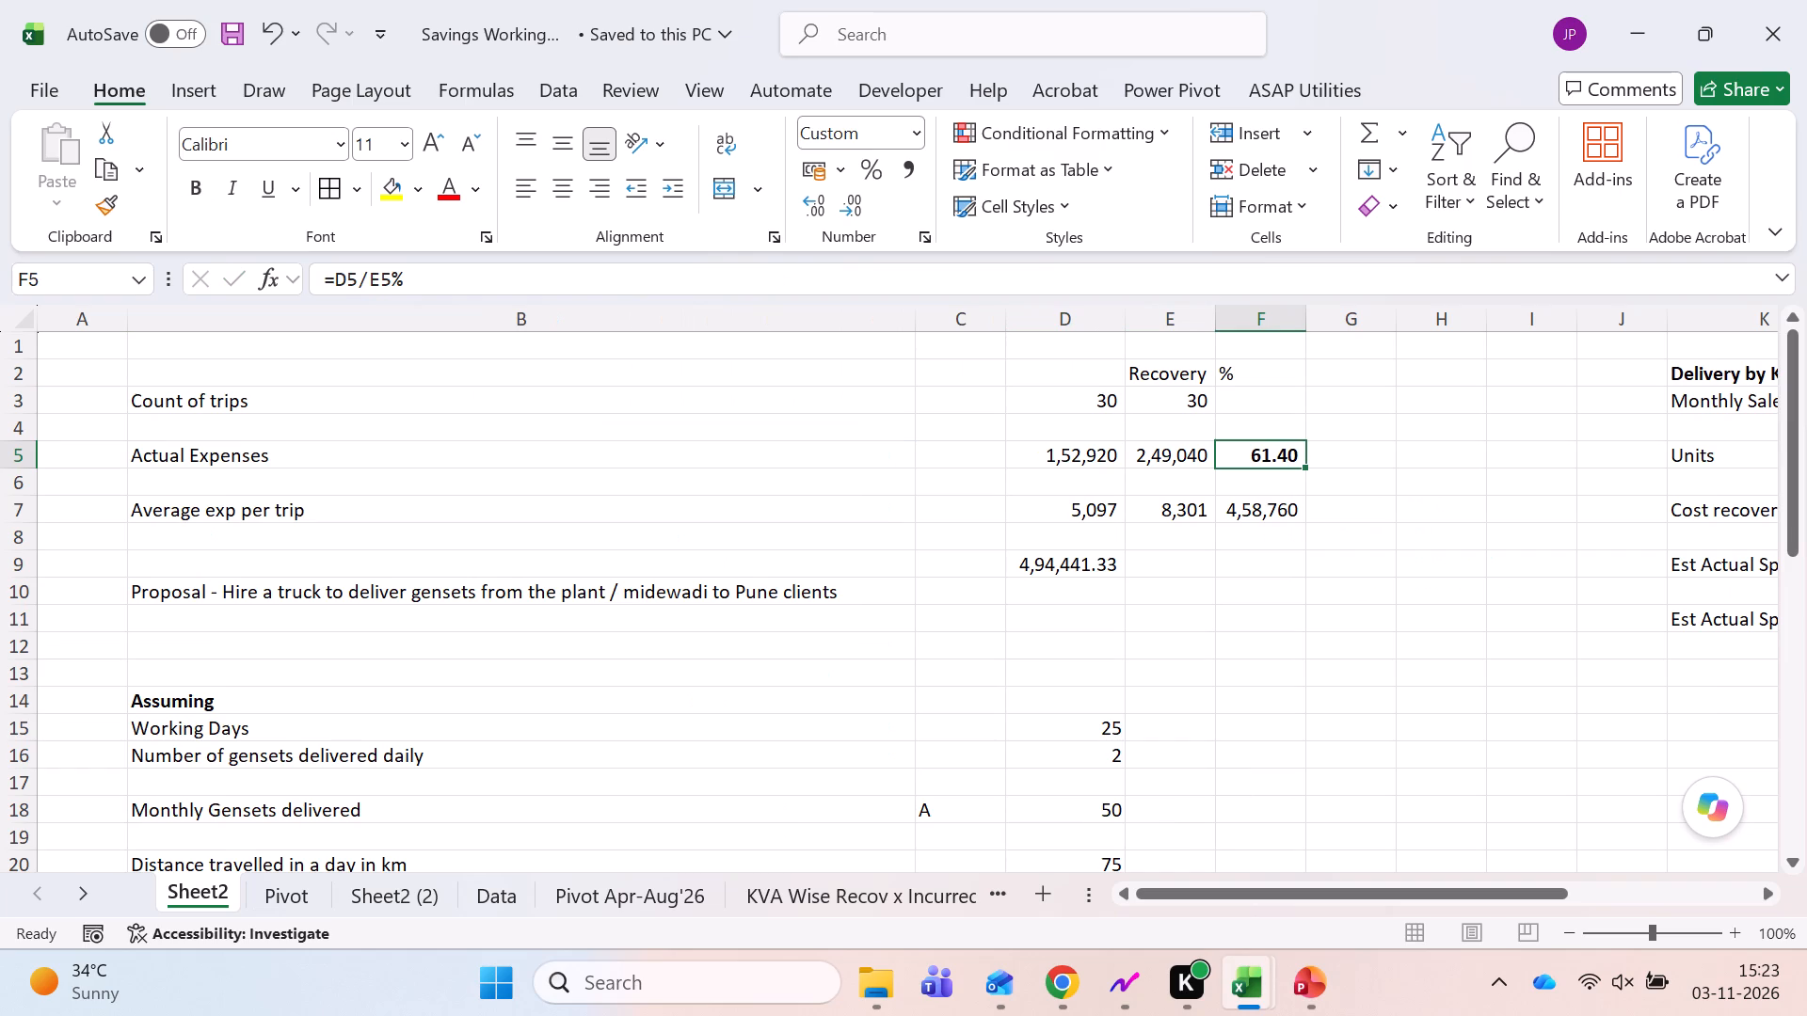
pyautogui.press('F2')
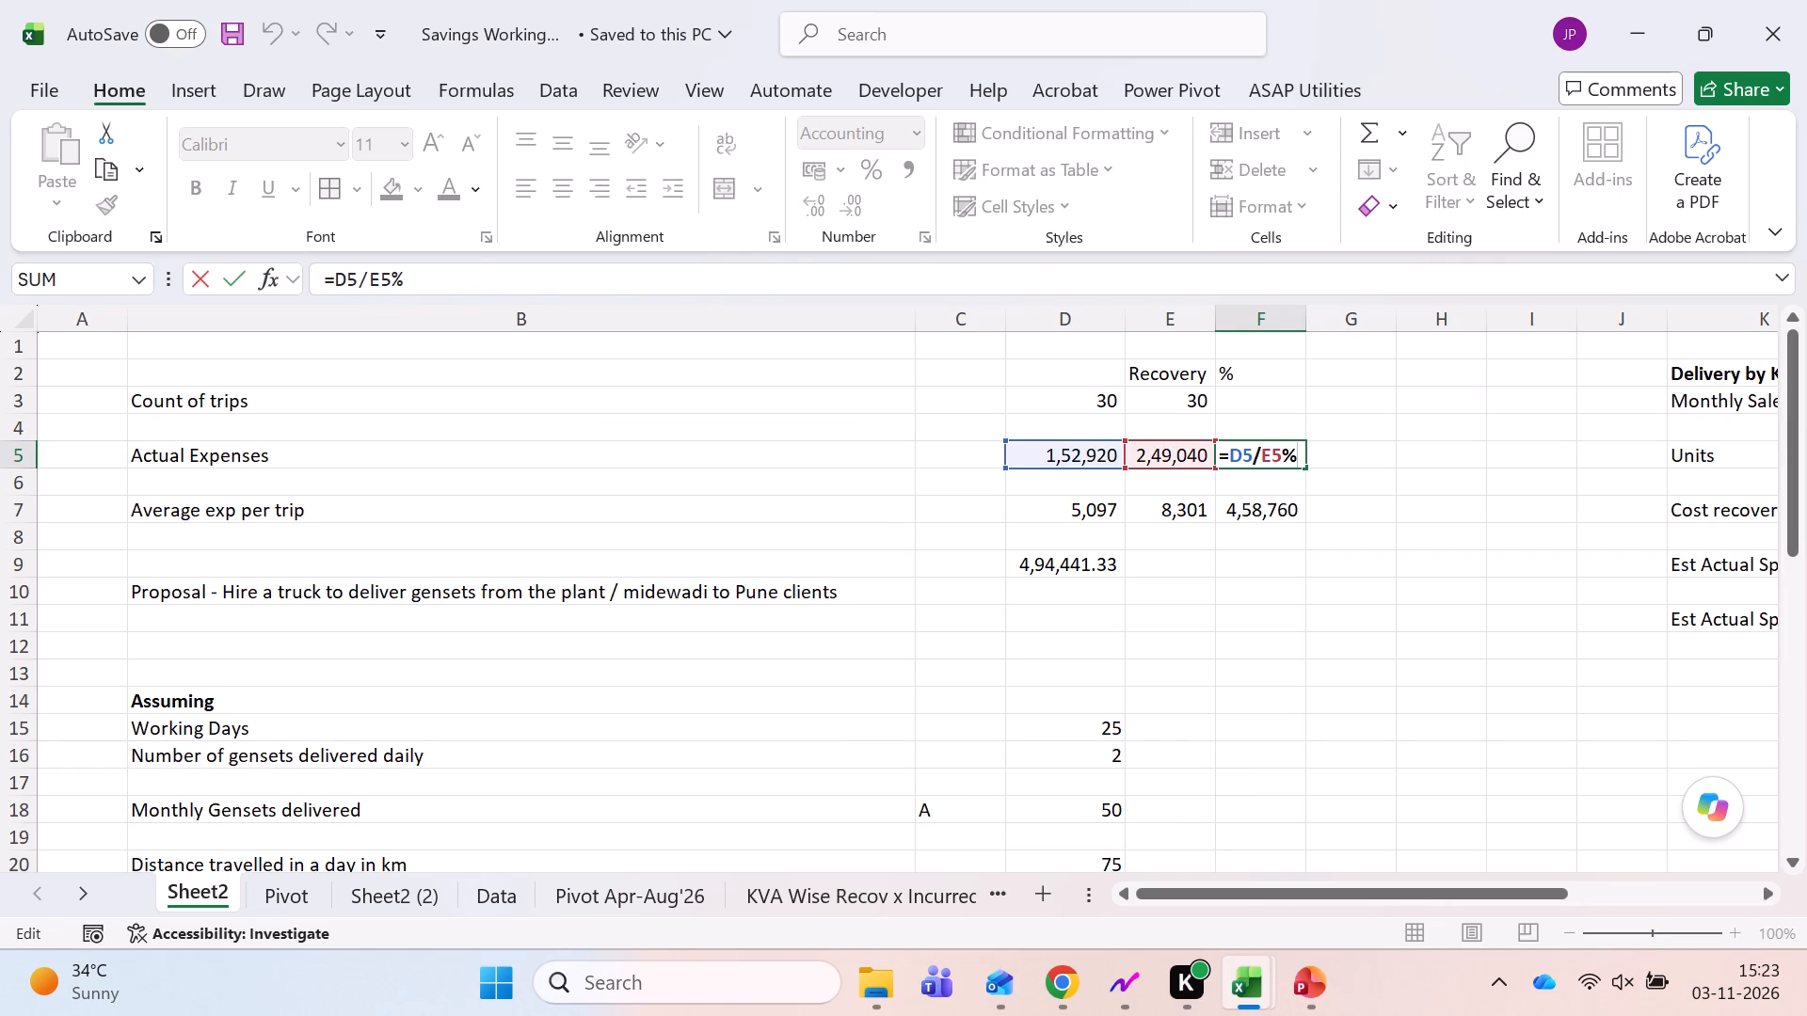
pyautogui.press('Escape')
pyautogui.hotkey('ctrl', 'pagedown')
pyautogui.hotkey('ctrl', 'pagedown')
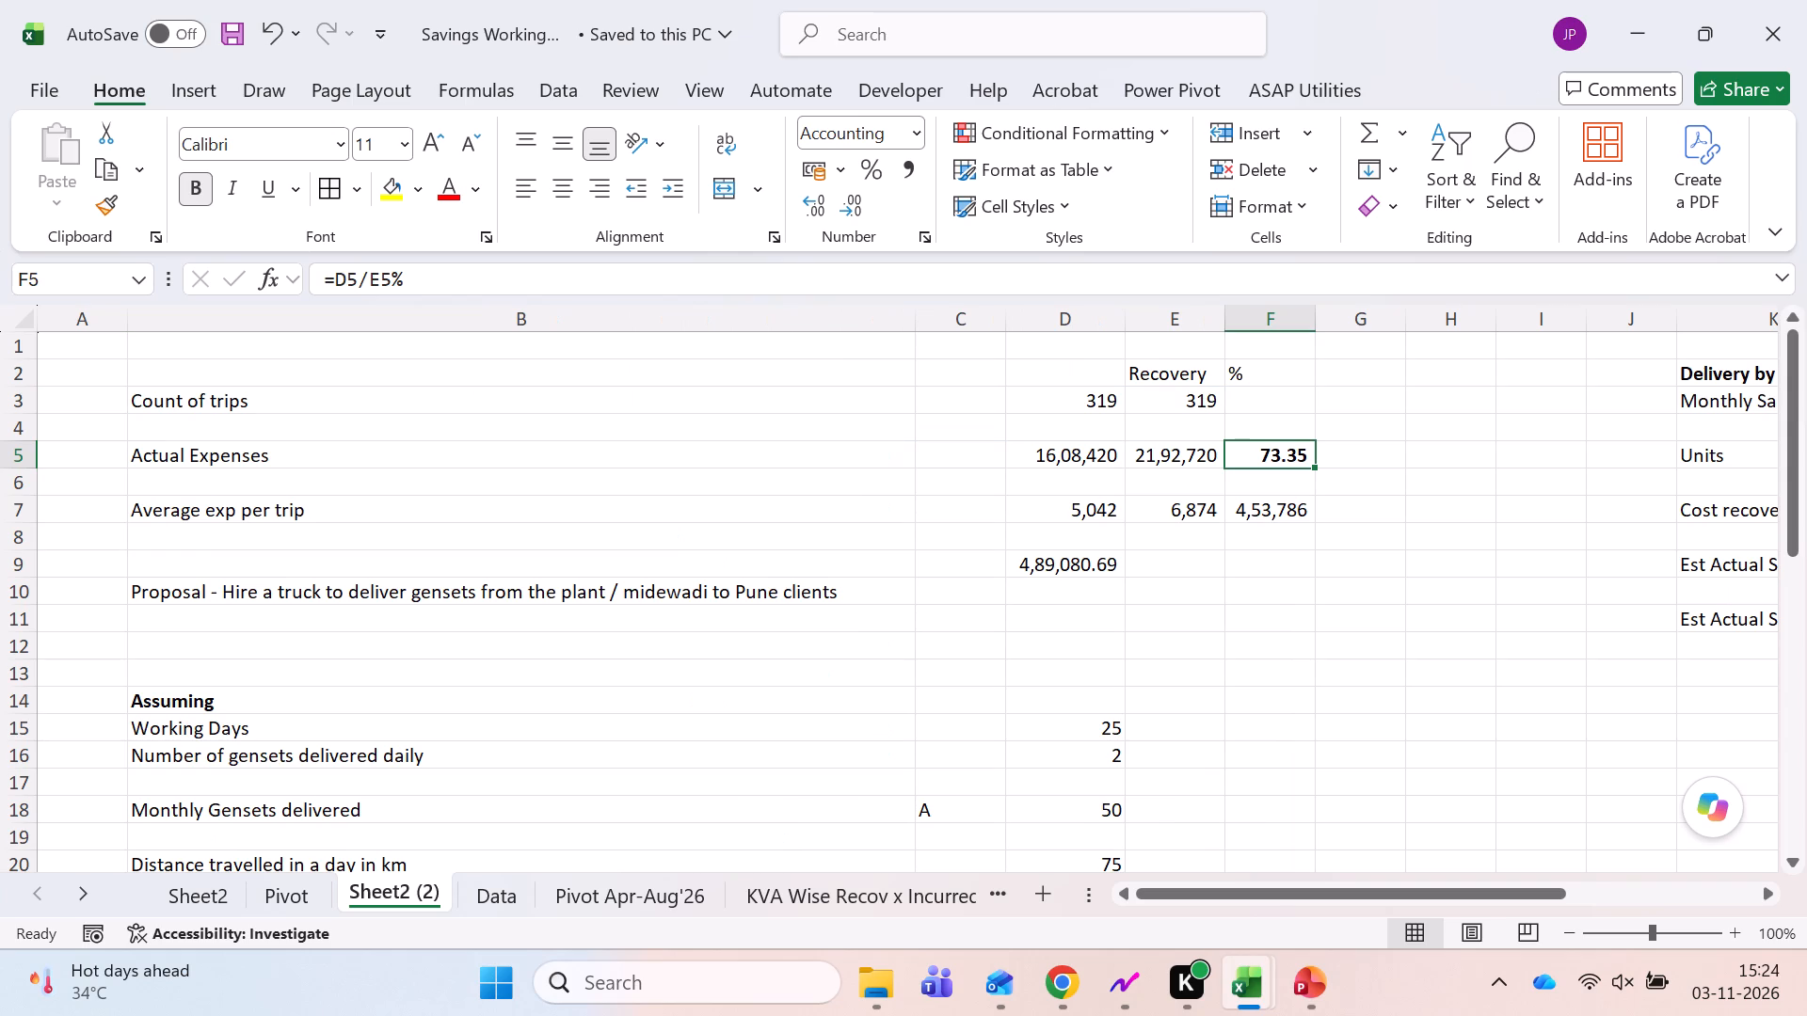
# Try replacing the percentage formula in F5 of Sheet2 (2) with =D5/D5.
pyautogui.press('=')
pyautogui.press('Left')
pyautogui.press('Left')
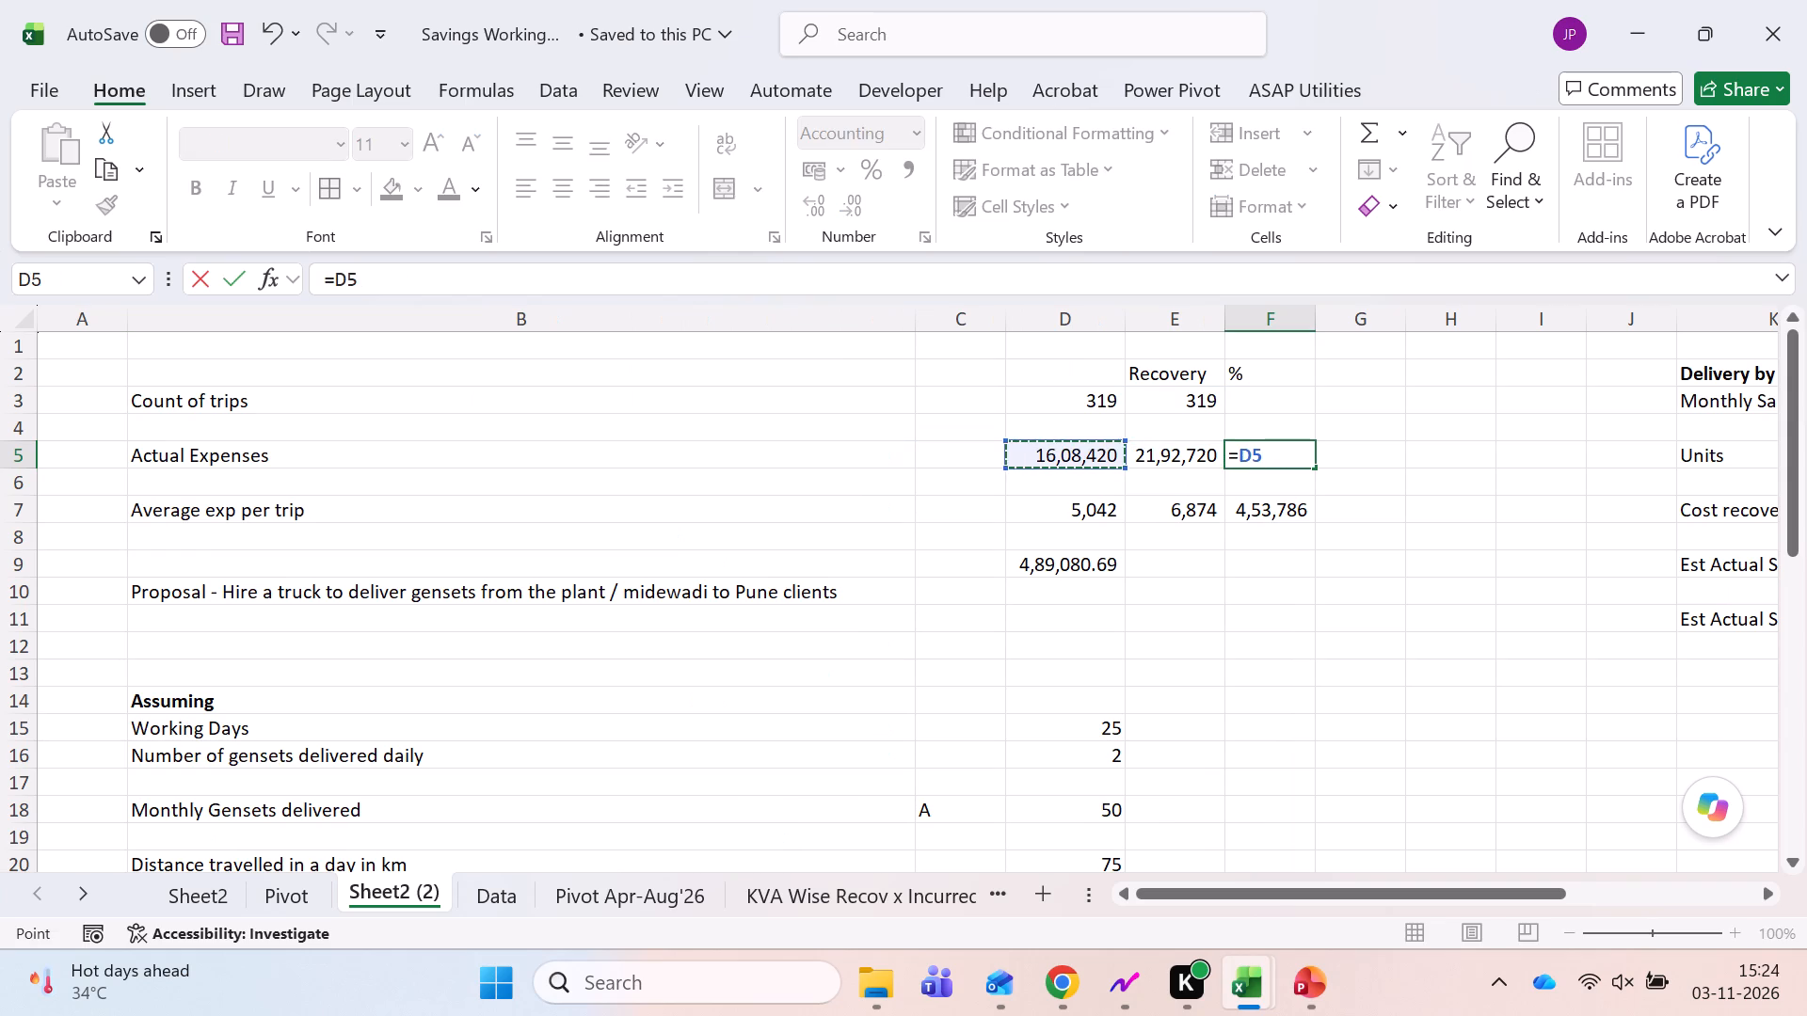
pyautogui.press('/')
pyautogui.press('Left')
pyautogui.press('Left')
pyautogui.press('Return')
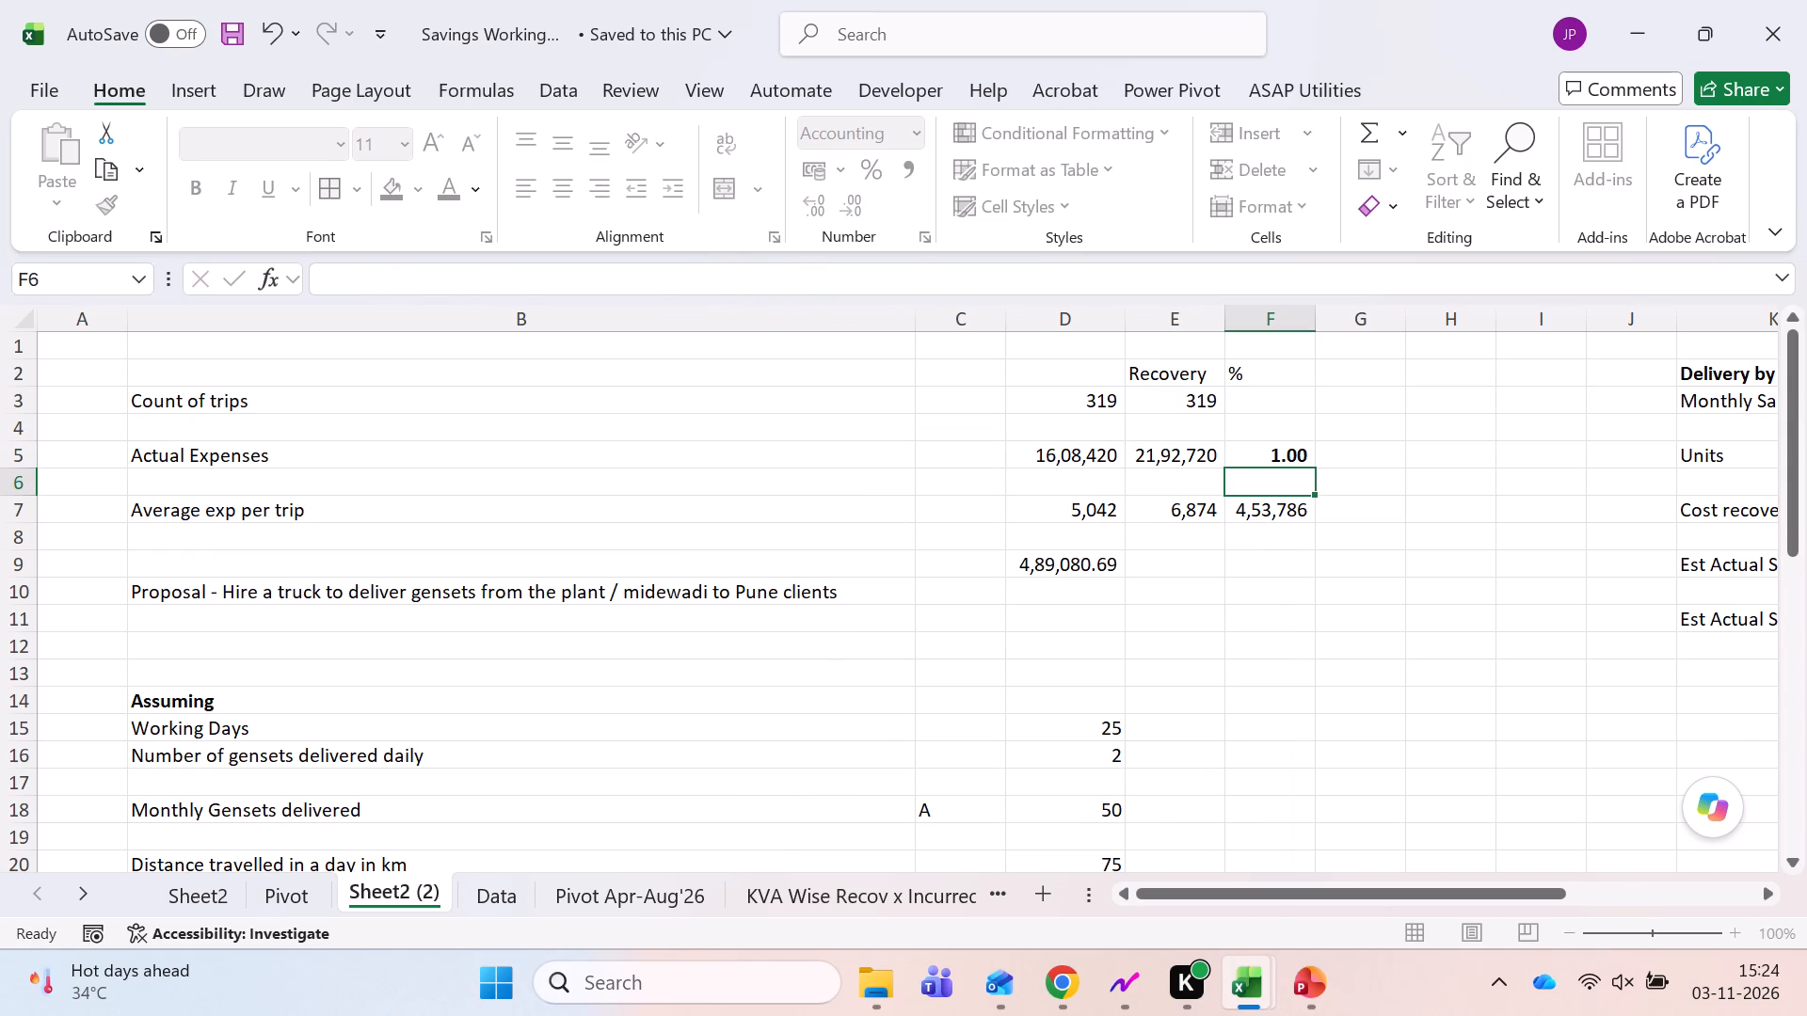
# Enter =D5/E5 in F5 of Sheet2 (2) to calculate expenses as a share of recovery.
pyautogui.press('Up')
pyautogui.press('=')
pyautogui.press('Left')
pyautogui.press('Left')
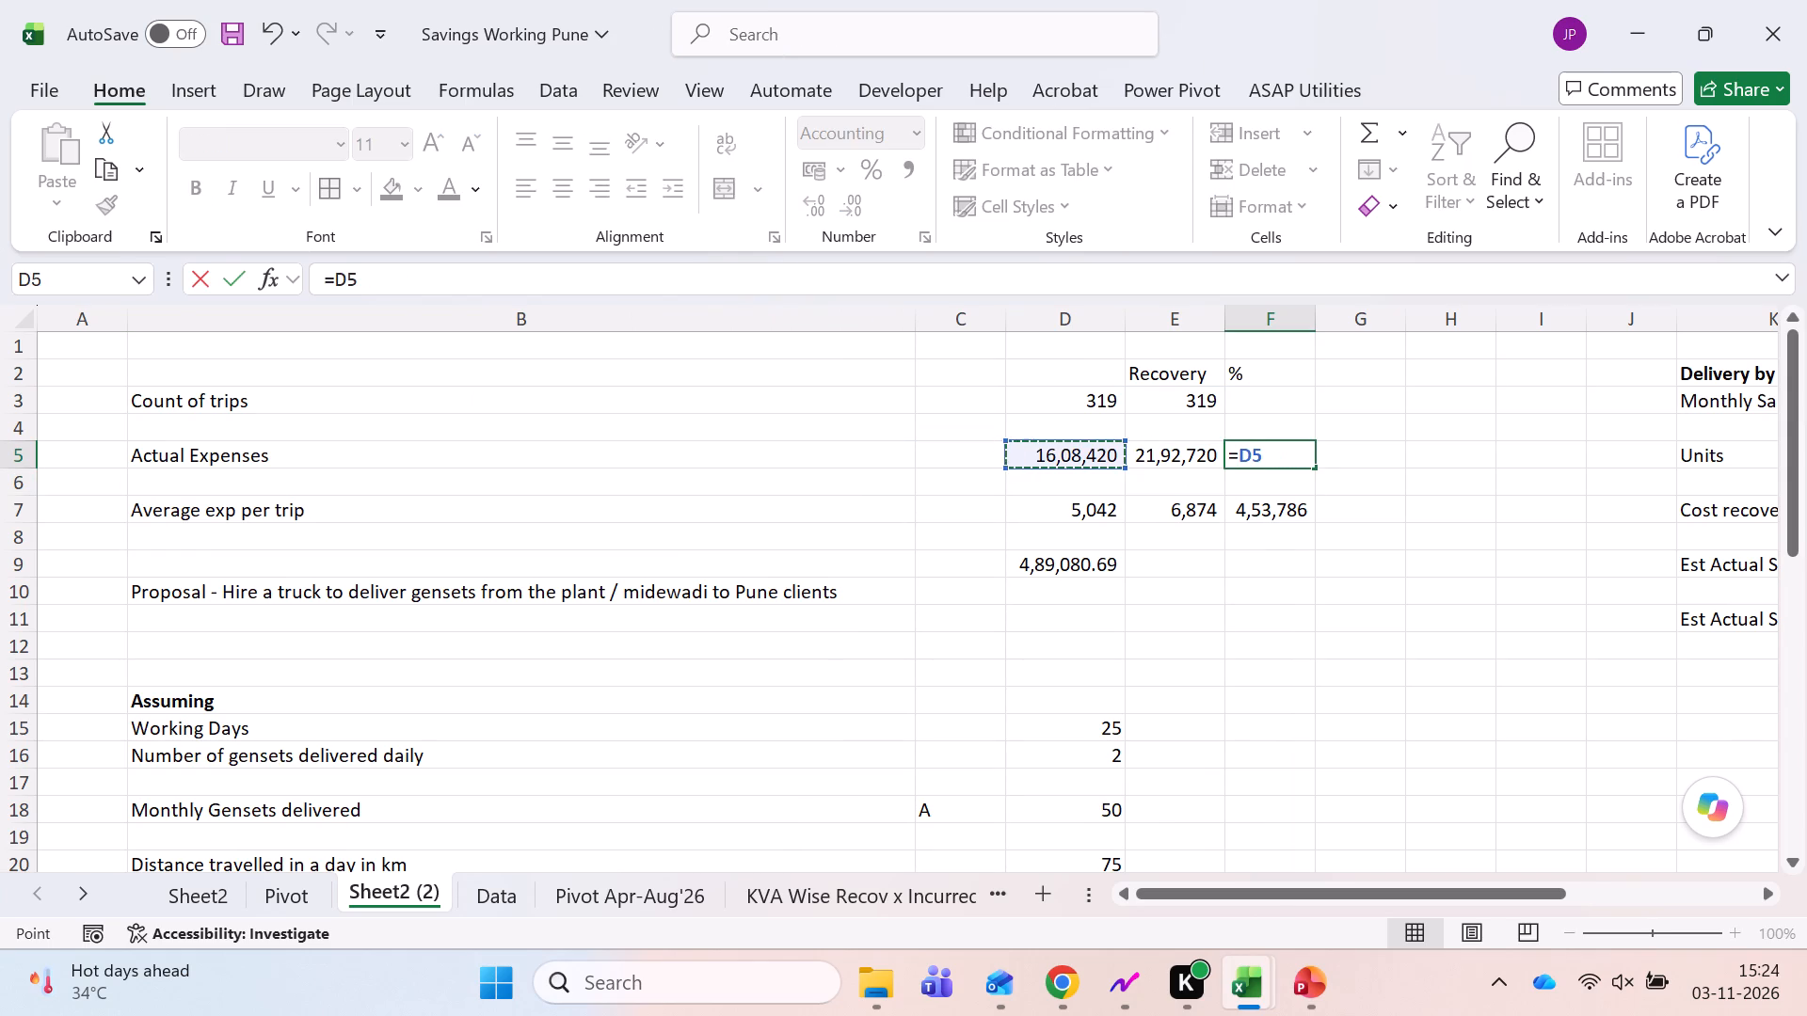
pyautogui.press('/')
pyautogui.press('Left')
pyautogui.press('Return')
pyautogui.press('Up')
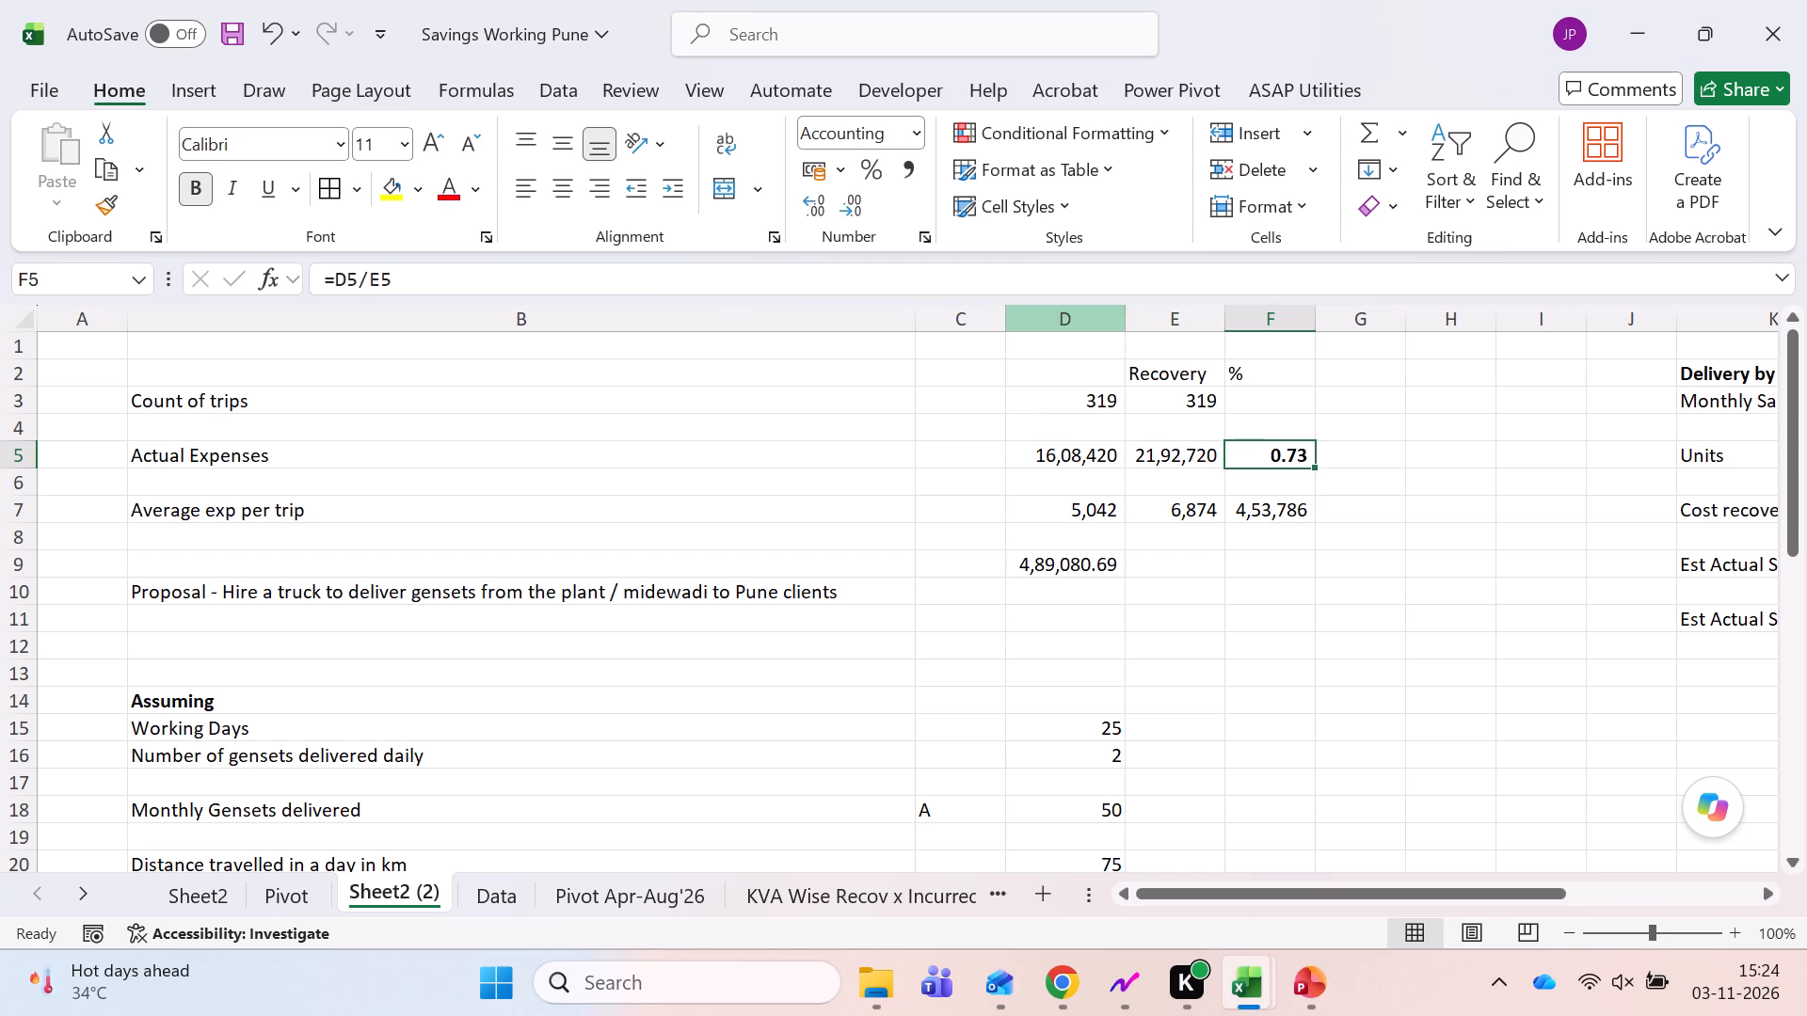
# Format F5 of Sheet2 (2) as a percentage with two decimal places.
pyautogui.click(856, 197)
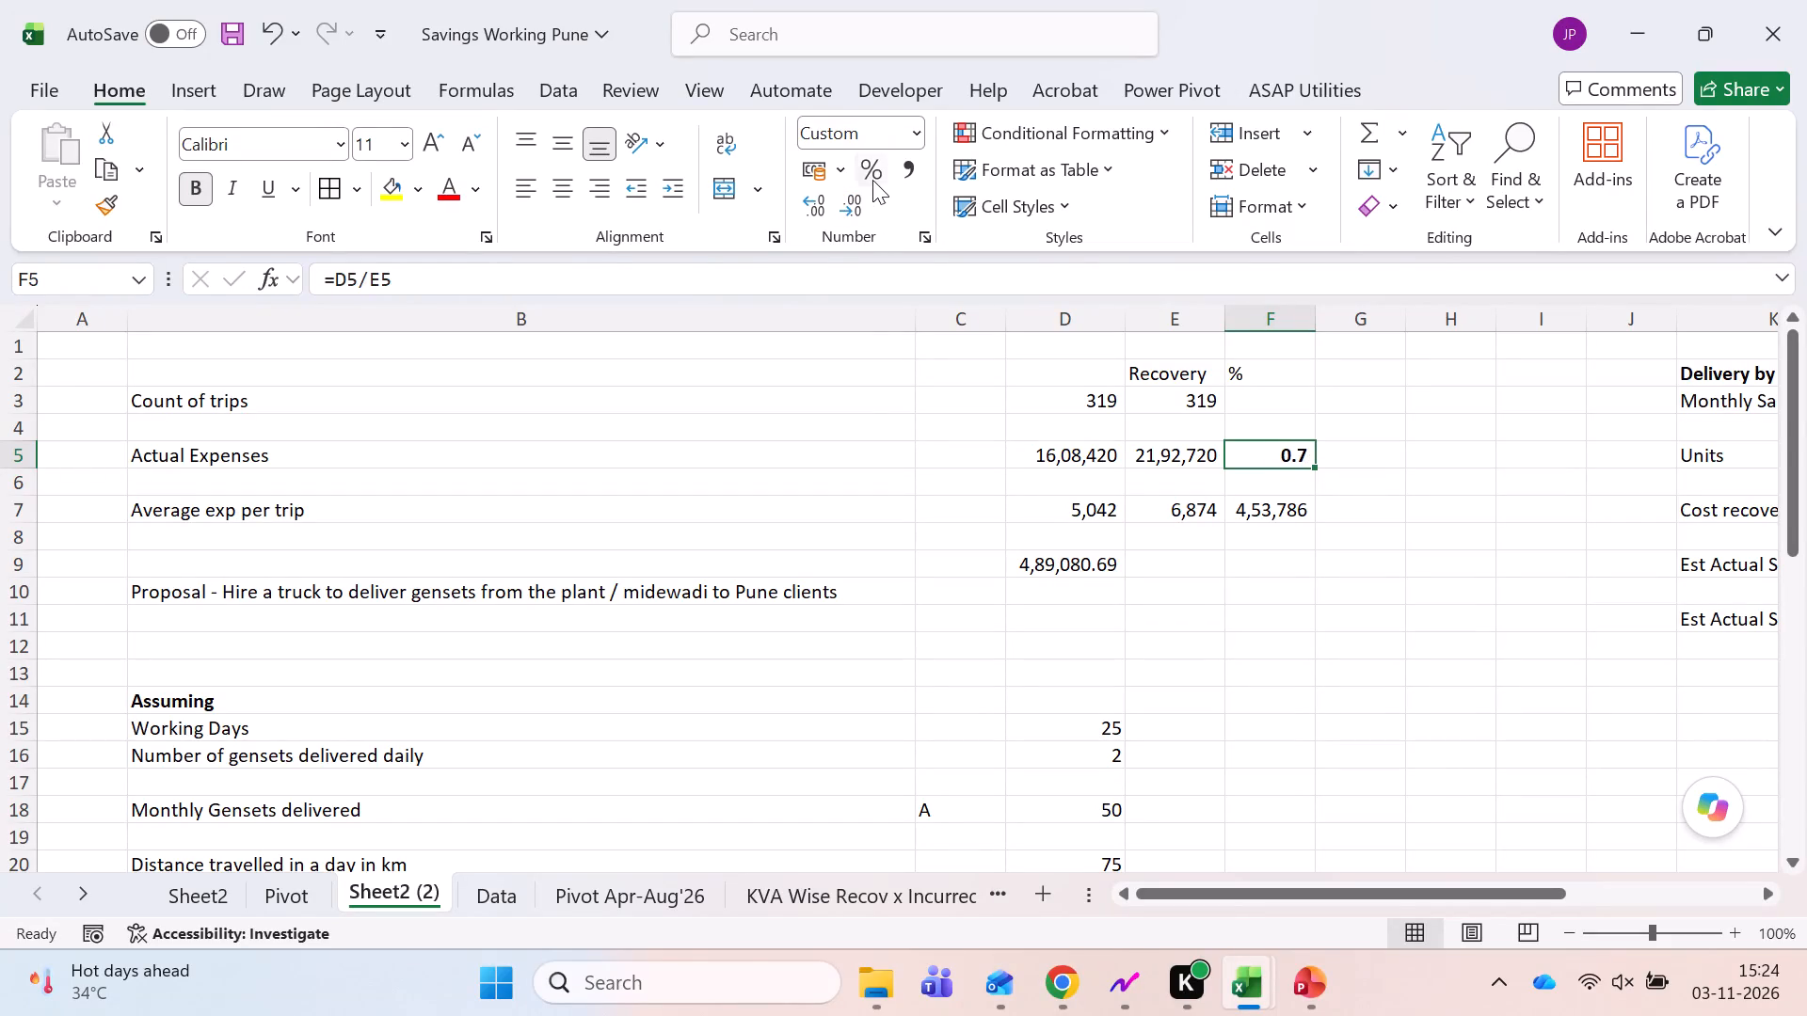
pyautogui.click(872, 171)
pyautogui.doubleClick(821, 206)
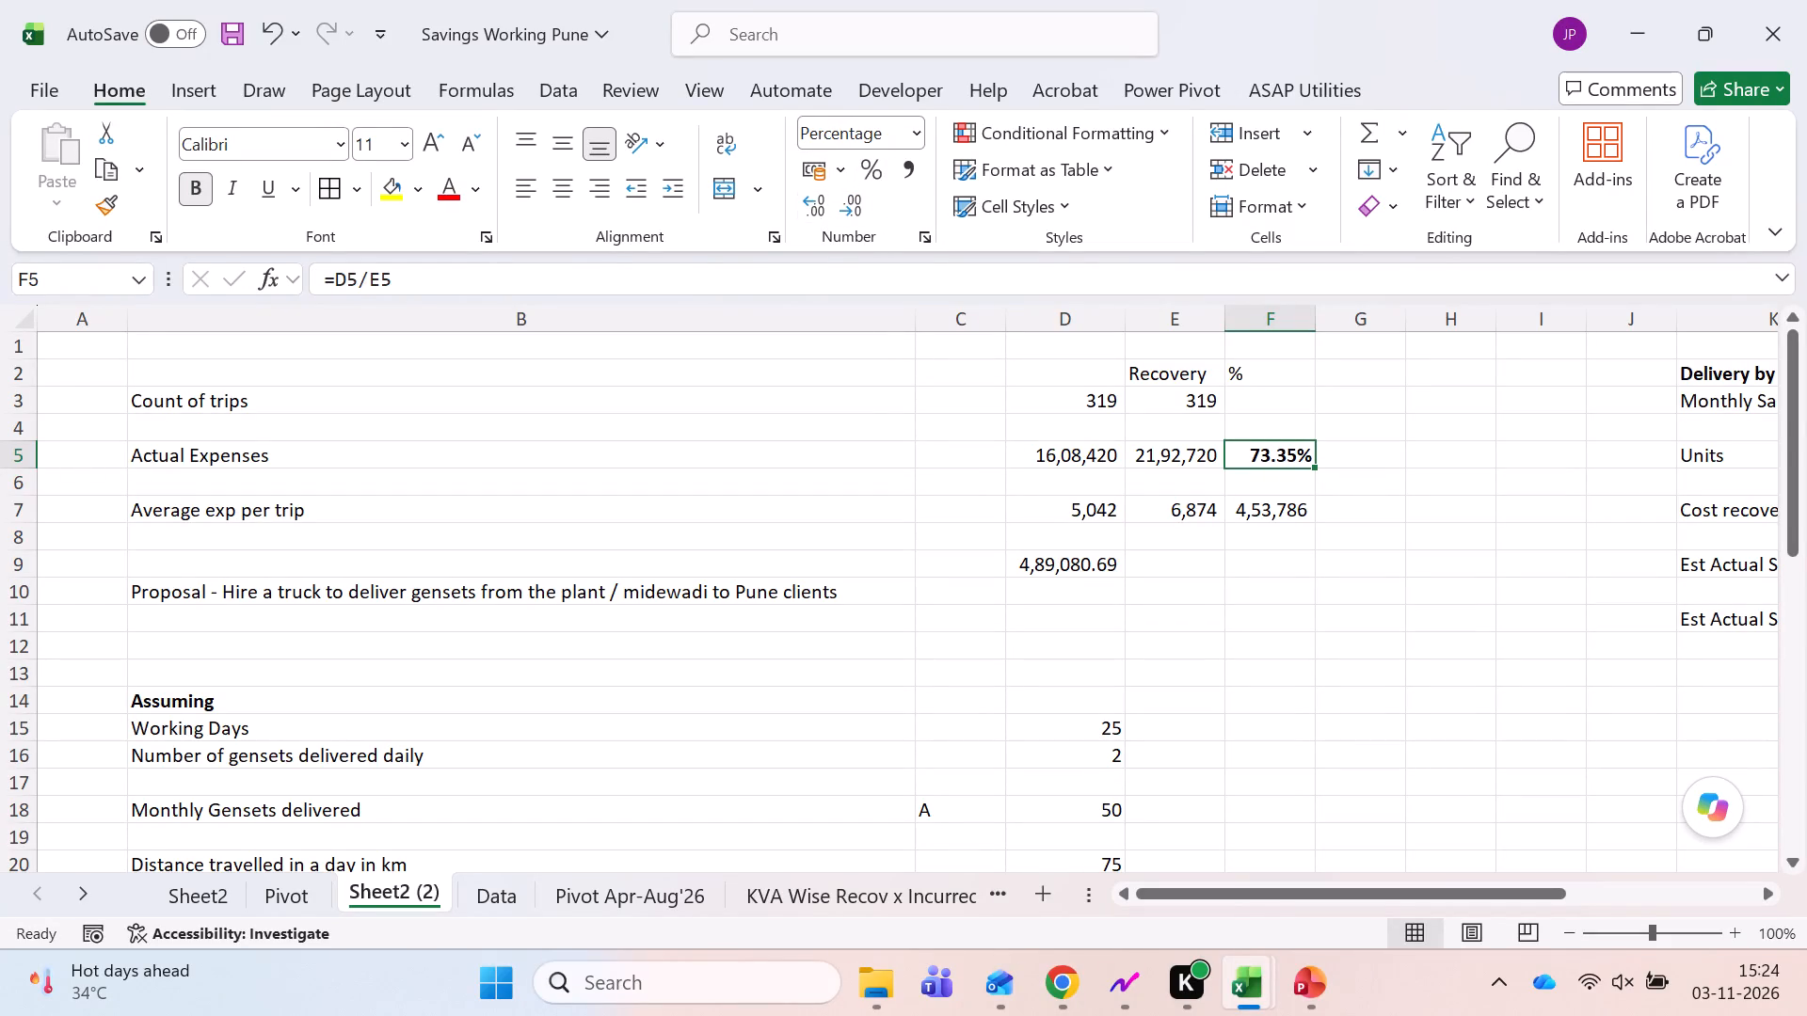
# Examine the average-per-trip row formulas in D7, E7 and F7 of Sheet2 (2), and compare F7 with the original Sheet2.
pyautogui.press('Down')
pyautogui.press('Down')
pyautogui.press('Left')
pyautogui.press('Left')
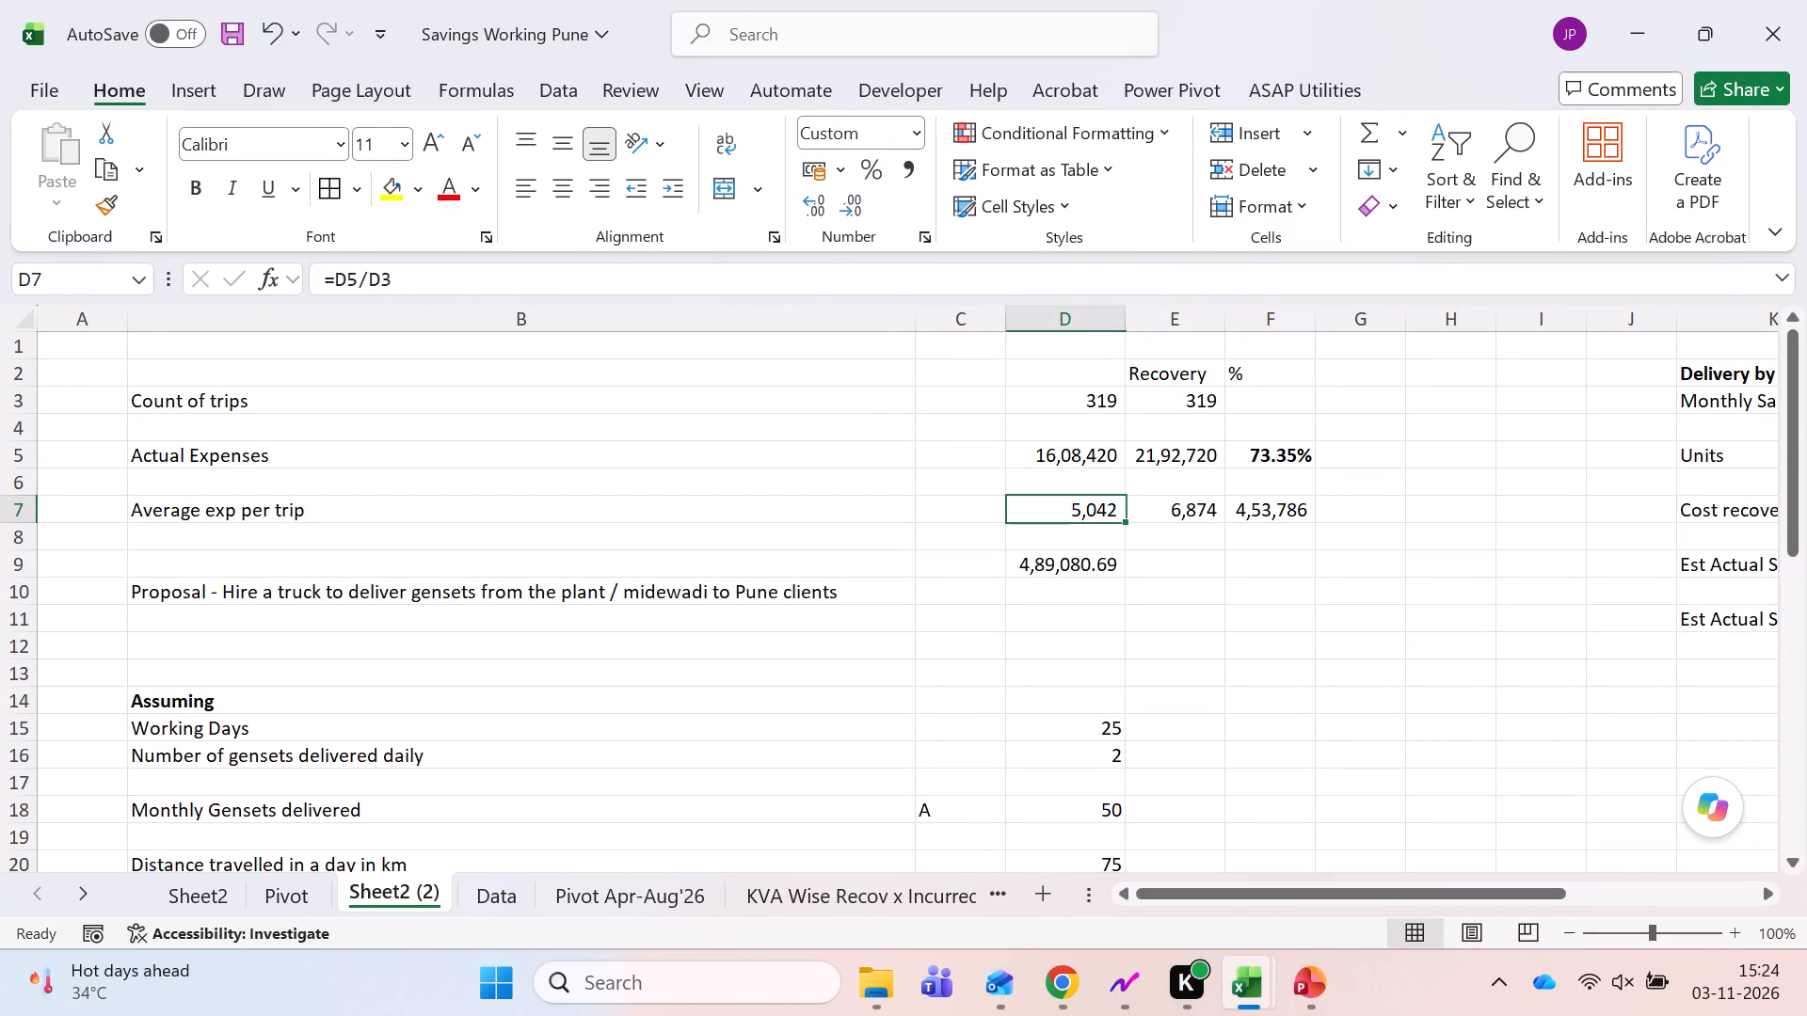
pyautogui.press('F2')
pyautogui.press('Tab')
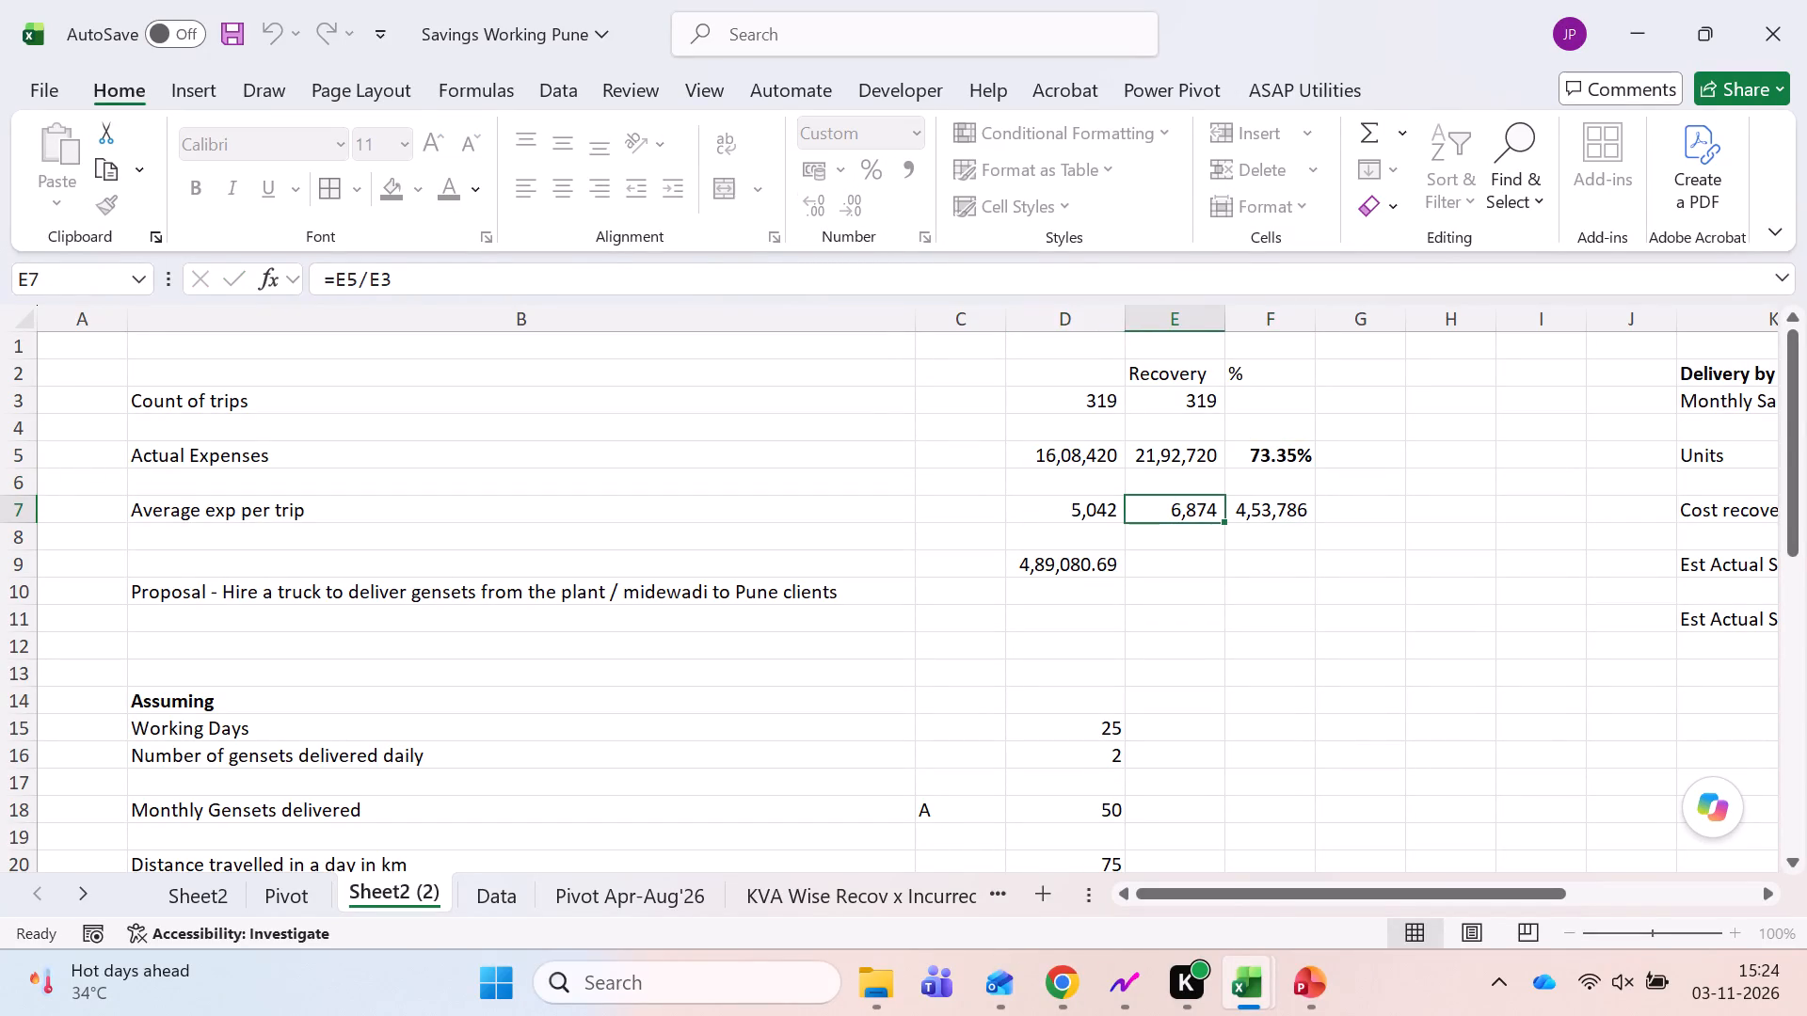
pyautogui.press('F2')
pyautogui.press('Tab')
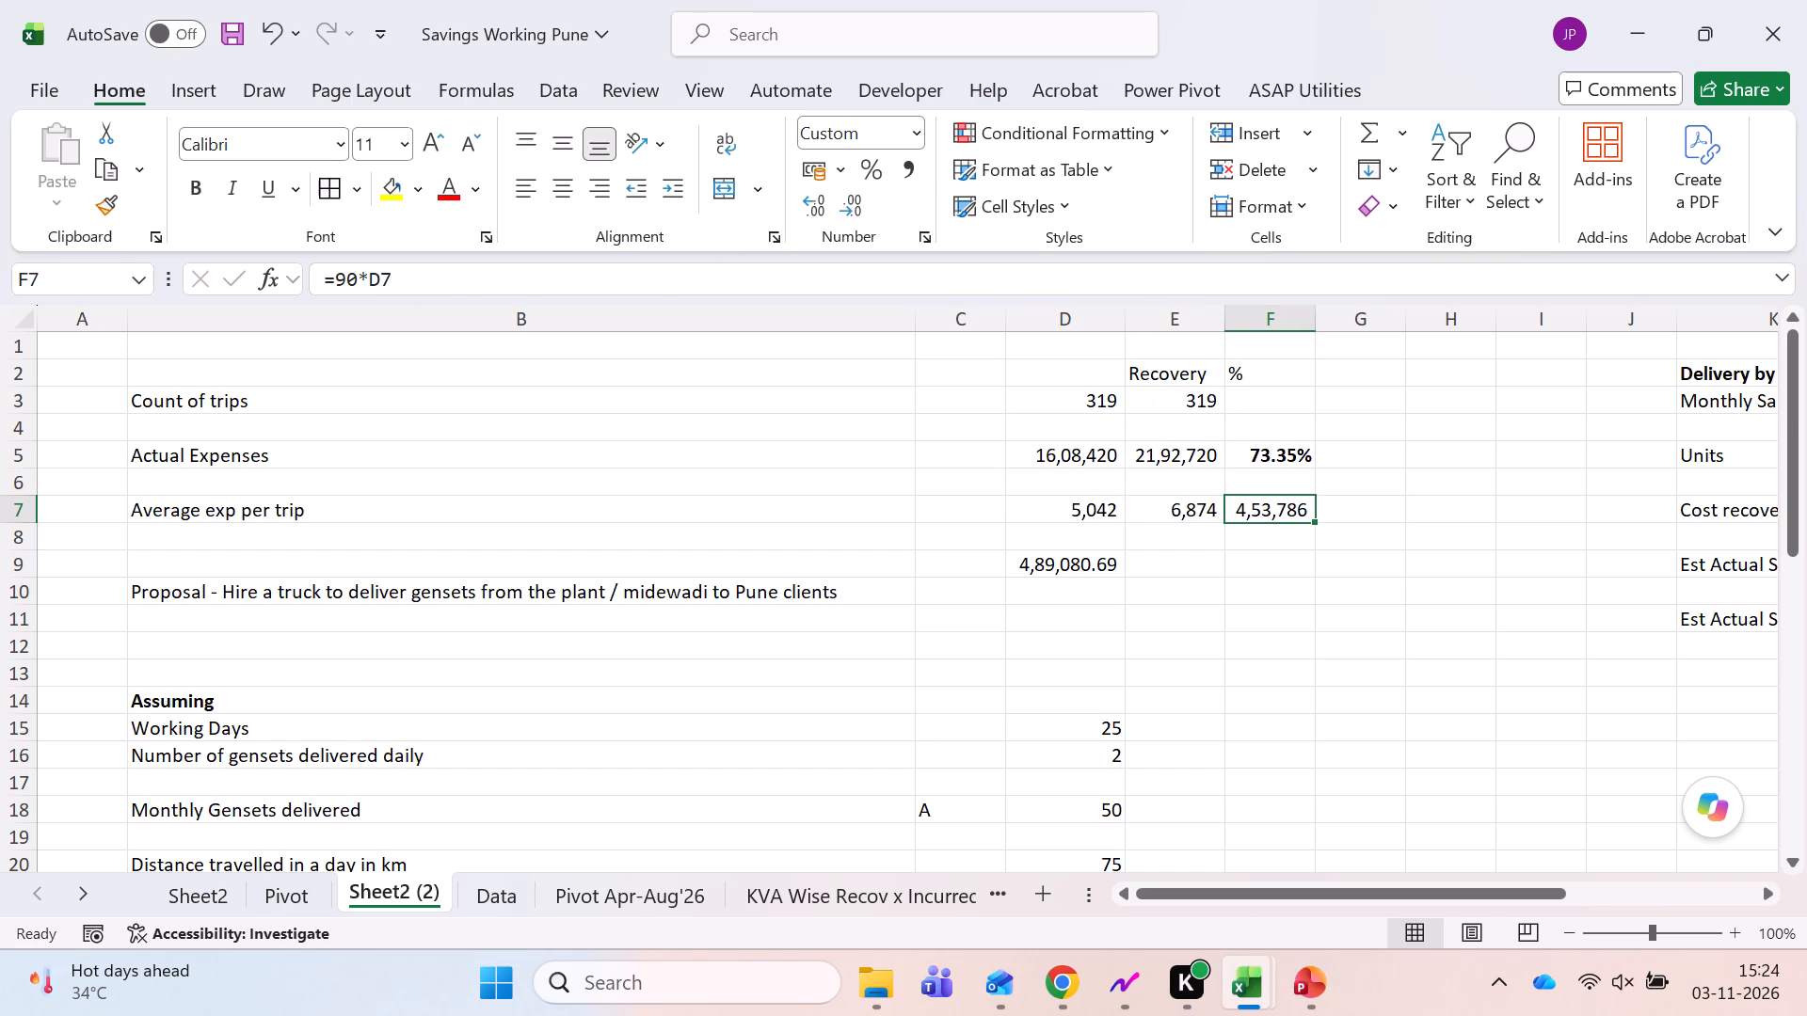
pyautogui.press('F2')
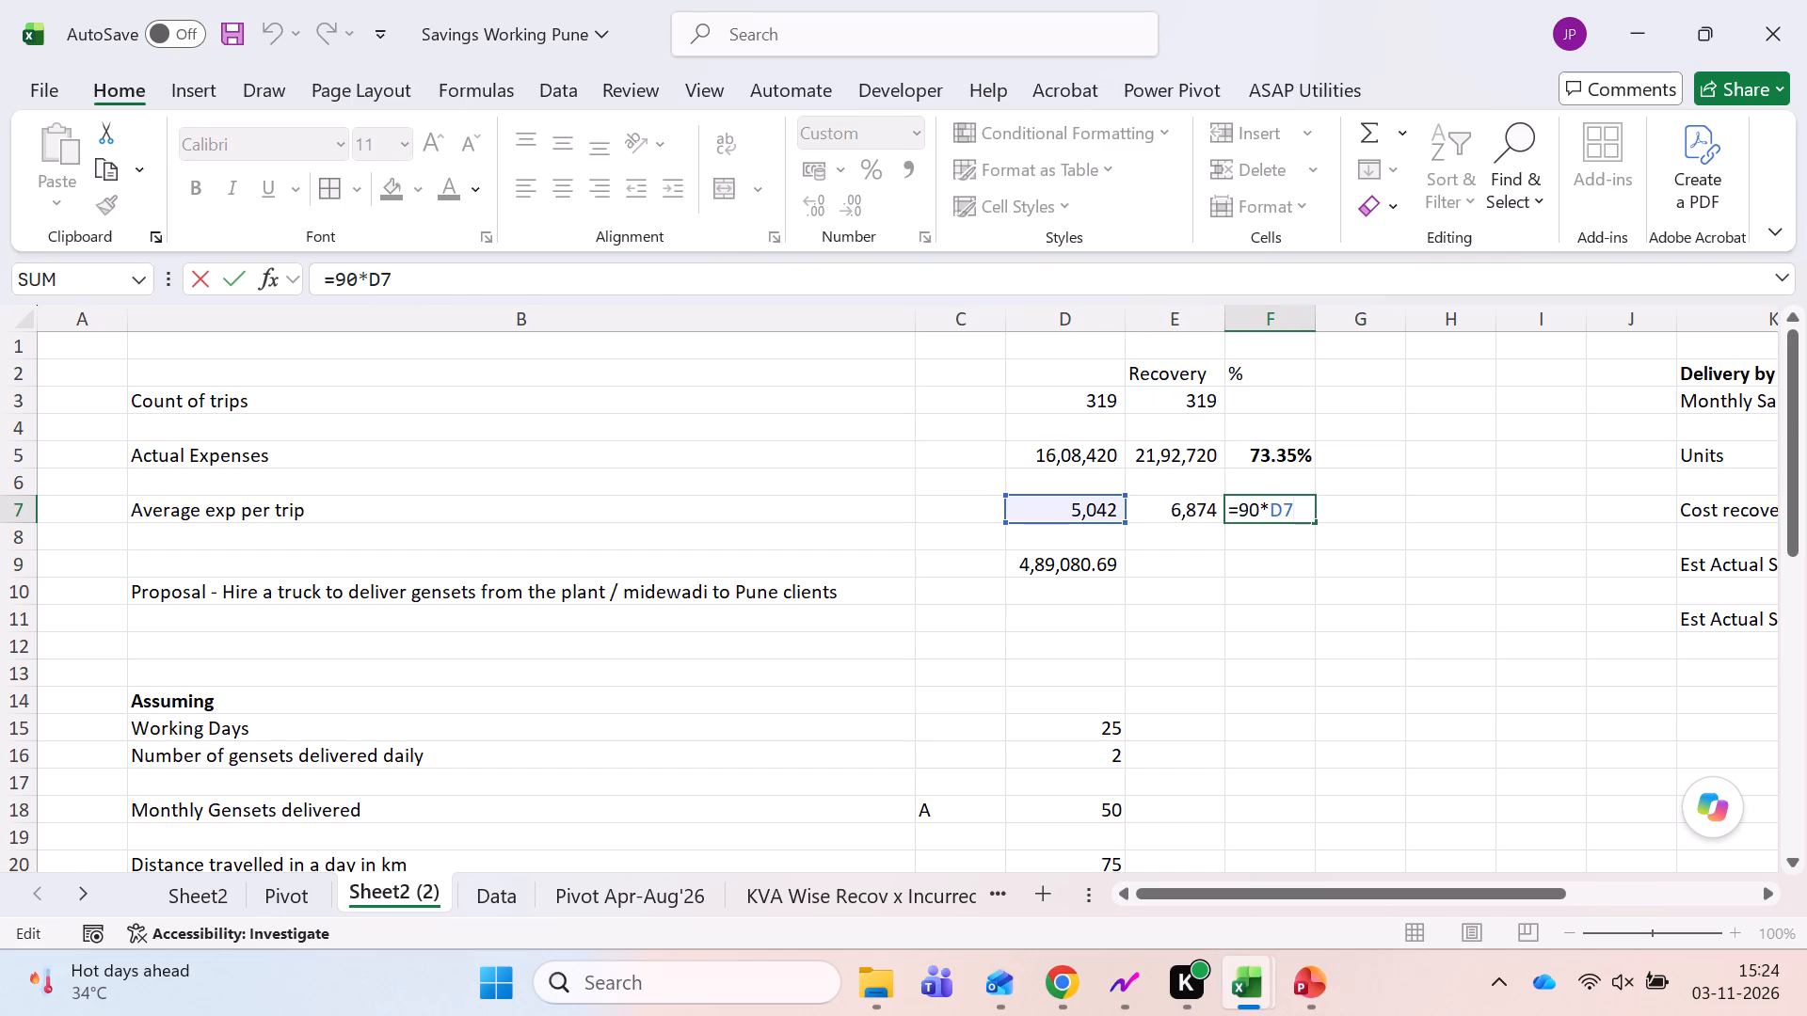
pyautogui.press('Escape')
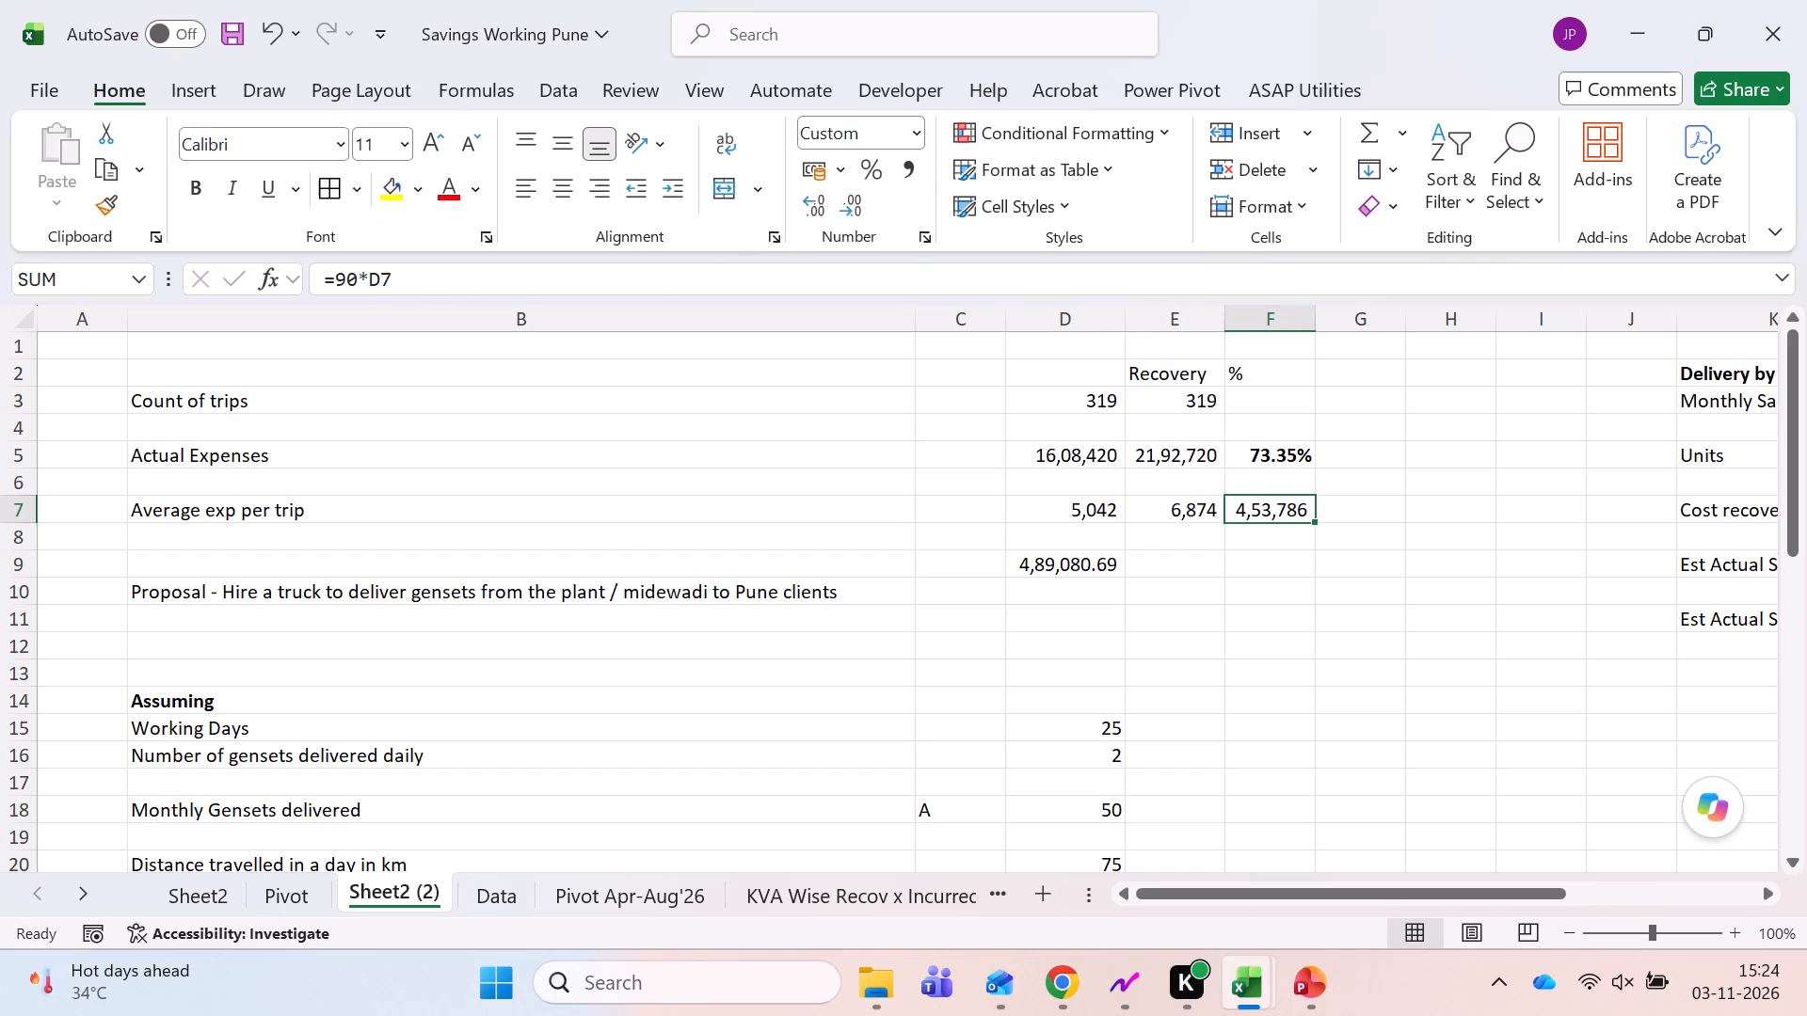
pyautogui.hotkey('ctrl', 'pageup')
pyautogui.hotkey('ctrl', 'pageup')
pyautogui.press('Down')
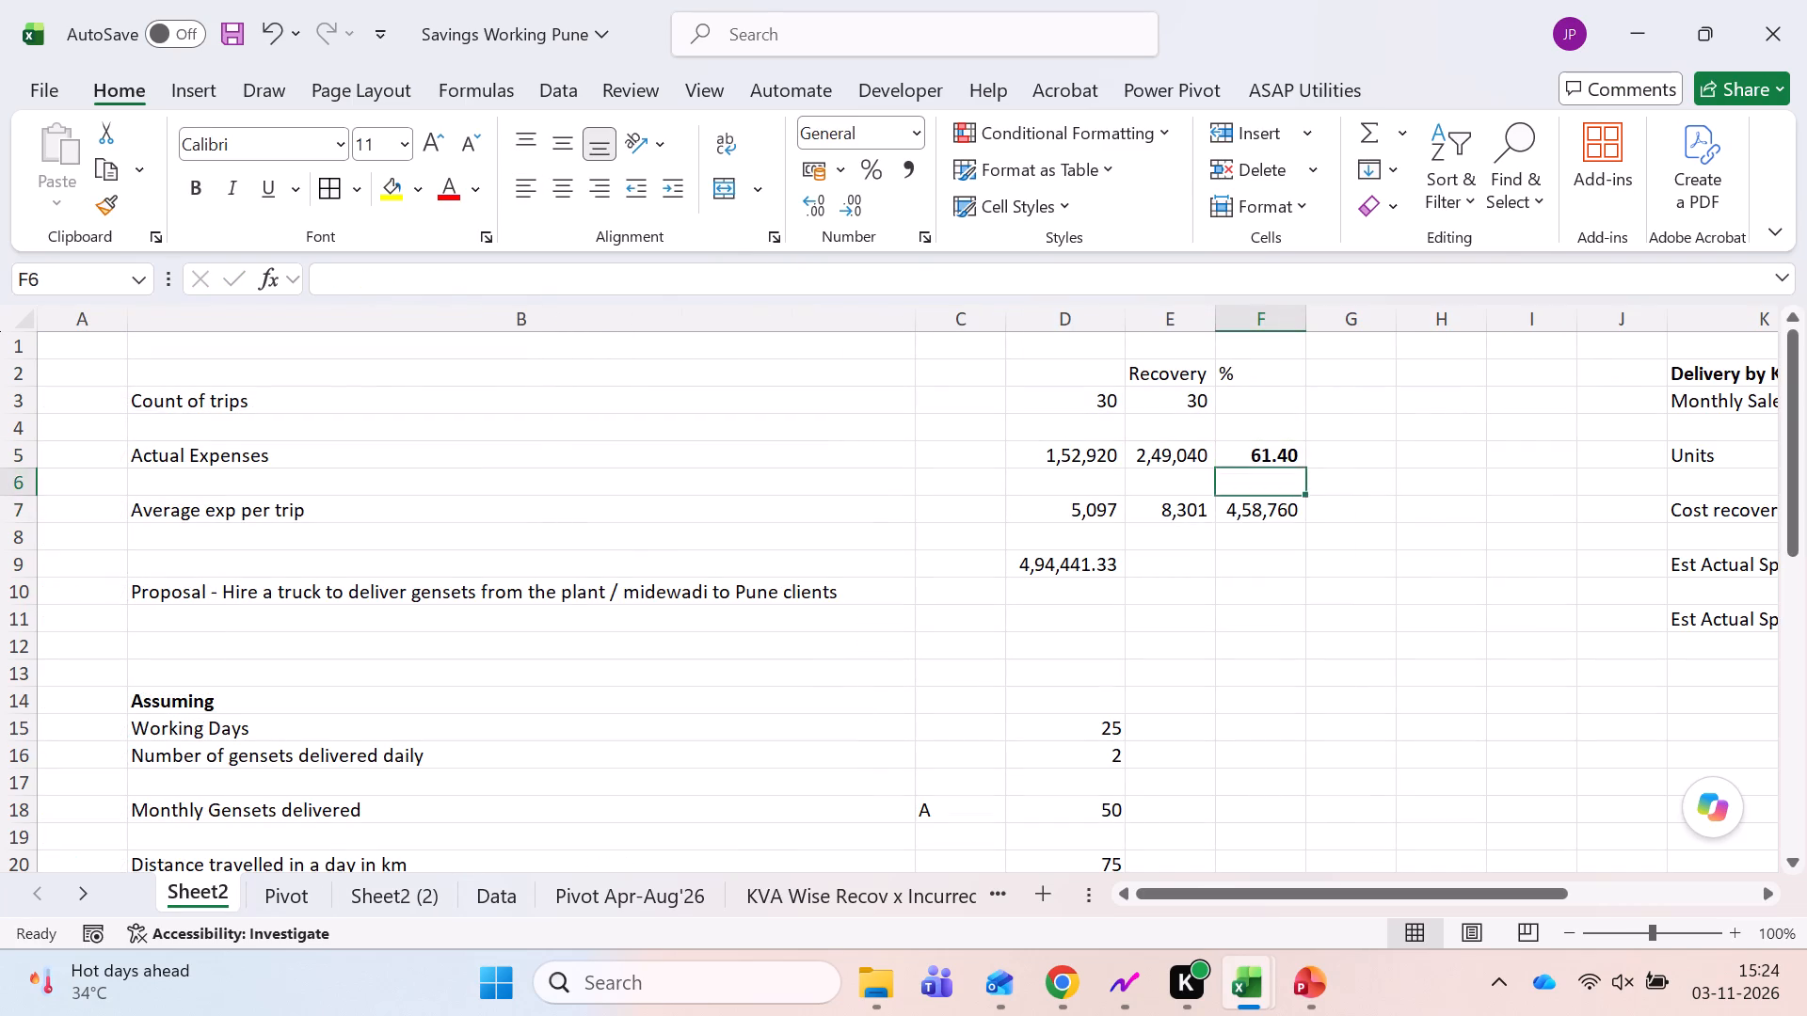
pyautogui.press('Down')
pyautogui.press('F2')
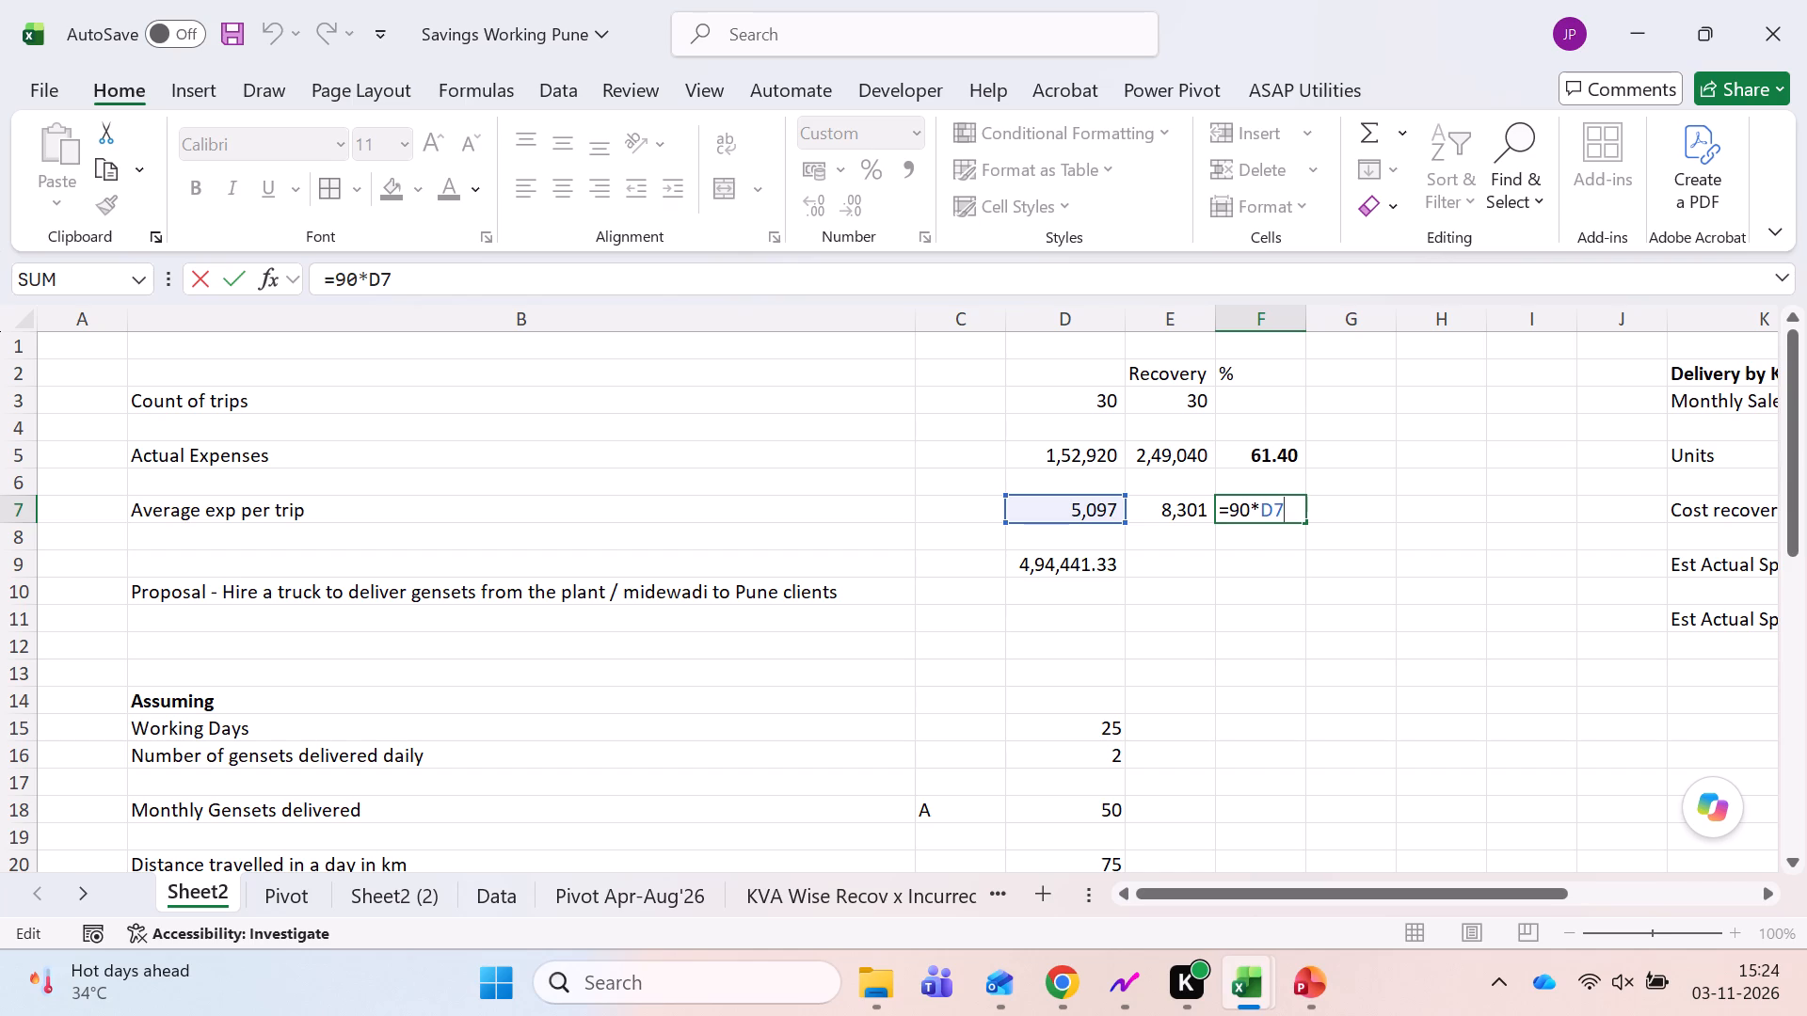
pyautogui.press('Escape')
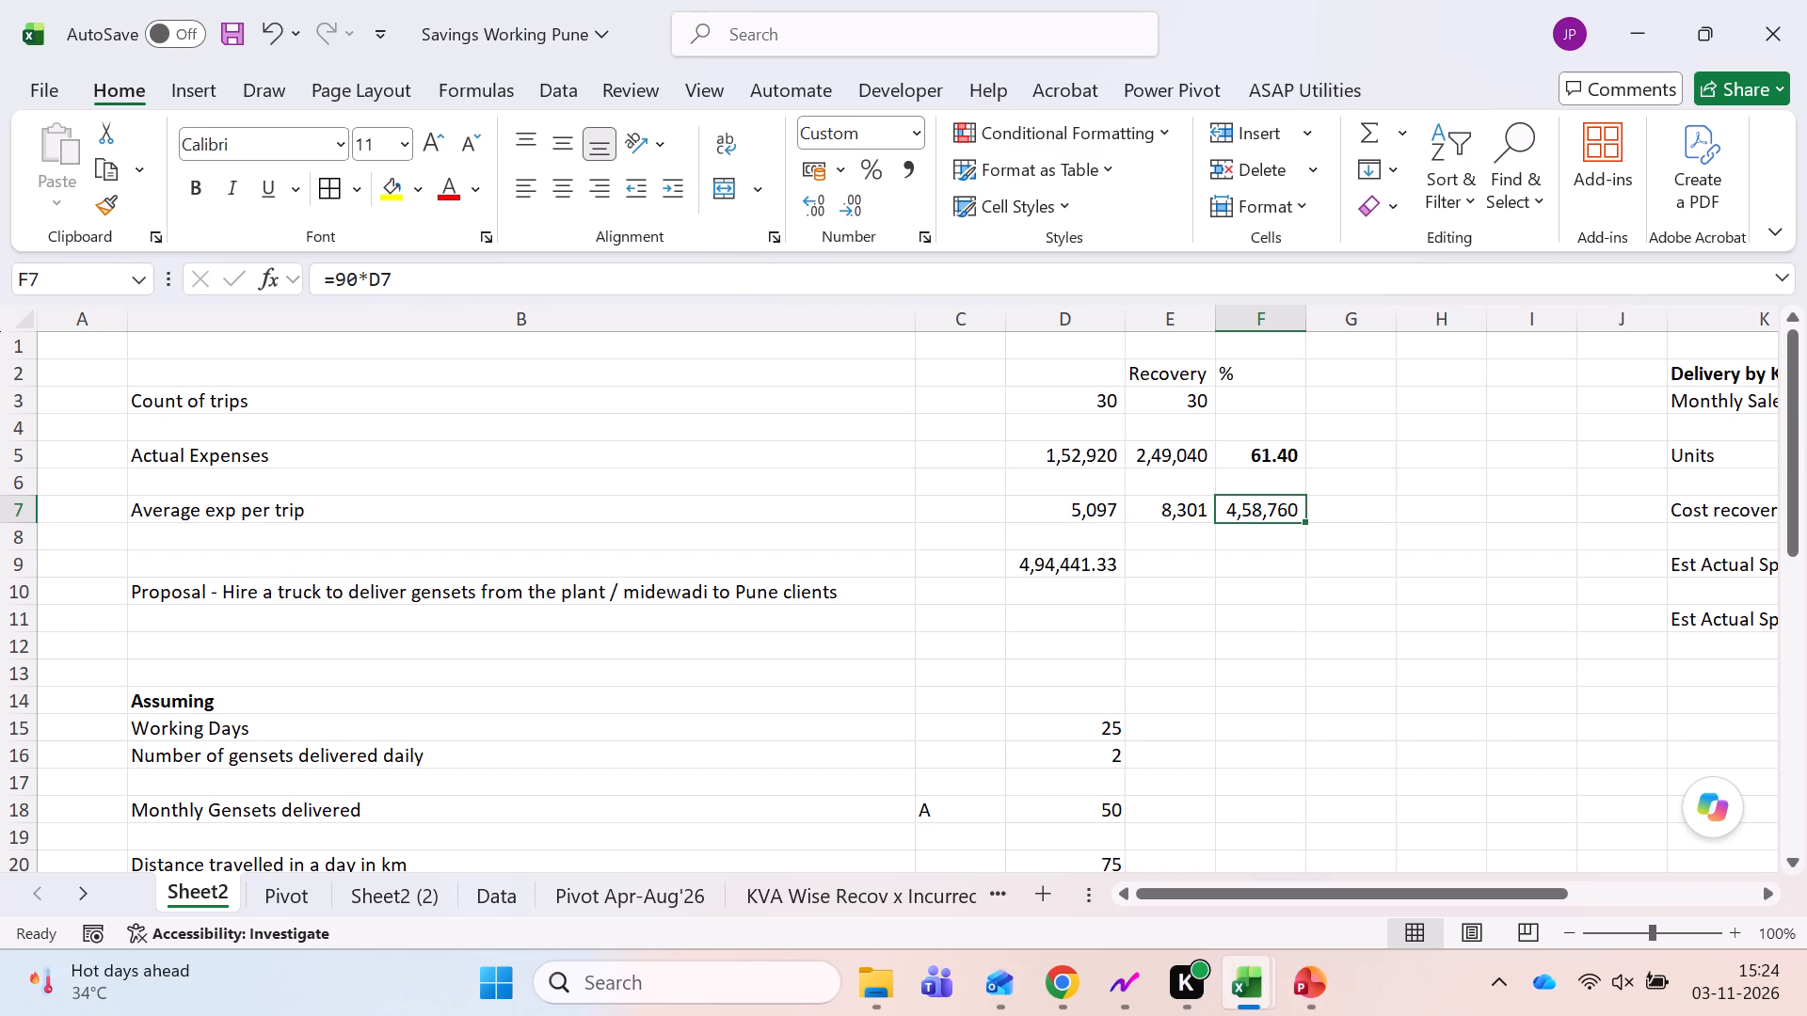
# Examine row 7 across Sheet2, including the monthly Delivery by KALA figures.
pyautogui.press('Right')
pyautogui.press('Right')
pyautogui.press('Right')
pyautogui.press('Right')
pyautogui.press('Right')
pyautogui.press('Right')
pyautogui.press('Left')
pyautogui.press('Left')
pyautogui.press('Left')
pyautogui.press('Left')
pyautogui.press('Left')
pyautogui.press('Left')
pyautogui.press('Left')
pyautogui.press('Left')
pyautogui.press('Left')
pyautogui.press('Left')
pyautogui.press('Left')
pyautogui.press('Left')
pyautogui.press('Left')
pyautogui.press('Left')
pyautogui.press('Left')
pyautogui.press('Left')
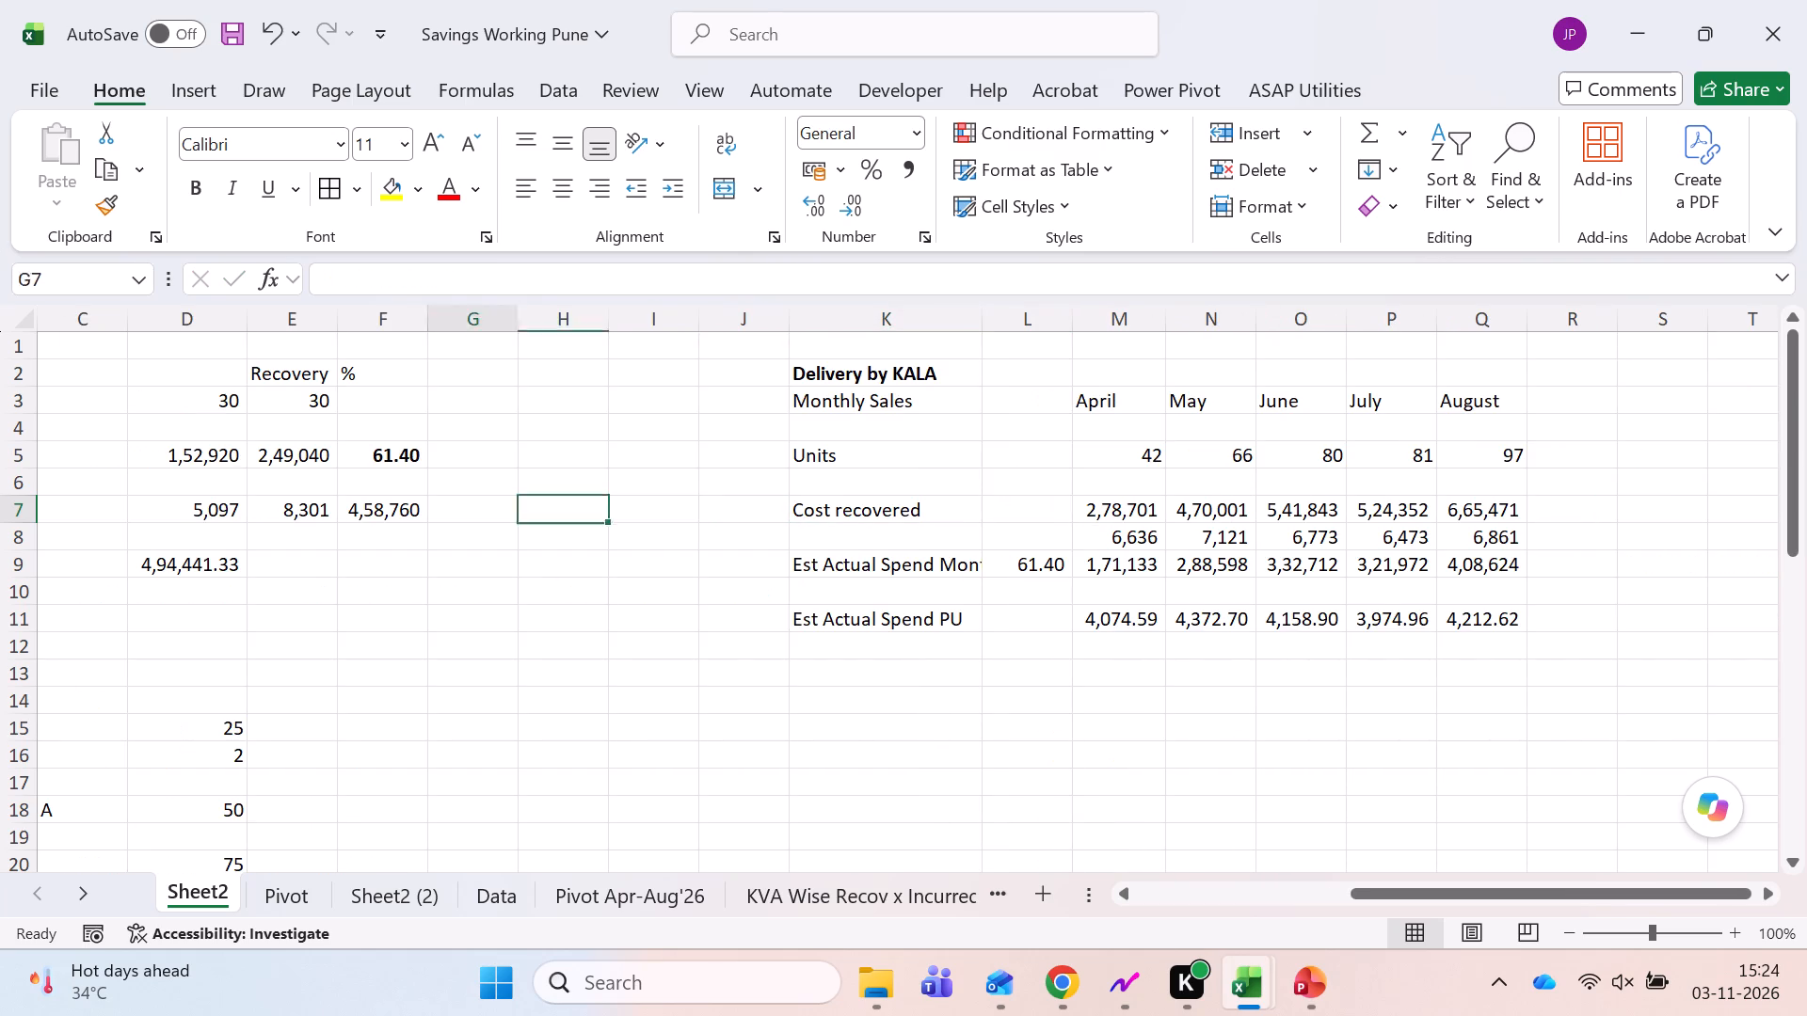
pyautogui.press('Right')
pyautogui.press('Right')
pyautogui.press('Right')
pyautogui.press('Right')
pyautogui.press('Right')
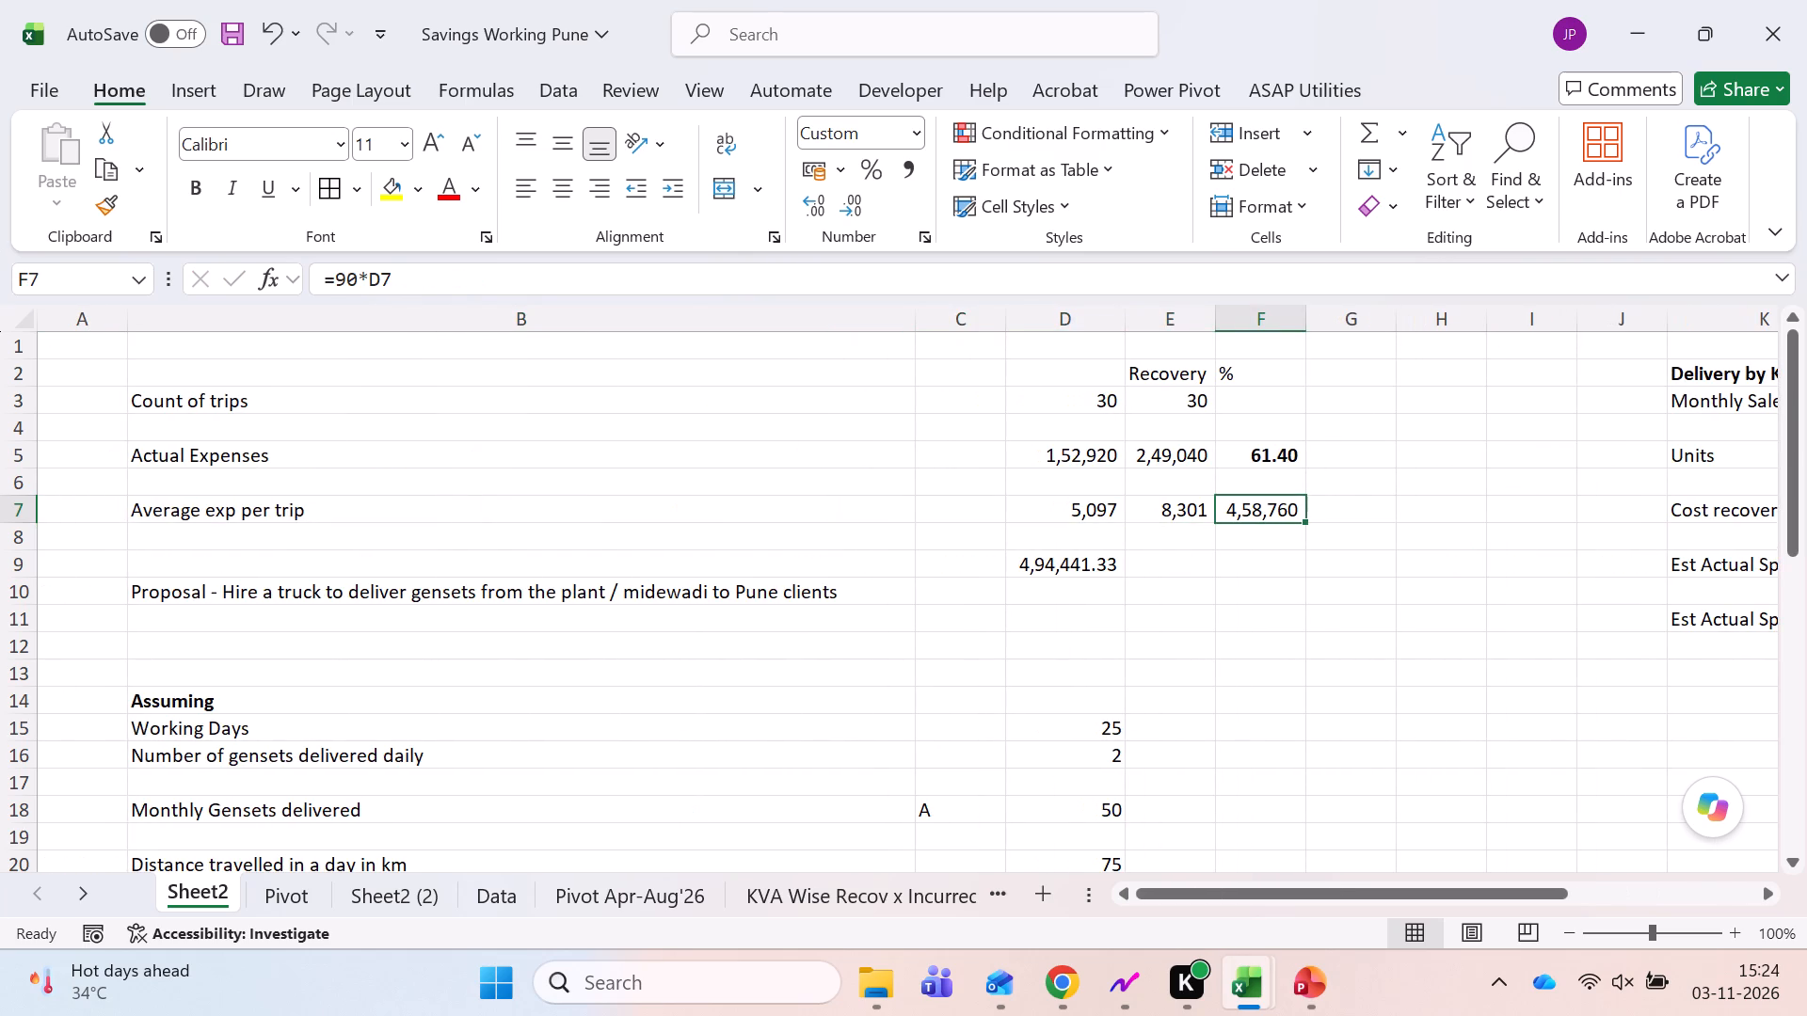
# Recheck the formulas in E7 and F7 of Sheet2 and look along the rest of row 7.
pyautogui.press('Left')
pyautogui.press('F2')
pyautogui.press('Escape')
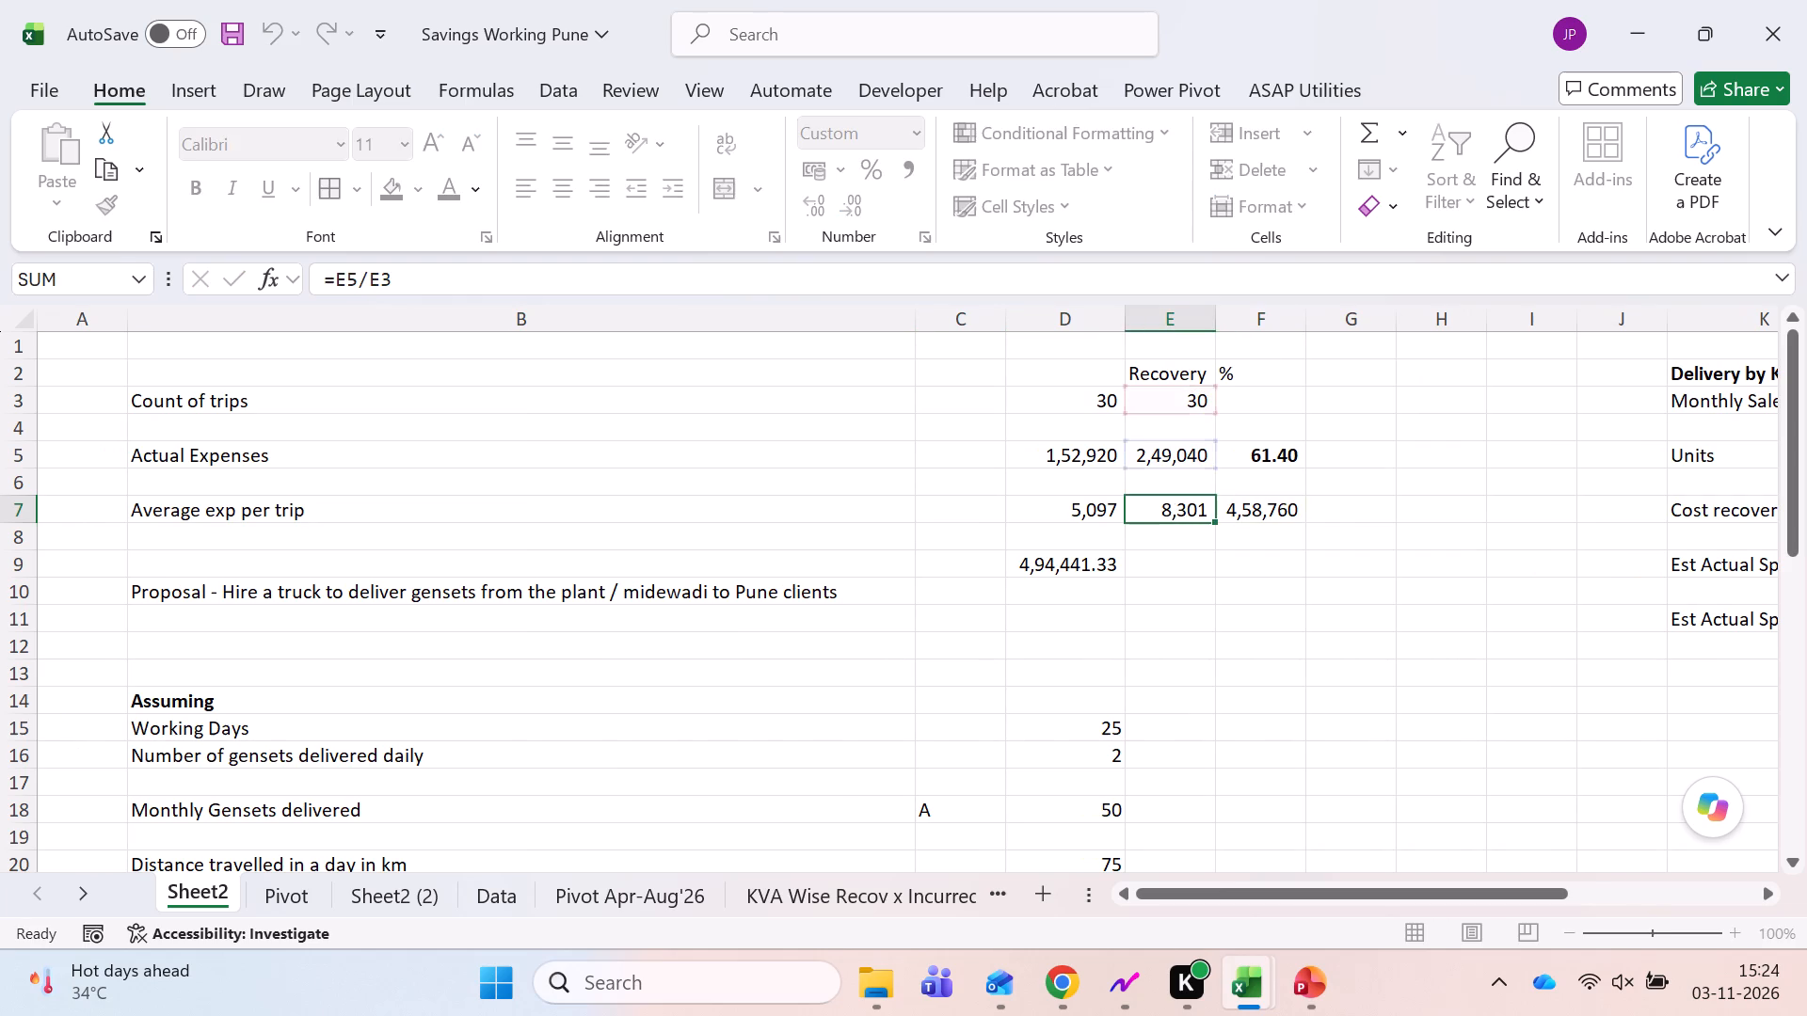
pyautogui.press('Right')
pyautogui.press('F2')
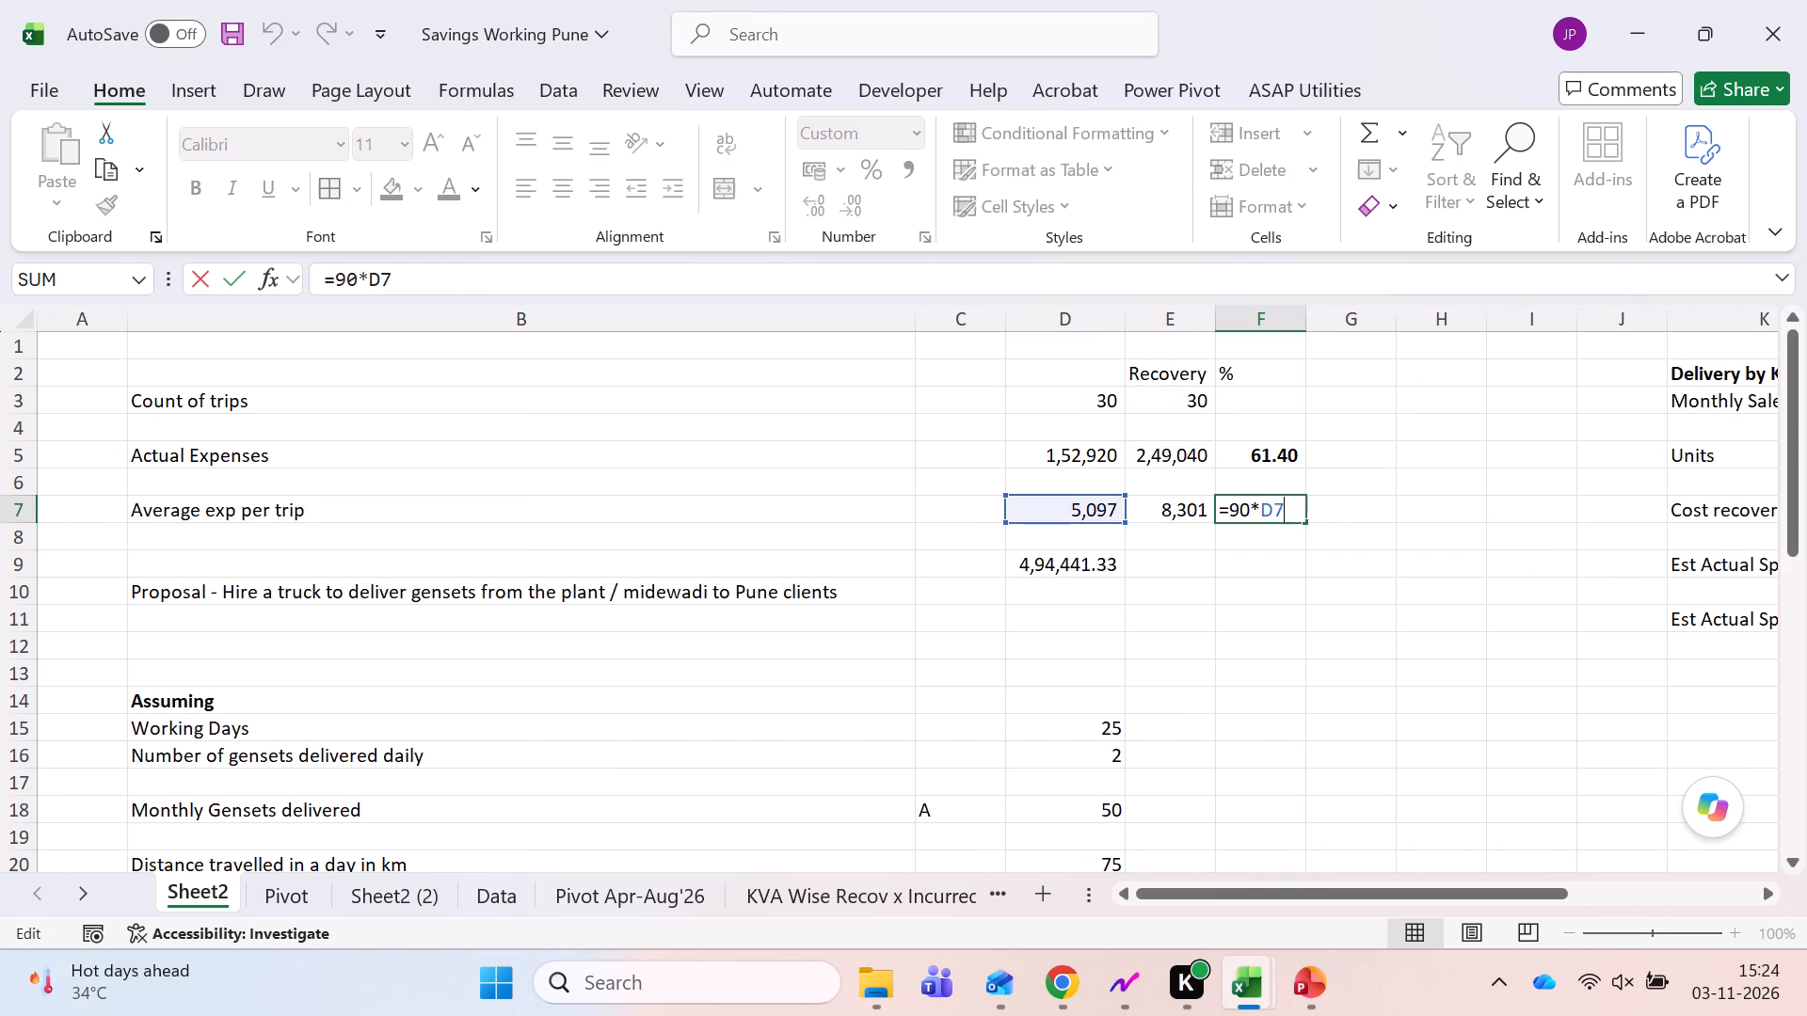
pyautogui.press('Escape')
pyautogui.press('Right')
pyautogui.press('Right')
pyautogui.press('Right')
pyautogui.press('Right')
pyautogui.press('Right')
pyautogui.press('Right')
pyautogui.press('Right')
pyautogui.press('Right')
pyautogui.press('Right')
pyautogui.press('Right')
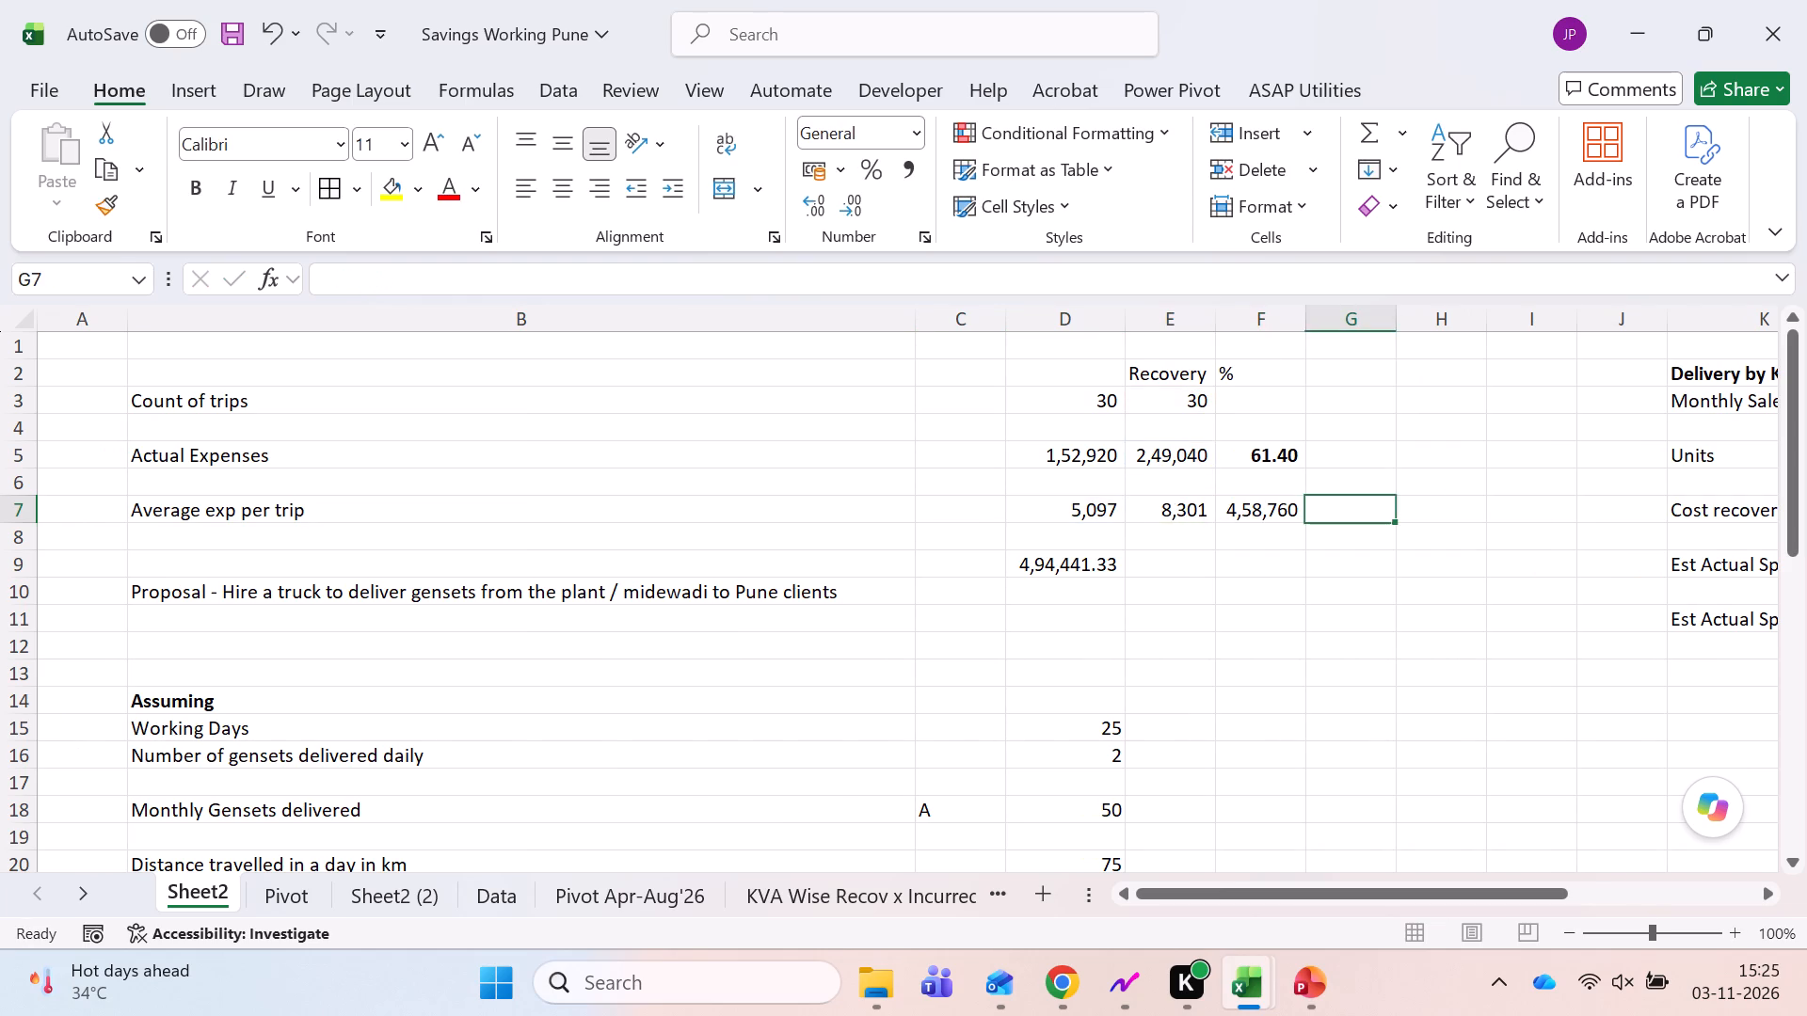
pyautogui.press('Left')
pyautogui.press('Left')
pyautogui.press('Left')
pyautogui.press('Left')
pyautogui.press('Left')
pyautogui.press('Left')
pyautogui.press('Left')
pyautogui.press('Left')
pyautogui.press('Left')
pyautogui.press('Left')
pyautogui.press('Left')
pyautogui.press('Left')
pyautogui.press('Left')
pyautogui.press('Left')
pyautogui.press('Left')
pyautogui.press('Left')
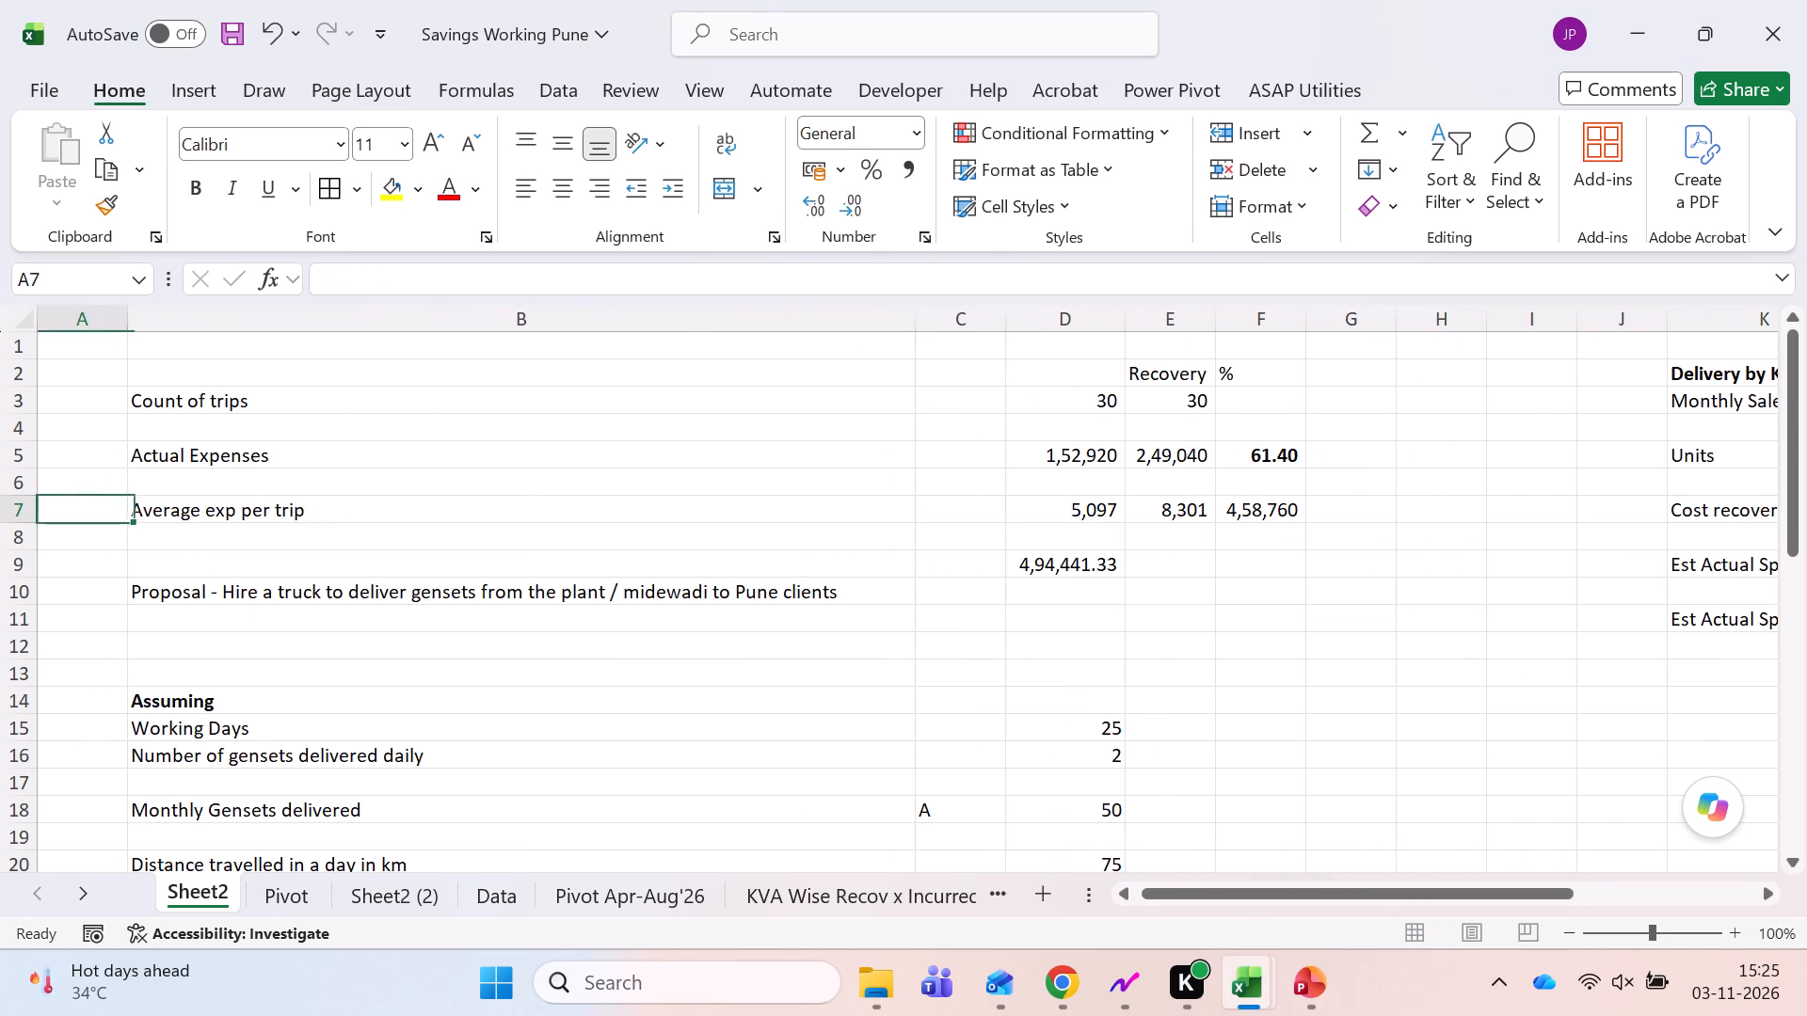
# Examine the formula in D9 of Sheet2, below the average expense per trip.
pyautogui.press('Right')
pyautogui.press('Right')
pyautogui.press('Down')
pyautogui.press('Down')
pyautogui.press('Left')
pyautogui.press('Right')
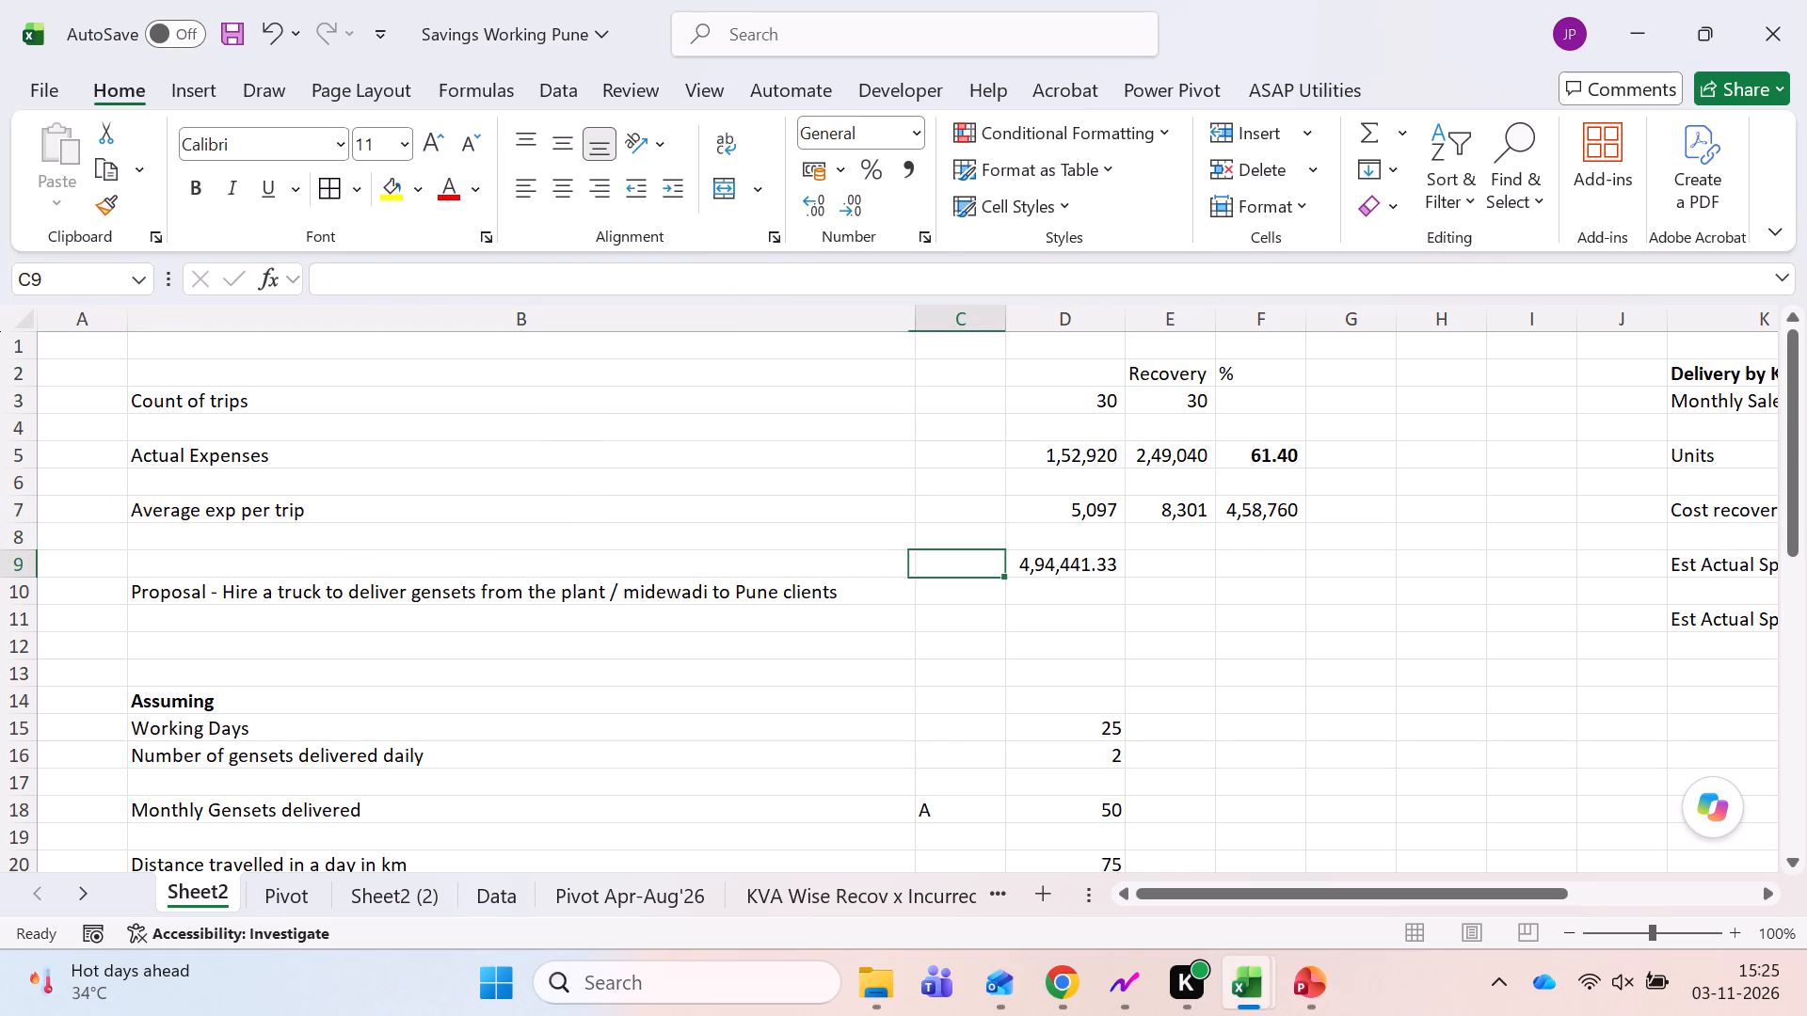
pyautogui.press('Right')
pyautogui.press('F2')
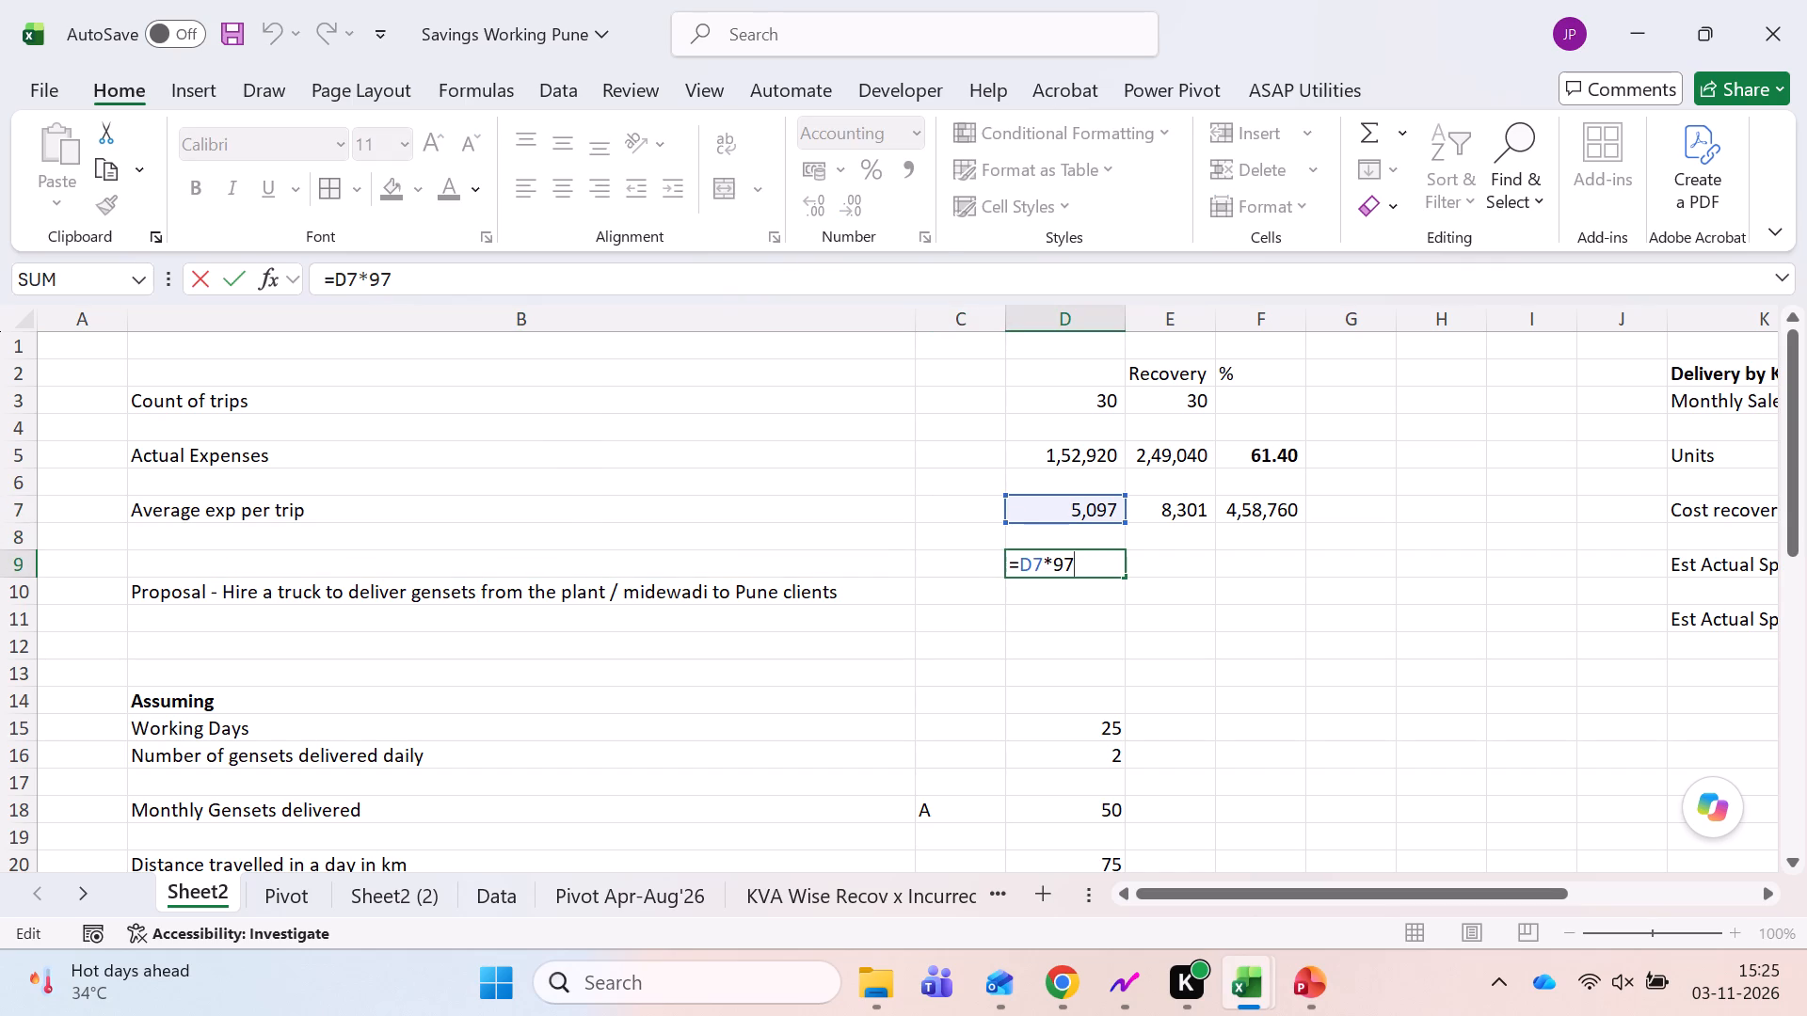
pyautogui.press('Escape')
pyautogui.press('F2')
pyautogui.press('F2')
pyautogui.press('Escape')
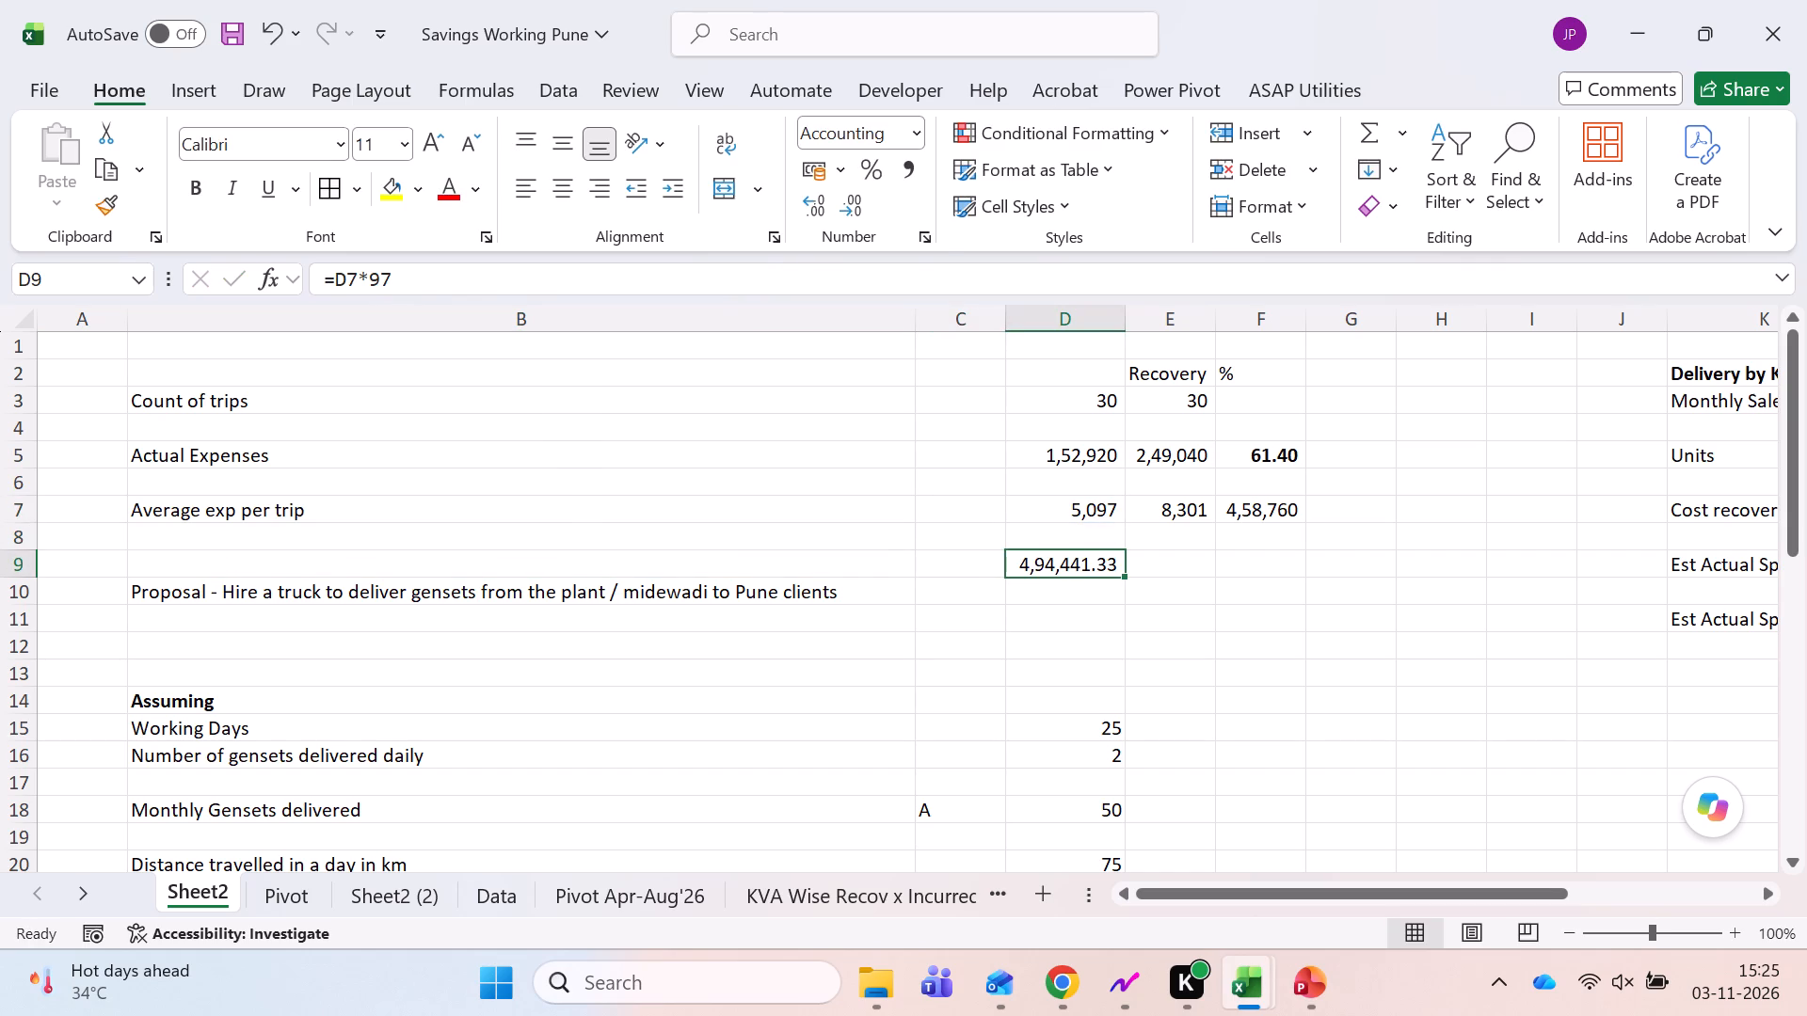
# Change the D9 formula in Sheet2 (2) to =D7*M5, multiplying average expense per trip by the April units.
pyautogui.hotkey('ctrl', 'pagedown')
pyautogui.hotkey('ctrl', 'pagedown')
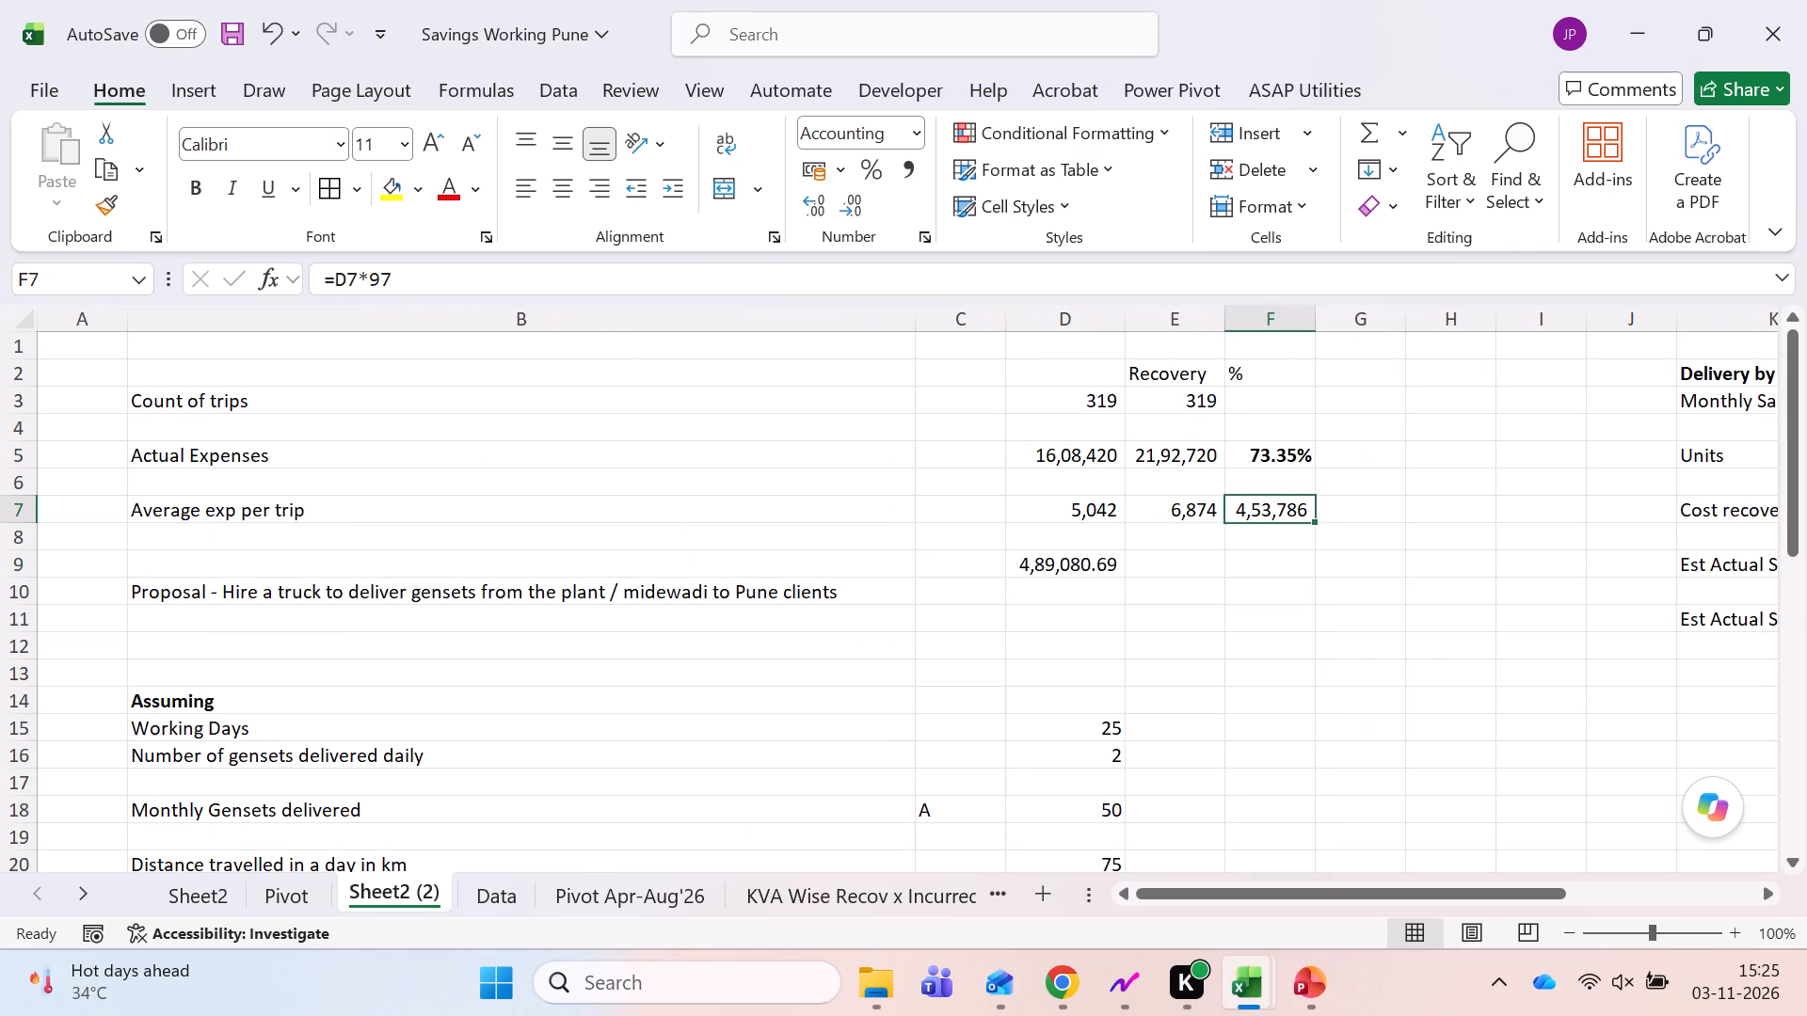
pyautogui.press('Down')
pyautogui.press('Left')
pyautogui.press('Left')
pyautogui.press('Down')
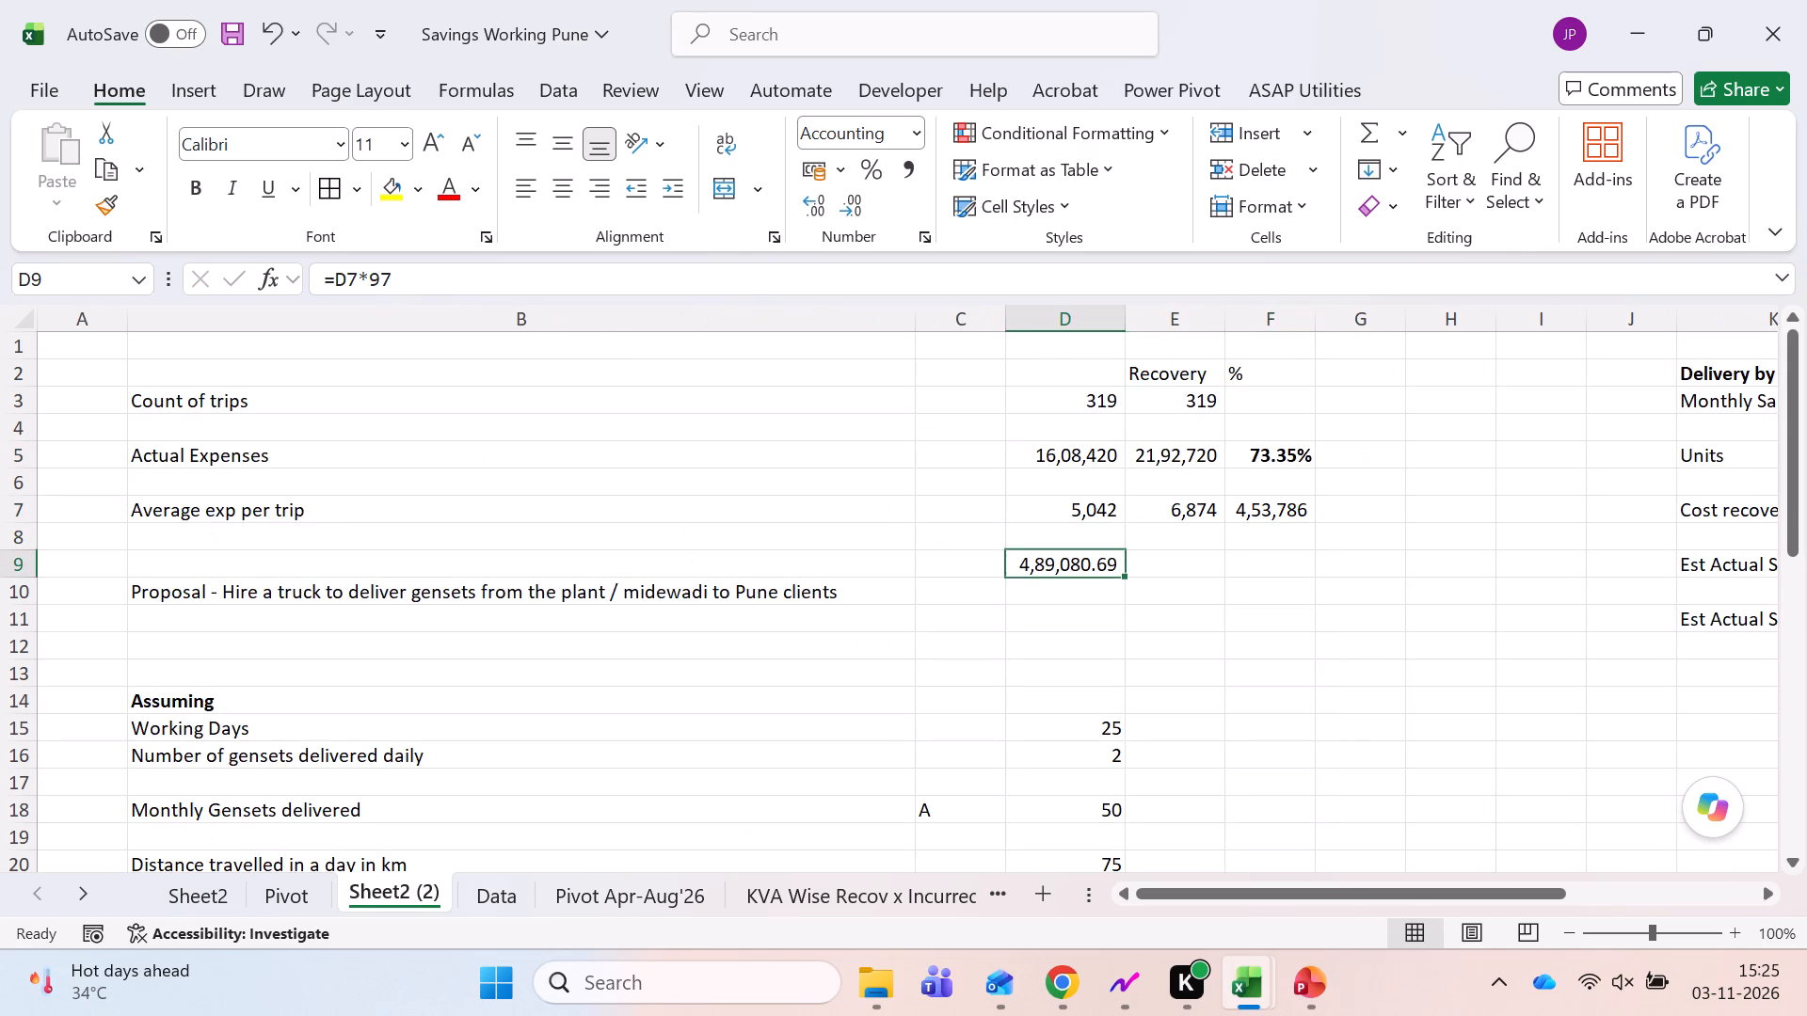
pyautogui.press('F2')
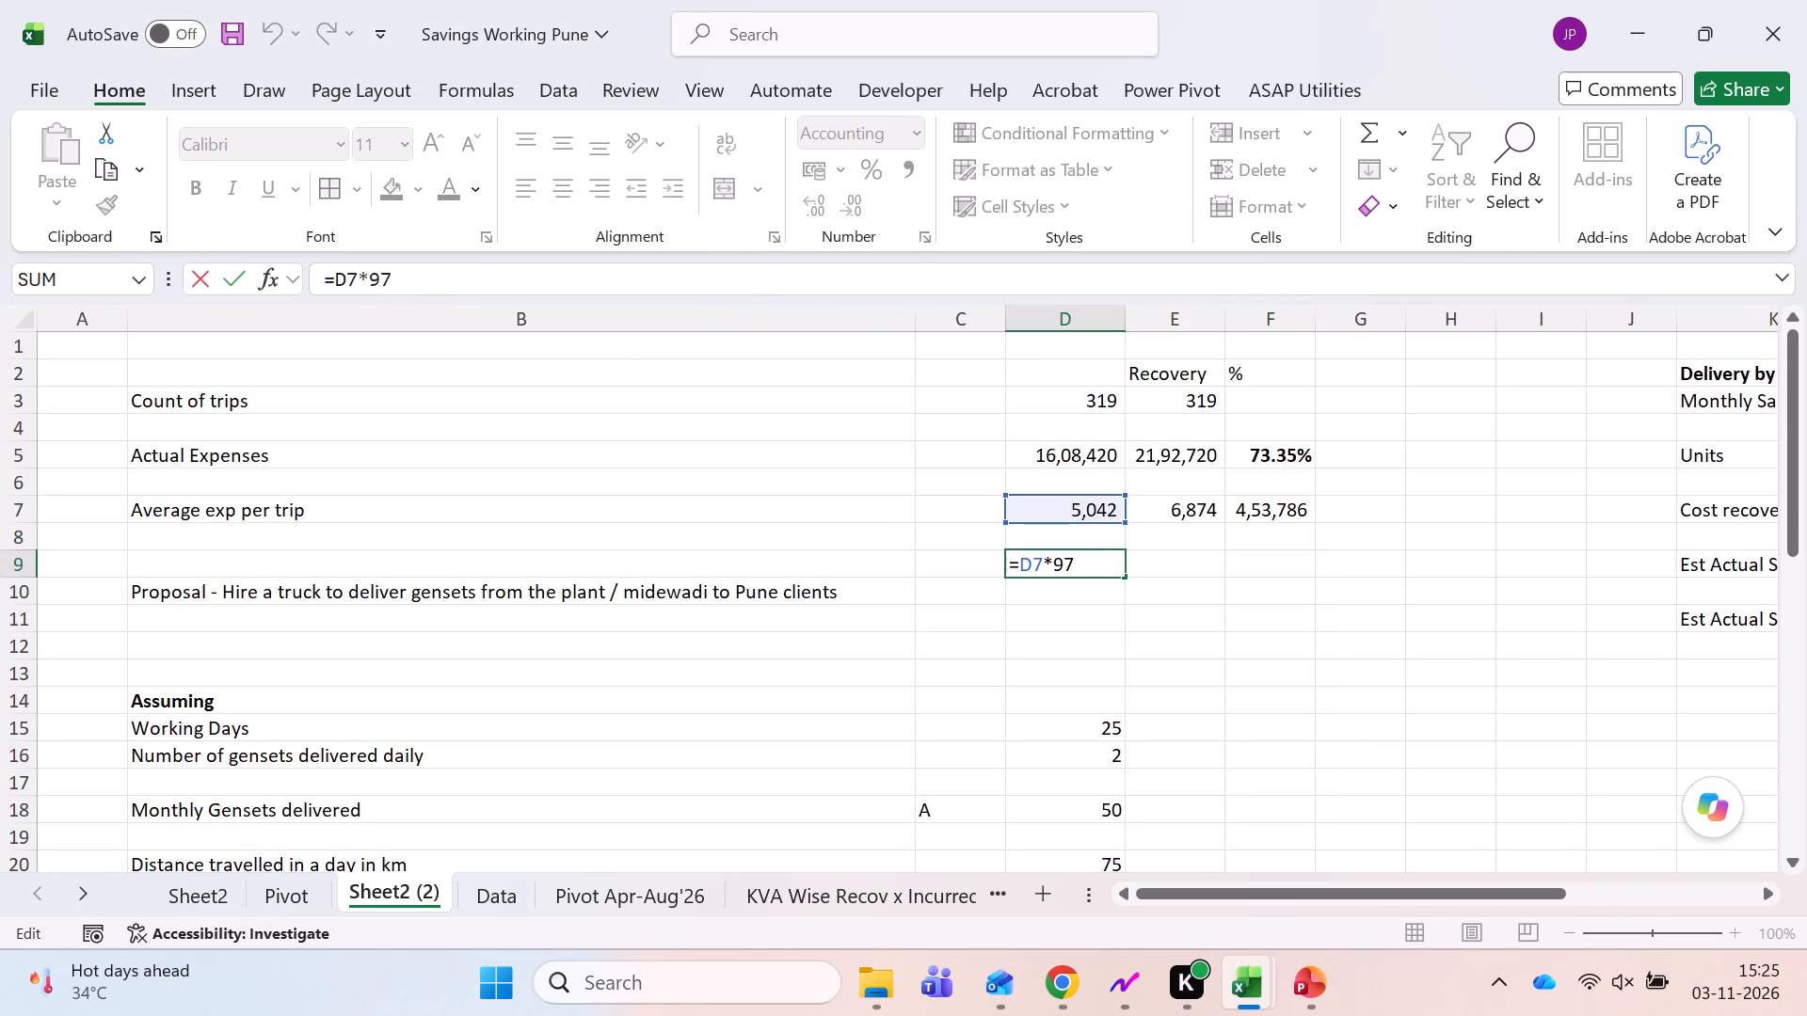
pyautogui.press('BackSpace')
pyautogui.press('BackSpace')
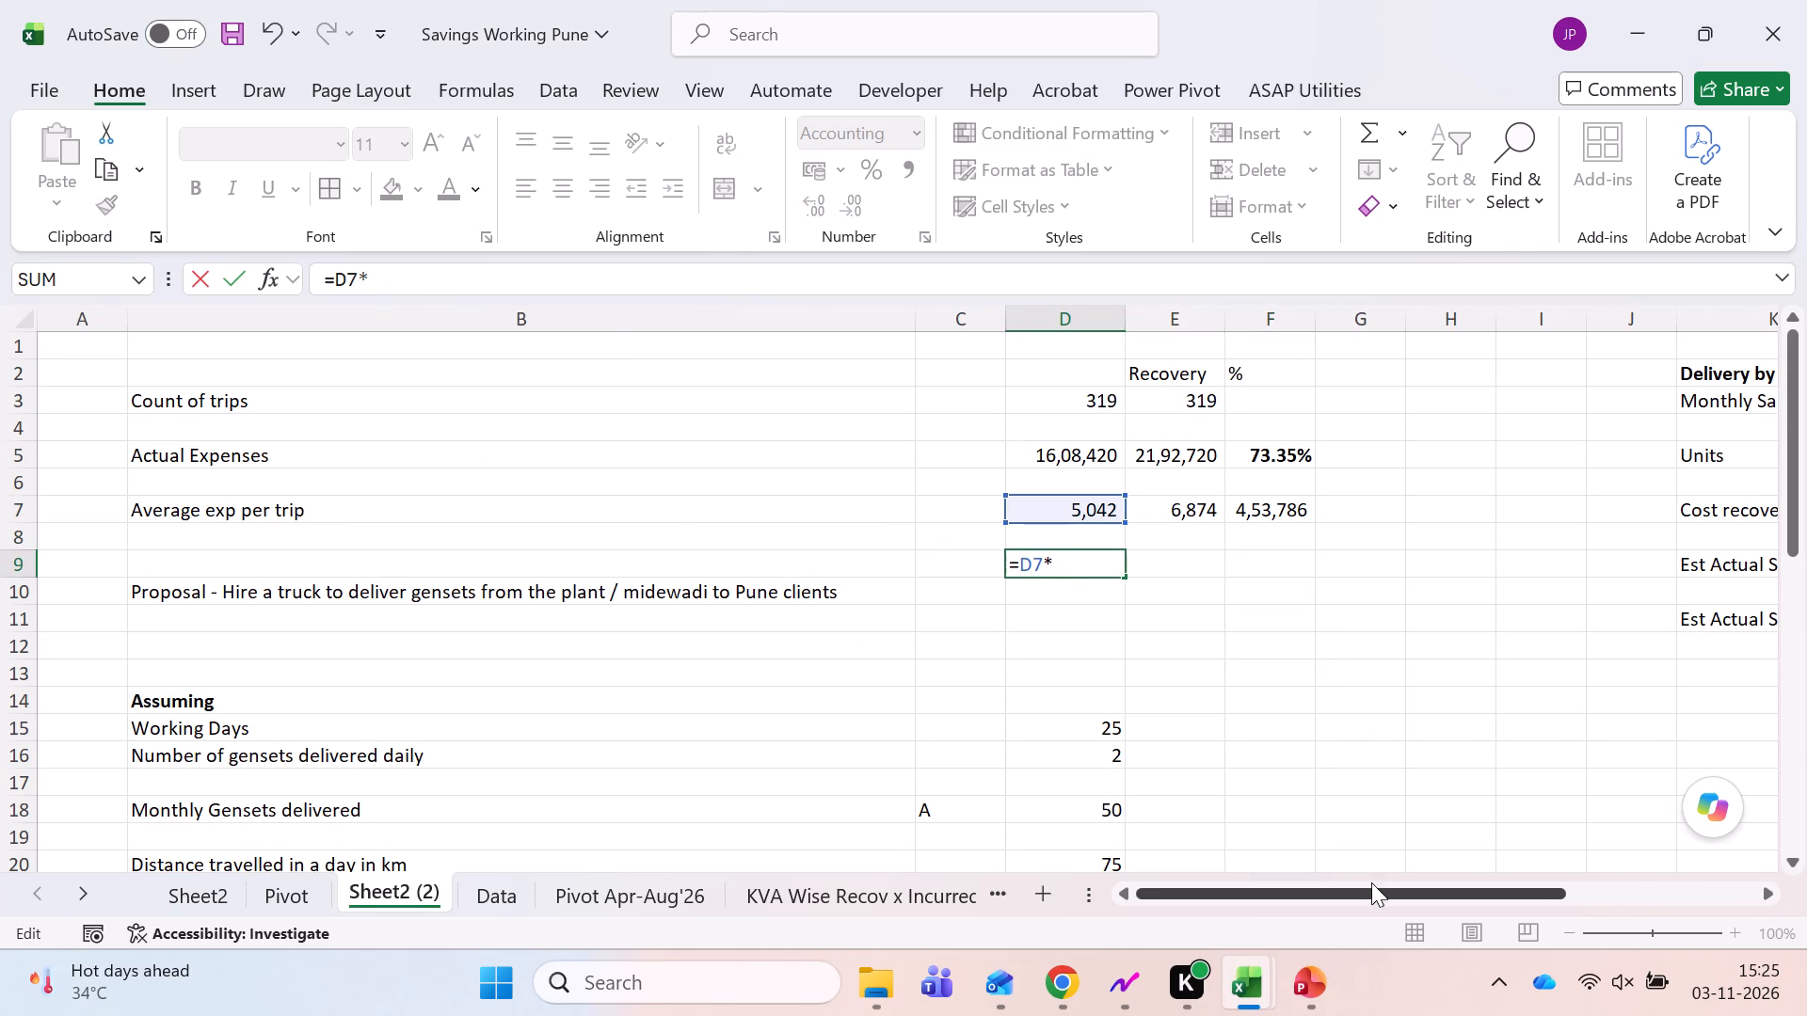
pyautogui.moveTo(1371, 887); pyautogui.dragTo(1535, 894)
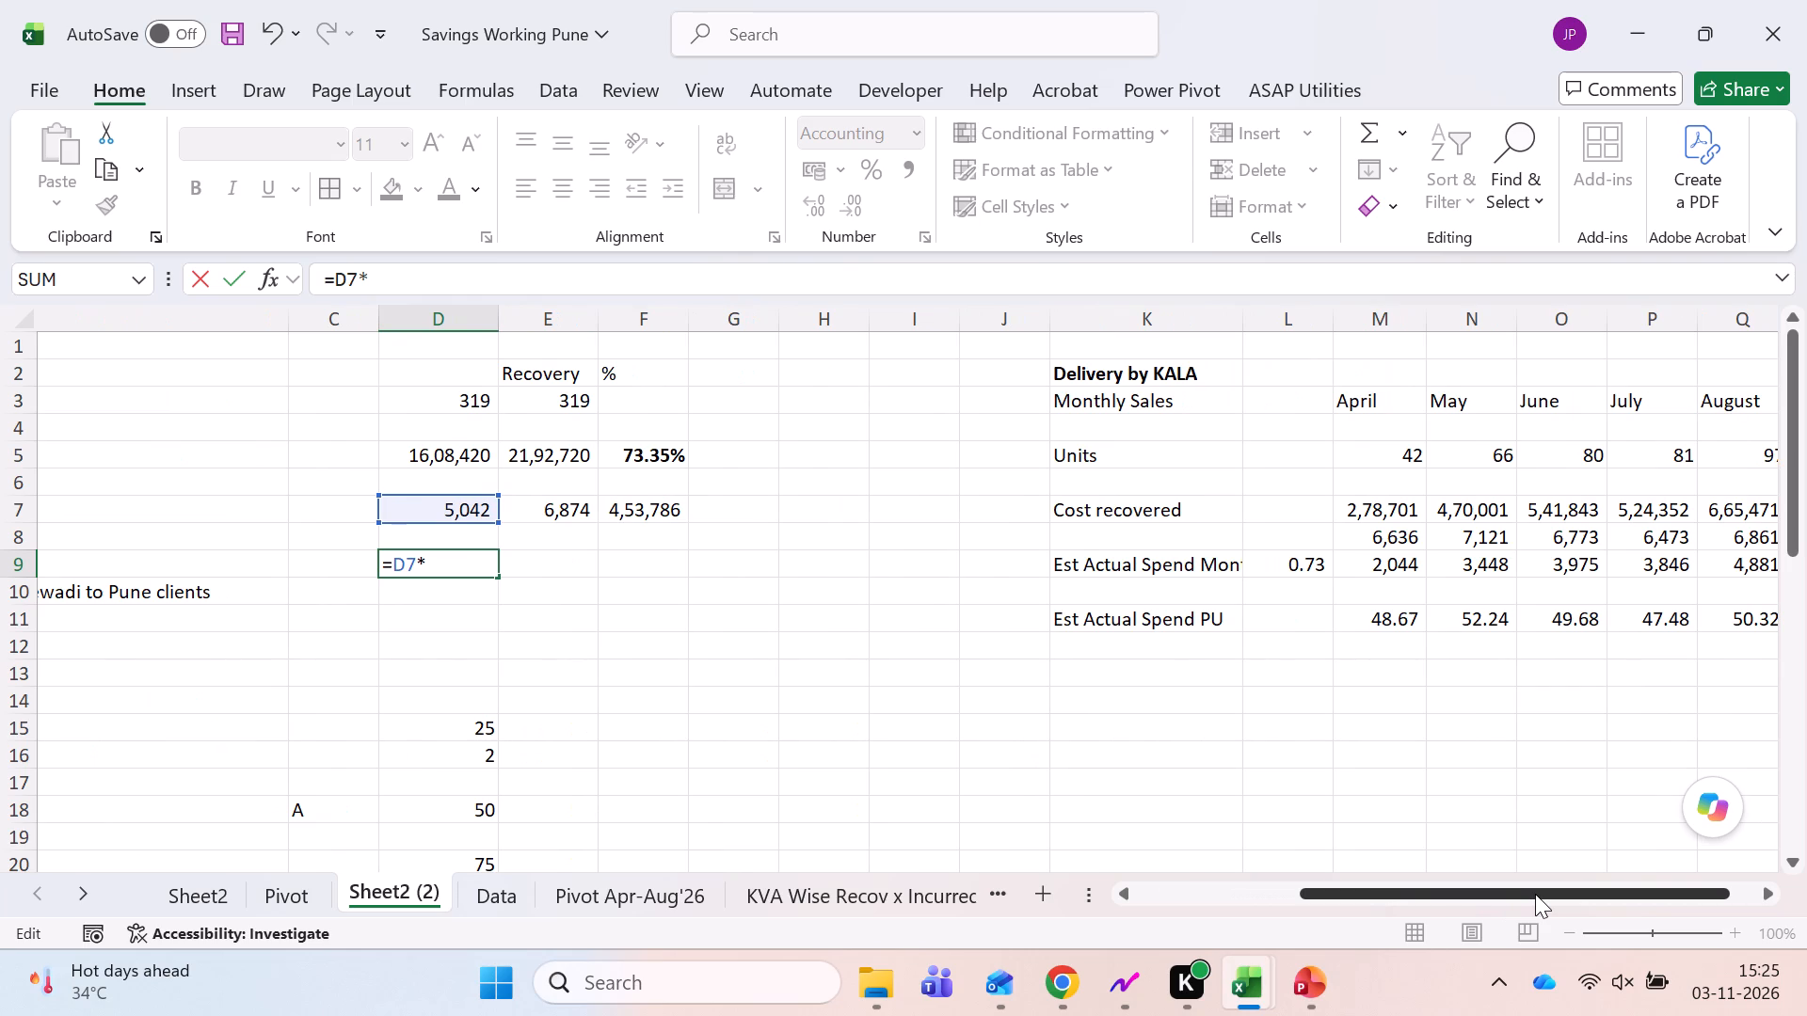
pyautogui.moveTo(1535, 894); pyautogui.dragTo(1545, 888)
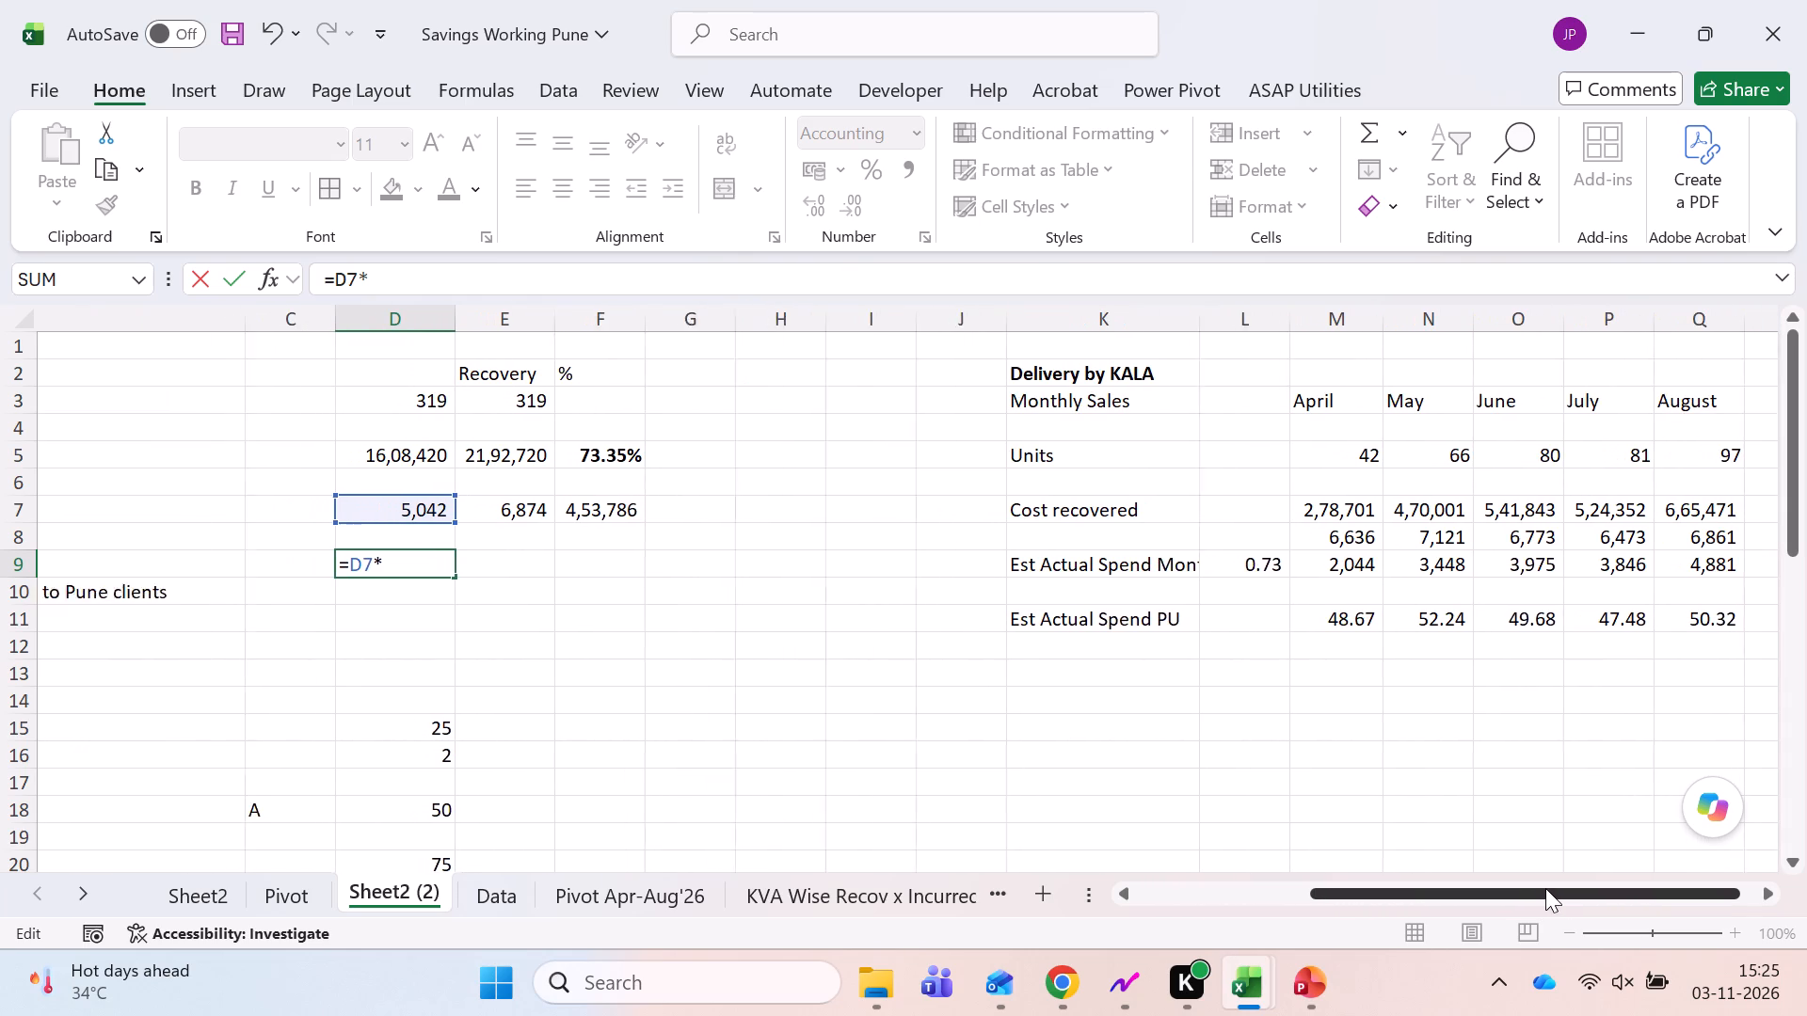
pyautogui.moveTo(1545, 888); pyautogui.dragTo(1543, 888)
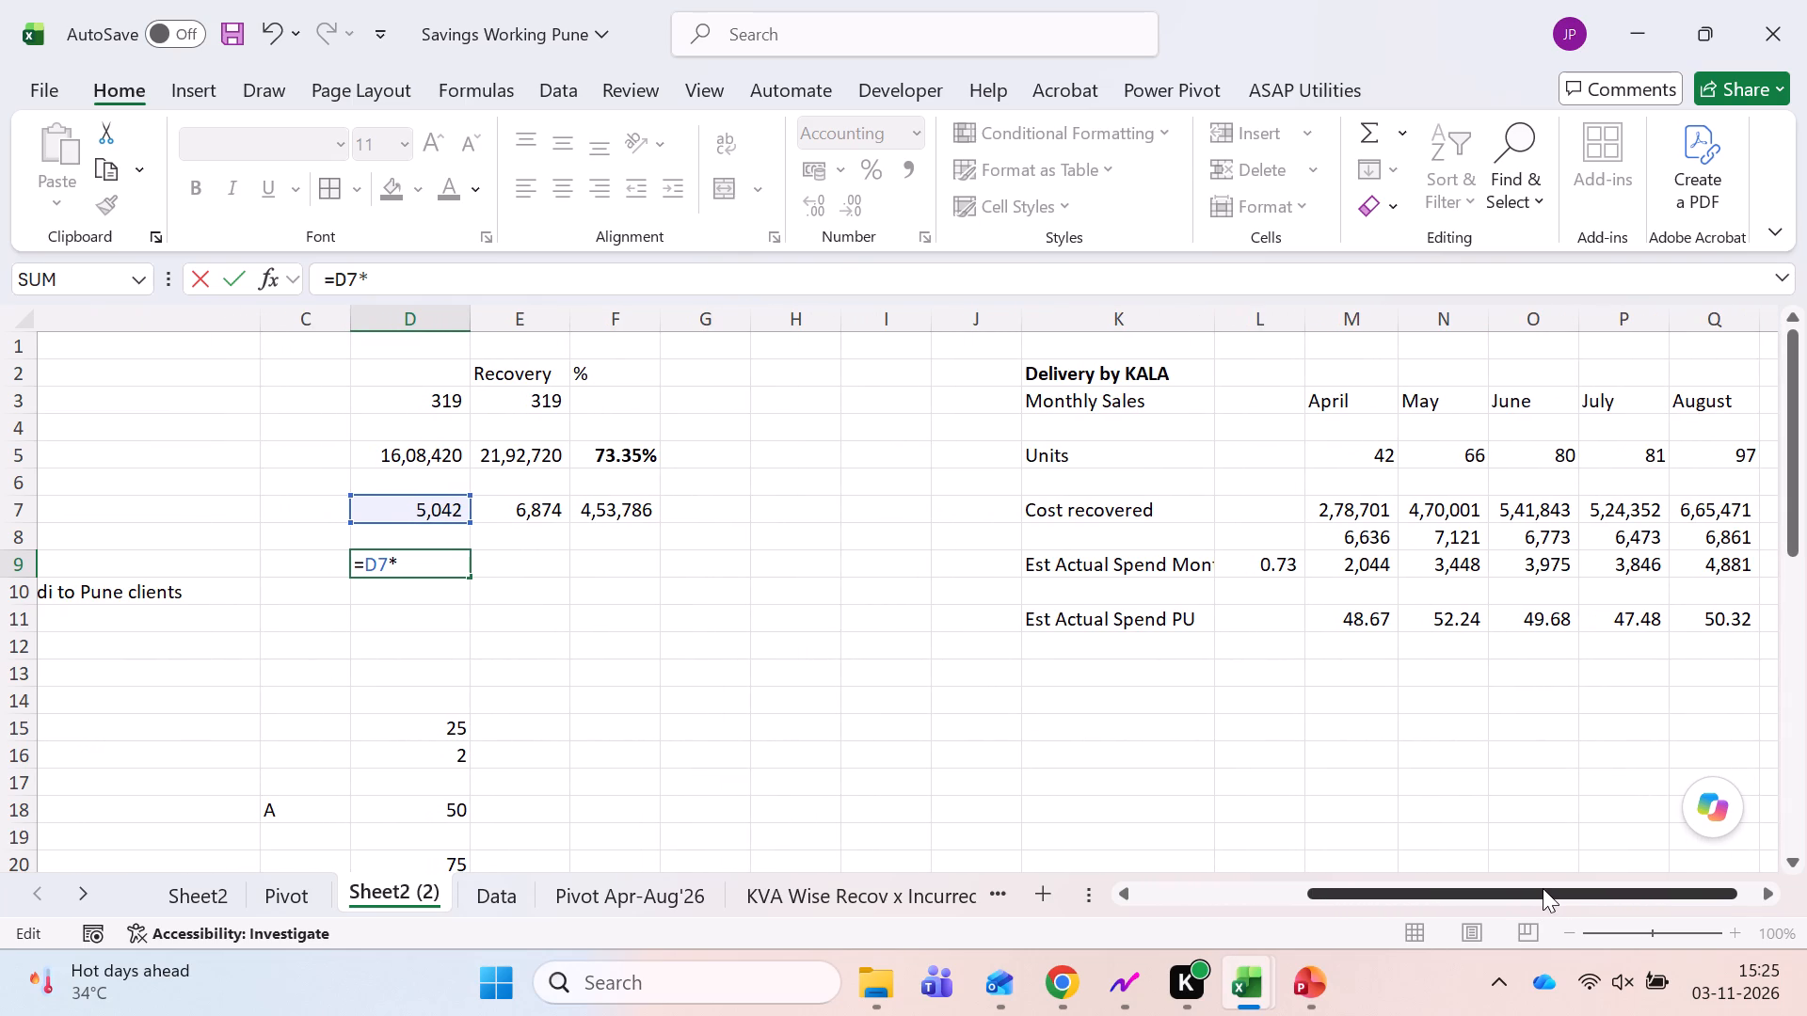
pyautogui.moveTo(1543, 888); pyautogui.dragTo(1516, 884)
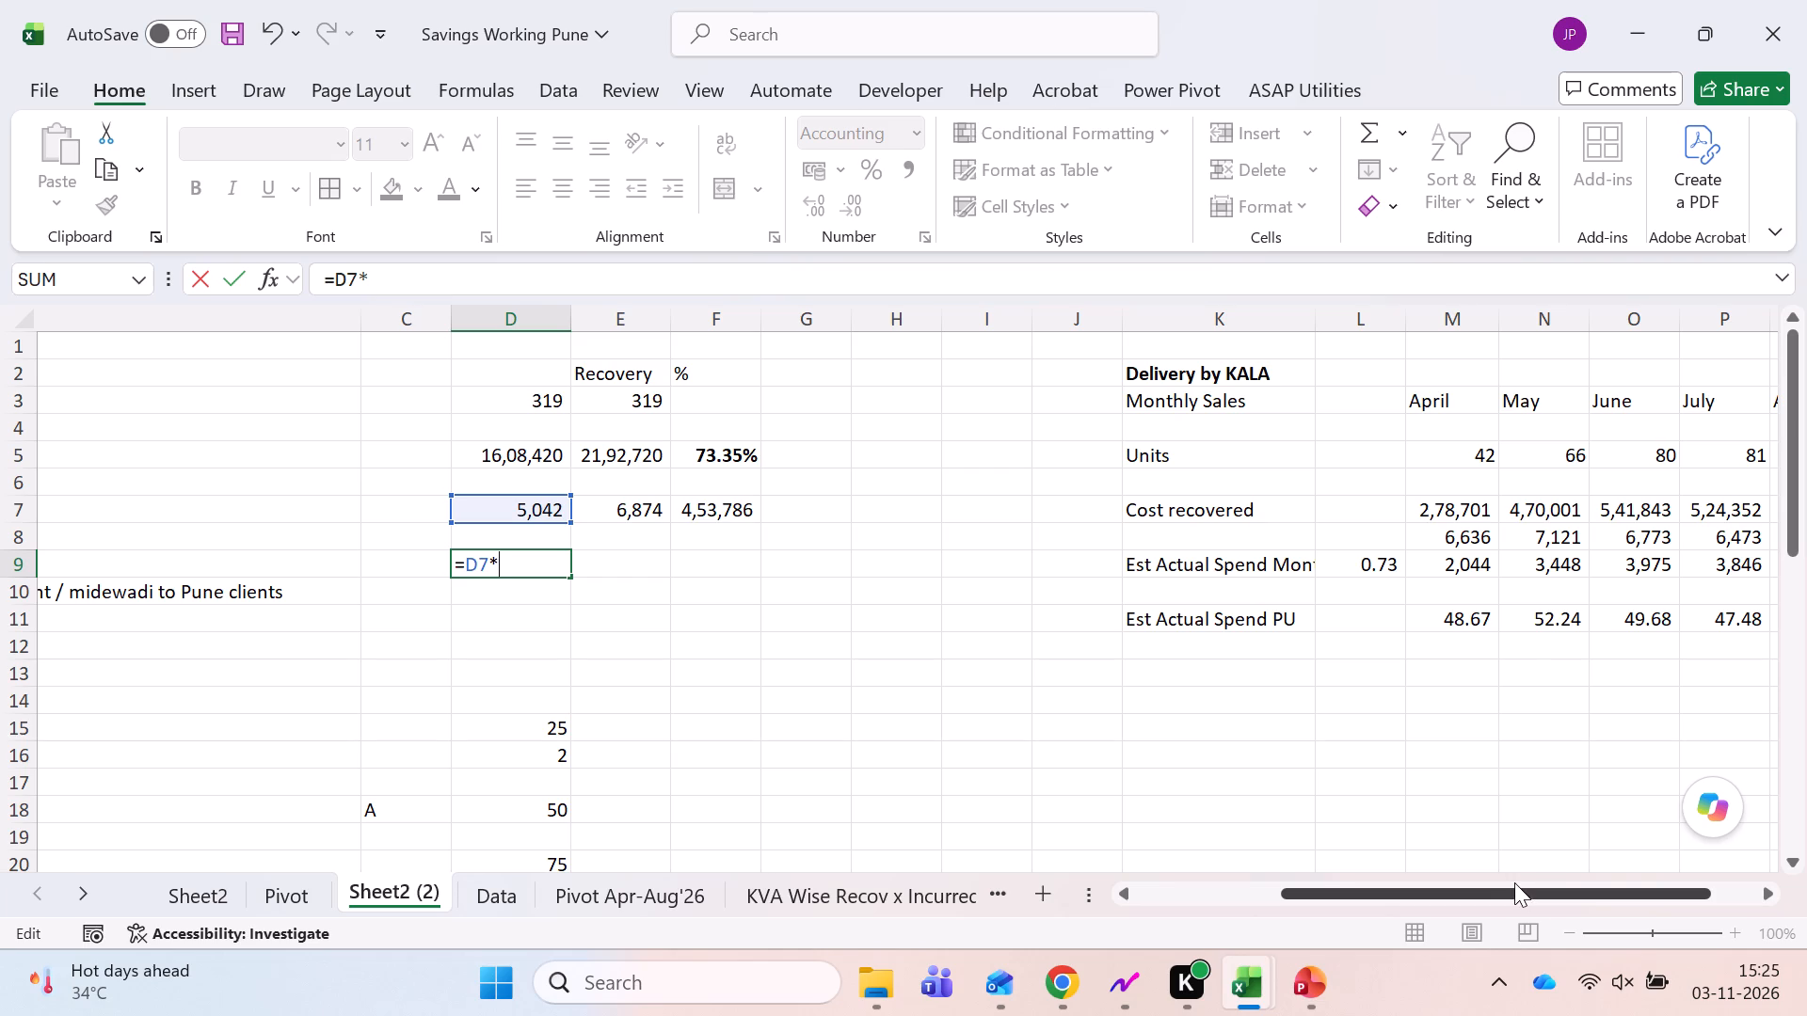
pyautogui.moveTo(1450, 890); pyautogui.dragTo(1552, 883)
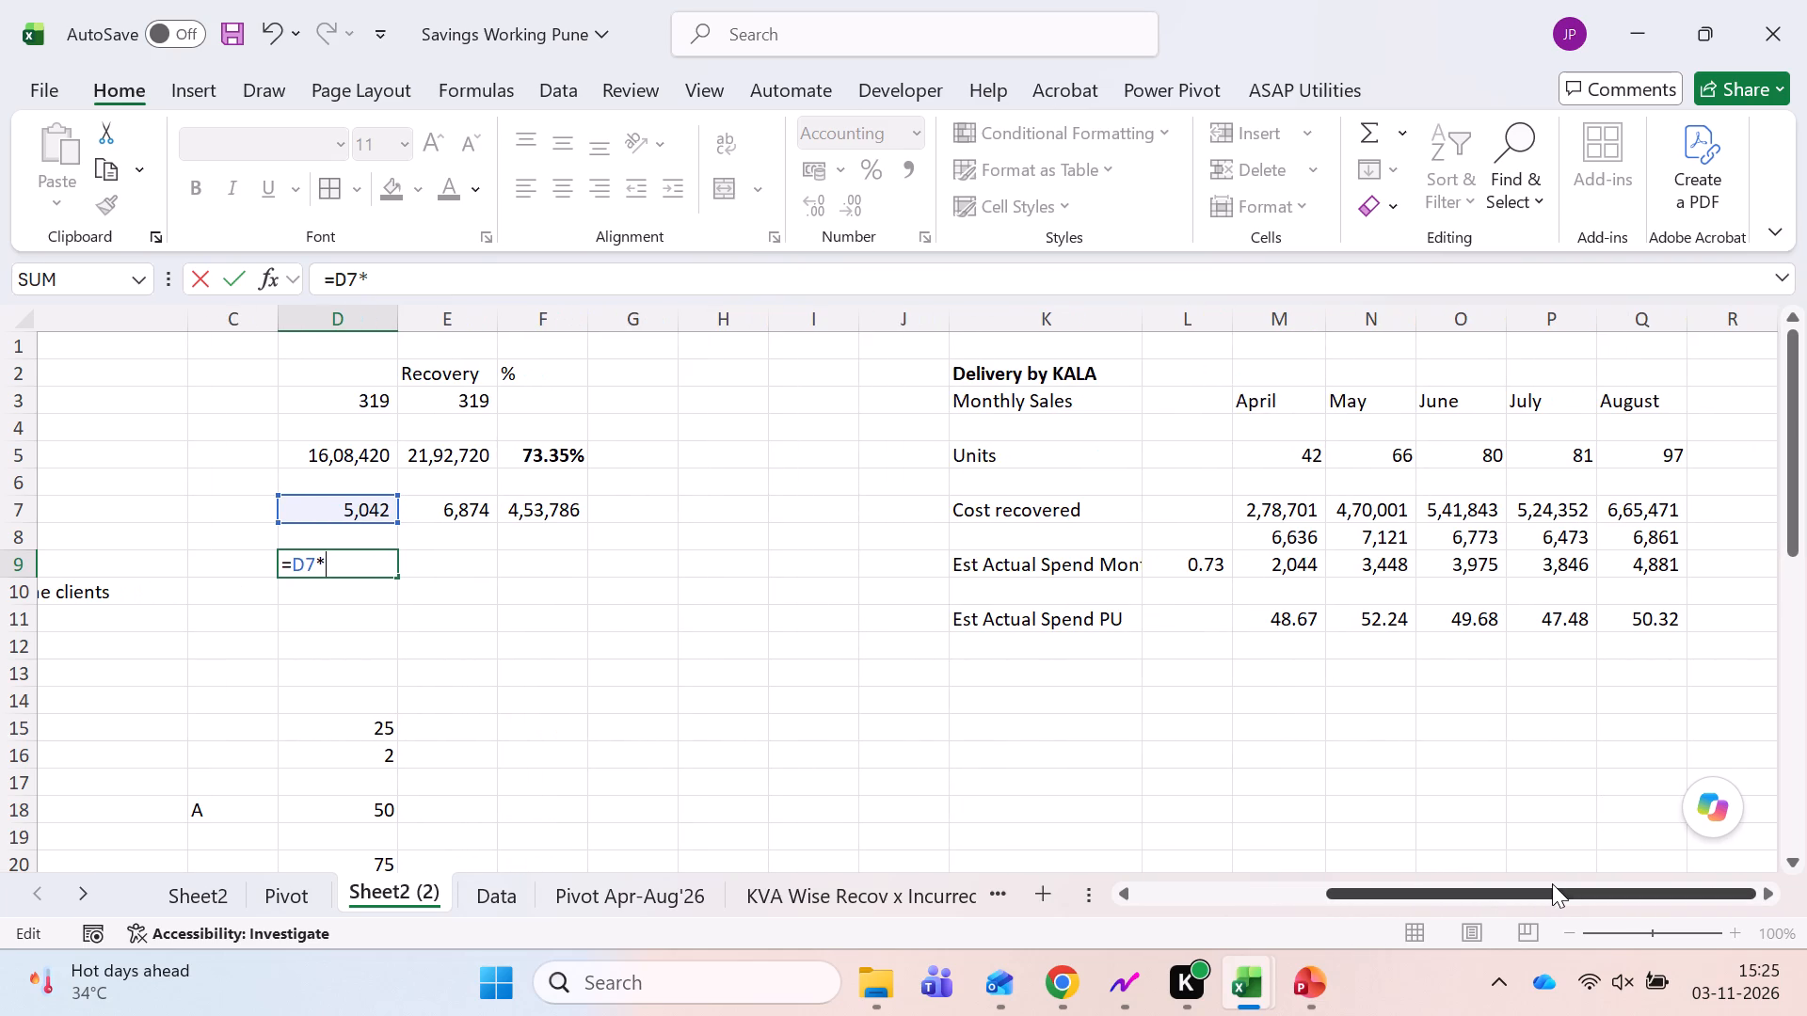
pyautogui.click(1304, 457)
pyautogui.press('\\')
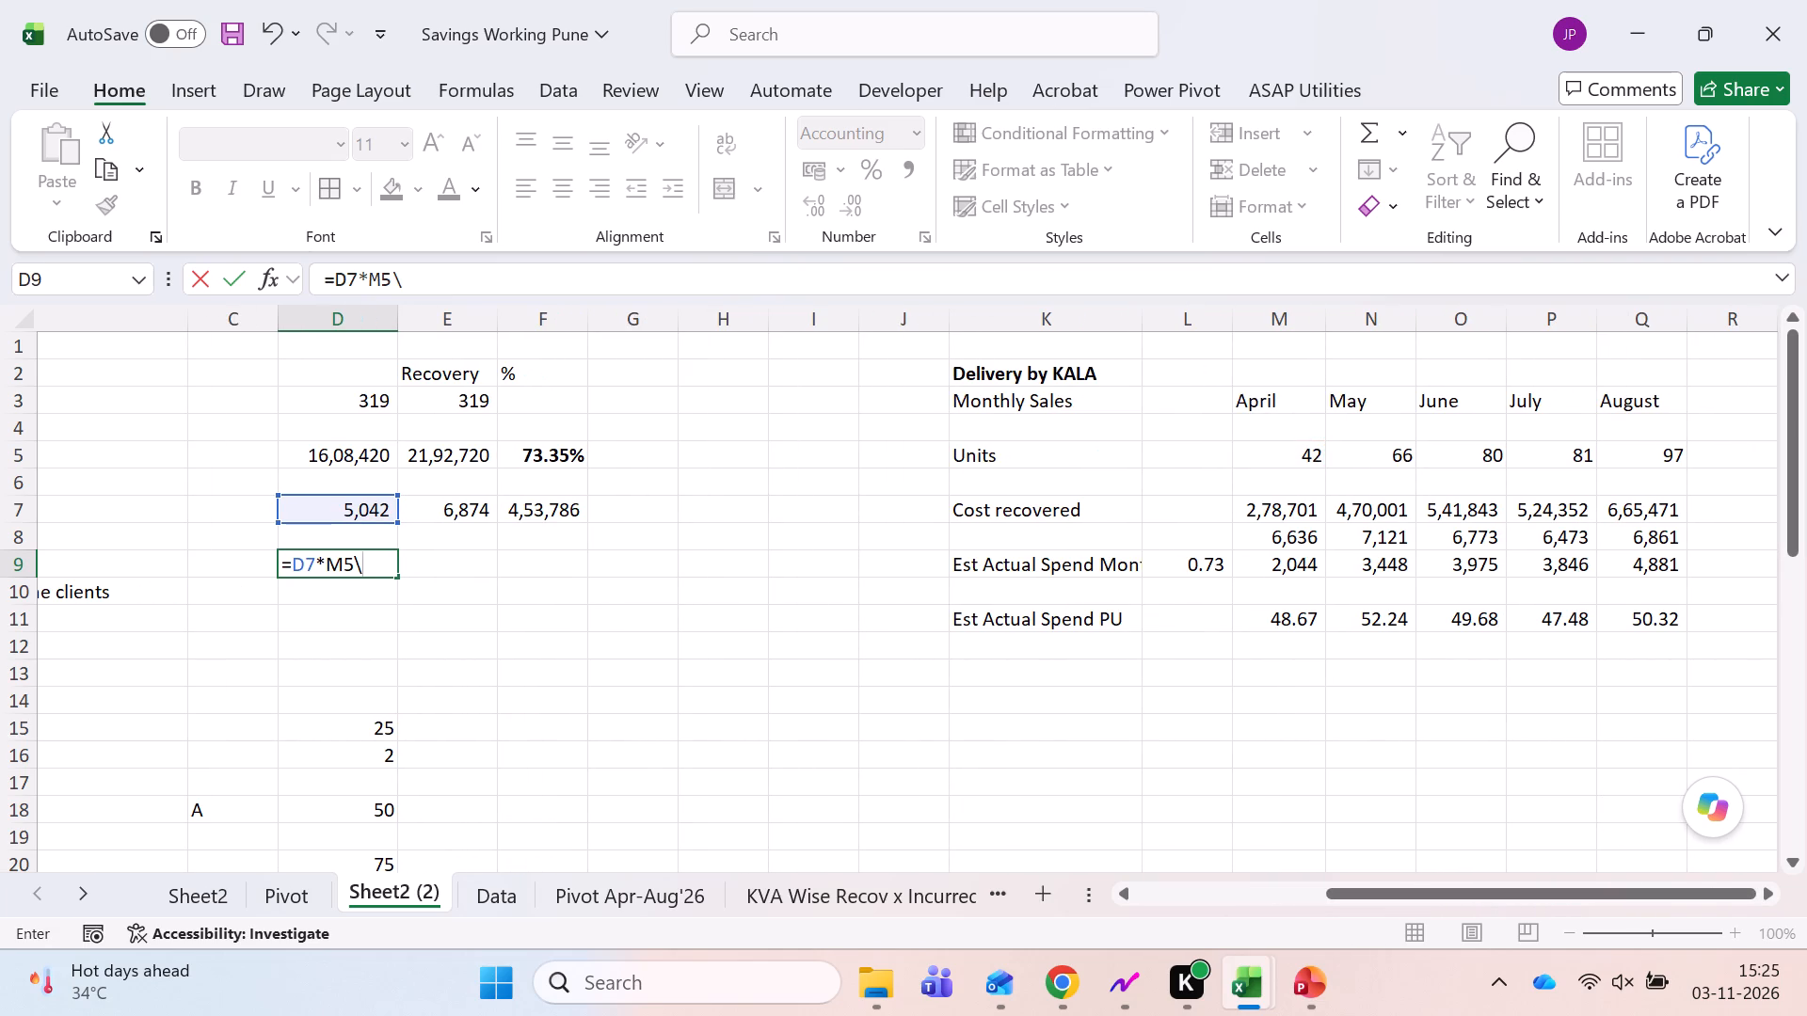
pyautogui.press('BackSpace')
pyautogui.press('Return')
pyautogui.press('Up')
pyautogui.hotkey('ctrl', 'Left')
pyautogui.hotkey('ctrl', 'Left')
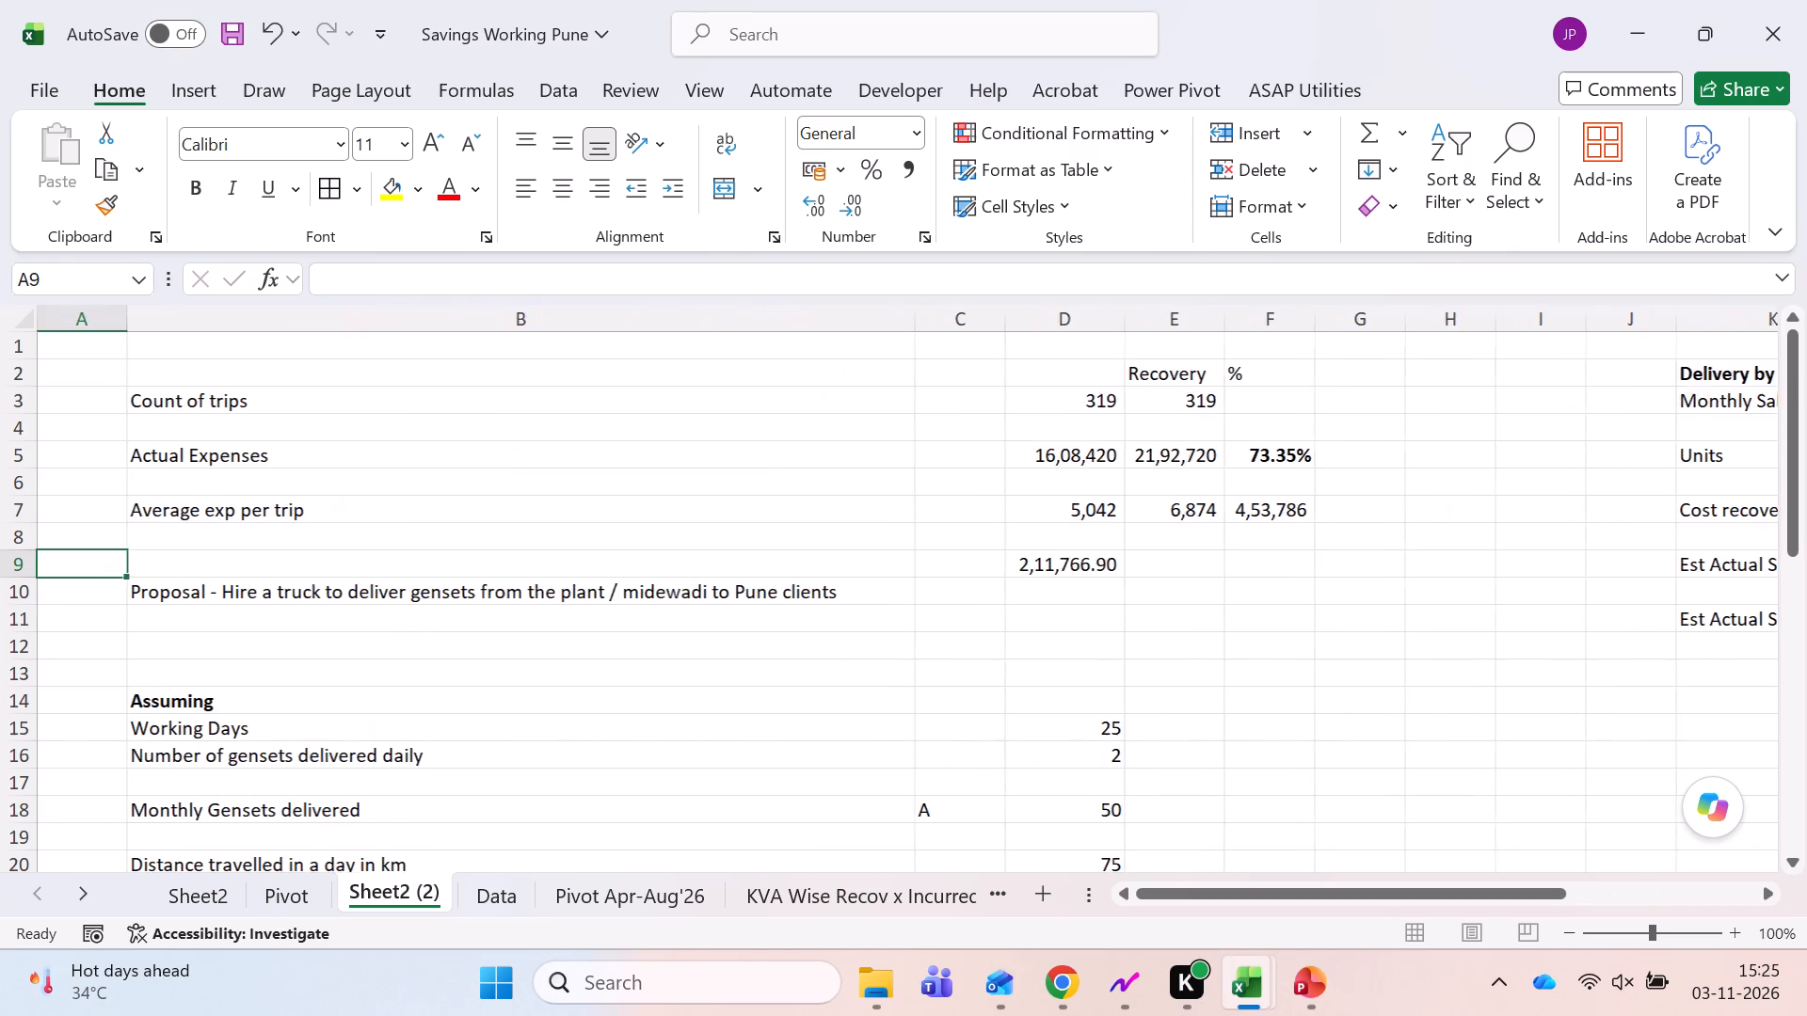
pyautogui.hotkey('ctrl', 'Left')
pyautogui.press('Right')
# Filter the Data sheet's Month column to Aug-2026 only and select the filtered month cells to count them.
pyautogui.hotkey('ctrl', 'pagedown')
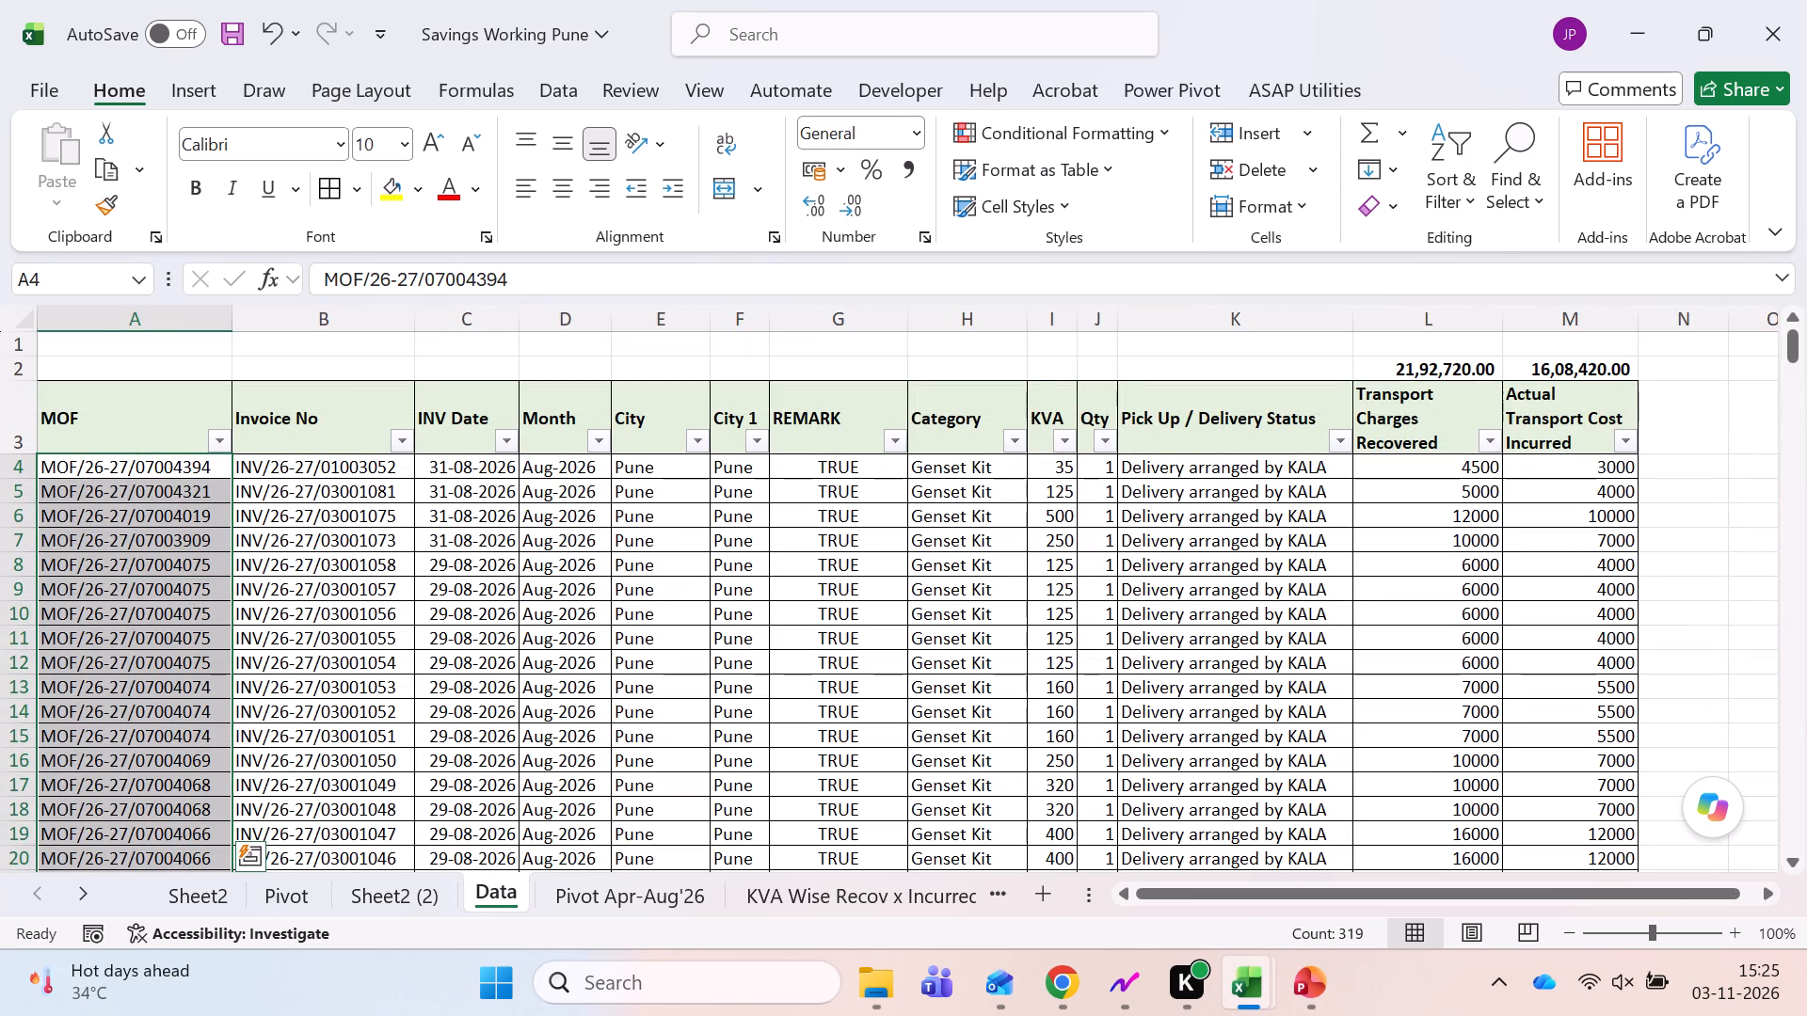
pyautogui.hotkey('ctrl', 'pagedown')
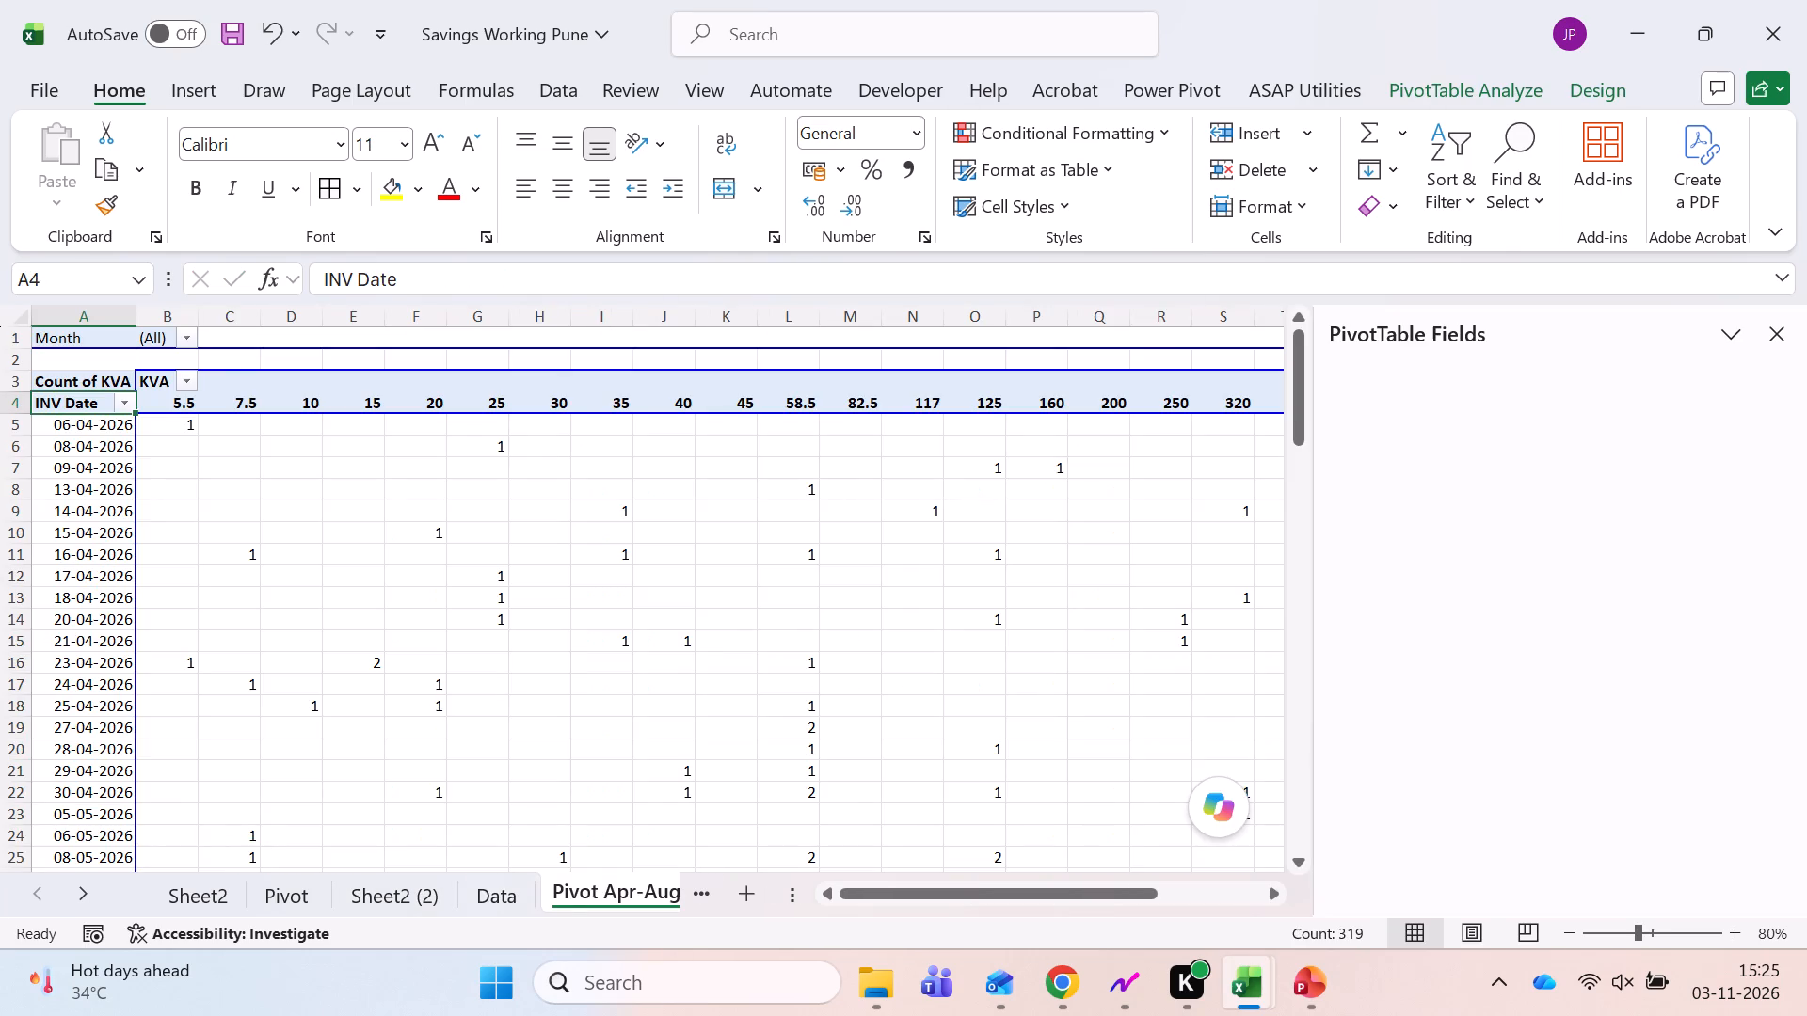
pyautogui.hotkey('ctrl', 'pageup')
pyautogui.hotkey('ctrl', 'Up')
pyautogui.press('Right')
pyautogui.press('Right')
pyautogui.press('Right')
pyautogui.hotkey('alt', 'Down')
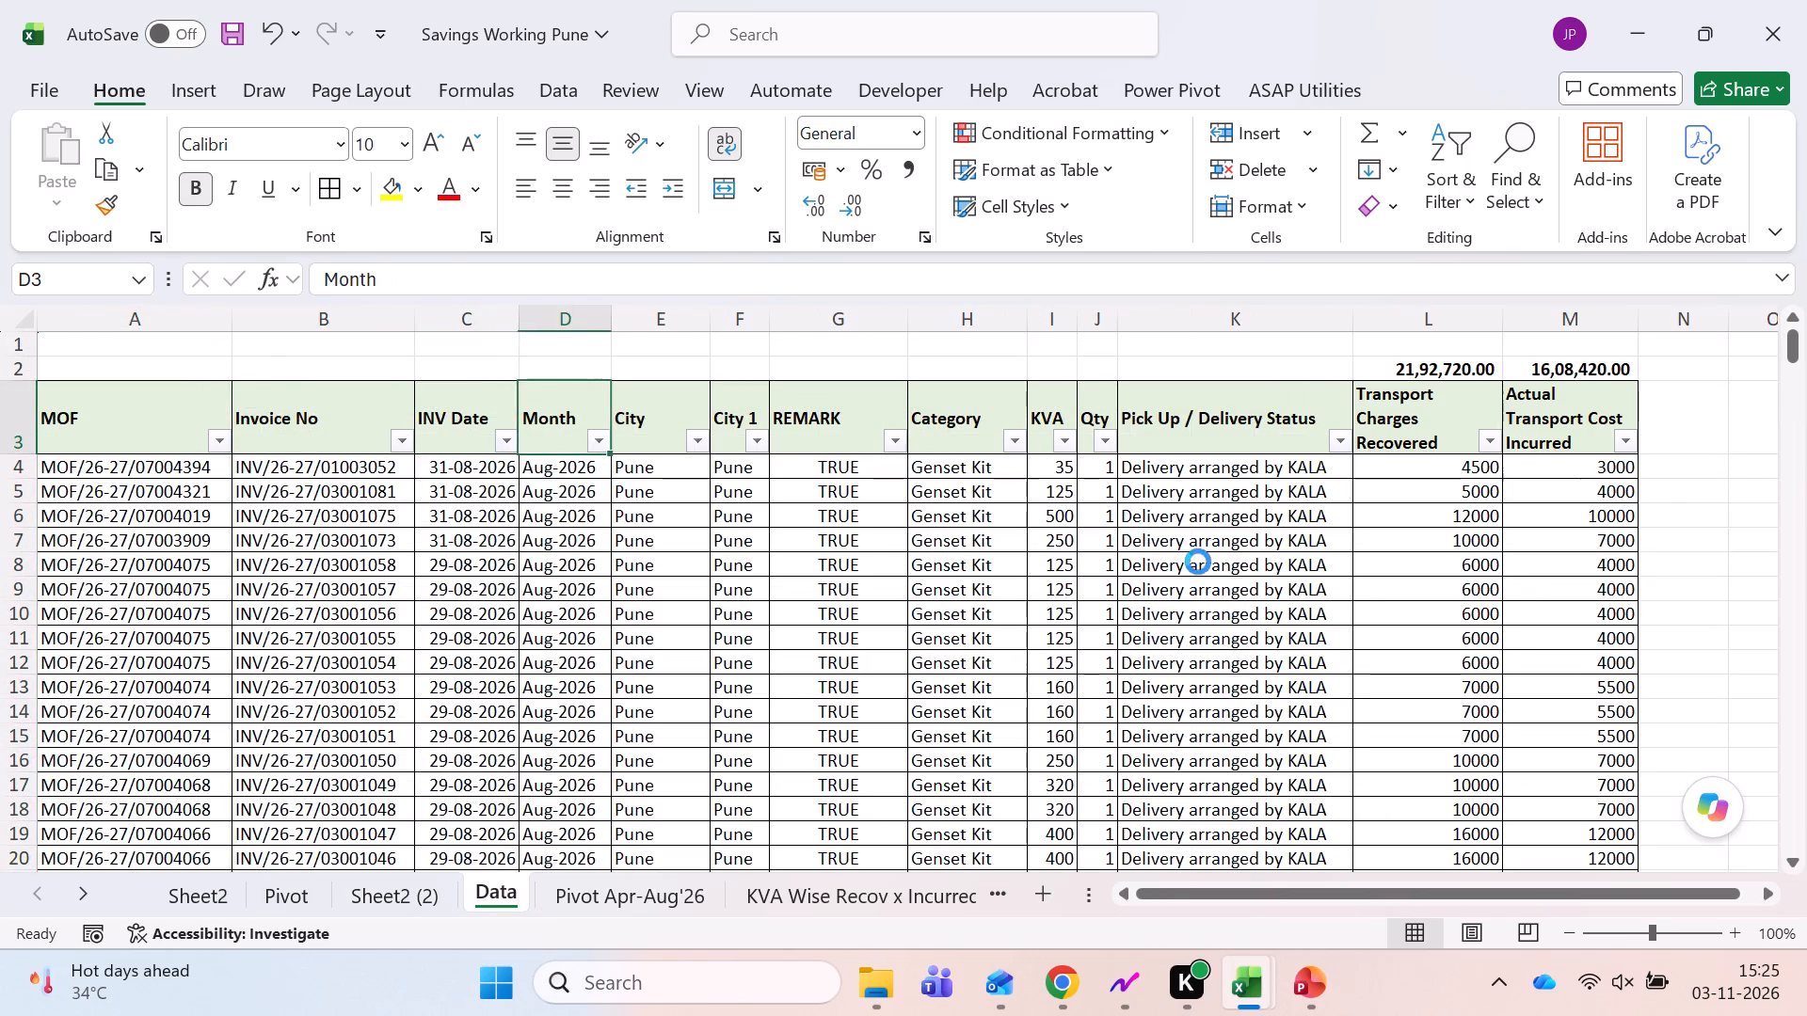
pyautogui.hotkey('alt', 'Down')
pyautogui.hotkey('alt', 'Down')
pyautogui.hotkey('alt', 'Down')
pyautogui.hotkey('alt', 'Down')
pyautogui.hotkey('alt', 'Down')
pyautogui.hotkey('alt', 'Down')
pyautogui.hotkey('alt', 'Down')
pyautogui.hotkey('alt', 'Down')
pyautogui.hotkey('alt', 'Down')
pyautogui.hotkey('alt', 'Down')
pyautogui.press('Down')
pyautogui.press('space')
pyautogui.press('Down')
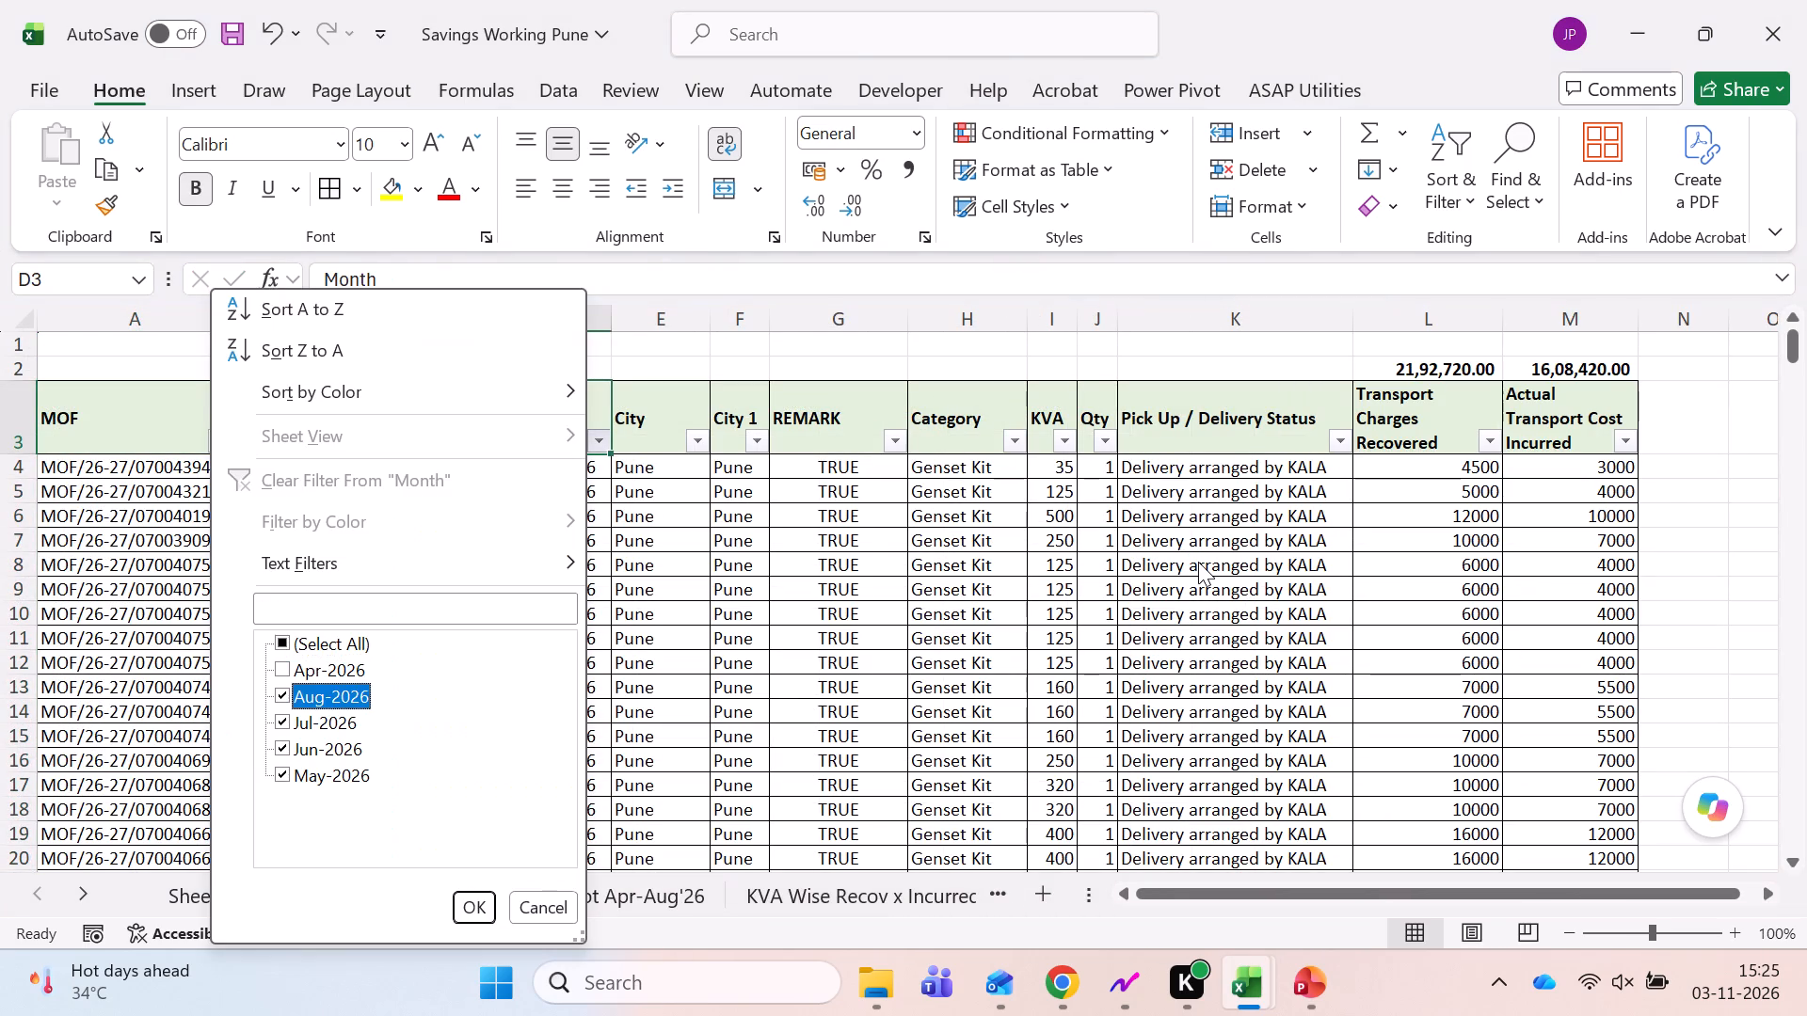
pyautogui.press('Up')
pyautogui.press('Up')
pyautogui.press('space')
pyautogui.press('space')
pyautogui.press('Down')
pyautogui.press('Down')
pyautogui.press('space')
pyautogui.press('Return')
pyautogui.press('Down')
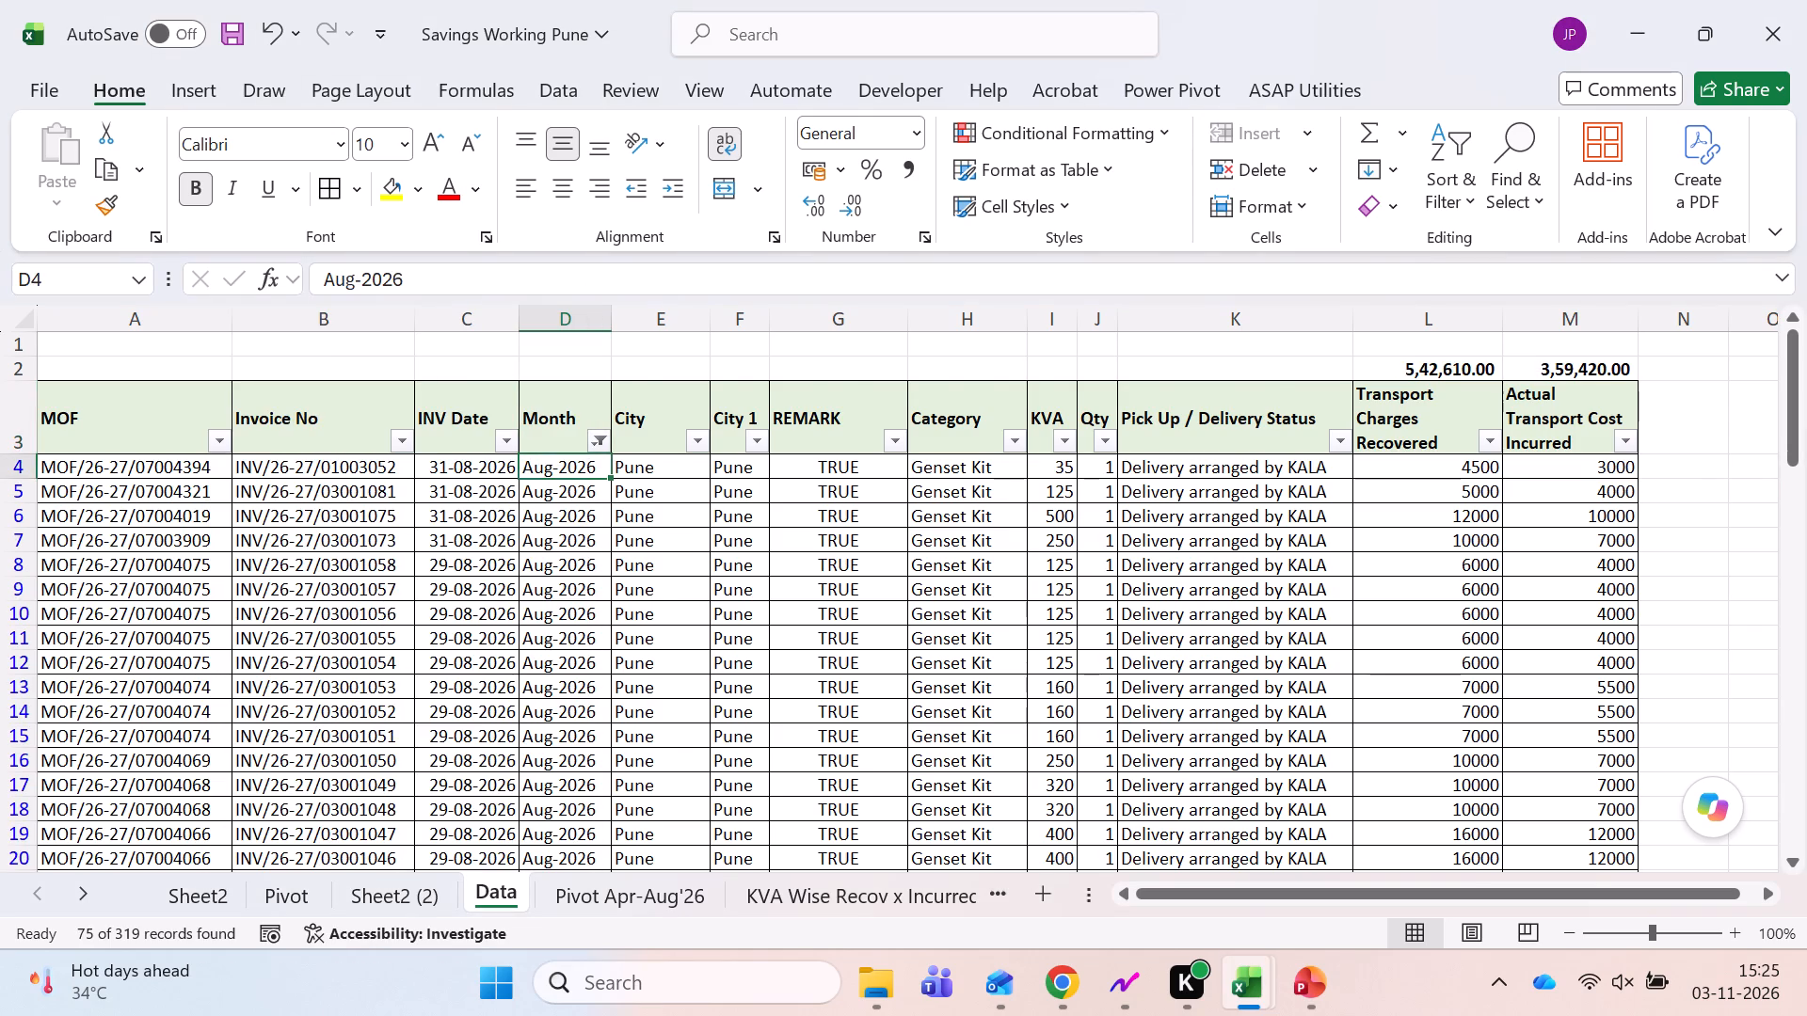
pyautogui.hotkey('ctrl', 'shift', 'Down')
pyautogui.hotkey('shift', 'Down')
pyautogui.hotkey('shift', 'Up')
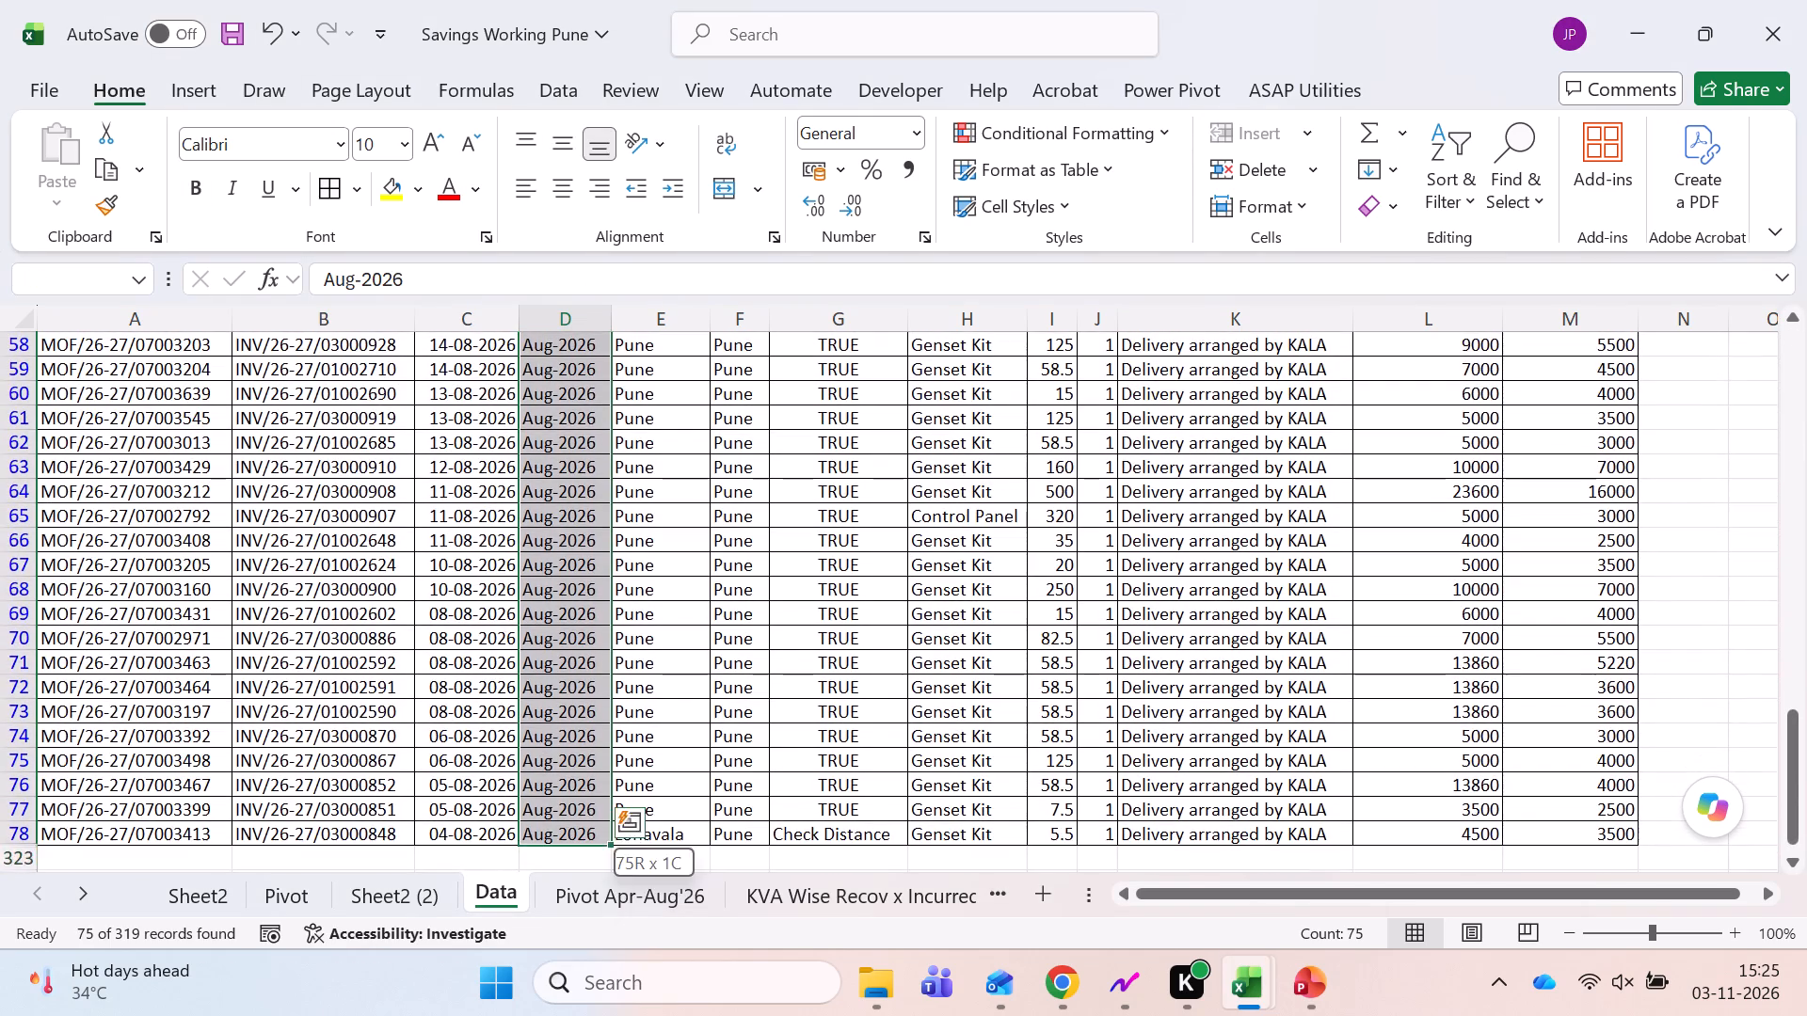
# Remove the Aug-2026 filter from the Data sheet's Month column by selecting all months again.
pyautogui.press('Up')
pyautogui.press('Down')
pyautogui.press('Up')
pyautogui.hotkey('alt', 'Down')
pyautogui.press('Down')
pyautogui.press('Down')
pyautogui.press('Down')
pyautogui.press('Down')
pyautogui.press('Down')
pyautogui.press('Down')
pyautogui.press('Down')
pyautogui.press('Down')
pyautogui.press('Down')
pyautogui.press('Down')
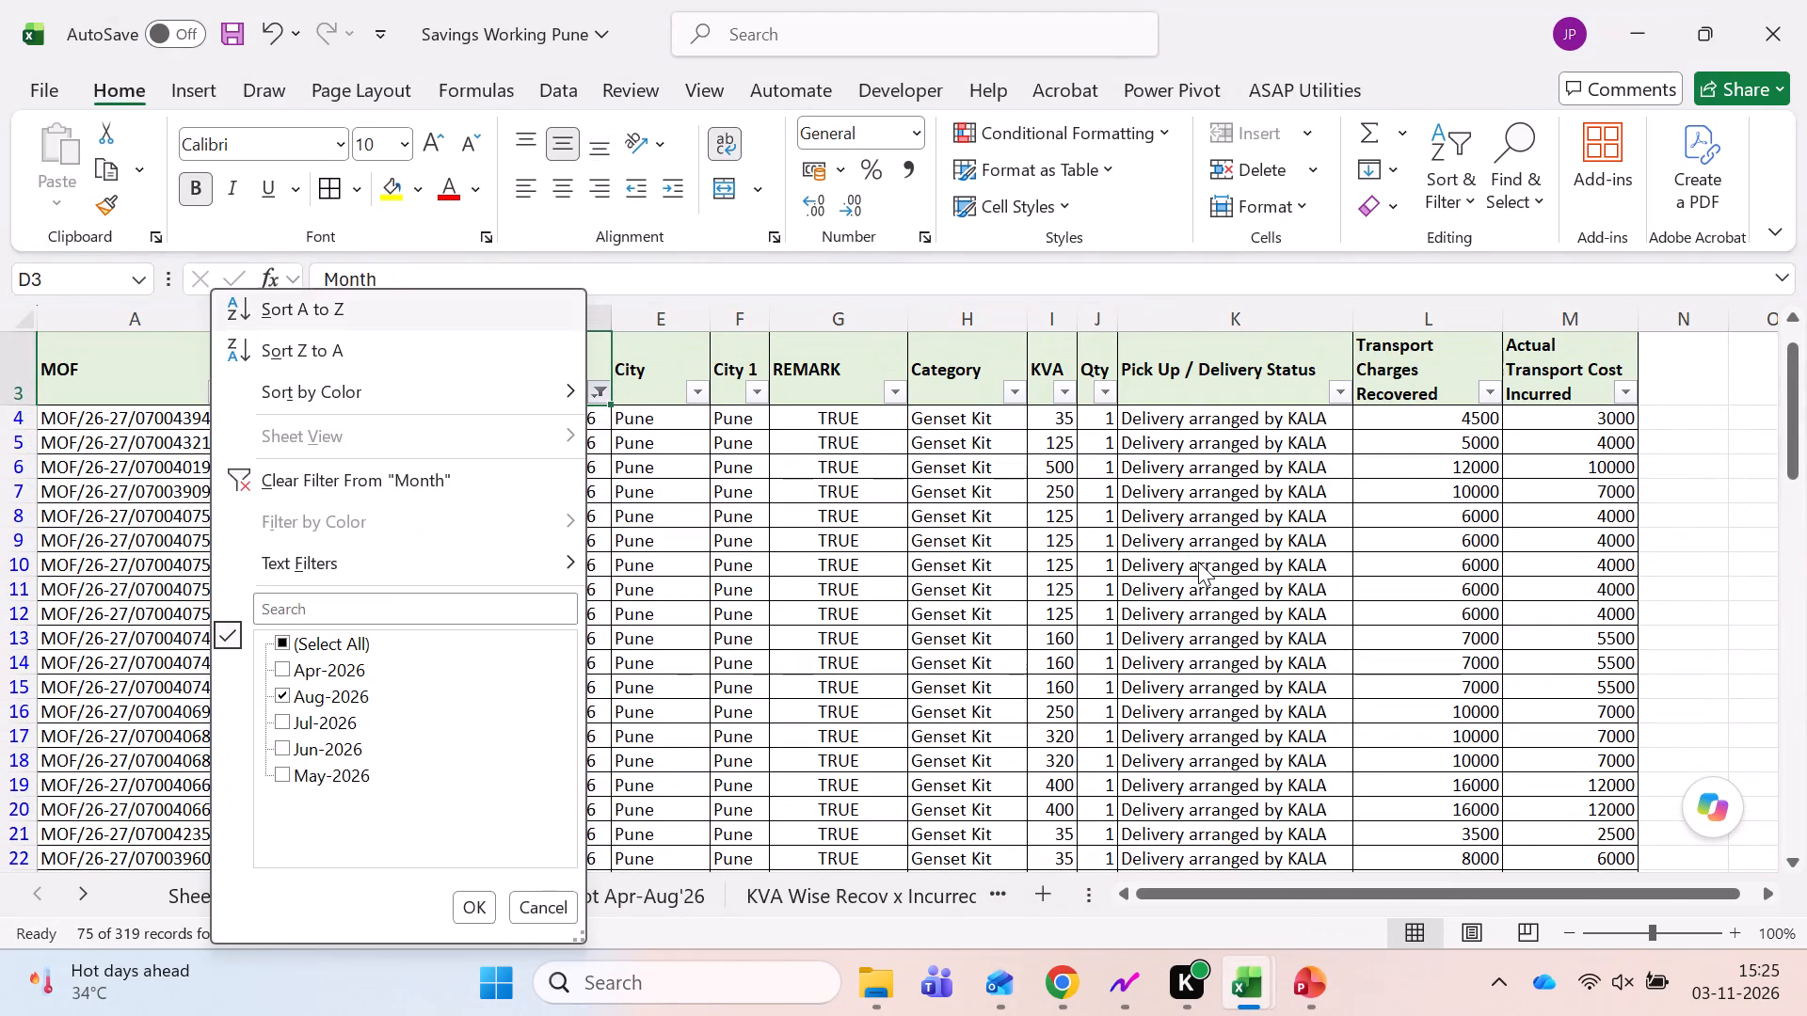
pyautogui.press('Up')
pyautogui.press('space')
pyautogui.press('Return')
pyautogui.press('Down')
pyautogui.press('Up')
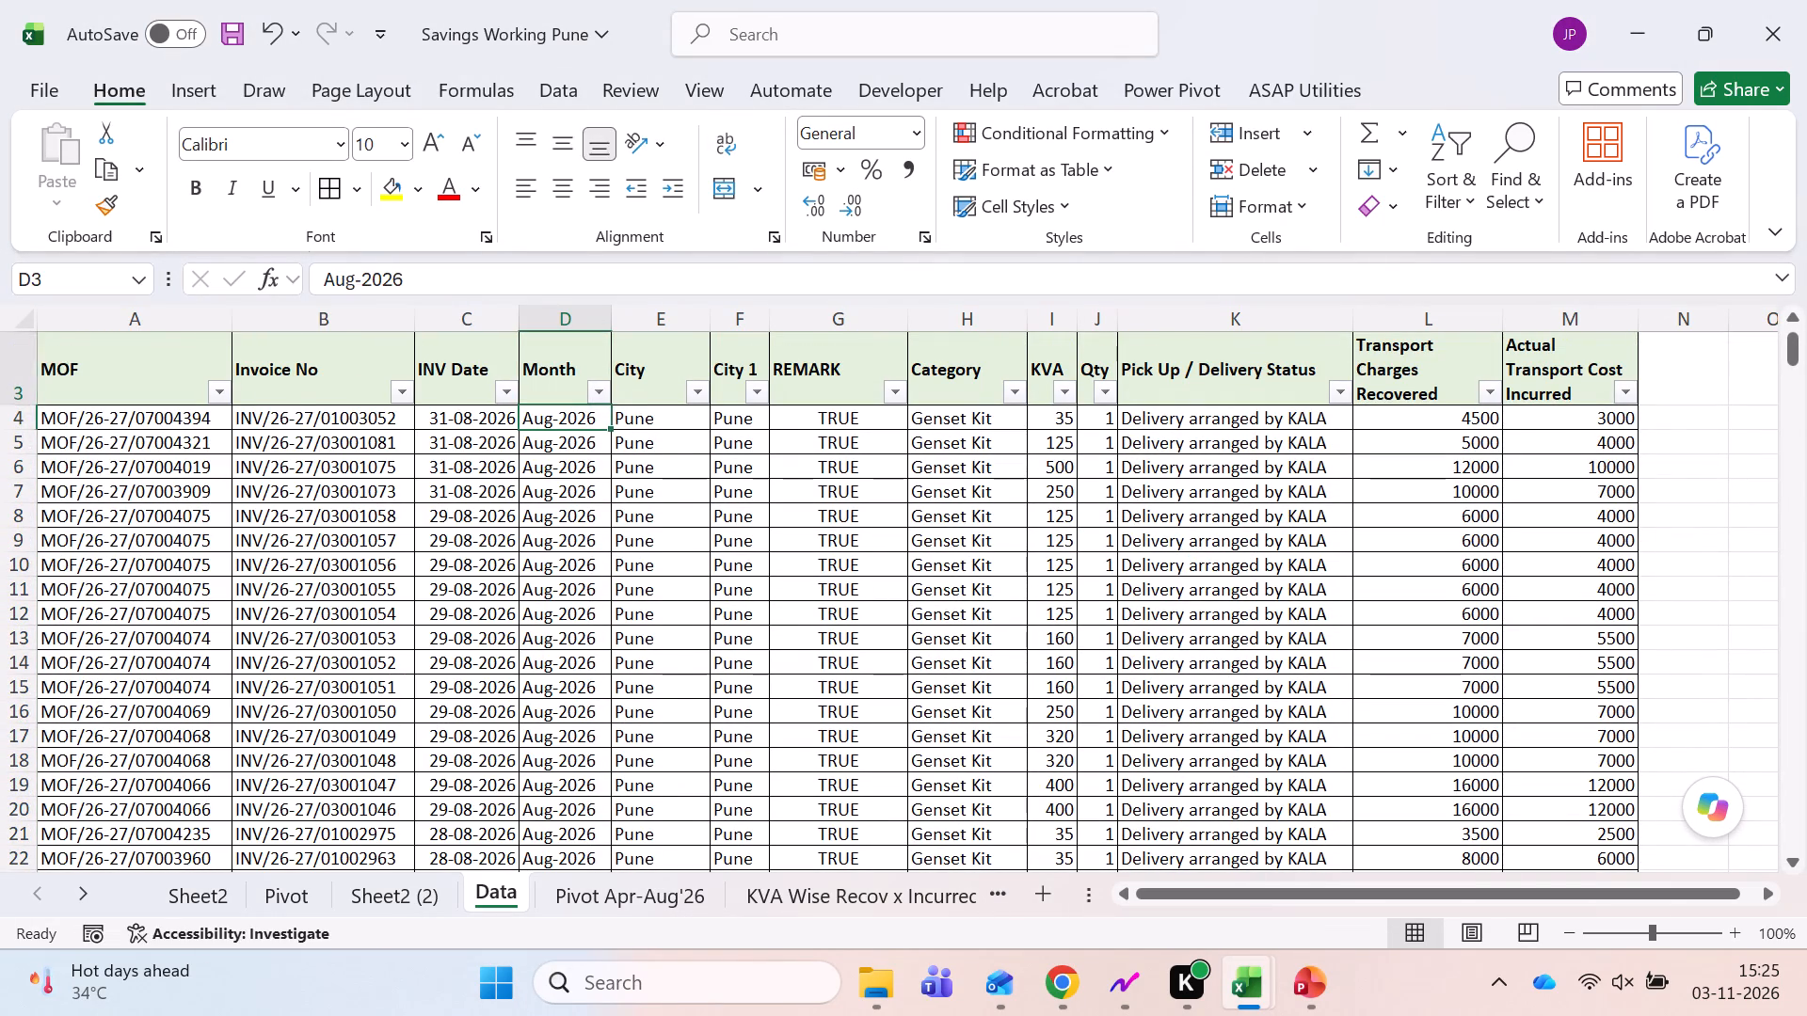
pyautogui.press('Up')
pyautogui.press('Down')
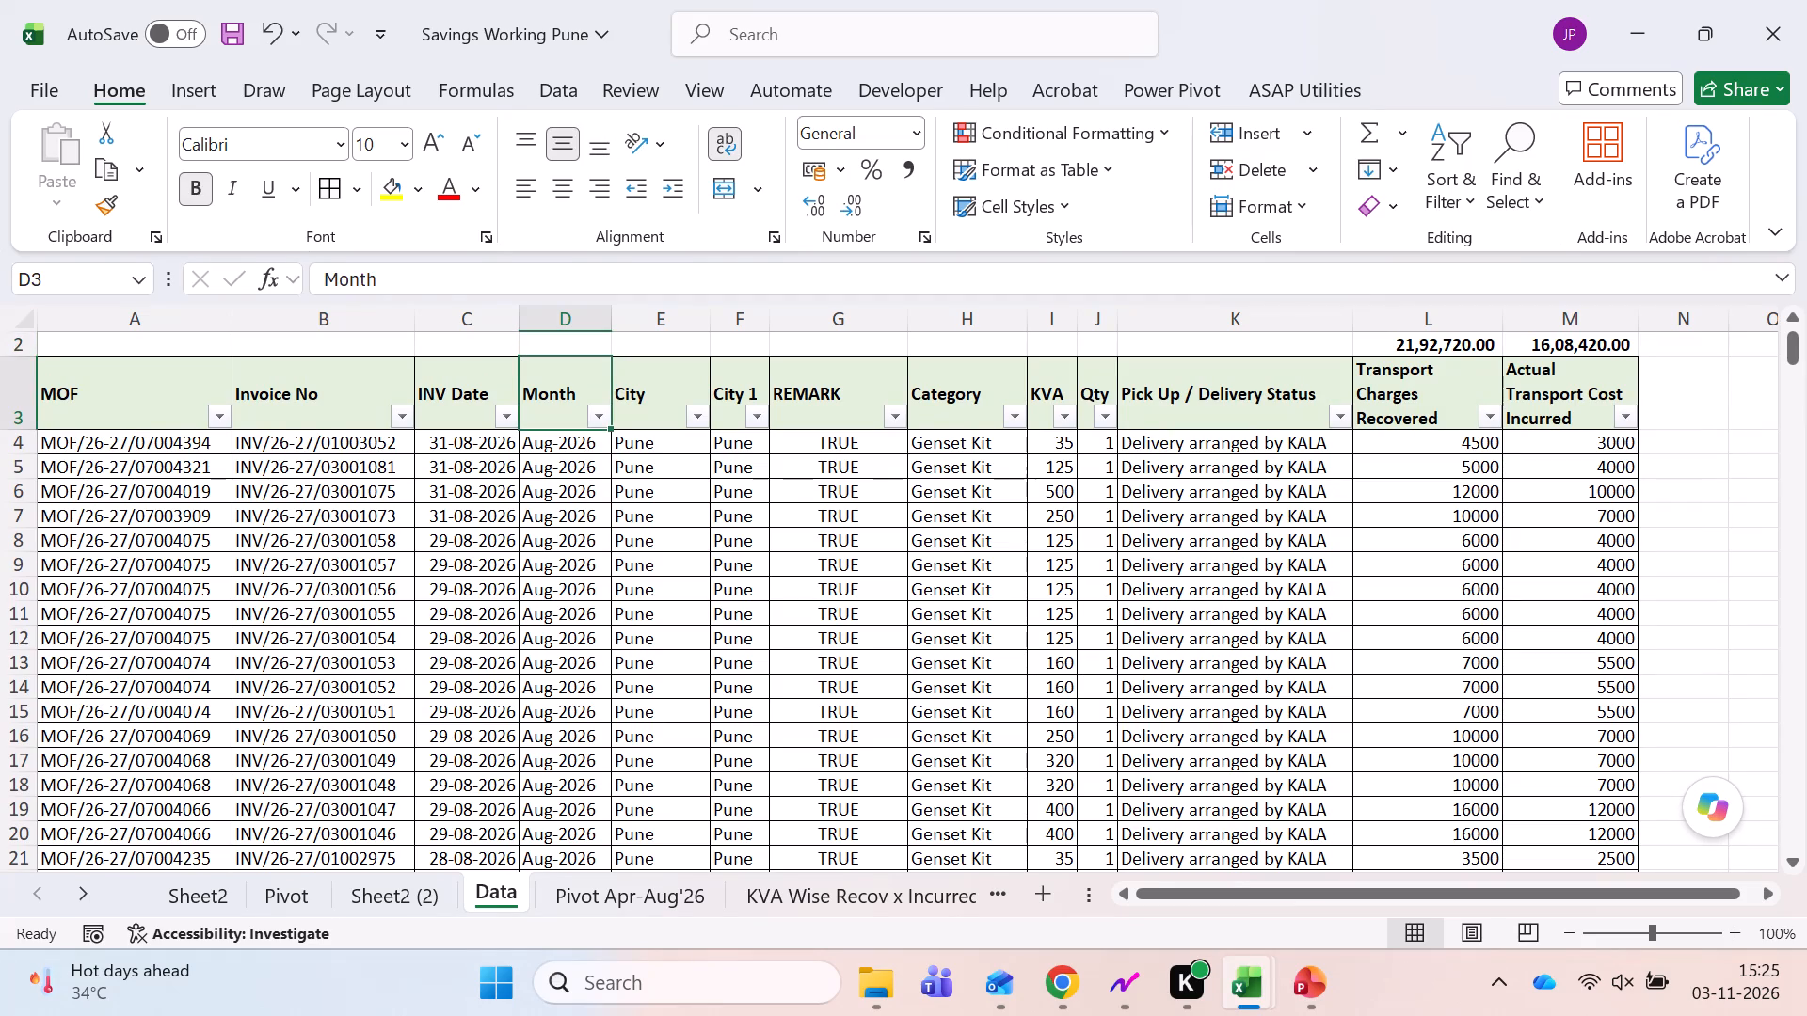
# Look through the workbook's sheets as far as Sheet1, and compare Sheet2 with Sheet2 (2).
pyautogui.hotkey('ctrl', 'pageup')
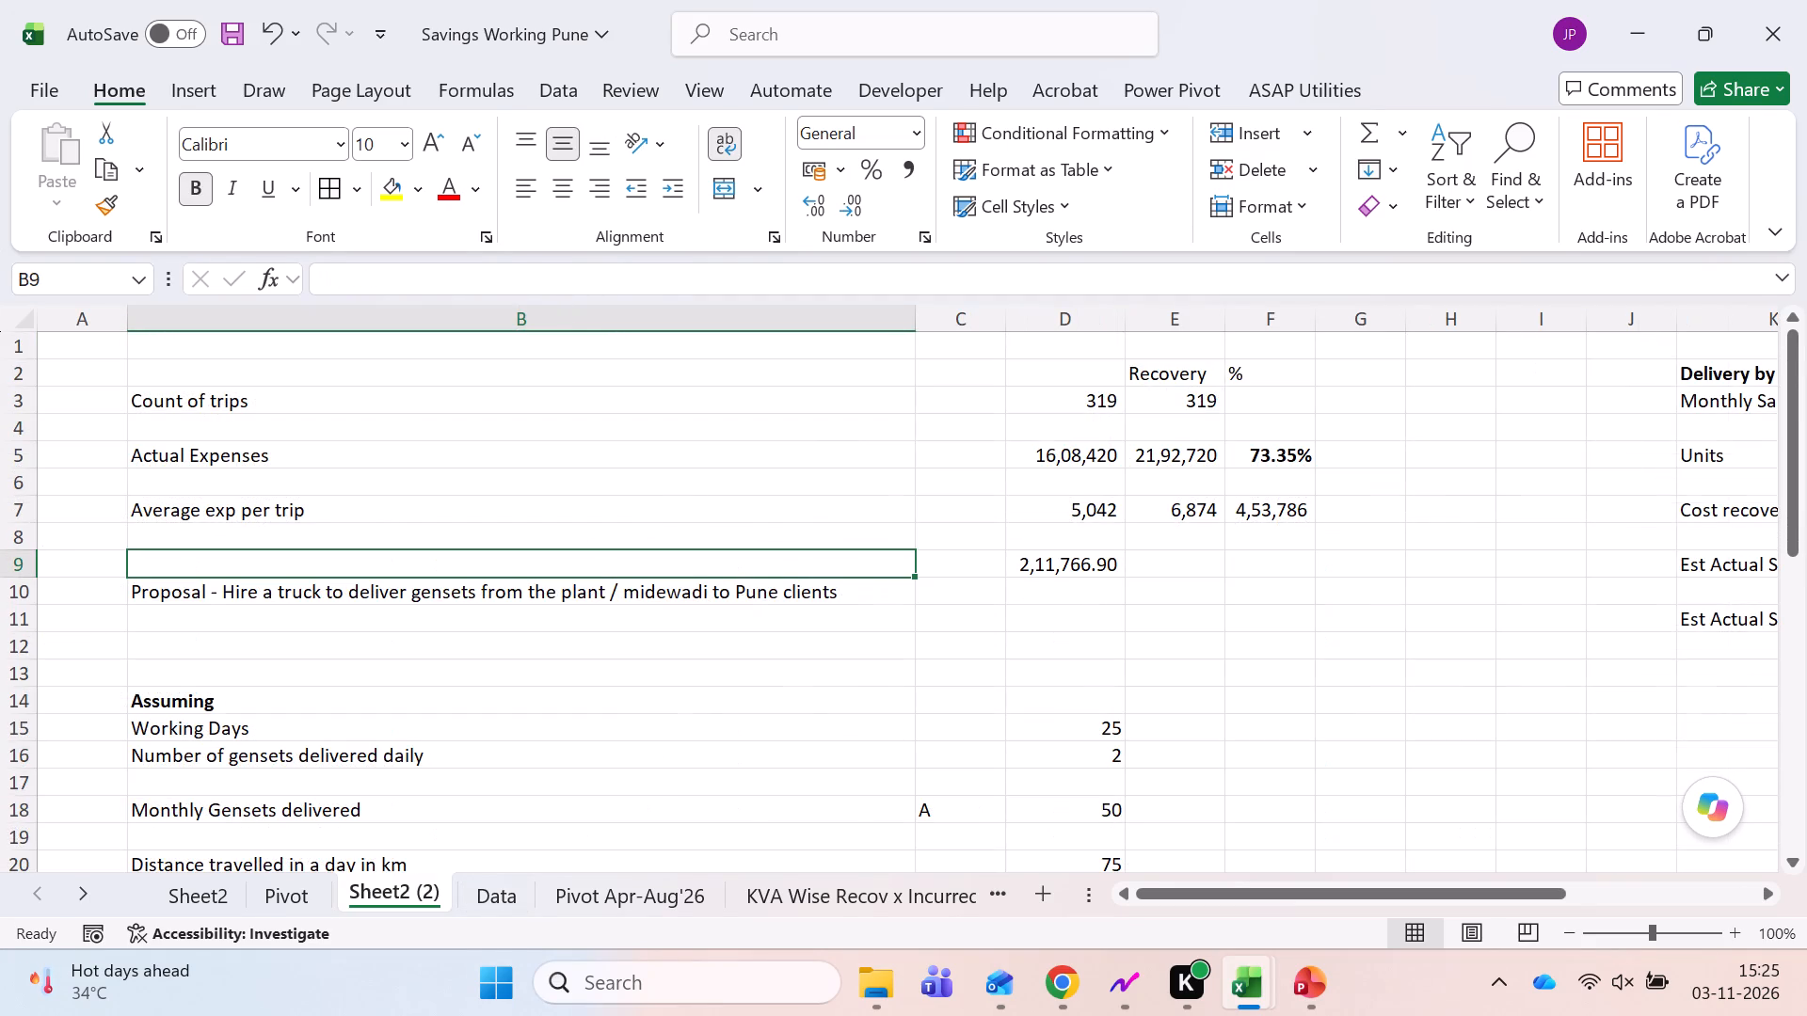
pyautogui.hotkey('ctrl', 'pagedown')
pyautogui.hotkey('ctrl', 'pagedown')
pyautogui.hotkey('ctrl', 'pagedown')
pyautogui.hotkey('ctrl', 'pagedown')
pyautogui.hotkey('ctrl', 'pagedown')
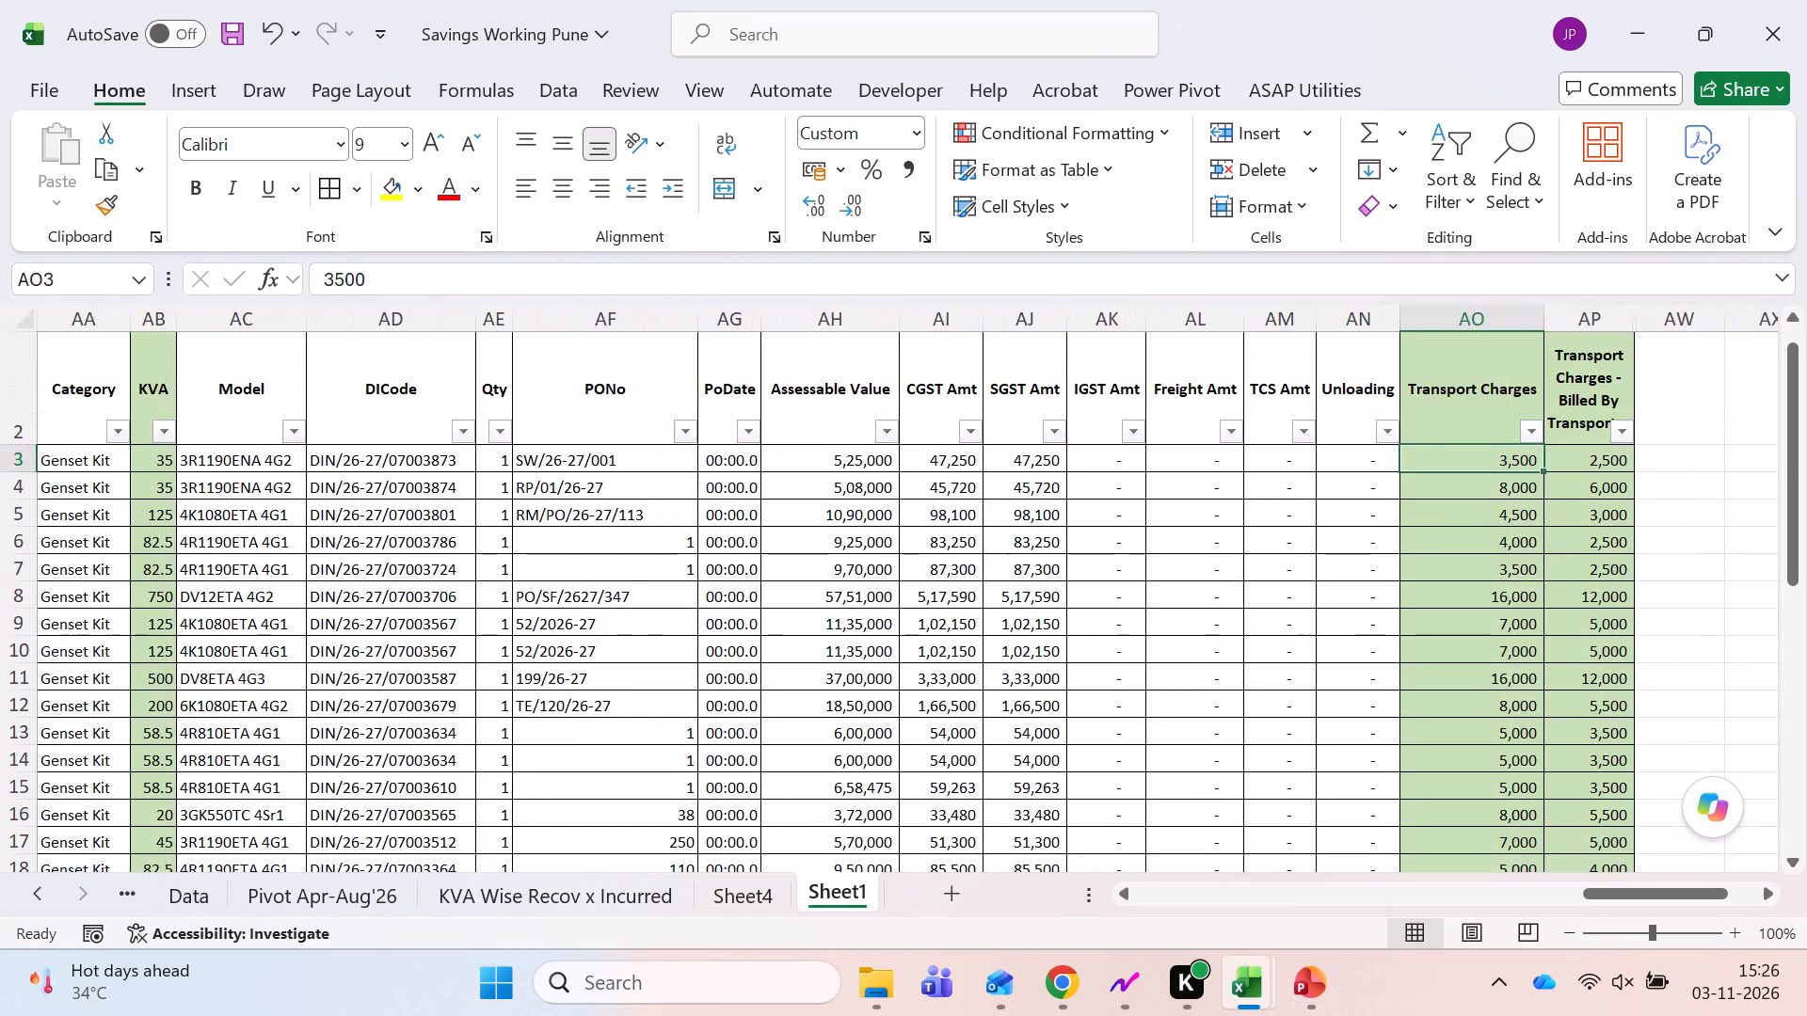
pyautogui.hotkey('ctrl', 'pageup')
pyautogui.hotkey('ctrl', 'pageup')
pyautogui.hotkey('ctrl', 'pageup')
pyautogui.hotkey('ctrl', 'pageup')
pyautogui.hotkey('ctrl', 'pageup')
pyautogui.hotkey('ctrl', 'pageup')
pyautogui.hotkey('ctrl', 'pageup')
pyautogui.hotkey('ctrl', 'pageup')
pyautogui.hotkey('ctrl', 'pageup')
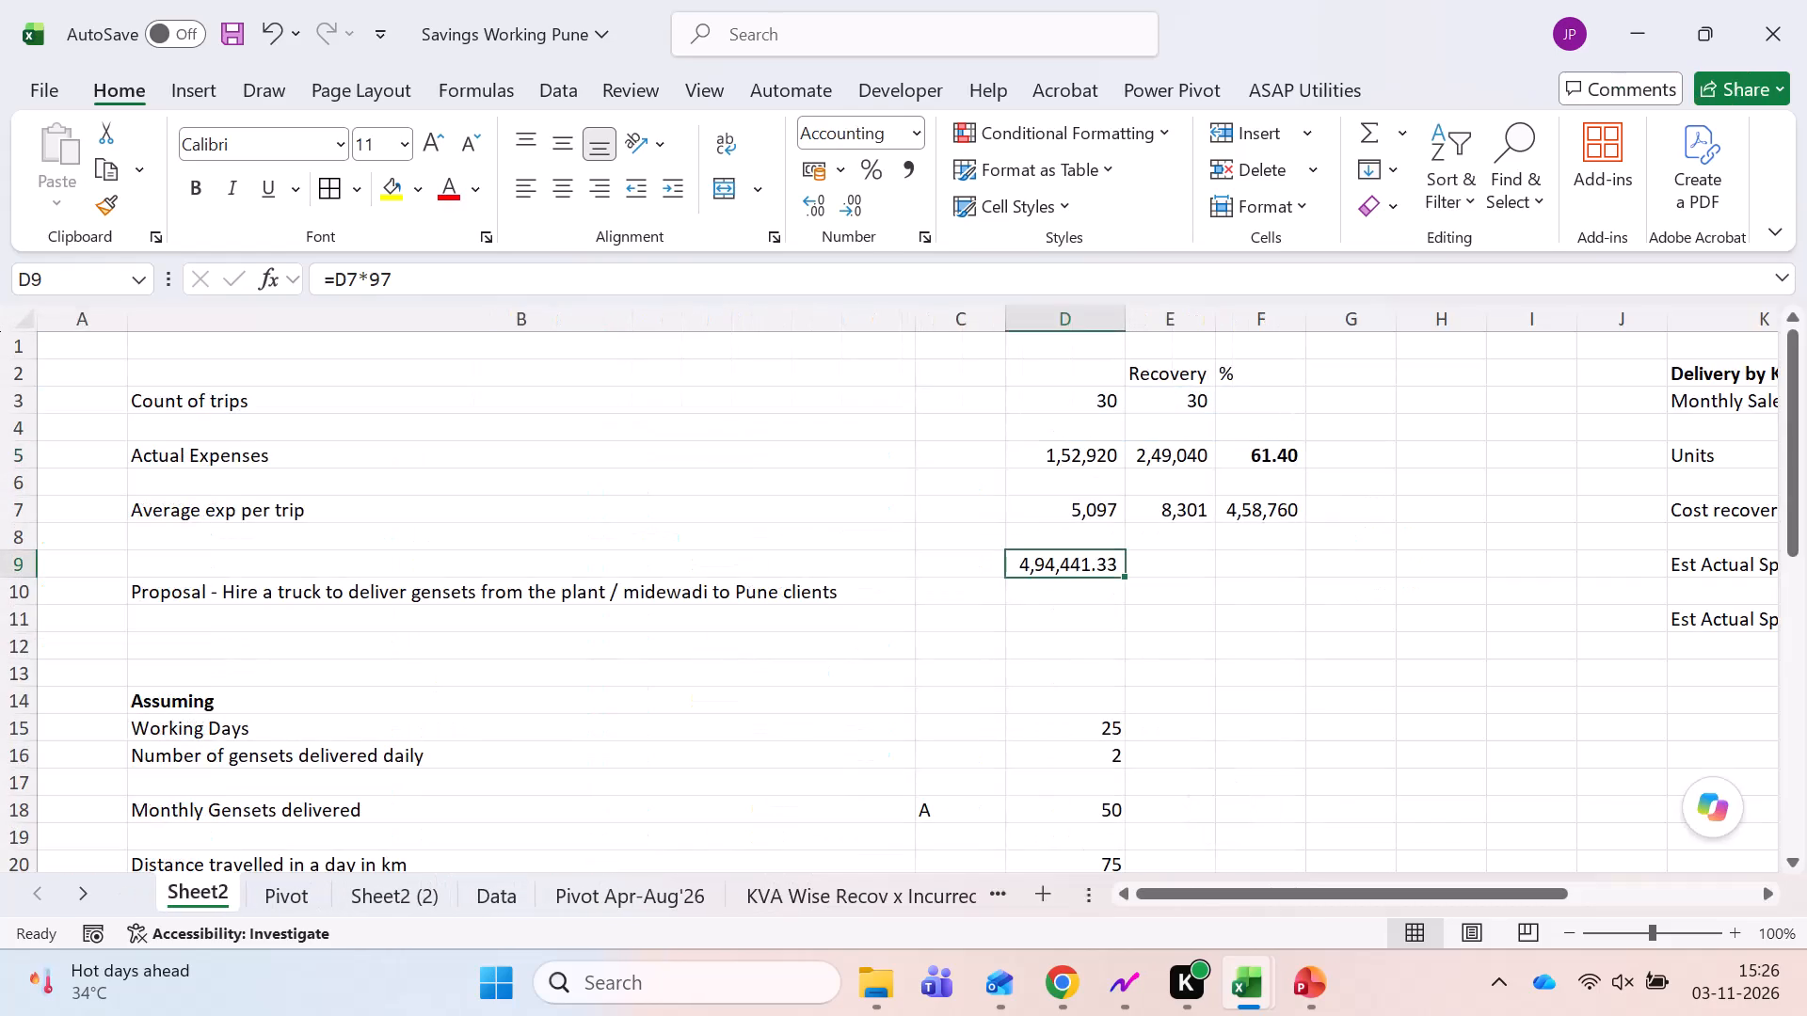
pyautogui.hotkey('ctrl', 'pagedown')
pyautogui.hotkey('ctrl', 'pagedown')
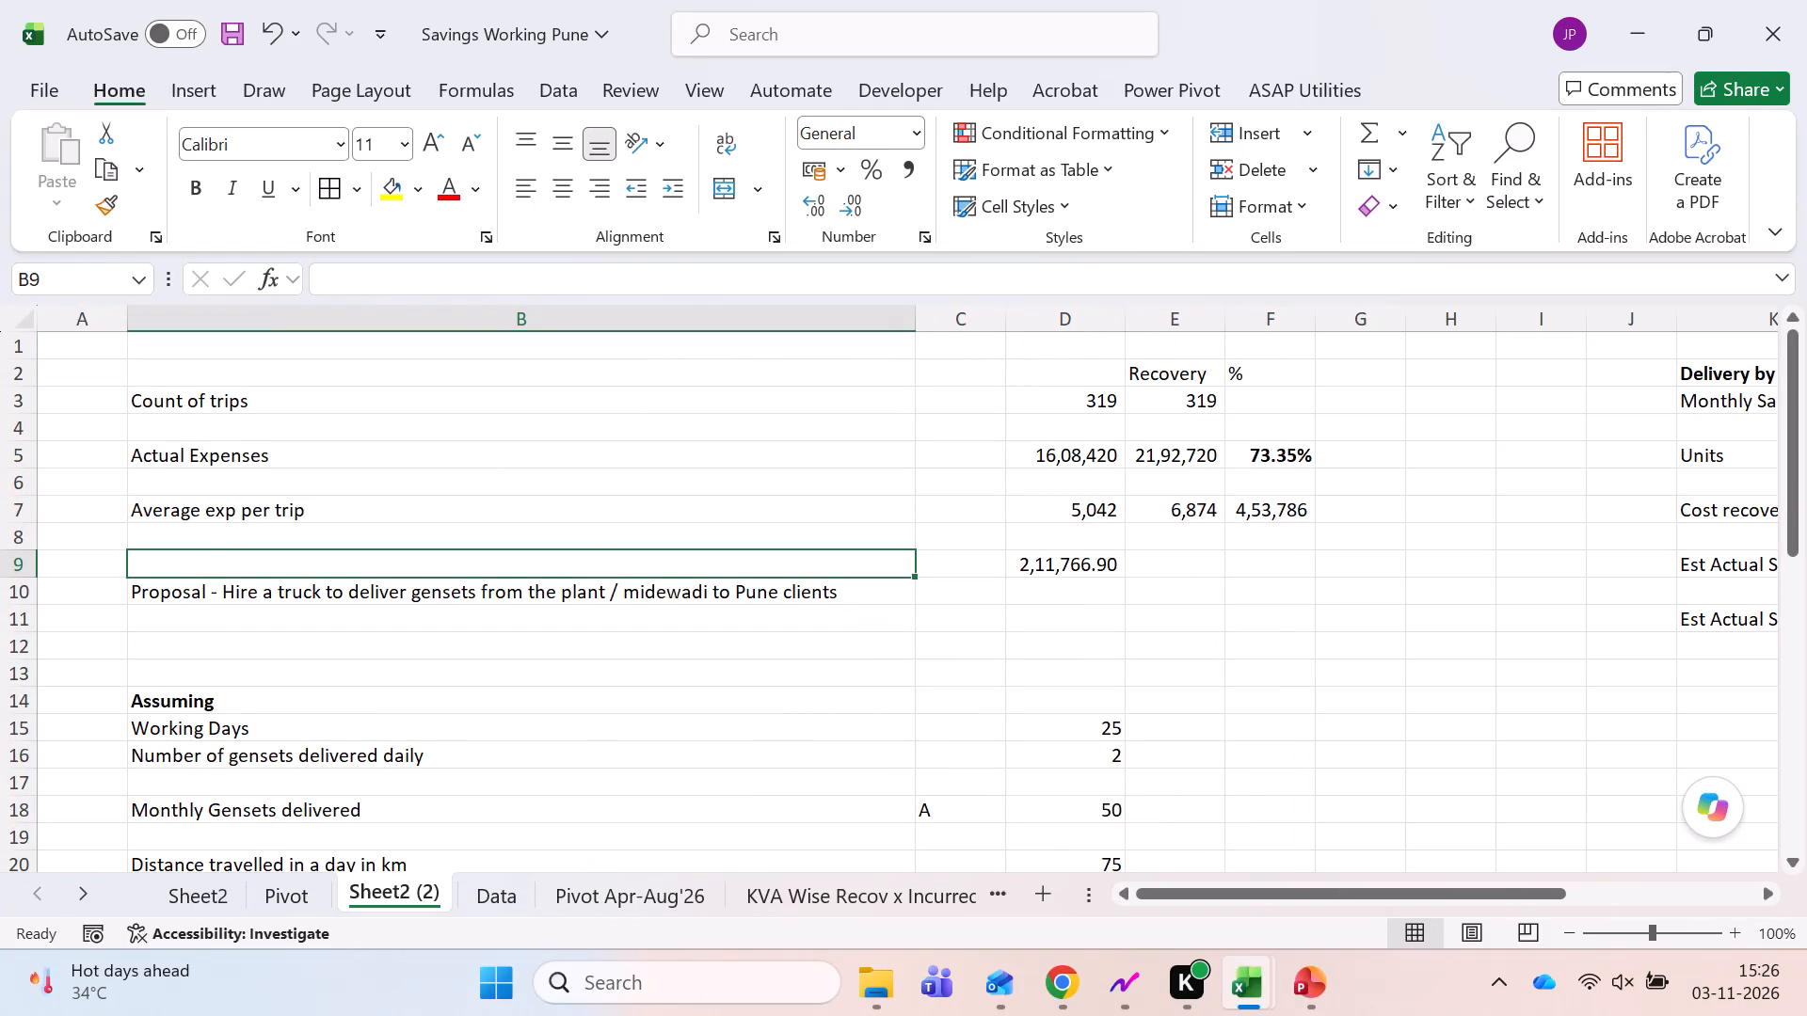
pyautogui.scroll(1, 1213, 594)
# Switch to the Freight_Analysis Apr-Aug workbook and look over the Pune-filtered MOF entries in Sales Data Apr-Aug'26.
pyautogui.click(1267, 995)
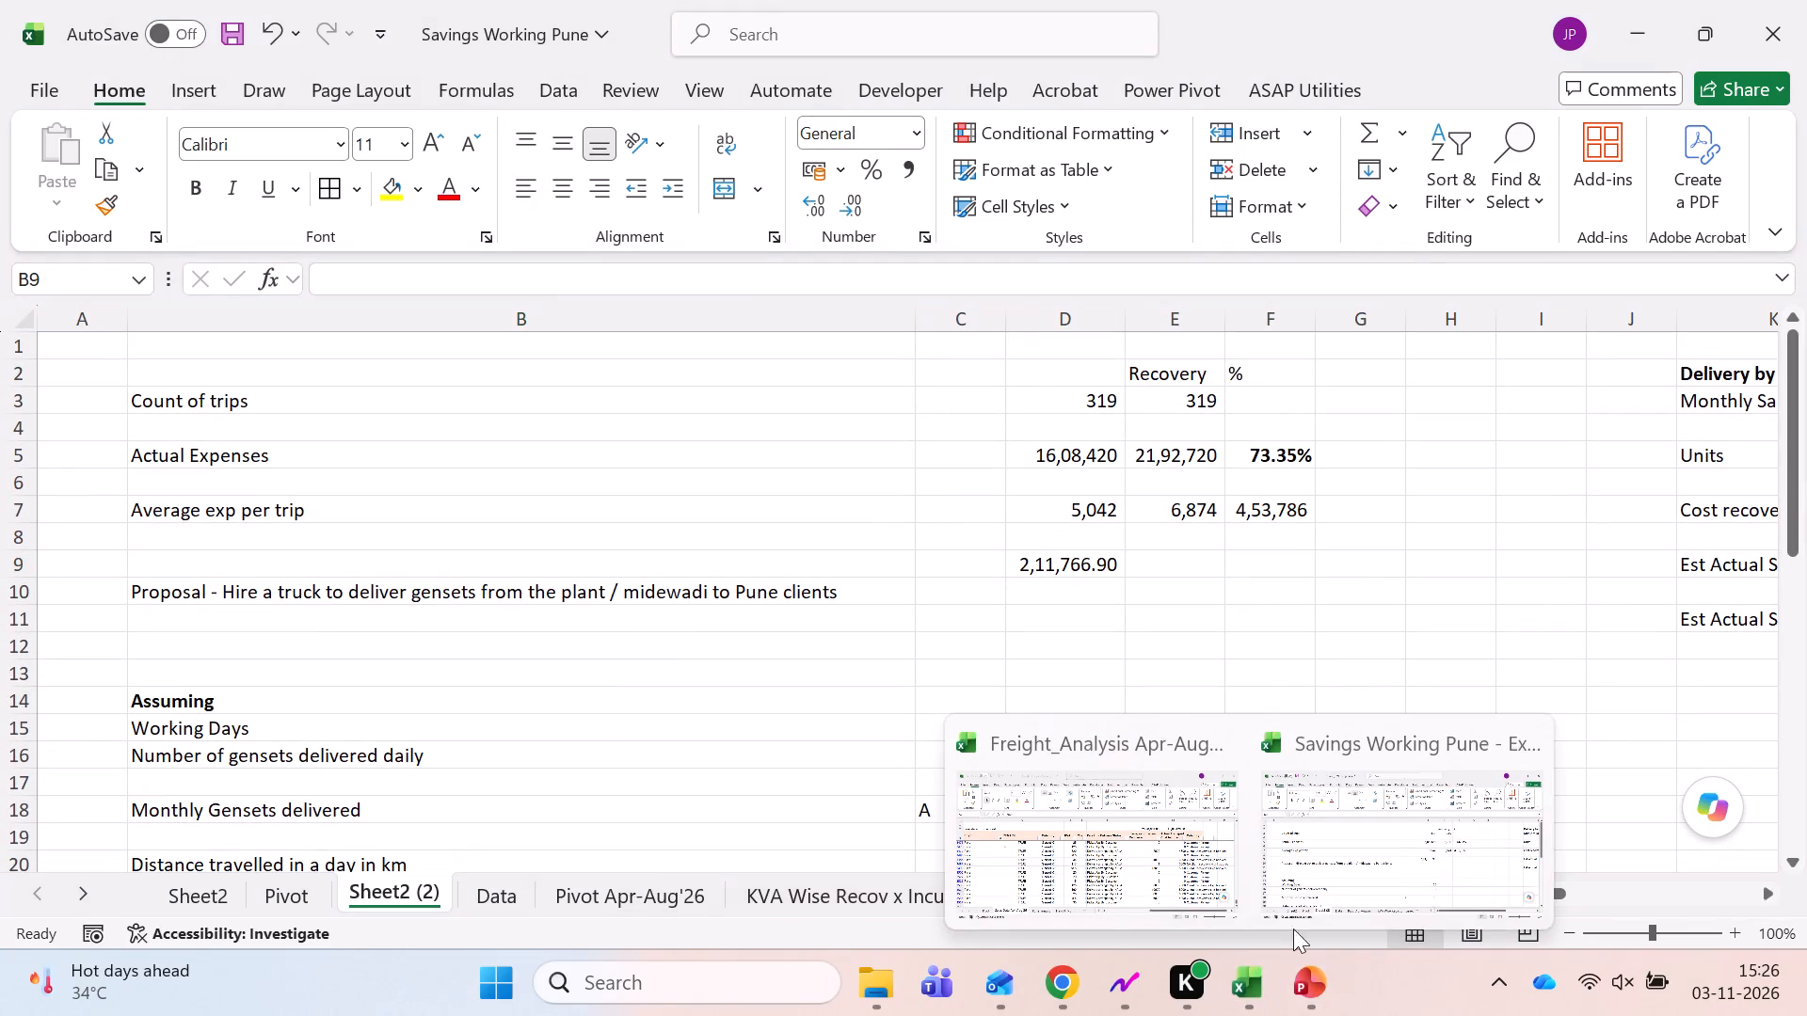
pyautogui.click(1138, 816)
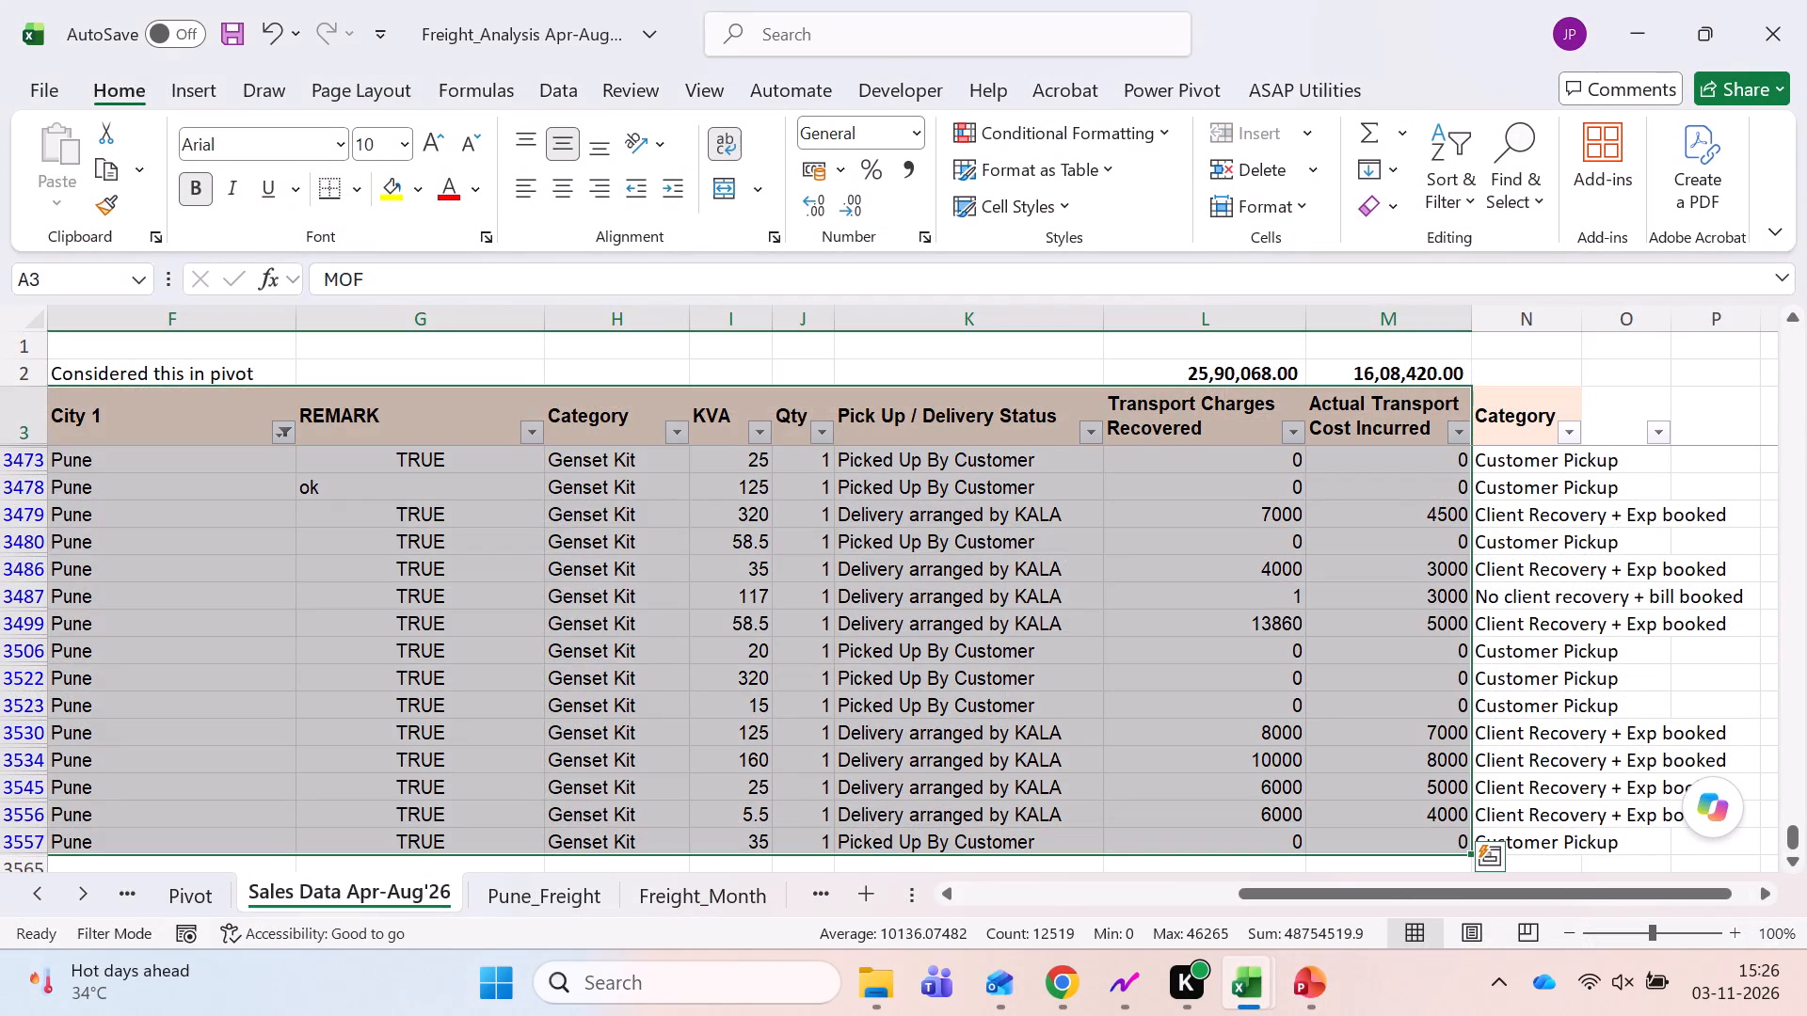
pyautogui.hotkey('ctrl', 'Up')
pyautogui.hotkey('ctrl', 'Left')
pyautogui.press('Down')
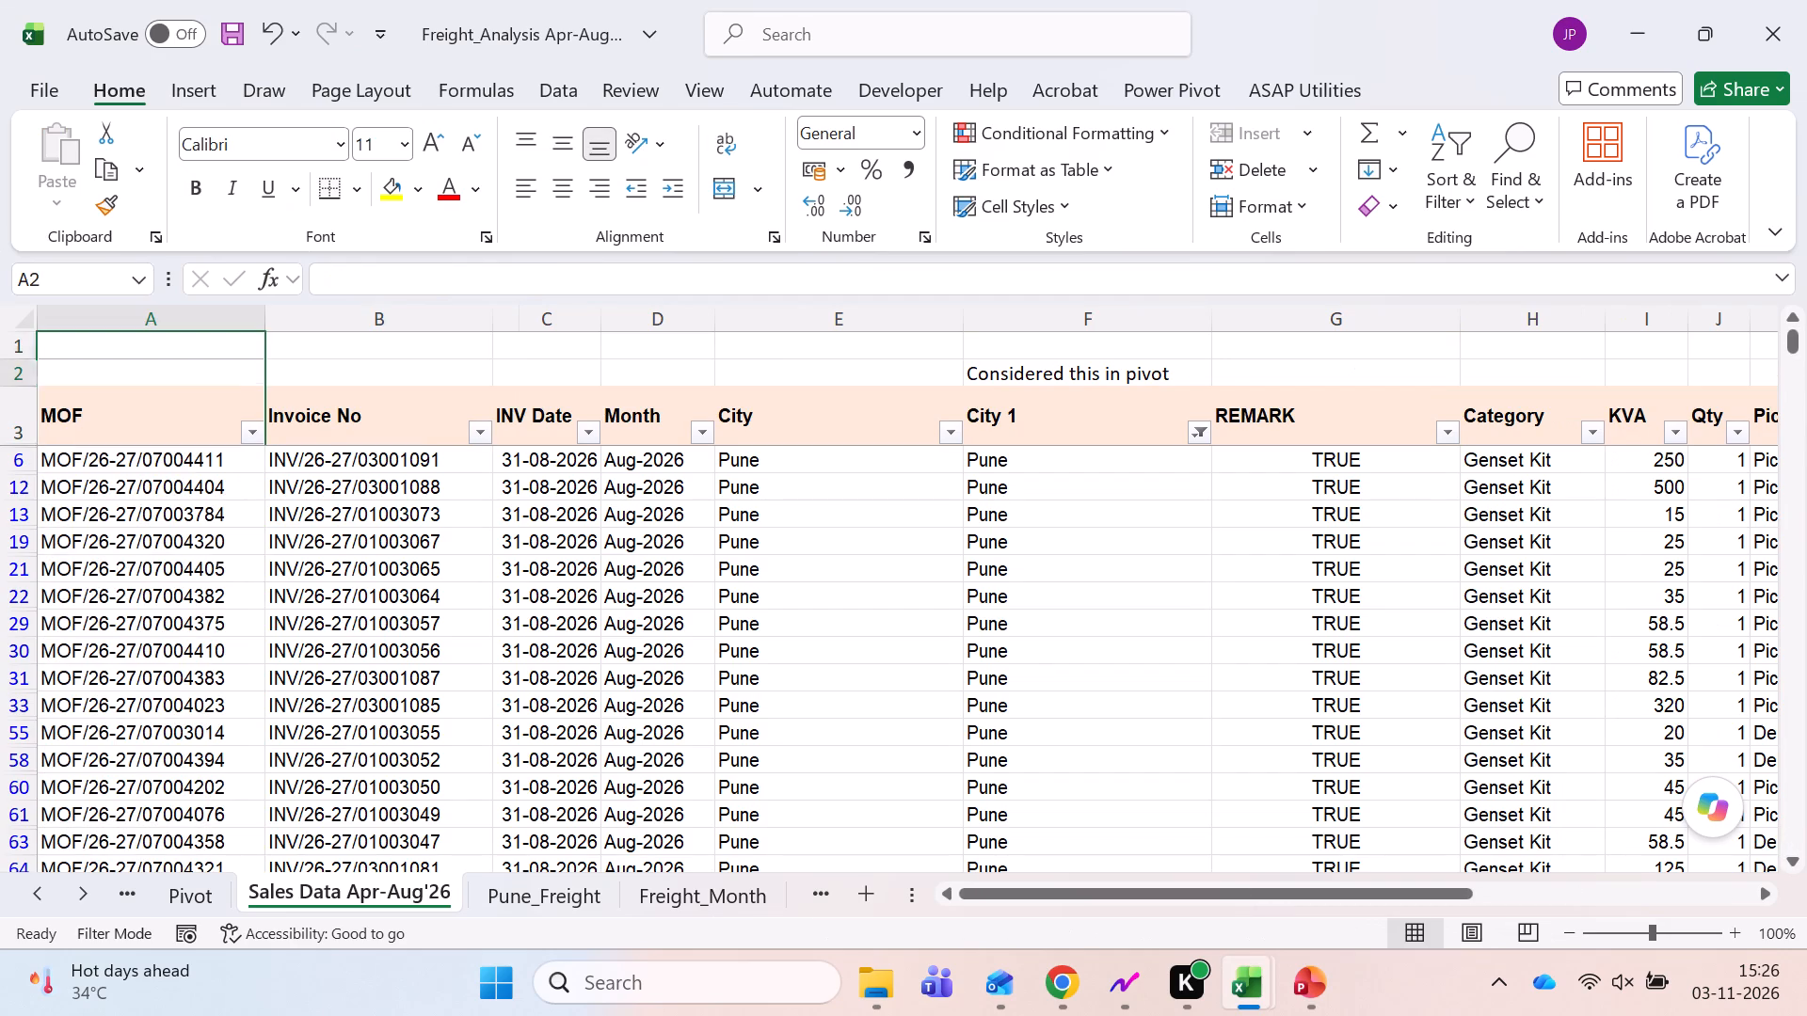
pyautogui.press('Down')
pyautogui.press('Down')
pyautogui.hotkey('ctrl', 'shift', 'Down')
pyautogui.press('Up')
pyautogui.press('Down')
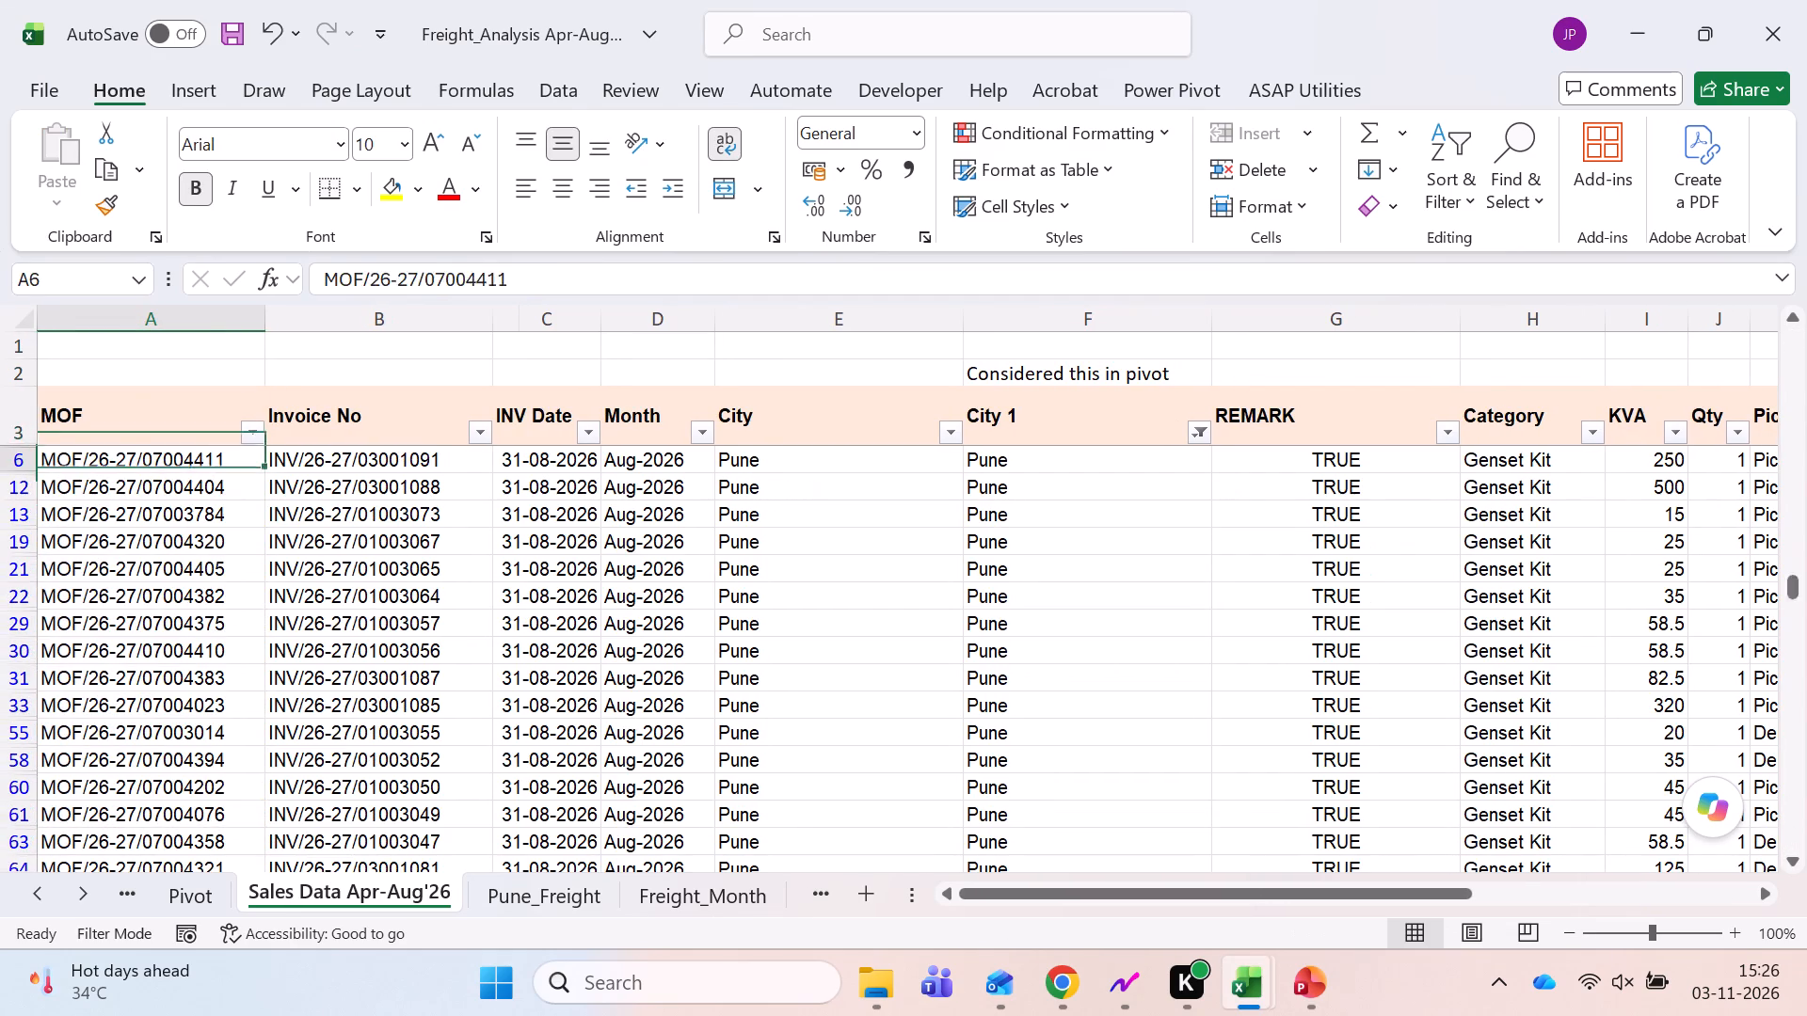
# Filter the Month column of Sales Data Apr-Aug'26 to Aug-2026 only and select the filtered month cells to count them.
pyautogui.press('Up')
pyautogui.press('Right')
pyautogui.press('Right')
pyautogui.press('Right')
pyautogui.press('Right')
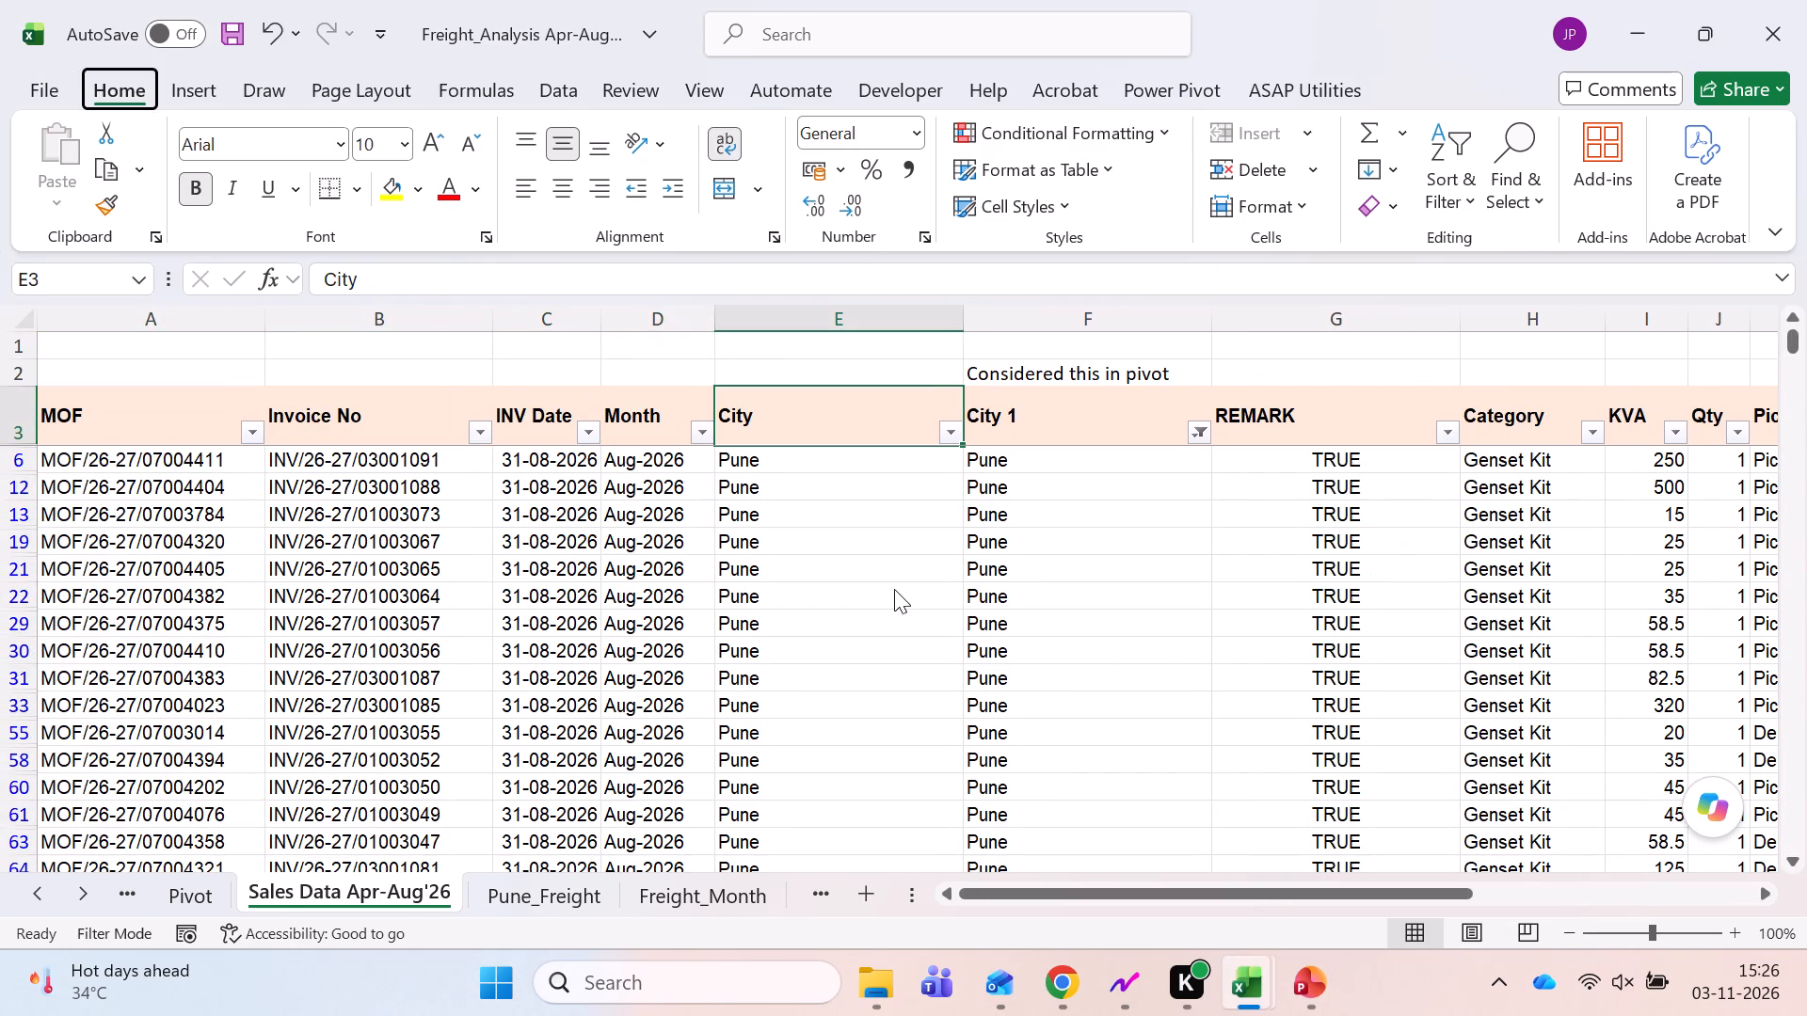
pyautogui.press('Left')
pyautogui.press('Escape')
pyautogui.press('Left')
pyautogui.hotkey('alt', 'Down')
pyautogui.hotkey('alt', 'Down')
pyautogui.hotkey('alt', 'Down')
pyautogui.hotkey('alt', 'Down')
pyautogui.hotkey('alt', 'Down')
pyautogui.hotkey('alt', 'Down')
pyautogui.hotkey('alt', 'Down')
pyautogui.hotkey('alt', 'Down')
pyautogui.hotkey('alt', 'Down')
pyautogui.hotkey('alt', 'Down')
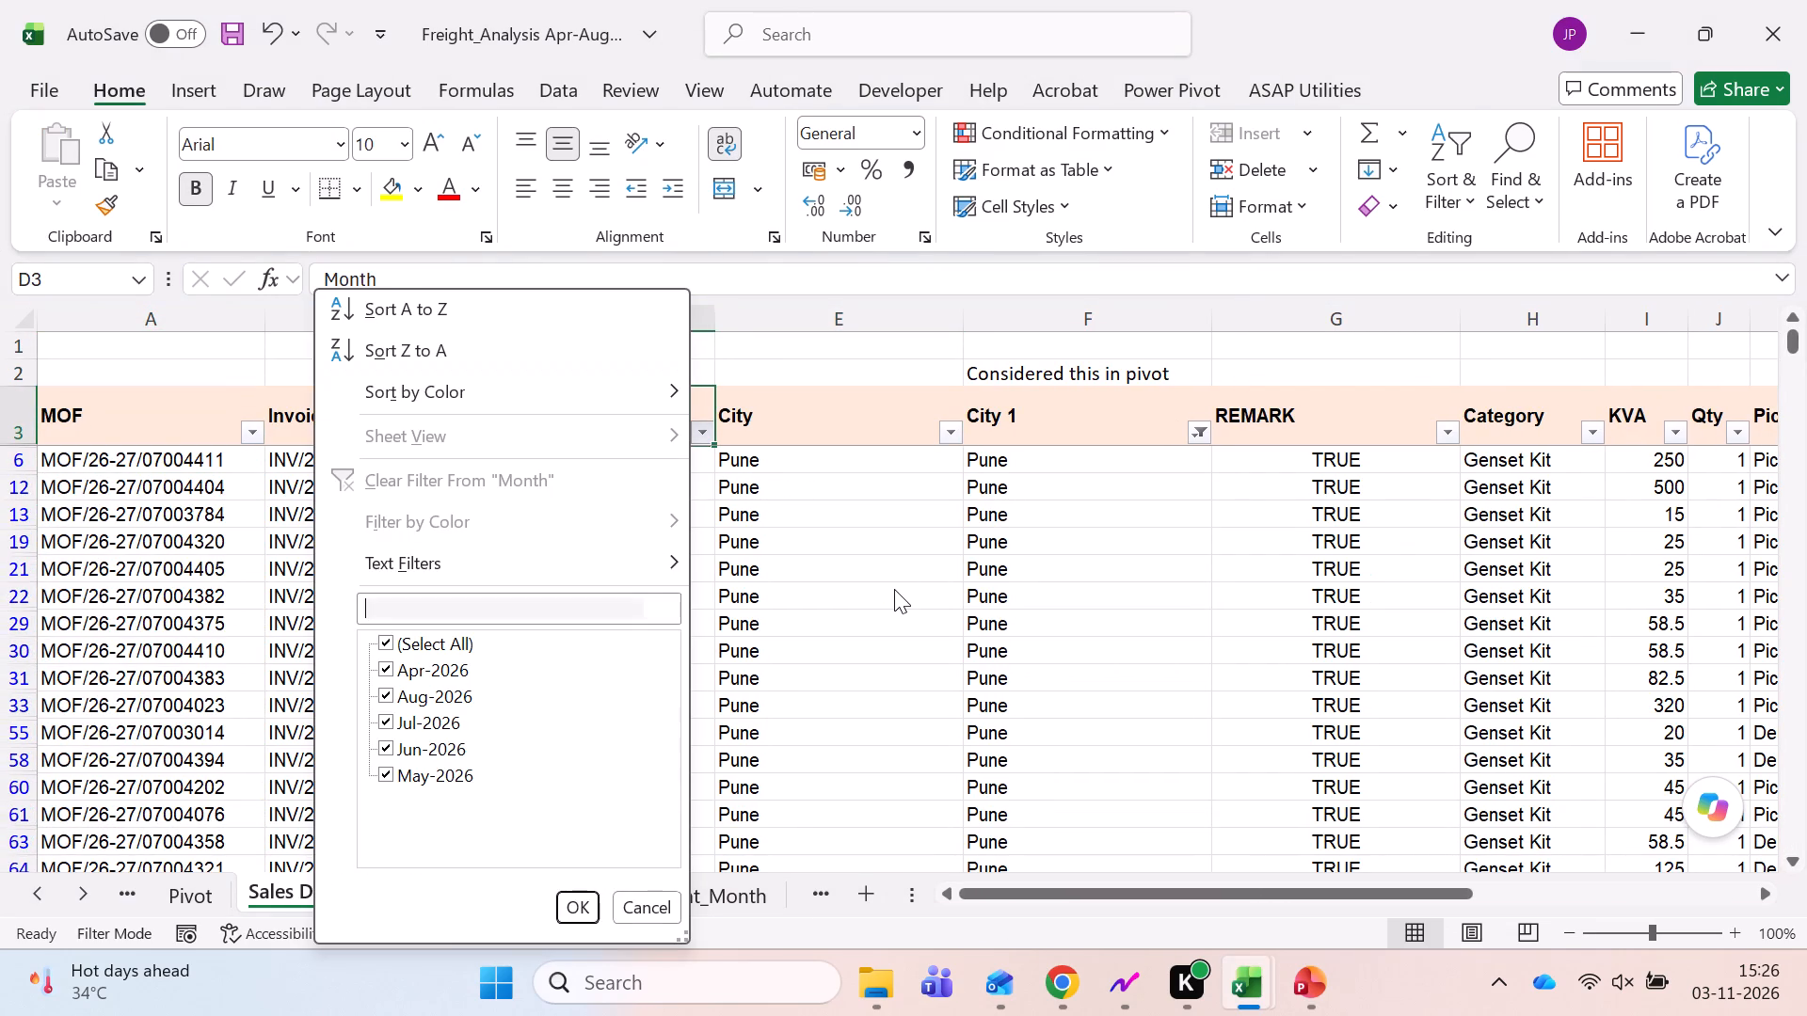
pyautogui.press('Down')
pyautogui.press('space')
pyautogui.press('Down')
pyautogui.press('Down')
pyautogui.press('space')
pyautogui.press('Return')
pyautogui.press('Down')
pyautogui.hotkey('ctrl', 'shift', 'Down')
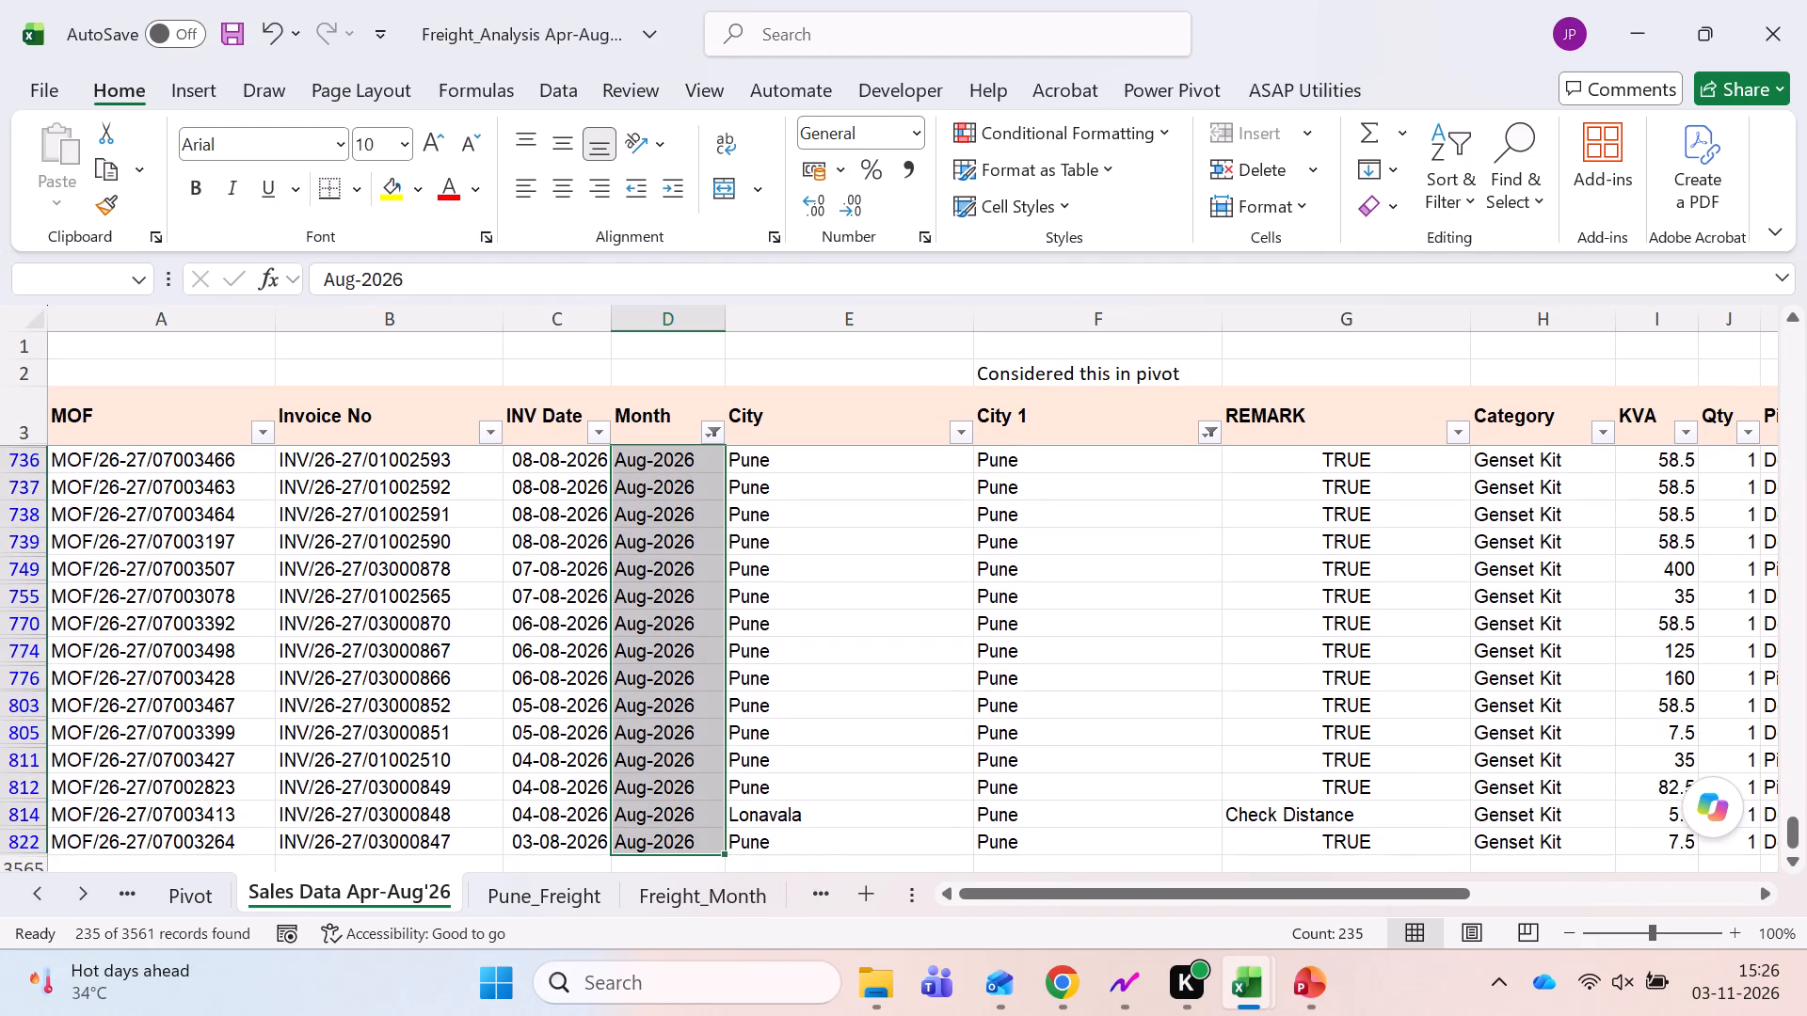
# Filter Transport Charges Recovered in Sales Data Apr-Aug'26 to exclude 0 and select the remaining charges to count them.
pyautogui.press('Up')
pyautogui.hotkey('ctrl', 'Right')
pyautogui.press('Left')
pyautogui.press('Left')
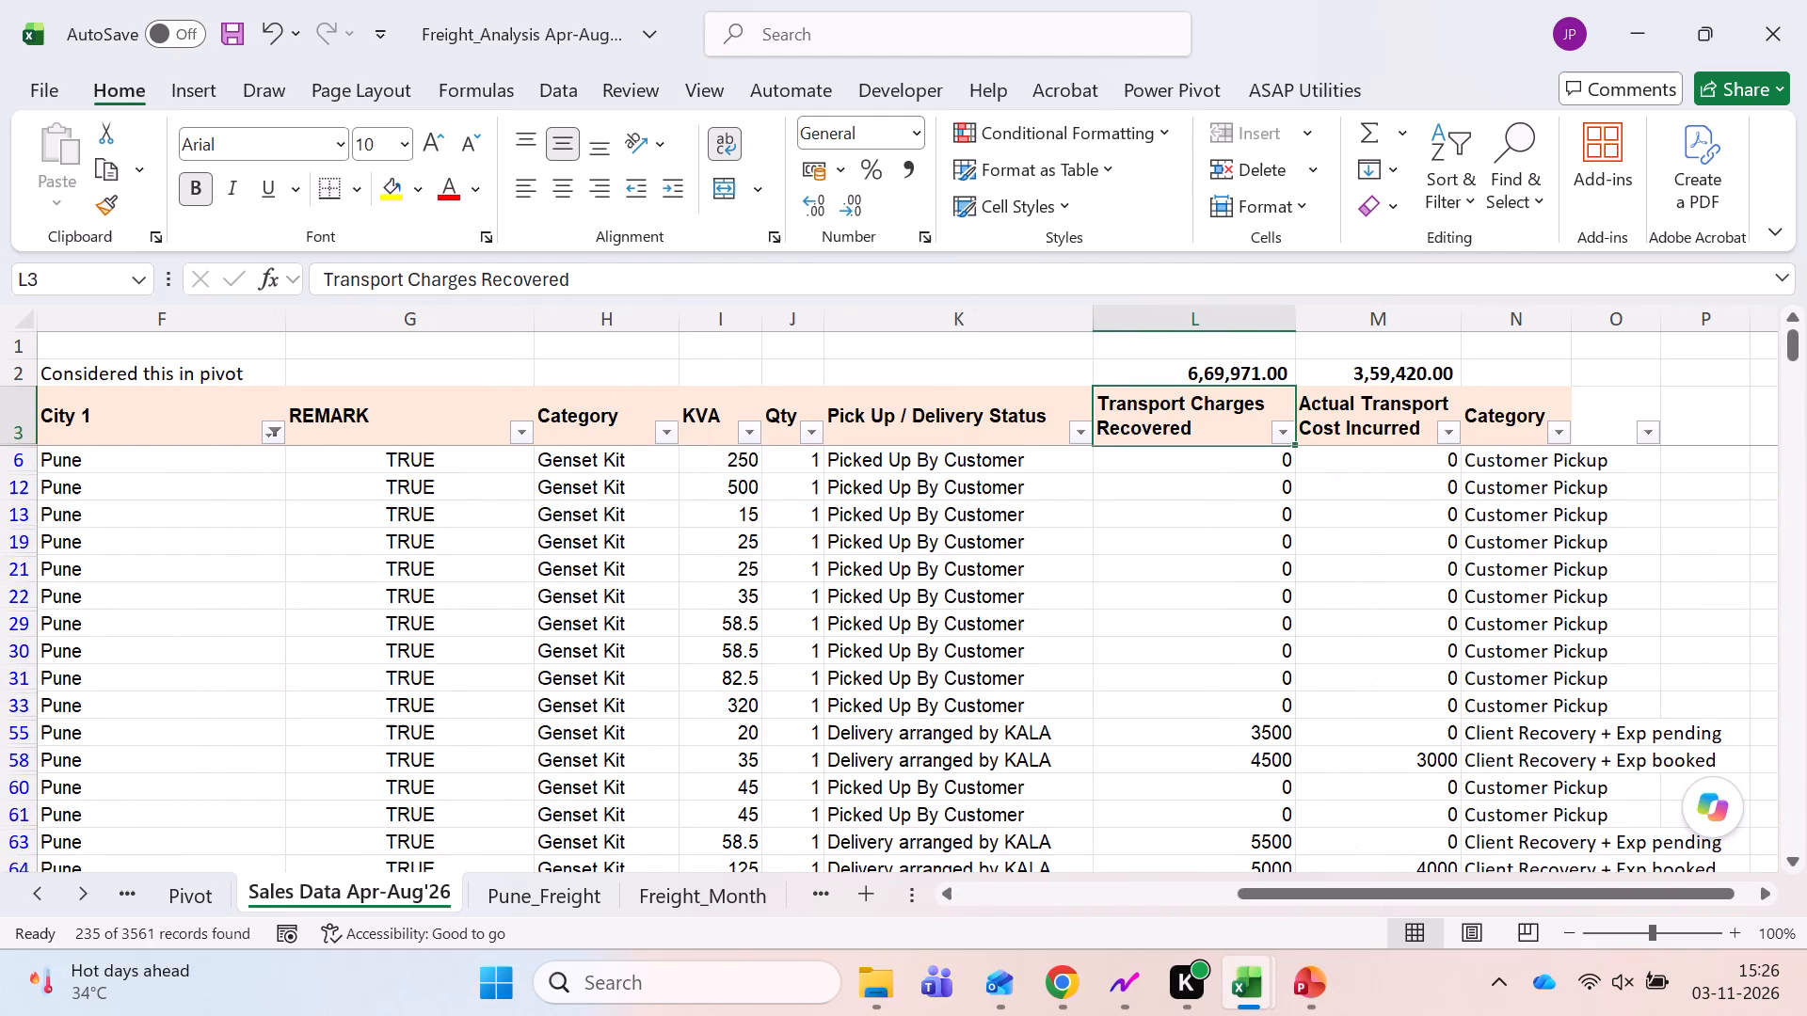
pyautogui.hotkey('alt', 'Down')
pyautogui.hotkey('alt', 'Down')
pyautogui.hotkey('alt', 'Down')
pyautogui.hotkey('alt', 'Down')
pyautogui.hotkey('alt', 'Down')
pyautogui.hotkey('alt', 'Down')
pyautogui.hotkey('alt', 'Down')
pyautogui.hotkey('alt', 'Down')
pyautogui.hotkey('alt', 'Down')
pyautogui.hotkey('alt', 'Down')
pyautogui.hotkey('alt', 'Down')
pyautogui.press('Down')
pyautogui.press('space')
pyautogui.press('Return')
pyautogui.press('Down')
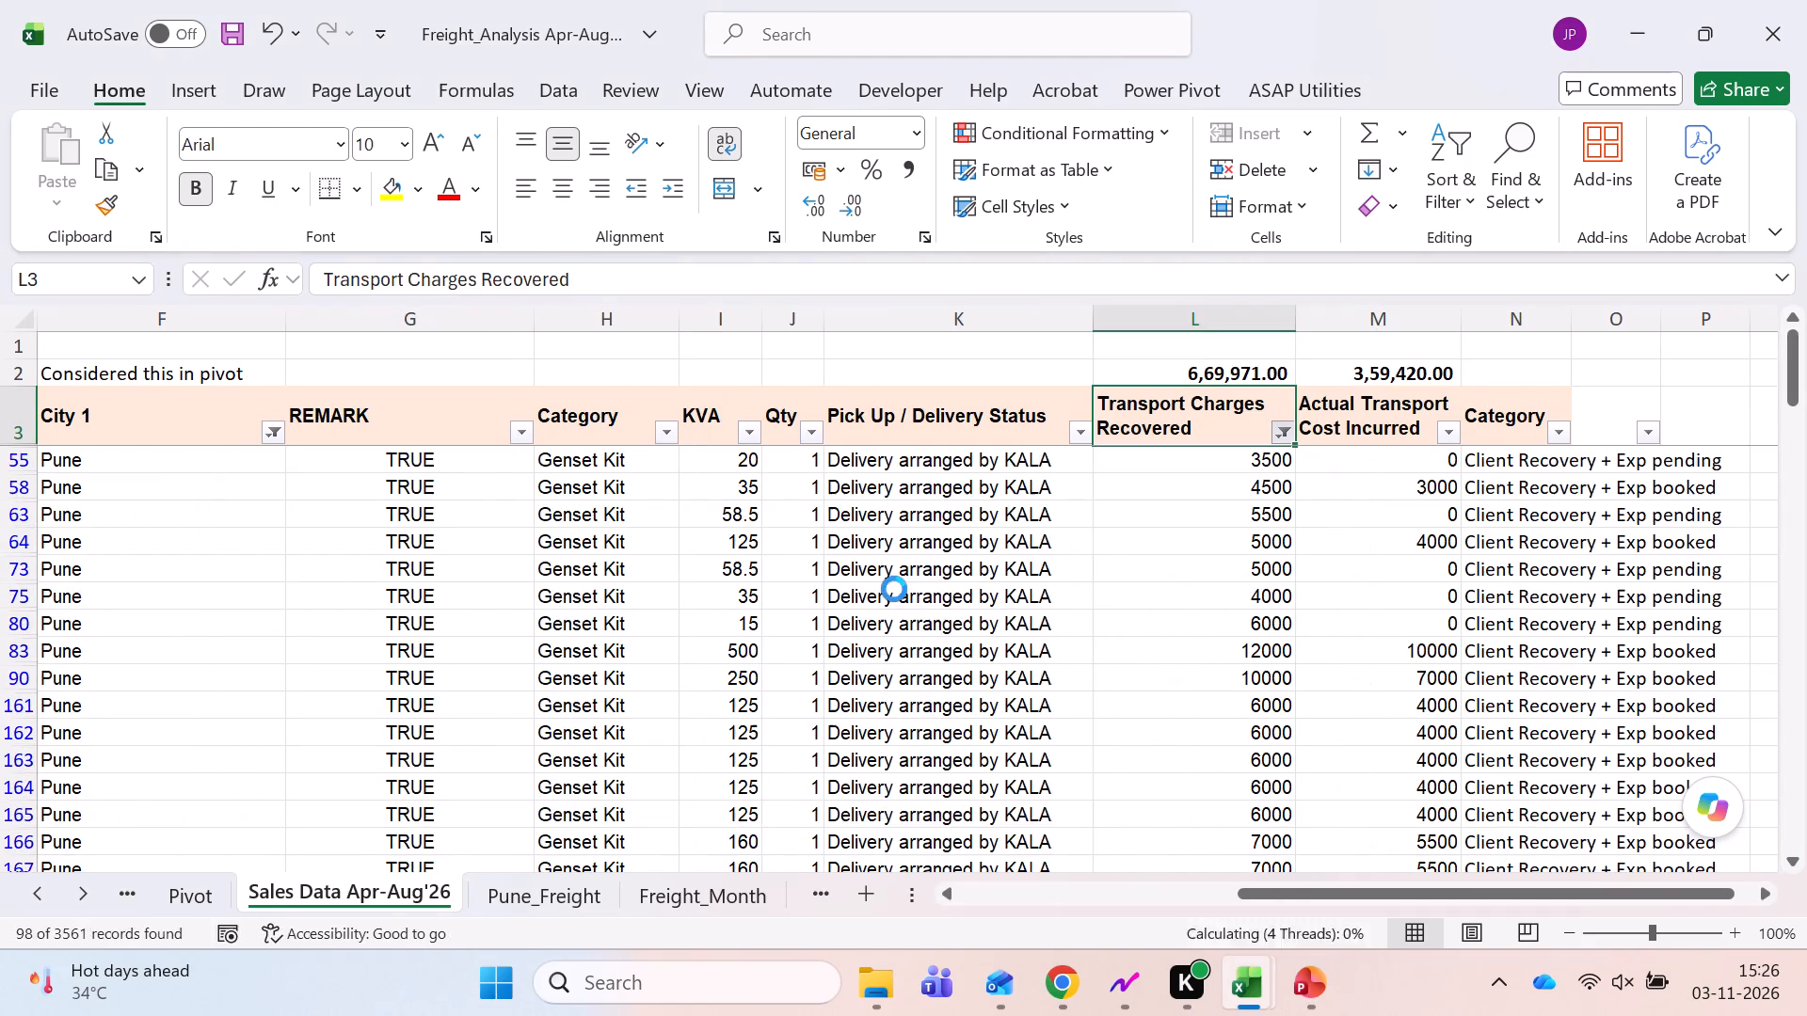
pyautogui.hotkey('ctrl', 'shift', 'Down')
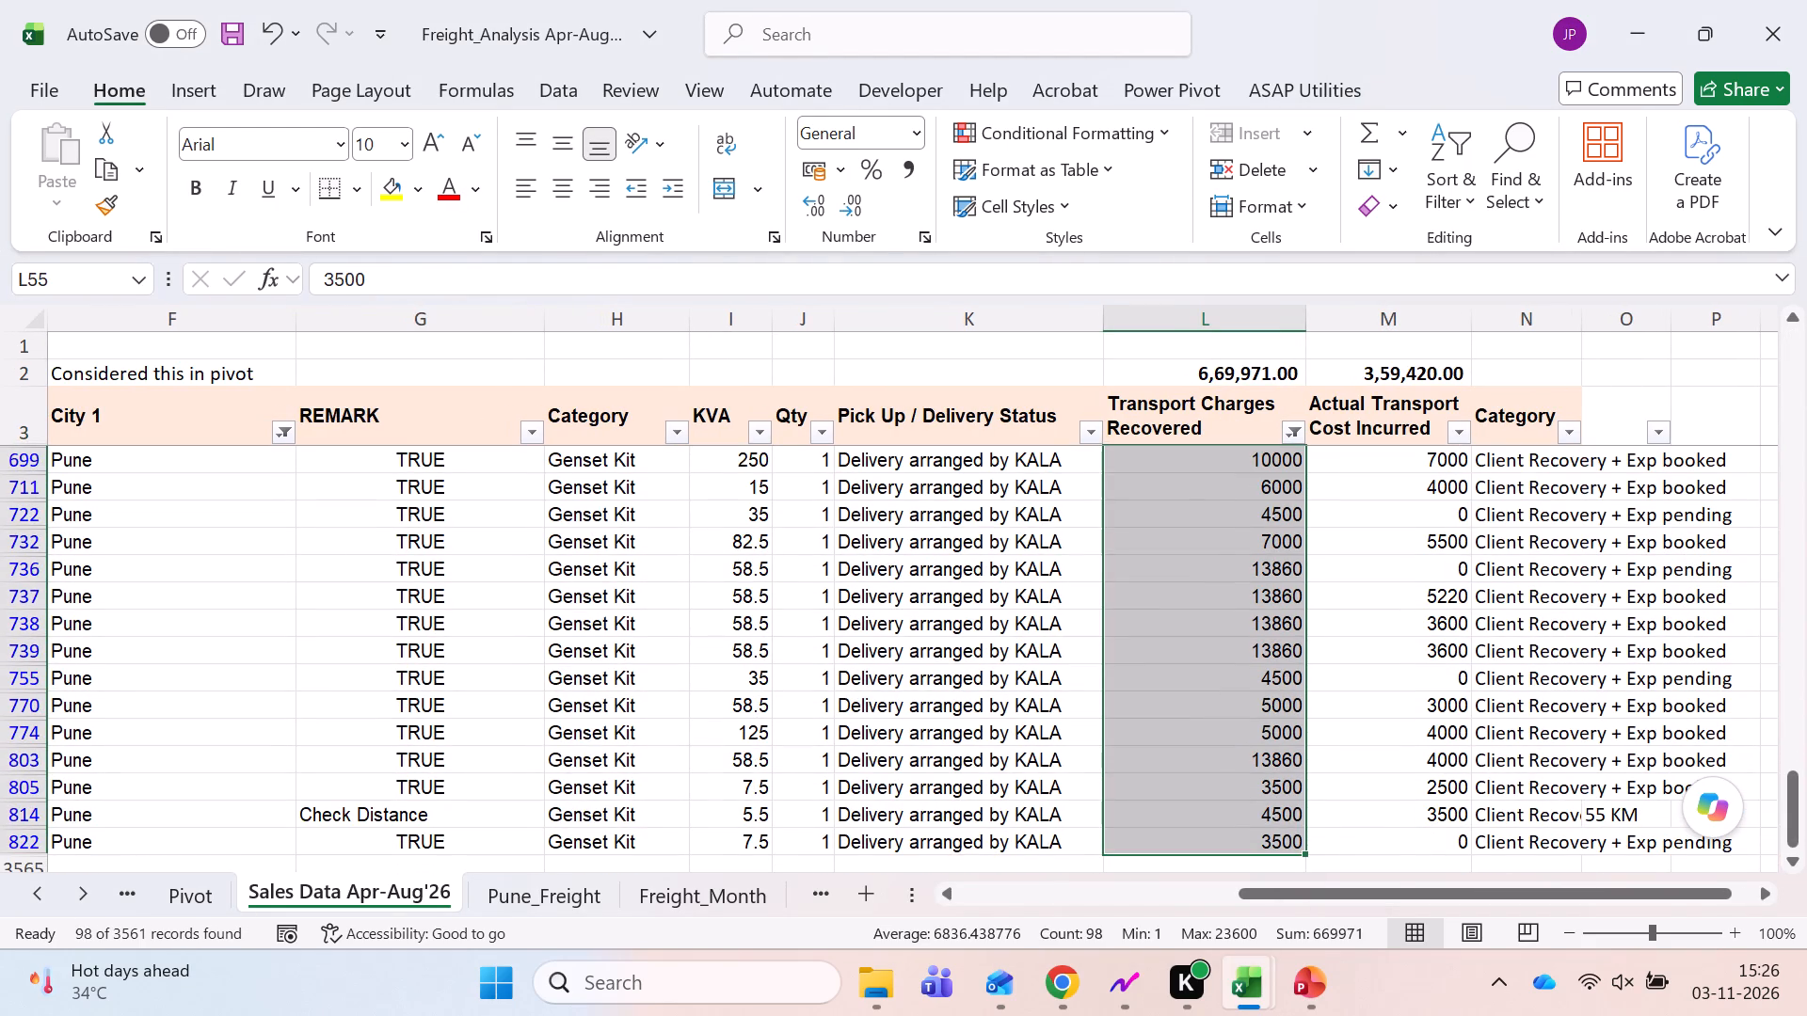
# Also exclude the value 1 from the Transport Charges Recovered filter and select the remaining charges to recount them.
pyautogui.press('Up')
pyautogui.press('Down')
pyautogui.press('Up')
pyautogui.hotkey('alt', 'Down')
pyautogui.hotkey('alt', 'Down')
pyautogui.hotkey('alt', 'Down')
pyautogui.hotkey('alt', 'Down')
pyautogui.hotkey('alt', 'Down')
pyautogui.hotkey('alt', 'Down')
pyautogui.hotkey('alt', 'Down')
pyautogui.hotkey('alt', 'Down')
pyautogui.hotkey('alt', 'Down')
pyautogui.hotkey('alt', 'Down')
pyautogui.hotkey('alt', 'Down')
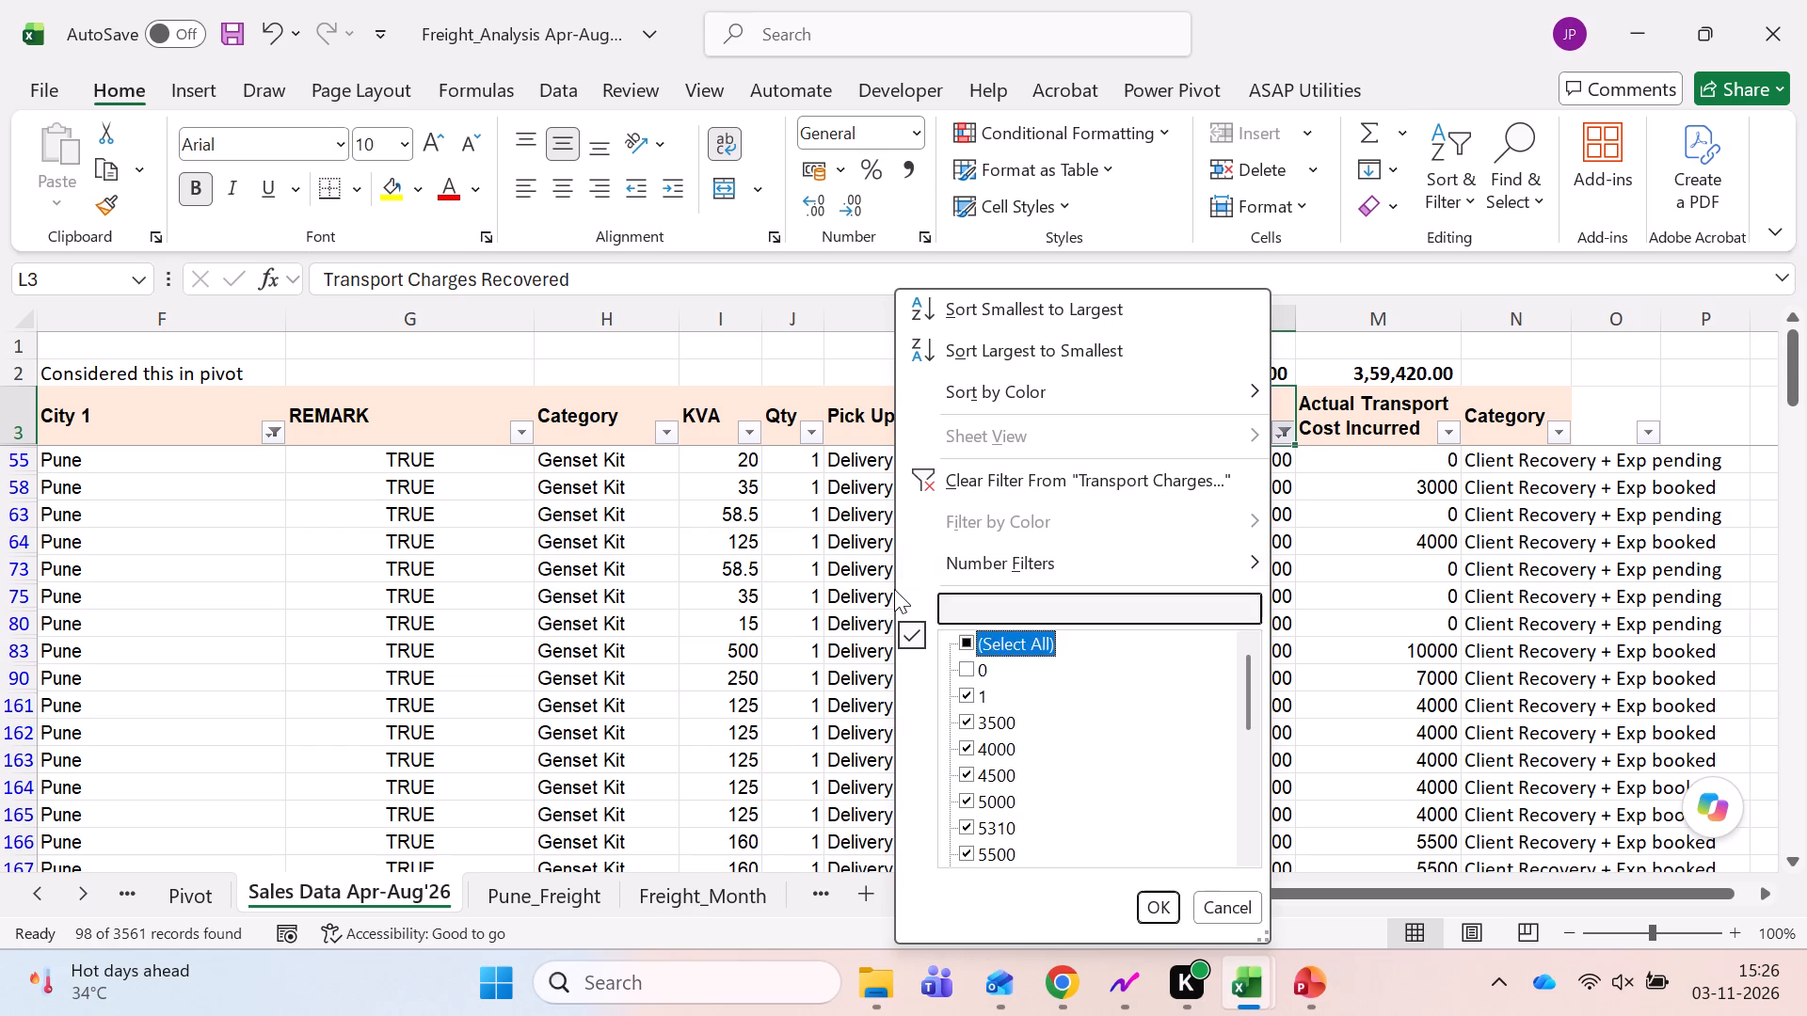
pyautogui.press('Down')
pyautogui.press('Down')
pyautogui.press('space')
pyautogui.press('Return')
pyautogui.press('Down')
pyautogui.hotkey('ctrl', 'shift', 'Down')
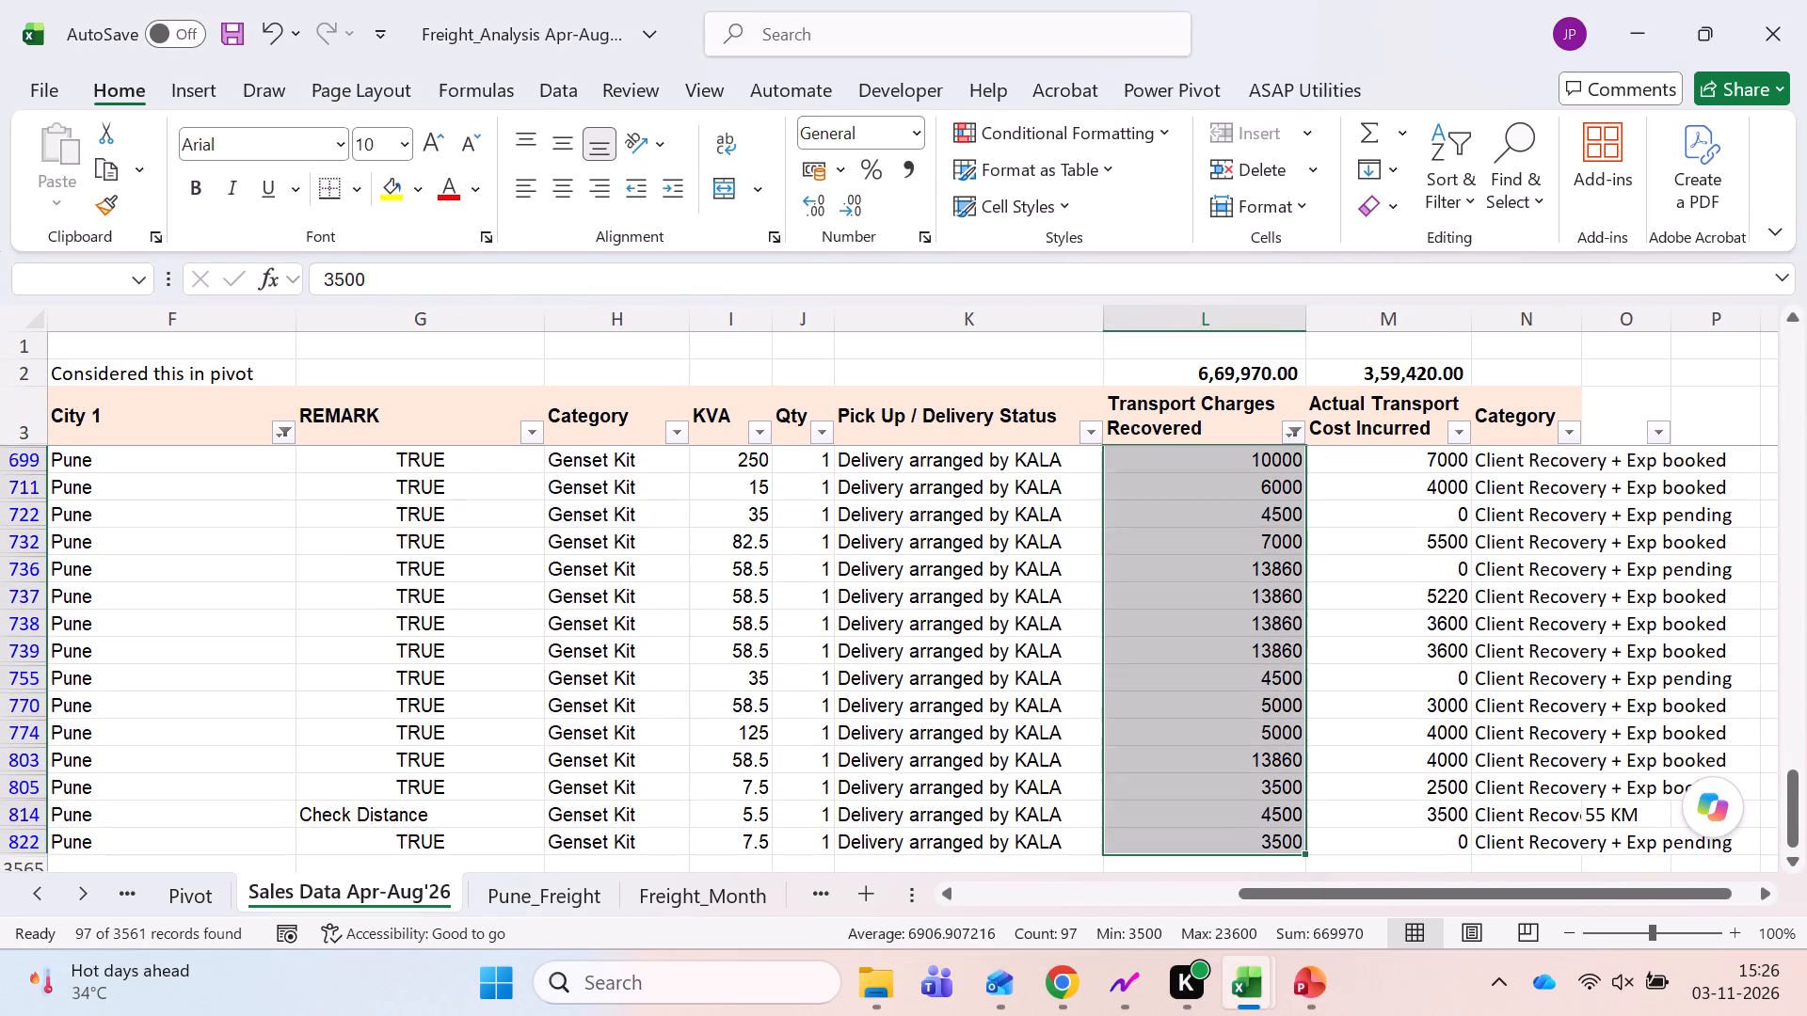
# Remove the Transport Charges Recovered filter by selecting all values again.
pyautogui.press('Up')
pyautogui.press('Down')
pyautogui.press('Up')
pyautogui.hotkey('alt', 'Down')
pyautogui.press('Down')
pyautogui.press('Down')
pyautogui.press('Down')
pyautogui.press('Down')
pyautogui.press('Down')
pyautogui.press('Down')
pyautogui.press('Down')
pyautogui.press('Down')
pyautogui.press('Down')
pyautogui.press('Down')
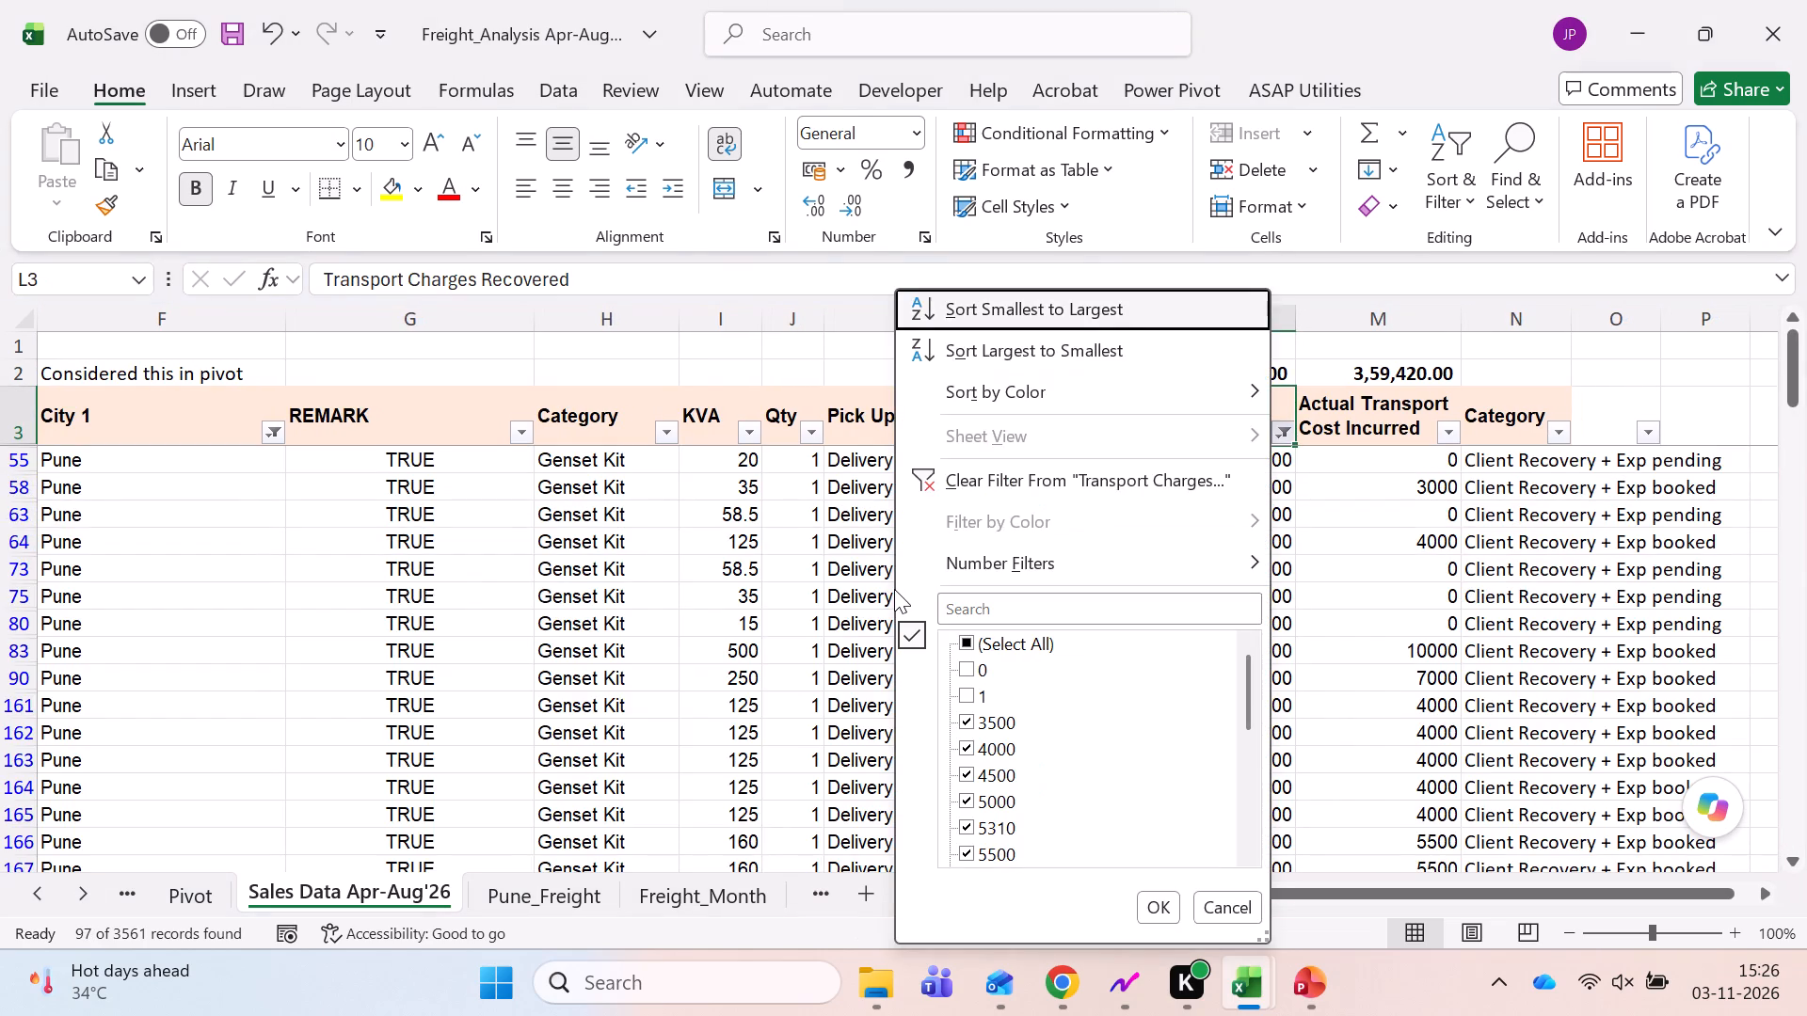
pyautogui.press('space')
pyautogui.press('Up')
pyautogui.press('space')
pyautogui.press('Return')
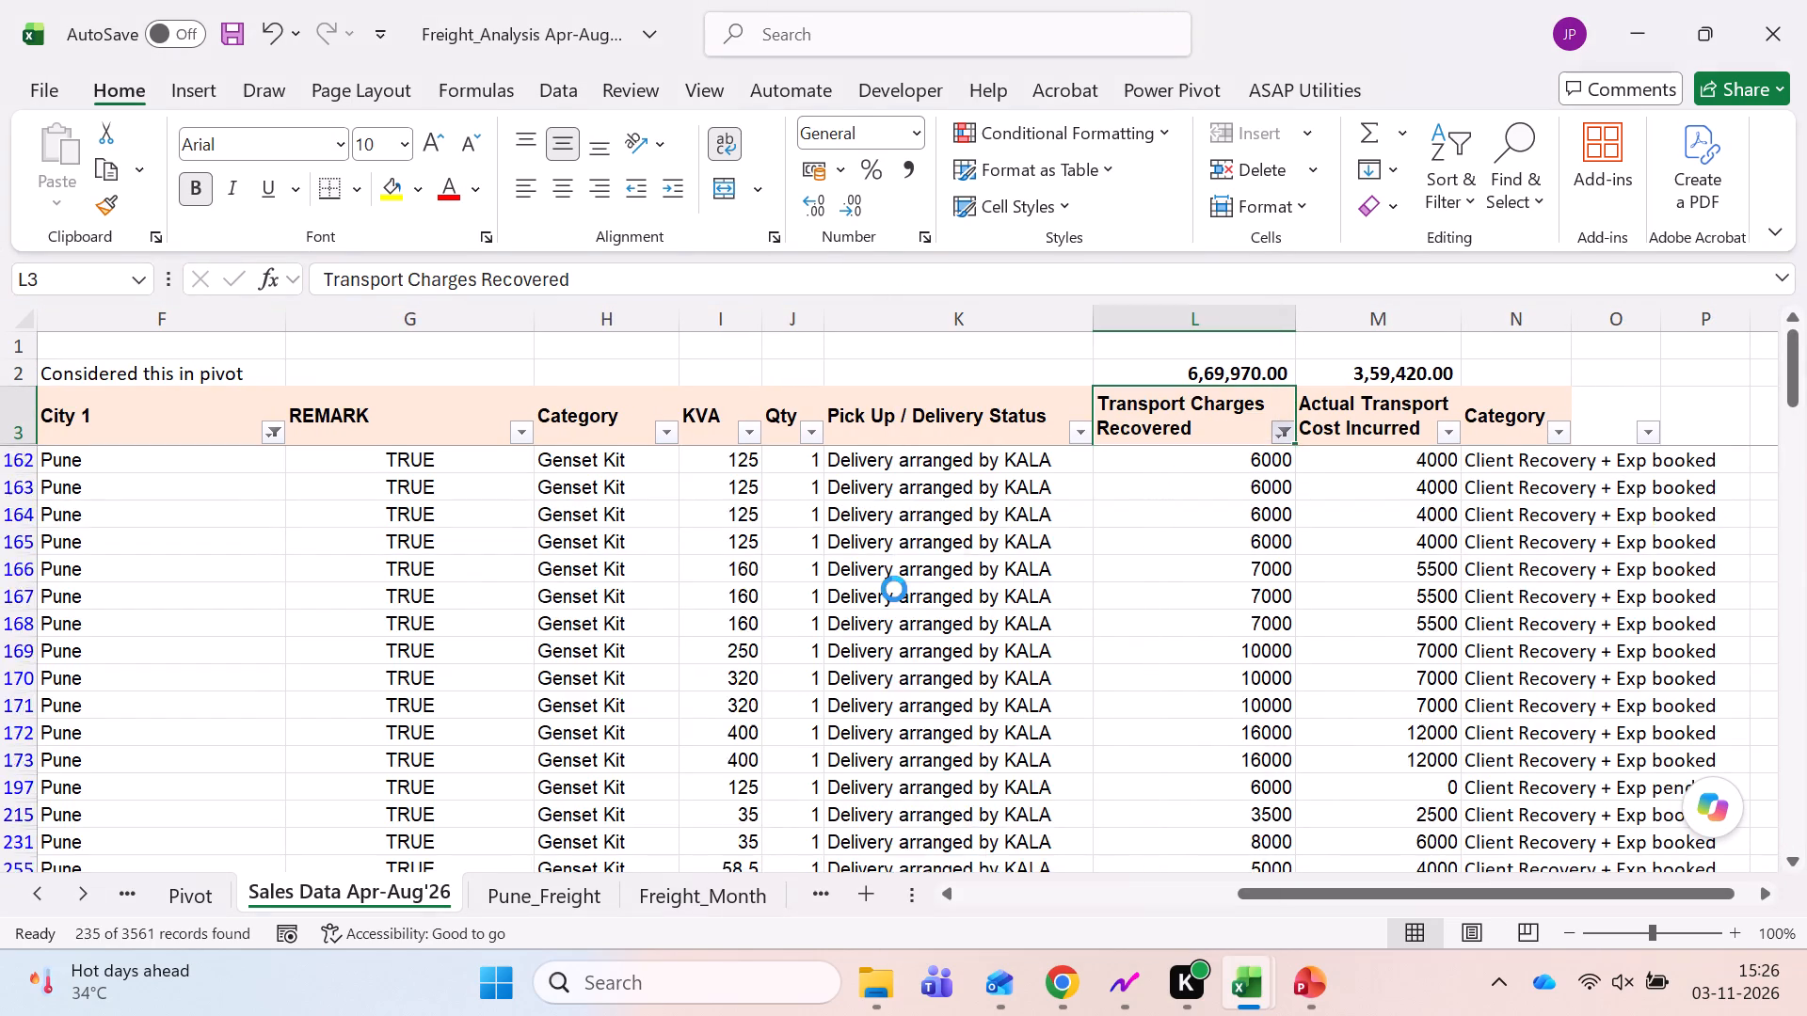
pyautogui.press('Down')
pyautogui.press('Up')
# Switch to the Savings Working Pune workbook and examine the D9 formula below the average expense per trip in Sheet2 (2).
pyautogui.hotkey('alt', 'Tab')
pyautogui.press('Right')
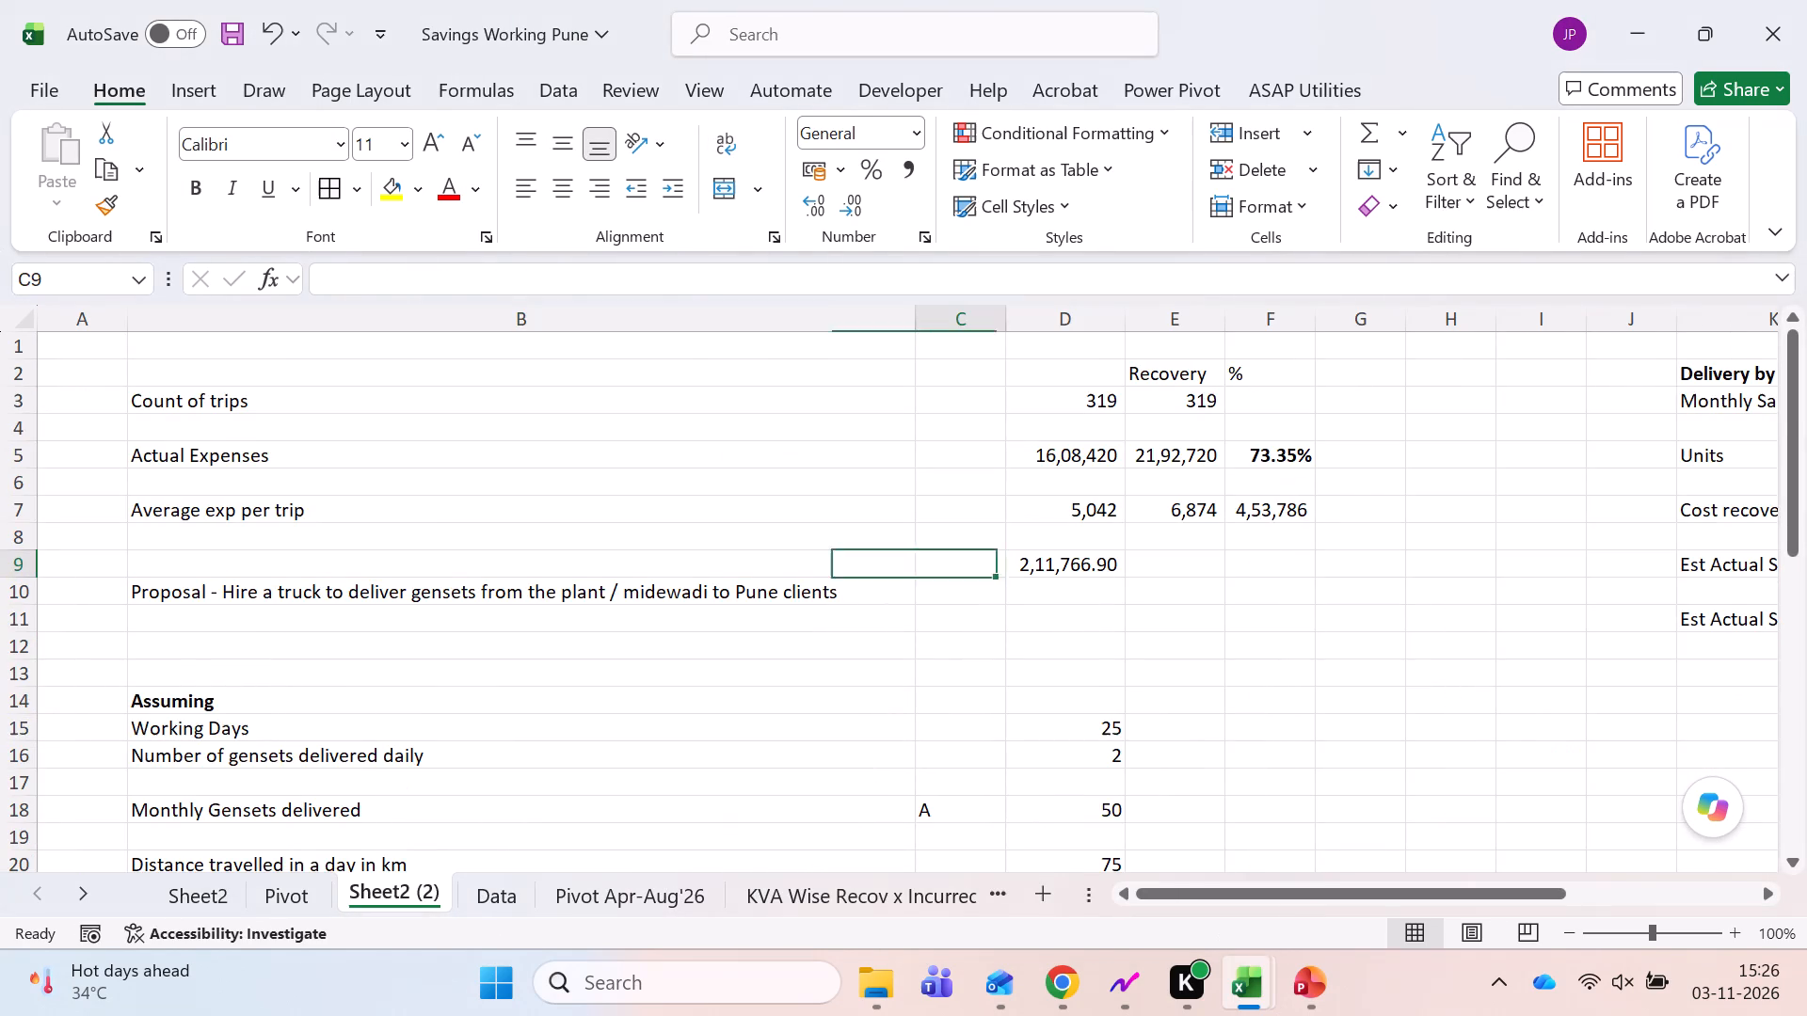
pyautogui.press('Up')
pyautogui.press('Right')
pyautogui.press('Down')
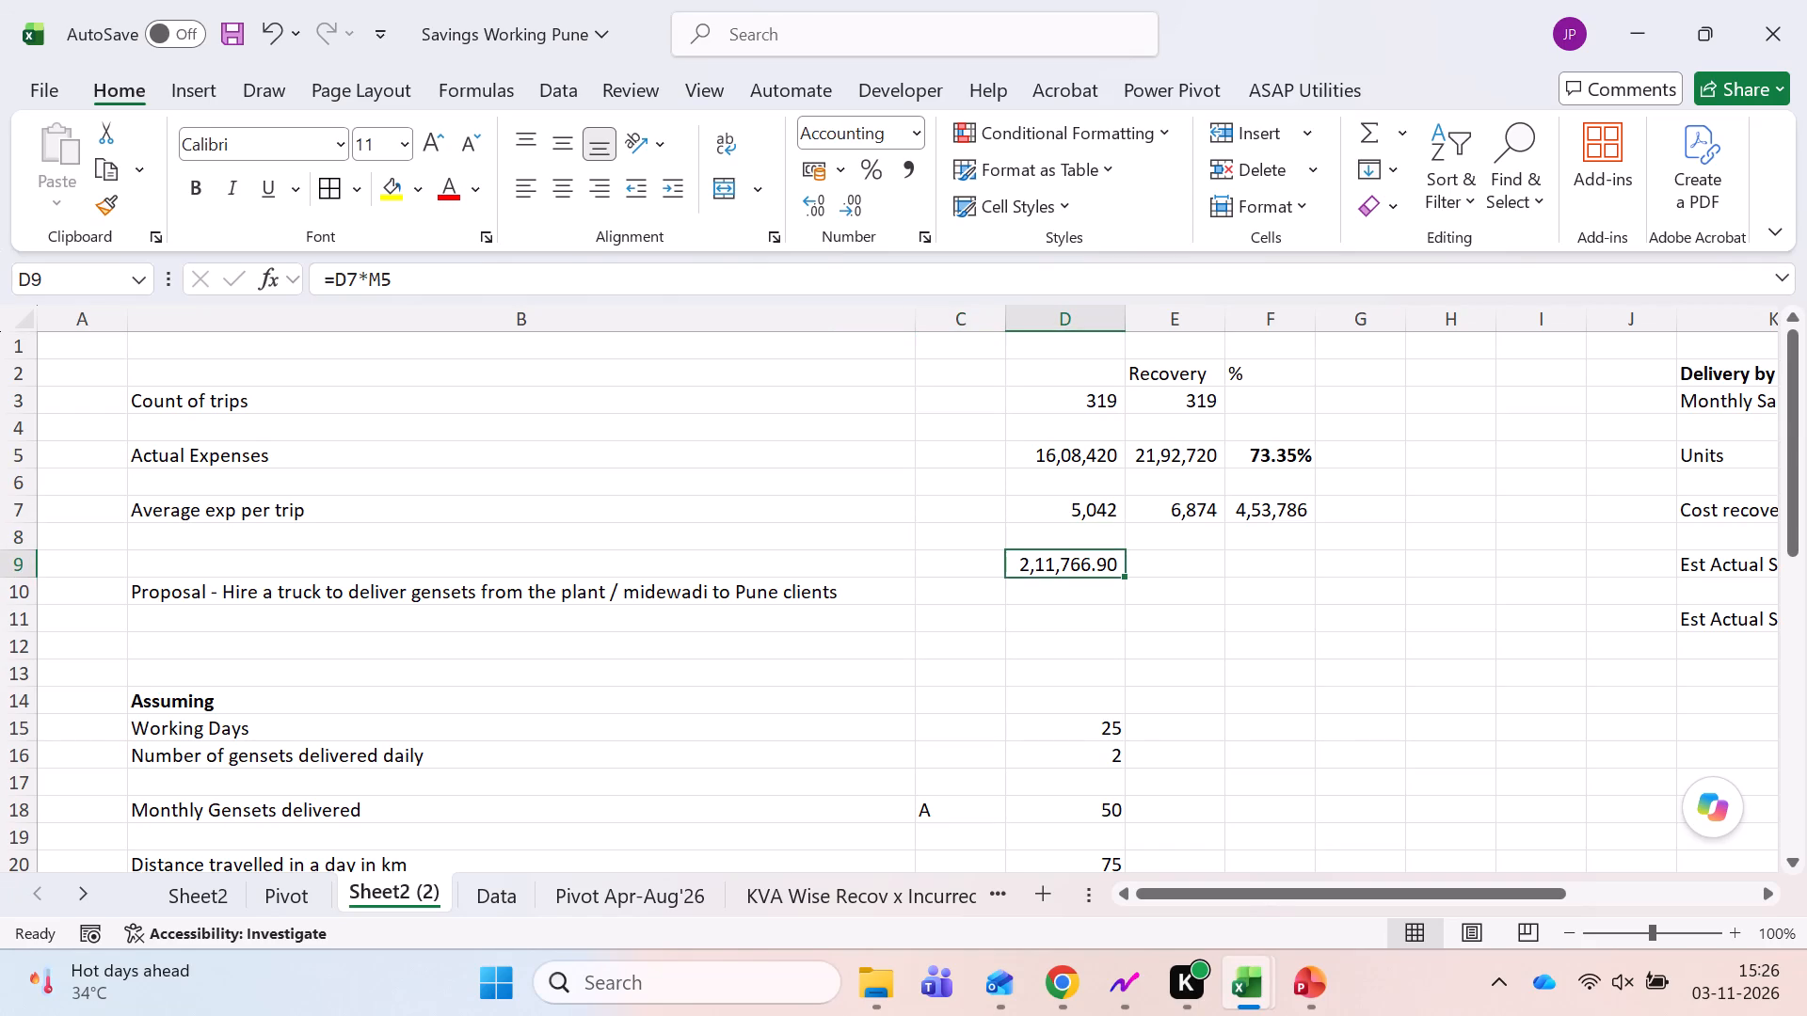
pyautogui.press('Right')
pyautogui.press('Right')
pyautogui.press('Right')
pyautogui.press('Left')
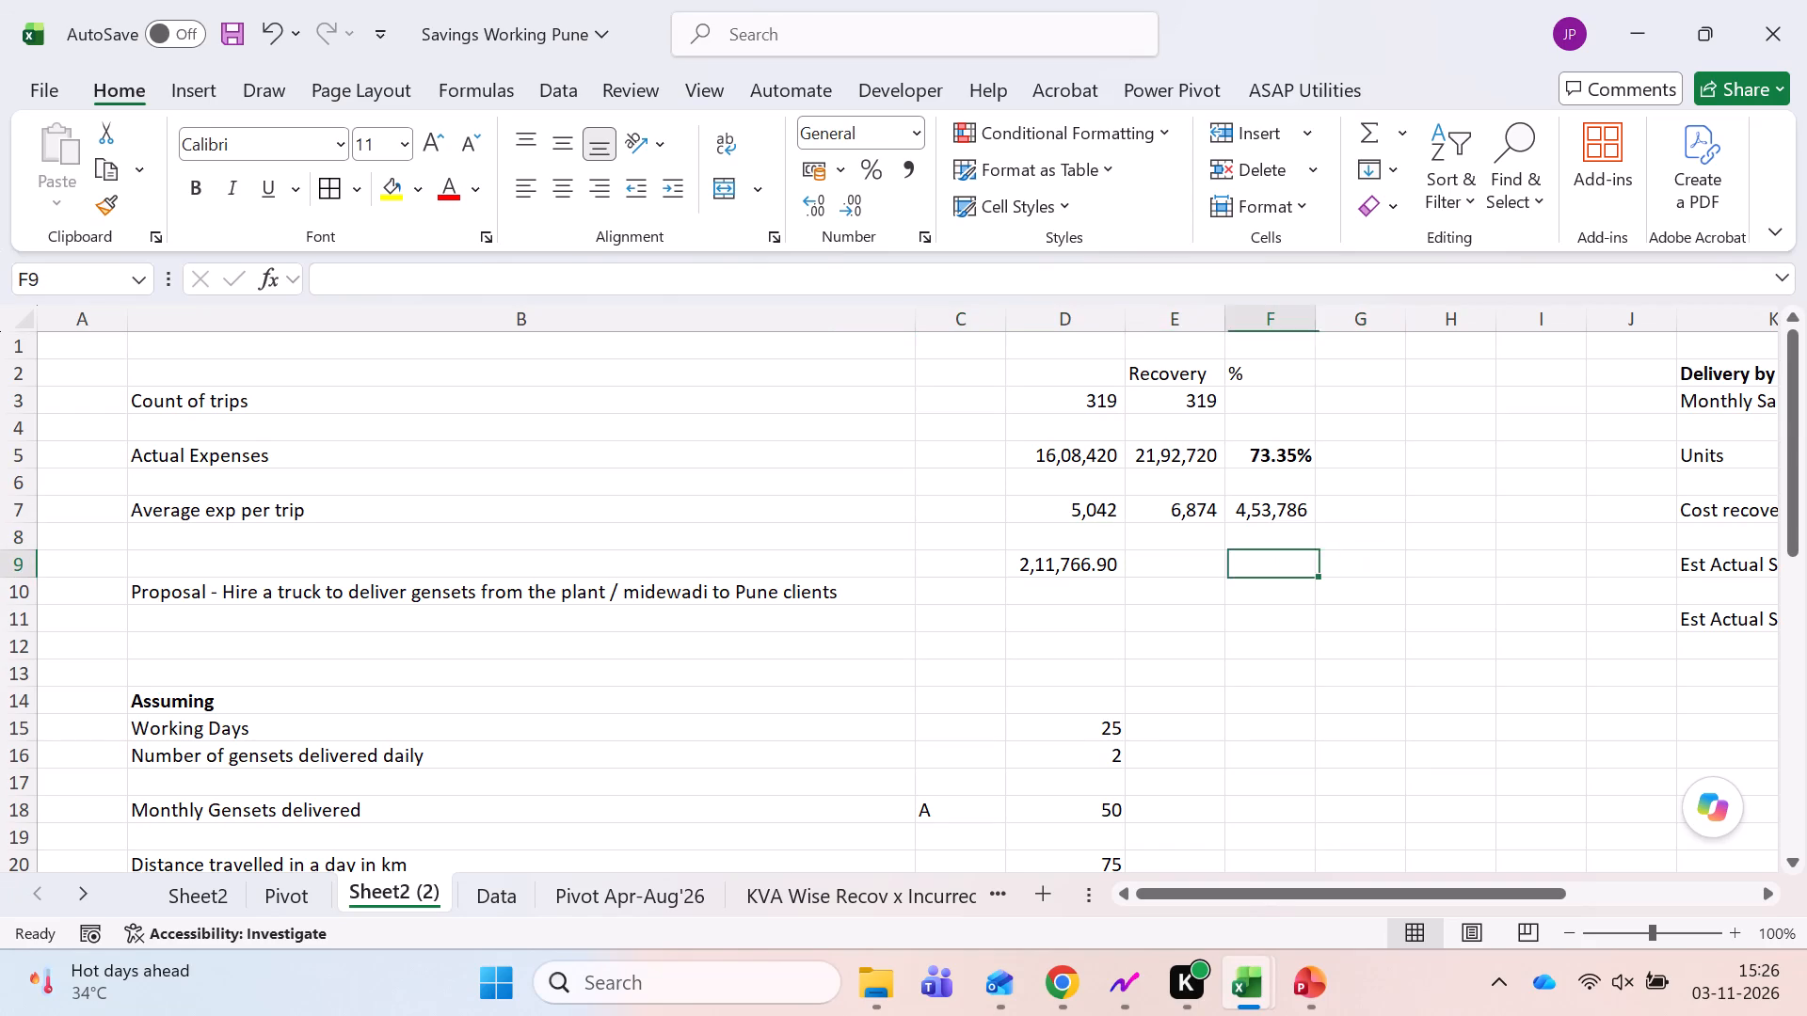
pyautogui.press('Left')
pyautogui.press('Left')
pyautogui.press('Left')
pyautogui.press('Right')
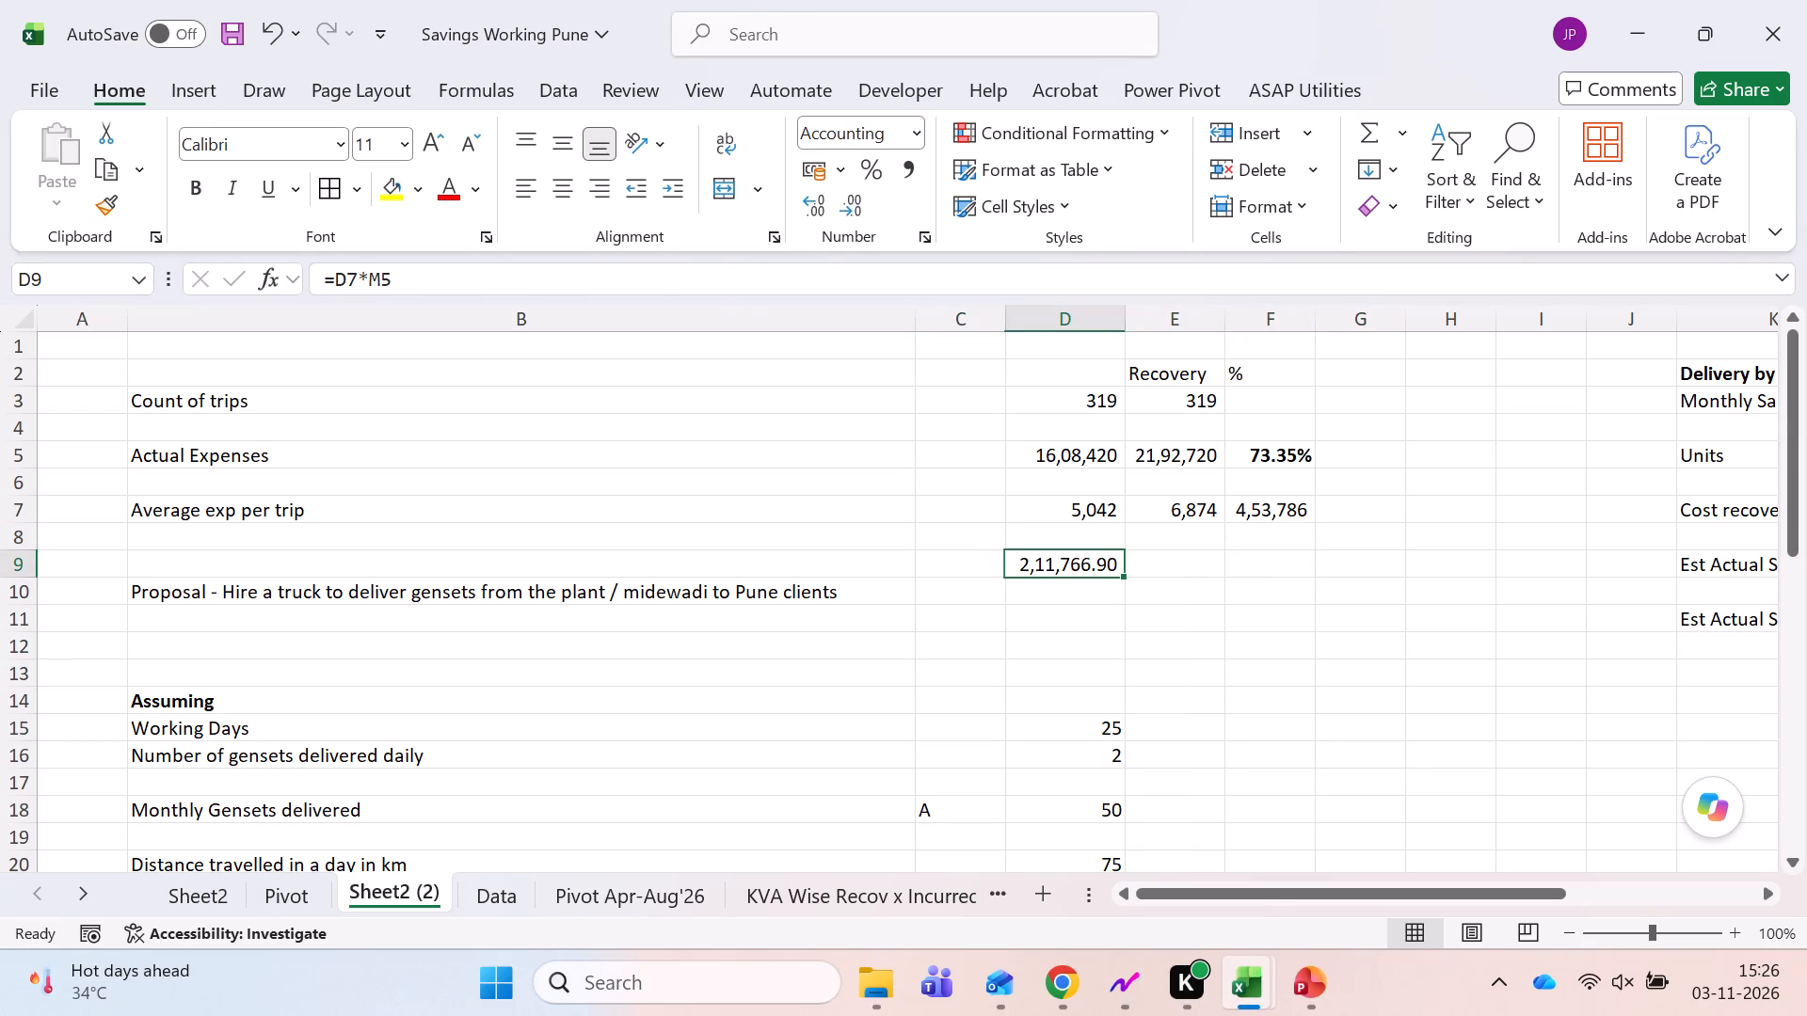
# Examine the monthly Delivery by KALA figures in Sheet2 (2), including April's cost recovered entry.
pyautogui.press('Right')
pyautogui.press('Right')
pyautogui.press('Right')
pyautogui.press('Right')
pyautogui.press('Right')
pyautogui.press('Right')
pyautogui.press('Right')
pyautogui.press('Right')
pyautogui.press('Right')
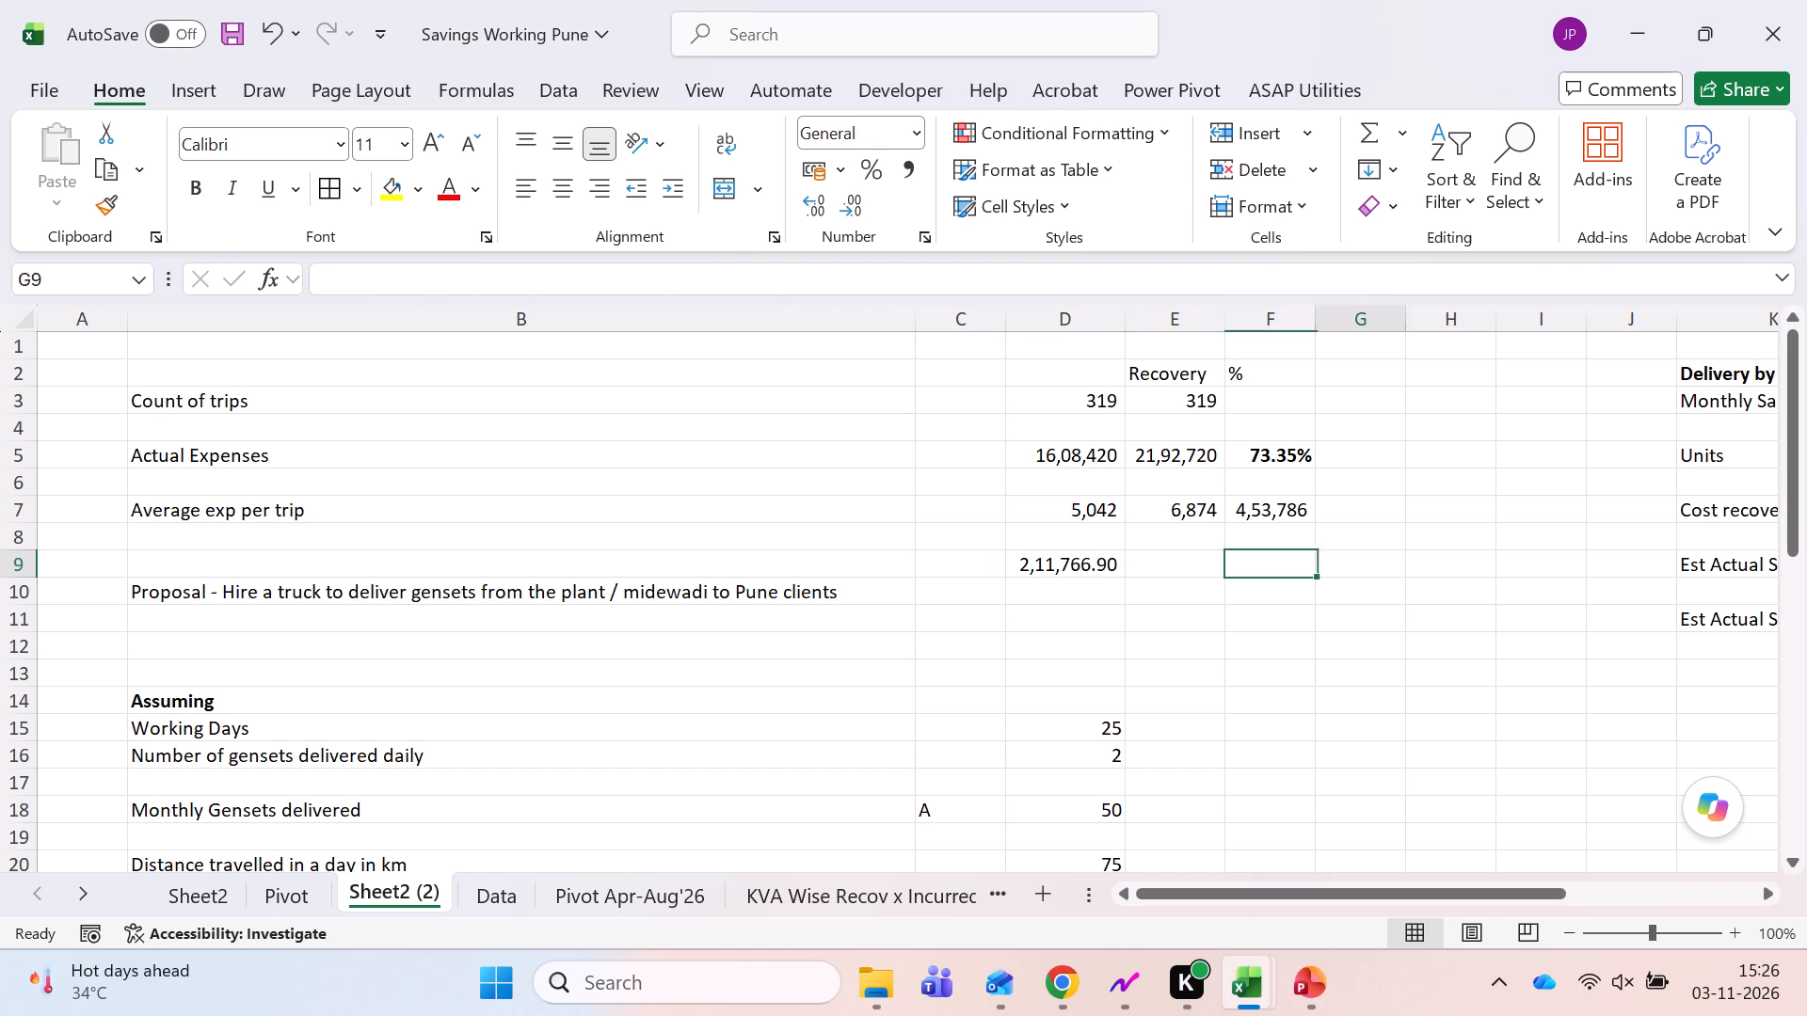
pyautogui.press('Left')
pyautogui.press('Right')
pyautogui.press('Down')
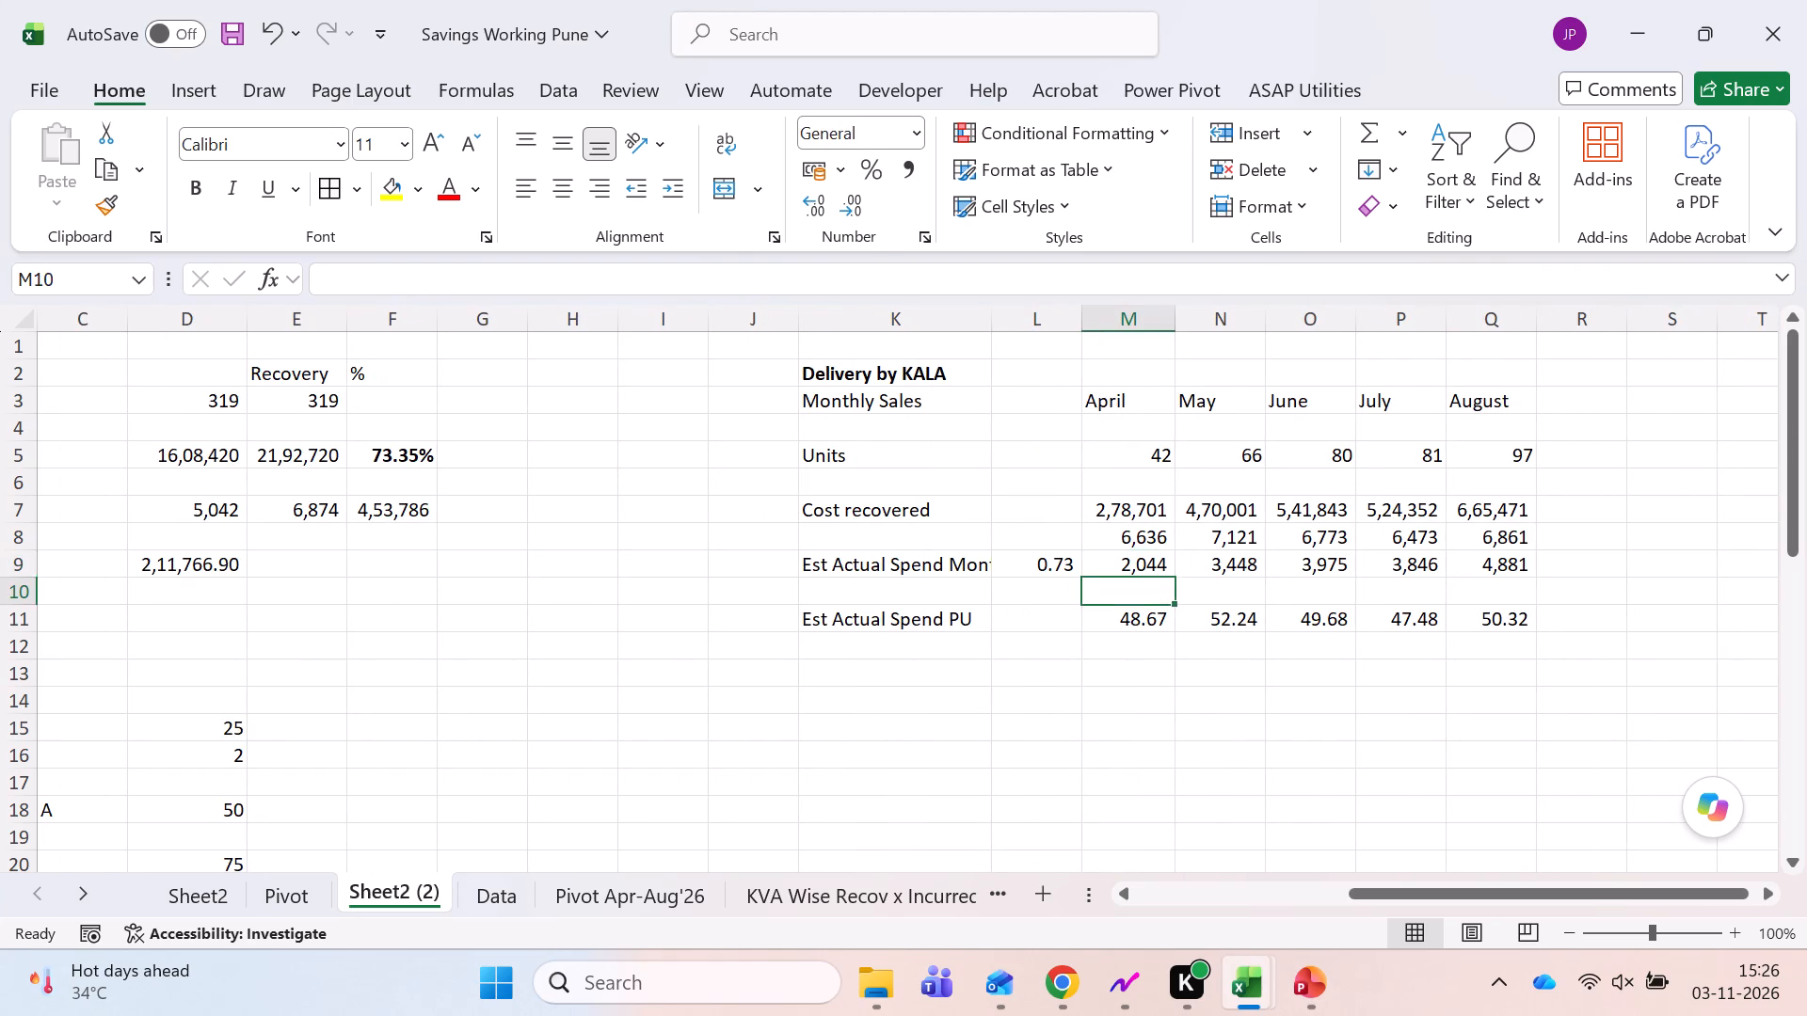
pyautogui.press('Up')
pyautogui.press('Up')
pyautogui.press('Up')
pyautogui.press('F2')
pyautogui.press('Escape')
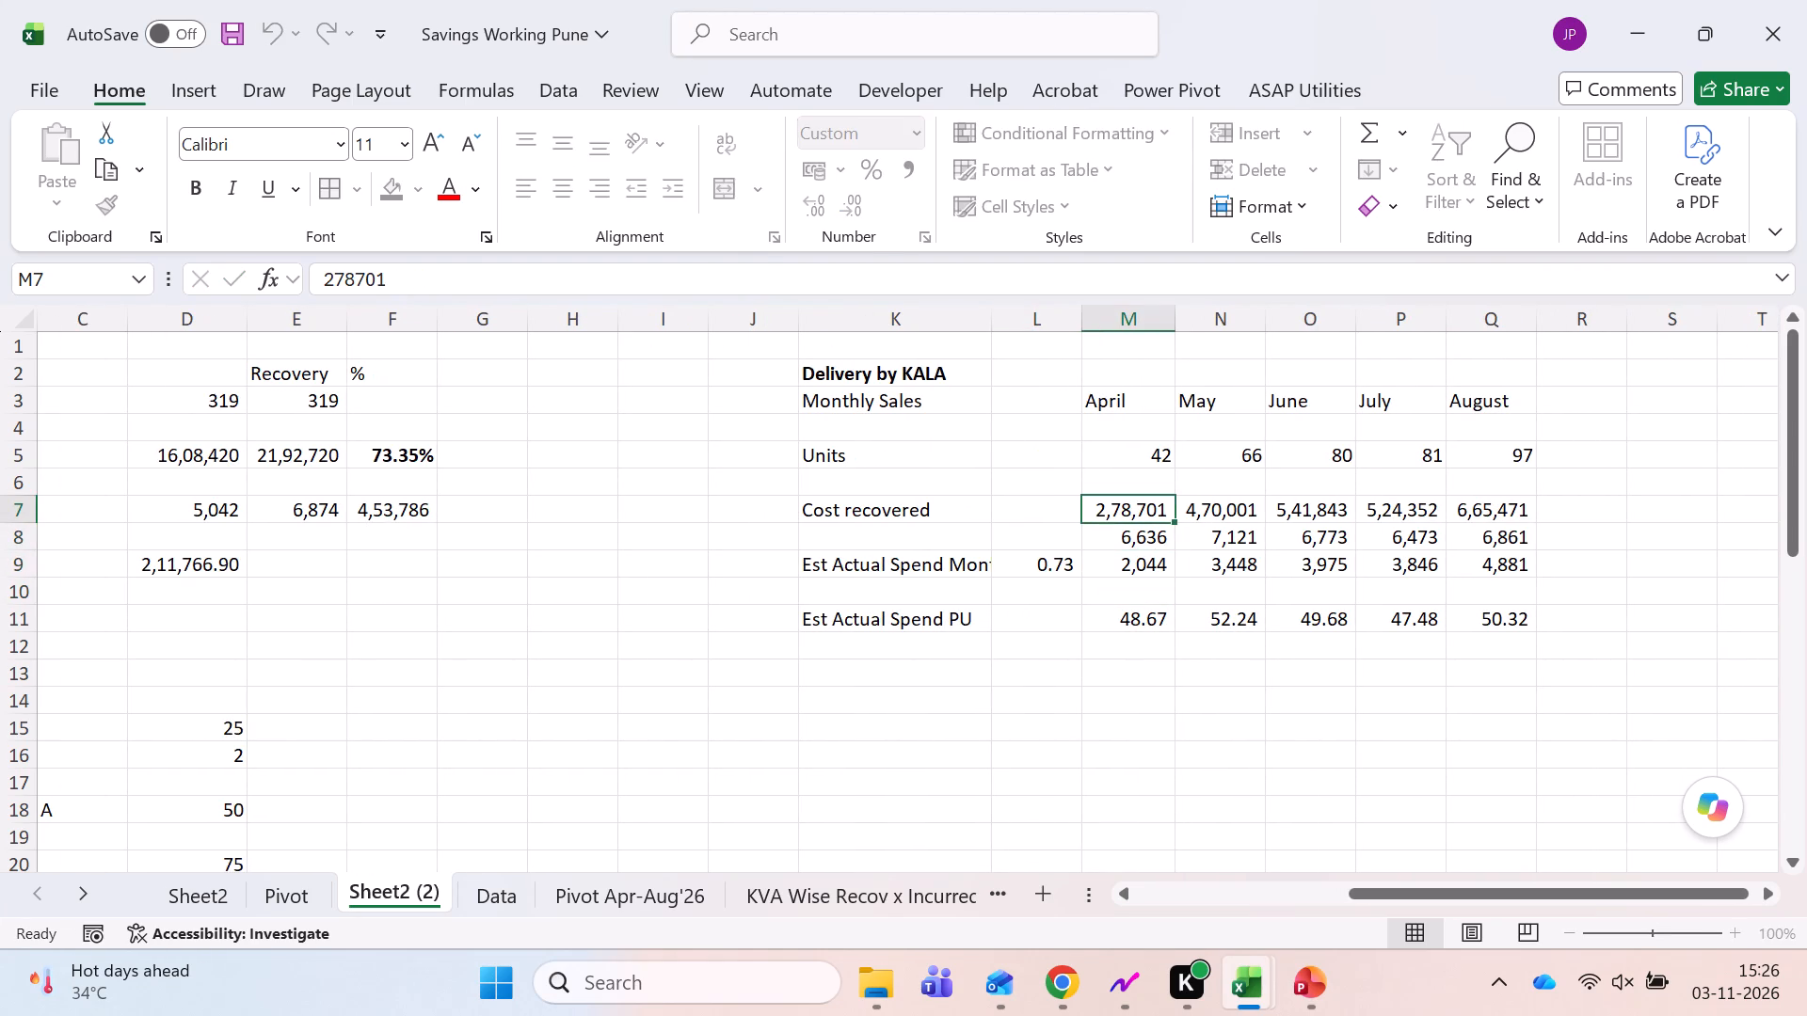
pyautogui.press('Right')
pyautogui.press('Right')
pyautogui.press('Left')
pyautogui.press('Left')
pyautogui.press('Left')
pyautogui.press('Left')
pyautogui.press('Left')
pyautogui.press('Left')
pyautogui.press('Left')
pyautogui.press('Left')
pyautogui.press('Left')
pyautogui.press('Left')
pyautogui.press('Left')
pyautogui.press('Left')
pyautogui.press('Left')
pyautogui.press('Left')
pyautogui.press('Left')
pyautogui.press('Left')
pyautogui.press('Left')
pyautogui.press('Left')
pyautogui.press('Left')
pyautogui.press('Left')
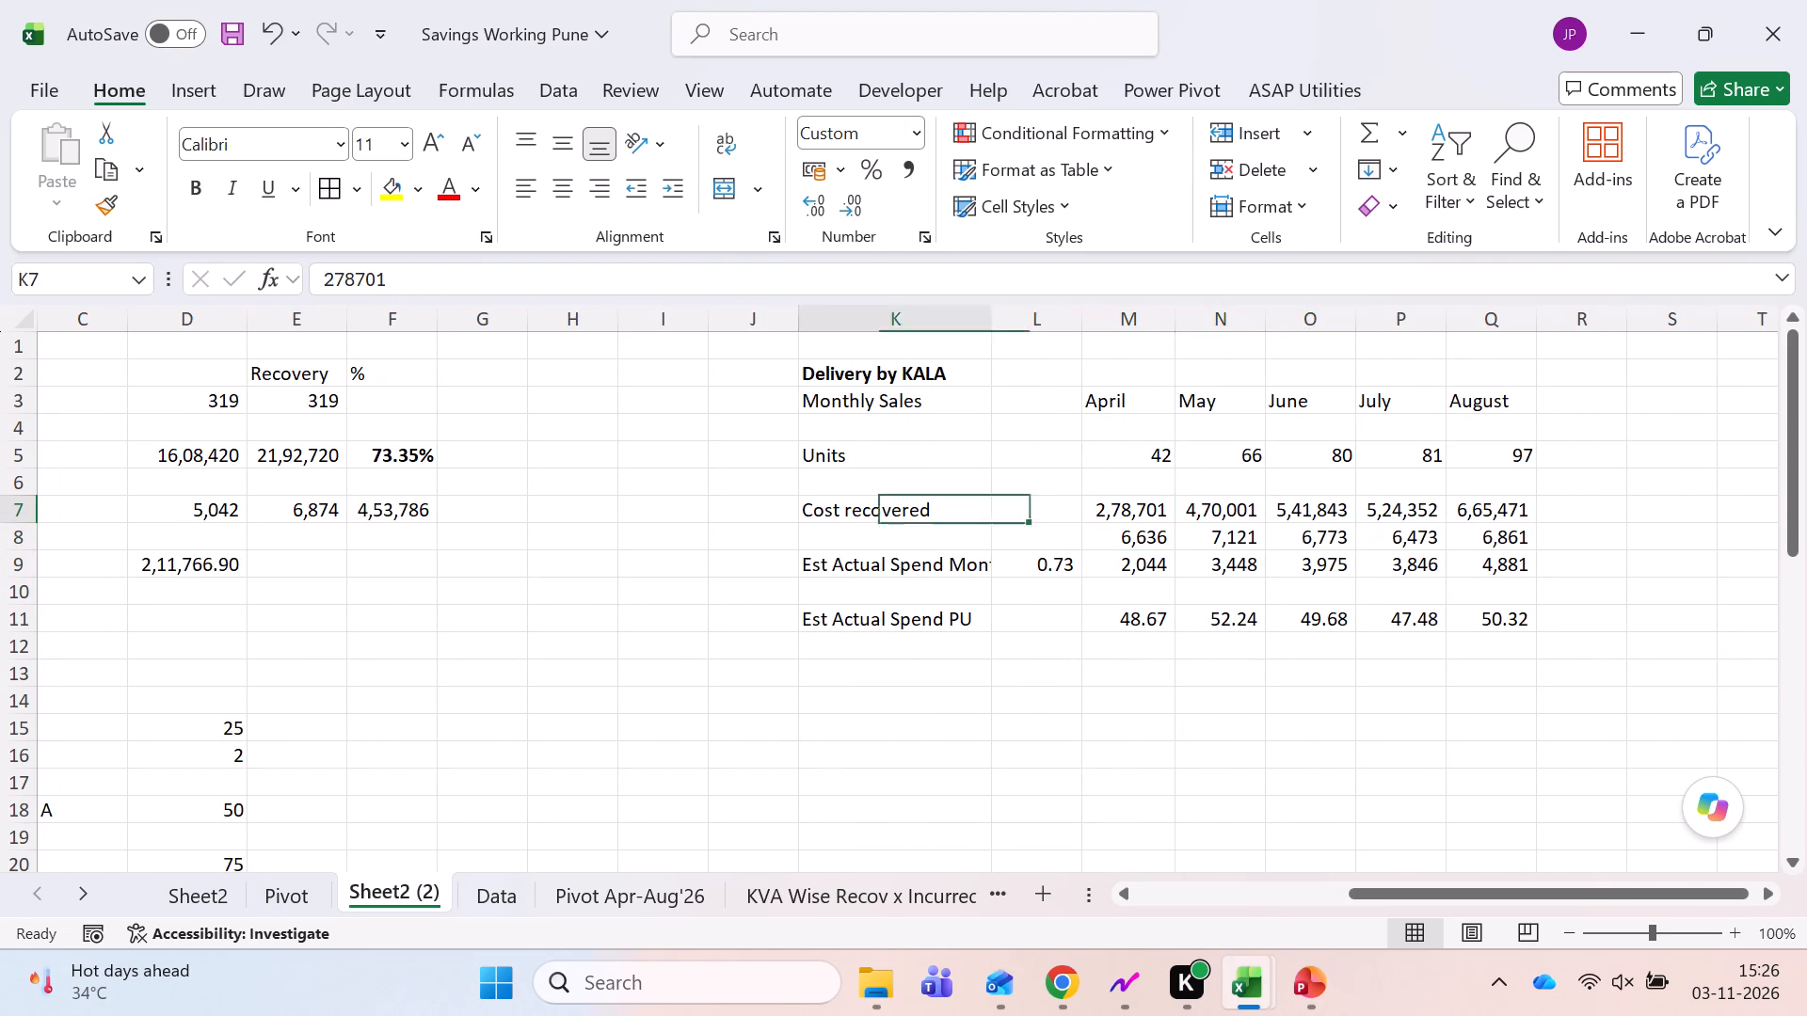
# Clear the formula in F7 of the Average exp per trip row in Sheet2 (2) and save the workbook.
pyautogui.press('Down')
pyautogui.press('Down')
pyautogui.press('Right')
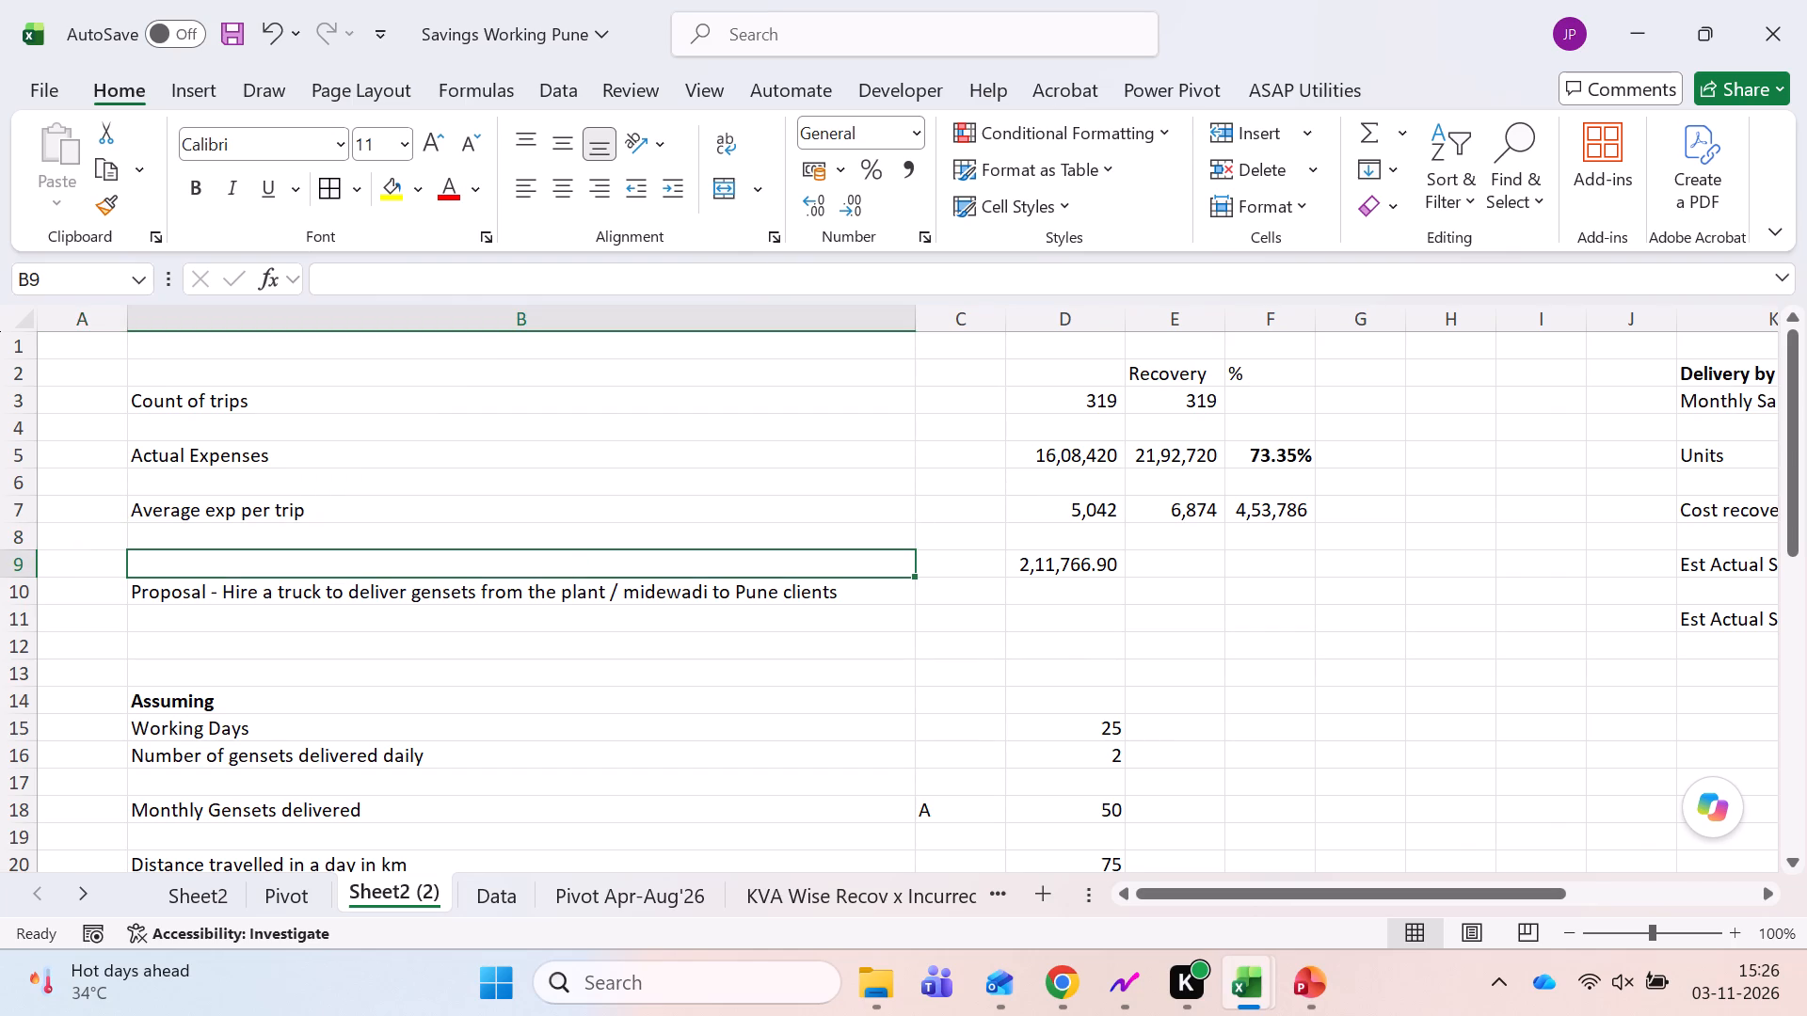
pyautogui.press('Right')
pyautogui.press('Right')
pyautogui.press('Up')
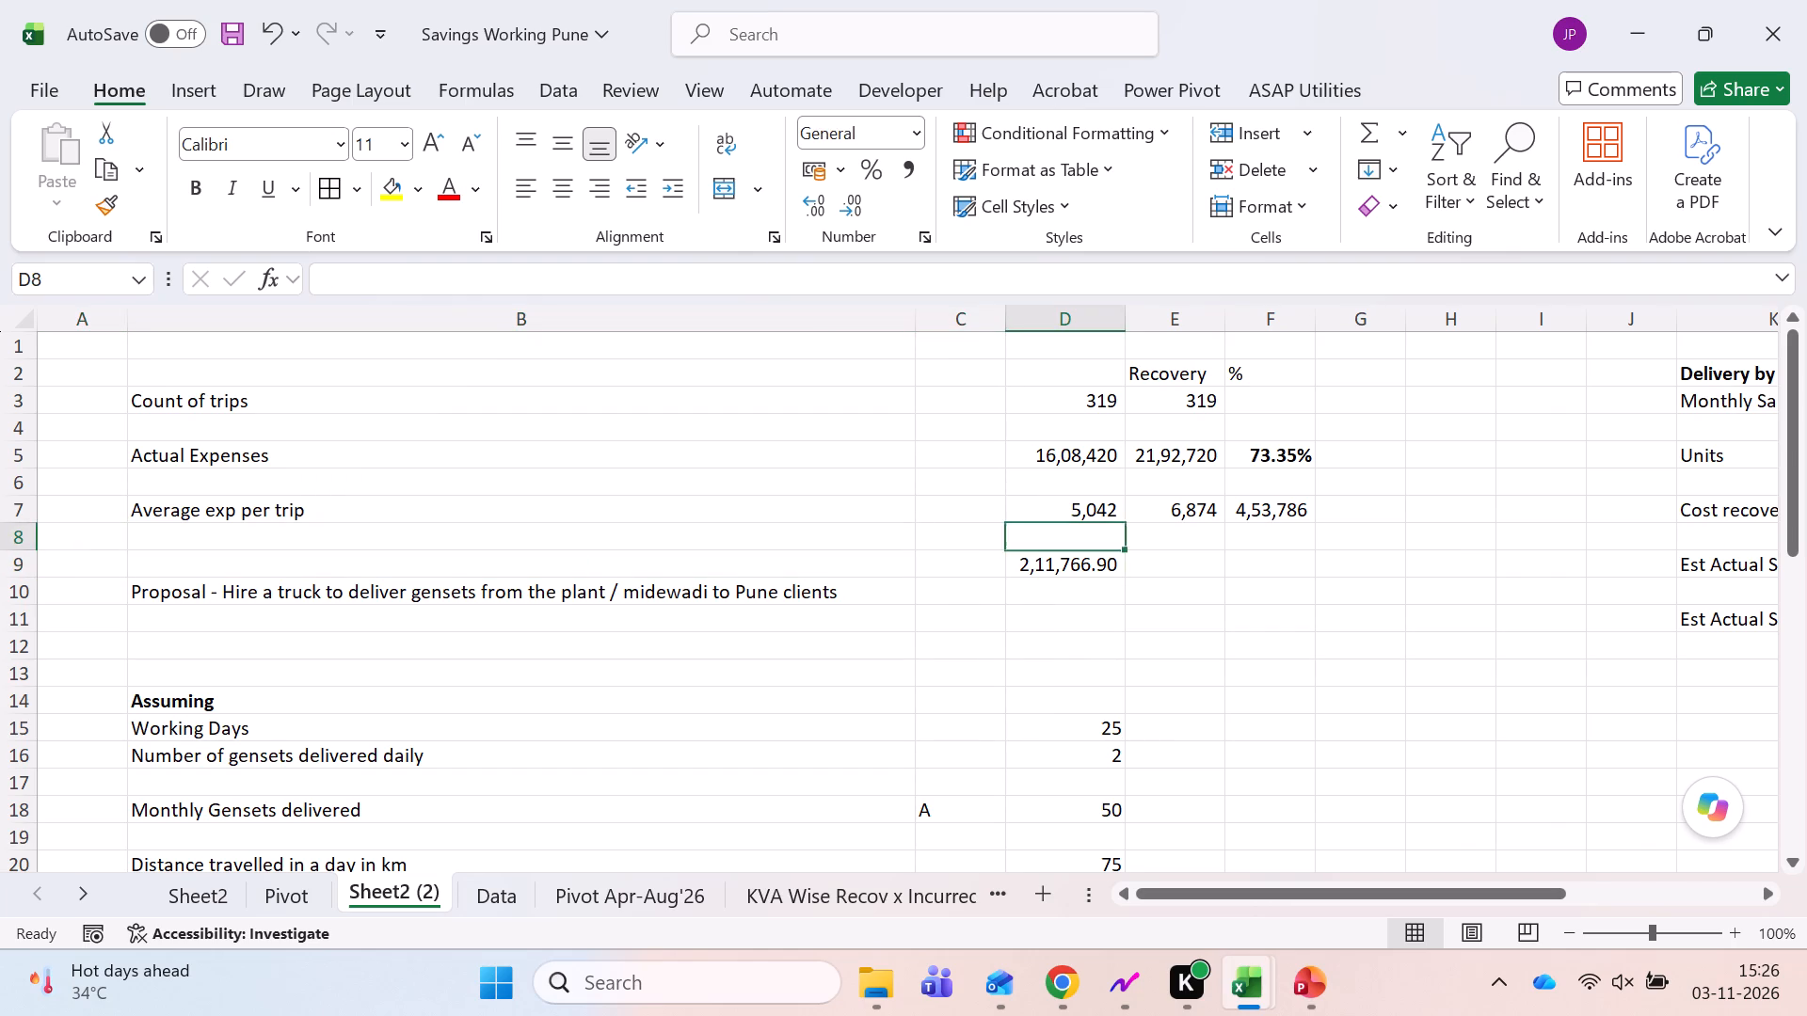
pyautogui.press('Up')
pyautogui.press('Right')
pyautogui.press('Right')
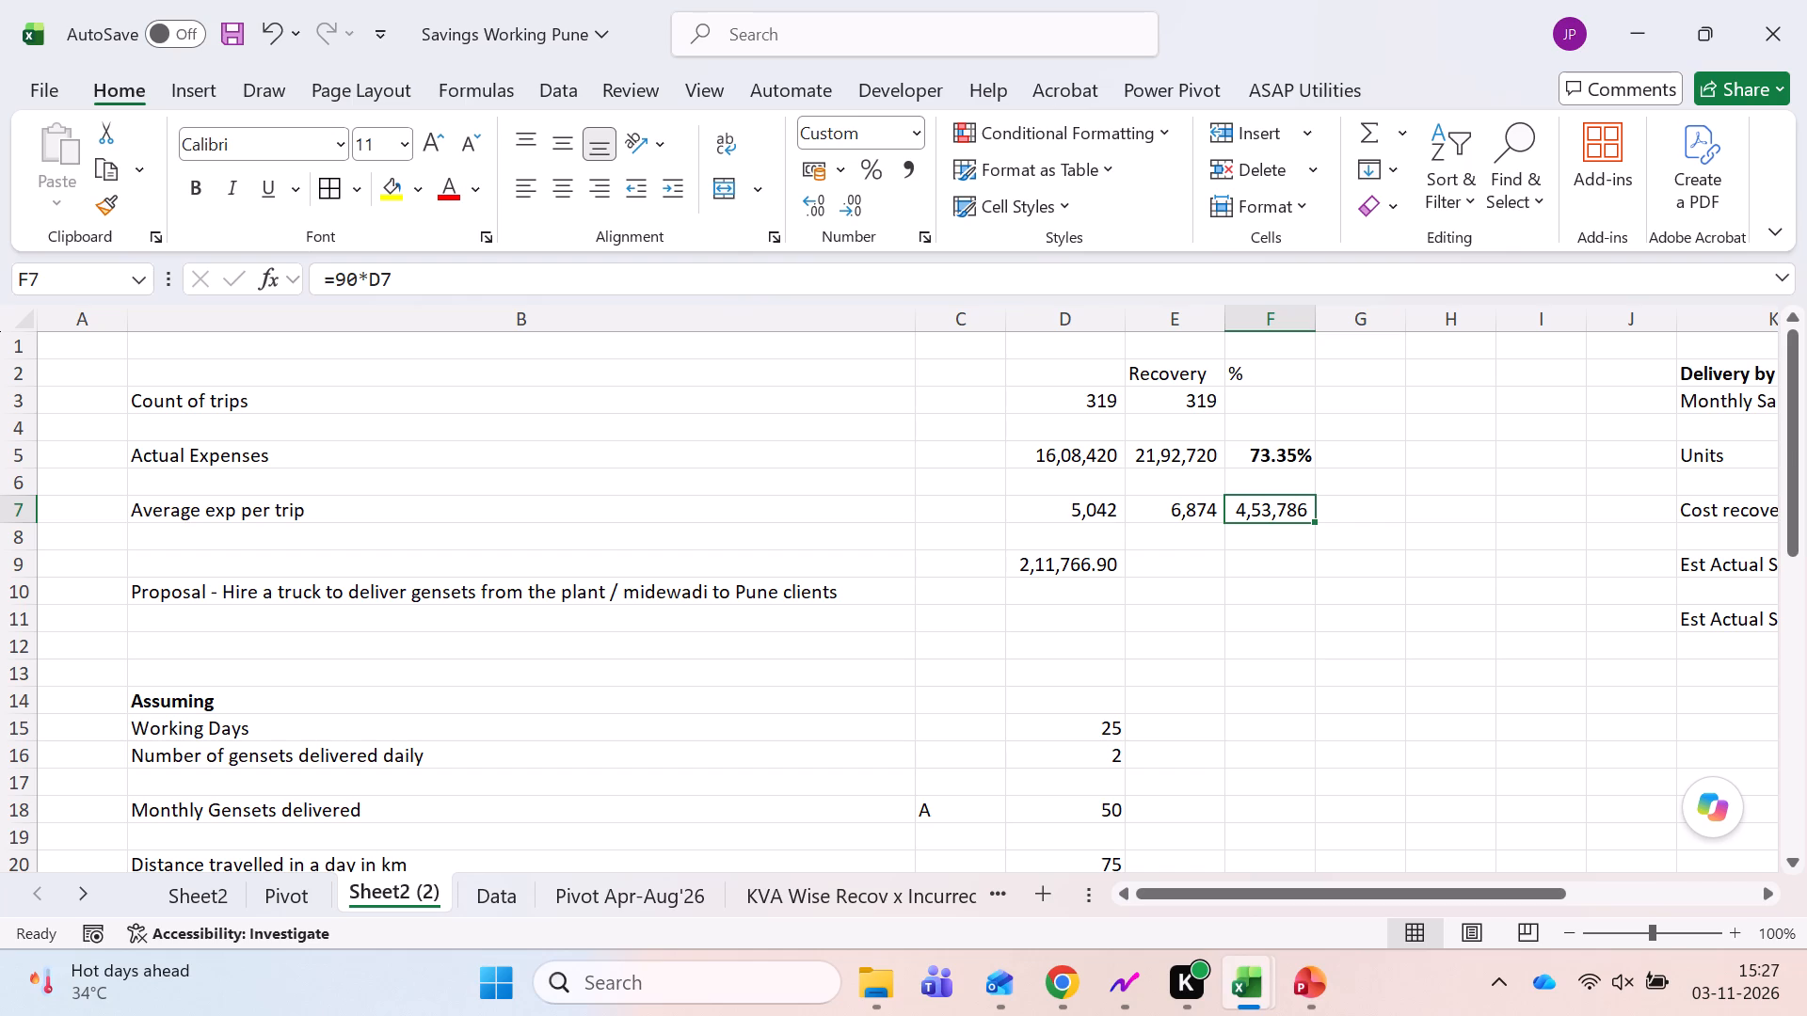
pyautogui.press('Delete')
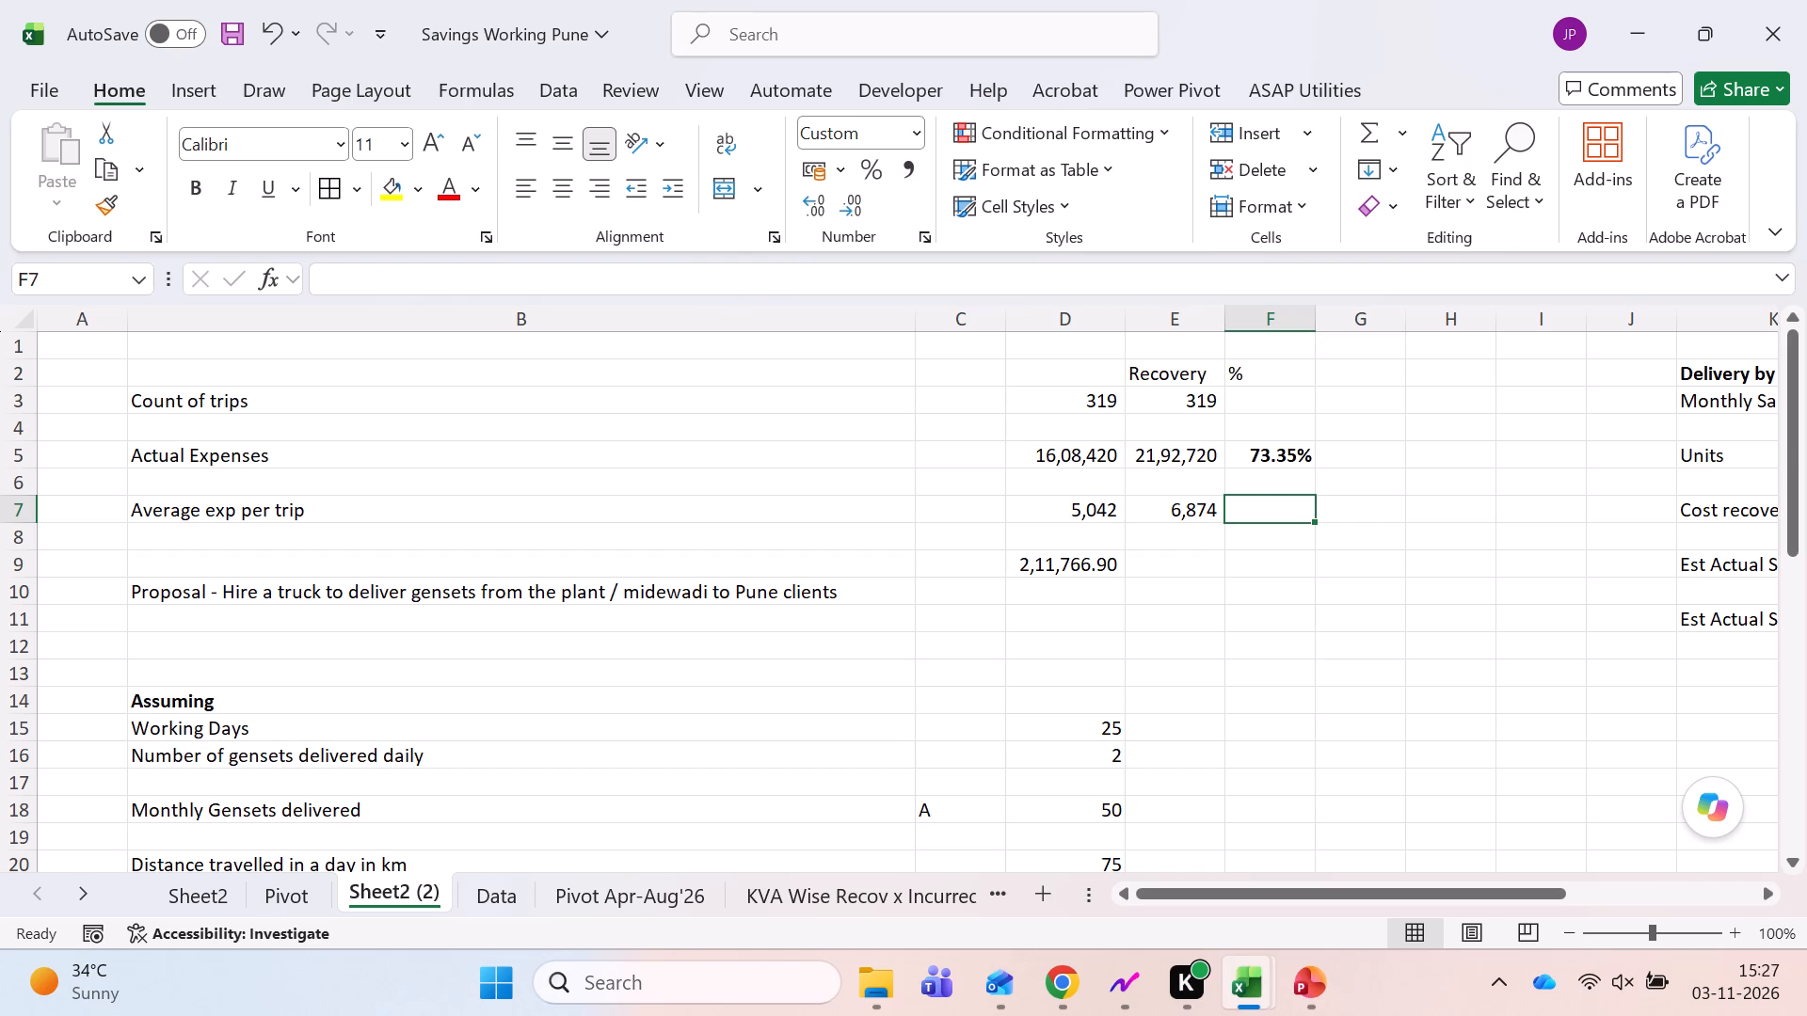
pyautogui.hotkey('ctrl', 'z')
pyautogui.press('Delete')
pyautogui.press('Left')
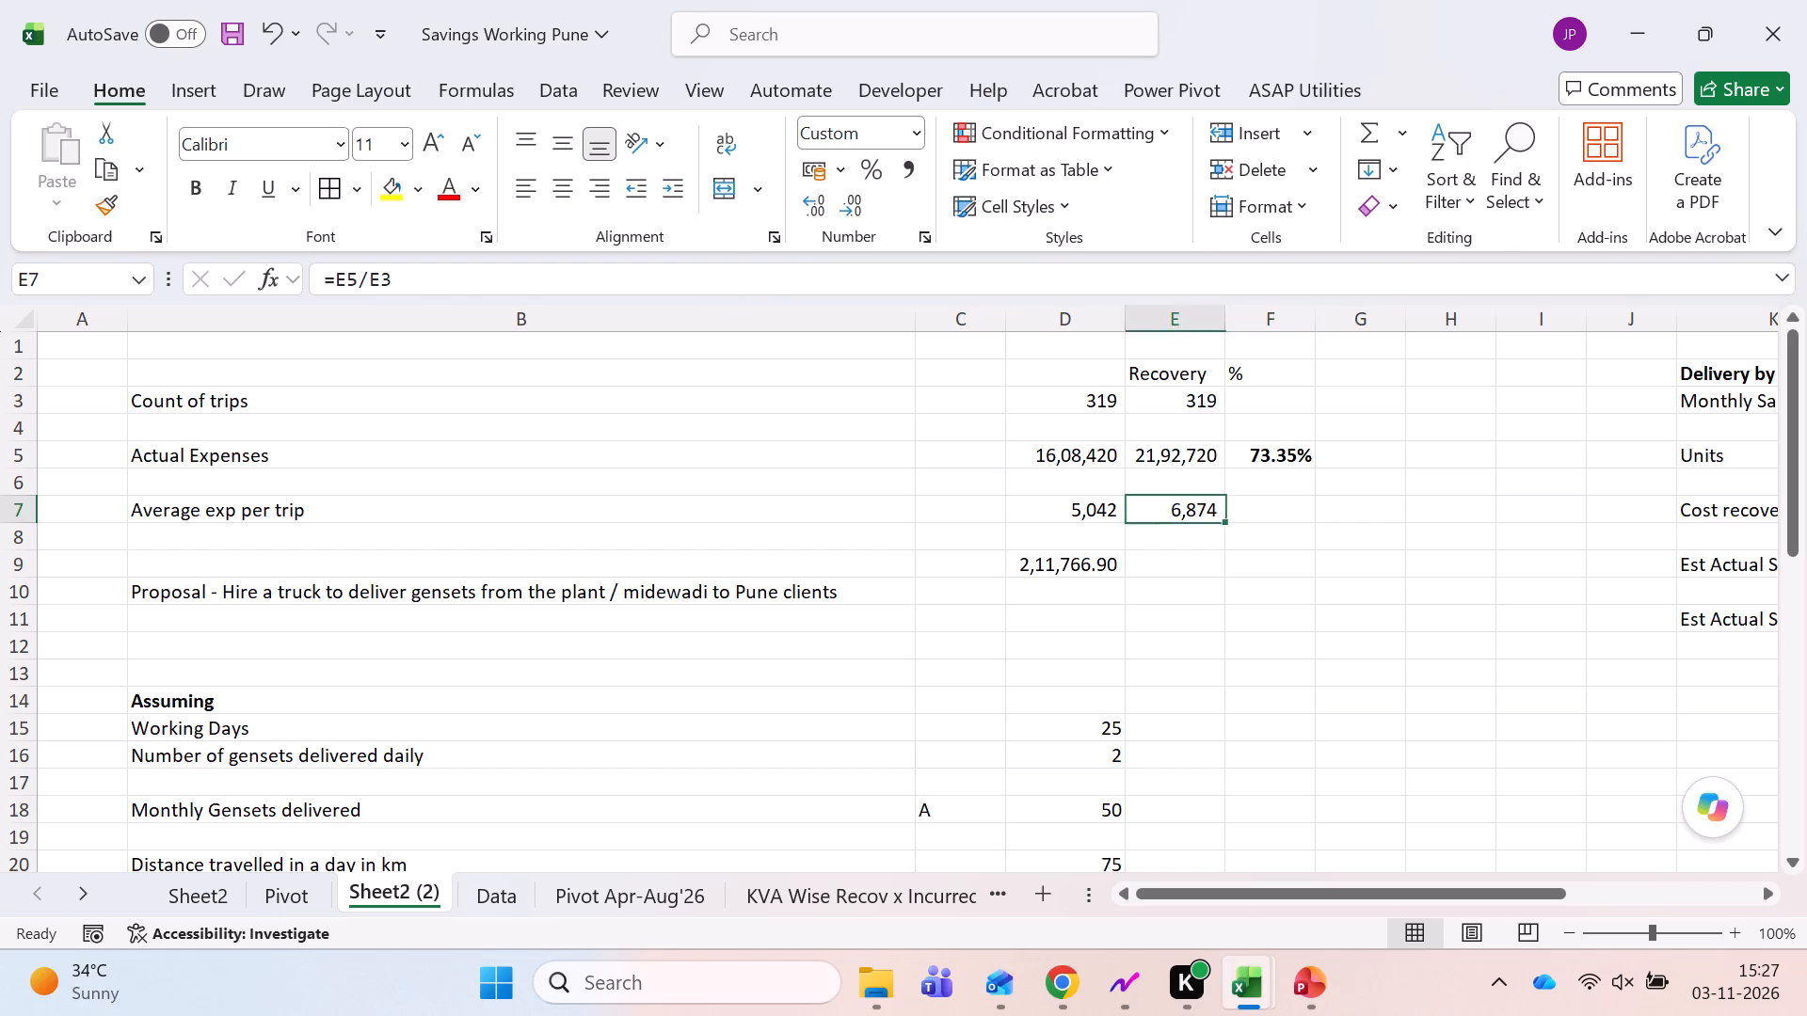
pyautogui.press('Left')
pyautogui.hotkey('ctrl', 's')
# Check which cells the D9 formula in Sheet2 (2) uses and look along the Est Actual Spend row.
pyautogui.press('Down')
pyautogui.press('Down')
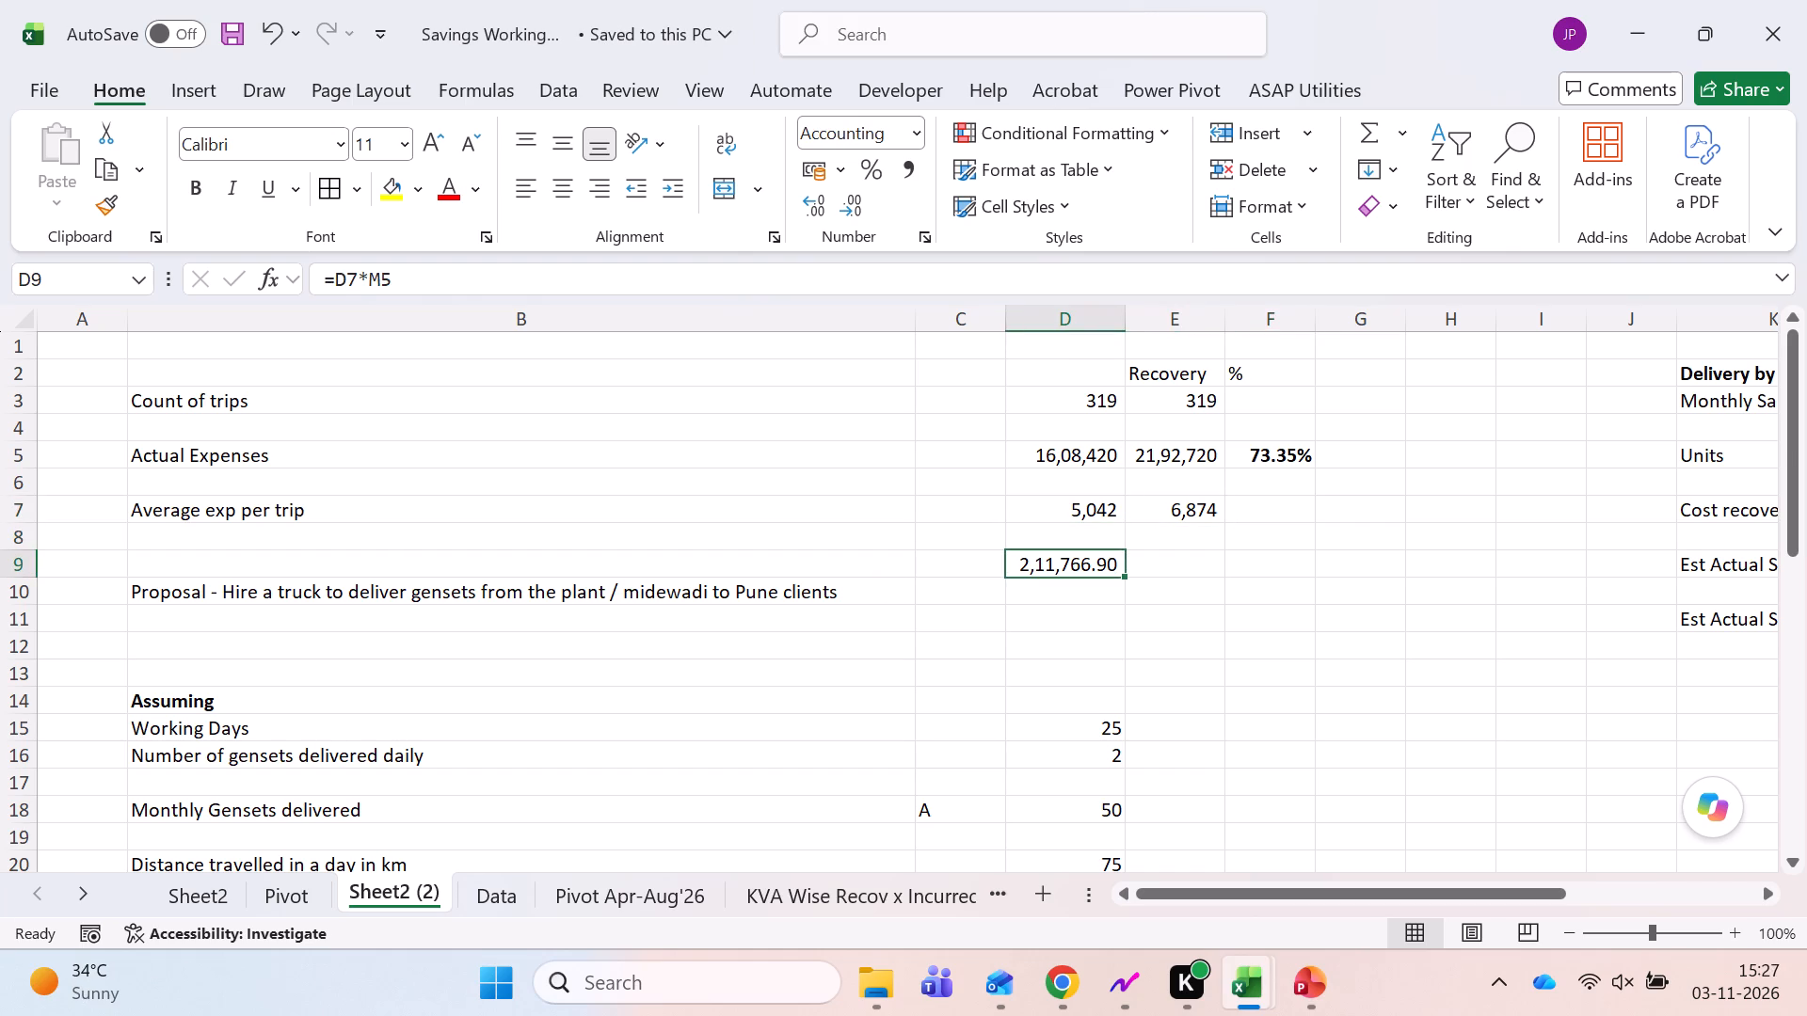
pyautogui.press('F2')
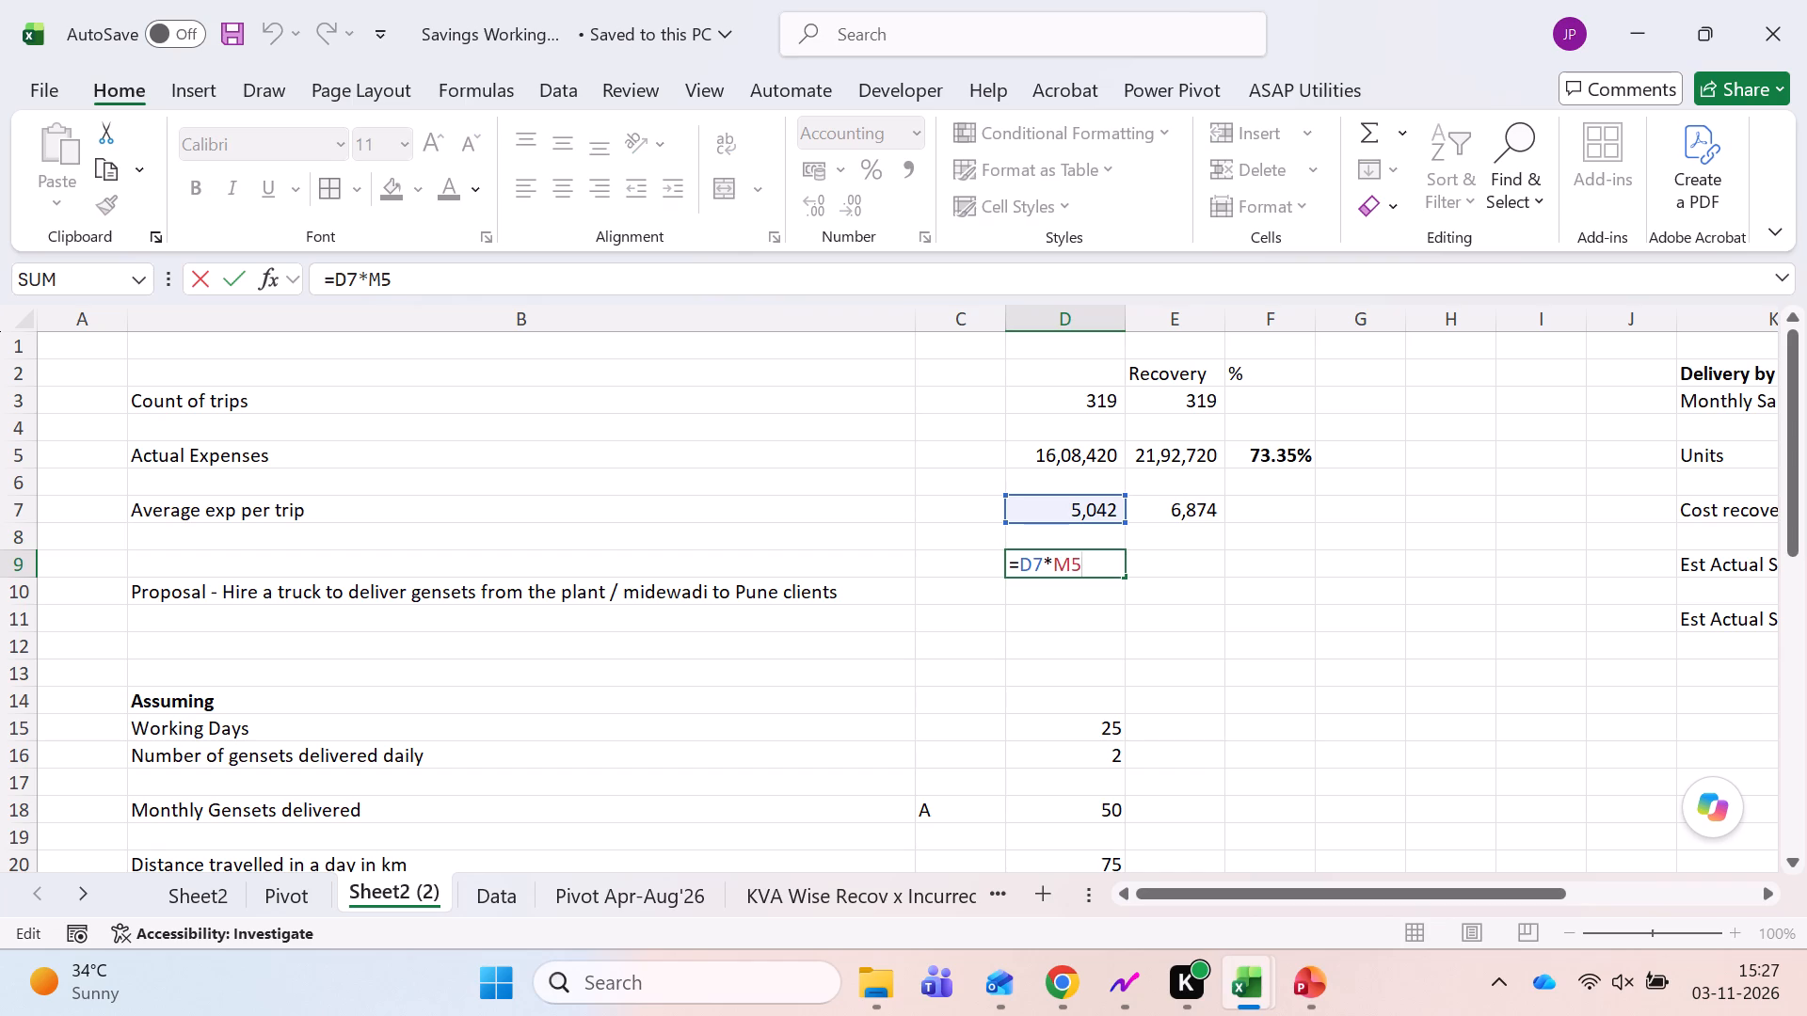
pyautogui.press('Escape')
pyautogui.press('Right')
pyautogui.press('Right')
pyautogui.press('Right')
pyautogui.press('Right')
pyautogui.press('Right')
pyautogui.press('Right')
pyautogui.press('Right')
pyautogui.press('Right')
pyautogui.press('Right')
pyautogui.press('Left')
pyautogui.press('Left')
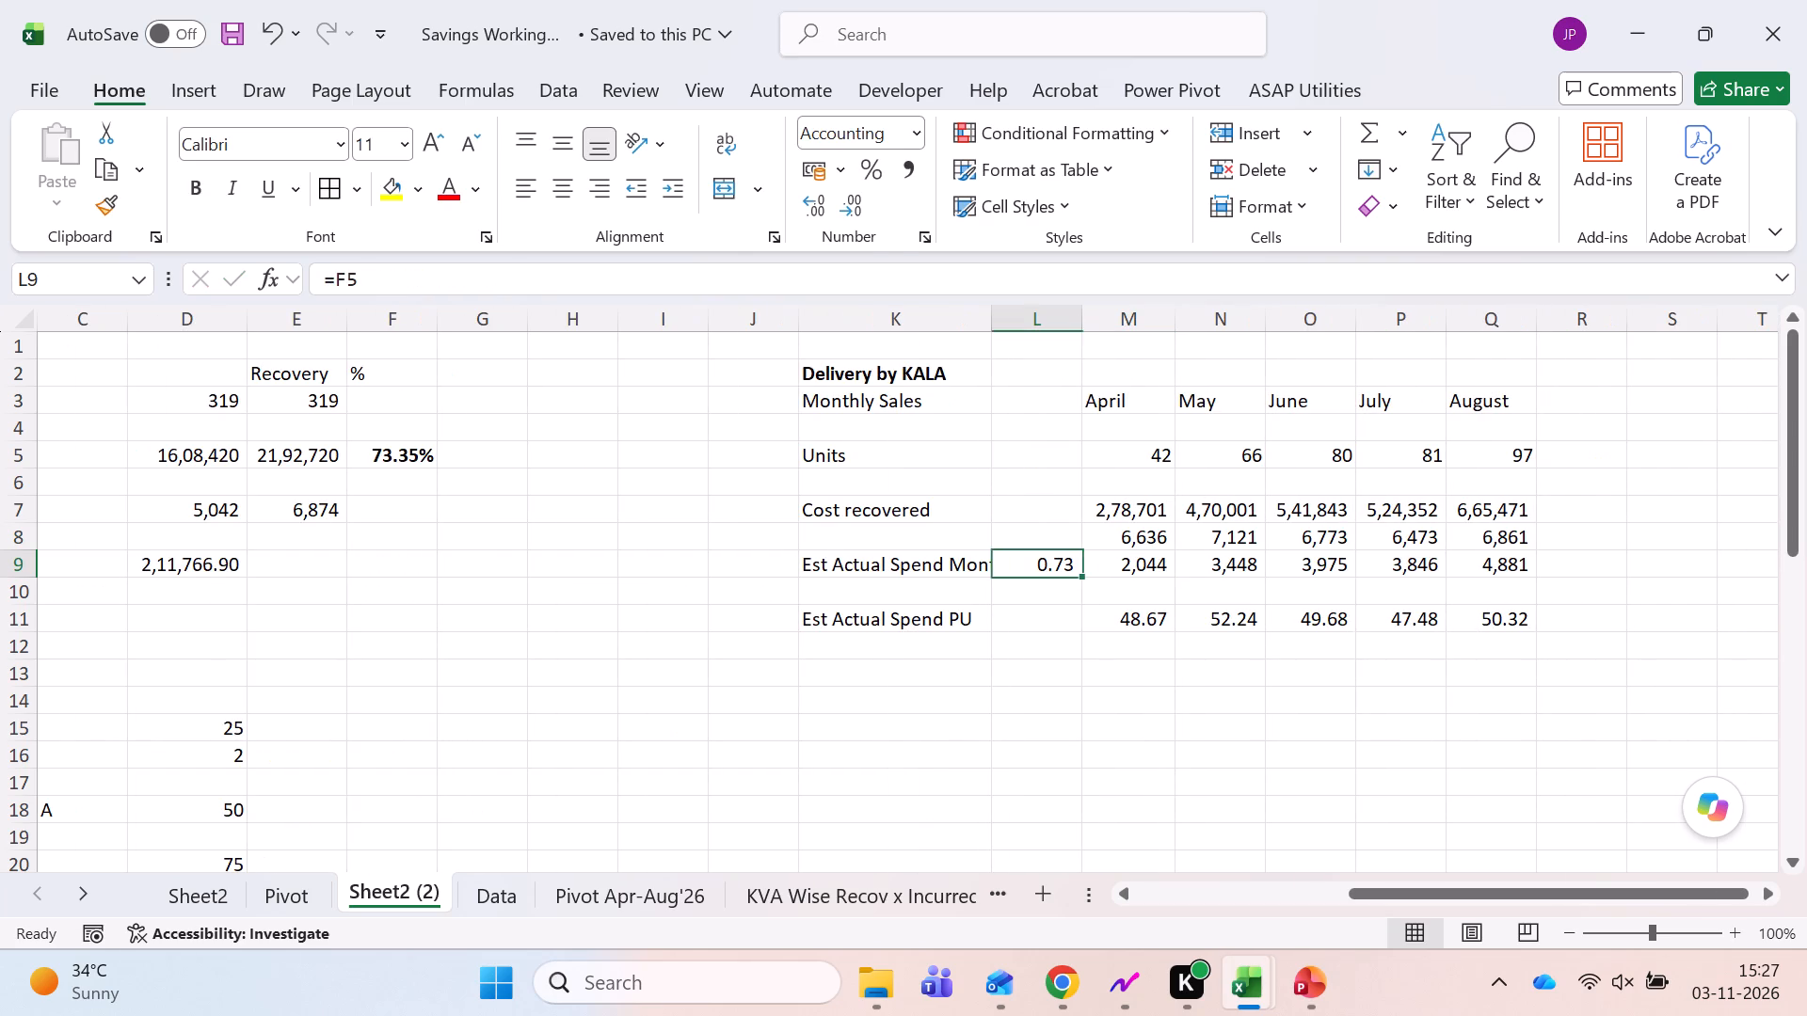
pyautogui.press('Left')
pyautogui.press('Left')
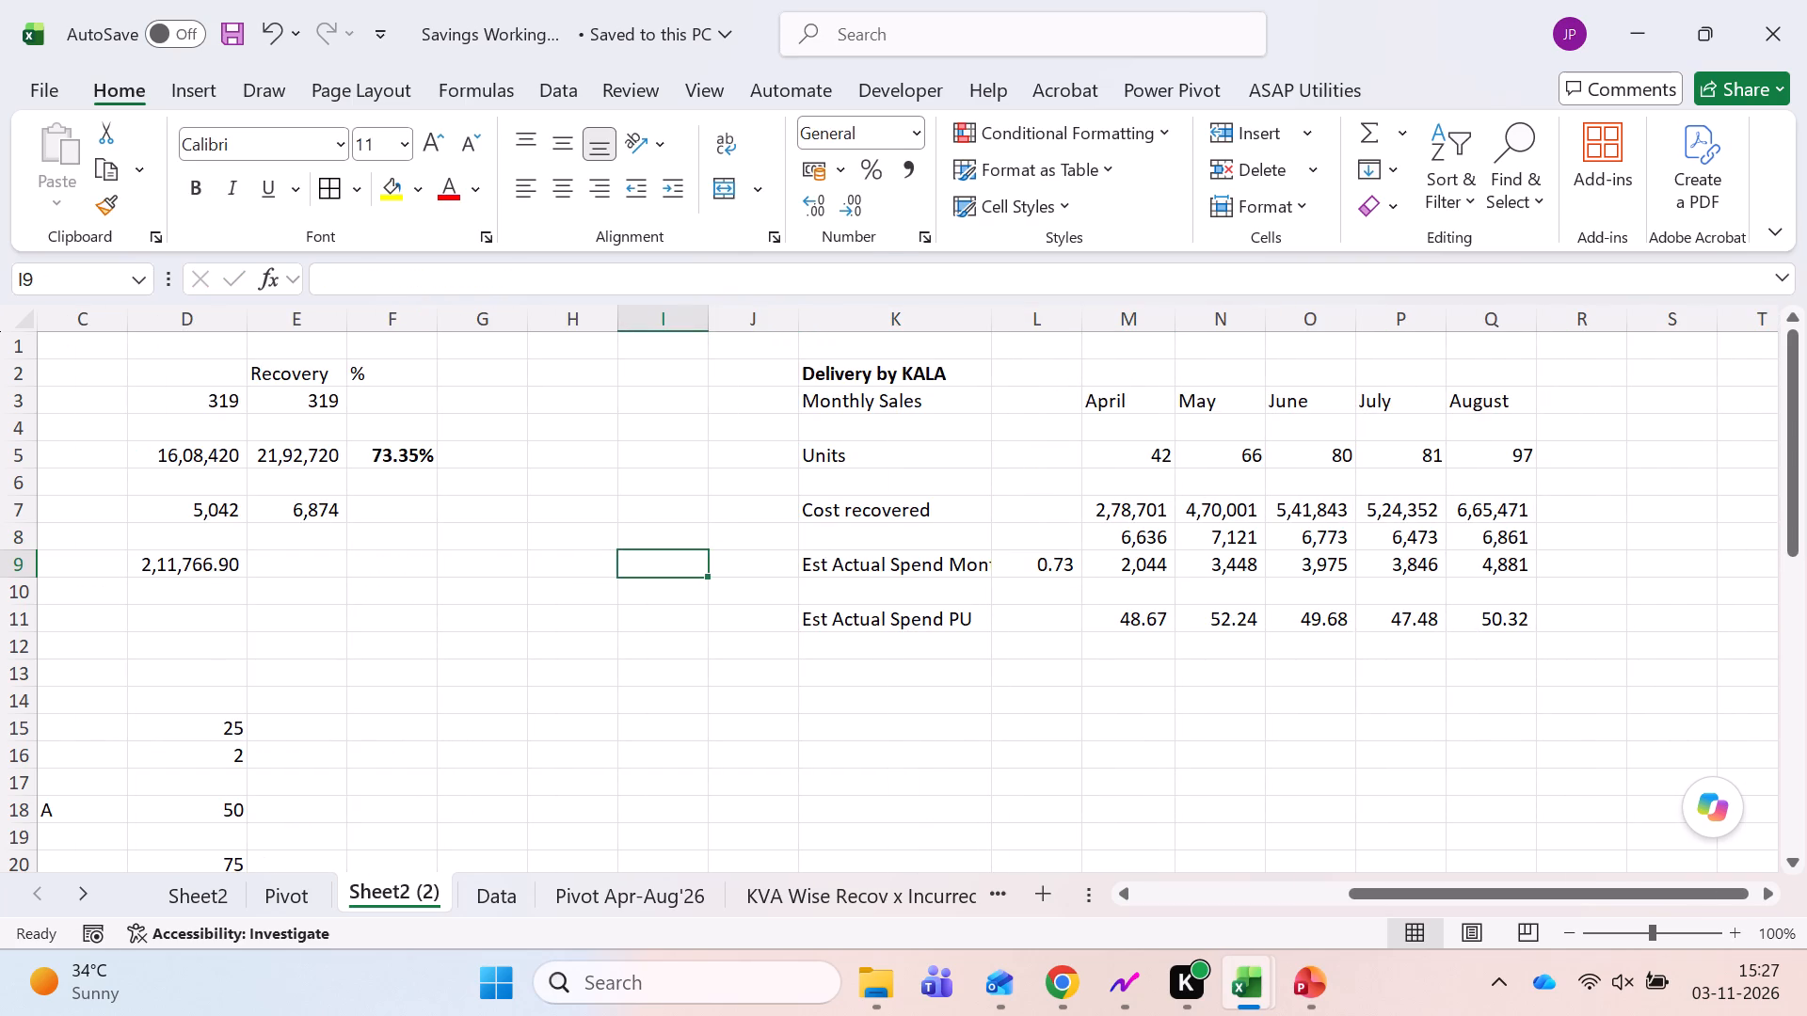
pyautogui.press('Left')
pyautogui.press('Left')
pyautogui.press('Left')
pyautogui.press('Left')
pyautogui.press('Left')
pyautogui.press('Left')
pyautogui.press('Left')
pyautogui.press('Left')
pyautogui.press('Left')
pyautogui.press('Left')
pyautogui.press('Left')
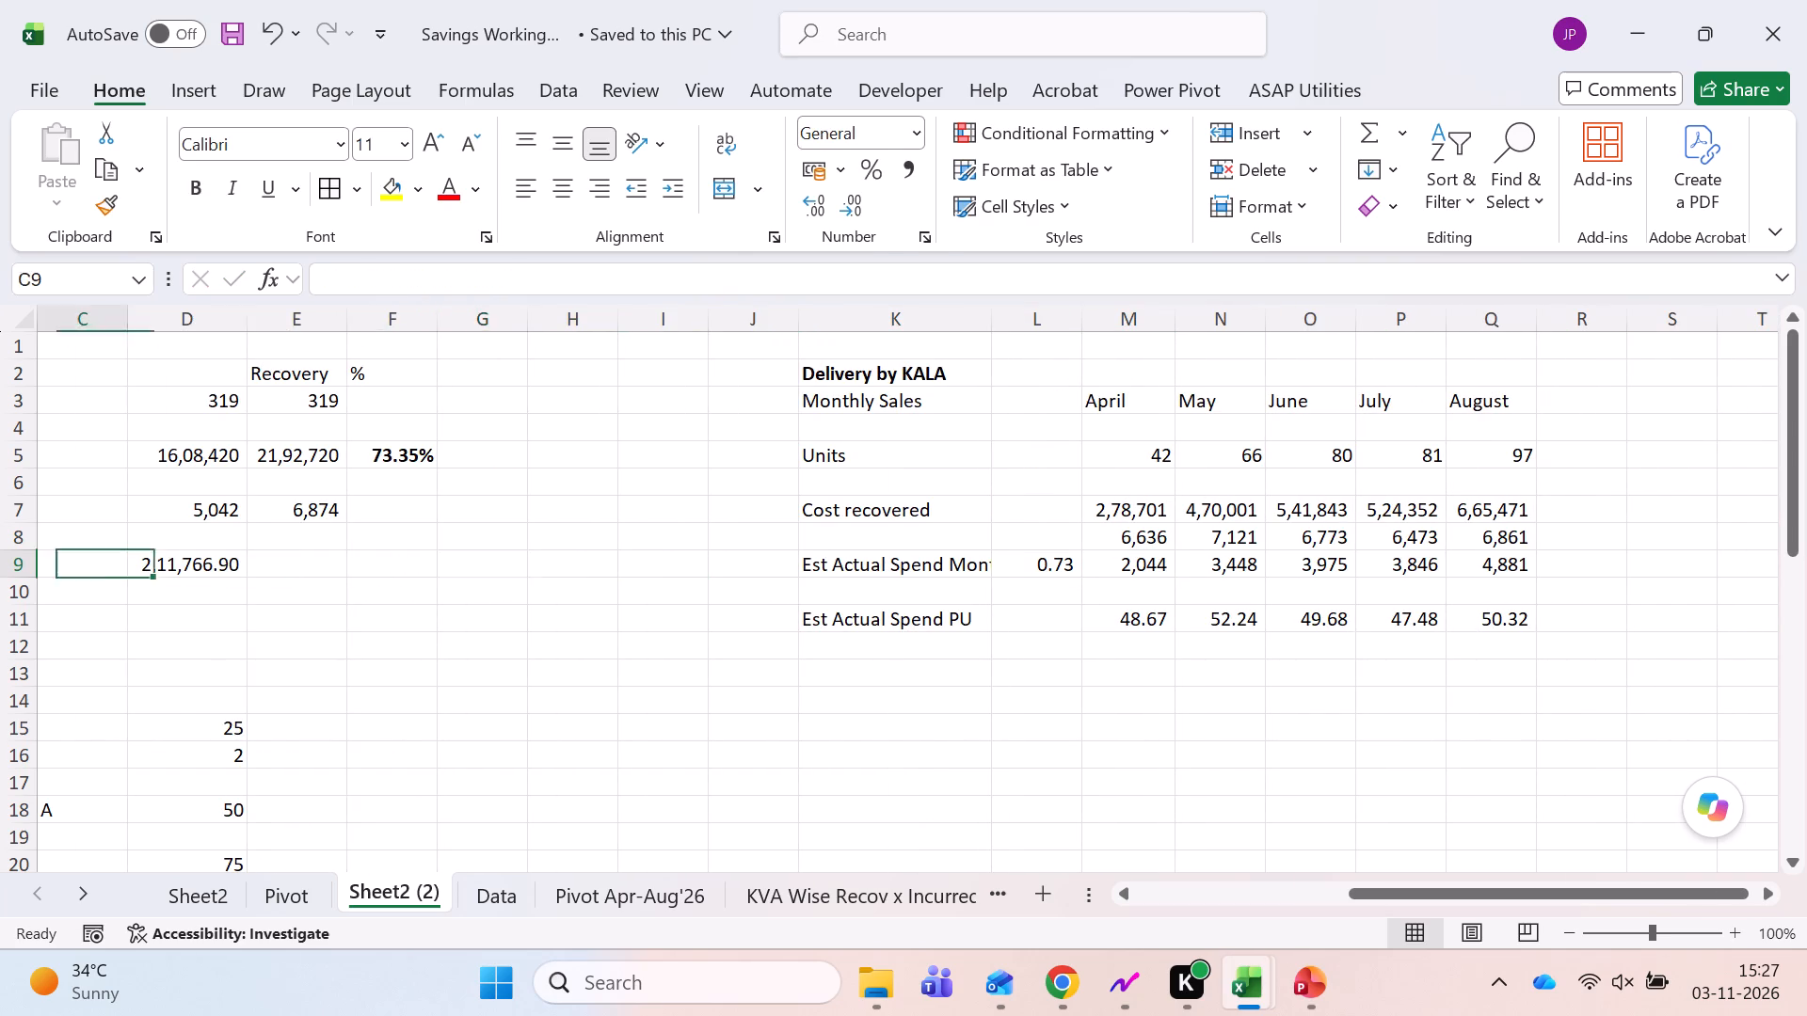
pyautogui.press('Right')
pyautogui.press('Right')
# Switch to the Freight_Analysis workbook and go to the Month column header in Sales Data Apr-Aug'26.
pyautogui.hotkey('alt', 'Tab')
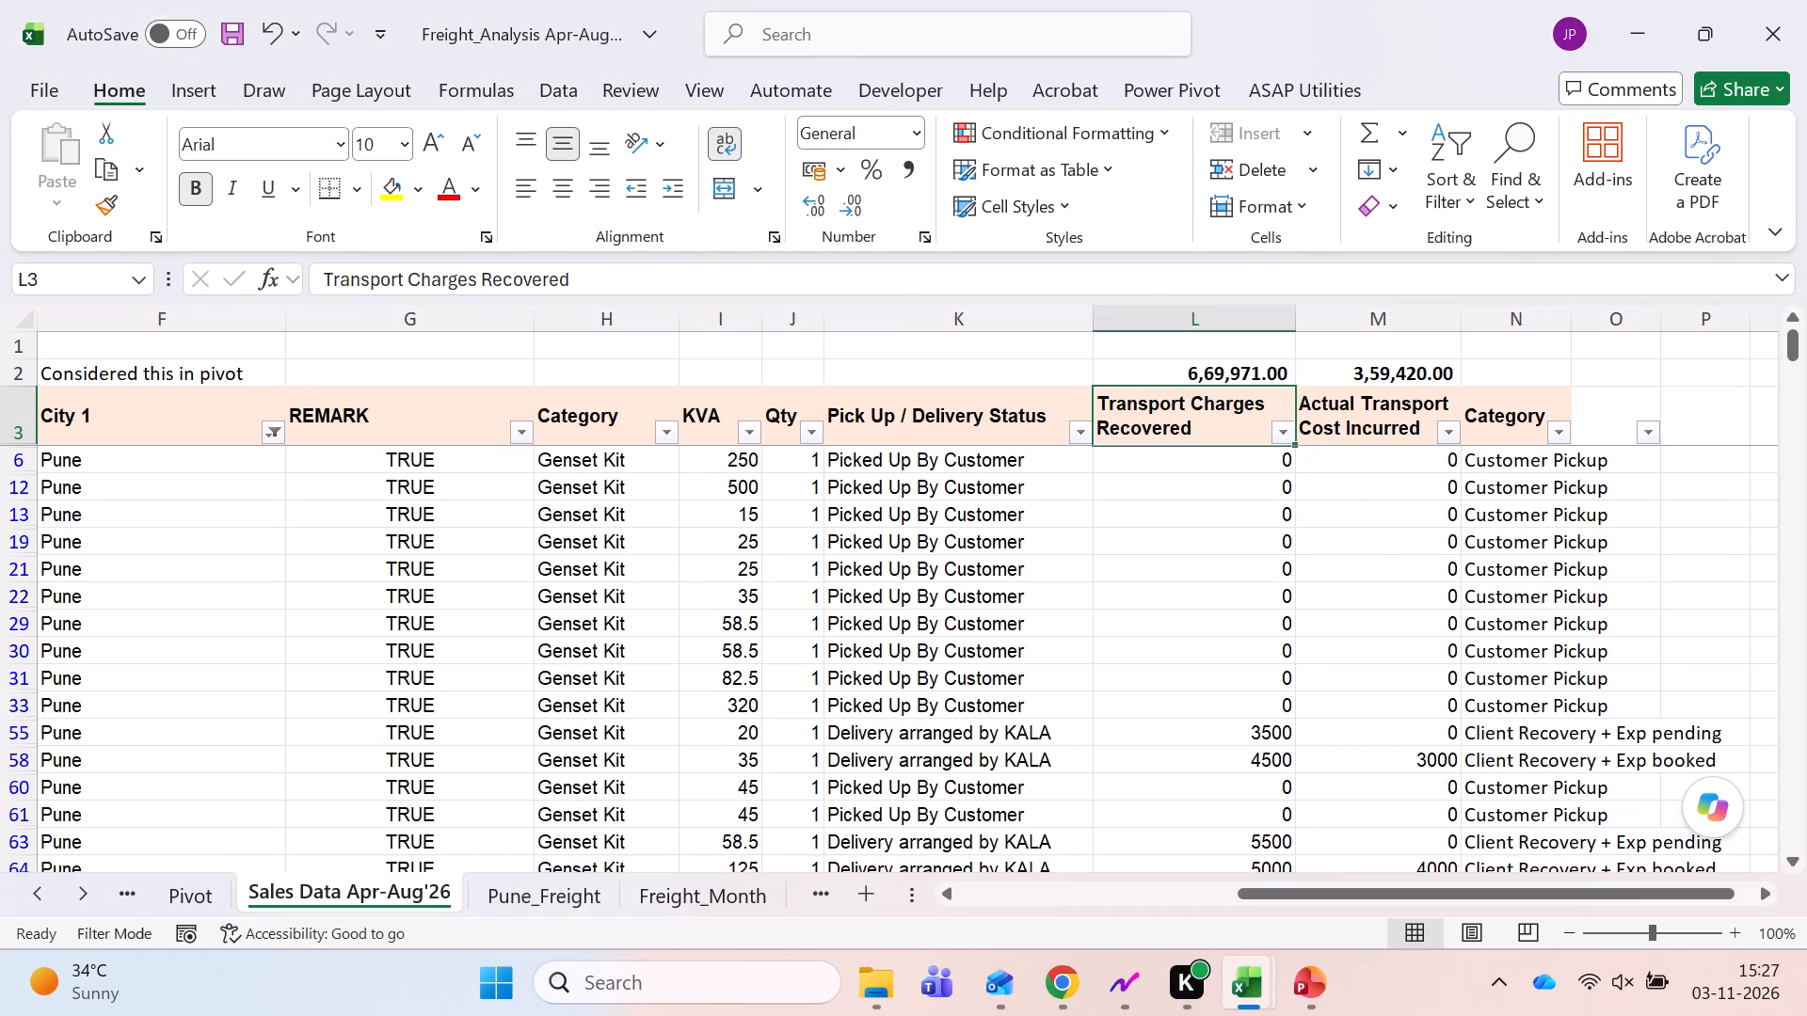
pyautogui.hotkey('ctrl', 'Left')
pyautogui.press('Right')
pyautogui.press('Right')
pyautogui.press('Right')
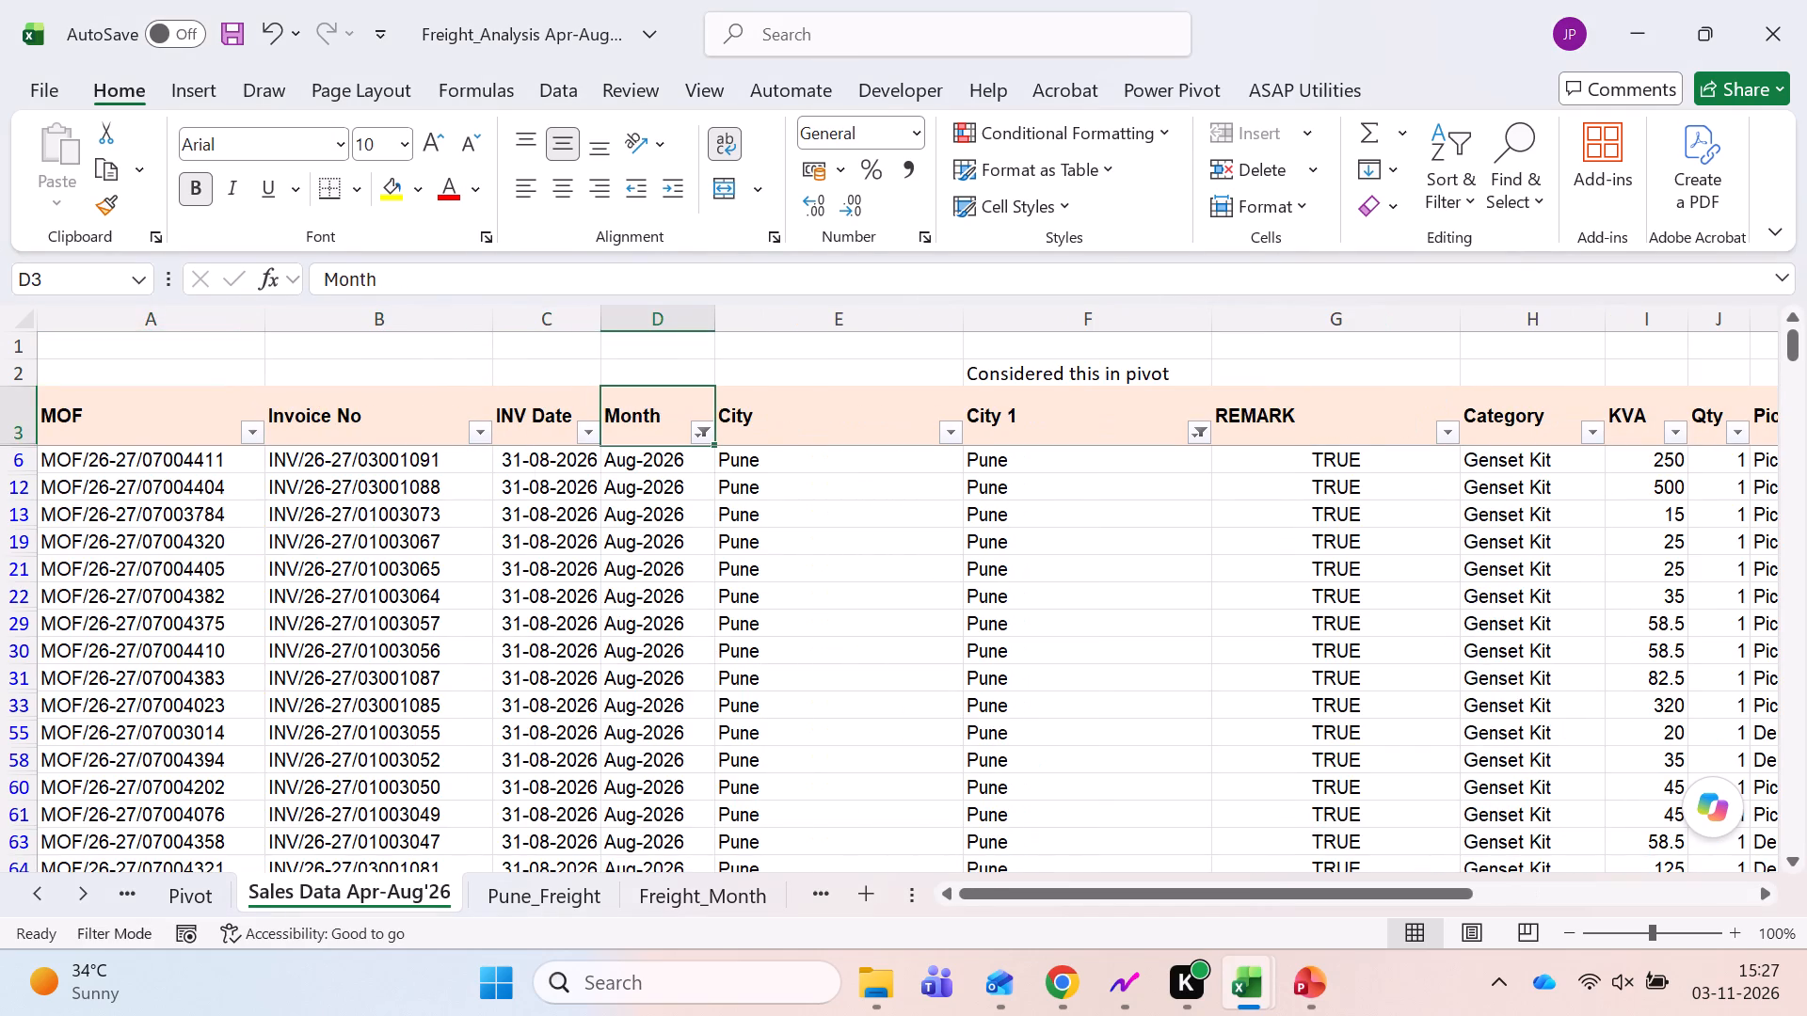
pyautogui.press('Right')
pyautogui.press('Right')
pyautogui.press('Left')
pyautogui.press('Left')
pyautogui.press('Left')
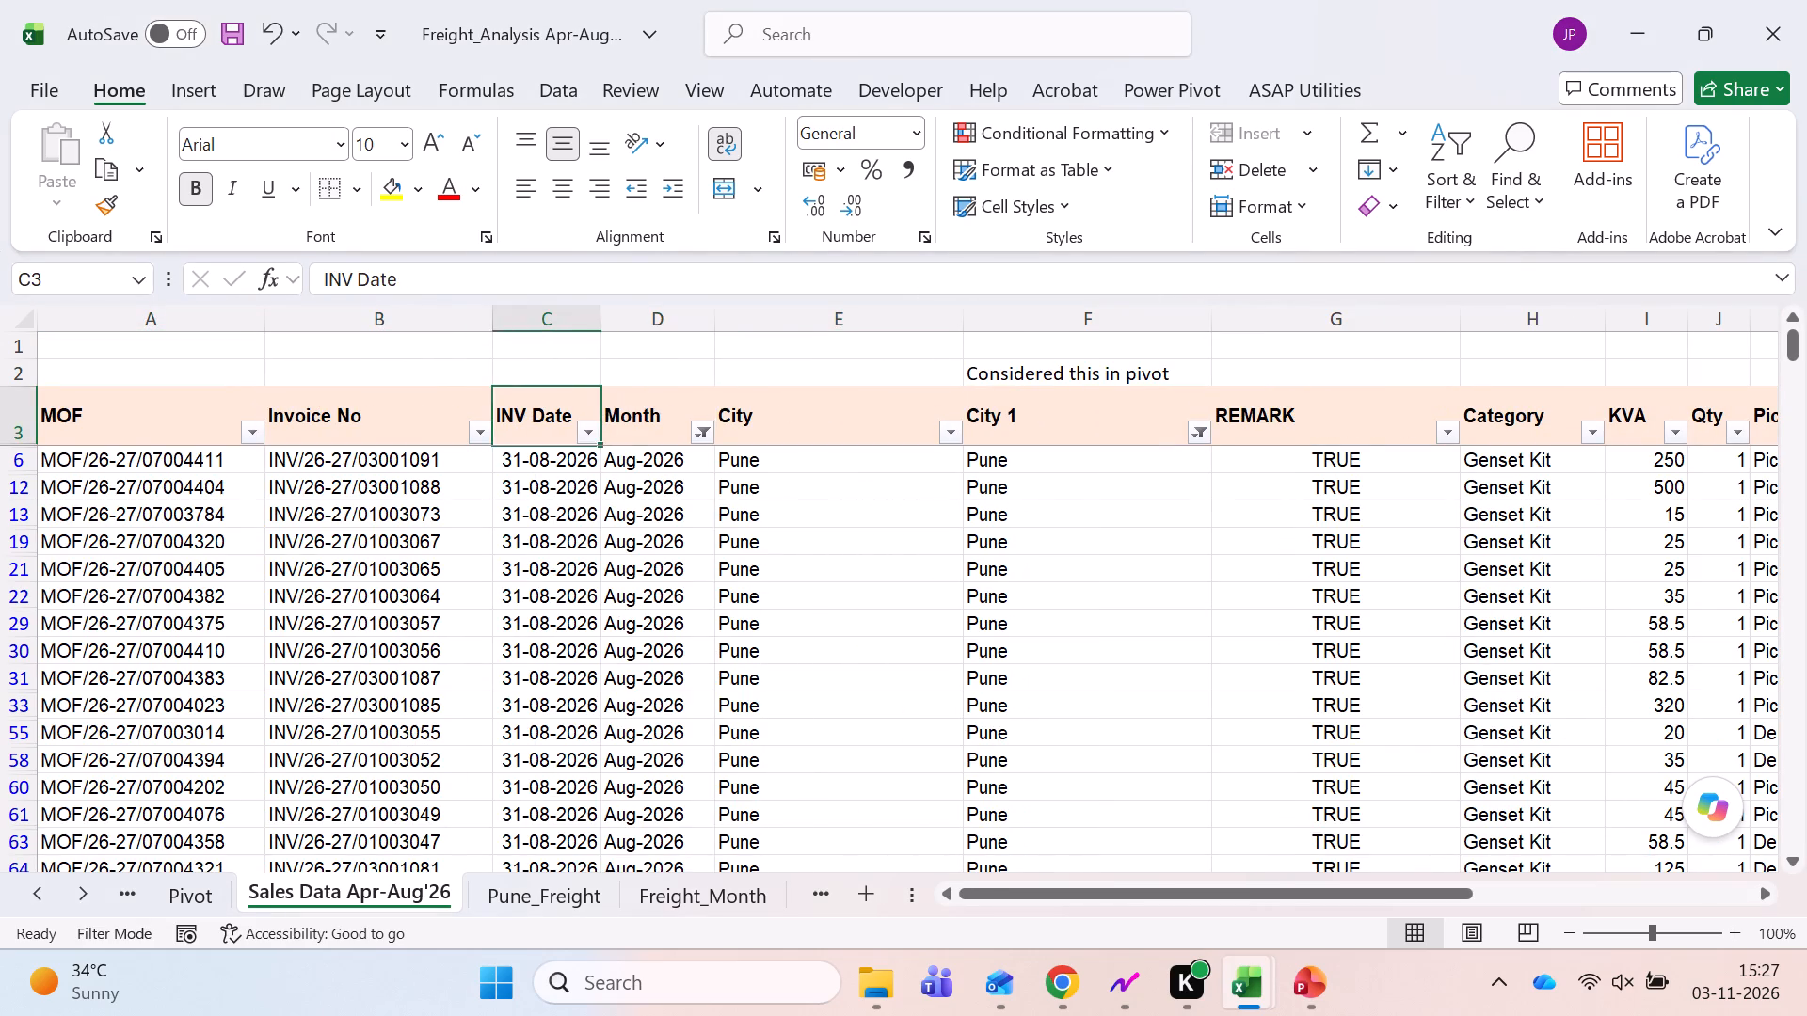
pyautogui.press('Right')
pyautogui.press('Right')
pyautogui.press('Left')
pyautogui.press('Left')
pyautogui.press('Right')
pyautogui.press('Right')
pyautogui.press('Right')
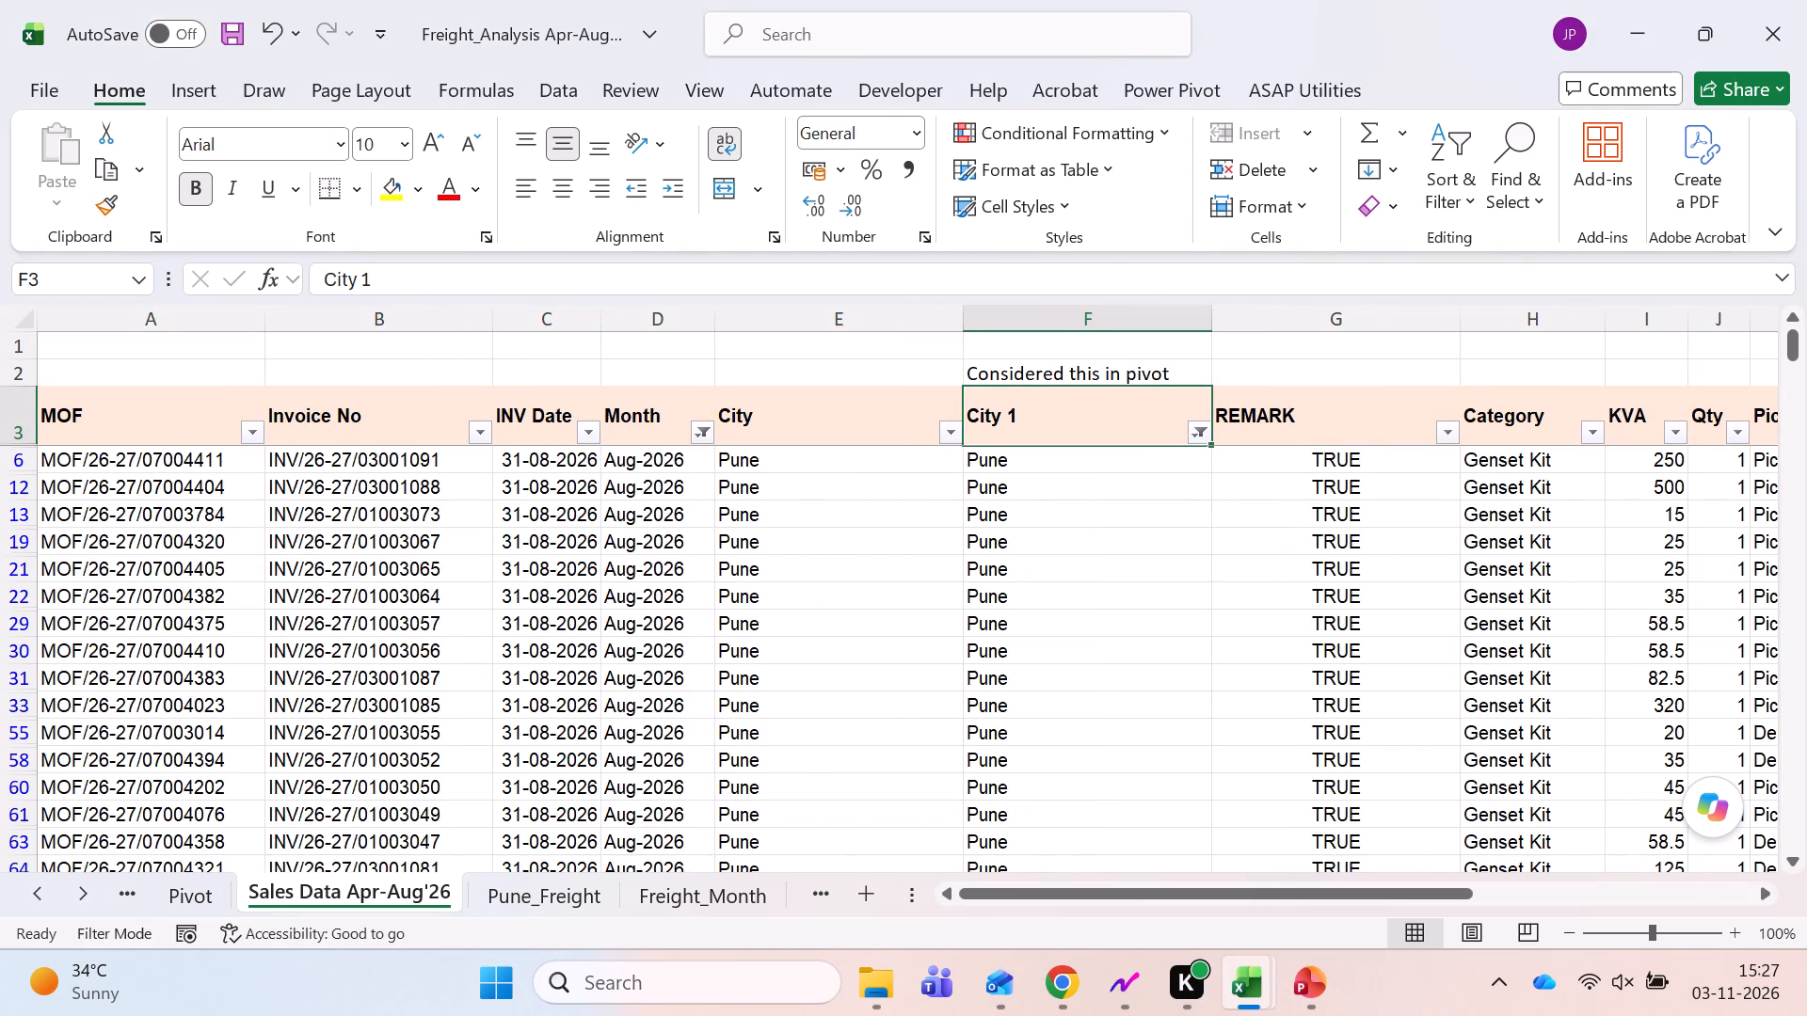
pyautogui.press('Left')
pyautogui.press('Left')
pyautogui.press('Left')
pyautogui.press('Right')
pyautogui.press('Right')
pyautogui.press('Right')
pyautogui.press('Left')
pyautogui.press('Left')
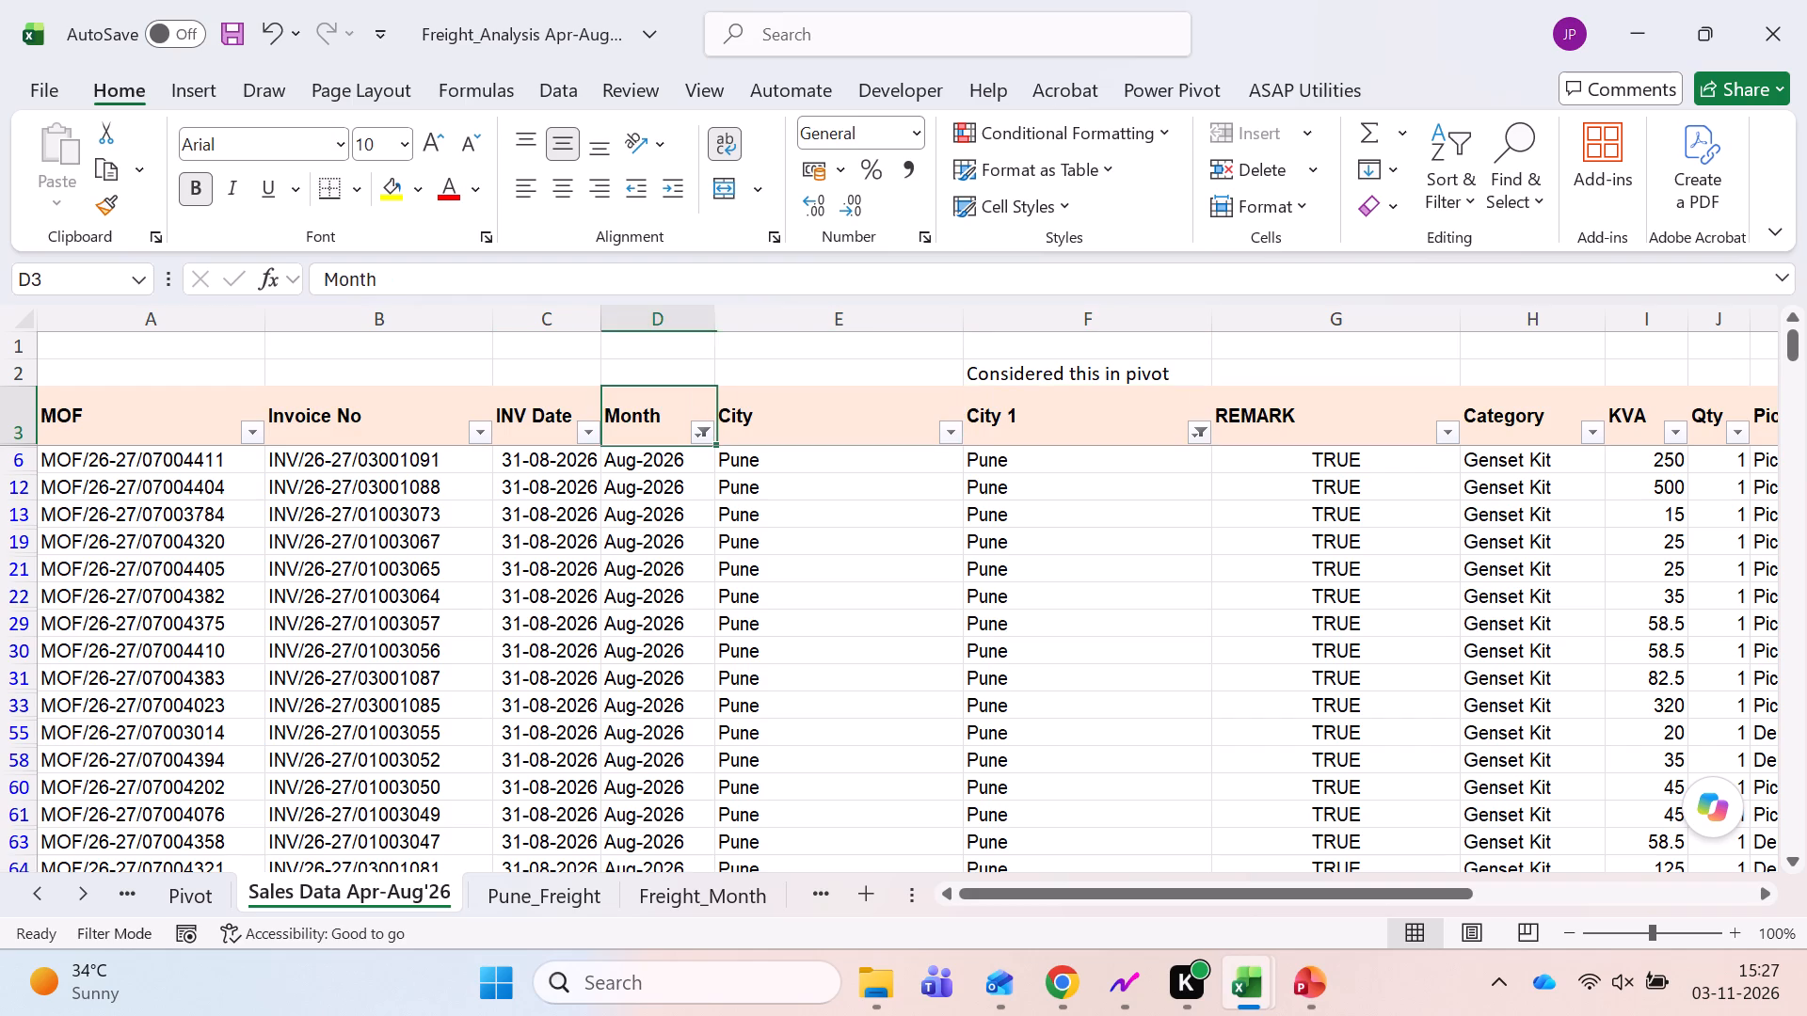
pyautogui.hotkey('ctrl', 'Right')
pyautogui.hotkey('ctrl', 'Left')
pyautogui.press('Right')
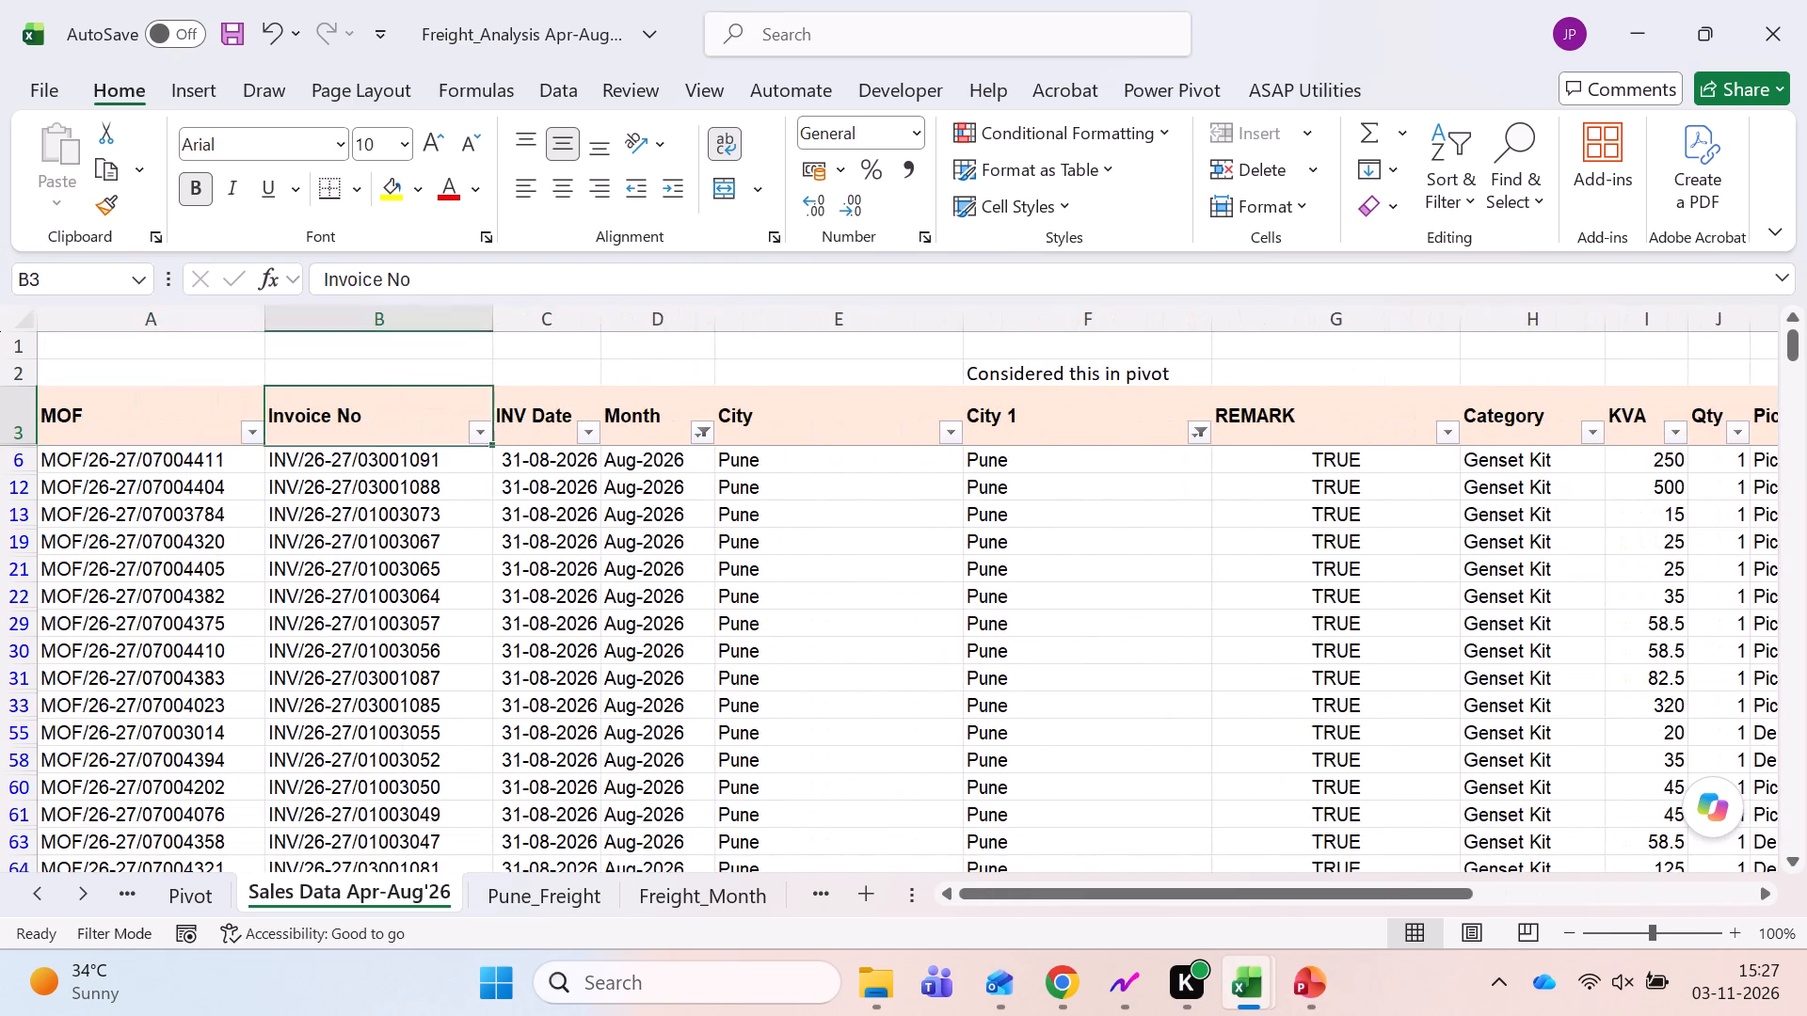
# Filter the Month column of Sales Data Apr-Aug'26 to show only Apr-2026.
pyautogui.press('Right')
pyautogui.press('Right')
pyautogui.hotkey('alt', 'Down')
pyautogui.hotkey('alt', 'Down')
pyautogui.hotkey('alt', 'Down')
pyautogui.hotkey('alt', 'Down')
pyautogui.hotkey('alt', 'Down')
pyautogui.hotkey('alt', 'Down')
pyautogui.hotkey('alt', 'Down')
pyautogui.hotkey('alt', 'Down')
pyautogui.hotkey('alt', 'Down')
pyautogui.hotkey('alt', 'Down')
pyautogui.hotkey('alt', 'Down')
pyautogui.hotkey('alt', 'Down')
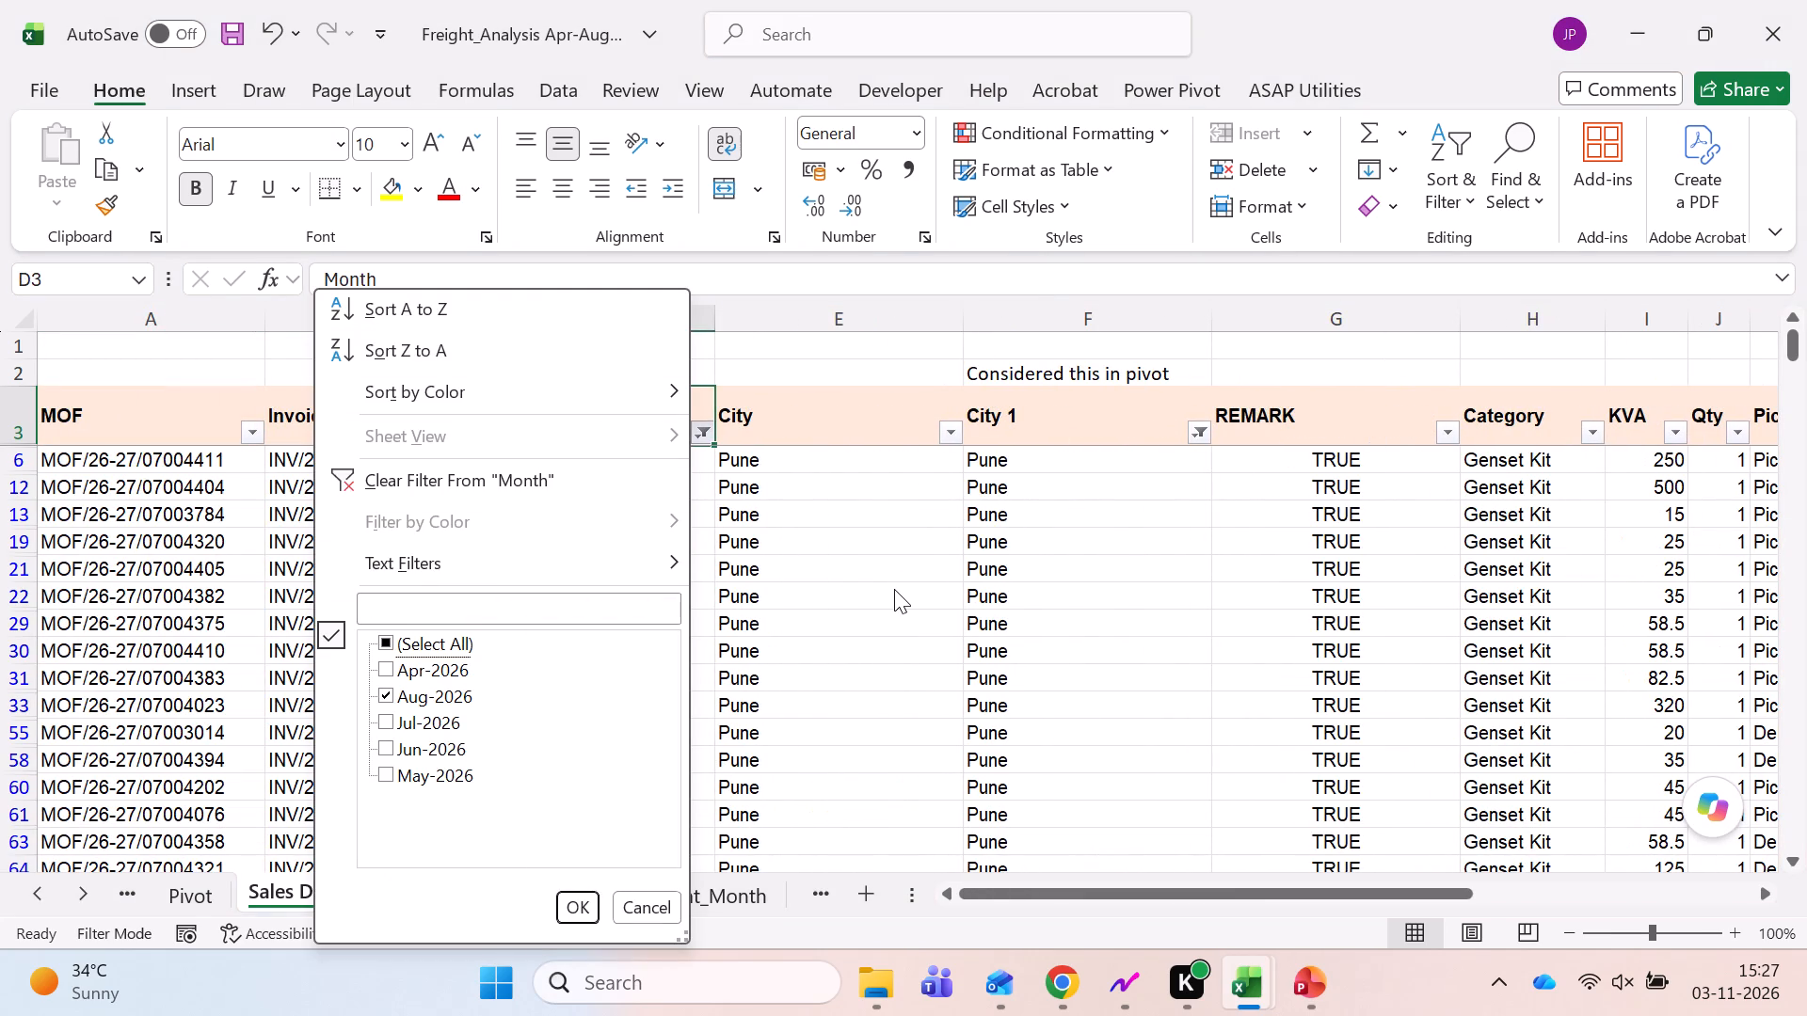
pyautogui.press('Up')
pyautogui.press('space')
pyautogui.press('space')
pyautogui.press('Down')
pyautogui.press('space')
pyautogui.press('Return')
# Filter the Transport Charges Recovered column to exclude the 0 entries.
pyautogui.press('Right')
pyautogui.hotkey('ctrl', 'Right')
pyautogui.press('Left')
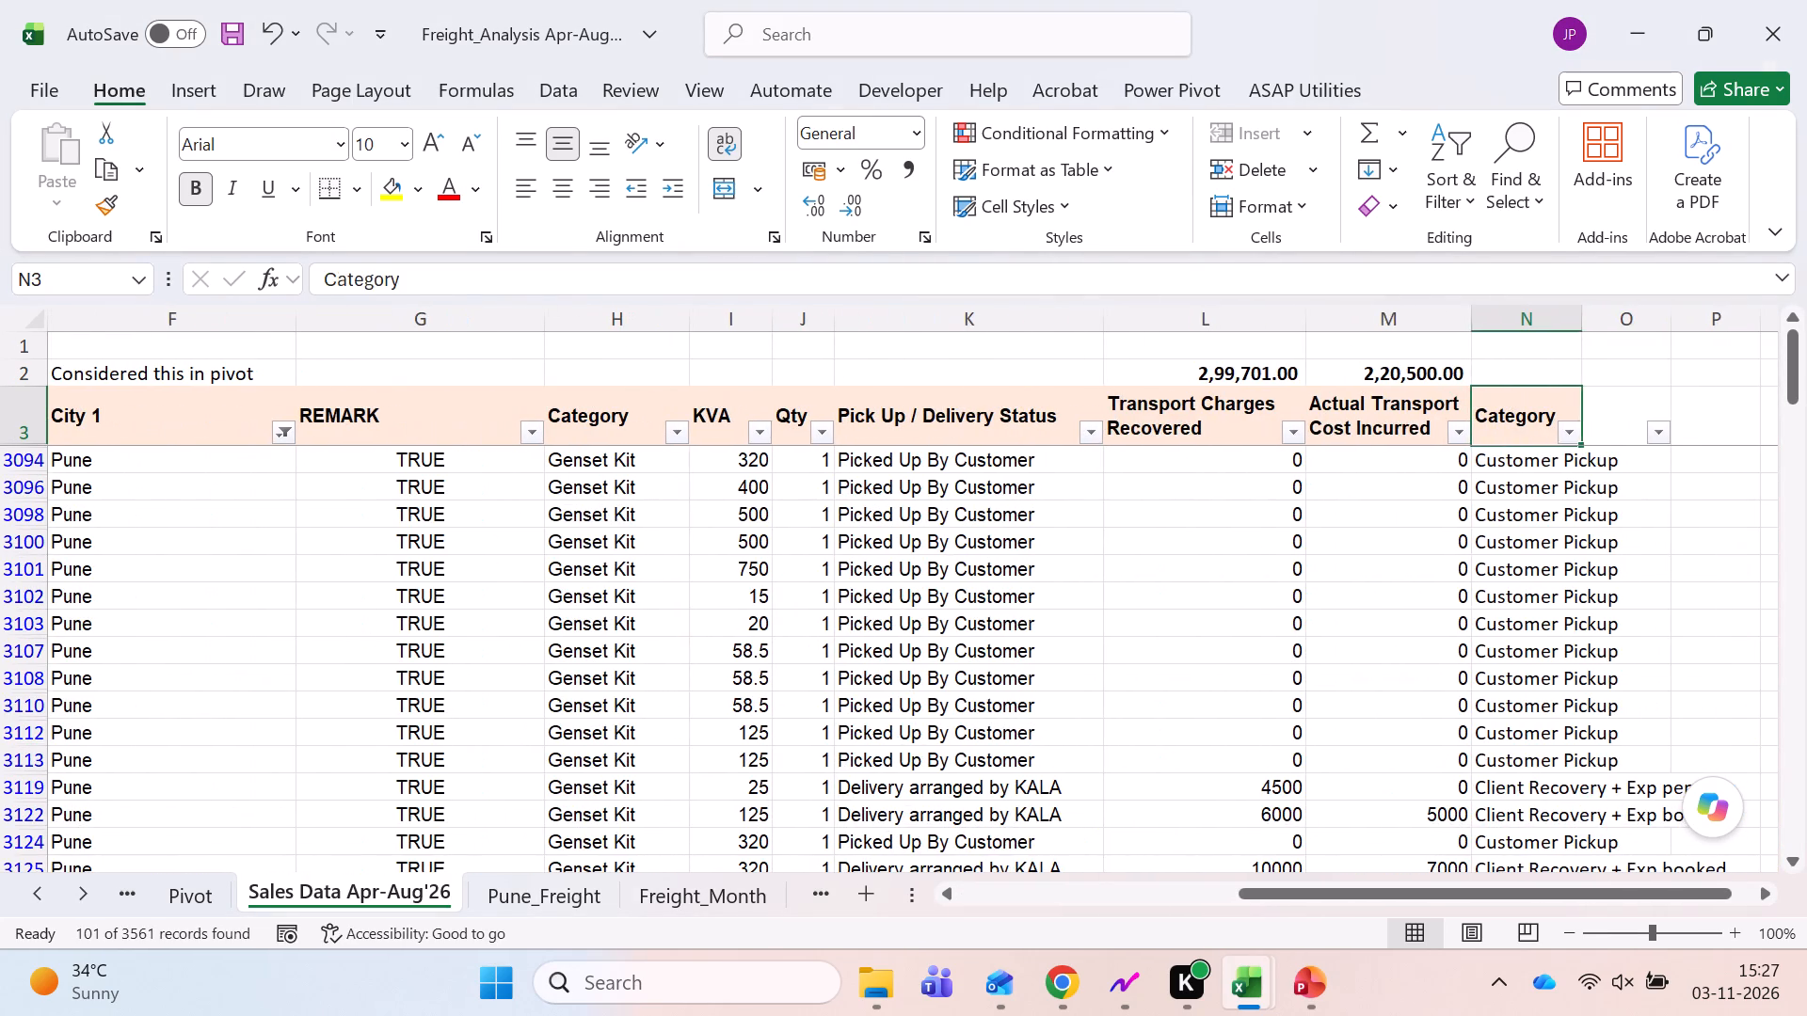
pyautogui.press('Left')
pyautogui.hotkey('alt', 'Down')
pyautogui.hotkey('alt', 'Down')
pyautogui.hotkey('alt', 'Down')
pyautogui.hotkey('alt', 'Down')
pyautogui.hotkey('alt', 'Down')
pyautogui.hotkey('alt', 'Down')
pyautogui.hotkey('alt', 'Down')
pyautogui.hotkey('alt', 'Down')
pyautogui.hotkey('alt', 'Down')
pyautogui.hotkey('alt', 'Down')
pyautogui.hotkey('alt', 'Down')
pyautogui.hotkey('alt', 'Down')
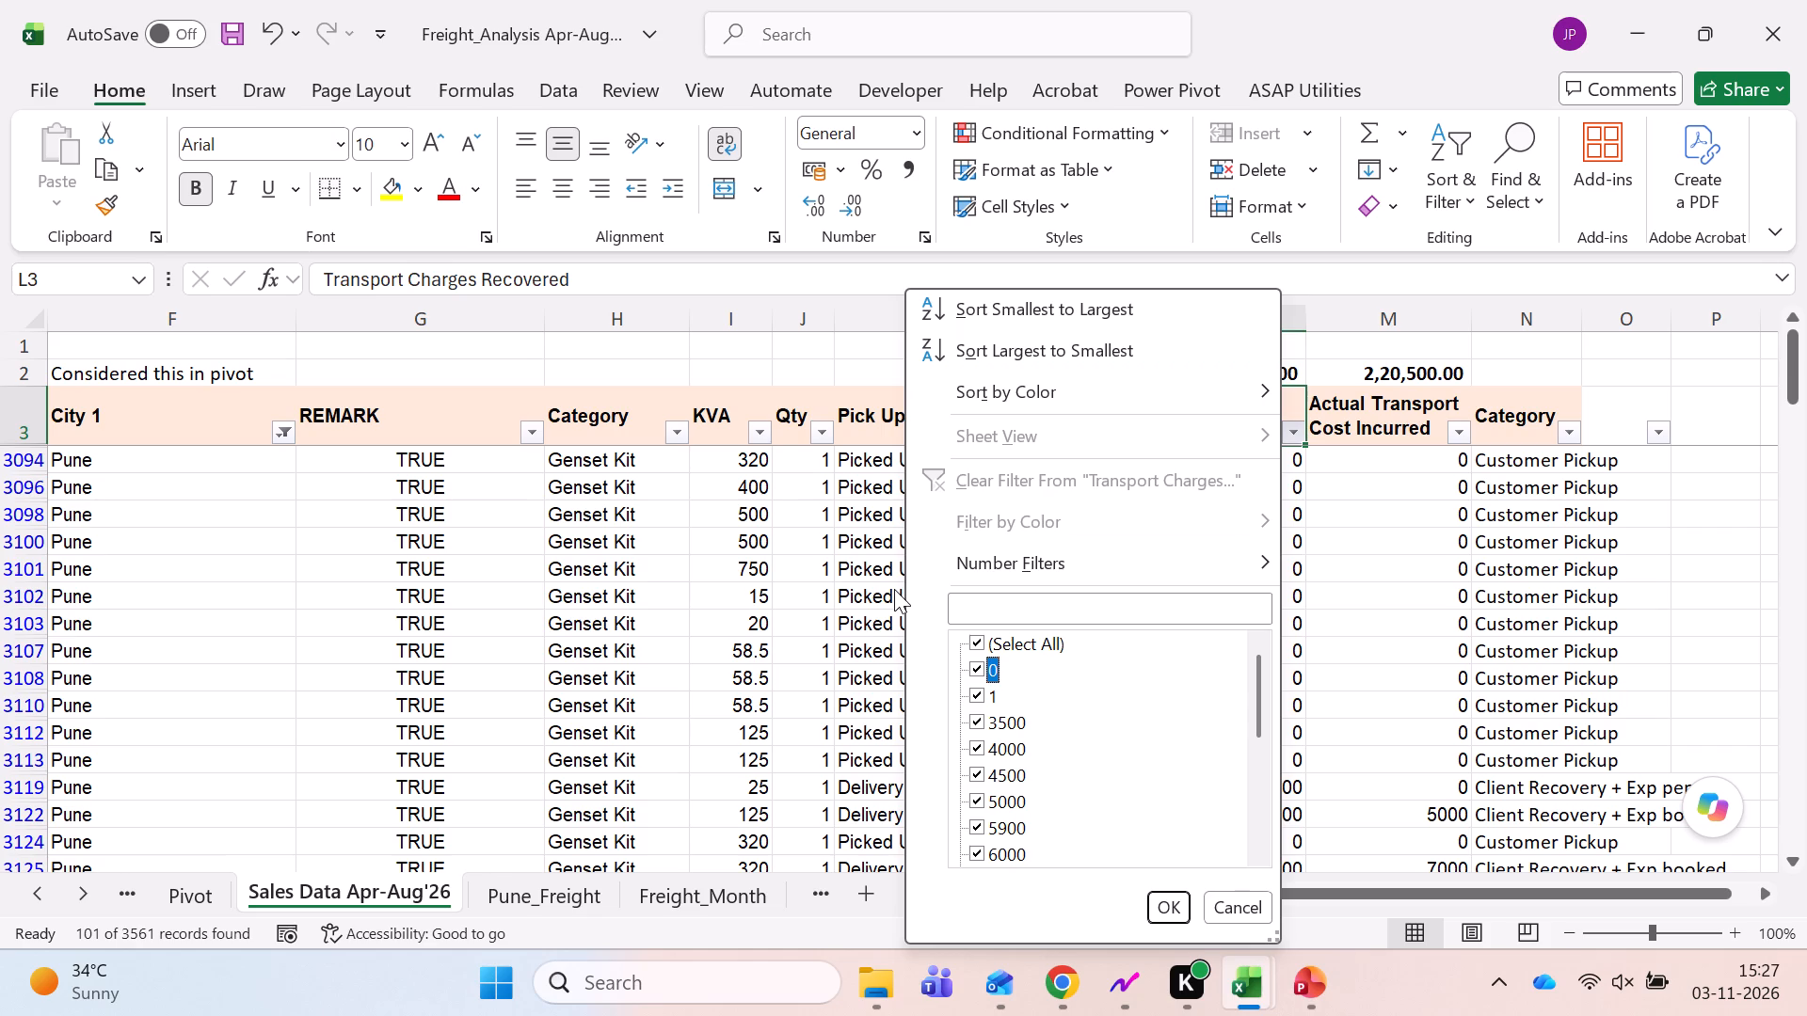
pyautogui.press('space')
pyautogui.press('Return')
# Check the count and sum of the filtered April Transport Charges Recovered entries.
pyautogui.press('Down')
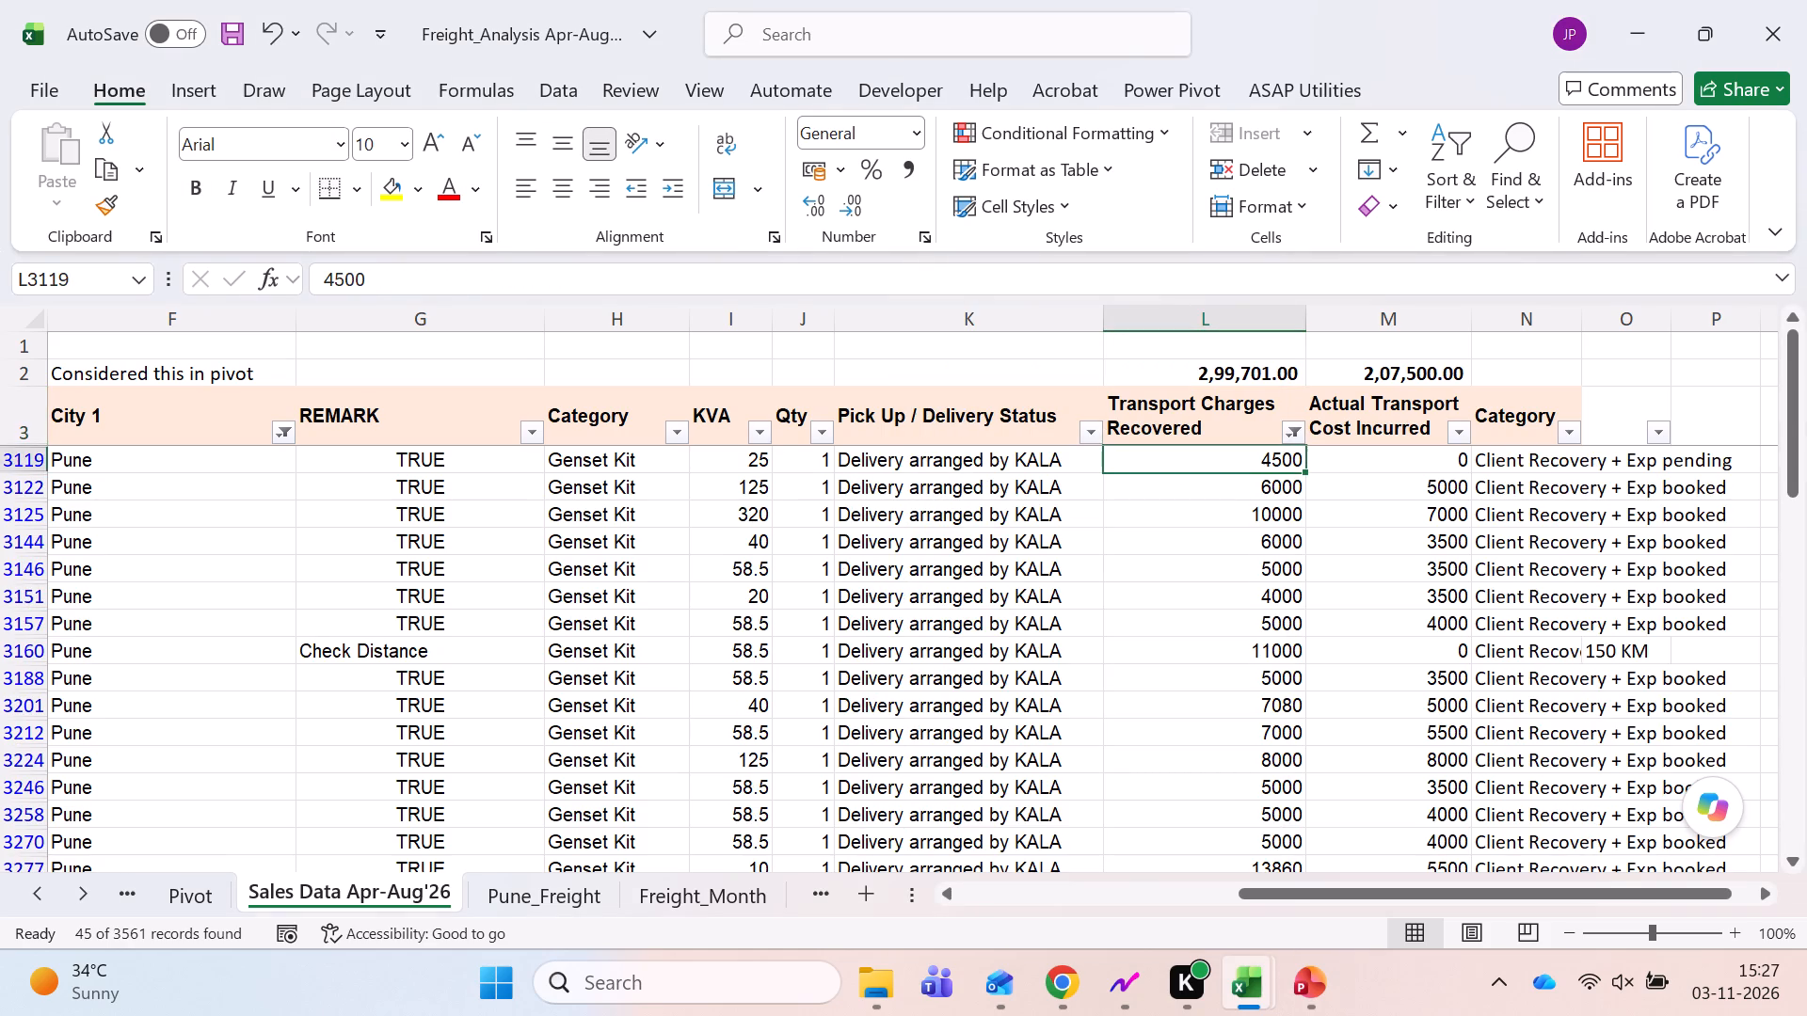
pyautogui.hotkey('ctrl', 'shift', 'Down')
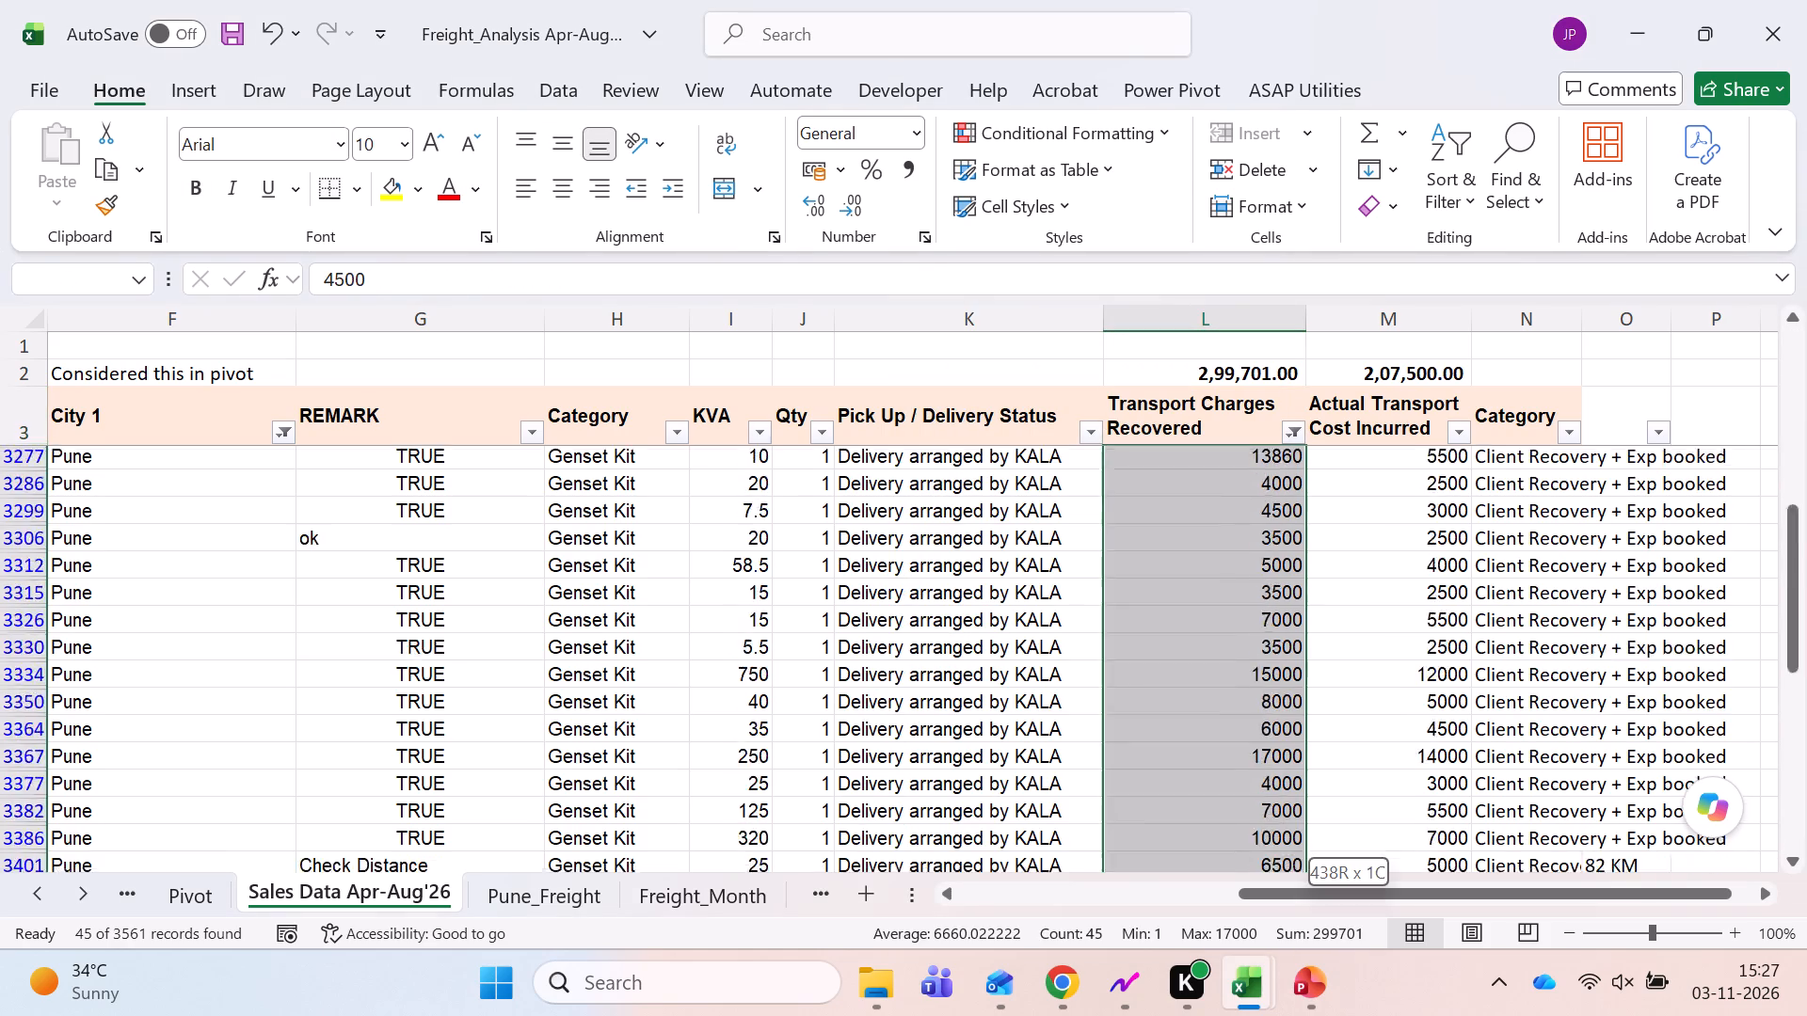
pyautogui.press('Up')
pyautogui.press('Down')
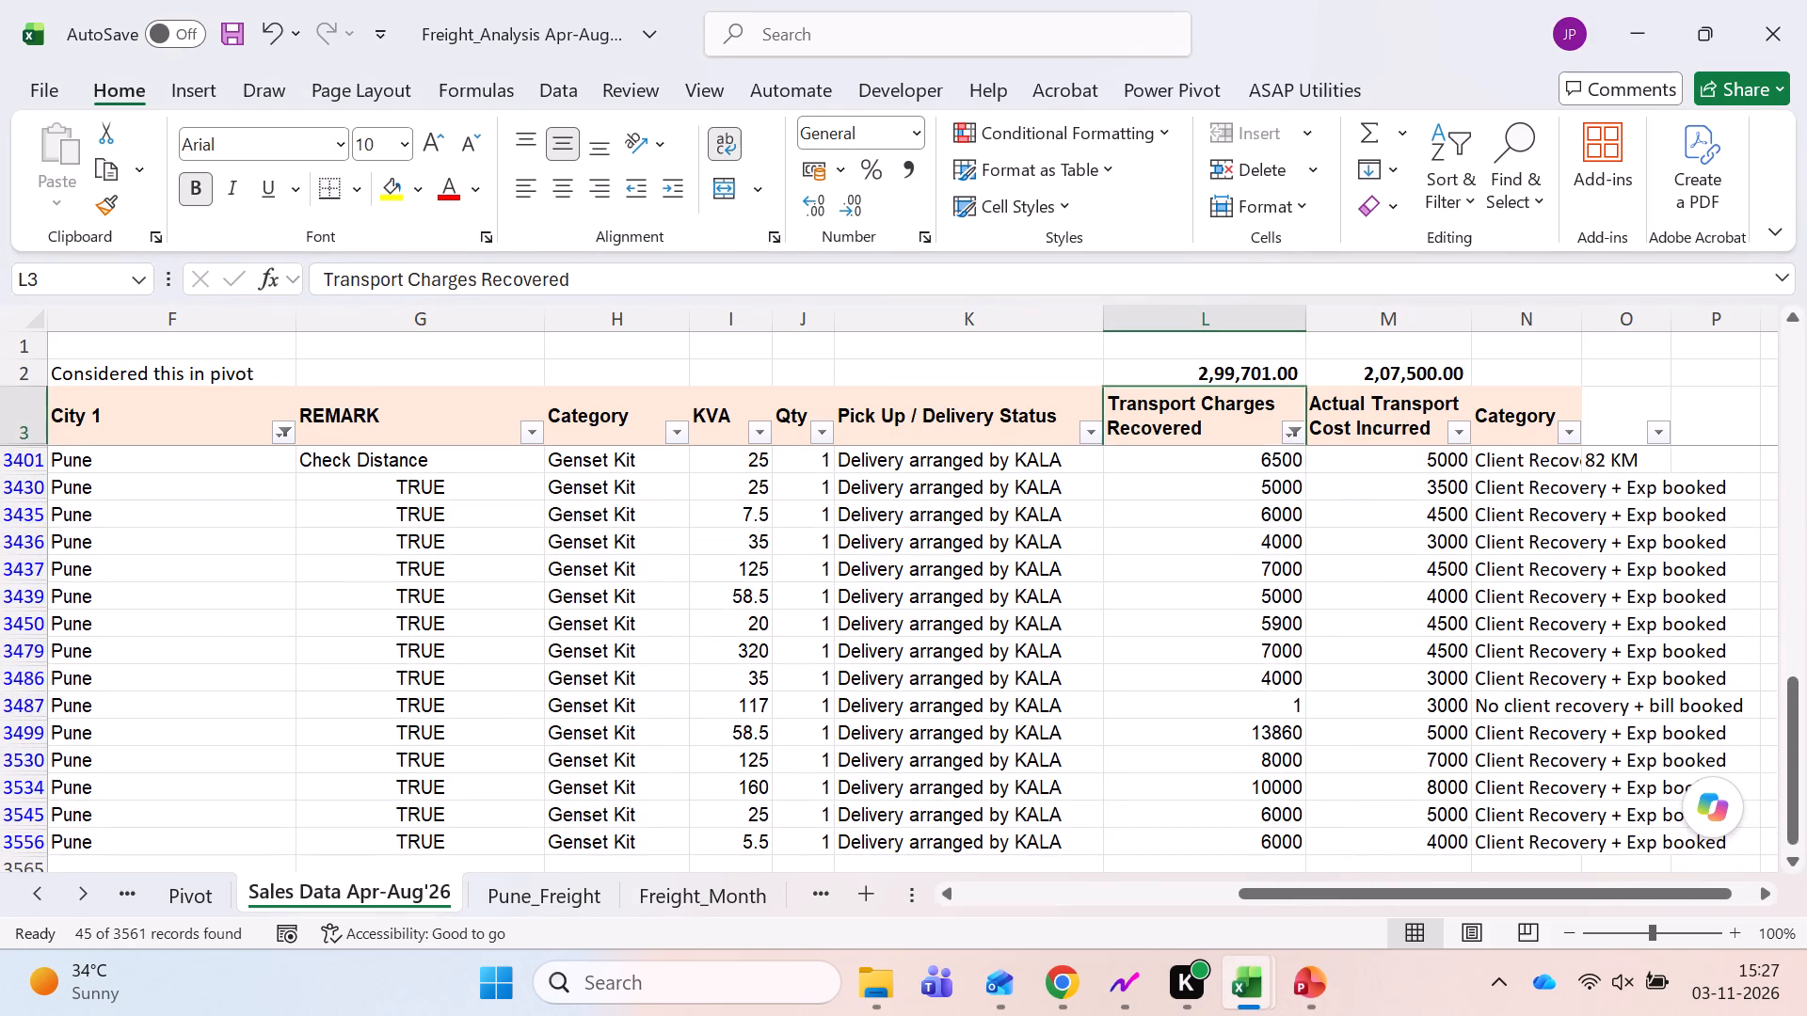
pyautogui.press('Down')
pyautogui.press('Up')
pyautogui.press('Up')
# Switch to the Savings Working Pune workbook, set D9 in Sheet2 (2) to =D7*45 and save the workbook.
pyautogui.hotkey('alt', 'Tab')
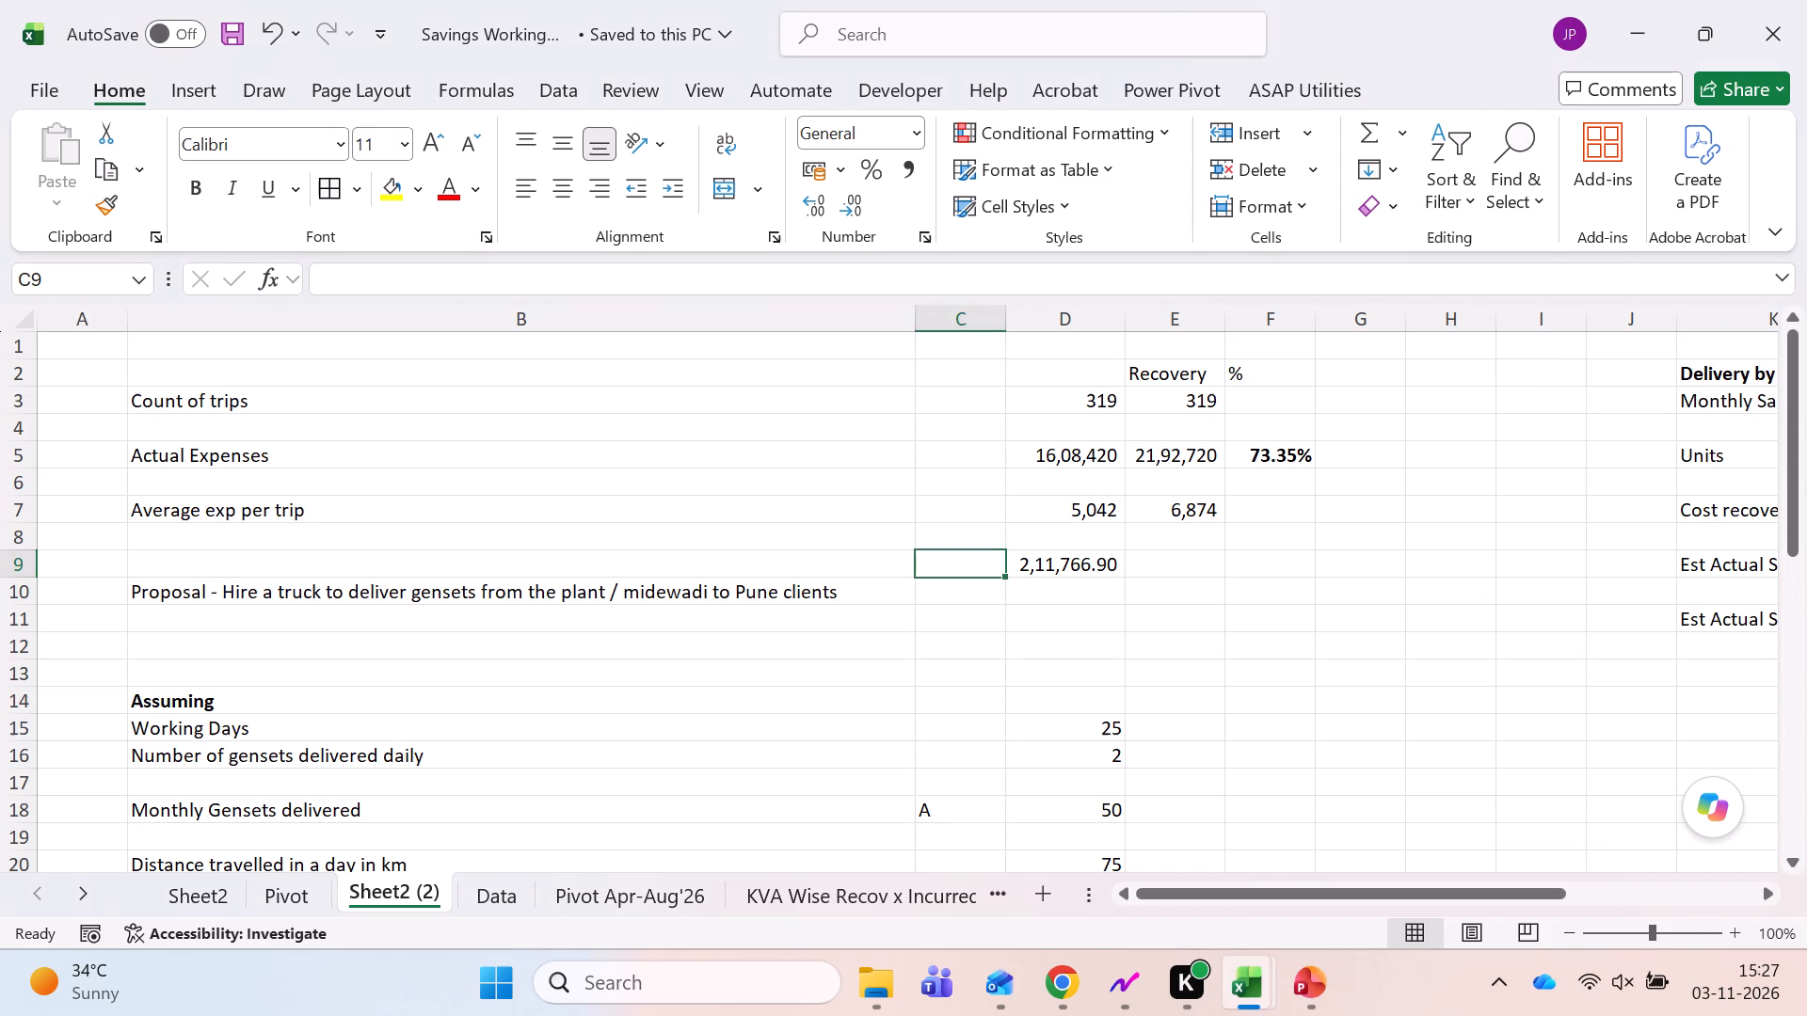
pyautogui.press('Right')
pyautogui.press('F2')
pyautogui.press('BackSpace')
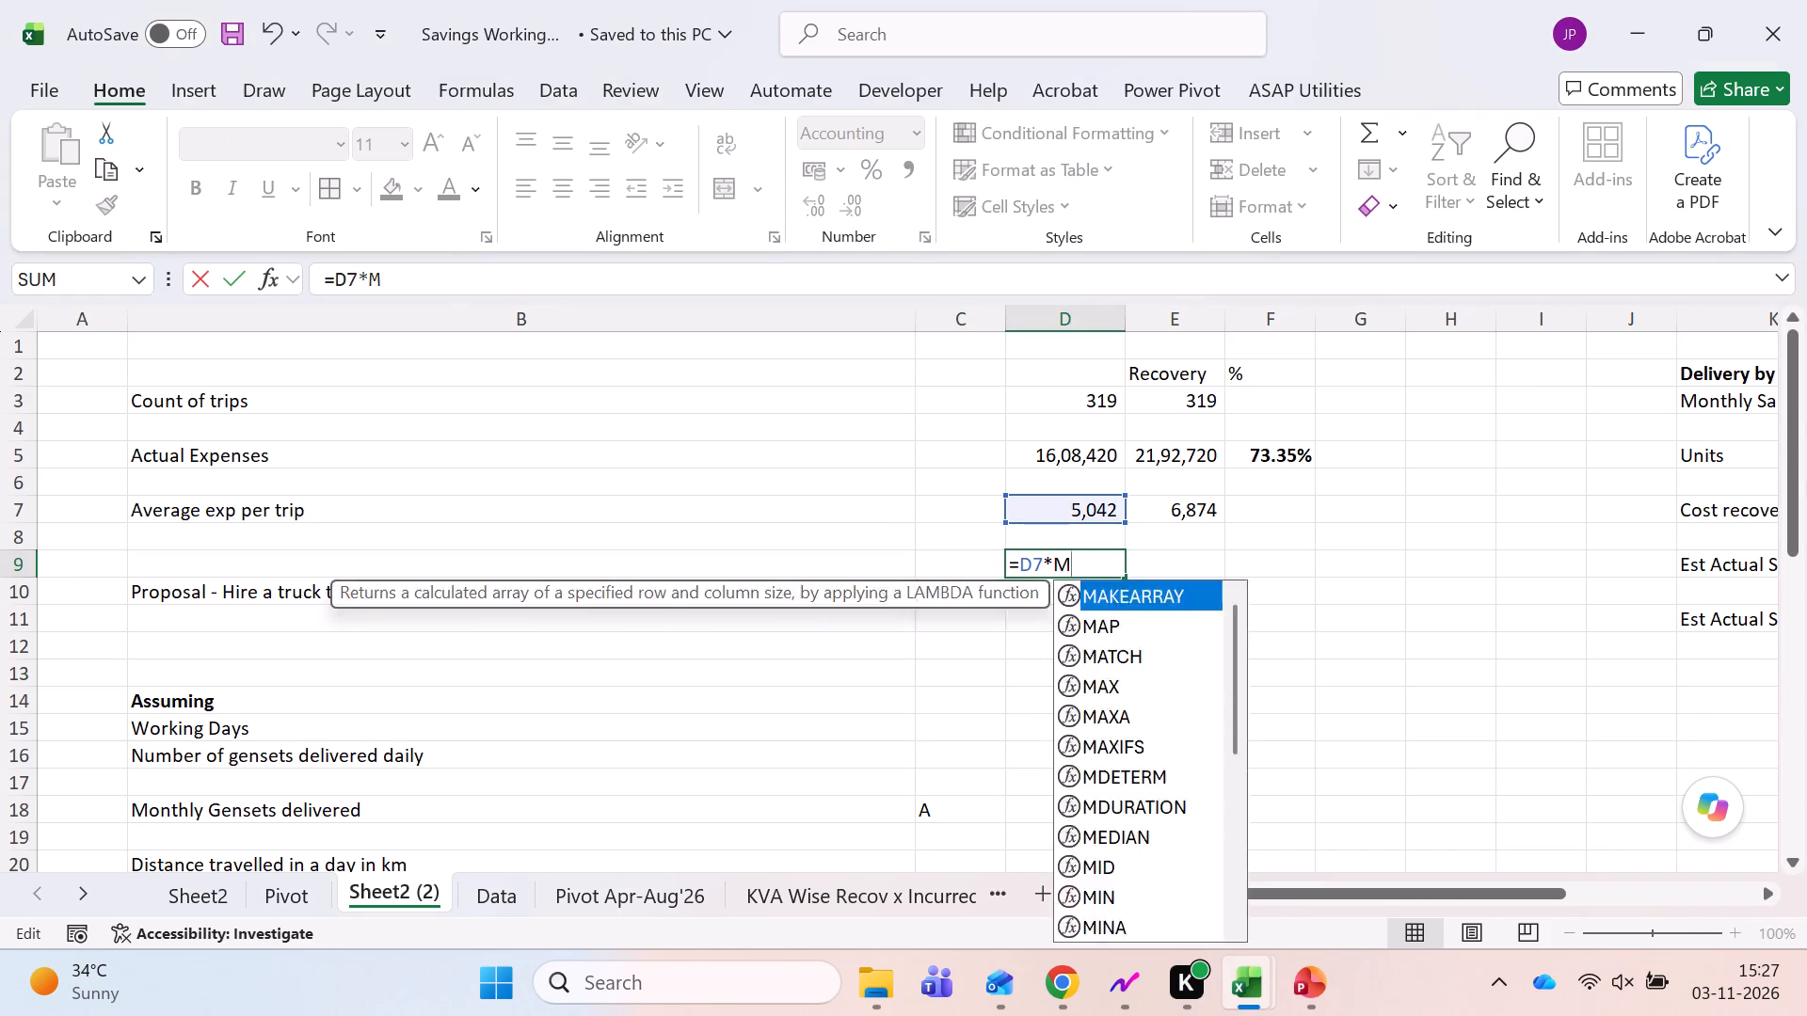
pyautogui.press('BackSpace')
pyautogui.write('45')
pyautogui.press('Return')
pyautogui.press('Up')
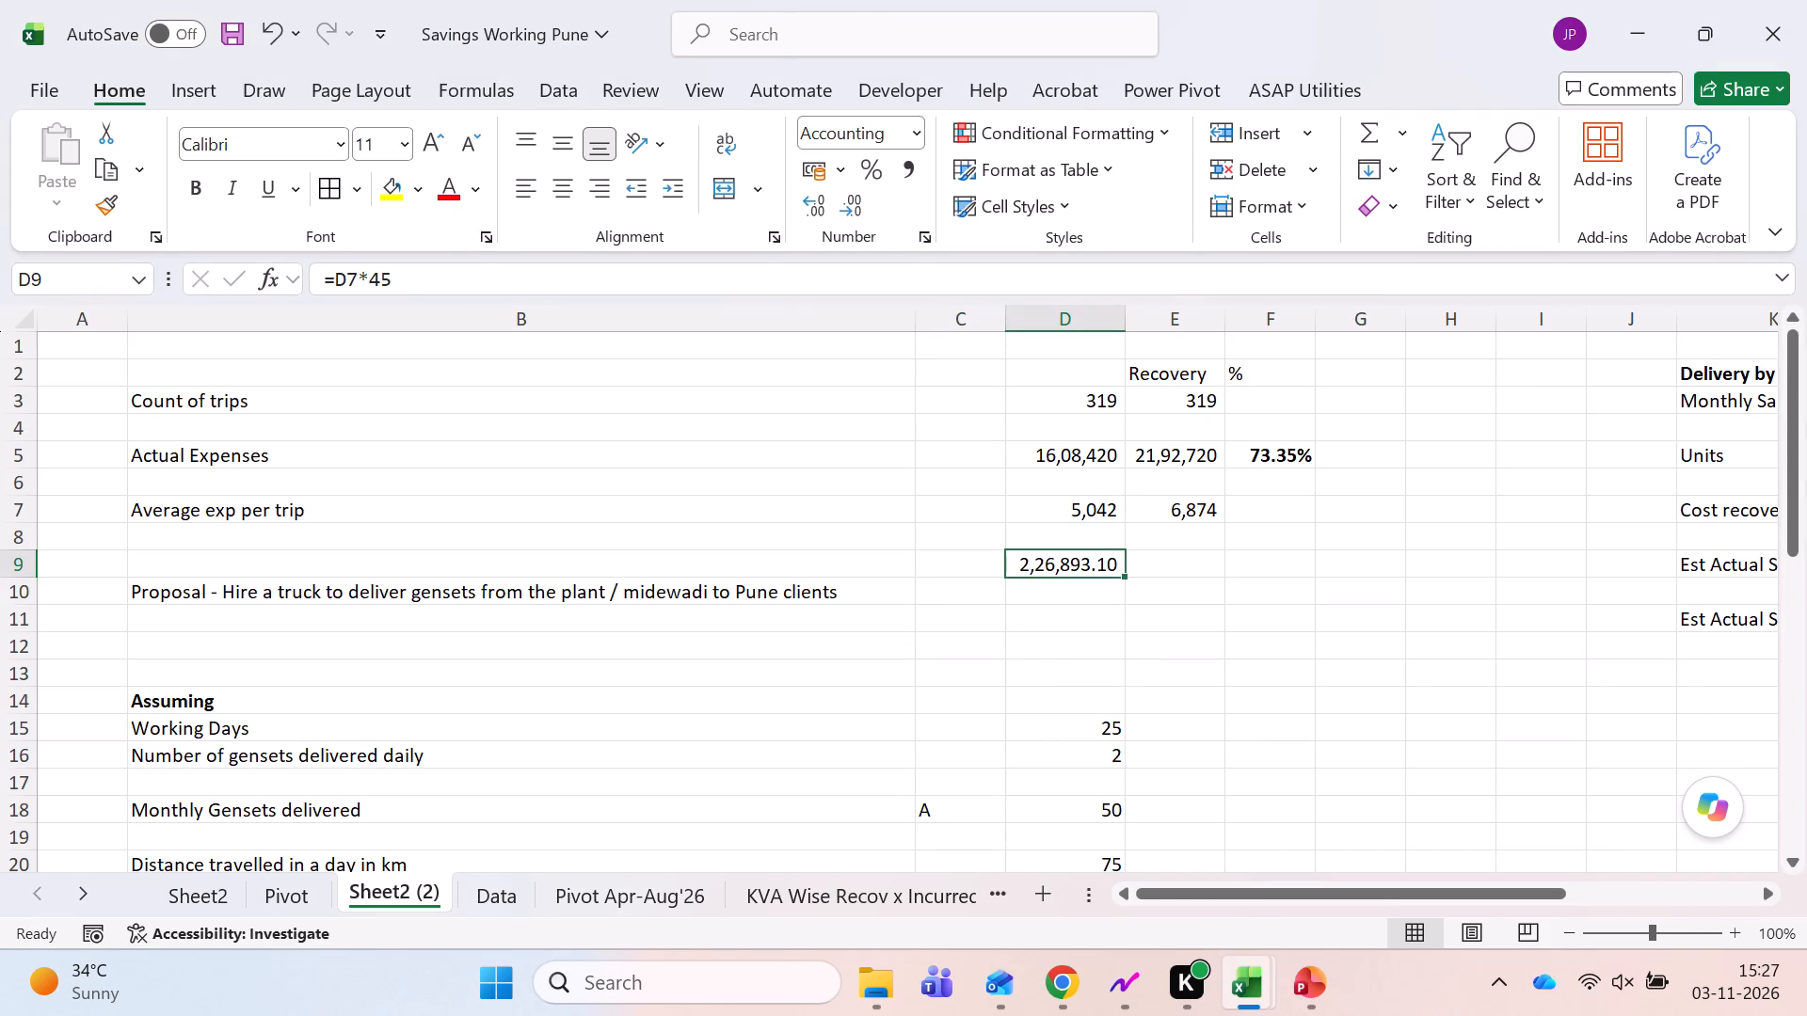
pyautogui.hotkey('ctrl', 's')
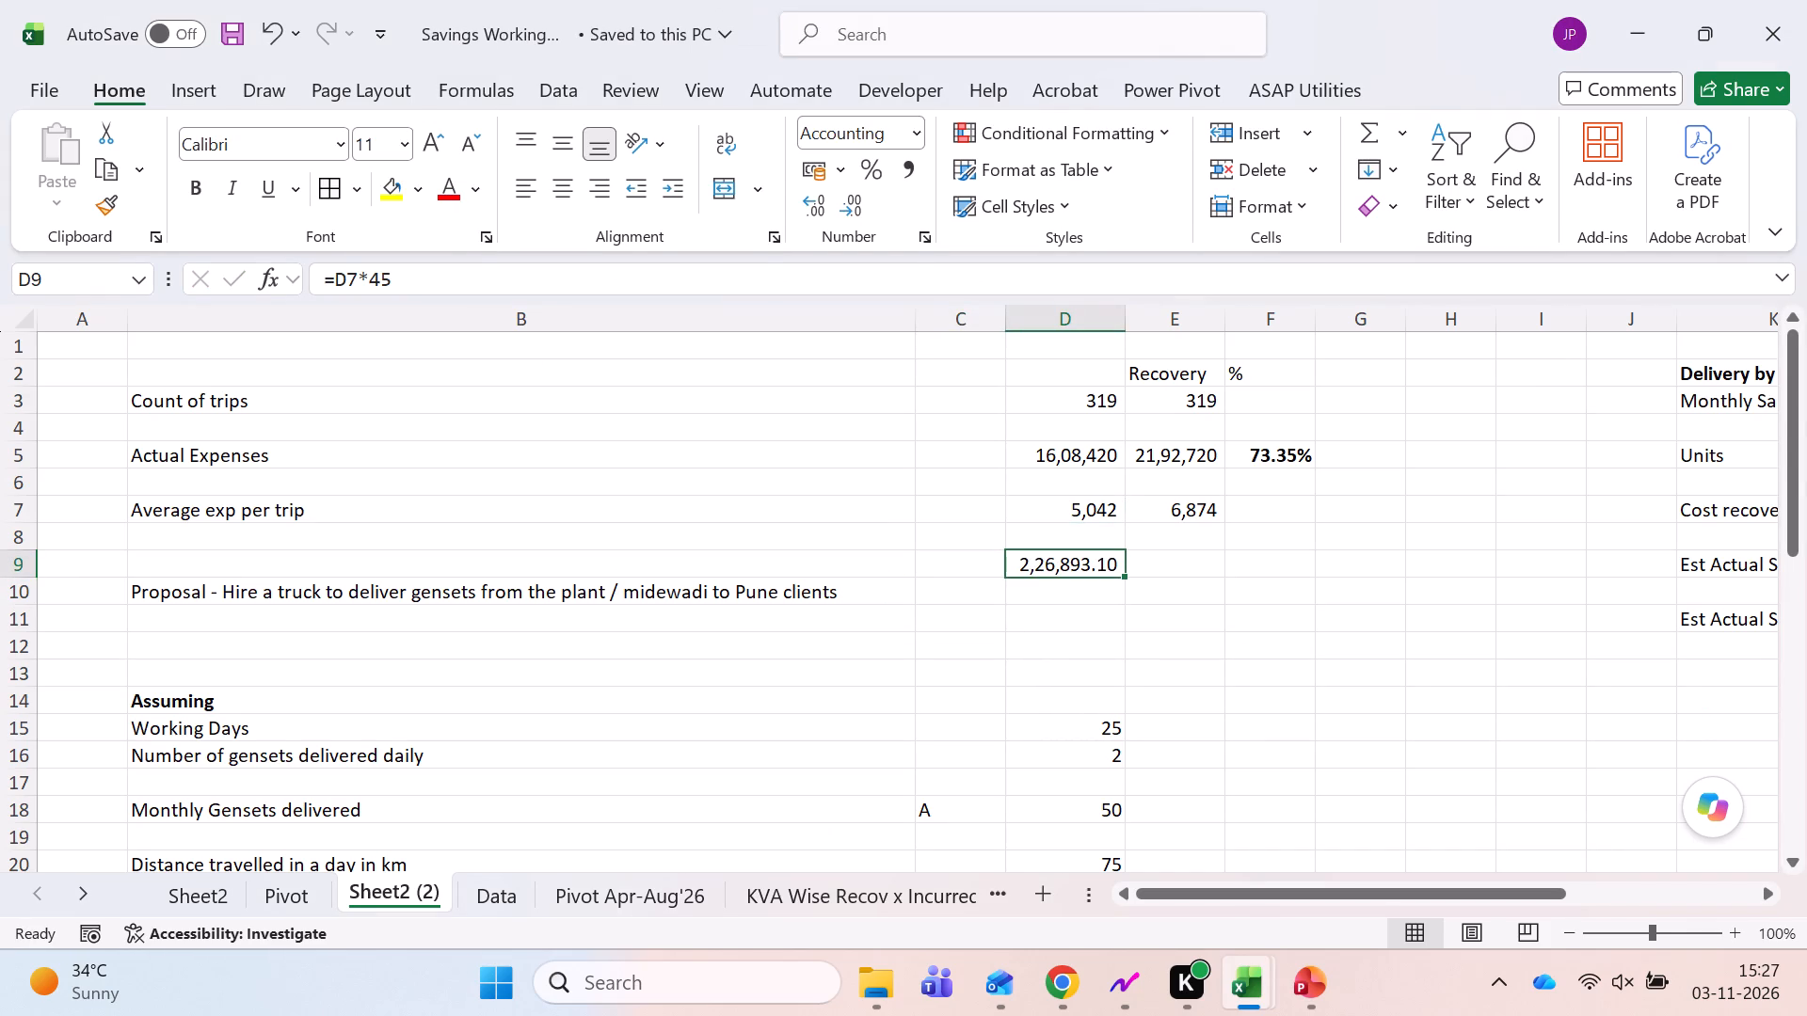
# Examine the Average exp per trip row in Sheet2 (2), including which cells the D7 formula uses.
pyautogui.press('Left')
pyautogui.press('Left')
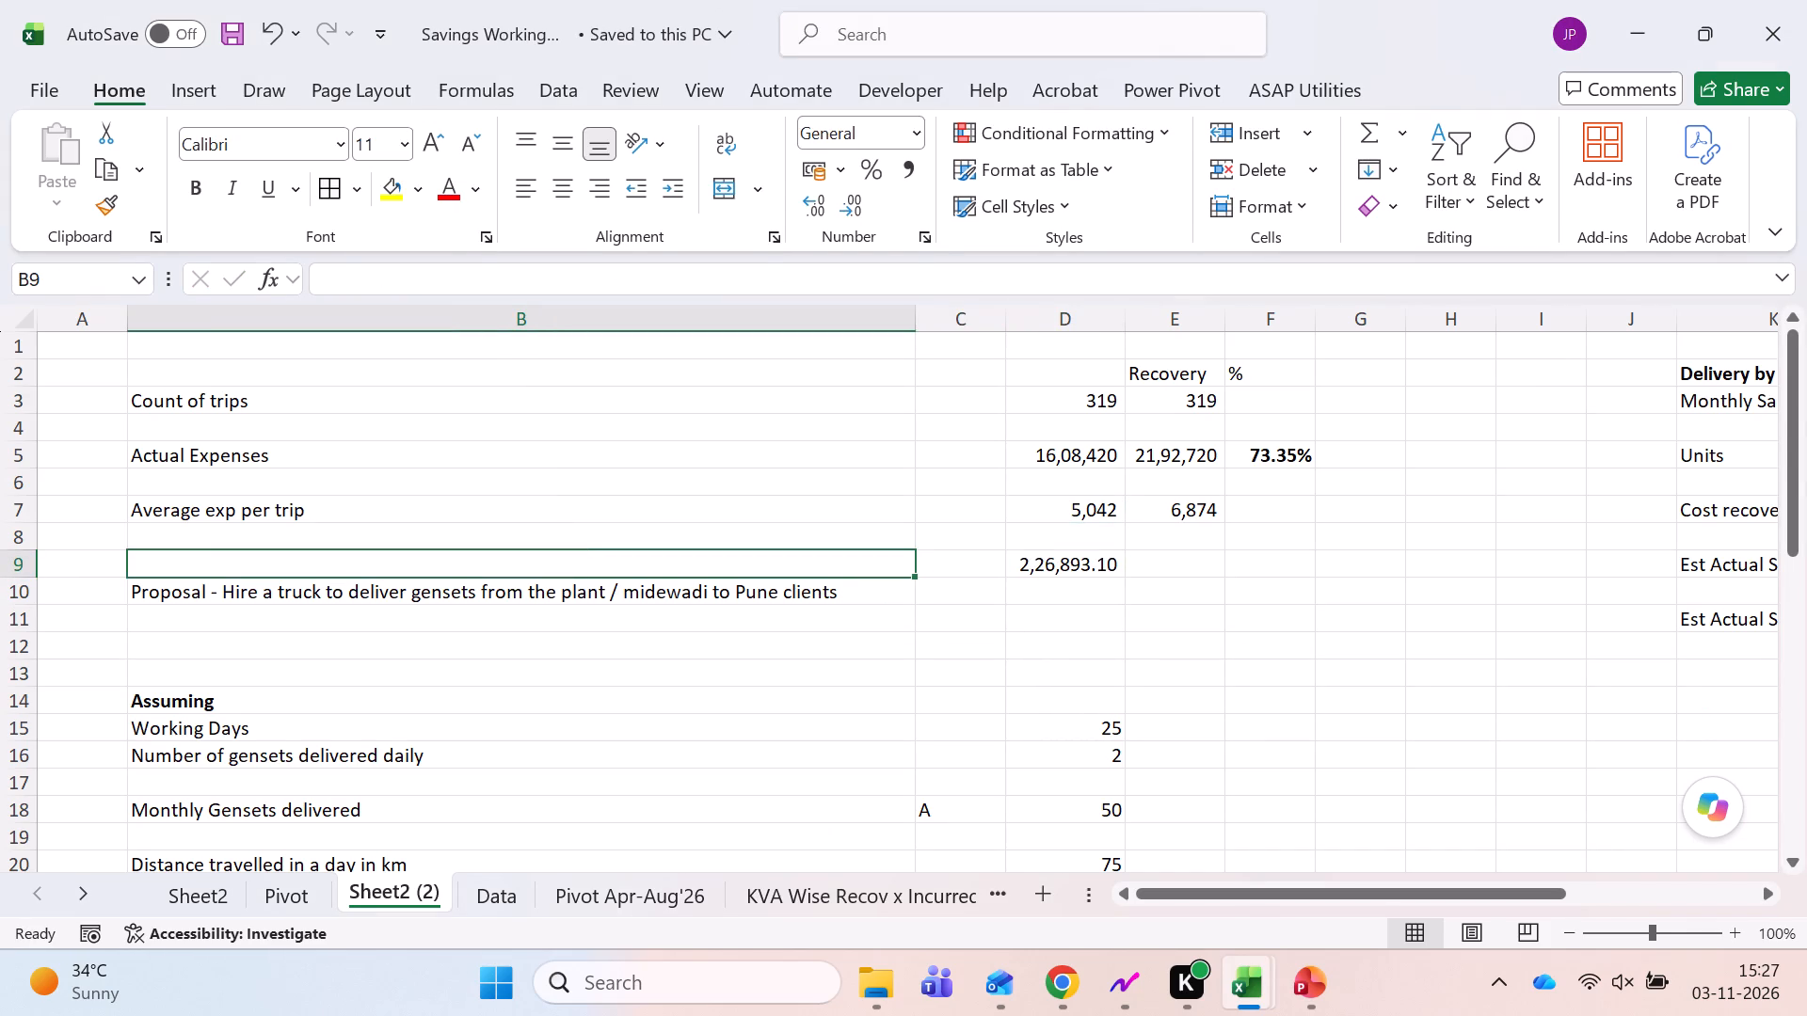
pyautogui.press('Up')
pyautogui.press('Up')
pyautogui.press('Up')
pyautogui.press('Down')
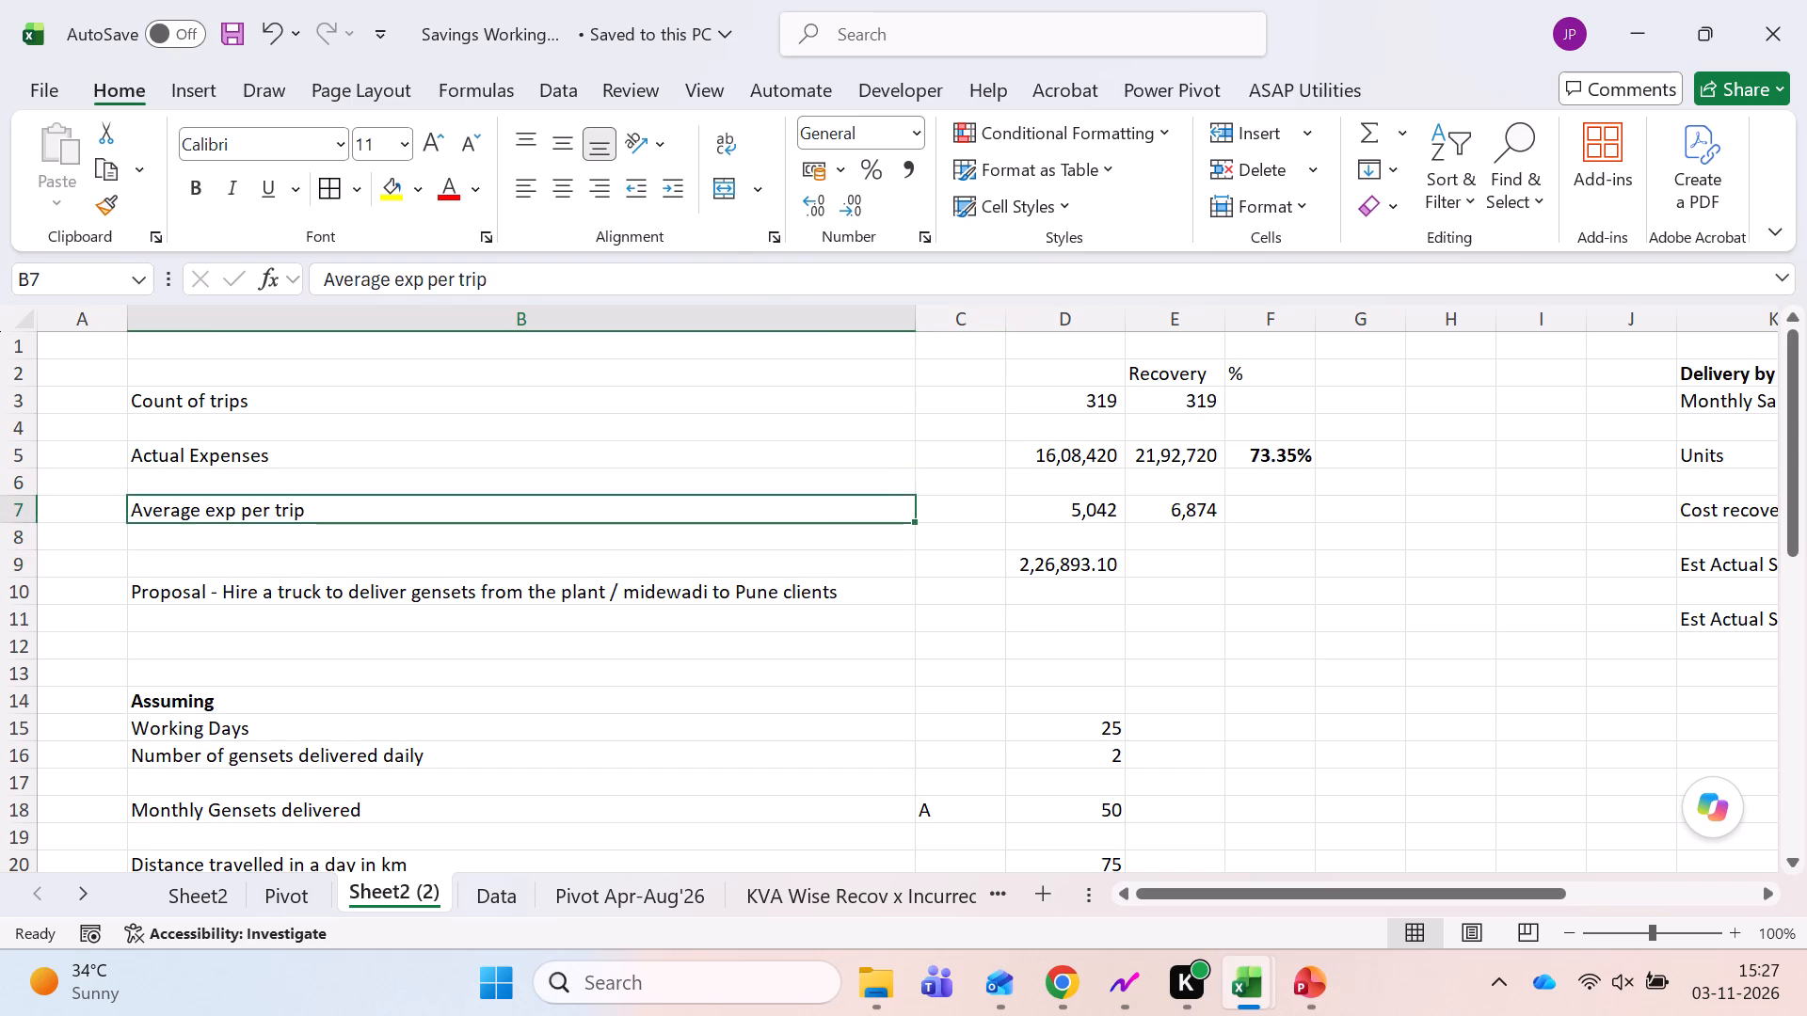
pyautogui.press('Right')
pyautogui.press('Right')
pyautogui.press('Right')
pyautogui.press('Left')
pyautogui.press('Left')
pyautogui.press('Right')
pyautogui.press('F2')
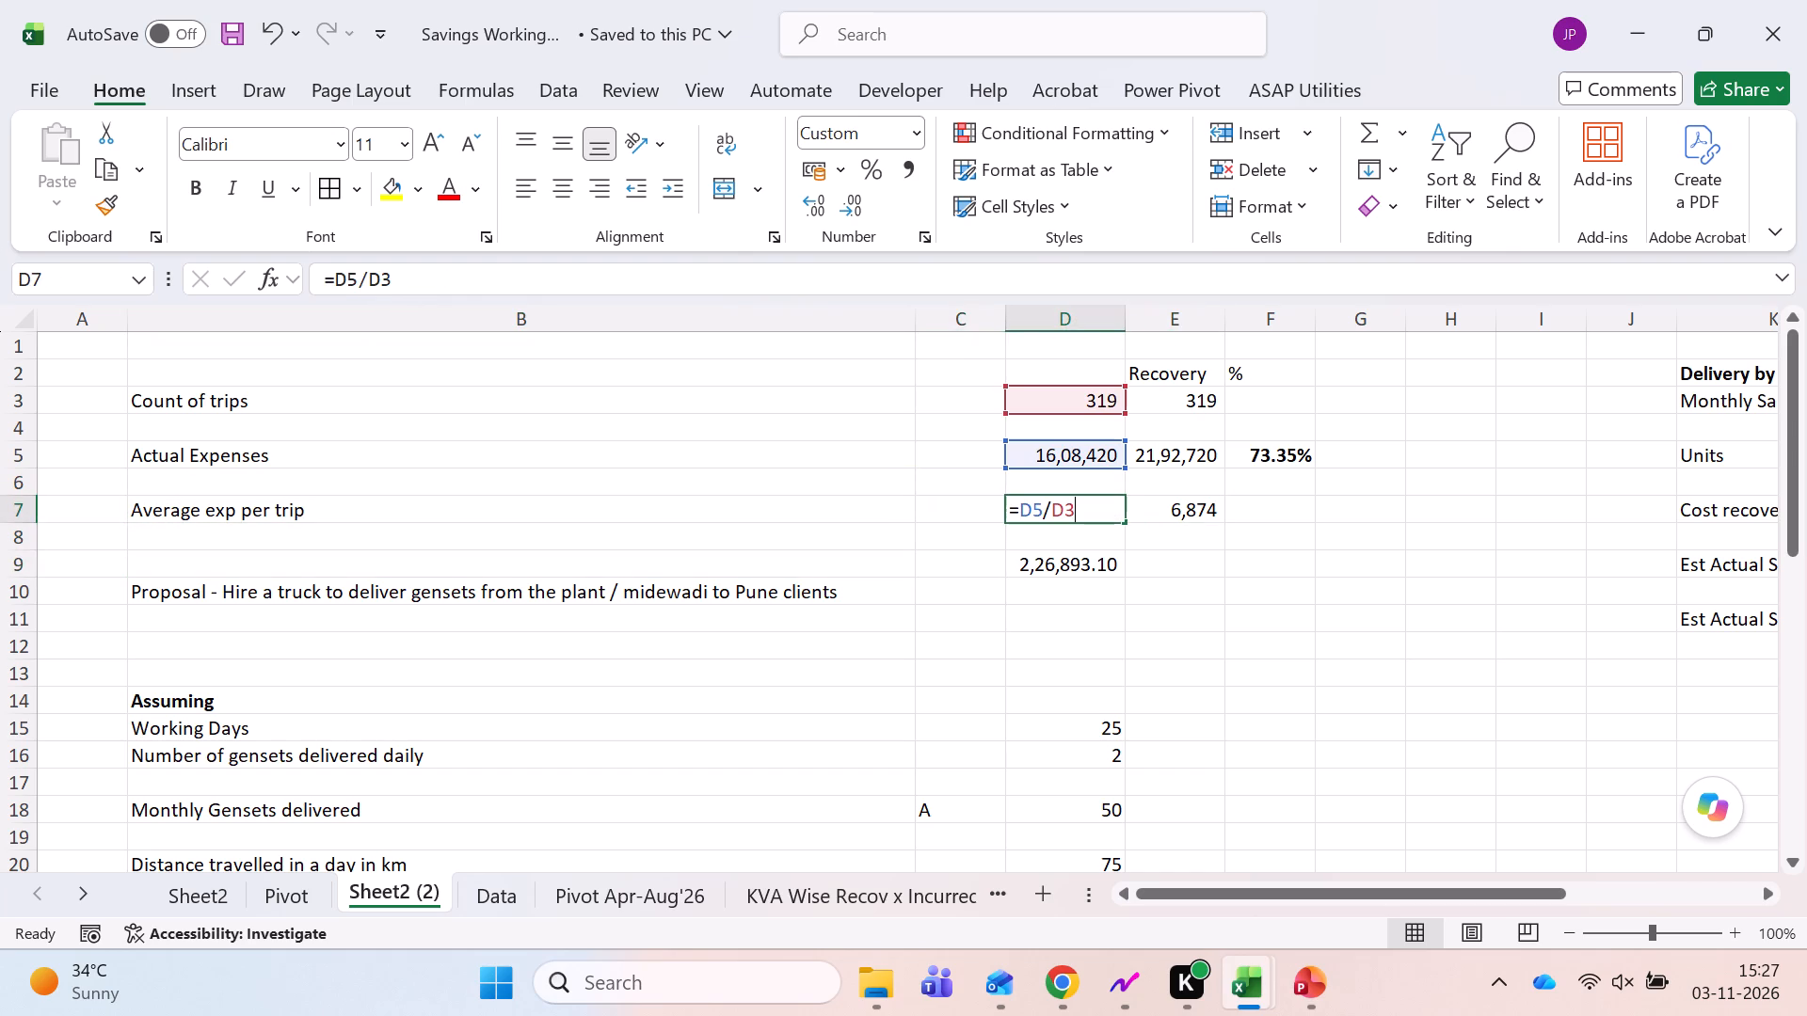
pyautogui.press('Return')
# Check which source cell the Actual Expenses formula in D5 refers to.
pyautogui.press('Up')
pyautogui.press('Up')
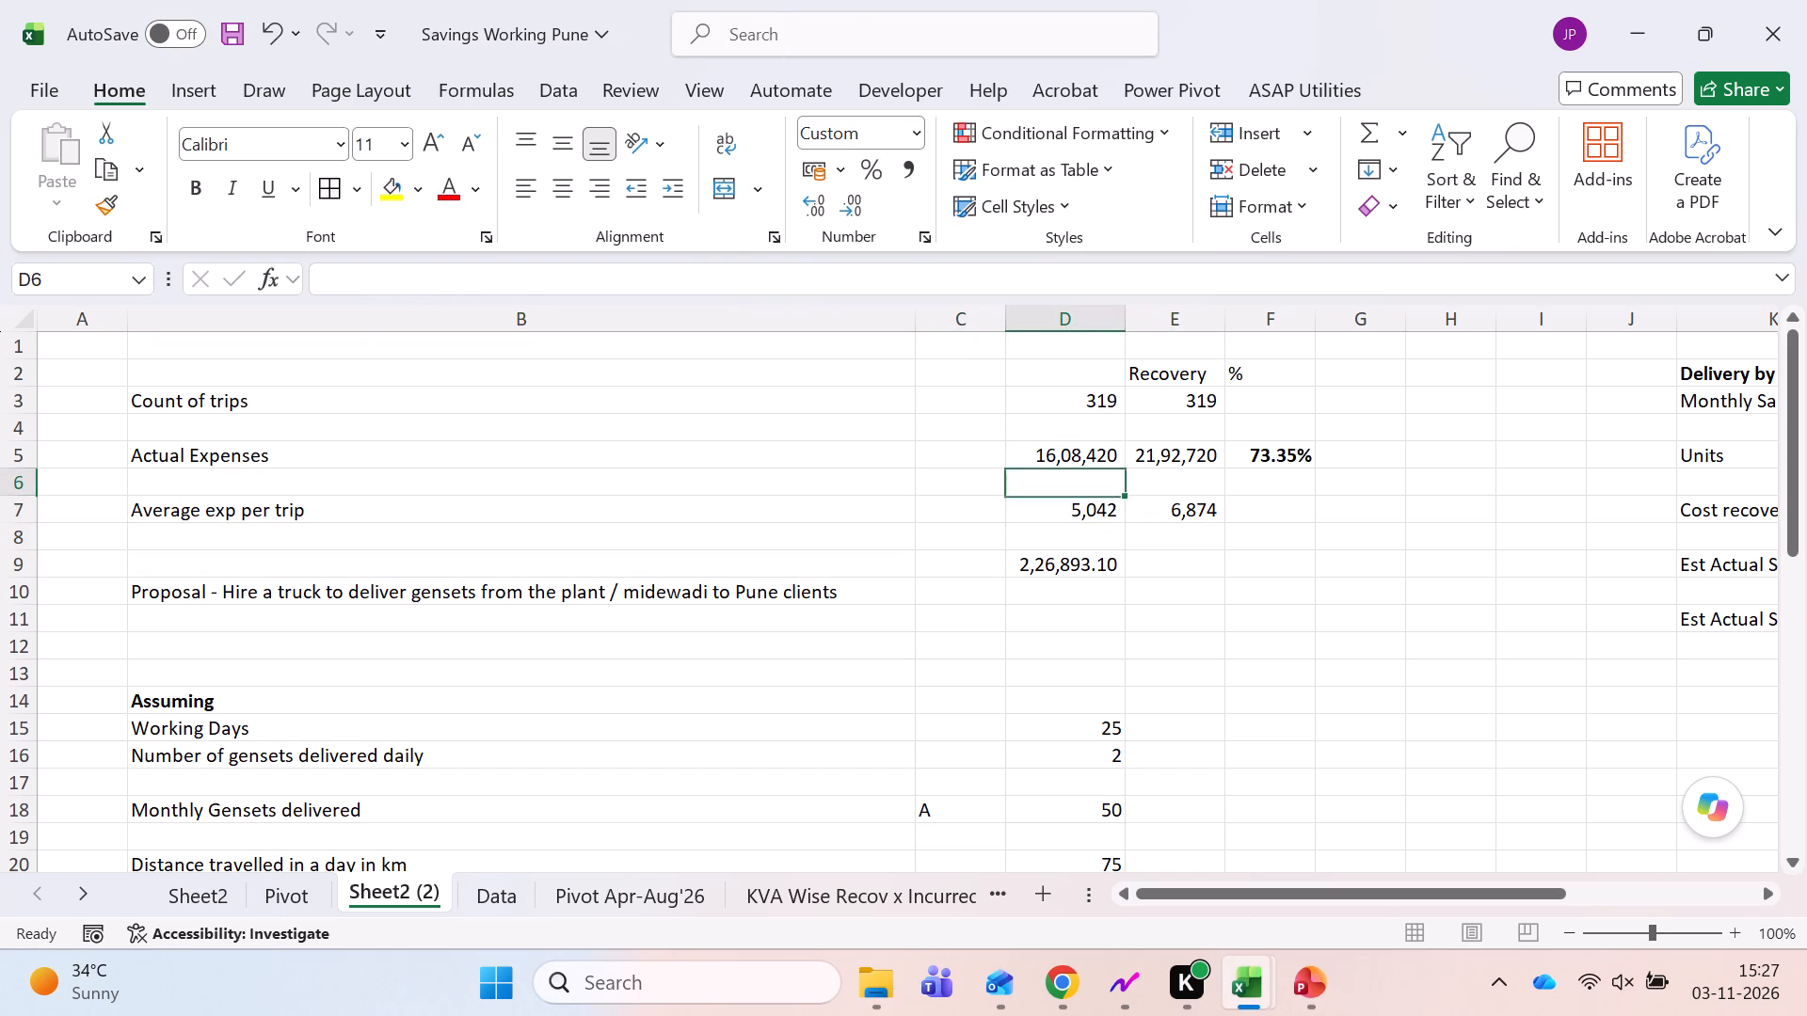
pyautogui.press('Up')
pyautogui.press('F2')
pyautogui.press('Escape')
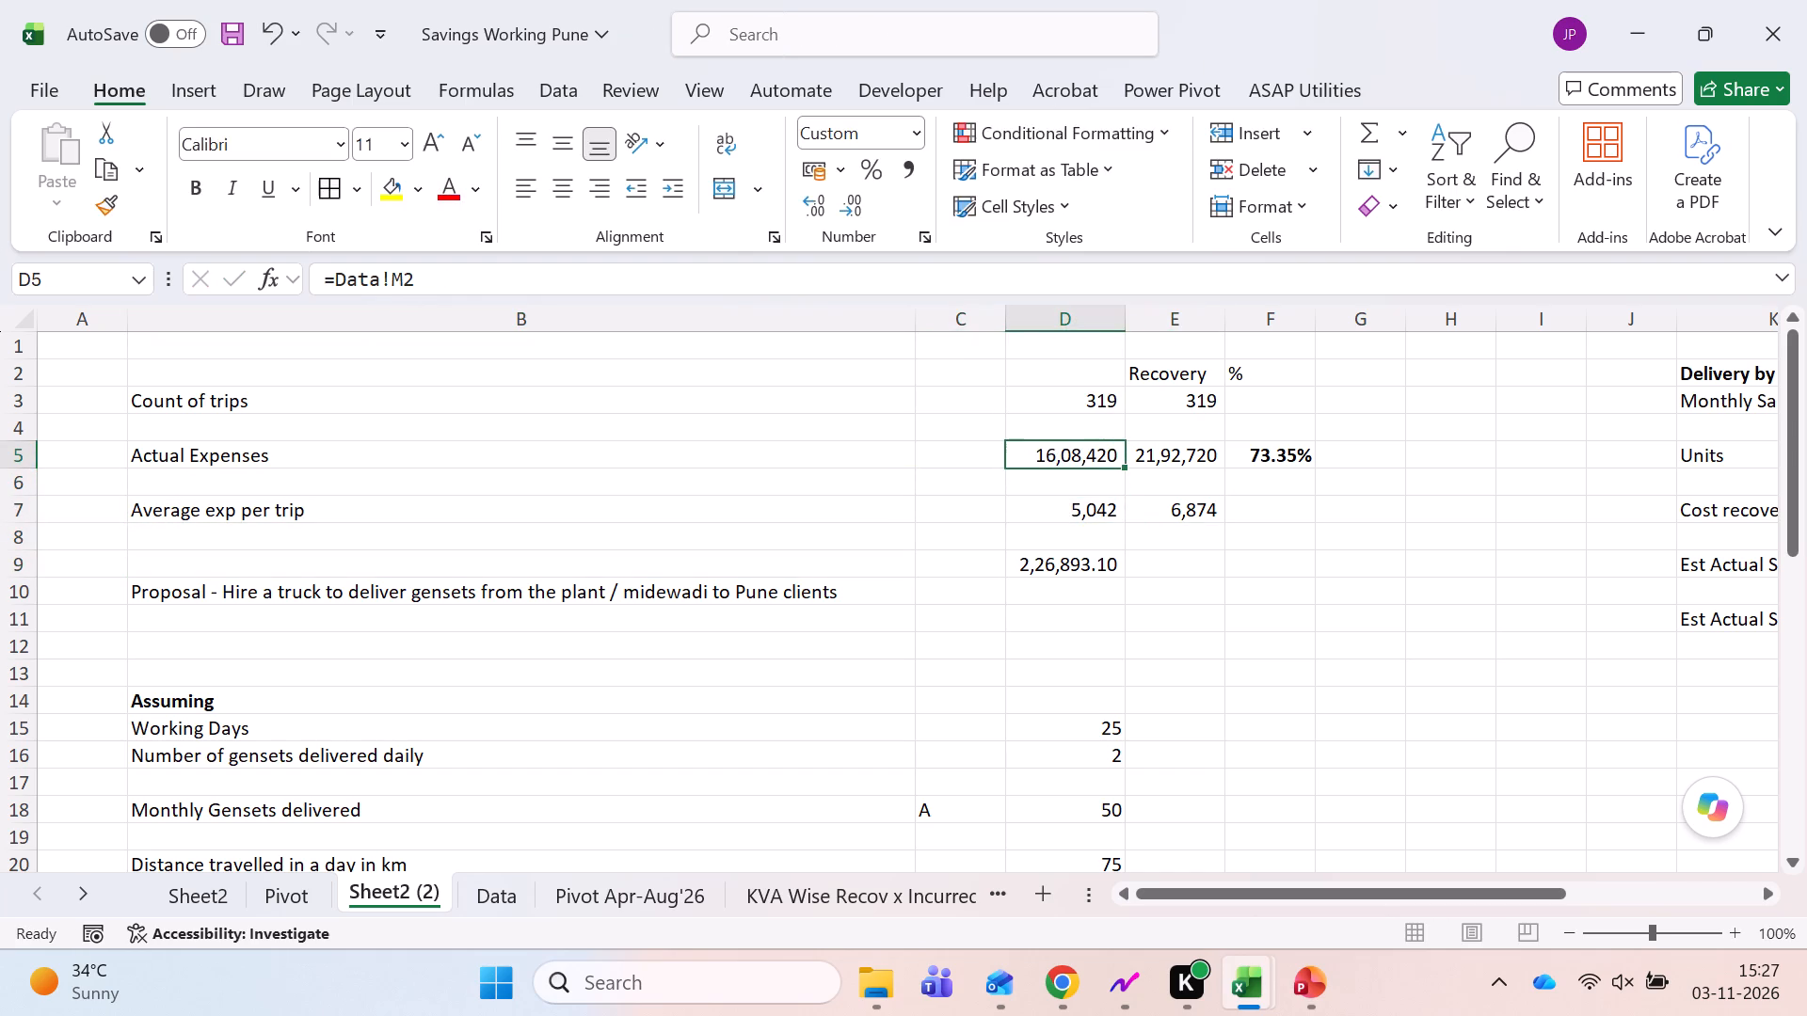
pyautogui.press('F2')
pyautogui.press('Escape')
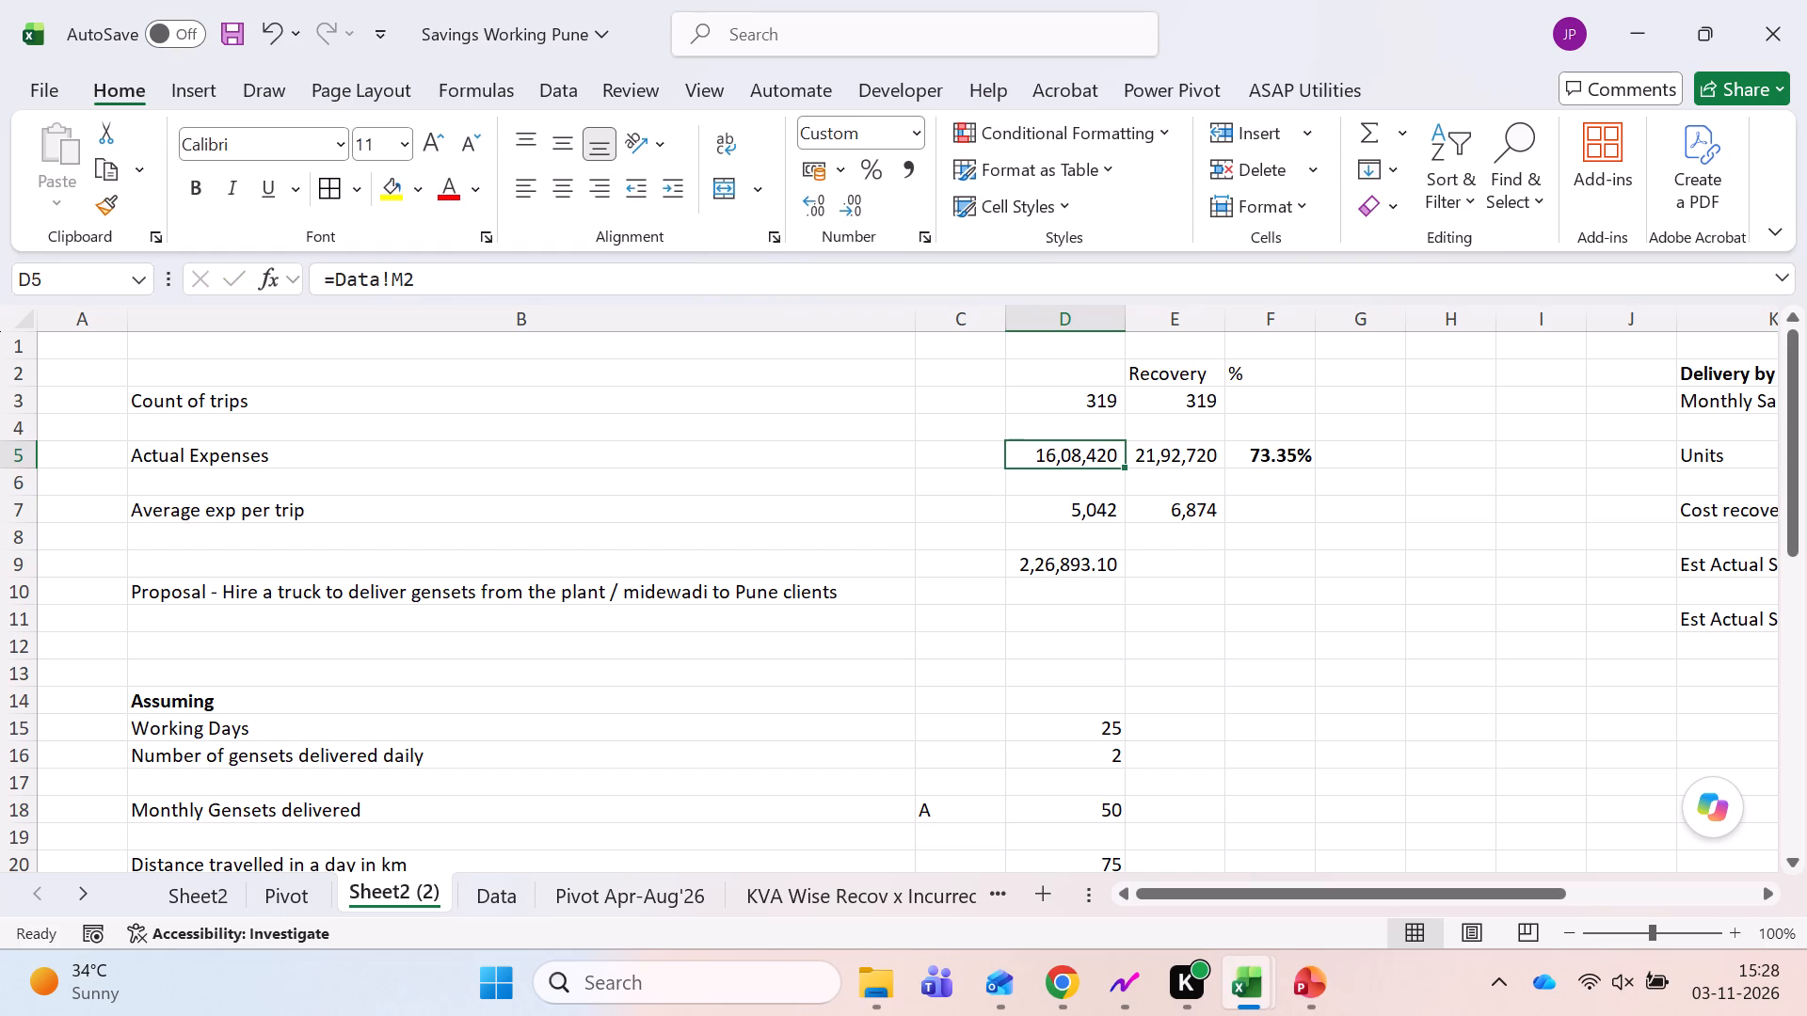
pyautogui.press('F2')
pyautogui.press('Escape')
pyautogui.press('F2')
pyautogui.press('Escape')
pyautogui.press('F2')
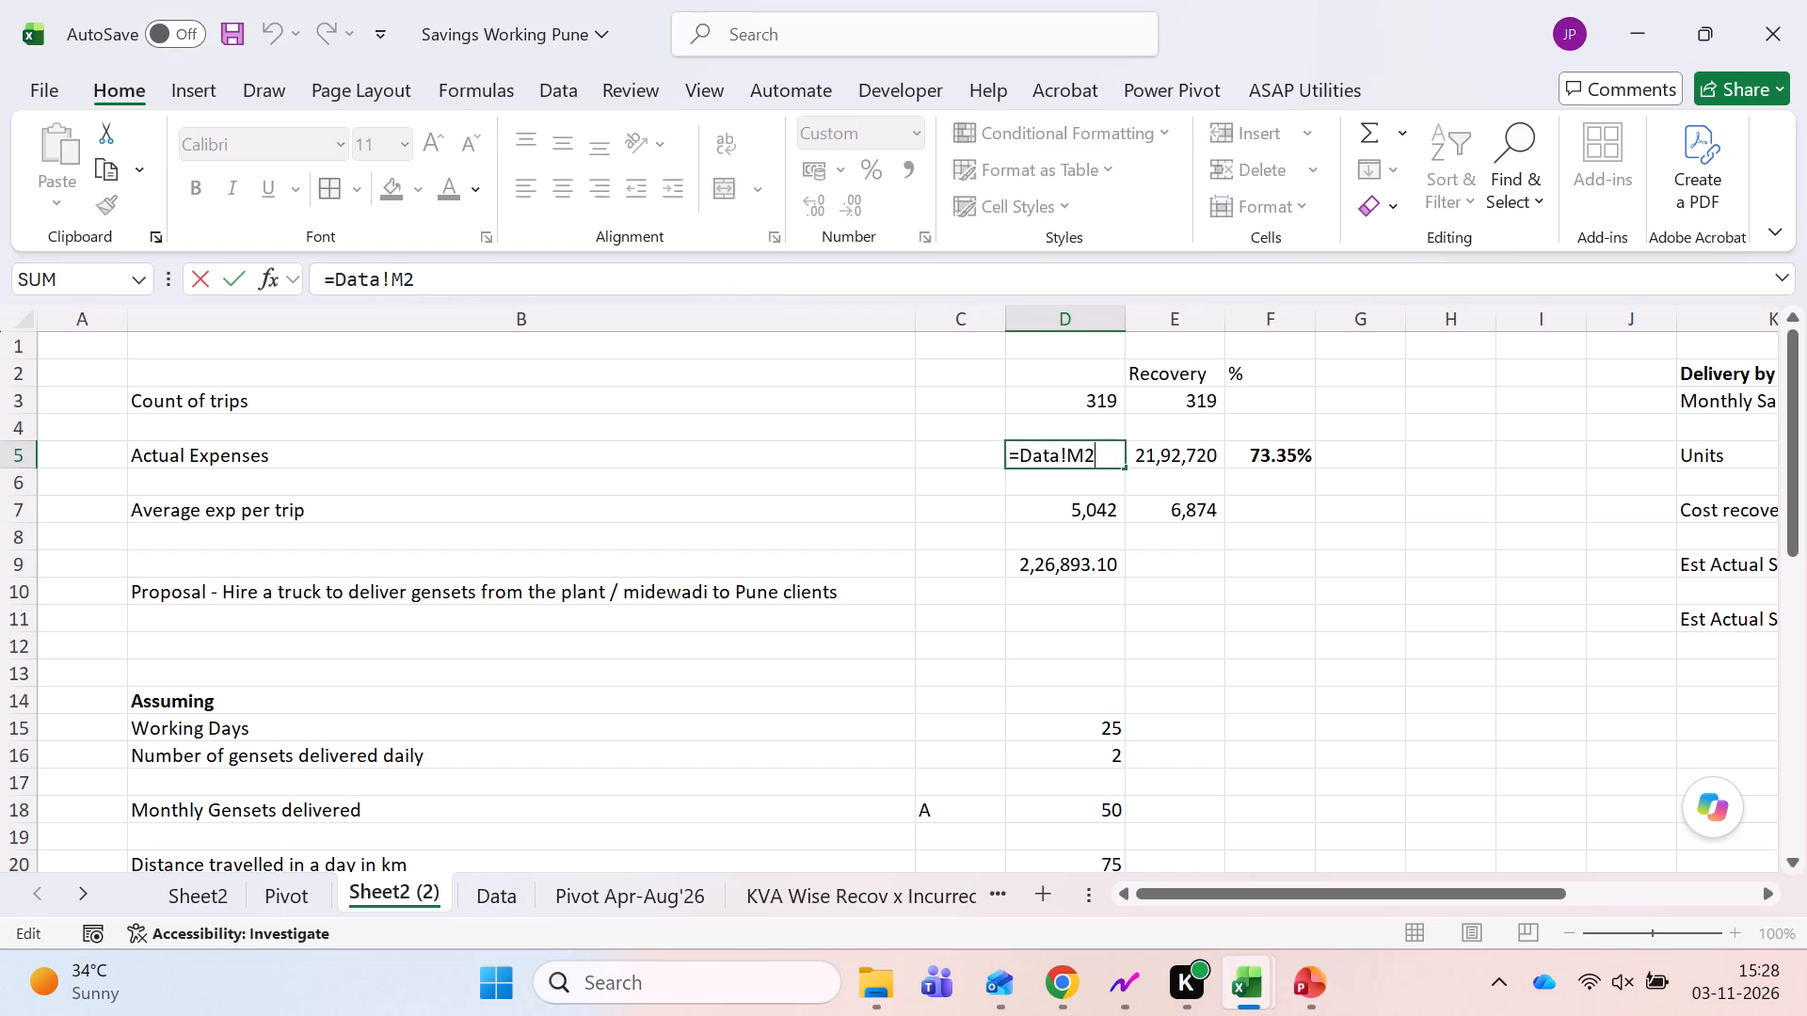
pyautogui.press('Escape')
pyautogui.press('F2')
pyautogui.press('Escape')
pyautogui.press('F2')
pyautogui.press('Escape')
pyautogui.press('F2')
pyautogui.press('Escape')
pyautogui.press('F2')
pyautogui.press('Escape')
pyautogui.press('F2')
pyautogui.press('Escape')
pyautogui.press('F2')
pyautogui.press('Escape')
pyautogui.press('Escape')
pyautogui.press('Escape')
pyautogui.press('Escape')
pyautogui.press('Escape')
pyautogui.press('Escape')
pyautogui.press('Escape')
pyautogui.press('Escape')
pyautogui.press('Escape')
pyautogui.press('Escape')
pyautogui.press('Escape')
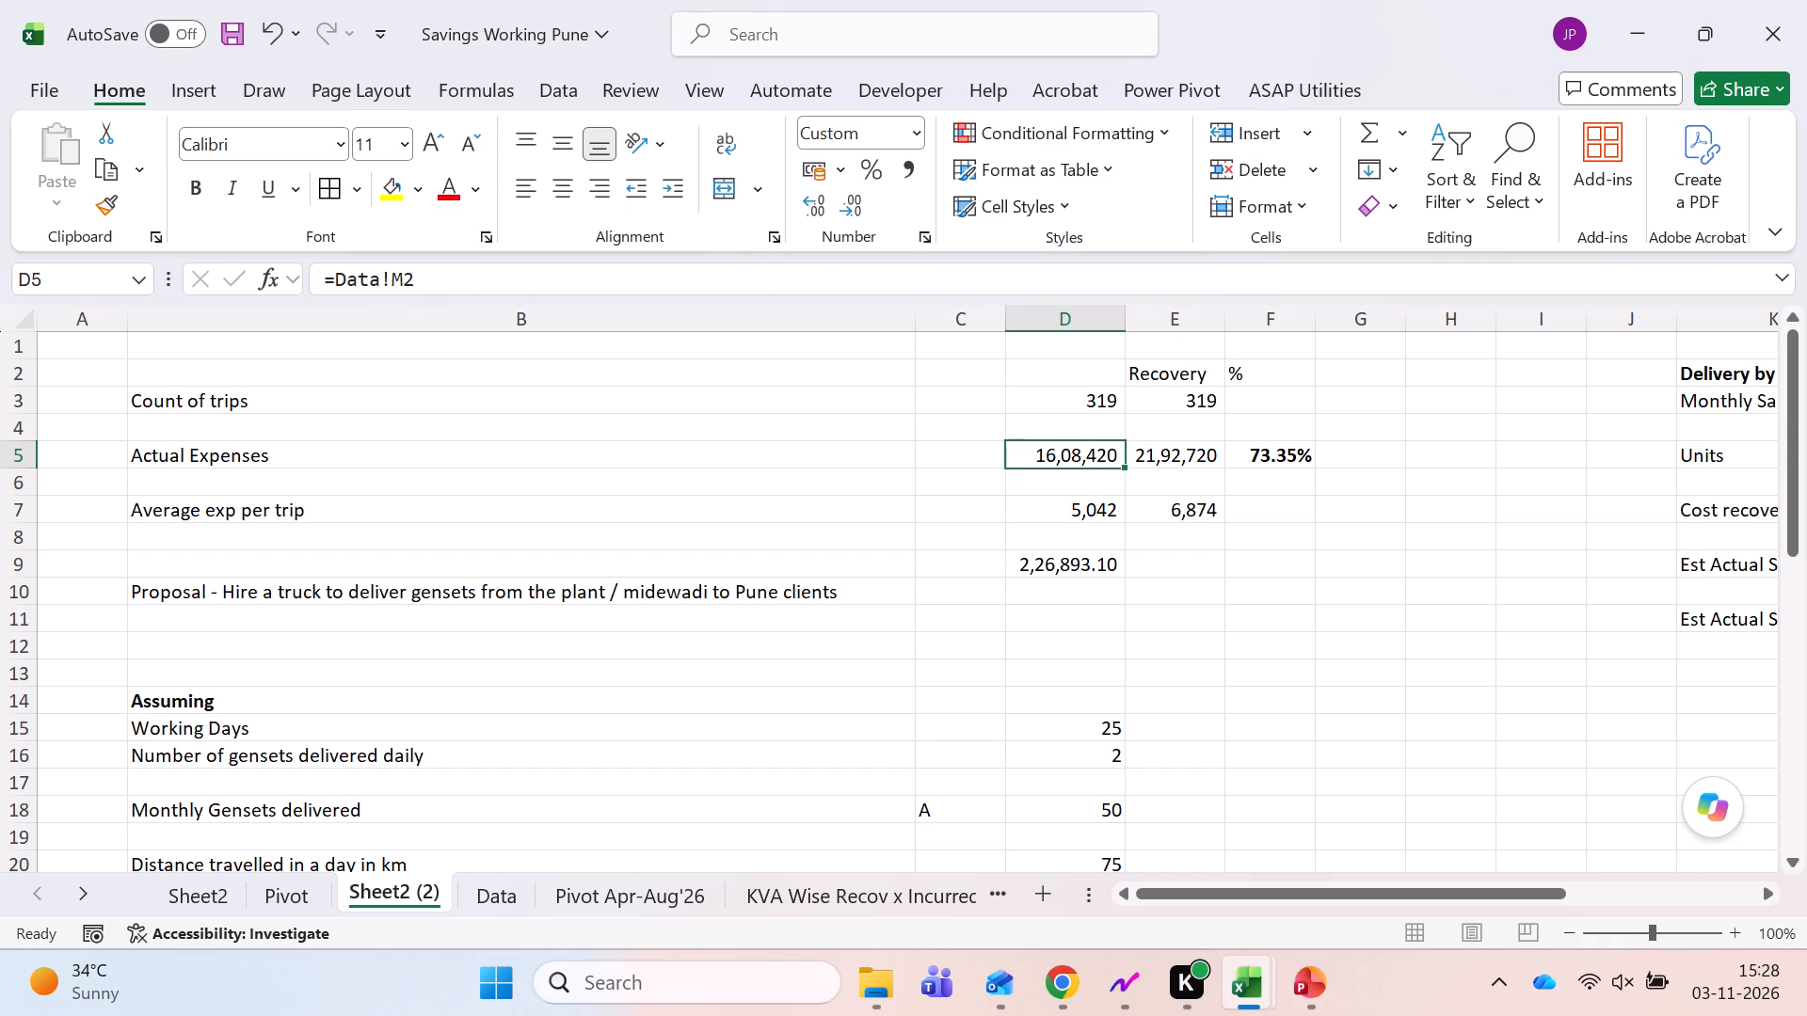
pyautogui.press('F2')
pyautogui.press('Escape')
# Examine the monthly Units figures from April to August in the Delivery by KALA table.
pyautogui.press('Down')
pyautogui.press('Down')
pyautogui.press('Down')
pyautogui.press('Down')
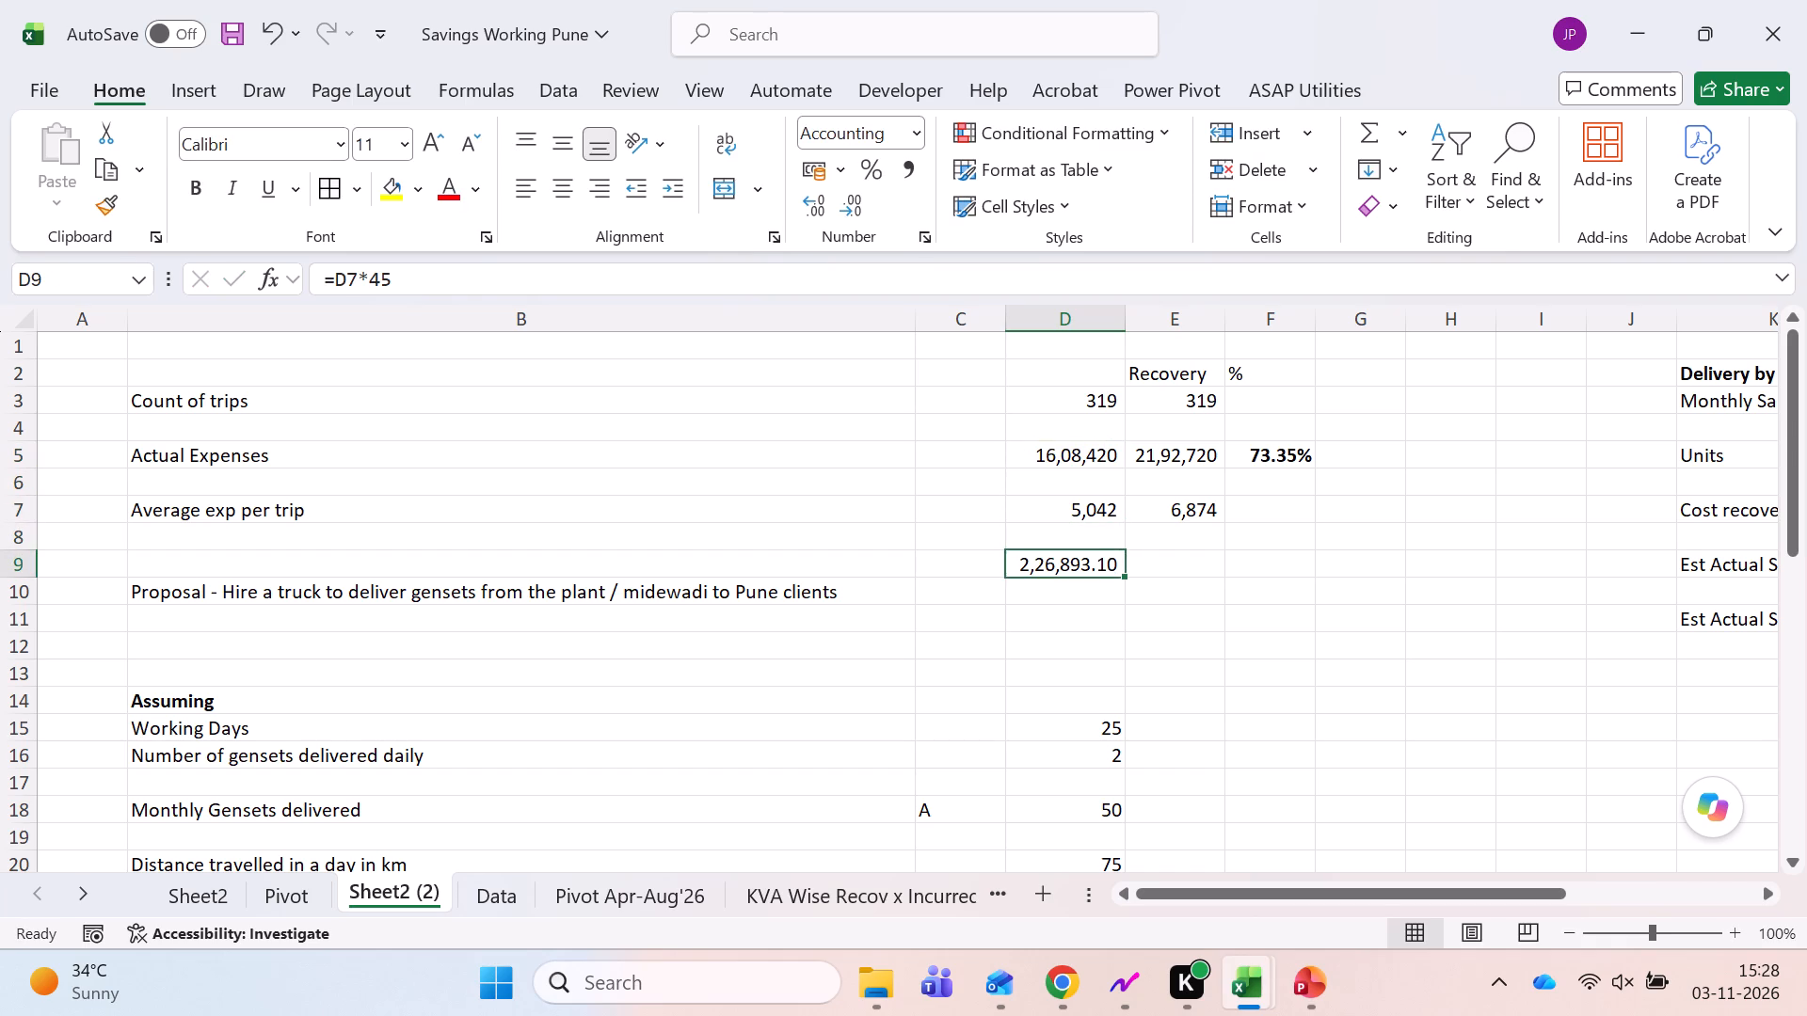
pyautogui.press('Right')
pyautogui.press('Right')
pyautogui.press('Right')
pyautogui.press('Right')
pyautogui.press('Right')
pyautogui.press('Right')
pyautogui.press('Right')
pyautogui.press('Right')
pyautogui.press('Right')
pyautogui.press('Up')
pyautogui.press('Up')
pyautogui.press('Up')
pyautogui.press('Up')
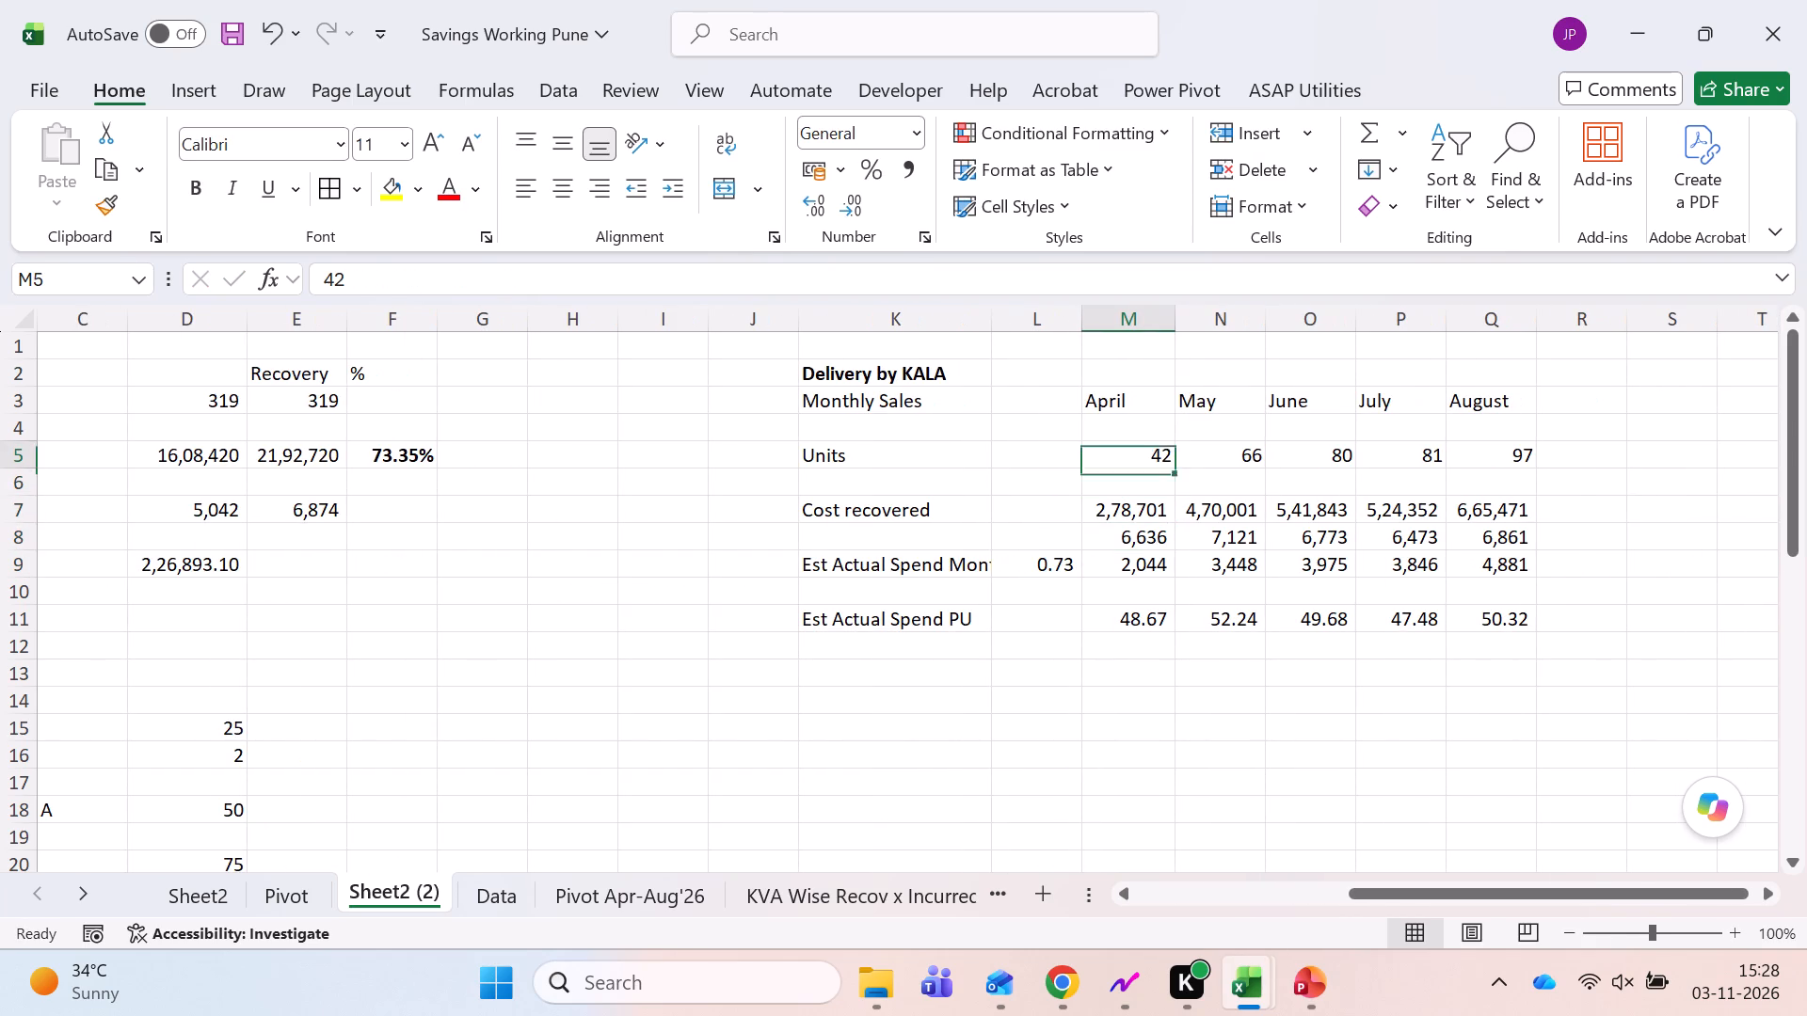
pyautogui.hotkey('shift', 'Right')
pyautogui.hotkey('shift', 'Right')
pyautogui.hotkey('shift', 'Right')
pyautogui.hotkey('shift', 'Right')
pyautogui.press('Left')
pyautogui.press('Left')
pyautogui.hotkey('ctrl', 'Left')
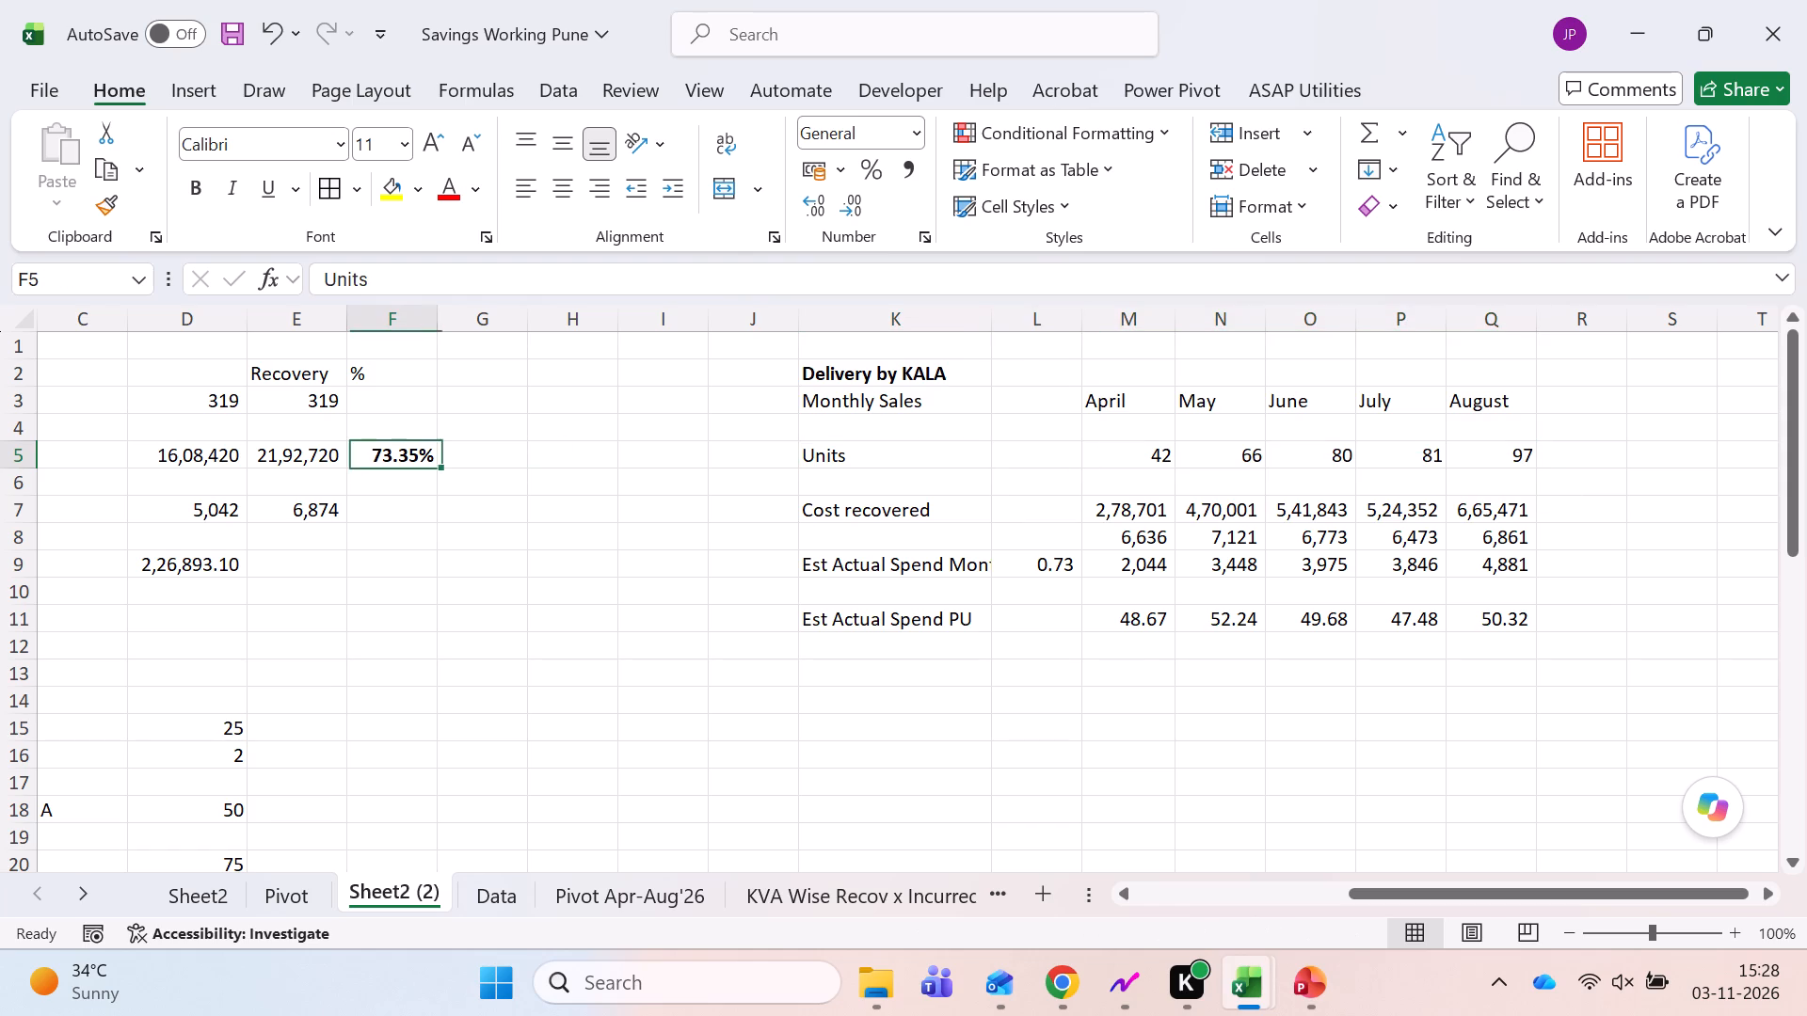
# Switch to the Freight_Analysis Apr-Aug workbook and check which values the Transport Charges Recovered filter includes.
pyautogui.hotkey('alt', 'Tab')
pyautogui.hotkey('ctrl', 'Left')
pyautogui.press('Right')
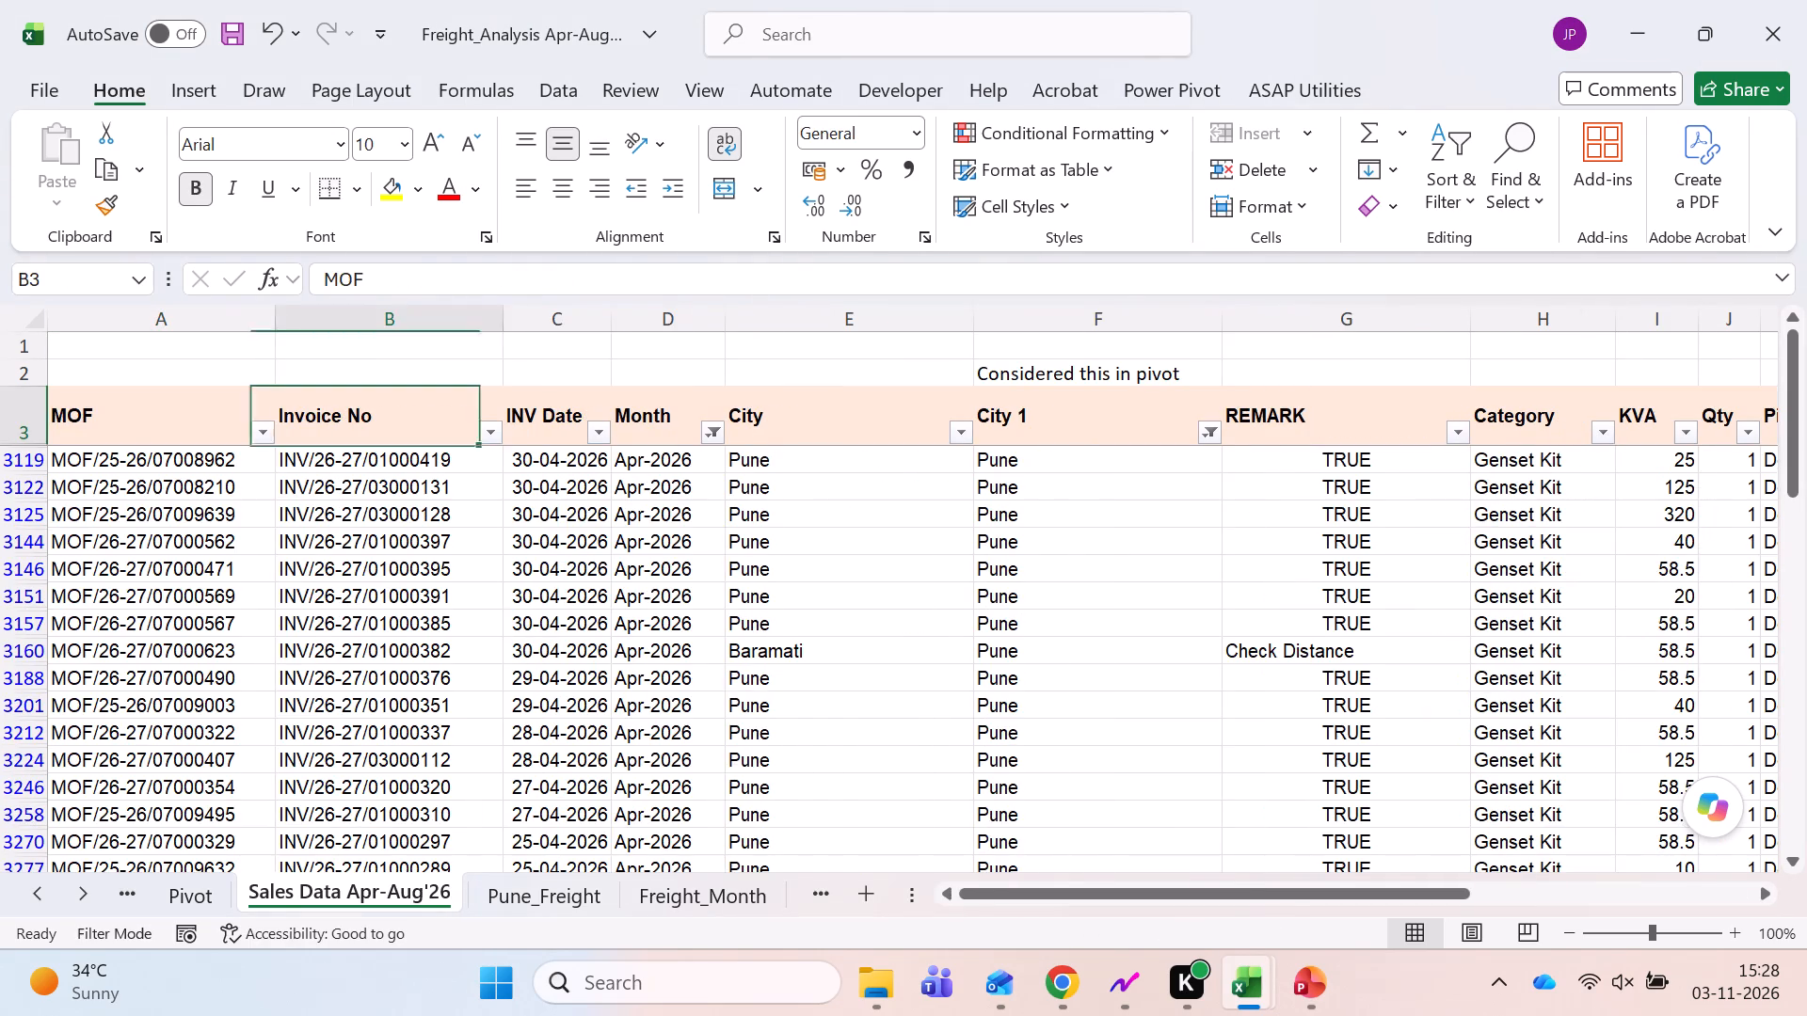
pyautogui.press('Right')
pyautogui.press('Right')
pyautogui.hotkey('ctrl', 'Right')
pyautogui.press('Left')
pyautogui.press('Left')
pyautogui.hotkey('alt', 'Down')
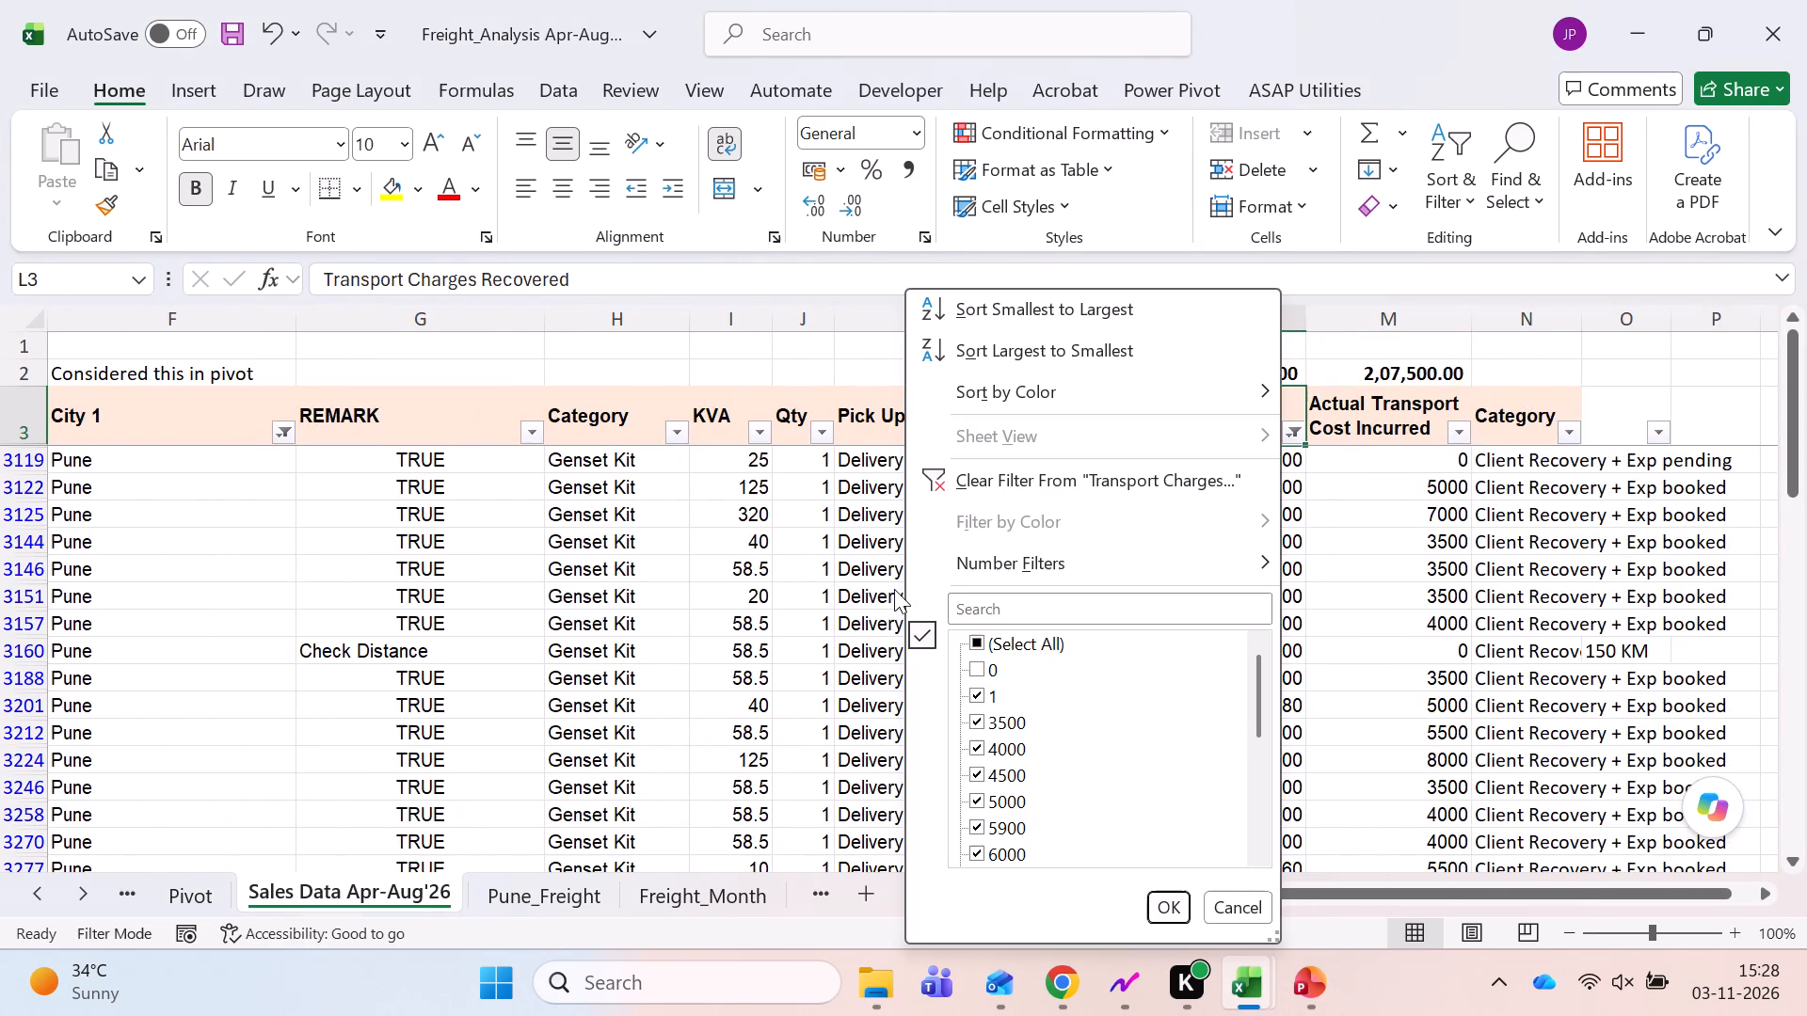
pyautogui.hotkey('alt', 'Down')
pyautogui.hotkey('alt', 'Down')
pyautogui.hotkey('alt', 'Down')
pyautogui.hotkey('alt', 'Down')
pyautogui.hotkey('alt', 'Down')
pyautogui.hotkey('alt', 'Down')
pyautogui.hotkey('alt', 'Down')
pyautogui.hotkey('alt', 'Down')
pyautogui.hotkey('alt', 'Down')
pyautogui.hotkey('alt', 'Down')
pyautogui.hotkey('alt', 'Down')
pyautogui.press('Up')
pyautogui.press('Escape')
pyautogui.press('Left')
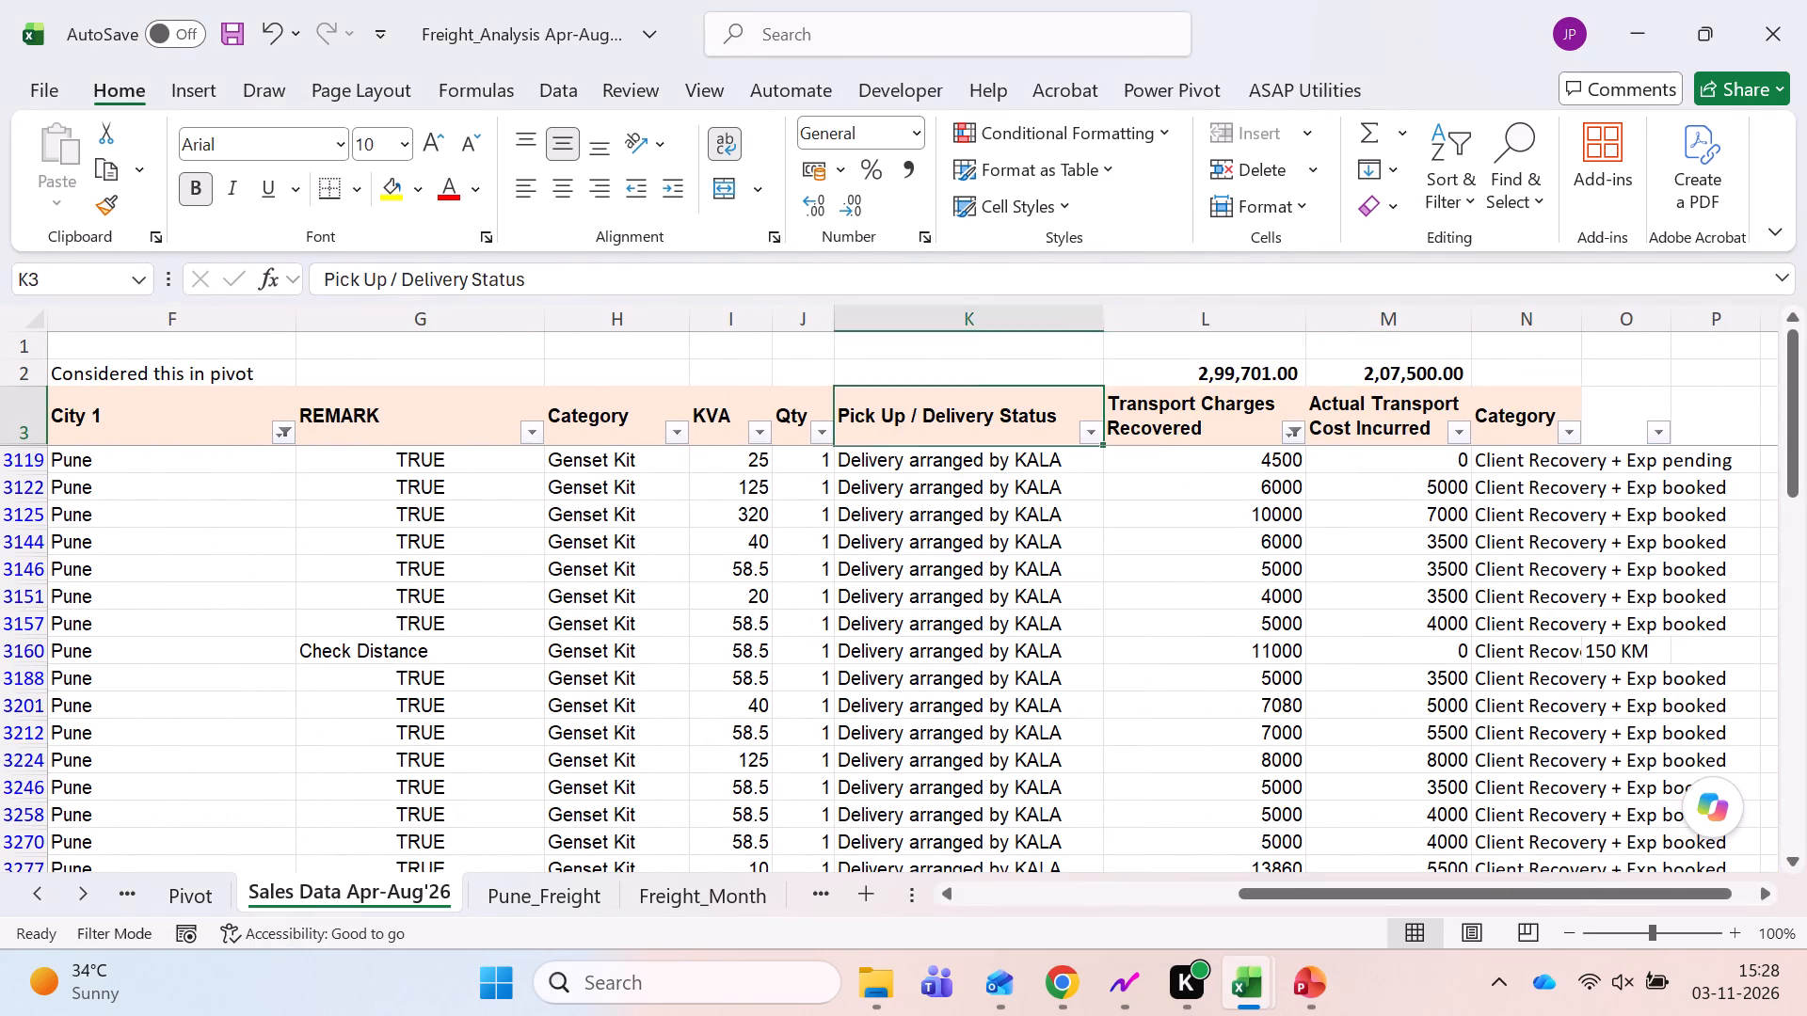
# Extend the Month filter in Sales Data Apr-Aug'26 to also include Aug-2026, Jul-2026, Jun-2026 and May-2026.
pyautogui.hotkey('ctrl', 'Left')
pyautogui.press('Right')
pyautogui.press('Right')
pyautogui.press('Right')
pyautogui.hotkey('alt', 'Down')
pyautogui.hotkey('alt', 'Down')
pyautogui.hotkey('alt', 'Down')
pyautogui.hotkey('alt', 'Down')
pyautogui.hotkey('alt', 'Down')
pyautogui.hotkey('alt', 'Down')
pyautogui.hotkey('alt', 'Down')
pyautogui.hotkey('alt', 'Down')
pyautogui.hotkey('alt', 'Down')
pyautogui.hotkey('alt', 'Down')
pyautogui.hotkey('alt', 'Down')
pyautogui.hotkey('alt', 'Down')
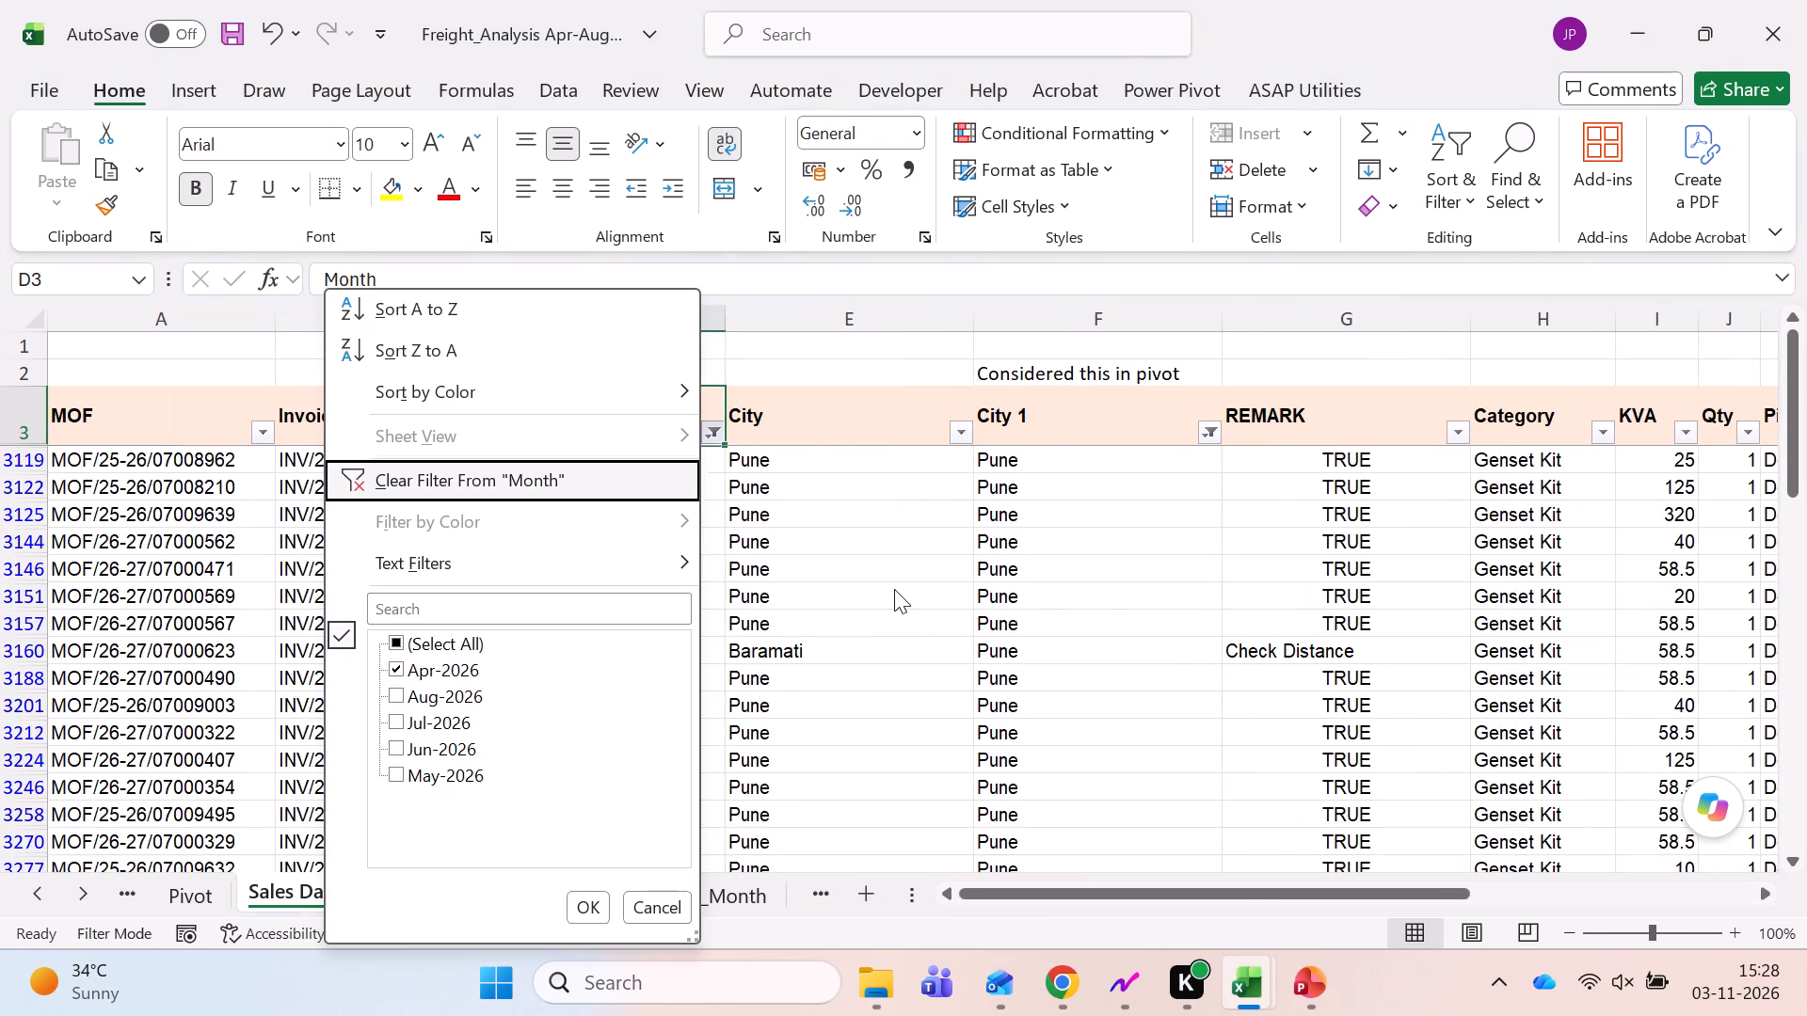
pyautogui.press('Down')
pyautogui.press('space')
pyautogui.press('Down')
pyautogui.press('space')
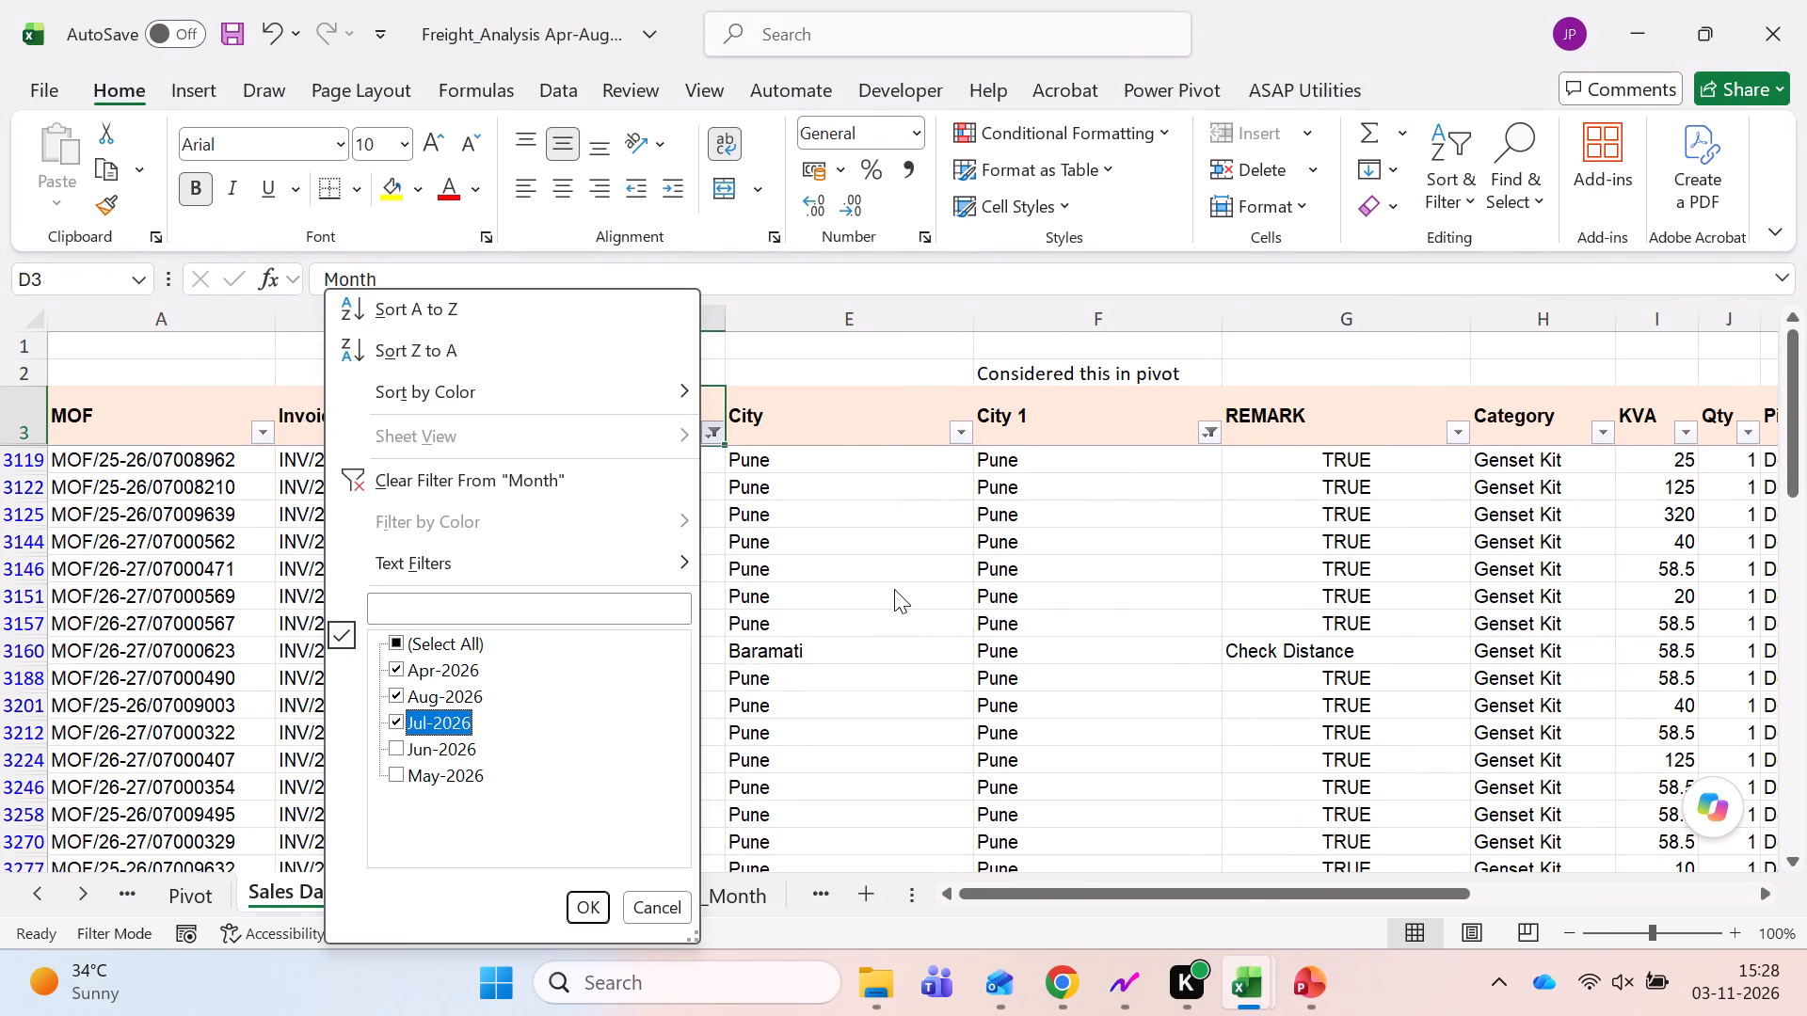
pyautogui.press('Down')
pyautogui.press('space')
pyautogui.press('Down')
pyautogui.press('space')
pyautogui.press('Return')
# Filter Transport Charges Recovered to include every value except 0.
pyautogui.press('Right')
pyautogui.press('Right')
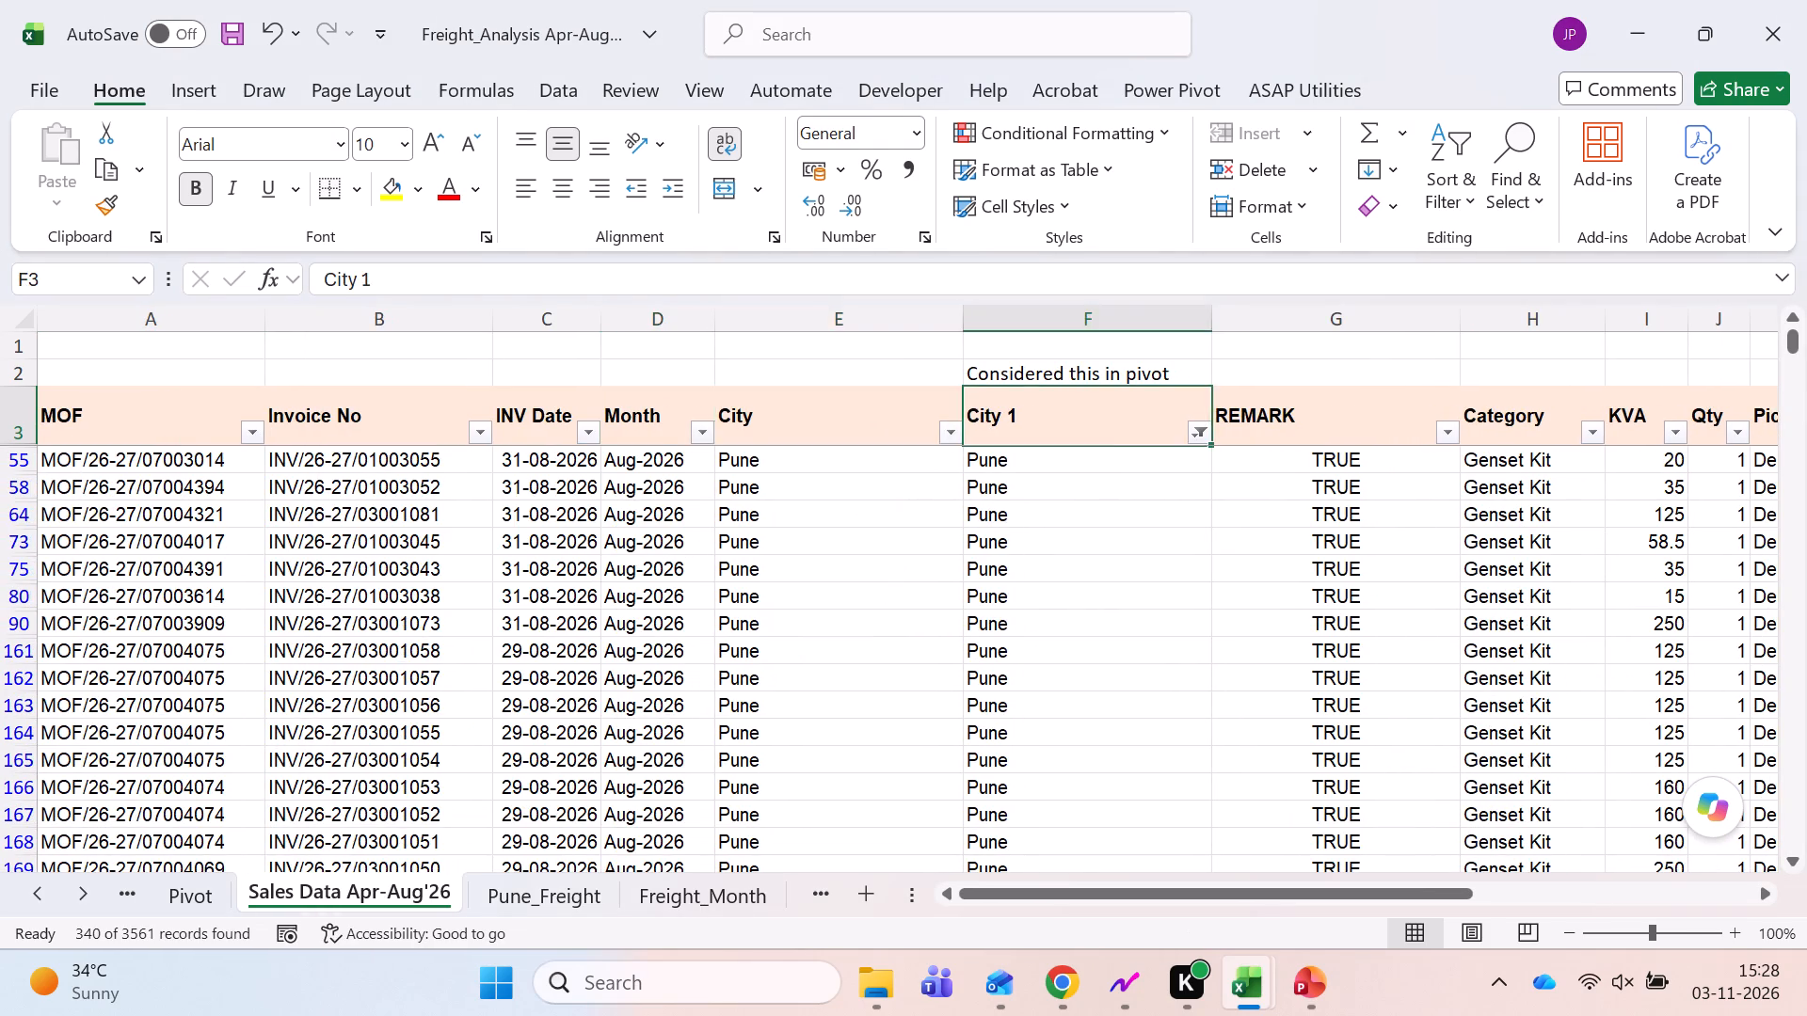
pyautogui.hotkey('ctrl', 'Right')
pyautogui.press('Left')
pyautogui.press('Left')
pyautogui.hotkey('alt', 'Down')
pyautogui.hotkey('alt', 'Down')
pyautogui.hotkey('alt', 'Down')
pyautogui.hotkey('alt', 'Down')
pyautogui.hotkey('alt', 'Down')
pyautogui.hotkey('alt', 'Down')
pyautogui.hotkey('alt', 'Down')
pyautogui.hotkey('alt', 'Down')
pyautogui.hotkey('alt', 'Down')
pyautogui.hotkey('alt', 'Down')
pyautogui.hotkey('alt', 'Down')
pyautogui.hotkey('alt', 'Down')
pyautogui.hotkey('alt', 'Down')
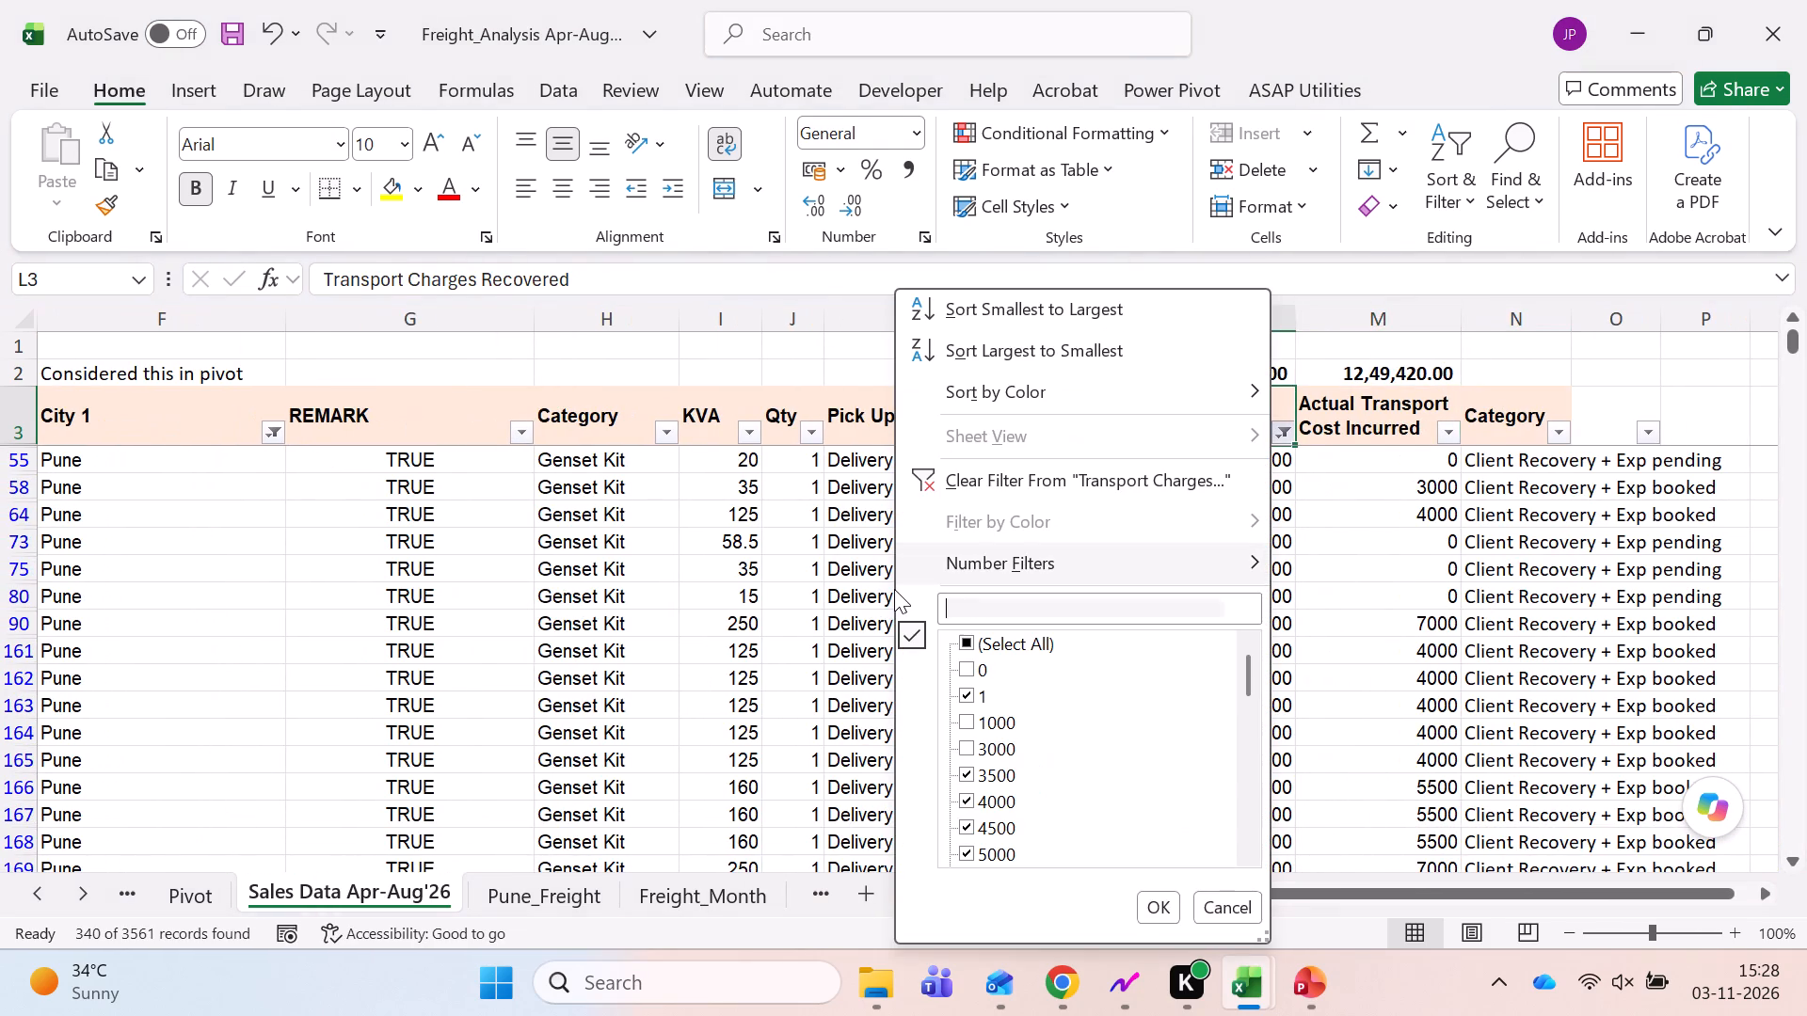
pyautogui.press('Up')
pyautogui.press('Up')
pyautogui.press('space')
pyautogui.press('space')
pyautogui.press('space')
pyautogui.press('Down')
pyautogui.press('space')
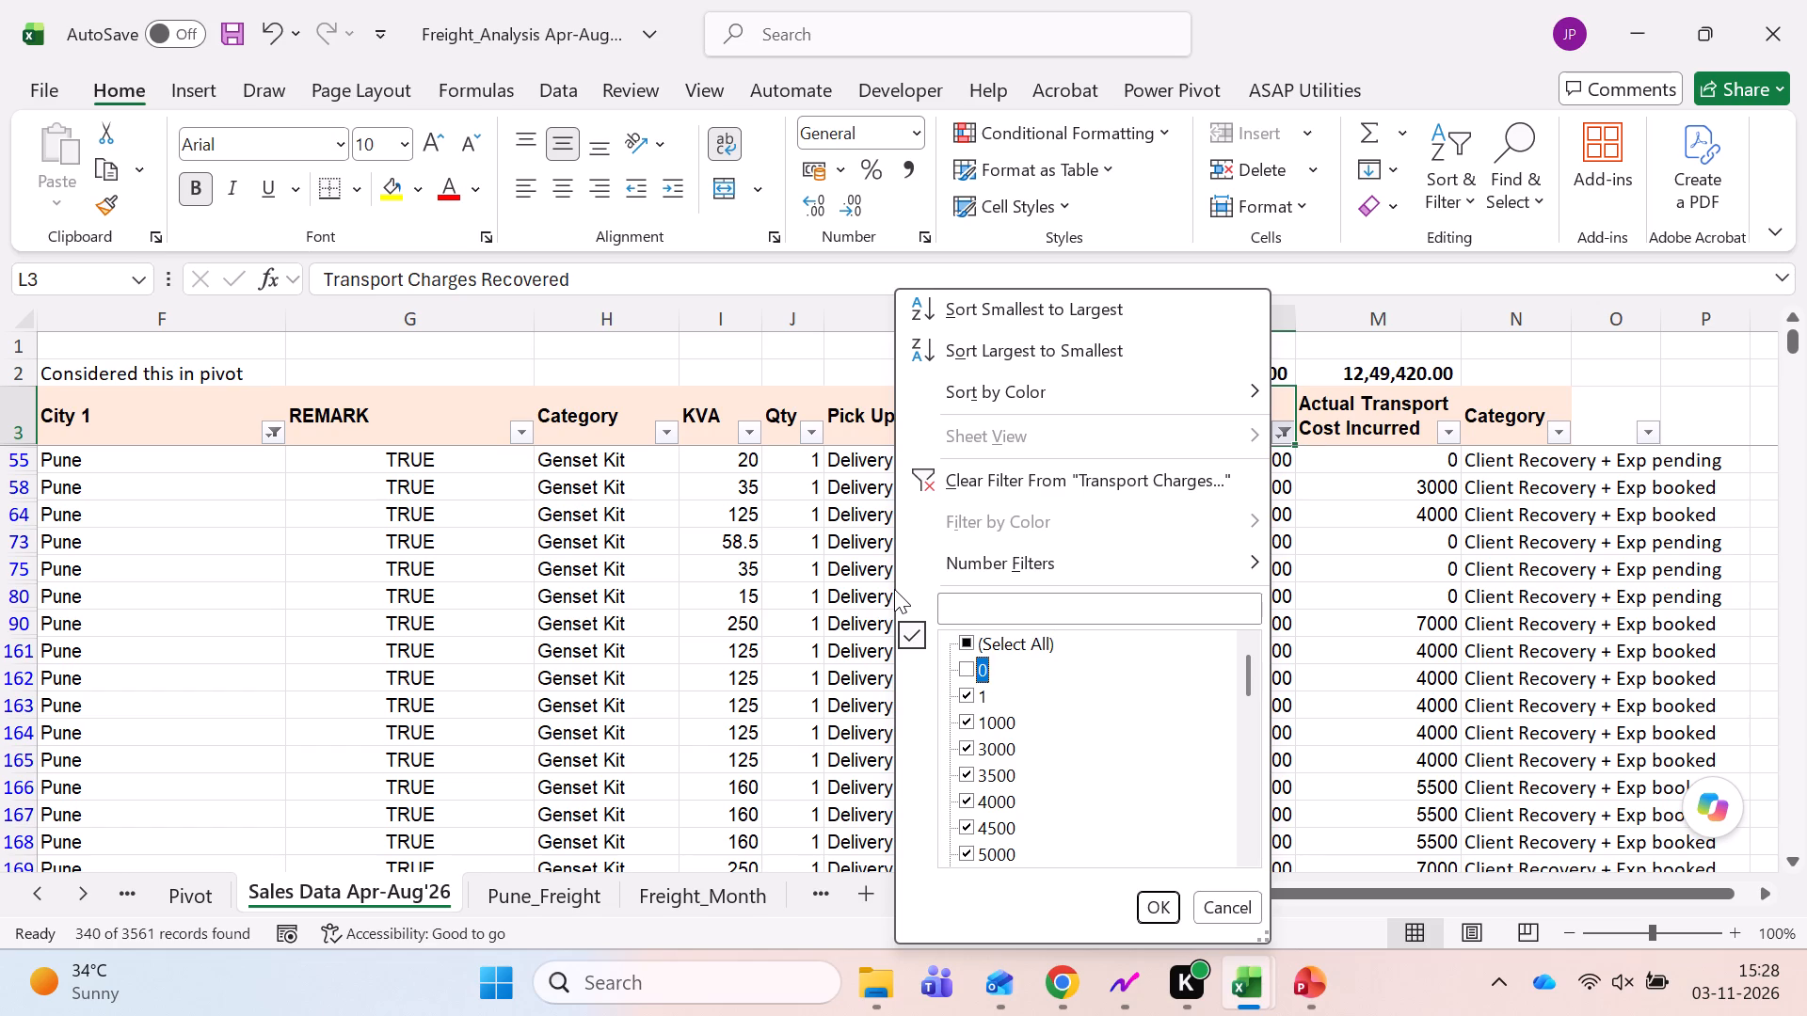
pyautogui.press('Down')
pyautogui.press('Return')
# Select all the filtered Transport Charges Recovered values to read their count and sum.
pyautogui.press('Down')
pyautogui.hotkey('ctrl', 'shift', 'Down')
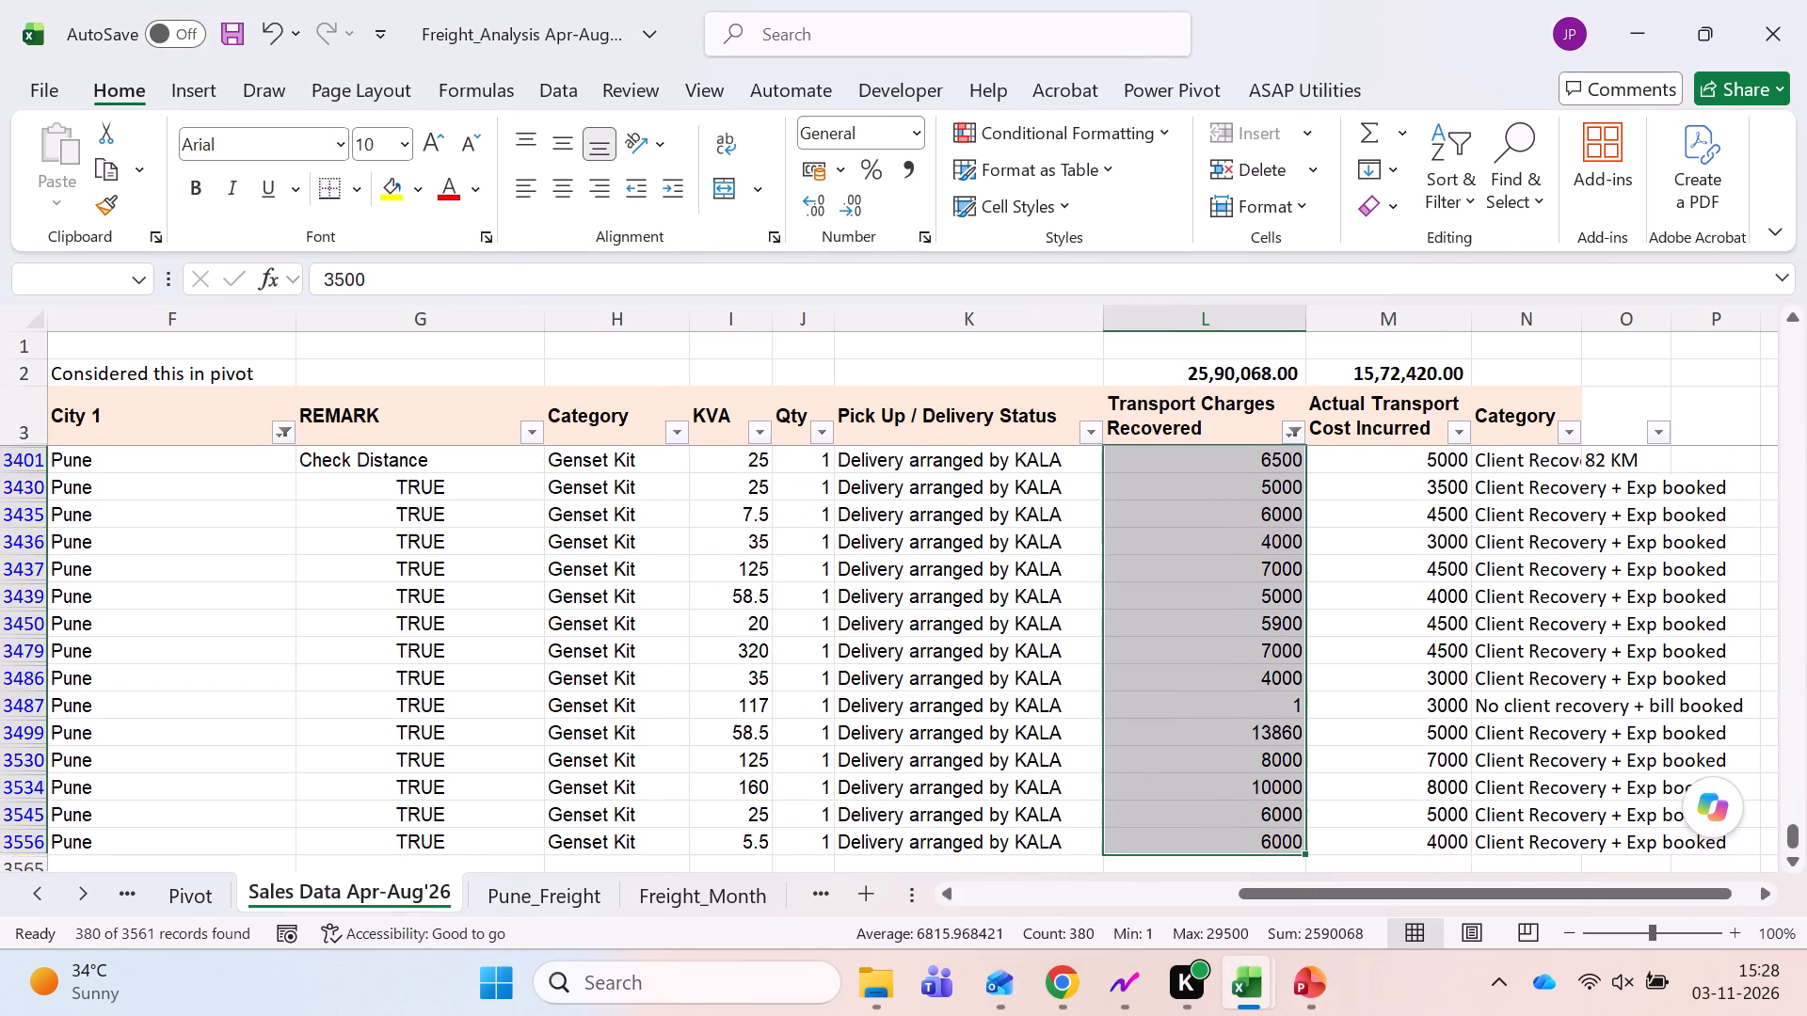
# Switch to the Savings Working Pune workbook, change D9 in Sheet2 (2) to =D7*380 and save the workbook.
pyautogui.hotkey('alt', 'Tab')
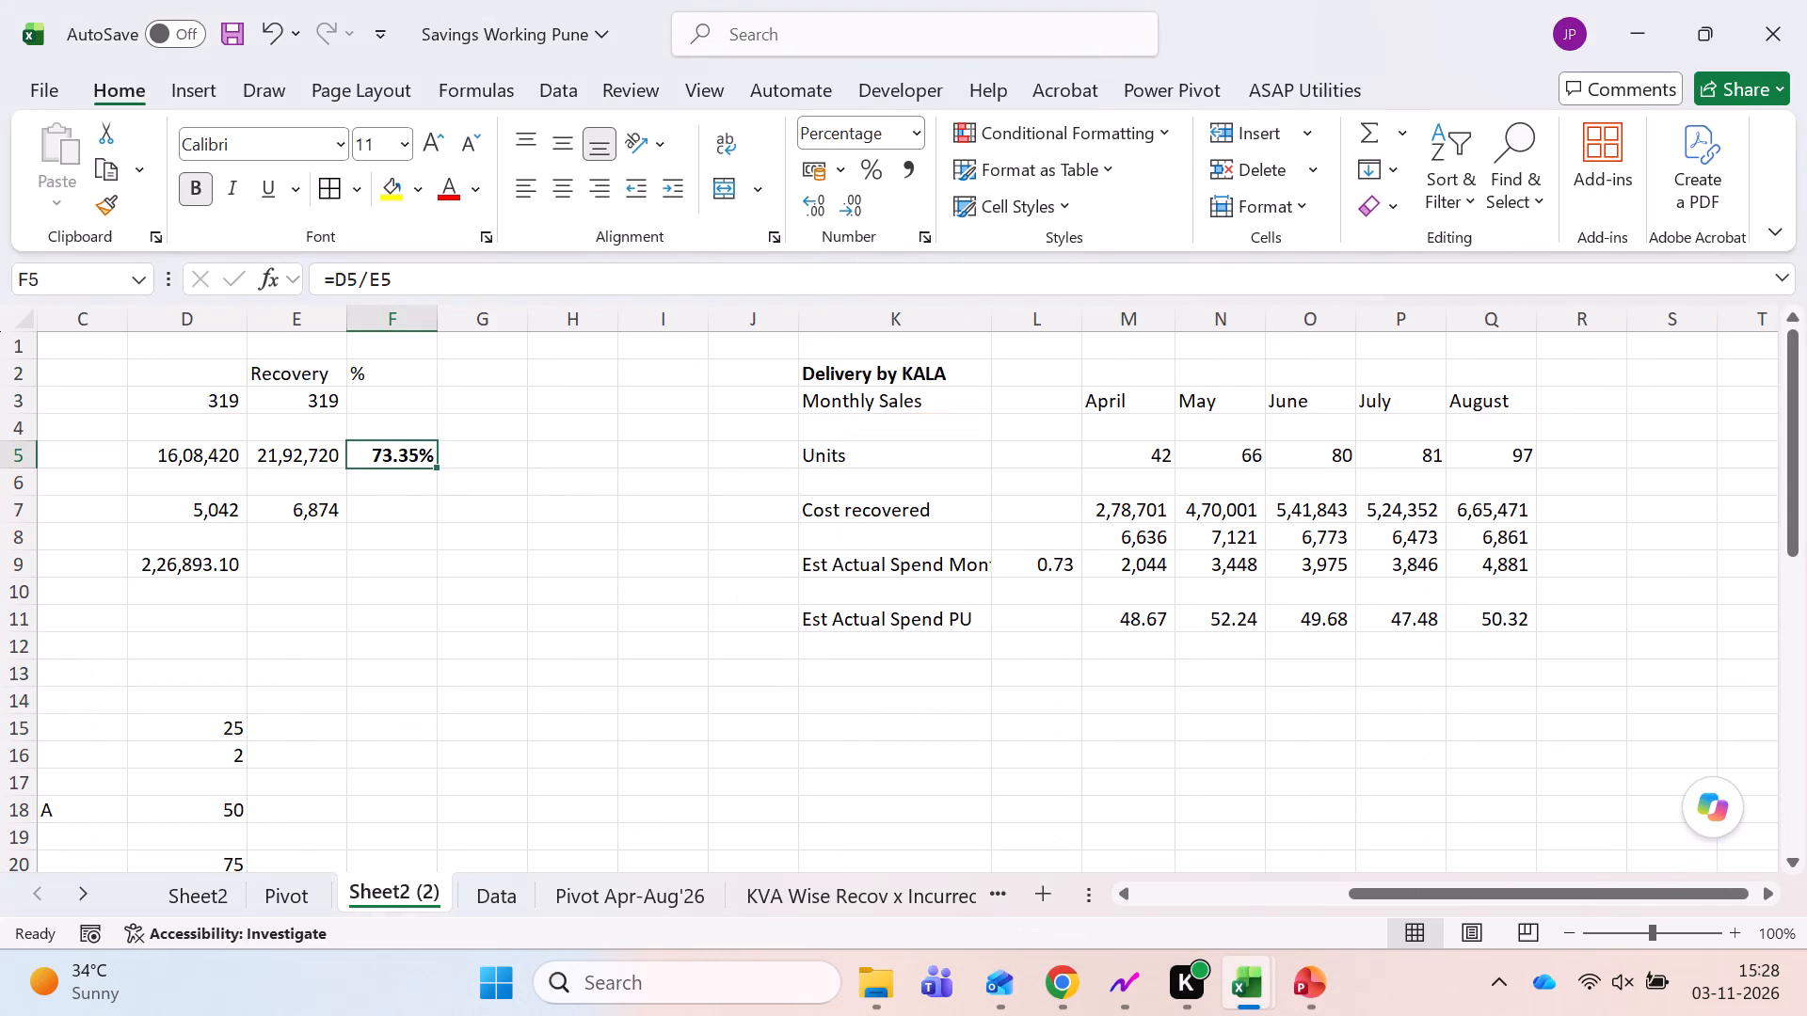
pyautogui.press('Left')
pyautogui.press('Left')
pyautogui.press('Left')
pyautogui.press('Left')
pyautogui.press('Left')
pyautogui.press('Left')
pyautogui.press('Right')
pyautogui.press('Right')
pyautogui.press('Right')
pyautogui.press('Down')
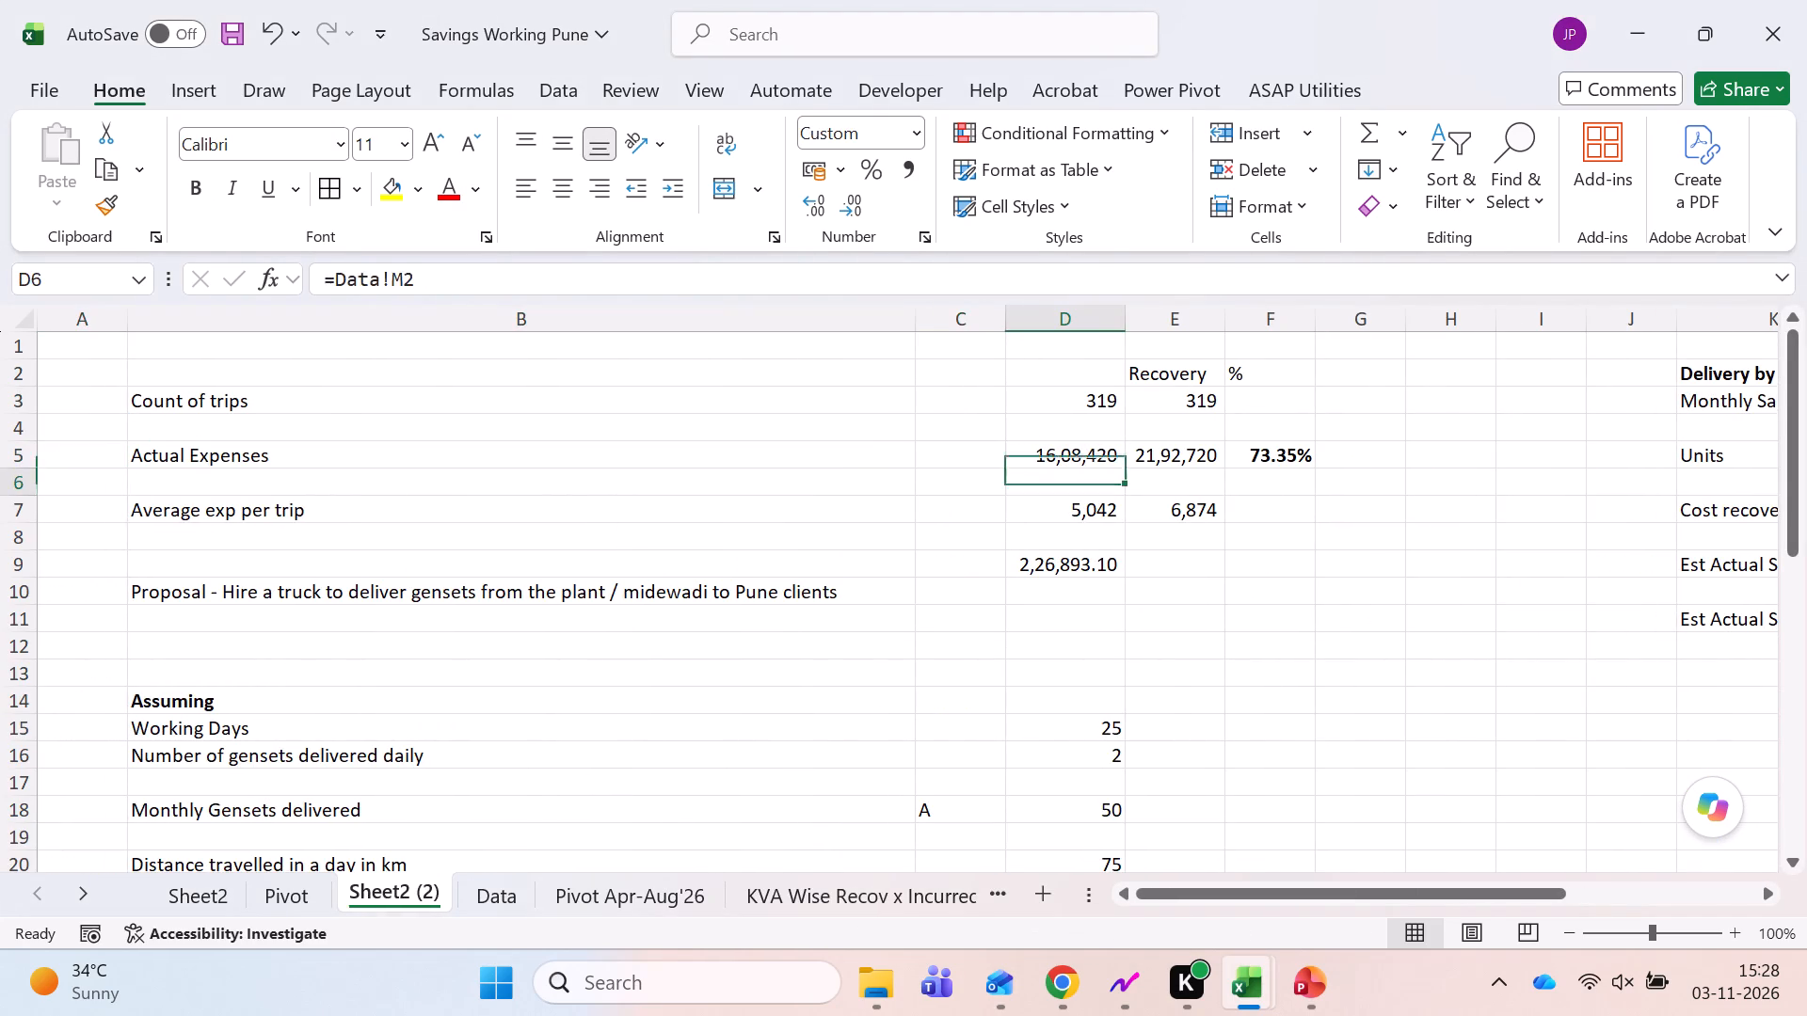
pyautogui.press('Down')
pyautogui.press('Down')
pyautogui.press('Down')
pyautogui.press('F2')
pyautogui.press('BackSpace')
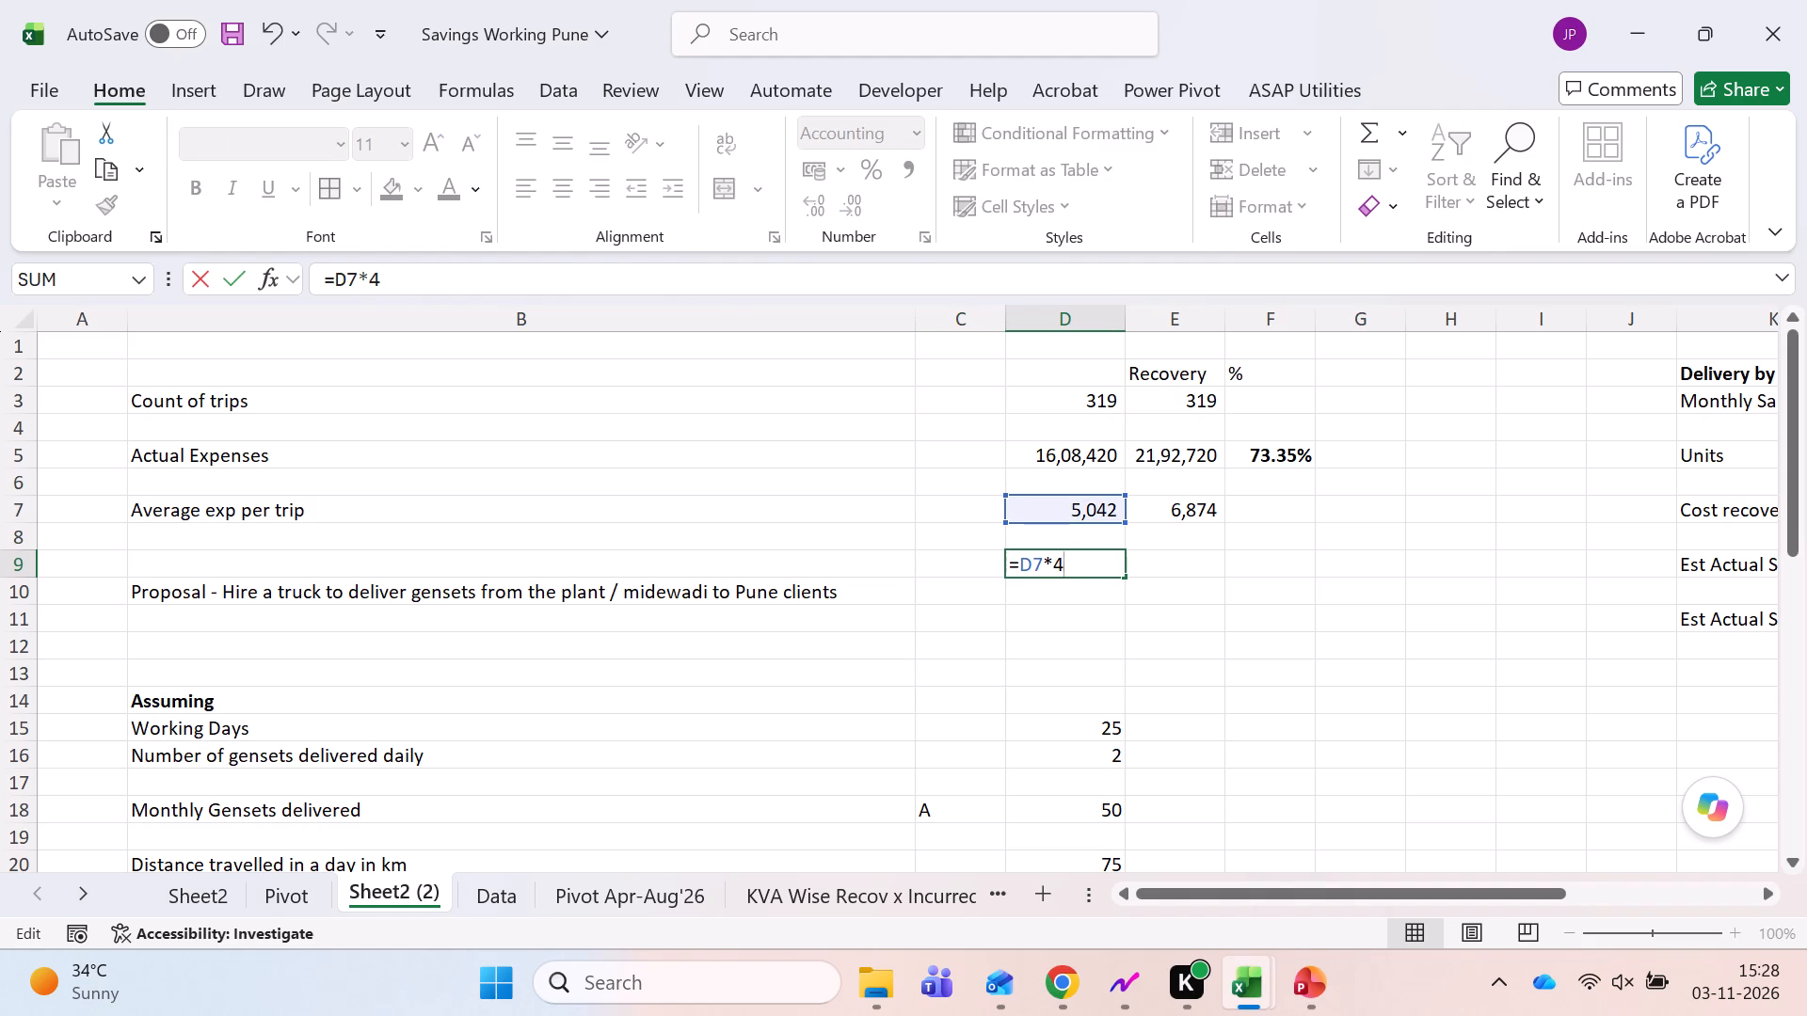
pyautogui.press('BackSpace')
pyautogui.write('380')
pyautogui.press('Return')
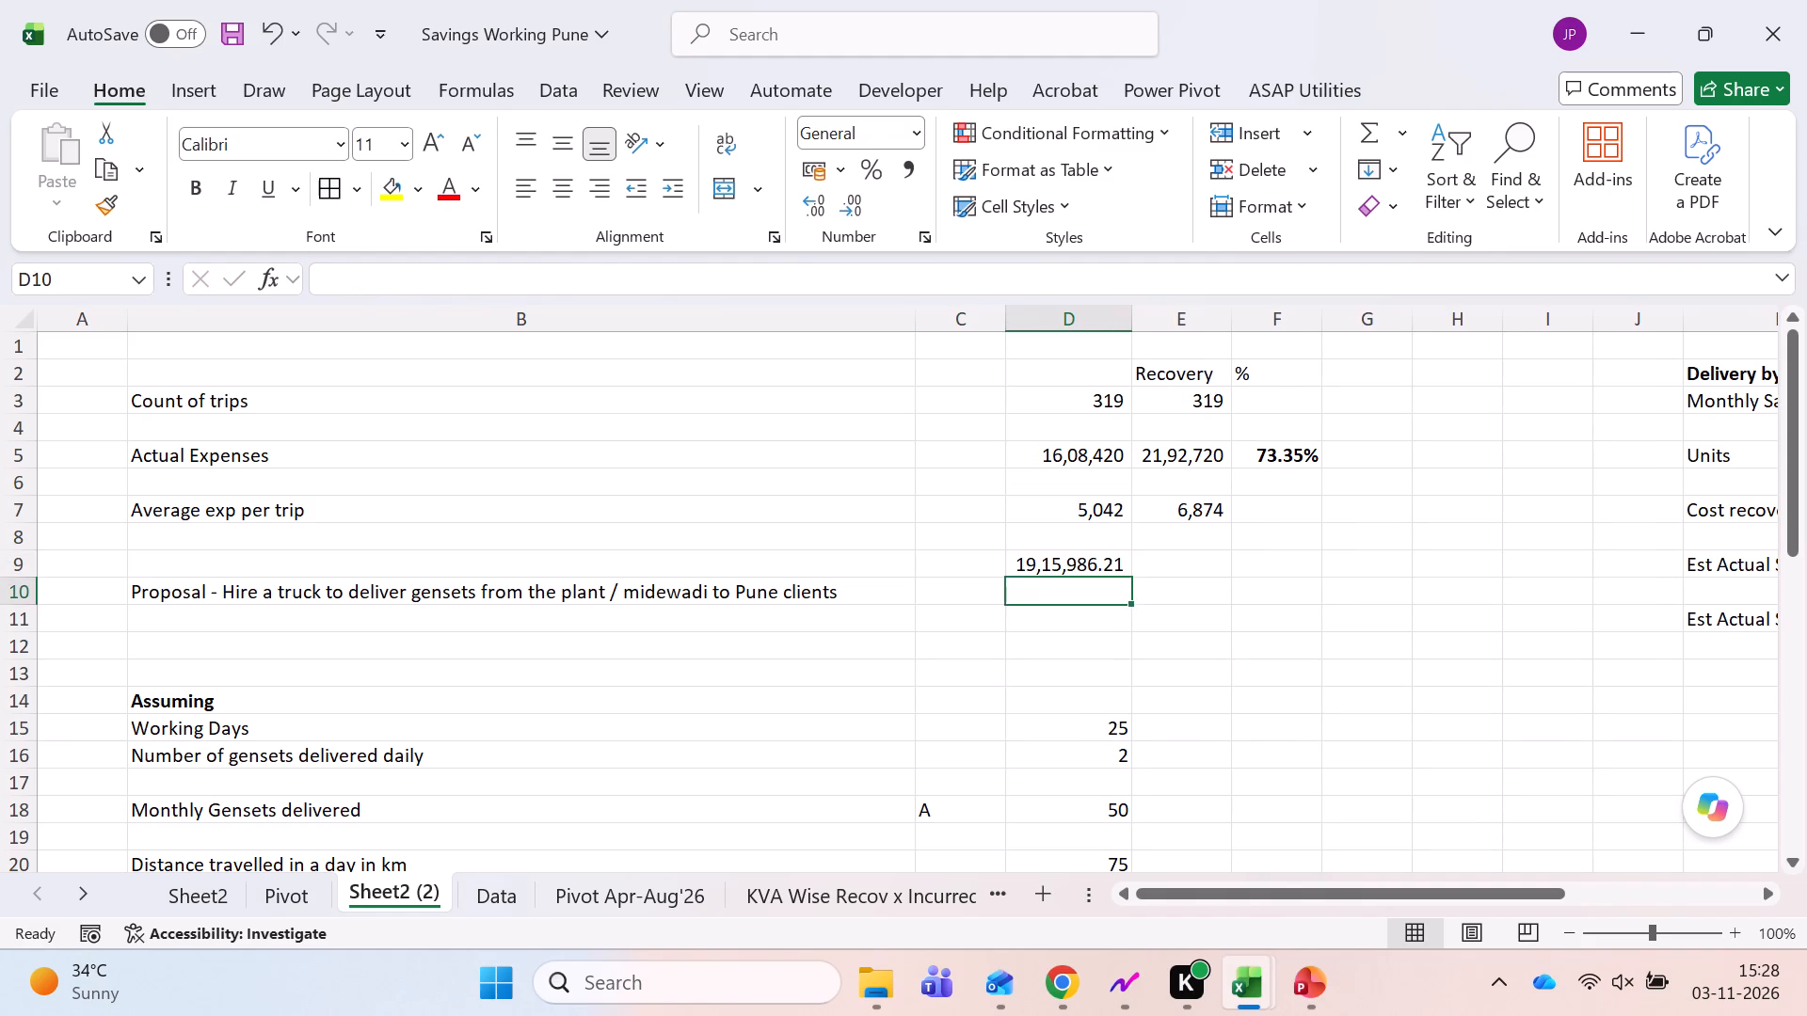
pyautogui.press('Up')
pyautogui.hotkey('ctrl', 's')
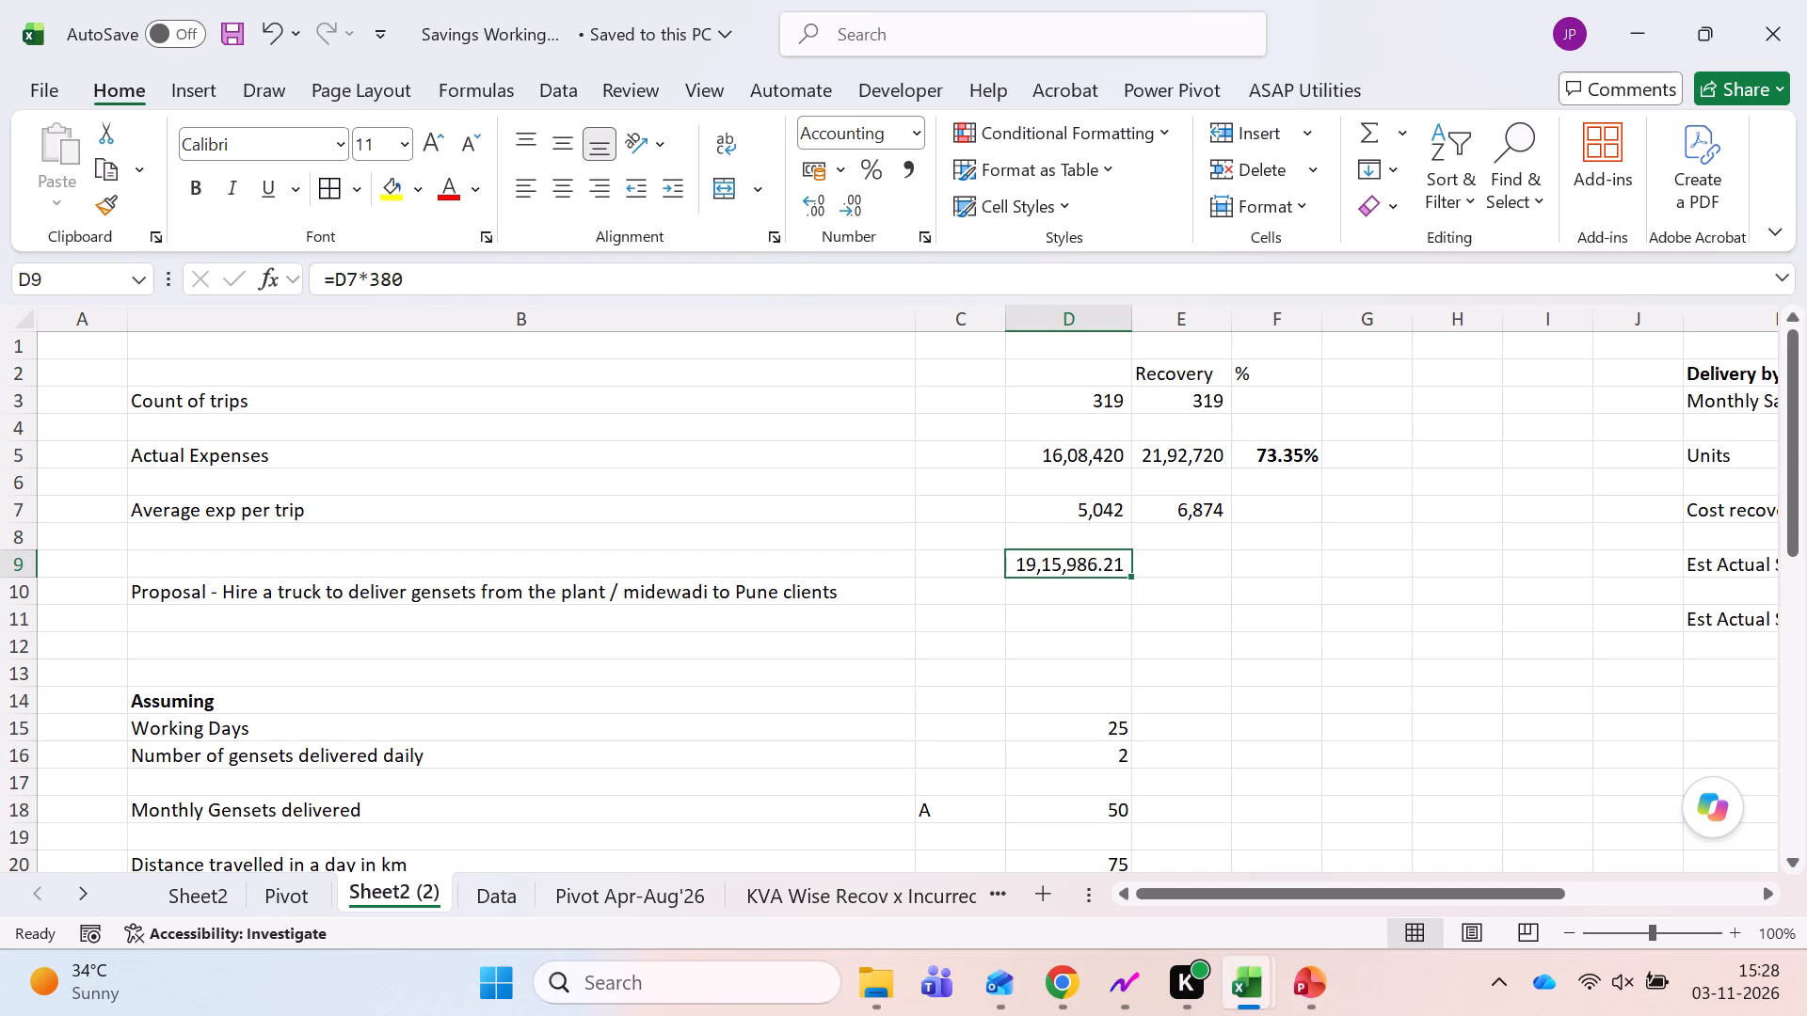
# Examine the D9 formula and the Actual Expenses and Average exp per trip cells above it in Sheet2 (2).
pyautogui.press('F2')
pyautogui.press('Escape')
pyautogui.press('Up')
pyautogui.press('Up')
pyautogui.press('Up')
pyautogui.press('Up')
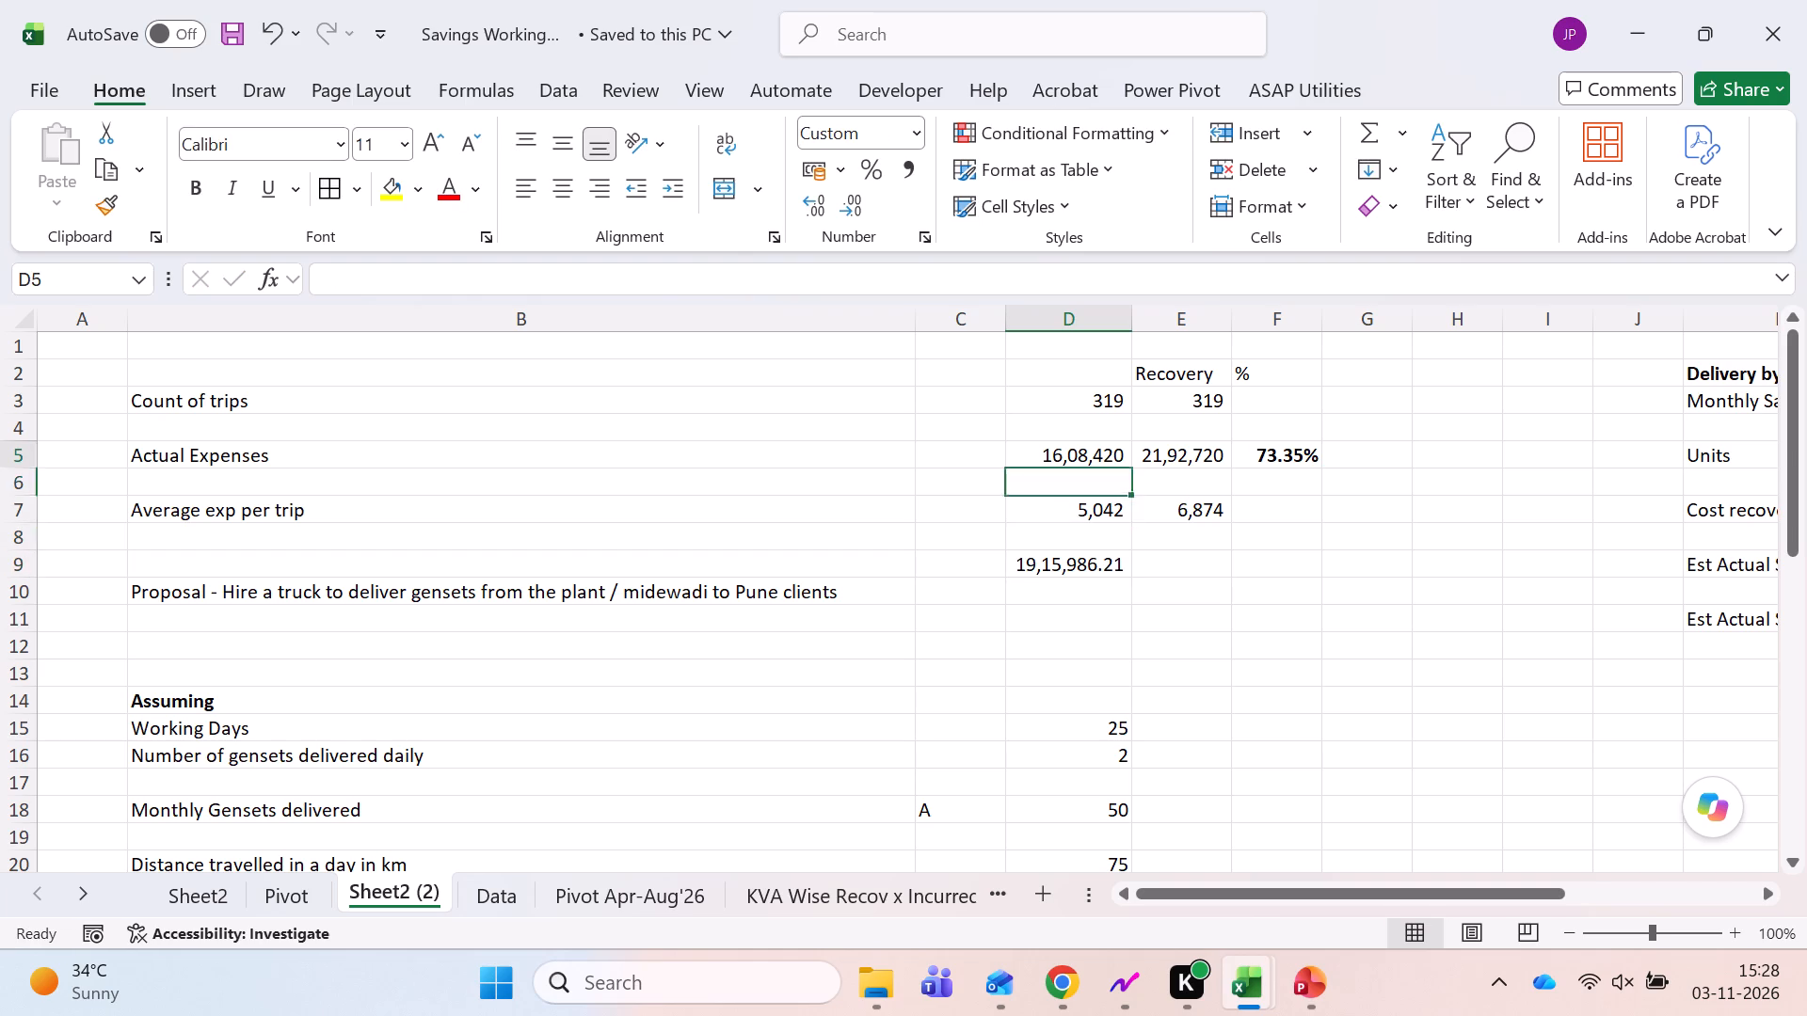
pyautogui.press('Down')
pyautogui.press('Down')
pyautogui.press('Down')
pyautogui.press('Down')
pyautogui.press('Up')
pyautogui.press('Up')
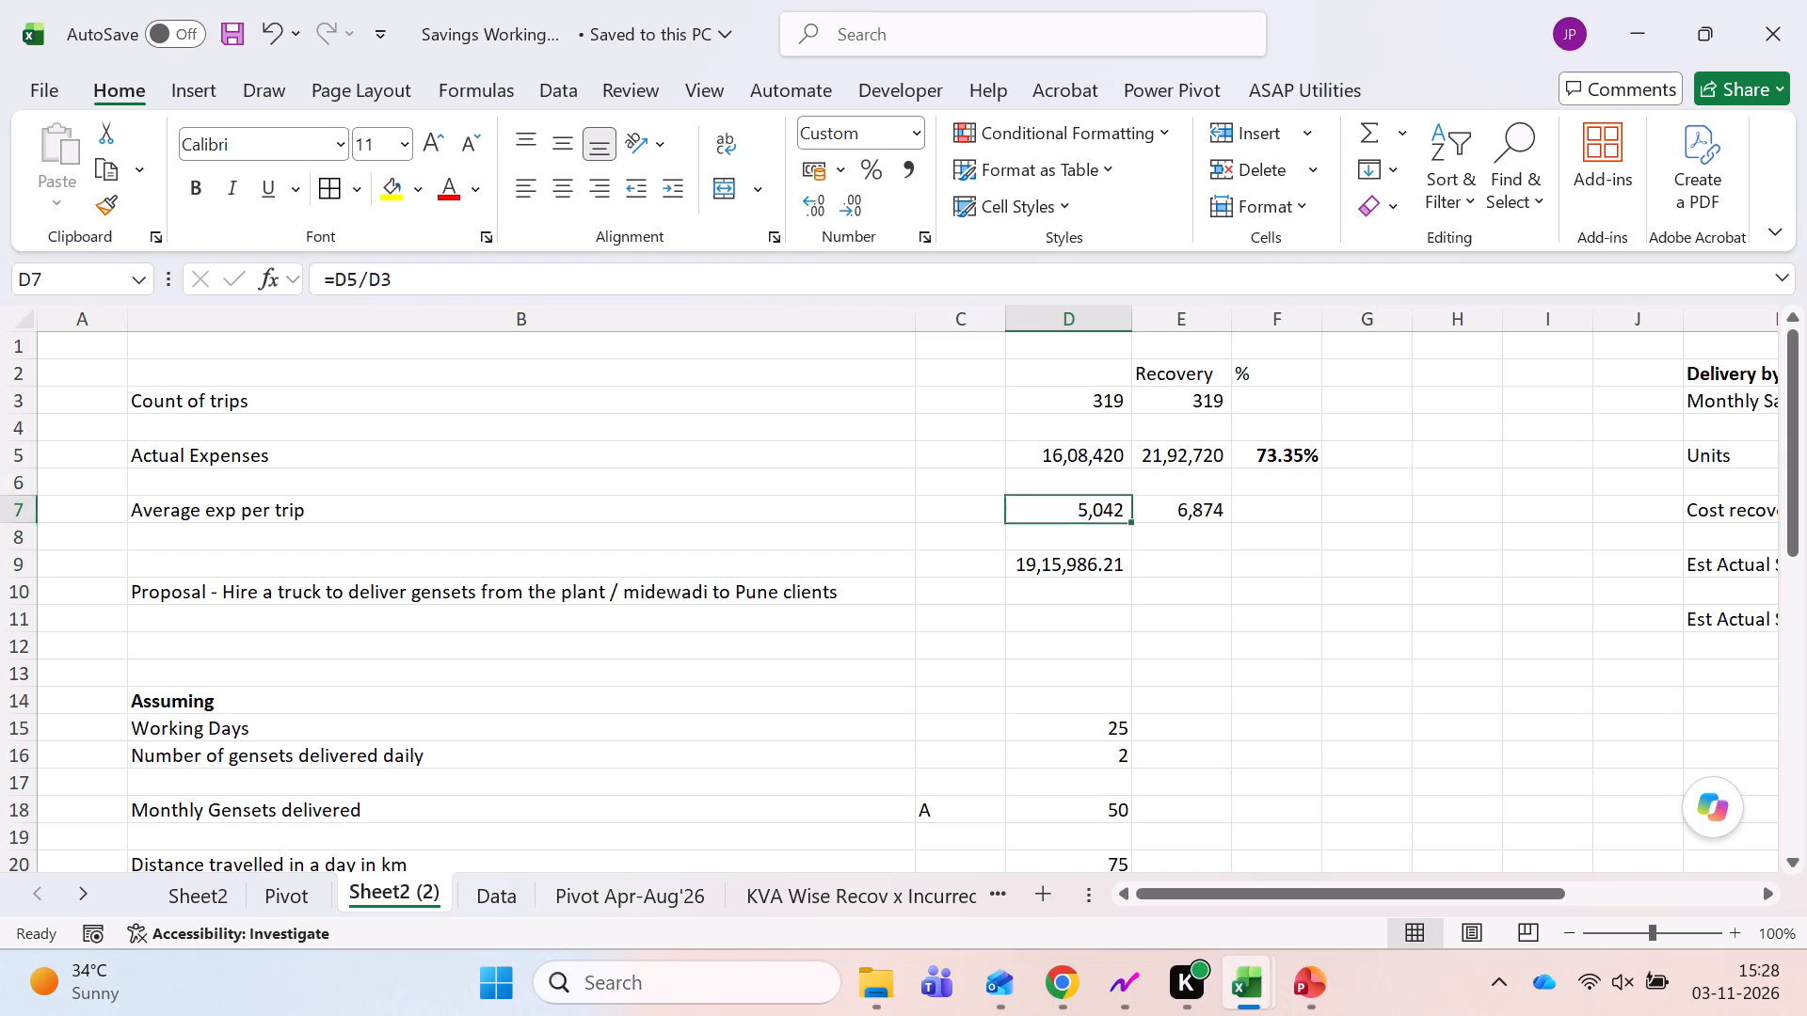
pyautogui.press('Down')
pyautogui.press('Down')
pyautogui.press('Down')
pyautogui.press('Up')
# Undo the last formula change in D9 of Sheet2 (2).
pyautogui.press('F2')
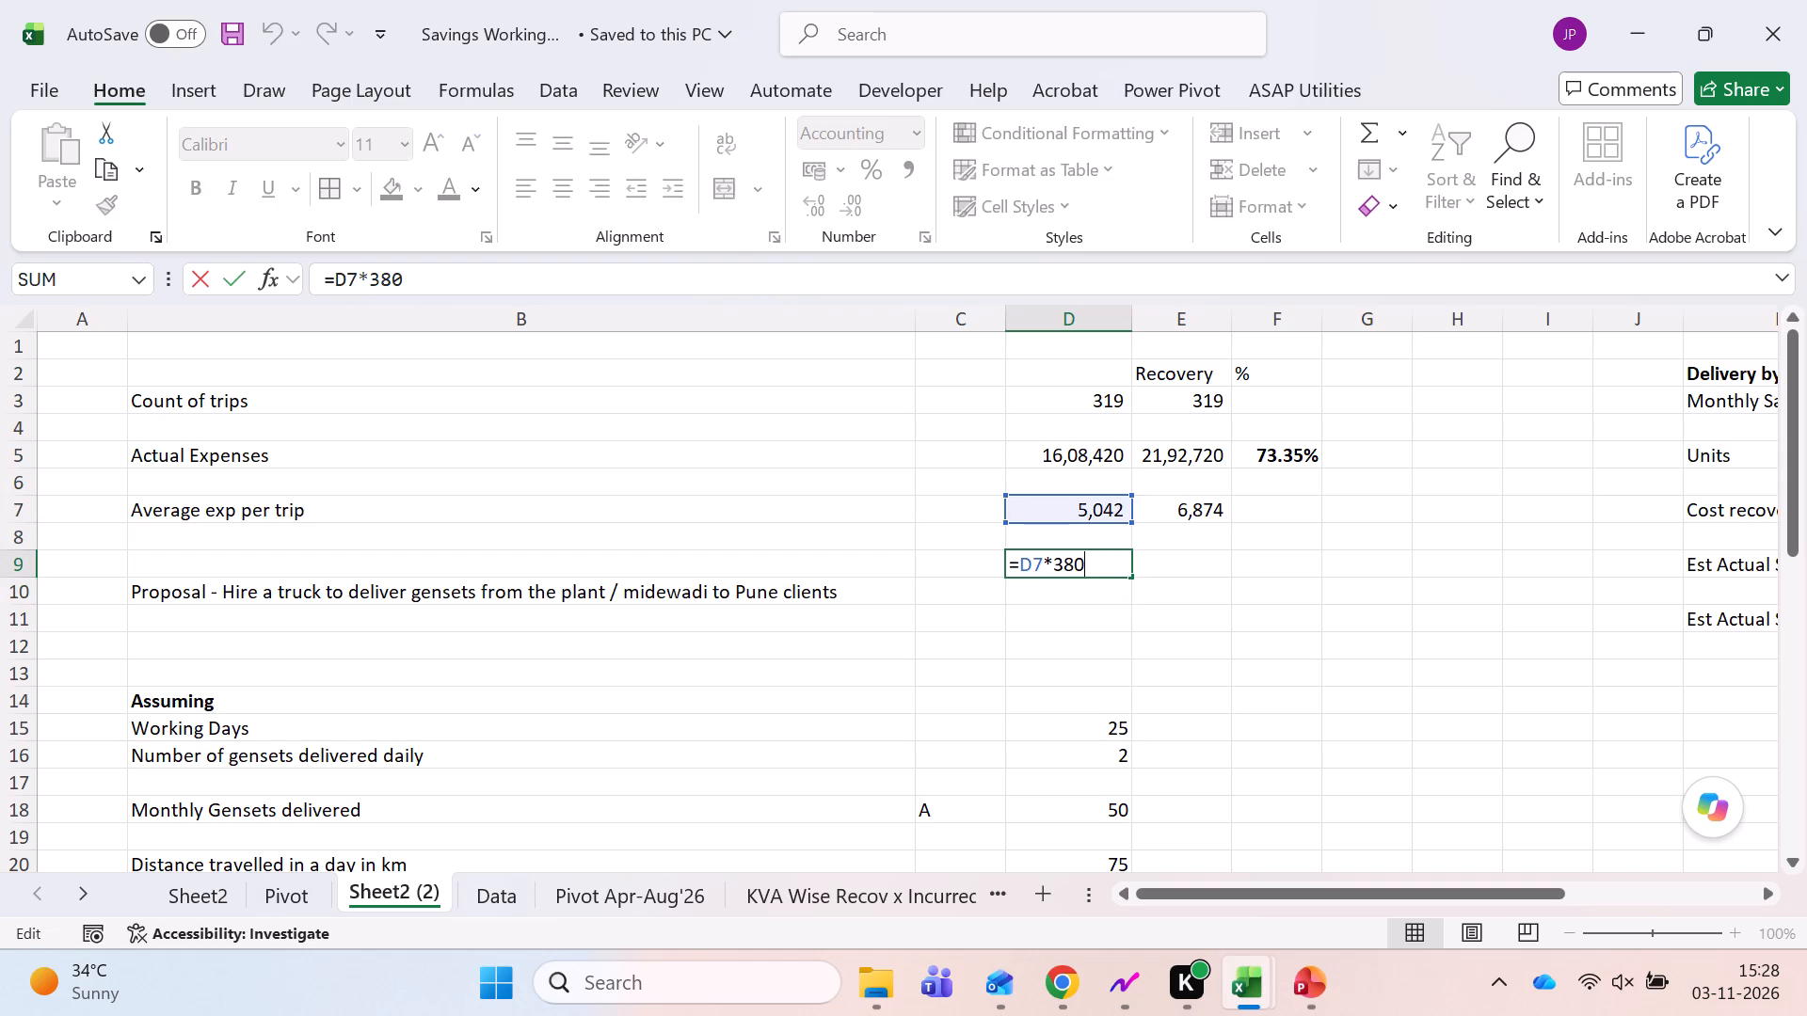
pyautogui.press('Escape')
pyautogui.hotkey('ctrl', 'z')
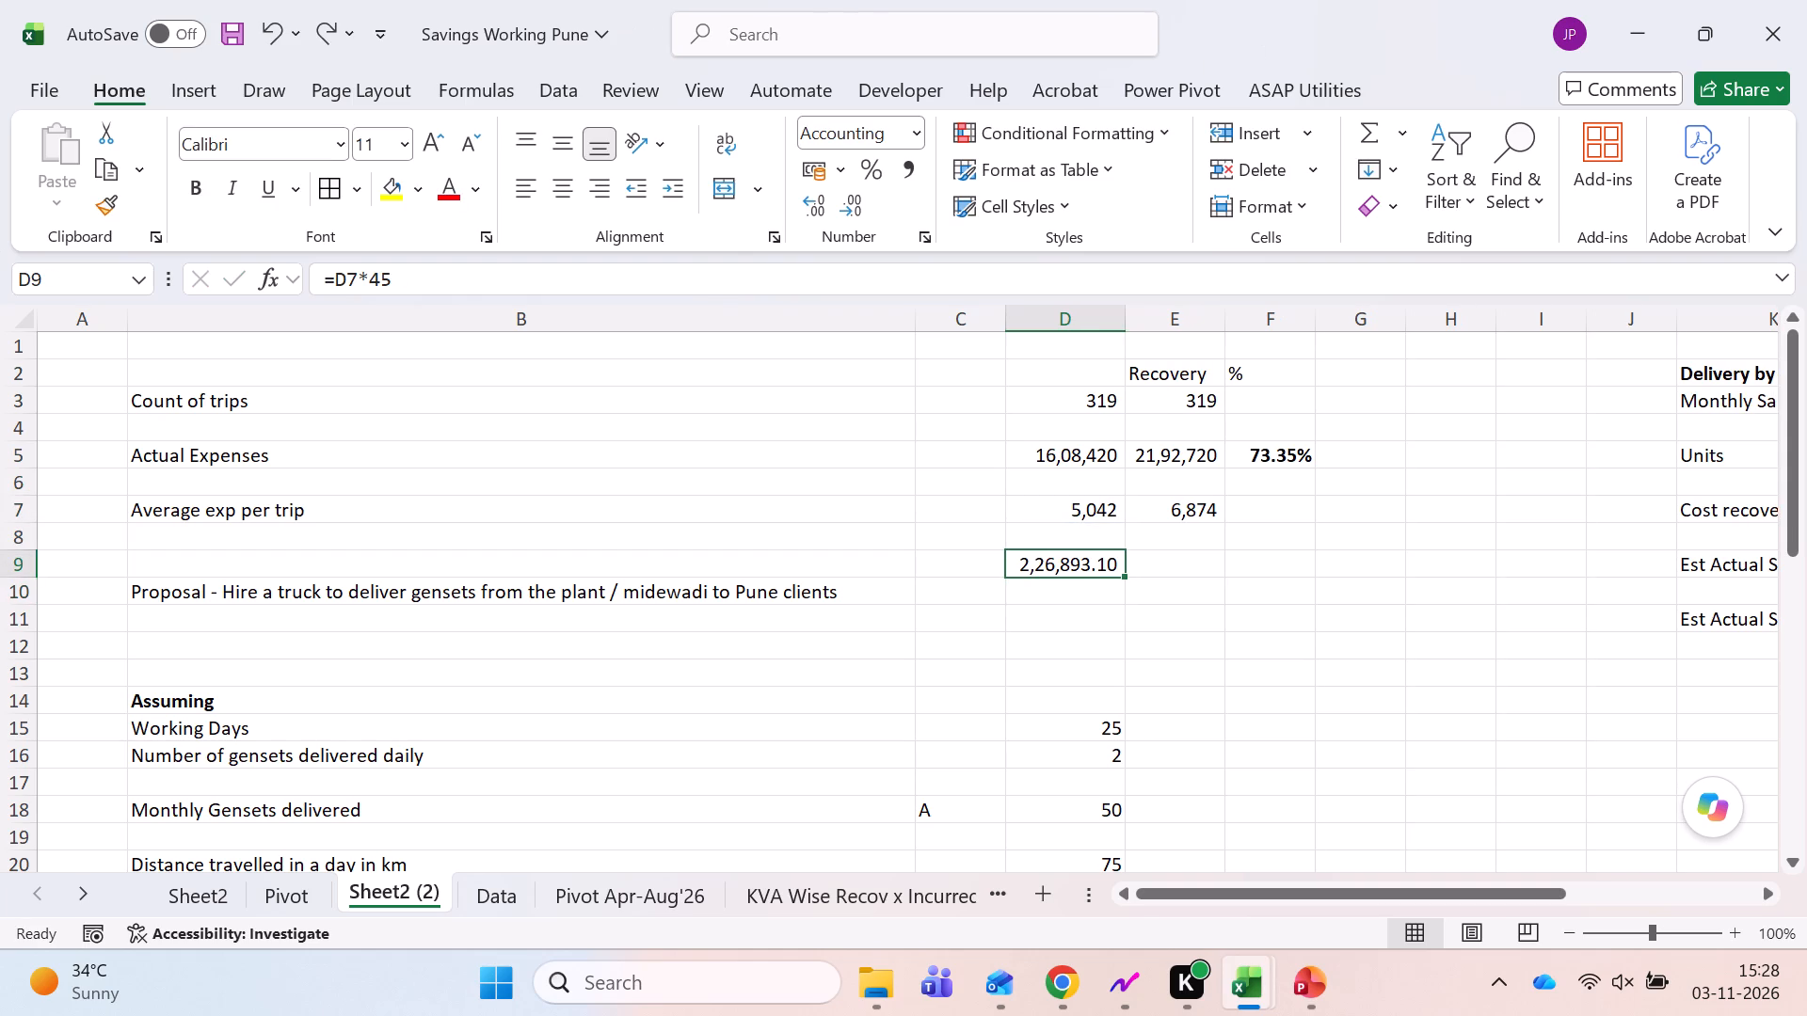
# Go to the Data sheet and remove and reapply the filters on header row 3.
pyautogui.press('Up')
pyautogui.press('Up')
pyautogui.press('Up')
pyautogui.press('Up')
pyautogui.hotkey('ctrl', 'pagedown')
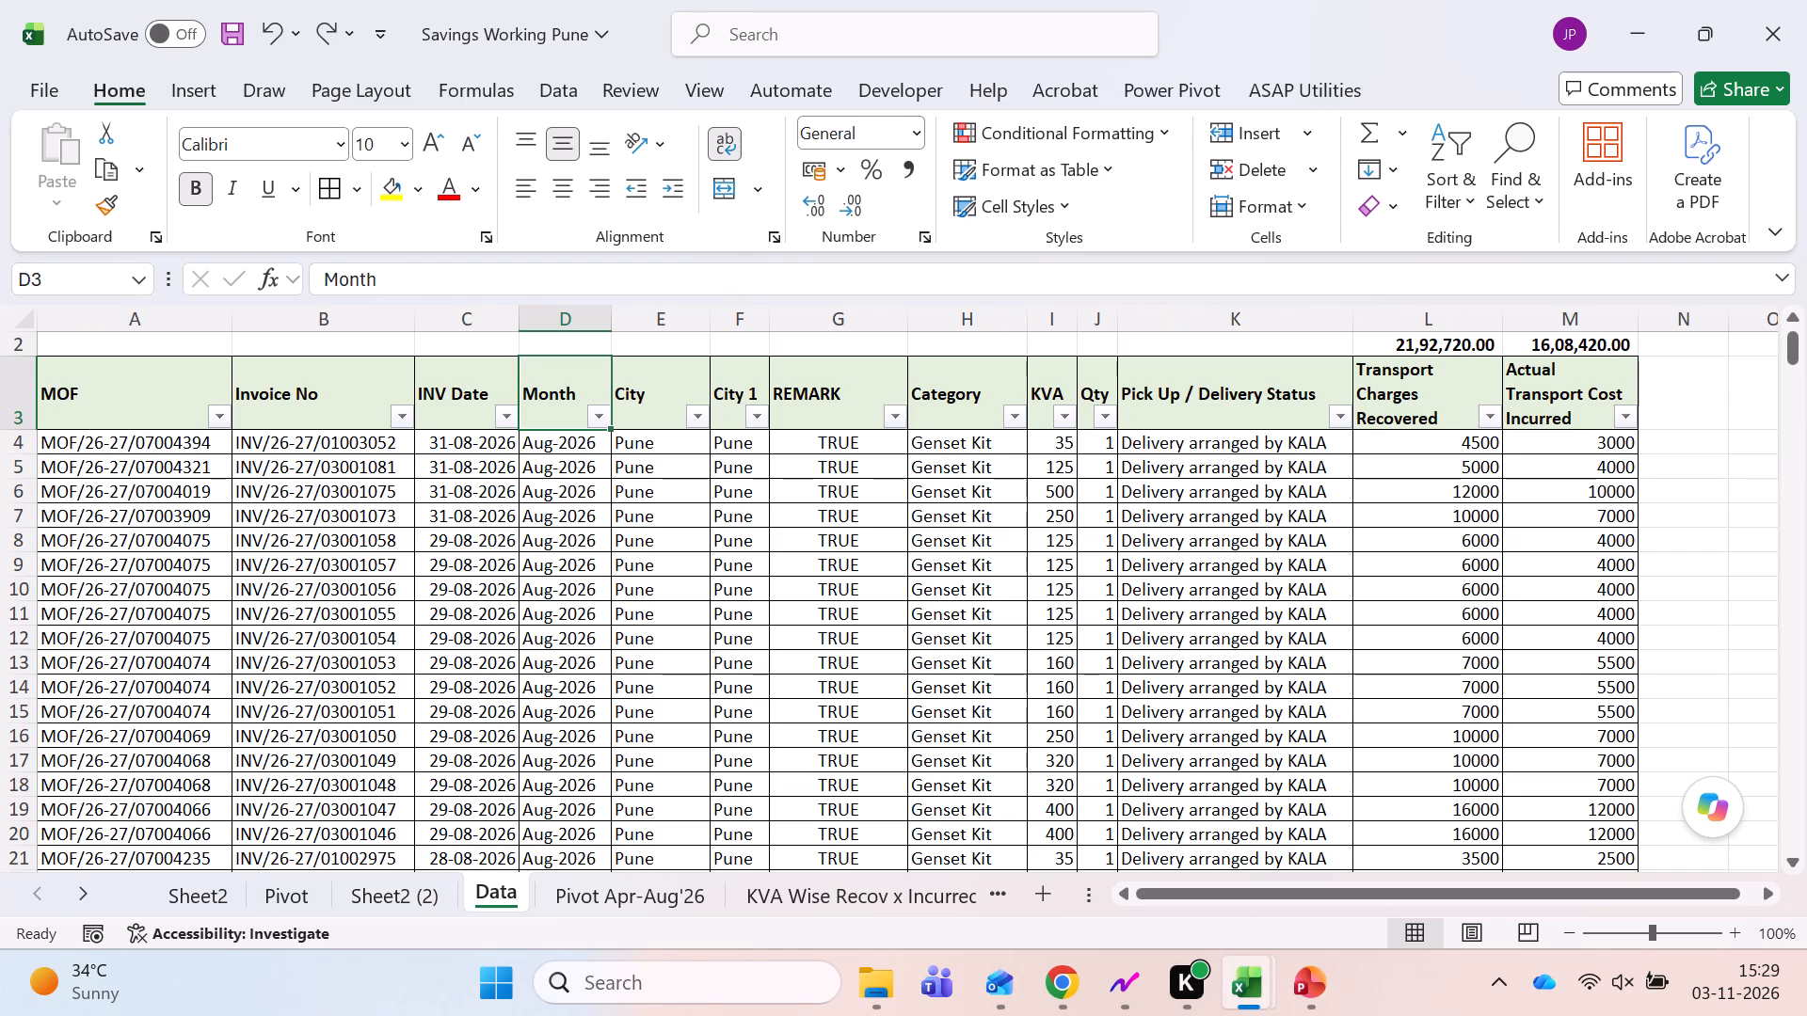
pyautogui.hotkey('ctrl', 'Up')
pyautogui.press('Down')
pyautogui.press('Down')
pyautogui.hotkey('shift', 'space')
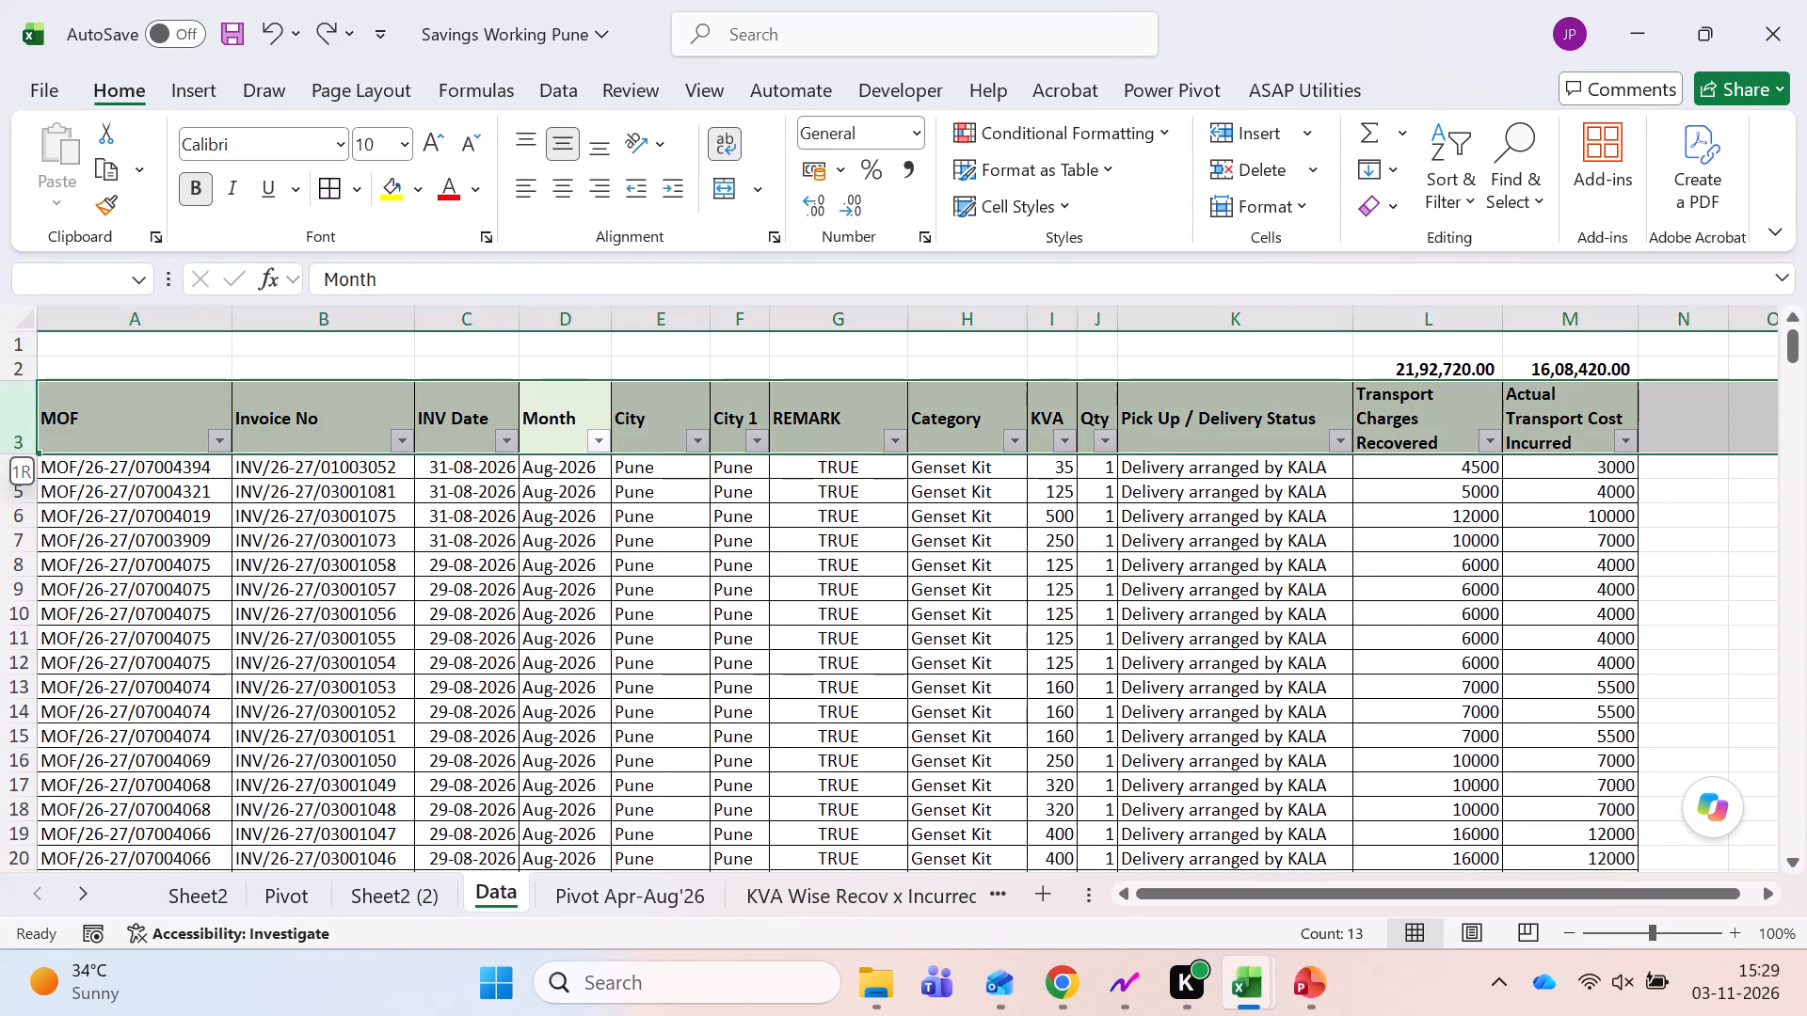
pyautogui.hotkey('ctrl', 'shift', 'l')
pyautogui.press('Right')
pyautogui.hotkey('shift', 'space')
pyautogui.hotkey('ctrl', 'shift', 'l')
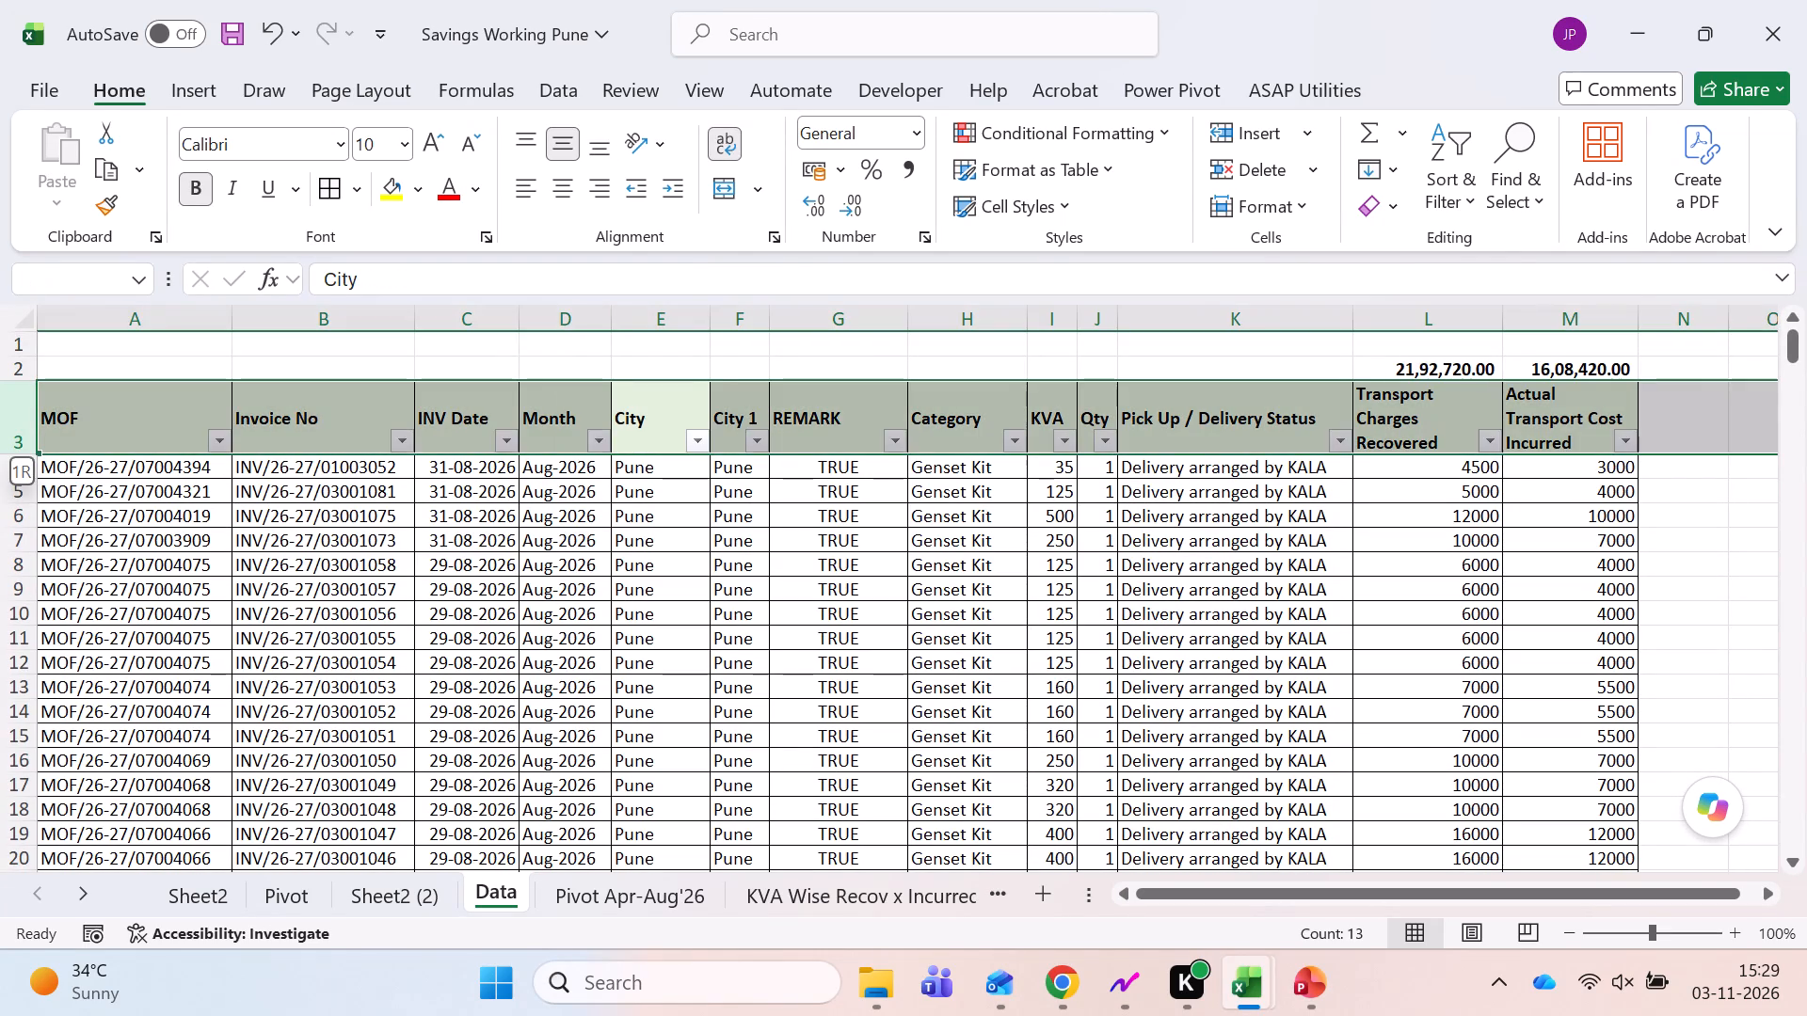
# Filter the Month column of the Data sheet to show only Apr-2026.
pyautogui.press('Right')
pyautogui.hotkey('ctrl', 'Left')
pyautogui.press('Right')
pyautogui.press('Right')
pyautogui.press('Right')
pyautogui.hotkey('alt', 'Down')
pyautogui.hotkey('alt', 'Down')
pyautogui.hotkey('alt', 'Down')
pyautogui.hotkey('alt', 'Down')
pyautogui.hotkey('alt', 'Down')
pyautogui.hotkey('alt', 'Down')
pyautogui.hotkey('alt', 'Down')
pyautogui.hotkey('alt', 'Down')
pyautogui.hotkey('alt', 'Down')
pyautogui.hotkey('alt', 'Down')
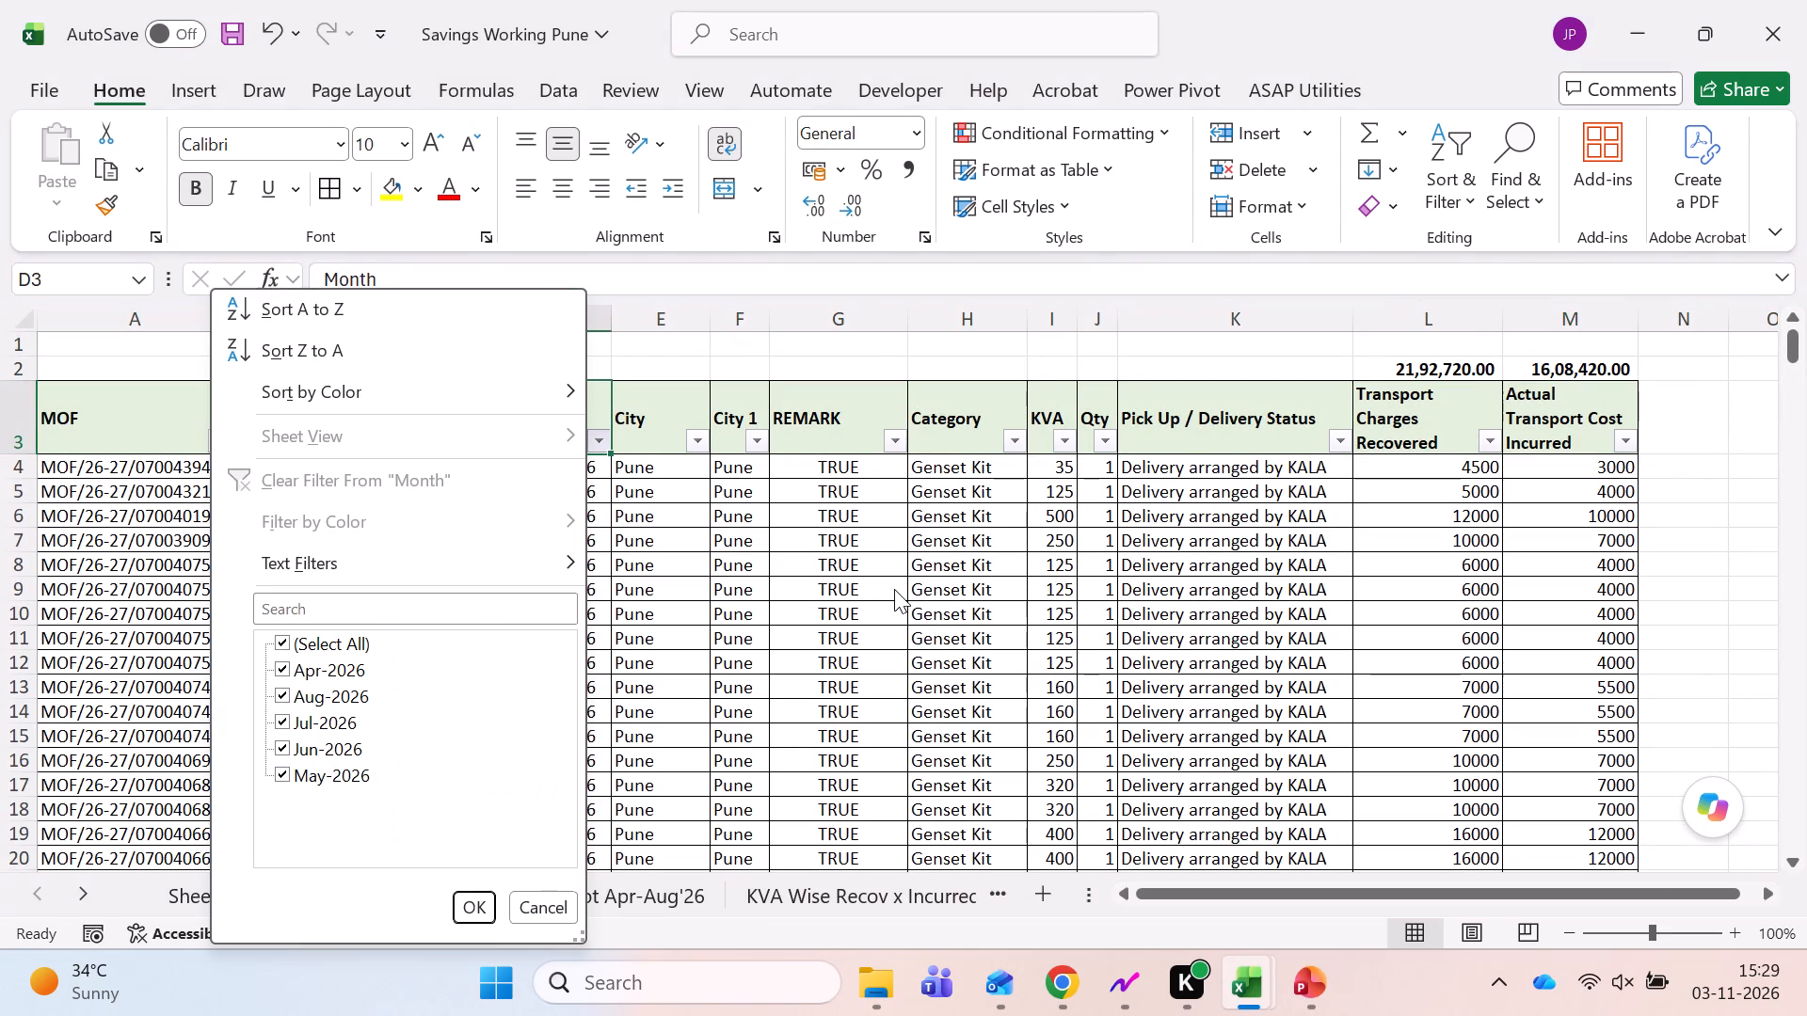
pyautogui.press('Down')
pyautogui.press('space')
pyautogui.press('Down')
pyautogui.press('space')
pyautogui.press('Return')
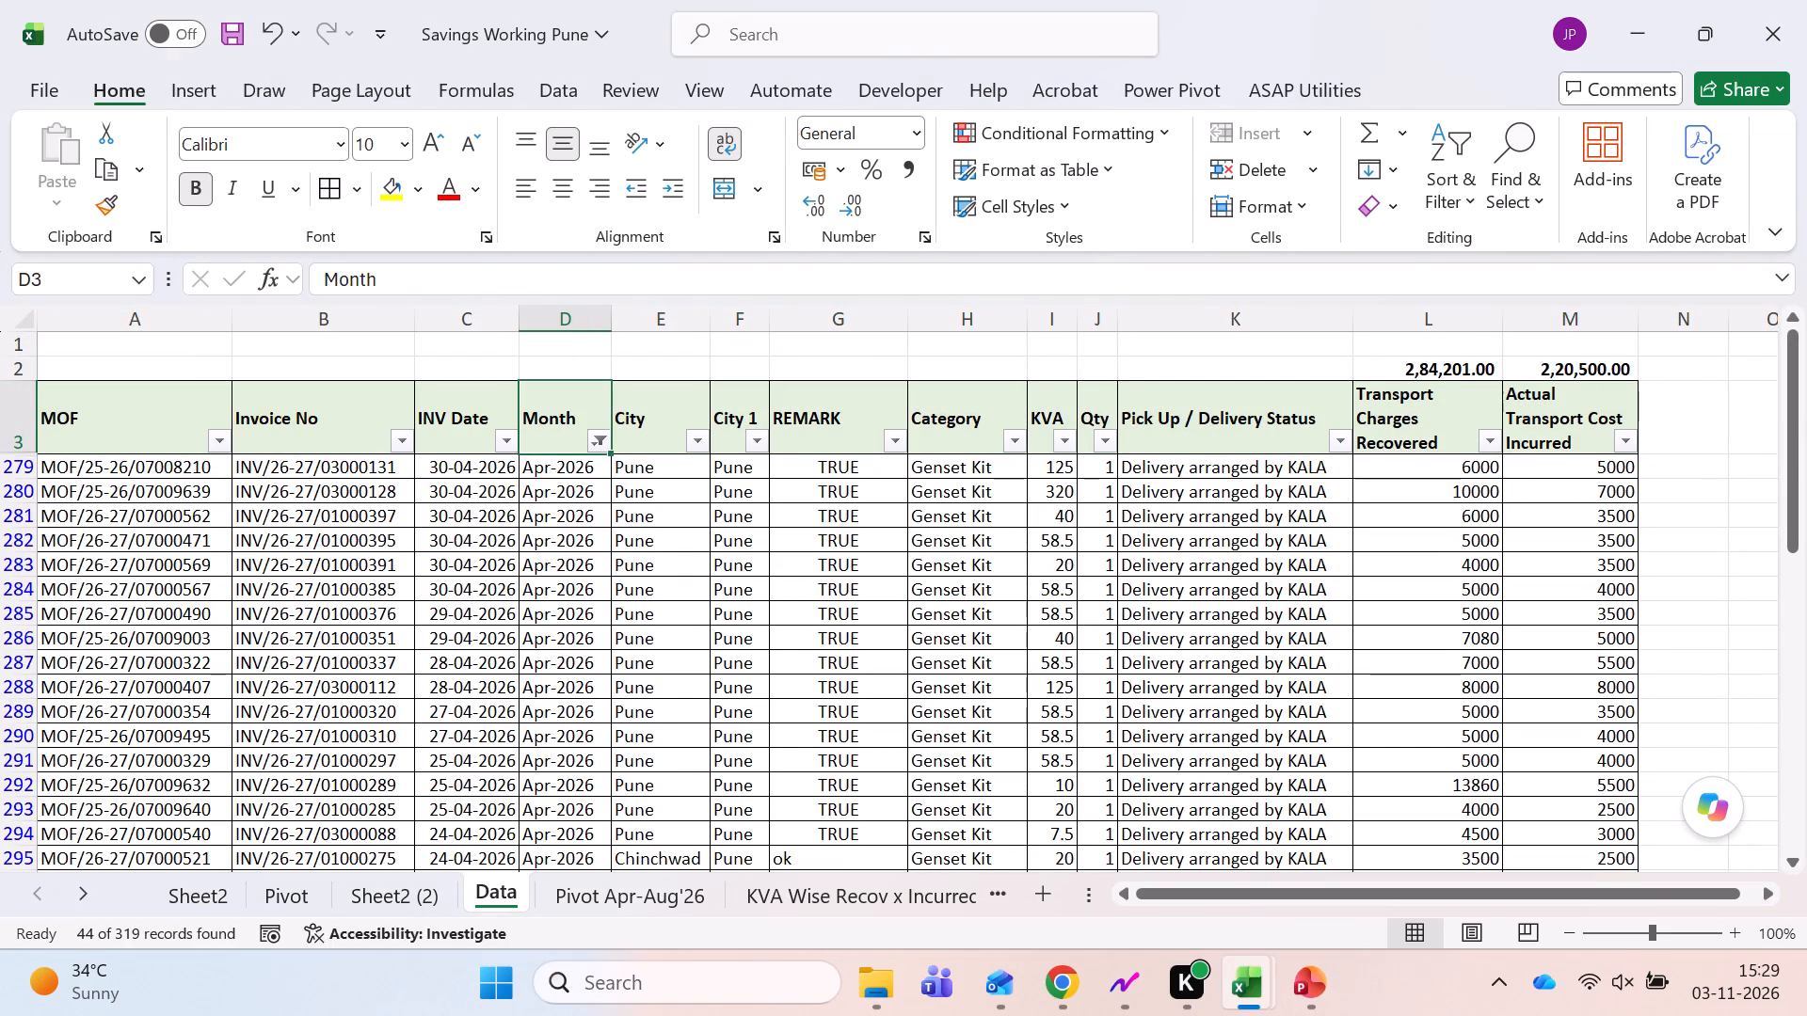
# Select the filtered Apr-2026 entries in the Month column to check how many there are.
pyautogui.press('Down')
pyautogui.hotkey('ctrl', 'shift', 'Down')
pyautogui.press('Up')
pyautogui.press('Down')
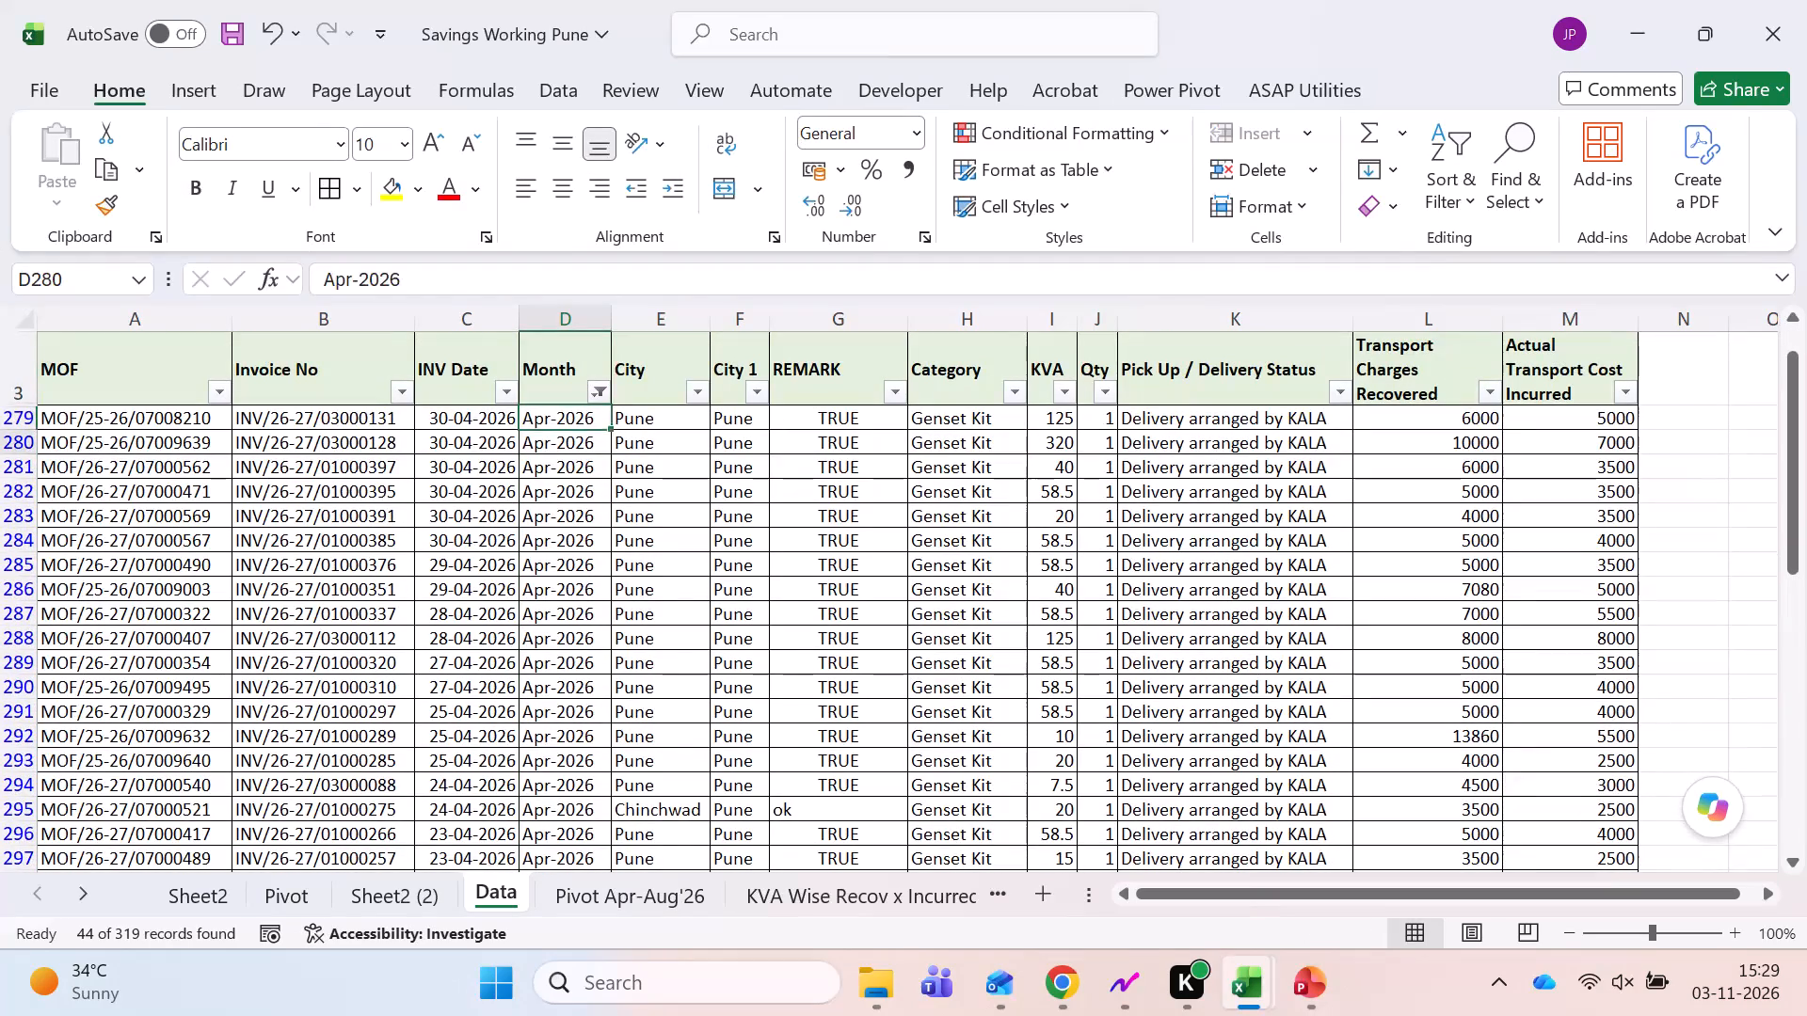
# Check the filtered totals in row 2 above the Transport Charges Recovered and Actual Transport Cost Incurred columns of the Data sheet.
pyautogui.press('Down')
pyautogui.press('Up')
pyautogui.press('Up')
pyautogui.press('Up')
pyautogui.press('Down')
pyautogui.press('Down')
pyautogui.press('Right')
pyautogui.press('Right')
pyautogui.press('Right')
pyautogui.press('Right')
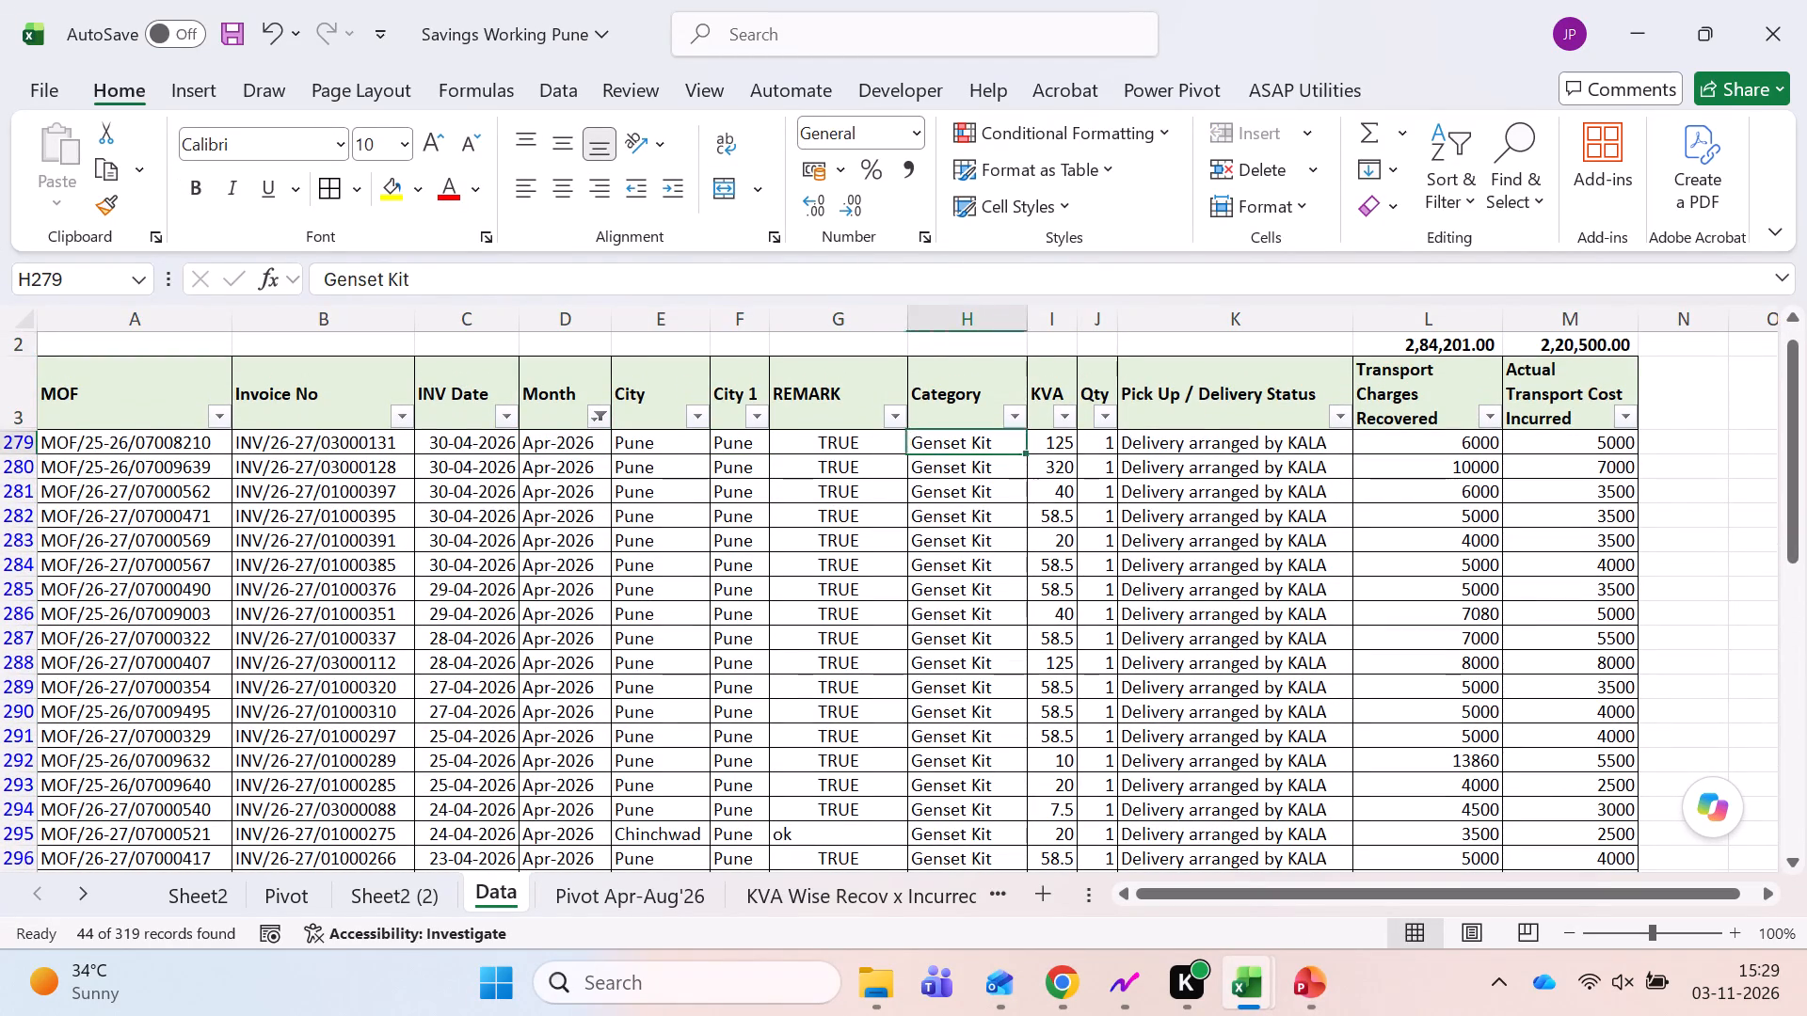
pyautogui.press('Right')
pyautogui.press('Right')
pyautogui.press('Right')
pyautogui.press('Right')
pyautogui.press('Right')
pyautogui.press('Up')
pyautogui.press('Up')
pyautogui.press('Up')
pyautogui.press('Down')
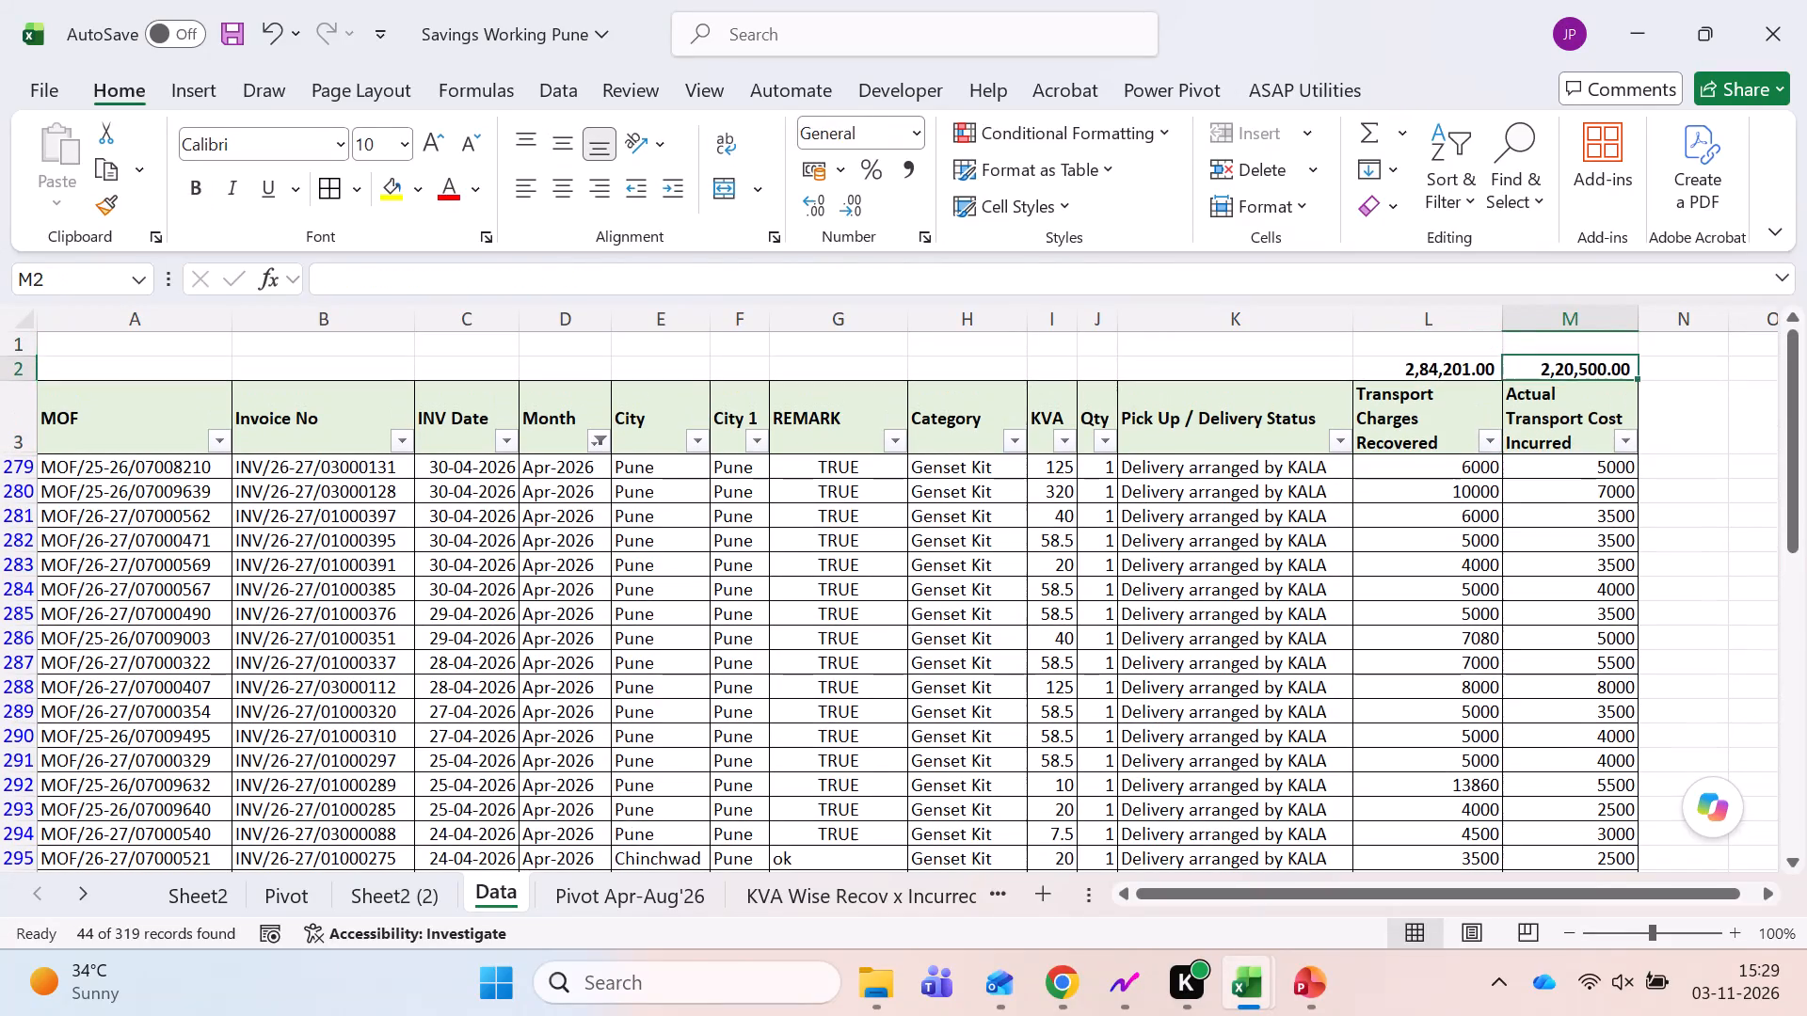
# Select the Apr-2026 entries in the Transport Charges Recovered and Actual Transport Cost Incurred columns in turn to check their sums and counts.
pyautogui.press('Down')
pyautogui.press('Down')
pyautogui.press('Left')
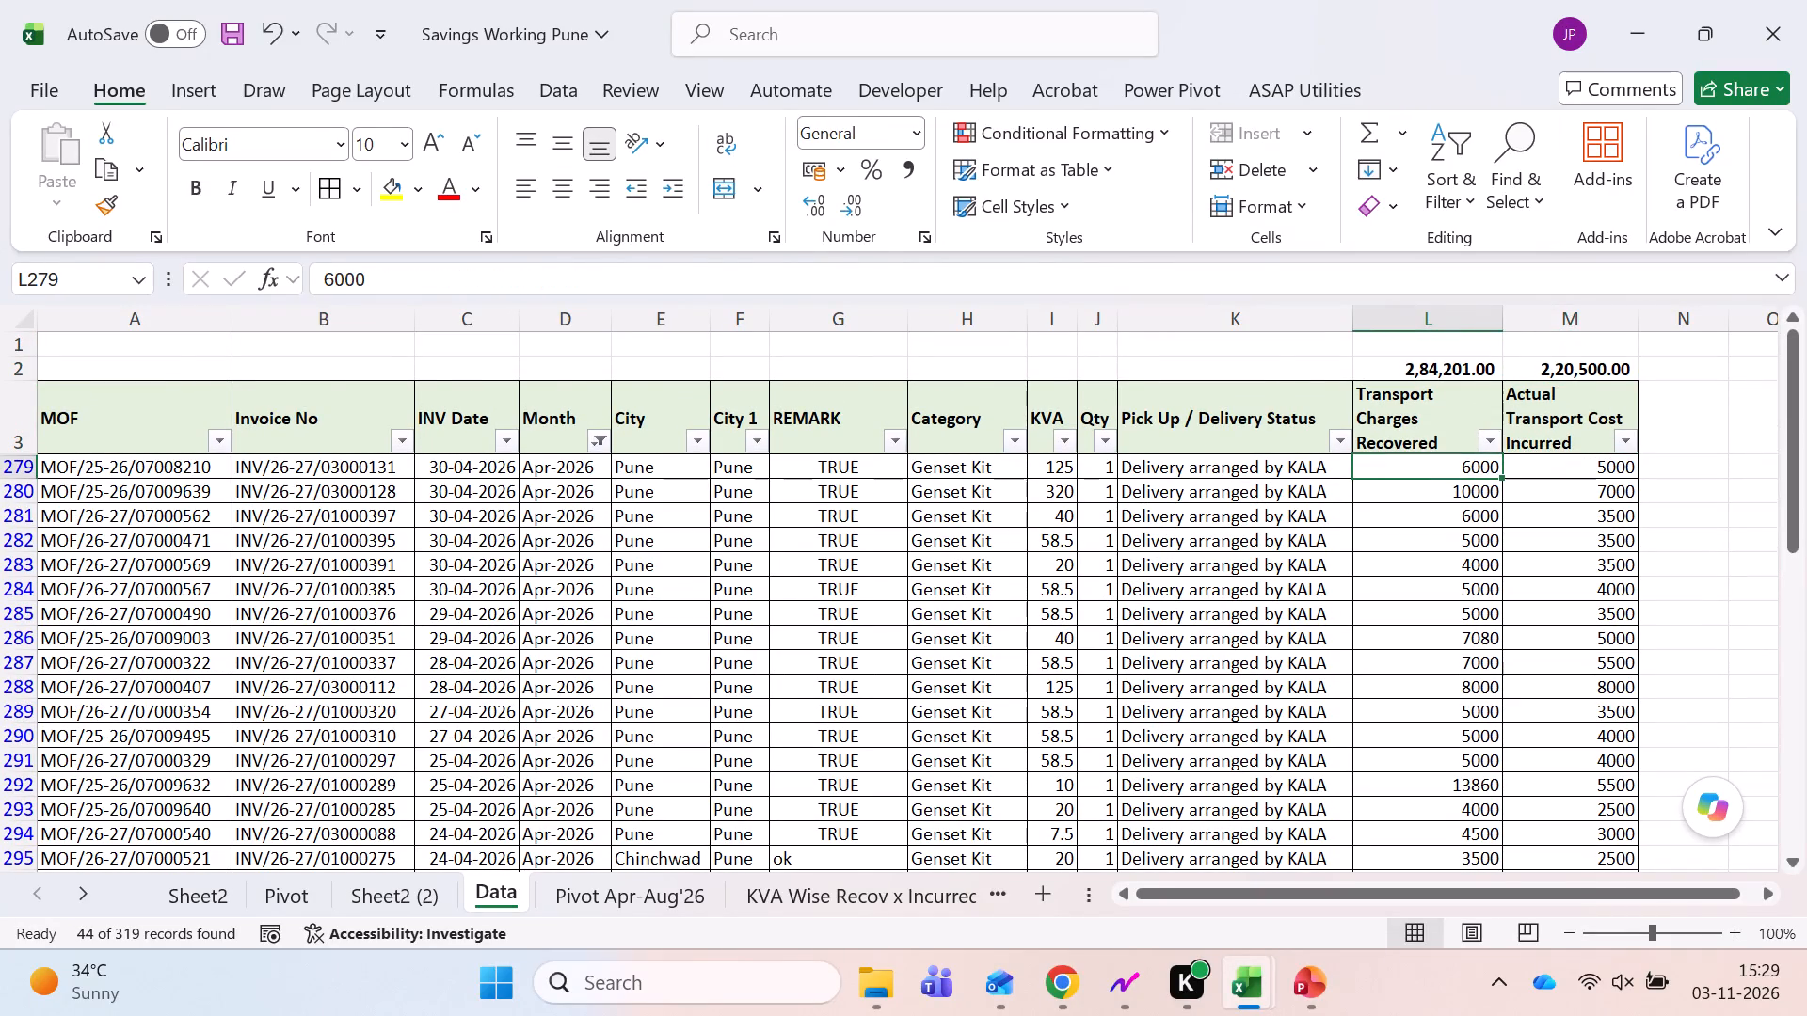
pyautogui.hotkey('ctrl', 'shift', 'Down')
pyautogui.press('Up')
pyautogui.press('Down')
pyautogui.press('Right')
pyautogui.press('Right')
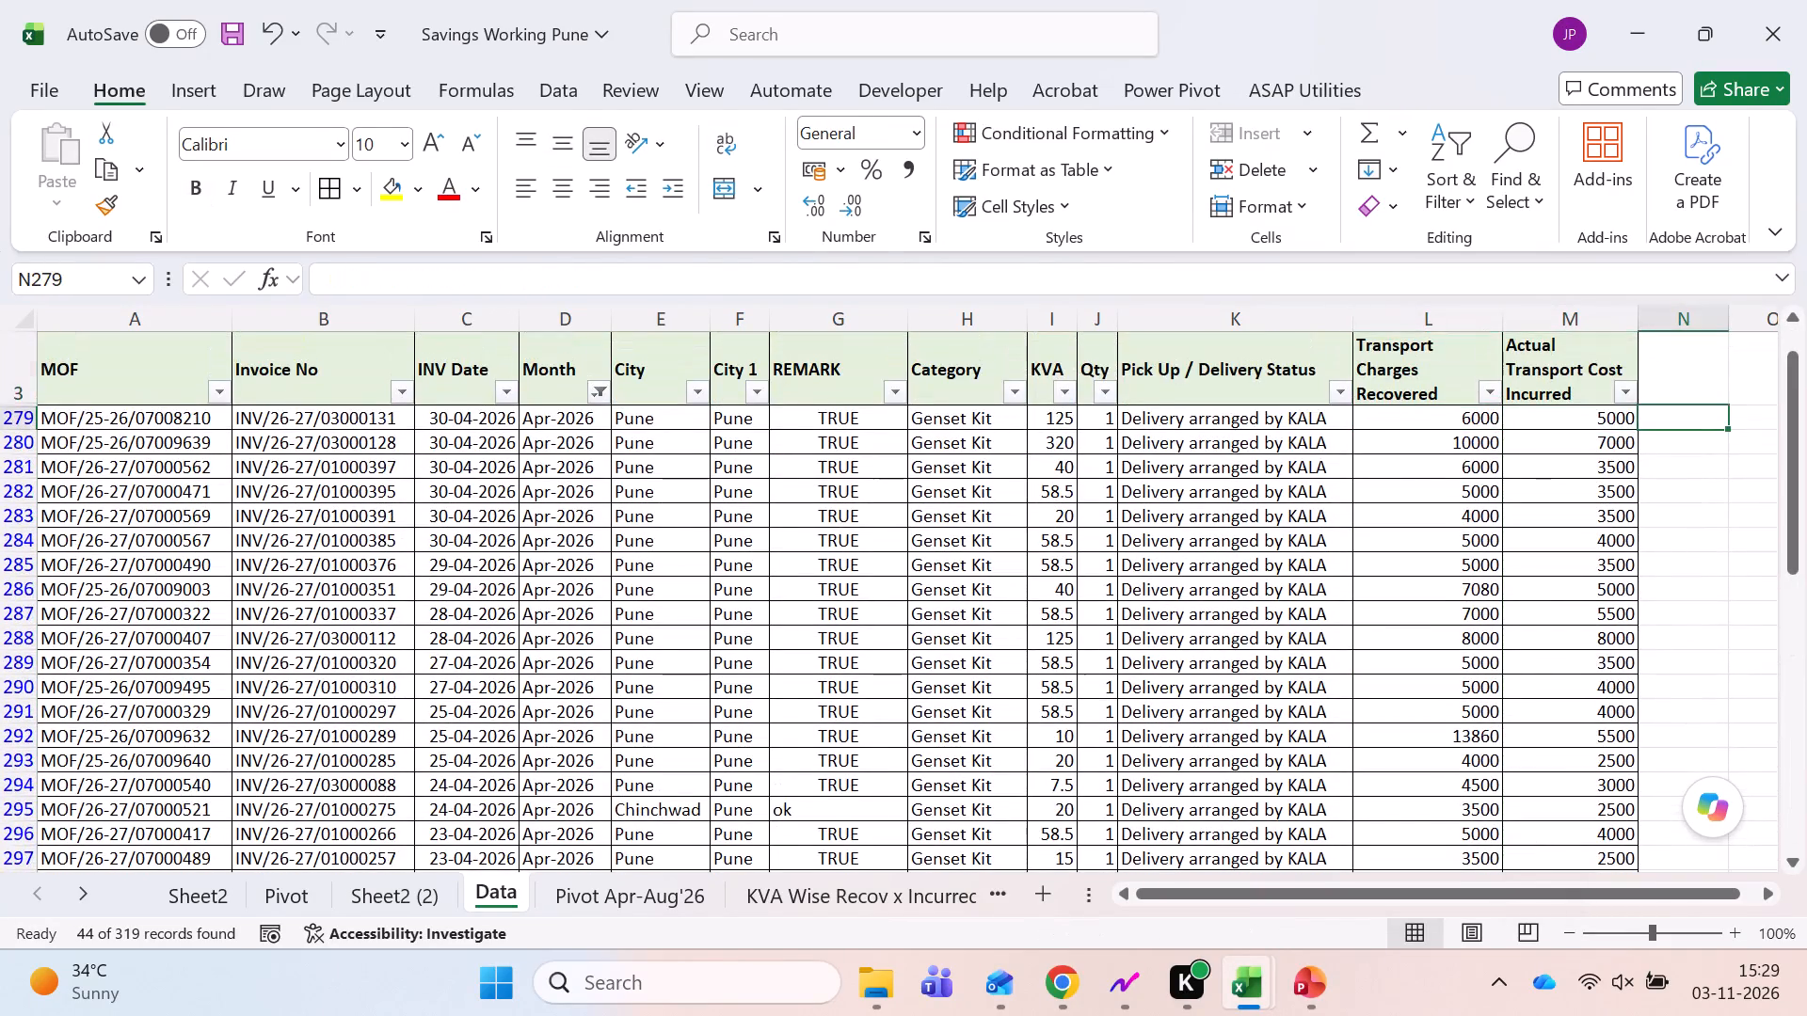
pyautogui.press('Up')
pyautogui.press('Up')
pyautogui.press('Up')
pyautogui.press('Down')
pyautogui.press('Down')
pyautogui.press('Left')
pyautogui.press('Down')
pyautogui.hotkey('ctrl', 'shift', 'Down')
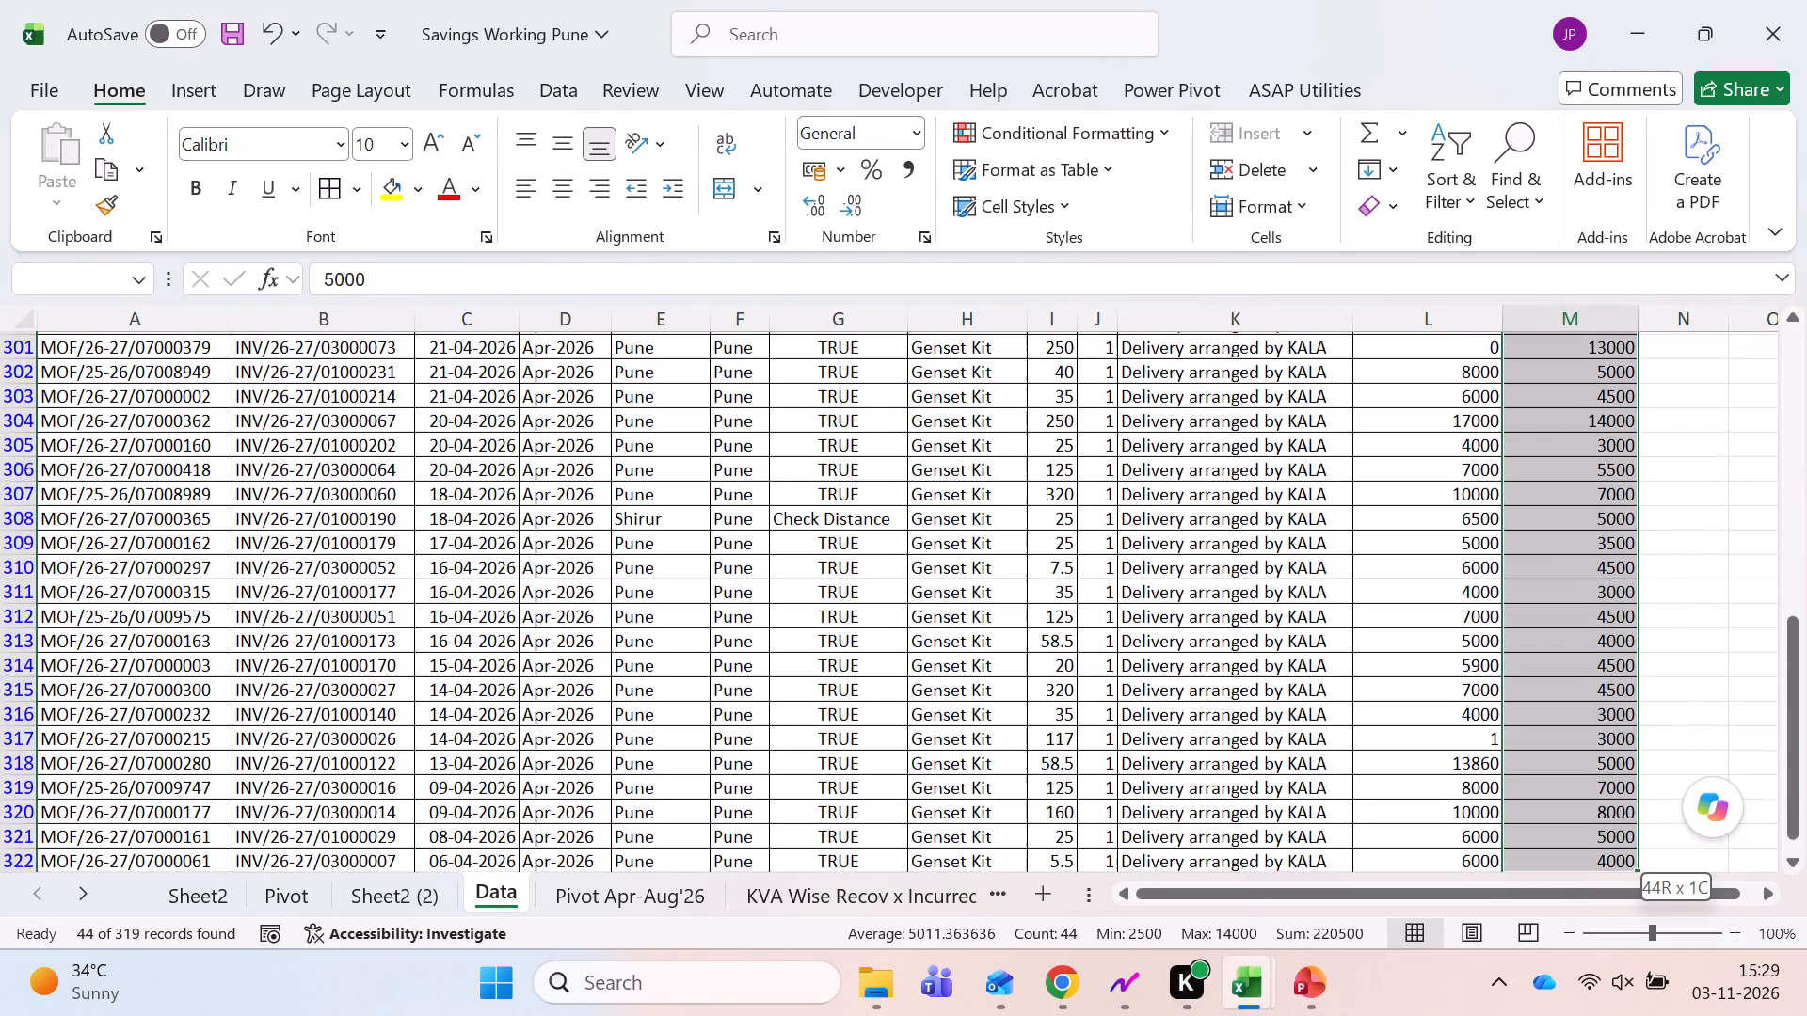
pyautogui.press('Up')
# Go to Sheet2 and examine row 9, from the monthly Est Actual Spend figures to the formula in D9.
pyautogui.hotkey('ctrl', 'pageup')
pyautogui.hotkey('ctrl', 'pageup')
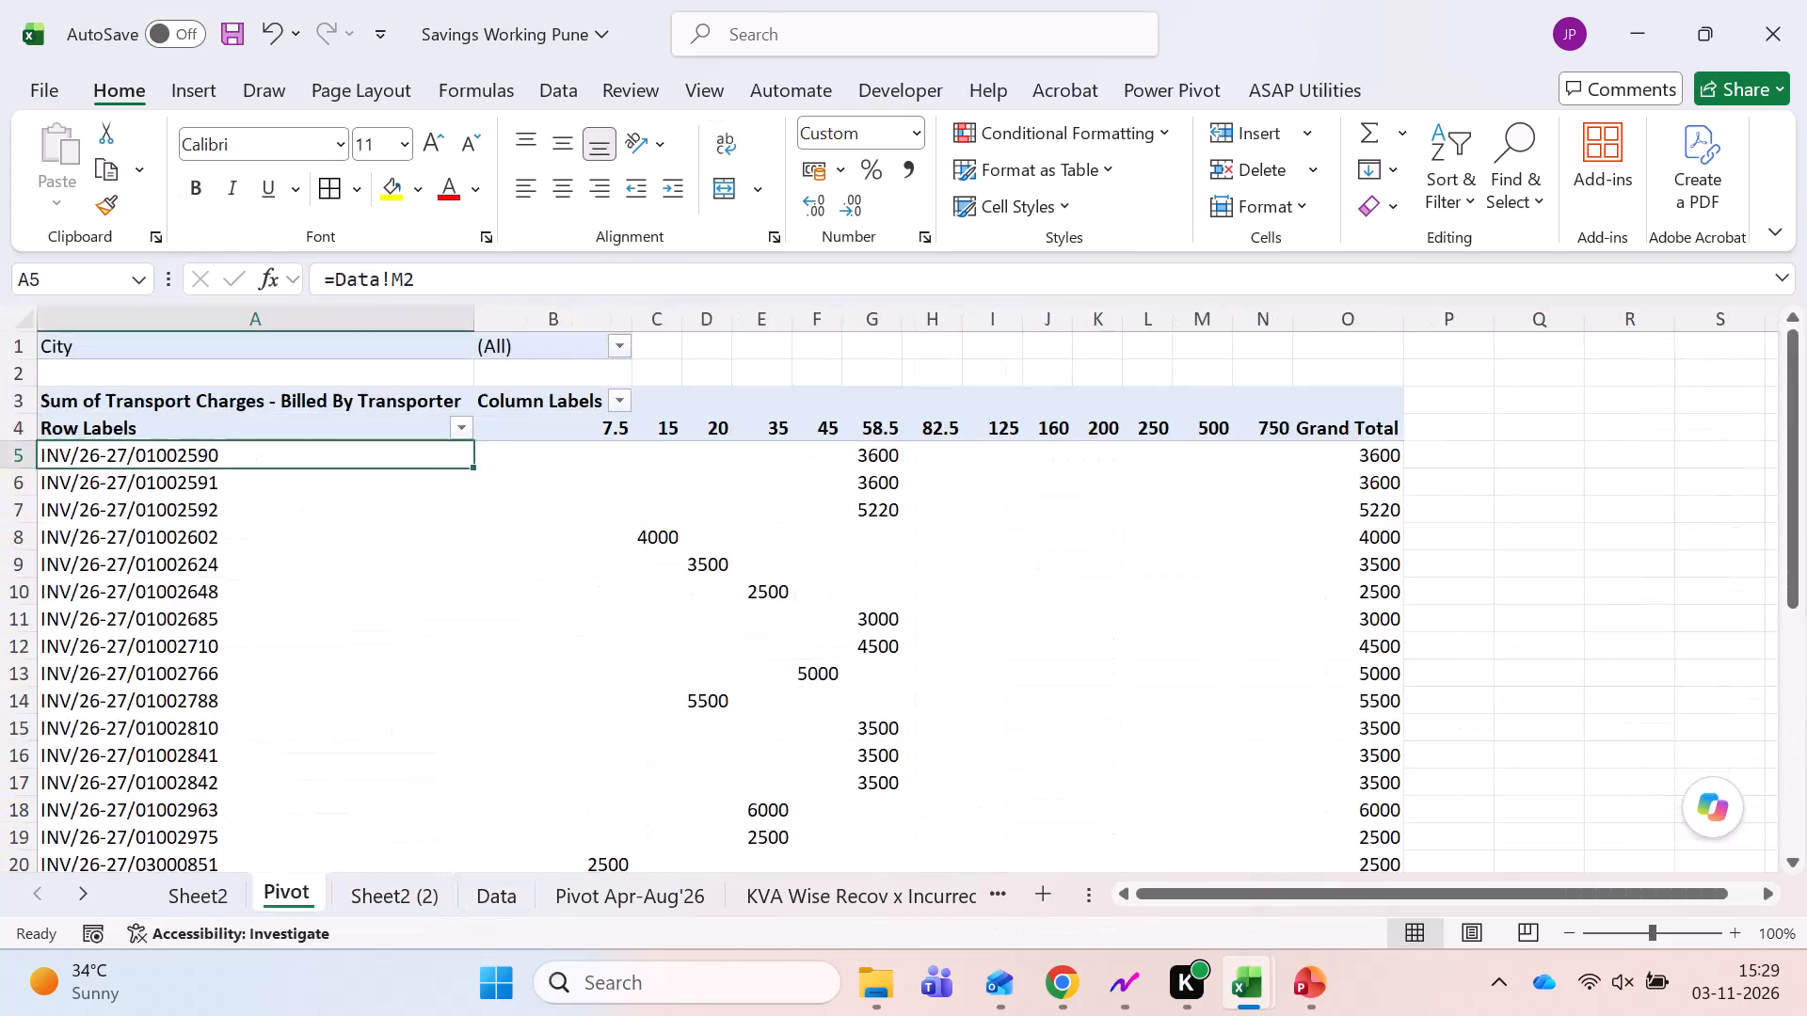
pyautogui.hotkey('ctrl', 'pageup')
pyautogui.press('Right')
pyautogui.press('Right')
pyautogui.press('Right')
pyautogui.press('Right')
pyautogui.press('Right')
pyautogui.press('Right')
pyautogui.press('Right')
pyautogui.press('Right')
pyautogui.press('Right')
pyautogui.press('Right')
pyautogui.press('Right')
pyautogui.press('Right')
pyautogui.press('Left')
pyautogui.press('Left')
pyautogui.press('Left')
pyautogui.press('Left')
pyautogui.press('Left')
pyautogui.press('Left')
pyautogui.press('Left')
pyautogui.press('Left')
pyautogui.press('Left')
pyautogui.press('Left')
pyautogui.press('Left')
pyautogui.press('Left')
pyautogui.press('Left')
pyautogui.press('Left')
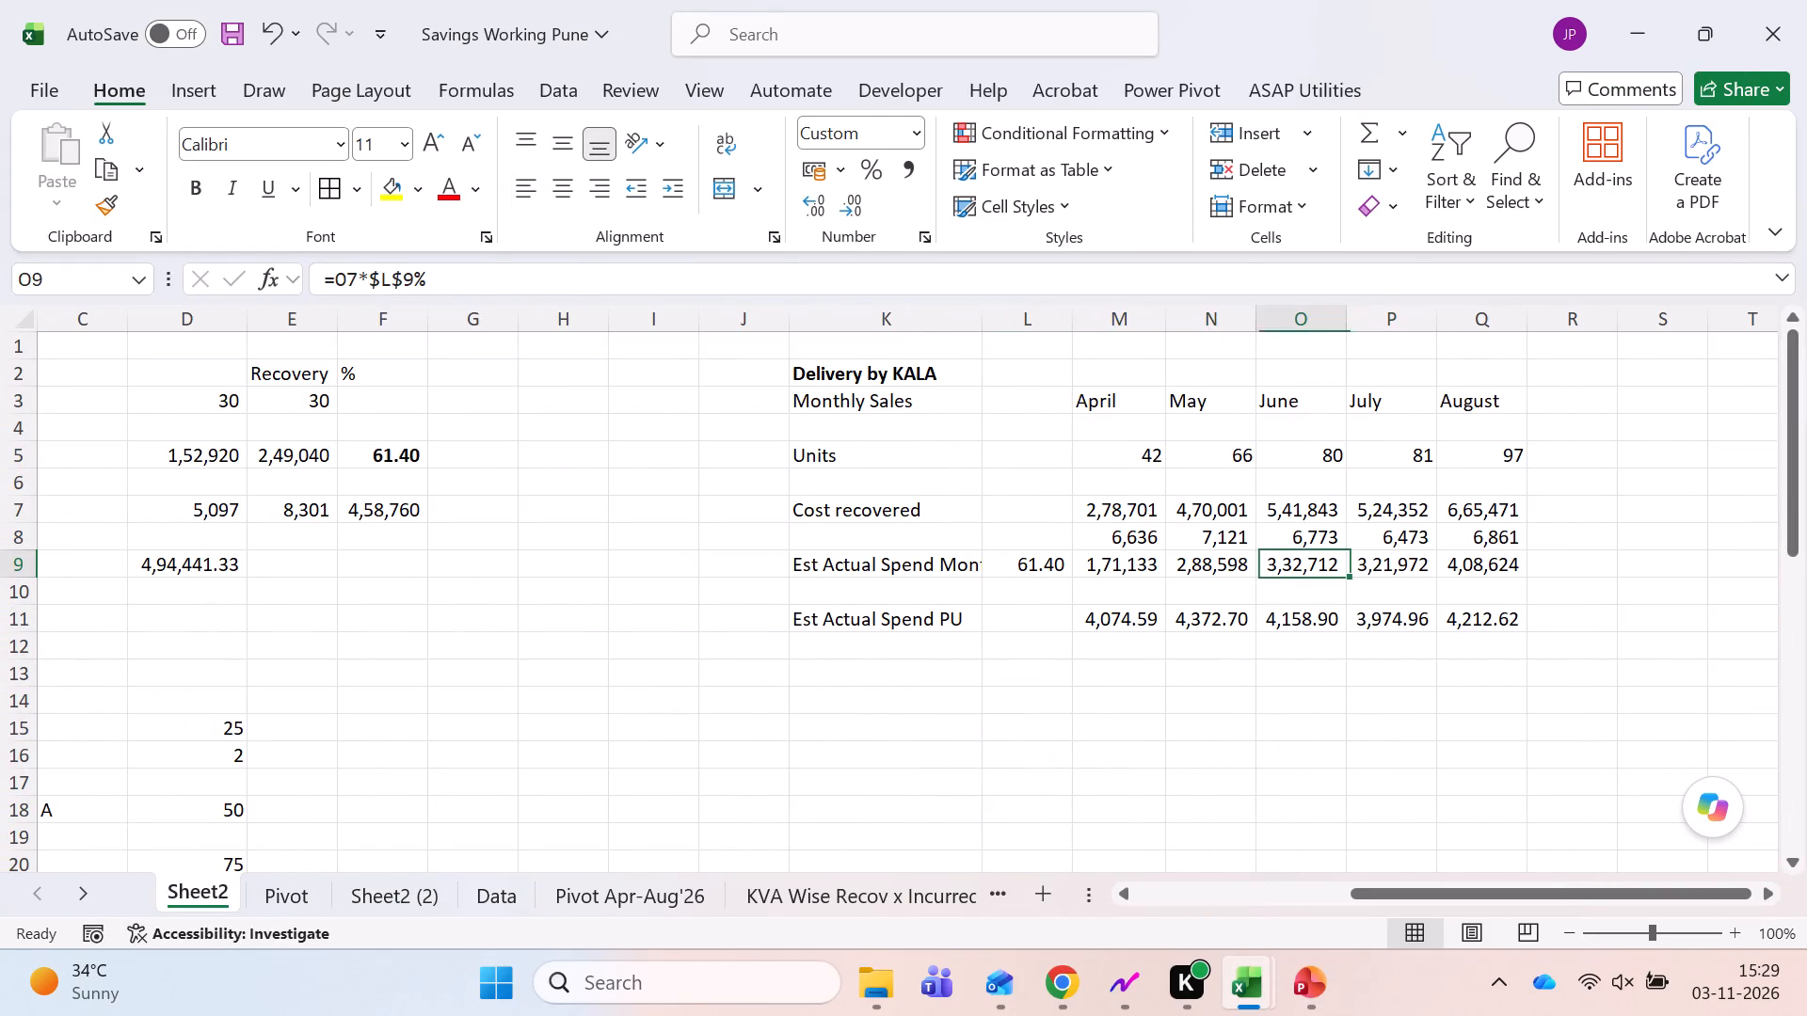
pyautogui.press('Left')
pyautogui.press('Right')
pyautogui.press('Right')
pyautogui.press('Right')
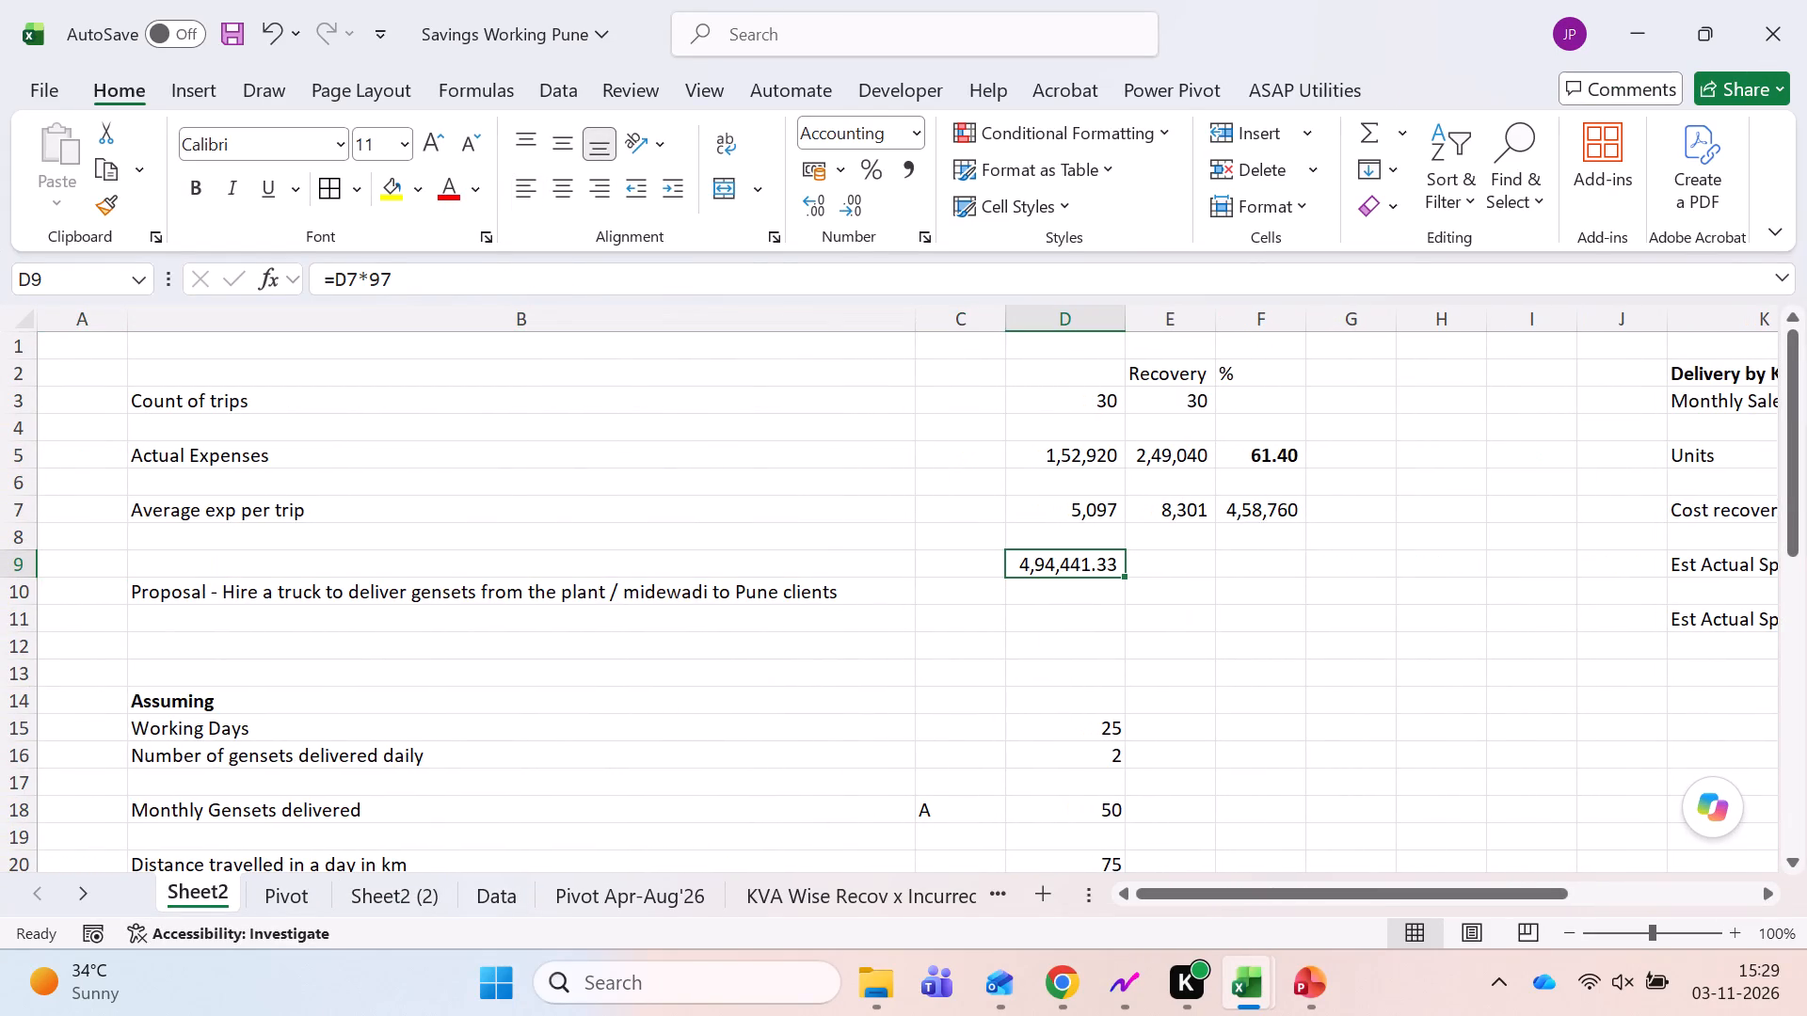
# Set Actual Expenses in D5 of Sheet2 to 220500, taken from the April cost total in M2 of the Data sheet.
pyautogui.press('Up')
pyautogui.press('Up')
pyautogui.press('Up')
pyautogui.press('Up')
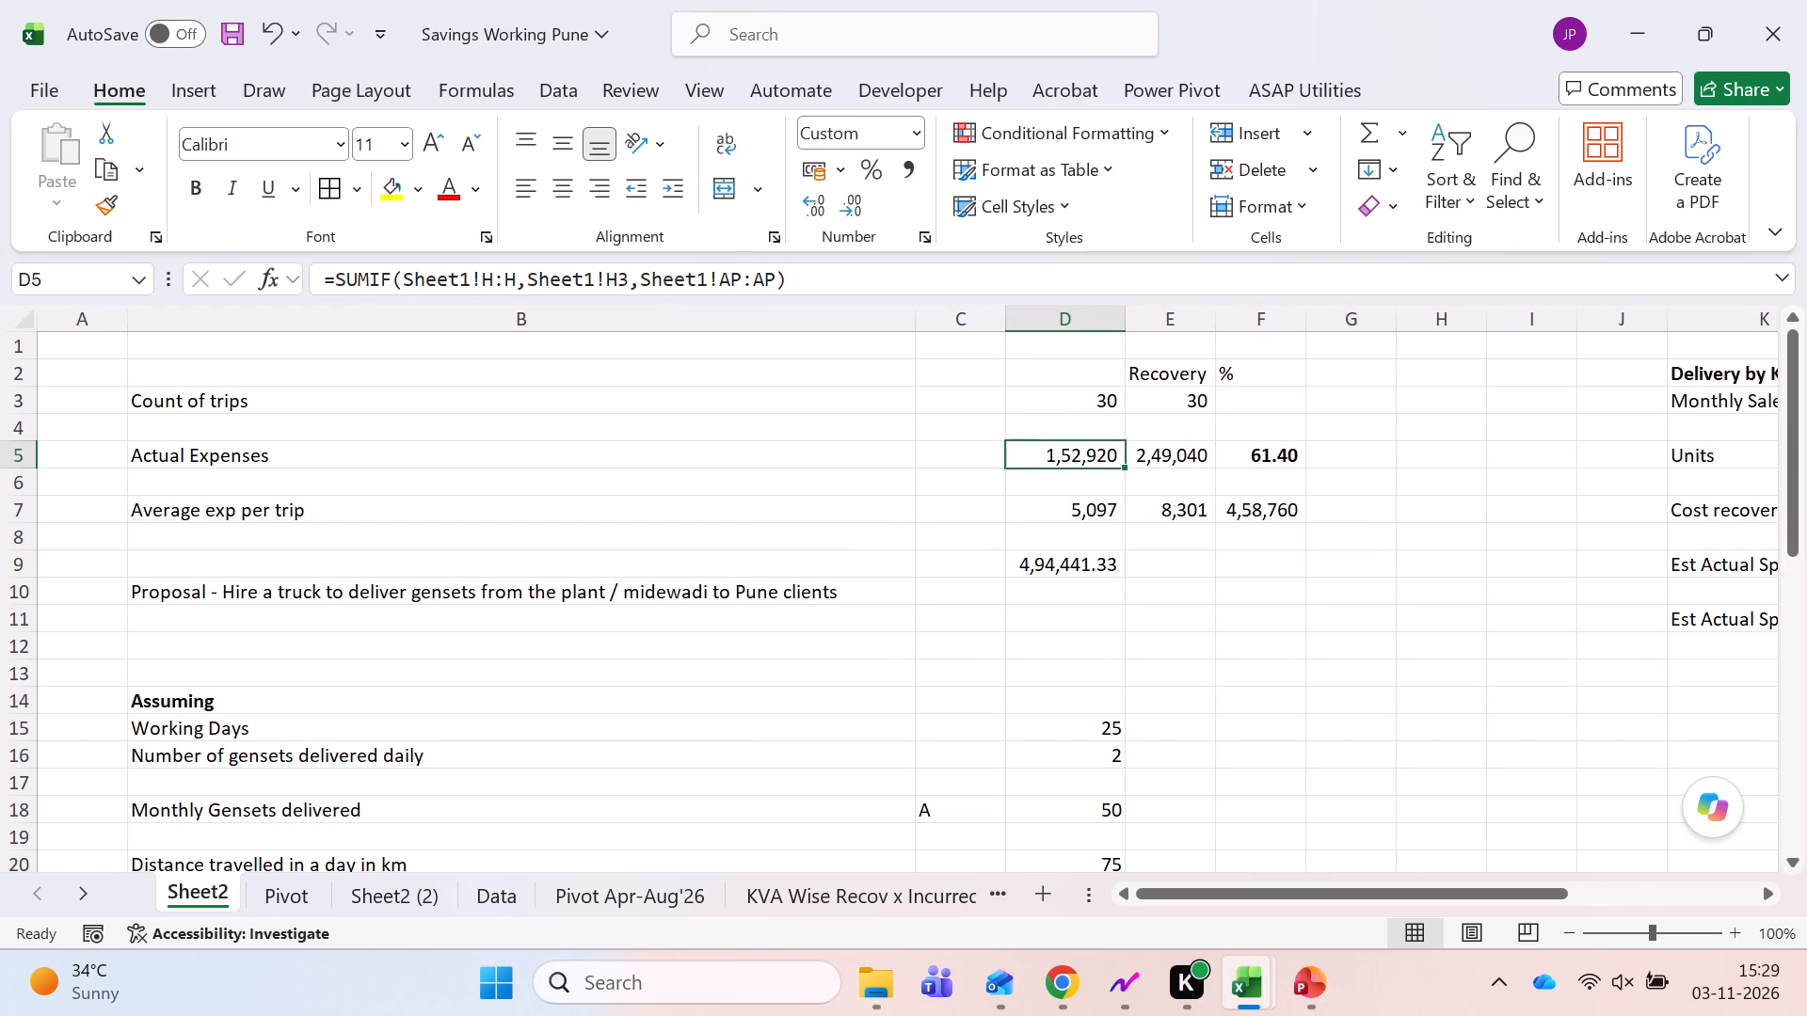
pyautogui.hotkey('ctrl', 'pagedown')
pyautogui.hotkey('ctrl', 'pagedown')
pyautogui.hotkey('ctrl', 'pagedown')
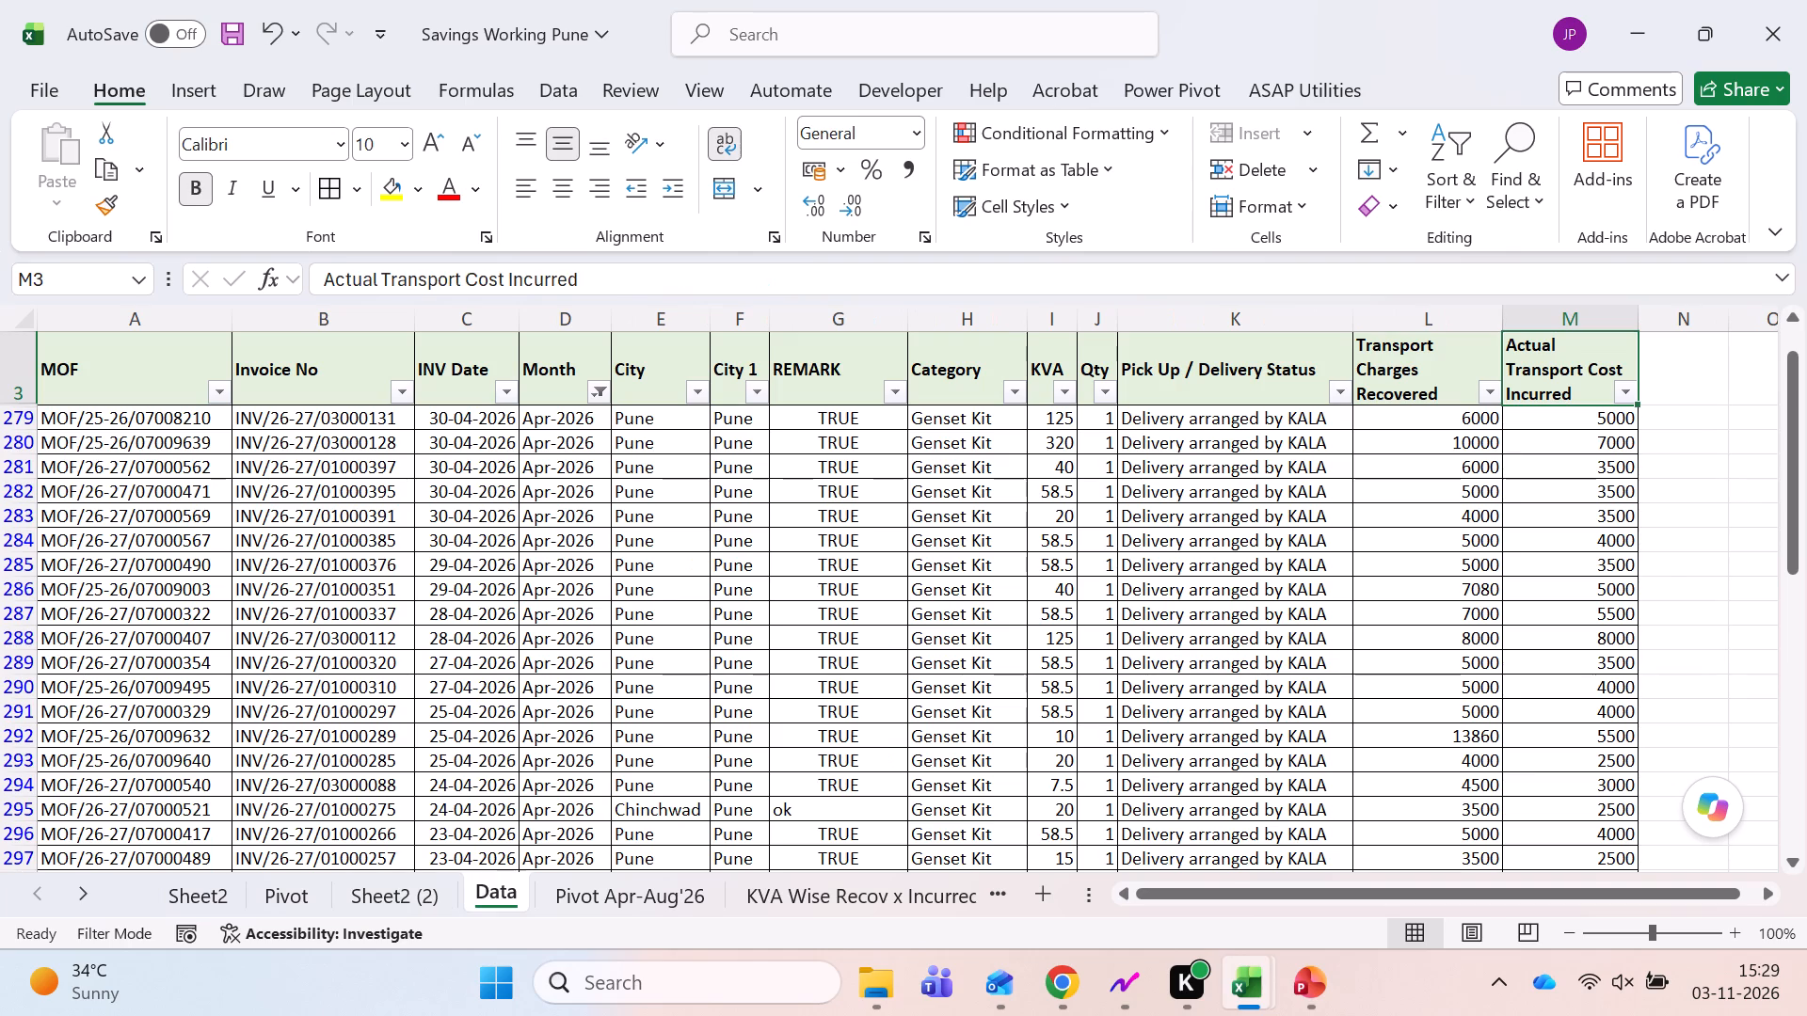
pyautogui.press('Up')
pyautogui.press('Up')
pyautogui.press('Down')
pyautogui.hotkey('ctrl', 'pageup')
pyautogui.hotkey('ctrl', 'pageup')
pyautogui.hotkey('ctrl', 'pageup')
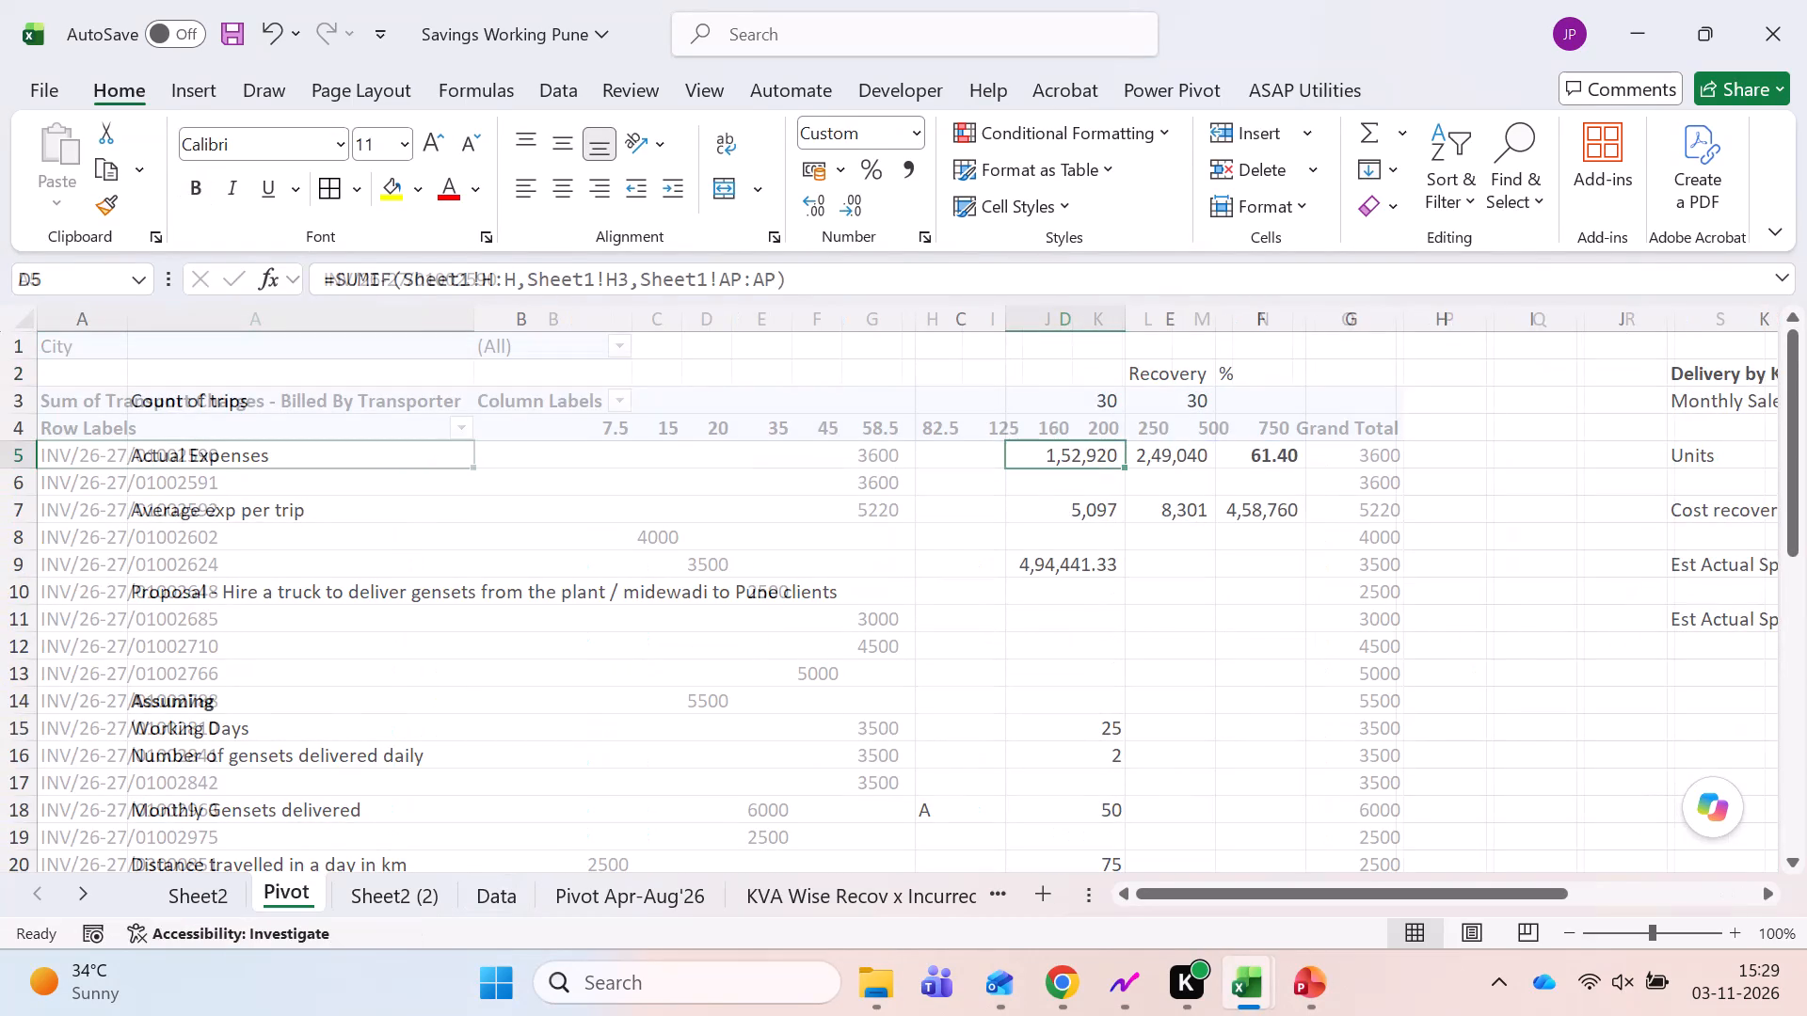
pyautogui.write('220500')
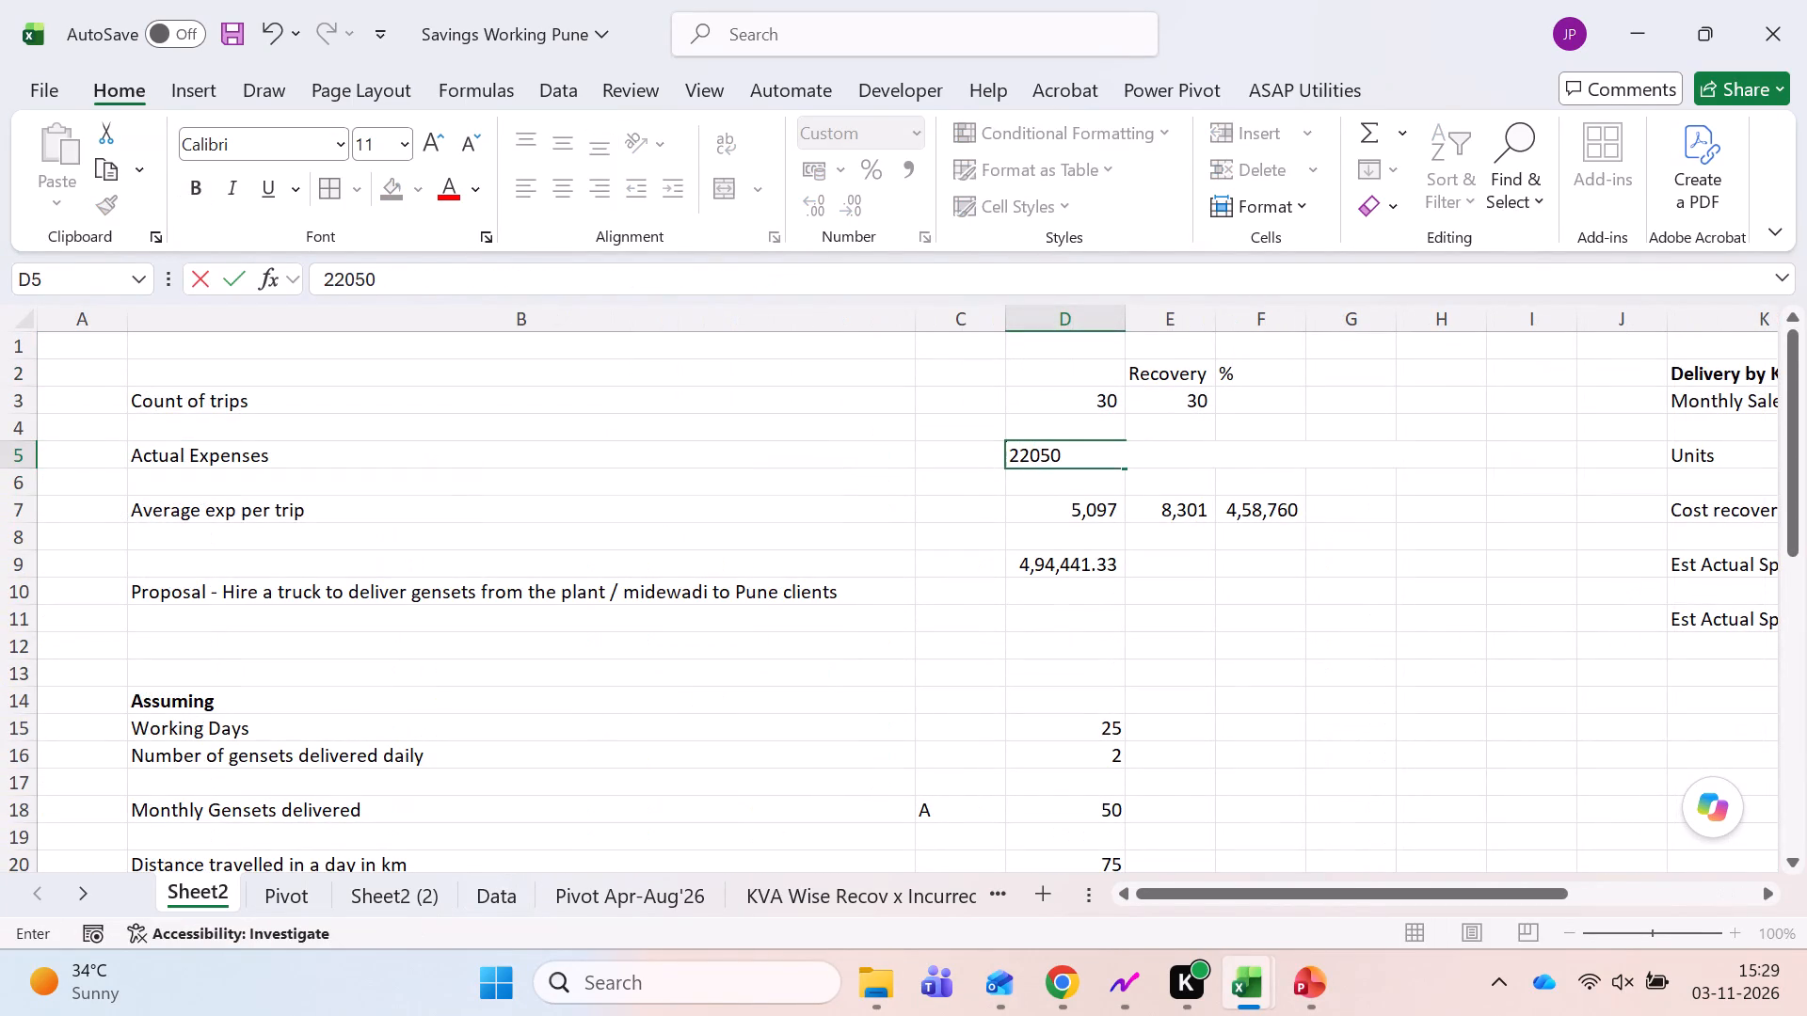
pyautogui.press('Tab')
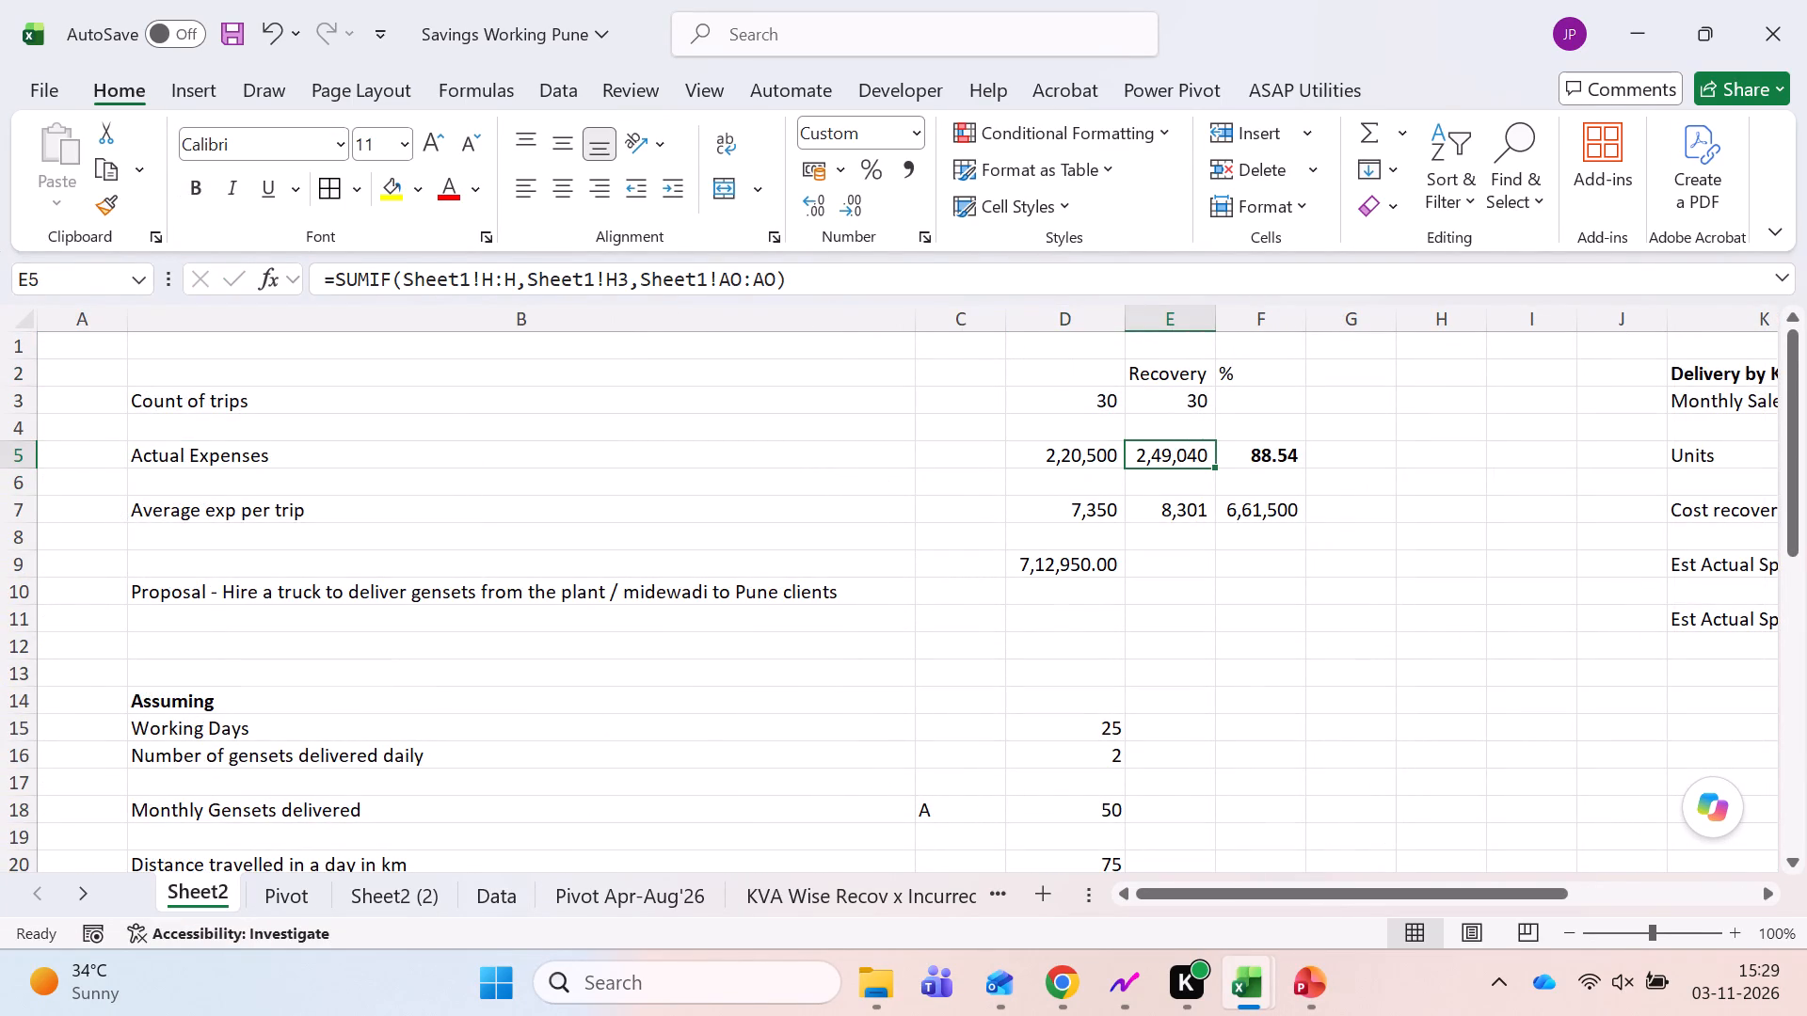
# Look up the April recovered total in L2 of the Data sheet and enter 284501 as the recovery in E5 of Sheet2.
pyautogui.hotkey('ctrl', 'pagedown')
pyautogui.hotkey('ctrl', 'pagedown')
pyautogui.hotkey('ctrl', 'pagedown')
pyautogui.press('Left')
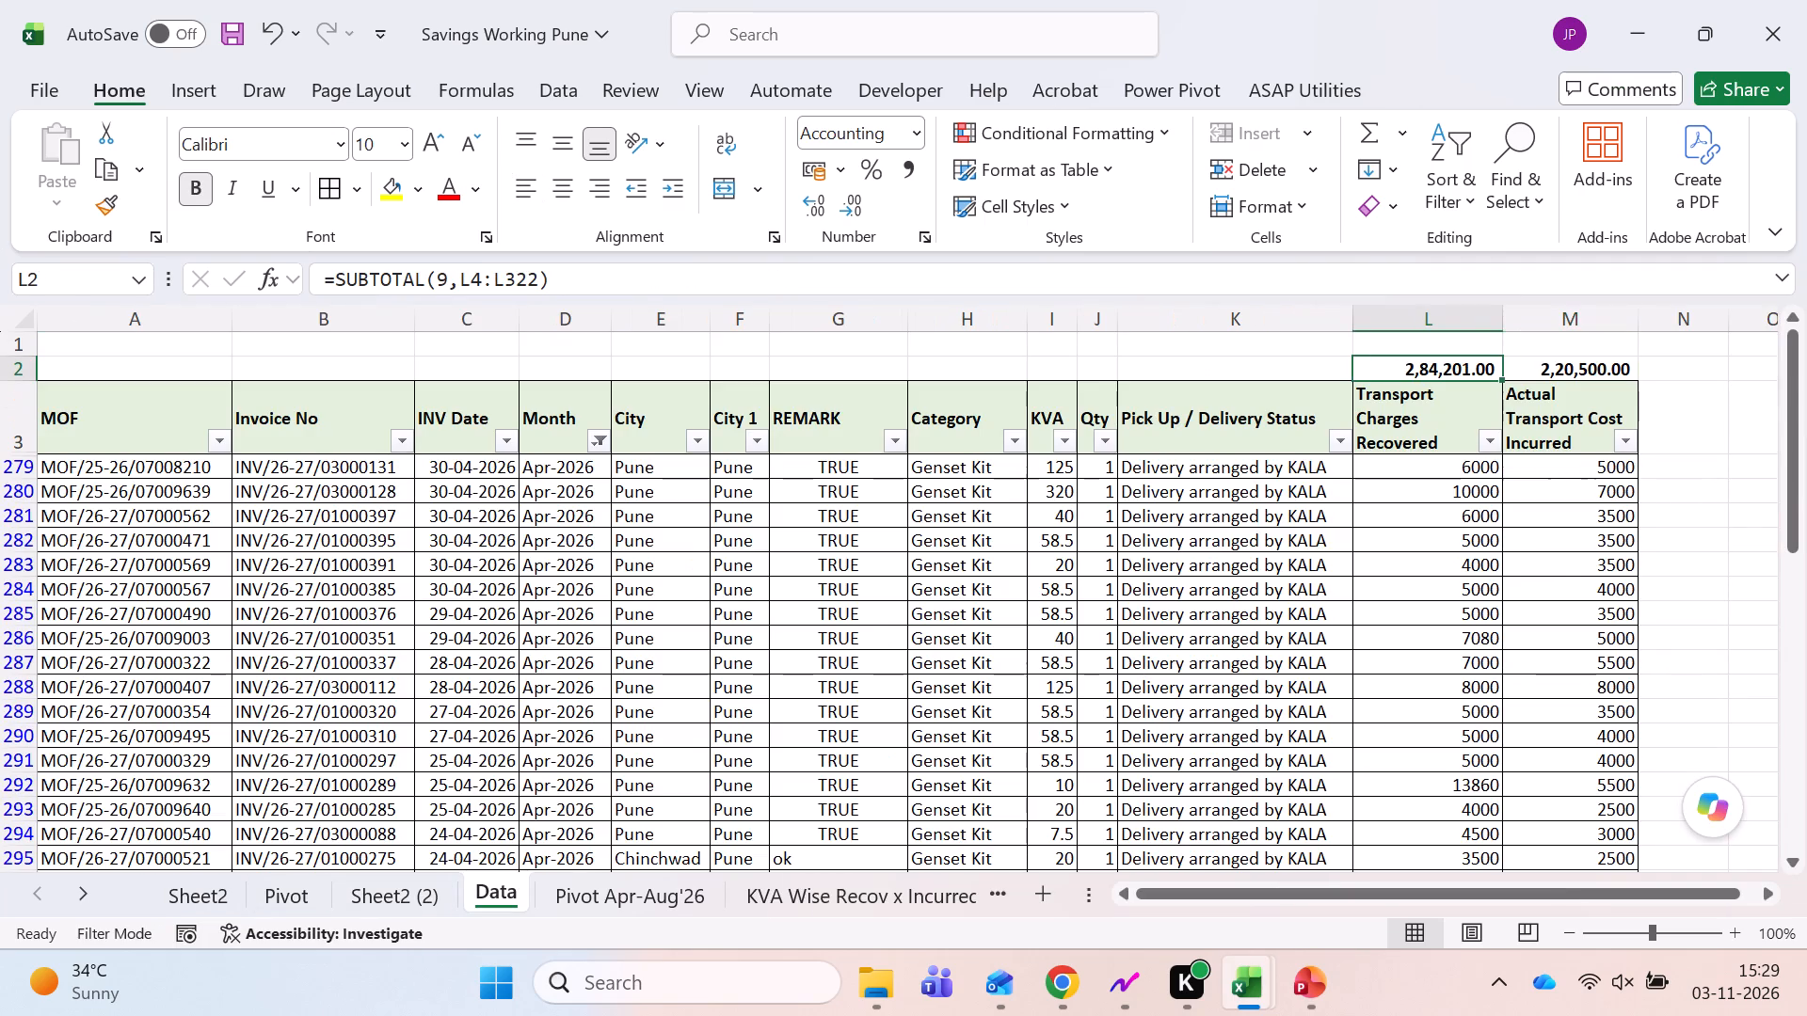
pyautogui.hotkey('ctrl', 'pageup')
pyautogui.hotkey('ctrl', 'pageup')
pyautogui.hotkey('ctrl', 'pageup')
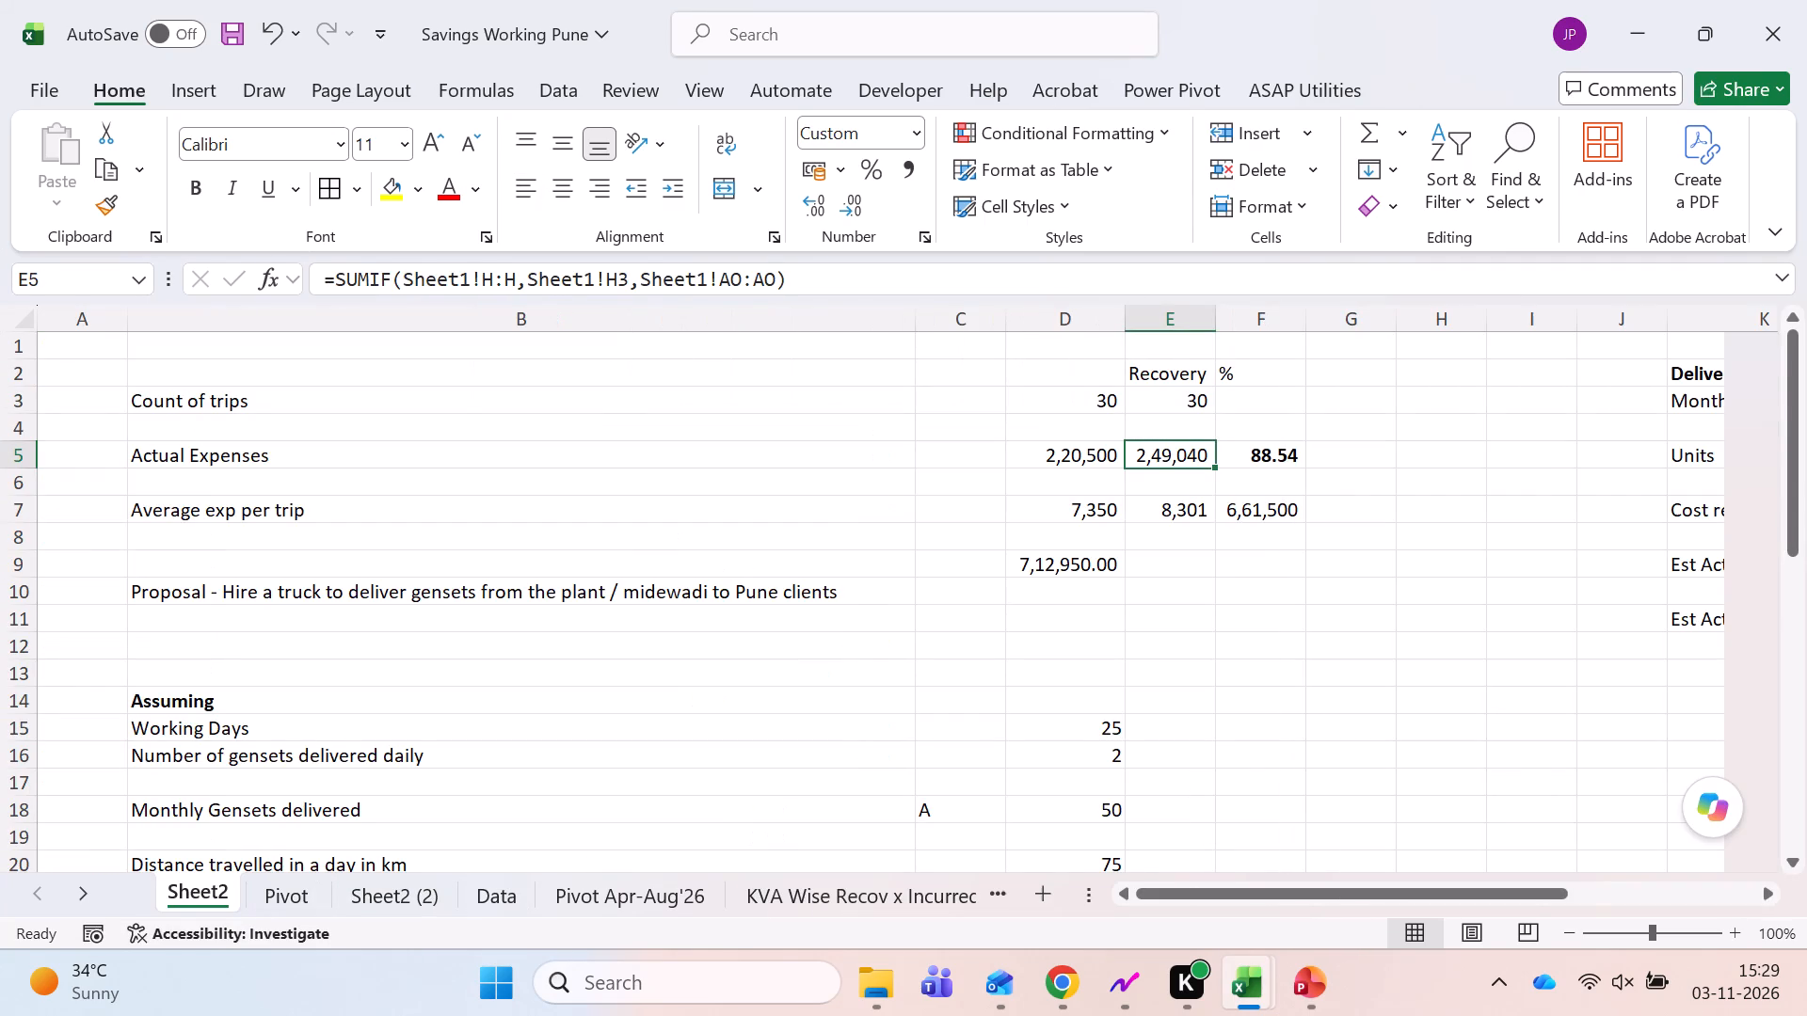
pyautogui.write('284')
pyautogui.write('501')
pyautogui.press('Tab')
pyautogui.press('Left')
# Recheck the recovered total on the Data sheet, correct E5 of Sheet2 to 284201, and save the workbook.
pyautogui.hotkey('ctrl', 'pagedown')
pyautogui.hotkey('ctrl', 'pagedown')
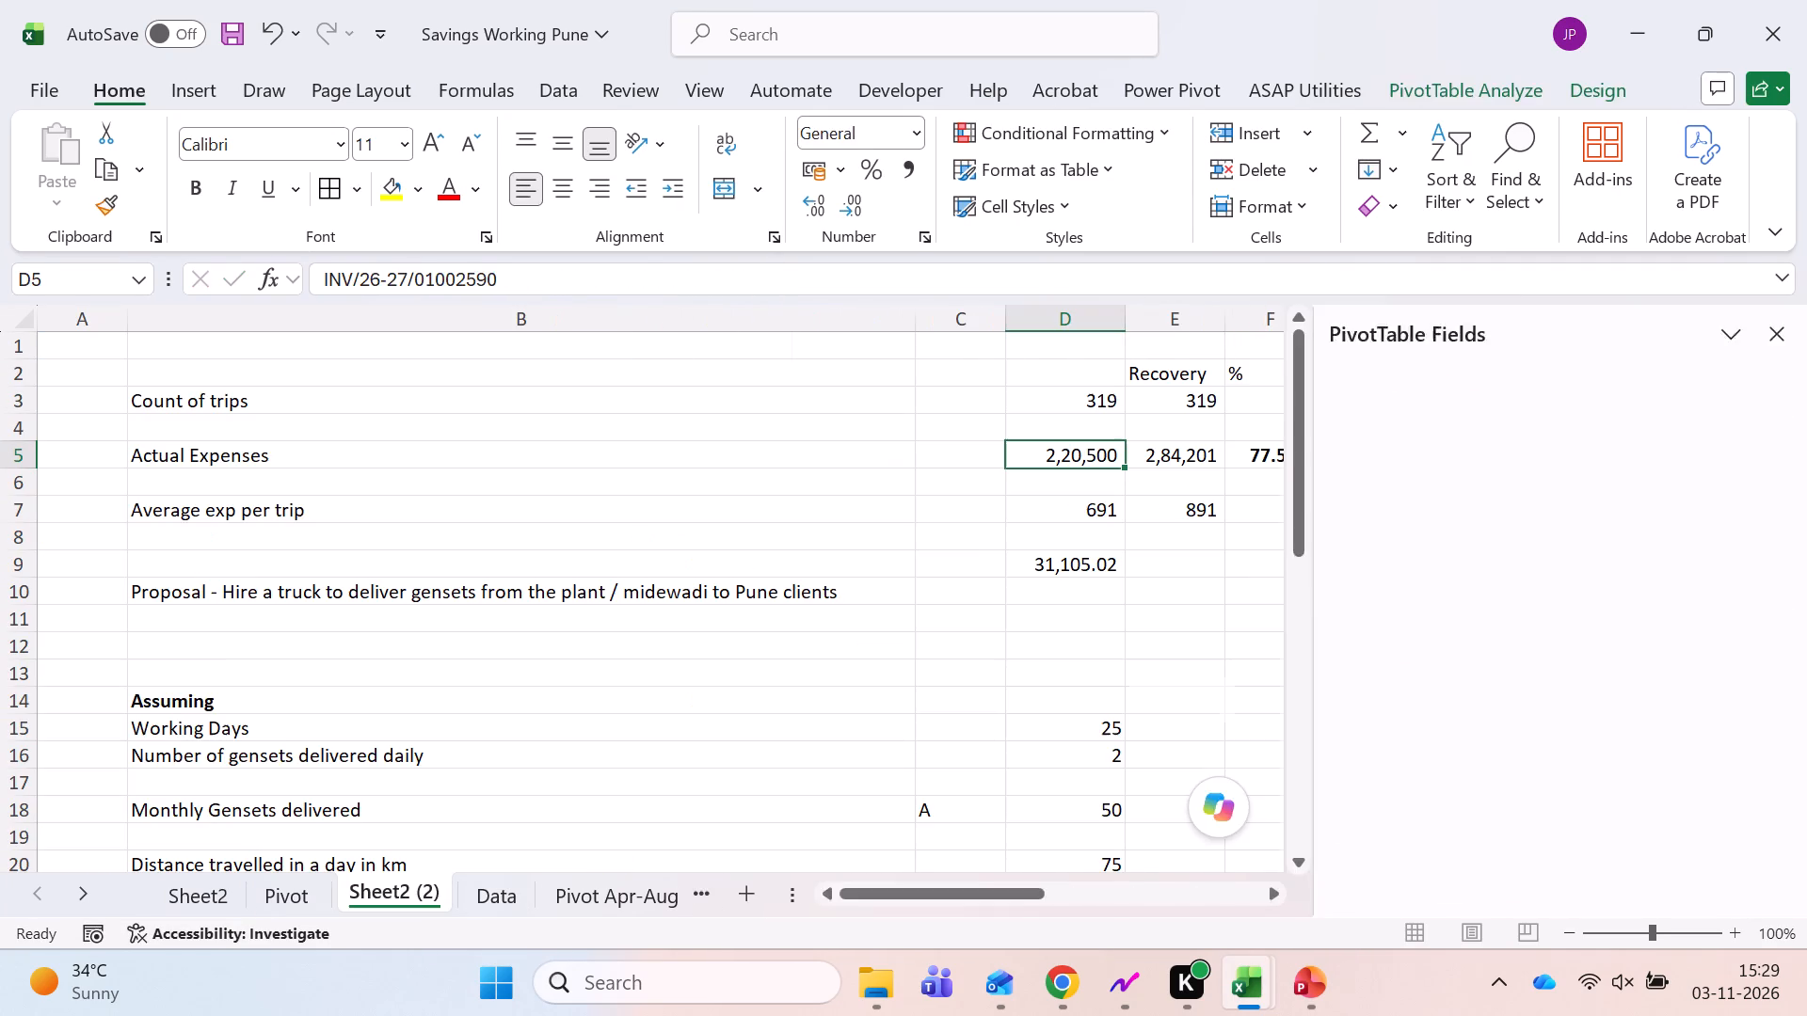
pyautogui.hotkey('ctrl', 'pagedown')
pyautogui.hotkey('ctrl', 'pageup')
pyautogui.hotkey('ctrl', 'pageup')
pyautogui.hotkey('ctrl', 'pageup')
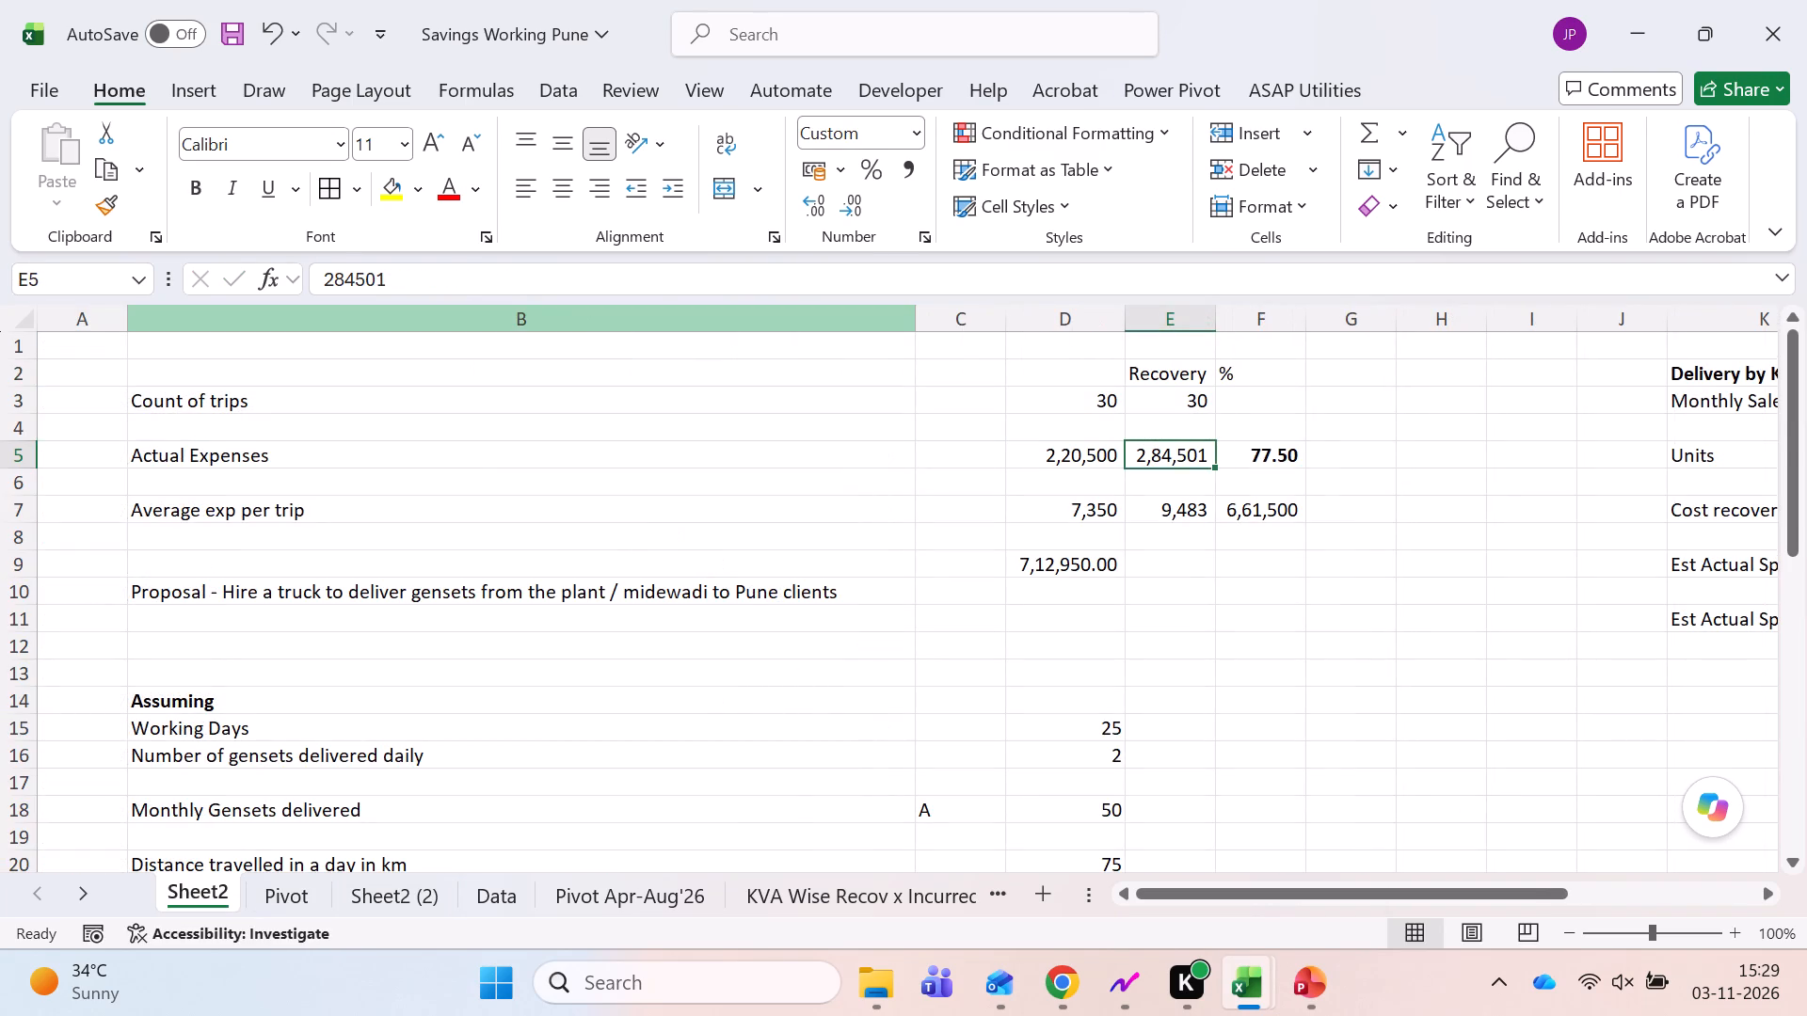
pyautogui.click(360, 284)
pyautogui.press('Right')
pyautogui.press('BackSpace')
pyautogui.press('2')
pyautogui.press('Return')
pyautogui.press('Down')
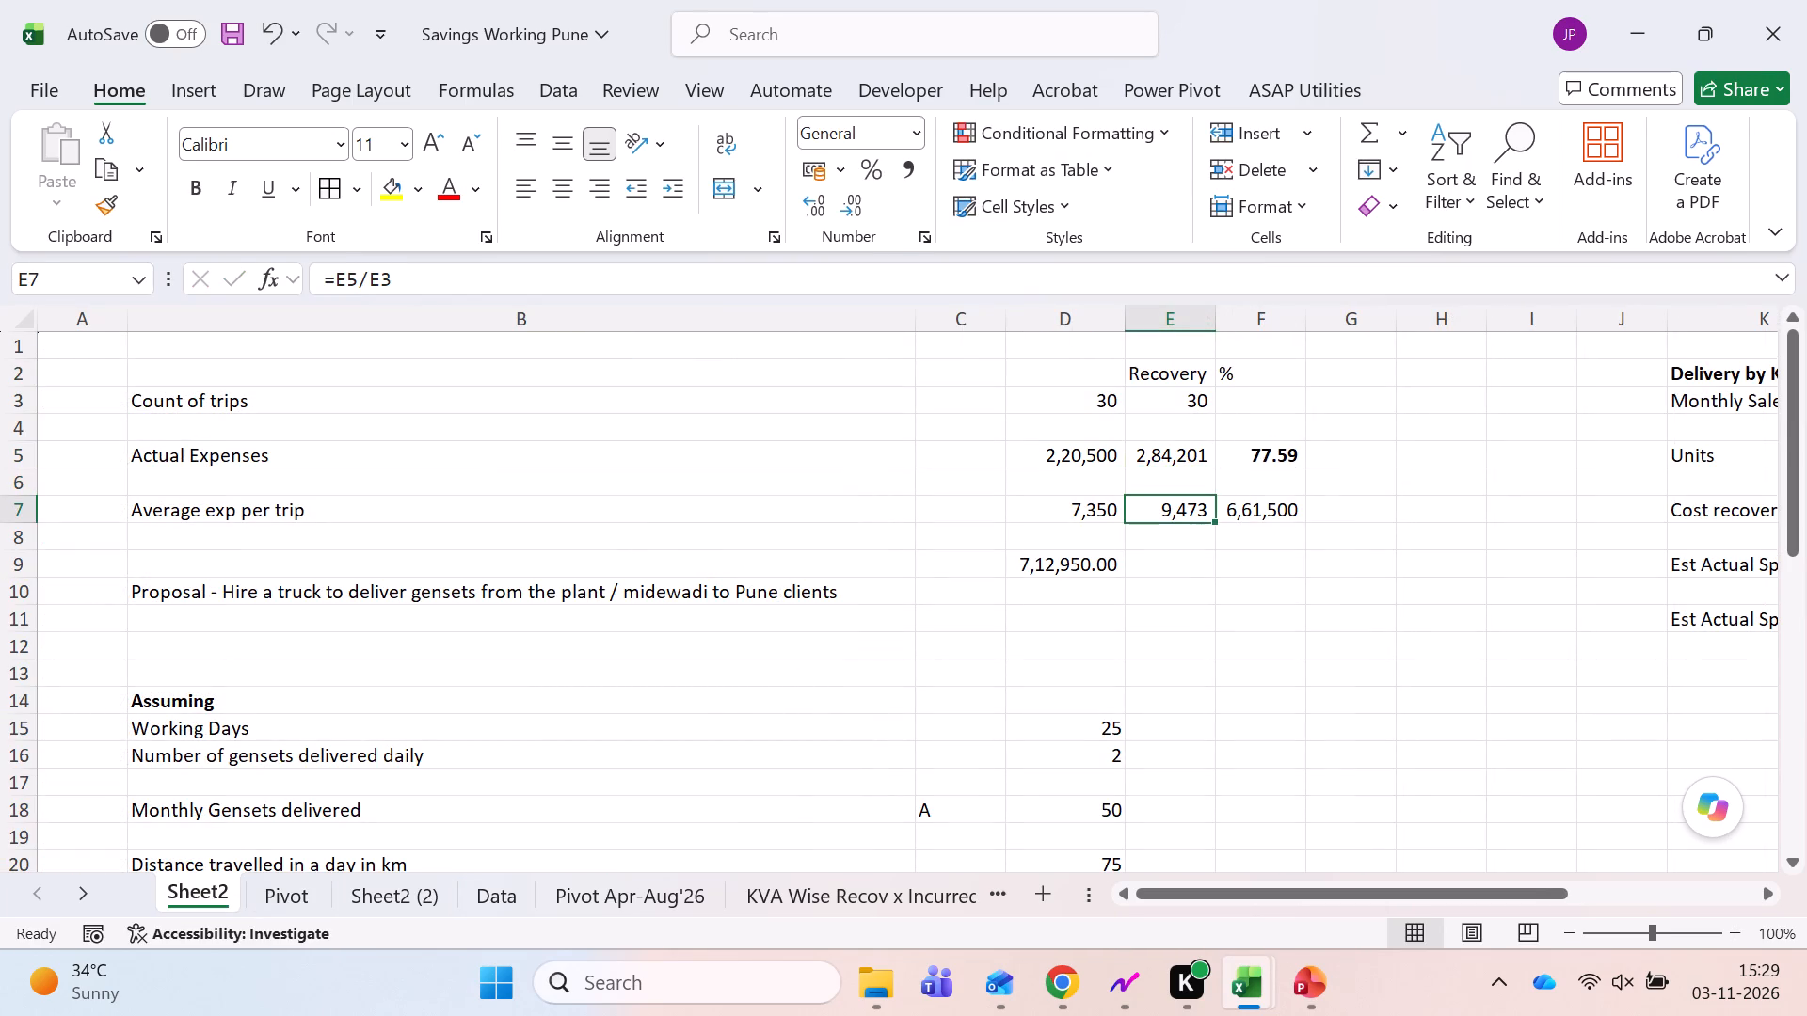
pyautogui.hotkey('ctrl', 's')
# Re-enter the recovery percentage formula =D5/E5% in F5 of Sheet2 and save the workbook.
pyautogui.press('Up')
pyautogui.press('Up')
pyautogui.press('Right')
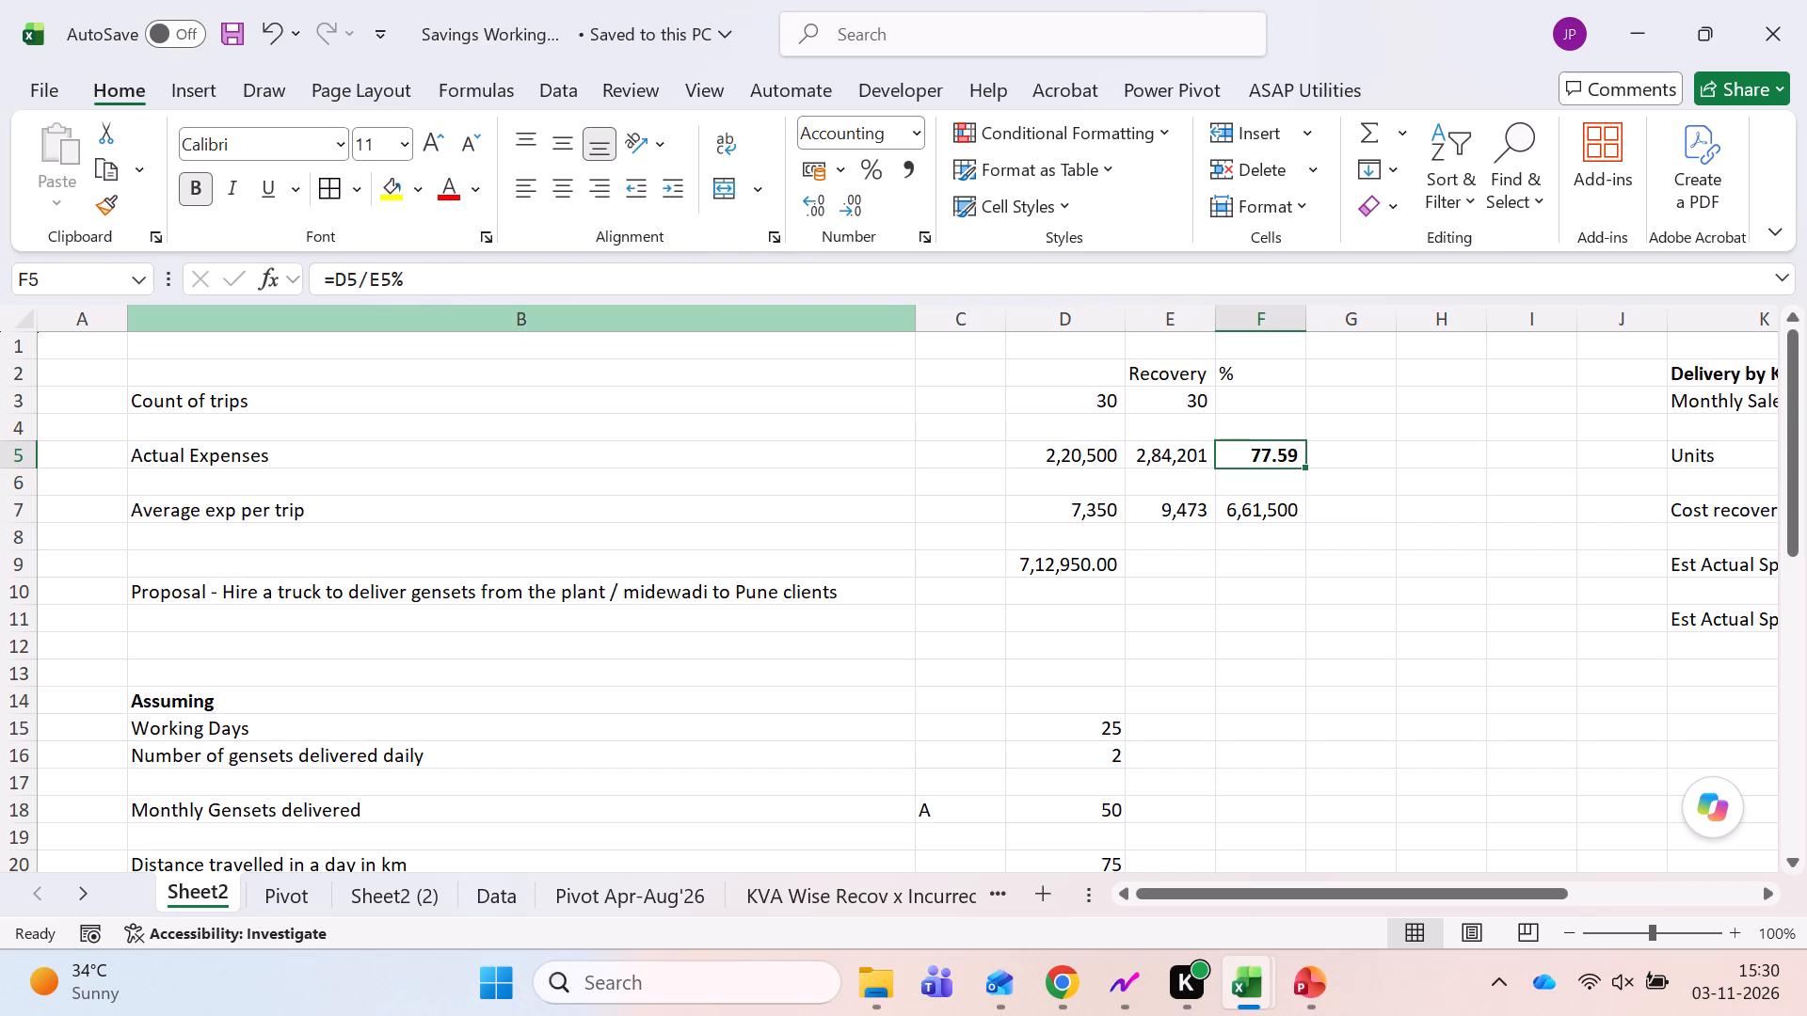
pyautogui.press('=')
pyautogui.press('Left')
pyautogui.press('Left')
pyautogui.press('/')
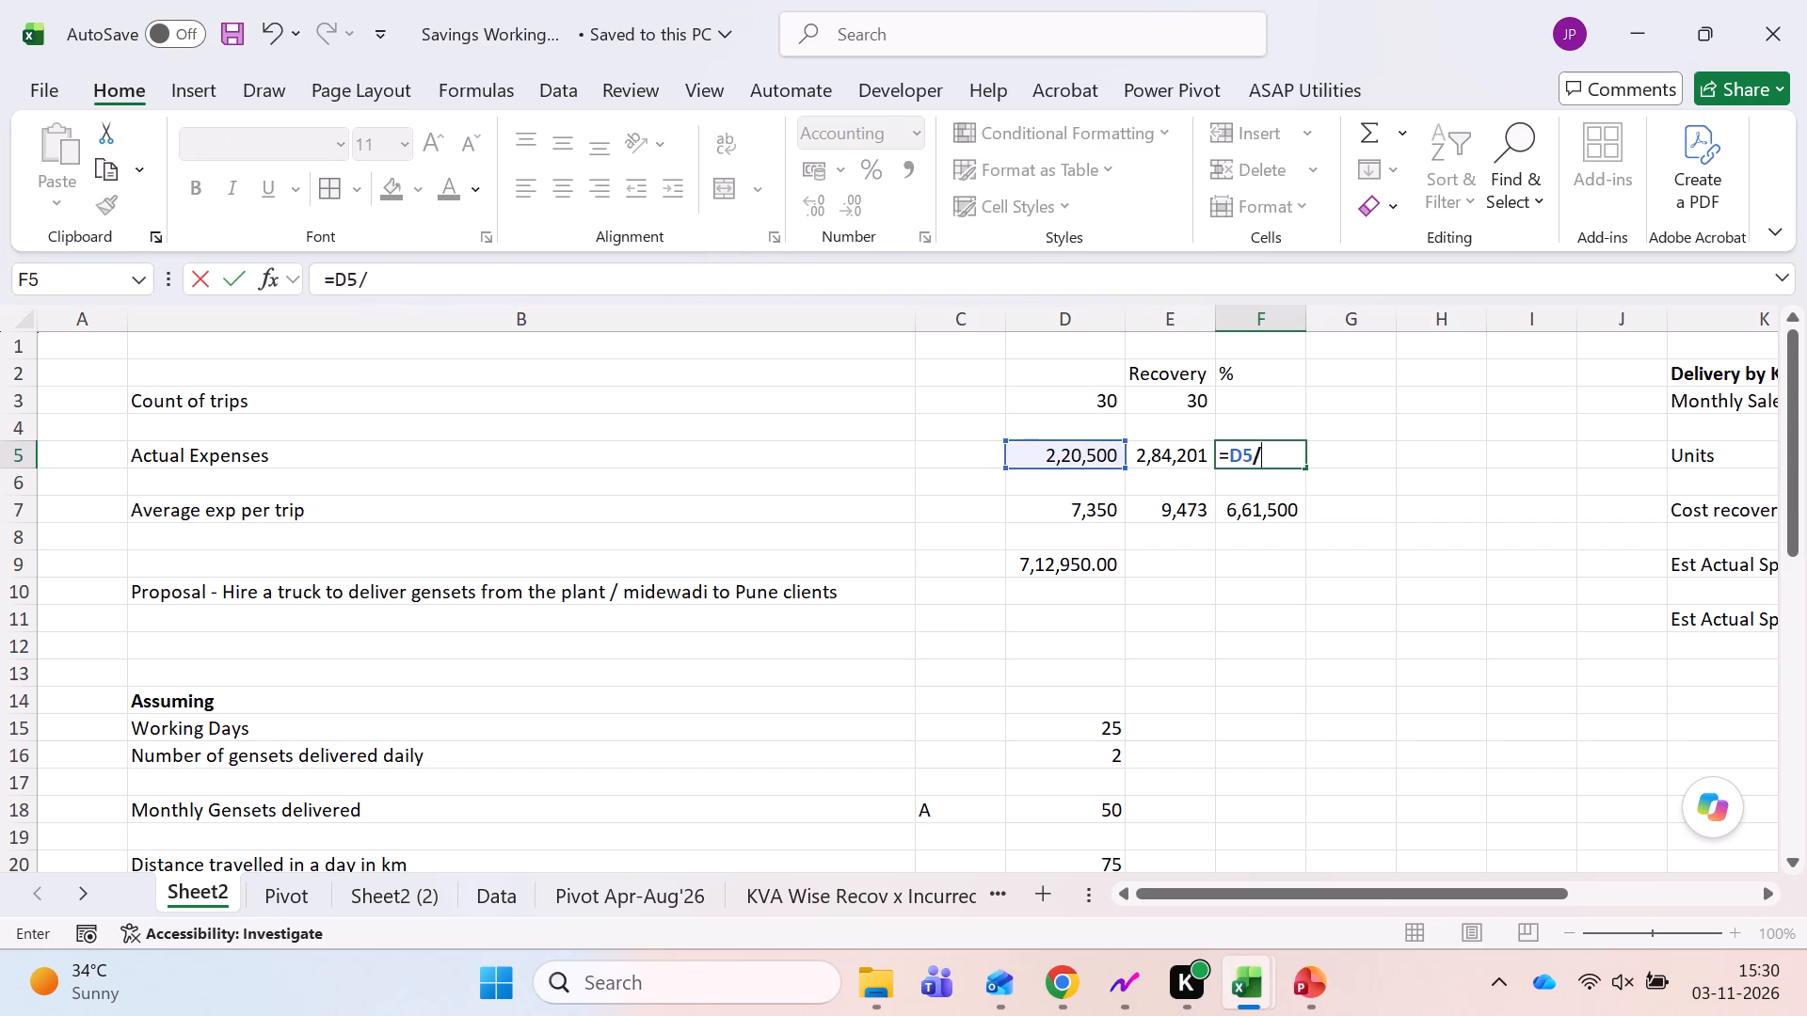
pyautogui.press('Left')
pyautogui.hotkey('shift', '%')
pyautogui.press('Return')
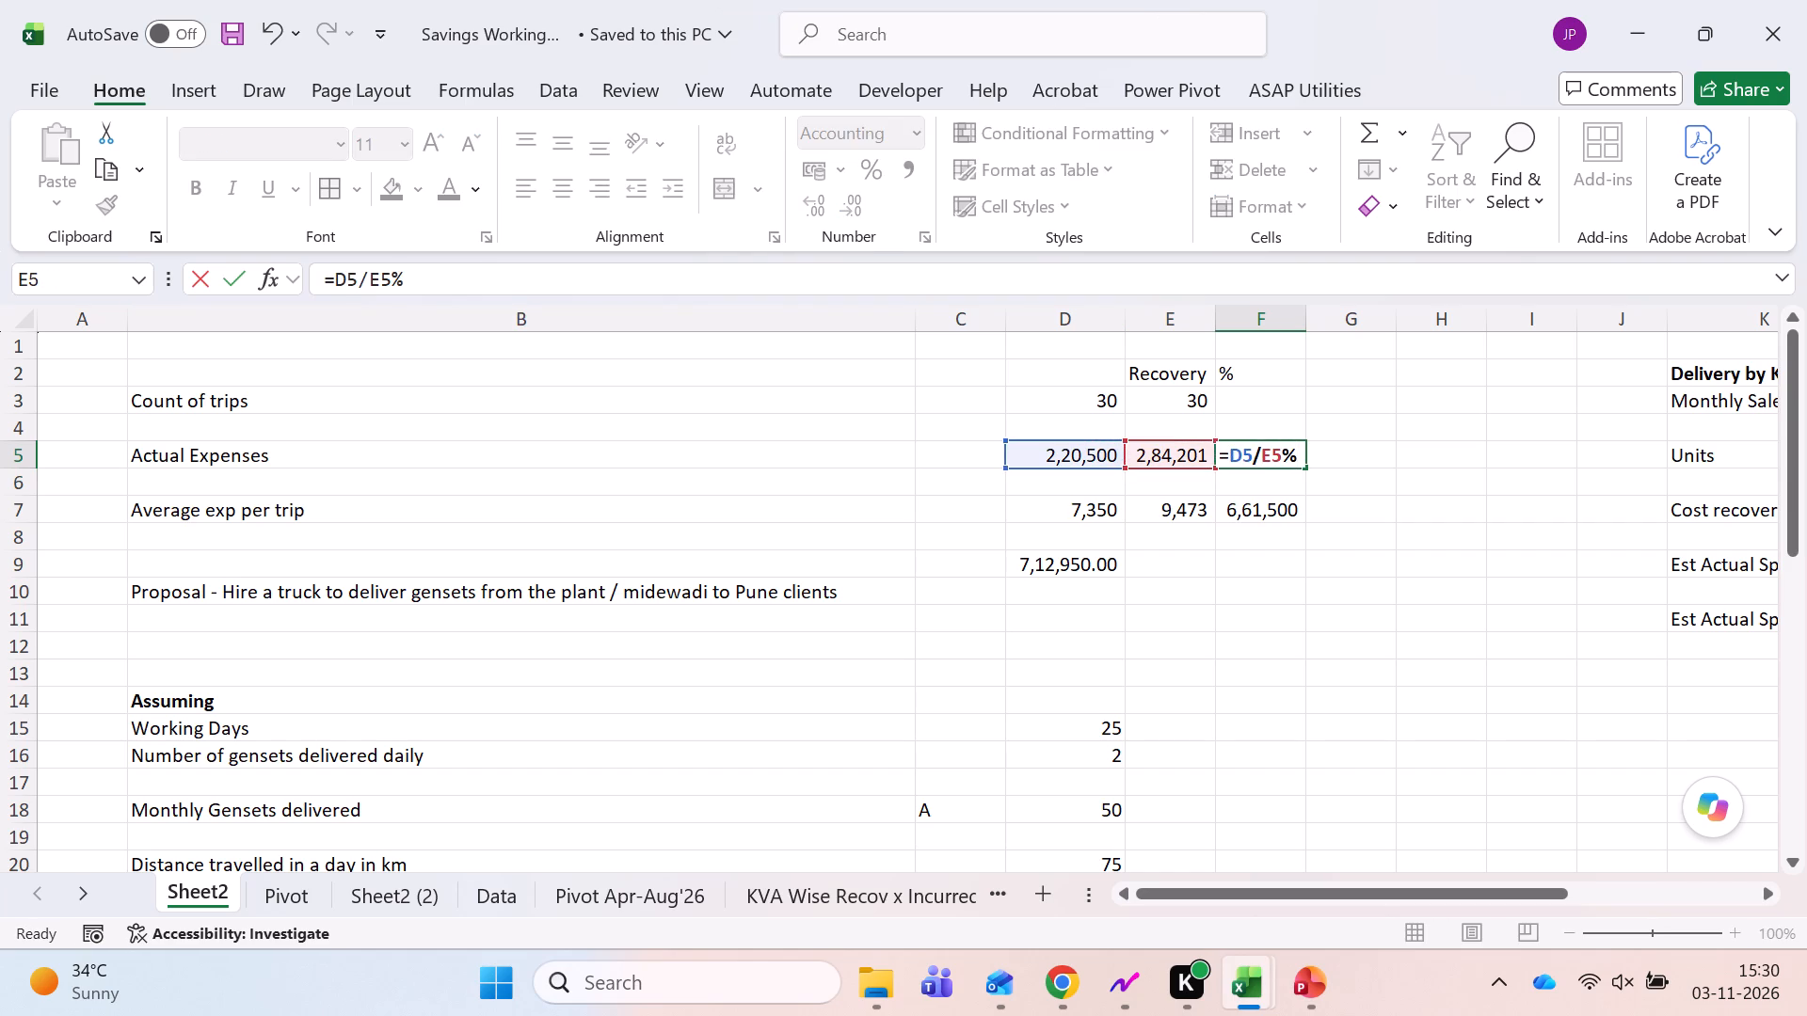
pyautogui.press('Up')
pyautogui.hotkey('ctrl', 's')
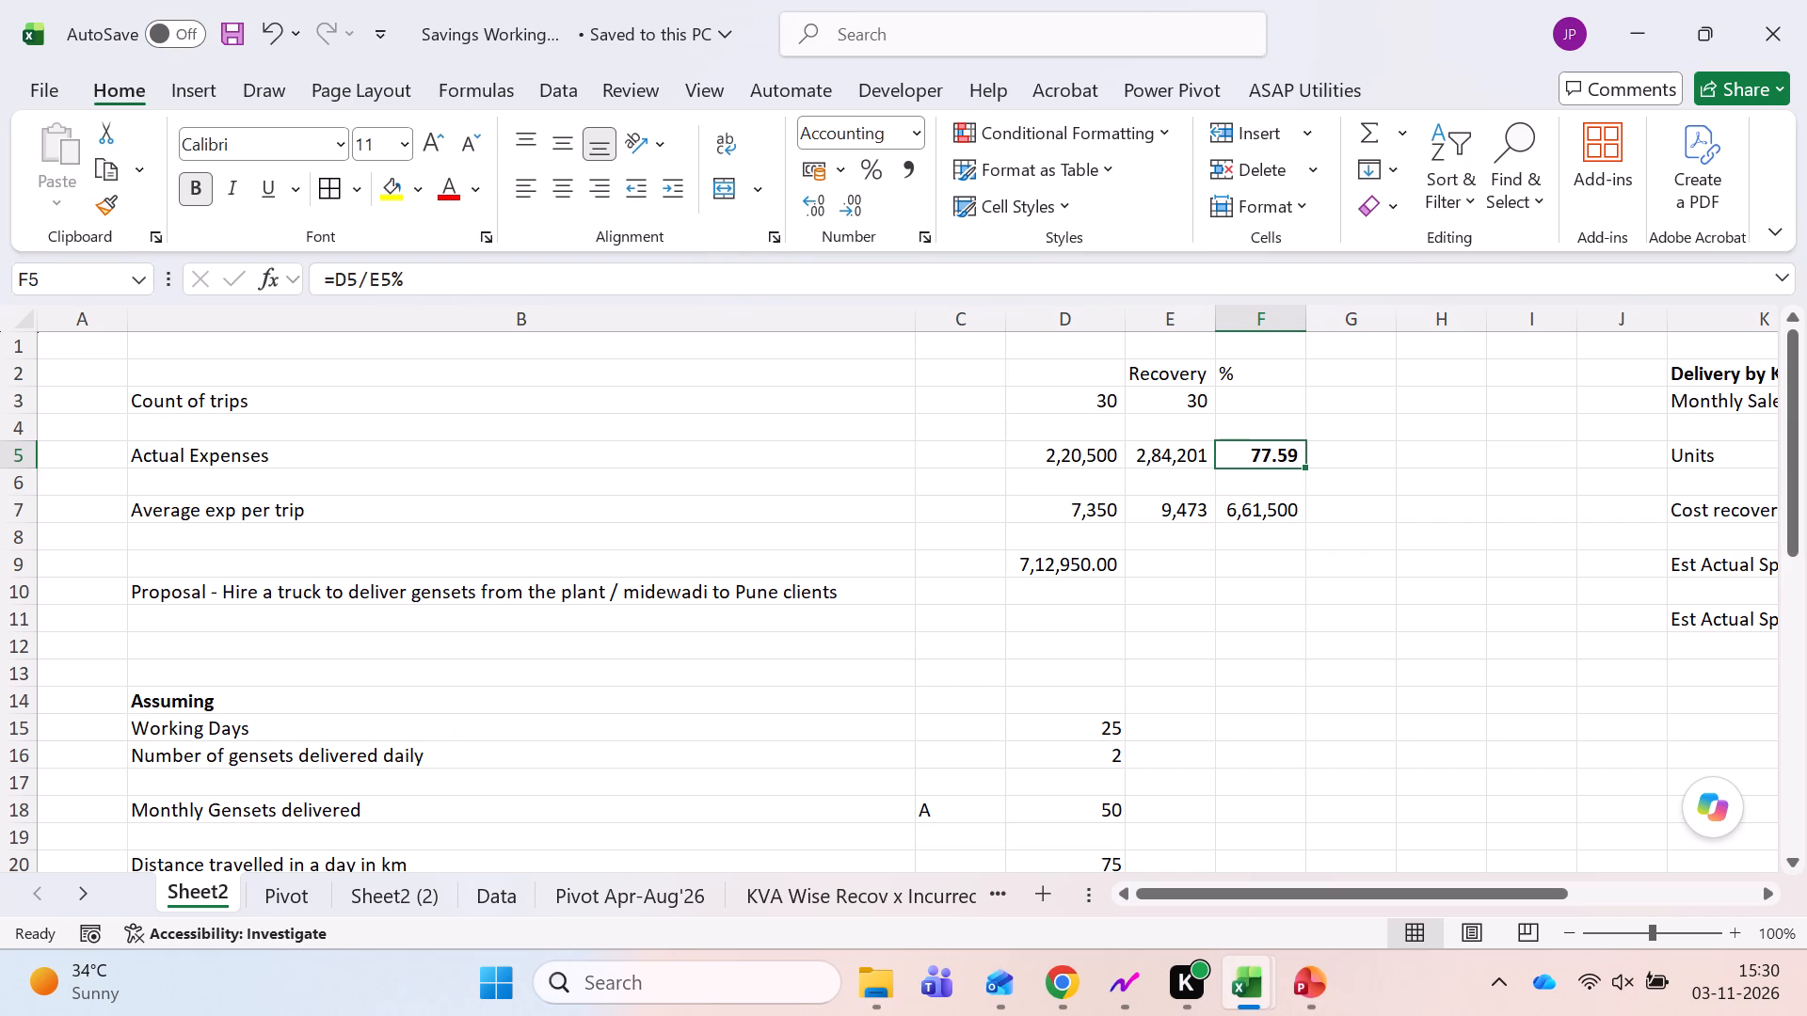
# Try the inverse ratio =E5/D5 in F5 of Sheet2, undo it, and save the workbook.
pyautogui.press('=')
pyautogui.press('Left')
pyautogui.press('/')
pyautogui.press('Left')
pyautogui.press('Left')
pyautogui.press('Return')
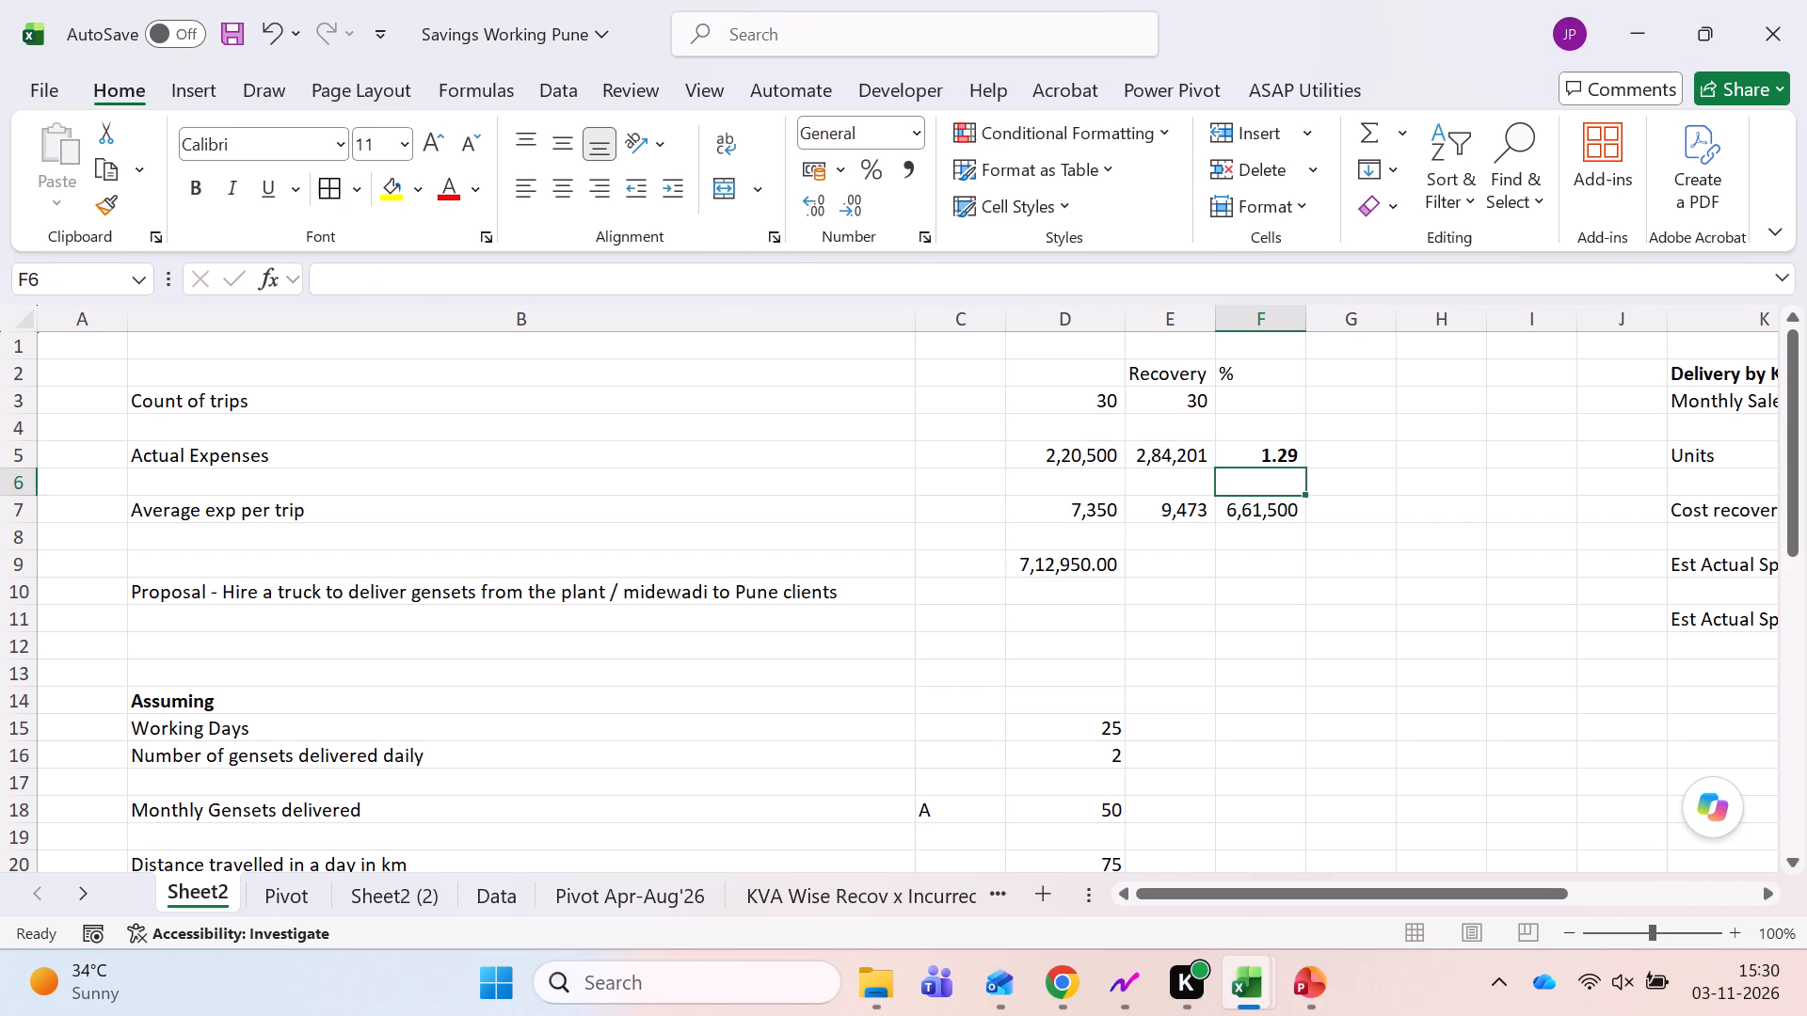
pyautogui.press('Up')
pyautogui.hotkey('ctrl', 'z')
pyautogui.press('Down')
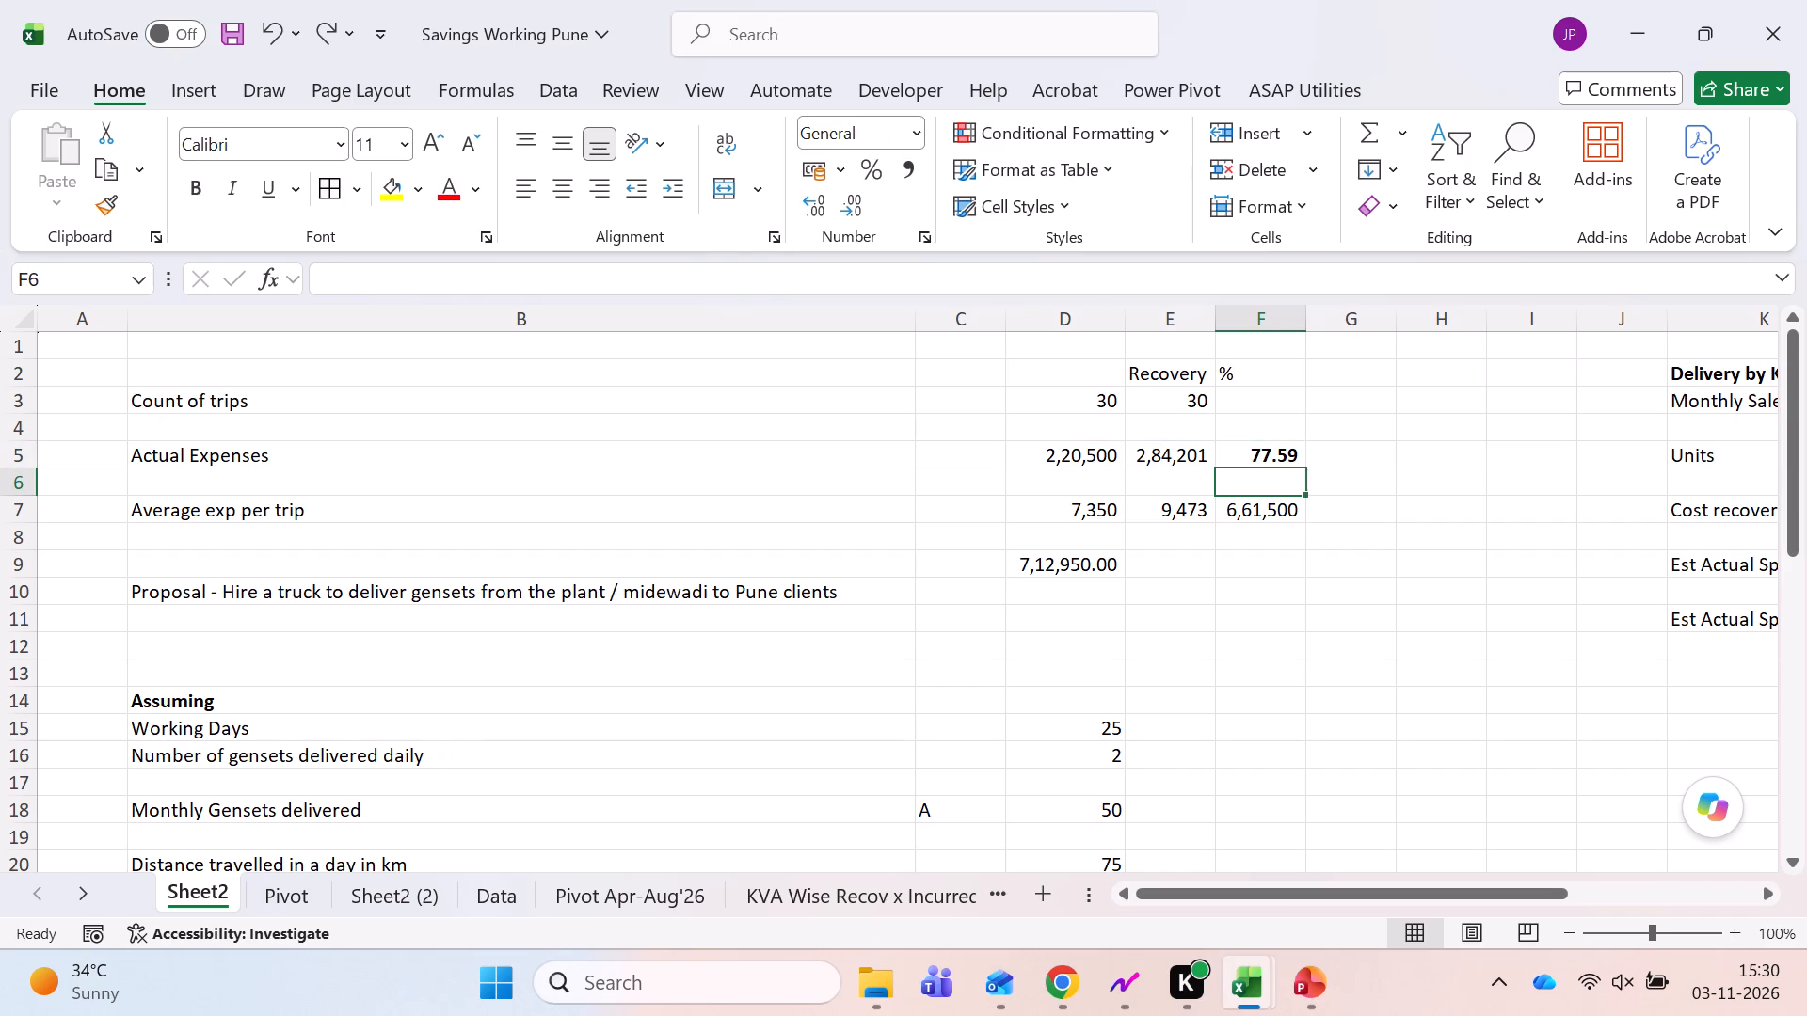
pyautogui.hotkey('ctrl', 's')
# Inspect which cells the average expense per trip formula in D7 of Sheet2 refers to, without editing it.
pyautogui.press('Down')
pyautogui.press('Down')
pyautogui.press('Left')
pyautogui.press('Left')
pyautogui.press('Up')
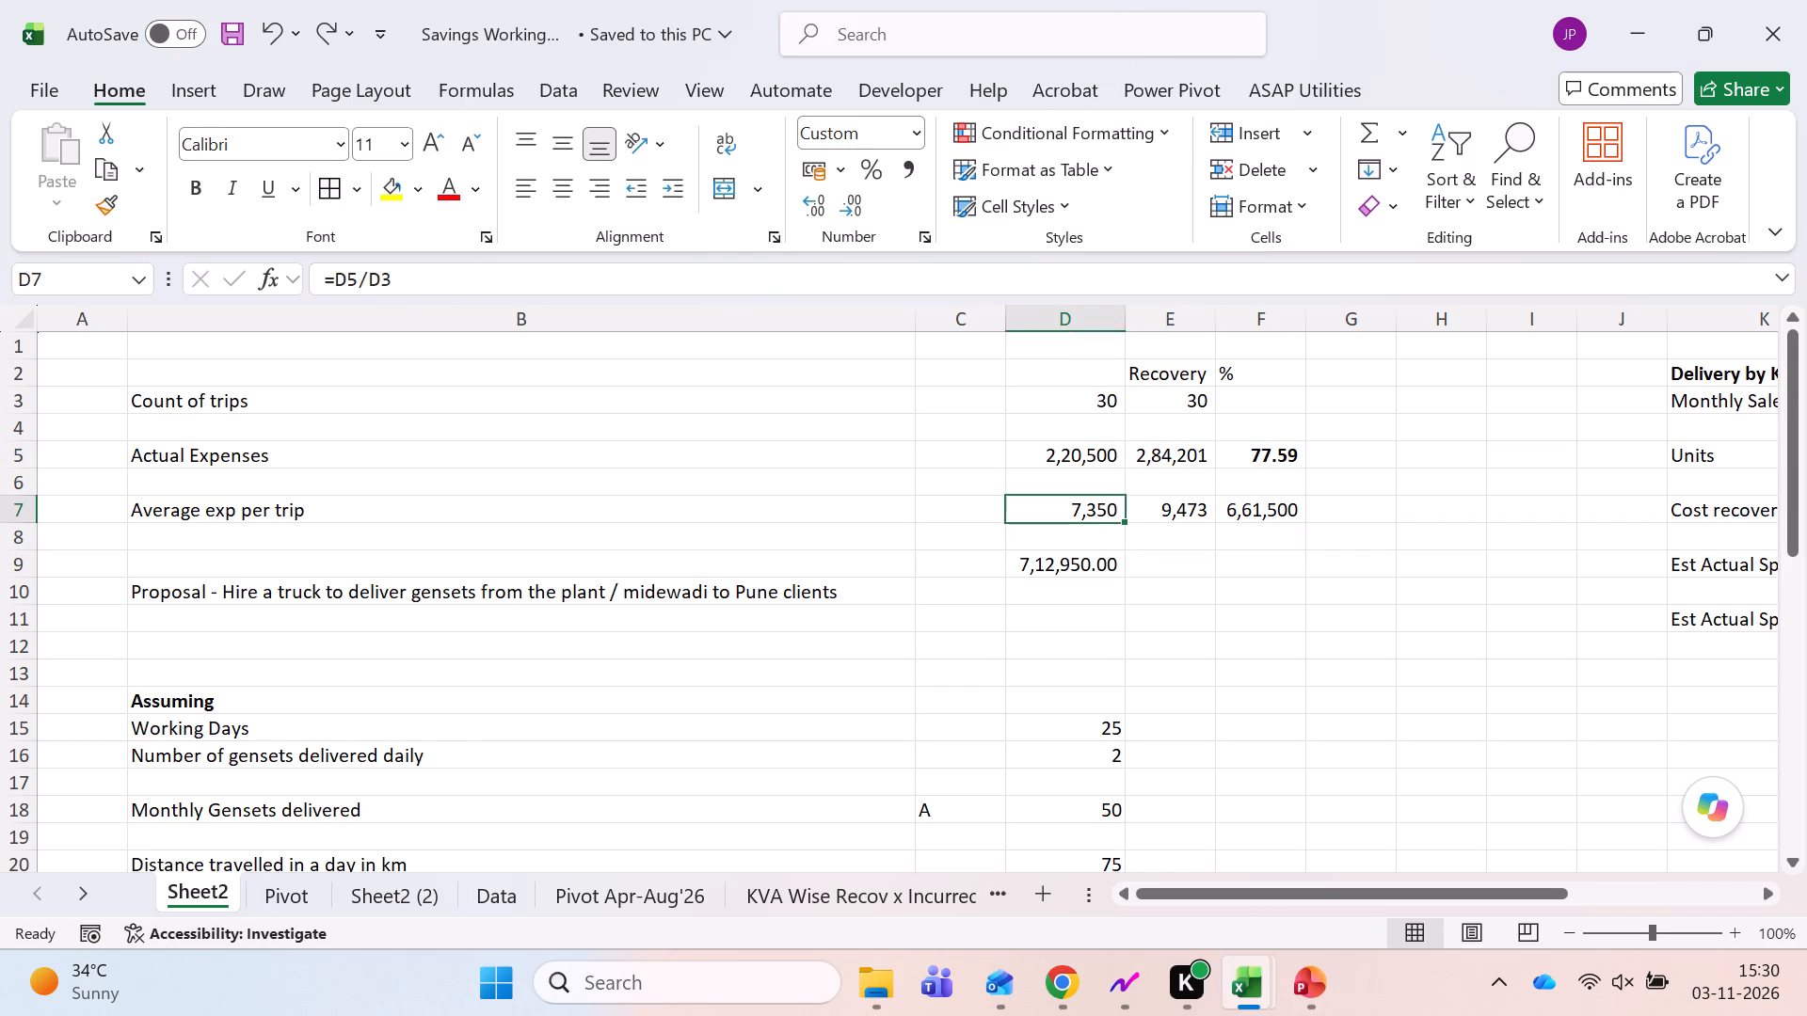
pyautogui.press('F2')
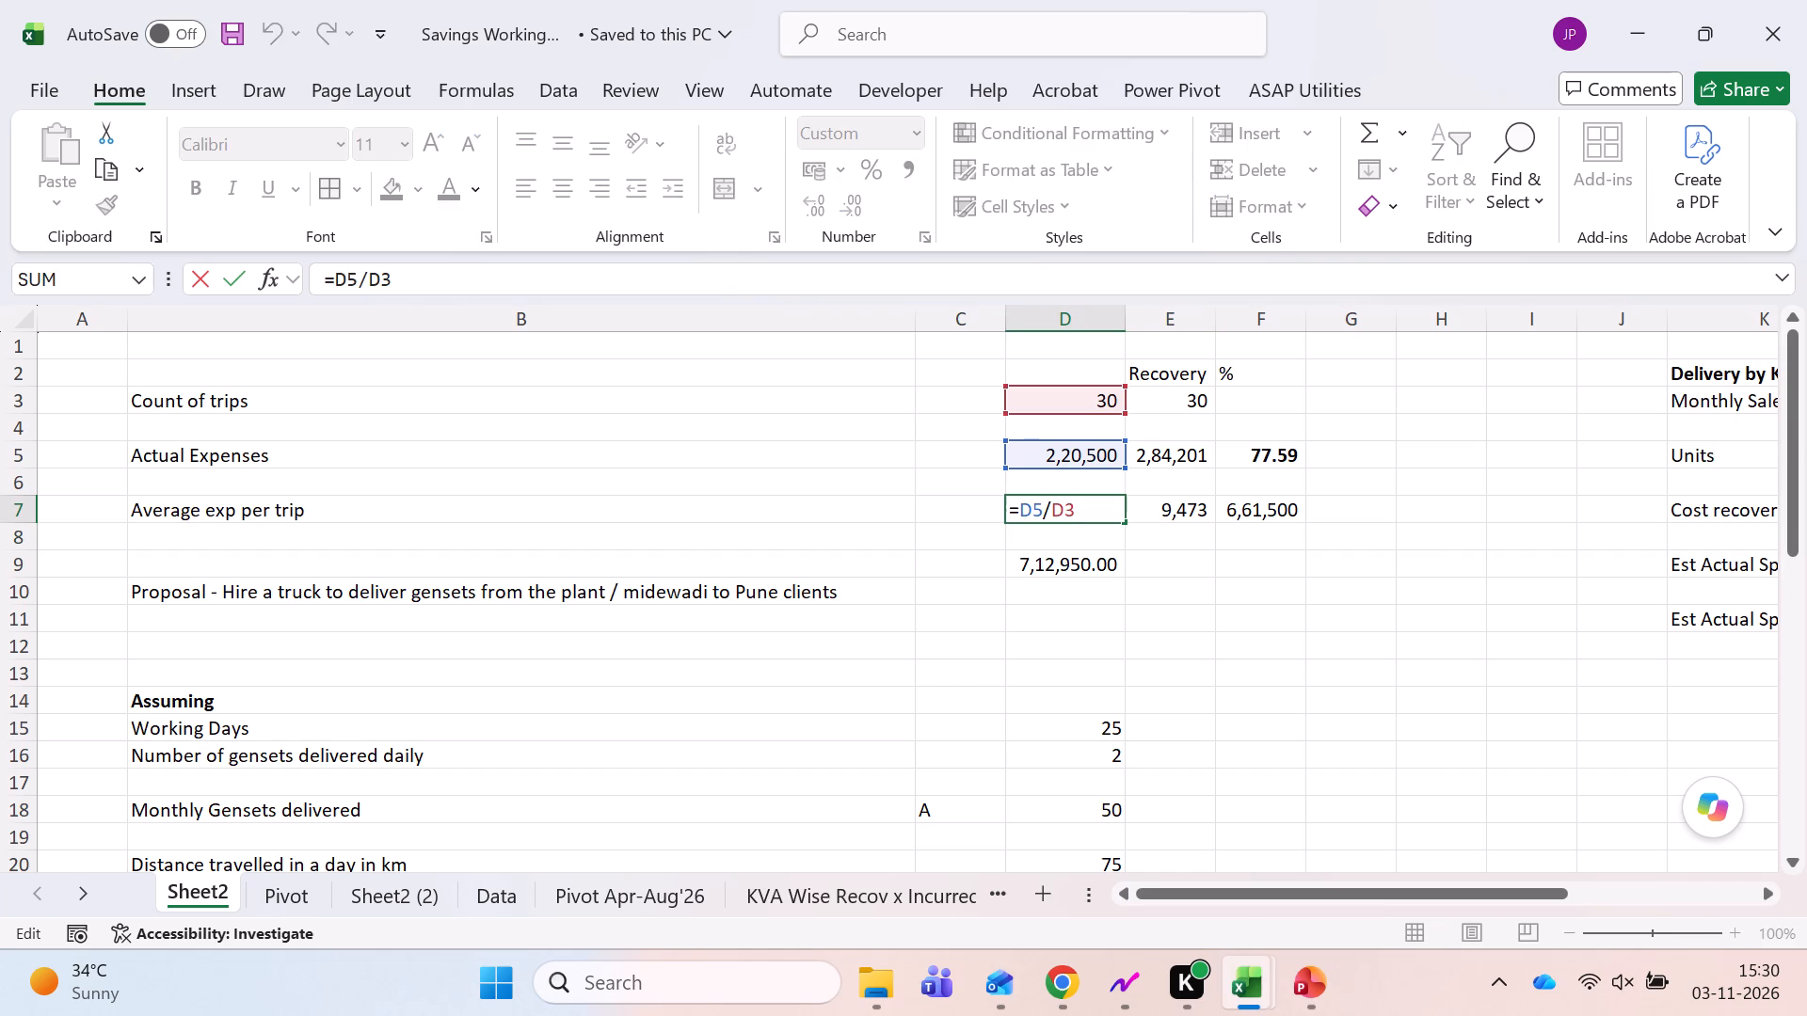
pyautogui.press('Escape')
pyautogui.press('F2')
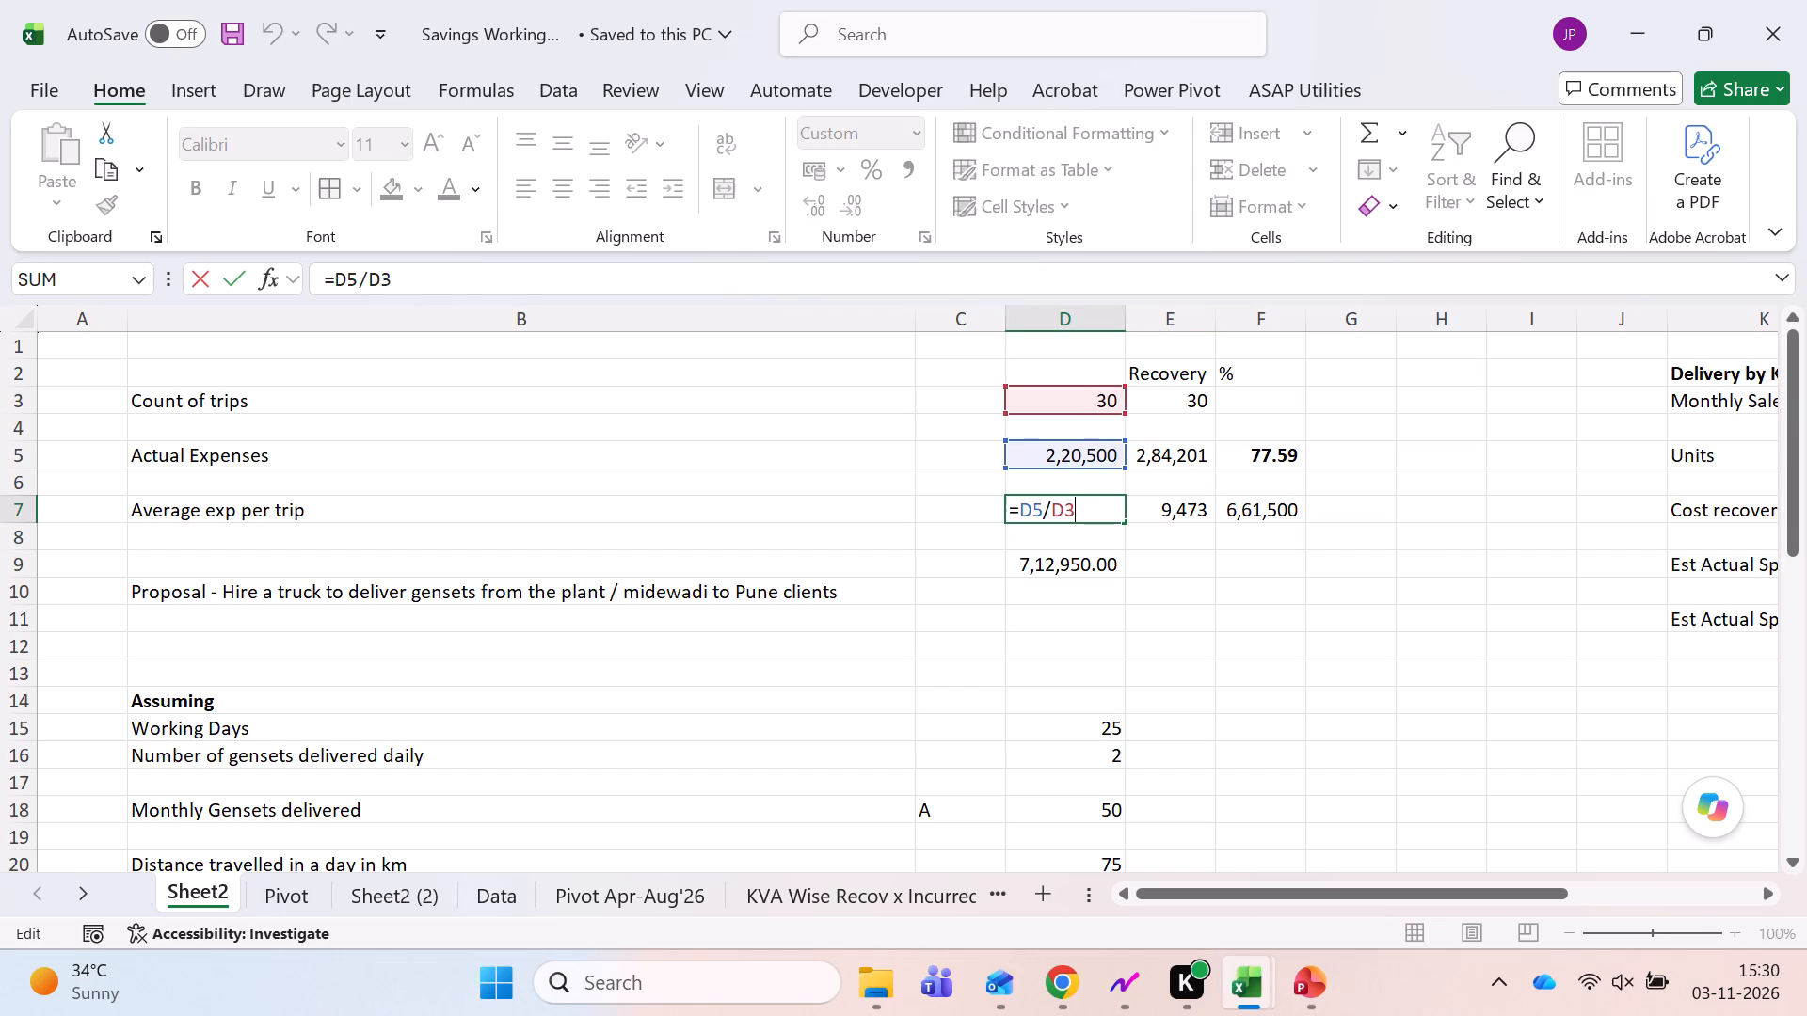
pyautogui.press('Escape')
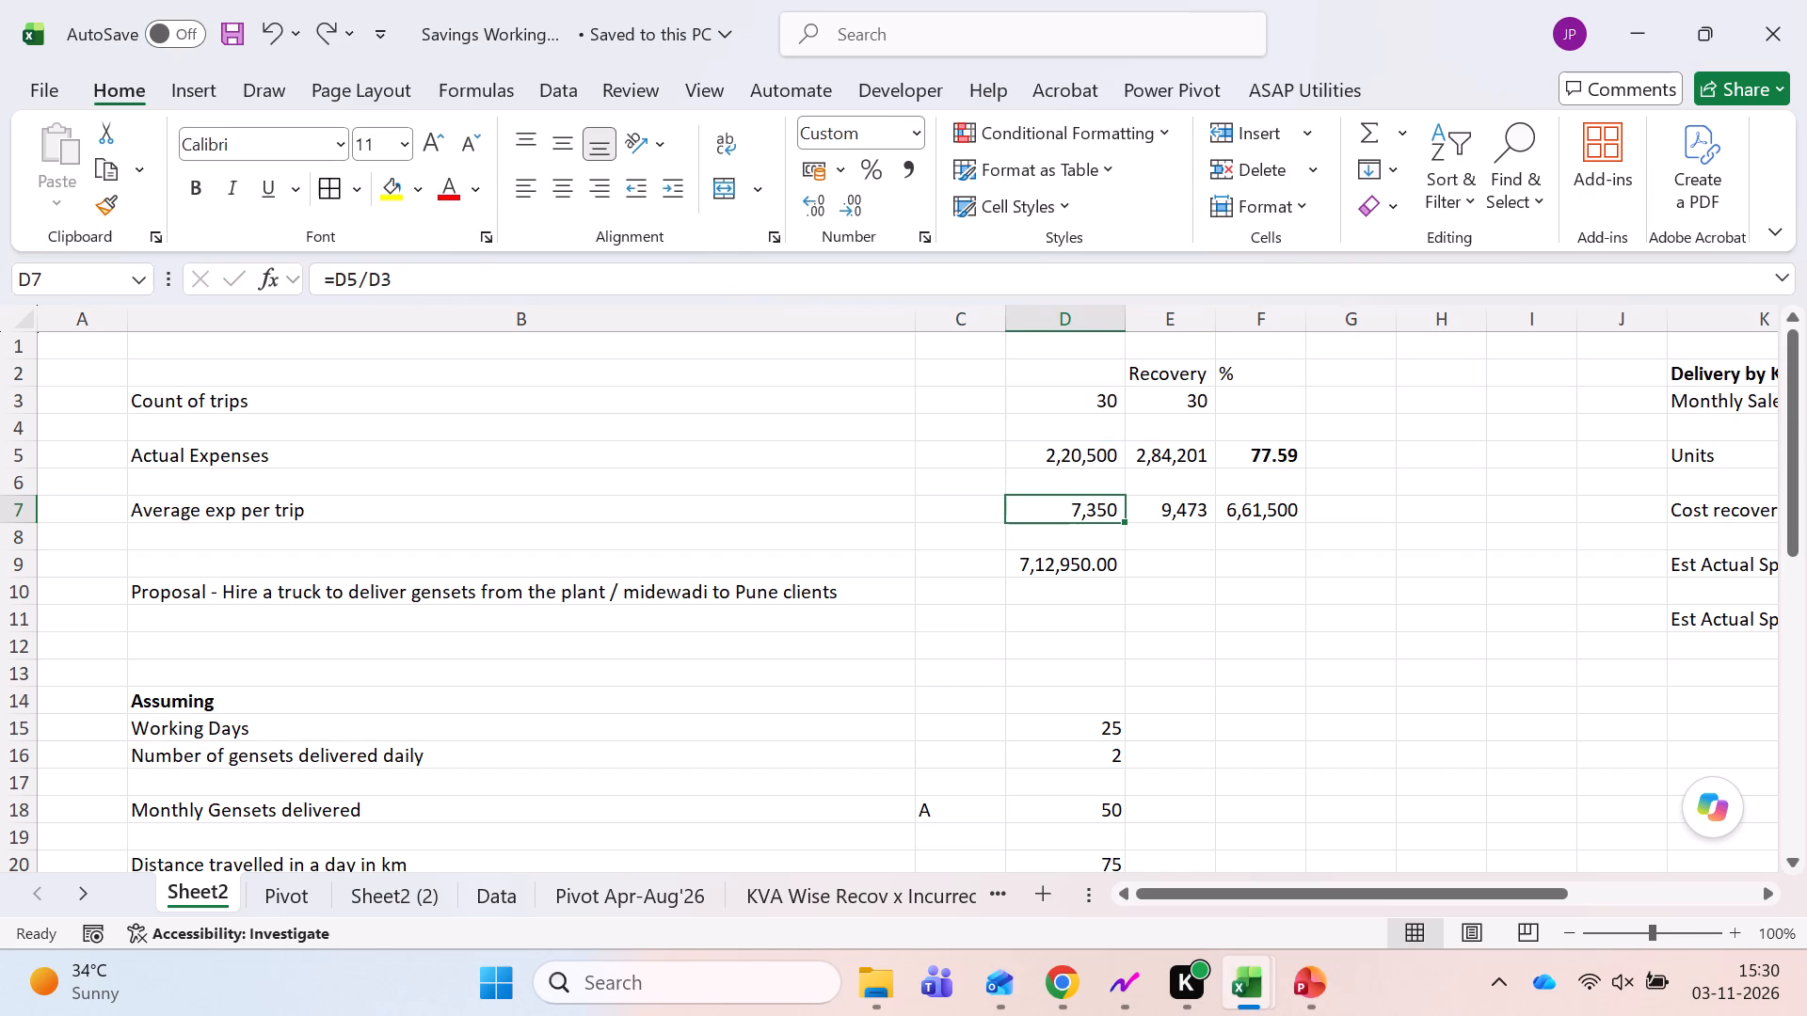
pyautogui.press('F2')
pyautogui.press('Escape')
# Select the Apr-2026 recovered charges on the Data sheet to check their count, and return to Sheet2 (2).
pyautogui.hotkey('ctrl', 'pagedown')
pyautogui.hotkey('ctrl', 'pagedown')
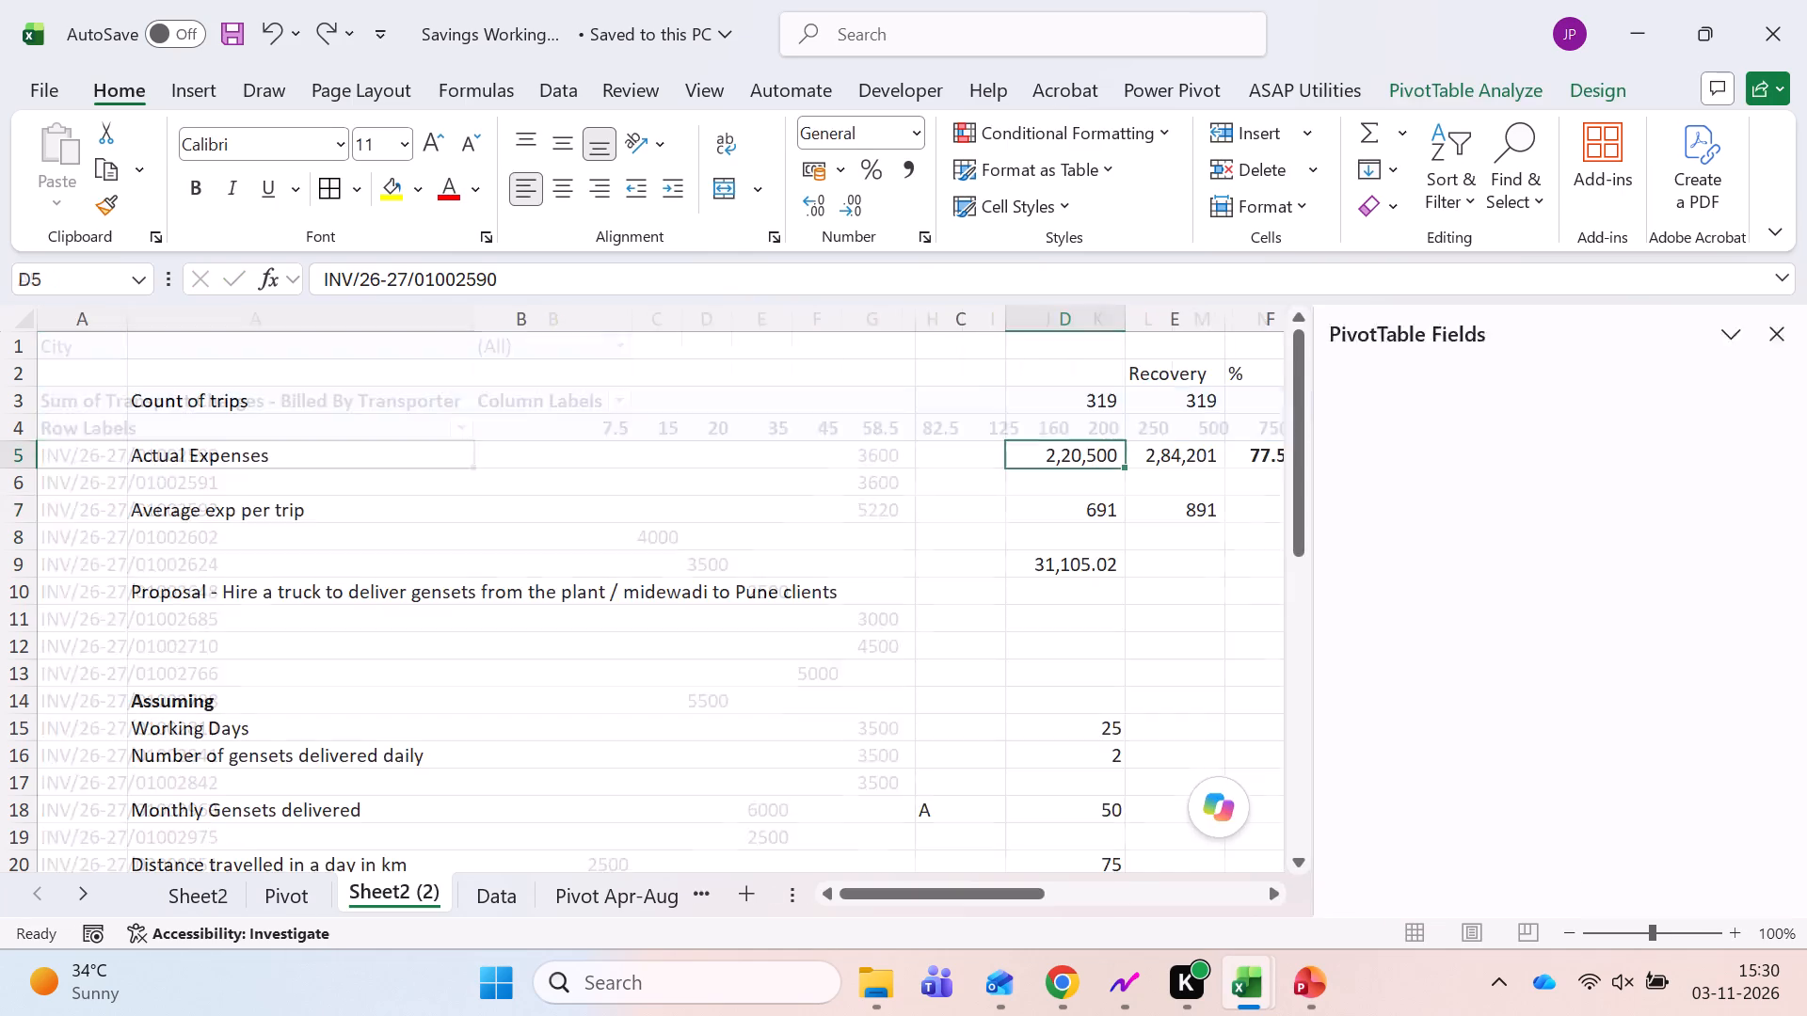
pyautogui.hotkey('ctrl', 'pagedown')
pyautogui.press('Down')
pyautogui.press('Down')
pyautogui.press('Down')
pyautogui.press('Up')
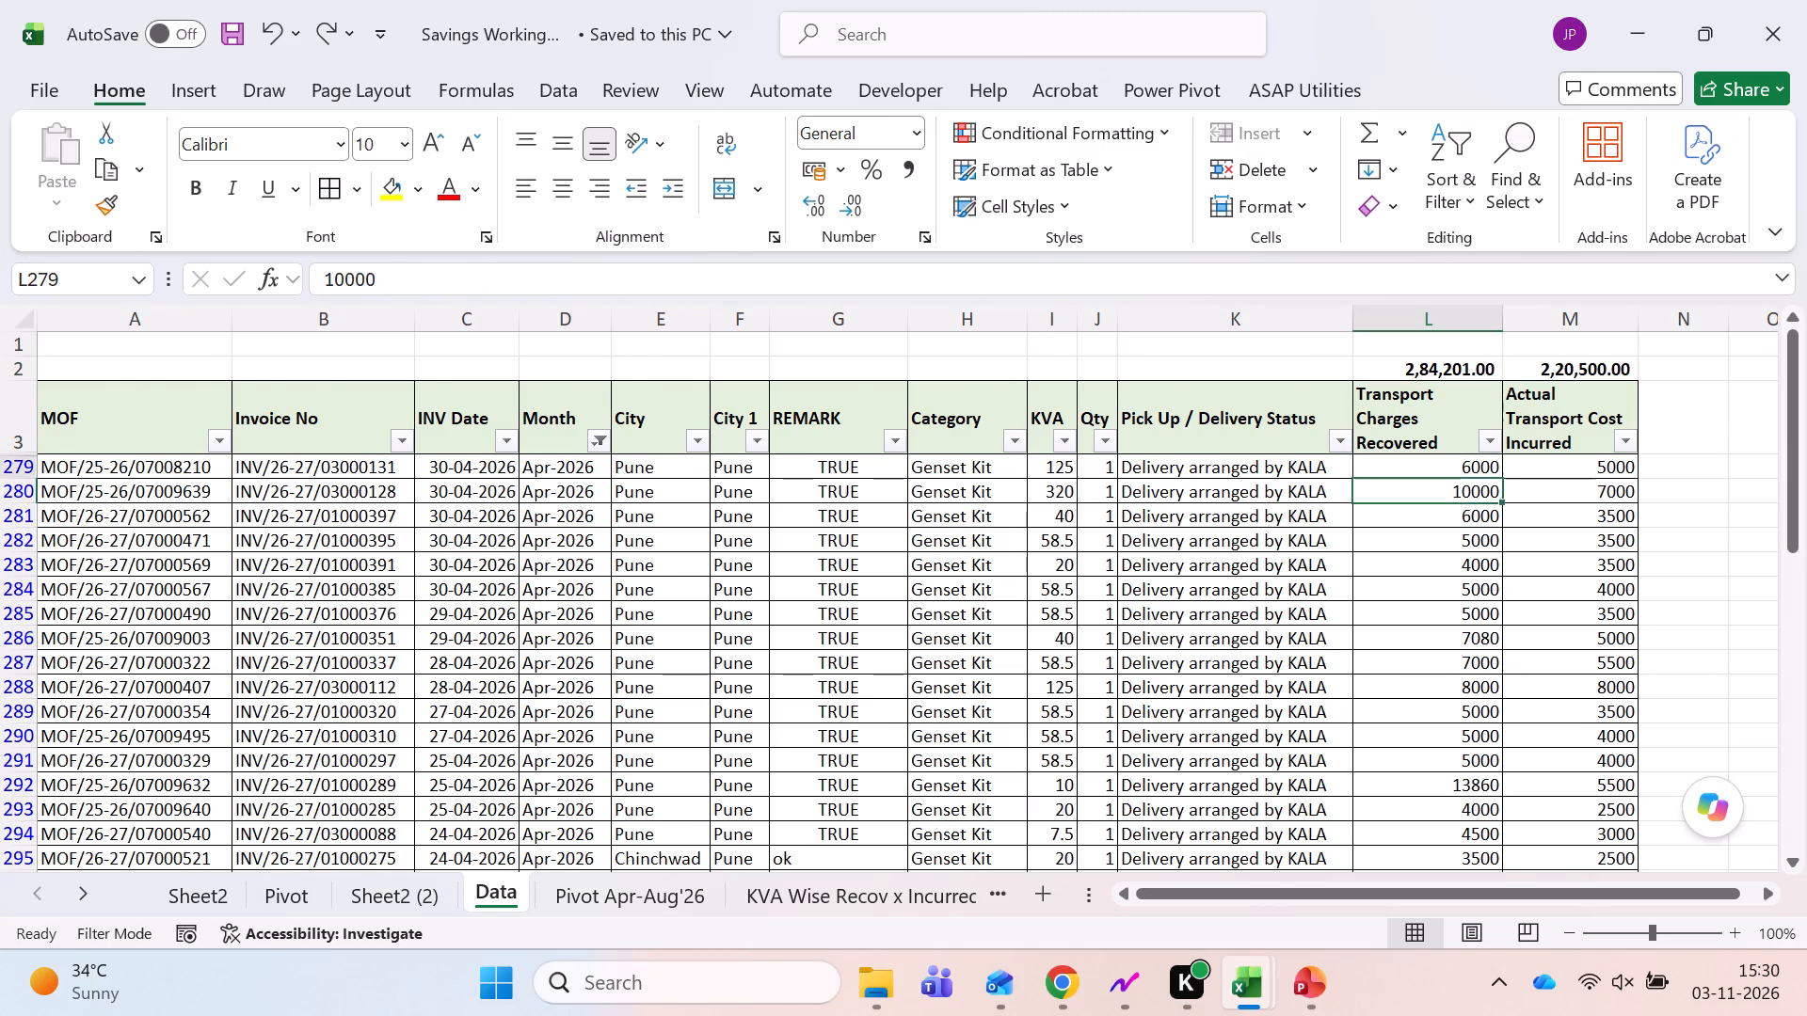
pyautogui.hotkey('ctrl', 'shift', 'Down')
pyautogui.press('Up')
pyautogui.press('Down')
pyautogui.hotkey('ctrl', 'pageup')
pyautogui.hotkey('ctrl', 'pageup')
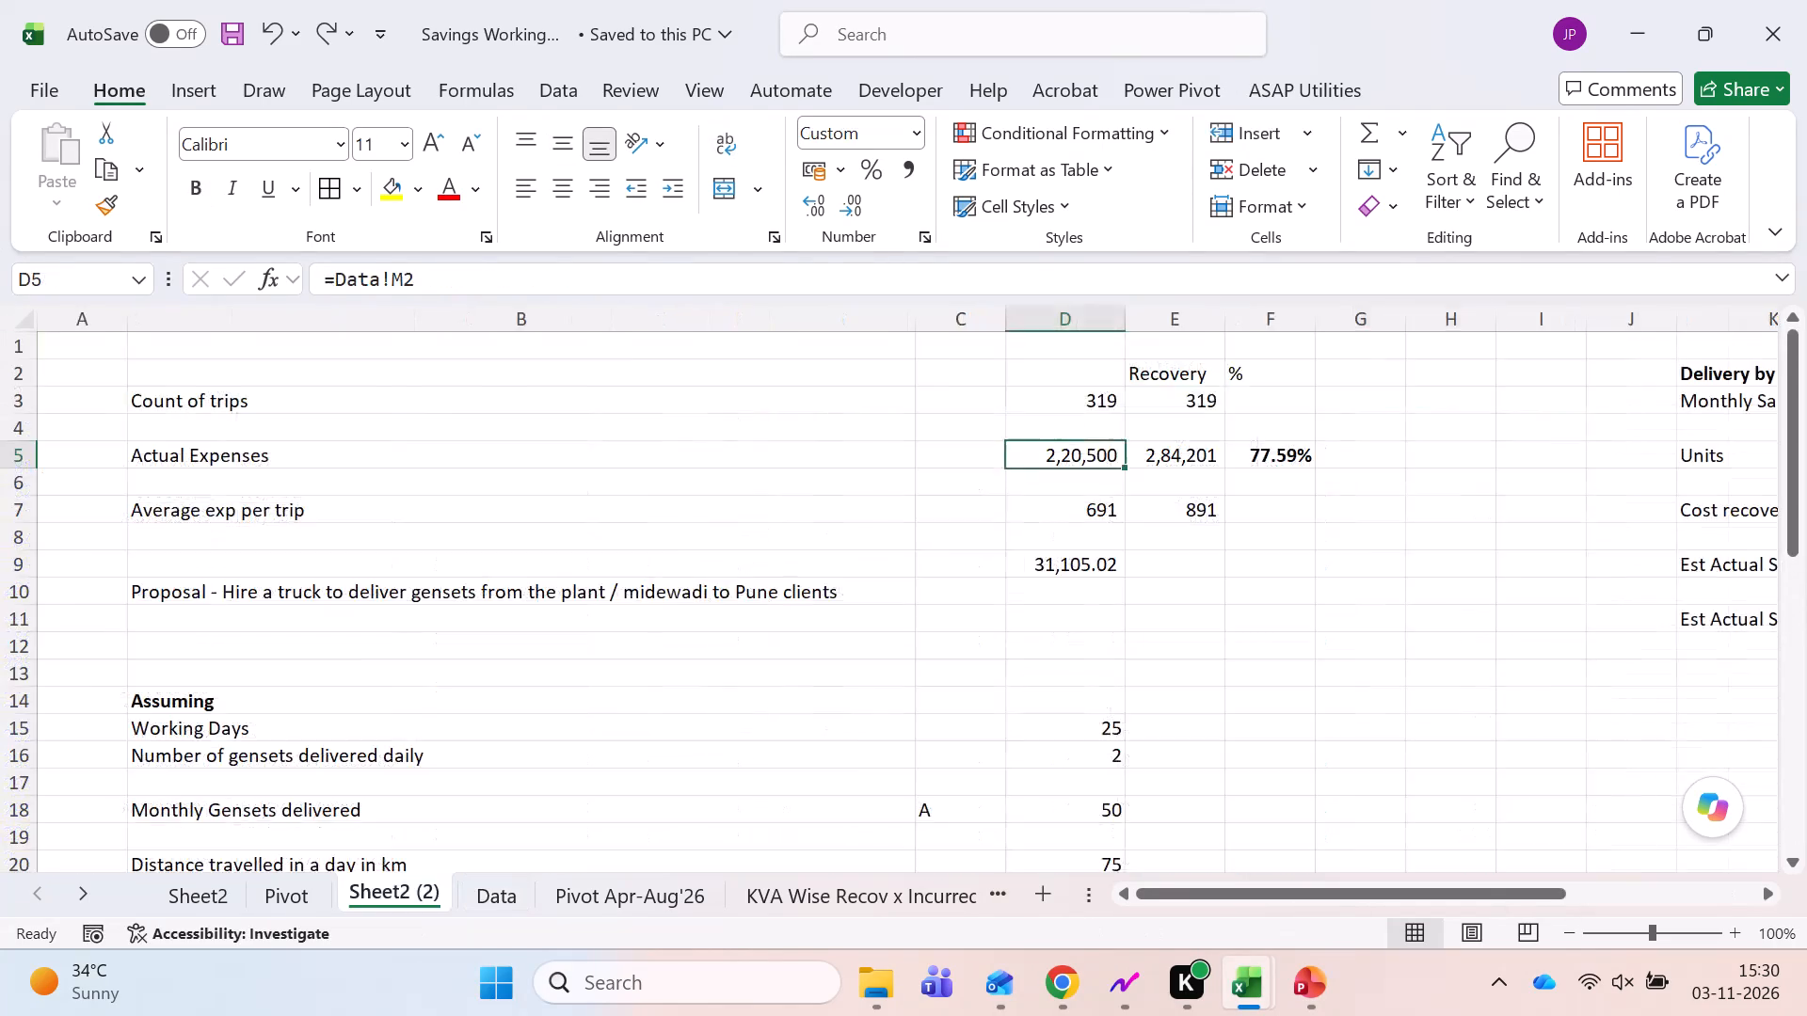
# Set the count of trips in D3 of Sheet2 to 44.
pyautogui.hotkey('ctrl', 'pageup')
pyautogui.press('Up')
pyautogui.press('Up')
pyautogui.press('Up')
pyautogui.press('Up')
pyautogui.write('44')
pyautogui.press('Right')
pyautogui.write('44')
pyautogui.press('Escape')
pyautogui.press('Right')
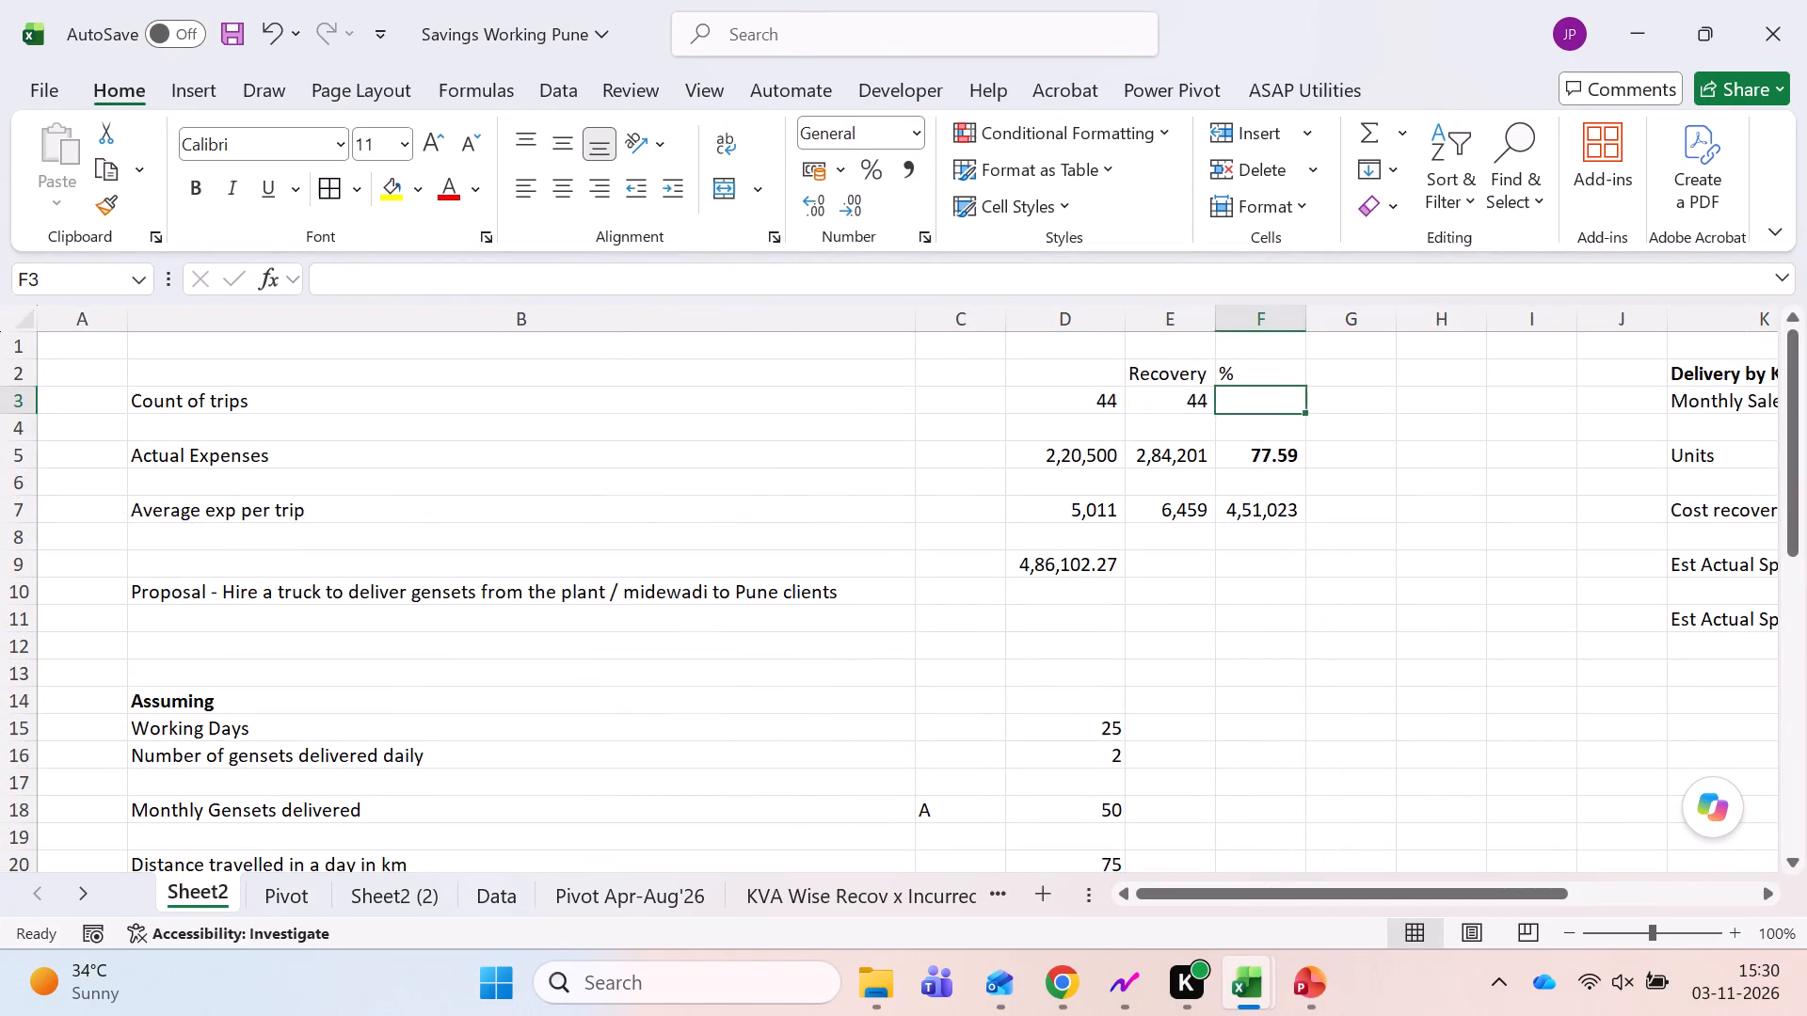
# Change the formula in D9 of Sheet2 to =D7*45 and save the workbook.
pyautogui.press('Left')
pyautogui.press('Left')
pyautogui.press('Down')
pyautogui.press('Down')
pyautogui.press('Down')
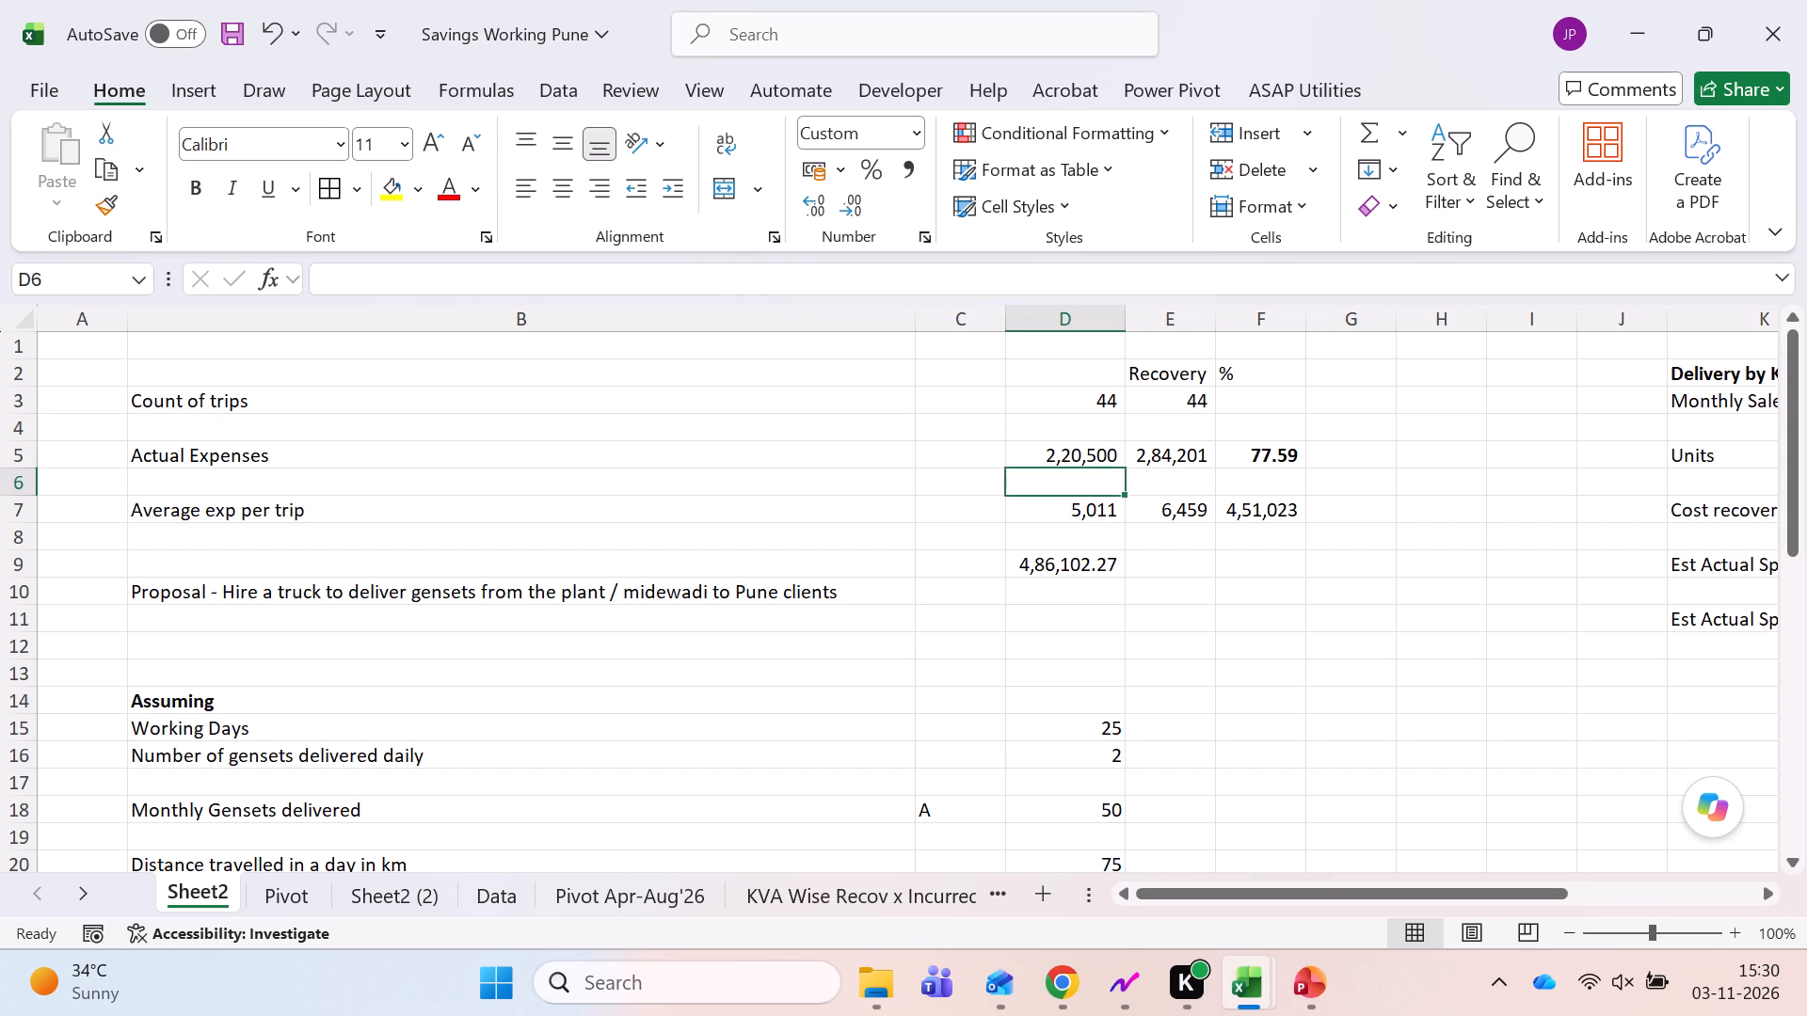
pyautogui.press('Down')
pyautogui.press('Down')
pyautogui.press('Down')
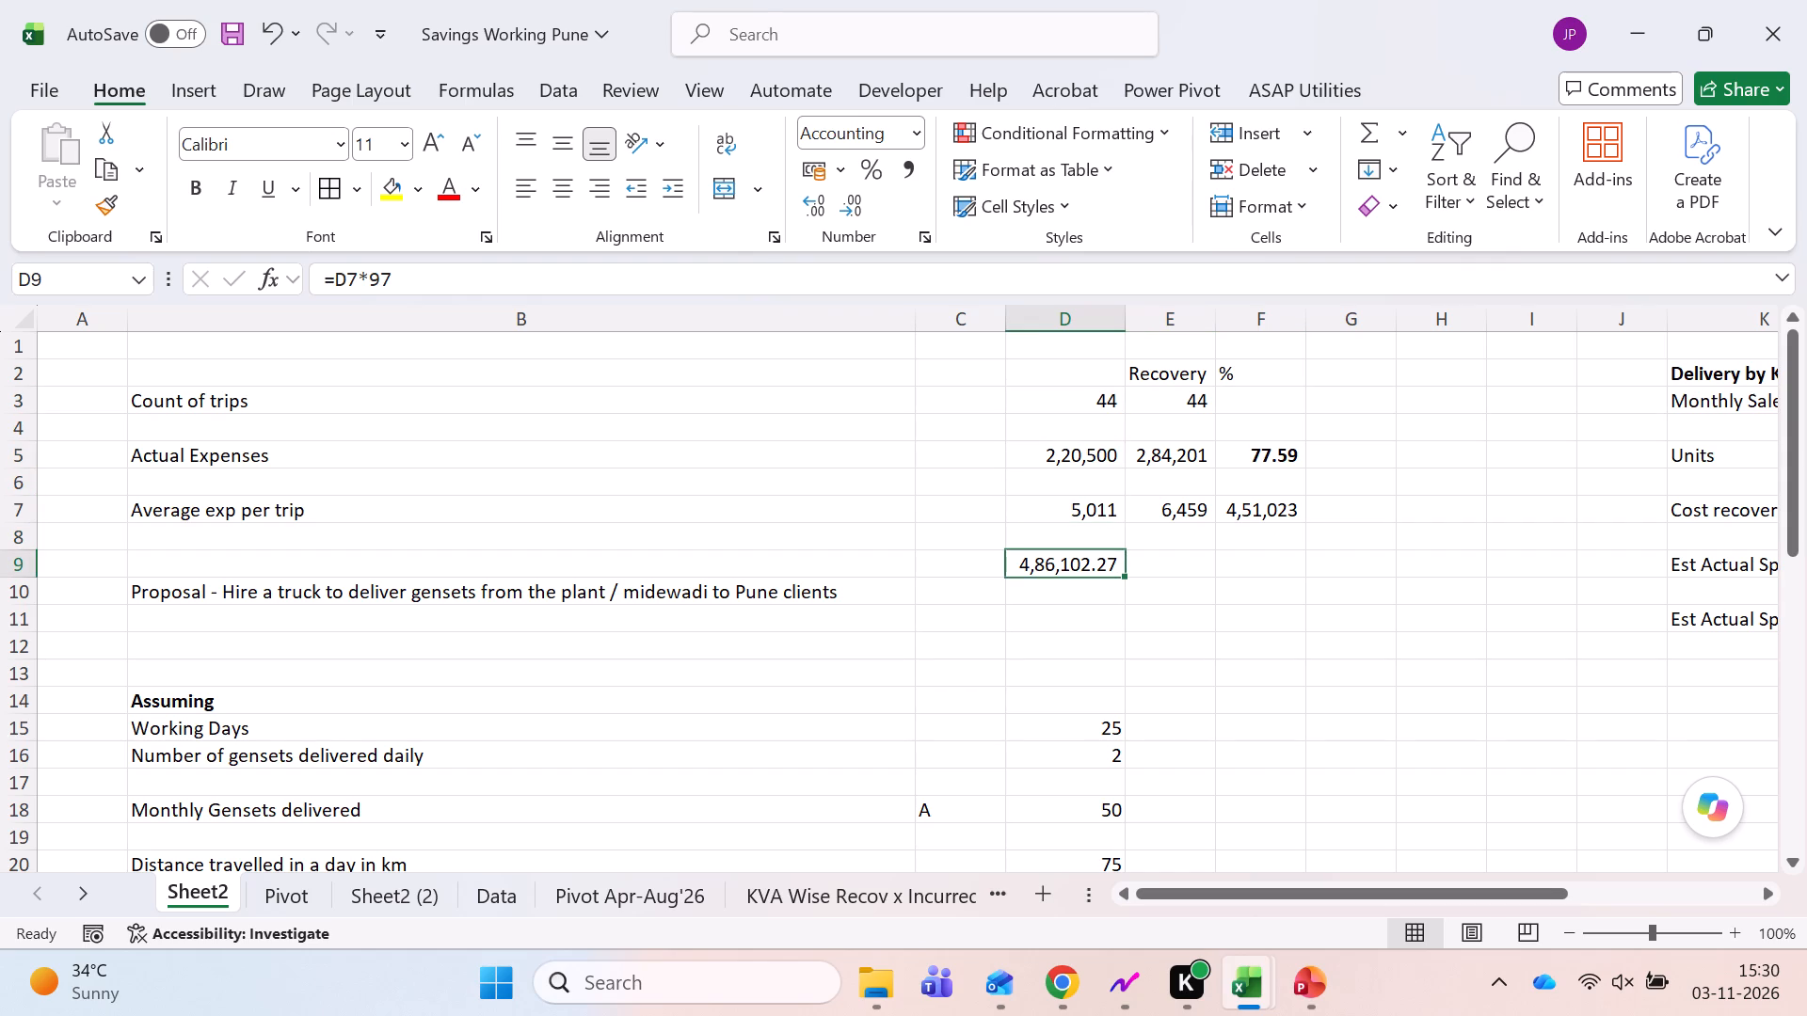
pyautogui.press('F2')
pyautogui.press('BackSpace')
pyautogui.press('BackSpace')
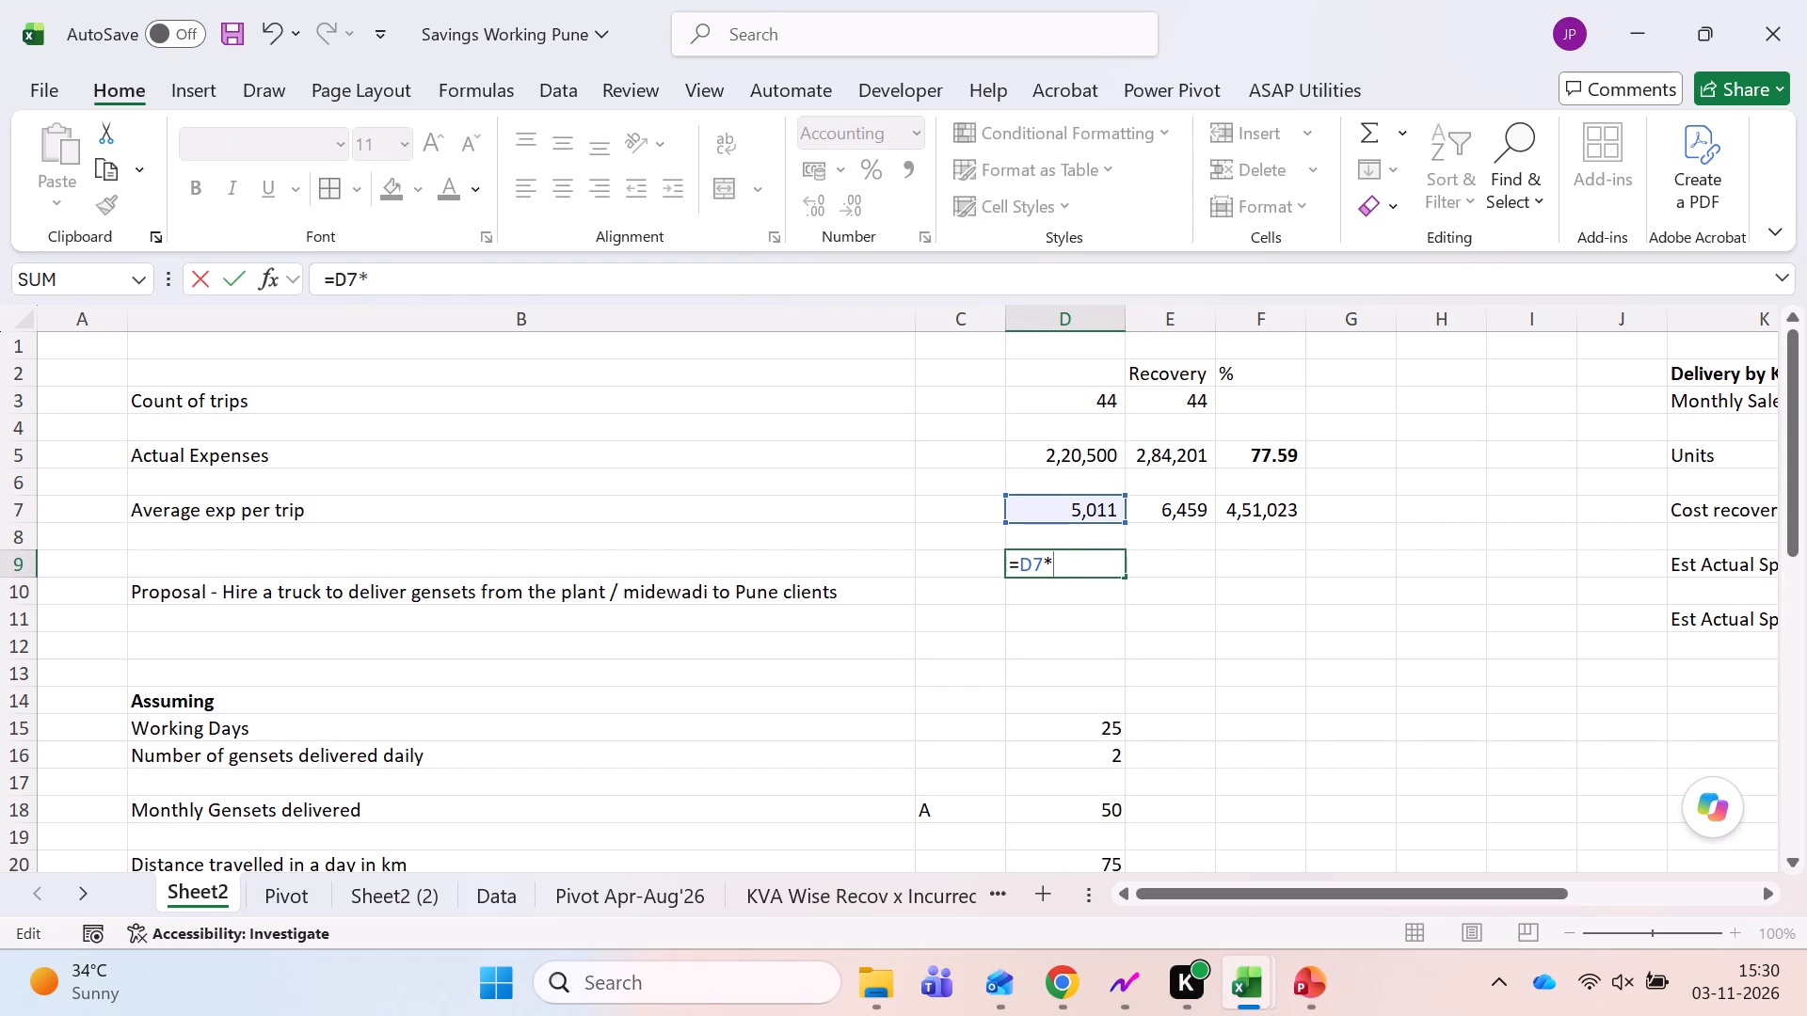
pyautogui.write('45')
pyautogui.press('Return')
pyautogui.press('Up')
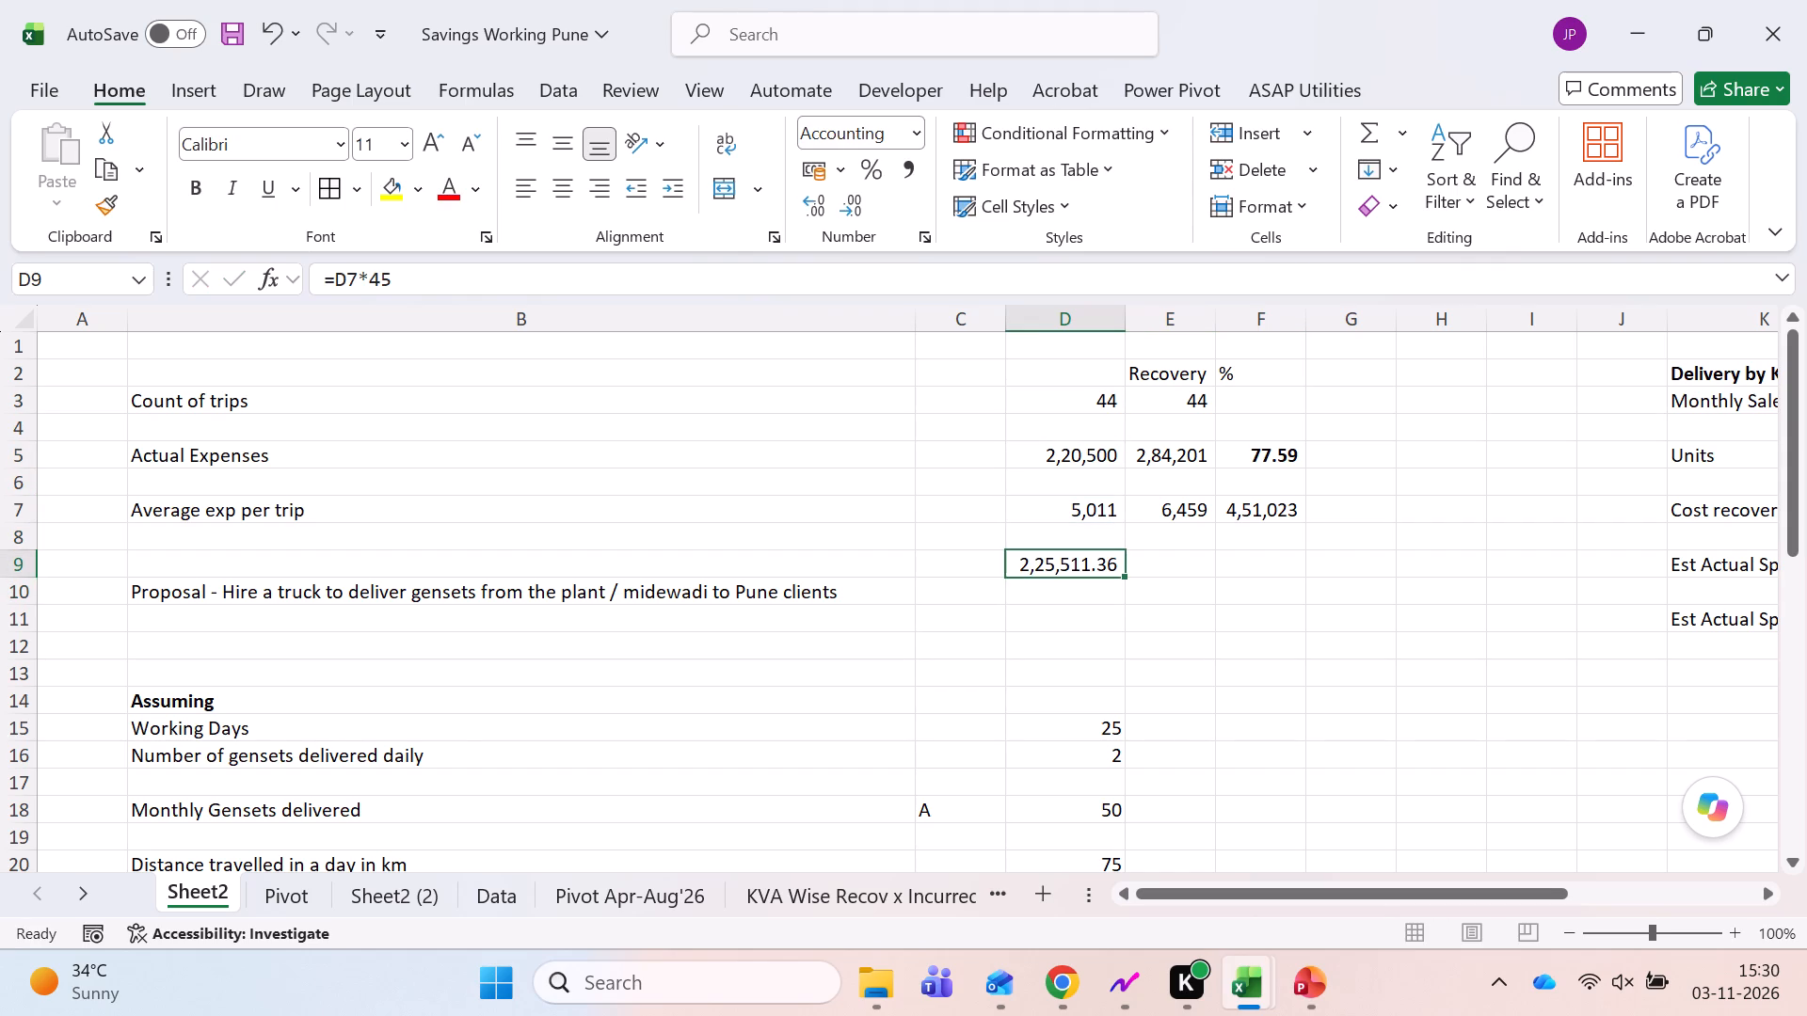
pyautogui.hotkey('ctrl', 's')
pyautogui.hotkey('ctrl', 's')
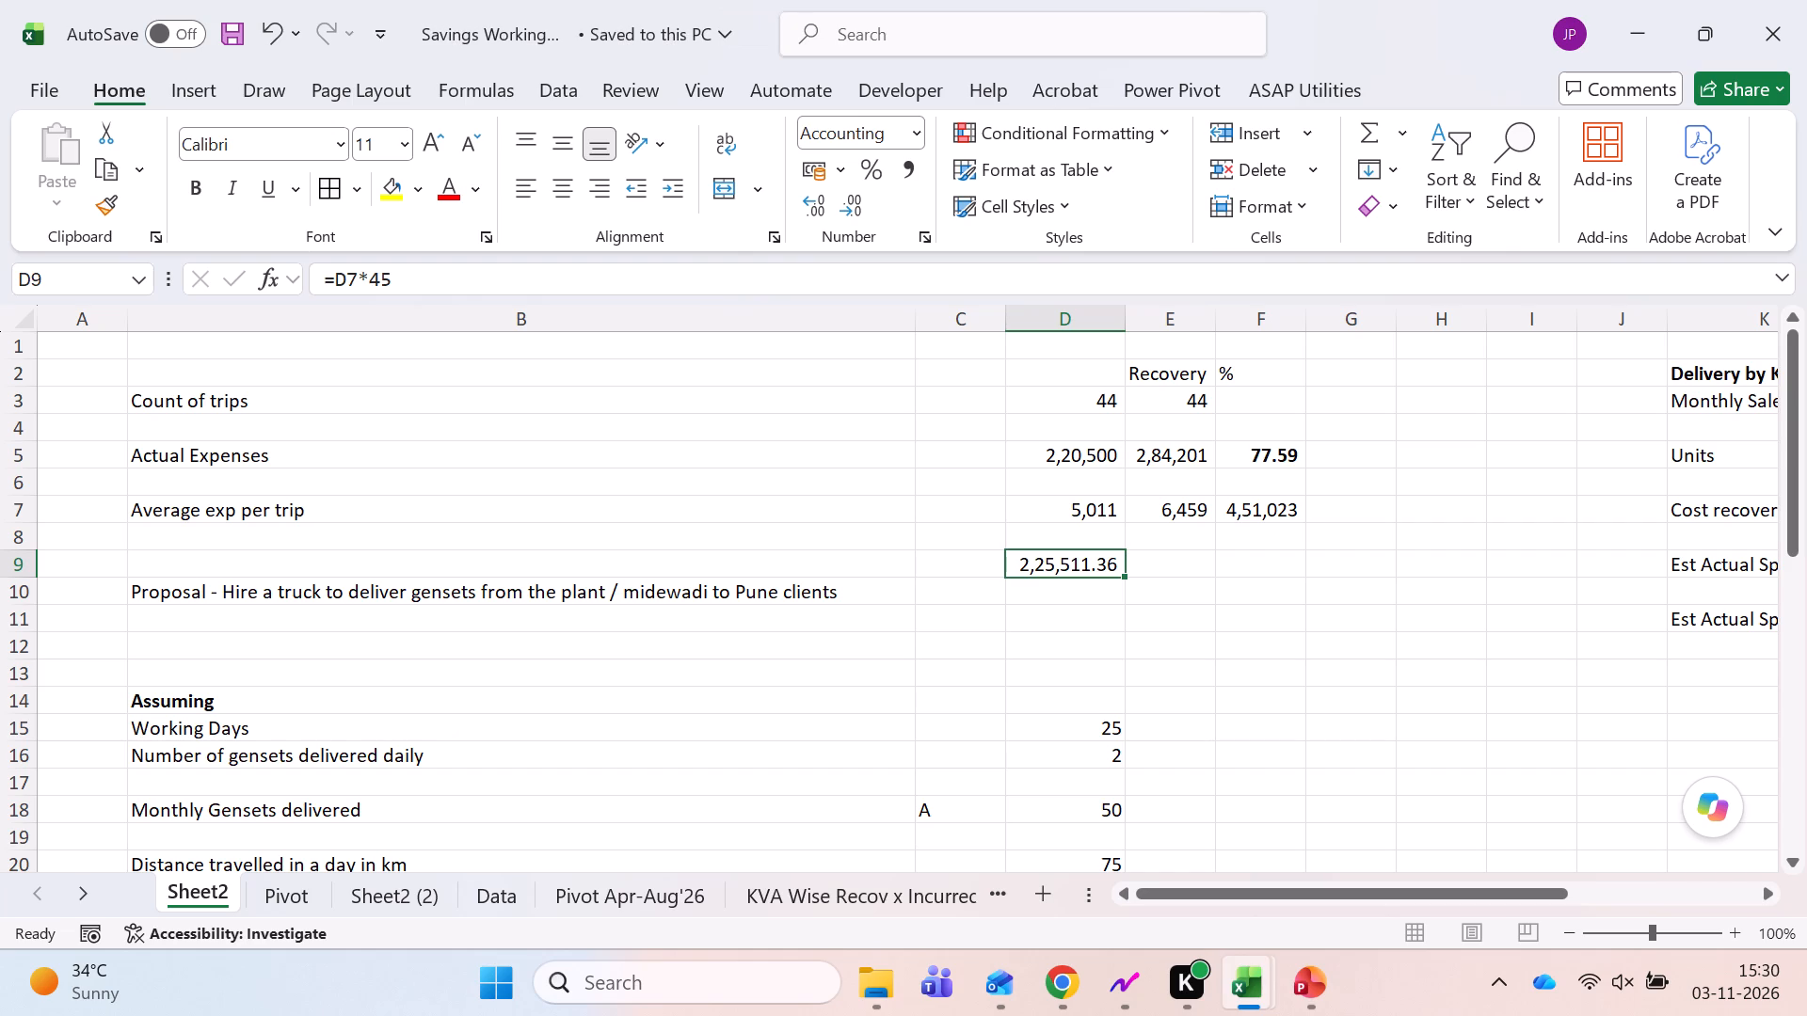
pyautogui.hotkey('ctrl', 's')
pyautogui.hotkey('ctrl', 's')
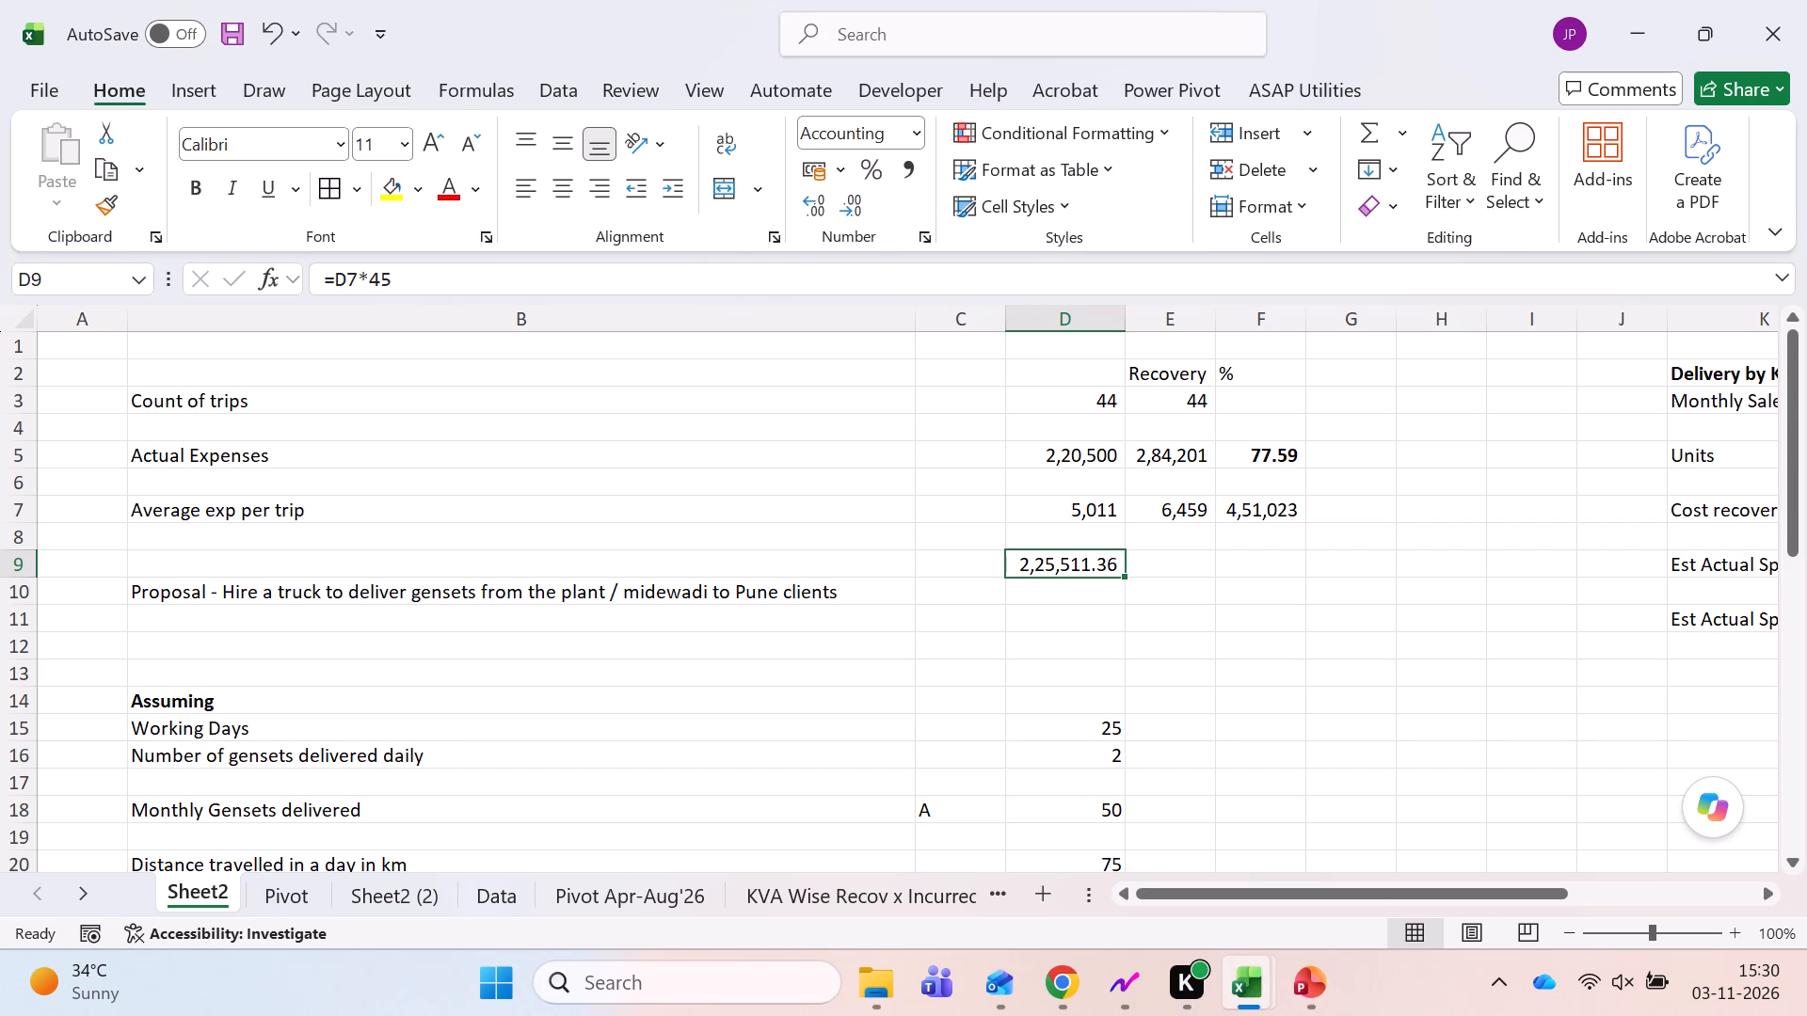
pyautogui.hotkey('ctrl', 's')
pyautogui.hotkey('ctrl', 's')
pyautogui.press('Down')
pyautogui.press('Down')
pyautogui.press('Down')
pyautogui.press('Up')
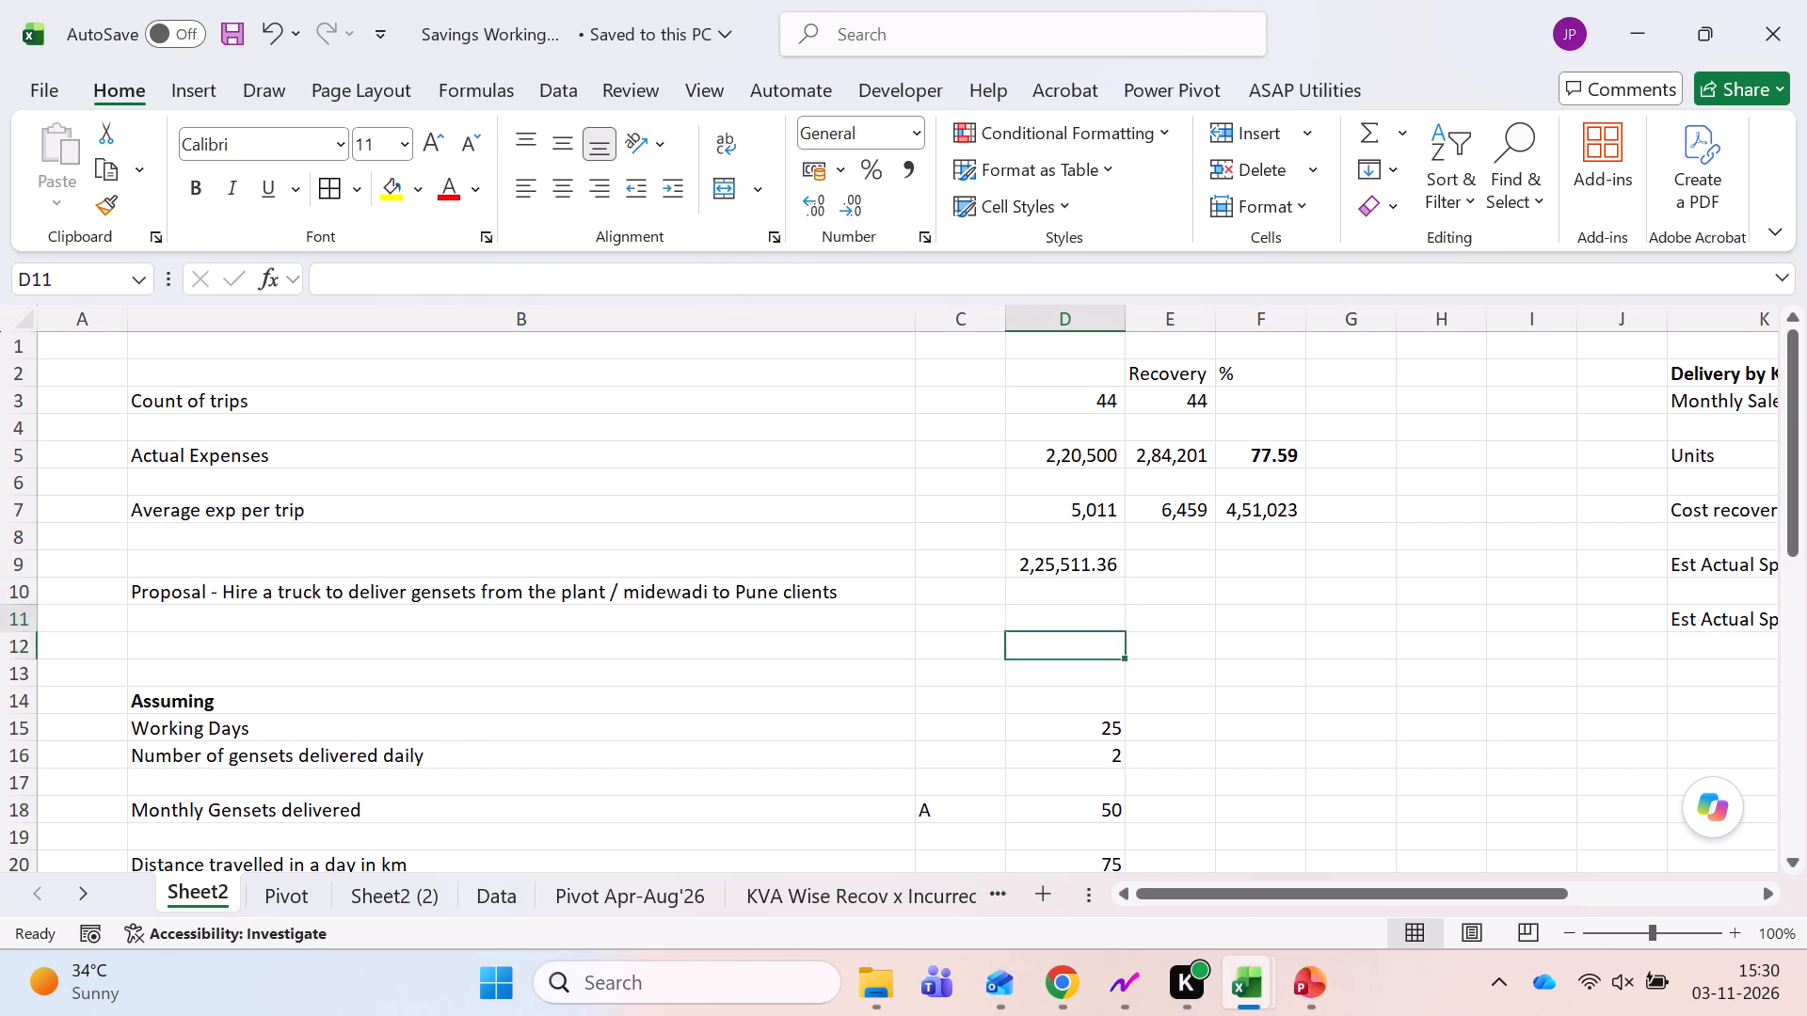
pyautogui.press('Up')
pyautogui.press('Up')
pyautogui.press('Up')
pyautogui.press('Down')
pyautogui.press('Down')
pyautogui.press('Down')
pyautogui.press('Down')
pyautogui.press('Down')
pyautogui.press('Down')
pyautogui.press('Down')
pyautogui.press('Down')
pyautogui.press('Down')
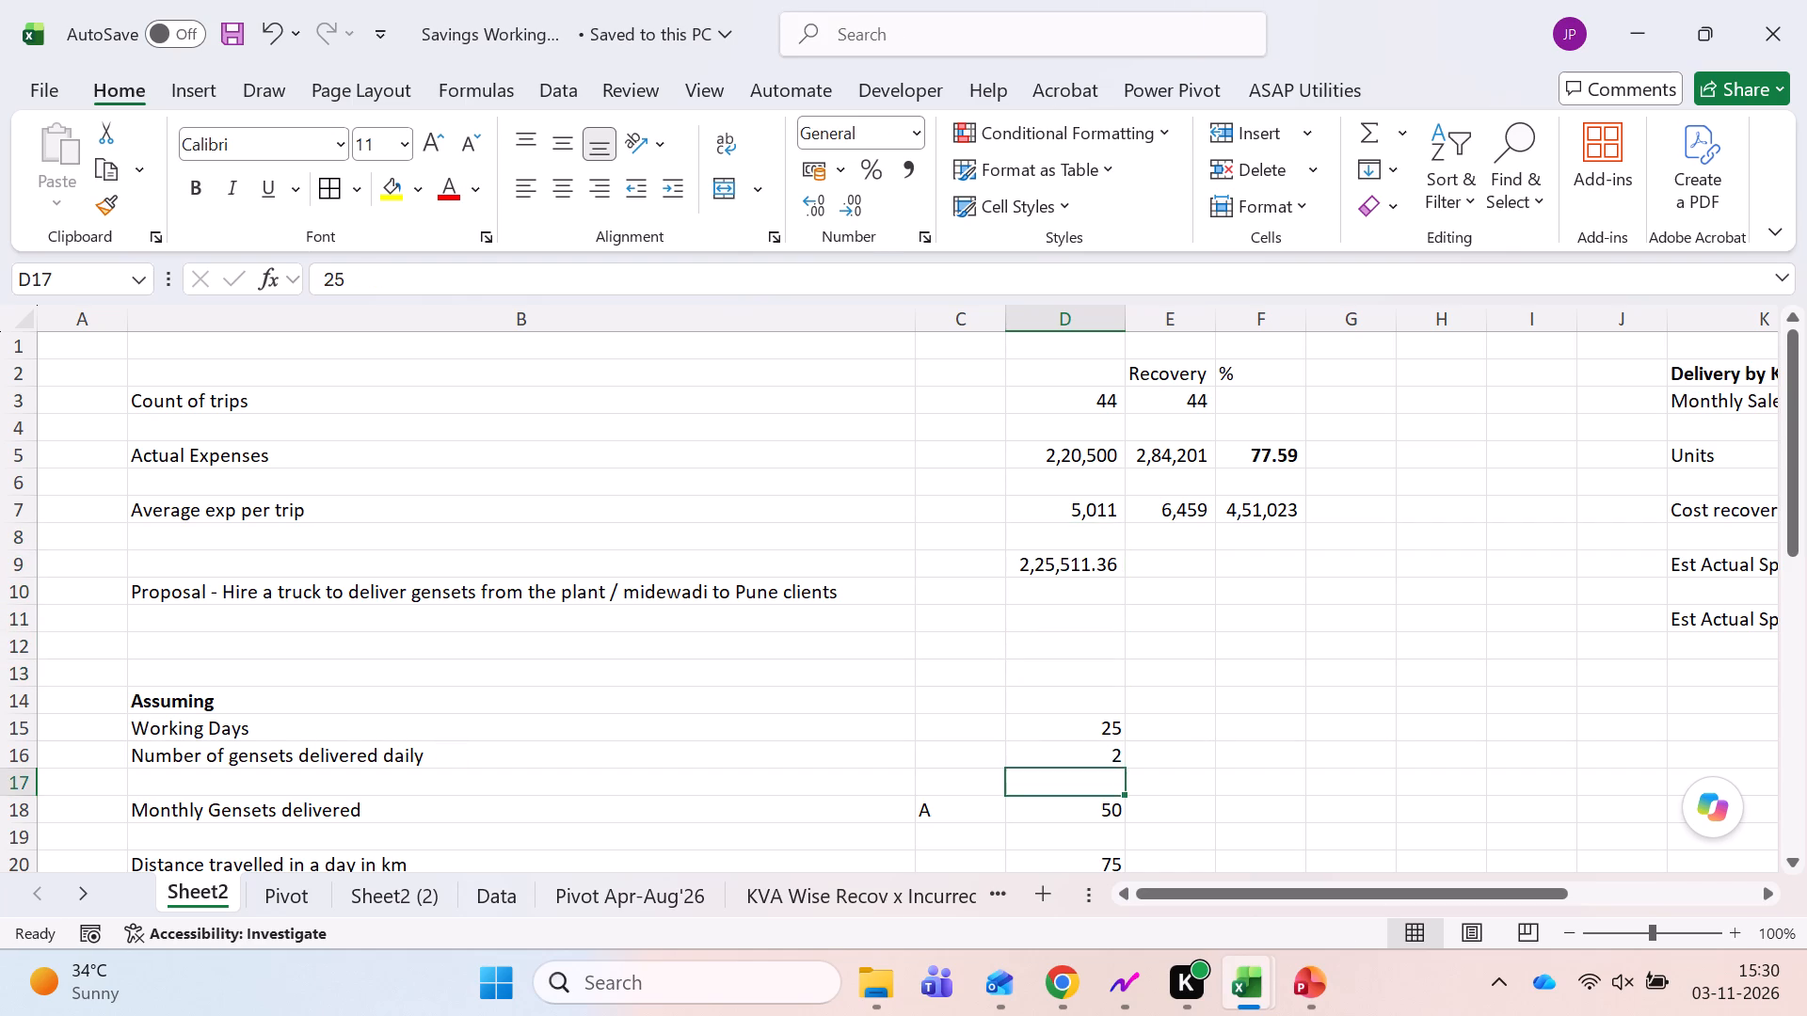
# Label cell A1 of Sheet2 as Apr-26 and save the workbook.
pyautogui.press('Up')
pyautogui.press('Up')
pyautogui.press('Up')
pyautogui.press('Up')
pyautogui.press('Up')
pyautogui.press('Up')
pyautogui.press('Up')
pyautogui.press('Up')
pyautogui.press('Up')
pyautogui.press('Up')
pyautogui.press('Up')
pyautogui.press('Up')
pyautogui.press('Up')
pyautogui.press('Up')
pyautogui.press('Up')
pyautogui.press('Up')
pyautogui.press('Up')
pyautogui.press('Up')
pyautogui.press('Up')
pyautogui.press('Up')
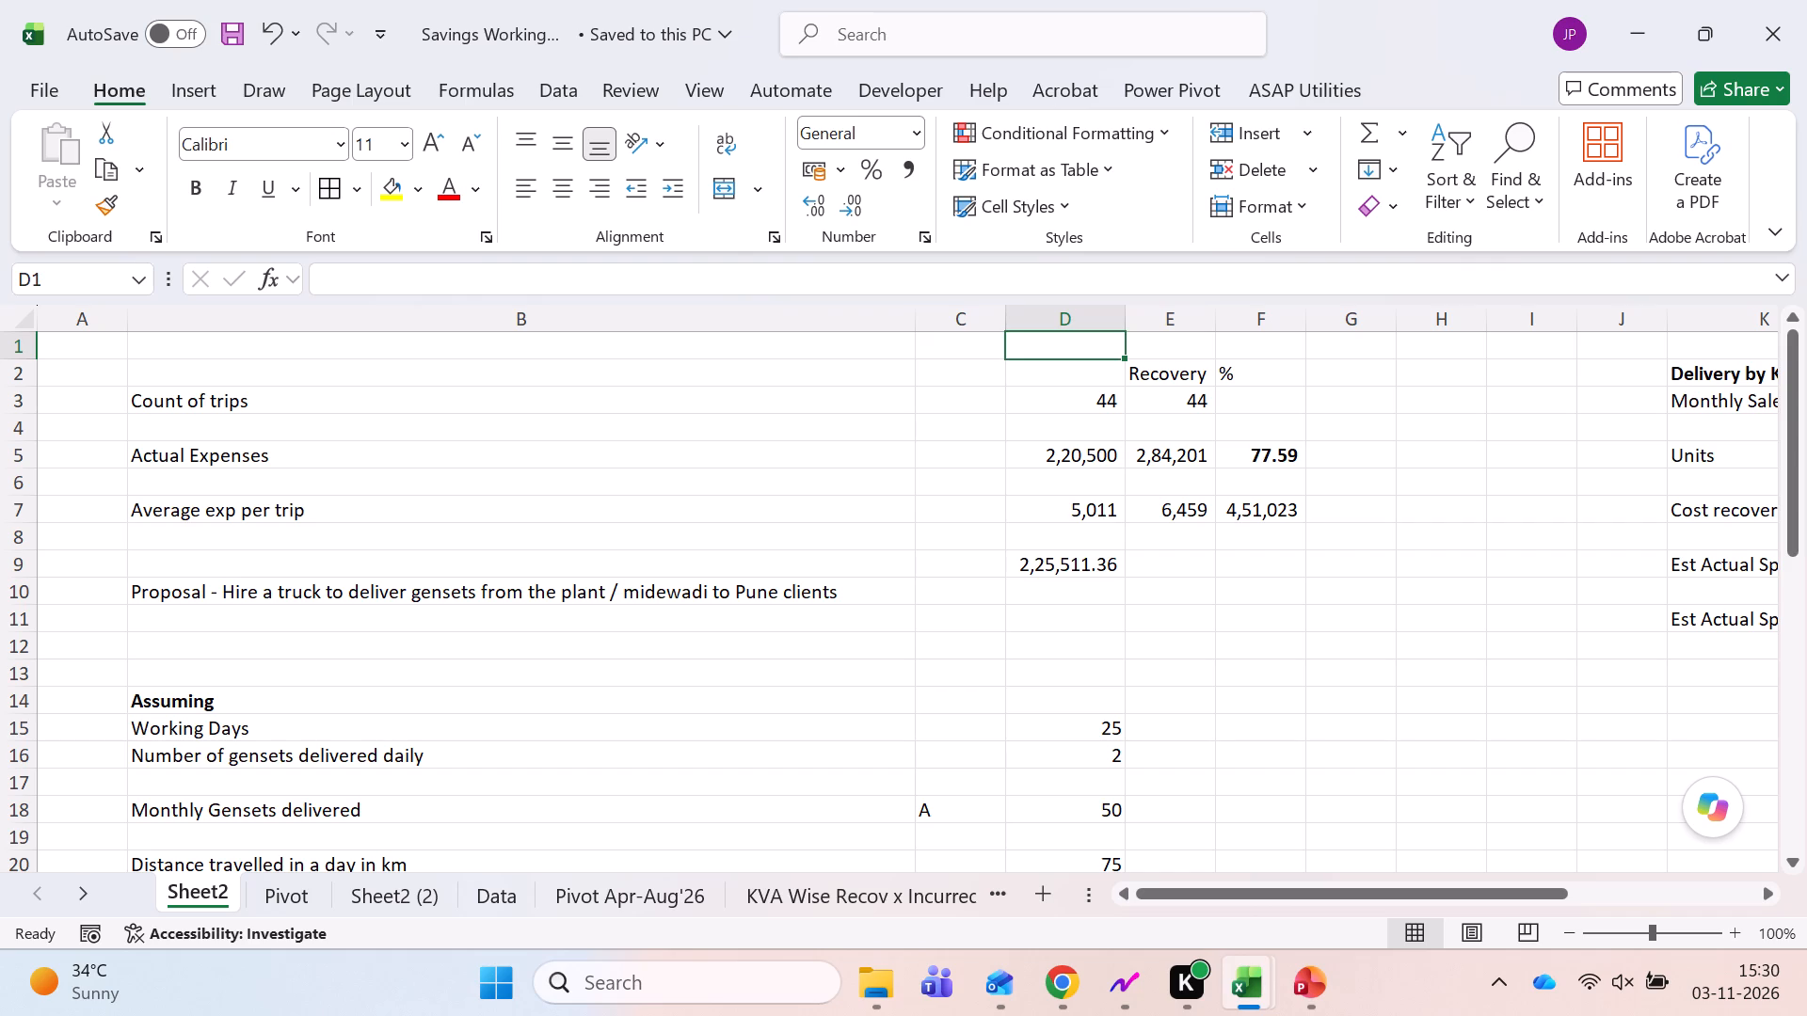
pyautogui.hotkey('ctrl', 'Left')
pyautogui.write('Apr-26')
pyautogui.press('Return')
pyautogui.press('Down')
pyautogui.press('Down')
pyautogui.hotkey('ctrl', 's')
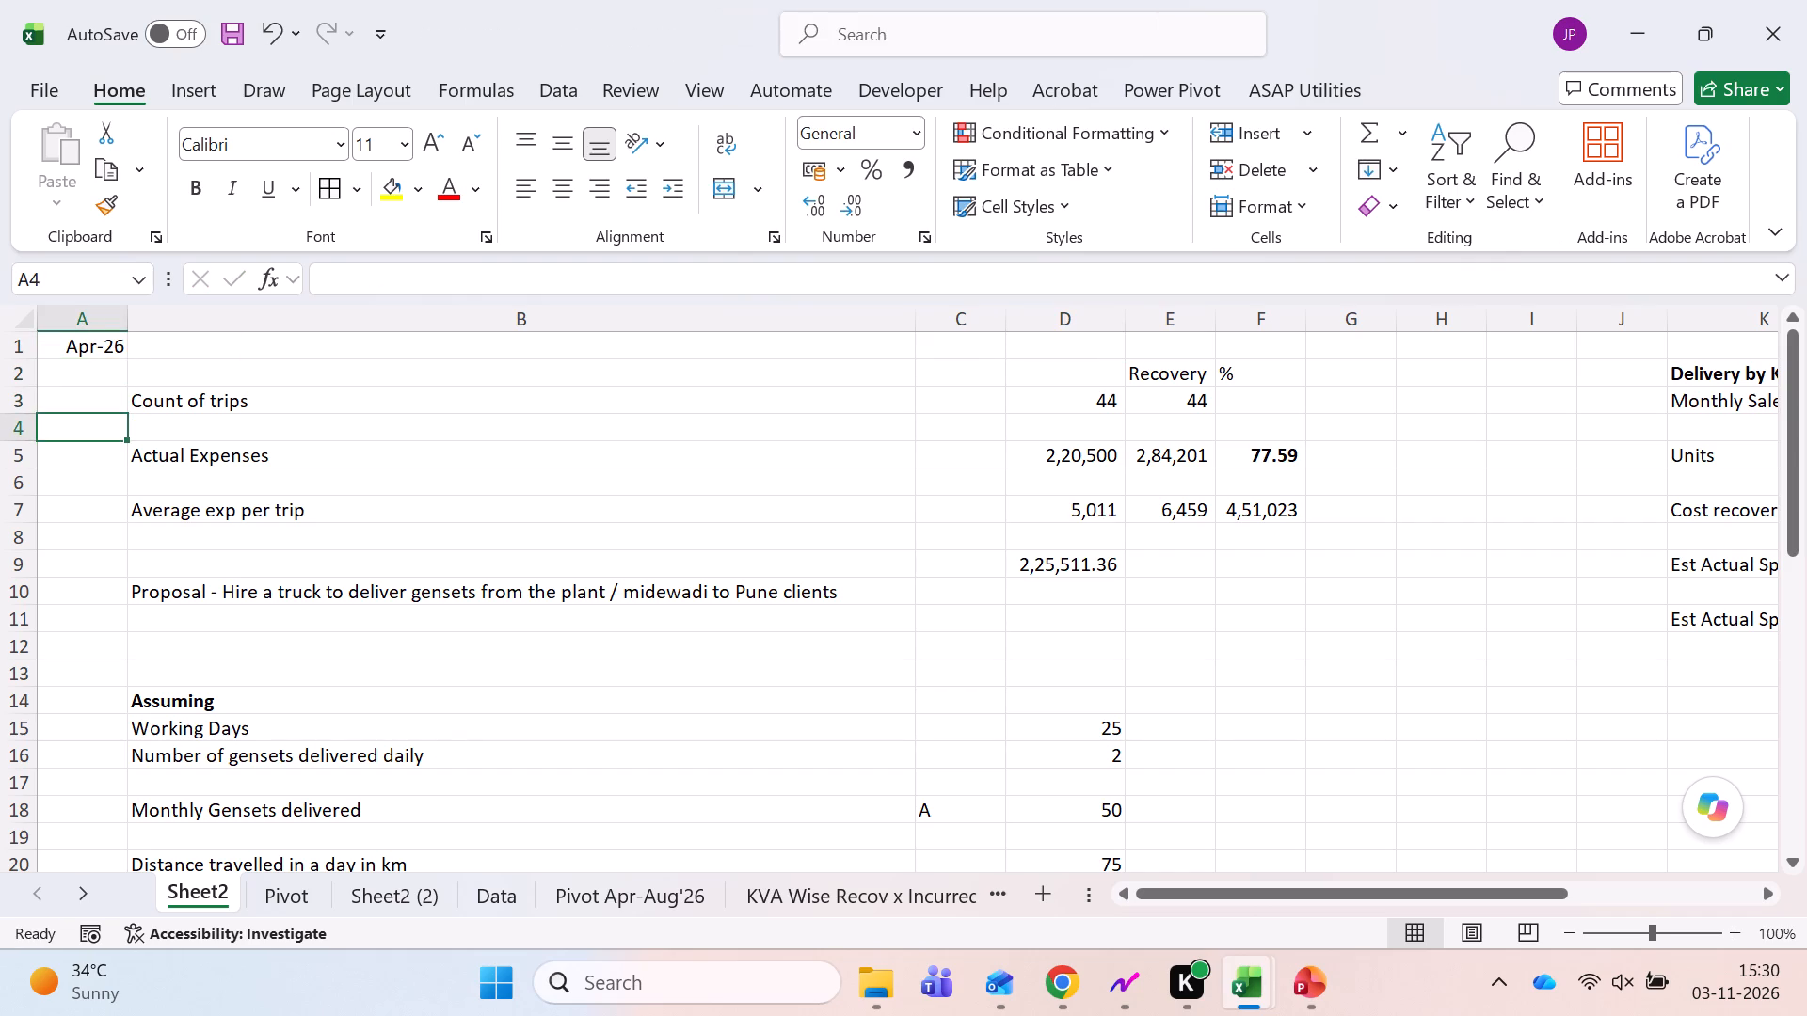
# Review the truck hire assumptions on Sheet2, including working days, gensets delivered daily, distance travelled and diesel cost.
pyautogui.press('Down')
pyautogui.press('Down')
pyautogui.press('Down')
pyautogui.press('Down')
pyautogui.press('Down')
pyautogui.press('Down')
pyautogui.press('Down')
pyautogui.press('Down')
pyautogui.press('Down')
pyautogui.press('Down')
pyautogui.press('Down')
pyautogui.press('Down')
pyautogui.press('Down')
pyautogui.press('Down')
pyautogui.press('Down')
pyautogui.press('Down')
pyautogui.press('Down')
pyautogui.press('Down')
pyautogui.press('Down')
pyautogui.press('Up')
pyautogui.press('Up')
pyautogui.press('Up')
pyautogui.press('Up')
pyautogui.press('Up')
pyautogui.press('Up')
pyautogui.press('Up')
pyautogui.press('Up')
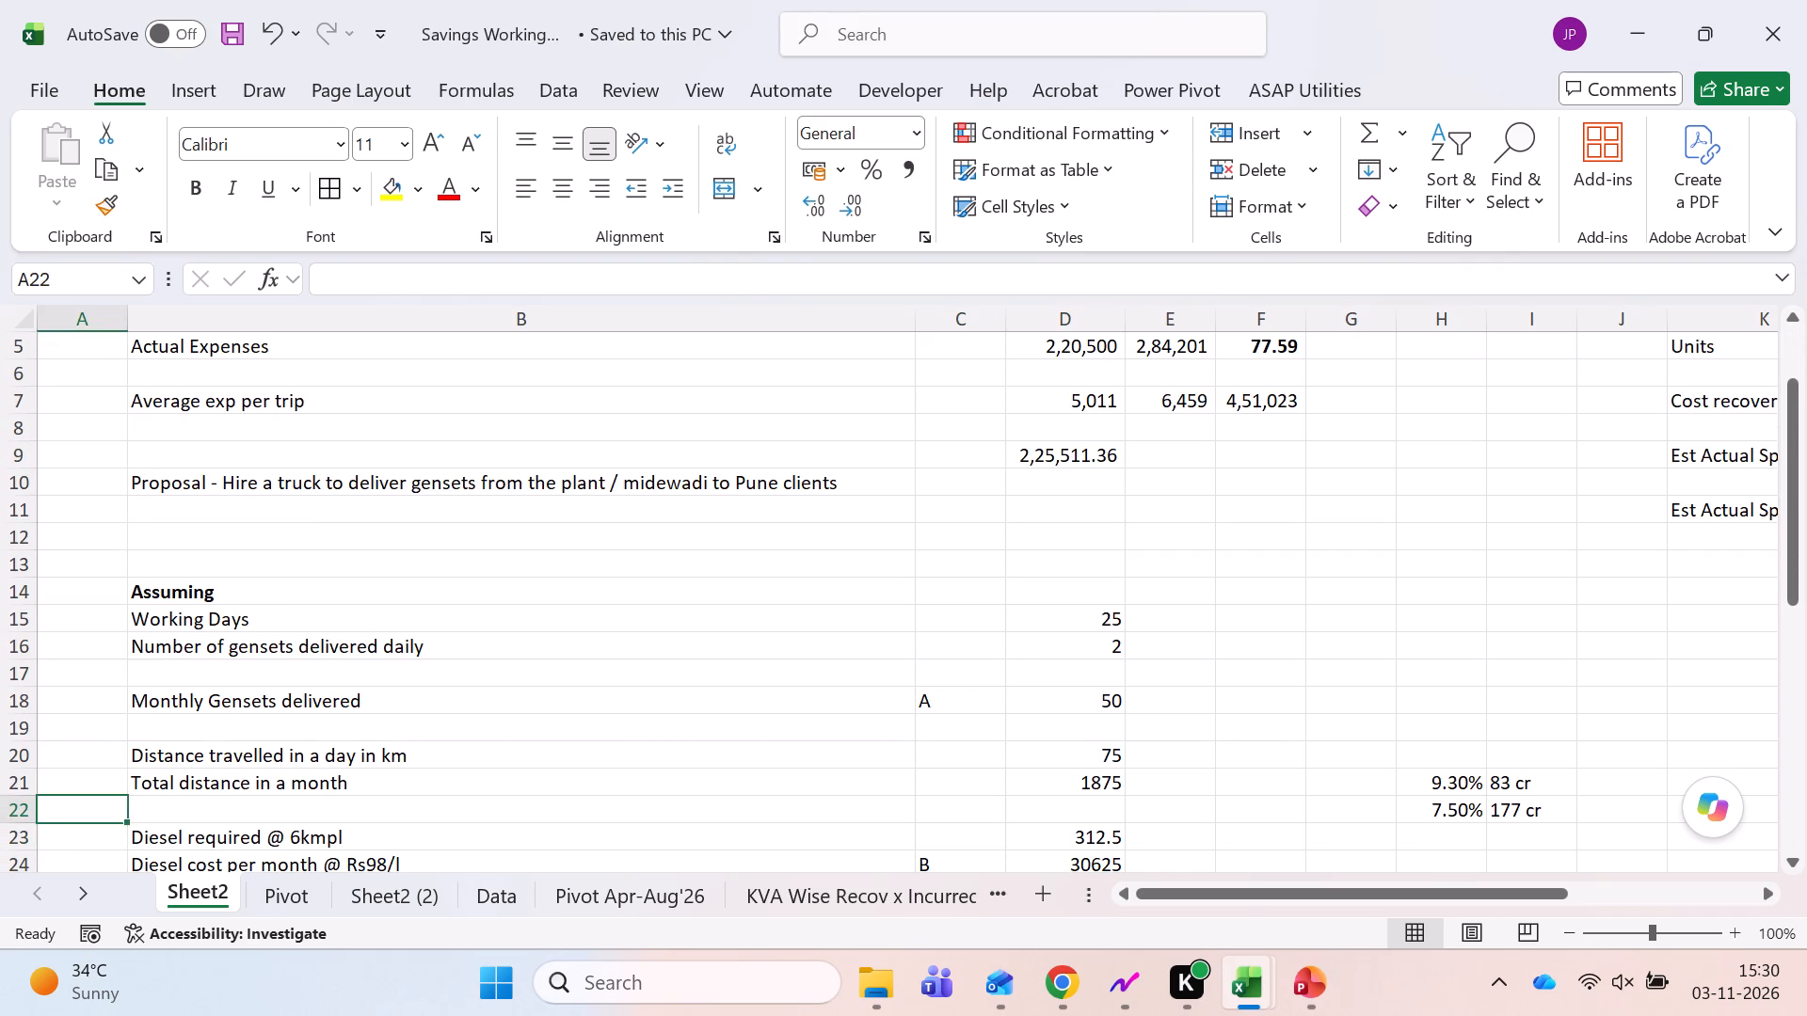
pyautogui.press('Right')
pyautogui.press('Right')
pyautogui.press('Right')
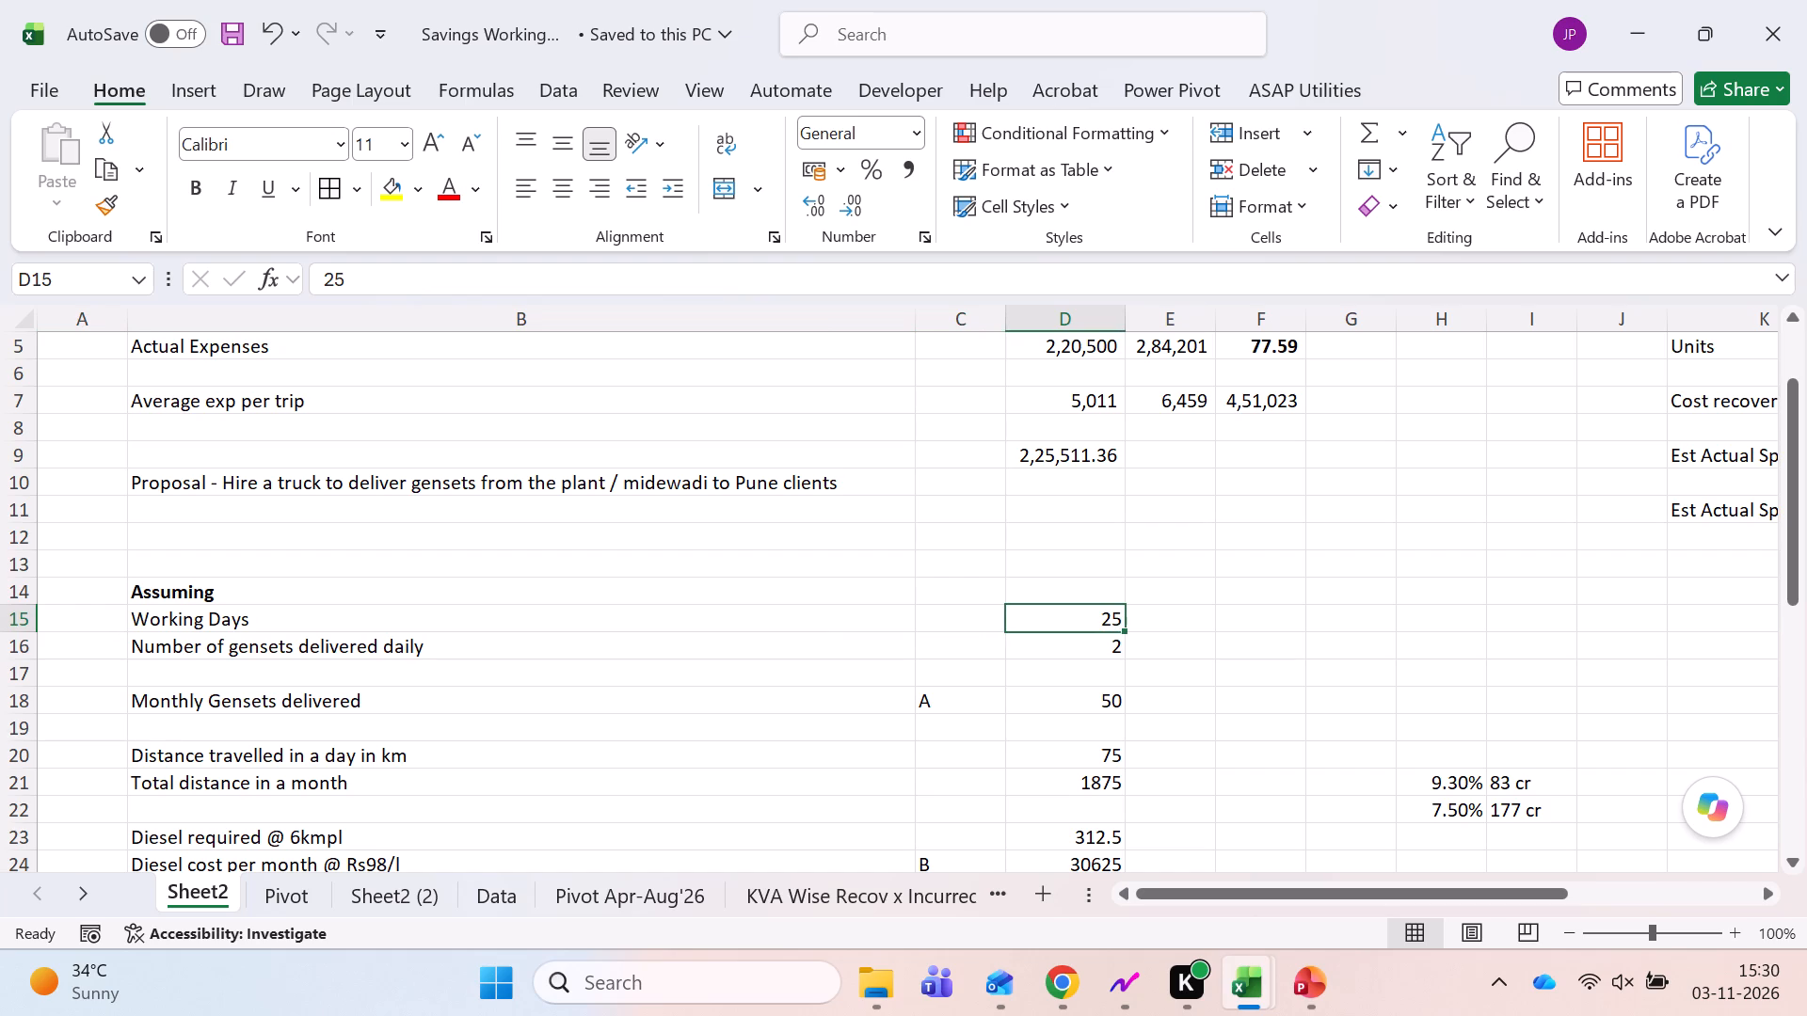
pyautogui.press('Down')
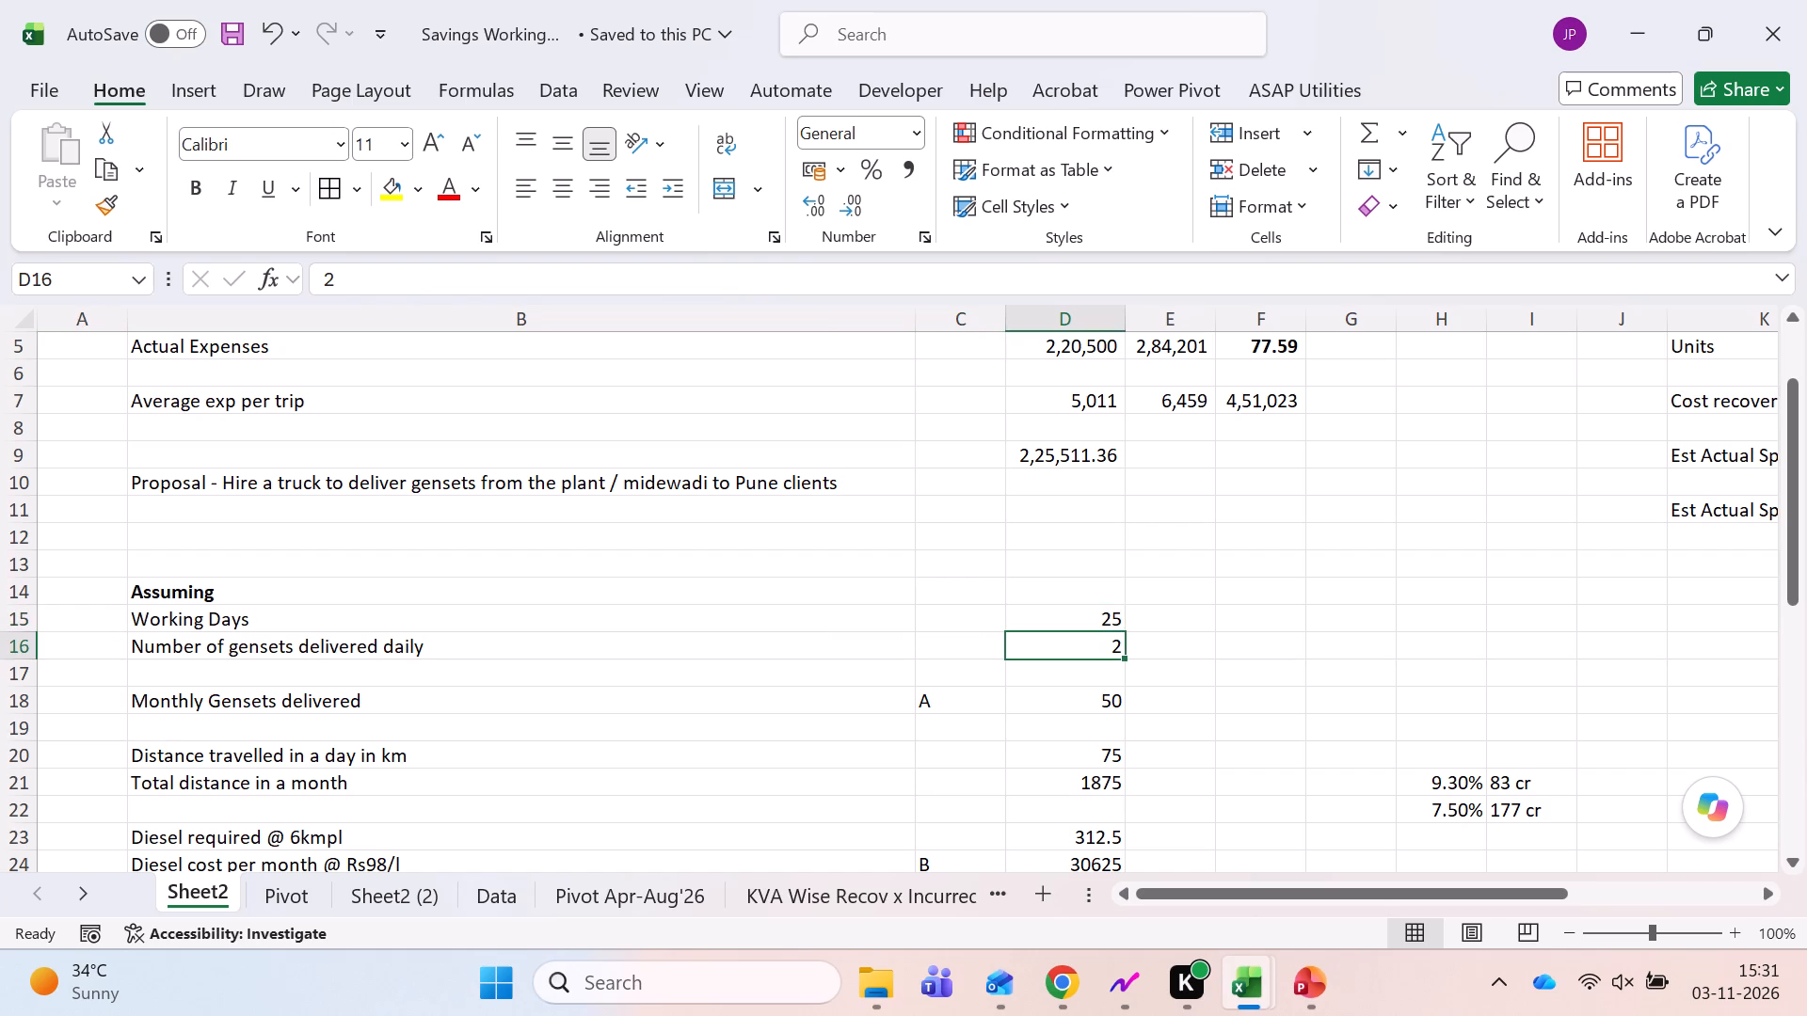
# Filter the pivot table on the Pivot Apr-Aug'26 sheet by Month to show only Apr-2026.
pyautogui.hotkey('ctrl', 'pagedown')
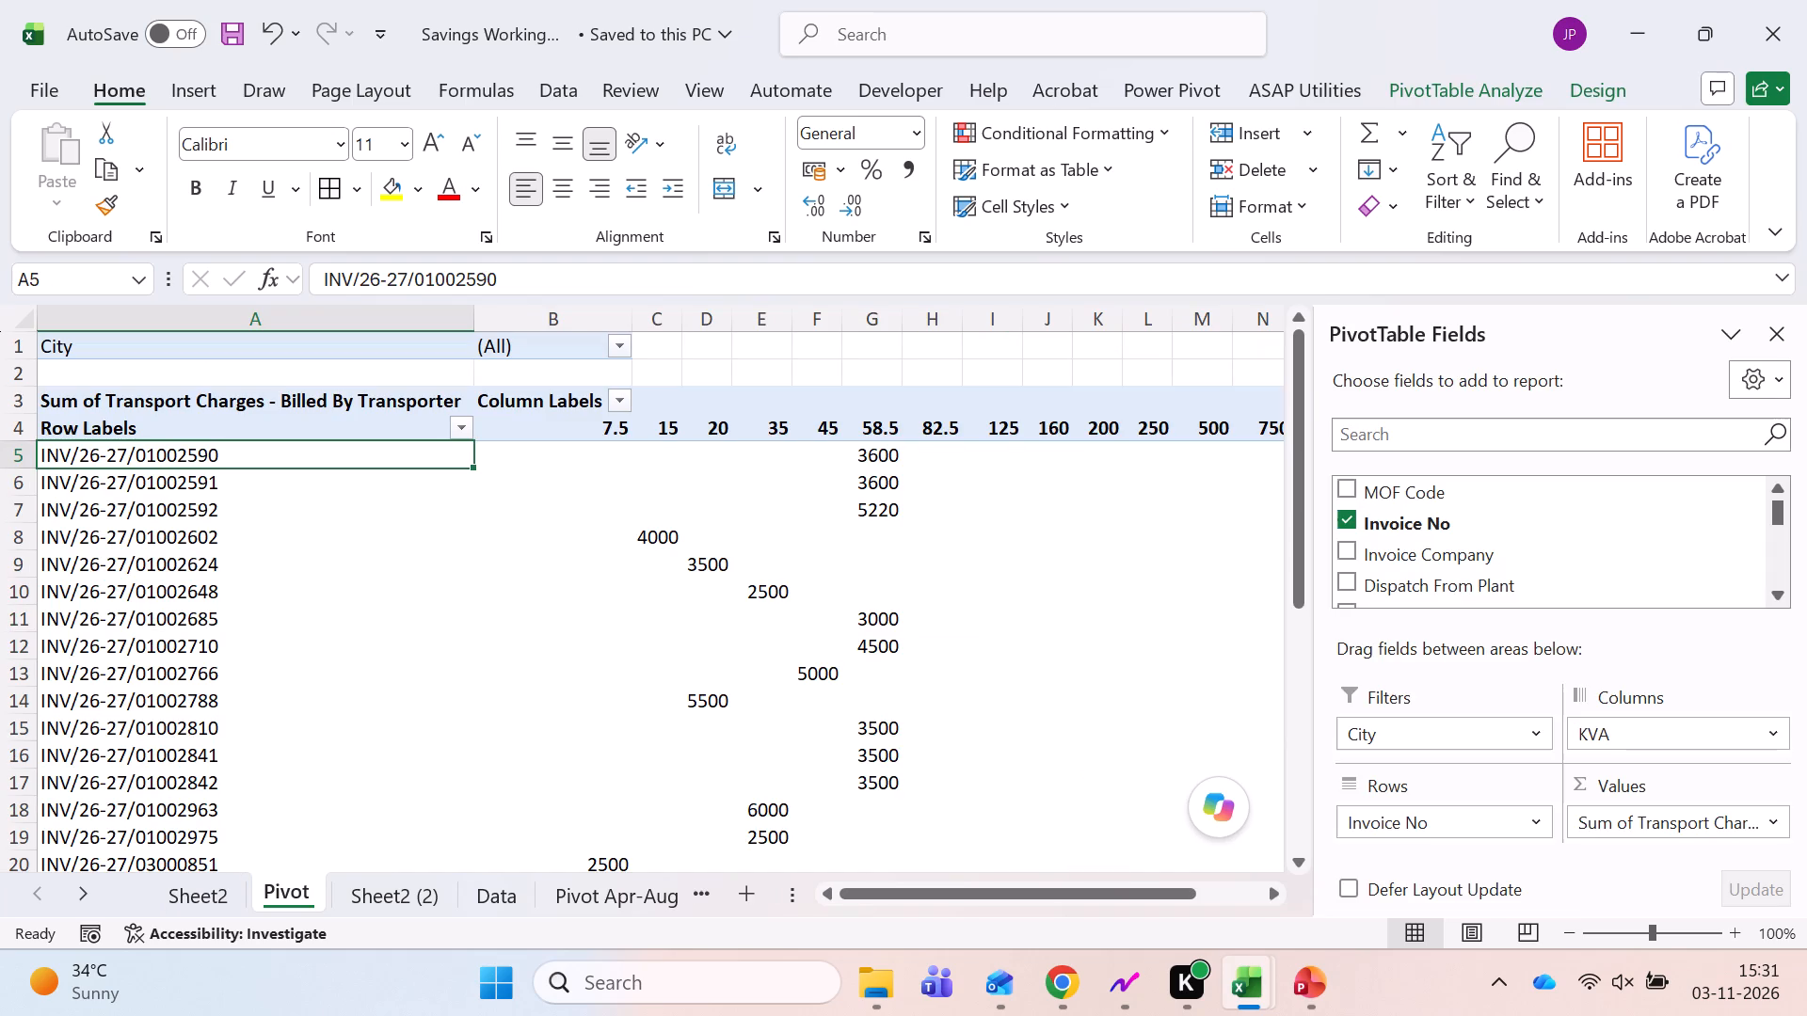
pyautogui.hotkey('ctrl', 'pagedown')
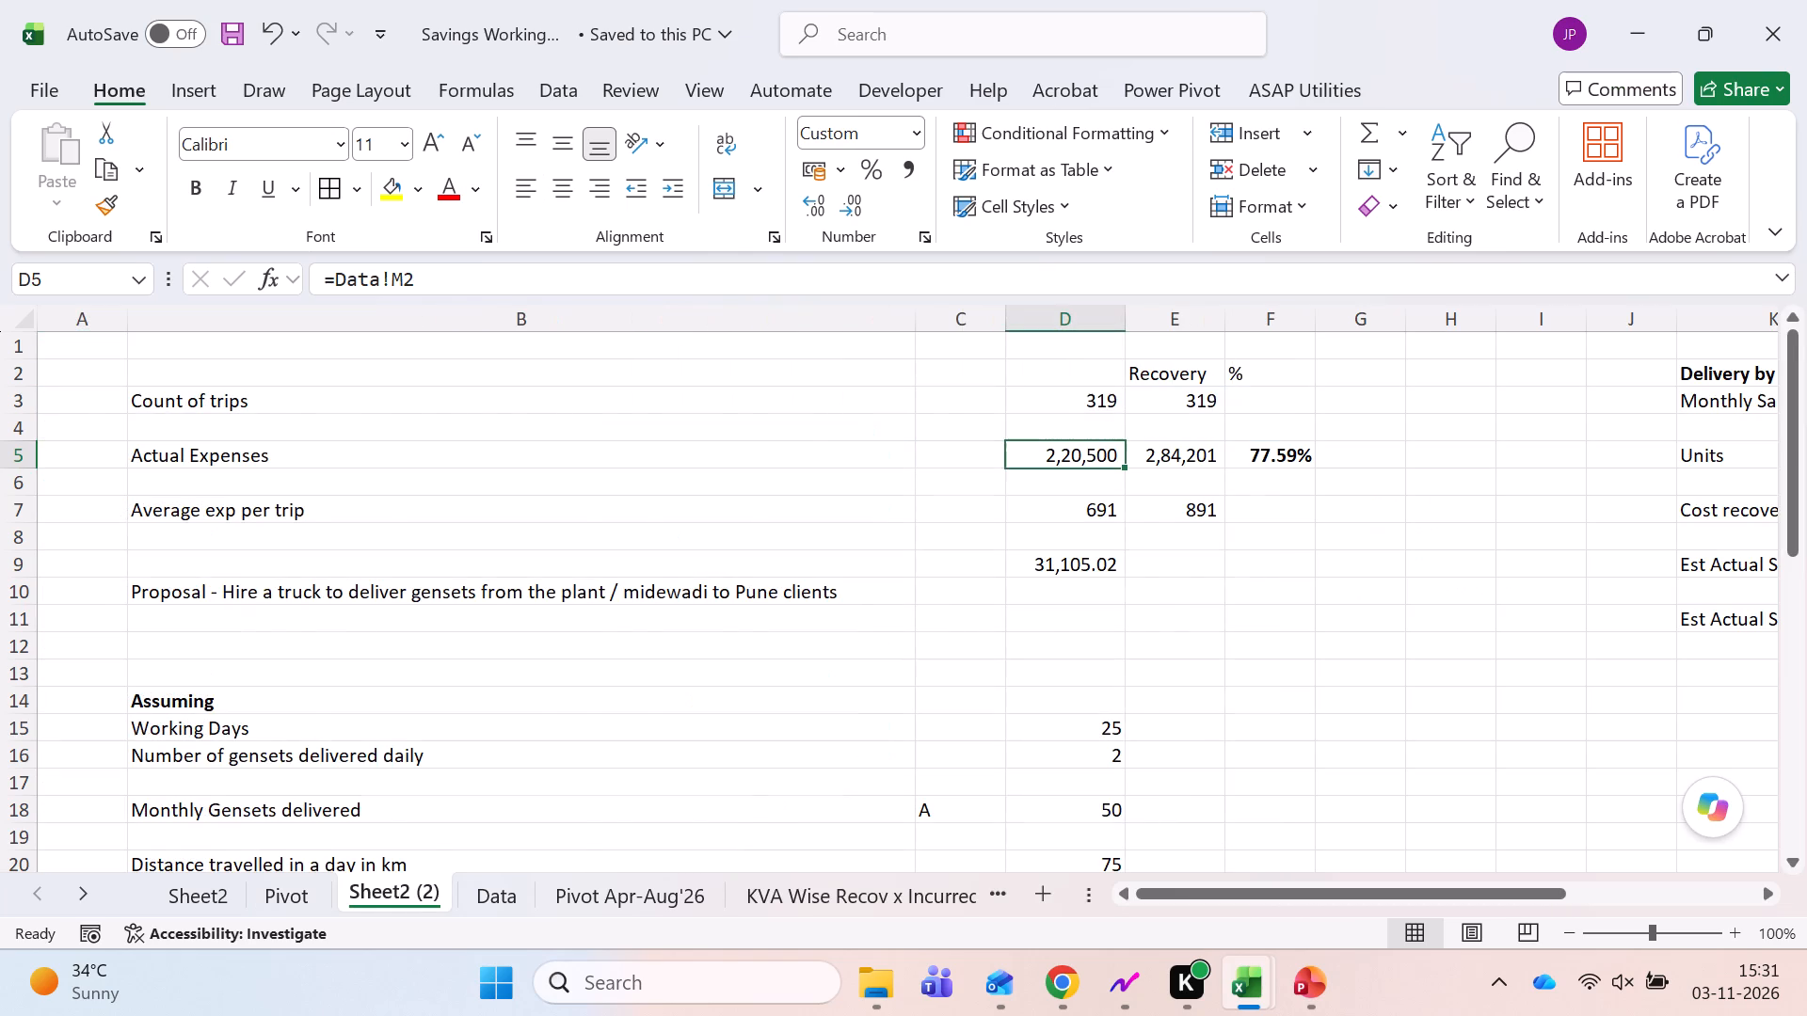
pyautogui.hotkey('ctrl', 'pagedown')
pyautogui.hotkey('ctrl', 'pagedown')
pyautogui.hotkey('ctrl', 'Left')
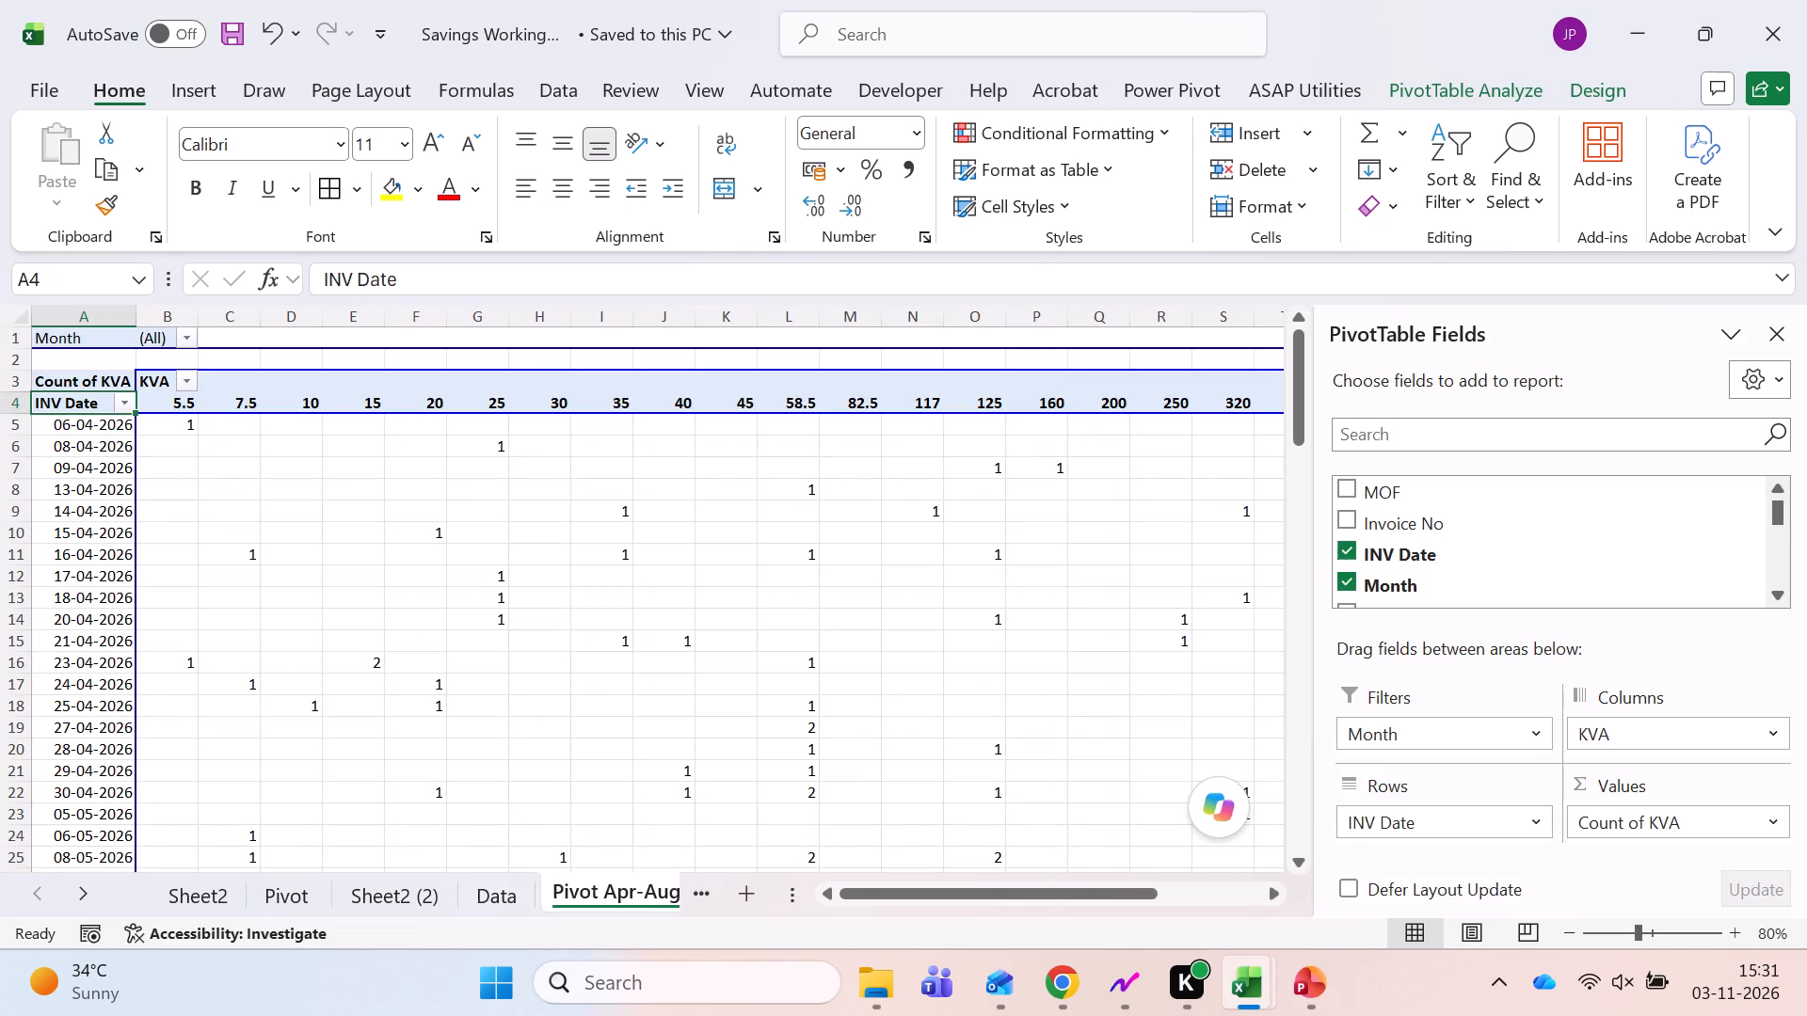
pyautogui.hotkey('ctrl', 'Up')
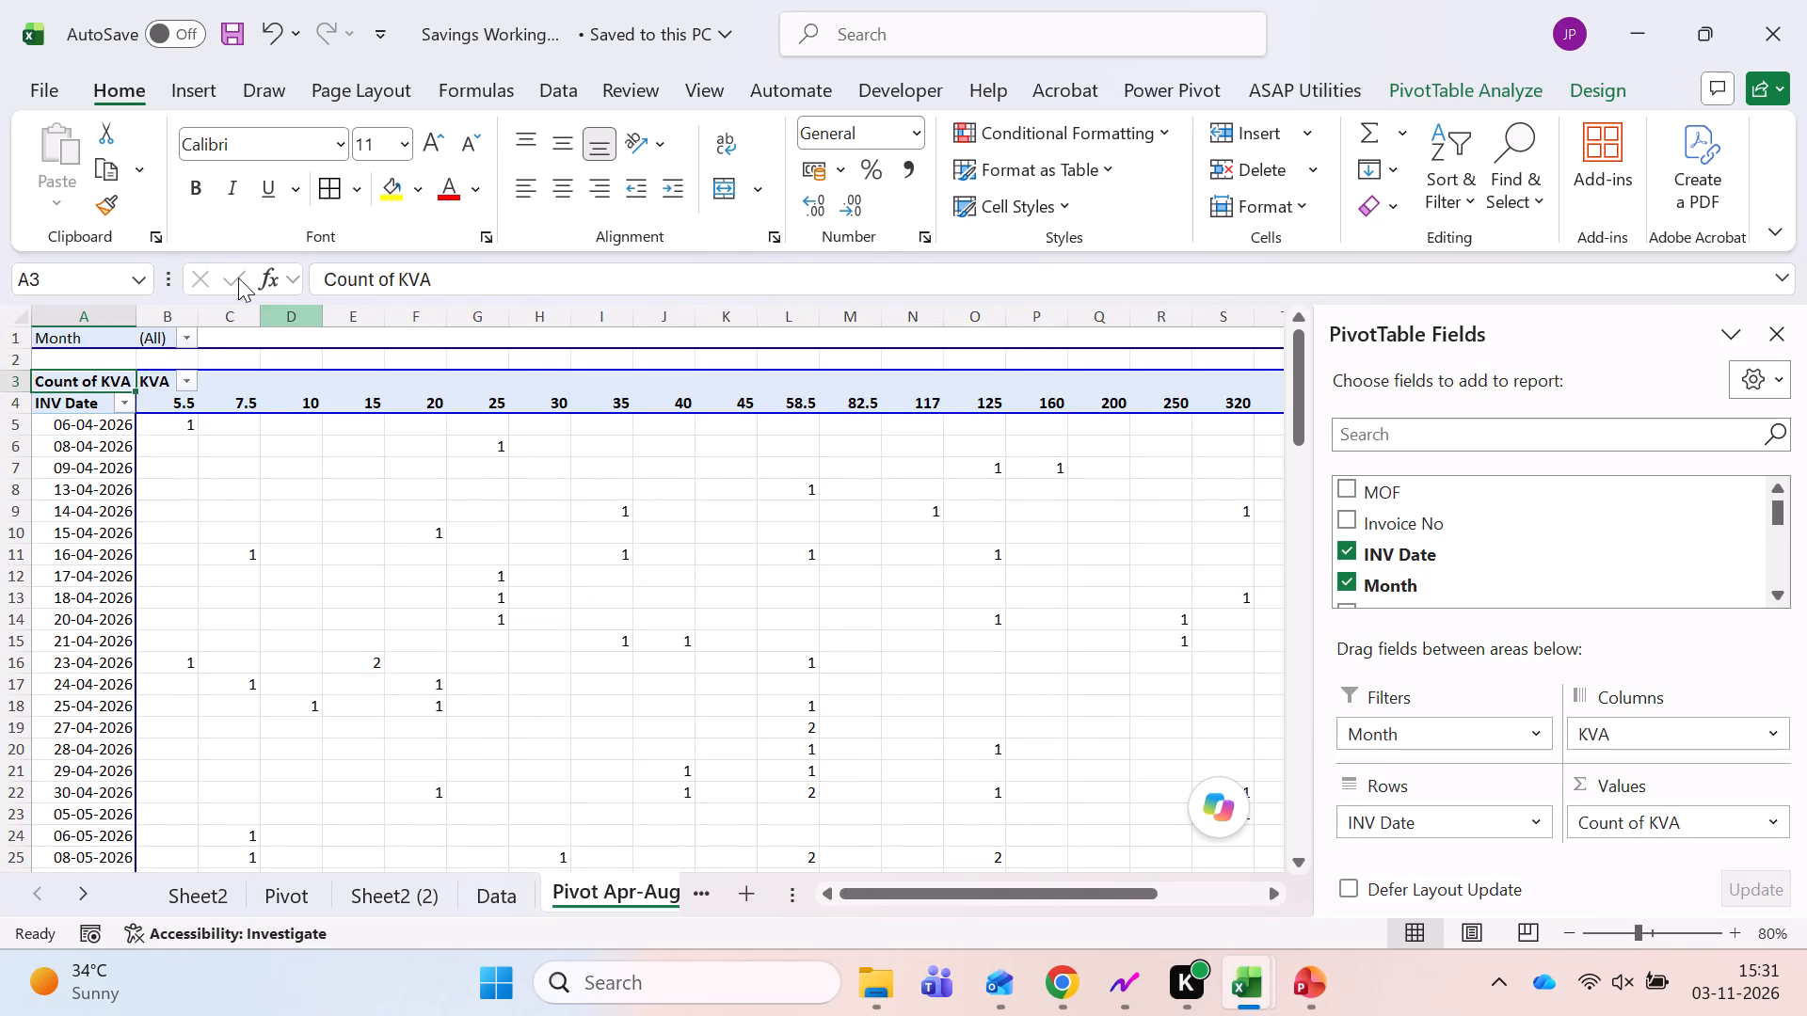
pyautogui.click(194, 339)
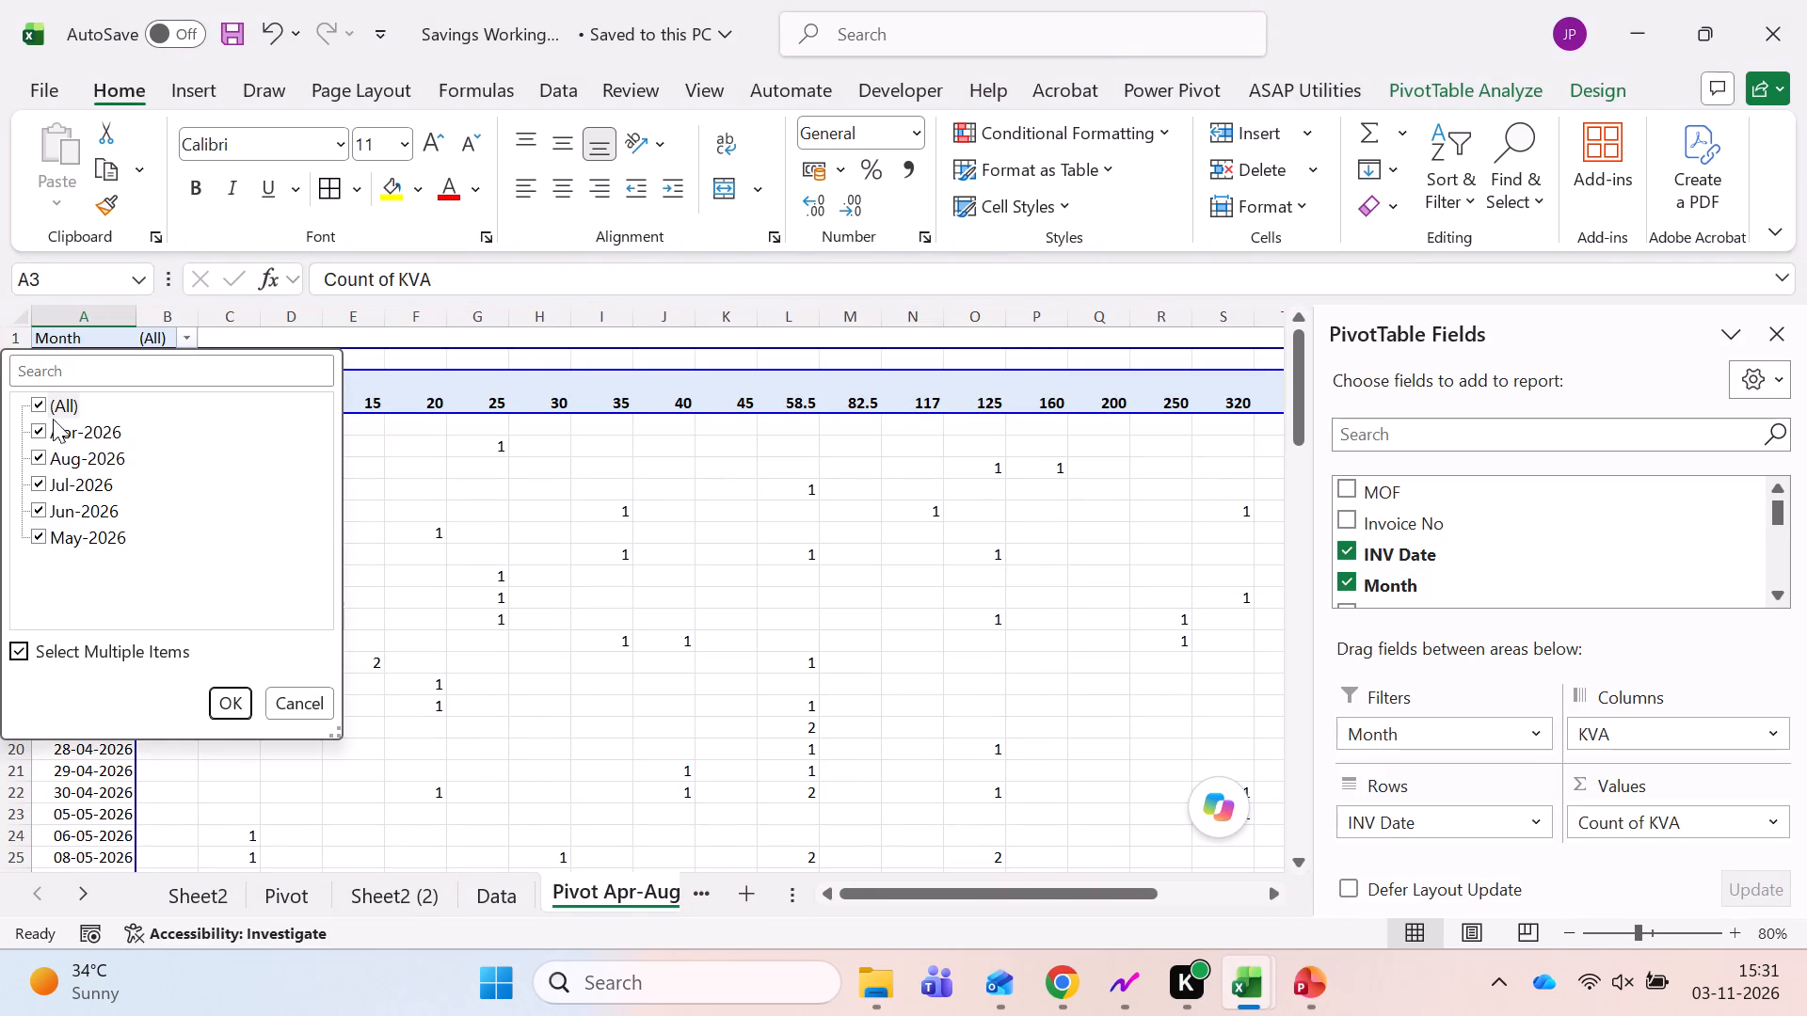
pyautogui.click(35, 405)
pyautogui.click(42, 430)
pyautogui.click(228, 705)
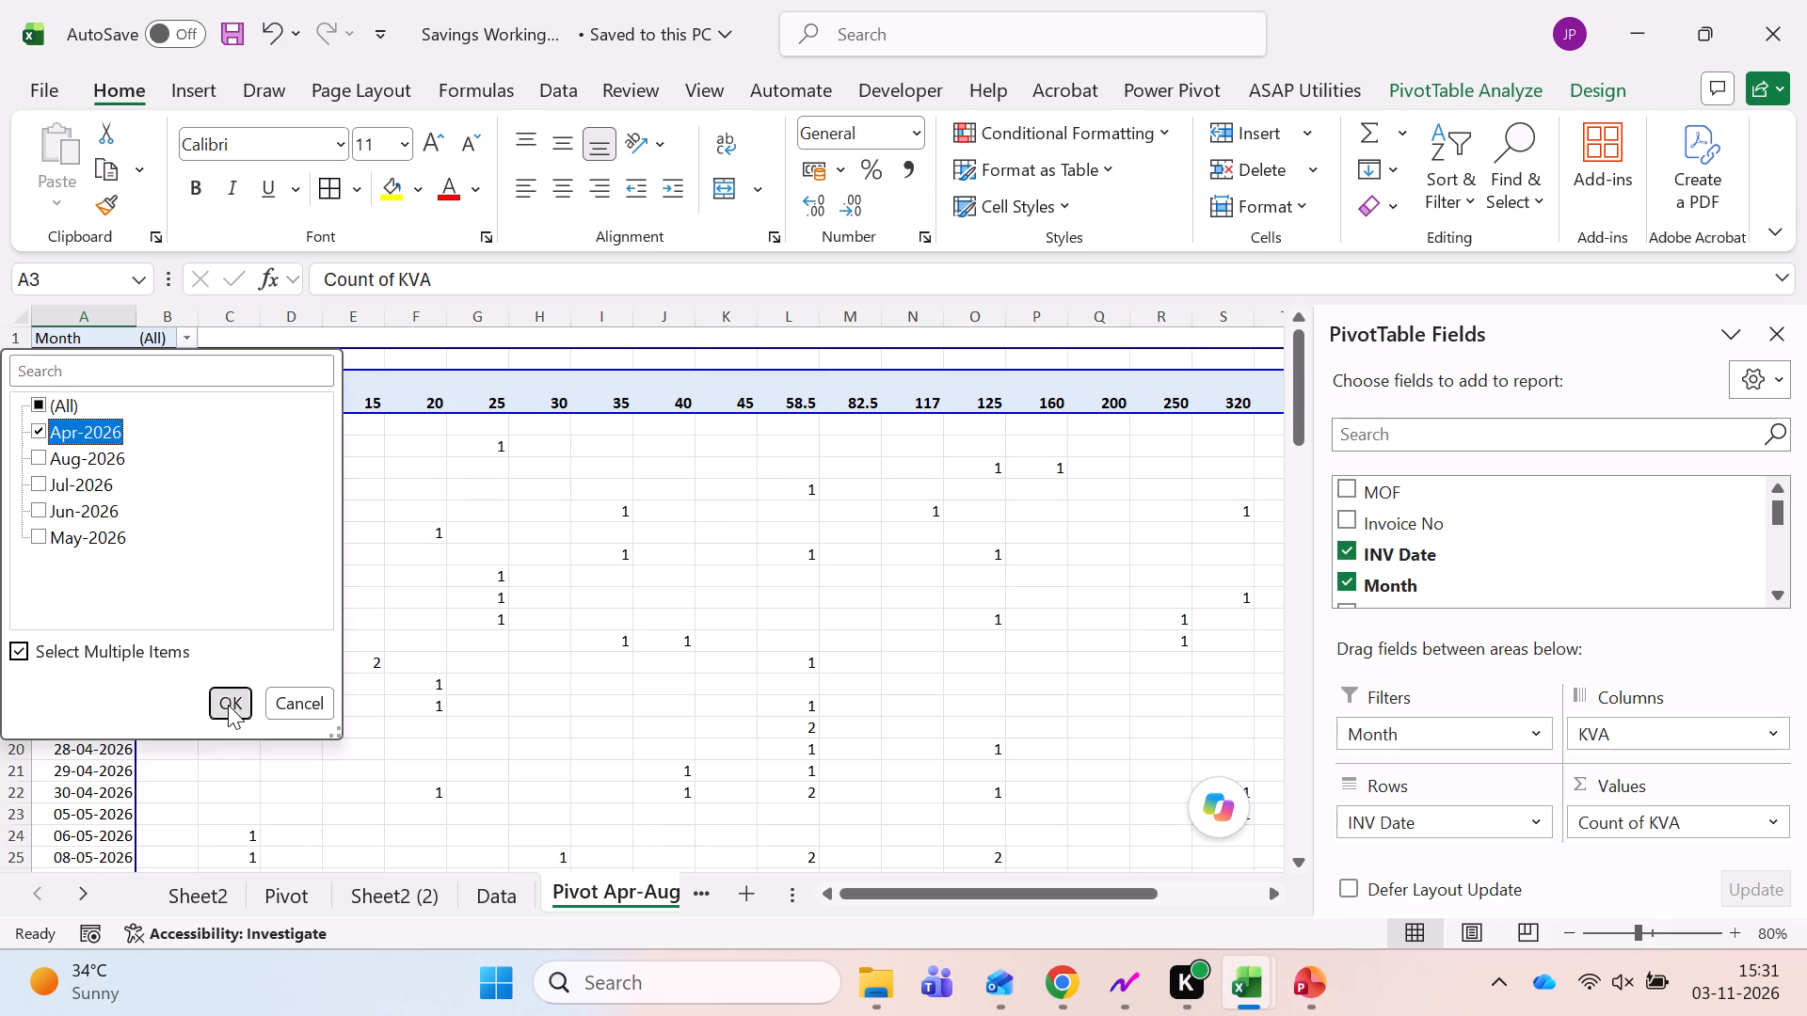
# Select the Grand Total counts for every KVA rating, excluding the overall total, to check their sum.
pyautogui.scroll(-1, 306, 705)
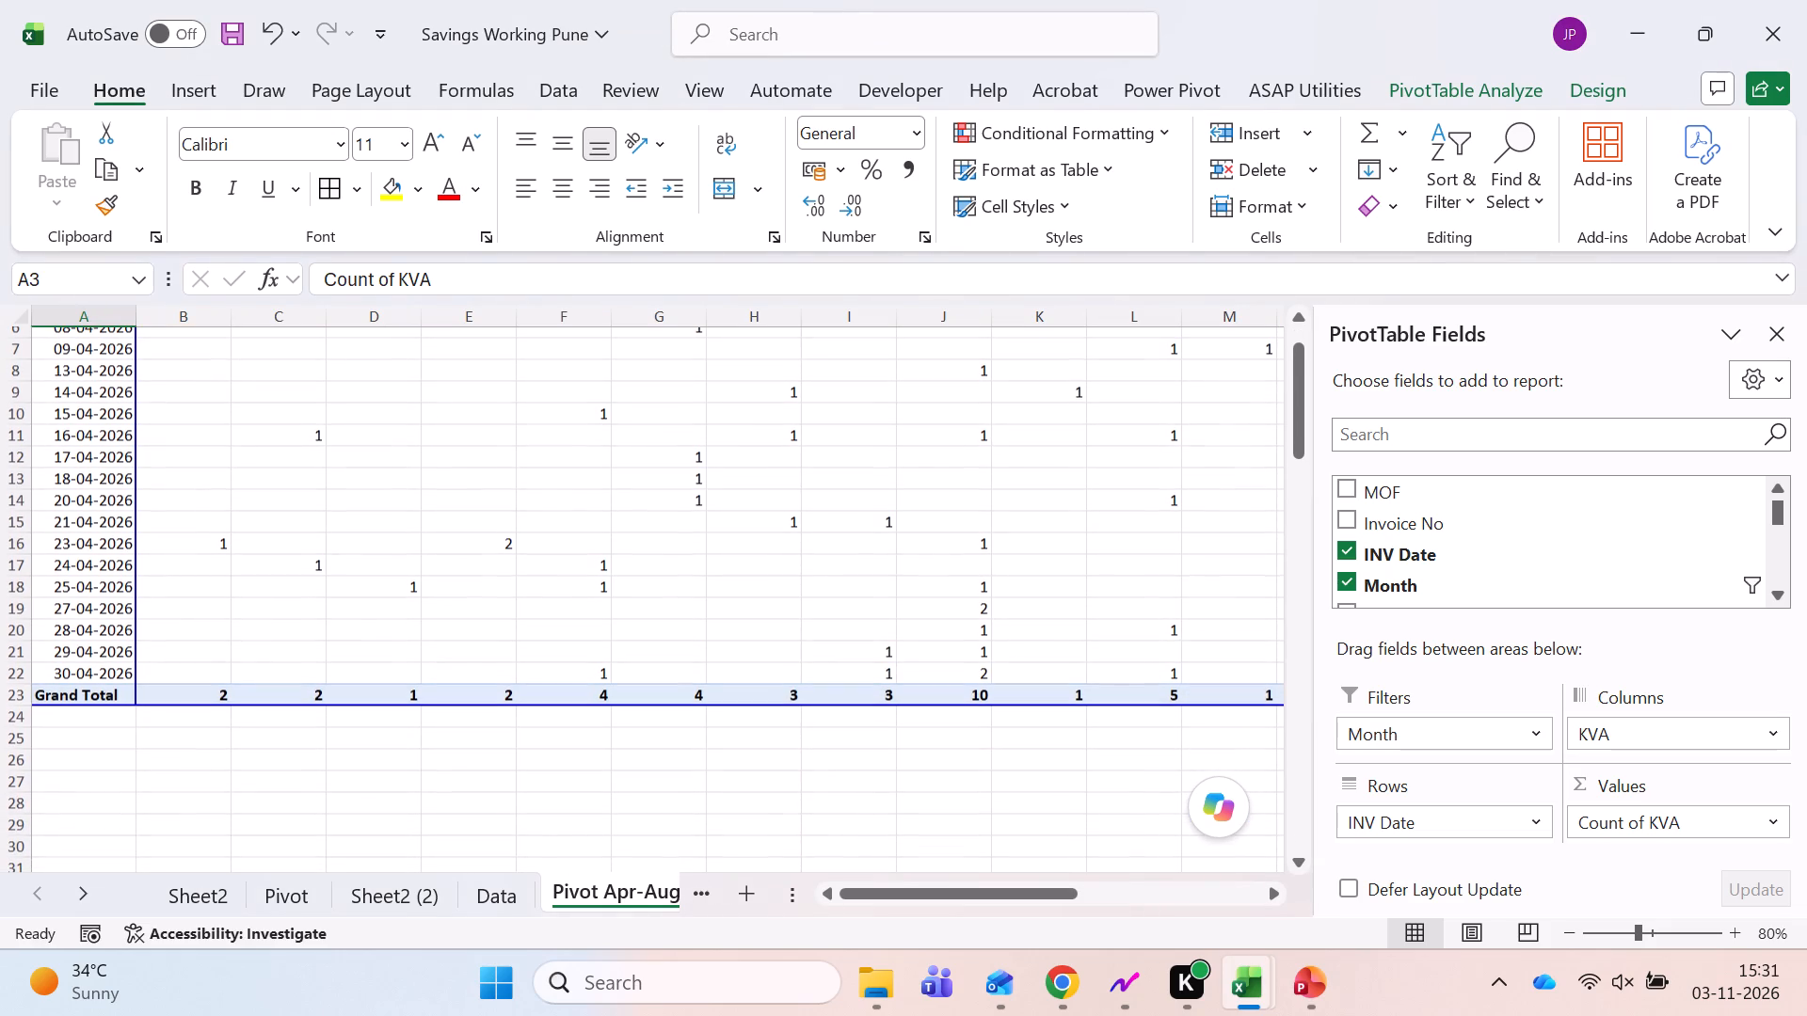
pyautogui.click(228, 769)
pyautogui.press('Up')
pyautogui.press('Up')
pyautogui.press('Up')
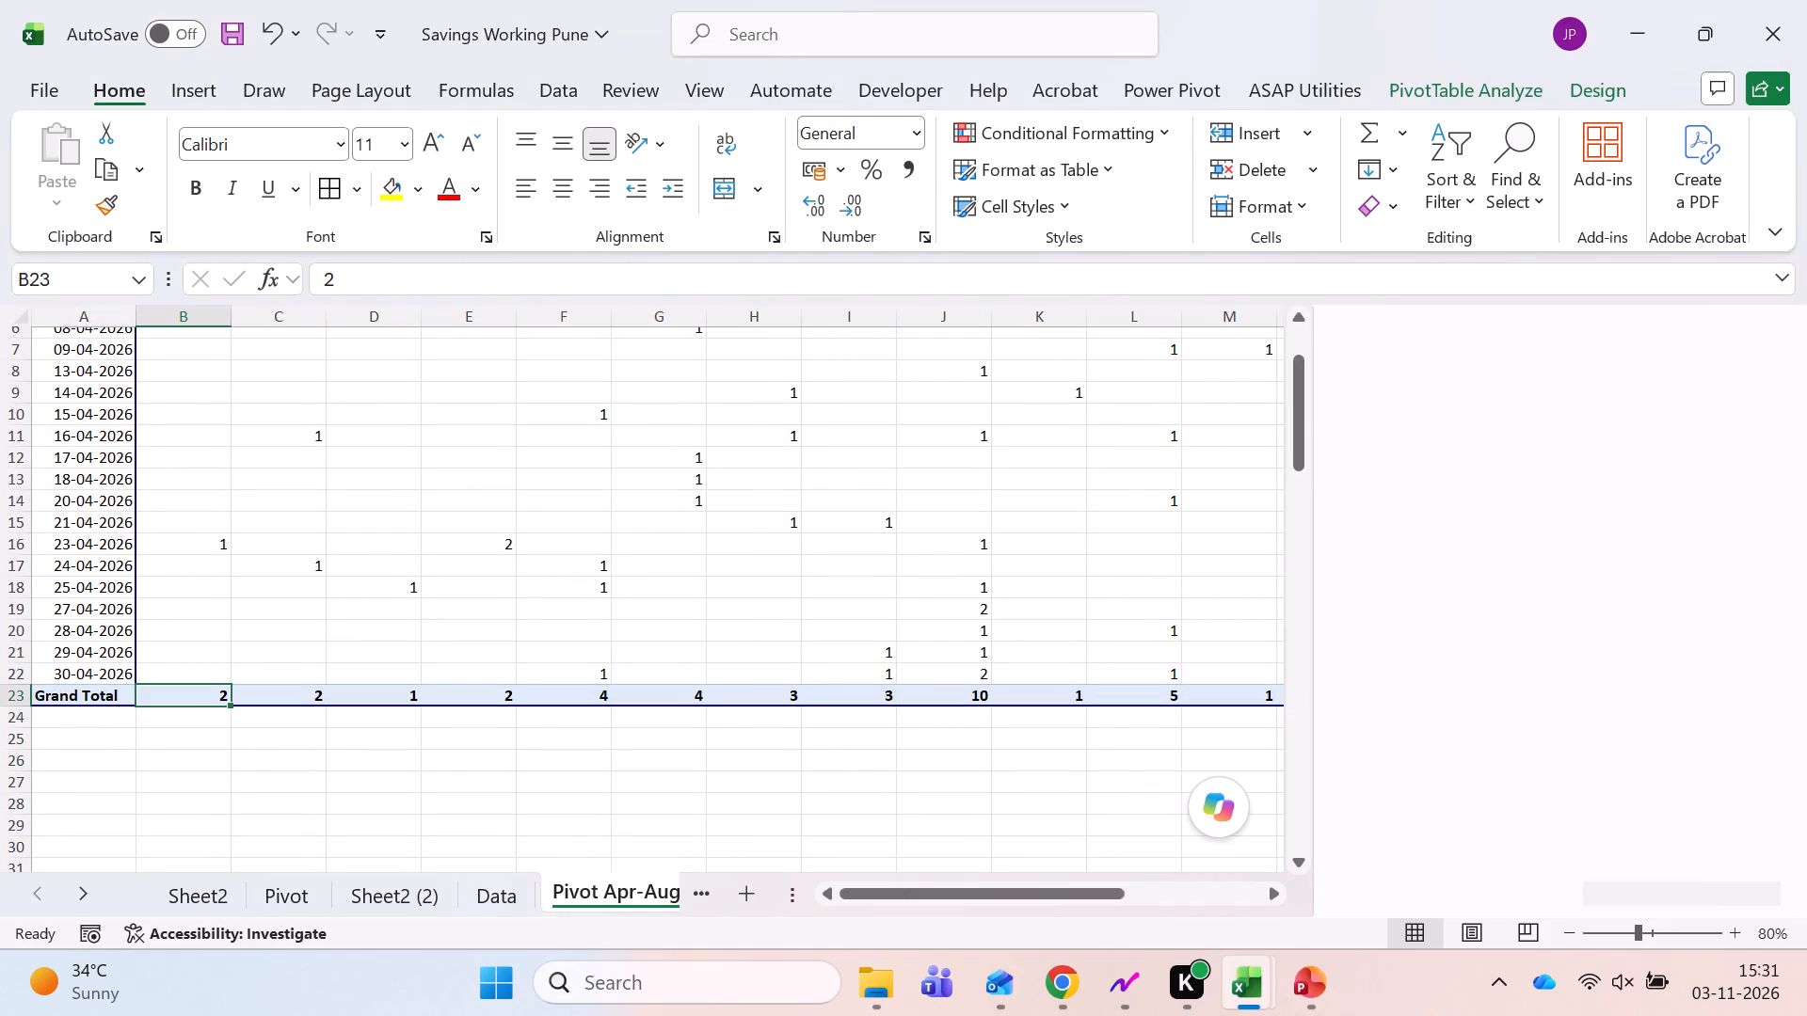
pyautogui.hotkey('ctrl', 'shift', 'Right')
pyautogui.hotkey('shift', 'Left')
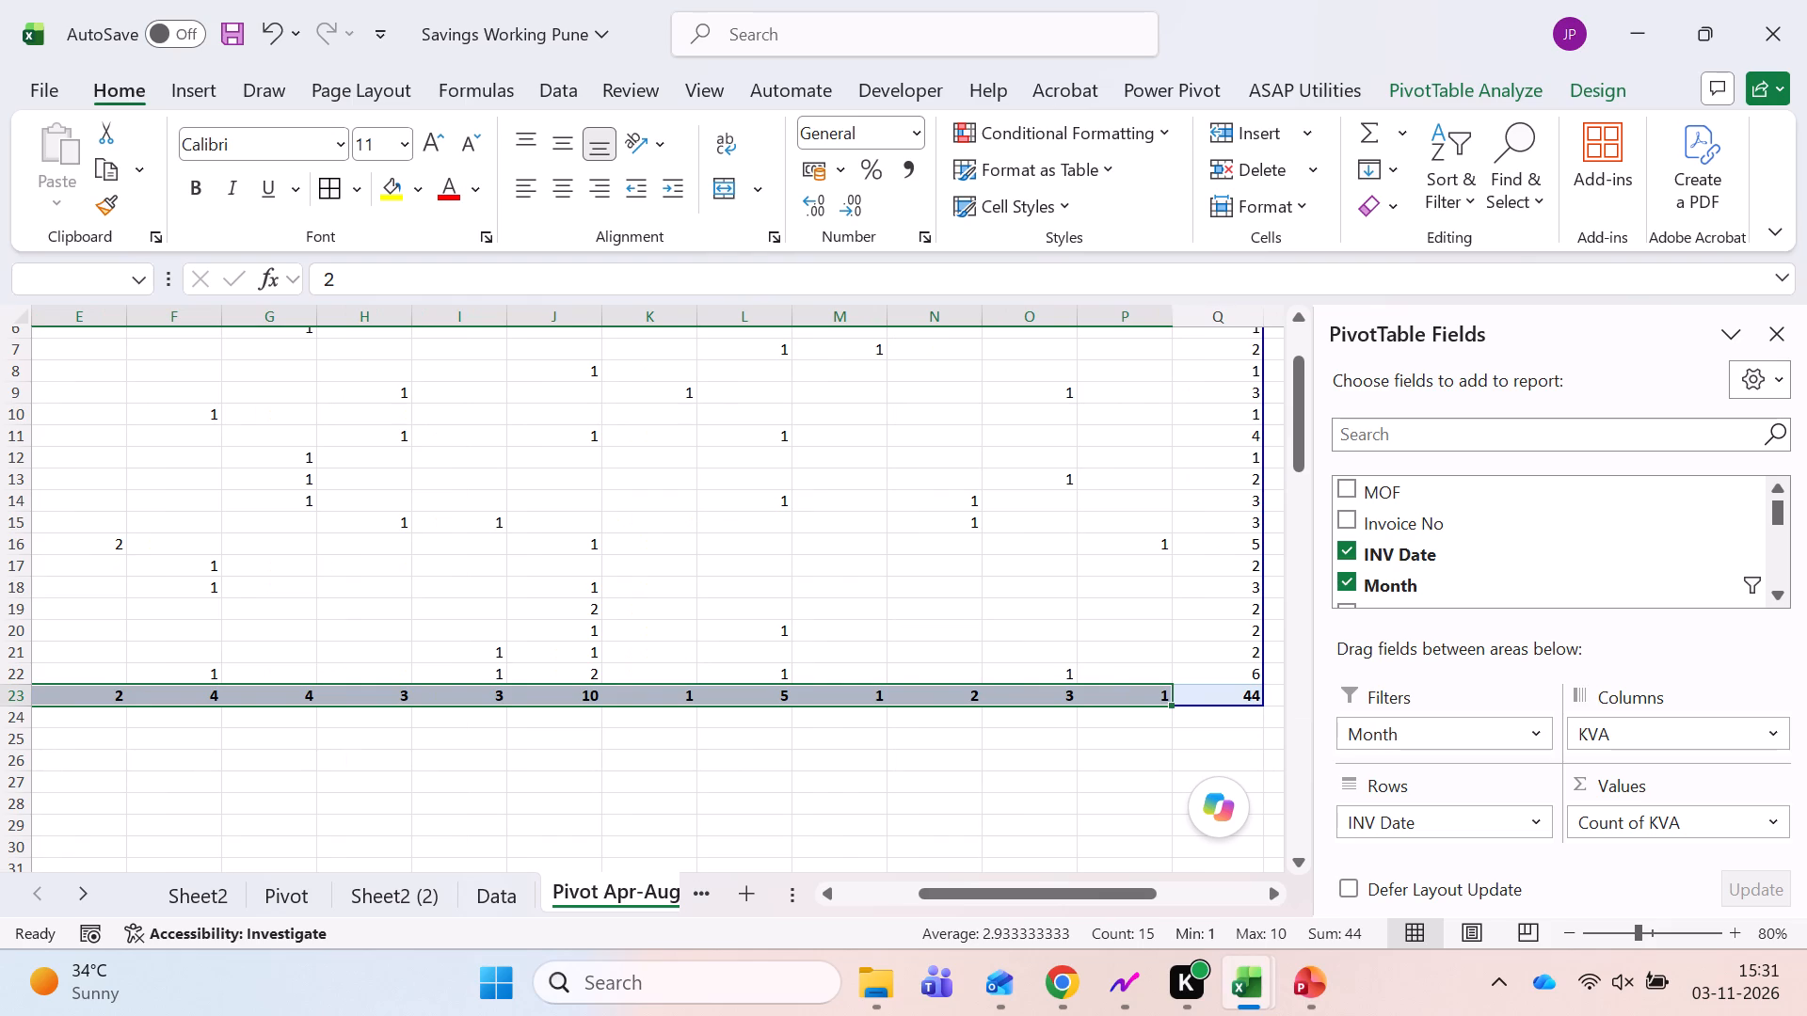
# Examine the April Grand Total counts one KVA rating at a time, from 5.5 through 125.
pyautogui.scroll(3, 784, 764)
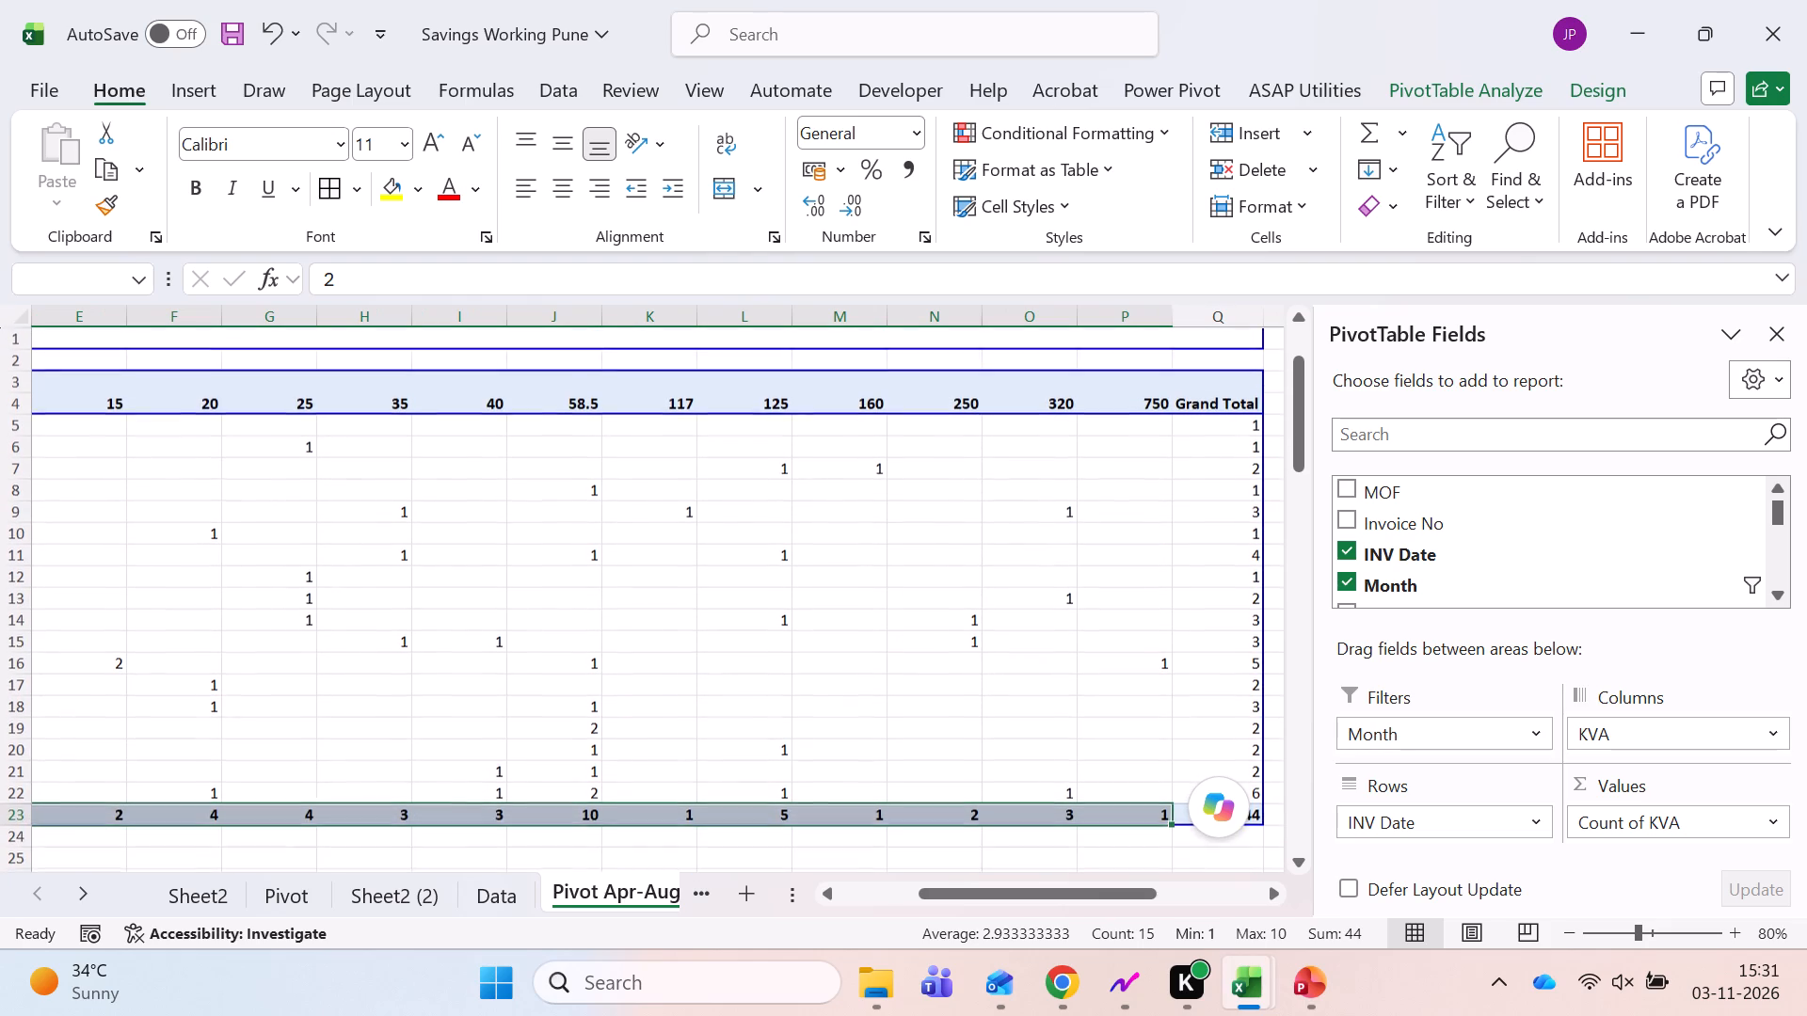
pyautogui.hotkey('ctrl', 'Left')
pyautogui.hotkey('ctrl', 'Left')
pyautogui.press('Right')
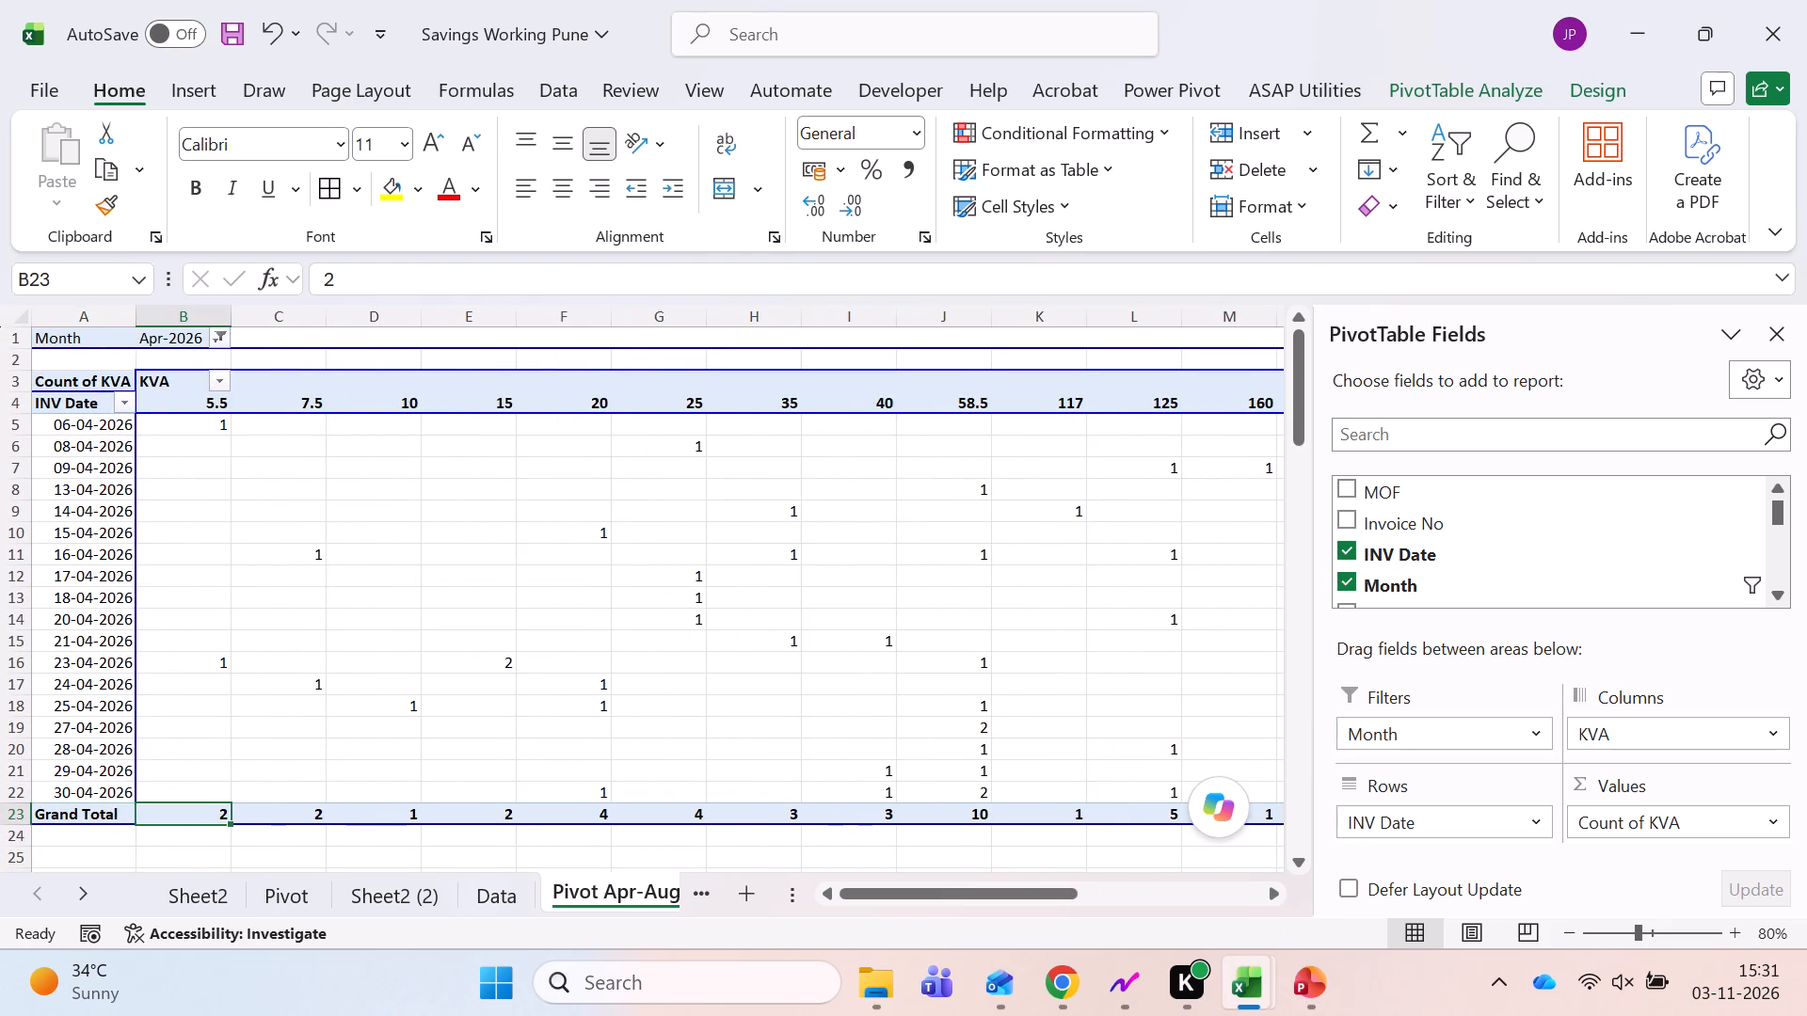
pyautogui.press('Right')
pyautogui.press('Right')
pyautogui.press('Right')
pyautogui.press('Right')
pyautogui.press('Right')
pyautogui.press('Right')
pyautogui.press('Right')
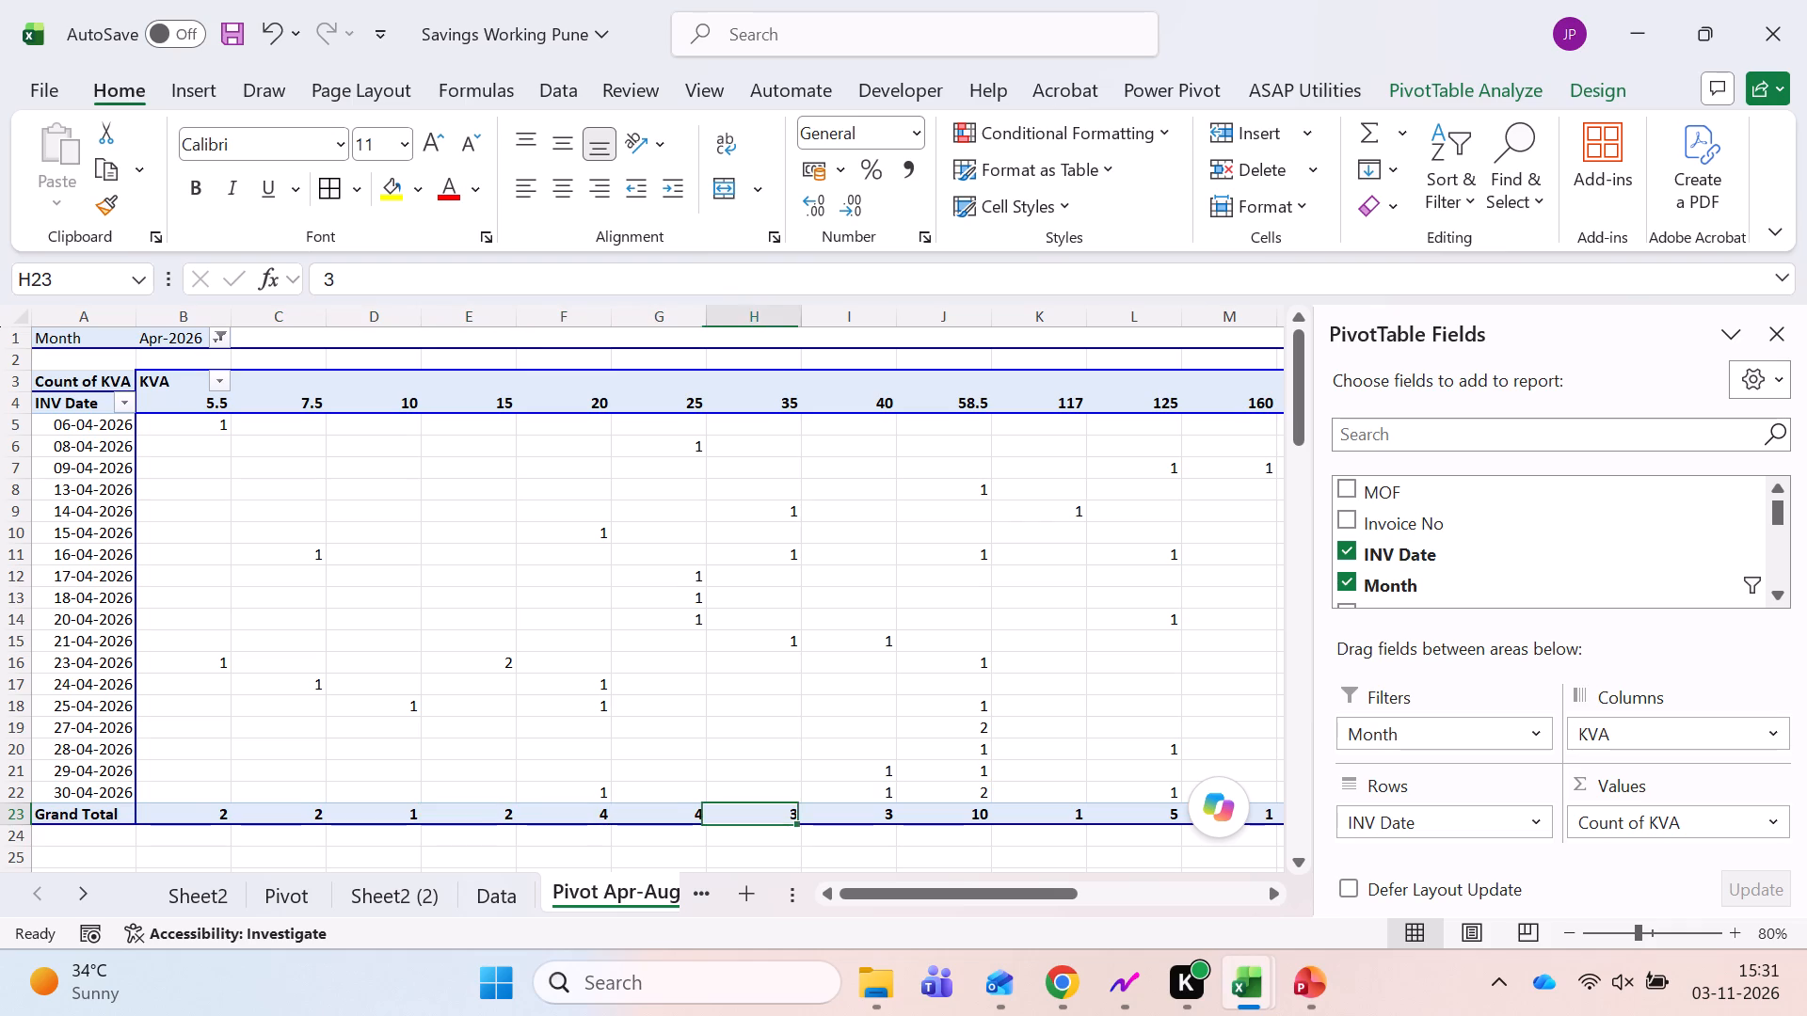
pyautogui.press('Right')
pyautogui.press('Right')
pyautogui.press('Right')
pyautogui.press('Right')
pyautogui.press('Left')
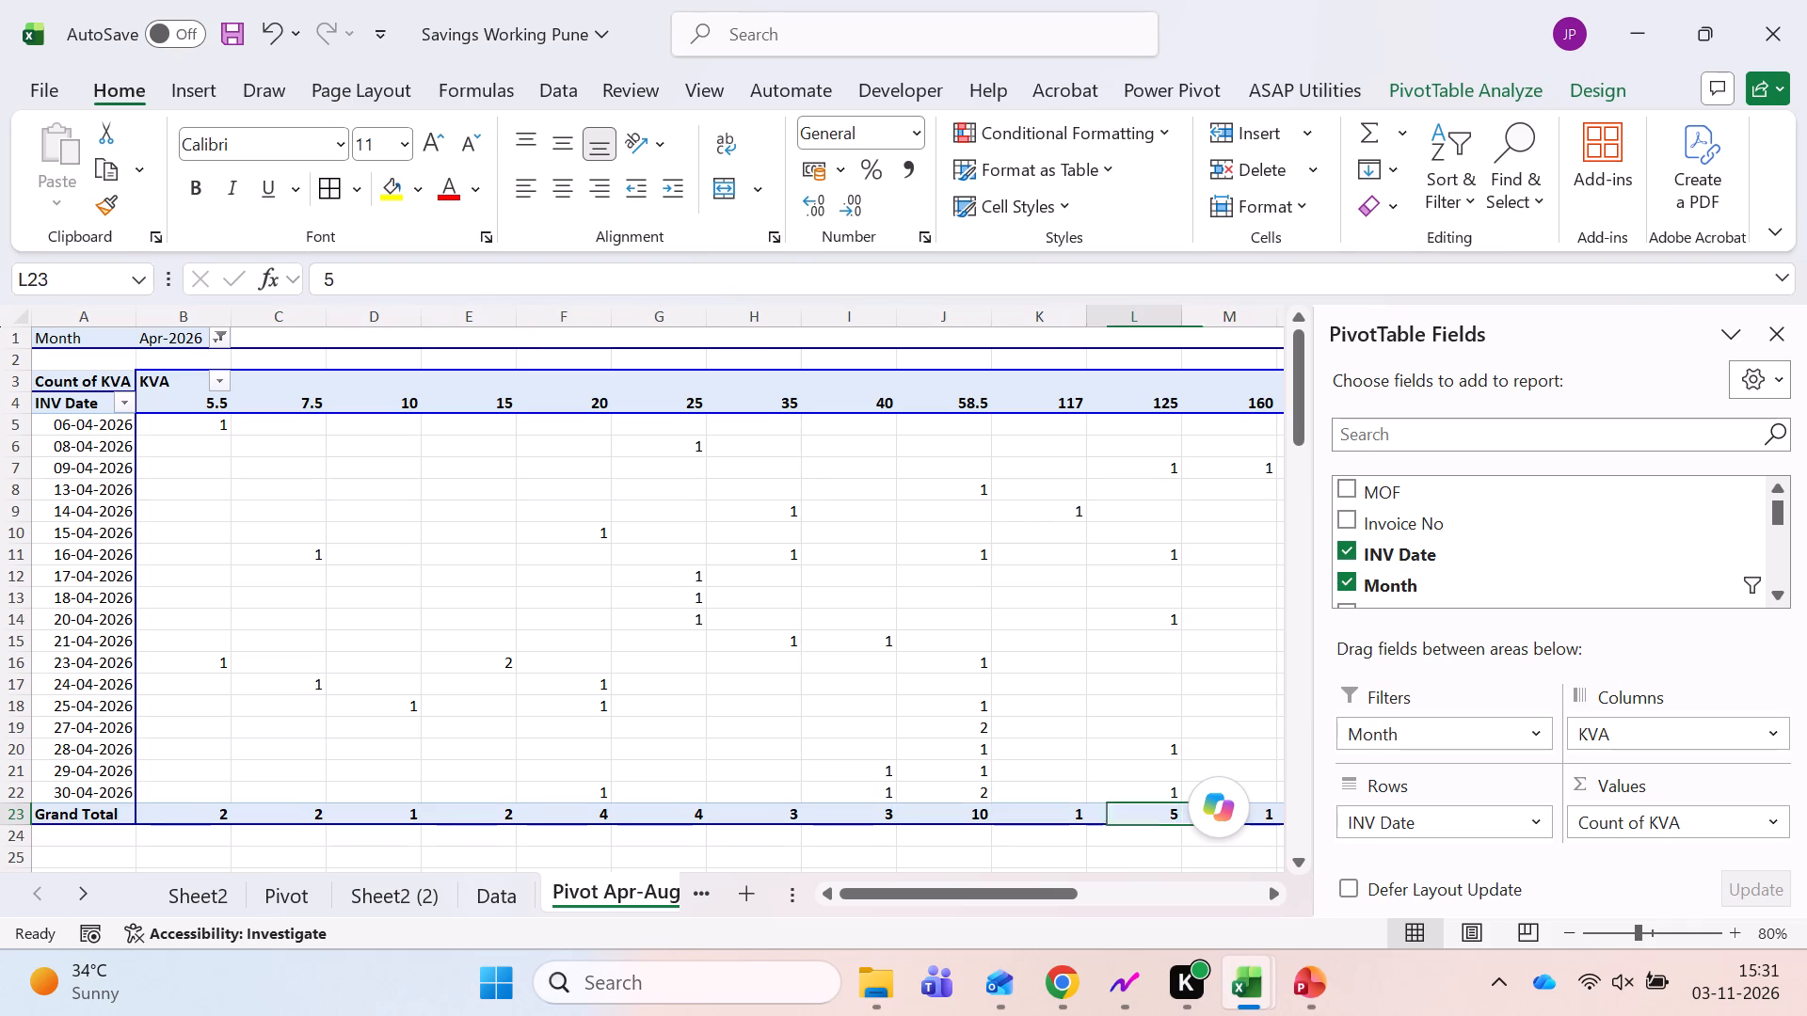
# Select the daily Grand Total counts for April 2026 in the pivot's last column, excluding the overall total, to check their sum.
pyautogui.press('Left')
pyautogui.press('Left')
pyautogui.press('Left')
pyautogui.press('Left')
pyautogui.press('Left')
pyautogui.press('Left')
pyautogui.press('Left')
pyautogui.press('Left')
pyautogui.press('Left')
pyautogui.press('Up')
pyautogui.press('Up')
pyautogui.press('Up')
pyautogui.press('Up')
pyautogui.press('Up')
pyautogui.press('Up')
pyautogui.press('Up')
pyautogui.press('Up')
pyautogui.press('Up')
pyautogui.press('Up')
pyautogui.press('Up')
pyautogui.press('Up')
pyautogui.press('Up')
pyautogui.press('Up')
pyautogui.press('Up')
pyautogui.press('Up')
pyautogui.press('Up')
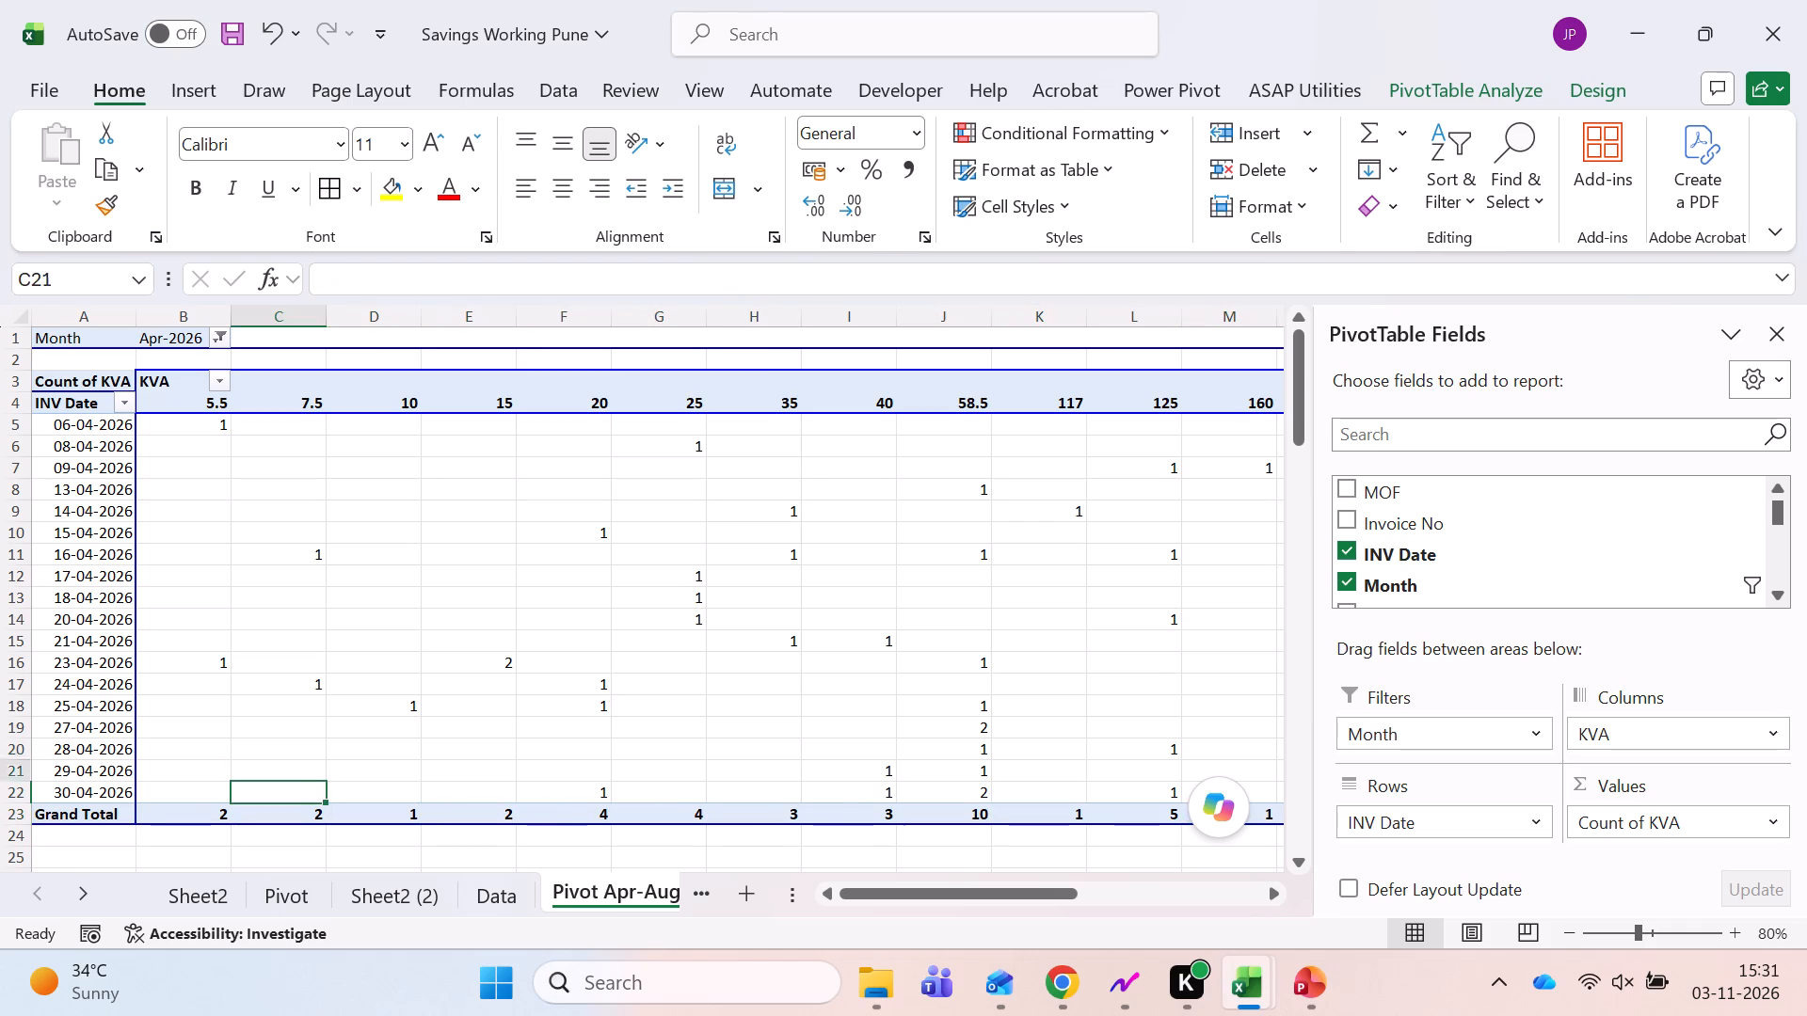
pyautogui.press('Up')
pyautogui.press('Up')
pyautogui.hotkey('ctrl', 'Right')
pyautogui.press('Right')
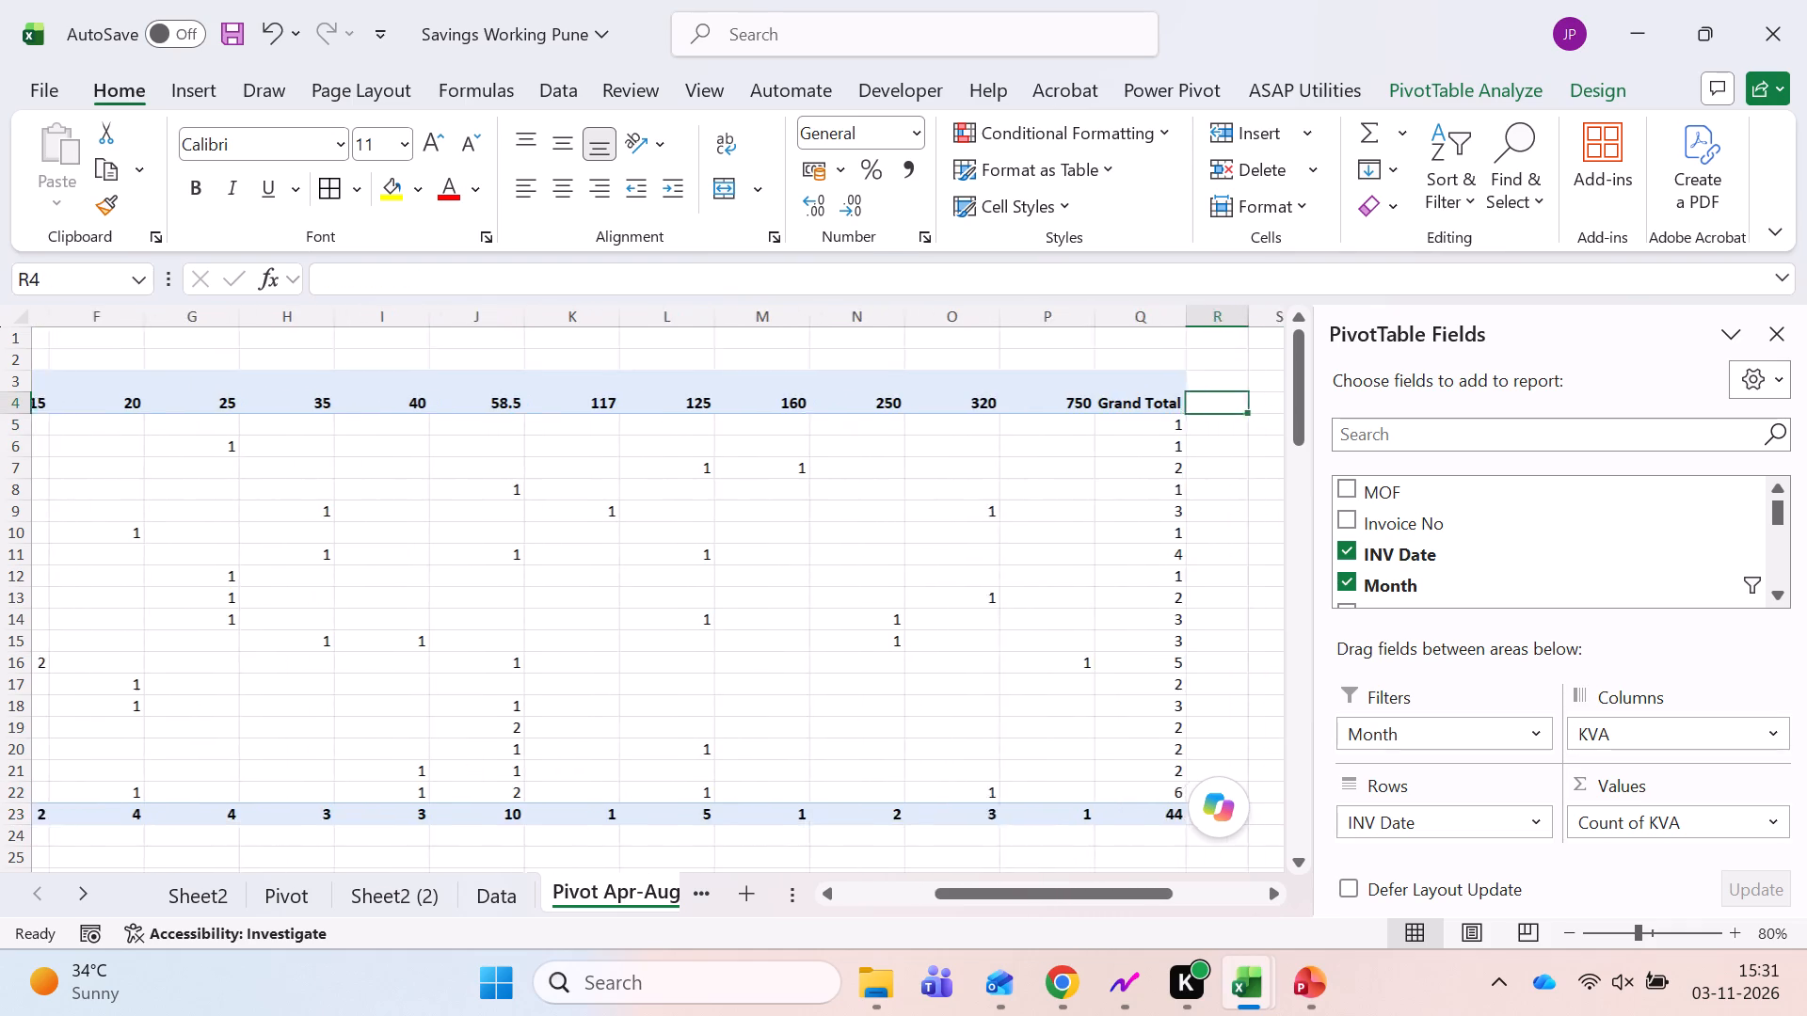
pyautogui.press('Left')
pyautogui.press('Down')
pyautogui.press('Down')
pyautogui.press('Down')
pyautogui.press('Down')
pyautogui.press('Down')
pyautogui.press('Down')
pyautogui.press('Down')
pyautogui.press('Up')
pyautogui.press('Up')
pyautogui.press('Up')
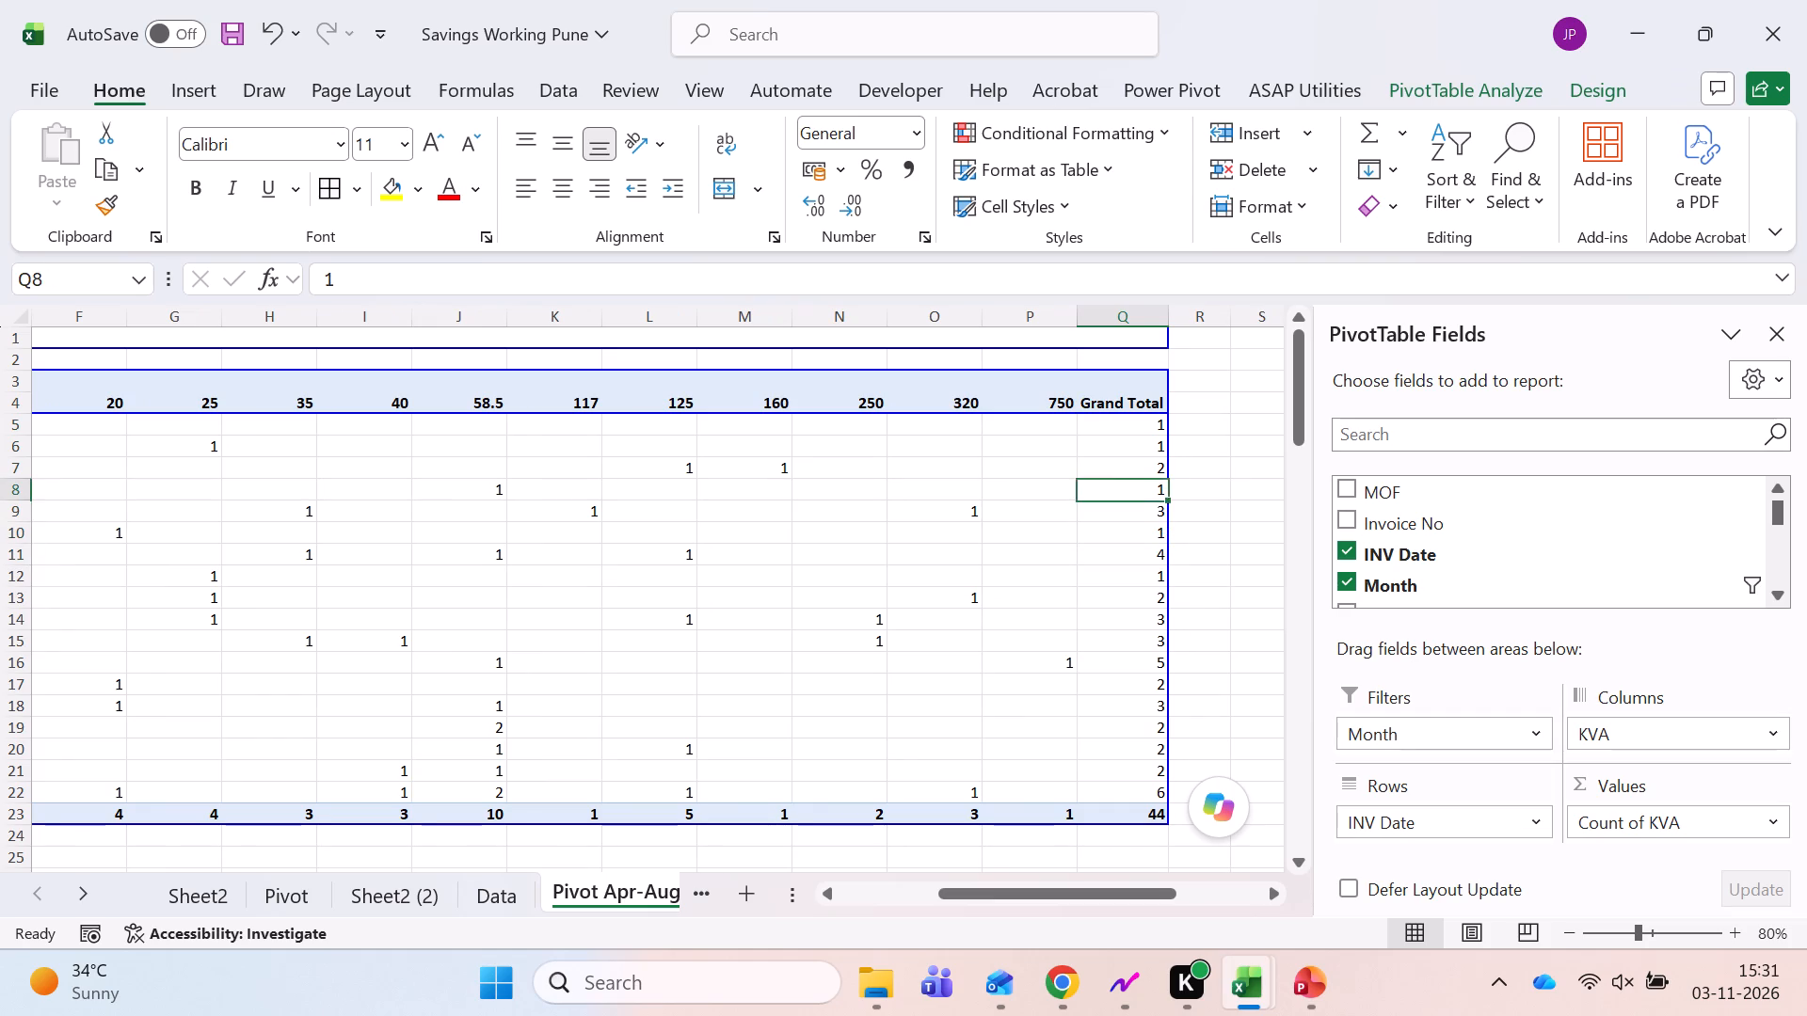
pyautogui.press('Up')
pyautogui.press('Up')
pyautogui.press('Up')
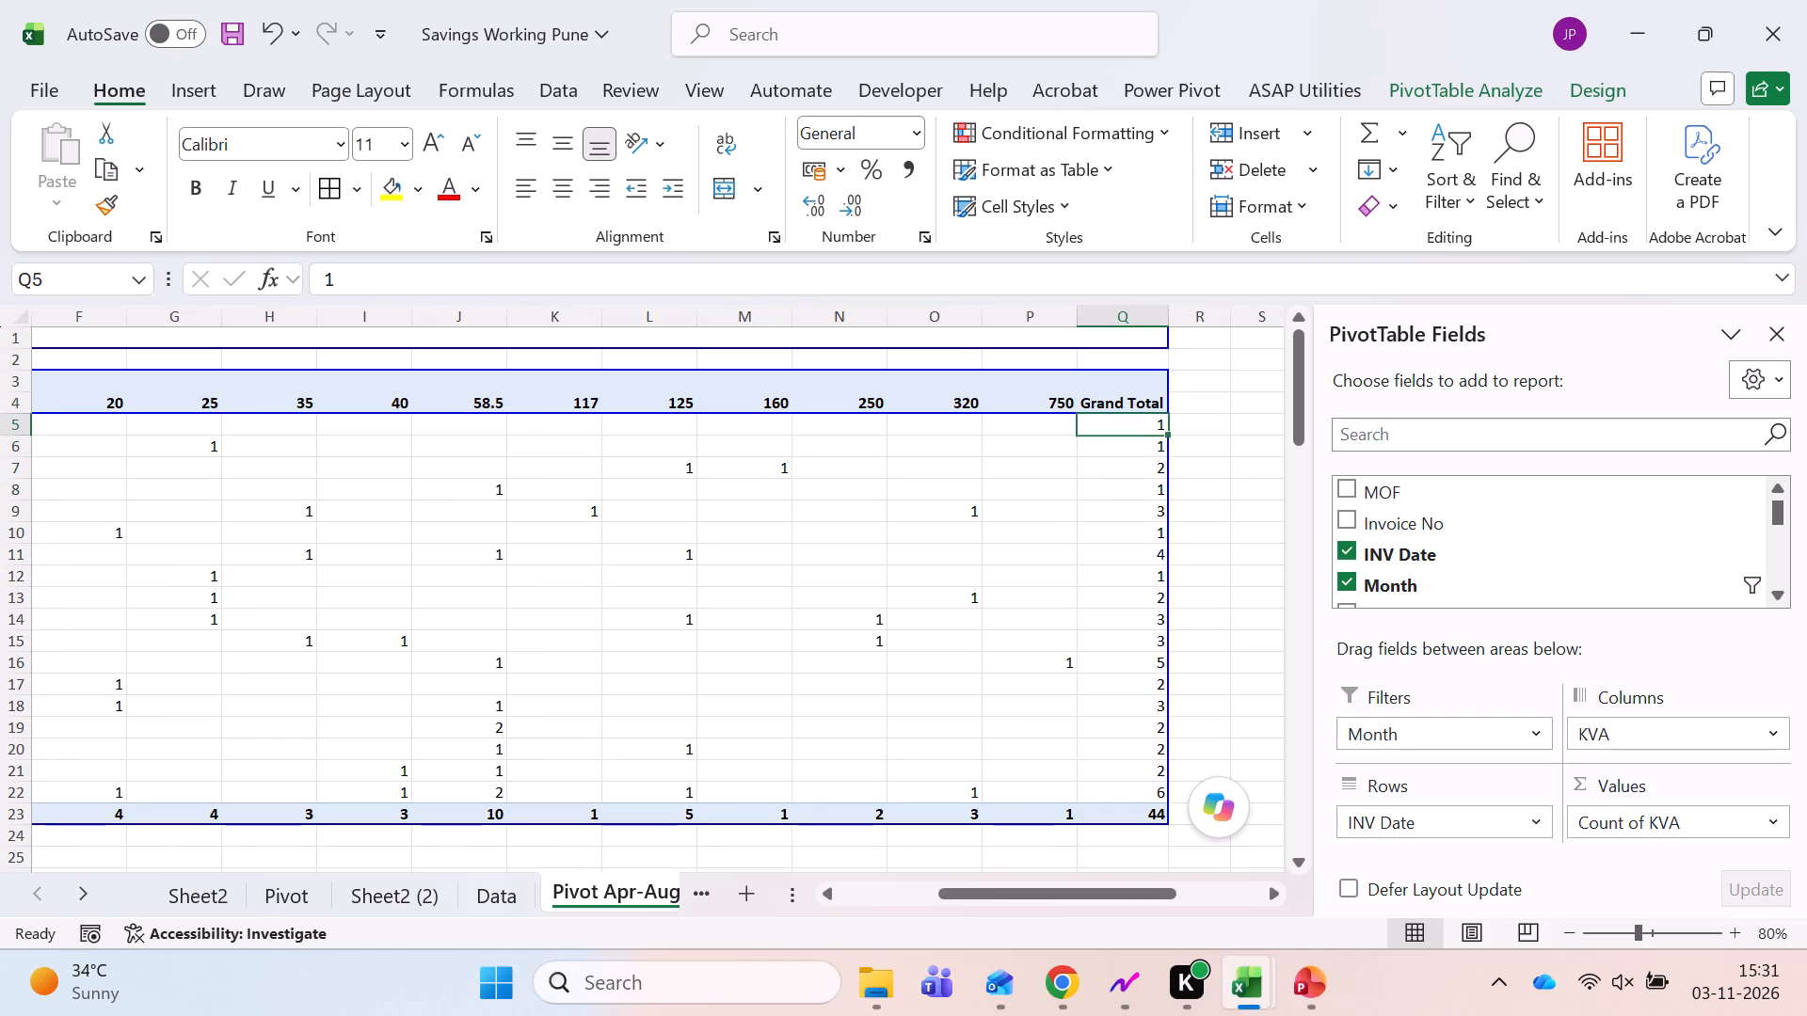
pyautogui.hotkey('ctrl', 'shift', 'Down')
pyautogui.hotkey('shift', 'Up')
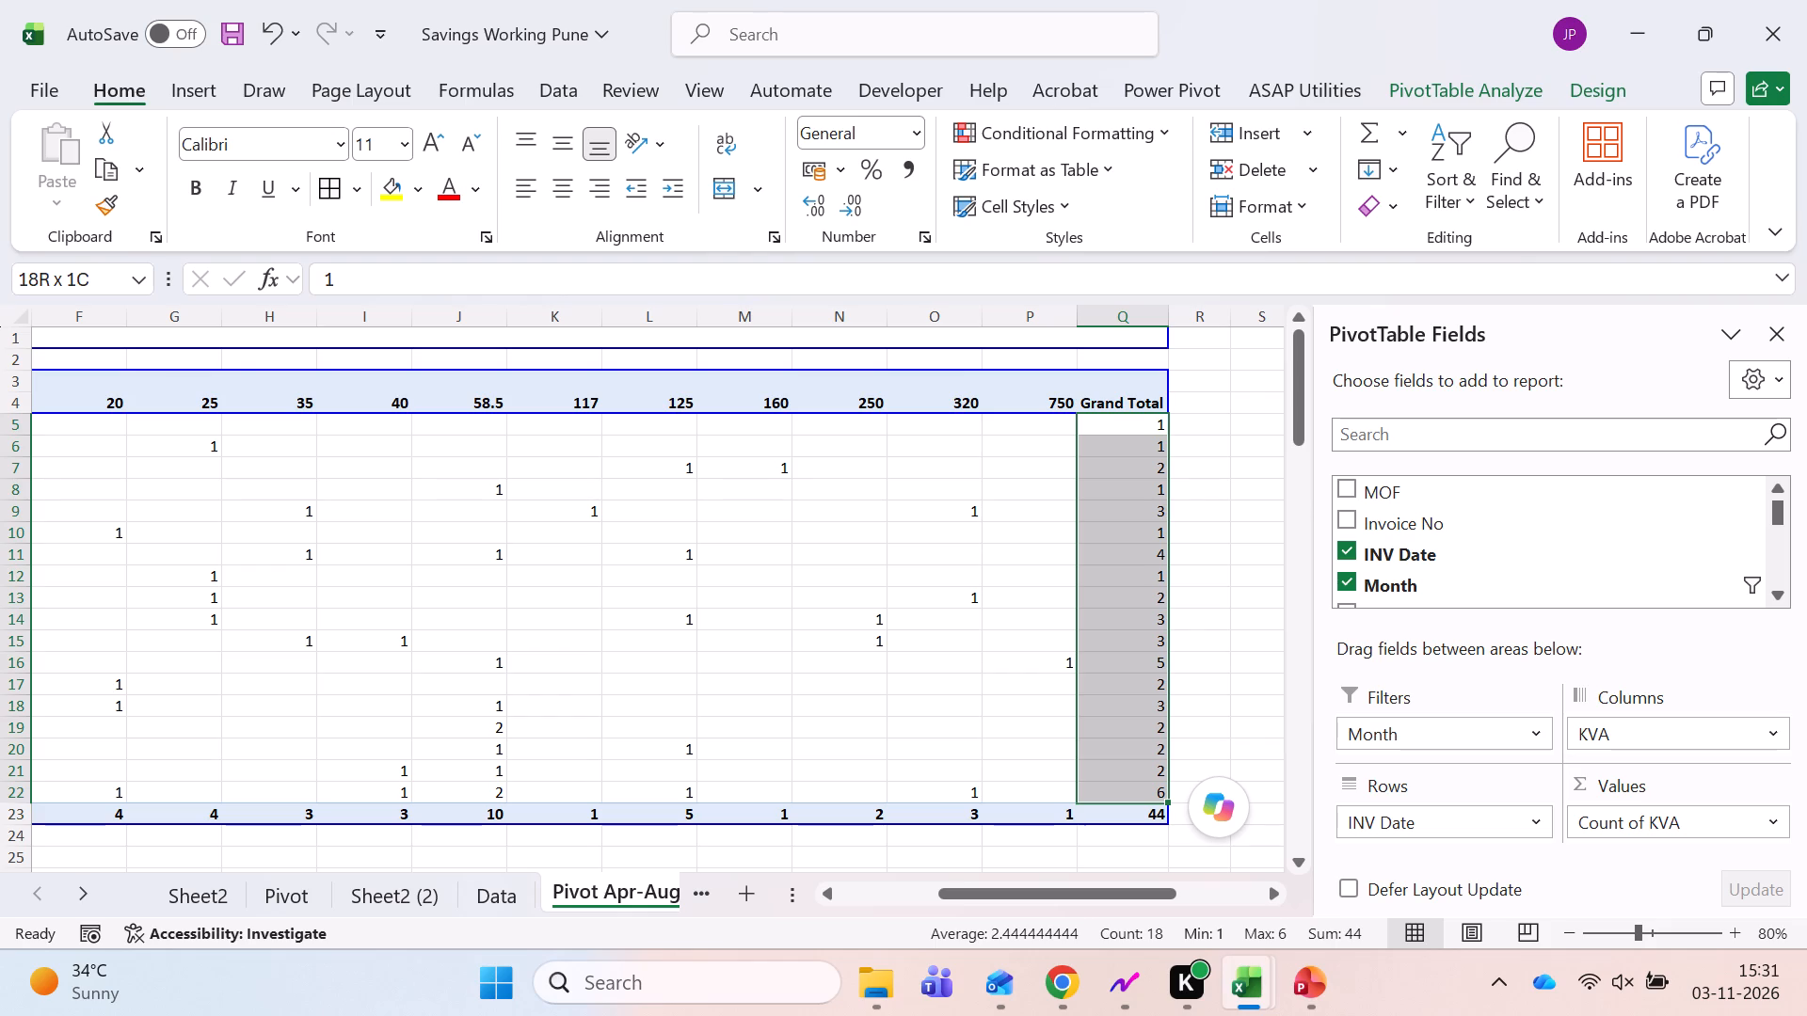
# On Sheet2, extend the label in B16 to read "Number of gensets delivered daily on an average".
pyautogui.hotkey('ctrl', 'pageup')
pyautogui.hotkey('ctrl', 'pageup')
pyautogui.hotkey('ctrl', 'pageup')
pyautogui.hotkey('ctrl', 'pageup')
pyautogui.hotkey('ctrl', 'pageup')
pyautogui.press('Left')
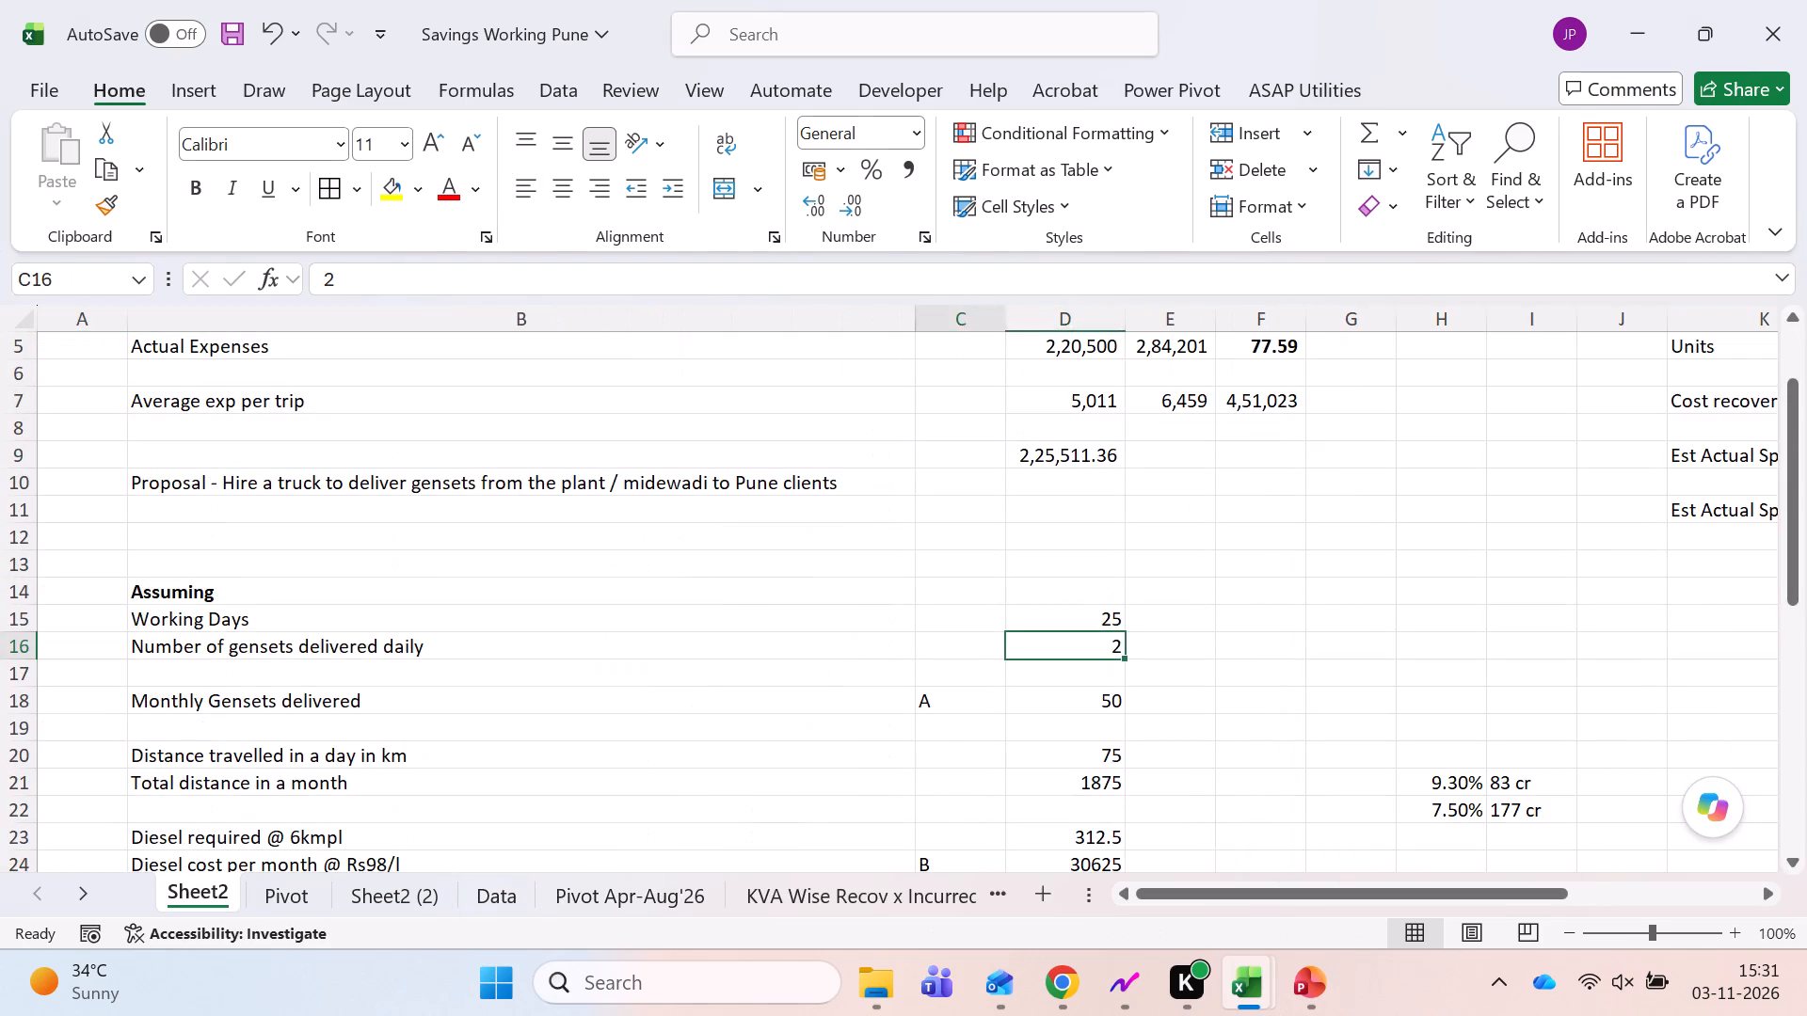
pyautogui.press('Left')
pyautogui.press('Left')
pyautogui.press('Right')
pyautogui.press('F2')
pyautogui.press('space')
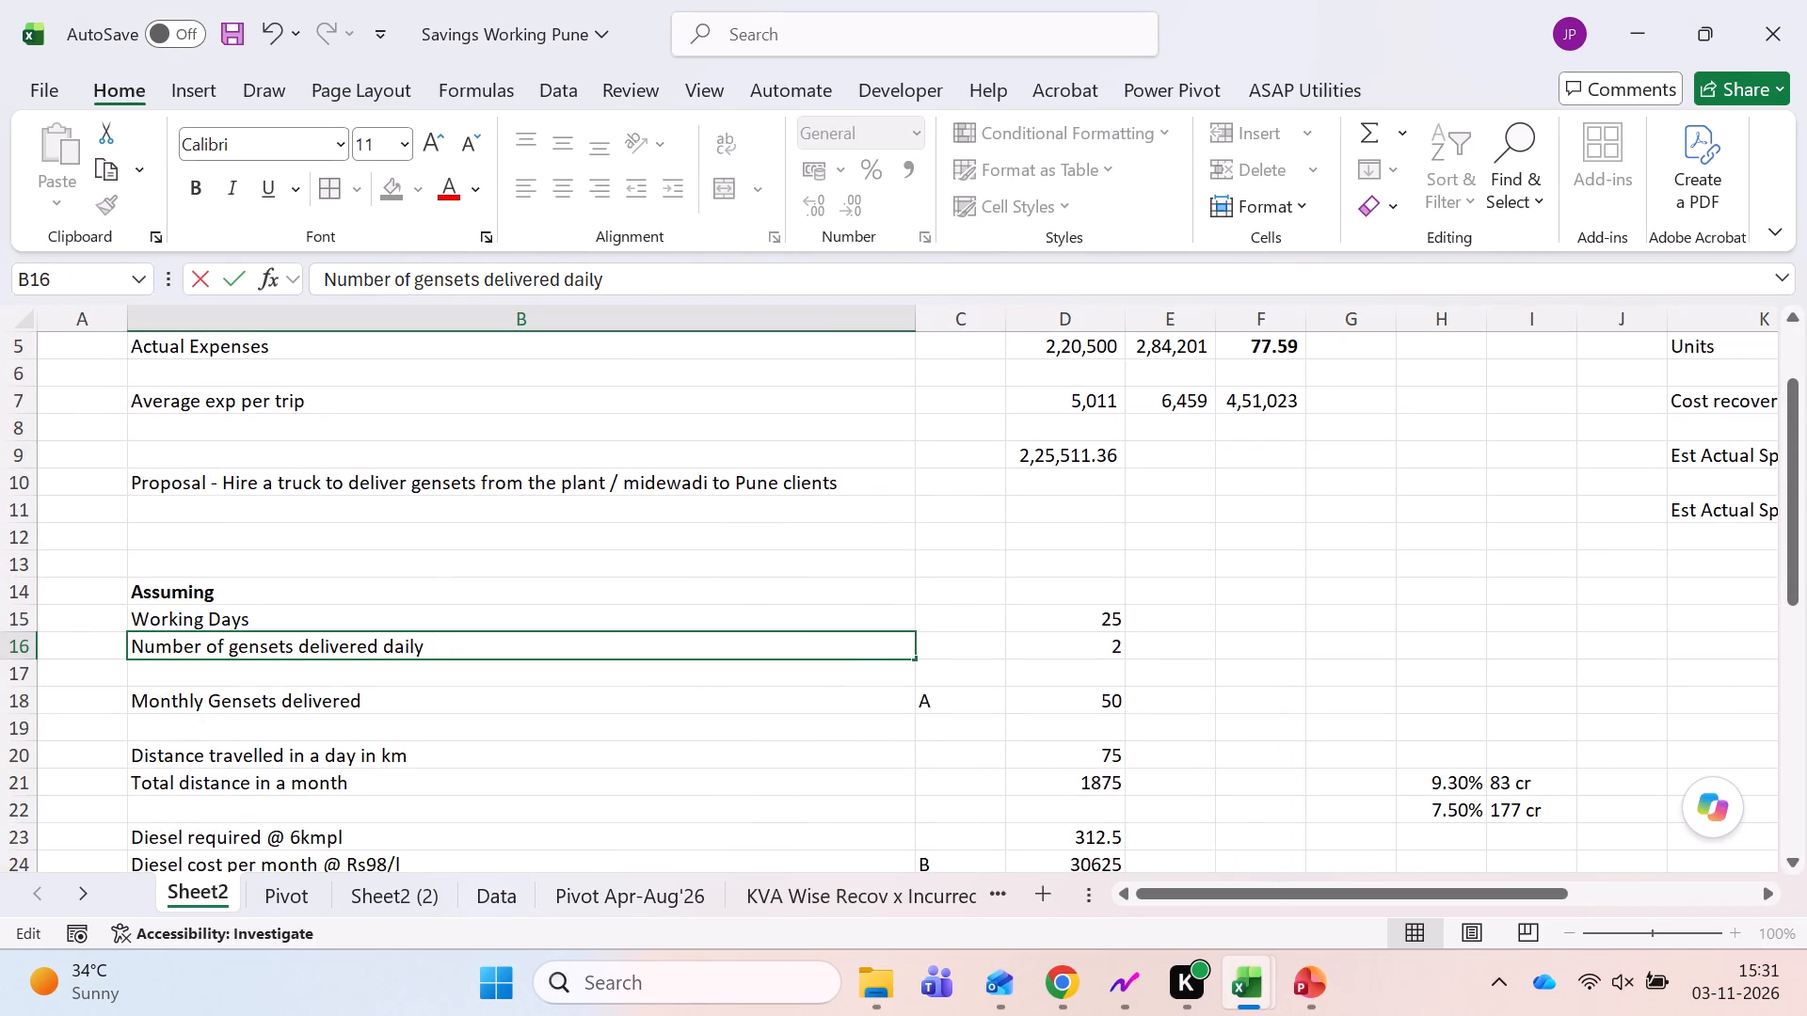
pyautogui.press('BackSpace')
pyautogui.write('on a')
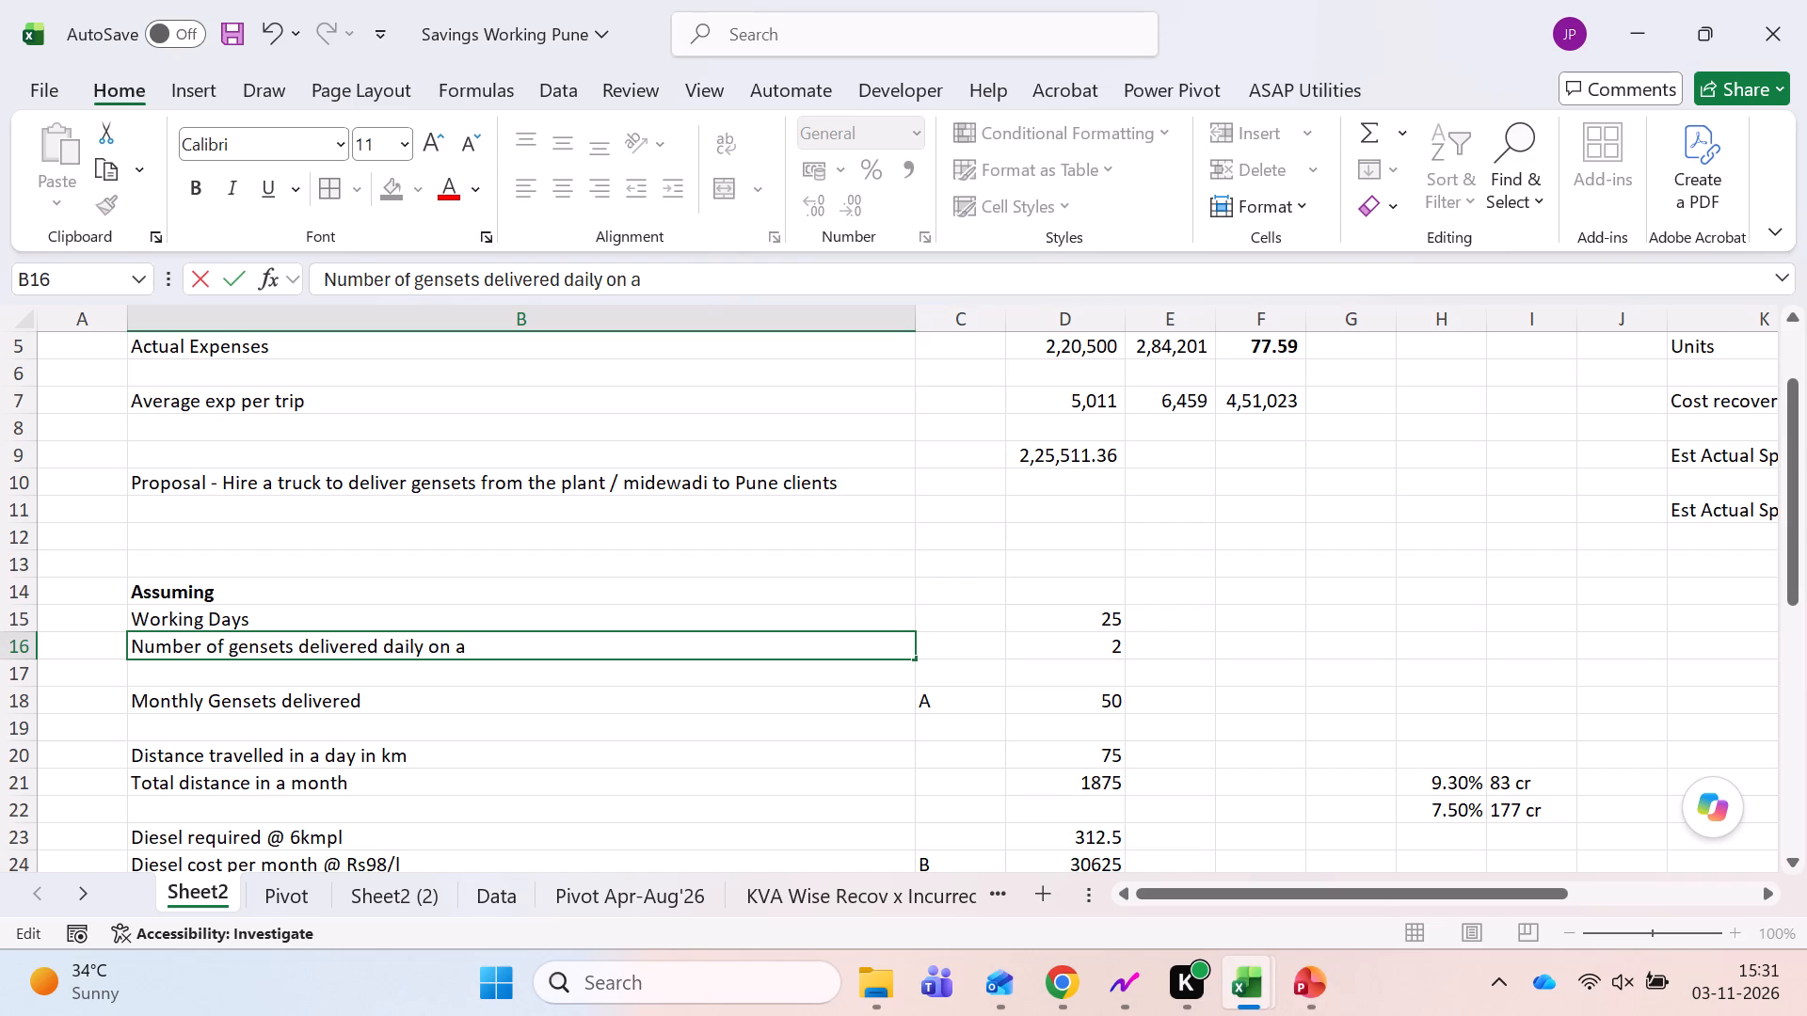
pyautogui.press('space')
pyautogui.press('BackSpace')
pyautogui.write('n average')
pyautogui.press('Tab')
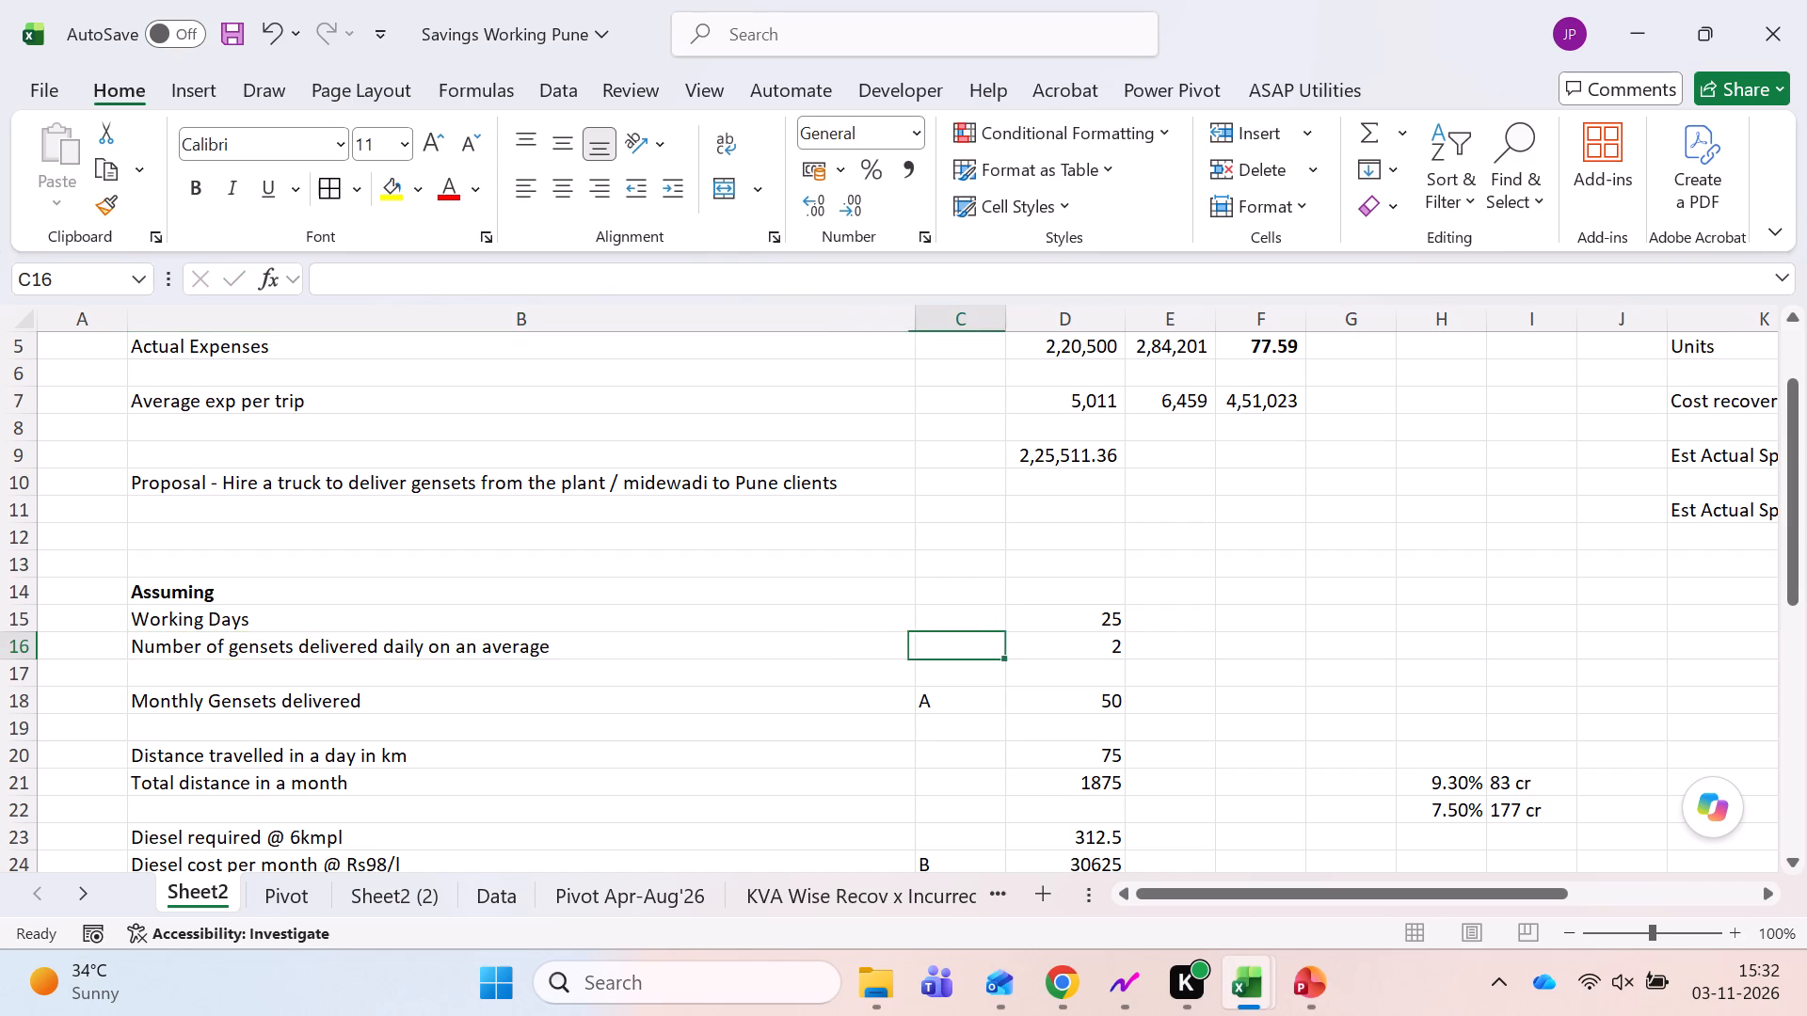
# Inspect the Monthly Gensets delivered formula in D18 and the working days value it uses.
pyautogui.press('Tab')
pyautogui.press('Down')
pyautogui.press('Down')
pyautogui.press('Down')
pyautogui.press('Up')
pyautogui.press('Left')
pyautogui.press('Left')
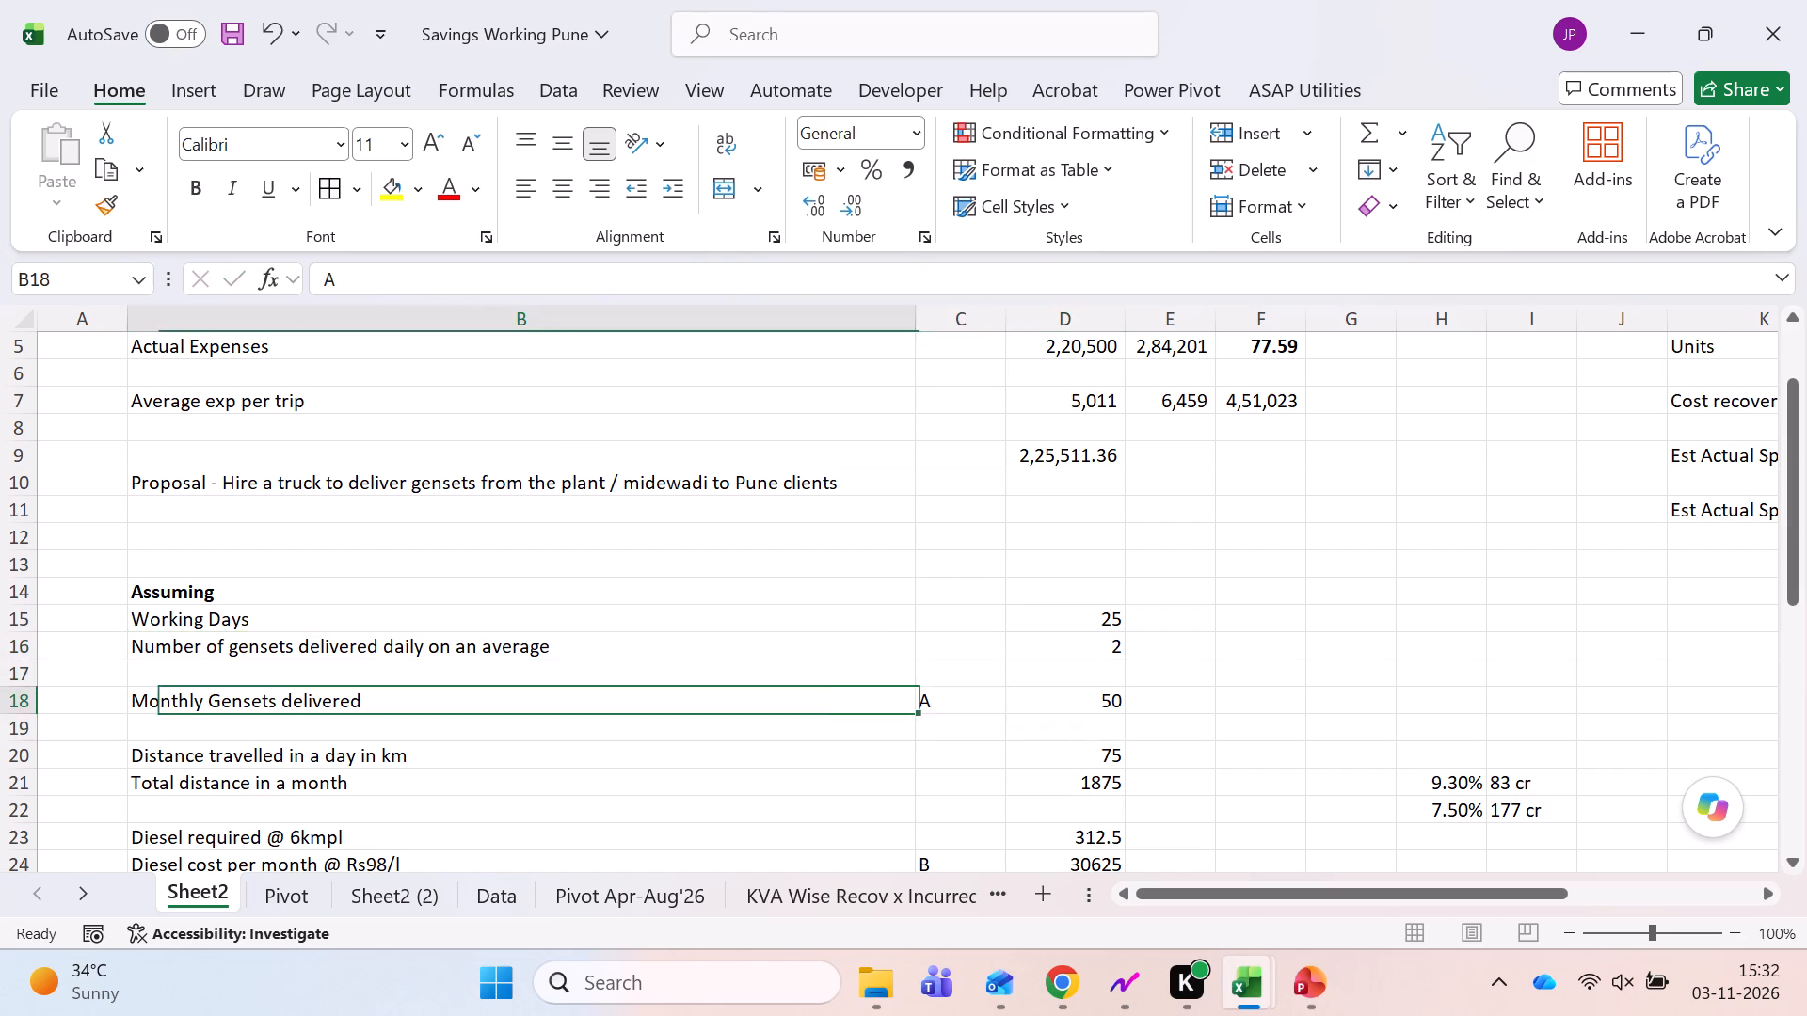
pyautogui.press('Right')
pyautogui.press('Right')
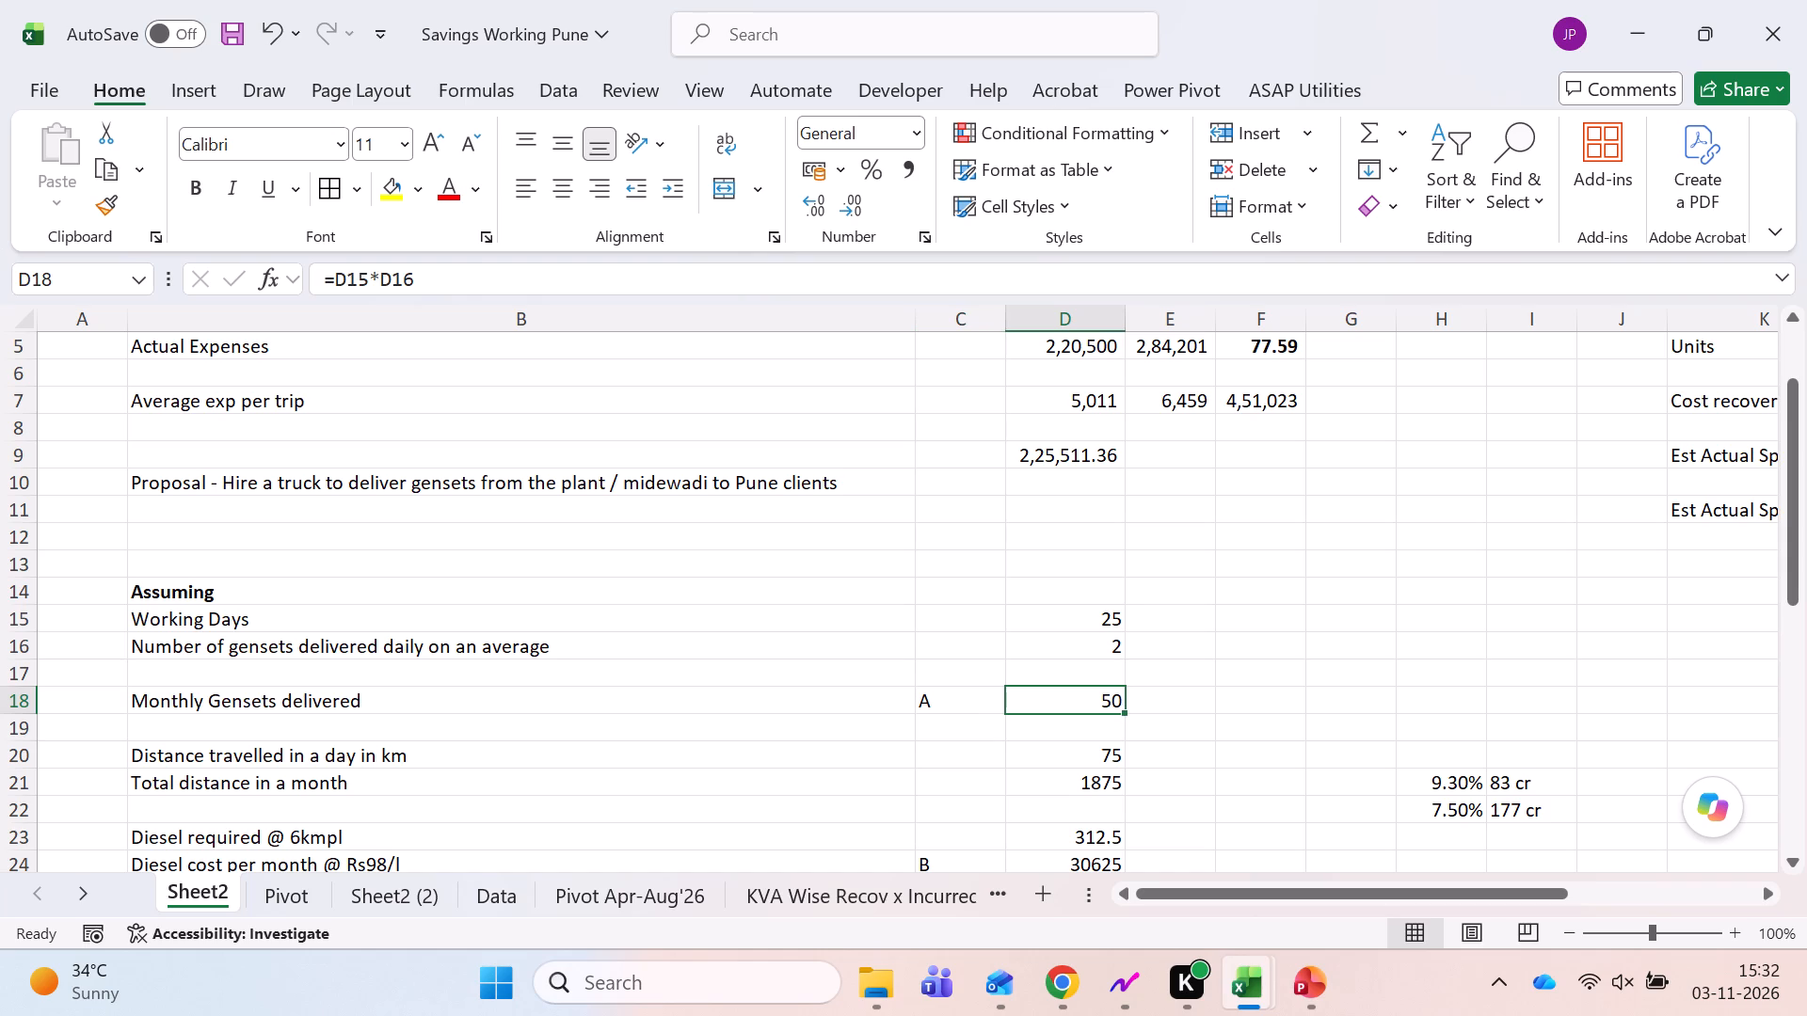
pyautogui.press('F2')
pyautogui.press('Escape')
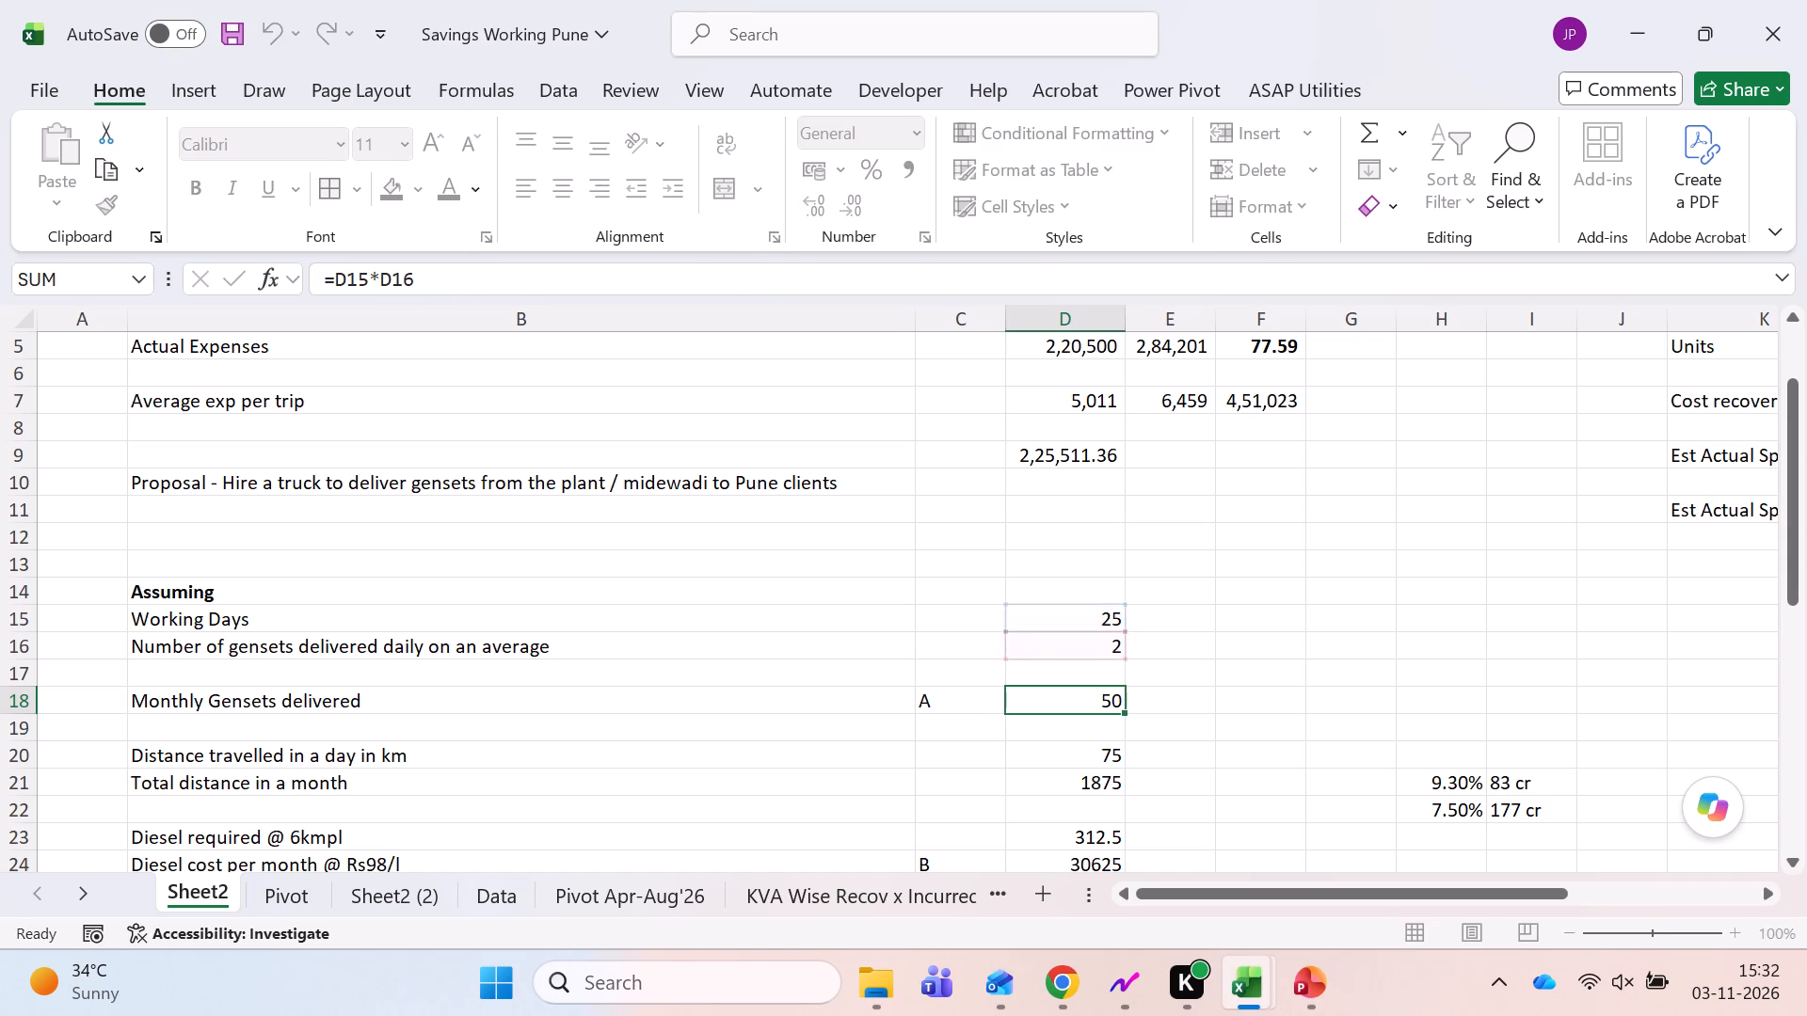
pyautogui.press('Up')
pyautogui.press('Up')
pyautogui.press('Up')
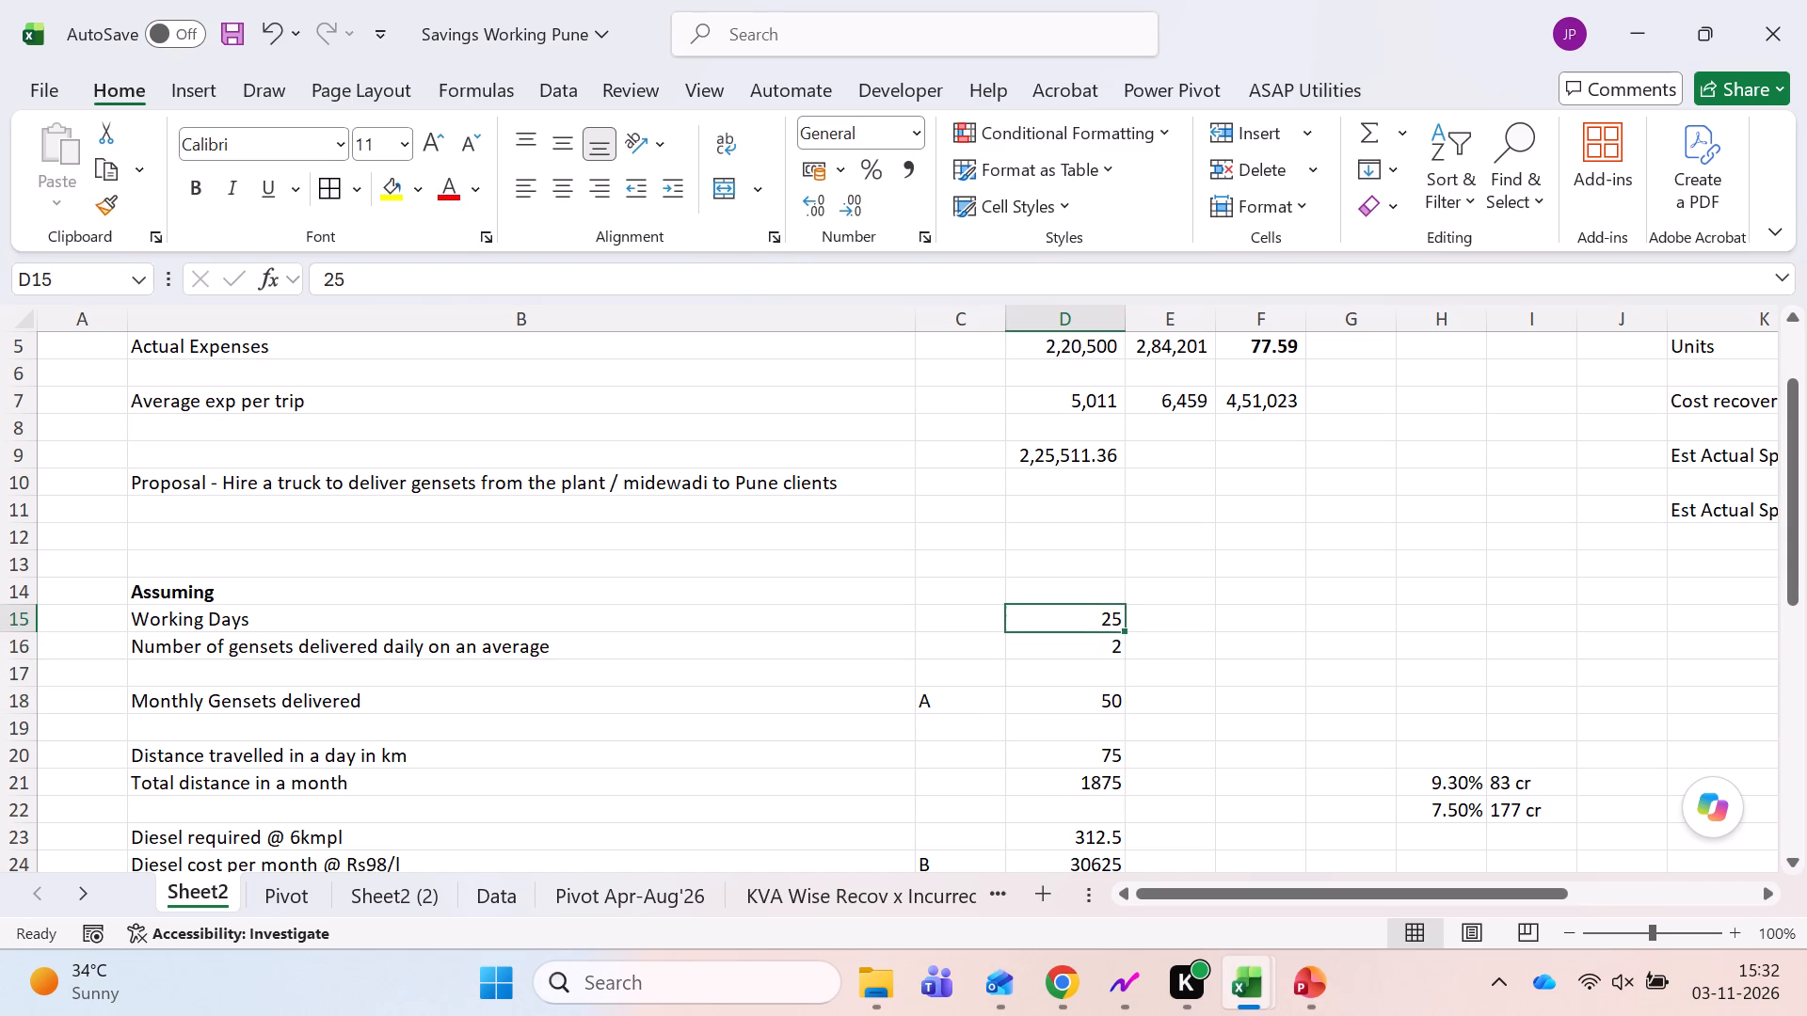
pyautogui.click(1720, 996)
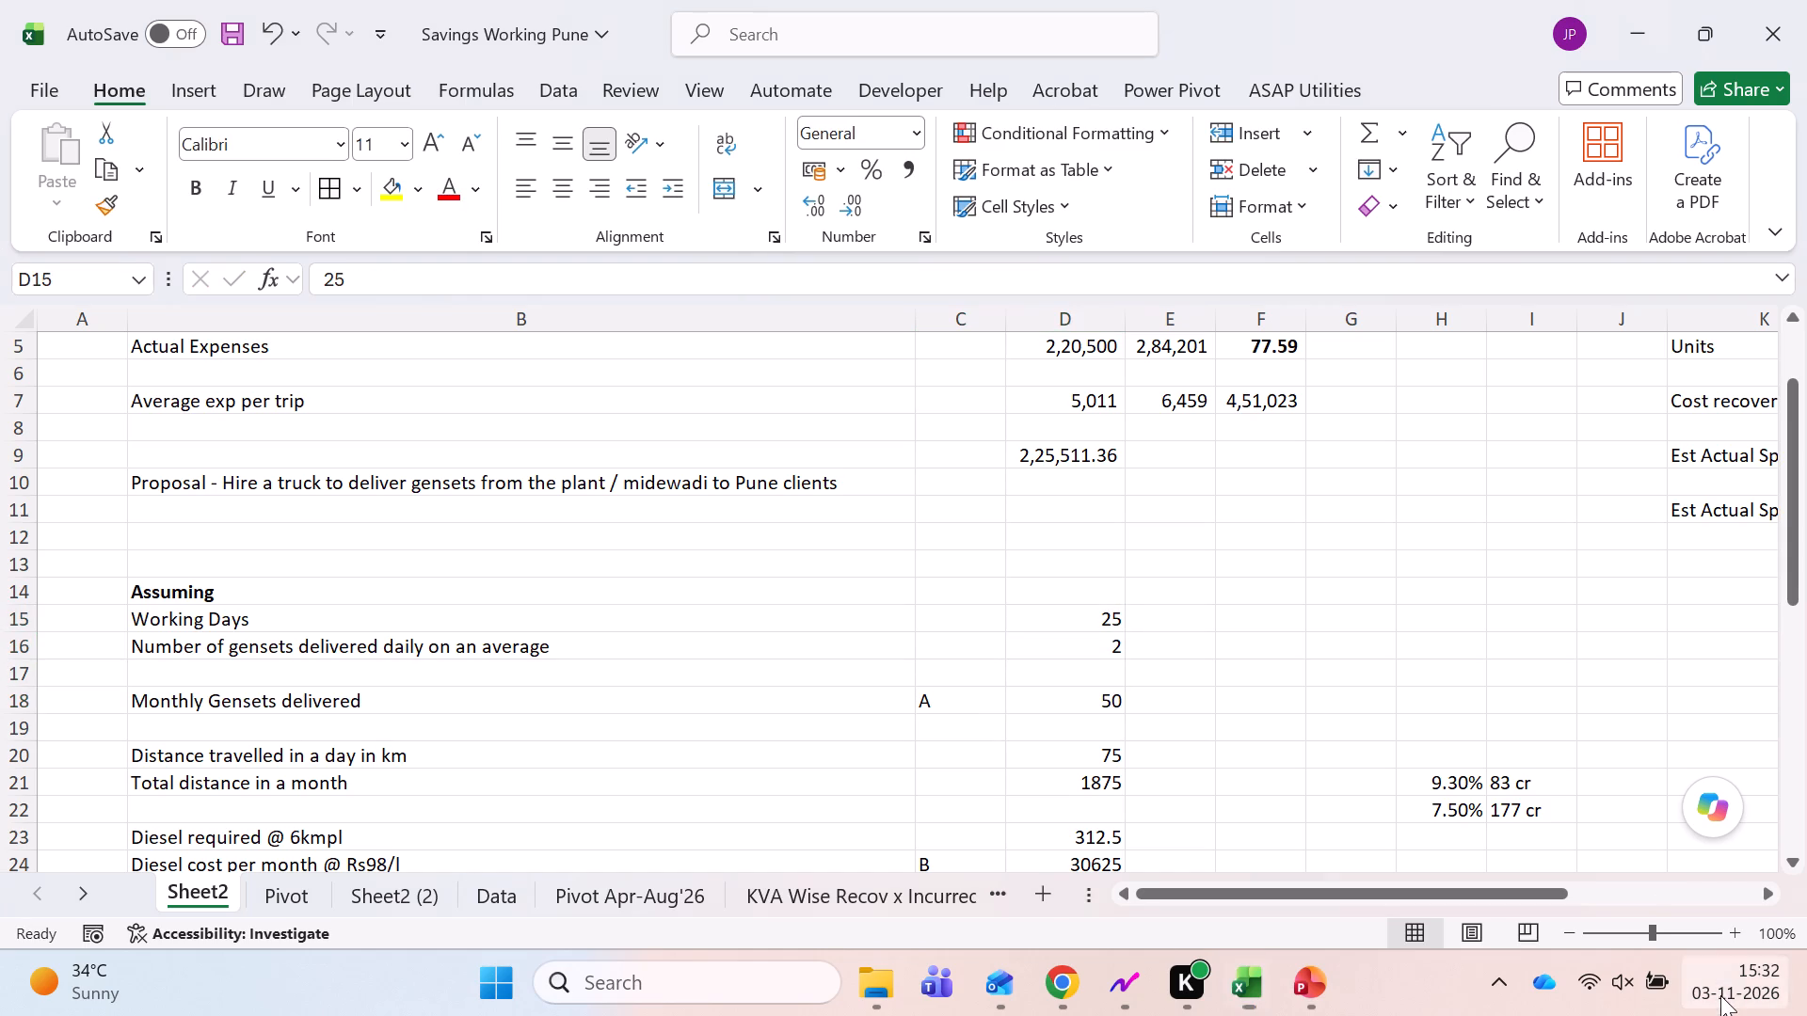
pyautogui.tripleClick(1697, 511)
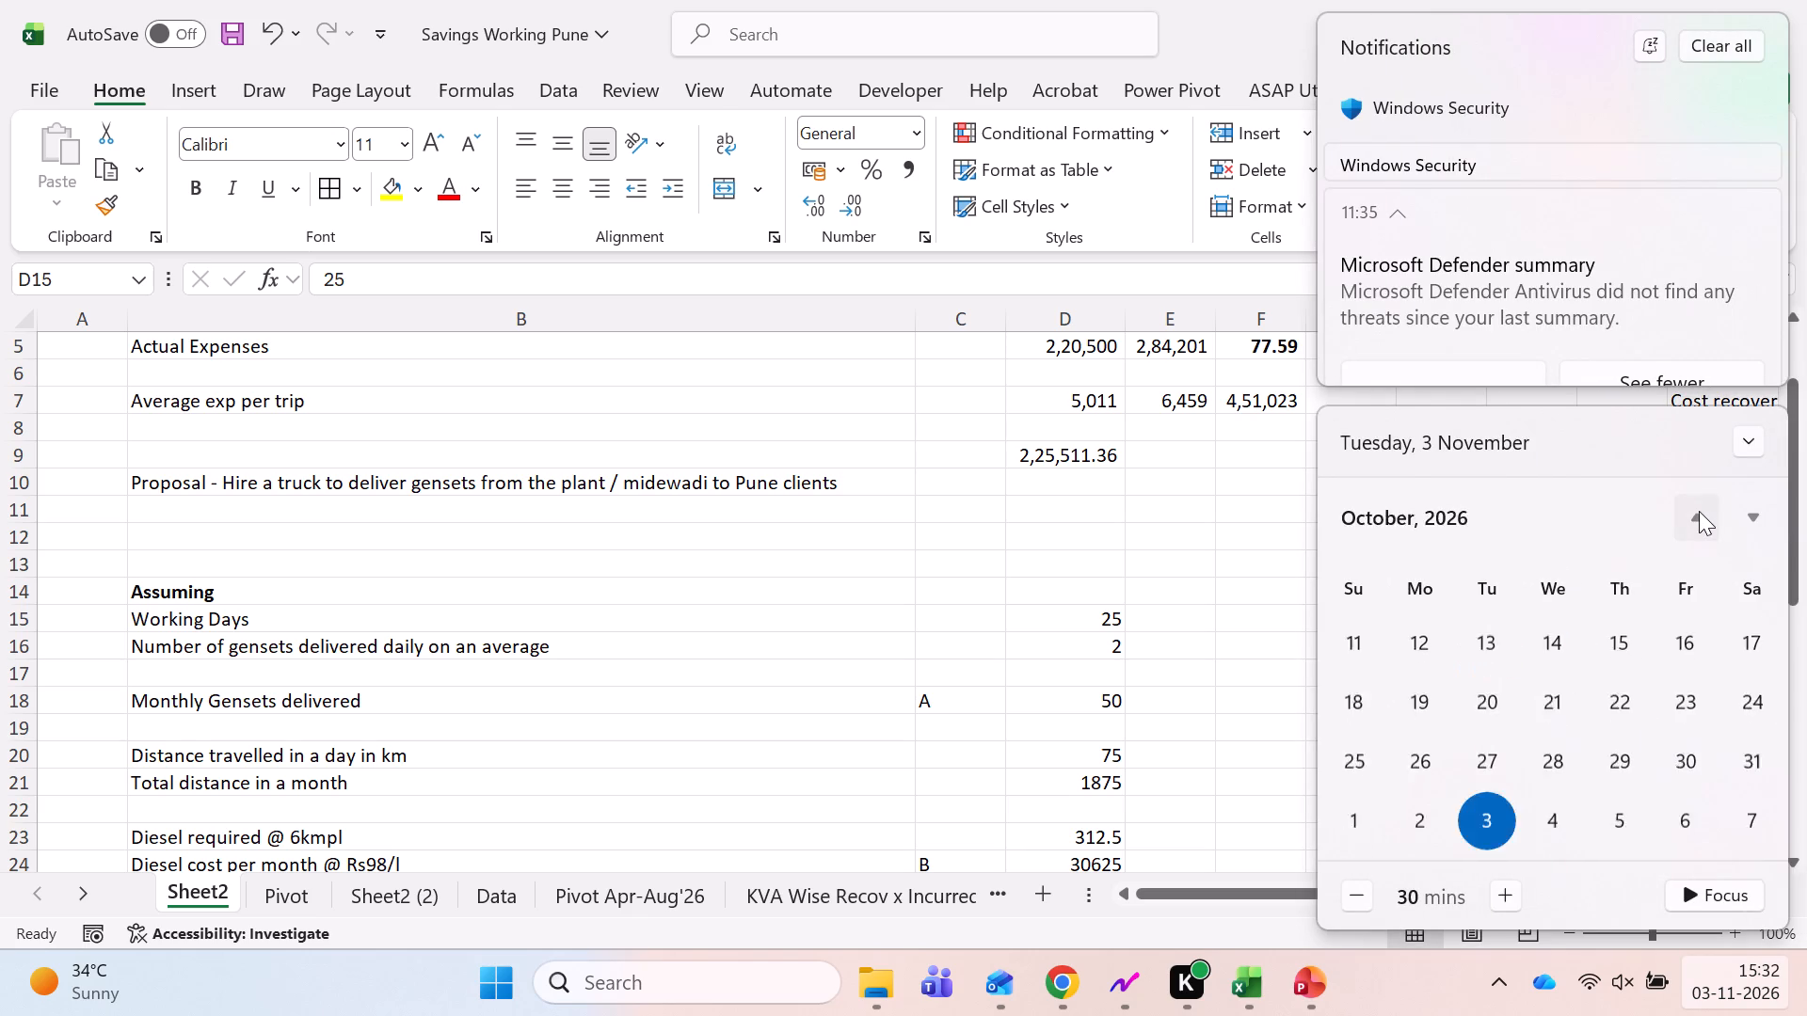
pyautogui.click(1699, 511)
pyautogui.click(1699, 511)
pyautogui.click(1699, 511)
pyautogui.click(1699, 511)
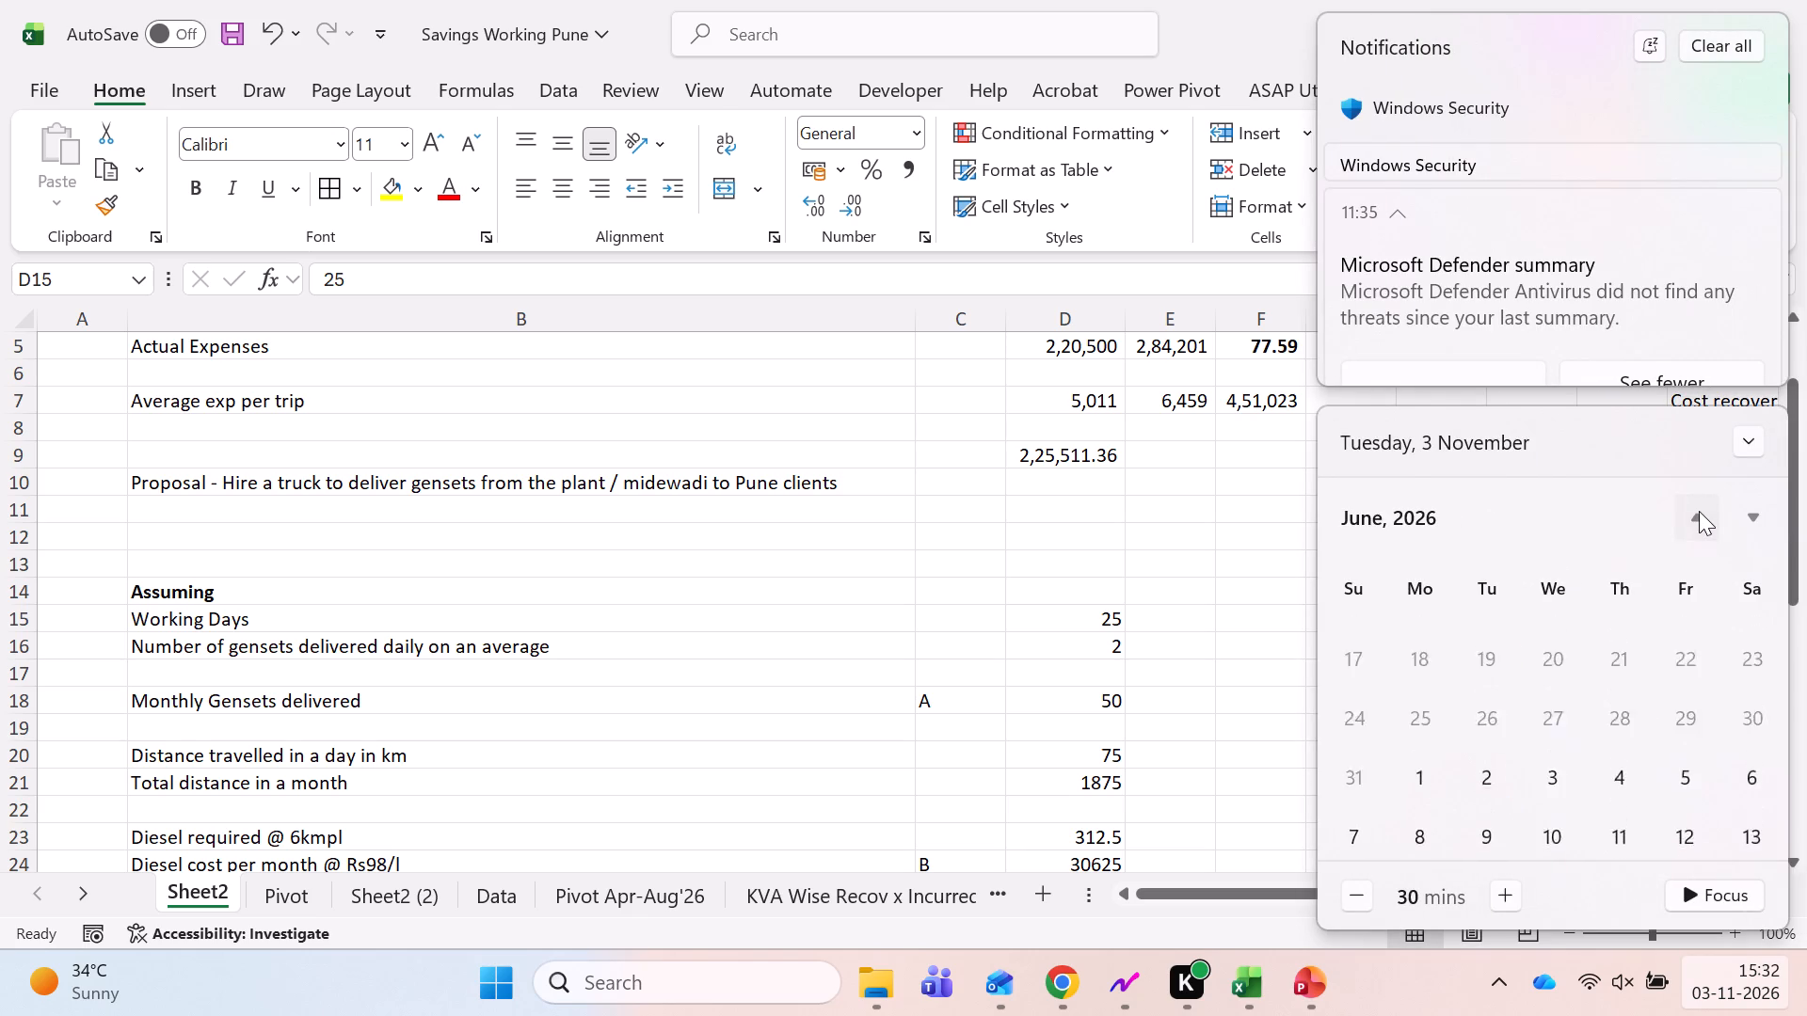
pyautogui.click(1699, 511)
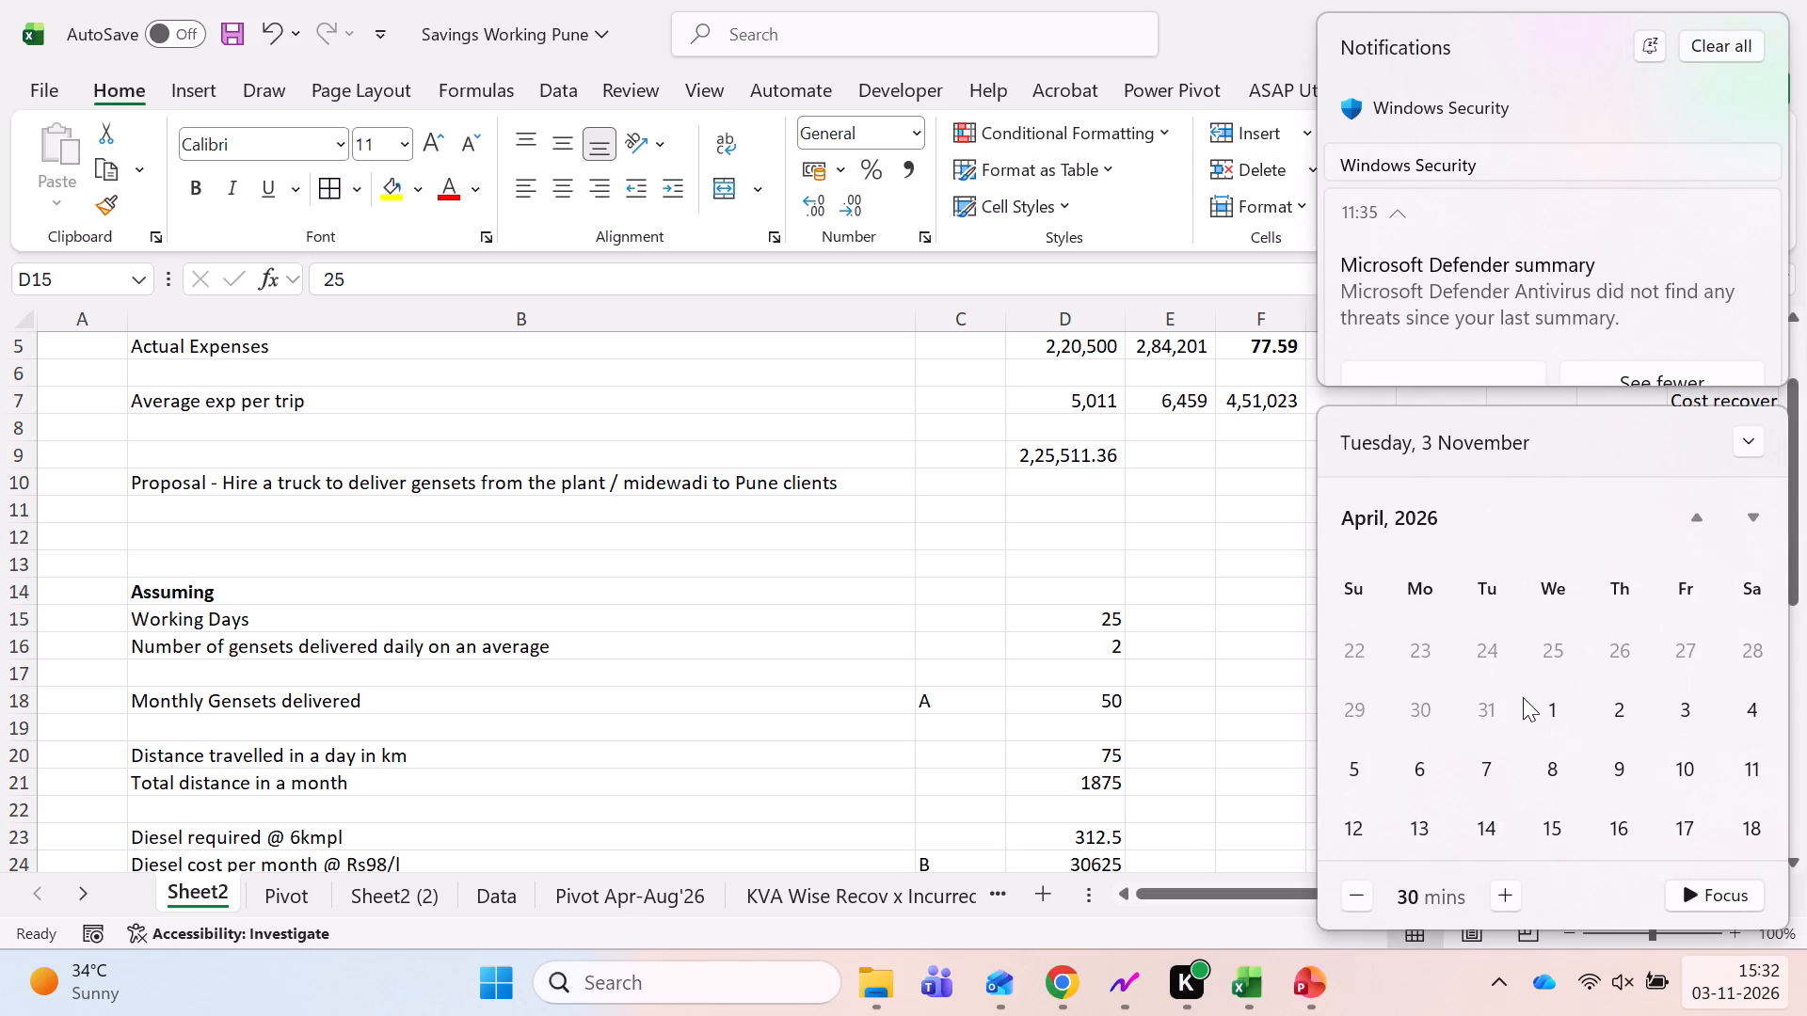
pyautogui.scroll(-1, 1523, 697)
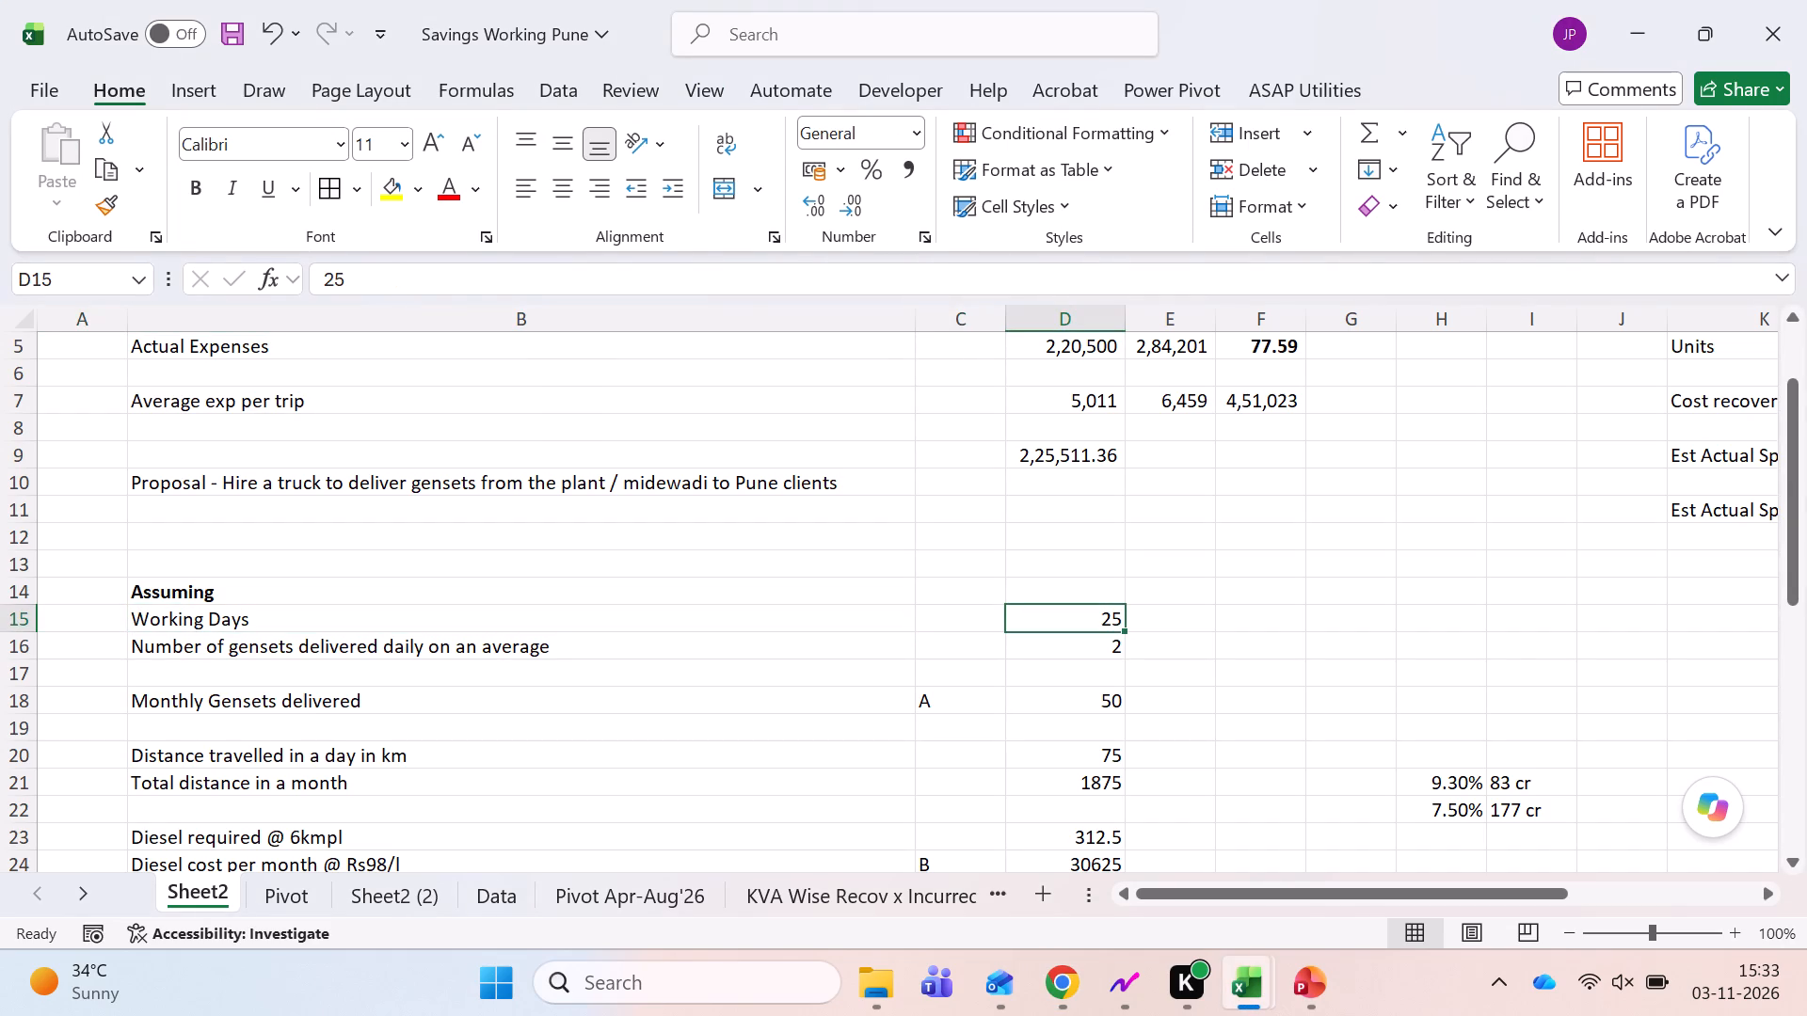
pyautogui.scroll(-2, 770, 686)
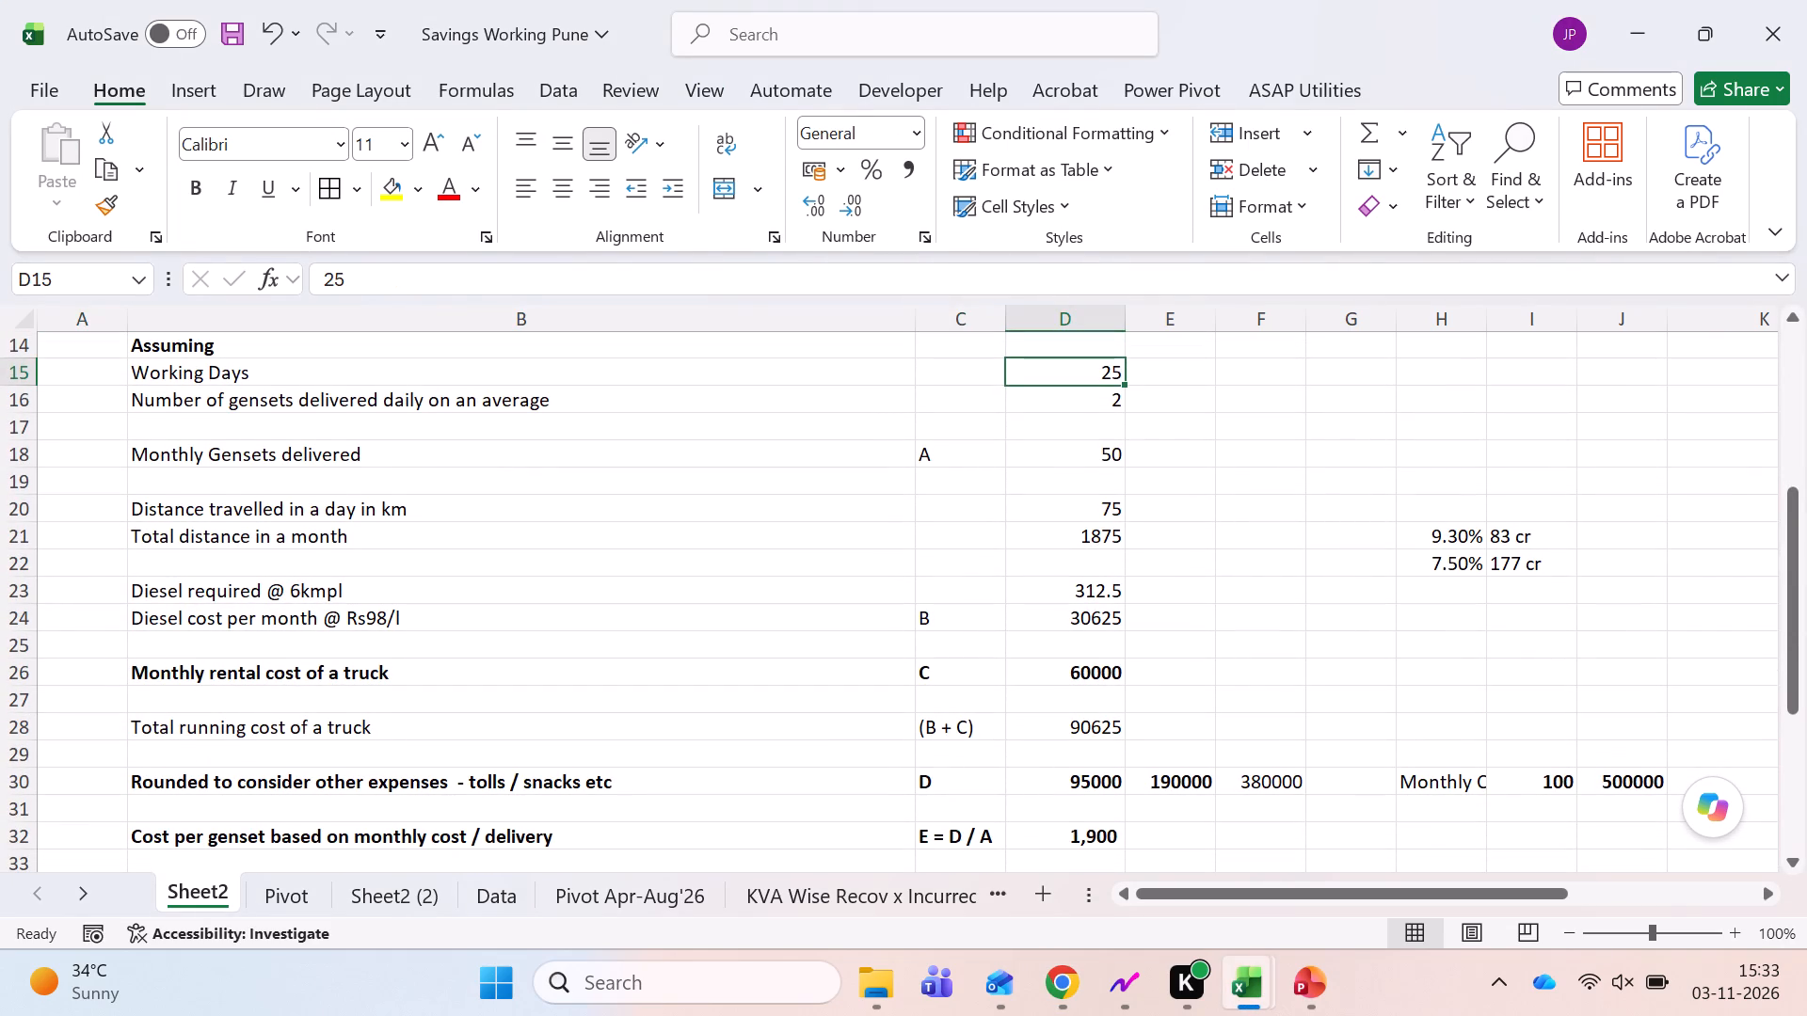
pyautogui.click(1039, 659)
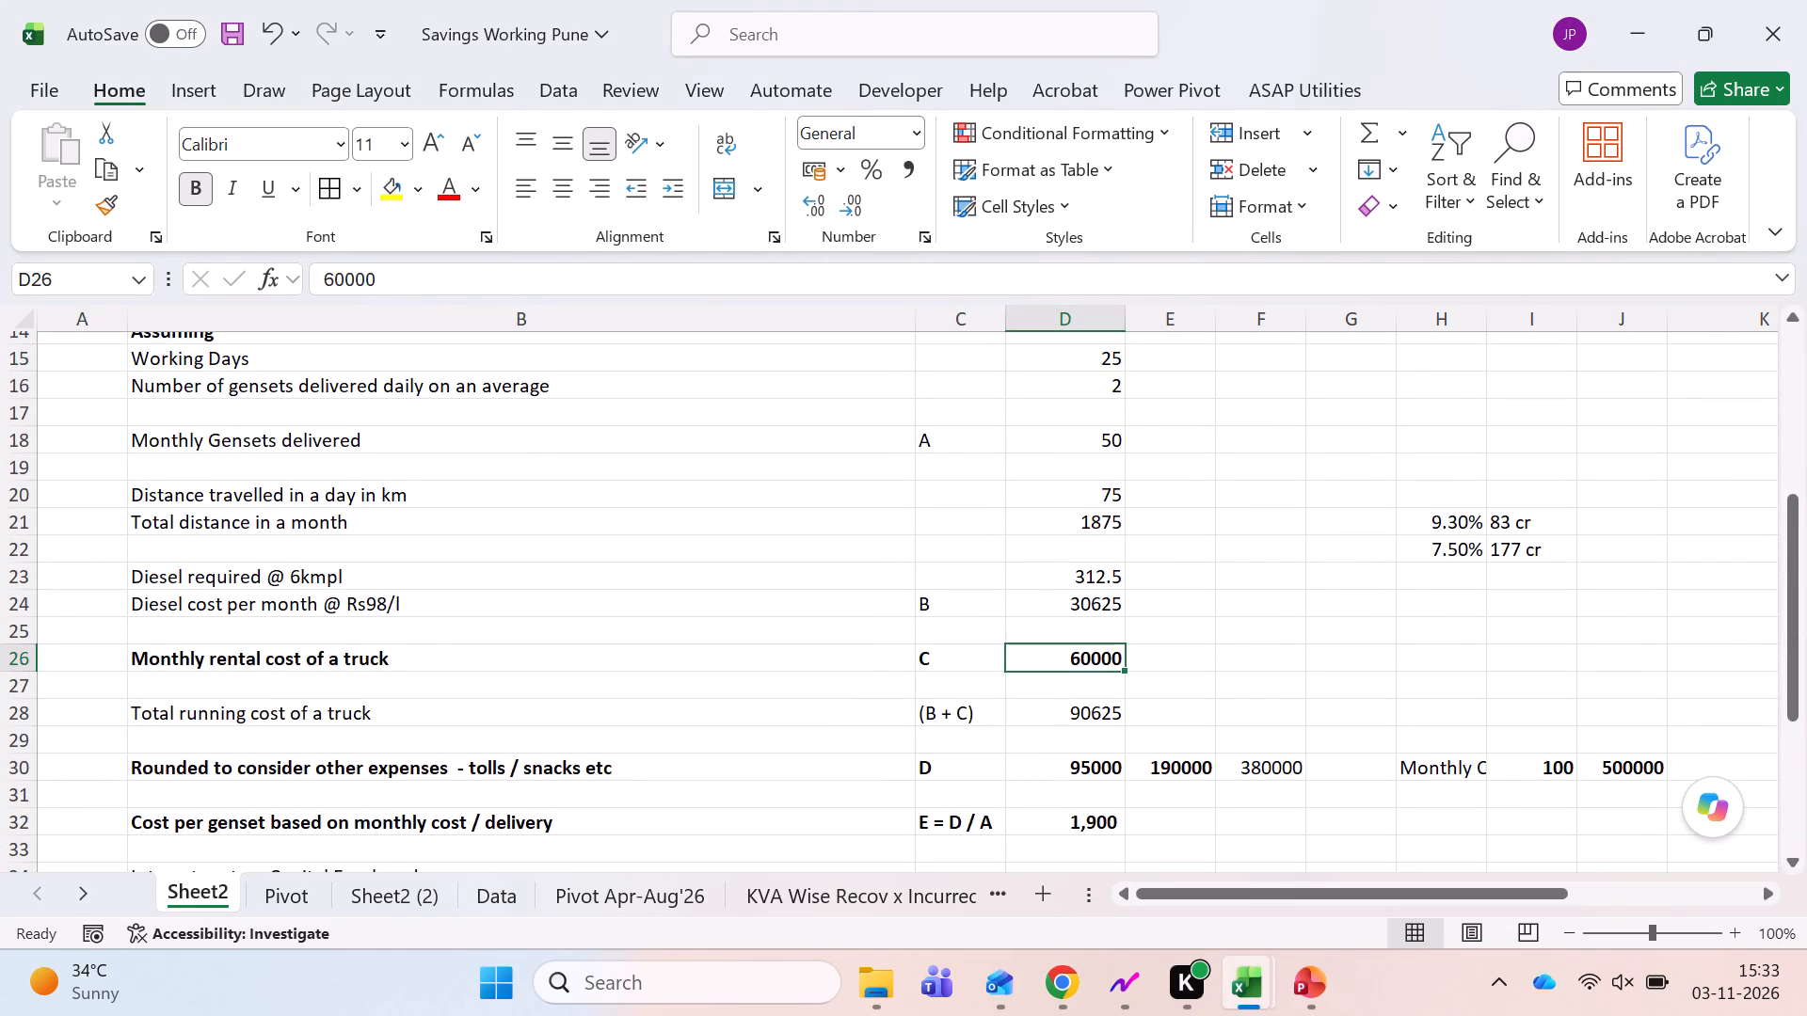
pyautogui.press('F2')
pyautogui.press('Escape')
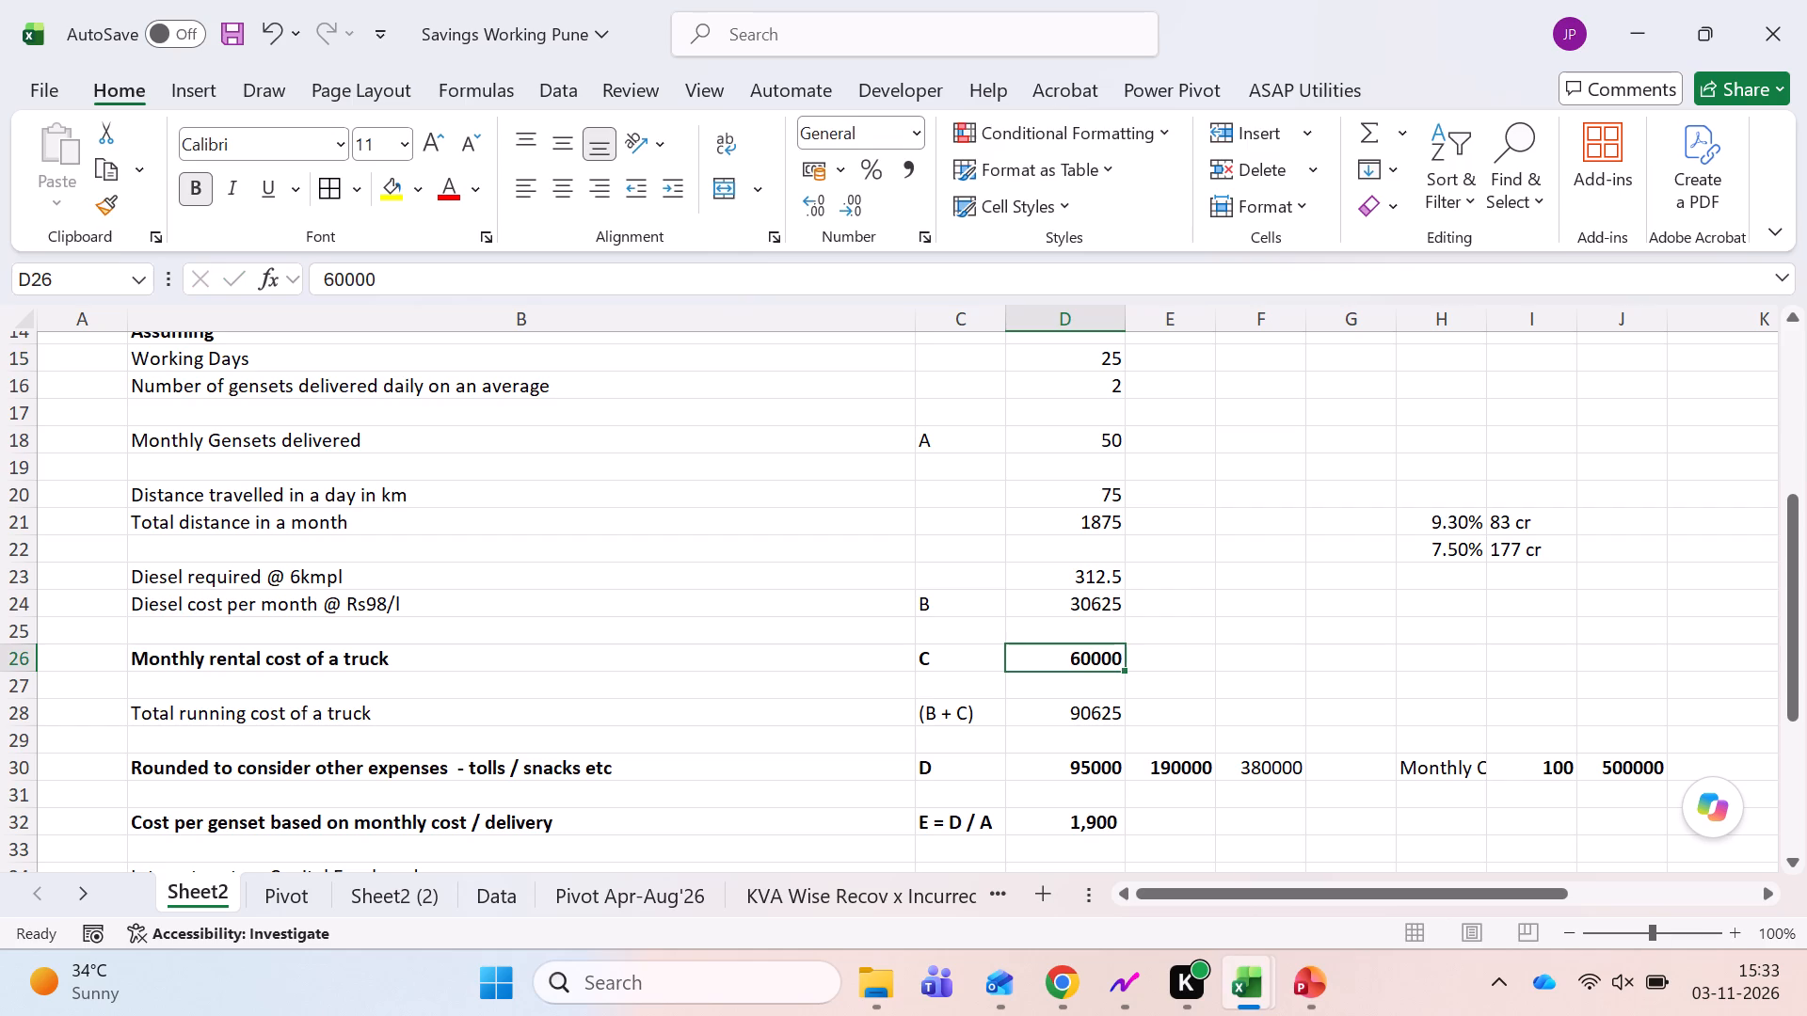
pyautogui.click(1058, 601)
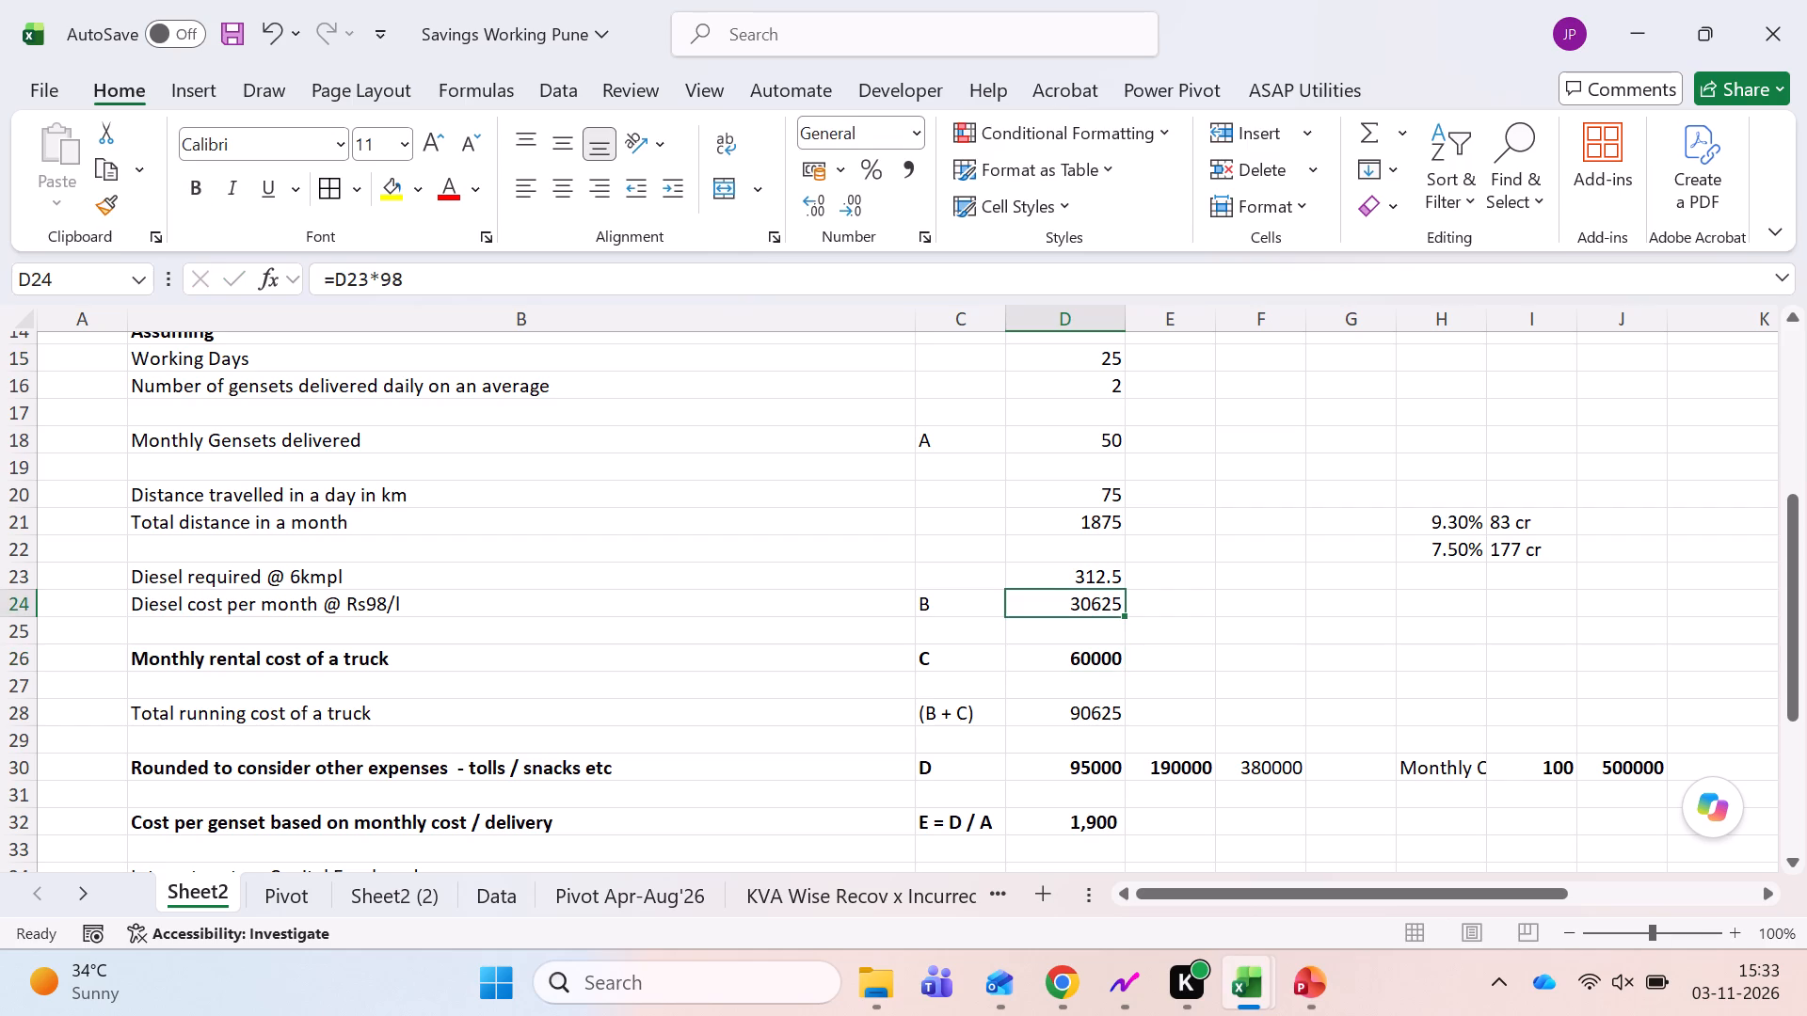
pyautogui.press('F2')
pyautogui.press('Escape')
pyautogui.scroll(3, 1031, 708)
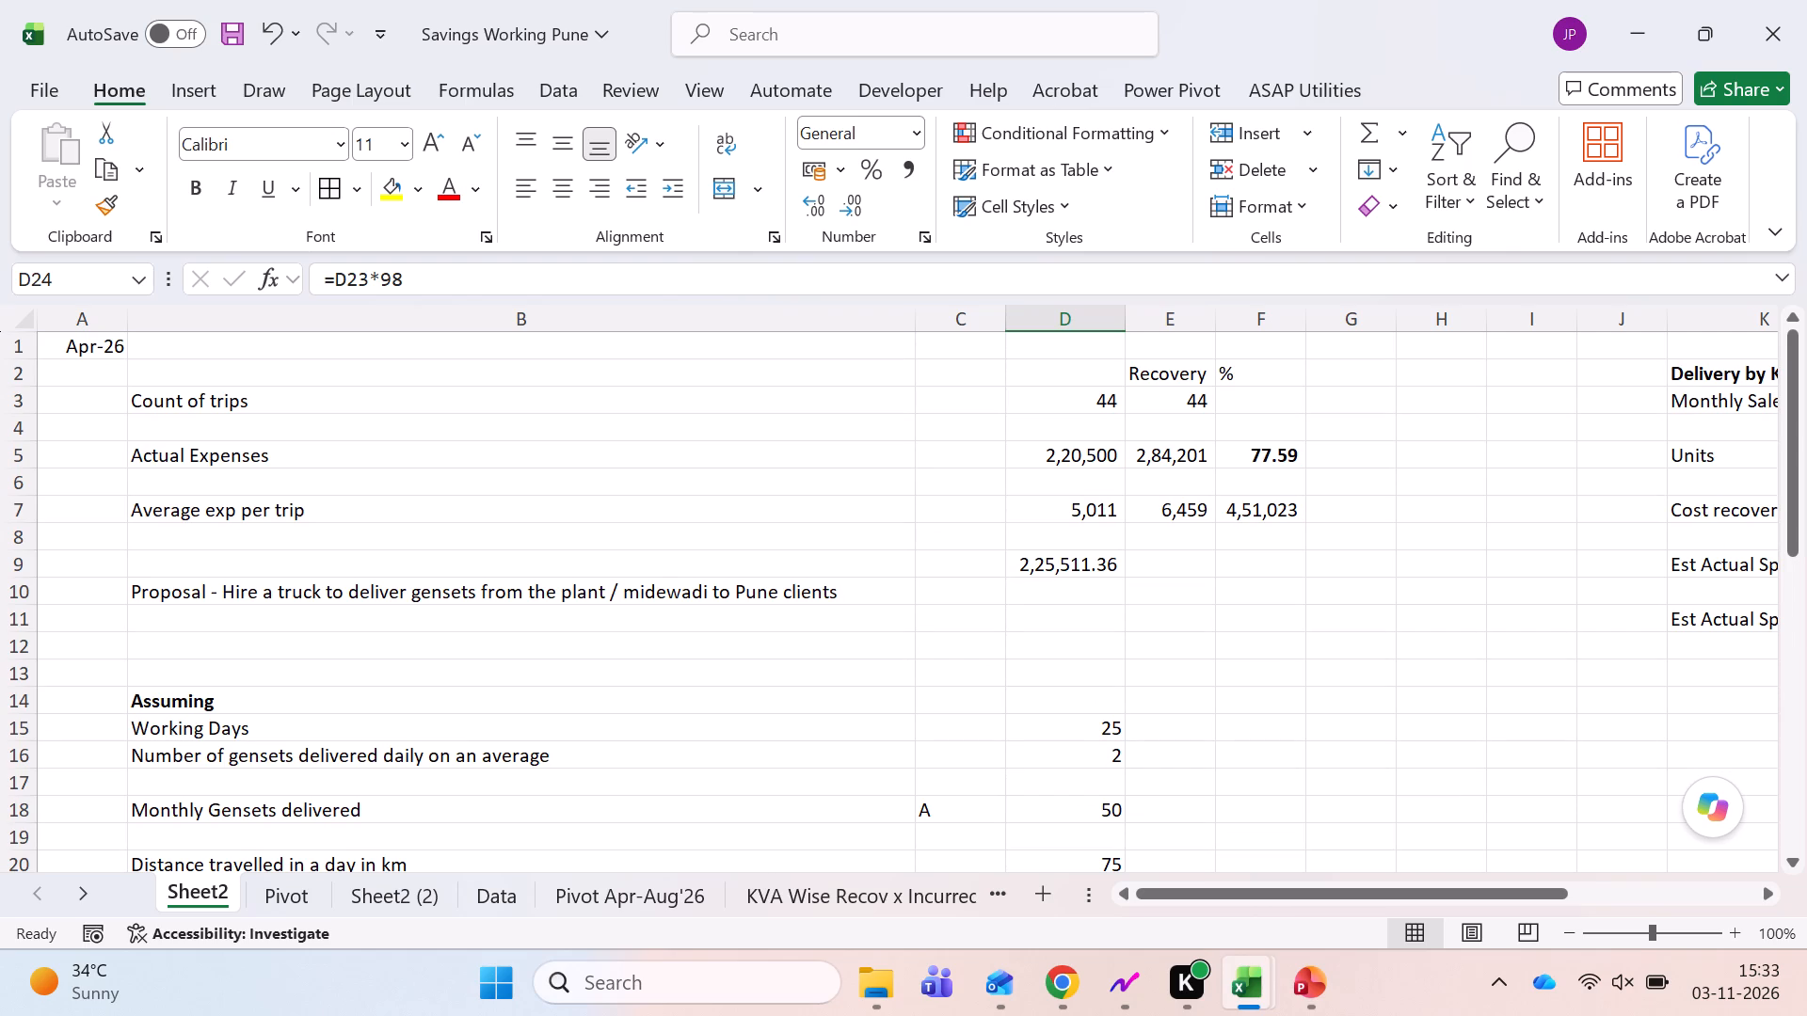
# Review the Delivery by KALA block on Sheet2, from Monthly Sales through Est Actual Spend PU, and return to the proposal section.
pyautogui.moveTo(1354, 884); pyautogui.dragTo(1553, 876)
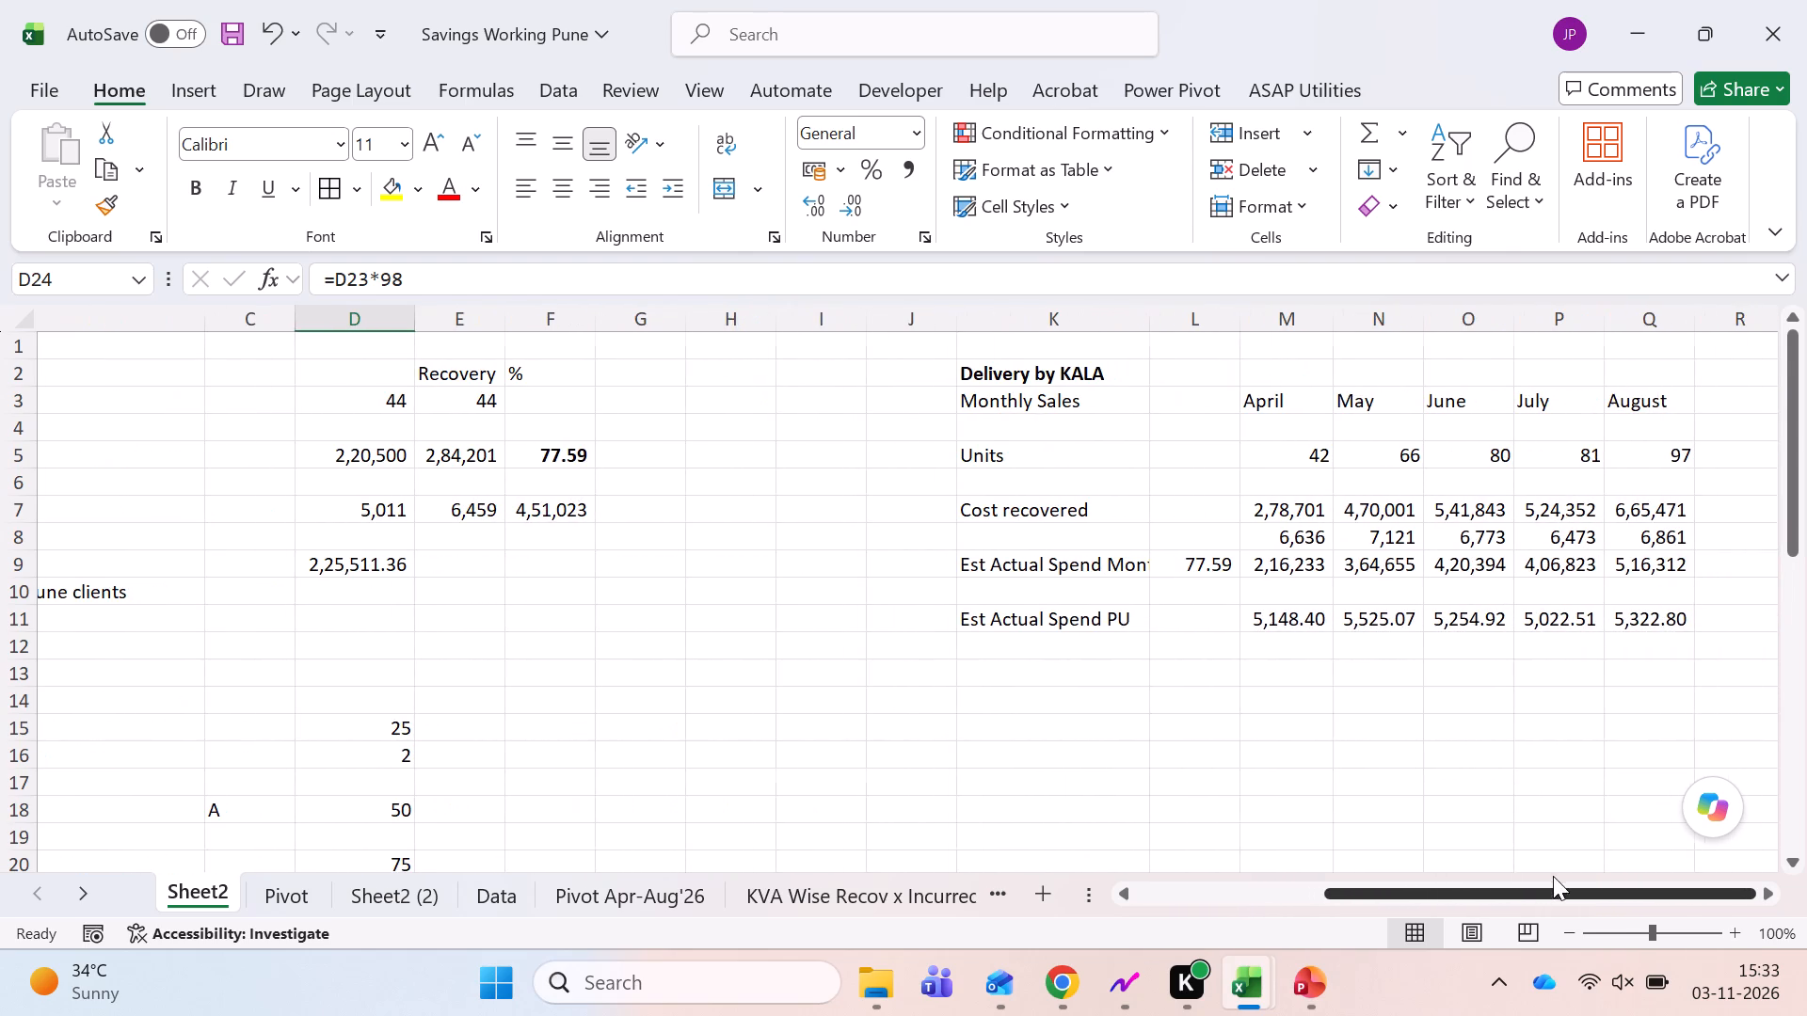
pyautogui.moveTo(1553, 876); pyautogui.dragTo(1571, 872)
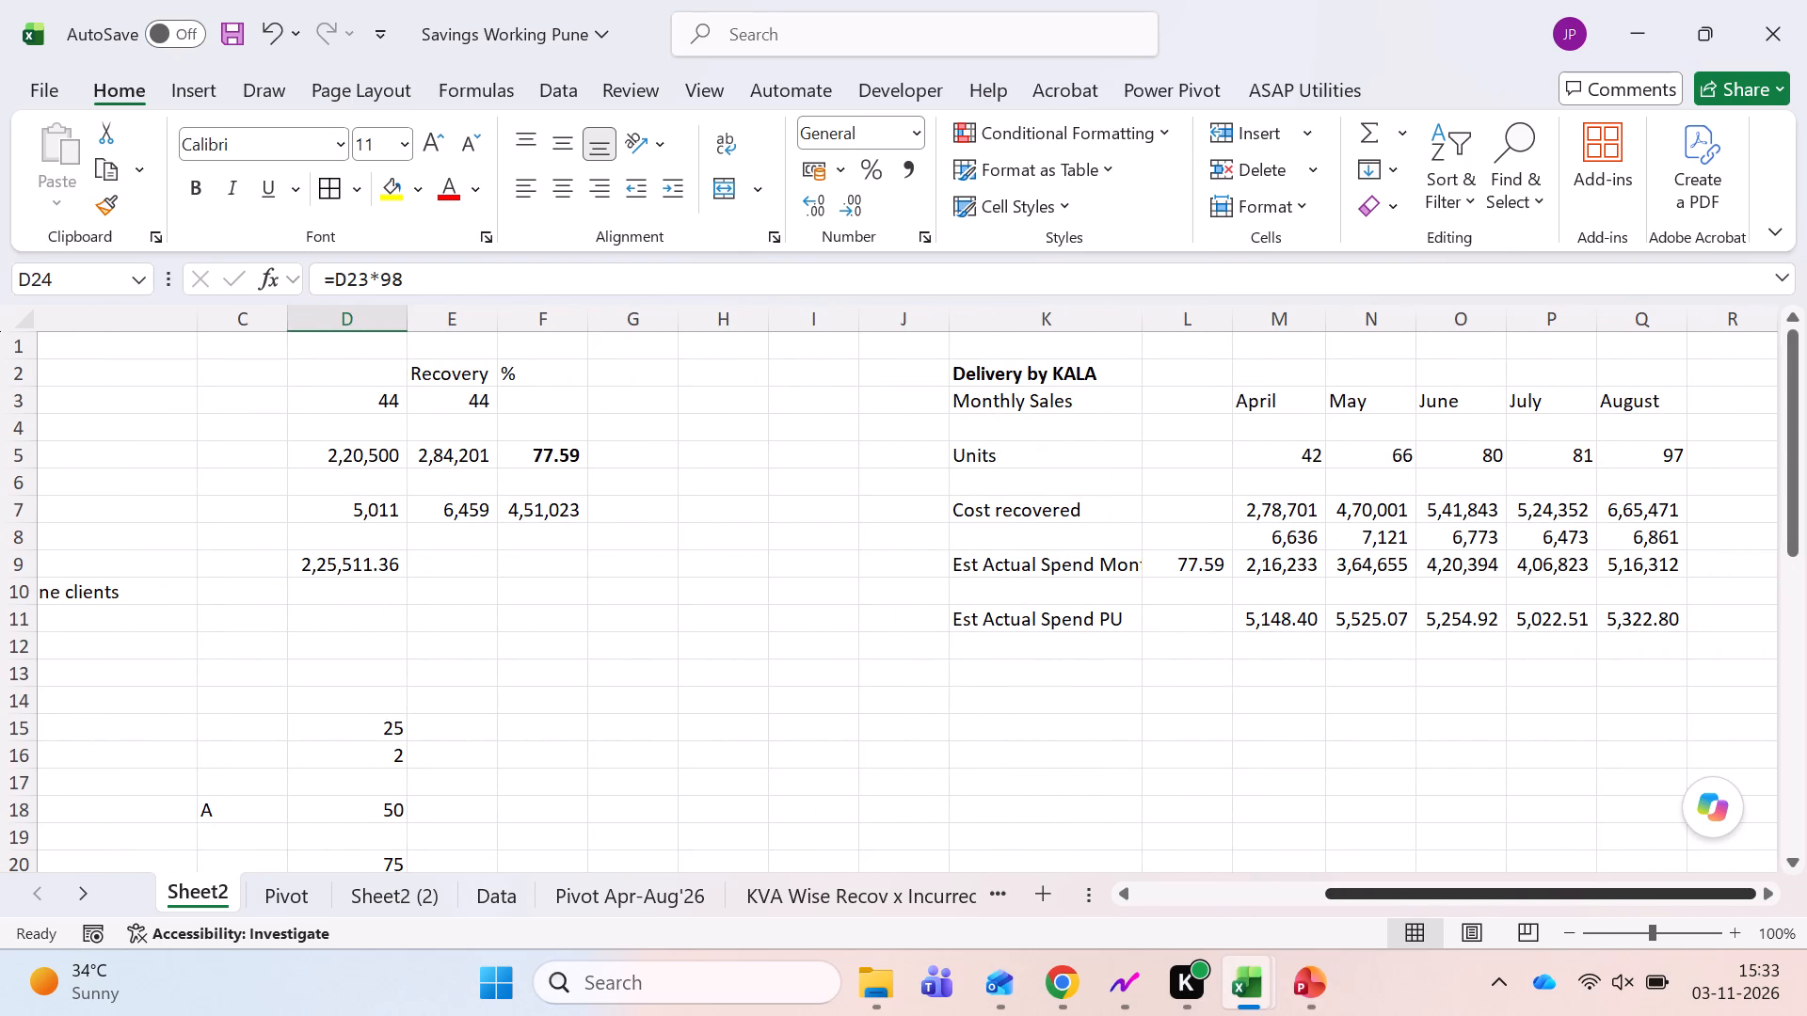
pyautogui.click(1015, 387)
pyautogui.click(1040, 442)
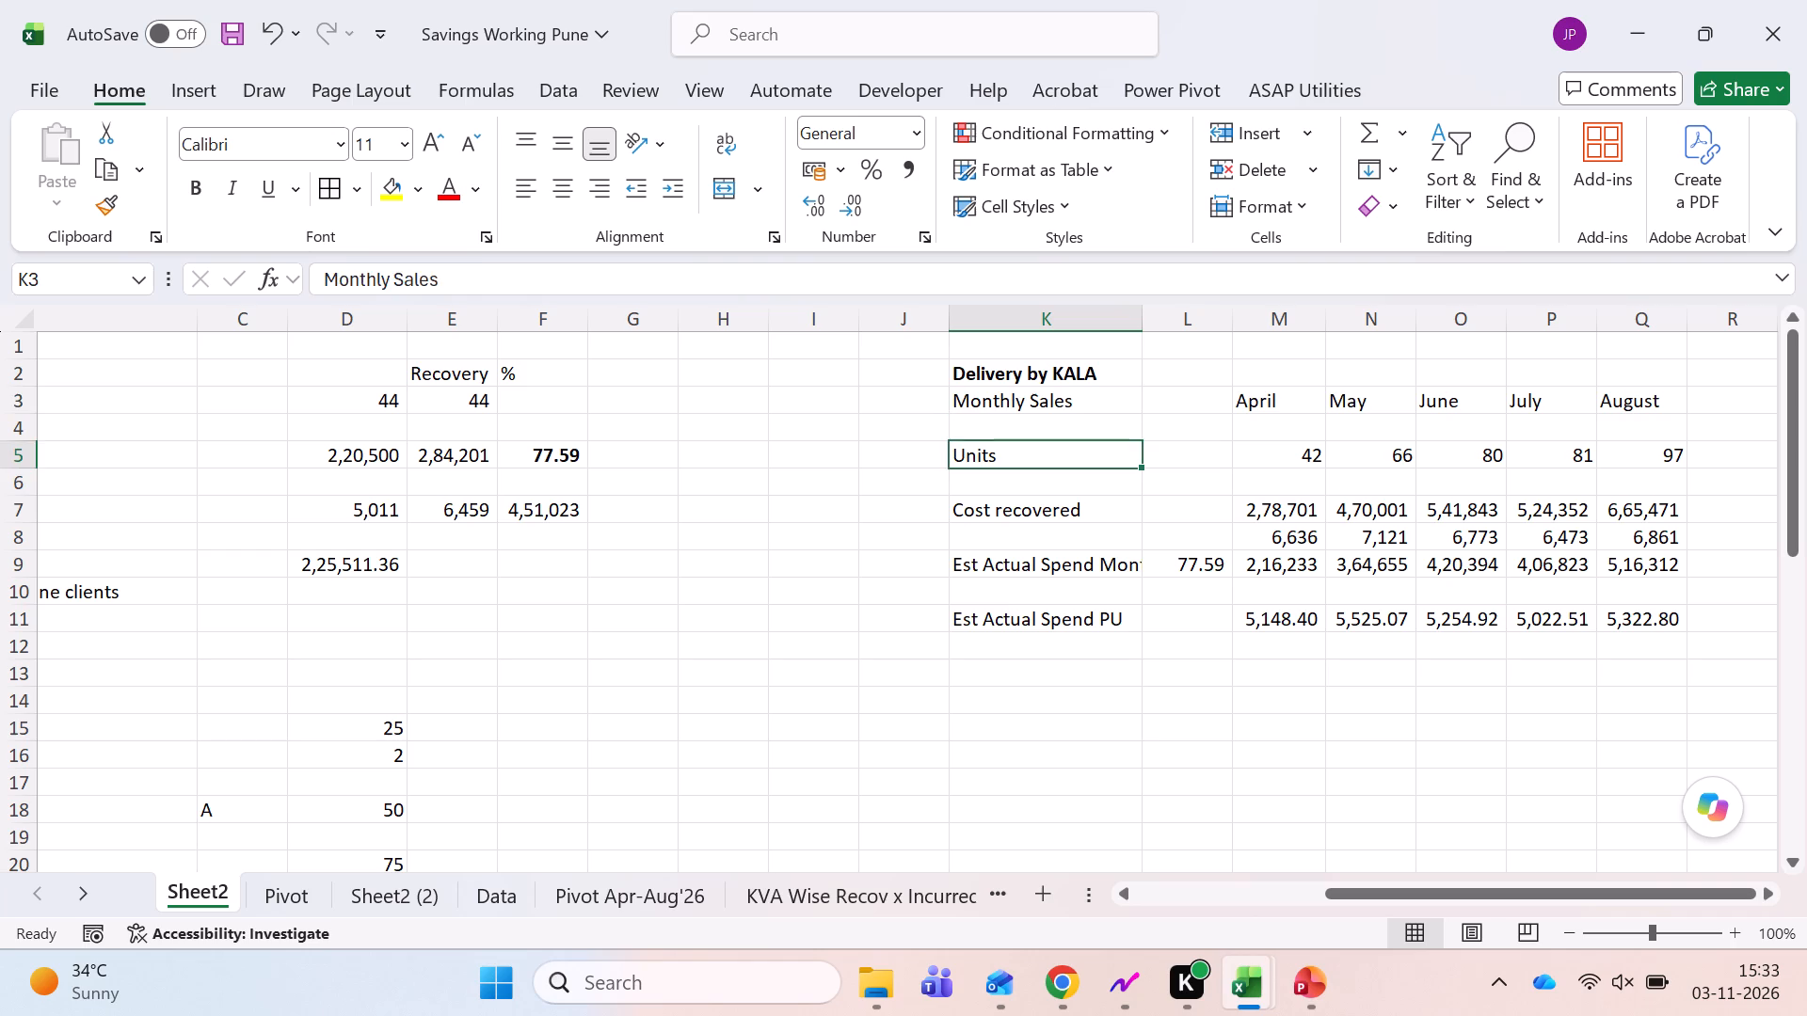
pyautogui.click(1019, 396)
pyautogui.click(1034, 362)
pyautogui.click(1032, 399)
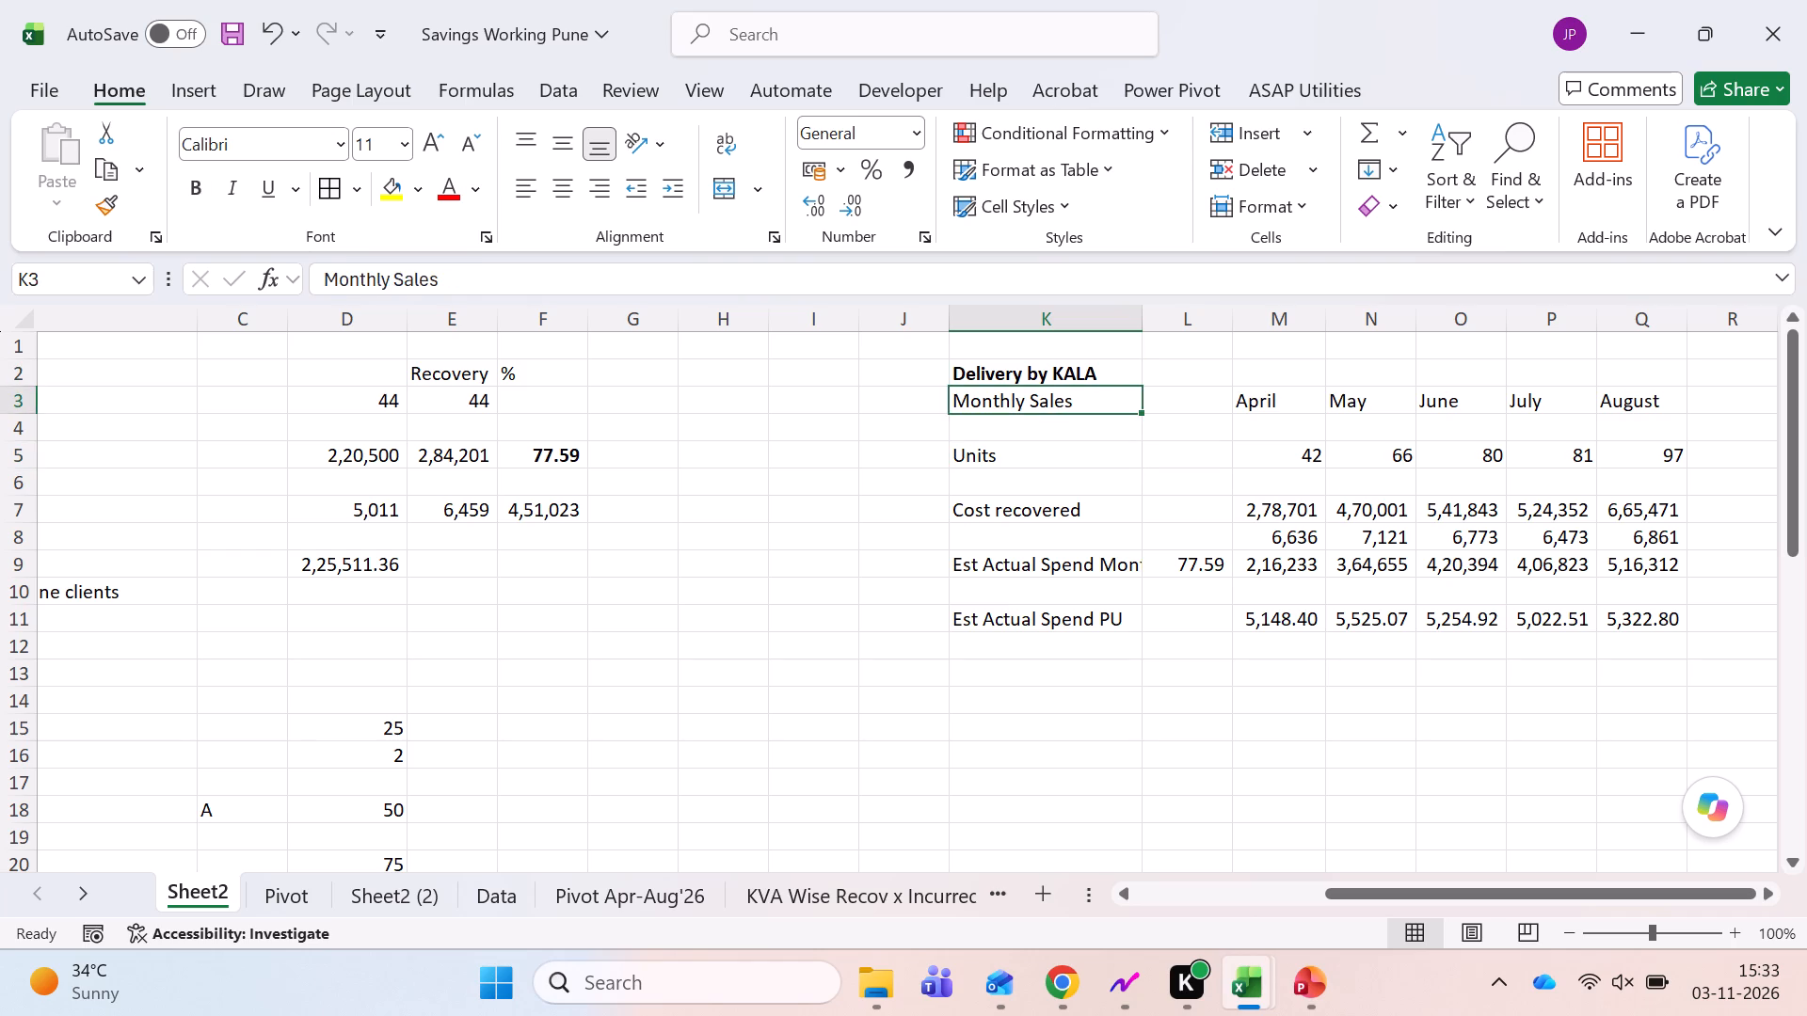
pyautogui.click(1036, 465)
pyautogui.click(1045, 511)
pyautogui.click(1042, 566)
pyautogui.click(1036, 609)
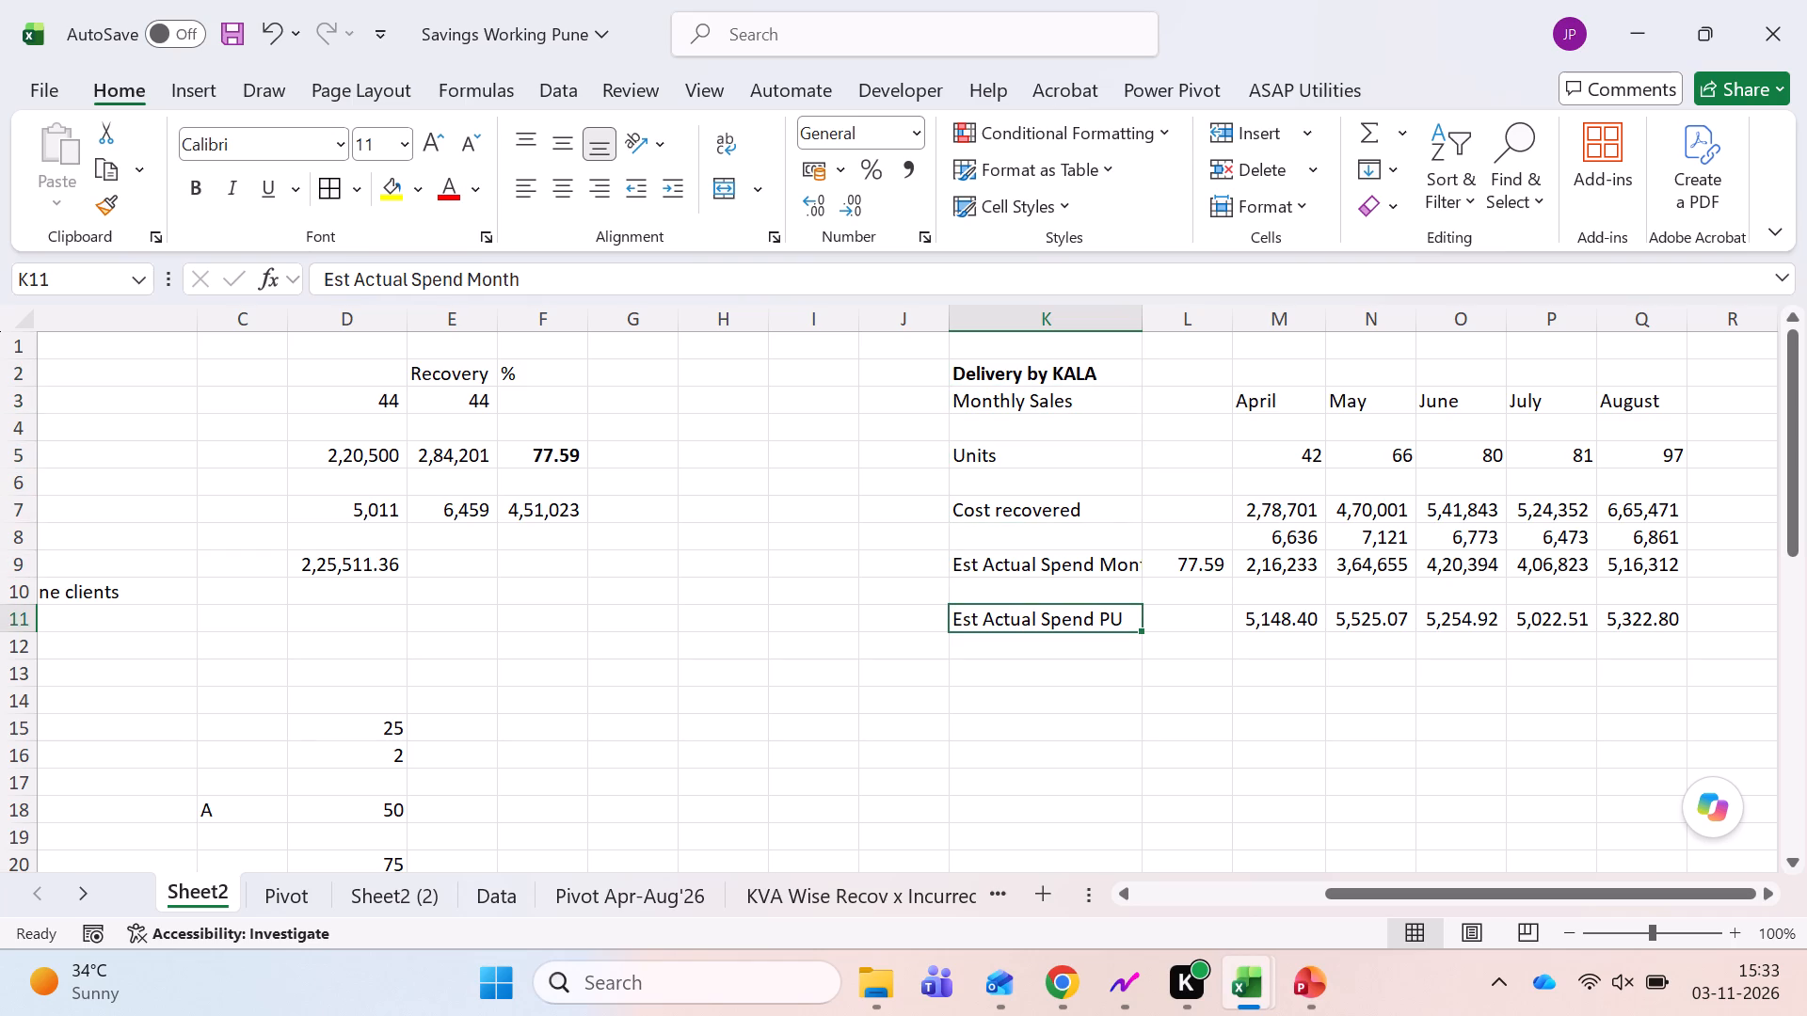
pyautogui.hotkey('ctrl', 'Left')
pyautogui.hotkey('ctrl', 'Left')
pyautogui.hotkey('ctrl', 'Left')
pyautogui.hotkey('ctrl', 'Left')
pyautogui.press('Right')
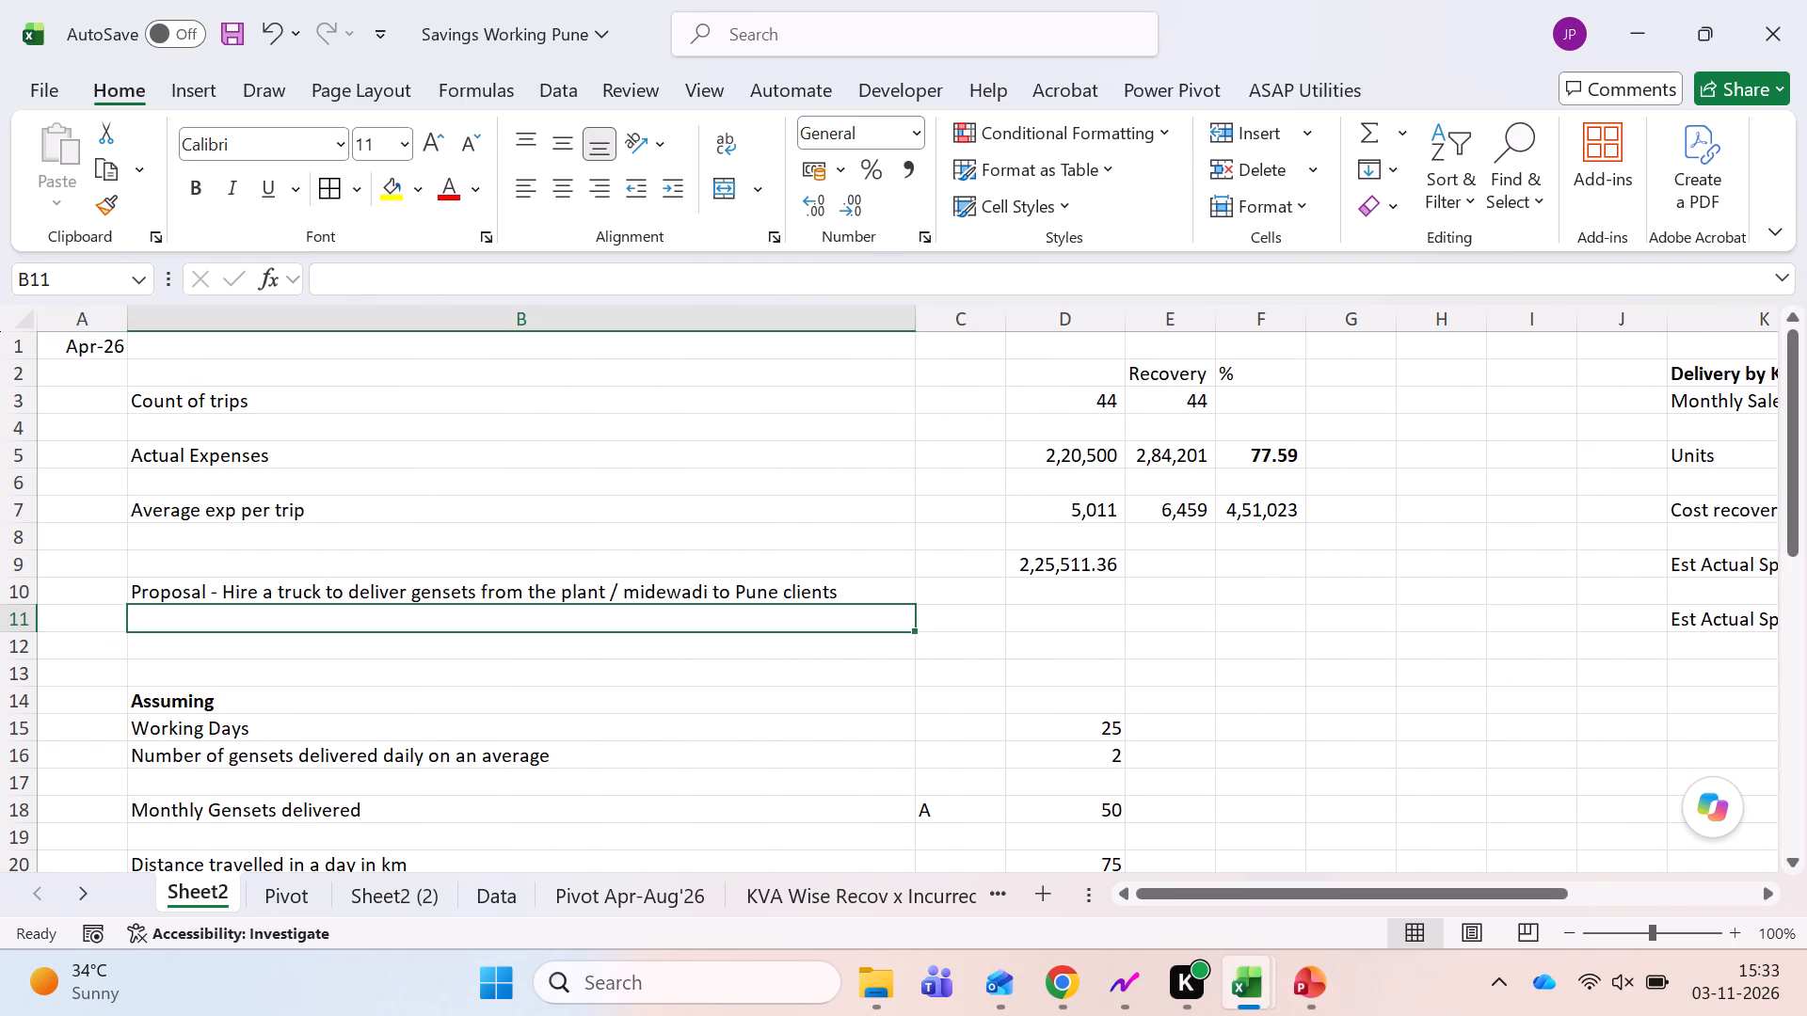
pyautogui.press('Up')
pyautogui.press('Up')
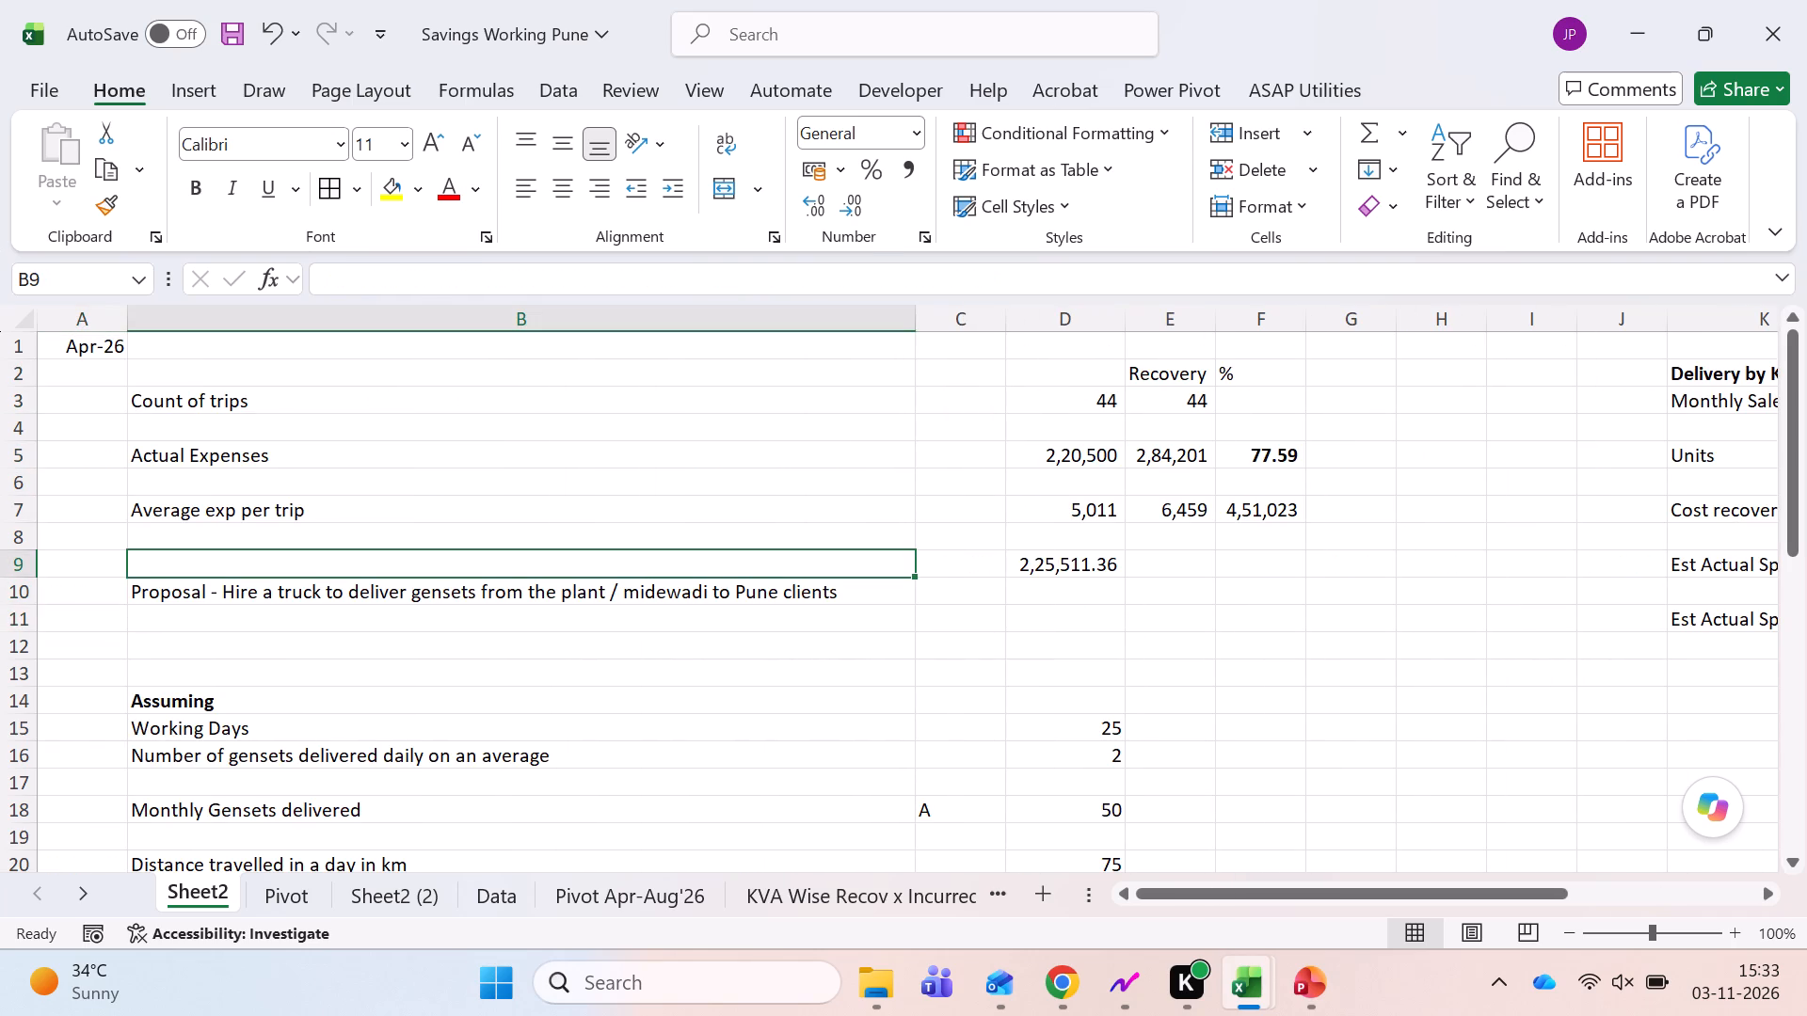
# Look through the workbook's following sheets as far as Sheet1 and check the extent of its transport data columns.
pyautogui.hotkey('ctrl', 'pagedown')
pyautogui.hotkey('ctrl', 'pagedown')
pyautogui.hotkey('ctrl', 'pagedown')
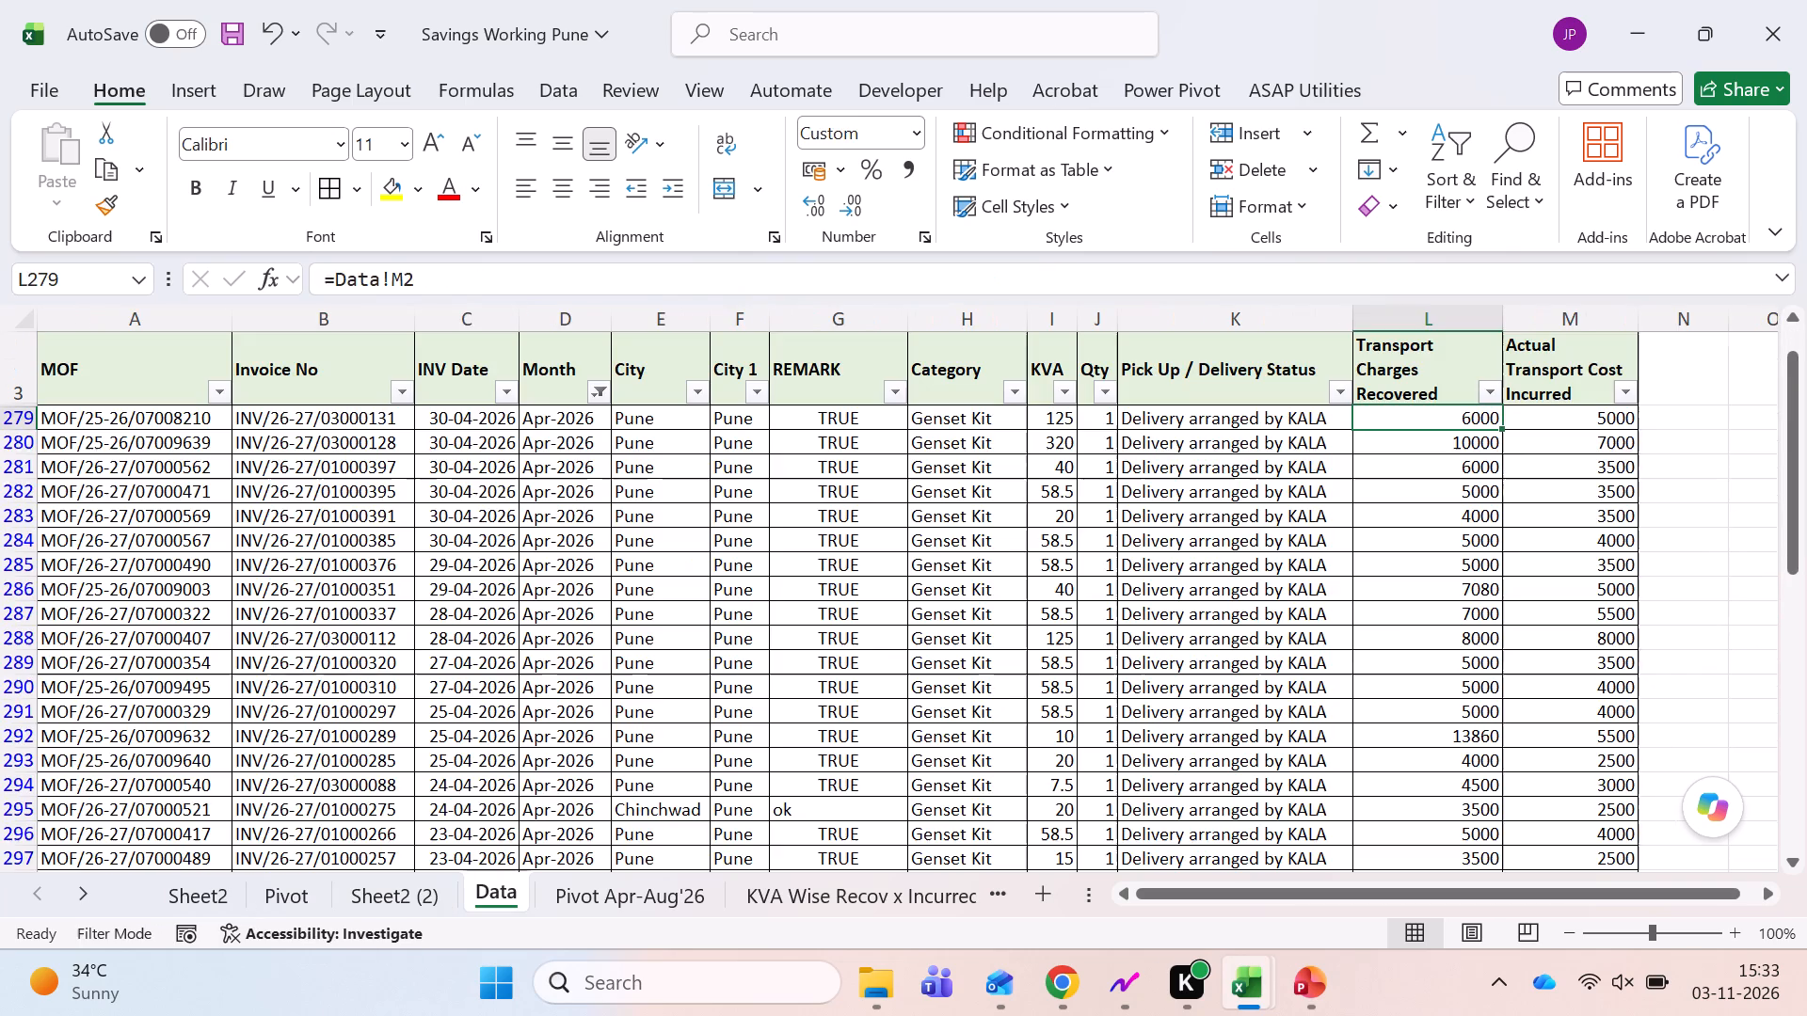
pyautogui.hotkey('ctrl', 'pagedown')
pyautogui.hotkey('ctrl', 'pagedown')
pyautogui.hotkey('ctrl', 'pagedown')
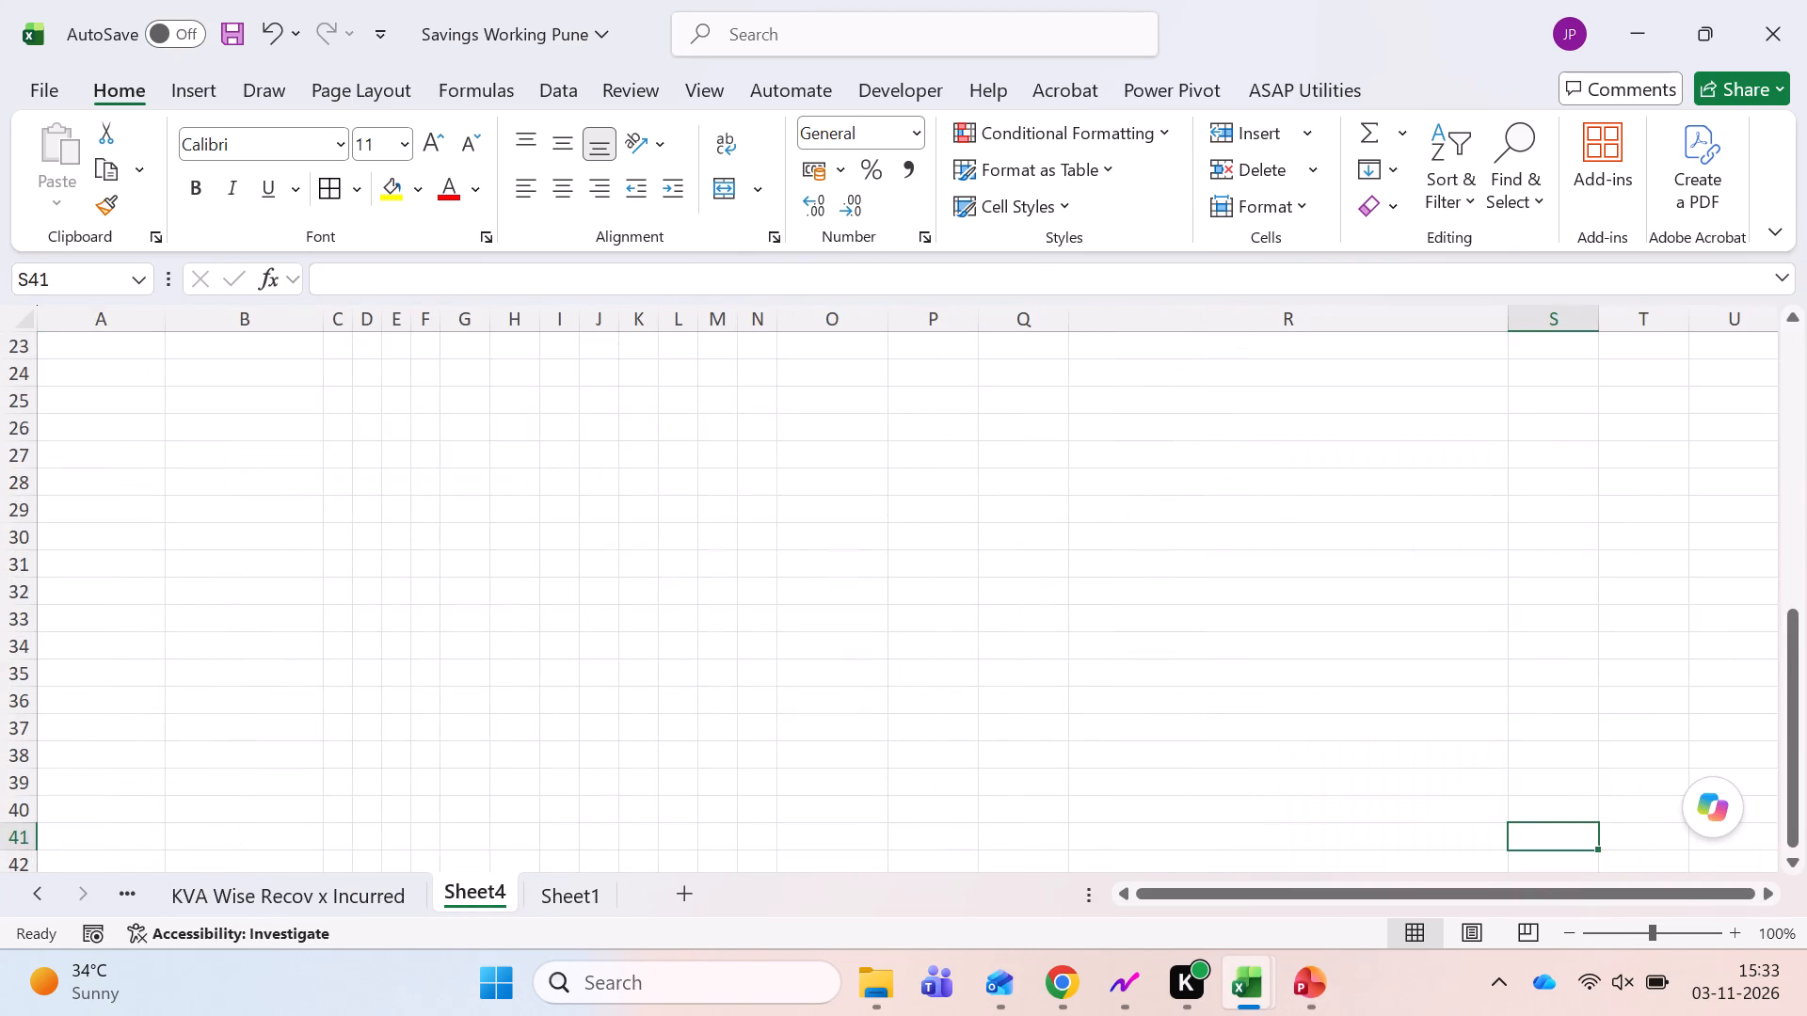
pyautogui.hotkey('ctrl', 'pagedown')
pyautogui.hotkey('ctrl', 'Right')
pyautogui.hotkey('ctrl', 'Right')
pyautogui.hotkey('ctrl', 'Right')
pyautogui.hotkey('ctrl', 'Left')
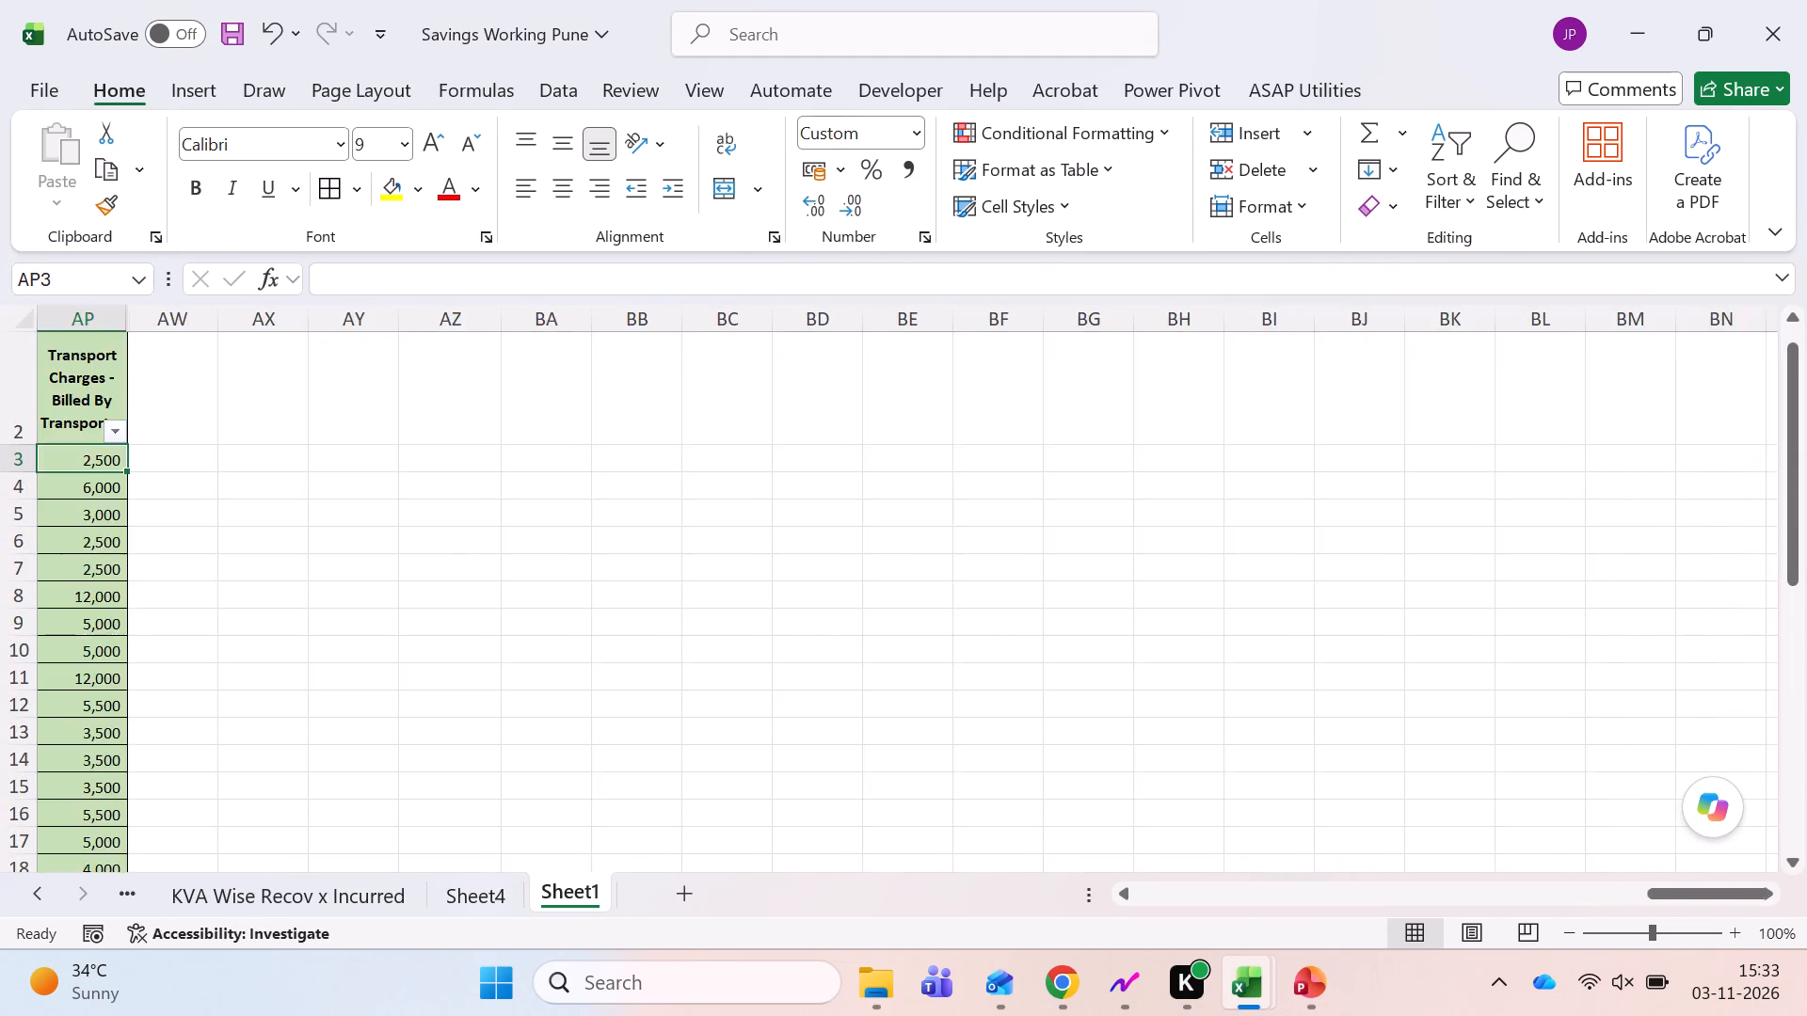
pyautogui.hotkey('ctrl', 'Left')
pyautogui.hotkey('ctrl', 'Left')
pyautogui.hotkey('ctrl', 'Left')
# Read the To Check list beside the pivot table on Sheet4, down to the item on presenting Pune monthwise costs.
pyautogui.hotkey('ctrl', 'pageup')
pyautogui.hotkey('ctrl', 'Left')
pyautogui.hotkey('ctrl', 'Left')
pyautogui.hotkey('ctrl', 'Left')
pyautogui.hotkey('ctrl', 'Up')
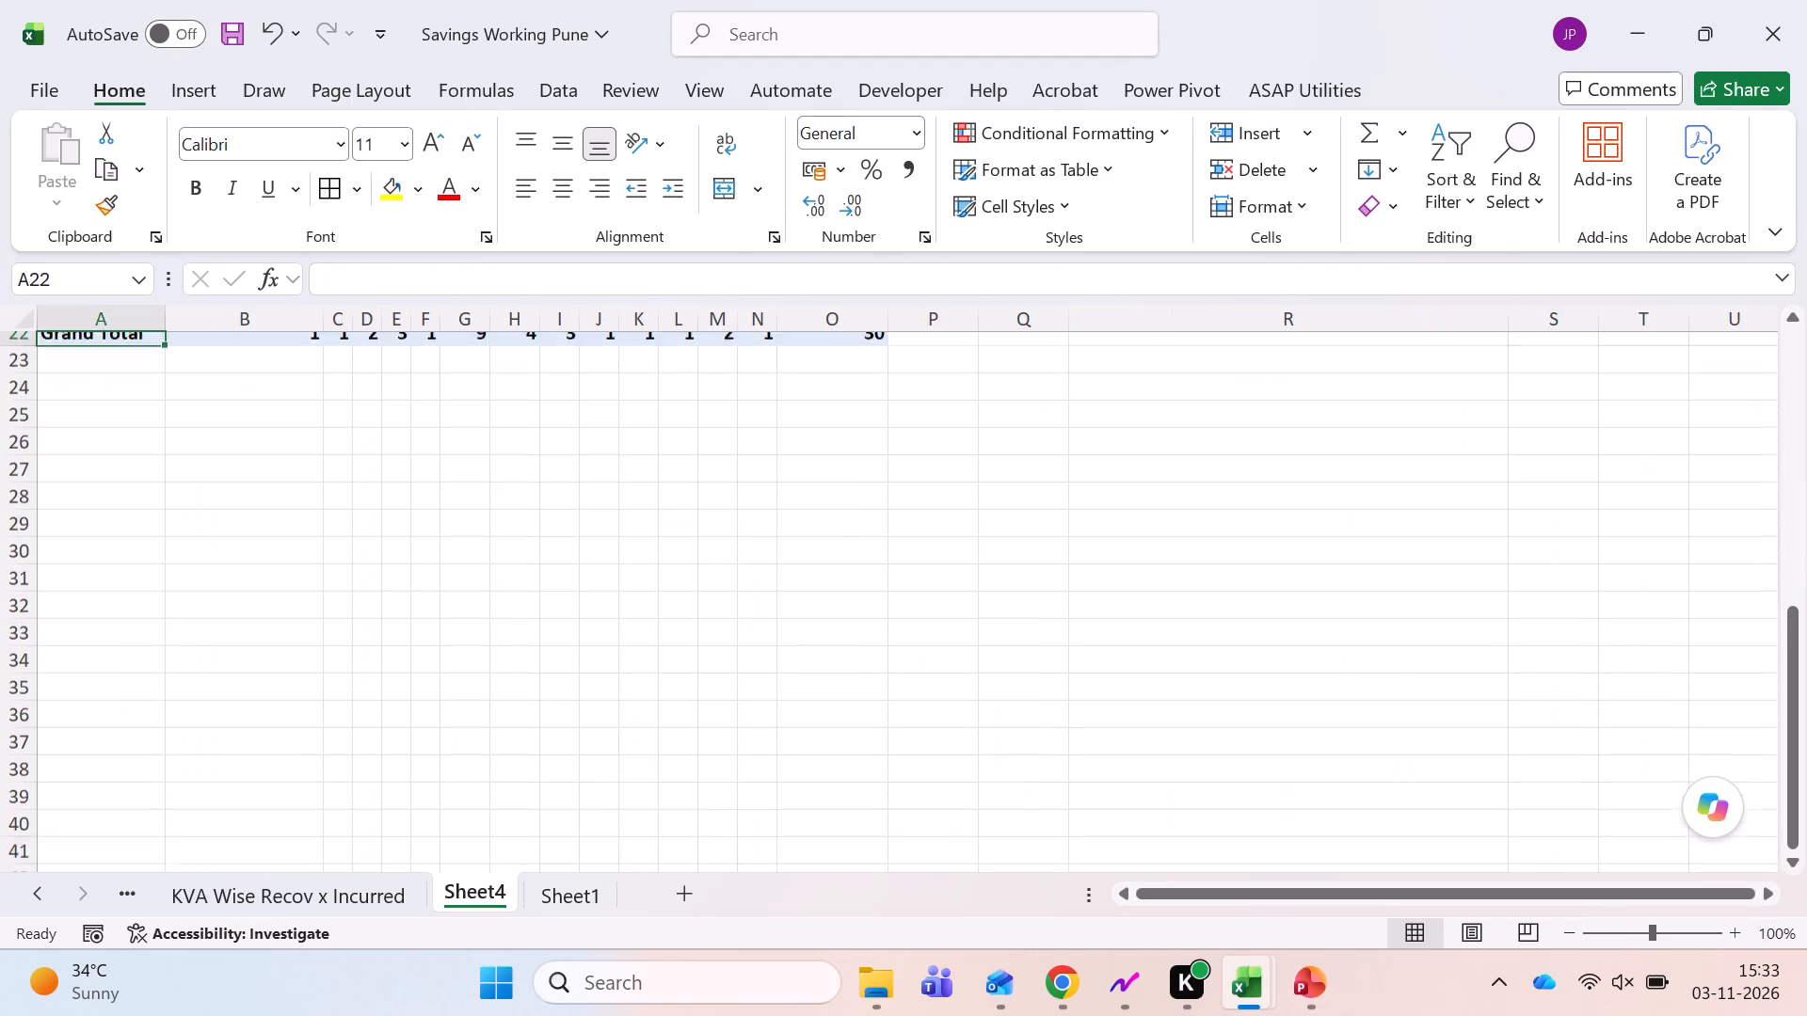
pyautogui.hotkey('ctrl', 'Up')
pyautogui.press('Right')
pyautogui.press('Right')
pyautogui.press('Right')
pyautogui.press('Right')
pyautogui.press('Right')
pyautogui.press('Right')
pyautogui.press('Right')
pyautogui.press('Right')
pyautogui.press('Right')
pyautogui.press('Right')
pyautogui.press('Right')
pyautogui.press('Right')
pyautogui.press('Right')
pyautogui.press('Right')
pyautogui.press('Right')
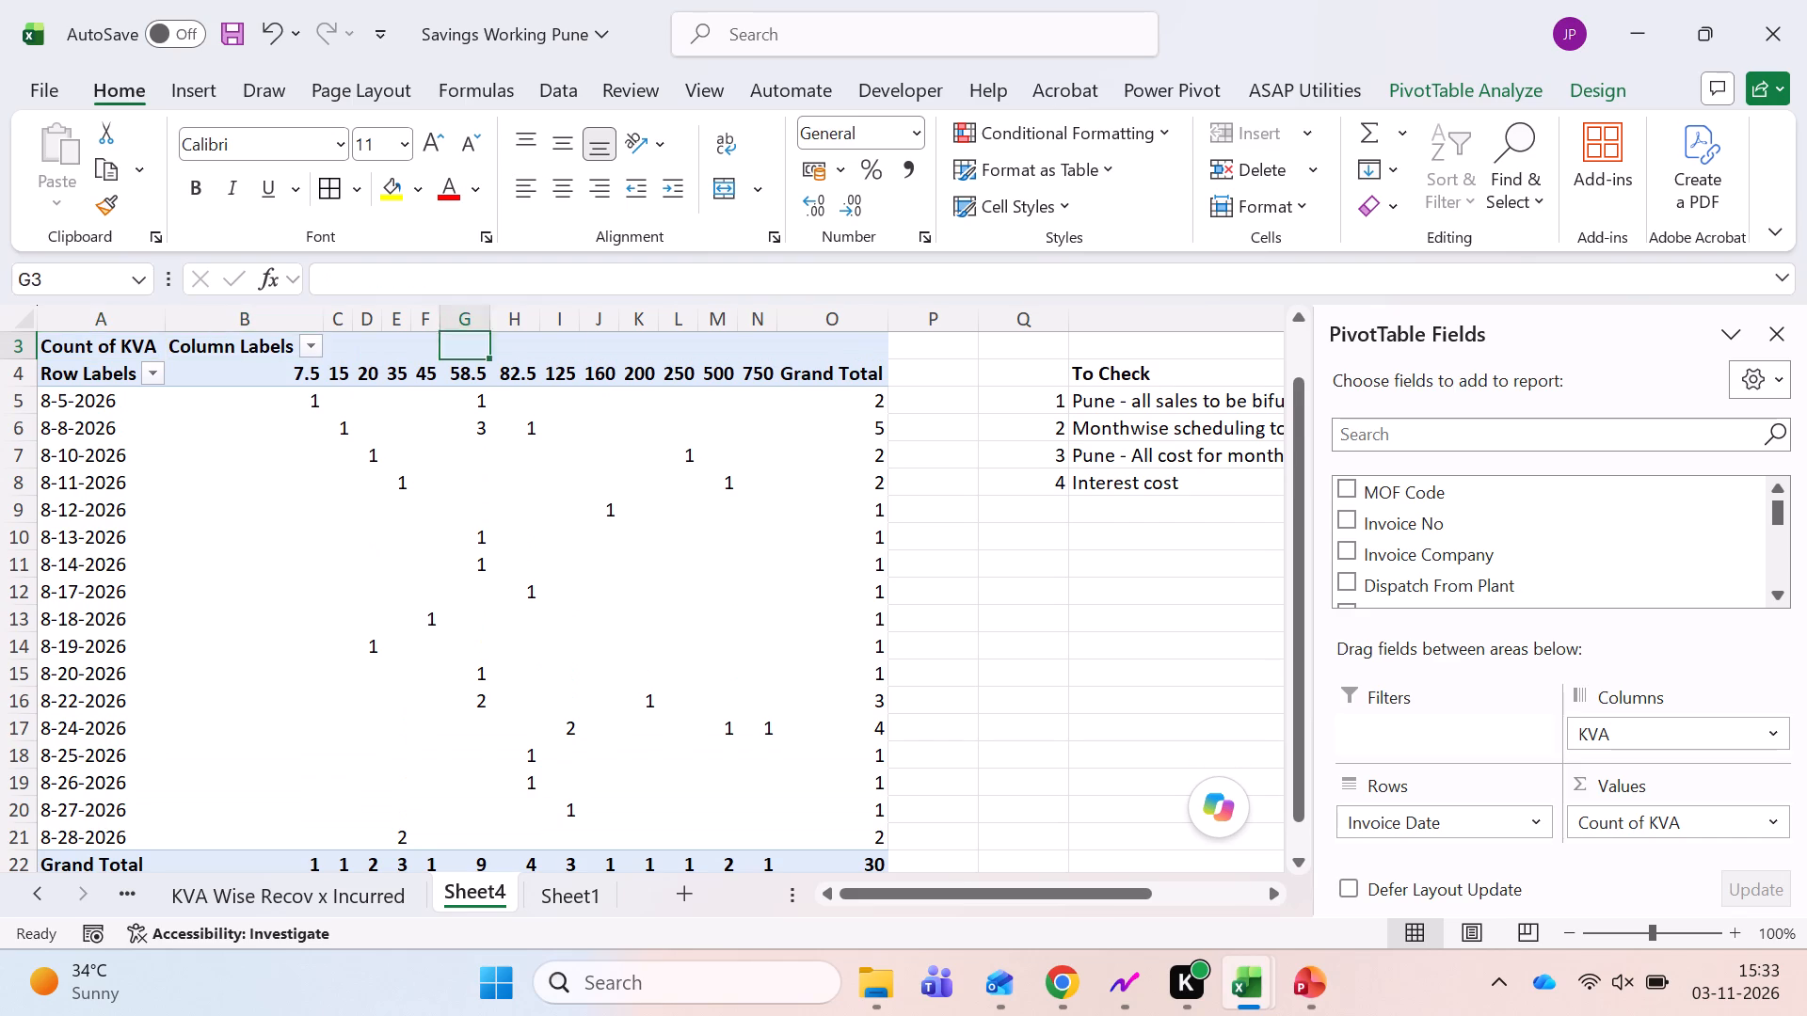
pyautogui.press('Down')
pyautogui.press('Right')
pyautogui.press('Right')
pyautogui.press('Down')
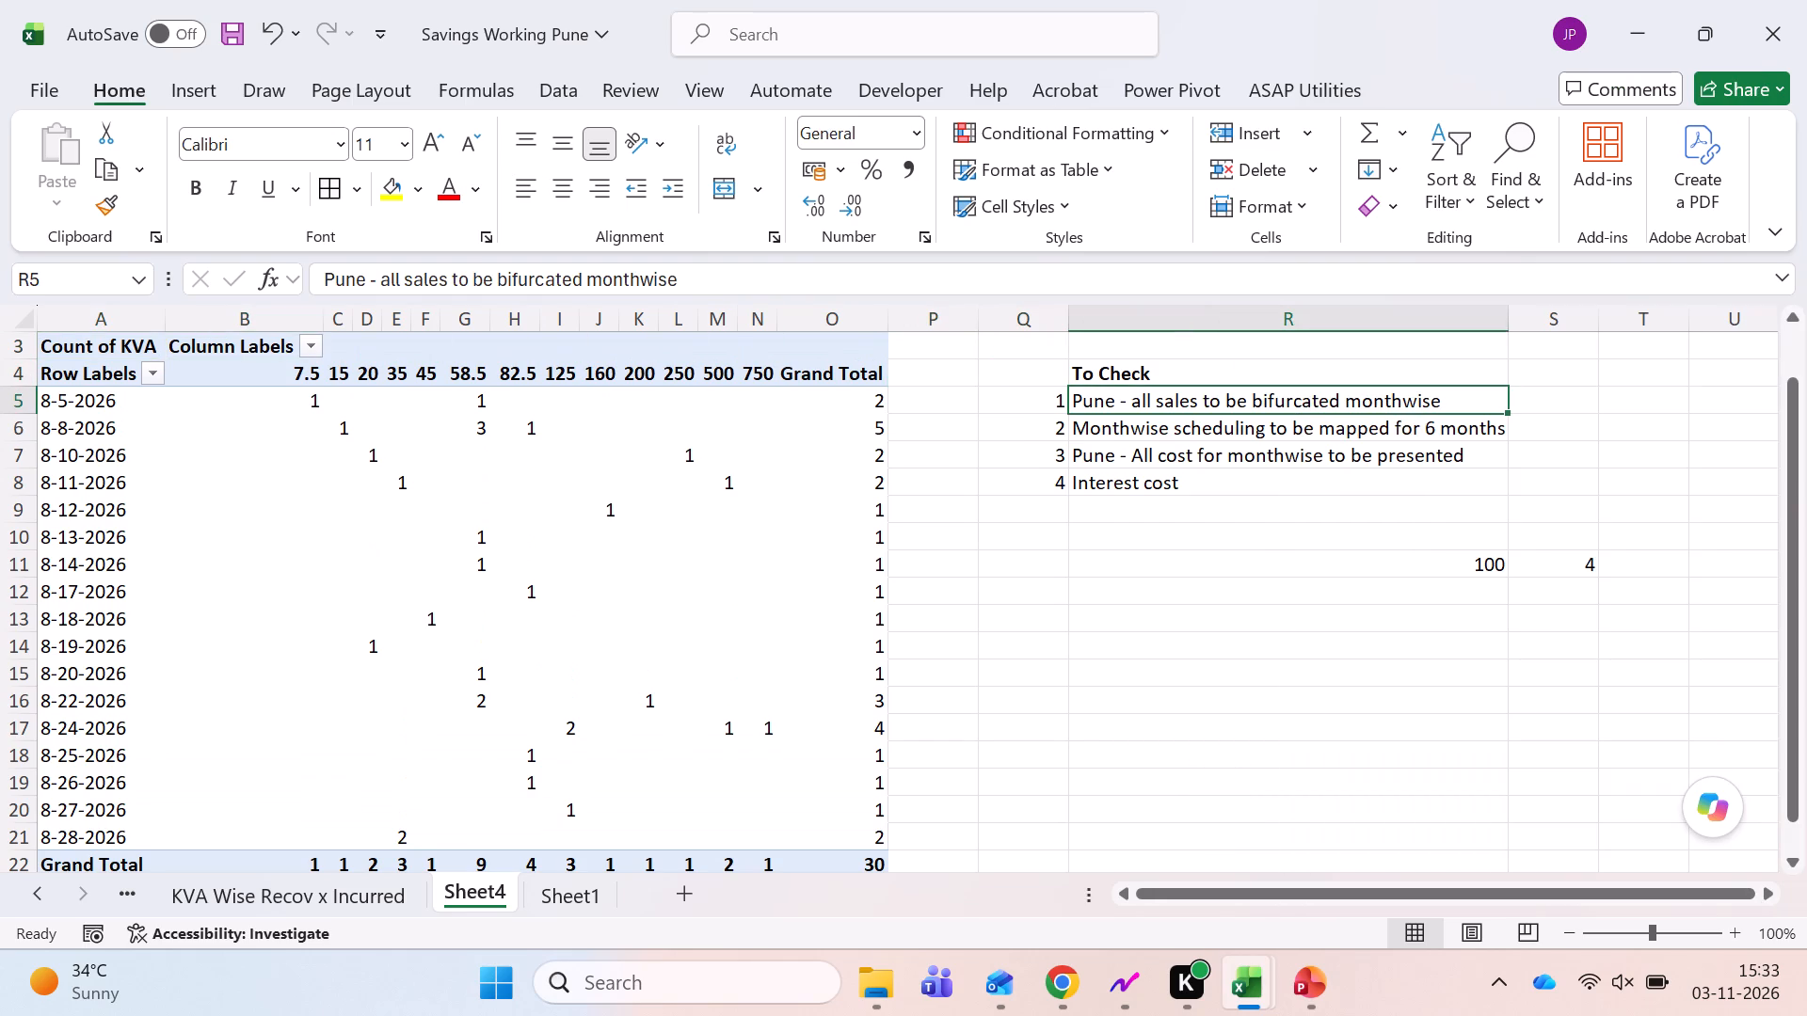
pyautogui.press('Down')
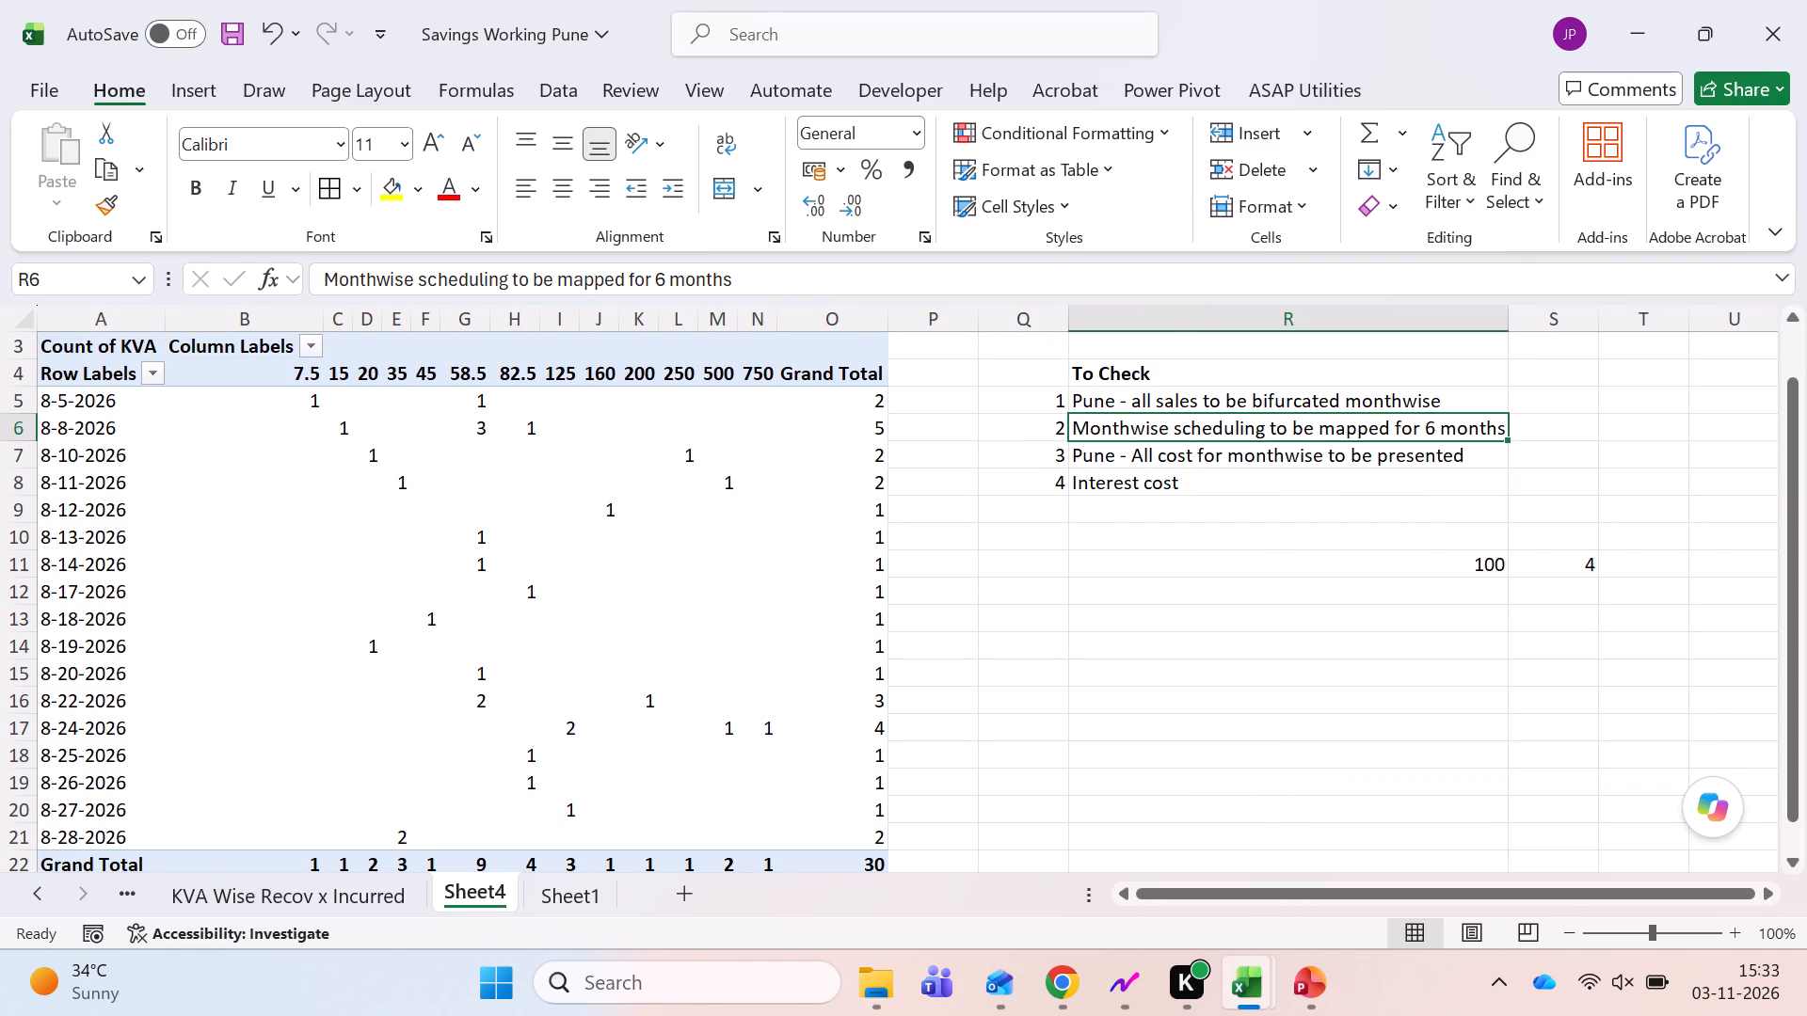
pyautogui.press('Down')
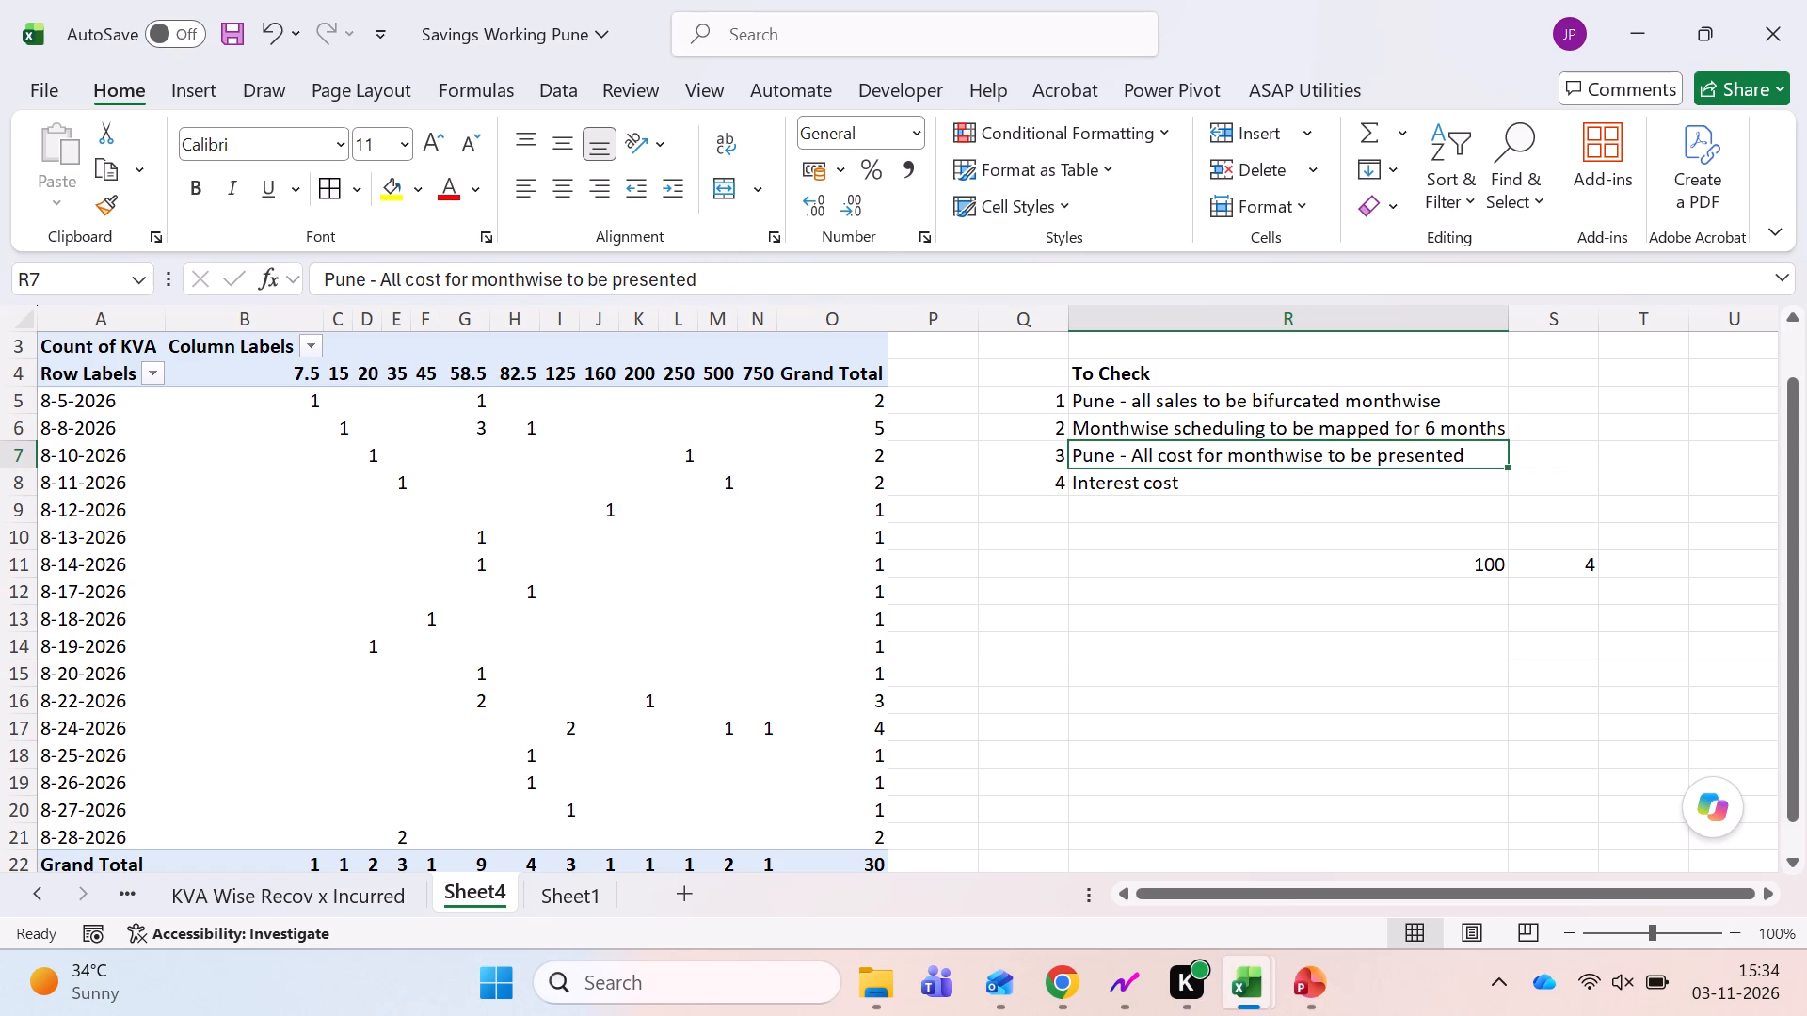
# Examine the KVA Wise Recov x Incurred pivot's quantity, transport charges recovered and actual transport cost columns.
pyautogui.hotkey('ctrl', 'pageup')
pyautogui.hotkey('ctrl', 'pagedown')
pyautogui.hotkey('ctrl', 'pagedown')
pyautogui.hotkey('ctrl', 'pageup')
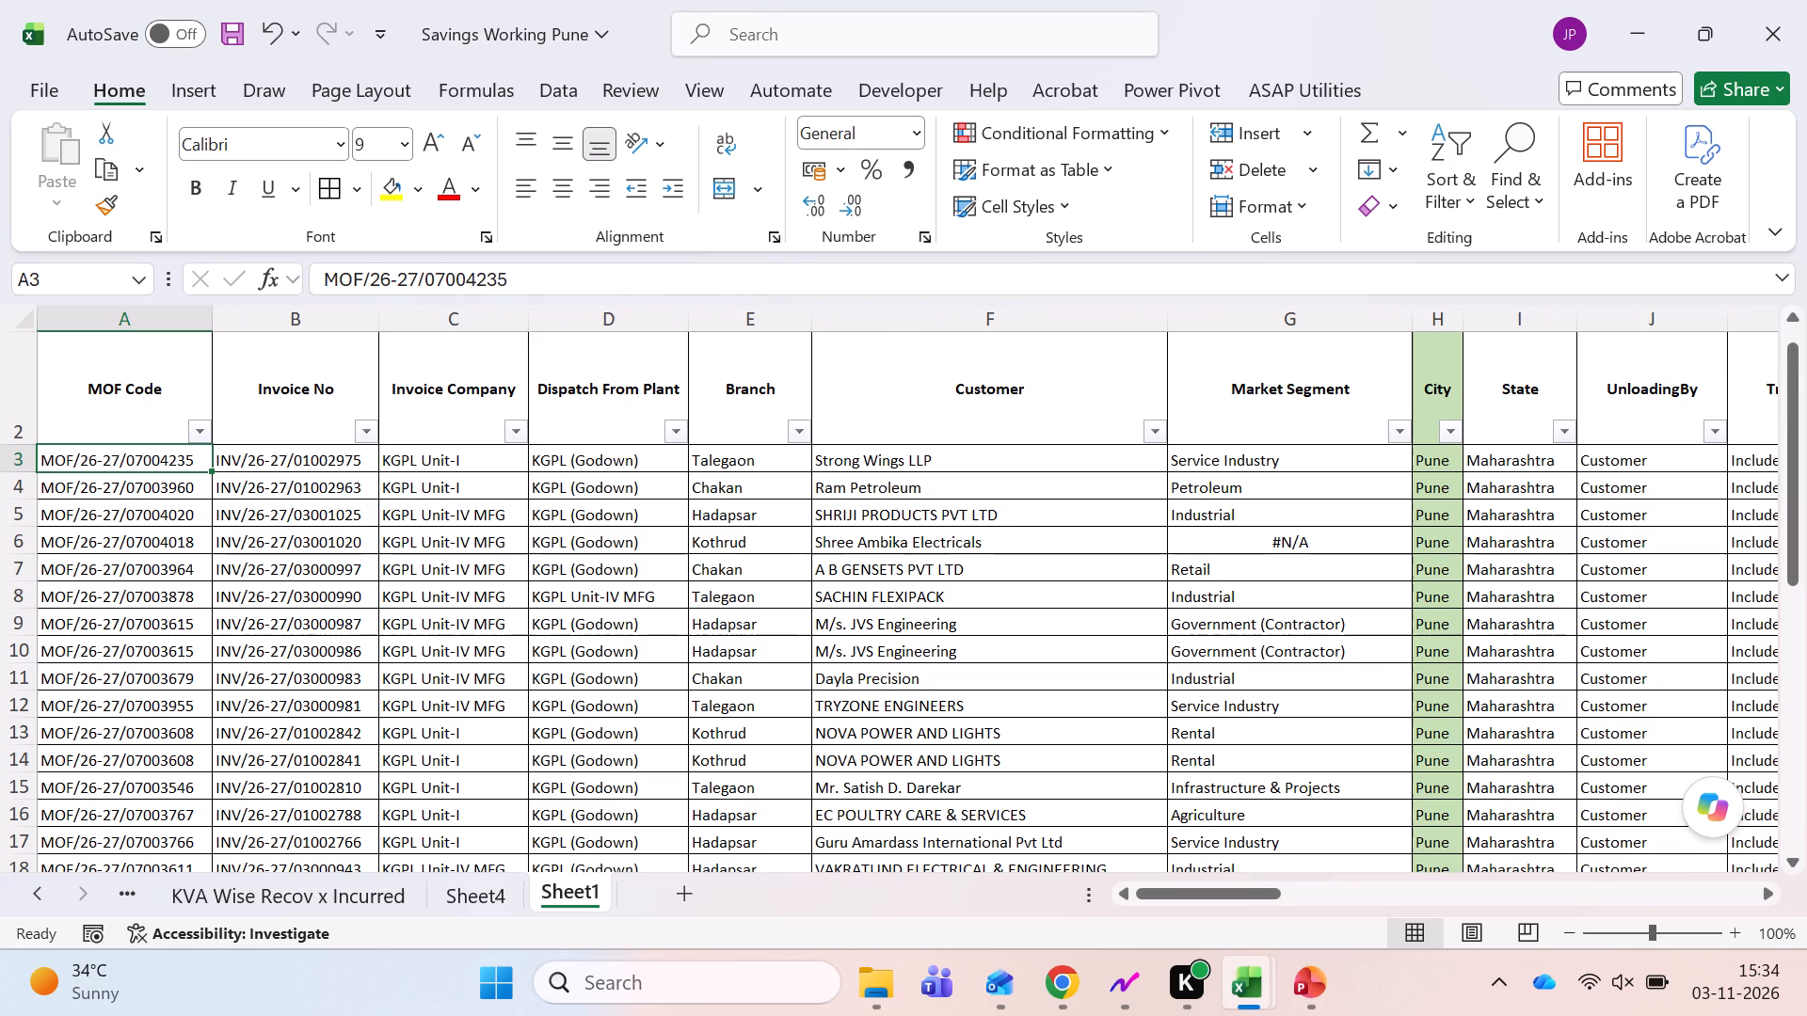
pyautogui.hotkey('ctrl', 'pageup')
pyautogui.hotkey('ctrl', 'Left')
pyautogui.hotkey('ctrl', 'Left')
pyautogui.hotkey('ctrl', 'Left')
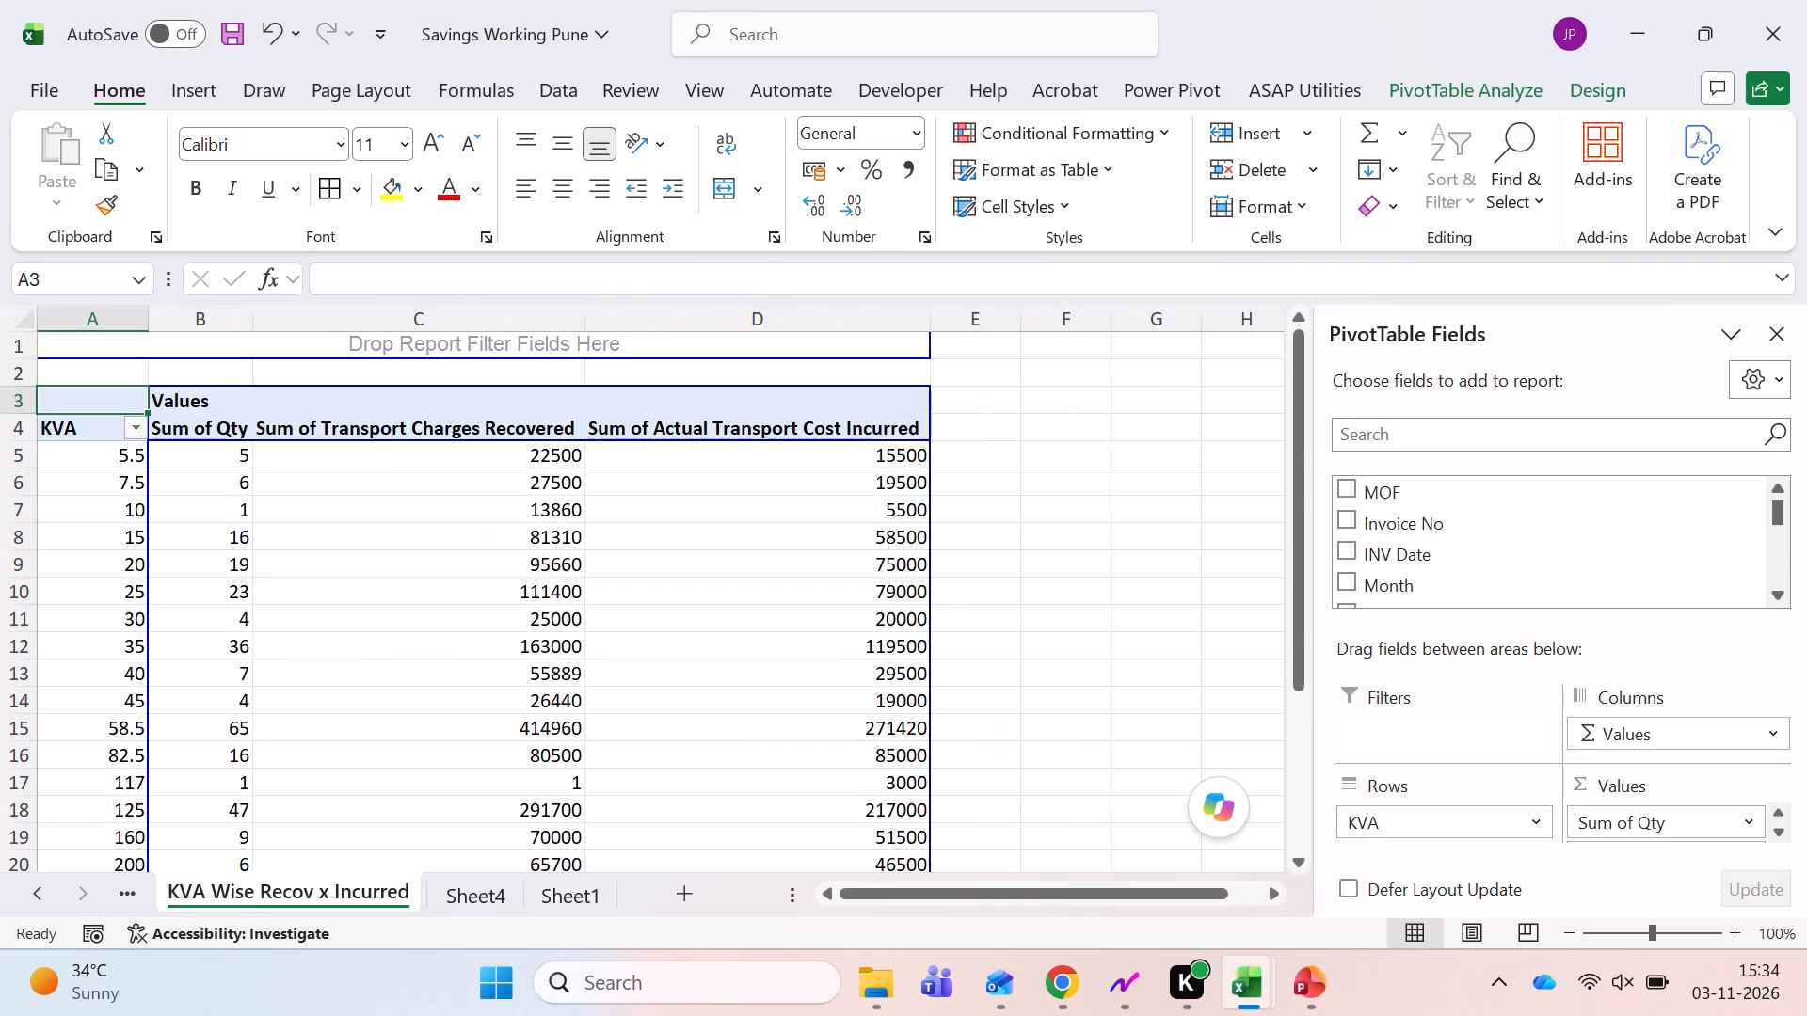
pyautogui.press('Down')
pyautogui.press('Down')
pyautogui.press('Down')
pyautogui.press('Right')
pyautogui.press('Right')
pyautogui.press('Right')
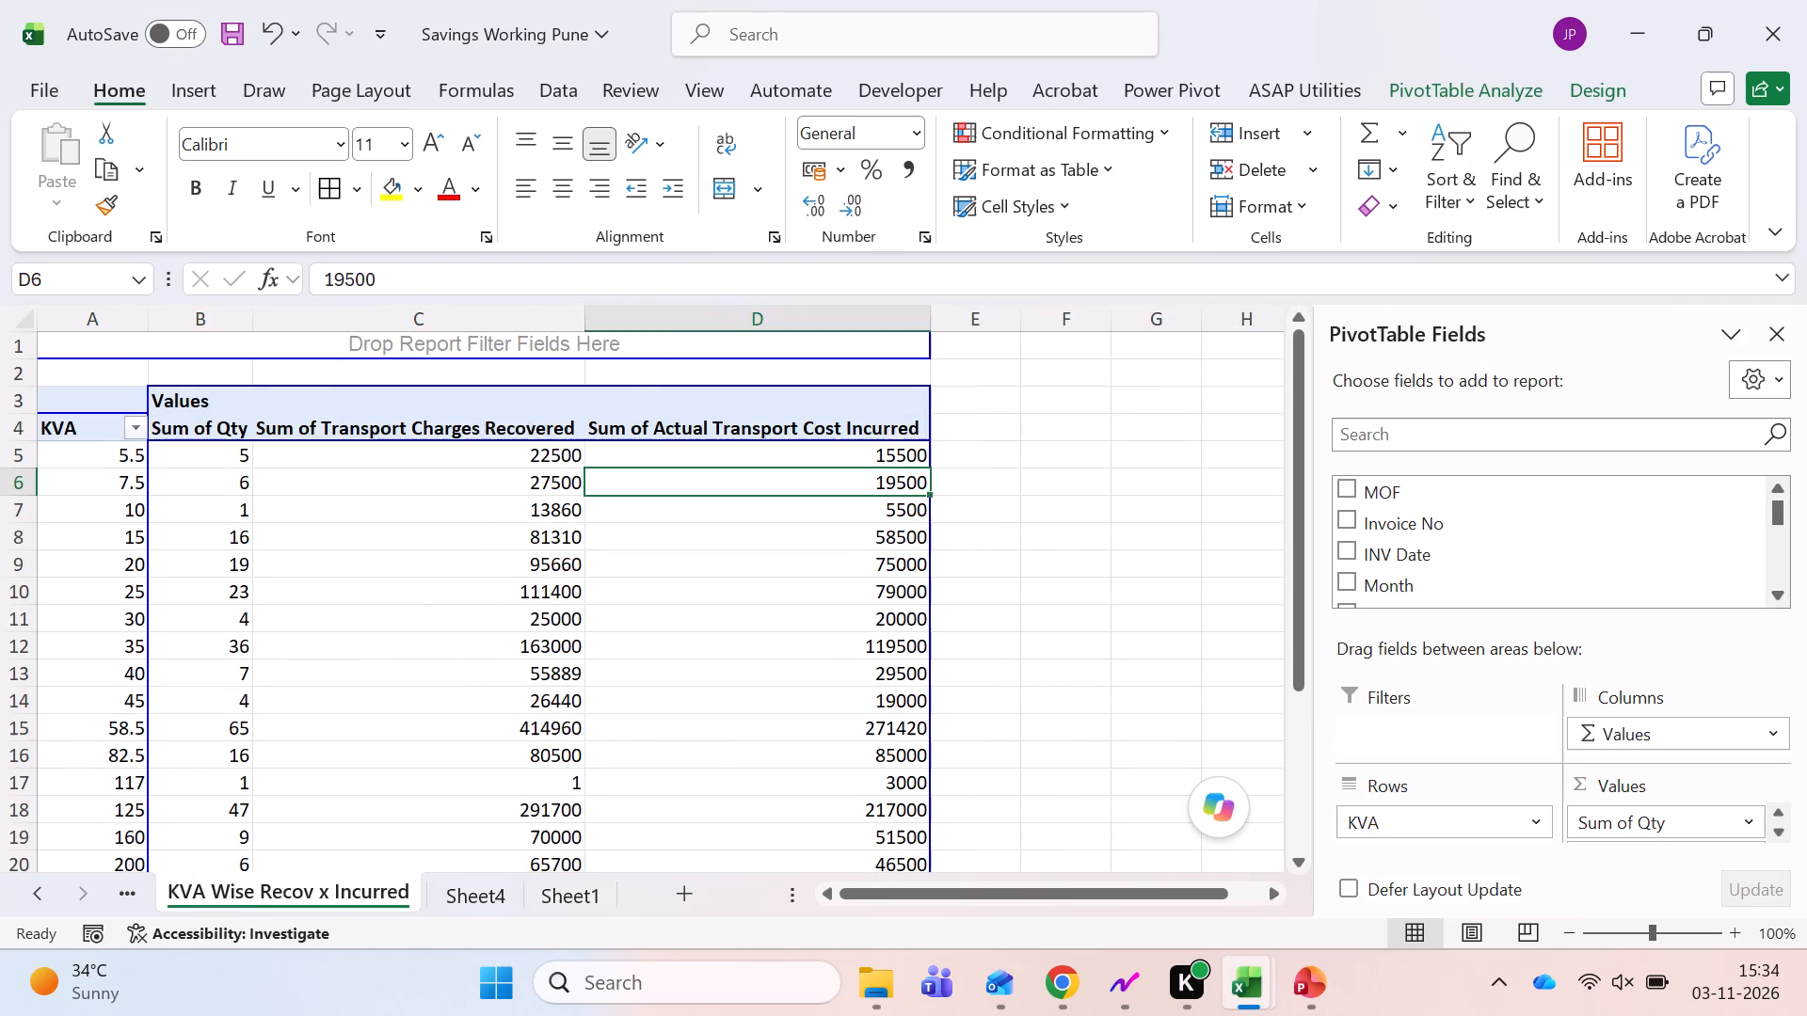
pyautogui.press('Up')
pyautogui.hotkey('ctrl', 'Left')
# Examine the daily genset counts by KVA on the Pivot Apr-Aug'26 sheet.
pyautogui.hotkey('ctrl', 'pageup')
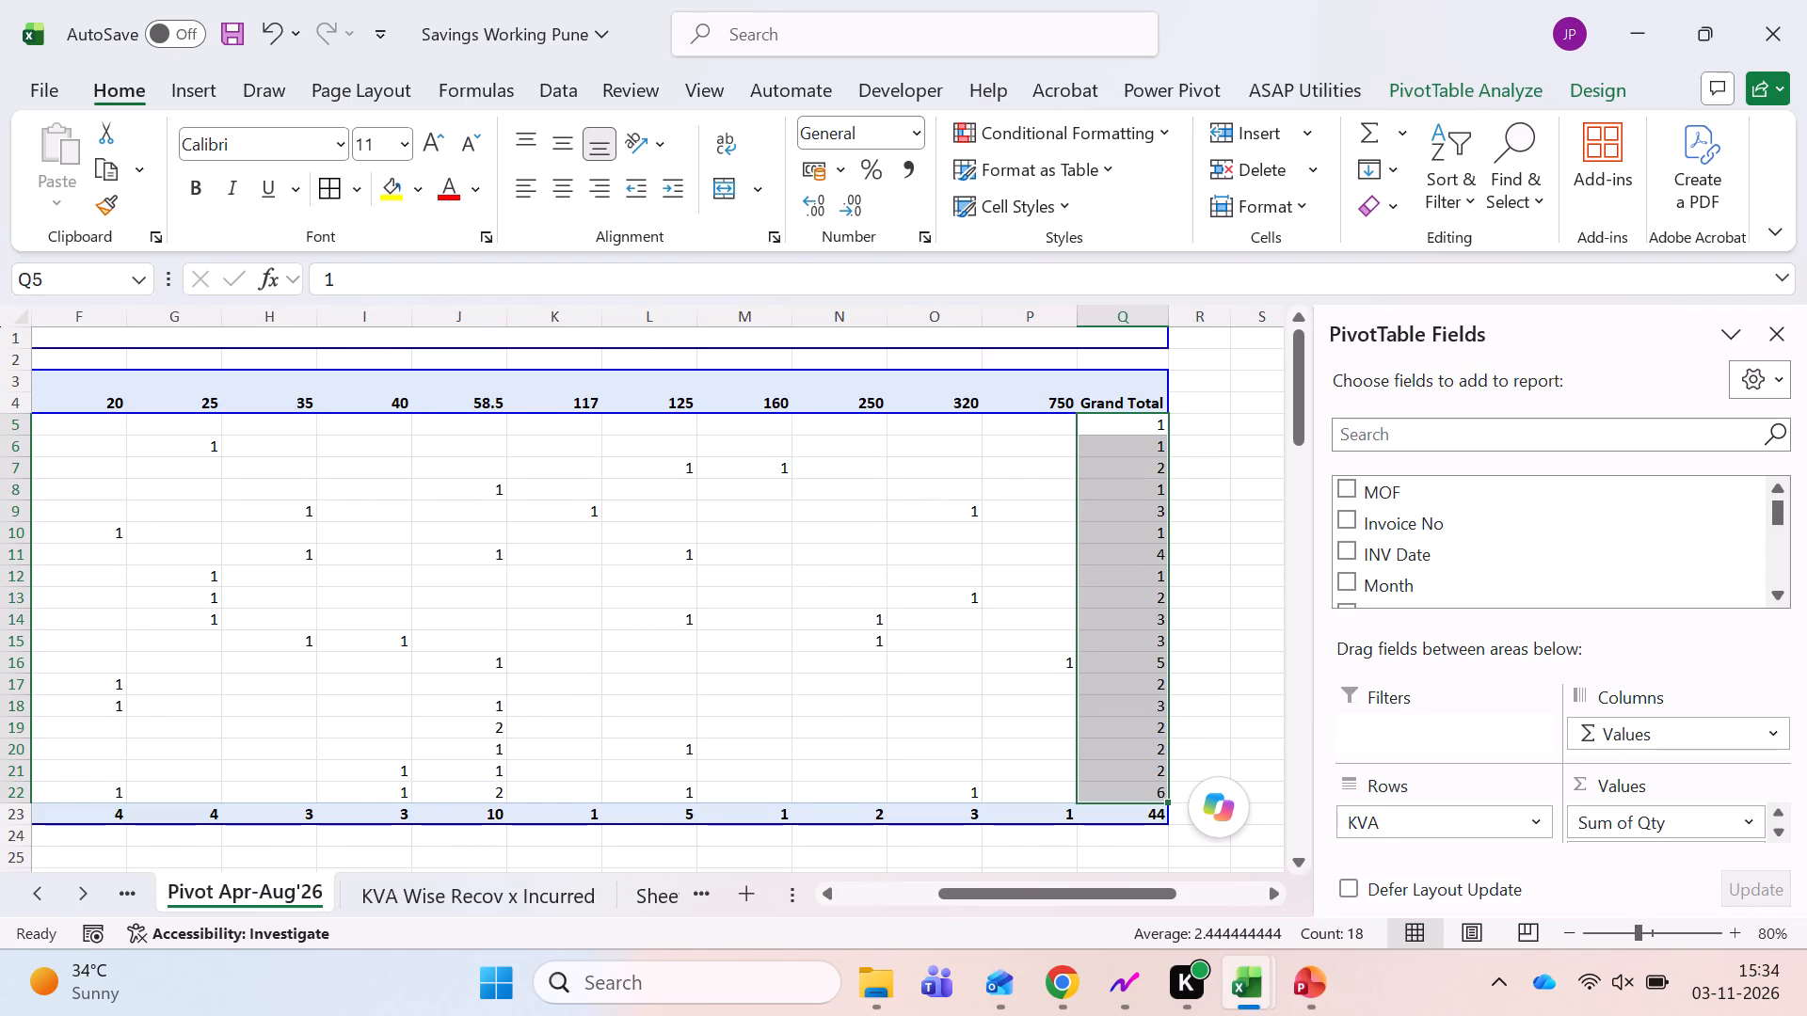
pyautogui.hotkey('ctrl', 'Left')
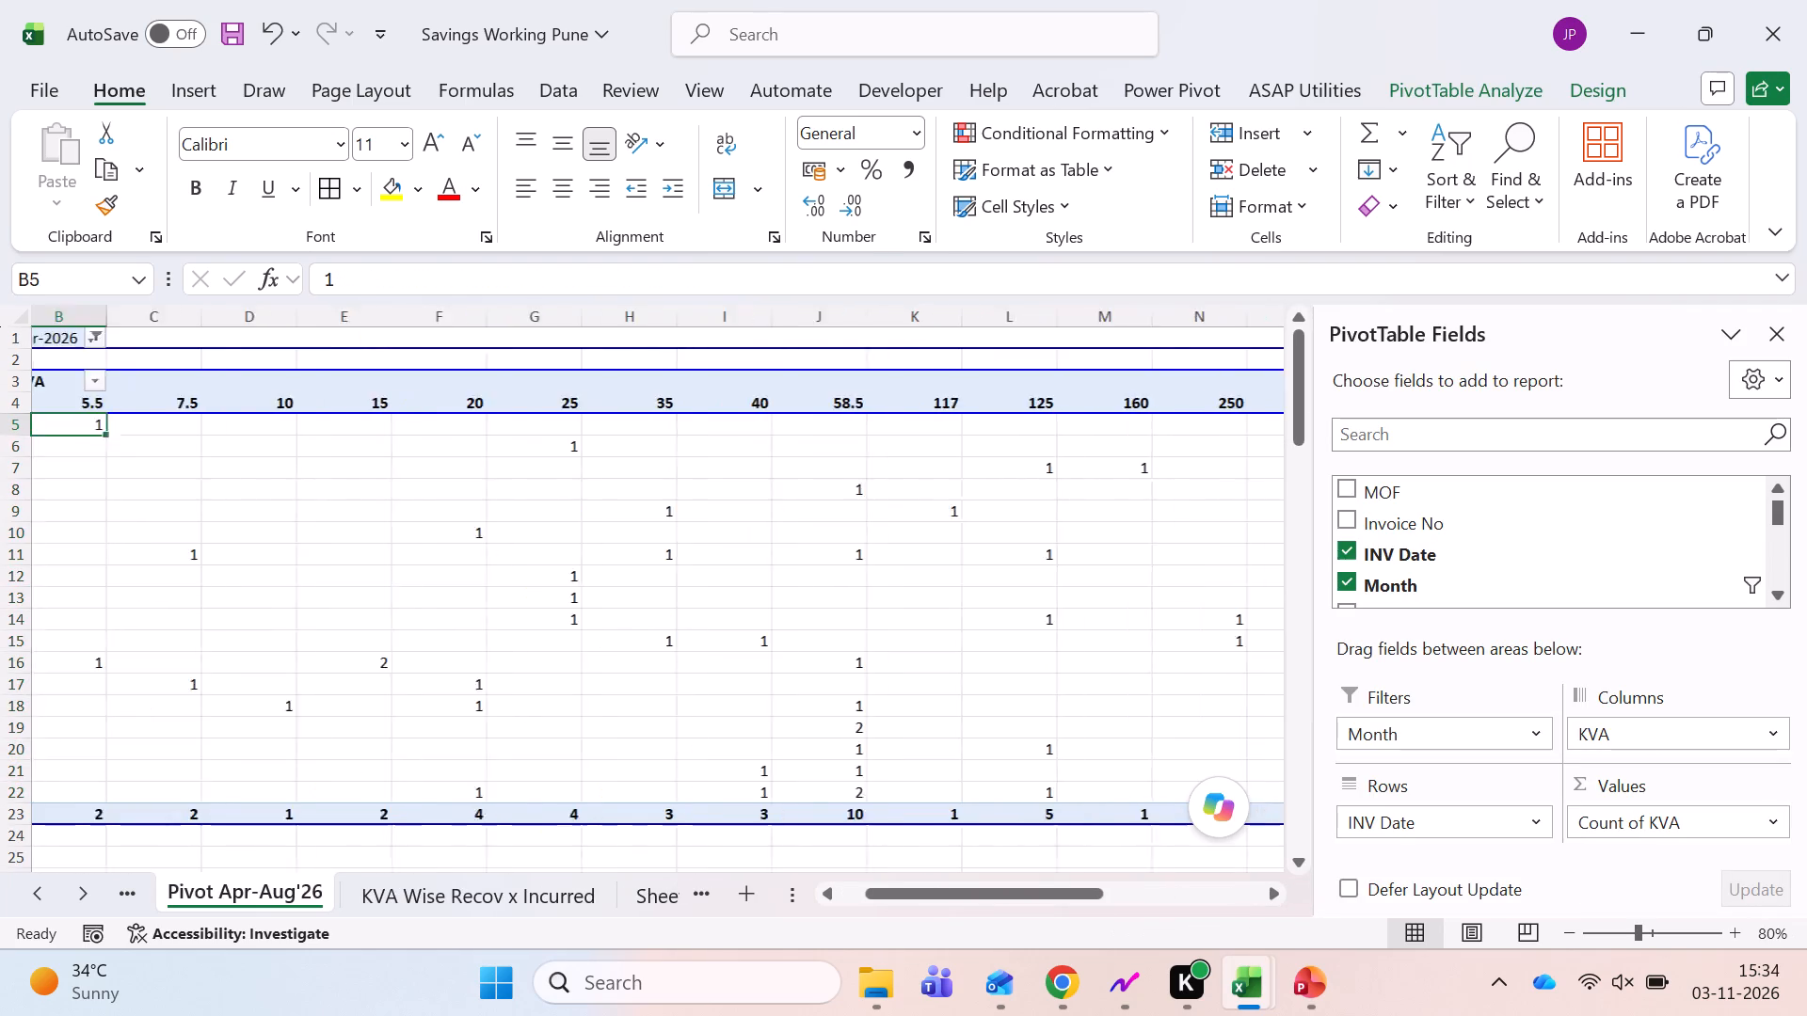